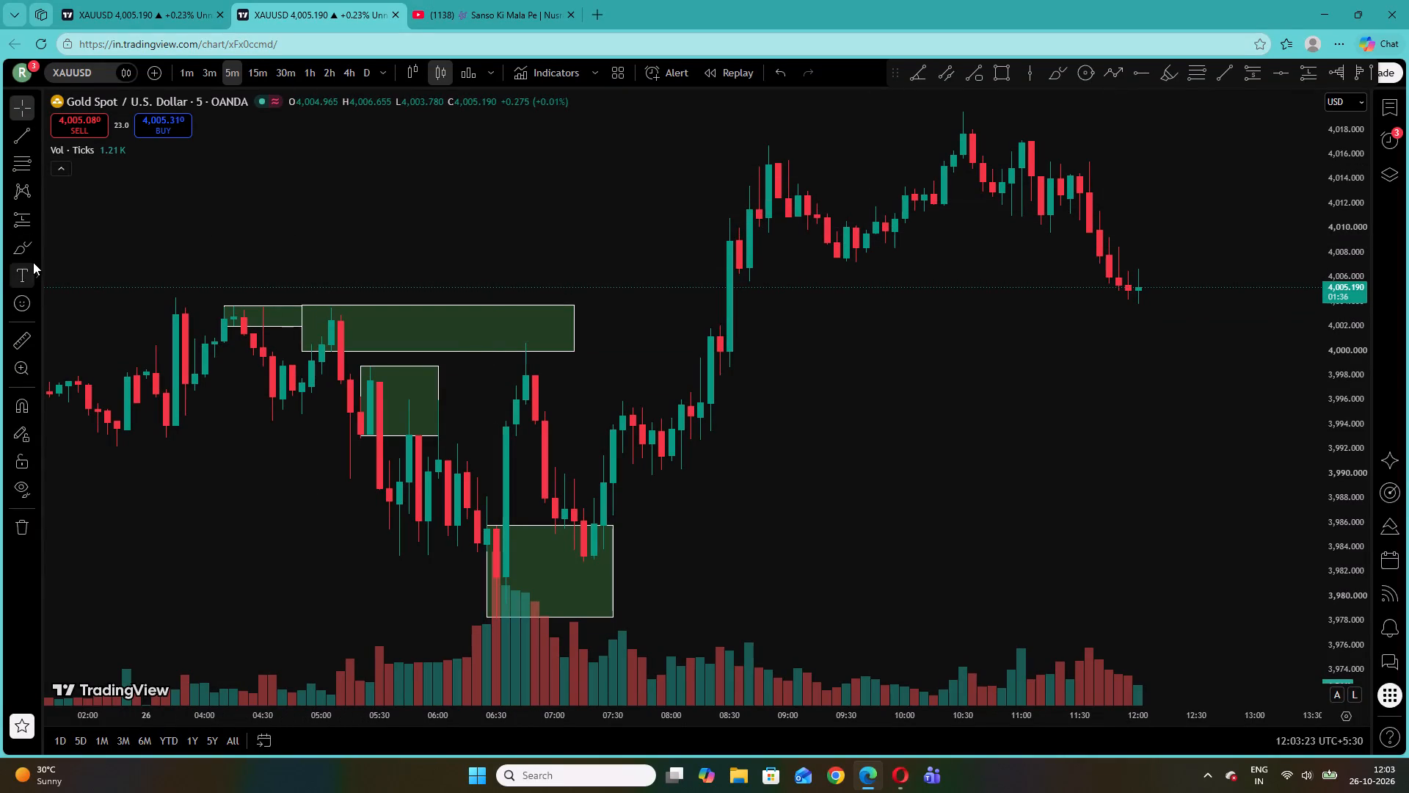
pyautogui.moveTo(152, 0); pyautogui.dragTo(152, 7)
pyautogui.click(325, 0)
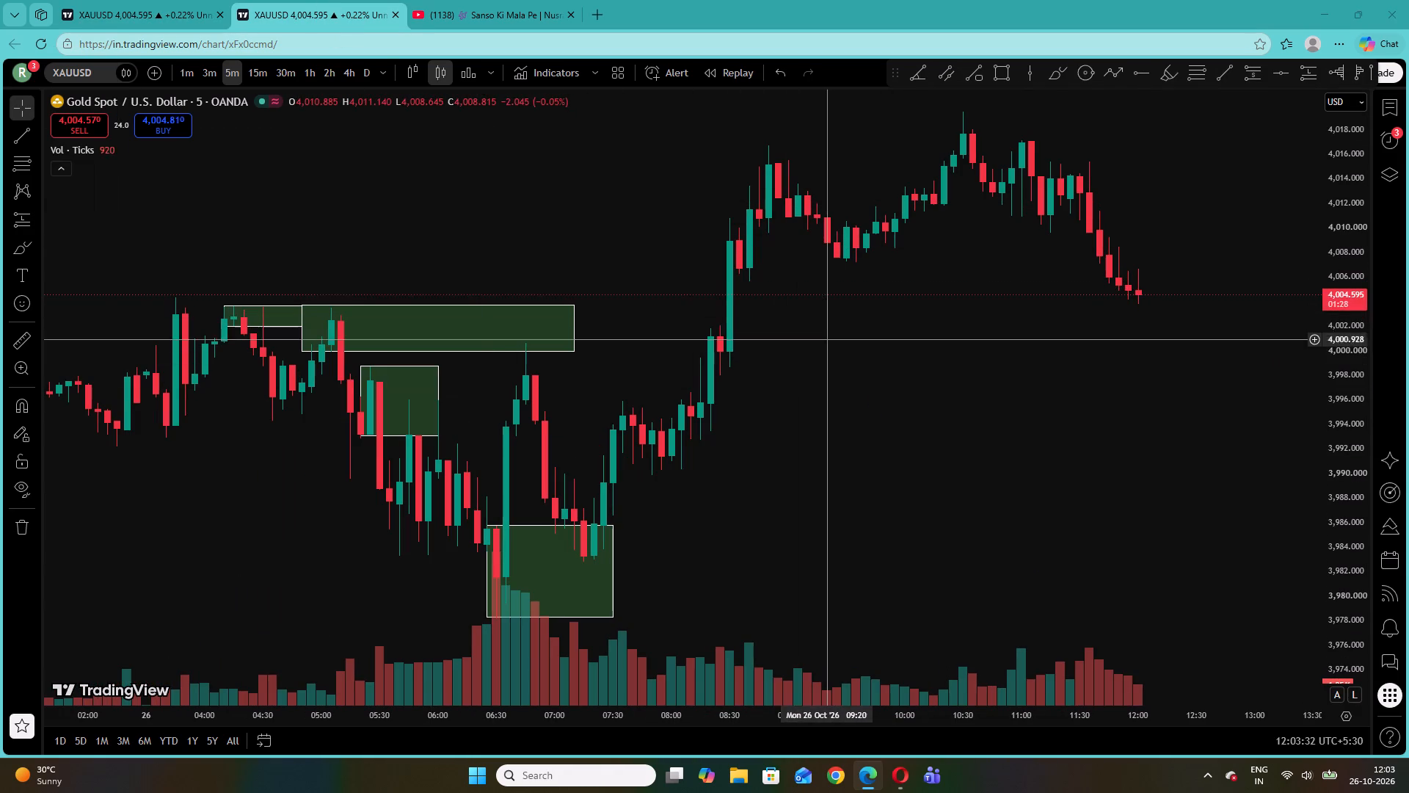
# Draw a rectangle zone from 08:20 between about 4,002.1 and 3,997.9, extending its far edge beyond the latest candle to about 13:35.
pyautogui.moveTo(836, 326); pyautogui.dragTo(671, 358)
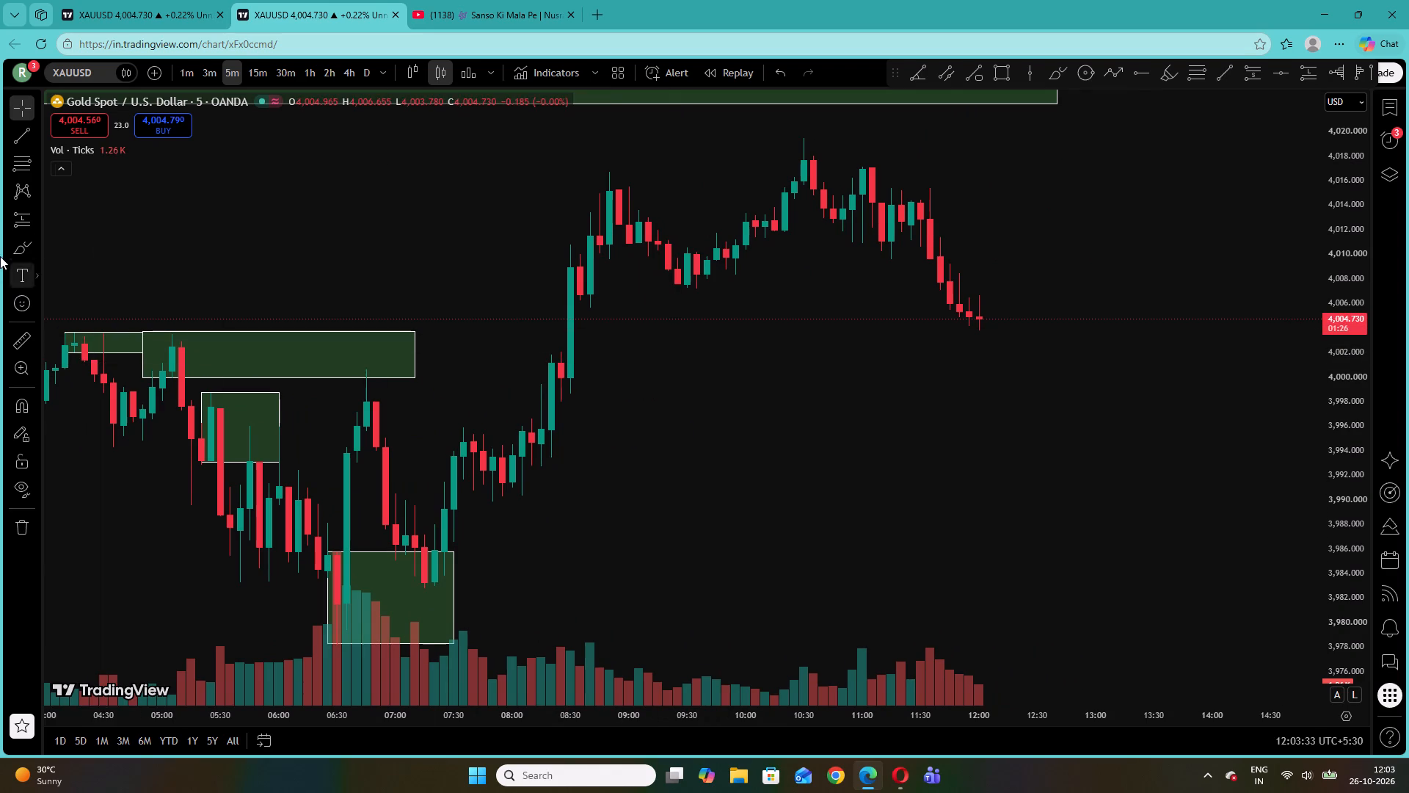
pyautogui.click(36, 243)
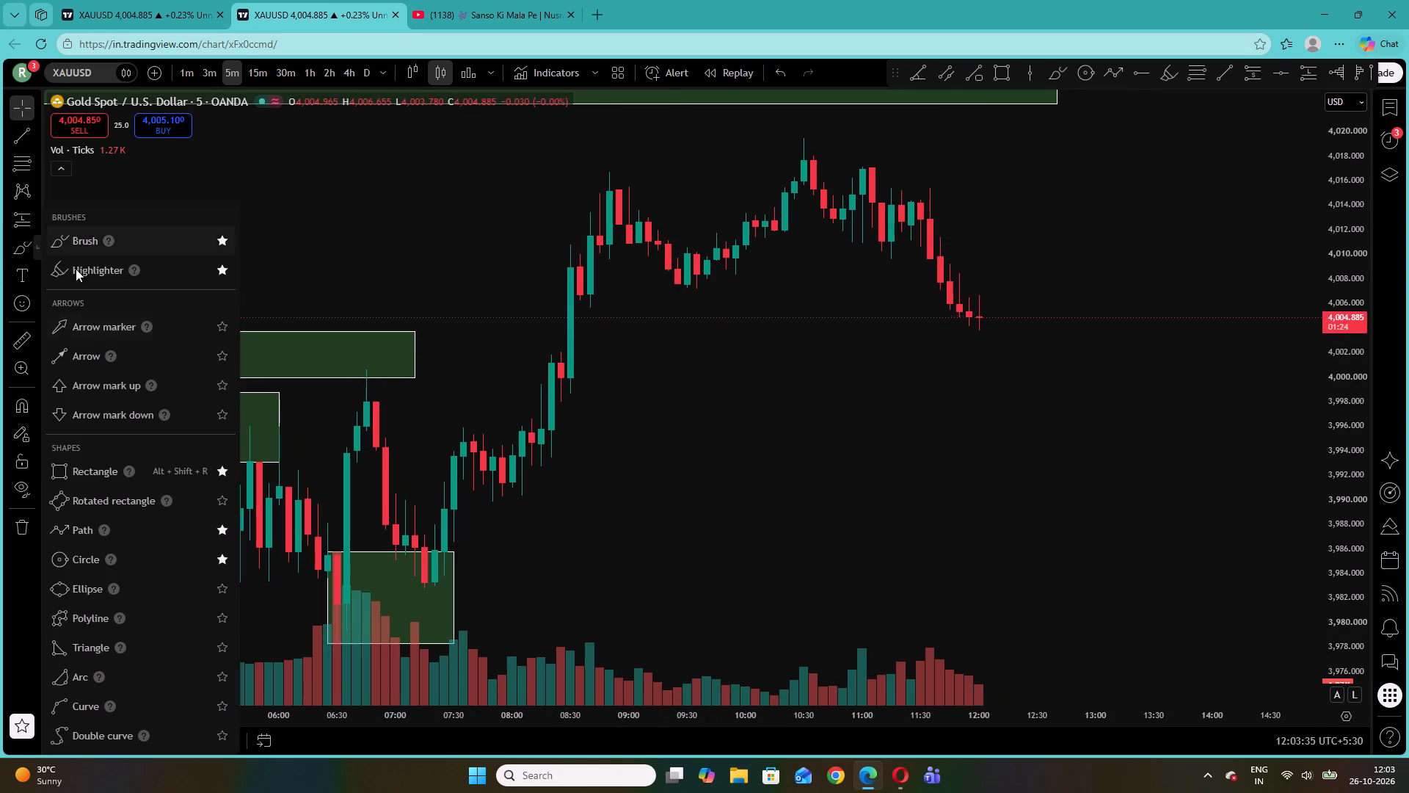
pyautogui.click(103, 471)
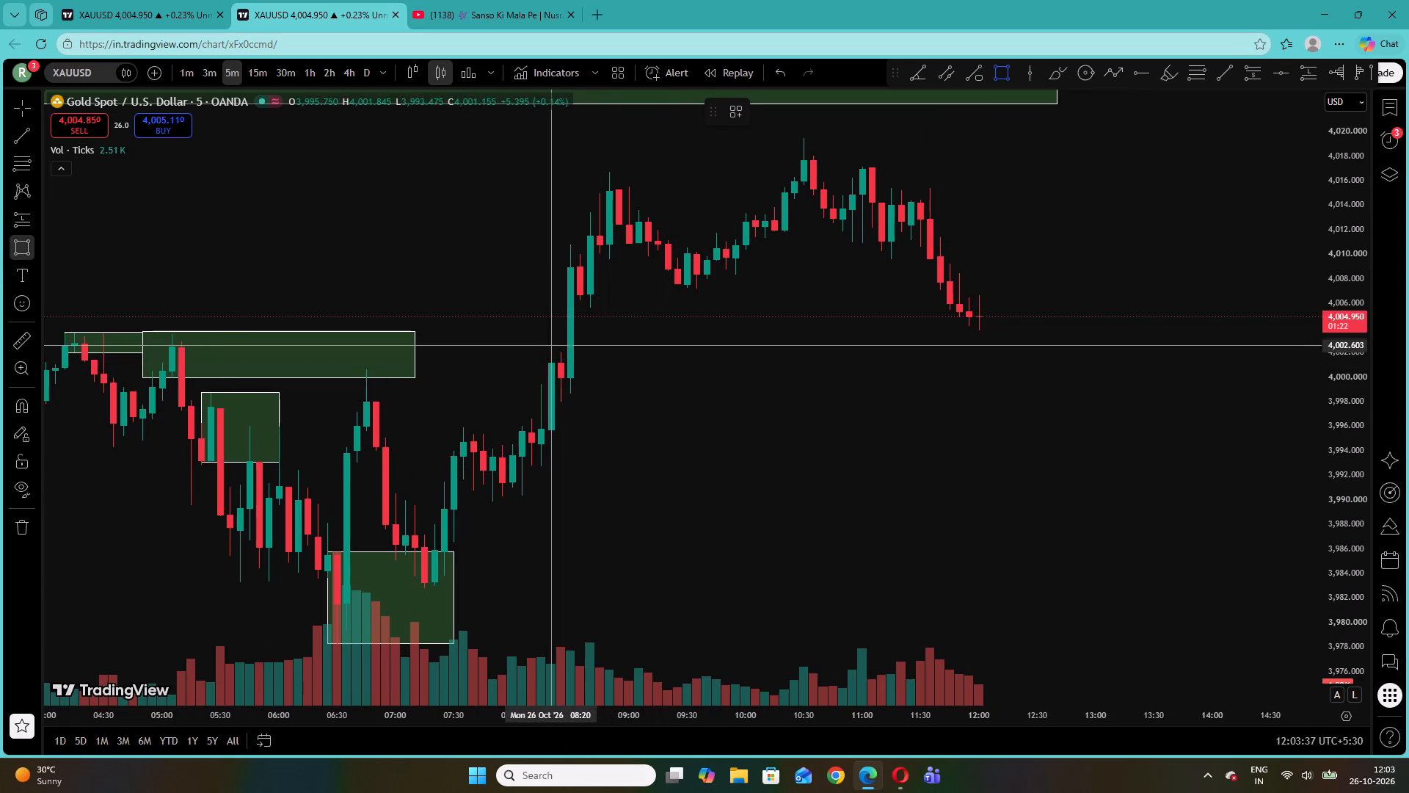
pyautogui.click(547, 351)
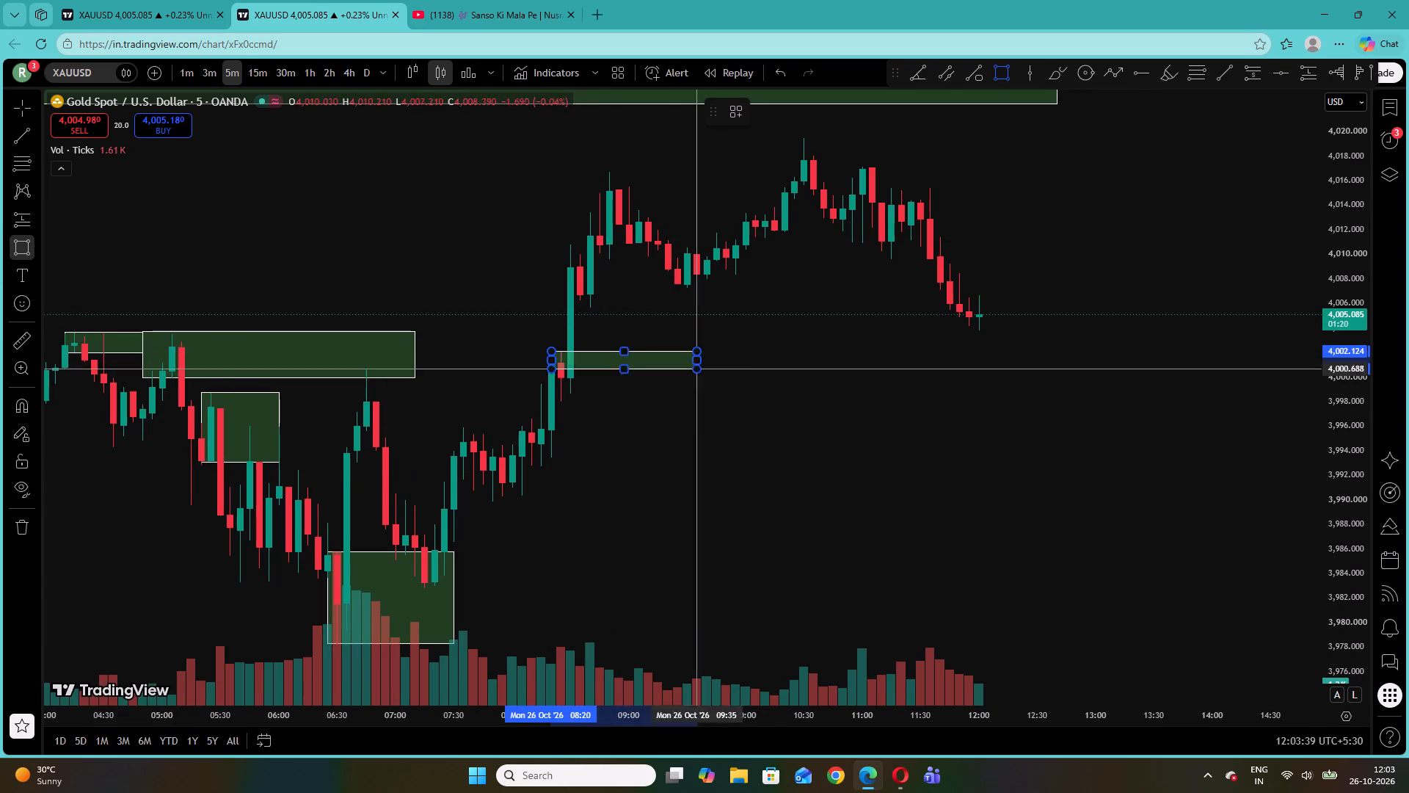
pyautogui.click(761, 400)
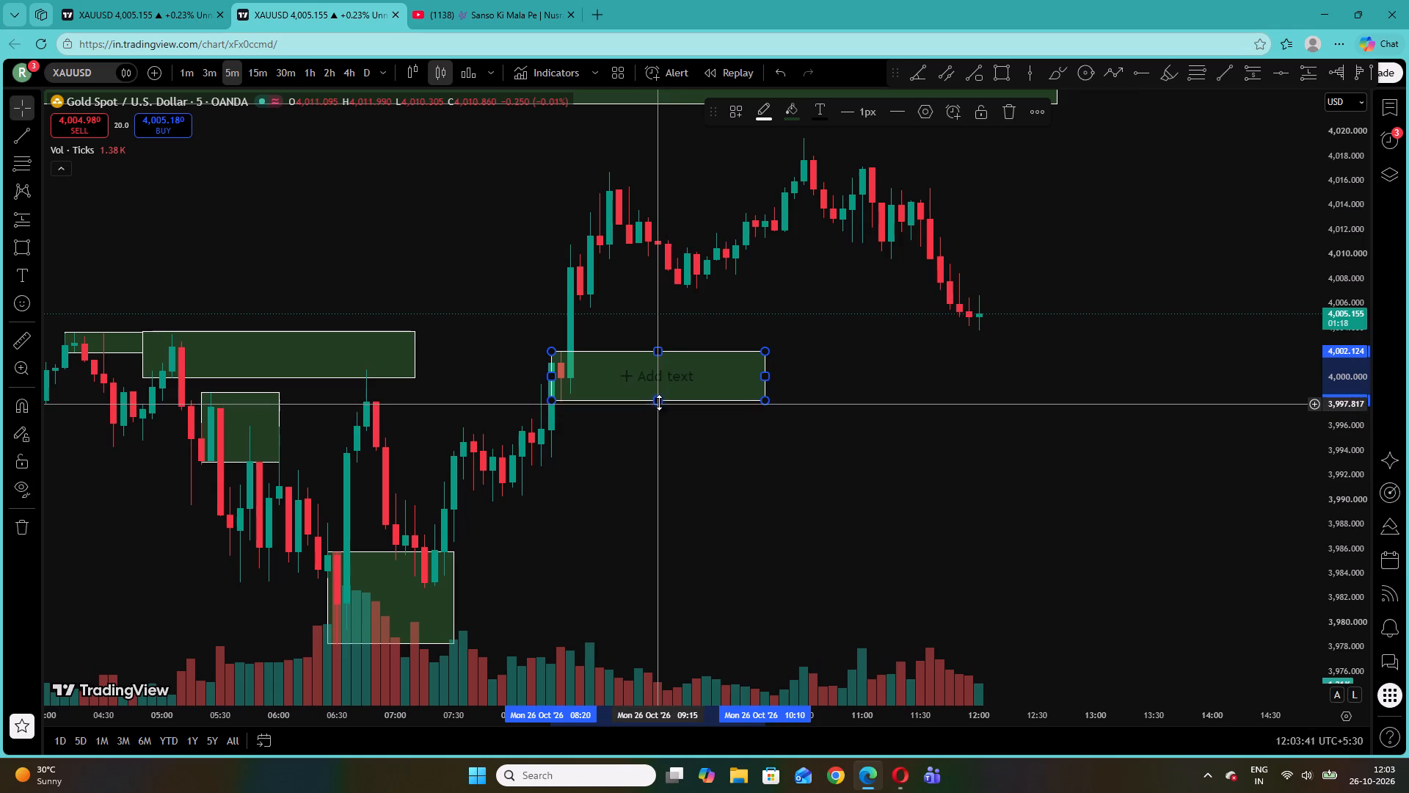
pyautogui.click(658, 402)
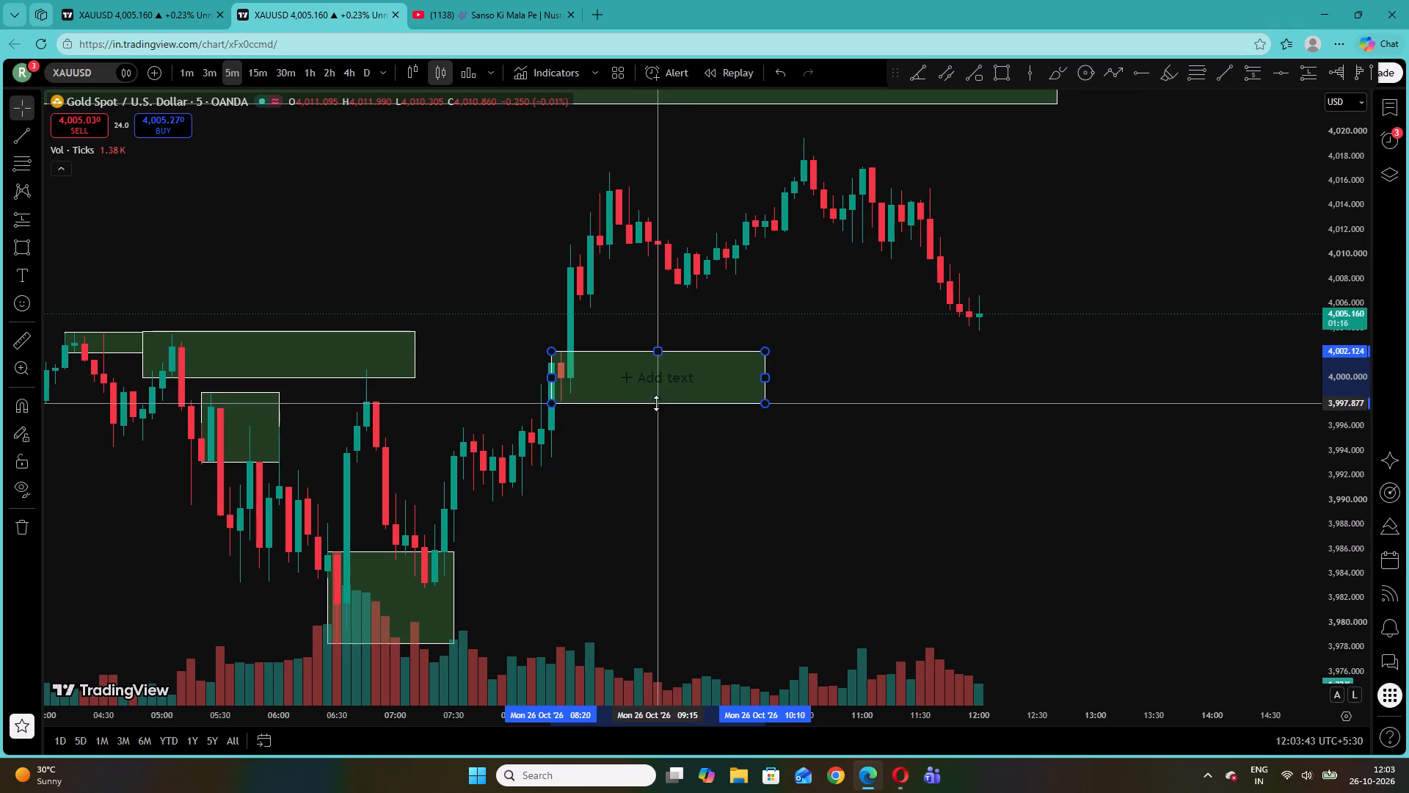
pyautogui.moveTo(763, 381); pyautogui.dragTo(1161, 391)
pyautogui.click(1081, 299)
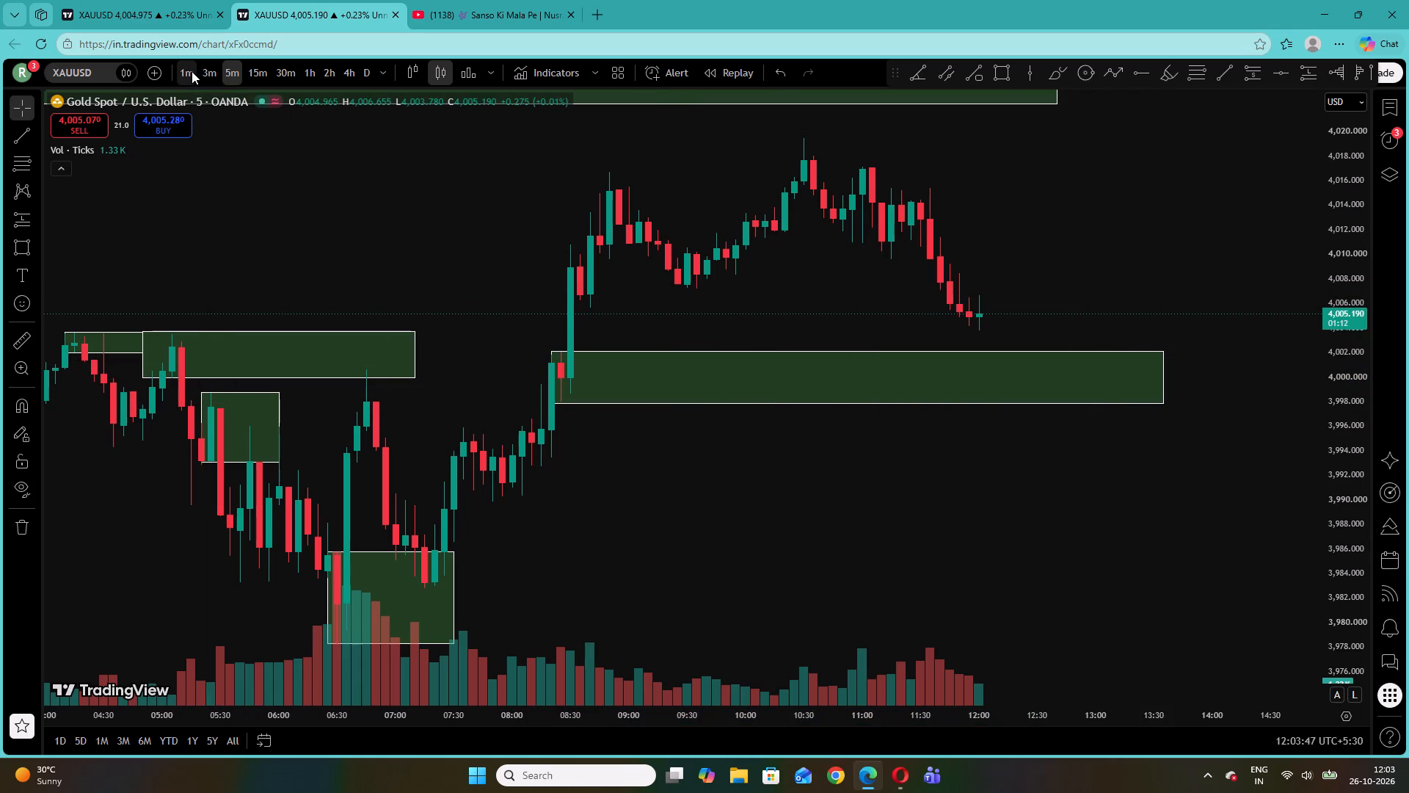
# Switch the XAUUSD chart to the 1-minute timeframe.
pyautogui.click(192, 71)
pyautogui.moveTo(1347, 521); pyautogui.dragTo(1317, 164)
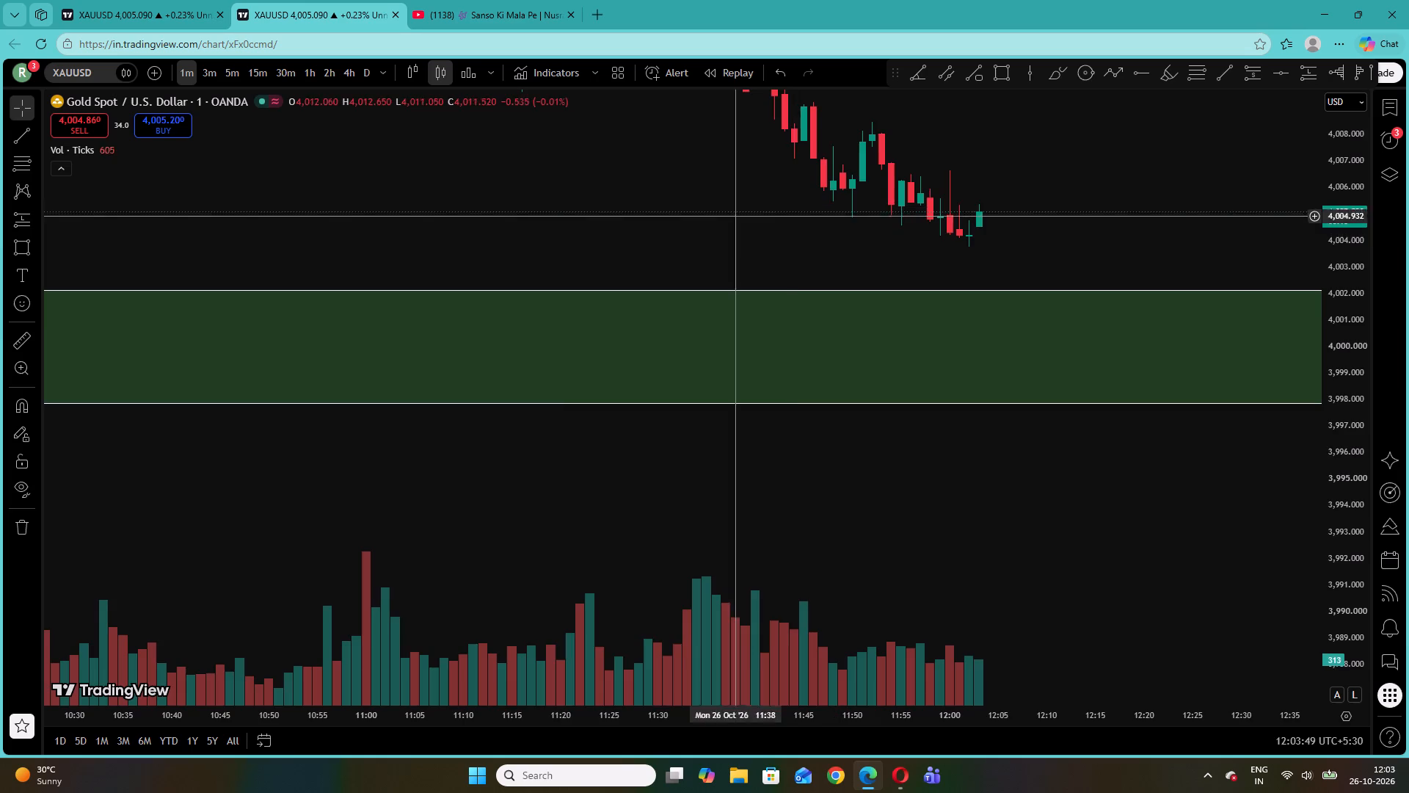
# Examine the 1-minute candles around the new 08:20 zone and the price action that follows it until about 11:00.
pyautogui.moveTo(542, 230); pyautogui.dragTo(1052, 414)
pyautogui.moveTo(478, 370); pyautogui.dragTo(838, 372)
pyautogui.moveTo(307, 374); pyautogui.dragTo(1198, 388)
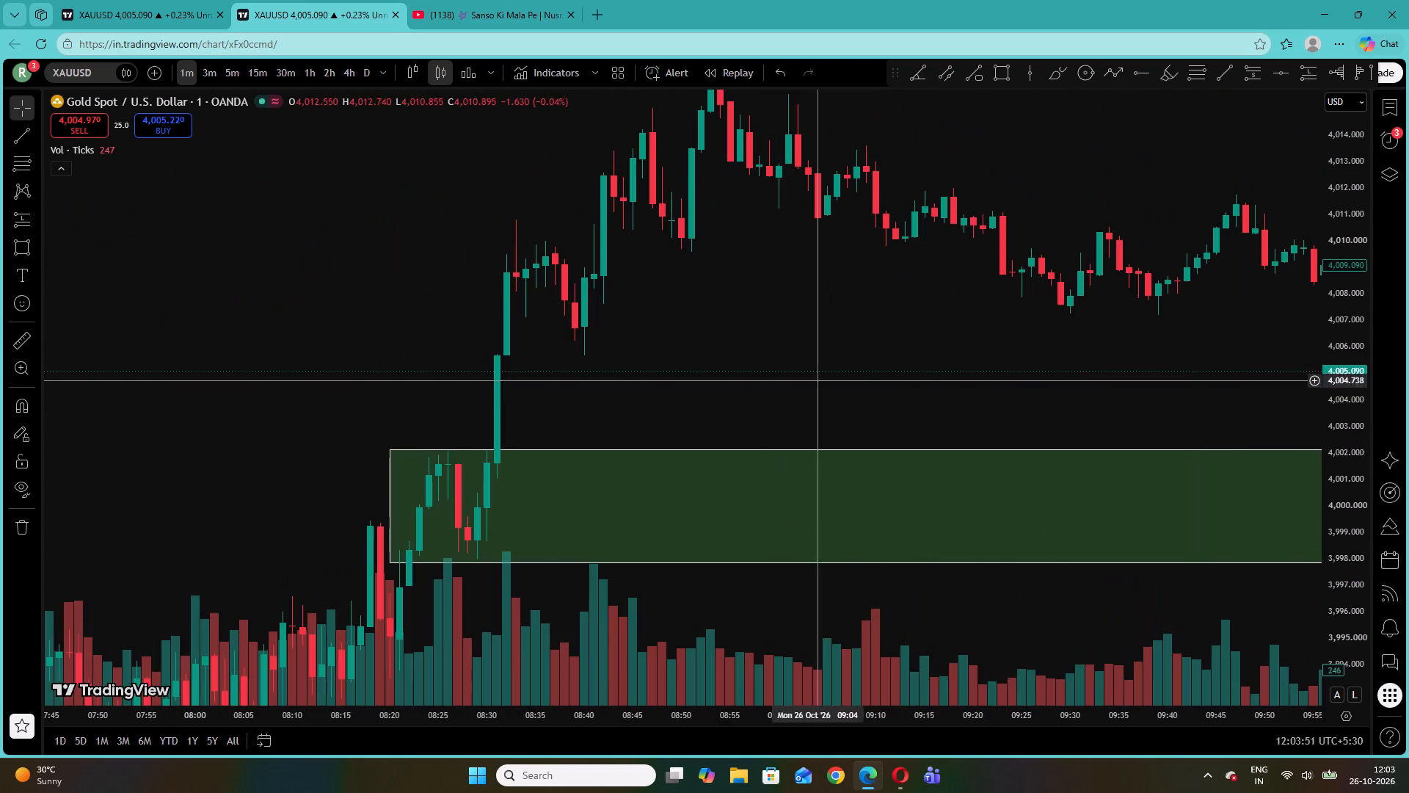
pyautogui.moveTo(1064, 341); pyautogui.dragTo(805, 269)
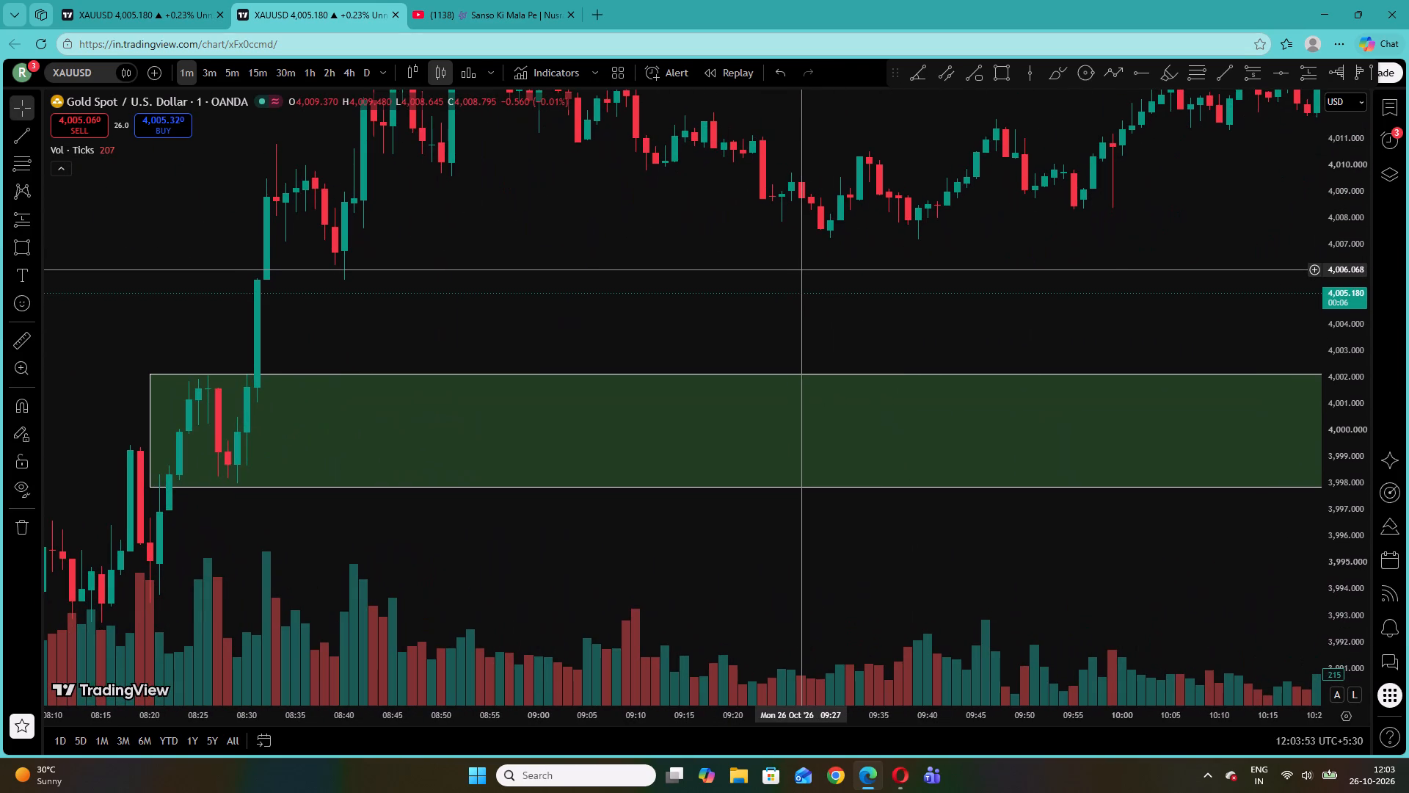
pyautogui.moveTo(1009, 287); pyautogui.dragTo(620, 404)
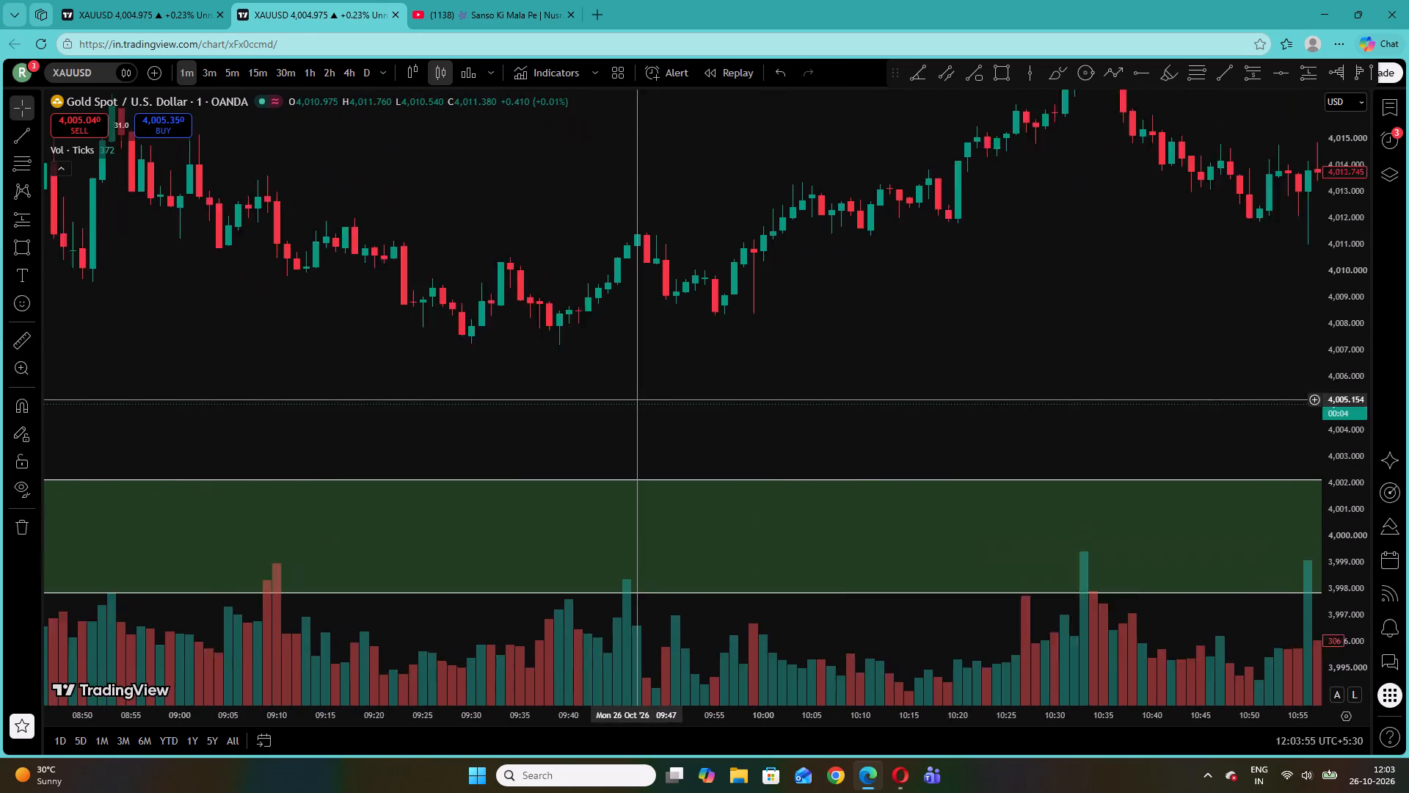
pyautogui.moveTo(620, 404); pyautogui.dragTo(594, 400)
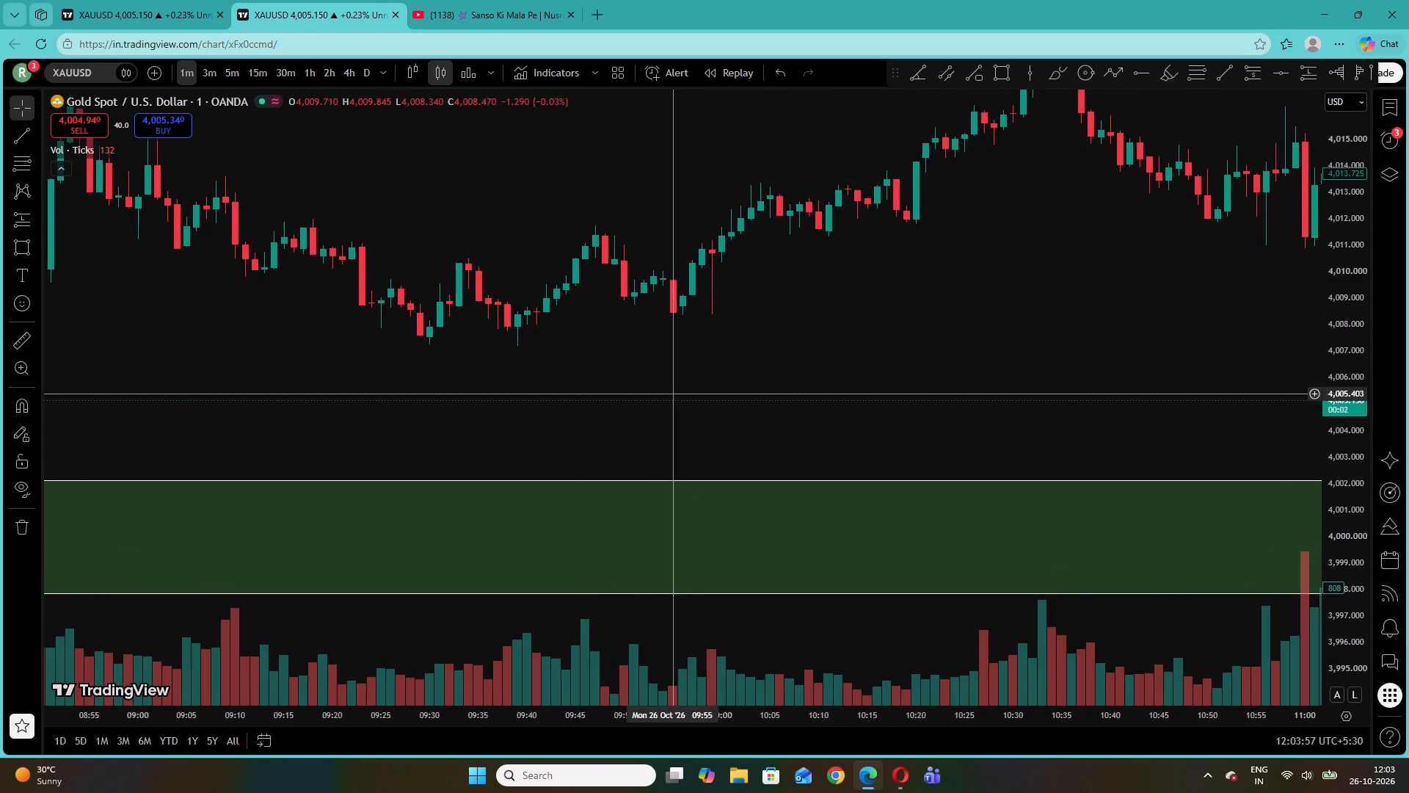
# Examine the 1-minute price action around the 06:25–07:30 zone and the move between it and the zones above.
pyautogui.moveTo(297, 425); pyautogui.dragTo(1113, 315)
pyautogui.moveTo(423, 512); pyautogui.dragTo(875, 172)
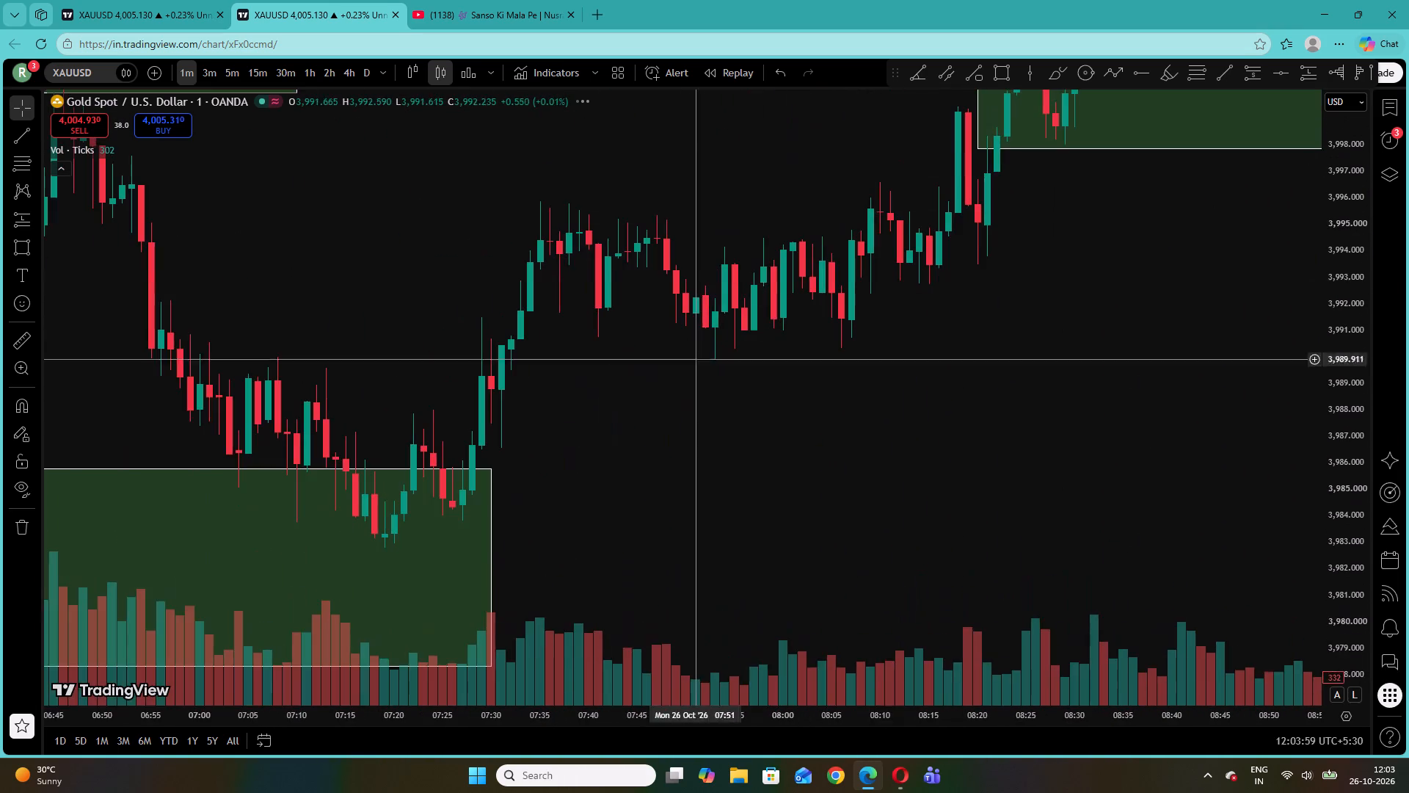
pyautogui.moveTo(632, 418); pyautogui.dragTo(938, 297)
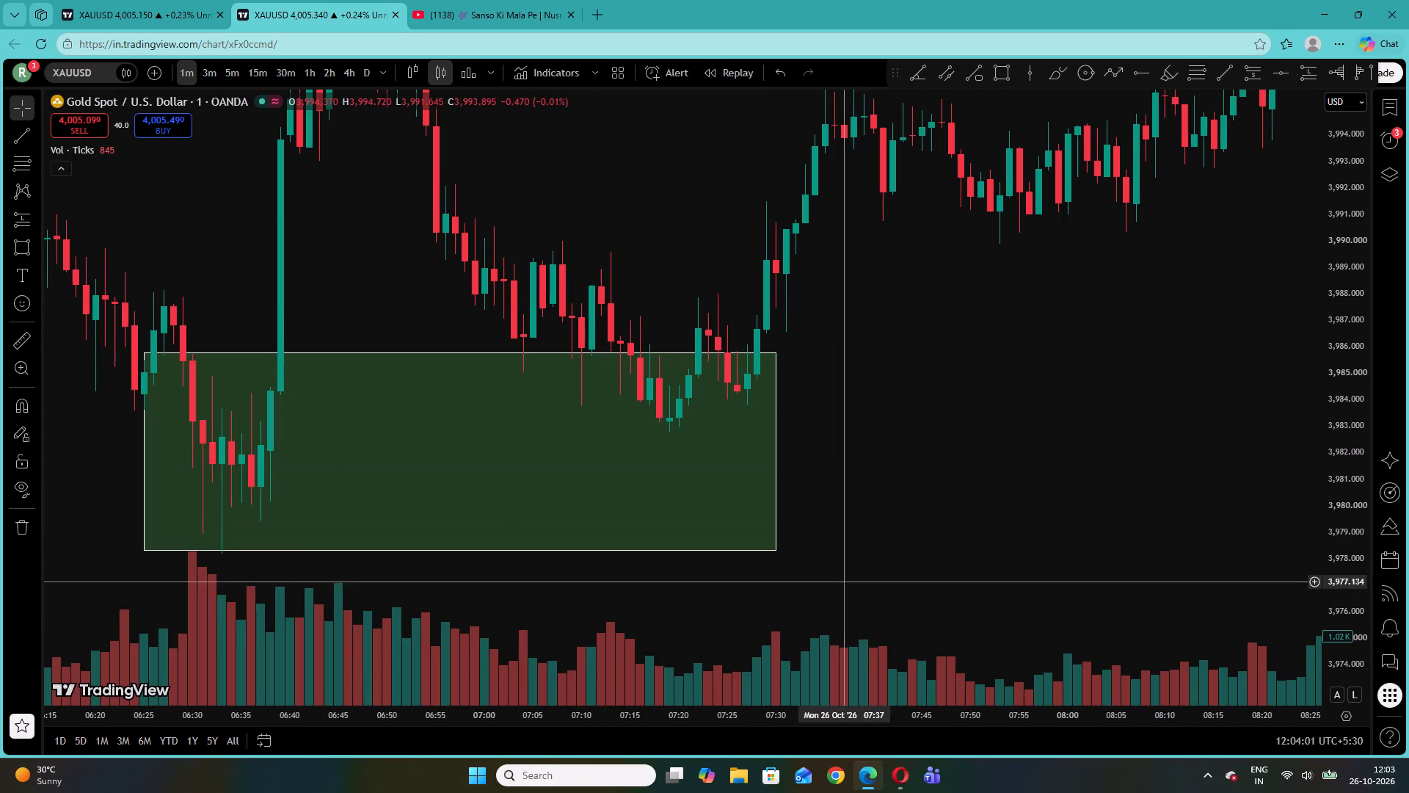
pyautogui.moveTo(813, 572); pyautogui.dragTo(724, 535)
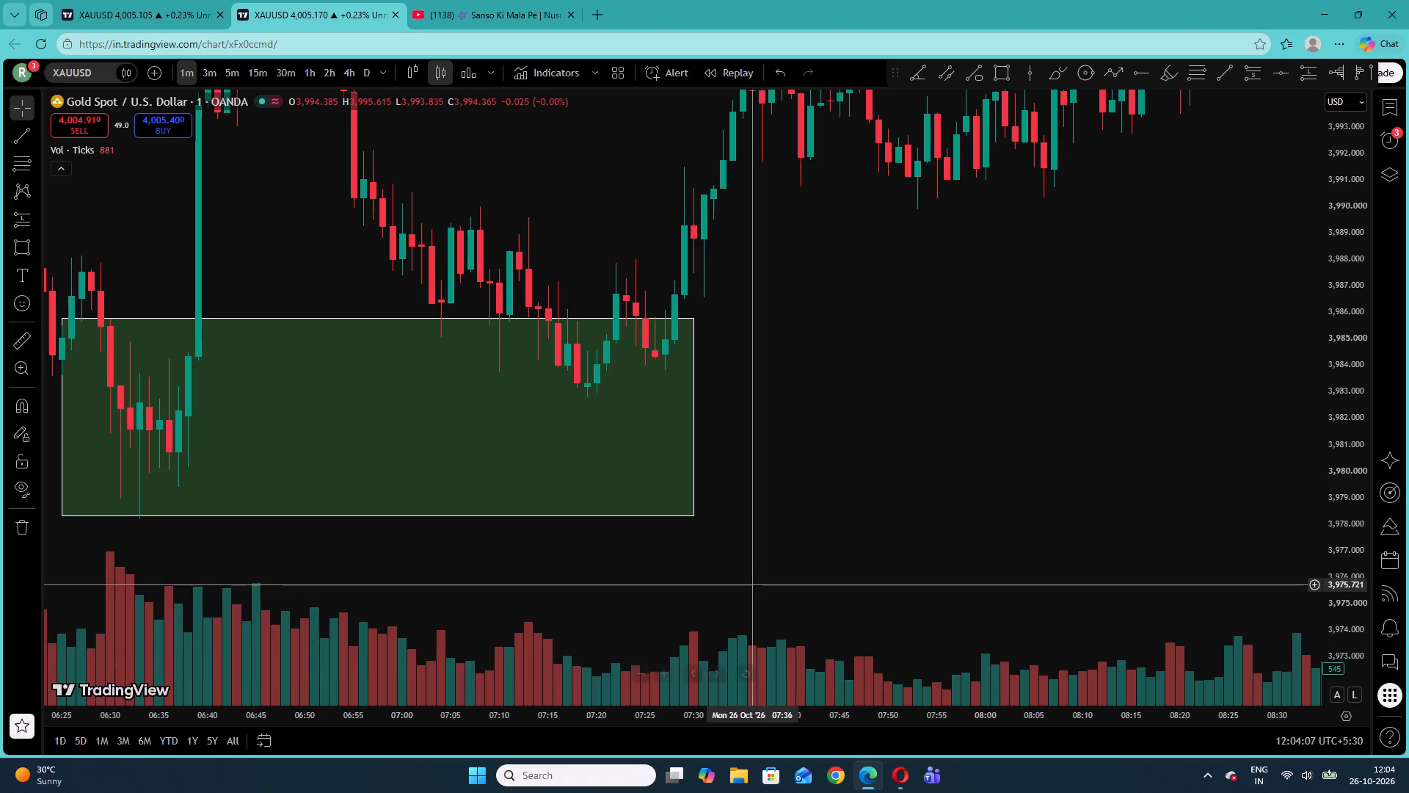
pyautogui.moveTo(745, 570); pyautogui.dragTo(901, 554)
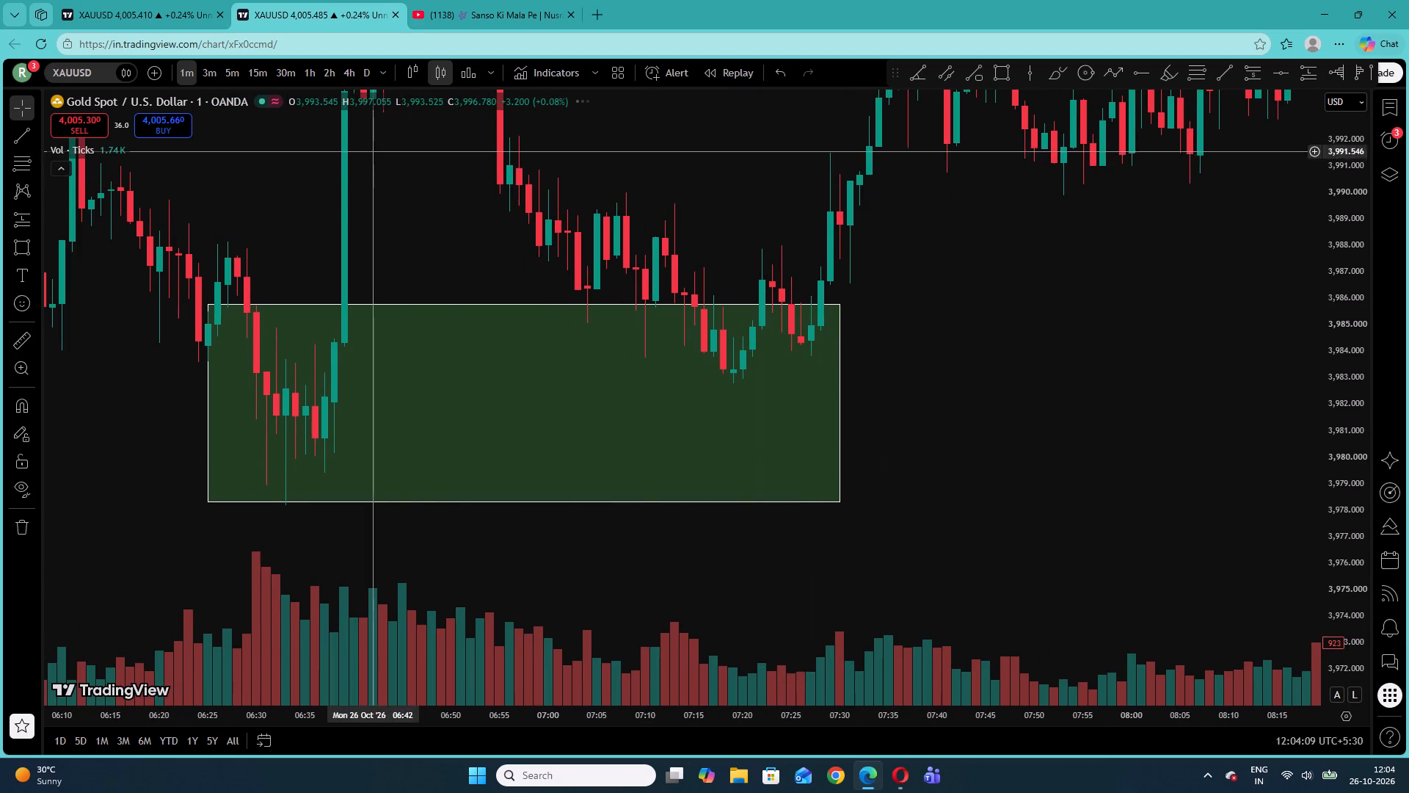
pyautogui.moveTo(404, 162); pyautogui.dragTo(647, 559)
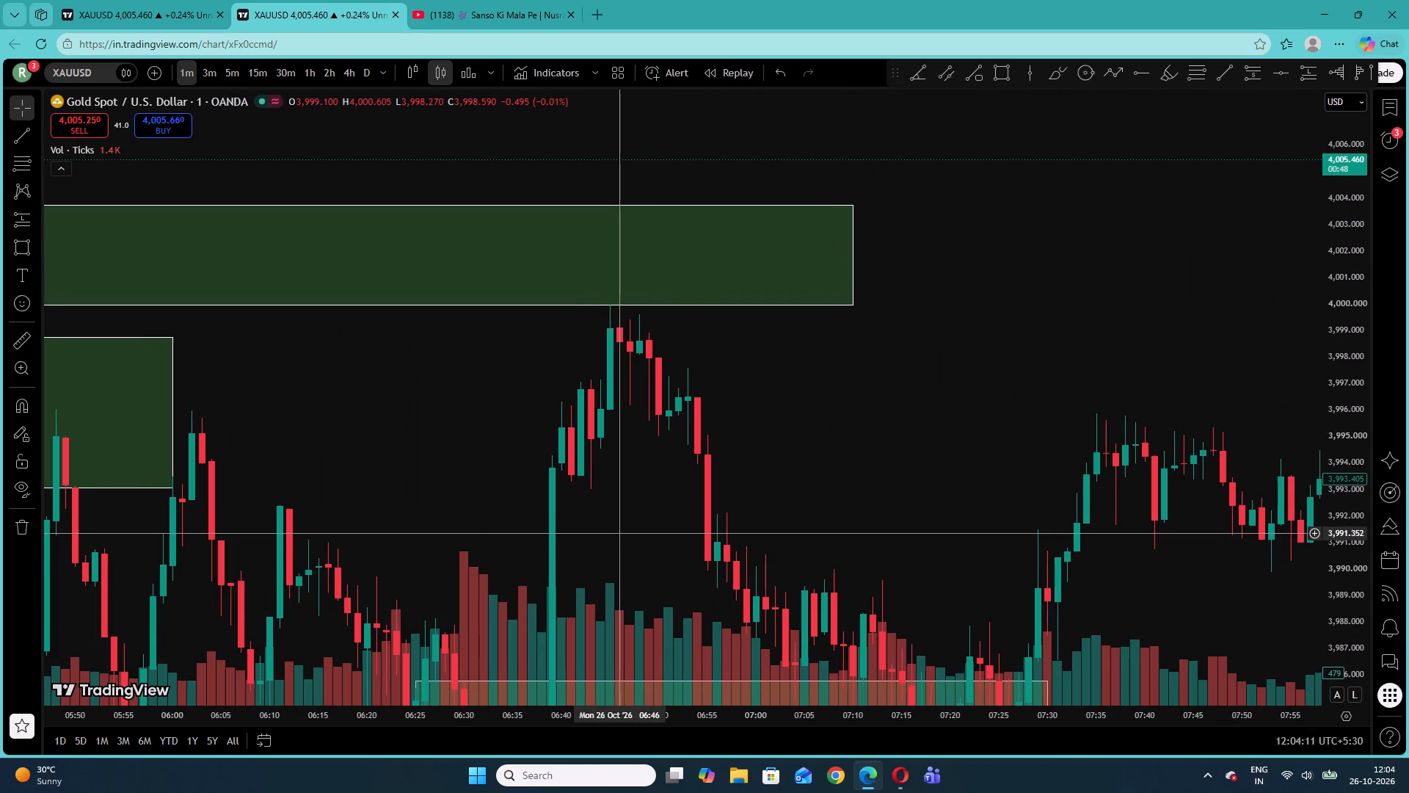
pyautogui.moveTo(620, 533); pyautogui.dragTo(649, 435)
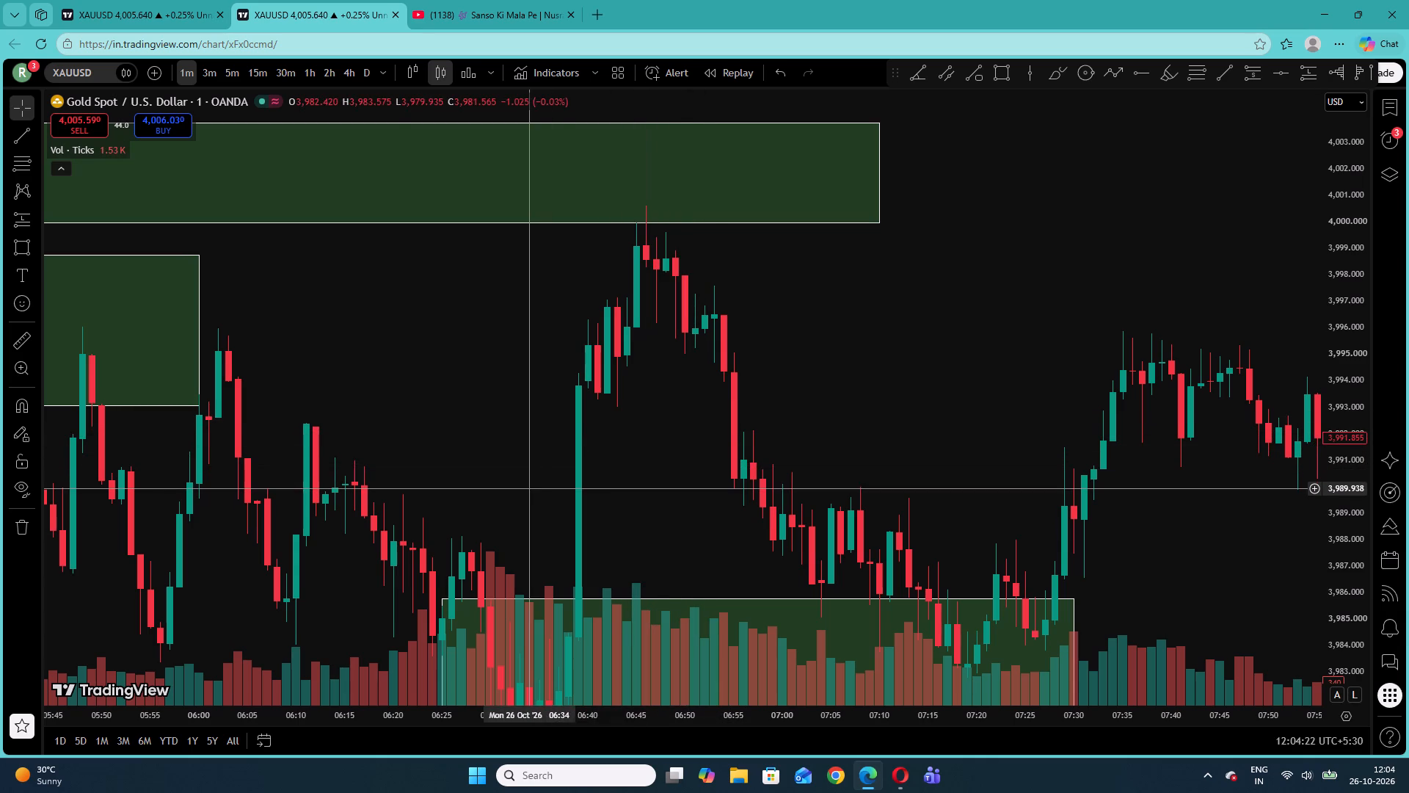
pyautogui.moveTo(577, 466); pyautogui.dragTo(789, 306)
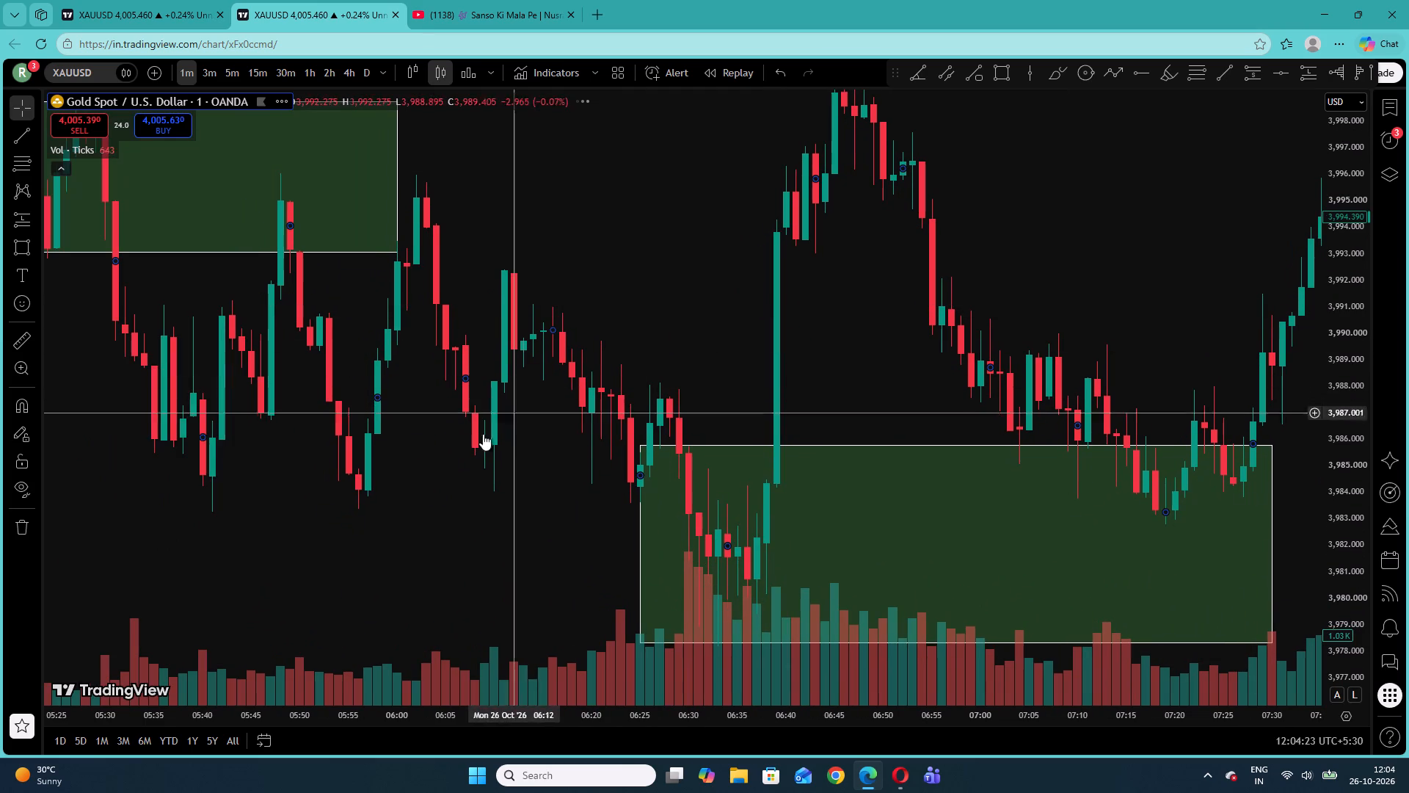
pyautogui.click(316, 501)
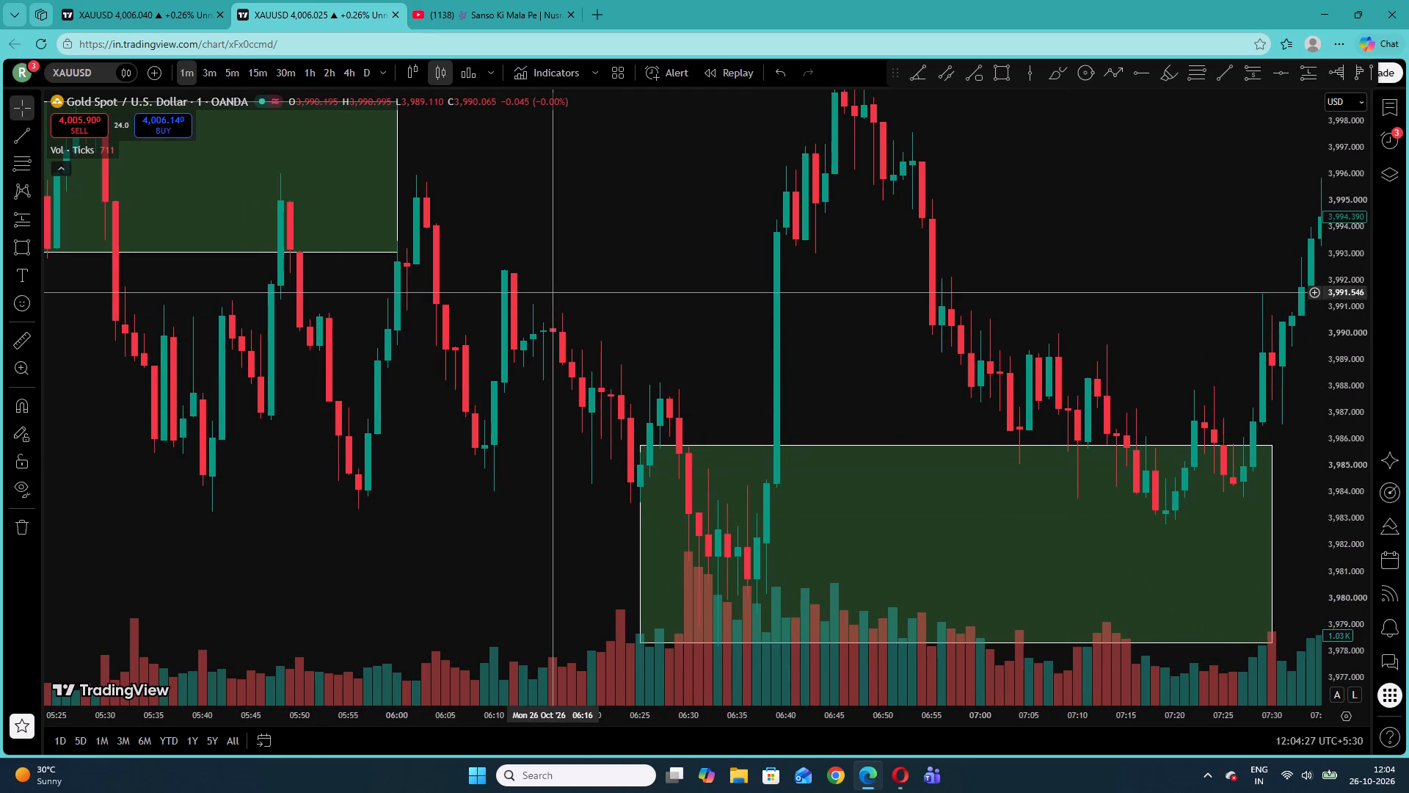
pyautogui.moveTo(663, 272); pyautogui.dragTo(588, 401)
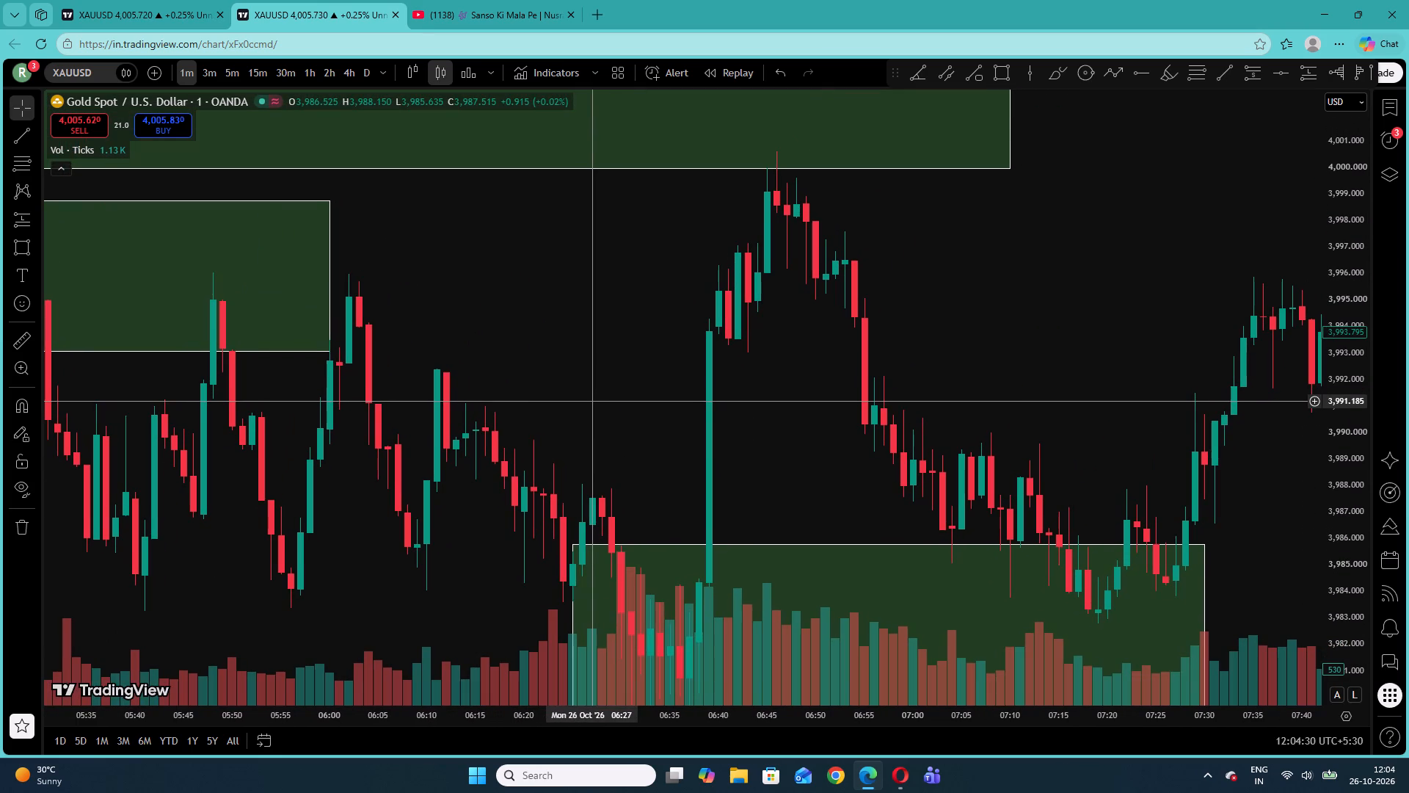
pyautogui.moveTo(588, 401); pyautogui.dragTo(758, 319)
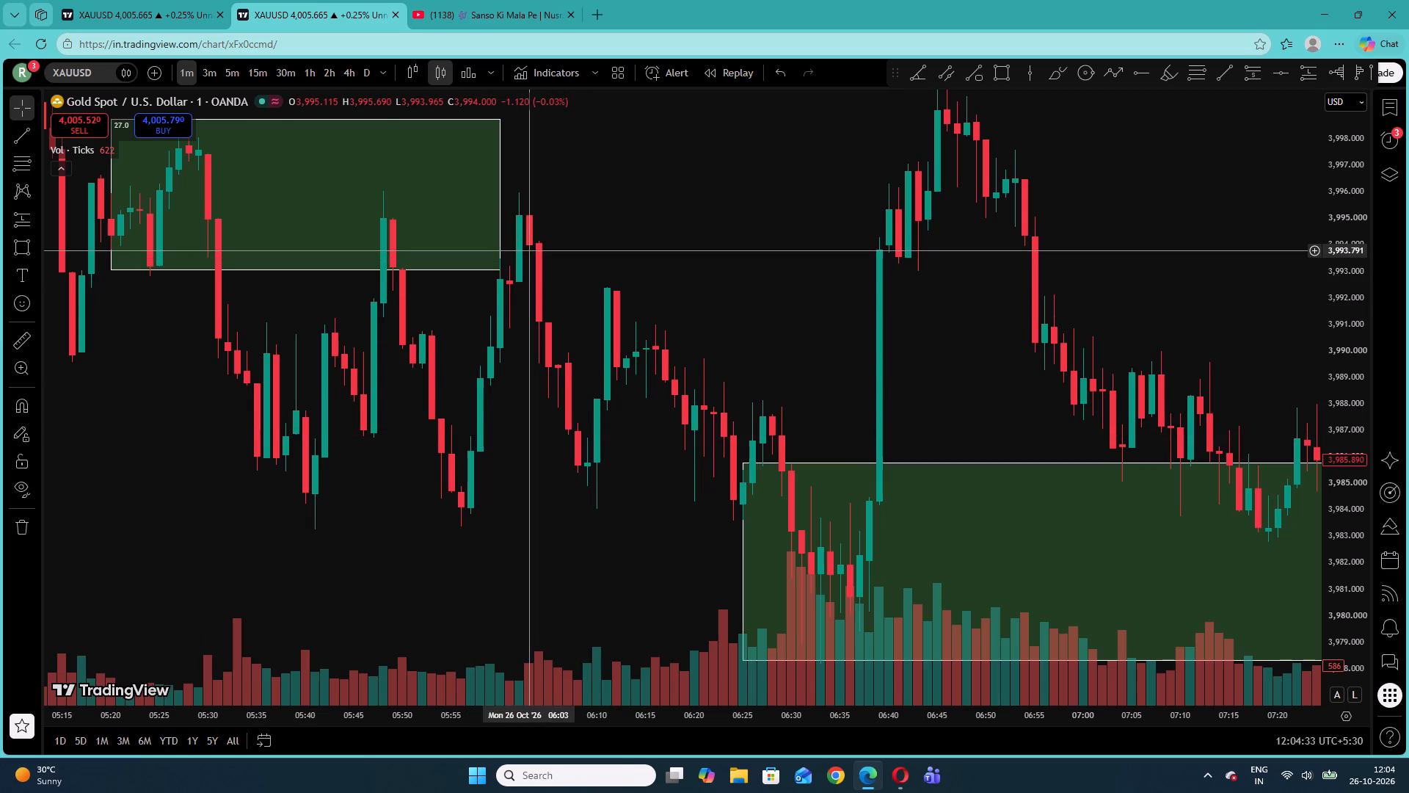
pyautogui.moveTo(677, 261); pyautogui.dragTo(568, 391)
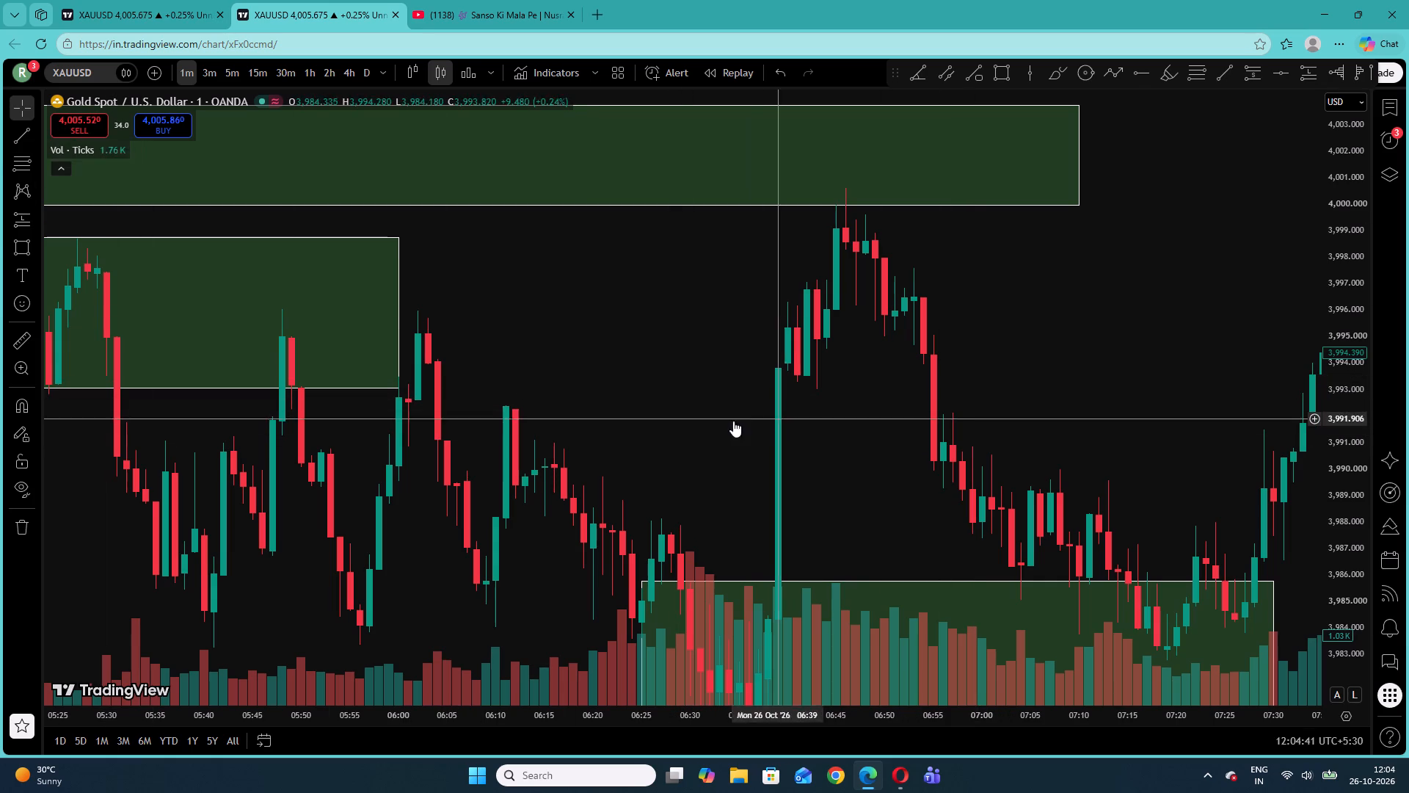
# Examine how the 1-minute candles behave at the earlier zones starting at 04:10, 04:50 and 05:20.
pyautogui.moveTo(615, 435); pyautogui.dragTo(1225, 424)
pyautogui.moveTo(424, 369); pyautogui.dragTo(648, 534)
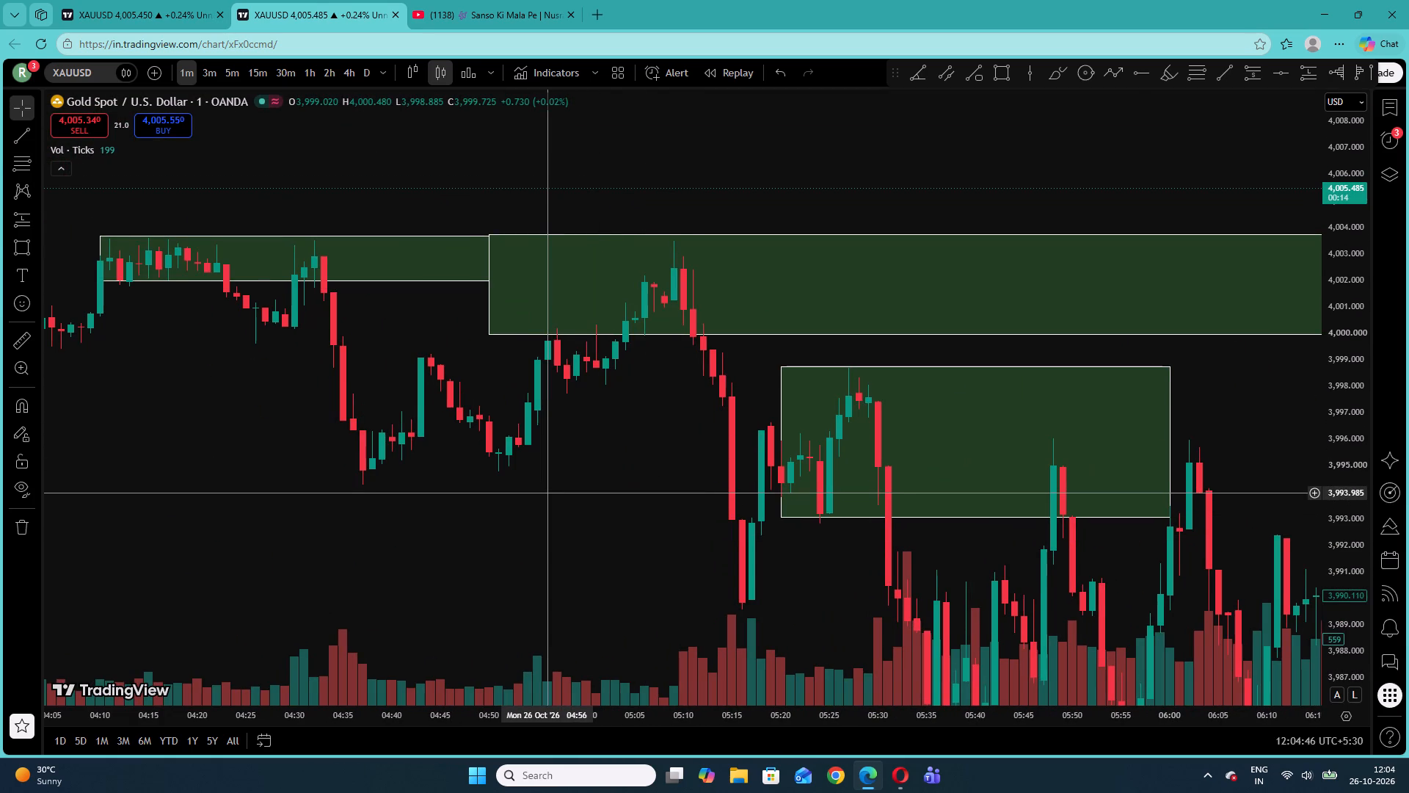
pyautogui.moveTo(692, 465); pyautogui.dragTo(523, 416)
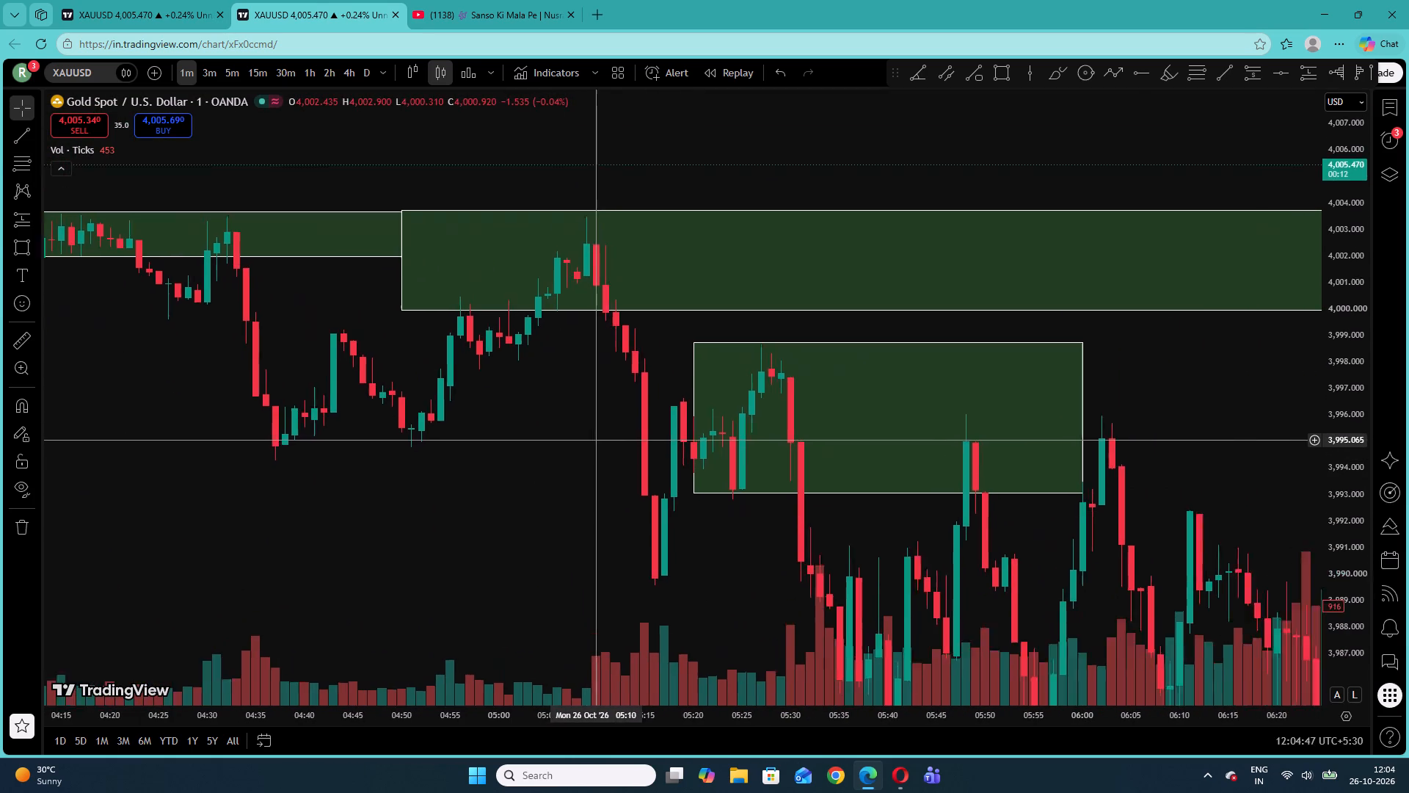
pyautogui.moveTo(523, 416); pyautogui.dragTo(430, 376)
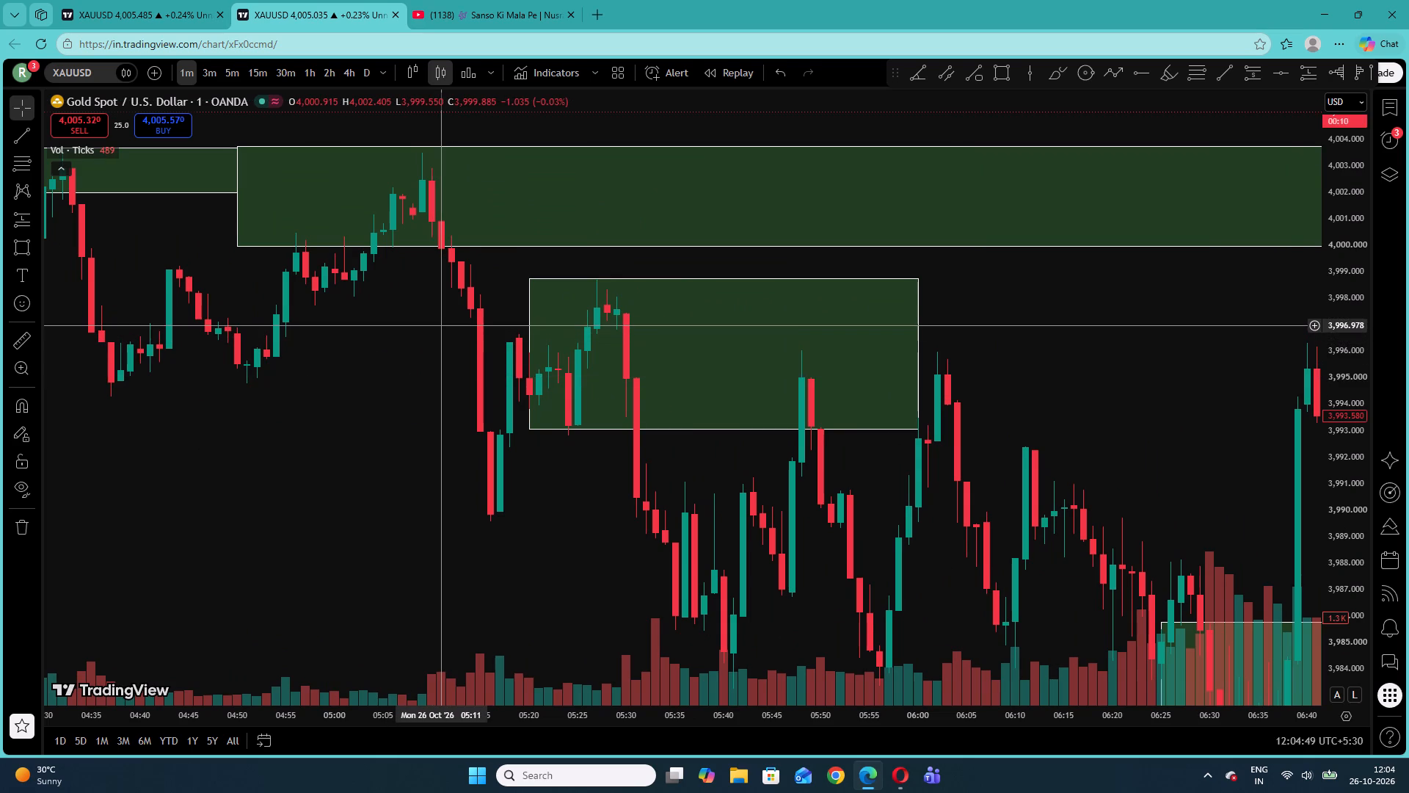
pyautogui.moveTo(442, 325); pyautogui.dragTo(790, 510)
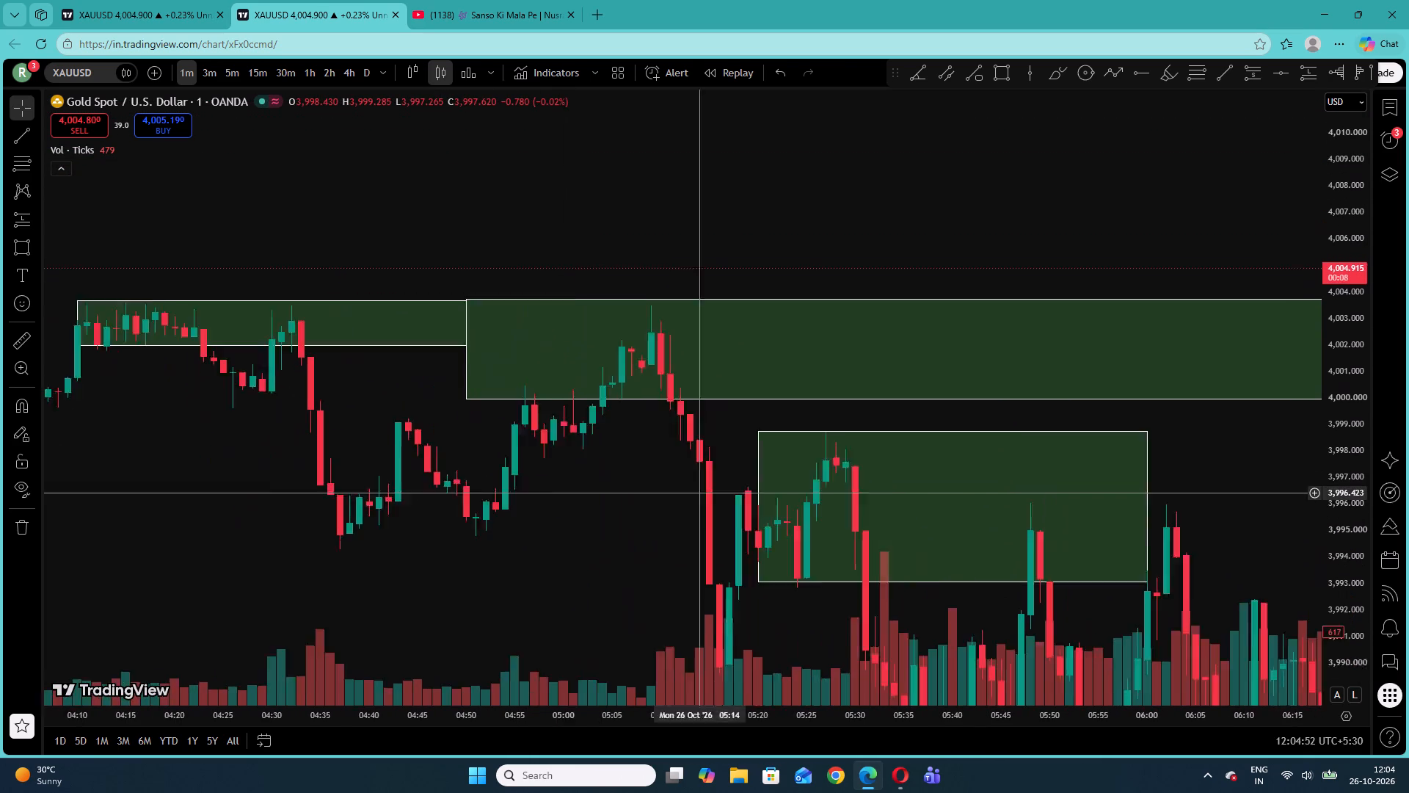
pyautogui.moveTo(790, 510); pyautogui.dragTo(798, 513)
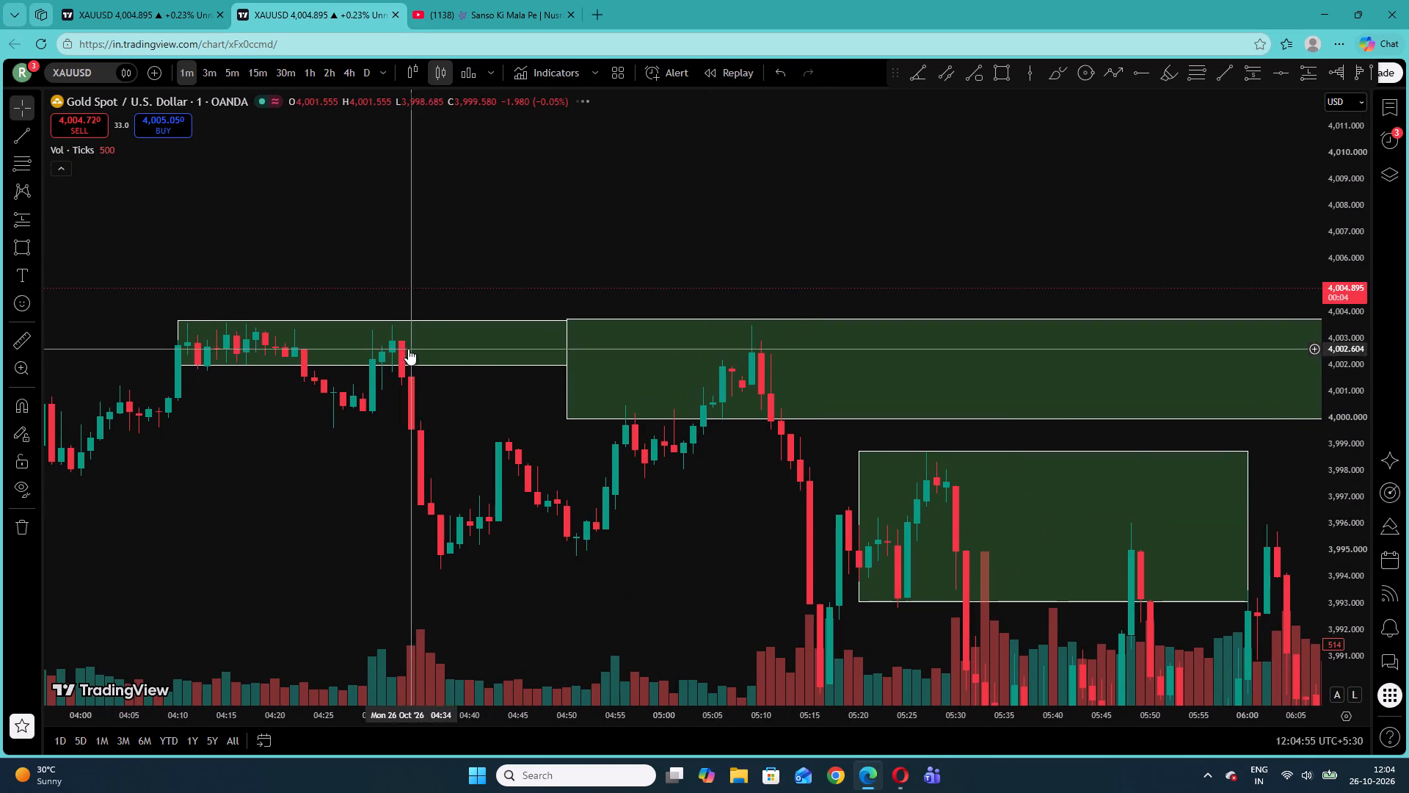
pyautogui.moveTo(445, 374); pyautogui.dragTo(398, 366)
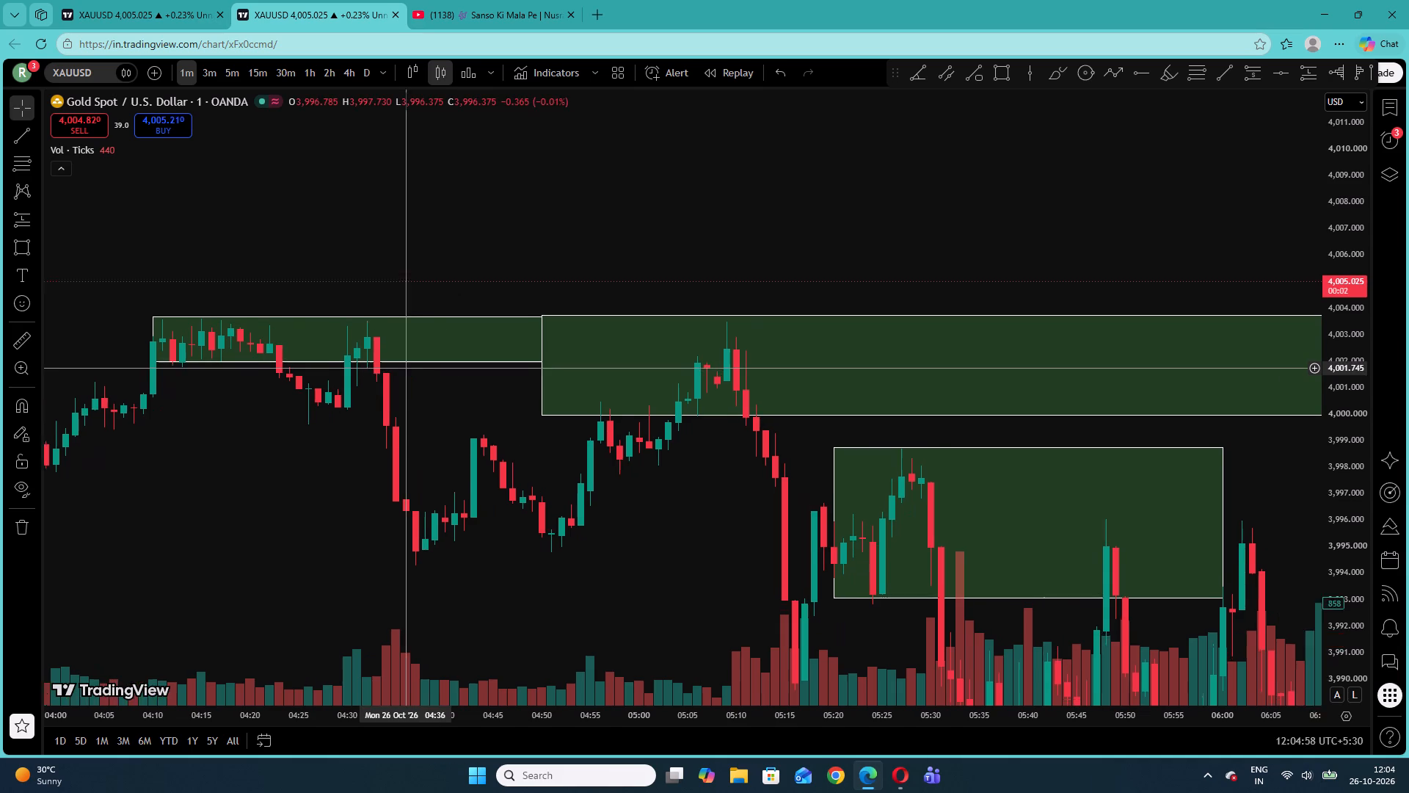
pyautogui.moveTo(398, 366); pyautogui.dragTo(253, 356)
pyautogui.moveTo(538, 537); pyautogui.dragTo(443, 537)
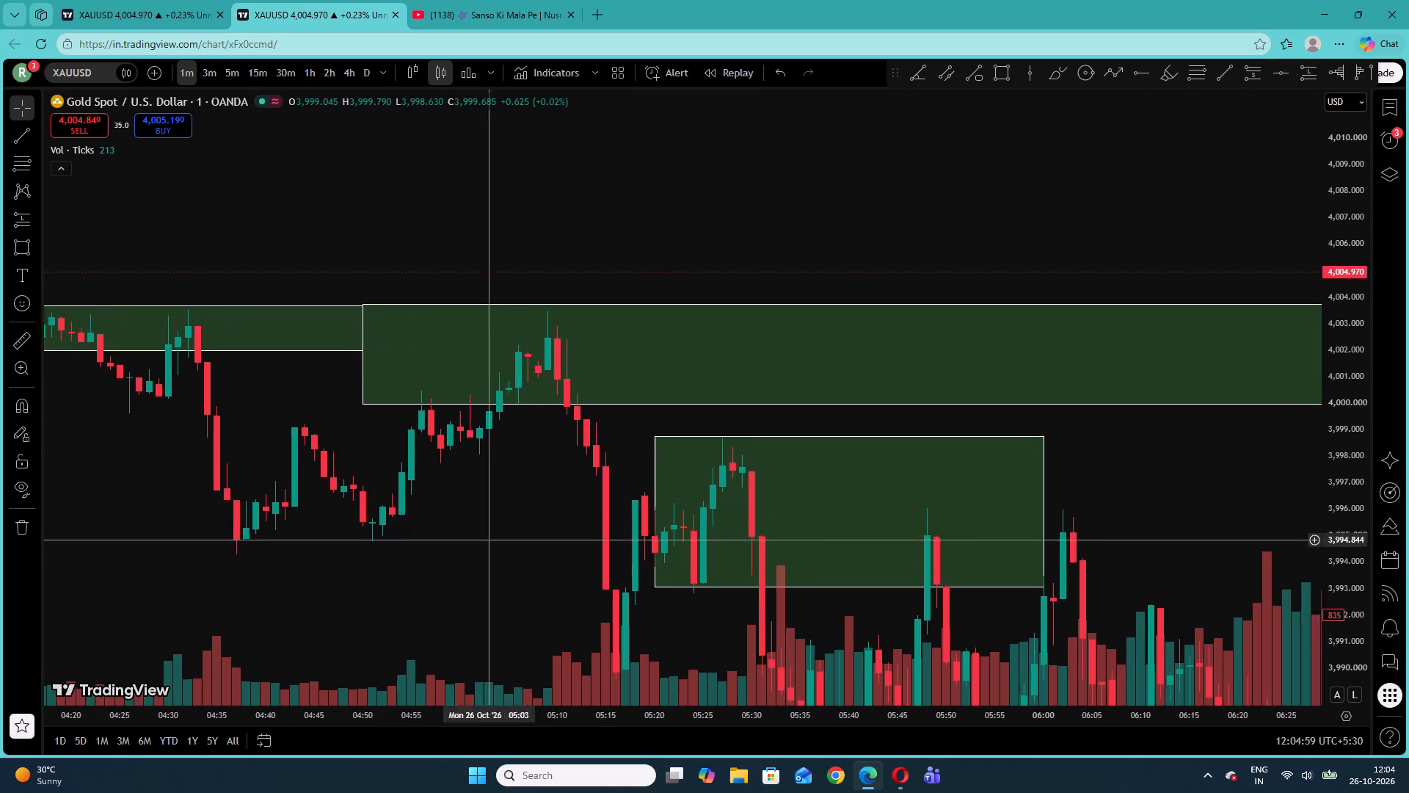
# Follow the 1-minute price action forward from the earlier zones through the 07:30 rise to the 08:20 zone.
pyautogui.moveTo(443, 537); pyautogui.dragTo(119, 466)
pyautogui.moveTo(648, 430); pyautogui.dragTo(465, 372)
pyautogui.moveTo(950, 455); pyautogui.dragTo(514, 462)
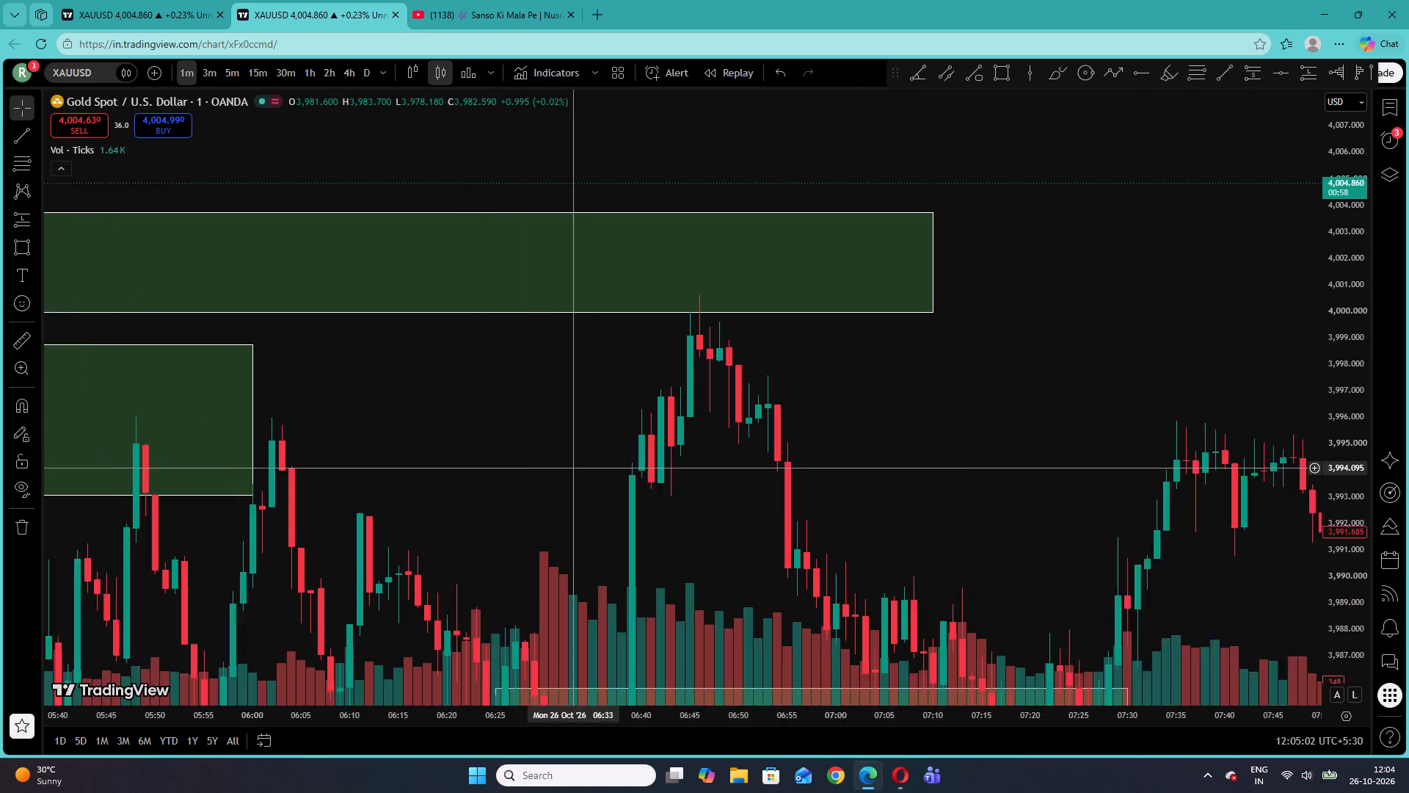
pyautogui.moveTo(514, 462); pyautogui.dragTo(492, 451)
pyautogui.moveTo(921, 445); pyautogui.dragTo(944, 475)
pyautogui.moveTo(983, 518); pyautogui.dragTo(576, 341)
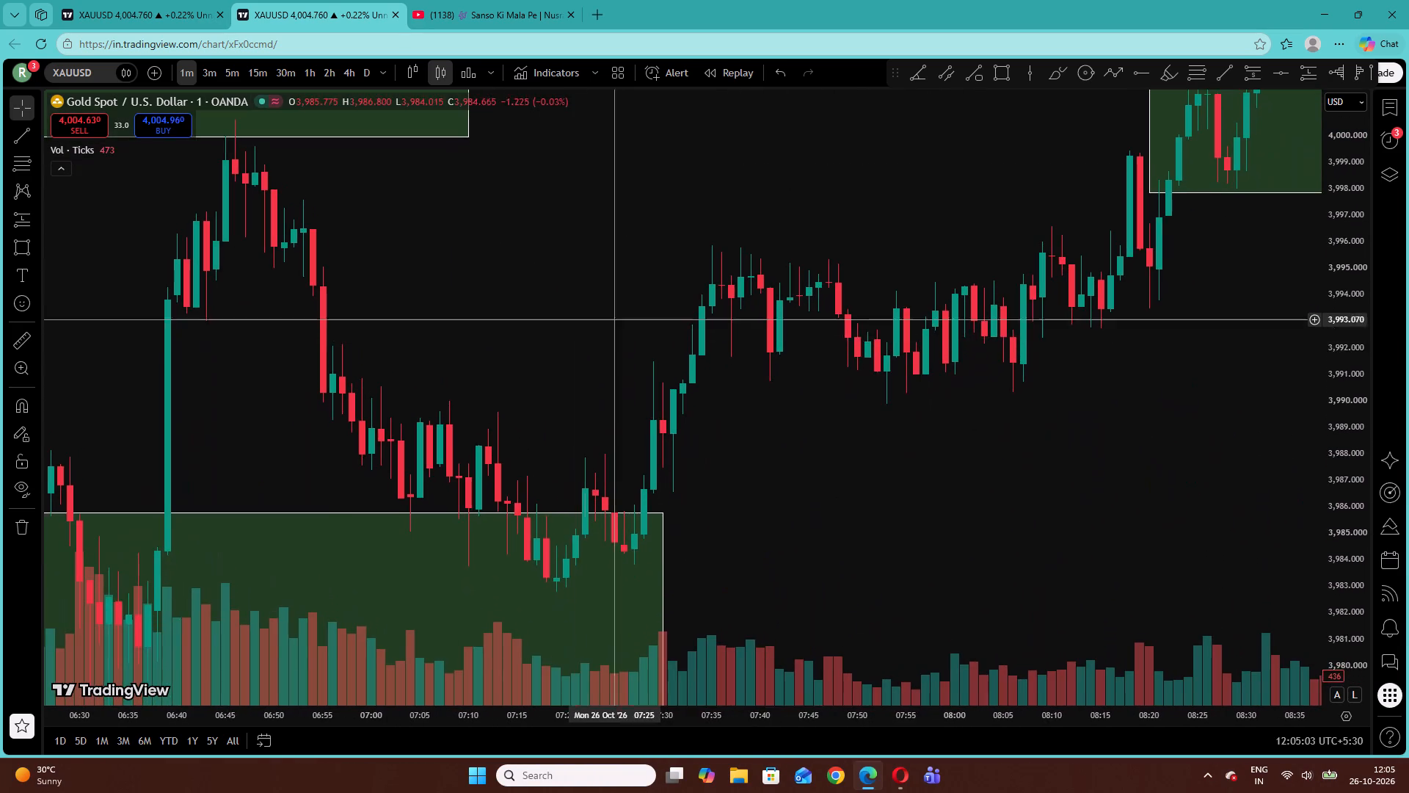
pyautogui.moveTo(921, 338); pyautogui.dragTo(610, 280)
pyautogui.click(627, 451)
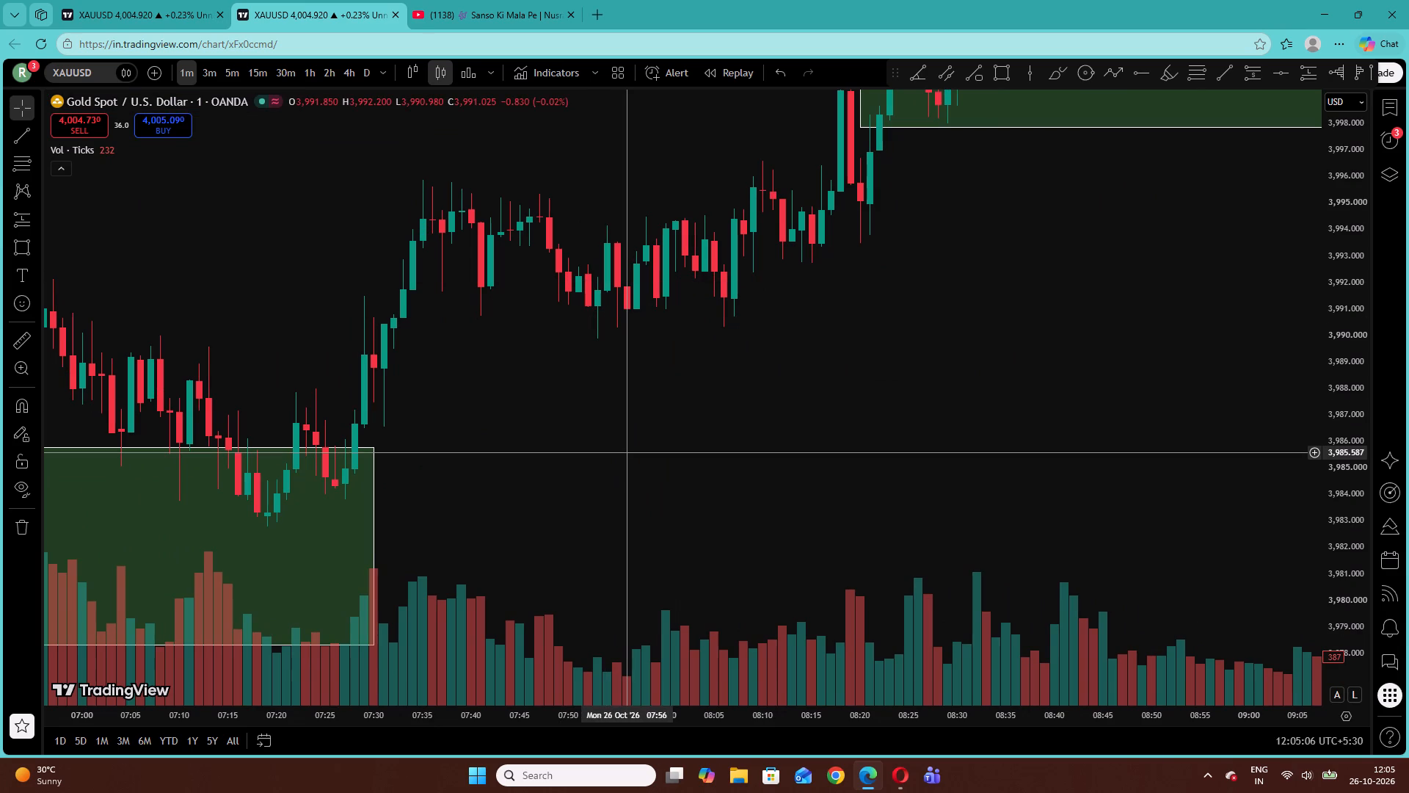
pyautogui.moveTo(677, 423); pyautogui.dragTo(498, 565)
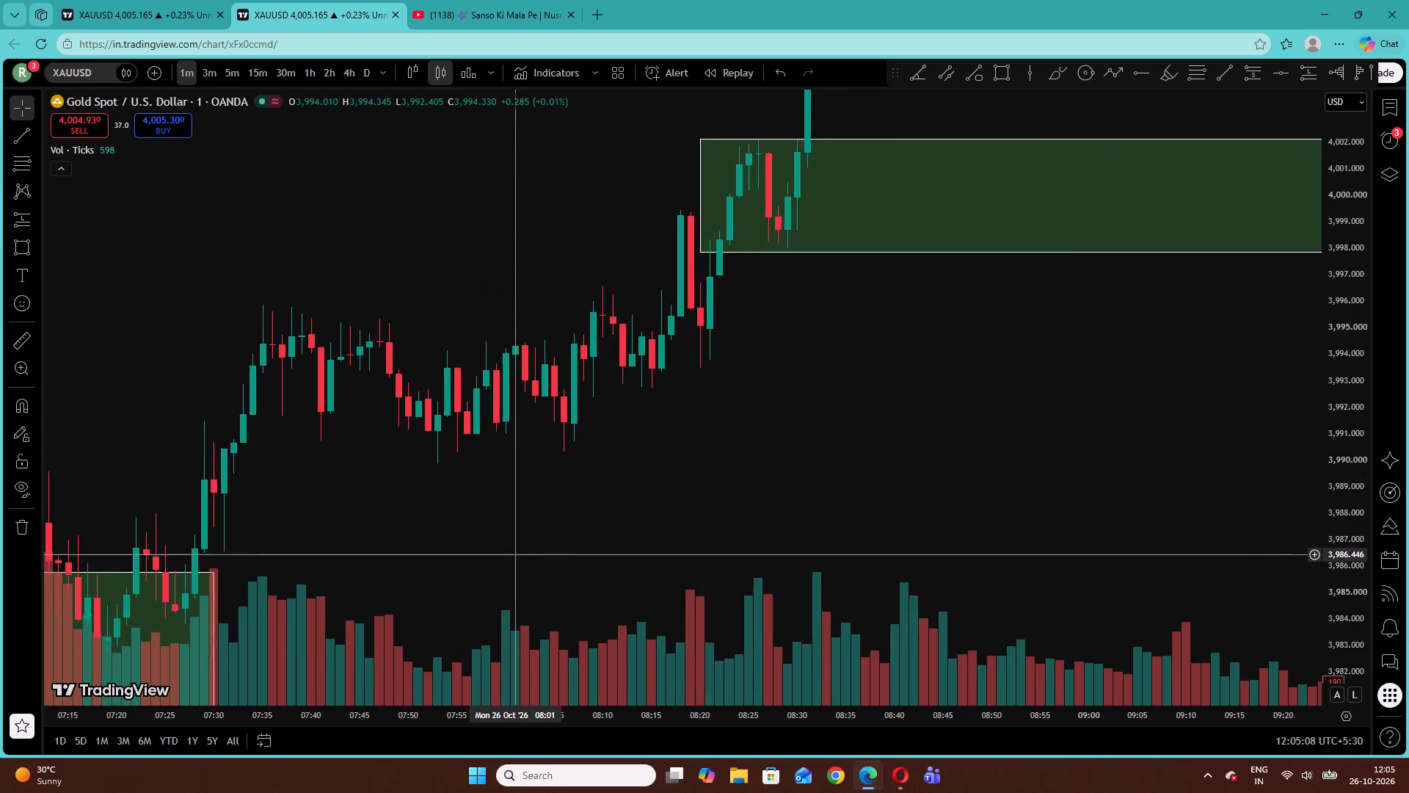
# Follow the 1-minute price action from the 07:30 zone past the 08:20 zone to the latest candle.
pyautogui.moveTo(498, 565); pyautogui.dragTo(448, 665)
pyautogui.moveTo(660, 532); pyautogui.dragTo(917, 327)
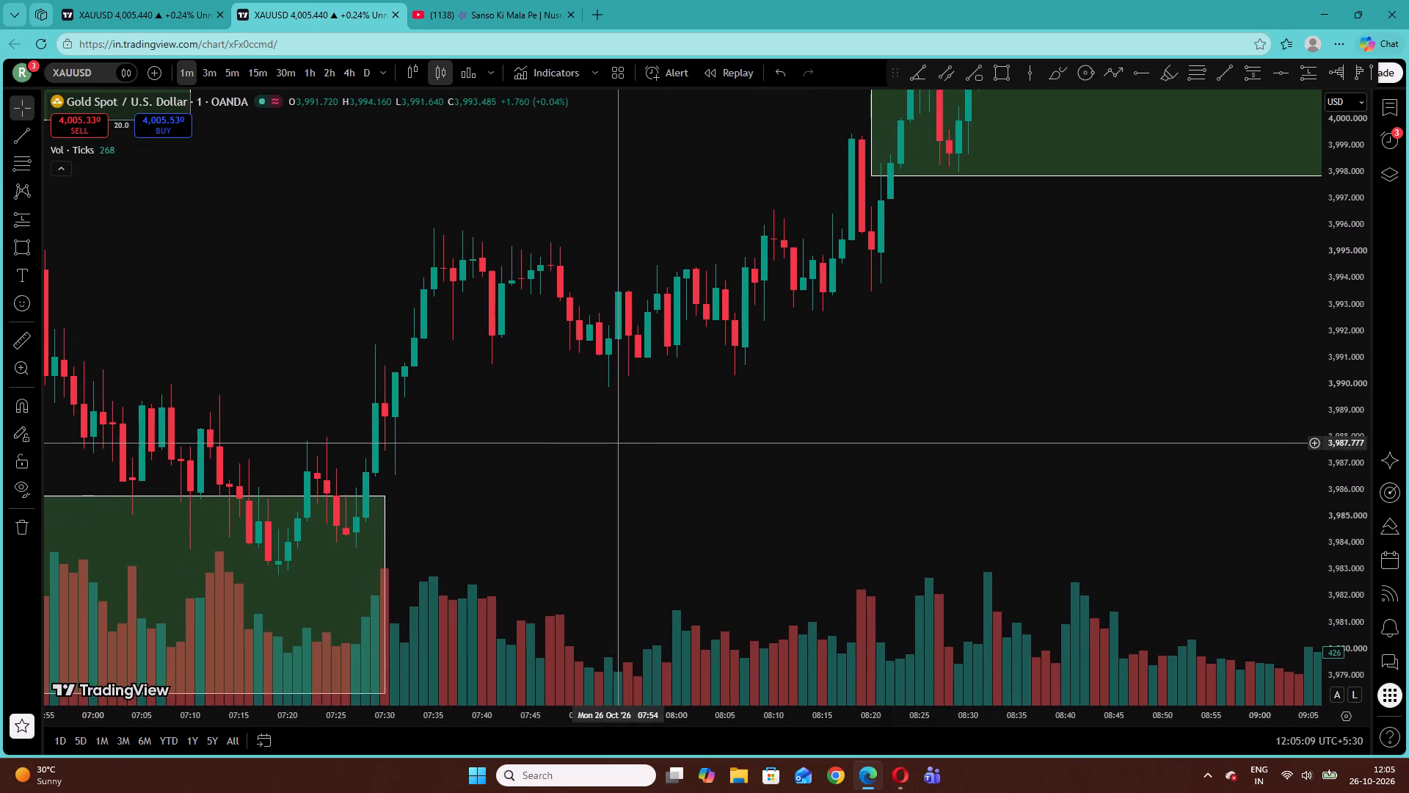
pyautogui.moveTo(624, 442); pyautogui.dragTo(900, 347)
pyautogui.moveTo(900, 347); pyautogui.dragTo(523, 580)
pyautogui.moveTo(1008, 389); pyautogui.dragTo(567, 668)
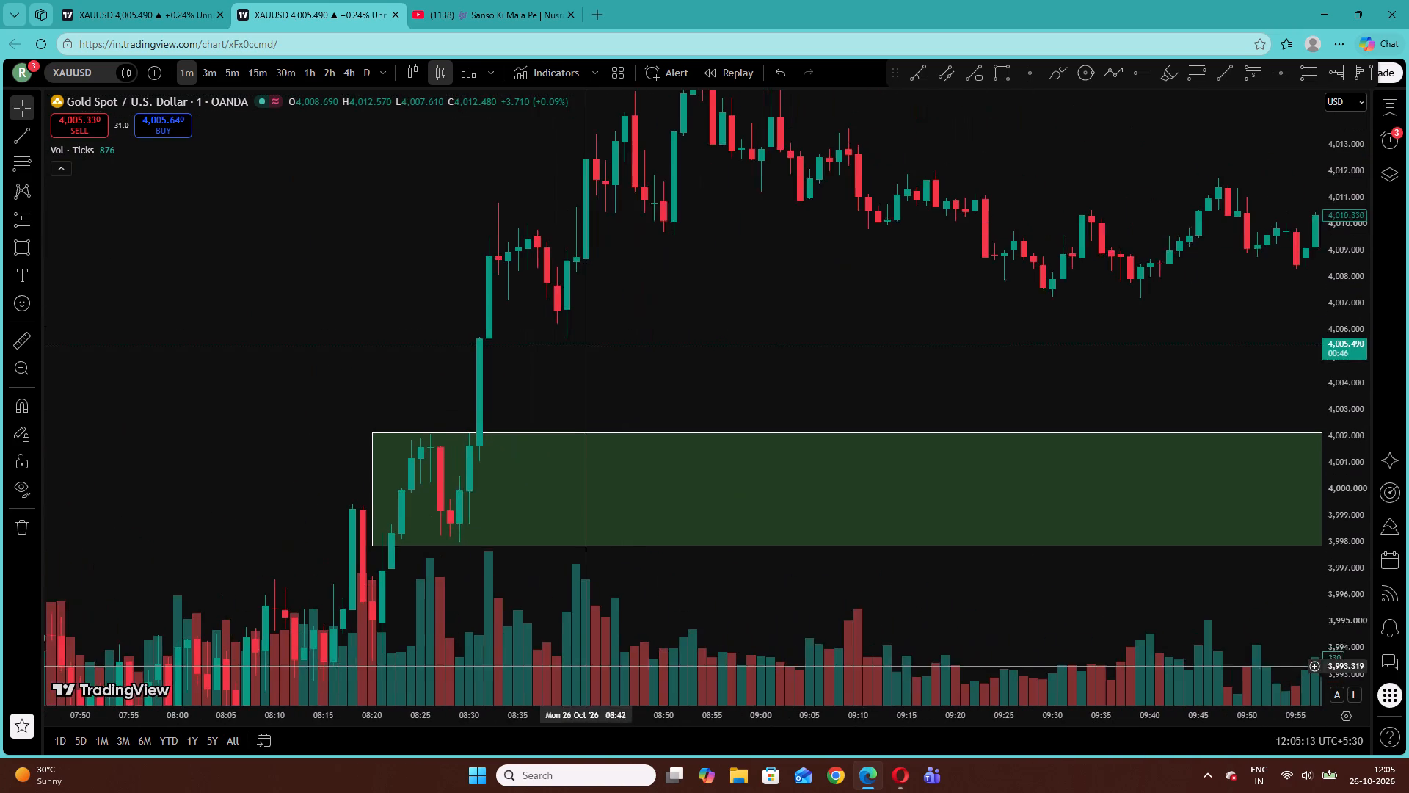
pyautogui.moveTo(567, 668); pyautogui.dragTo(564, 667)
pyautogui.moveTo(970, 318); pyautogui.dragTo(274, 383)
pyautogui.moveTo(938, 363); pyautogui.dragTo(372, 416)
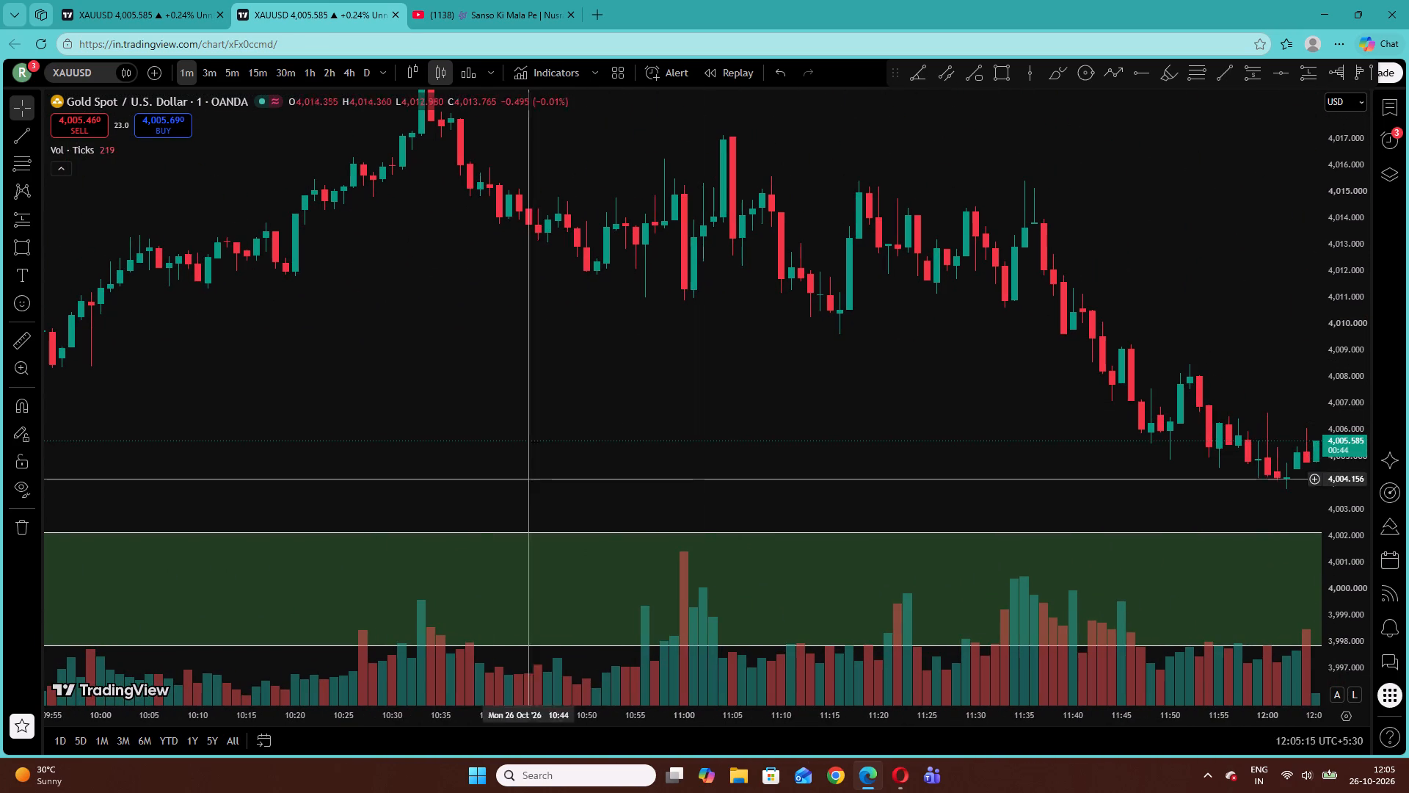
pyautogui.moveTo(627, 478); pyautogui.dragTo(65, 378)
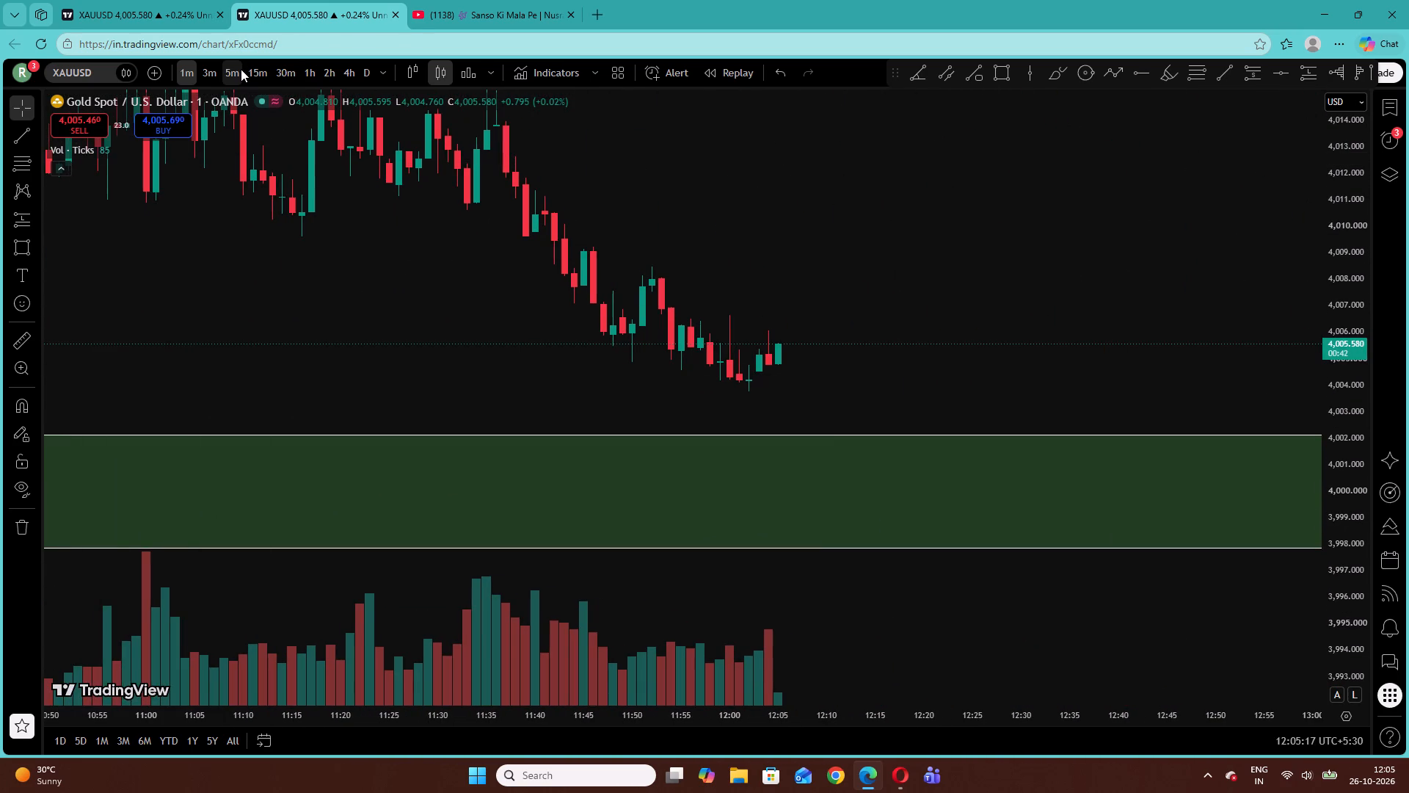
# On the 5-minute chart, create a one-time XAUUSD alert for price crossing 4,002.271, just above the 08:20 zone.
pyautogui.click(237, 69)
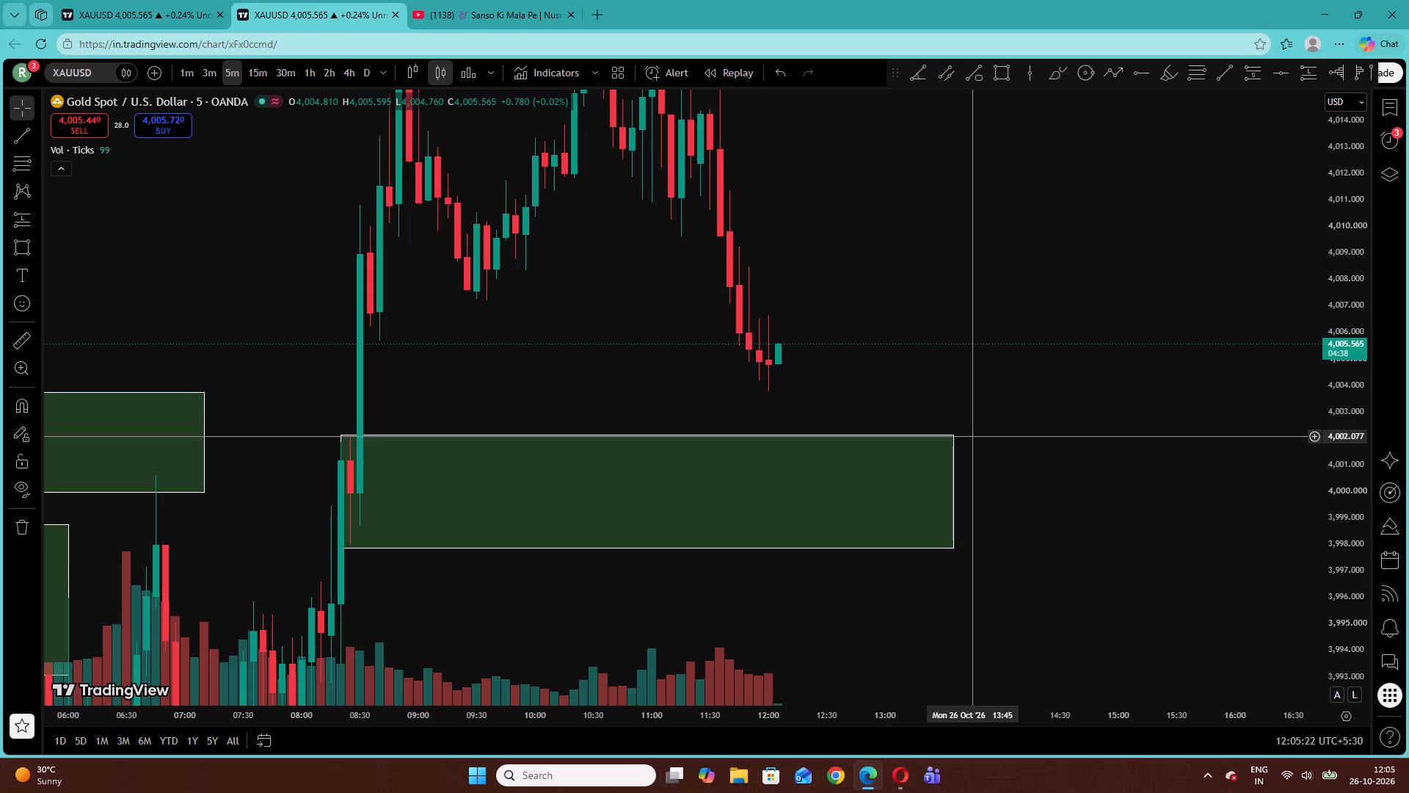
pyautogui.rightClick(972, 431)
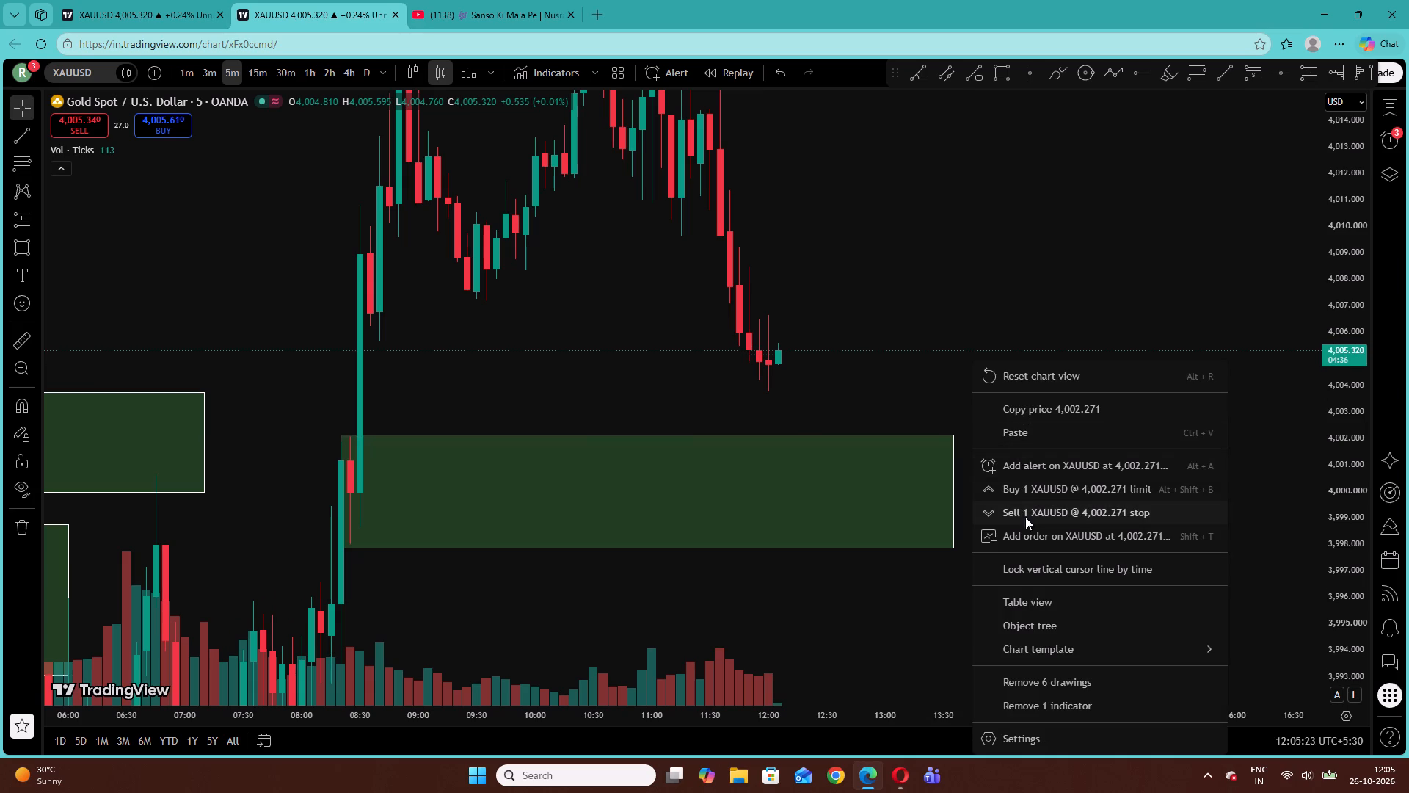
pyautogui.click(1026, 460)
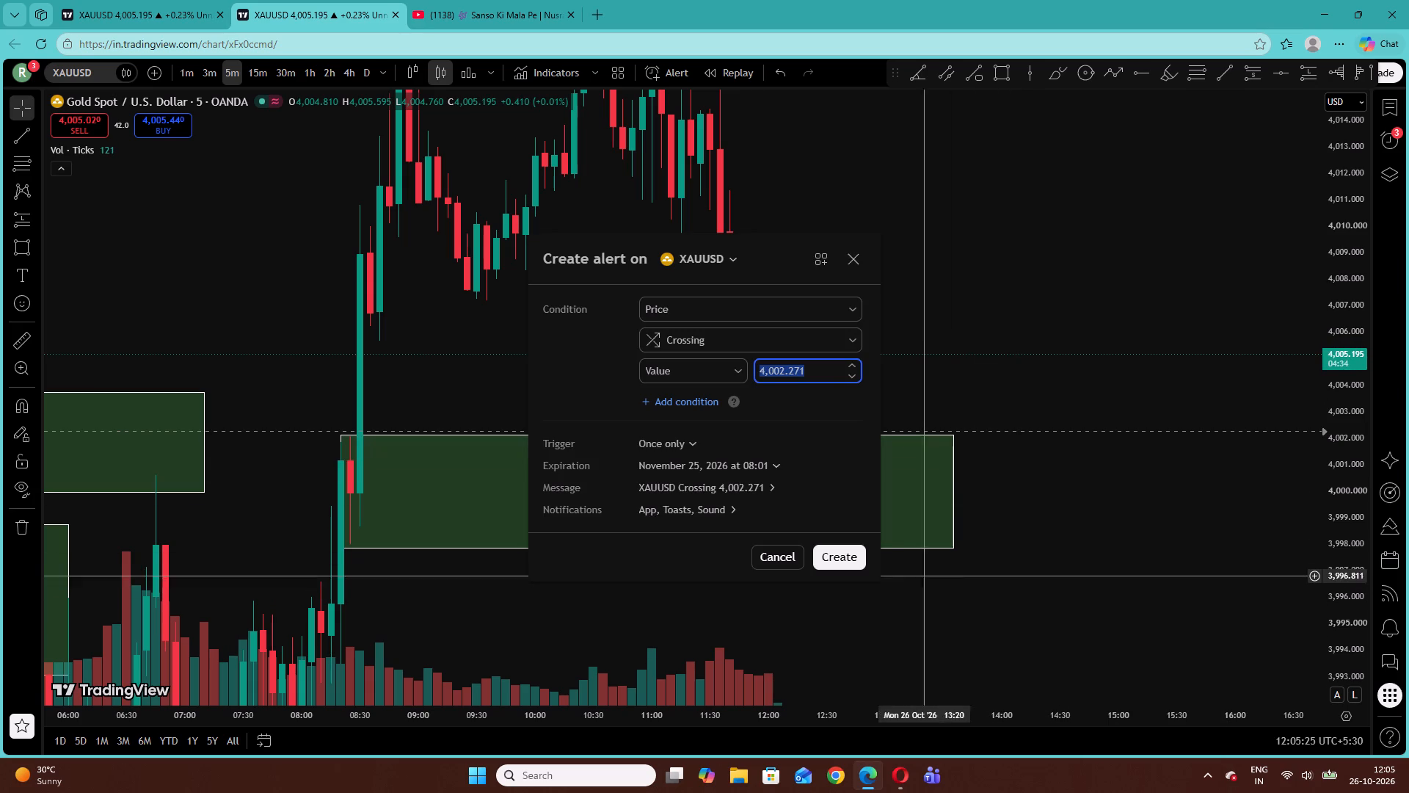
pyautogui.click(845, 557)
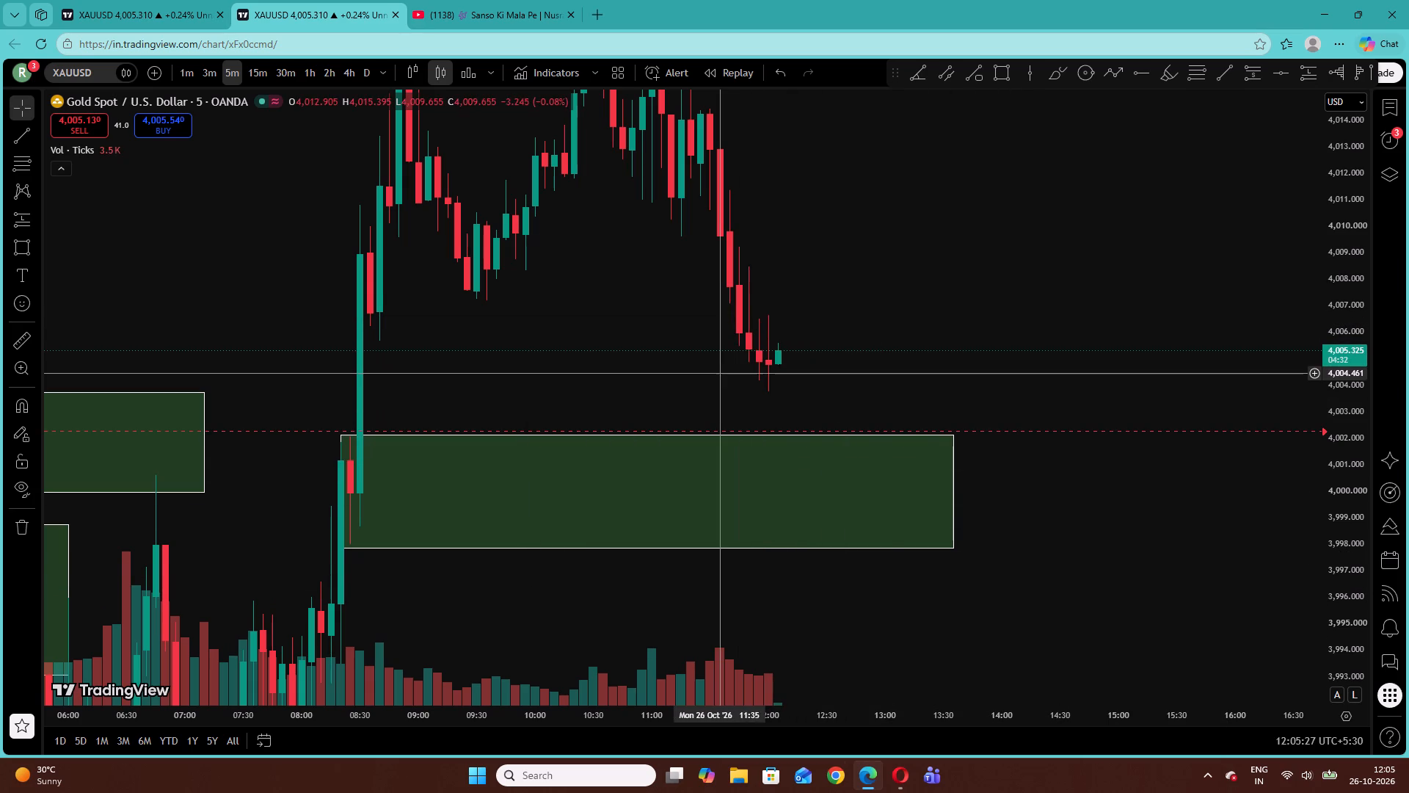
# Move the alert line onto the 08:20 zone's upper edge at 4,002.133.
pyautogui.click(660, 432)
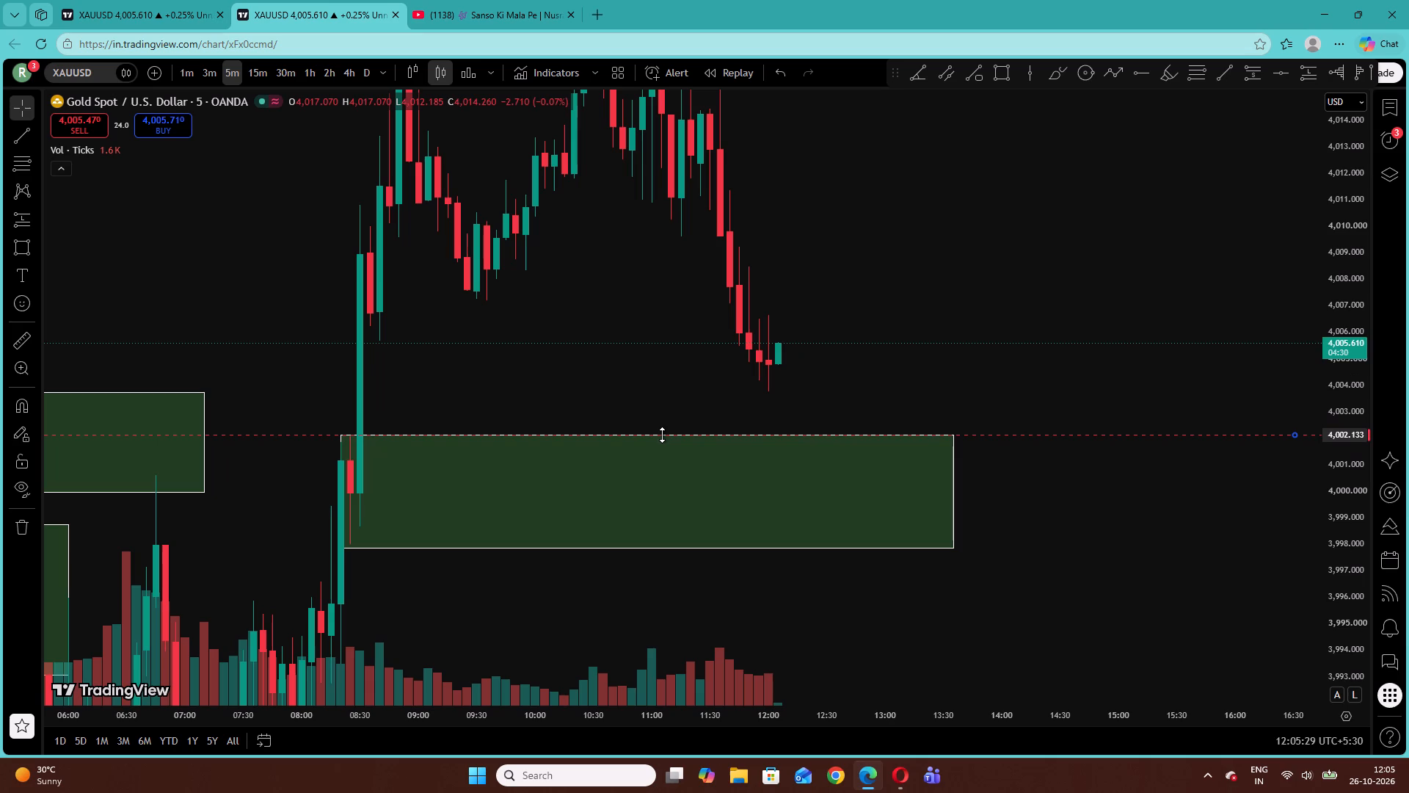
pyautogui.click(641, 360)
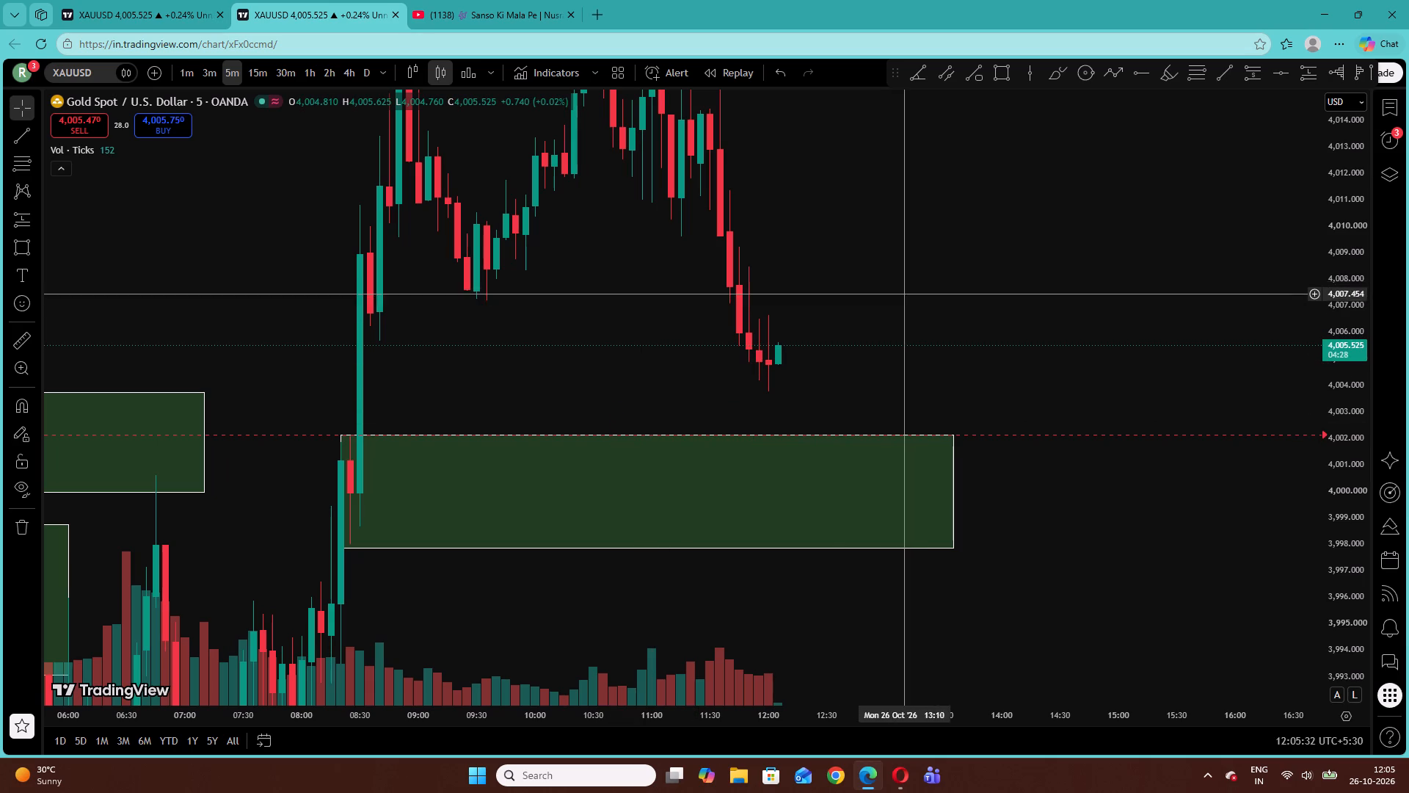
# Examine the 5-minute price action between today's highs and the 23 October zone at about 4,022–4,026, including the sharp drop from it.
pyautogui.moveTo(882, 270); pyautogui.dragTo(1165, 449)
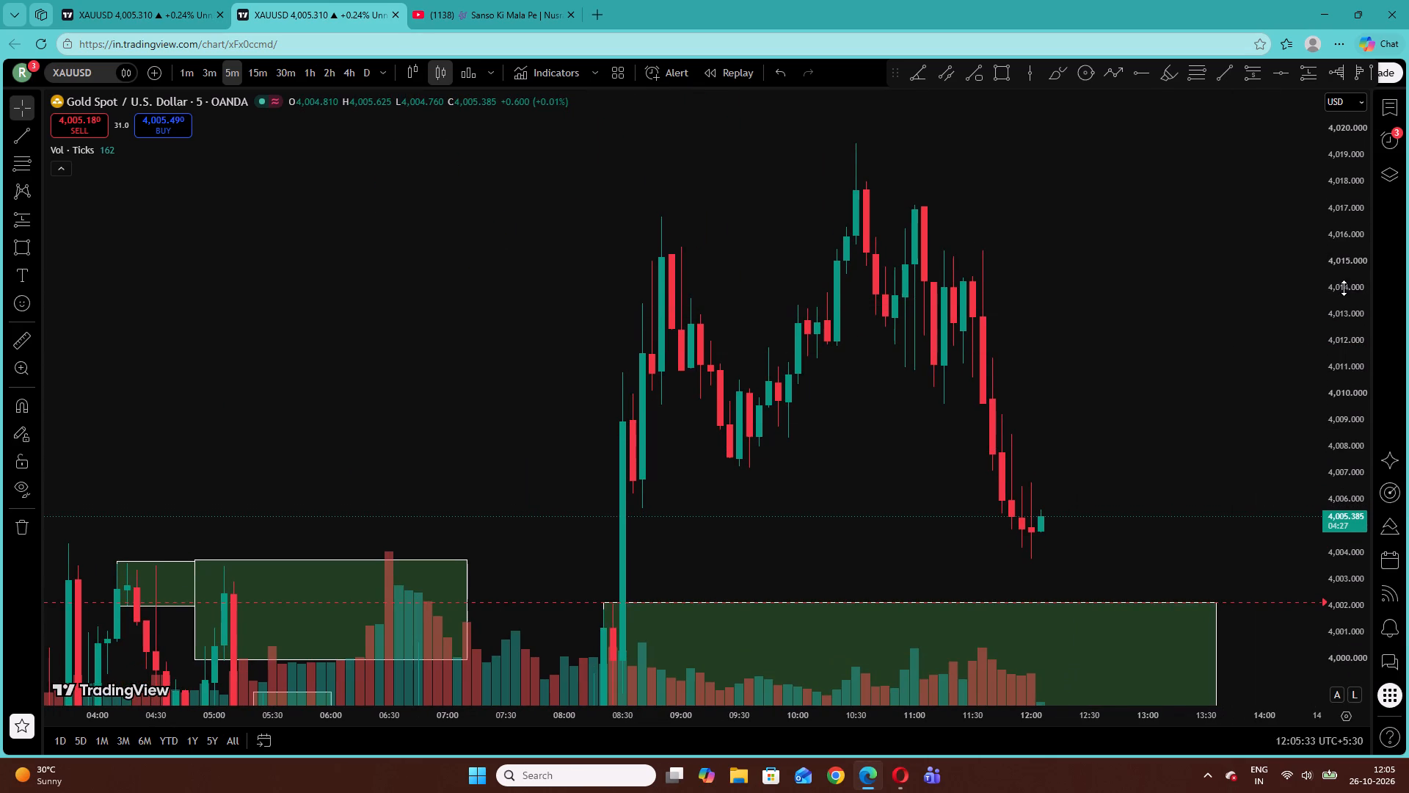
pyautogui.moveTo(1344, 291); pyautogui.dragTo(1354, 419)
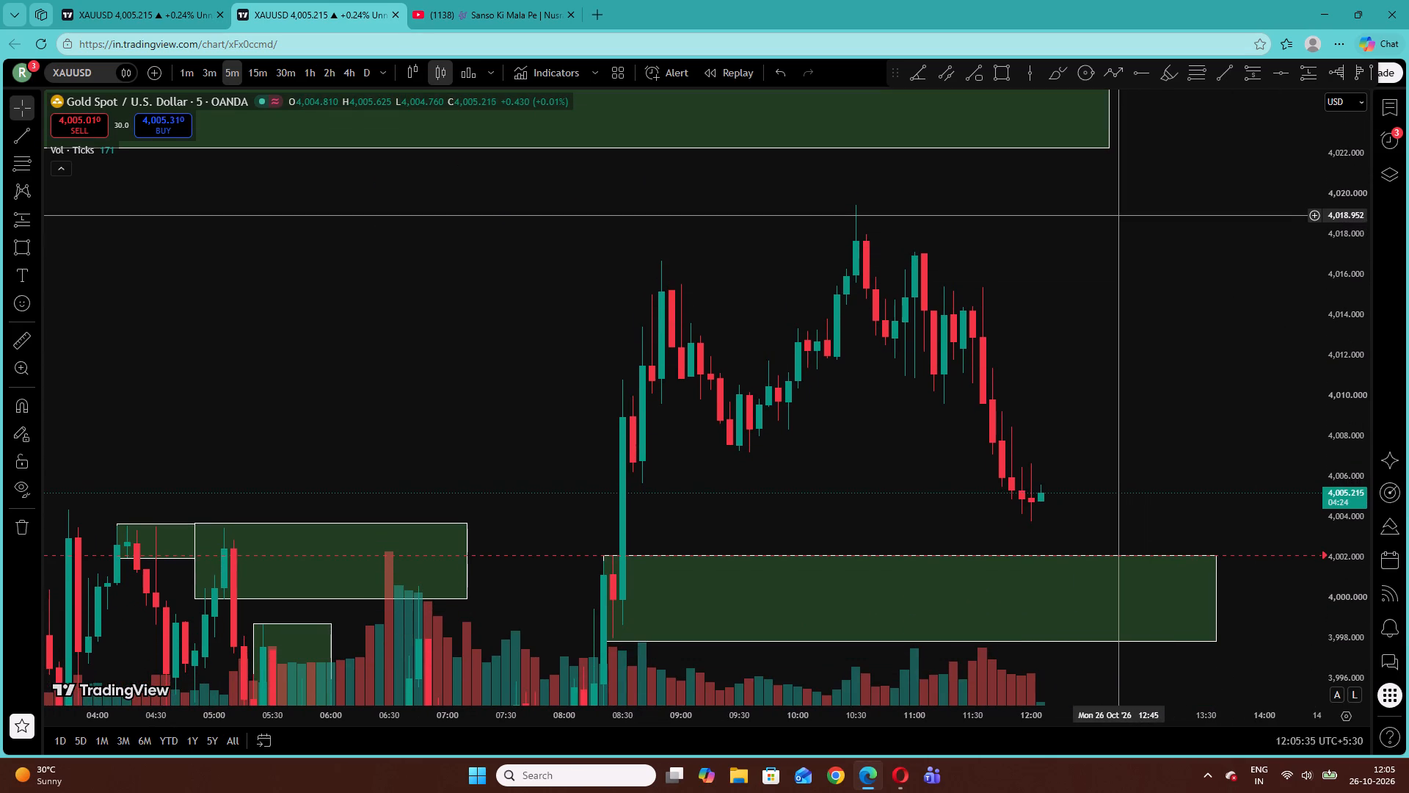
pyautogui.moveTo(1119, 215); pyautogui.dragTo(991, 210)
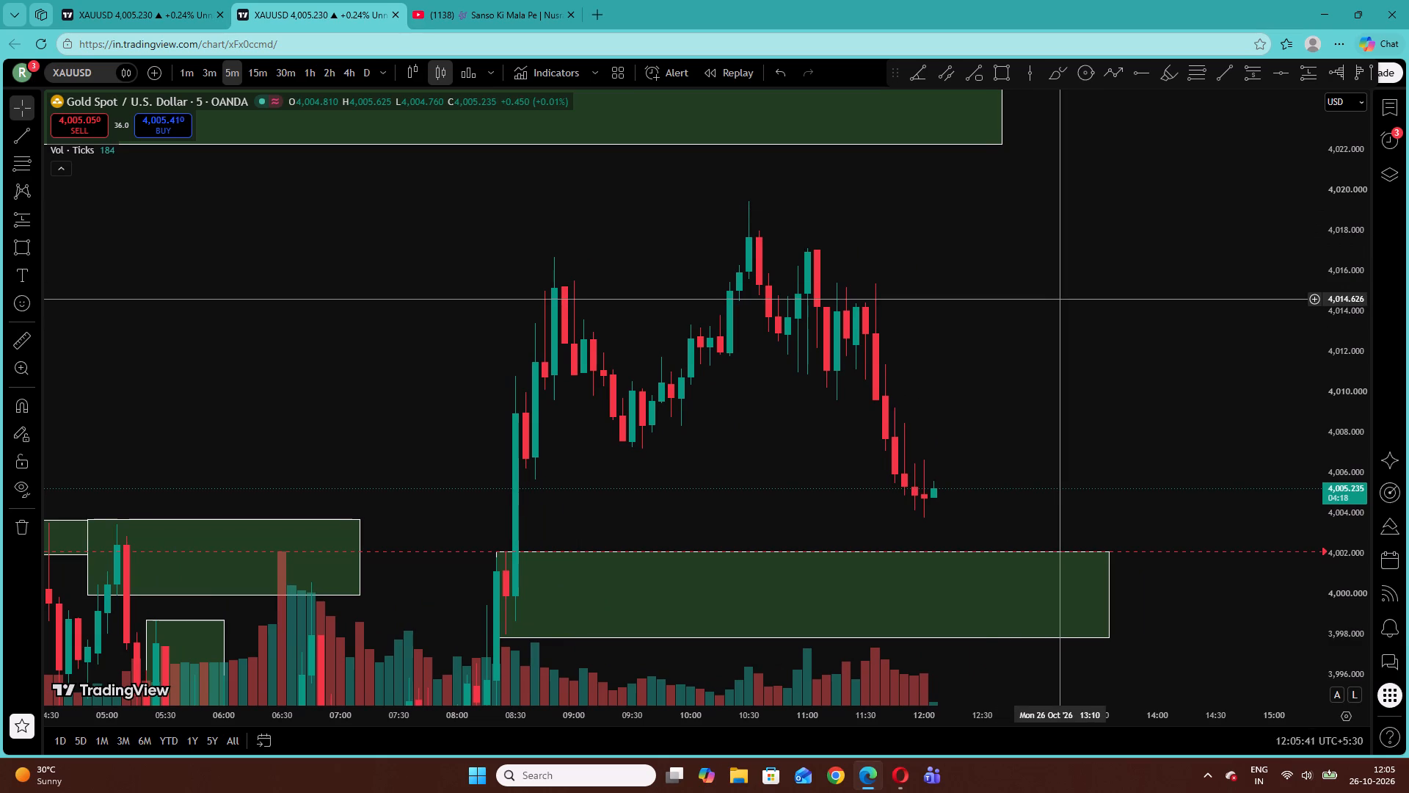
pyautogui.moveTo(560, 220); pyautogui.dragTo(1086, 219)
pyautogui.moveTo(589, 212); pyautogui.dragTo(840, 235)
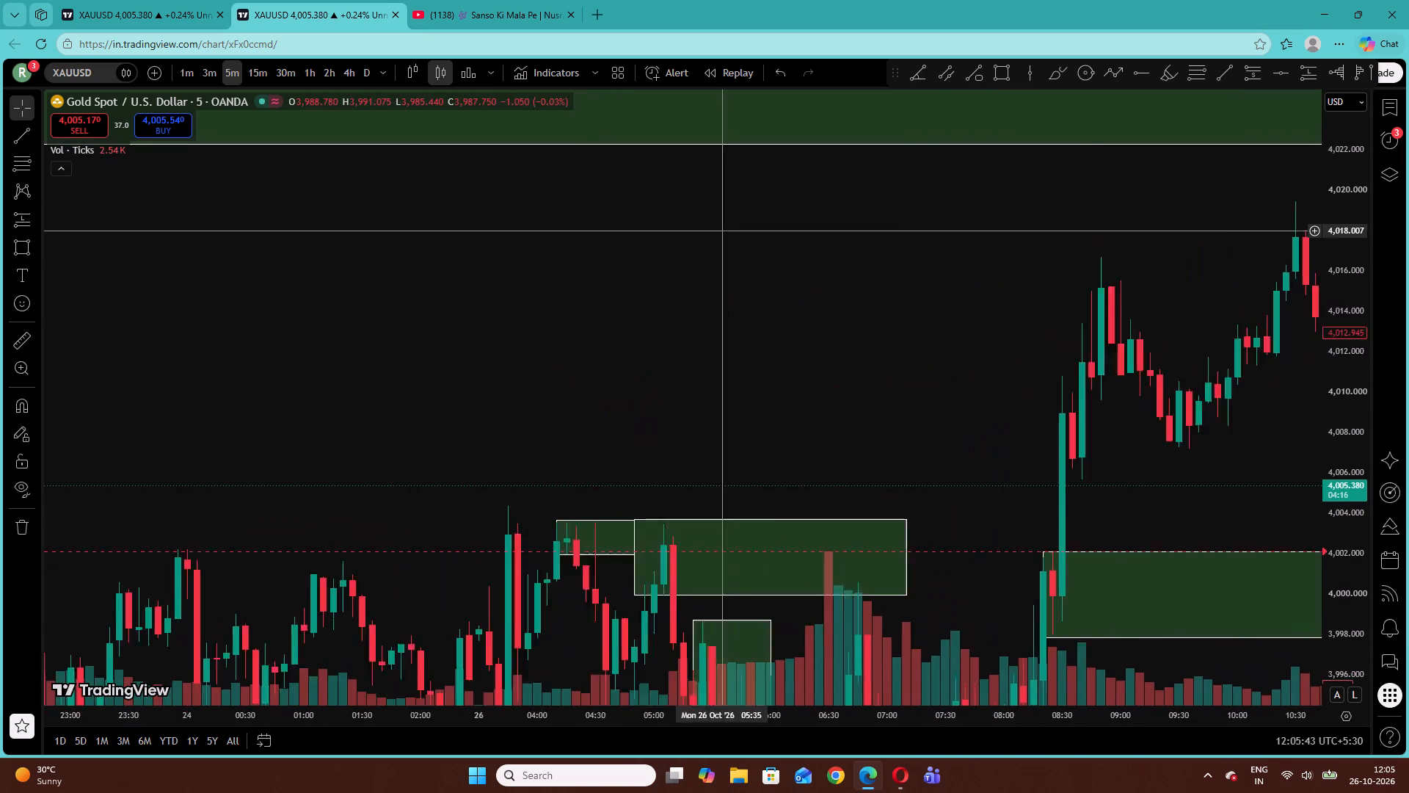
pyautogui.moveTo(840, 235); pyautogui.dragTo(961, 221)
pyautogui.moveTo(396, 226); pyautogui.dragTo(993, 261)
pyautogui.moveTo(994, 230); pyautogui.dragTo(984, 333)
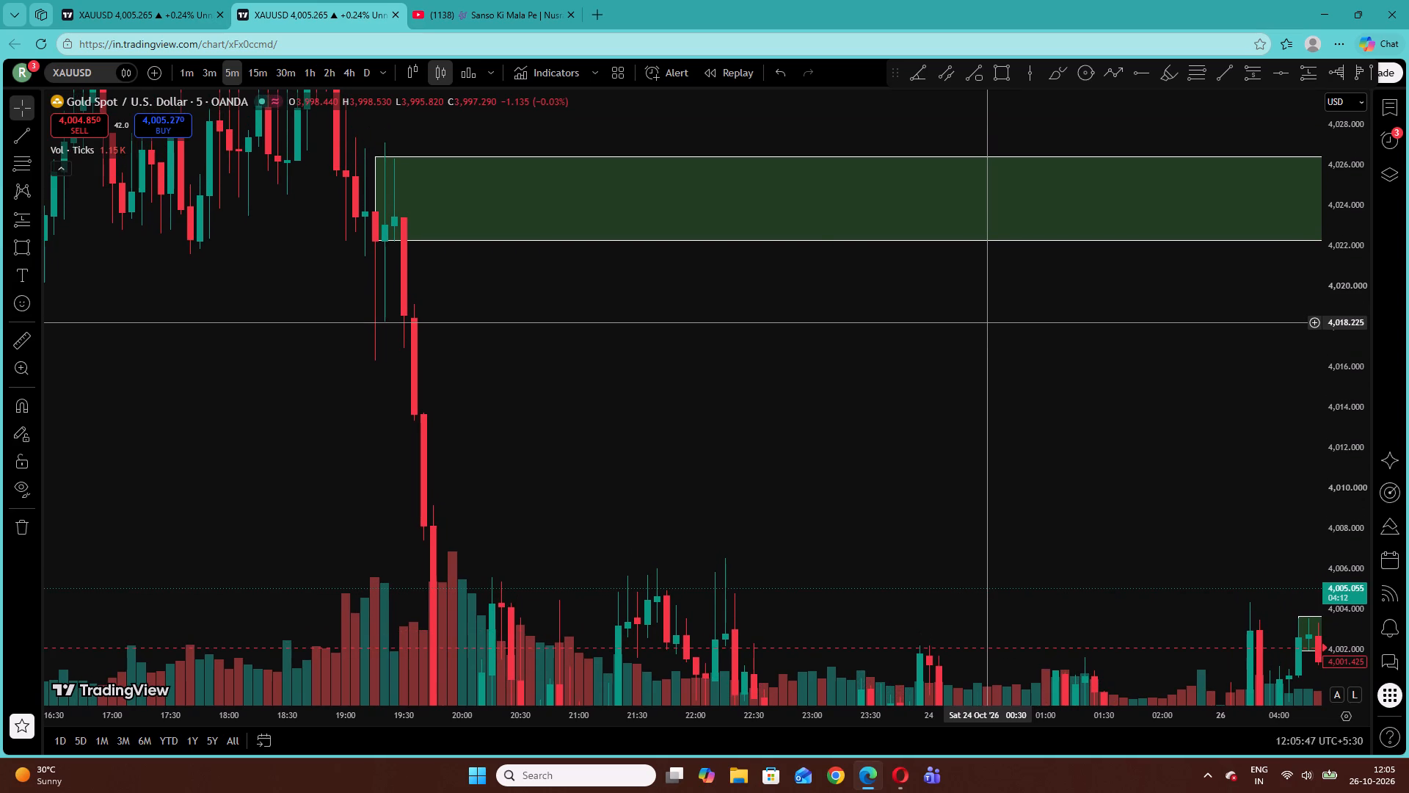
pyautogui.moveTo(984, 322); pyautogui.dragTo(152, 344)
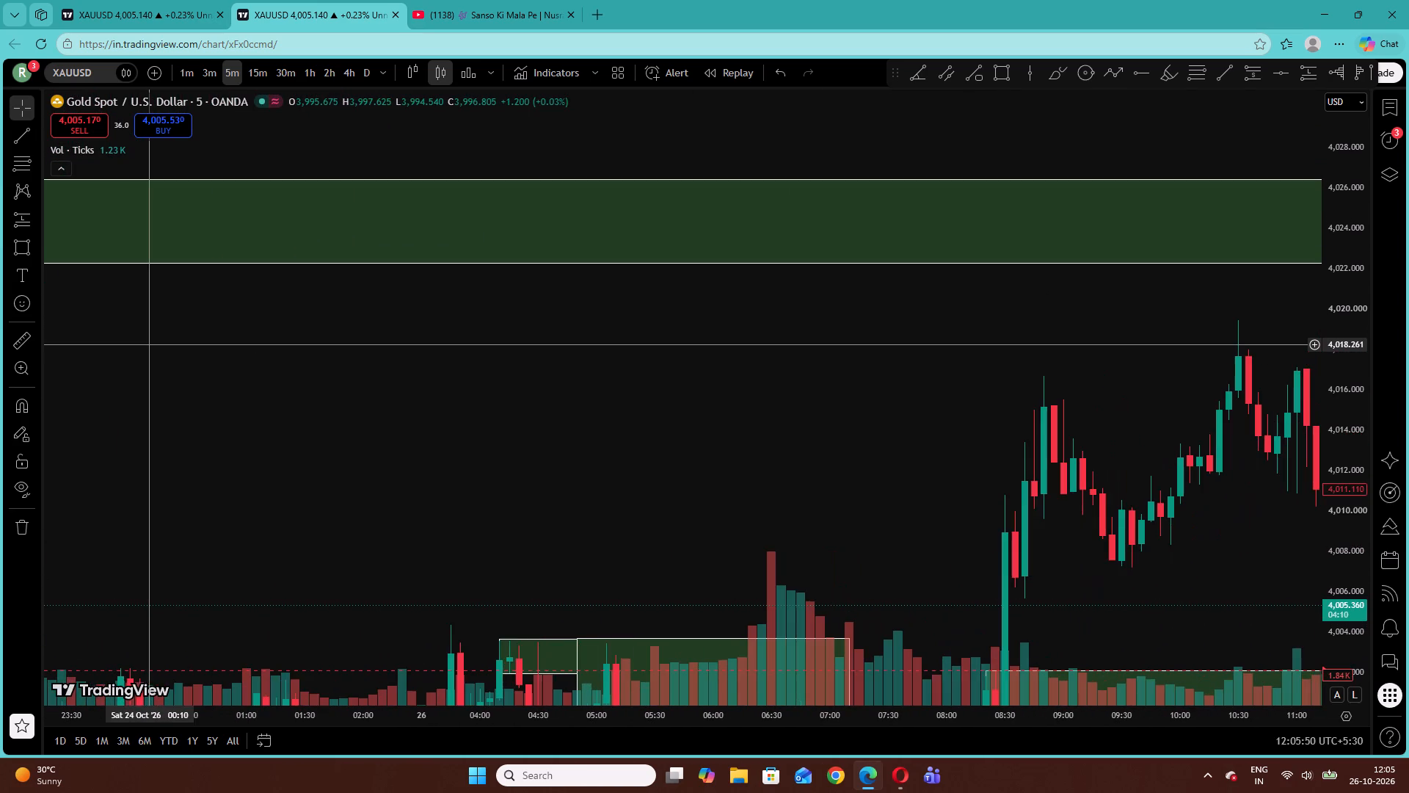
pyautogui.moveTo(152, 344); pyautogui.dragTo(956, 322)
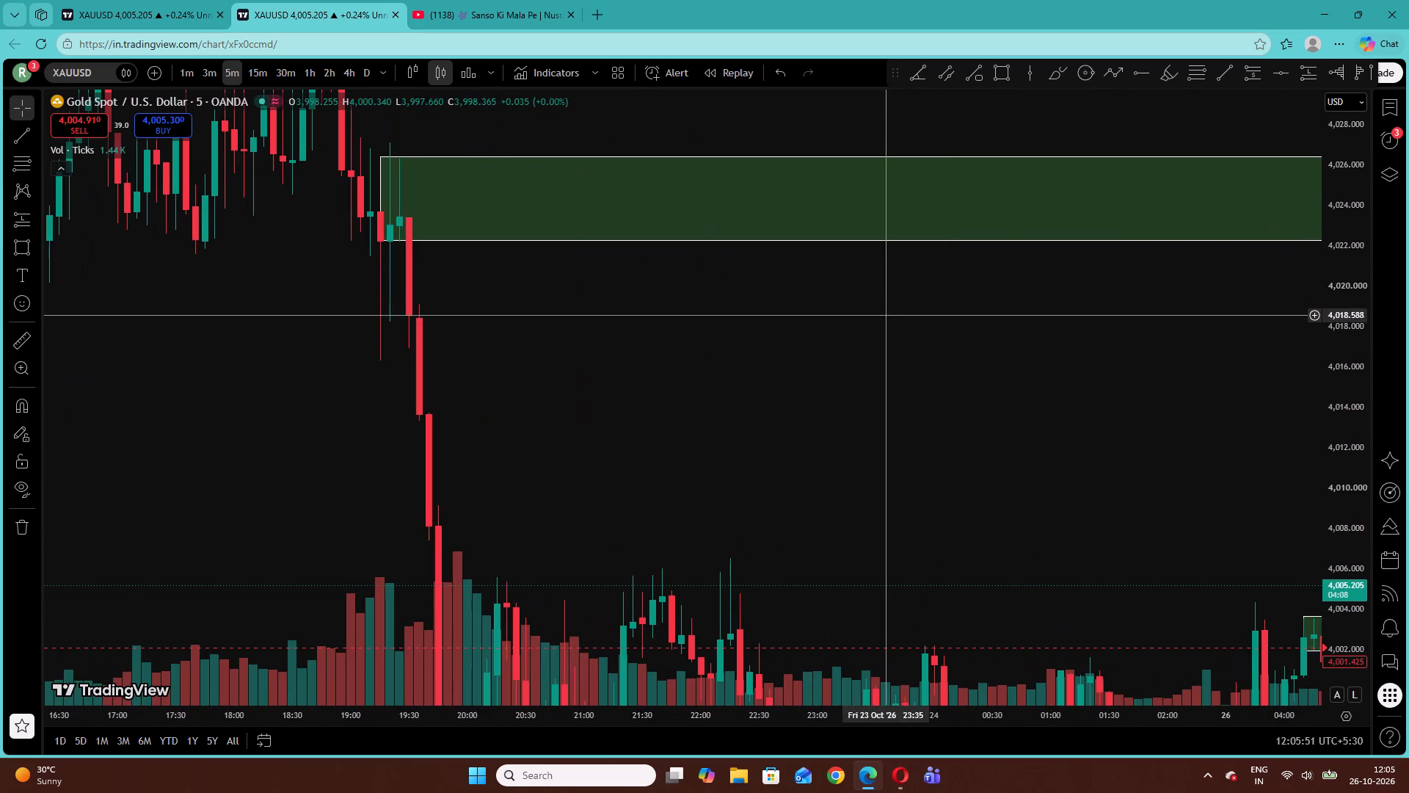
# Examine the 4,022–4,026 zone and today's highs below it on the 15-minute timeframe.
pyautogui.click(264, 68)
pyautogui.moveTo(1011, 325); pyautogui.dragTo(944, 333)
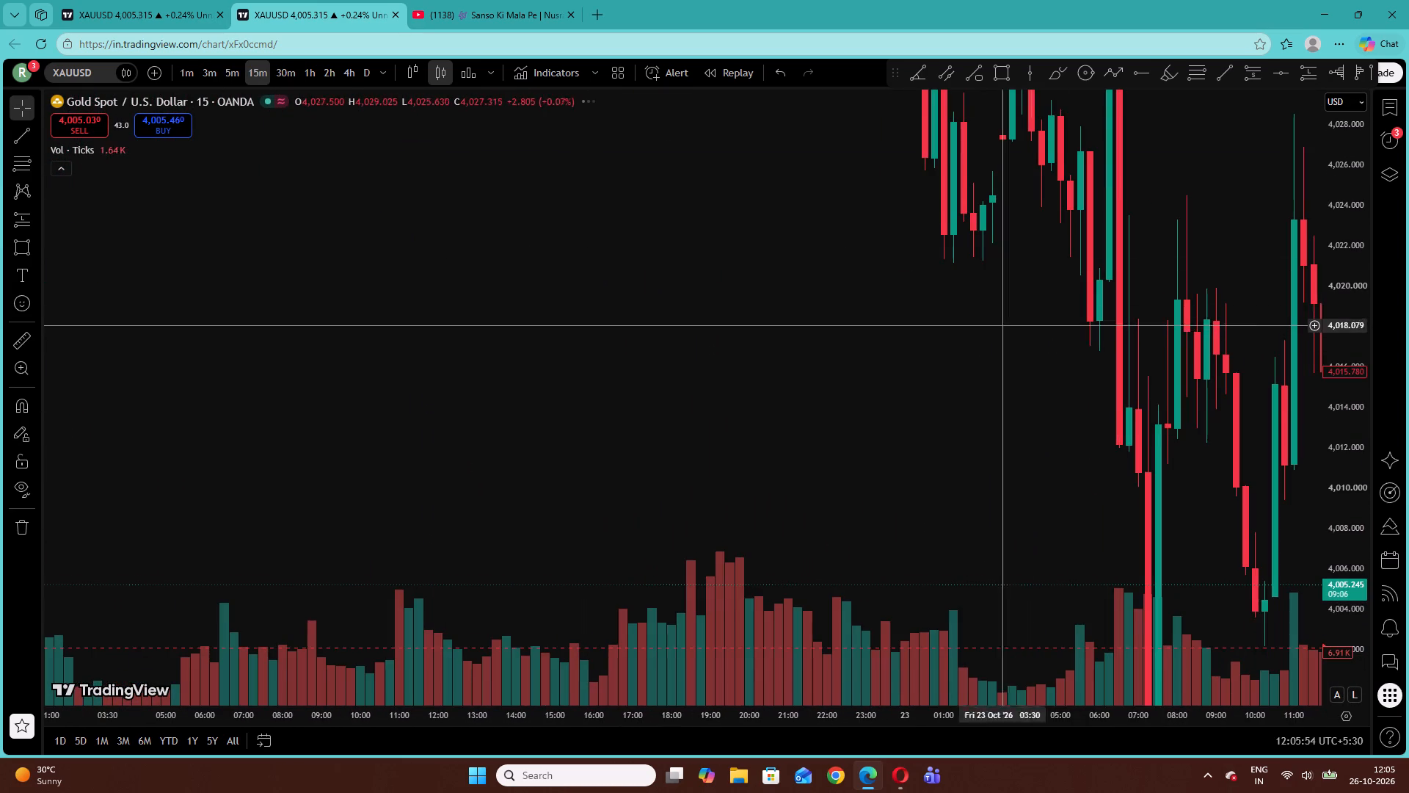
pyautogui.moveTo(944, 333); pyautogui.dragTo(172, 431)
pyautogui.moveTo(963, 213); pyautogui.dragTo(586, 325)
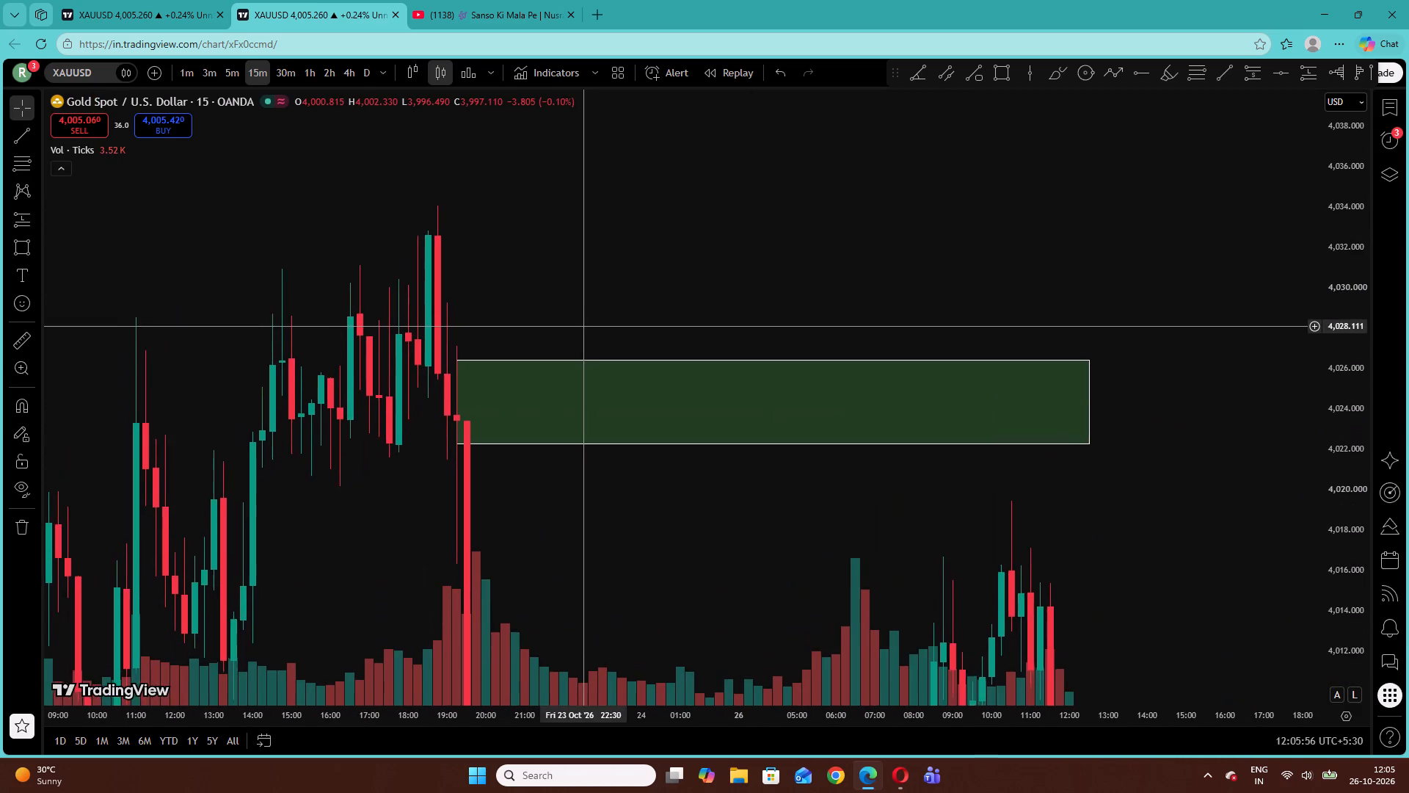
pyautogui.moveTo(586, 325); pyautogui.dragTo(645, 175)
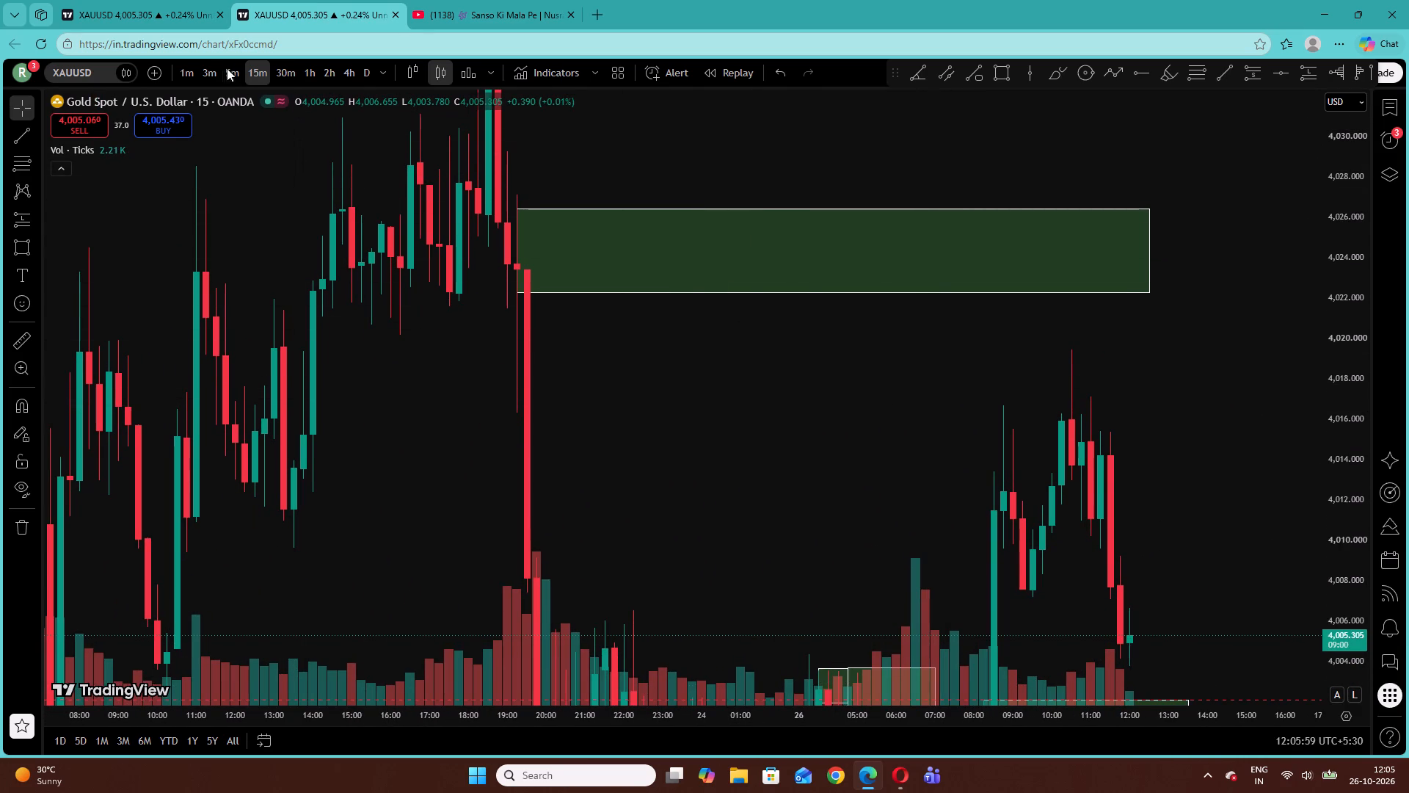
# On the 3-minute timeframe, trace price back from today's rise to the 23 October drop beginning around 19:15.
pyautogui.click(200, 70)
pyautogui.moveTo(464, 388); pyautogui.dragTo(1137, 329)
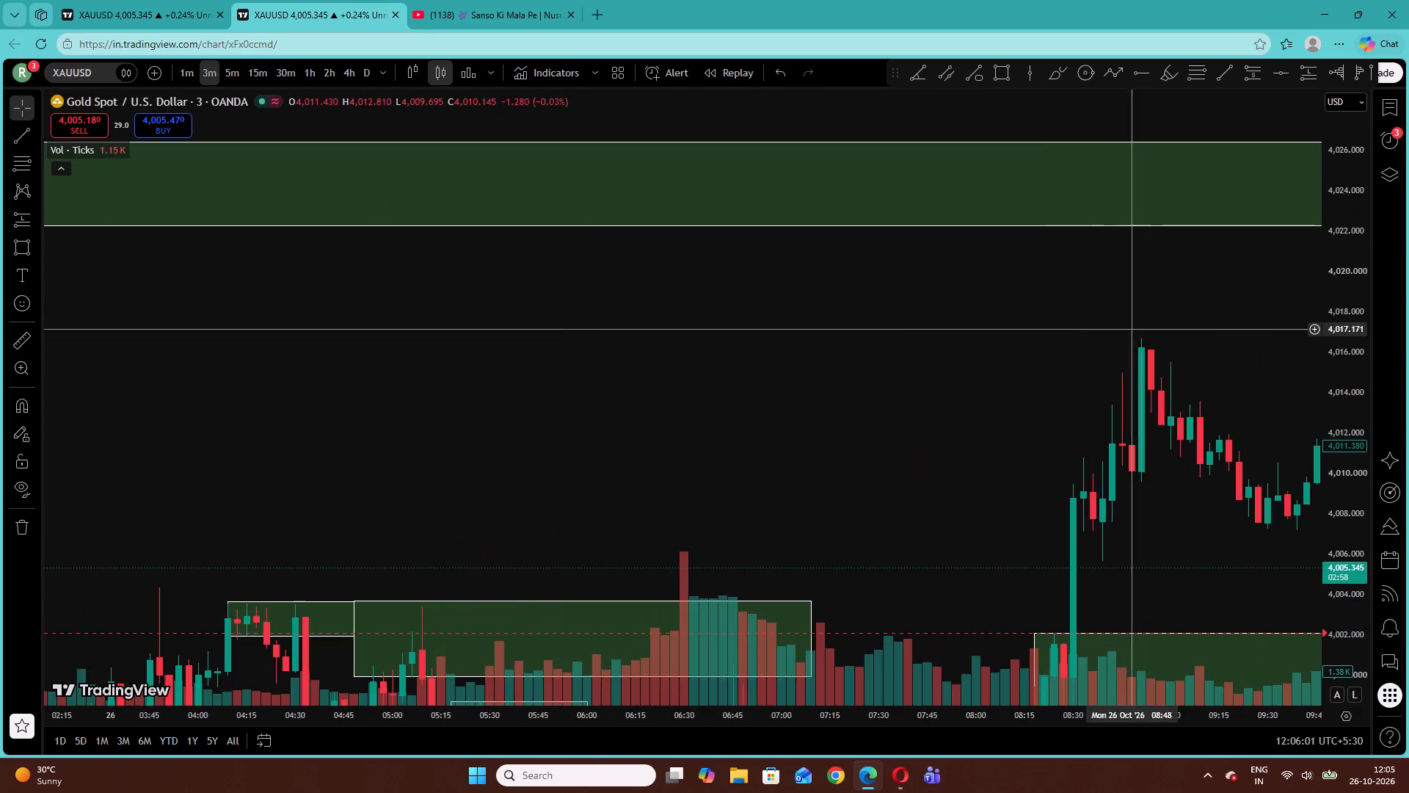
pyautogui.moveTo(549, 367); pyautogui.dragTo(1114, 303)
pyautogui.moveTo(657, 312); pyautogui.dragTo(1308, 371)
pyautogui.moveTo(685, 346); pyautogui.dragTo(1377, 314)
pyautogui.moveTo(545, 345); pyautogui.dragTo(902, 341)
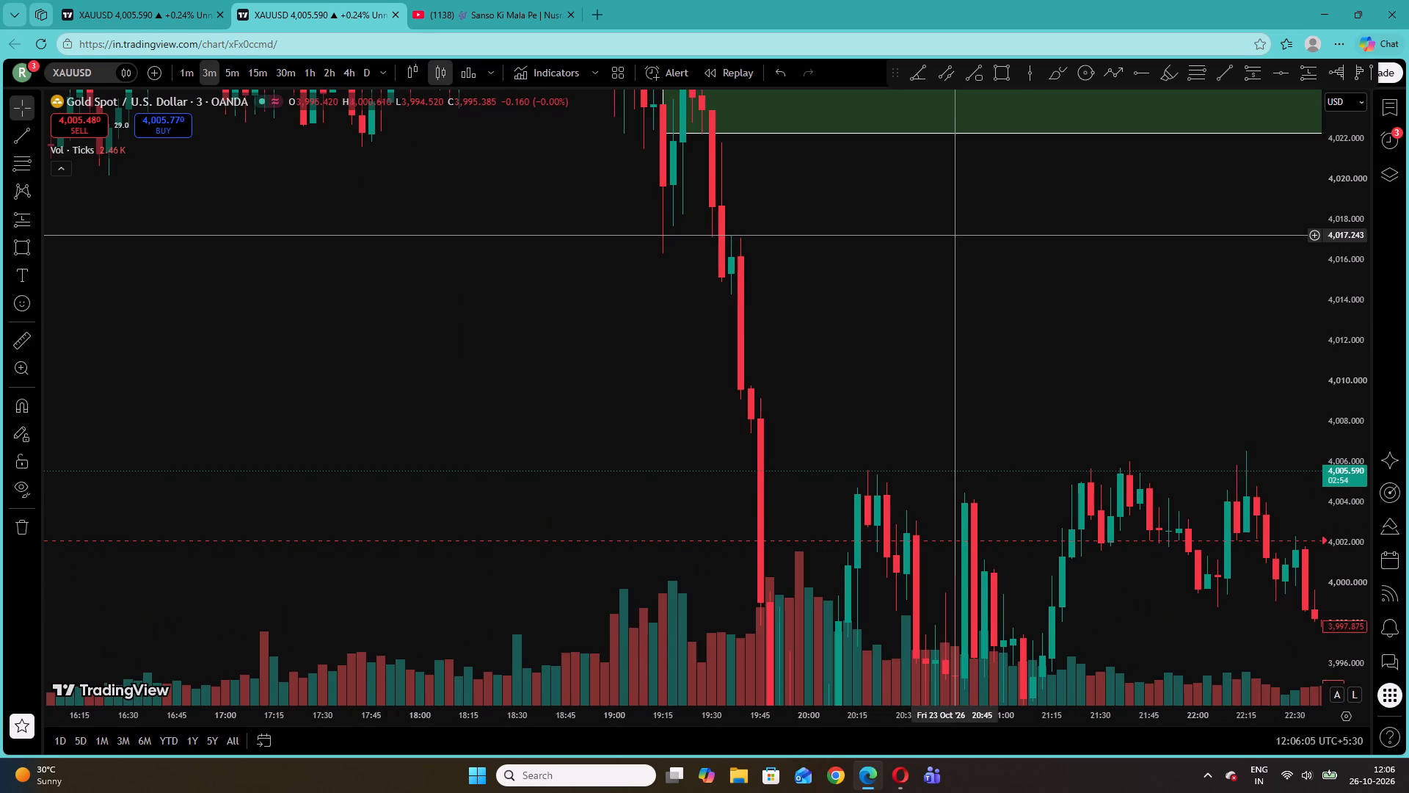
pyautogui.moveTo(952, 233); pyautogui.dragTo(950, 244)
pyautogui.moveTo(984, 240); pyautogui.dragTo(780, 287)
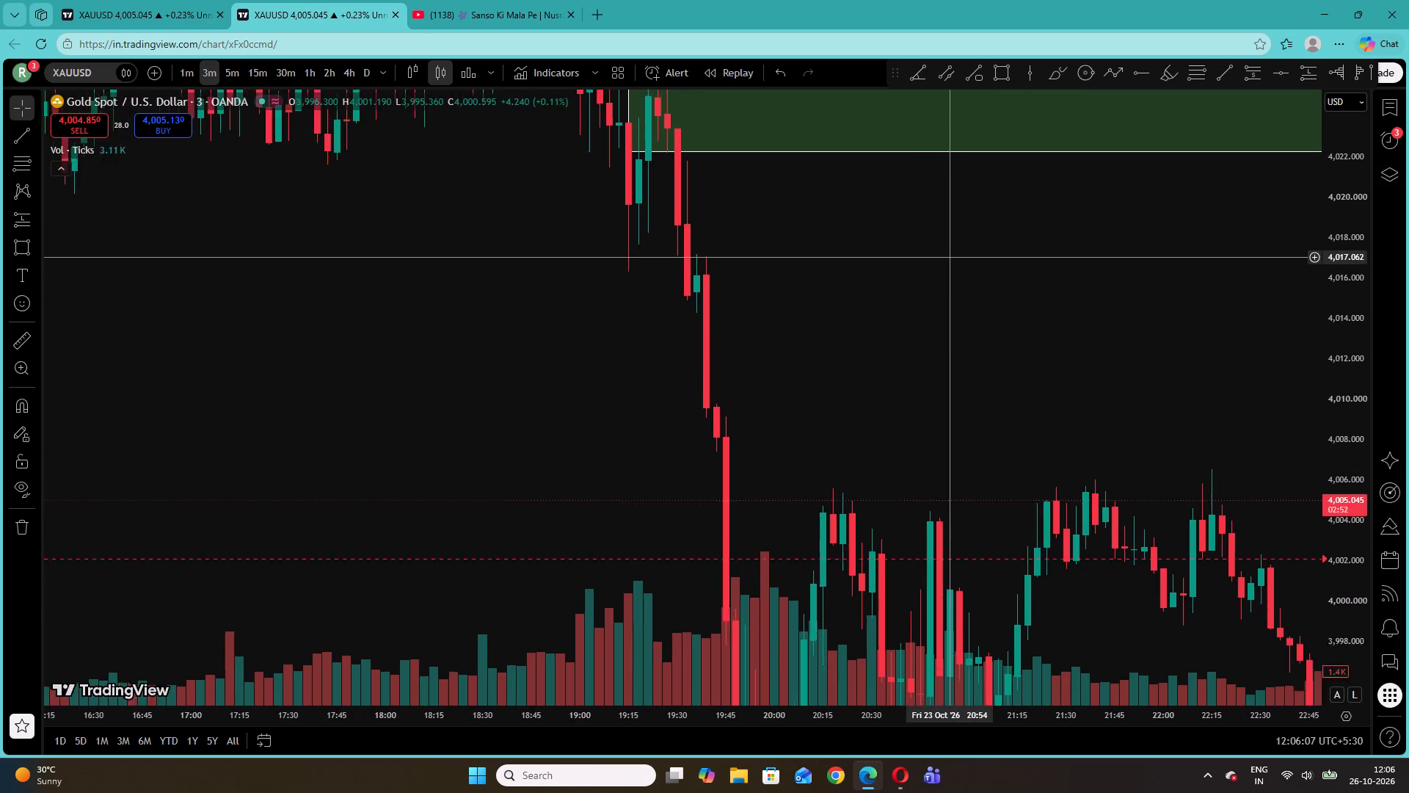
# Follow the 3-minute price action forward from the 23 October drop to today's highs and latest candles.
pyautogui.moveTo(780, 287); pyautogui.dragTo(0, 299)
pyautogui.moveTo(591, 316); pyautogui.dragTo(131, 308)
pyautogui.moveTo(489, 296); pyautogui.dragTo(103, 296)
pyautogui.moveTo(435, 300); pyautogui.dragTo(404, 298)
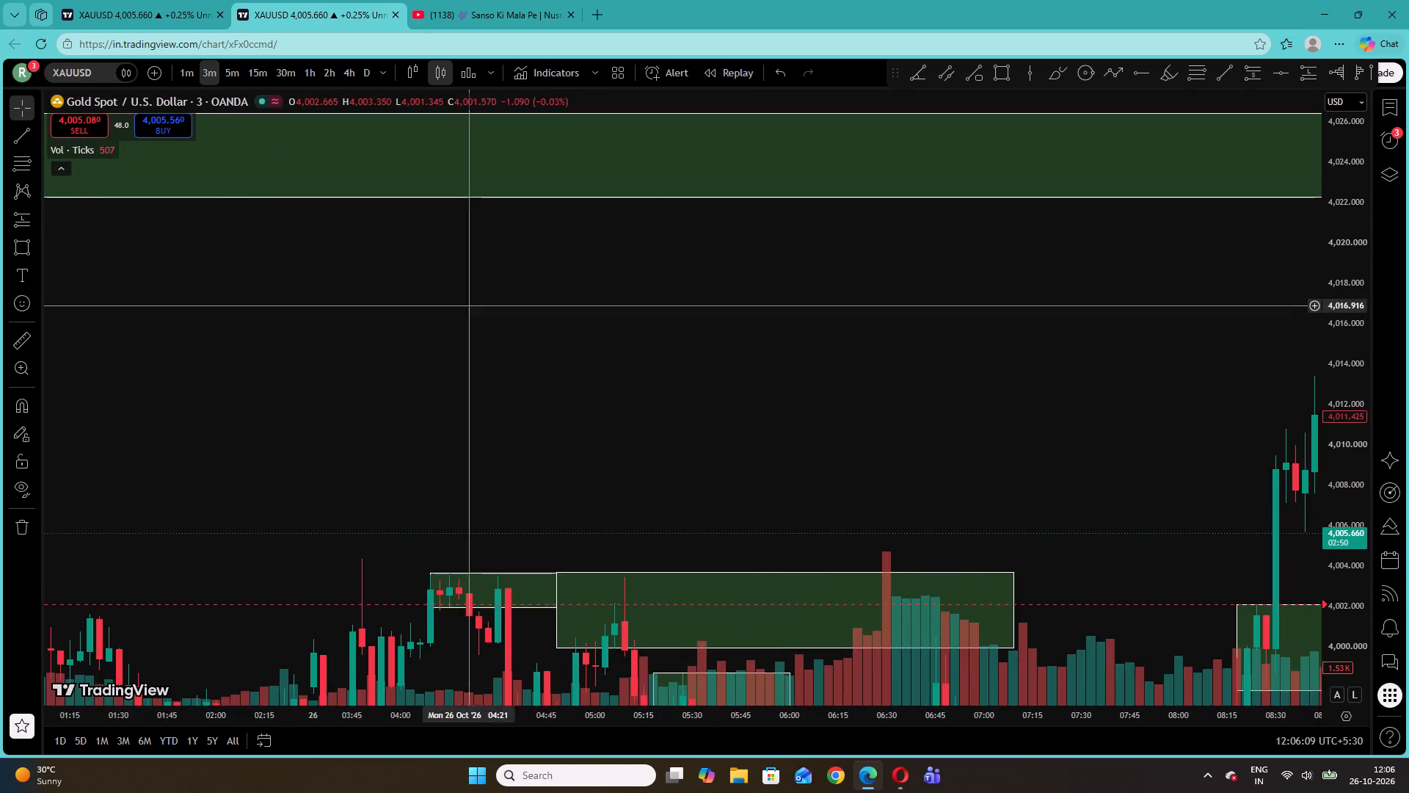
pyautogui.moveTo(404, 298); pyautogui.dragTo(0, 297)
pyautogui.moveTo(297, 294); pyautogui.dragTo(95, 301)
pyautogui.moveTo(247, 280); pyautogui.dragTo(0, 305)
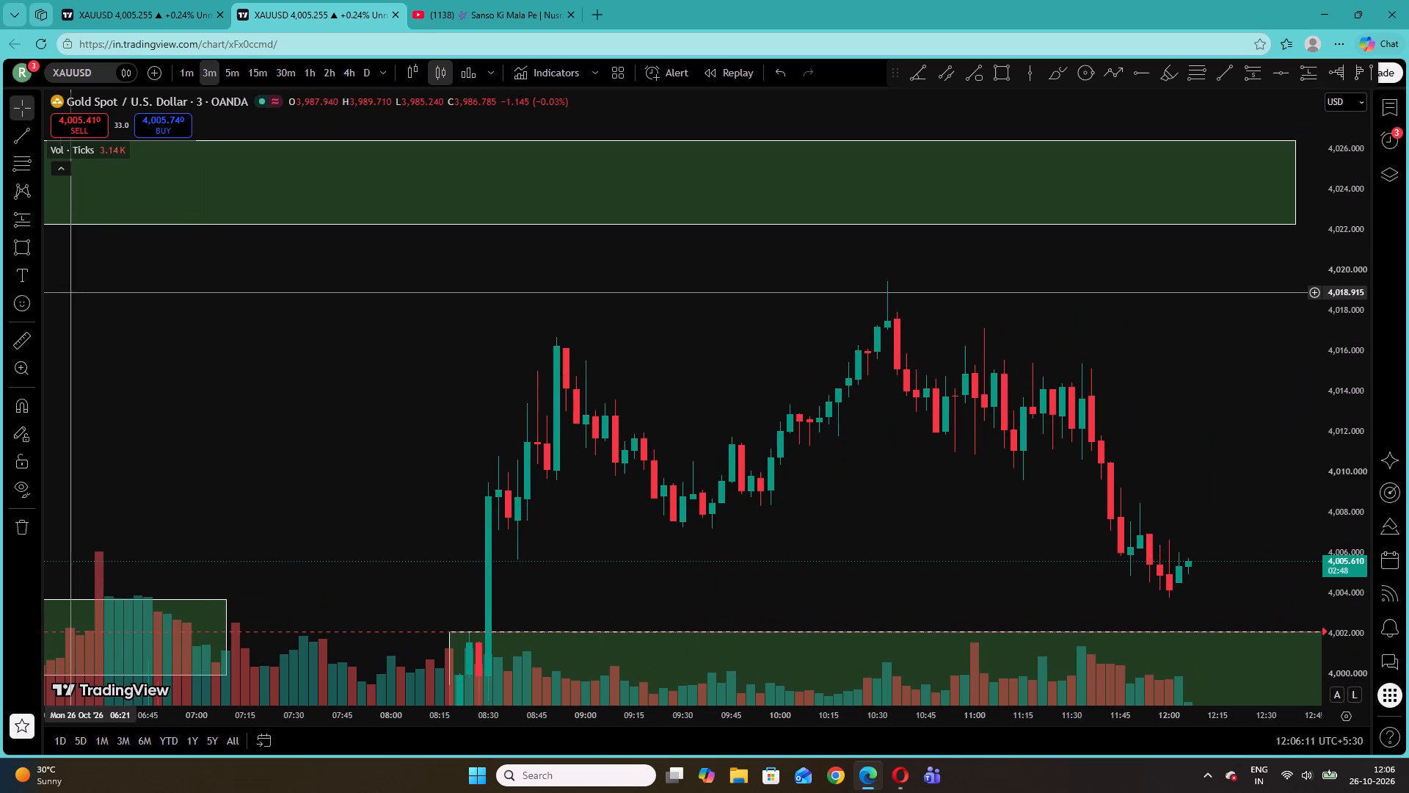
# Draw two horizontal rays from the pause in the 23 October drop around 19:30, at 4,014.263 and 4,017.243.
pyautogui.moveTo(114, 305); pyautogui.dragTo(1239, 287)
pyautogui.moveTo(222, 342); pyautogui.dragTo(1148, 320)
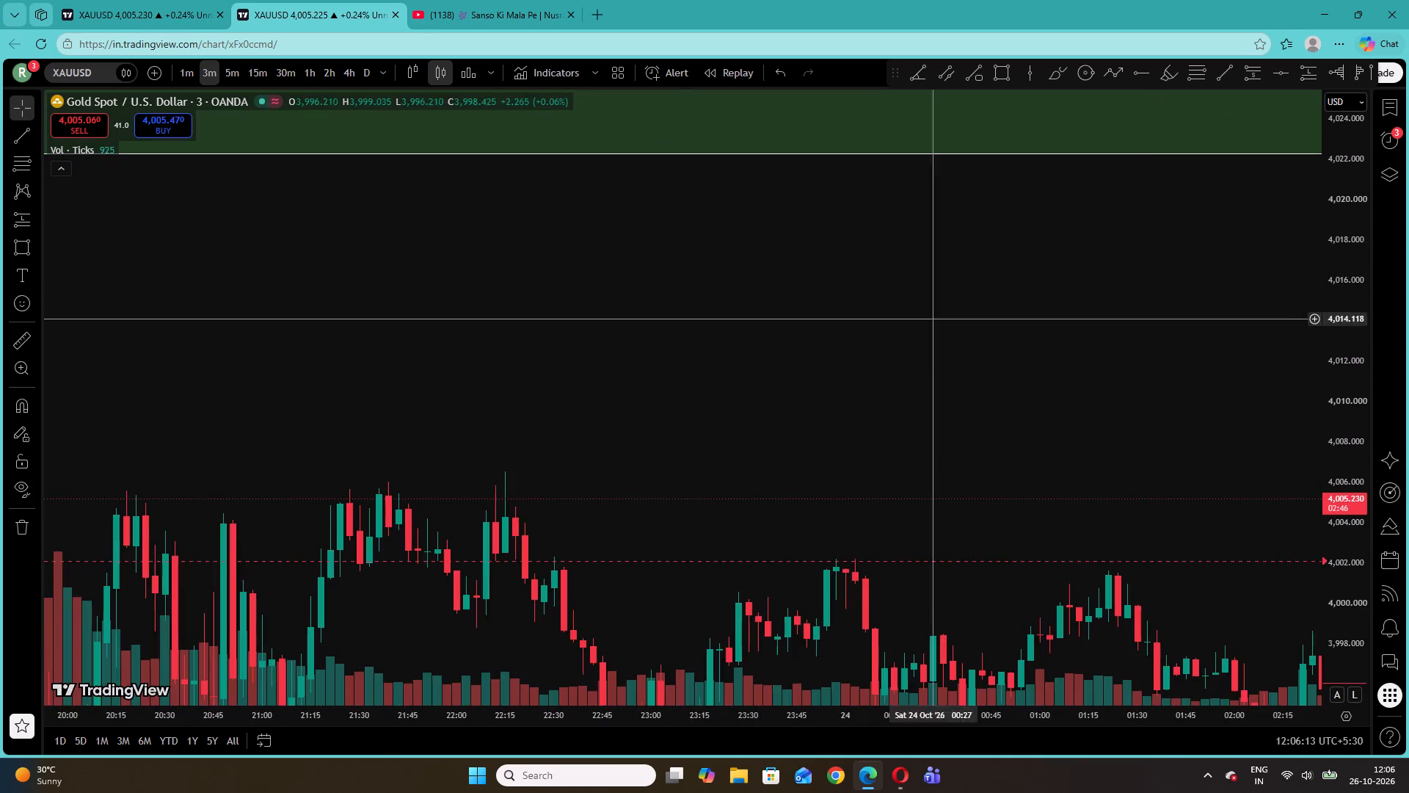
pyautogui.moveTo(674, 346); pyautogui.dragTo(1284, 308)
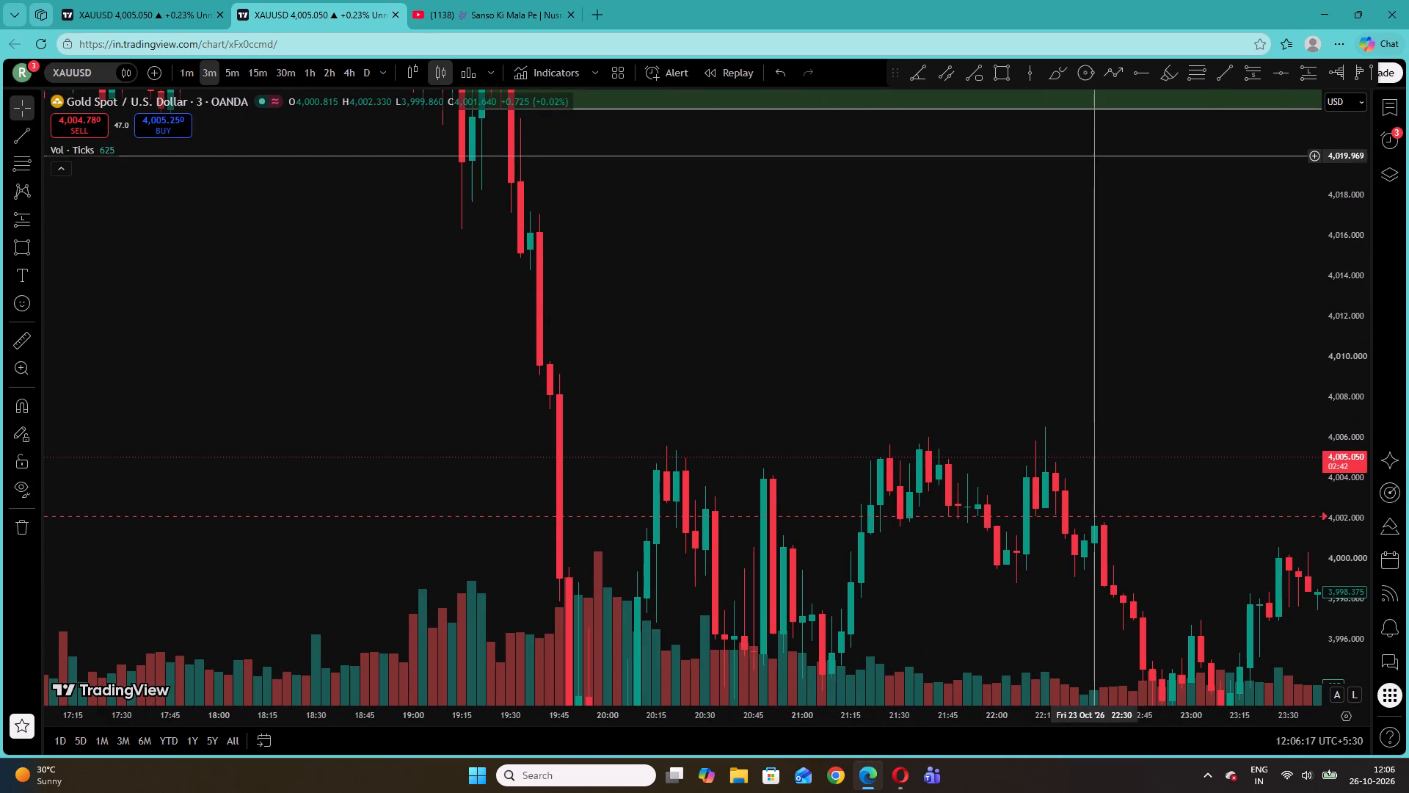
pyautogui.click(1139, 75)
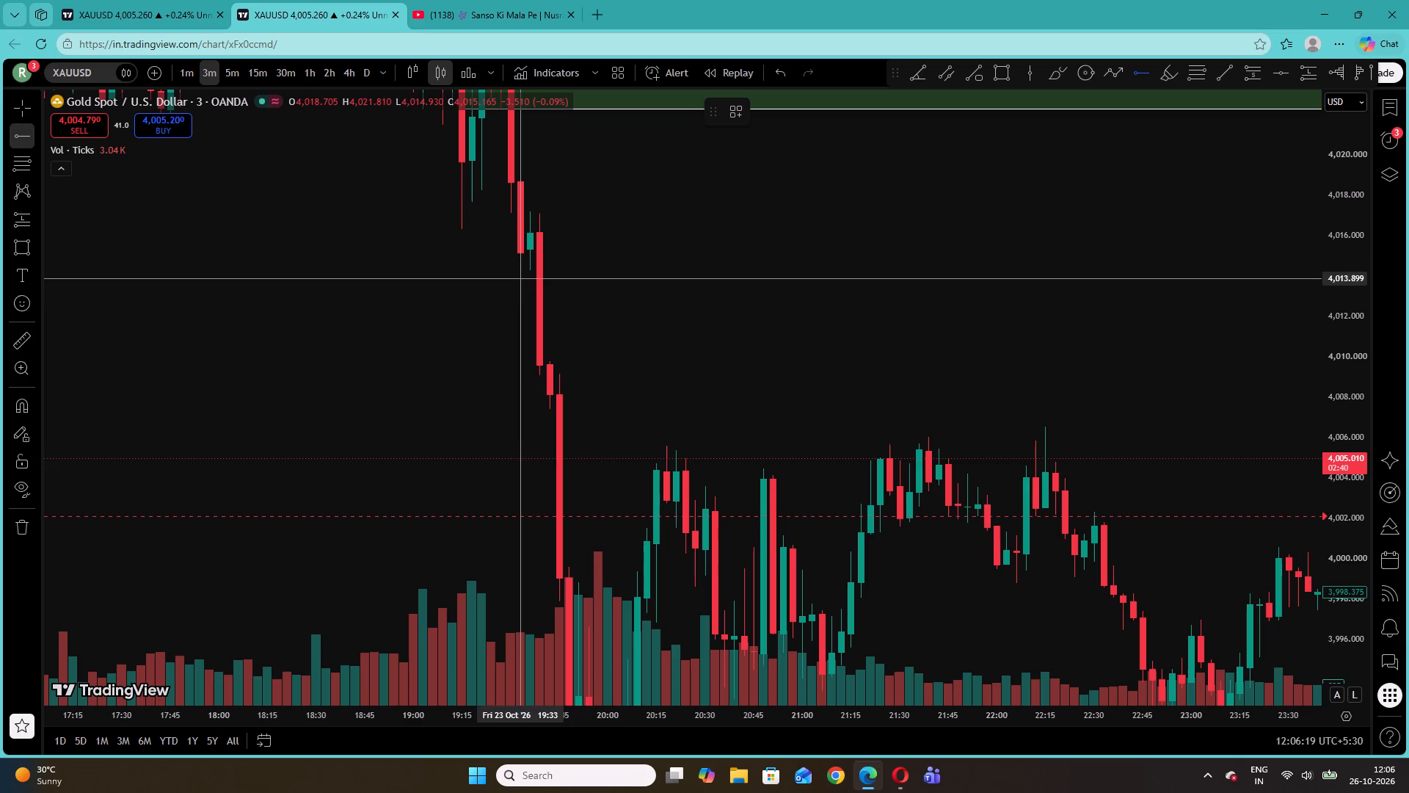
pyautogui.click(513, 271)
pyautogui.click(707, 223)
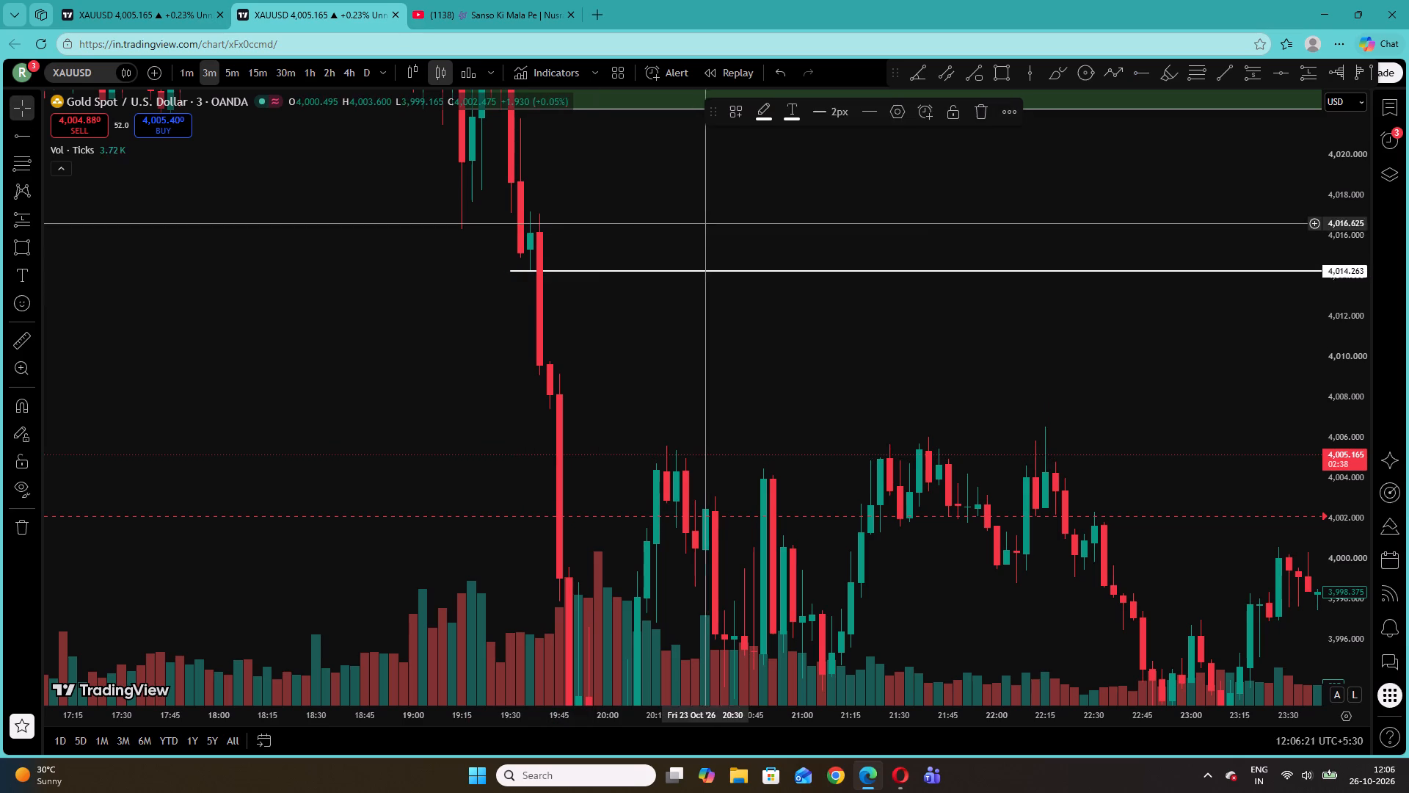
pyautogui.click(1139, 65)
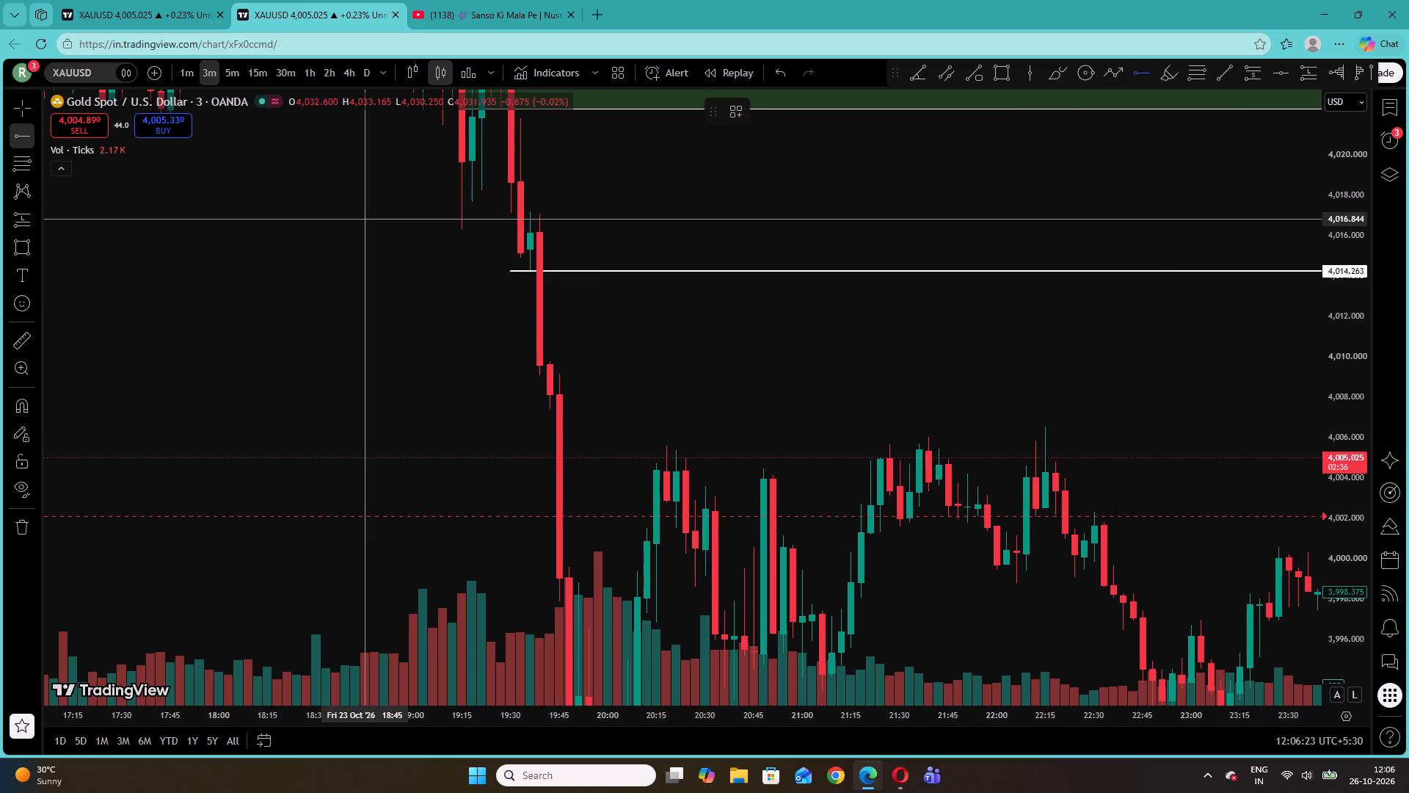
pyautogui.click(522, 211)
pyautogui.click(754, 210)
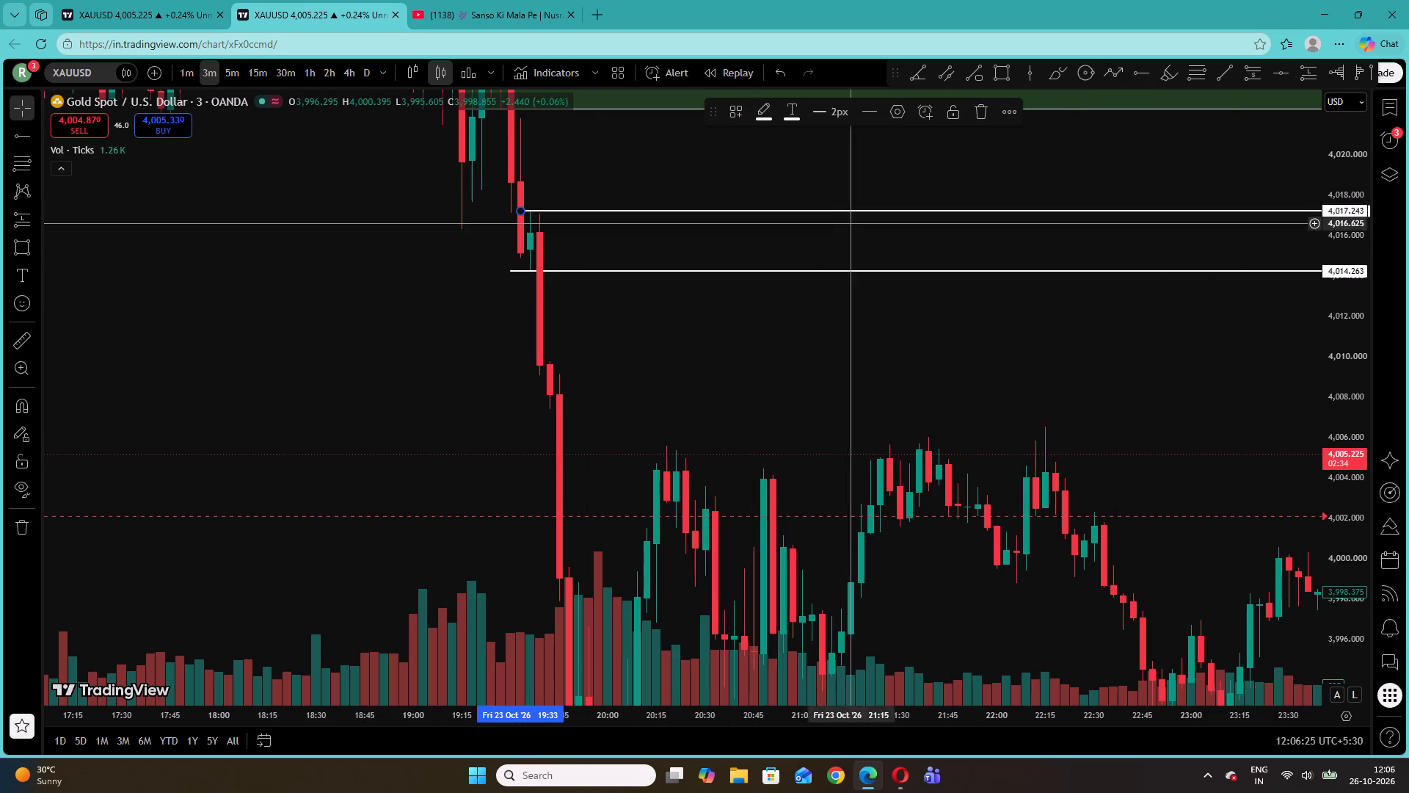
# Reset the chart view and examine how today's 3-minute and 1-minute candles behave at the two new rays.
pyautogui.rightClick(806, 180)
pyautogui.click(853, 186)
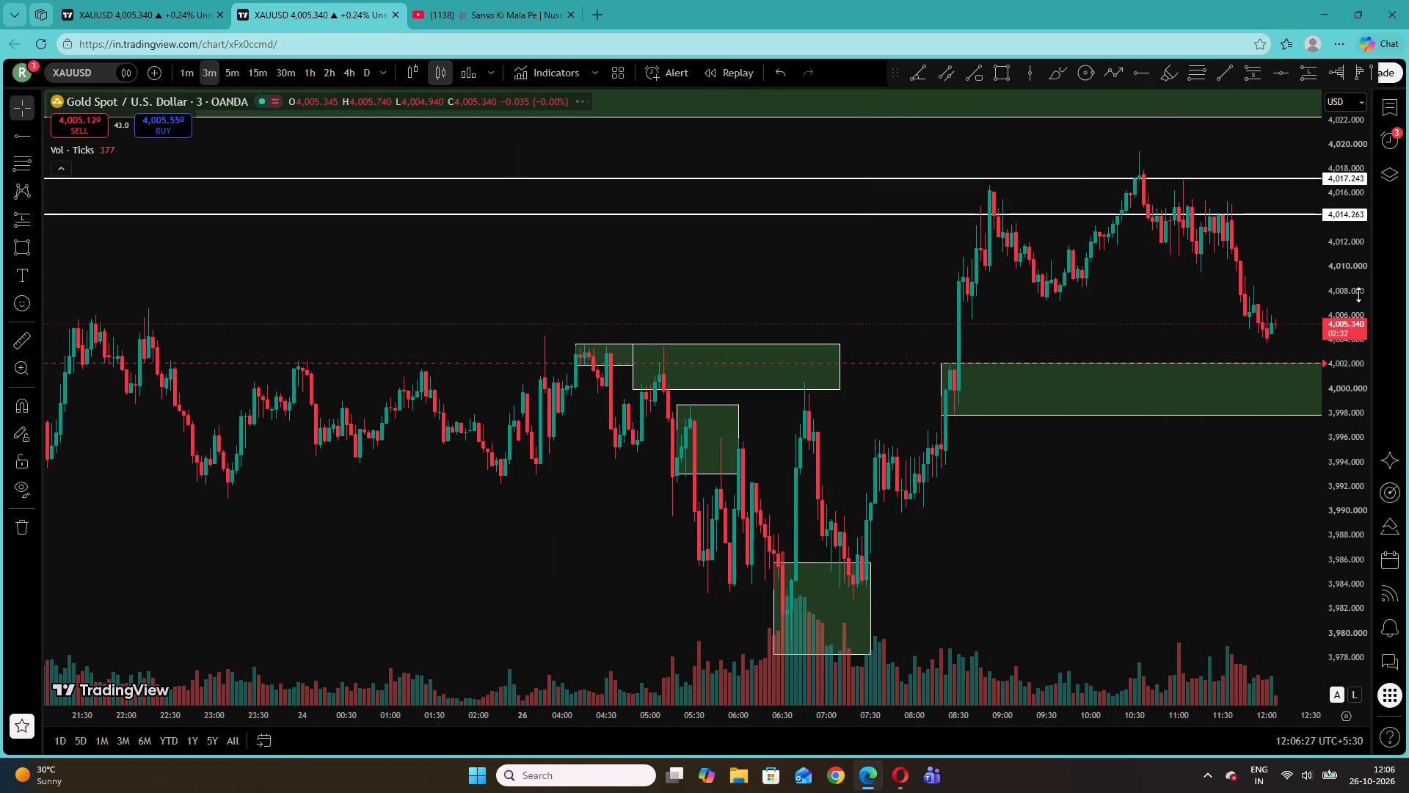
pyautogui.moveTo(1344, 303); pyautogui.dragTo(1330, 175)
pyautogui.moveTo(1157, 222); pyautogui.dragTo(1063, 341)
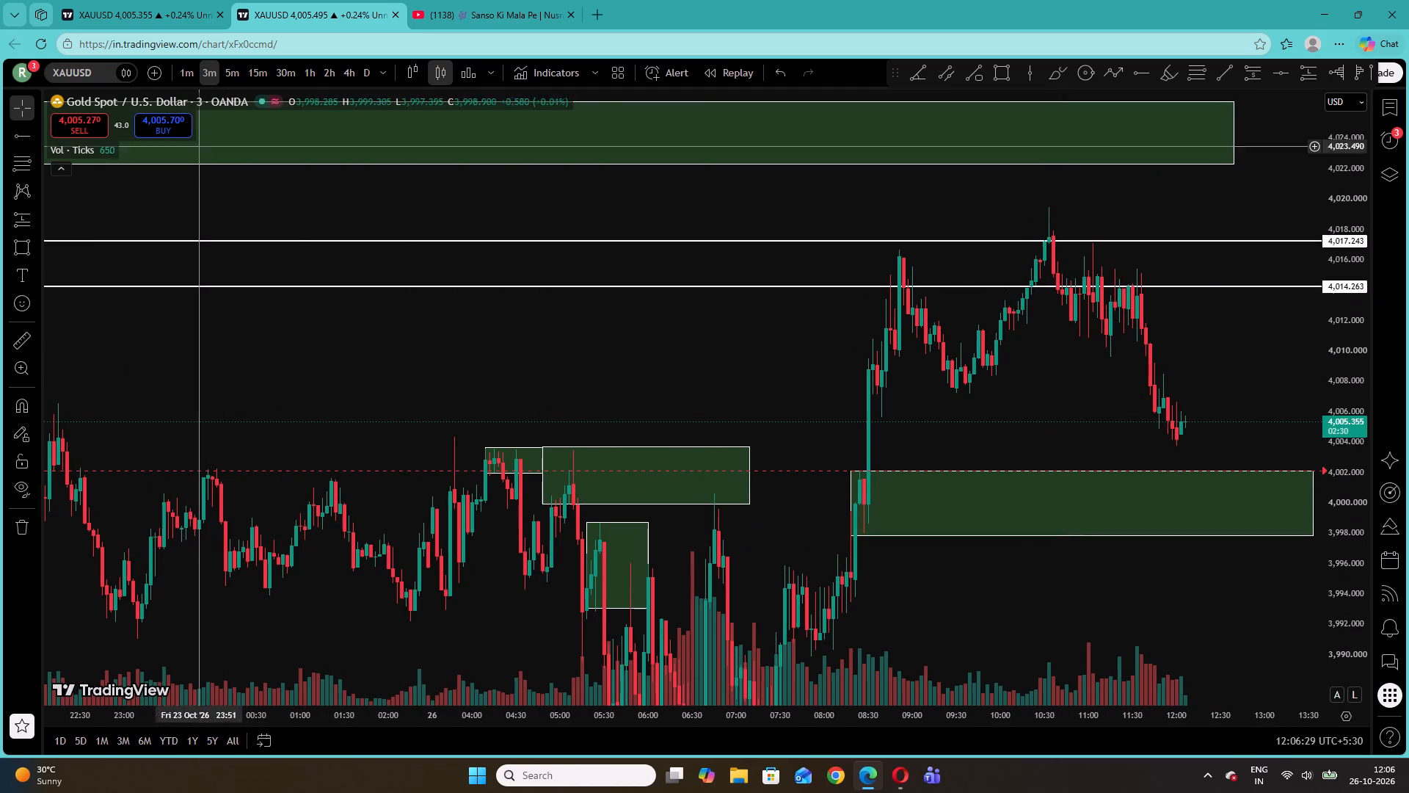
pyautogui.click(186, 70)
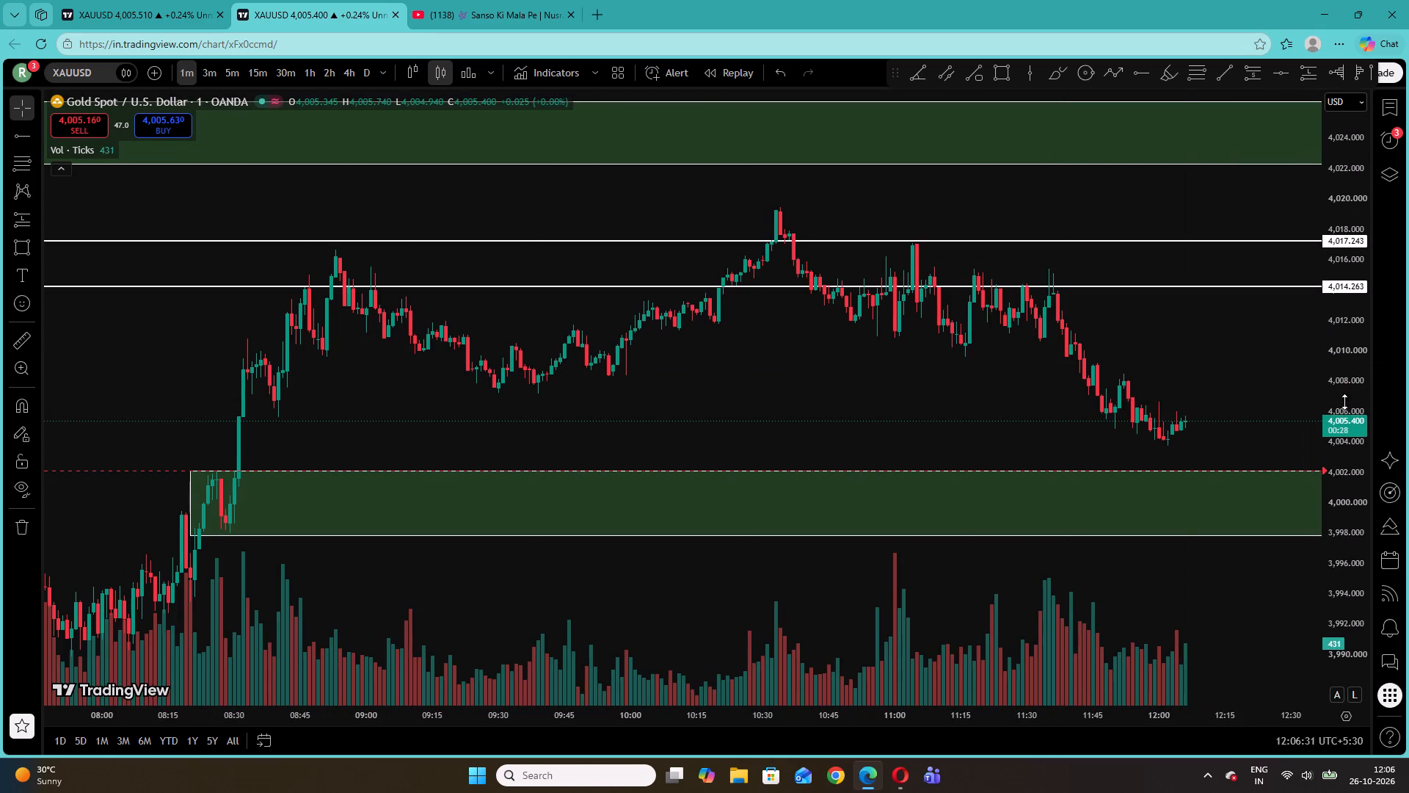
pyautogui.moveTo(1344, 402); pyautogui.dragTo(1330, 265)
pyautogui.moveTo(842, 330); pyautogui.dragTo(1007, 372)
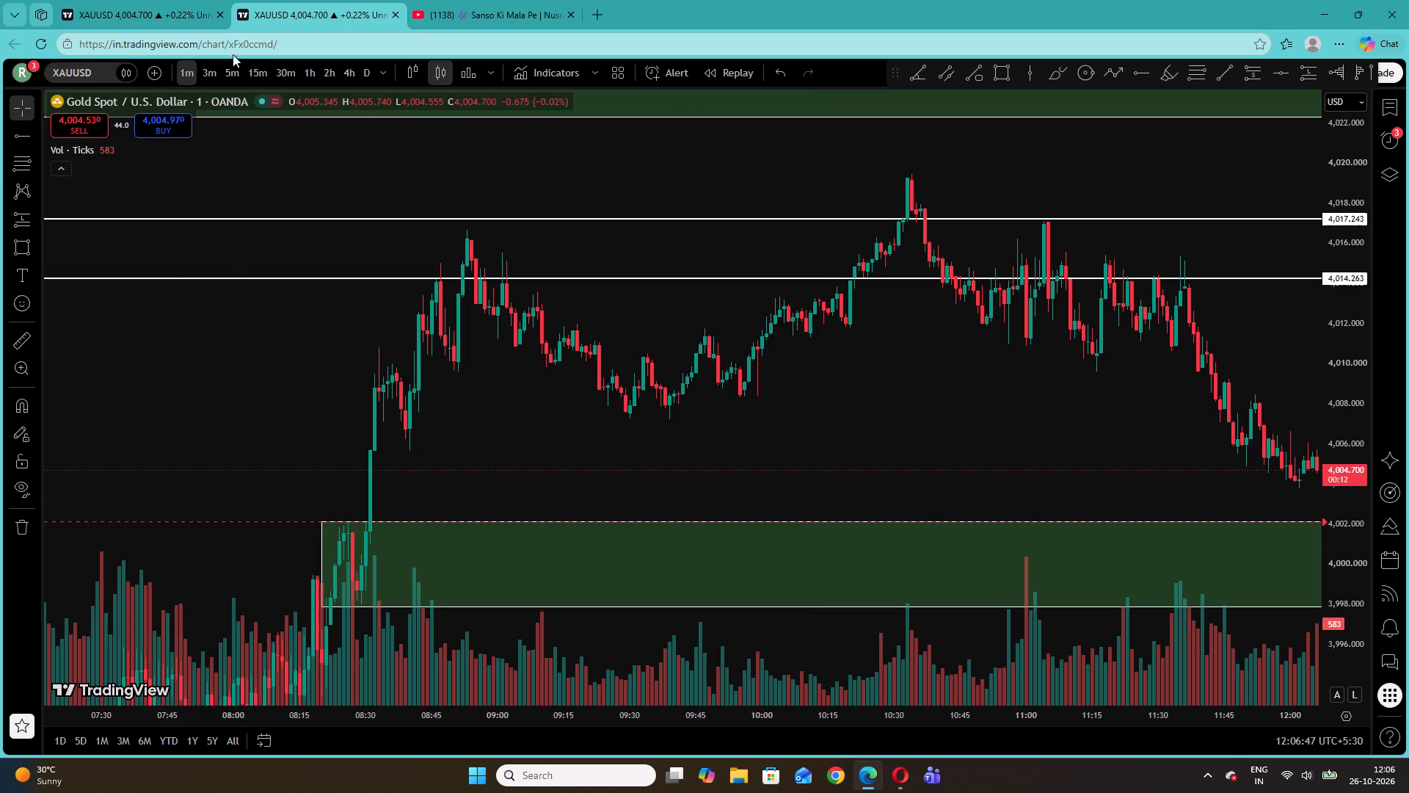
# Review the two rays, the alert level and all the drawn zones together on the 5-minute timeframe.
pyautogui.click(234, 75)
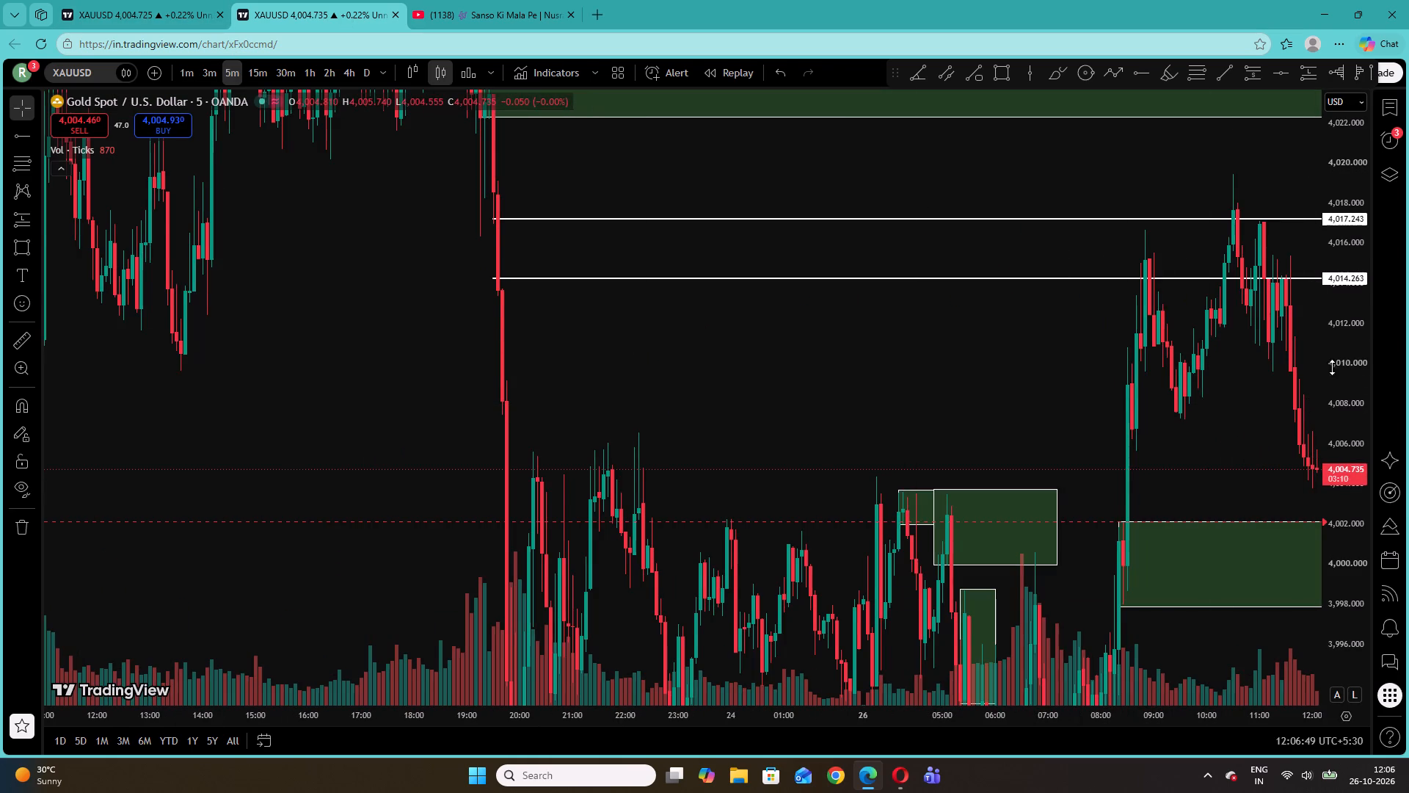
pyautogui.moveTo(1332, 367); pyautogui.dragTo(1325, 519)
pyautogui.moveTo(1251, 408); pyautogui.dragTo(696, 214)
pyautogui.moveTo(862, 216); pyautogui.dragTo(887, 233)
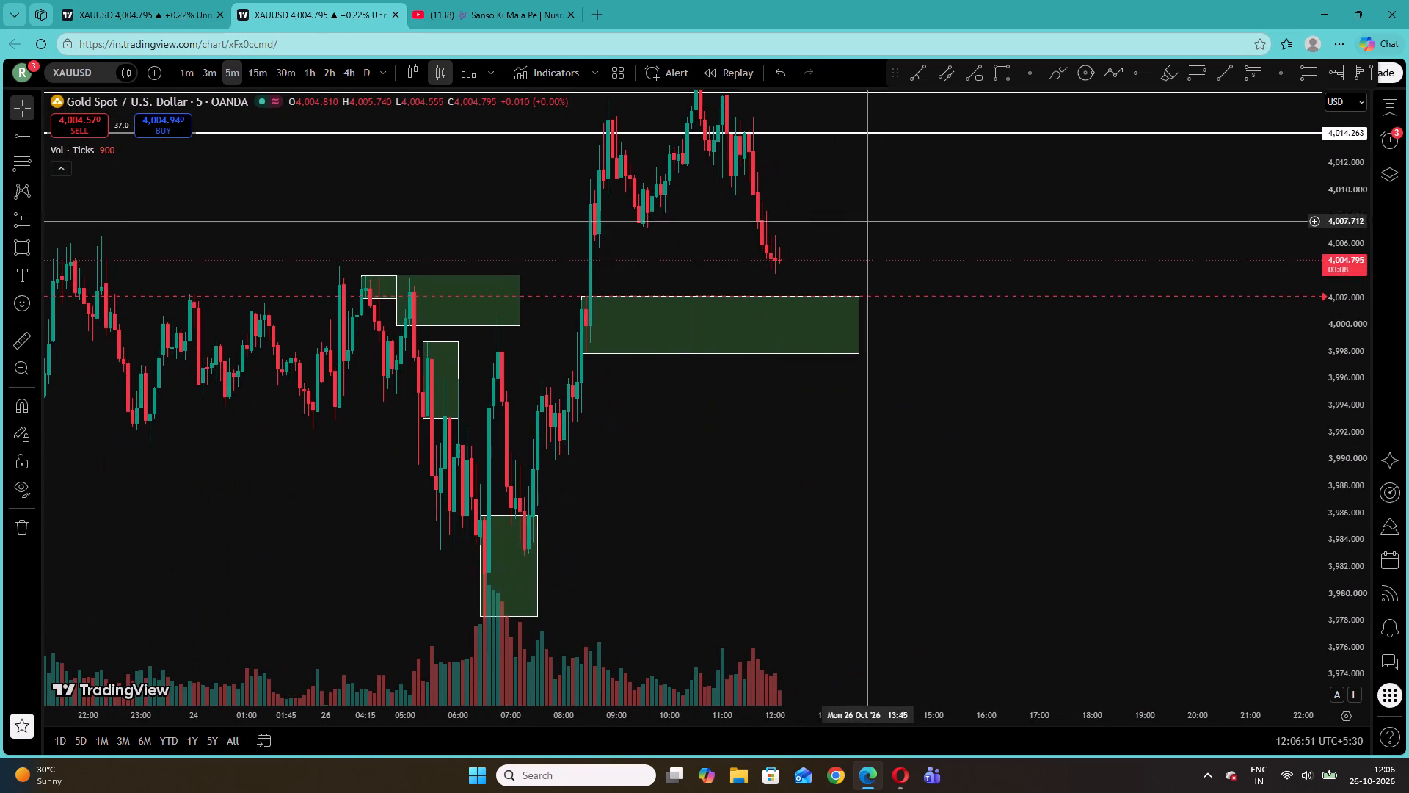
pyautogui.moveTo(887, 233); pyautogui.dragTo(1063, 283)
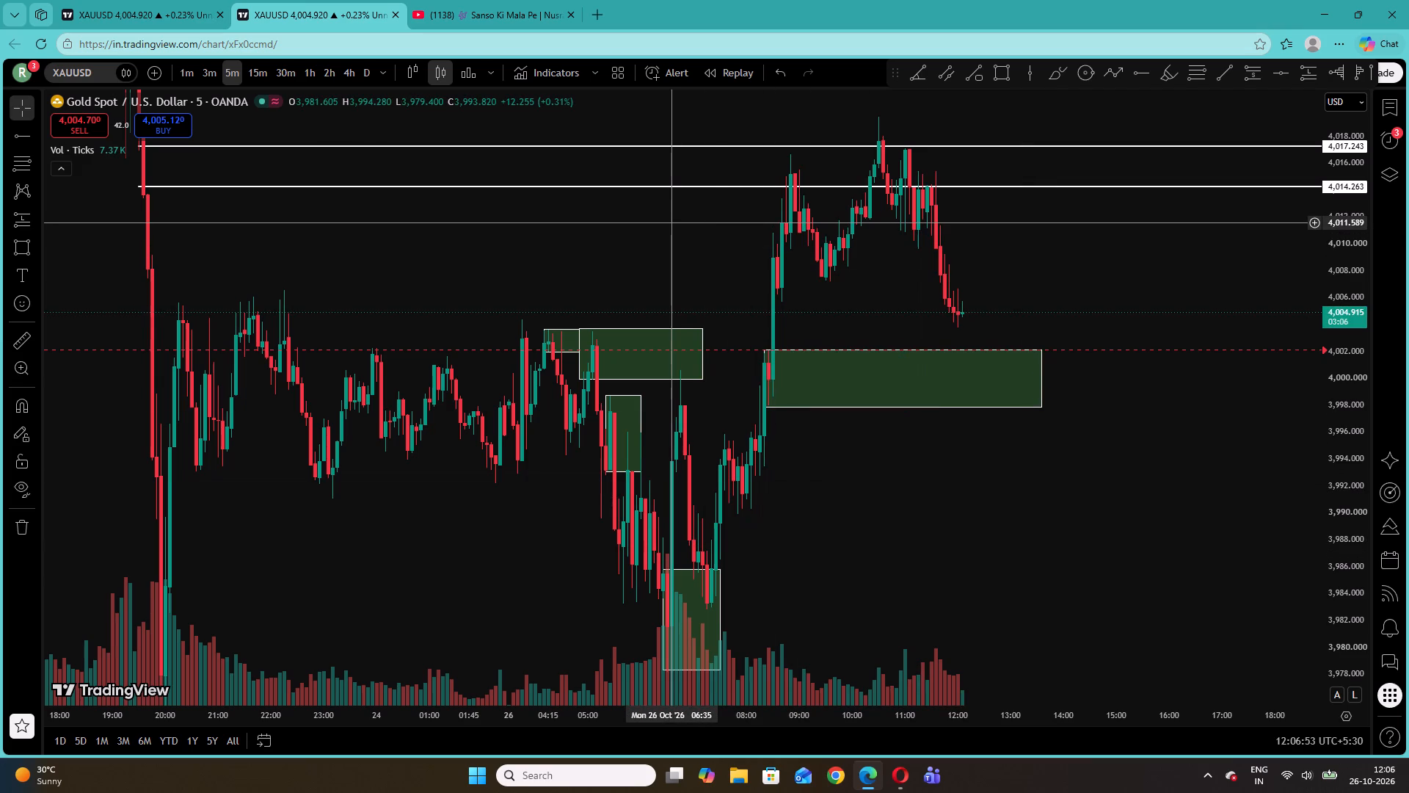
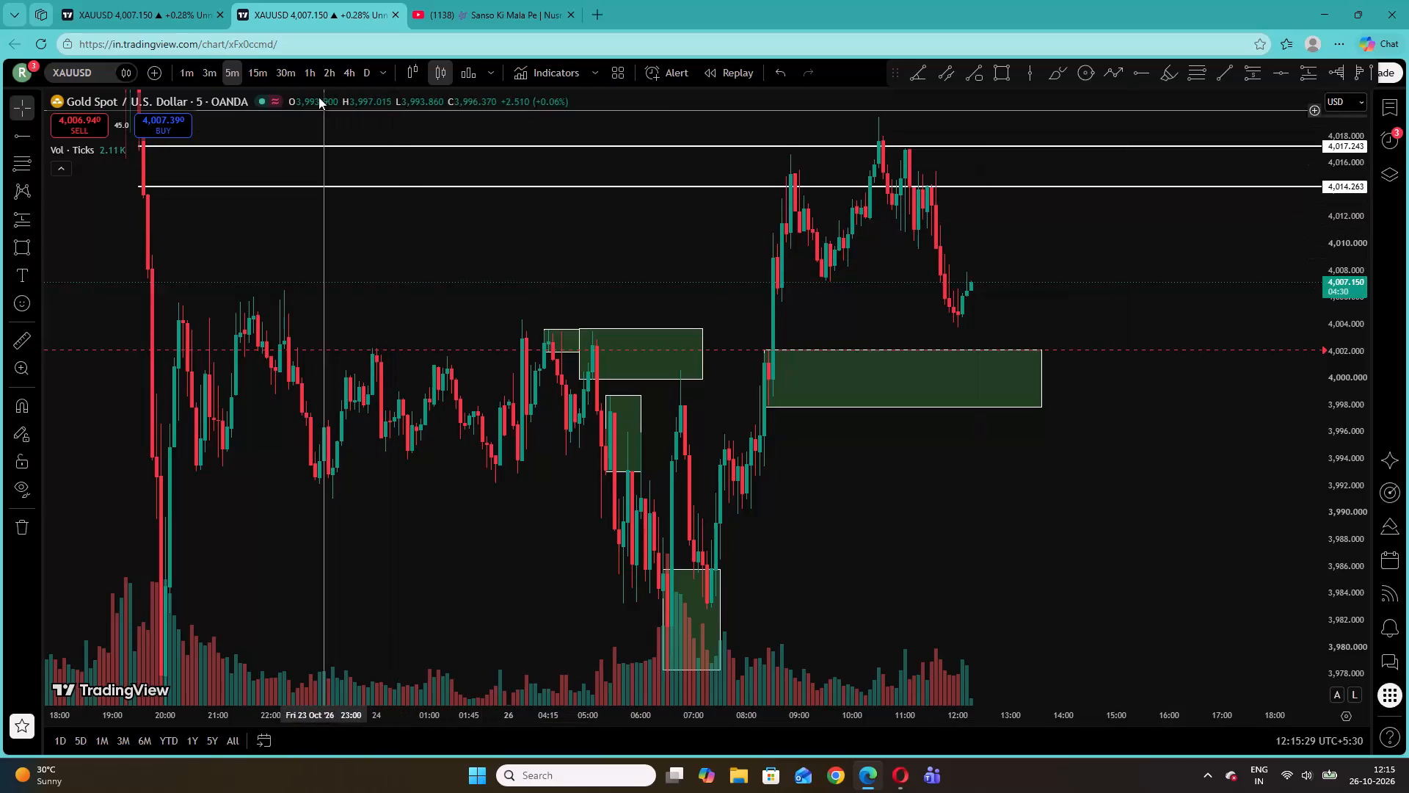
# On the 1-minute timeframe, draw a rectangle zone from the 11:50 swing high at 4,008.550 down to about 4,007.5, ending around 12:20.
pyautogui.click(219, 73)
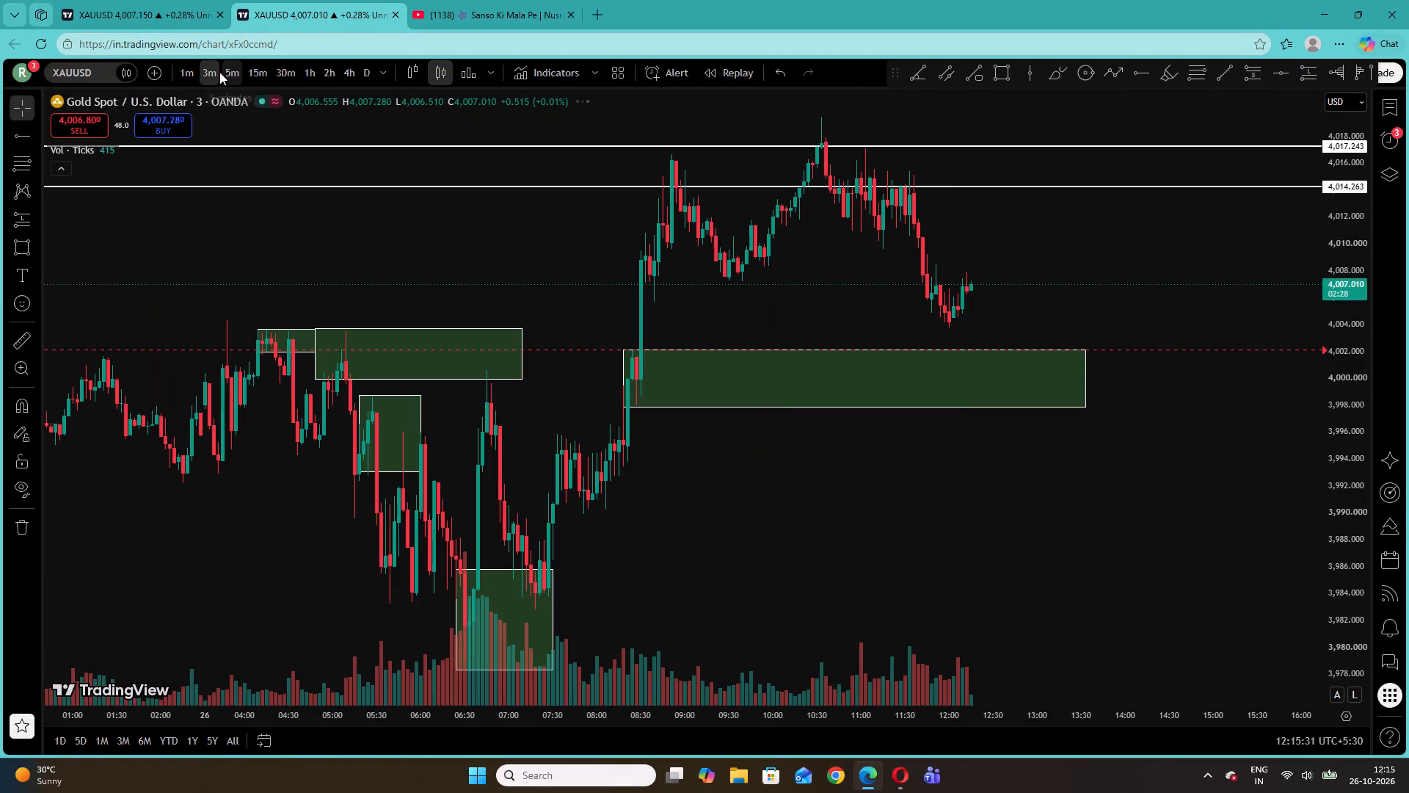
pyautogui.click(190, 69)
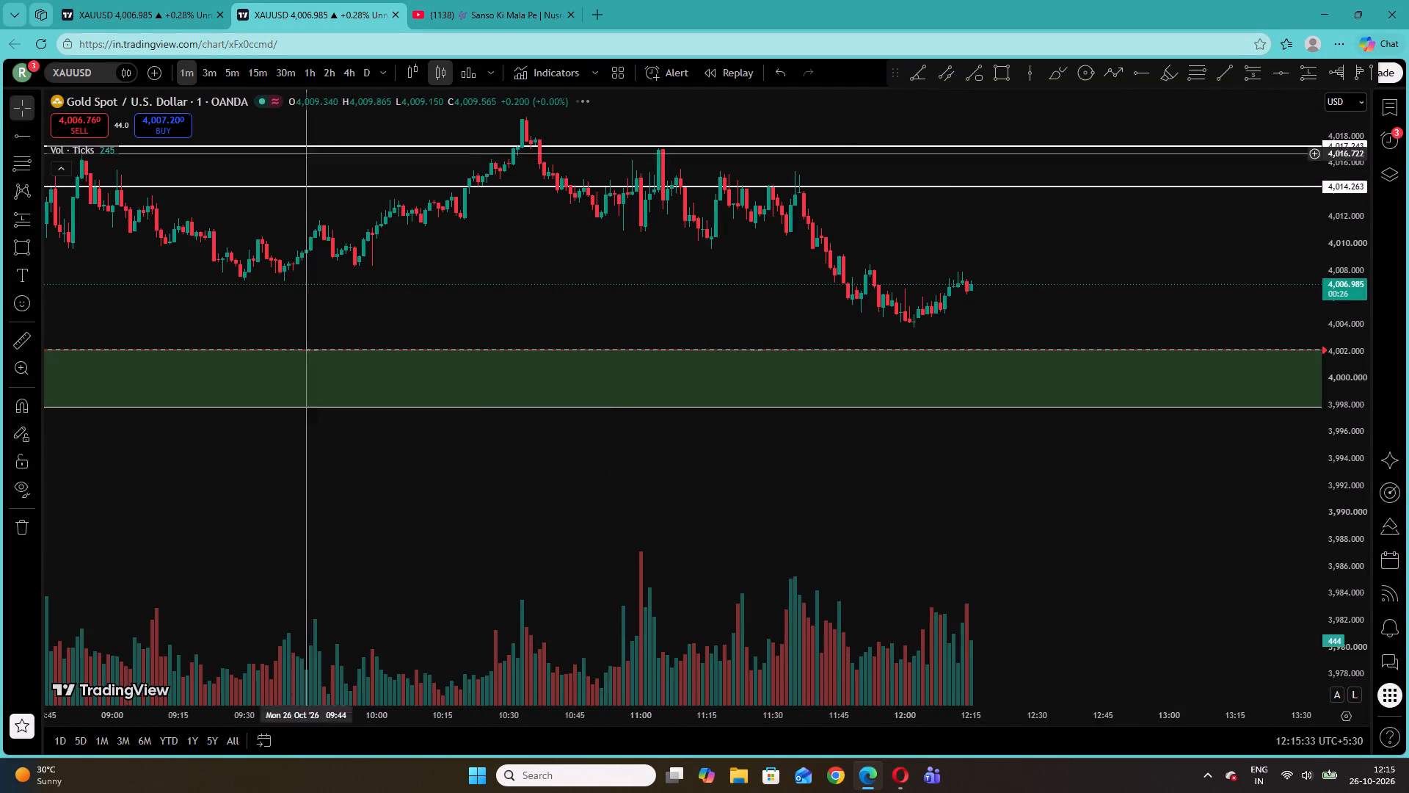
pyautogui.moveTo(1351, 538); pyautogui.dragTo(1338, 196)
pyautogui.moveTo(1145, 197); pyautogui.dragTo(1093, 458)
pyautogui.moveTo(1016, 311); pyautogui.dragTo(1064, 214)
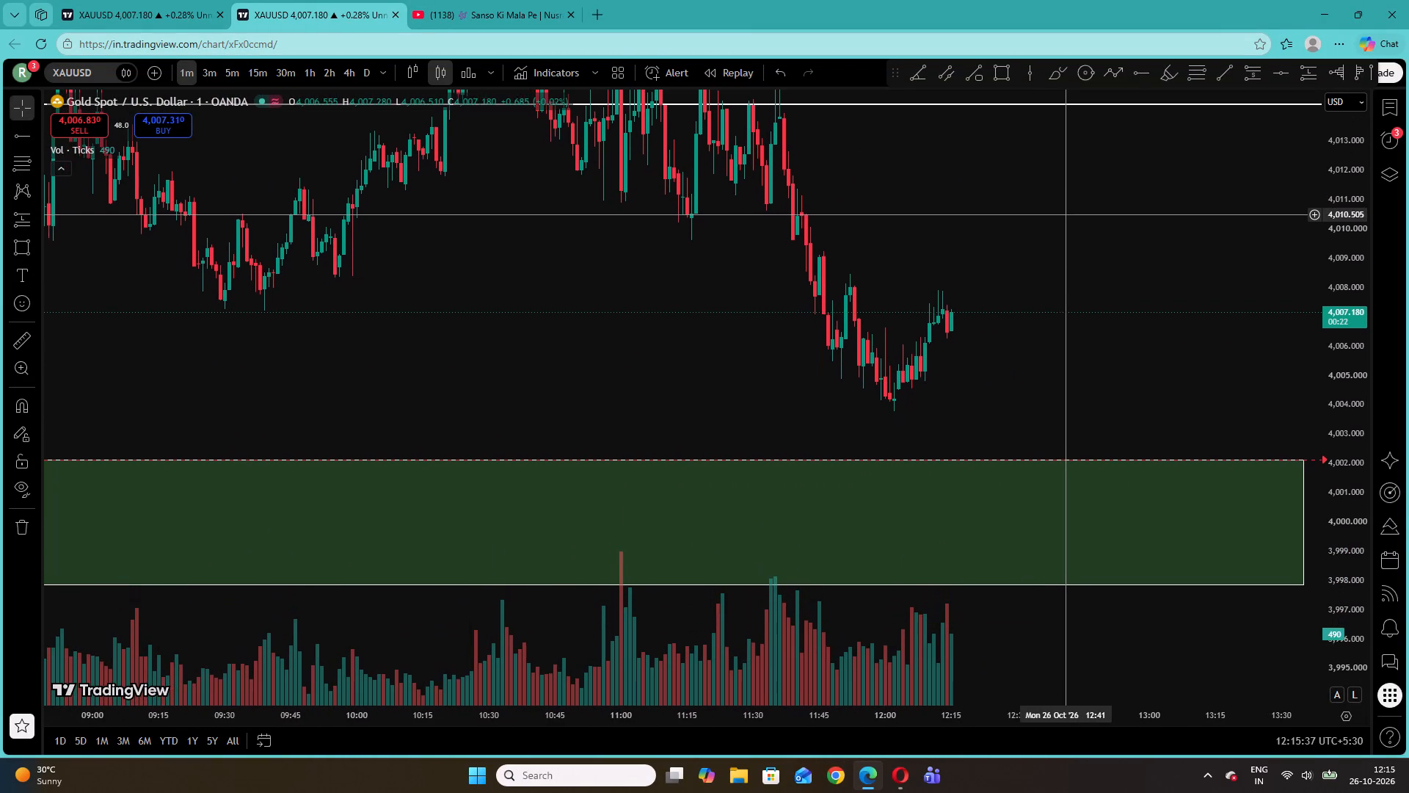
pyautogui.click(12, 250)
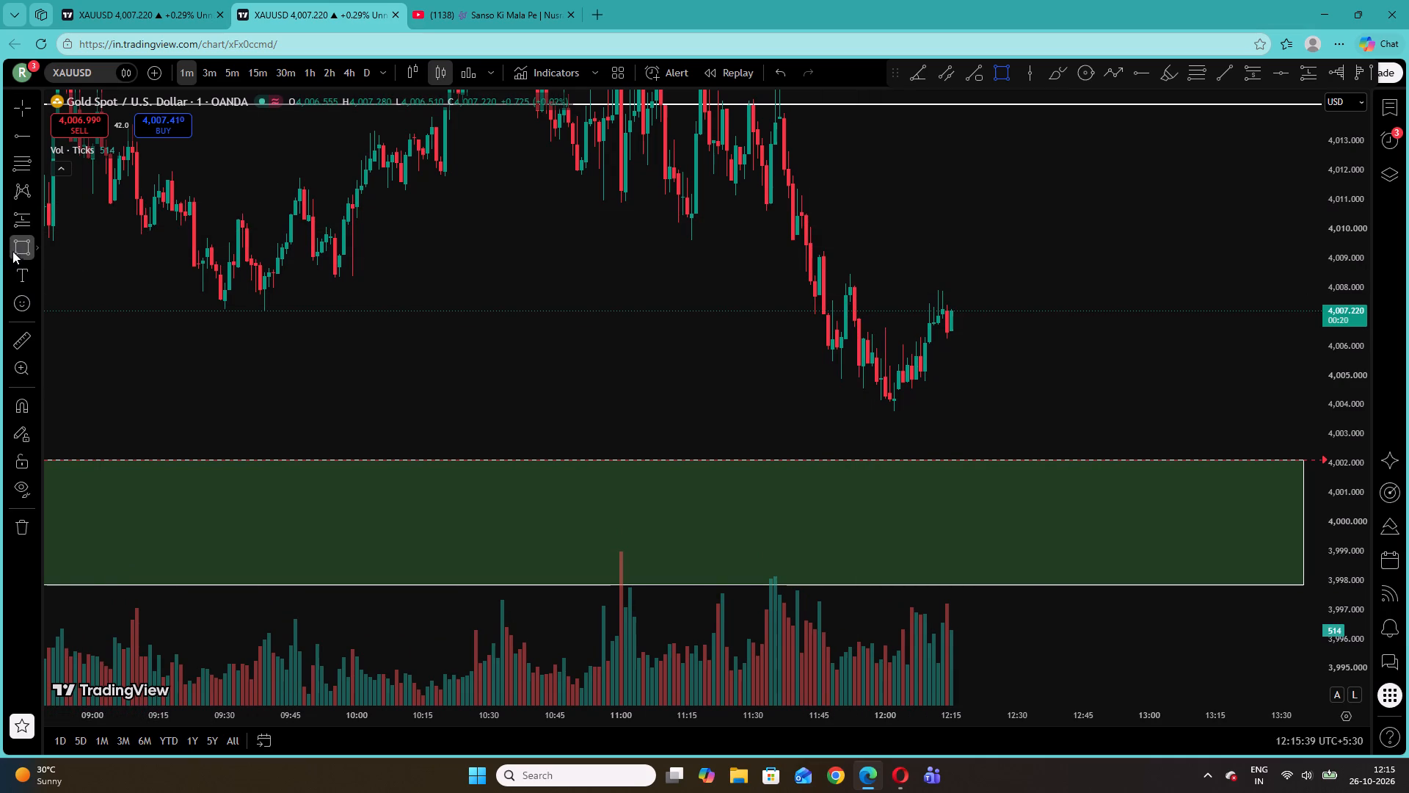
pyautogui.click(840, 272)
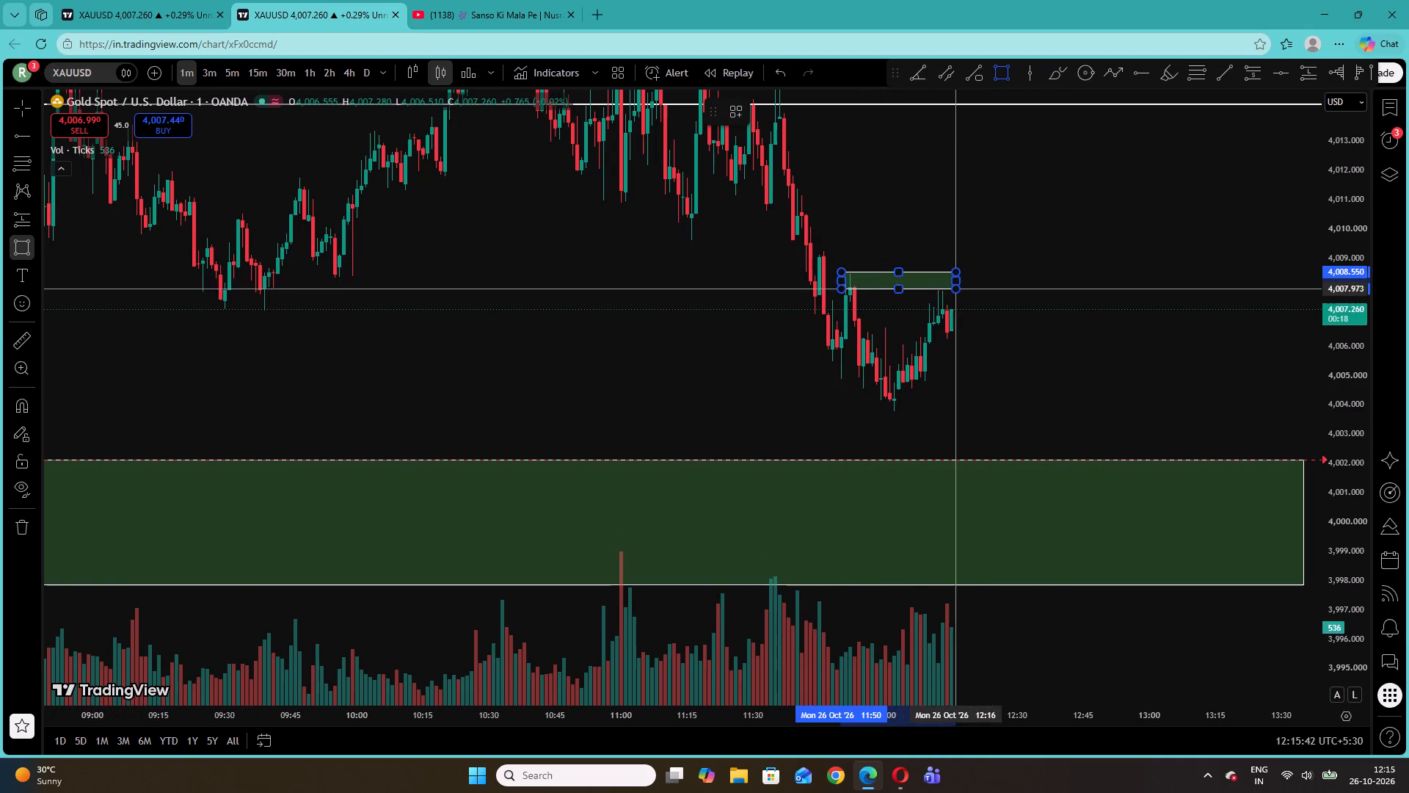
pyautogui.click(973, 303)
pyautogui.click(988, 294)
pyautogui.moveTo(1037, 277); pyautogui.dragTo(1037, 276)
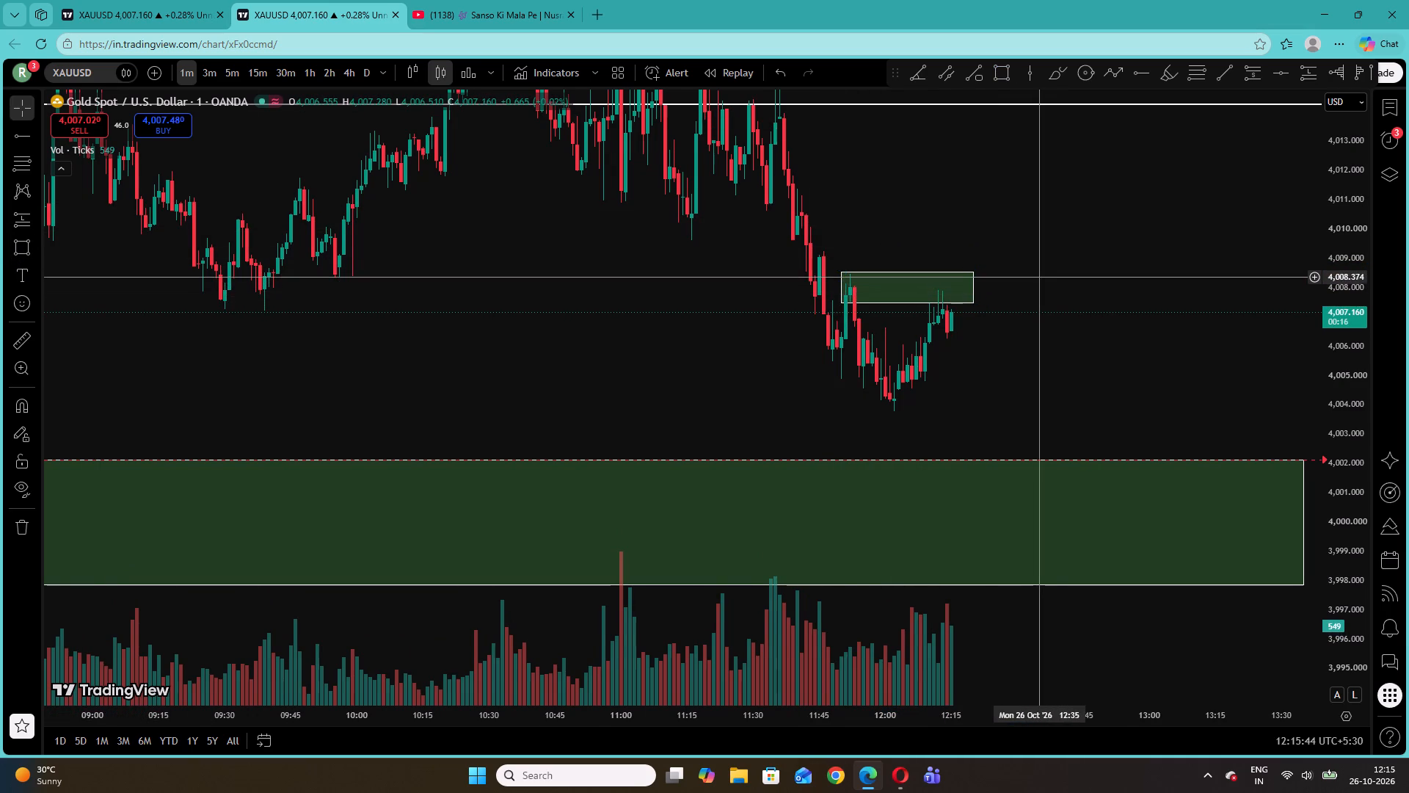
pyautogui.moveTo(1037, 276); pyautogui.dragTo(1026, 275)
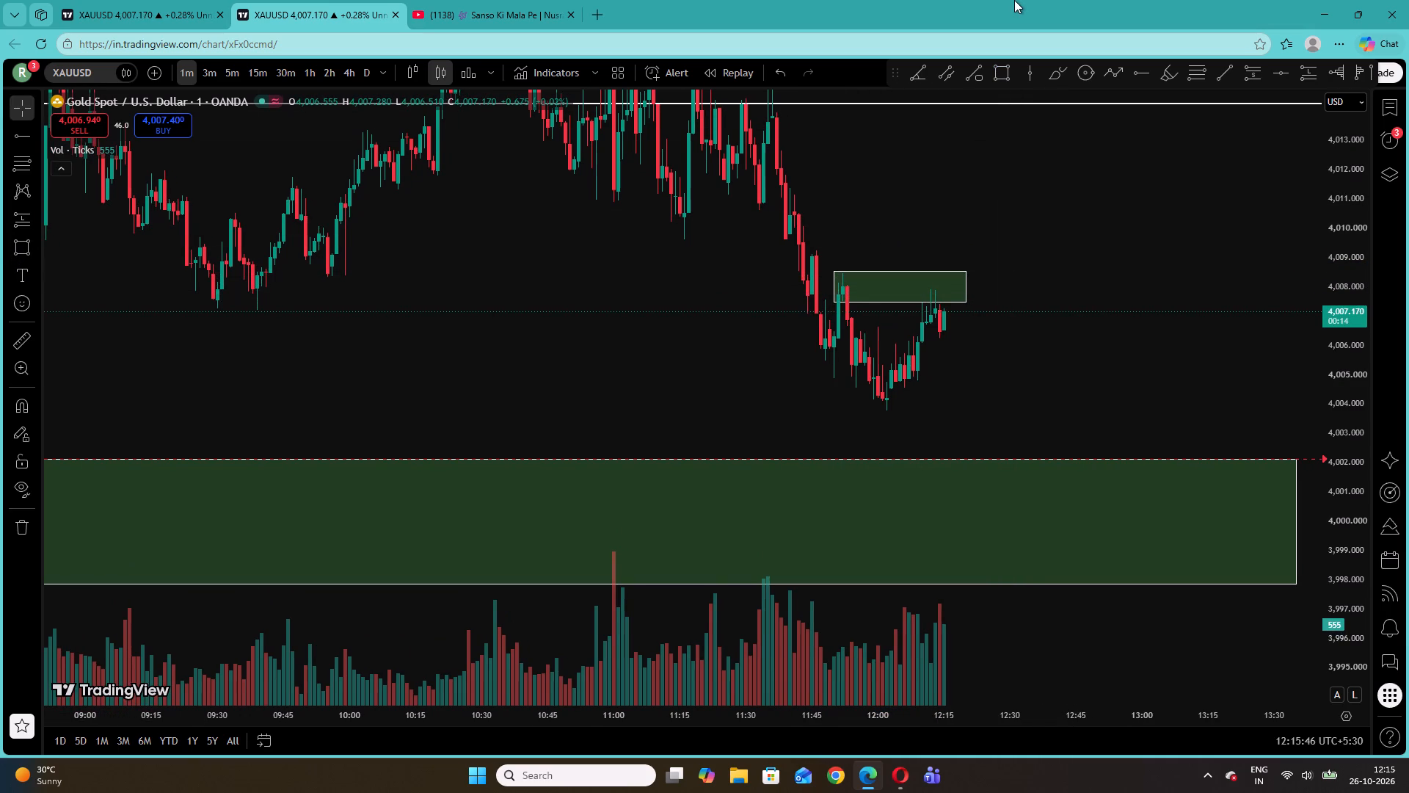
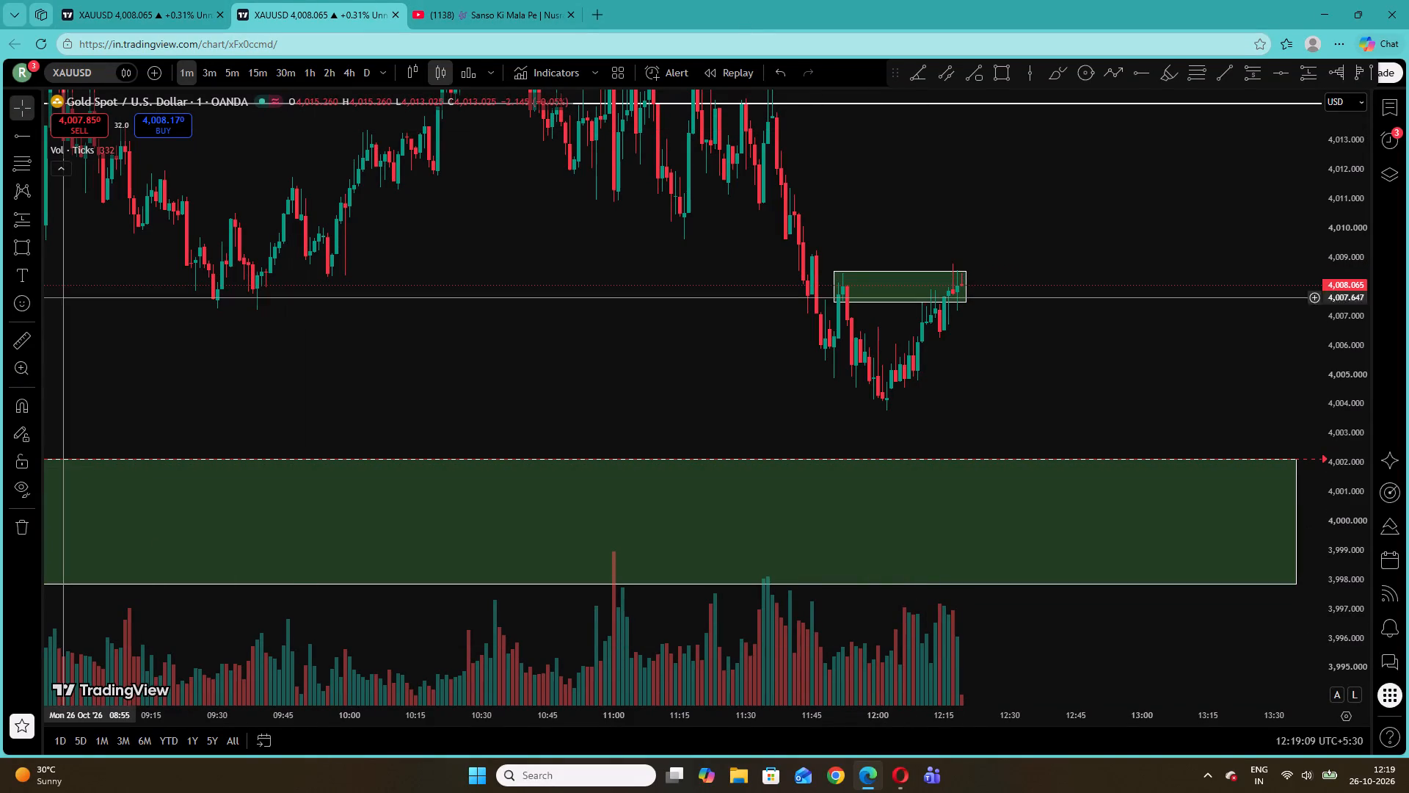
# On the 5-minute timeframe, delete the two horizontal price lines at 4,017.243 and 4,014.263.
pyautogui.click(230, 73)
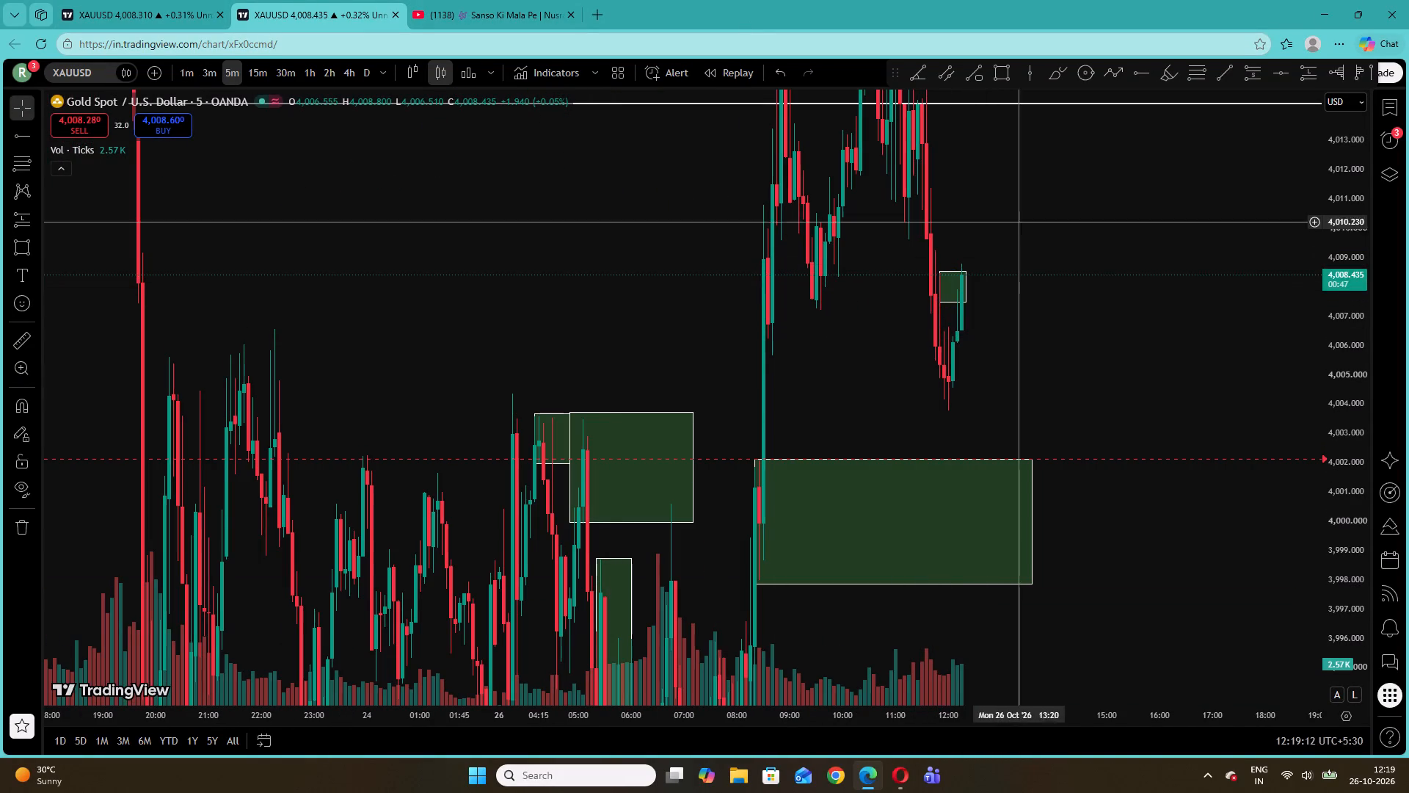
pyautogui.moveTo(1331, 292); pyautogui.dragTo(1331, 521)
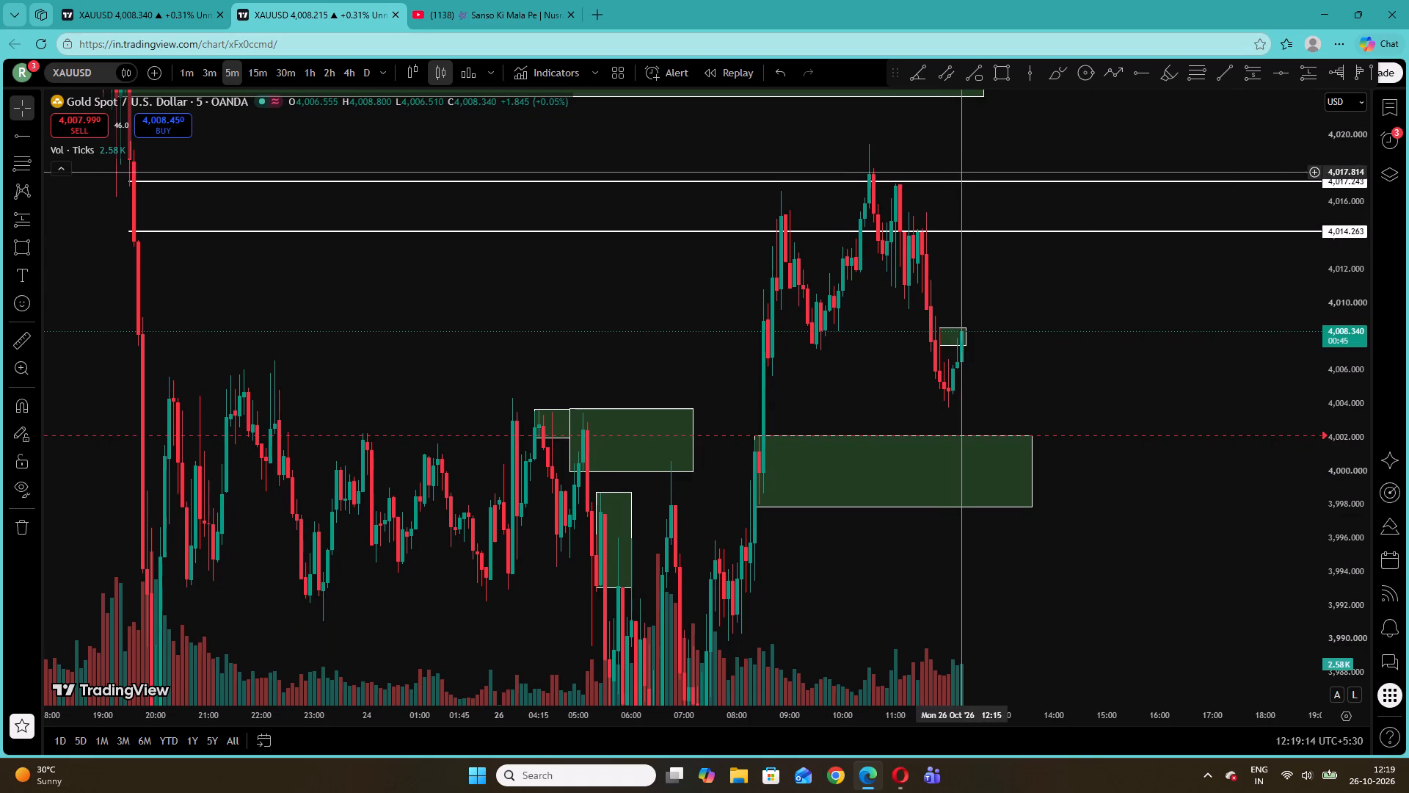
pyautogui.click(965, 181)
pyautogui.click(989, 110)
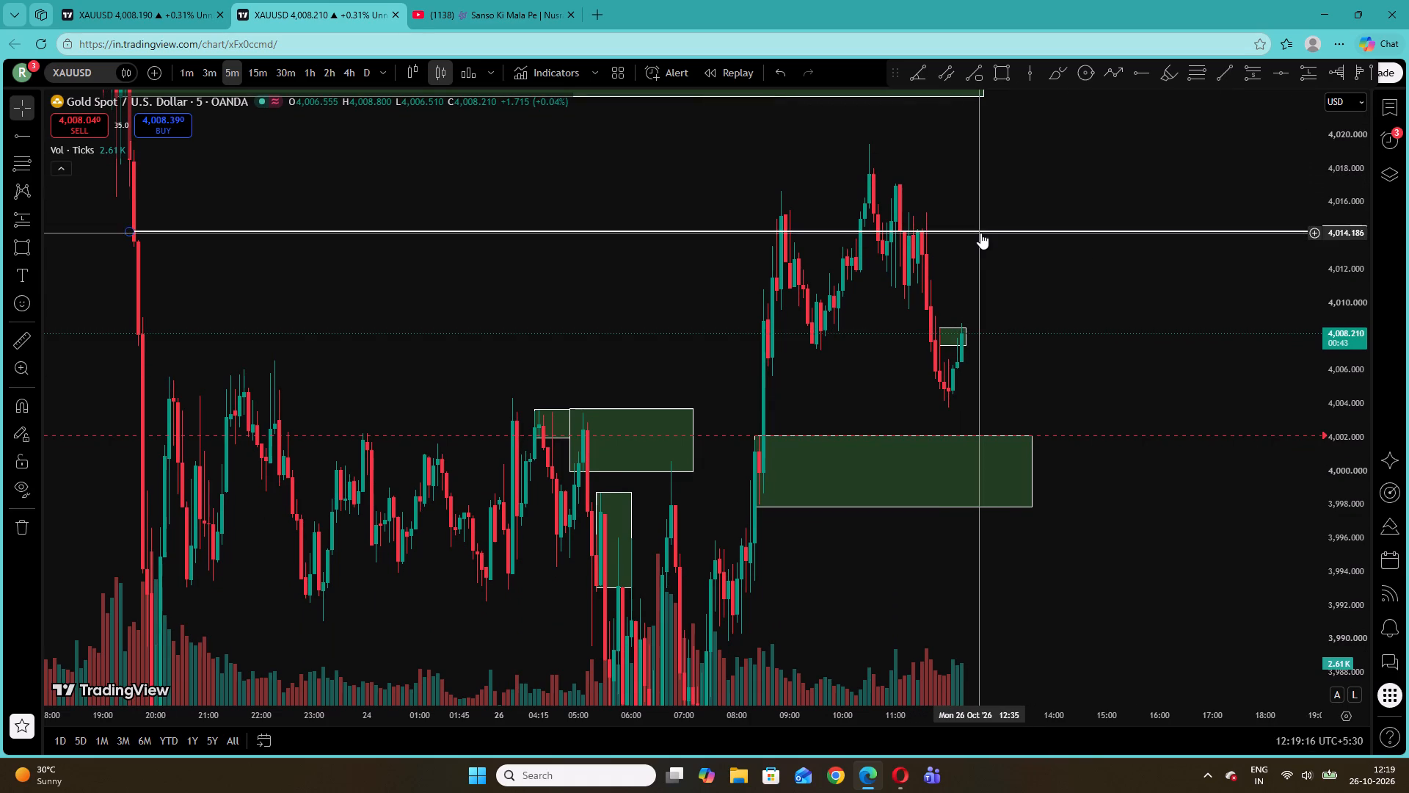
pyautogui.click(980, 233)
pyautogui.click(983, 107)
# Examine price action around the marked zones from 23 to 26 October on the 5-minute timeframe, with a brief 1-minute comparison.
pyautogui.moveTo(1012, 195); pyautogui.dragTo(1079, 205)
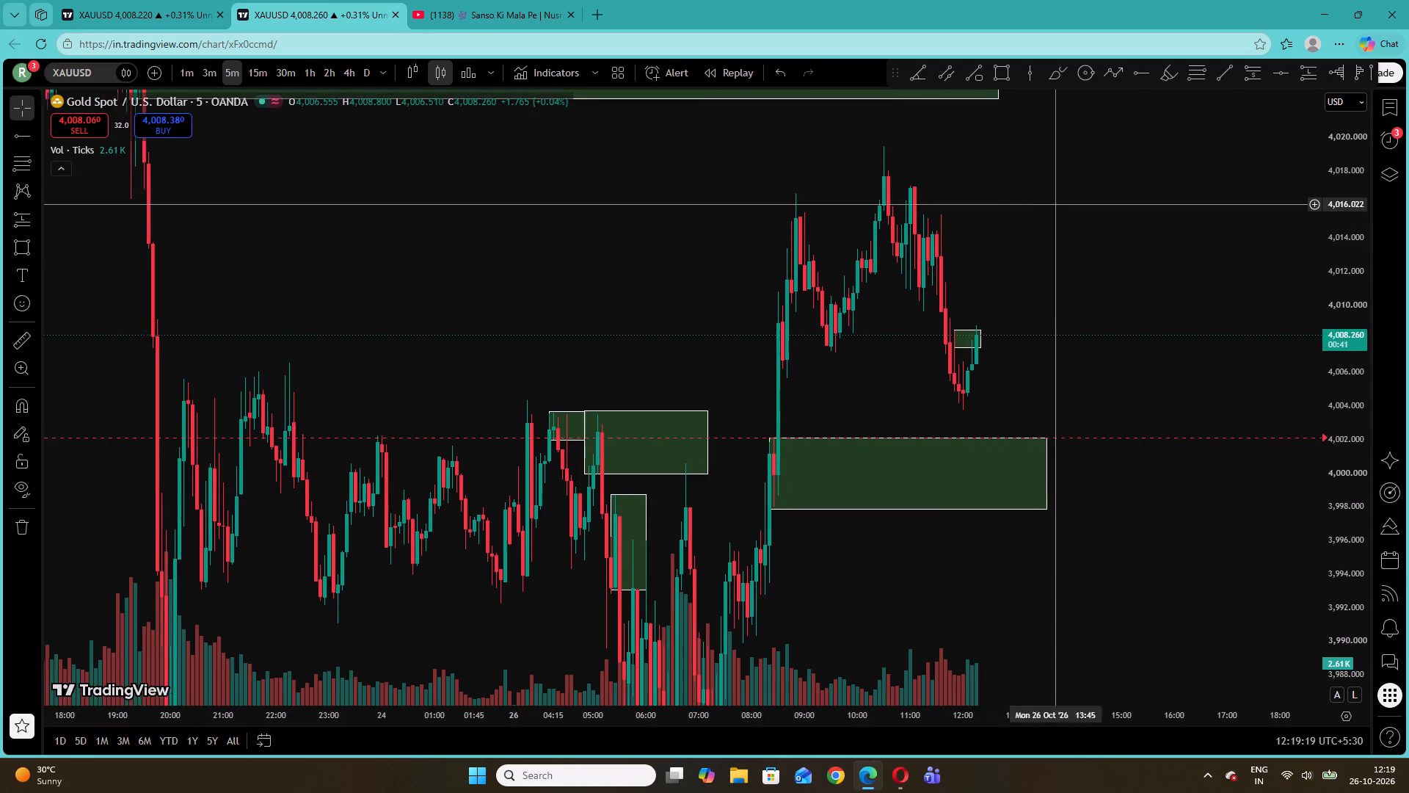
pyautogui.moveTo(1079, 205); pyautogui.dragTo(1180, 227)
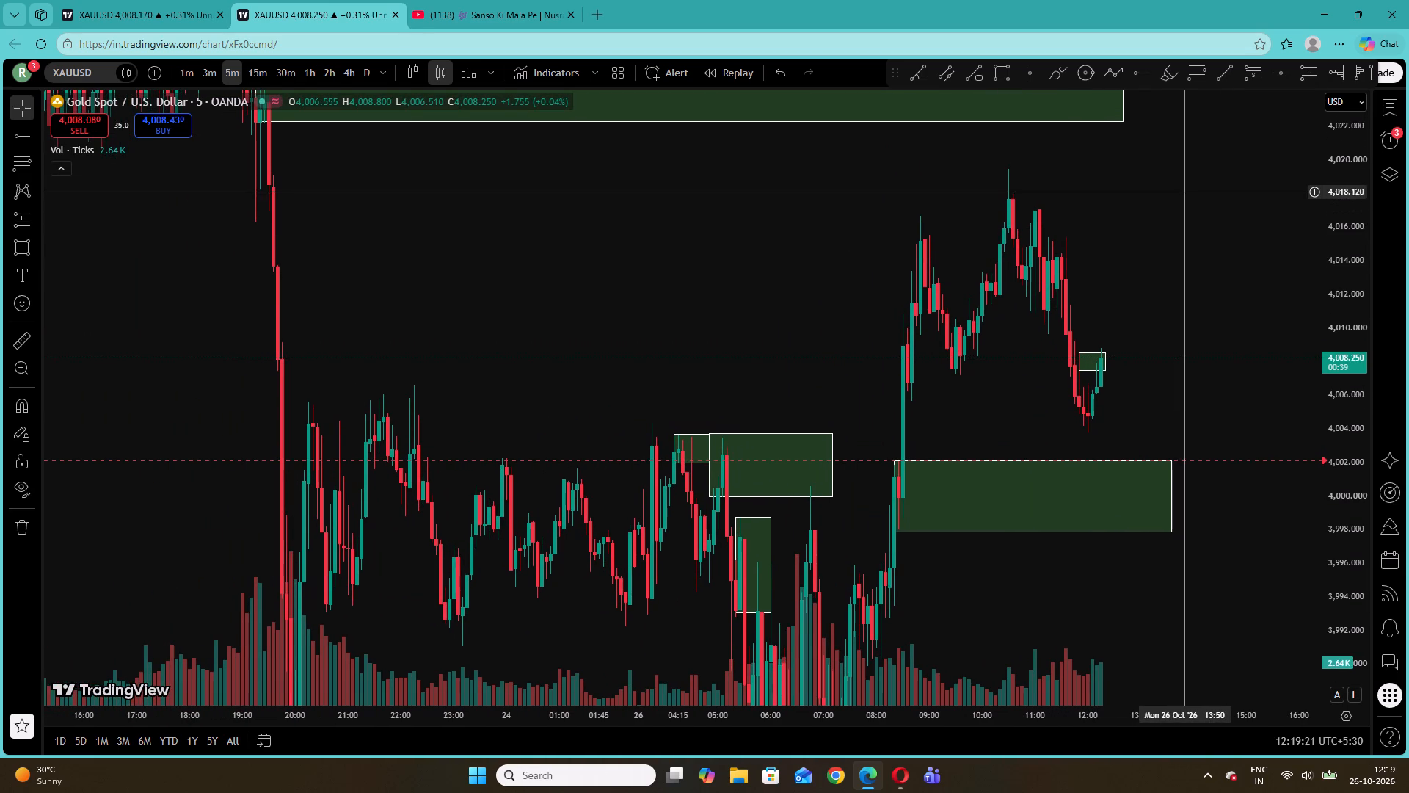
pyautogui.moveTo(1187, 193); pyautogui.dragTo(1232, 275)
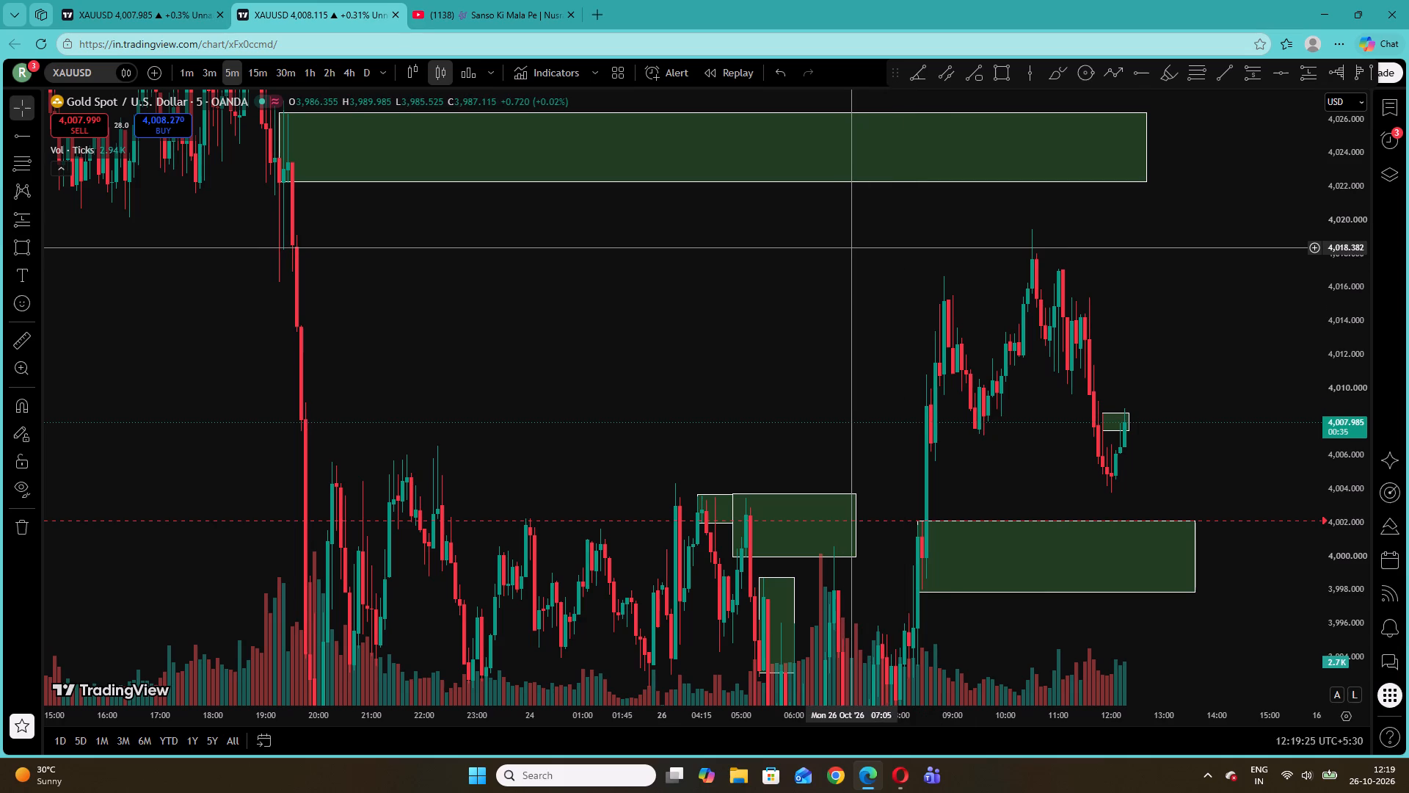
pyautogui.moveTo(852, 247); pyautogui.dragTo(1090, 336)
pyautogui.moveTo(1354, 327); pyautogui.dragTo(1334, 453)
pyautogui.moveTo(1202, 408); pyautogui.dragTo(1051, 384)
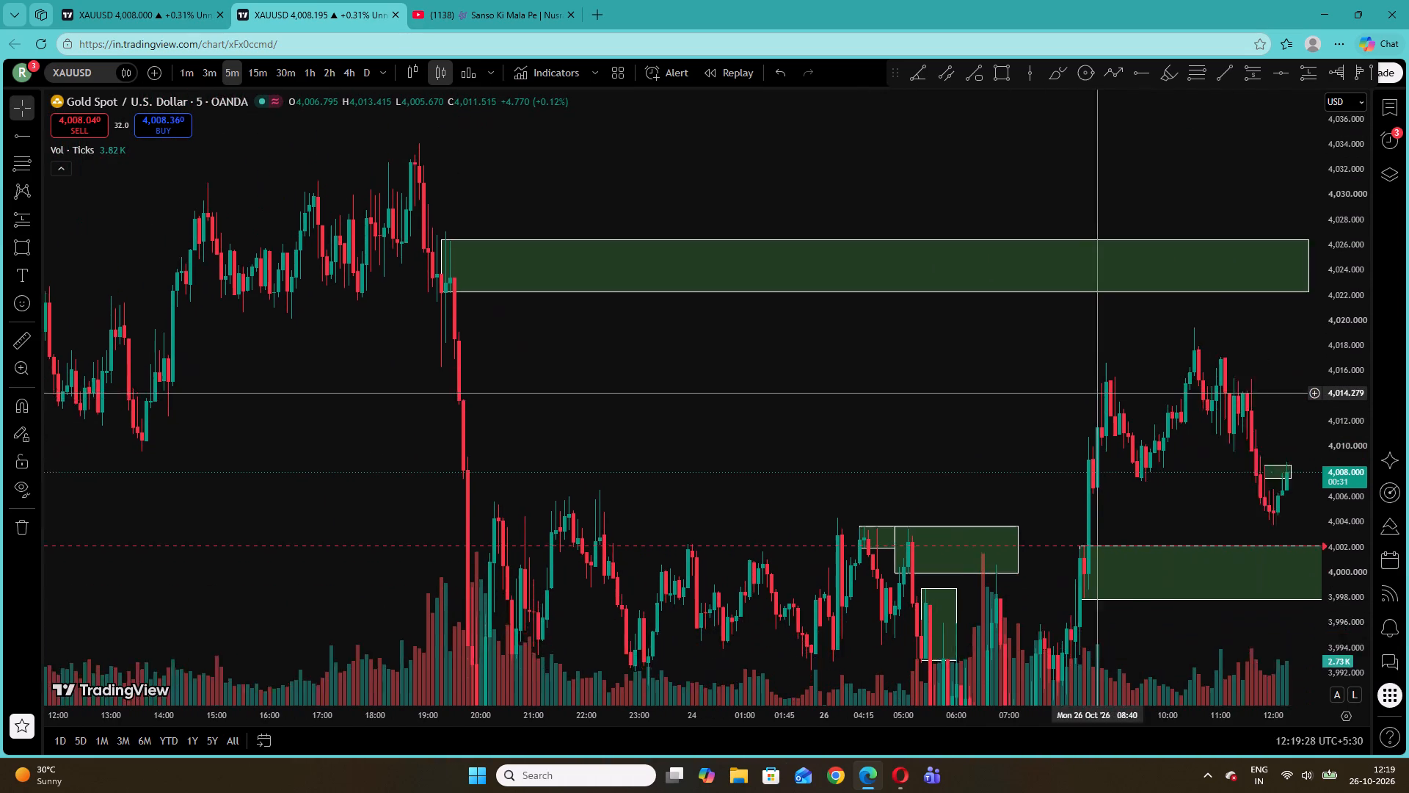
pyautogui.moveTo(1051, 384); pyautogui.dragTo(796, 335)
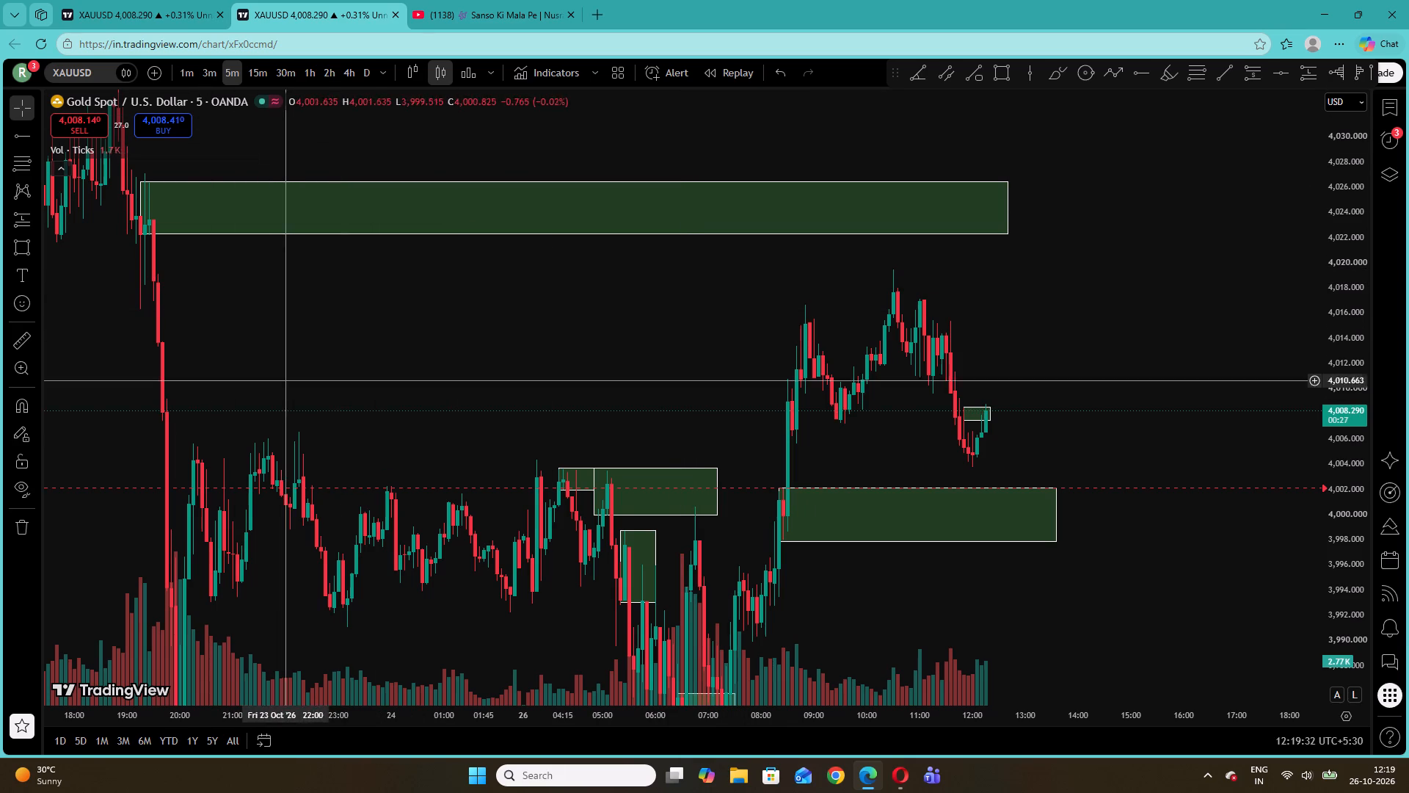
pyautogui.moveTo(304, 339); pyautogui.dragTo(396, 359)
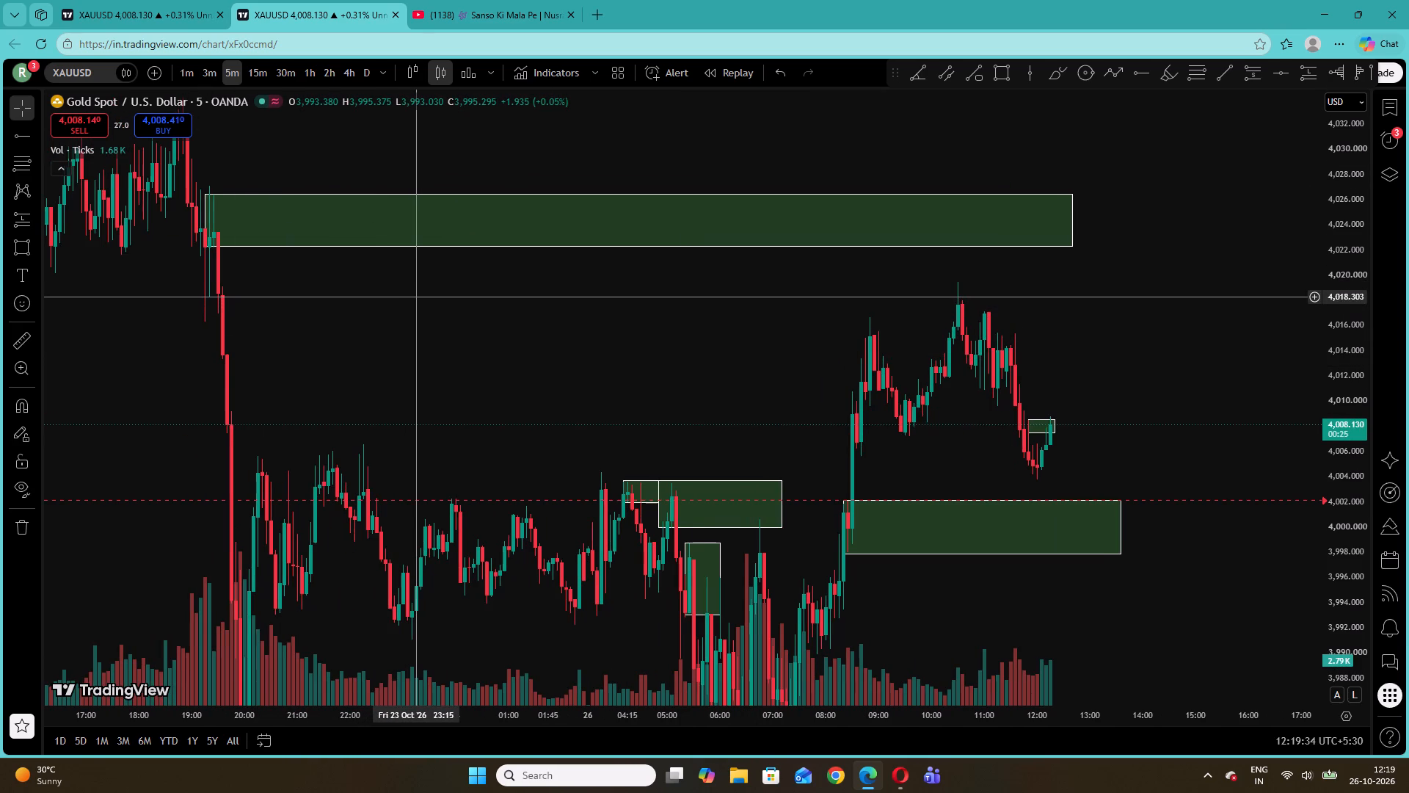
pyautogui.moveTo(418, 297); pyautogui.dragTo(558, 349)
pyautogui.moveTo(562, 366); pyautogui.dragTo(762, 284)
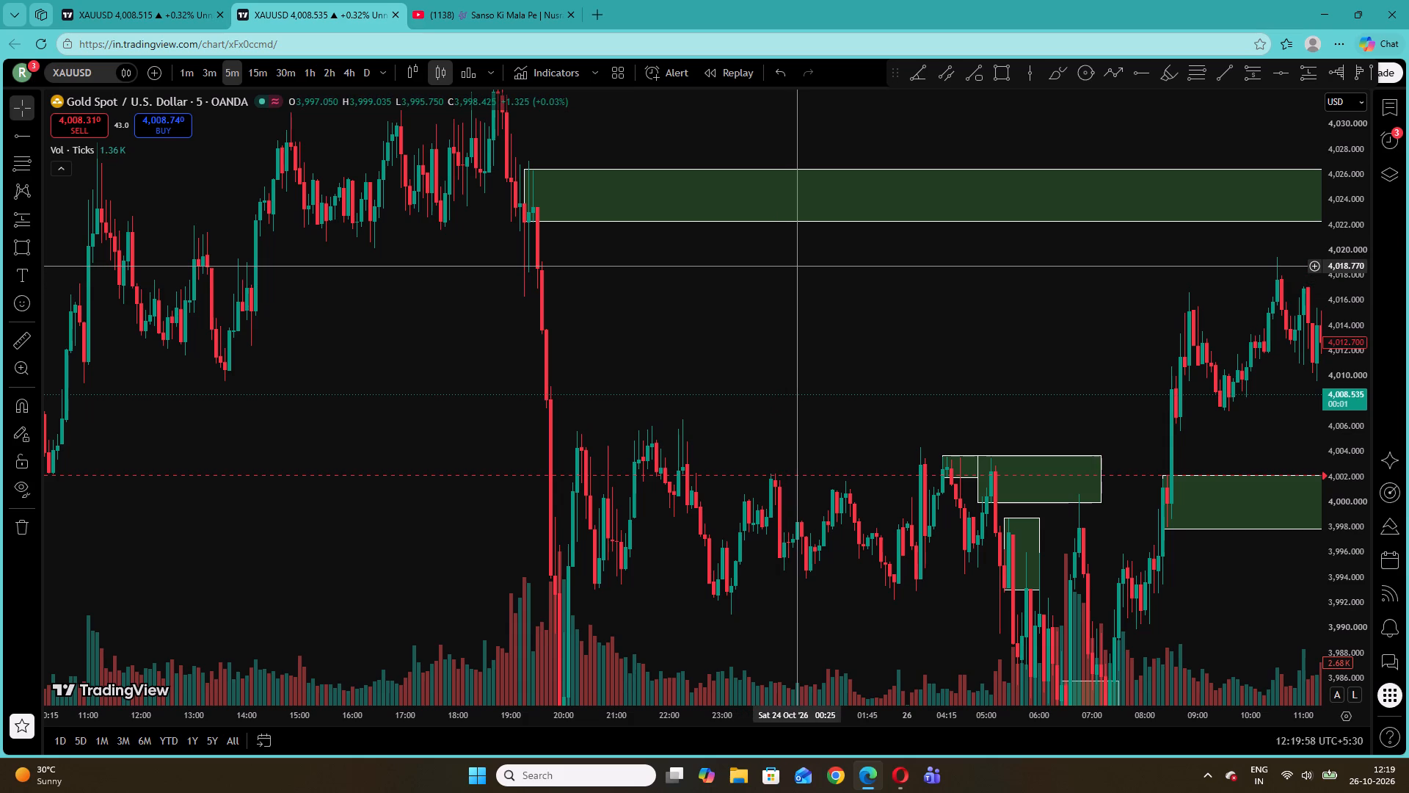
pyautogui.moveTo(828, 394); pyautogui.dragTo(878, 243)
pyautogui.click(878, 243)
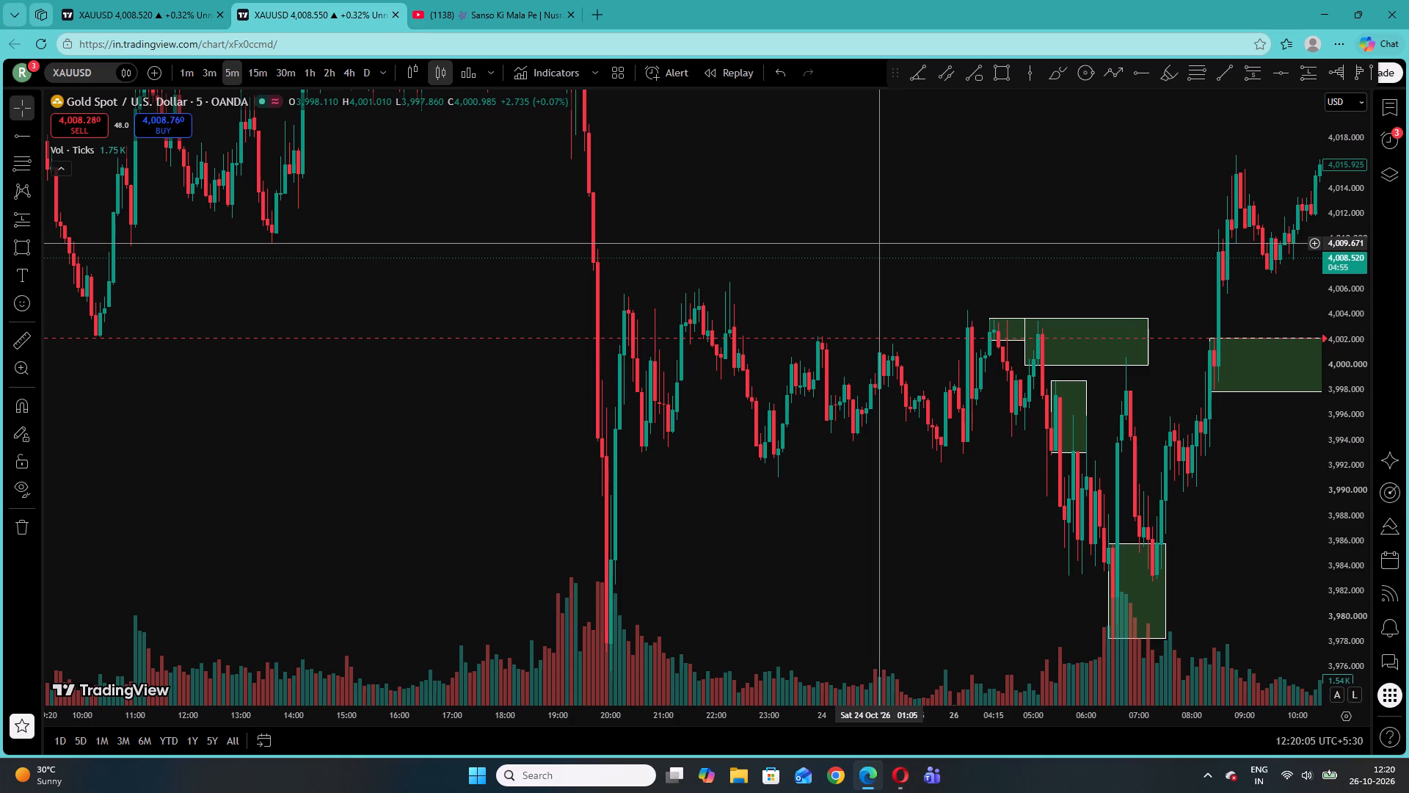
pyautogui.moveTo(878, 243); pyautogui.dragTo(612, 413)
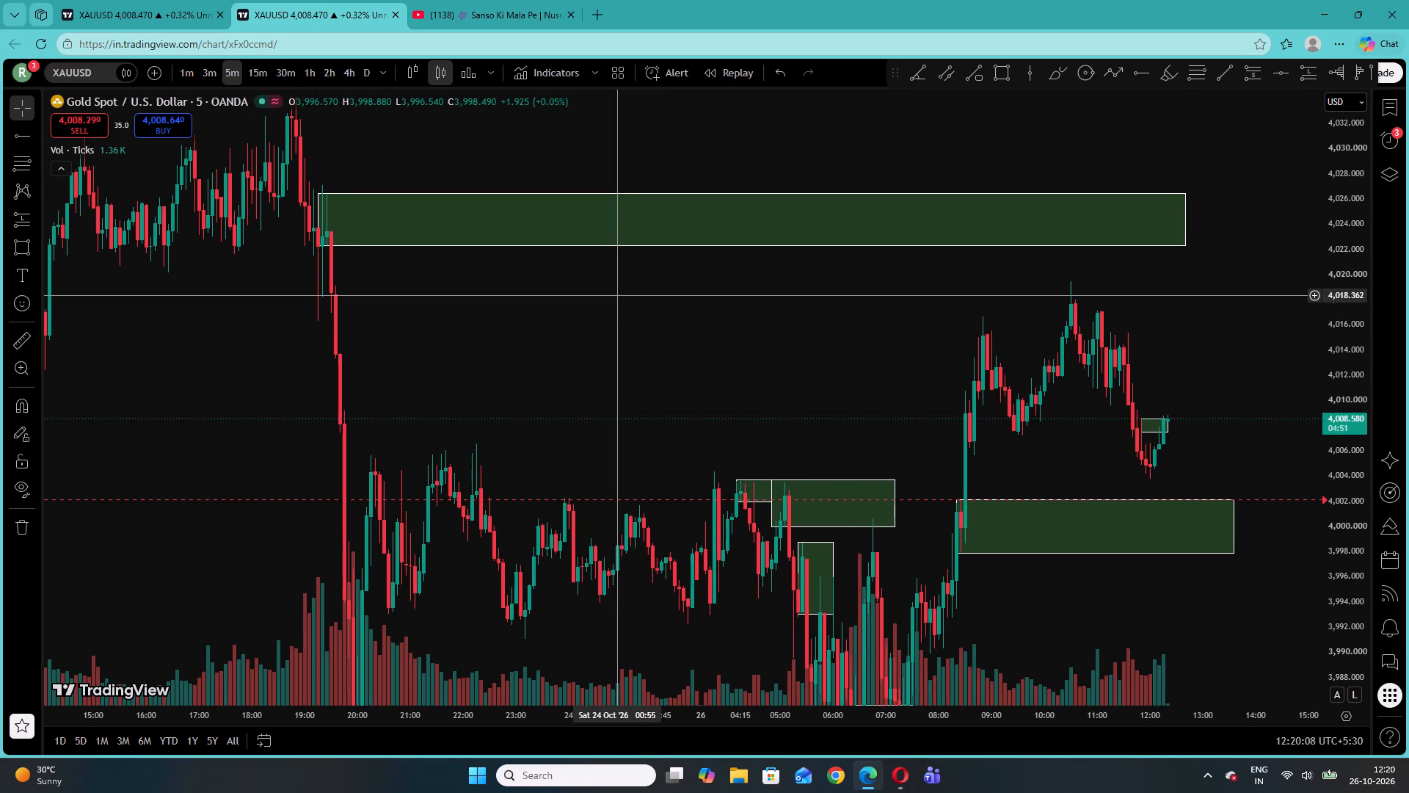
pyautogui.click(184, 68)
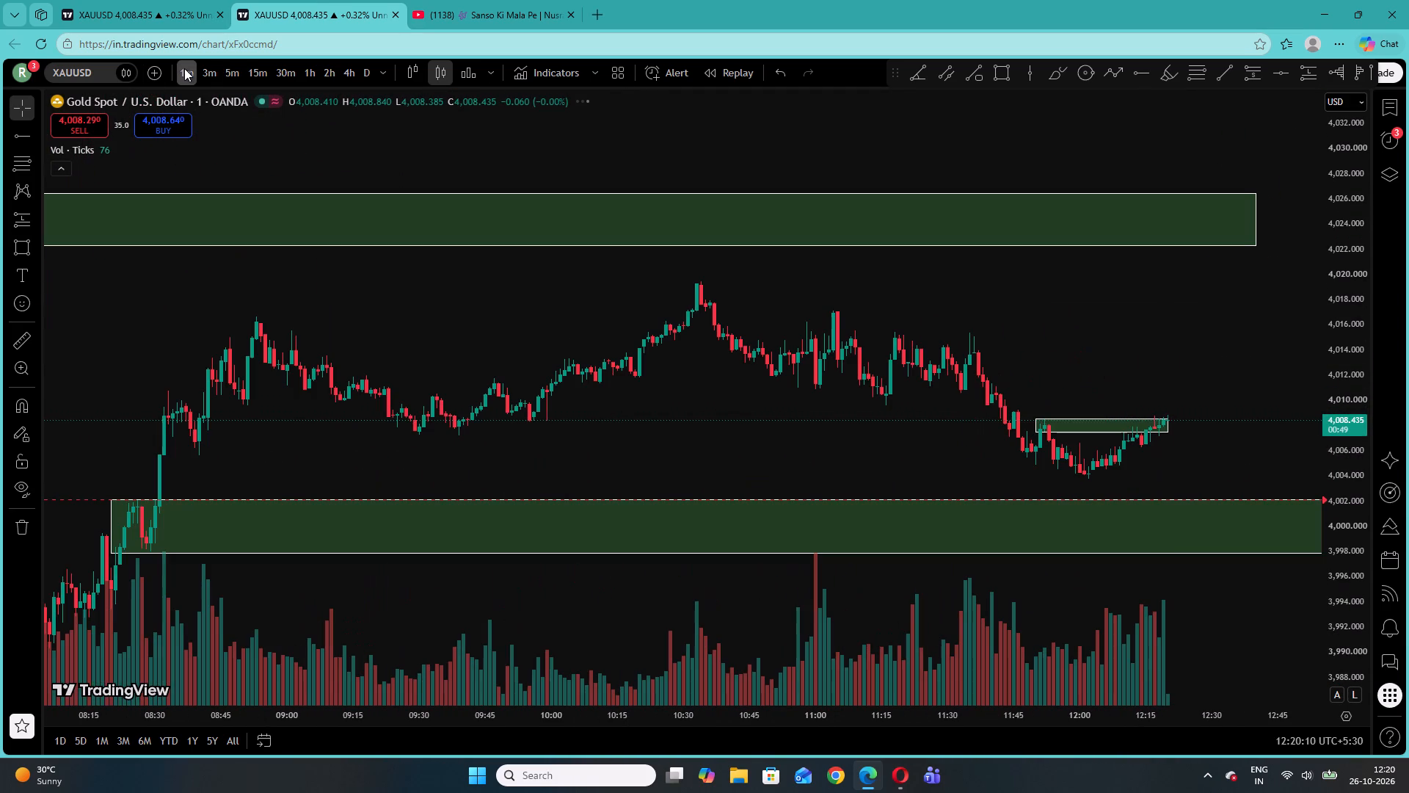
pyautogui.click(229, 68)
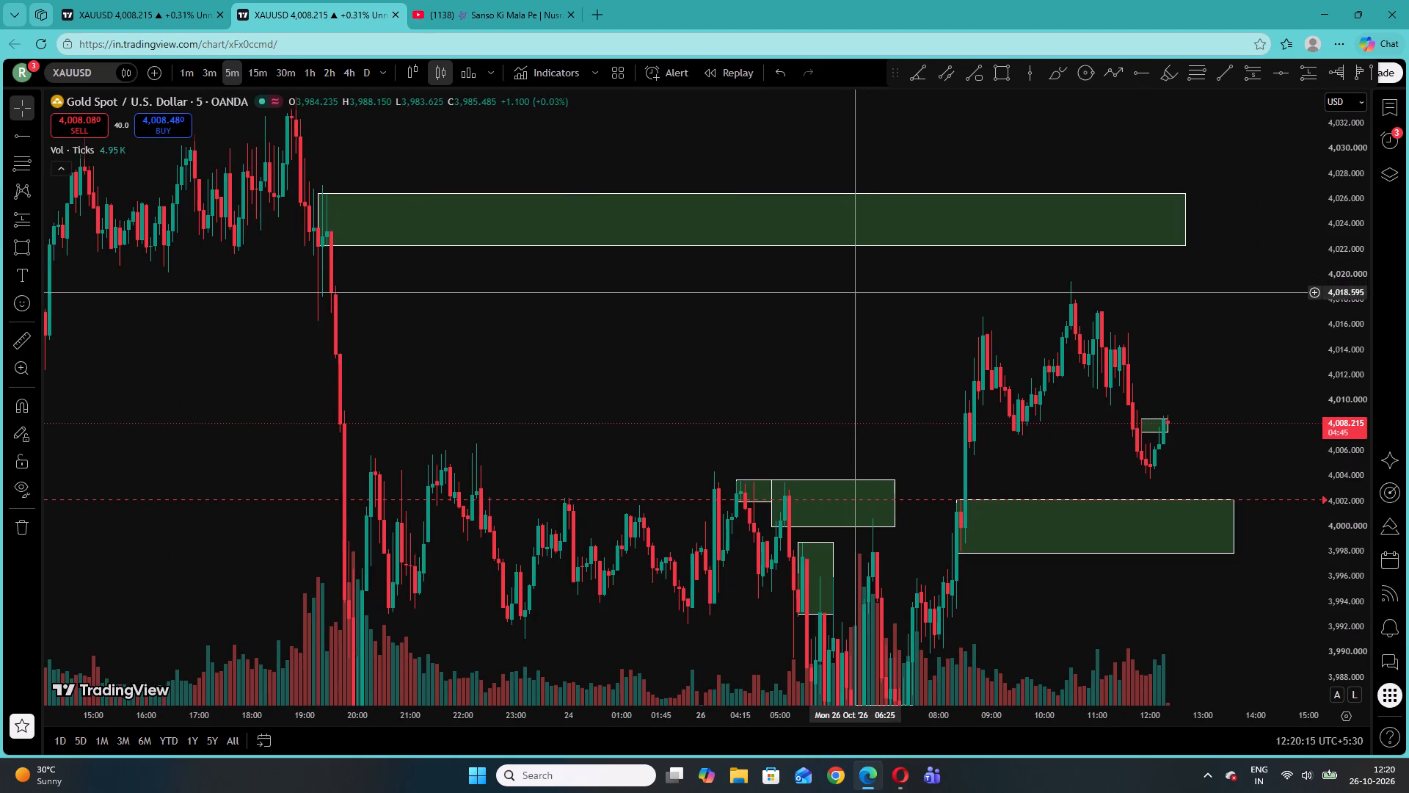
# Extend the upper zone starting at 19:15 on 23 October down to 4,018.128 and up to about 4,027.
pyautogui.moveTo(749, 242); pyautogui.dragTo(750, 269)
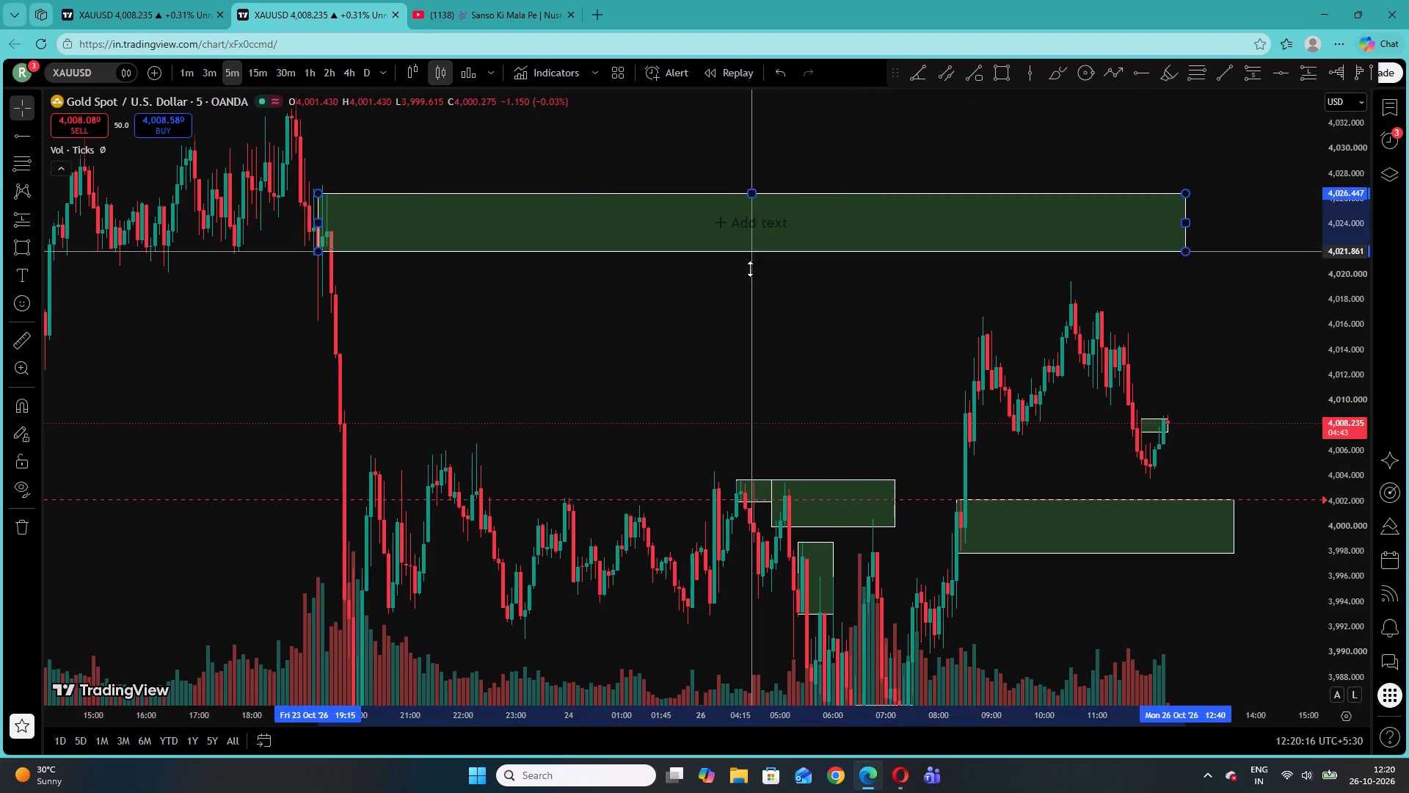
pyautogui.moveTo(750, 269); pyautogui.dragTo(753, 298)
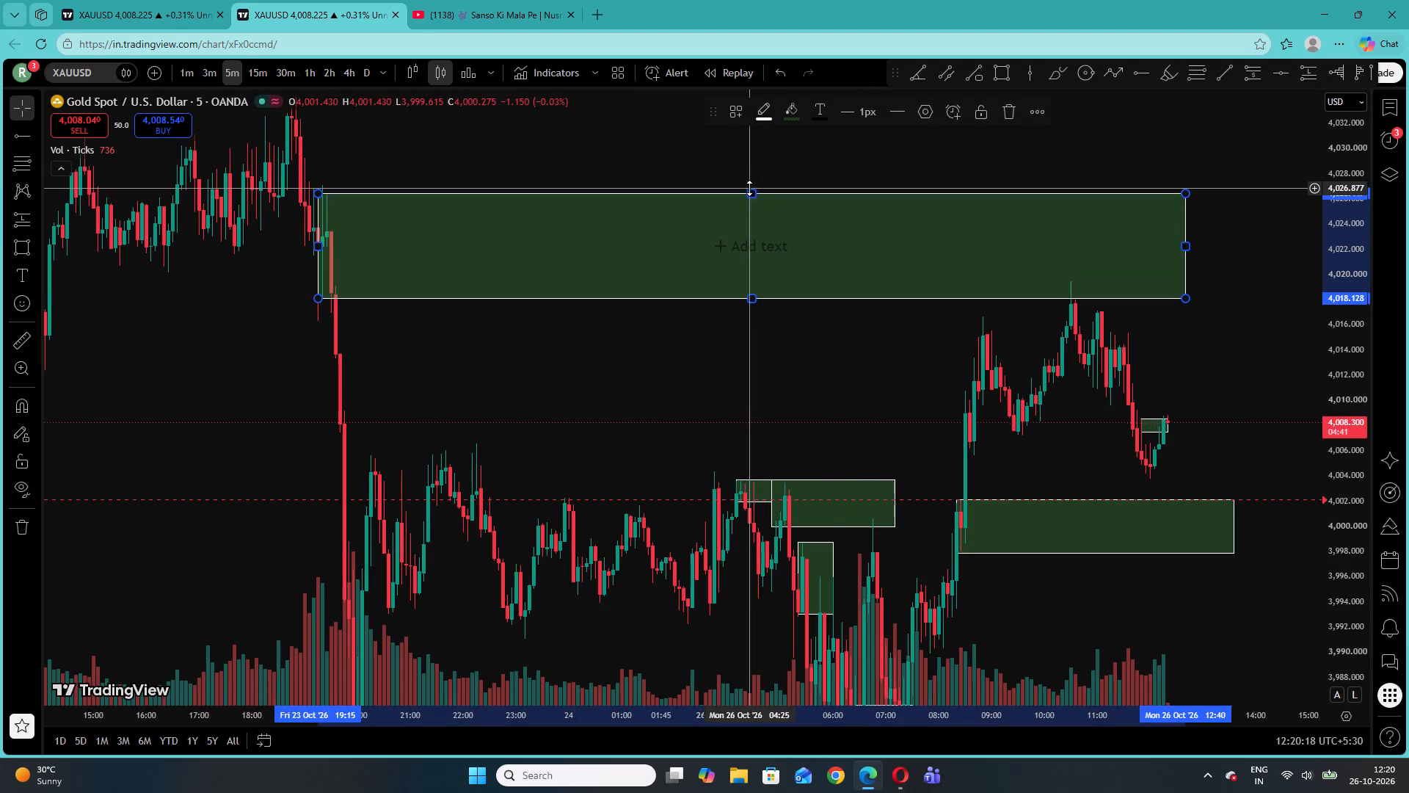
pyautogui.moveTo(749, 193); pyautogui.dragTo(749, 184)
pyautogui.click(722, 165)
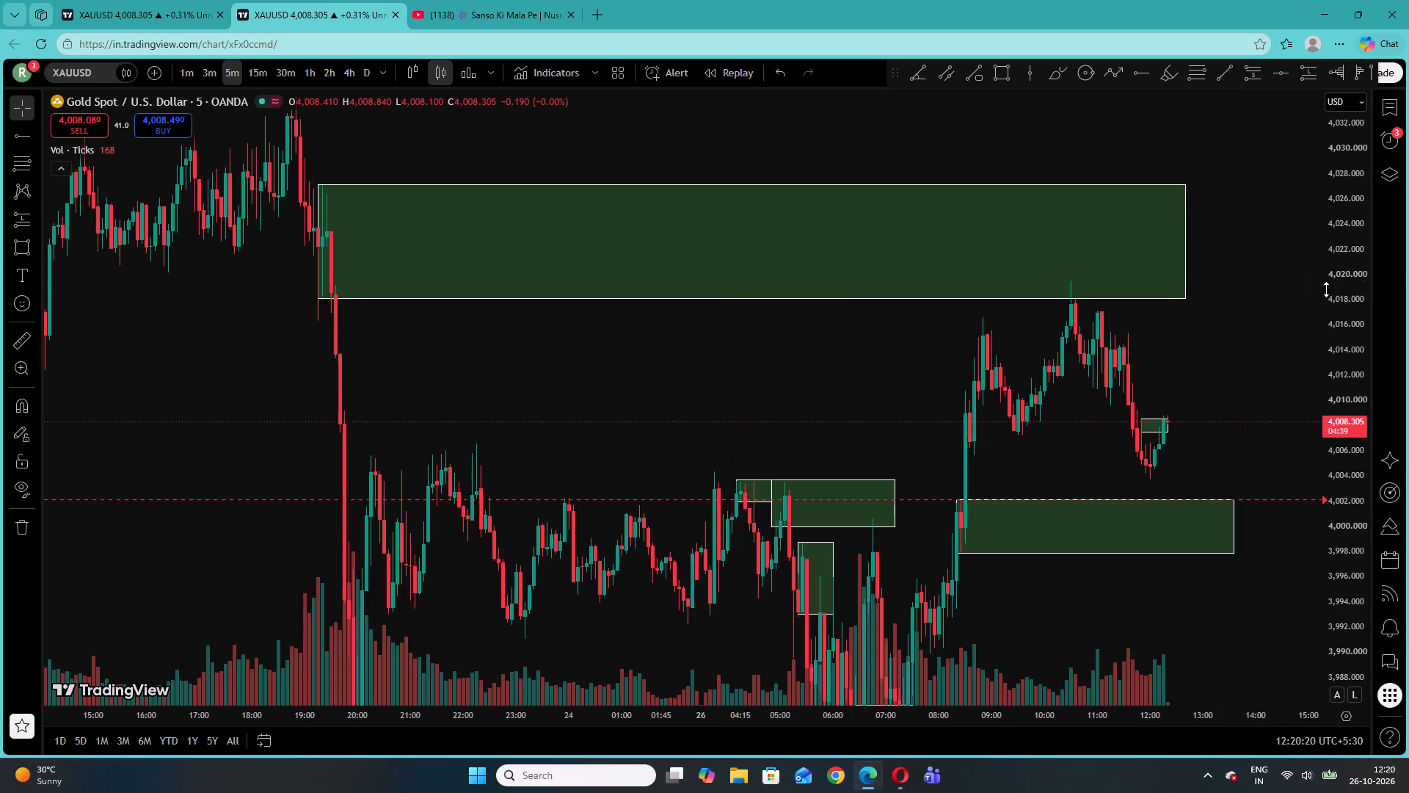
# Remove all seven drawings from the XAUUSD chart.
pyautogui.moveTo(1344, 315); pyautogui.dragTo(1333, 455)
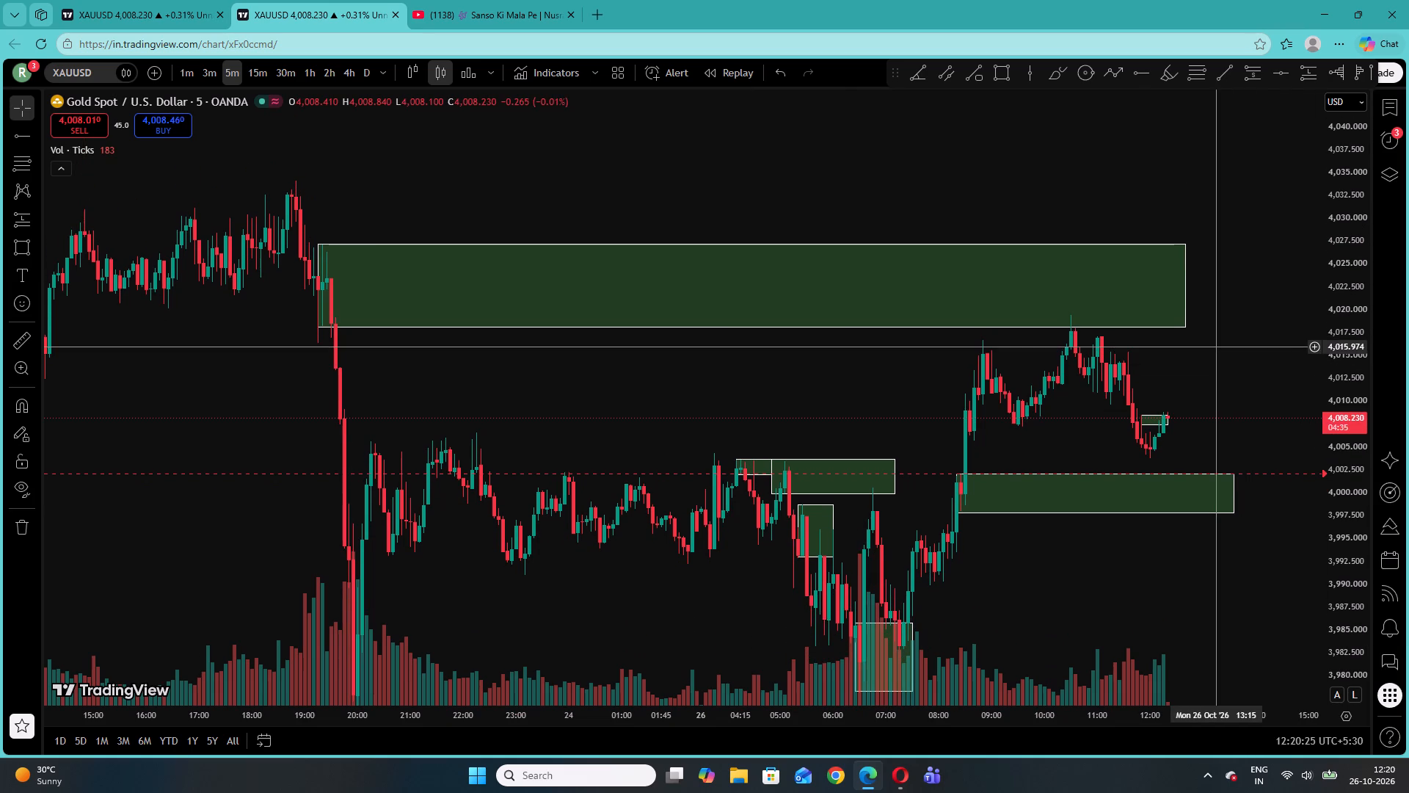
pyautogui.moveTo(905, 384); pyautogui.dragTo(946, 293)
pyautogui.rightClick(867, 322)
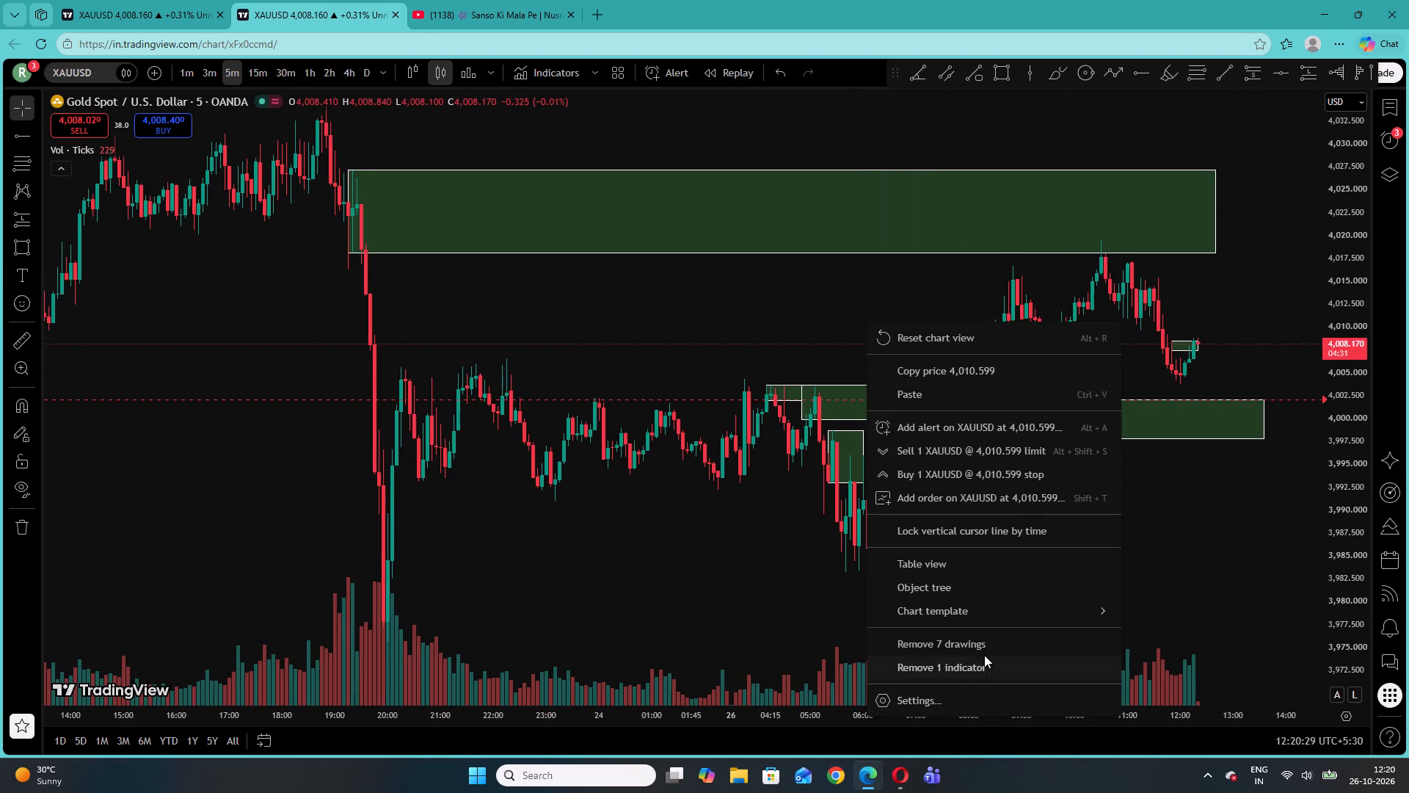
pyautogui.click(982, 639)
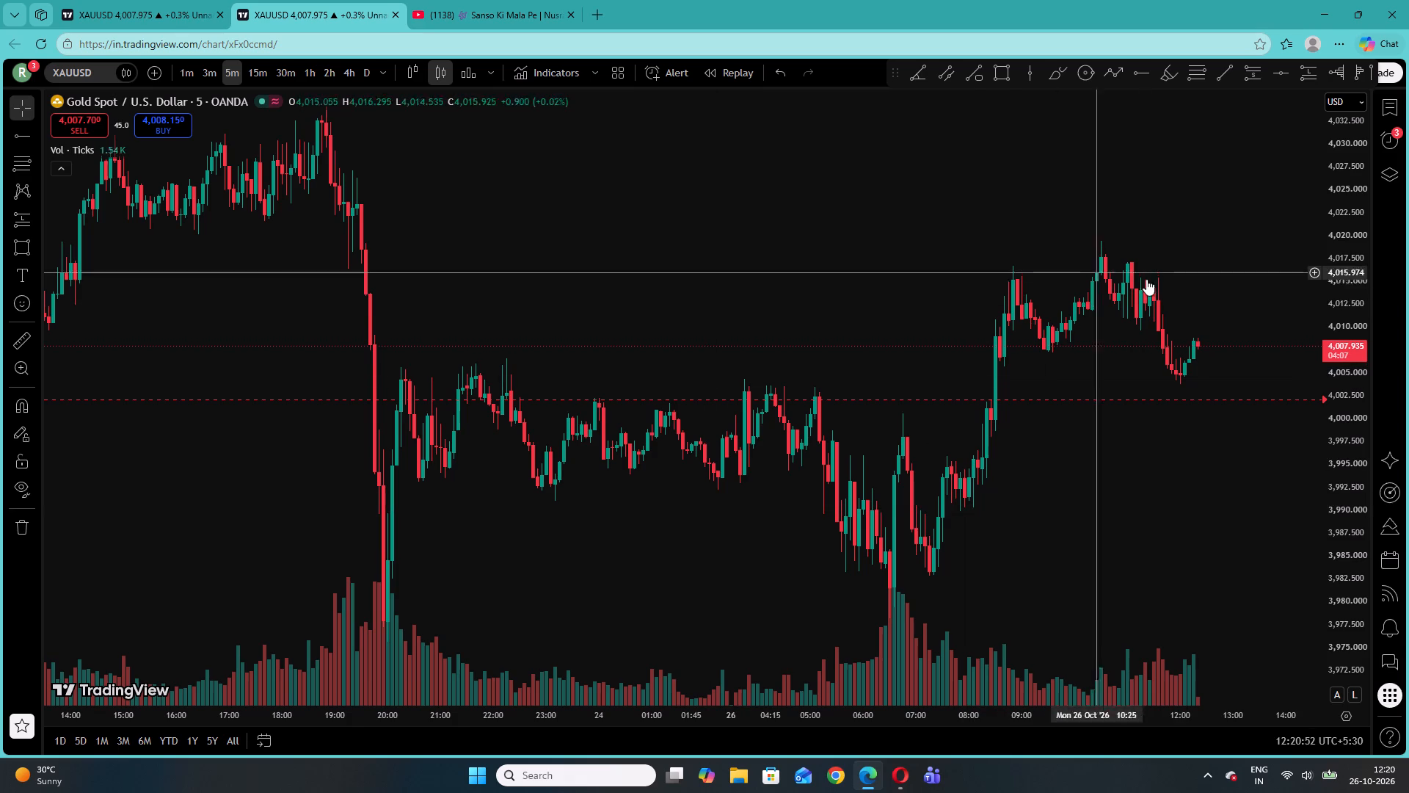
# Draw a near-horizontal trend line just under the 12:00 swing low, from 11:25 at about 4,003.64 to 15:05 at about 4,003.70.
pyautogui.moveTo(1347, 401); pyautogui.dragTo(1308, 232)
pyautogui.moveTo(1248, 303); pyautogui.dragTo(1038, 267)
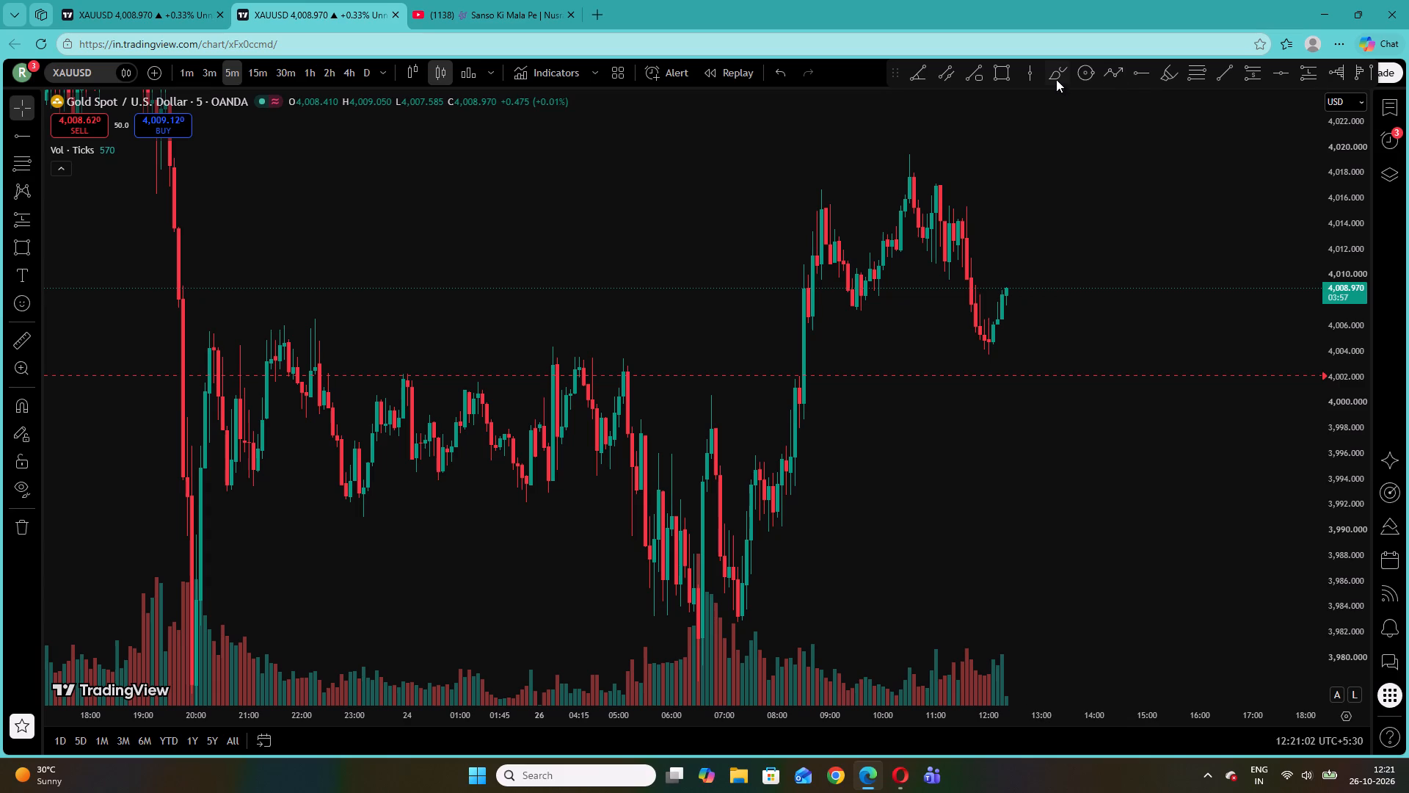
pyautogui.click(1224, 71)
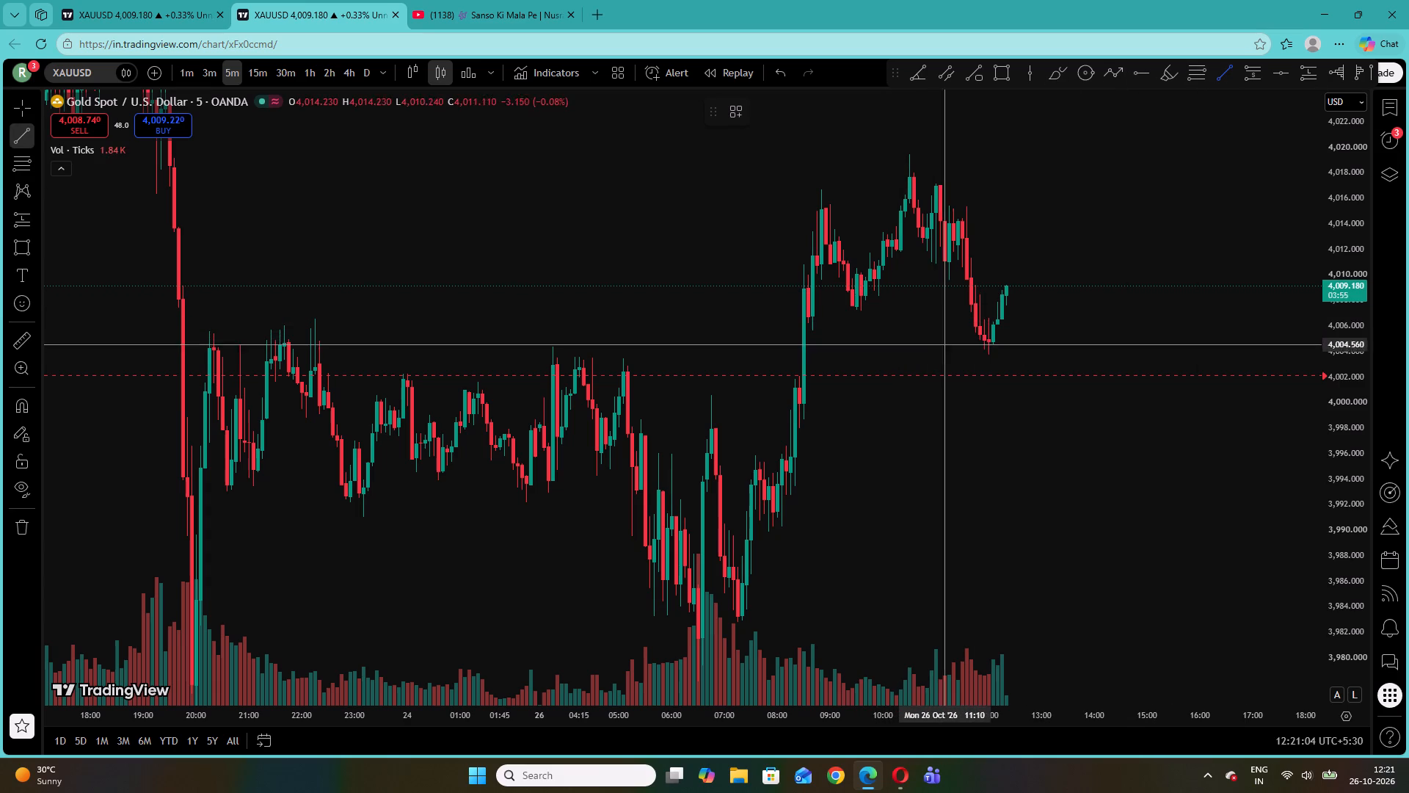
pyautogui.click(958, 356)
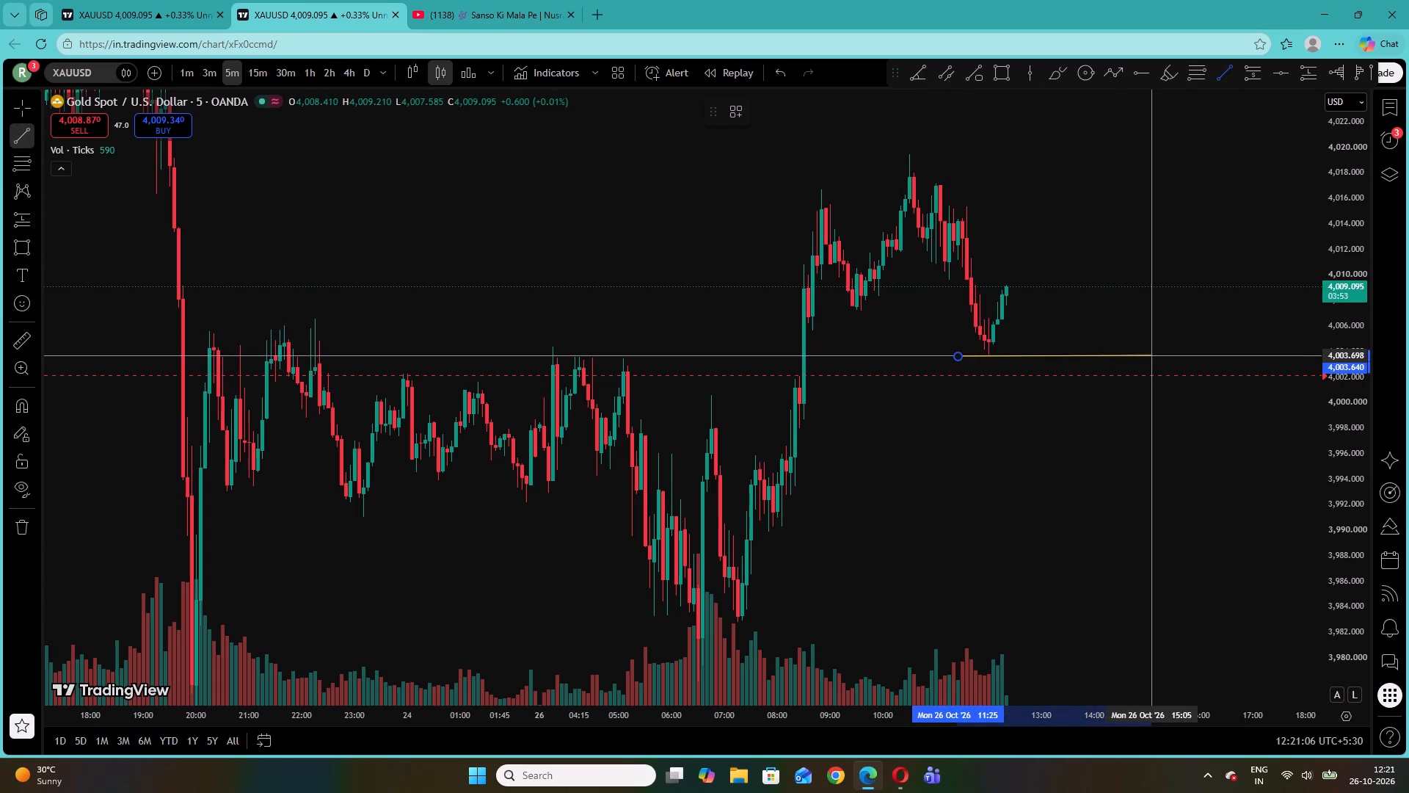
pyautogui.click(1150, 355)
pyautogui.click(1098, 280)
# Examine the rebound from the trend line under the 12:00 low on the 5-minute, 3-minute and 1-minute timeframes.
pyautogui.moveTo(1339, 333); pyautogui.dragTo(1314, 355)
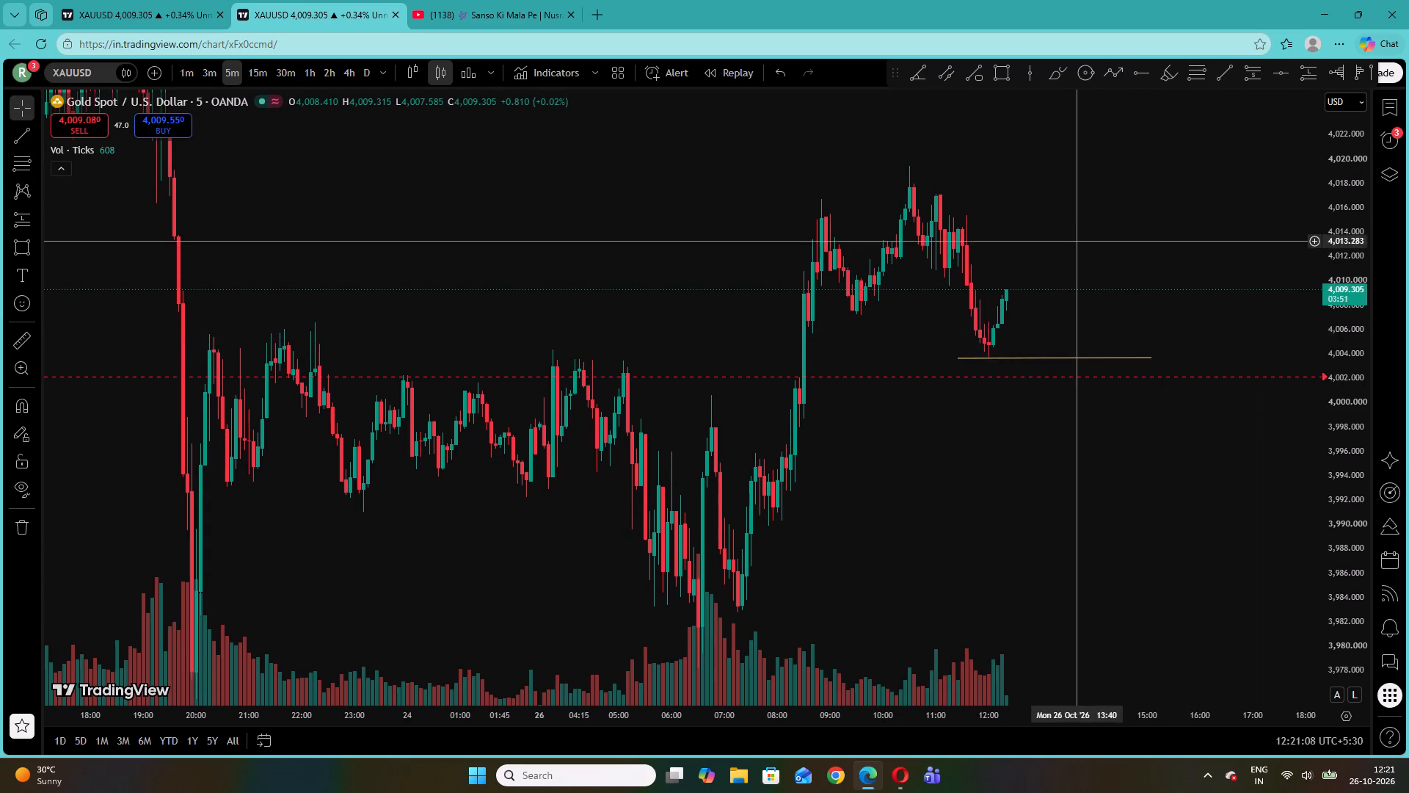
pyautogui.moveTo(1074, 244); pyautogui.dragTo(1082, 289)
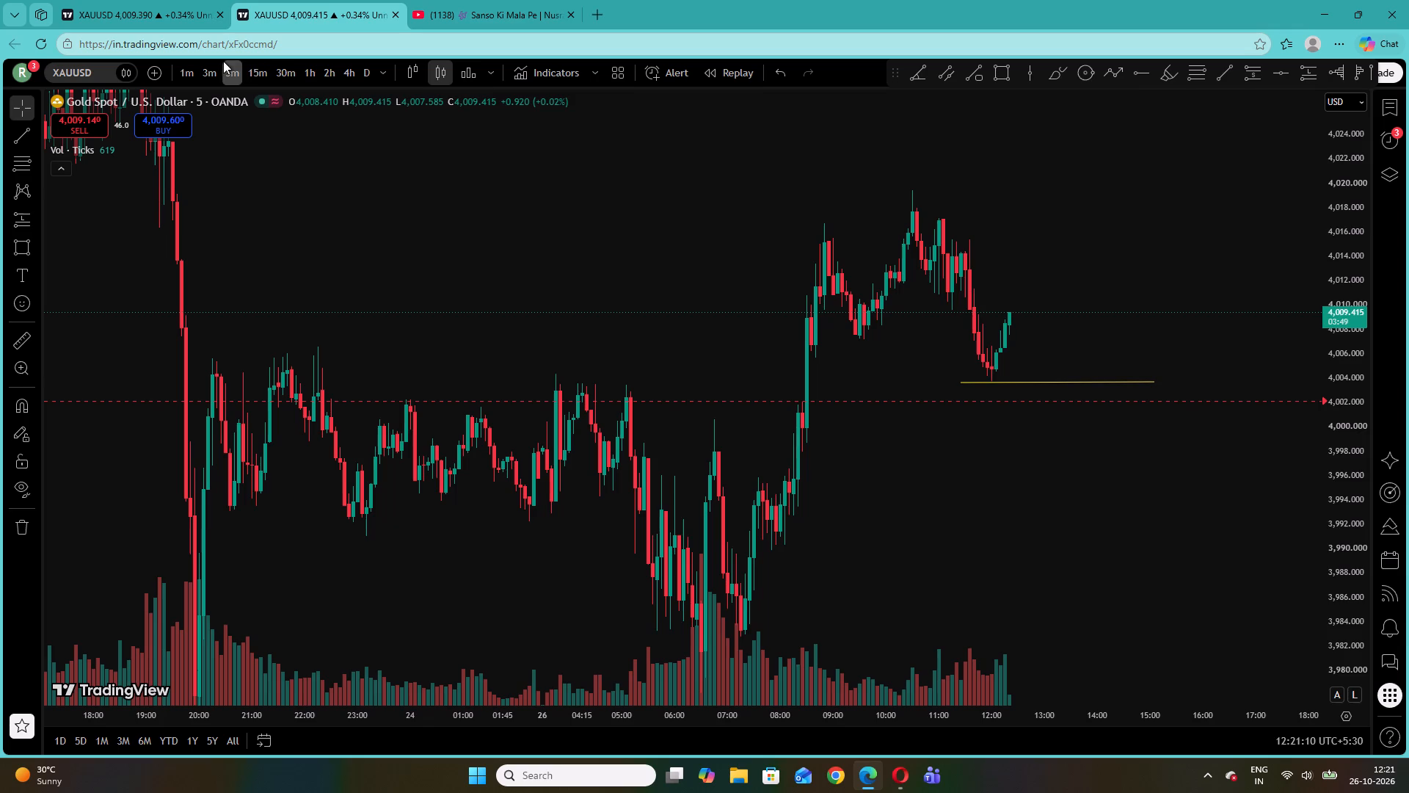
pyautogui.click(214, 68)
pyautogui.click(192, 70)
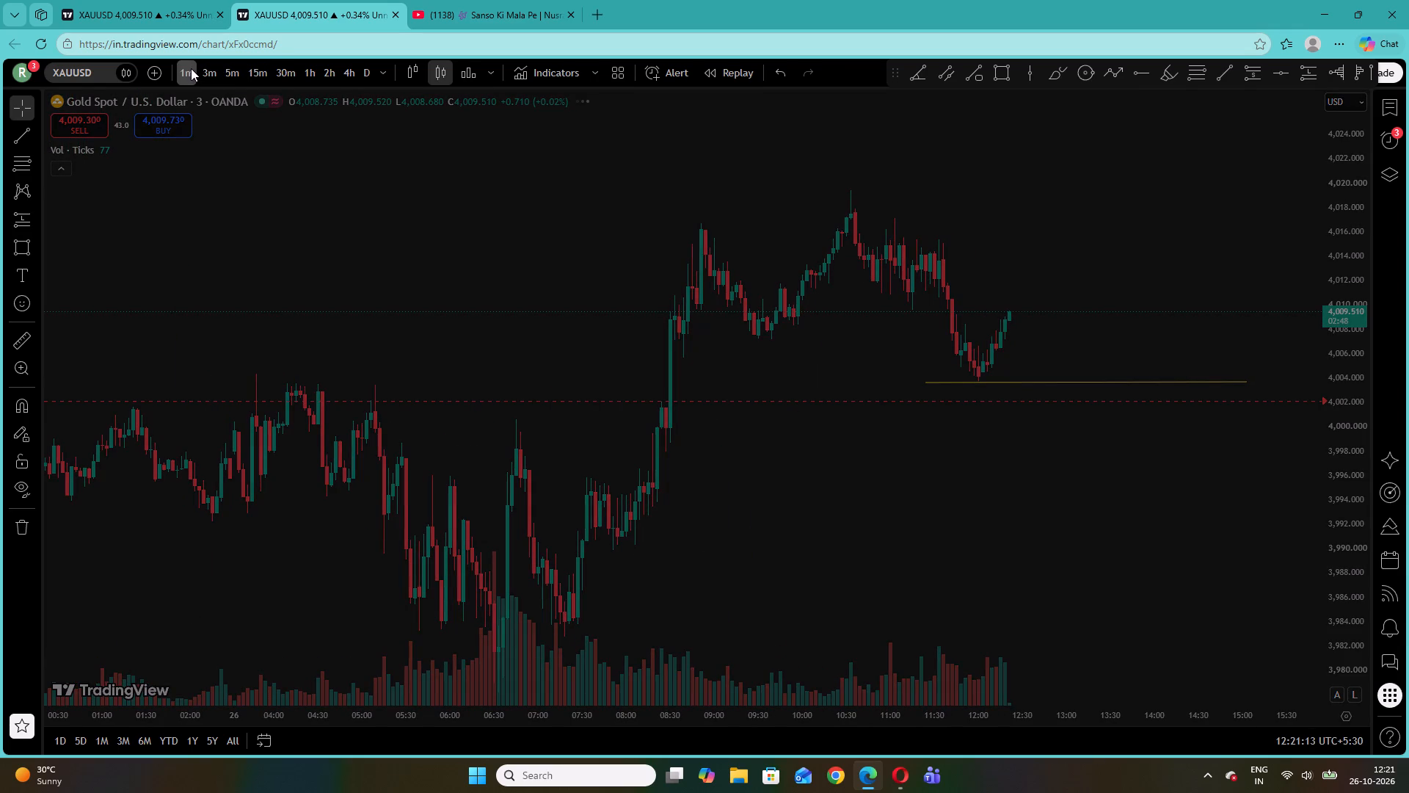
pyautogui.click(191, 68)
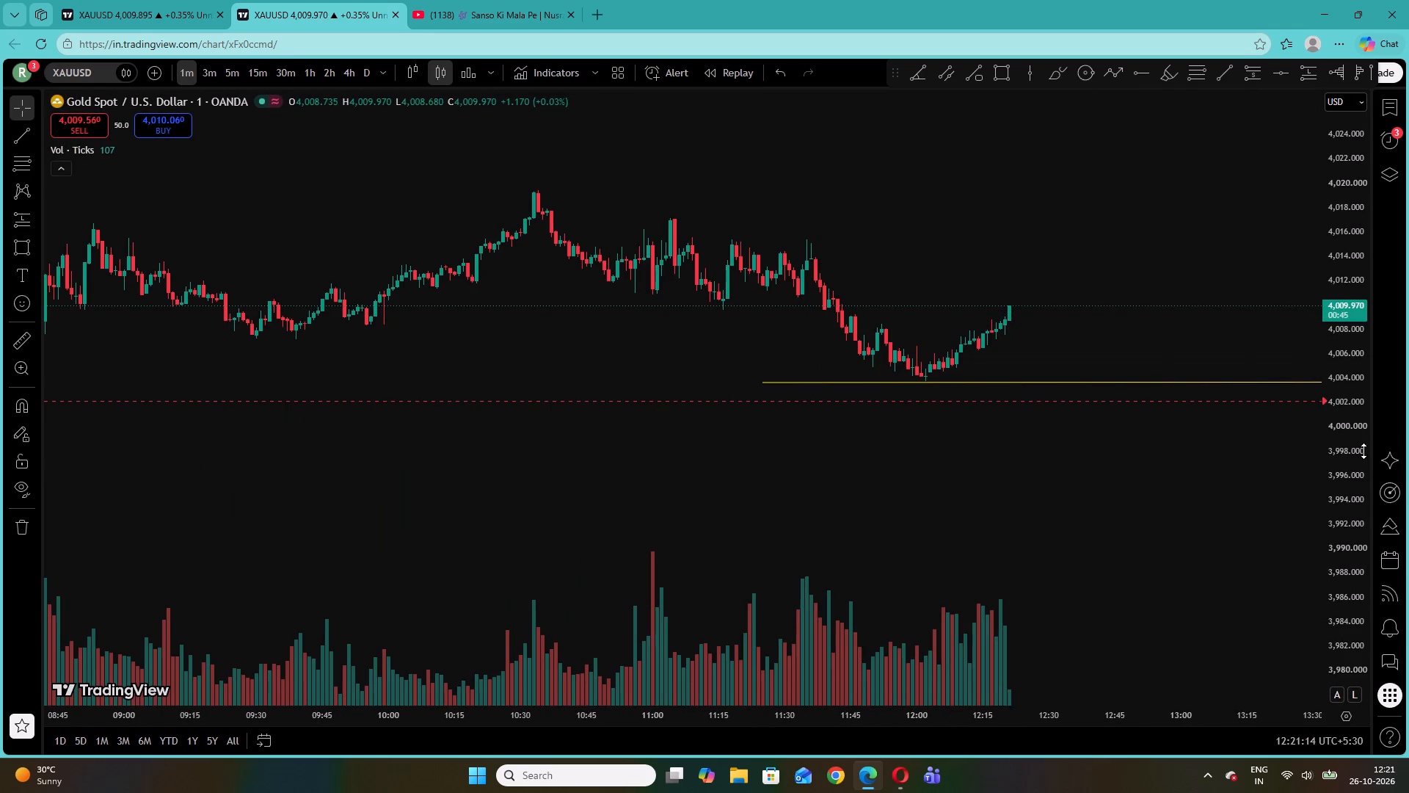
pyautogui.moveTo(1344, 518); pyautogui.dragTo(1334, 142)
pyautogui.moveTo(486, 286); pyautogui.dragTo(1119, 314)
pyautogui.moveTo(1050, 384); pyautogui.dragTo(294, 388)
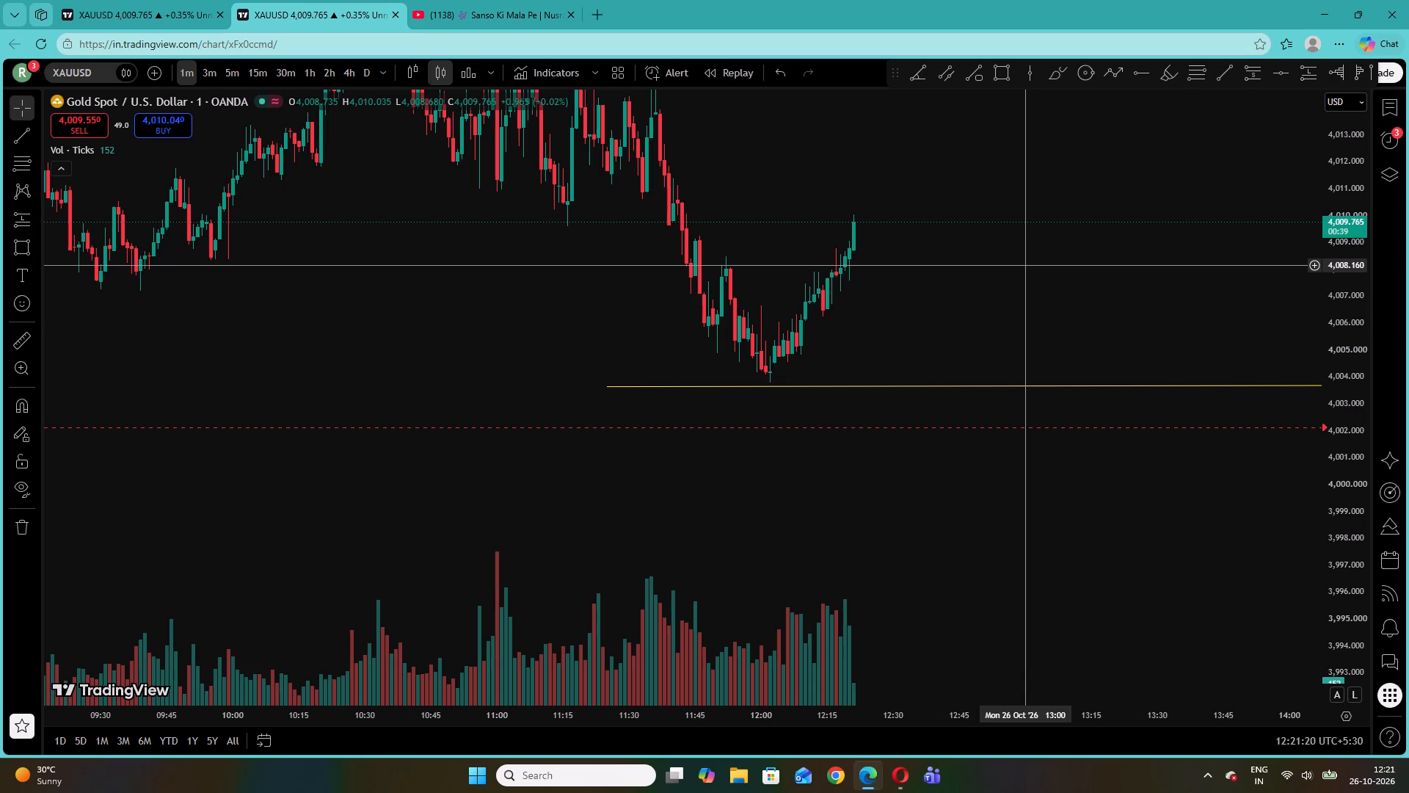
pyautogui.click(232, 67)
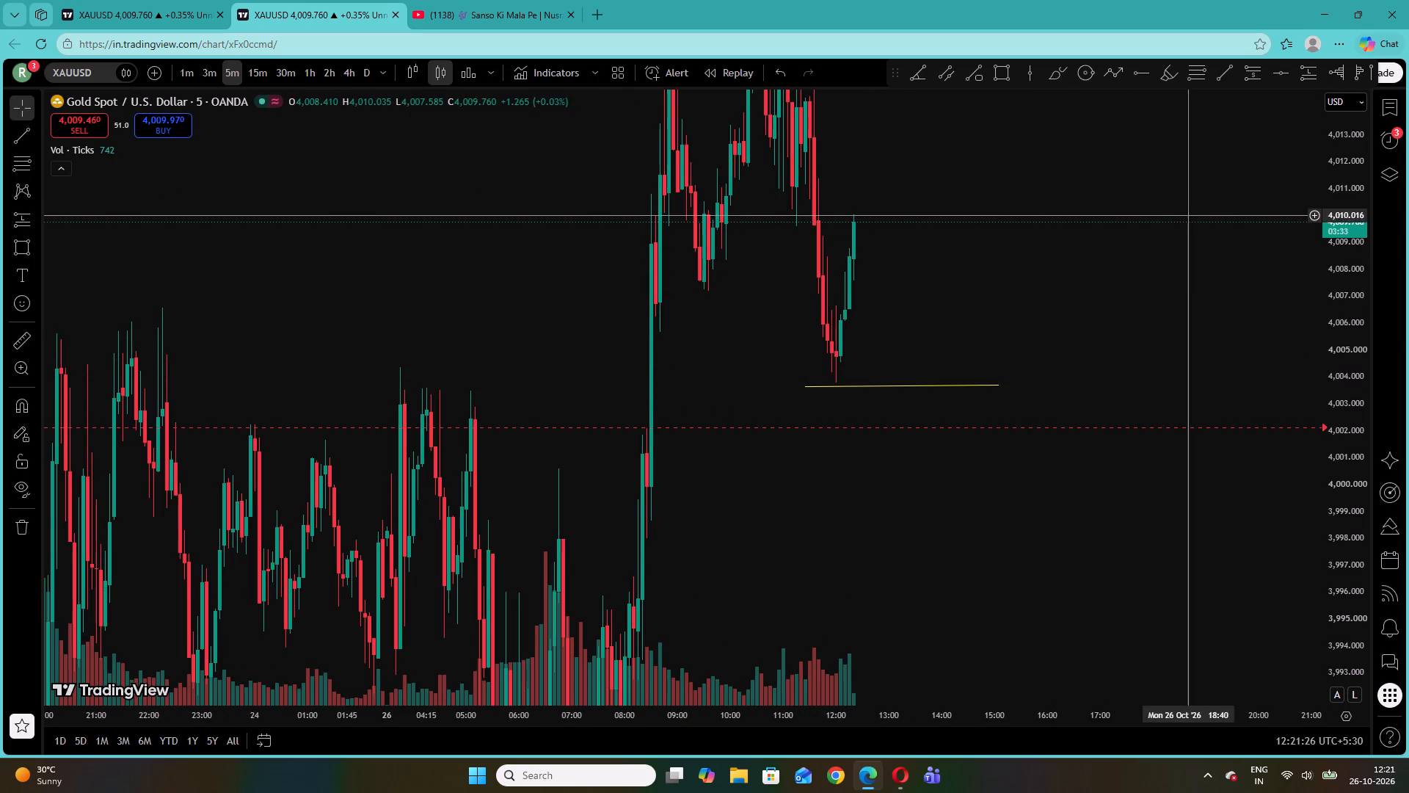
pyautogui.moveTo(1345, 269); pyautogui.dragTo(1370, 484)
pyautogui.moveTo(911, 223); pyautogui.dragTo(1059, 279)
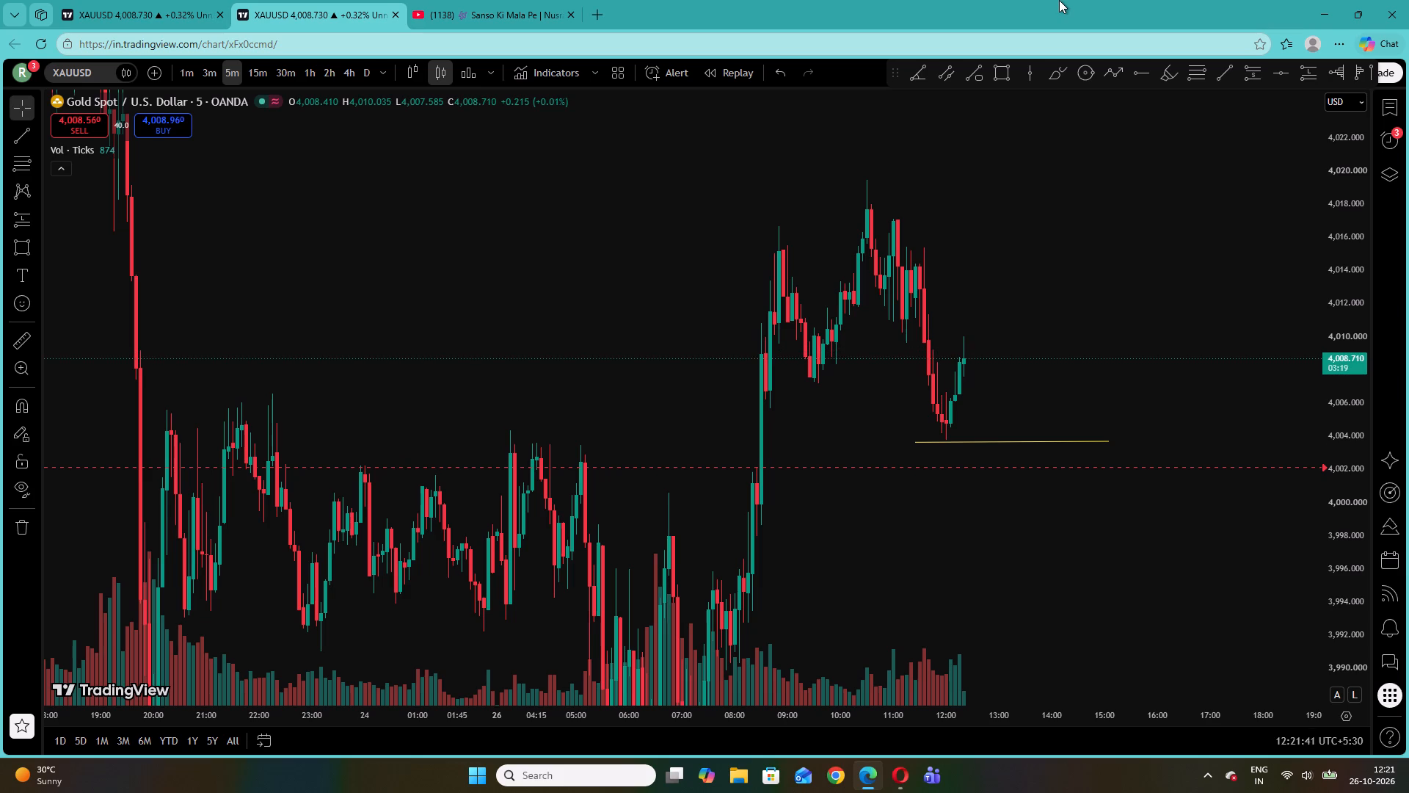
pyautogui.click(194, 79)
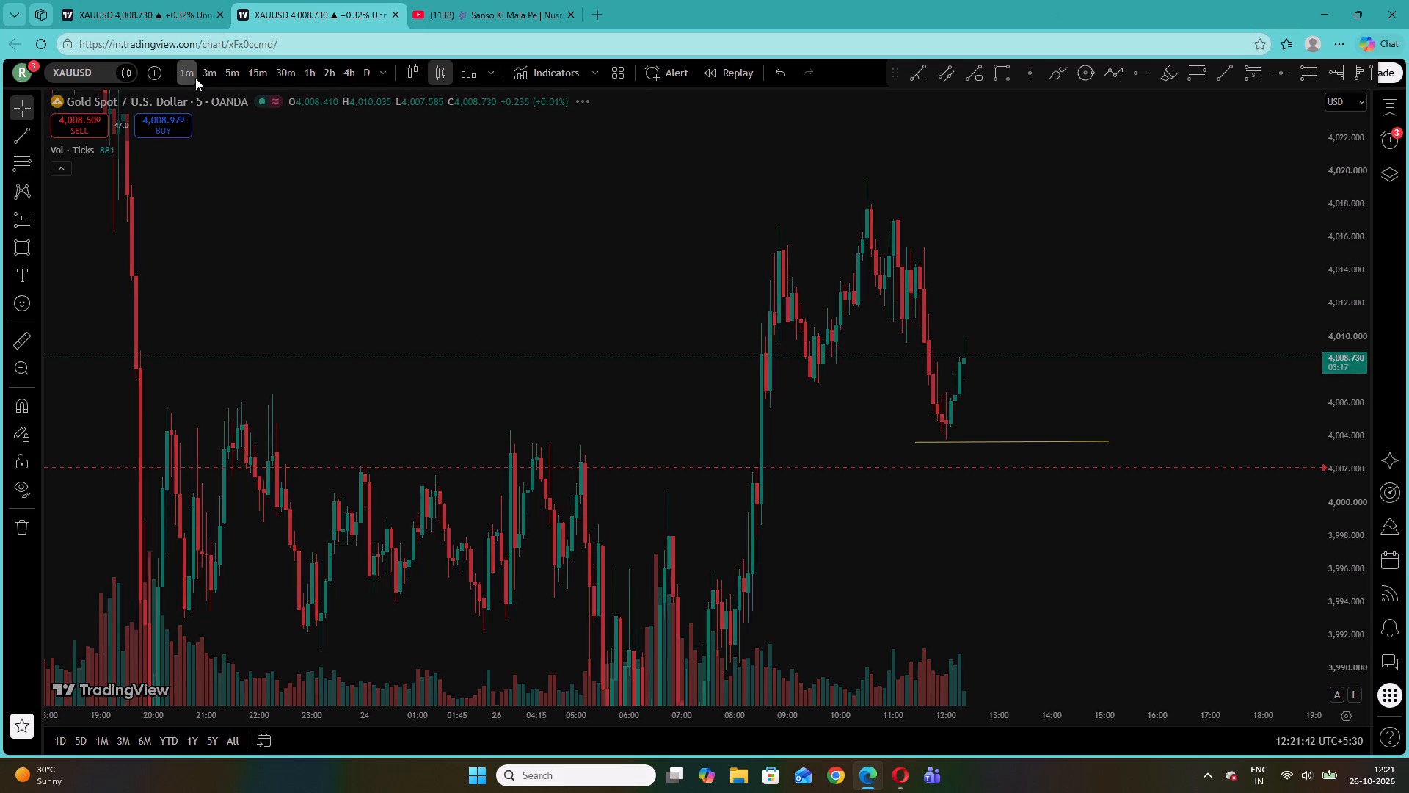
pyautogui.moveTo(1333, 493); pyautogui.dragTo(1319, 211)
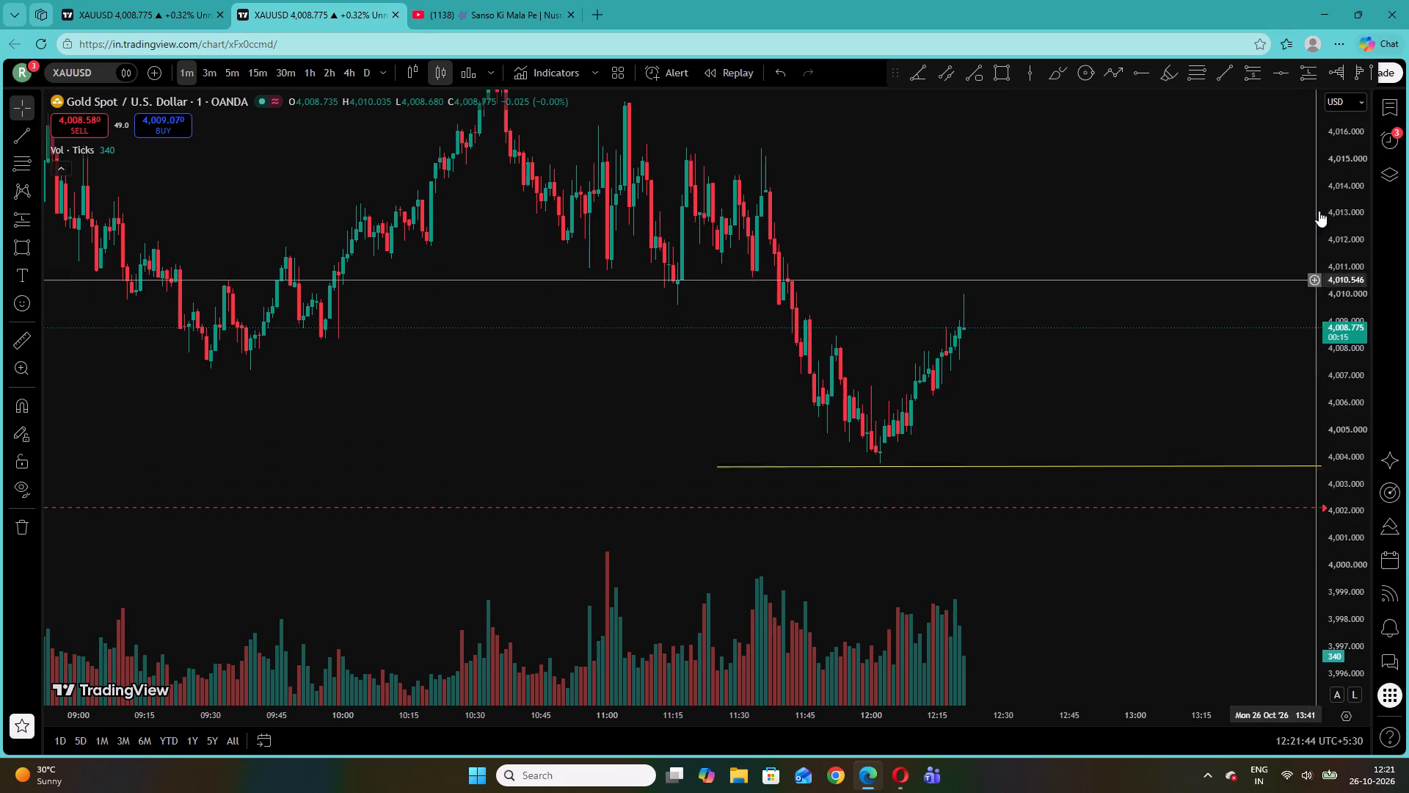
pyautogui.moveTo(1319, 211); pyautogui.dragTo(1320, 161)
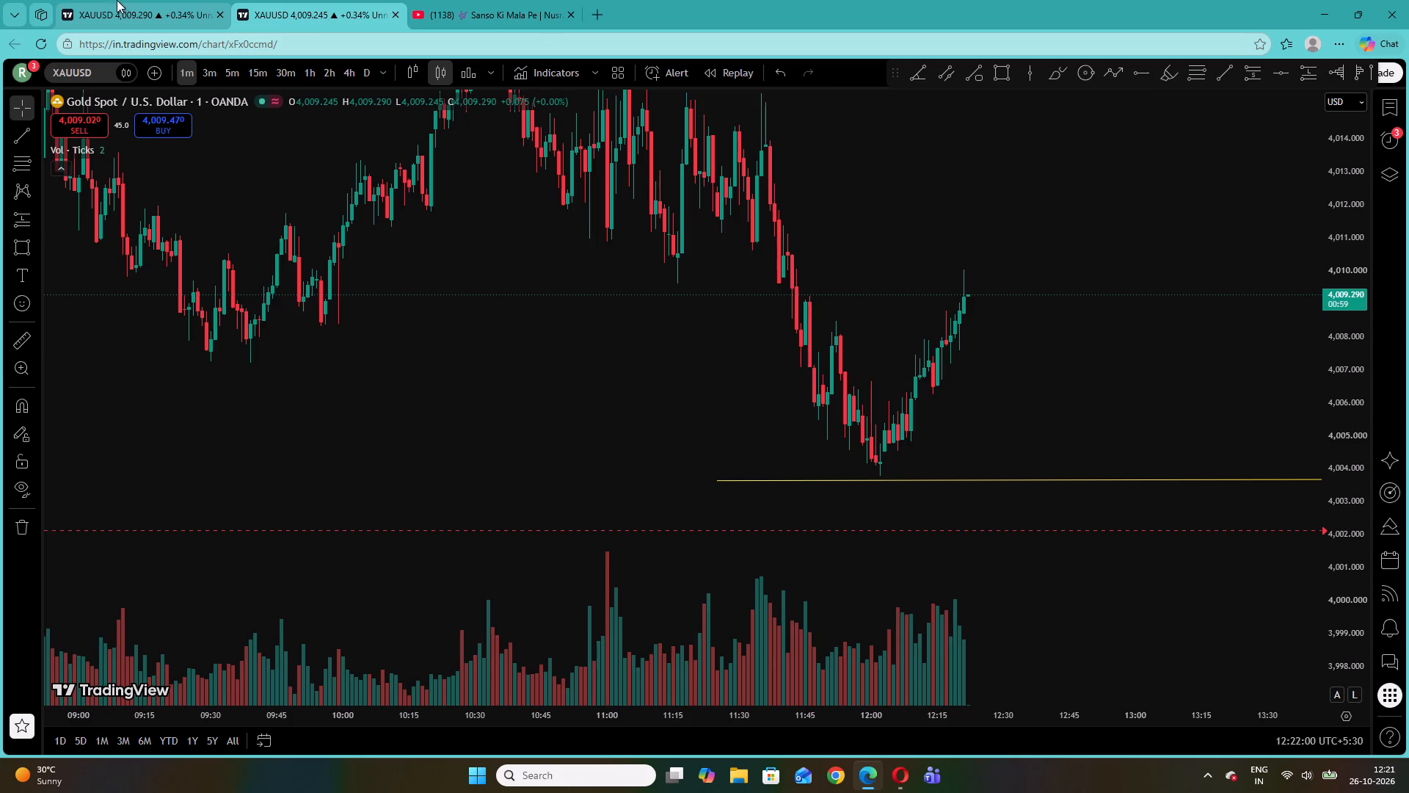
# Switch to the first XAUUSD chart tab and load the FOREX.com gold symbol from the watchlist.
pyautogui.click(170, 0)
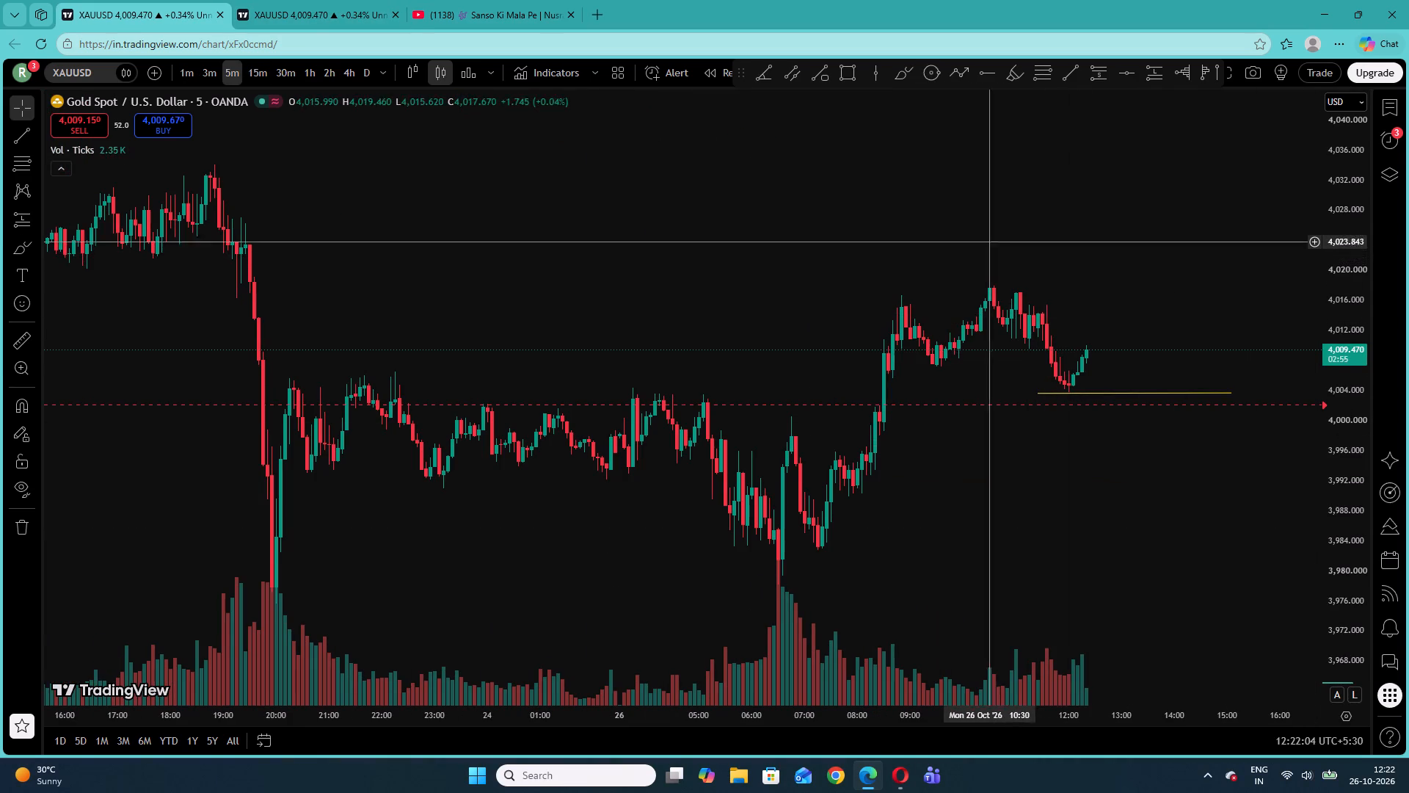
pyautogui.moveTo(840, 229); pyautogui.dragTo(1300, 260)
pyautogui.moveTo(814, 341); pyautogui.dragTo(1399, 319)
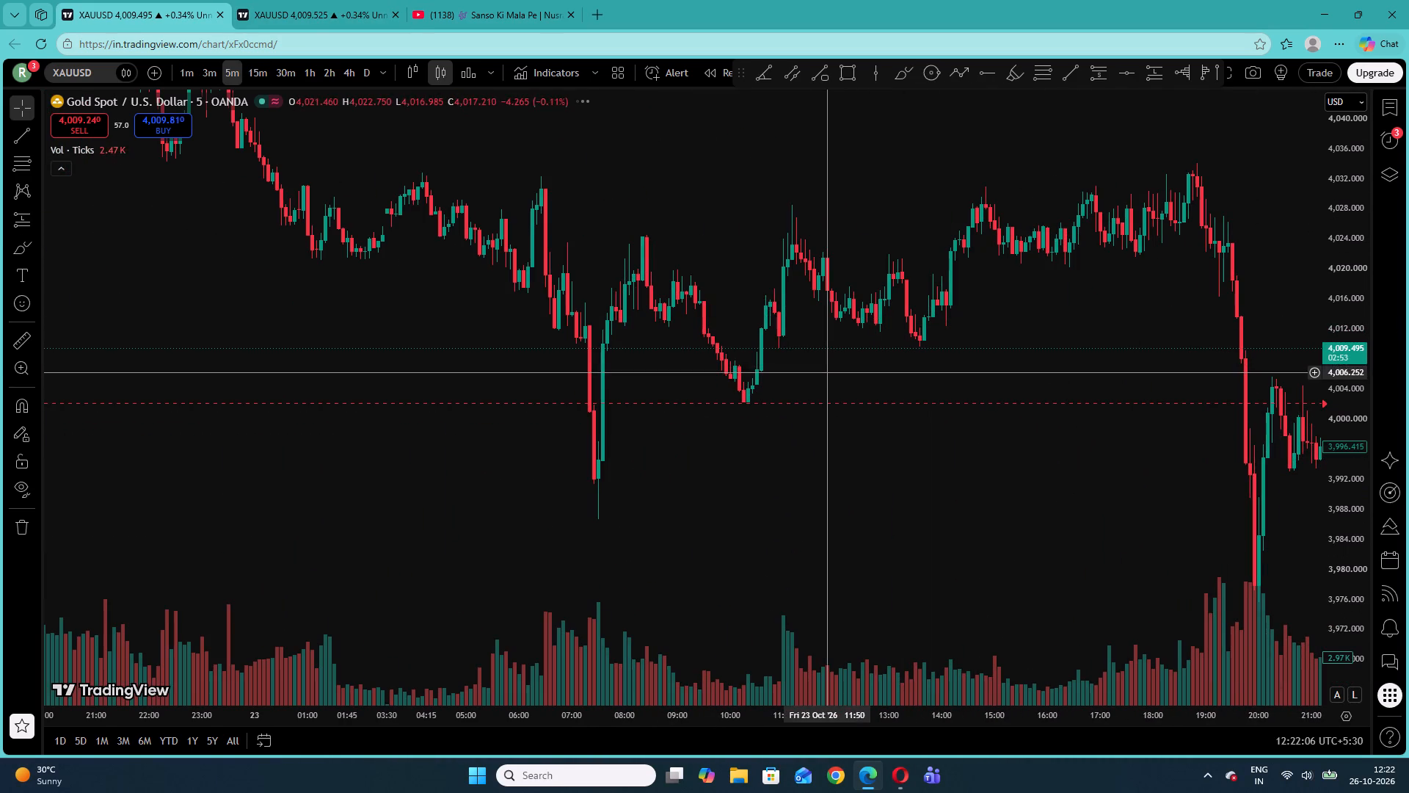
pyautogui.click(1387, 99)
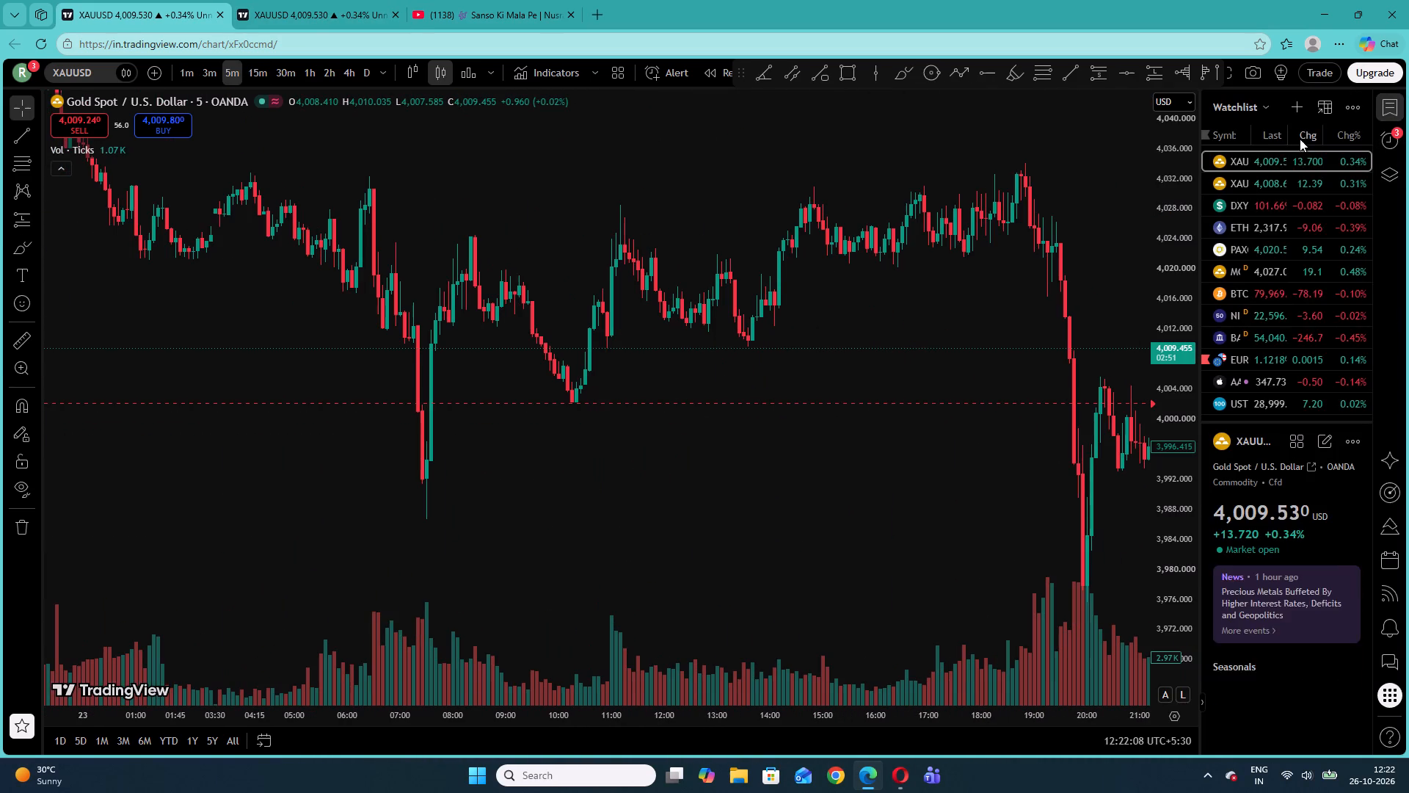
pyautogui.rightClick(666, 251)
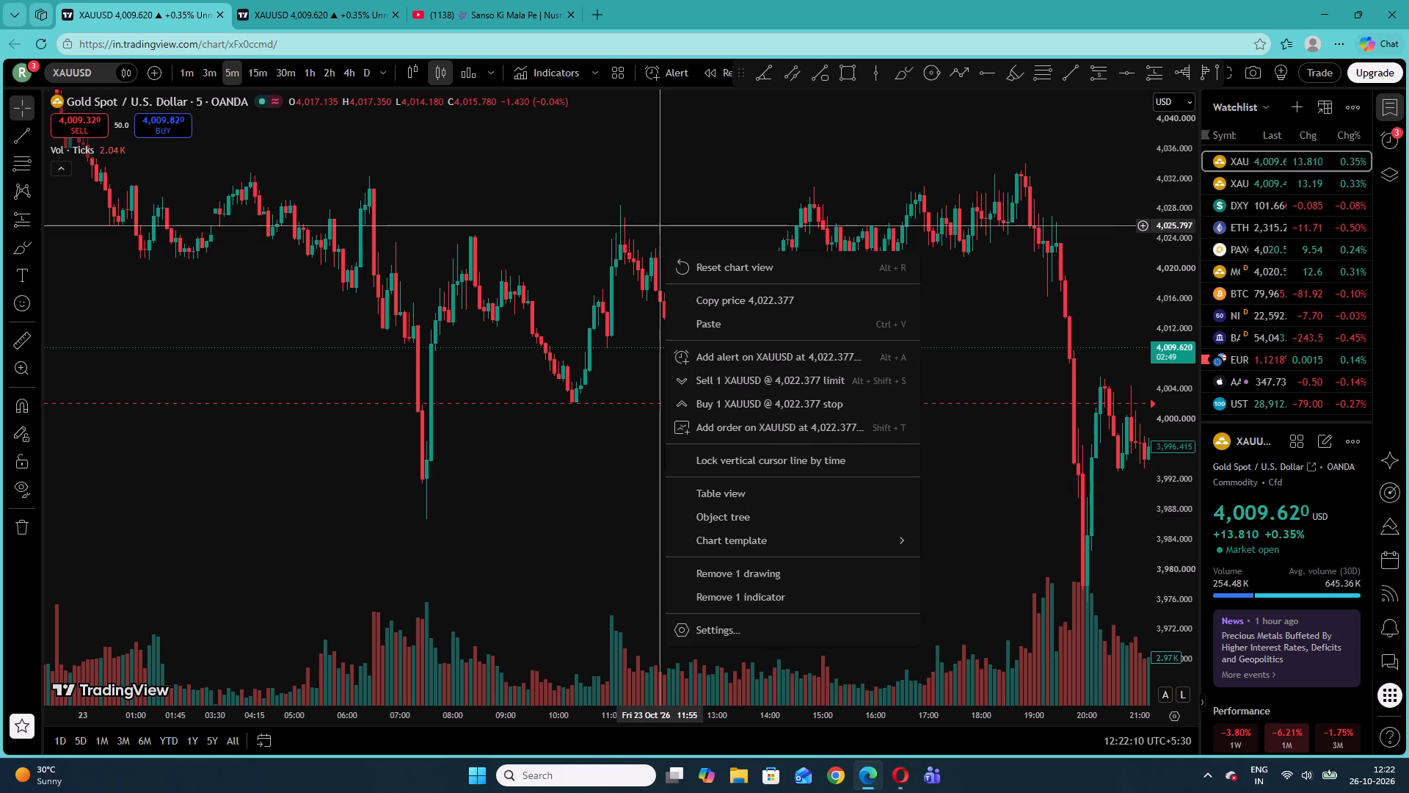
pyautogui.moveTo(659, 217); pyautogui.dragTo(668, 215)
pyautogui.click(1280, 187)
pyautogui.rightClick(834, 328)
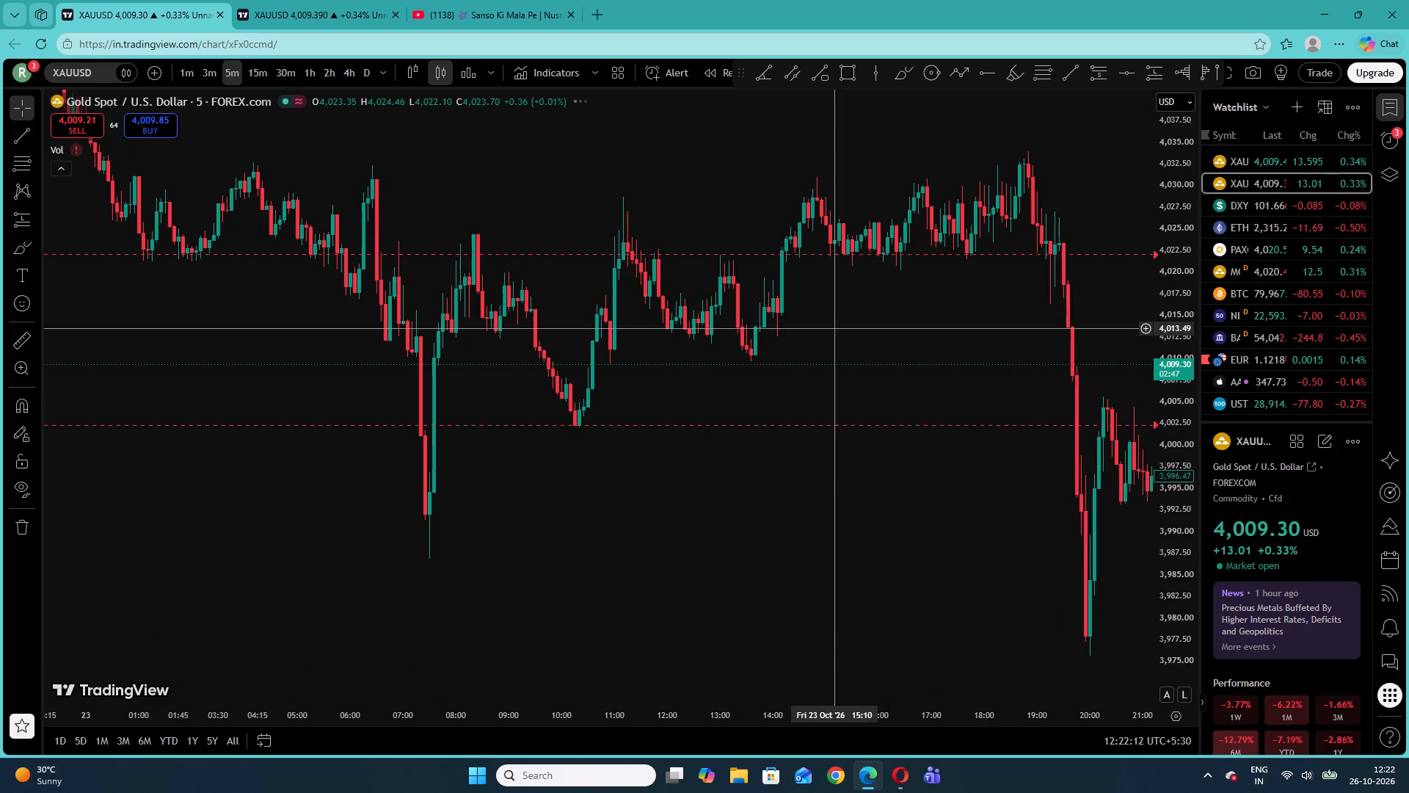
pyautogui.click(740, 551)
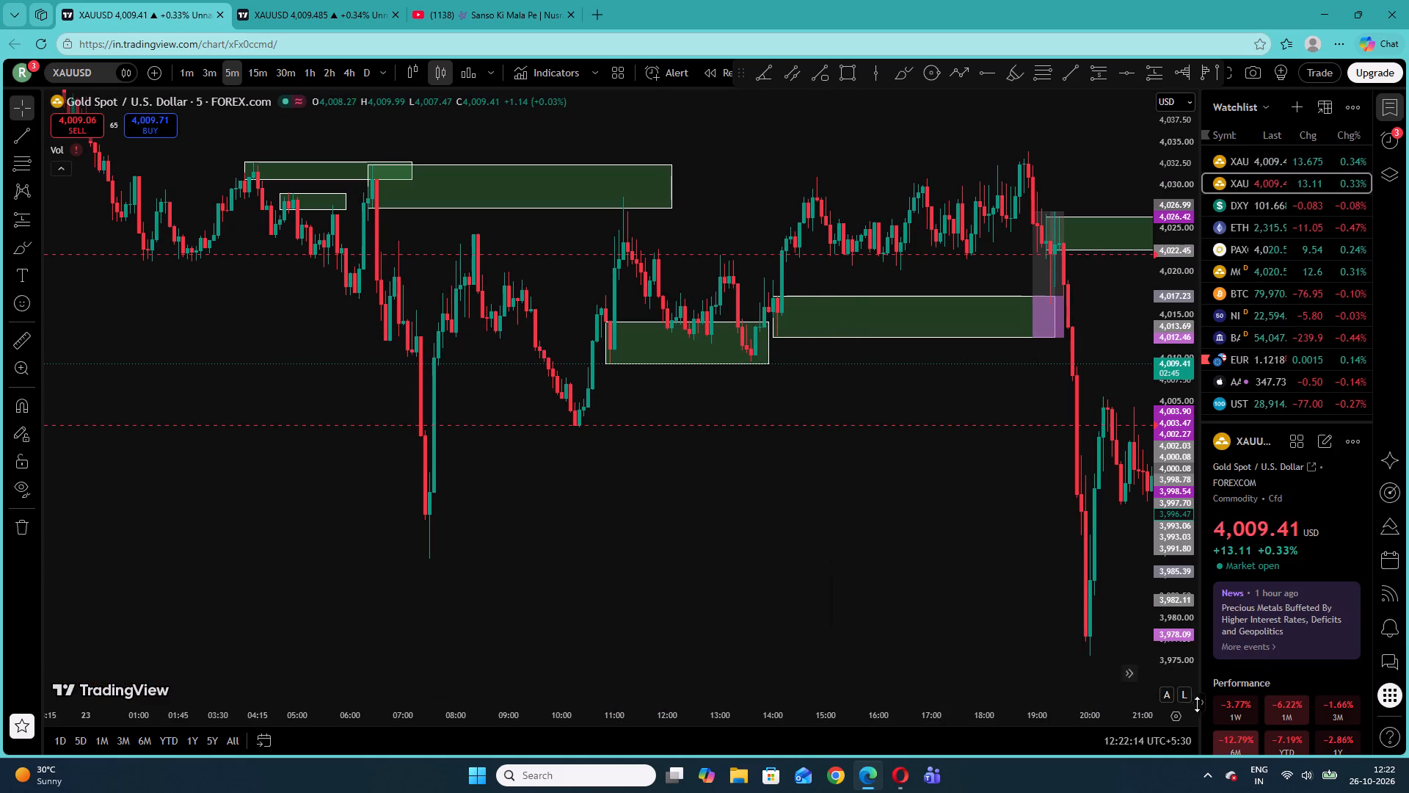
pyautogui.click(1202, 705)
# Examine the marked zones and short and long positions from 23 to 26 October on the 5-minute FOREX.com chart.
pyautogui.moveTo(1341, 385); pyautogui.dragTo(1333, 485)
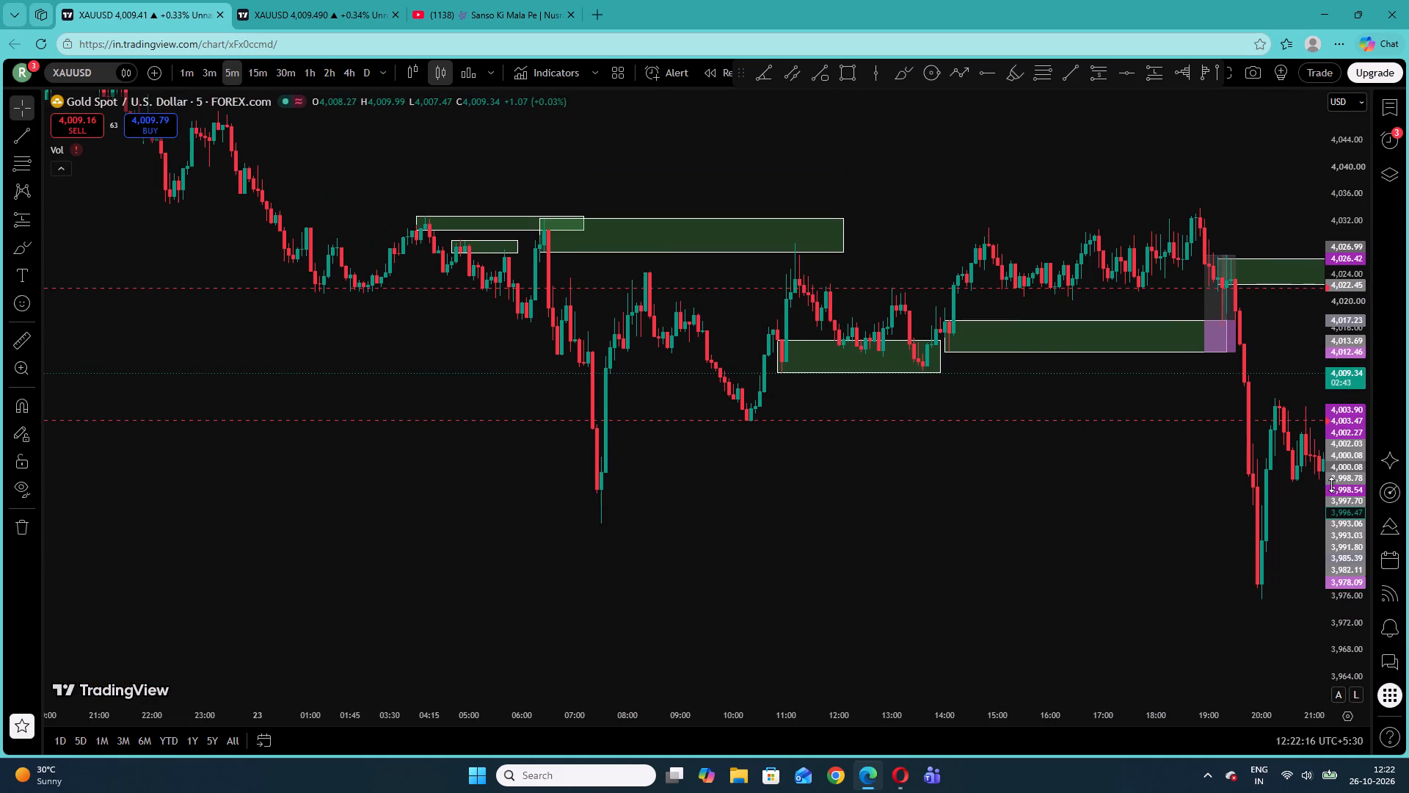
pyautogui.moveTo(1152, 567); pyautogui.dragTo(795, 648)
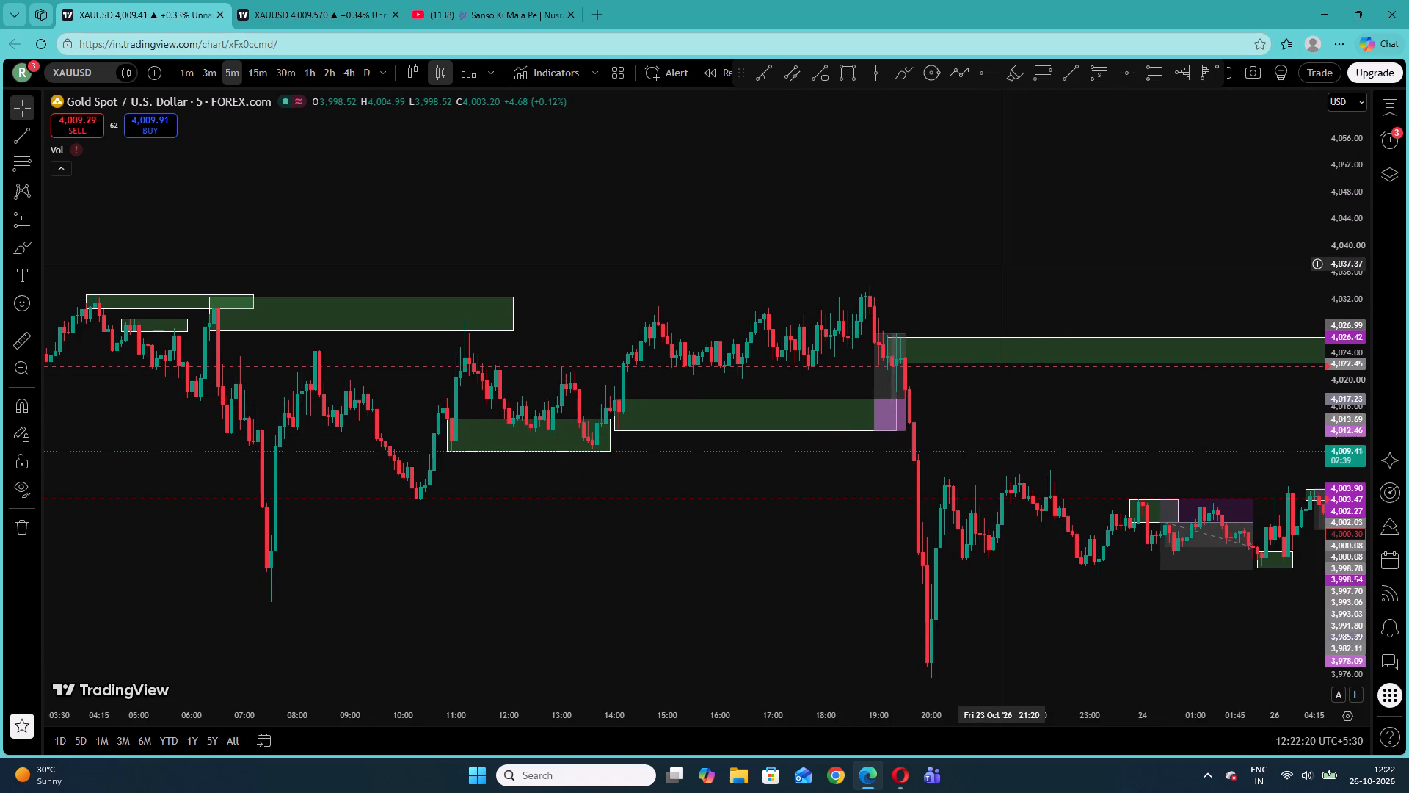
pyautogui.moveTo(1177, 431); pyautogui.dragTo(1084, 396)
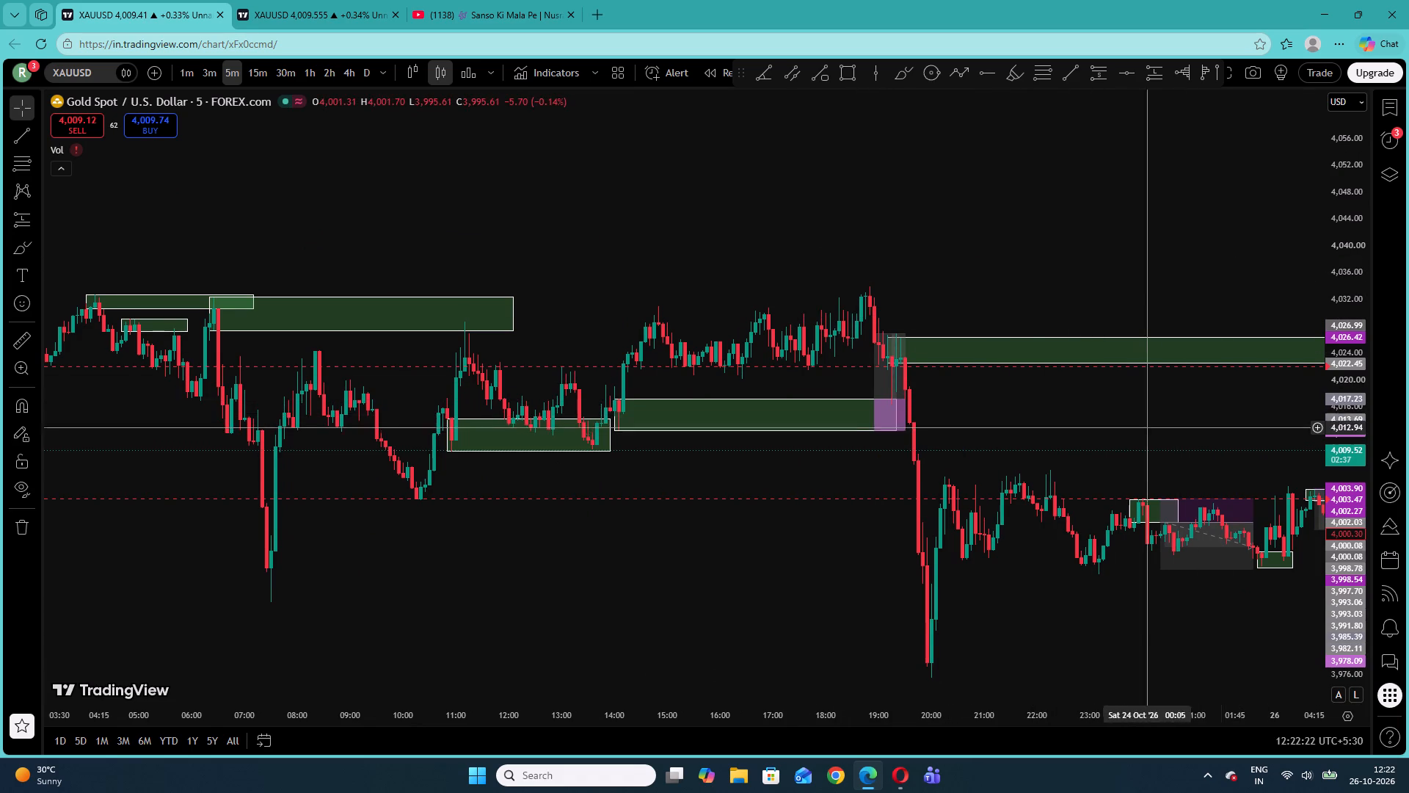
pyautogui.moveTo(1084, 396); pyautogui.dragTo(984, 300)
pyautogui.moveTo(1342, 617); pyautogui.dragTo(1338, 32)
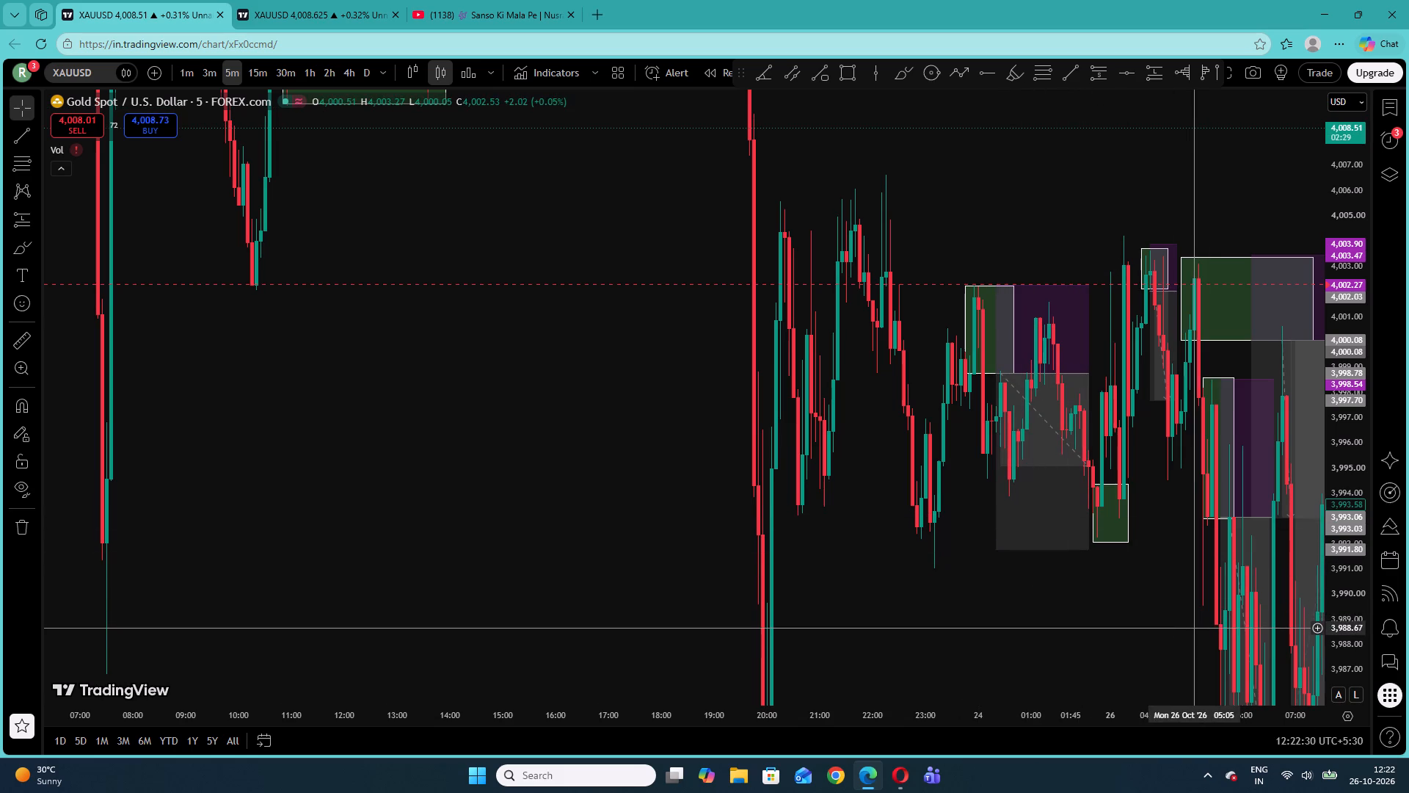
pyautogui.moveTo(1168, 629); pyautogui.dragTo(983, 618)
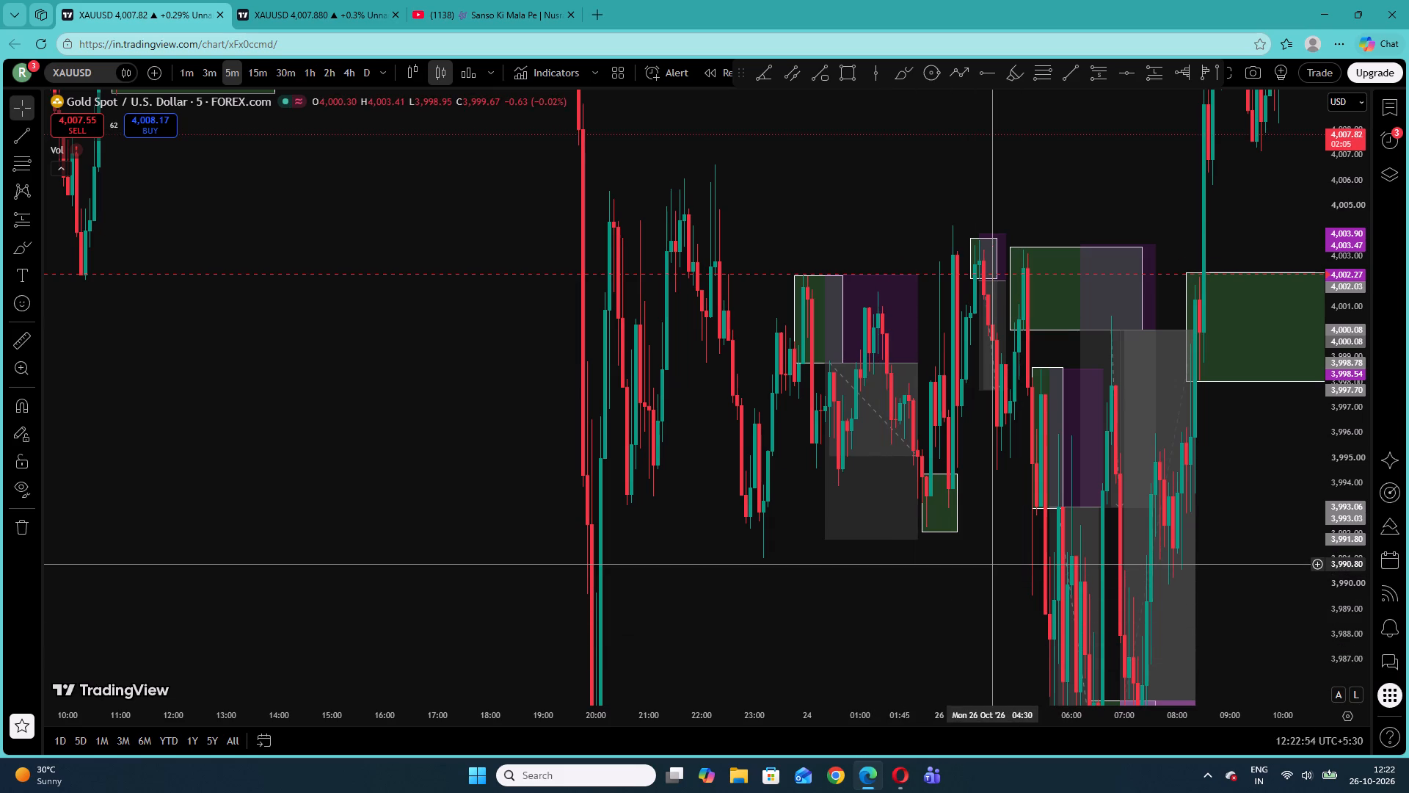
pyautogui.moveTo(994, 564); pyautogui.dragTo(779, 514)
pyautogui.moveTo(1358, 490); pyautogui.dragTo(1347, 616)
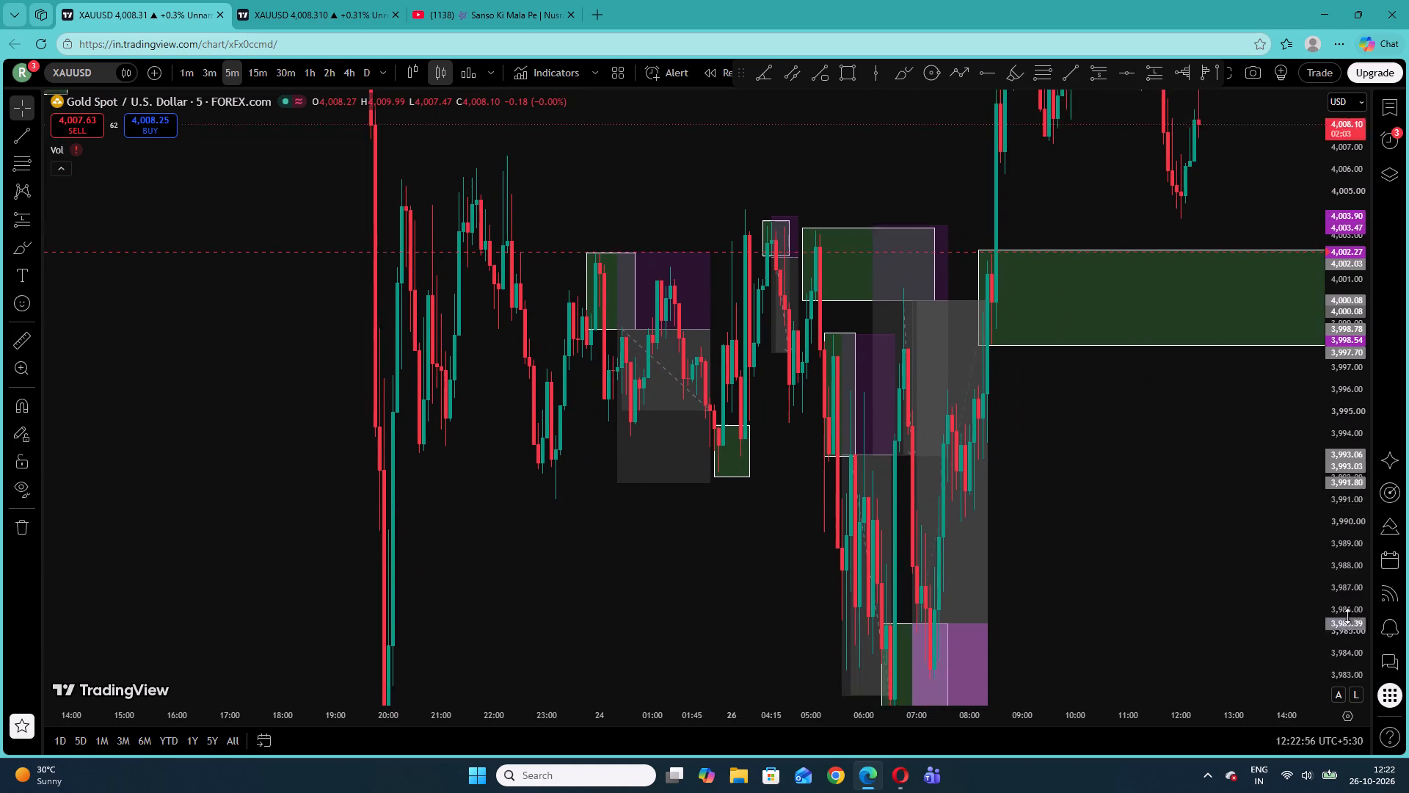
pyautogui.moveTo(1347, 616); pyautogui.dragTo(1346, 678)
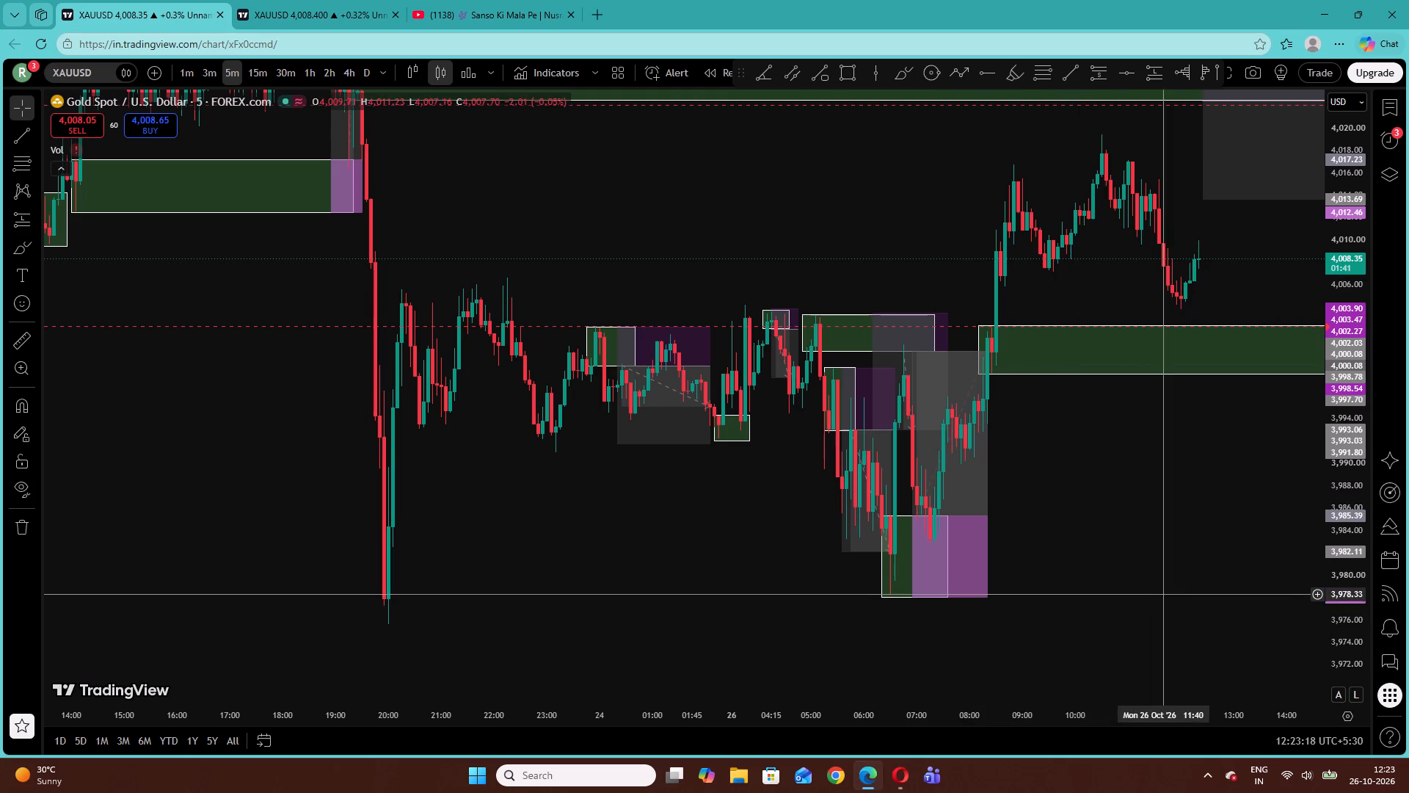
pyautogui.moveTo(1201, 501); pyautogui.dragTo(1069, 560)
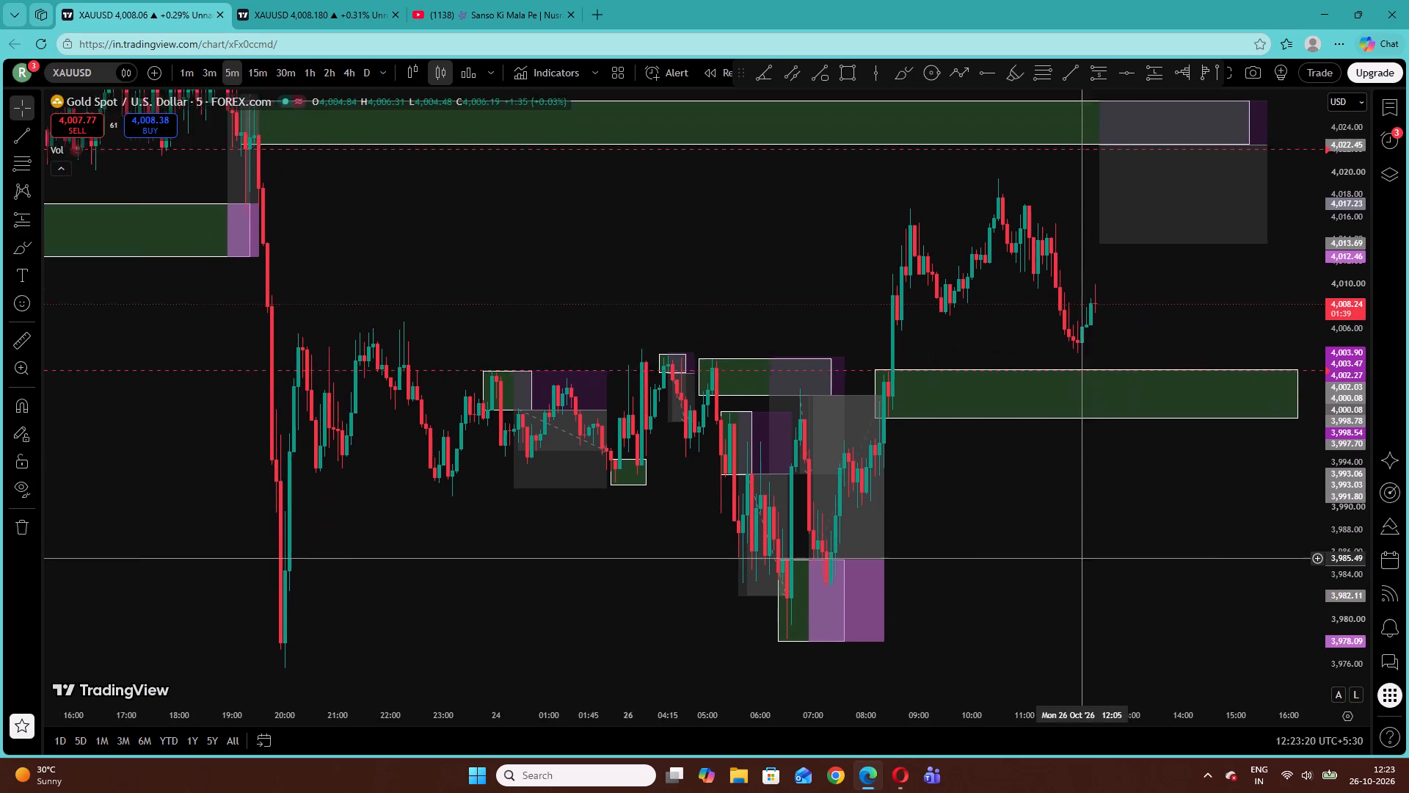
pyautogui.moveTo(1069, 560); pyautogui.dragTo(1022, 574)
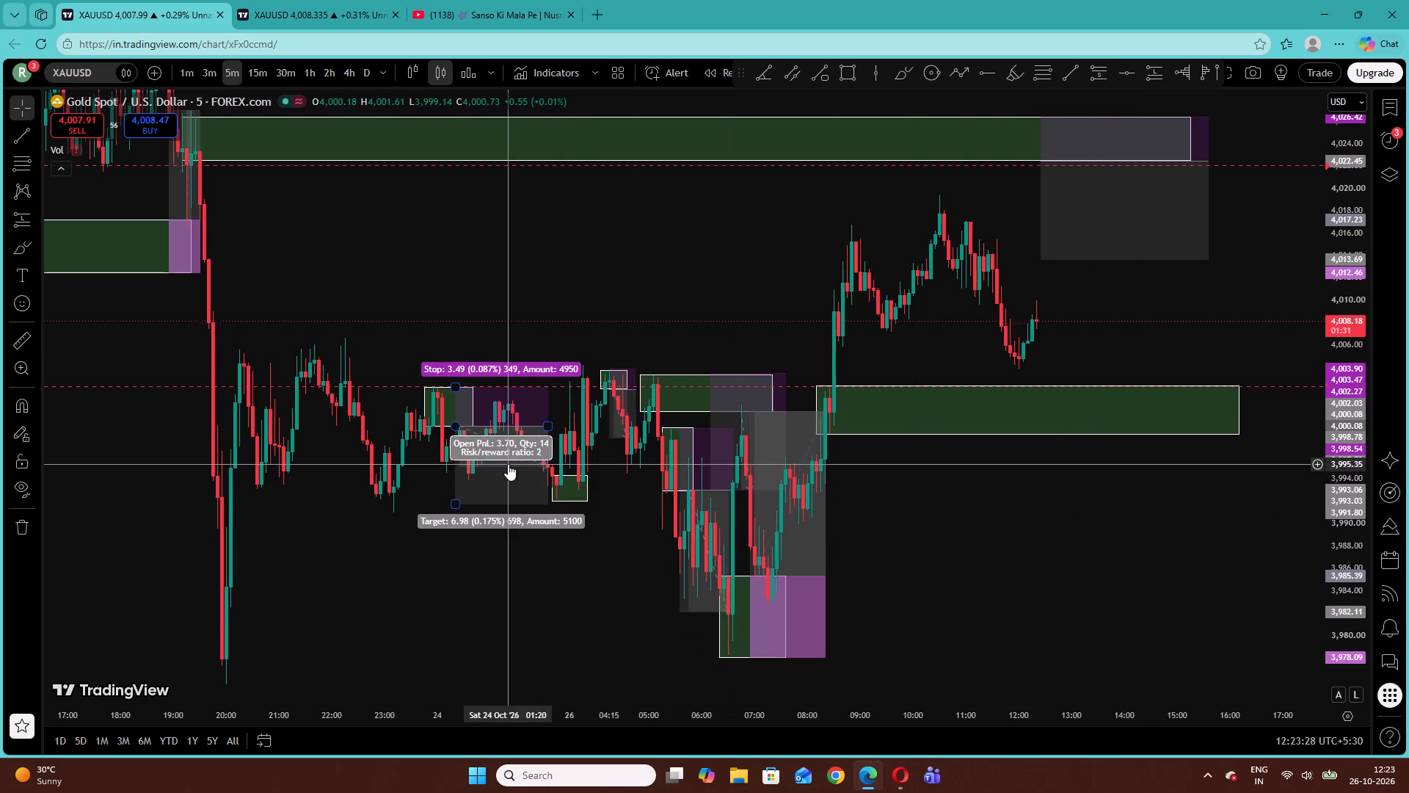
# Delete the short position and its green zone around midnight at the start of 24 October.
pyautogui.click(460, 426)
pyautogui.click(953, 115)
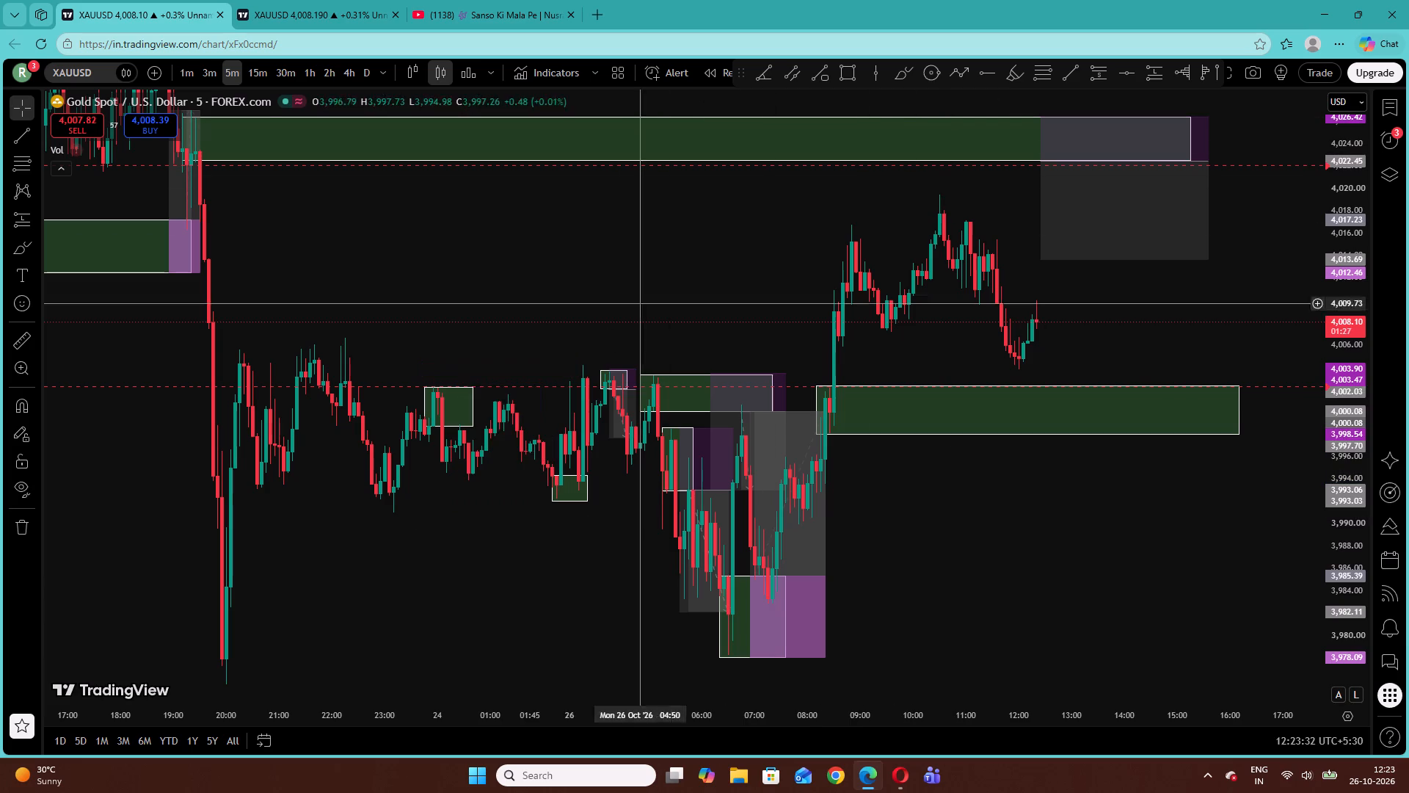
pyautogui.click(476, 405)
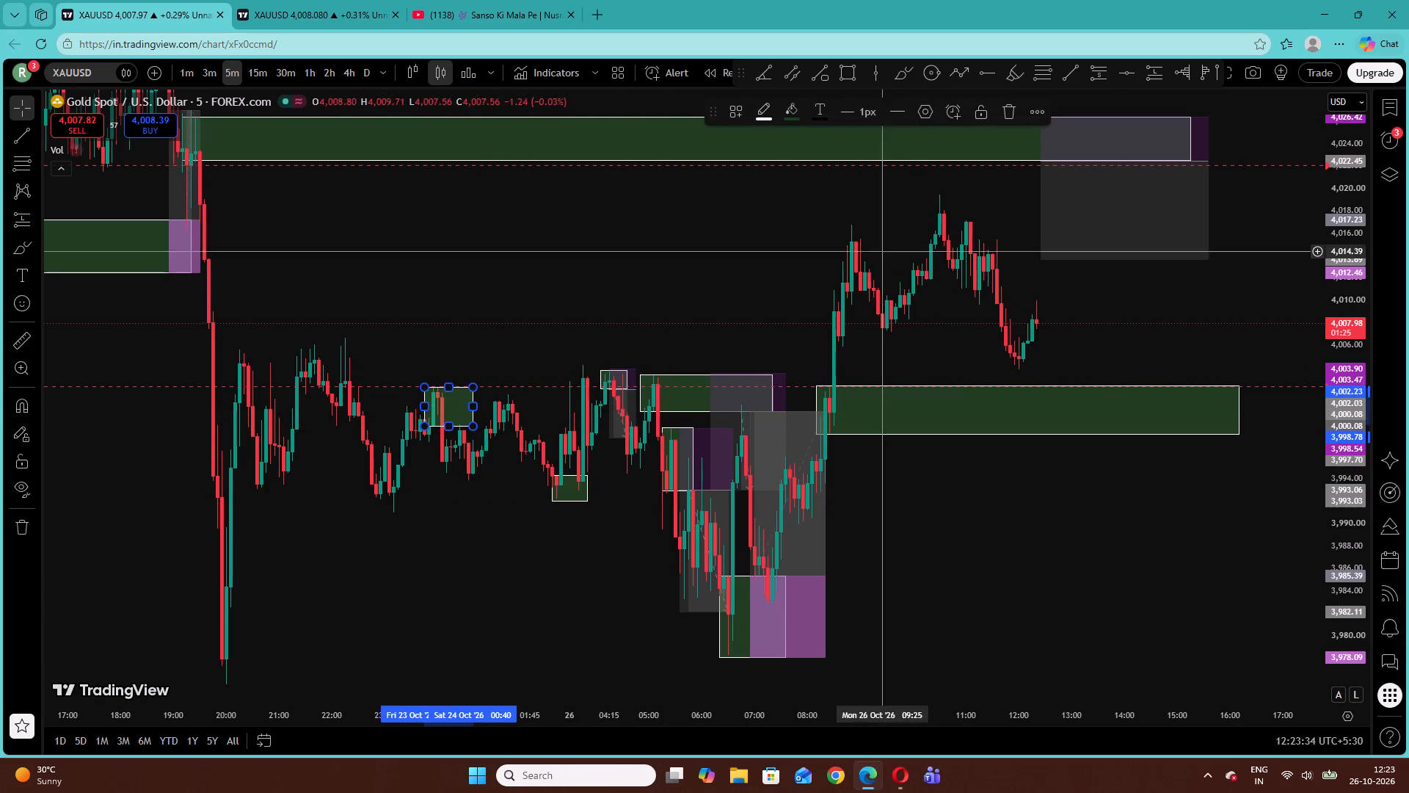
pyautogui.click(1012, 112)
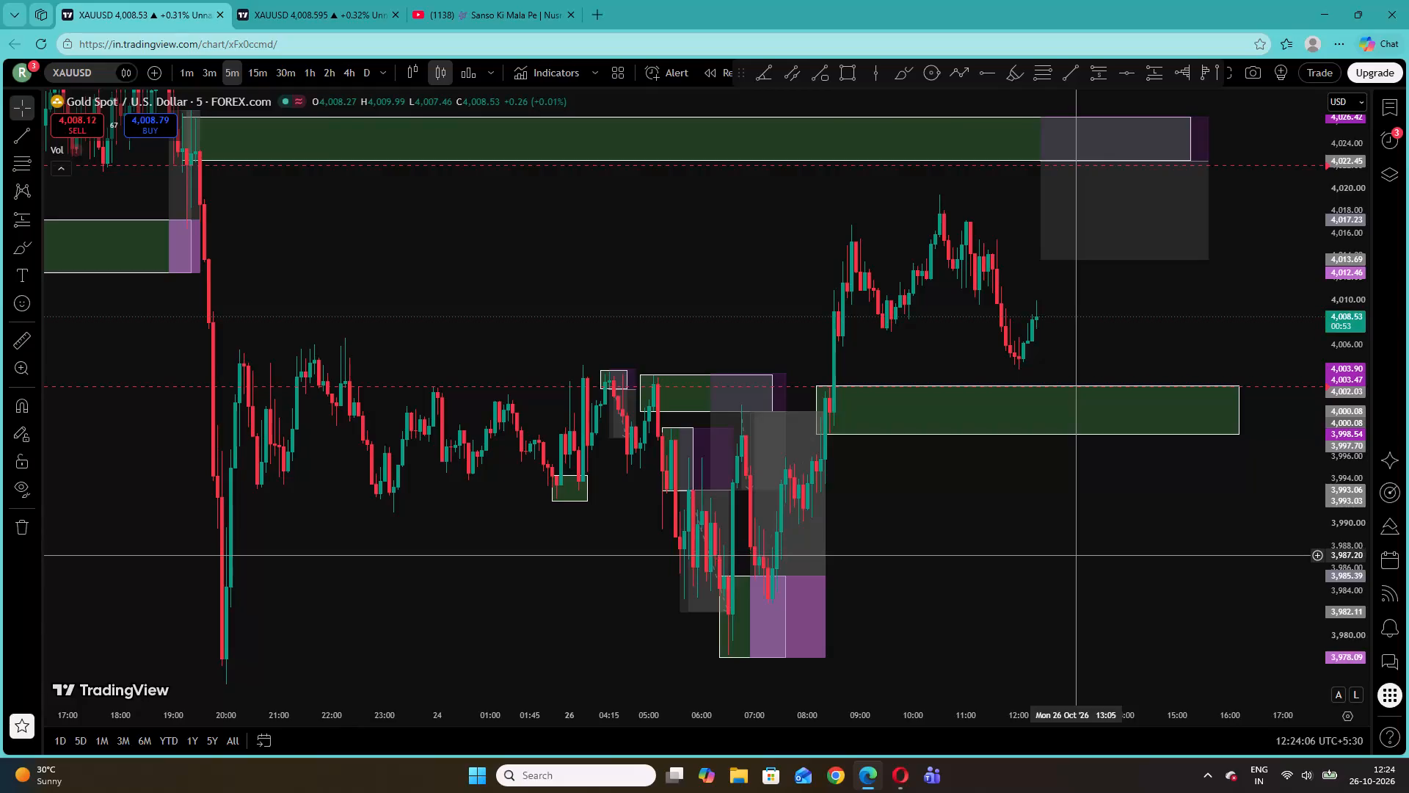
# Examine price between the upper and lower green zones on the 5-minute, 3-minute and 1-minute timeframes.
pyautogui.moveTo(688, 228); pyautogui.dragTo(924, 396)
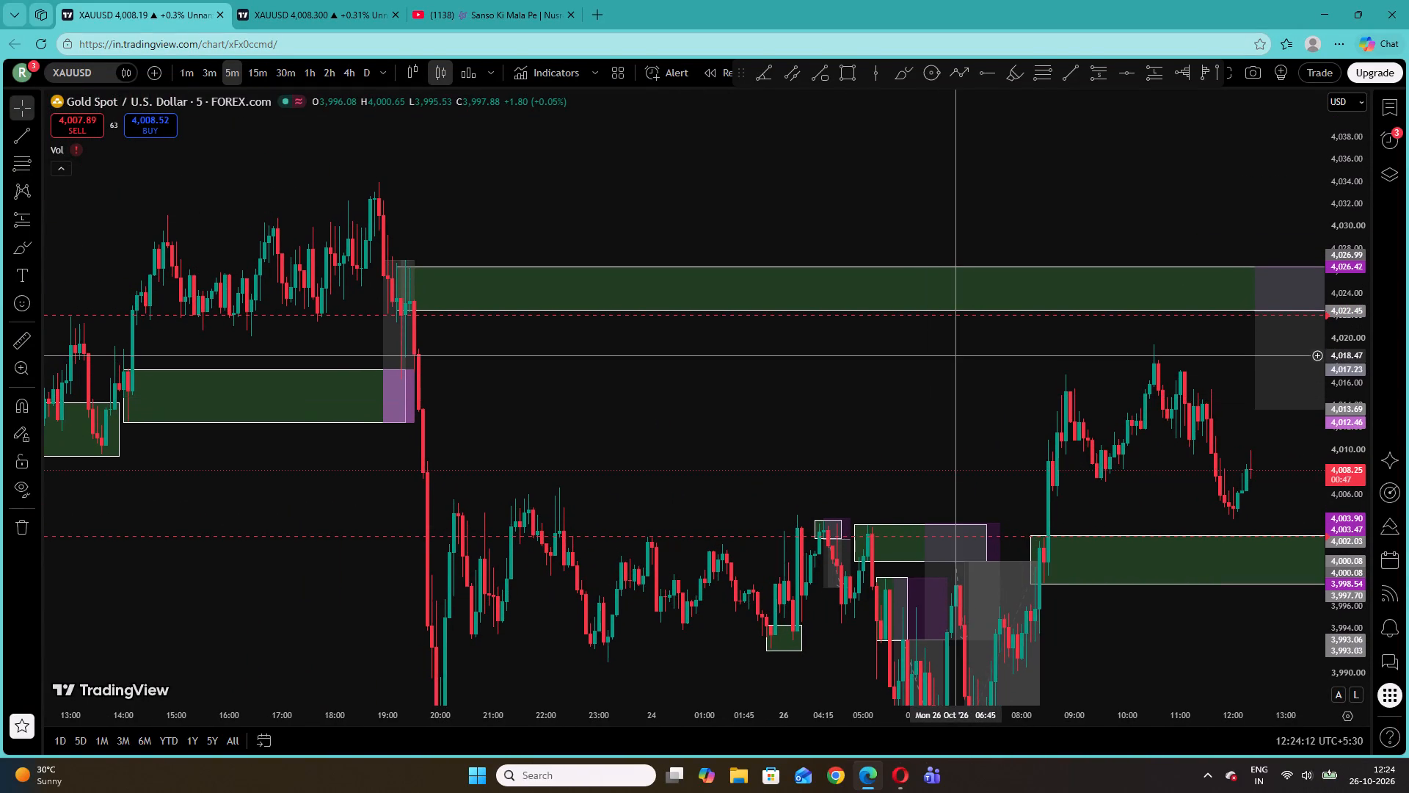
pyautogui.moveTo(951, 356); pyautogui.dragTo(818, 311)
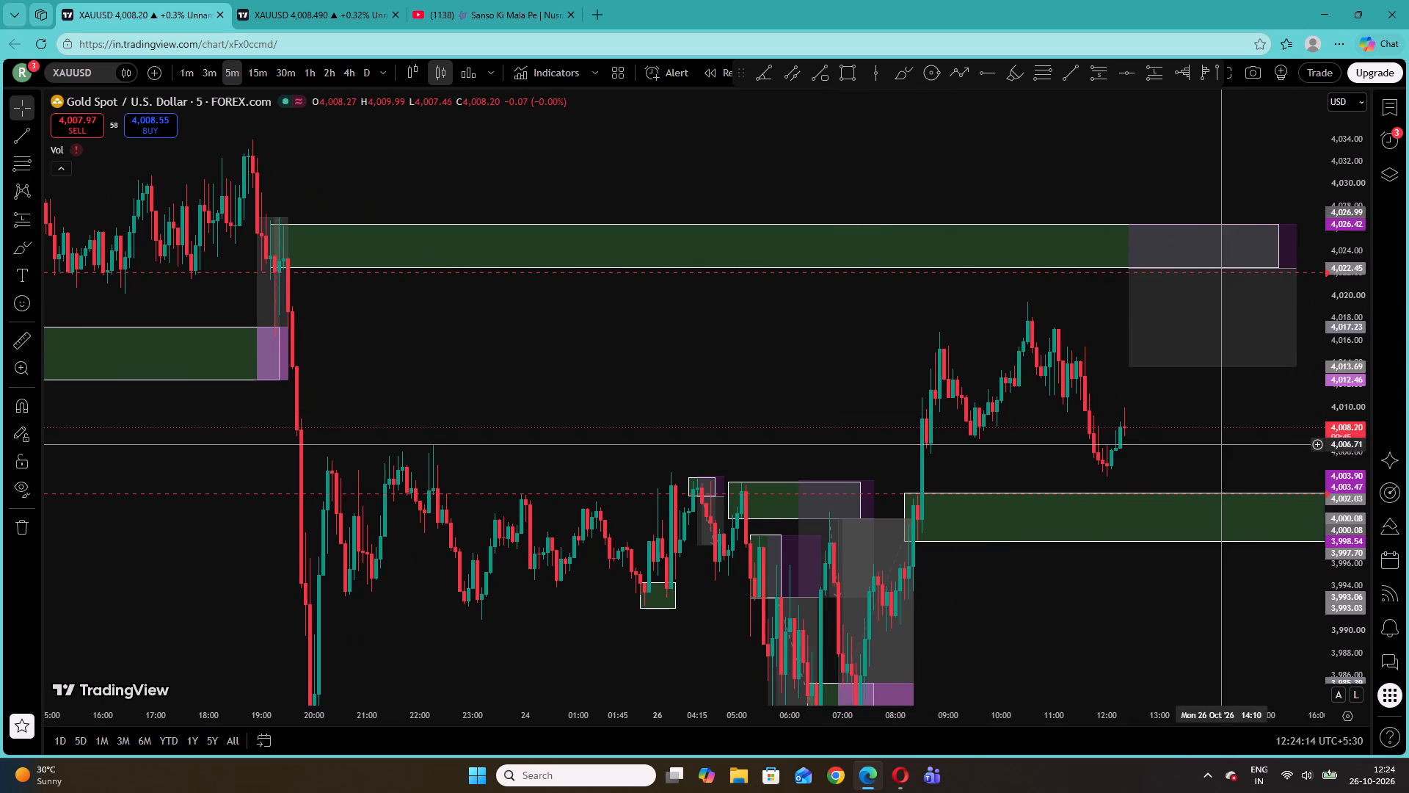
pyautogui.moveTo(1222, 441); pyautogui.dragTo(1132, 377)
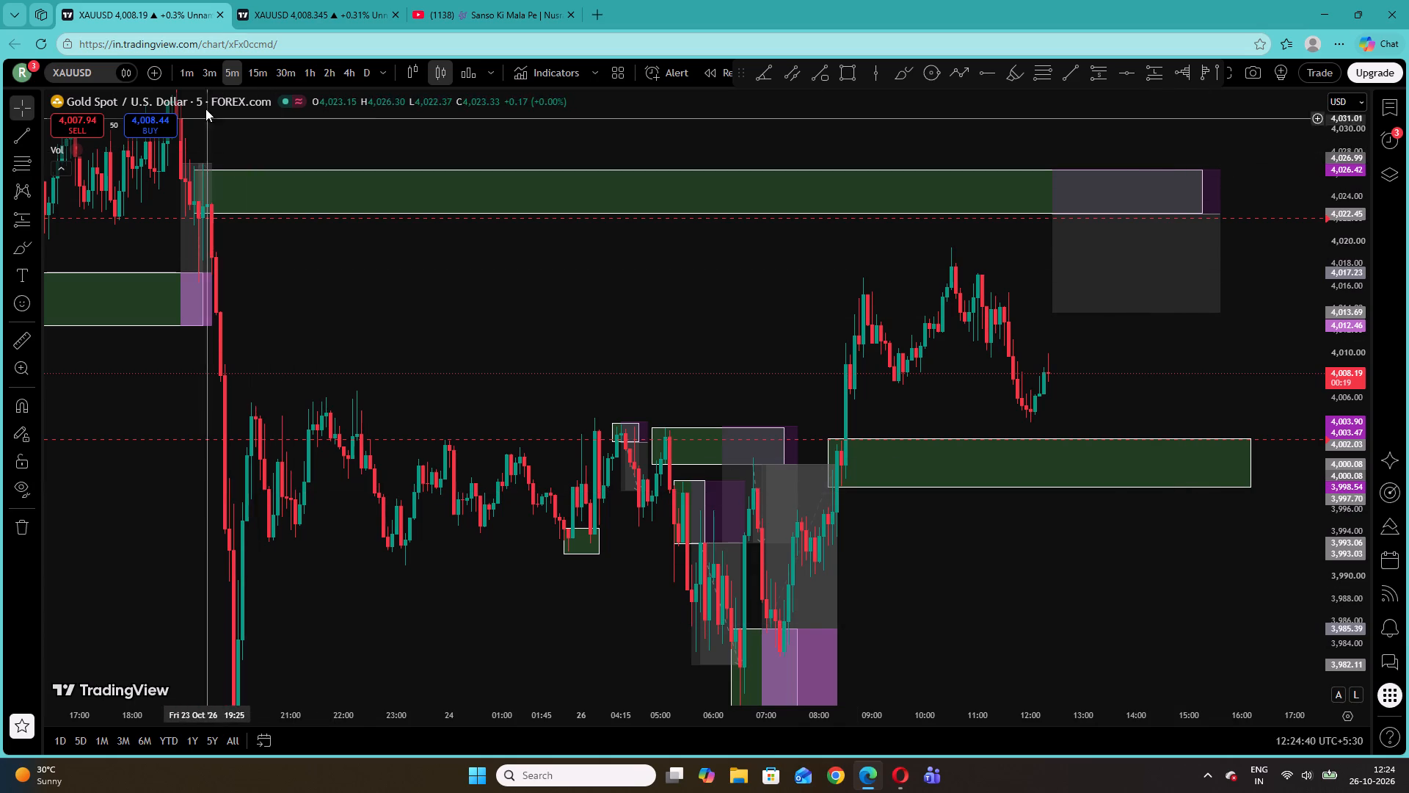
pyautogui.click(192, 70)
pyautogui.click(205, 74)
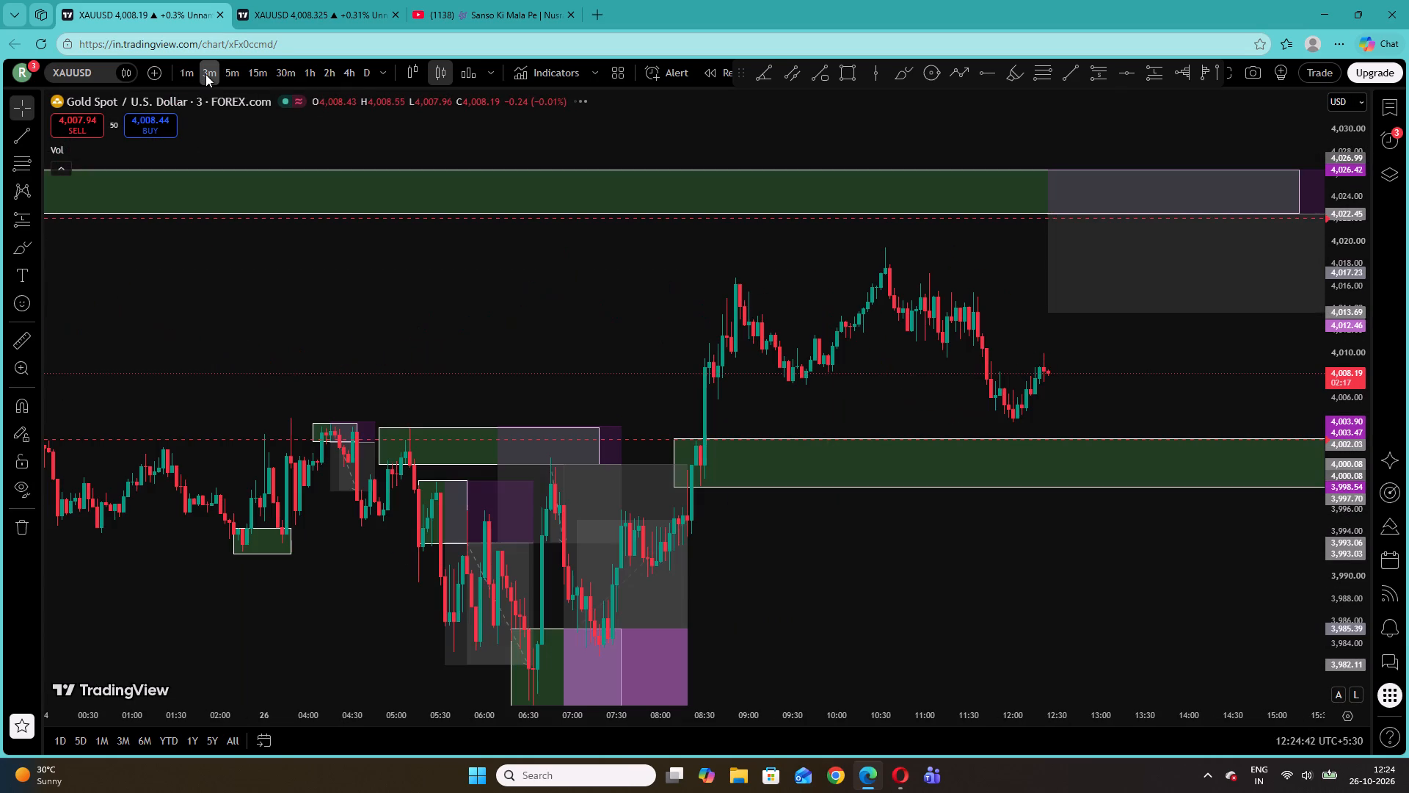
pyautogui.click(186, 73)
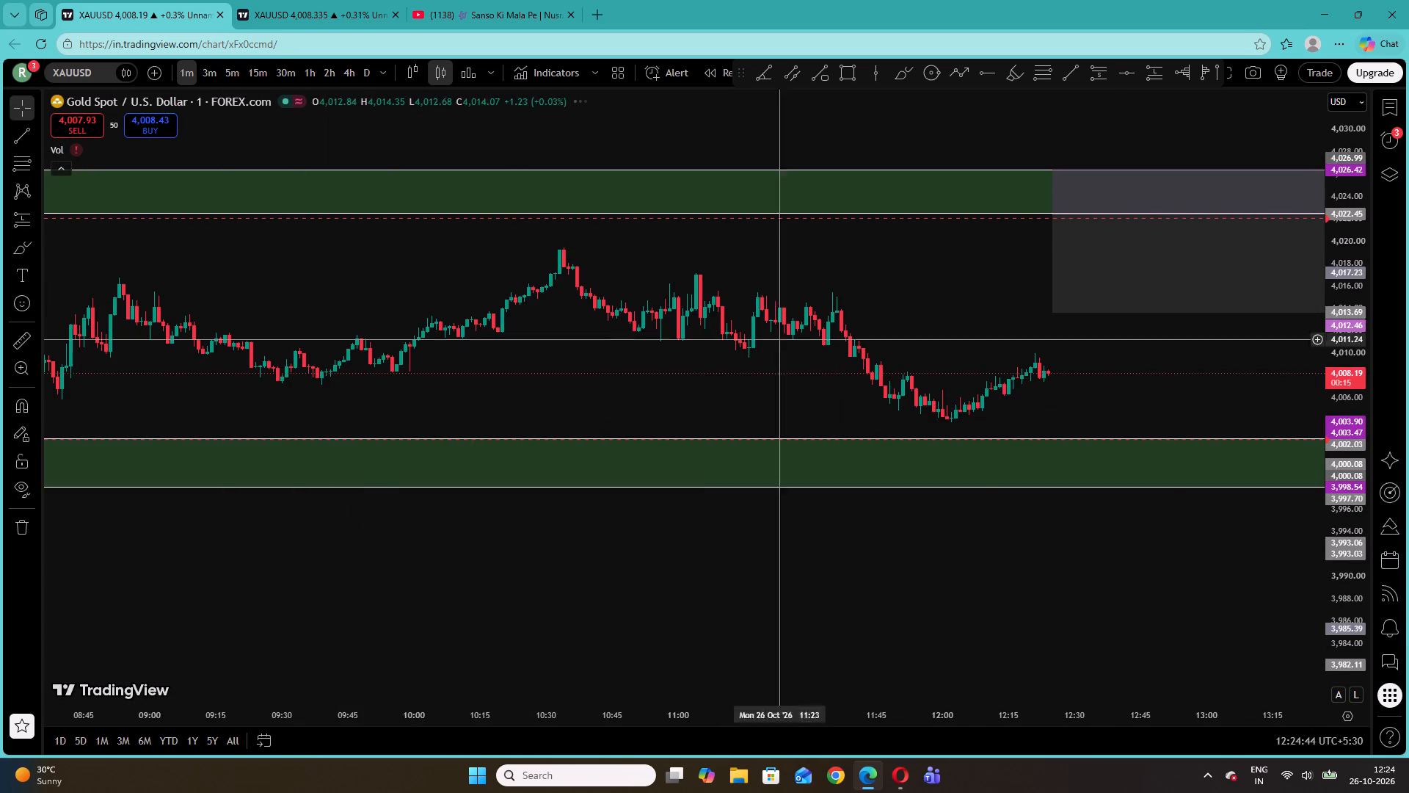
pyautogui.moveTo(1341, 517); pyautogui.dragTo(1304, 43)
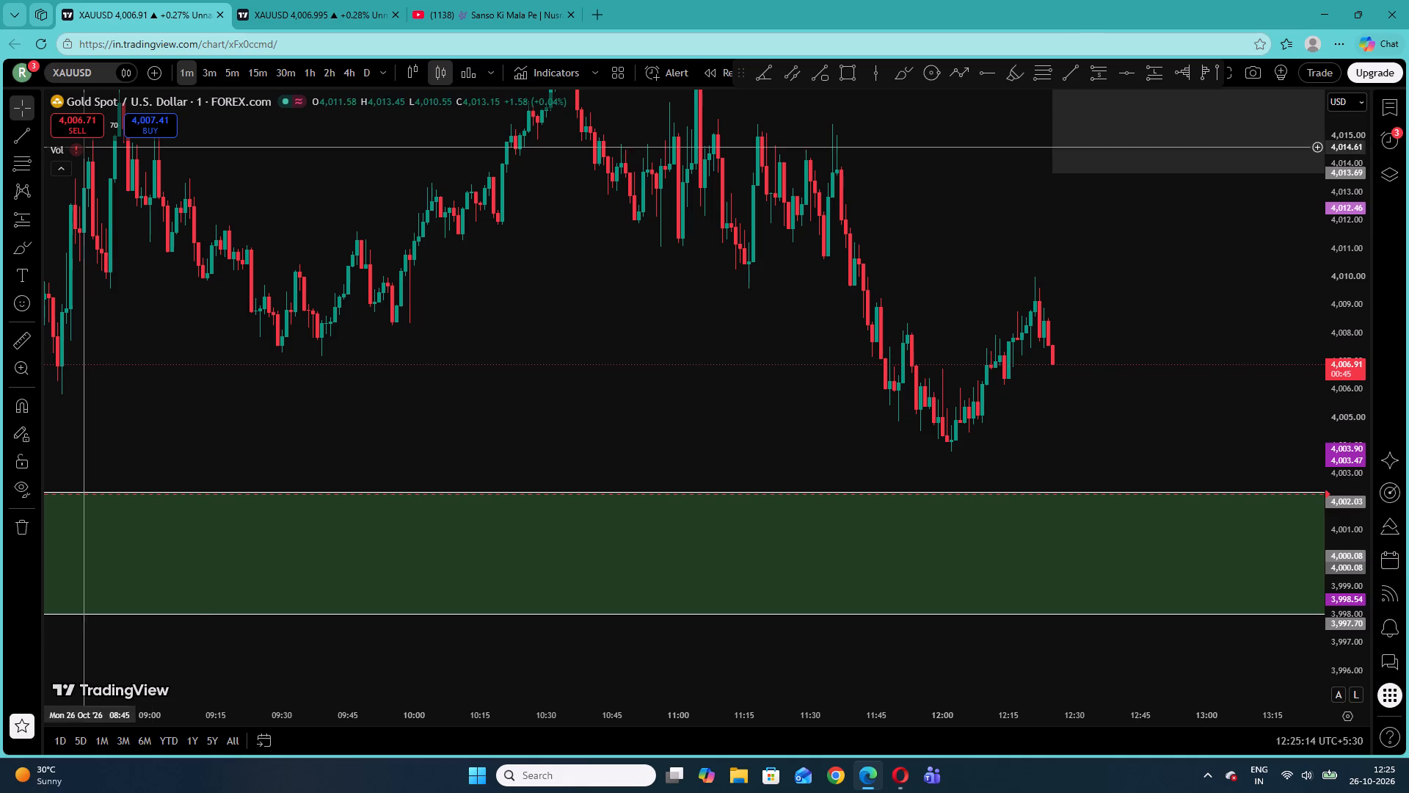
pyautogui.click(119, 148)
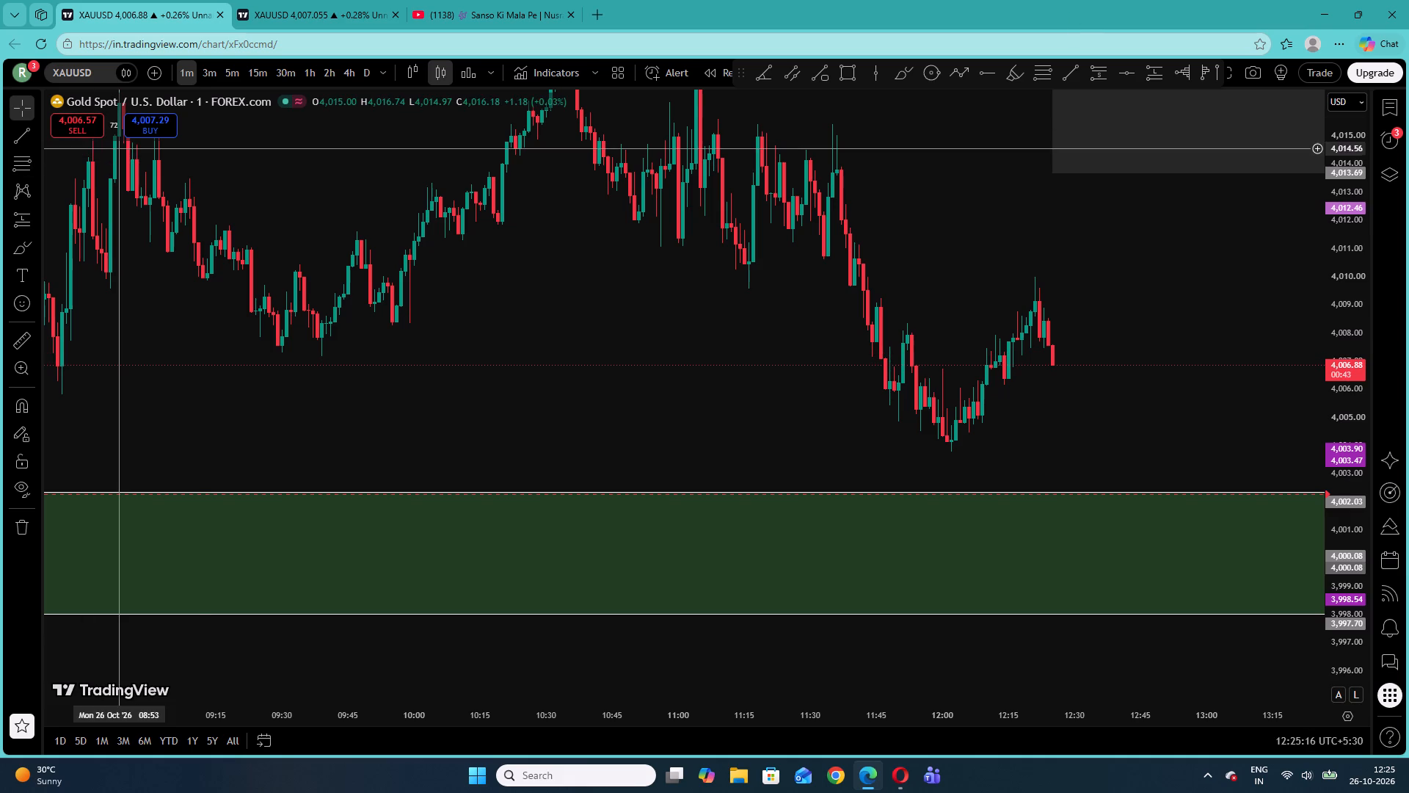
# Add the Moving average ribbon indicator to the 1-minute chart.
pyautogui.click(557, 64)
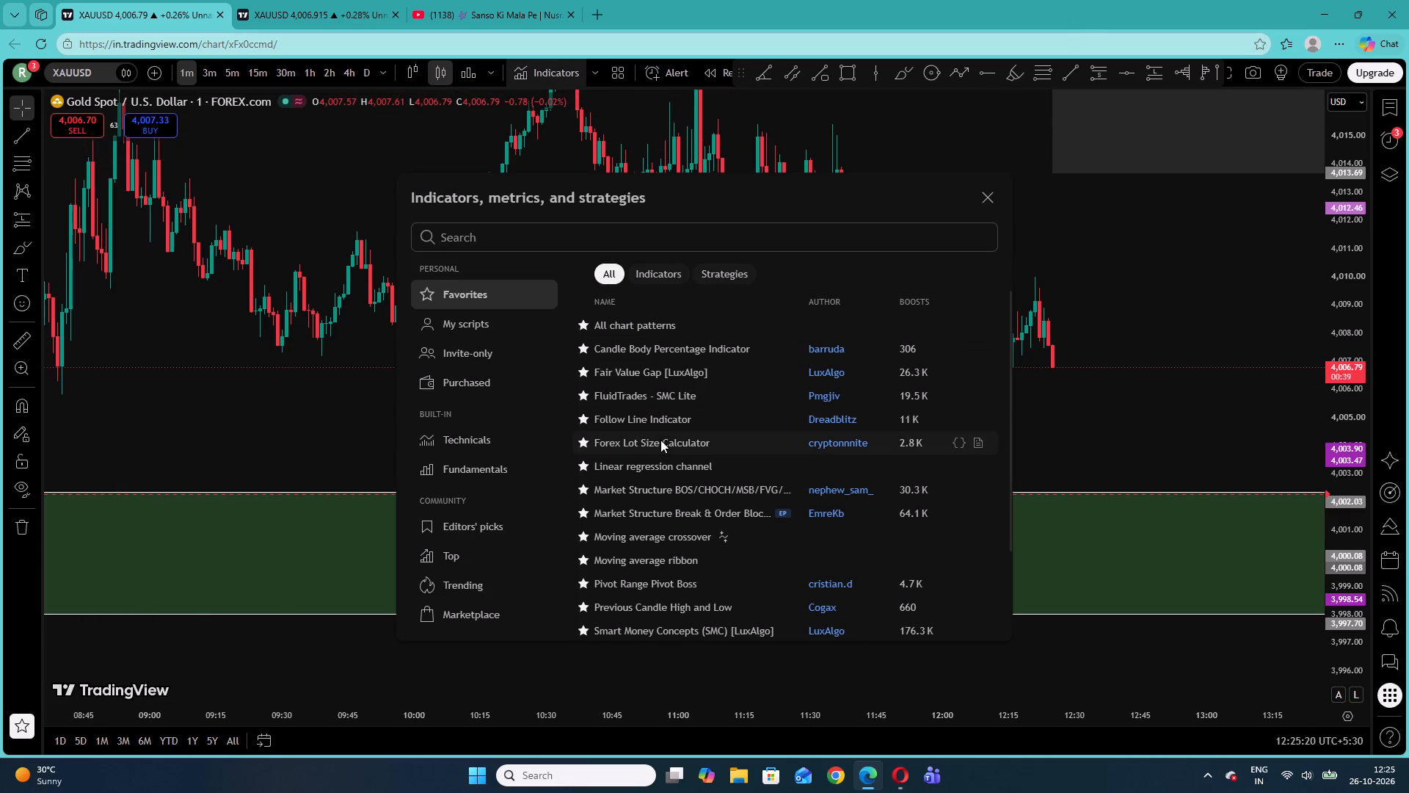
pyautogui.click(682, 554)
pyautogui.click(994, 196)
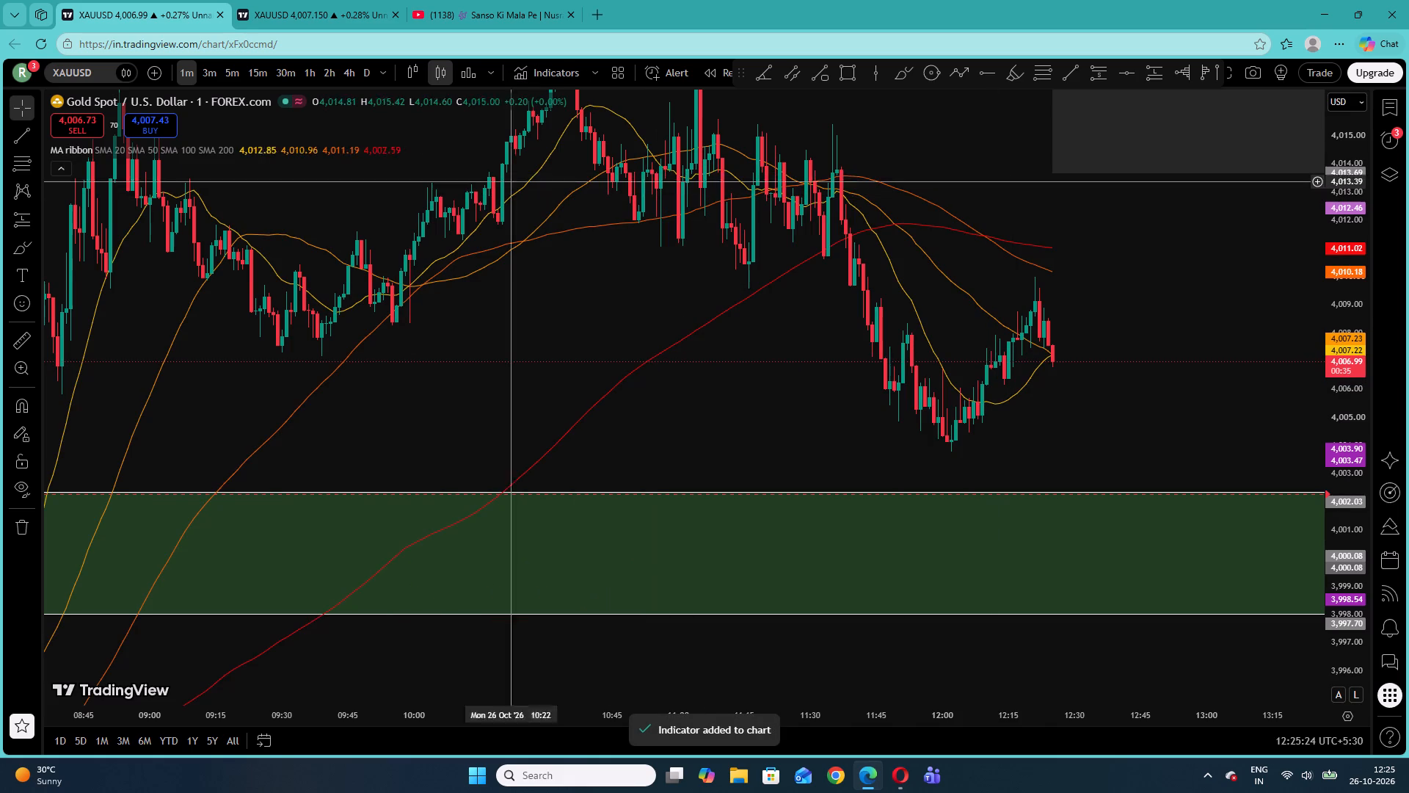
# In the MA ribbon's settings, leave only MA #1 and MA #2 enabled, with MA #3 and MA #4 switched off.
pyautogui.click(265, 150)
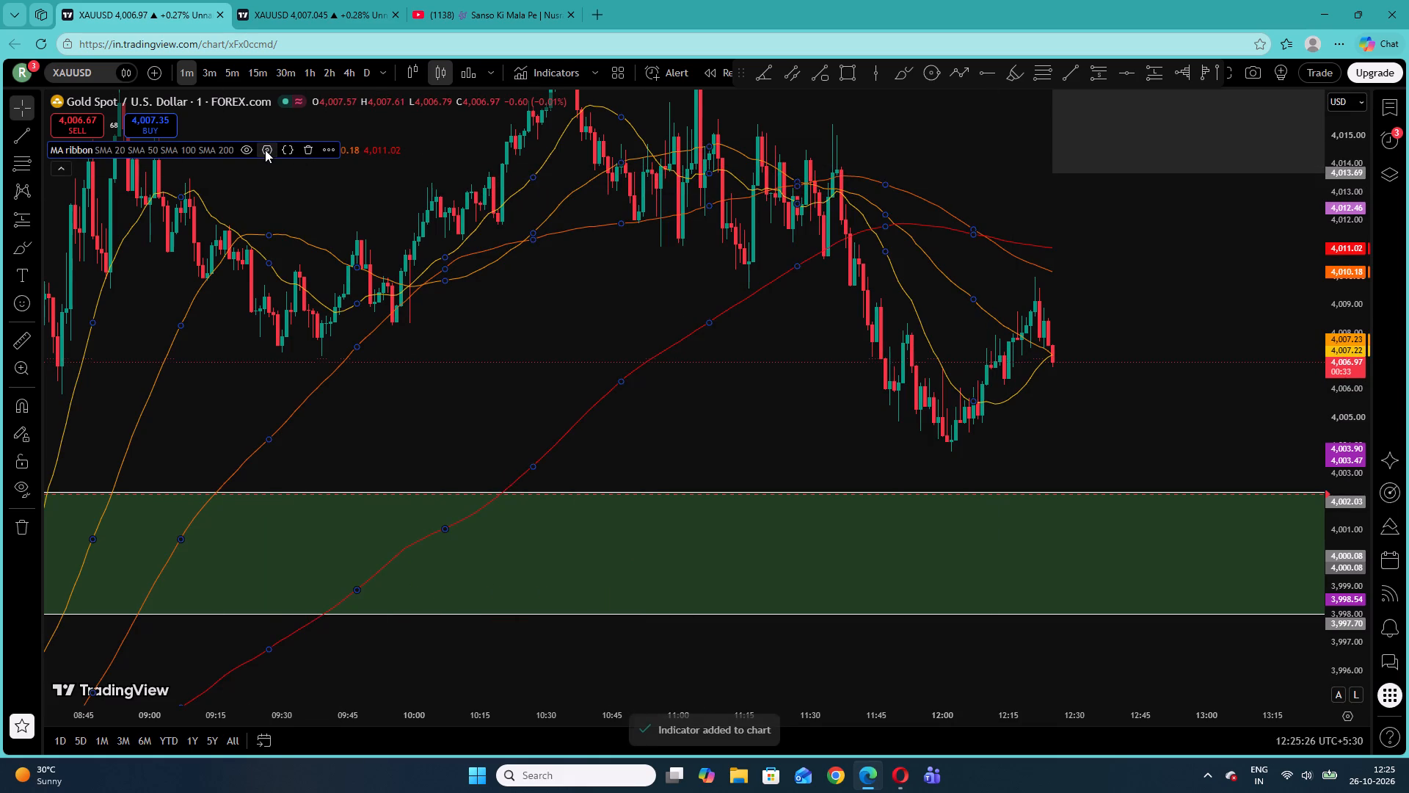
pyautogui.click(265, 150)
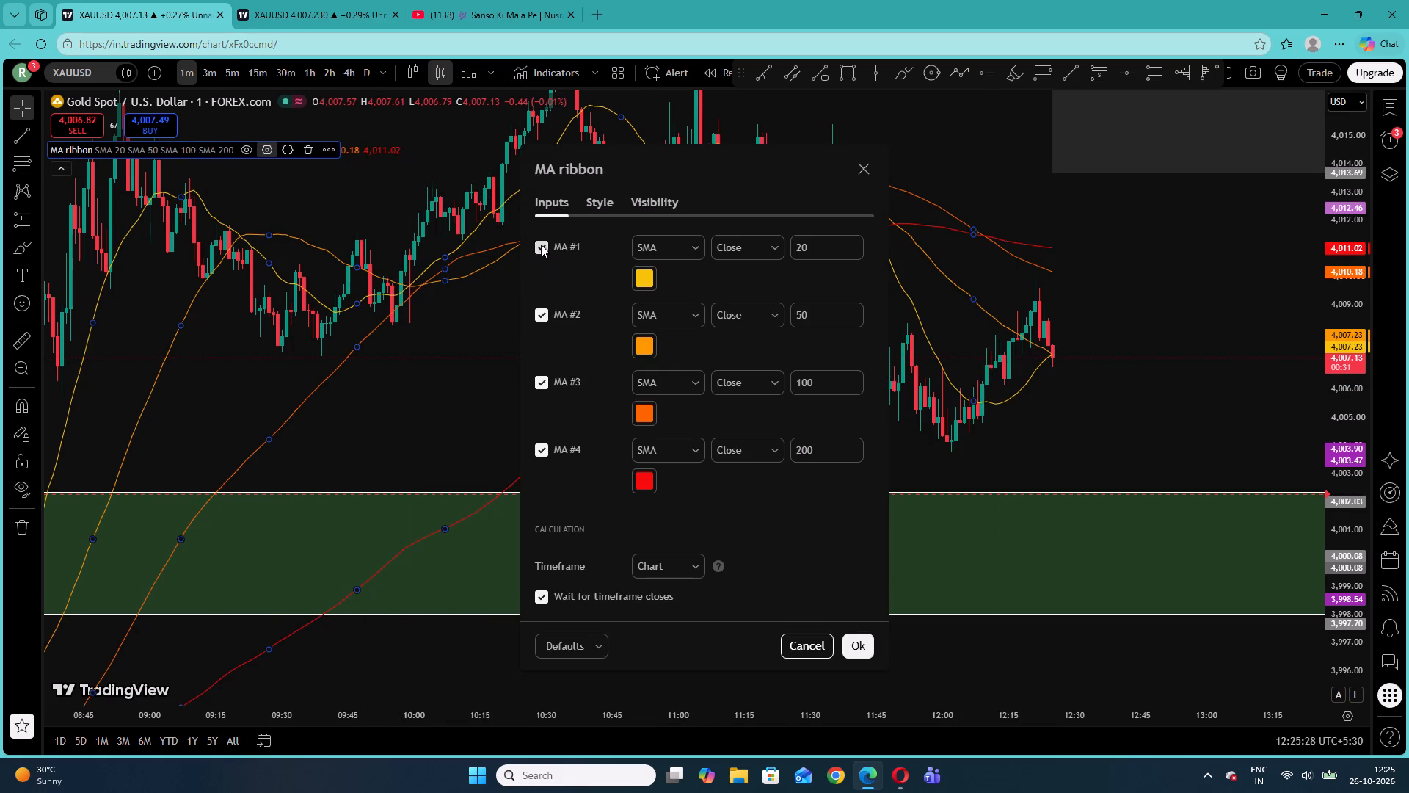
pyautogui.click(541, 245)
pyautogui.click(540, 316)
pyautogui.click(539, 385)
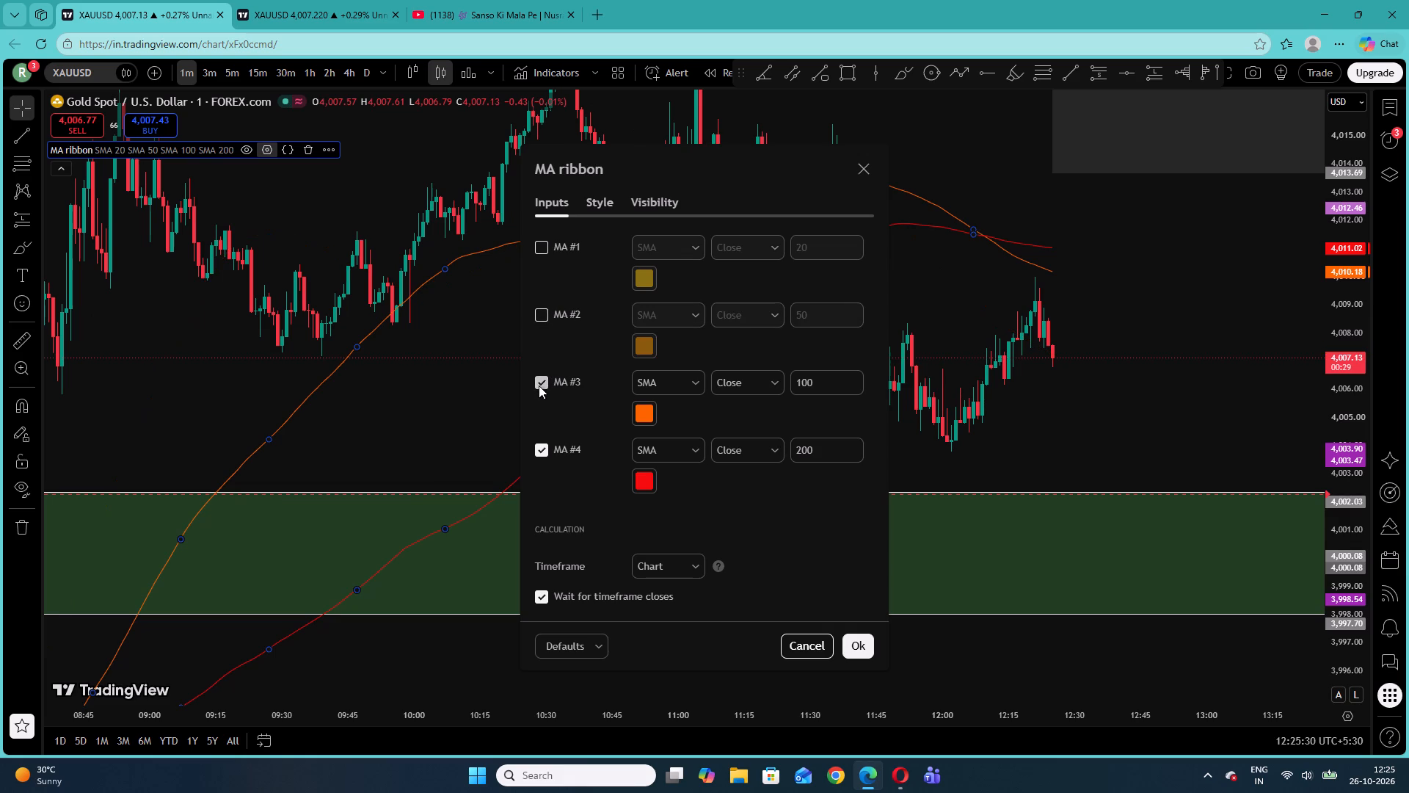
pyautogui.click(547, 449)
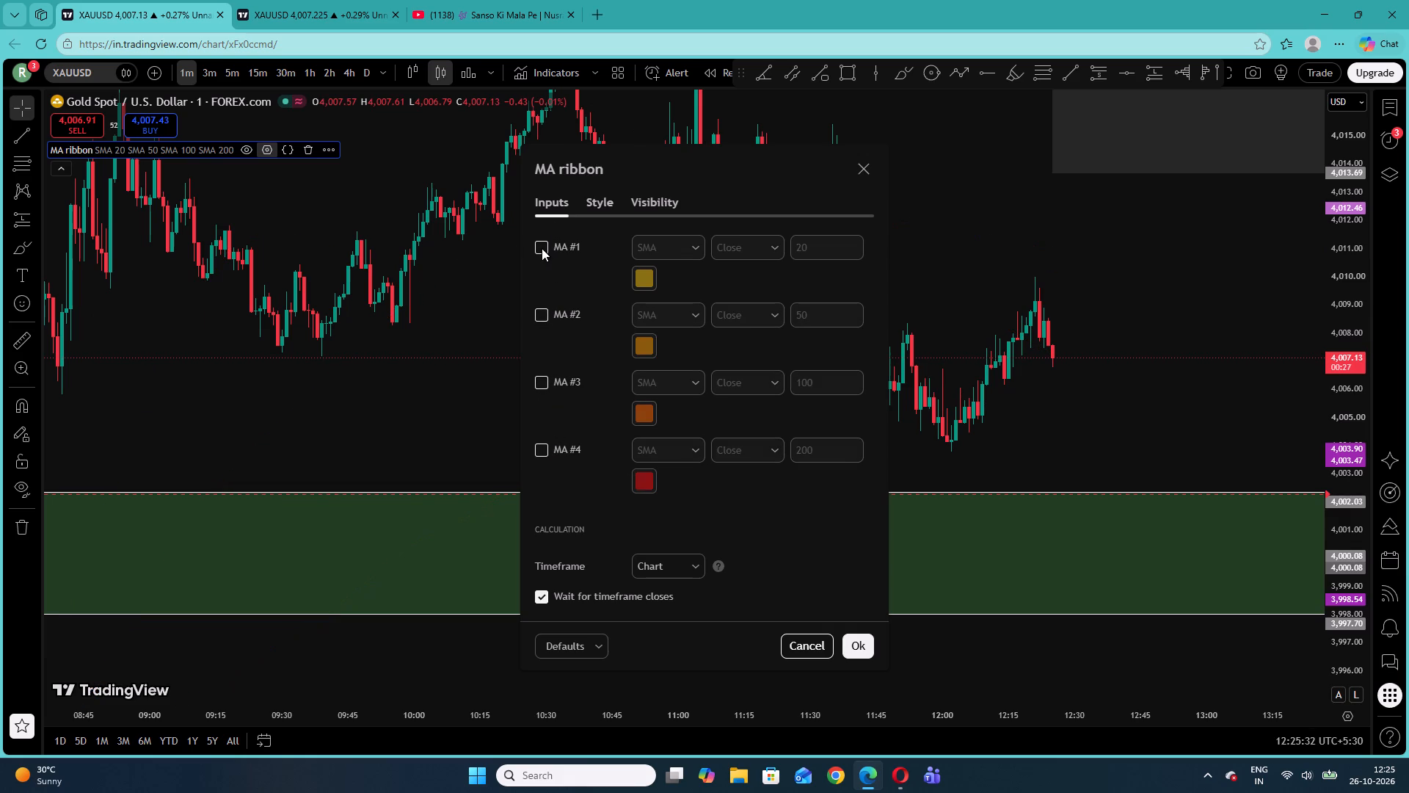
pyautogui.click(542, 248)
pyautogui.click(541, 313)
# Set the length of MA #1 to 15 and the length of MA #2 to 9.
pyautogui.click(830, 250)
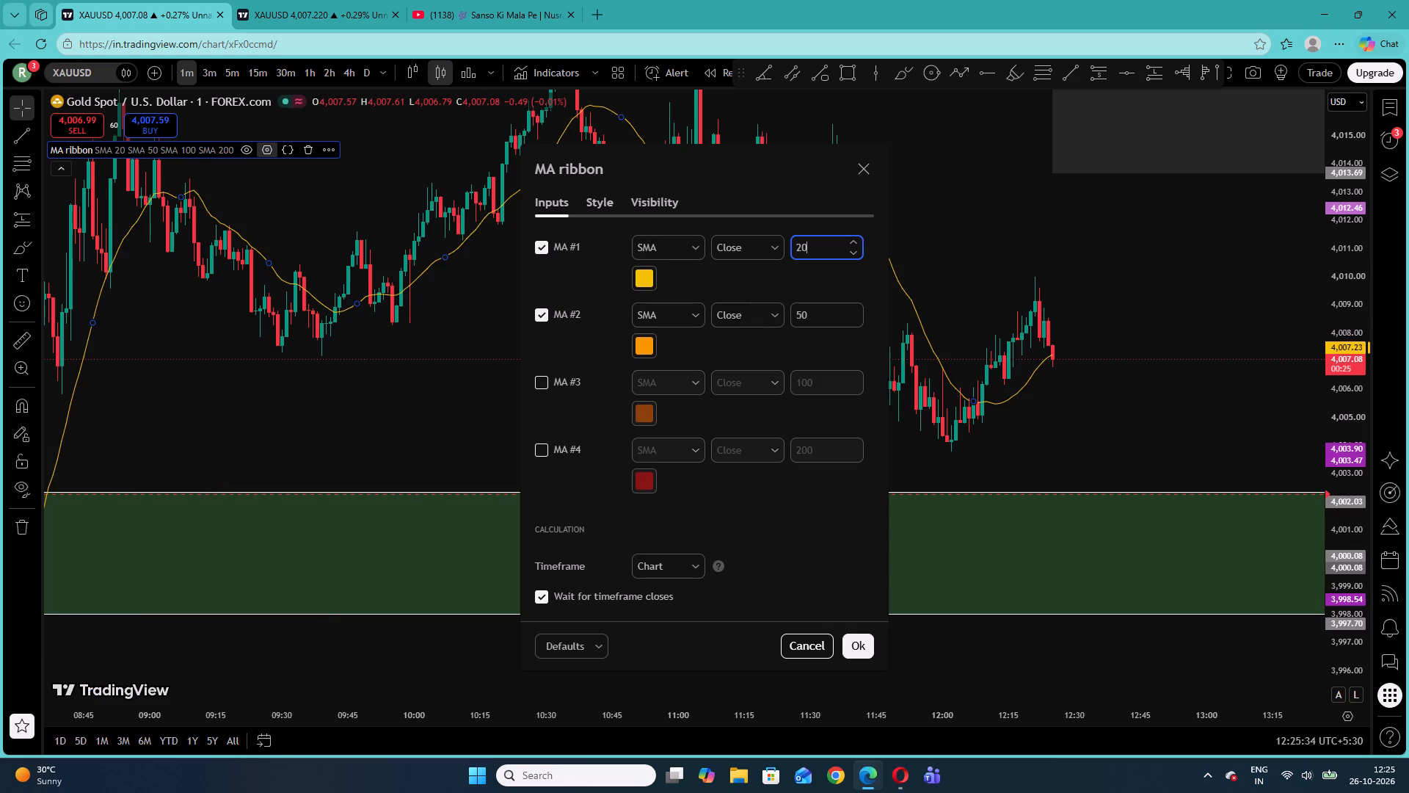
pyautogui.click(830, 250)
pyautogui.press('BackSpace')
pyautogui.press('BackSpace')
pyautogui.write('15')
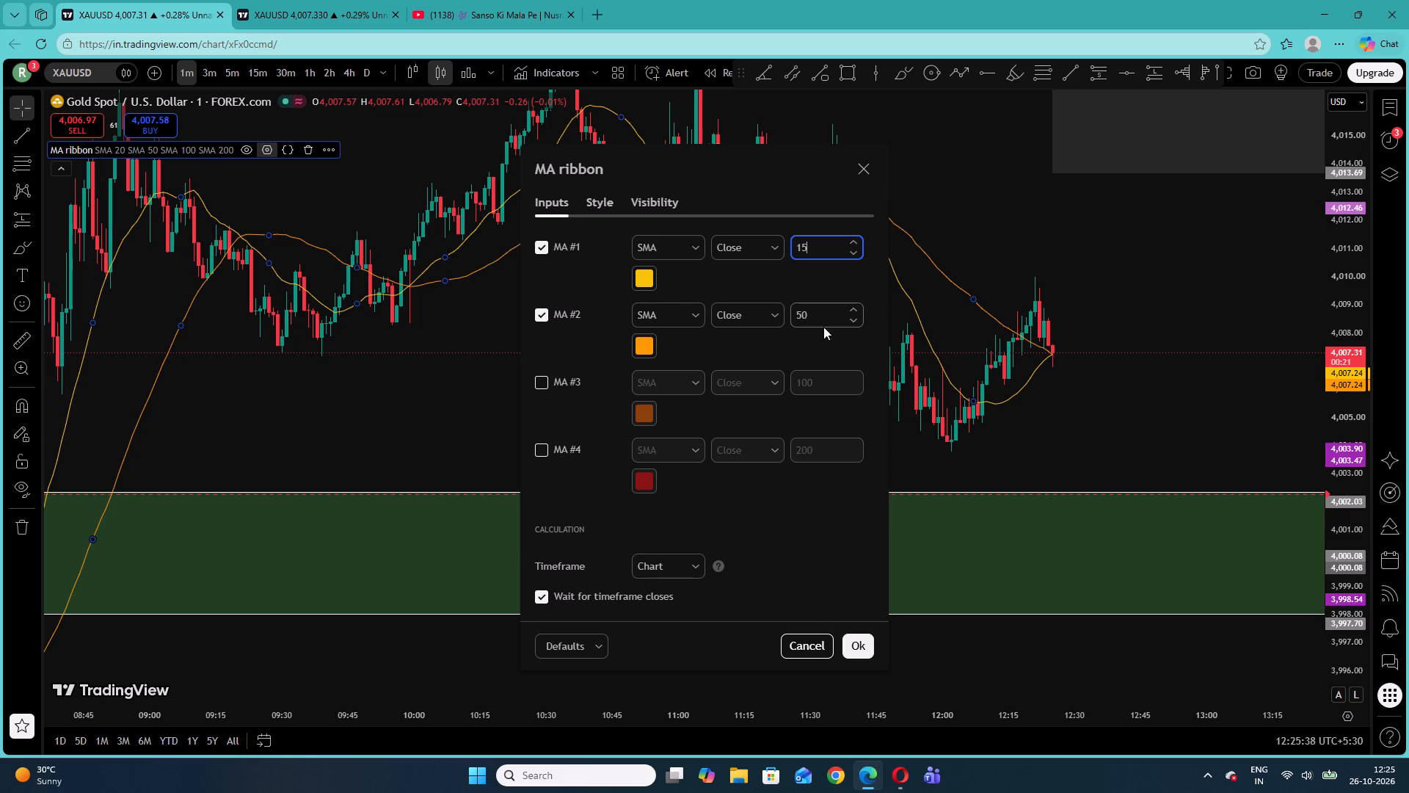
pyautogui.click(823, 315)
pyautogui.press('BackSpace')
pyautogui.press('BackSpace')
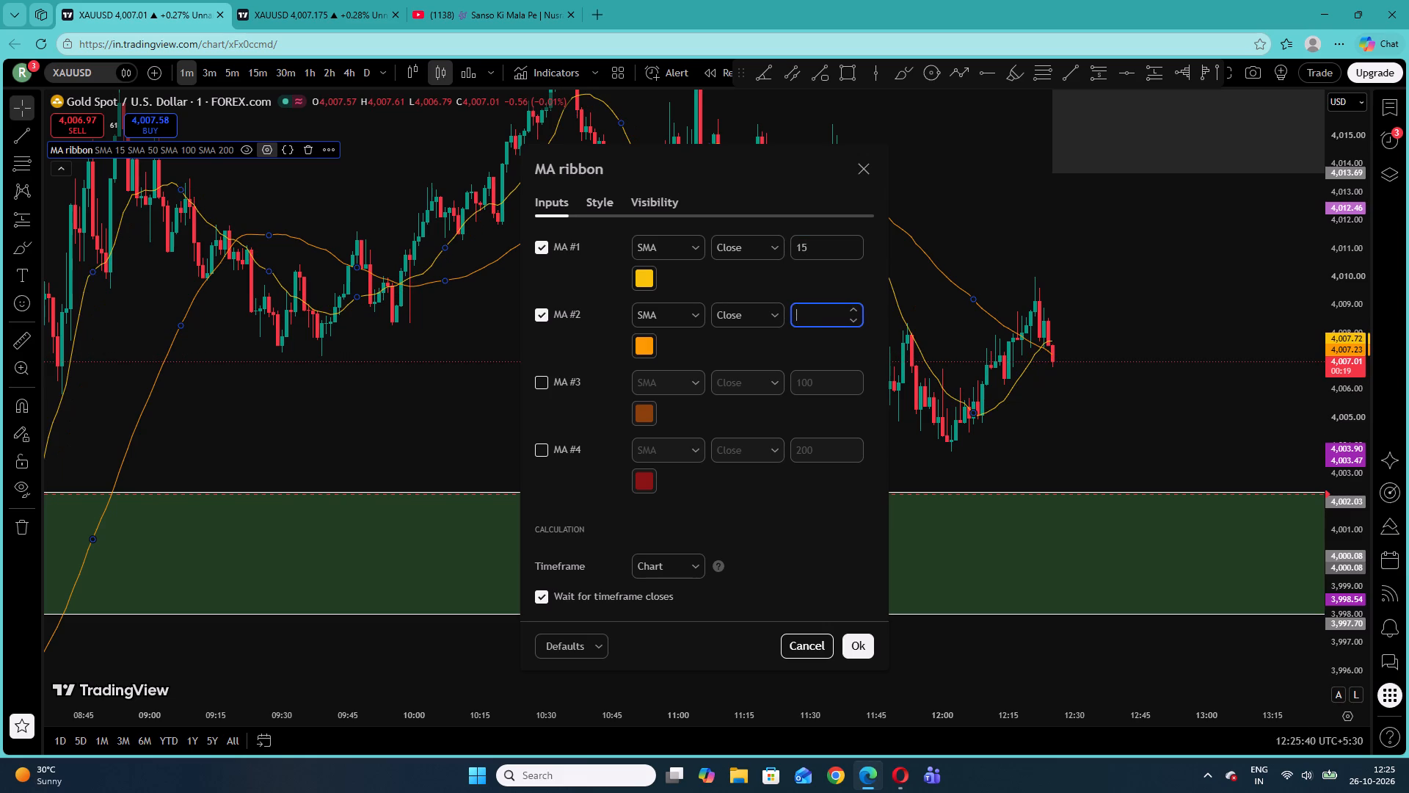
pyautogui.press('9')
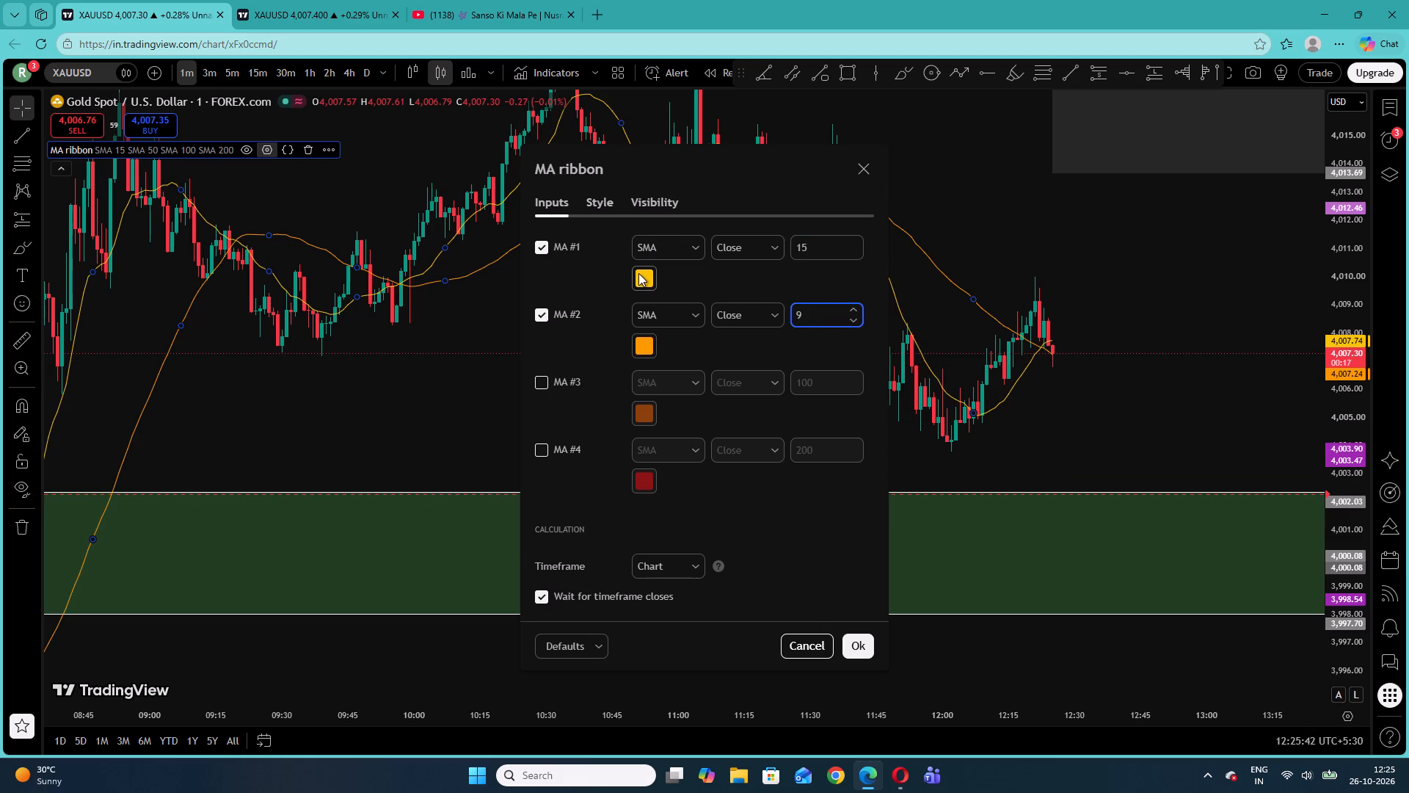
# Set the MA #1 line colour to blue with 53% opacity.
pyautogui.click(638, 273)
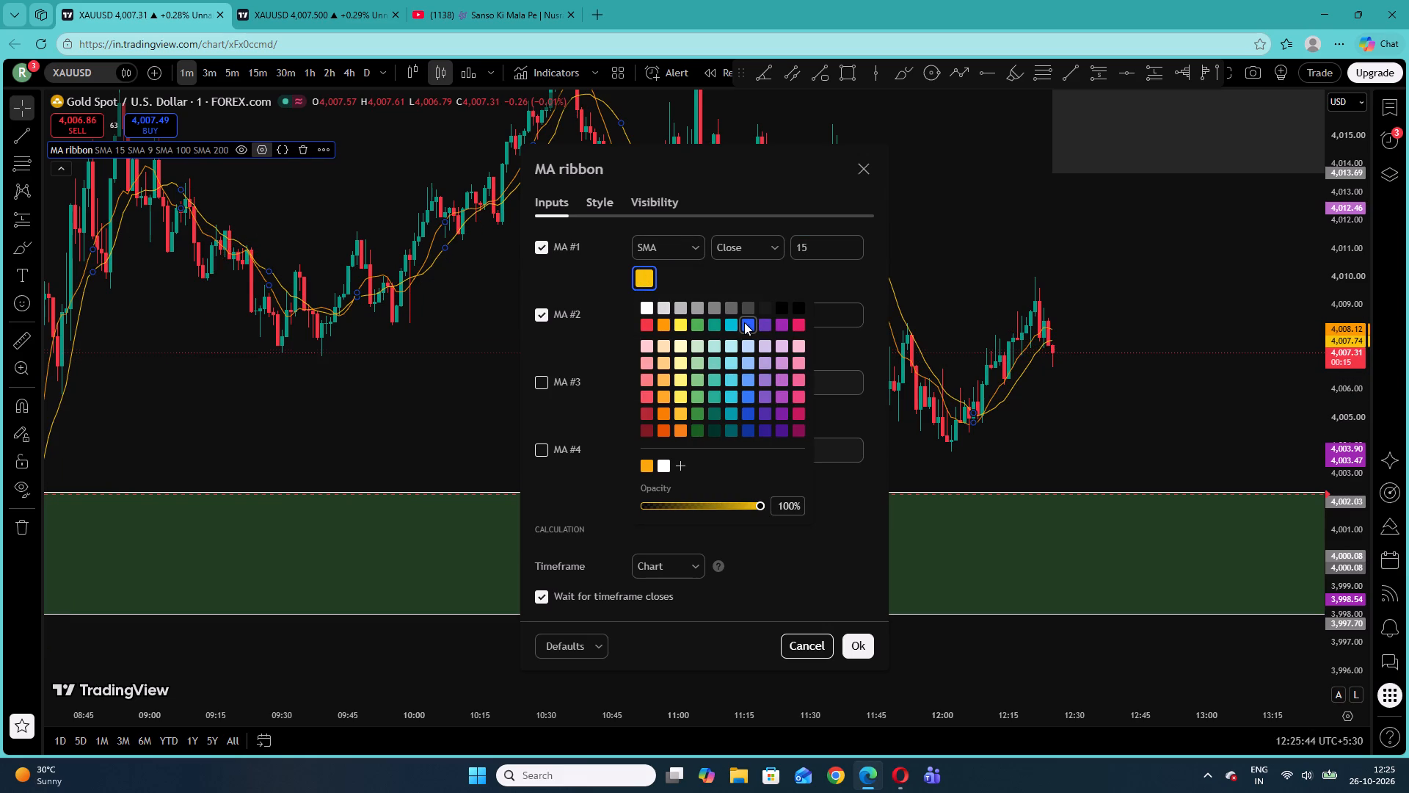
pyautogui.click(744, 322)
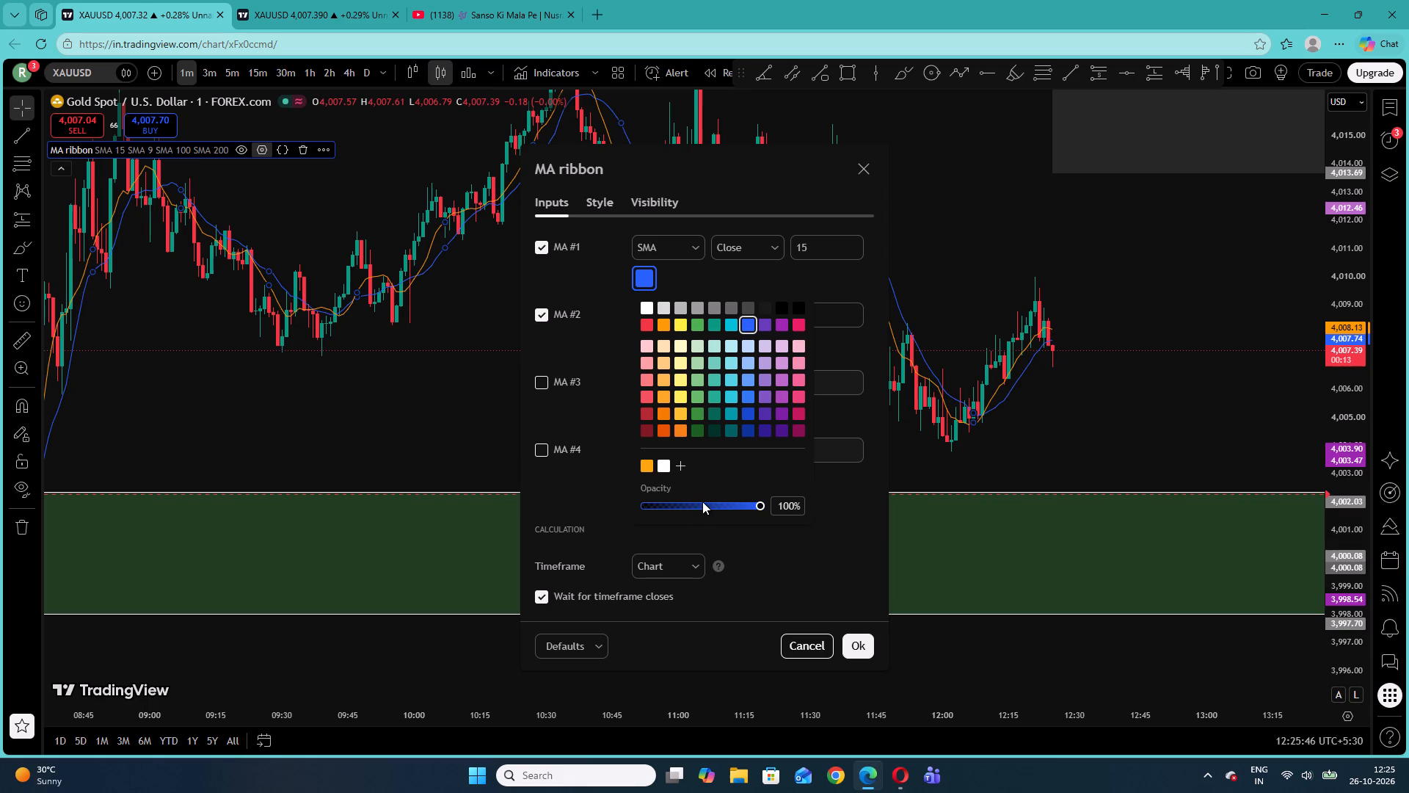
pyautogui.click(702, 501)
pyautogui.click(706, 505)
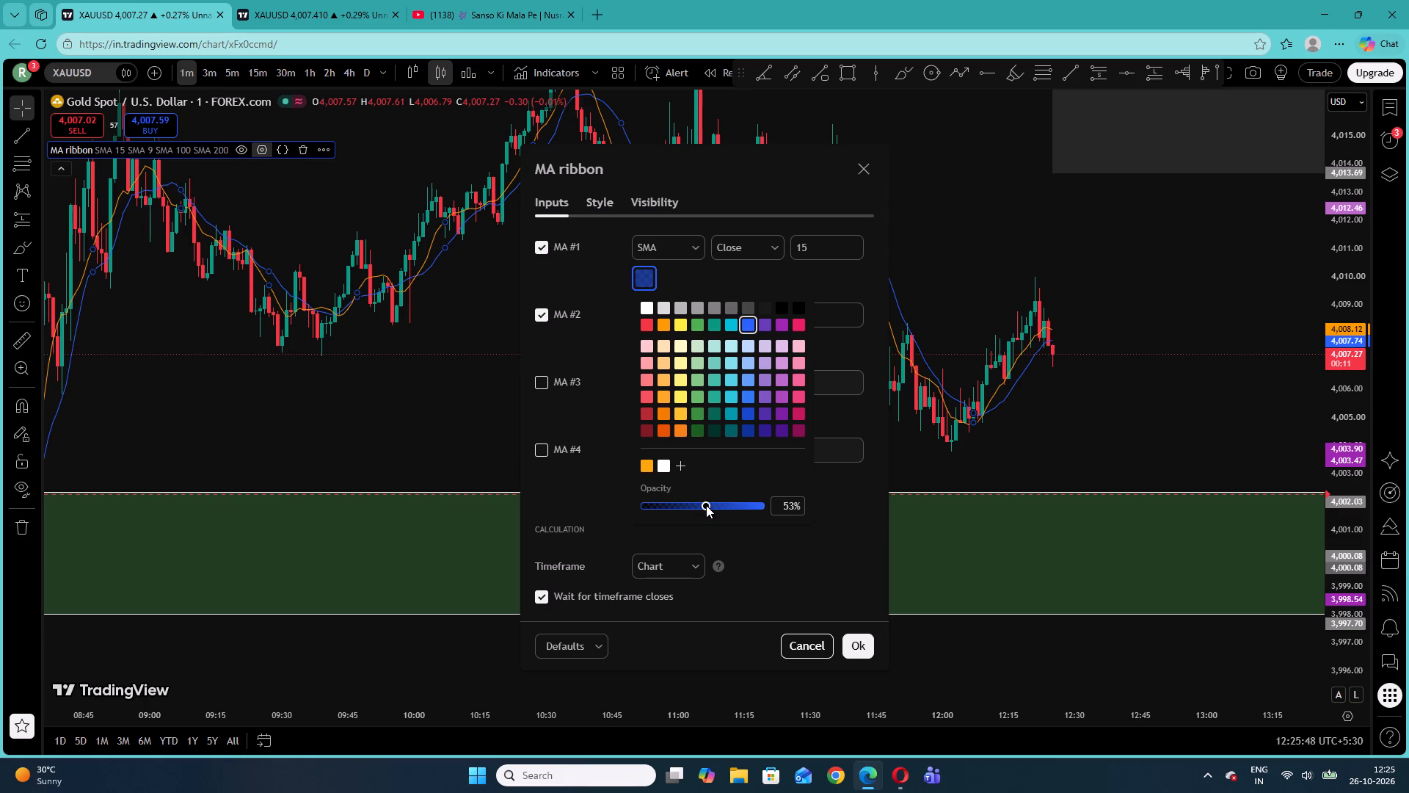
pyautogui.click(709, 280)
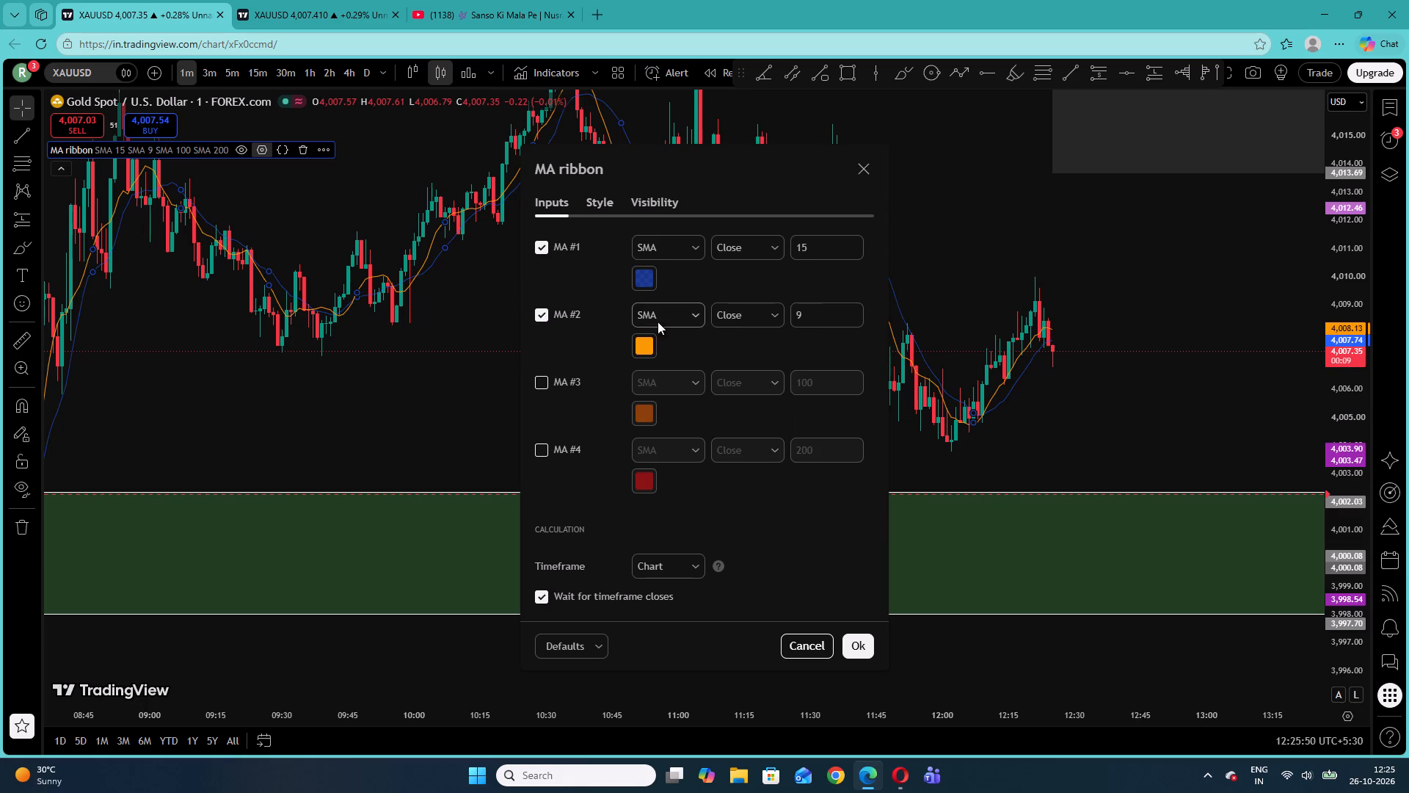
# Set the MA #2 line colour to orange with 55% opacity and apply the MA ribbon settings.
pyautogui.click(640, 351)
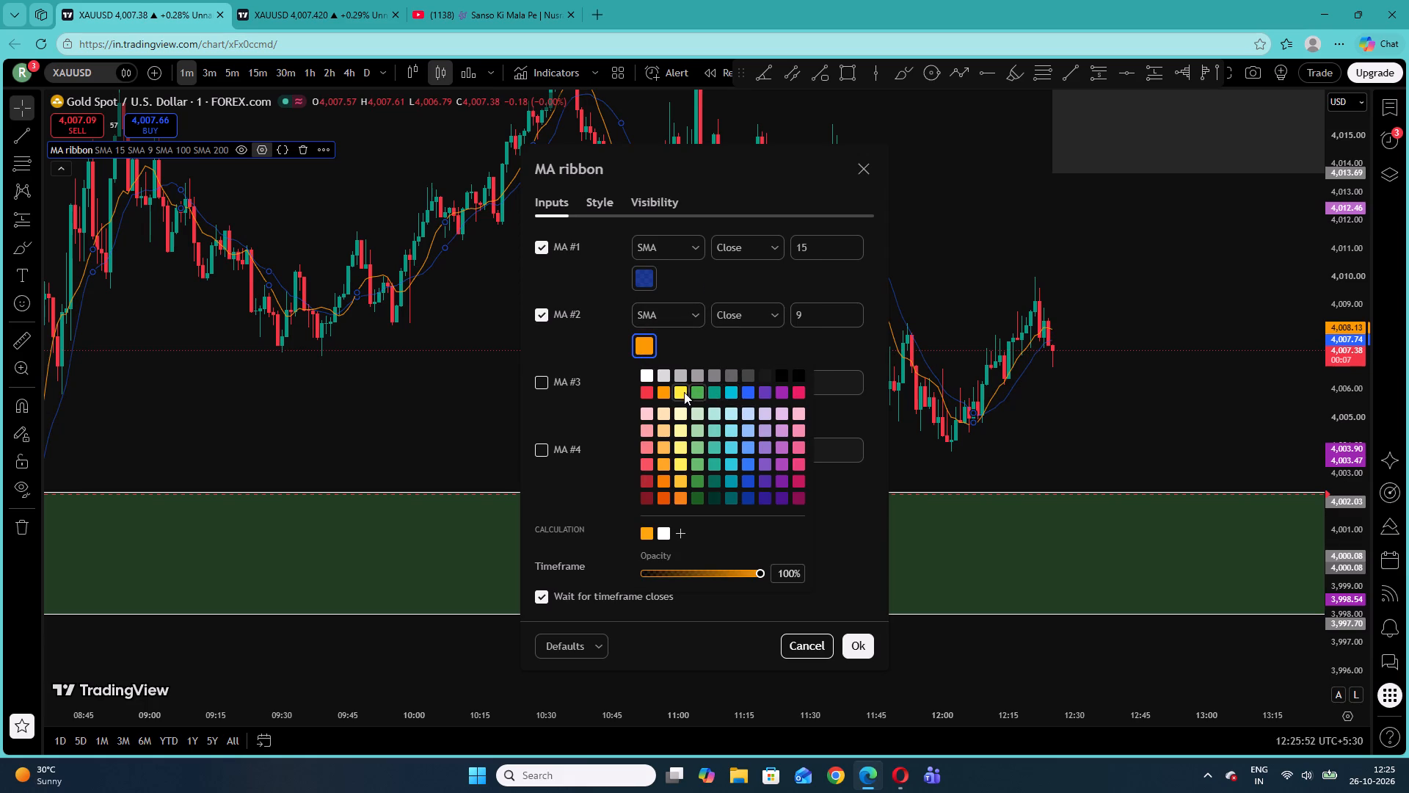
pyautogui.click(658, 392)
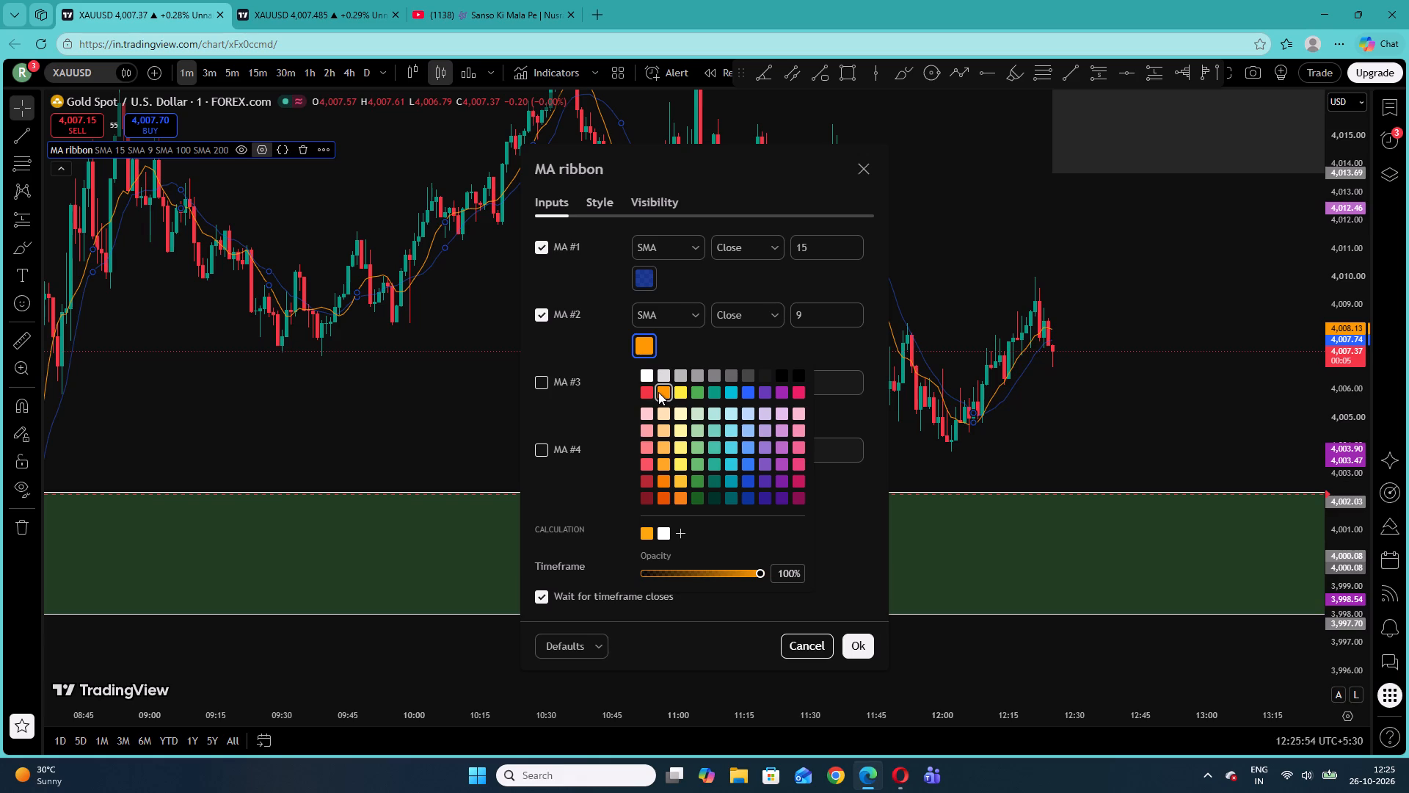
pyautogui.click(708, 571)
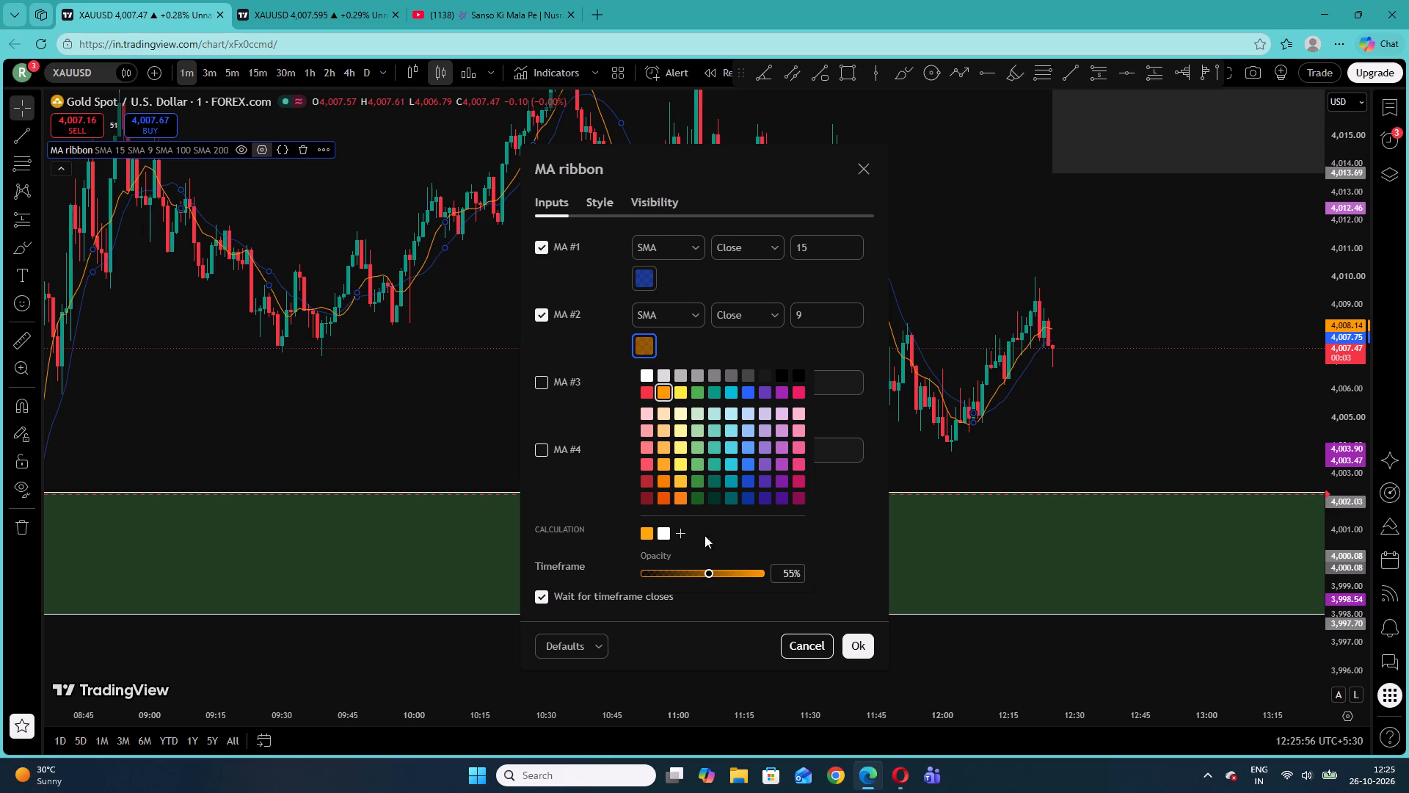
pyautogui.click(729, 329)
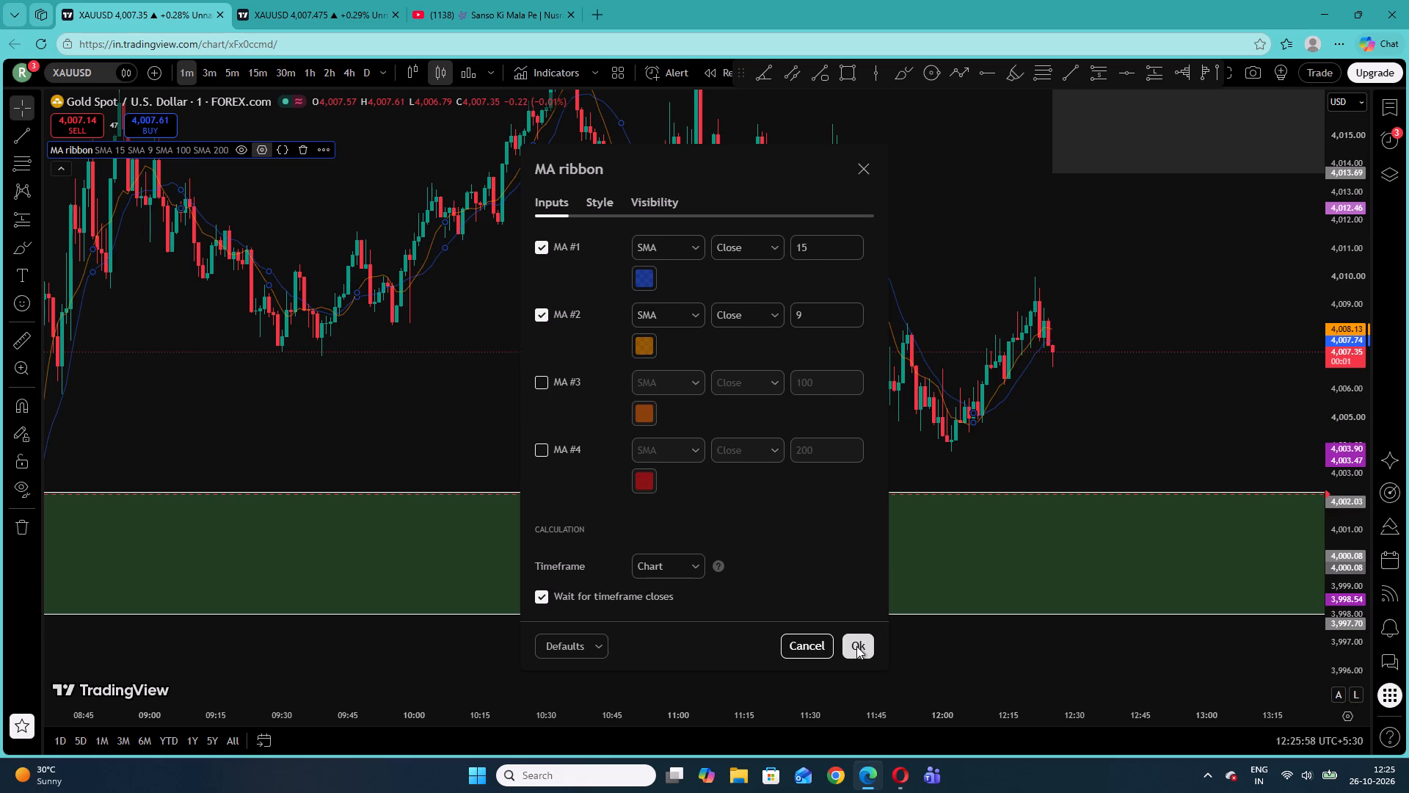
pyautogui.click(856, 646)
pyautogui.click(1051, 269)
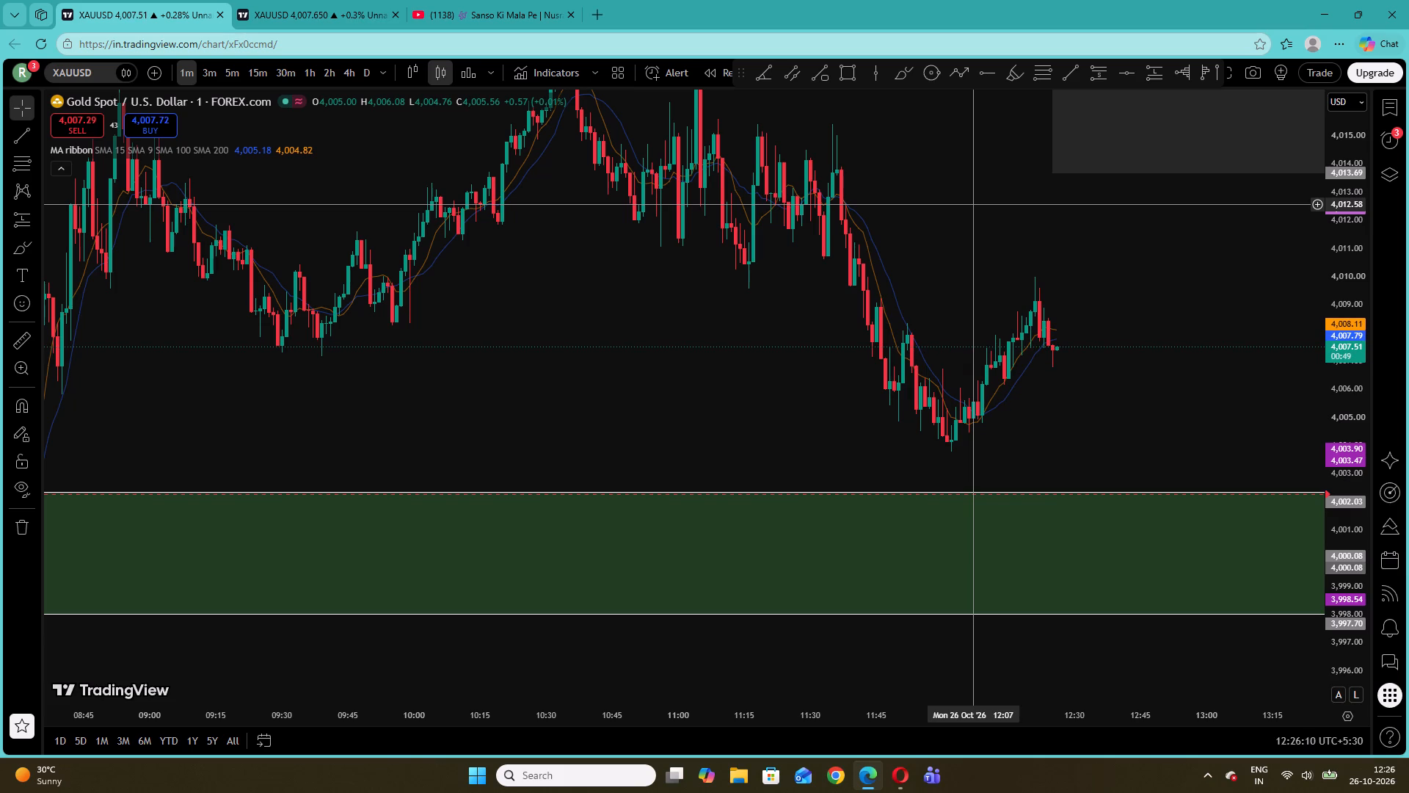
# Check the two moving averages against price on the 5-minute and 1-minute timeframes.
pyautogui.click(226, 68)
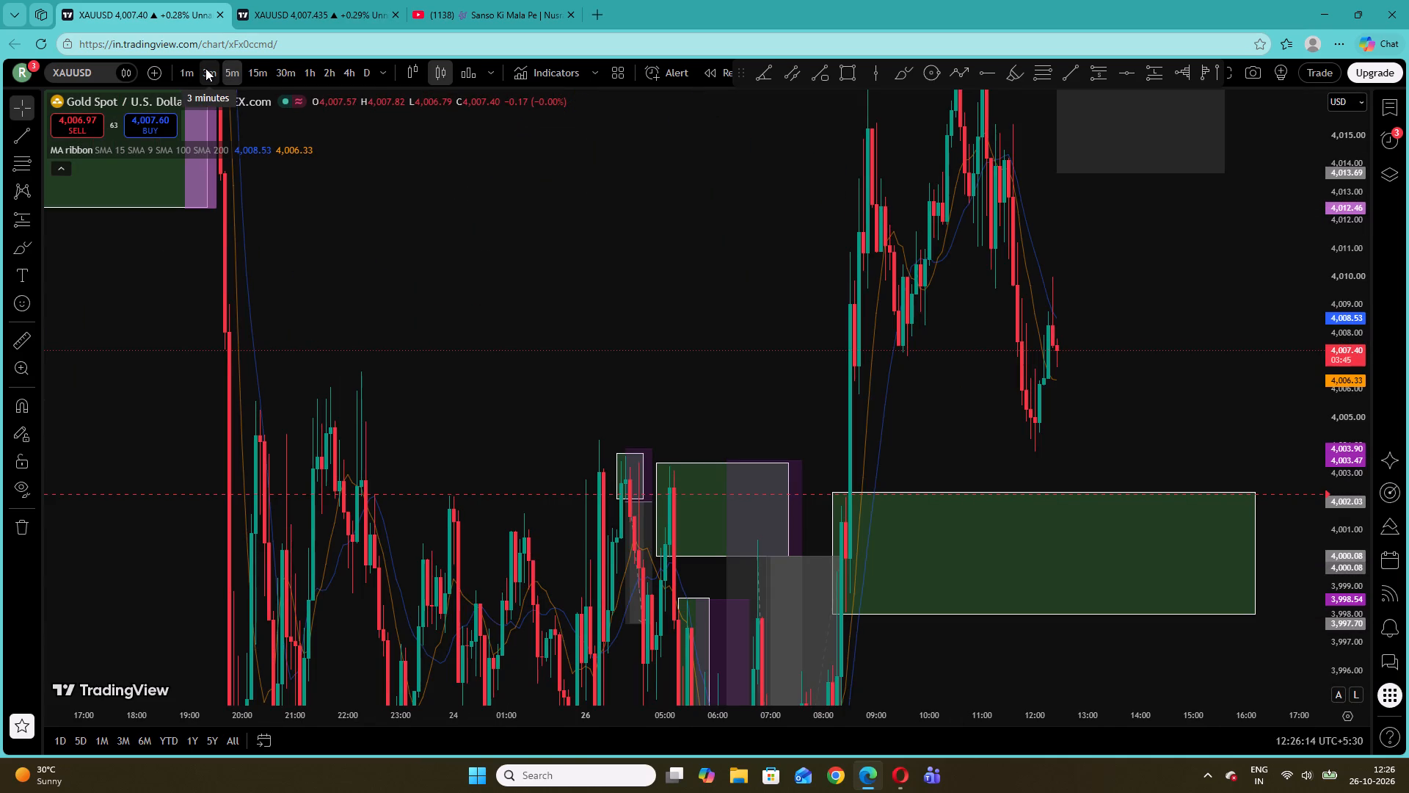
pyautogui.click(205, 68)
pyautogui.click(225, 72)
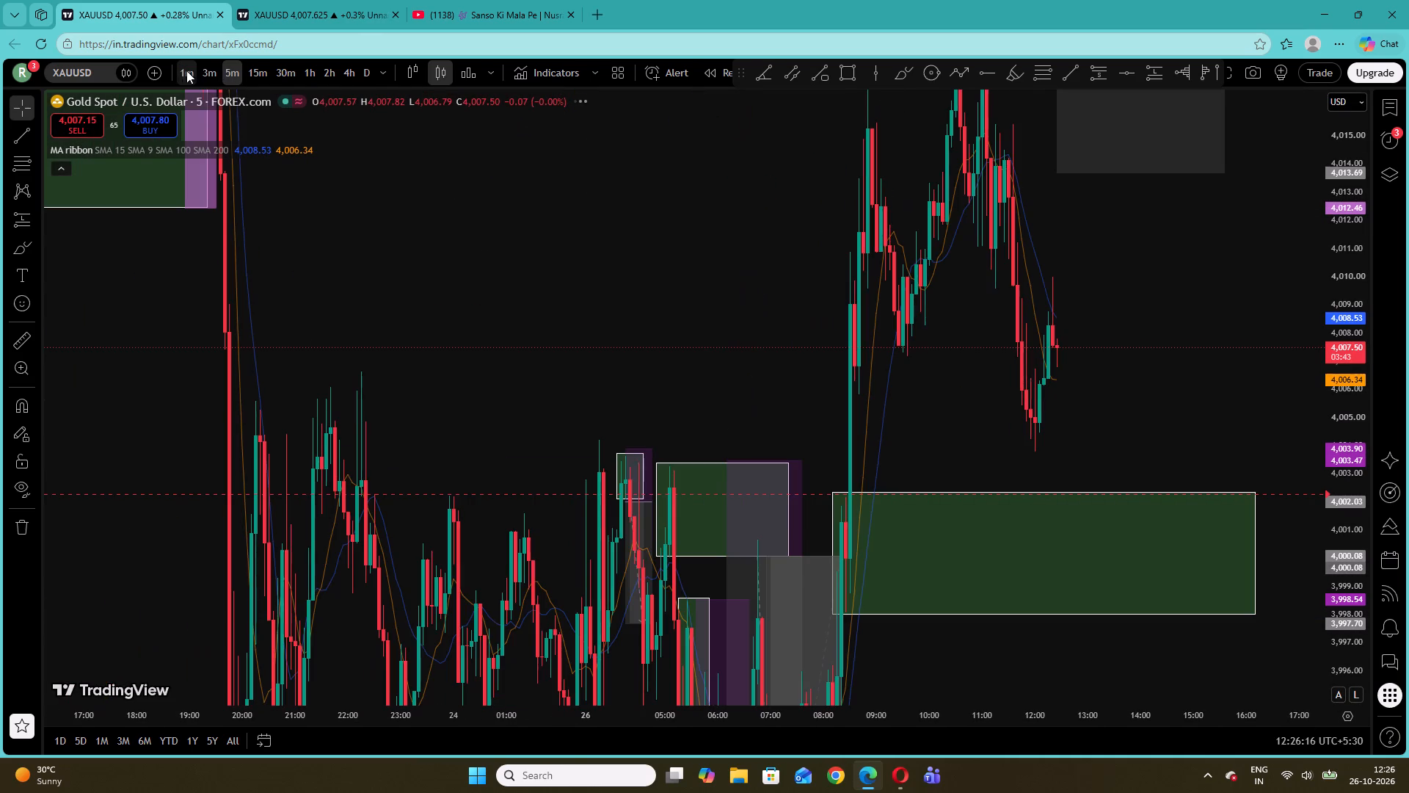
pyautogui.click(180, 70)
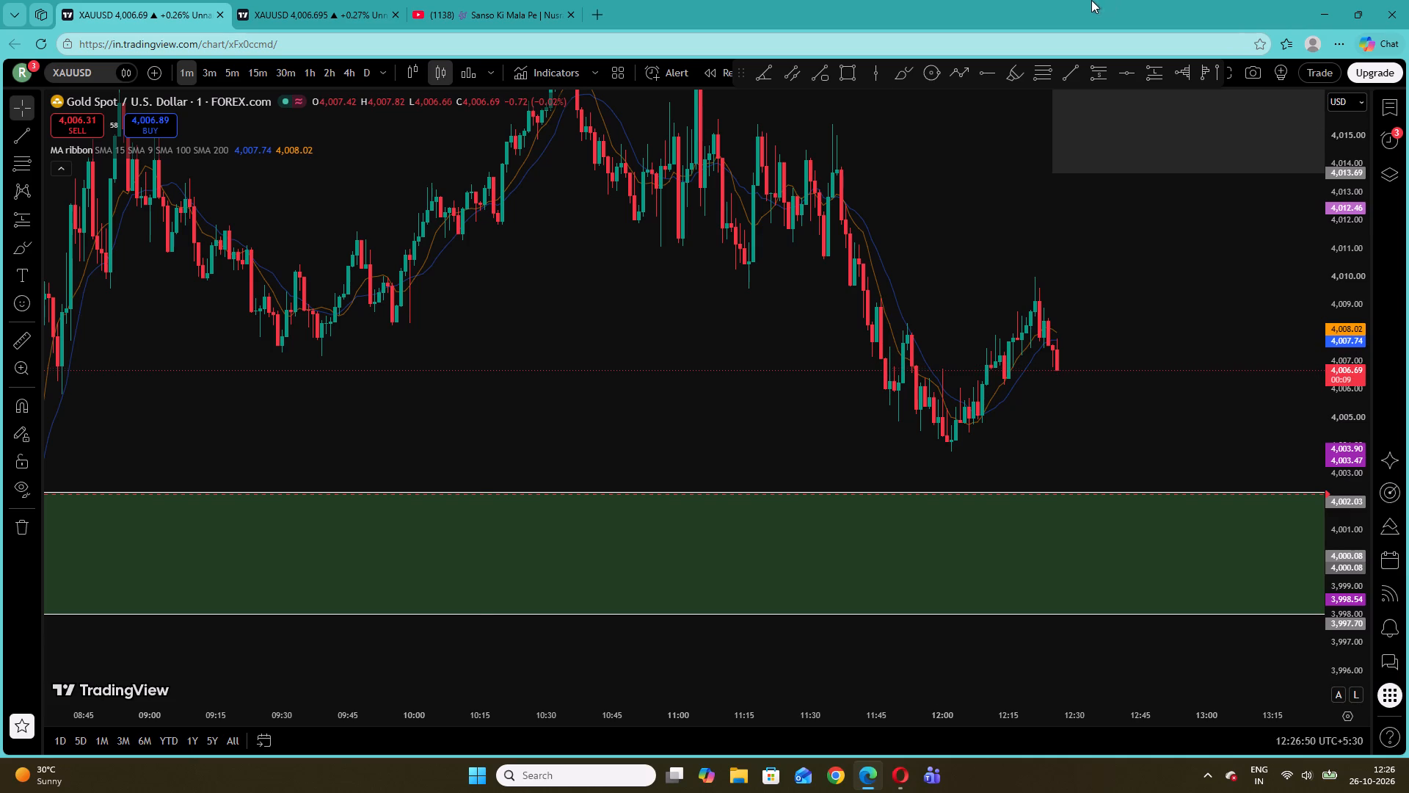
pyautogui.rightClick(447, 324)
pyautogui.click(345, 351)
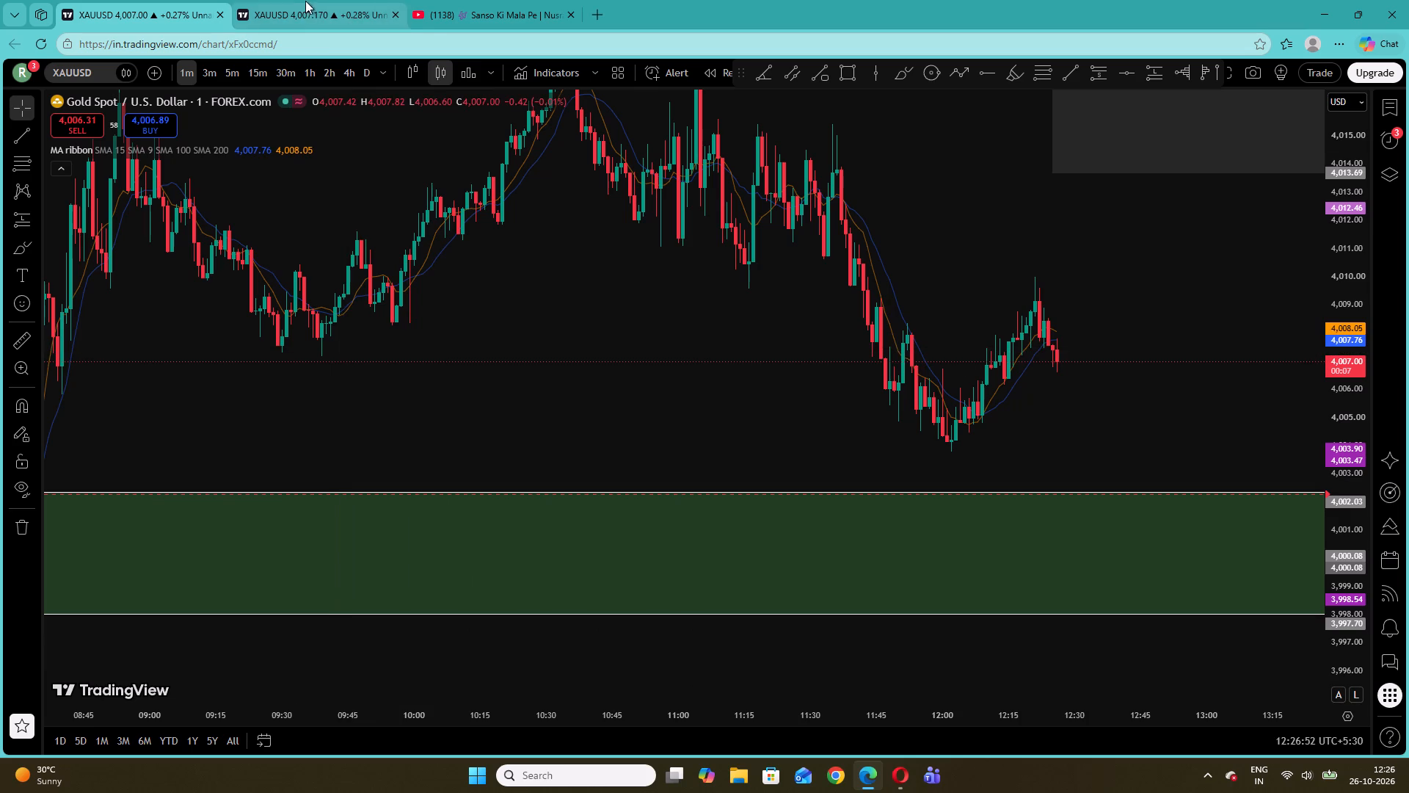
# In the second XAUUSD chart, switch the symbol from the OANDA feed to the FOREX.com gold feed using the watchlist.
pyautogui.click(1394, 110)
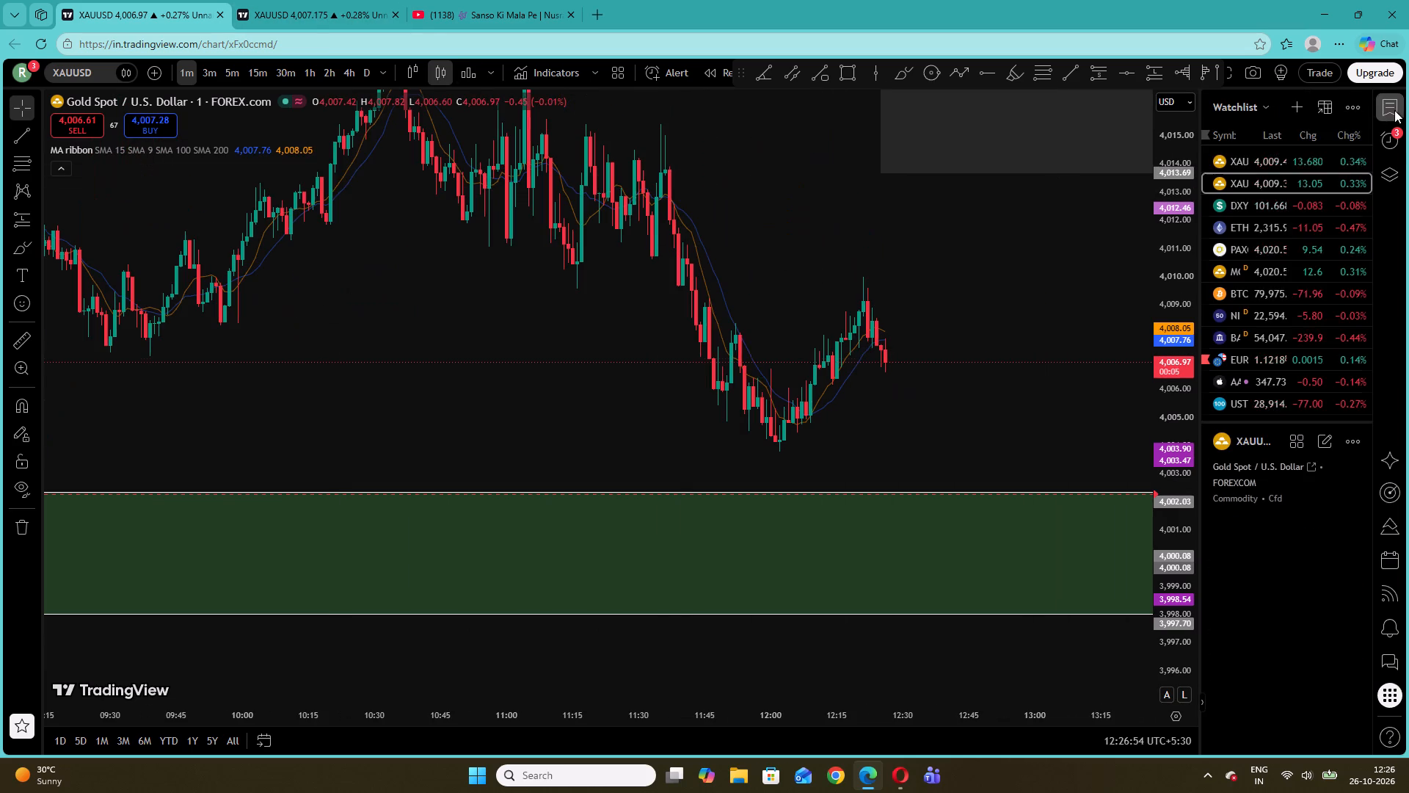
pyautogui.click(379, 0)
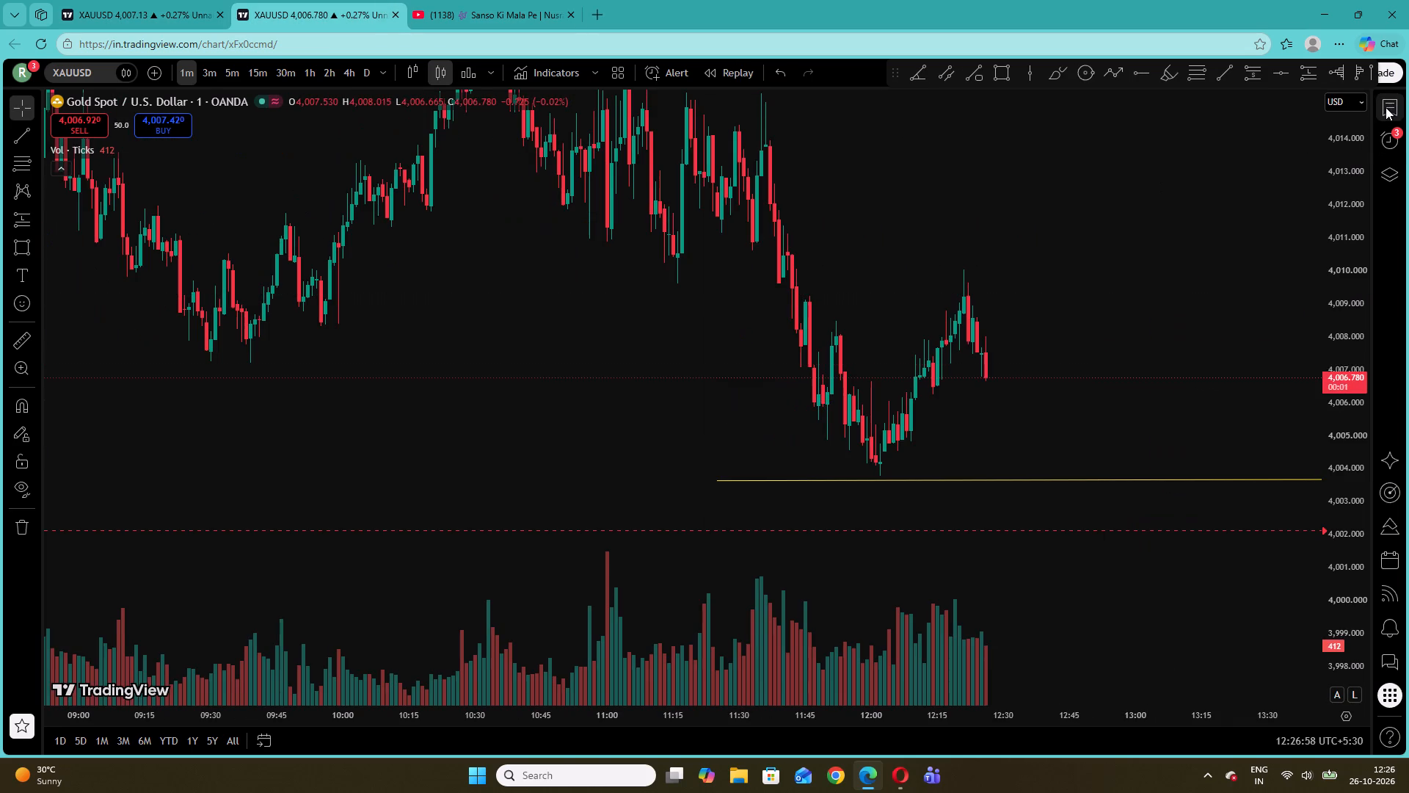
pyautogui.click(1386, 107)
pyautogui.click(1309, 177)
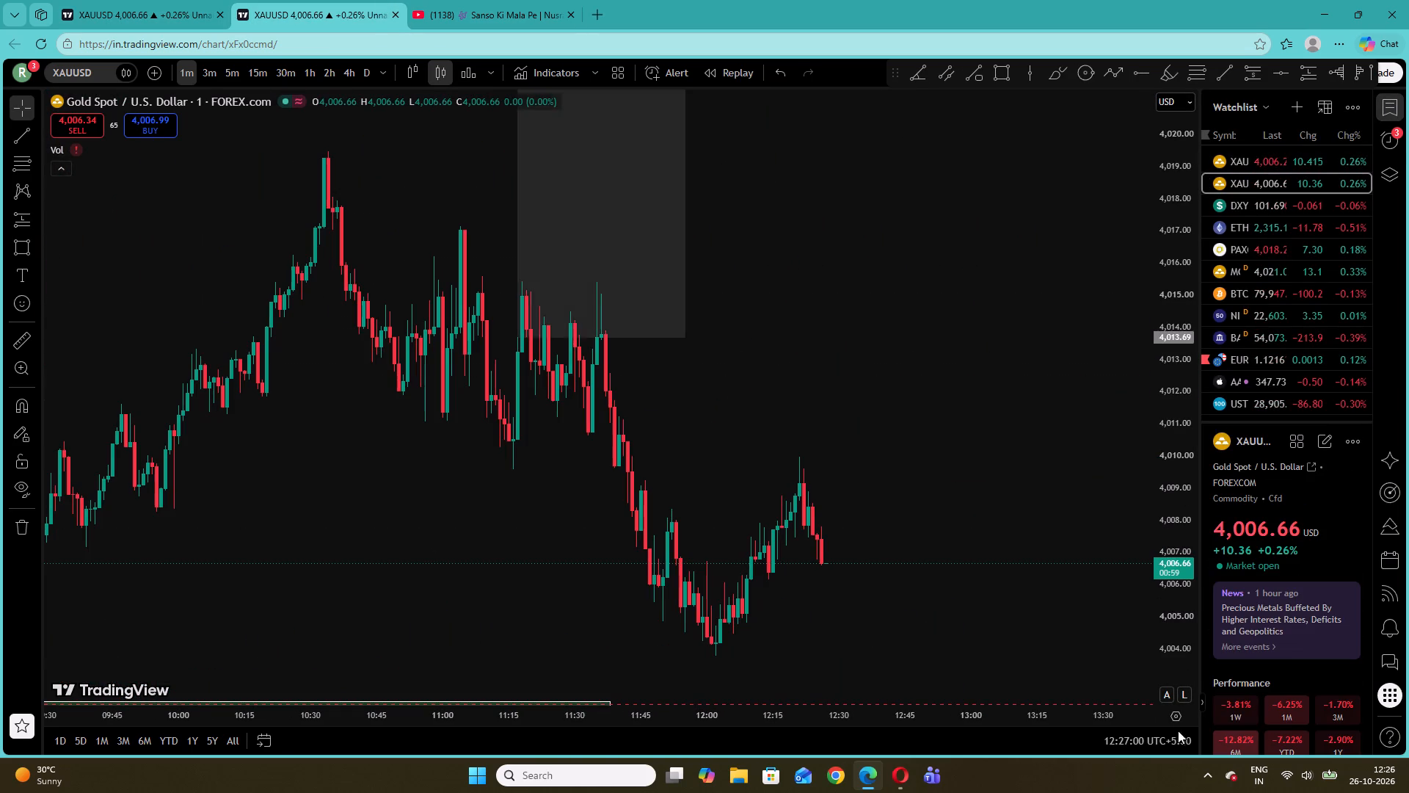
pyautogui.click(1202, 706)
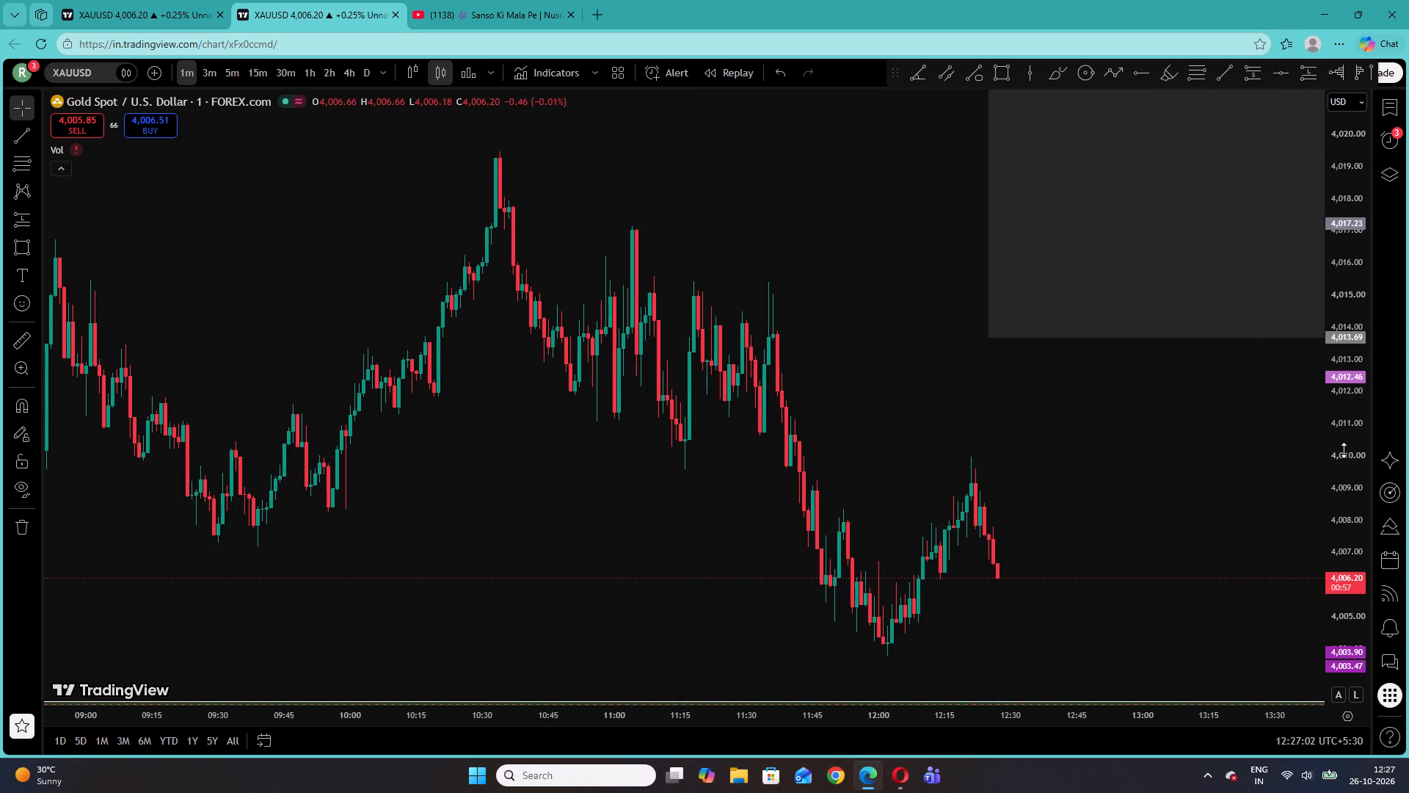
# Delete the position drawing that spans from 4,026.42 down to 4,013.69 across the upper green zone.
pyautogui.moveTo(1344, 450); pyautogui.dragTo(1339, 530)
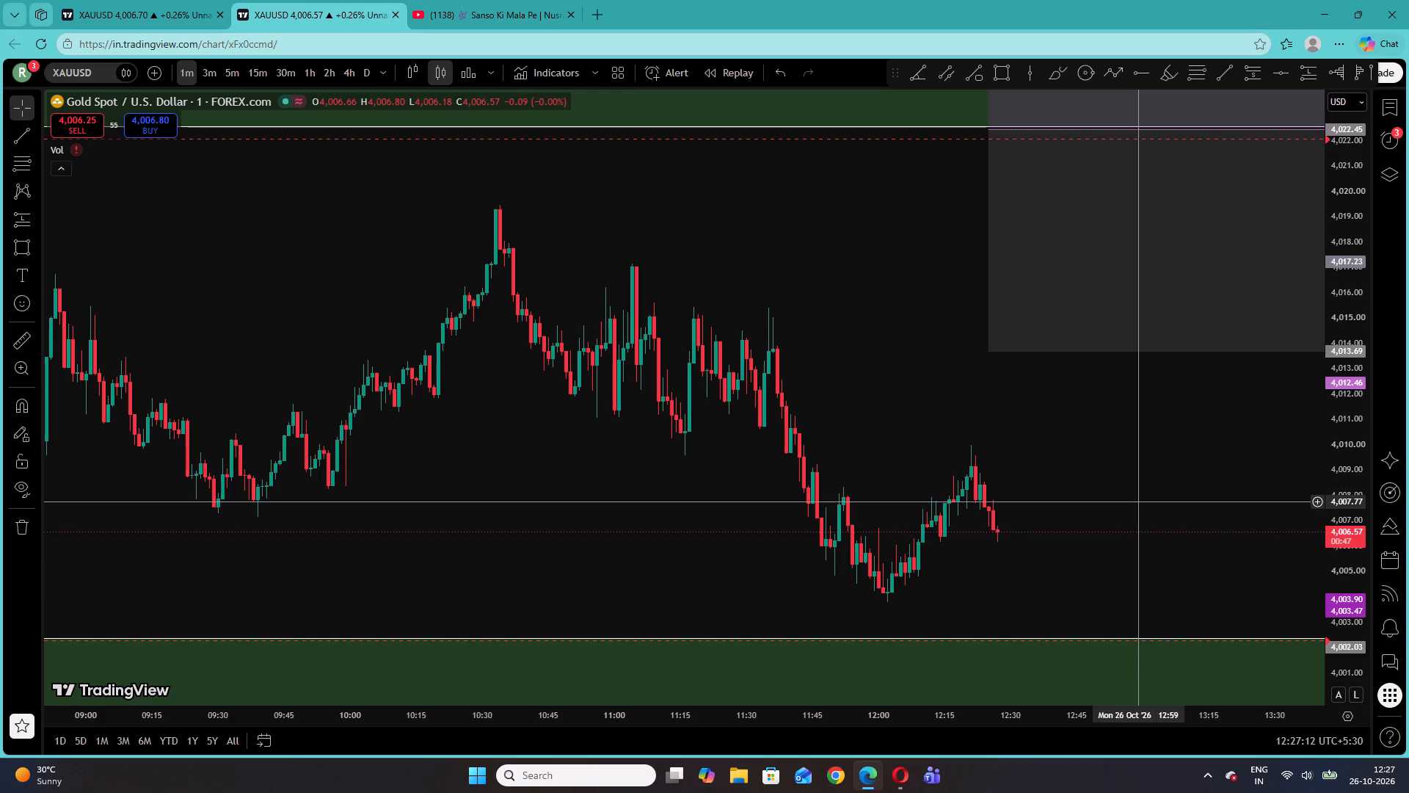
pyautogui.moveTo(870, 242); pyautogui.dragTo(917, 357)
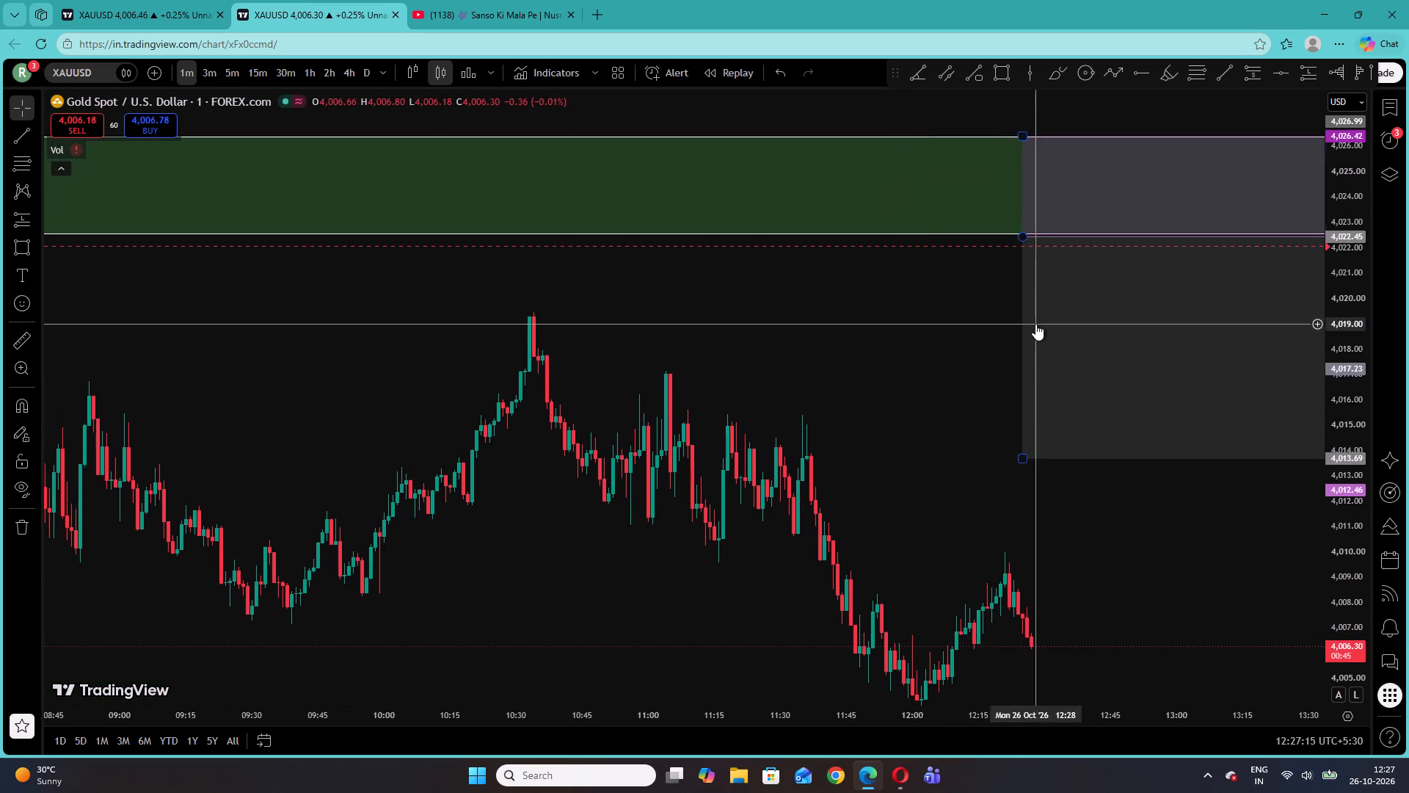
pyautogui.click(1035, 324)
pyautogui.click(960, 105)
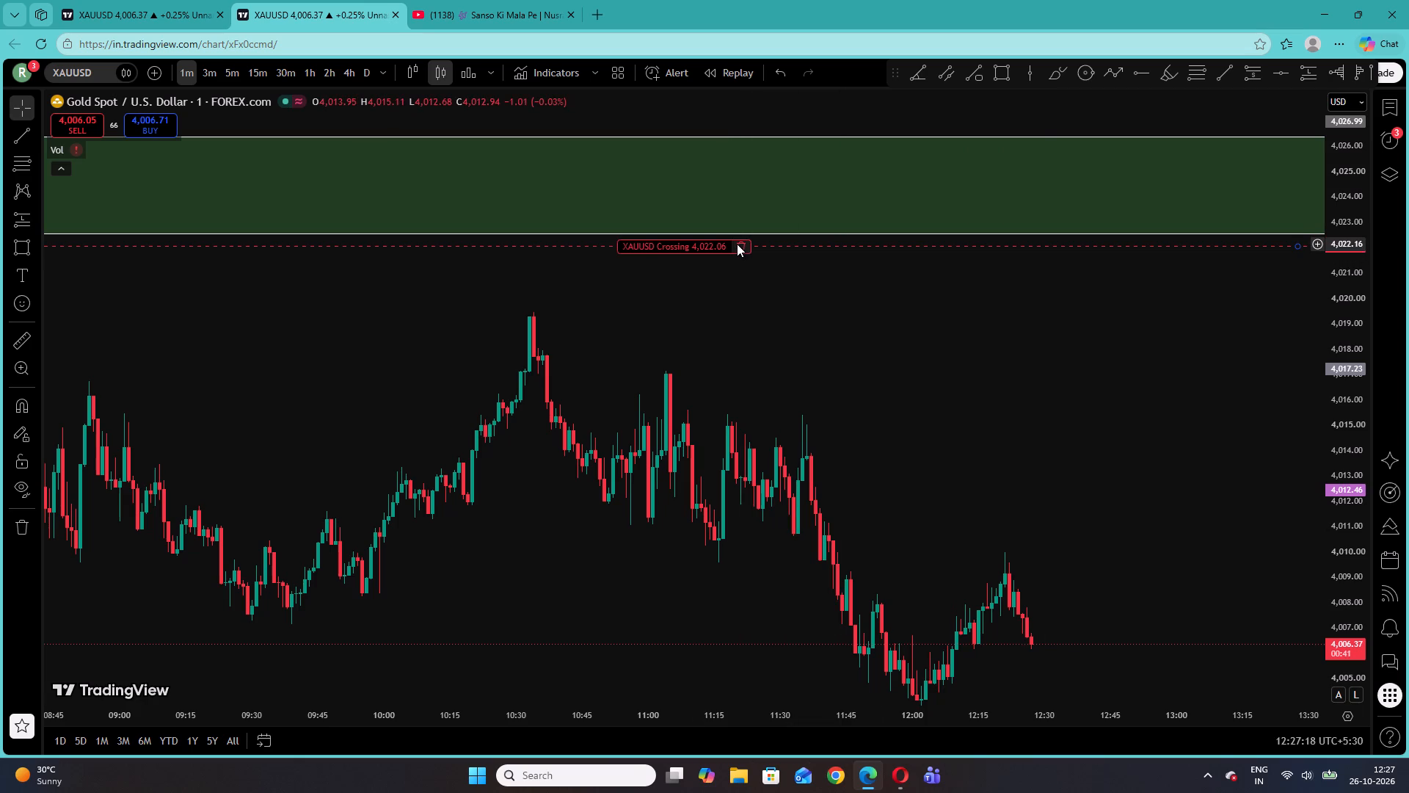
# Delete the XAUUSD Crossing 4,022.06 alert just below the upper green zone.
pyautogui.click(737, 244)
pyautogui.click(815, 440)
# Examine price above the lower green zone on the 1-minute and 5-minute timeframes.
pyautogui.moveTo(859, 469); pyautogui.dragTo(938, 393)
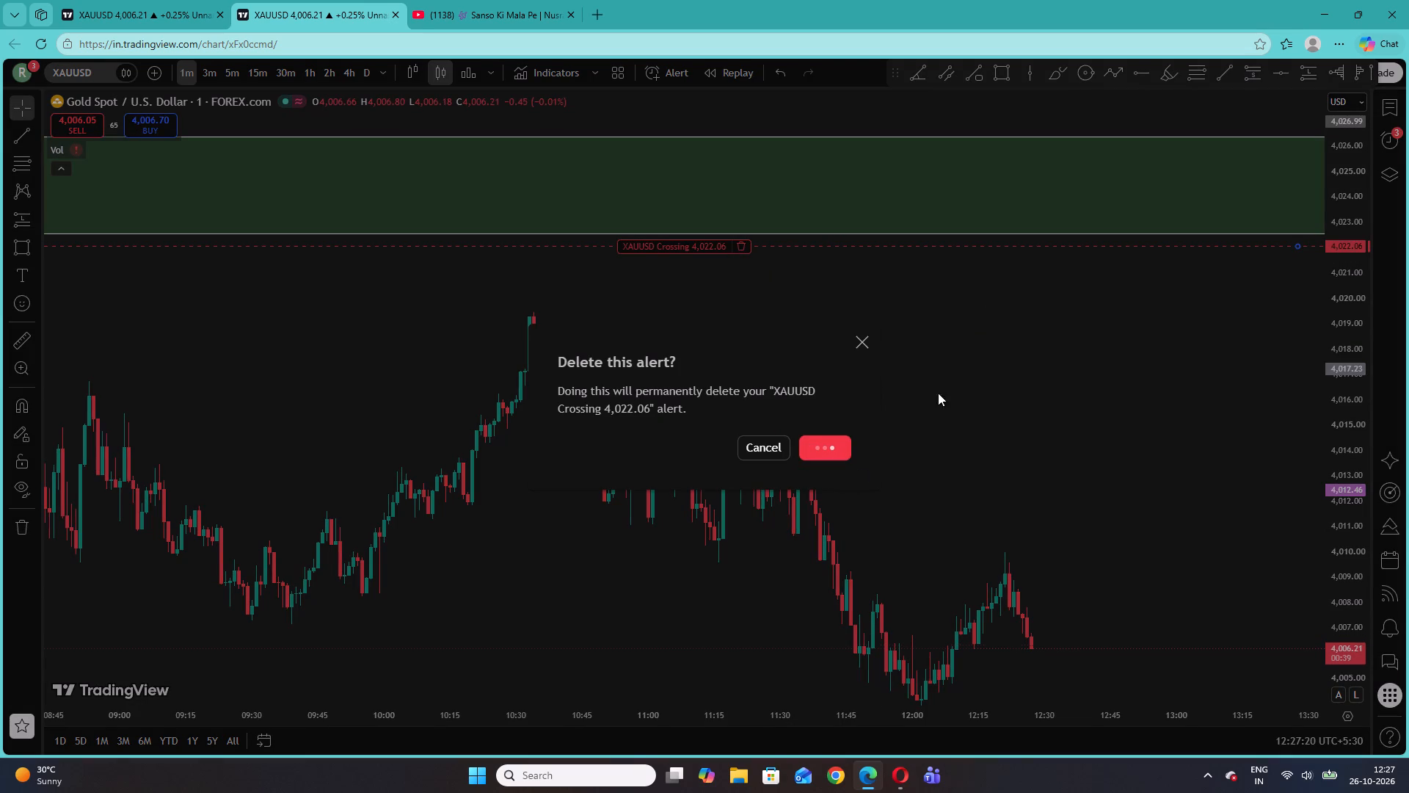
pyautogui.moveTo(938, 393); pyautogui.dragTo(997, 259)
pyautogui.moveTo(1023, 406); pyautogui.dragTo(1080, 197)
pyautogui.moveTo(740, 377); pyautogui.dragTo(749, 375)
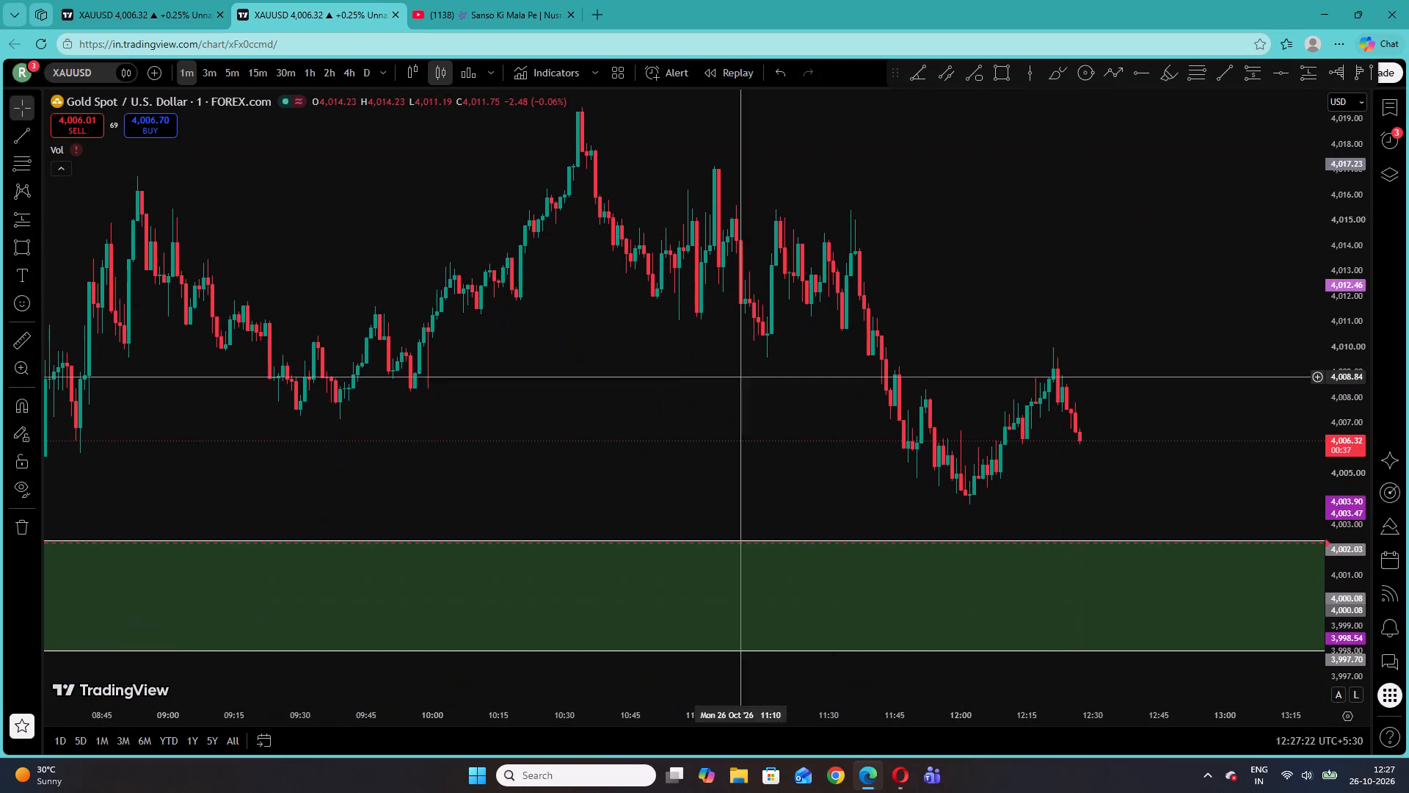
pyautogui.moveTo(749, 375); pyautogui.dragTo(999, 319)
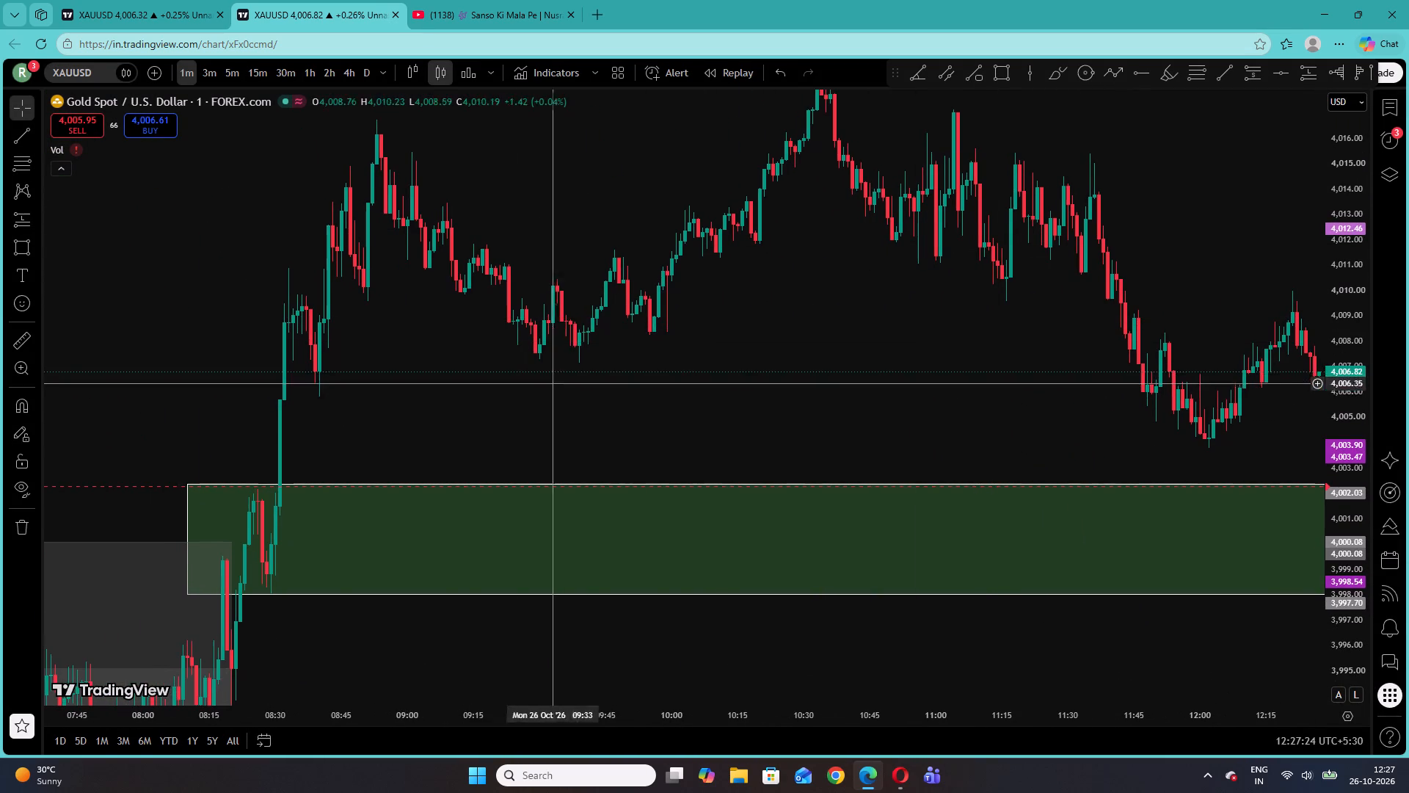
pyautogui.click(236, 75)
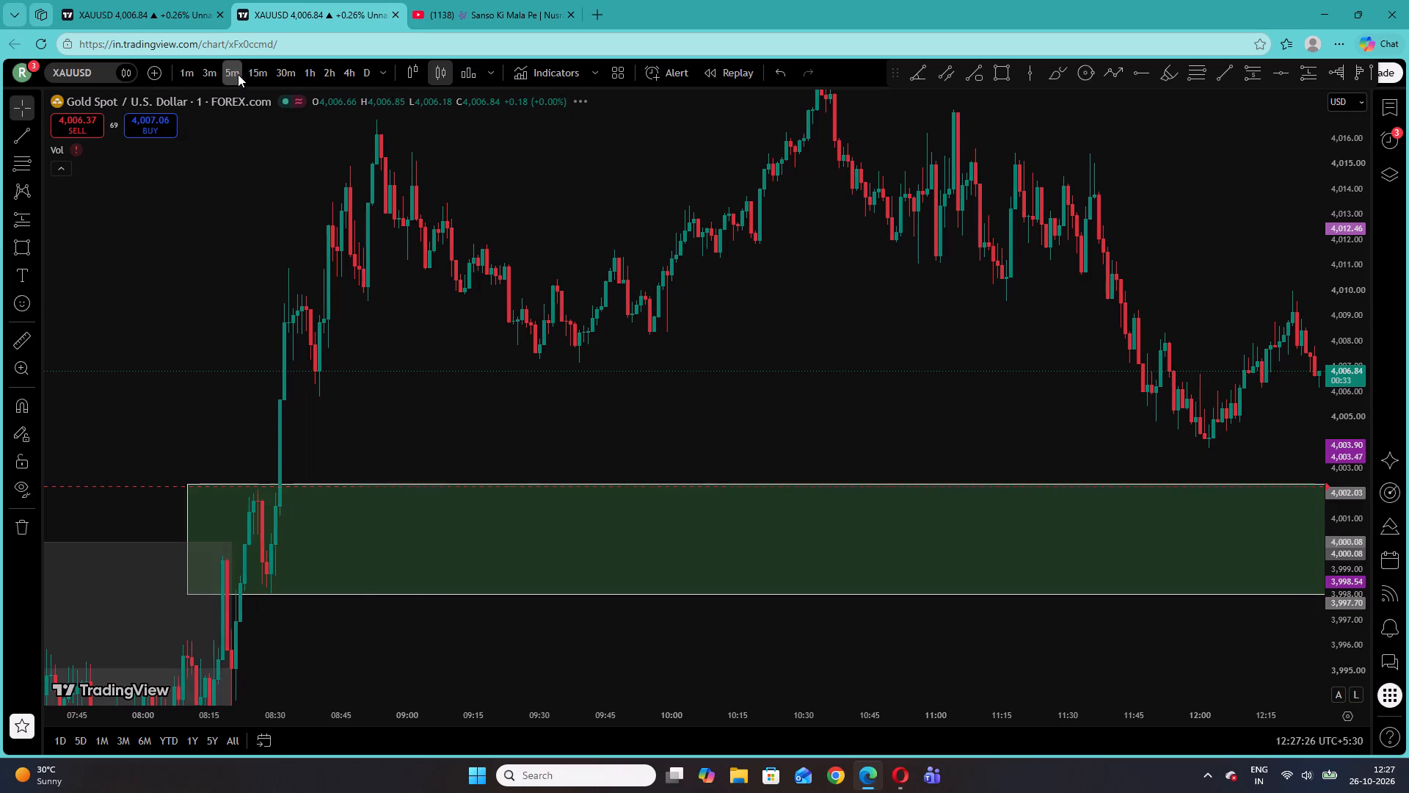
pyautogui.moveTo(1058, 355); pyautogui.dragTo(823, 261)
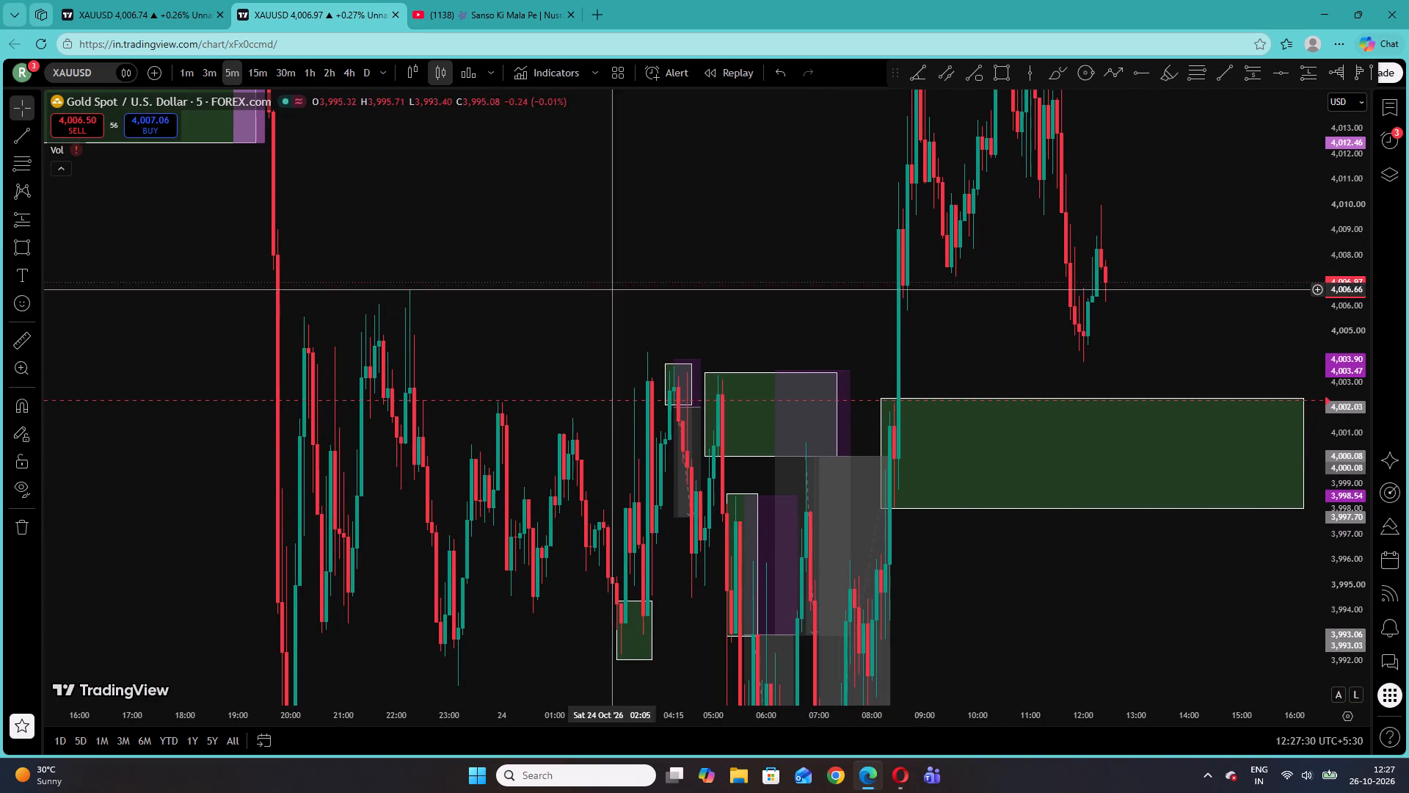
pyautogui.click(183, 66)
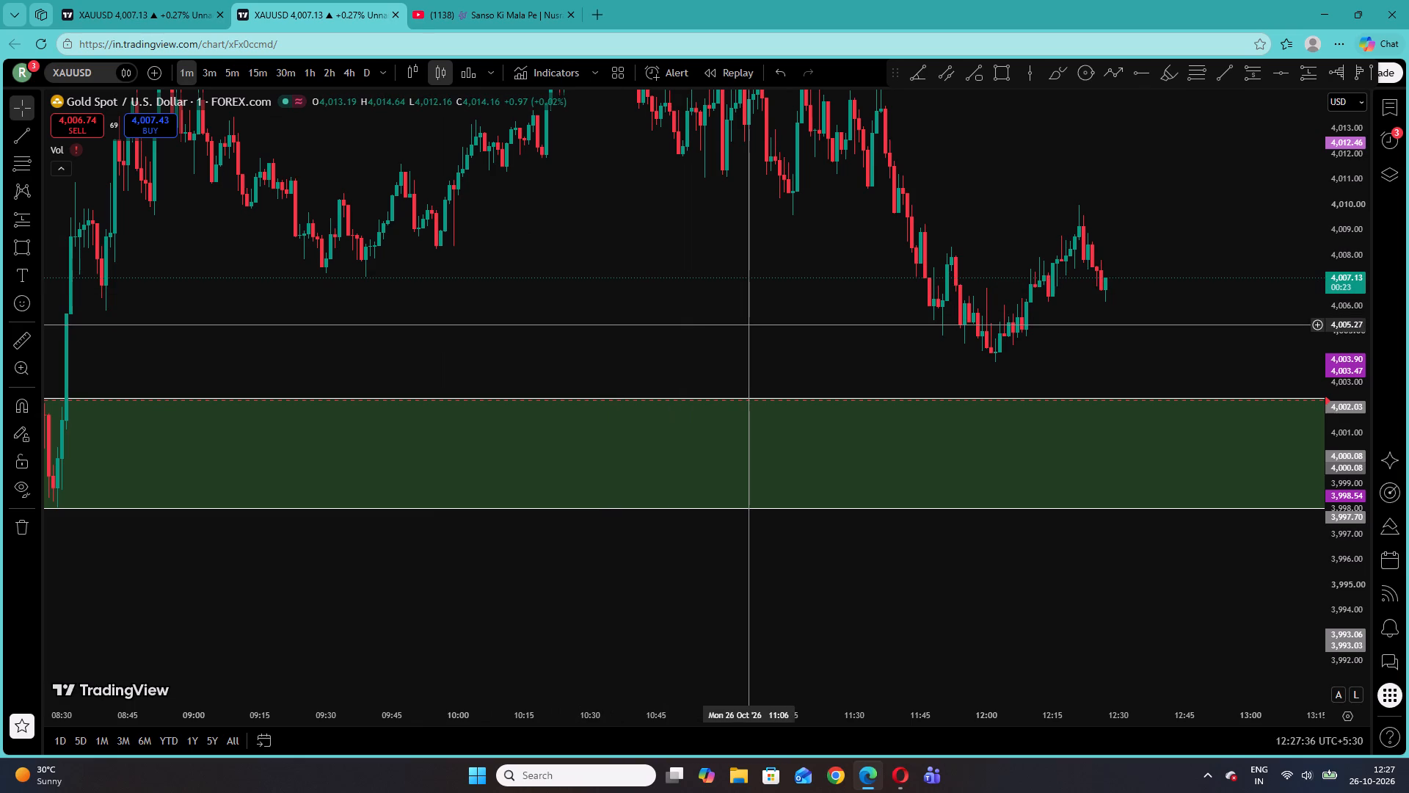
pyautogui.moveTo(743, 323); pyautogui.dragTo(681, 336)
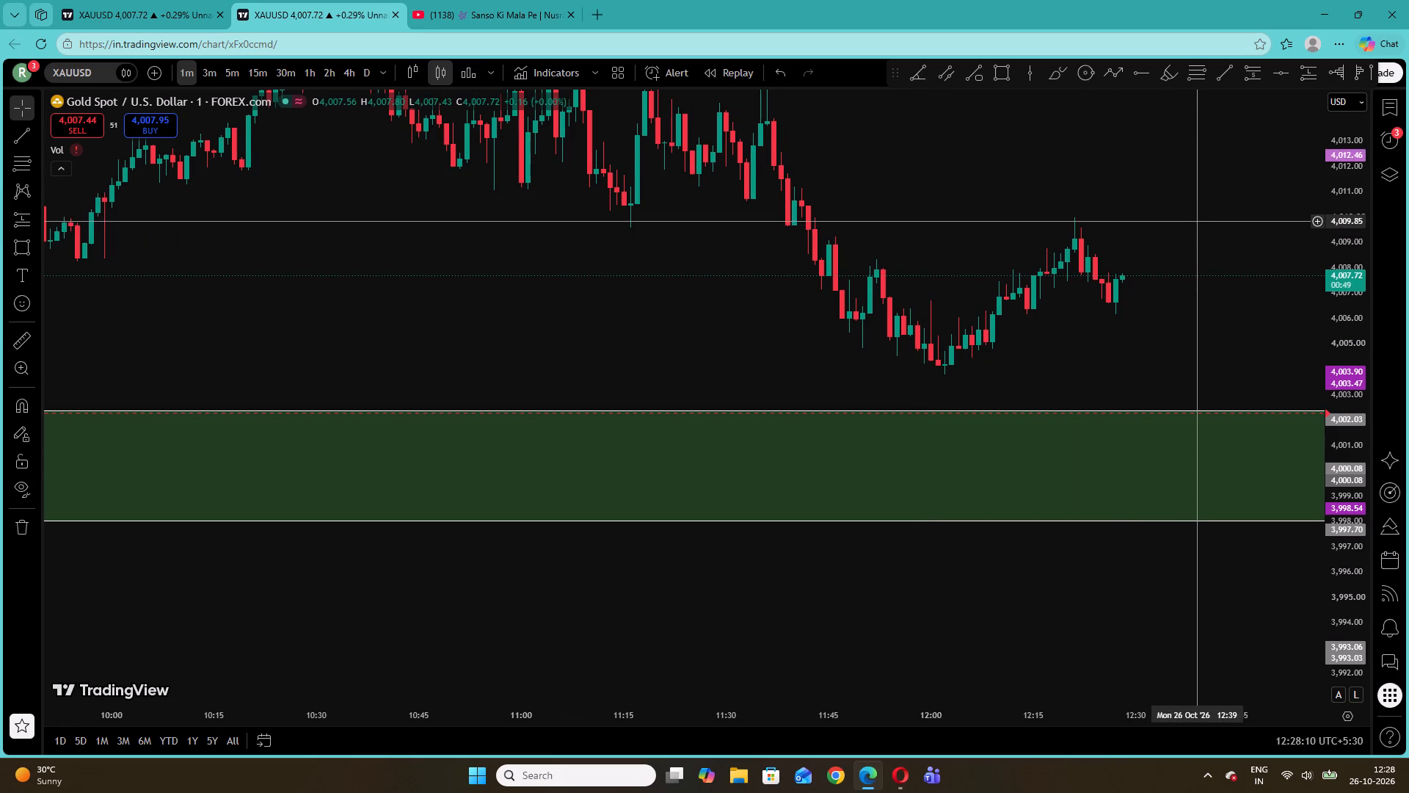
pyautogui.moveTo(1199, 222); pyautogui.dragTo(970, 292)
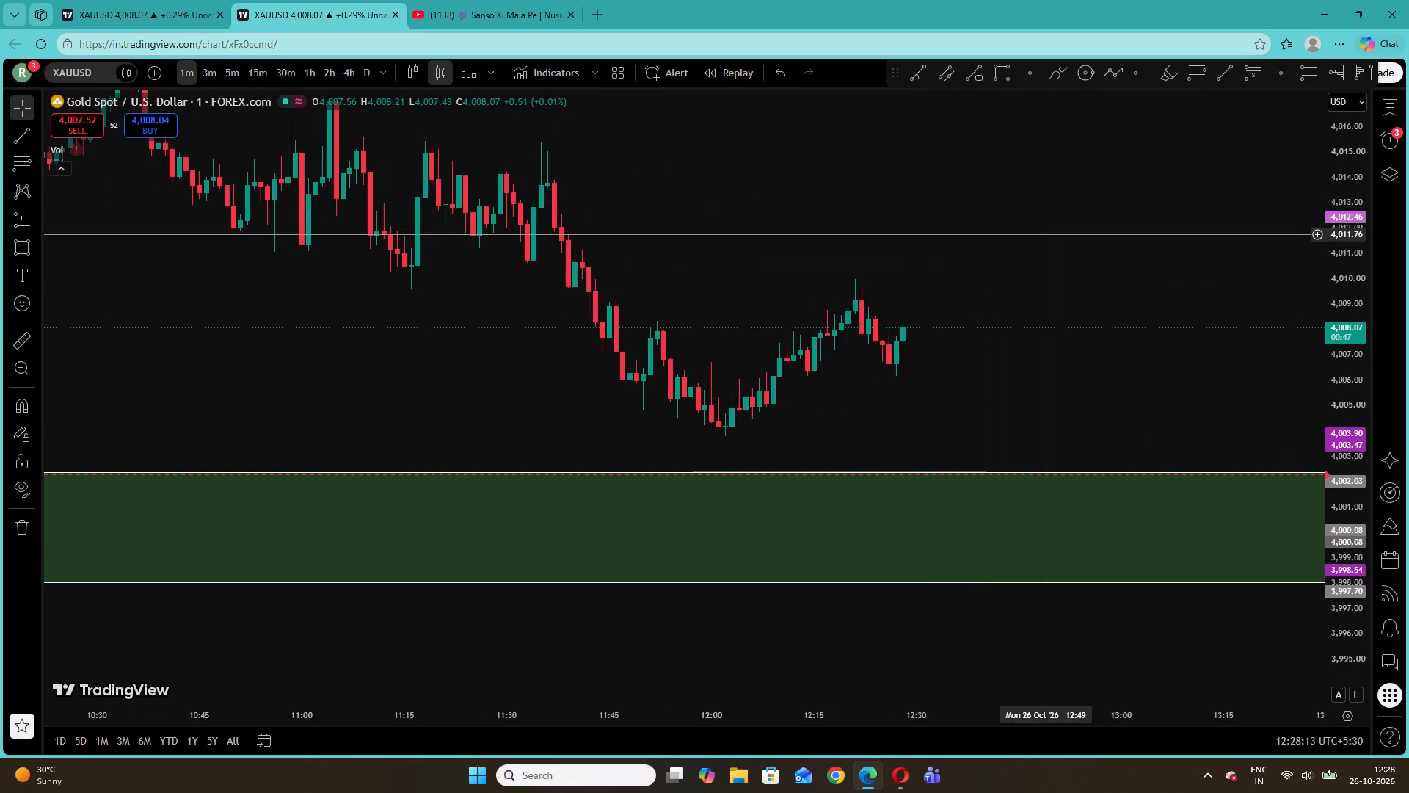
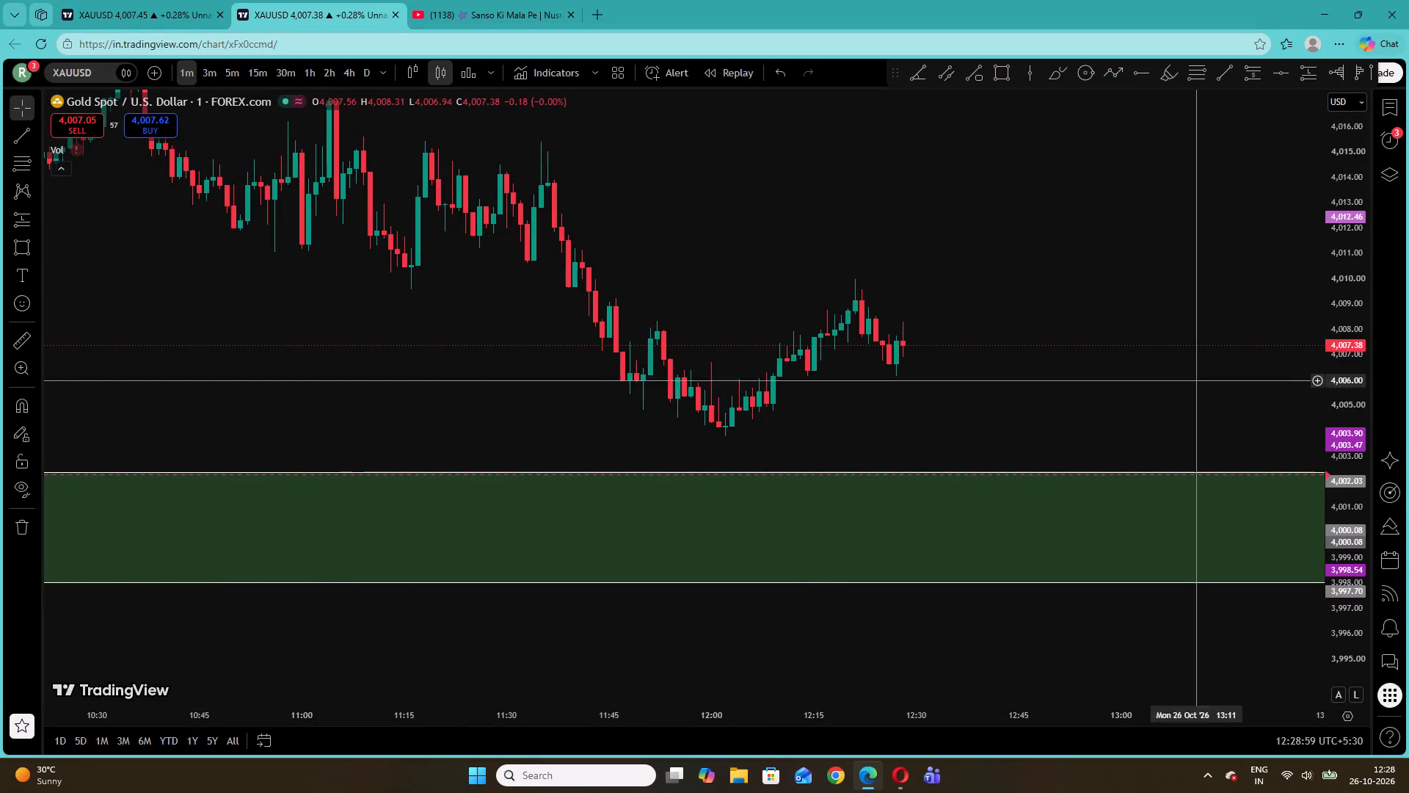
# Examine the green zones and position drawings across the 26 October session on the 1-minute chart.
pyautogui.moveTo(1347, 362); pyautogui.dragTo(1340, 526)
pyautogui.moveTo(533, 273); pyautogui.dragTo(1408, 334)
pyautogui.moveTo(777, 380); pyautogui.dragTo(1386, 343)
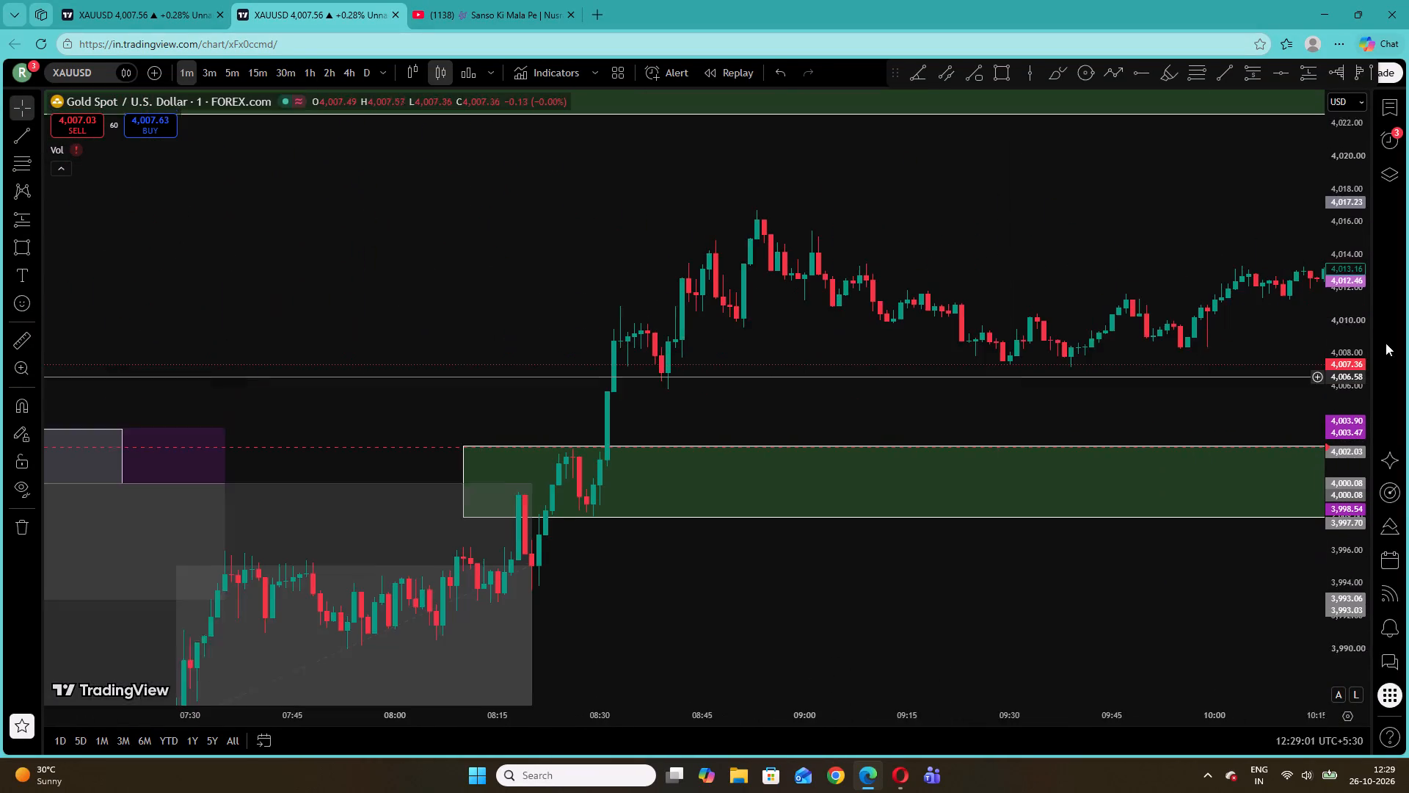
pyautogui.moveTo(1386, 343); pyautogui.dragTo(1403, 345)
pyautogui.moveTo(624, 256); pyautogui.dragTo(1135, 115)
pyautogui.moveTo(740, 194); pyautogui.dragTo(1060, 139)
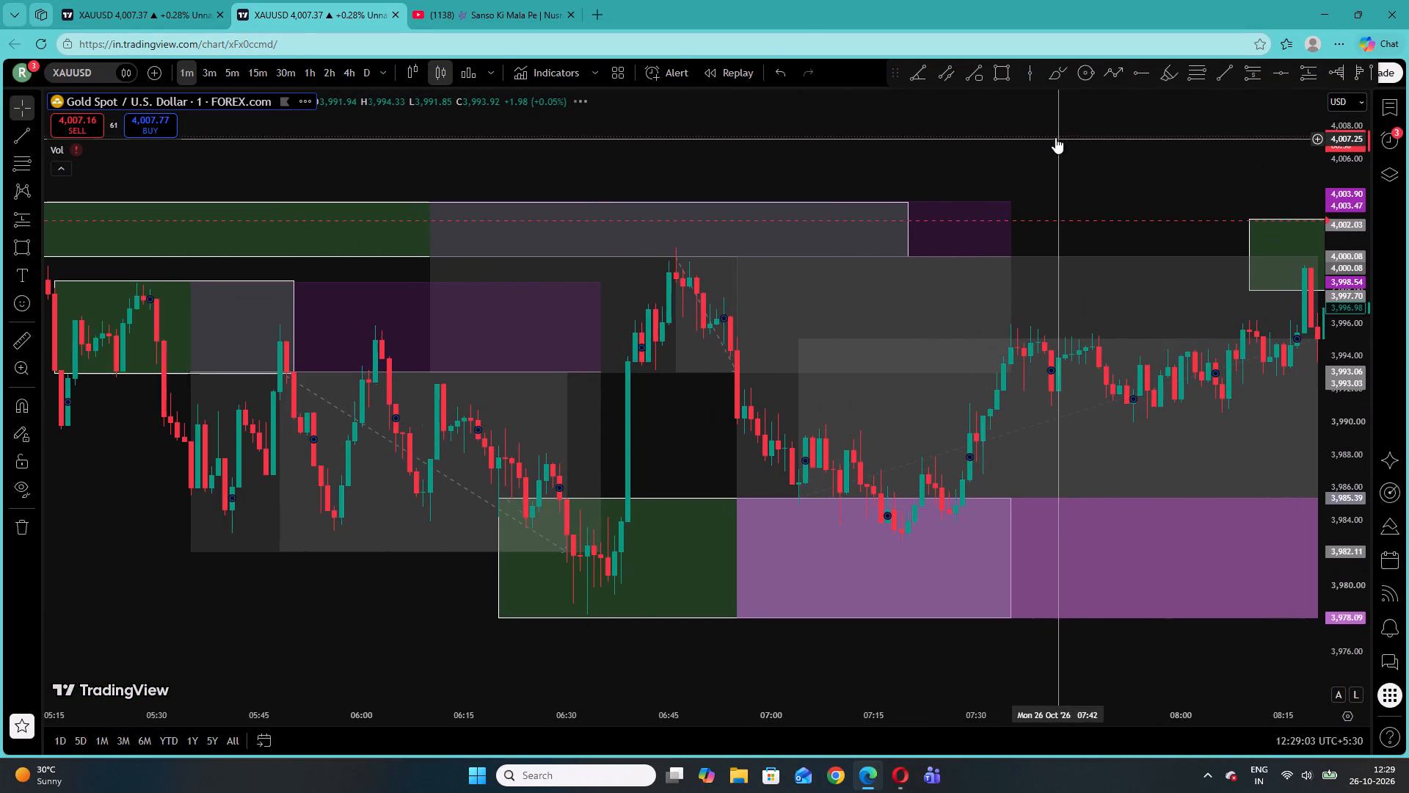
pyautogui.moveTo(606, 131); pyautogui.dragTo(889, 72)
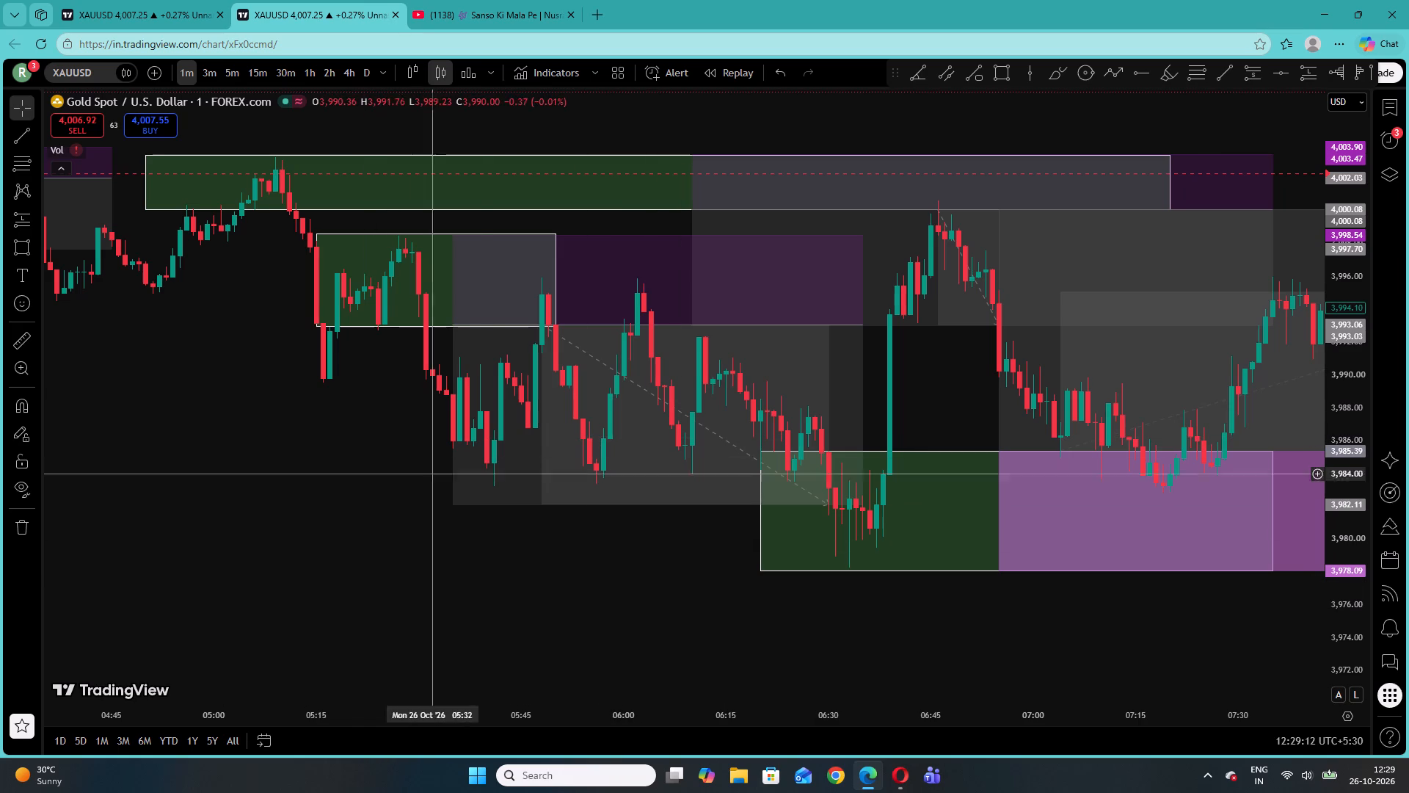
pyautogui.moveTo(285, 485); pyautogui.dragTo(1150, 634)
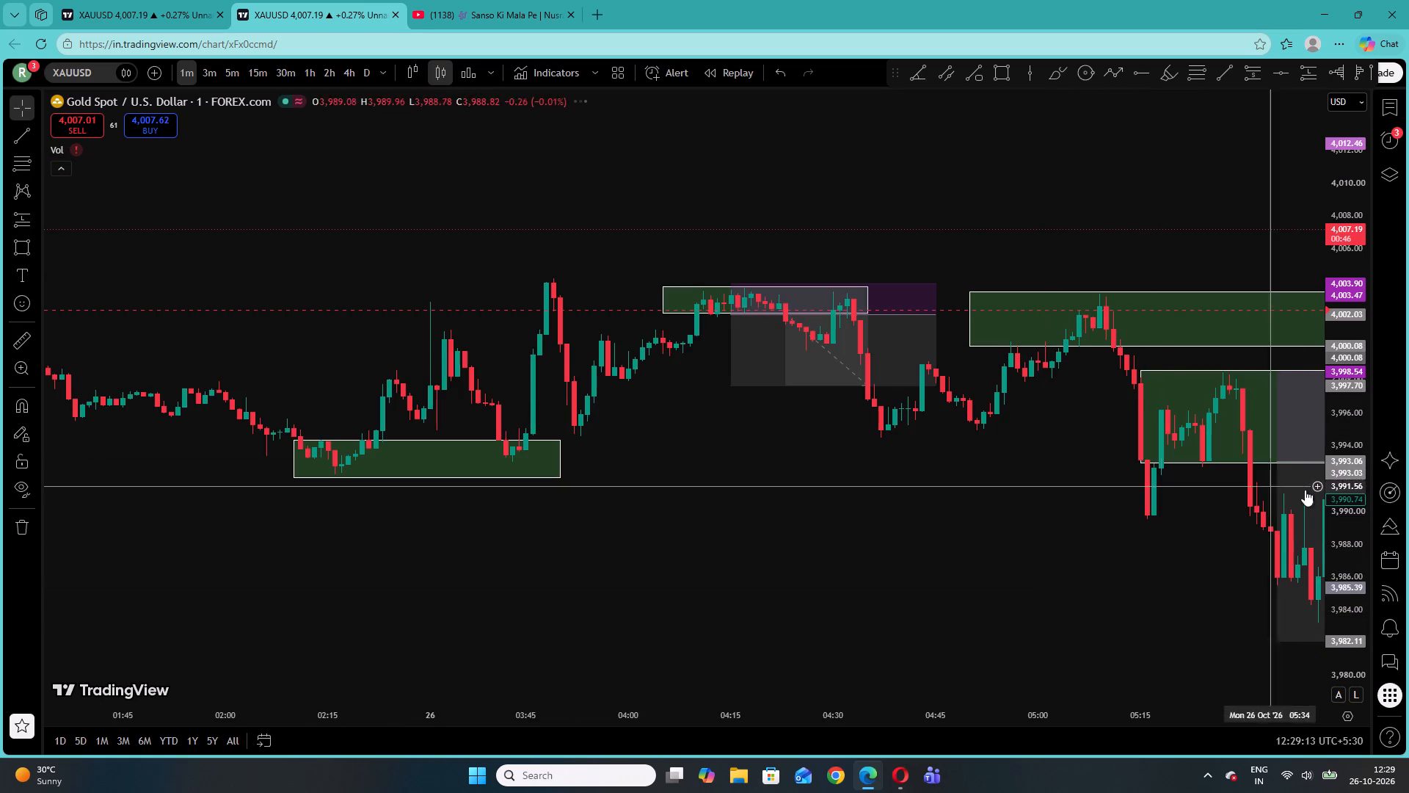
pyautogui.moveTo(1357, 569); pyautogui.dragTo(1308, 128)
pyautogui.moveTo(874, 466); pyautogui.dragTo(921, 542)
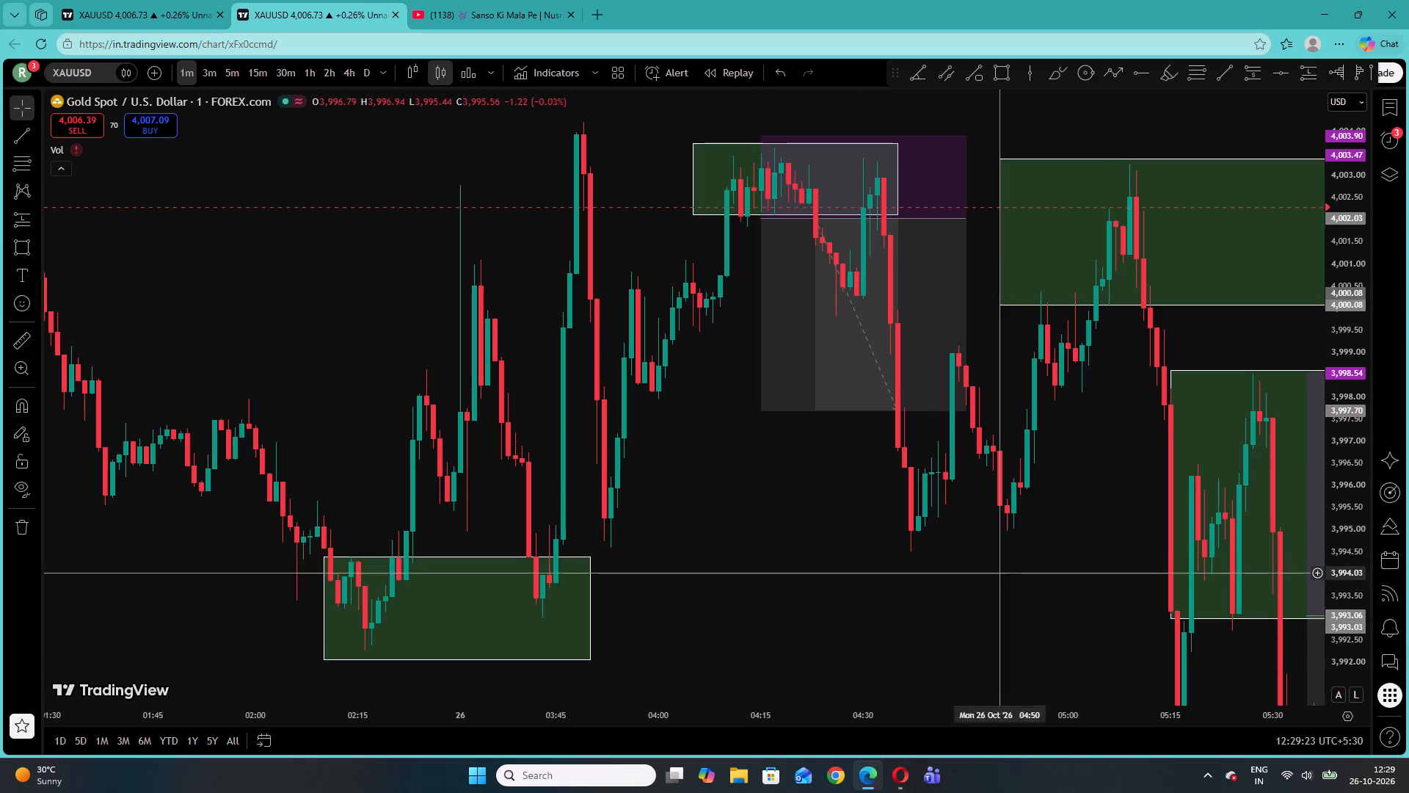
pyautogui.moveTo(1351, 576); pyautogui.dragTo(1339, 709)
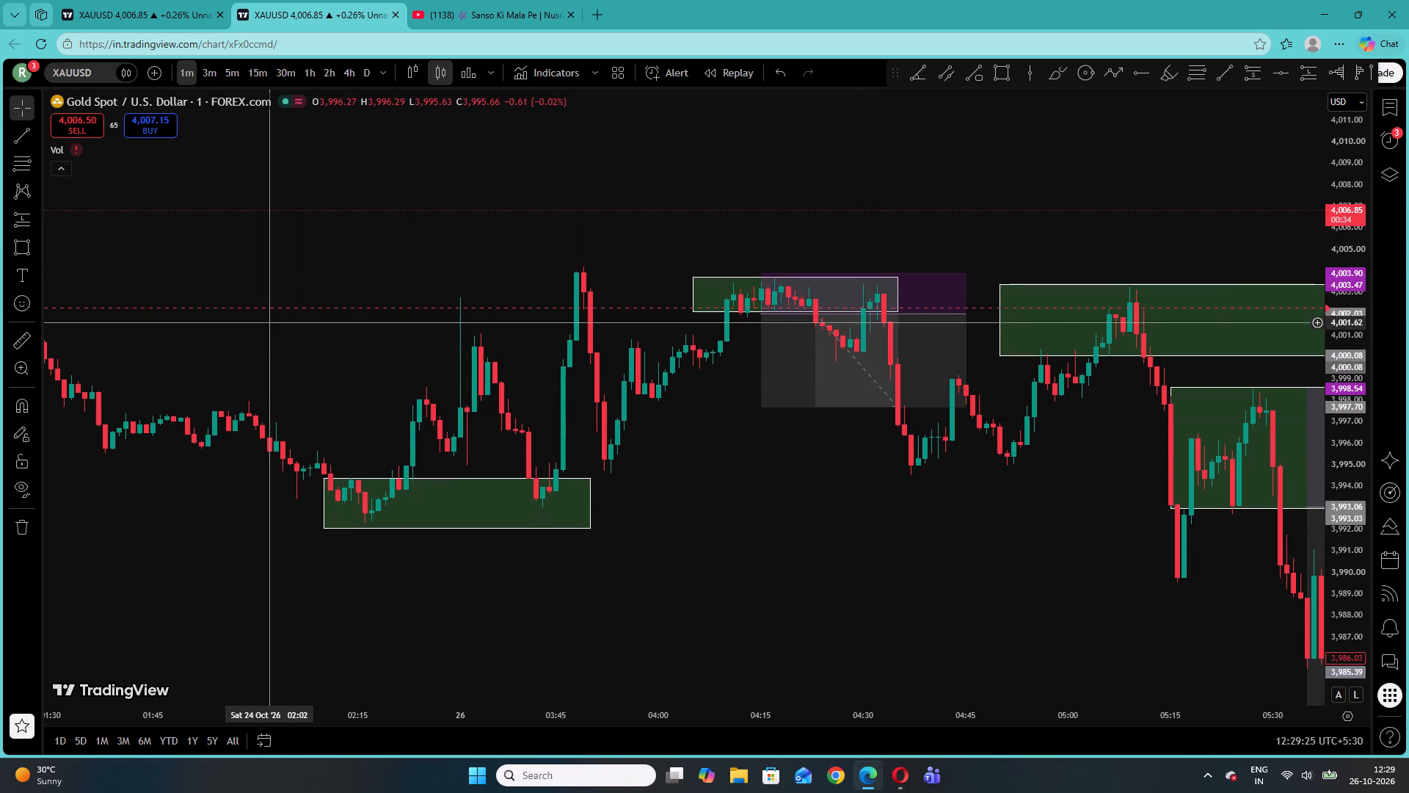
pyautogui.moveTo(288, 343); pyautogui.dragTo(1038, 355)
pyautogui.moveTo(1049, 383); pyautogui.dragTo(418, 365)
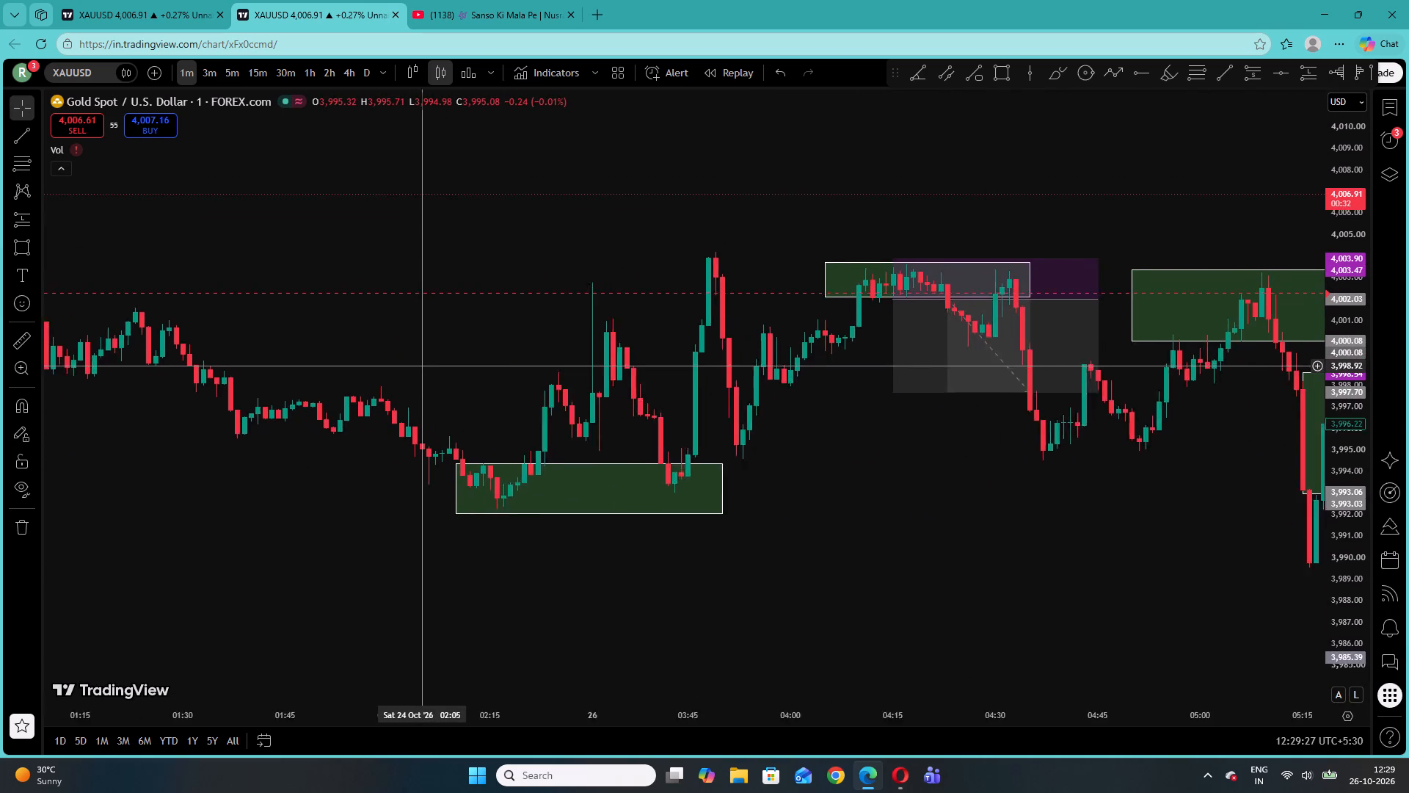
pyautogui.moveTo(418, 365); pyautogui.dragTo(309, 368)
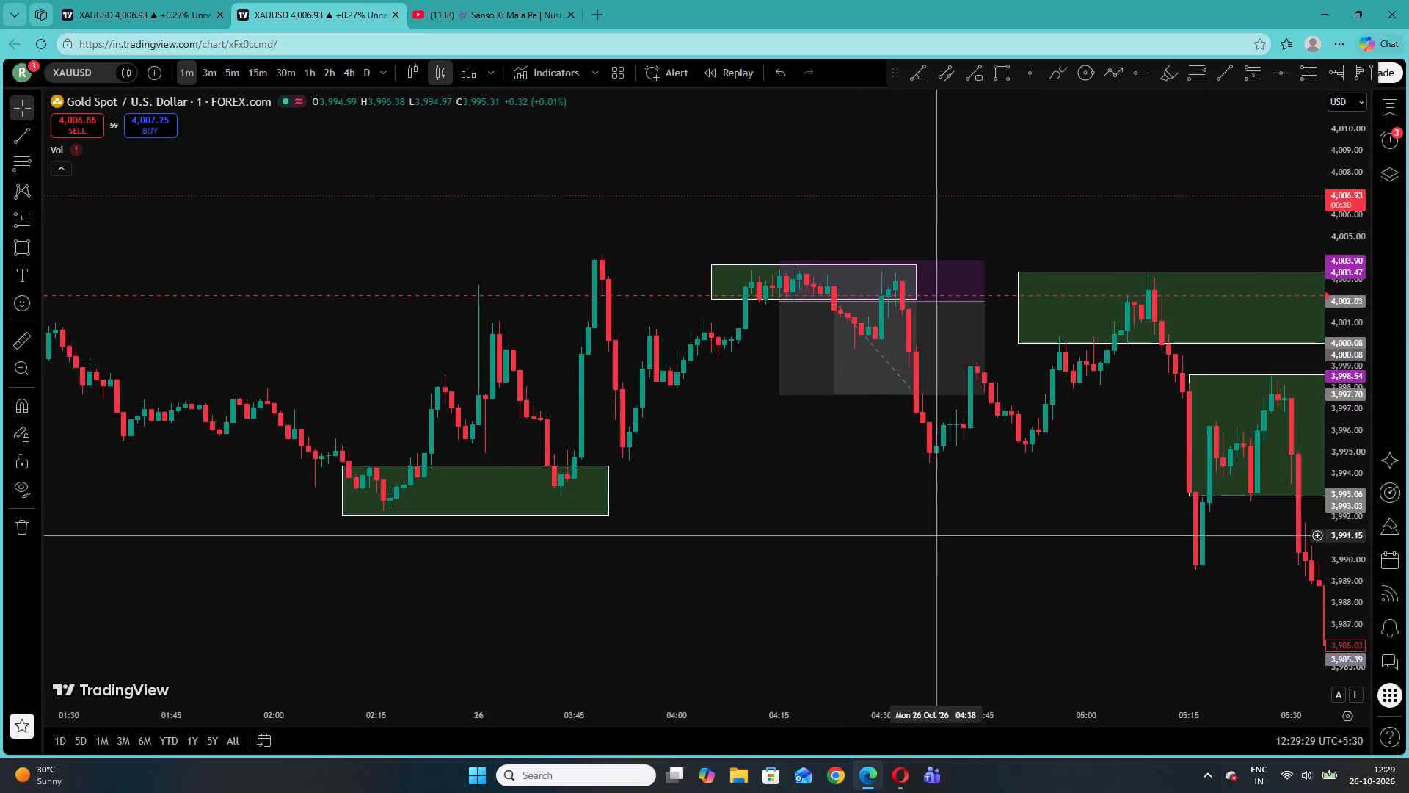
pyautogui.moveTo(1005, 565); pyautogui.dragTo(578, 556)
pyautogui.click(644, 535)
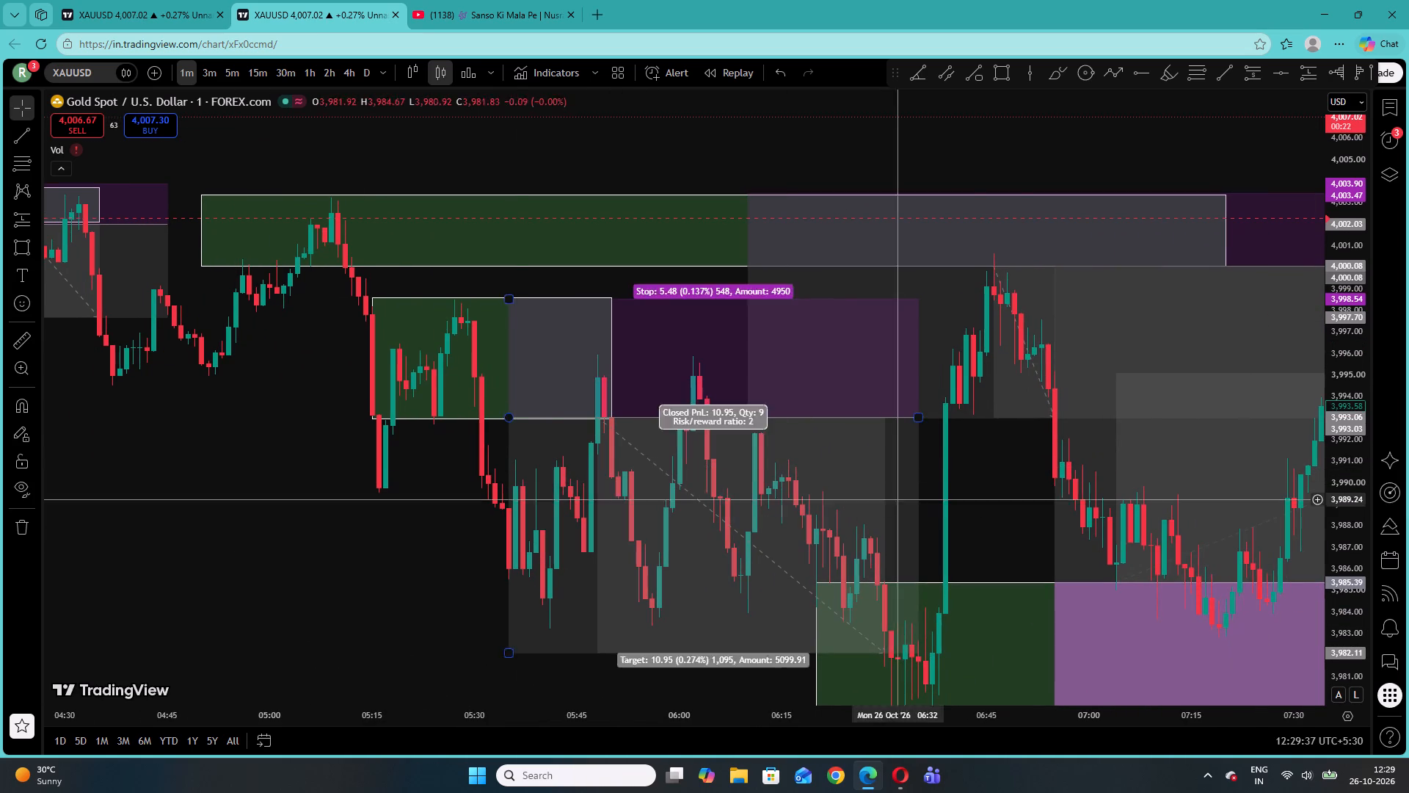
pyautogui.moveTo(1025, 519); pyautogui.dragTo(1006, 474)
# Examine earlier 1-minute price action back through 24 and 23 October around the upper green zones.
pyautogui.moveTo(357, 466); pyautogui.dragTo(1249, 601)
pyautogui.moveTo(526, 540); pyautogui.dragTo(1408, 607)
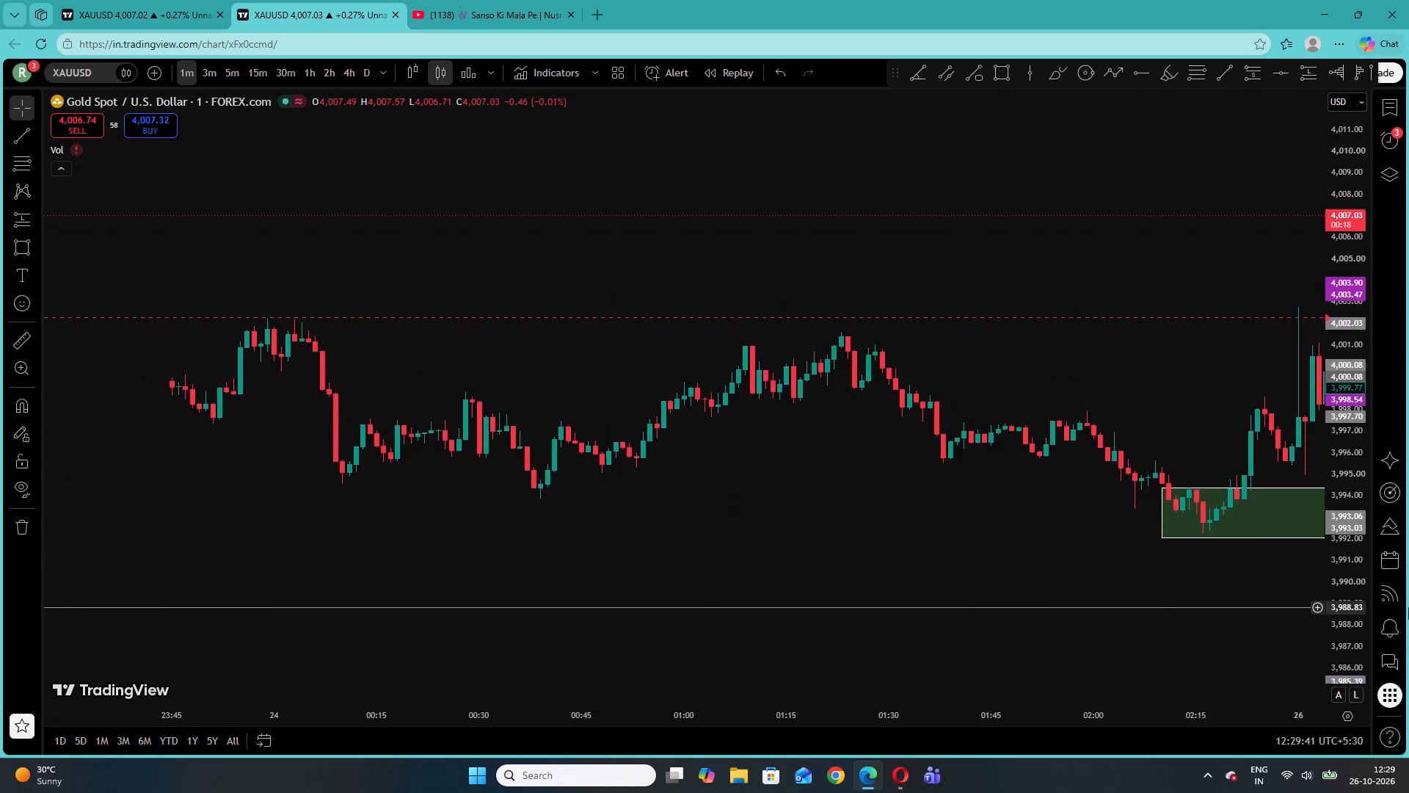
pyautogui.moveTo(1408, 607); pyautogui.dragTo(1408, 606)
pyautogui.moveTo(729, 460); pyautogui.dragTo(1408, 476)
pyautogui.moveTo(631, 491); pyautogui.dragTo(1405, 548)
pyautogui.moveTo(650, 516); pyautogui.dragTo(1406, 524)
pyautogui.moveTo(761, 496); pyautogui.dragTo(1408, 495)
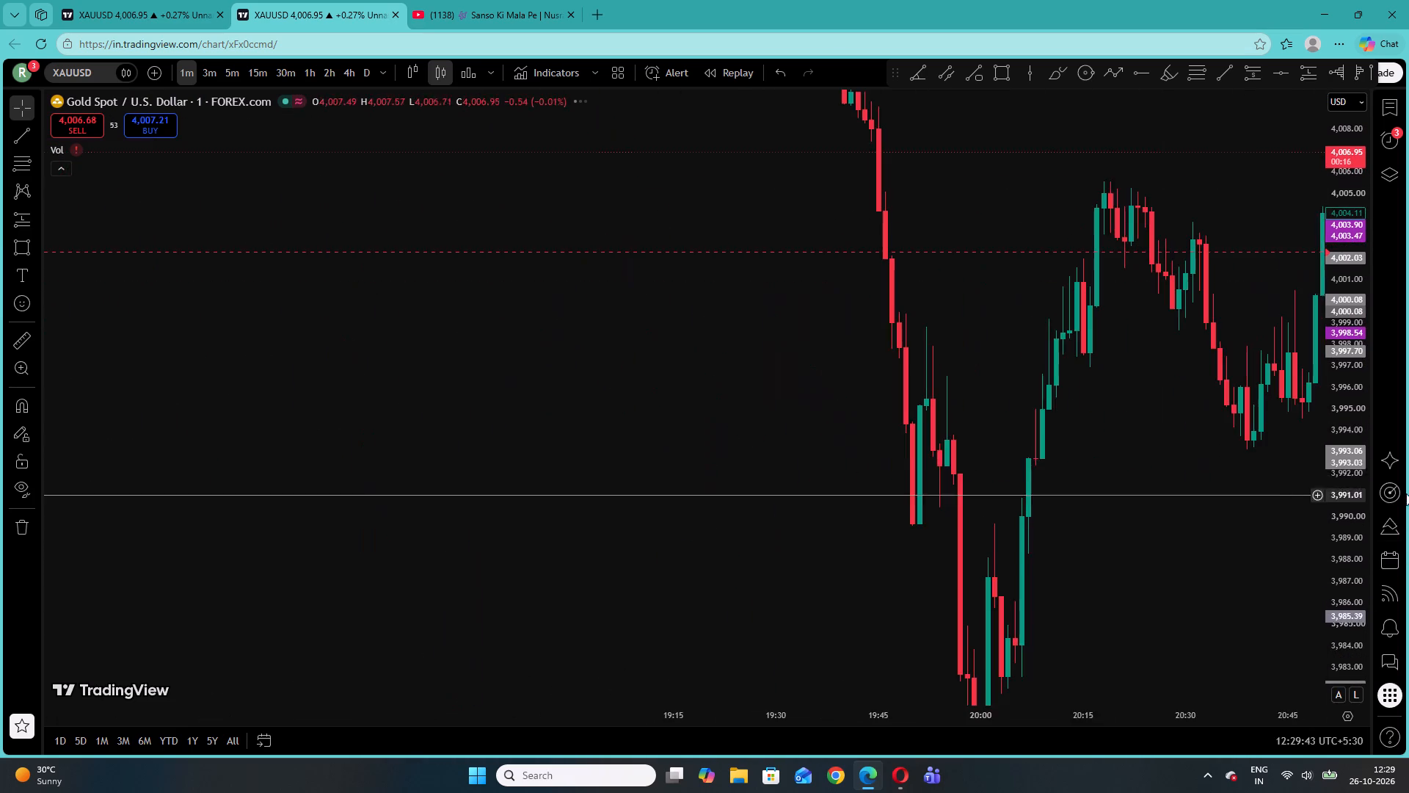
pyautogui.moveTo(1020, 405); pyautogui.dragTo(1078, 761)
pyautogui.moveTo(1040, 256); pyautogui.dragTo(1374, 491)
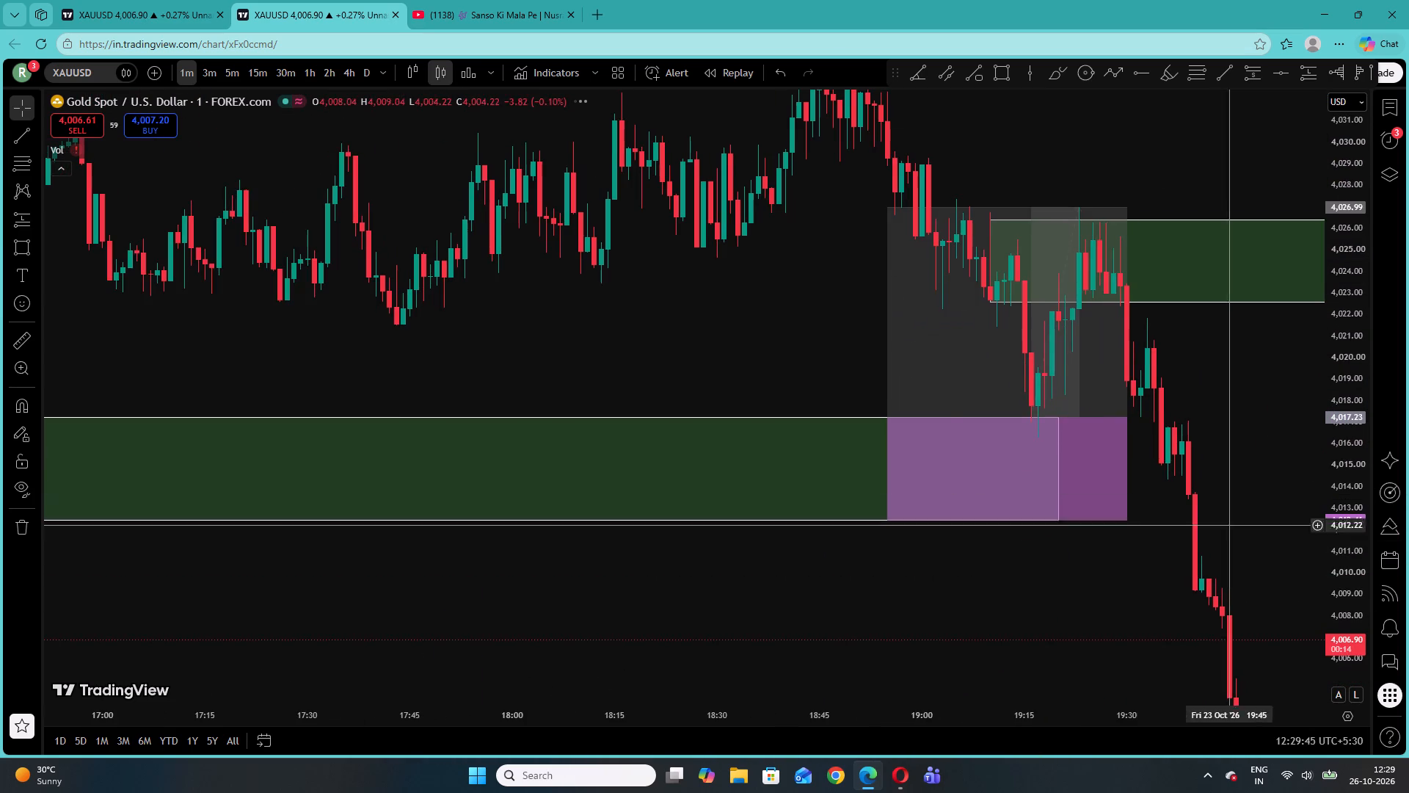
pyautogui.moveTo(947, 592); pyautogui.dragTo(1391, 558)
pyautogui.moveTo(902, 581); pyautogui.dragTo(1355, 561)
pyautogui.moveTo(1038, 551); pyautogui.dragTo(1390, 548)
pyautogui.moveTo(1133, 548); pyautogui.dragTo(1408, 565)
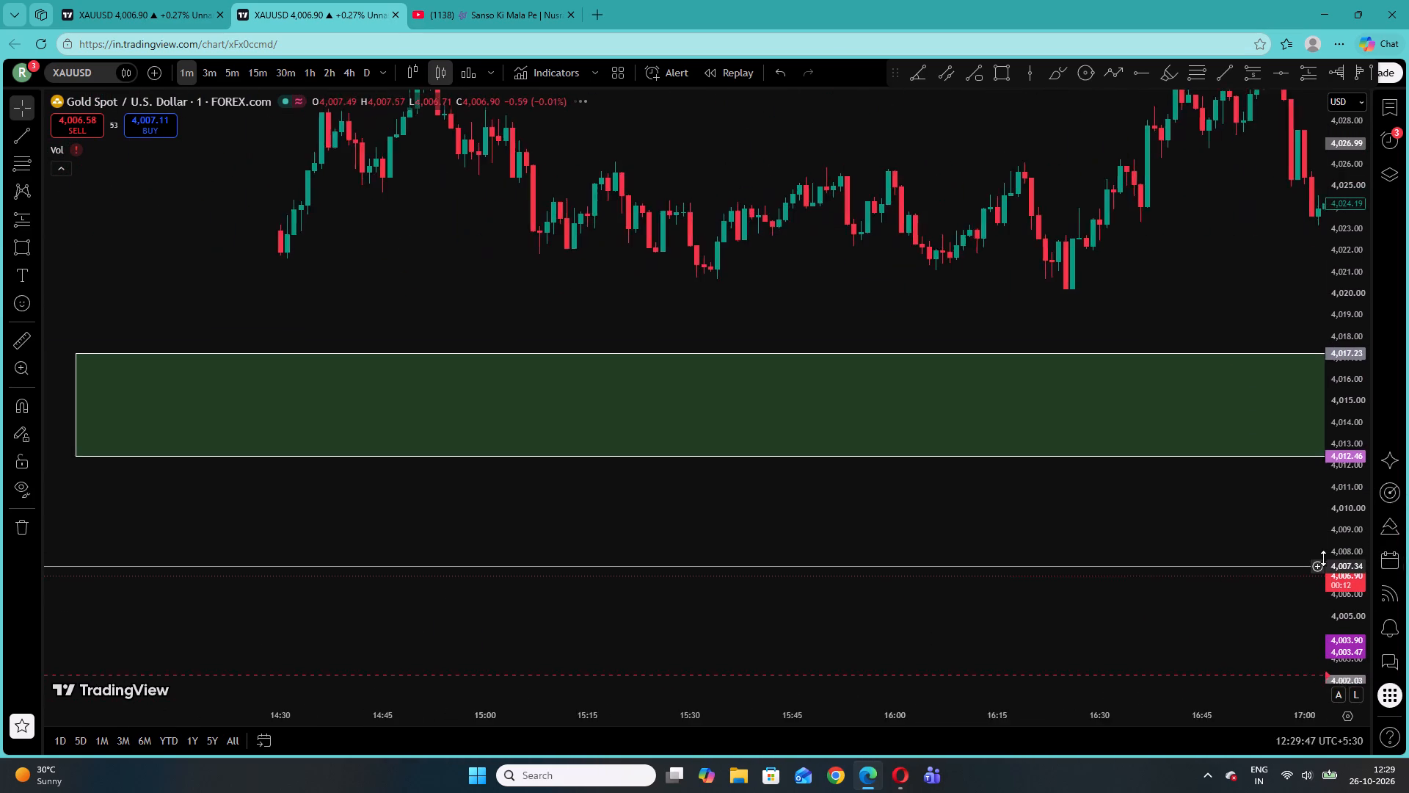
pyautogui.moveTo(1013, 556); pyautogui.dragTo(1284, 591)
# Move the long position at the 4,017.23 zone to enter at 4,019.42 at 19:16 on 23 October, with its stop at 4,016.14.
pyautogui.moveTo(1201, 565); pyautogui.dragTo(179, 536)
pyautogui.moveTo(920, 551); pyautogui.dragTo(178, 537)
pyautogui.moveTo(1102, 319); pyautogui.dragTo(1018, 519)
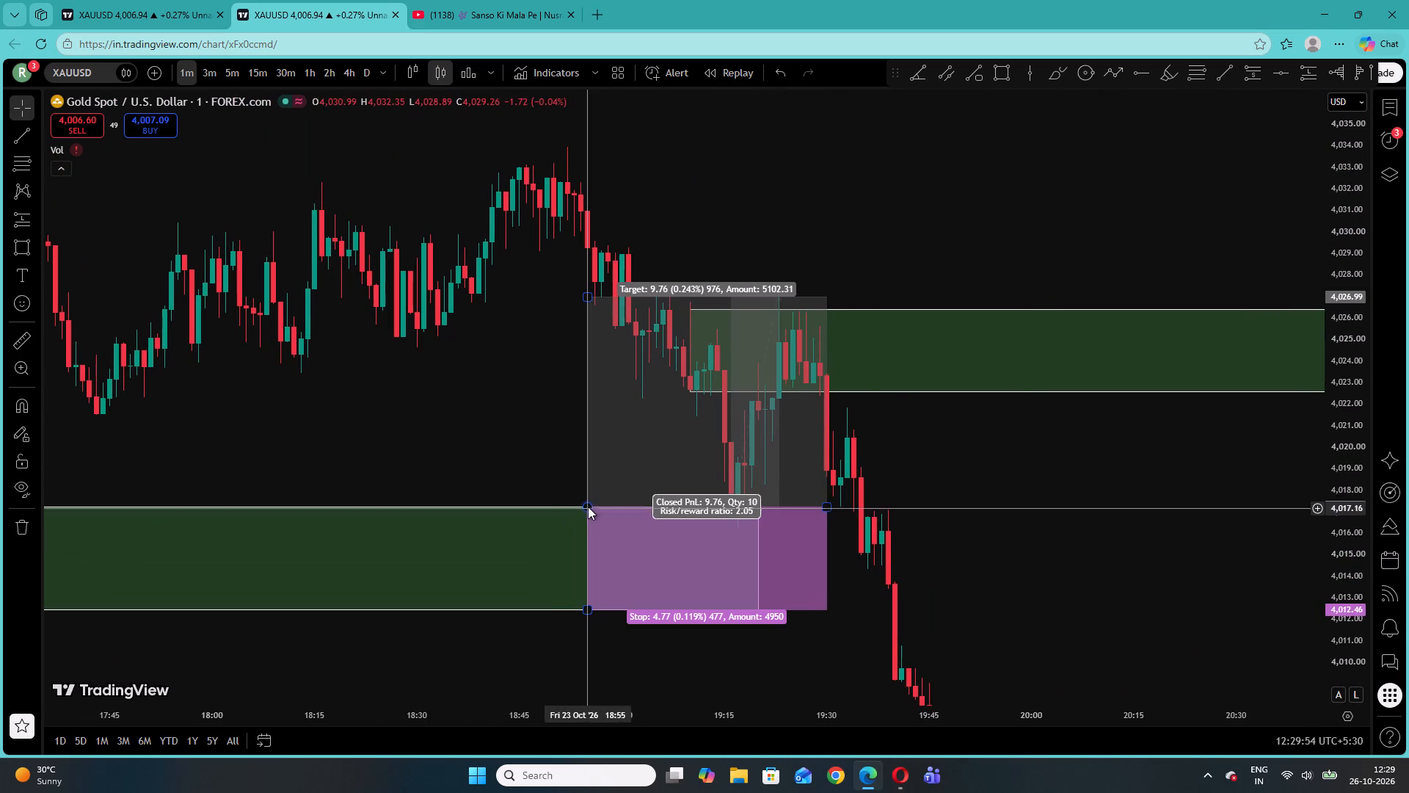
pyautogui.moveTo(585, 507); pyautogui.dragTo(726, 466)
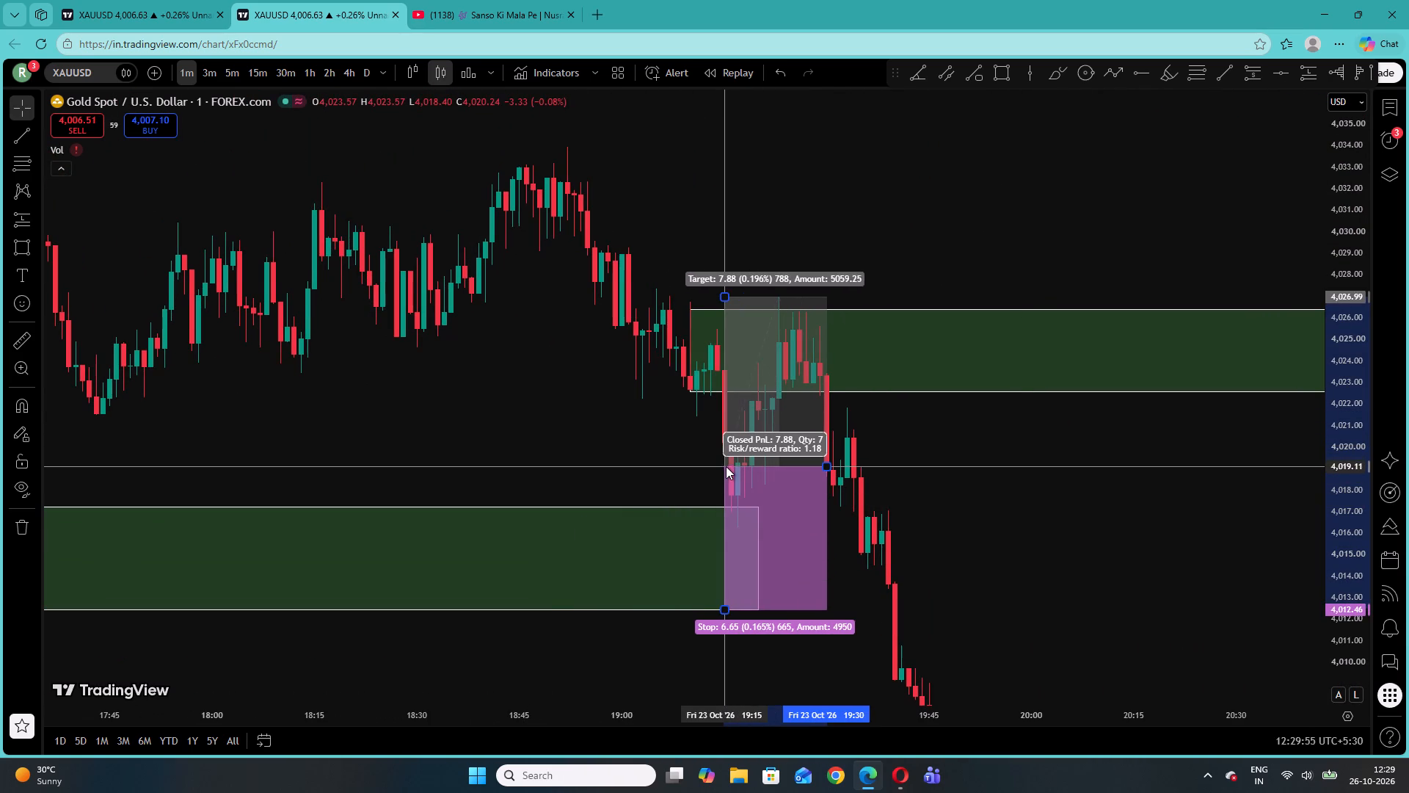
pyautogui.moveTo(726, 466); pyautogui.dragTo(729, 460)
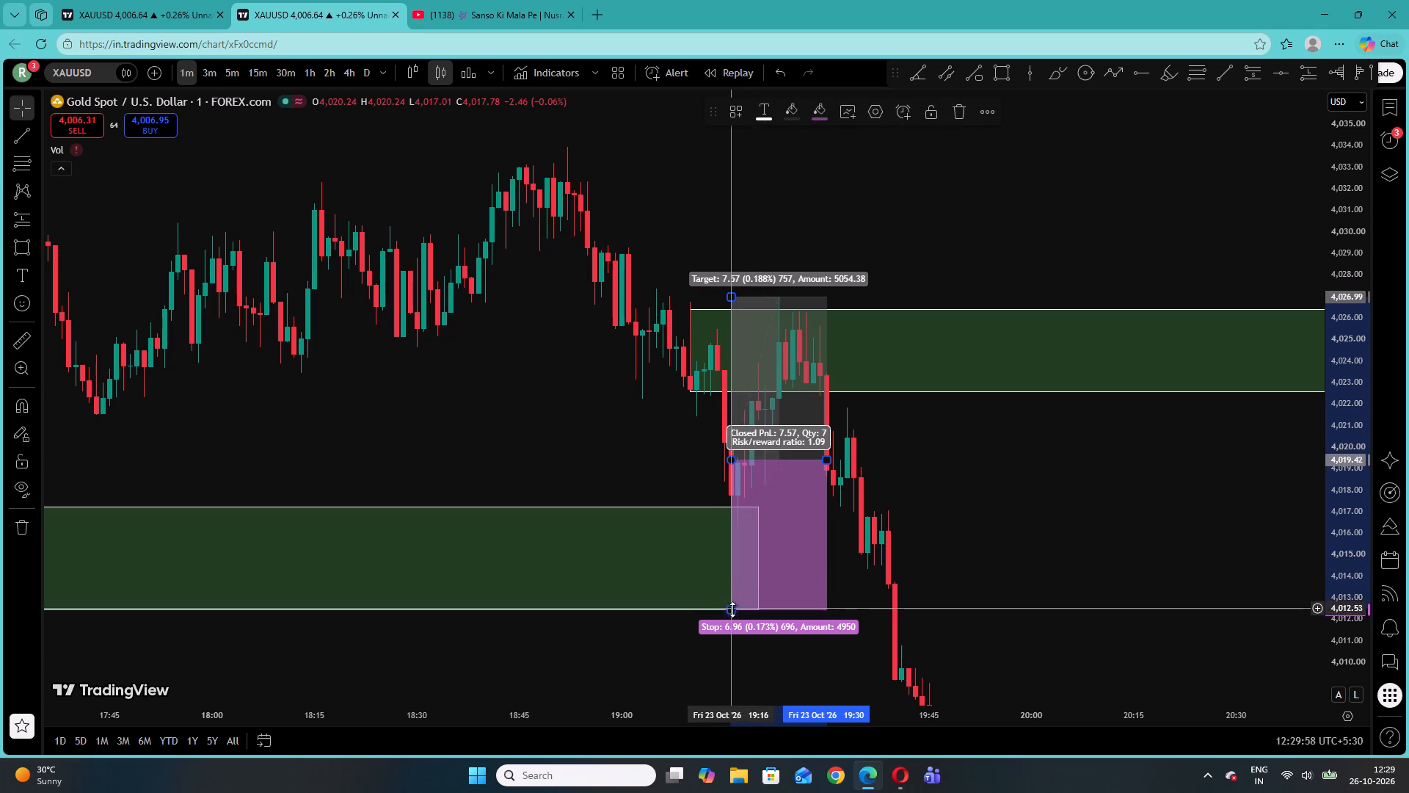
pyautogui.moveTo(732, 611); pyautogui.dragTo(759, 530)
pyautogui.click(633, 427)
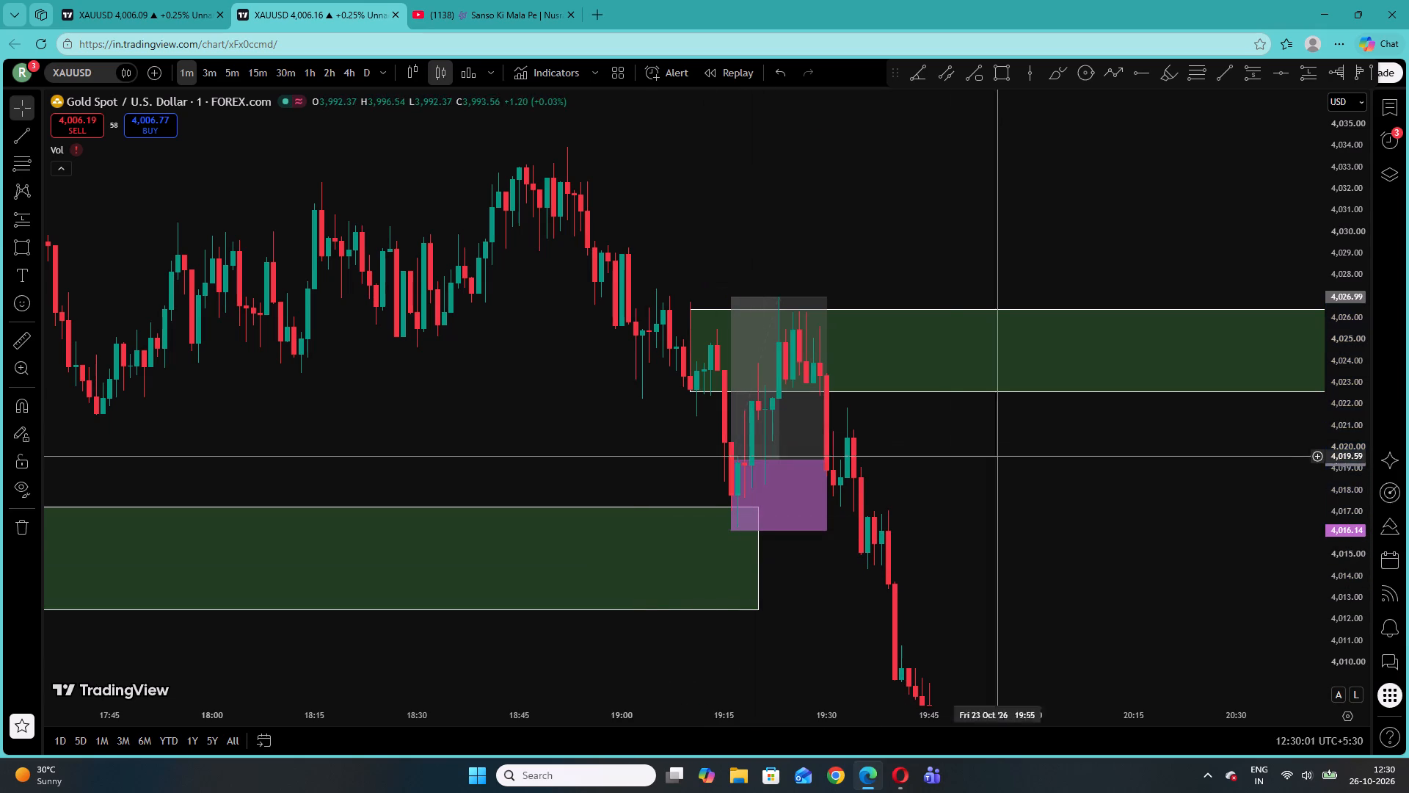
# Place a long position with entry at 4,014.74 around 12:52 on 23 October, just above the green zone's upper edge.
pyautogui.moveTo(1123, 495); pyautogui.dragTo(1121, 504)
pyautogui.moveTo(279, 438); pyautogui.dragTo(1264, 435)
pyautogui.moveTo(547, 430); pyautogui.dragTo(1408, 433)
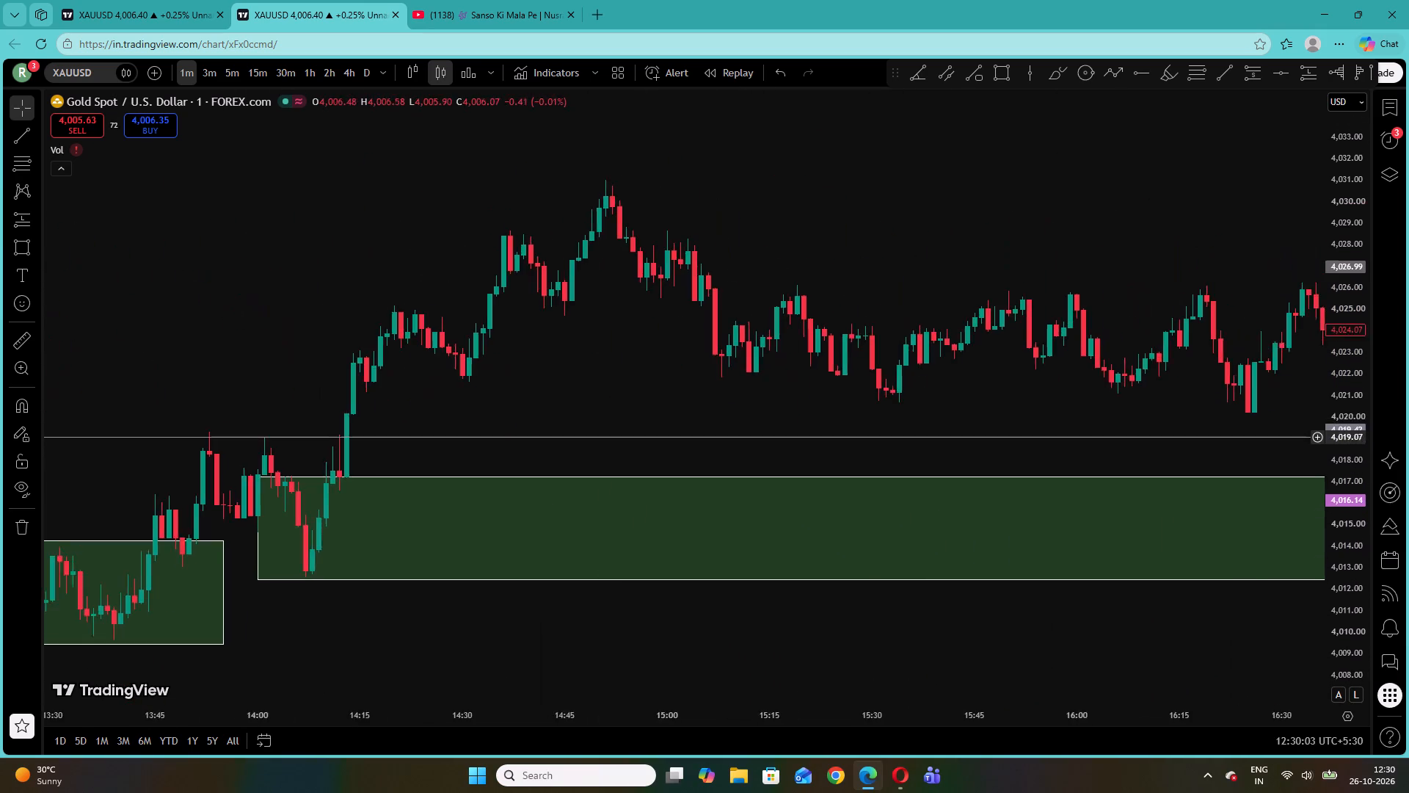
pyautogui.moveTo(1408, 433); pyautogui.dragTo(1408, 432)
pyautogui.moveTo(581, 377); pyautogui.dragTo(1349, 338)
pyautogui.moveTo(781, 344); pyautogui.dragTo(1300, 226)
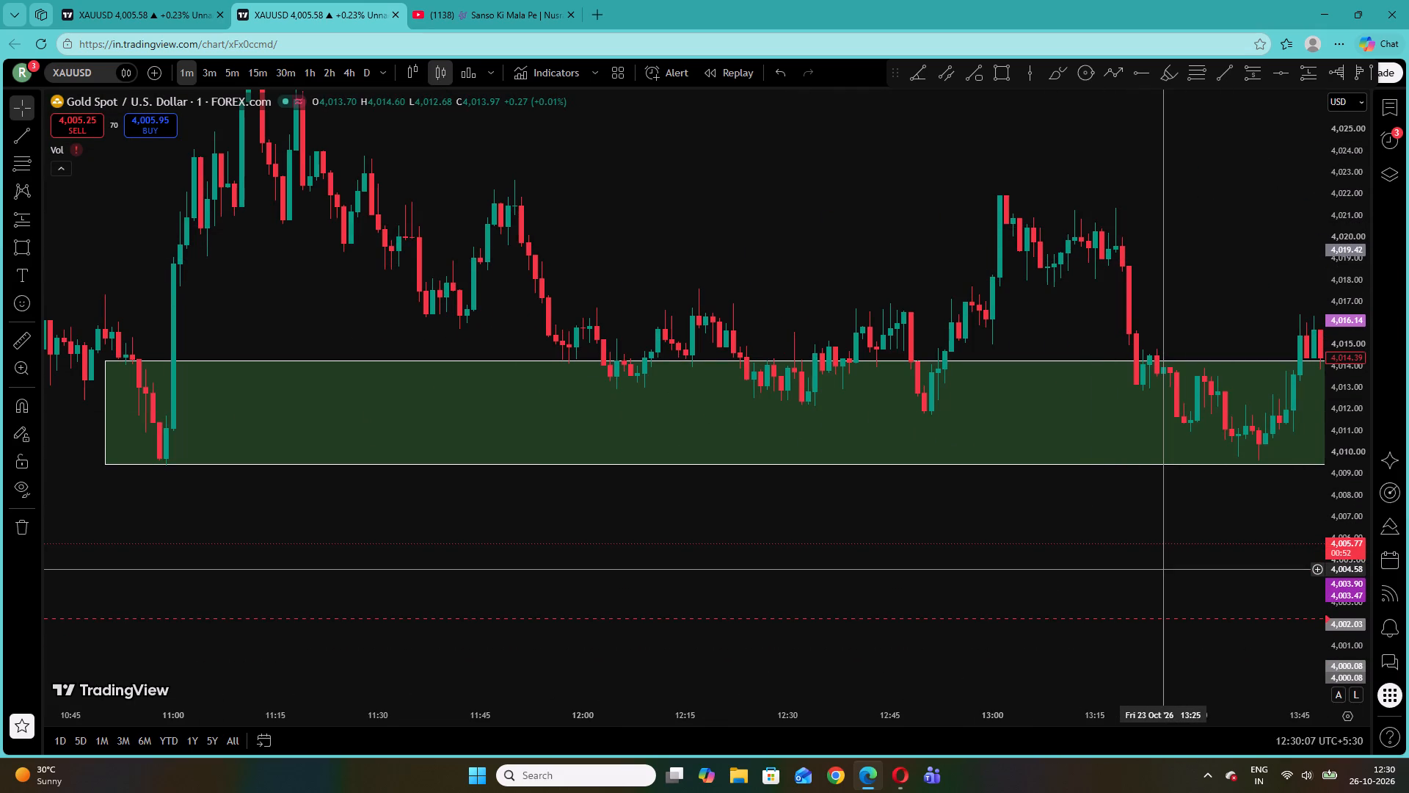
pyautogui.moveTo(1073, 302); pyautogui.dragTo(864, 326)
pyautogui.click(38, 224)
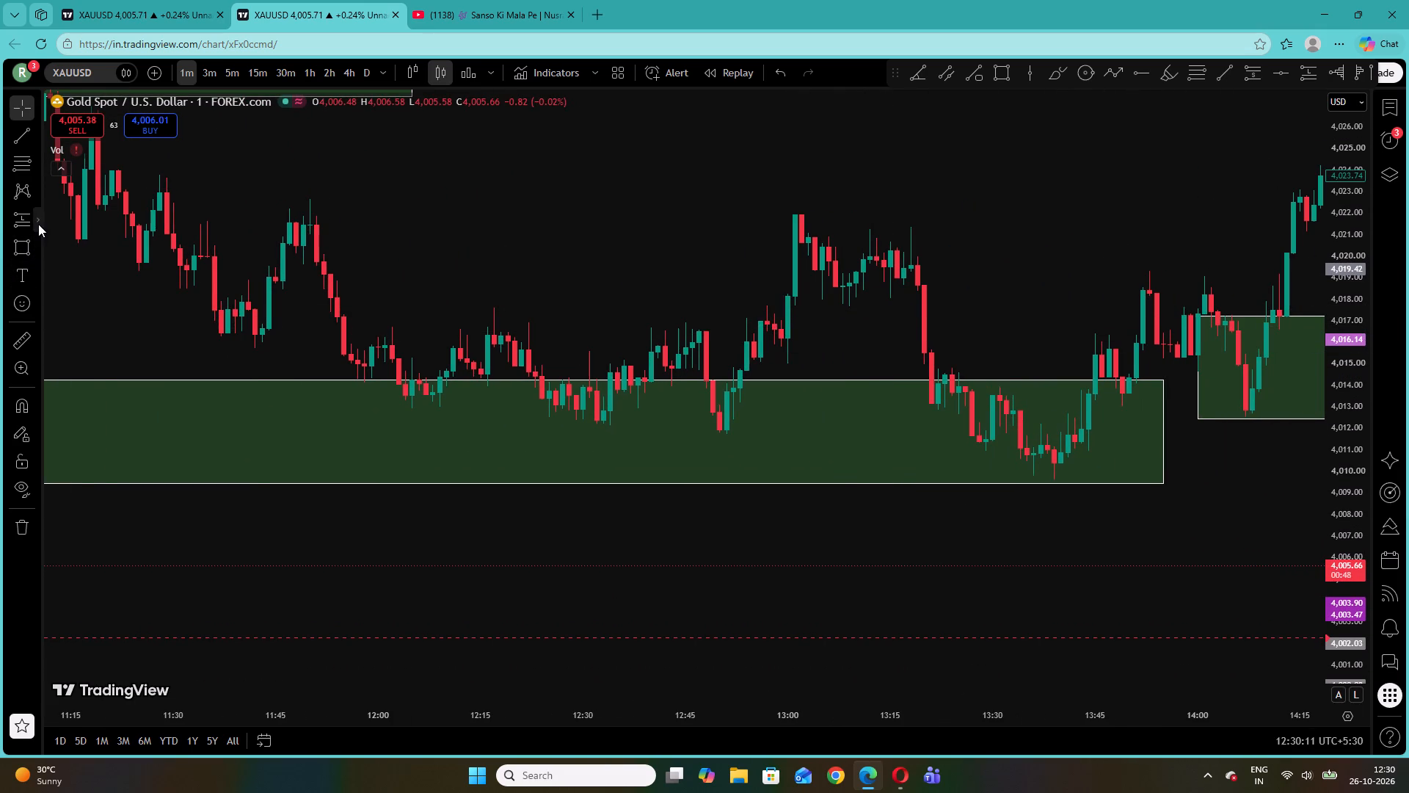
pyautogui.click(59, 239)
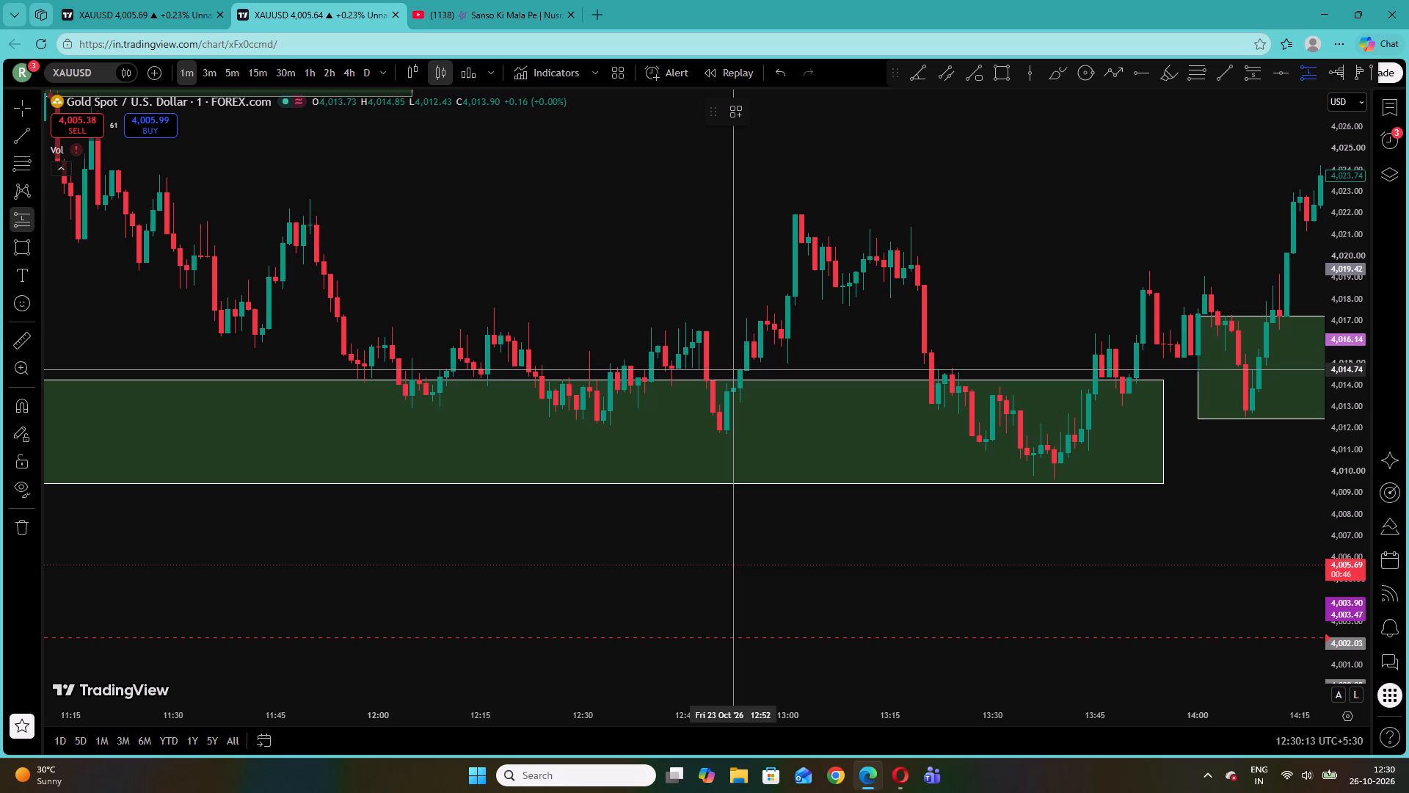
pyautogui.click(733, 369)
# Set the new long position's stop to 4,013.31 and target to 4,020.61, and shorten it to end at about 13:13.
pyautogui.moveTo(735, 457); pyautogui.dragTo(754, 408)
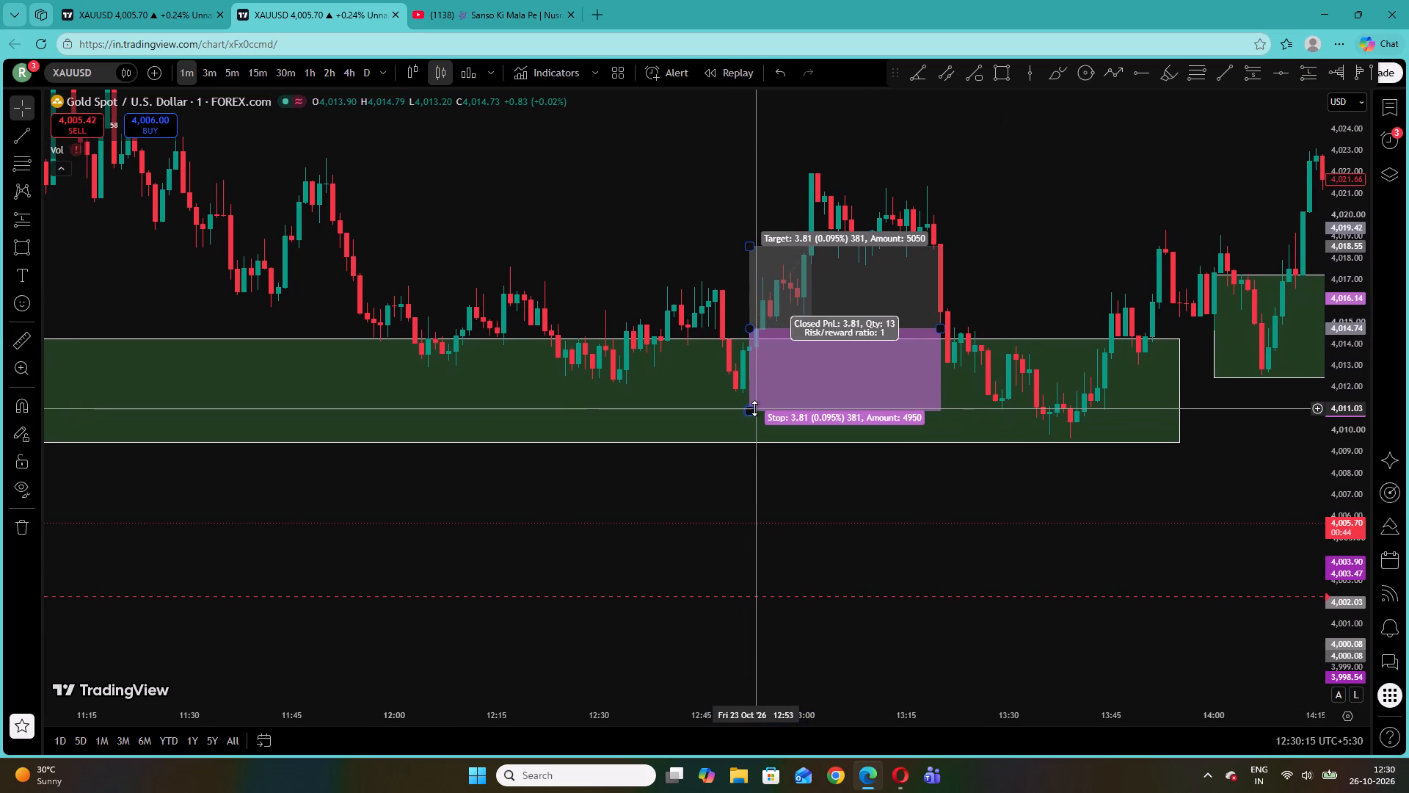
pyautogui.moveTo(754, 408); pyautogui.dragTo(777, 359)
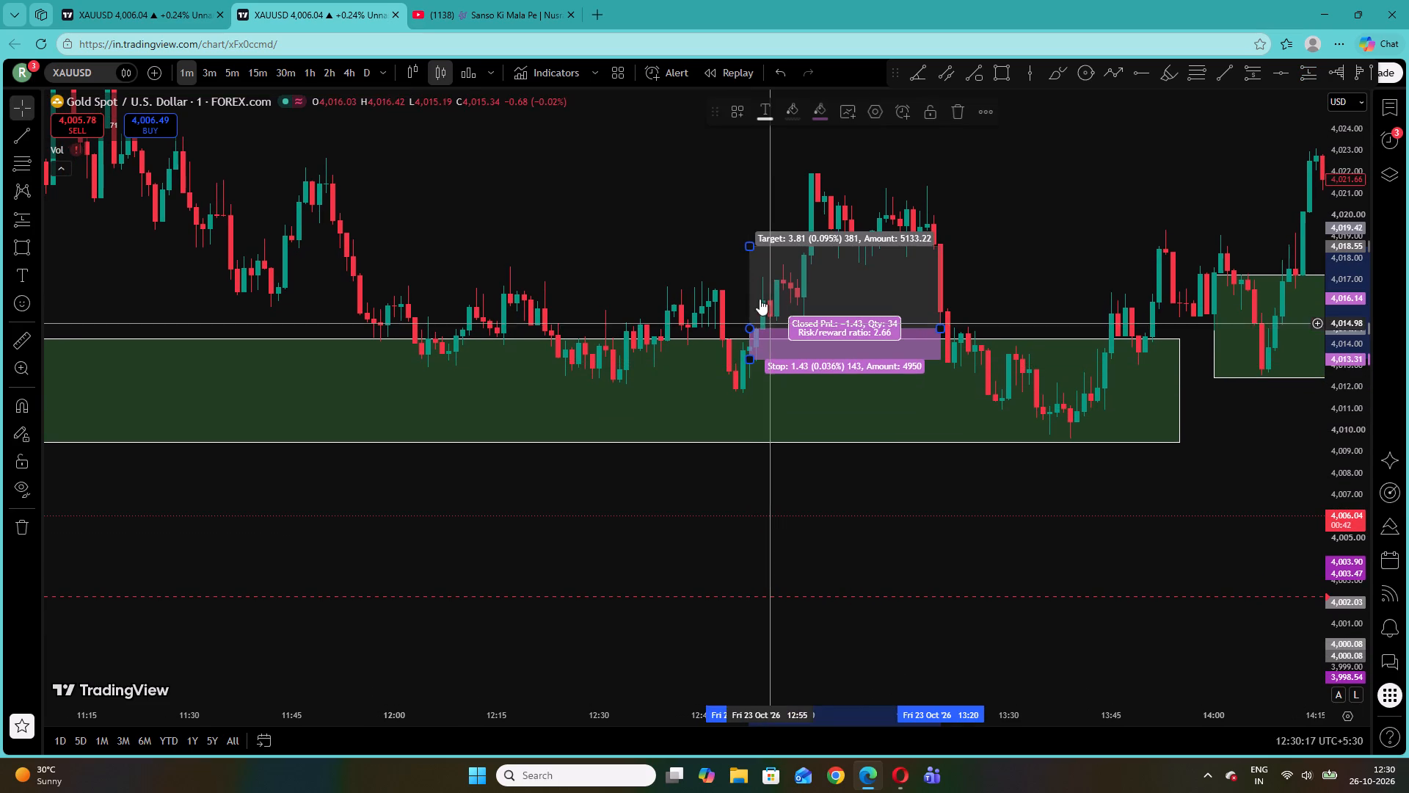
pyautogui.moveTo(753, 245); pyautogui.dragTo(753, 202)
pyautogui.click(704, 207)
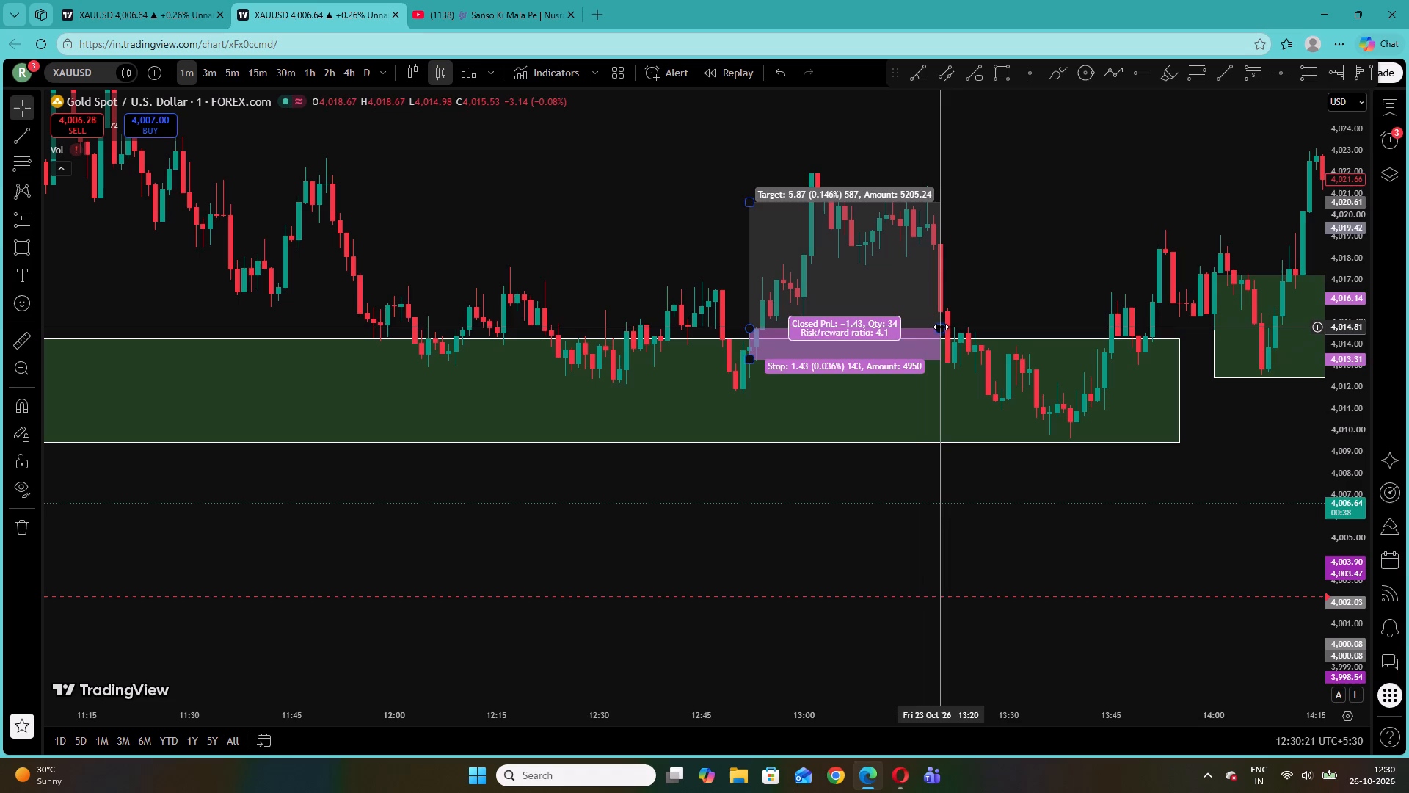
pyautogui.moveTo(941, 327); pyautogui.dragTo(889, 327)
pyautogui.click(1042, 286)
# Examine the earlier 23 October price action and the green zones above 4,027 on the 1-minute chart.
pyautogui.moveTo(1082, 254); pyautogui.dragTo(534, 325)
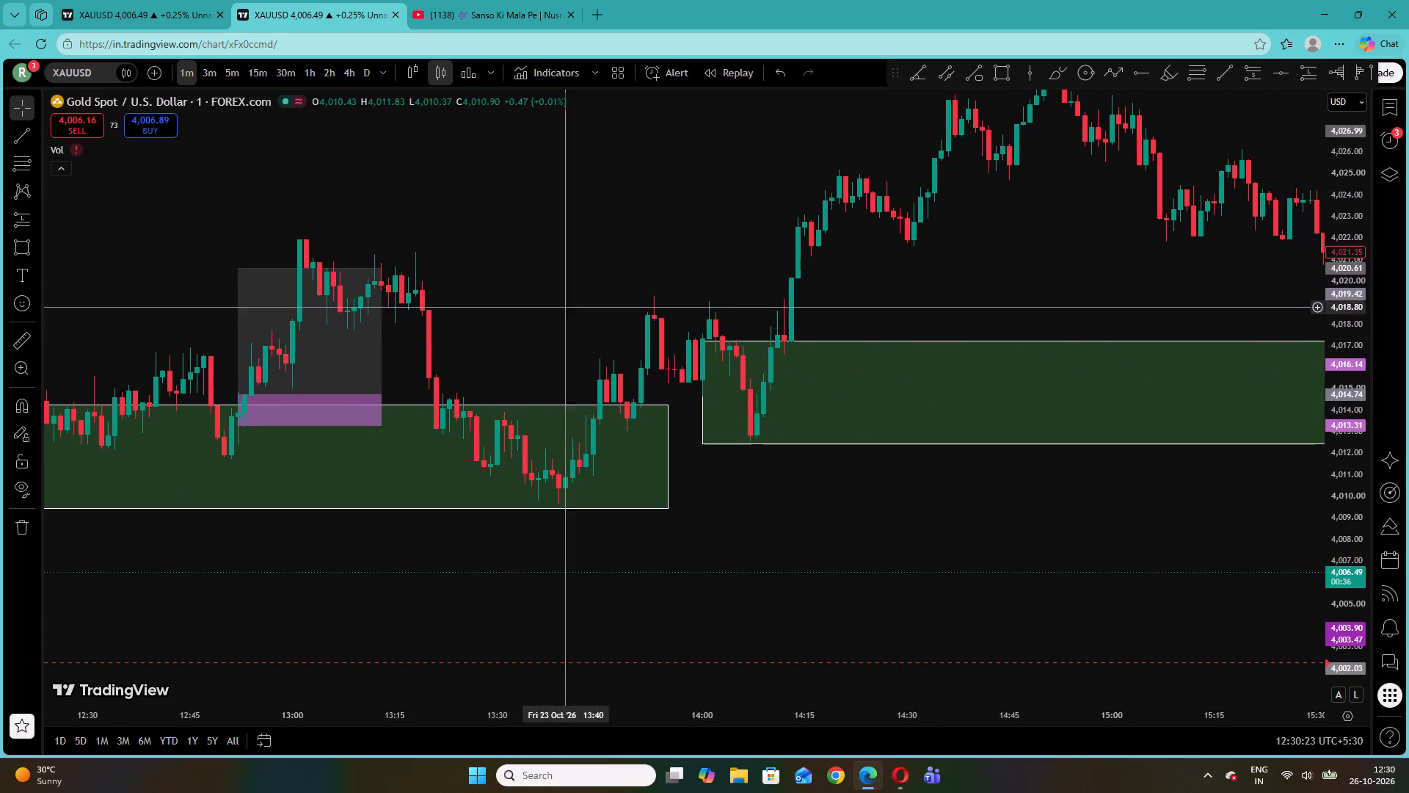
pyautogui.moveTo(526, 233); pyautogui.dragTo(989, 305)
pyautogui.moveTo(462, 300); pyautogui.dragTo(1028, 401)
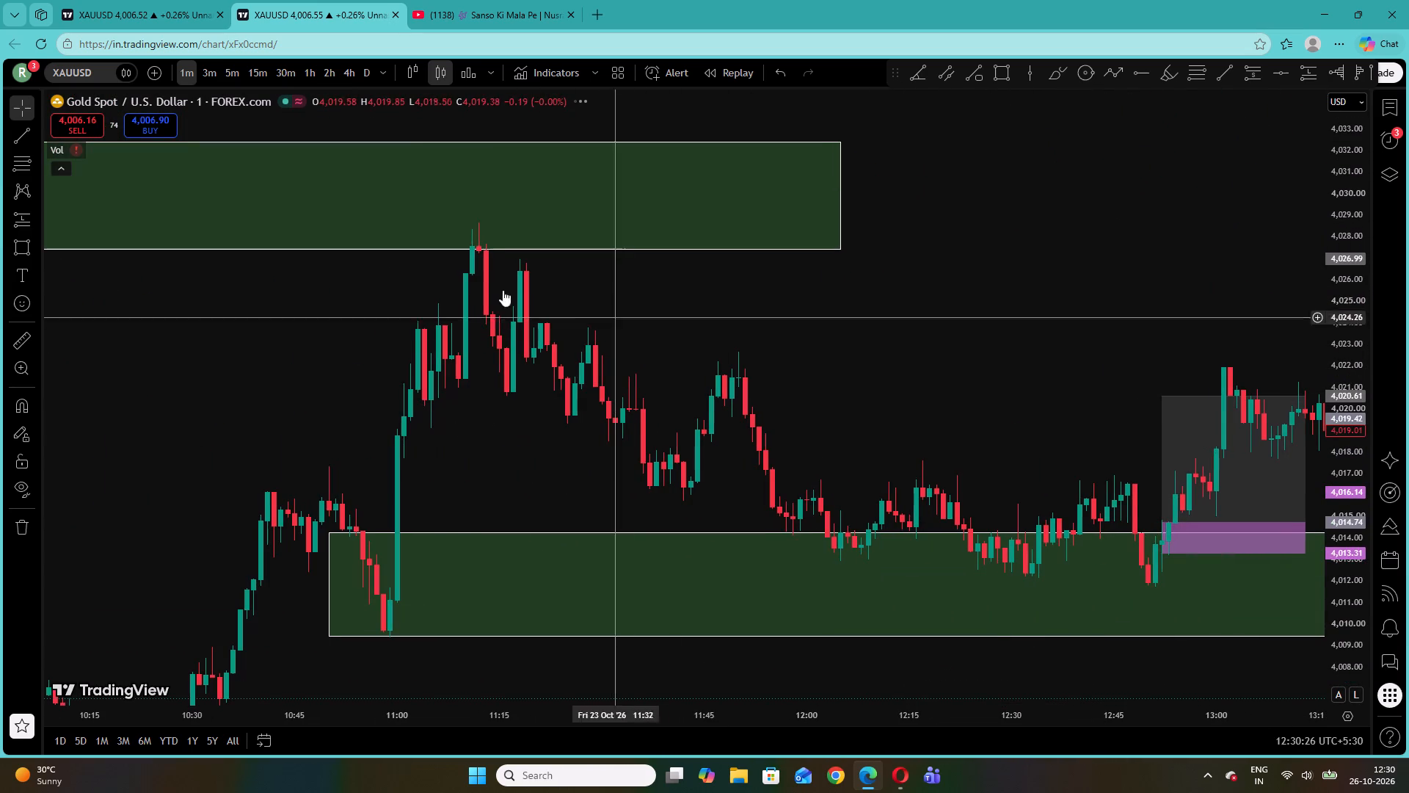
pyautogui.moveTo(633, 333); pyautogui.dragTo(954, 337)
pyautogui.moveTo(282, 347); pyautogui.dragTo(886, 331)
pyautogui.moveTo(423, 361); pyautogui.dragTo(1002, 380)
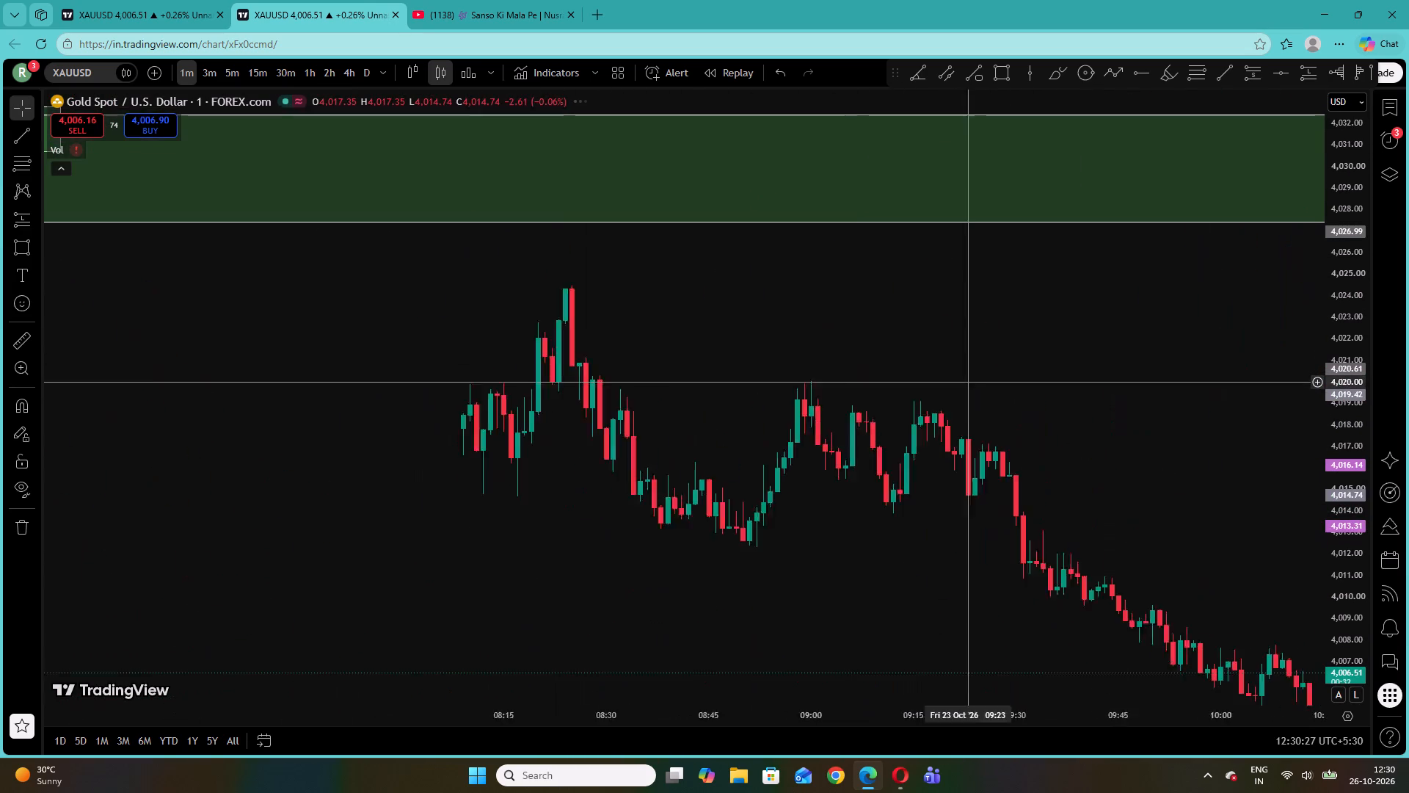
pyautogui.moveTo(337, 361); pyautogui.dragTo(1118, 364)
pyautogui.moveTo(895, 396); pyautogui.dragTo(355, 466)
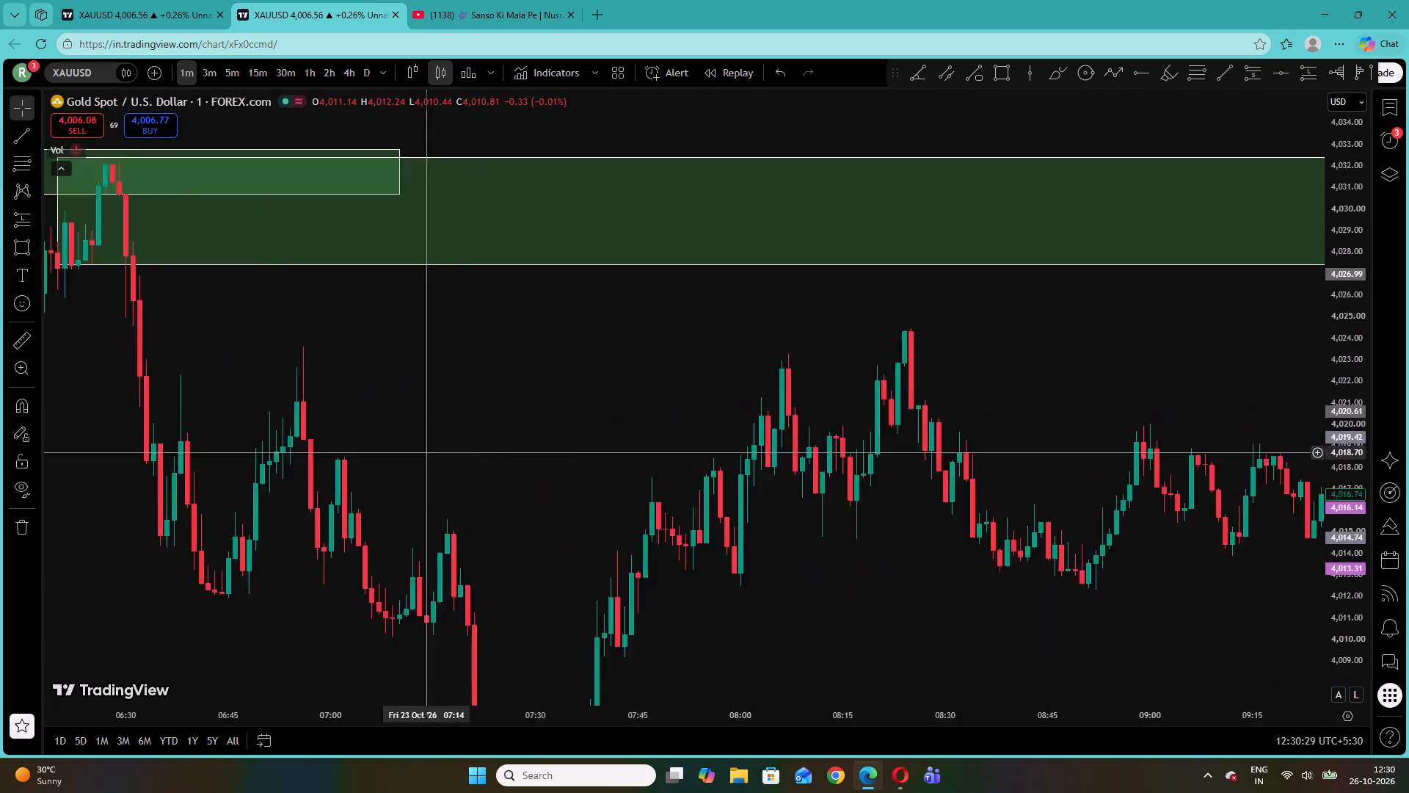
pyautogui.moveTo(355, 466); pyautogui.dragTo(376, 466)
pyautogui.moveTo(417, 423); pyautogui.dragTo(1147, 501)
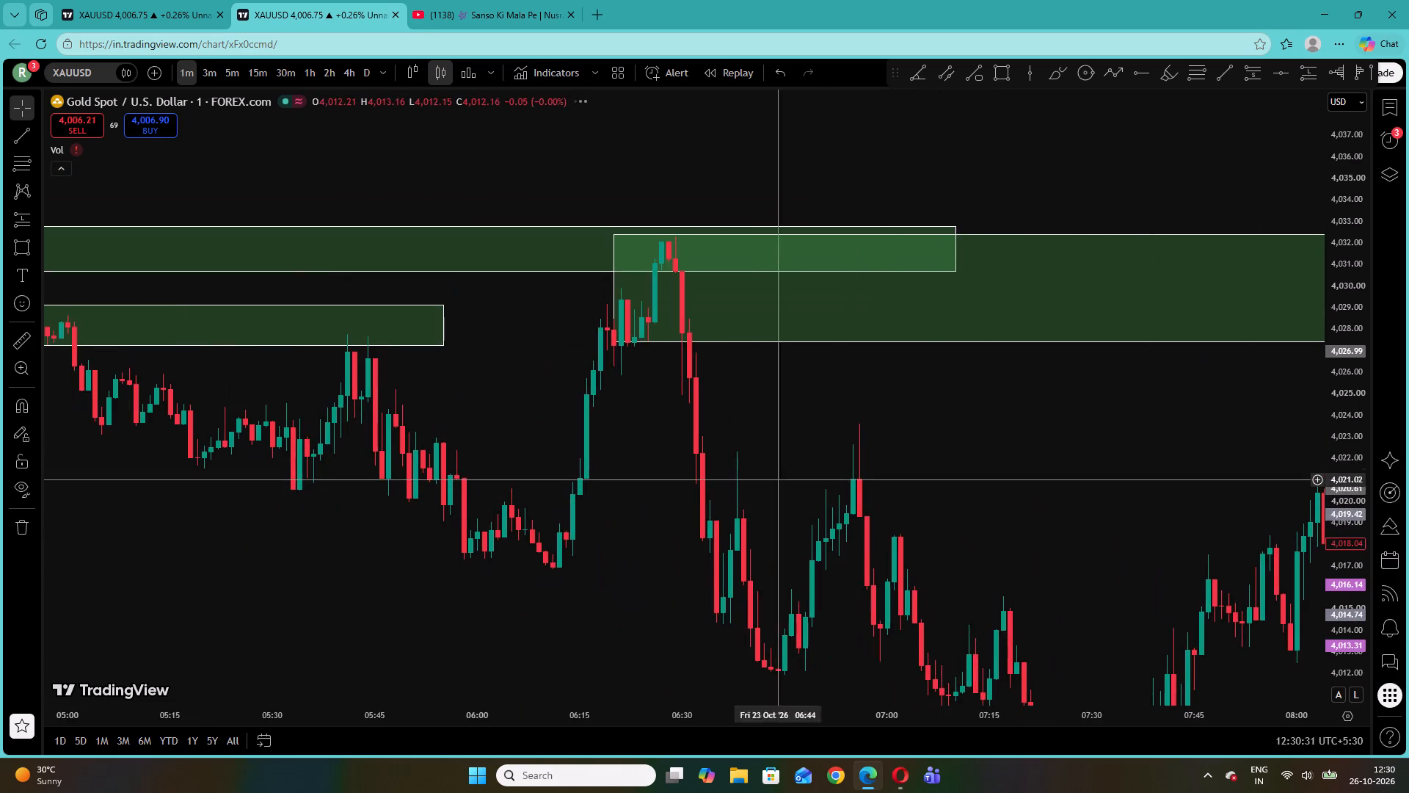
pyautogui.moveTo(661, 480); pyautogui.dragTo(893, 493)
# Reset the chart view and frame the latest candles above the lower green zone.
pyautogui.rightClick(800, 419)
pyautogui.click(875, 382)
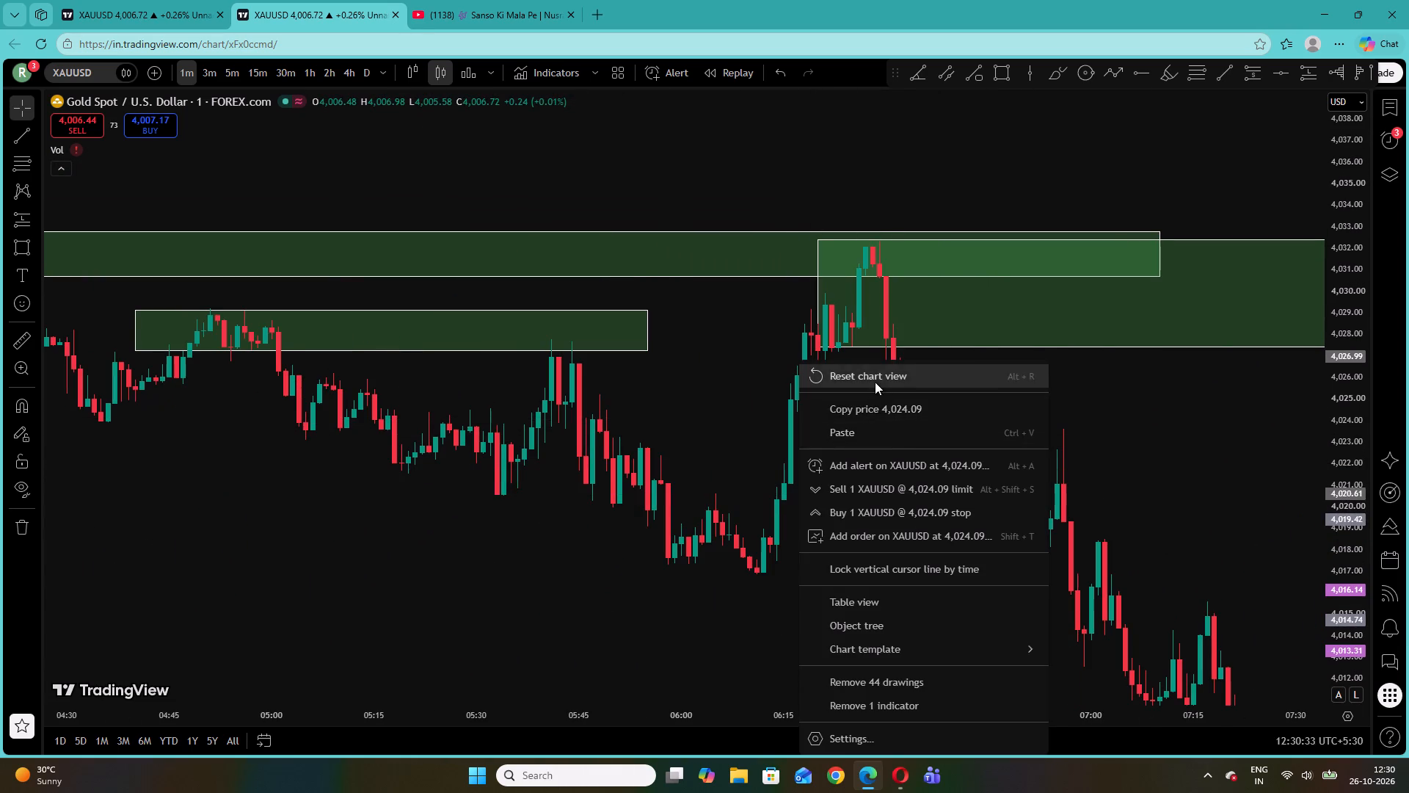
pyautogui.moveTo(1356, 472); pyautogui.dragTo(1295, 267)
pyautogui.moveTo(1137, 238); pyautogui.dragTo(923, 315)
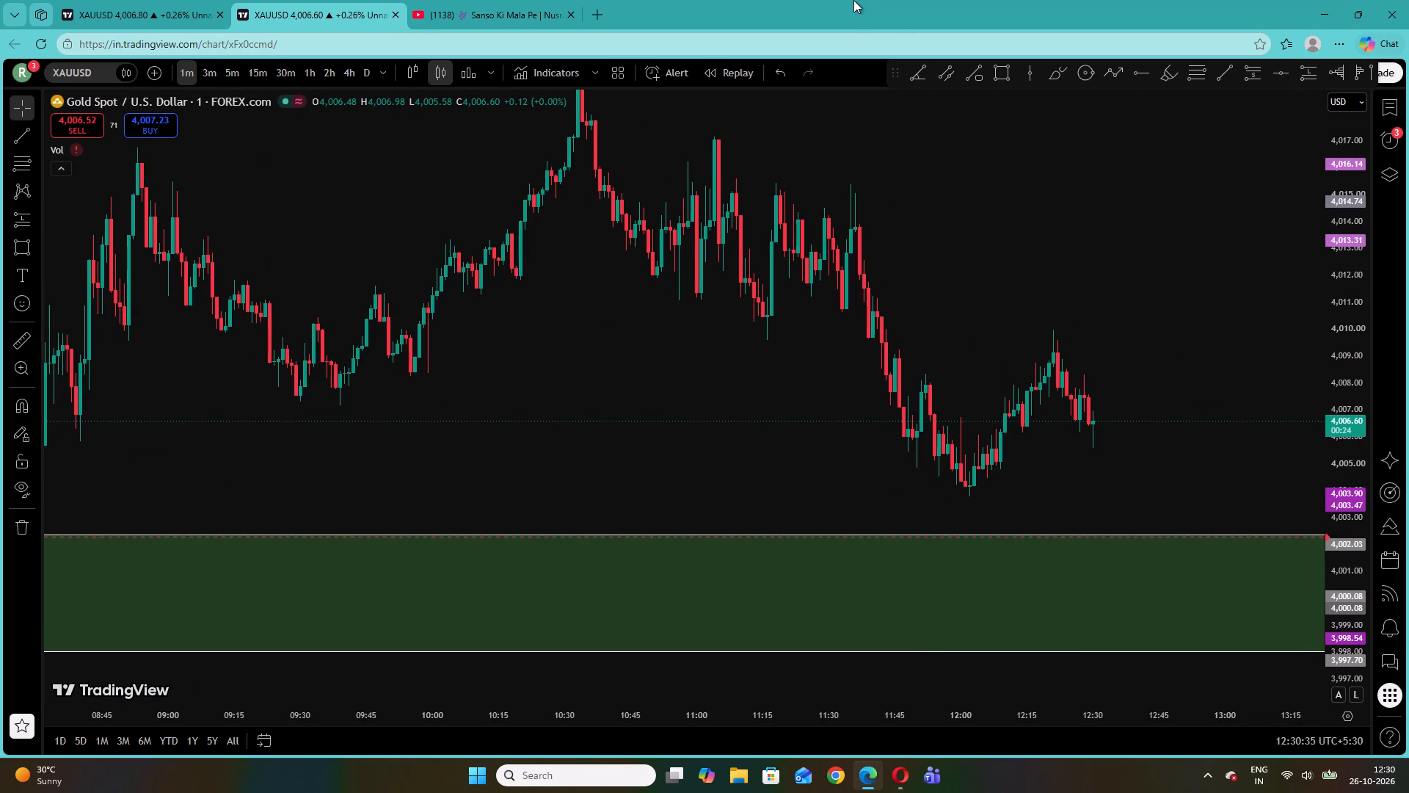
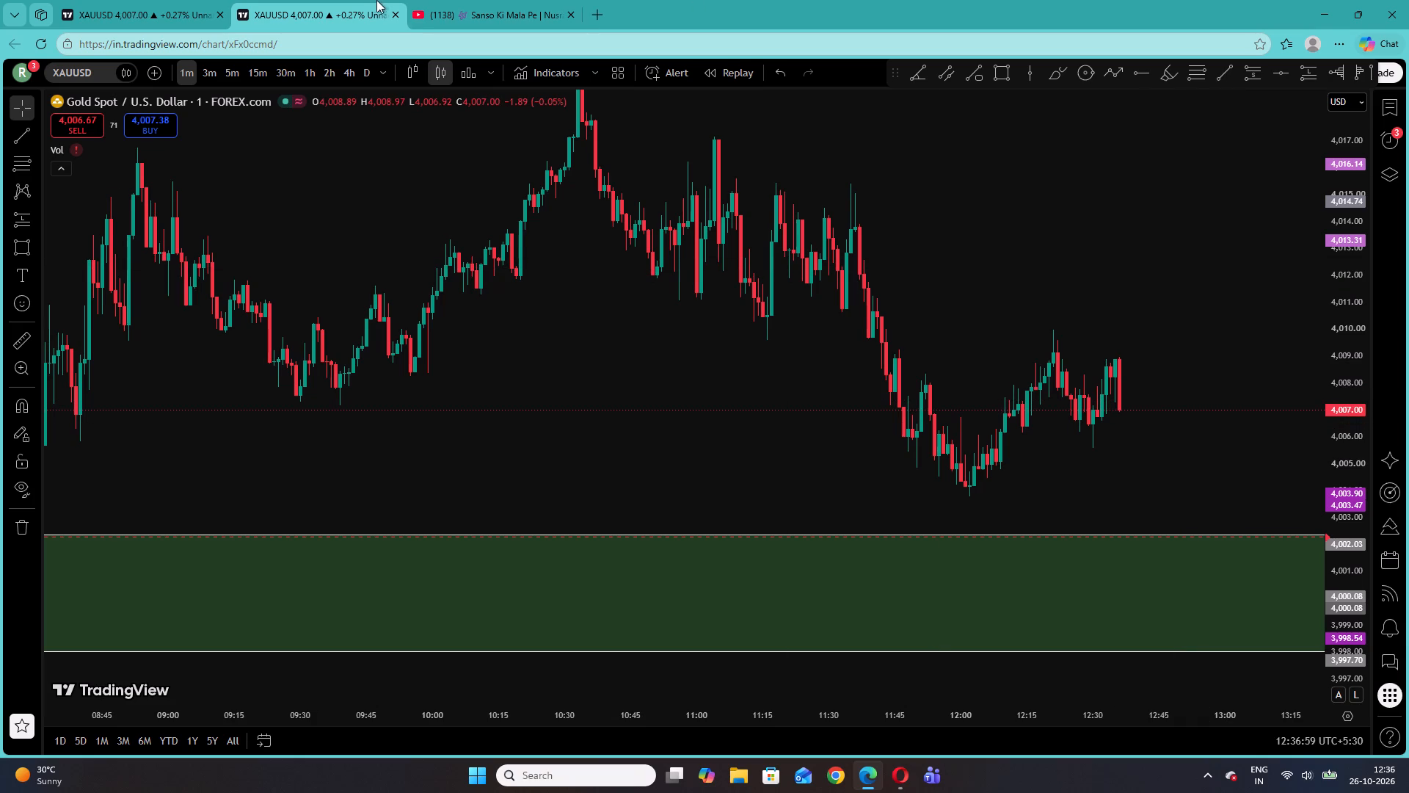
# Compare the two open XAUUSD charts and examine the 26 October 1-minute price action on the one with the MA ribbon.
pyautogui.click(191, 0)
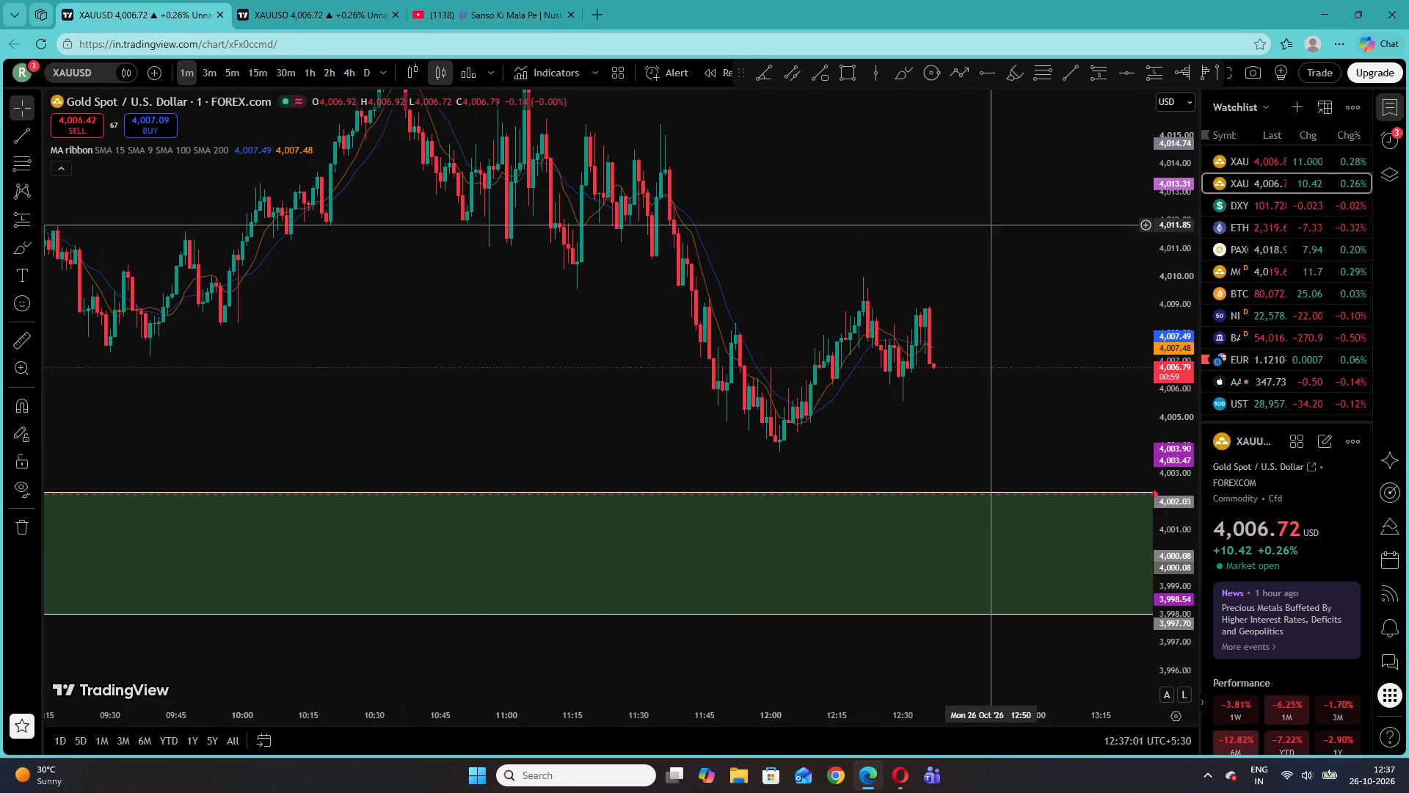
pyautogui.click(370, 0)
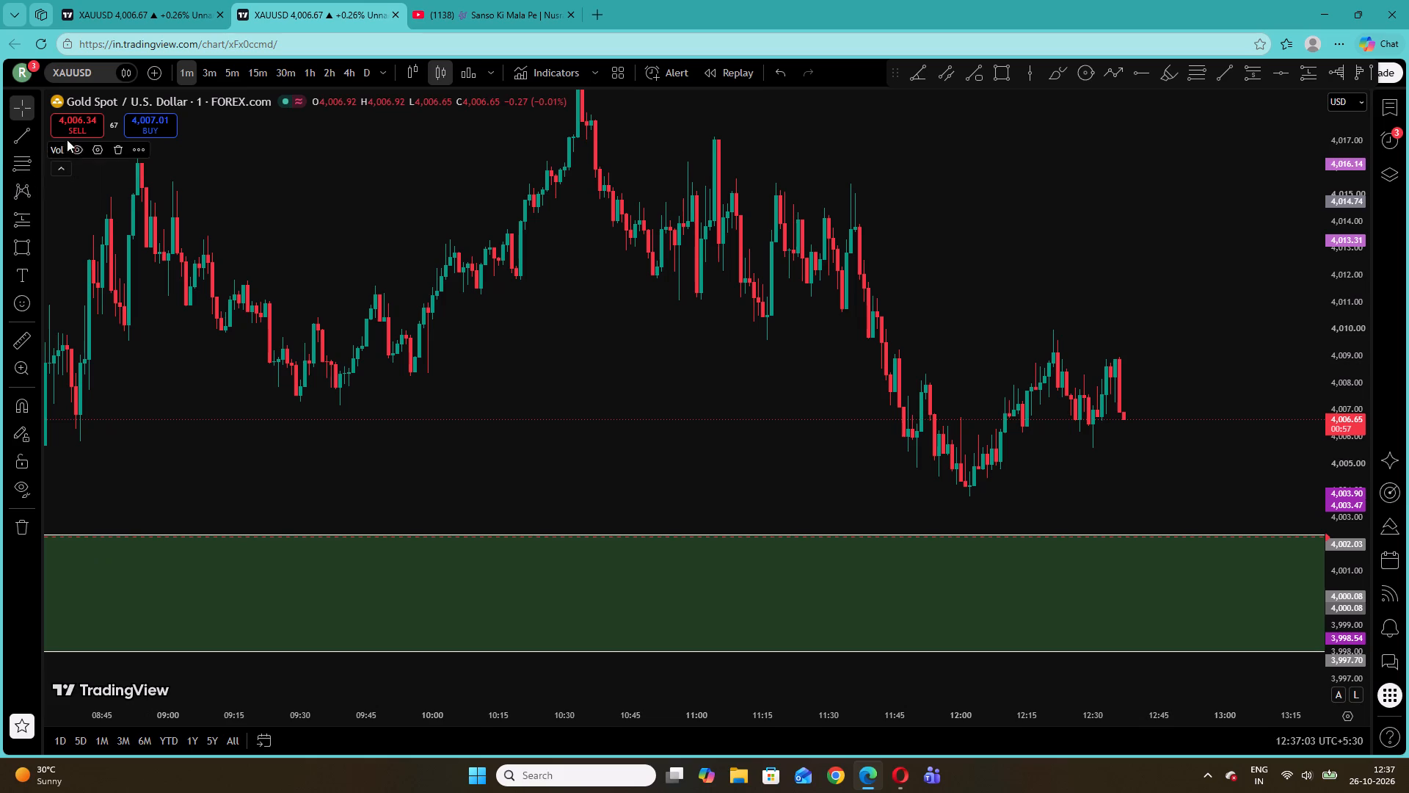
pyautogui.click(128, 3)
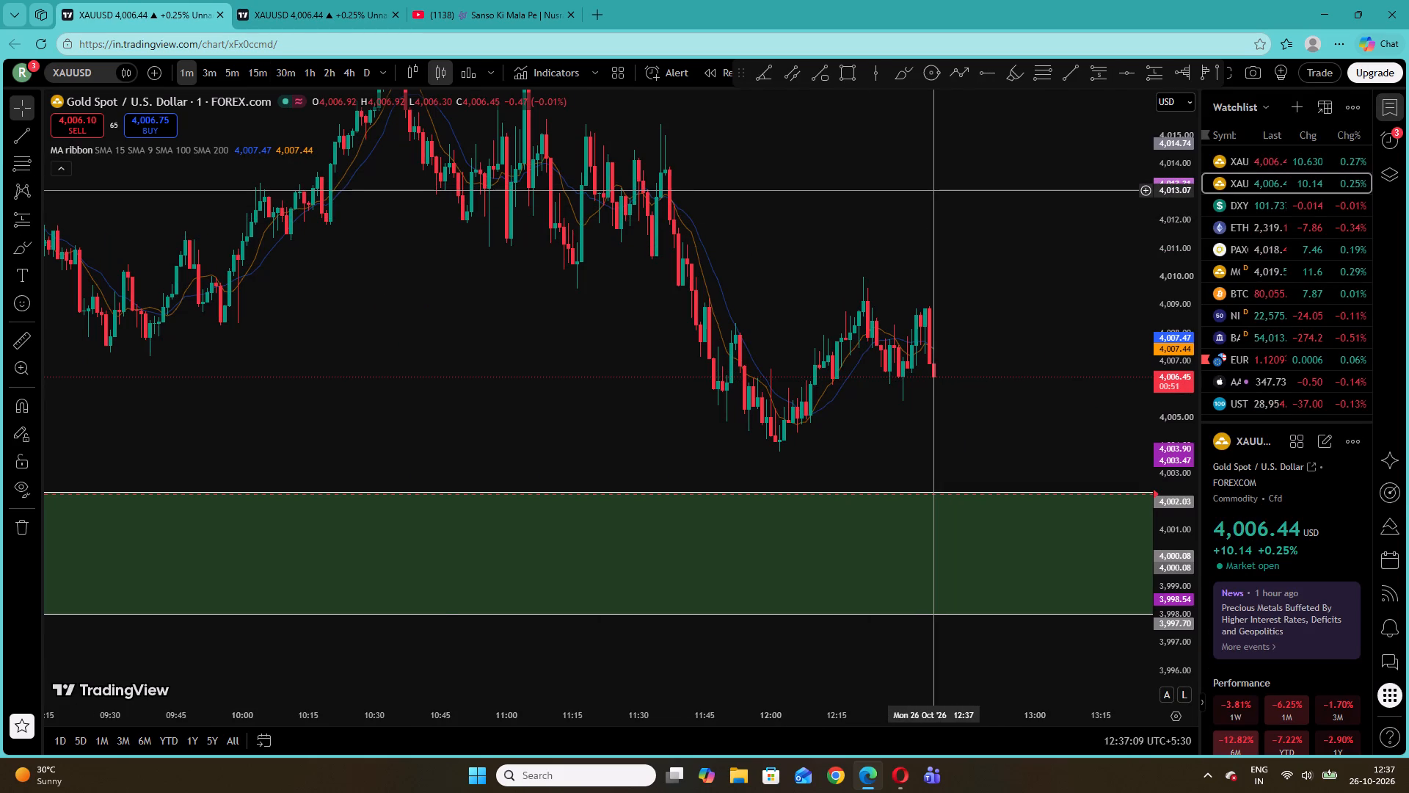
pyautogui.moveTo(837, 175); pyautogui.dragTo(1032, 275)
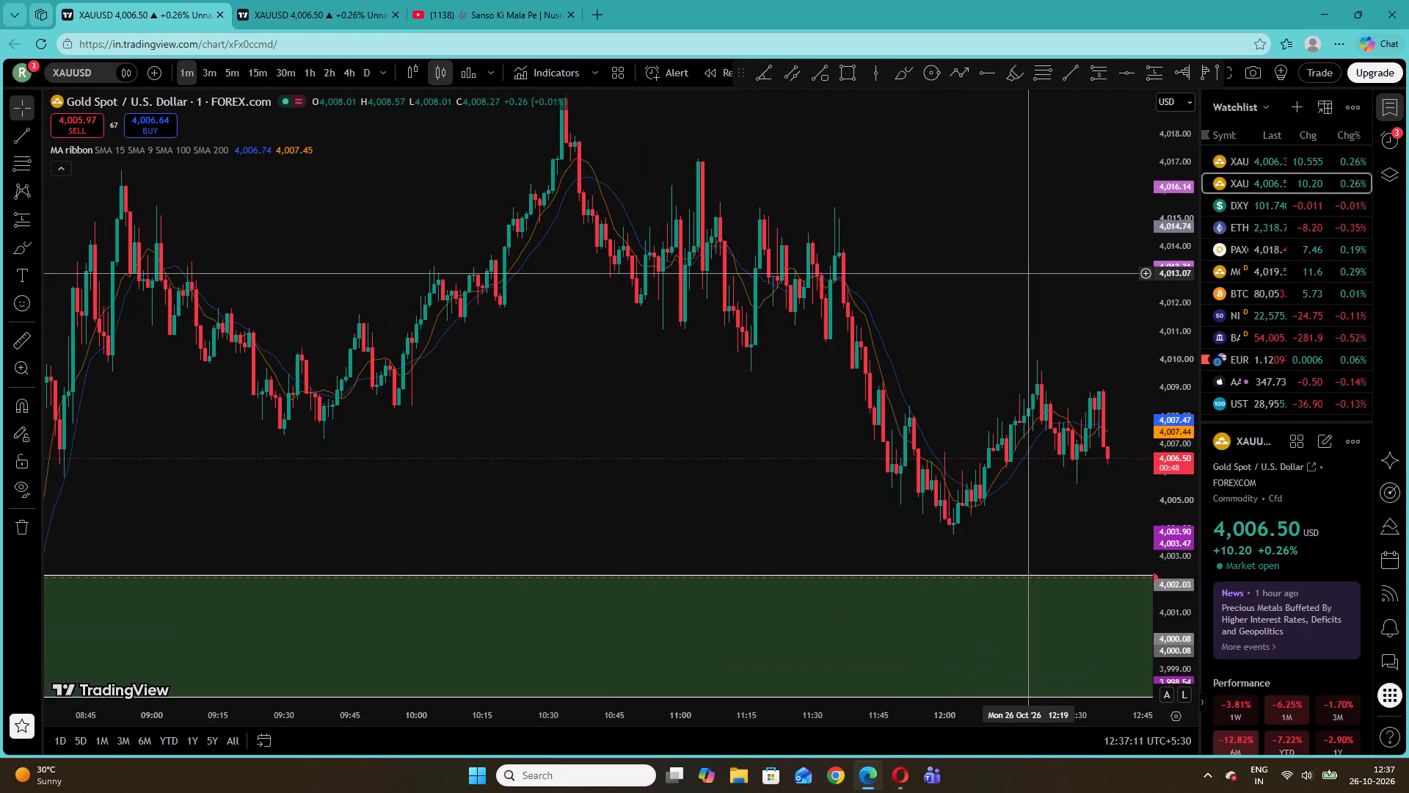
pyautogui.moveTo(1032, 275); pyautogui.dragTo(1041, 308)
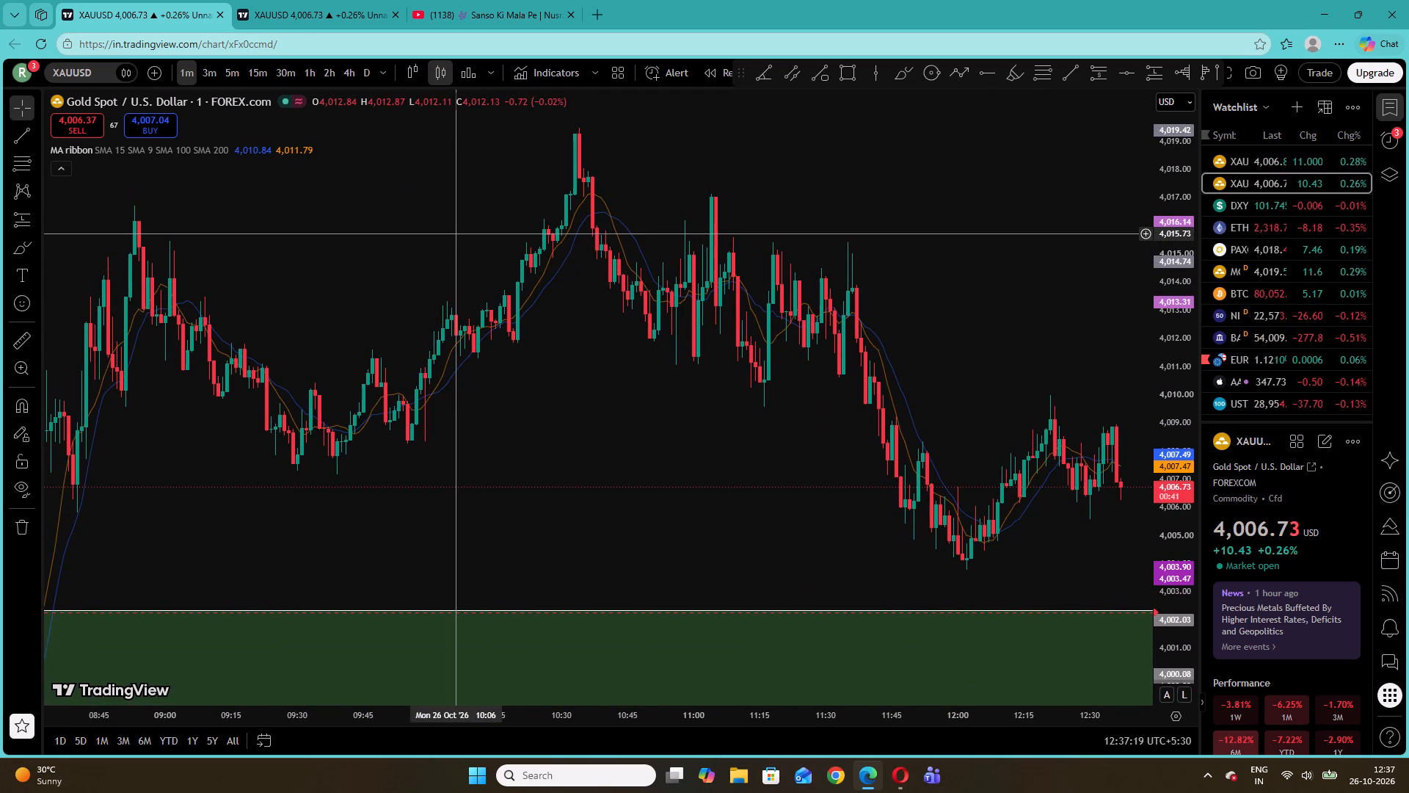
pyautogui.moveTo(455, 233); pyautogui.dragTo(864, 247)
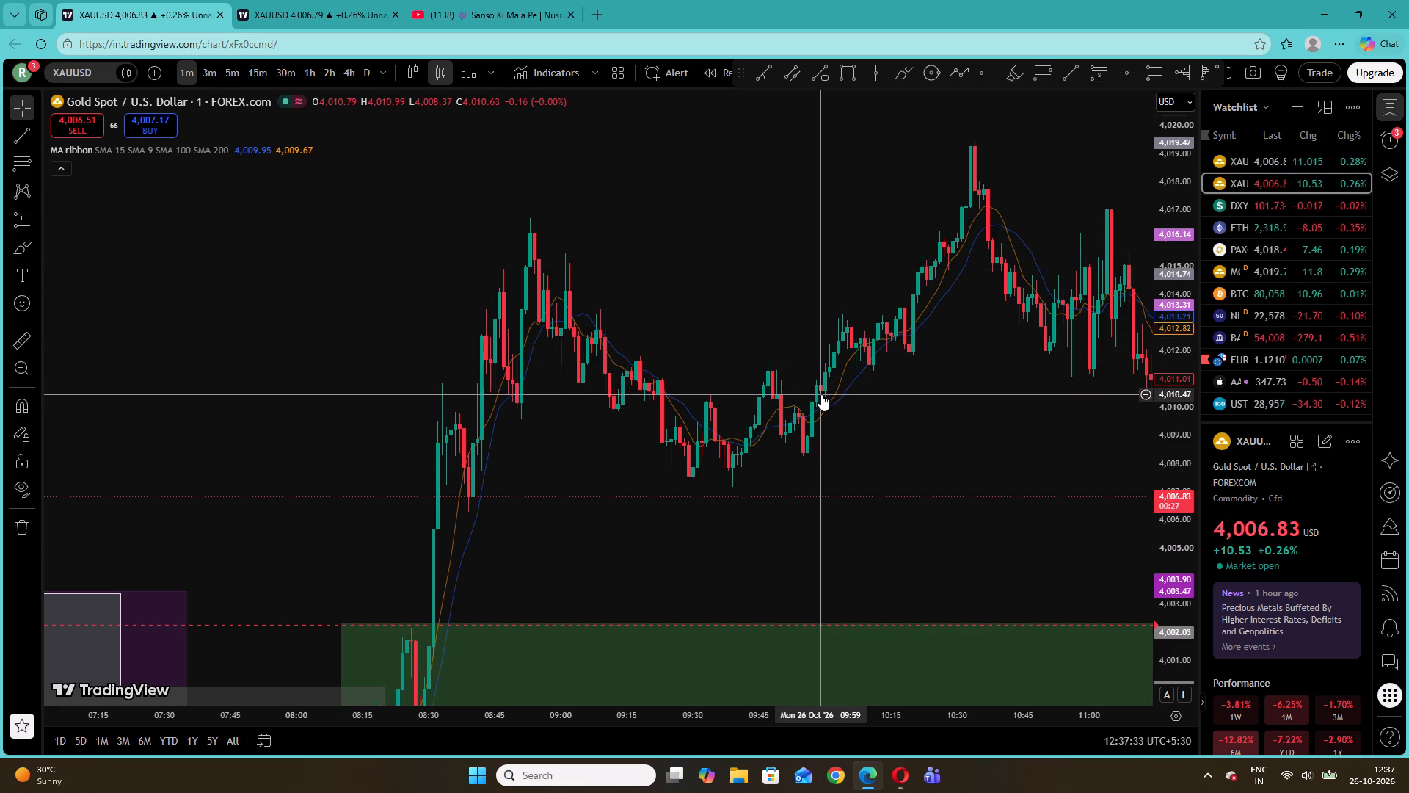
pyautogui.moveTo(795, 314); pyautogui.dragTo(547, 236)
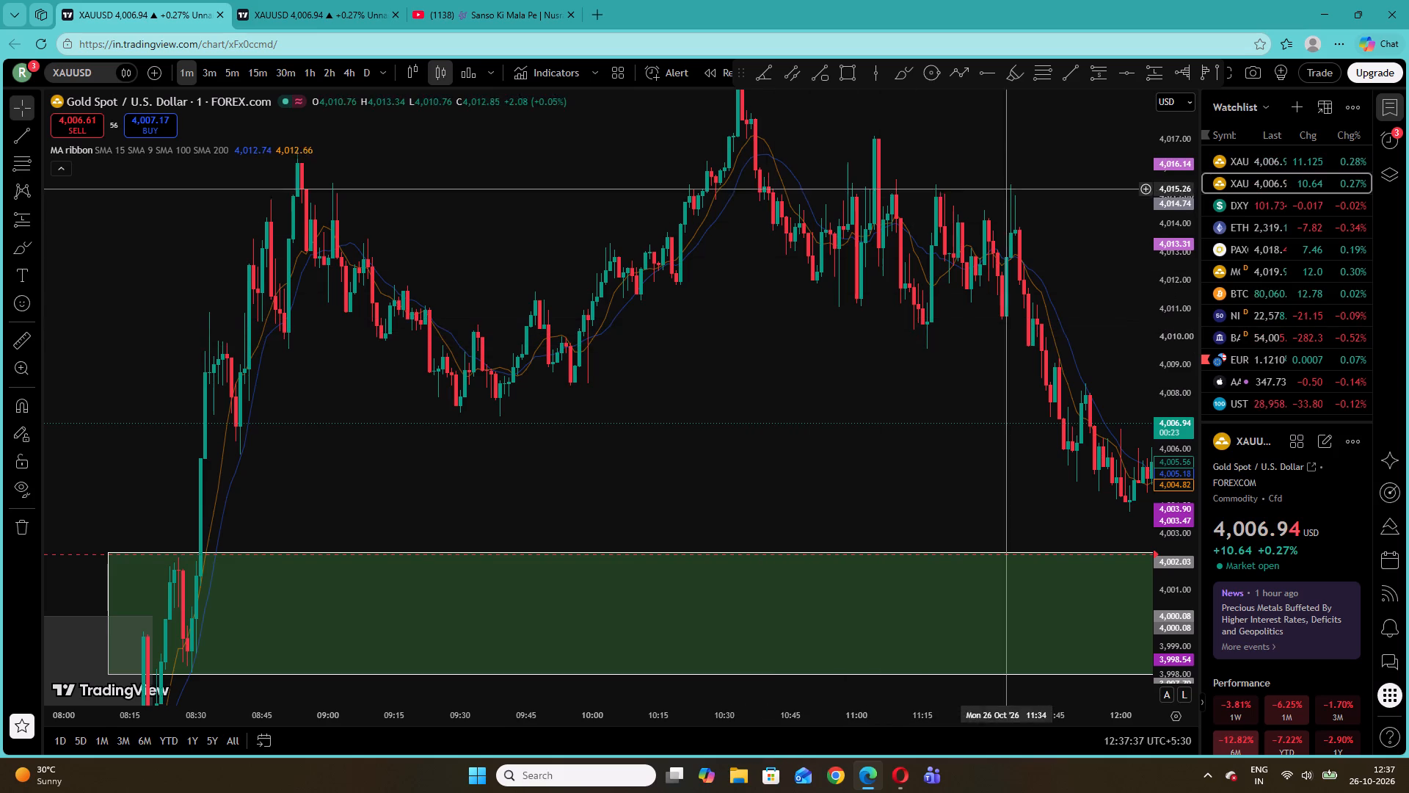
pyautogui.moveTo(1057, 197); pyautogui.dragTo(964, 195)
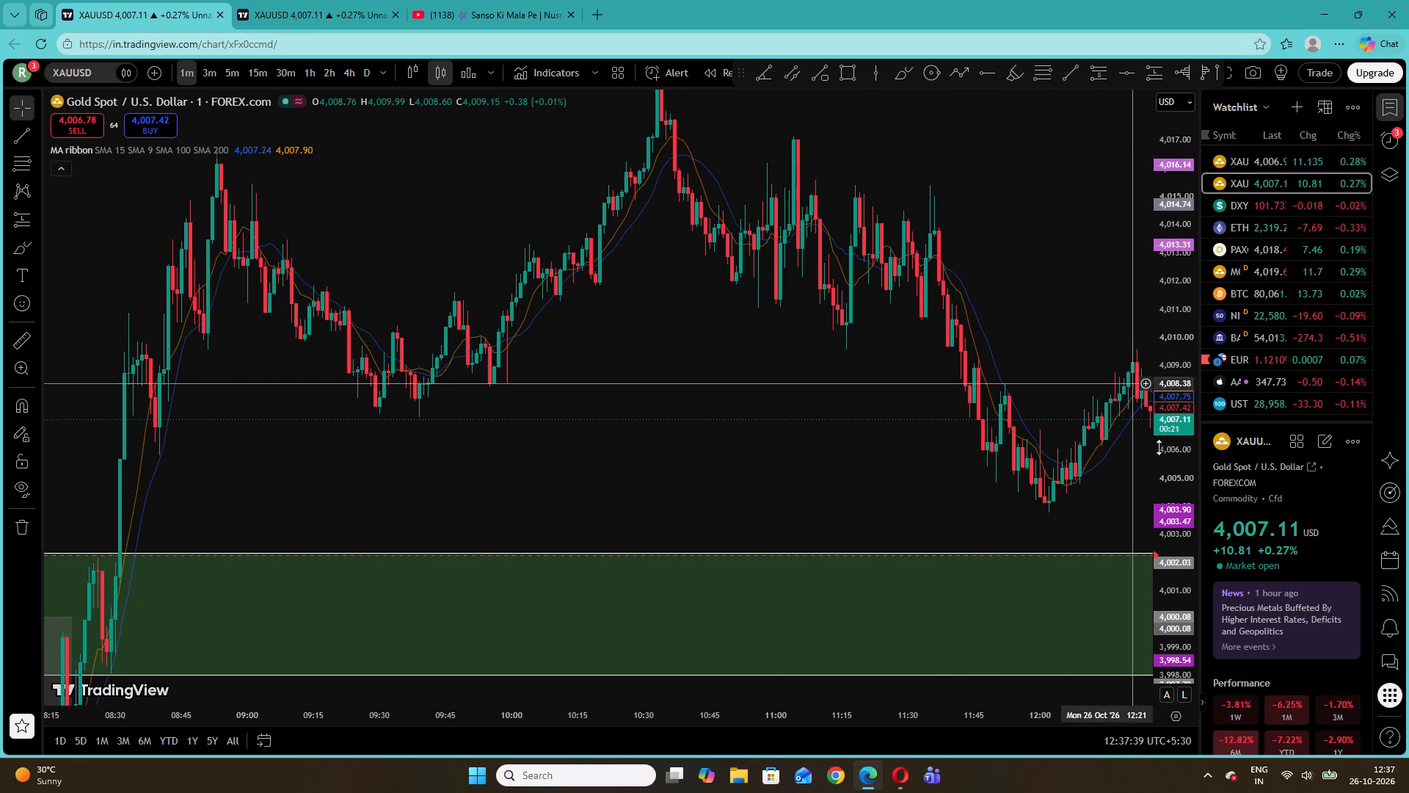
# Hide the watchlist sidebar to widen the chart.
pyautogui.click(1201, 709)
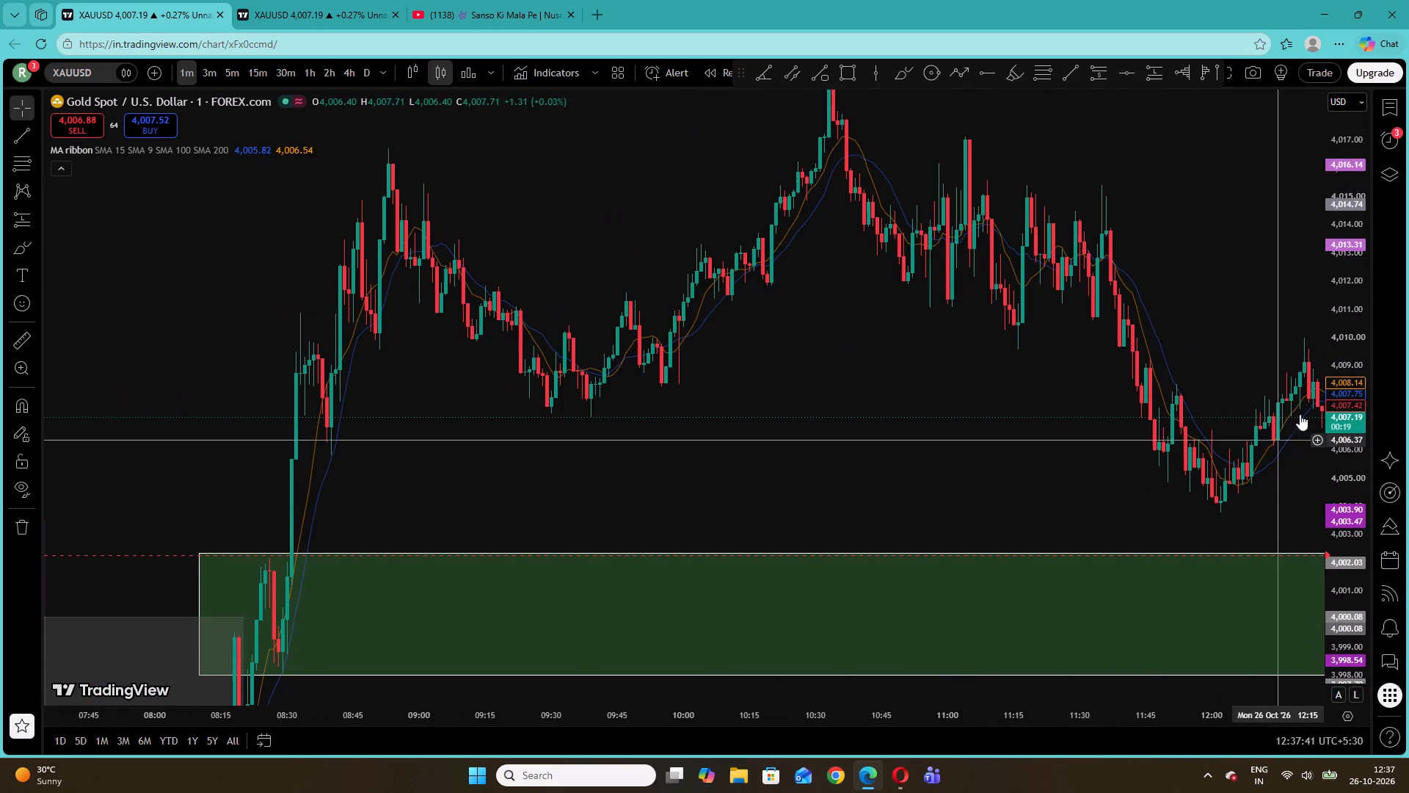
# Examine the 26 October 1-minute price action around the green zone near 4,000 and the earlier zones before it.
pyautogui.moveTo(1352, 395); pyautogui.dragTo(1336, 443)
pyautogui.moveTo(1193, 330); pyautogui.dragTo(807, 308)
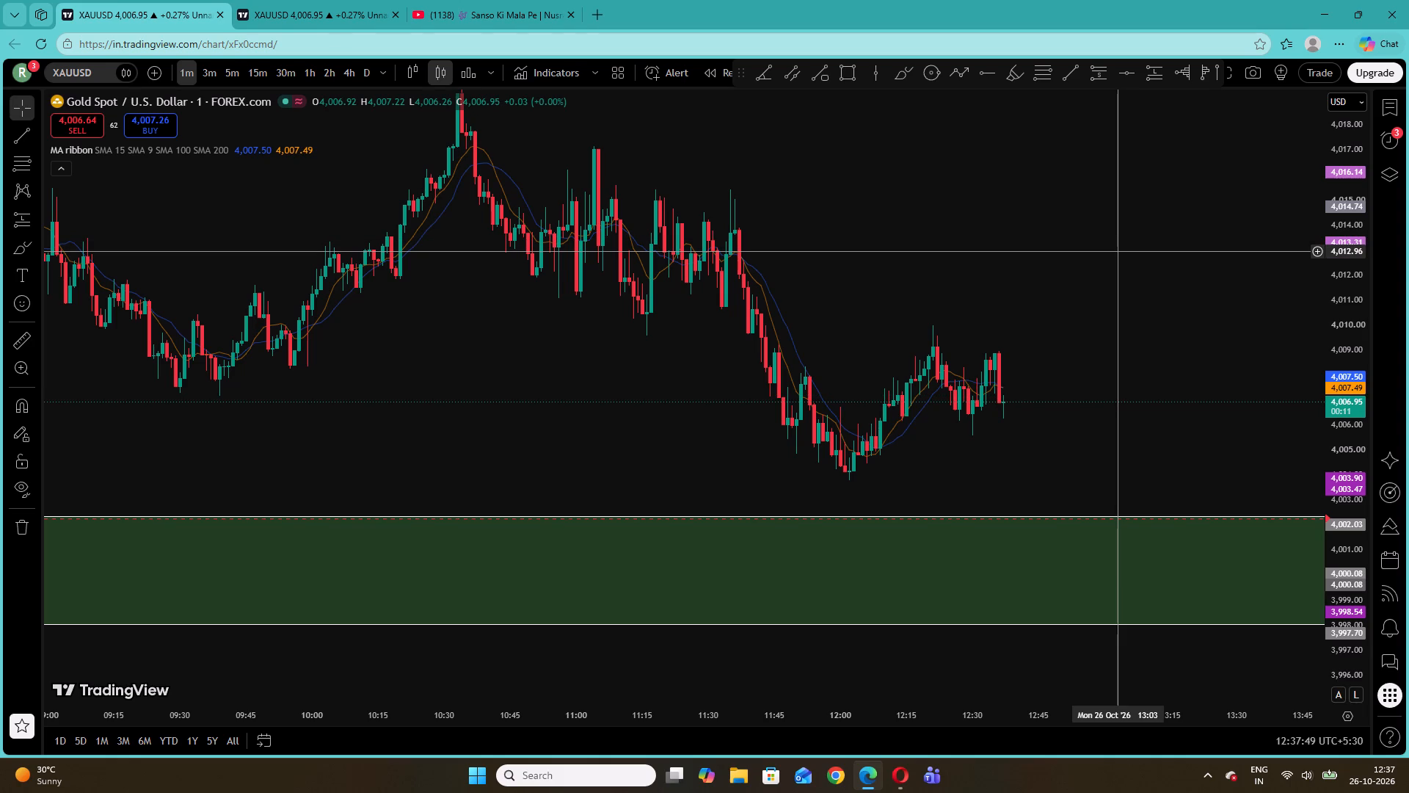
pyautogui.moveTo(724, 435); pyautogui.dragTo(1256, 308)
pyautogui.moveTo(677, 322); pyautogui.dragTo(1235, 305)
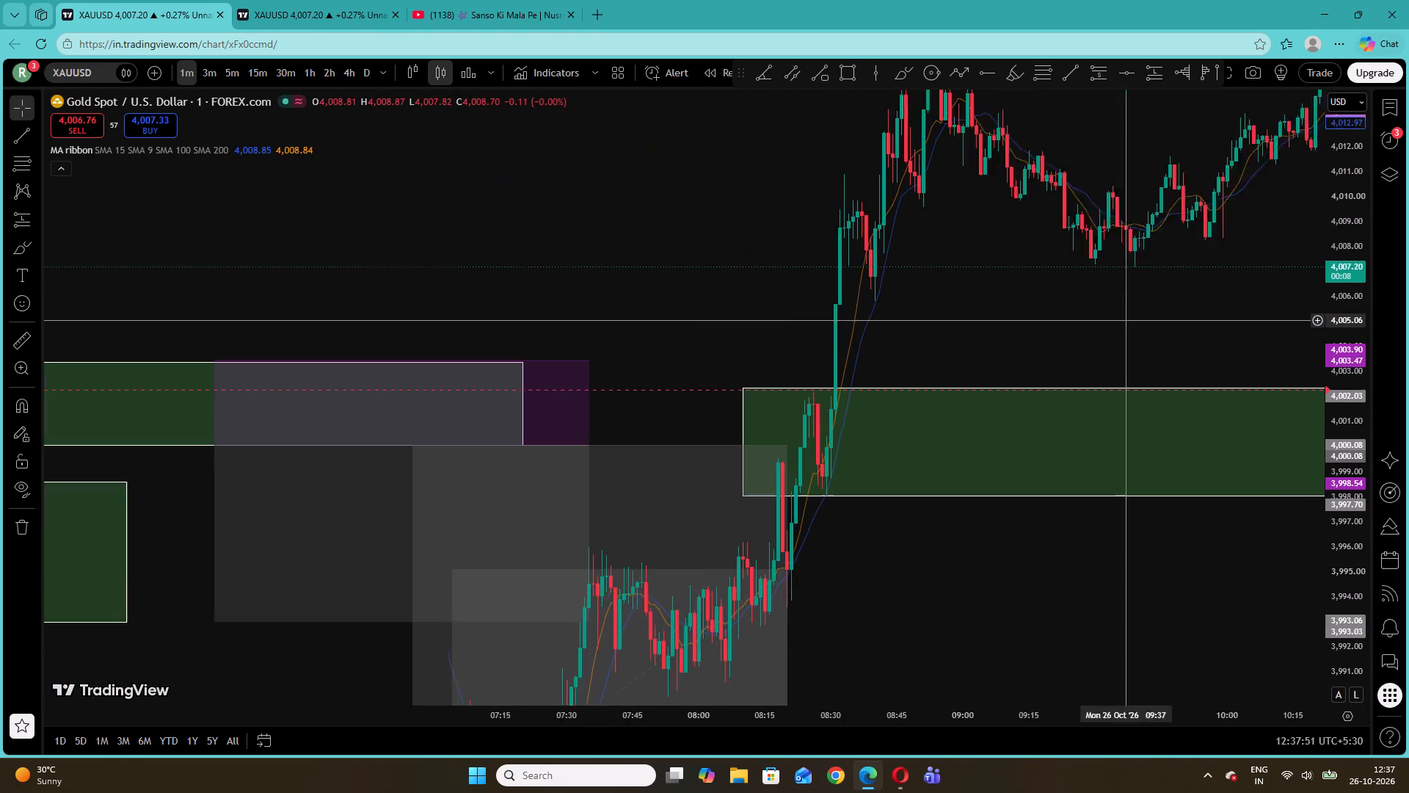
pyautogui.moveTo(1235, 305); pyautogui.dragTo(1279, 290)
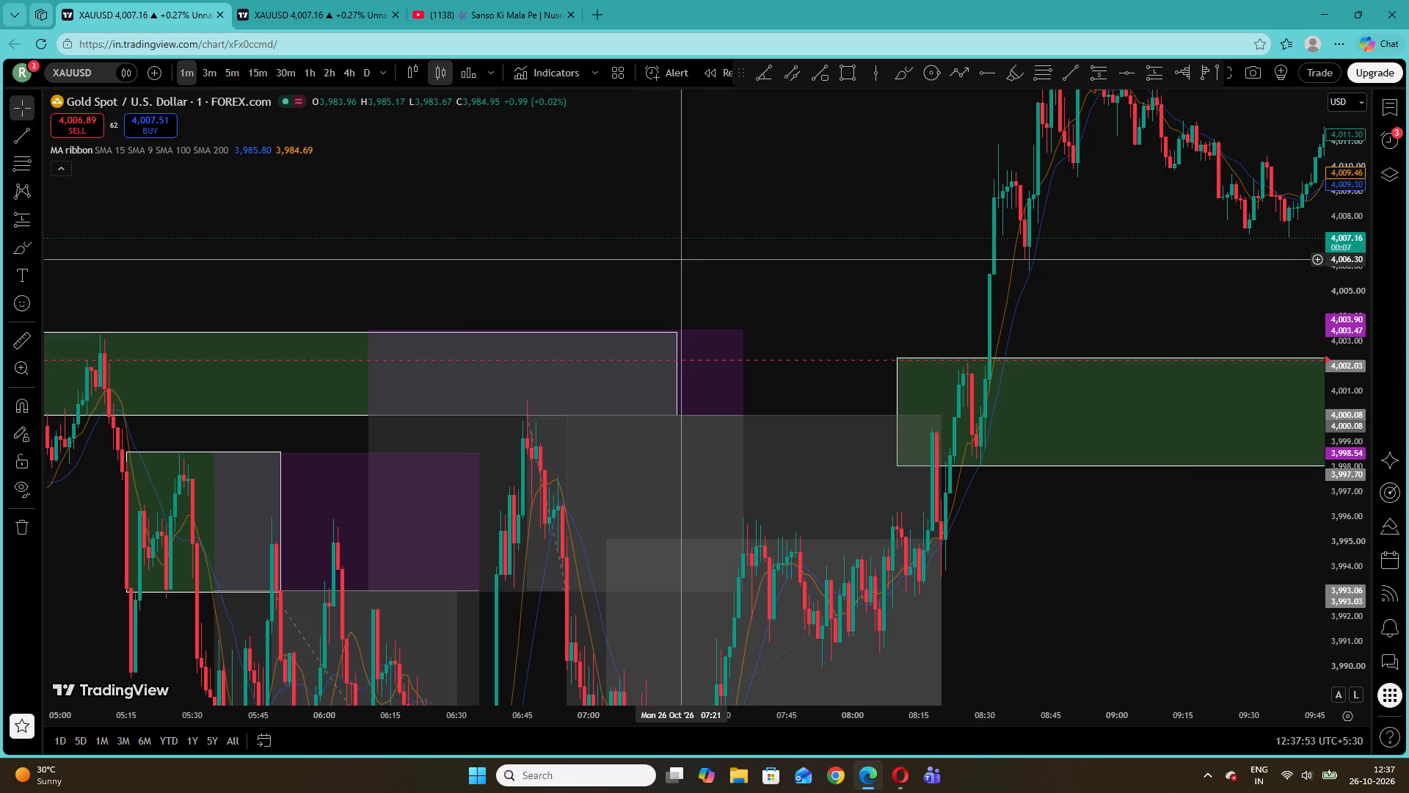
pyautogui.moveTo(829, 227); pyautogui.dragTo(265, 220)
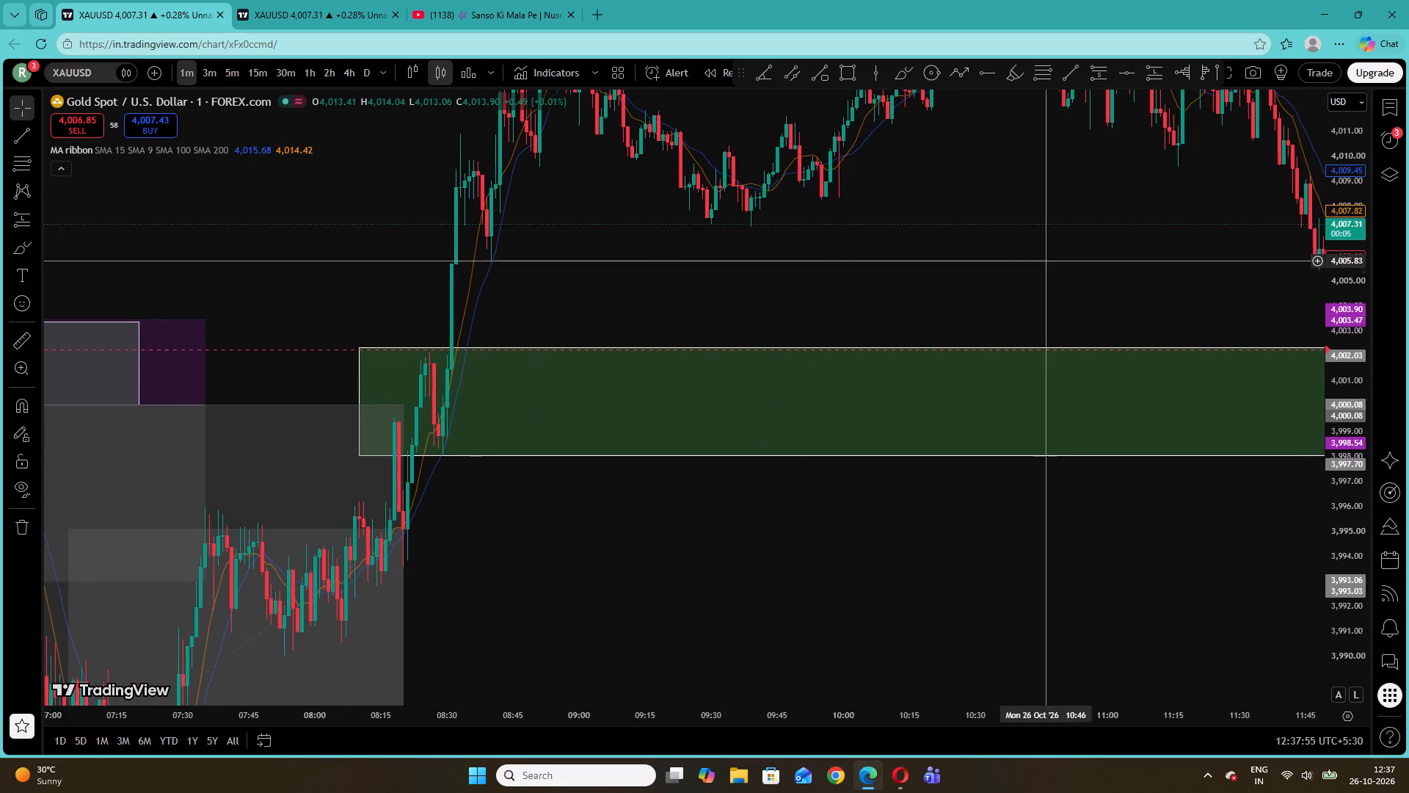
pyautogui.moveTo(1047, 253); pyautogui.dragTo(543, 415)
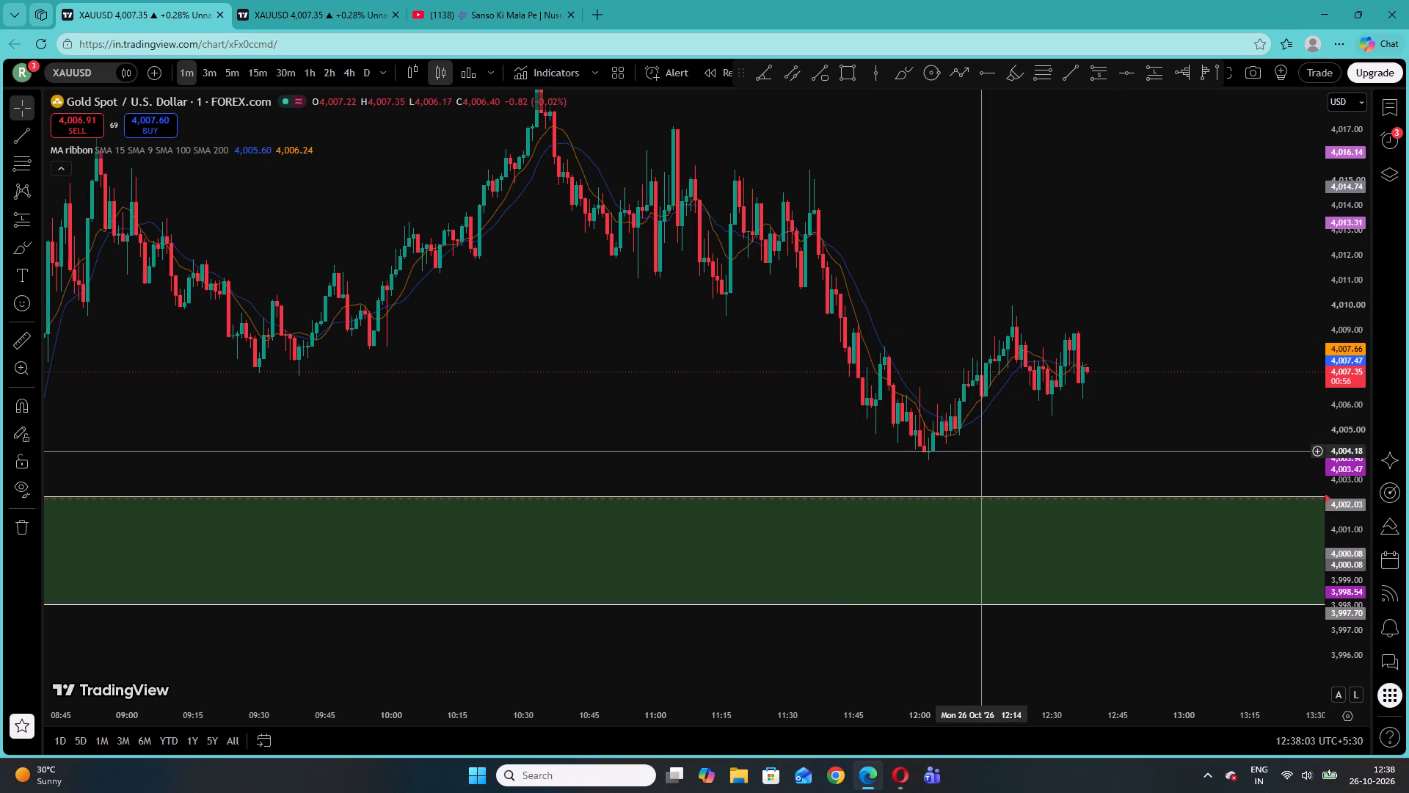
pyautogui.moveTo(1204, 254); pyautogui.dragTo(998, 243)
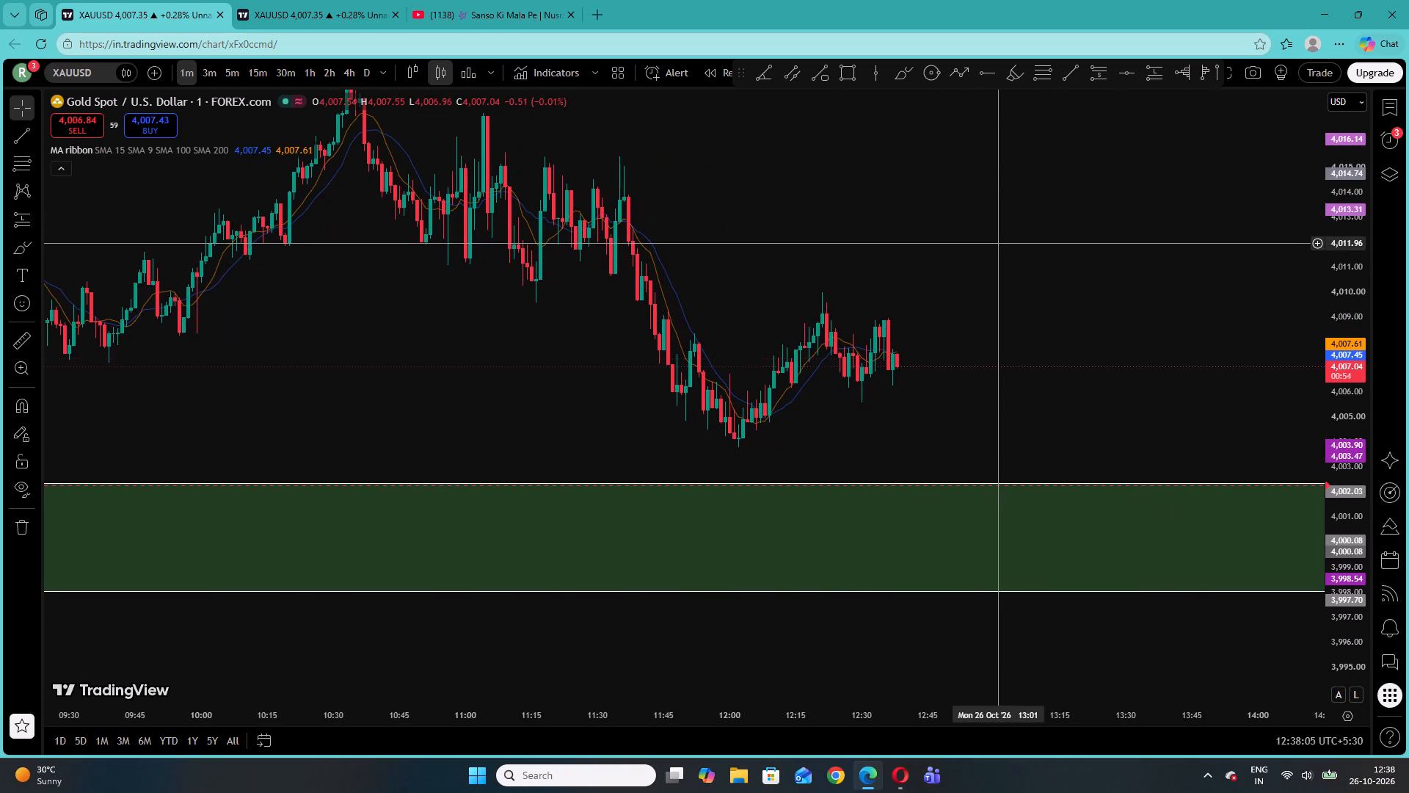
# Switch the XAUUSD chart to the 5-minute timeframe and compress the price scale to show the zones above and below price.
pyautogui.click(234, 74)
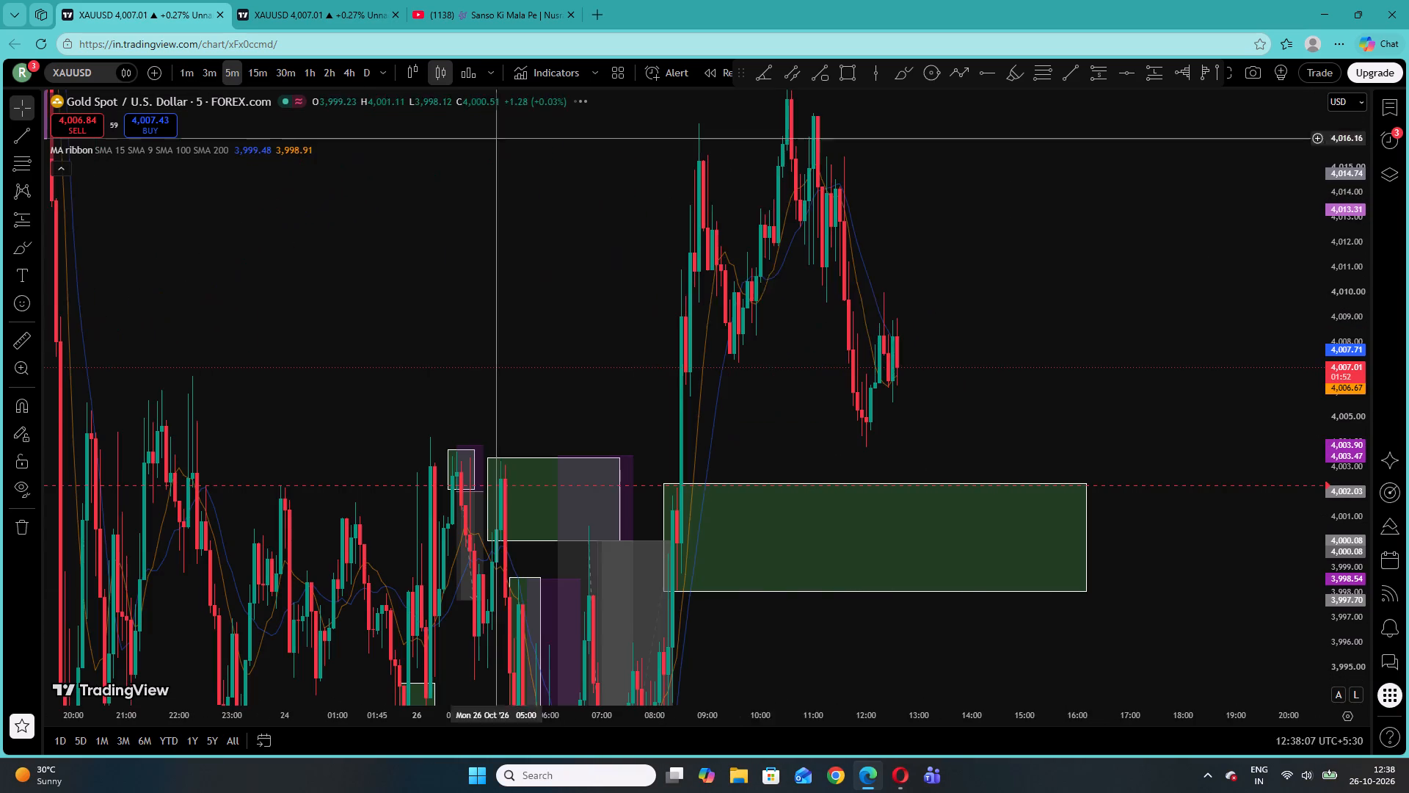
pyautogui.moveTo(1351, 351); pyautogui.dragTo(1347, 568)
pyautogui.moveTo(1064, 321); pyautogui.dragTo(1106, 300)
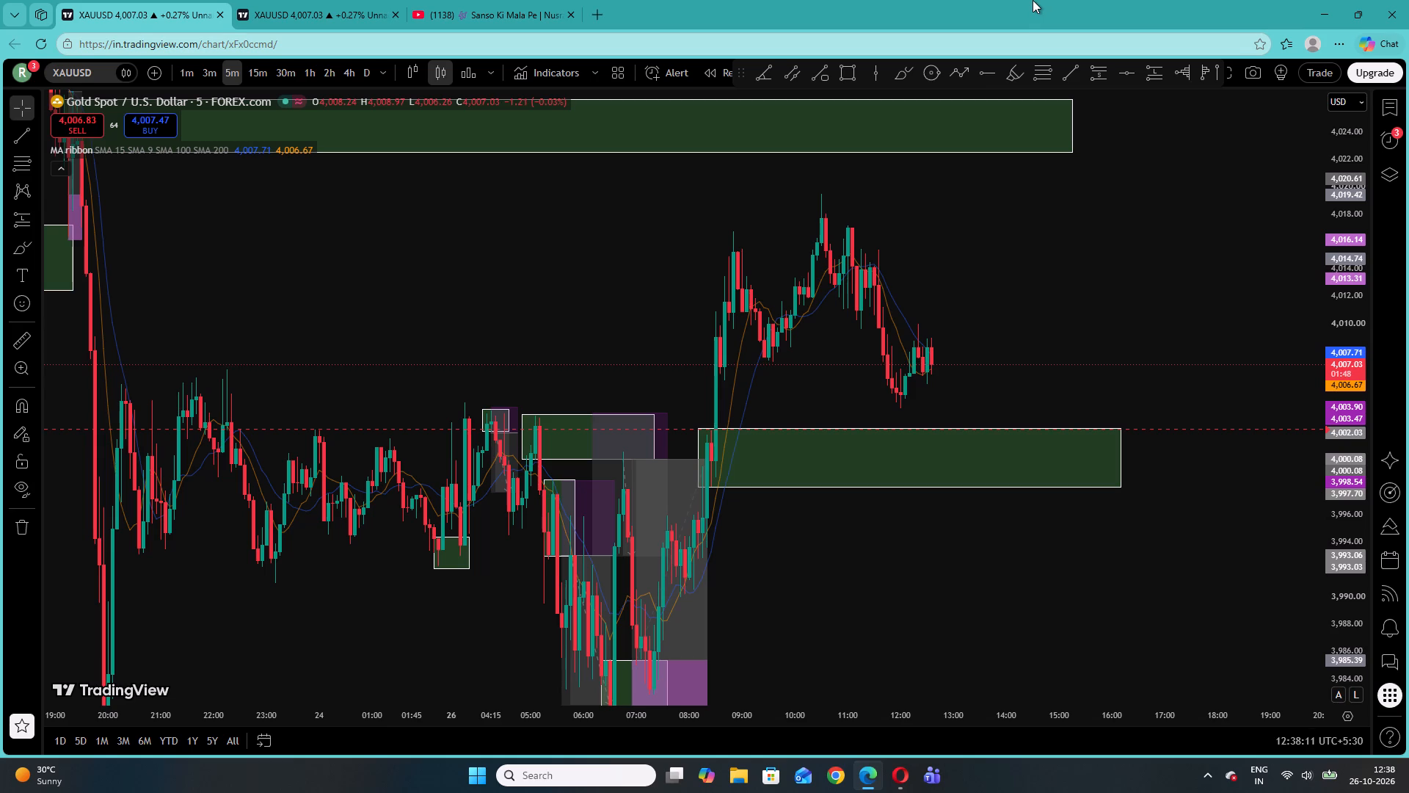
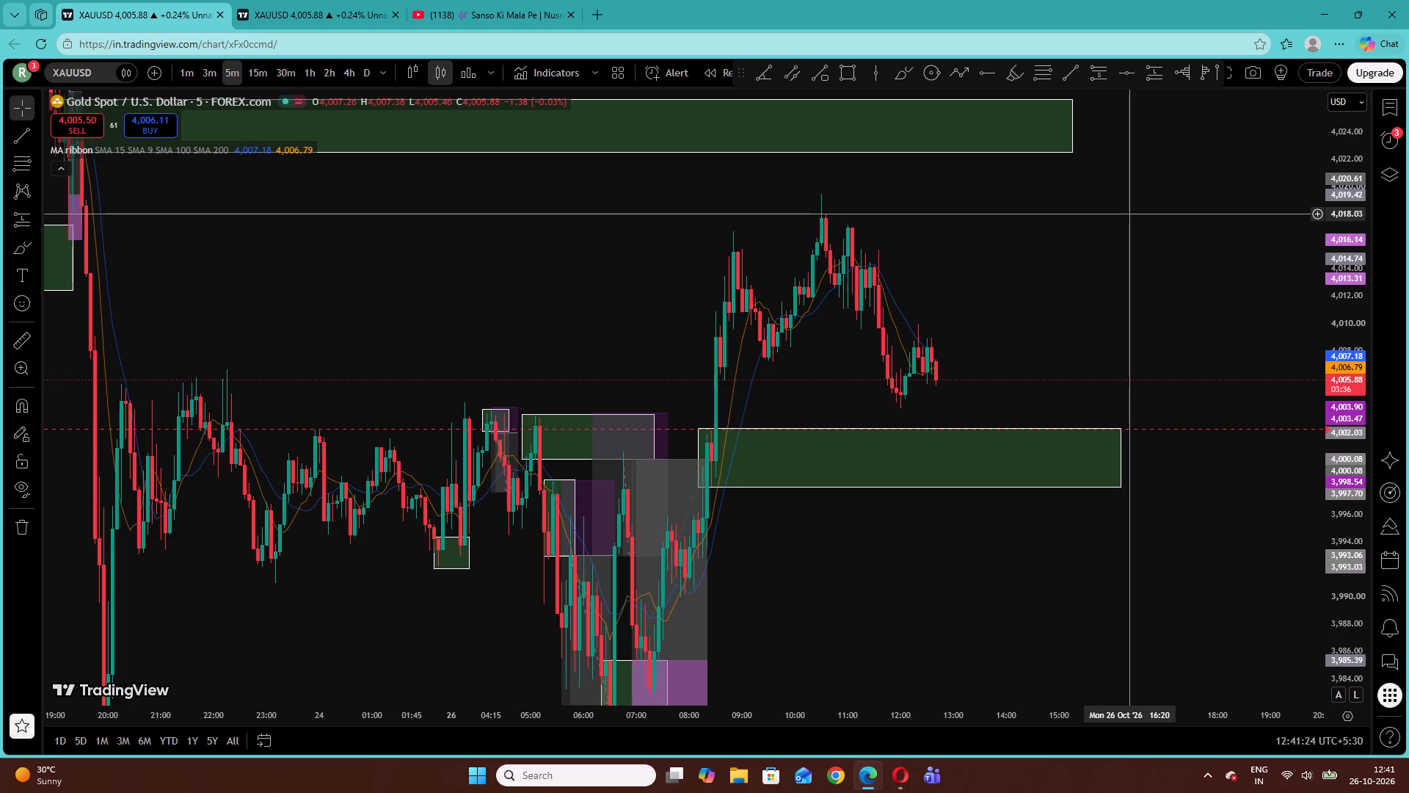
# Switch the XAUUSD chart from the 5-minute to the 1-minute timeframe.
pyautogui.scroll(2, 406, 231)
pyautogui.scroll(-1, 361, 219)
pyautogui.scroll(4, 361, 219)
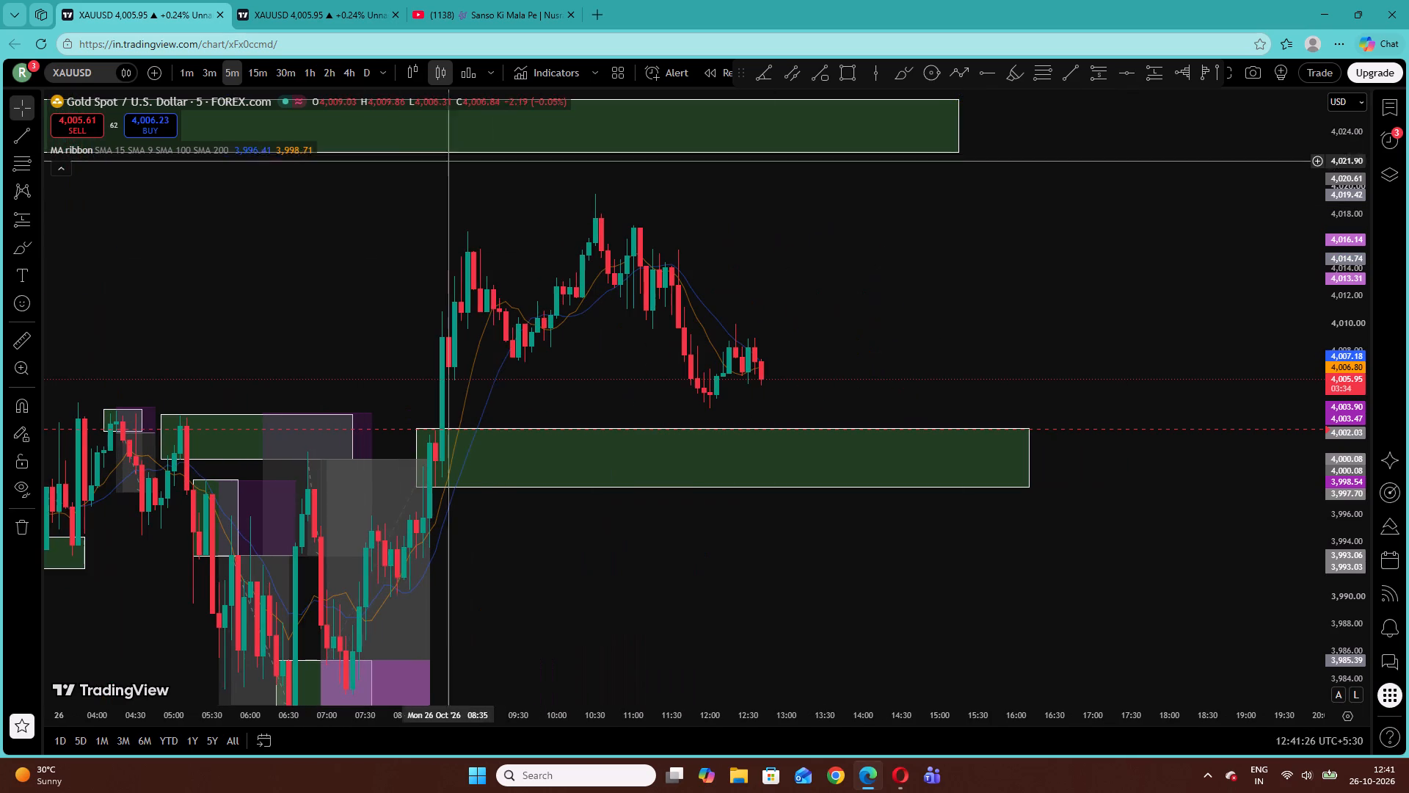
pyautogui.moveTo(283, 306); pyautogui.dragTo(474, 283)
pyautogui.click(190, 78)
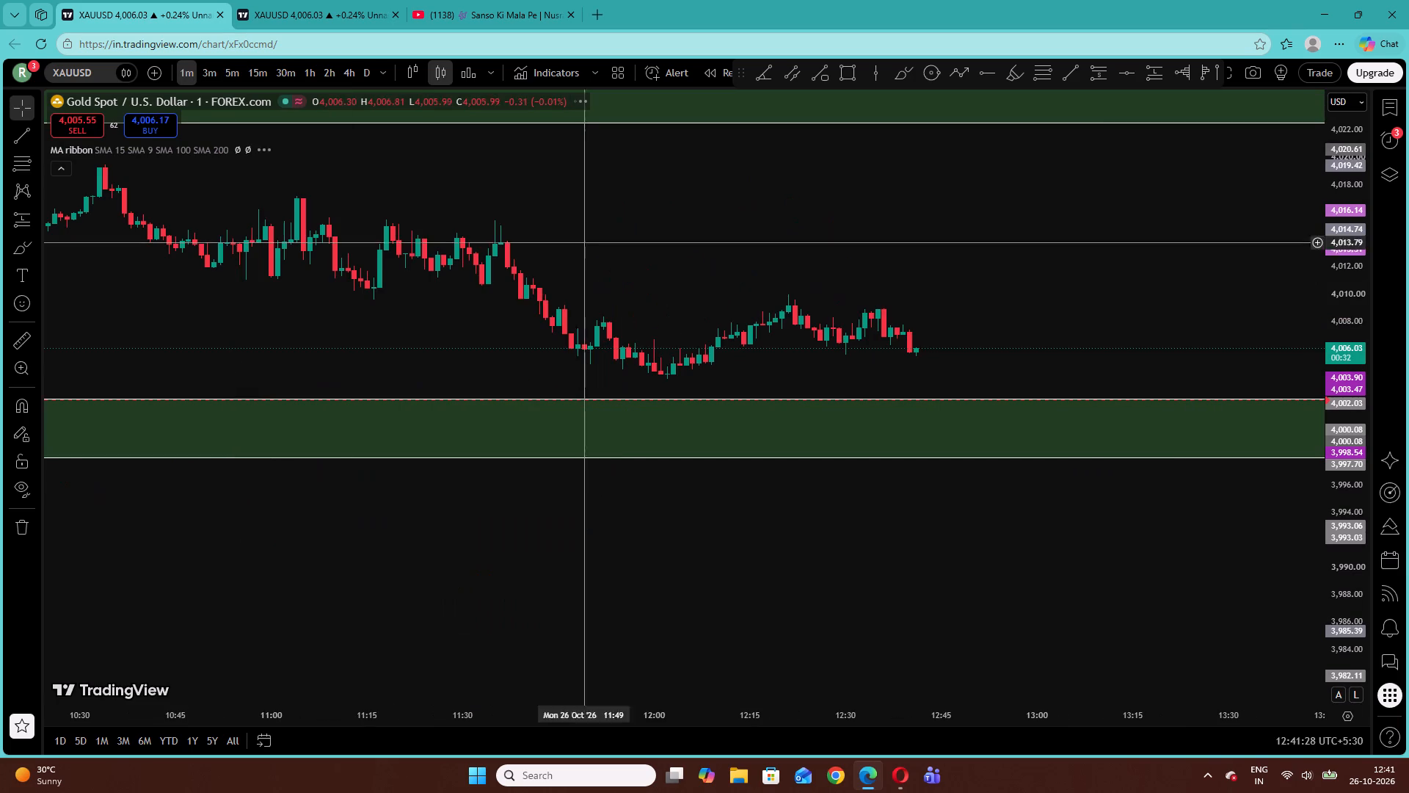
# Examine the 26 October 1-minute price action between 05:15 and 08:30 around the marked zones and the position setups near 3,978–4,000.
pyautogui.moveTo(415, 316); pyautogui.dragTo(1186, 251)
pyautogui.moveTo(610, 261); pyautogui.dragTo(1408, 220)
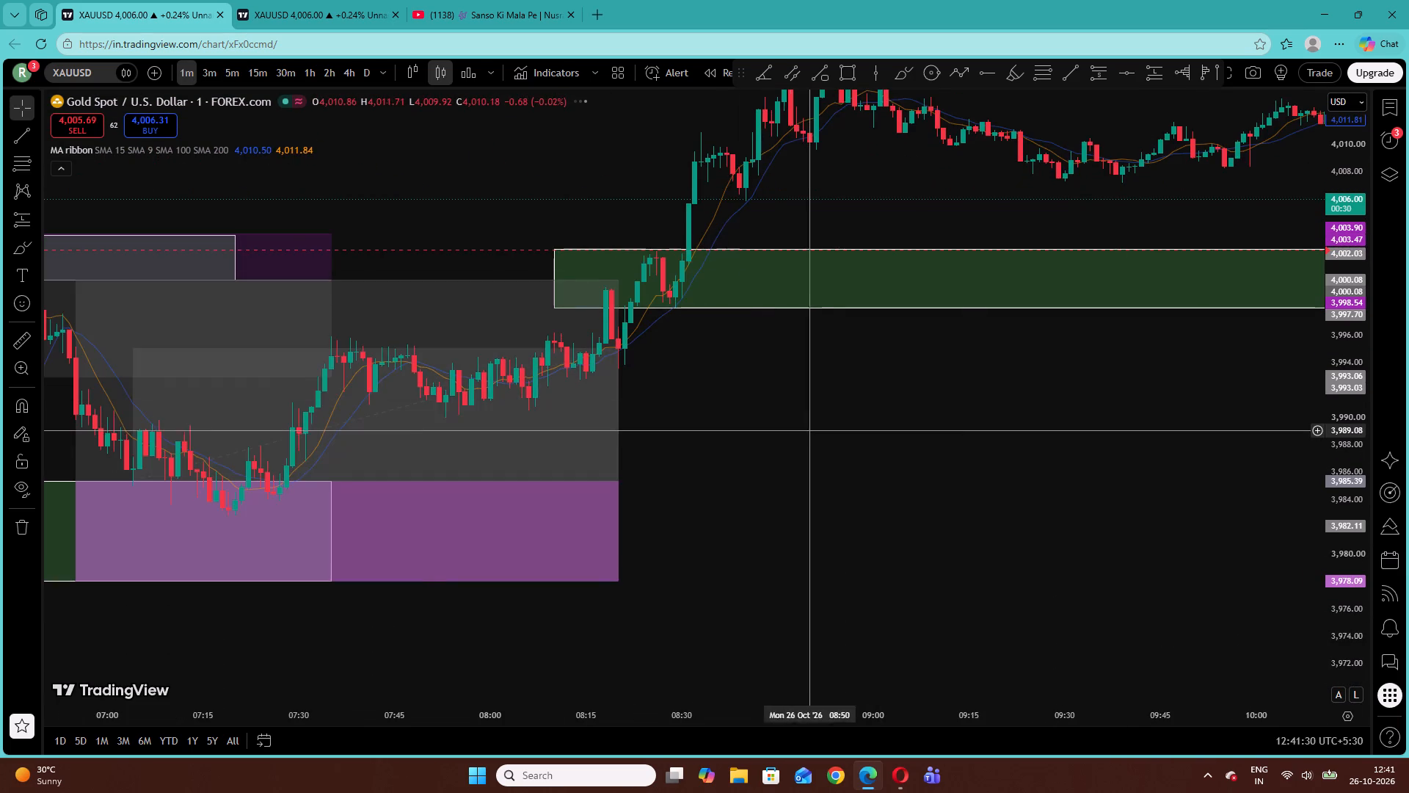
pyautogui.moveTo(818, 431); pyautogui.dragTo(1364, 424)
pyautogui.moveTo(1357, 533); pyautogui.dragTo(1319, 359)
pyautogui.moveTo(1184, 483); pyautogui.dragTo(1268, 366)
pyautogui.moveTo(570, 352); pyautogui.dragTo(620, 453)
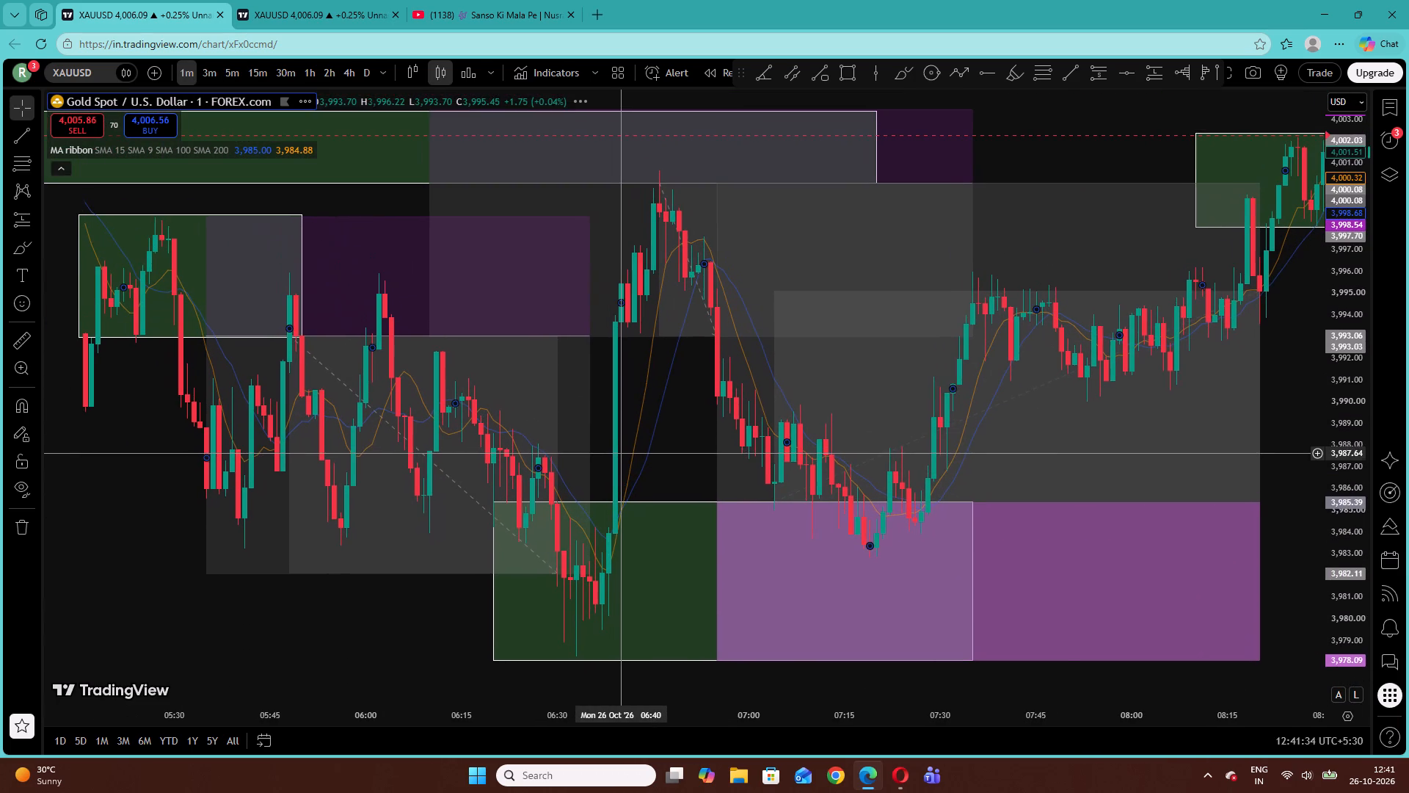
pyautogui.click(624, 444)
pyautogui.click(1044, 145)
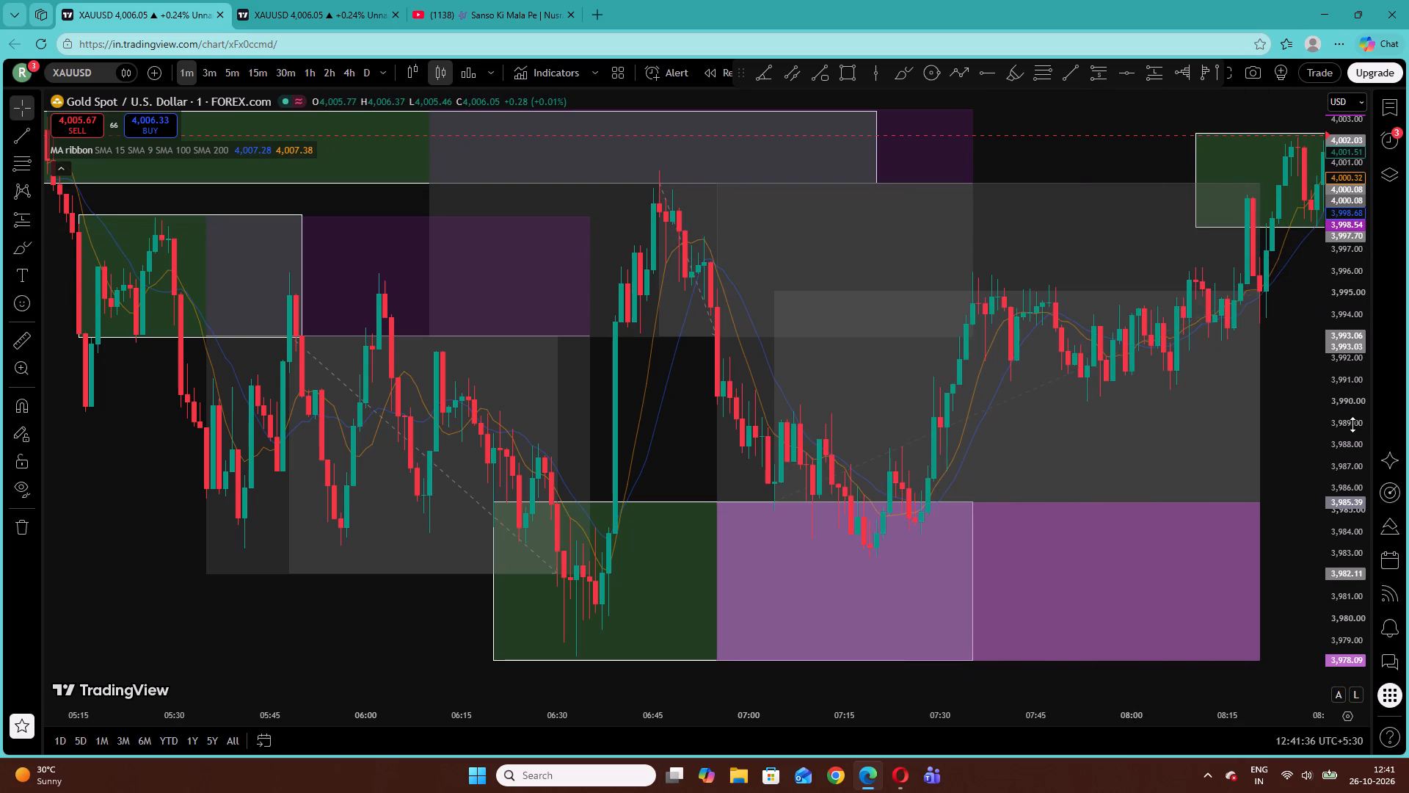
pyautogui.moveTo(1350, 424); pyautogui.dragTo(1352, 448)
pyautogui.moveTo(1316, 463); pyautogui.dragTo(1268, 367)
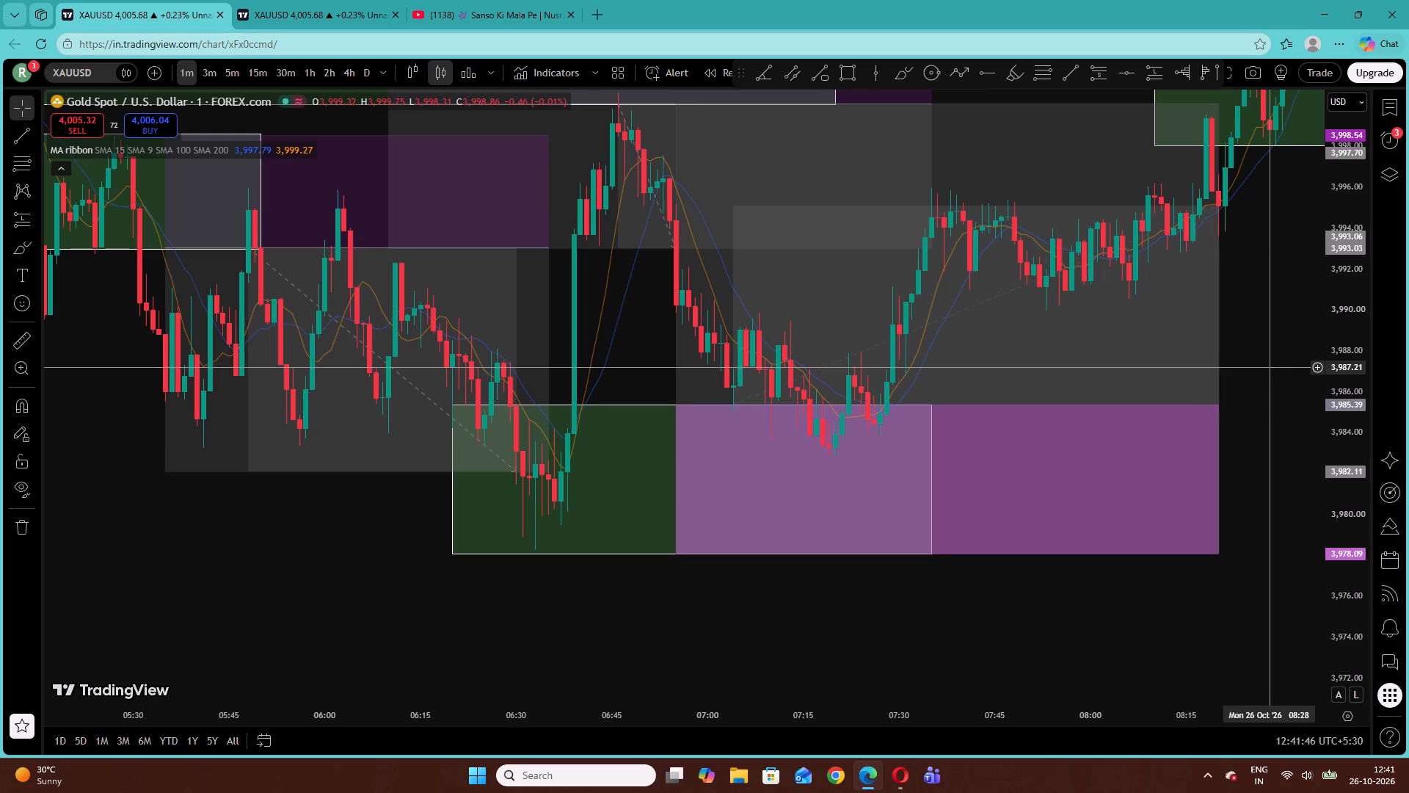
pyautogui.moveTo(564, 308); pyautogui.dragTo(611, 354)
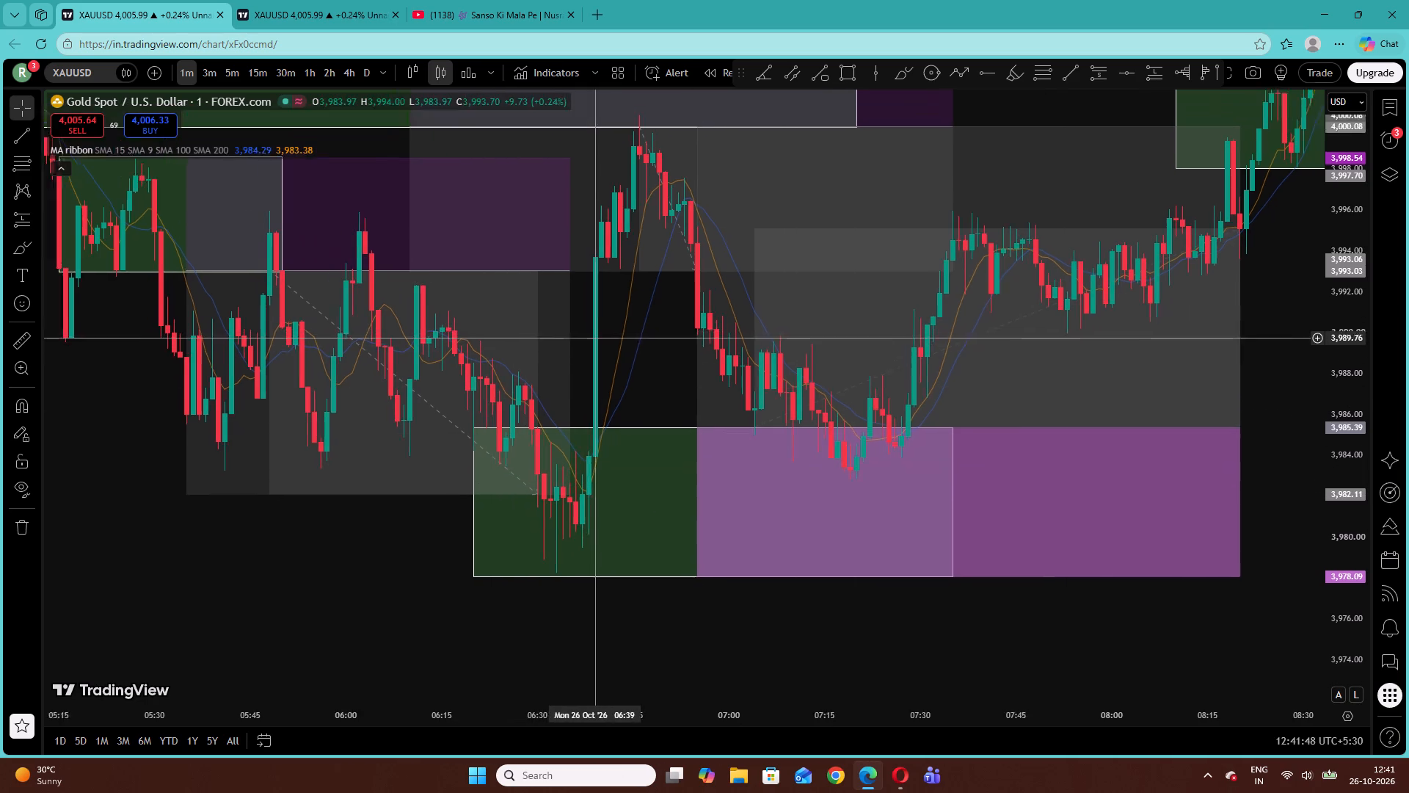
# Examine the earlier 26 October zones from 02:00 onward and follow the 1-minute price action forward to the latest candles.
pyautogui.moveTo(611, 354); pyautogui.dragTo(920, 482)
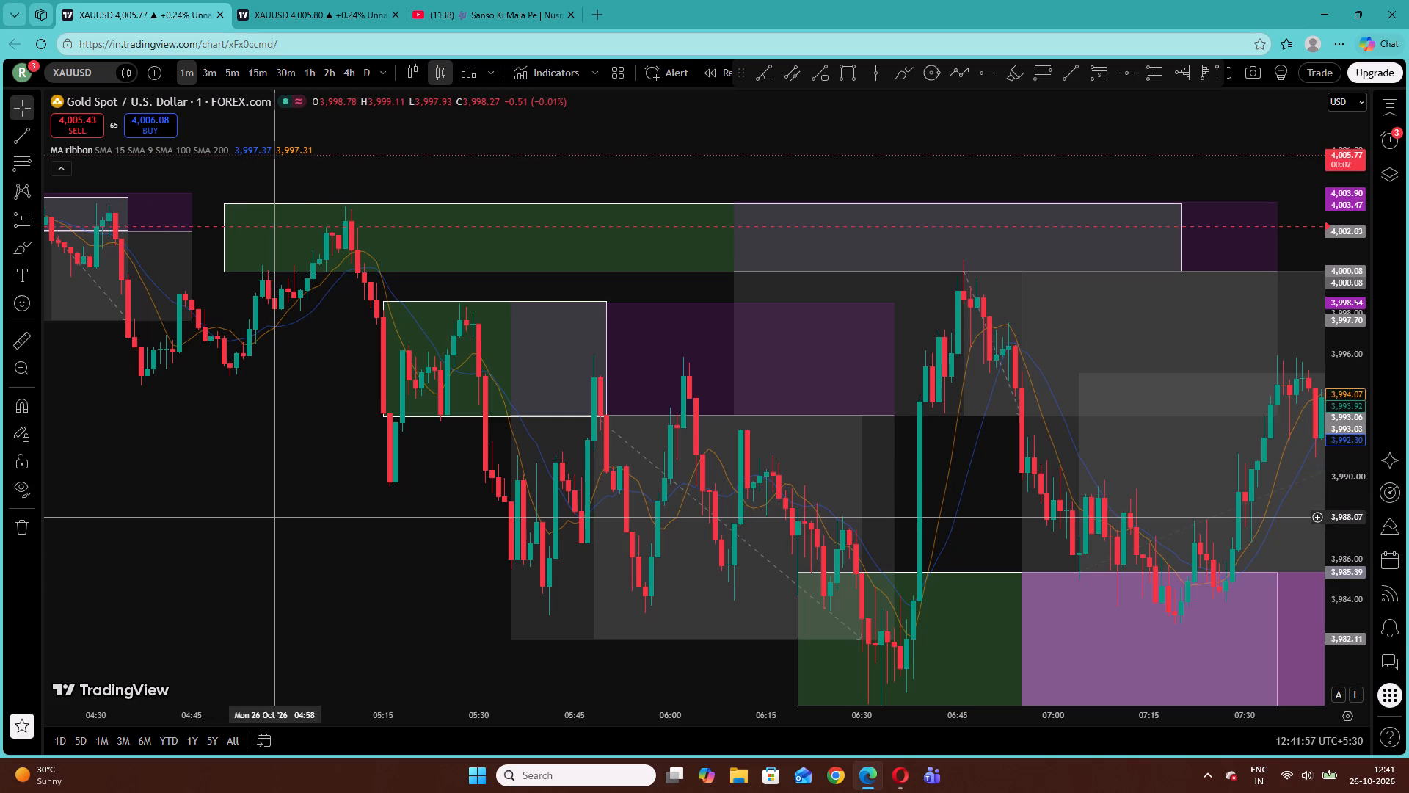
pyautogui.moveTo(277, 517); pyautogui.dragTo(842, 540)
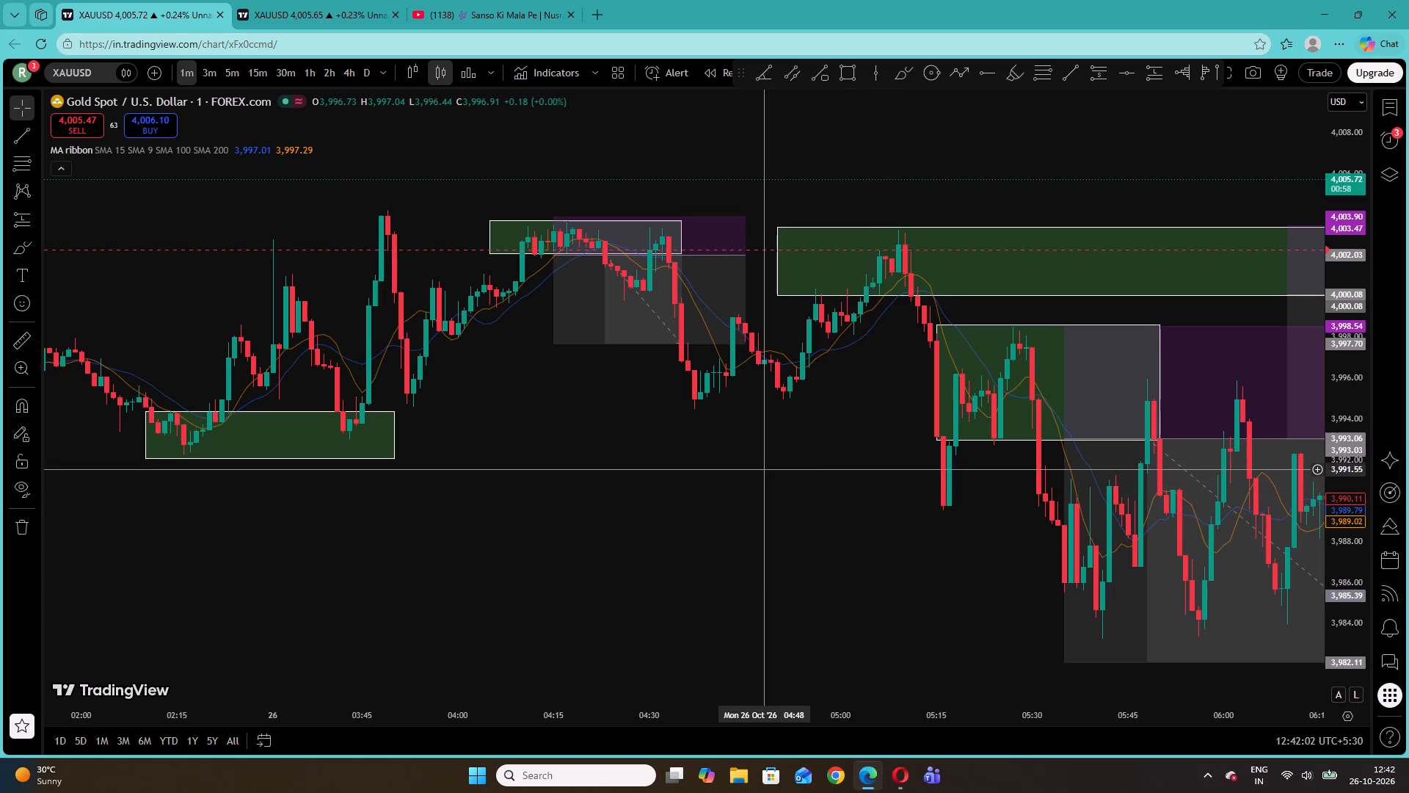
pyautogui.moveTo(862, 501); pyautogui.dragTo(773, 504)
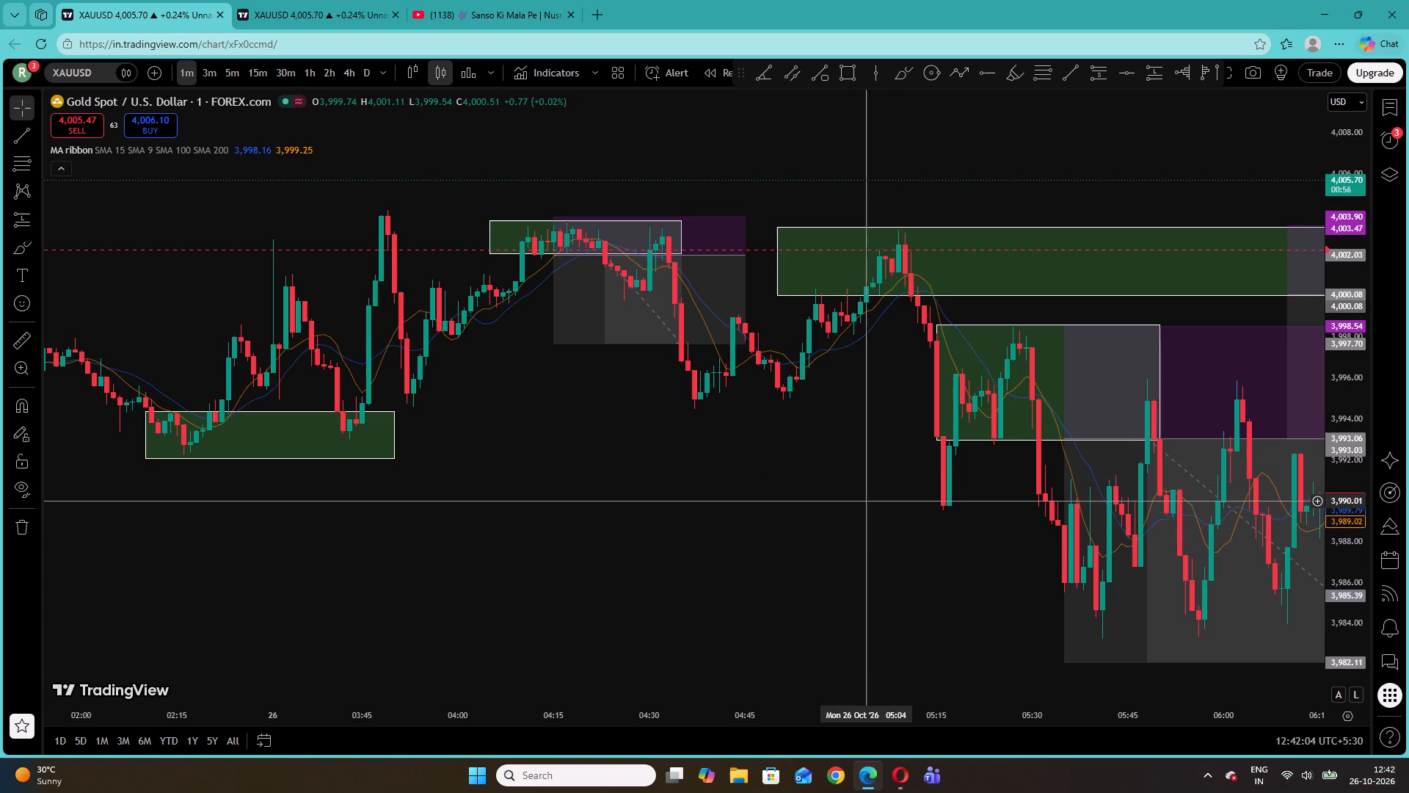
pyautogui.moveTo(773, 504); pyautogui.dragTo(176, 341)
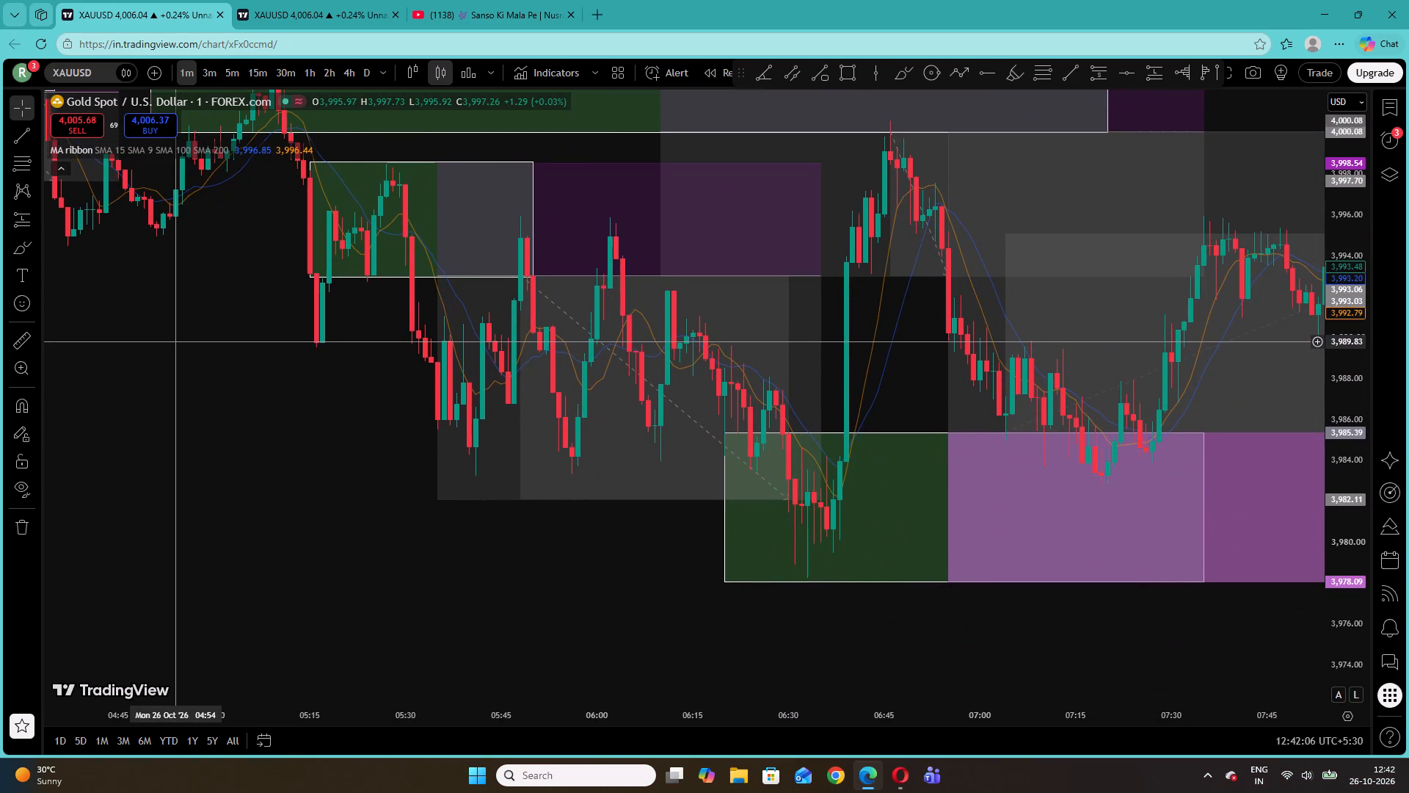
pyautogui.moveTo(654, 589); pyautogui.dragTo(492, 612)
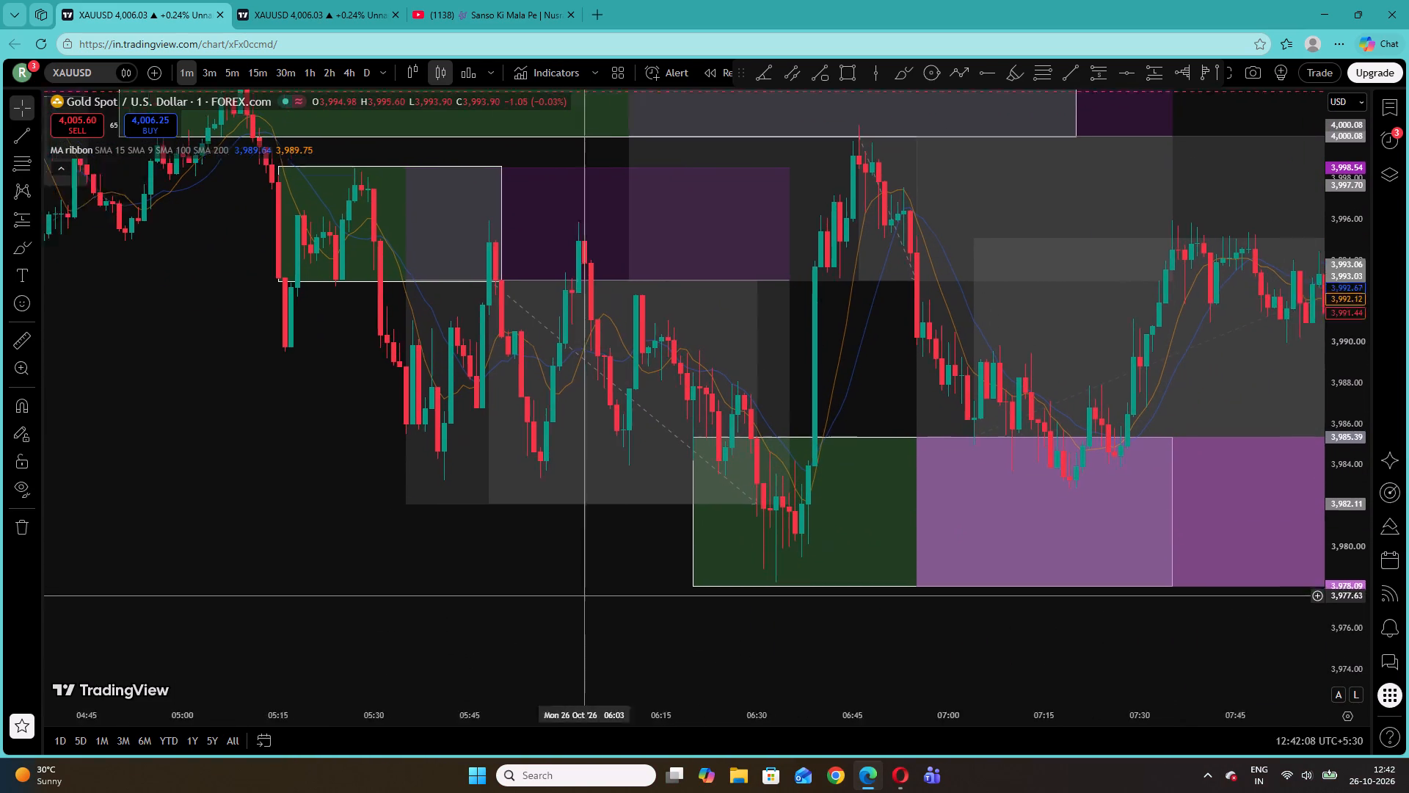
pyautogui.moveTo(492, 612); pyautogui.dragTo(341, 680)
pyautogui.moveTo(1278, 389); pyautogui.dragTo(718, 504)
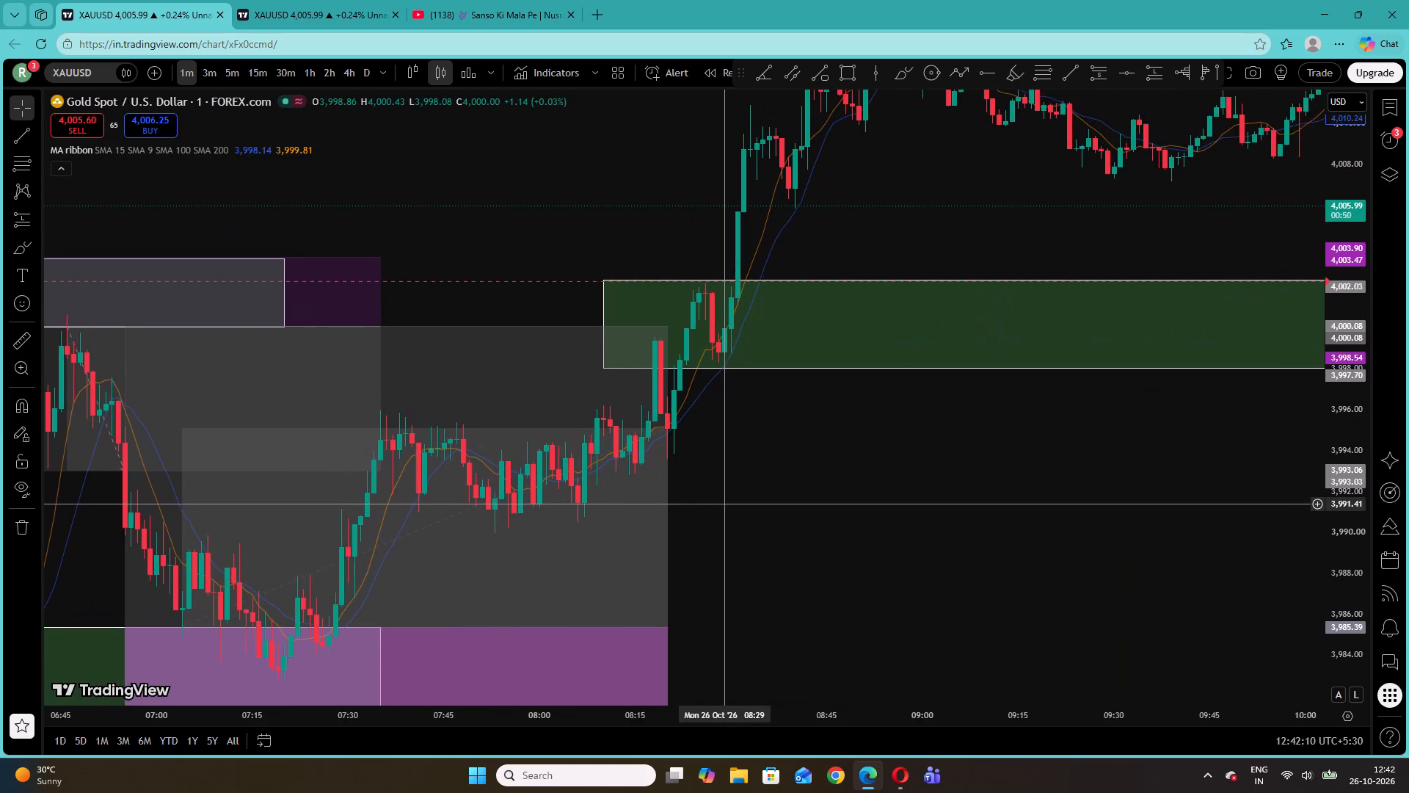
pyautogui.moveTo(718, 504); pyautogui.dragTo(432, 583)
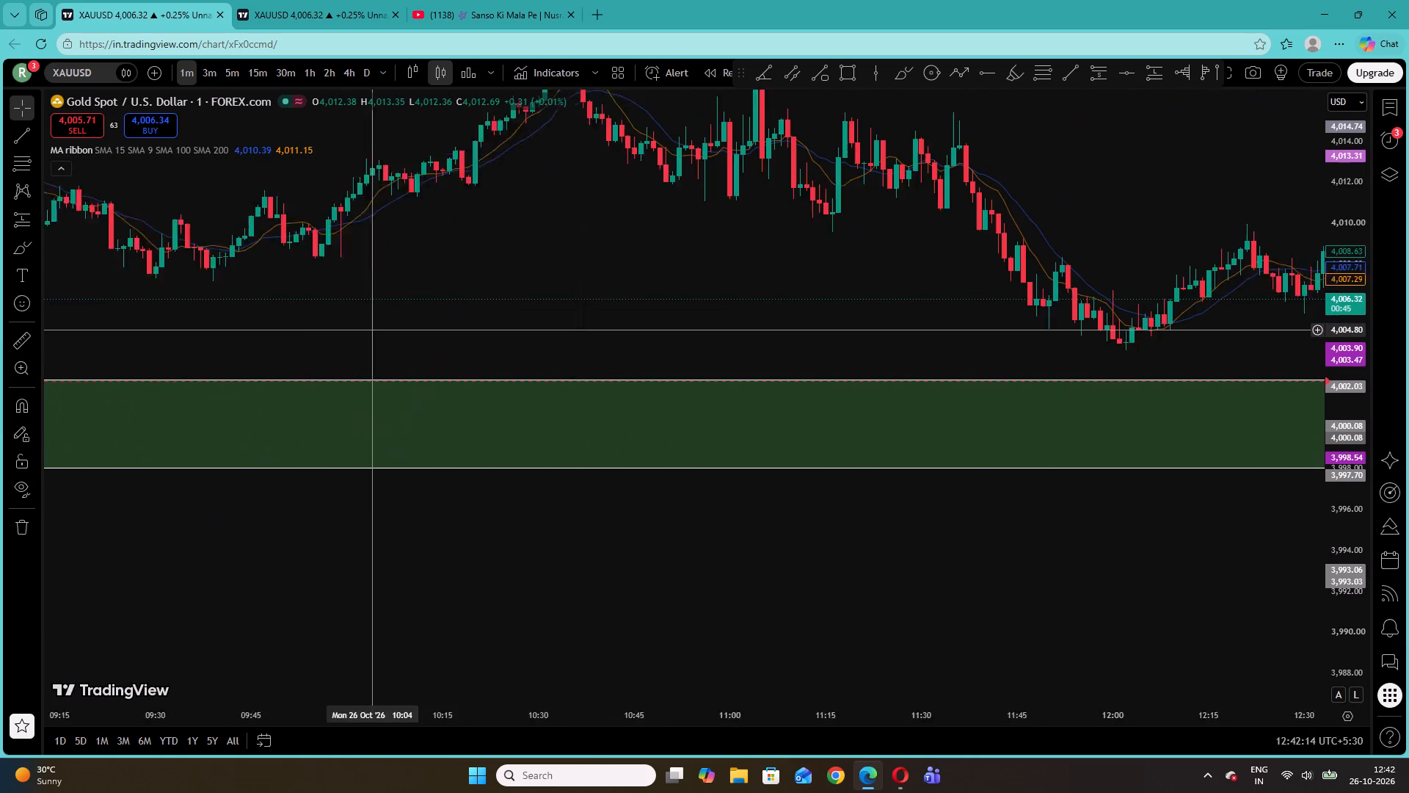
pyautogui.moveTo(845, 326); pyautogui.dragTo(316, 366)
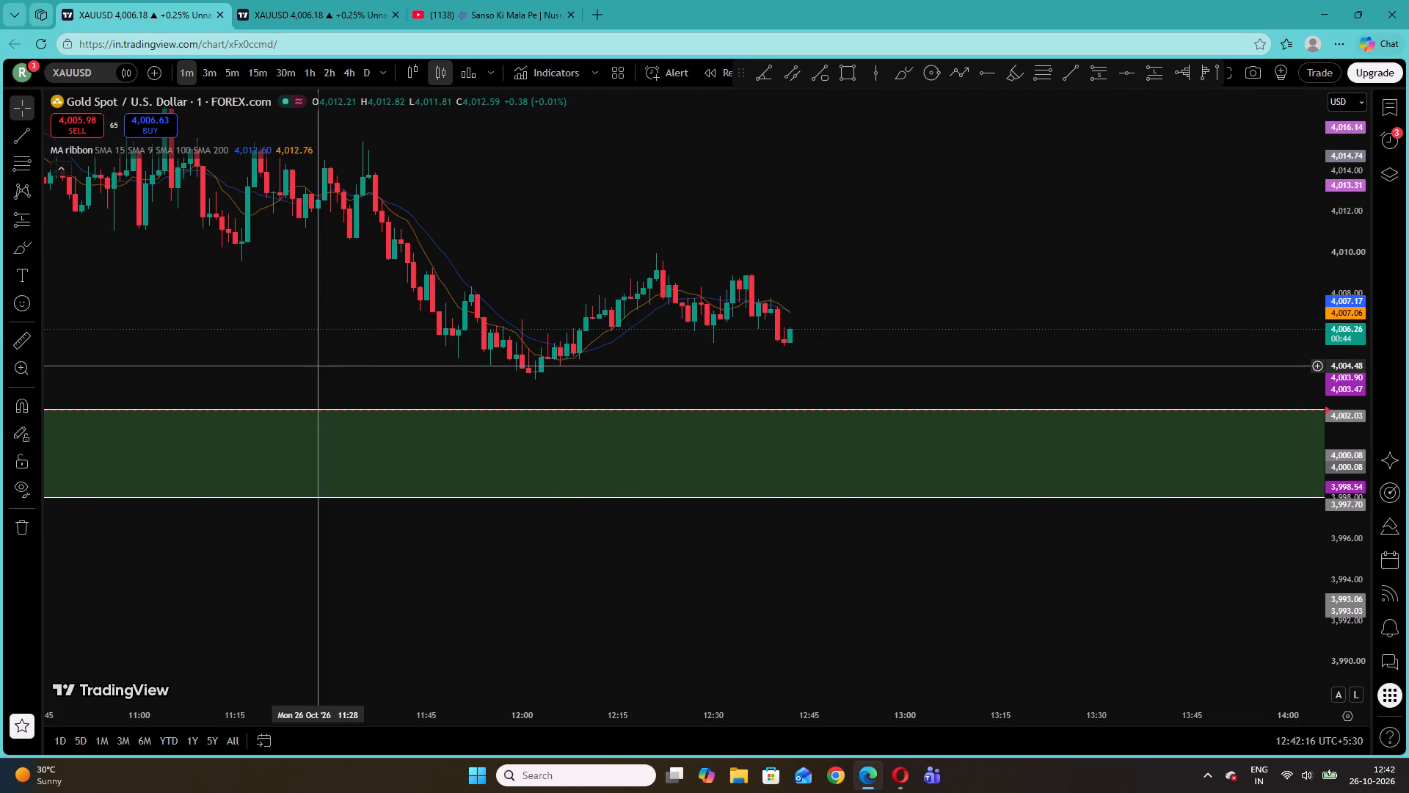
# Examine the 1-minute price action back through 23 October as far as the long position set up before 13:00.
pyautogui.moveTo(316, 366); pyautogui.dragTo(1238, 335)
pyautogui.moveTo(462, 315); pyautogui.dragTo(1380, 325)
pyautogui.moveTo(644, 272); pyautogui.dragTo(1345, 193)
pyautogui.moveTo(653, 198); pyautogui.dragTo(1392, 219)
pyautogui.moveTo(627, 207); pyautogui.dragTo(1364, 155)
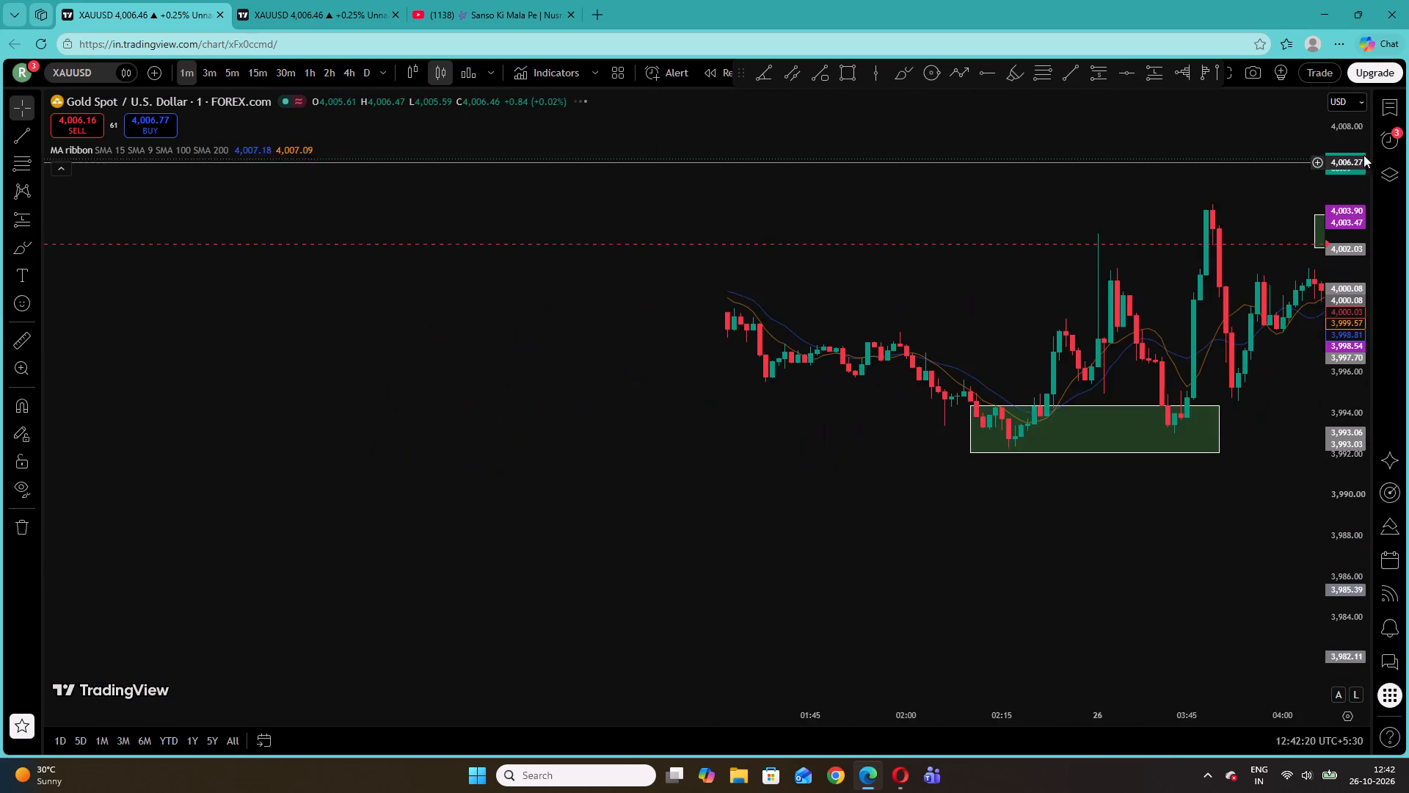
pyautogui.moveTo(1364, 155); pyautogui.dragTo(1402, 153)
pyautogui.moveTo(567, 171); pyautogui.dragTo(1405, 211)
pyautogui.moveTo(761, 401); pyautogui.dragTo(1407, 456)
pyautogui.moveTo(840, 468); pyautogui.dragTo(1402, 574)
pyautogui.moveTo(586, 500); pyautogui.dragTo(1284, 526)
pyautogui.moveTo(970, 515); pyautogui.dragTo(1408, 474)
pyautogui.moveTo(1332, 326); pyautogui.dragTo(1352, 534)
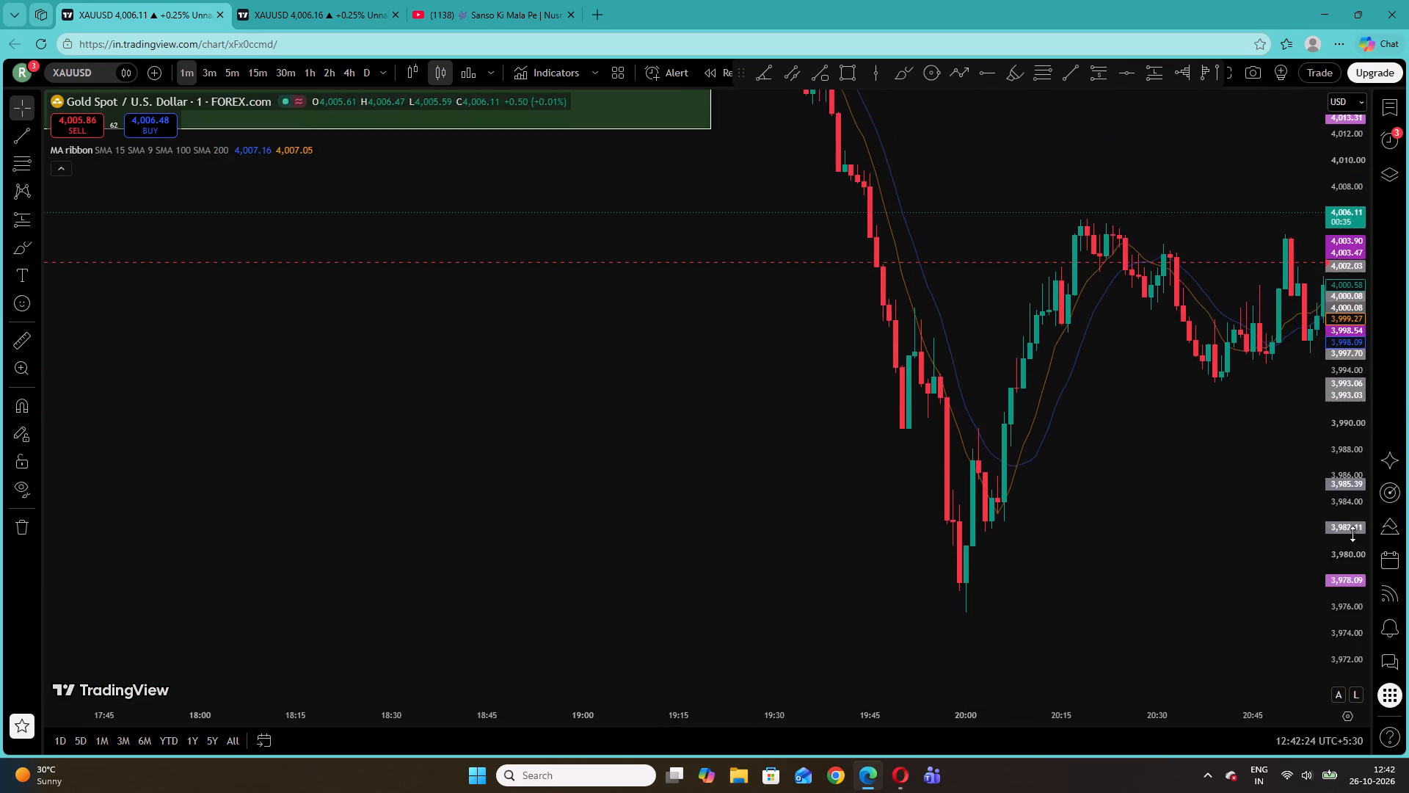
pyautogui.moveTo(1352, 534); pyautogui.dragTo(1352, 536)
pyautogui.moveTo(593, 386); pyautogui.dragTo(1076, 633)
pyautogui.moveTo(988, 460); pyautogui.dragTo(1198, 637)
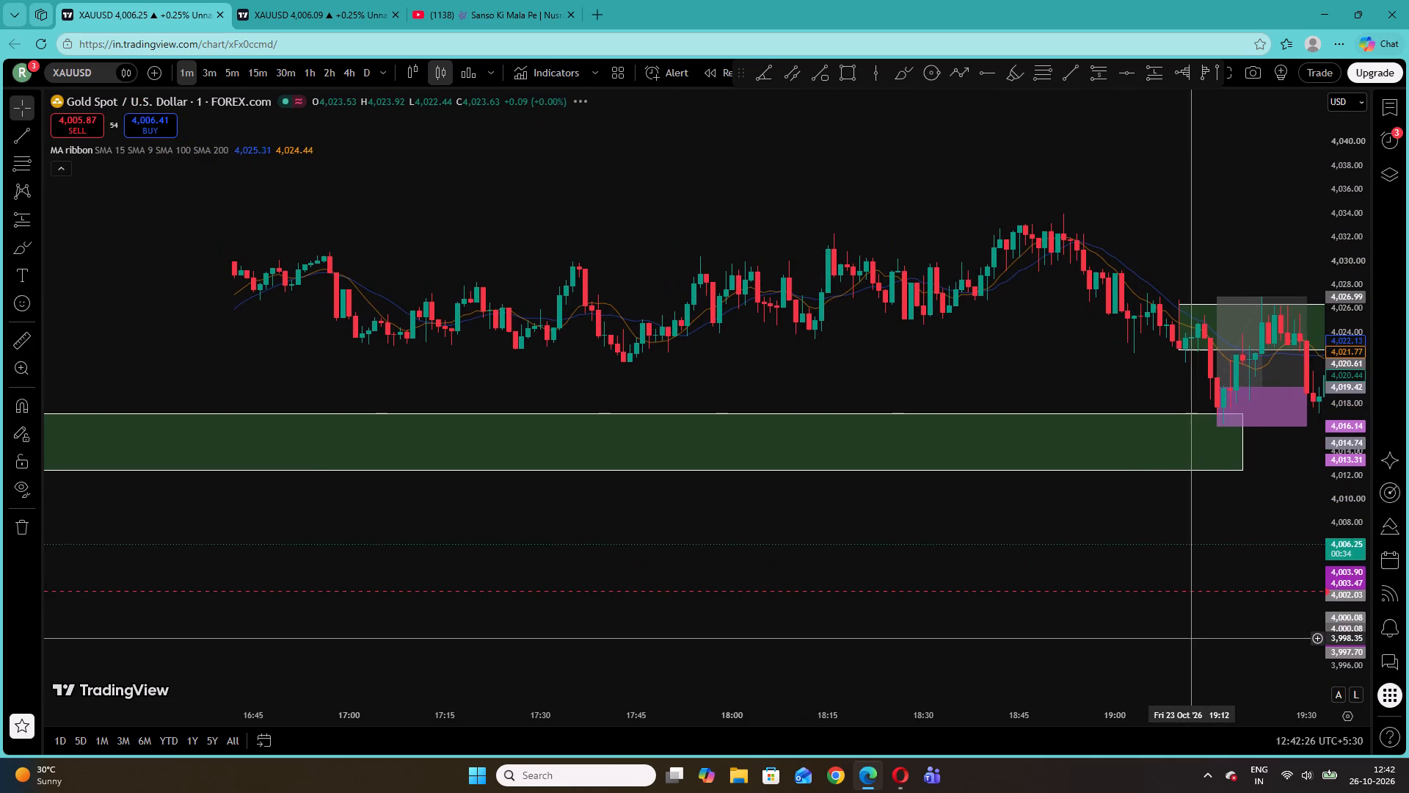
pyautogui.moveTo(798, 537); pyautogui.dragTo(1358, 526)
pyautogui.moveTo(443, 217); pyautogui.dragTo(446, 217)
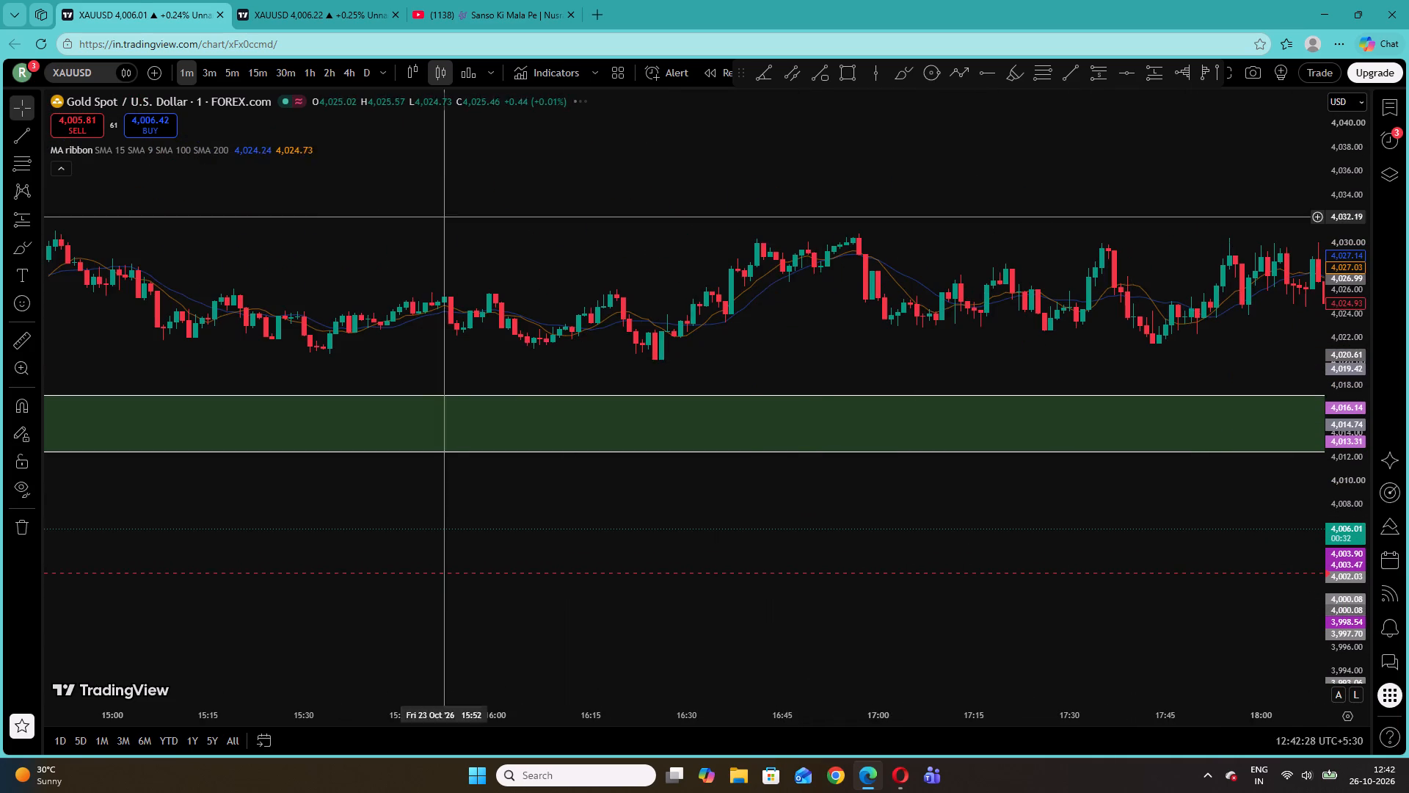
pyautogui.moveTo(446, 217); pyautogui.dragTo(1302, 238)
pyautogui.moveTo(688, 233); pyautogui.dragTo(1162, 209)
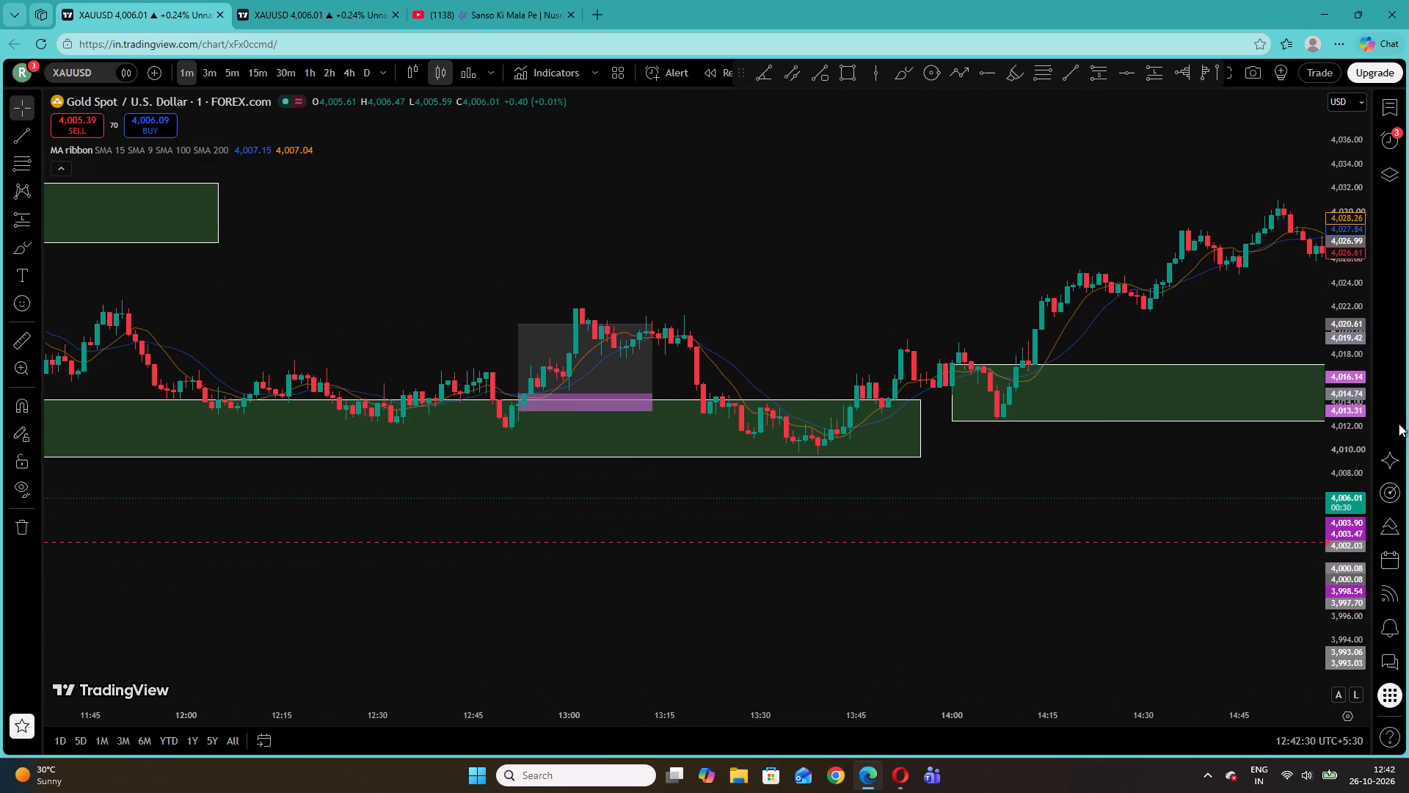
# Adjust the 23 October 12:52 long position to a stop of 4,013.13 and a target of 4,021.42.
pyautogui.moveTo(1344, 492); pyautogui.dragTo(1300, 75)
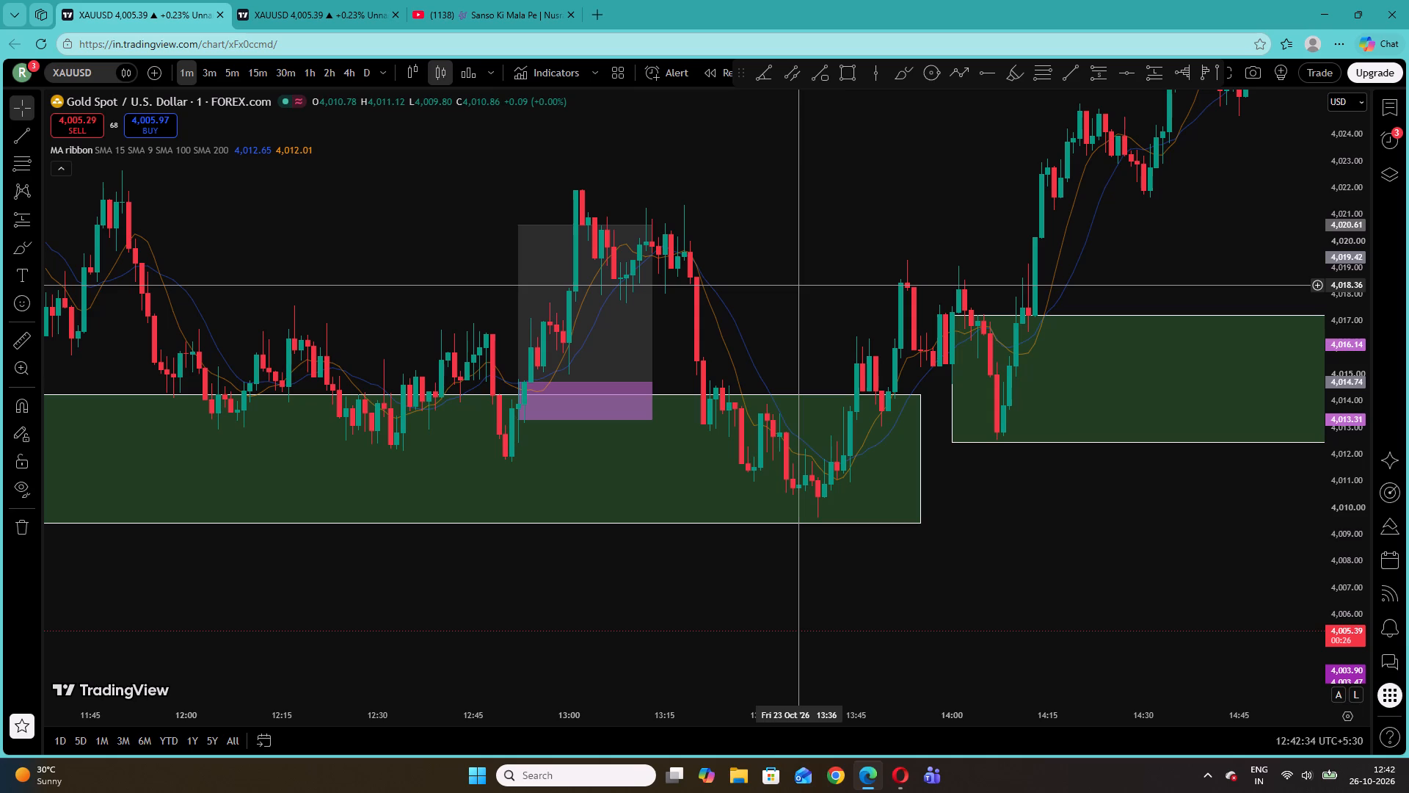
pyautogui.click(518, 419)
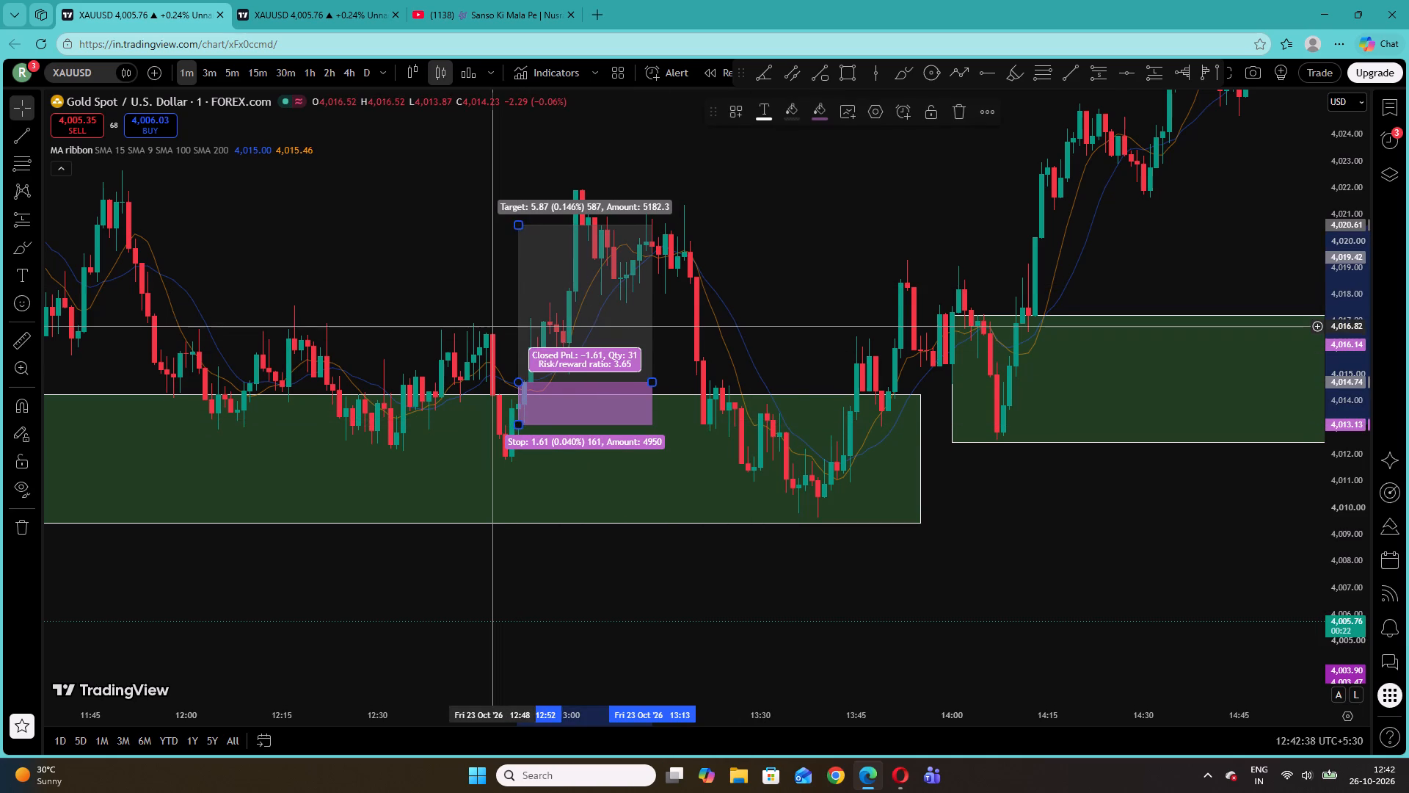
pyautogui.moveTo(493, 325); pyautogui.dragTo(498, 309)
pyautogui.click(514, 220)
pyautogui.moveTo(519, 223); pyautogui.dragTo(520, 217)
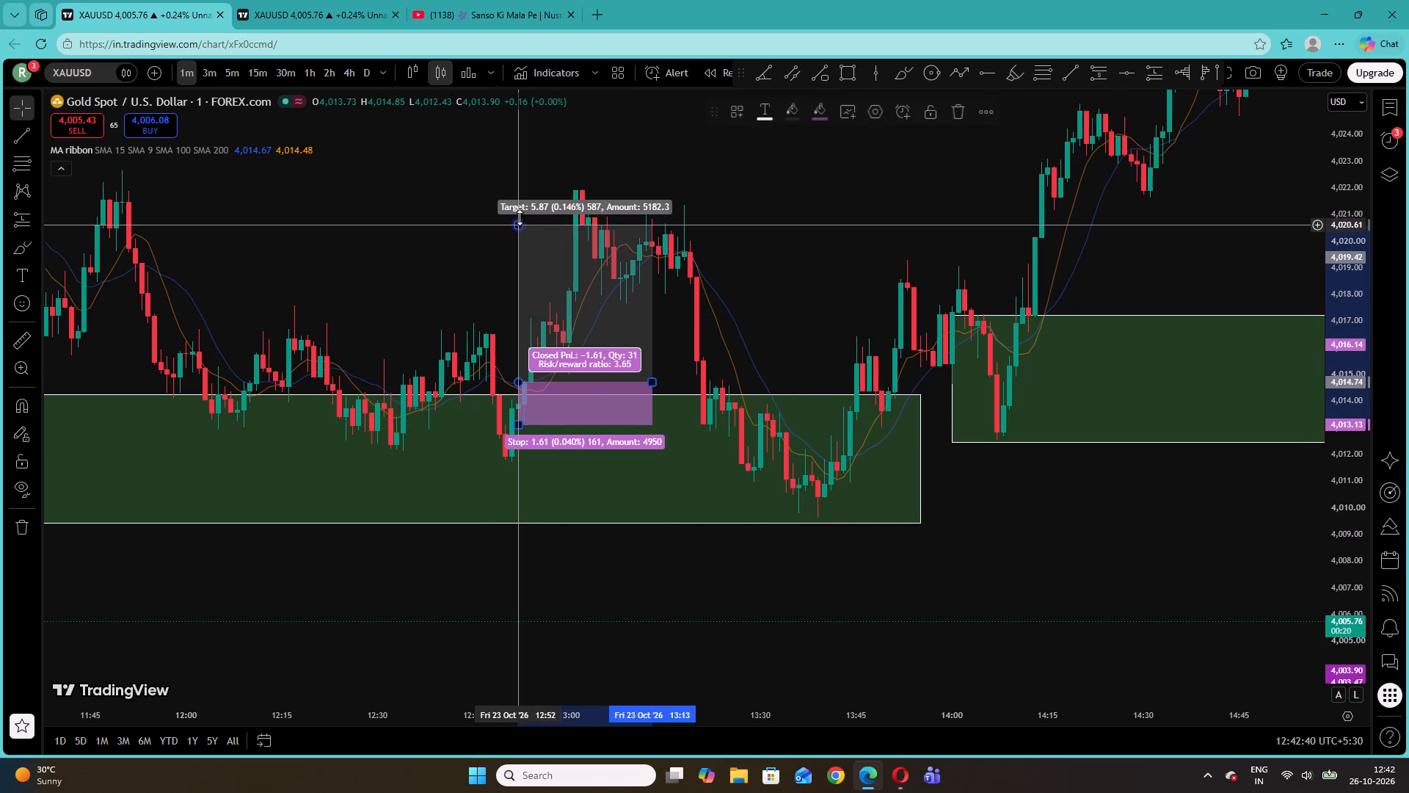
pyautogui.moveTo(520, 217); pyautogui.dragTo(520, 203)
pyautogui.click(400, 231)
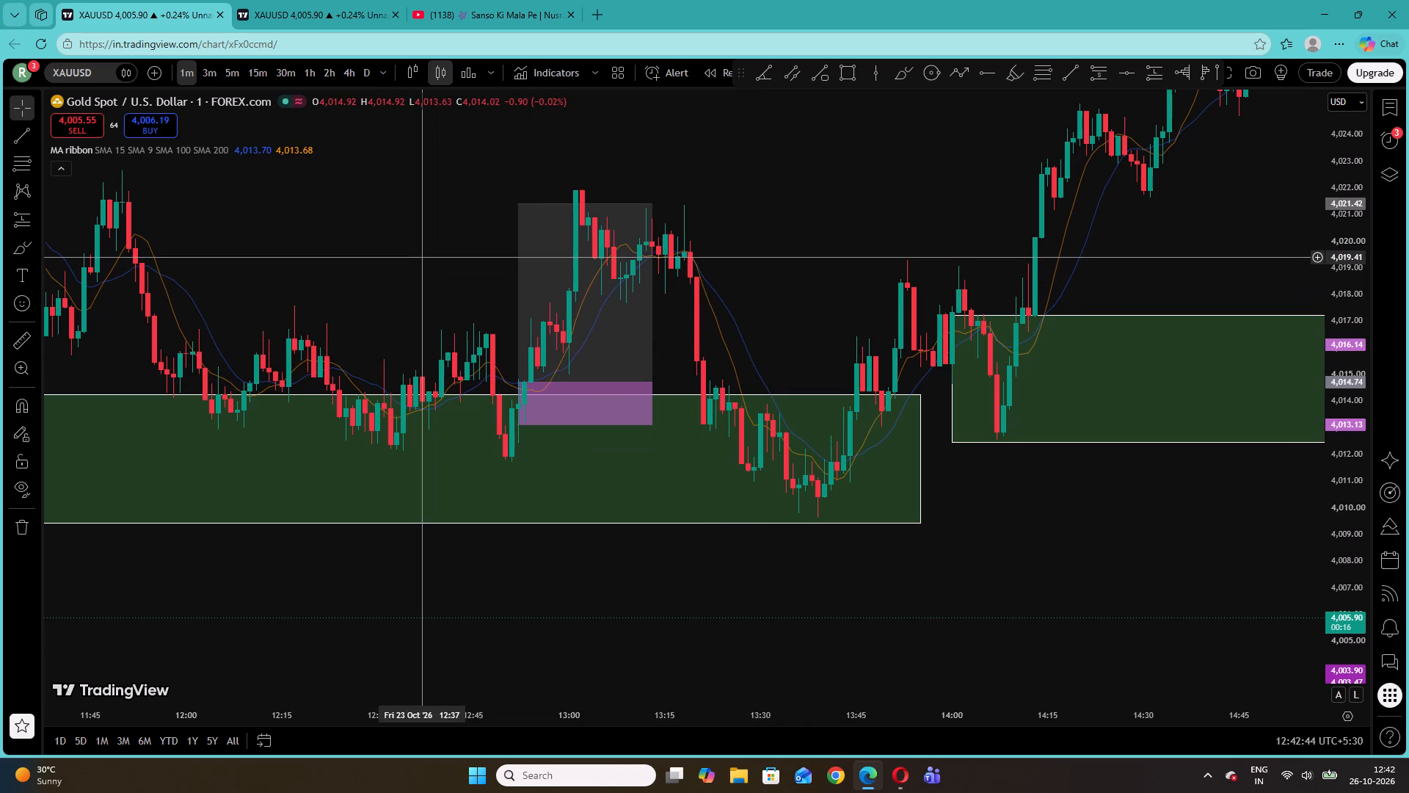
# Examine the 23 October price action around the green zones near 4,012–4,017 and back to the high around 11:11.
pyautogui.moveTo(432, 256); pyautogui.dragTo(796, 247)
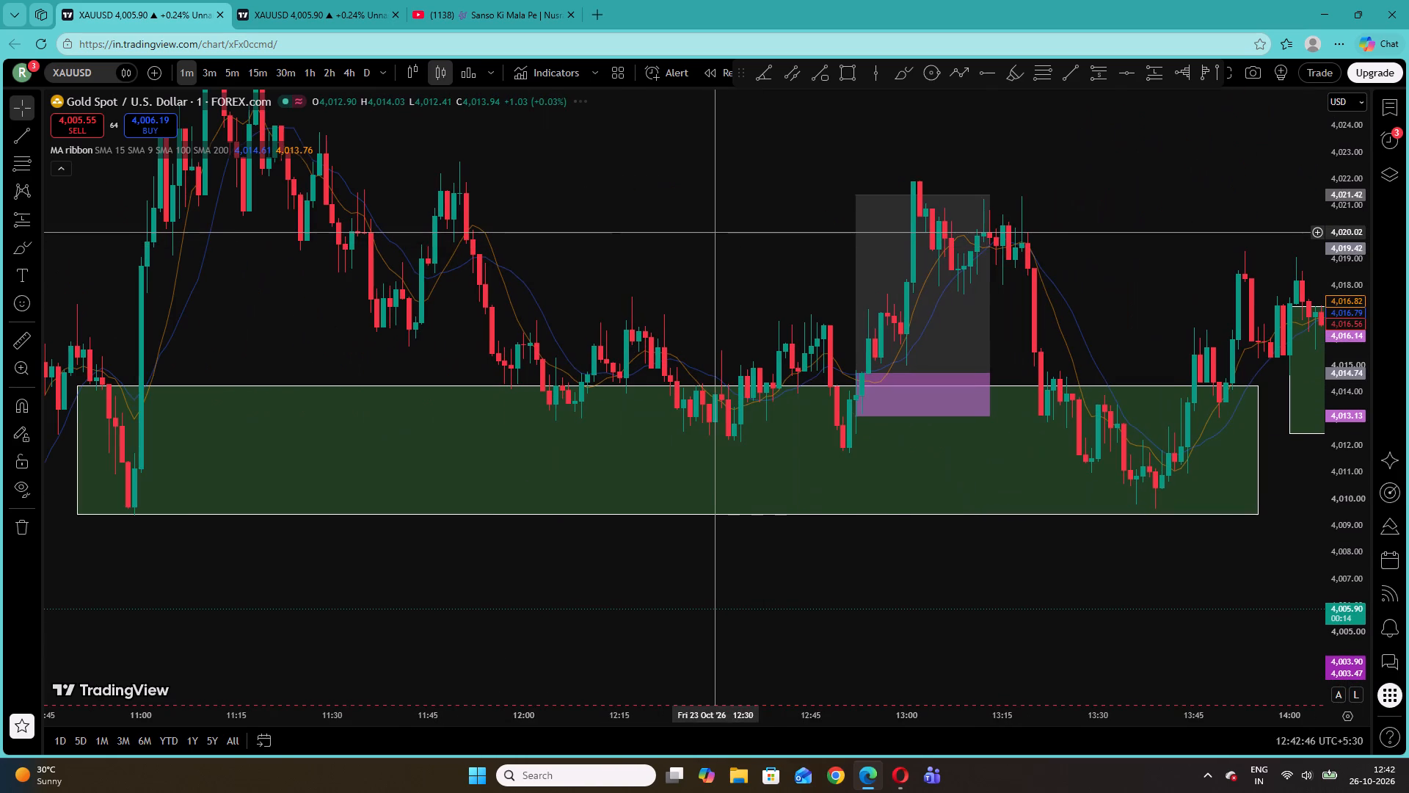
pyautogui.moveTo(712, 232); pyautogui.dragTo(316, 289)
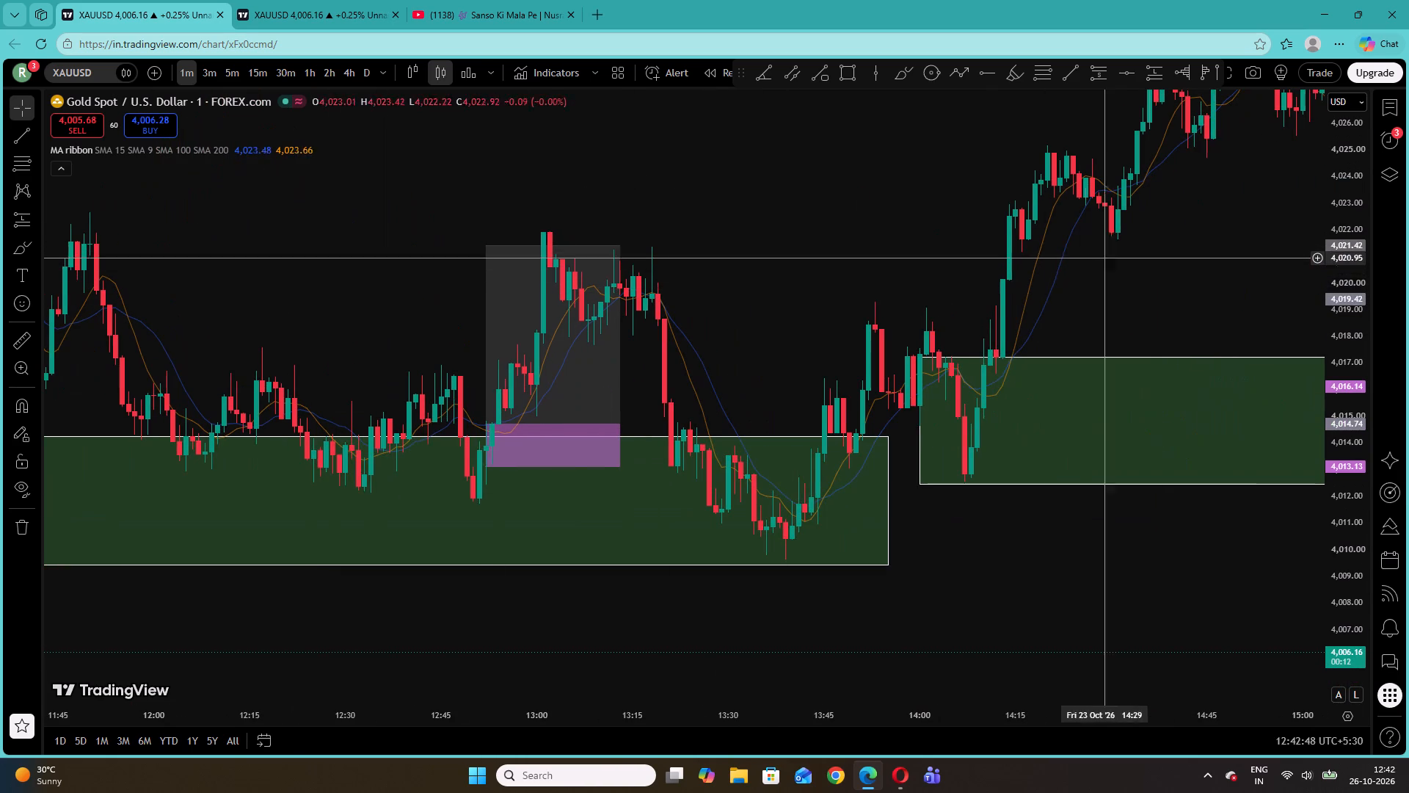
pyautogui.moveTo(1195, 280); pyautogui.dragTo(339, 381)
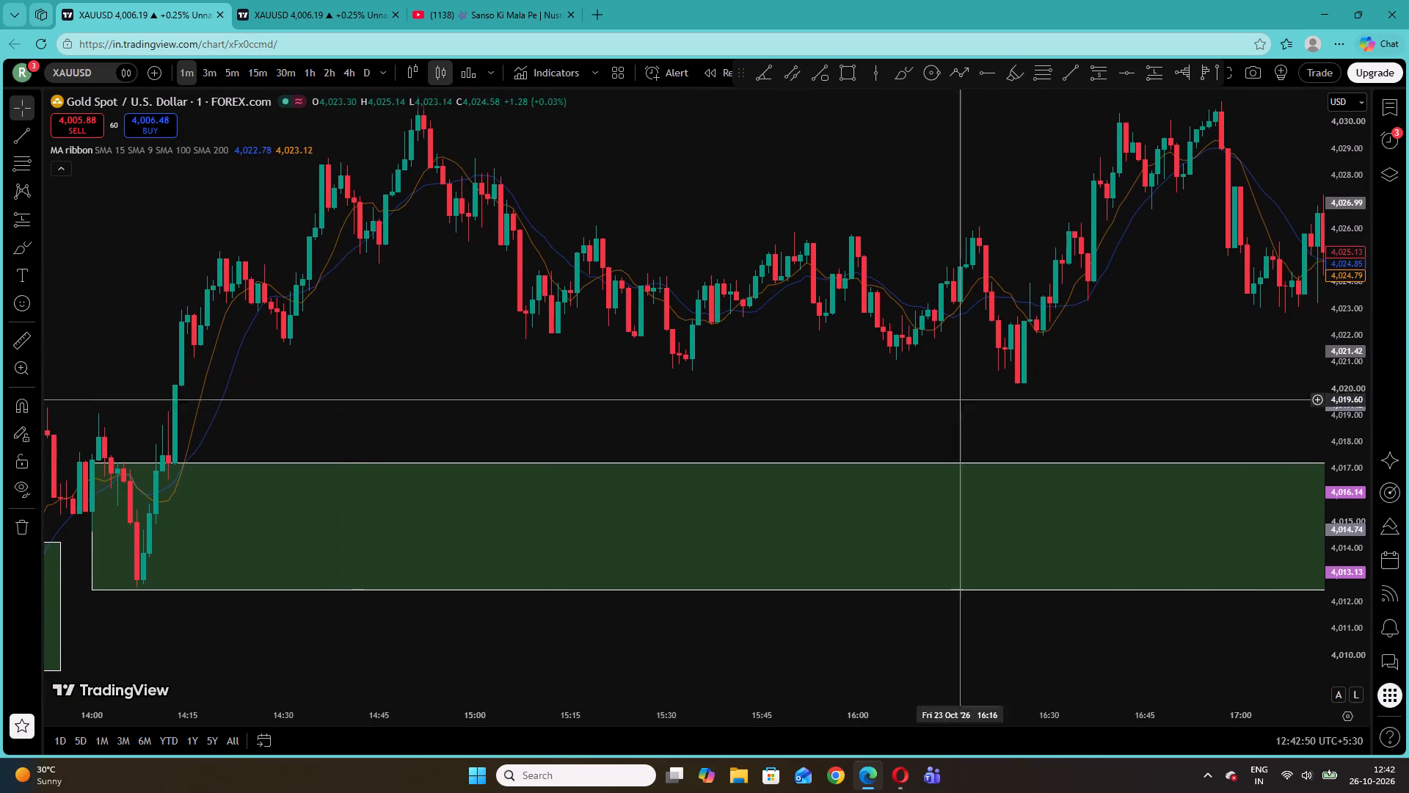
pyautogui.moveTo(1194, 417); pyautogui.dragTo(291, 336)
pyautogui.moveTo(906, 330); pyautogui.dragTo(1224, 297)
pyautogui.moveTo(335, 285); pyautogui.dragTo(1212, 274)
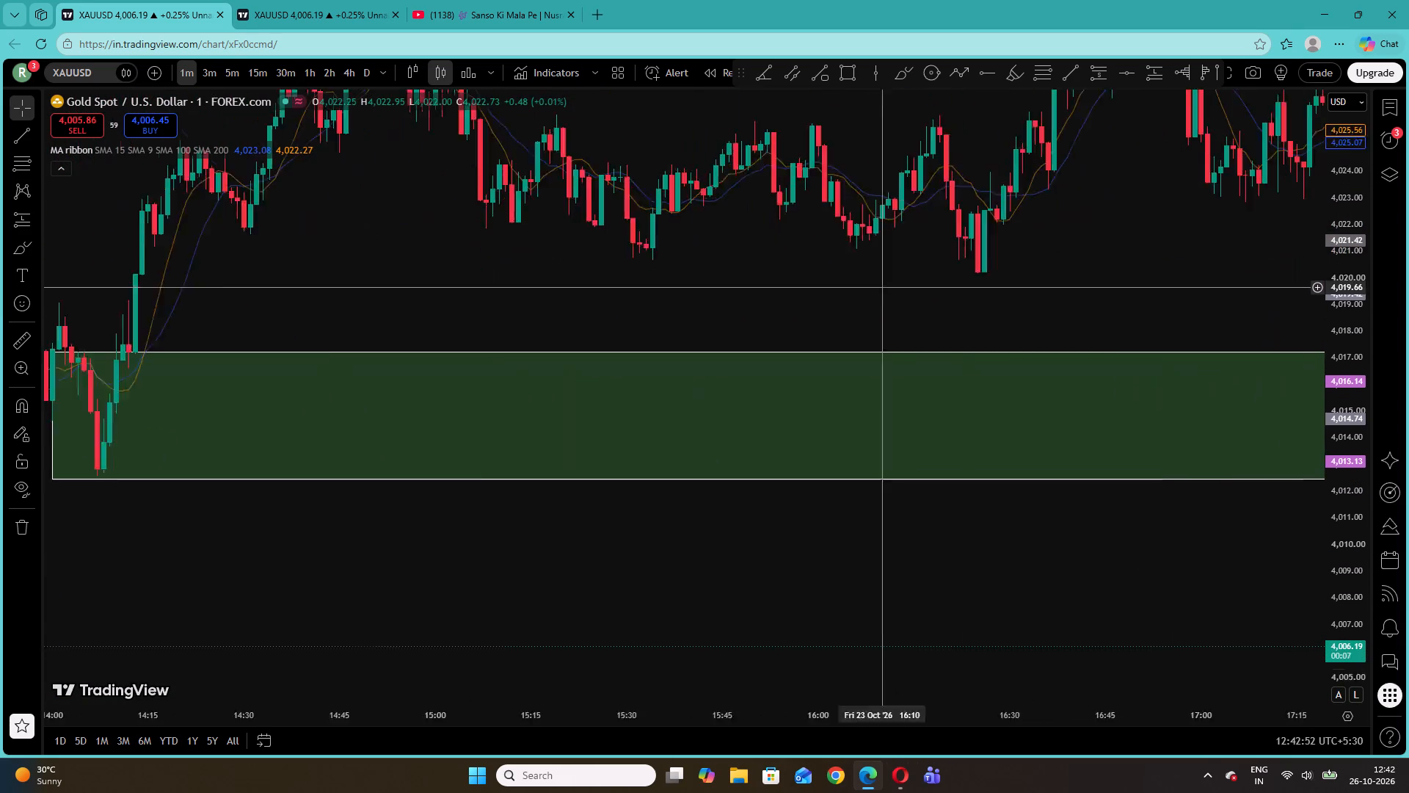
pyautogui.moveTo(1212, 274); pyautogui.dragTo(1316, 274)
pyautogui.moveTo(643, 250); pyautogui.dragTo(1372, 263)
pyautogui.moveTo(682, 222); pyautogui.dragTo(1408, 361)
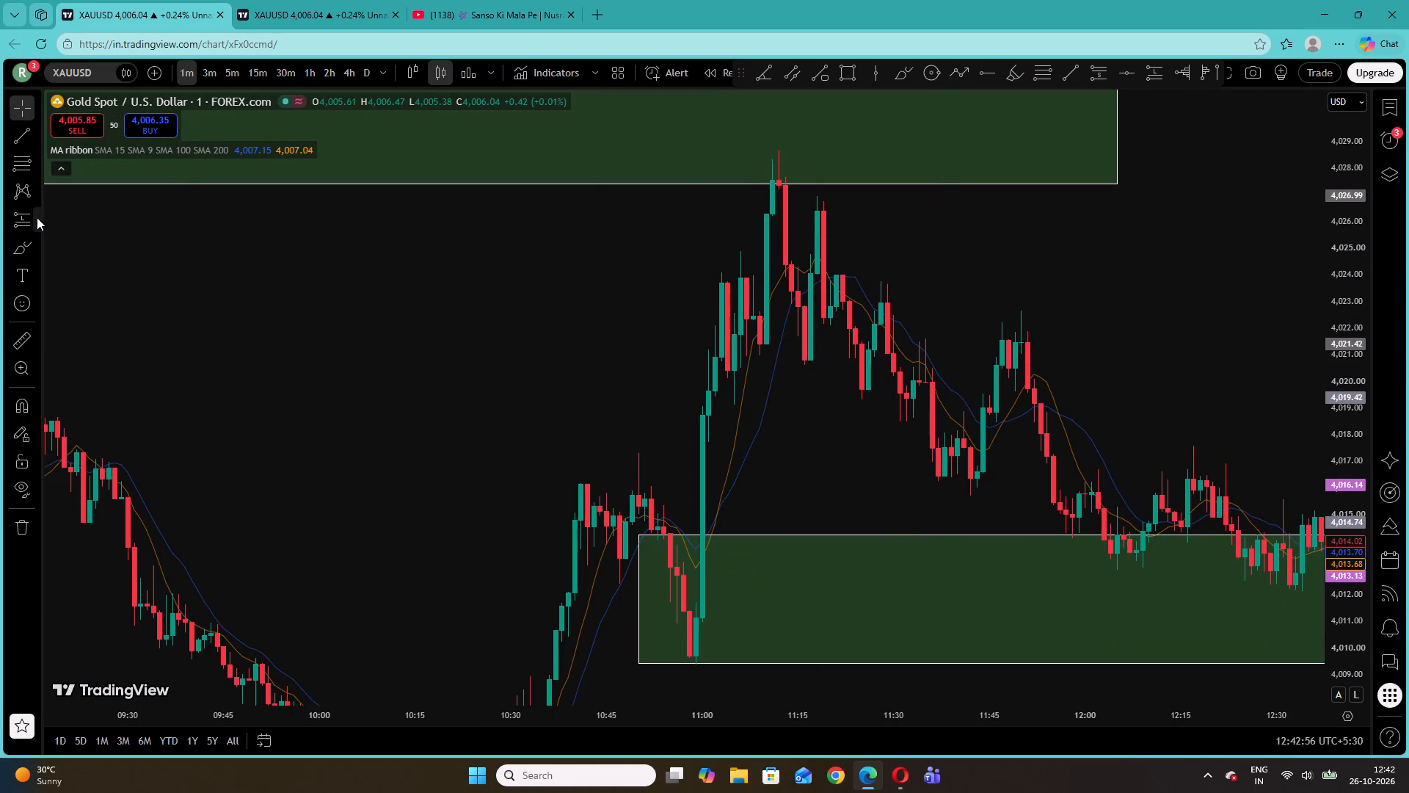
# Place a short position at the 23 October 11:10 high with entry 4,027.26, stop 4,028.72 and target 4,020.13.
pyautogui.click(37, 217)
pyautogui.click(85, 271)
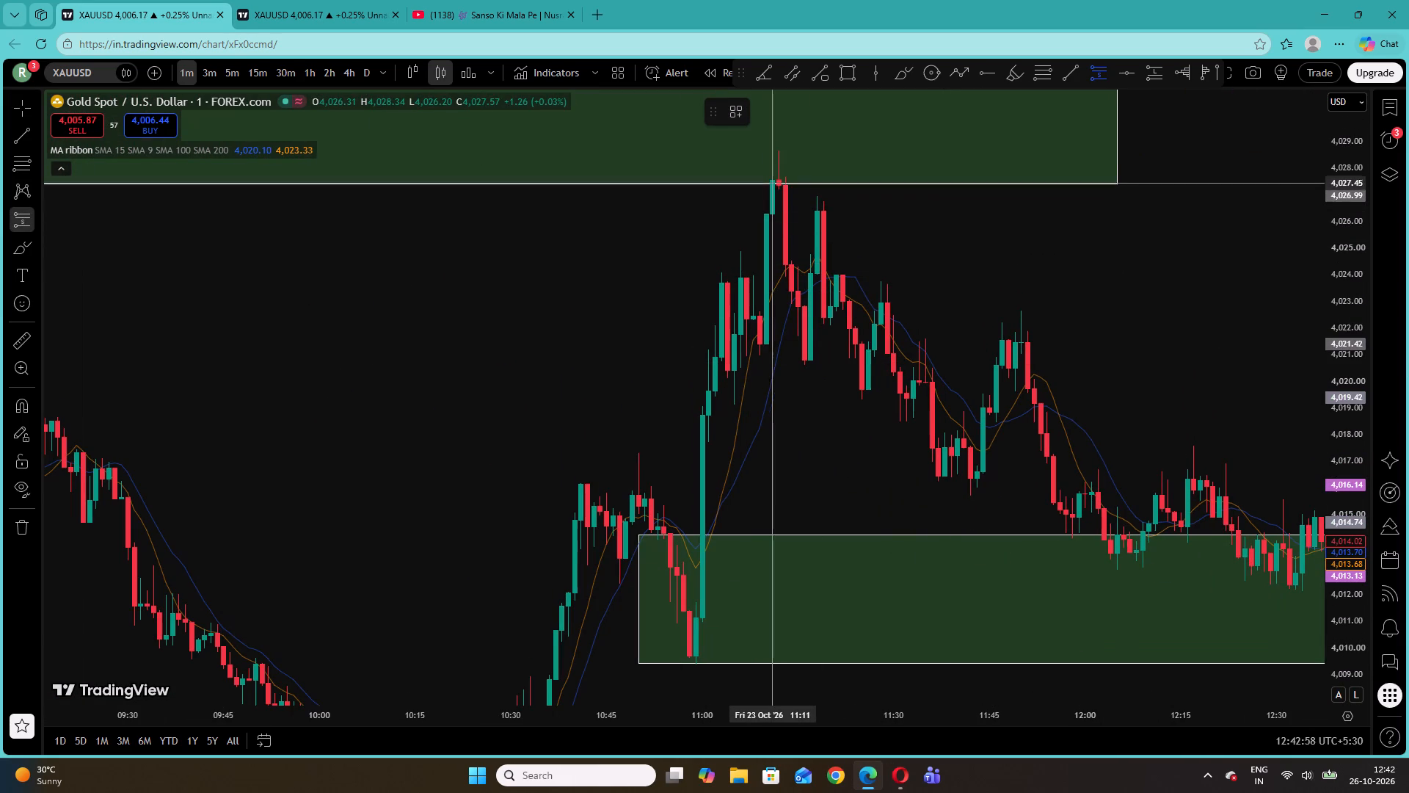
pyautogui.click(767, 188)
pyautogui.moveTo(704, 259); pyautogui.dragTo(724, 355)
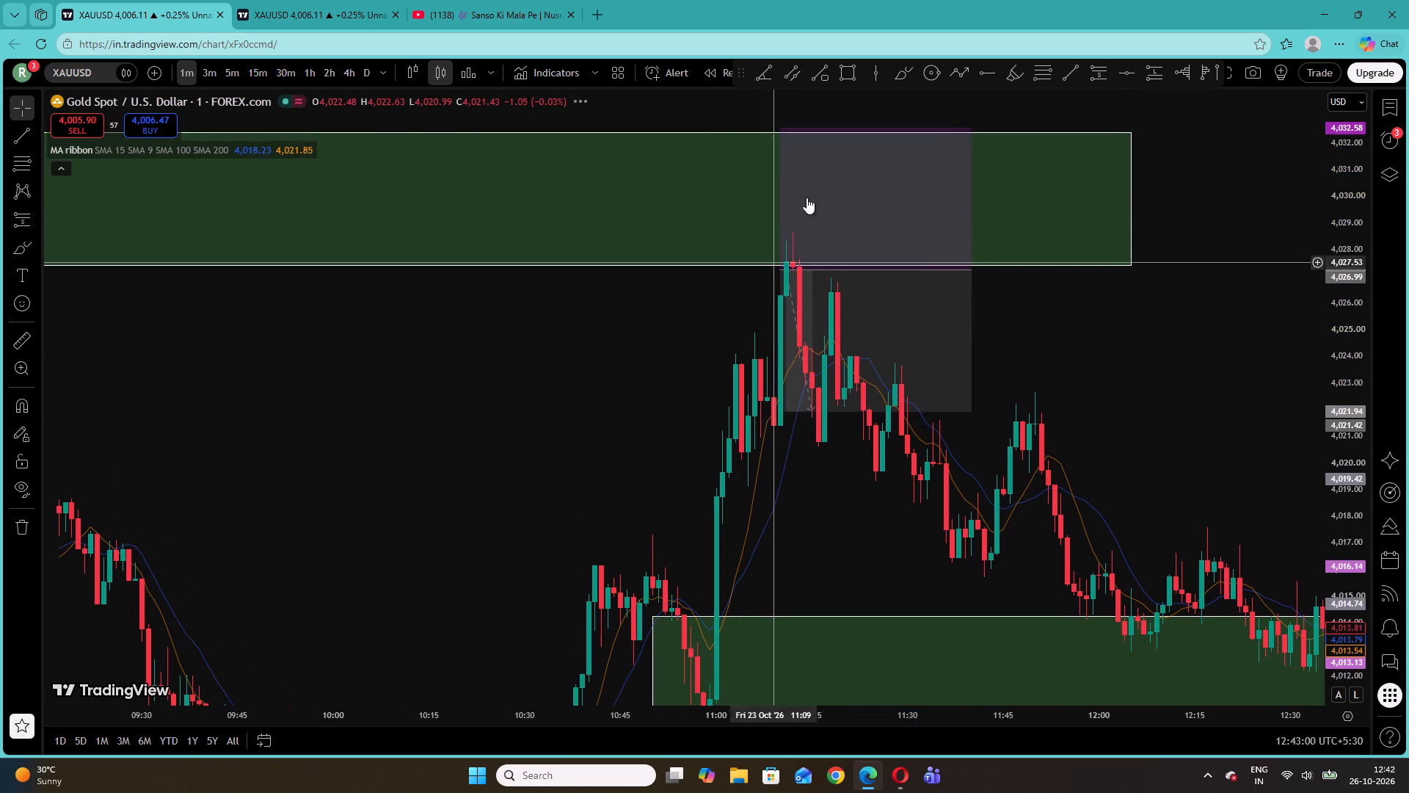
pyautogui.moveTo(779, 128); pyautogui.dragTo(773, 231)
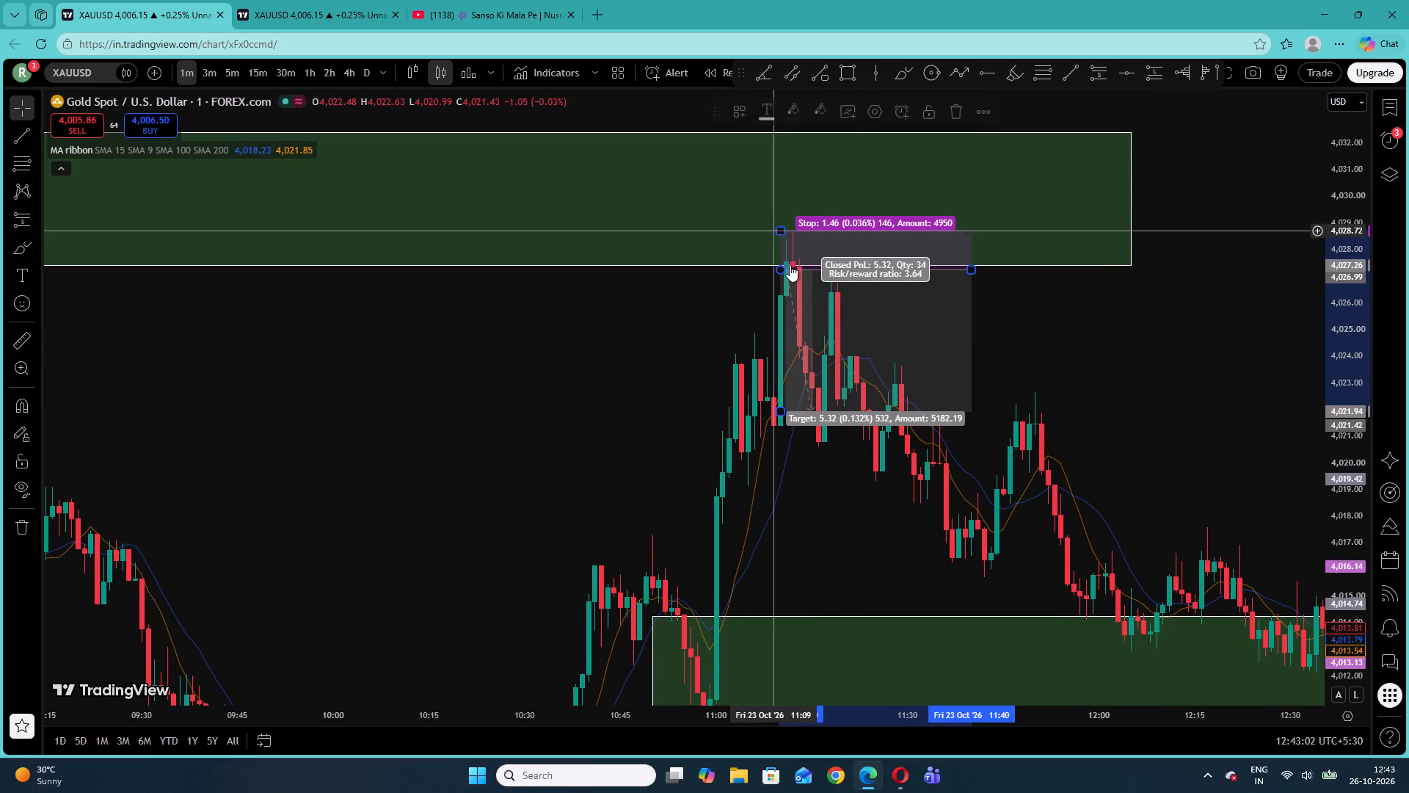
pyautogui.moveTo(780, 414); pyautogui.dragTo(781, 460)
pyautogui.click(612, 432)
# Examine the 1-minute price action forward from the 23 October 11:10 short position to the latest 26 October candles.
pyautogui.moveTo(611, 431); pyautogui.dragTo(492, 244)
pyautogui.moveTo(1083, 299); pyautogui.dragTo(1001, 290)
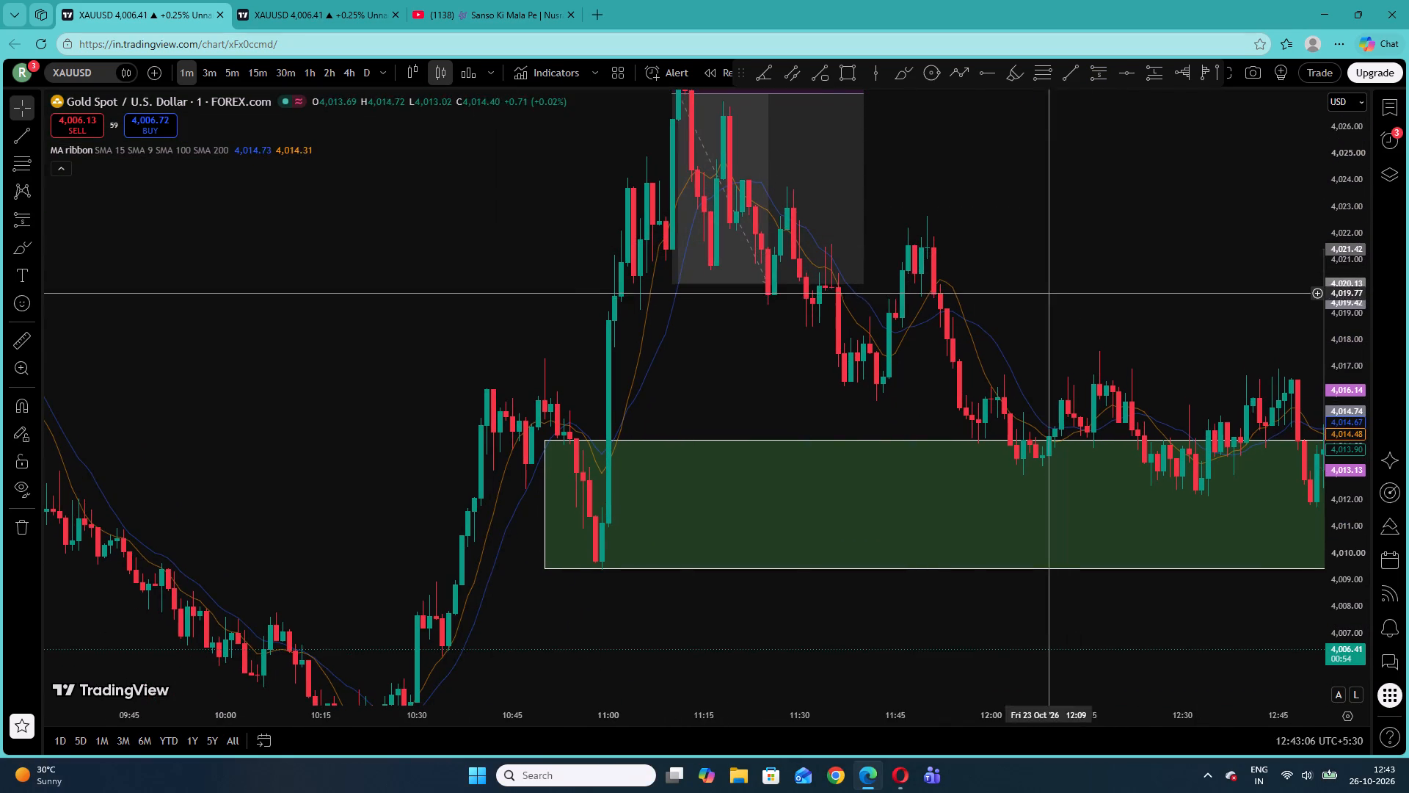
pyautogui.moveTo(1001, 290); pyautogui.dragTo(462, 260)
pyautogui.moveTo(637, 256); pyautogui.dragTo(162, 305)
pyautogui.moveTo(688, 252); pyautogui.dragTo(178, 295)
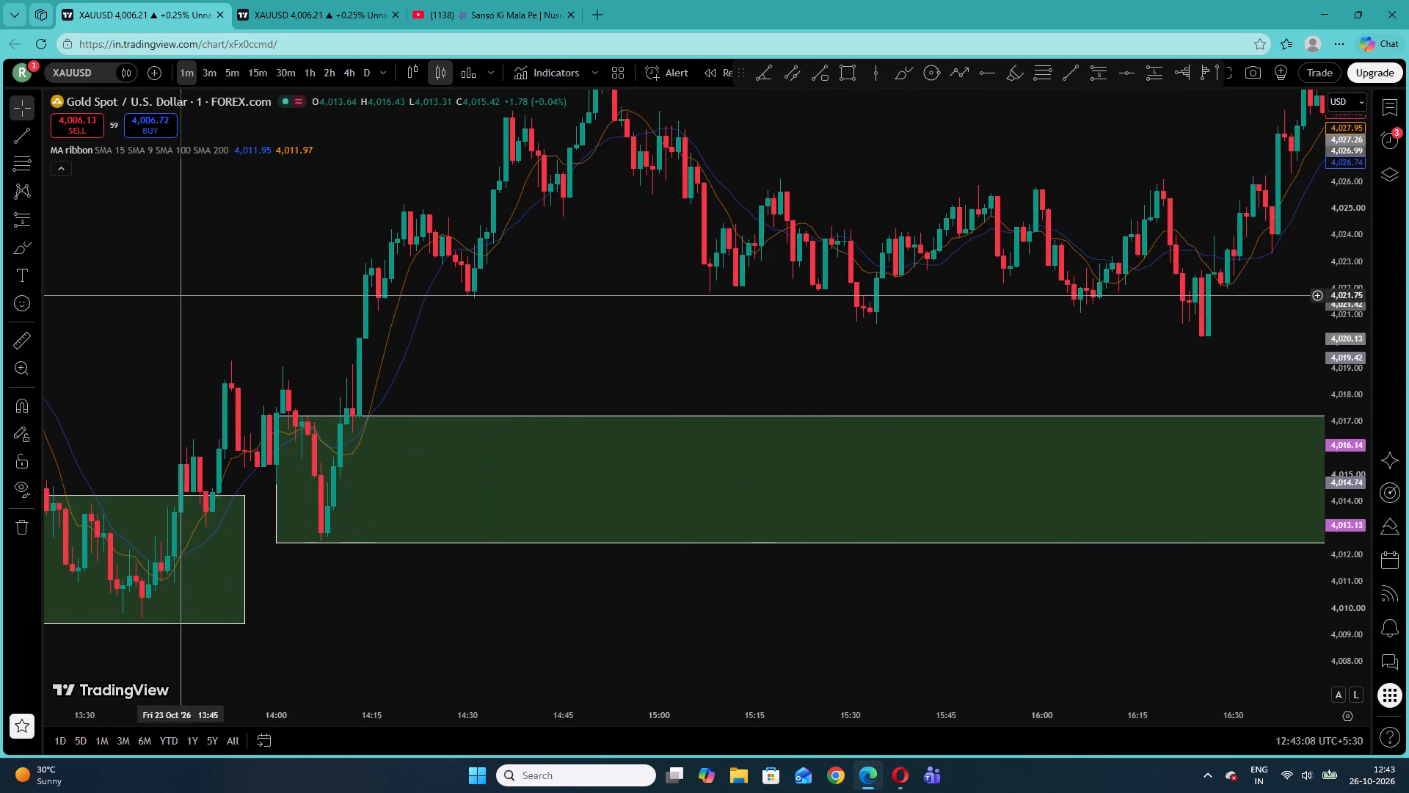
pyautogui.moveTo(805, 310); pyautogui.dragTo(277, 382)
pyautogui.moveTo(750, 366); pyautogui.dragTo(54, 405)
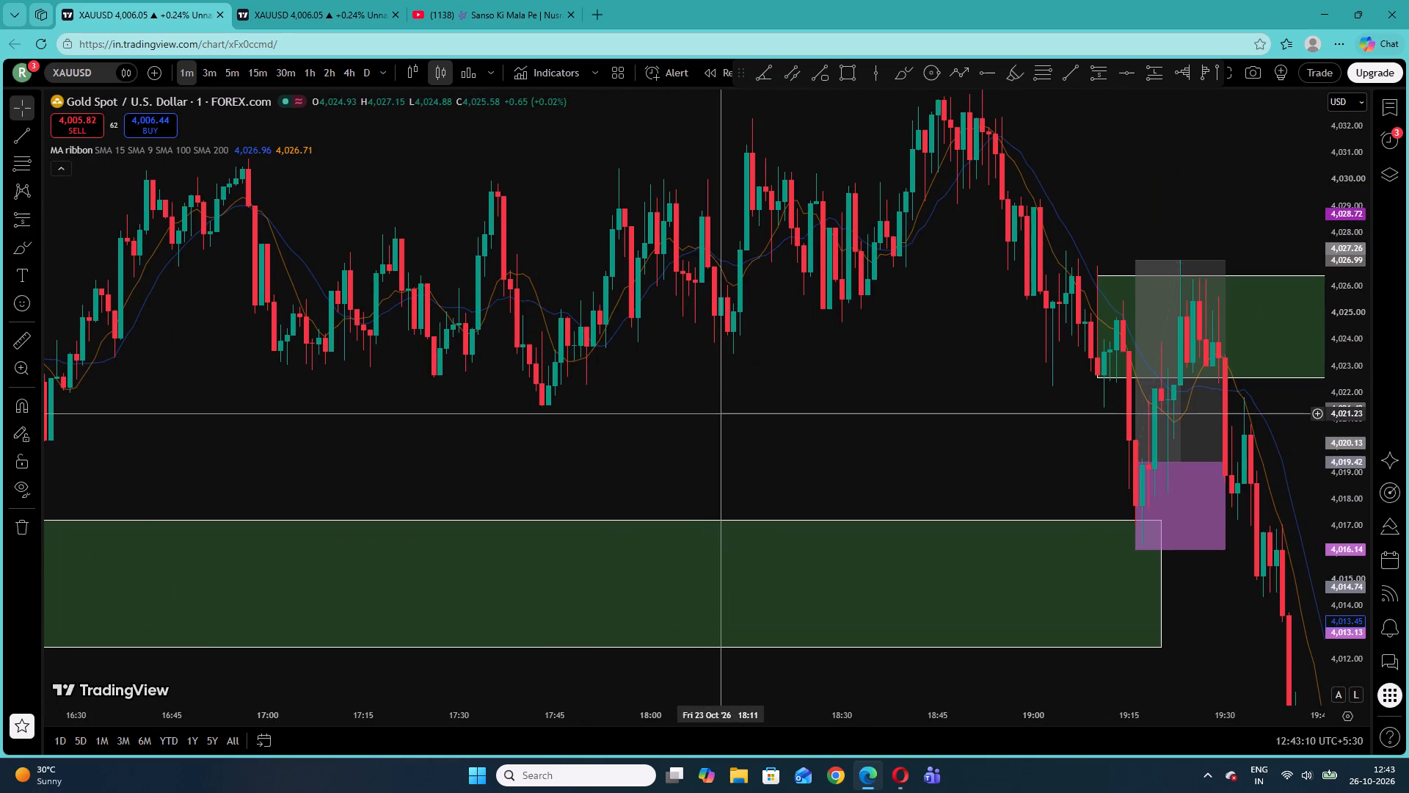
pyautogui.moveTo(722, 413); pyautogui.dragTo(105, 230)
pyautogui.moveTo(919, 333); pyautogui.dragTo(453, 129)
pyautogui.moveTo(853, 219); pyautogui.dragTo(43, 126)
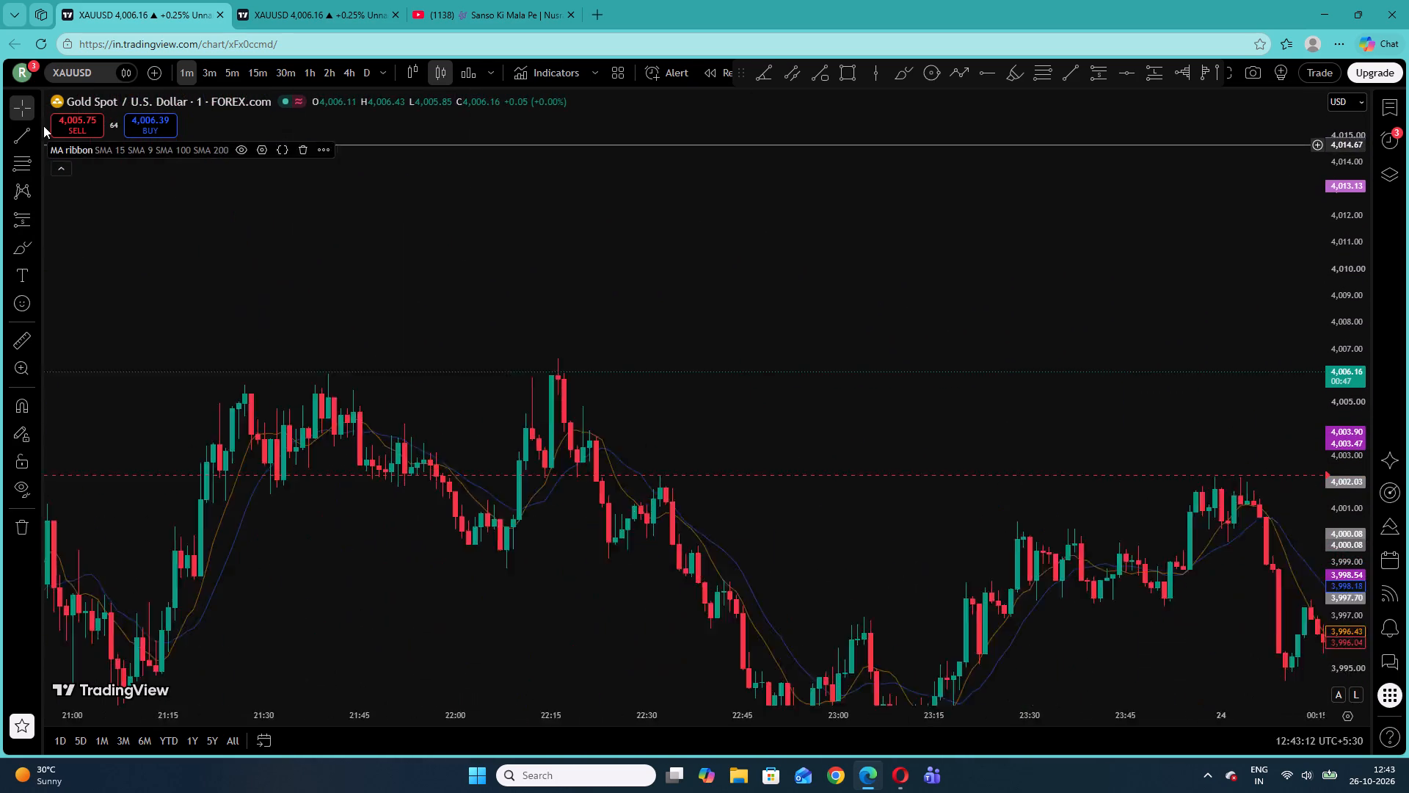
pyautogui.moveTo(43, 126); pyautogui.dragTo(34, 123)
pyautogui.moveTo(930, 271); pyautogui.dragTo(67, 148)
pyautogui.moveTo(664, 217); pyautogui.dragTo(0, 189)
pyautogui.moveTo(933, 189); pyautogui.dragTo(203, 199)
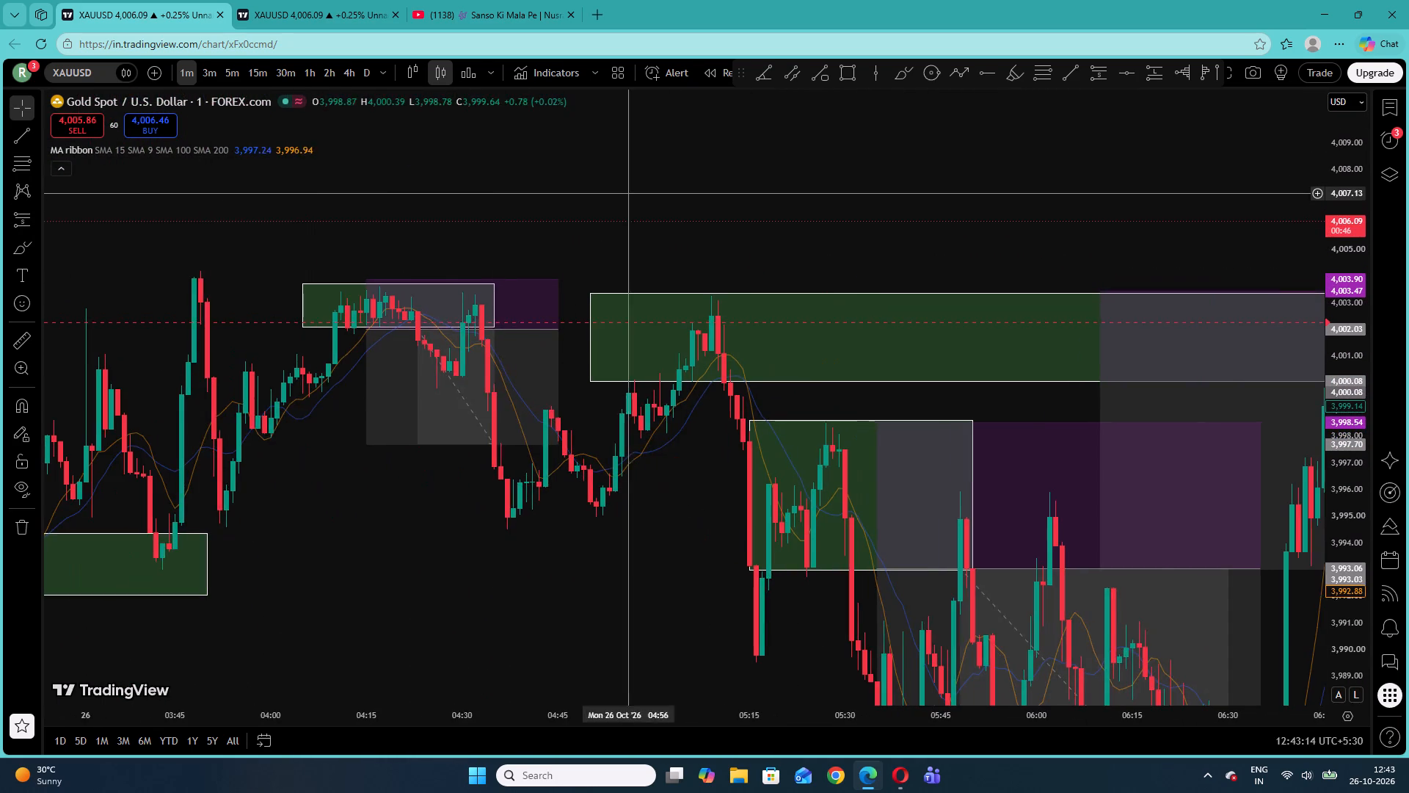
pyautogui.moveTo(716, 208); pyautogui.dragTo(0, 128)
pyautogui.moveTo(771, 179); pyautogui.dragTo(0, 190)
pyautogui.moveTo(819, 209); pyautogui.dragTo(74, 274)
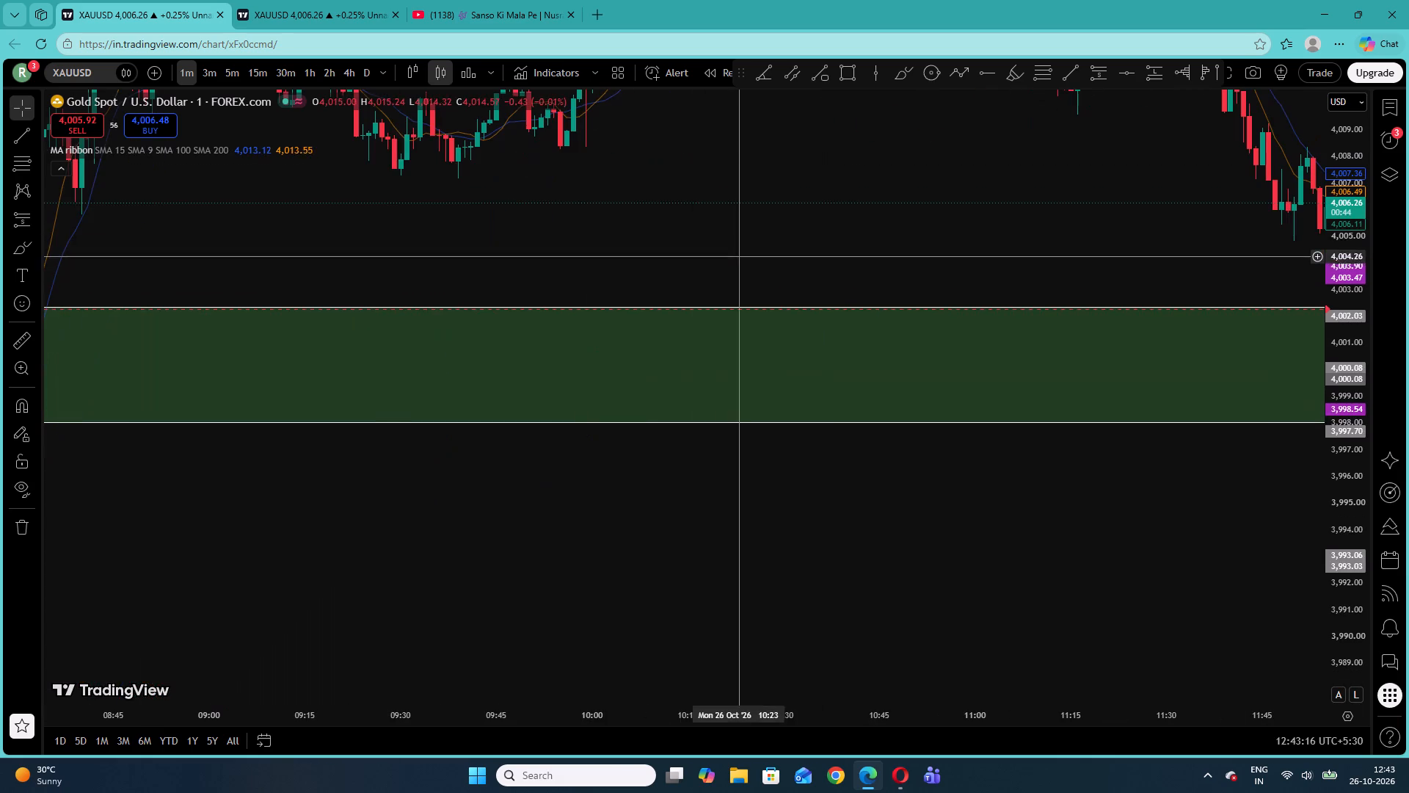
pyautogui.moveTo(1095, 205); pyautogui.dragTo(368, 411)
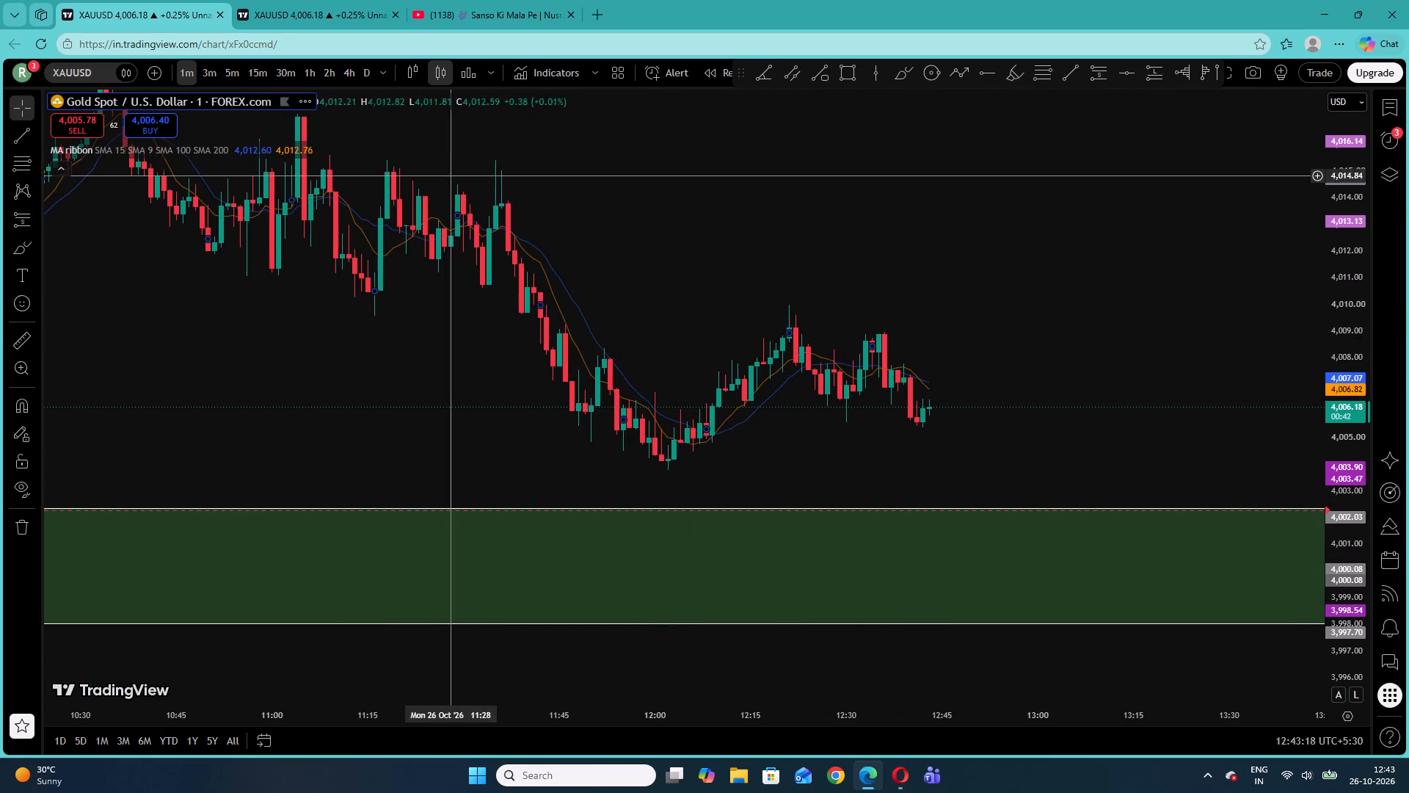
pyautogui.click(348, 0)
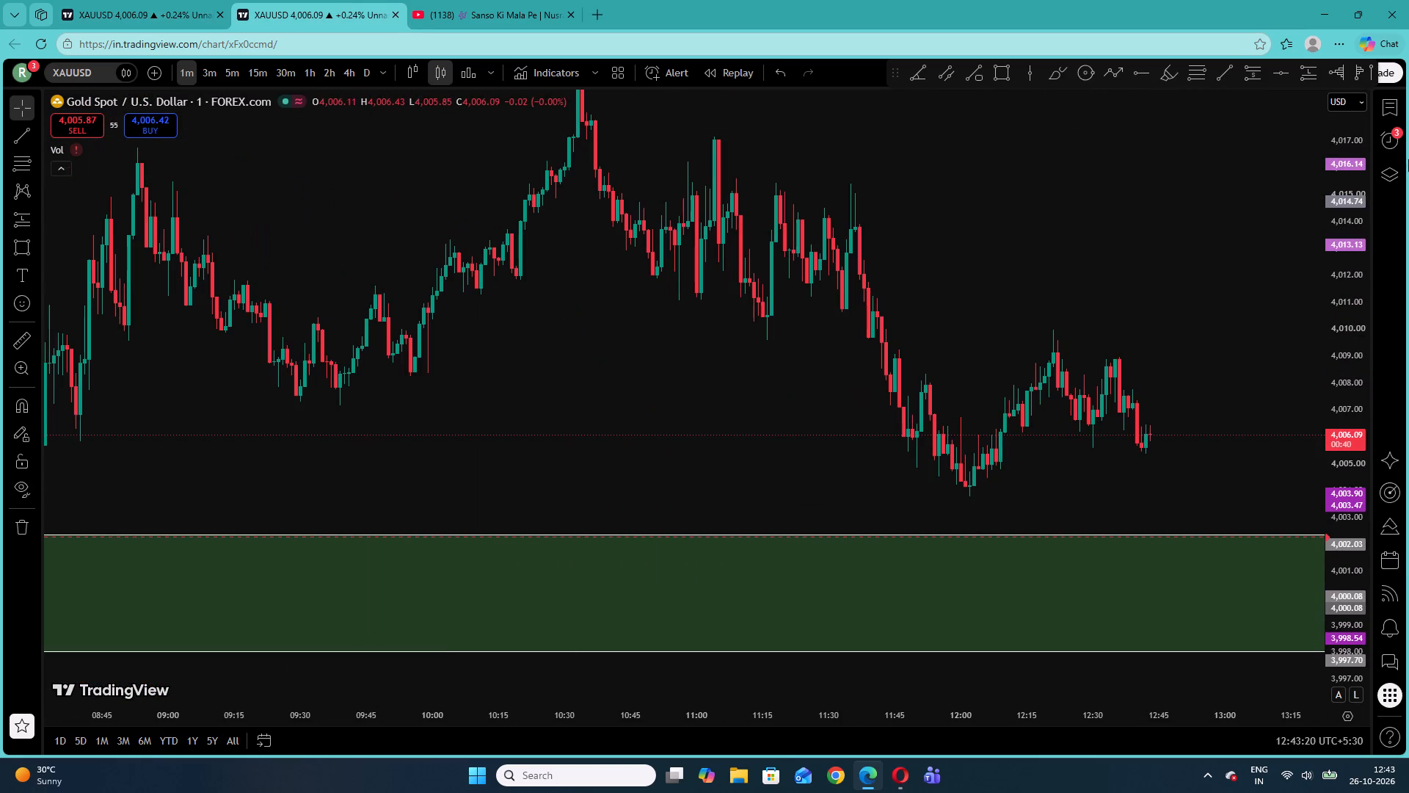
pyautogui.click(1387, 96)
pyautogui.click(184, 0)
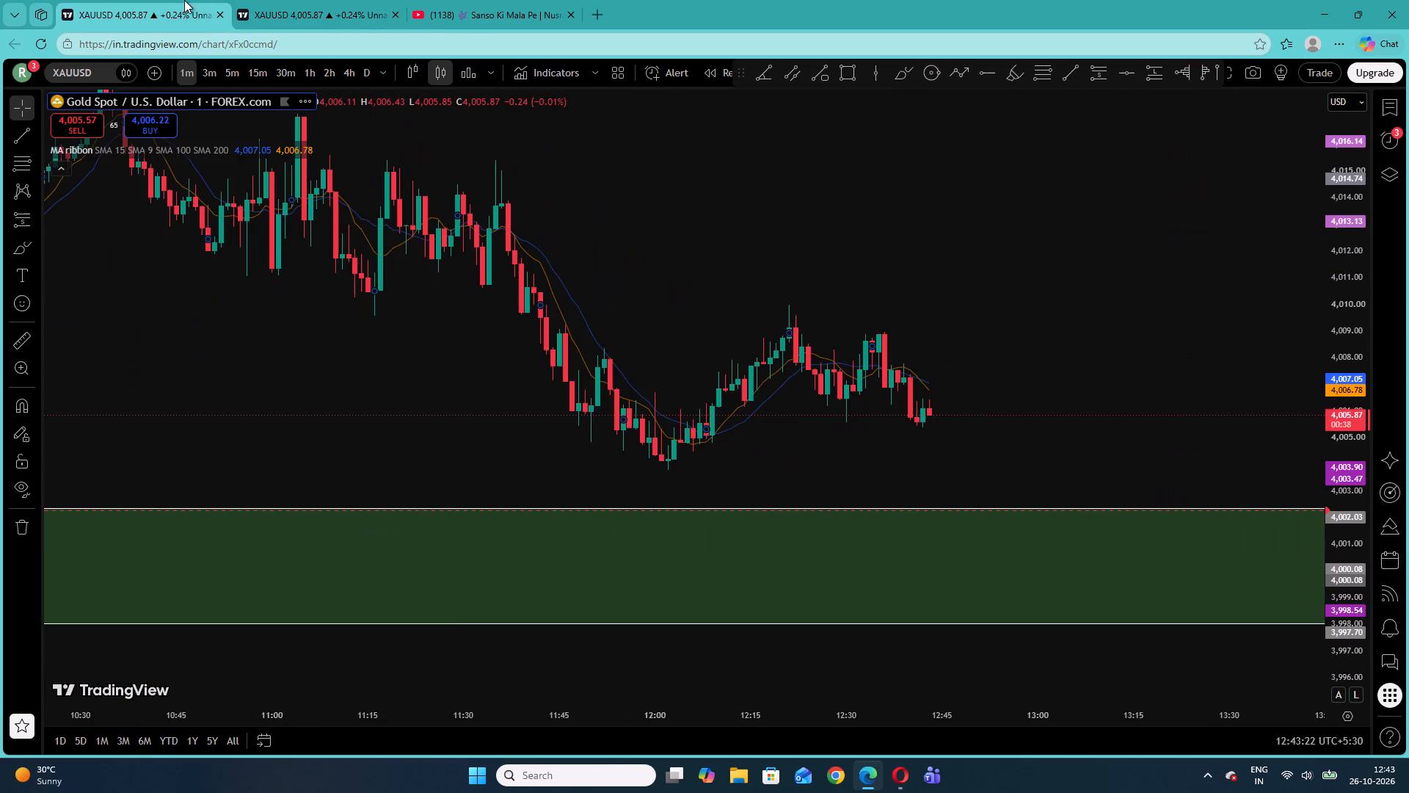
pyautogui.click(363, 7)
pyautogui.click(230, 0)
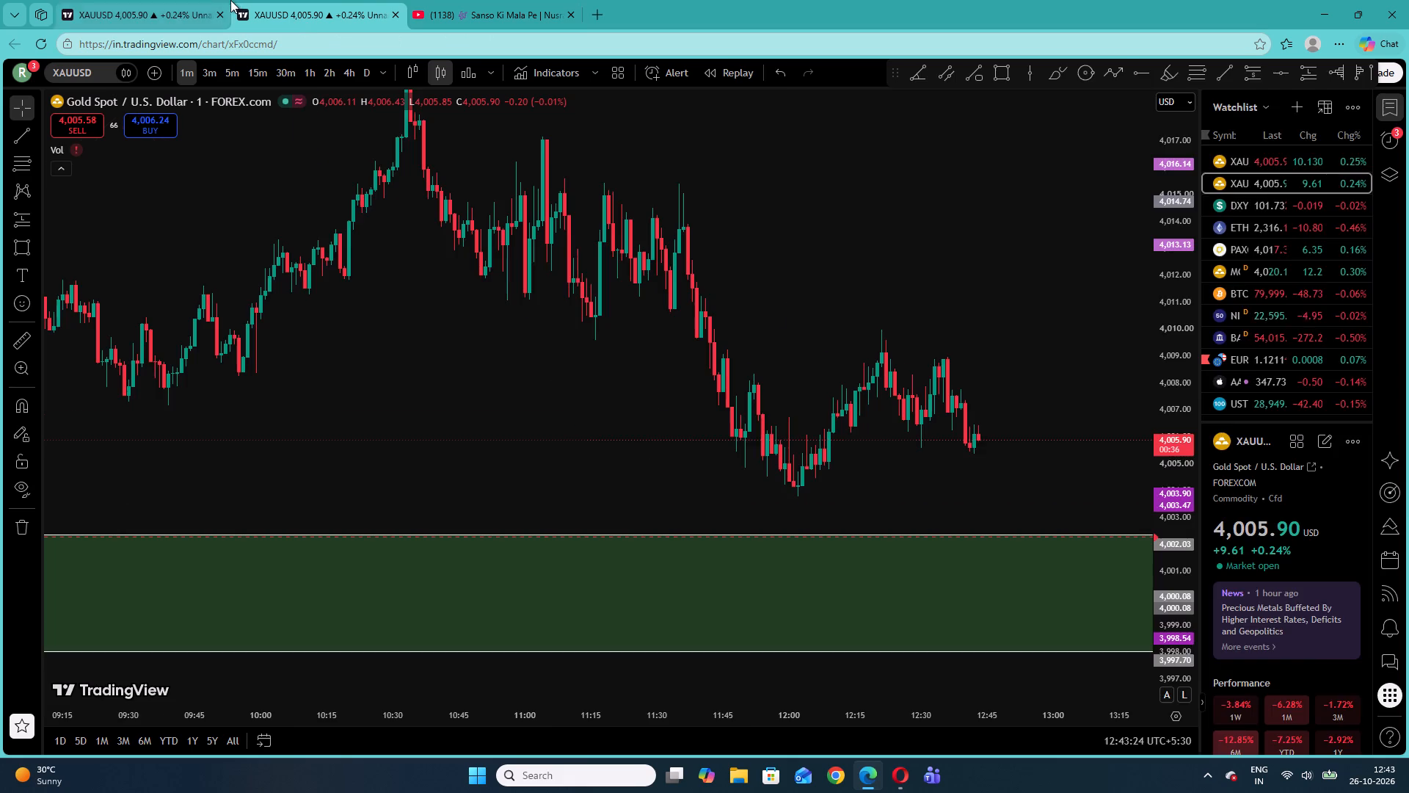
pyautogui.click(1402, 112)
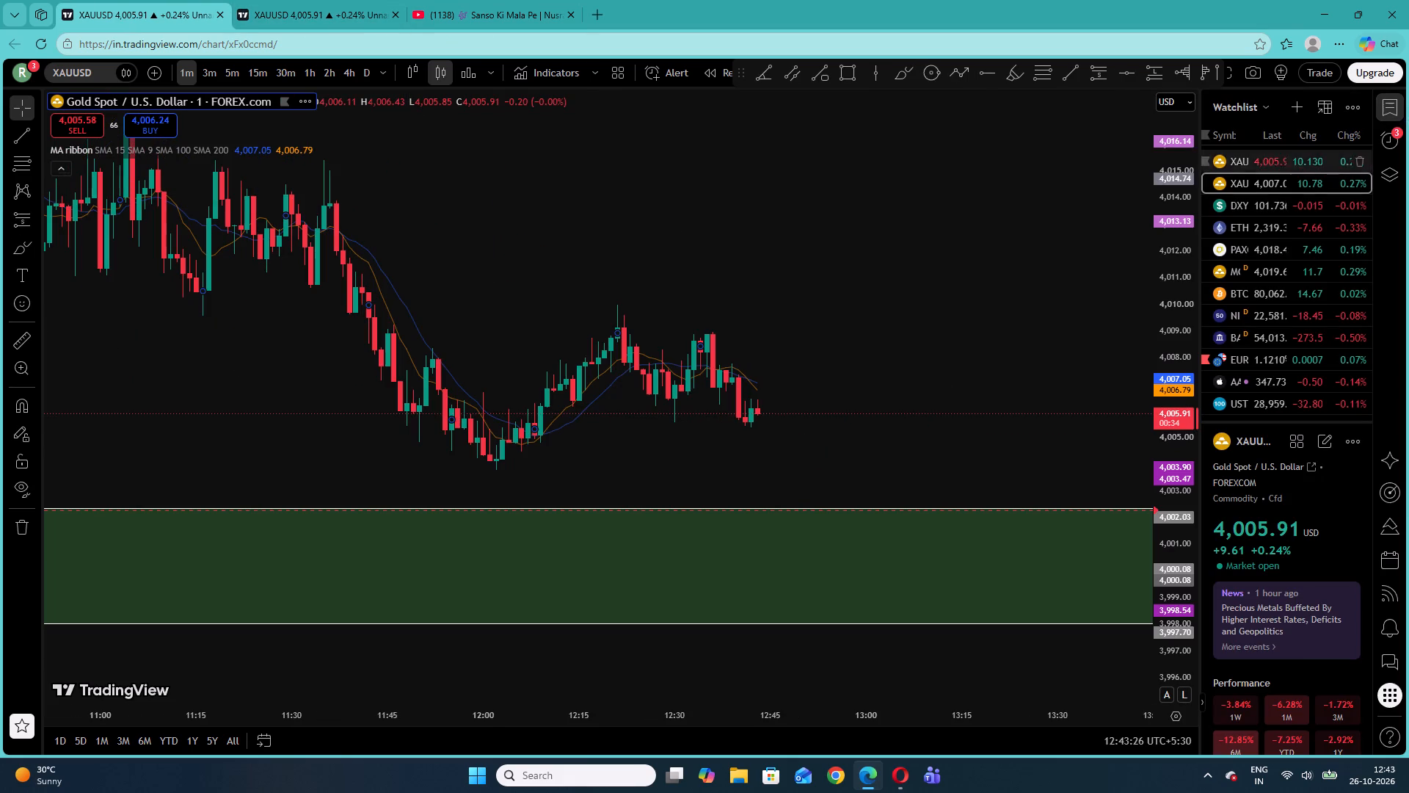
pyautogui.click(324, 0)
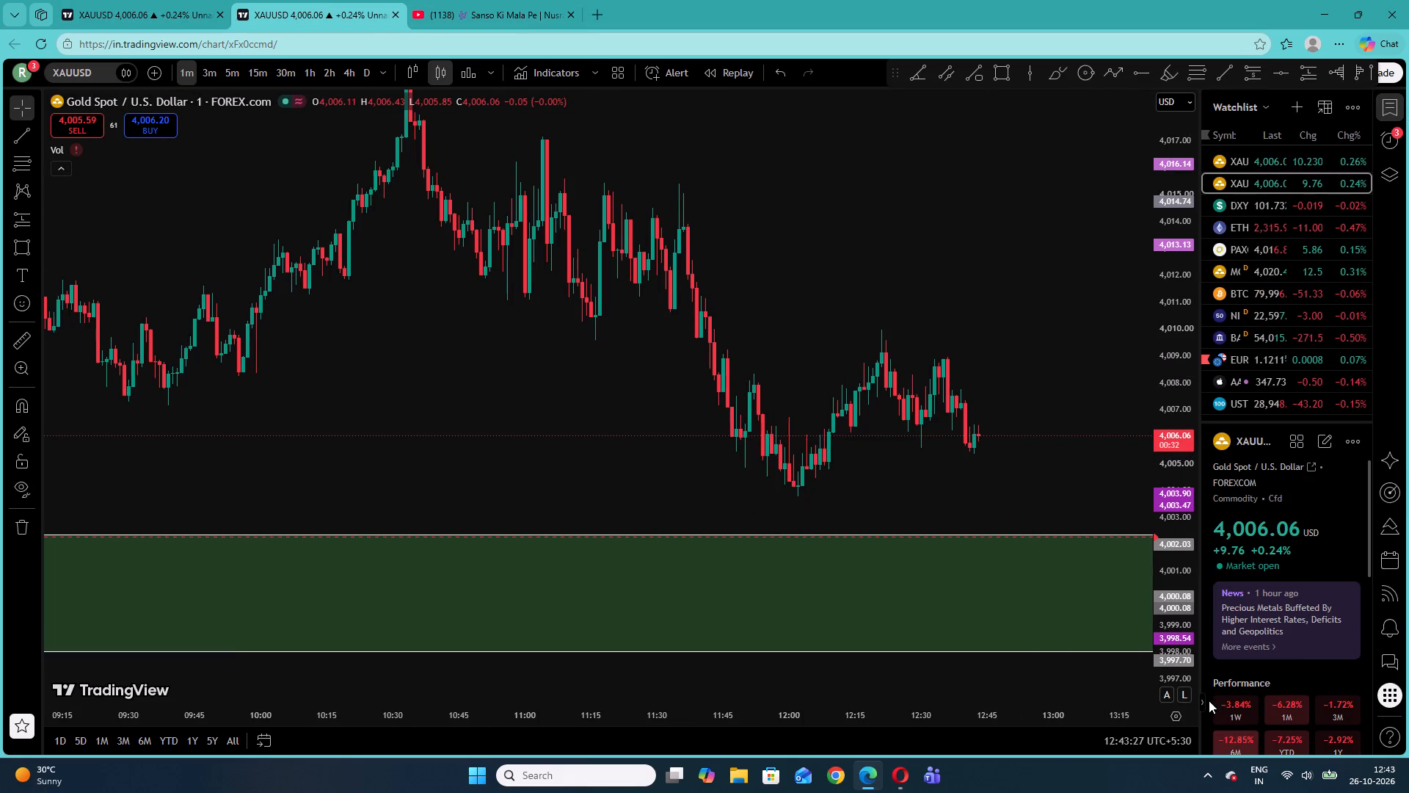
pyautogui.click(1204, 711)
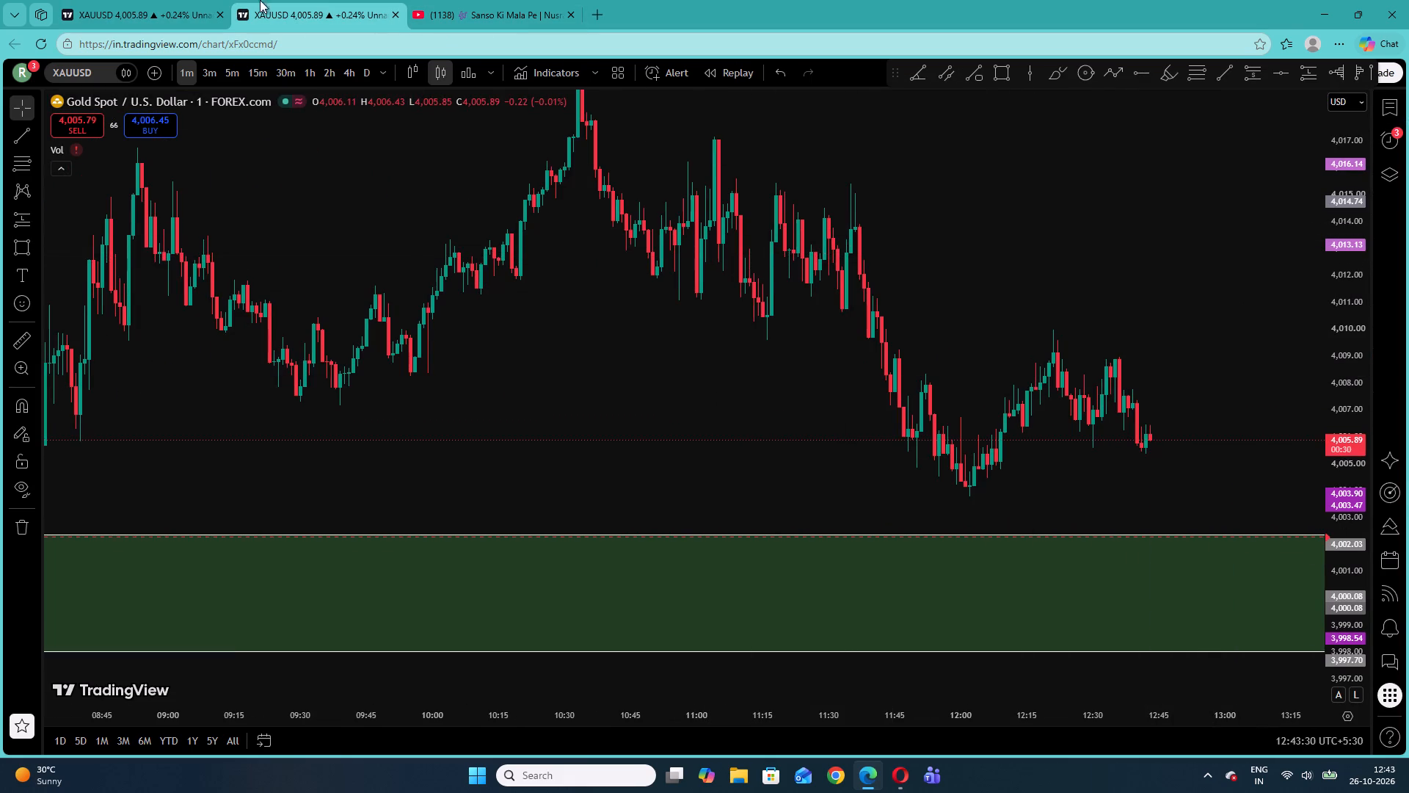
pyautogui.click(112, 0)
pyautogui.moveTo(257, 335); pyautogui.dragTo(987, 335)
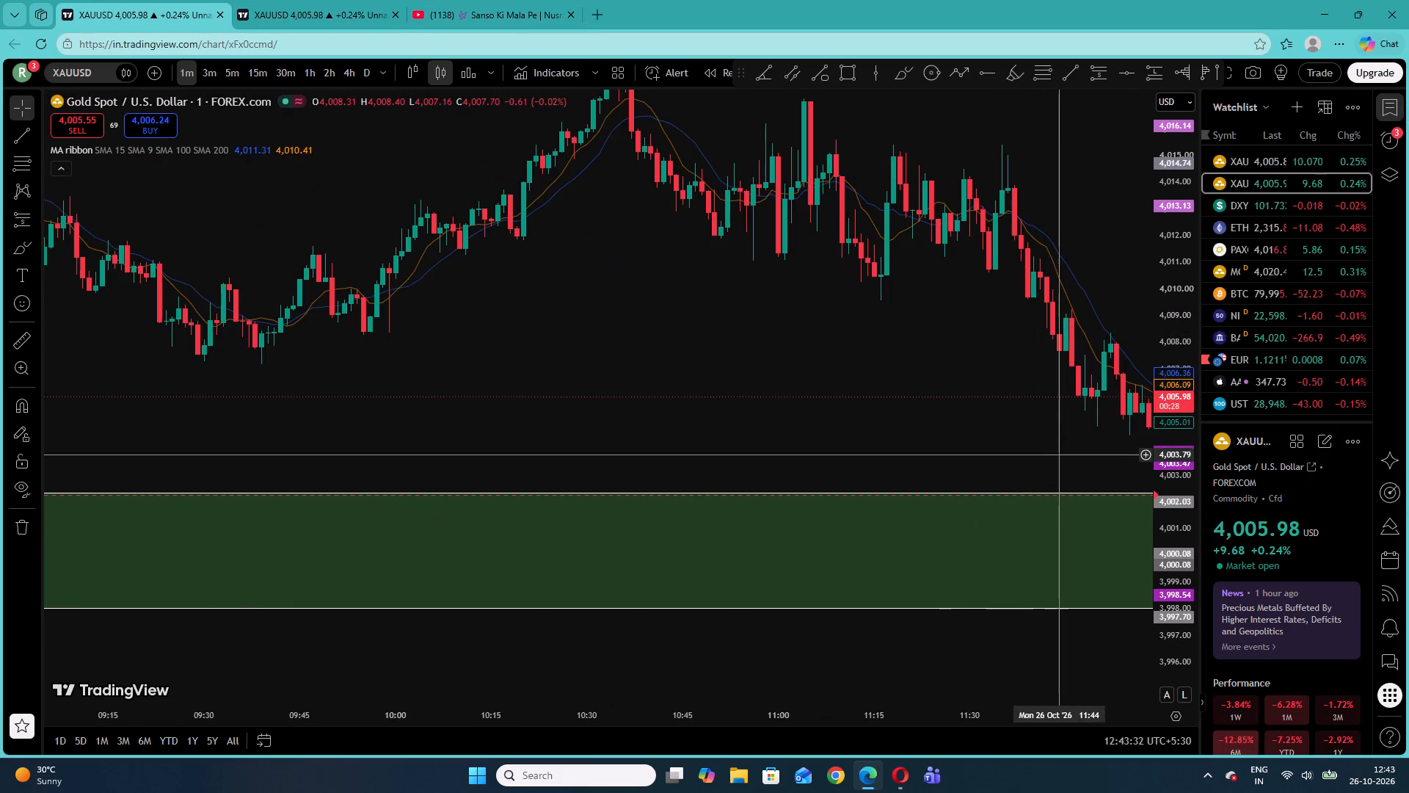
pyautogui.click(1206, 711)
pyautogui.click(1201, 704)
# Examine the 1-minute price action back from 26 October to the 23 October 06:28 high in the overlapping green zones.
pyautogui.moveTo(1347, 300); pyautogui.dragTo(1336, 491)
pyautogui.moveTo(314, 347); pyautogui.dragTo(1406, 289)
pyautogui.moveTo(156, 246); pyautogui.dragTo(957, 218)
pyautogui.moveTo(297, 136); pyautogui.dragTo(1335, 225)
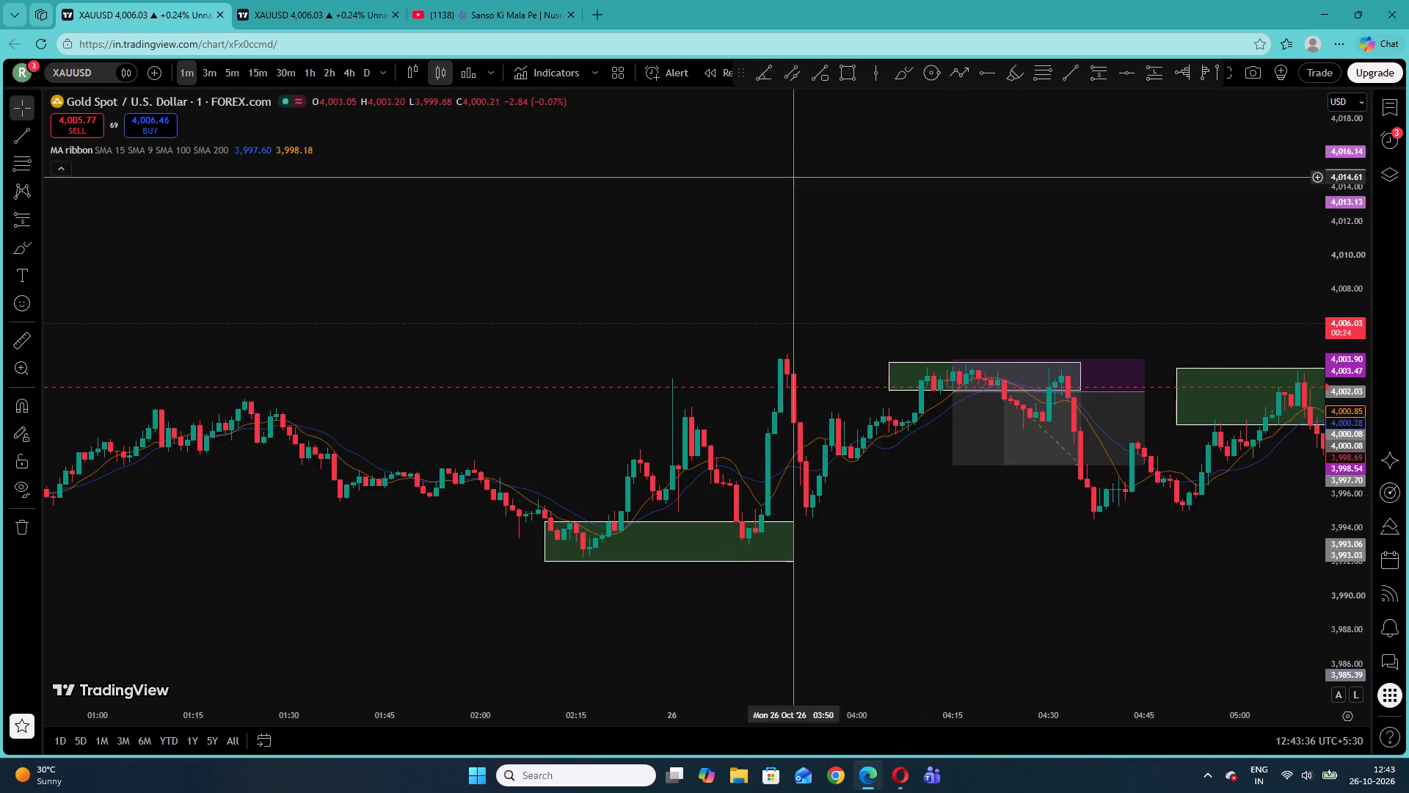
pyautogui.moveTo(558, 131); pyautogui.dragTo(1397, 228)
pyautogui.moveTo(451, 269); pyautogui.dragTo(1403, 314)
pyautogui.moveTo(493, 315); pyautogui.dragTo(1405, 349)
pyautogui.moveTo(368, 277); pyautogui.dragTo(1408, 296)
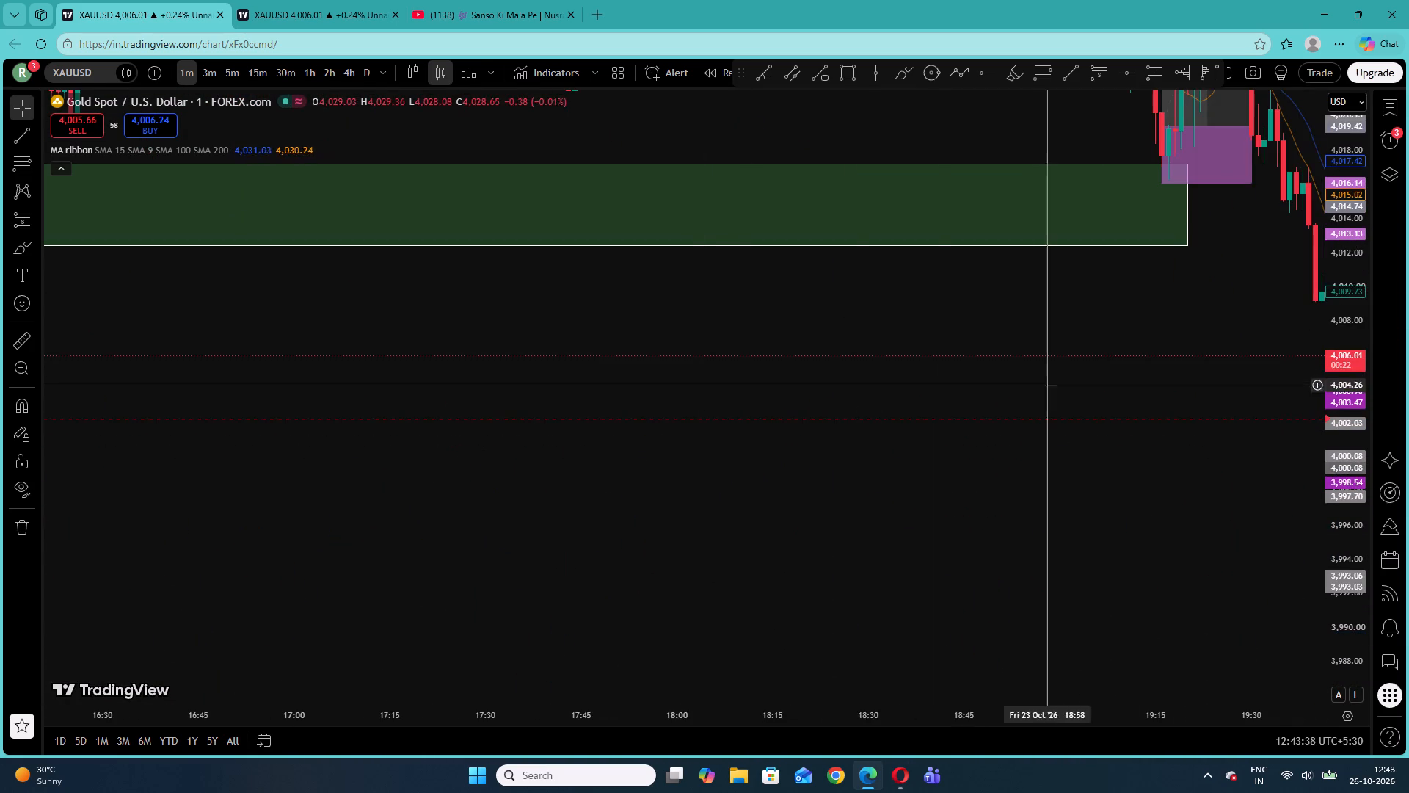
pyautogui.moveTo(1024, 378); pyautogui.dragTo(826, 543)
pyautogui.moveTo(676, 461); pyautogui.dragTo(1147, 507)
pyautogui.moveTo(566, 504); pyautogui.dragTo(1212, 566)
pyautogui.moveTo(501, 519); pyautogui.dragTo(1380, 537)
pyautogui.moveTo(237, 503); pyautogui.dragTo(1098, 559)
pyautogui.moveTo(646, 338); pyautogui.dragTo(1322, 305)
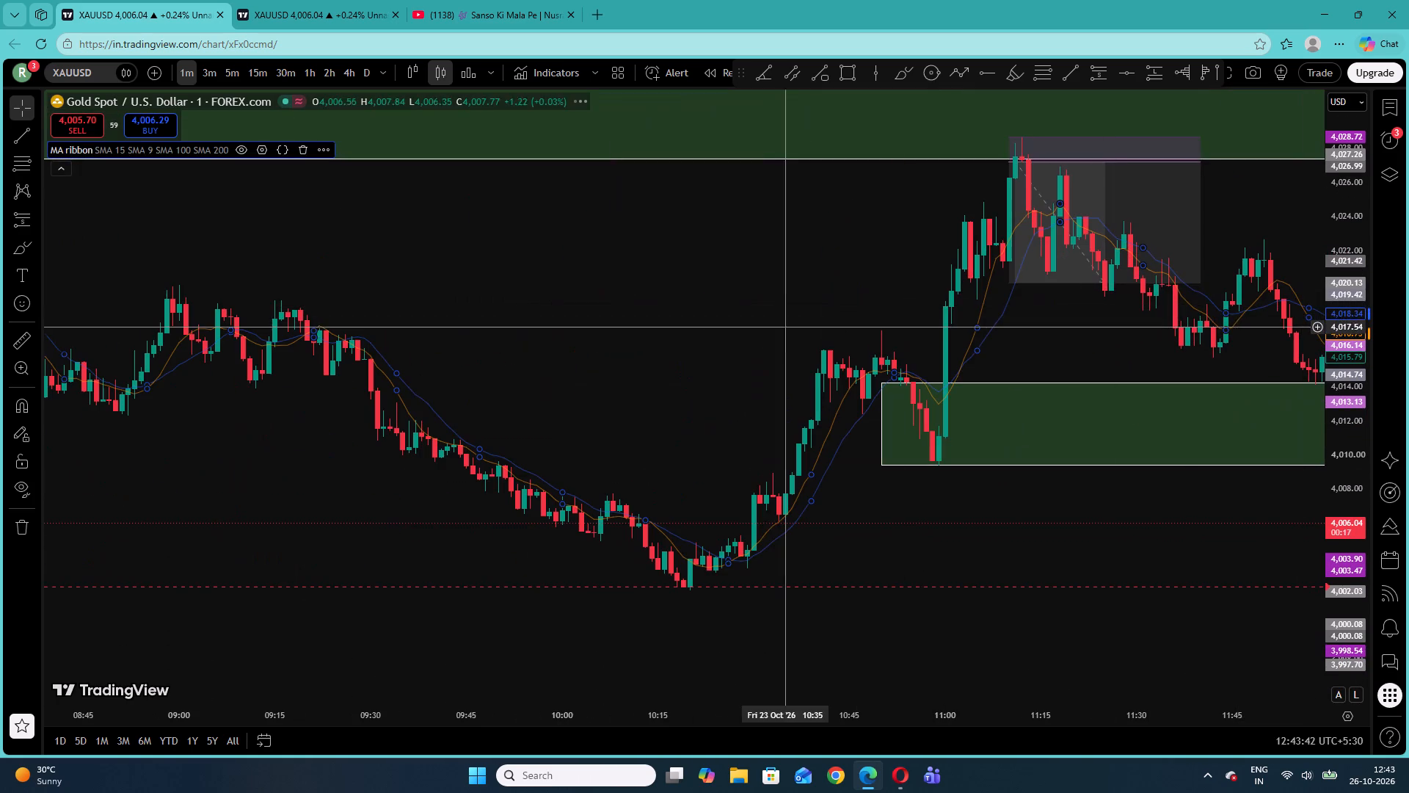
pyautogui.moveTo(776, 324); pyautogui.dragTo(1408, 365)
pyautogui.moveTo(539, 330); pyautogui.dragTo(1223, 344)
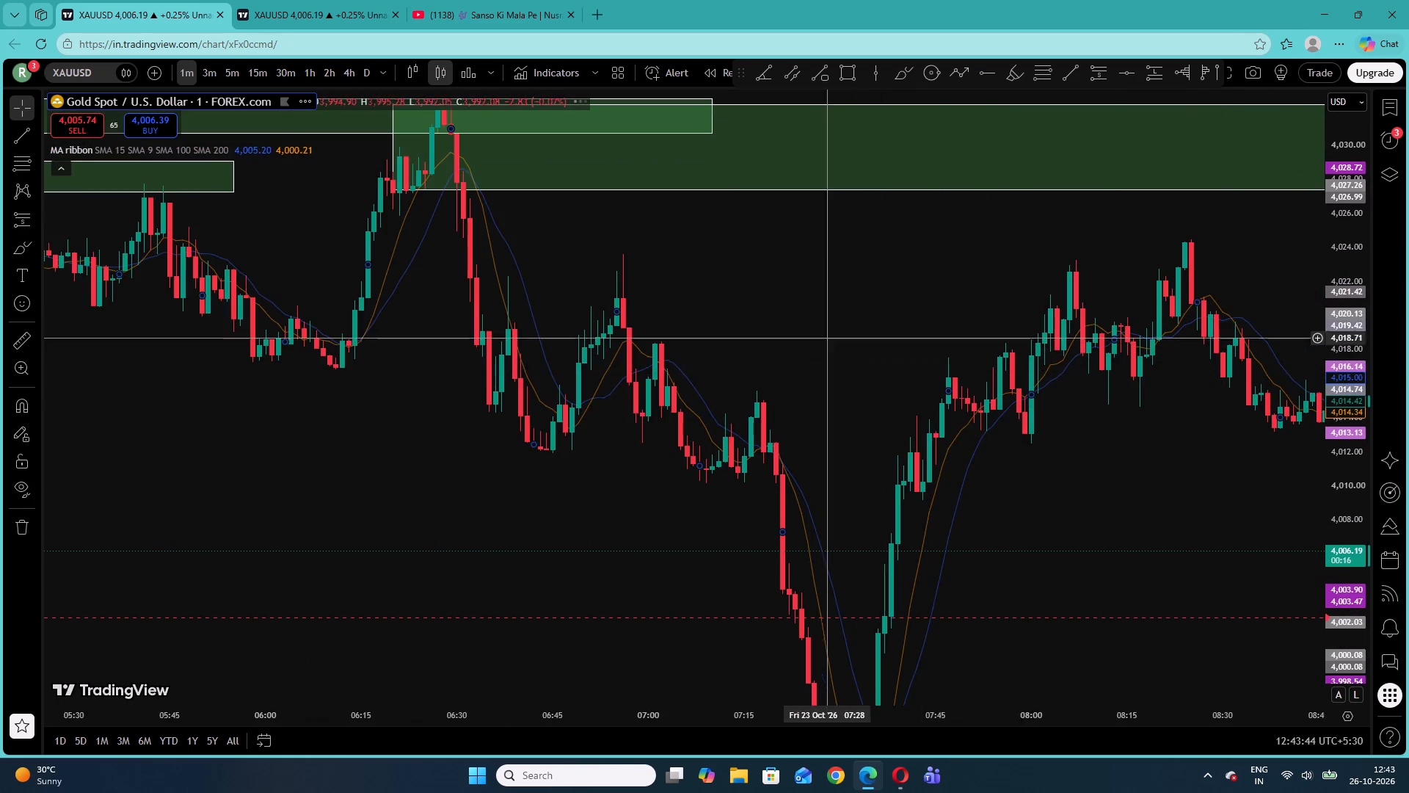
pyautogui.moveTo(820, 322); pyautogui.dragTo(1264, 543)
pyautogui.click(1146, 500)
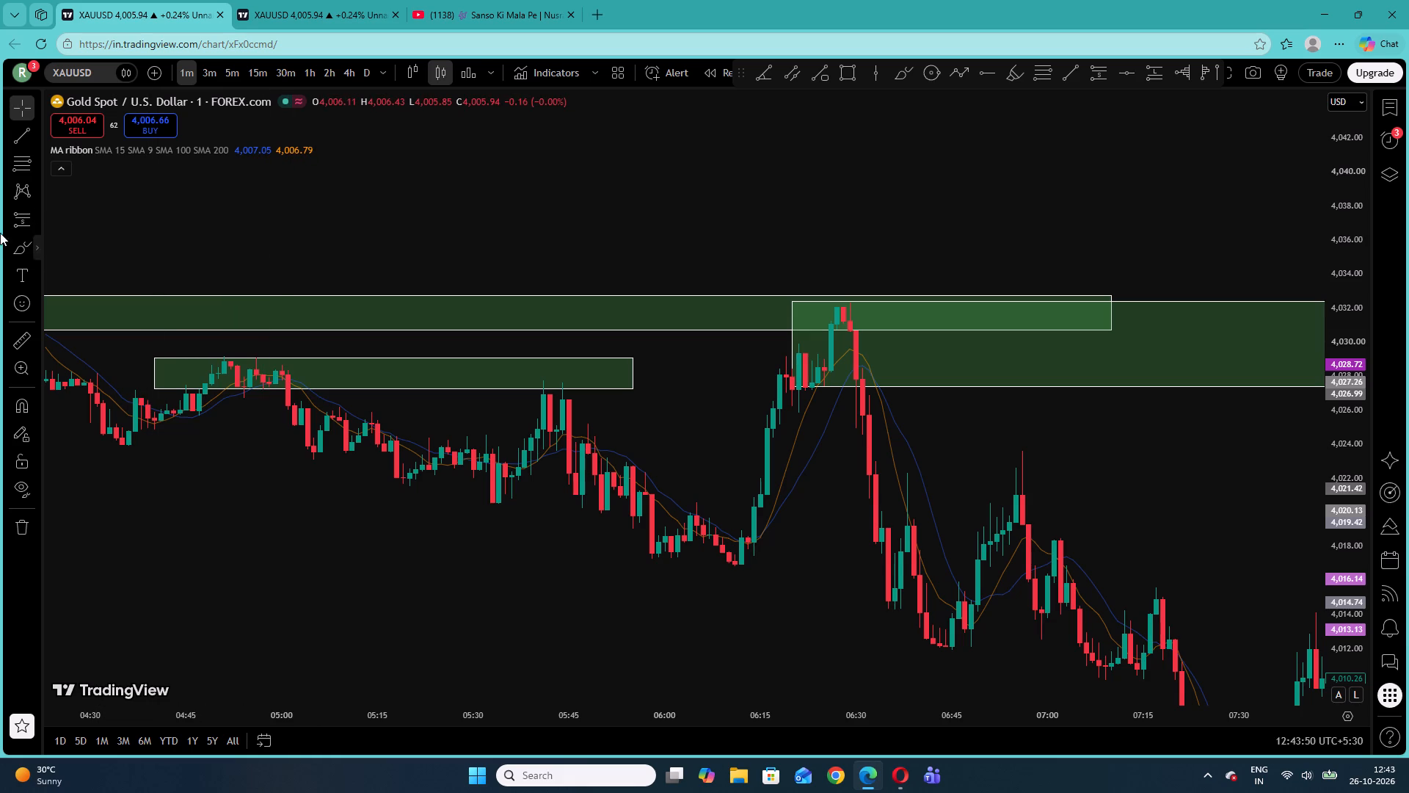
# Place a short position at the 23 October 06:28 high with entry 4,030.57 and stop 4,032.64, extending its target slightly lower.
pyautogui.click(35, 222)
pyautogui.click(87, 261)
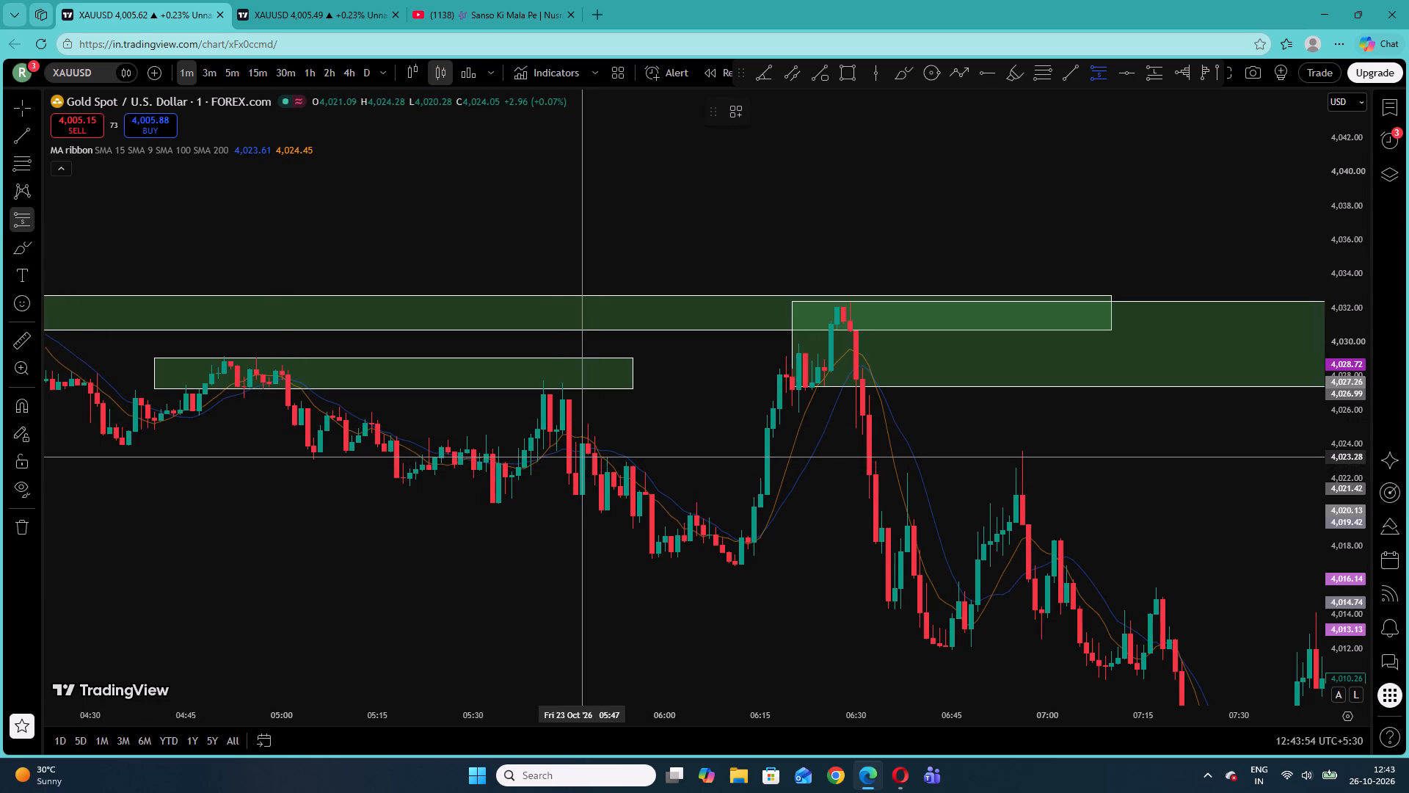
pyautogui.click(842, 333)
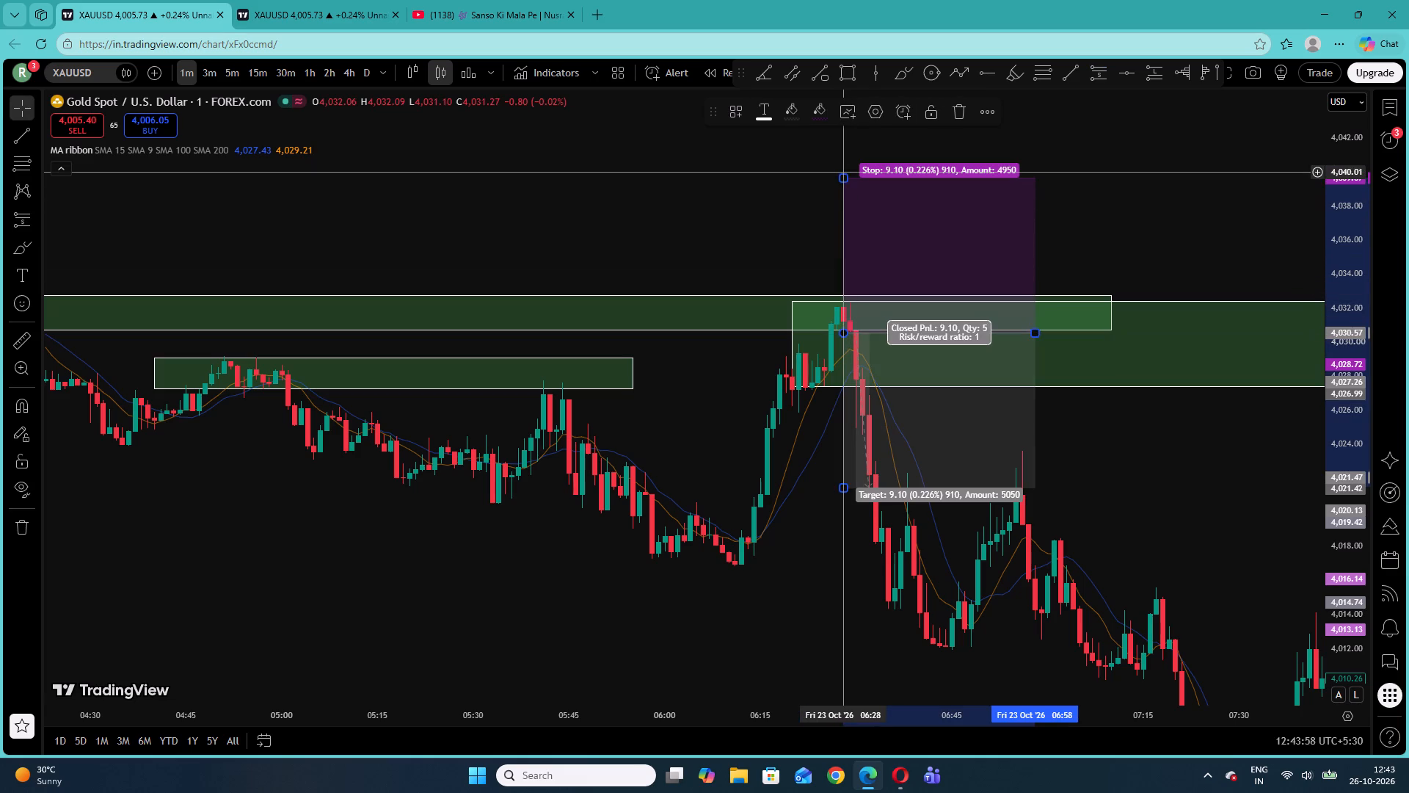
pyautogui.moveTo(842, 176); pyautogui.dragTo(875, 297)
pyautogui.moveTo(842, 488); pyautogui.dragTo(842, 504)
pyautogui.click(768, 170)
# Examine the price action back through 22 October as far as the green zone near 4,090–4,092 that starts before 16:00.
pyautogui.moveTo(466, 245); pyautogui.dragTo(1062, 228)
pyautogui.moveTo(558, 167); pyautogui.dragTo(1114, 239)
pyautogui.moveTo(506, 233); pyautogui.dragTo(1266, 222)
pyautogui.moveTo(717, 314); pyautogui.dragTo(1308, 388)
pyautogui.moveTo(782, 259); pyautogui.dragTo(1140, 534)
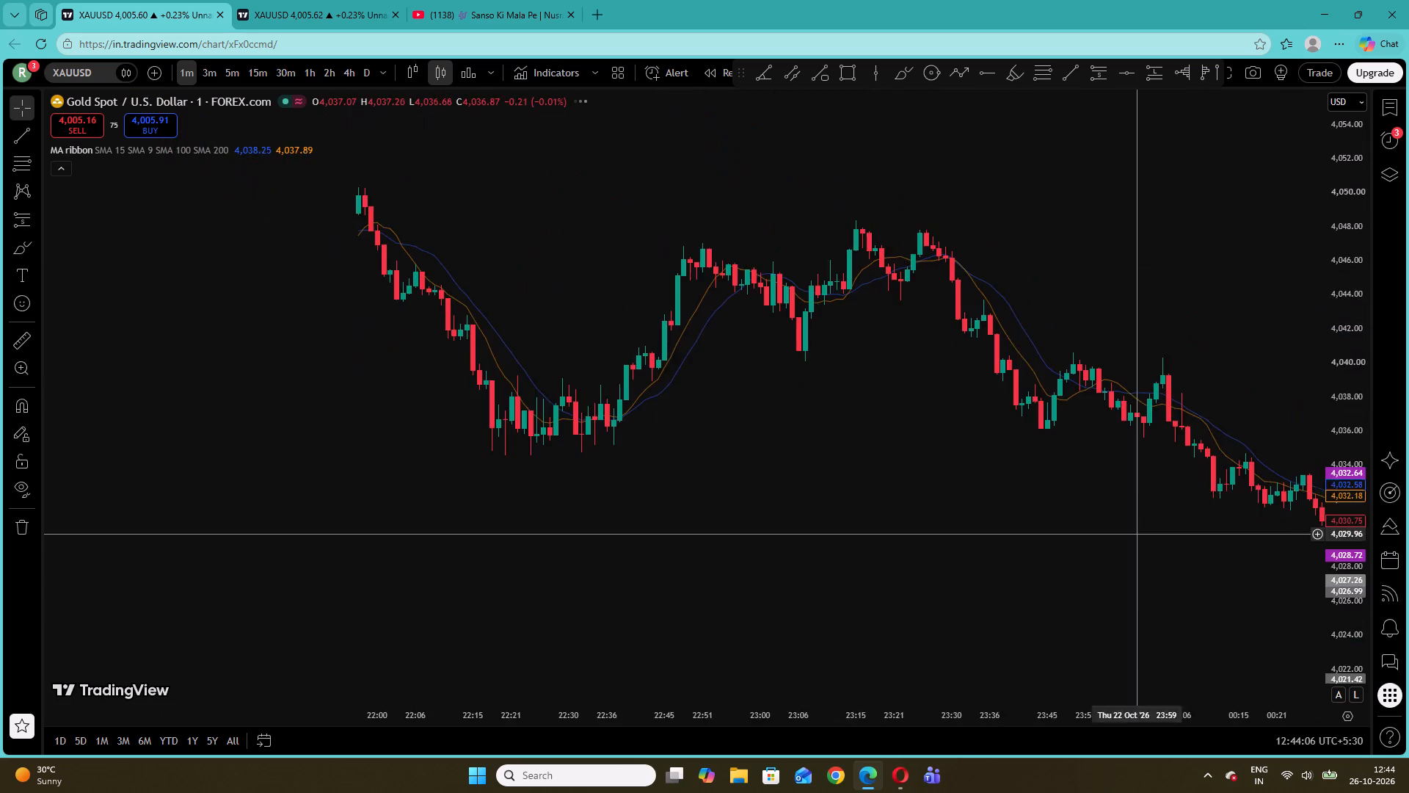
pyautogui.moveTo(702, 373); pyautogui.dragTo(1210, 529)
pyautogui.moveTo(739, 422); pyautogui.dragTo(976, 477)
pyautogui.moveTo(518, 447); pyautogui.dragTo(1405, 536)
pyautogui.moveTo(822, 488); pyautogui.dragTo(1239, 616)
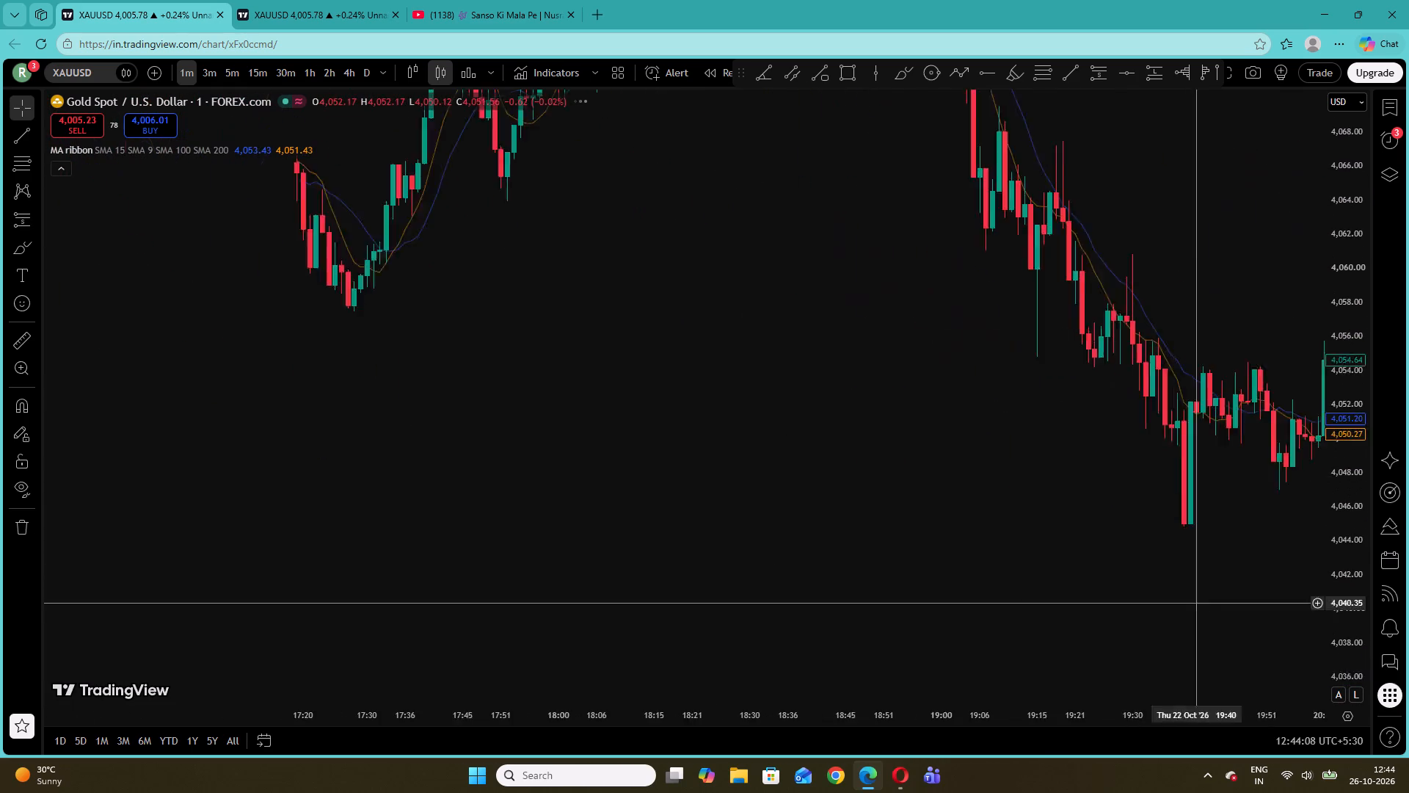
pyautogui.moveTo(1239, 616); pyautogui.dragTo(1241, 615)
pyautogui.moveTo(874, 348); pyautogui.dragTo(976, 684)
pyautogui.moveTo(884, 416); pyautogui.dragTo(1121, 781)
pyautogui.moveTo(856, 568); pyautogui.dragTo(1131, 526)
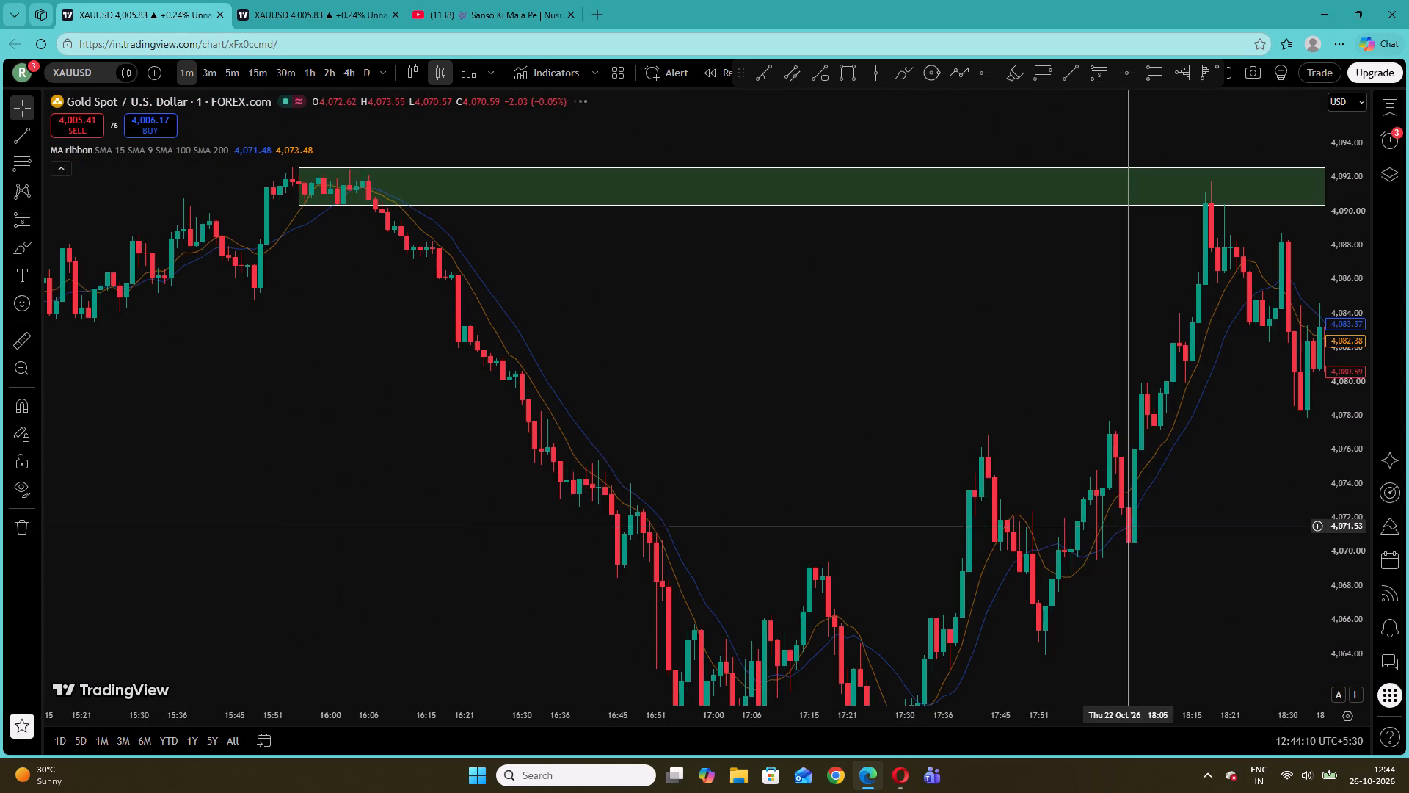
# Place a short position at the 22 October 18:17 high with entry 4,087.83, stop 4,092.10 and target 4,070.71, widened past 19:15.
pyautogui.moveTo(1086, 412); pyautogui.dragTo(575, 522)
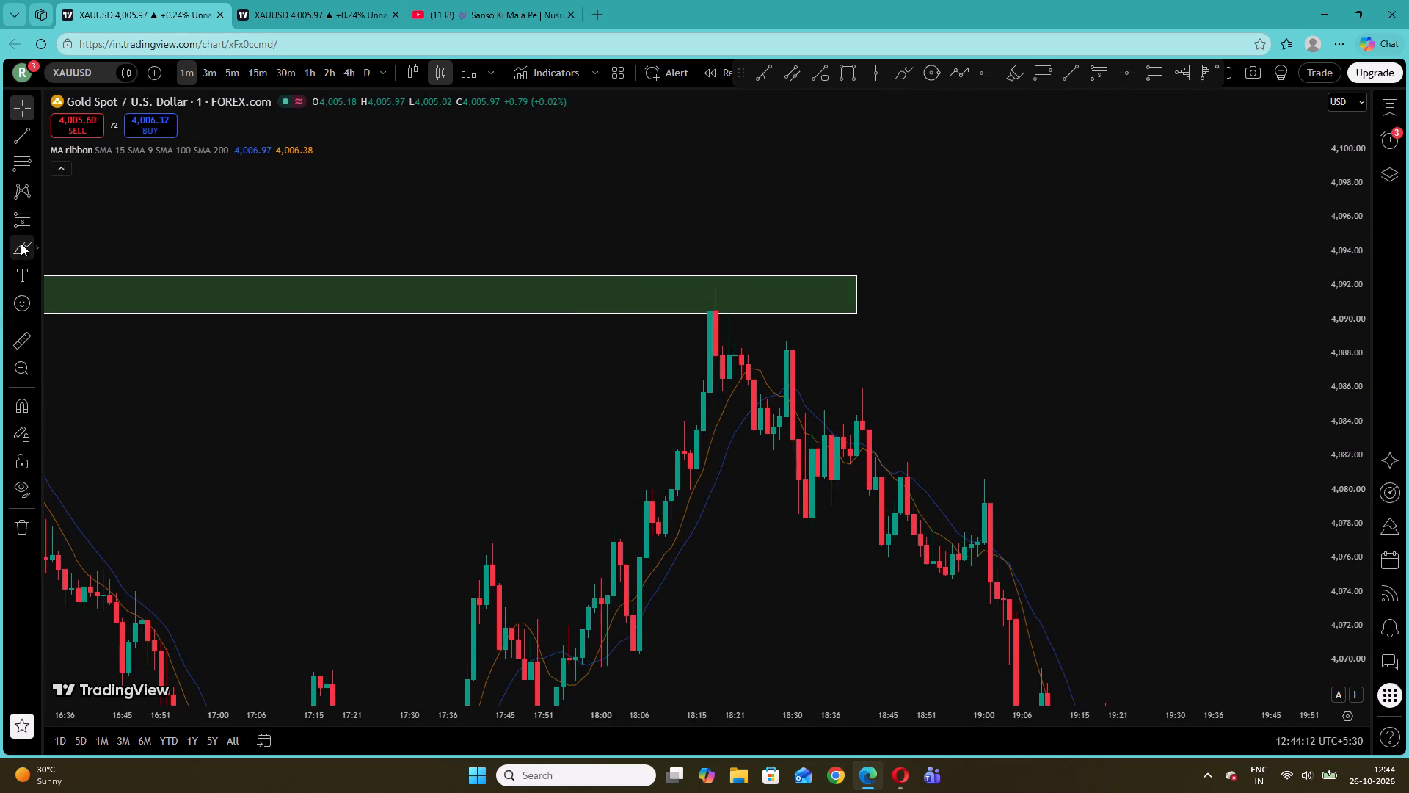
pyautogui.click(26, 224)
pyautogui.click(707, 356)
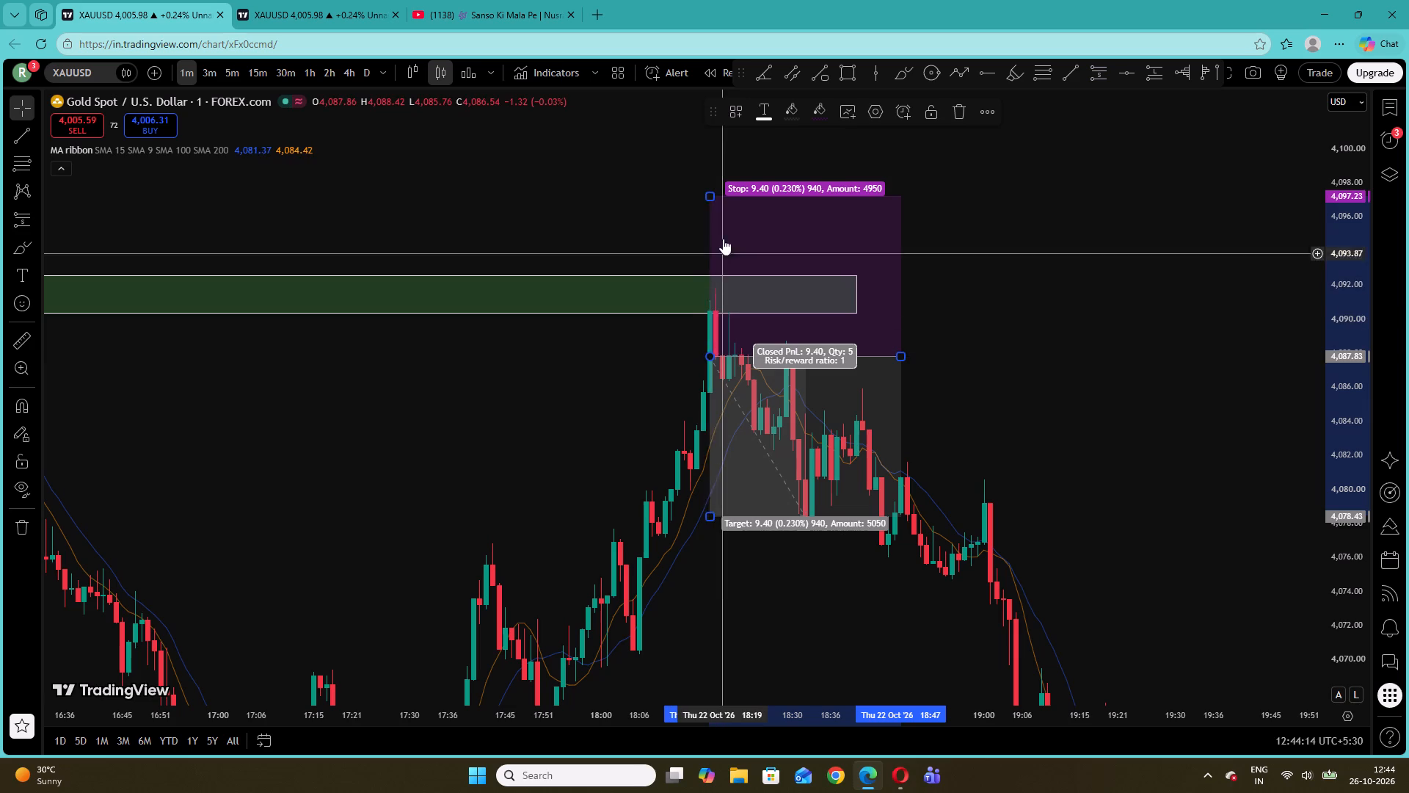
pyautogui.moveTo(711, 198); pyautogui.dragTo(738, 283)
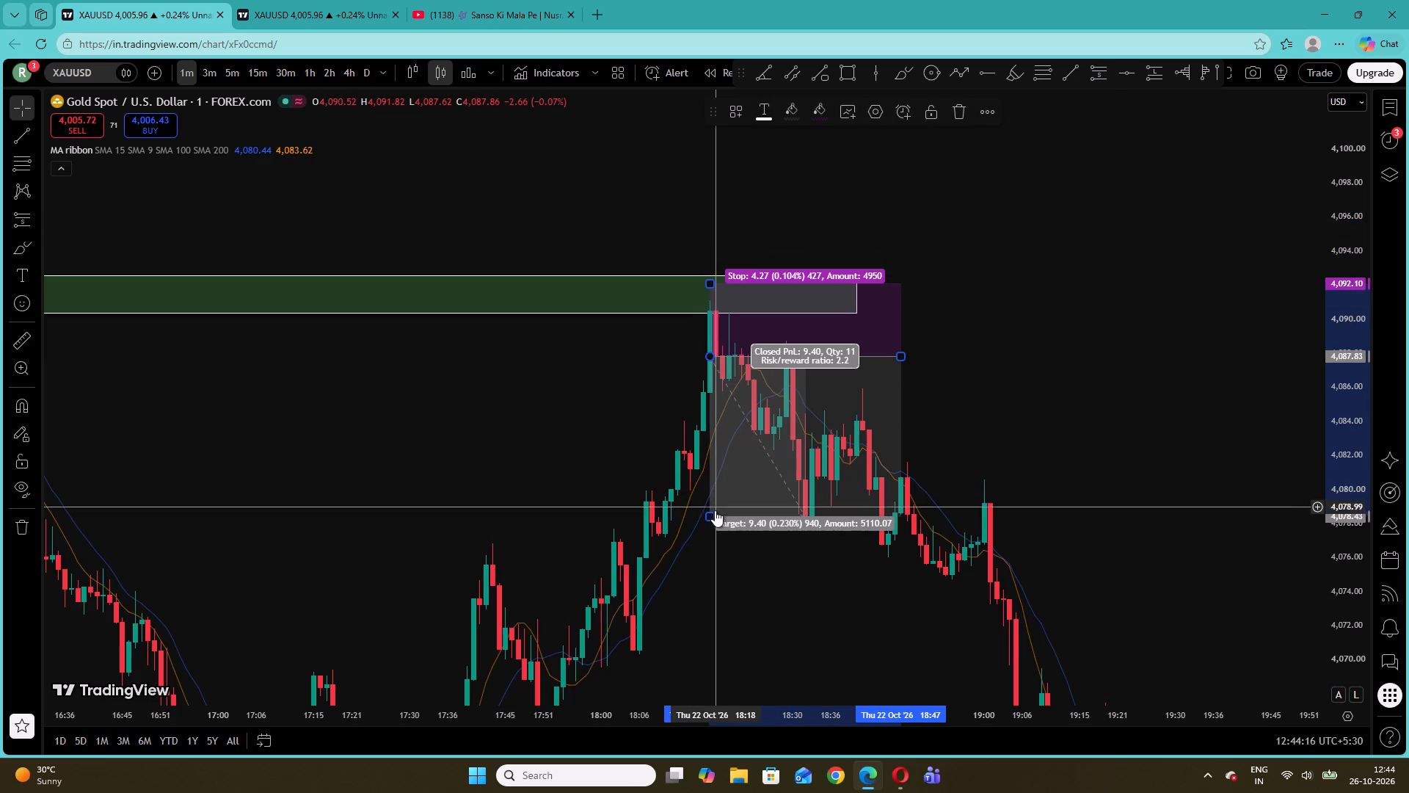
pyautogui.moveTo(710, 513); pyautogui.dragTo(721, 599)
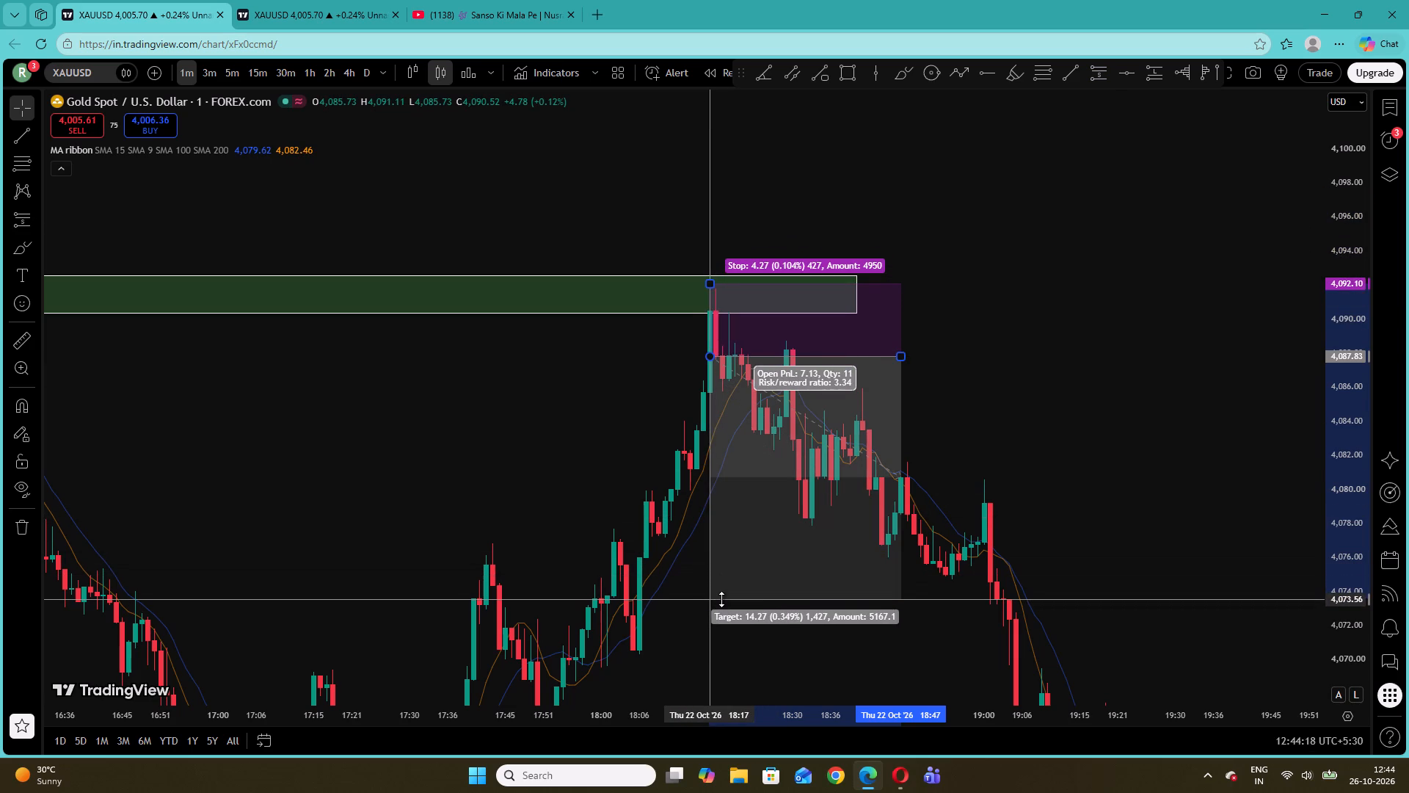
pyautogui.moveTo(721, 599); pyautogui.dragTo(722, 621)
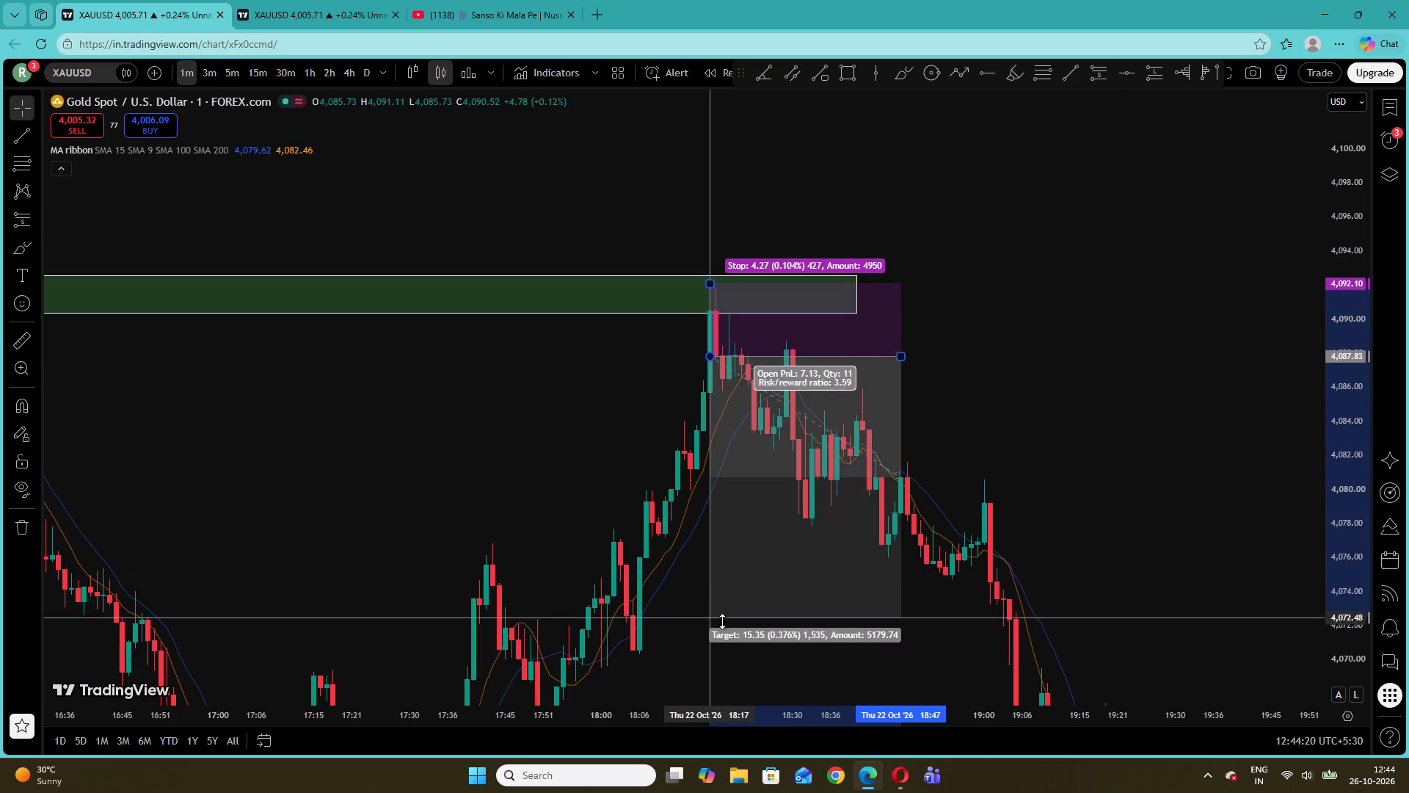
pyautogui.moveTo(722, 621); pyautogui.dragTo(721, 643)
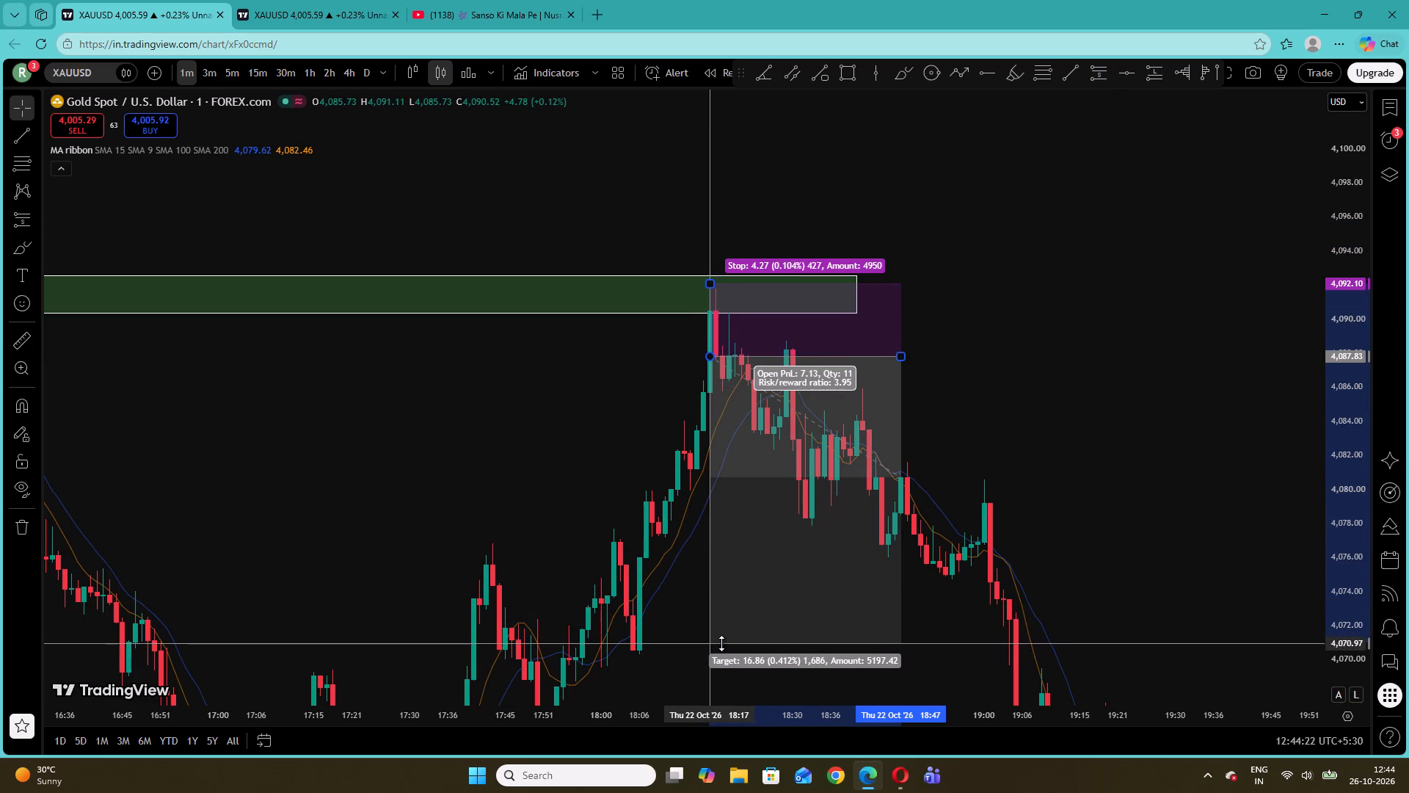
pyautogui.moveTo(721, 643); pyautogui.dragTo(721, 648)
pyautogui.moveTo(652, 615); pyautogui.dragTo(589, 473)
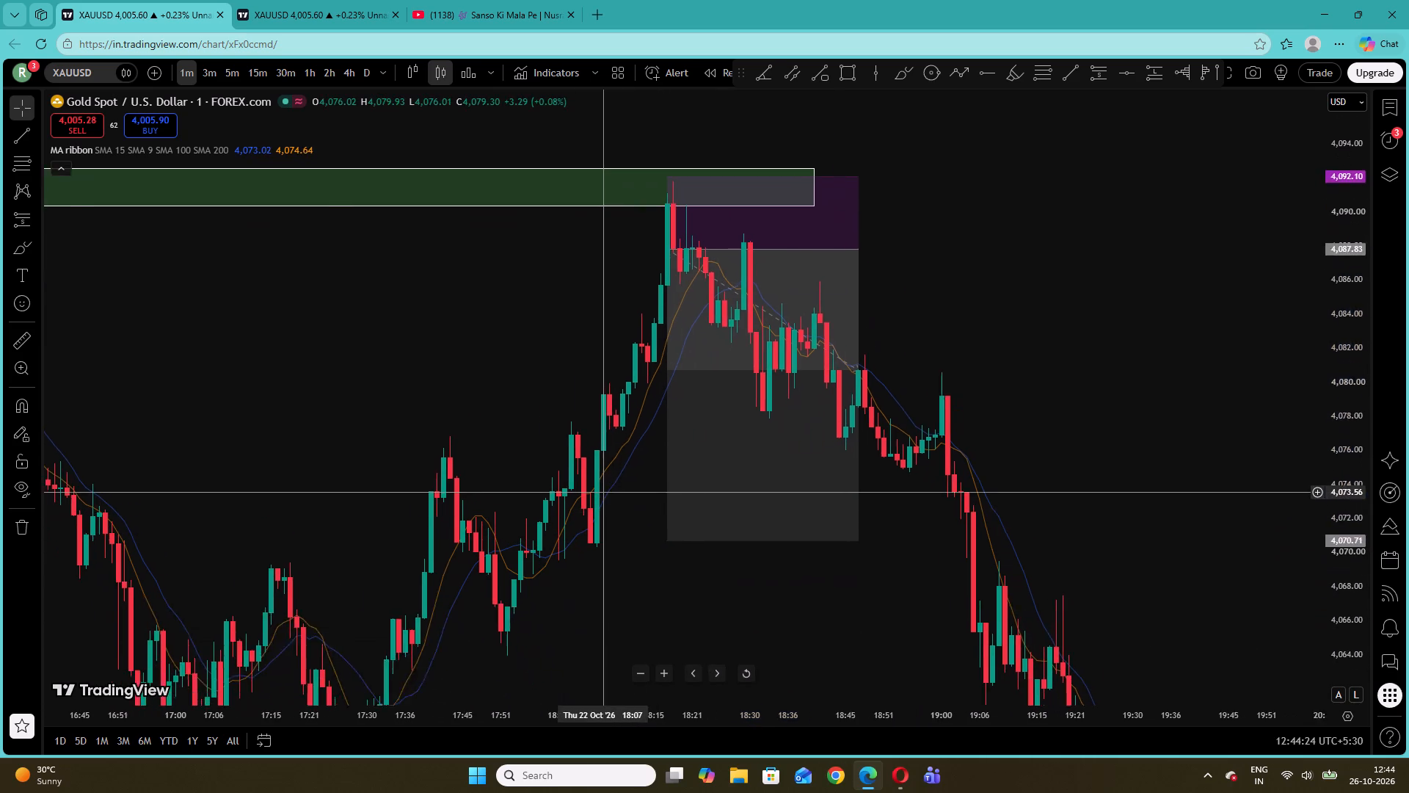
pyautogui.moveTo(589, 473); pyautogui.dragTo(576, 450)
pyautogui.moveTo(832, 205); pyautogui.dragTo(1038, 262)
pyautogui.click(1091, 327)
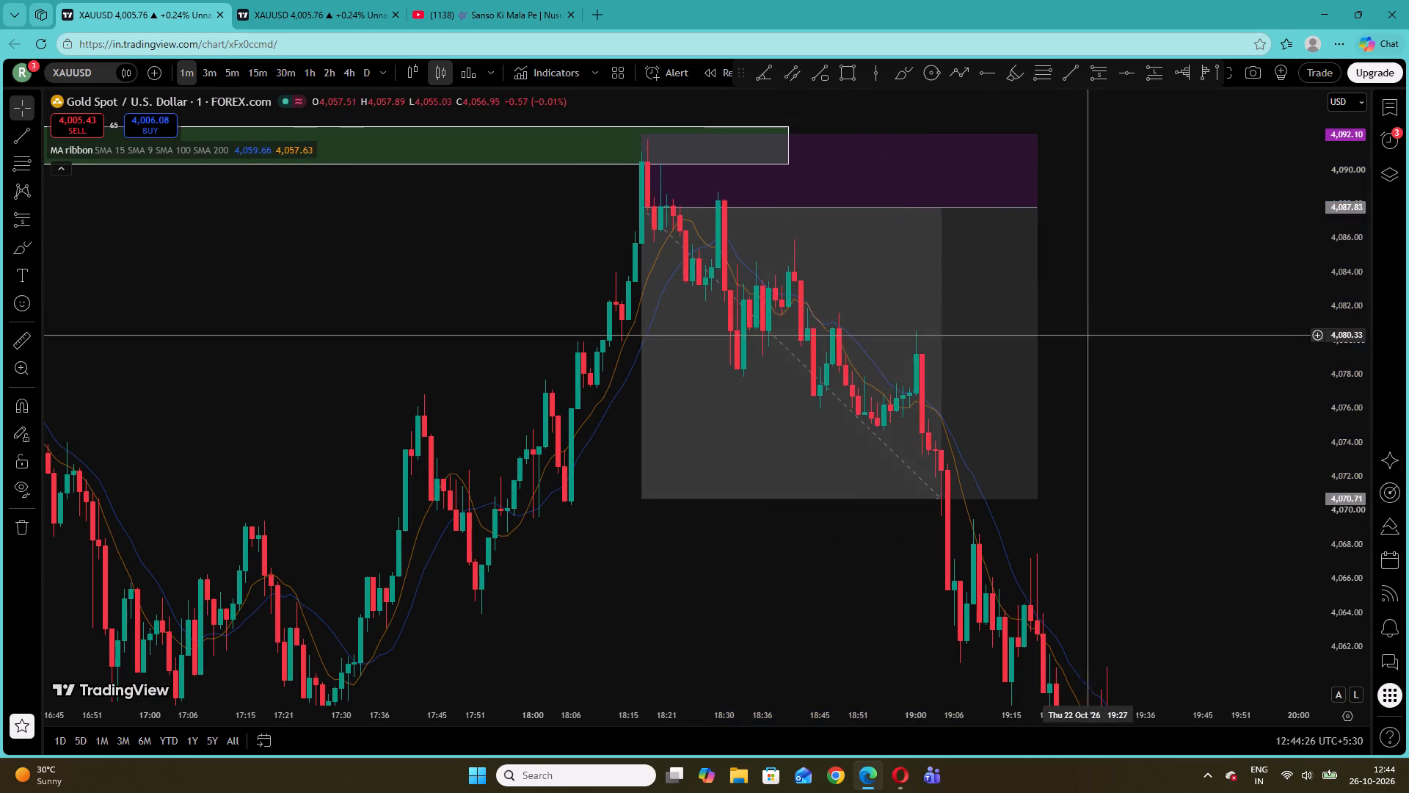
# Examine the 22 October price action back to about 06:50, including the green zones between 4,110 and 4,126.
pyautogui.moveTo(241, 405); pyautogui.dragTo(999, 351)
pyautogui.moveTo(684, 278); pyautogui.dragTo(878, 509)
pyautogui.moveTo(574, 433); pyautogui.dragTo(1185, 443)
pyautogui.moveTo(674, 436); pyautogui.dragTo(1110, 447)
pyautogui.moveTo(634, 335); pyautogui.dragTo(1021, 631)
pyautogui.moveTo(494, 402); pyautogui.dragTo(1129, 410)
pyautogui.moveTo(624, 424); pyautogui.dragTo(1236, 531)
pyautogui.moveTo(608, 474); pyautogui.dragTo(1132, 394)
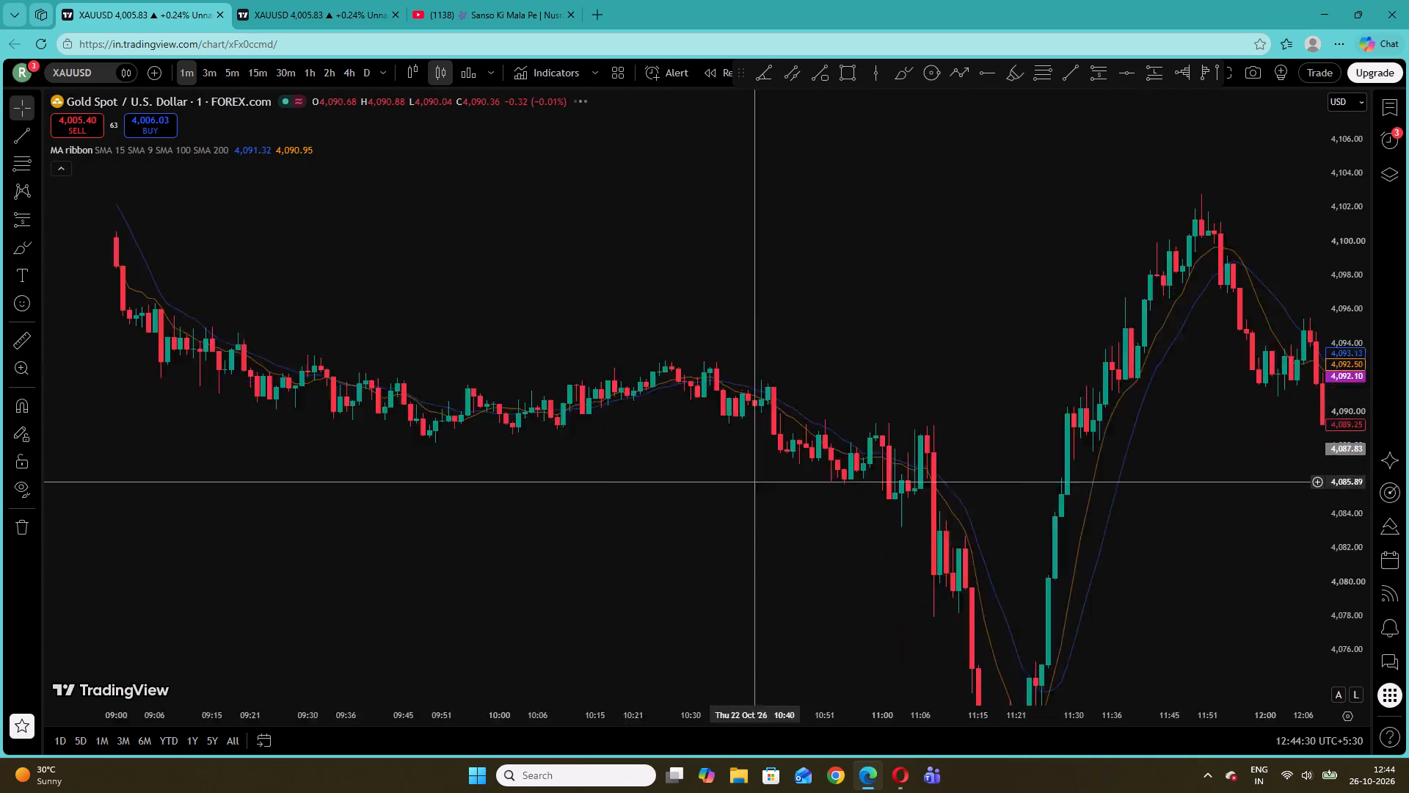
pyautogui.moveTo(1132, 394); pyautogui.dragTo(1207, 374)
pyautogui.moveTo(666, 357); pyautogui.dragTo(1052, 648)
pyautogui.moveTo(692, 350); pyautogui.dragTo(829, 683)
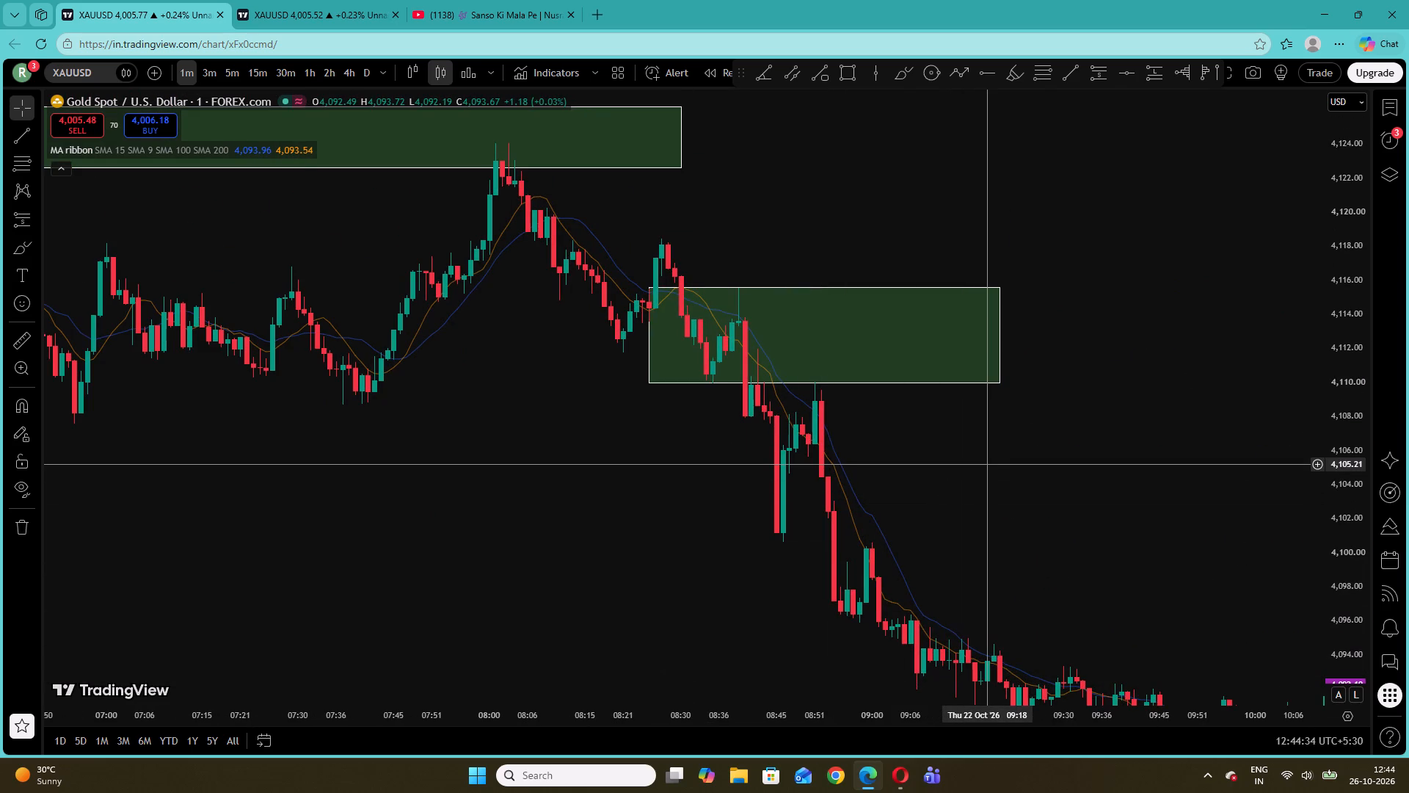
pyautogui.moveTo(713, 249); pyautogui.dragTo(1243, 393)
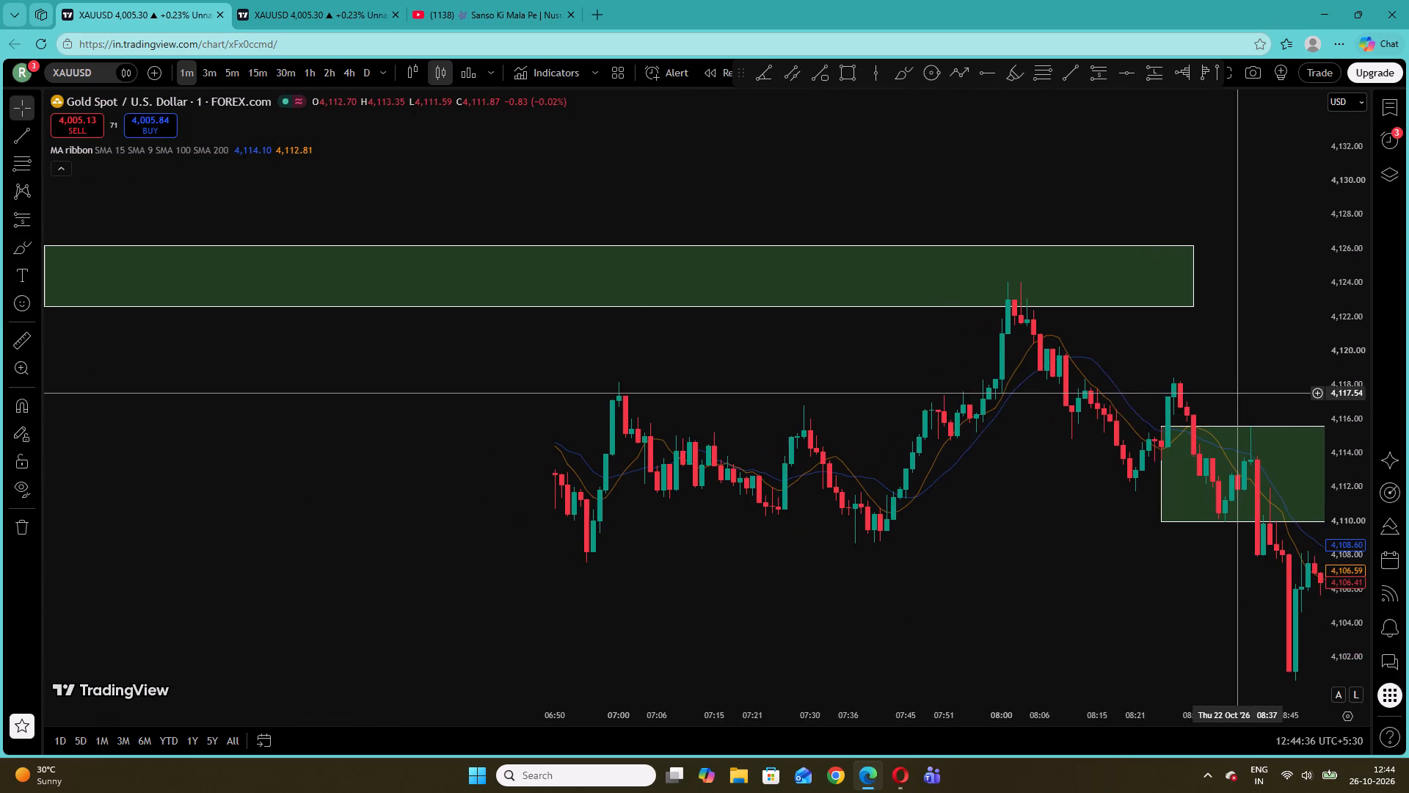
# Place a short position at the 22 October 08:01 high with entry 4,121.59, stop 4,125.08 and target 4,107.62, widened past 08:51.
pyautogui.moveTo(1243, 393); pyautogui.dragTo(1244, 394)
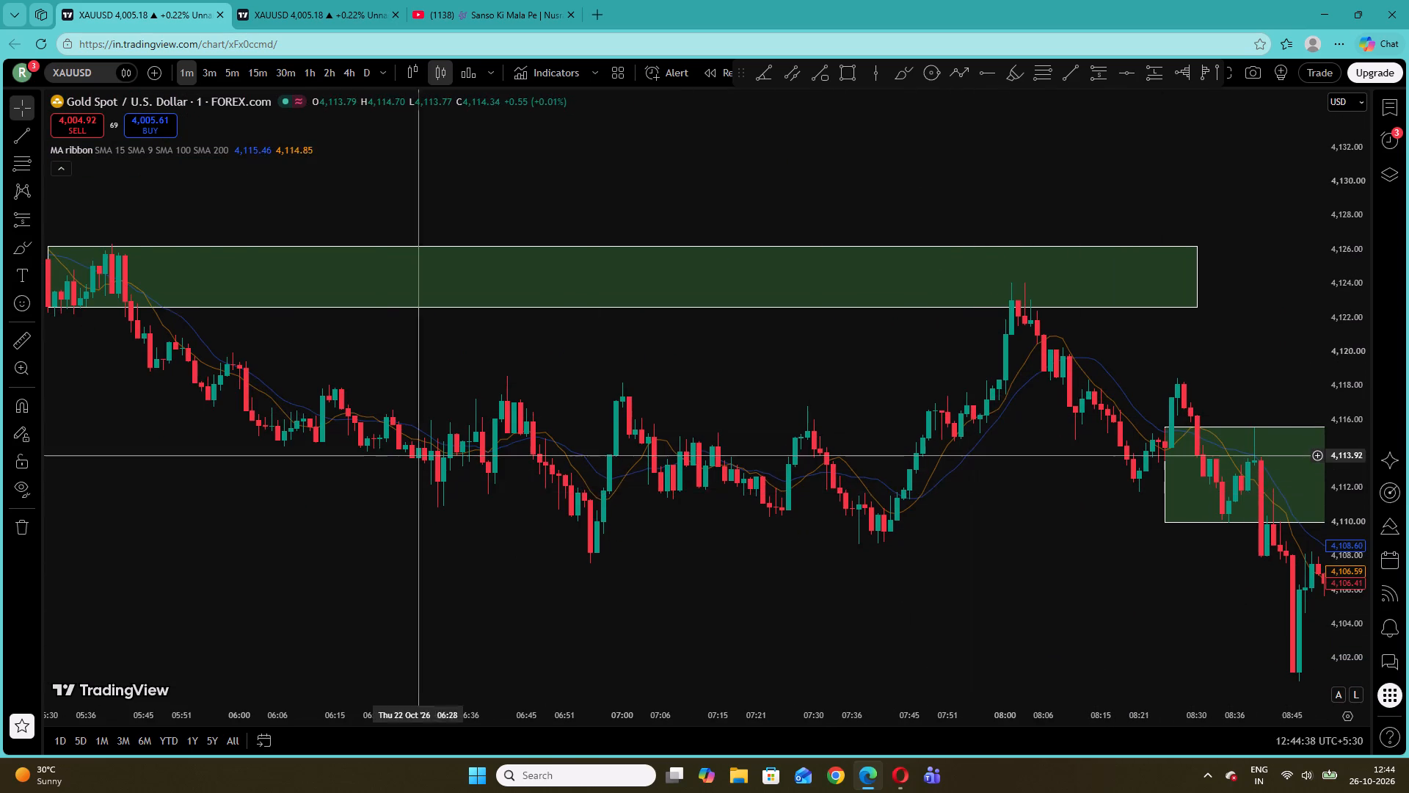
pyautogui.moveTo(380, 455); pyautogui.dragTo(1083, 438)
pyautogui.moveTo(1068, 438); pyautogui.dragTo(211, 419)
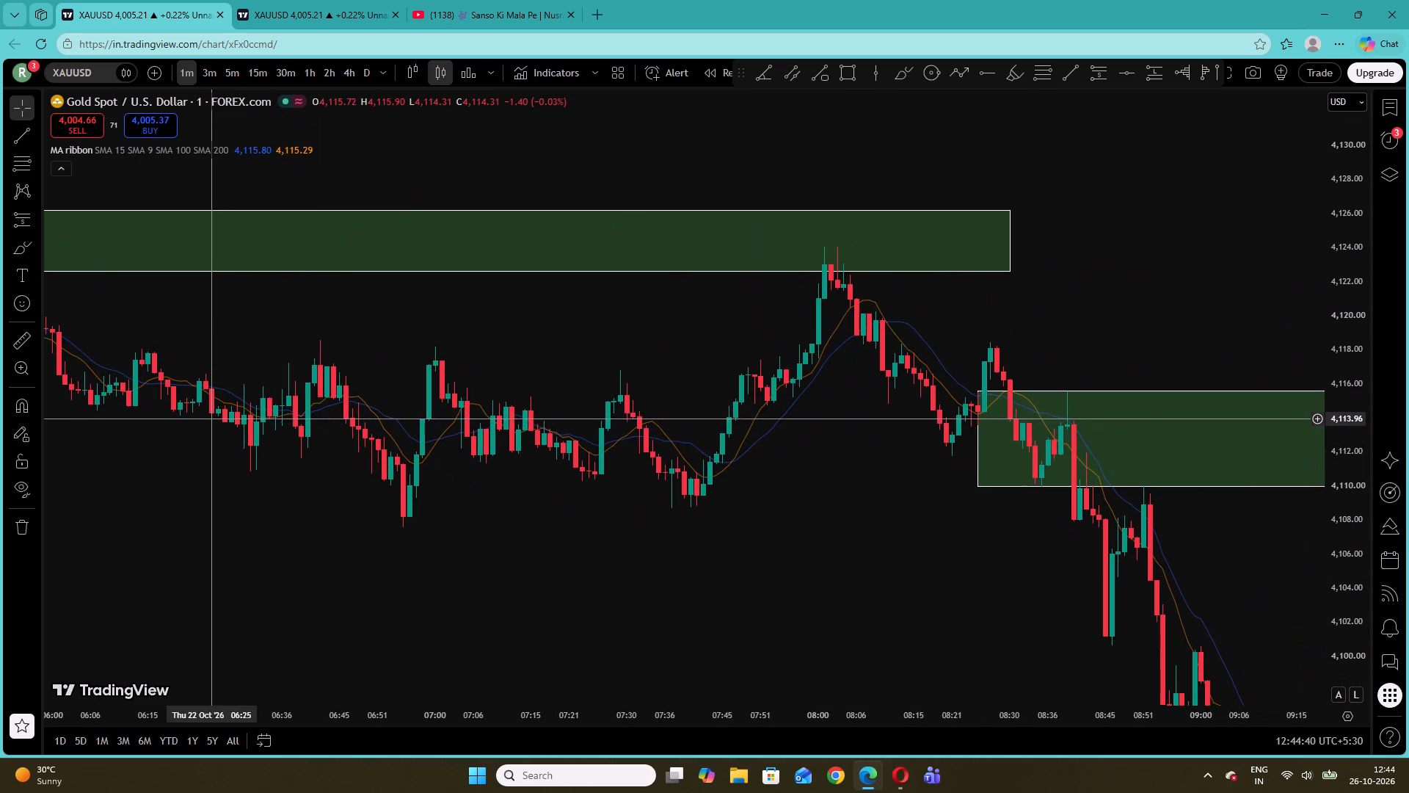
pyautogui.click(21, 215)
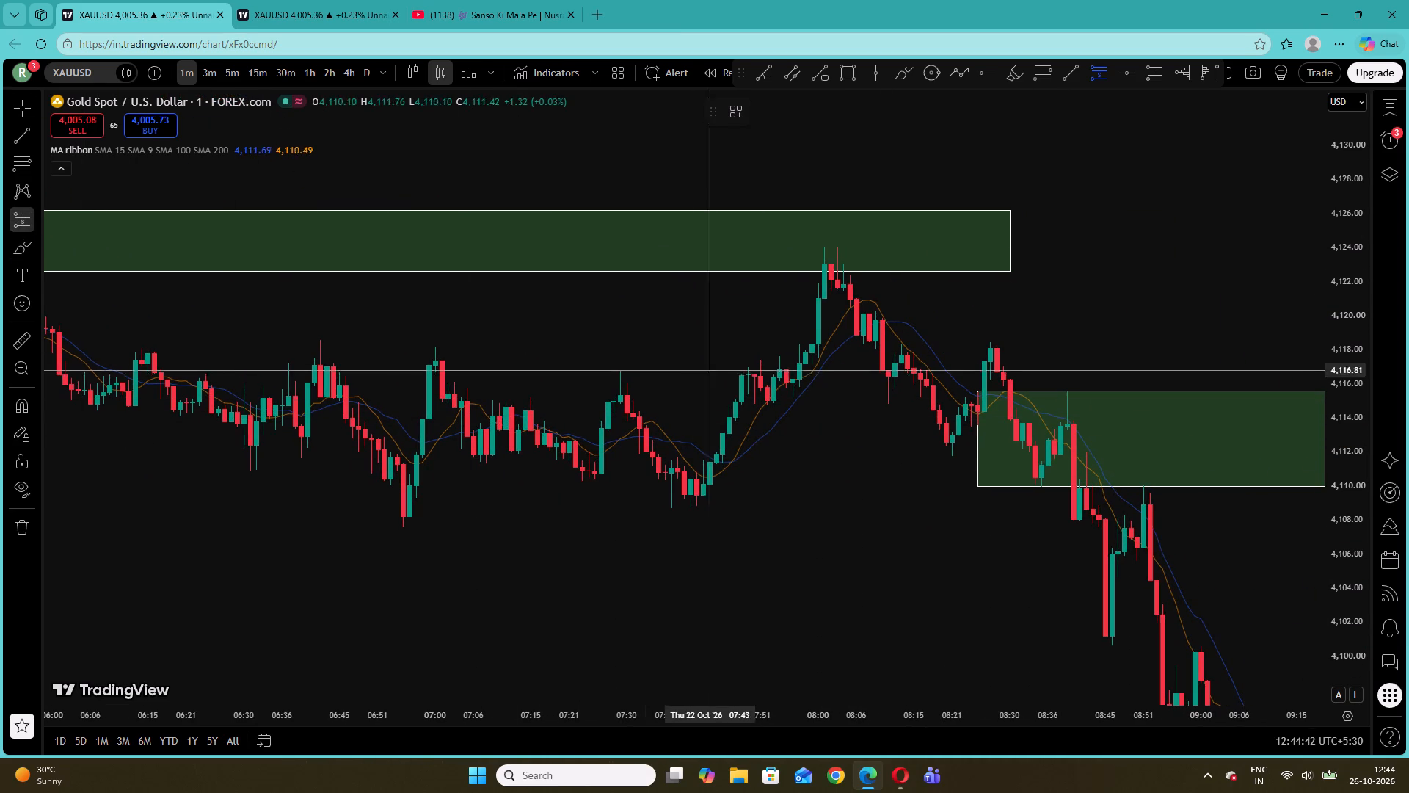
pyautogui.click(826, 289)
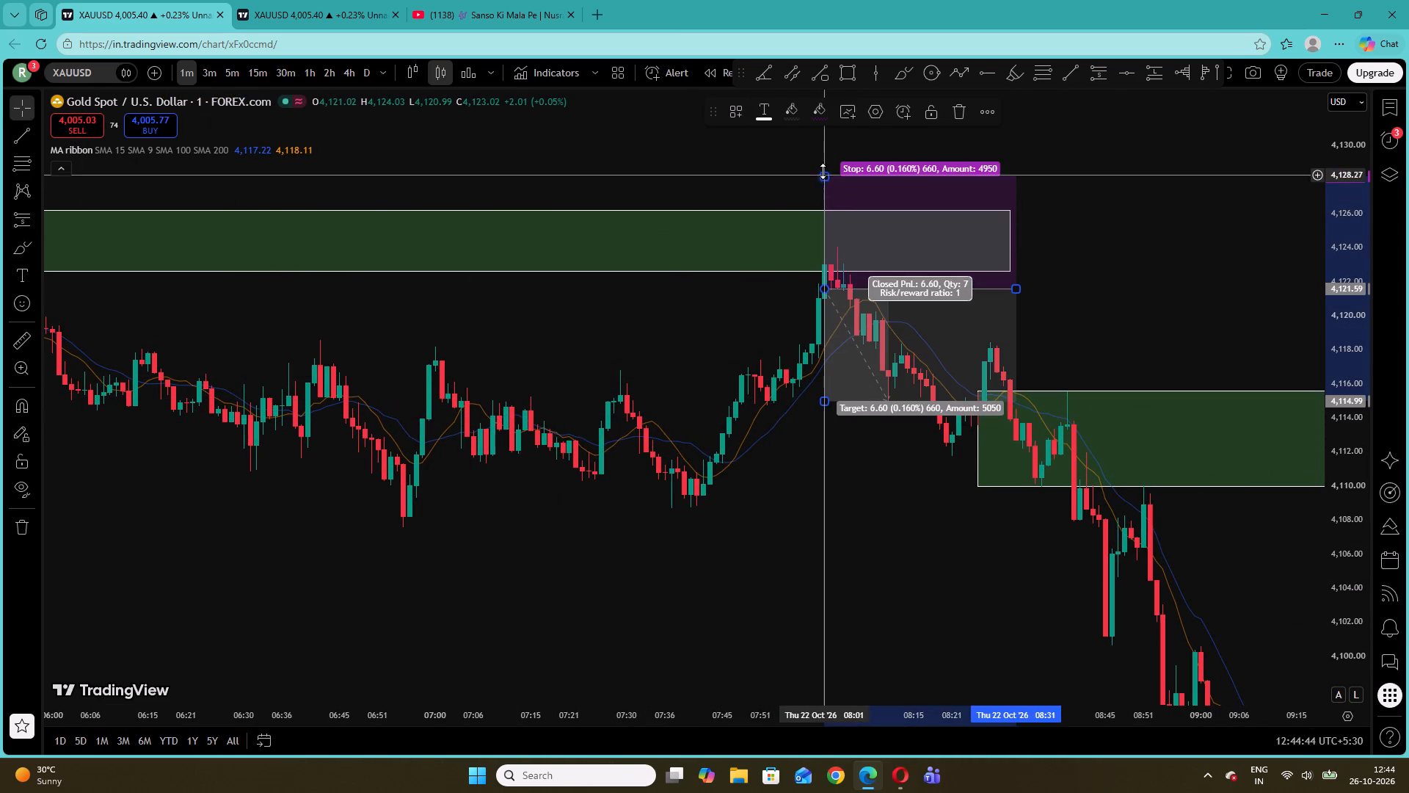
pyautogui.click(823, 170)
pyautogui.moveTo(823, 178); pyautogui.dragTo(855, 229)
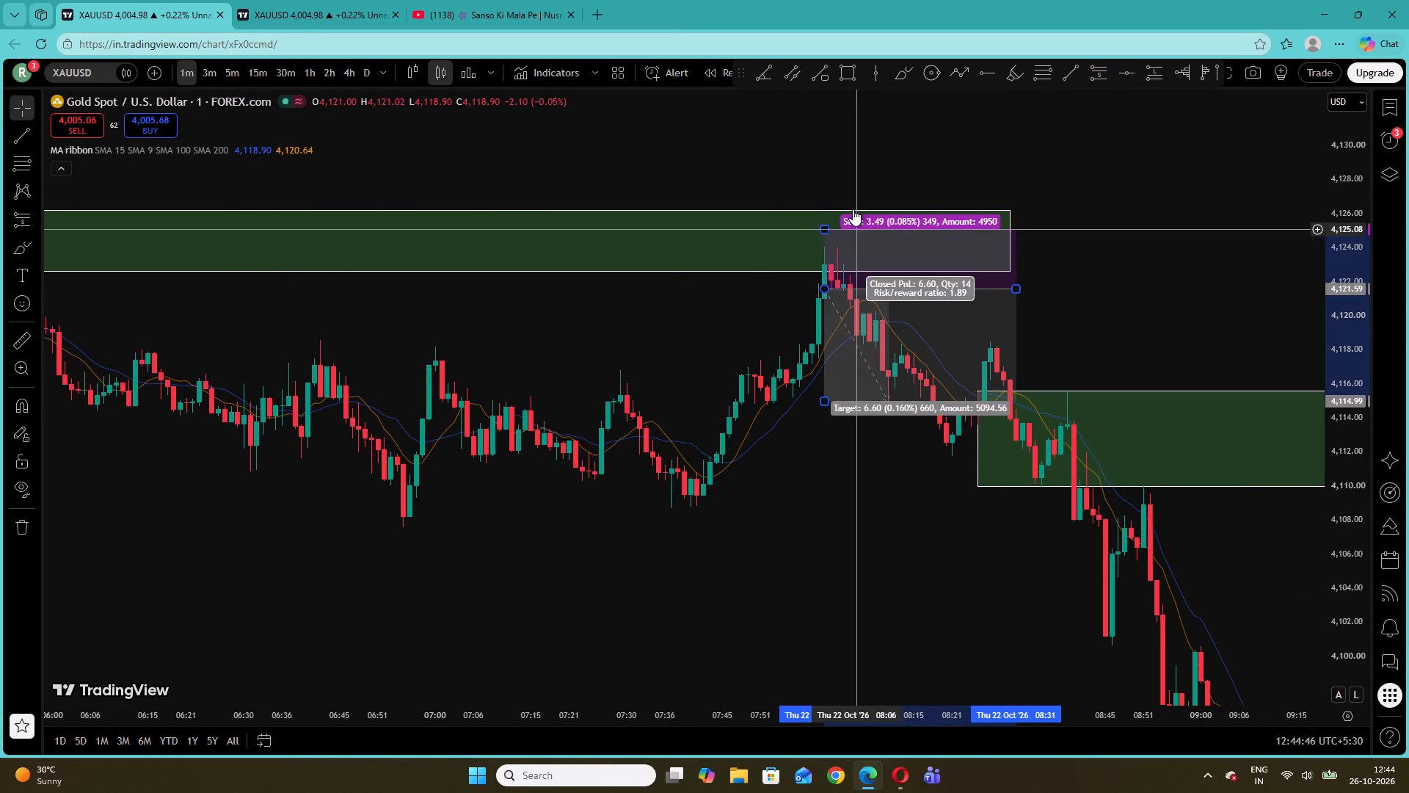
pyautogui.click(848, 194)
pyautogui.moveTo(821, 400); pyautogui.dragTo(837, 466)
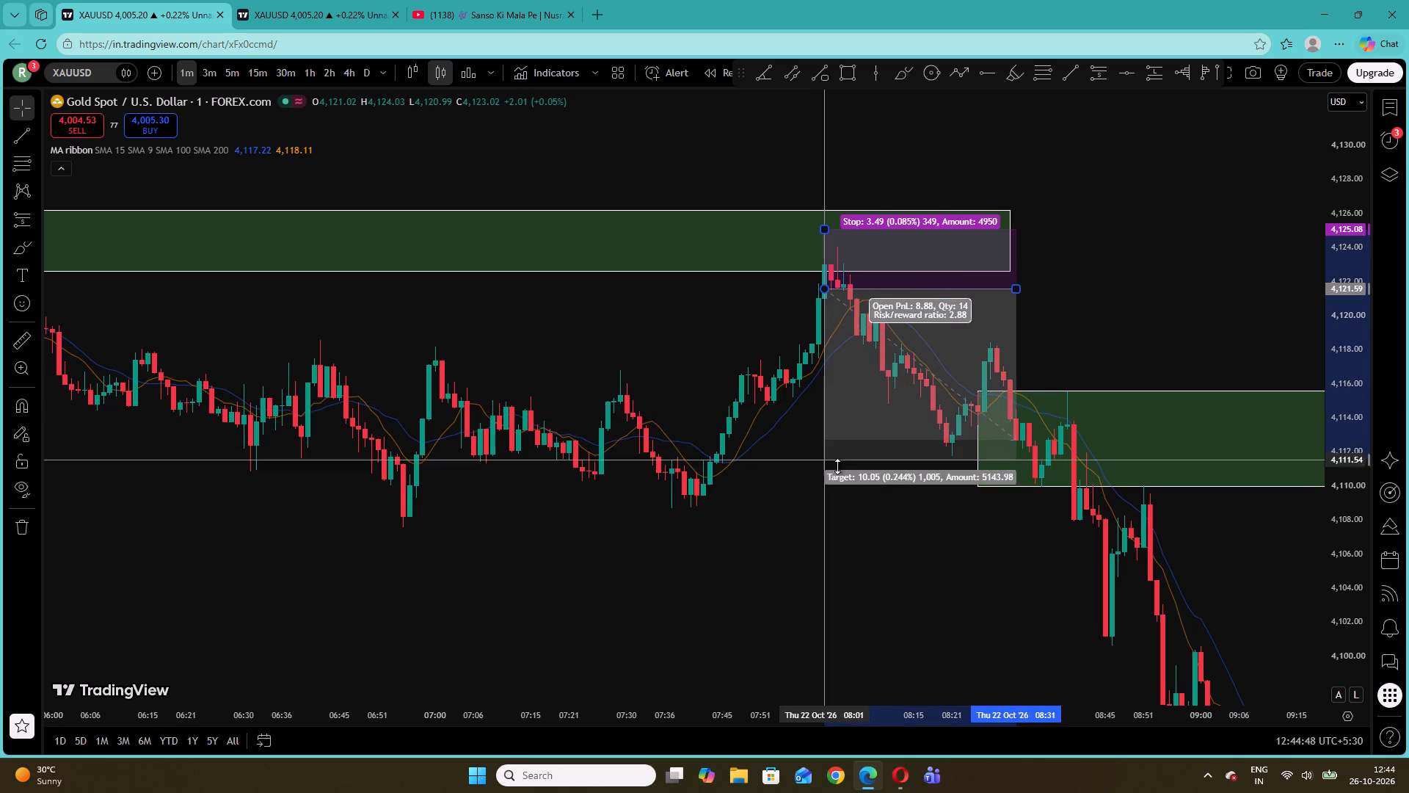
pyautogui.moveTo(837, 466); pyautogui.dragTo(834, 526)
pyautogui.moveTo(1020, 286); pyautogui.dragTo(1063, 294)
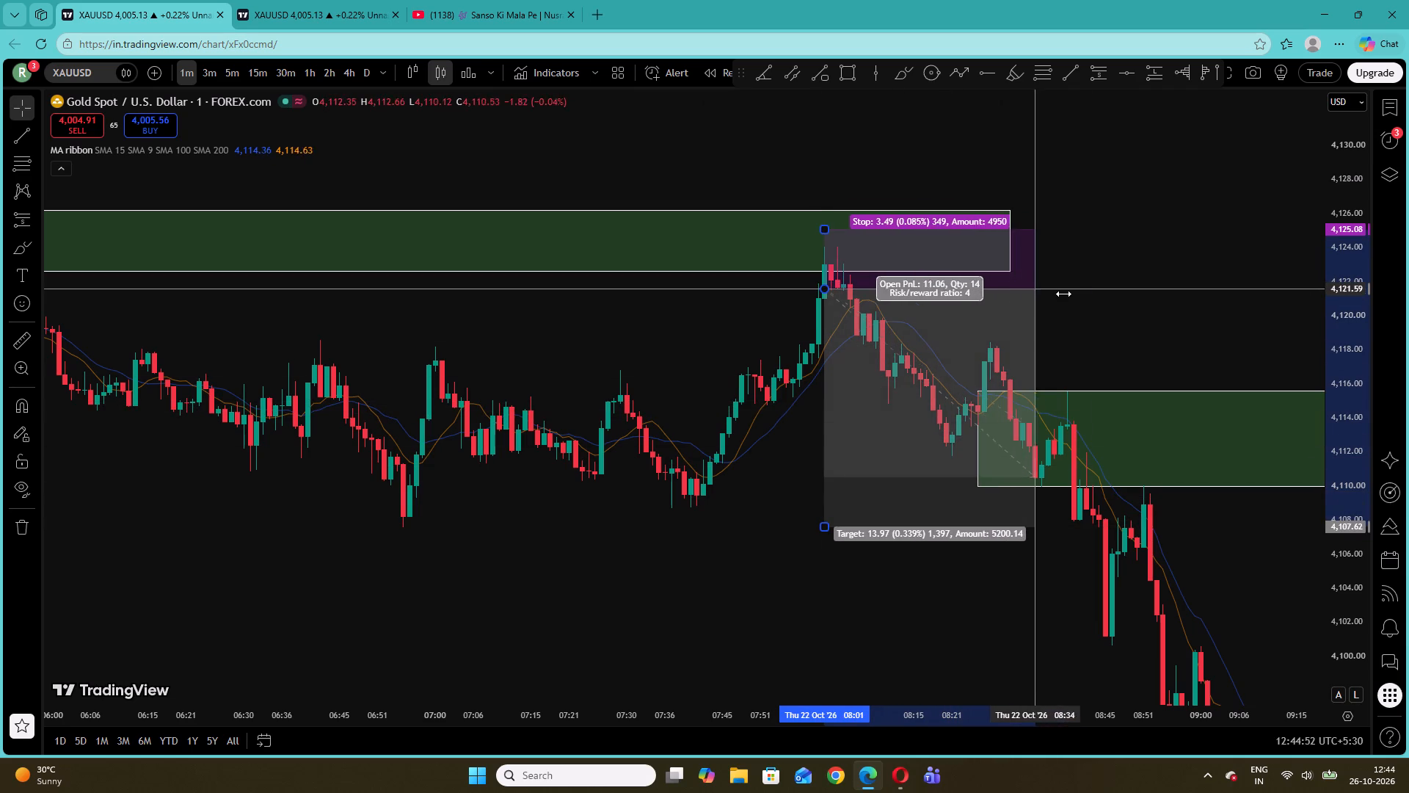
pyautogui.moveTo(1063, 294); pyautogui.dragTo(1147, 295)
pyautogui.moveTo(668, 585); pyautogui.dragTo(663, 565)
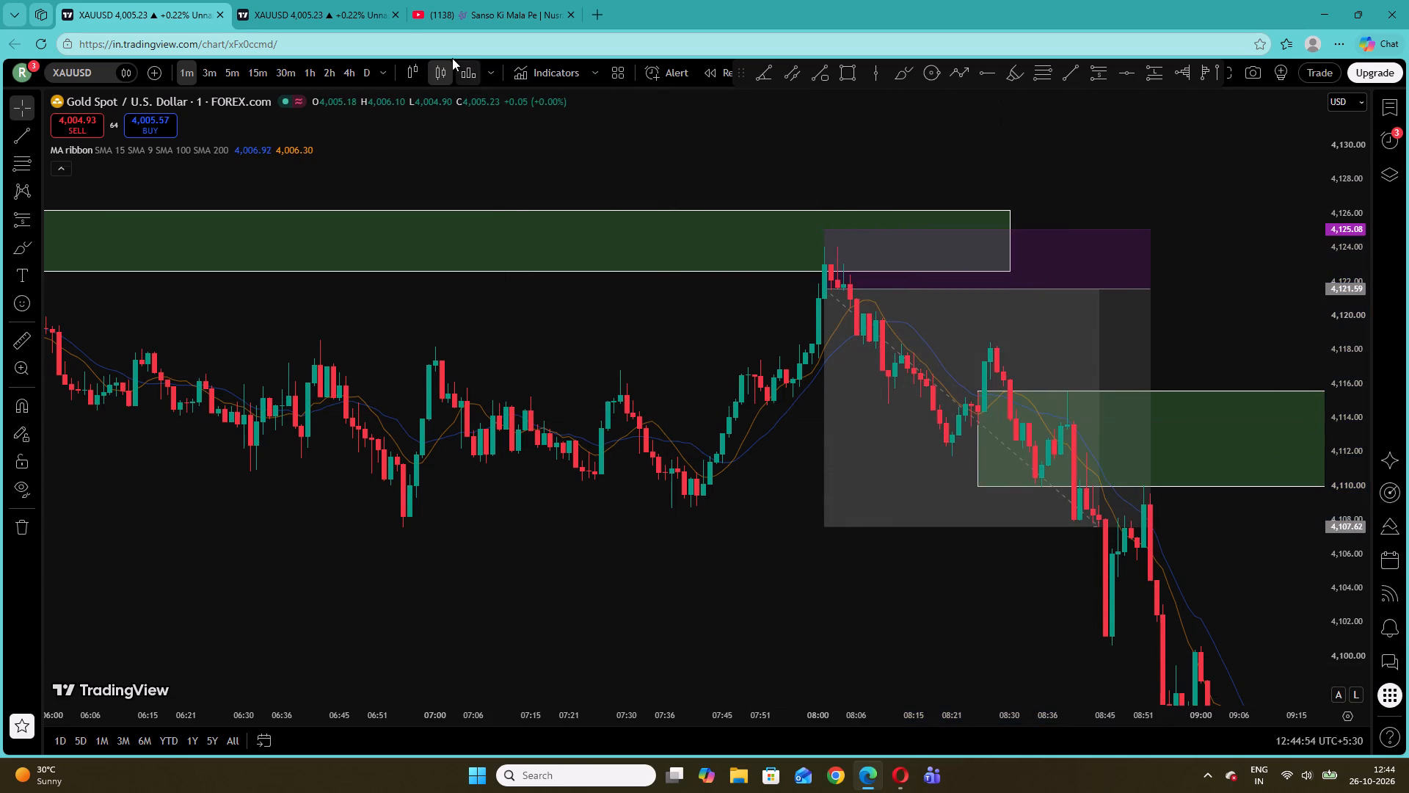
# Check the latest price action on the other XAUUSD chart and return to the reviewed chart.
pyautogui.click(357, 0)
pyautogui.moveTo(1170, 316); pyautogui.dragTo(878, 244)
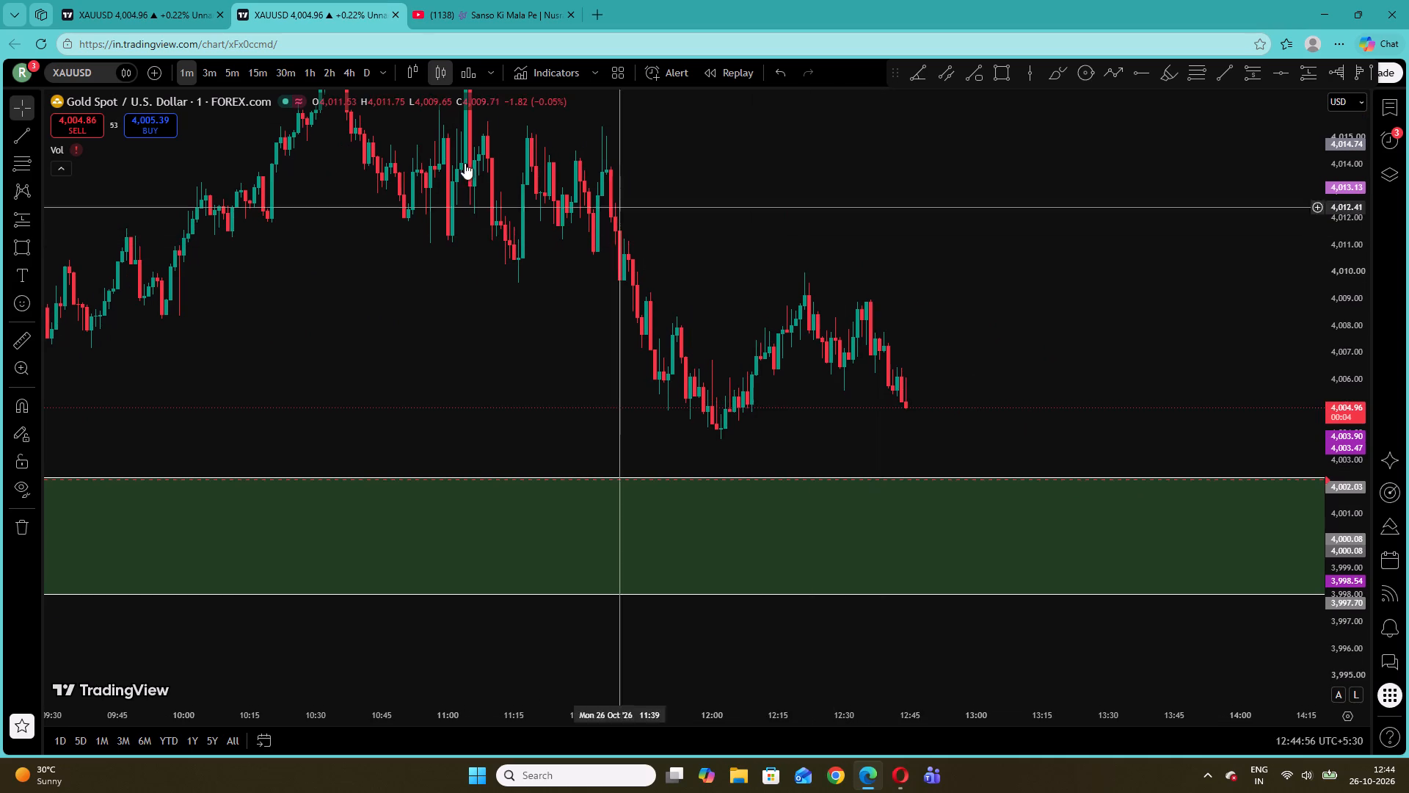
pyautogui.click(148, 0)
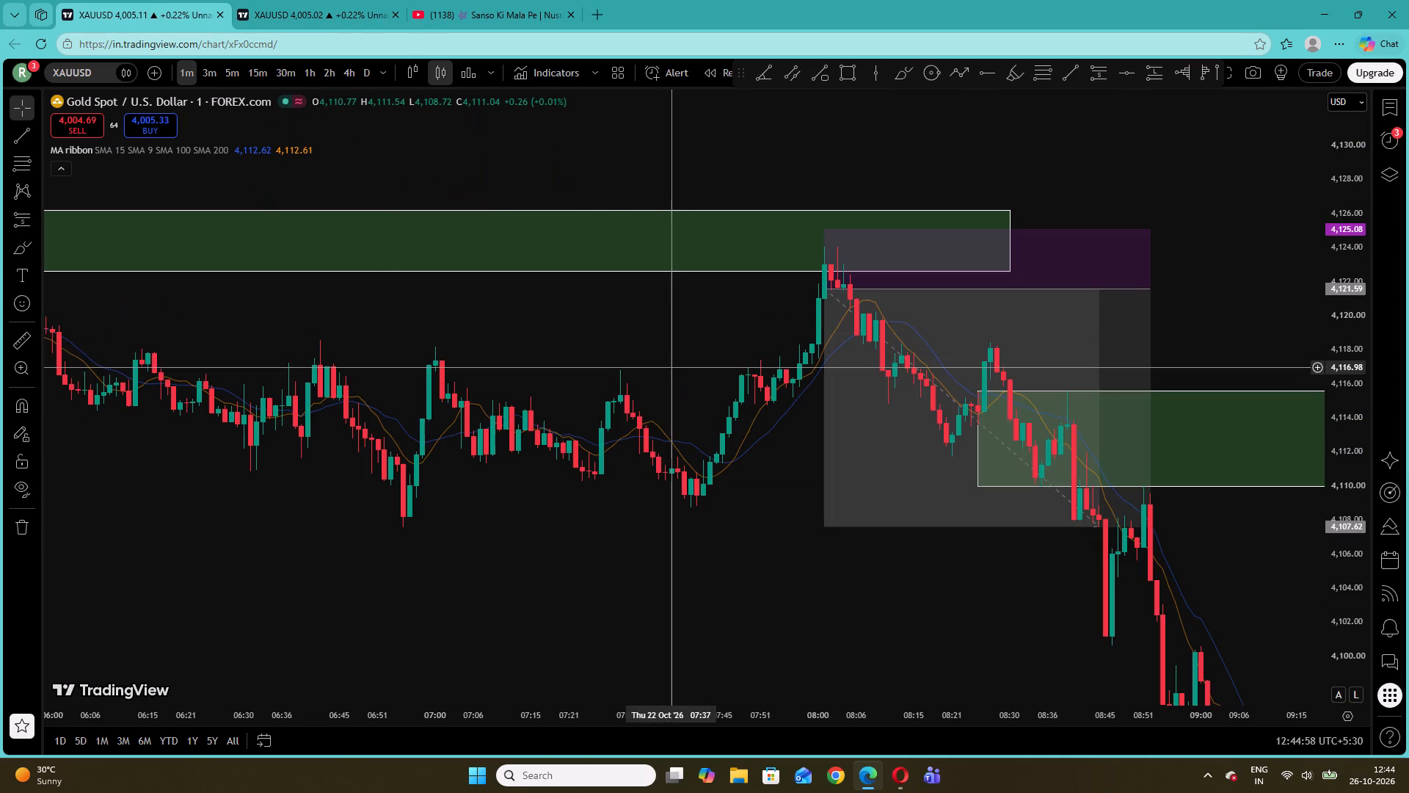
# Place a short position at the 22 October 08:51 high with entry 4,104.34, stop 4,109.56 and target 4,083.38.
pyautogui.moveTo(671, 368); pyautogui.dragTo(199, 173)
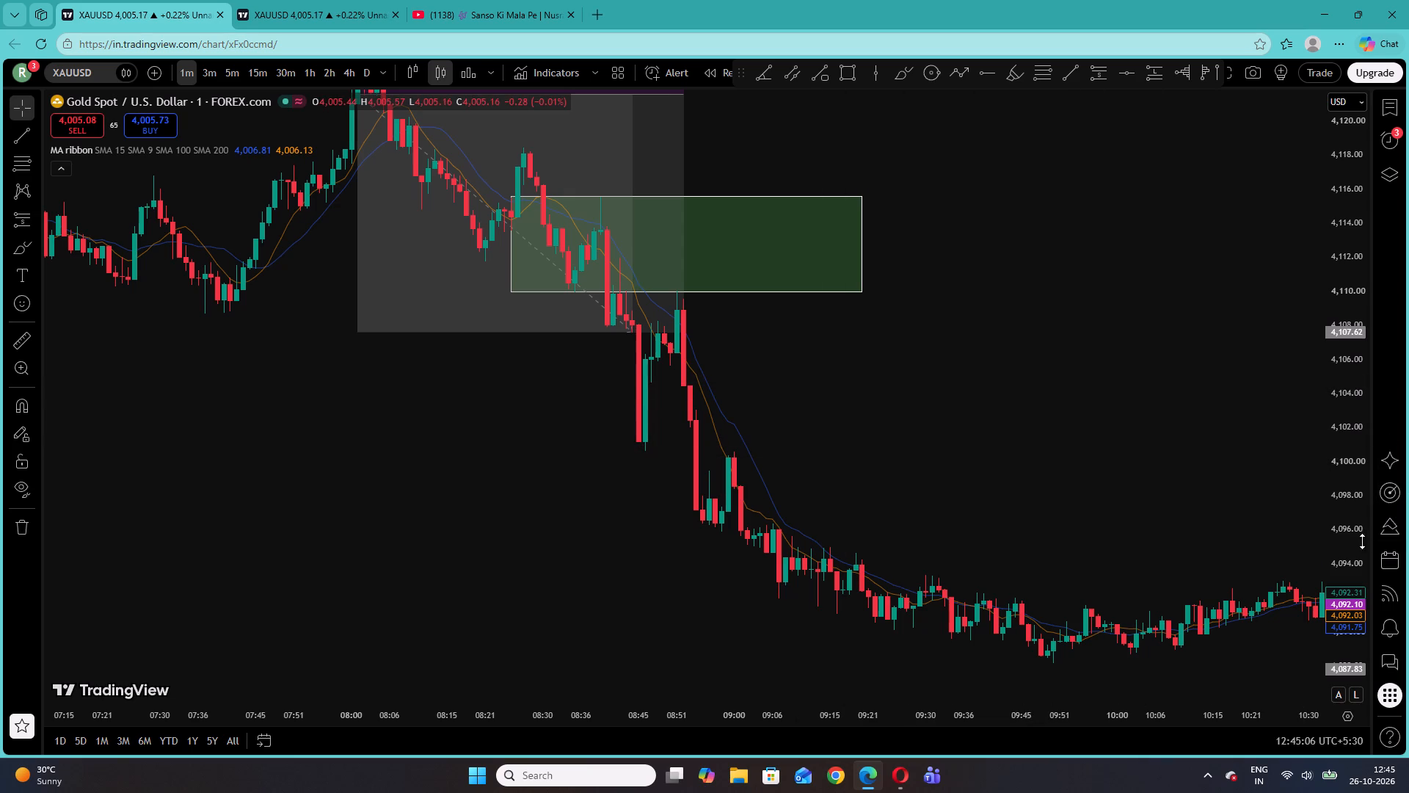
pyautogui.moveTo(1348, 546); pyautogui.dragTo(1315, 457)
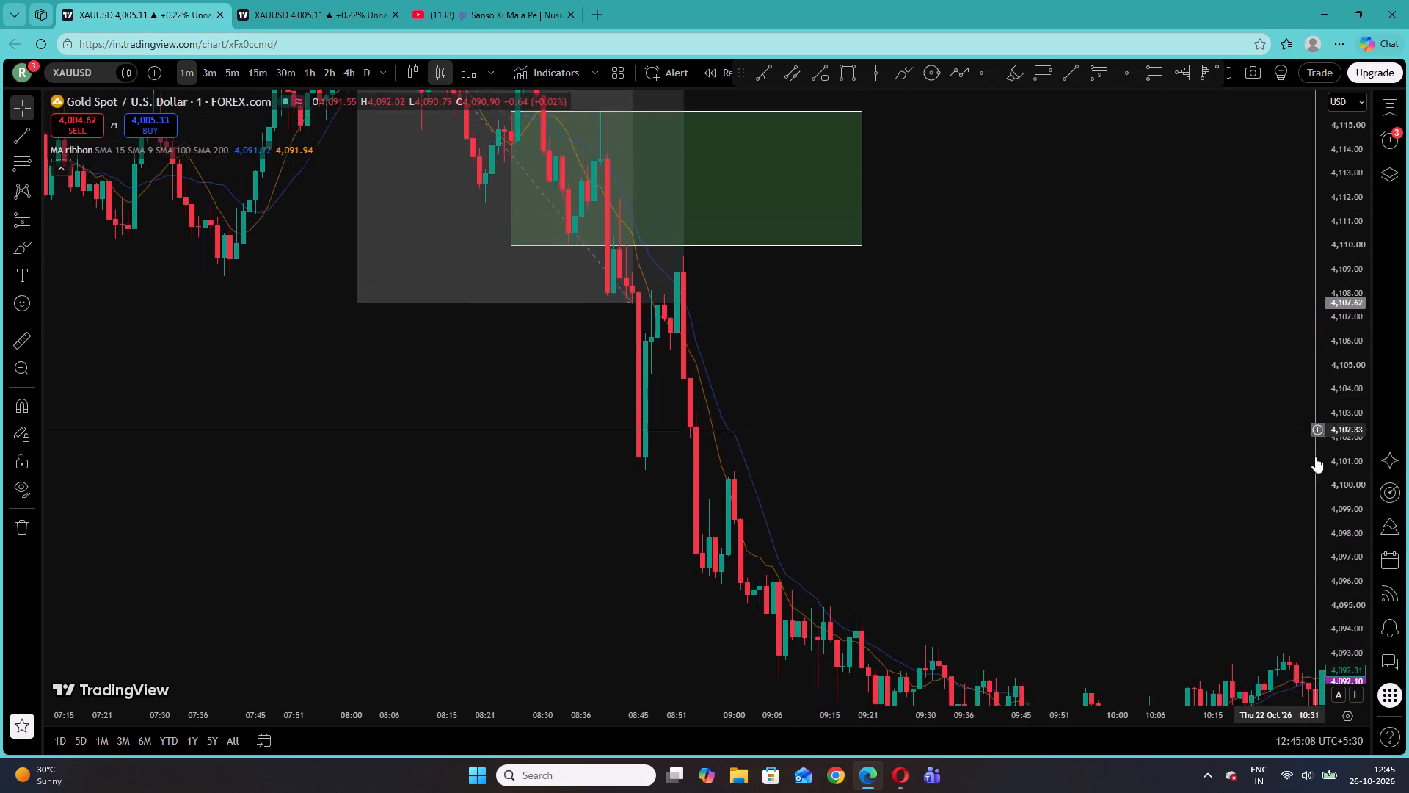
pyautogui.moveTo(1315, 457); pyautogui.dragTo(1323, 585)
pyautogui.moveTo(1027, 488); pyautogui.dragTo(679, 352)
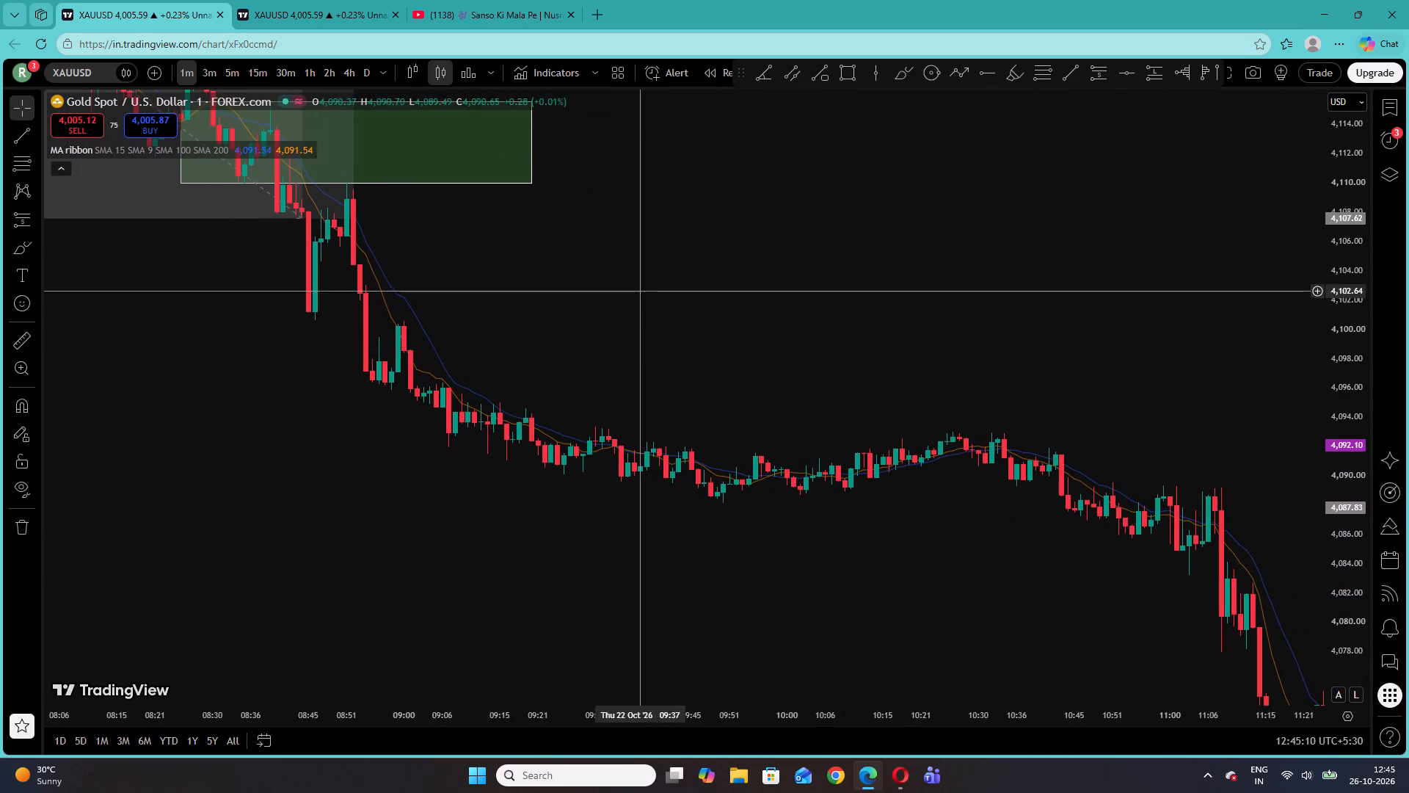
pyautogui.click(34, 213)
pyautogui.click(74, 258)
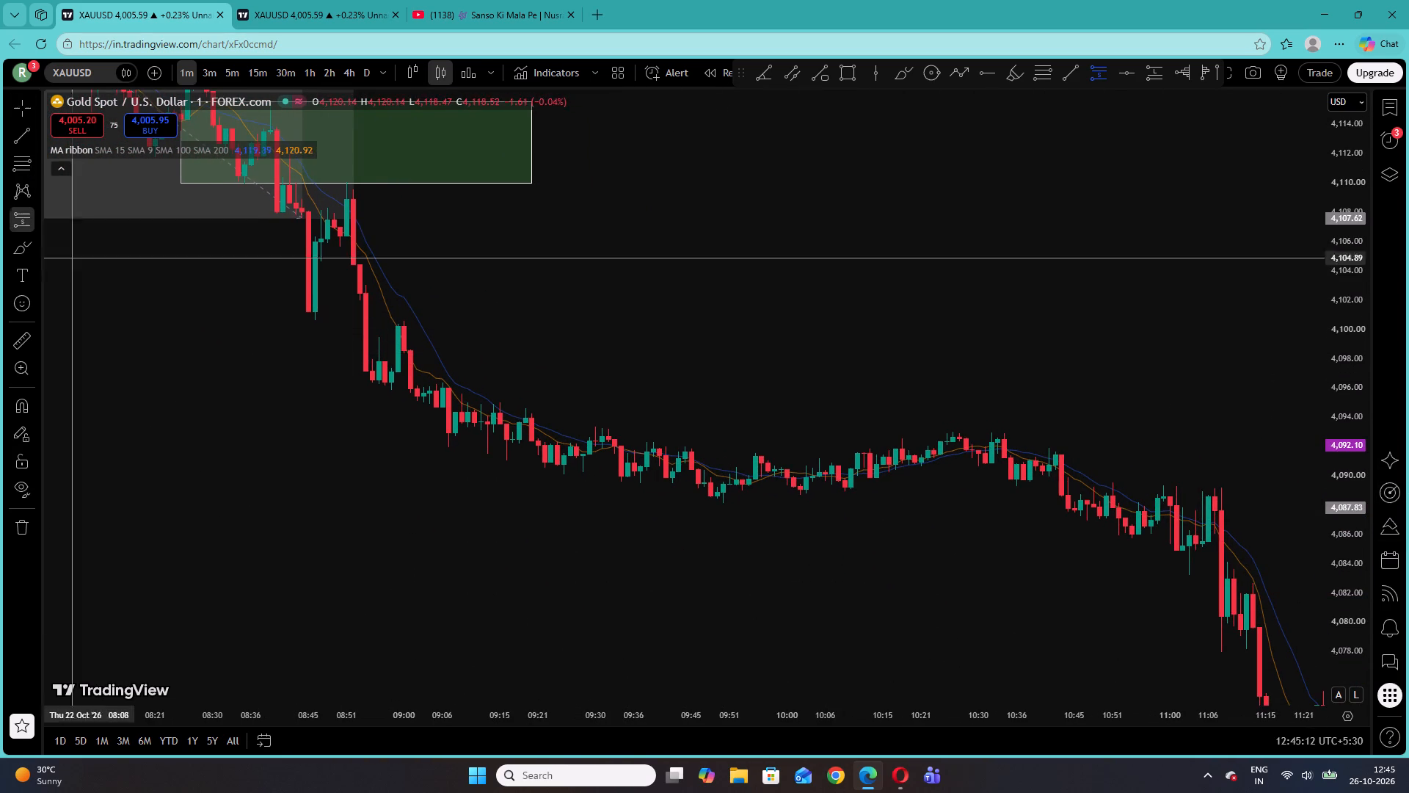
pyautogui.click(343, 266)
pyautogui.moveTo(713, 229); pyautogui.dragTo(764, 261)
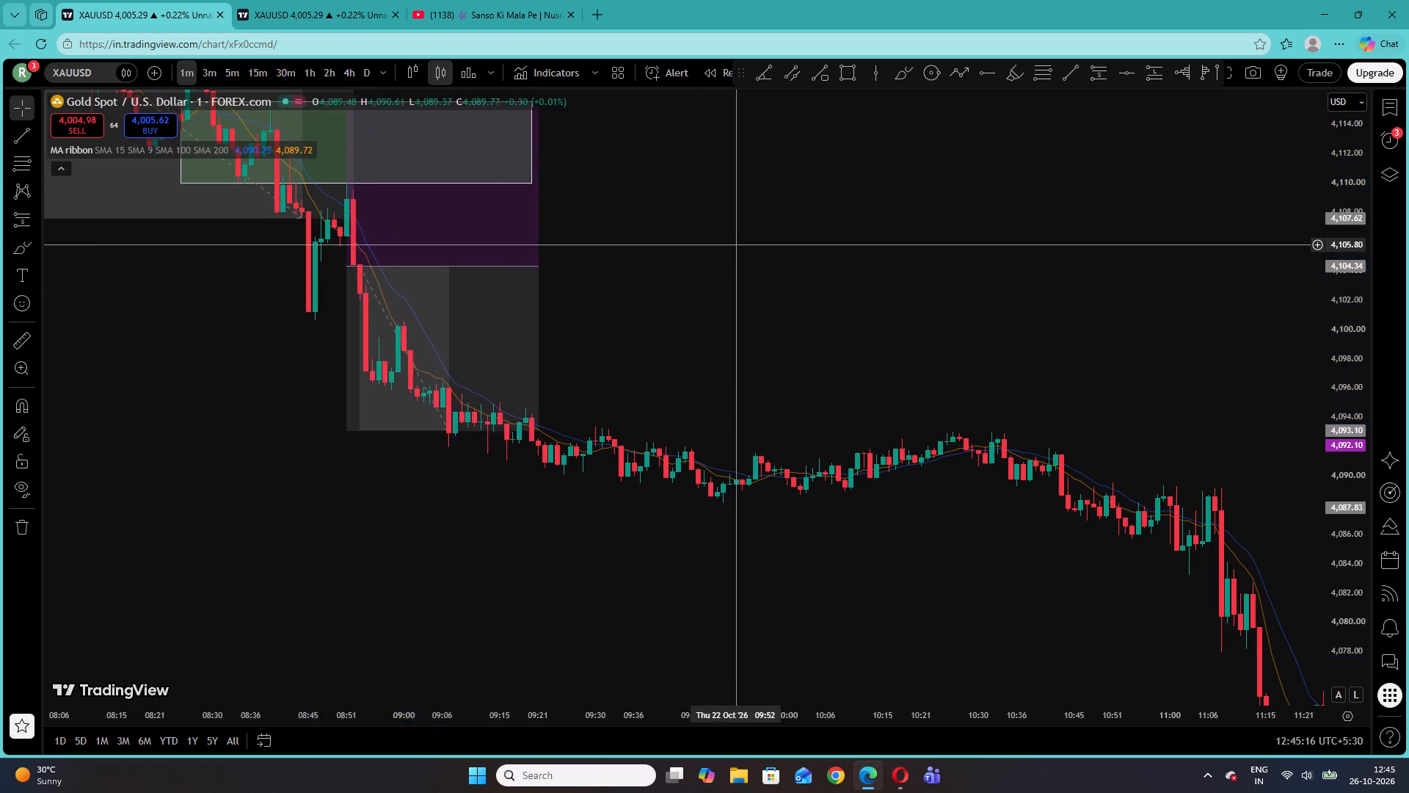
pyautogui.moveTo(764, 261); pyautogui.dragTo(847, 315)
pyautogui.moveTo(459, 173); pyautogui.dragTo(475, 259)
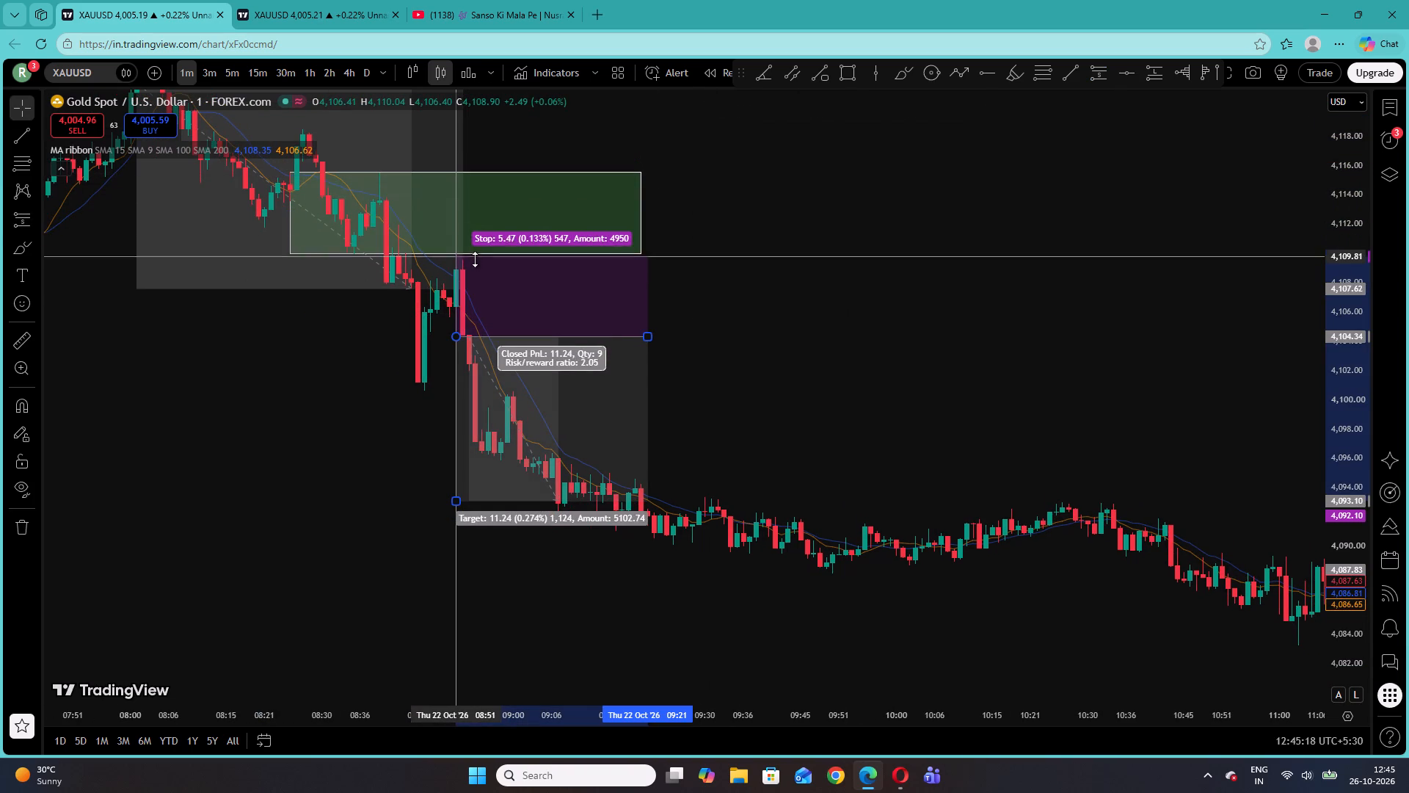
pyautogui.moveTo(475, 259); pyautogui.dragTo(475, 260)
pyautogui.moveTo(458, 501); pyautogui.dragTo(457, 540)
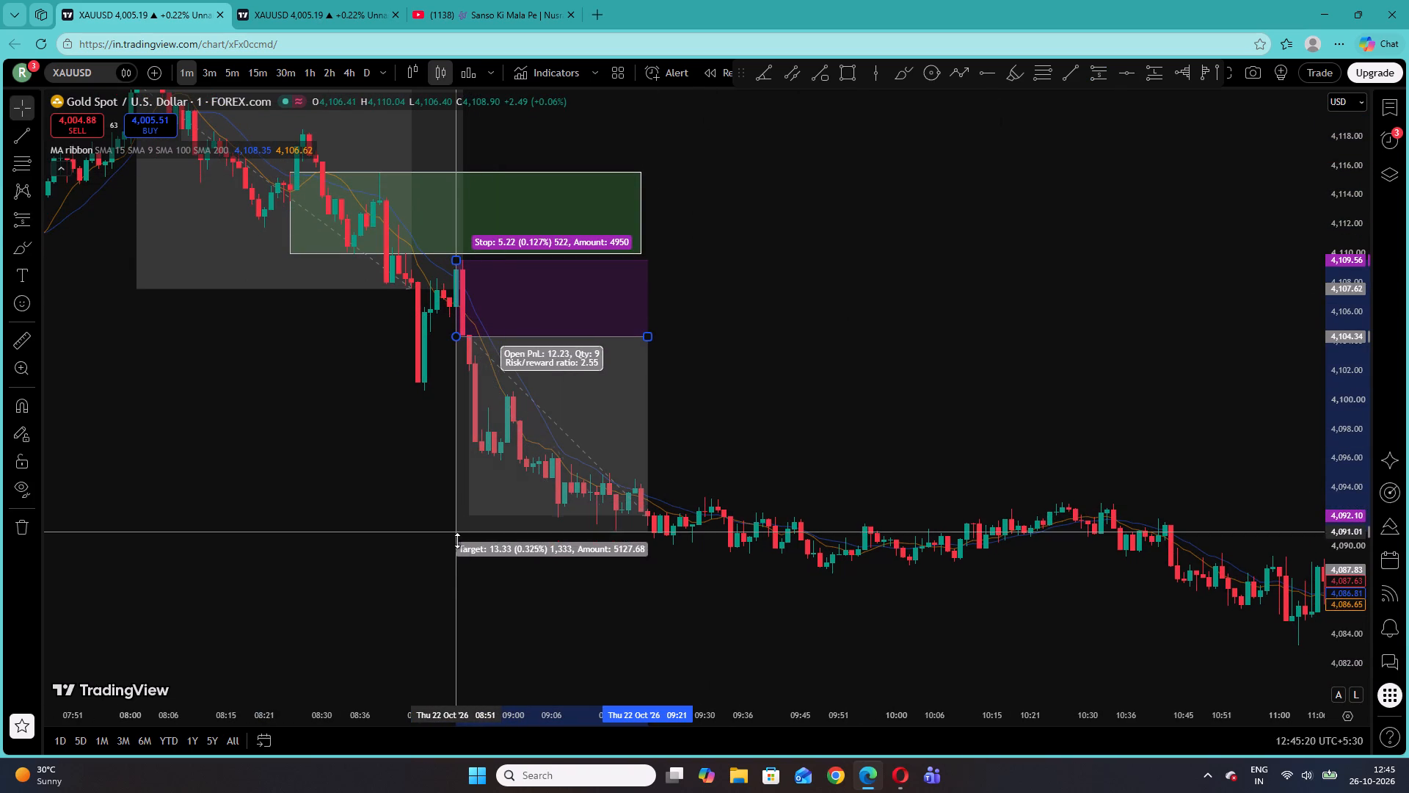
pyautogui.moveTo(457, 540); pyautogui.dragTo(443, 634)
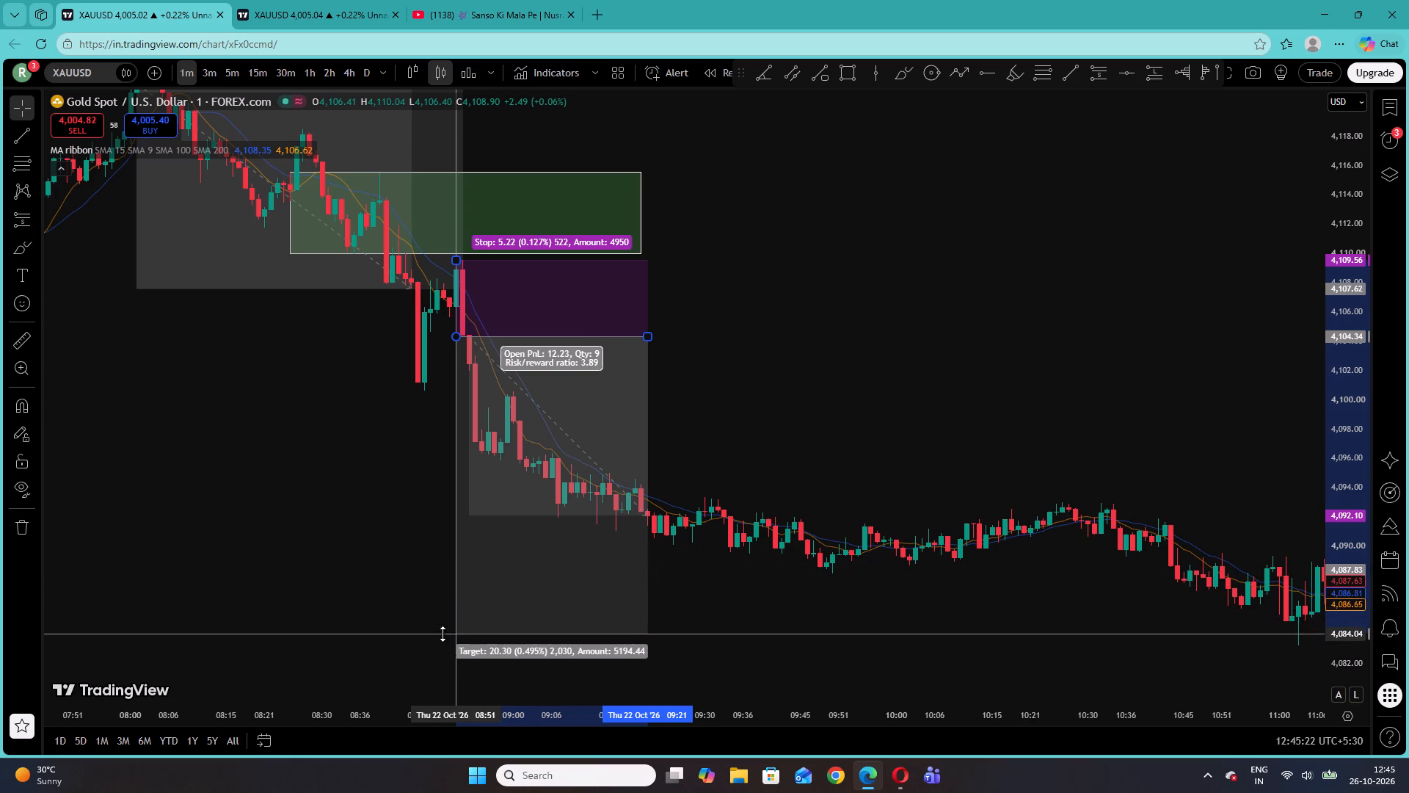
pyautogui.moveTo(443, 634); pyautogui.dragTo(442, 643)
# Examine the 22 October price action forward from about 09:00 to the existing short position starting near 18:17.
pyautogui.moveTo(1013, 598); pyautogui.dragTo(516, 321)
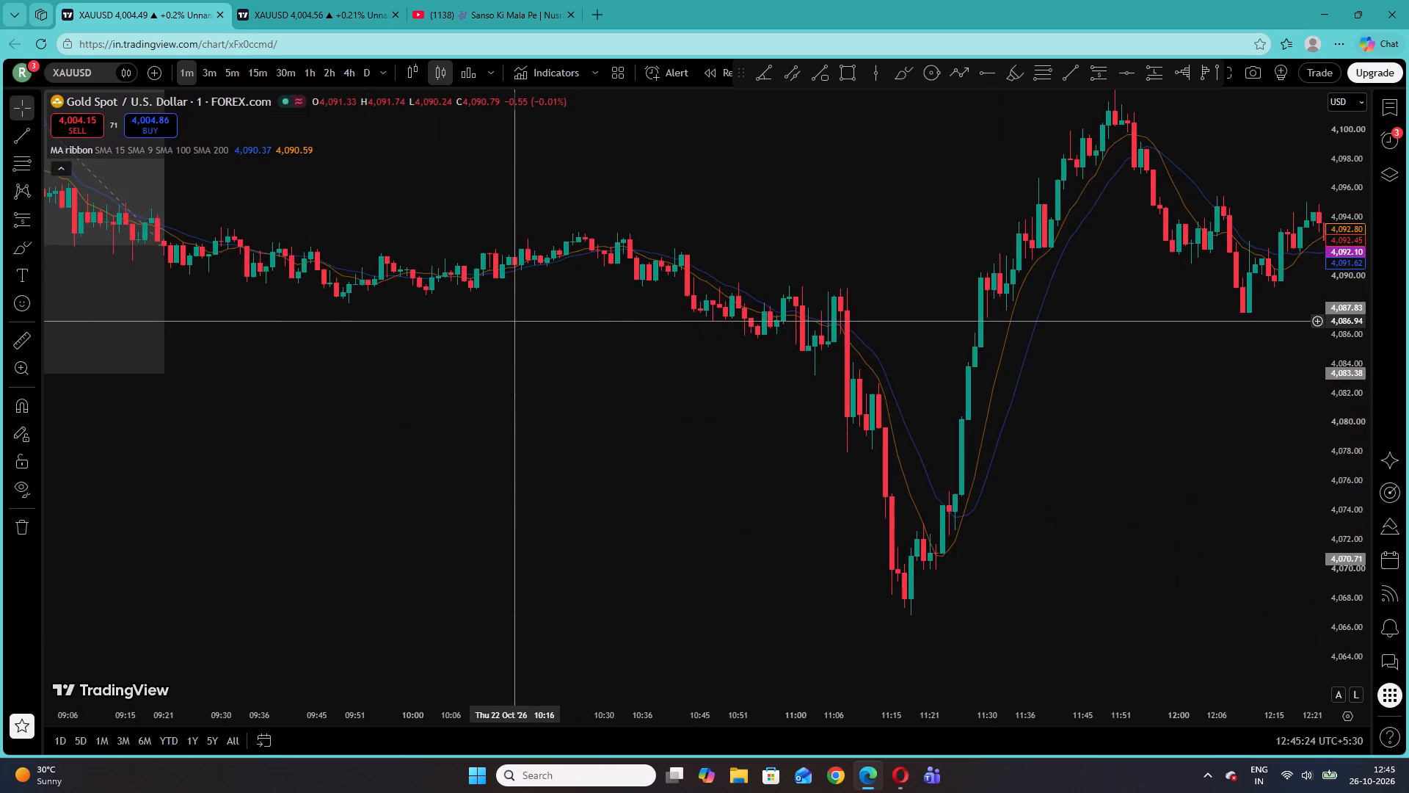
pyautogui.moveTo(516, 321); pyautogui.dragTo(955, 464)
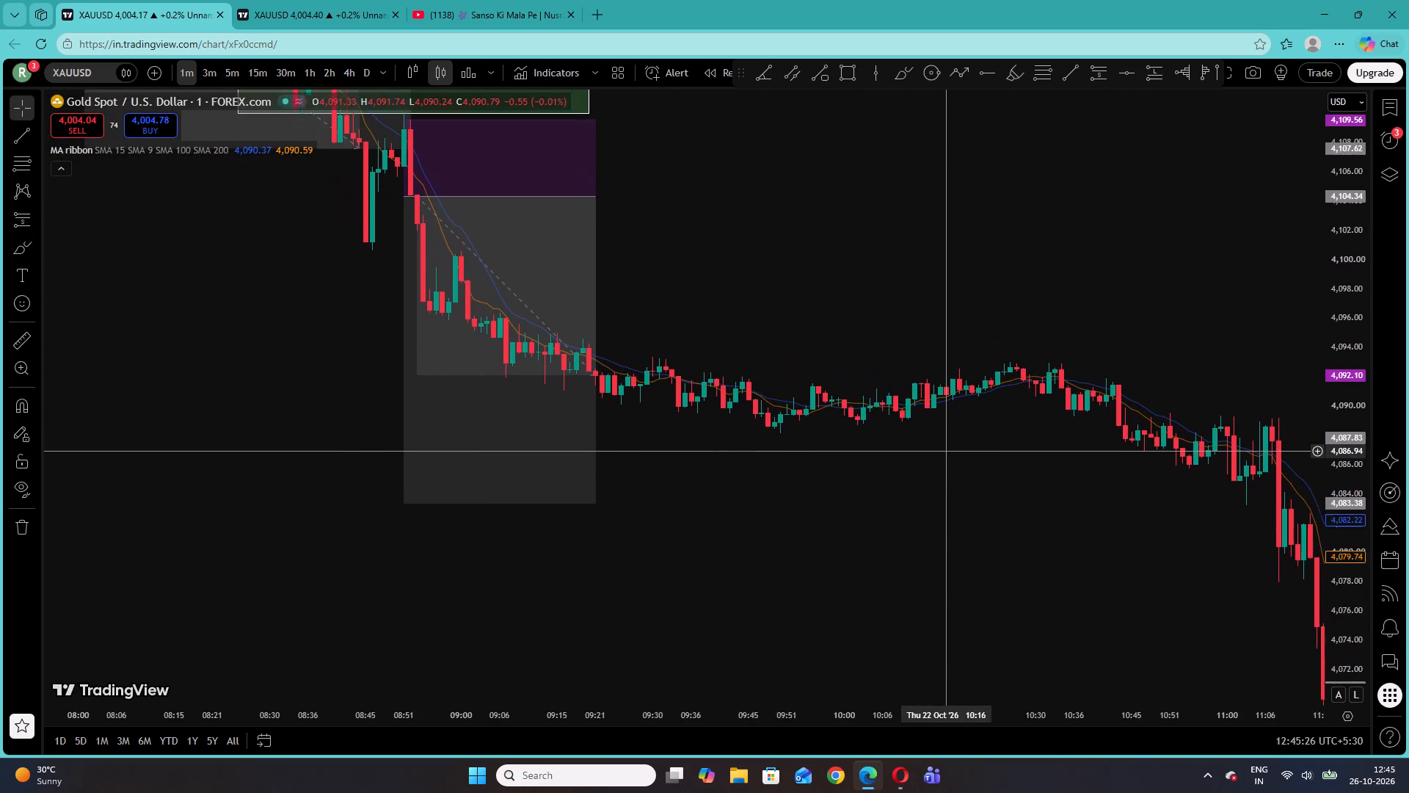
pyautogui.moveTo(955, 464); pyautogui.dragTo(429, 487)
pyautogui.moveTo(886, 360); pyautogui.dragTo(272, 310)
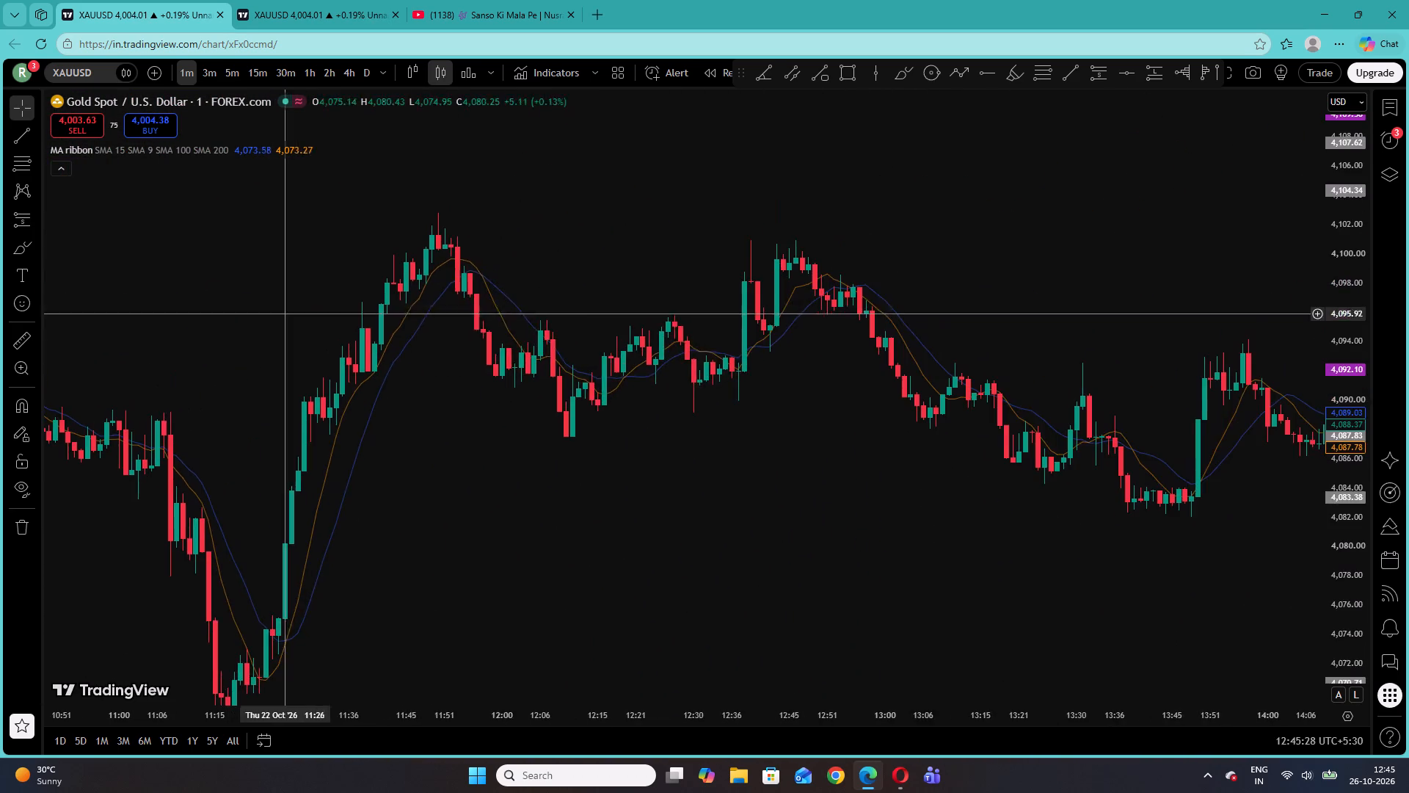
pyautogui.moveTo(1028, 253); pyautogui.dragTo(307, 256)
pyautogui.moveTo(942, 314); pyautogui.dragTo(293, 351)
pyautogui.moveTo(866, 294); pyautogui.dragTo(165, 40)
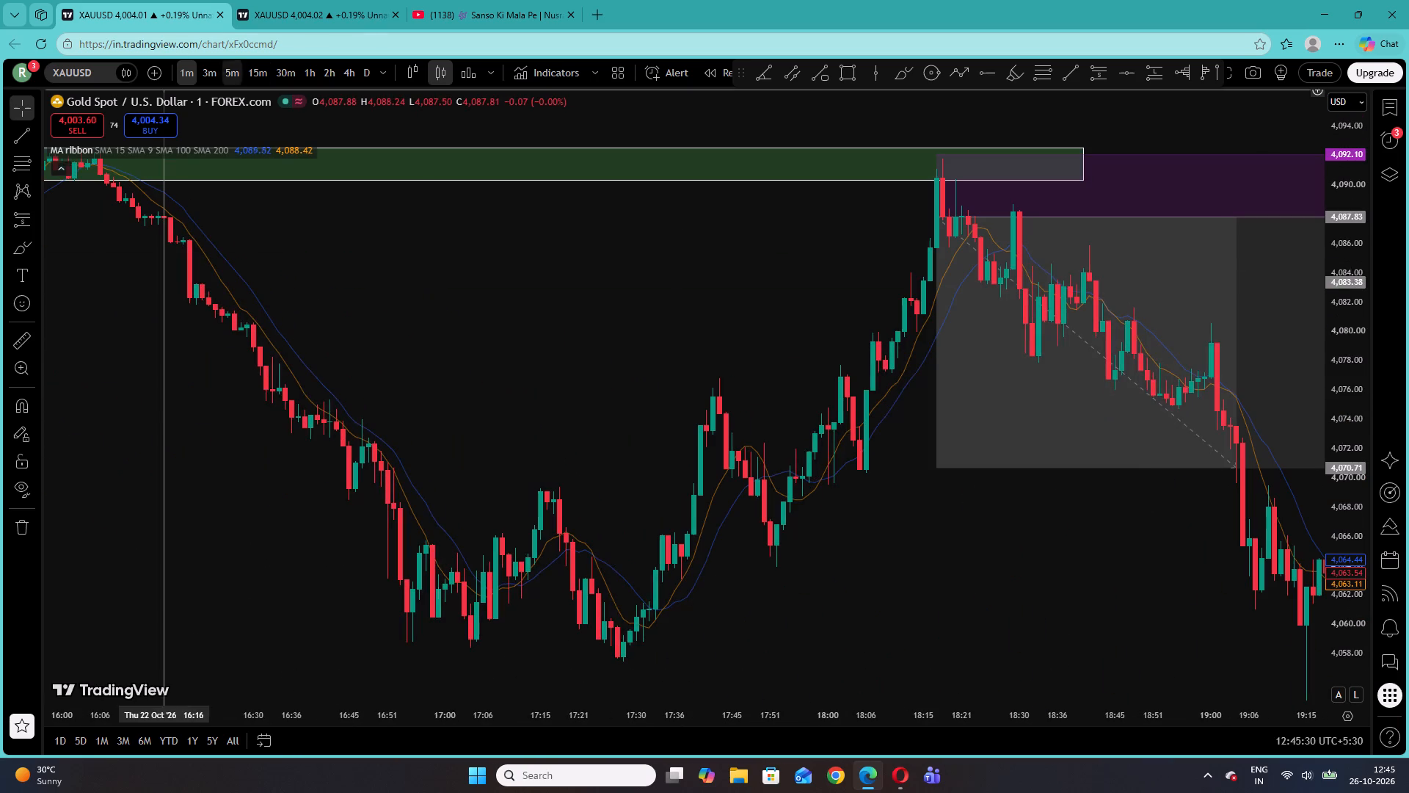
# Examine the 22 October price action back to the drop after 00:15 into the green zone between 4,111 and 4,117.
pyautogui.moveTo(379, 457); pyautogui.dragTo(1345, 437)
pyautogui.moveTo(603, 383); pyautogui.dragTo(1408, 529)
pyautogui.moveTo(523, 294); pyautogui.dragTo(1408, 471)
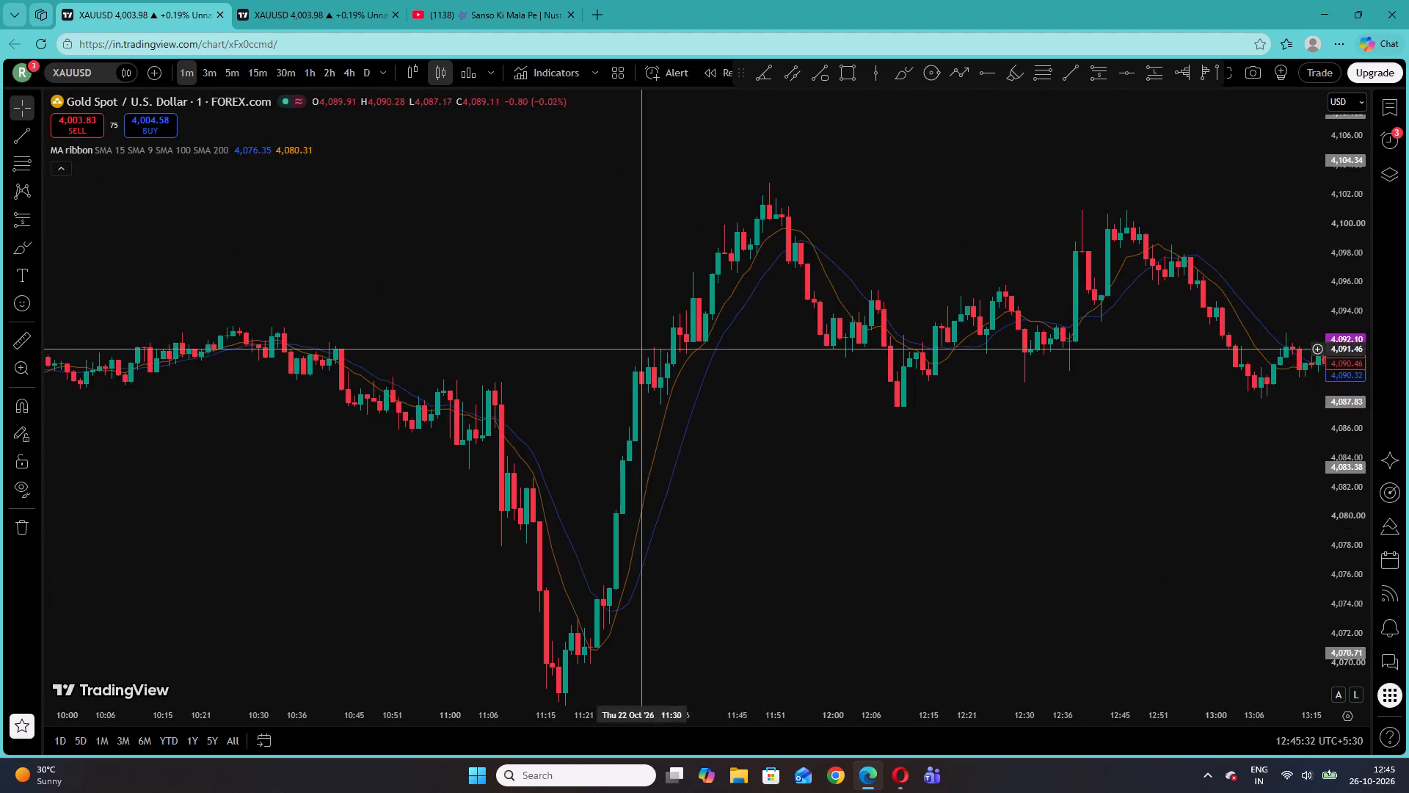
pyautogui.moveTo(591, 303); pyautogui.dragTo(1408, 376)
pyautogui.moveTo(742, 430); pyautogui.dragTo(1408, 606)
pyautogui.moveTo(608, 405); pyautogui.dragTo(1408, 656)
pyautogui.moveTo(755, 523); pyautogui.dragTo(1388, 724)
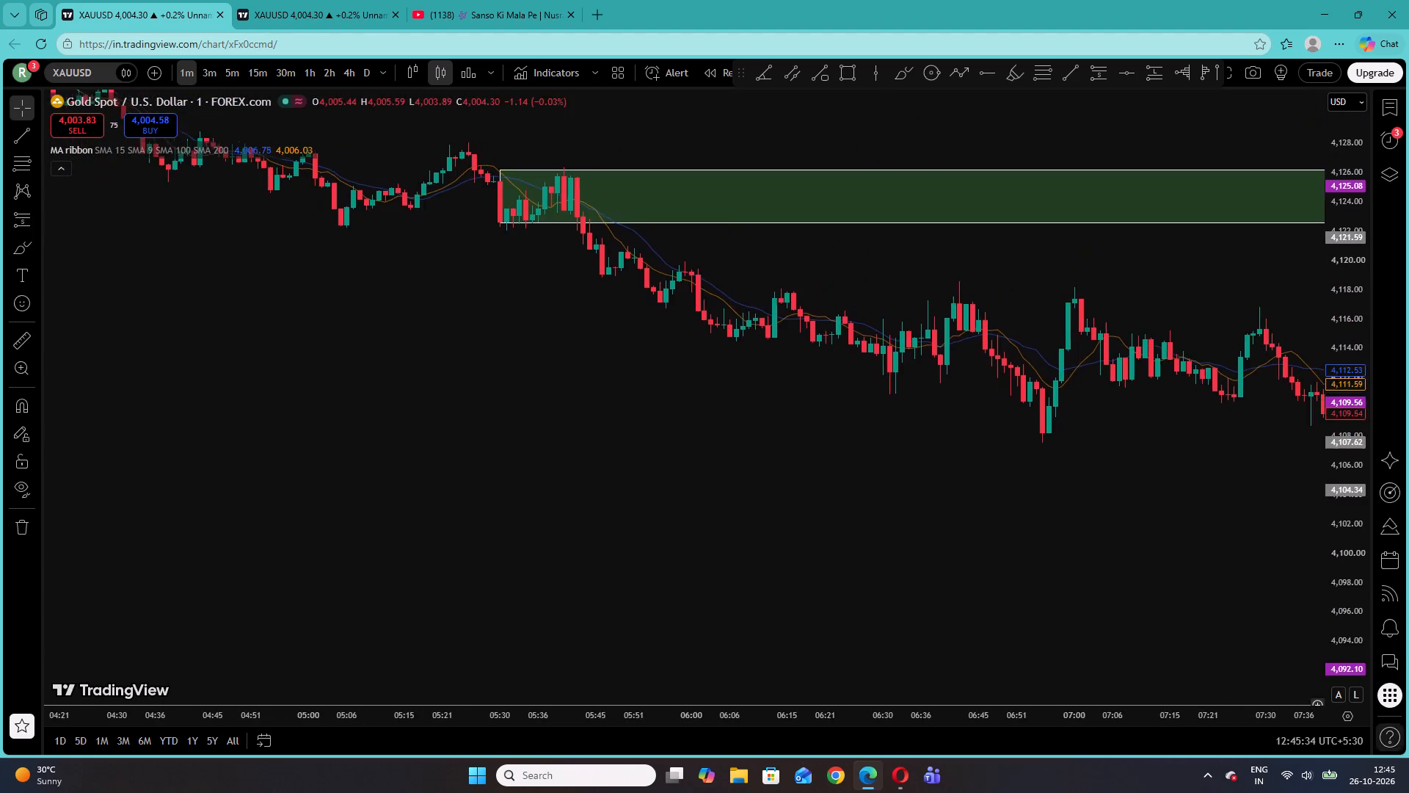
pyautogui.moveTo(456, 449); pyautogui.dragTo(1130, 516)
pyautogui.moveTo(495, 309); pyautogui.dragTo(1289, 573)
pyautogui.moveTo(678, 507); pyautogui.dragTo(1316, 464)
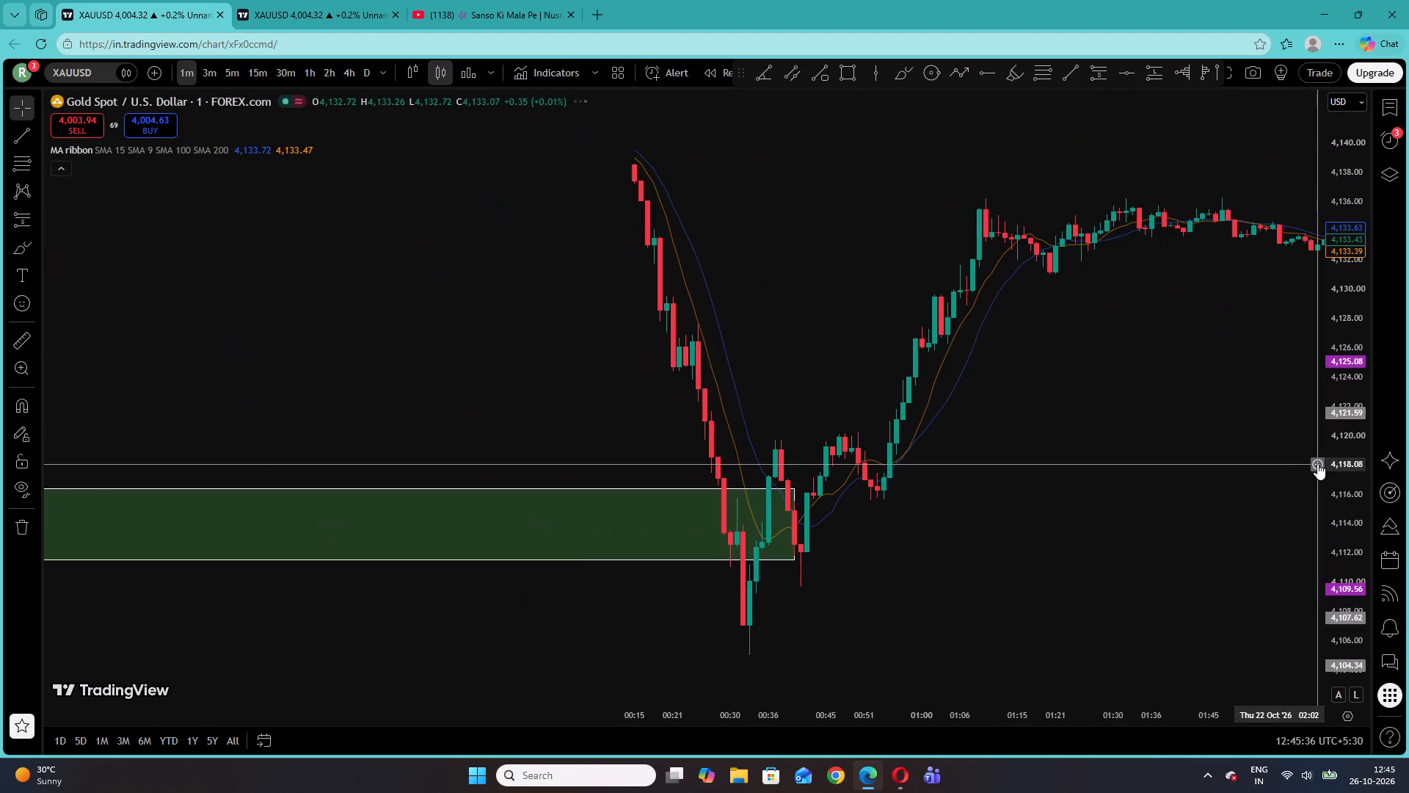
# Examine the 21 October price action back to the start of the 4,111–4,117 green zone before 15:45.
pyautogui.moveTo(744, 350); pyautogui.dragTo(1162, 289)
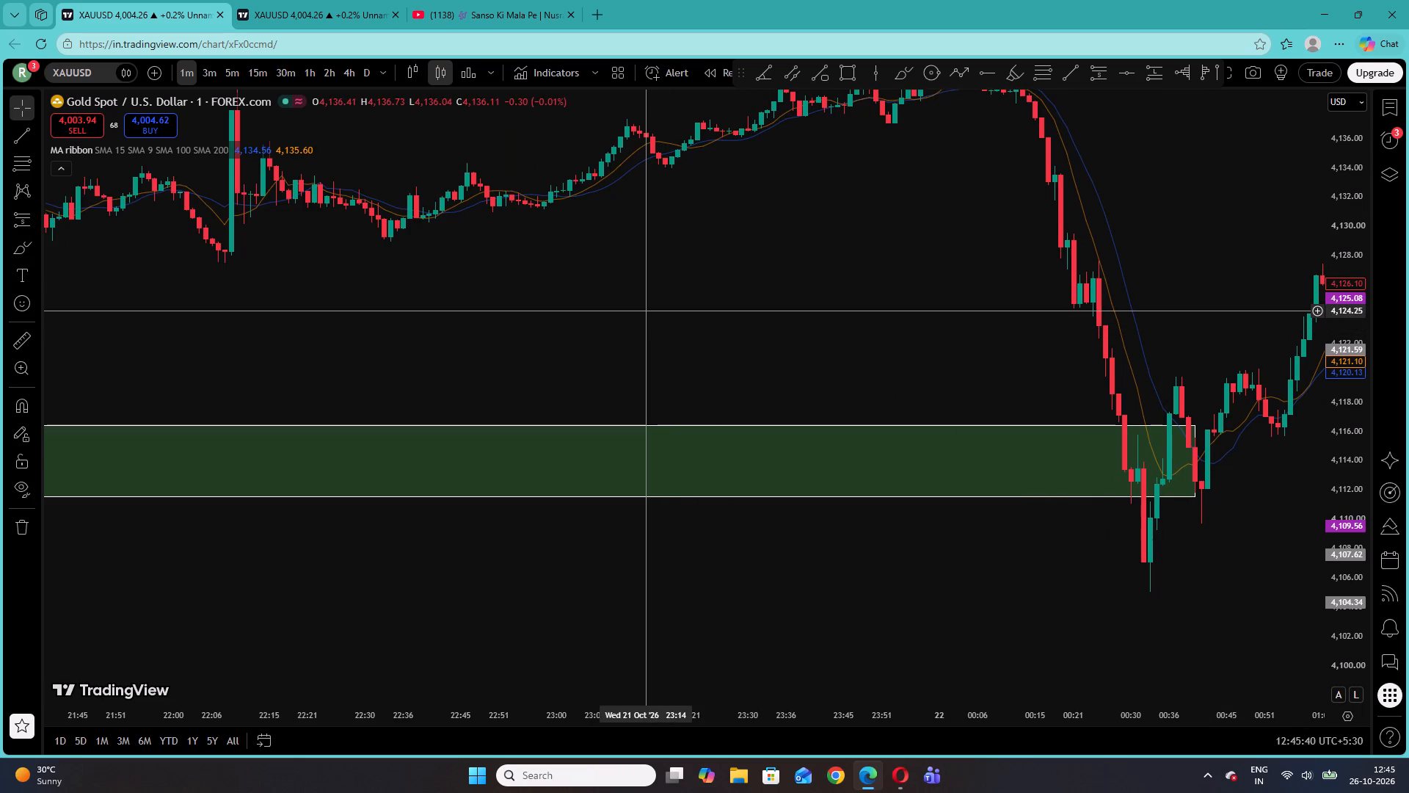
pyautogui.moveTo(643, 311); pyautogui.dragTo(1066, 412)
pyautogui.moveTo(611, 369); pyautogui.dragTo(621, 375)
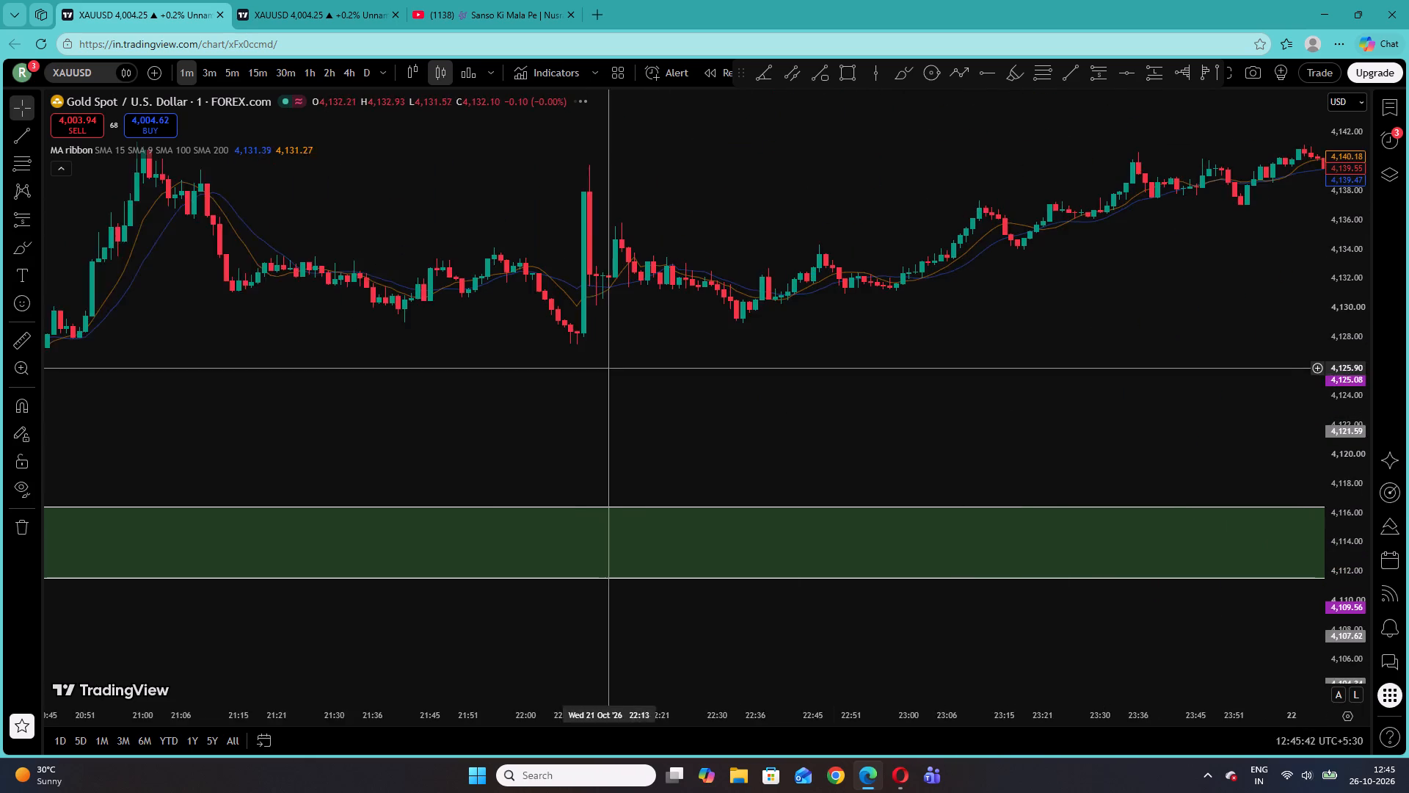
pyautogui.moveTo(621, 375); pyautogui.dragTo(997, 383)
pyautogui.moveTo(417, 365); pyautogui.dragTo(1284, 398)
pyautogui.moveTo(502, 331); pyautogui.dragTo(1408, 470)
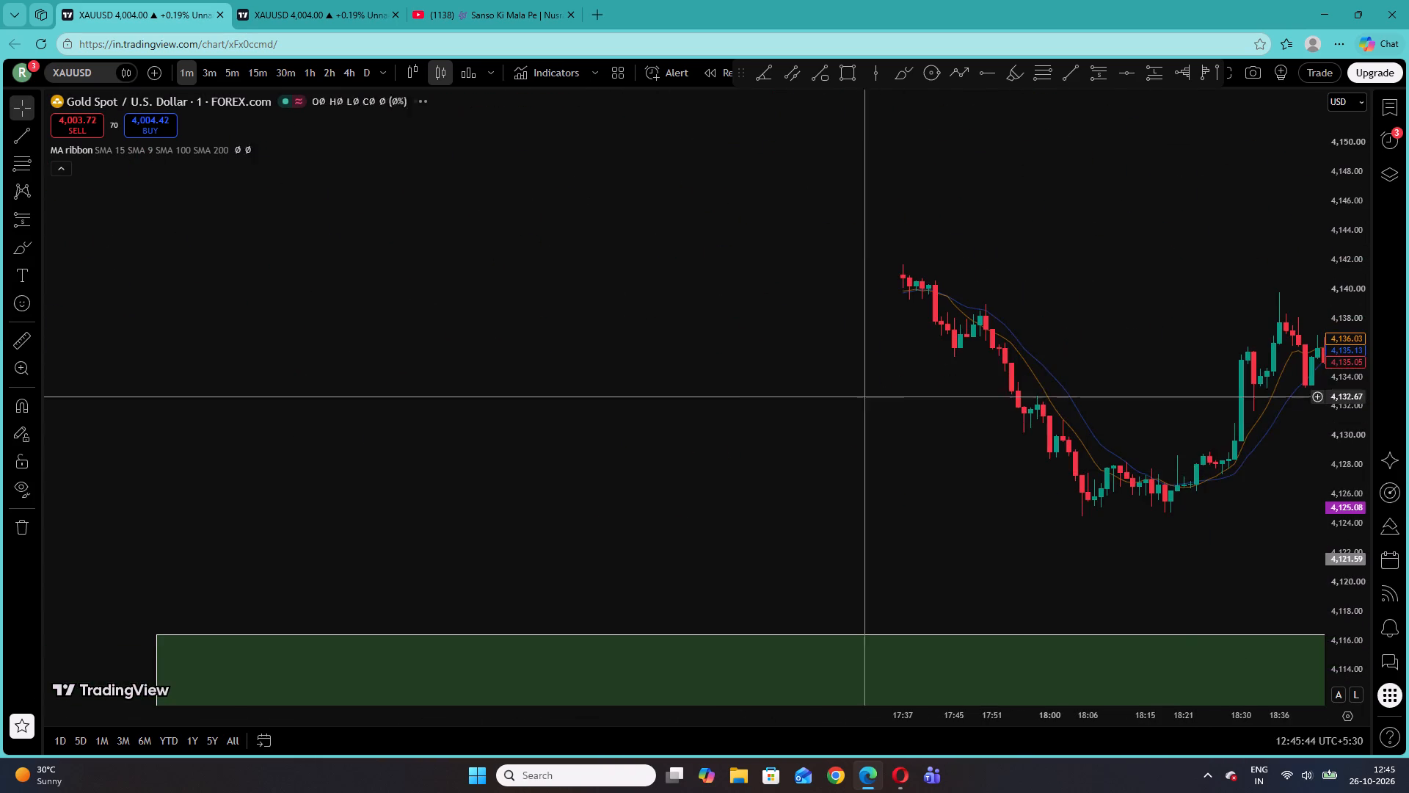
pyautogui.moveTo(661, 377); pyautogui.dragTo(1284, 206)
pyautogui.moveTo(669, 311); pyautogui.dragTo(1361, 334)
pyautogui.moveTo(776, 510); pyautogui.dragTo(1380, 402)
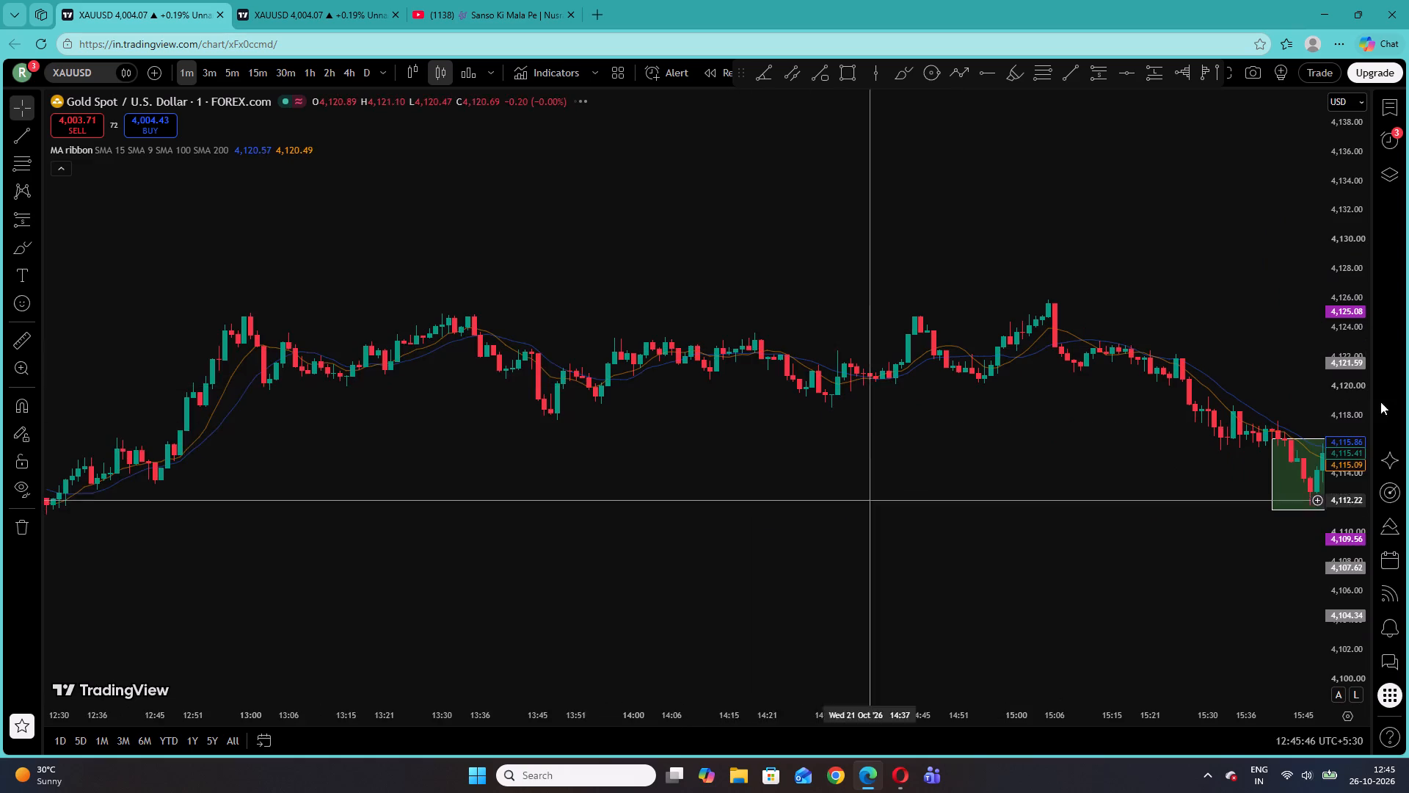
# Examine the 21 October price action back through the 06:15 green zone to the start of the upper green zone near 03:45.
pyautogui.moveTo(1380, 402); pyautogui.dragTo(1408, 383)
pyautogui.moveTo(493, 443); pyautogui.dragTo(1259, 543)
pyautogui.moveTo(691, 367); pyautogui.dragTo(1229, 394)
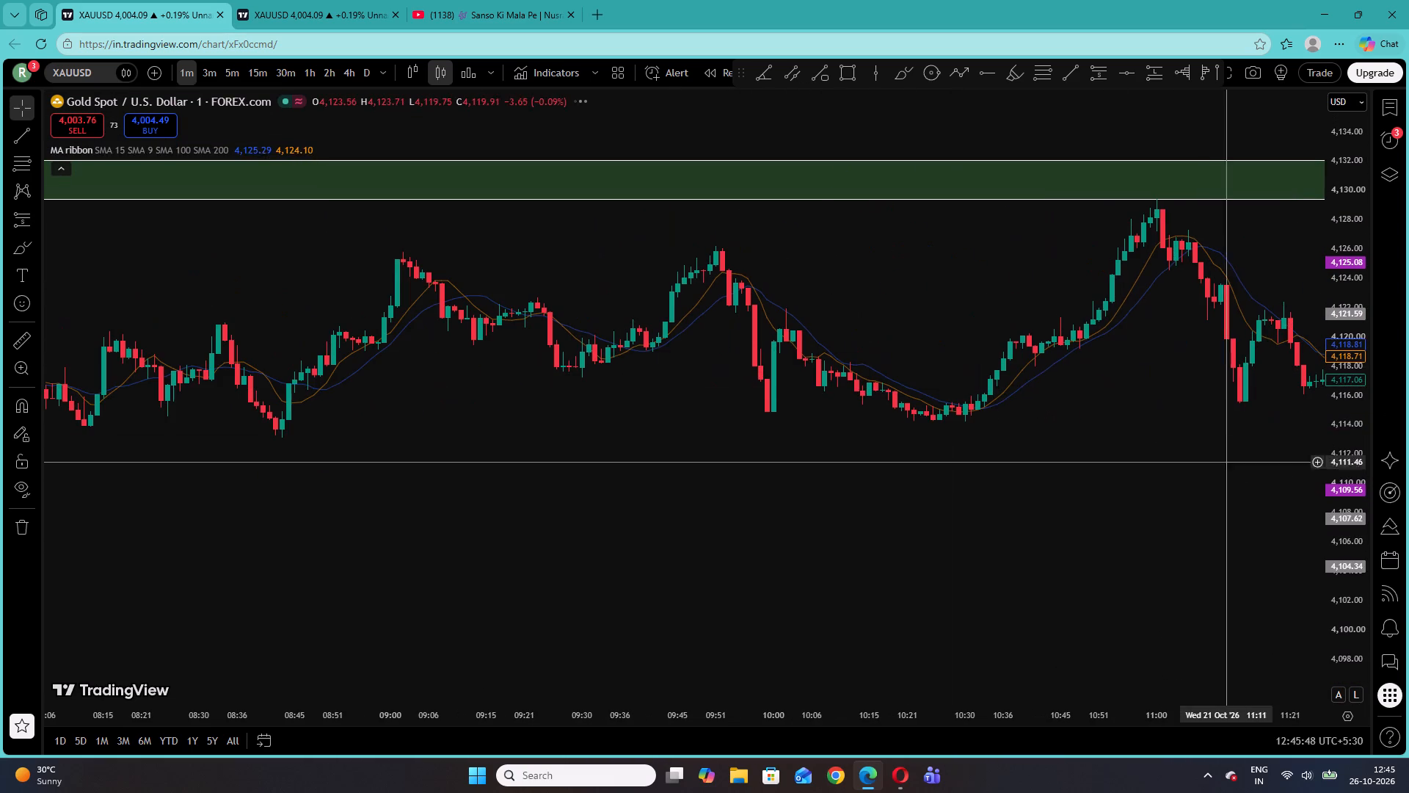
pyautogui.moveTo(691, 508); pyautogui.dragTo(1223, 492)
pyautogui.moveTo(613, 478); pyautogui.dragTo(1215, 516)
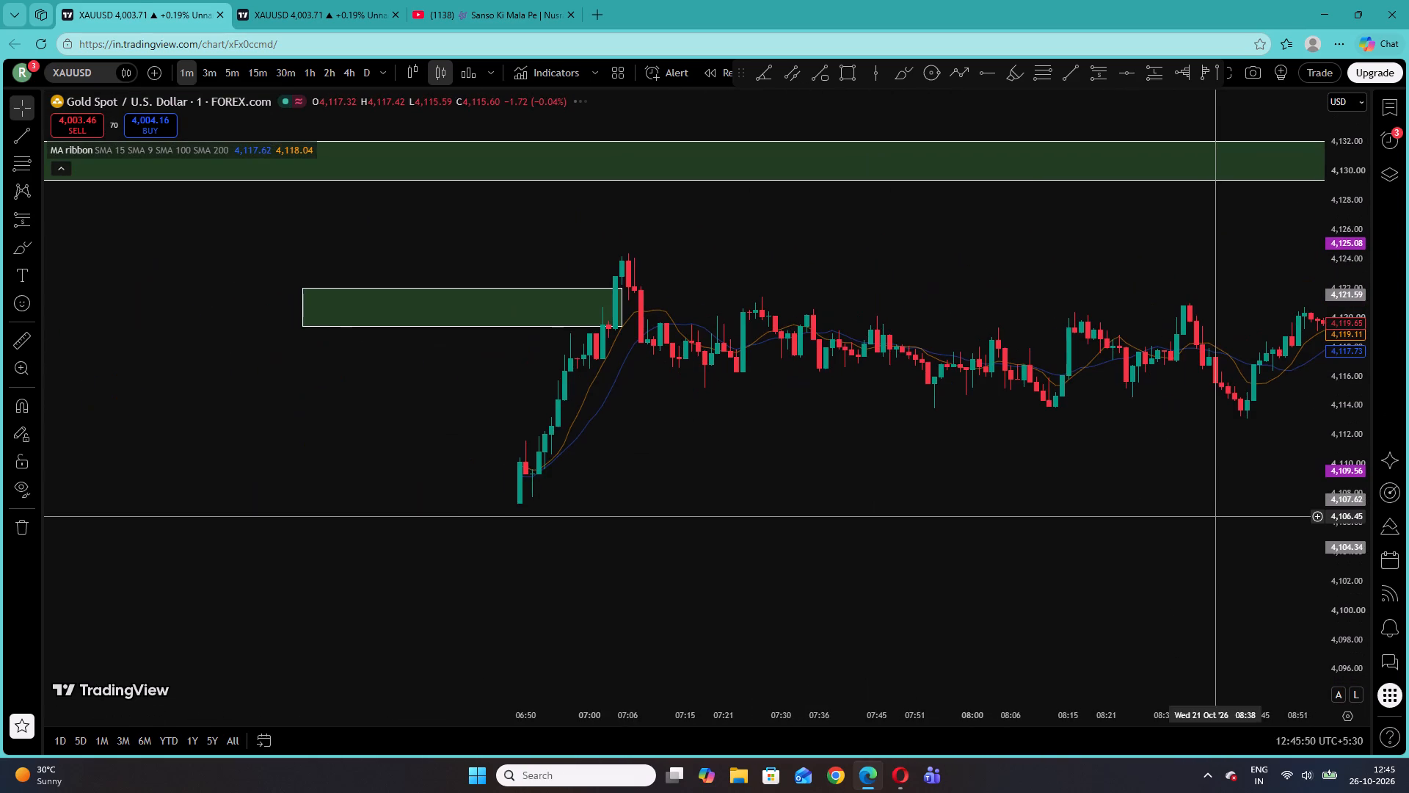
pyautogui.moveTo(812, 540); pyautogui.dragTo(1043, 559)
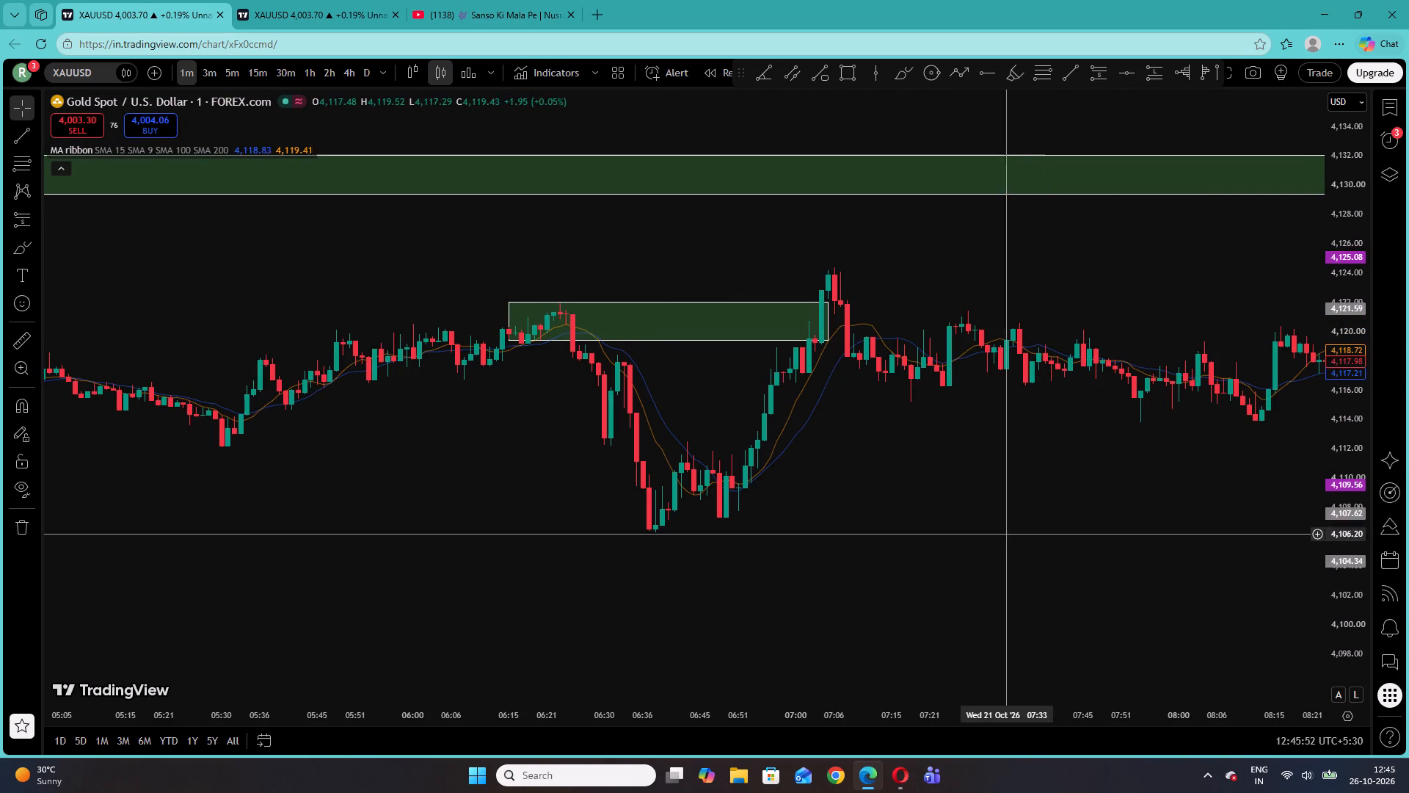
pyautogui.moveTo(1107, 247); pyautogui.dragTo(1096, 267)
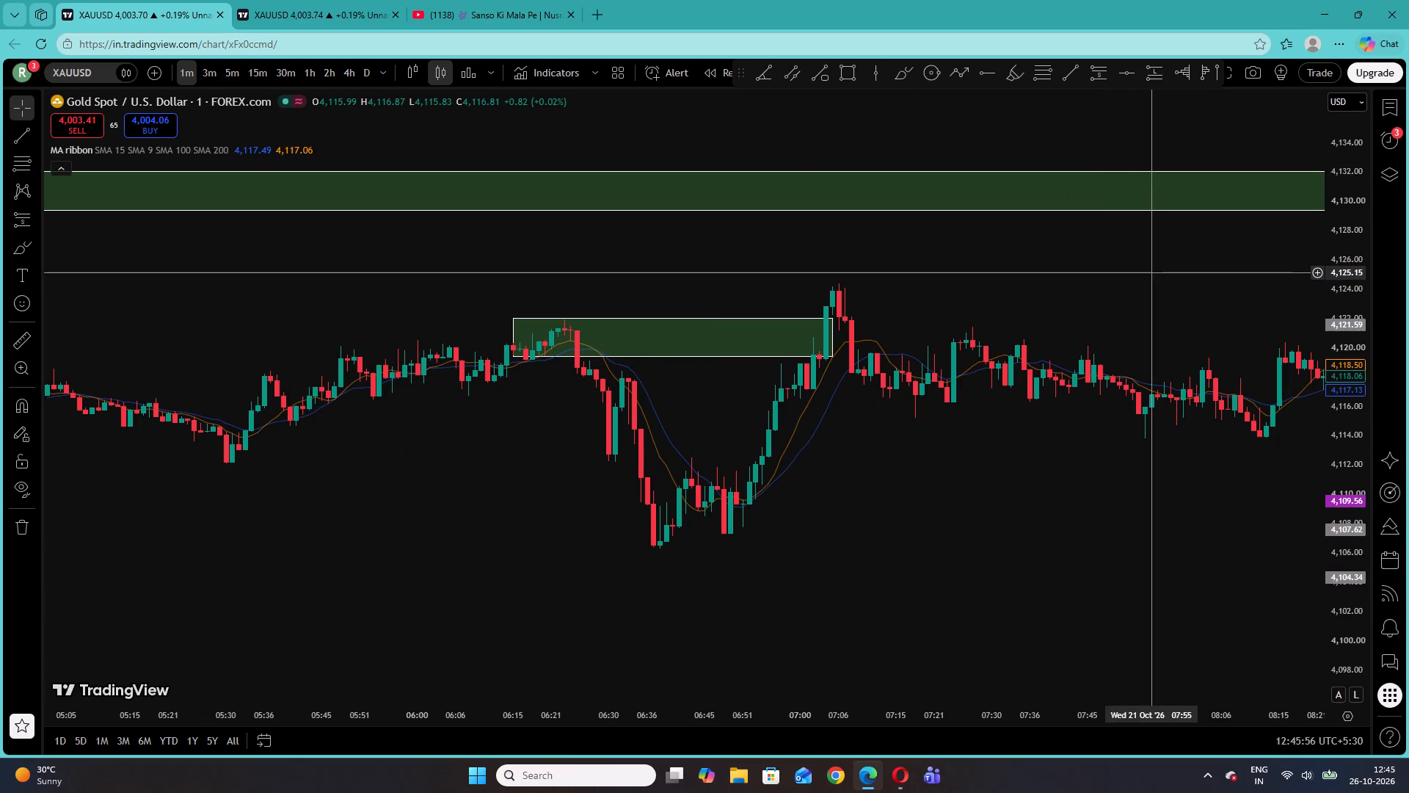
pyautogui.moveTo(674, 499); pyautogui.dragTo(1289, 452)
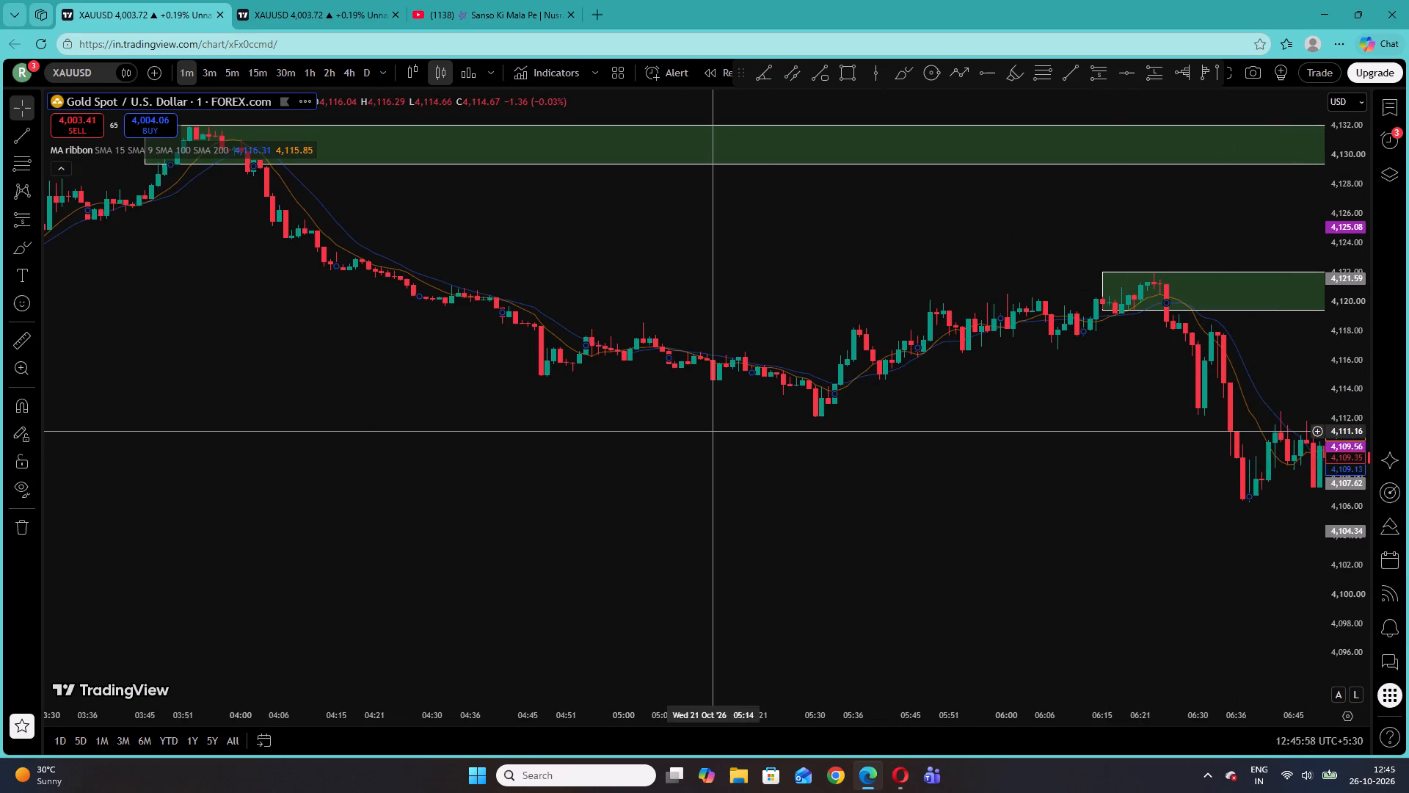
# Place a short position at 21 October 10:58 with entry 4,126.08, stop 4,128.76 and target about 4,115, extended to about 12:00.
pyautogui.moveTo(1203, 454); pyautogui.dragTo(393, 579)
pyautogui.moveTo(1086, 365); pyautogui.dragTo(290, 420)
pyautogui.moveTo(957, 448); pyautogui.dragTo(807, 441)
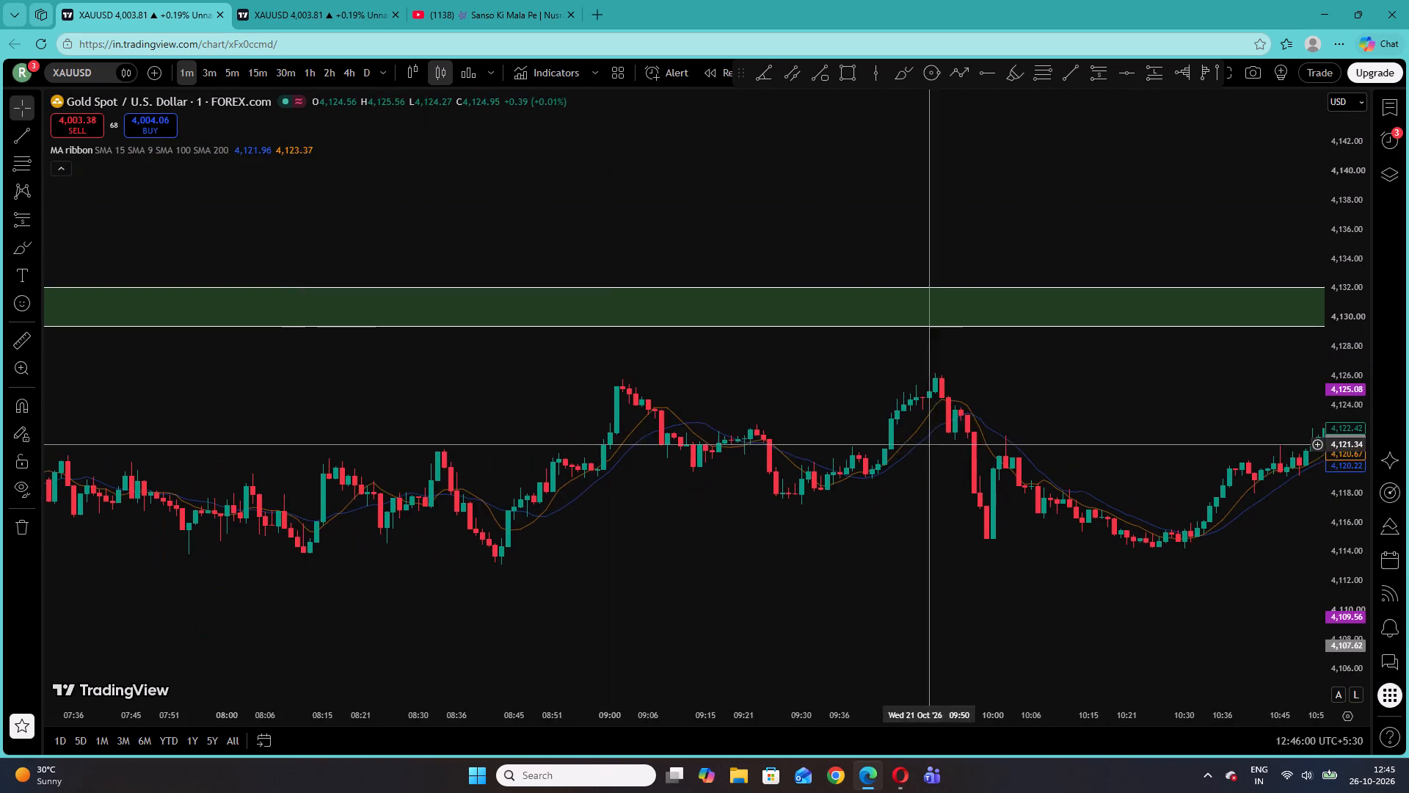
pyautogui.moveTo(807, 441); pyautogui.dragTo(192, 424)
pyautogui.moveTo(1345, 507); pyautogui.dragTo(1313, 109)
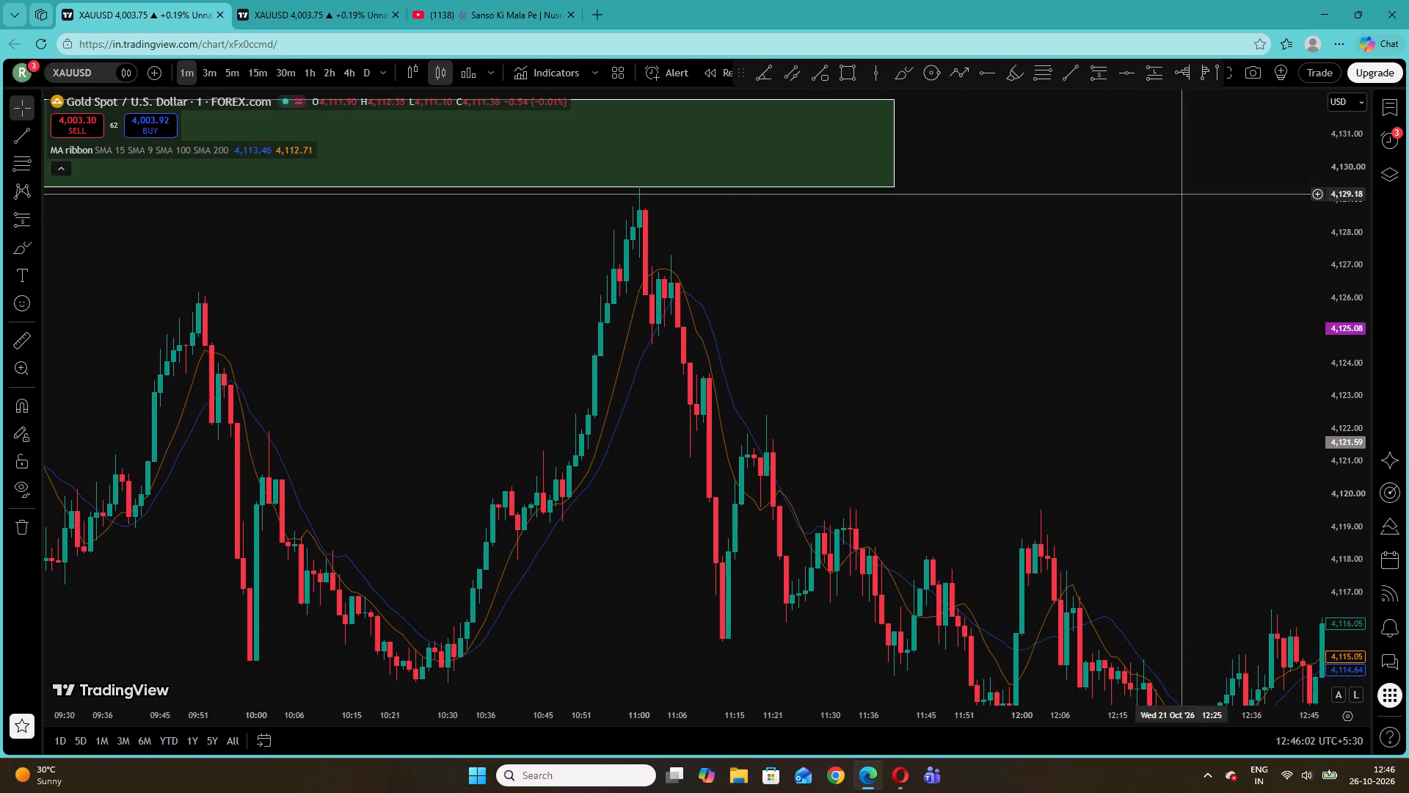
pyautogui.click(22, 221)
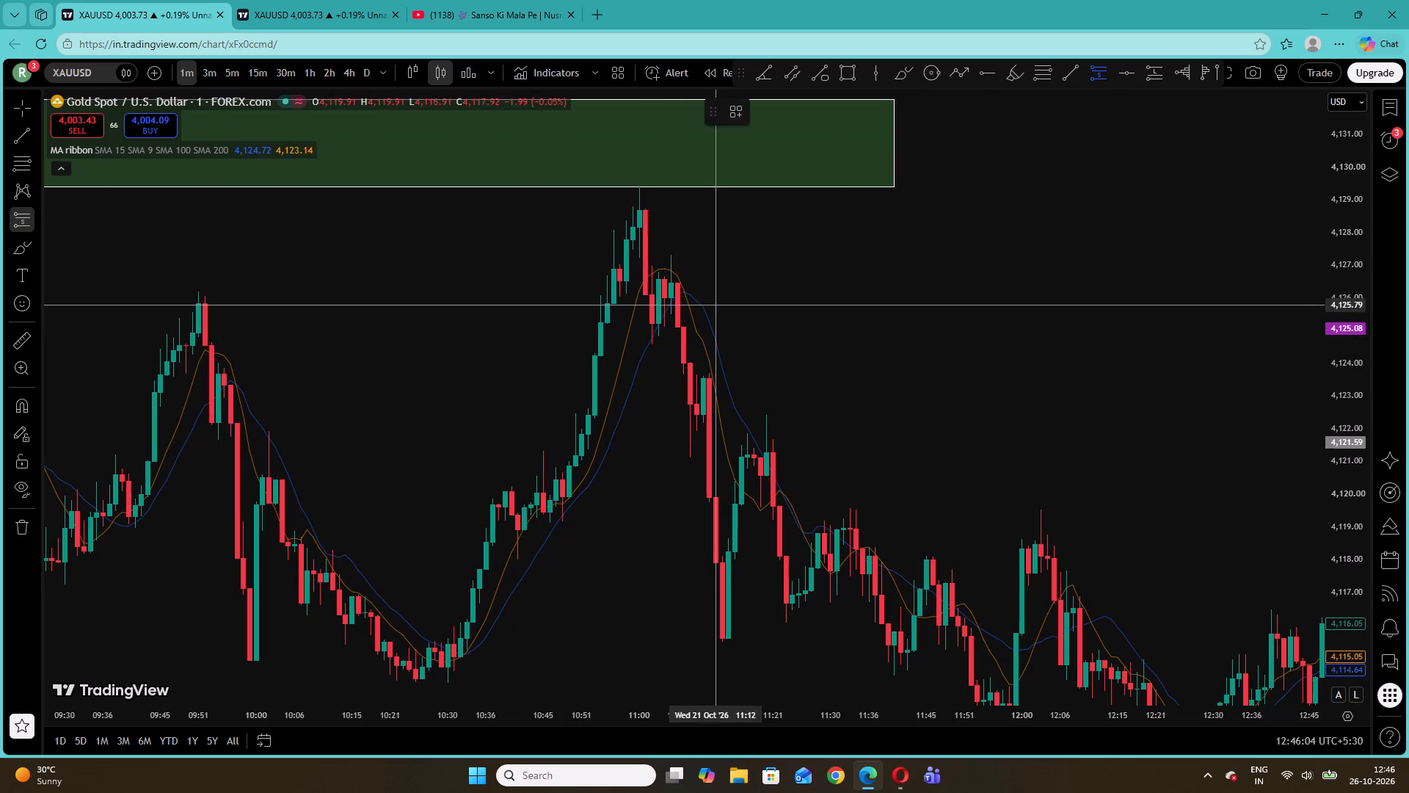
pyautogui.click(627, 295)
pyautogui.moveTo(623, 173); pyautogui.dragTo(628, 208)
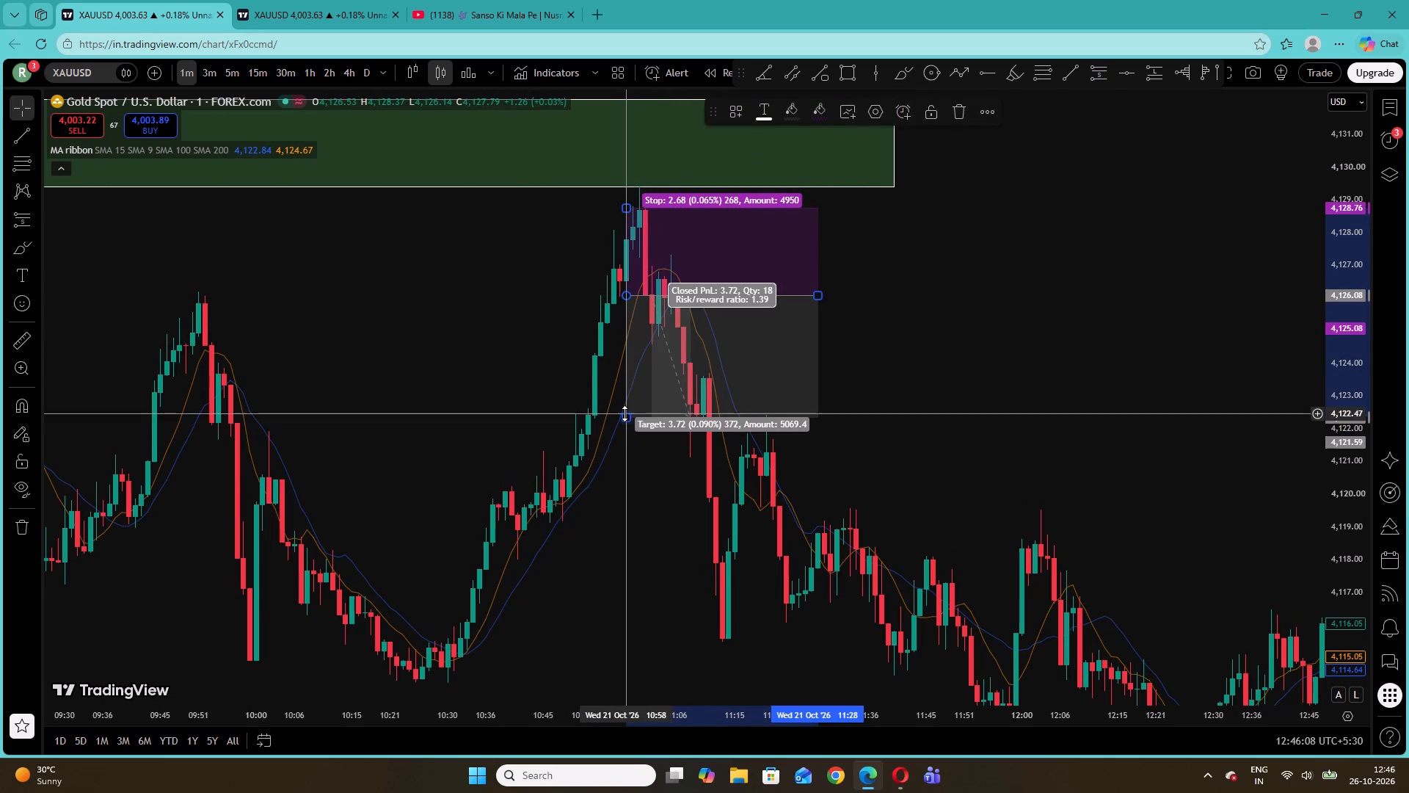
pyautogui.moveTo(625, 413); pyautogui.dragTo(653, 648)
pyautogui.moveTo(818, 294); pyautogui.dragTo(1025, 363)
pyautogui.click(1100, 374)
pyautogui.moveTo(1128, 426); pyautogui.dragTo(996, 377)
# Switch to the second XAUUSD chart and examine the 26 October price action above the green zone between about 3,998 and 4,002.
pyautogui.click(320, 0)
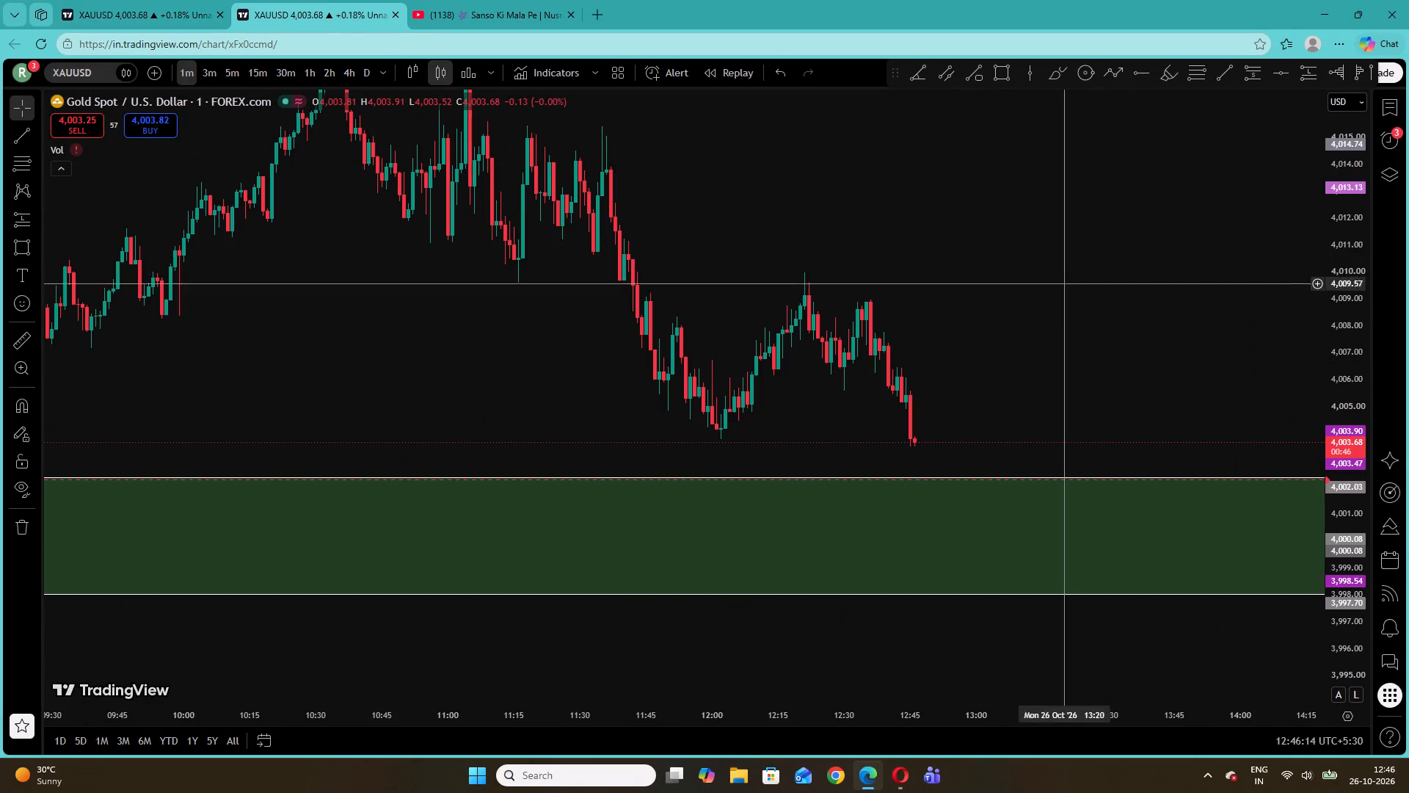
pyautogui.moveTo(956, 305); pyautogui.dragTo(1066, 269)
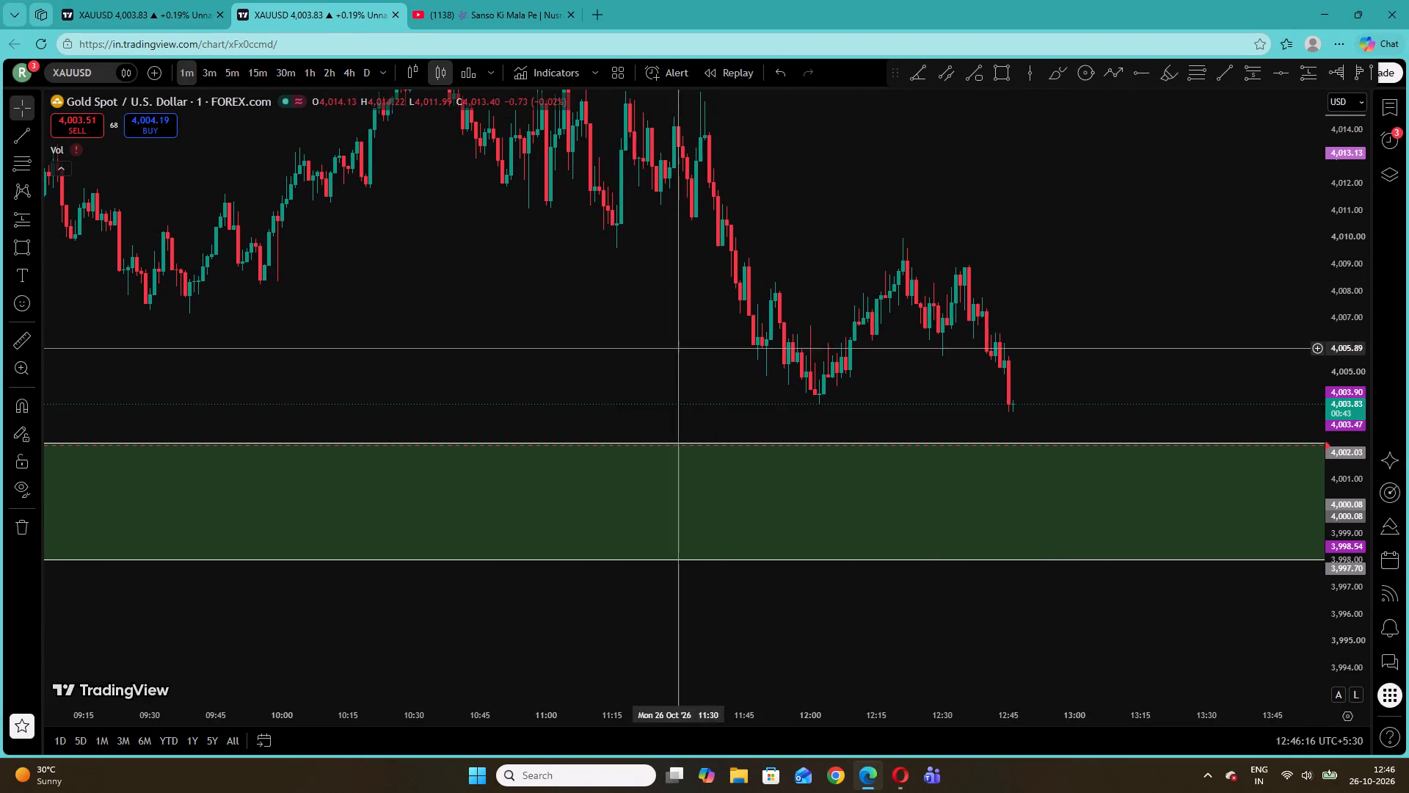
pyautogui.moveTo(661, 373); pyautogui.dragTo(1248, 303)
pyautogui.moveTo(832, 298); pyautogui.dragTo(547, 287)
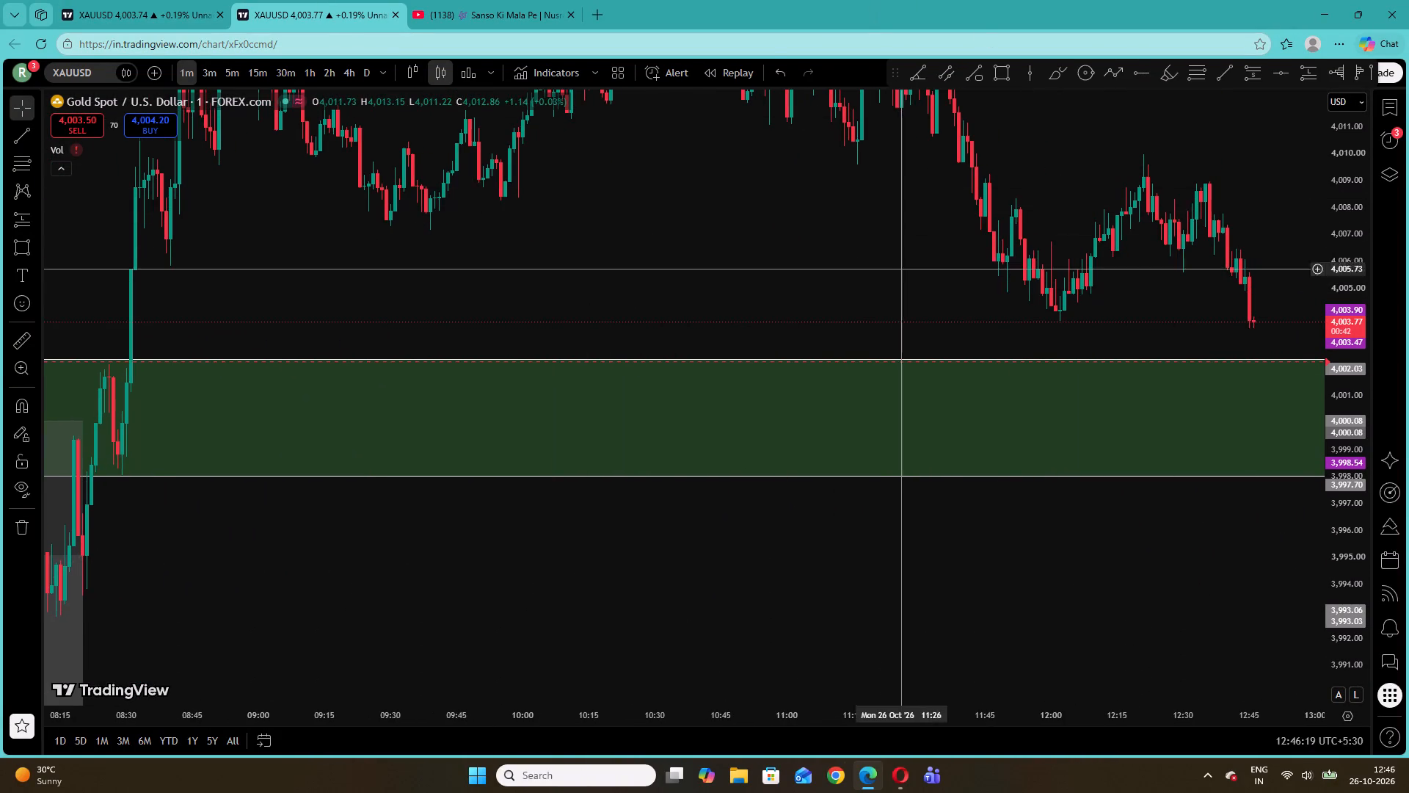
pyautogui.moveTo(898, 300); pyautogui.dragTo(779, 303)
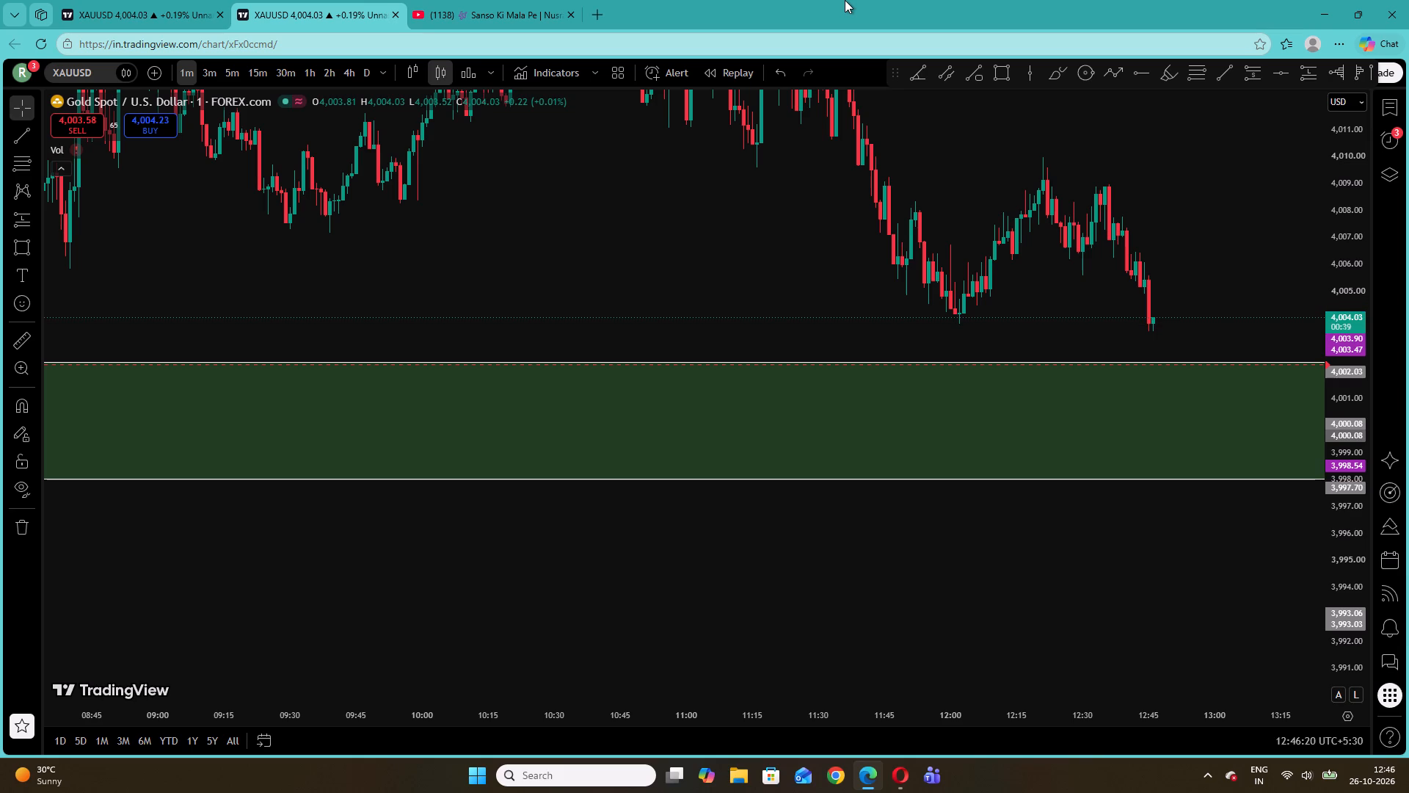
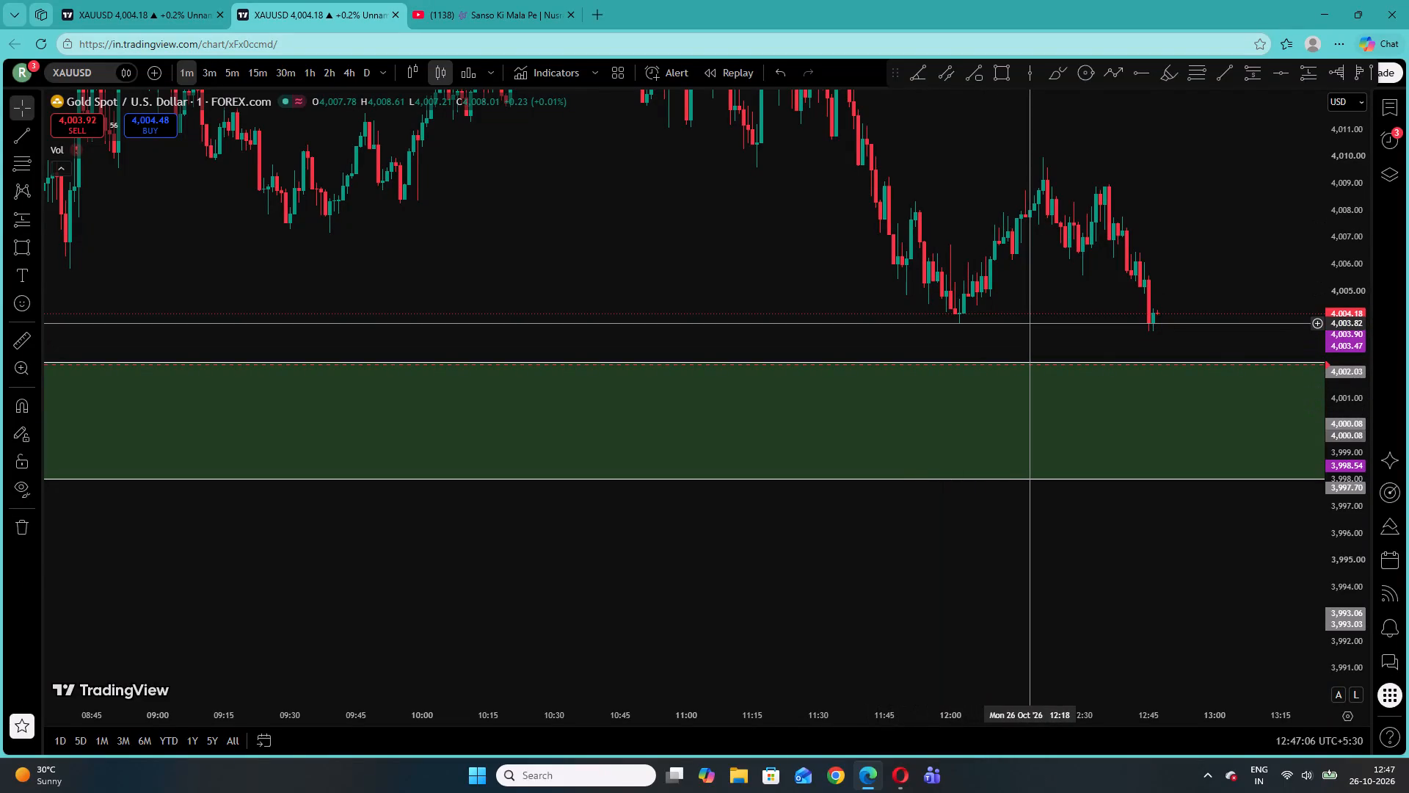
# Return to the first XAUUSD chart and examine price action from 21 October 11:00 back to the 20 October green zone near 19:00.
pyautogui.click(181, 0)
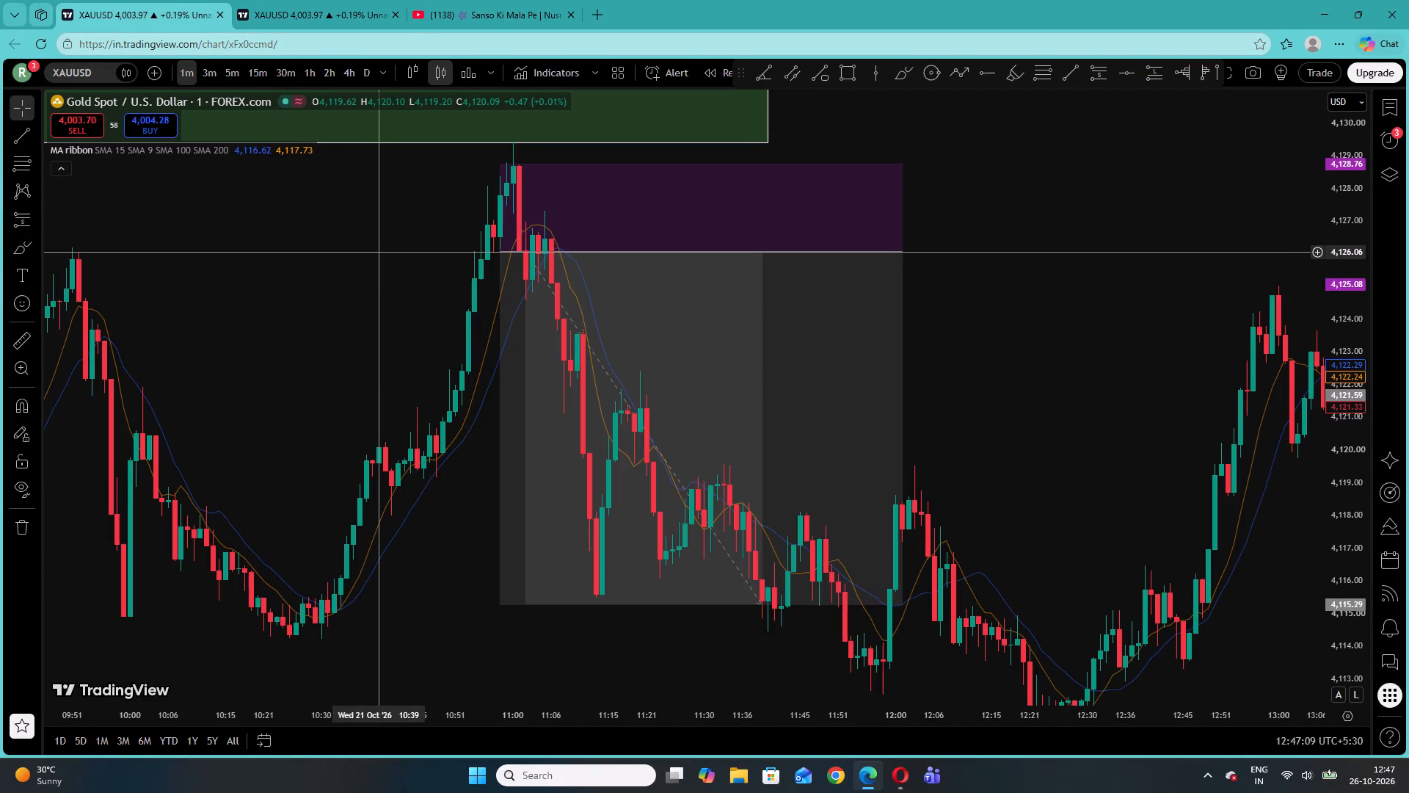
pyautogui.moveTo(380, 253); pyautogui.dragTo(991, 401)
pyautogui.moveTo(443, 395); pyautogui.dragTo(1408, 373)
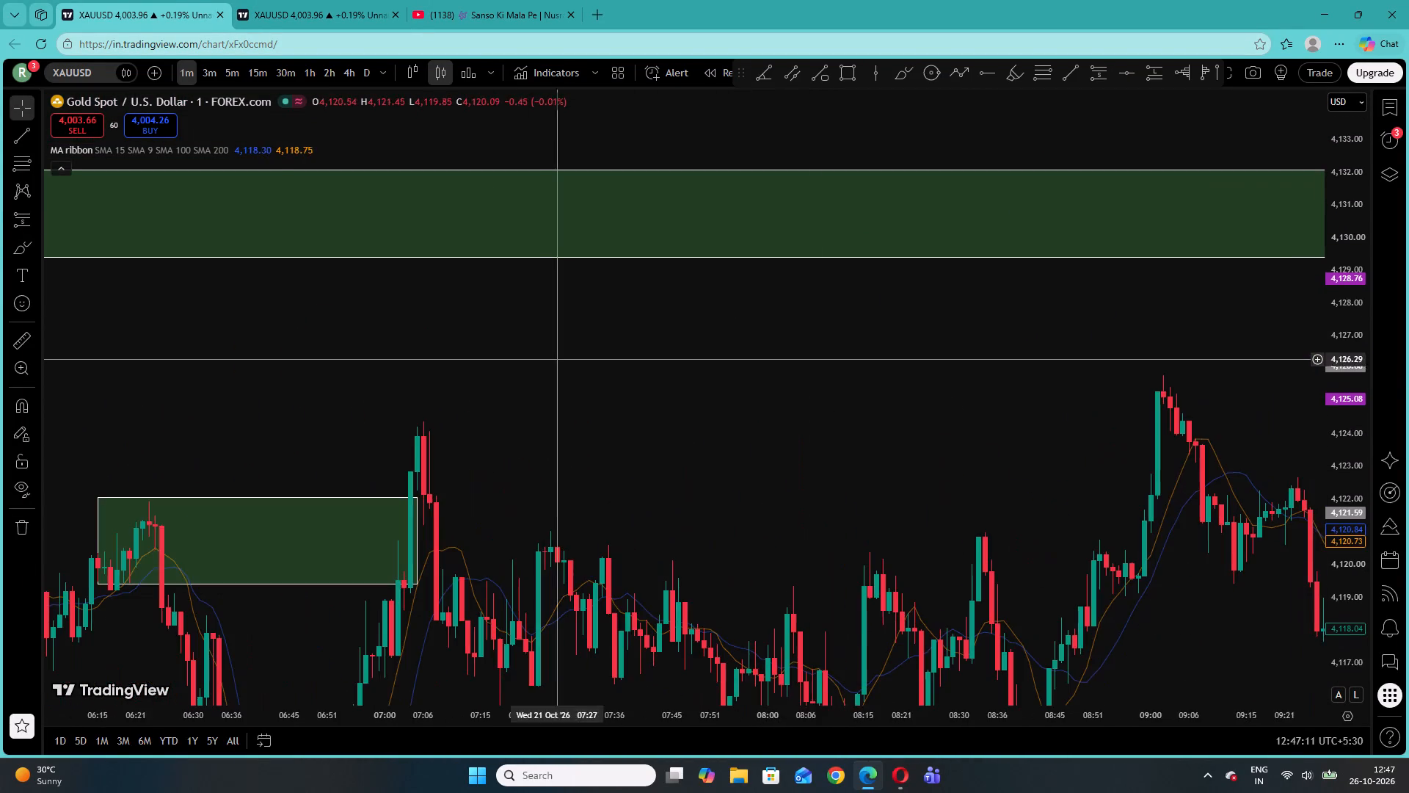
pyautogui.moveTo(577, 366); pyautogui.dragTo(1248, 380)
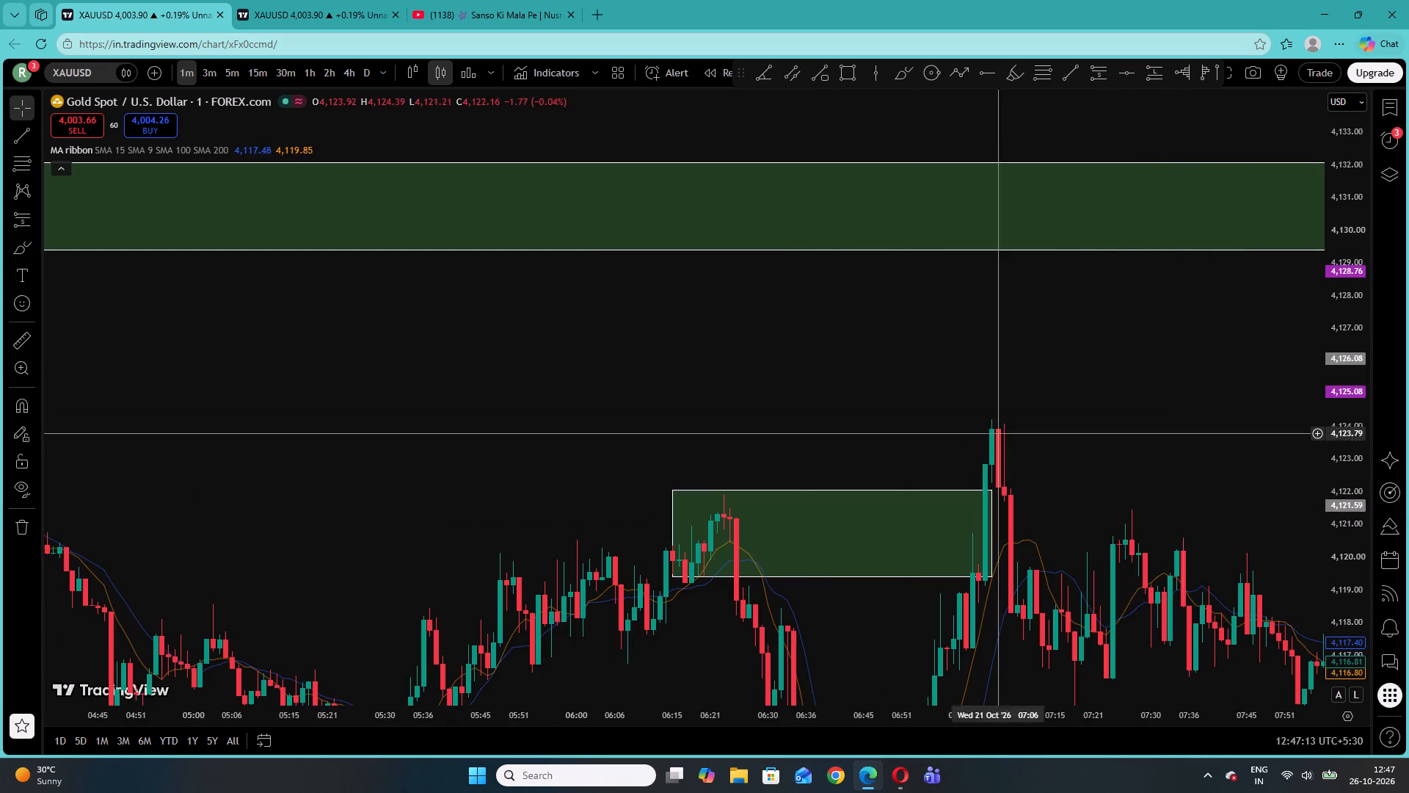
pyautogui.moveTo(603, 381); pyautogui.dragTo(1408, 355)
pyautogui.moveTo(645, 351); pyautogui.dragTo(1308, 446)
pyautogui.moveTo(626, 438); pyautogui.dragTo(1281, 483)
pyautogui.moveTo(818, 387); pyautogui.dragTo(1408, 405)
pyautogui.moveTo(539, 388); pyautogui.dragTo(693, 421)
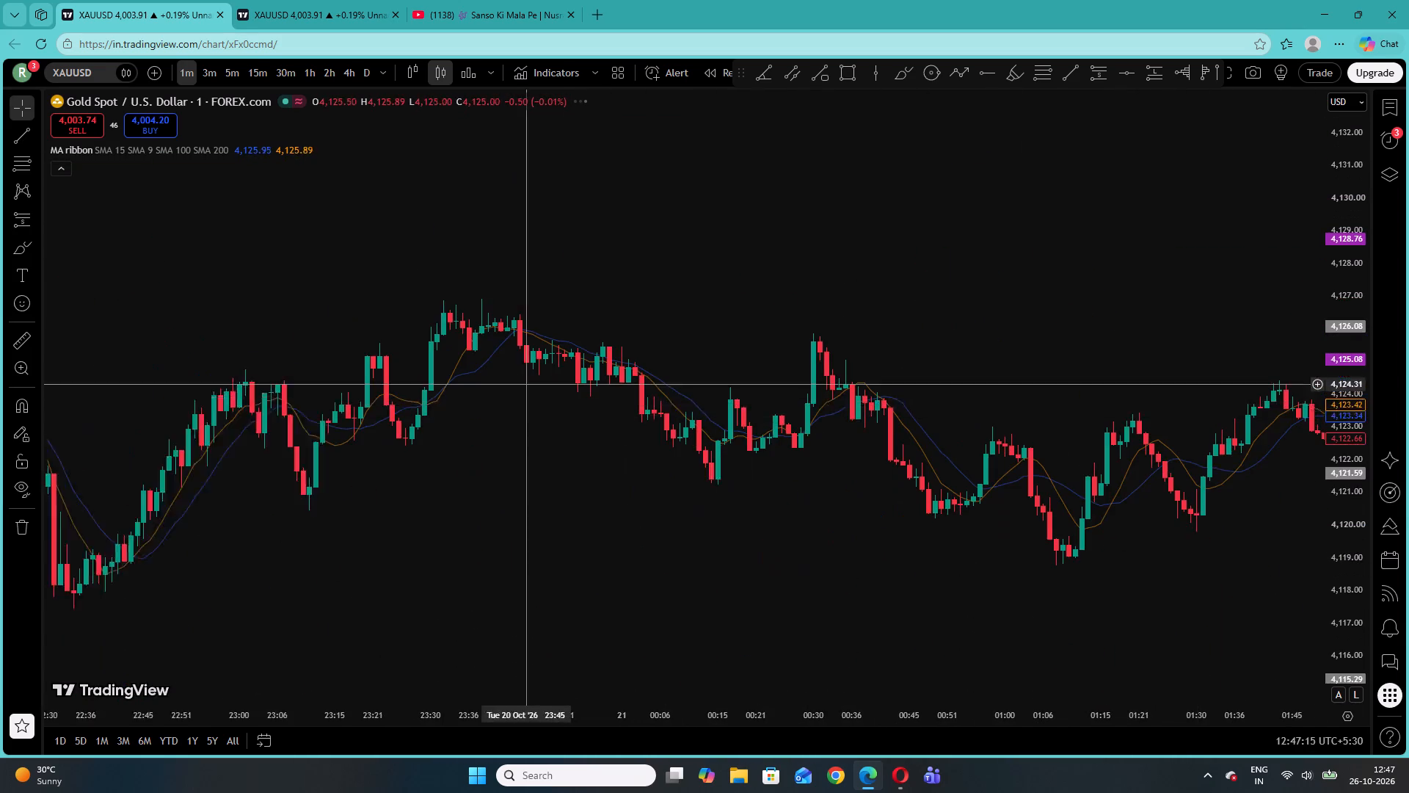
pyautogui.moveTo(693, 421); pyautogui.dragTo(1213, 355)
pyautogui.moveTo(310, 266); pyautogui.dragTo(1257, 330)
pyautogui.moveTo(735, 274); pyautogui.dragTo(1005, 454)
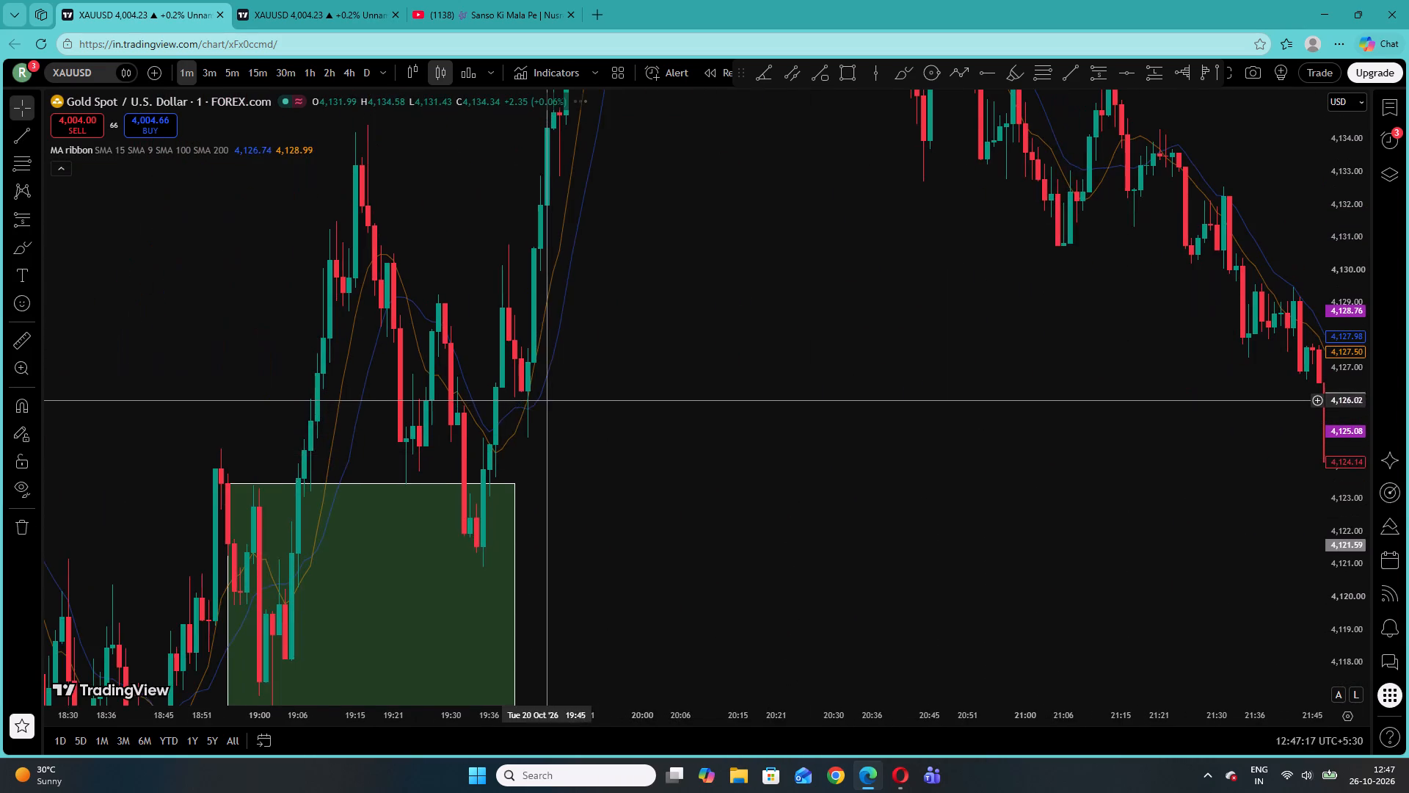
pyautogui.moveTo(561, 396); pyautogui.dragTo(944, 347)
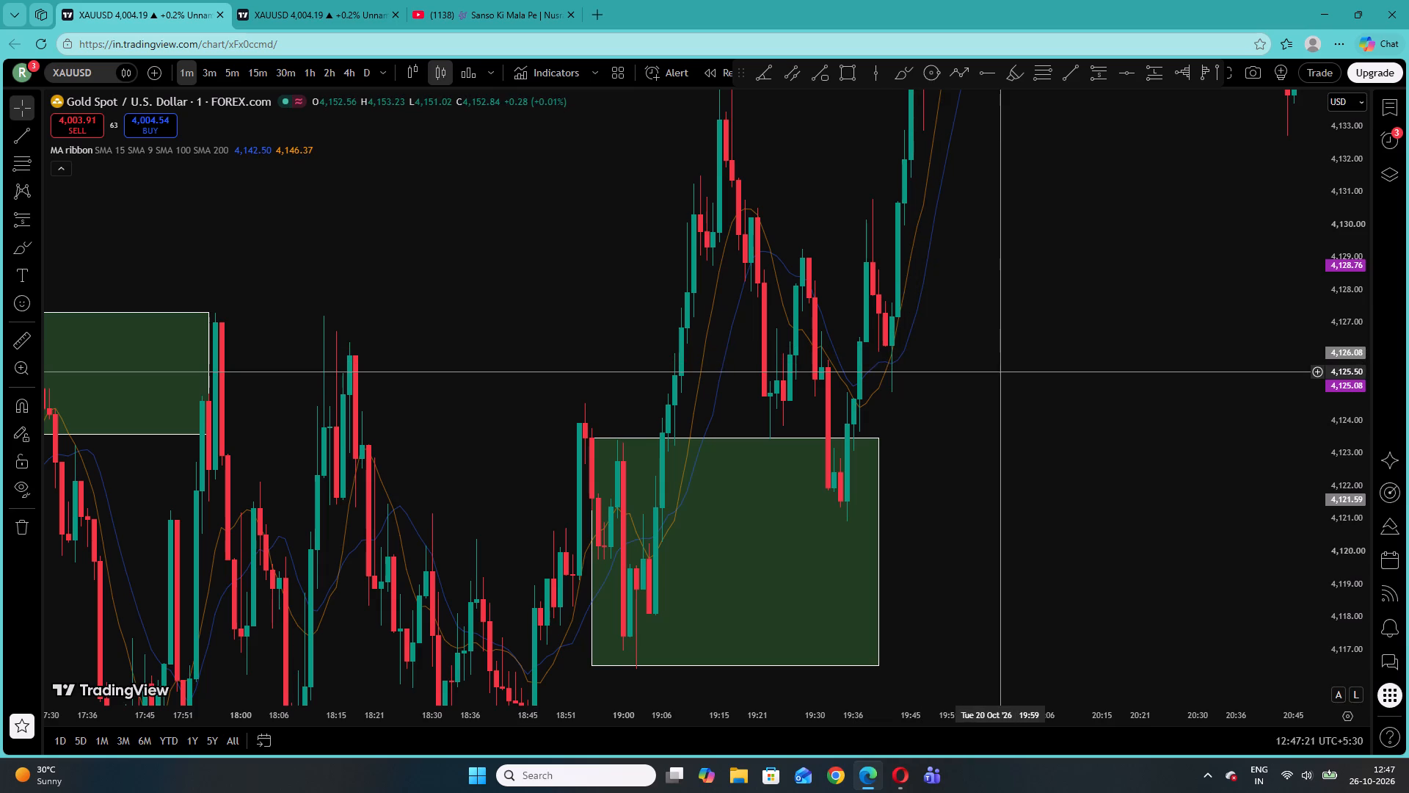
# Examine the 20 October price action from the 19:00 green zone back to about 06:30 on a compressed price scale.
pyautogui.moveTo(1358, 385); pyautogui.dragTo(1339, 623)
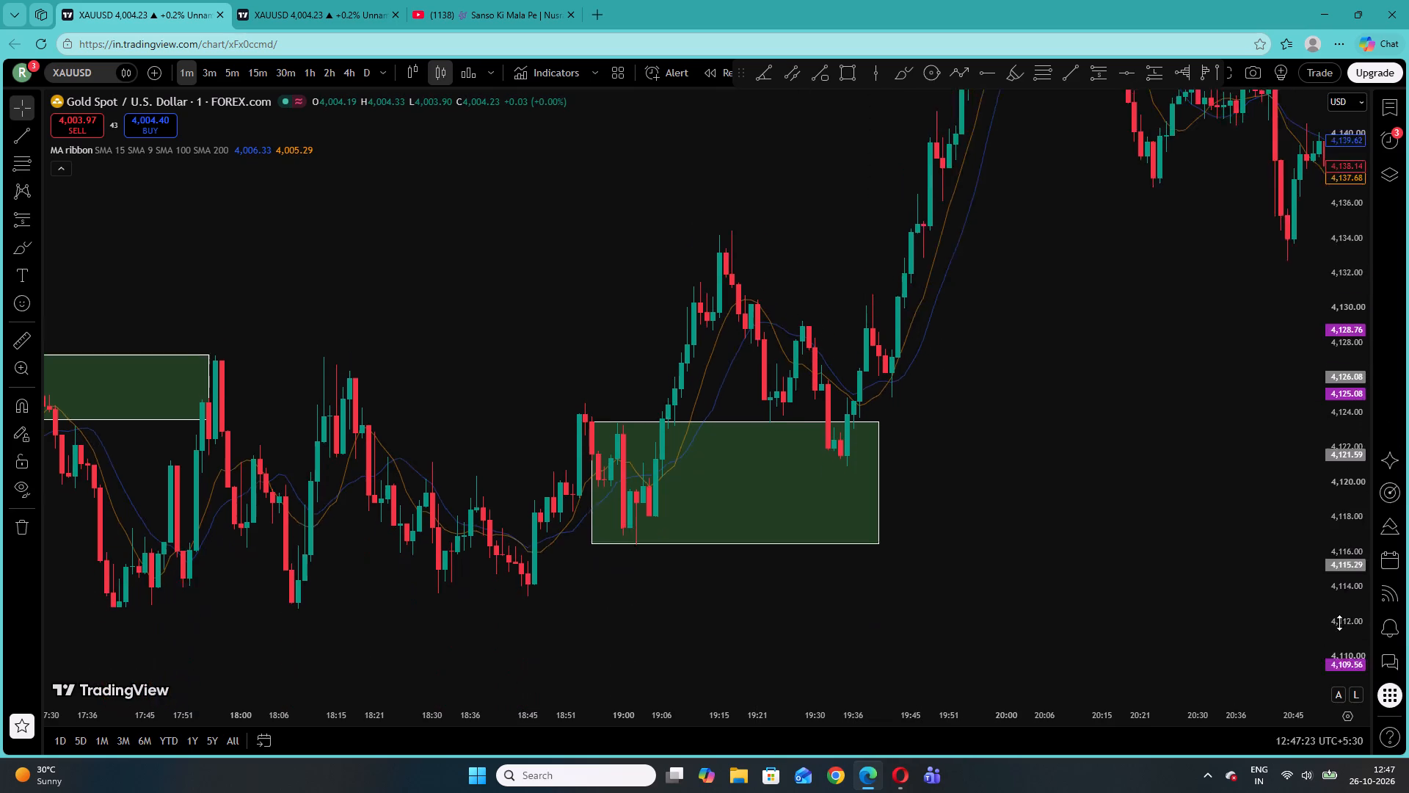
pyautogui.moveTo(1339, 623); pyautogui.dragTo(1336, 675)
pyautogui.moveTo(484, 276); pyautogui.dragTo(1121, 290)
pyautogui.moveTo(458, 237); pyautogui.dragTo(1260, 212)
pyautogui.moveTo(702, 206); pyautogui.dragTo(1086, 240)
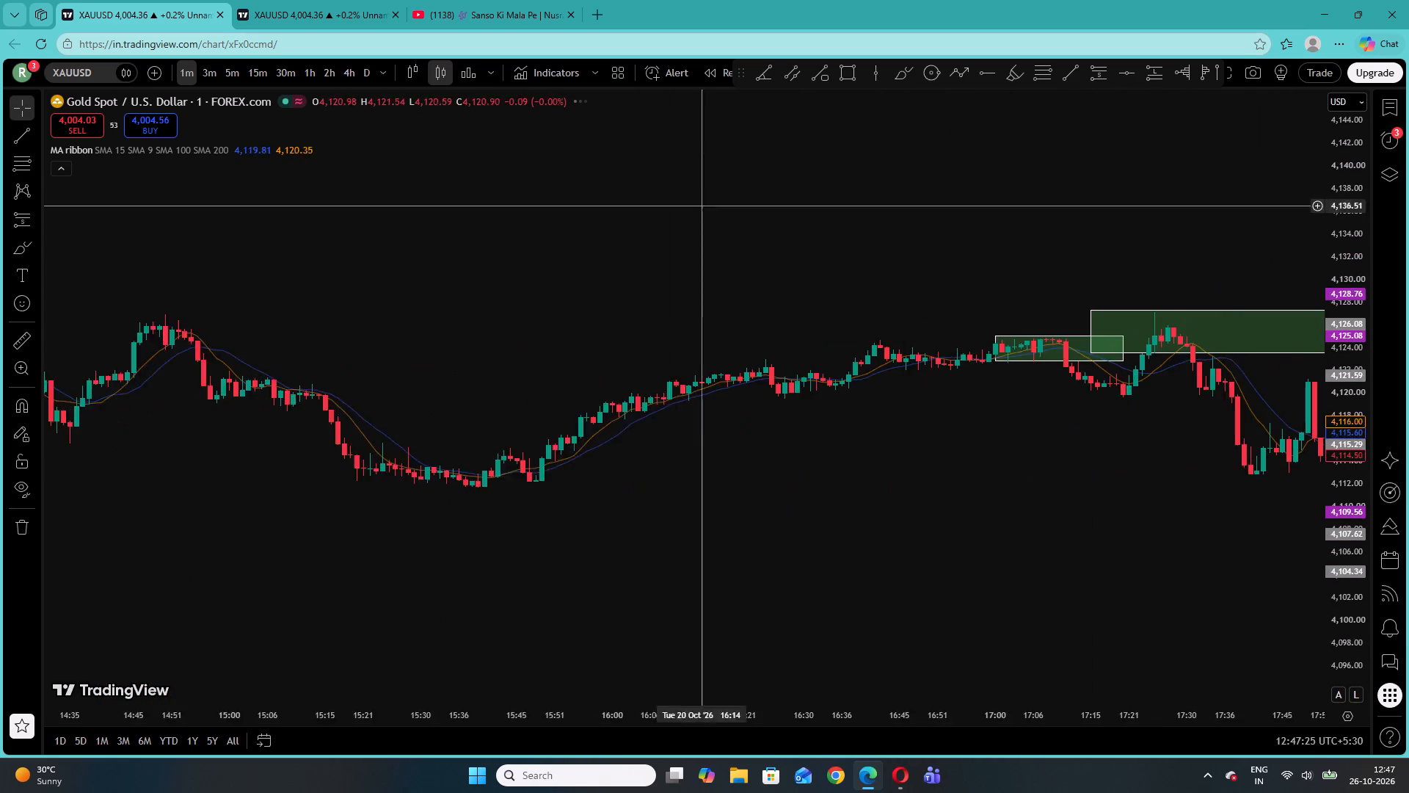
pyautogui.moveTo(1086, 240); pyautogui.dragTo(1350, 206)
pyautogui.moveTo(660, 272); pyautogui.dragTo(1300, 305)
pyautogui.moveTo(507, 330); pyautogui.dragTo(1408, 487)
pyautogui.moveTo(716, 460); pyautogui.dragTo(1408, 522)
pyautogui.moveTo(747, 392); pyautogui.dragTo(1390, 441)
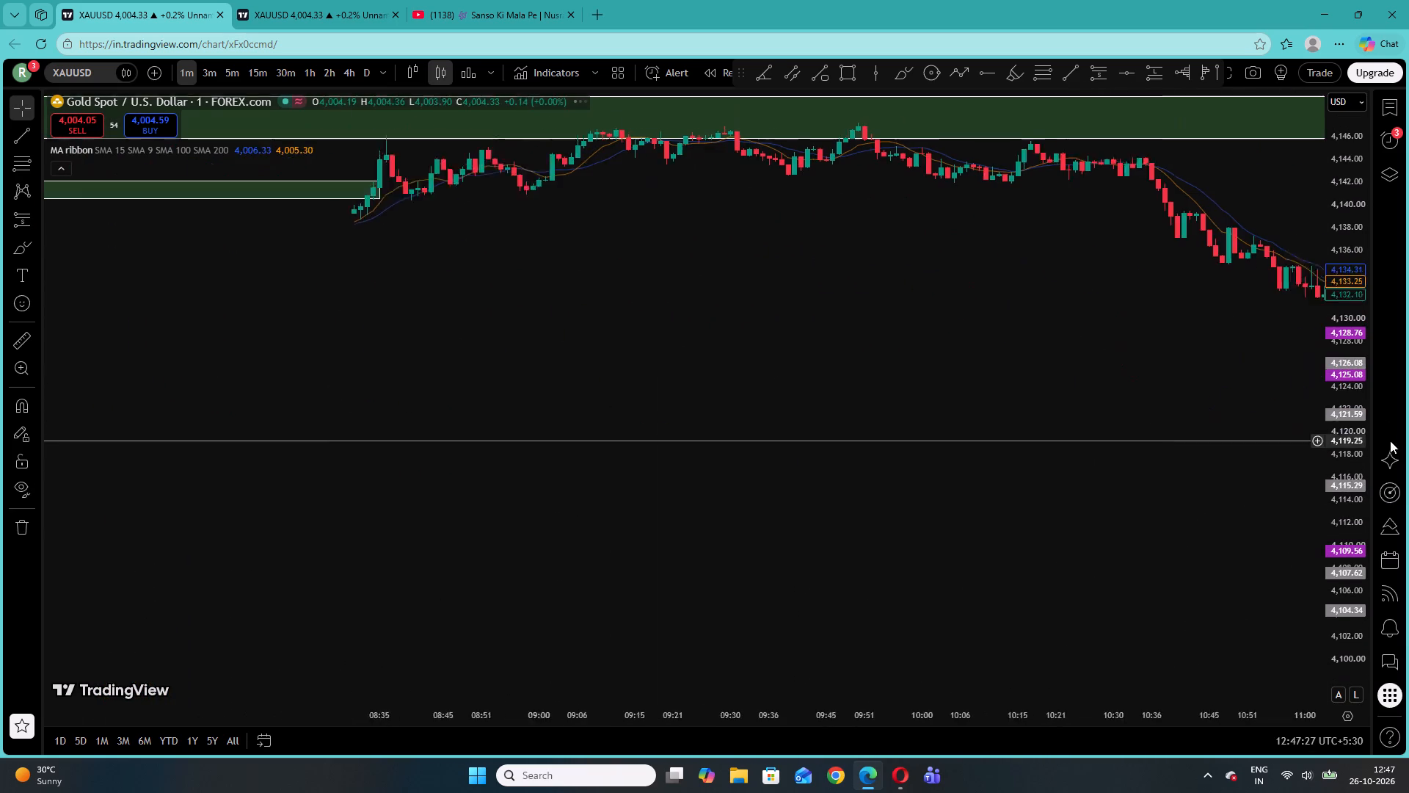
pyautogui.moveTo(1390, 441); pyautogui.dragTo(1391, 441)
pyautogui.moveTo(727, 373); pyautogui.dragTo(1408, 457)
pyautogui.moveTo(590, 410); pyautogui.dragTo(1350, 508)
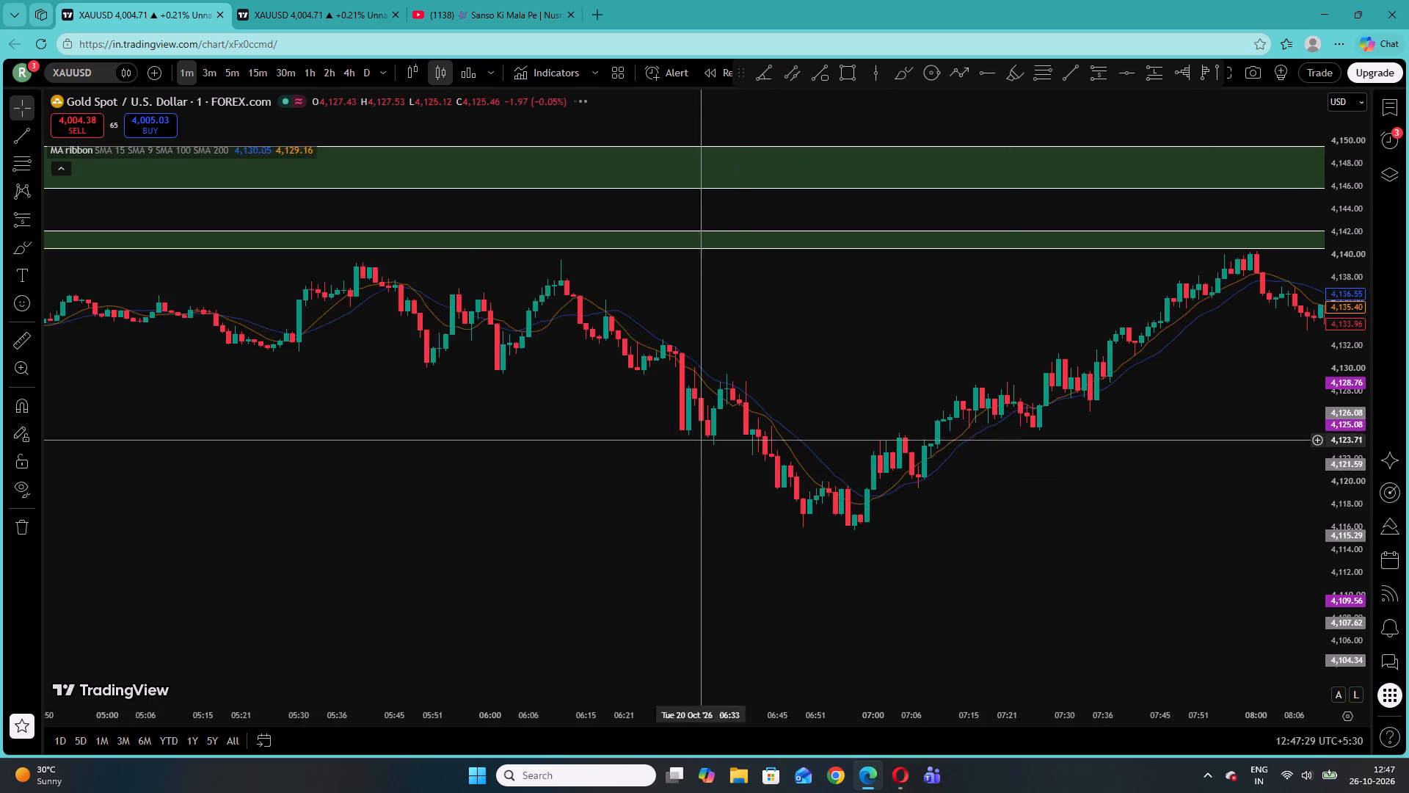
# Examine the price action from 20 October 06:30 back to the 19 October long position around 18:00.
pyautogui.moveTo(727, 450); pyautogui.dragTo(1405, 465)
pyautogui.moveTo(454, 453); pyautogui.dragTo(1331, 496)
pyautogui.moveTo(598, 472); pyautogui.dragTo(1281, 536)
pyautogui.moveTo(696, 484); pyautogui.dragTo(1399, 634)
pyautogui.moveTo(434, 485); pyautogui.dragTo(1234, 620)
pyautogui.moveTo(432, 500); pyautogui.dragTo(1270, 477)
pyautogui.moveTo(636, 489); pyautogui.dragTo(1408, 511)
pyautogui.moveTo(867, 232); pyautogui.dragTo(1091, 572)
pyautogui.moveTo(647, 438); pyautogui.dragTo(1390, 472)
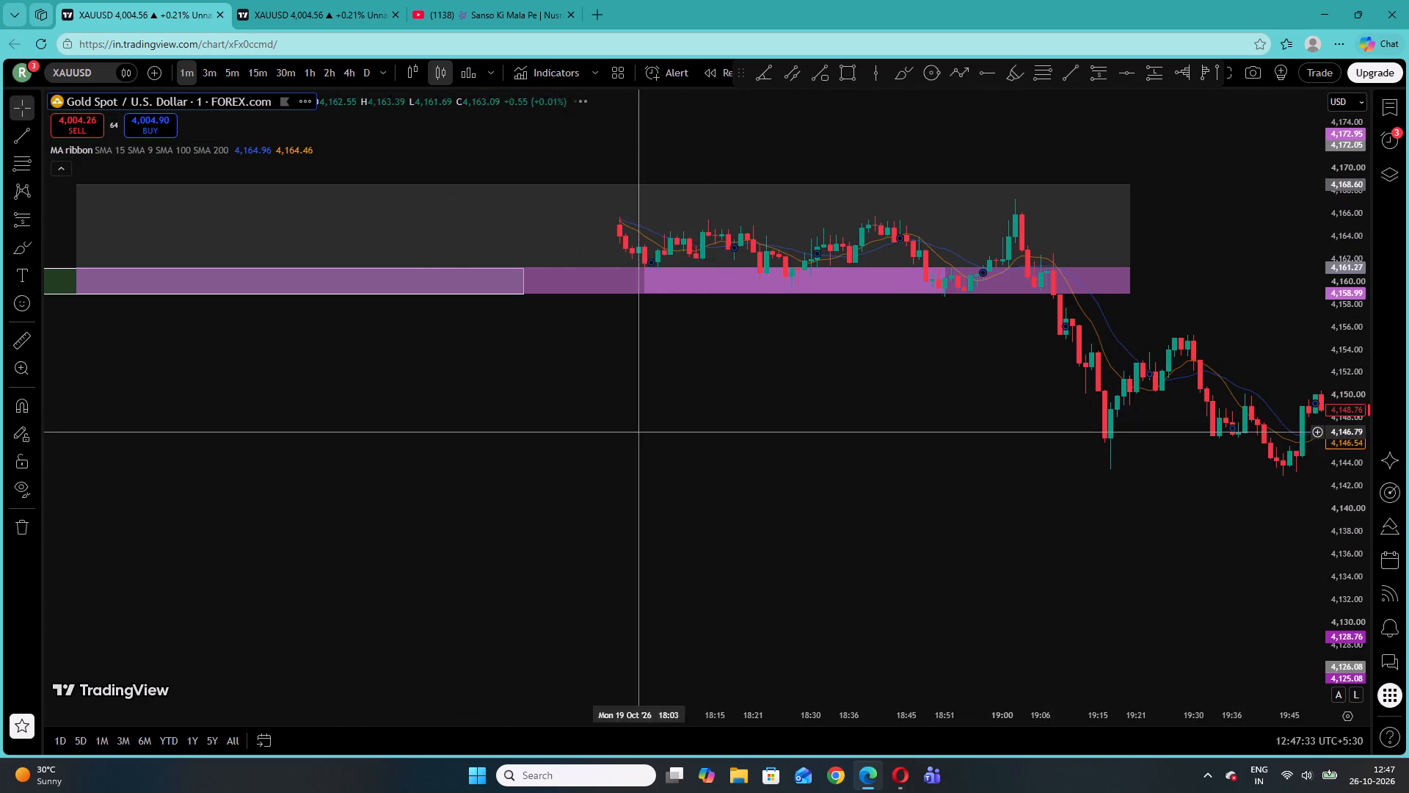
# Examine the 19 October price action from about 18:00 back through the morning green zones to around 04:05.
pyautogui.moveTo(525, 421); pyautogui.dragTo(1267, 465)
pyautogui.moveTo(708, 463); pyautogui.dragTo(1408, 503)
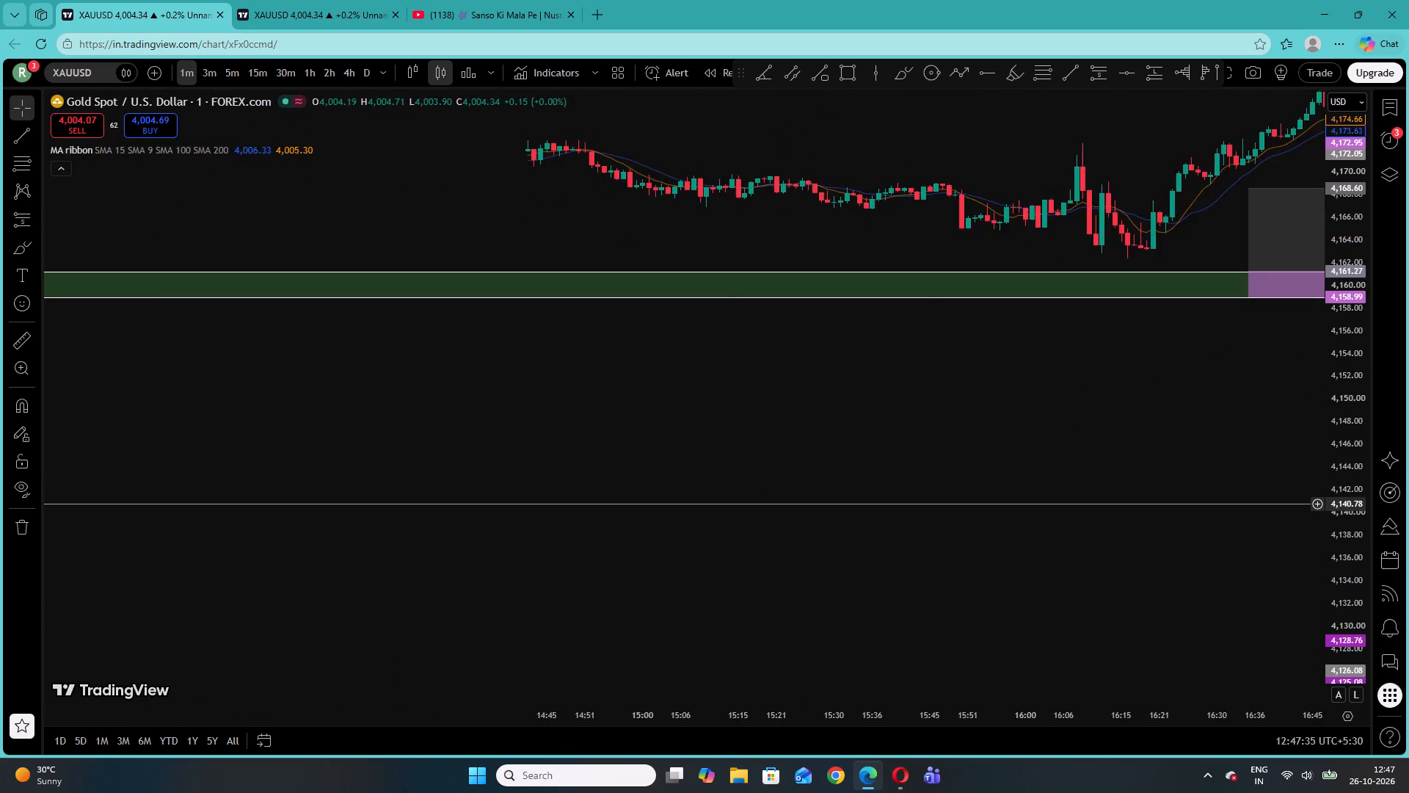
pyautogui.moveTo(1408, 503); pyautogui.dragTo(1408, 501)
pyautogui.moveTo(394, 416); pyautogui.dragTo(1253, 467)
pyautogui.moveTo(625, 440); pyautogui.dragTo(1401, 490)
pyautogui.moveTo(641, 443); pyautogui.dragTo(1408, 477)
pyautogui.moveTo(443, 379); pyautogui.dragTo(1173, 504)
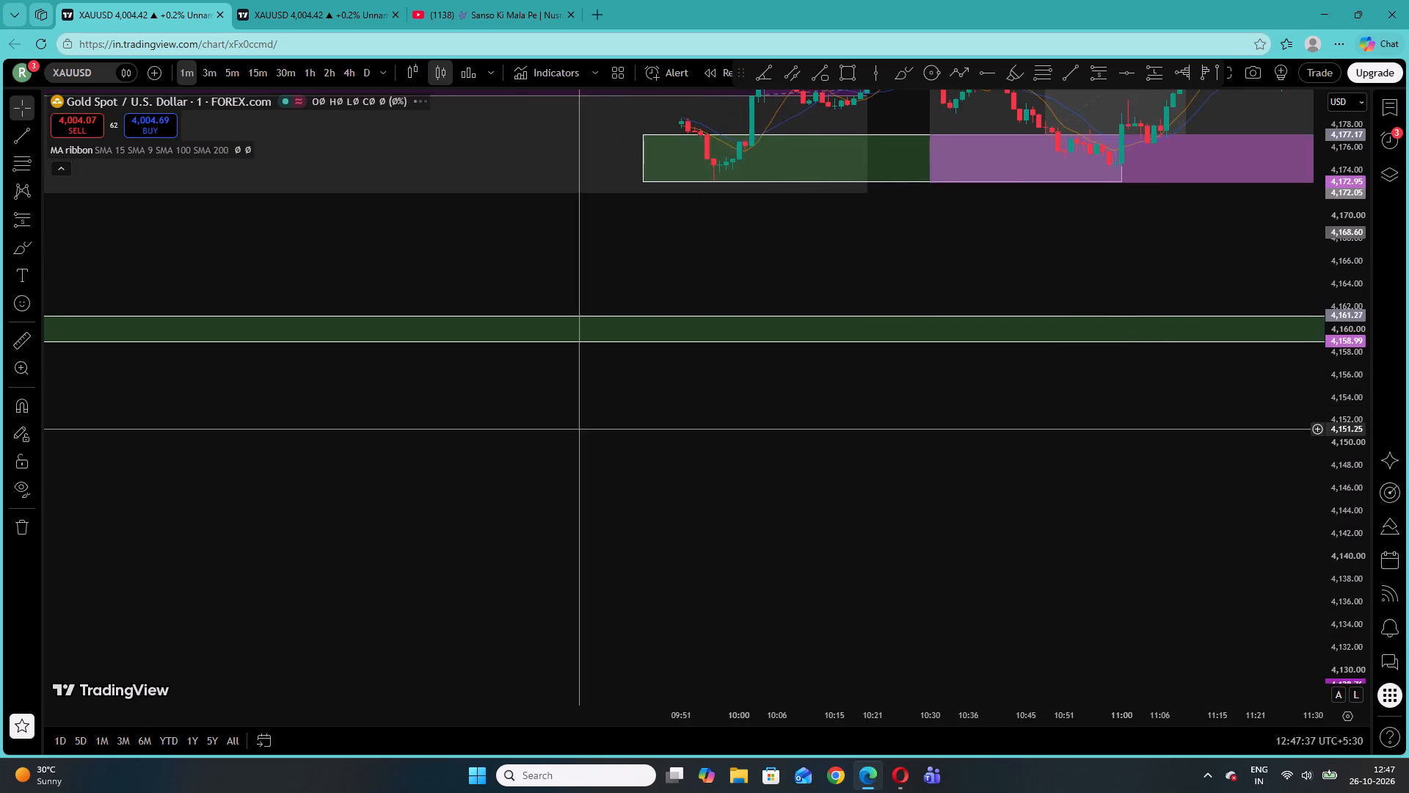
pyautogui.moveTo(495, 423); pyautogui.dragTo(1217, 530)
pyautogui.moveTo(742, 457); pyautogui.dragTo(1402, 605)
pyautogui.moveTo(598, 481); pyautogui.dragTo(1408, 577)
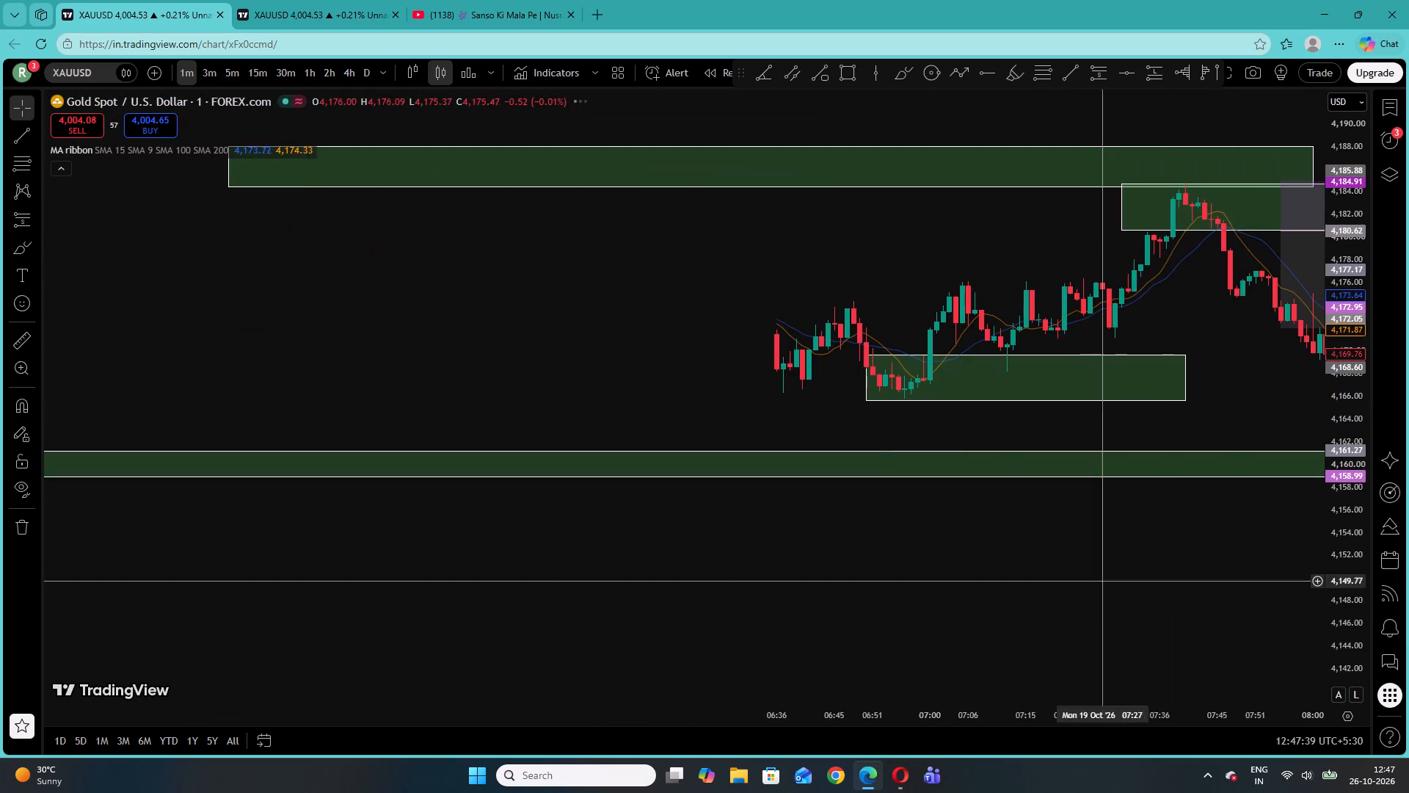
pyautogui.moveTo(989, 591); pyautogui.dragTo(1408, 622)
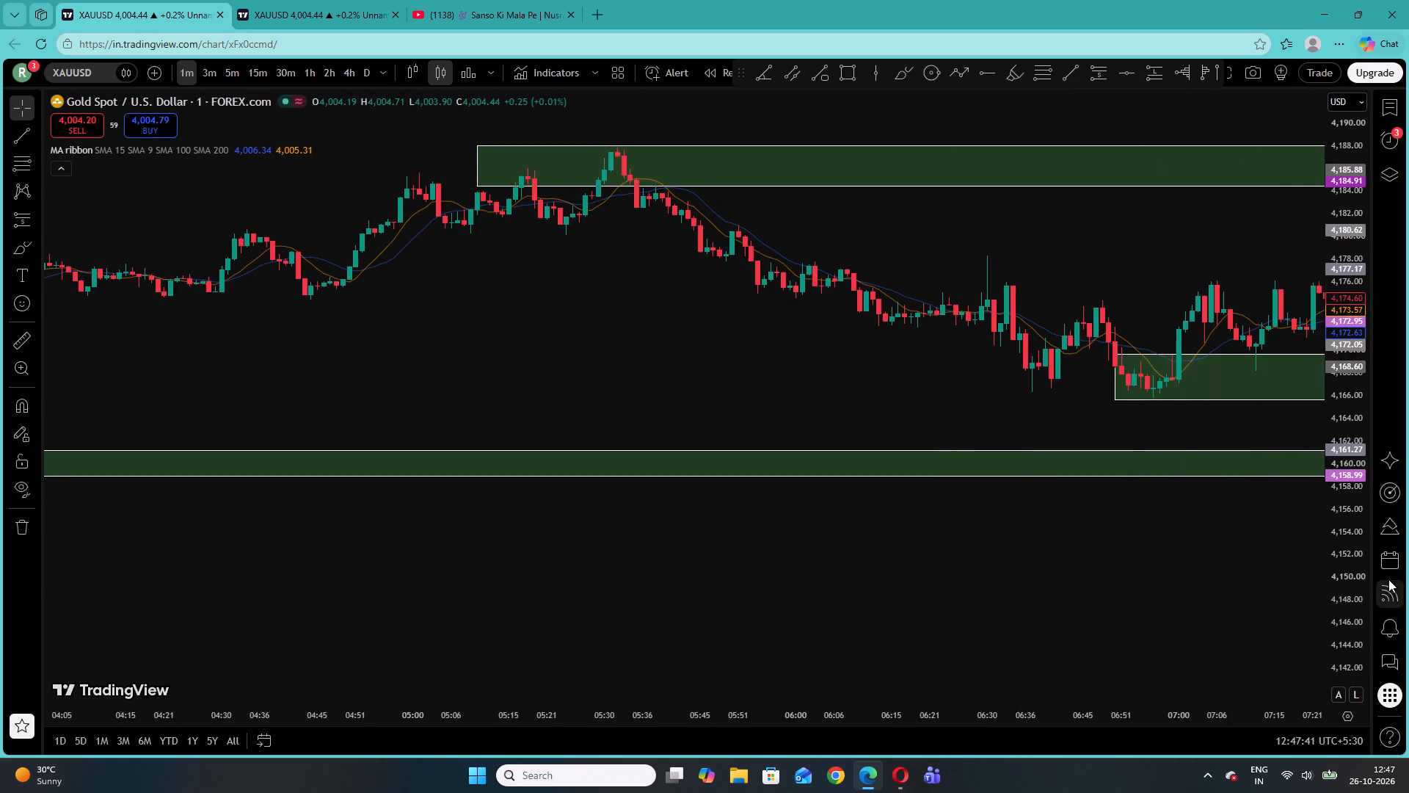
# Place a long position at 19 October 07:10 above the 06:51 green zone with entry 4,170.66, stop 4,168.07 and target 4,181.06.
pyautogui.moveTo(1339, 598); pyautogui.dragTo(1322, 289)
pyautogui.moveTo(1010, 300); pyautogui.dragTo(911, 374)
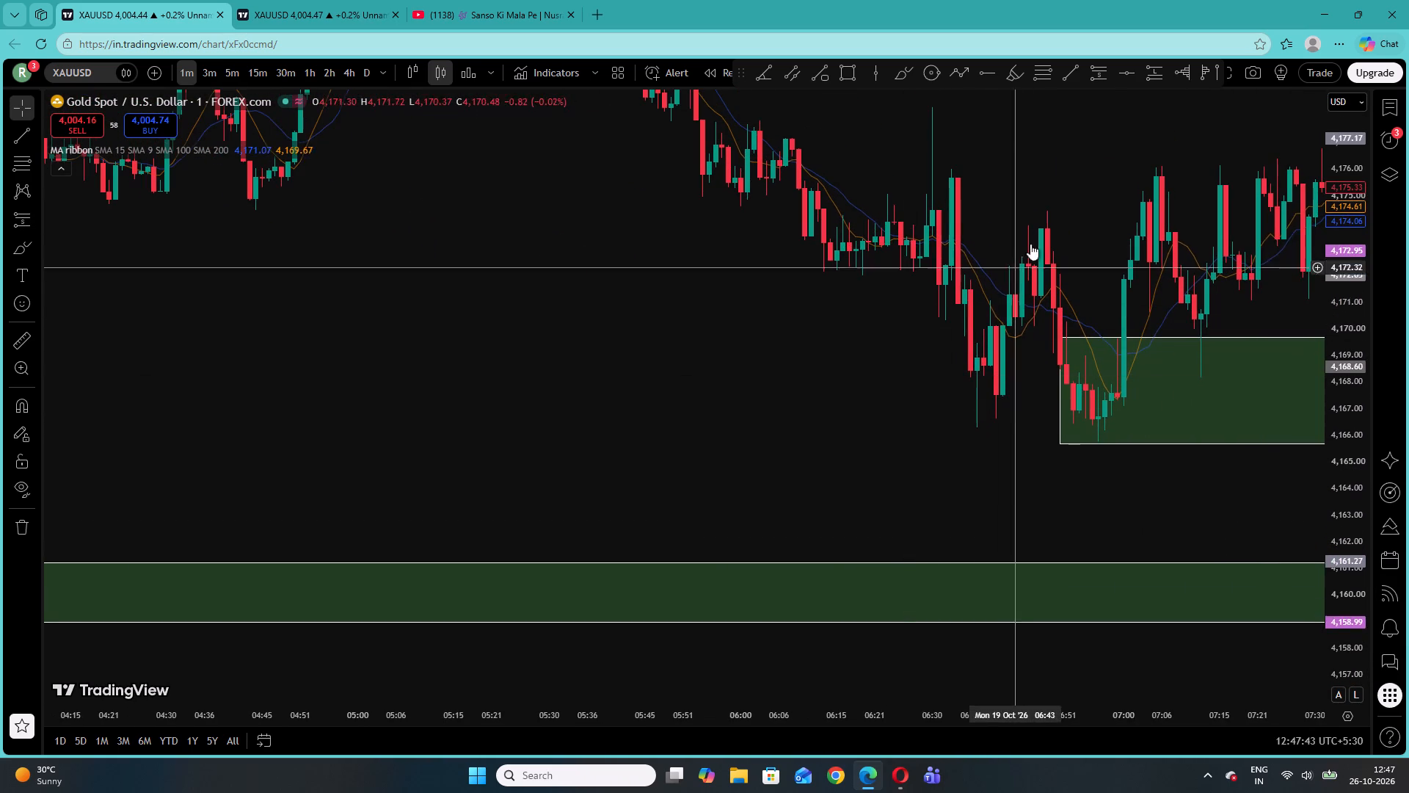
pyautogui.moveTo(1059, 222); pyautogui.dragTo(902, 280)
pyautogui.moveTo(1295, 325); pyautogui.dragTo(938, 437)
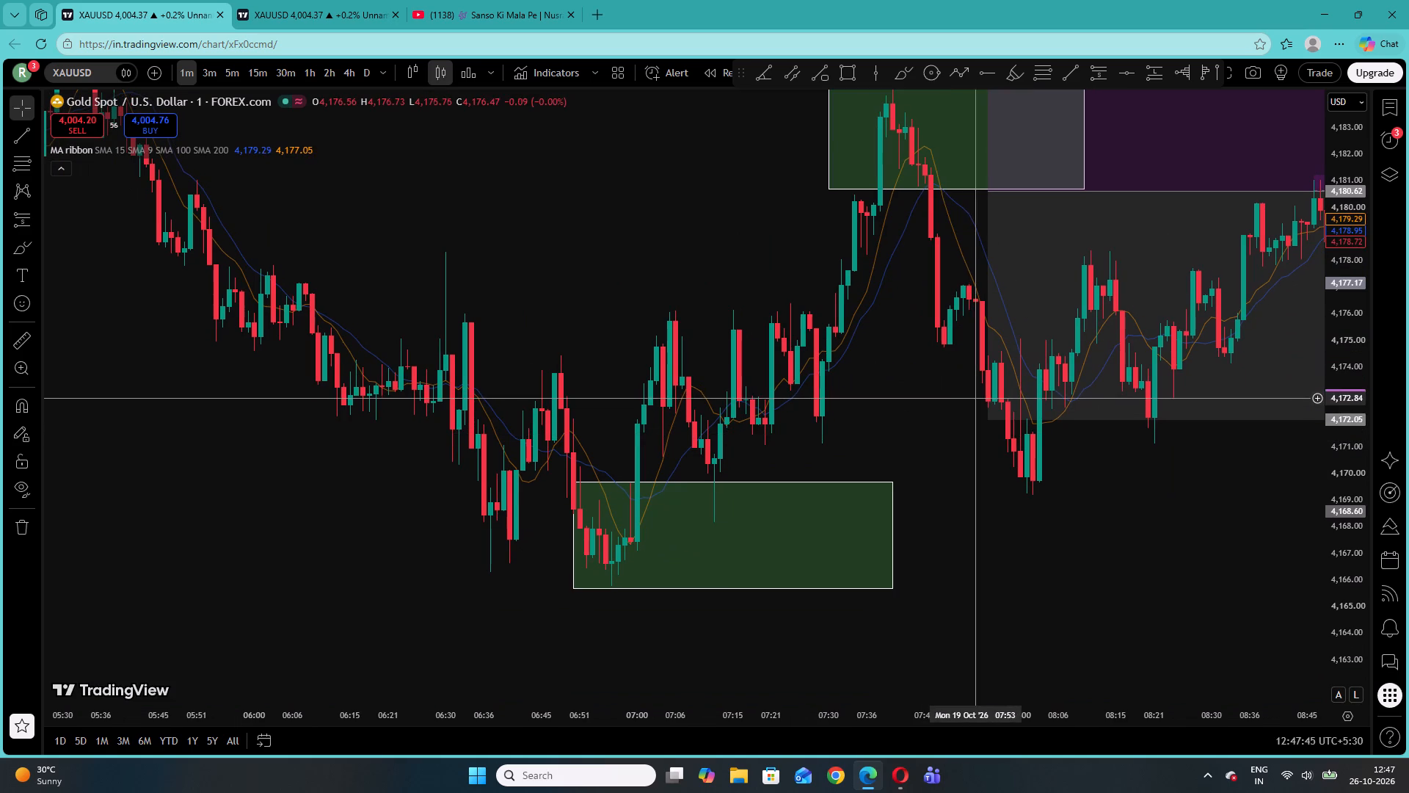
pyautogui.click(34, 221)
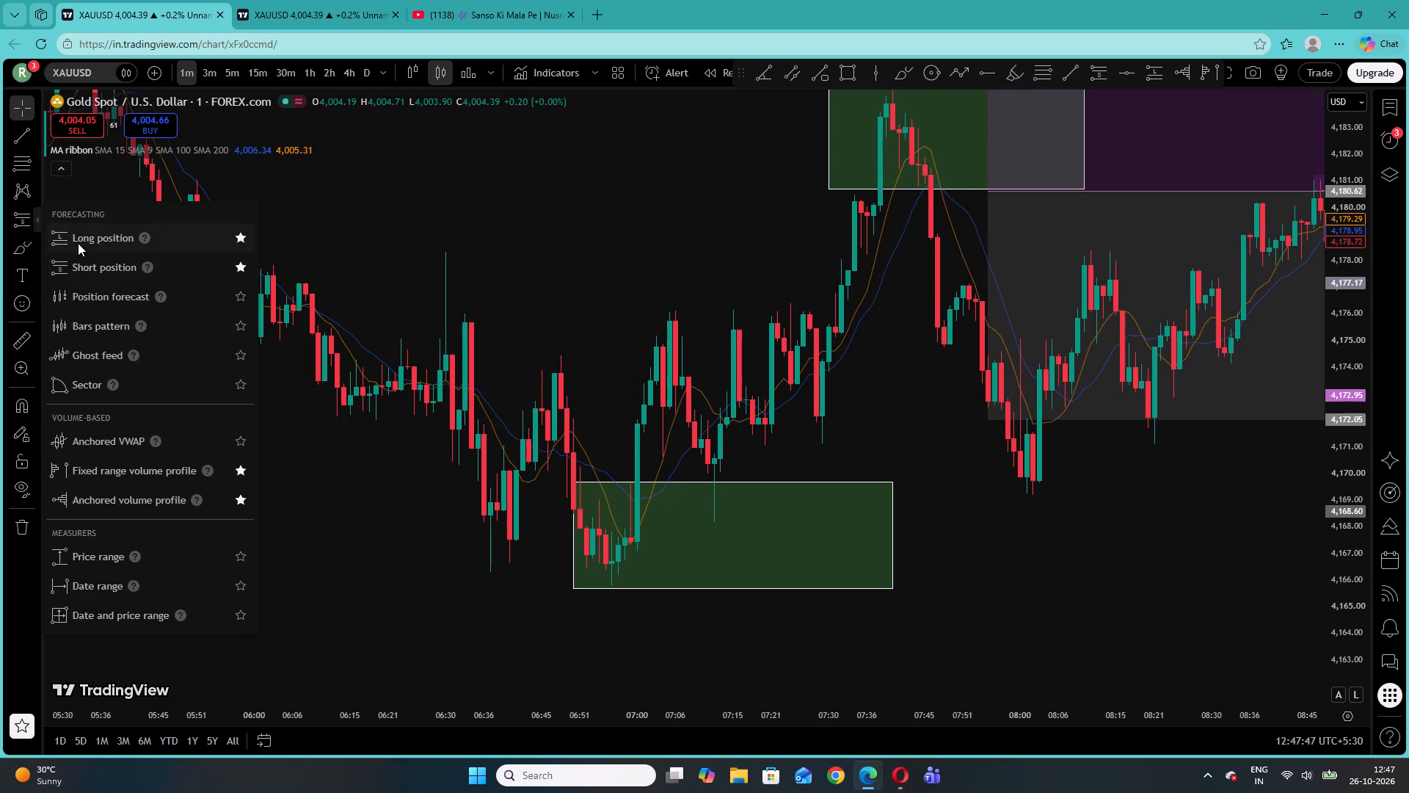
pyautogui.click(78, 243)
pyautogui.click(703, 456)
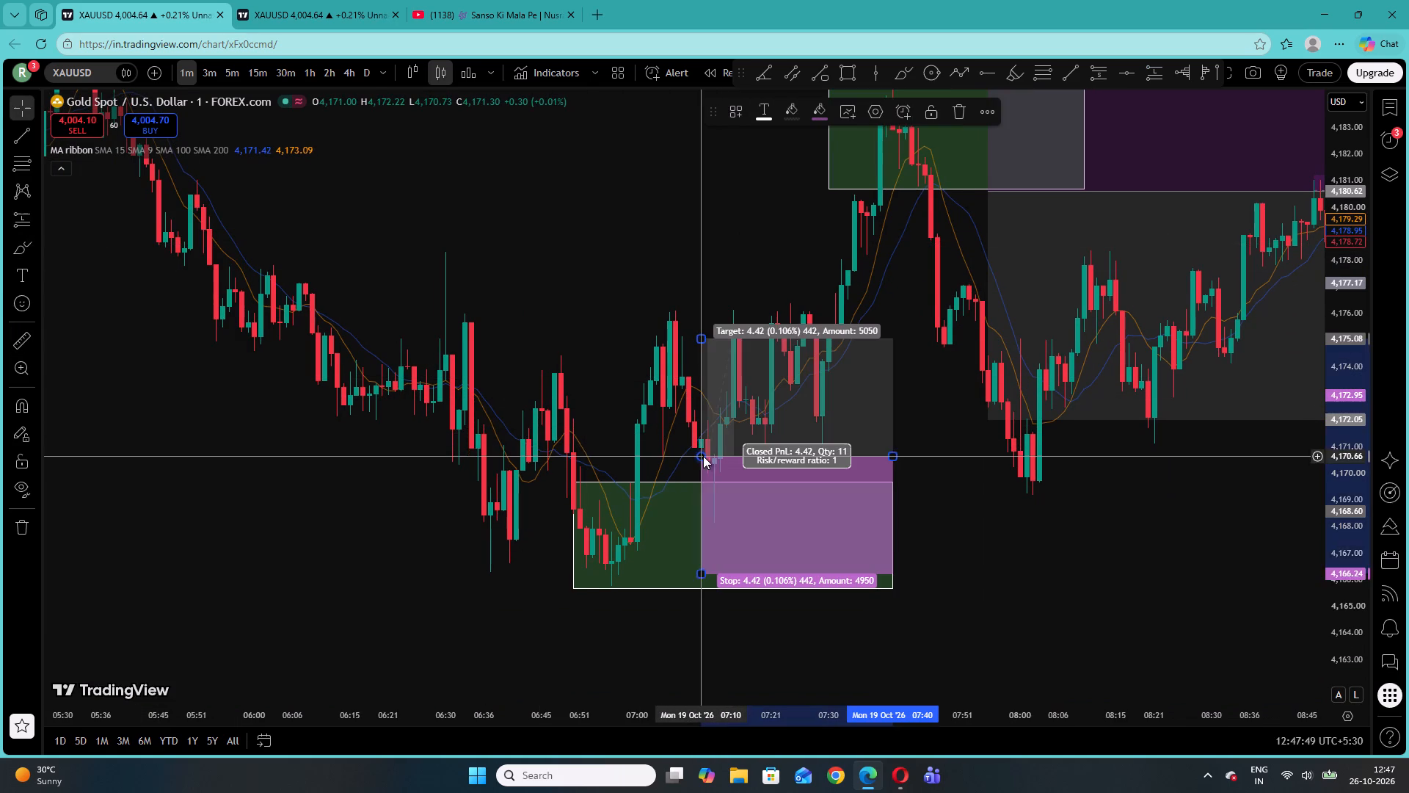
pyautogui.moveTo(699, 571); pyautogui.dragTo(749, 525)
pyautogui.moveTo(699, 338); pyautogui.dragTo(720, 275)
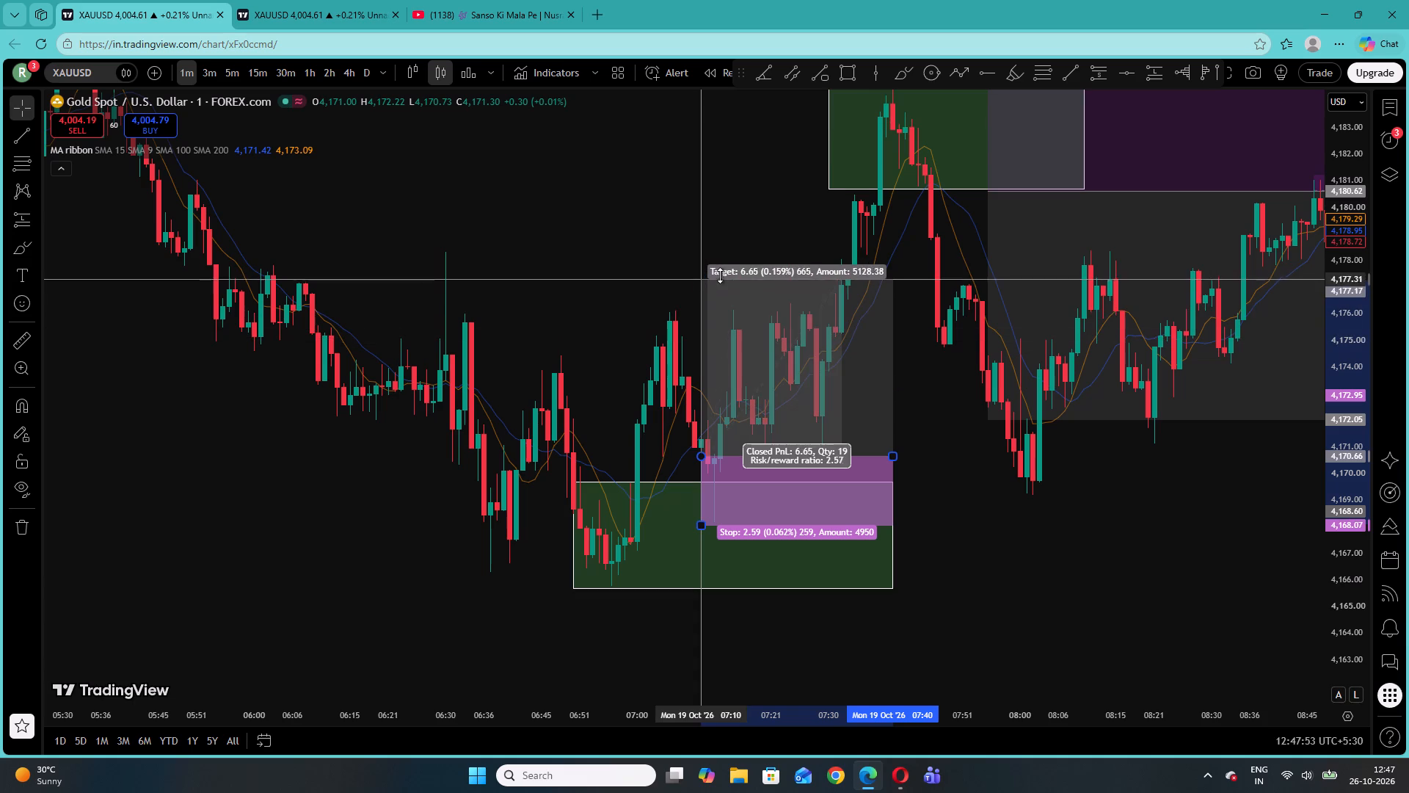
pyautogui.moveTo(720, 275); pyautogui.dragTo(728, 203)
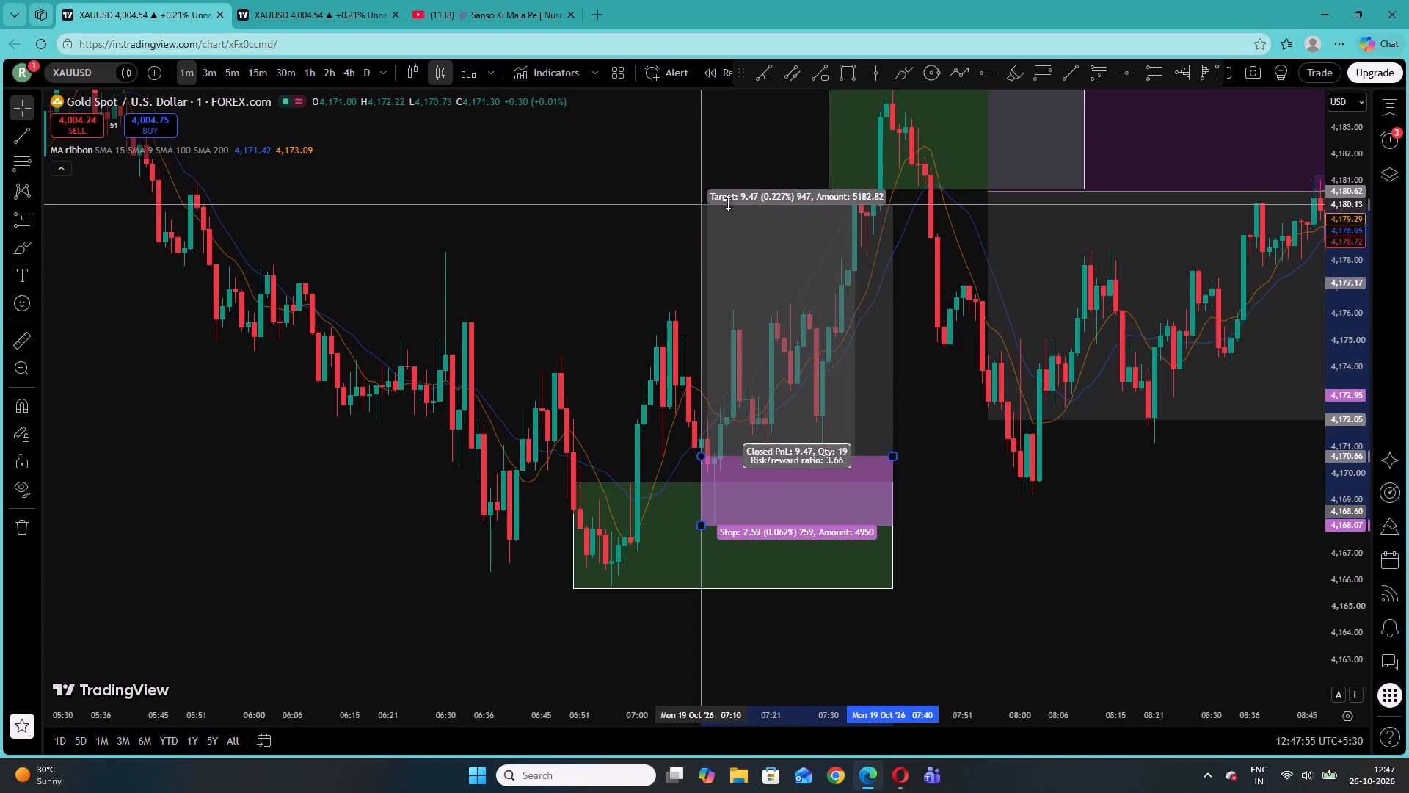
pyautogui.moveTo(728, 203); pyautogui.dragTo(730, 179)
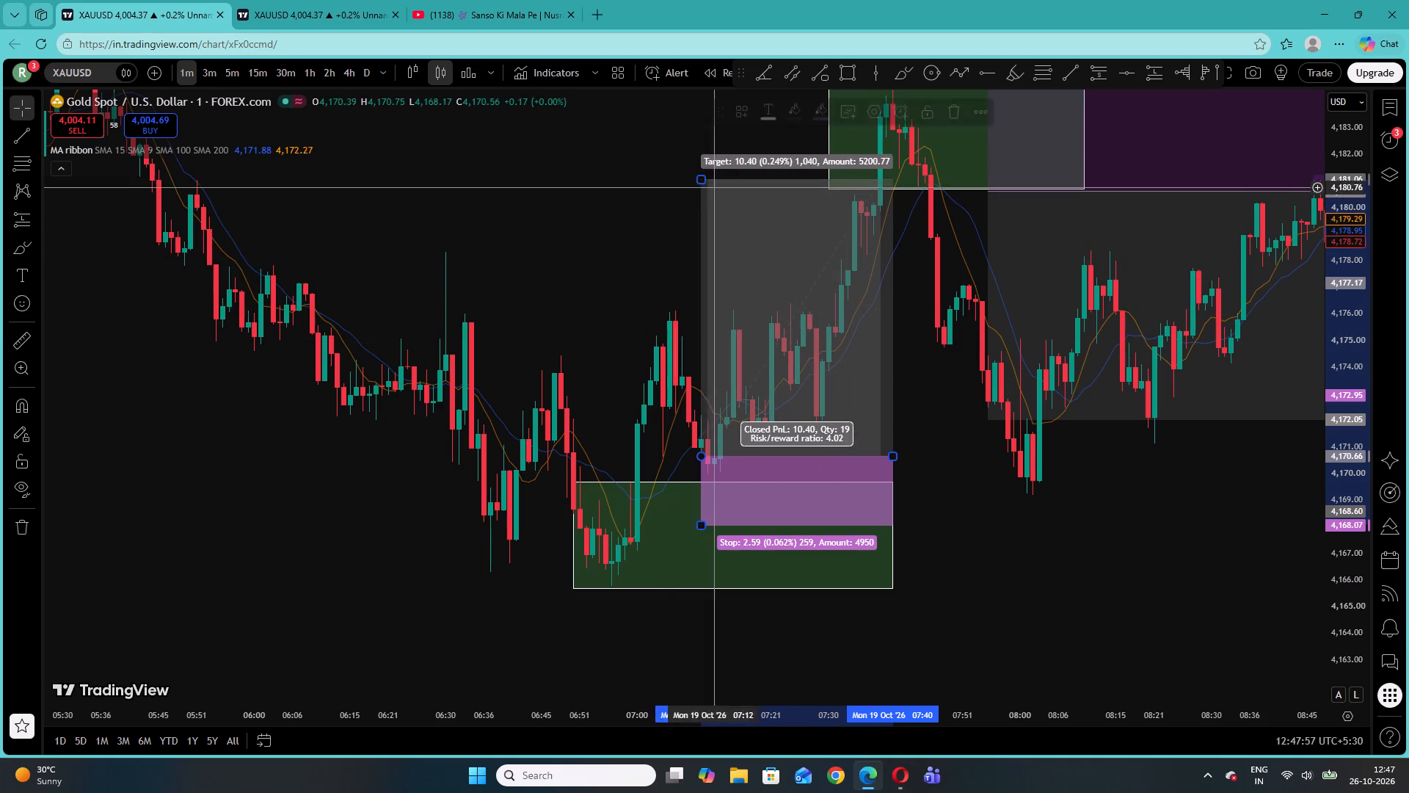
pyautogui.click(657, 203)
# Examine the 19 October price action and existing position setups from the 07:30 green zone forward to about 12:00.
pyautogui.moveTo(637, 203); pyautogui.dragTo(279, 416)
pyautogui.moveTo(605, 583); pyautogui.dragTo(462, 450)
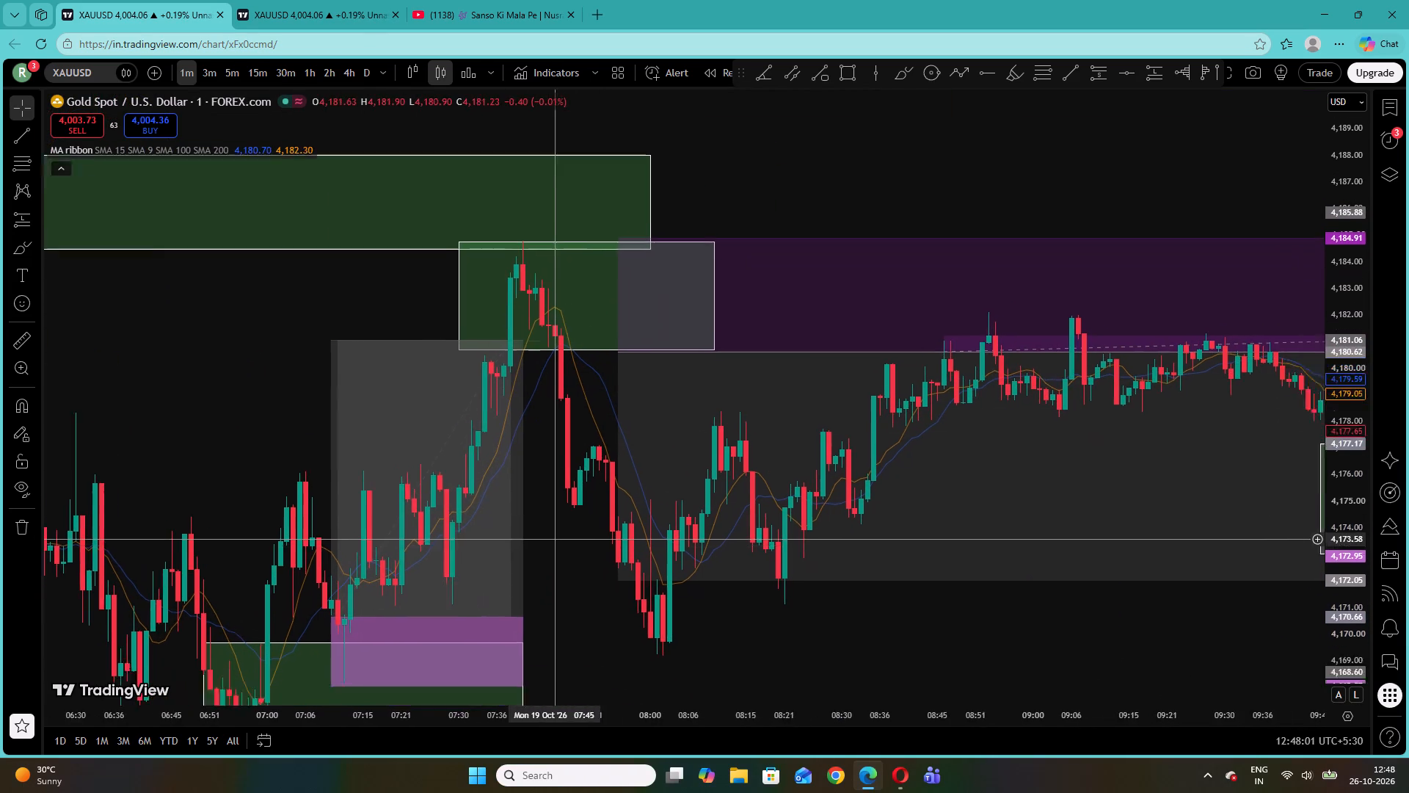
pyautogui.moveTo(462, 450); pyautogui.dragTo(271, 465)
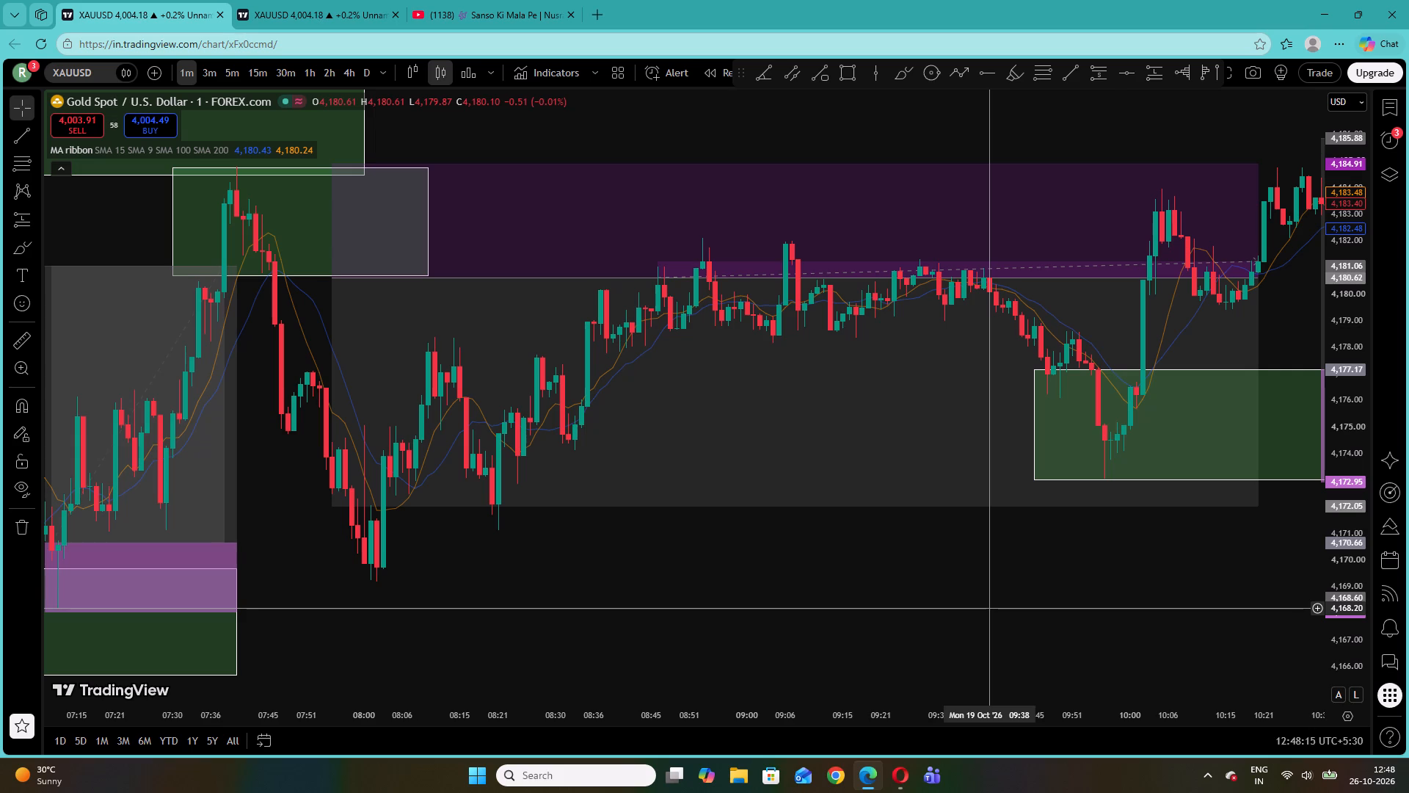
pyautogui.moveTo(1295, 338); pyautogui.dragTo(707, 421)
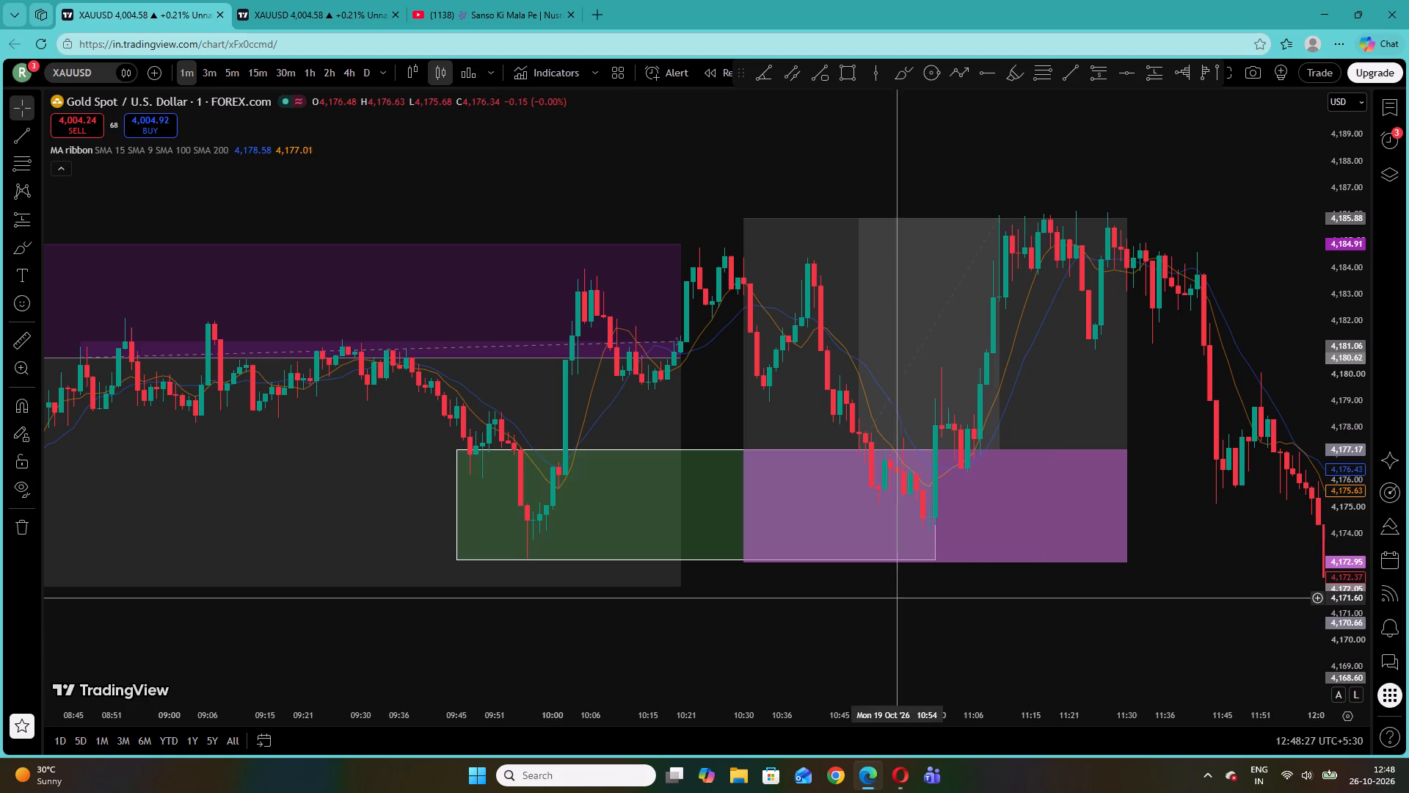
pyautogui.moveTo(701, 619); pyautogui.dragTo(1287, 599)
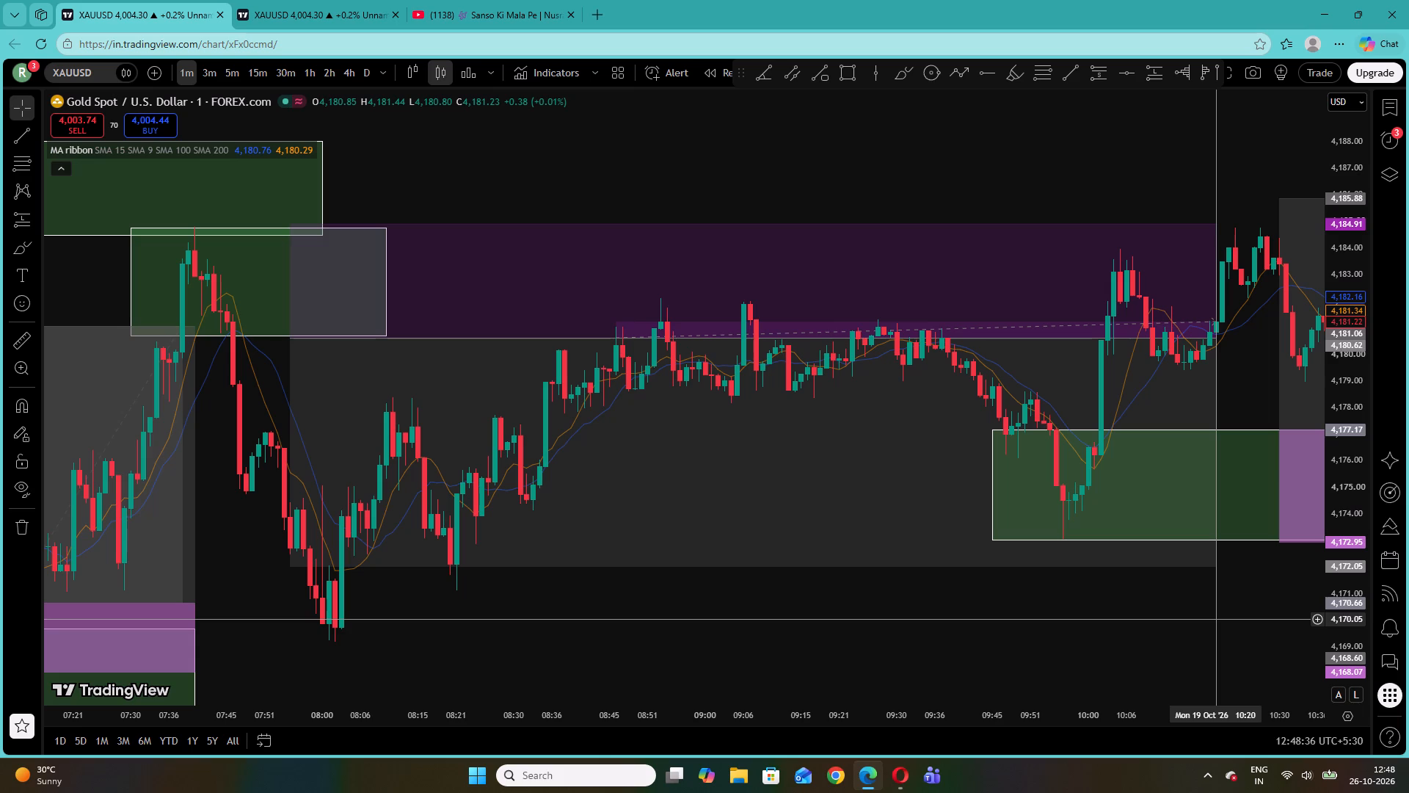
pyautogui.moveTo(960, 630); pyautogui.dragTo(1322, 515)
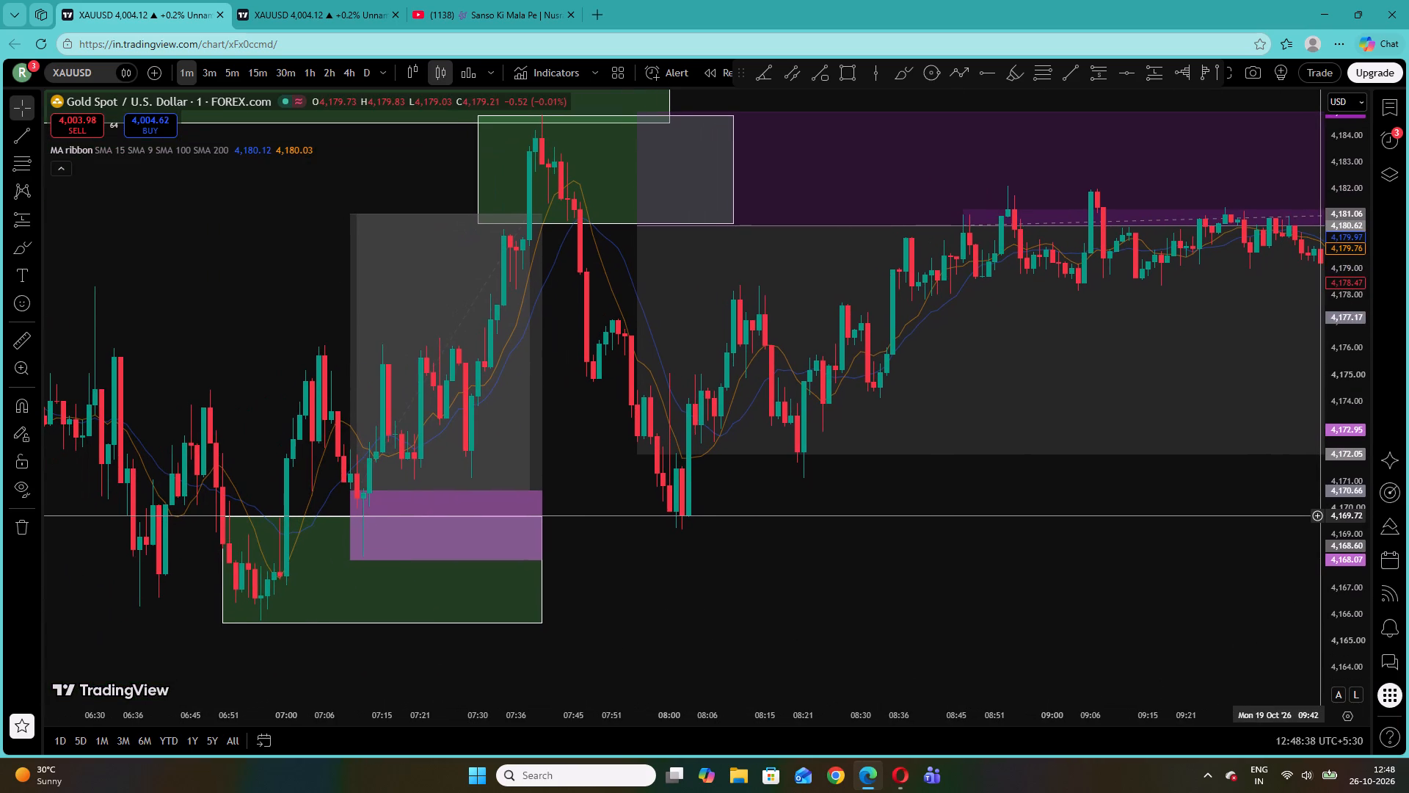
pyautogui.moveTo(1322, 515); pyautogui.dragTo(1121, 550)
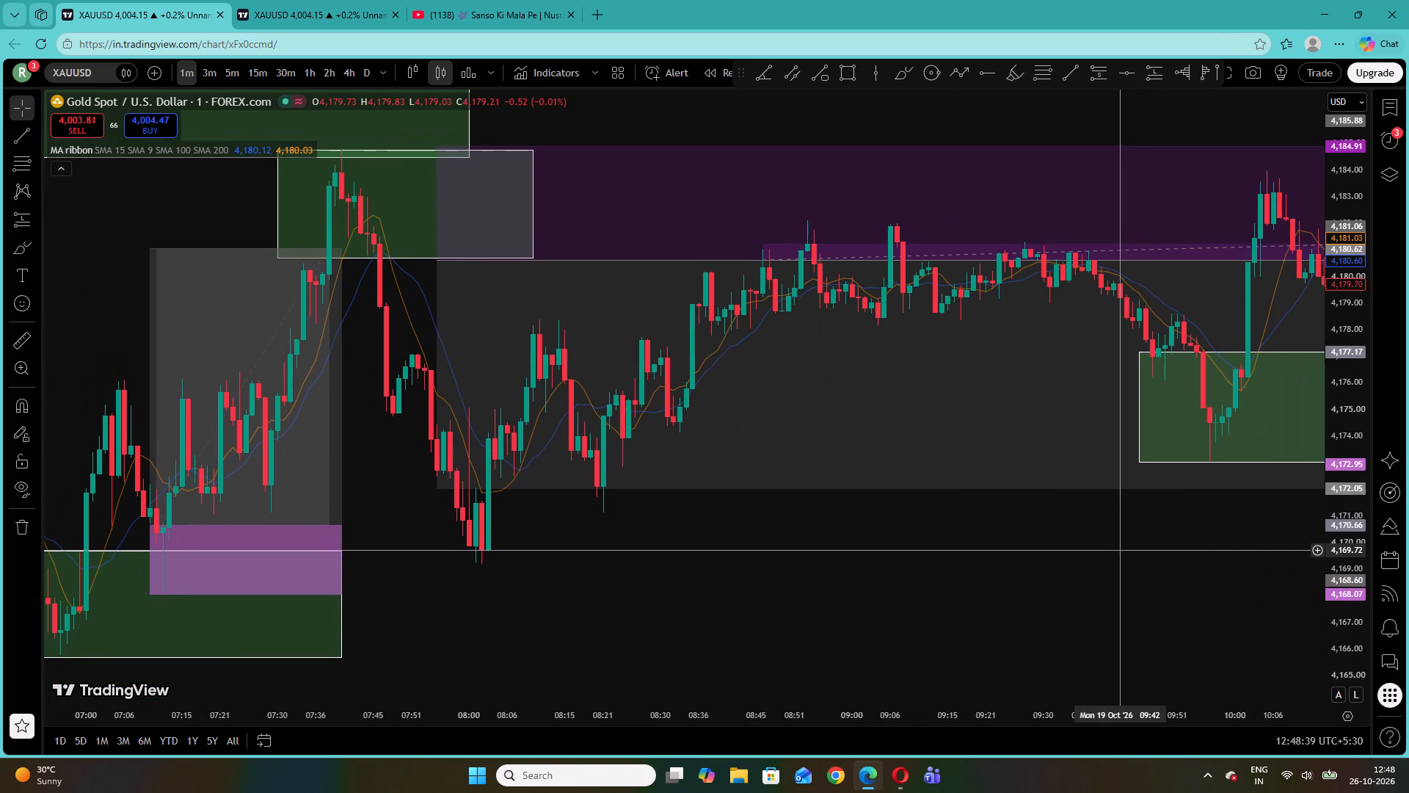
pyautogui.moveTo(1121, 550); pyautogui.dragTo(1163, 593)
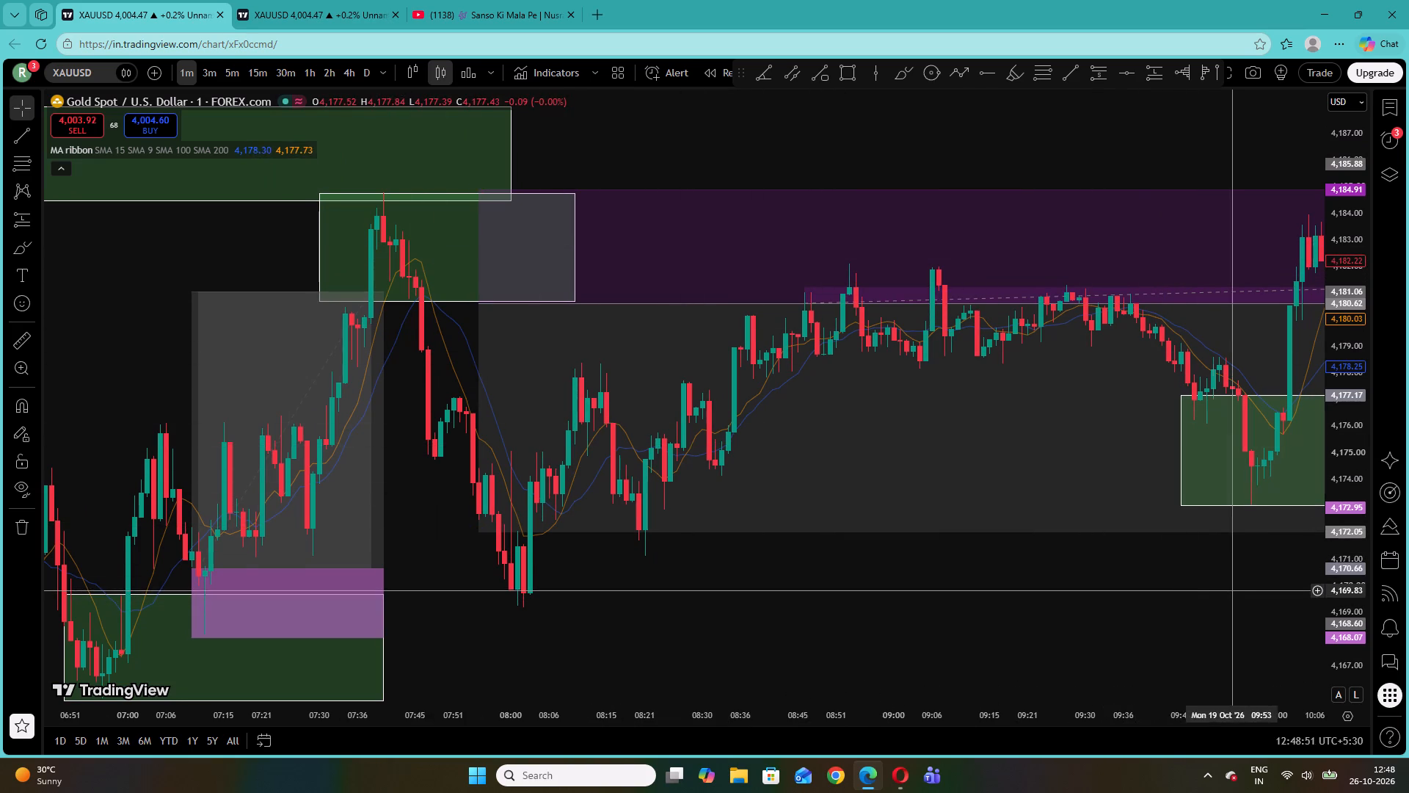
pyautogui.moveTo(1231, 590); pyautogui.dragTo(614, 554)
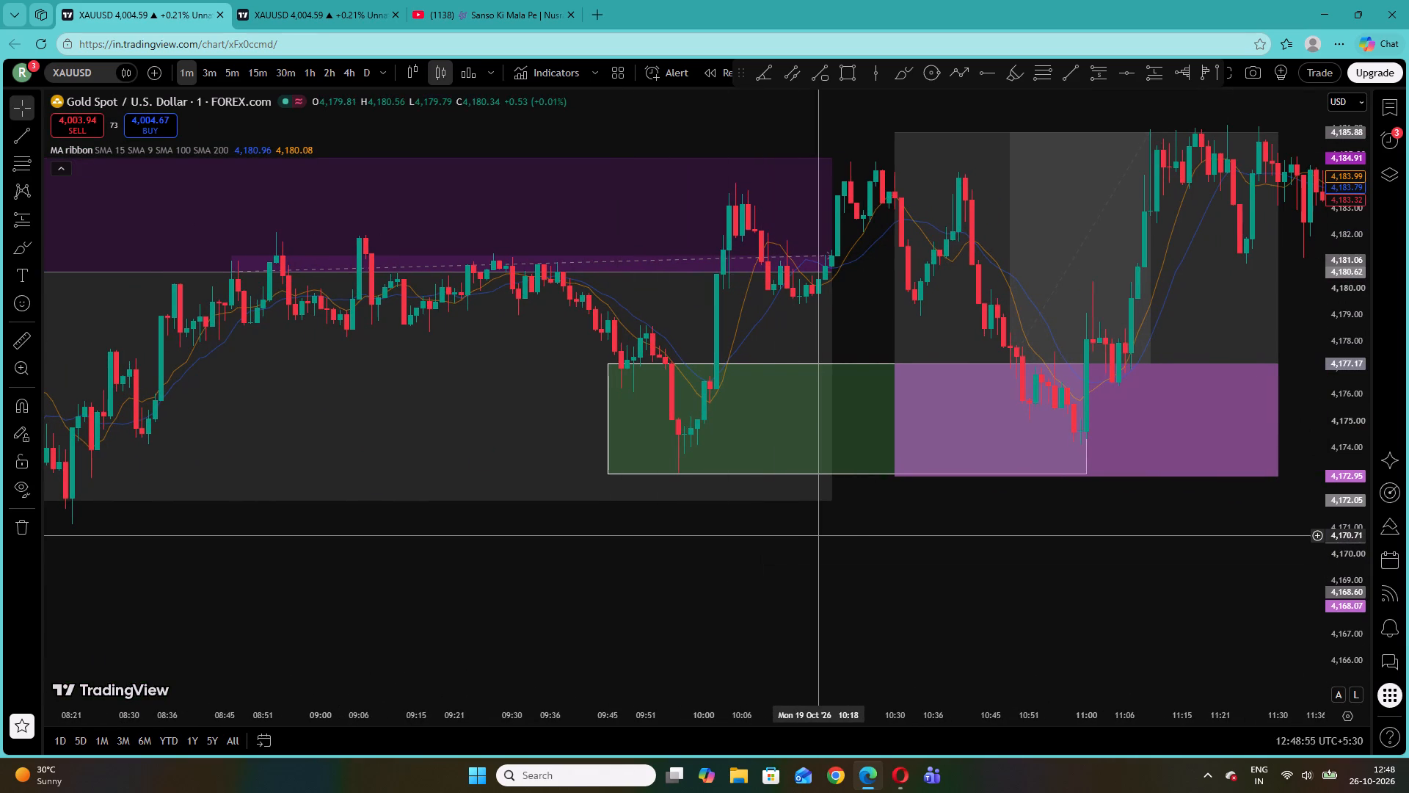
pyautogui.moveTo(1031, 553); pyautogui.dragTo(429, 582)
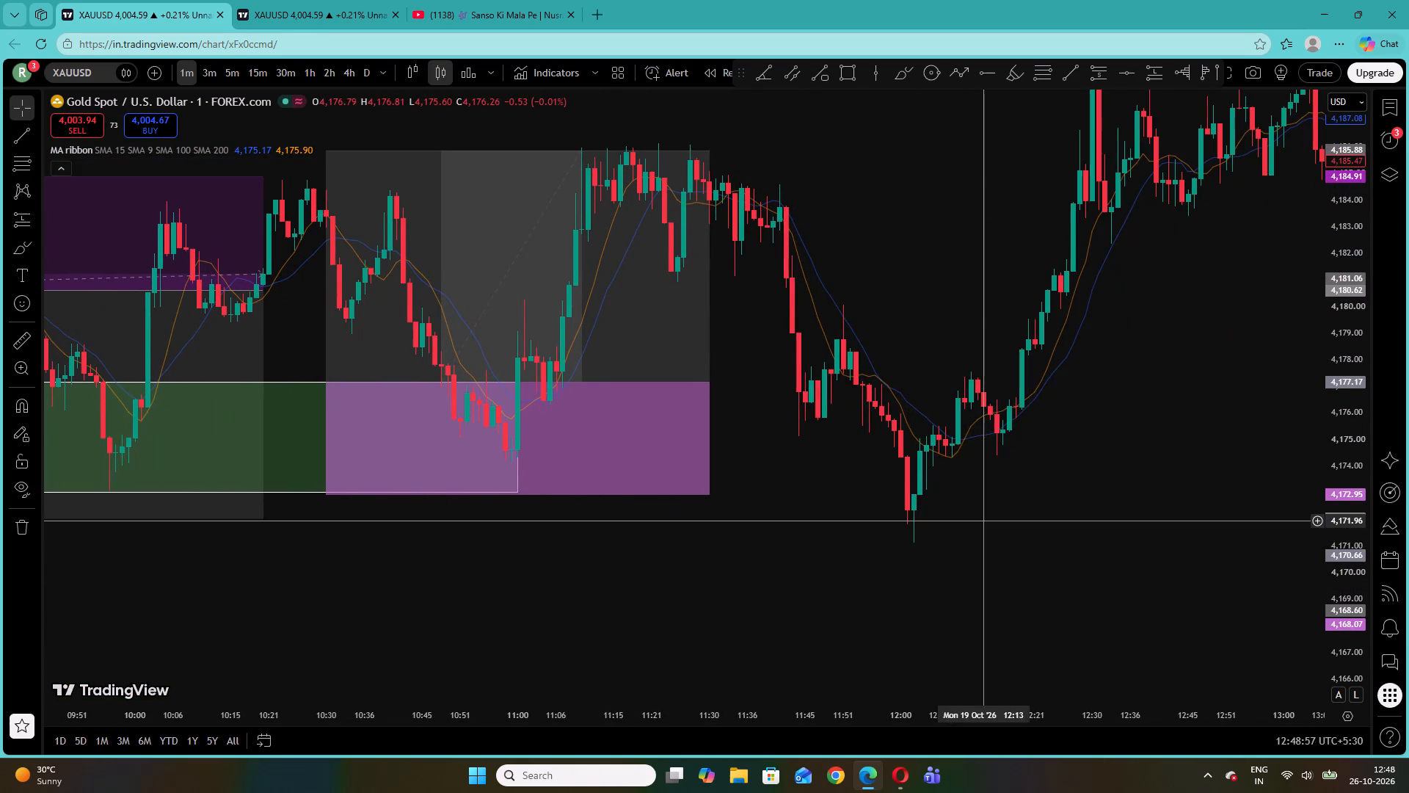
# Examine the 19 October price action from about 12:00 forward past the 4,158.99–4,161.27 zone to around 21:50.
pyautogui.moveTo(983, 520); pyautogui.dragTo(477, 608)
pyautogui.moveTo(837, 520); pyautogui.dragTo(180, 507)
pyautogui.moveTo(723, 544); pyautogui.dragTo(128, 247)
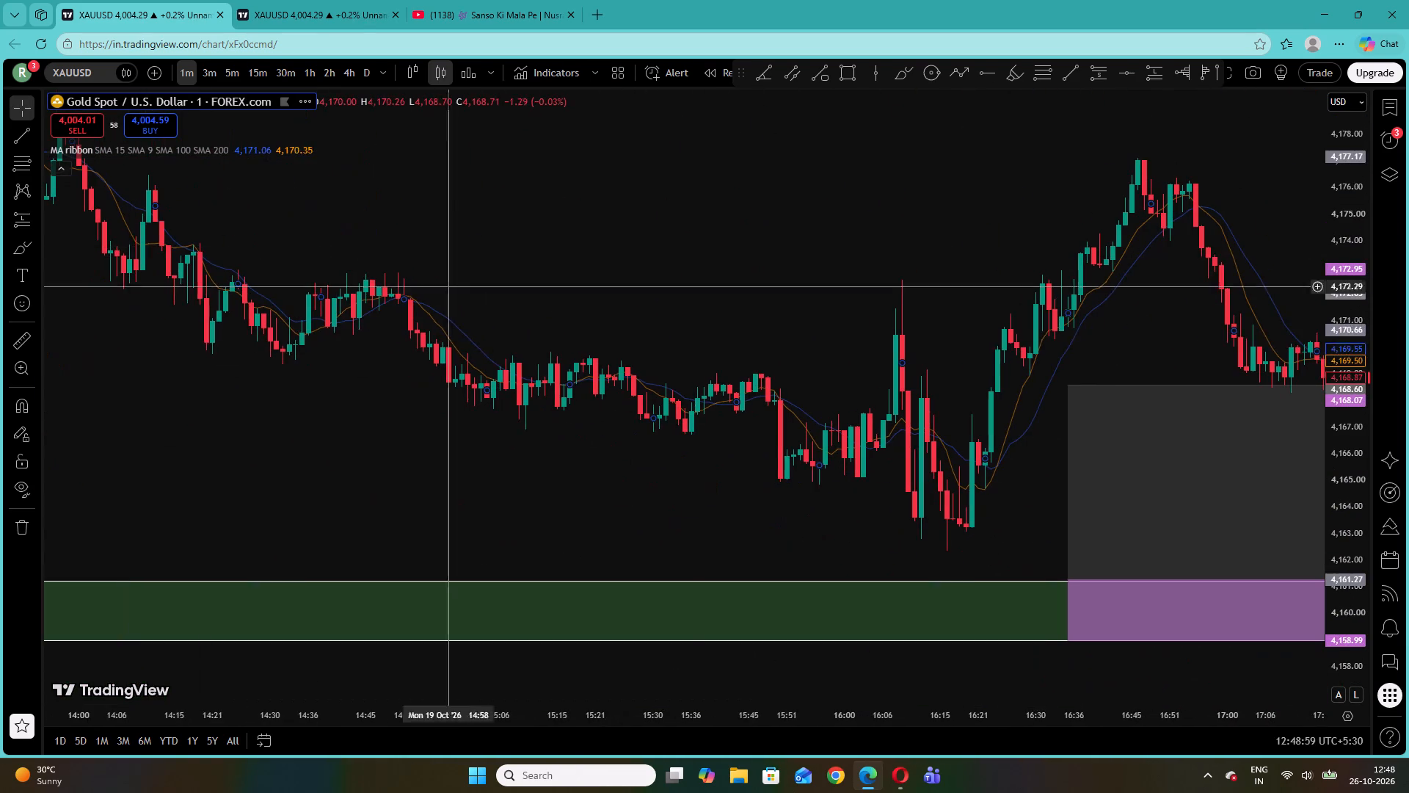
pyautogui.moveTo(815, 358); pyautogui.dragTo(360, 338)
pyautogui.moveTo(977, 301); pyautogui.dragTo(789, 291)
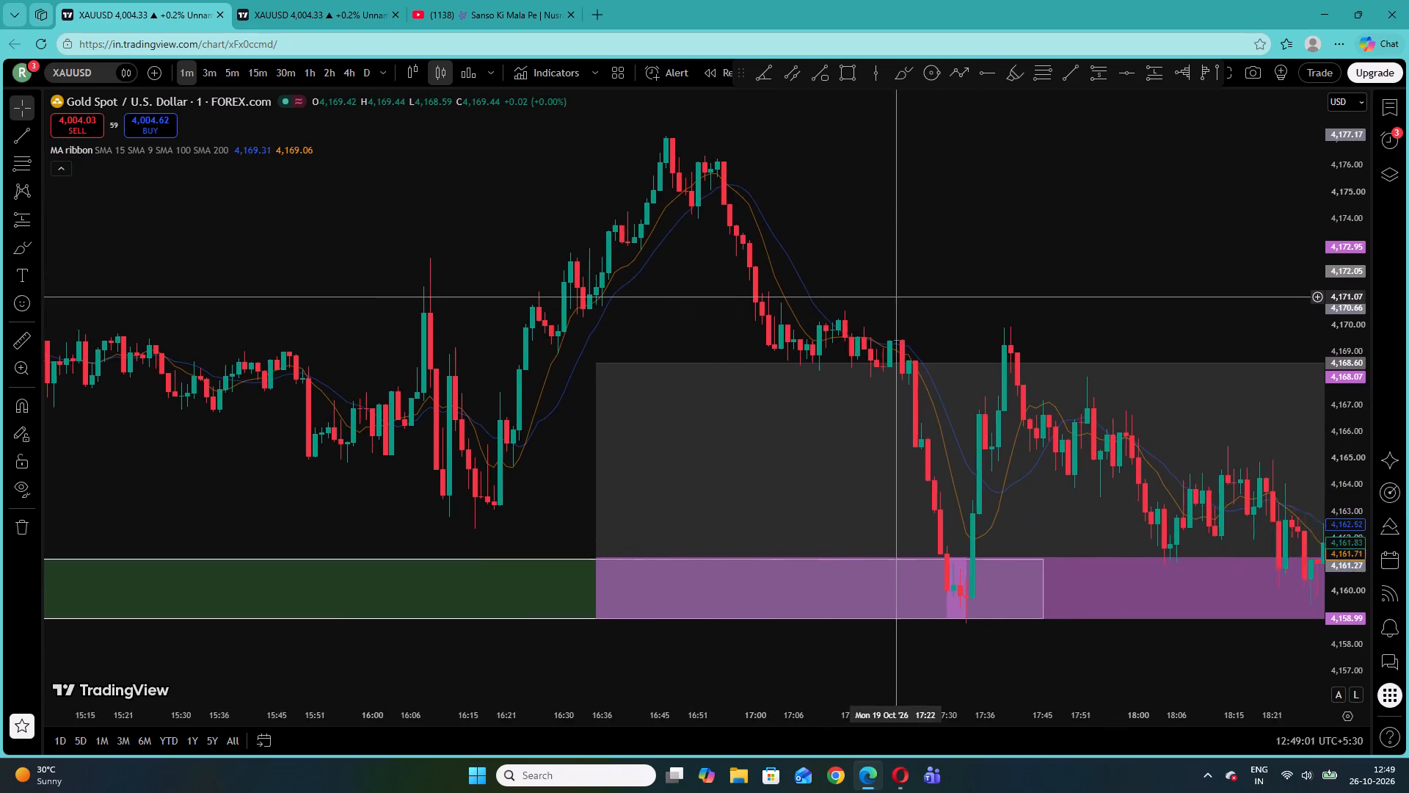
pyautogui.moveTo(789, 291); pyautogui.dragTo(539, 294)
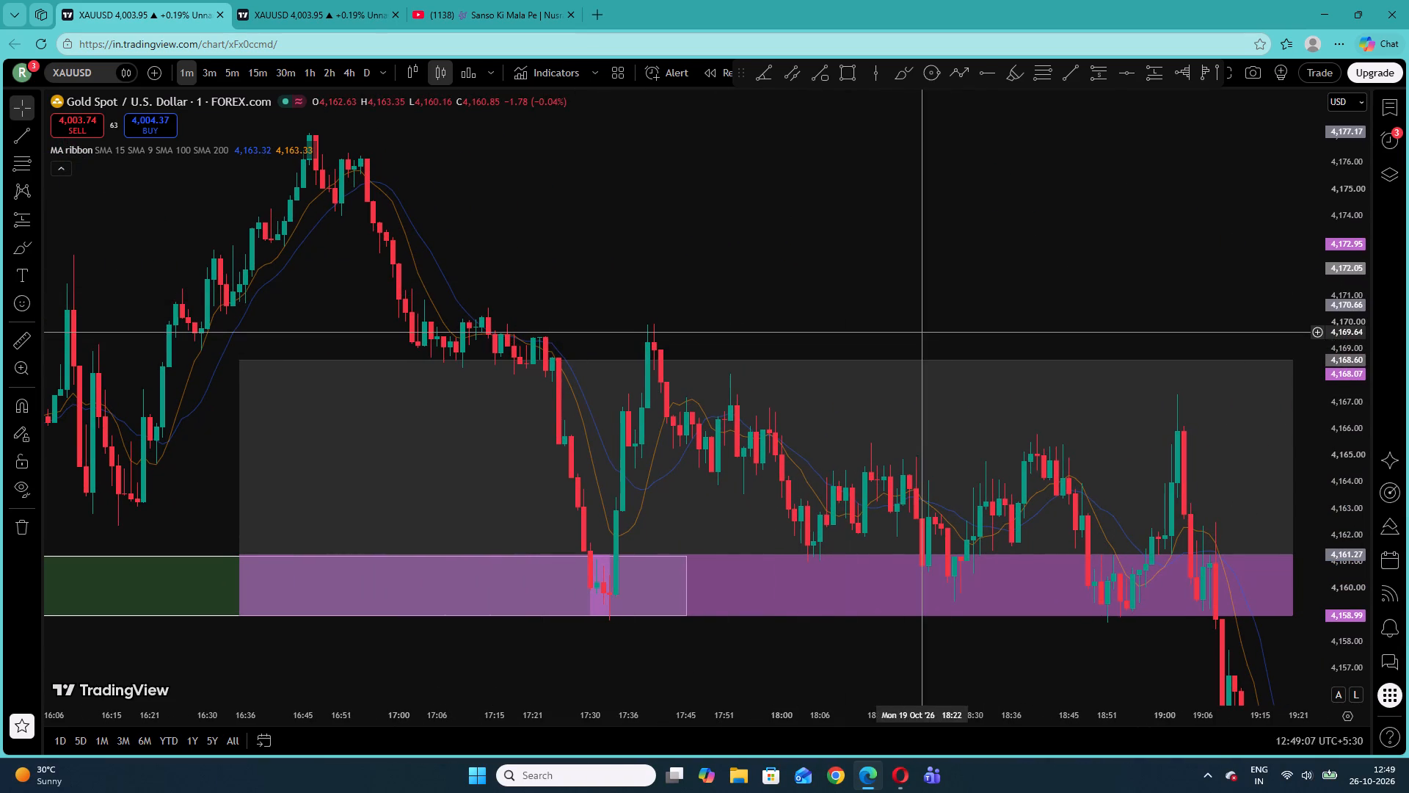
pyautogui.moveTo(920, 332); pyautogui.dragTo(301, 249)
pyautogui.moveTo(933, 490); pyautogui.dragTo(724, 198)
pyautogui.moveTo(790, 380); pyautogui.dragTo(580, 327)
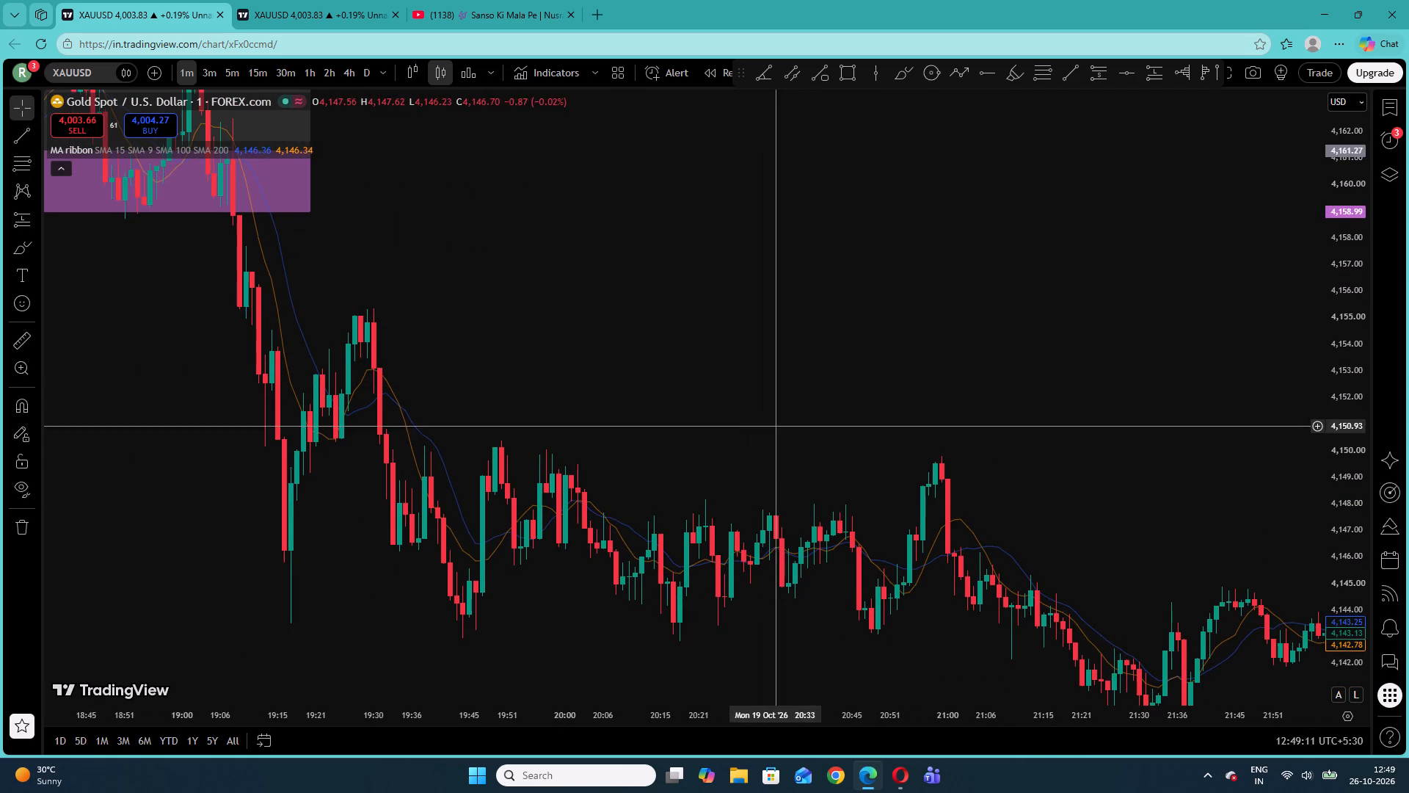
# Examine the price action from 19 October about 20:30 forward through the 20 October green zones to around 11:15.
pyautogui.moveTo(798, 453); pyautogui.dragTo(221, 325)
pyautogui.moveTo(803, 452); pyautogui.dragTo(0, 361)
pyautogui.moveTo(812, 395); pyautogui.dragTo(194, 505)
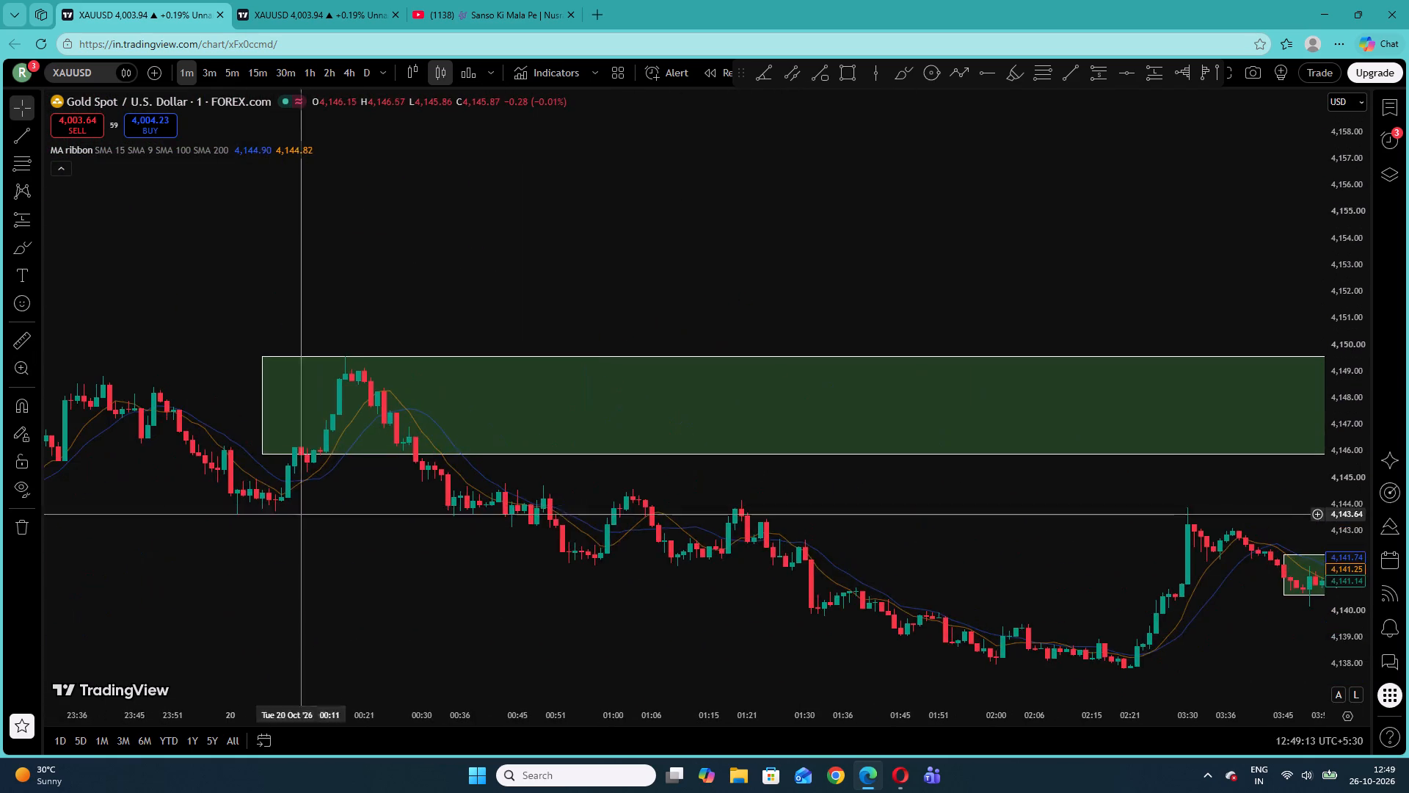
pyautogui.moveTo(892, 574); pyautogui.dragTo(0, 471)
pyautogui.moveTo(915, 552); pyautogui.dragTo(0, 465)
pyautogui.moveTo(855, 475); pyautogui.dragTo(259, 485)
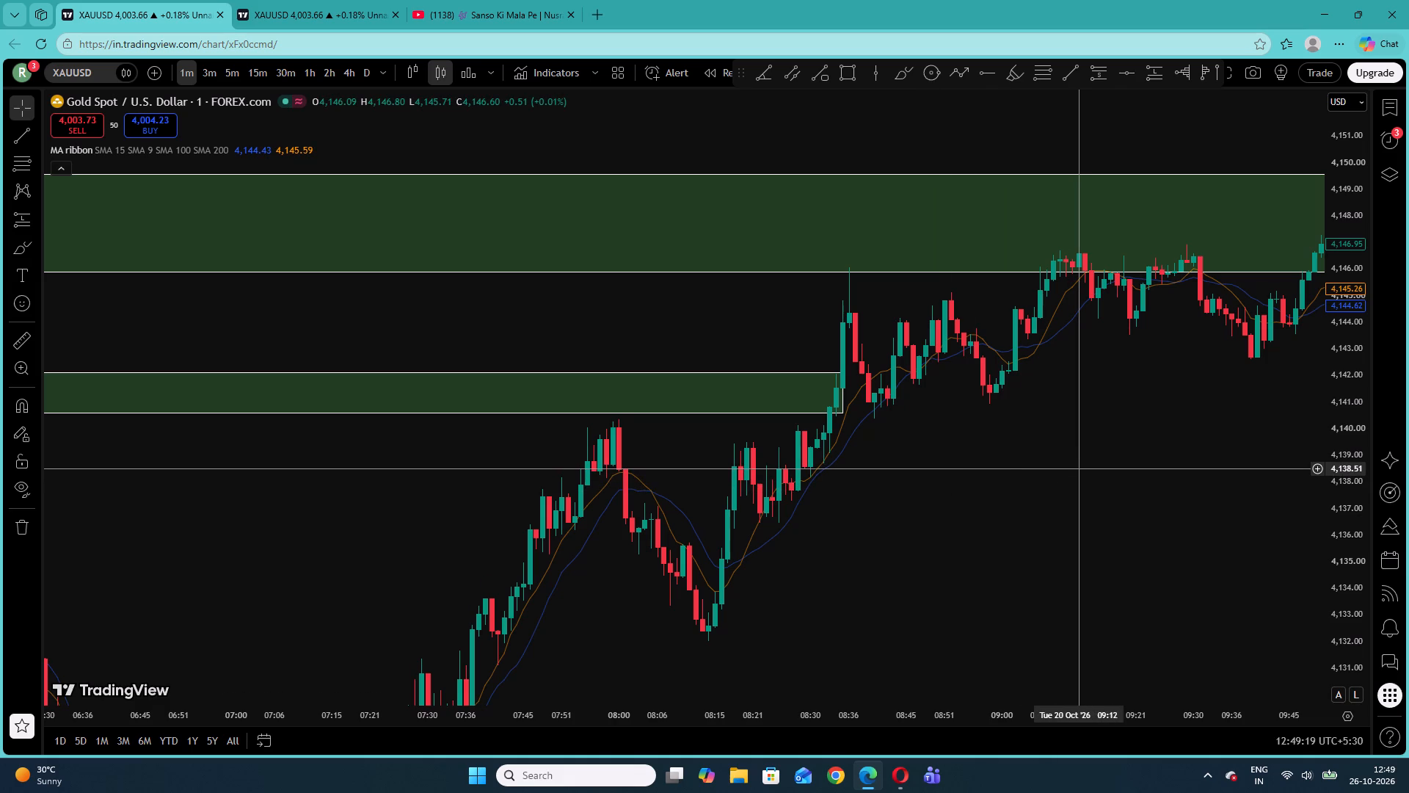
pyautogui.moveTo(1077, 468); pyautogui.dragTo(407, 513)
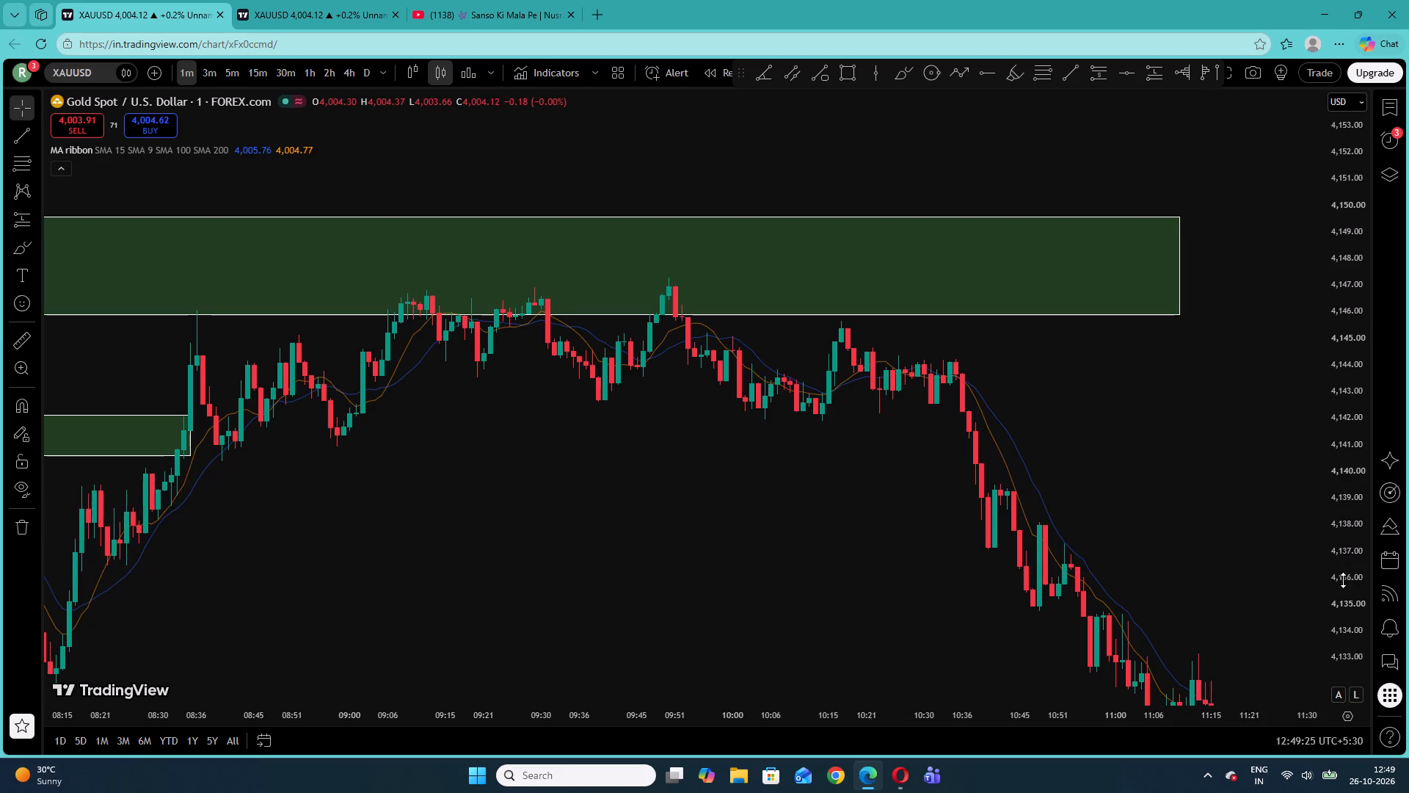
# Place a short position at 20 October 09:27 in the upper green zone with entry 4,146.23, stop 4,147.04 and target 4,142.84.
pyautogui.moveTo(1343, 579); pyautogui.dragTo(1287, 169)
pyautogui.moveTo(621, 316); pyautogui.dragTo(695, 613)
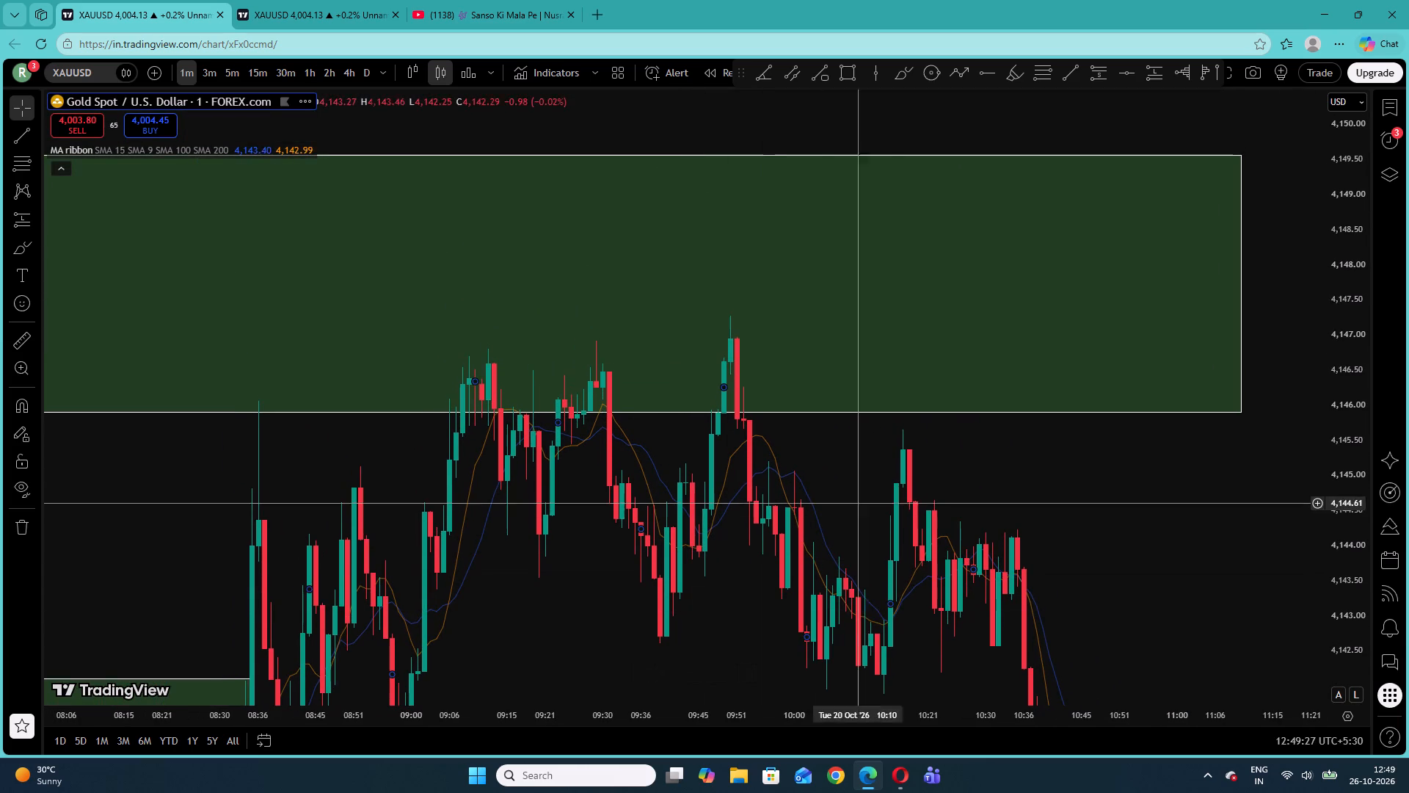
pyautogui.click(1107, 487)
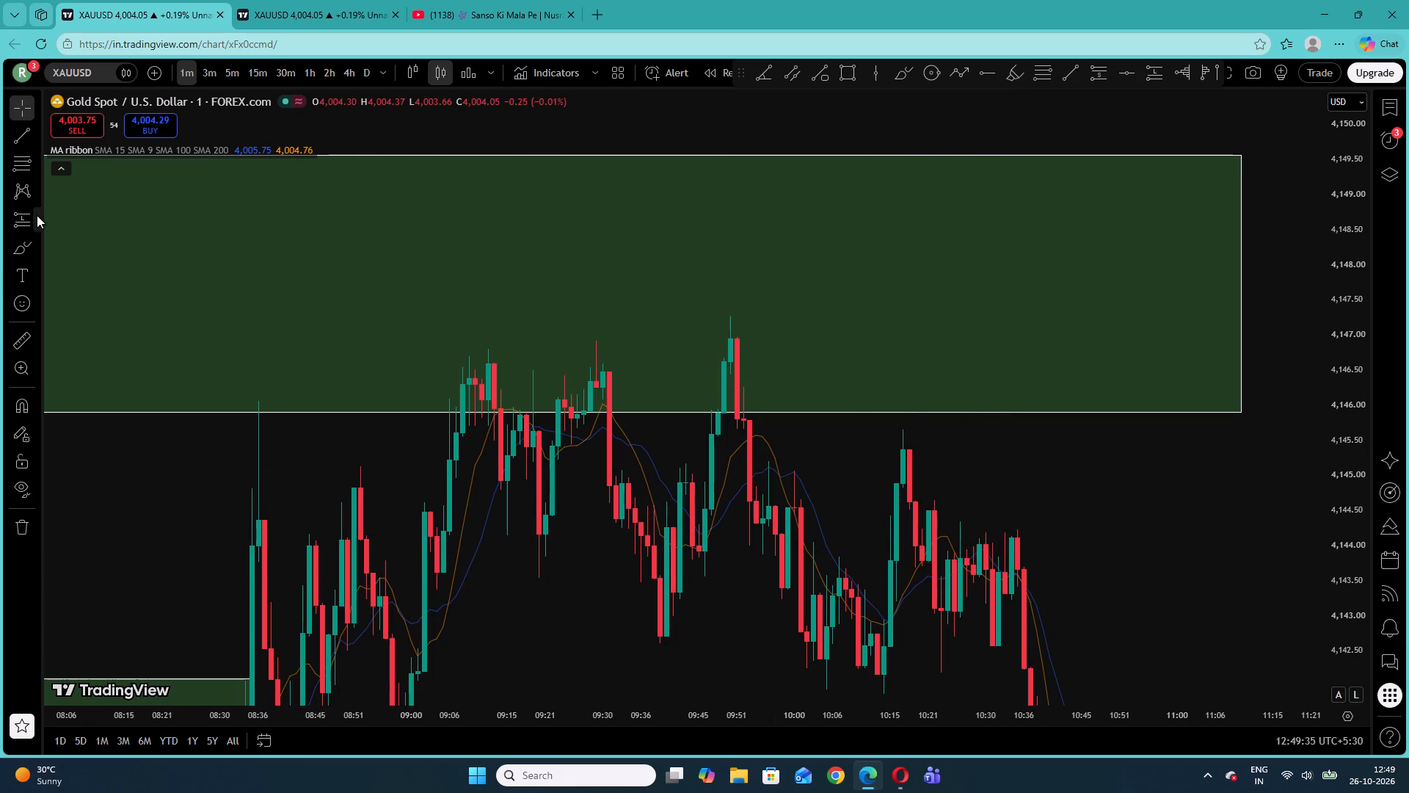
pyautogui.click(37, 215)
pyautogui.click(76, 267)
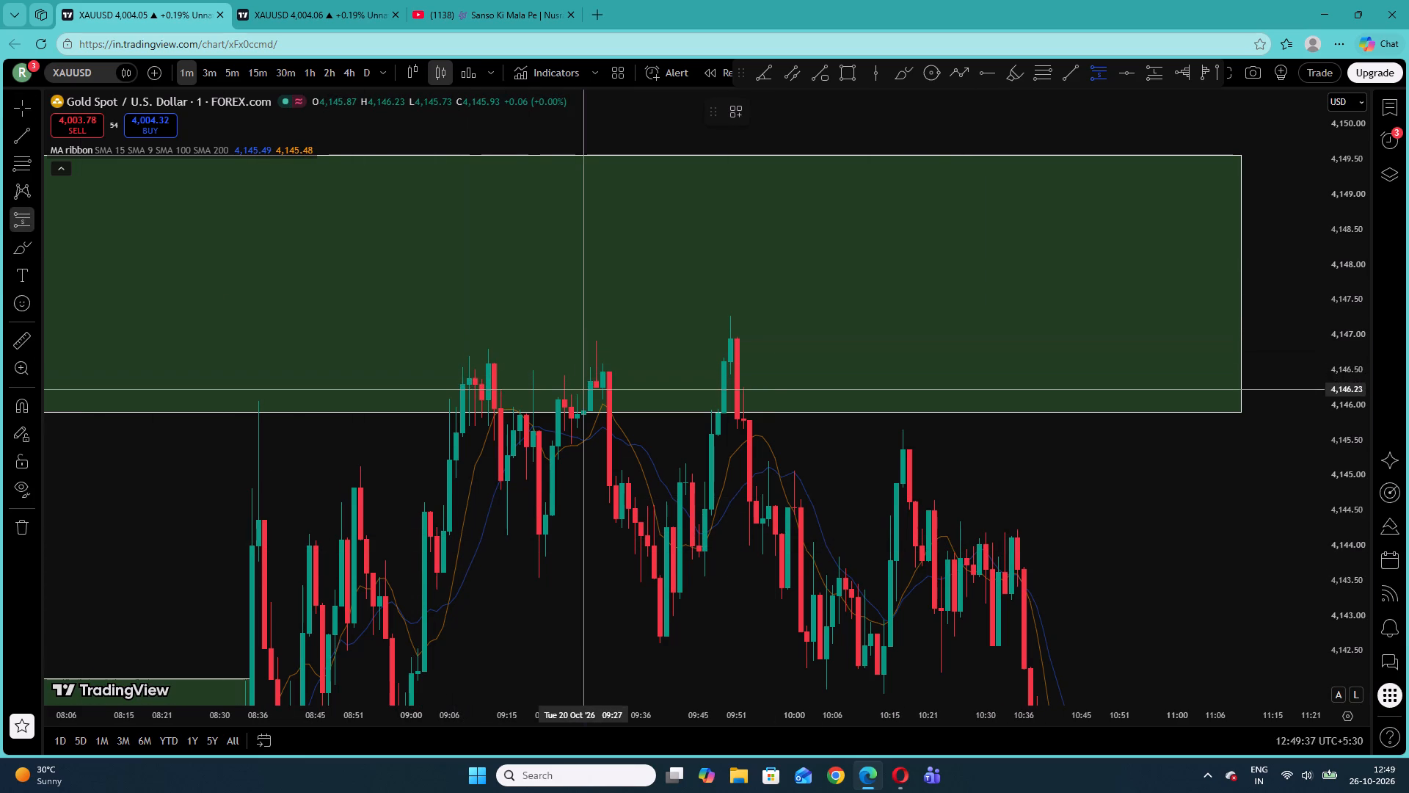
pyautogui.click(585, 389)
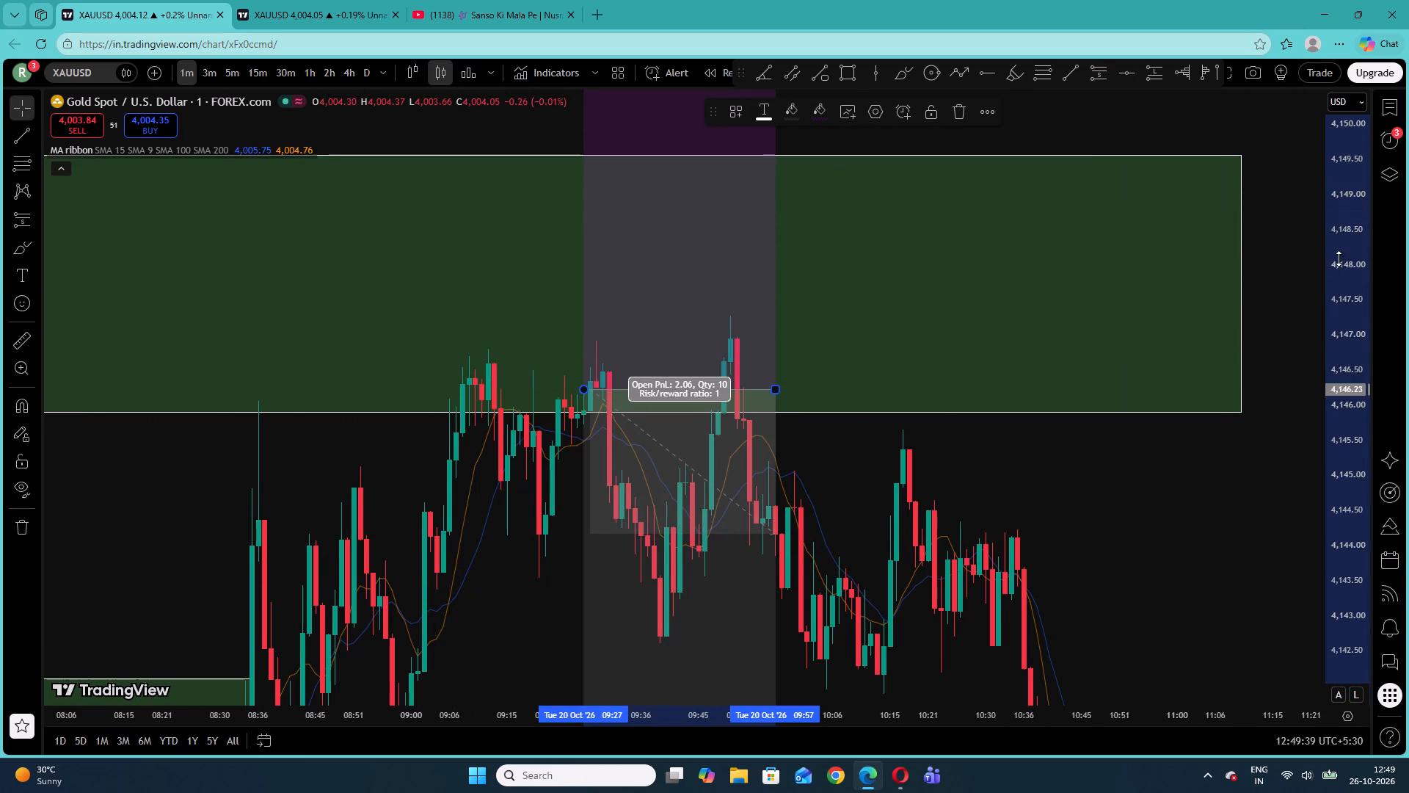
pyautogui.moveTo(1339, 258); pyautogui.dragTo(1361, 378)
pyautogui.moveTo(586, 112); pyautogui.dragTo(587, 149)
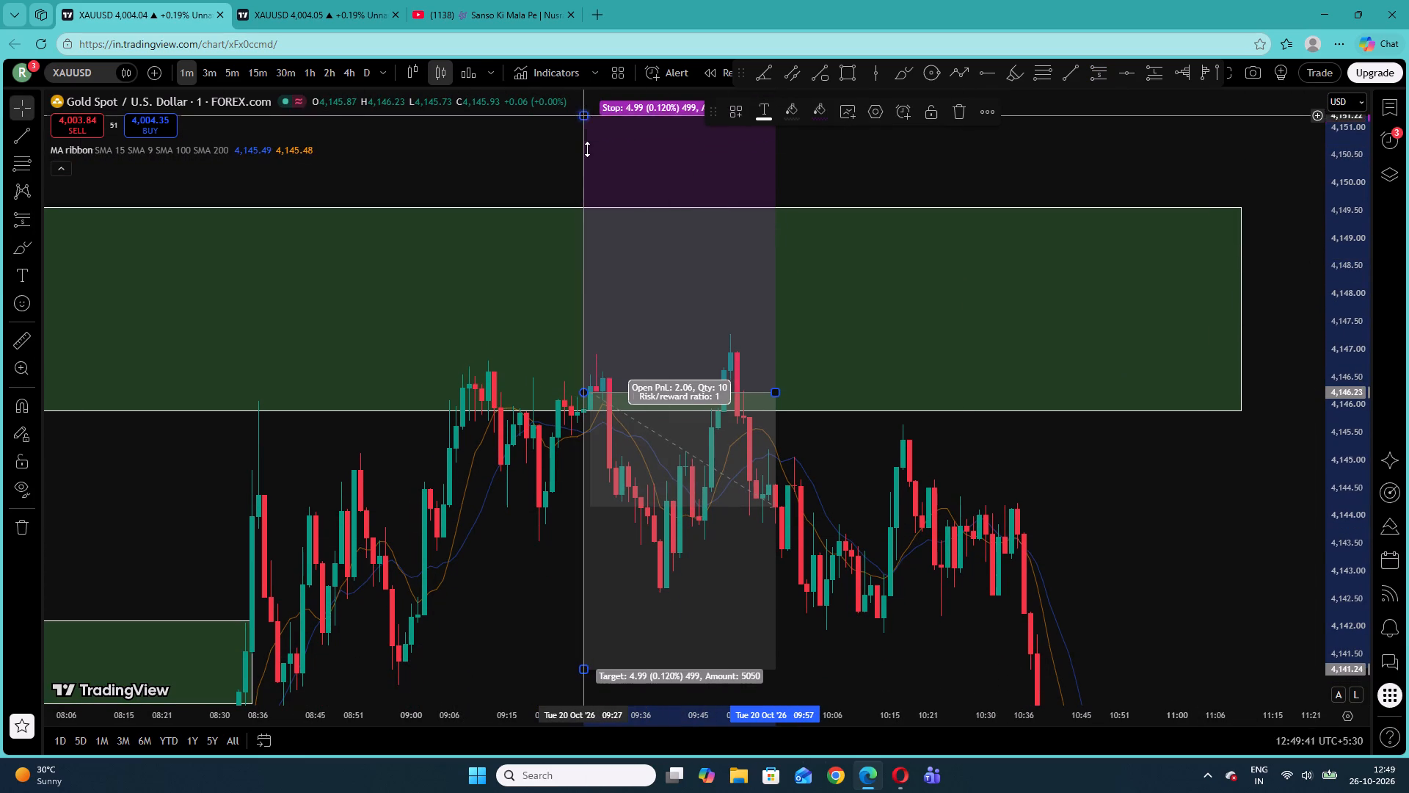
pyautogui.moveTo(587, 149); pyautogui.dragTo(621, 347)
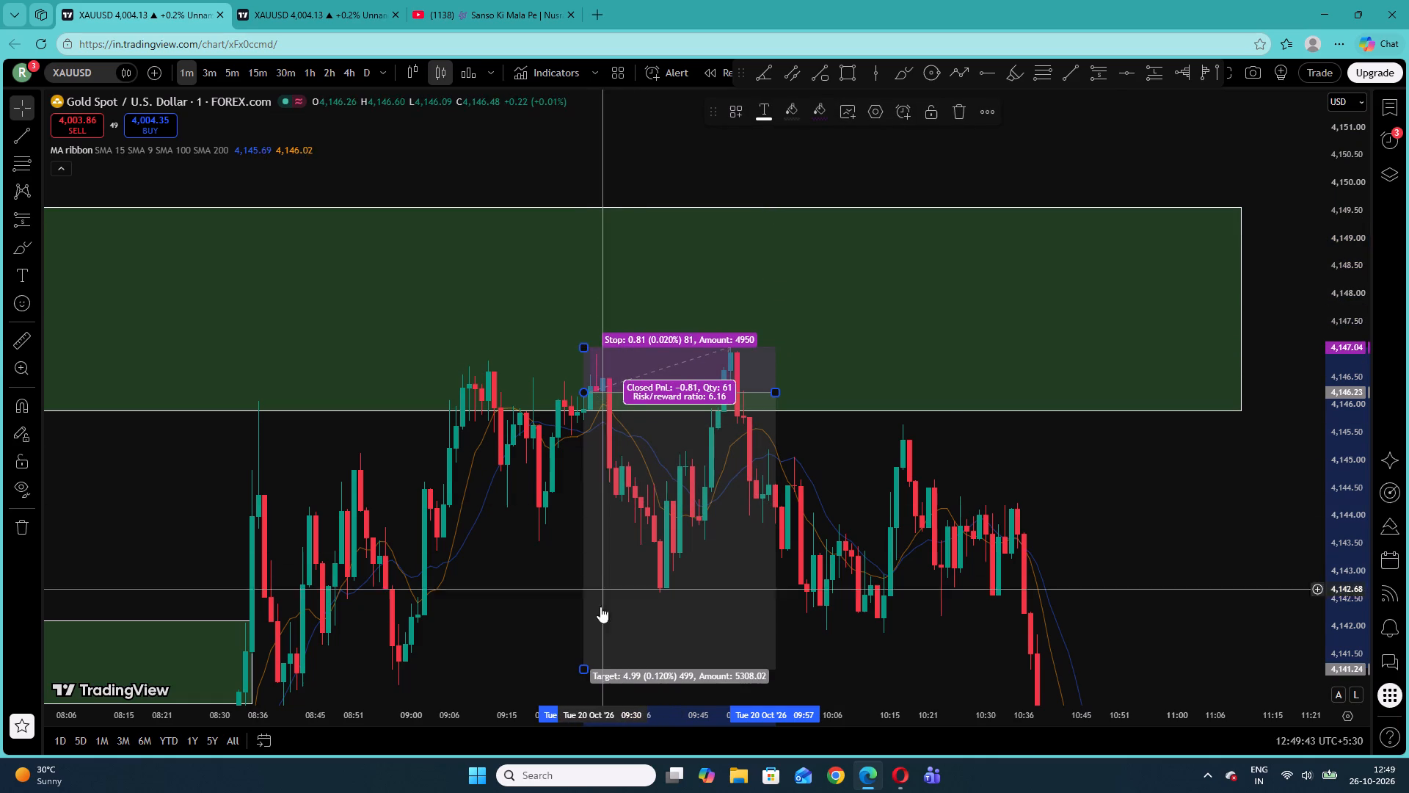
pyautogui.moveTo(586, 669); pyautogui.dragTo(589, 640)
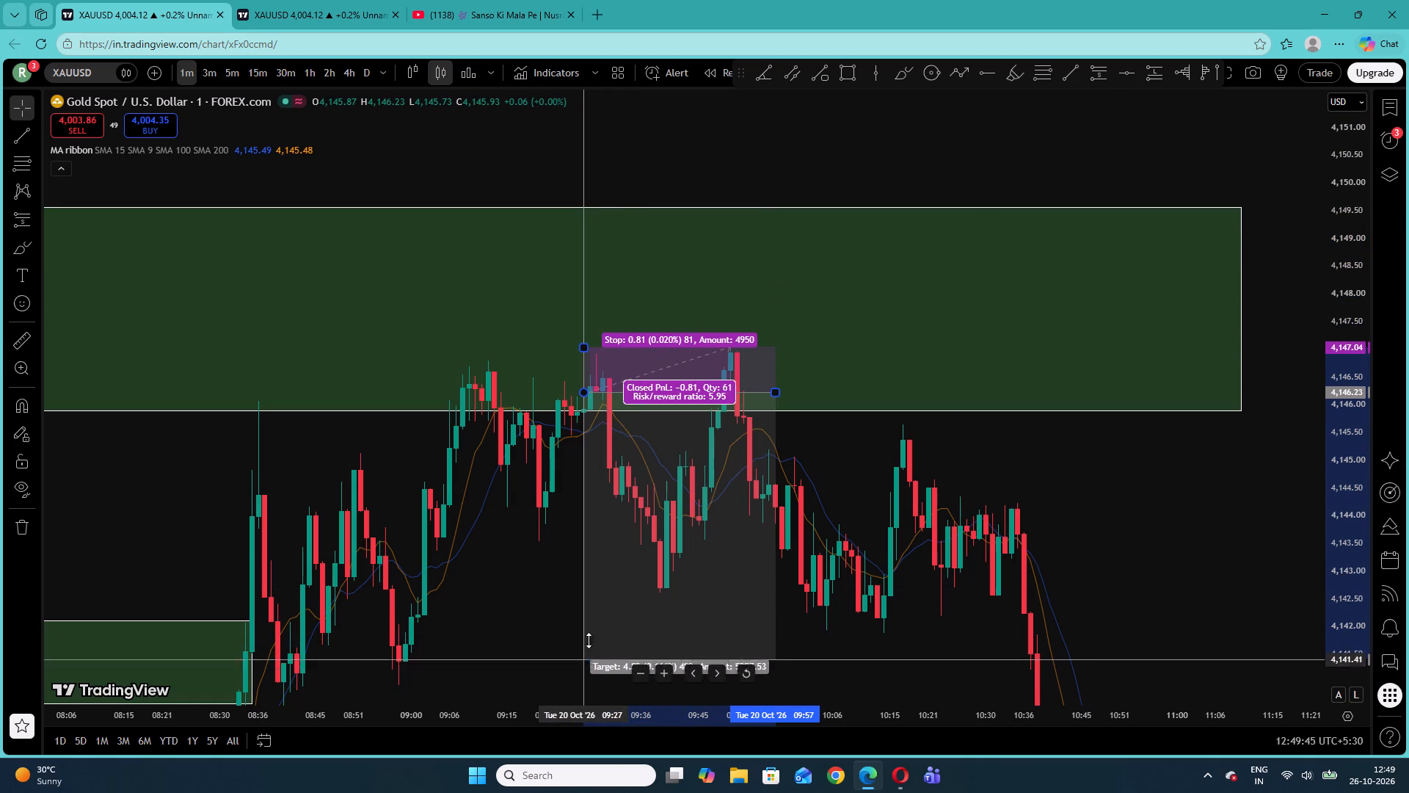
pyautogui.moveTo(589, 640); pyautogui.dragTo(586, 586)
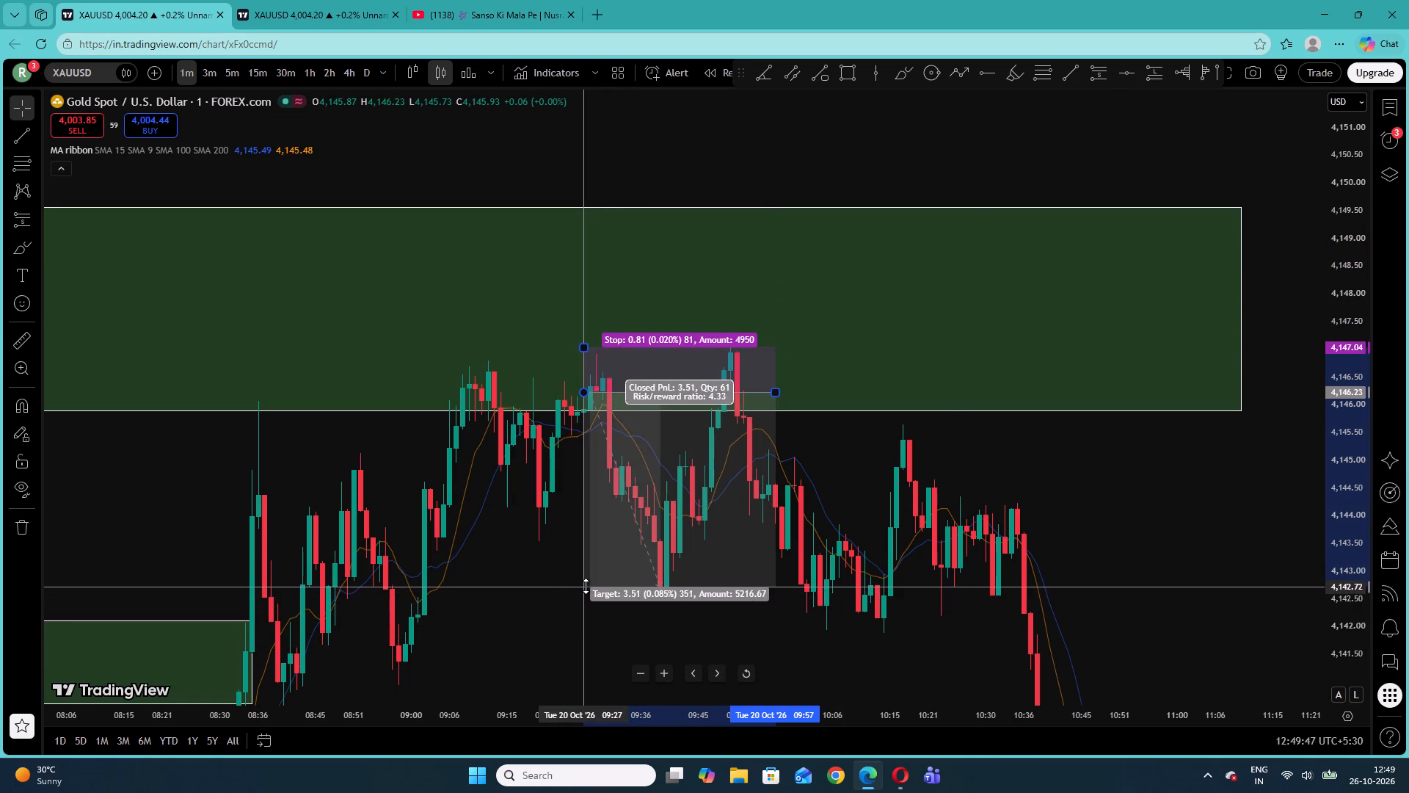
pyautogui.moveTo(586, 586); pyautogui.dragTo(586, 580)
pyautogui.click(1121, 456)
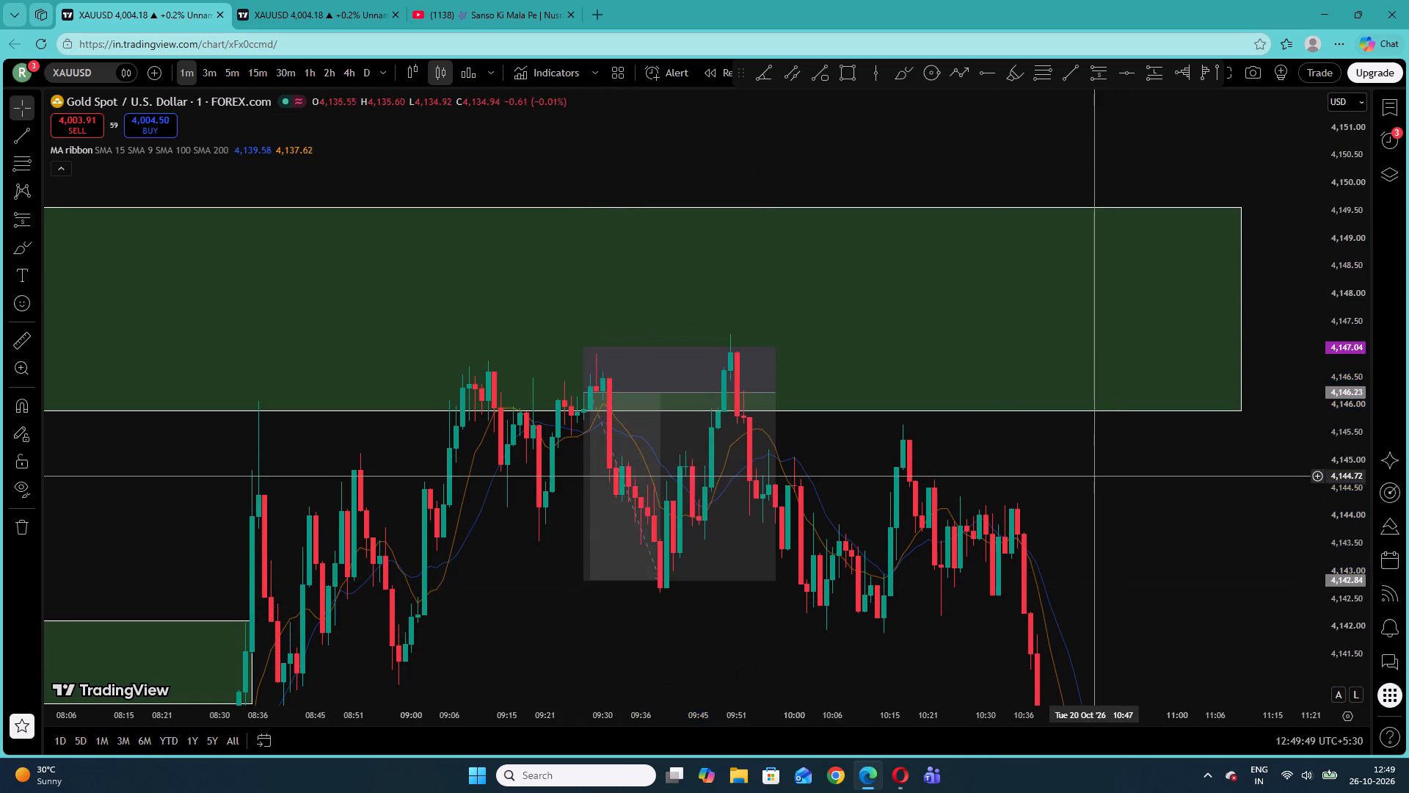
# Reset the chart view to the live price and check the 26 October candles above the green zone near 4,000.
pyautogui.moveTo(1091, 477); pyautogui.dragTo(723, 409)
pyautogui.rightClick(982, 423)
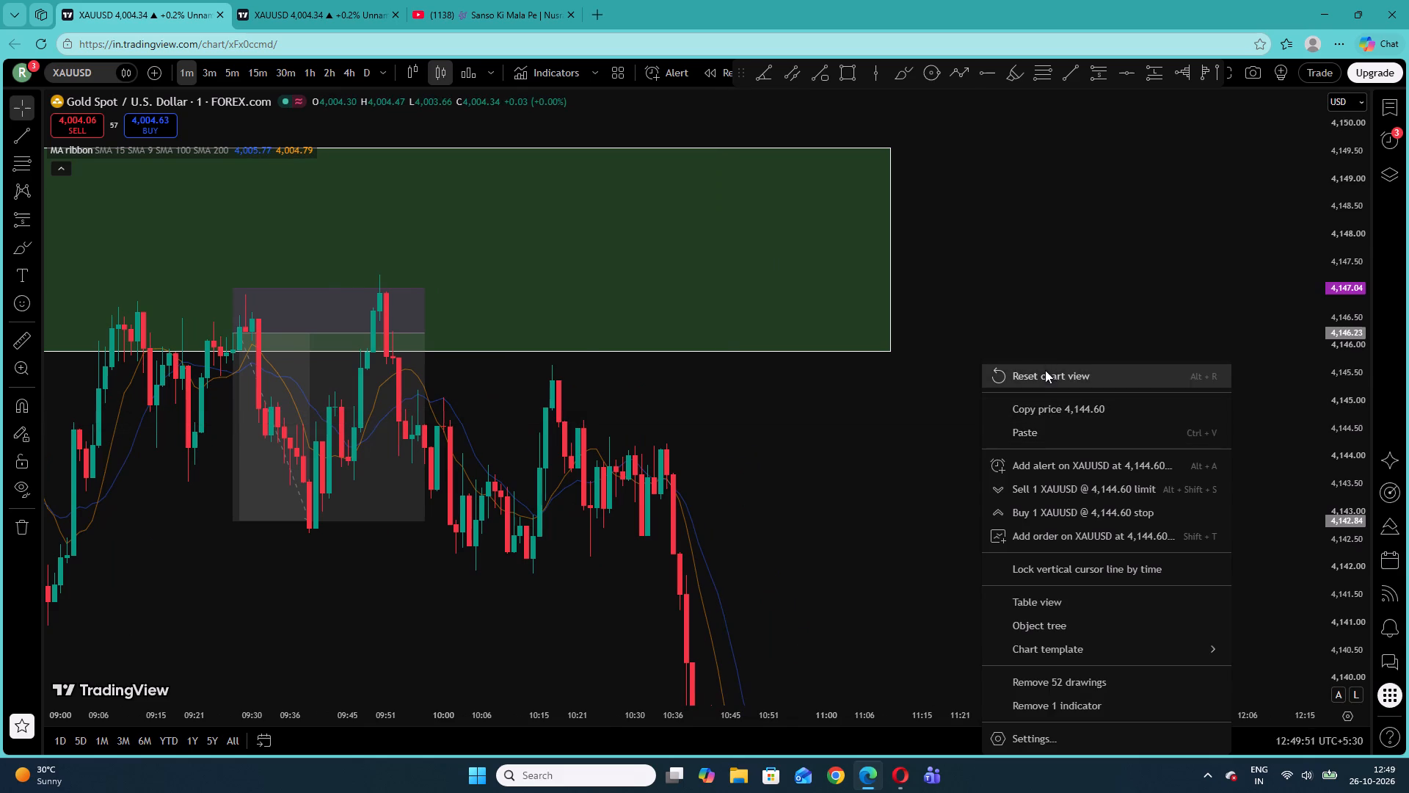
pyautogui.click(1045, 370)
pyautogui.moveTo(1345, 475); pyautogui.dragTo(1337, 308)
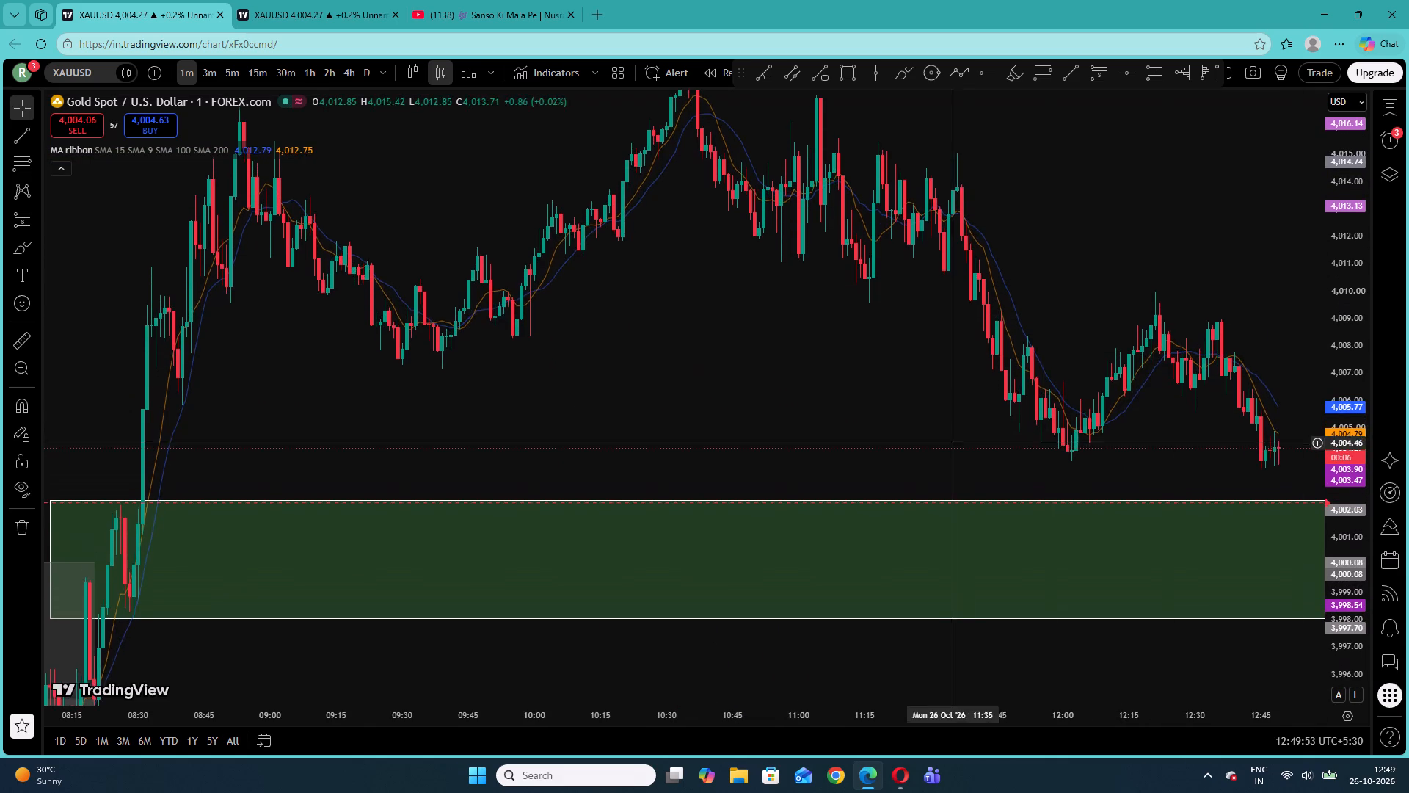
pyautogui.moveTo(961, 446); pyautogui.dragTo(616, 430)
# On the second XAUUSD chart, examine the 5-minute price action and zones from 23 October midday to the live 26 October candles.
pyautogui.click(310, 0)
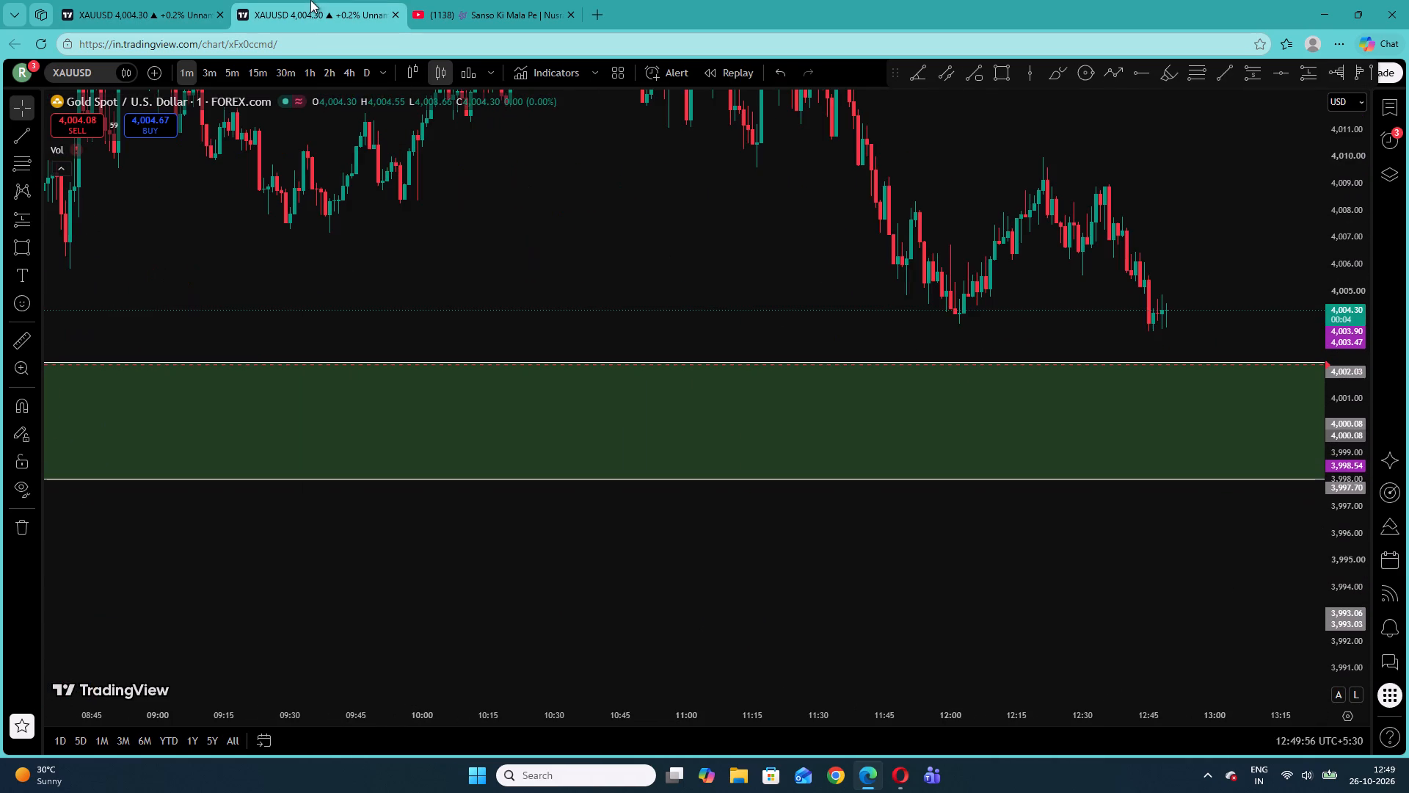
pyautogui.moveTo(805, 268); pyautogui.dragTo(630, 541)
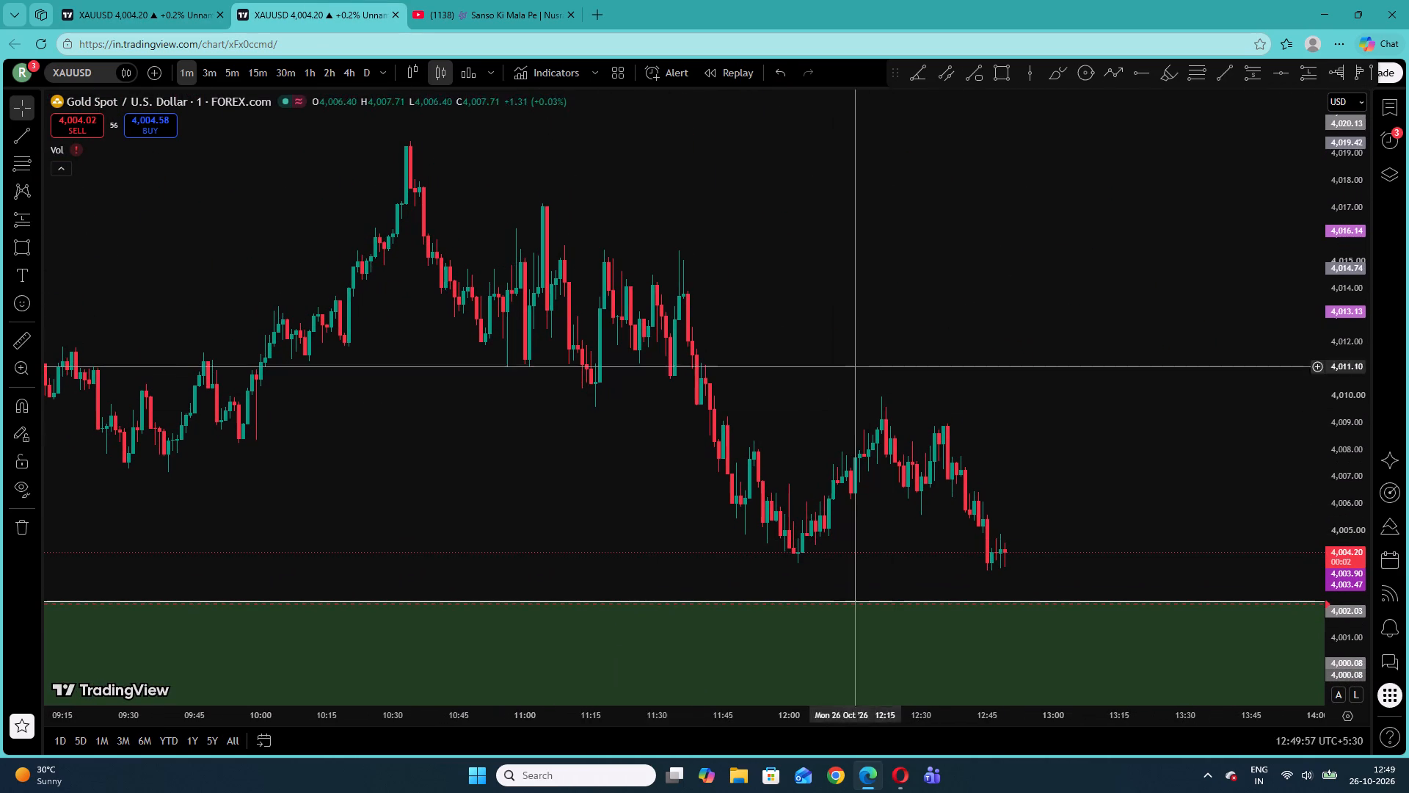
pyautogui.click(233, 77)
pyautogui.moveTo(916, 481); pyautogui.dragTo(917, 479)
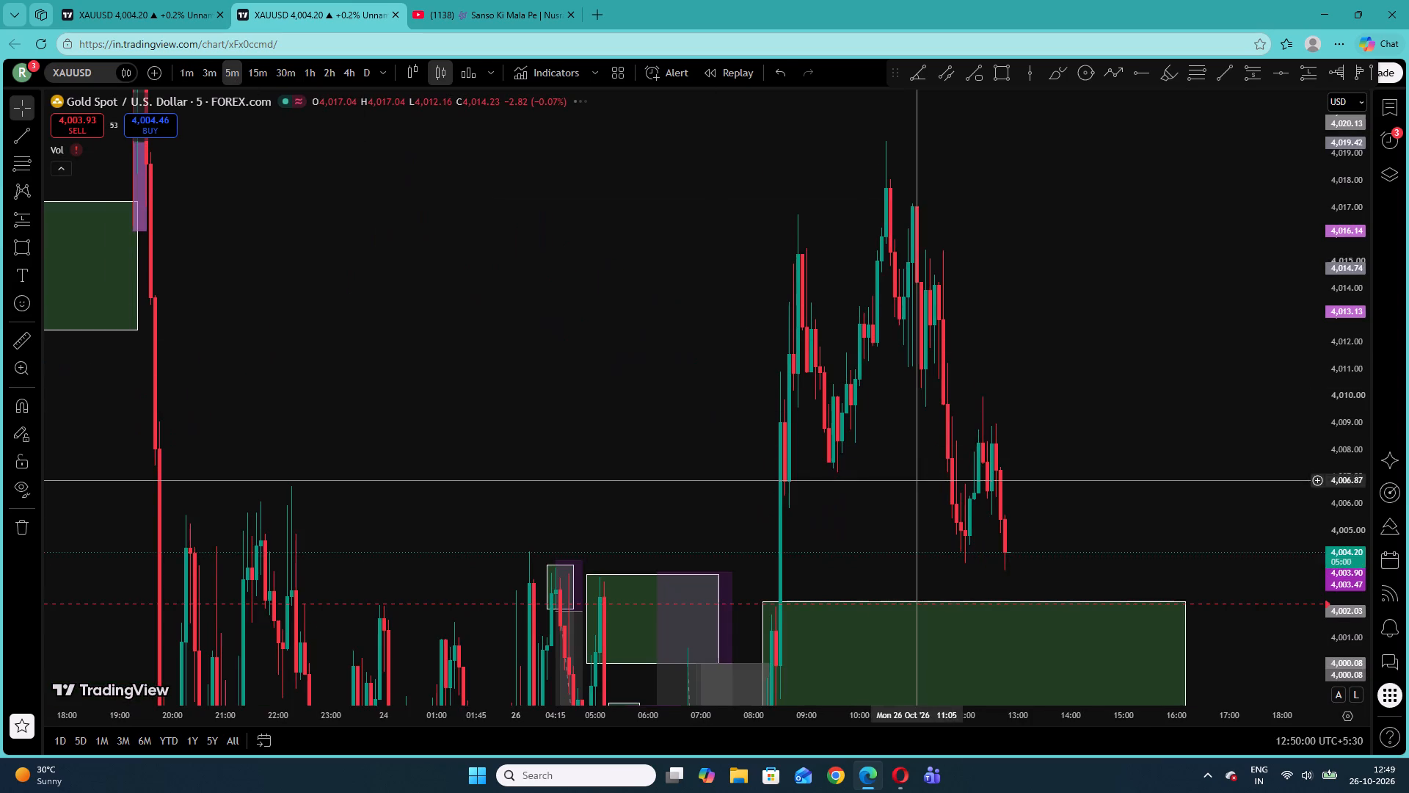
pyautogui.moveTo(917, 479); pyautogui.dragTo(787, 198)
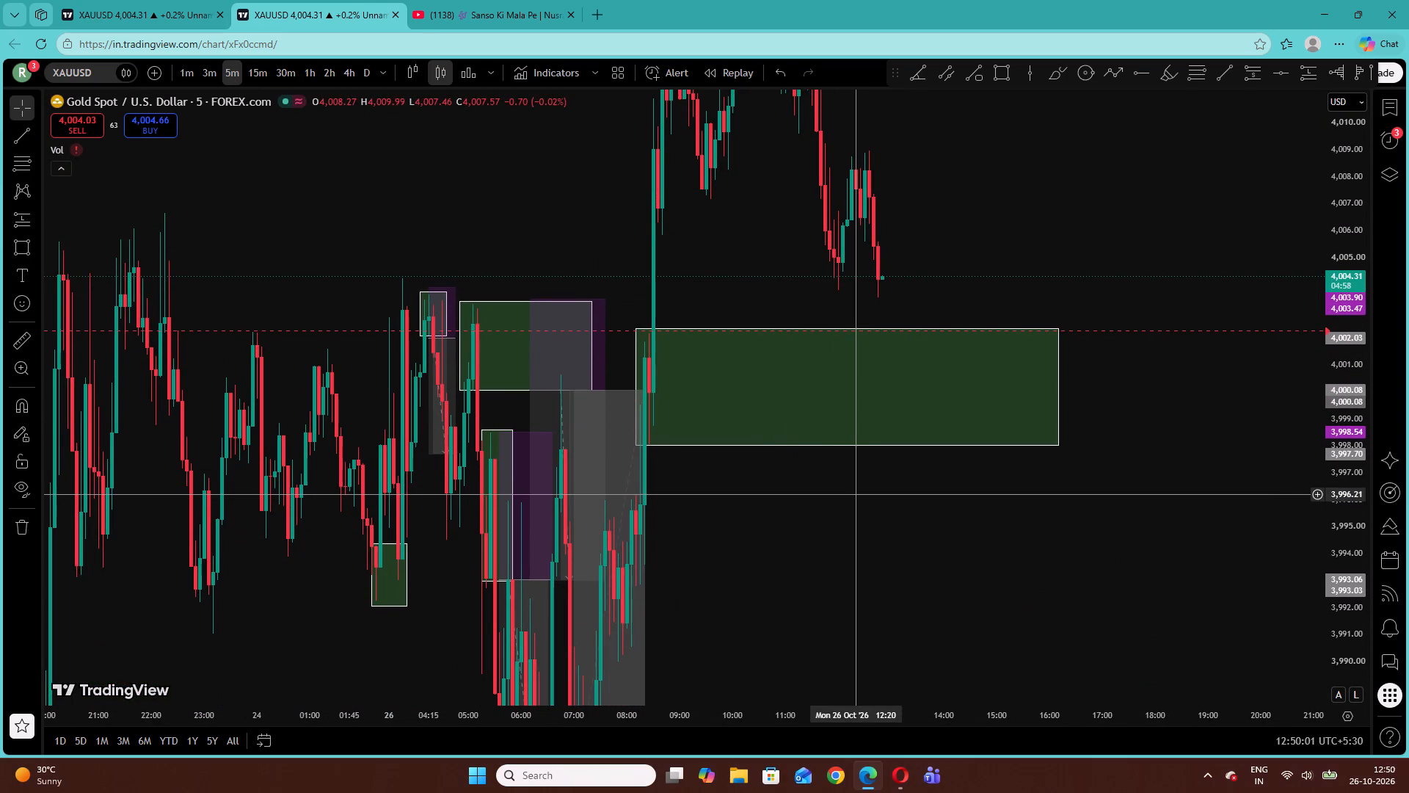
pyautogui.moveTo(864, 543); pyautogui.dragTo(840, 344)
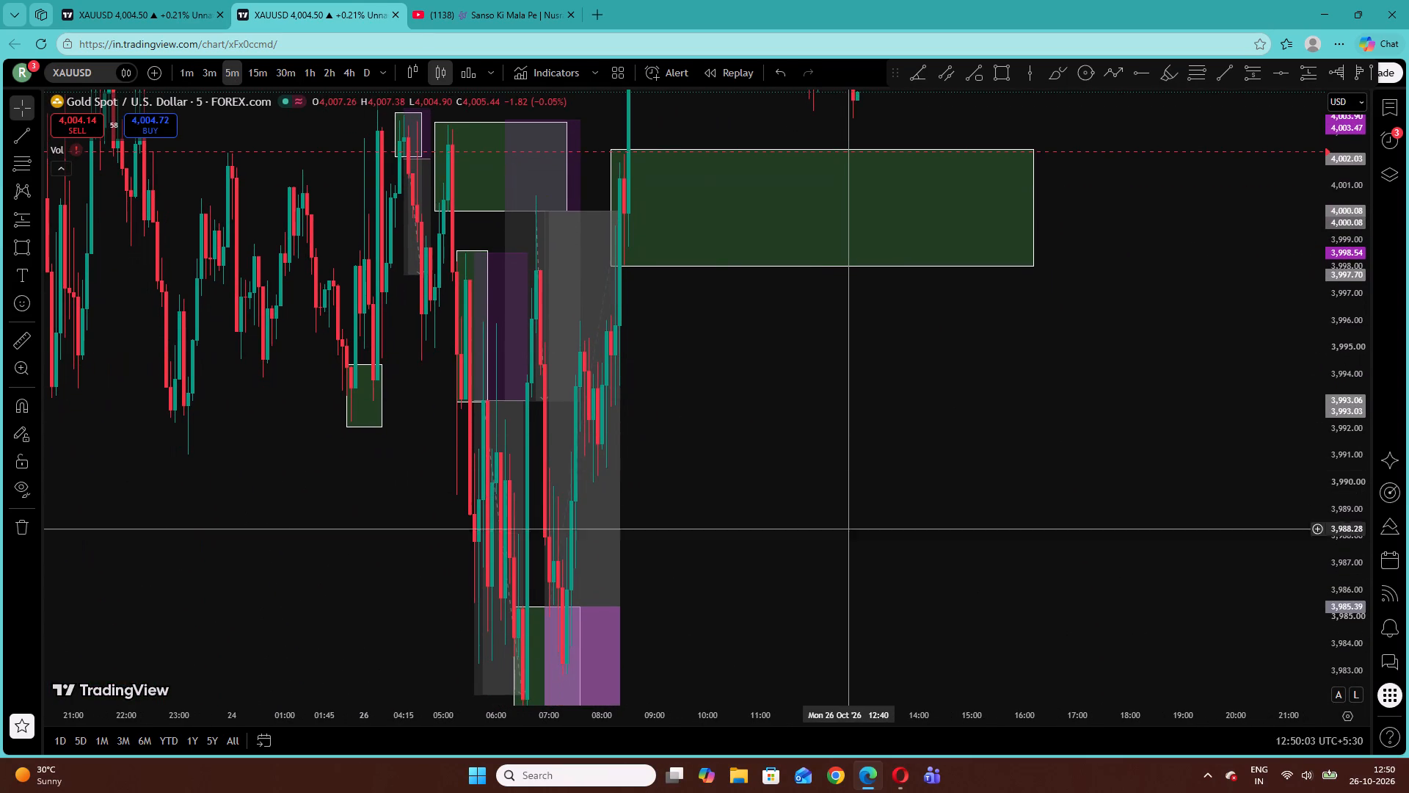
pyautogui.moveTo(1358, 370); pyautogui.dragTo(1340, 598)
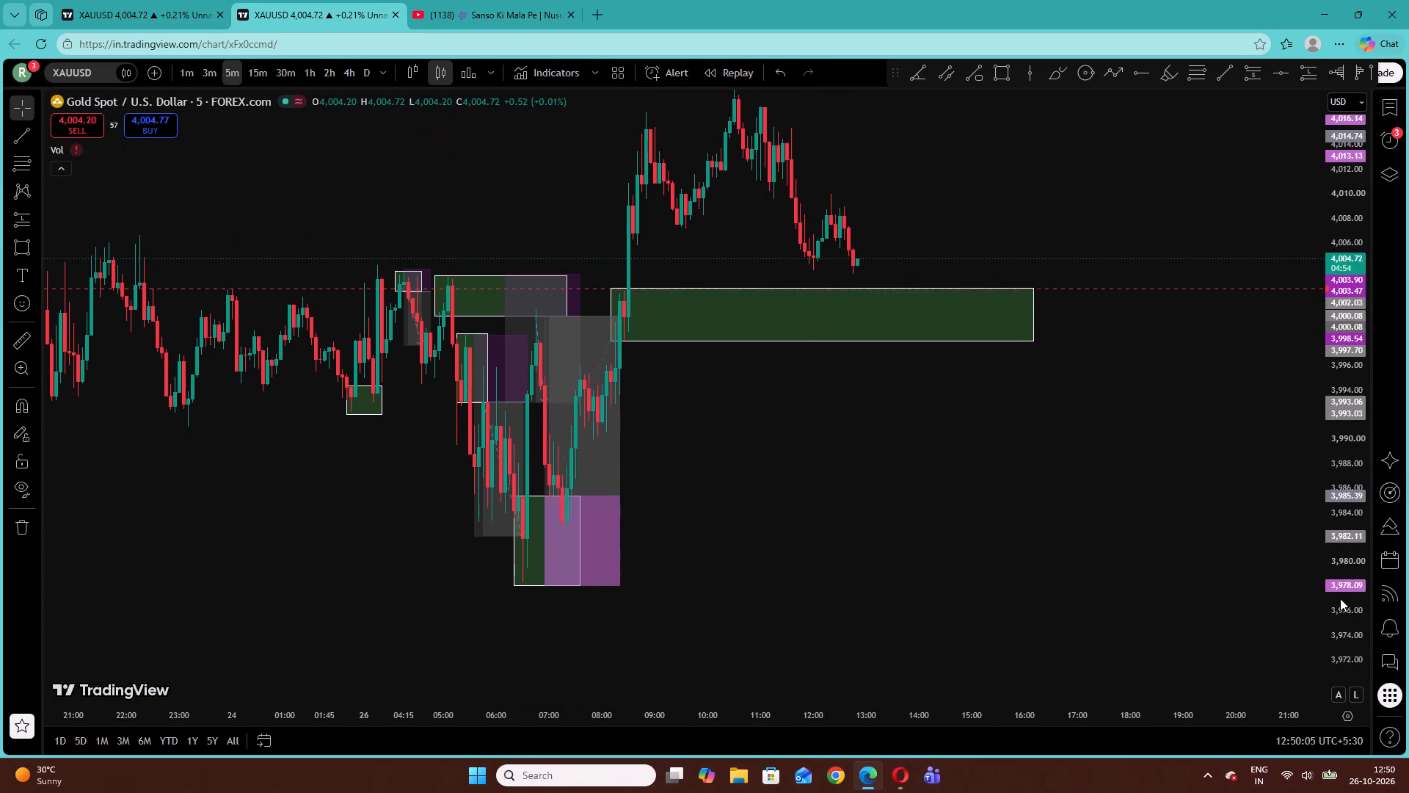
pyautogui.moveTo(1340, 598); pyautogui.dragTo(1349, 614)
pyautogui.moveTo(1049, 171); pyautogui.dragTo(1010, 342)
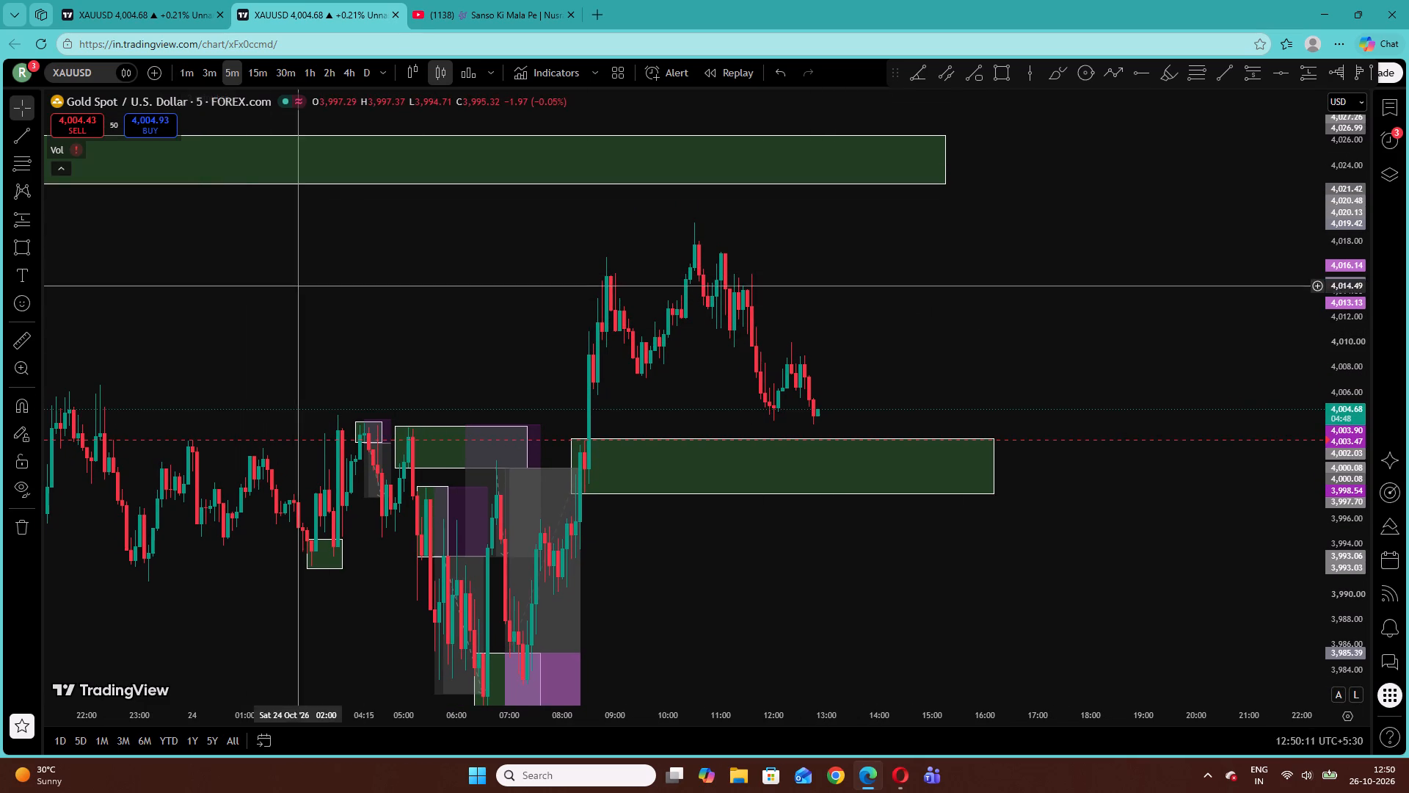
pyautogui.moveTo(300, 287); pyautogui.dragTo(843, 371)
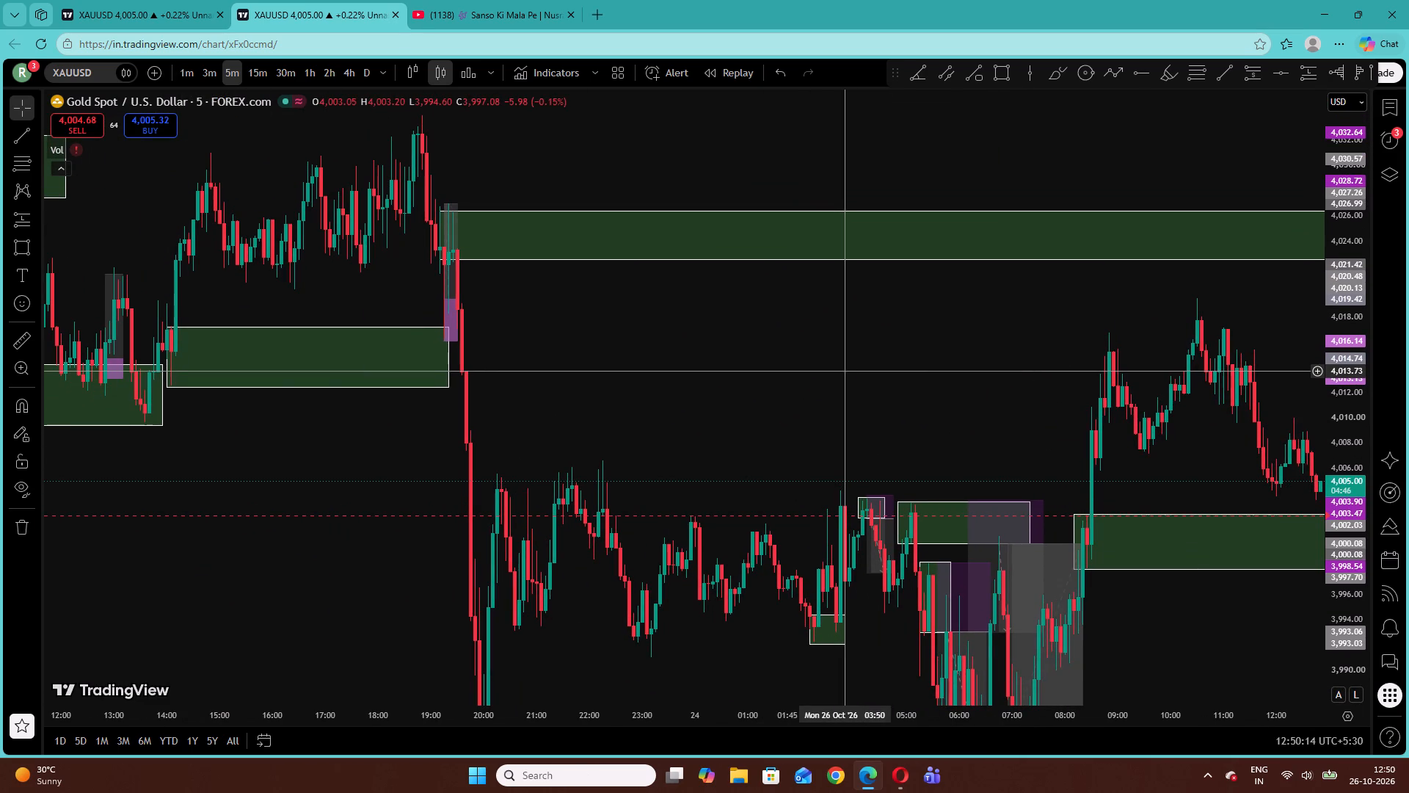
pyautogui.moveTo(843, 371); pyautogui.dragTo(518, 350)
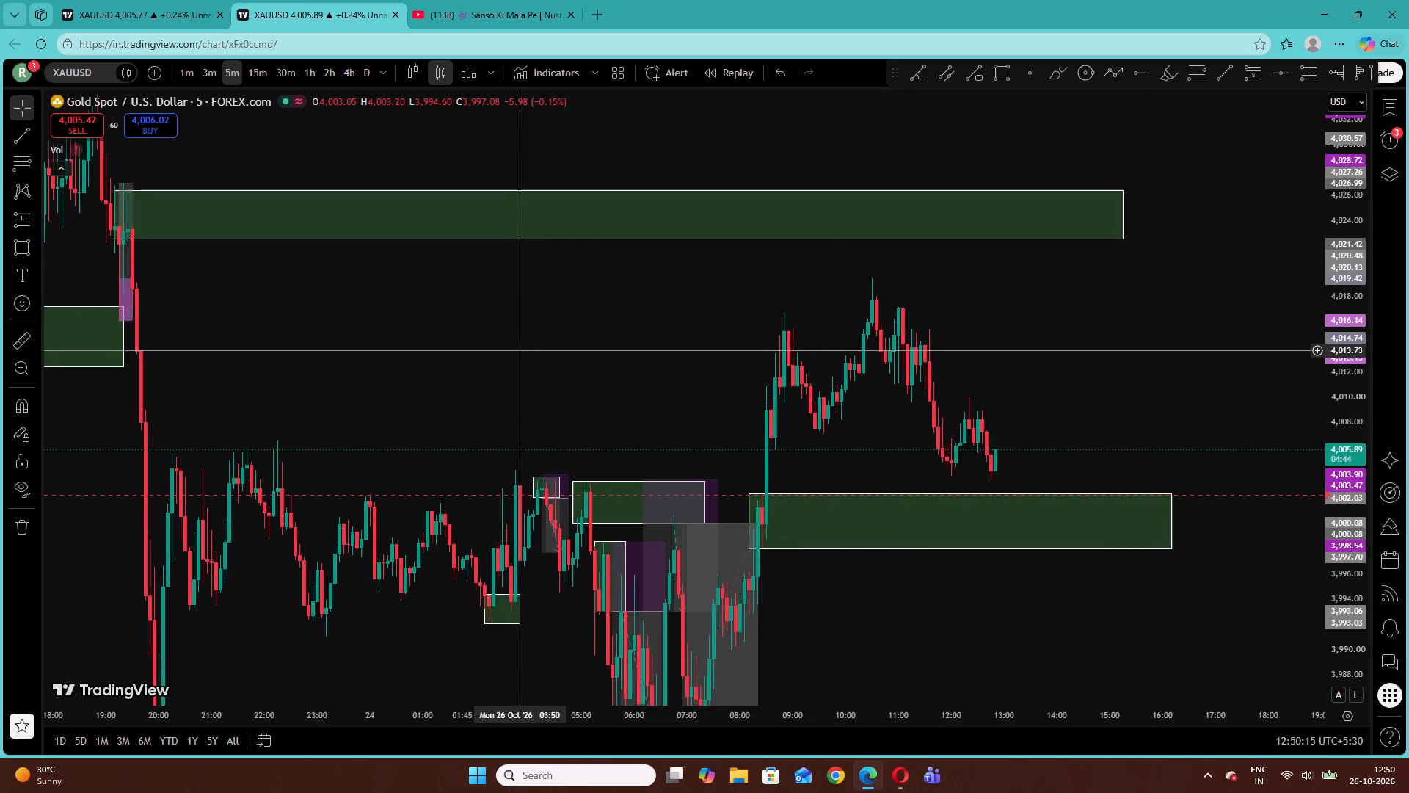
pyautogui.moveTo(518, 350); pyautogui.dragTo(441, 314)
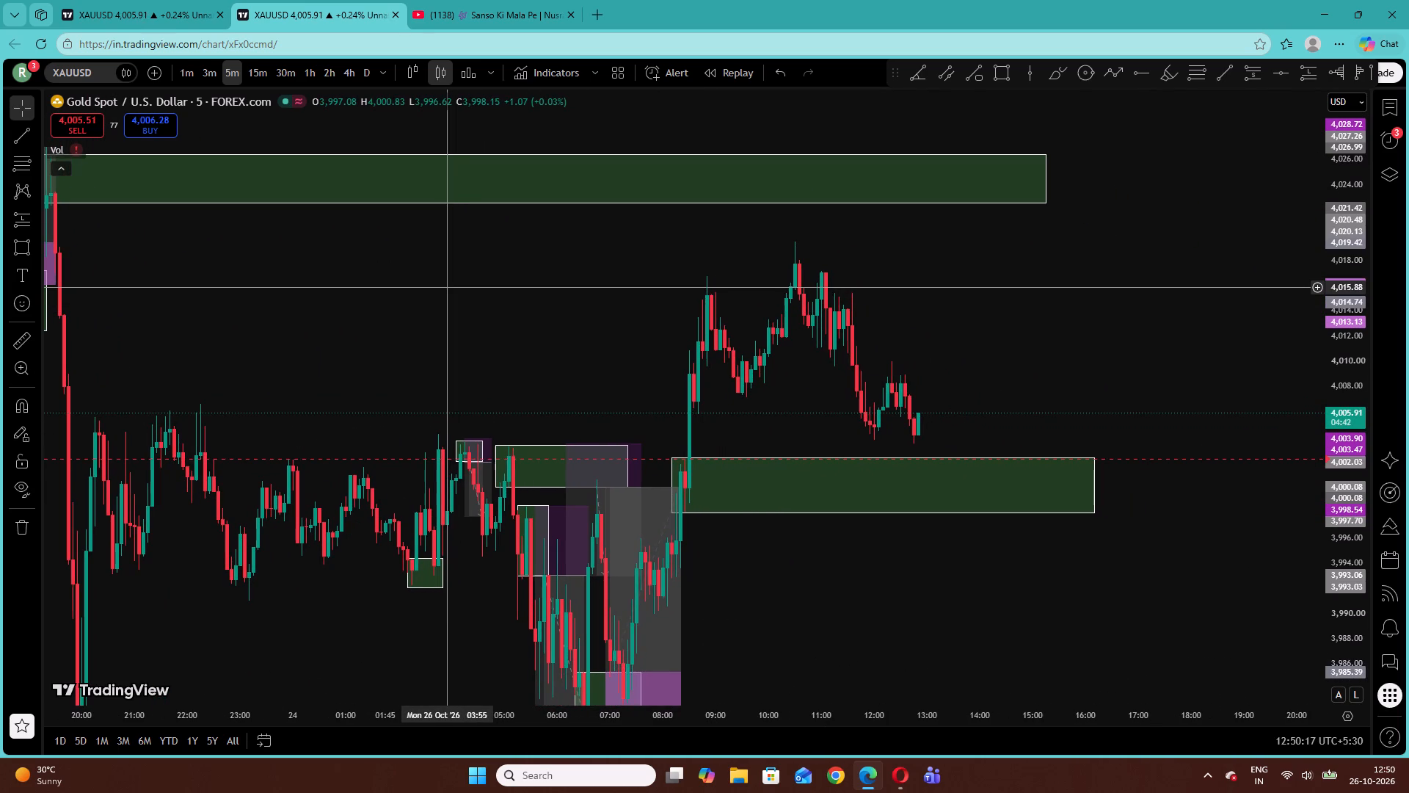
# Return the second chart to the 1-minute timeframe and check the live price above the green zone near 4,000.
pyautogui.click(189, 73)
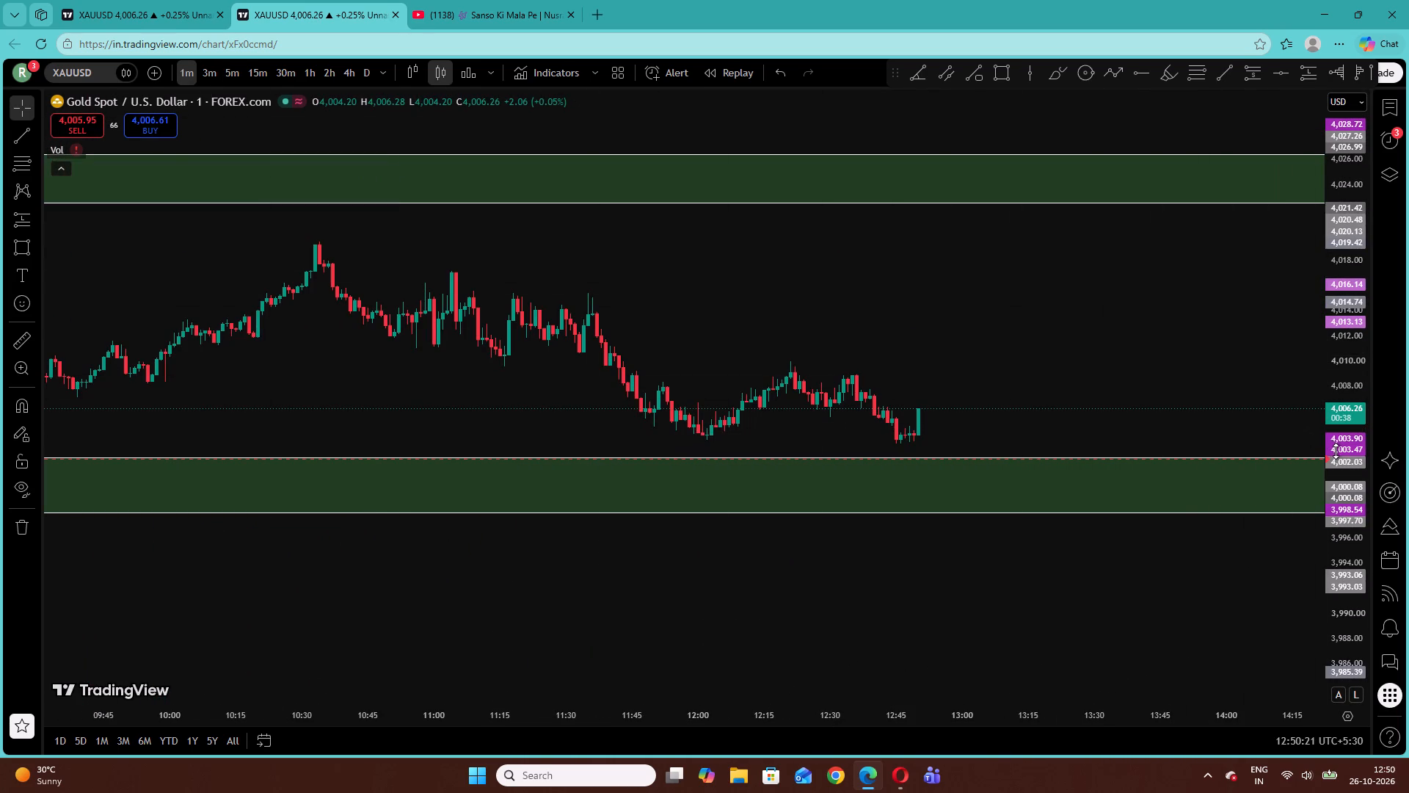
pyautogui.moveTo(1336, 451); pyautogui.dragTo(1223, 151)
pyautogui.moveTo(1180, 259); pyautogui.dragTo(933, 260)
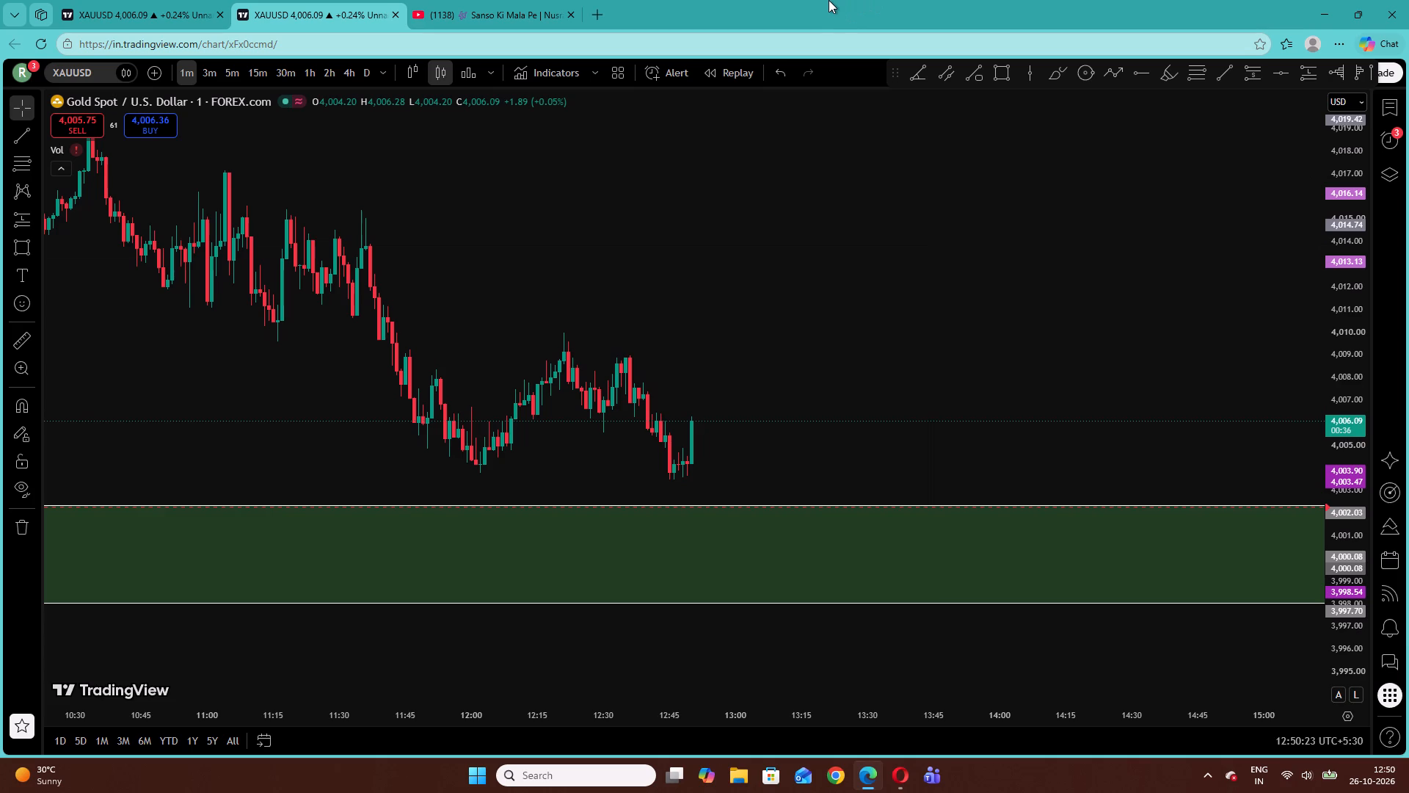
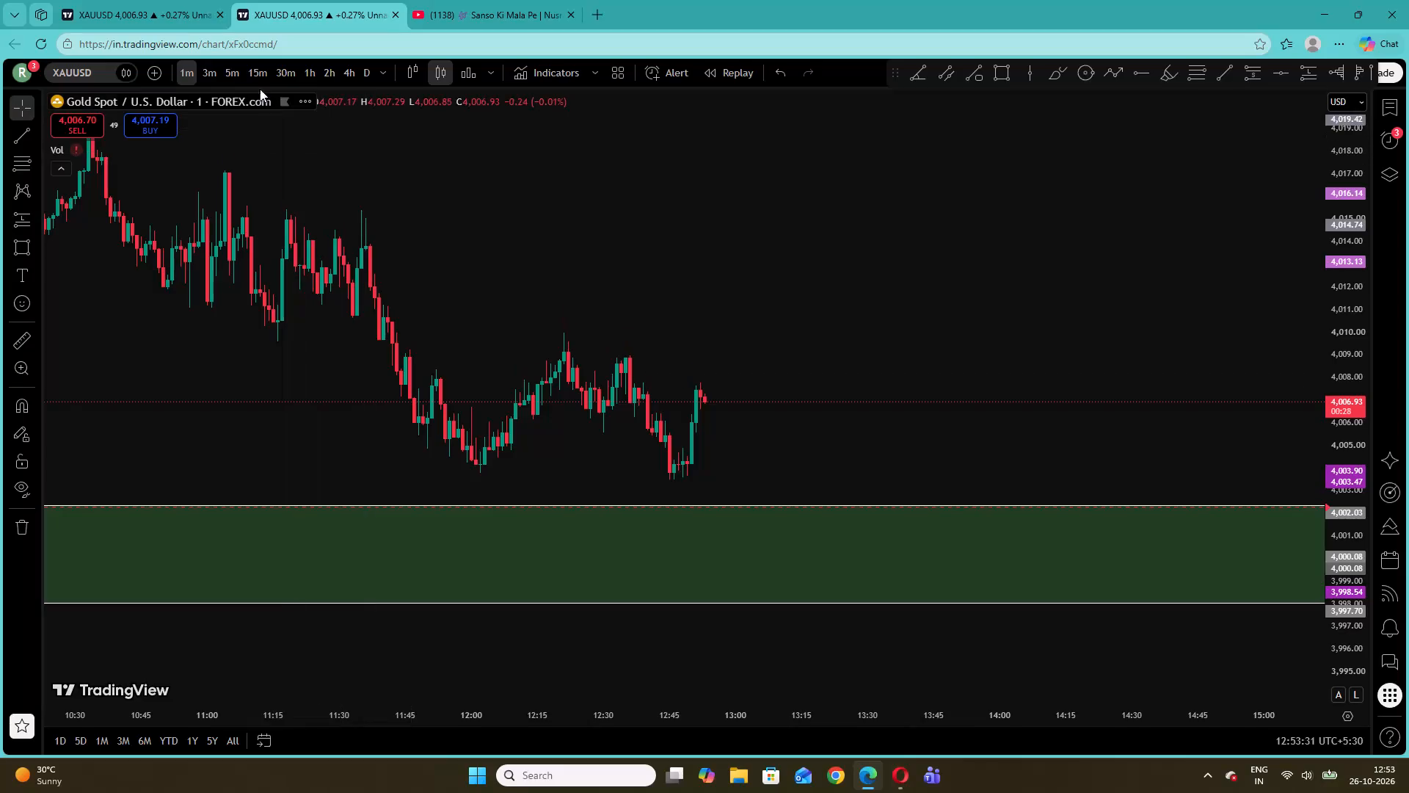
# Switch the second XAUUSD chart to the 5-minute timeframe and check live price between the green zones near 4,000 and 4,024.
pyautogui.click(233, 66)
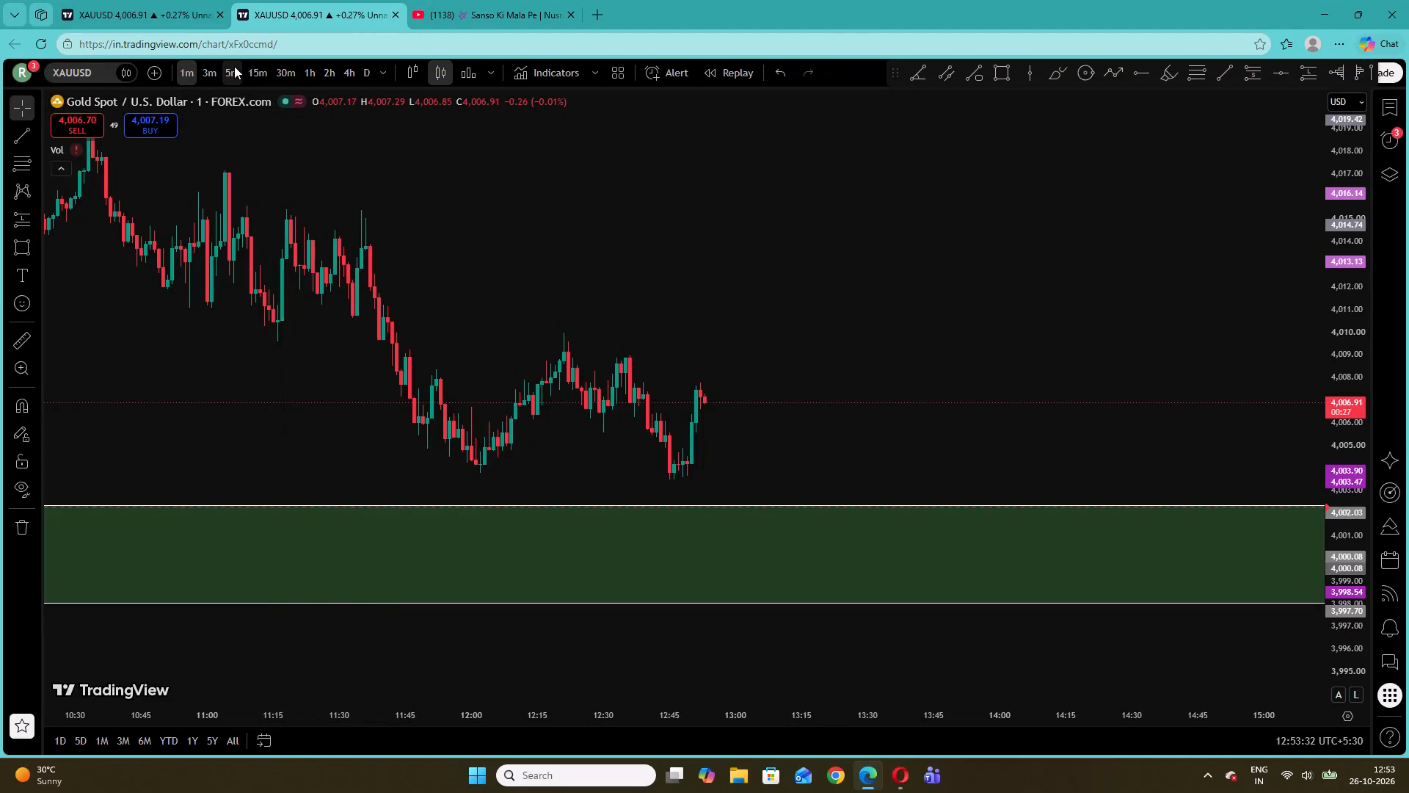
pyautogui.moveTo(1353, 385); pyautogui.dragTo(1310, 488)
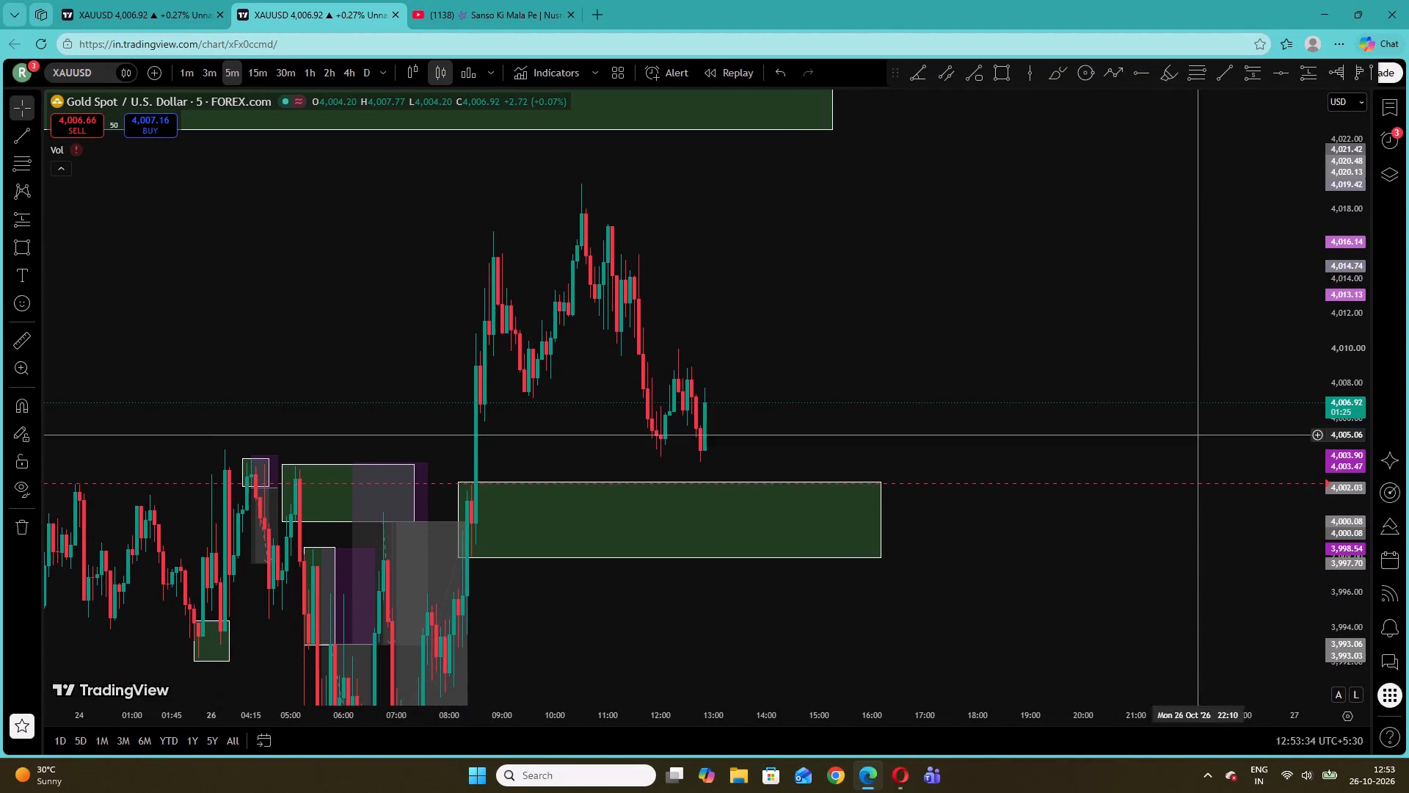
pyautogui.moveTo(782, 296); pyautogui.dragTo(990, 346)
pyautogui.moveTo(1334, 394); pyautogui.dragTo(1353, 530)
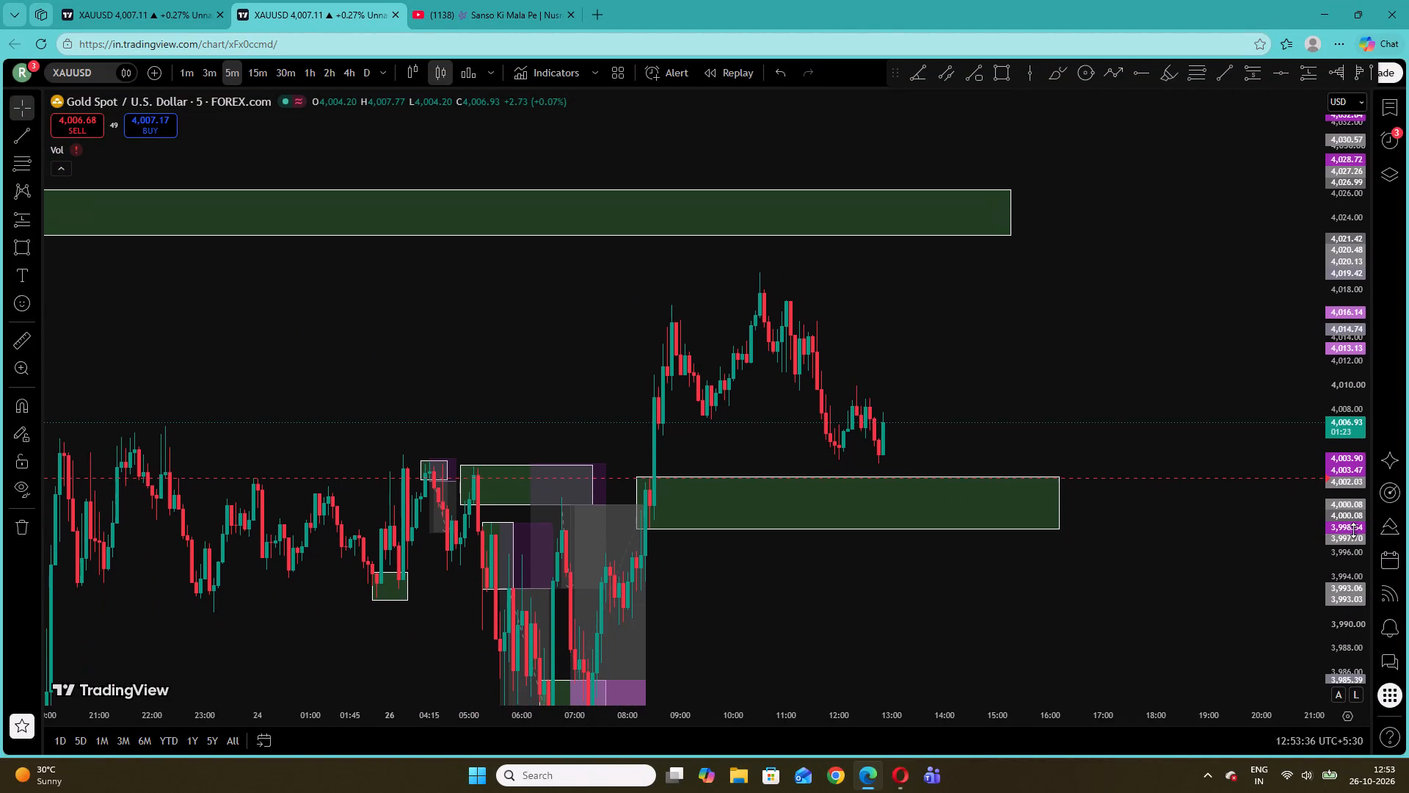
pyautogui.moveTo(1061, 394); pyautogui.dragTo(1062, 363)
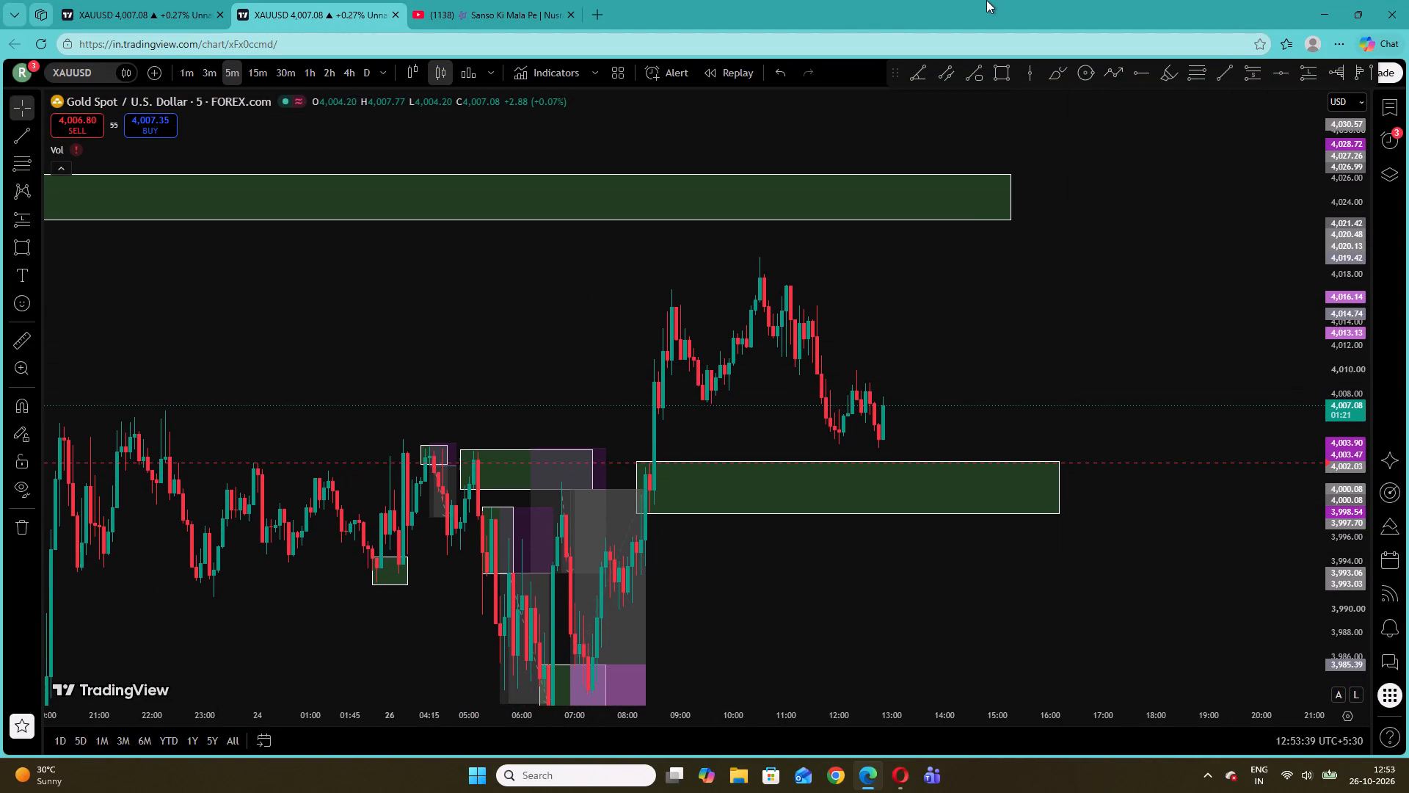
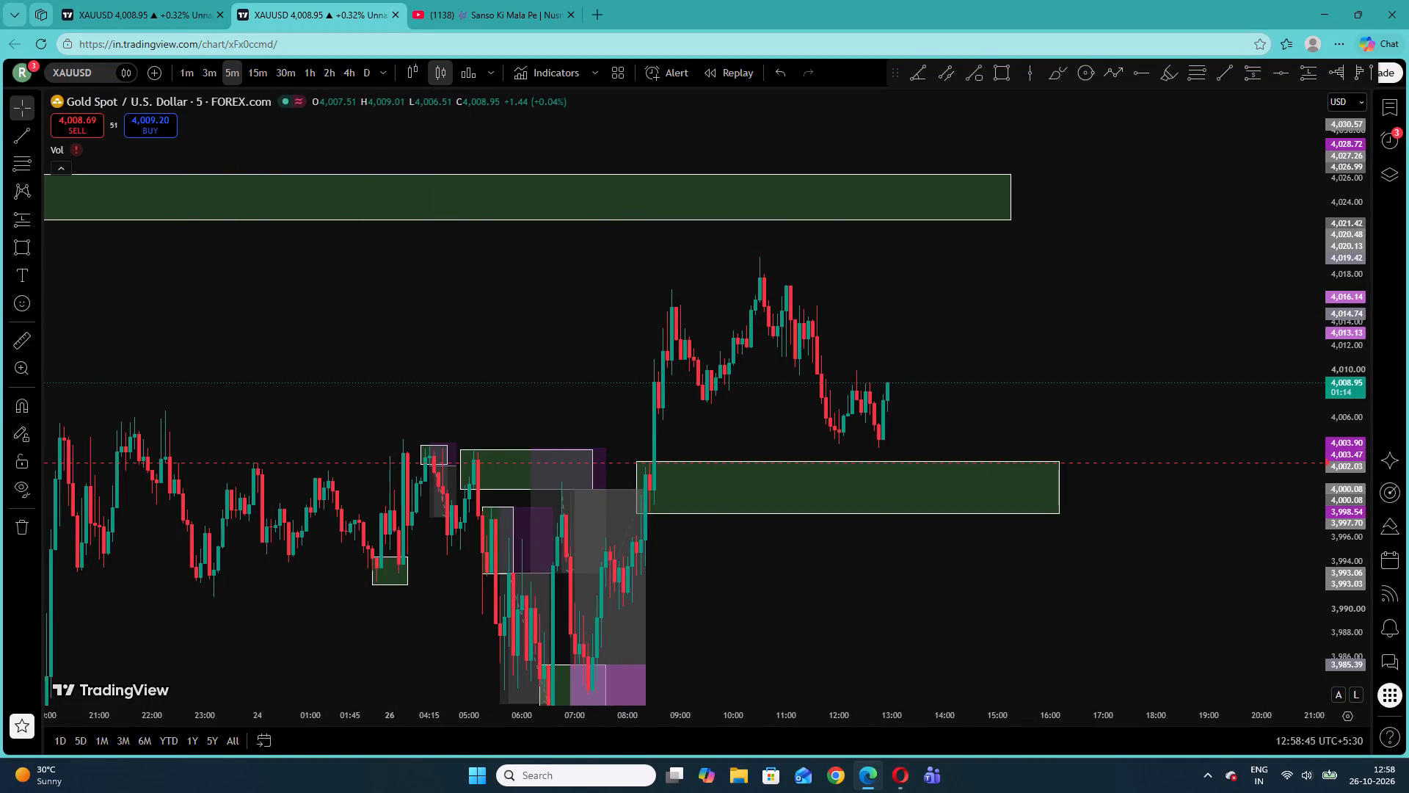
# Draw a narrow descending parallel channel from the 10:30 swing high near 4,019.6 down to the lower green zone's upper edge around 14:40.
pyautogui.click(36, 139)
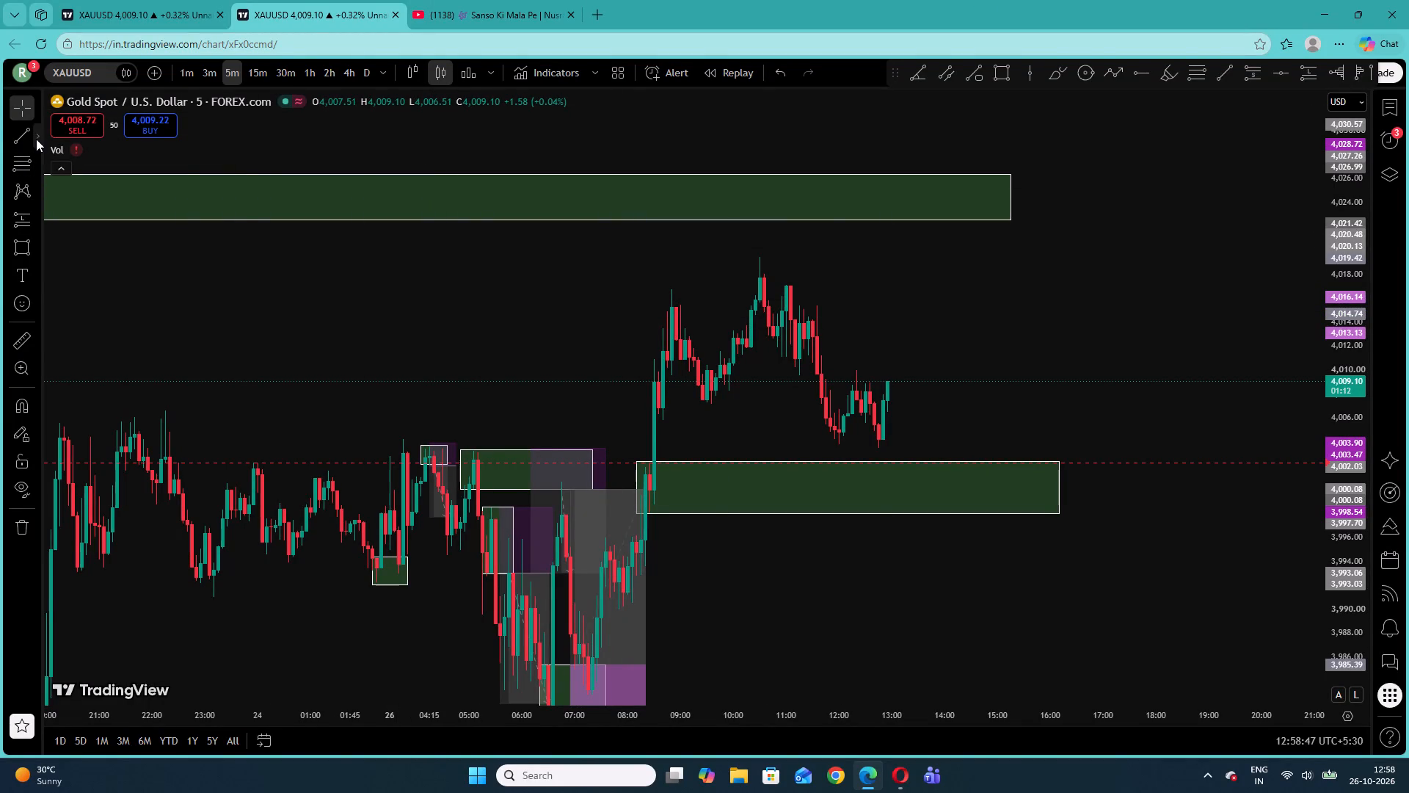
pyautogui.click(100, 448)
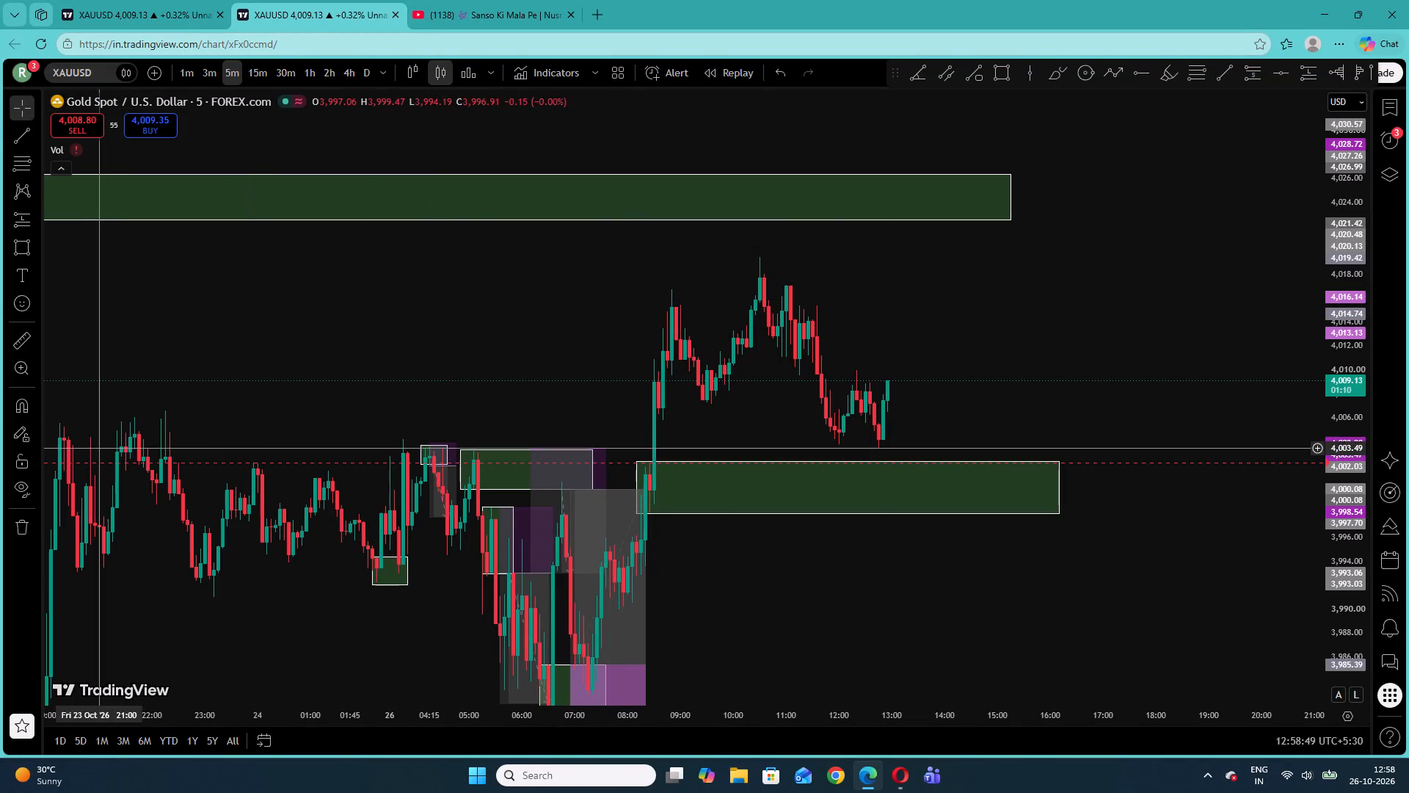
pyautogui.click(757, 255)
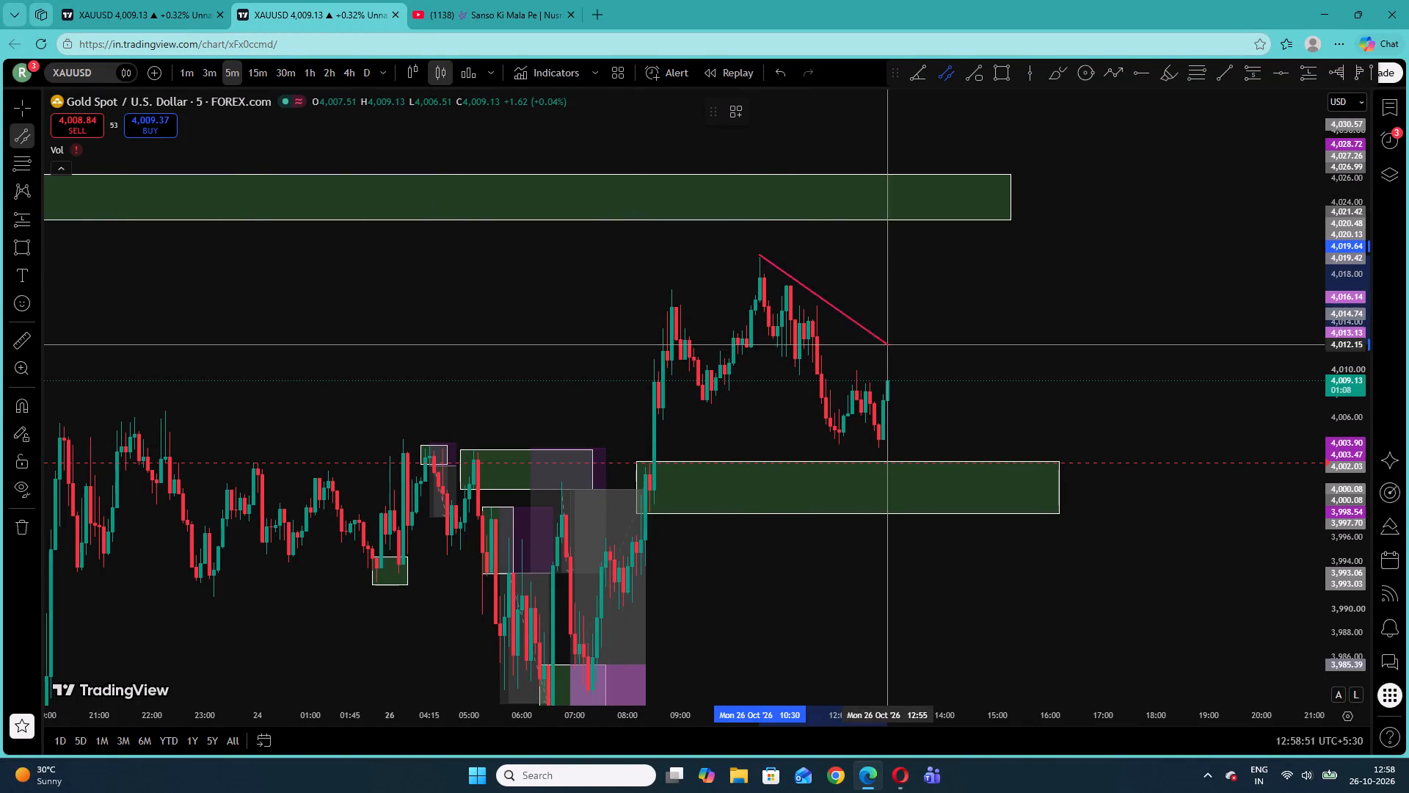
pyautogui.click(980, 453)
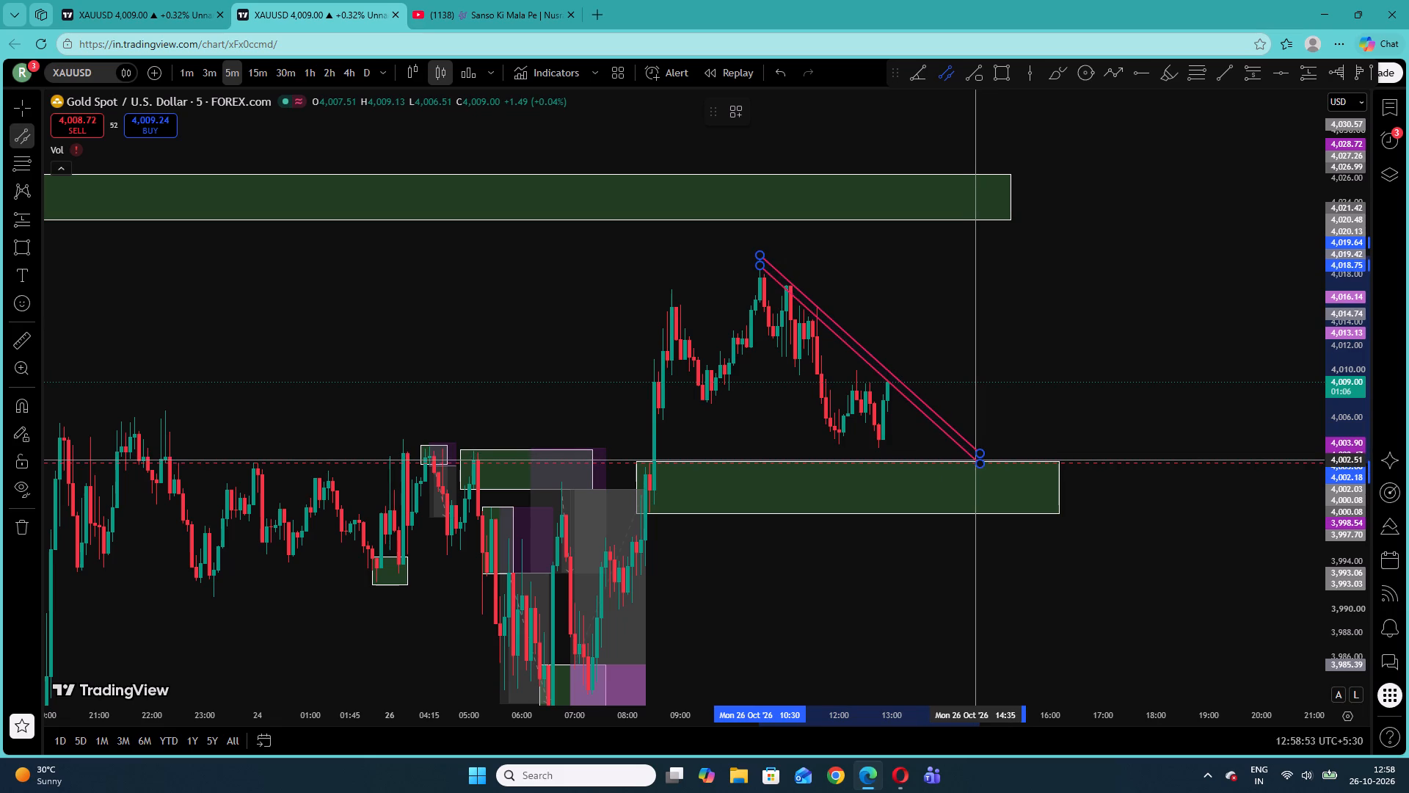
pyautogui.click(973, 460)
pyautogui.click(962, 292)
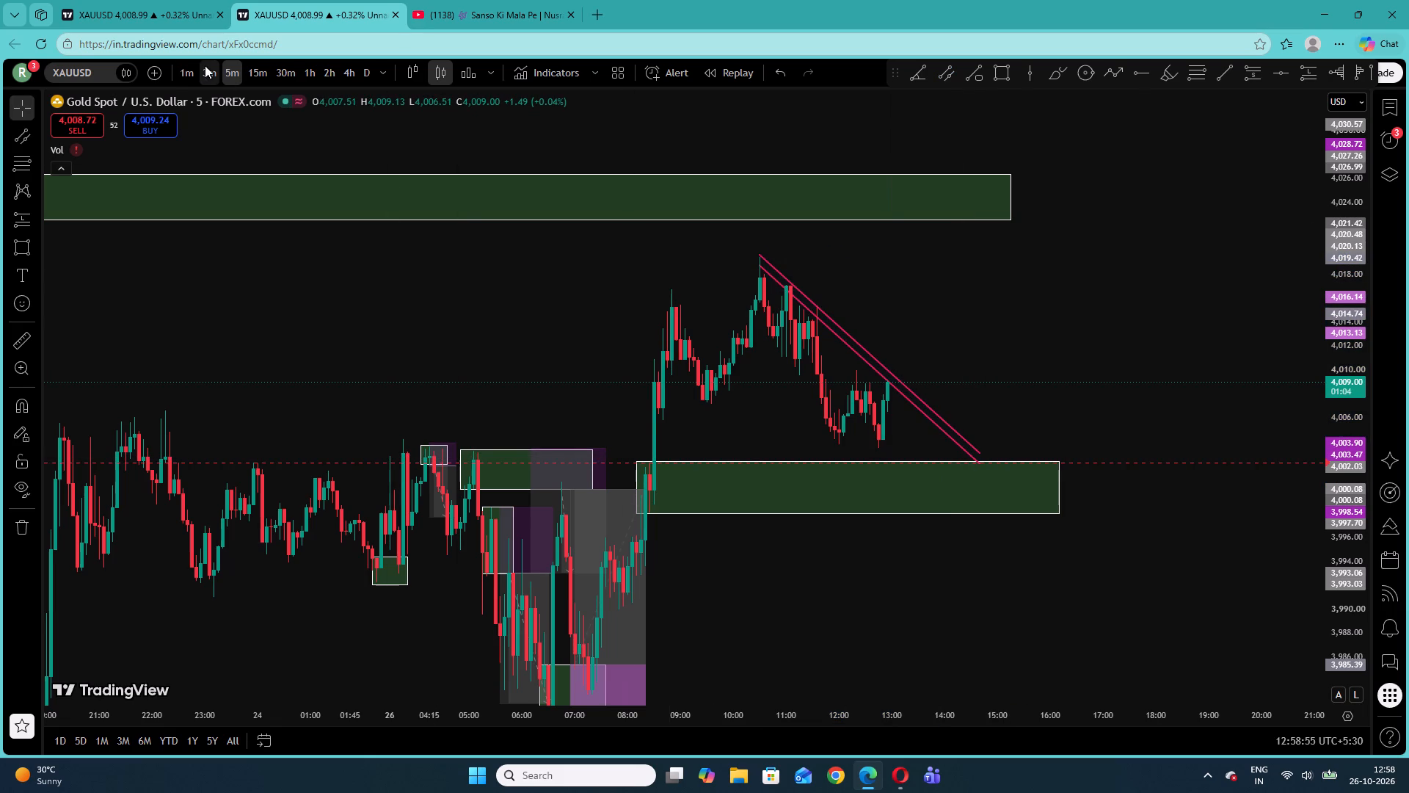
# Switch the chart to the 1-minute timeframe and examine live price against the descending channel and the lower green zone.
pyautogui.click(208, 64)
pyautogui.click(182, 71)
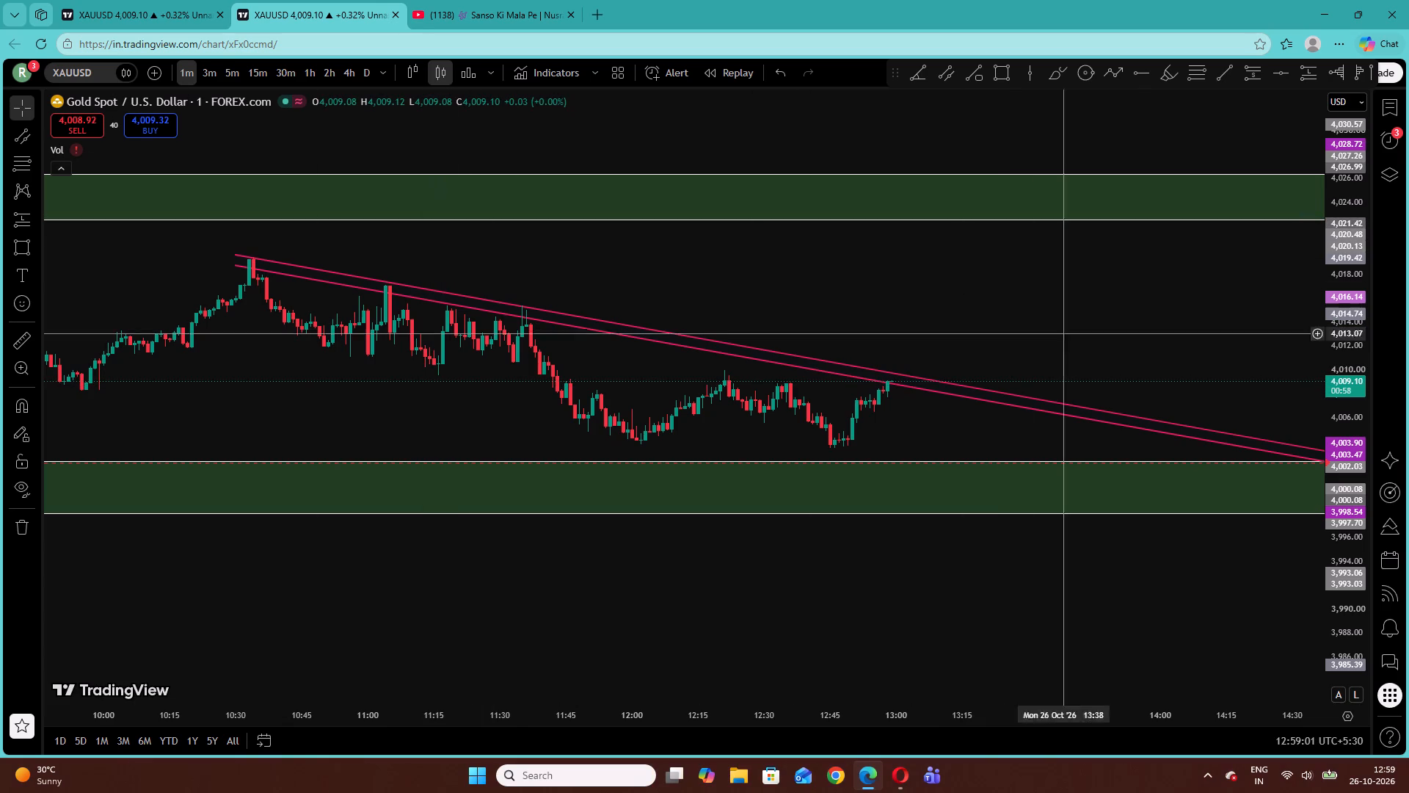
pyautogui.moveTo(1345, 445); pyautogui.dragTo(1317, 70)
pyautogui.moveTo(1107, 268); pyautogui.dragTo(981, 225)
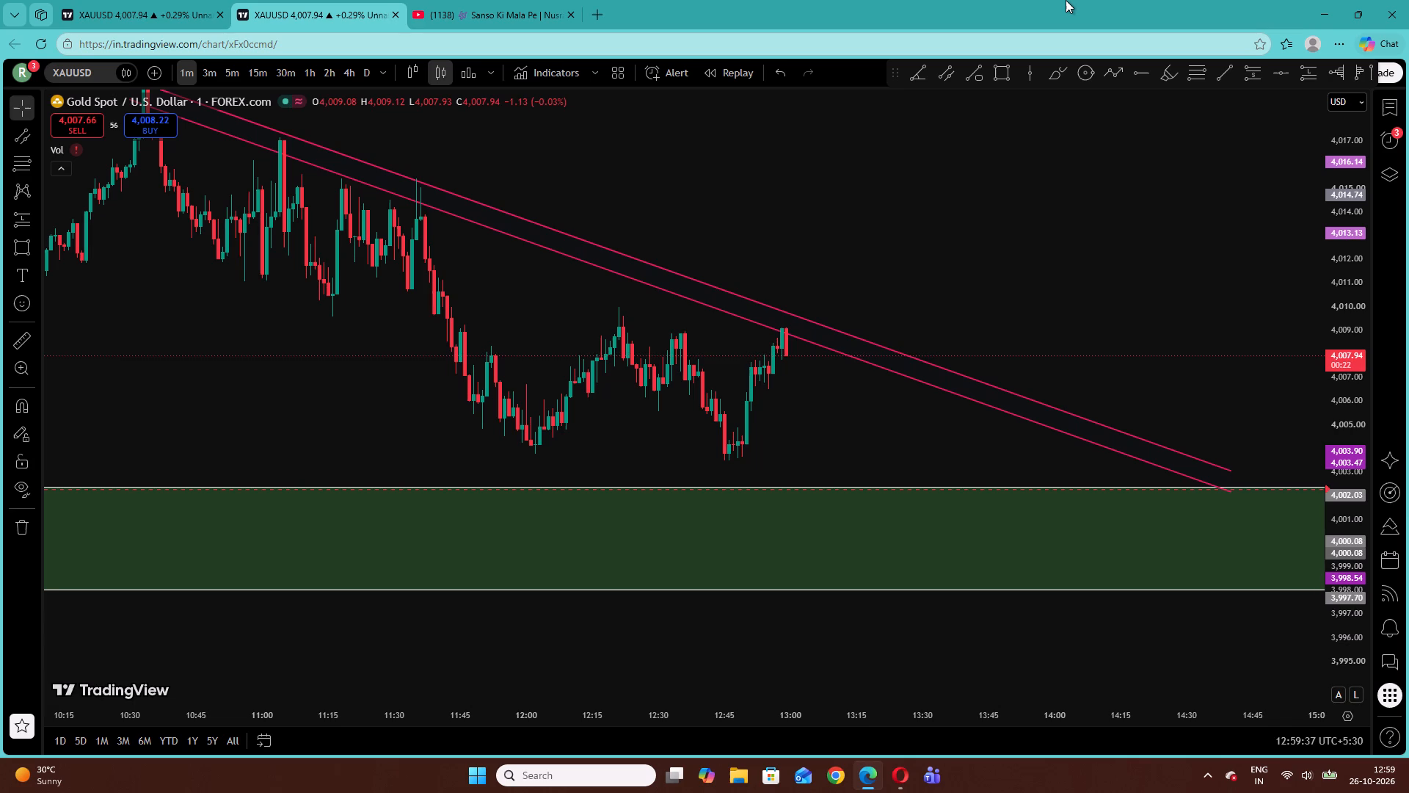
# Compare the descending channel on the 3-minute and 5-minute timeframes and return the chart to 1 minute.
pyautogui.click(213, 74)
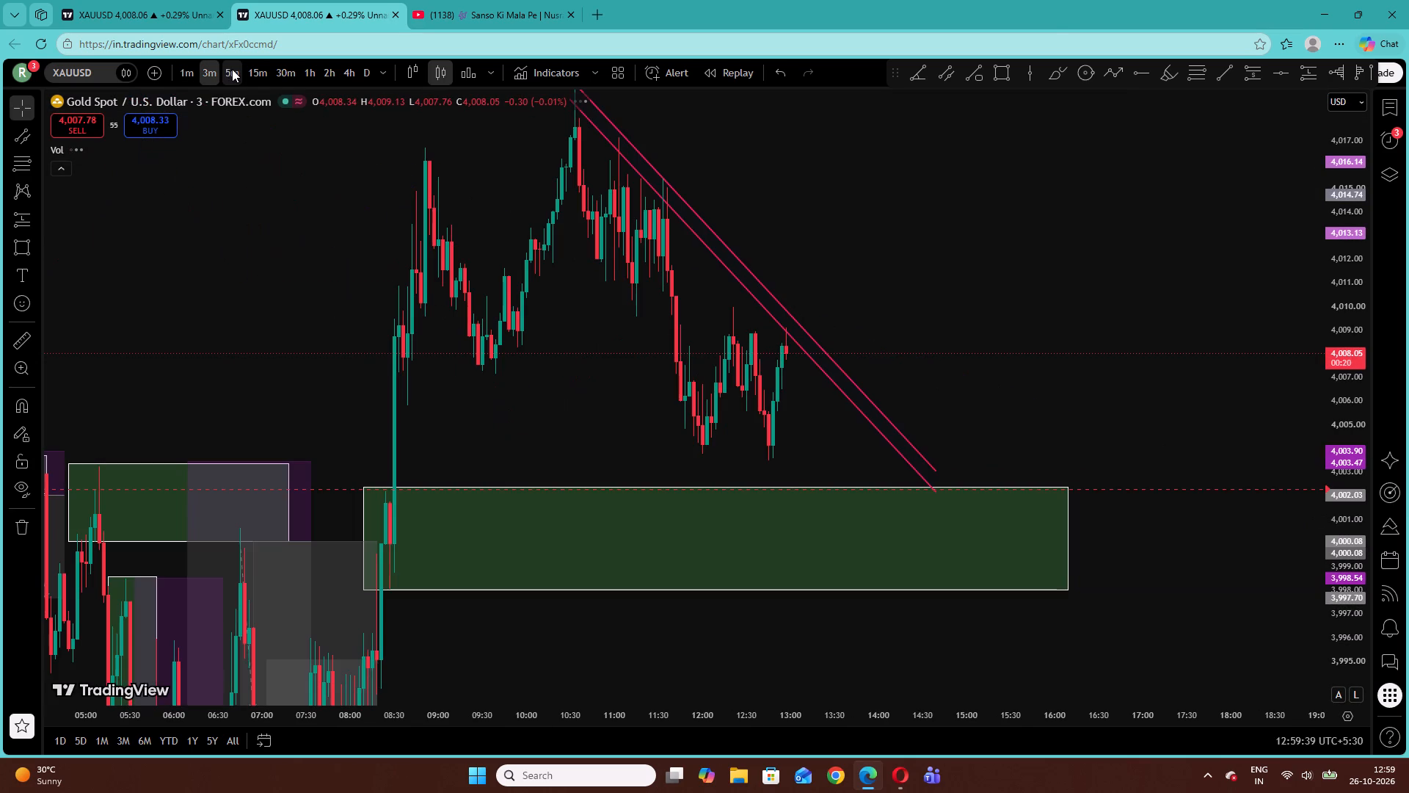
pyautogui.click(232, 69)
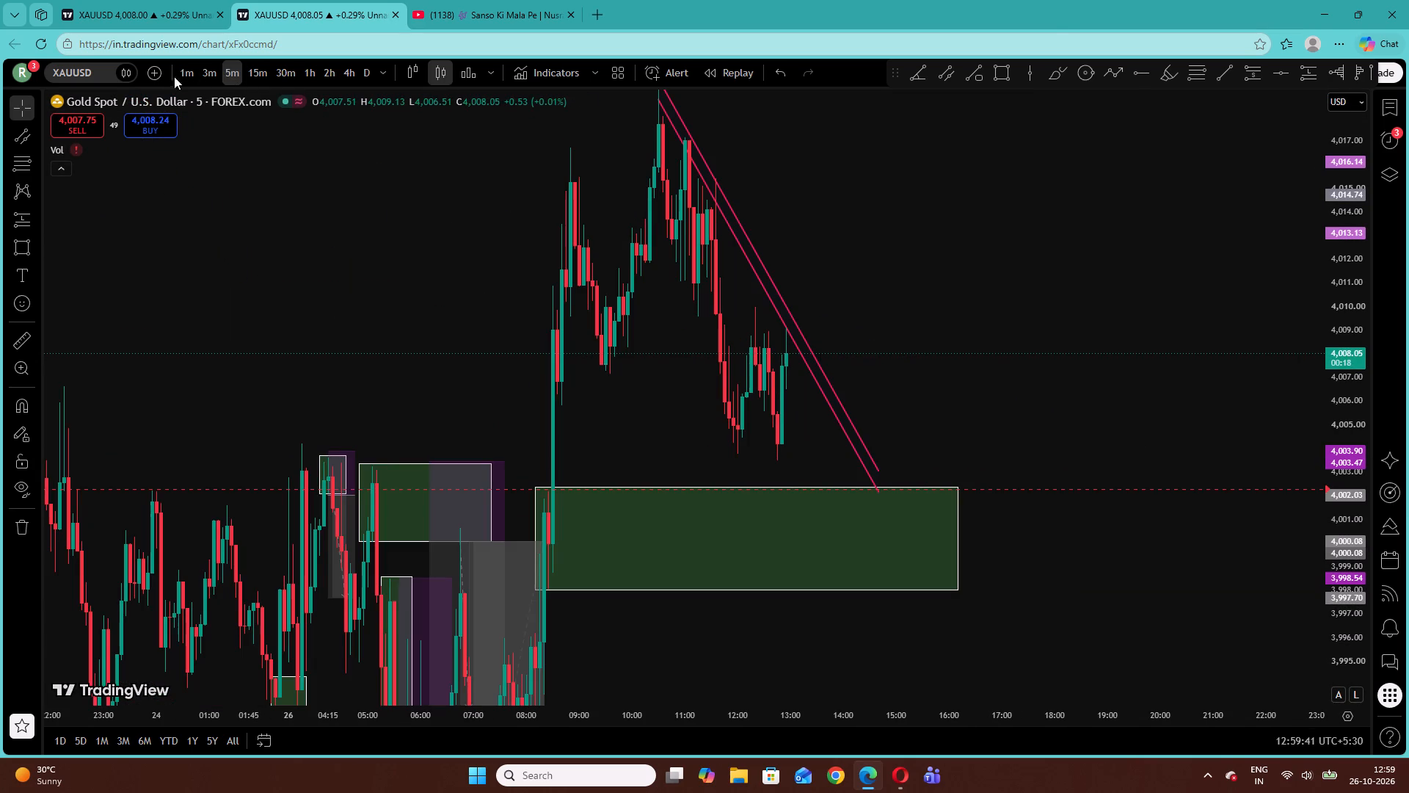
pyautogui.click(206, 70)
pyautogui.click(187, 72)
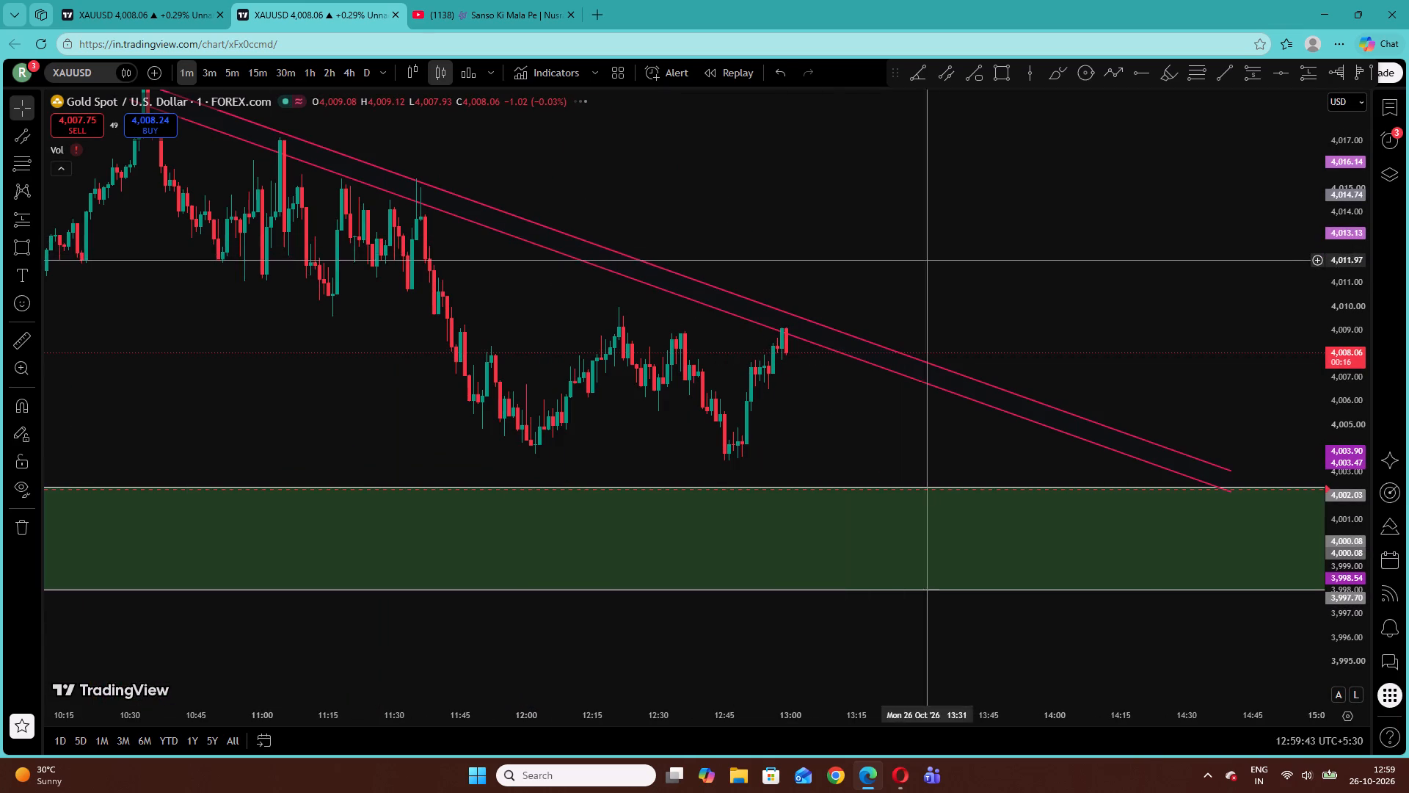
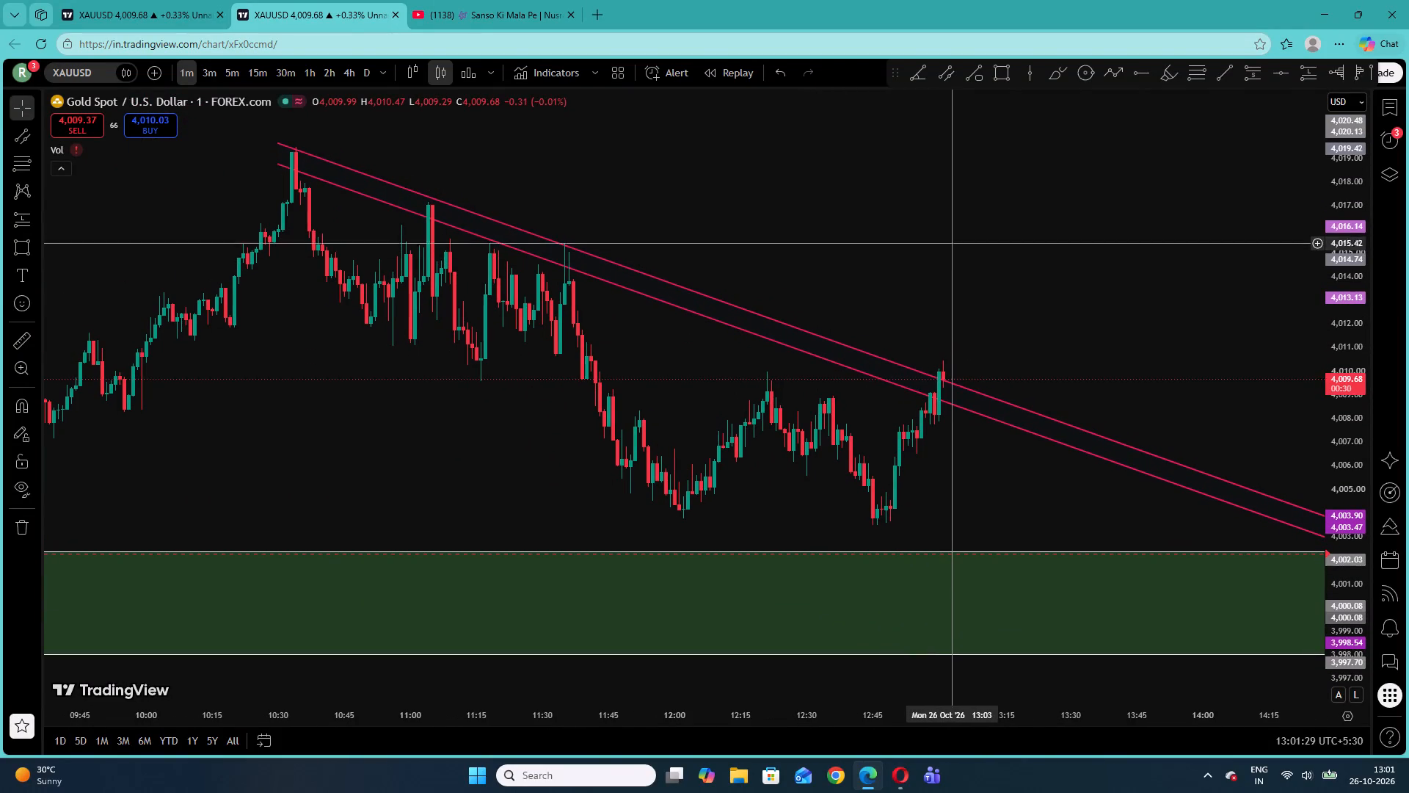
# Nudge the descending channel's upper starting point to about 4,019.92 at 10:29, just above the swing high.
pyautogui.click(276, 140)
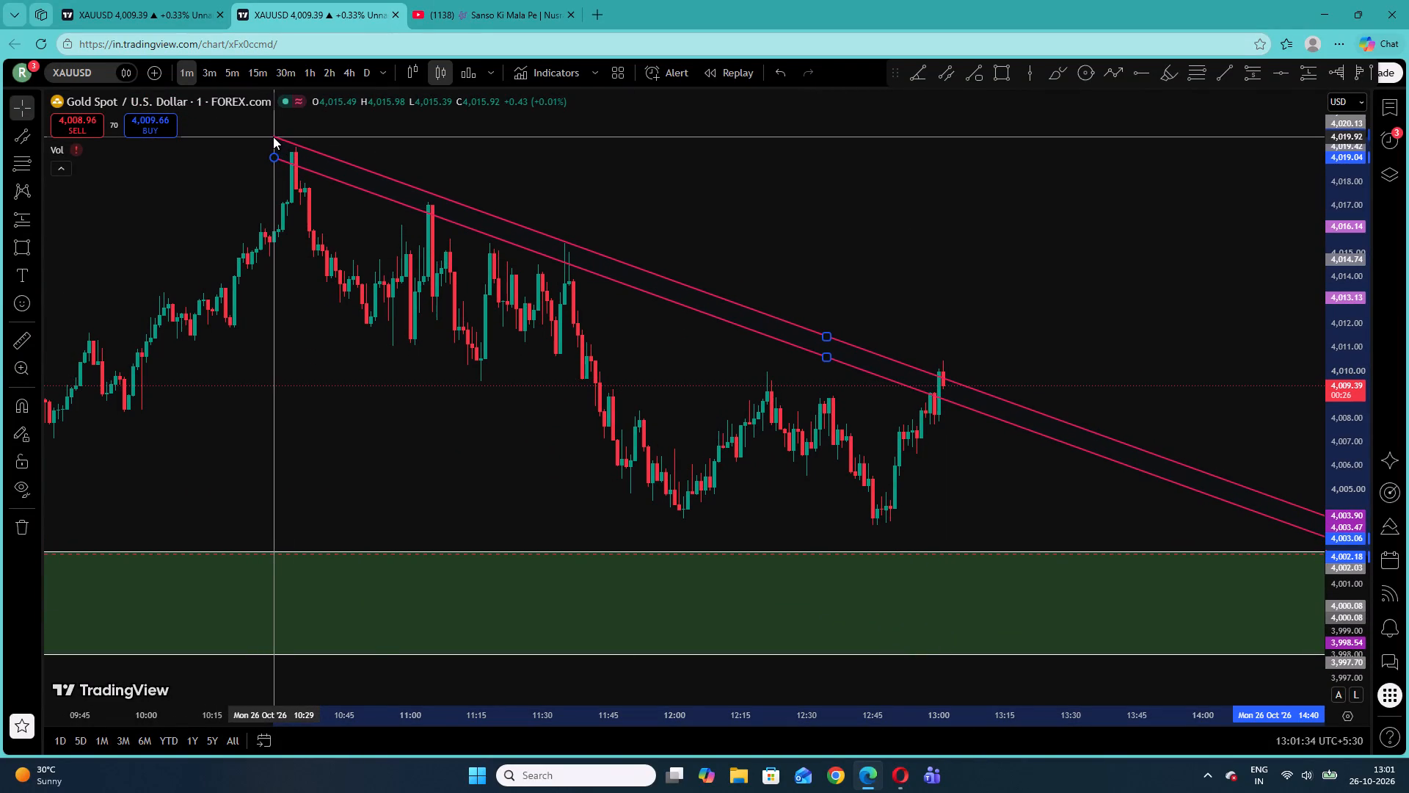
pyautogui.click(722, 250)
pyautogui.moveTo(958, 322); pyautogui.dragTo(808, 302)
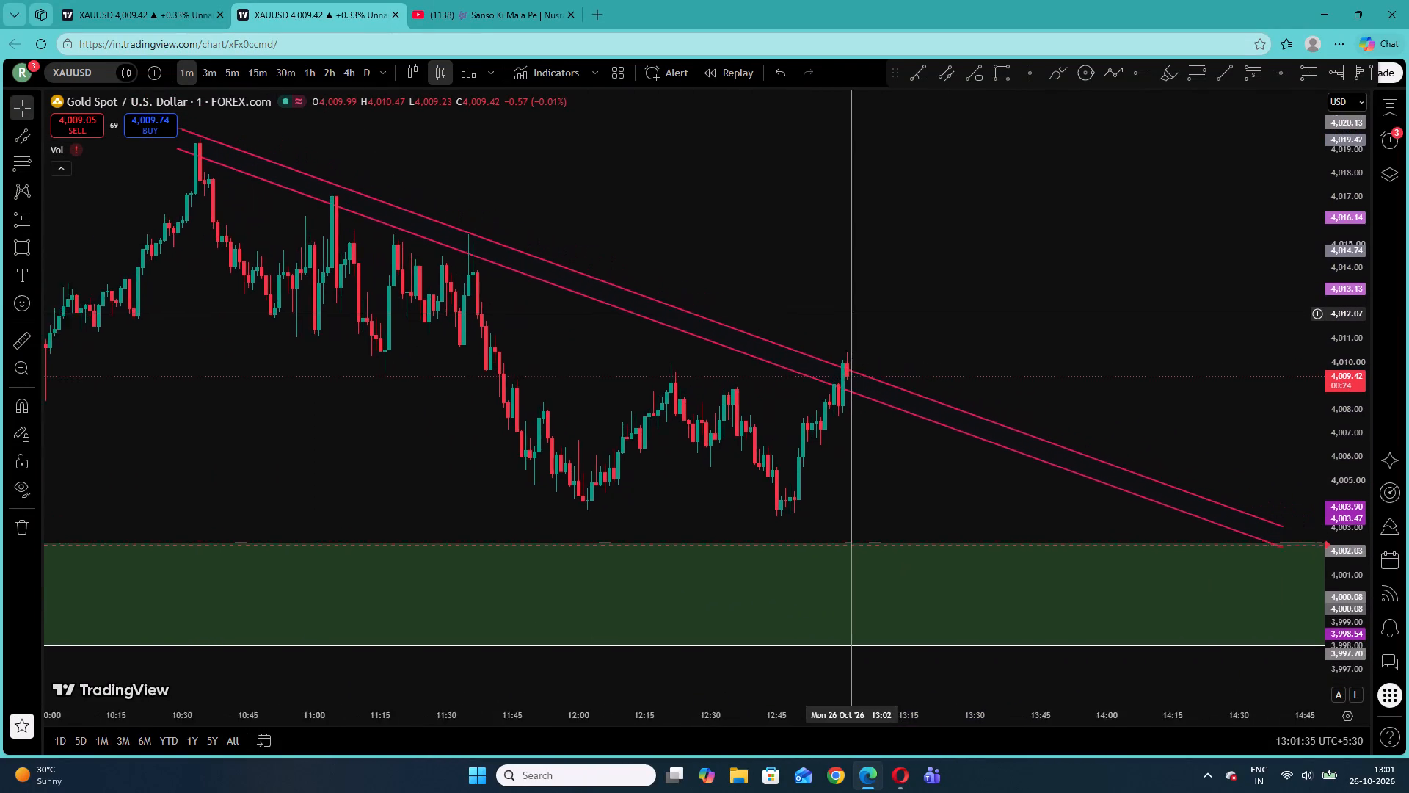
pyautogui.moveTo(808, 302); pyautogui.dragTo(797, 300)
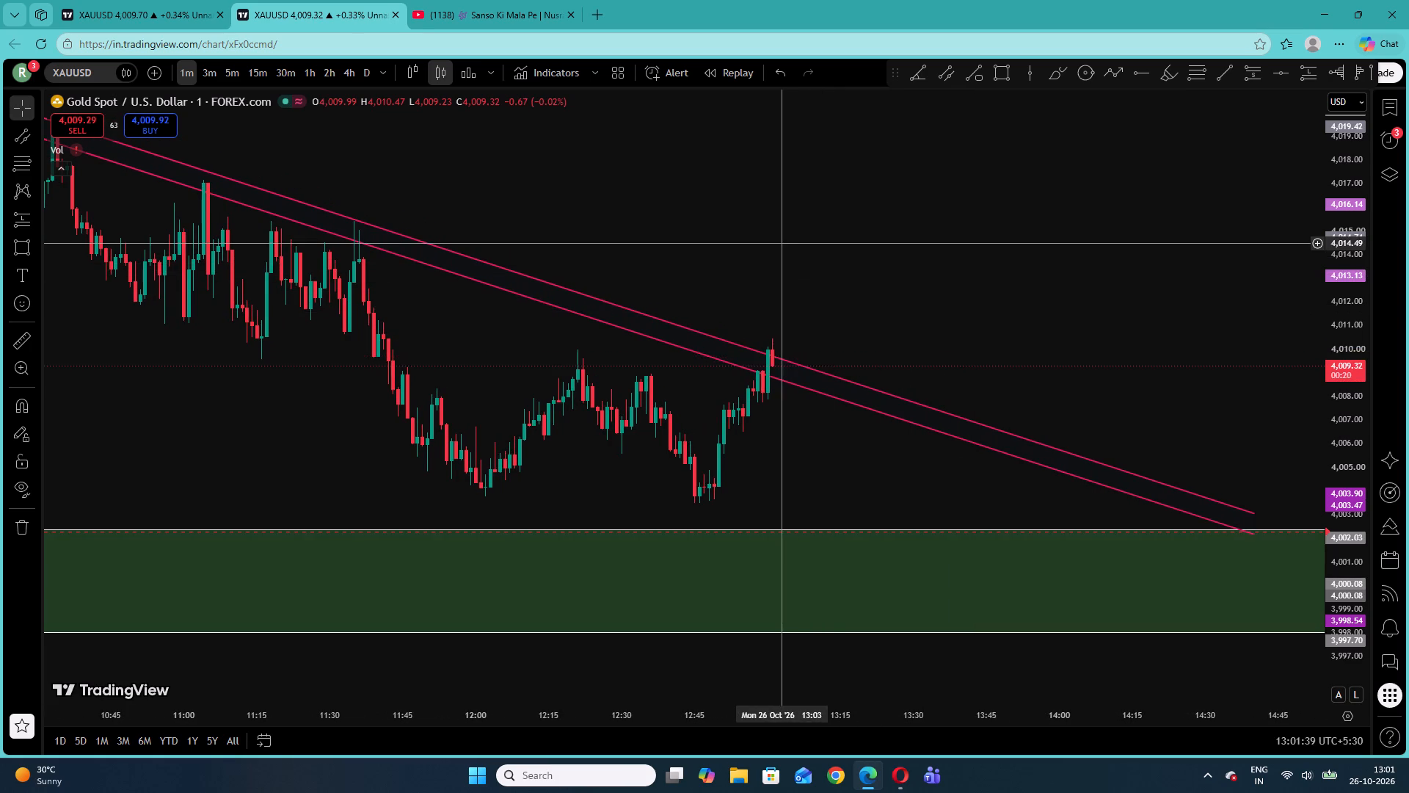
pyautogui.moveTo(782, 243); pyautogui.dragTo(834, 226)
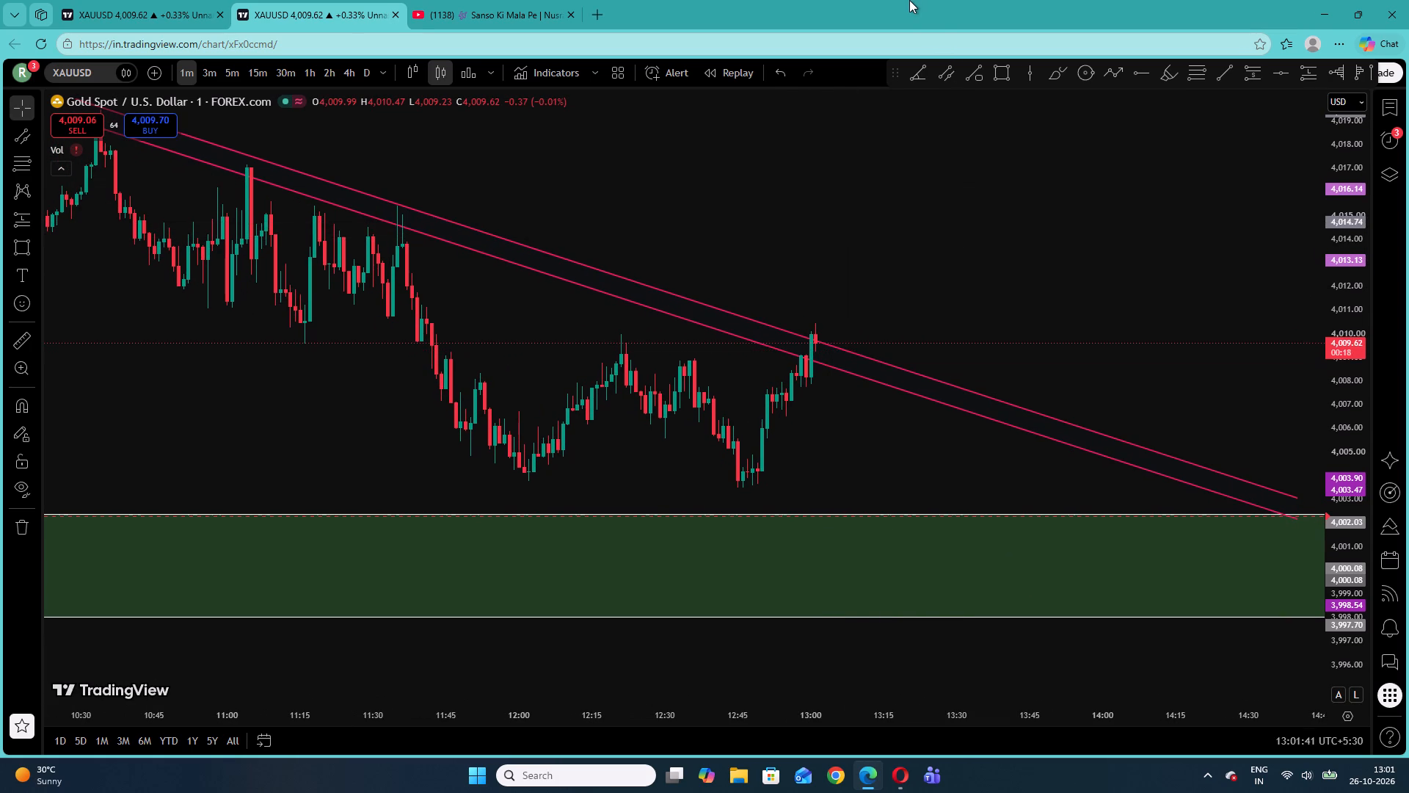
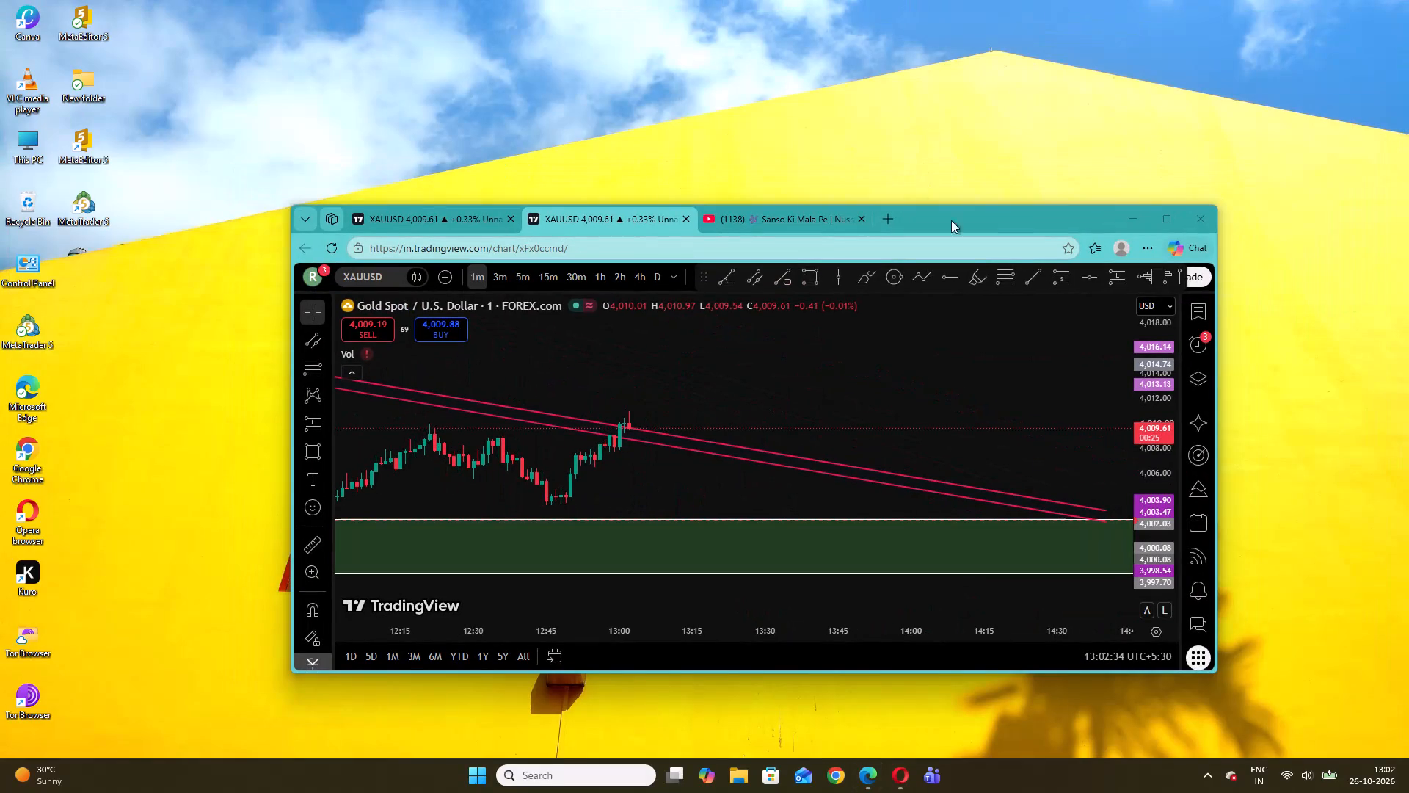
# Maximize the chart window and compare XAUUSD price against the descending channel and green zones on the 5-minute and 1-minute timeframes.
pyautogui.click(1162, 220)
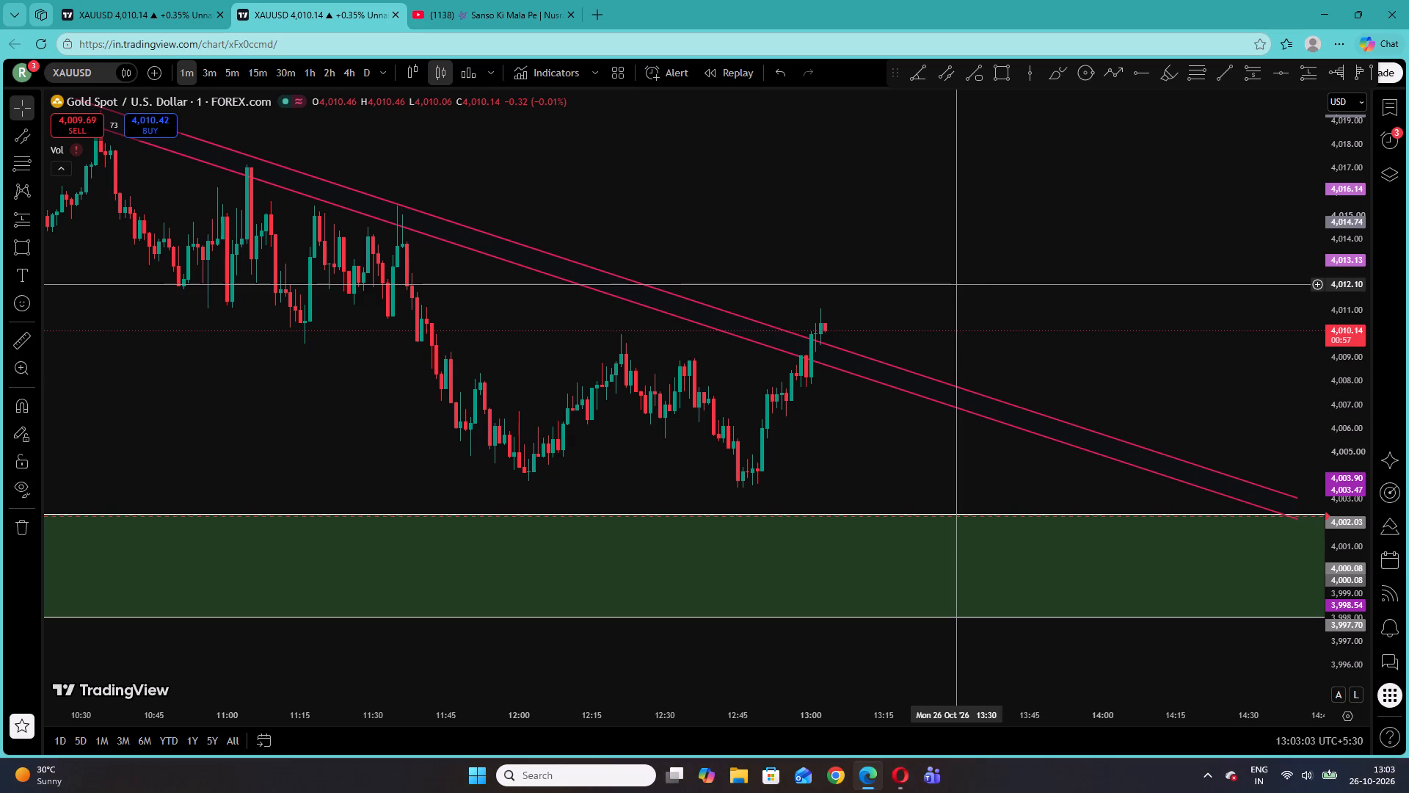
pyautogui.click(213, 72)
pyautogui.click(227, 68)
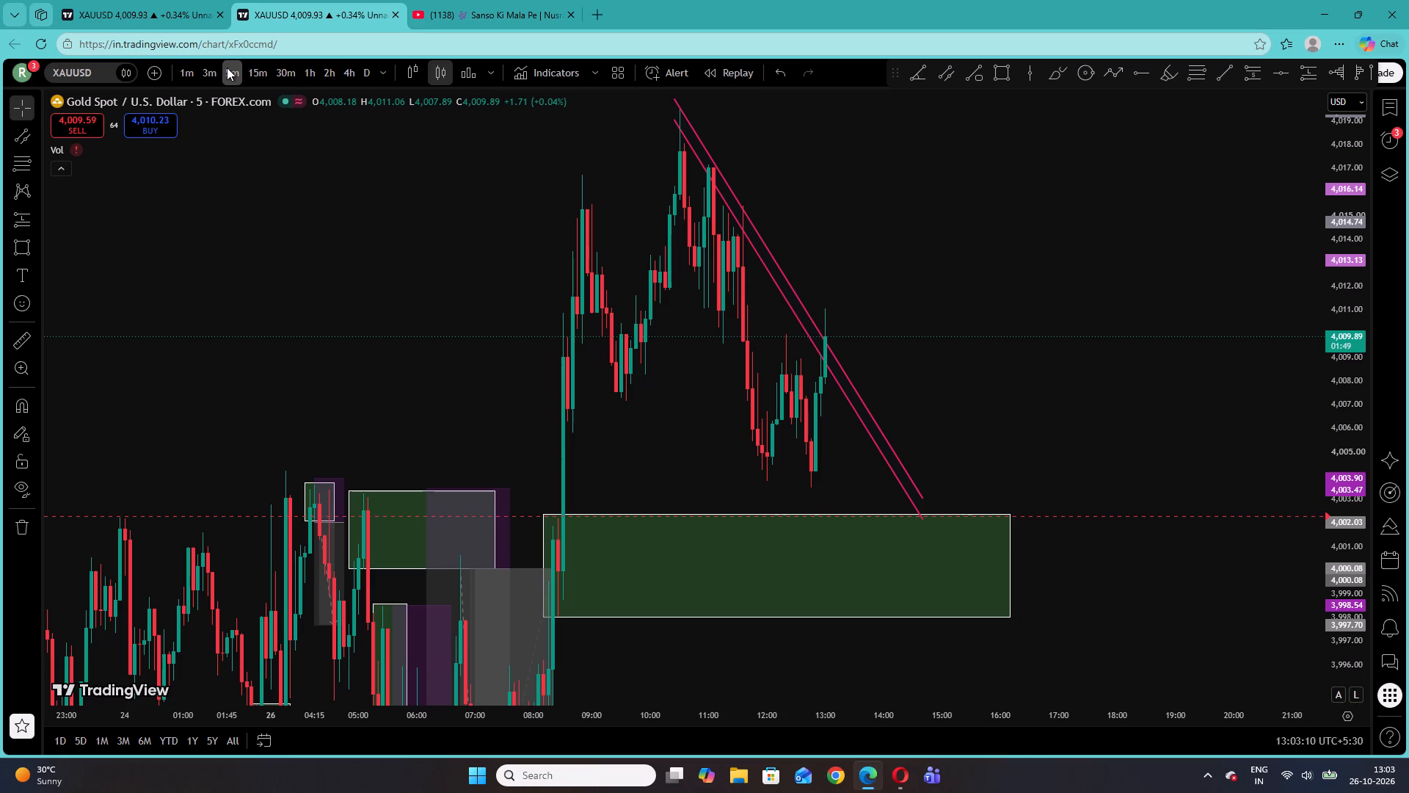
pyautogui.click(188, 65)
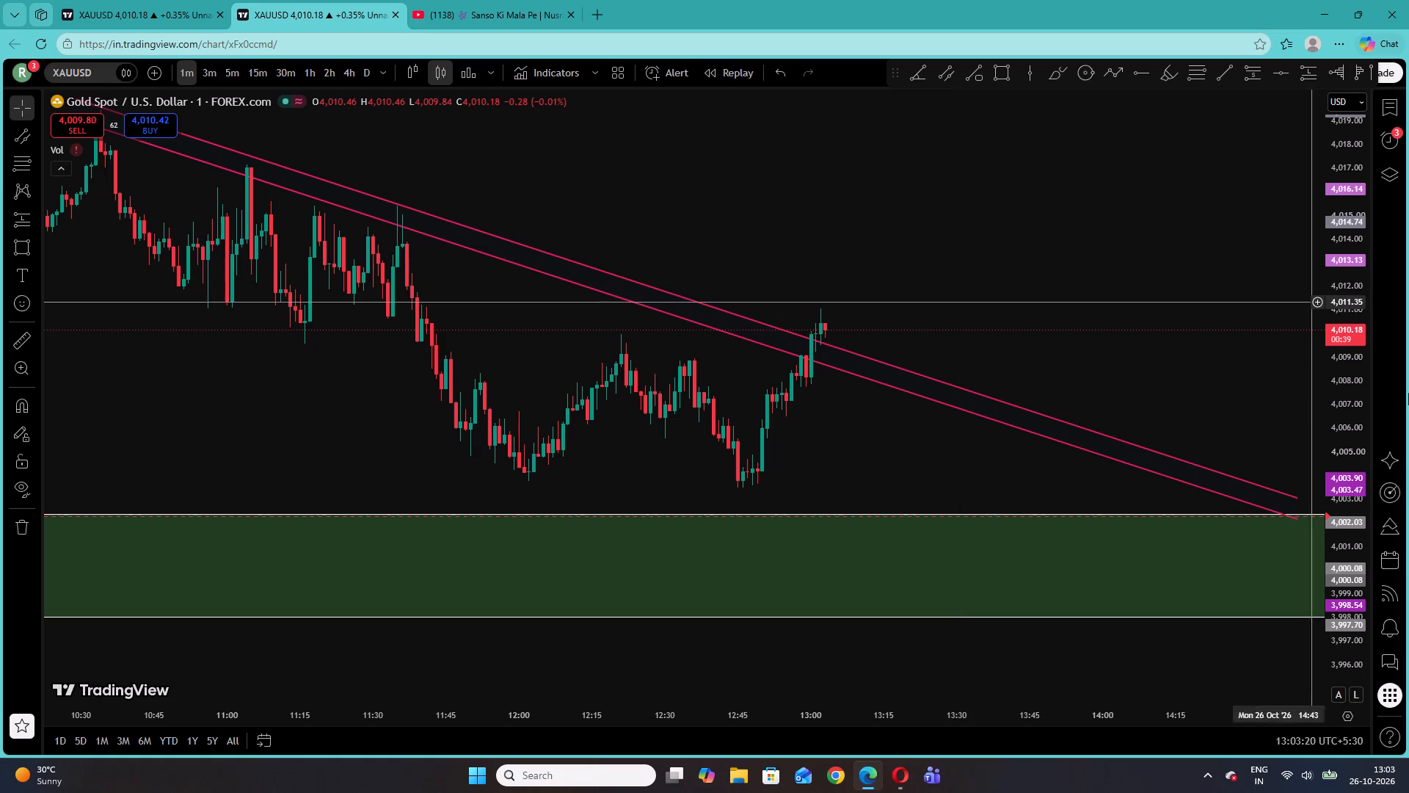
pyautogui.moveTo(1346, 441); pyautogui.dragTo(1326, 215)
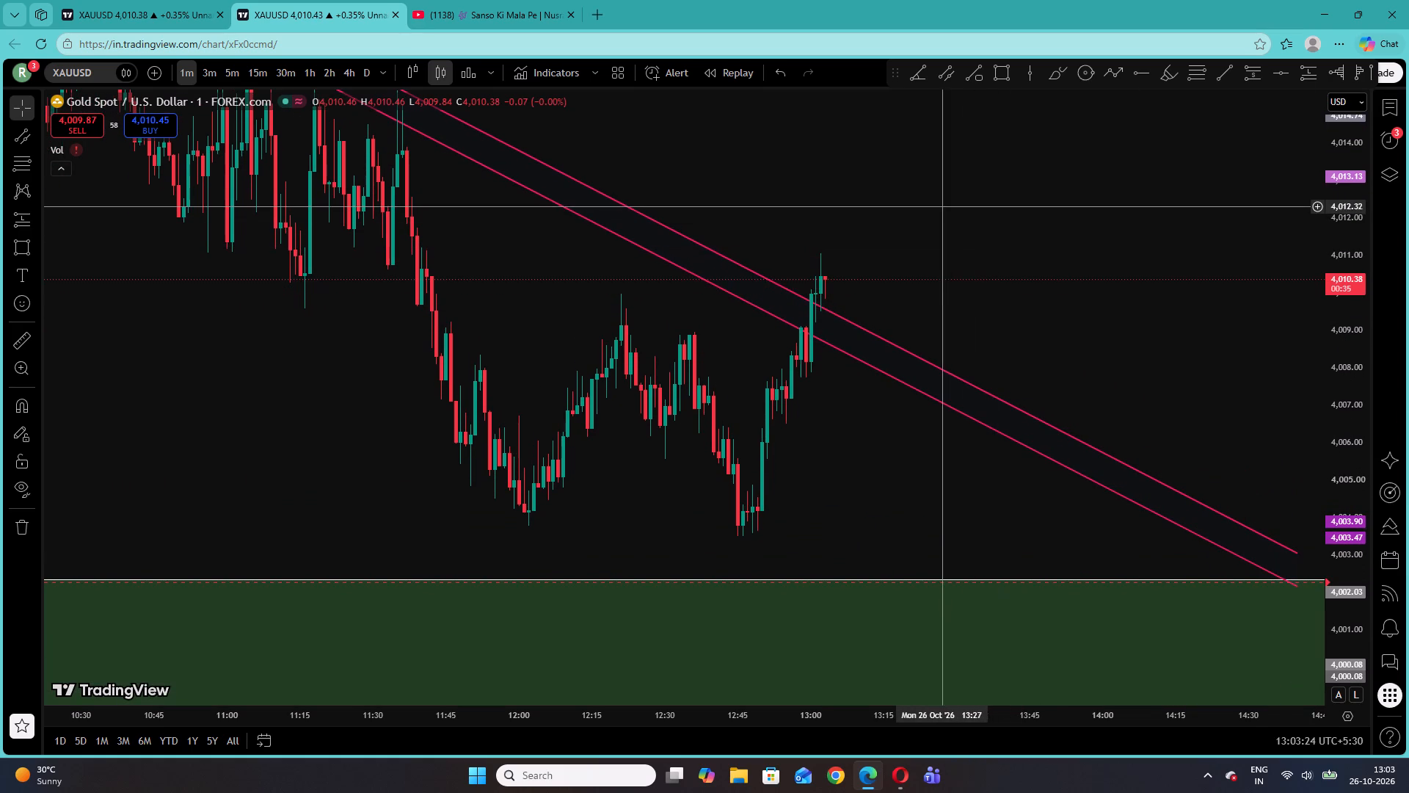
pyautogui.moveTo(1334, 379); pyautogui.dragTo(1329, 512)
pyautogui.moveTo(1102, 319); pyautogui.dragTo(1093, 333)
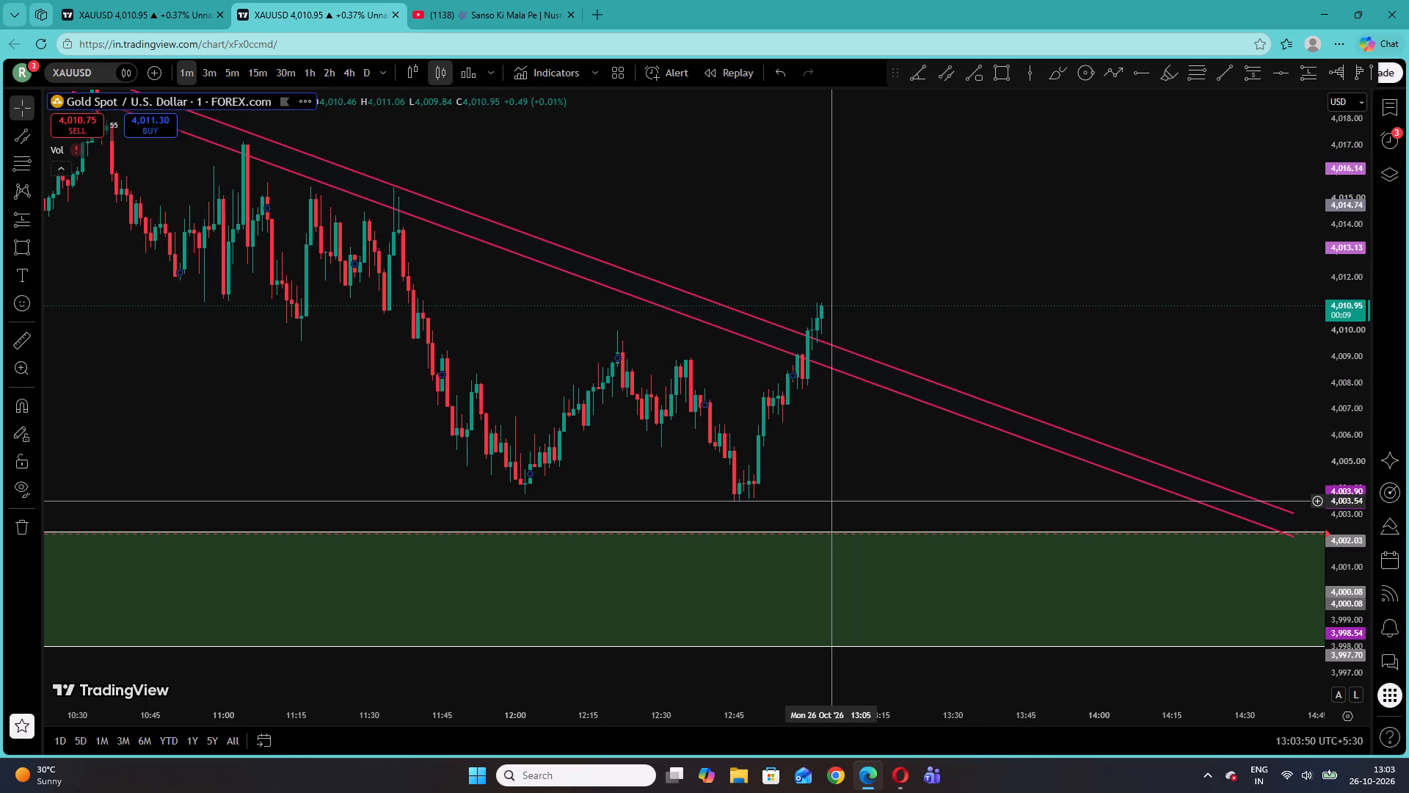
pyautogui.click(841, 472)
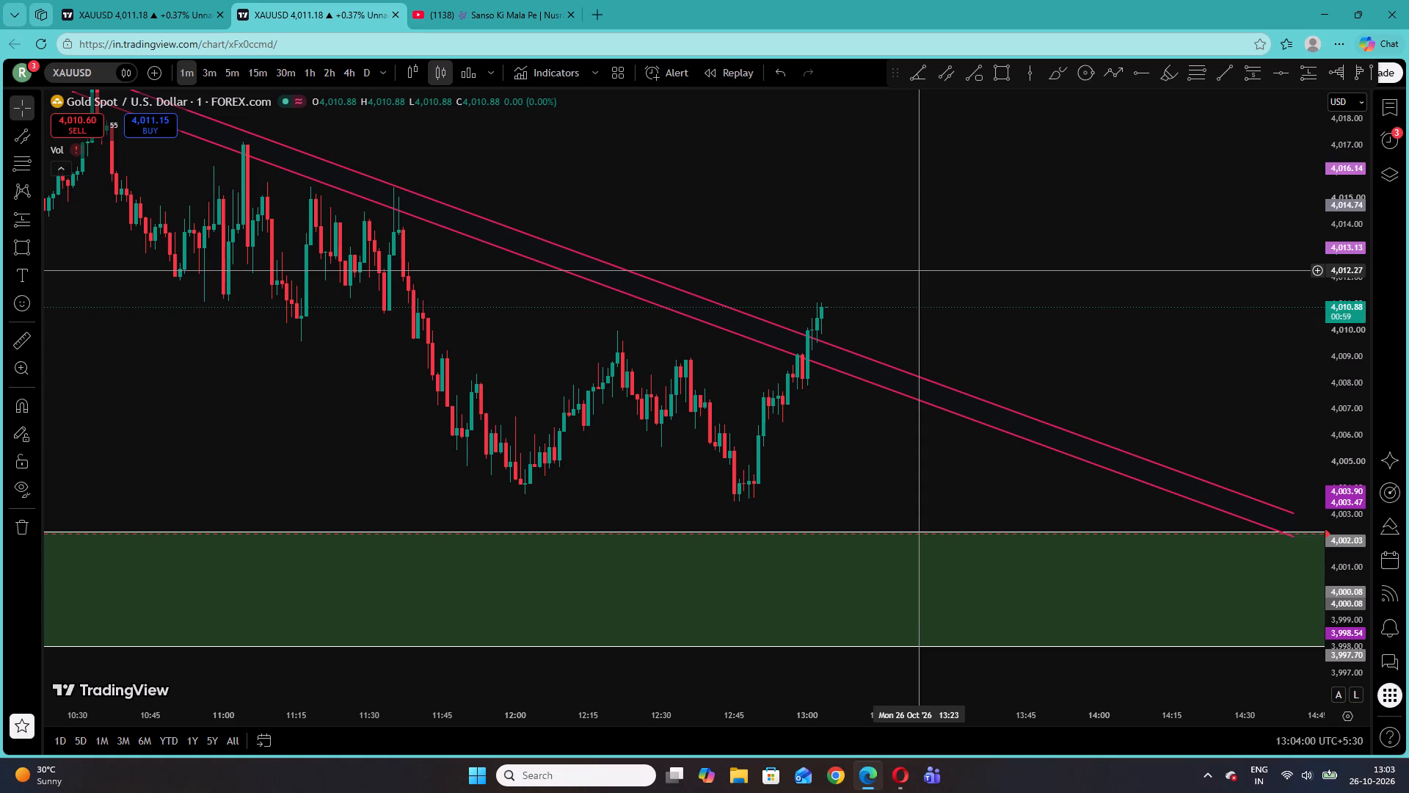
pyautogui.click(228, 73)
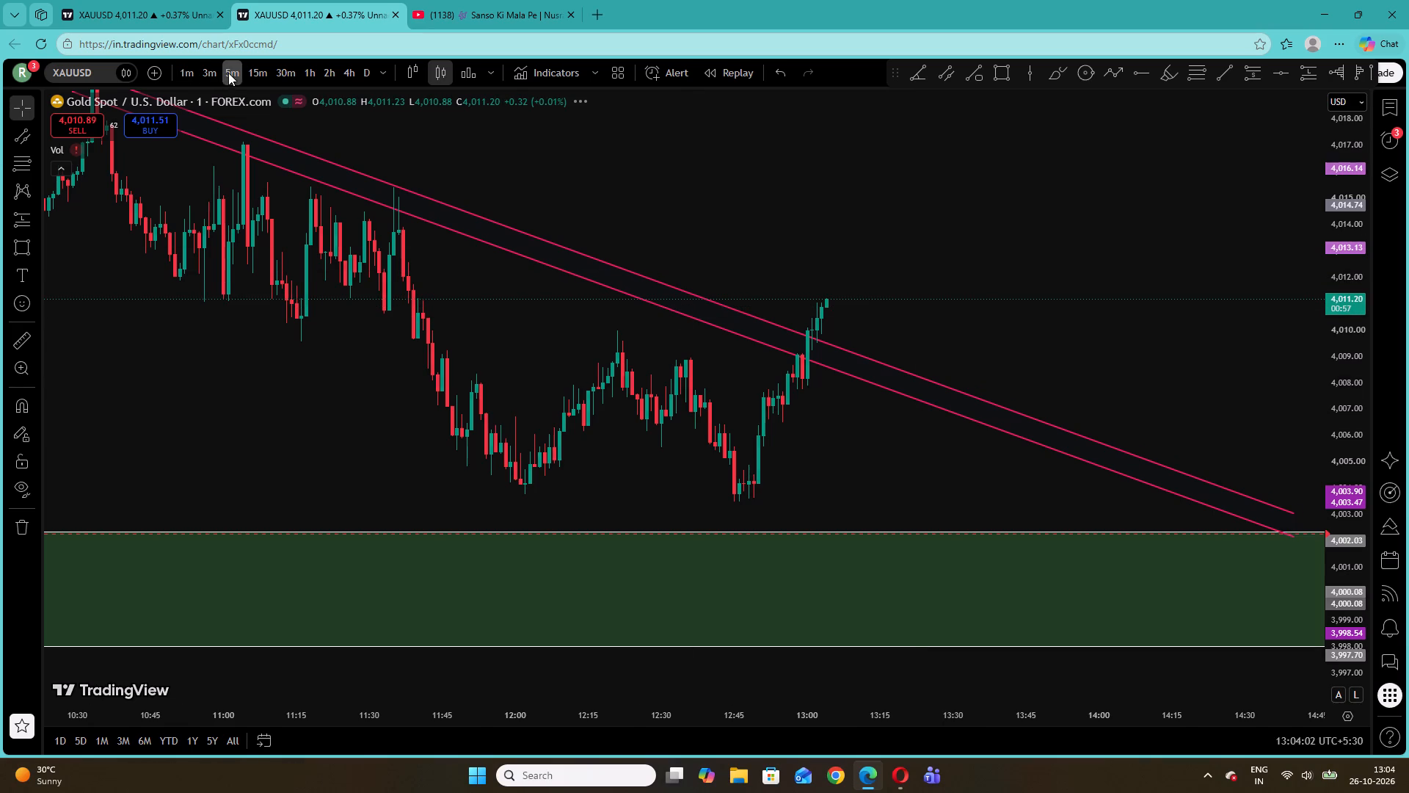
pyautogui.moveTo(1348, 350); pyautogui.dragTo(1347, 634)
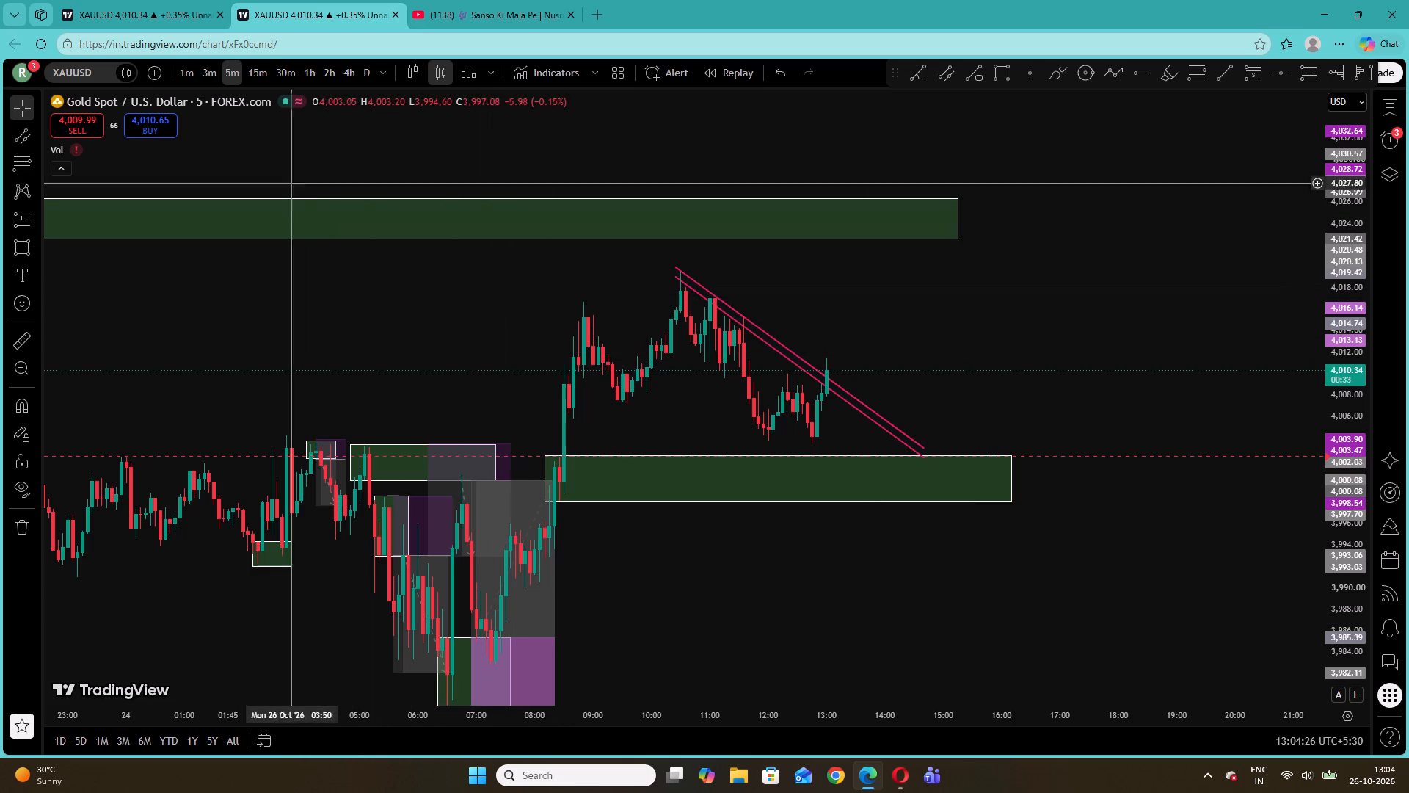
pyautogui.click(192, 71)
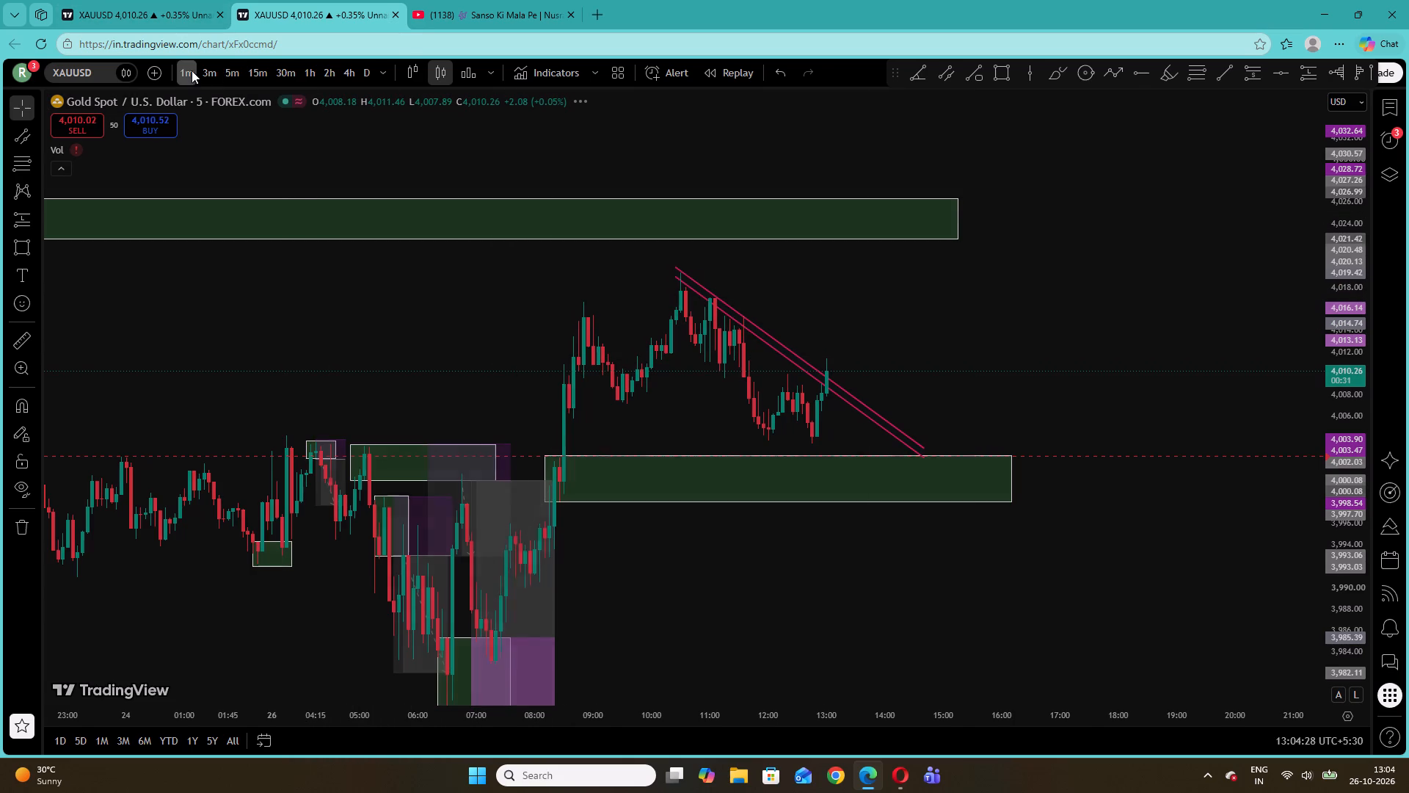
pyautogui.moveTo(1343, 523); pyautogui.dragTo(1321, 123)
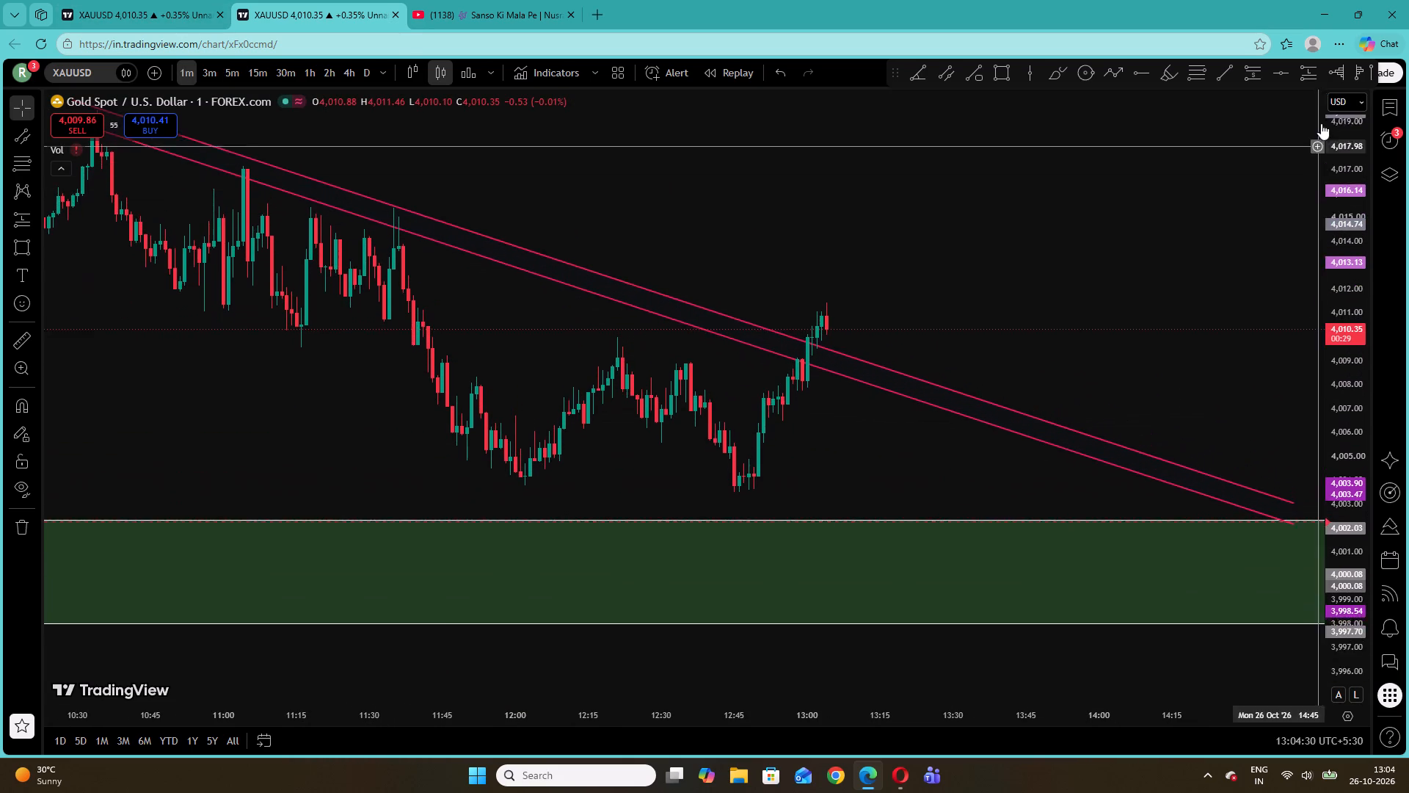
pyautogui.moveTo(1321, 123); pyautogui.dragTo(1325, 101)
pyautogui.moveTo(994, 222); pyautogui.dragTo(1050, 314)
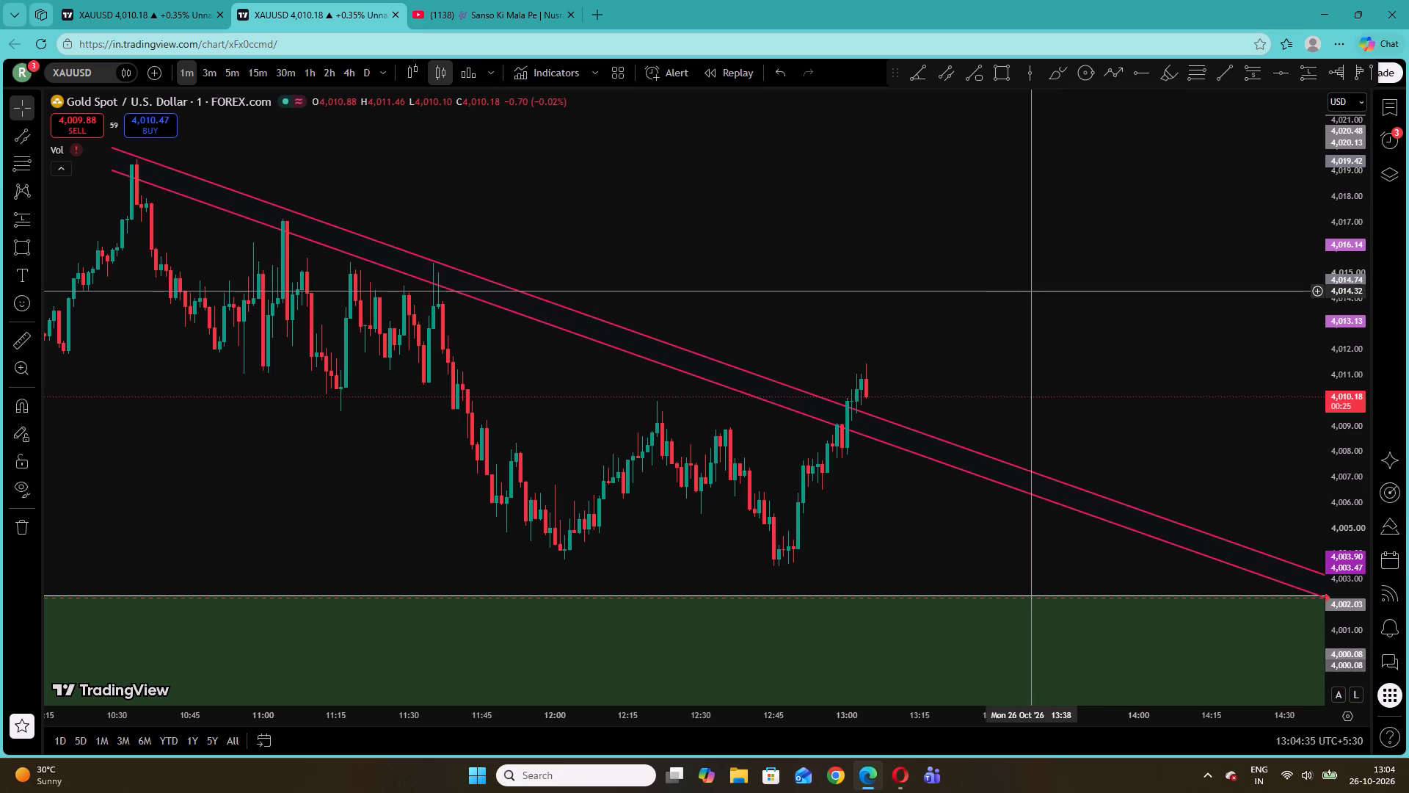
# Search Windows for "calender".
pyautogui.click(557, 772)
pyautogui.click(562, 770)
pyautogui.write('ca')
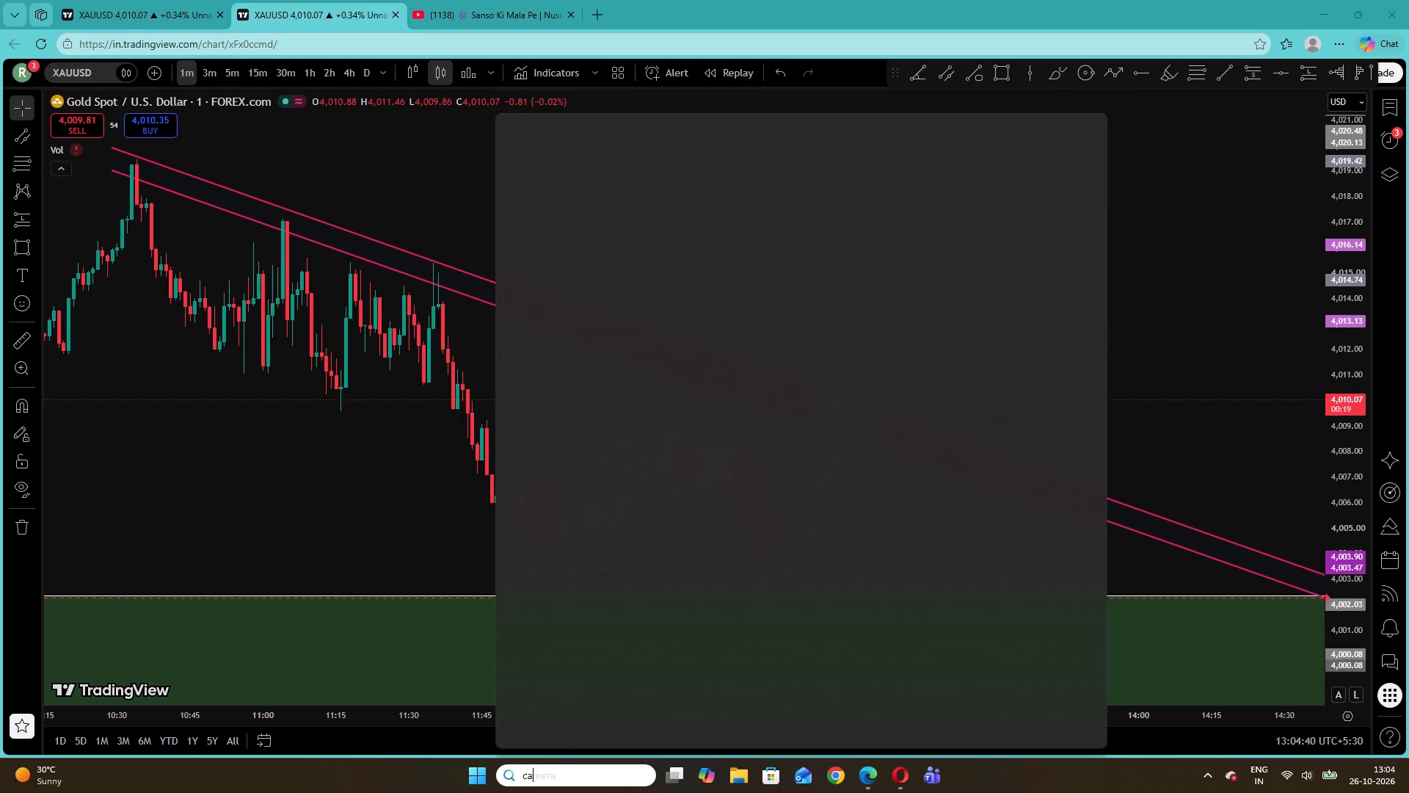
pyautogui.write('le')
pyautogui.write('nder')
pyautogui.press('Return')
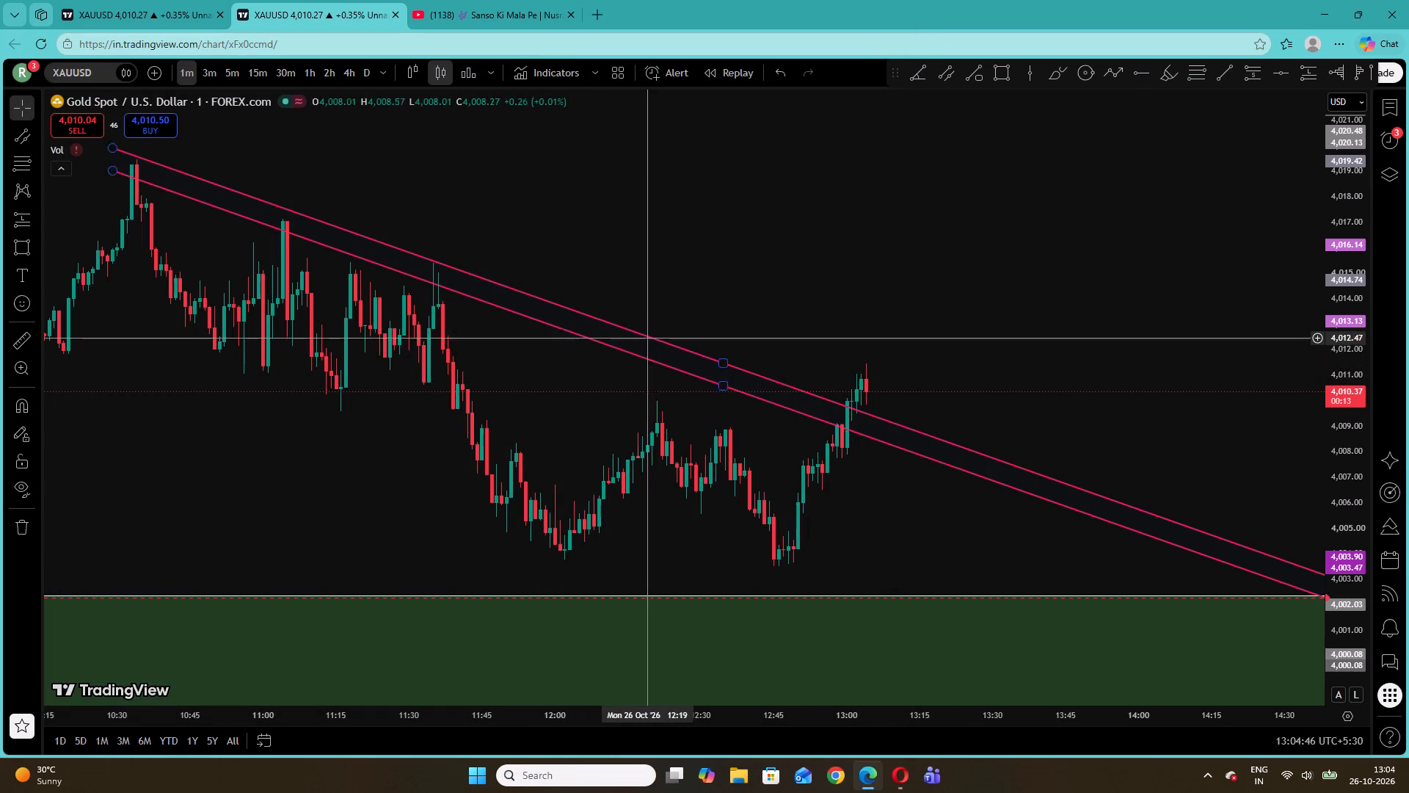
pyautogui.click(524, 776)
pyautogui.click(315, 468)
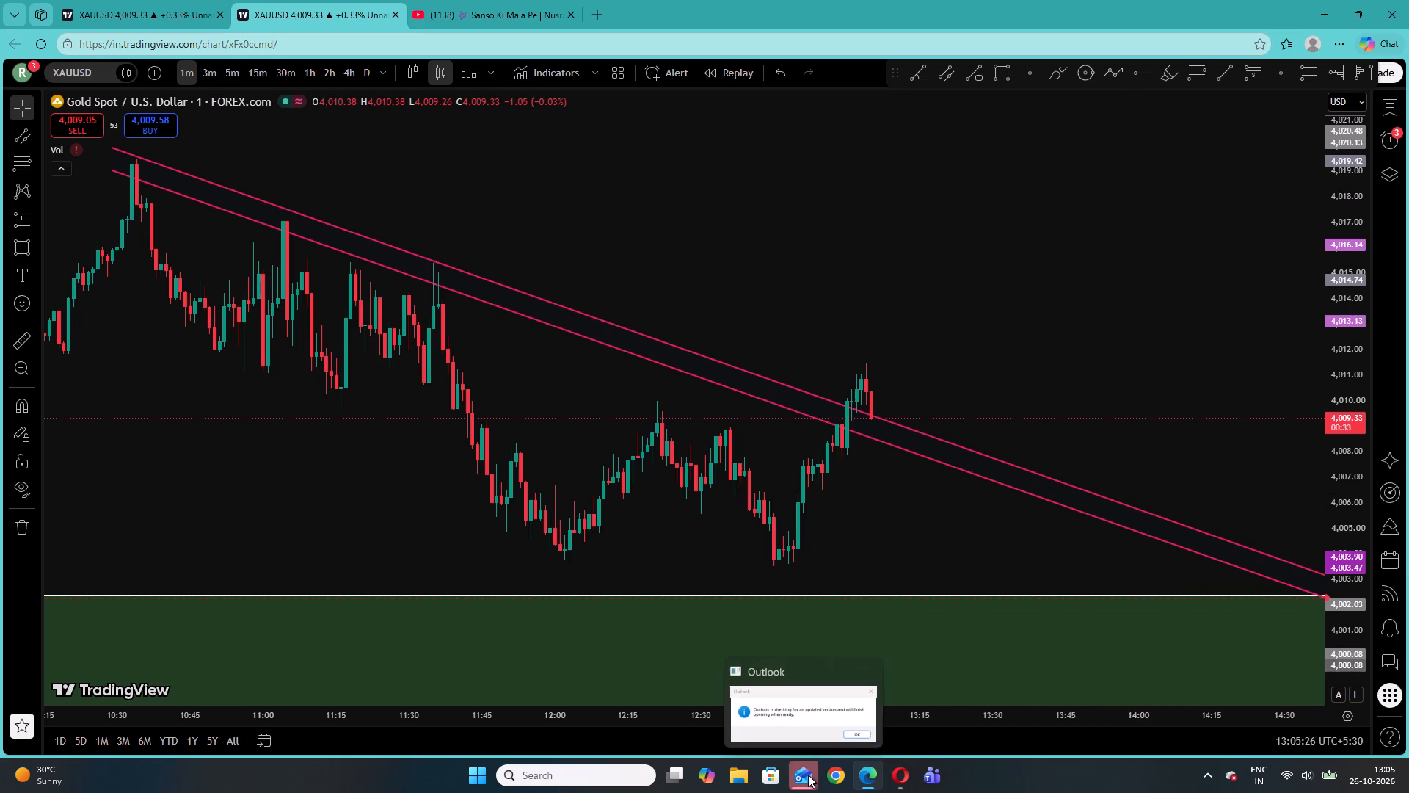
pyautogui.click(870, 663)
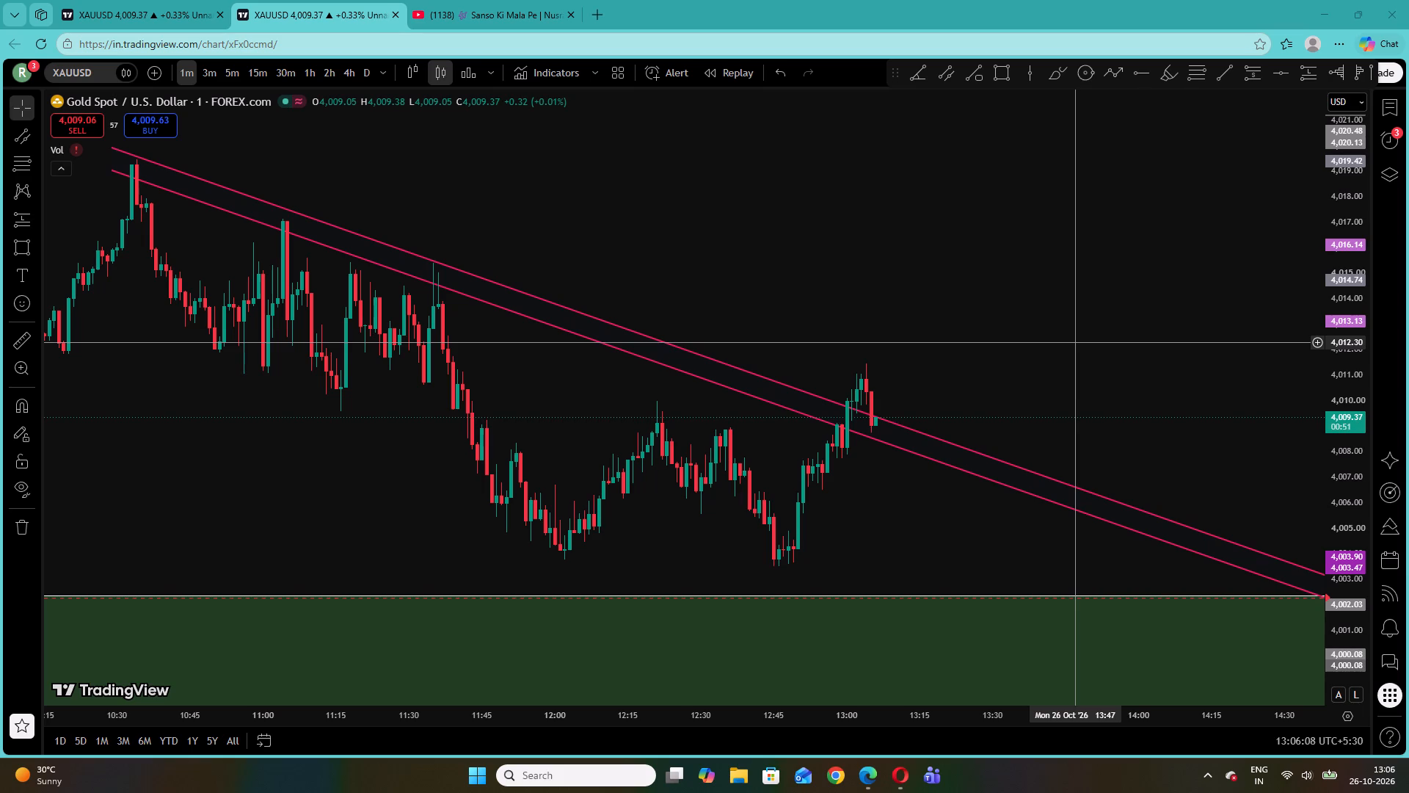
# Review XAUUSD around the descending channel on the 5-minute and 3-minute timeframes, ending on the 1-minute chart.
pyautogui.scroll(-2, 1077, 342)
pyautogui.click(232, 70)
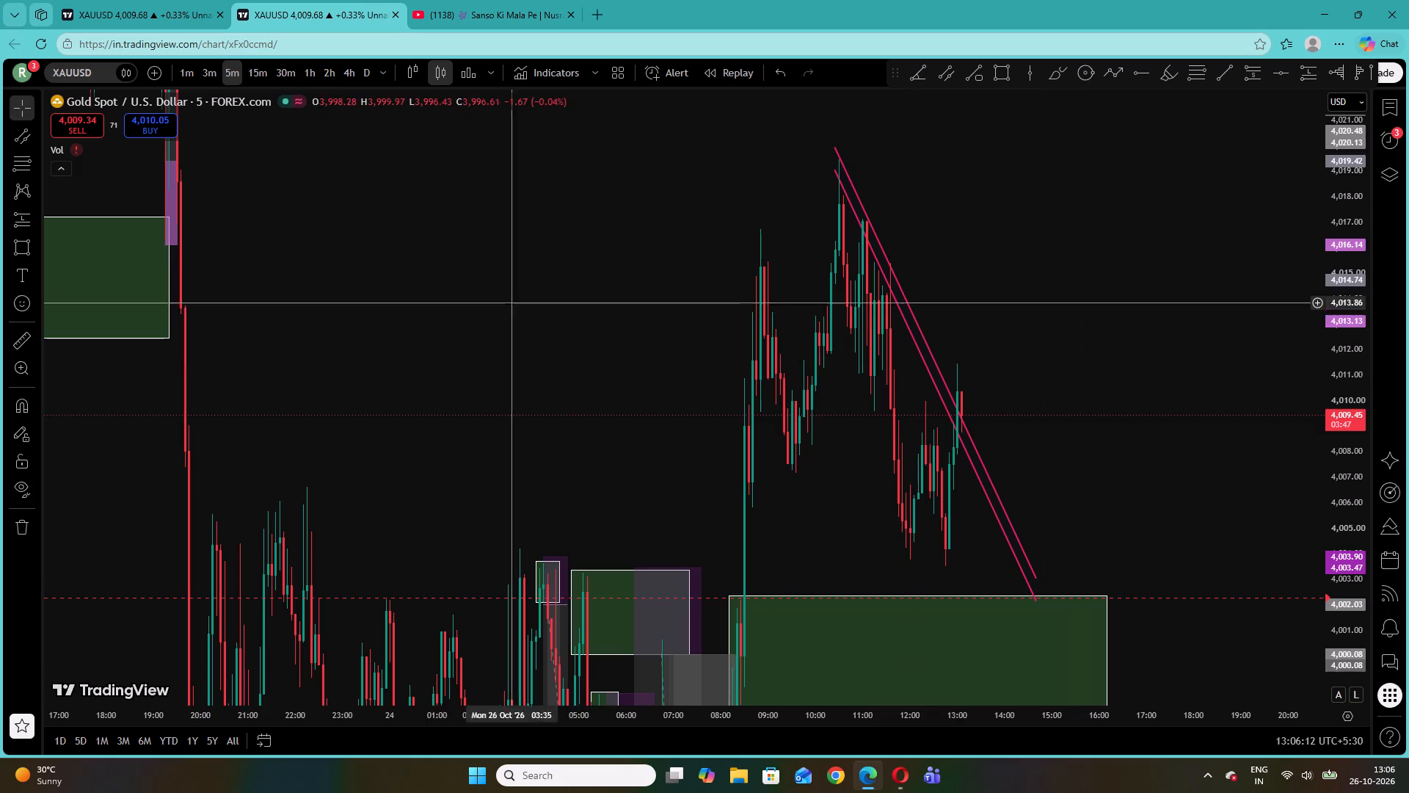
pyautogui.click(214, 68)
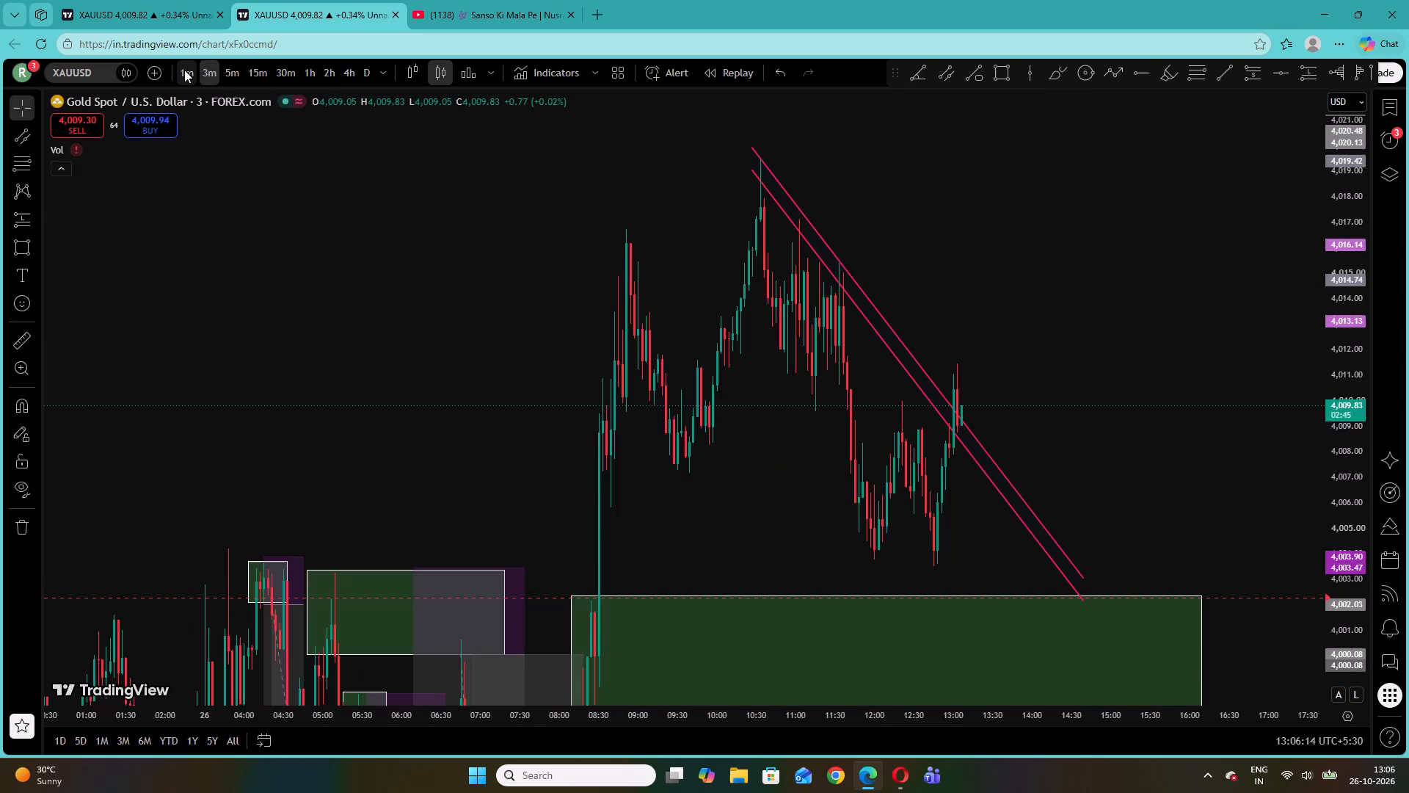
pyautogui.click(184, 70)
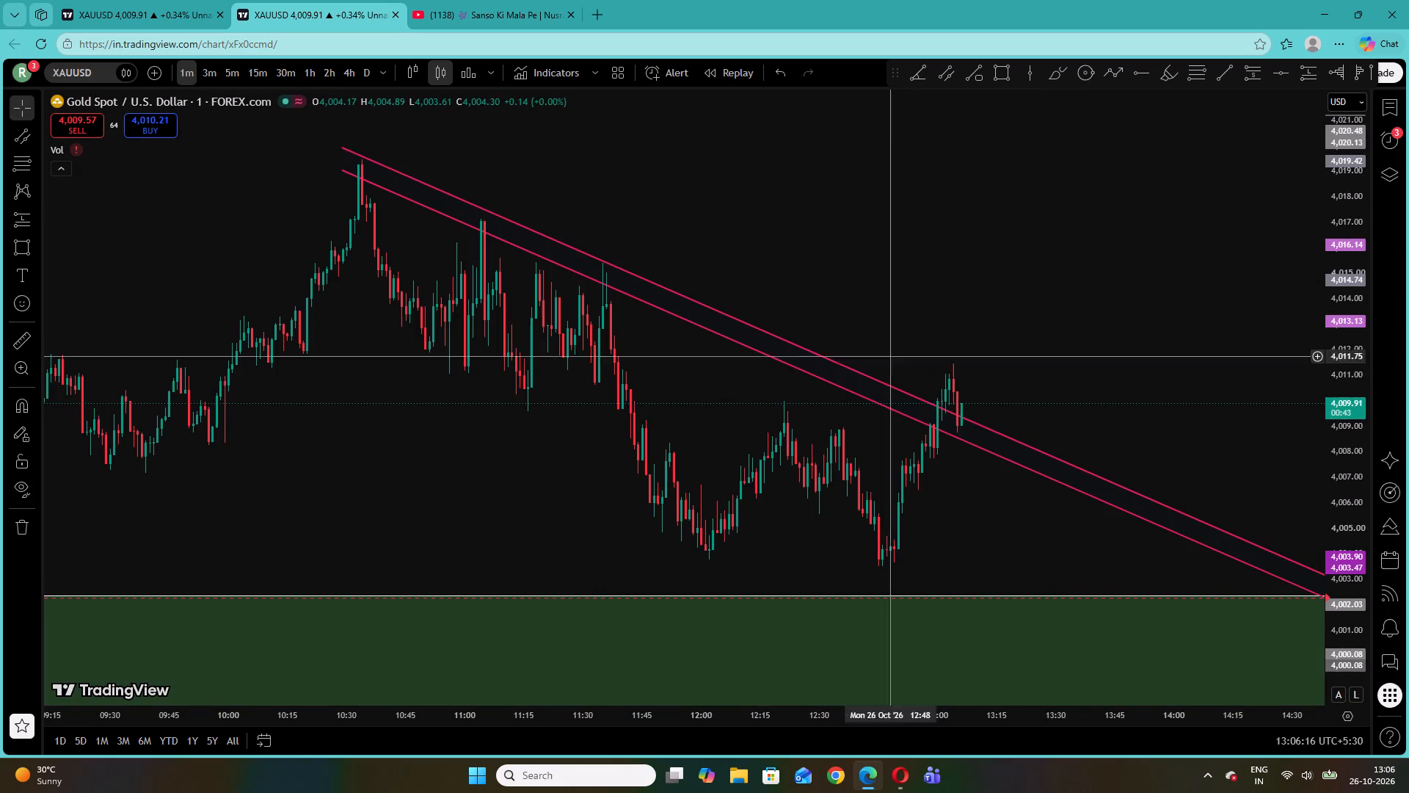
pyautogui.moveTo(1056, 335); pyautogui.dragTo(936, 358)
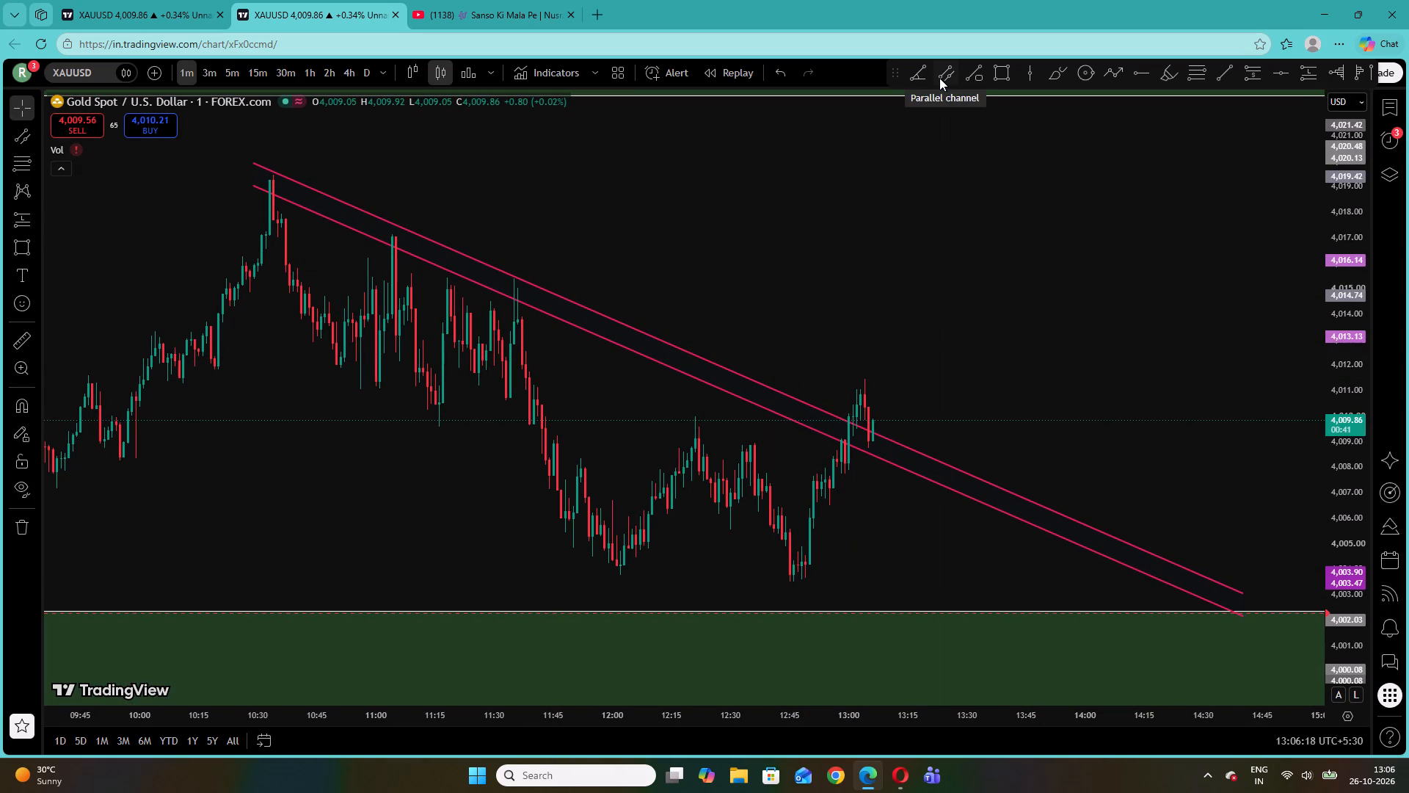
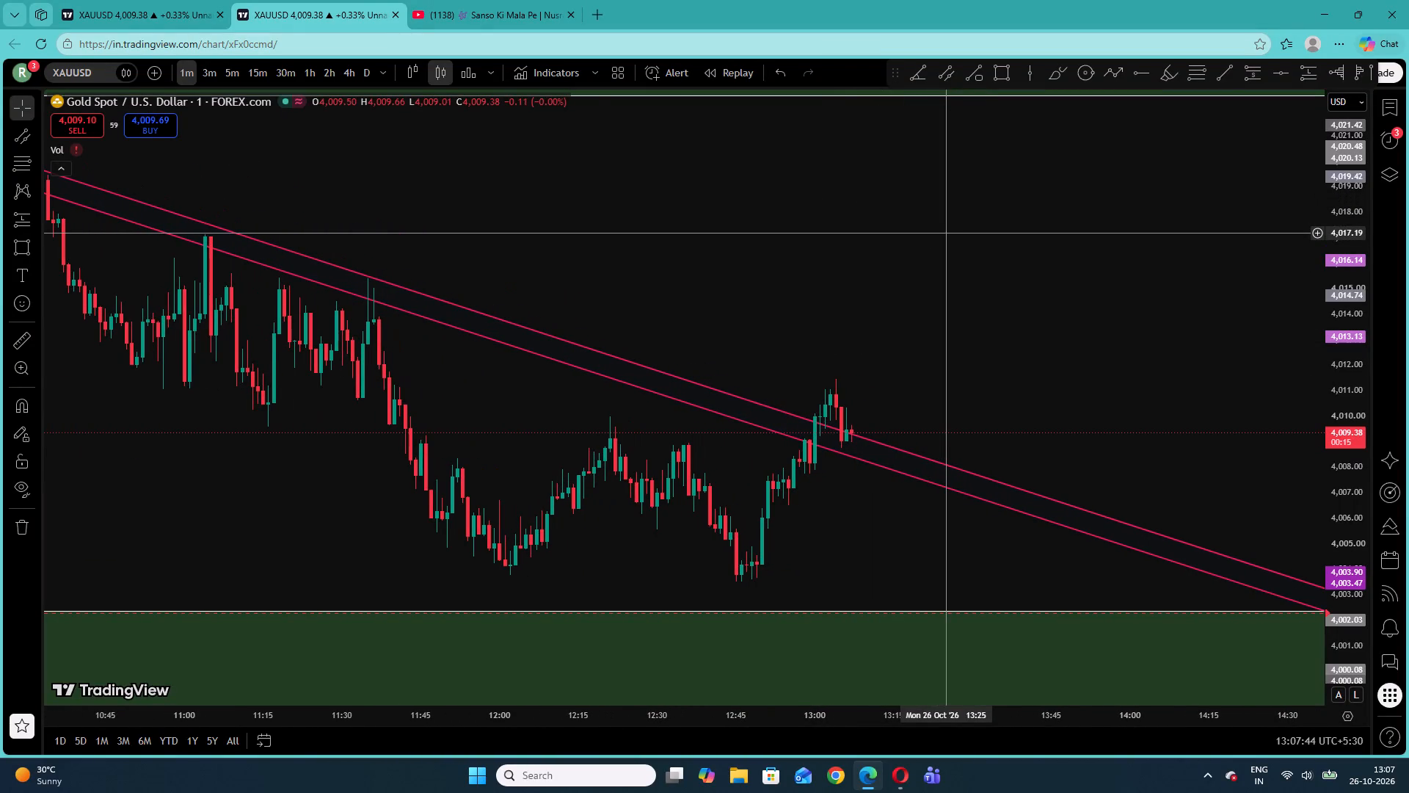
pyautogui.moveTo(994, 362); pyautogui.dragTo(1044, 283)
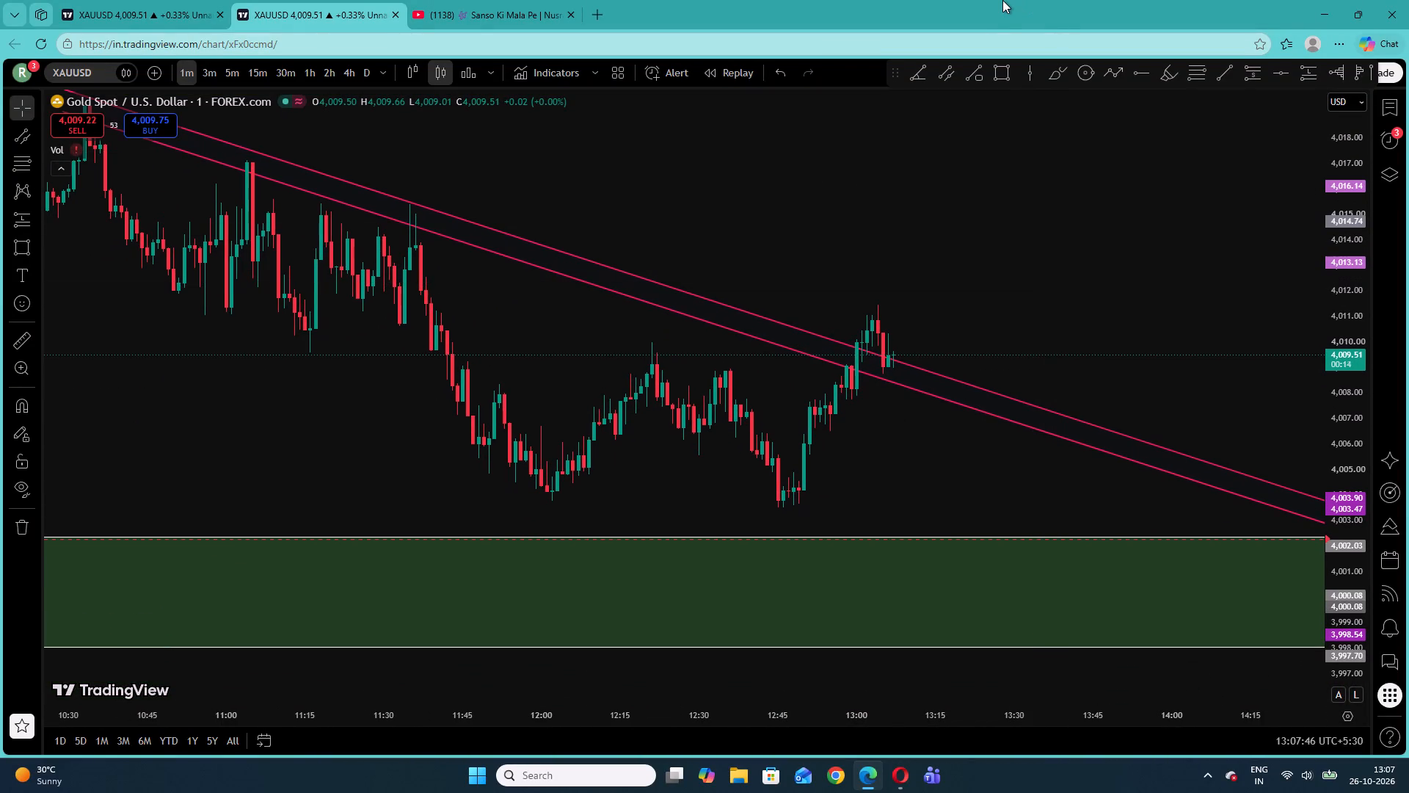
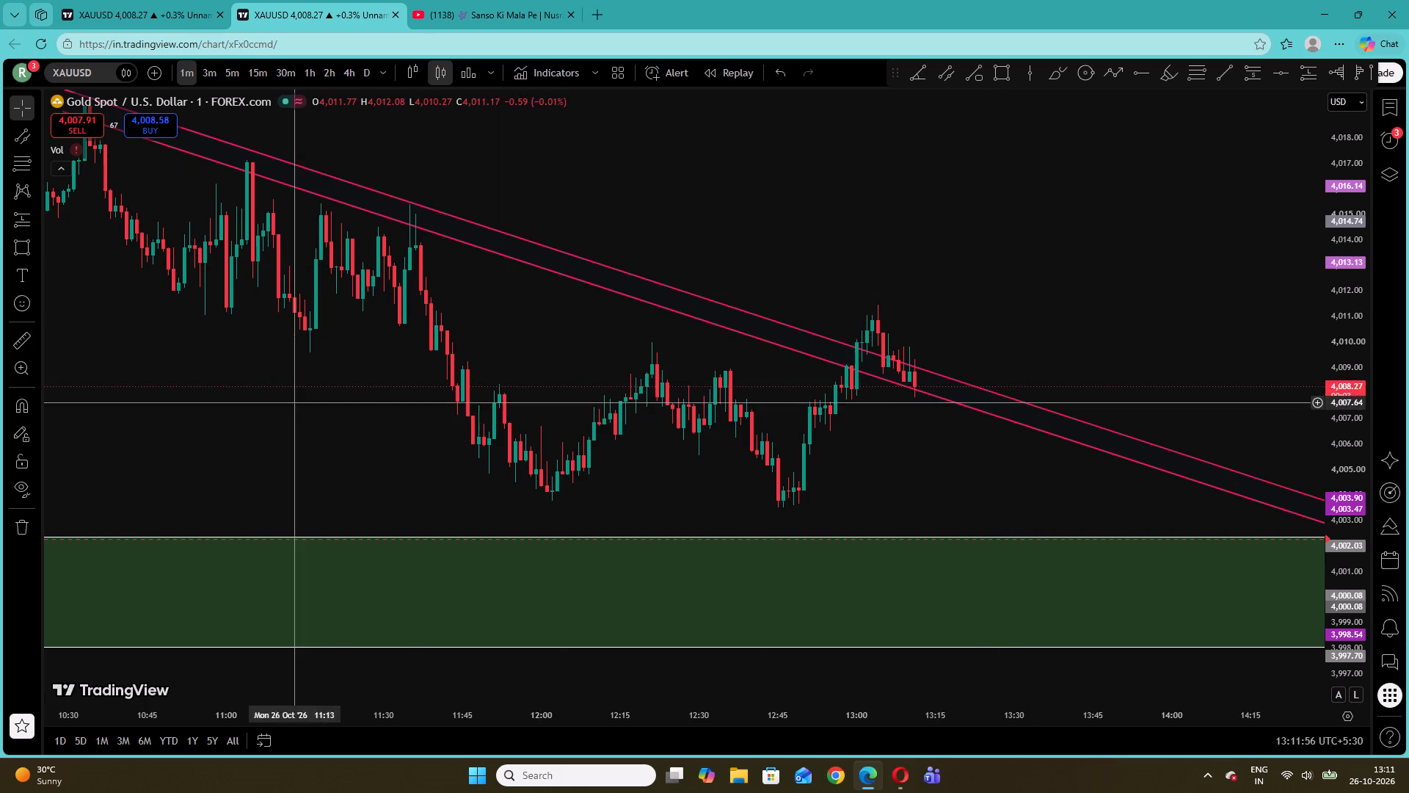
# Delete the outdated long position drawing spanning 06:55 to 08:20 on the 1-minute XAUUSD chart.
pyautogui.moveTo(450, 402); pyautogui.dragTo(1282, 375)
pyautogui.moveTo(787, 432); pyautogui.dragTo(1408, 307)
pyautogui.moveTo(608, 345); pyautogui.dragTo(1408, 185)
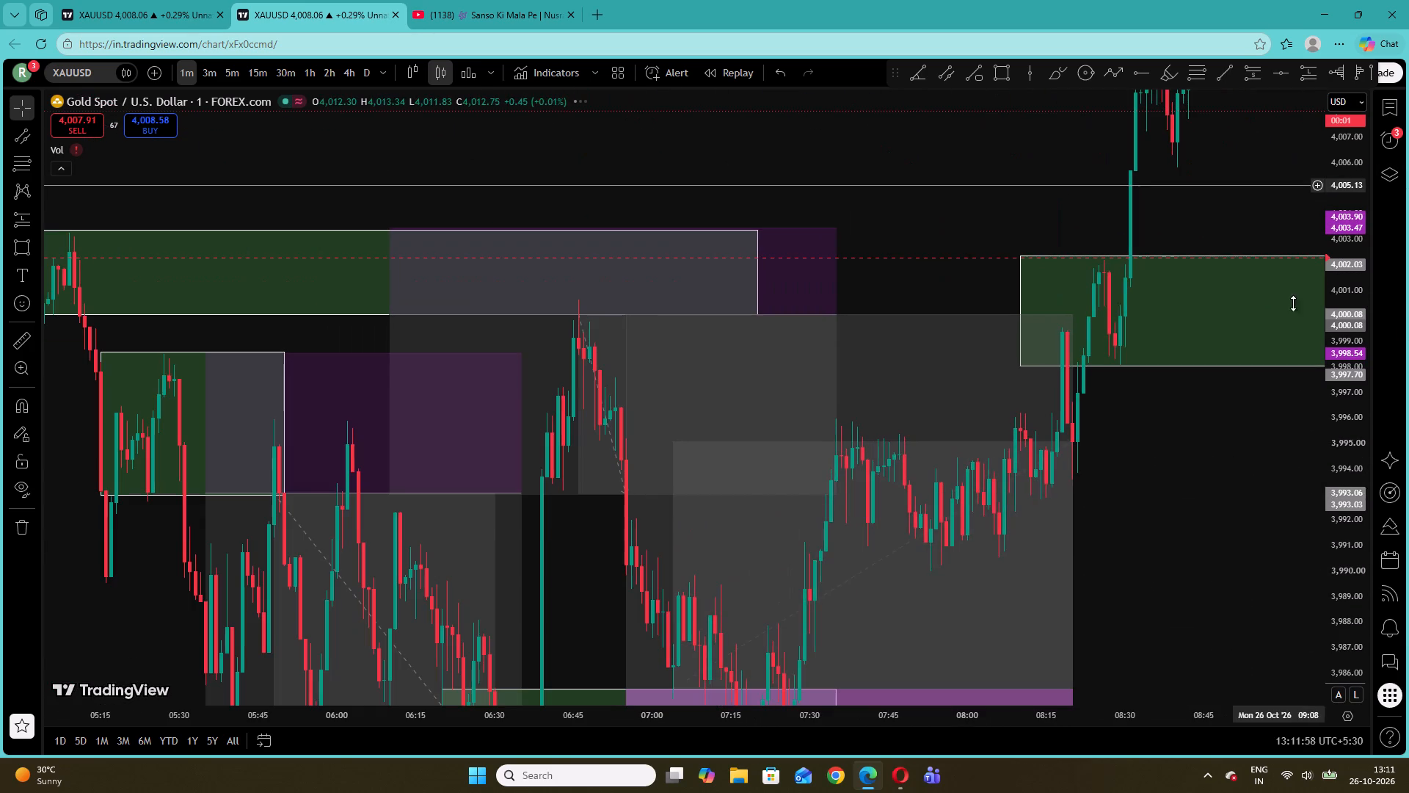
pyautogui.click(931, 535)
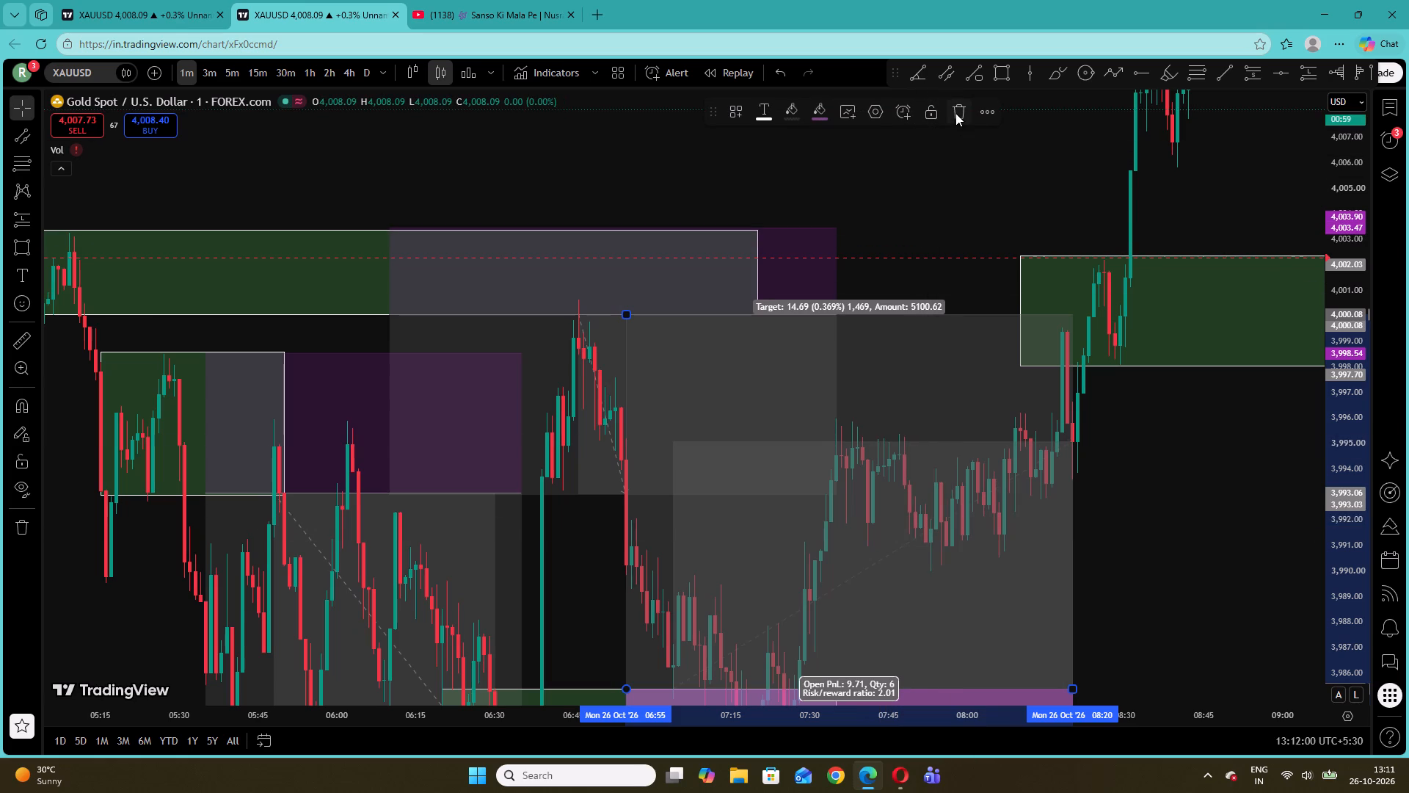
pyautogui.click(955, 113)
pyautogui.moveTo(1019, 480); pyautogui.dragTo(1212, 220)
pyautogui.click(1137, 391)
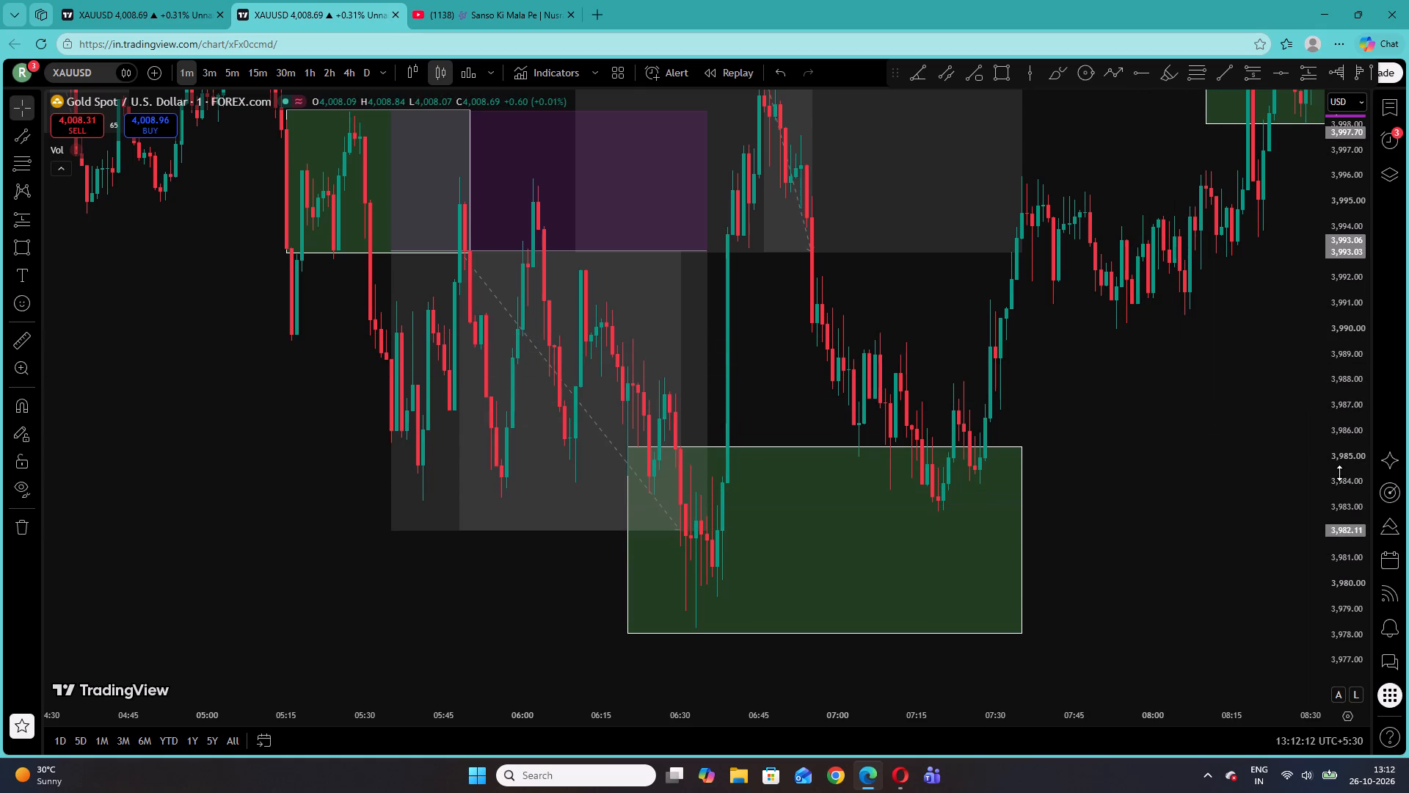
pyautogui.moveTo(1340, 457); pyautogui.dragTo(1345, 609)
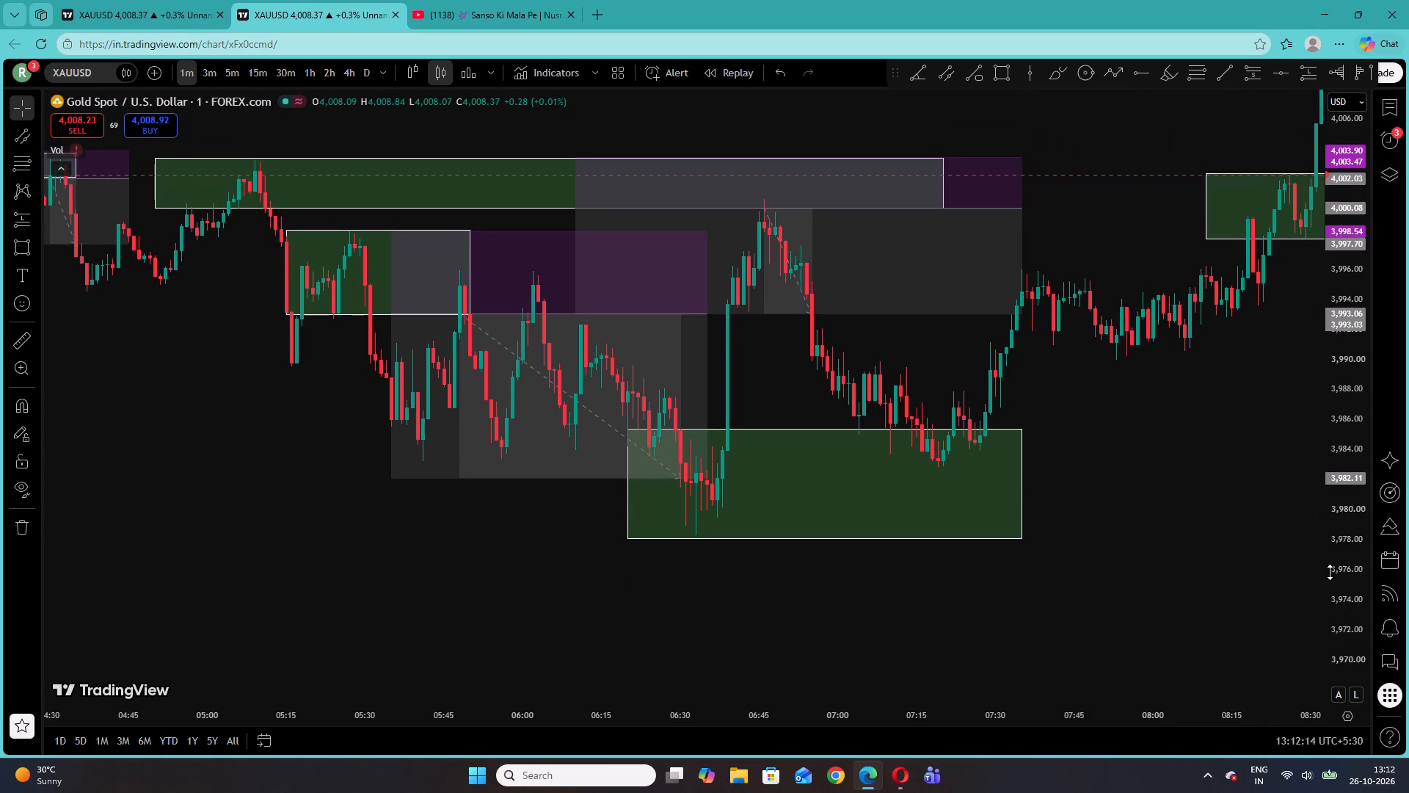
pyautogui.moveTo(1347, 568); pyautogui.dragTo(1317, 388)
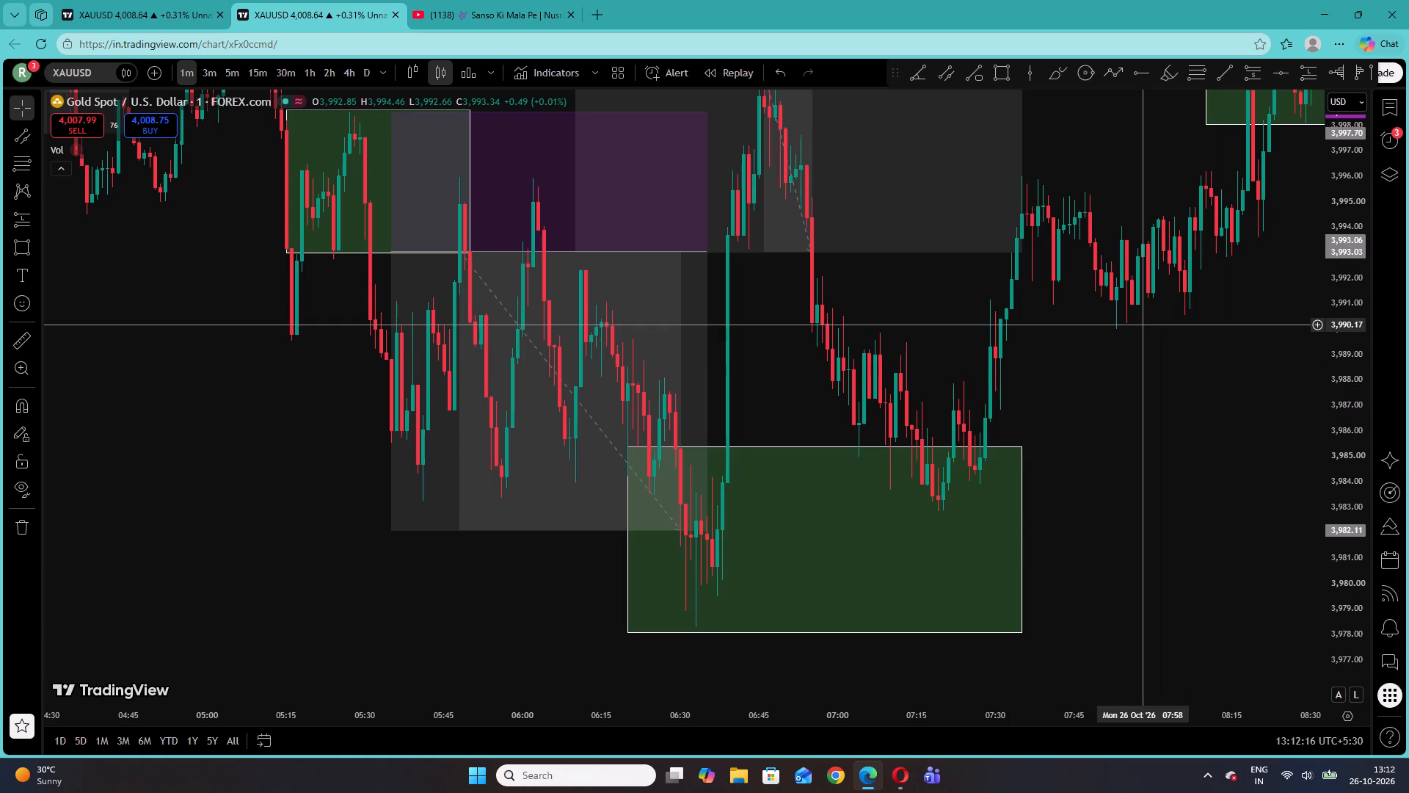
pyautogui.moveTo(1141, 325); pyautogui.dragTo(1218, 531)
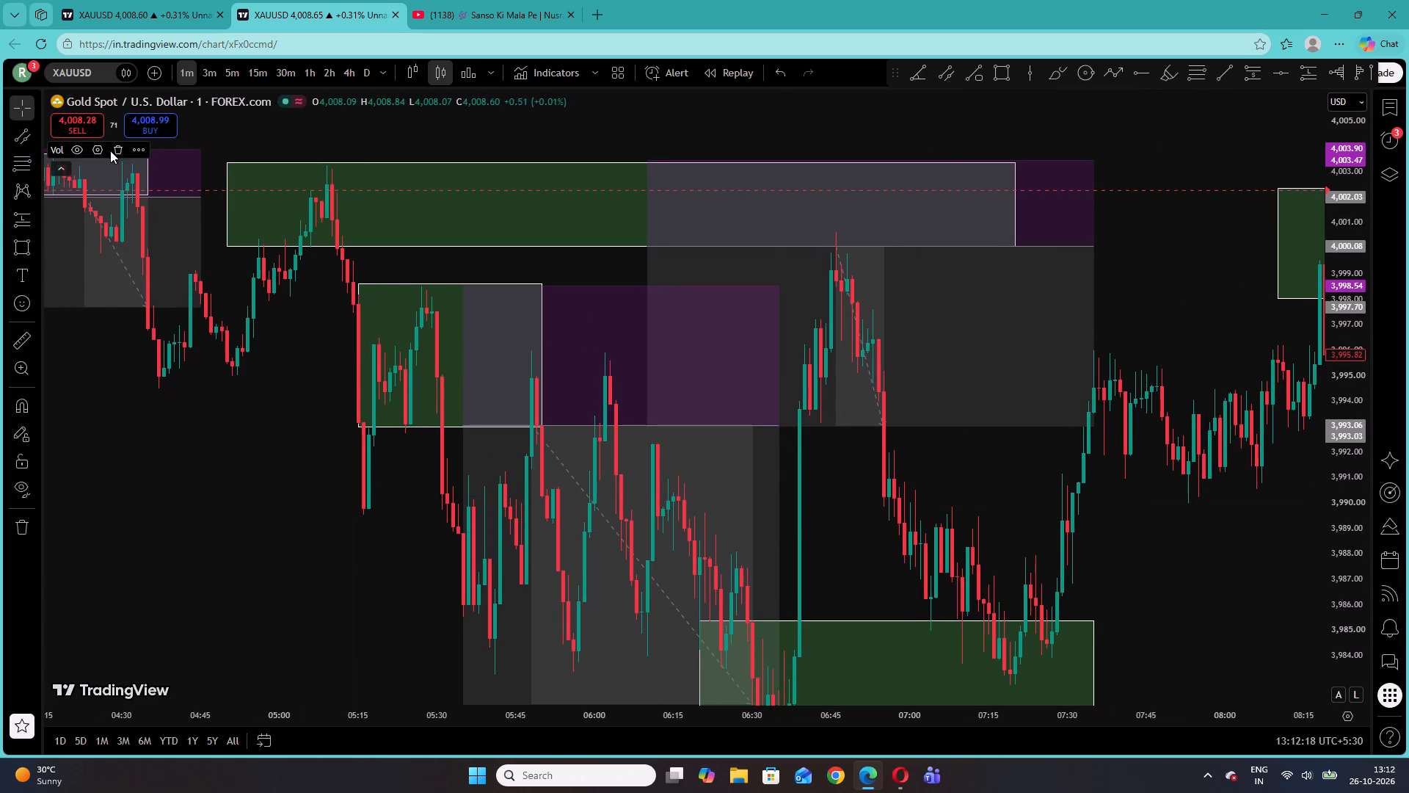
# Remove the Vol indicator from the 1-minute XAUUSD chart.
pyautogui.click(120, 144)
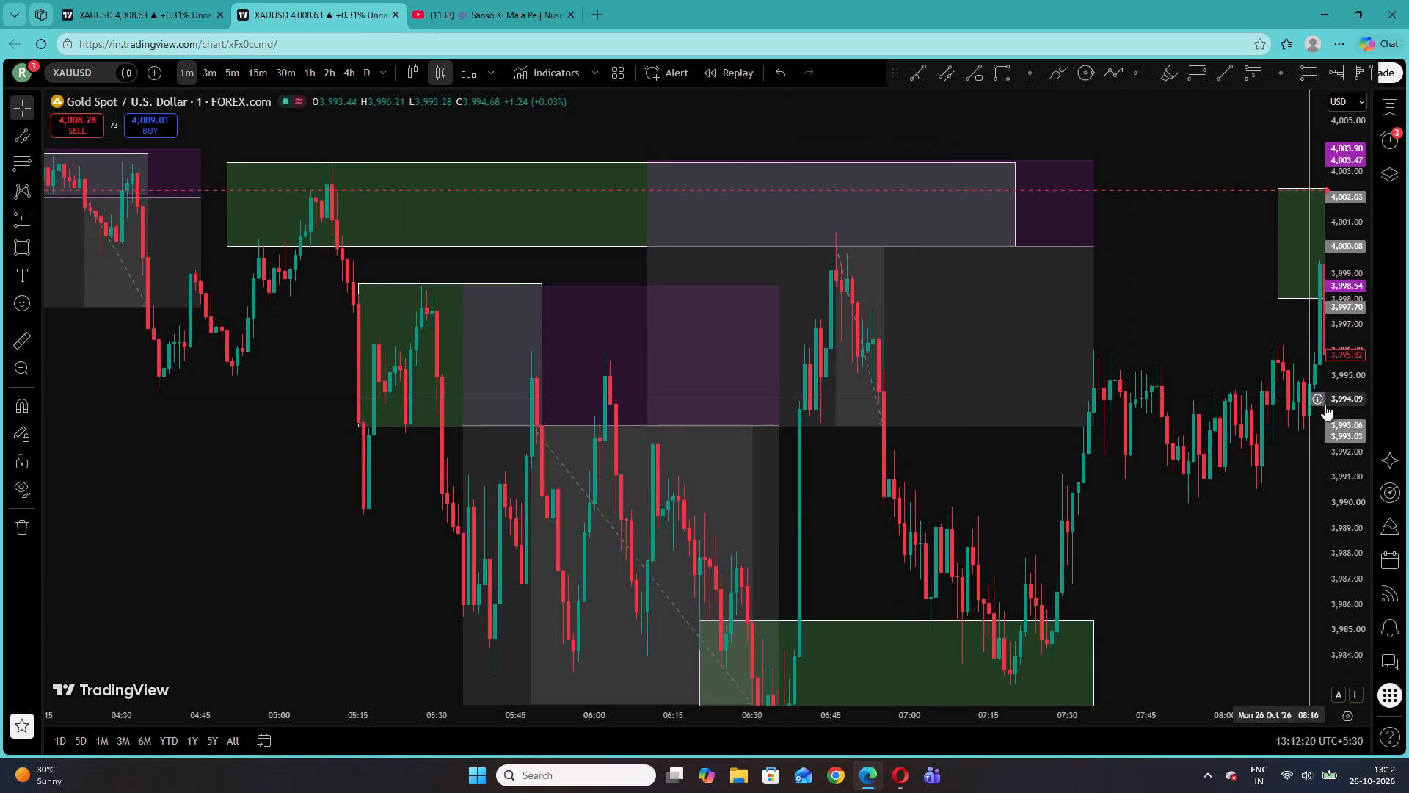
# Compress the price scale to view the earlier zones, and switch to the XAUUSD chart with the MA ribbon.
pyautogui.moveTo(1350, 399); pyautogui.dragTo(1324, 540)
pyautogui.click(798, 166)
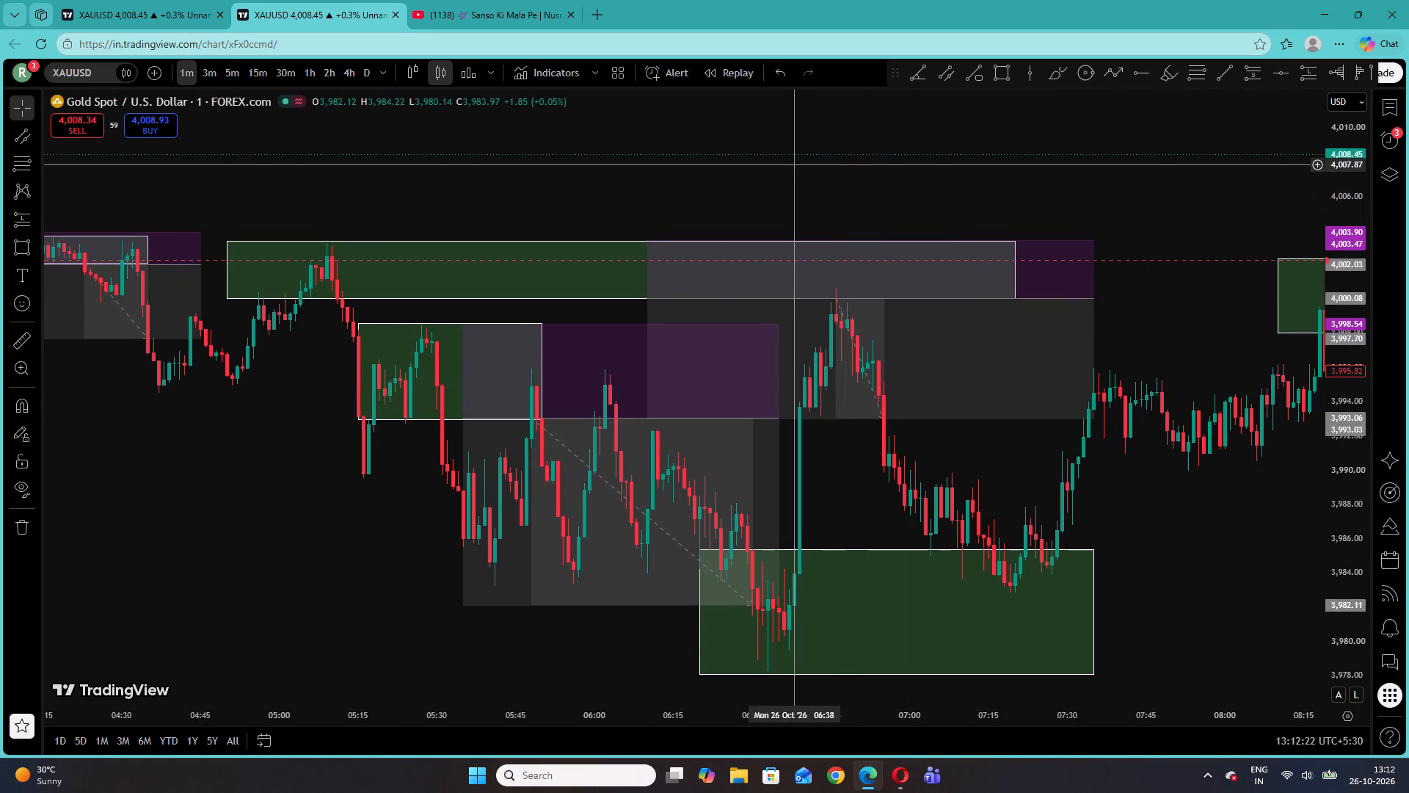
pyautogui.click(142, 0)
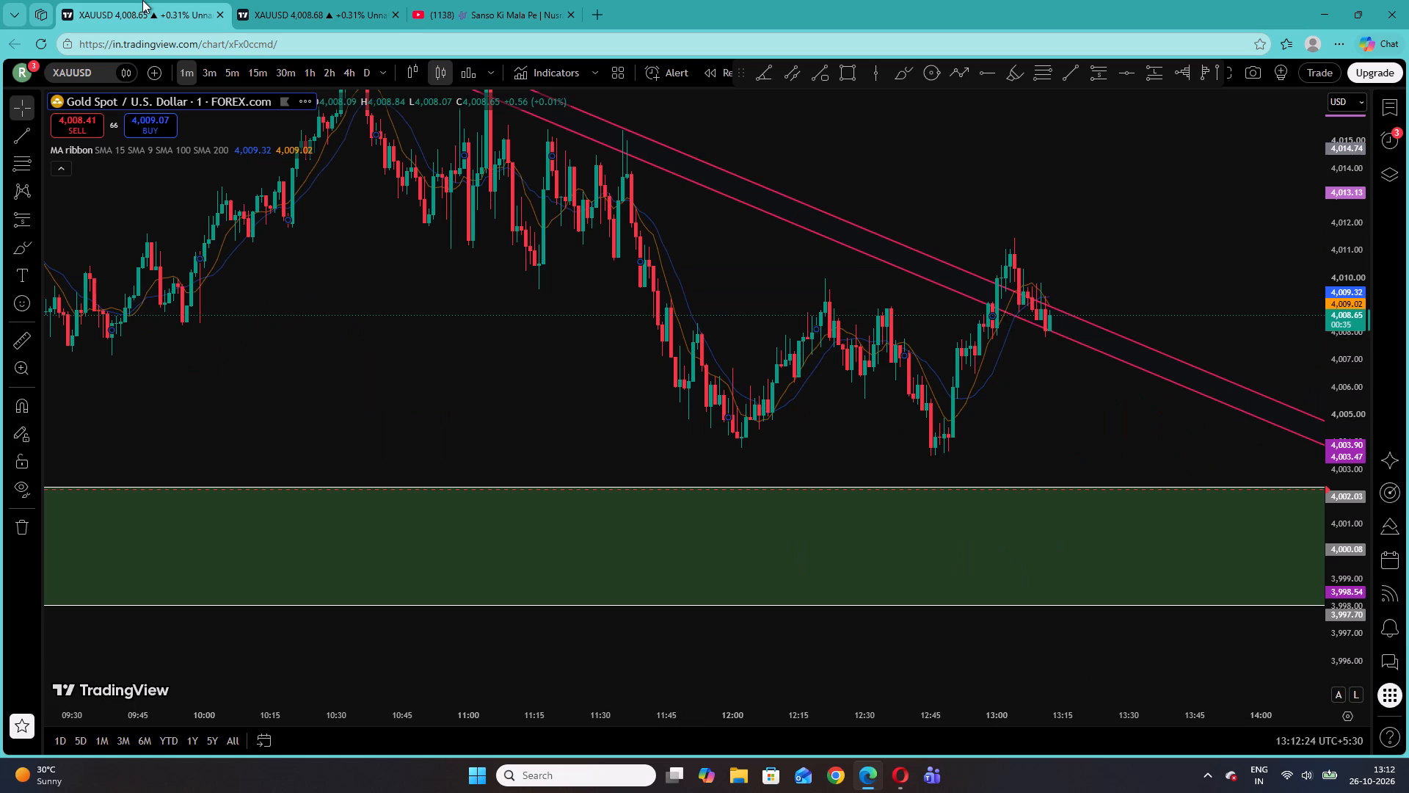
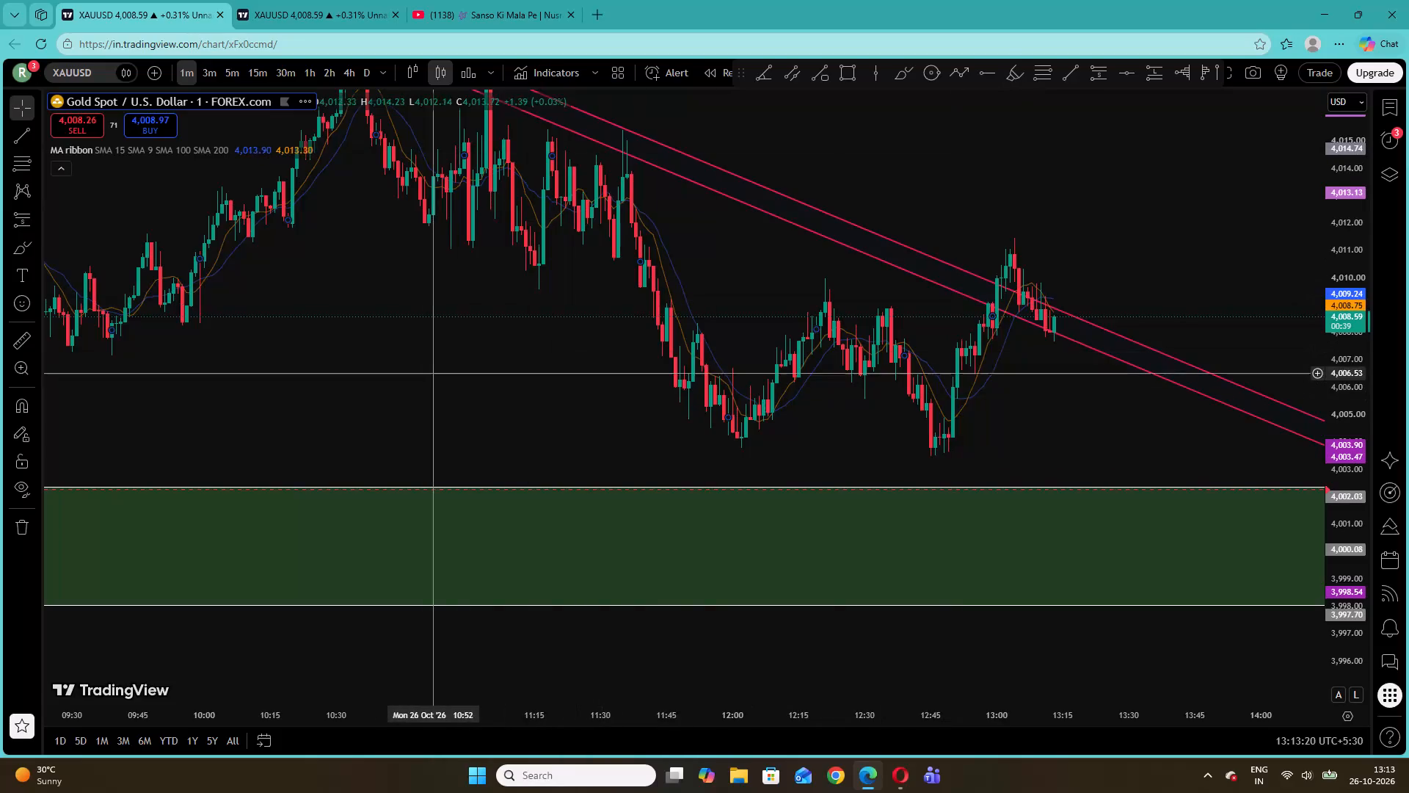
# Lower the stop level of the 05:35 to 06:35 short position drawing to about 3,996.29 on the MA ribbon chart.
pyautogui.moveTo(448, 373); pyautogui.dragTo(1113, 338)
pyautogui.moveTo(450, 353); pyautogui.dragTo(1093, 302)
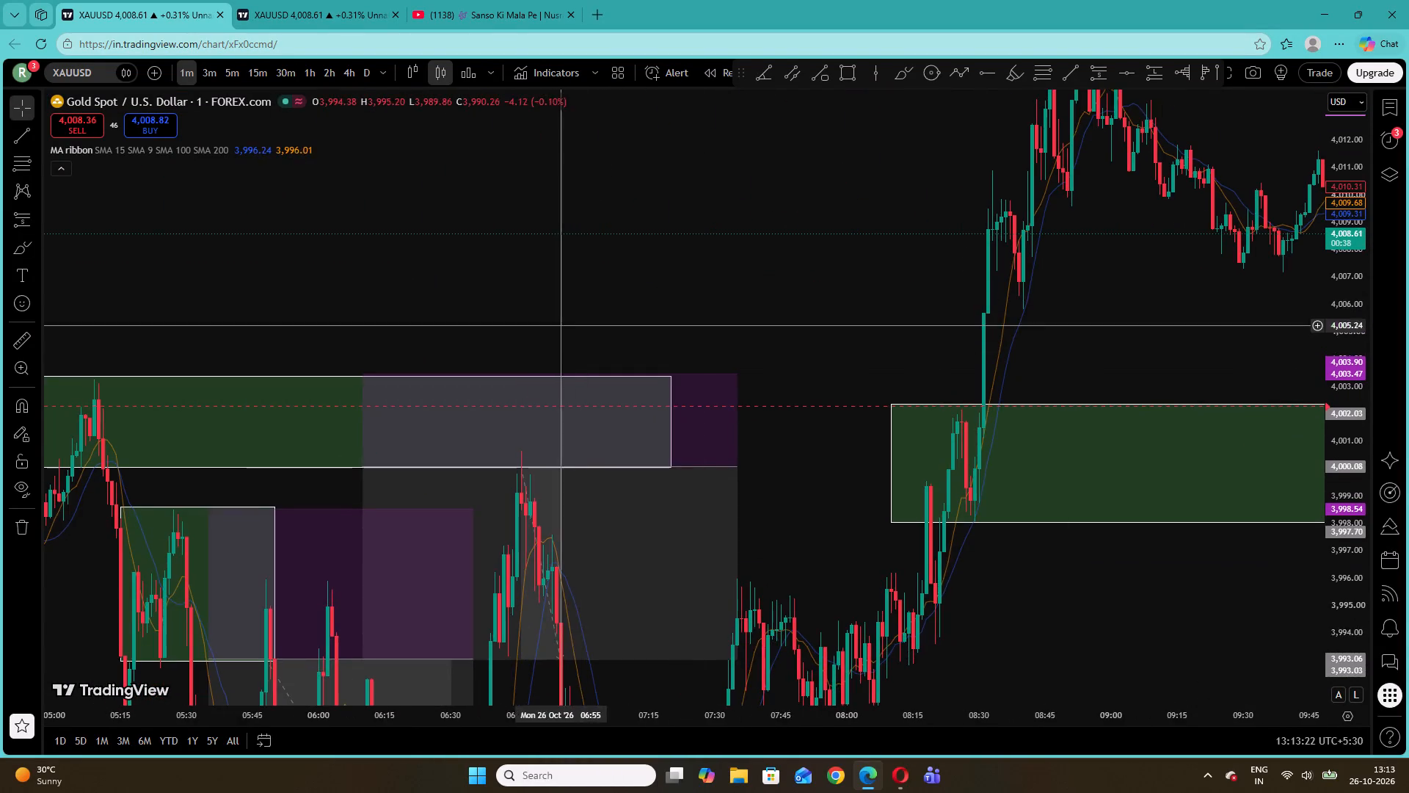
pyautogui.moveTo(560, 325); pyautogui.dragTo(1114, 168)
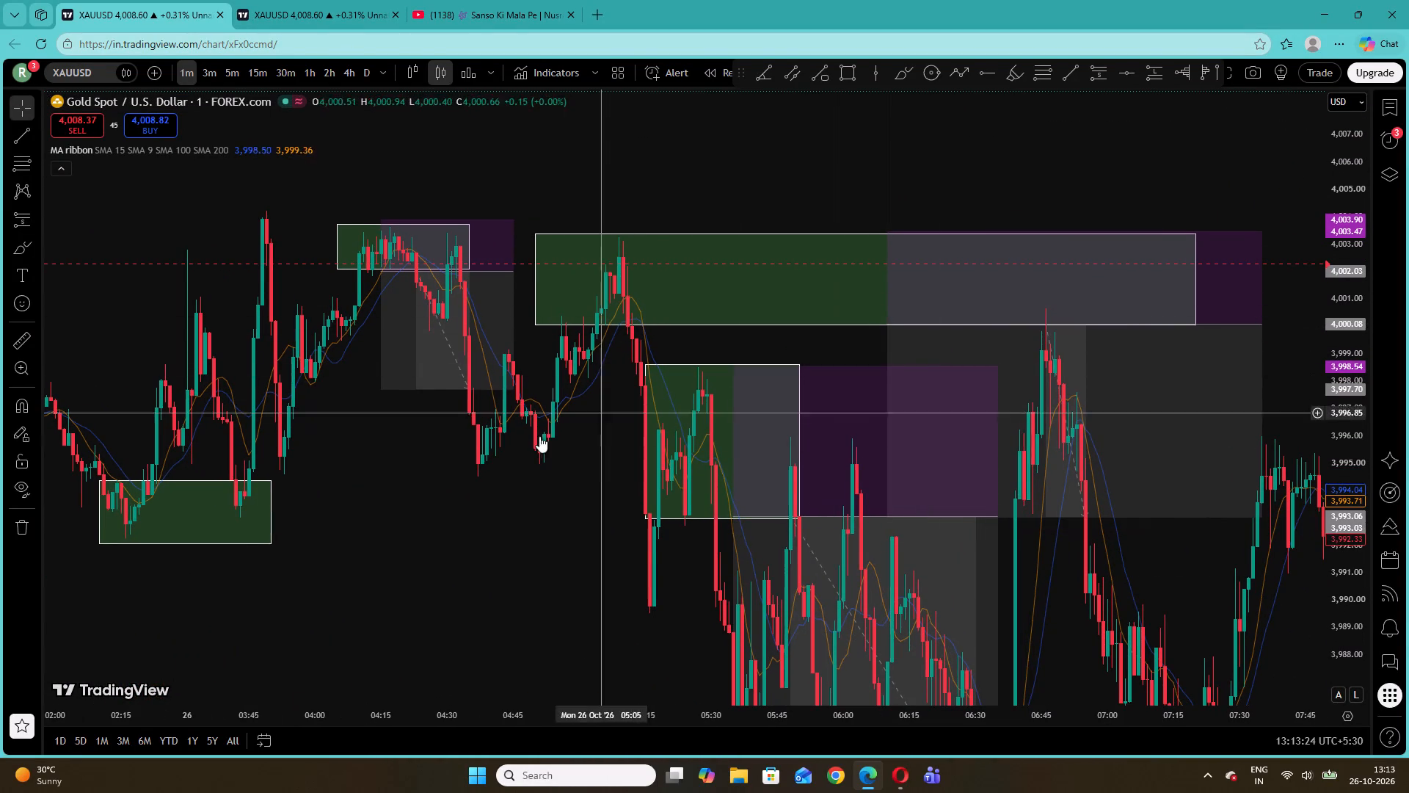
pyautogui.moveTo(485, 490); pyautogui.dragTo(463, 402)
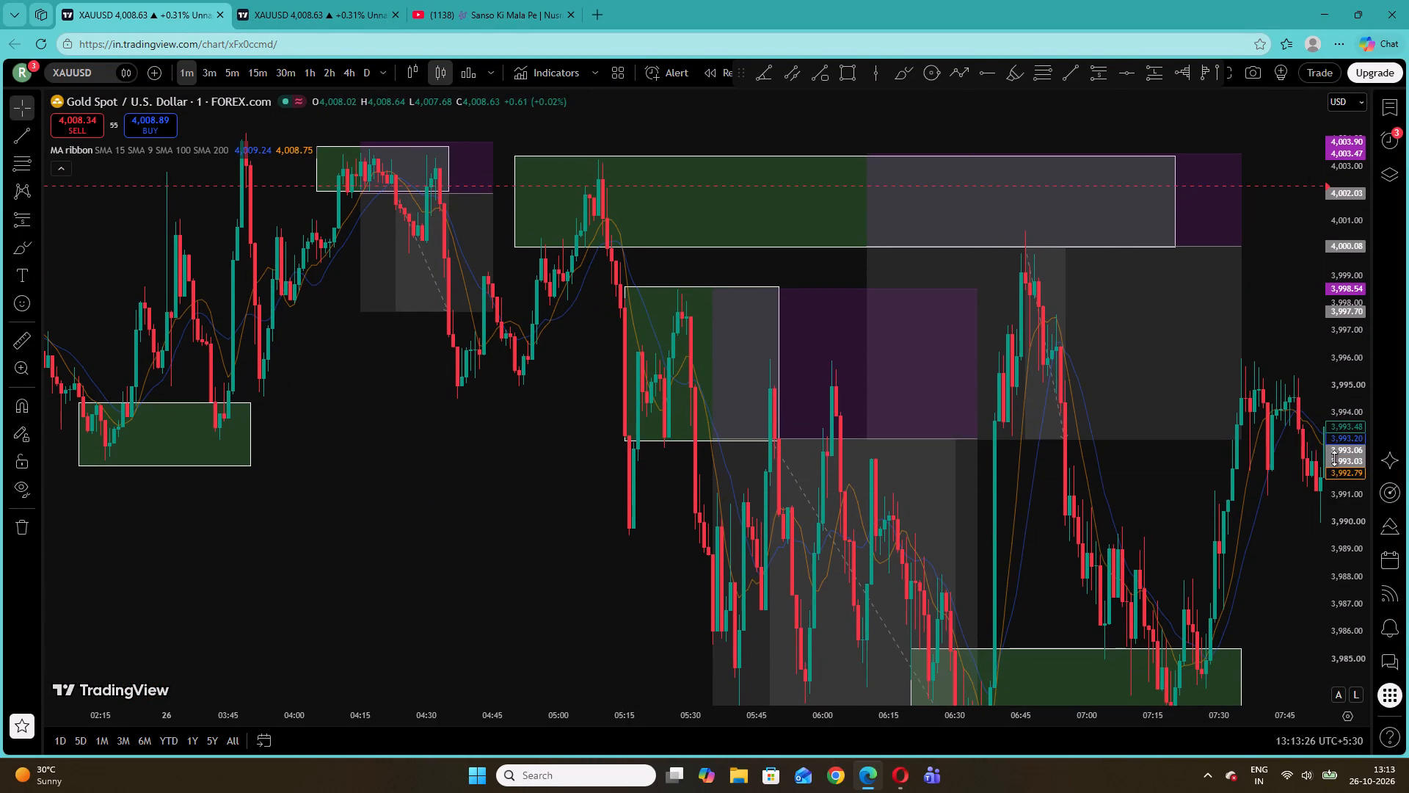
pyautogui.moveTo(1334, 458); pyautogui.dragTo(1344, 587)
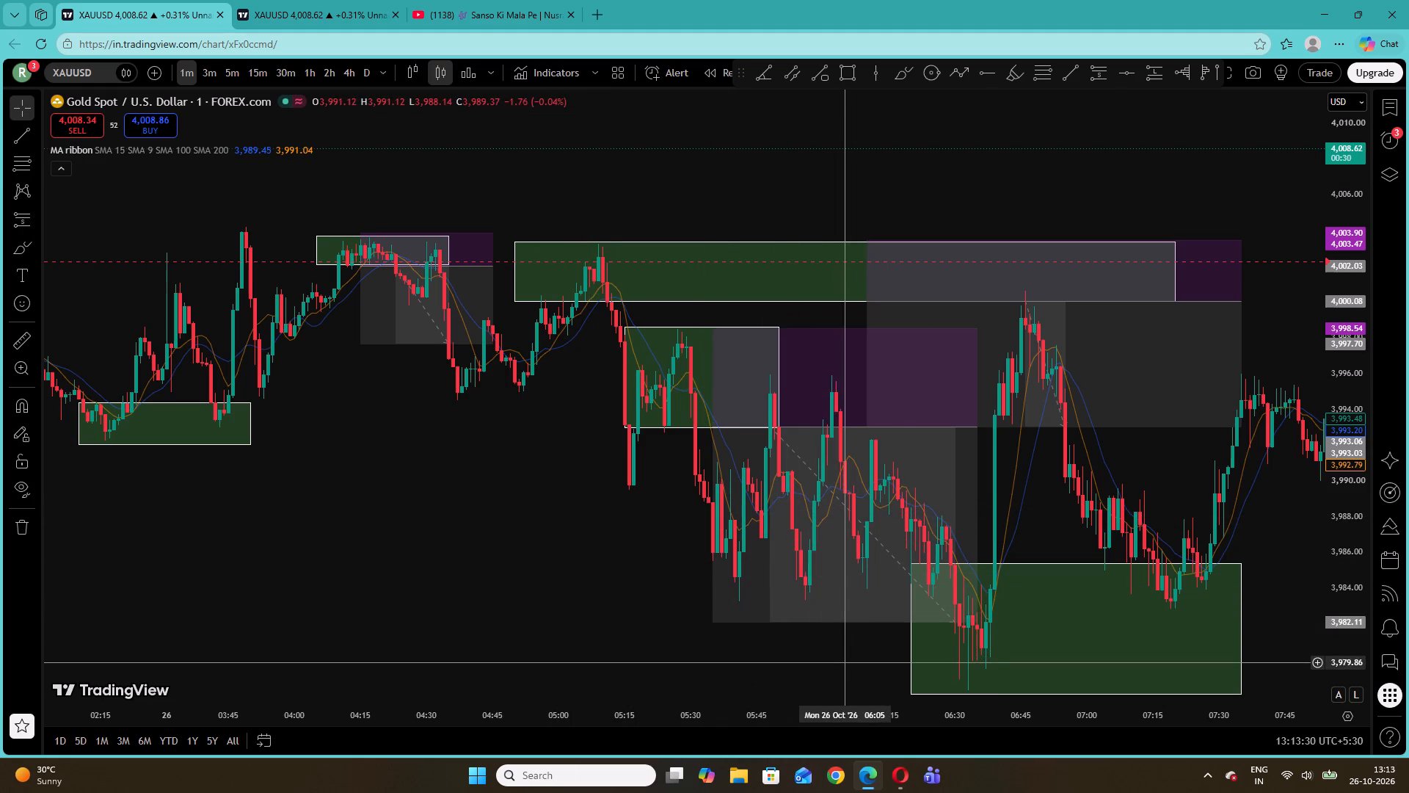
pyautogui.moveTo(716, 327); pyautogui.dragTo(867, 377)
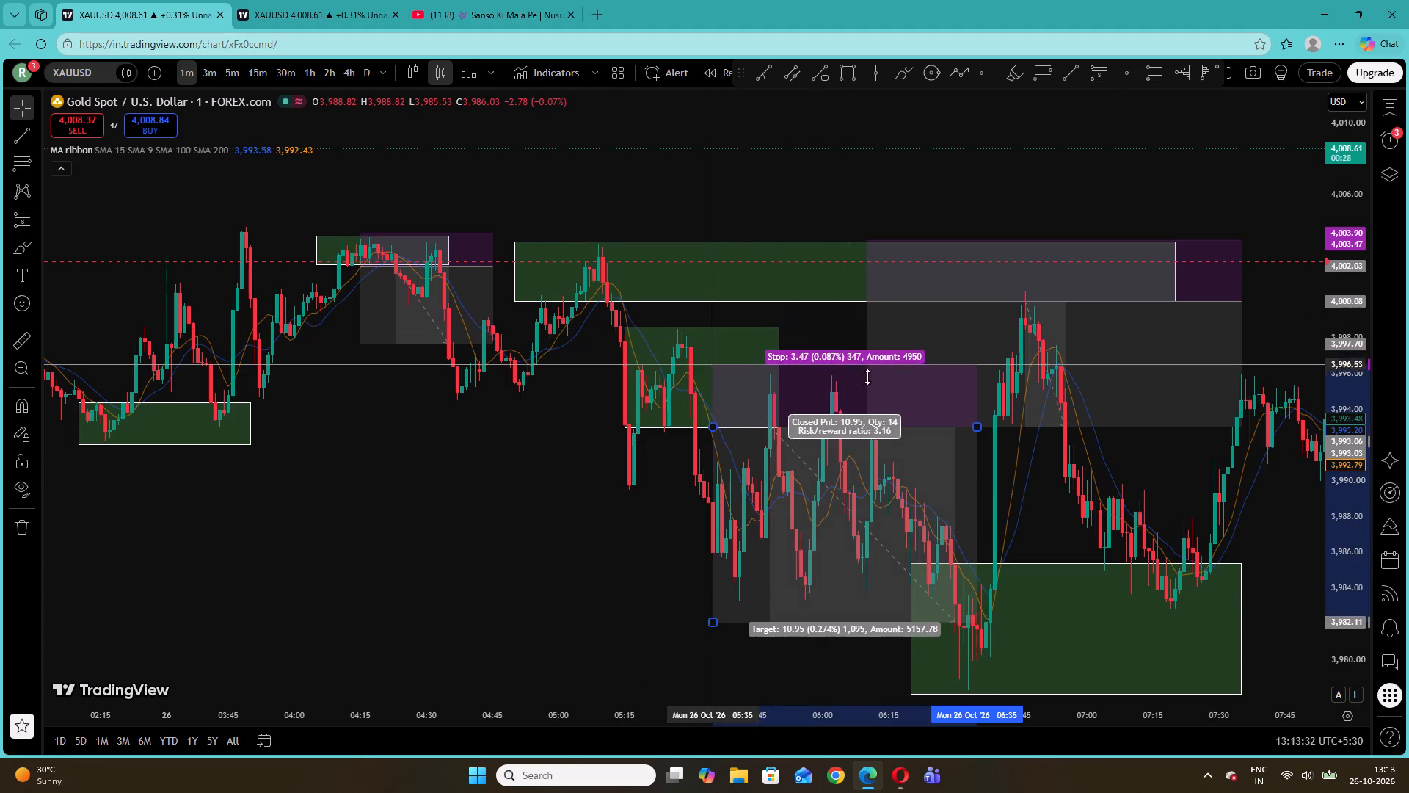
pyautogui.moveTo(867, 377); pyautogui.dragTo(875, 369)
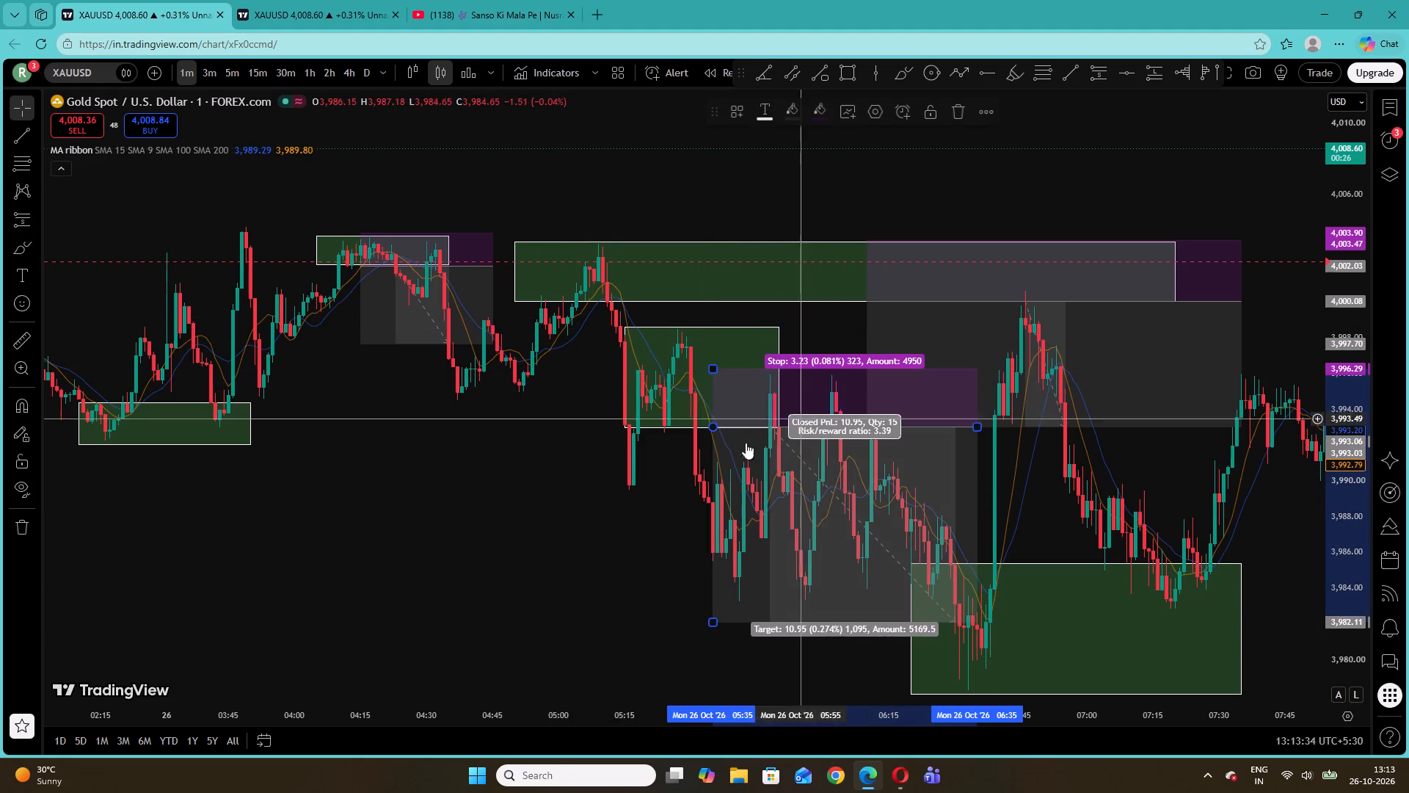
# Move that short position's entry to about 3,993.82 at 06:02 and raise its target to about 3,983.72.
pyautogui.moveTo(712, 424); pyautogui.dragTo(829, 413)
pyautogui.moveTo(836, 622); pyautogui.dragTo(838, 606)
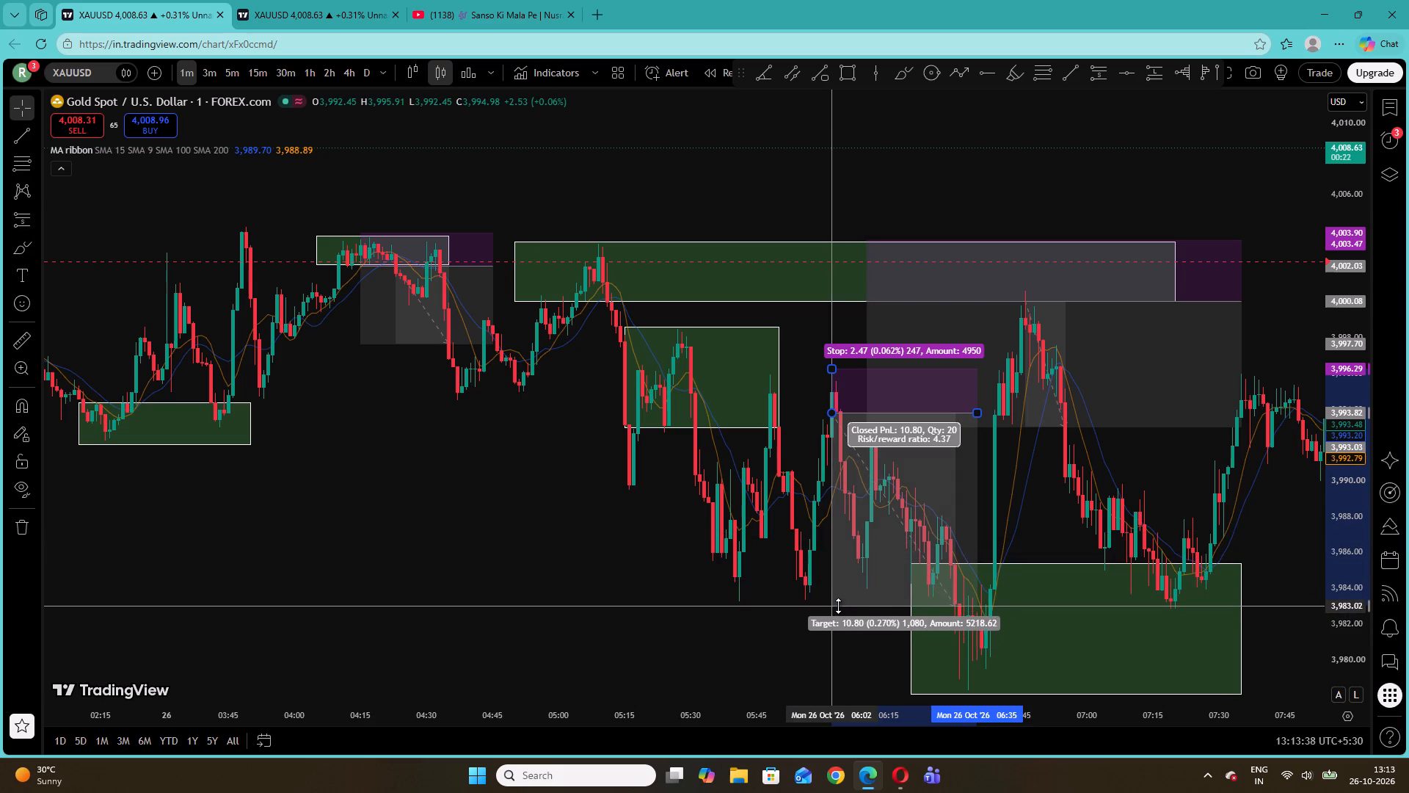
pyautogui.moveTo(838, 606); pyautogui.dragTo(843, 591)
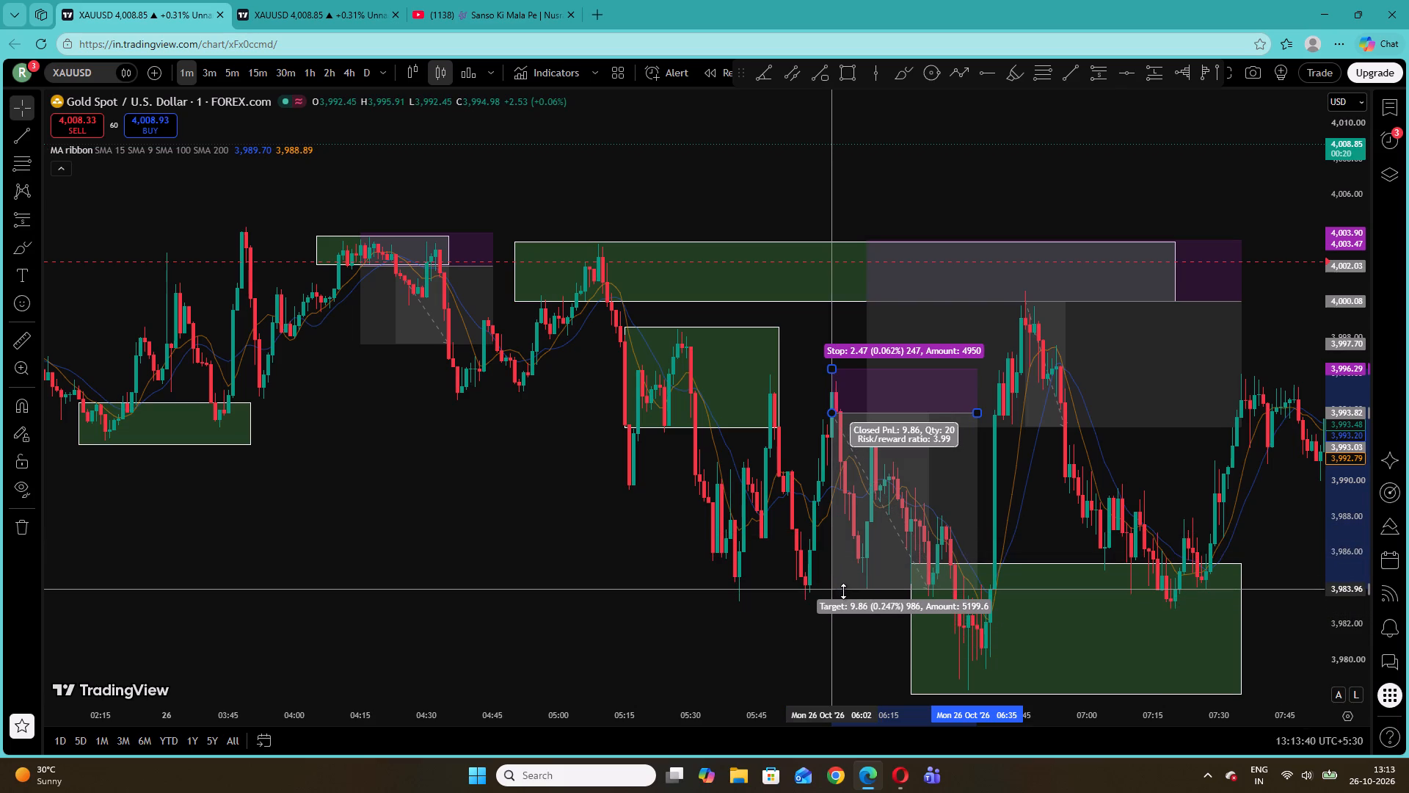
pyautogui.moveTo(843, 591); pyautogui.dragTo(842, 593)
pyautogui.click(815, 629)
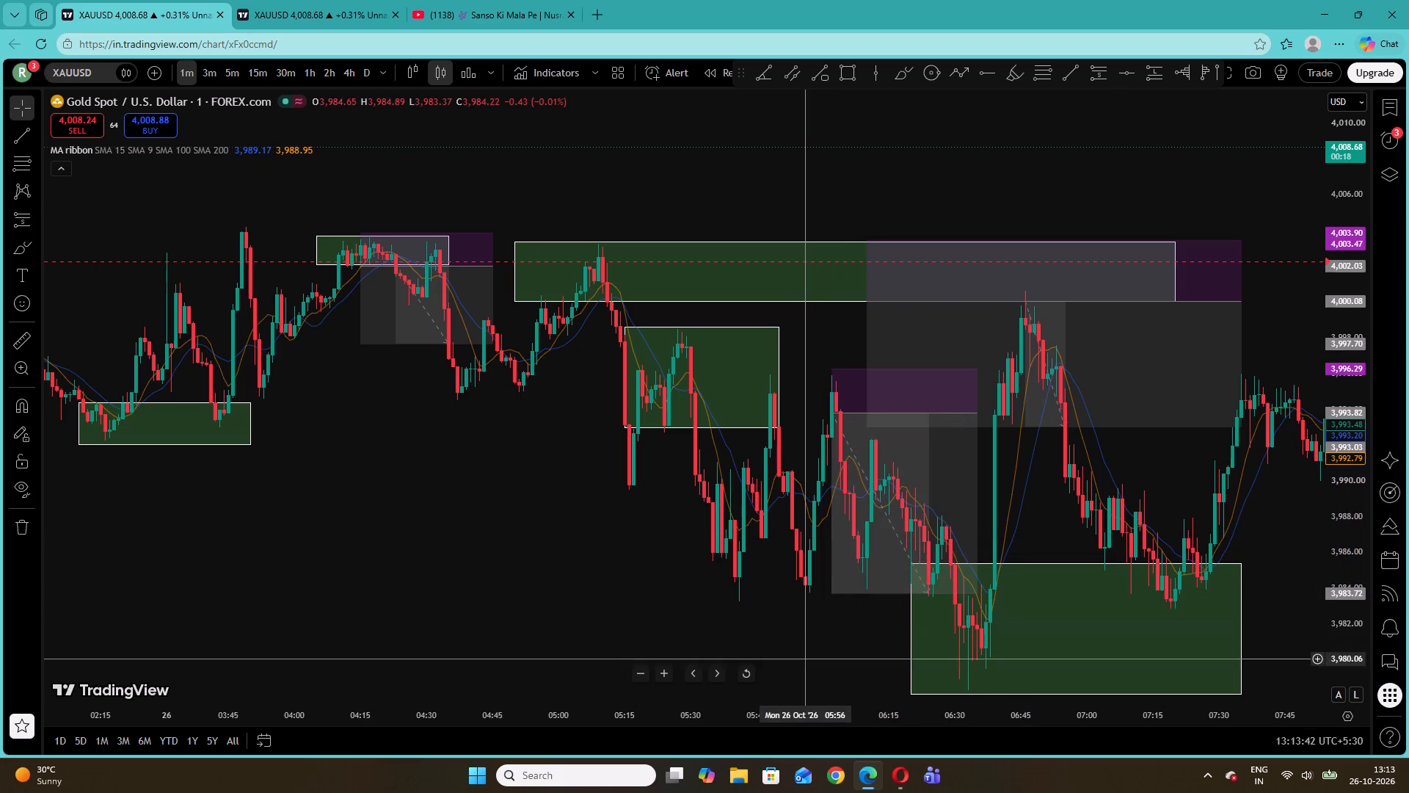
# Switch to the XAUUSD chart without the MA ribbon and delete the long descending channel spanning 10:29 to 14:40.
pyautogui.moveTo(1055, 531); pyautogui.dragTo(948, 521)
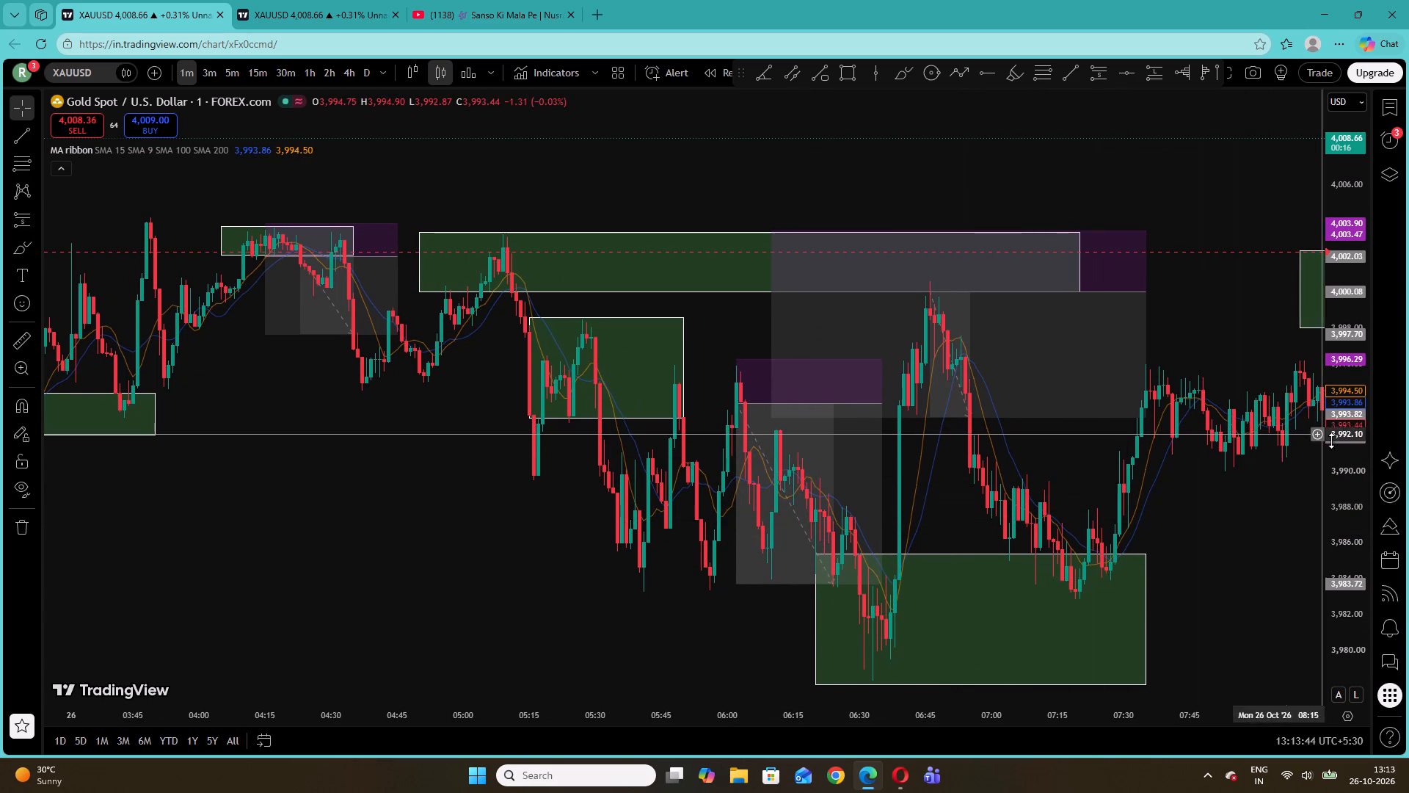
pyautogui.moveTo(1342, 463); pyautogui.dragTo(1334, 540)
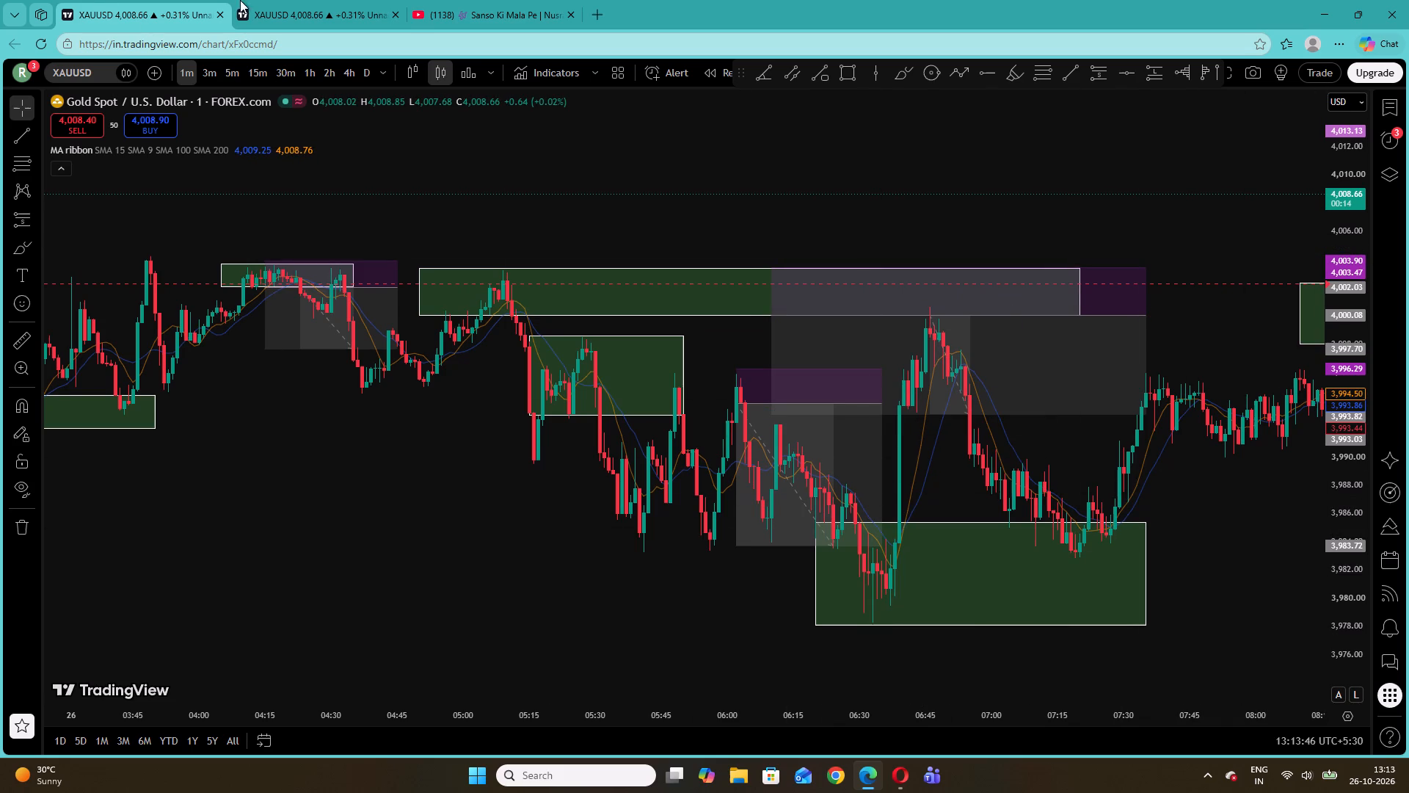
pyautogui.click(320, 12)
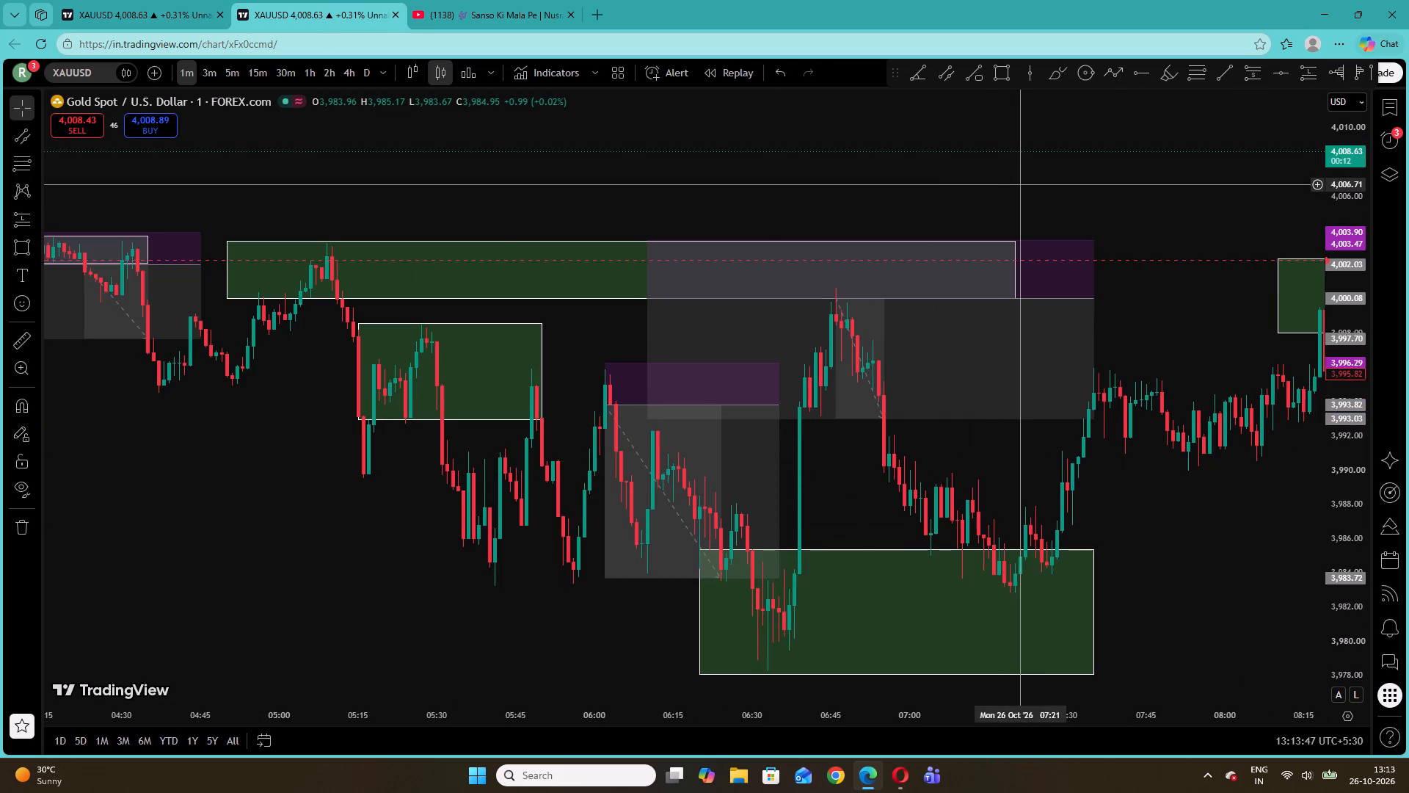
pyautogui.rightClick(1022, 184)
pyautogui.click(1047, 192)
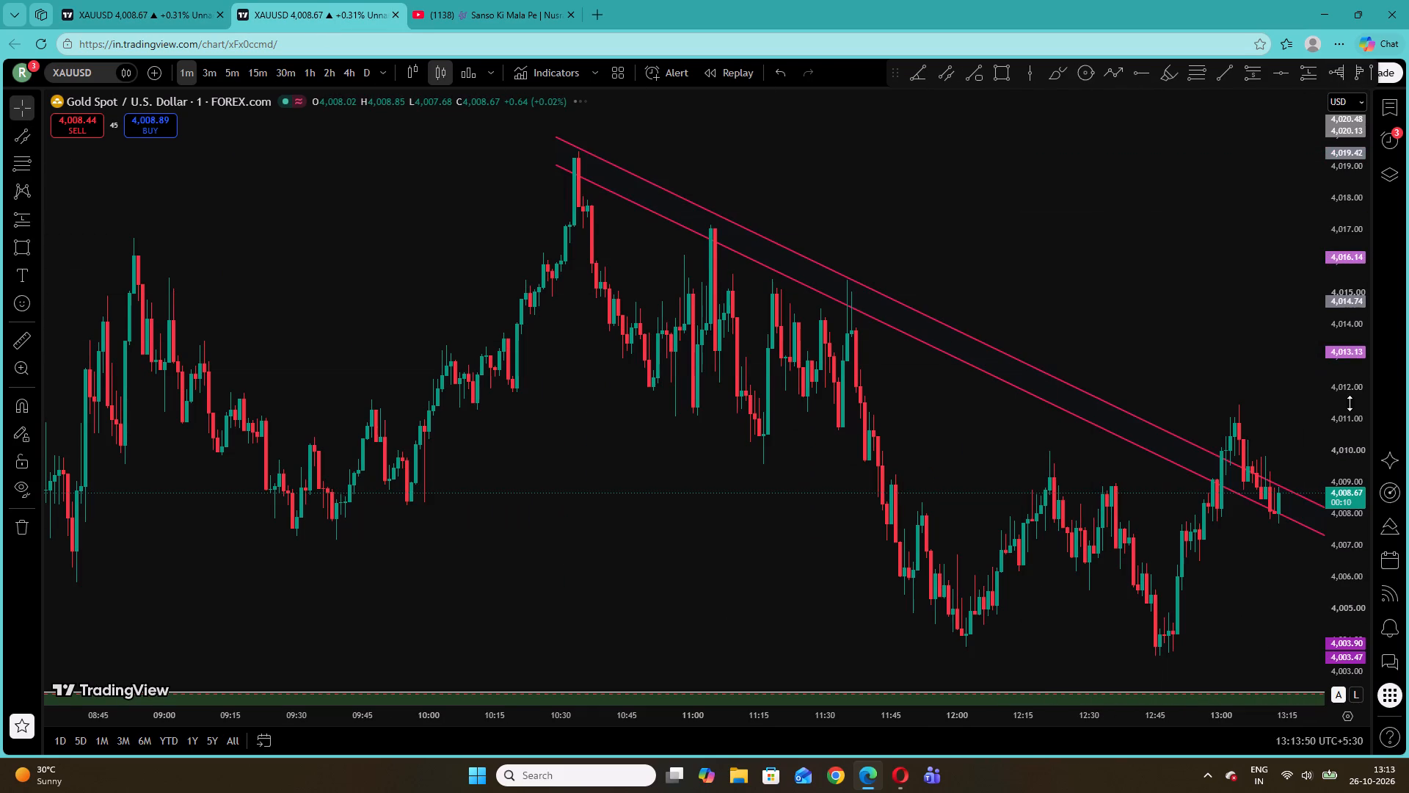
pyautogui.moveTo(1356, 408); pyautogui.dragTo(1348, 291)
pyautogui.moveTo(1248, 287); pyautogui.dragTo(812, 140)
pyautogui.moveTo(848, 206); pyautogui.dragTo(1120, 212)
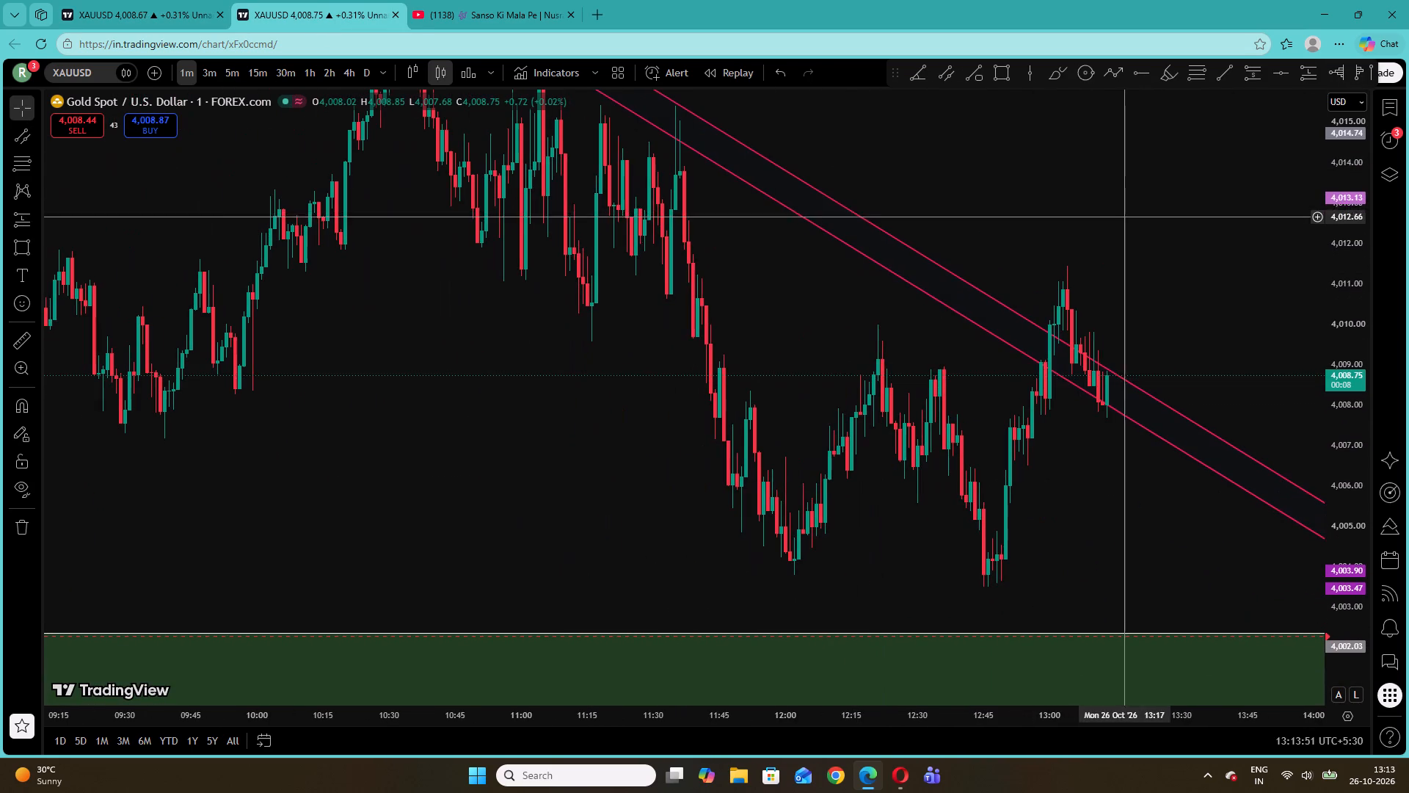
pyautogui.moveTo(1182, 413); pyautogui.dragTo(1182, 405)
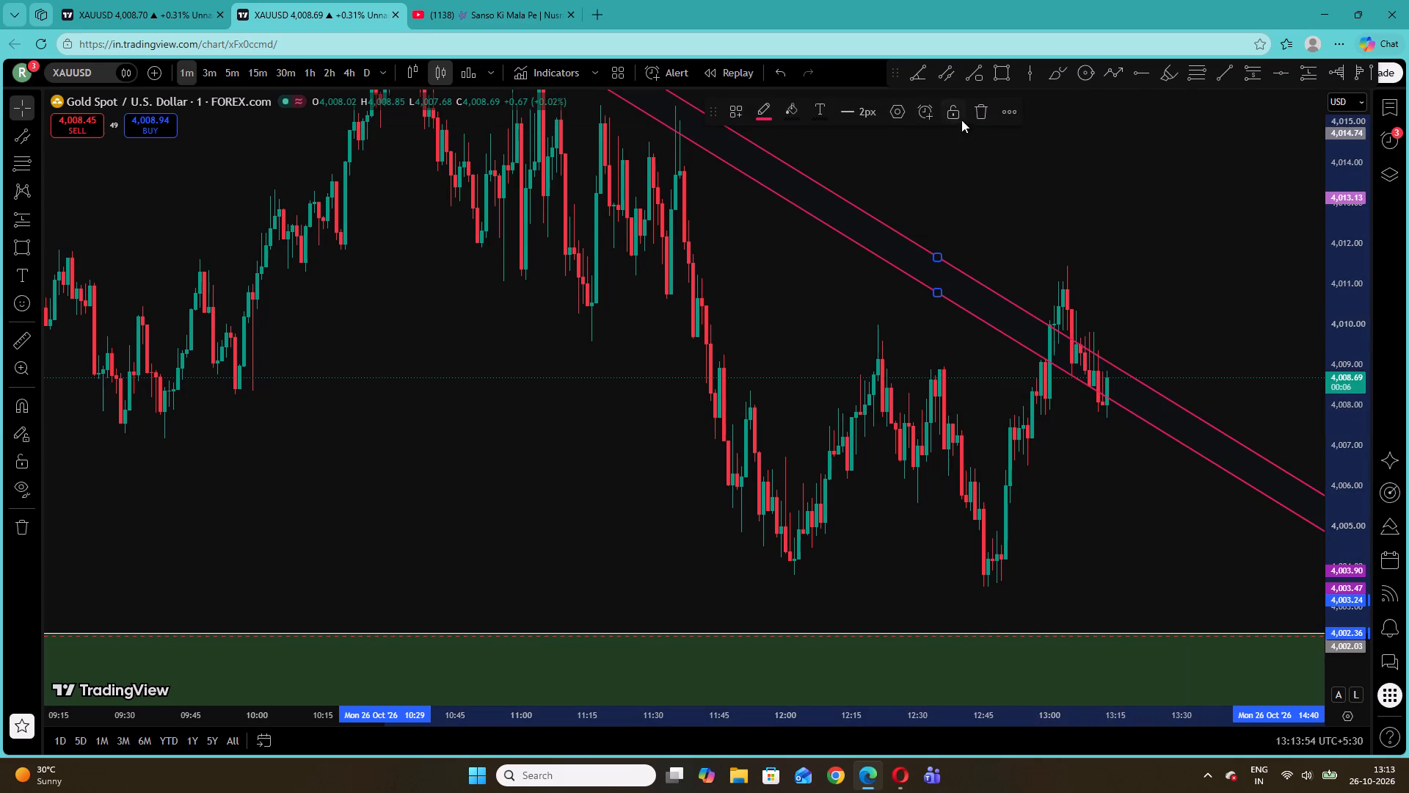
pyautogui.click(982, 102)
# Draw a narrow descending parallel channel over the latest pullback, from about 4,011.56 at 13:04 to about 4,007.87 at 13:17.
pyautogui.moveTo(1358, 377); pyautogui.dragTo(1372, 560)
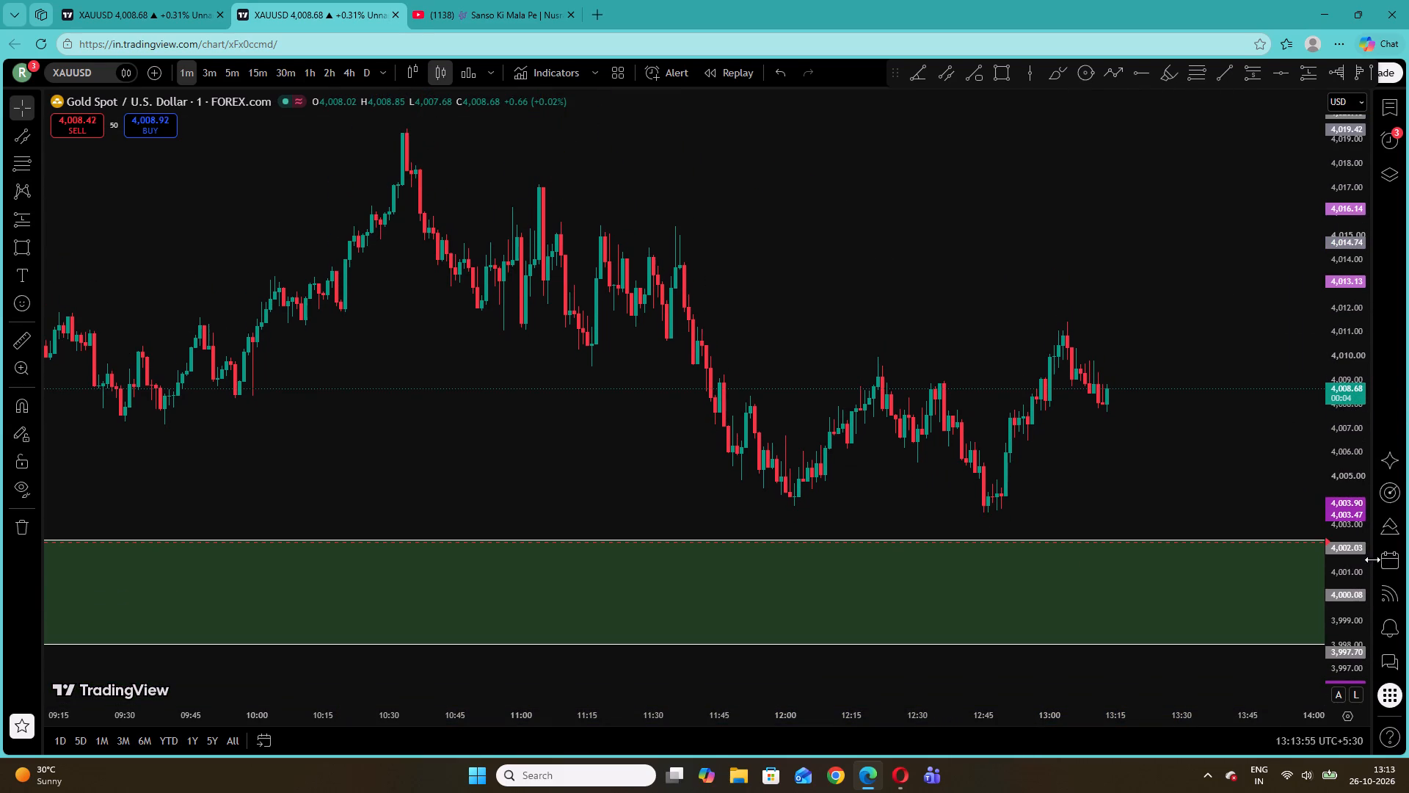
pyautogui.moveTo(1372, 560); pyautogui.dragTo(1374, 560)
pyautogui.moveTo(1256, 375); pyautogui.dragTo(1154, 375)
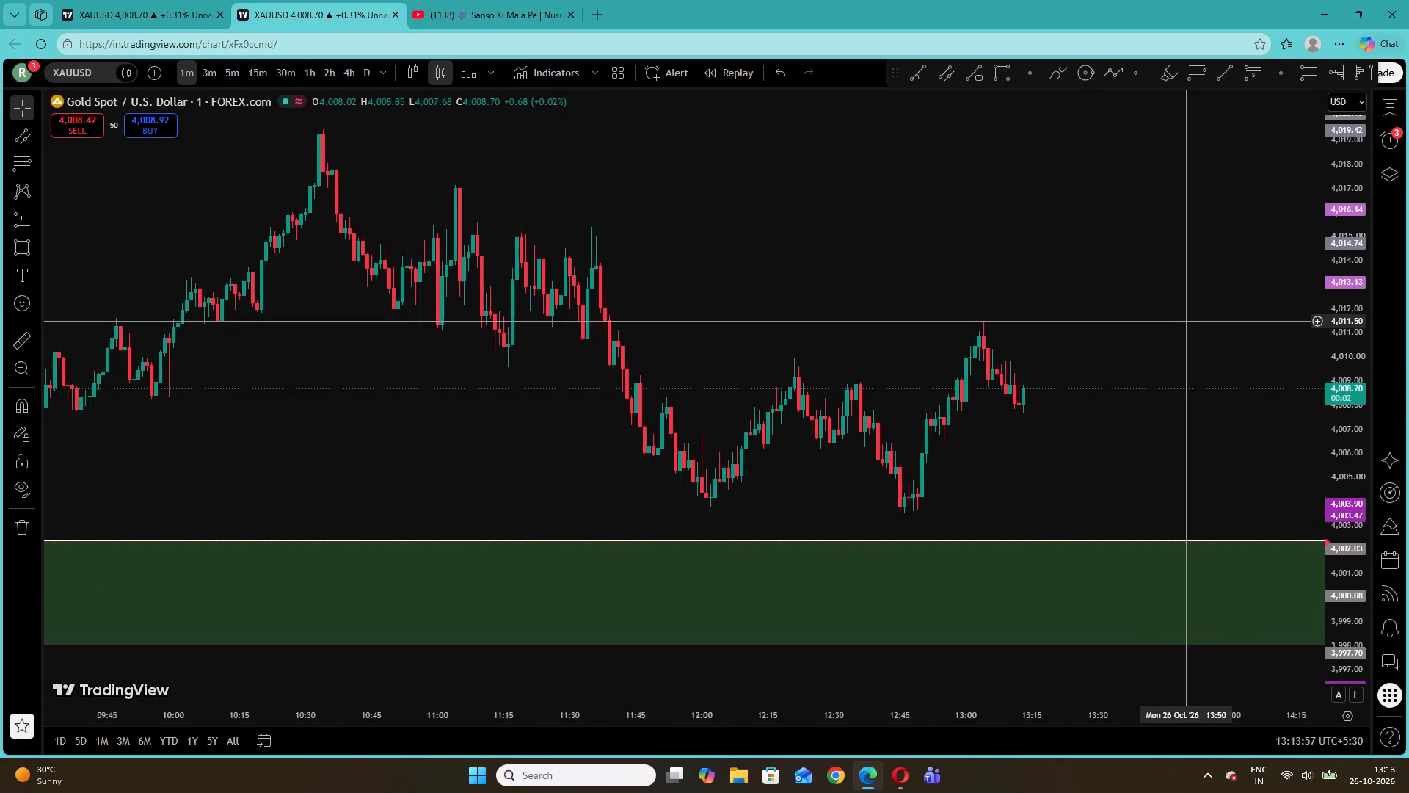
pyautogui.click(14, 139)
pyautogui.click(983, 319)
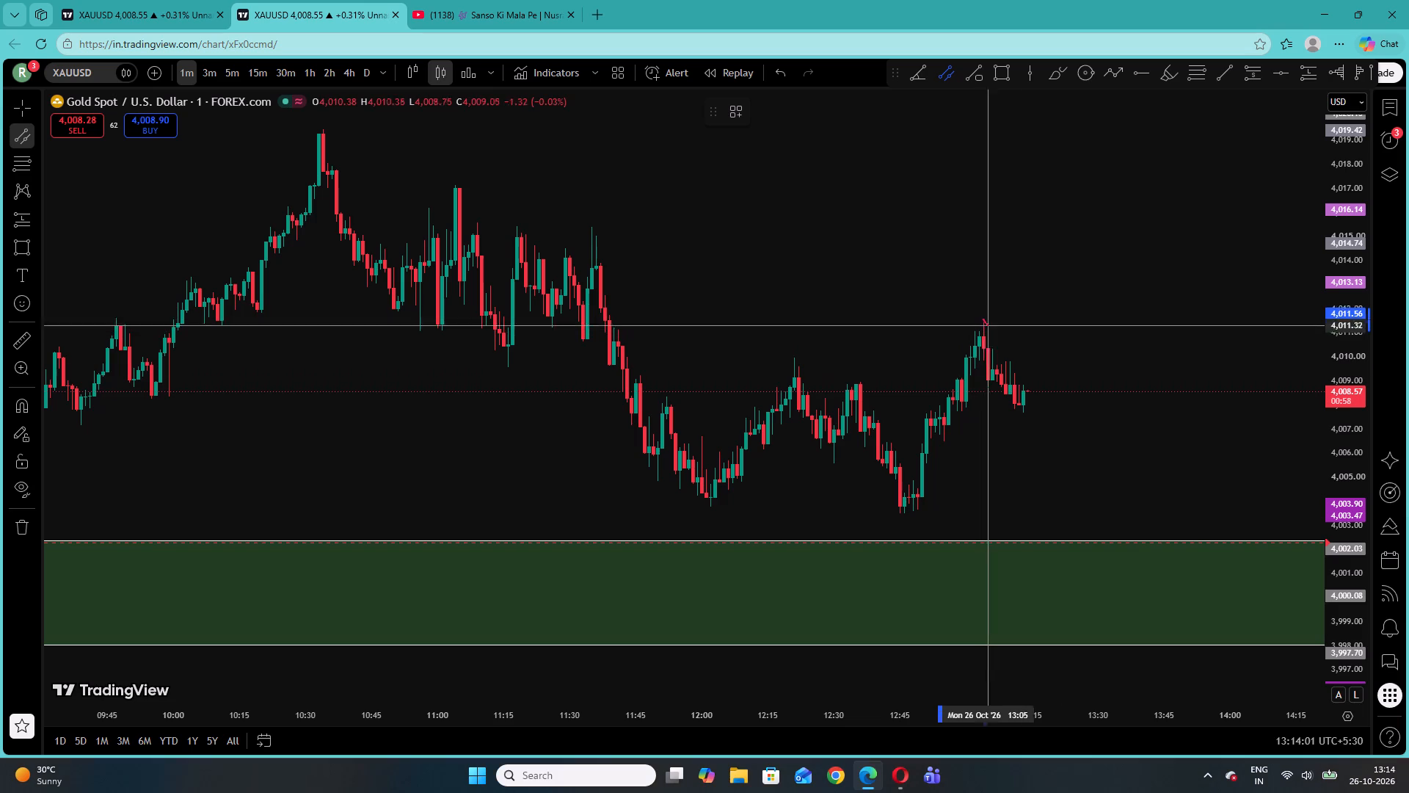
pyautogui.click(1042, 408)
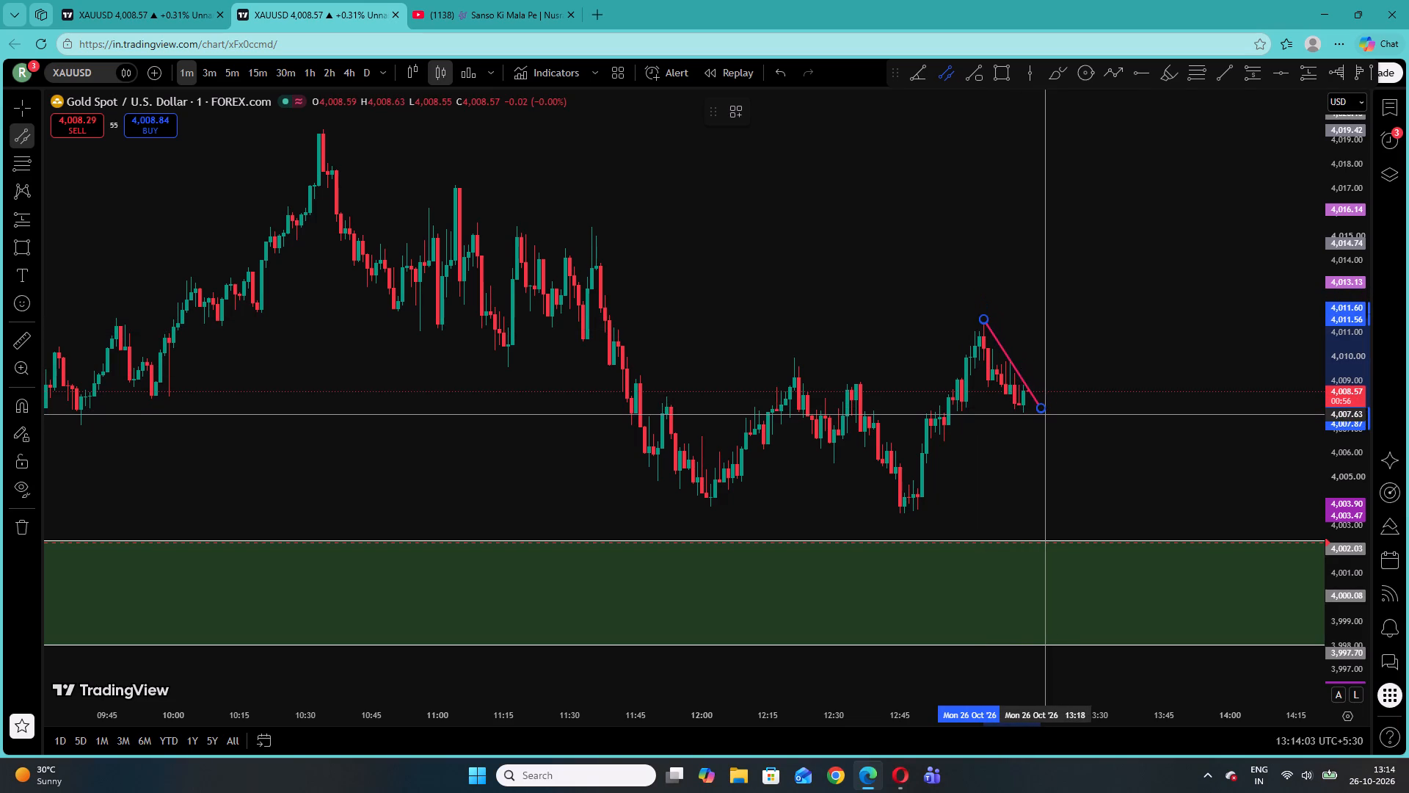
pyautogui.click(1044, 418)
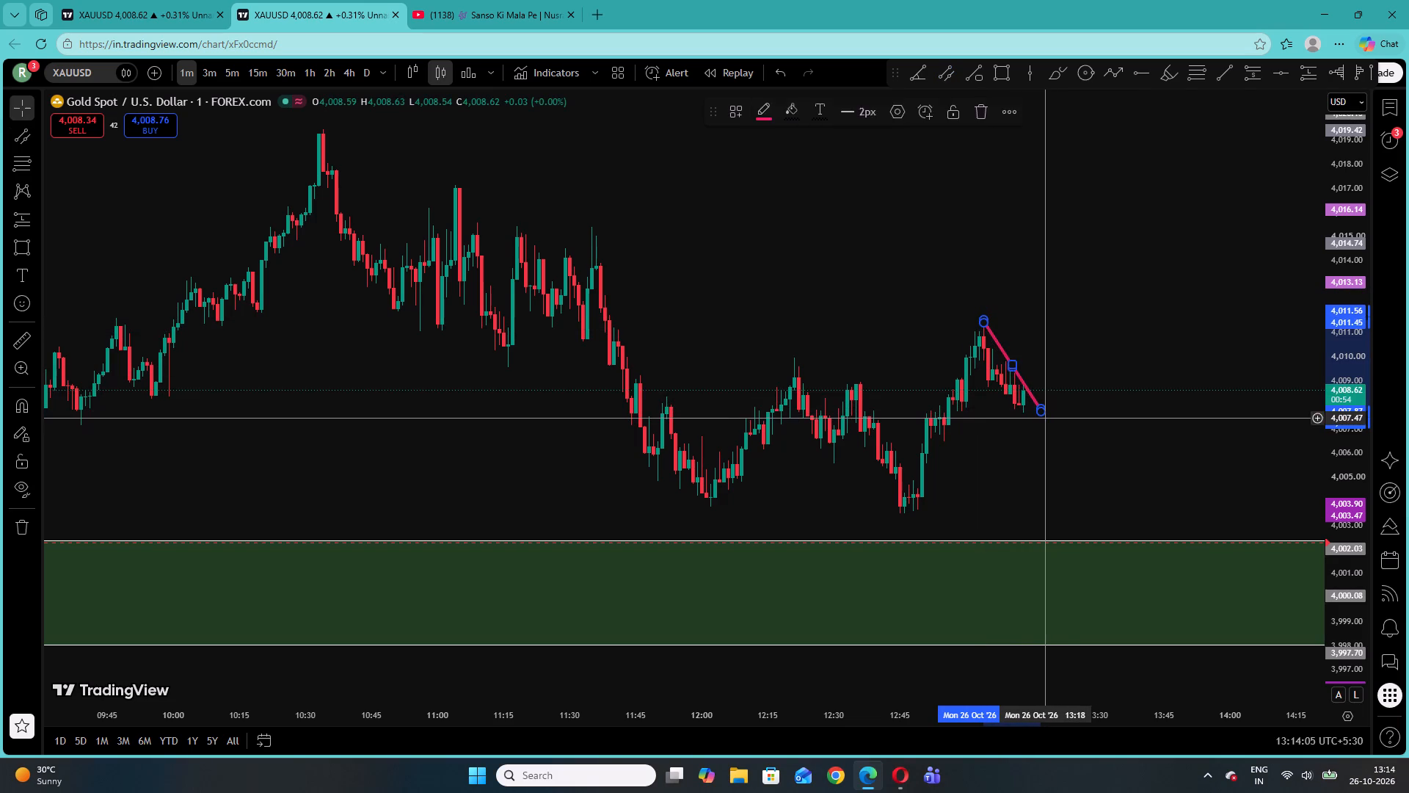
pyautogui.click(1045, 328)
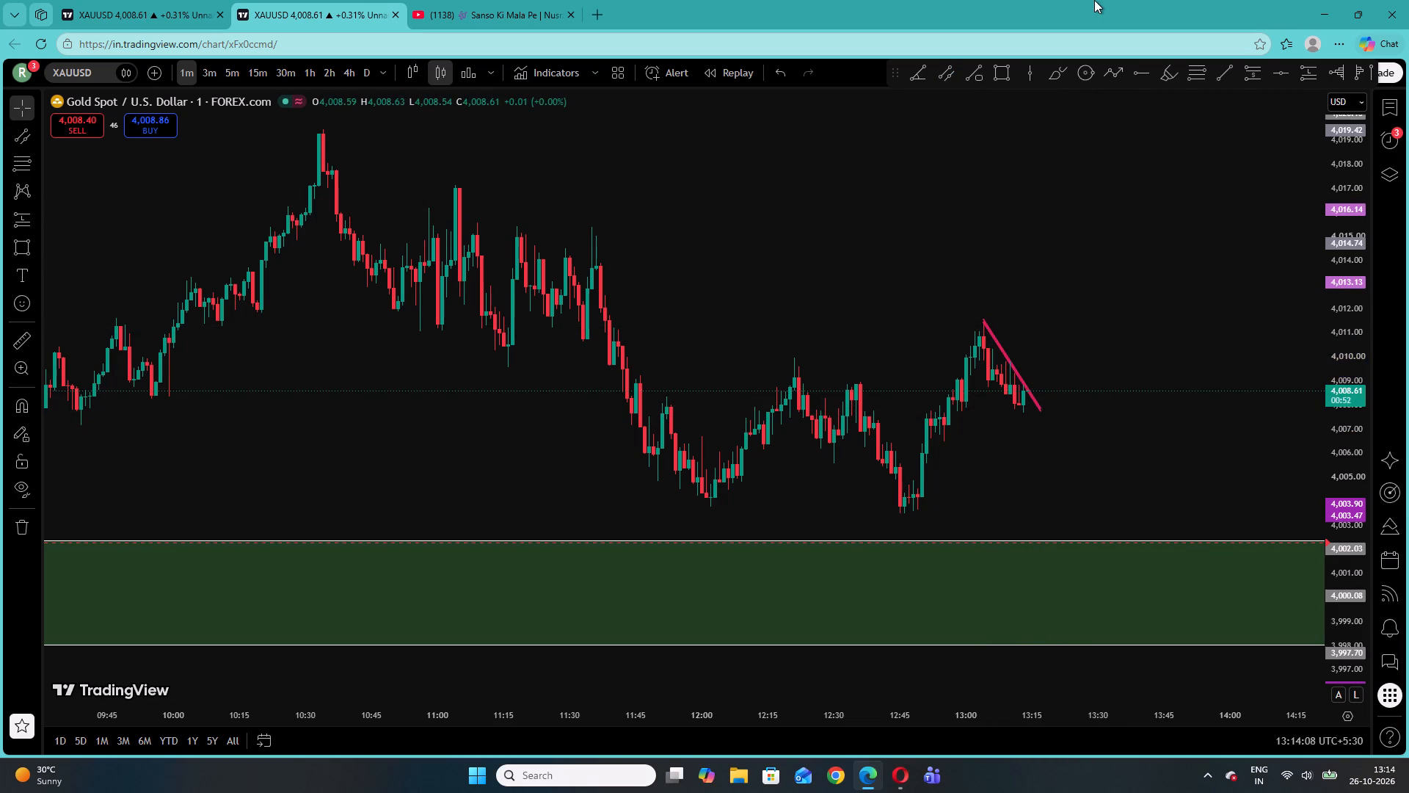
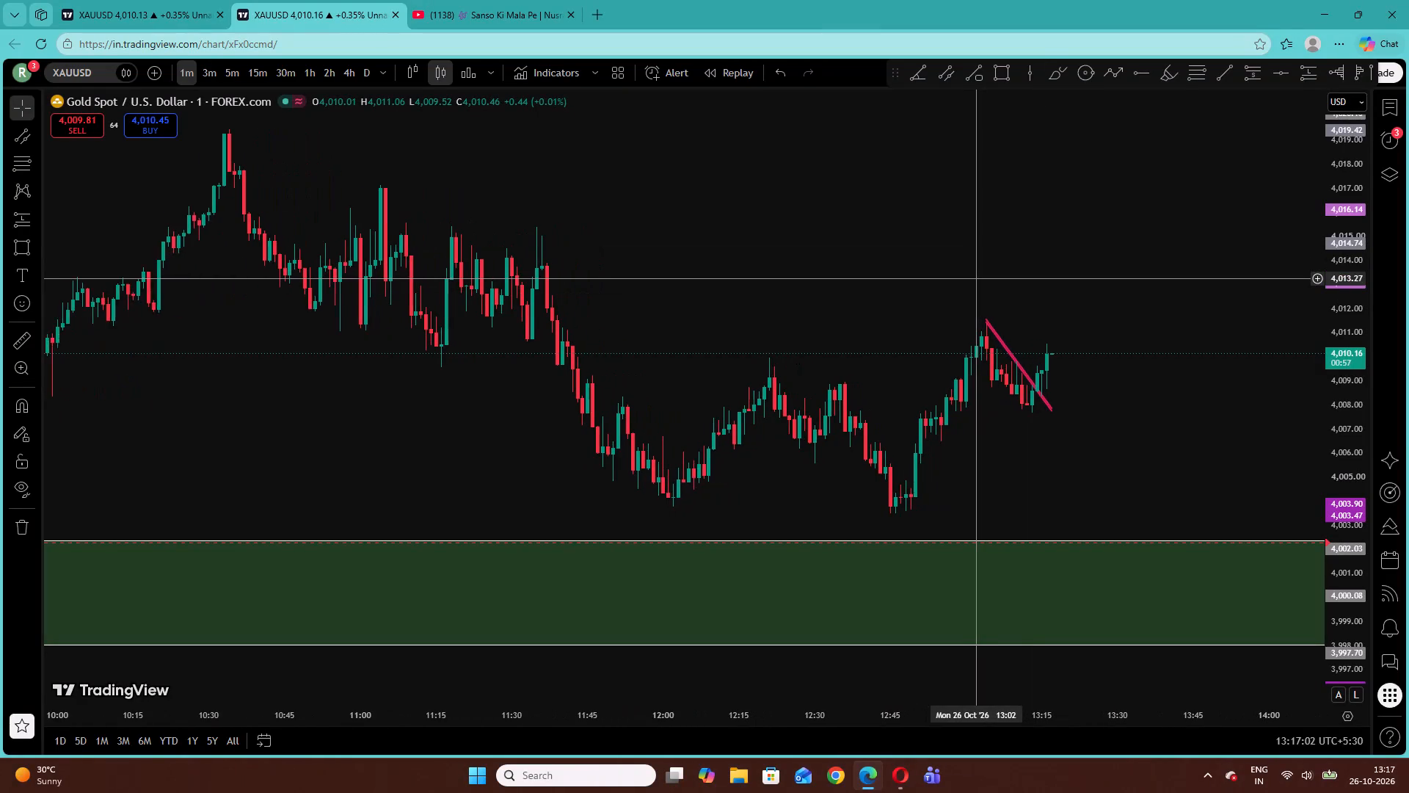
# Delete the narrow descending parallel channel drawn over the latest pullback, from 13:04 to 13:17.
pyautogui.click(1053, 408)
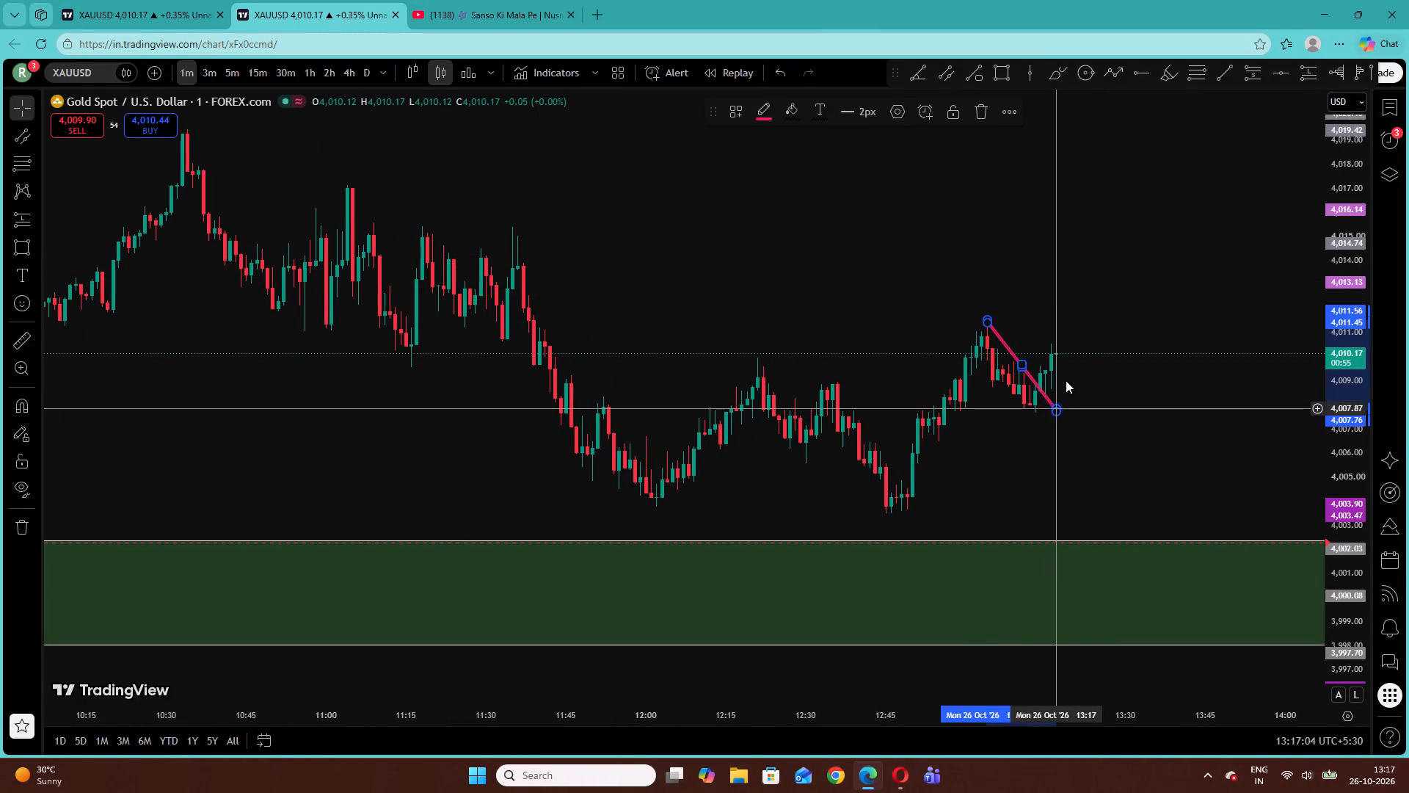
pyautogui.click(977, 109)
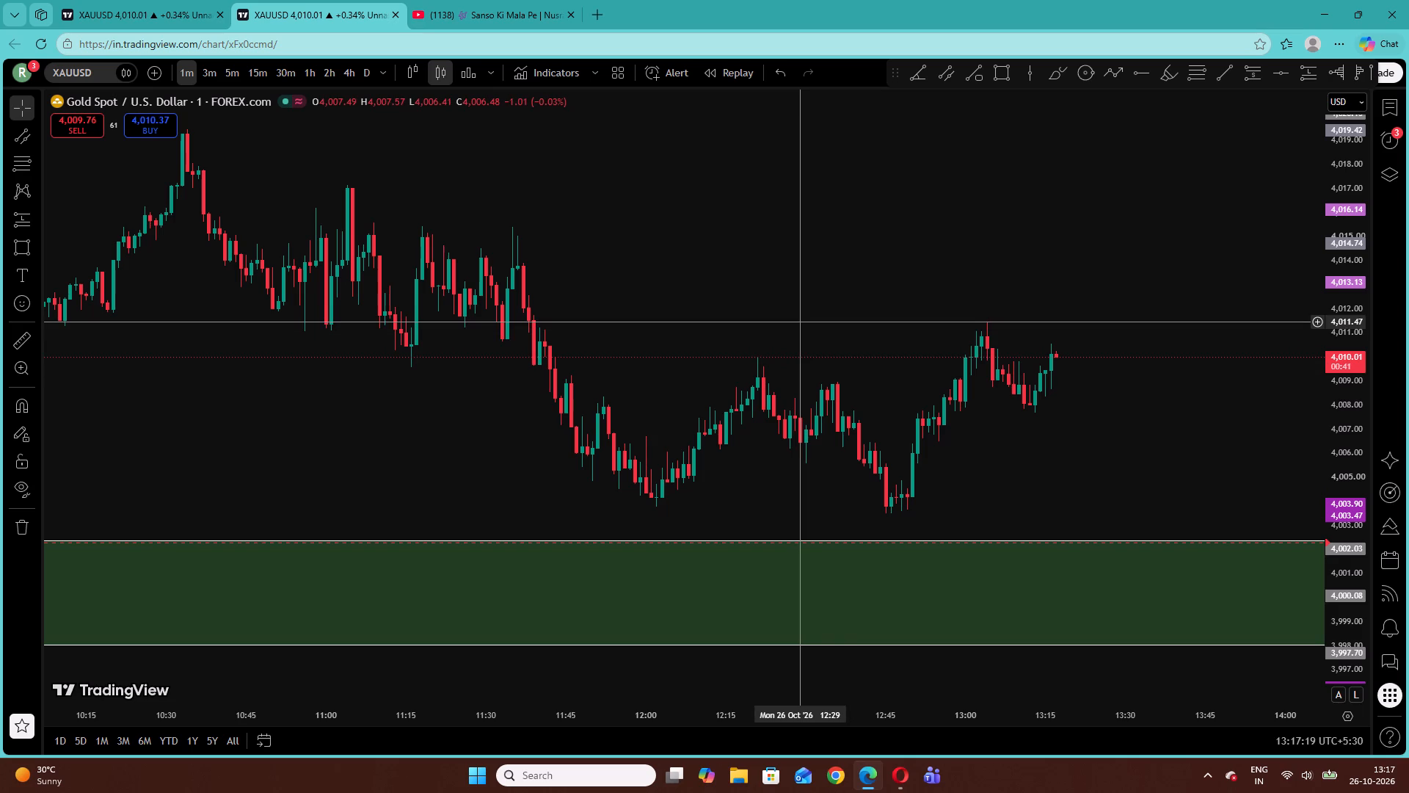
# View XAUUSD on the 3-minute and 5-minute charts and examine recent price action against the green zones and earlier position drawings.
pyautogui.click(197, 70)
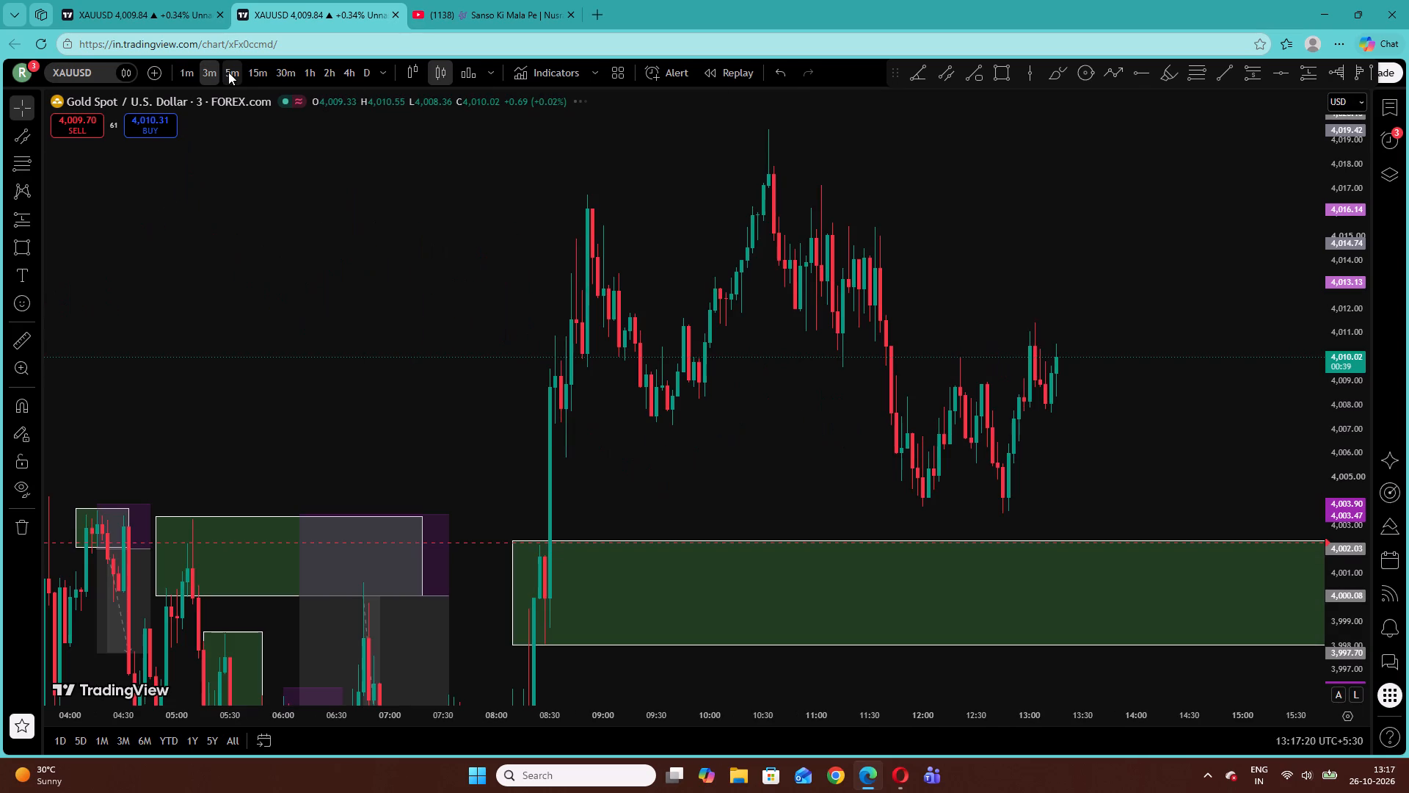
pyautogui.click(228, 72)
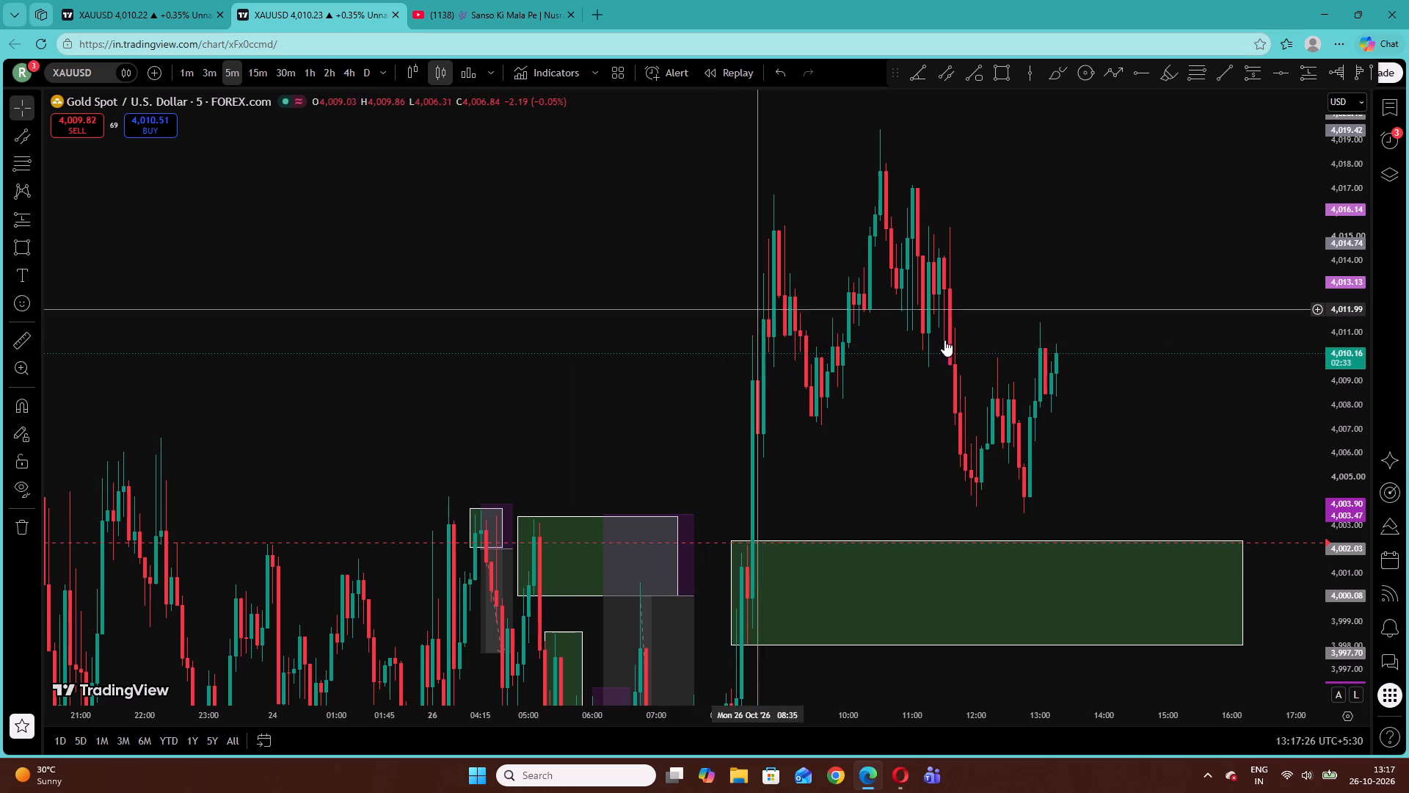
pyautogui.moveTo(1353, 480); pyautogui.dragTo(1346, 626)
pyautogui.moveTo(1153, 649); pyautogui.dragTo(1110, 582)
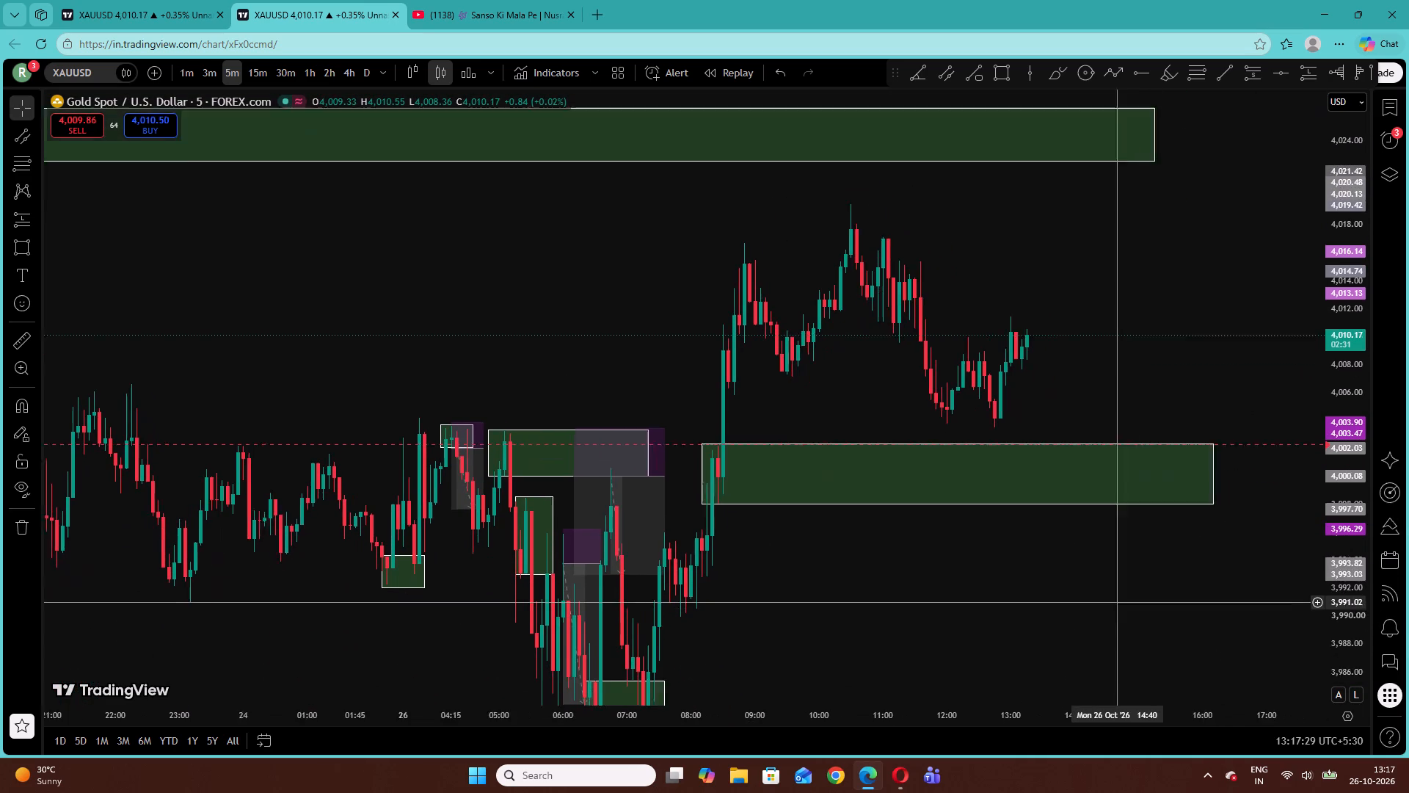
pyautogui.moveTo(1110, 582); pyautogui.dragTo(1119, 483)
pyautogui.moveTo(1347, 516); pyautogui.dragTo(1339, 605)
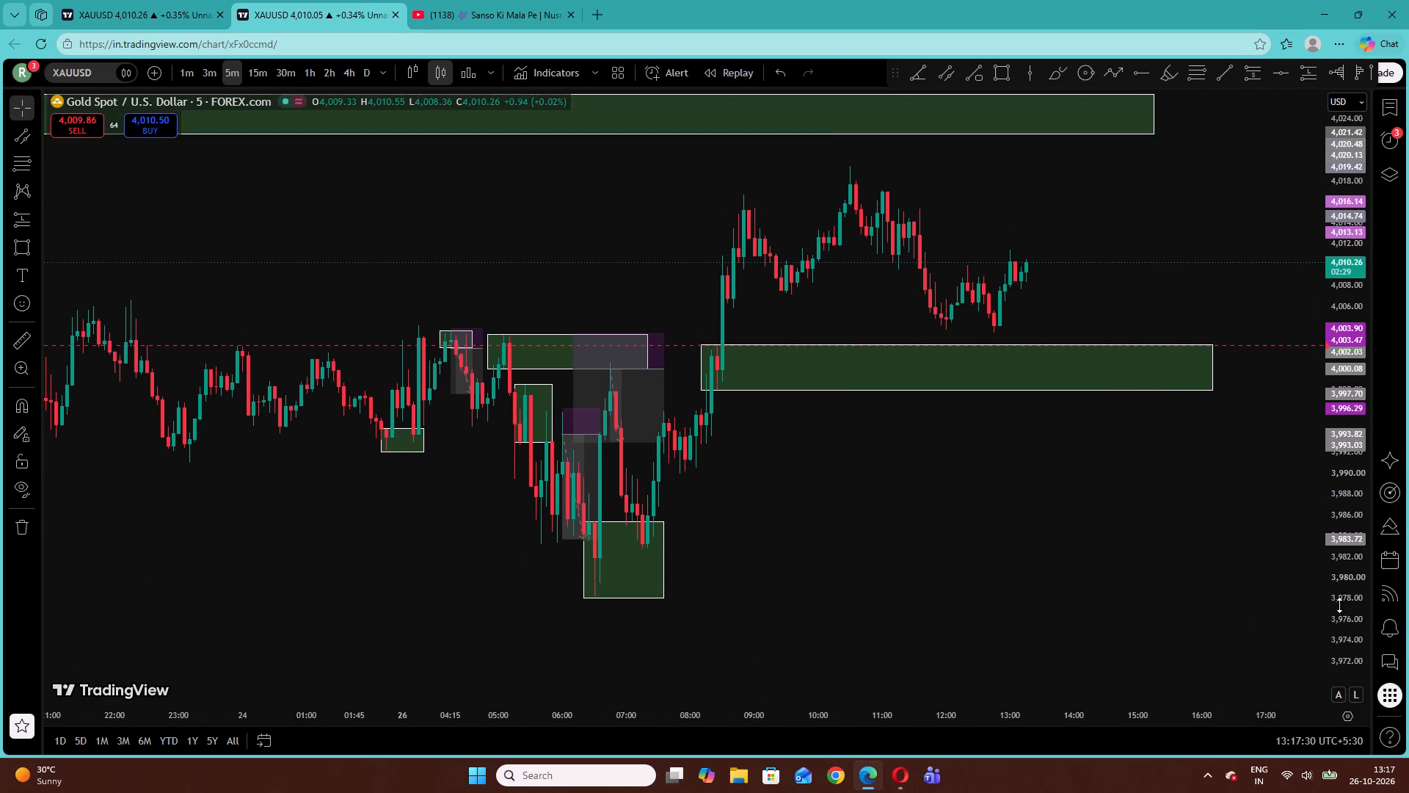
pyautogui.moveTo(1339, 605); pyautogui.dragTo(1339, 608)
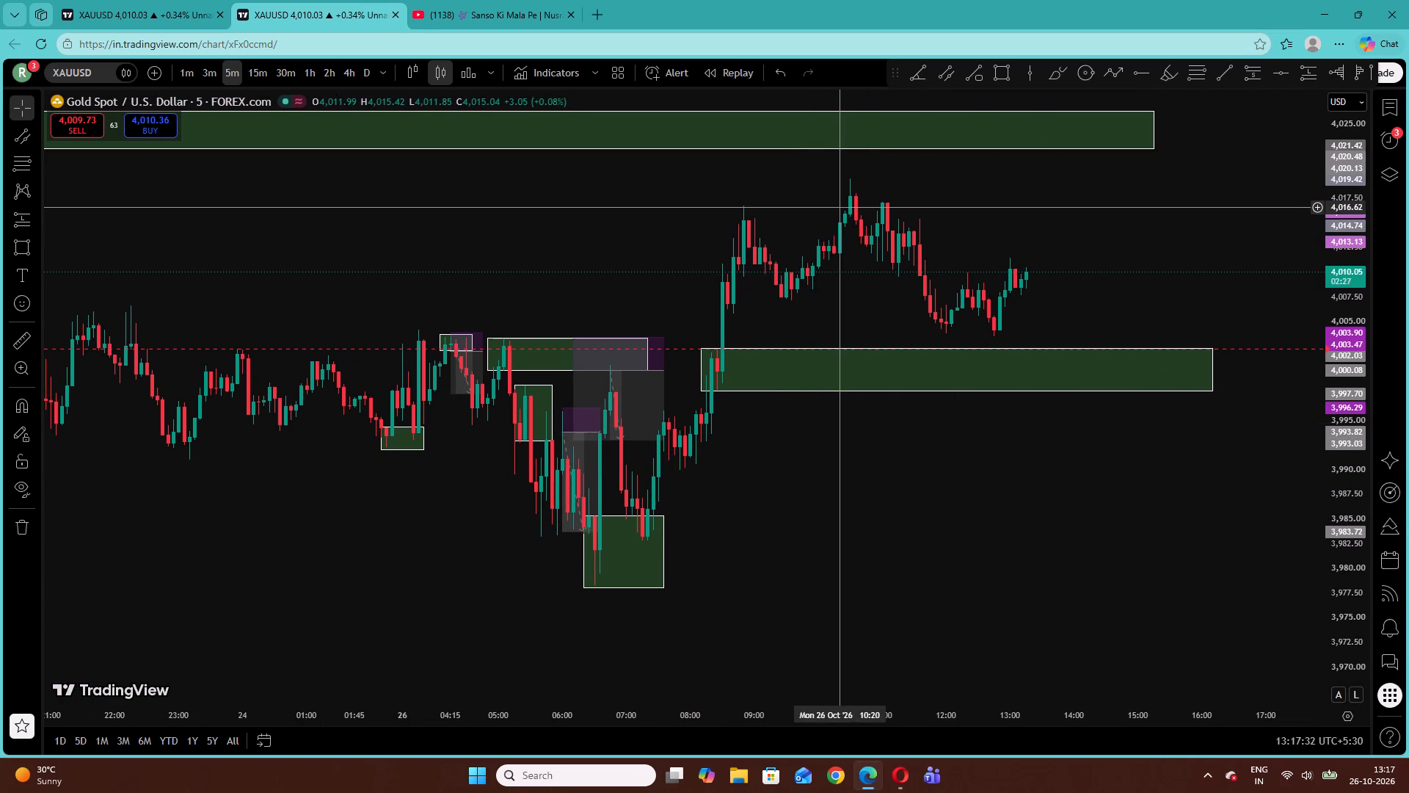
pyautogui.moveTo(629, 203); pyautogui.dragTo(1038, 200)
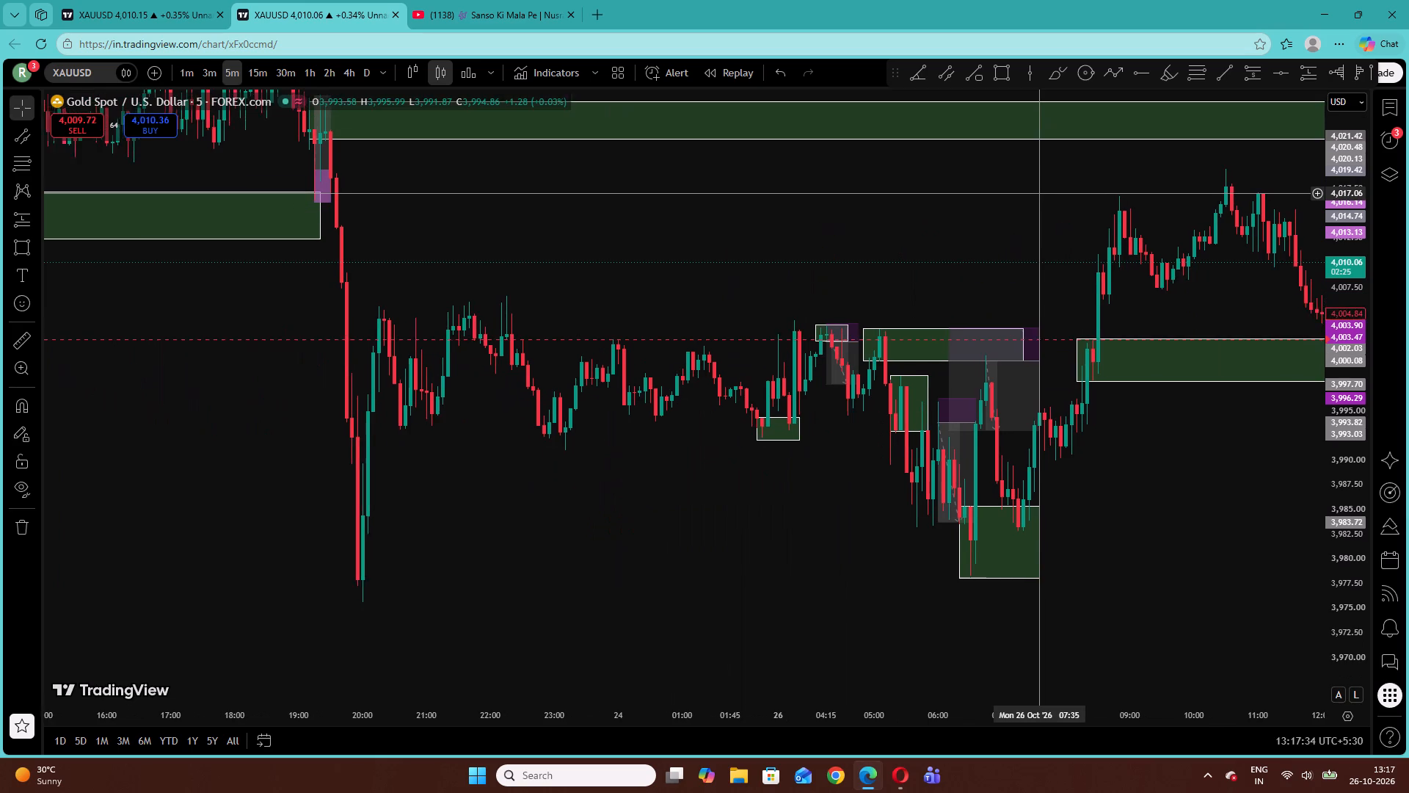
pyautogui.moveTo(1038, 200); pyautogui.dragTo(1036, 203)
pyautogui.moveTo(1037, 197); pyautogui.dragTo(716, 227)
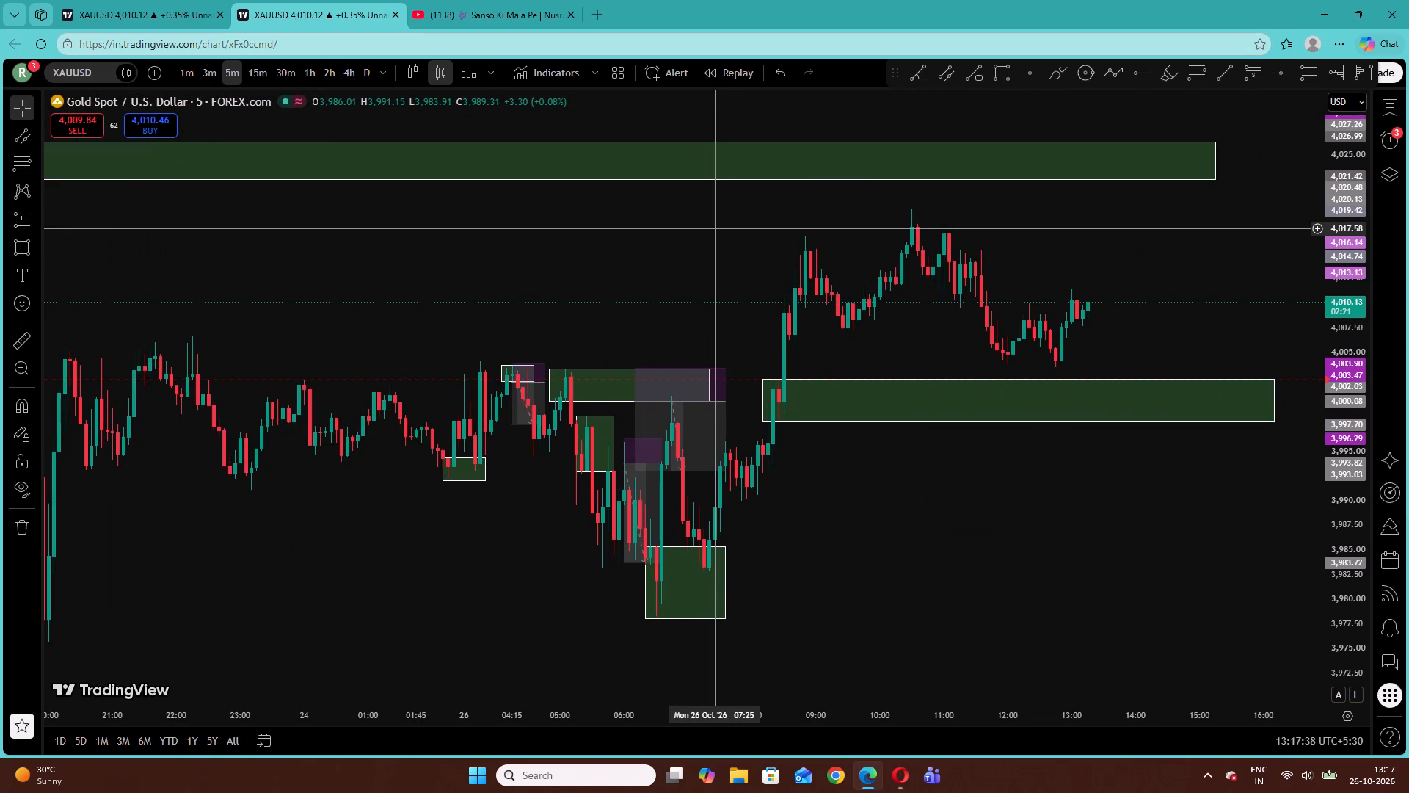
pyautogui.moveTo(1347, 441); pyautogui.dragTo(1279, 221)
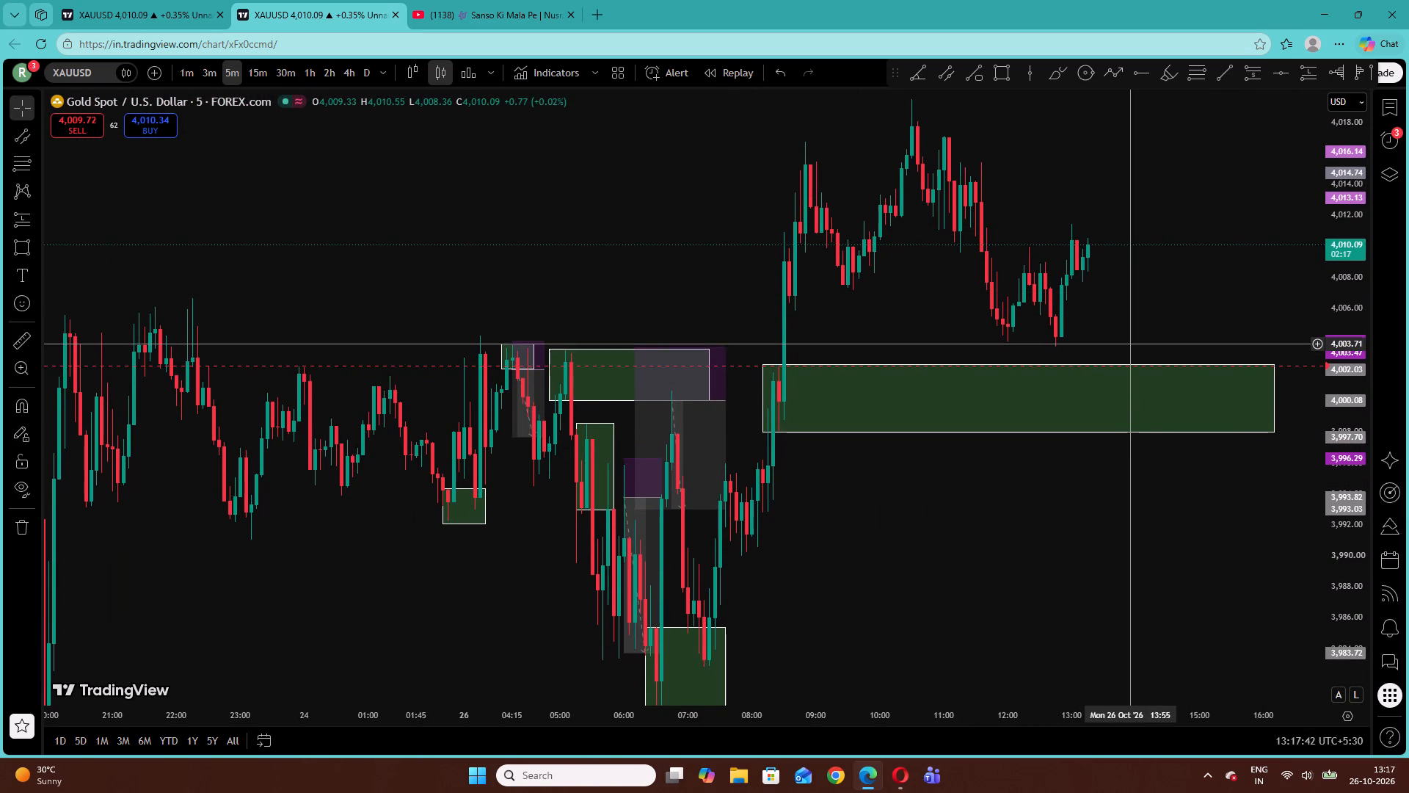
pyautogui.moveTo(1133, 340); pyautogui.dragTo(903, 356)
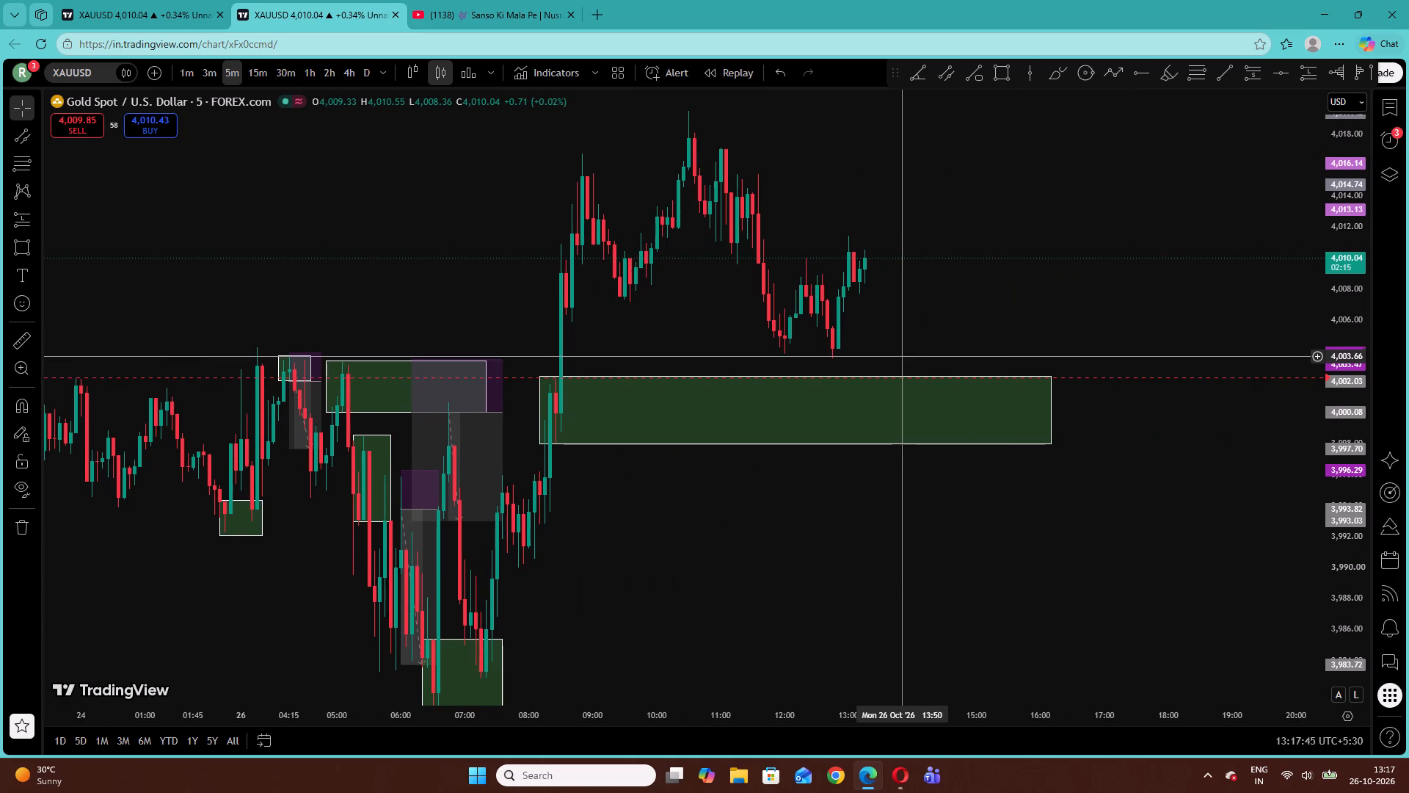
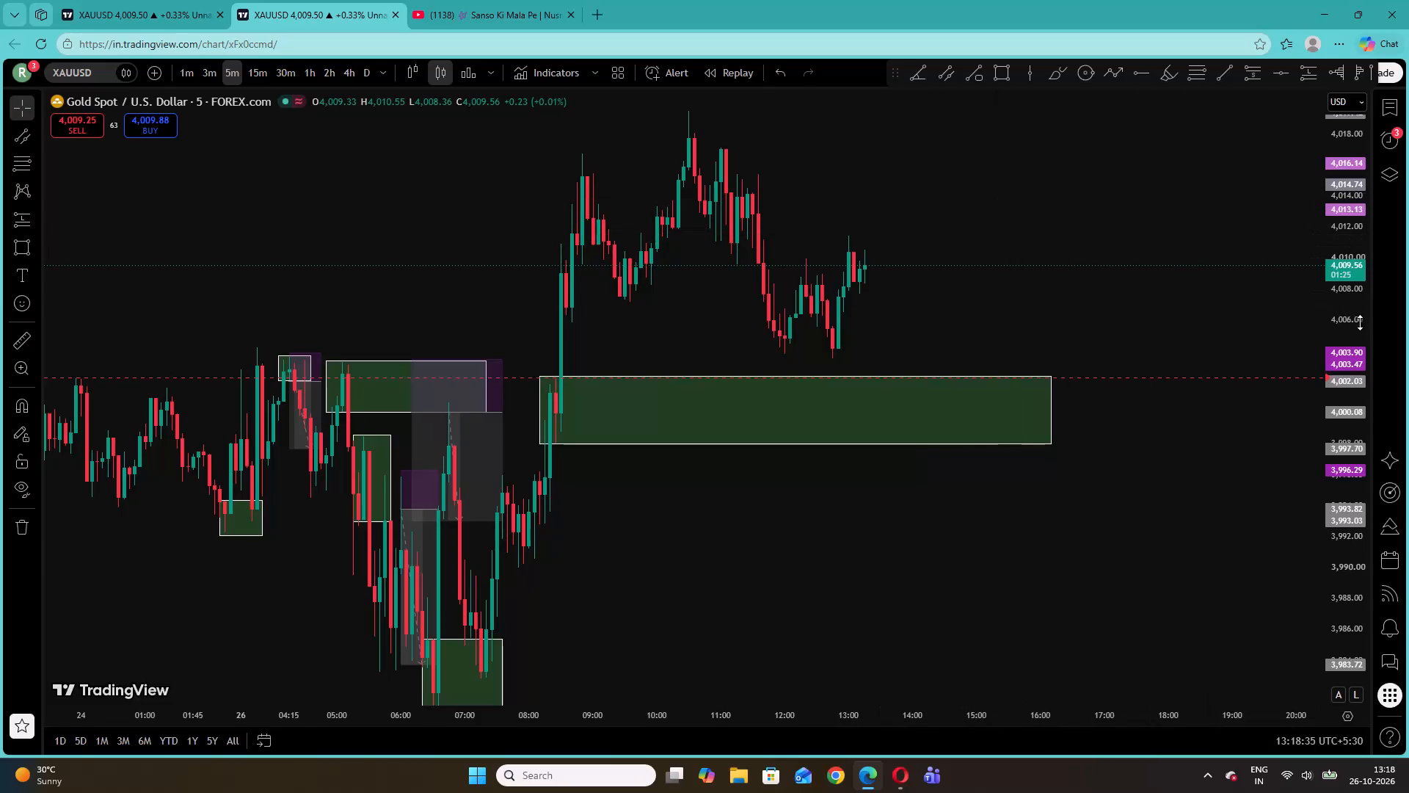
# Examine the earlier 5-minute XAUUSD price action back through 23 October against its green zones and past position drawings.
pyautogui.moveTo(1361, 308); pyautogui.dragTo(1358, 402)
pyautogui.moveTo(925, 236); pyautogui.dragTo(1182, 209)
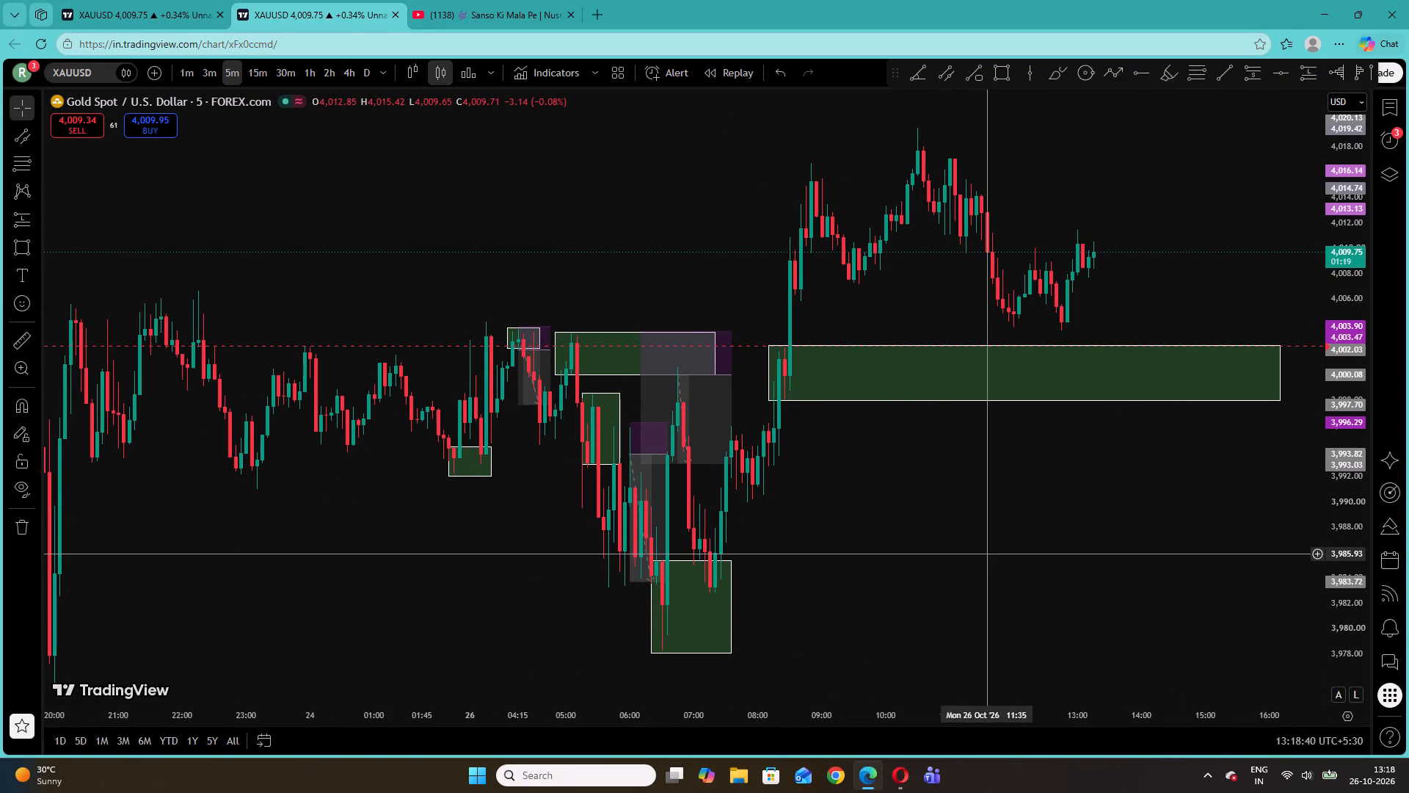
pyautogui.moveTo(1339, 465); pyautogui.dragTo(1337, 535)
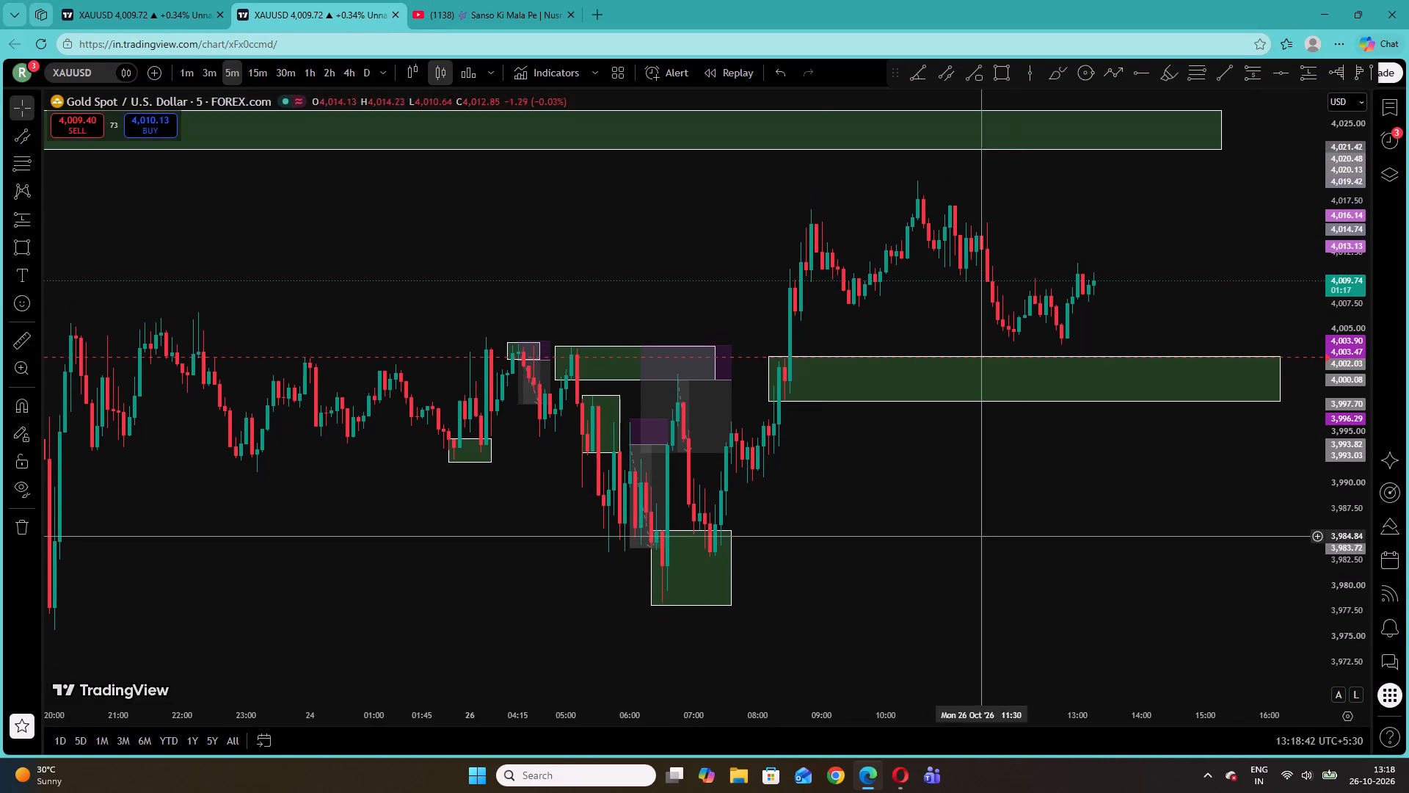
pyautogui.moveTo(834, 554); pyautogui.dragTo(1231, 489)
pyautogui.moveTo(479, 464); pyautogui.dragTo(1091, 615)
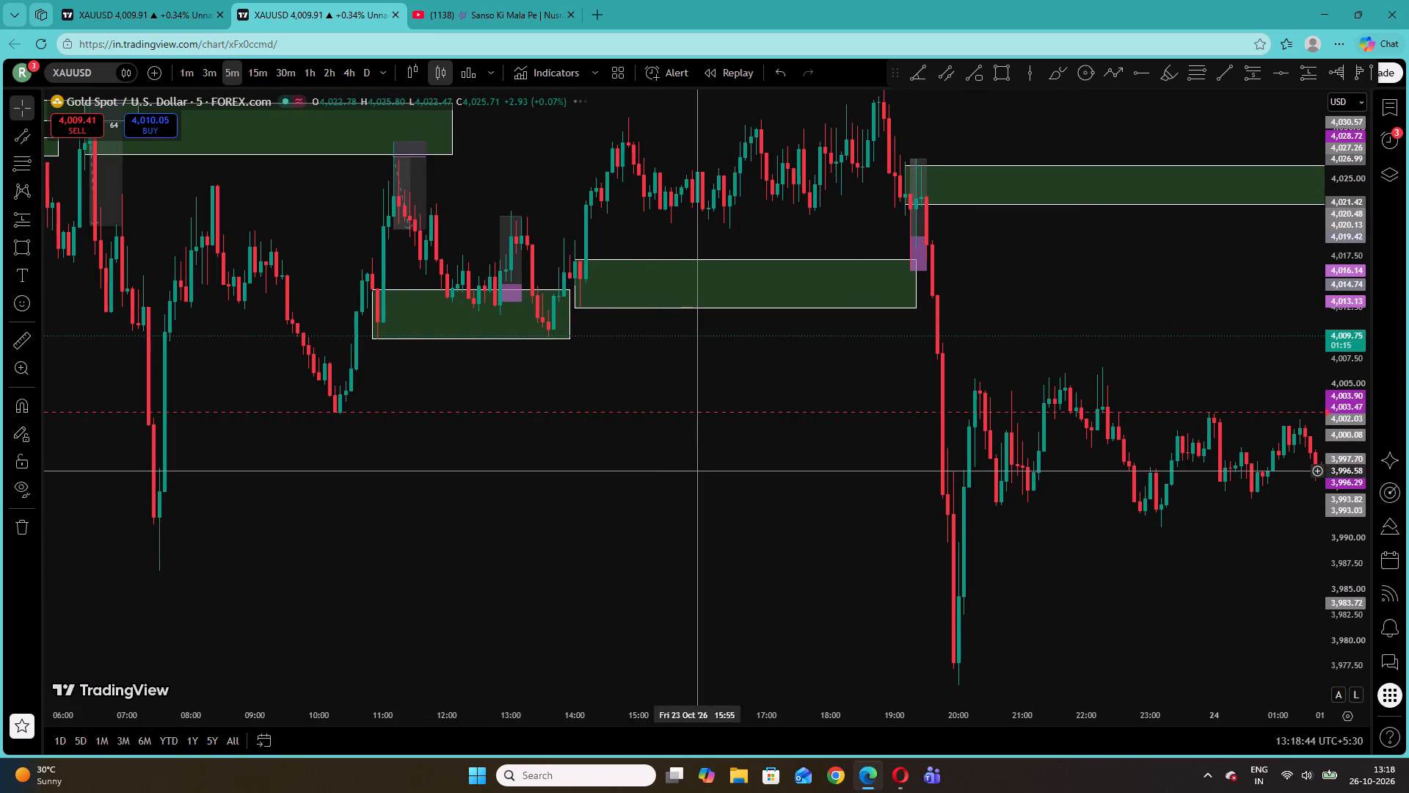
pyautogui.moveTo(542, 510); pyautogui.dragTo(950, 614)
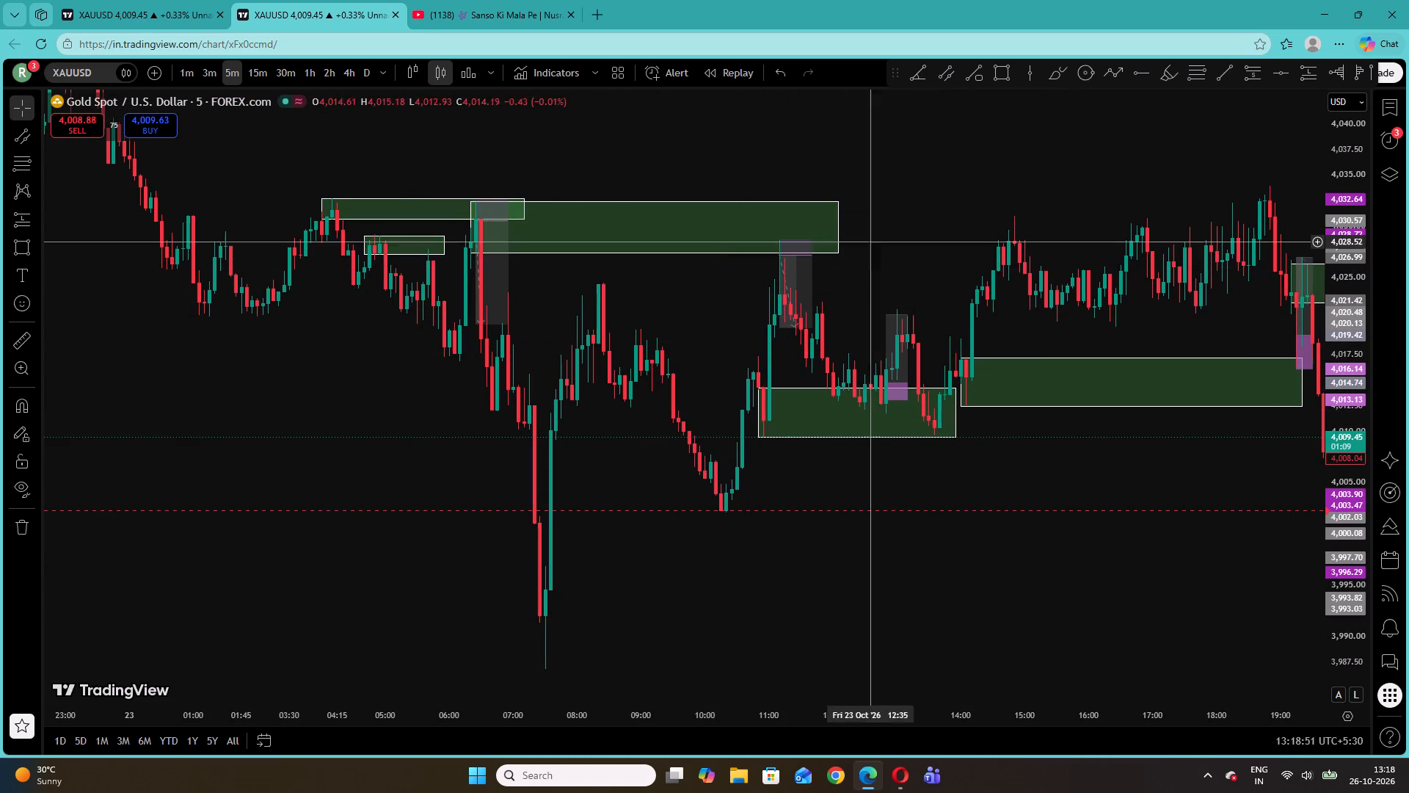
pyautogui.moveTo(934, 253); pyautogui.dragTo(847, 264)
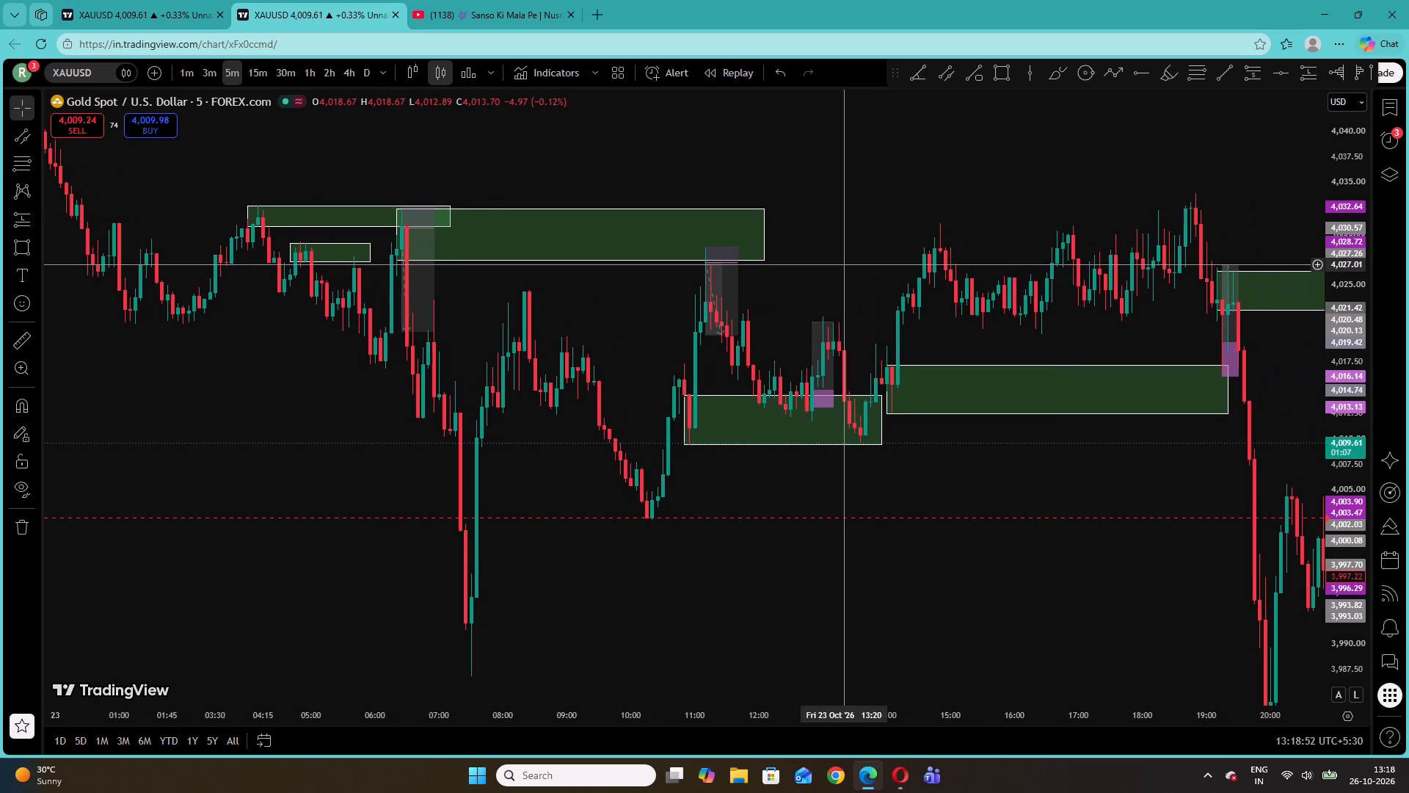
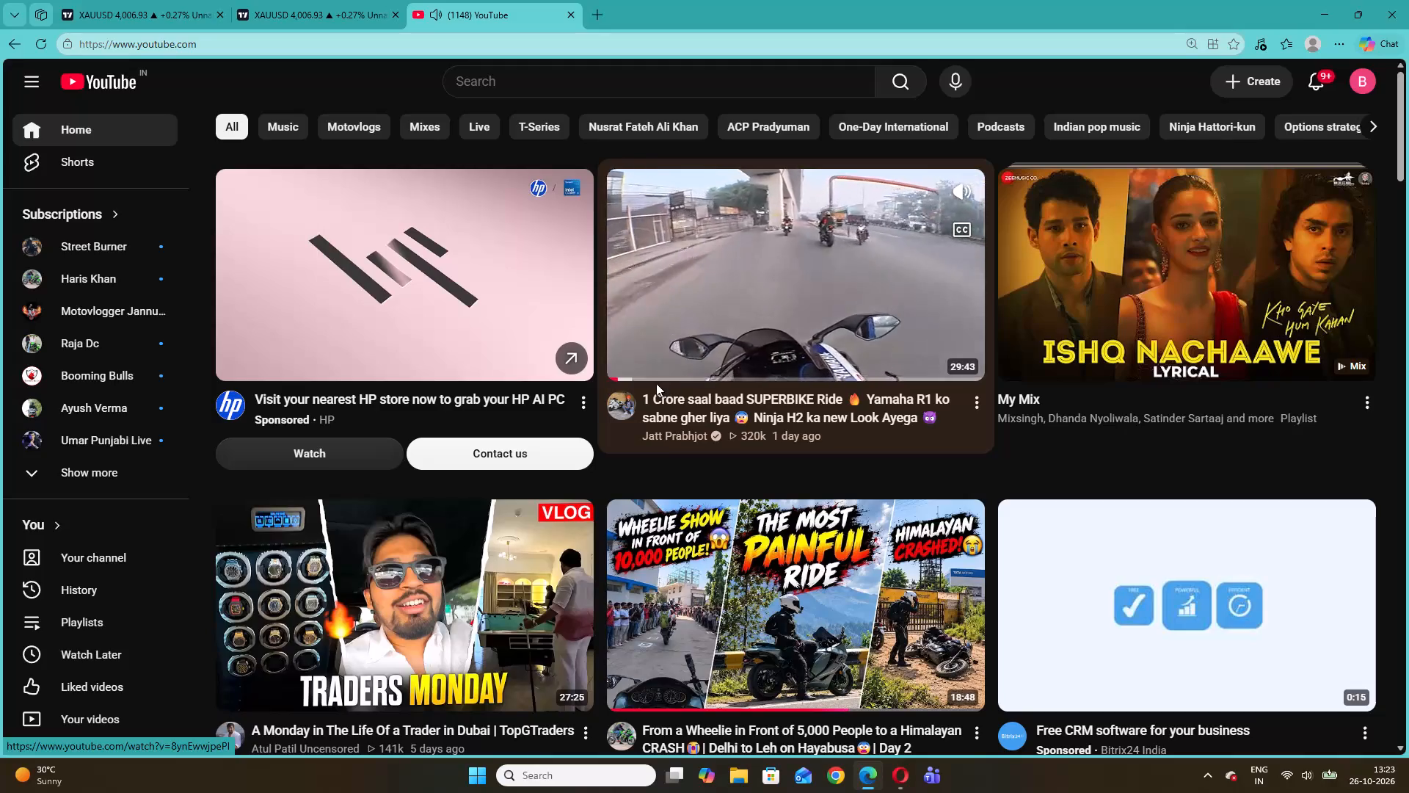
# Skip through the inline preview of the "1 Crore saal baad SUPERBIKE Ride" video on the YouTube home page.
pyautogui.click(638, 376)
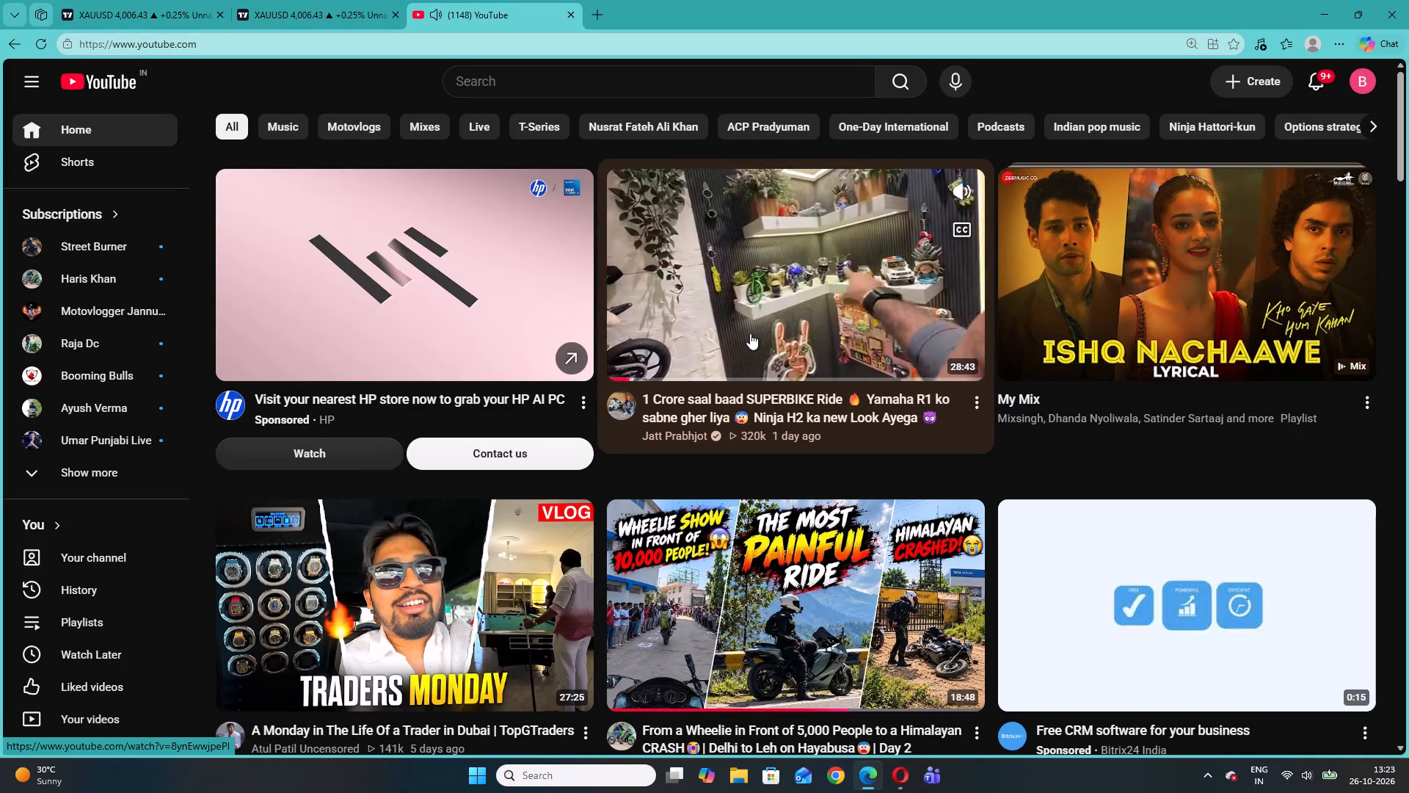
pyautogui.click(668, 374)
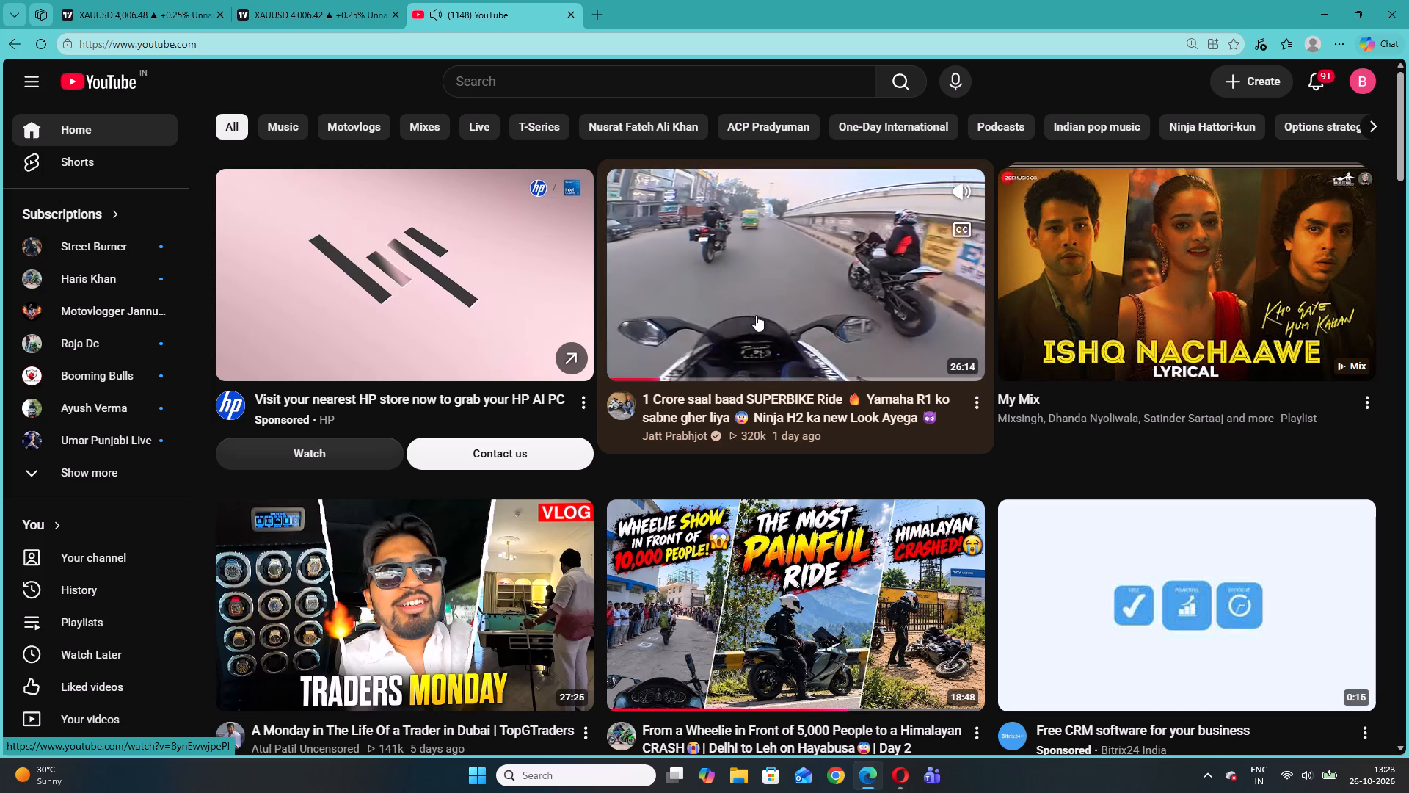
# Switch back to the 1-minute XAUUSD chart with the MA ribbon and view the latest price action above the green zone.
pyautogui.click(168, 0)
pyautogui.moveTo(953, 350); pyautogui.dragTo(808, 287)
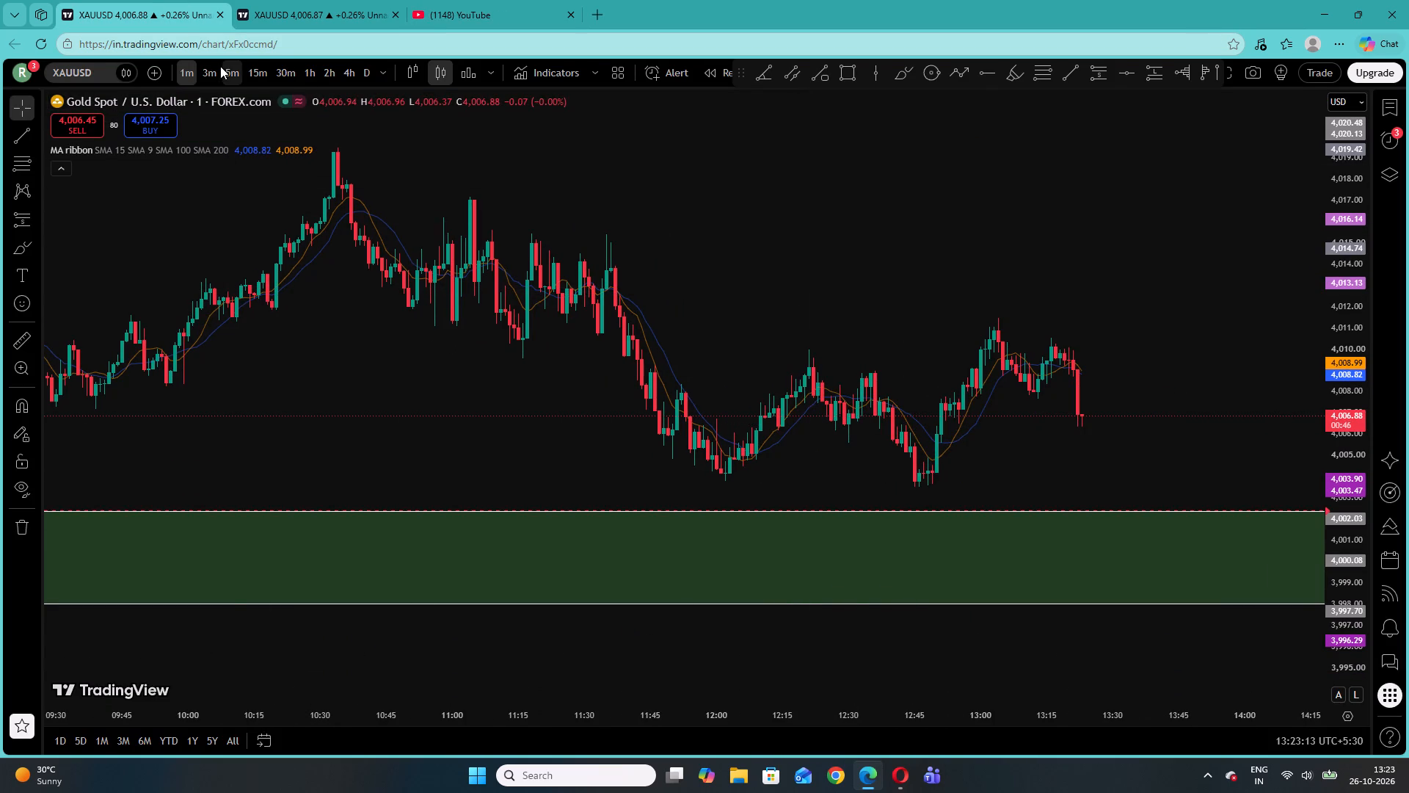
# On the 5-minute chart, draw a green rectangle zone around the 12:35 low, about 4,005.67 to 4,003.56, and extend it to about 17:40.
pyautogui.click(220, 66)
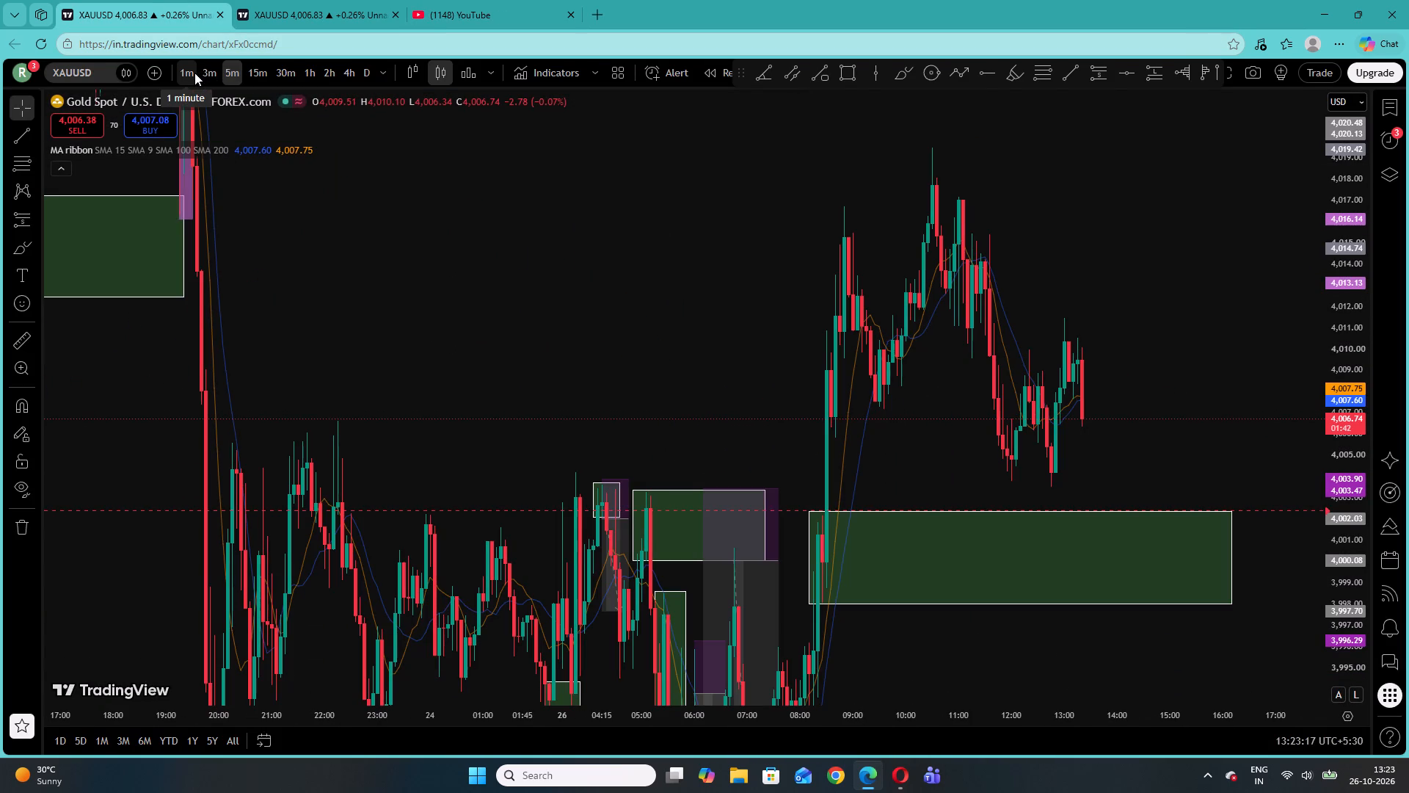
pyautogui.moveTo(627, 325); pyautogui.dragTo(476, 277)
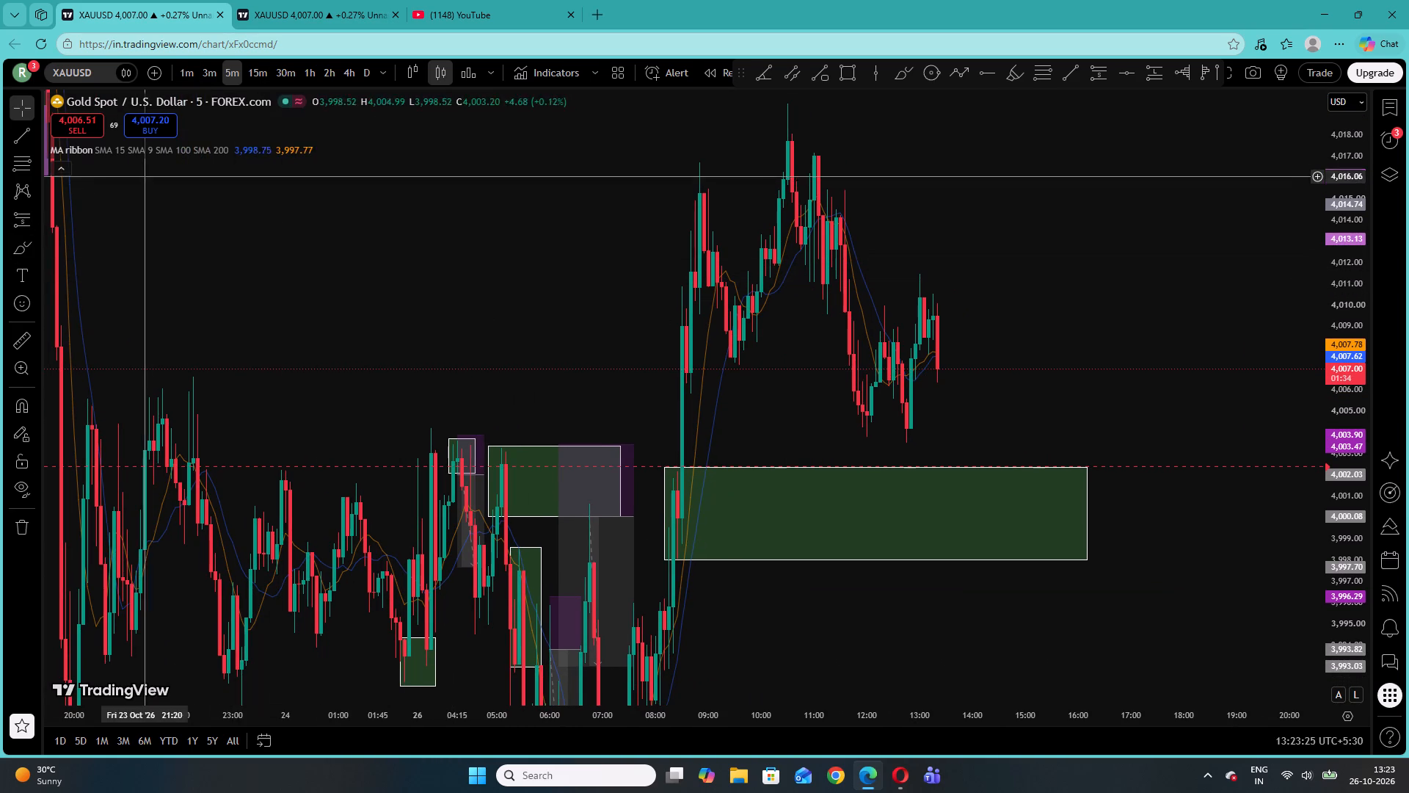
pyautogui.click(845, 77)
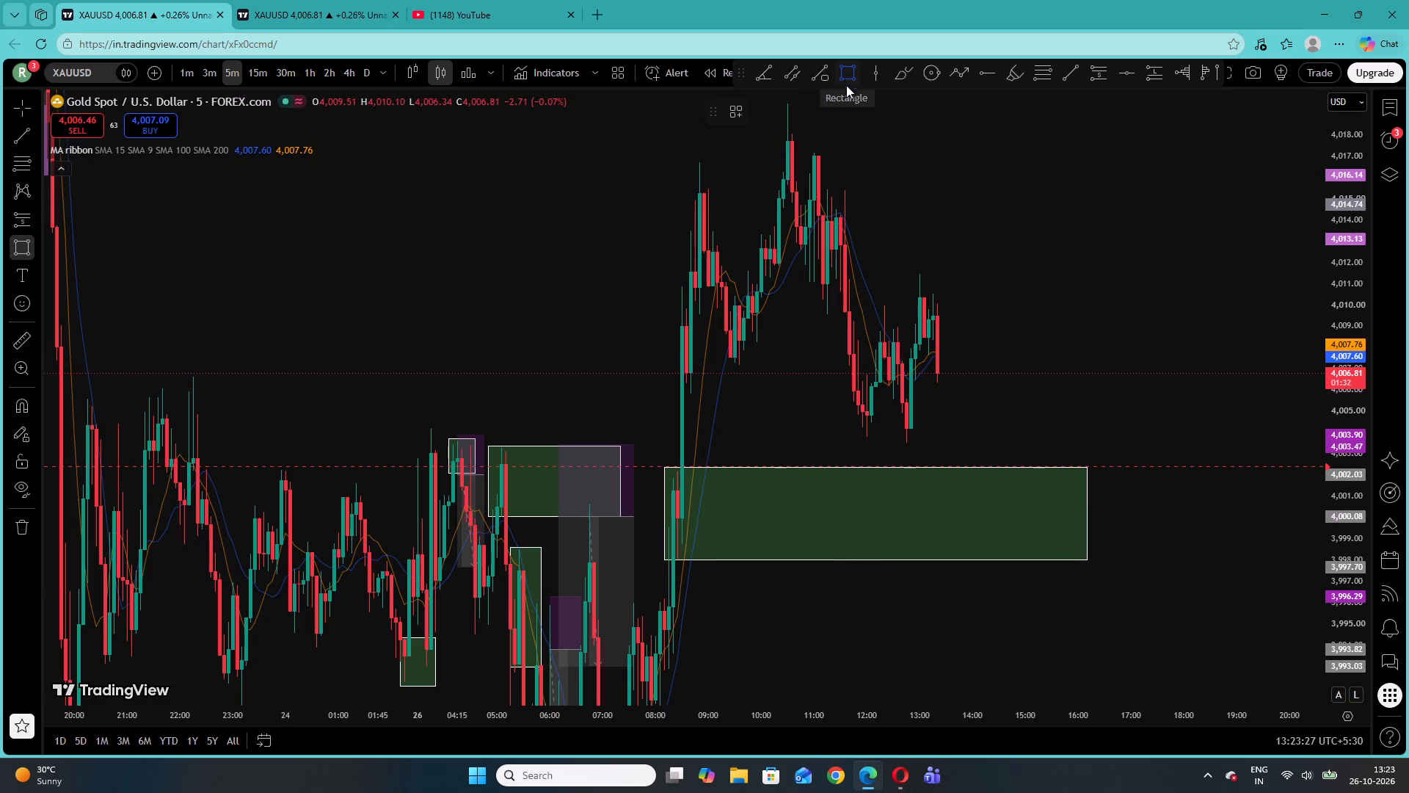
pyautogui.click(896, 397)
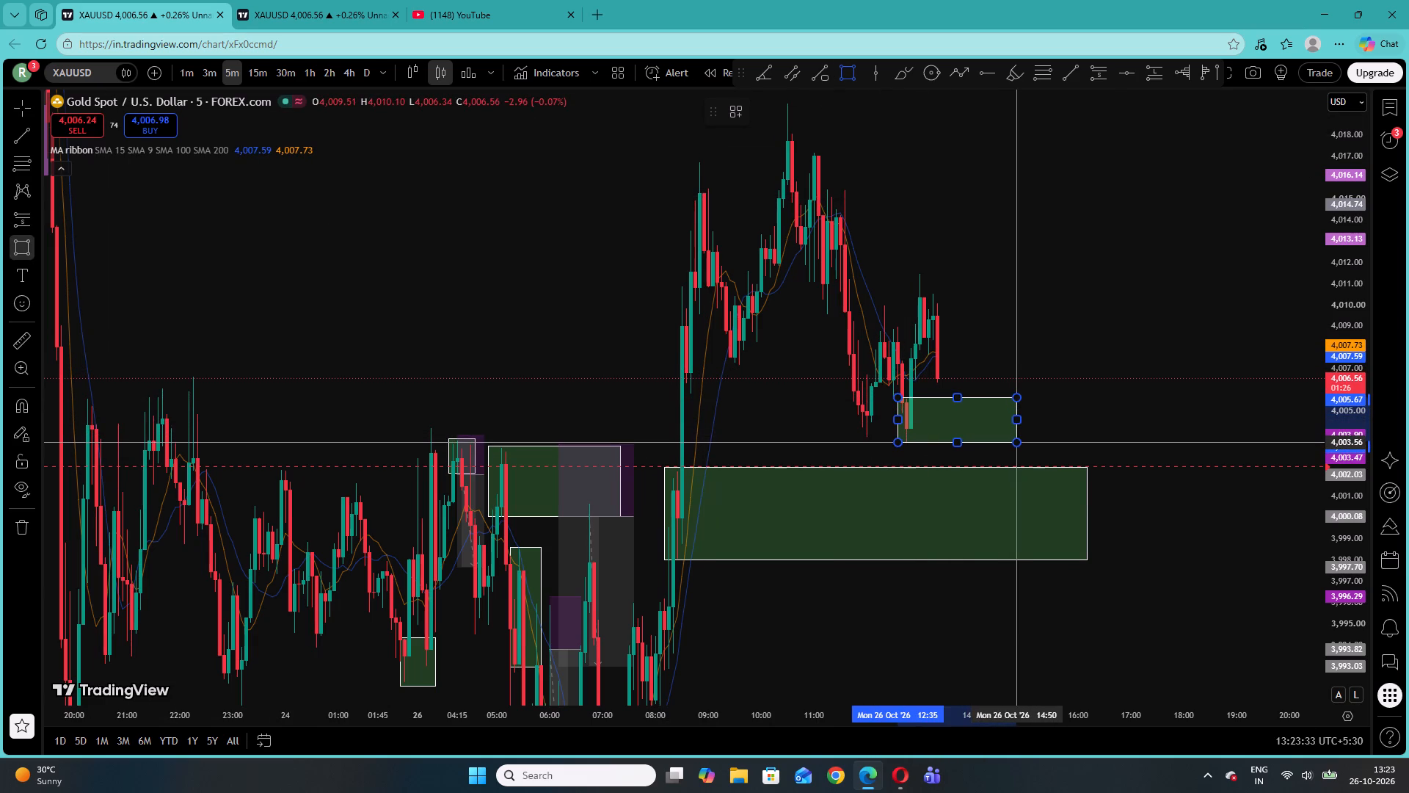
pyautogui.click(1017, 442)
pyautogui.moveTo(1016, 418); pyautogui.dragTo(1164, 427)
pyautogui.click(1074, 316)
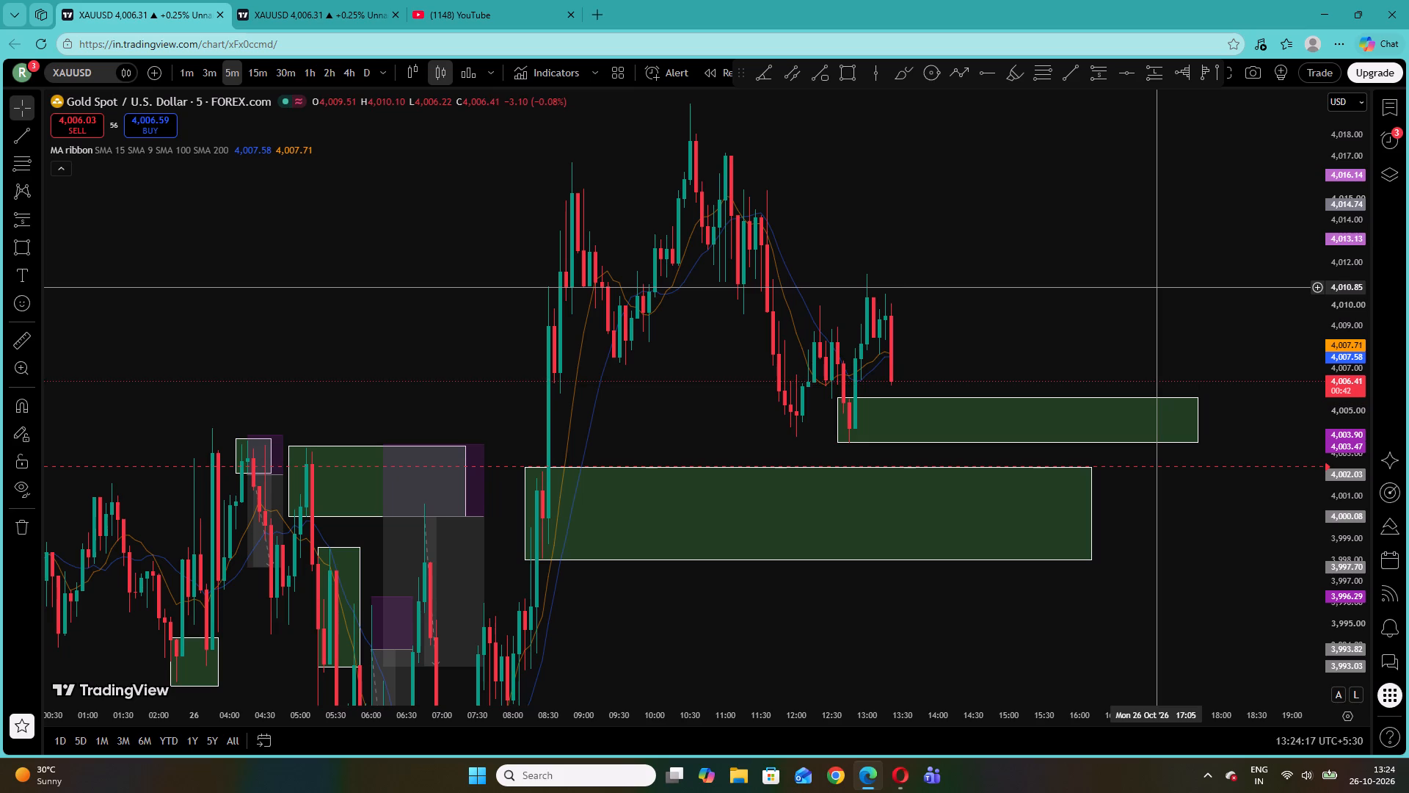
# Refine the new zone's height, setting its top edge to about 4,005.59 and its bottom edge to about 4,003.51.
pyautogui.moveTo(1341, 441); pyautogui.dragTo(1306, 197)
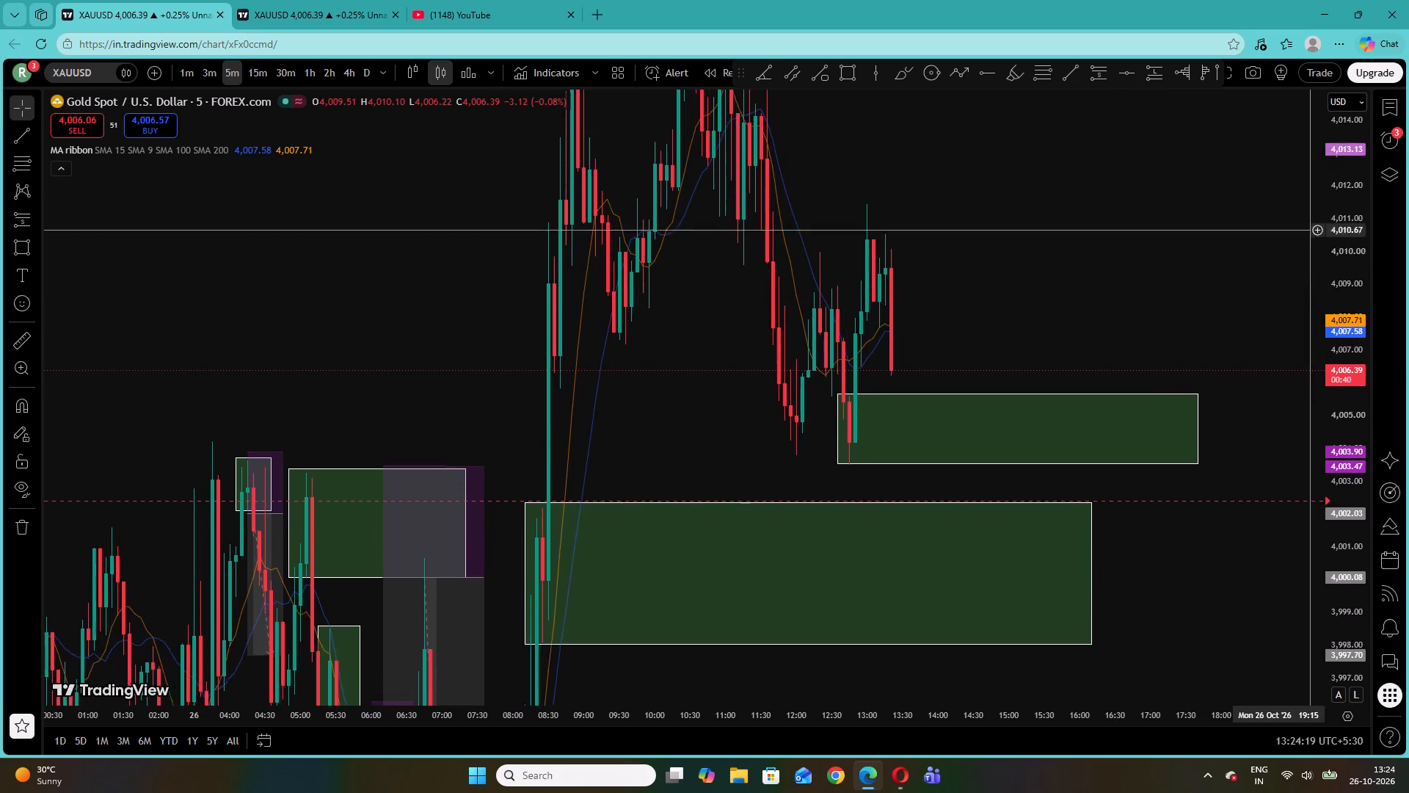
pyautogui.moveTo(1306, 197); pyautogui.dragTo(1296, 102)
pyautogui.moveTo(1345, 491); pyautogui.dragTo(1331, 105)
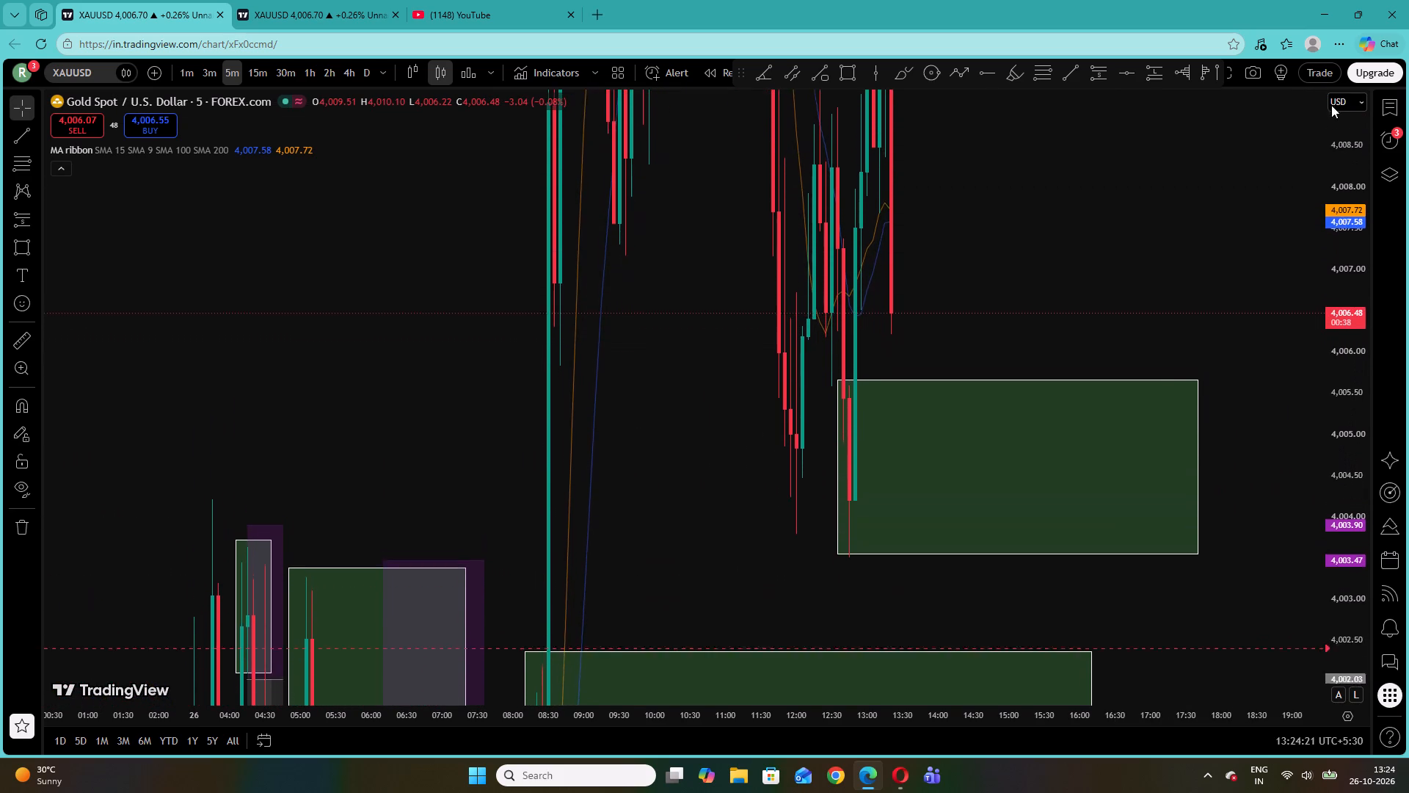
pyautogui.moveTo(1331, 105); pyautogui.dragTo(1337, 0)
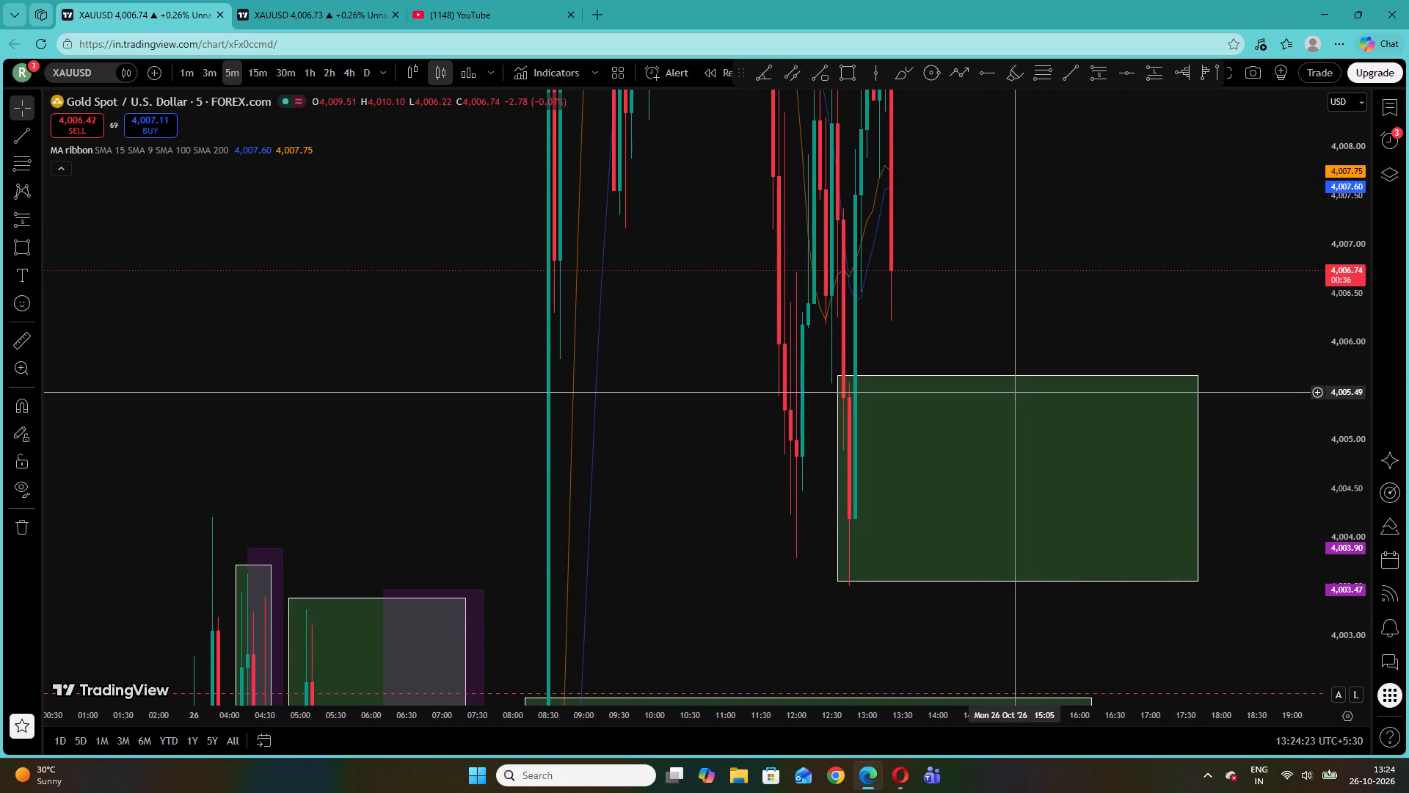
pyautogui.click(1022, 372)
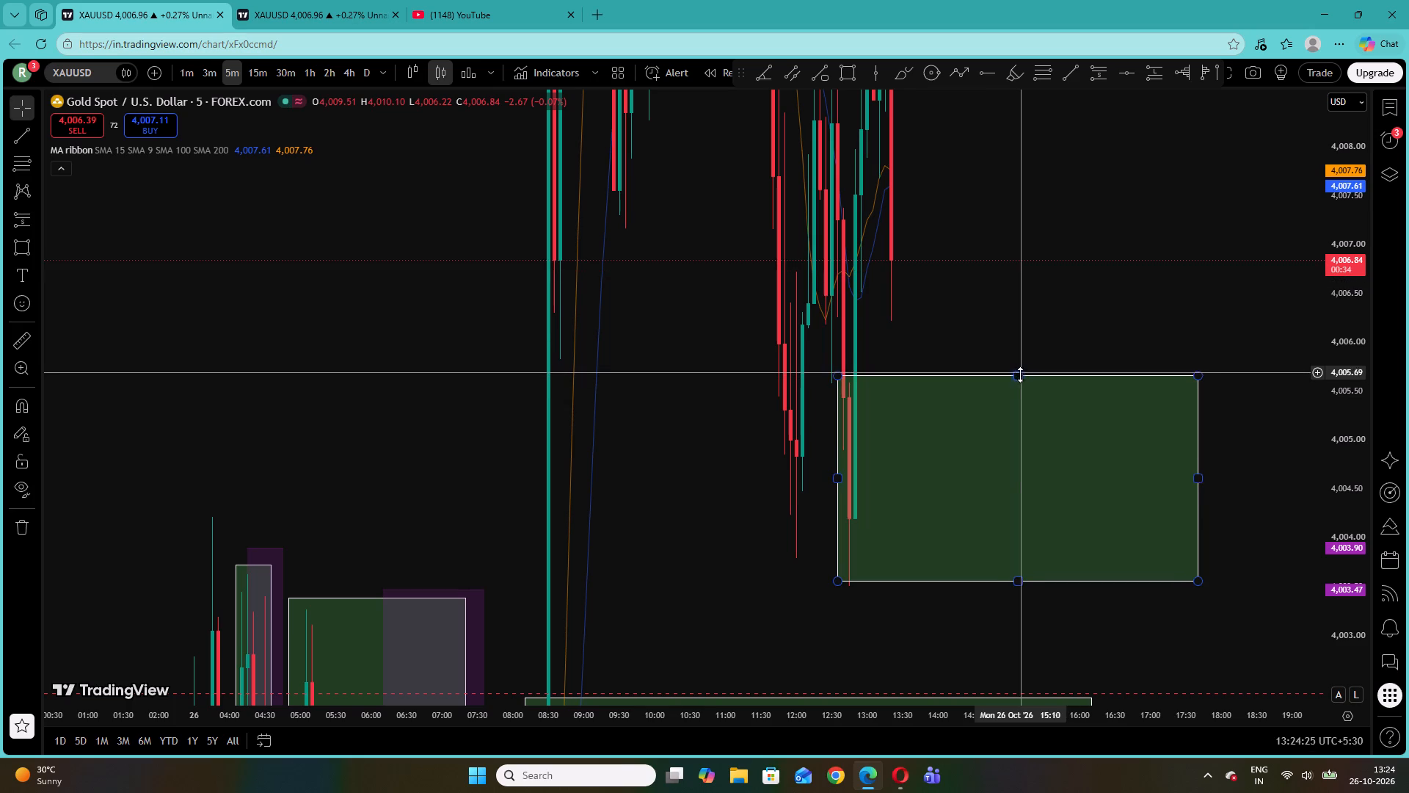
pyautogui.click(1019, 379)
pyautogui.click(1024, 373)
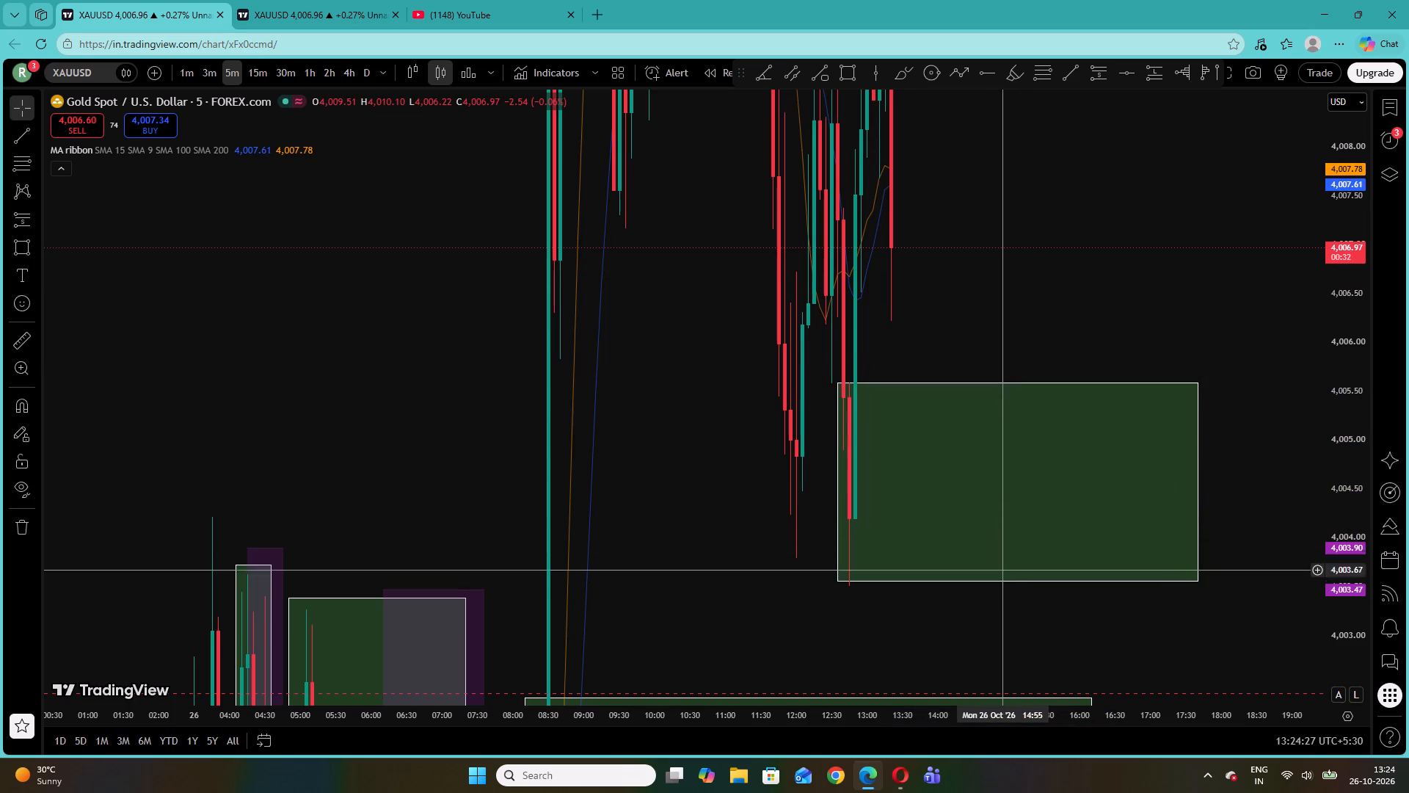
pyautogui.click(1015, 581)
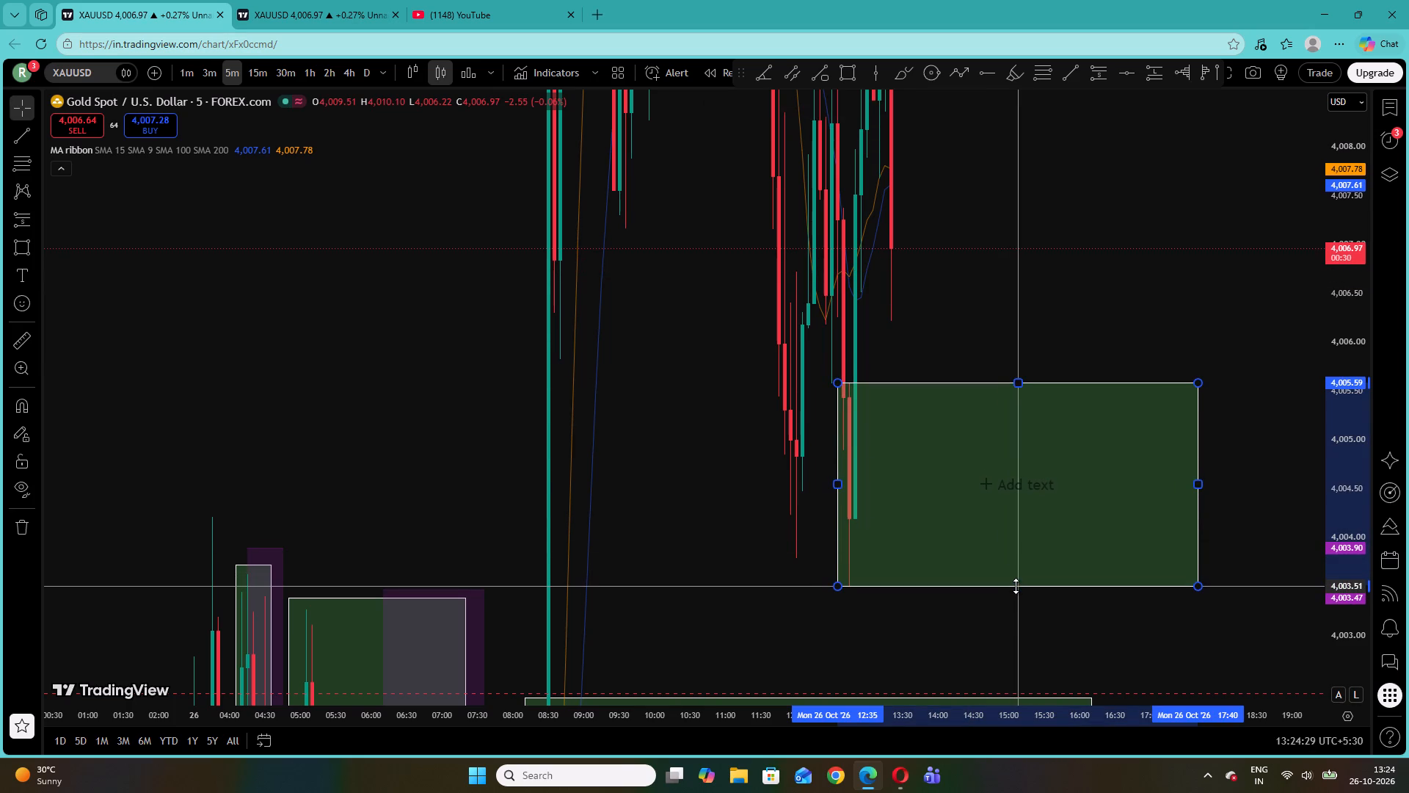
pyautogui.click(1044, 329)
# Create a XAUUSD price-crossing alert at 4,006.14 and move its line down to the new zone's top edge, about 4,005.59.
pyautogui.rightClick(1044, 329)
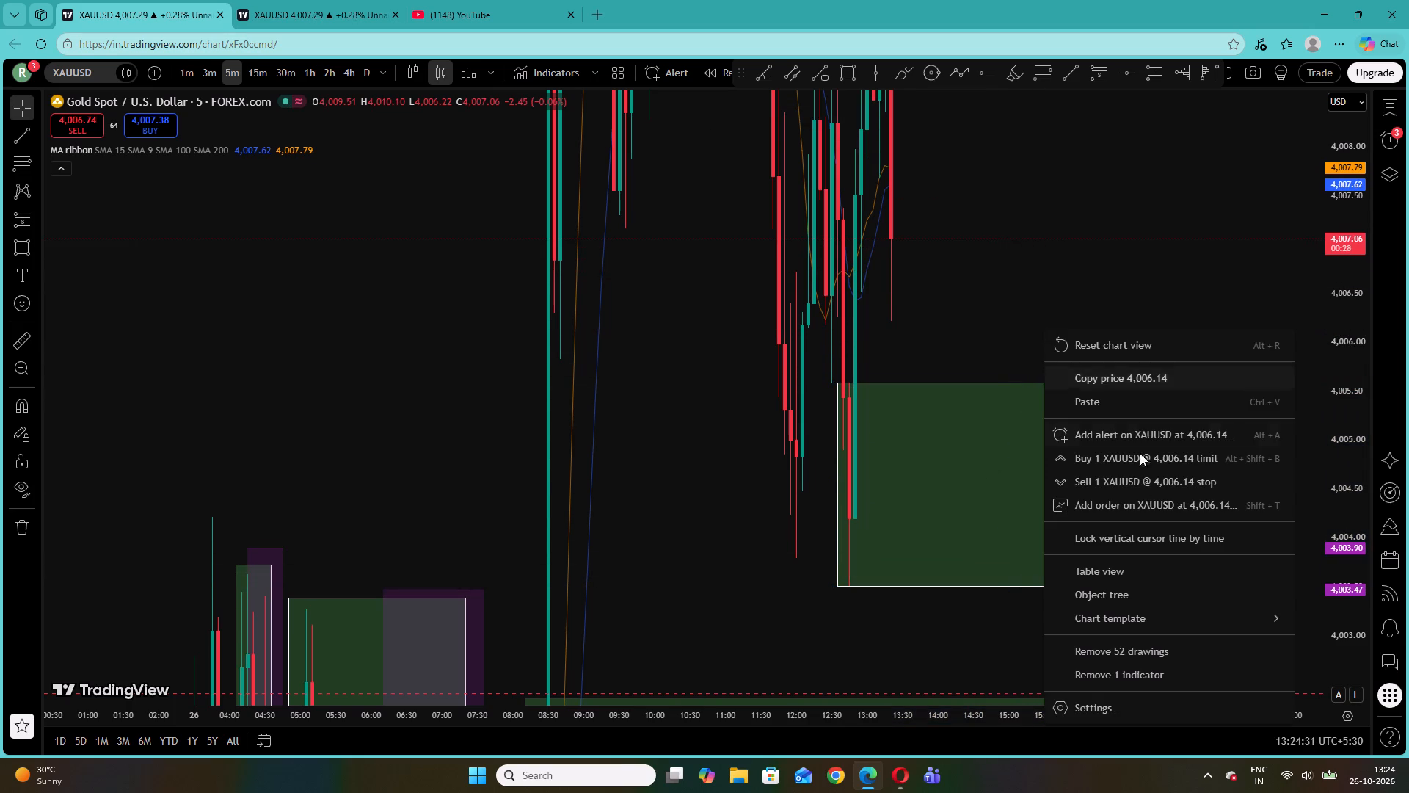
pyautogui.click(1117, 438)
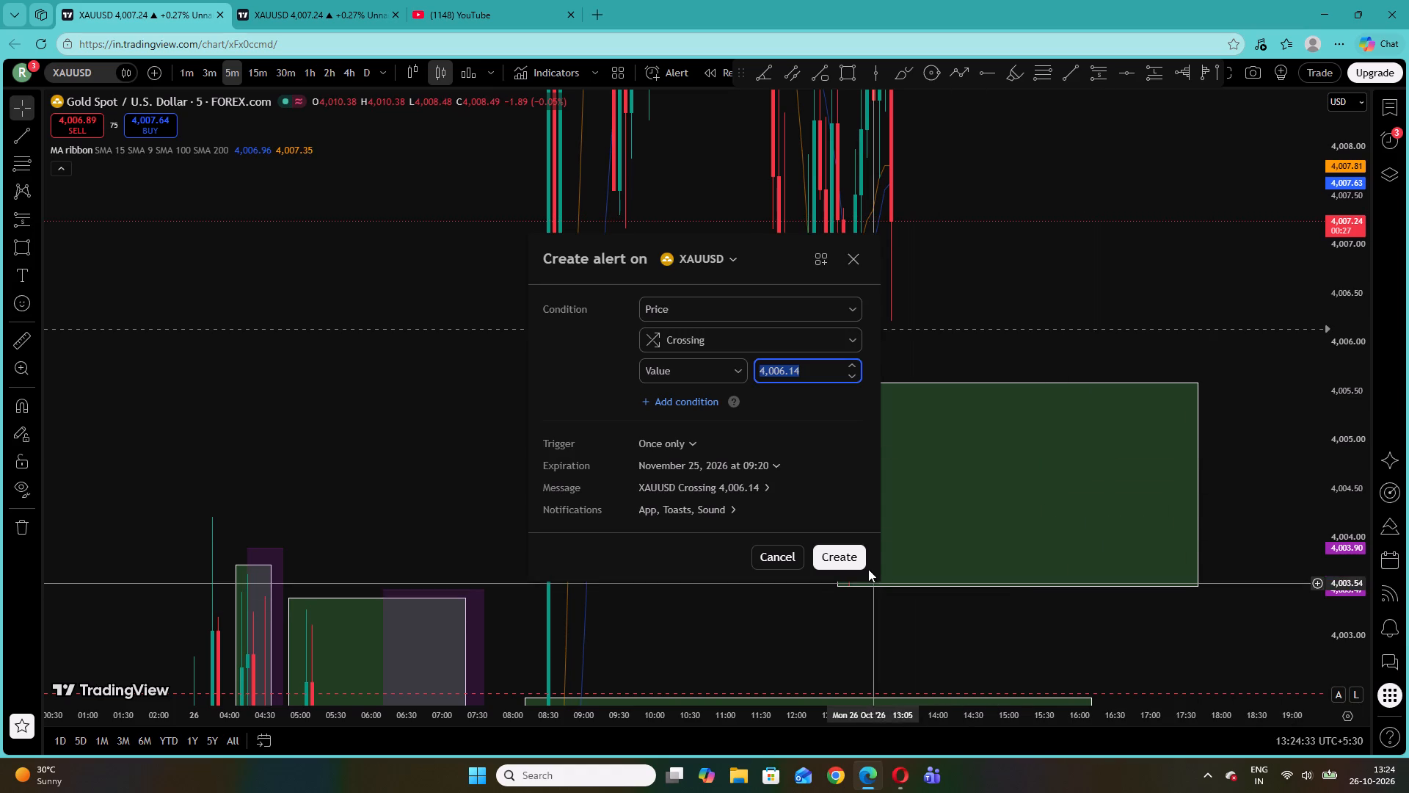
pyautogui.click(856, 557)
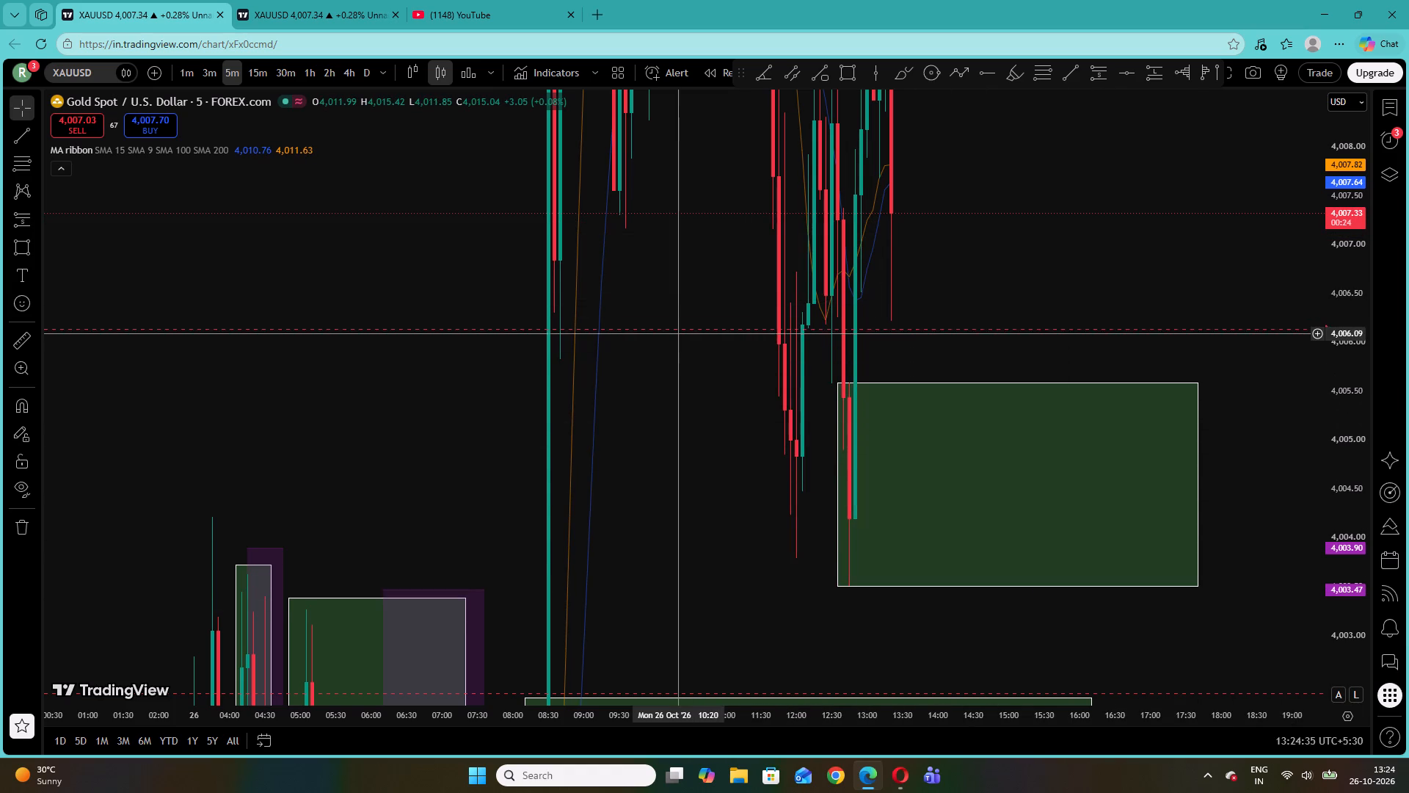
pyautogui.moveTo(677, 330); pyautogui.dragTo(690, 382)
pyautogui.click(955, 264)
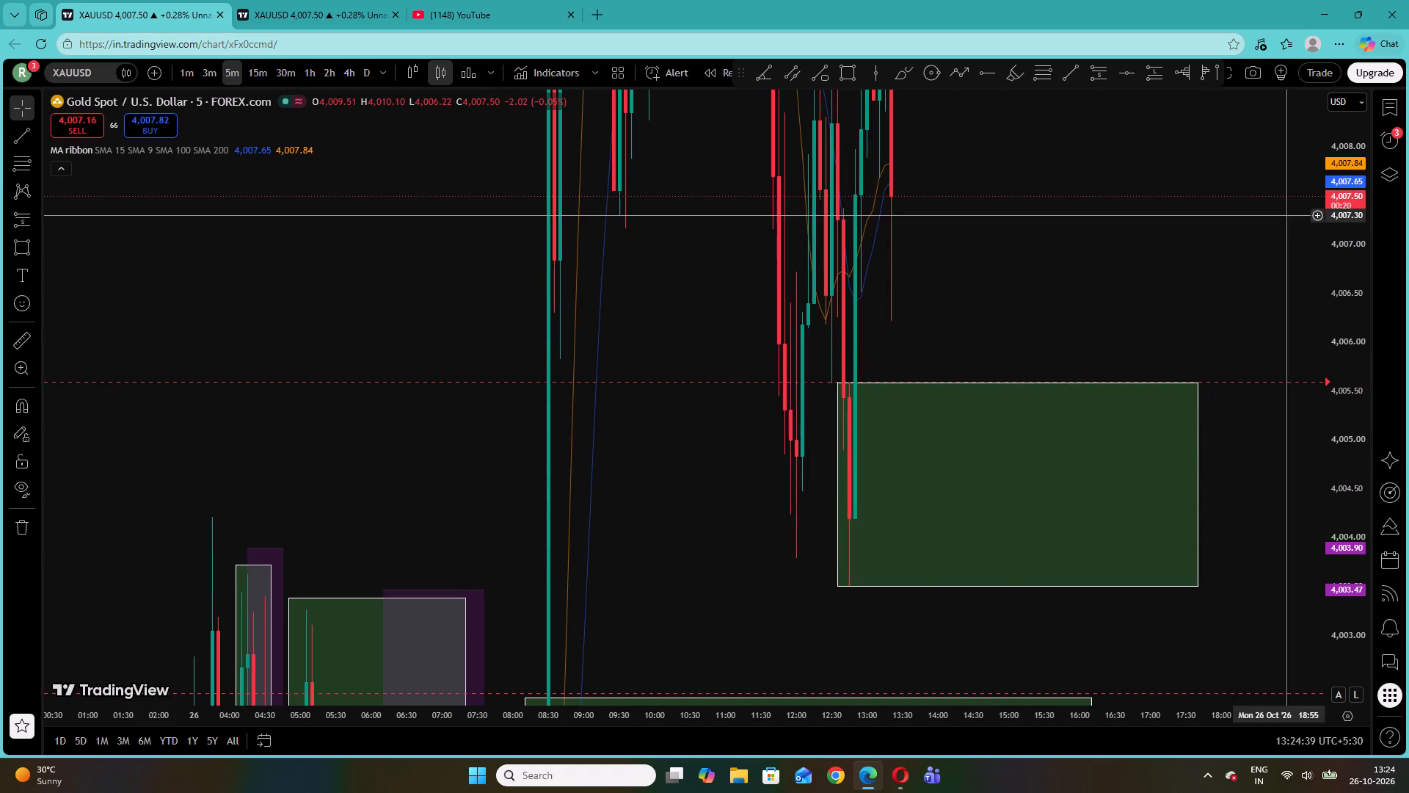
# Examine recent XAUUSD price action against the two green demand zones on the 3-, 1- and 5-minute charts.
pyautogui.moveTo(1337, 239); pyautogui.dragTo(1361, 525)
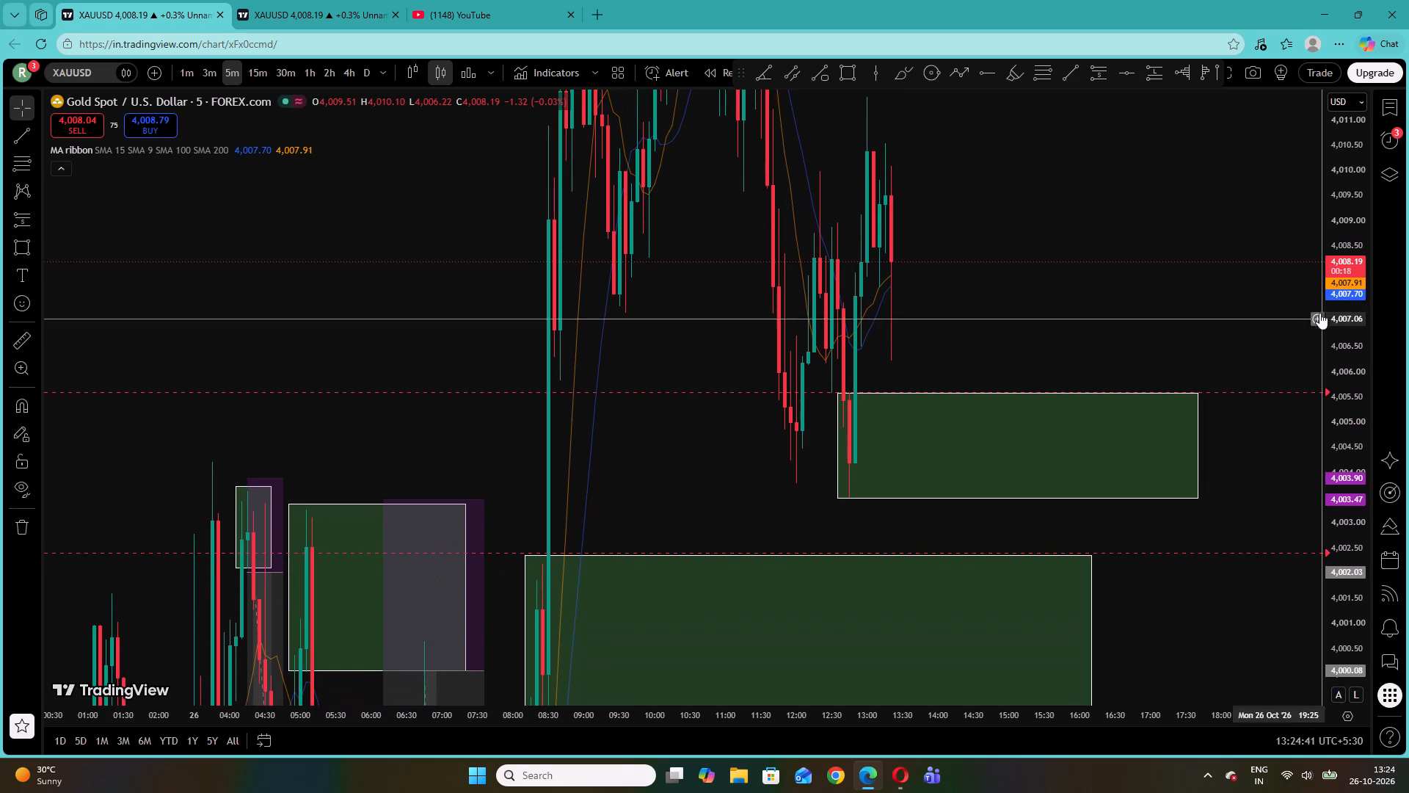
pyautogui.moveTo(1345, 285); pyautogui.dragTo(1362, 443)
pyautogui.moveTo(1125, 282); pyautogui.dragTo(1180, 263)
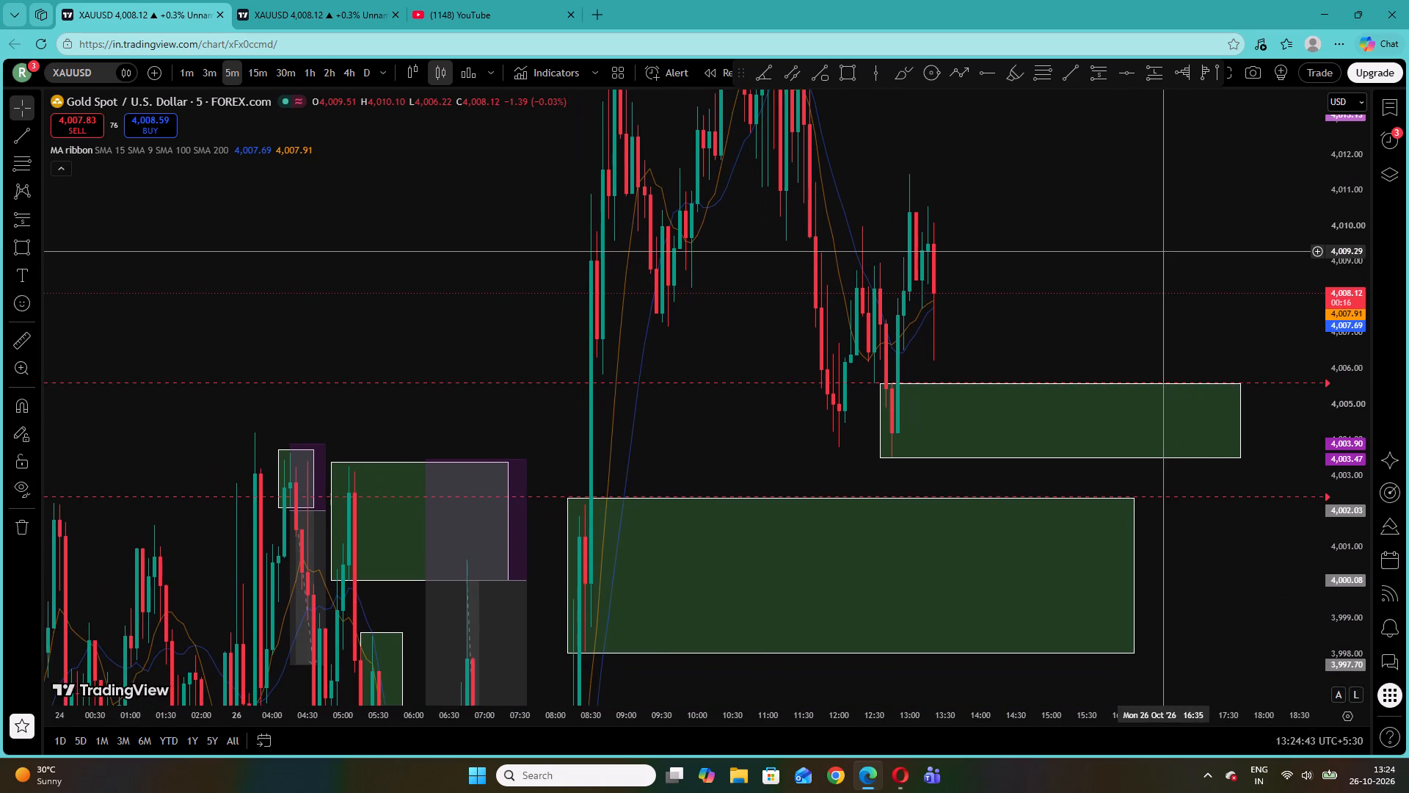
pyautogui.moveTo(1165, 251); pyautogui.dragTo(1143, 274)
pyautogui.click(201, 72)
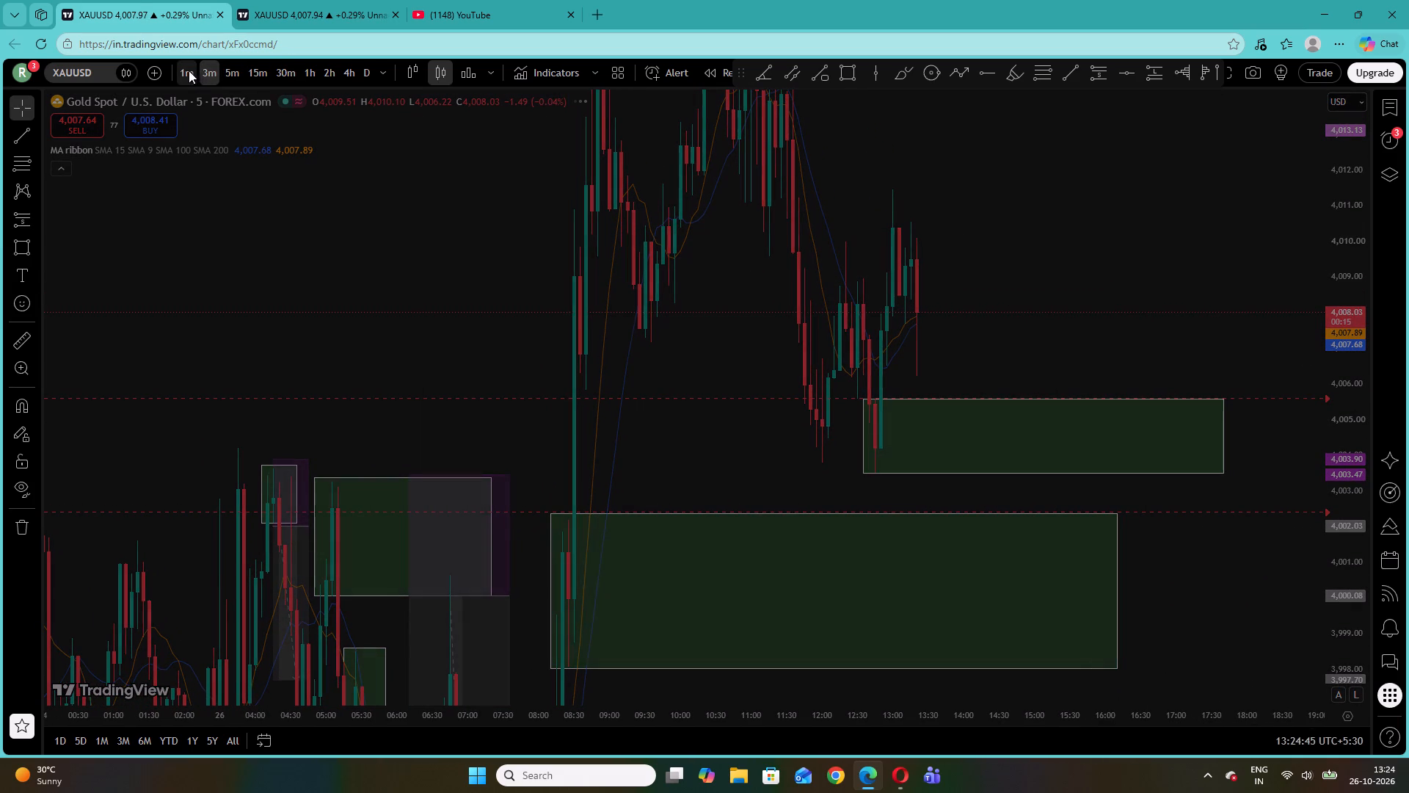
pyautogui.click(188, 70)
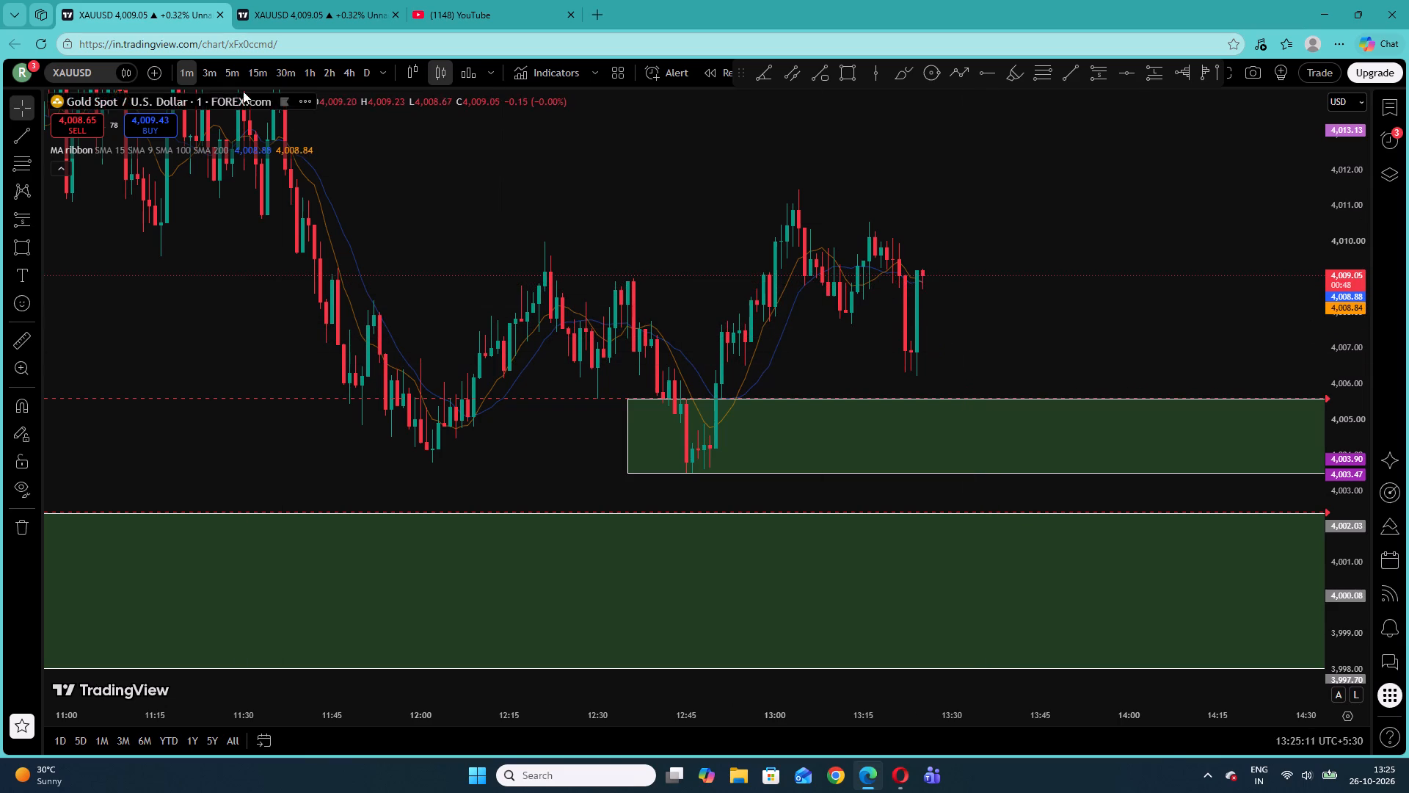
pyautogui.click(225, 66)
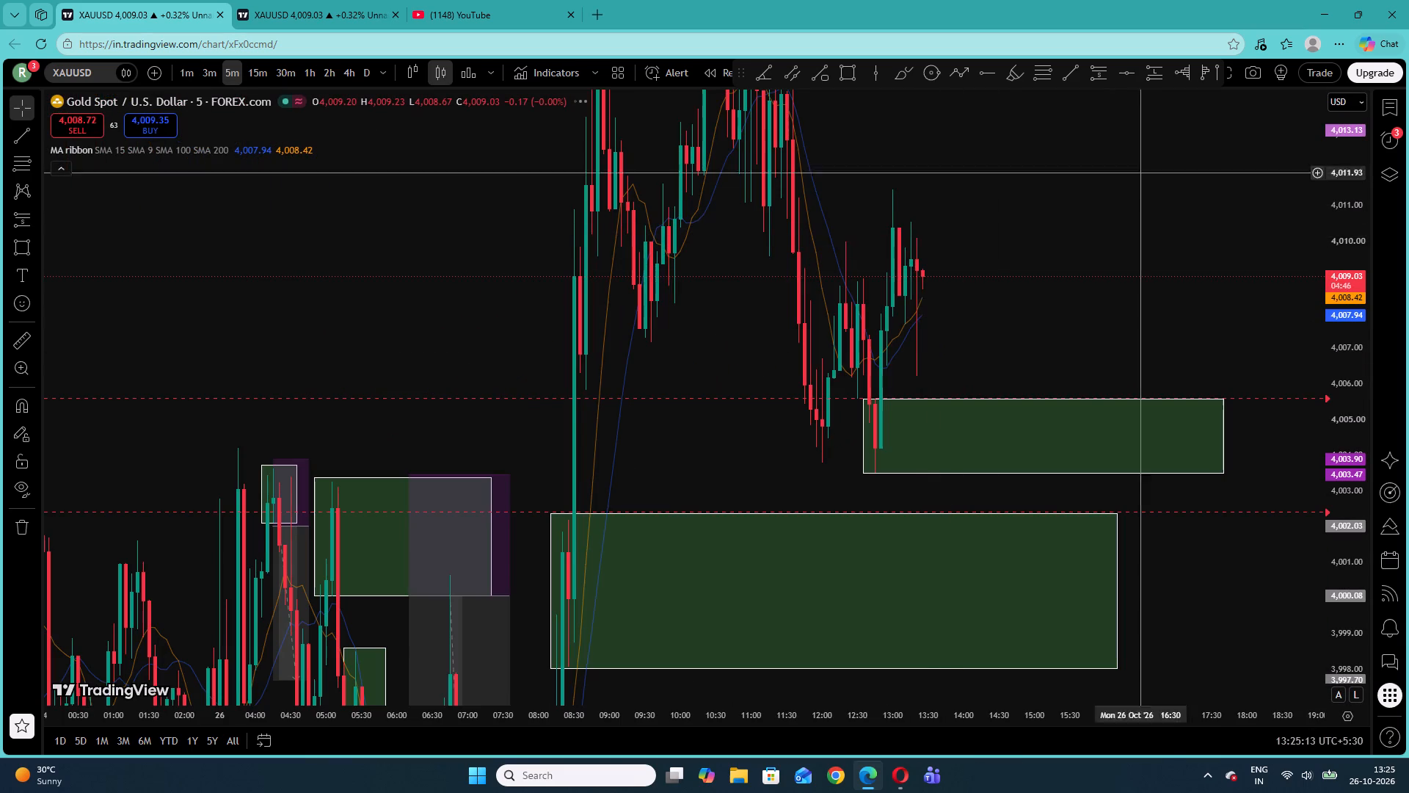
pyautogui.moveTo(1345, 341); pyautogui.dragTo(1330, 604)
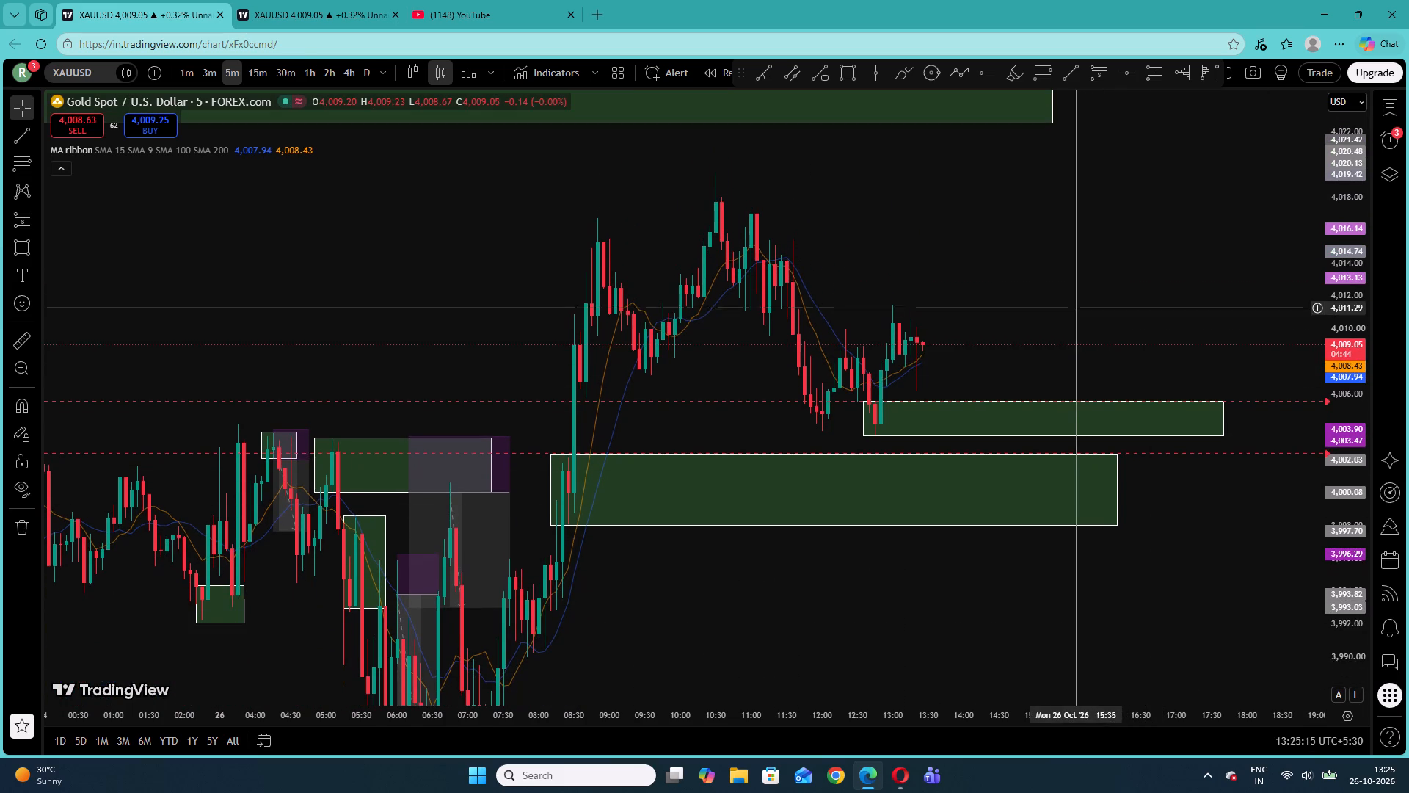
pyautogui.moveTo(1077, 306); pyautogui.dragTo(1075, 331)
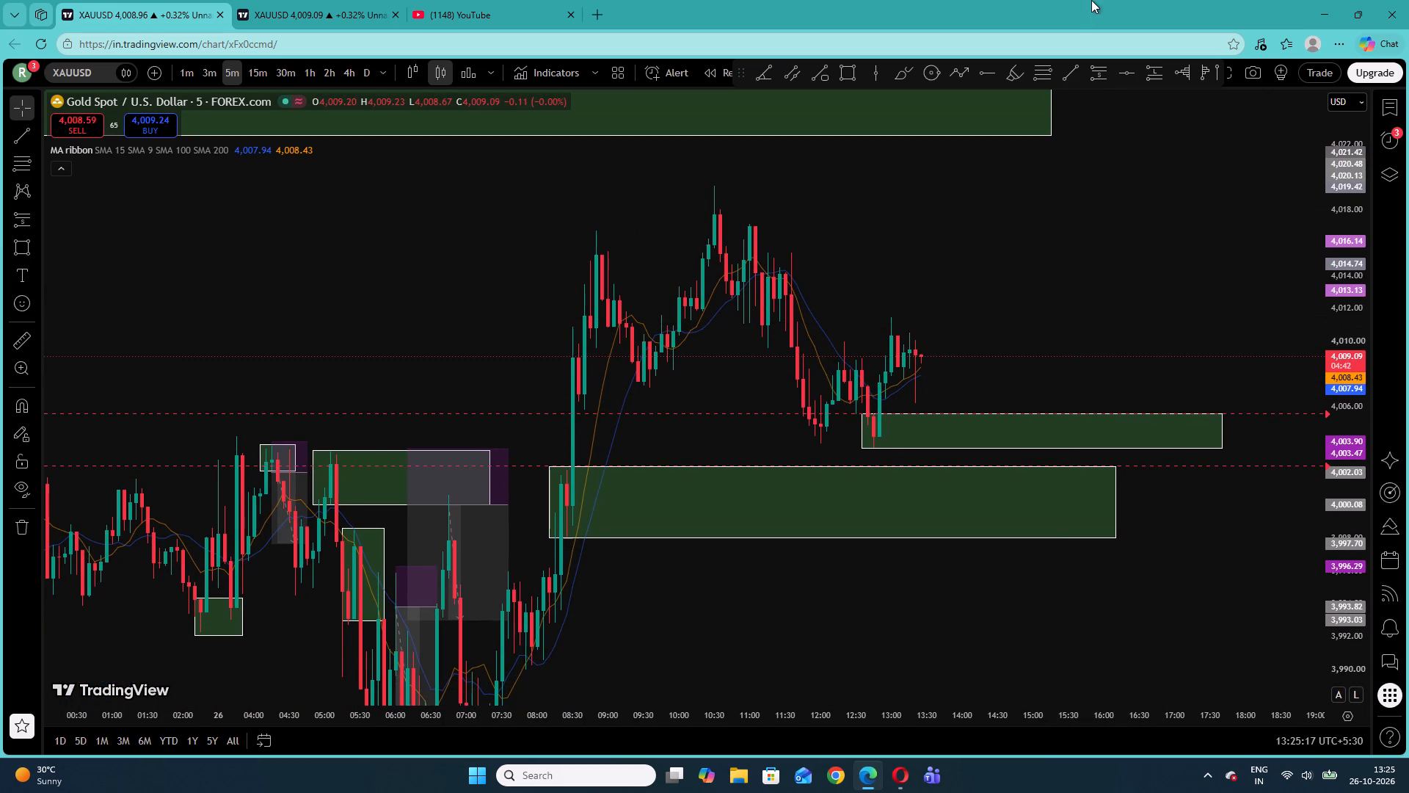
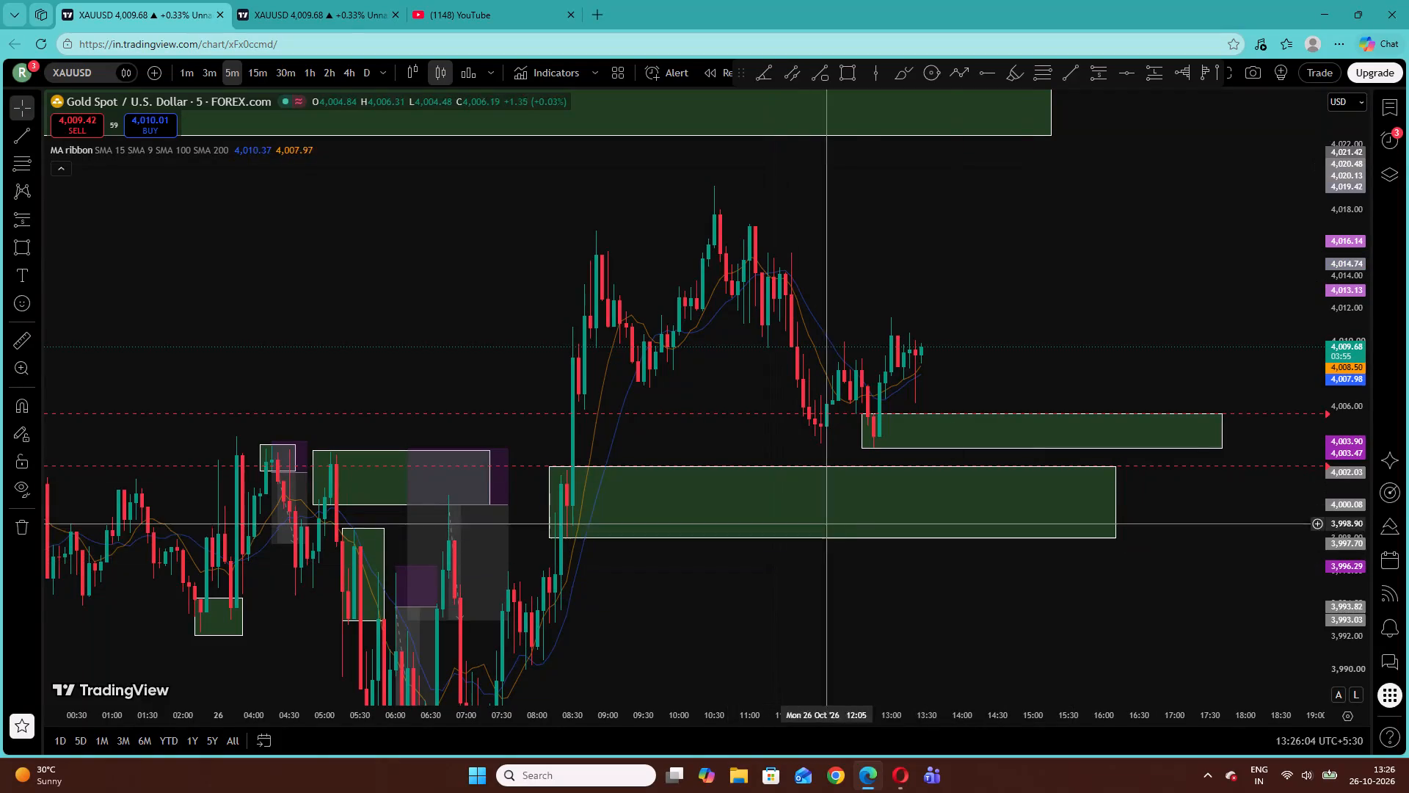
# Search Windows for "wh" to find the WhatsApp app.
pyautogui.click(538, 780)
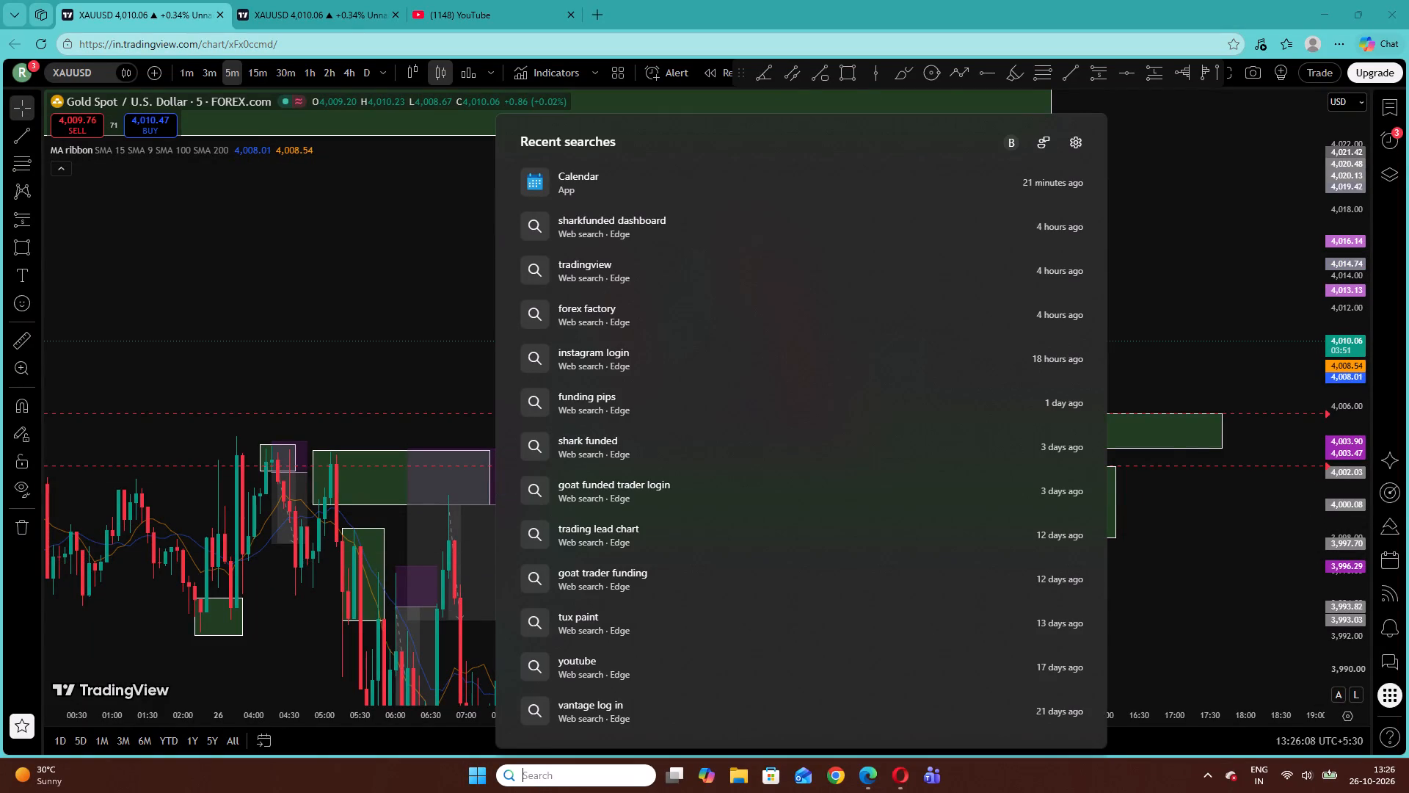
pyautogui.click(538, 779)
pyautogui.write('wh')
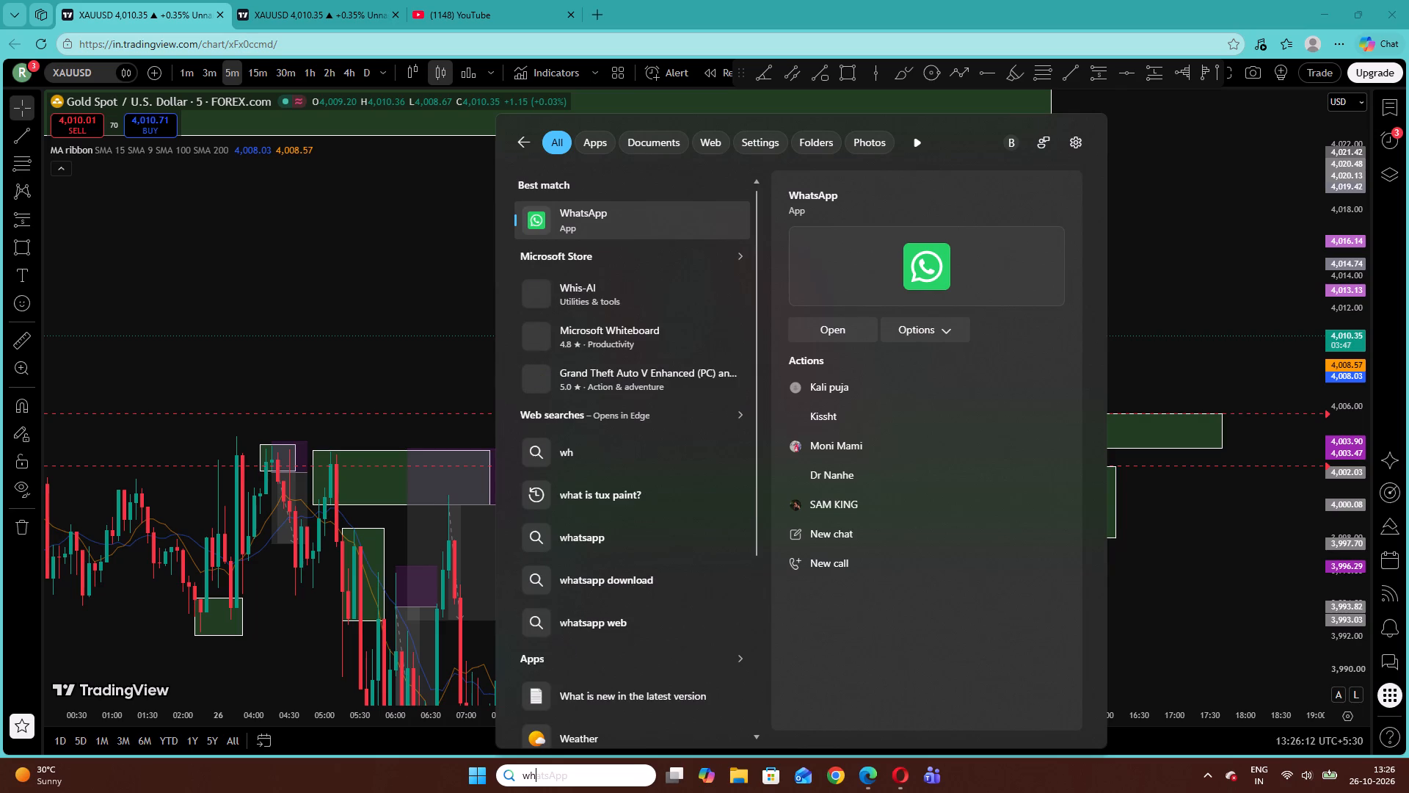
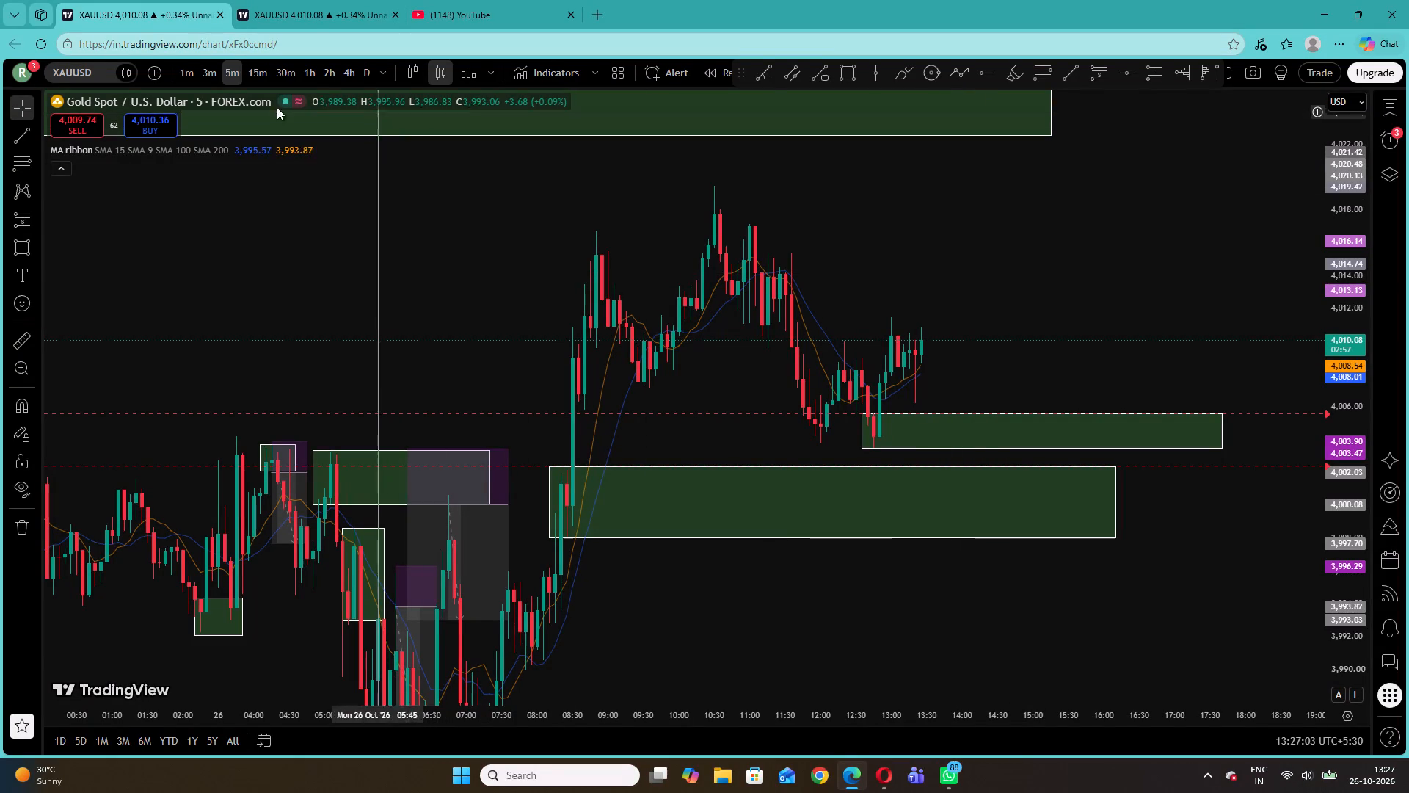
# Check XAUUSD price action on the 3-minute and 1-minute charts, then review the recent candles and zones on the 5-minute chart.
pyautogui.click(205, 70)
pyautogui.click(190, 73)
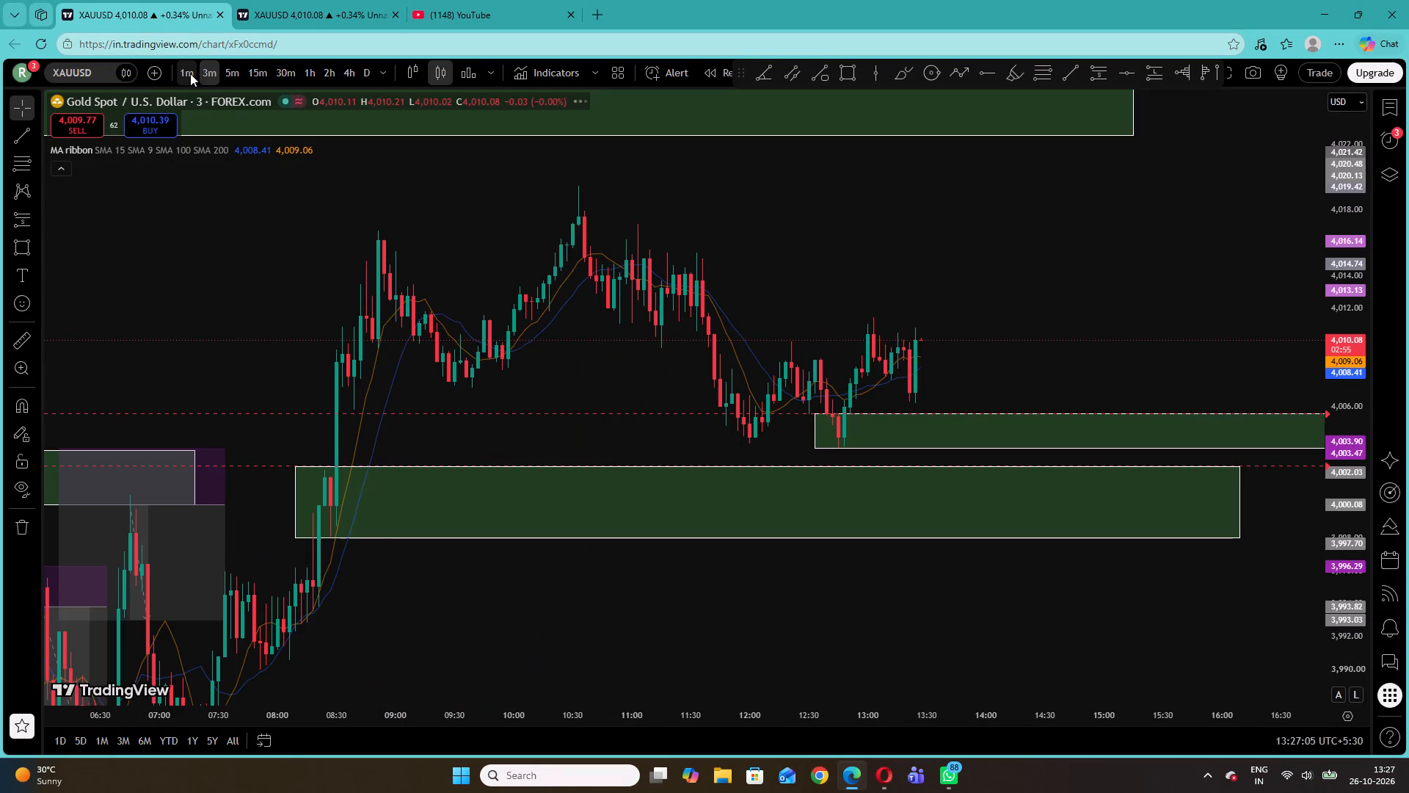
pyautogui.click(232, 75)
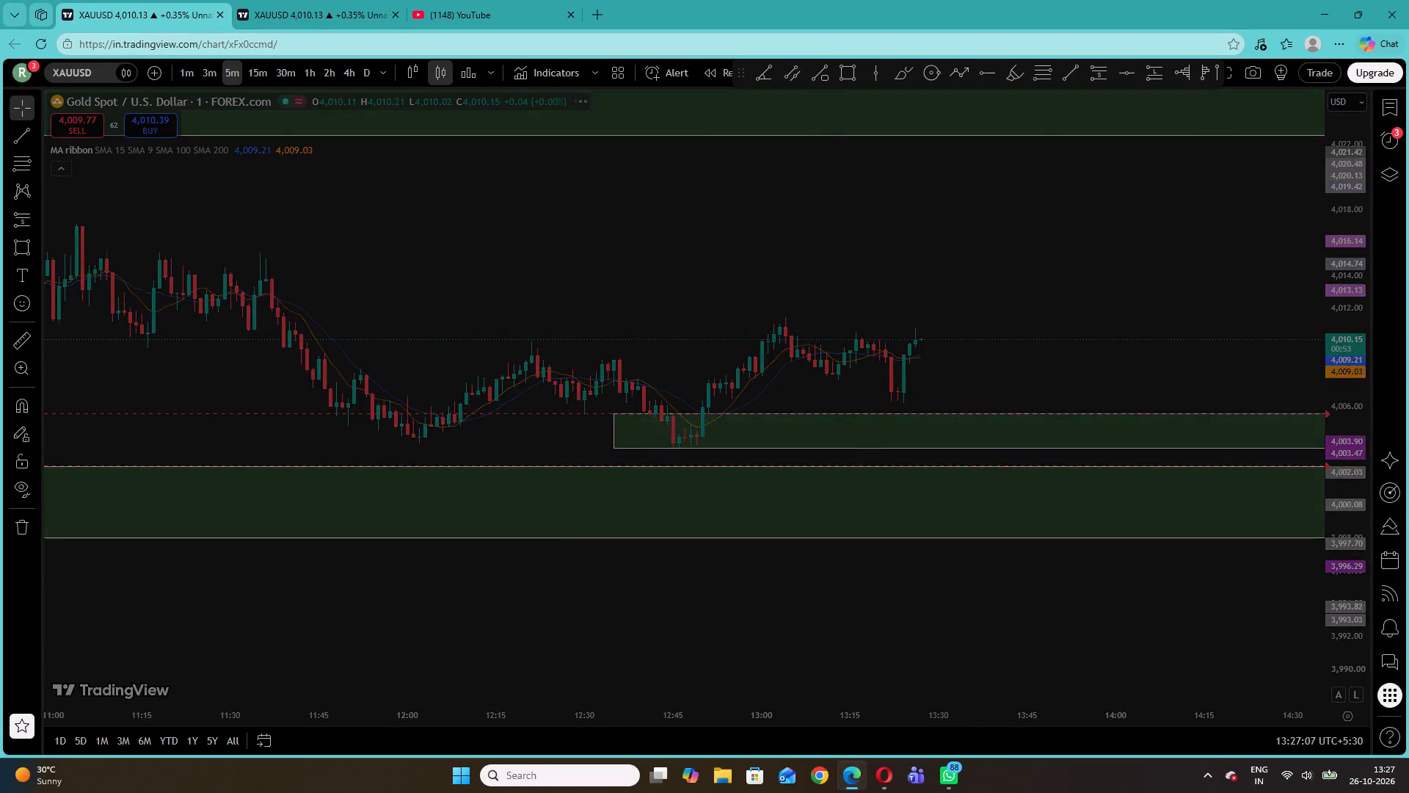
pyautogui.moveTo(1343, 346); pyautogui.dragTo(1343, 396)
pyautogui.moveTo(1141, 317); pyautogui.dragTo(1150, 315)
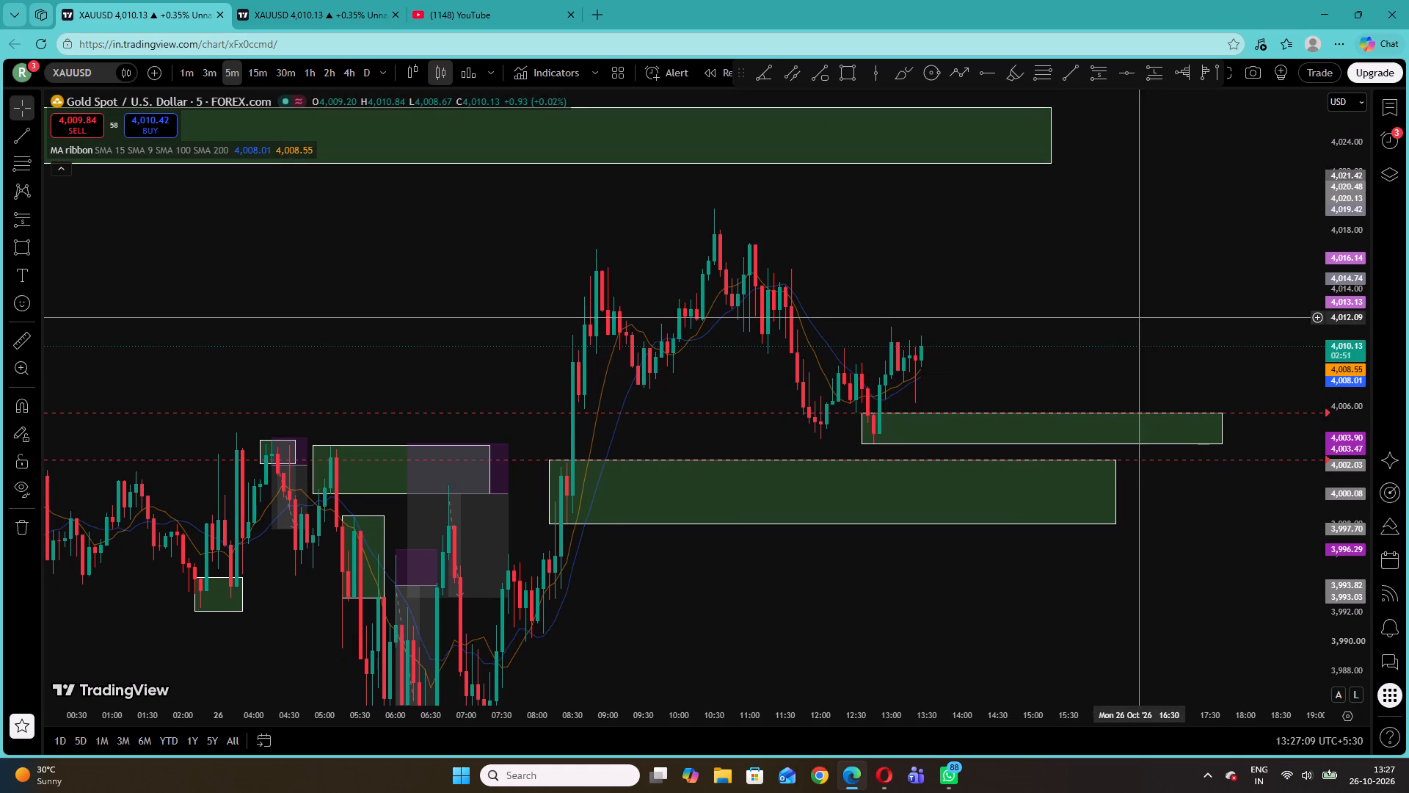
pyautogui.moveTo(1150, 315); pyautogui.dragTo(1201, 309)
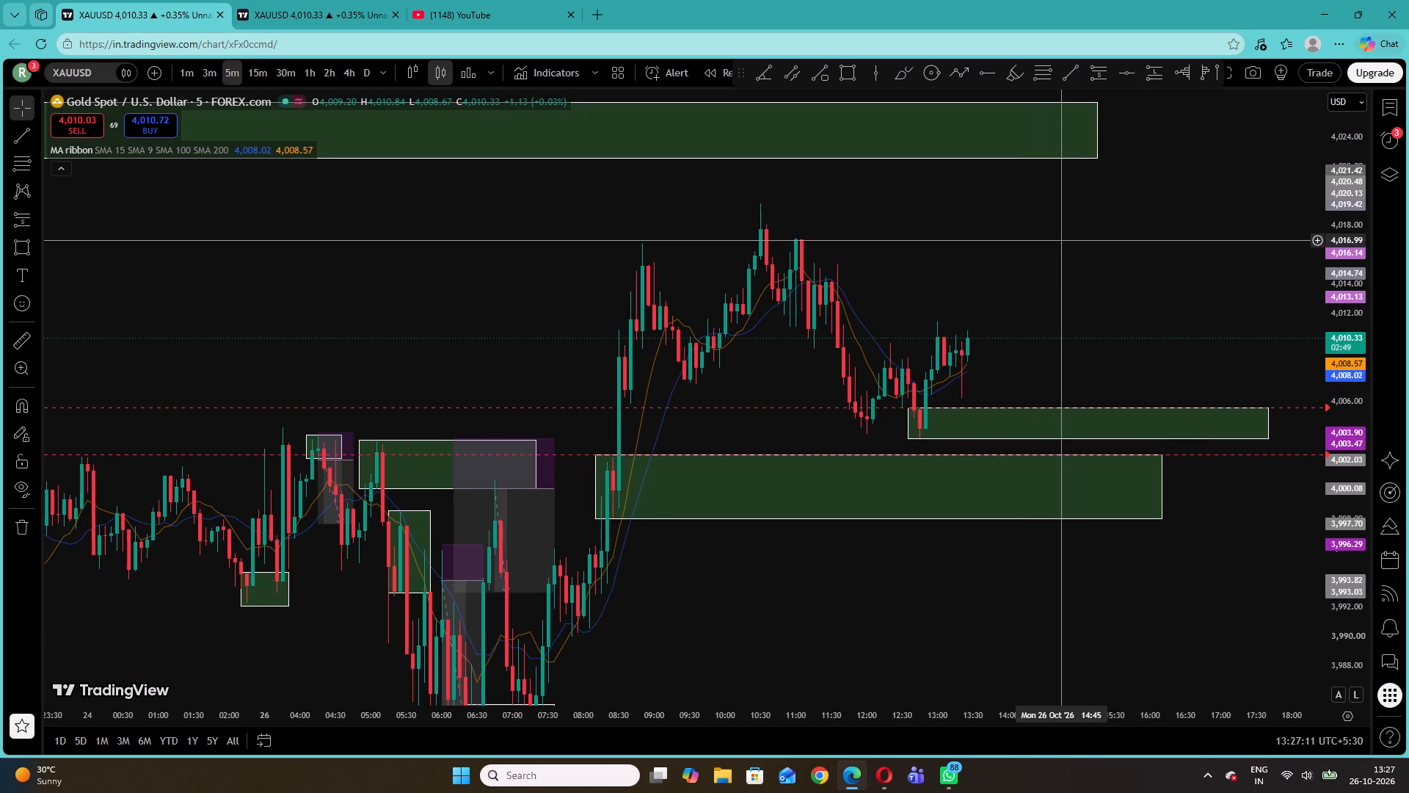
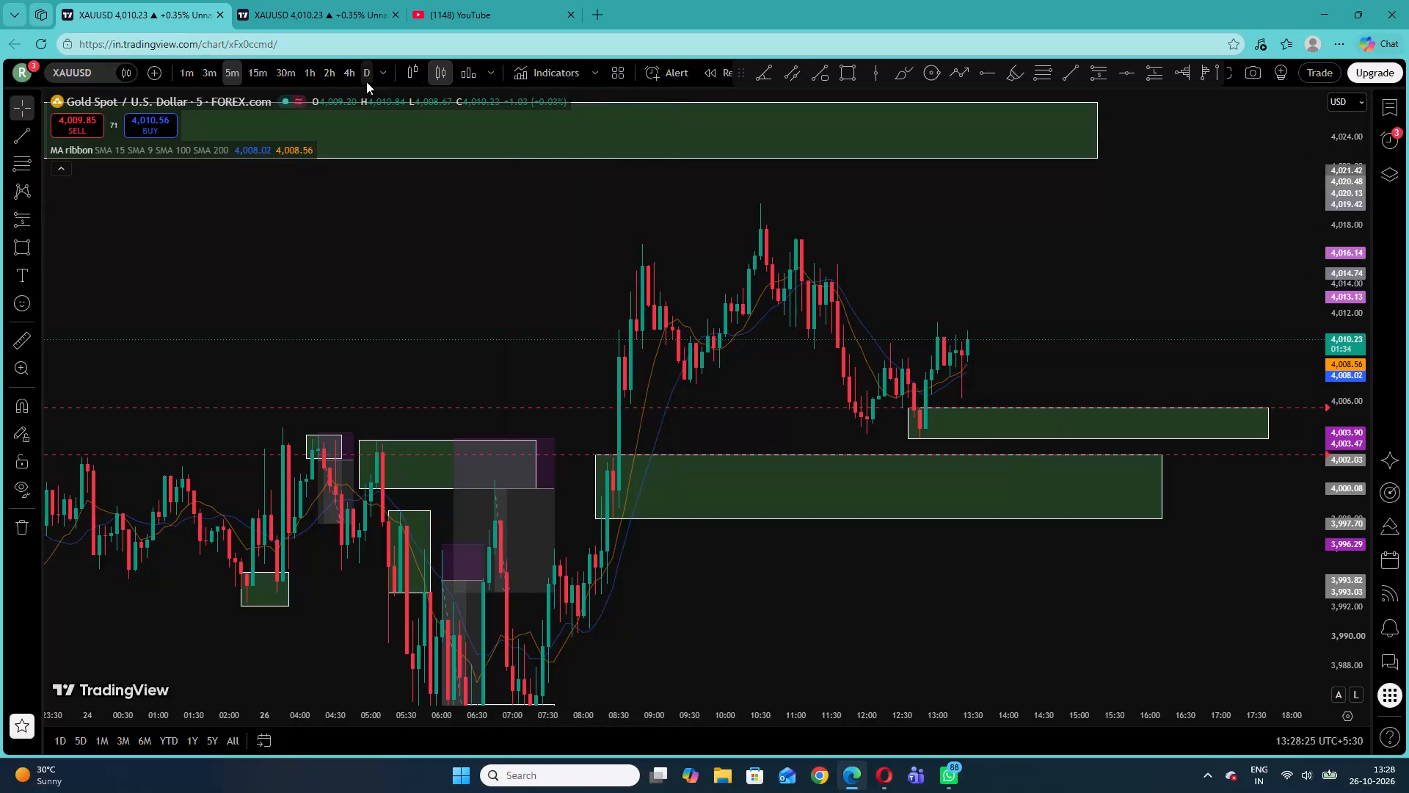
# Switch XAUUSD to the 1-minute chart and examine the latest candles above the two green demand zones.
pyautogui.click(185, 73)
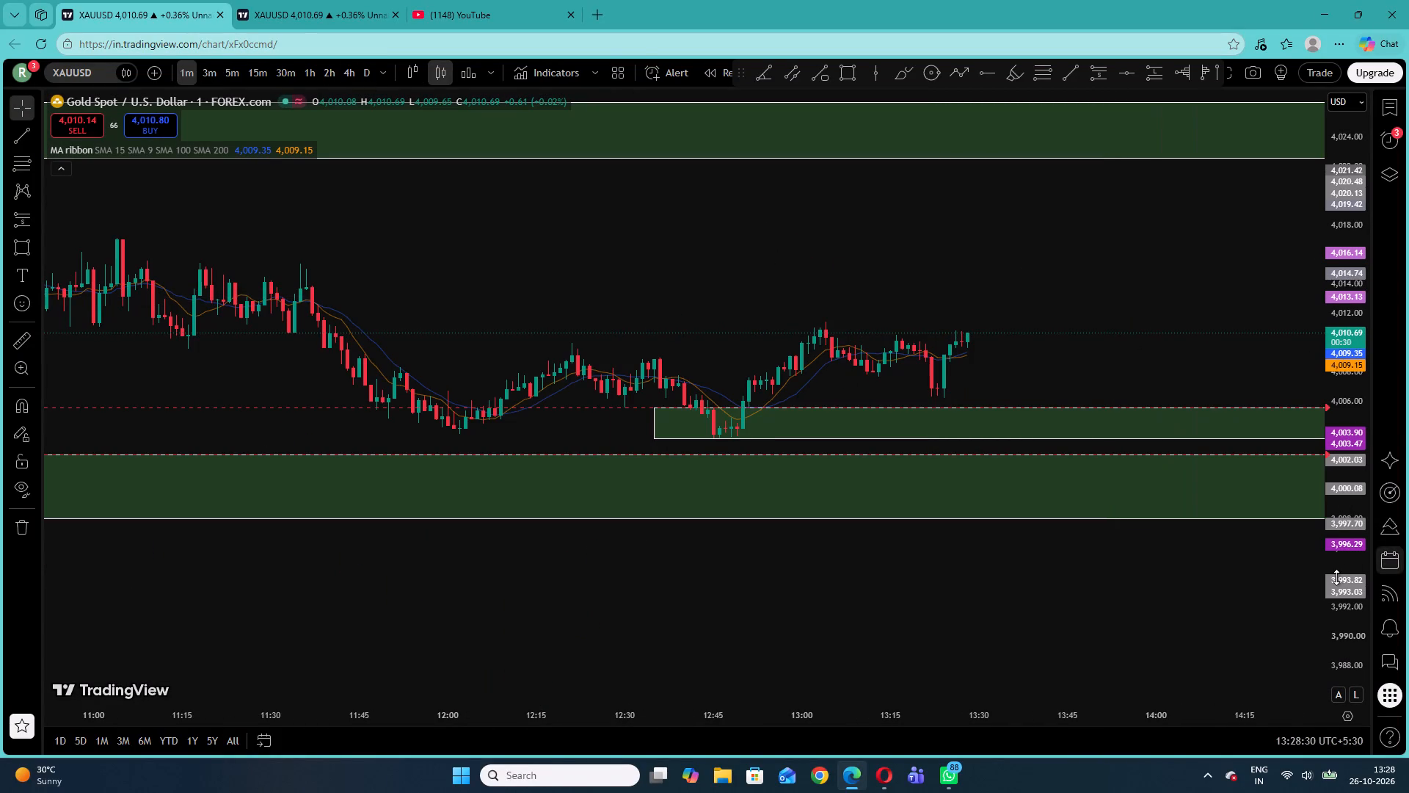
pyautogui.moveTo(1336, 578); pyautogui.dragTo(1248, 140)
pyautogui.moveTo(1159, 333); pyautogui.dragTo(950, 289)
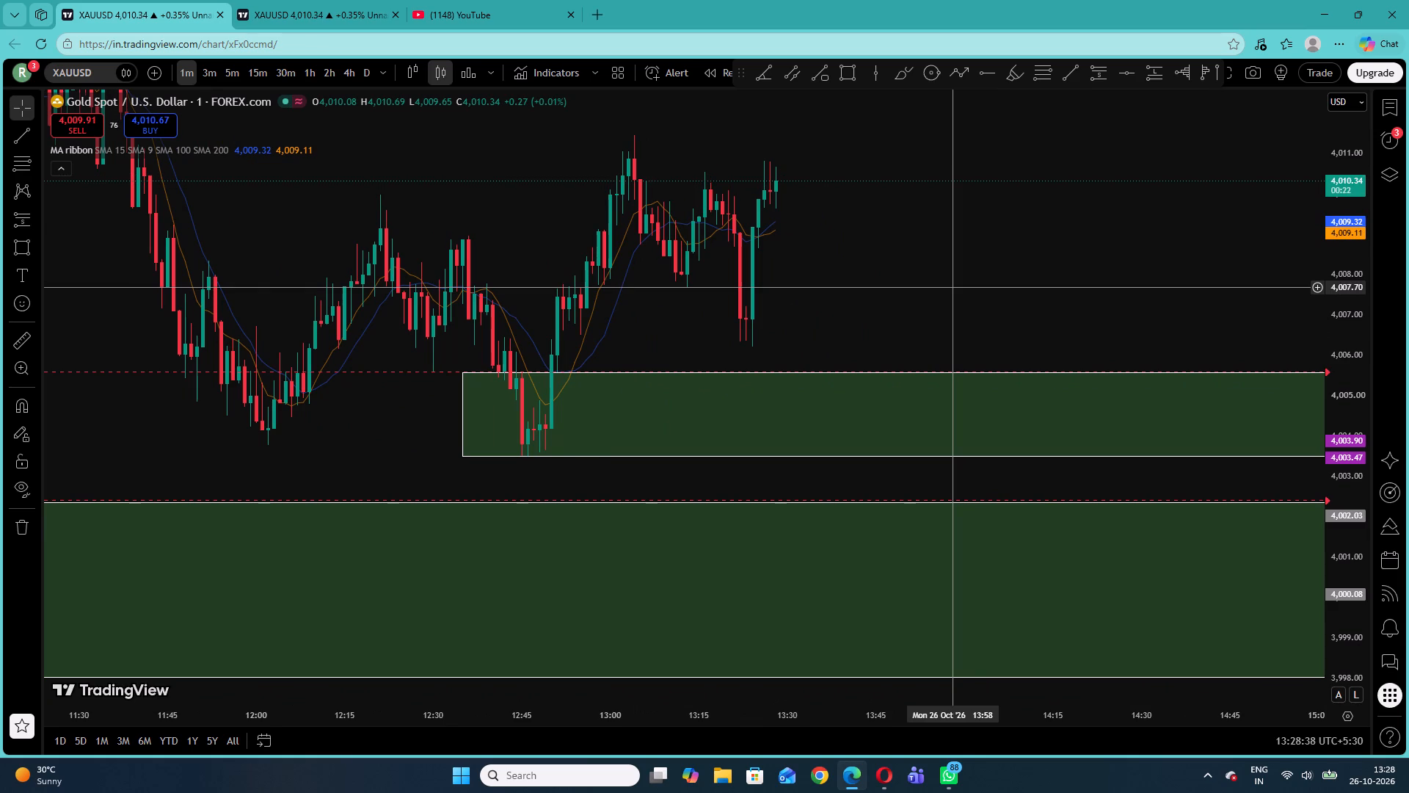
pyautogui.moveTo(1358, 287); pyautogui.dragTo(1356, 391)
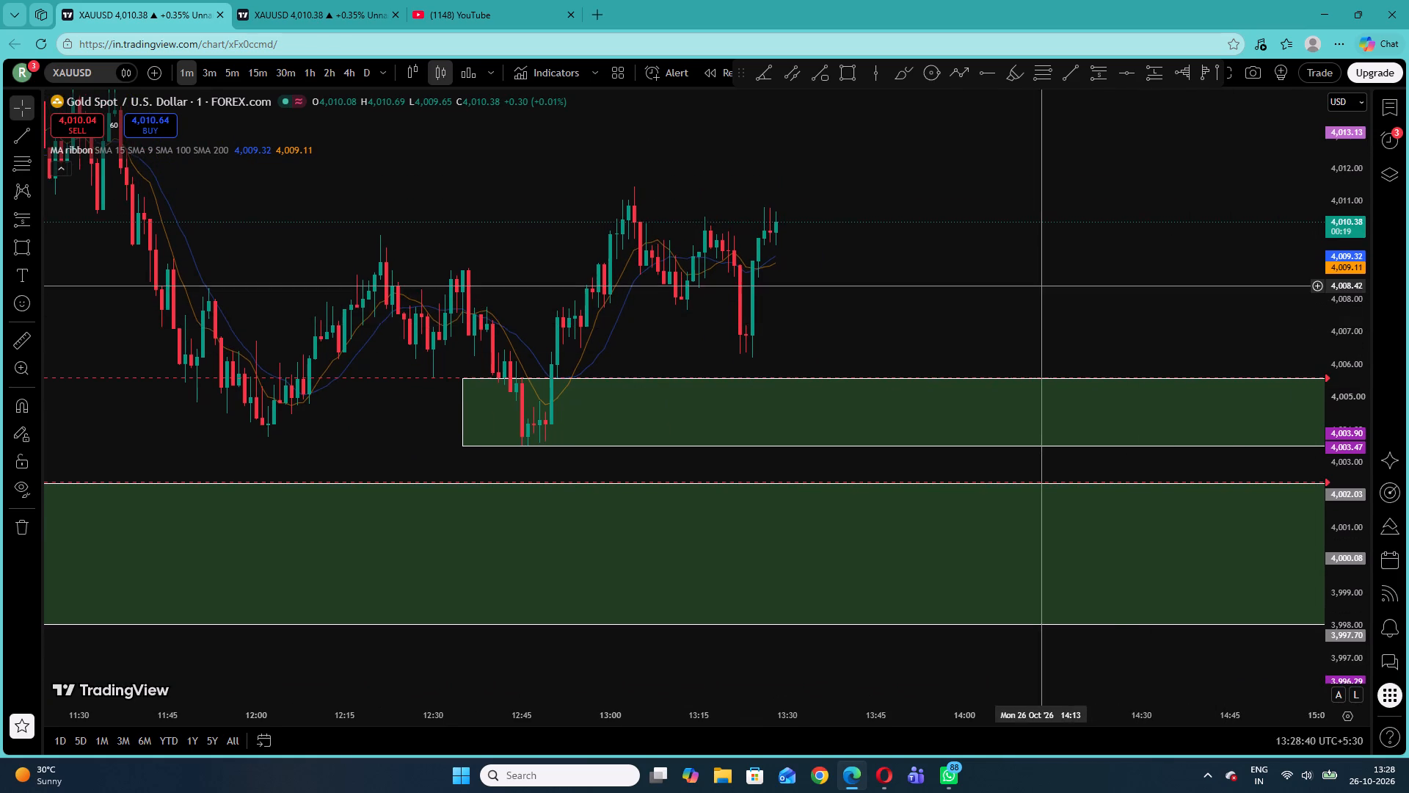
pyautogui.moveTo(1041, 286); pyautogui.dragTo(1181, 338)
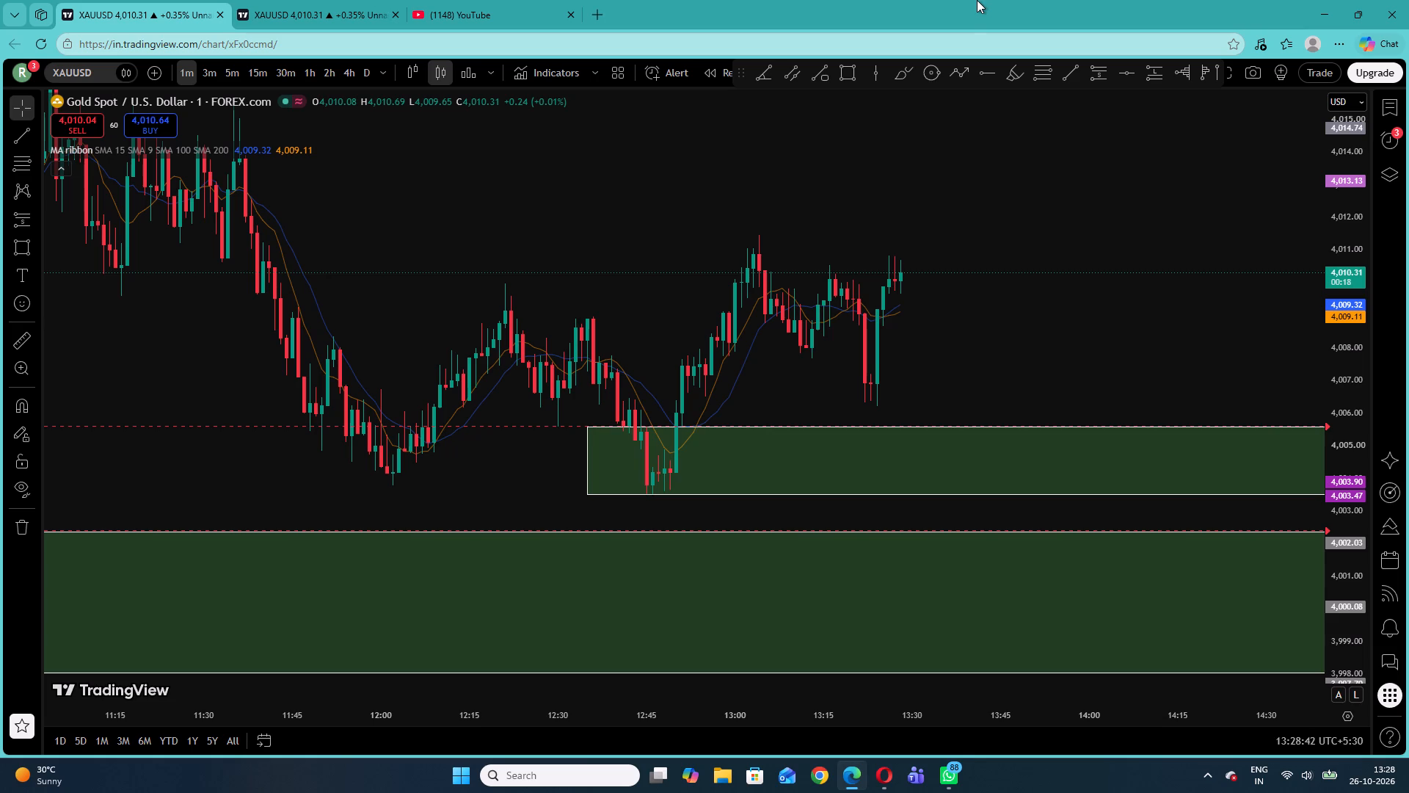
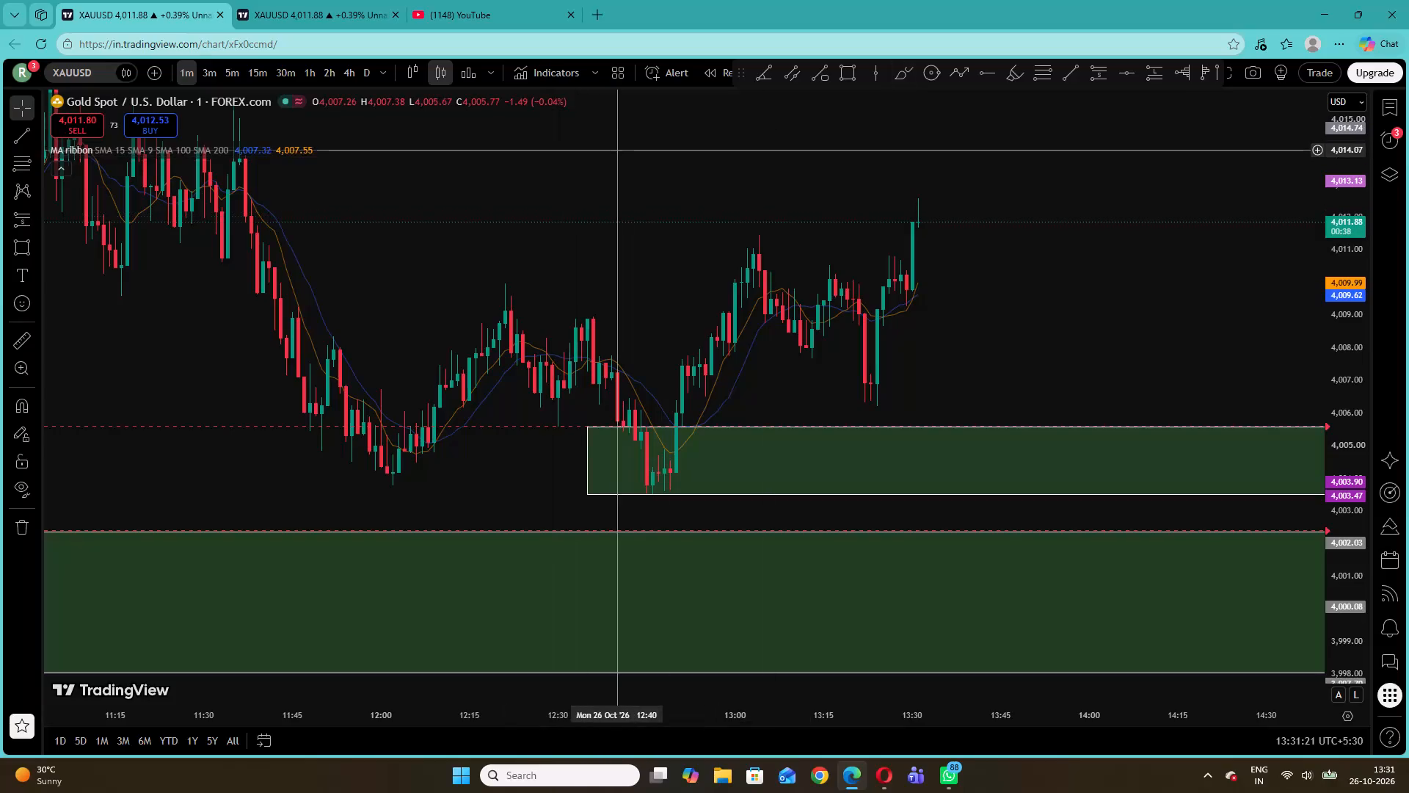
# Examine XAUUSD's recent rise on the 5-minute chart, then bring up the 3-minute and 1-minute charts.
pyautogui.click(233, 72)
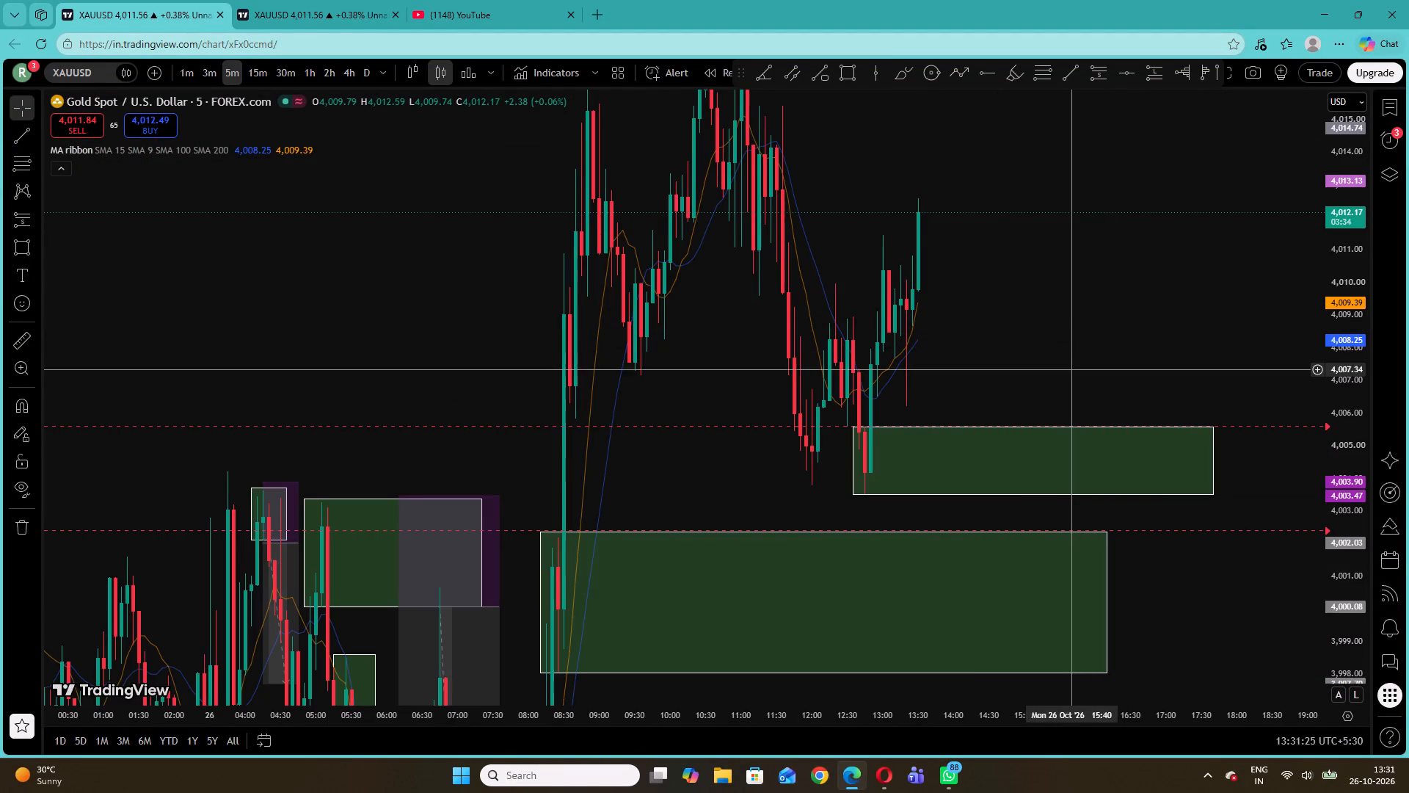
pyautogui.moveTo(1071, 375); pyautogui.dragTo(886, 428)
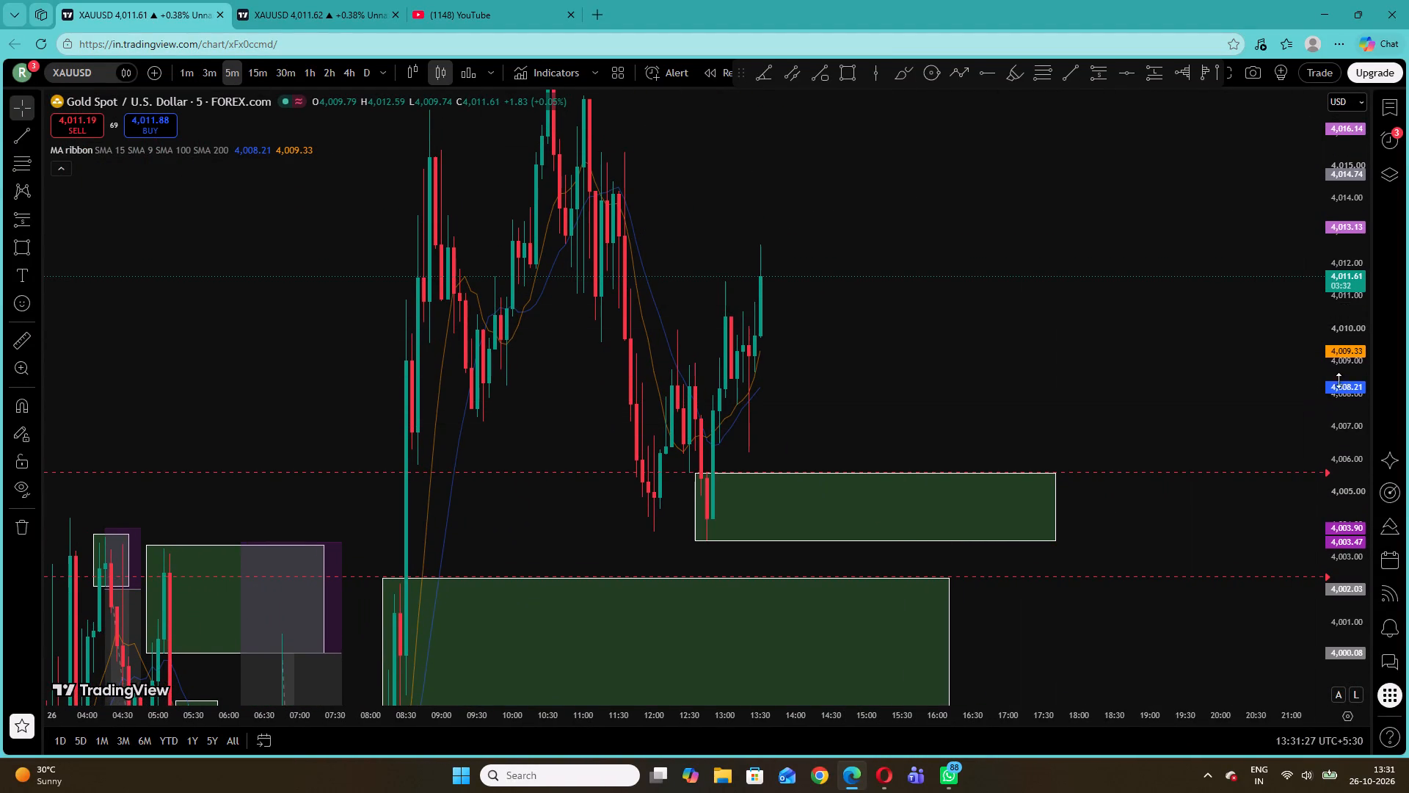
pyautogui.moveTo(1344, 371); pyautogui.dragTo(1323, 483)
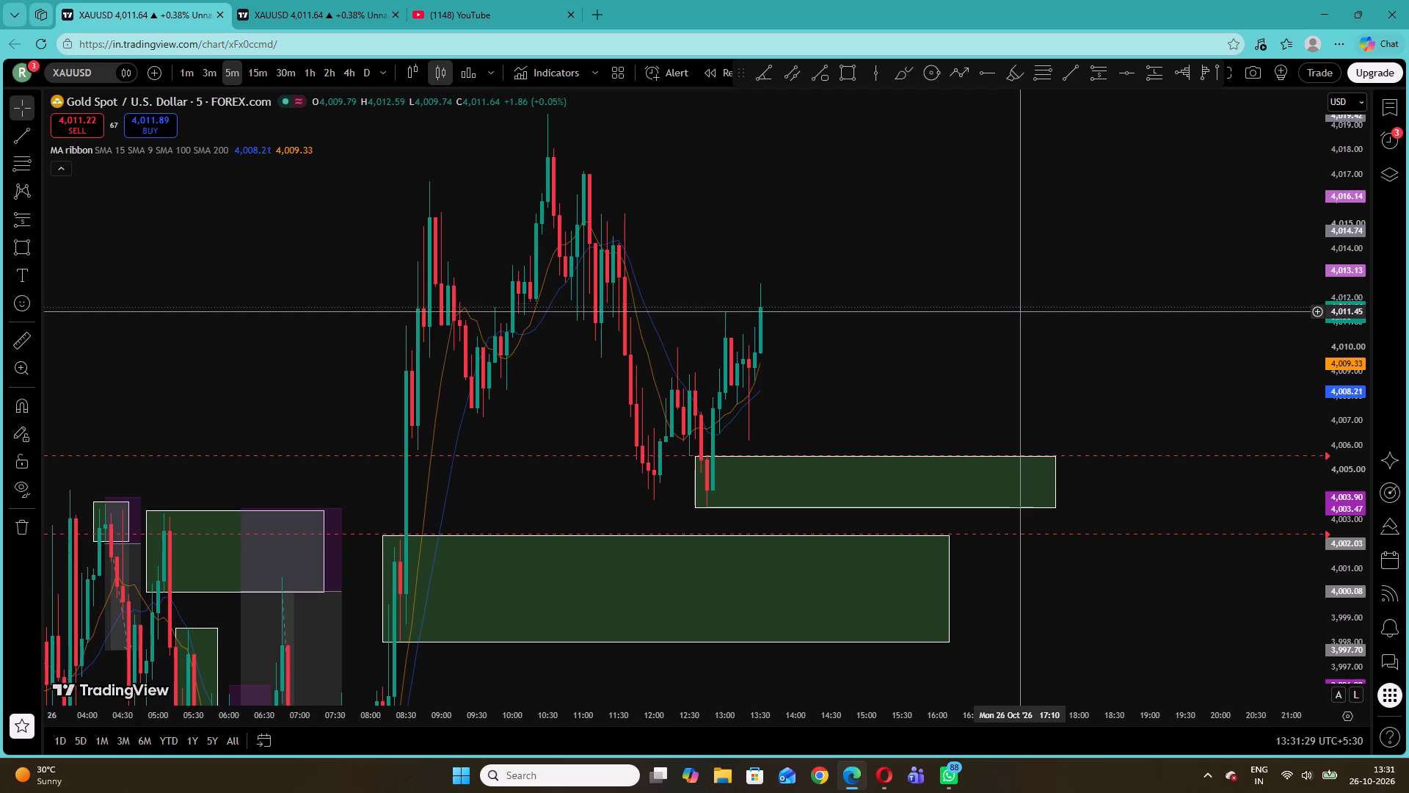
pyautogui.click(207, 74)
pyautogui.click(192, 70)
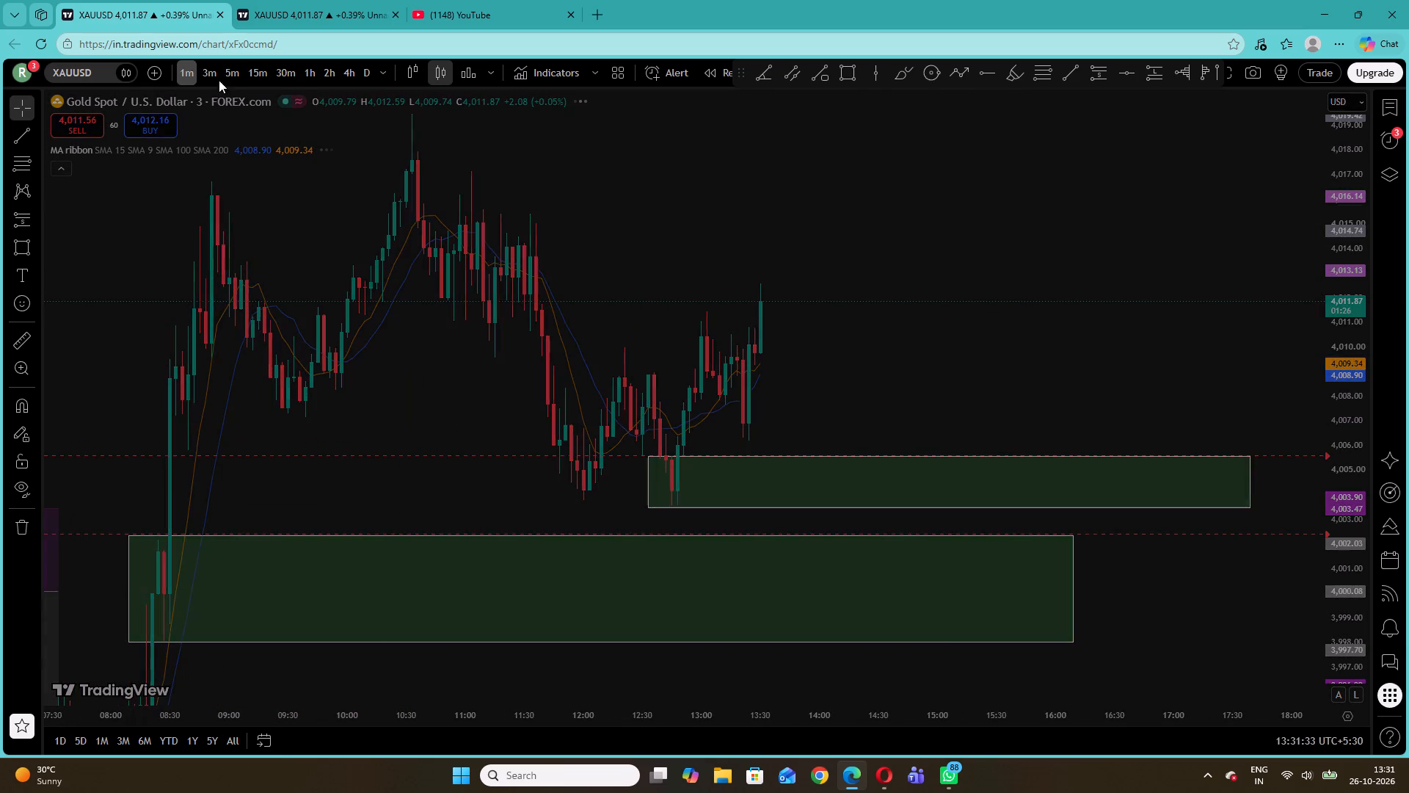
# Draw a rectangle zone on the 1-minute chart from about 4,015.43 down to 4,012.79, spanning 11:33 to just past 14:00.
pyautogui.moveTo(835, 233); pyautogui.dragTo(1188, 253)
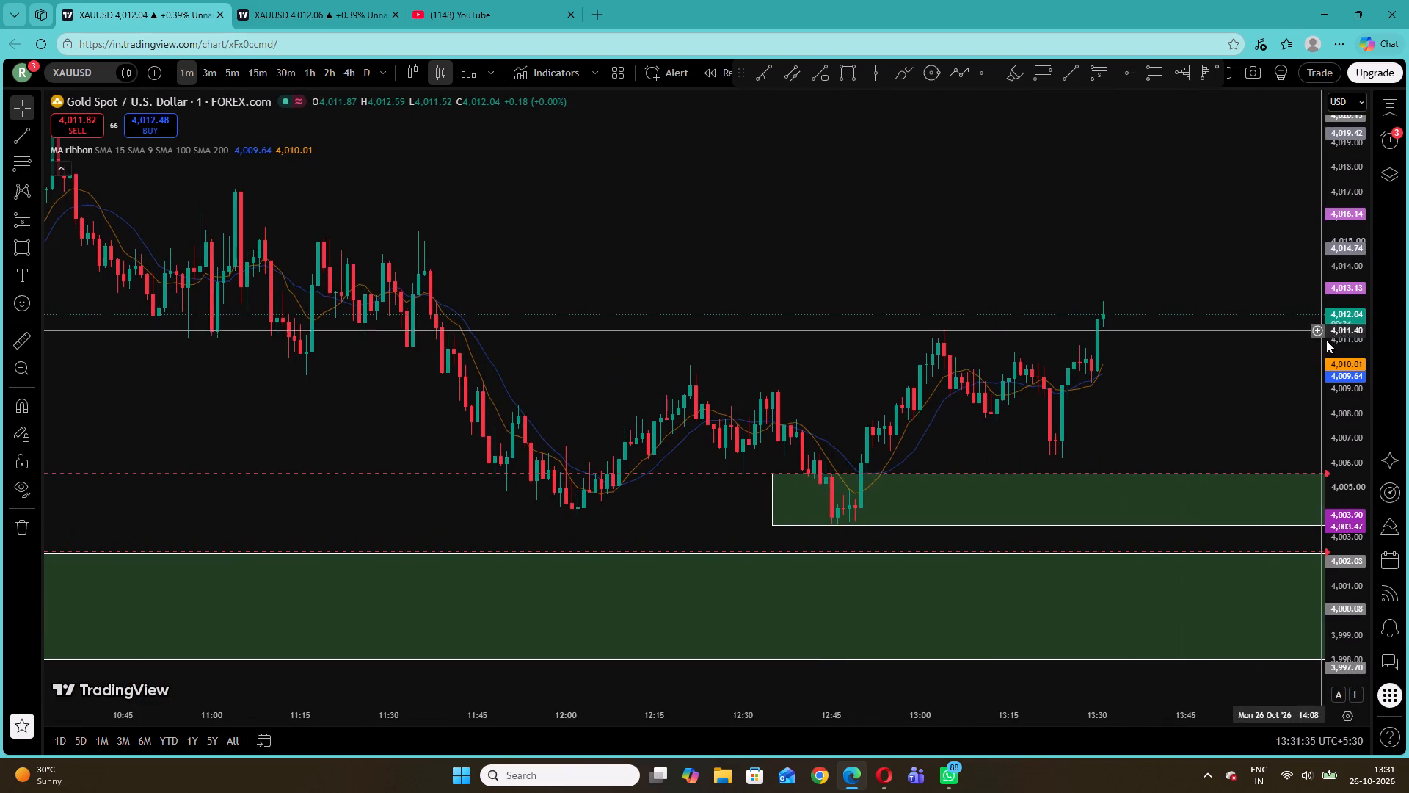
pyautogui.moveTo(1351, 331); pyautogui.dragTo(1364, 401)
pyautogui.moveTo(1251, 309); pyautogui.dragTo(1064, 332)
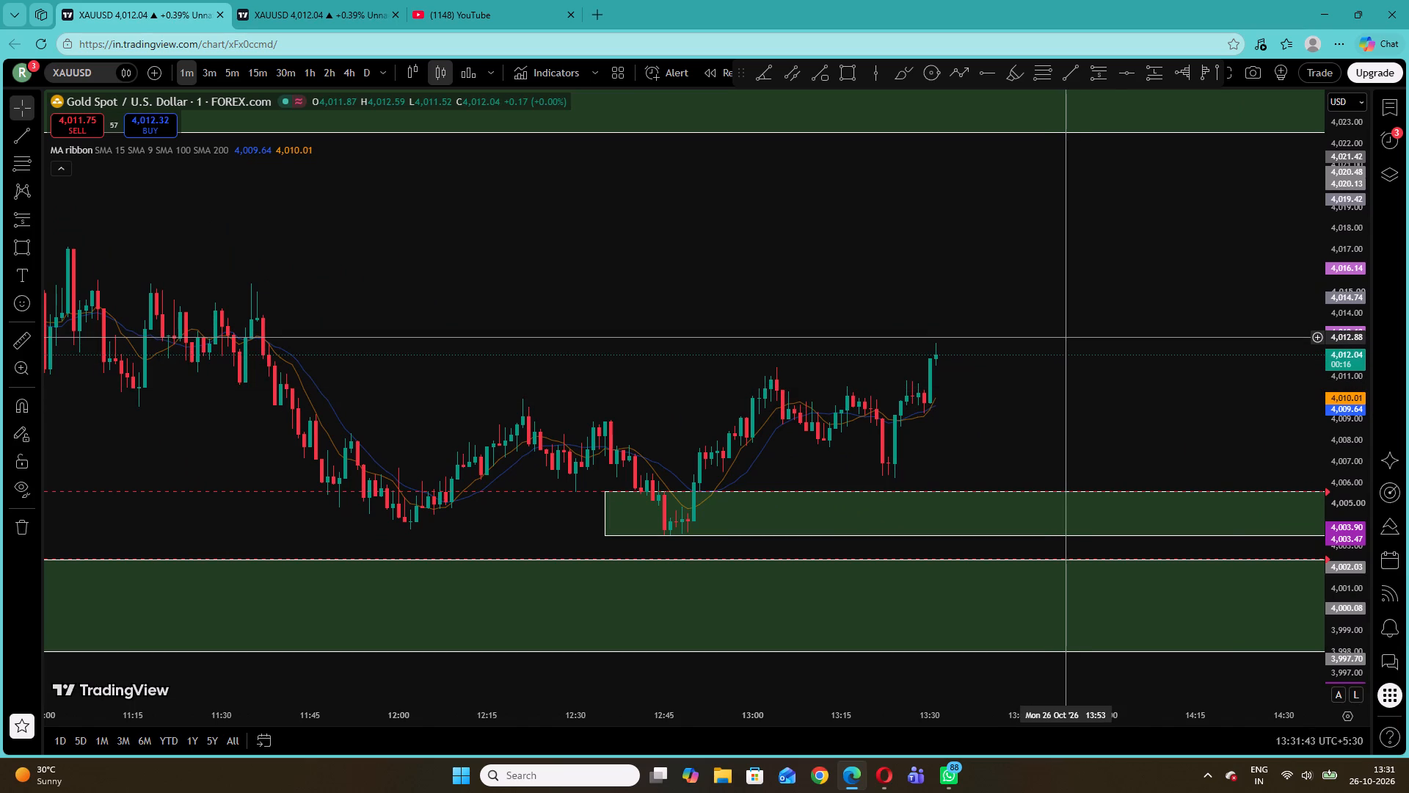
pyautogui.moveTo(1350, 451); pyautogui.dragTo(1306, 181)
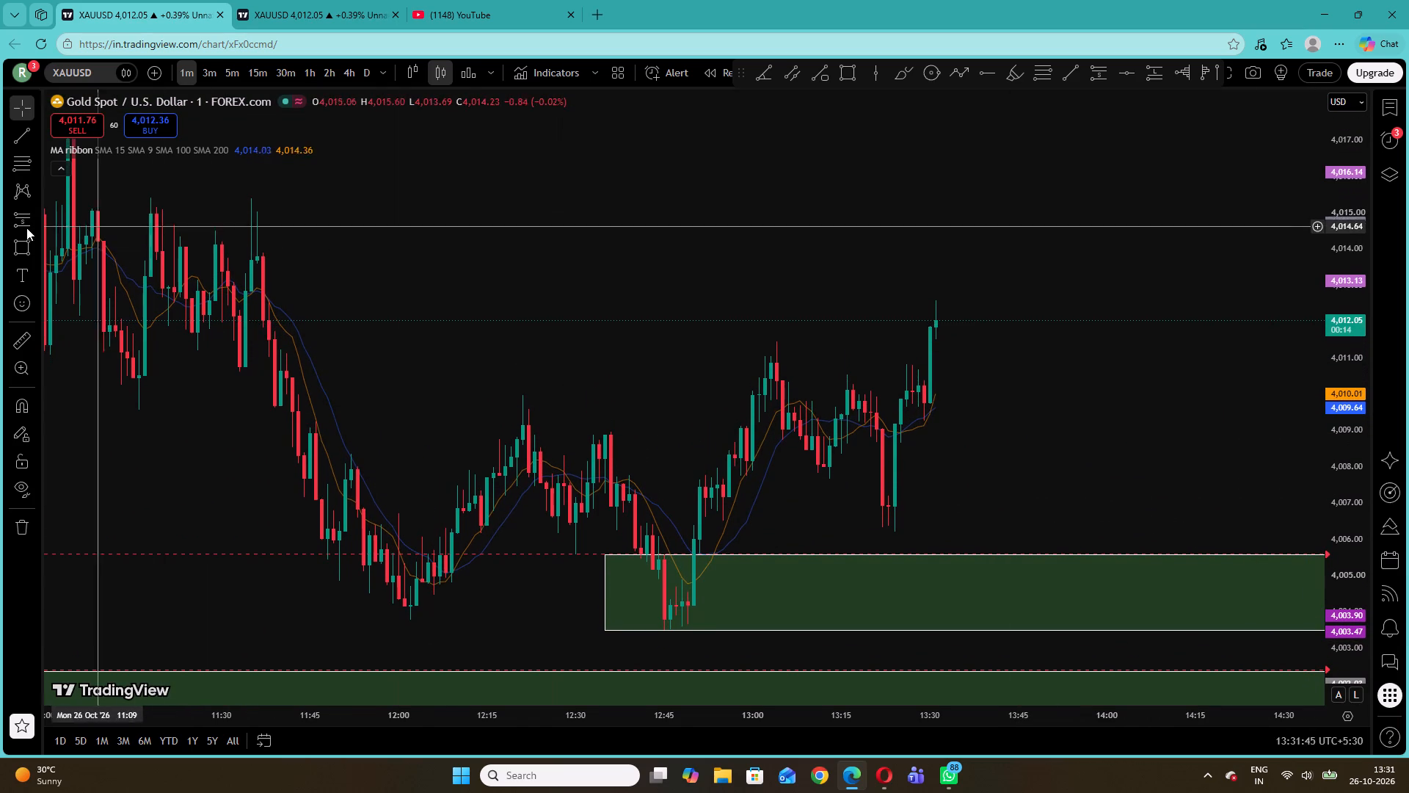
pyautogui.click(22, 248)
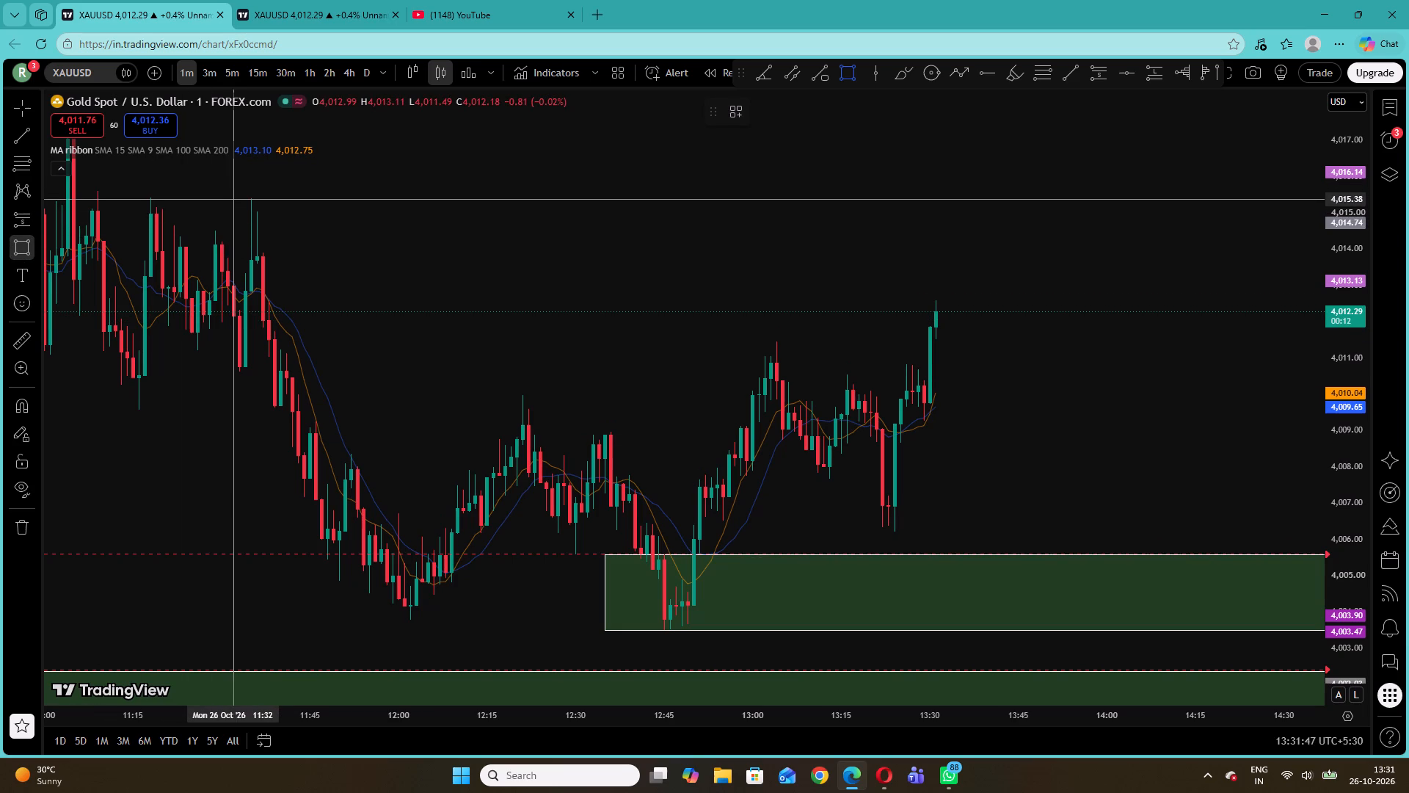
pyautogui.click(237, 198)
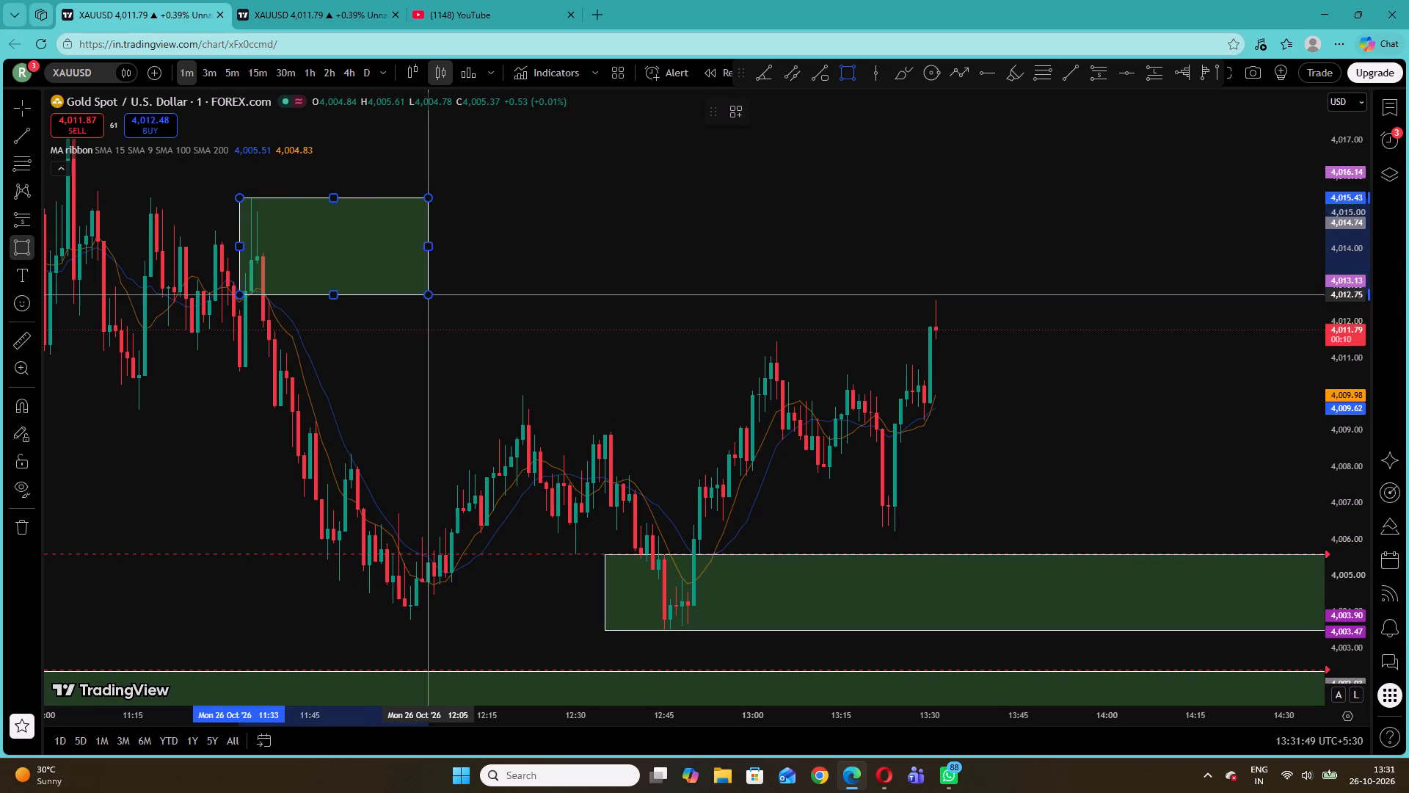
pyautogui.click(428, 293)
pyautogui.moveTo(429, 245); pyautogui.dragTo(957, 229)
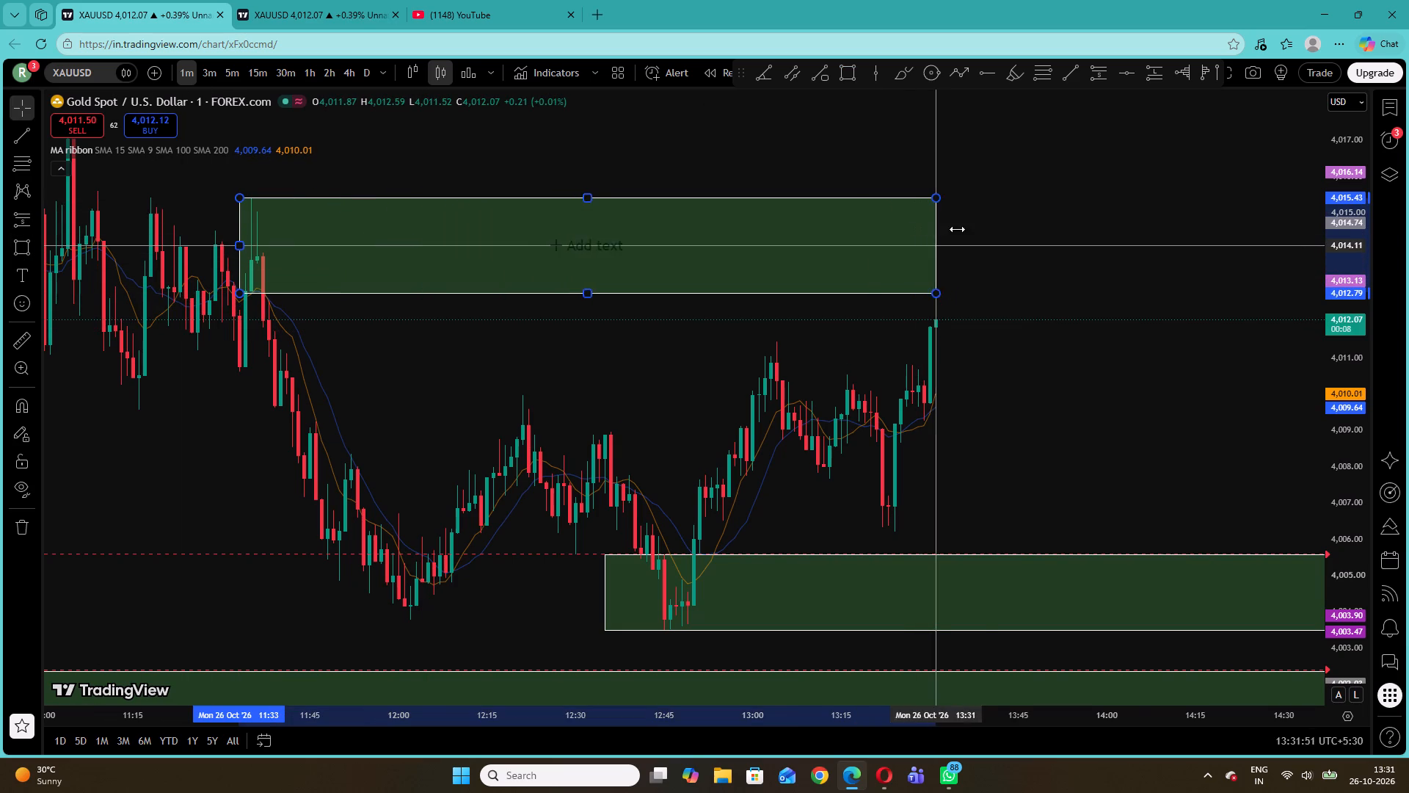
pyautogui.moveTo(957, 229); pyautogui.dragTo(1118, 233)
pyautogui.moveTo(1074, 334); pyautogui.dragTo(1059, 336)
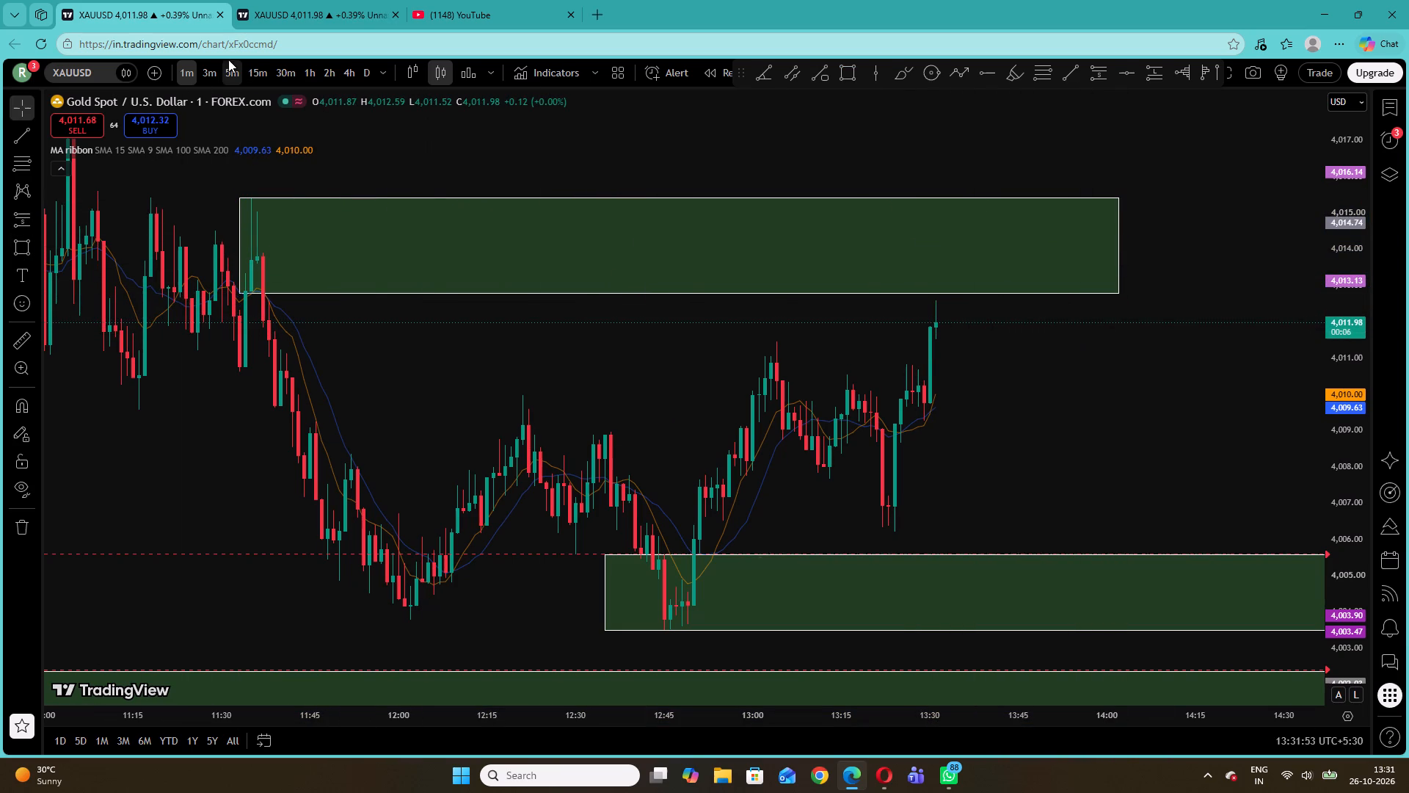
# Check the new upper zone against price on the 3-minute and 5-minute charts, and return to the 1-minute chart.
pyautogui.click(205, 75)
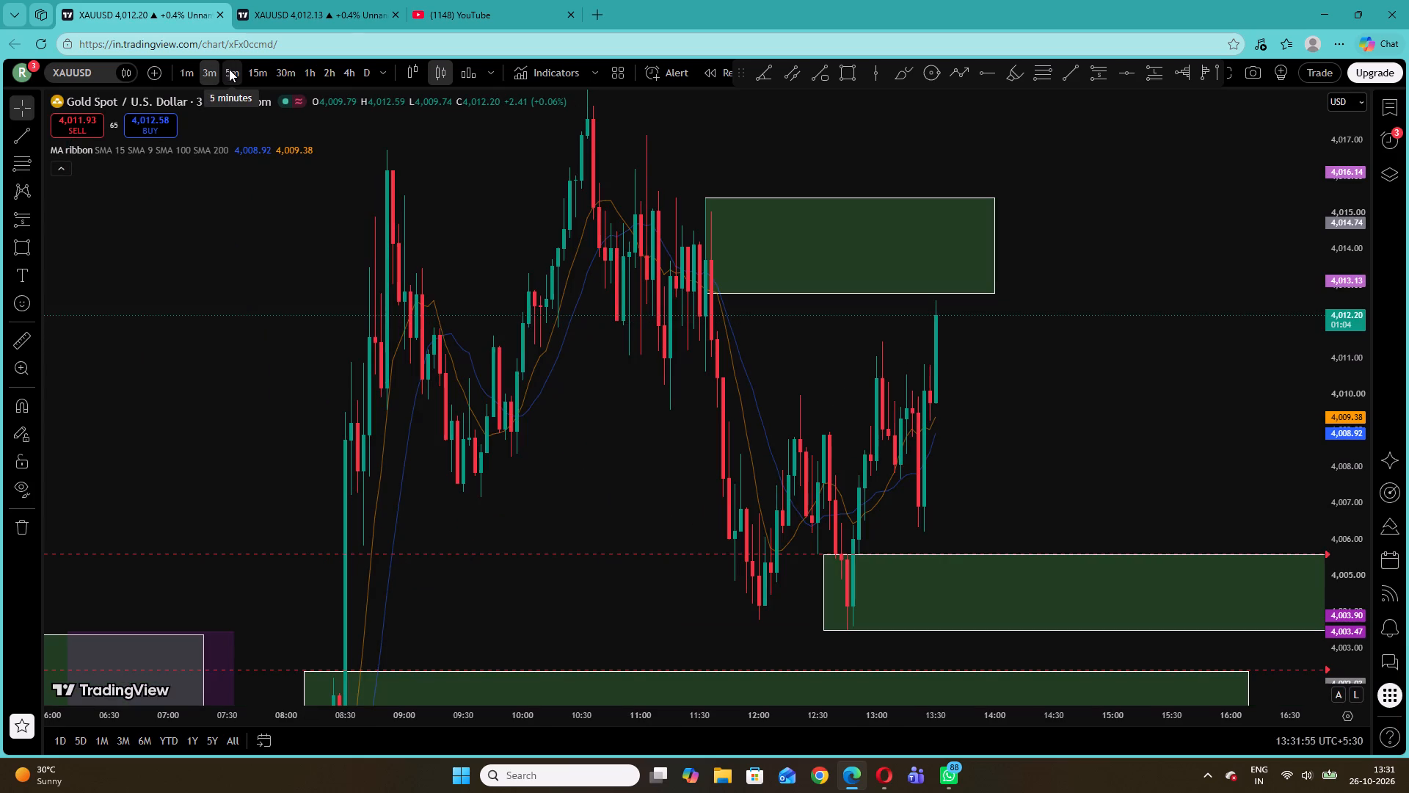
pyautogui.click(229, 69)
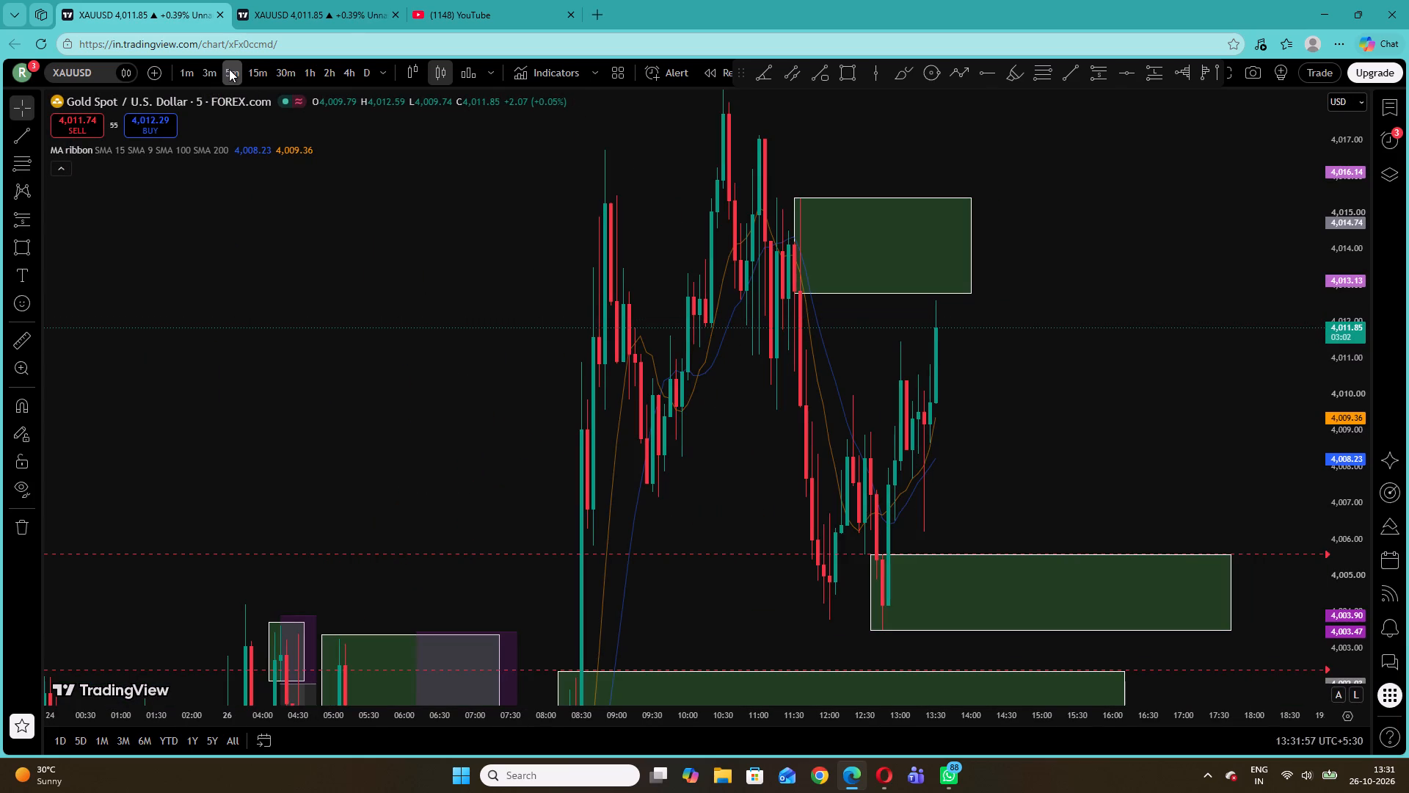
pyautogui.click(188, 72)
pyautogui.moveTo(1097, 364); pyautogui.dragTo(1096, 379)
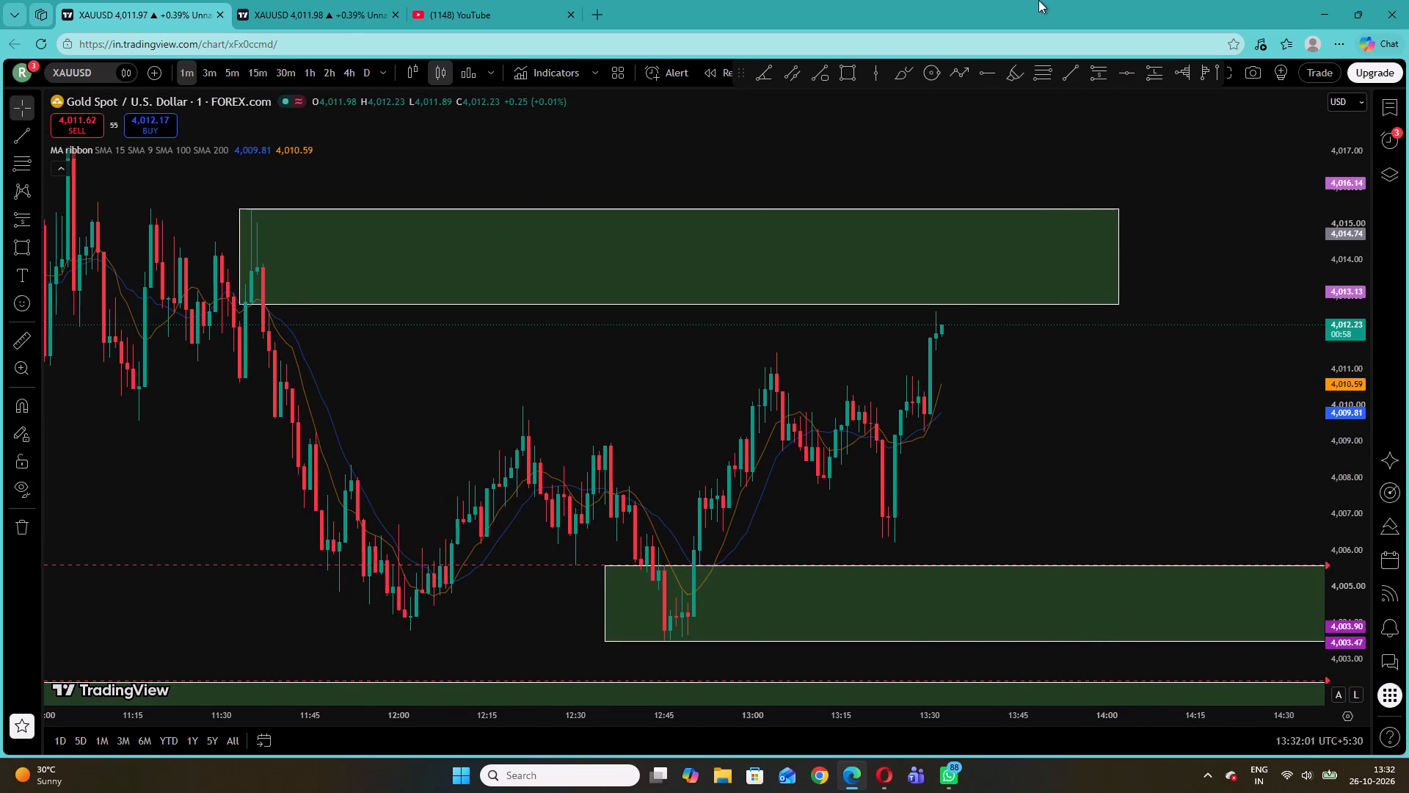
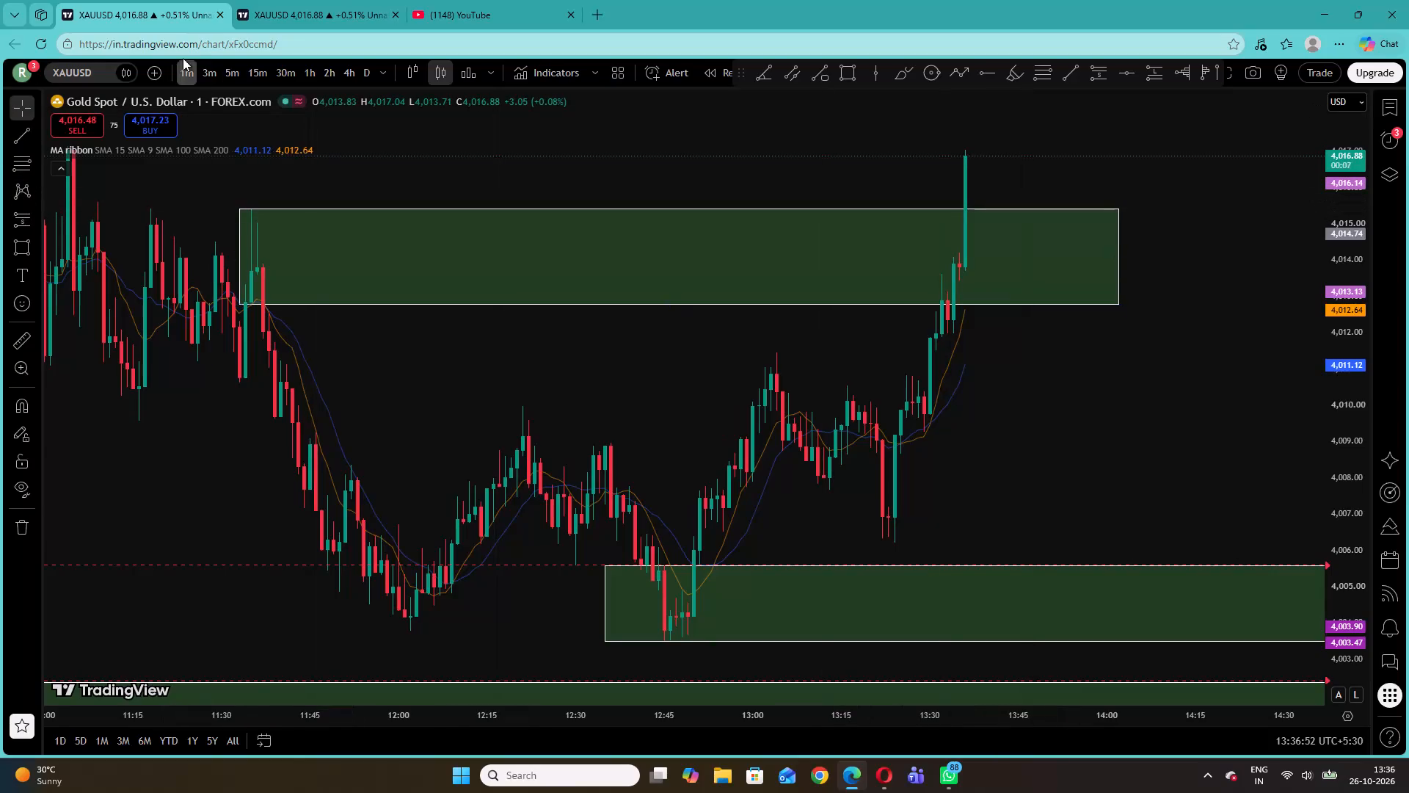
# Check price against the upper zone on the 5-minute chart, and return to the 1-minute chart.
pyautogui.click(230, 73)
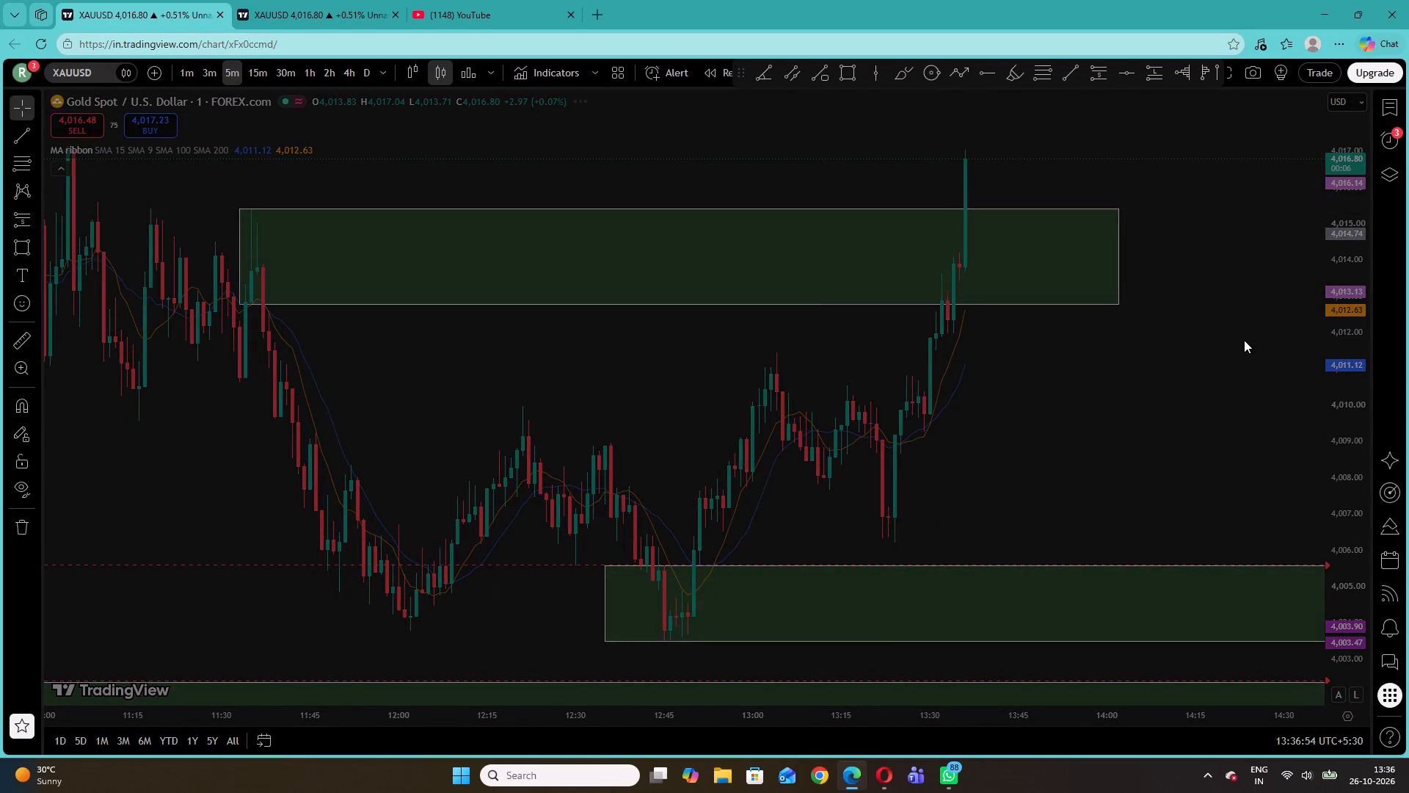
pyautogui.moveTo(1339, 321); pyautogui.dragTo(1339, 507)
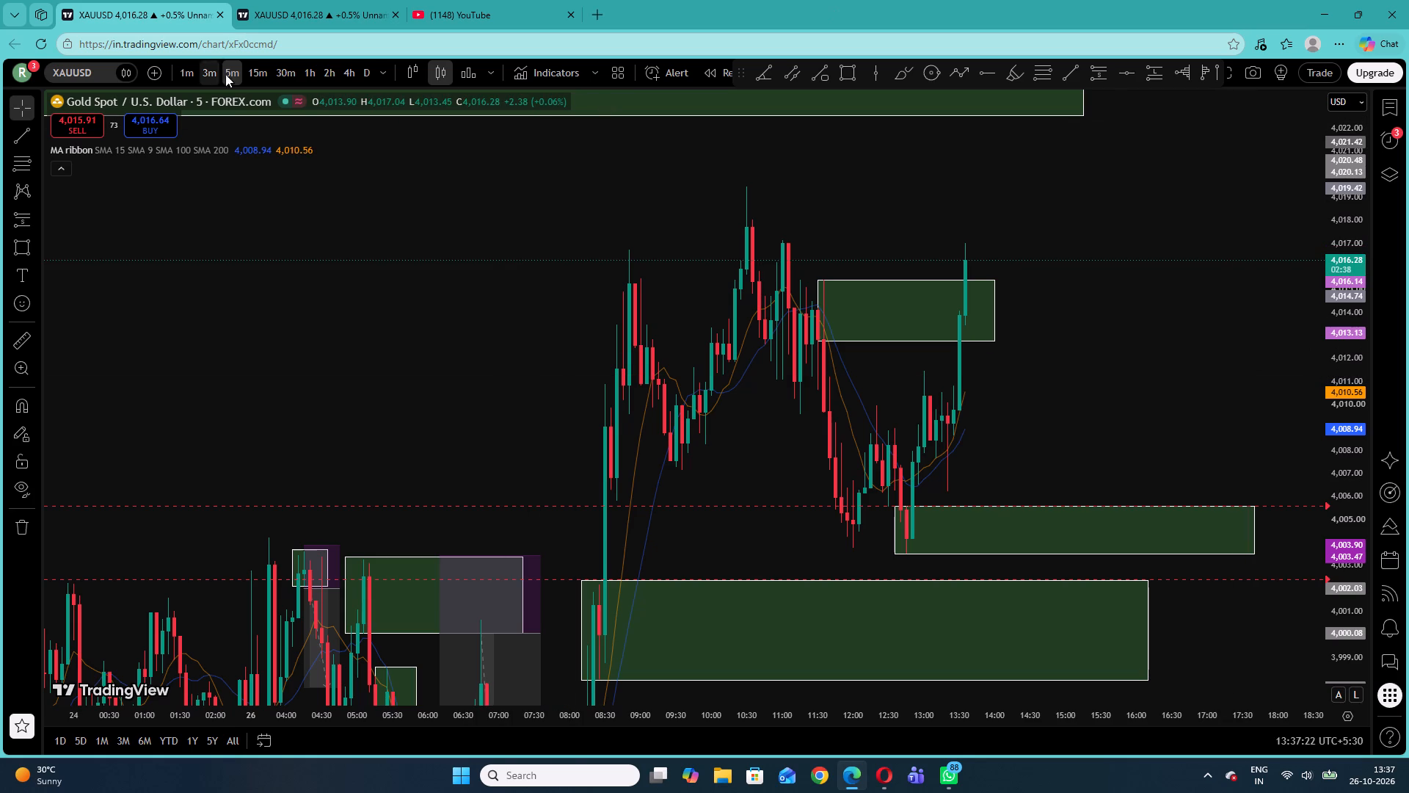
pyautogui.click(185, 79)
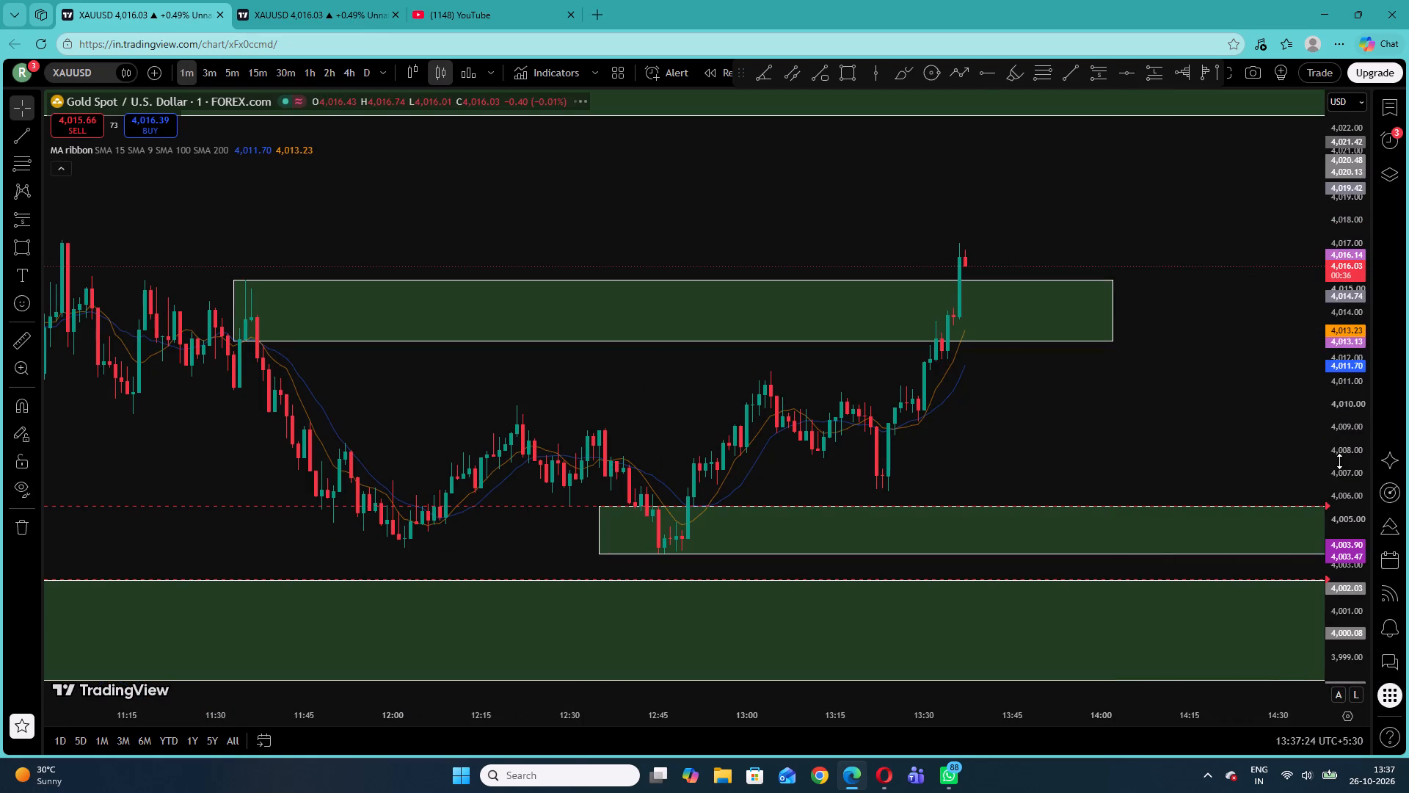
pyautogui.moveTo(1340, 461); pyautogui.dragTo(1322, 316)
pyautogui.moveTo(1151, 399); pyautogui.dragTo(1247, 385)
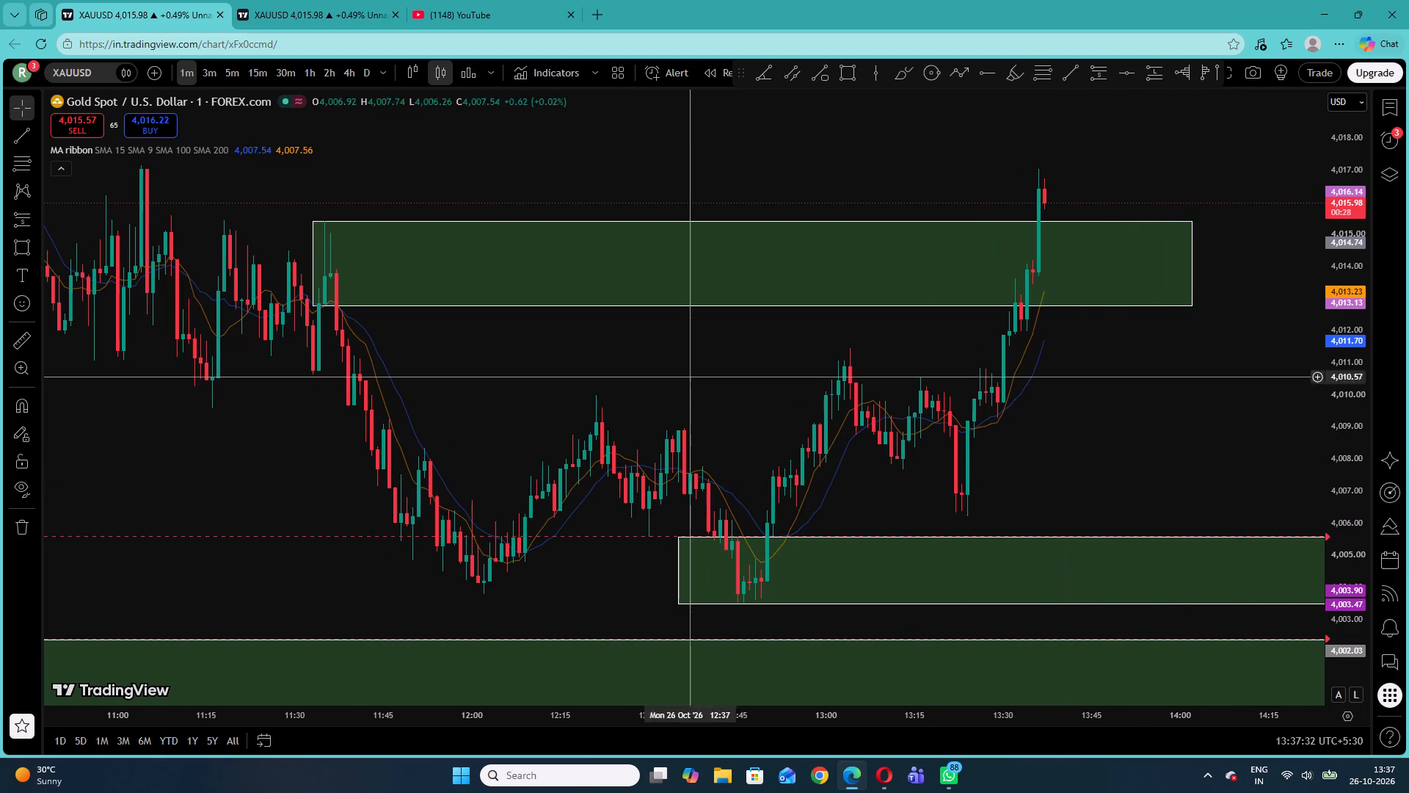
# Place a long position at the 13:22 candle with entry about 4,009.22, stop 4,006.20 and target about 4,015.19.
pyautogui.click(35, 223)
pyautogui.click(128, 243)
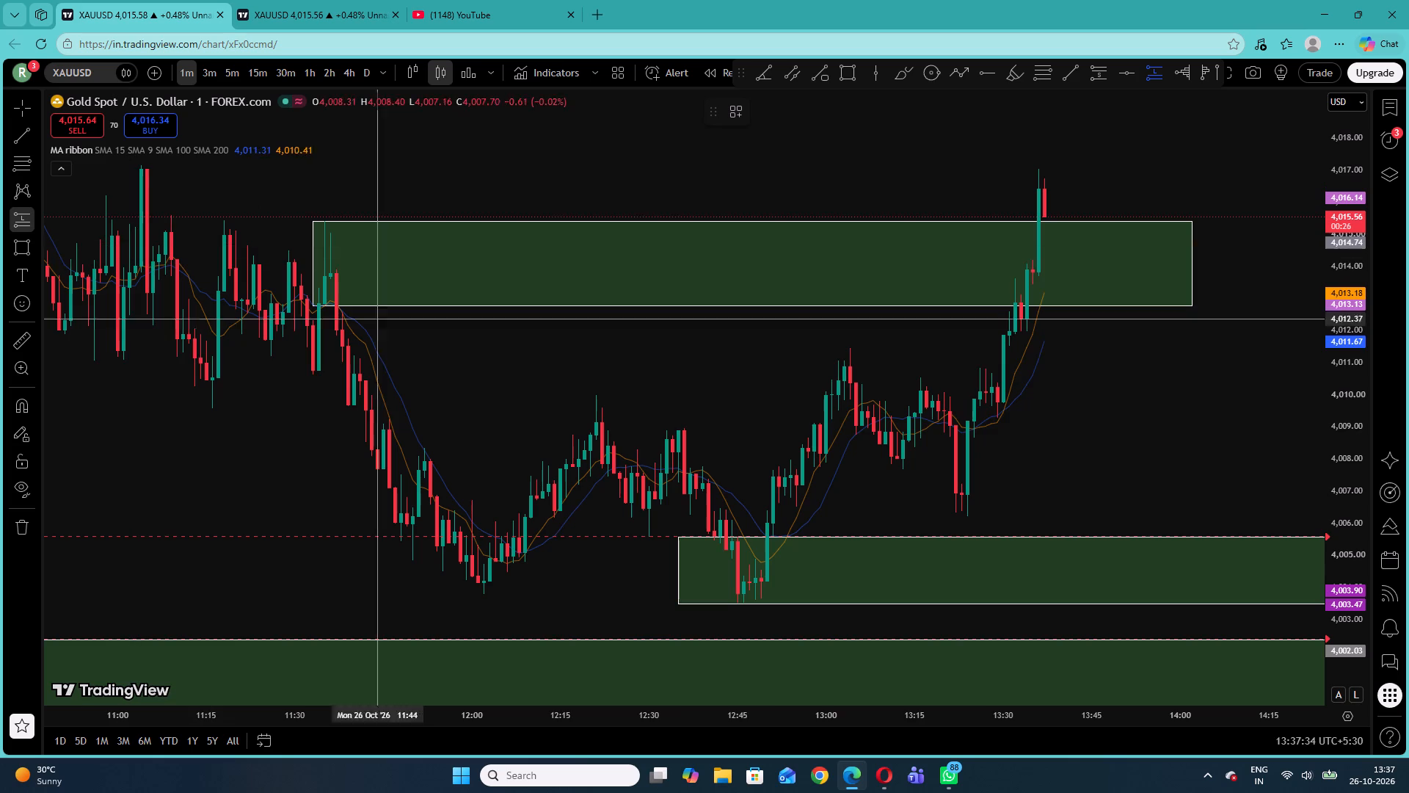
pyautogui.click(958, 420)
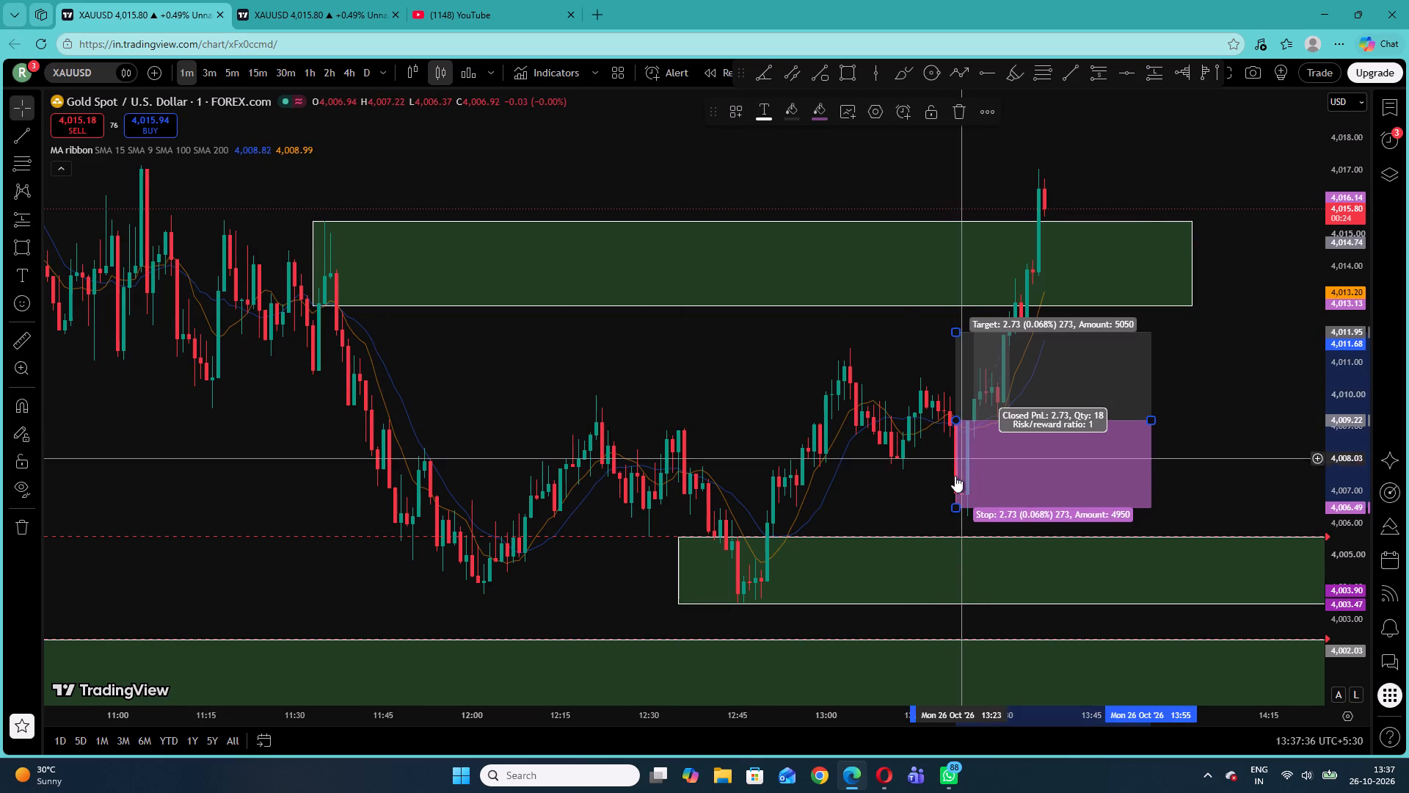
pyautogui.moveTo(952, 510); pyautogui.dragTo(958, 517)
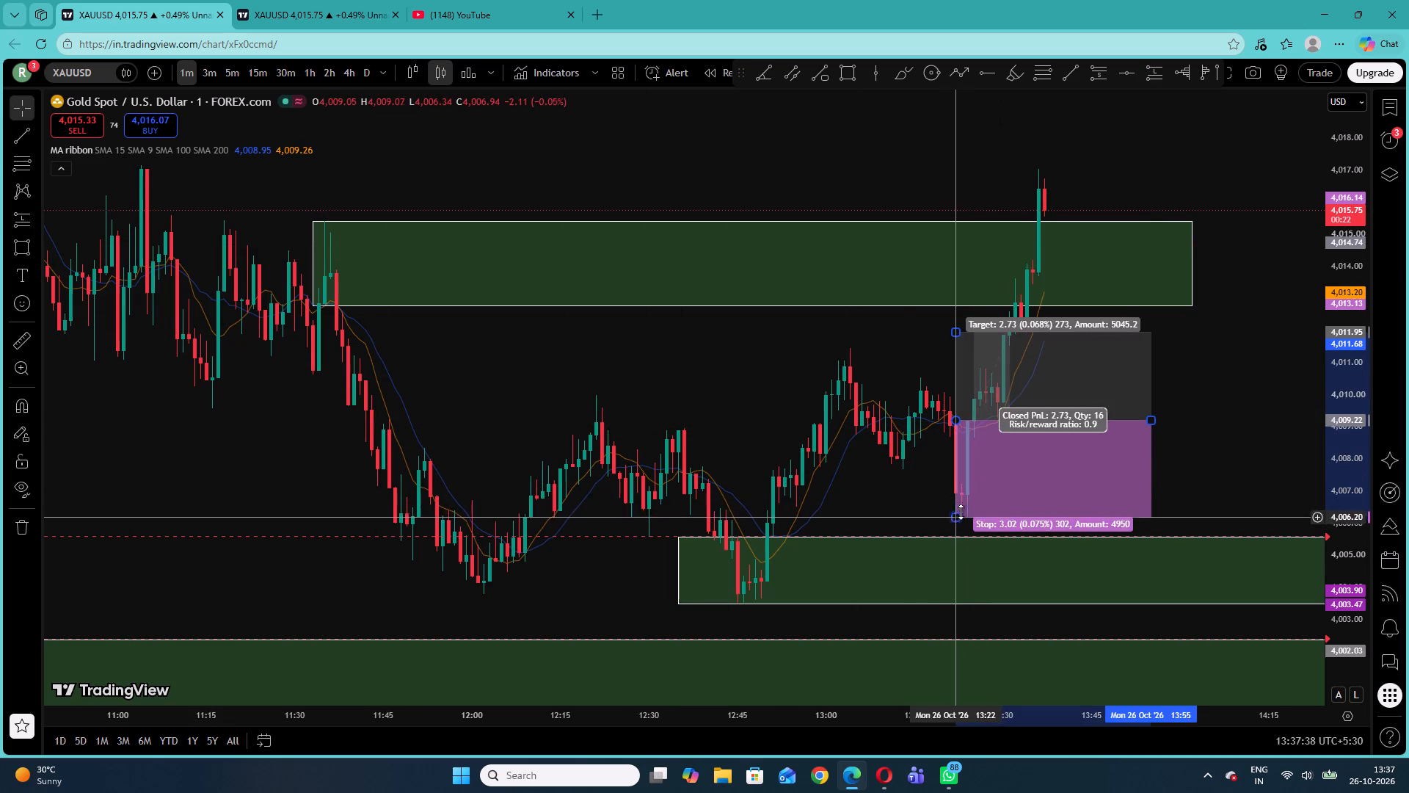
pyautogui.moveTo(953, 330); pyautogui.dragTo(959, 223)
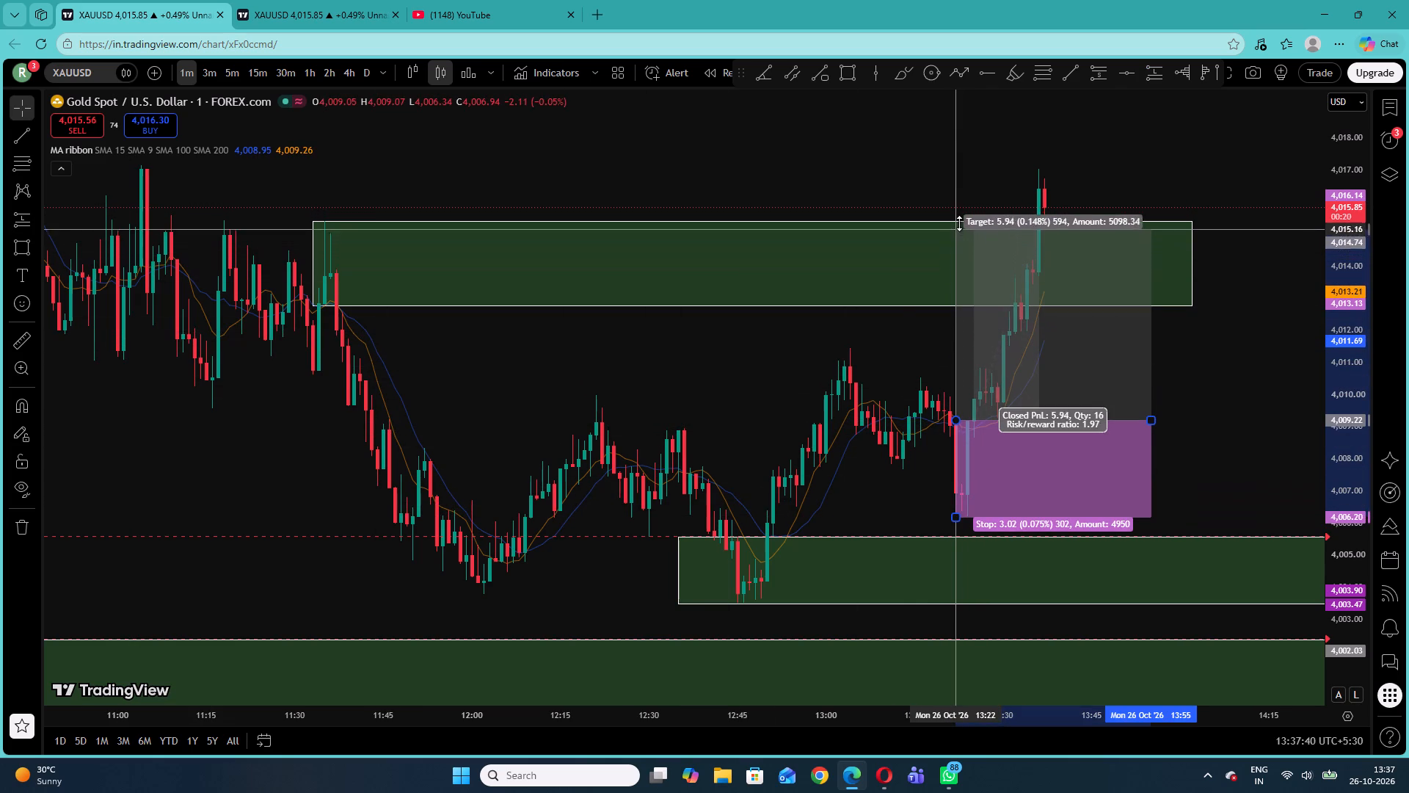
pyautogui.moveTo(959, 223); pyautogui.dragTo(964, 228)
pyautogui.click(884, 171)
# Examine the earlier 1-minute price action and zones back to about 05:30, and return to the latest candles.
pyautogui.moveTo(779, 195); pyautogui.dragTo(1235, 195)
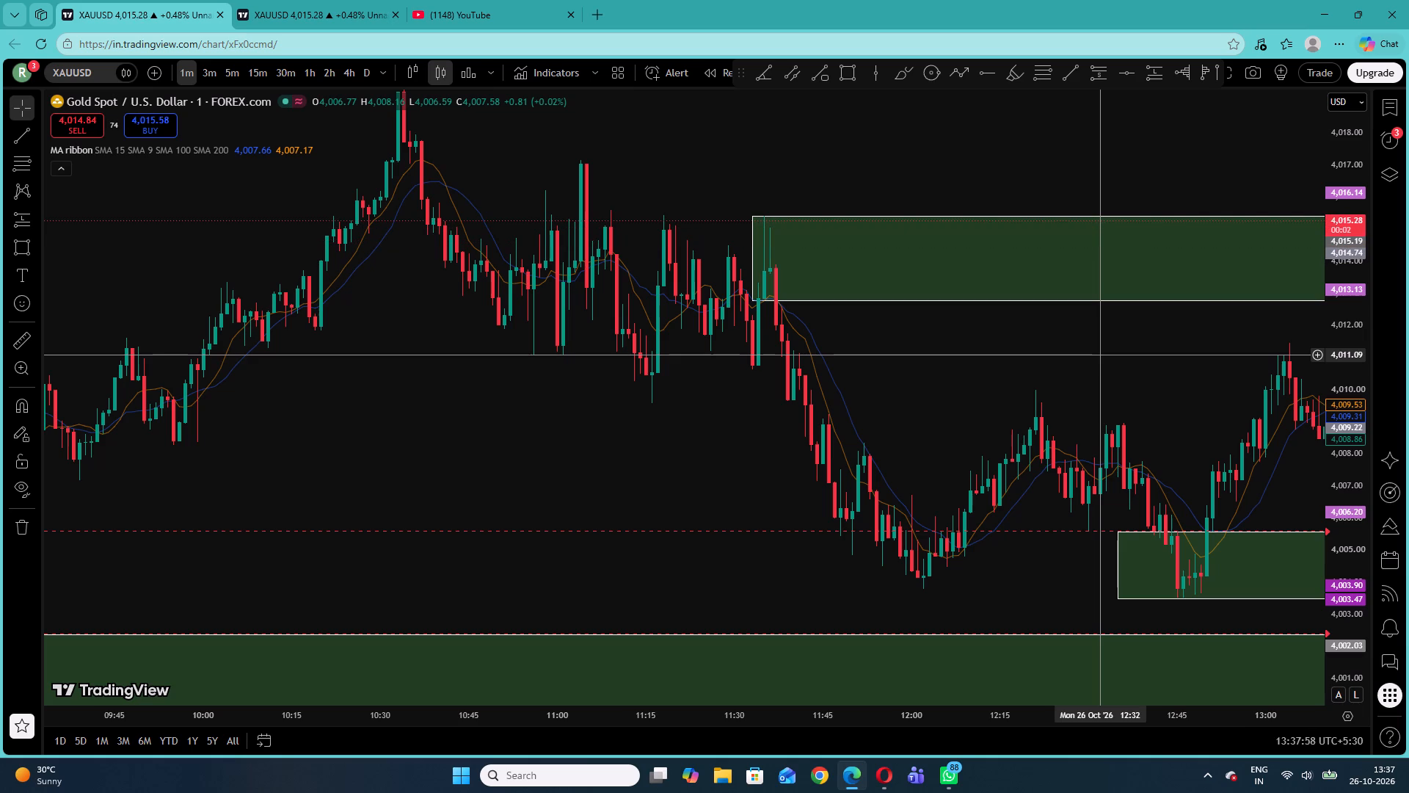
pyautogui.moveTo(361, 398); pyautogui.dragTo(809, 421)
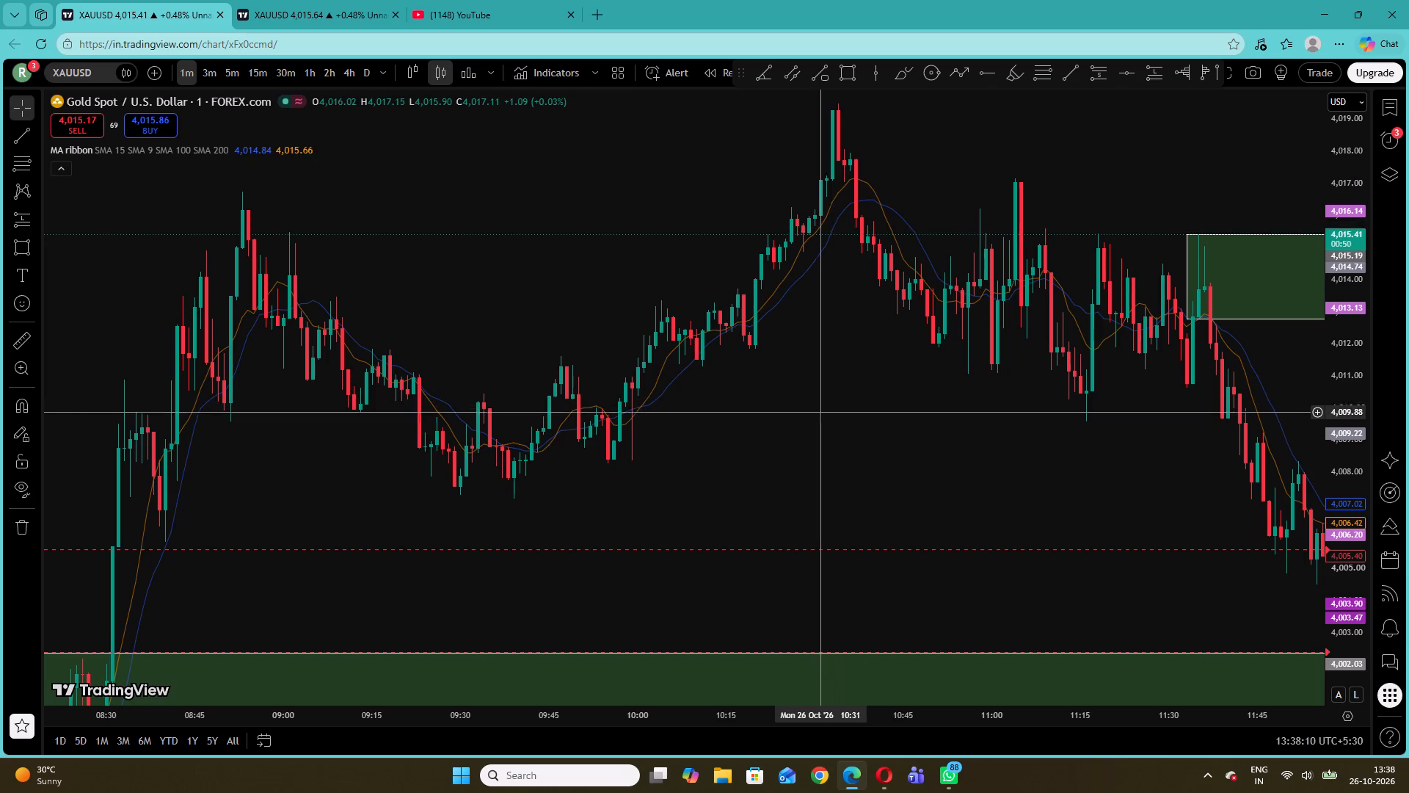
pyautogui.moveTo(817, 425); pyautogui.dragTo(1143, 226)
pyautogui.moveTo(581, 422); pyautogui.dragTo(1204, 219)
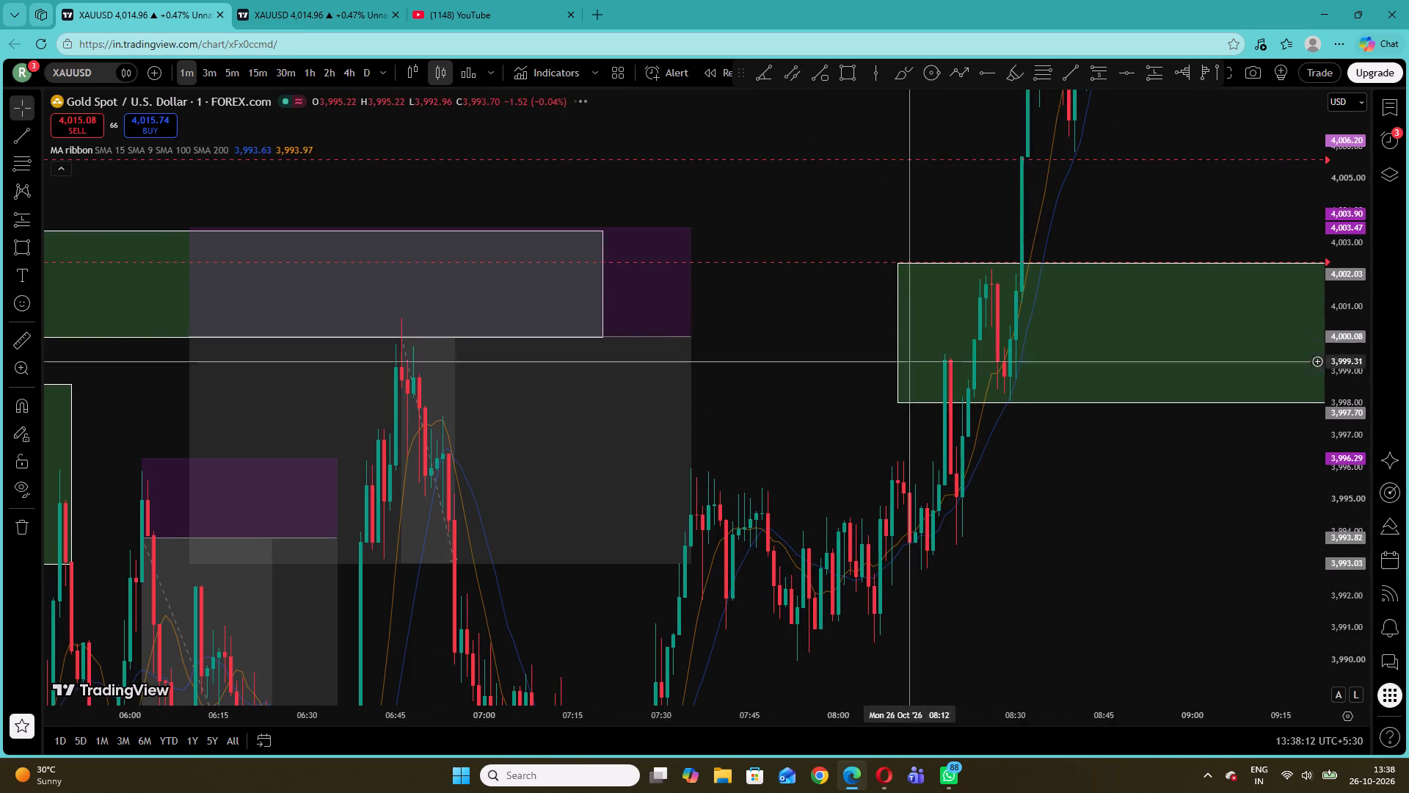
pyautogui.moveTo(849, 394); pyautogui.dragTo(958, 233)
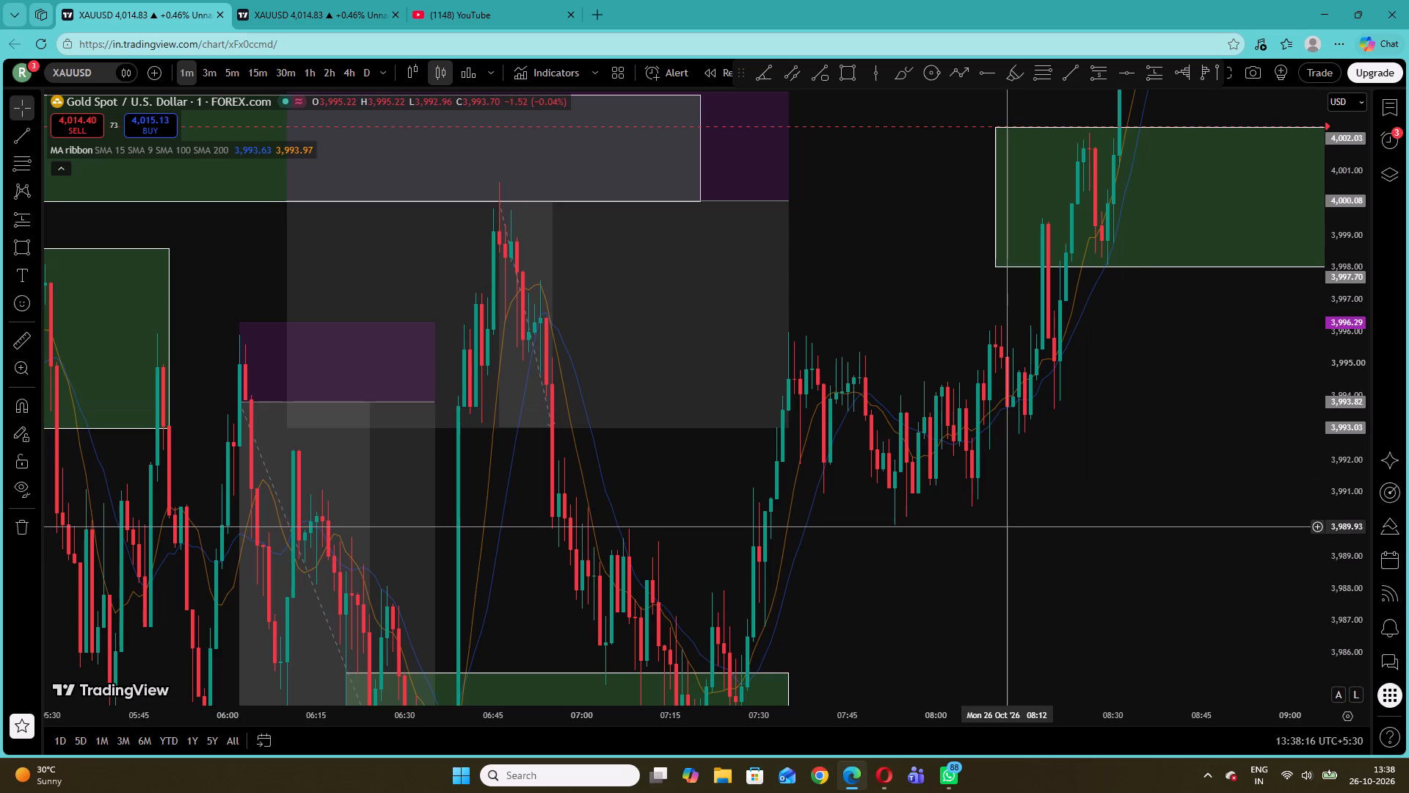
pyautogui.rightClick(895, 214)
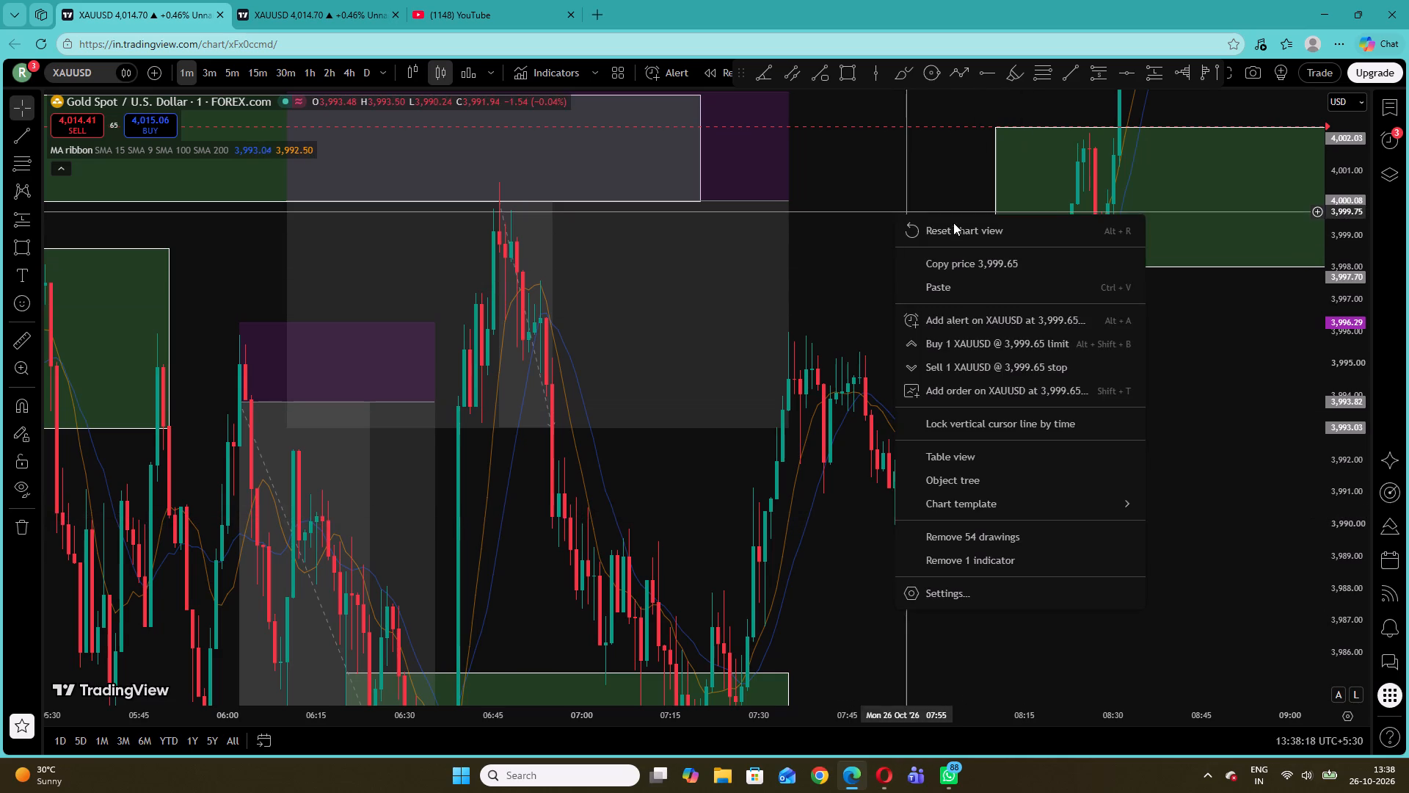
pyautogui.click(958, 226)
pyautogui.moveTo(1339, 316); pyautogui.dragTo(1341, 341)
pyautogui.moveTo(1223, 222); pyautogui.dragTo(789, 258)
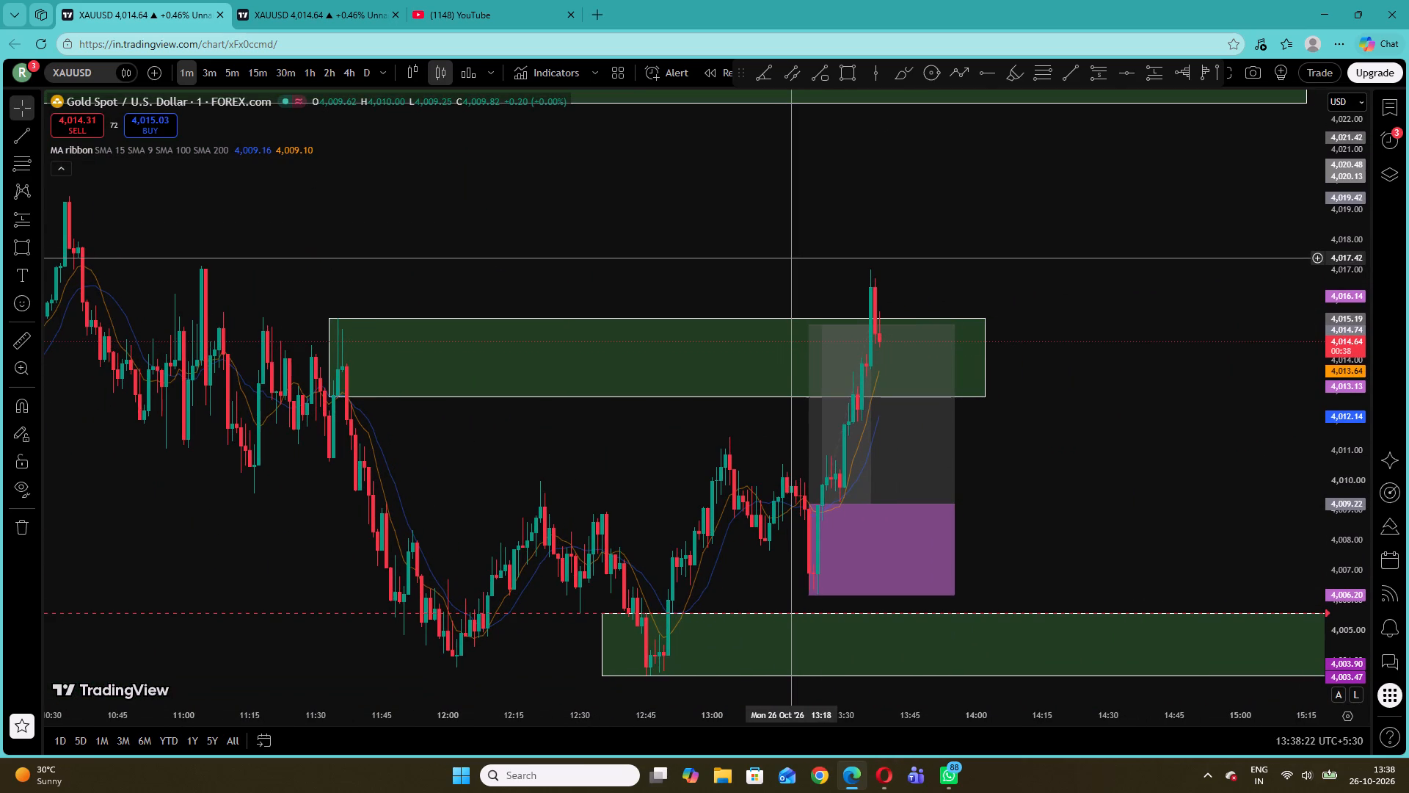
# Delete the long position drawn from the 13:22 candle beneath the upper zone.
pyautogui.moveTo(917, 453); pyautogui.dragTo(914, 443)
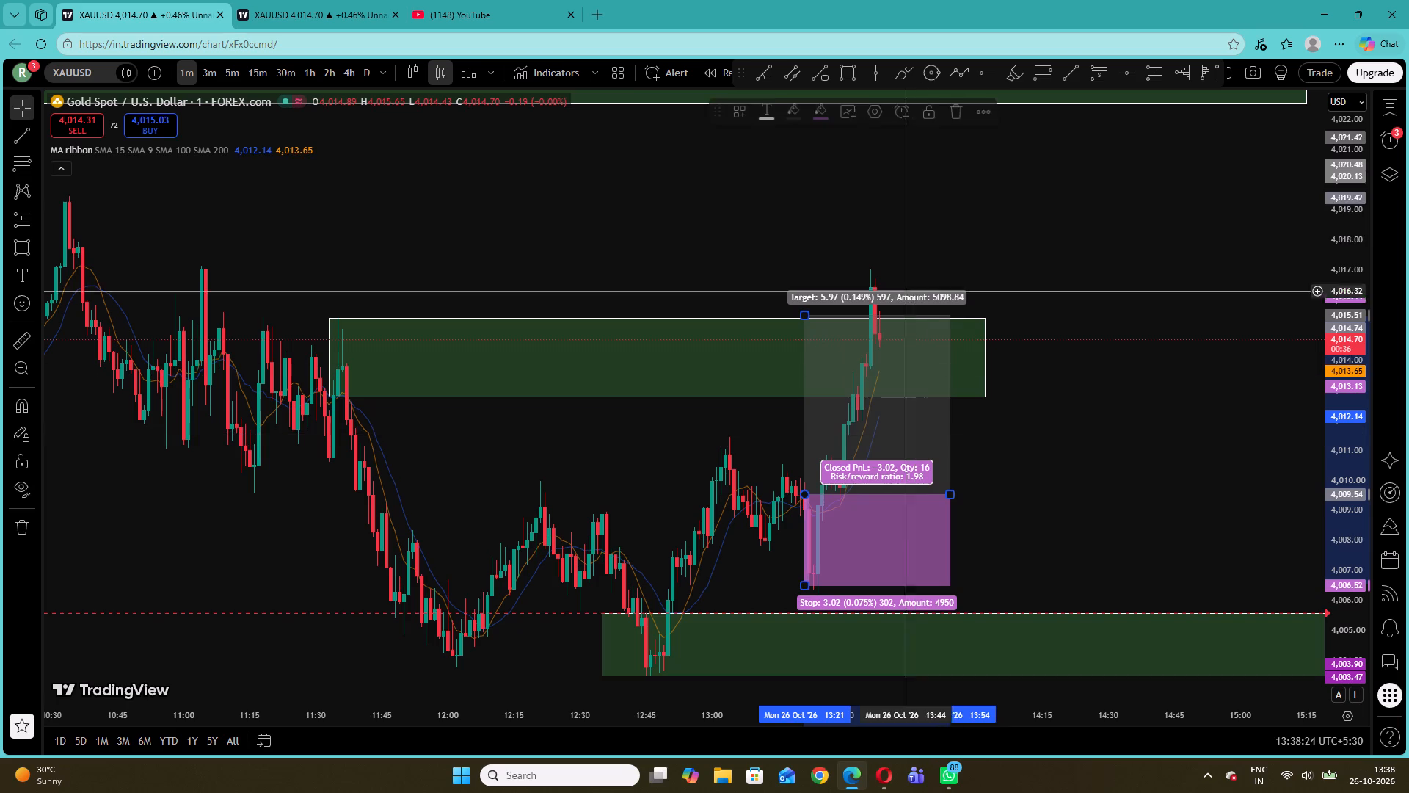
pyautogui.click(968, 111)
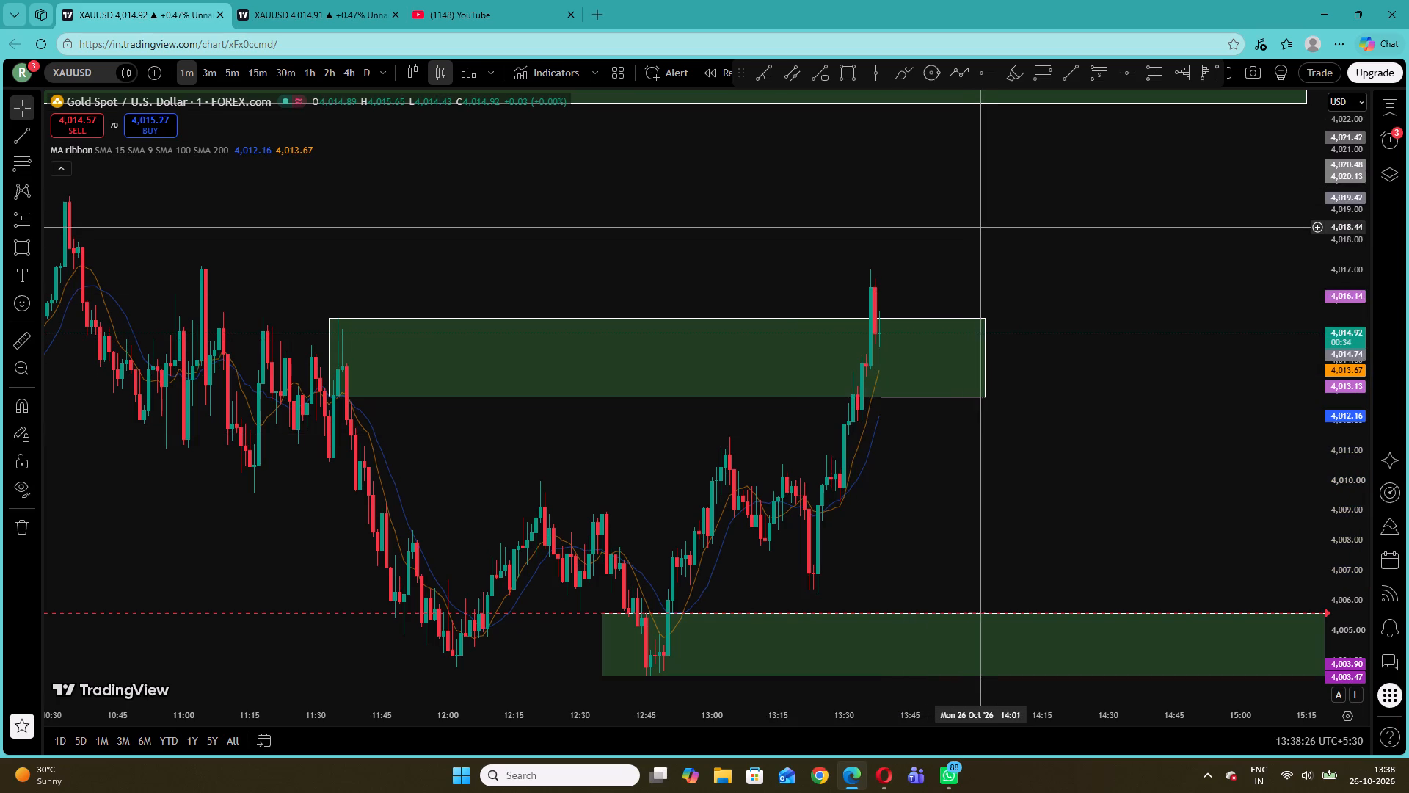
# Examine price against the upper and lower zones on the 5-minute chart with a wider price range.
pyautogui.moveTo(951, 218); pyautogui.dragTo(1261, 262)
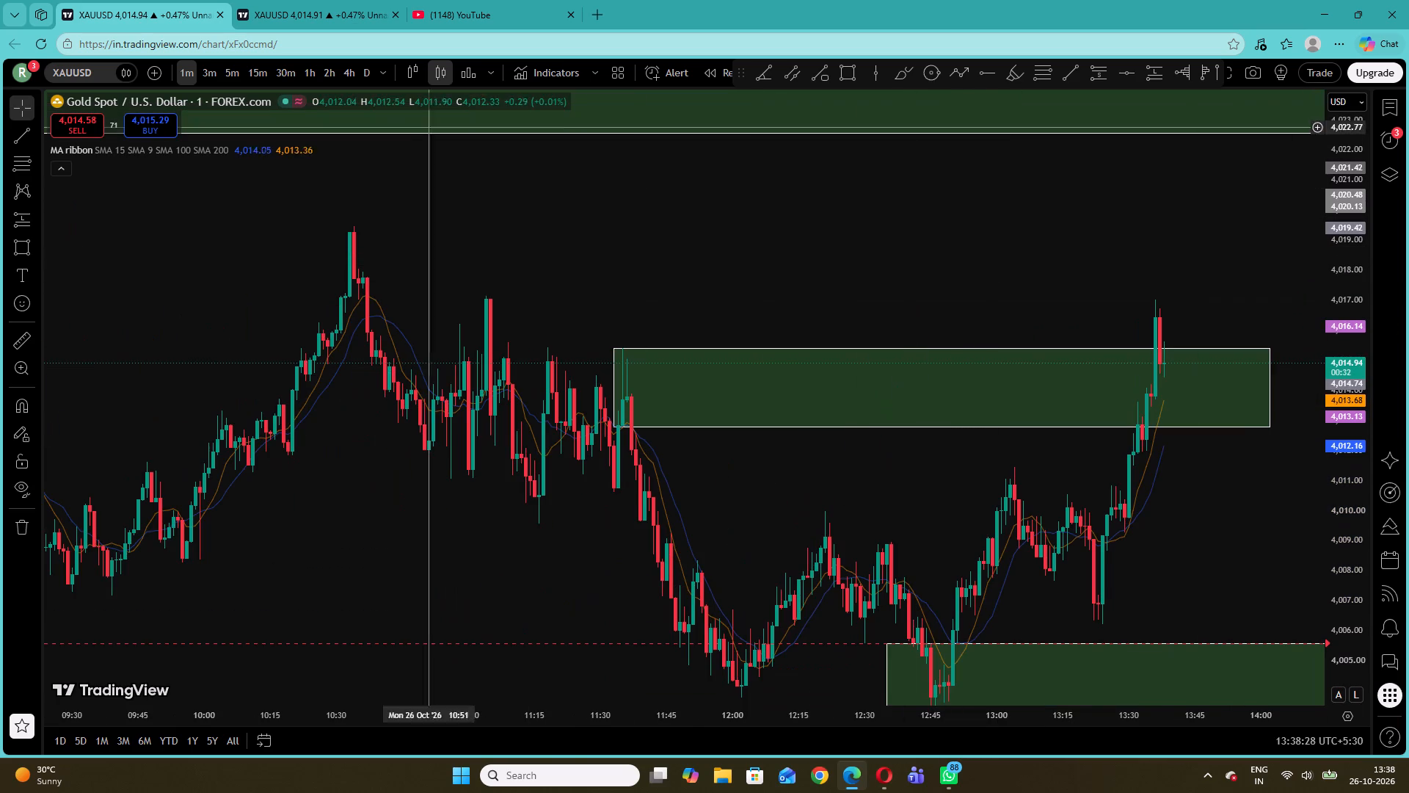
pyautogui.click(224, 65)
pyautogui.moveTo(1348, 272); pyautogui.dragTo(1363, 380)
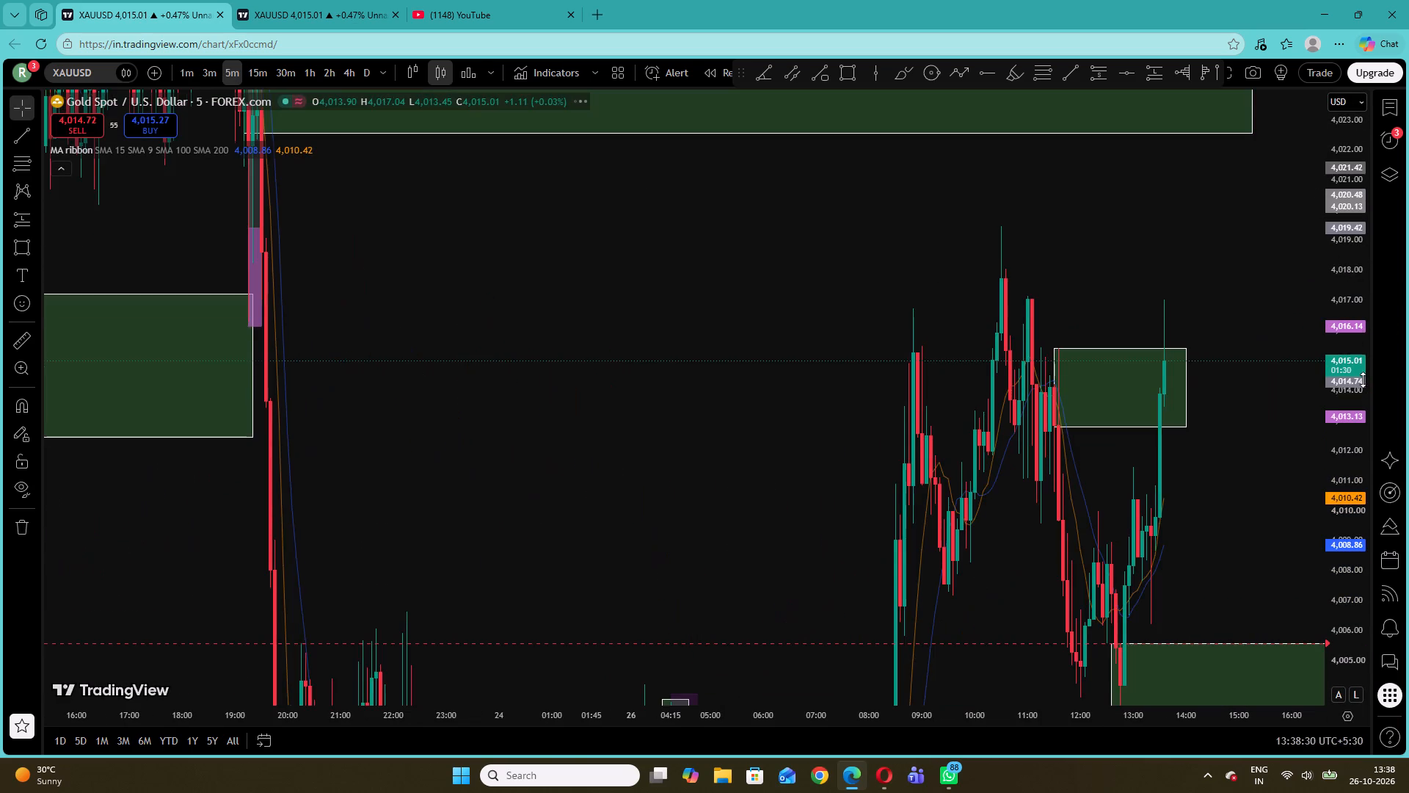
pyautogui.moveTo(1363, 380); pyautogui.dragTo(1373, 474)
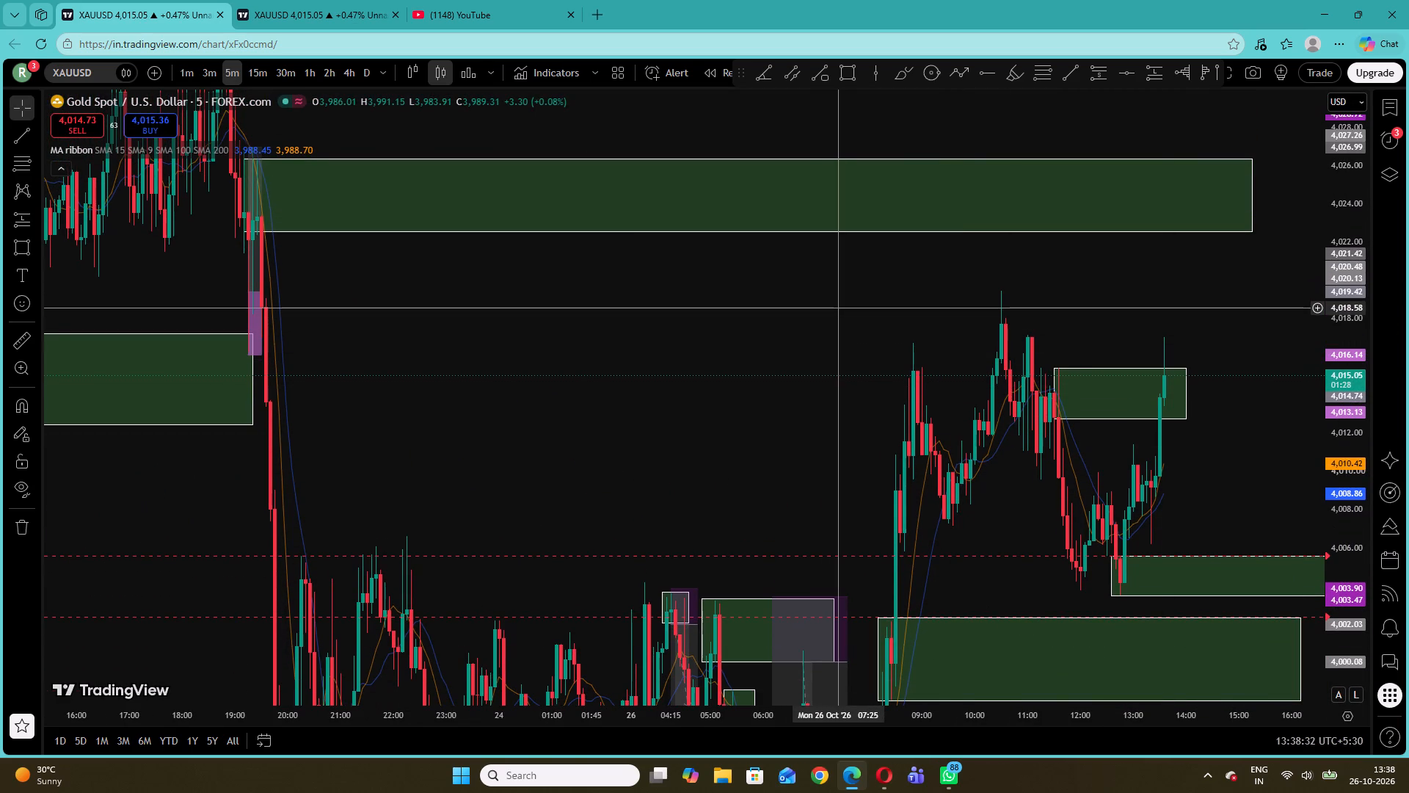
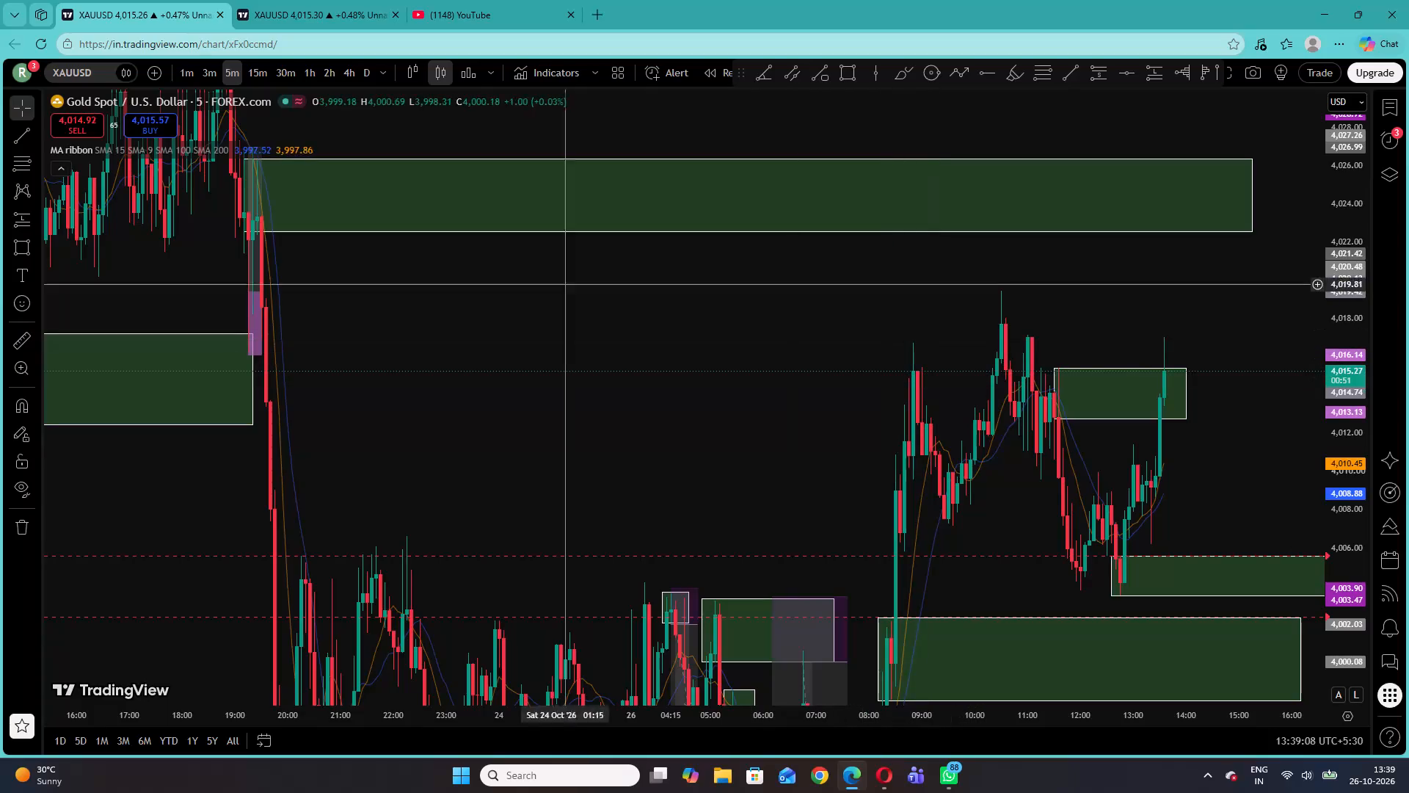
# Switch XAUUSD to the 1-minute chart and examine the latest candles around the zone between about 4,012.8 and 4,015.4.
pyautogui.click(186, 68)
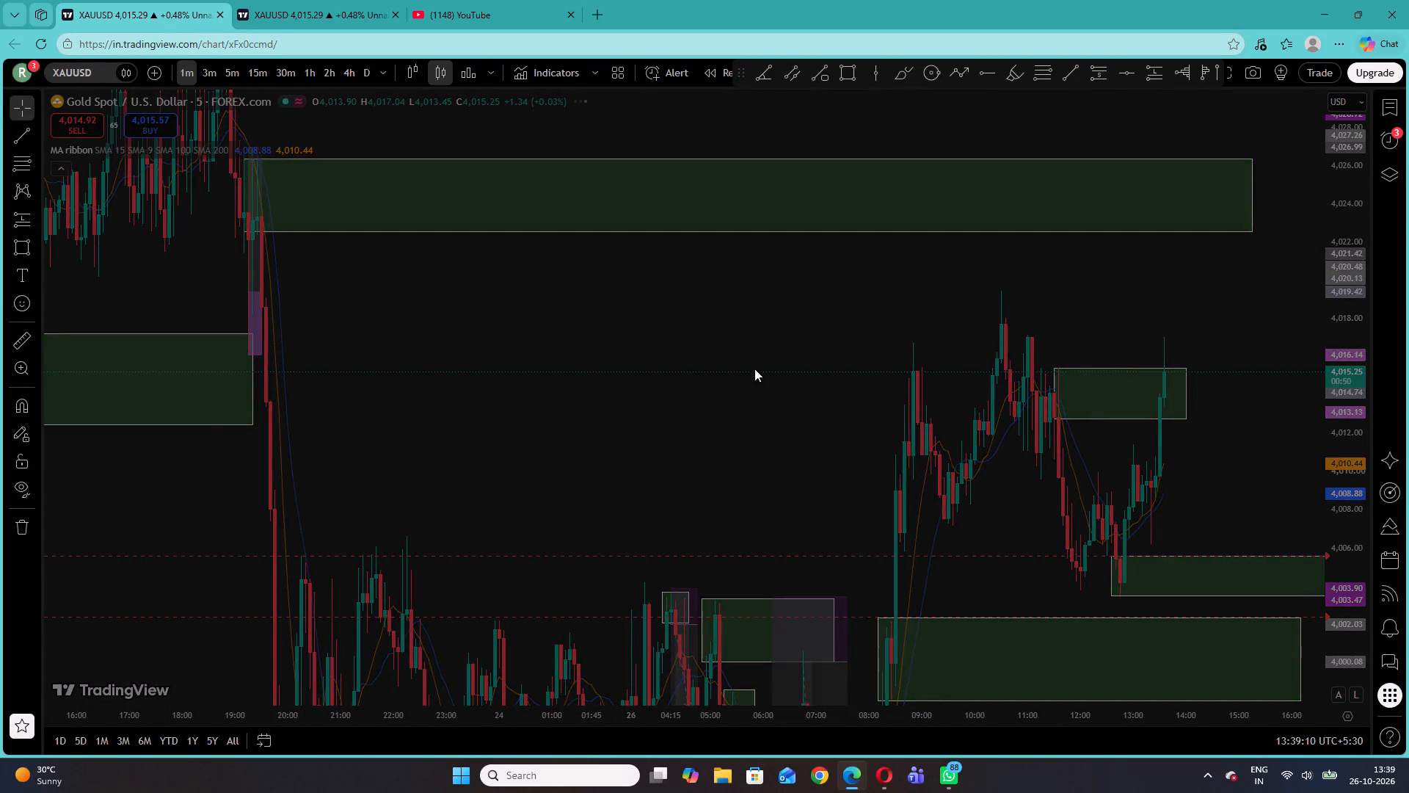
pyautogui.moveTo(1354, 419); pyautogui.dragTo(1334, 181)
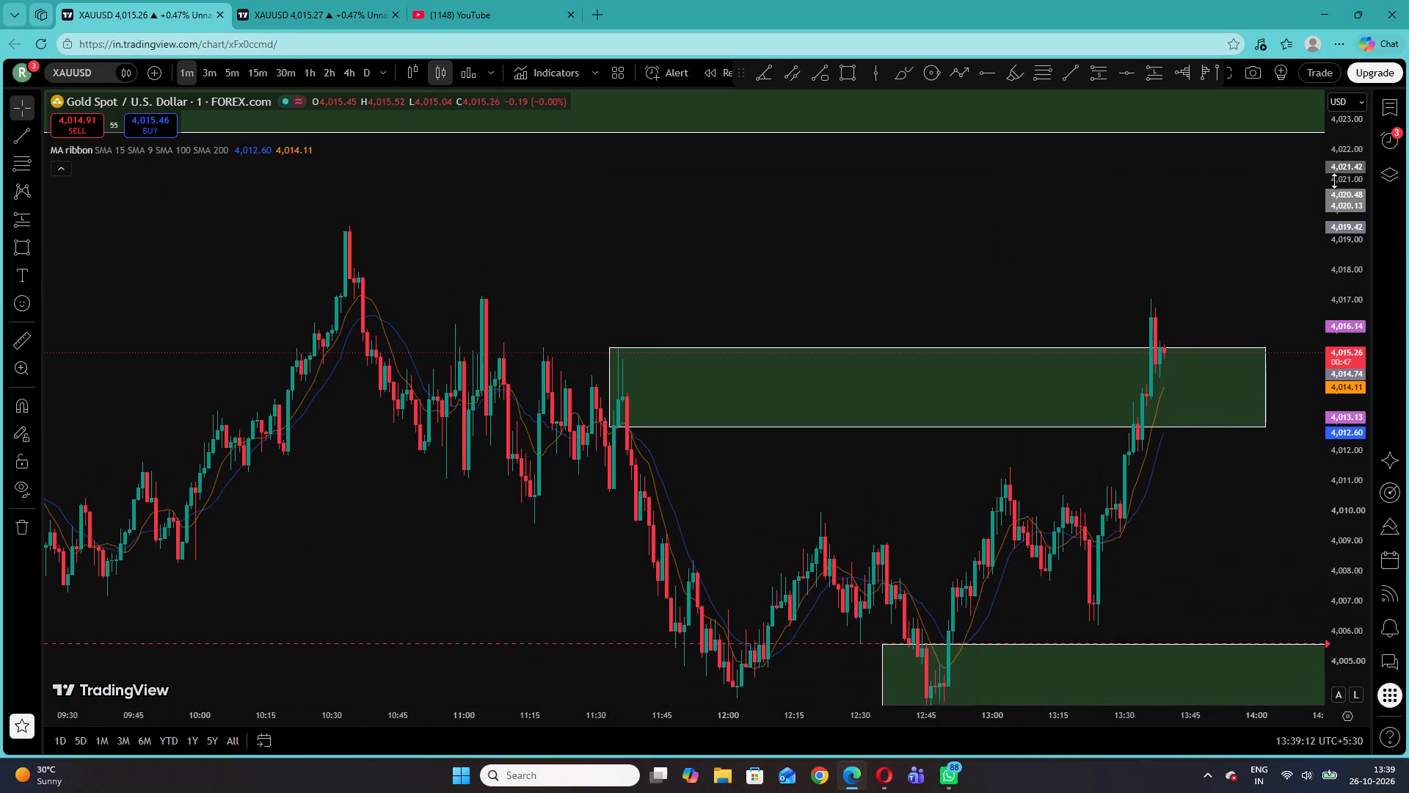
pyautogui.moveTo(1334, 181); pyautogui.dragTo(1336, 182)
pyautogui.moveTo(969, 263); pyautogui.dragTo(785, 296)
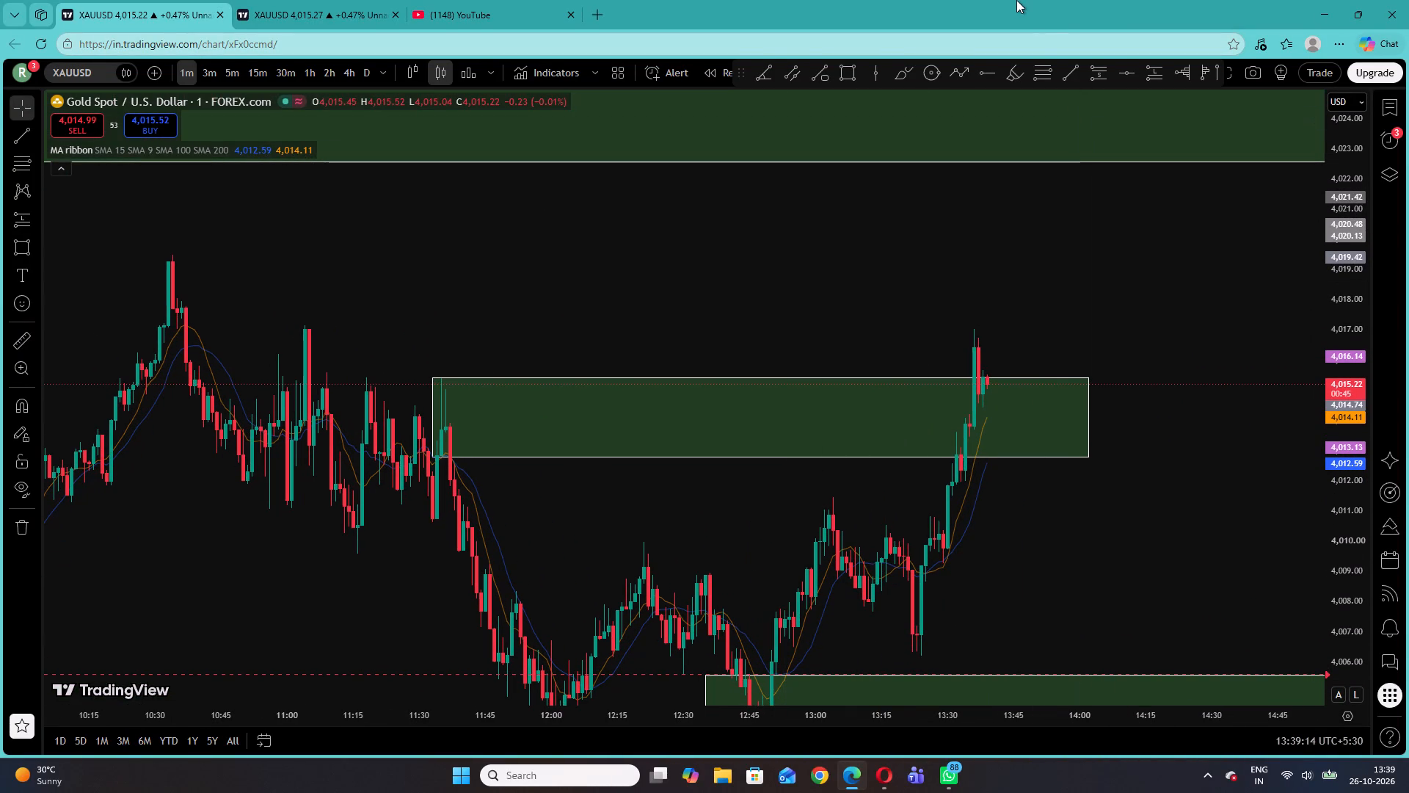
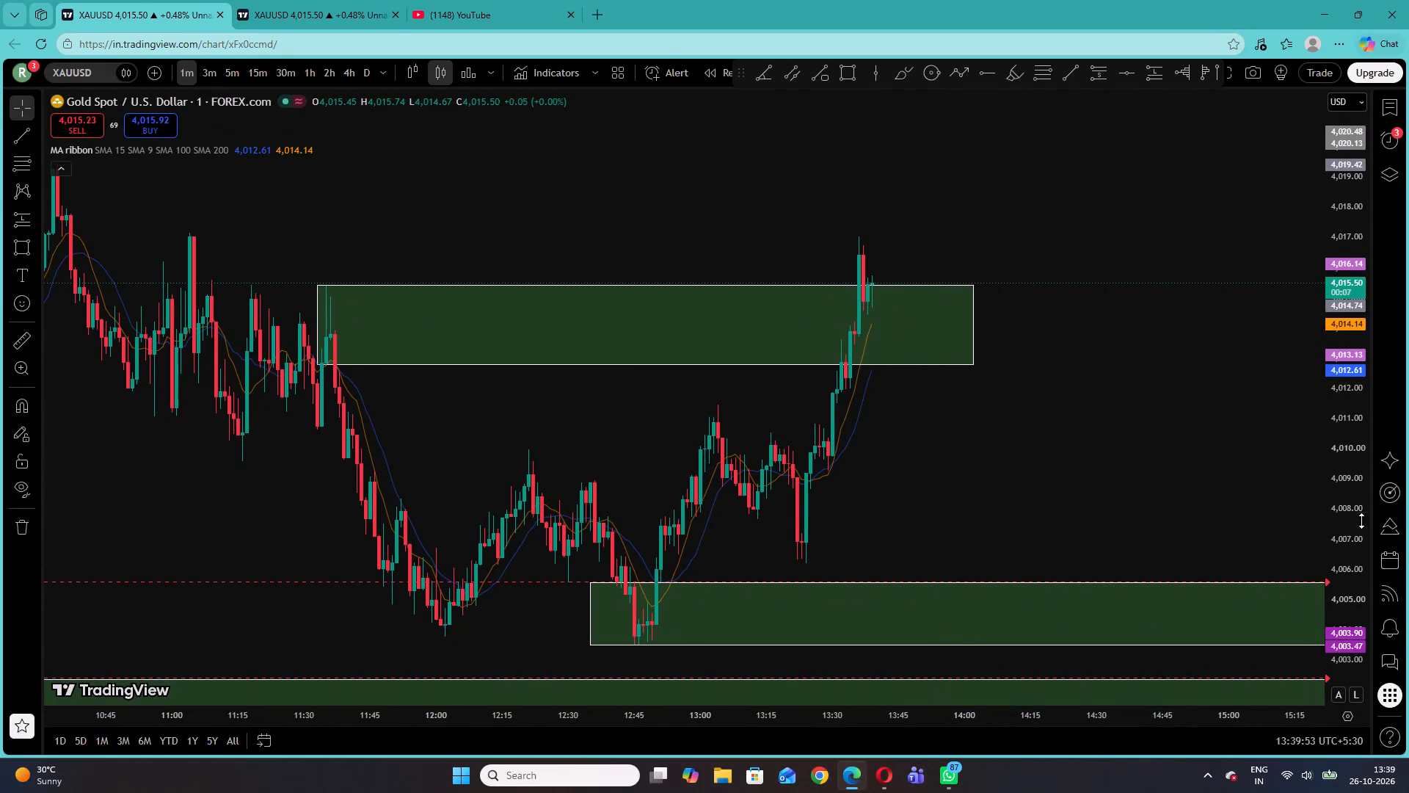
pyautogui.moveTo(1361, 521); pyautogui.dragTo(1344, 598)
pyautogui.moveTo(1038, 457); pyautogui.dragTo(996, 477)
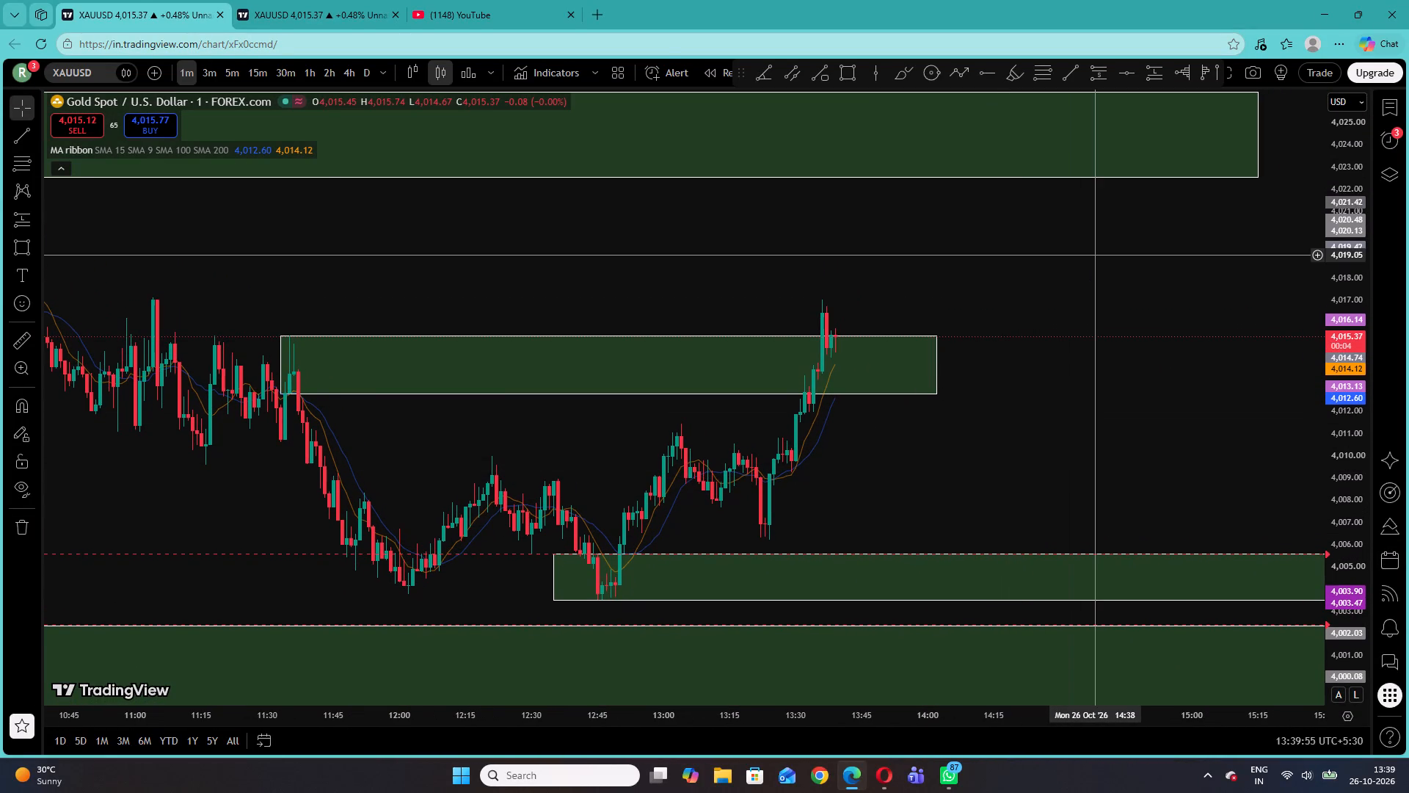
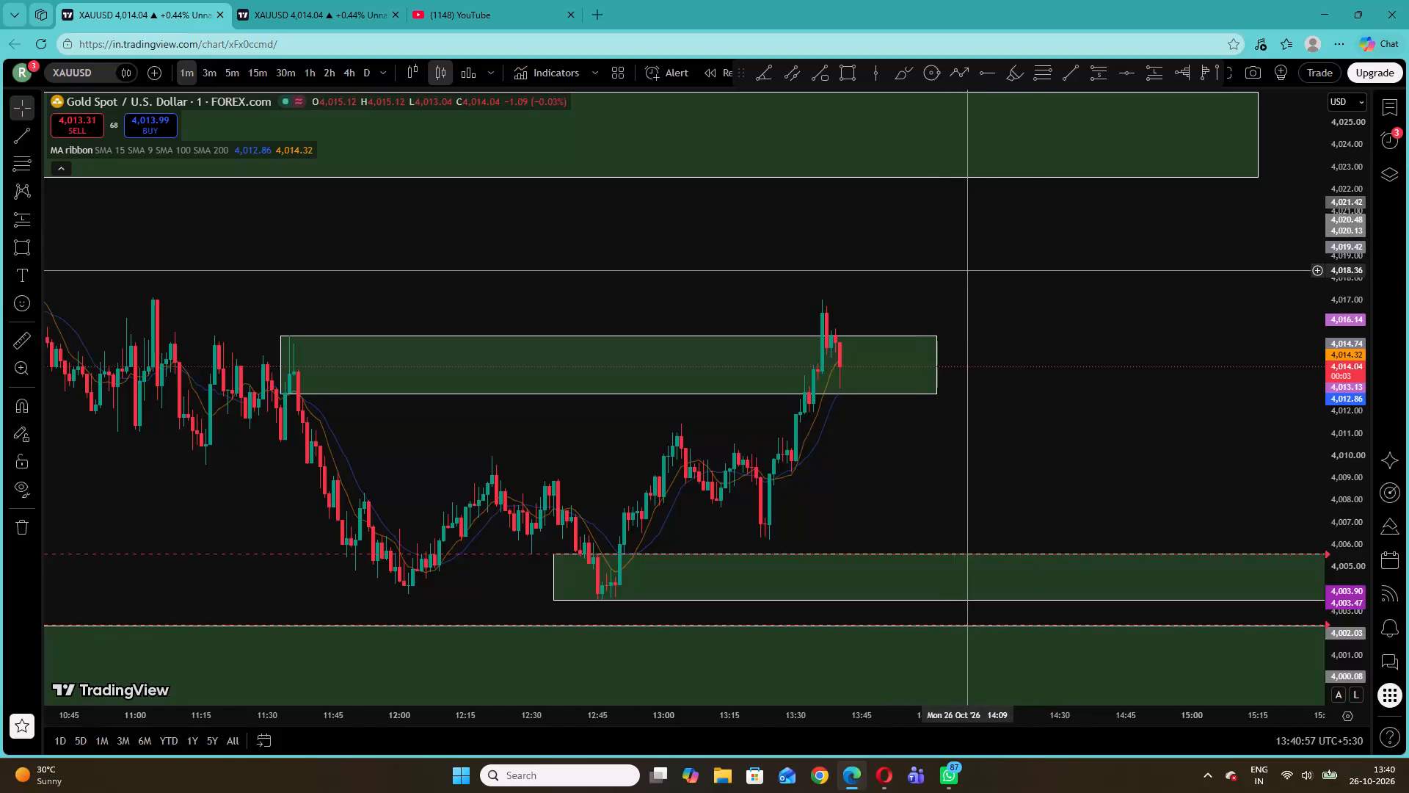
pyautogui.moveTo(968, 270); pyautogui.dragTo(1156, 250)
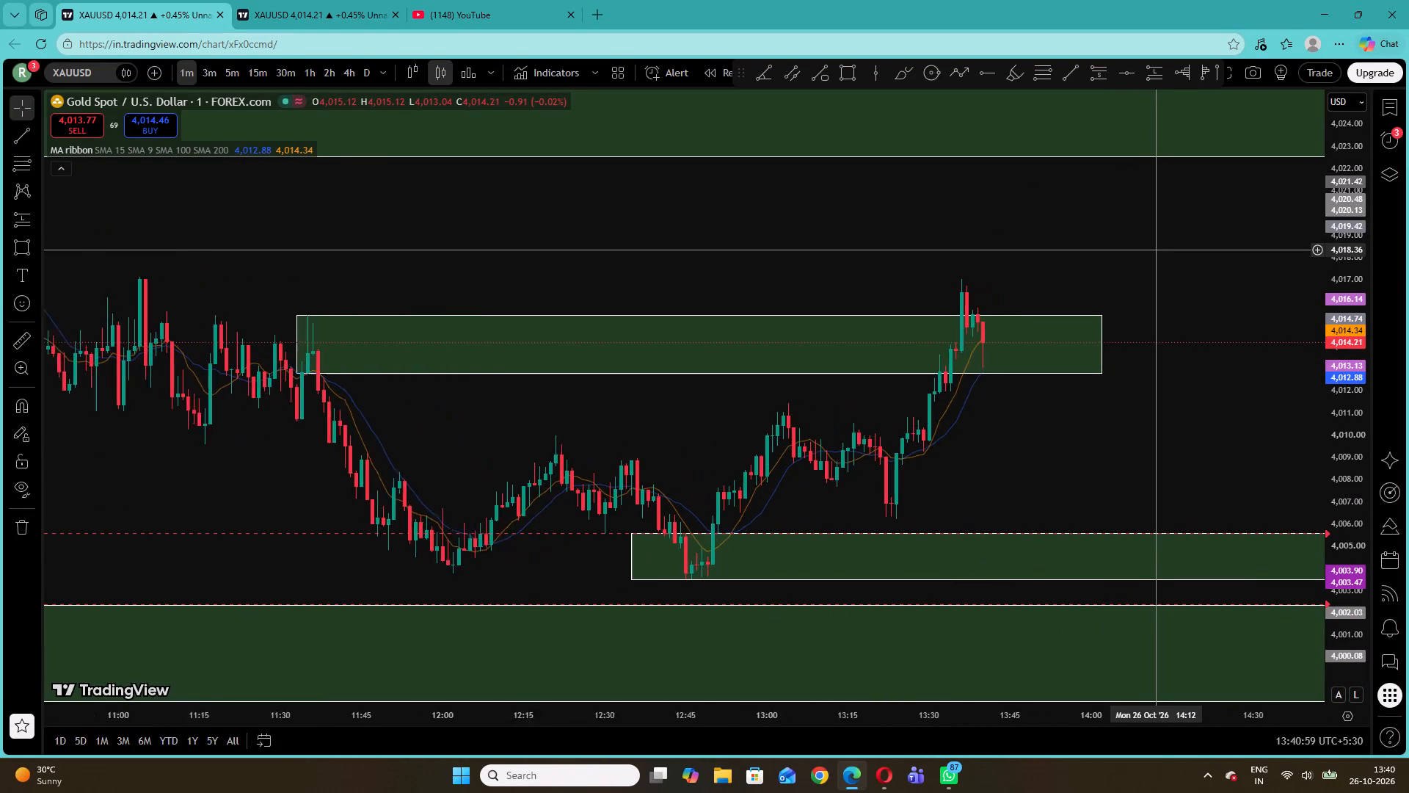
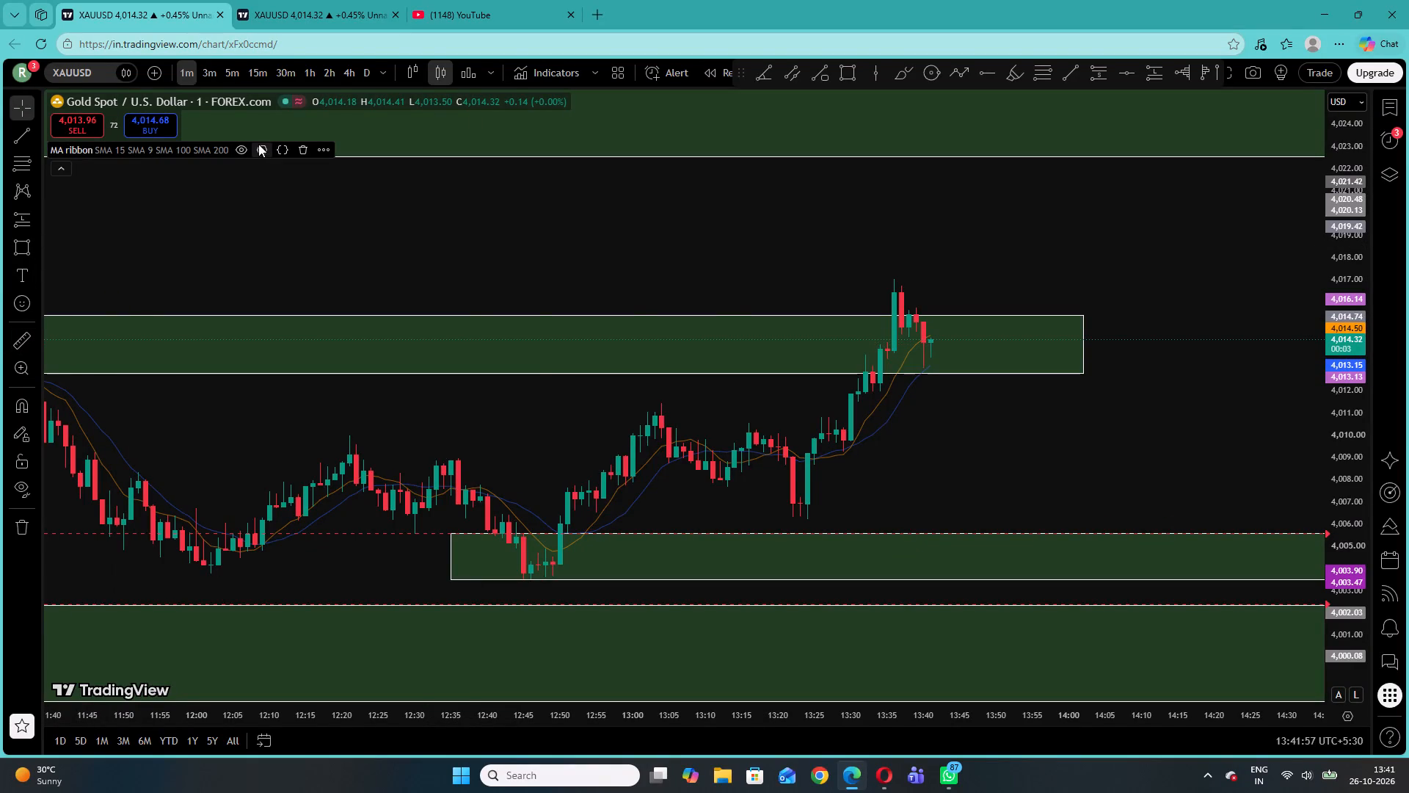
# Change the type of MA #1 and MA #2 in the MA ribbon indicator to EMA.
pyautogui.click(258, 144)
pyautogui.click(688, 243)
pyautogui.click(668, 291)
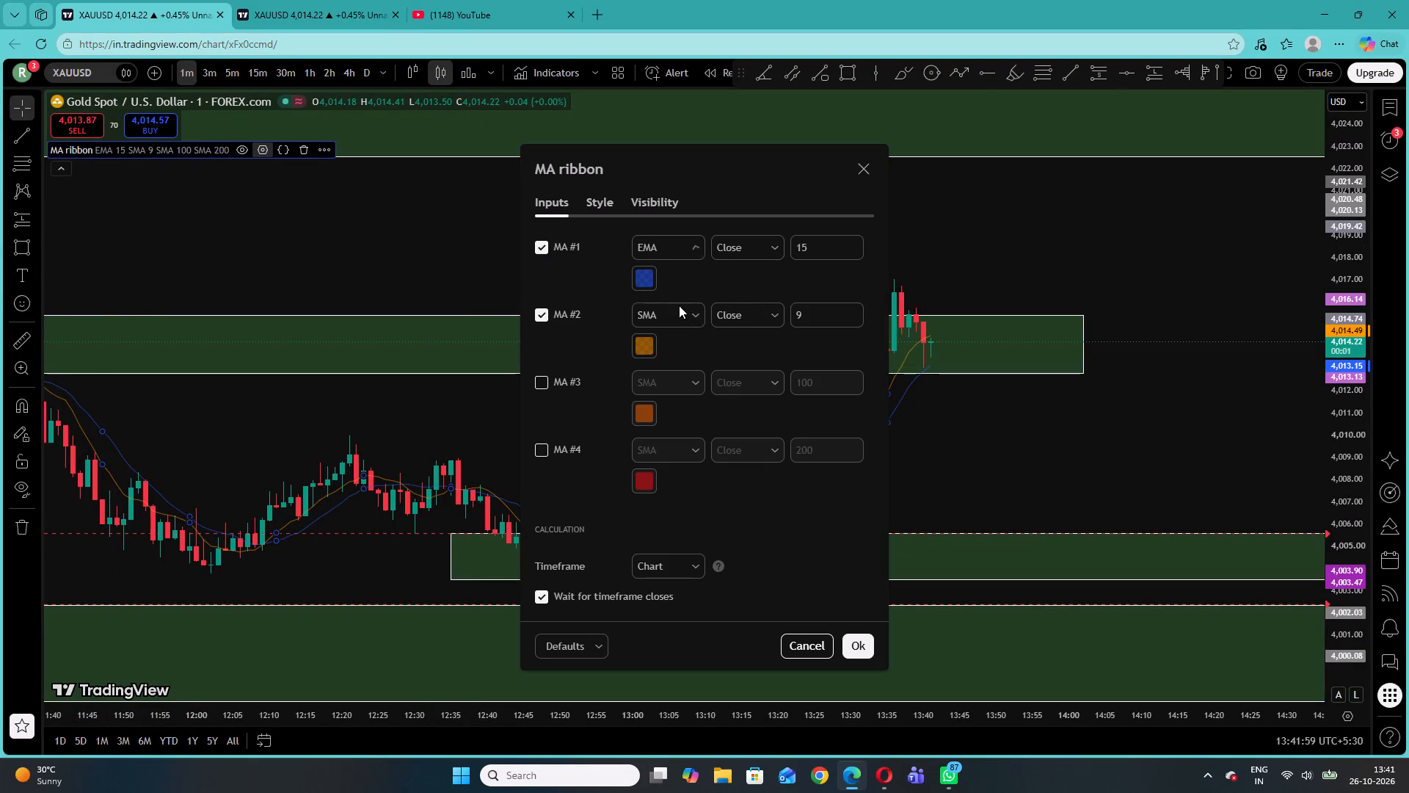
pyautogui.click(689, 318)
pyautogui.click(679, 368)
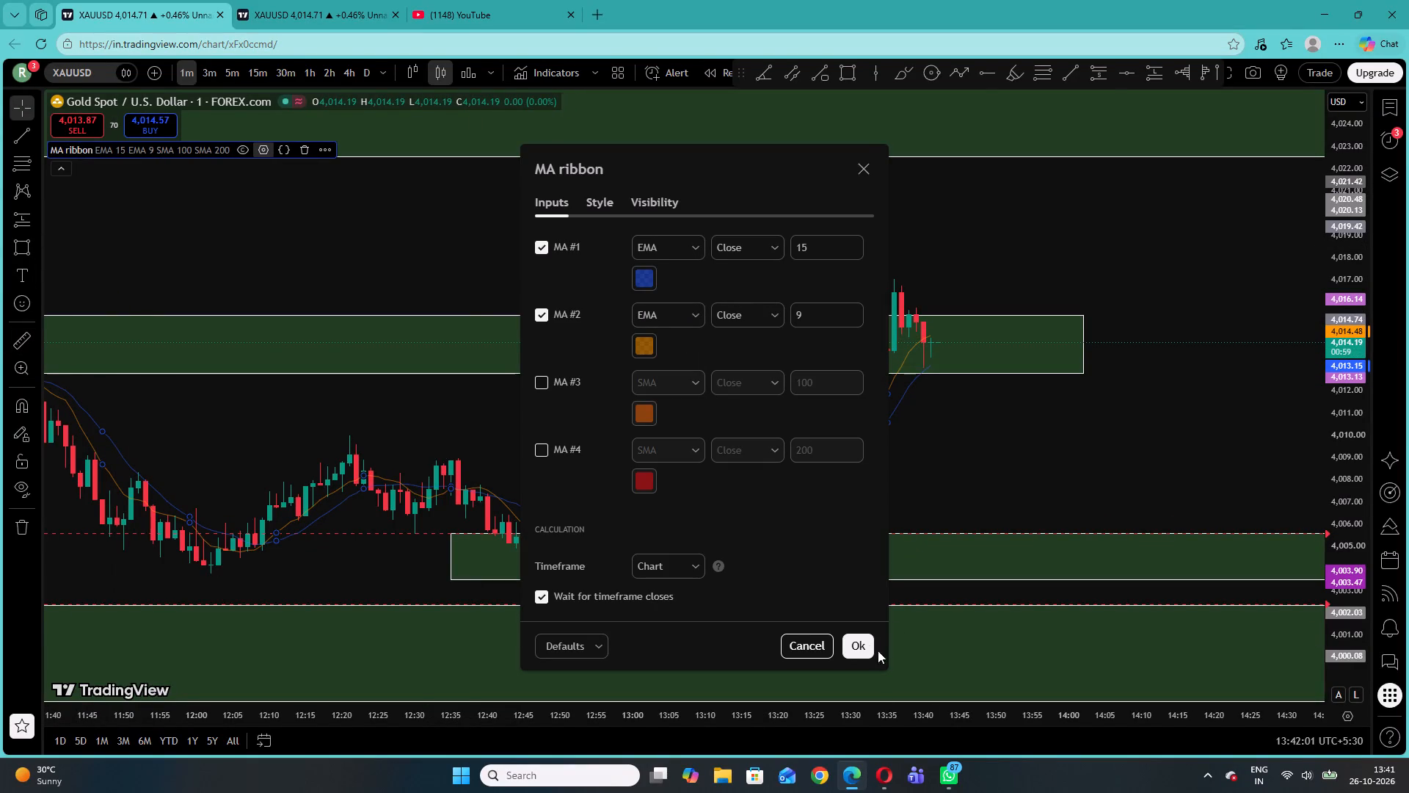
pyautogui.click(864, 643)
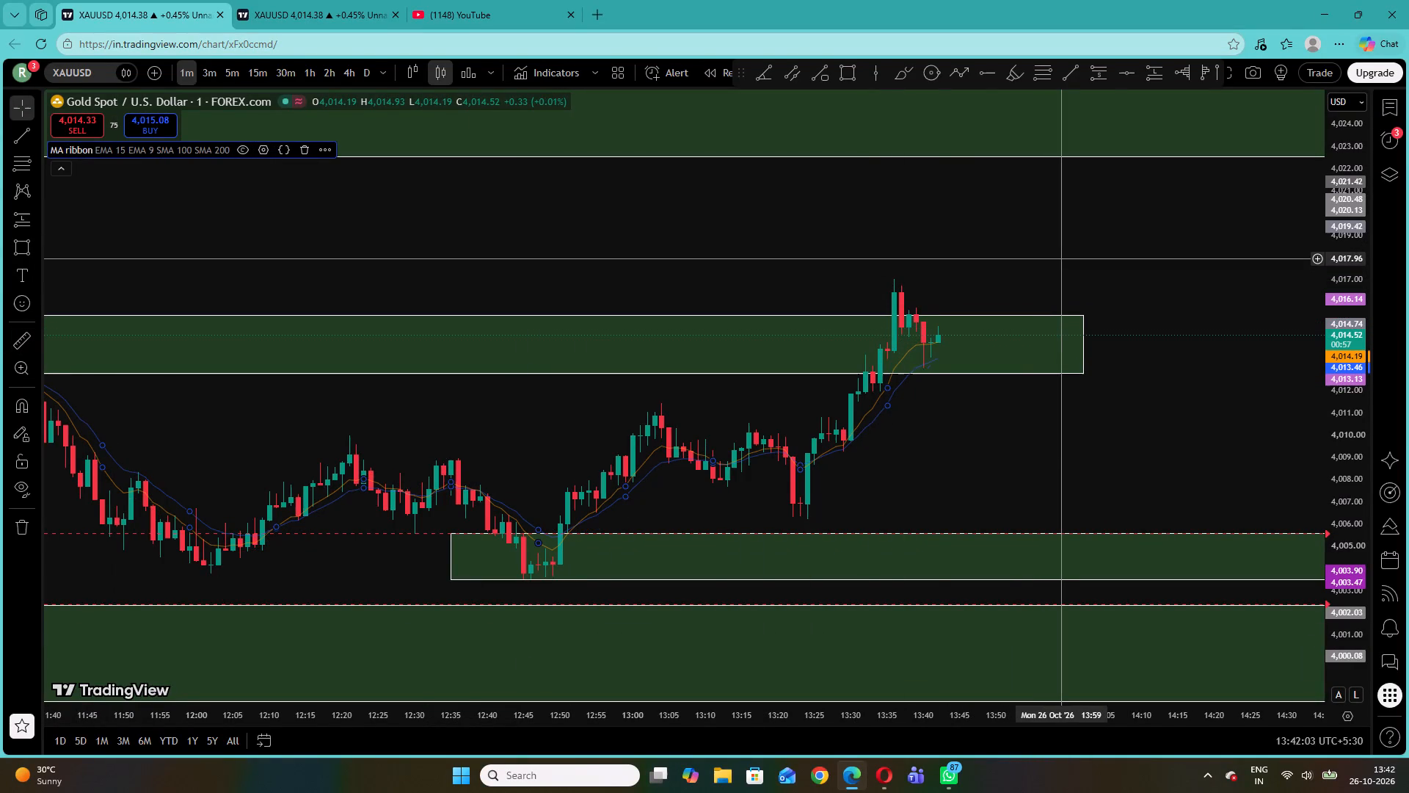
pyautogui.click(1063, 258)
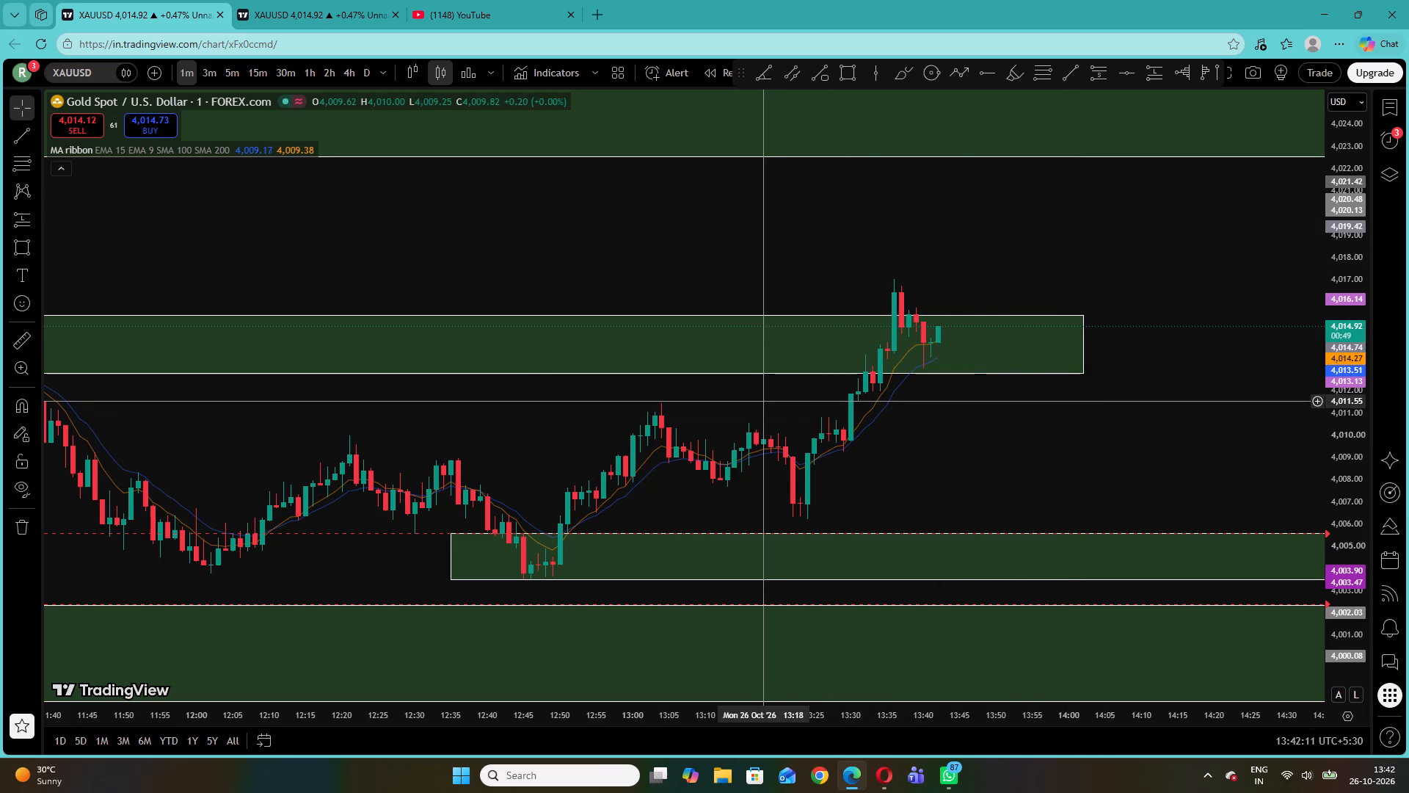
# Examine the earlier 1-minute price action against the moving averages and marked zones, back to about 05:25.
pyautogui.moveTo(712, 496); pyautogui.dragTo(1040, 449)
pyautogui.moveTo(633, 390); pyautogui.dragTo(1353, 373)
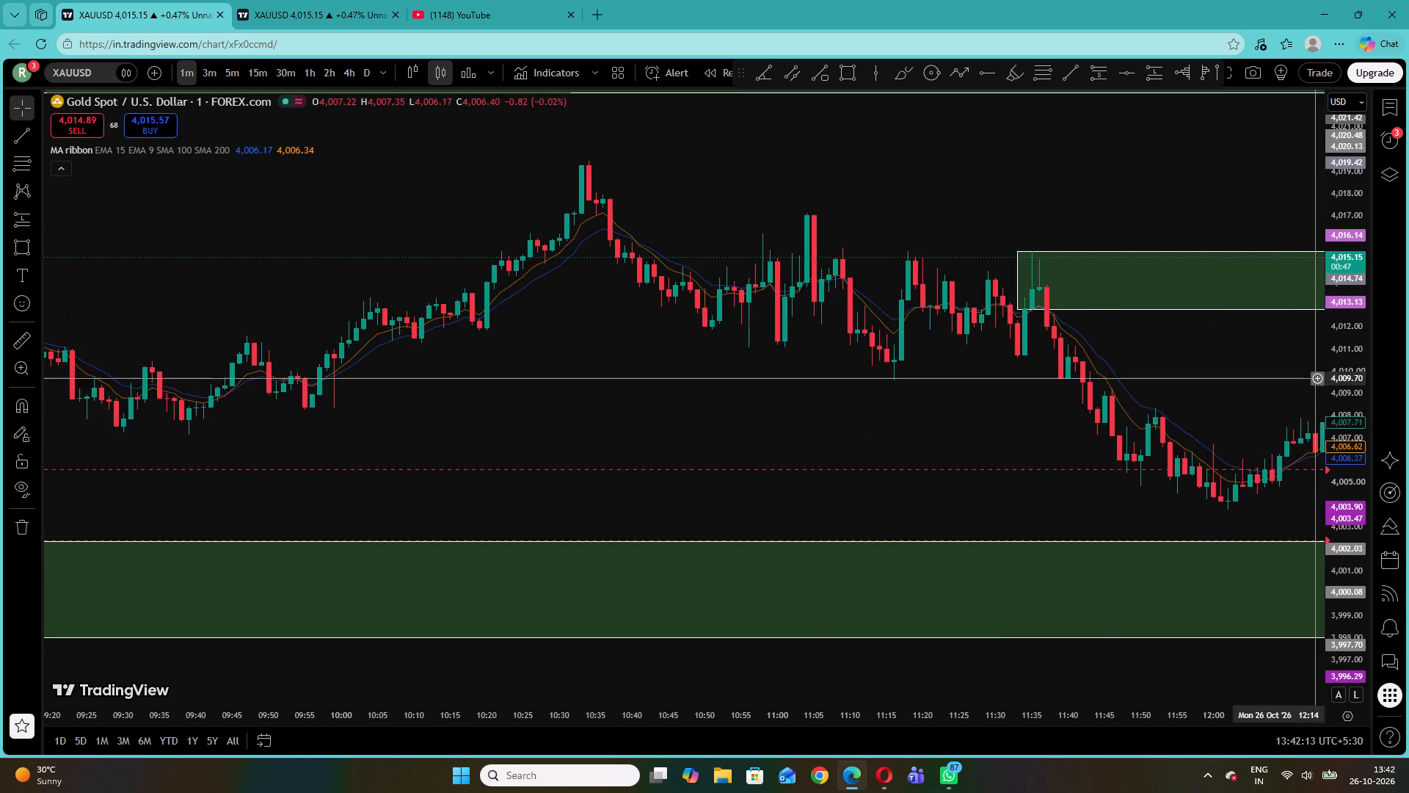
pyautogui.moveTo(1096, 427); pyautogui.dragTo(813, 482)
pyautogui.click(1030, 427)
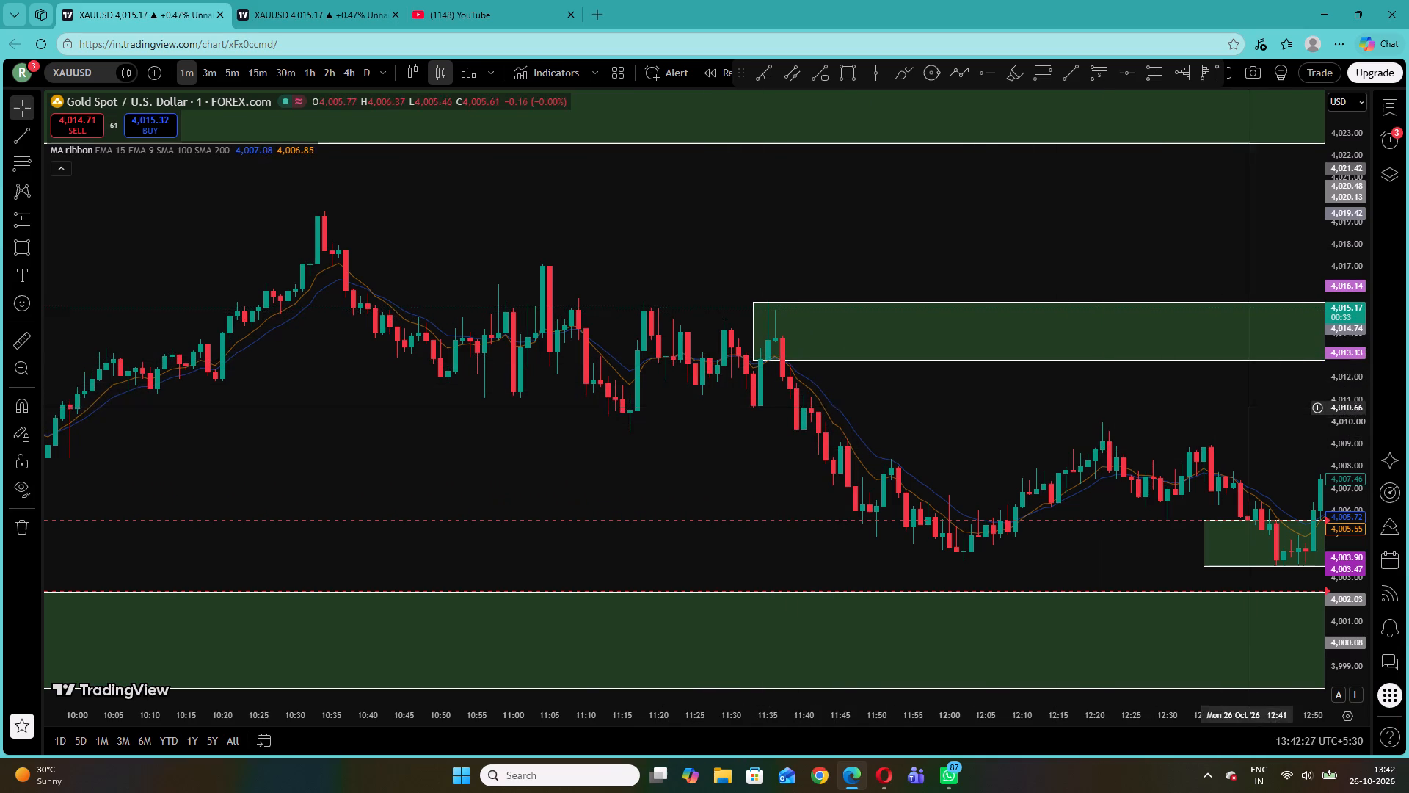
pyautogui.moveTo(639, 438); pyautogui.dragTo(1106, 432)
pyautogui.moveTo(679, 457); pyautogui.dragTo(897, 471)
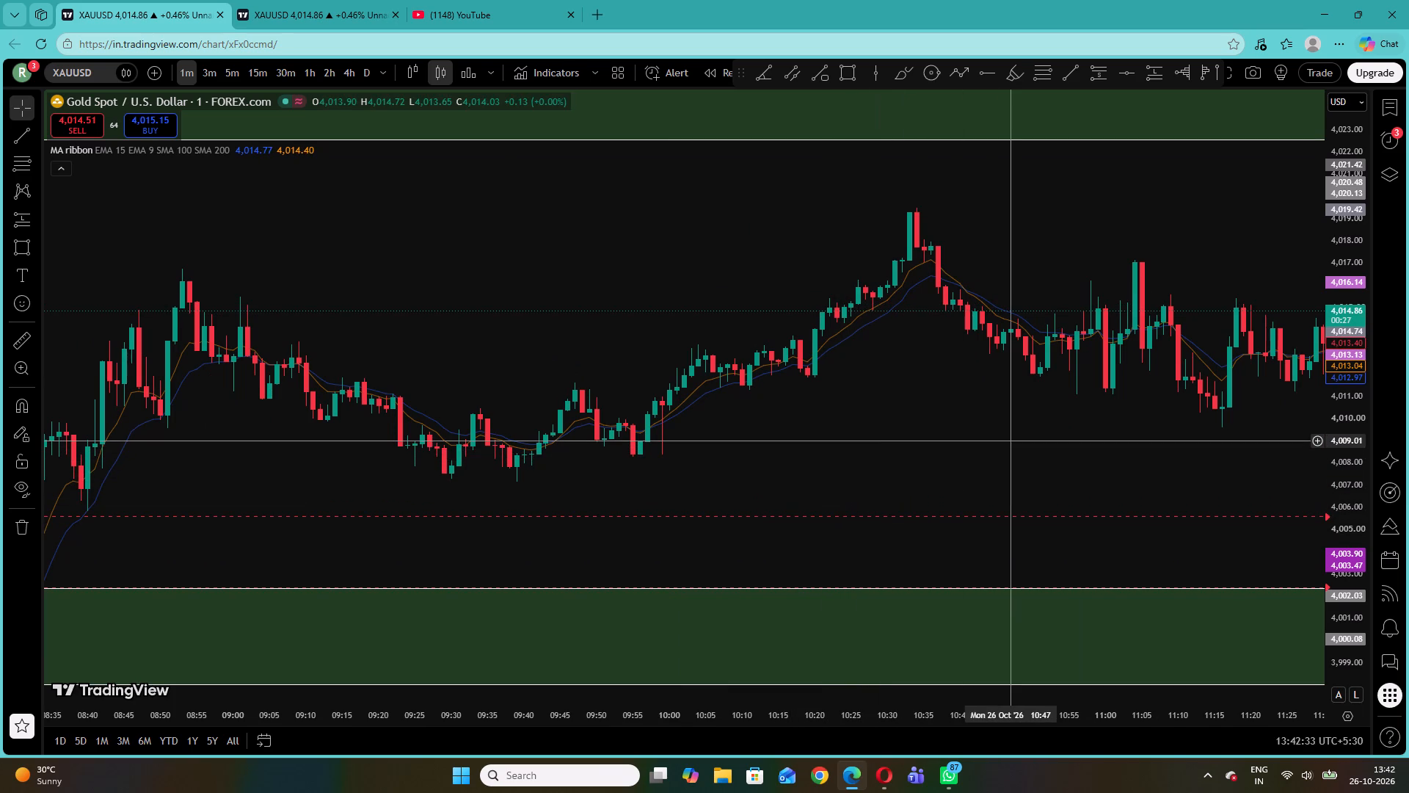
pyautogui.moveTo(475, 464); pyautogui.dragTo(1122, 432)
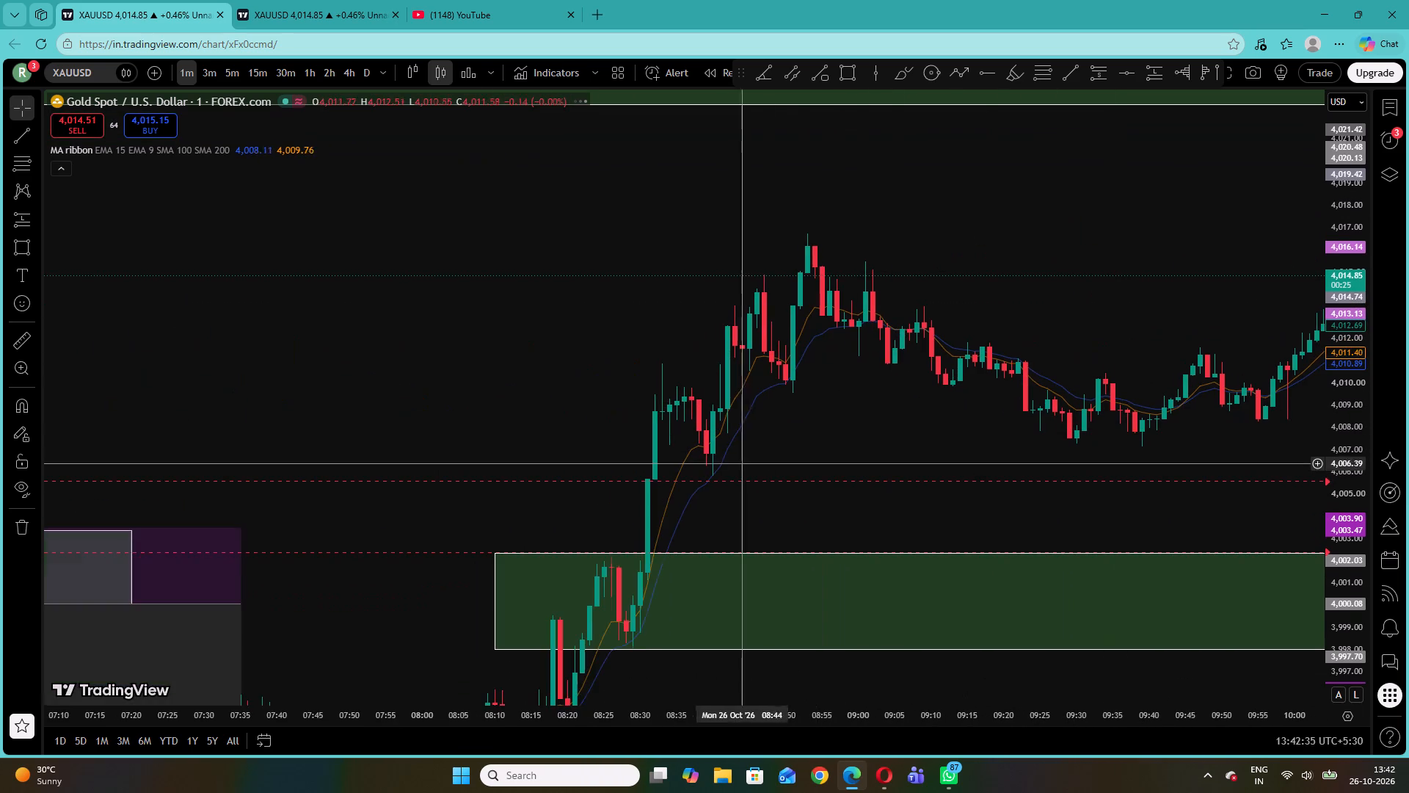
pyautogui.moveTo(743, 460); pyautogui.dragTo(987, 245)
pyautogui.moveTo(931, 525); pyautogui.dragTo(1173, 352)
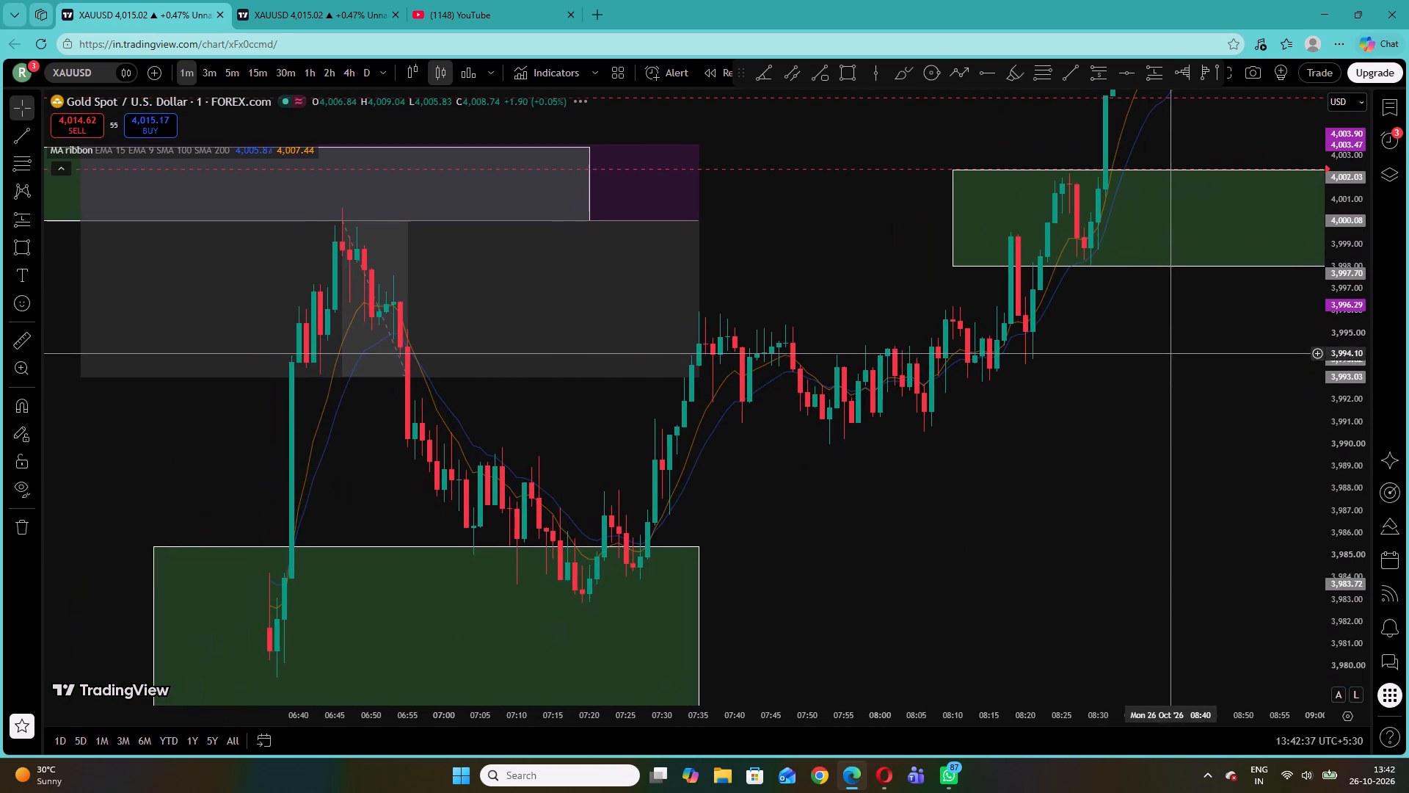
pyautogui.moveTo(869, 523); pyautogui.dragTo(935, 459)
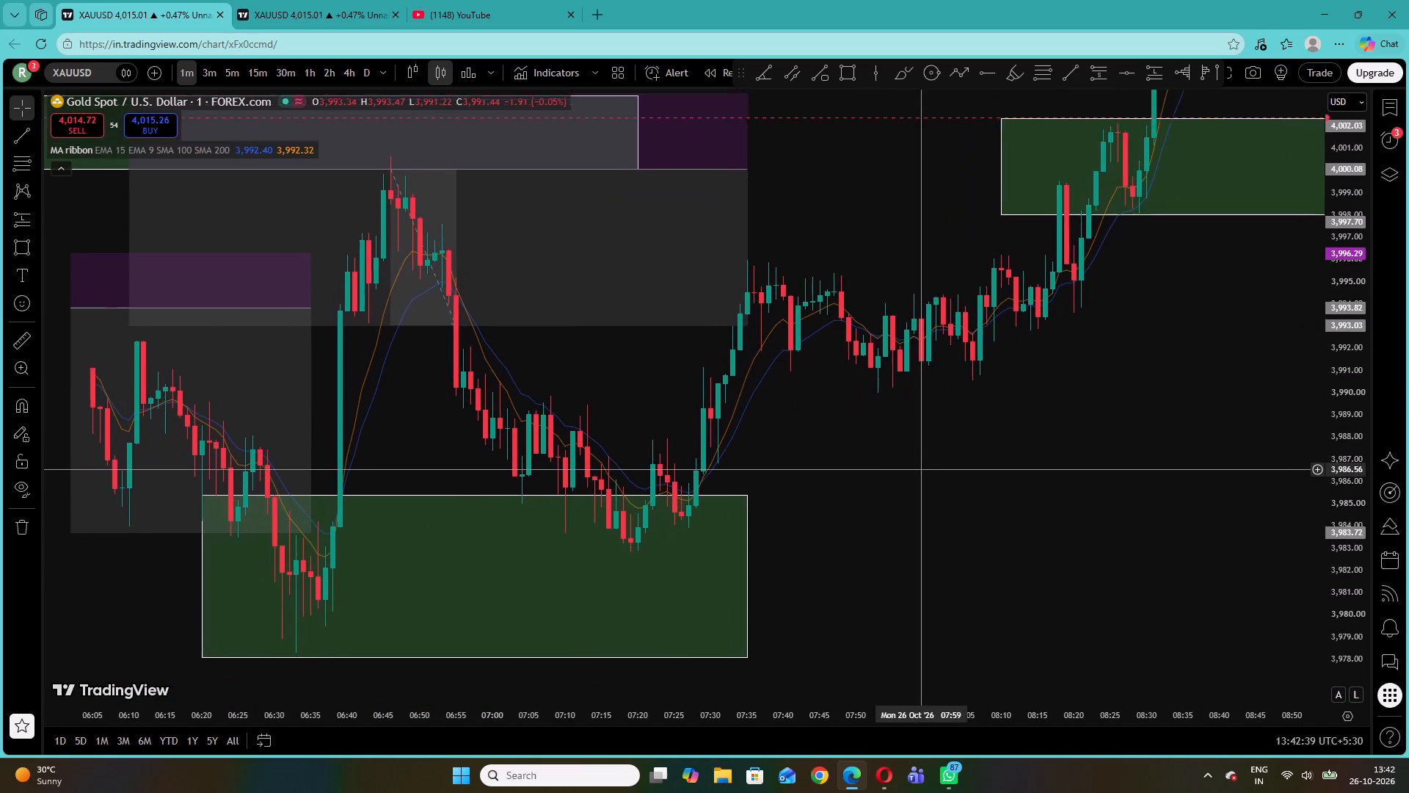
pyautogui.moveTo(935, 459); pyautogui.dragTo(943, 452)
pyautogui.moveTo(943, 452); pyautogui.dragTo(1203, 369)
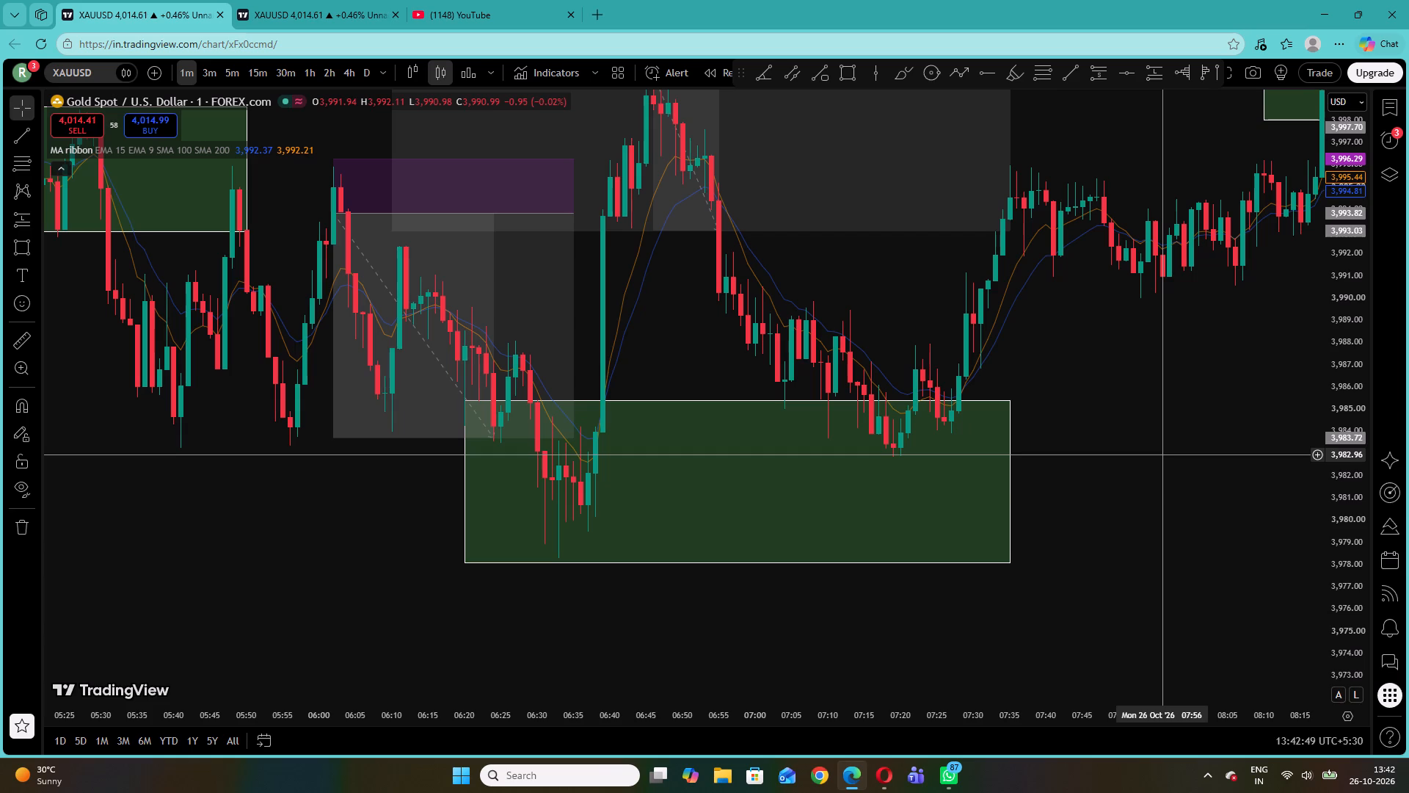
# Reset the chart view and extend the green zone around 4,013–4,015 forward in time to about 14:40.
pyautogui.rightClick(1091, 350)
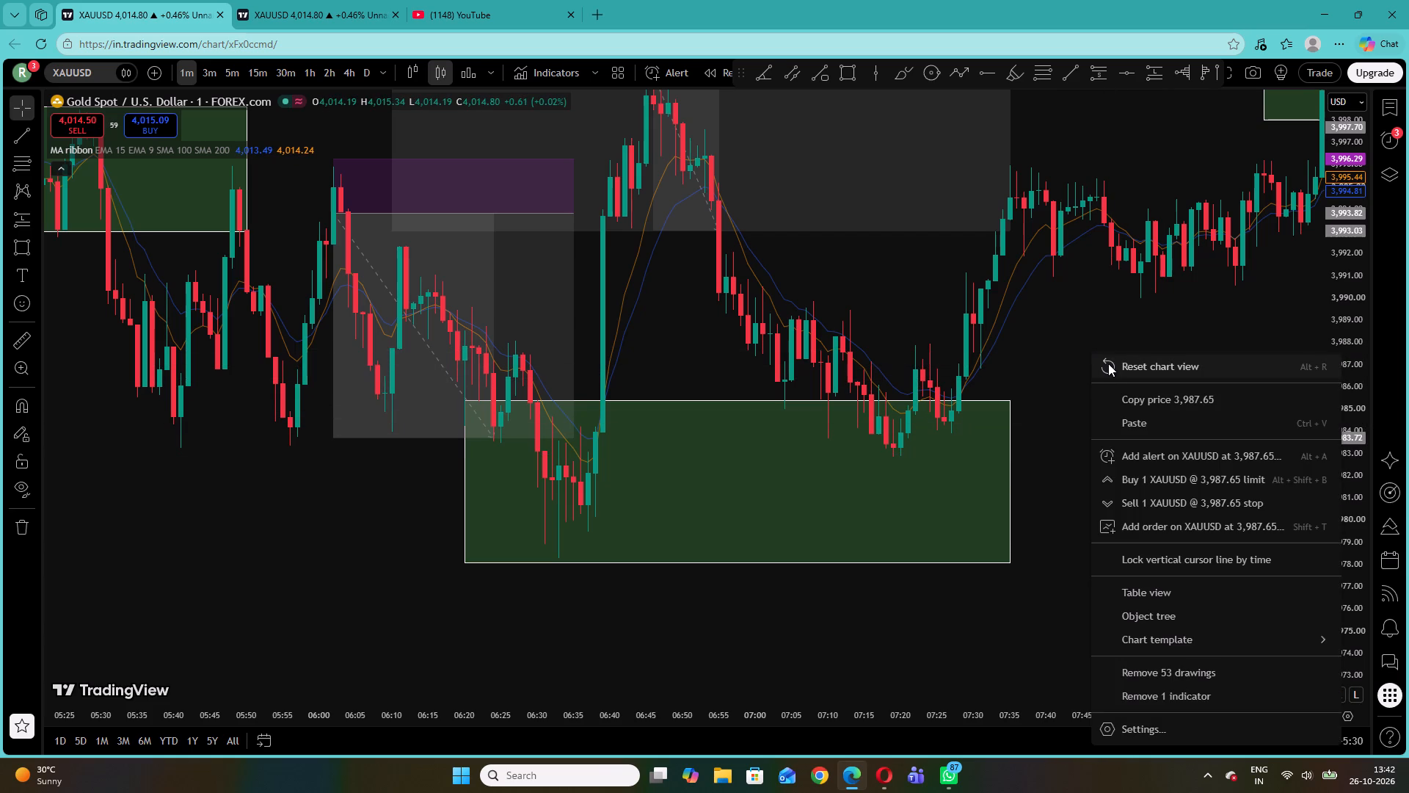
pyautogui.click(1108, 363)
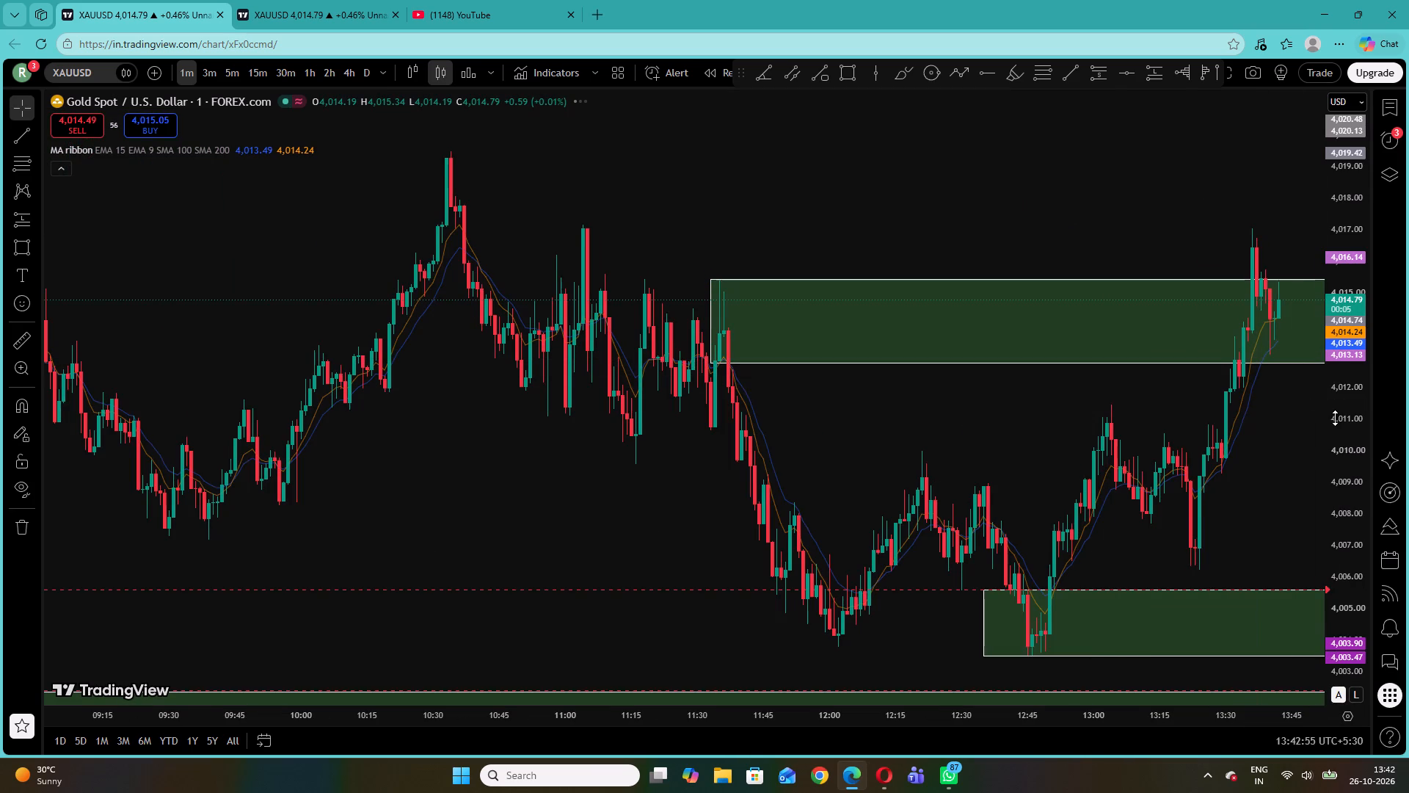
pyautogui.moveTo(1341, 424); pyautogui.dragTo(1351, 456)
pyautogui.moveTo(1258, 445); pyautogui.dragTo(848, 504)
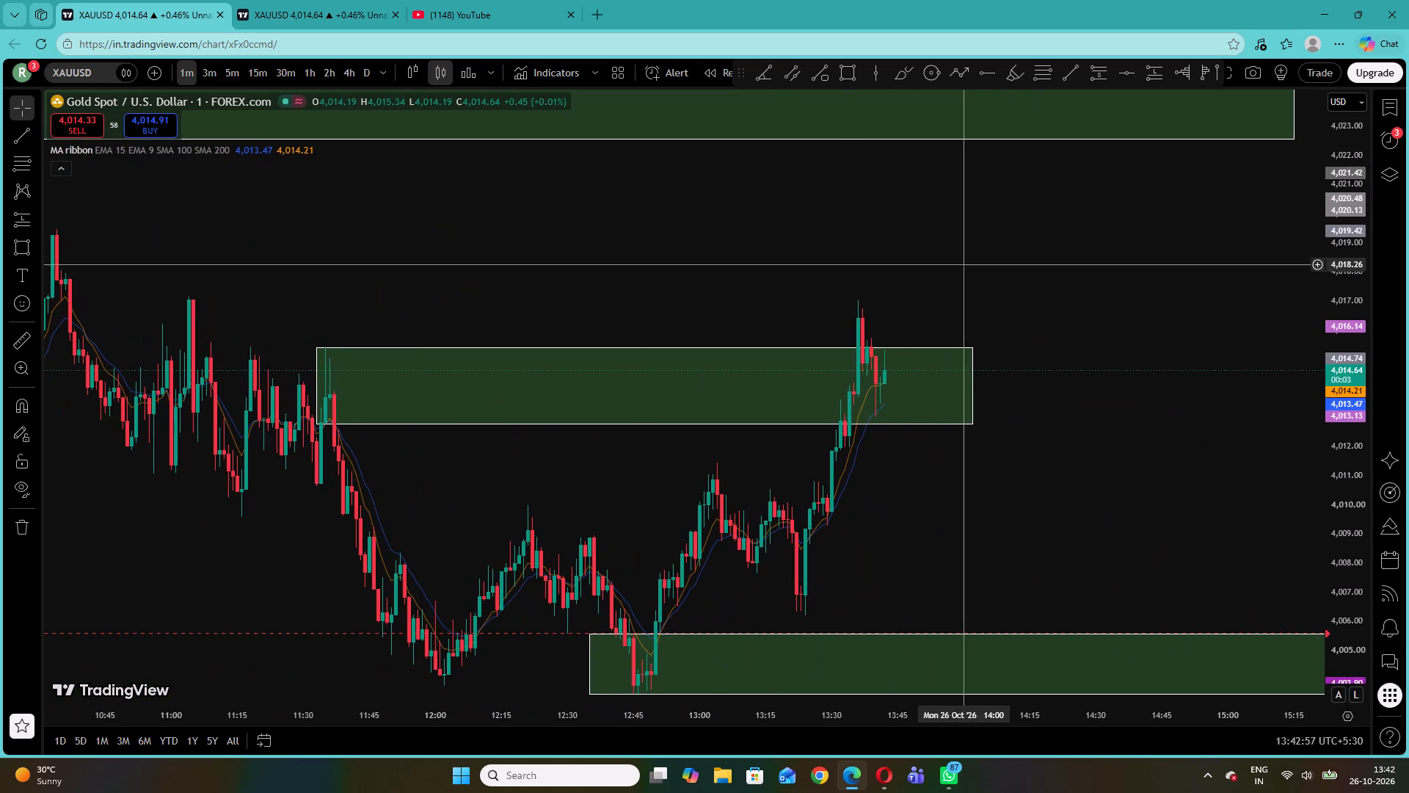
pyautogui.moveTo(975, 385); pyautogui.dragTo(1143, 393)
pyautogui.click(1003, 310)
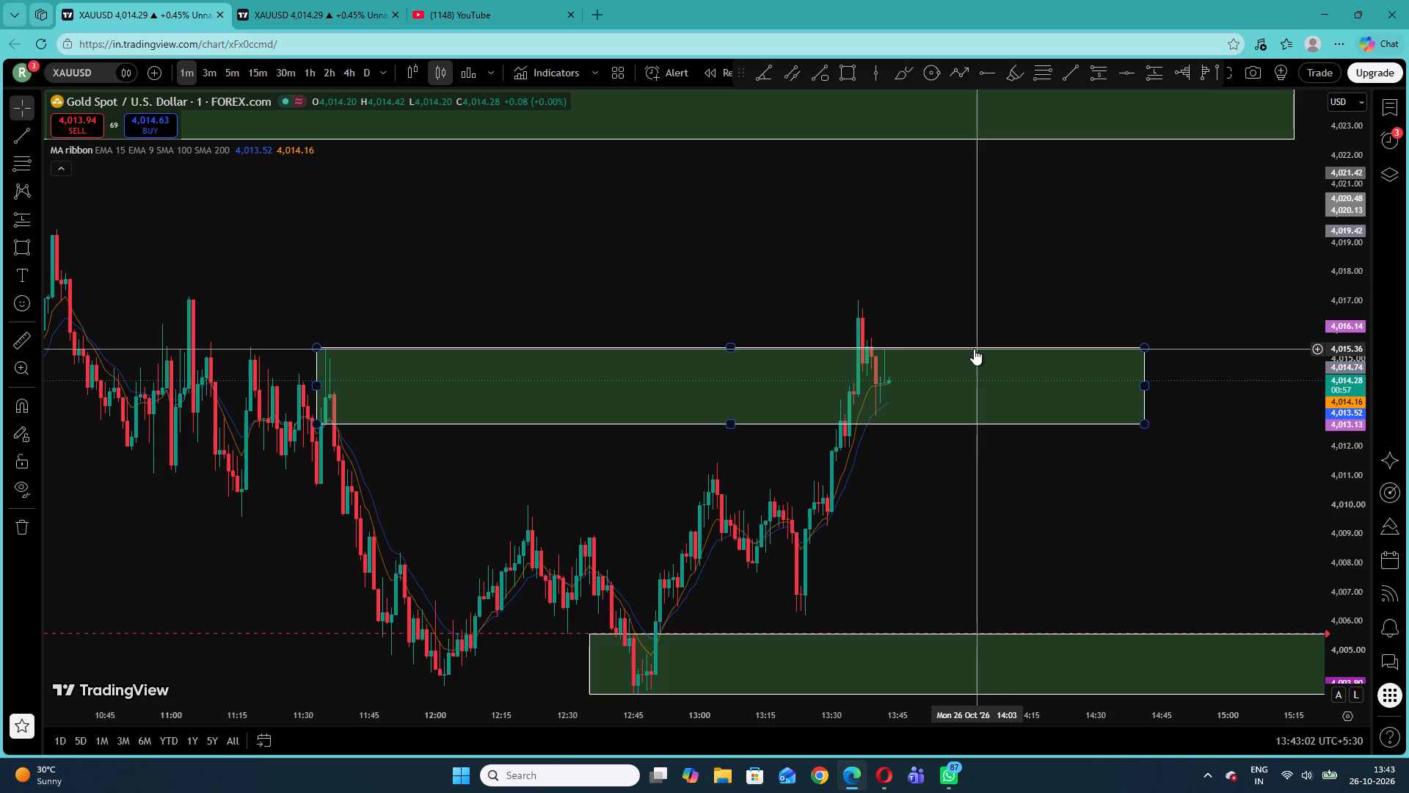
# Review price around the marked zones on the 5-minute and 30-minute charts, then back on the 1-minute chart.
pyautogui.click(227, 70)
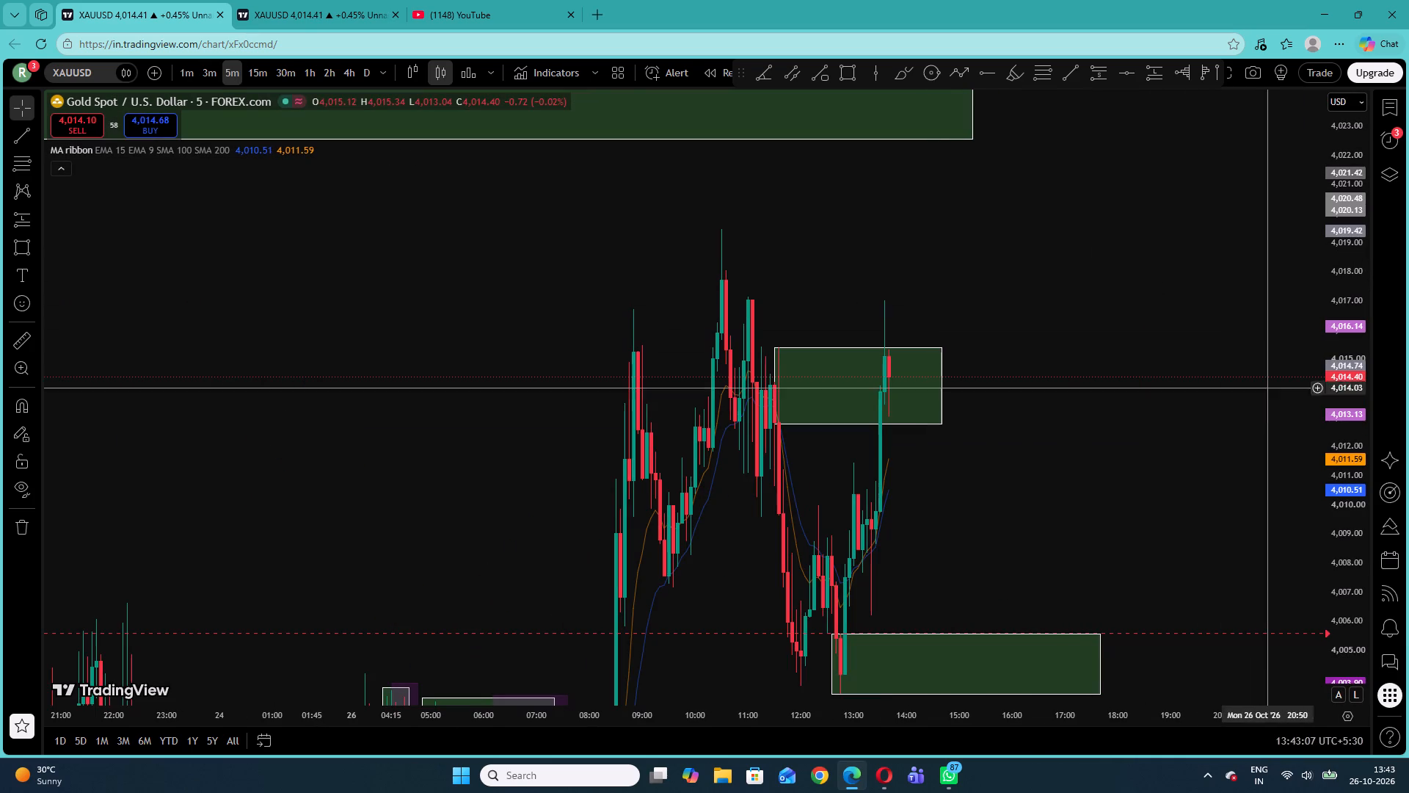
pyautogui.moveTo(1345, 382); pyautogui.dragTo(1333, 532)
pyautogui.click(295, 70)
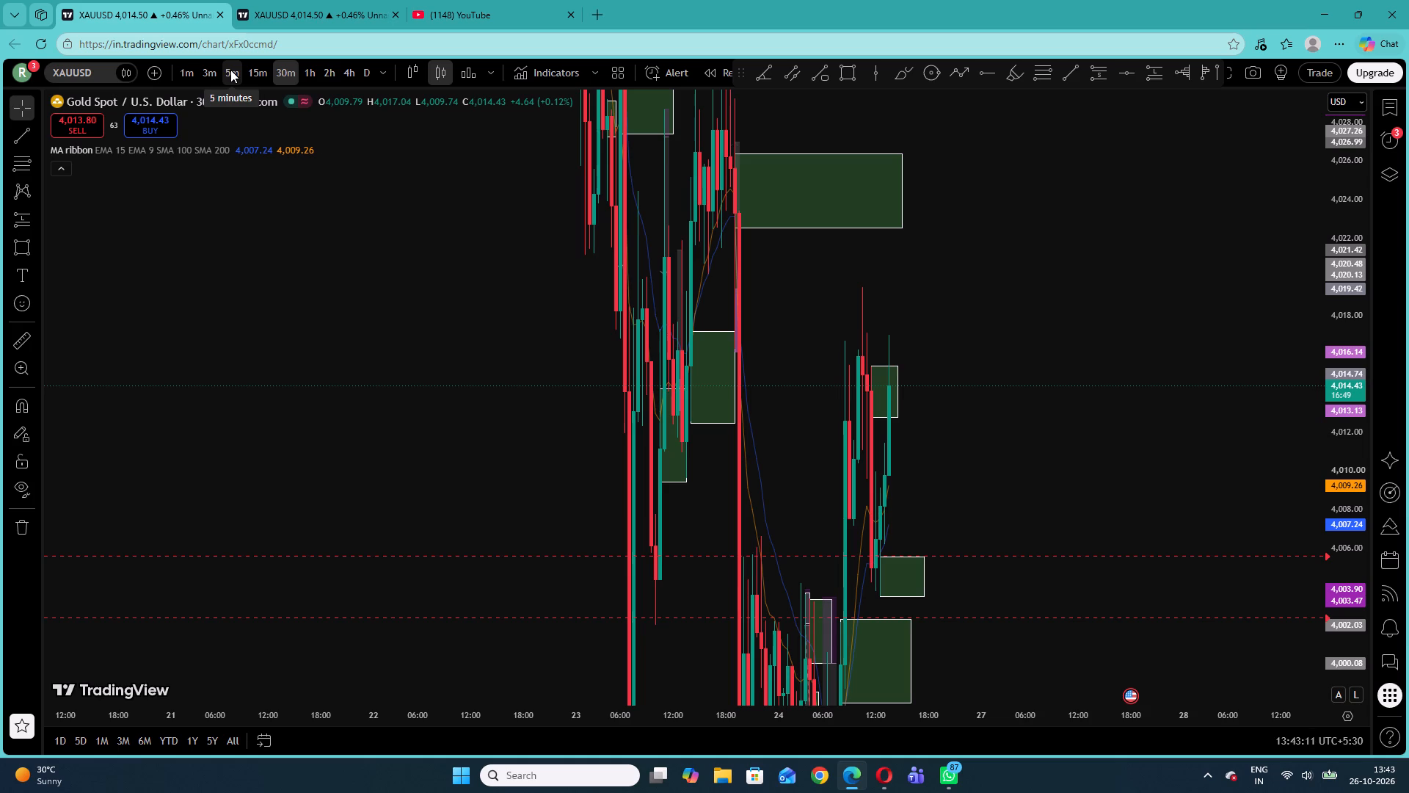
pyautogui.click(230, 70)
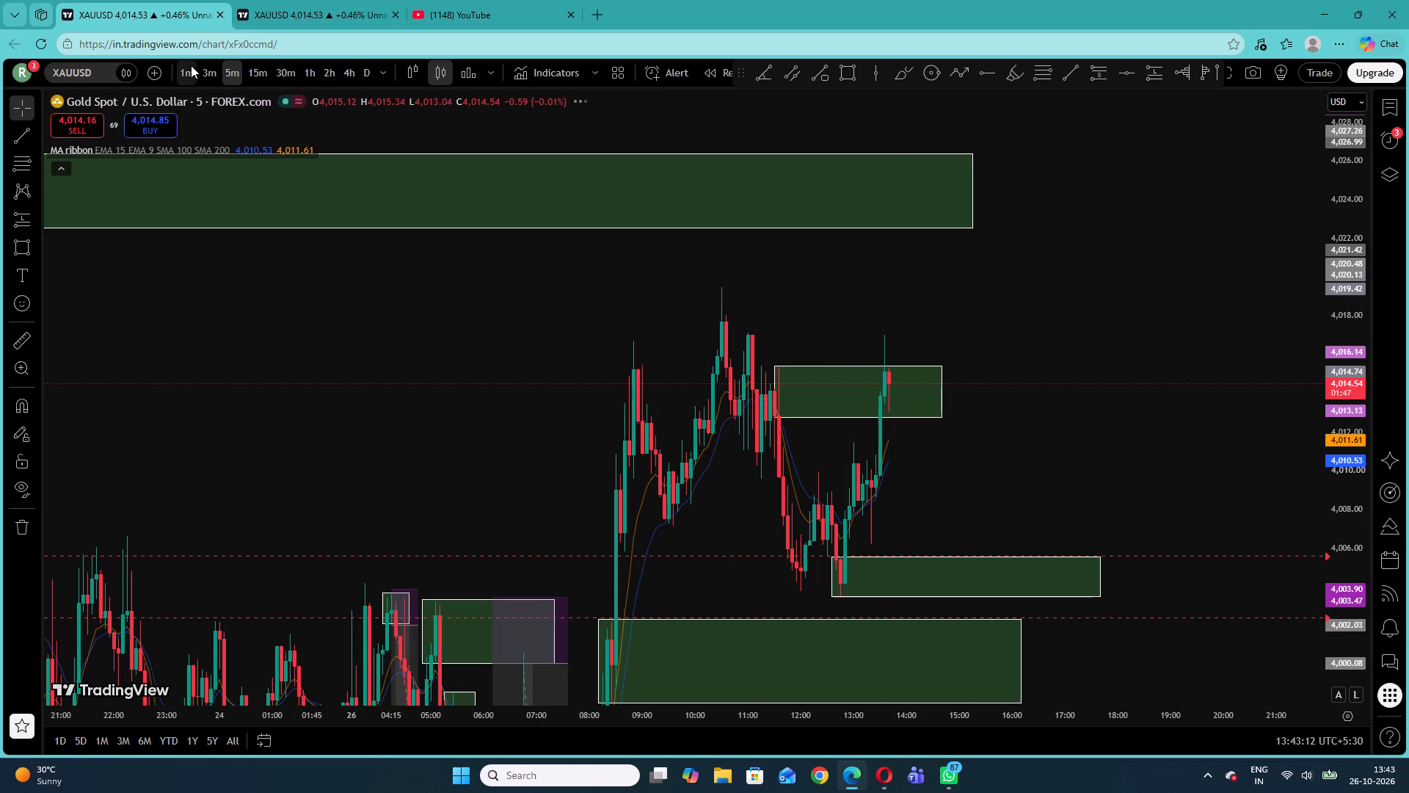
pyautogui.click(191, 65)
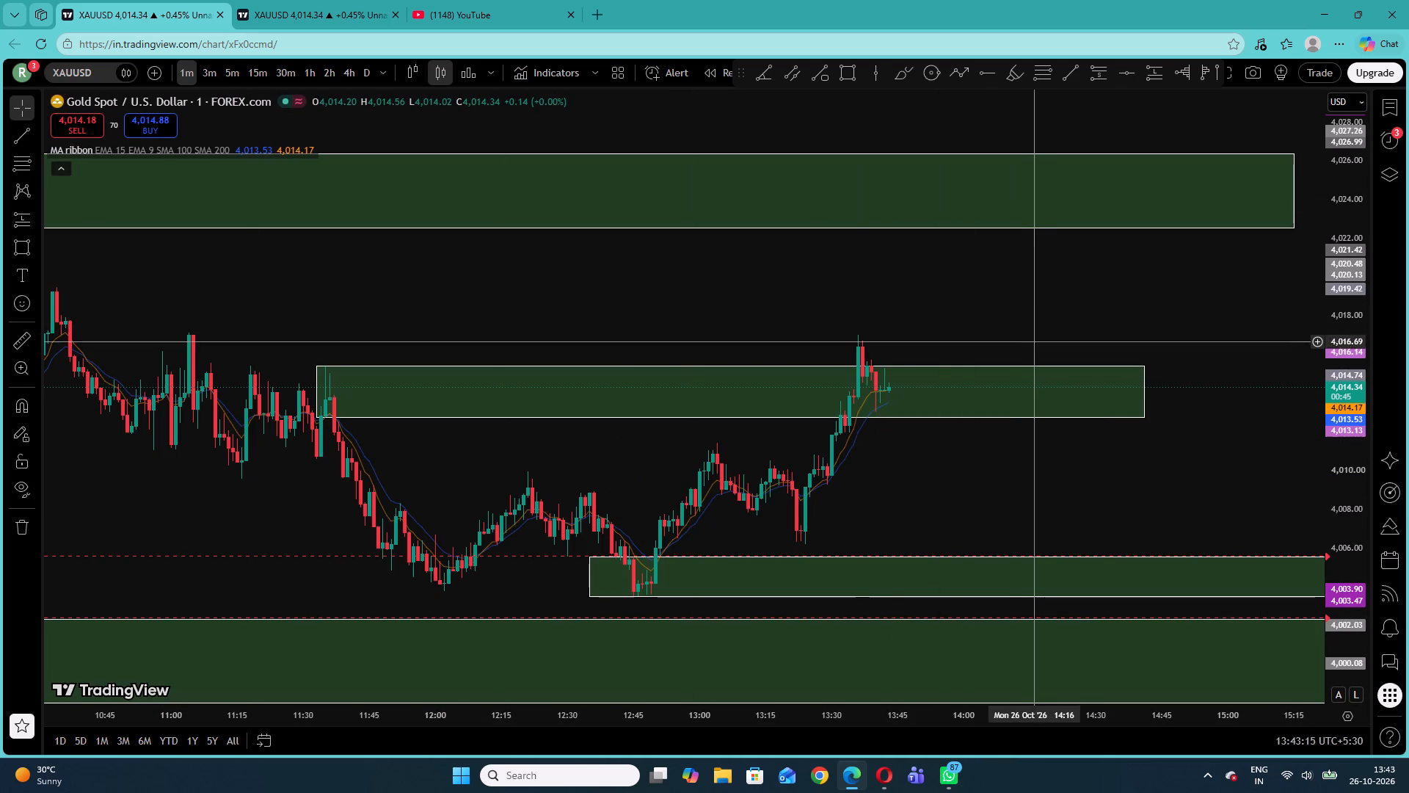
pyautogui.moveTo(1347, 427); pyautogui.dragTo(1344, 374)
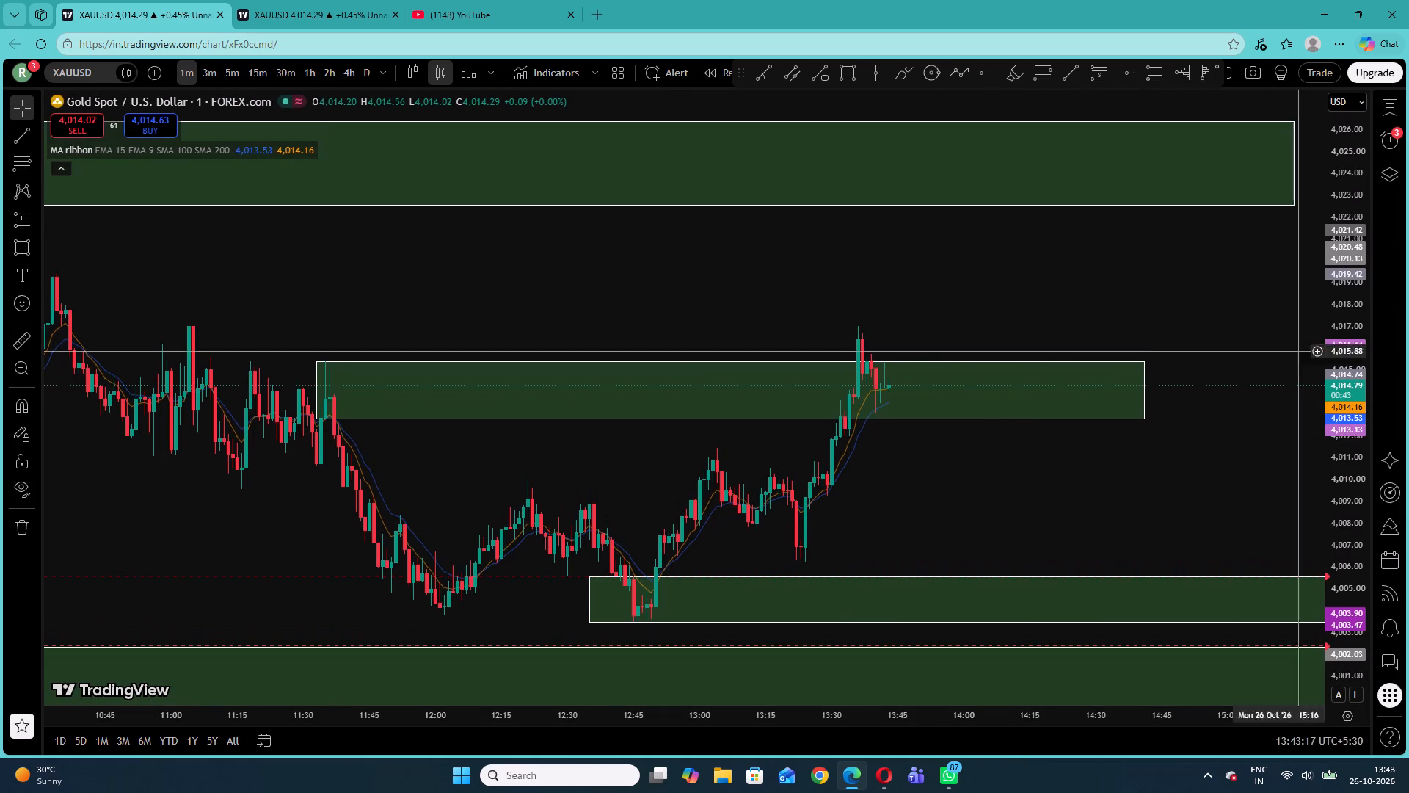
pyautogui.moveTo(988, 295); pyautogui.dragTo(1035, 270)
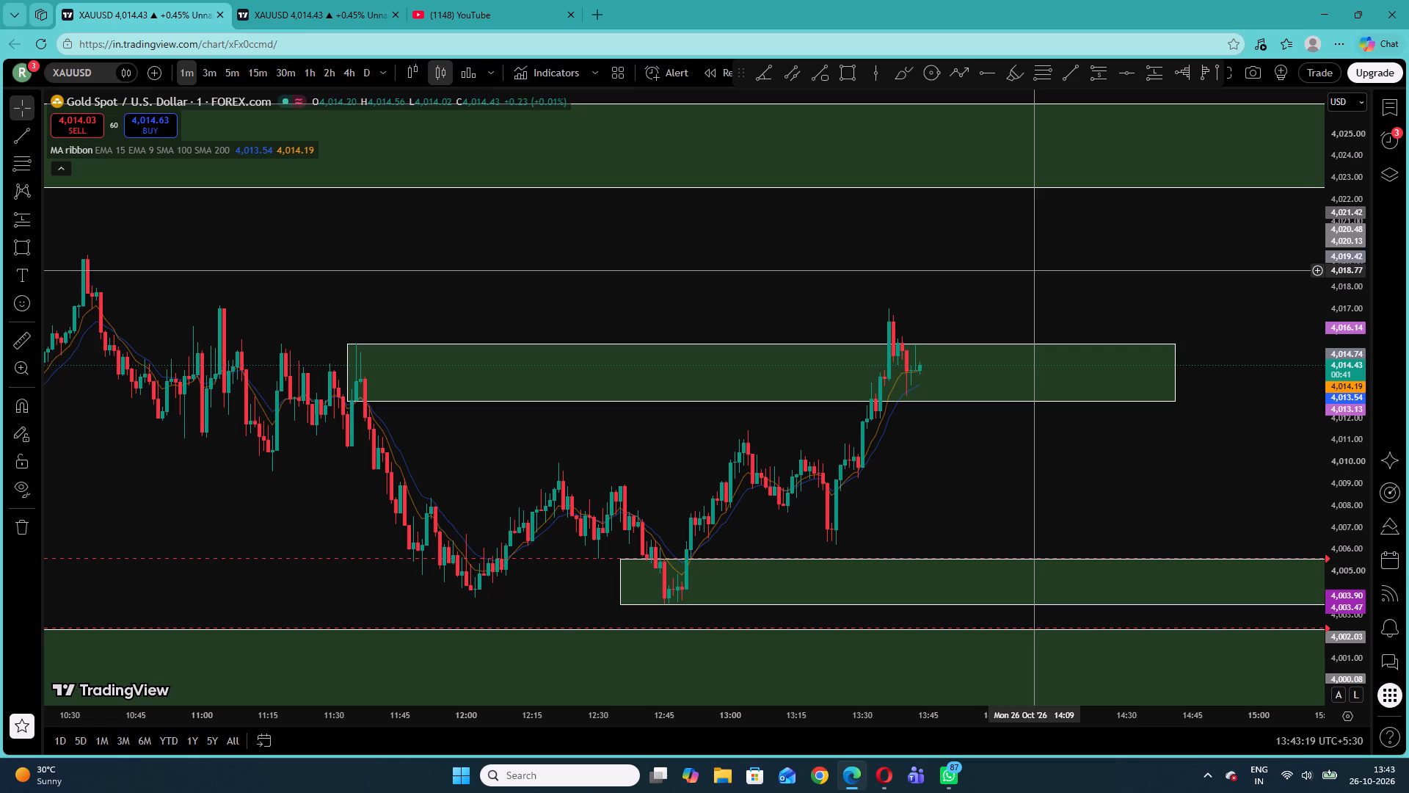
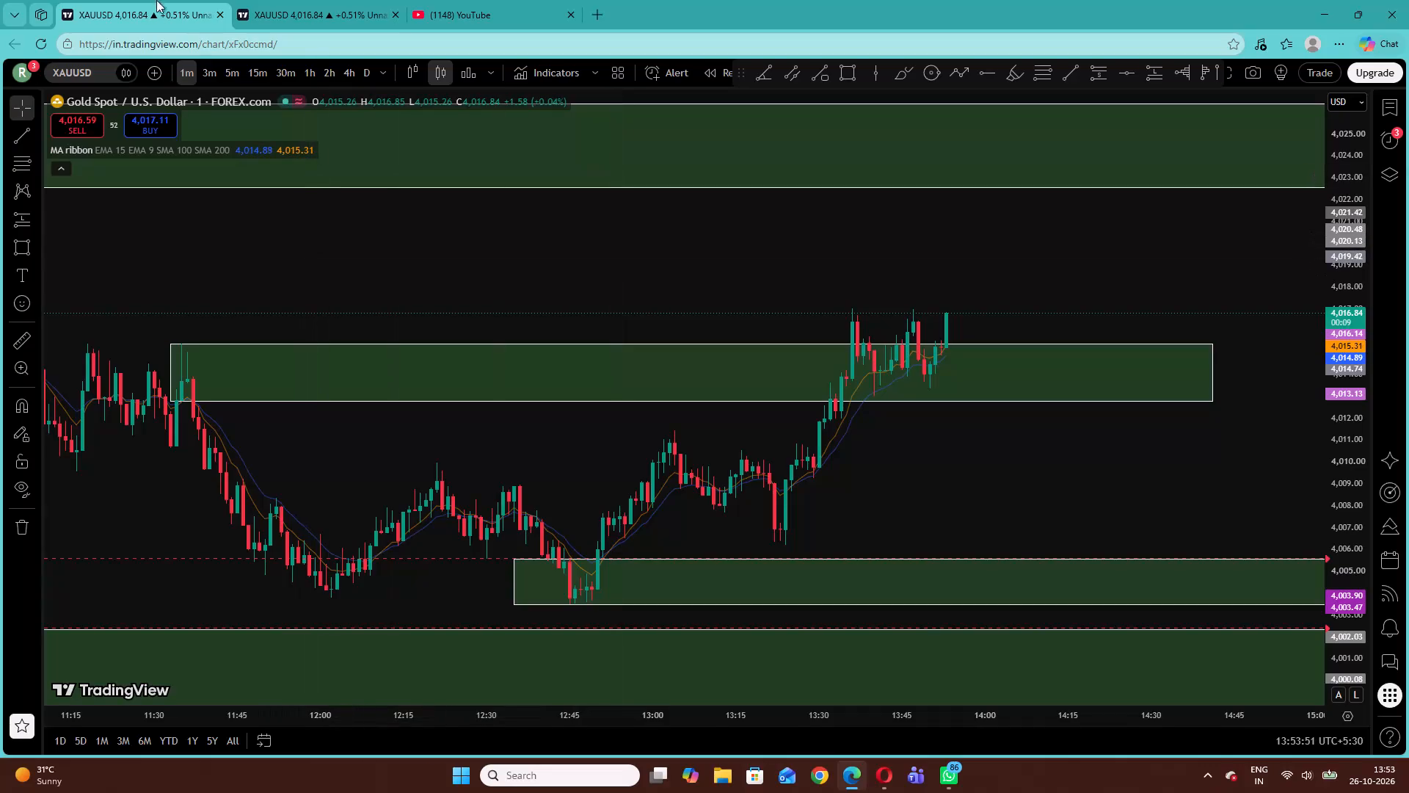
# On the 5-minute chart, delete the green zone around 4,013–4,015 that price is trading through.
pyautogui.click(235, 72)
pyautogui.rightClick(961, 244)
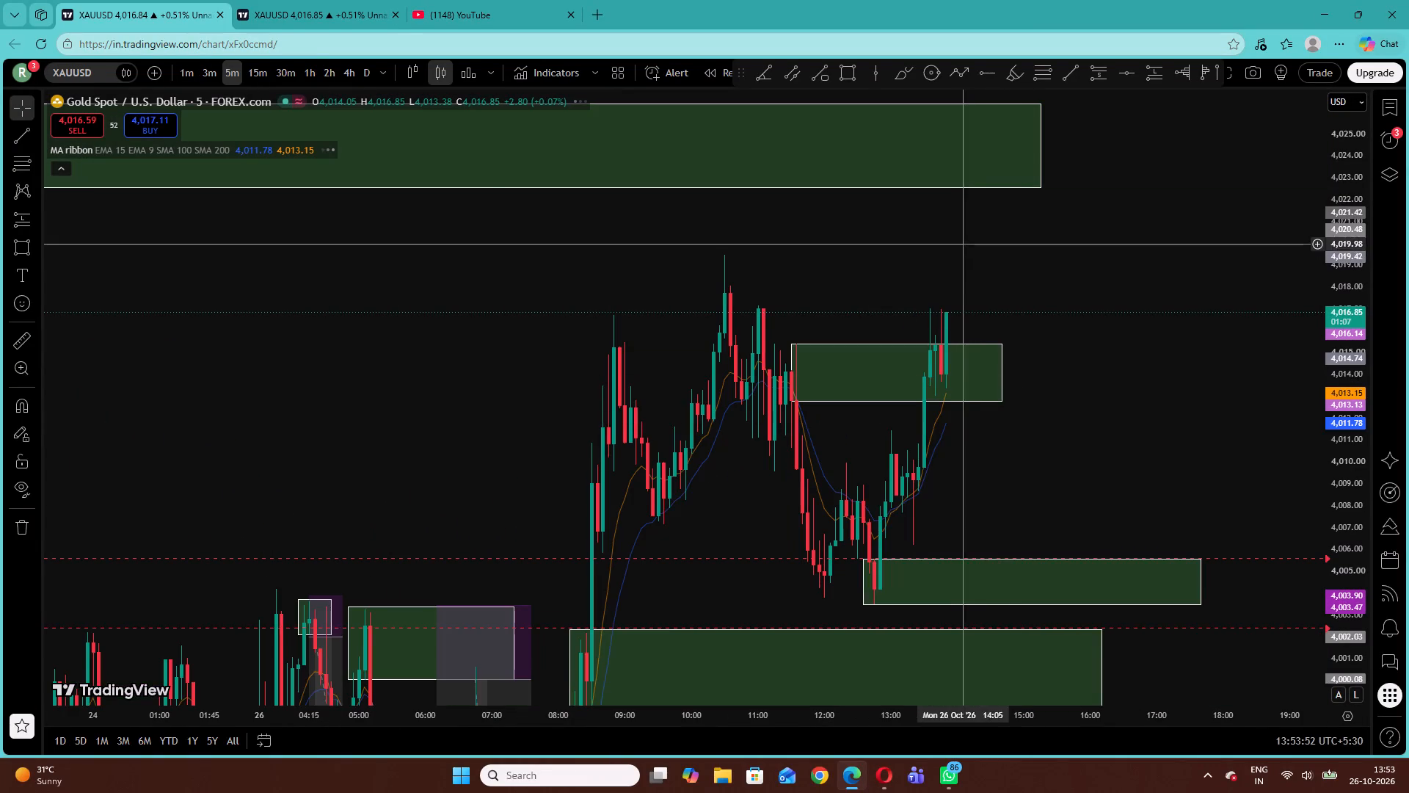
pyautogui.click(1022, 271)
pyautogui.moveTo(1347, 520); pyautogui.dragTo(1343, 396)
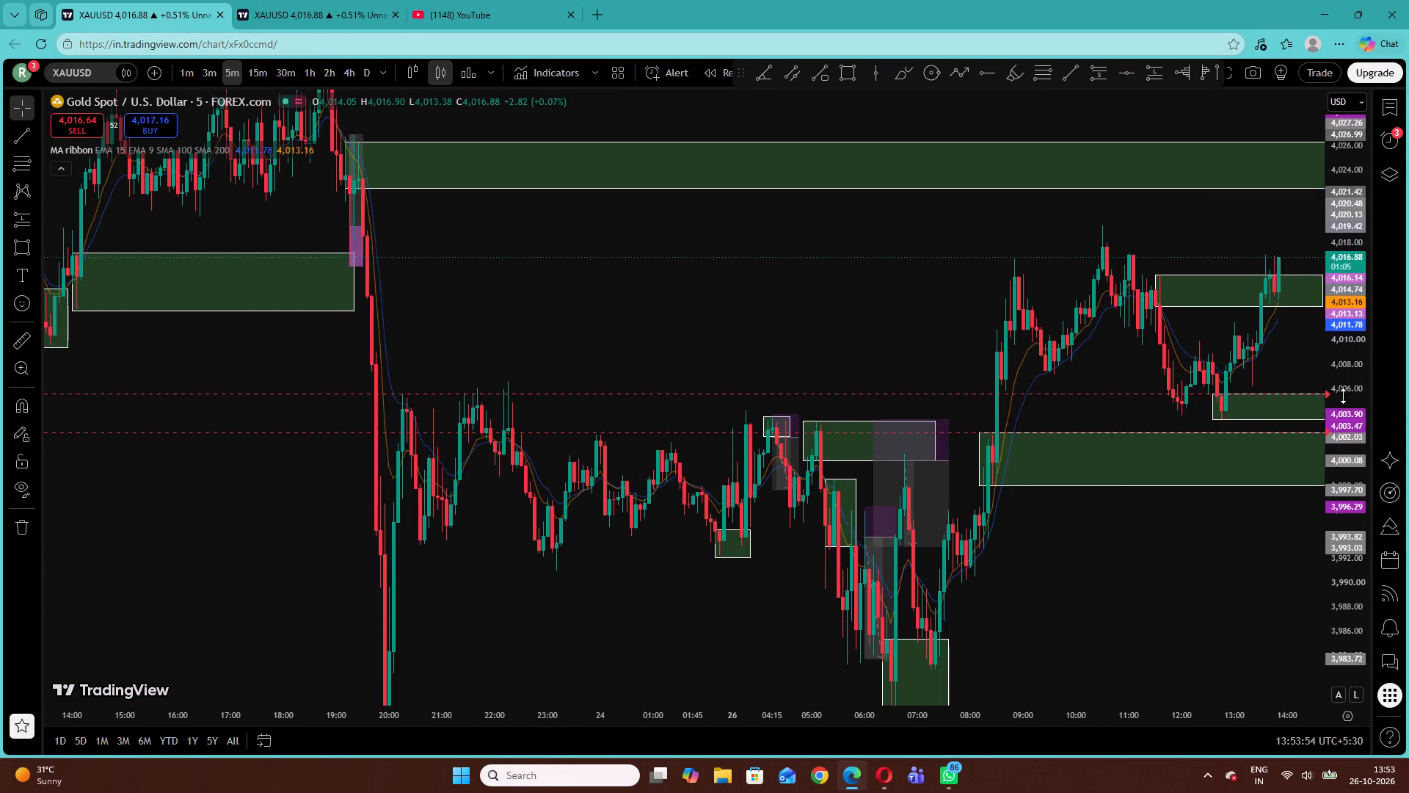
pyautogui.moveTo(870, 313); pyautogui.dragTo(415, 432)
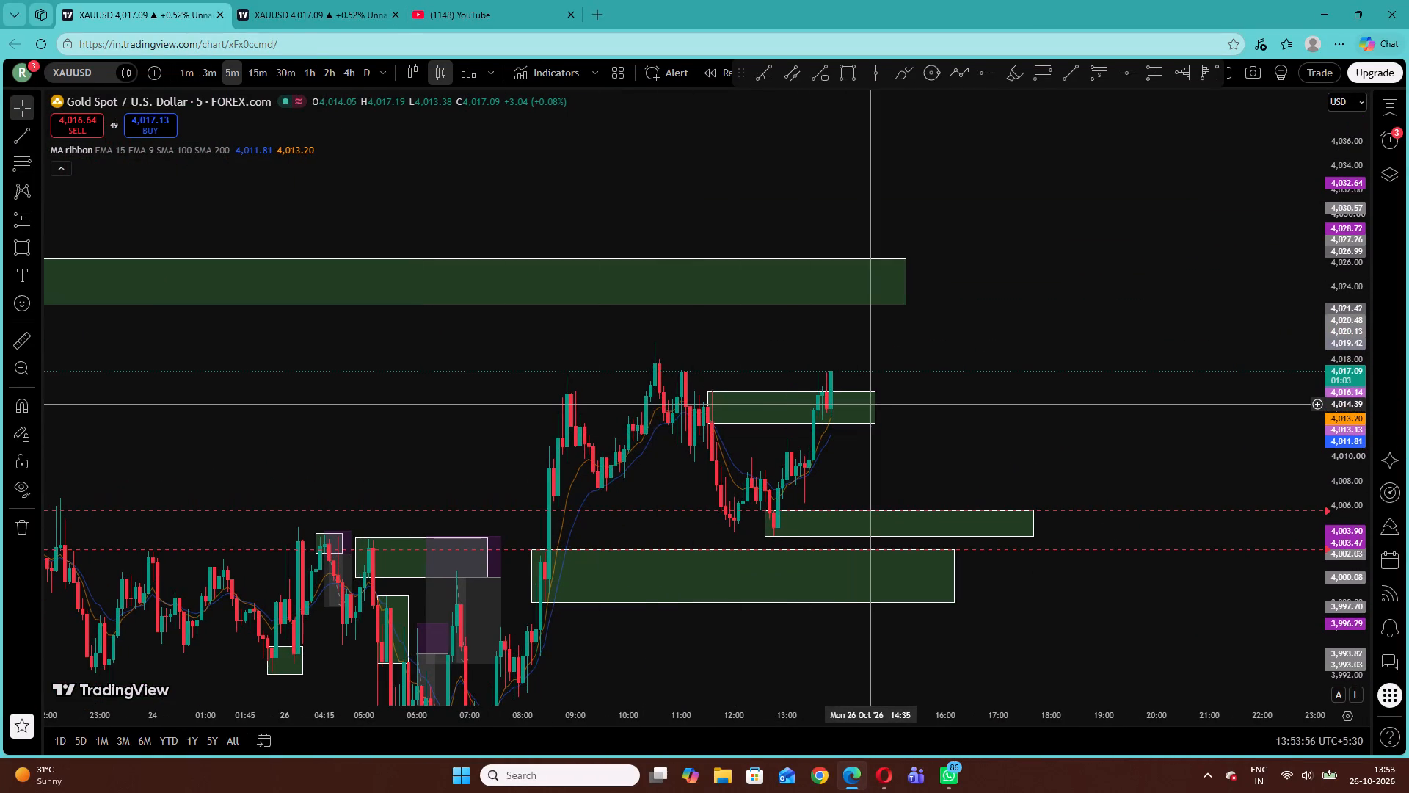
pyautogui.click(875, 404)
pyautogui.click(1010, 112)
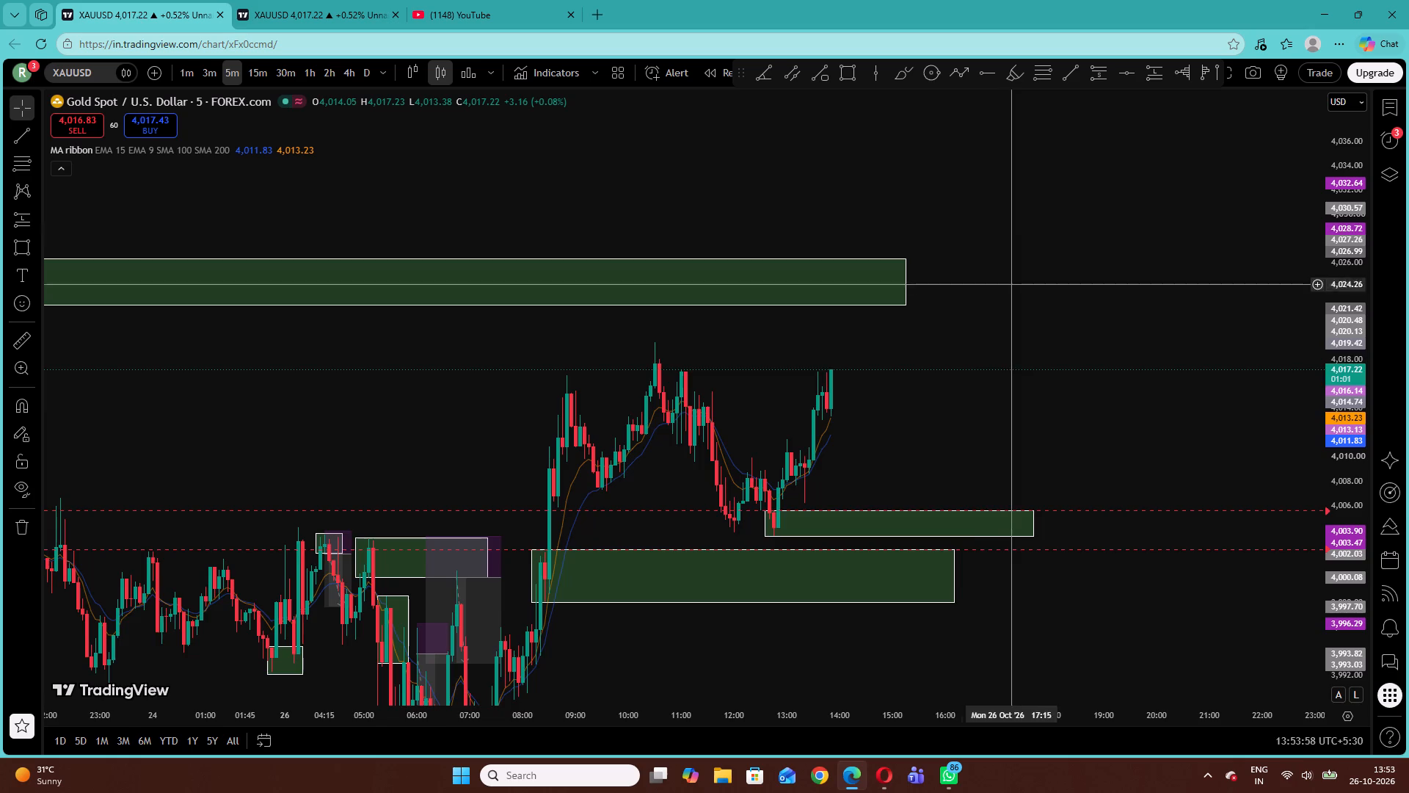
# Examine the 5-minute price action around the remaining green zones, down to the lowest one near 3,980.
pyautogui.moveTo(988, 377); pyautogui.dragTo(1114, 327)
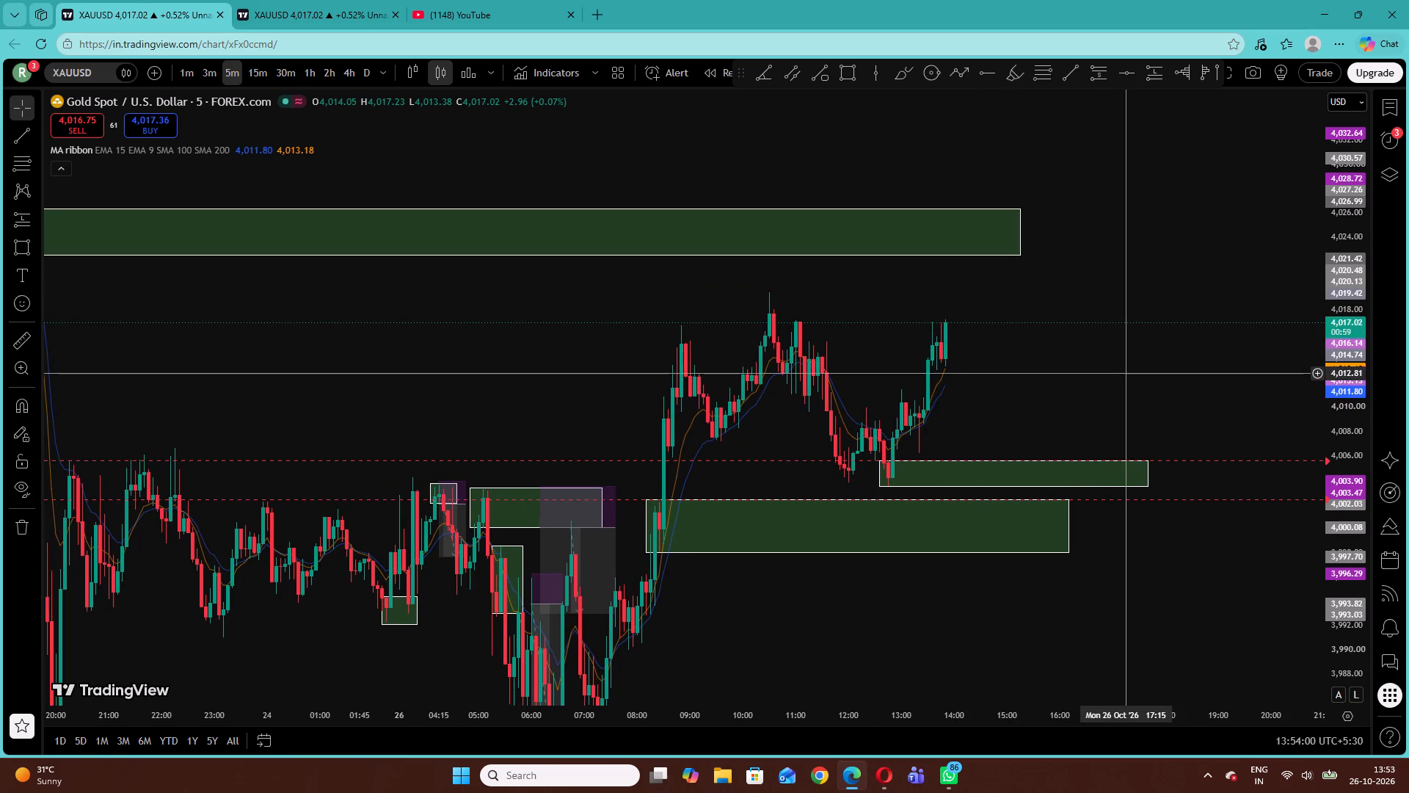
pyautogui.moveTo(1127, 371); pyautogui.dragTo(1138, 317)
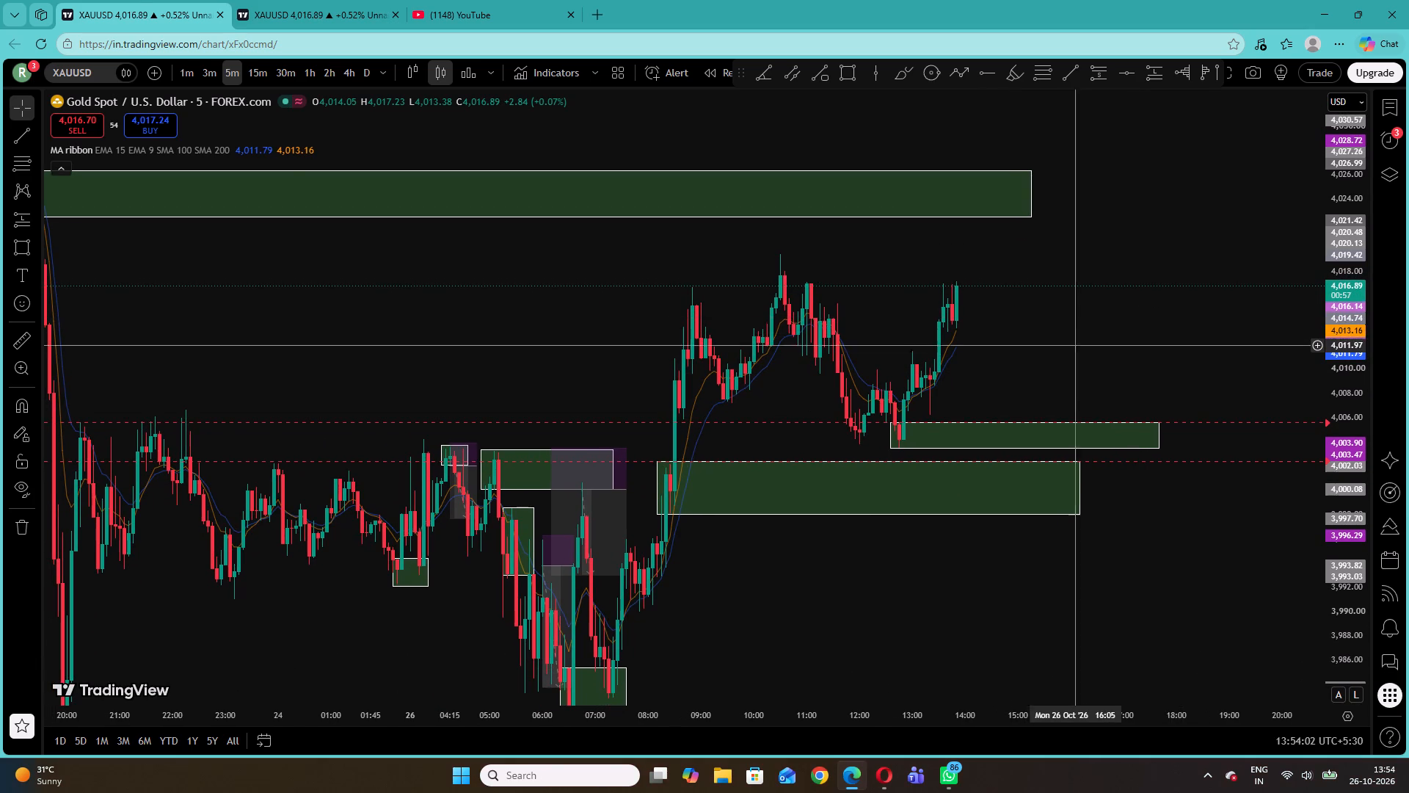
pyautogui.moveTo(1076, 351); pyautogui.dragTo(1170, 265)
pyautogui.moveTo(991, 560); pyautogui.dragTo(1153, 462)
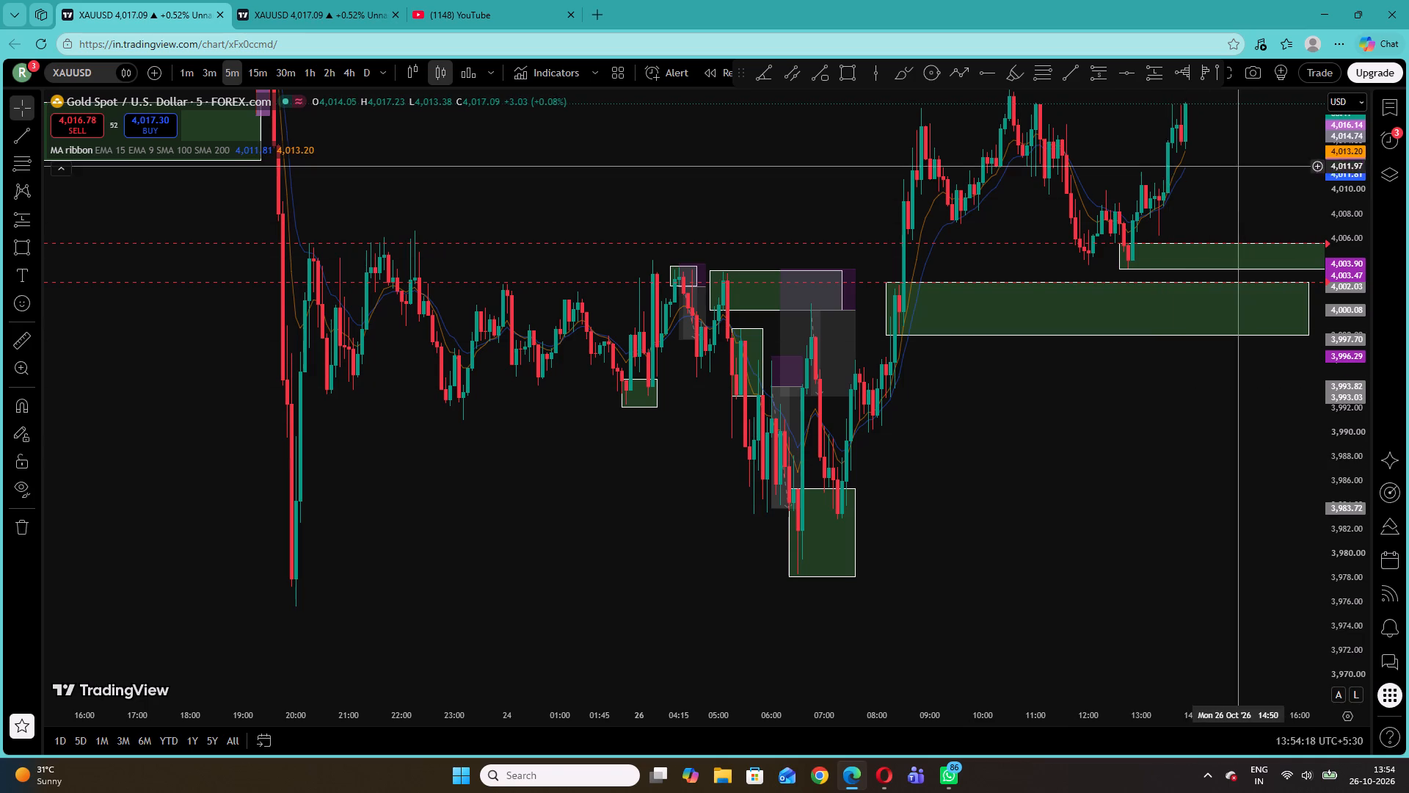
pyautogui.moveTo(1232, 120); pyautogui.dragTo(1099, 311)
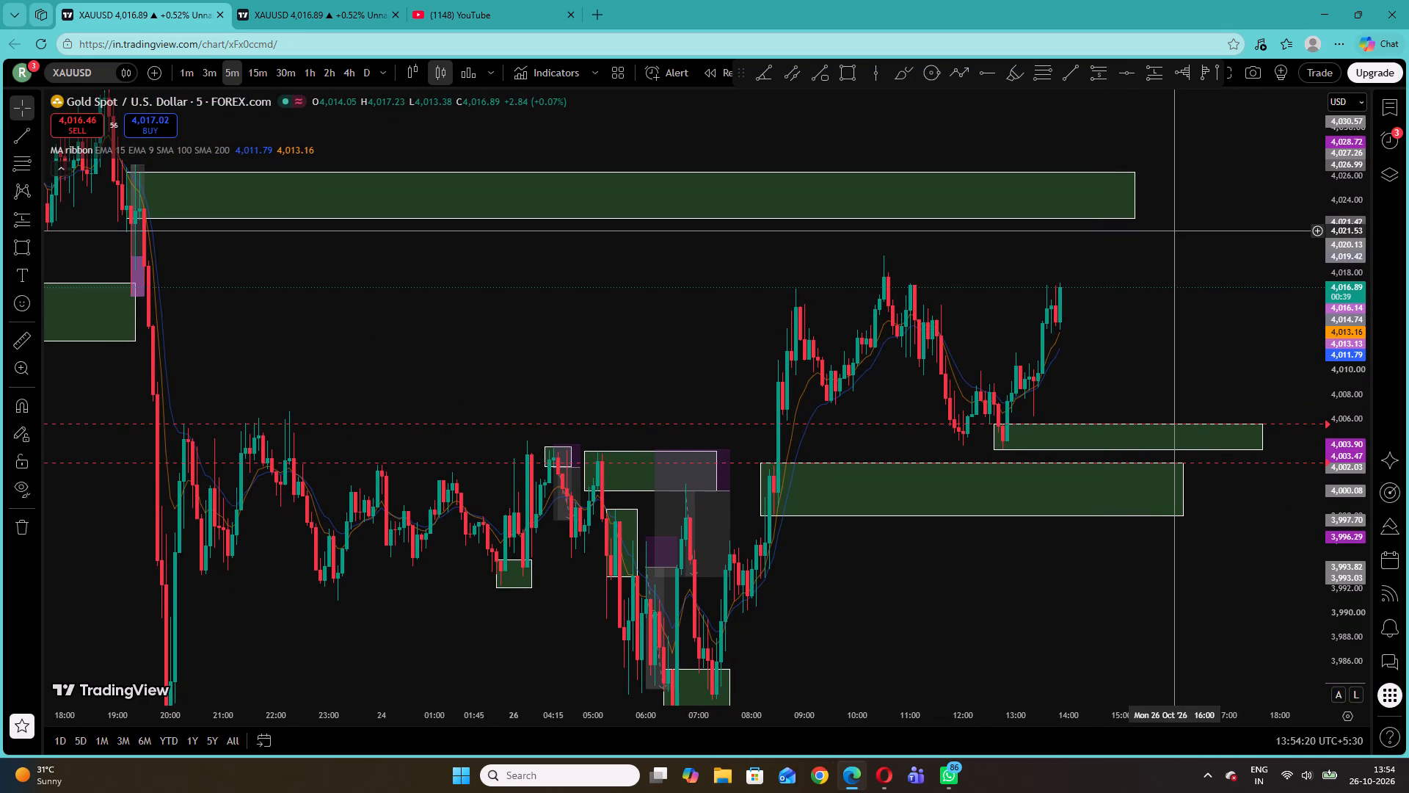
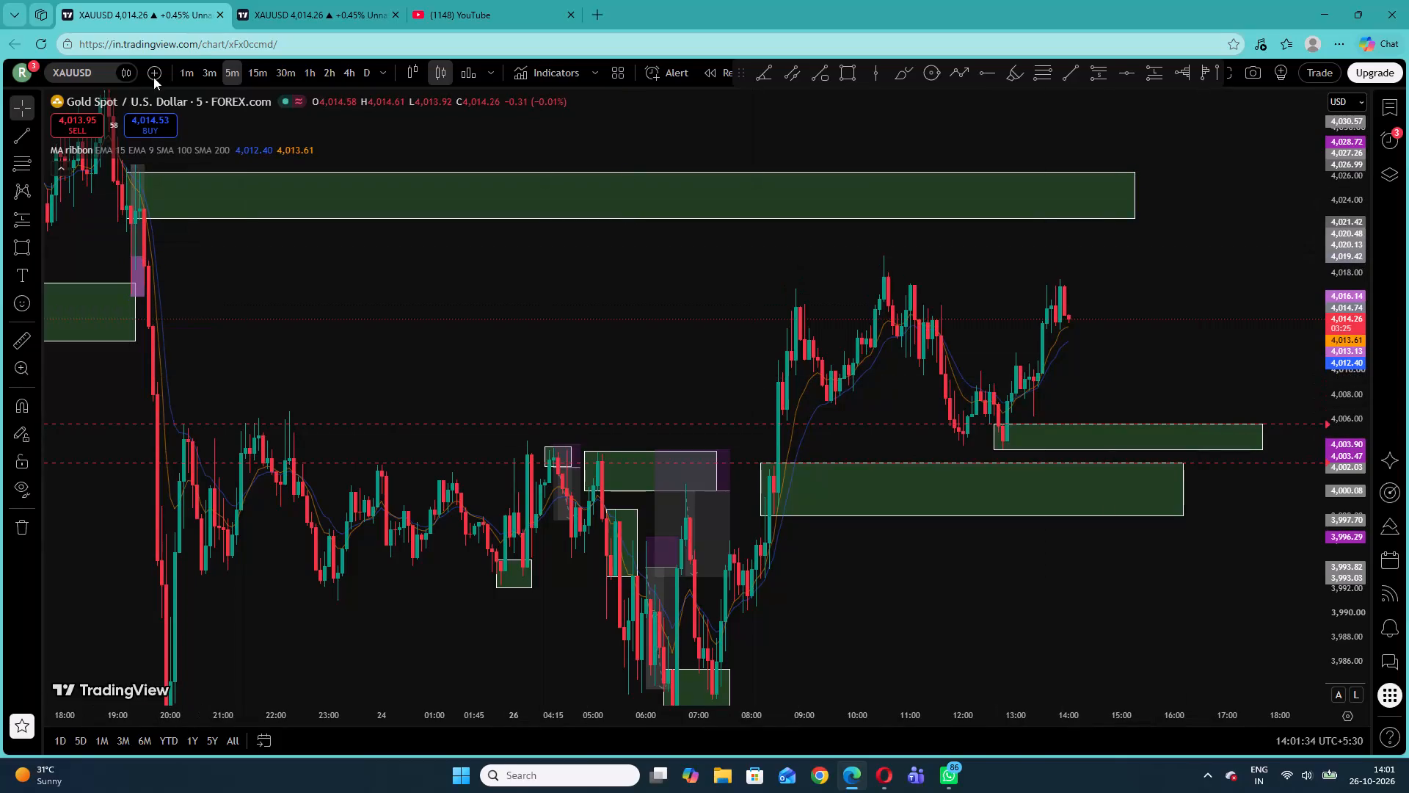
# Switch the XAUUSD chart to the 1-minute timeframe and examine the latest price action above the green zones.
pyautogui.click(203, 65)
pyautogui.click(189, 76)
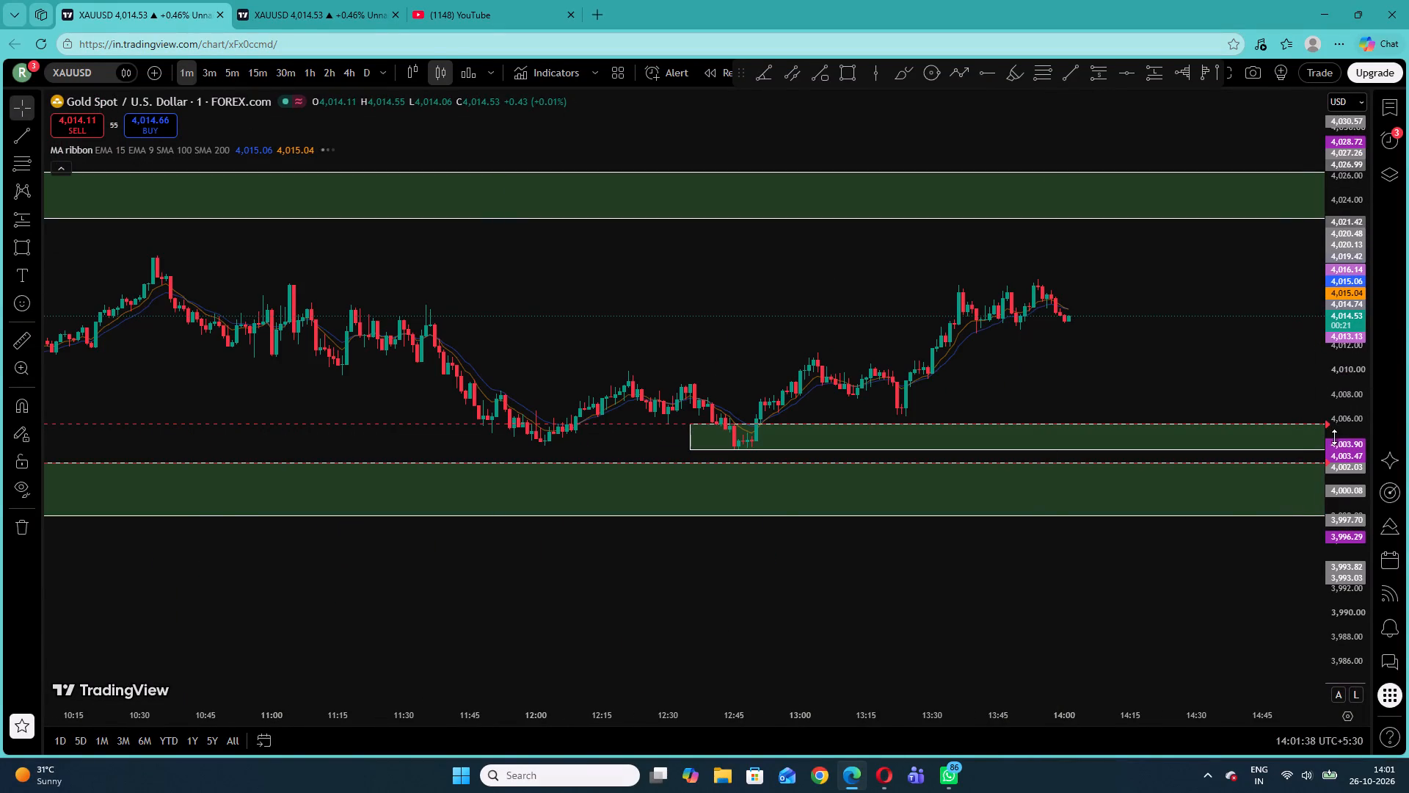
pyautogui.moveTo(1335, 437); pyautogui.dragTo(1339, 145)
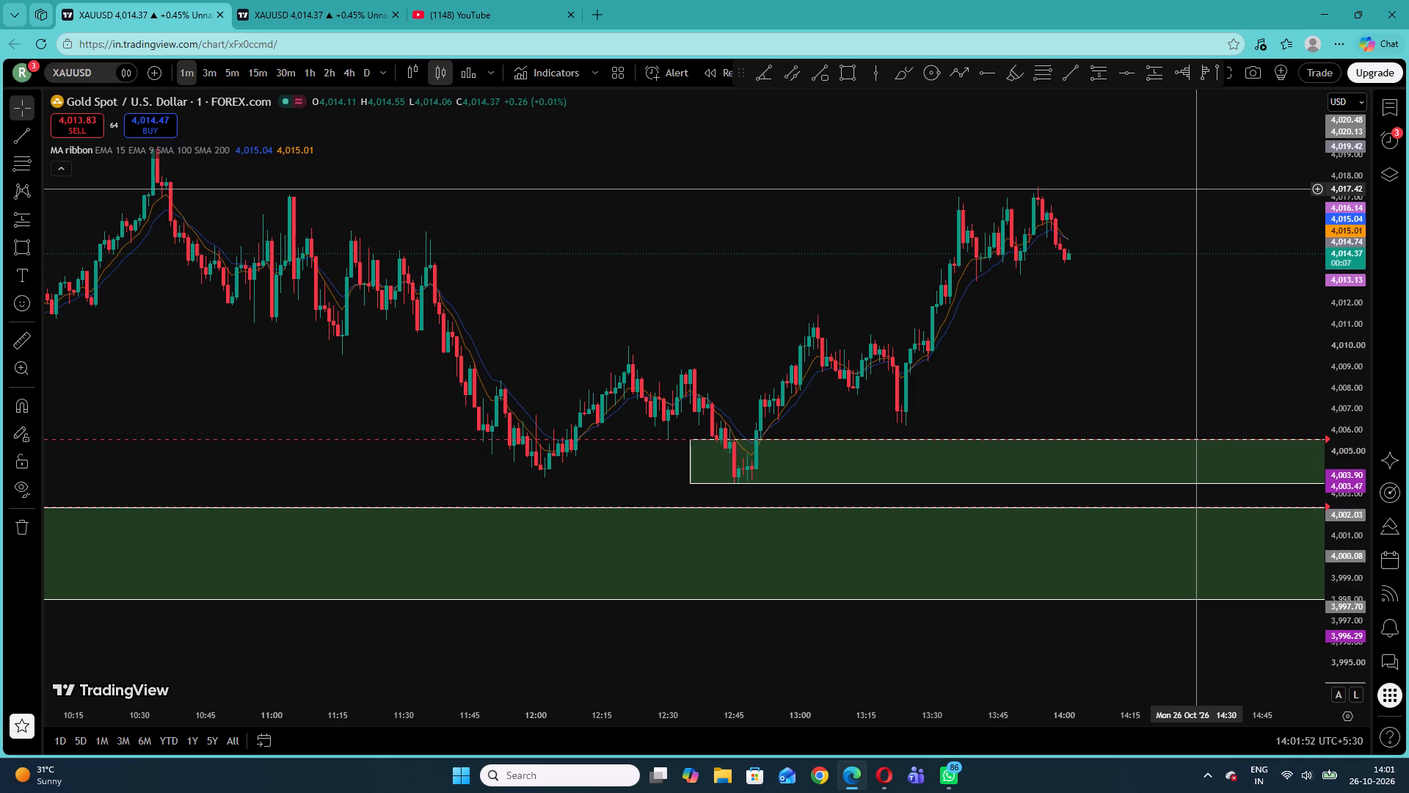
# On the 5-minute chart, extend the upper green zone around 4,022–4,026 forward in time to about 21:35 on 26 Oct.
pyautogui.click(230, 75)
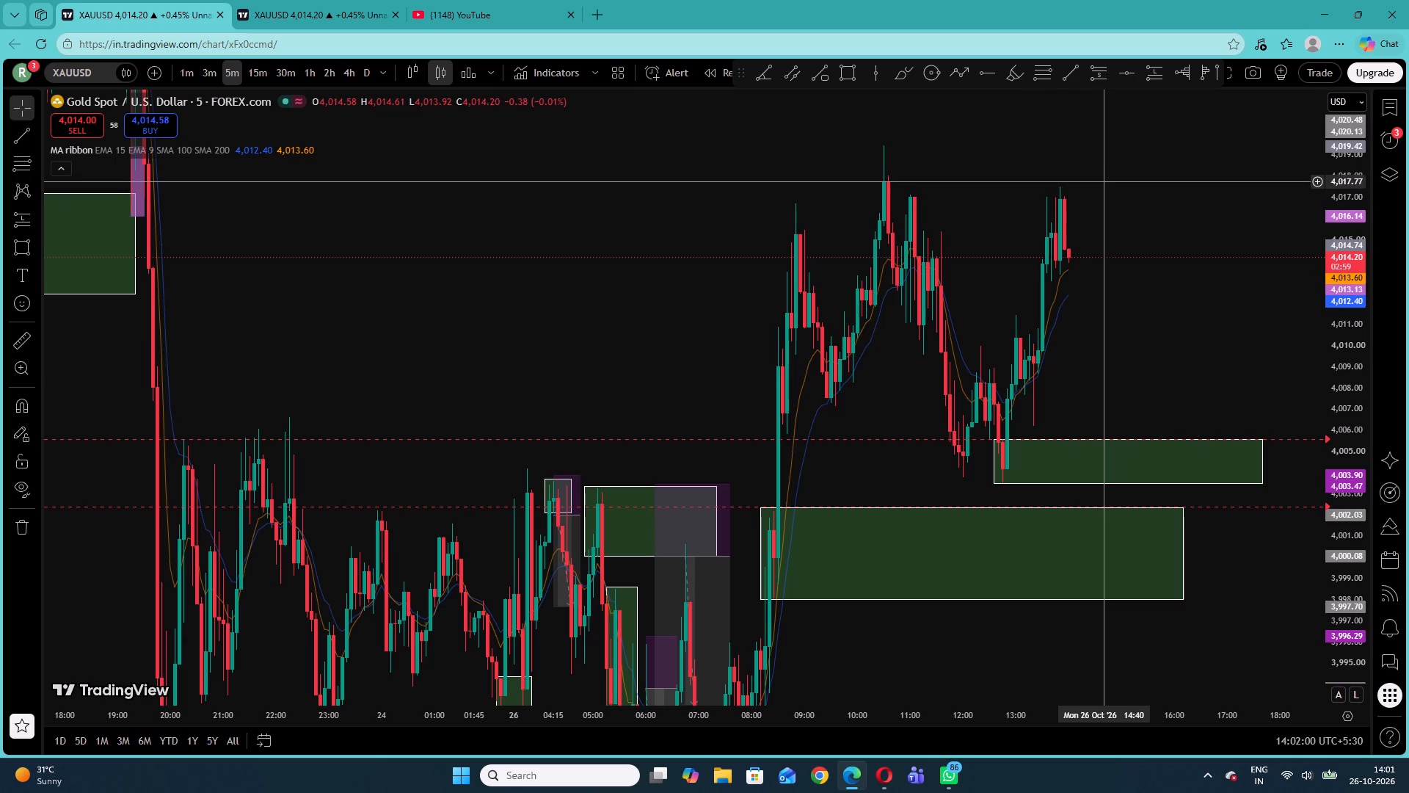
pyautogui.moveTo(1158, 193); pyautogui.dragTo(957, 187)
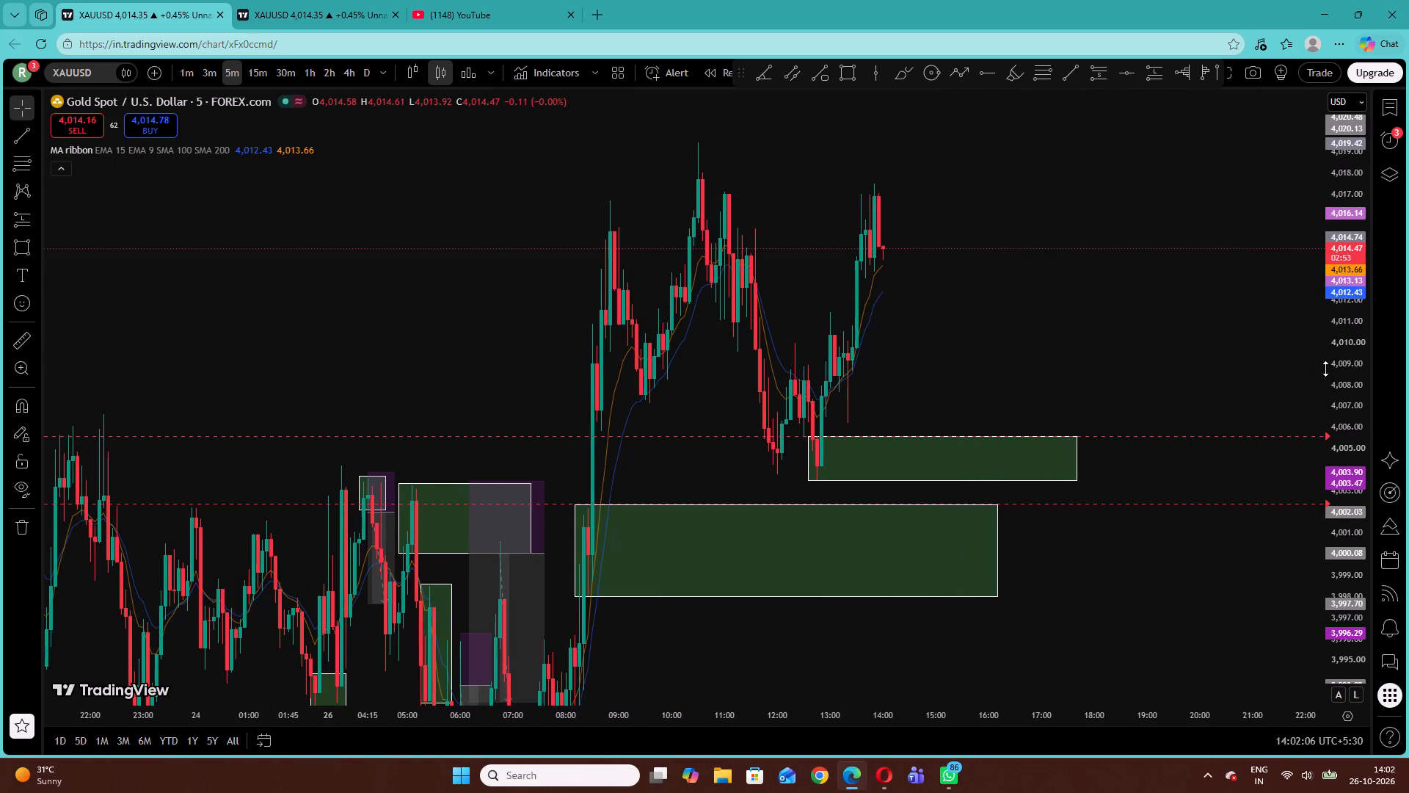
pyautogui.moveTo(1336, 355); pyautogui.dragTo(1333, 406)
pyautogui.moveTo(1142, 353); pyautogui.dragTo(1161, 401)
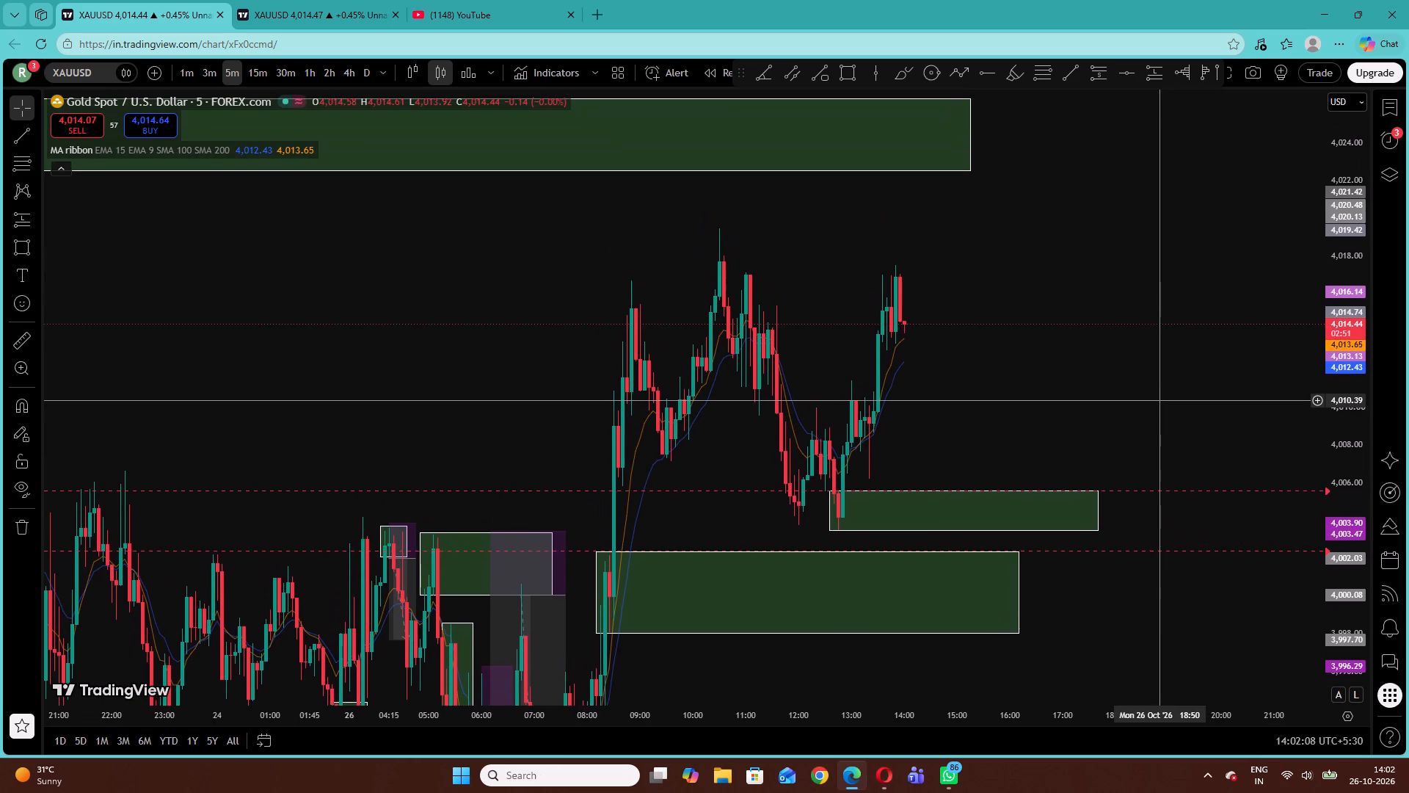
pyautogui.moveTo(1161, 401); pyautogui.dragTo(1161, 402)
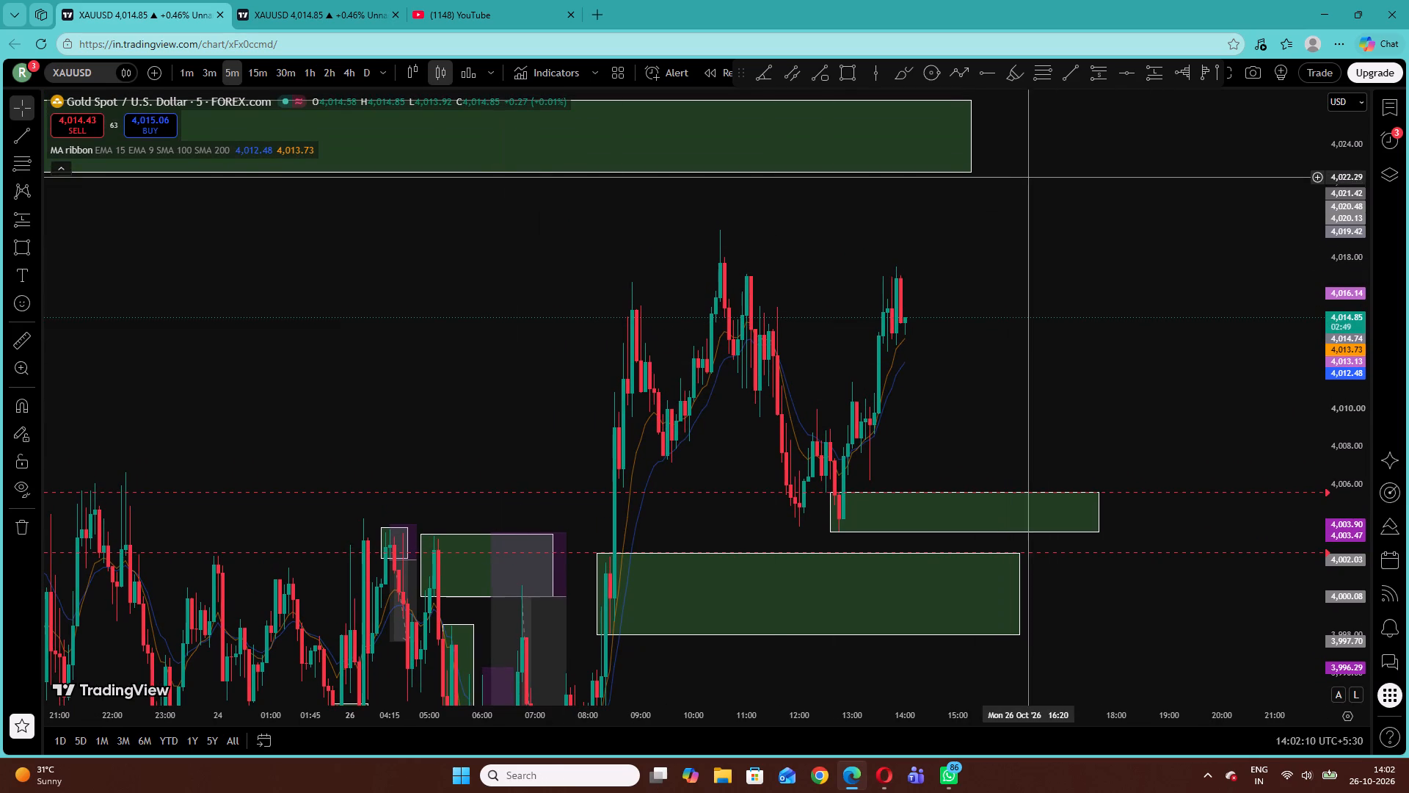
pyautogui.moveTo(972, 132); pyautogui.dragTo(1280, 108)
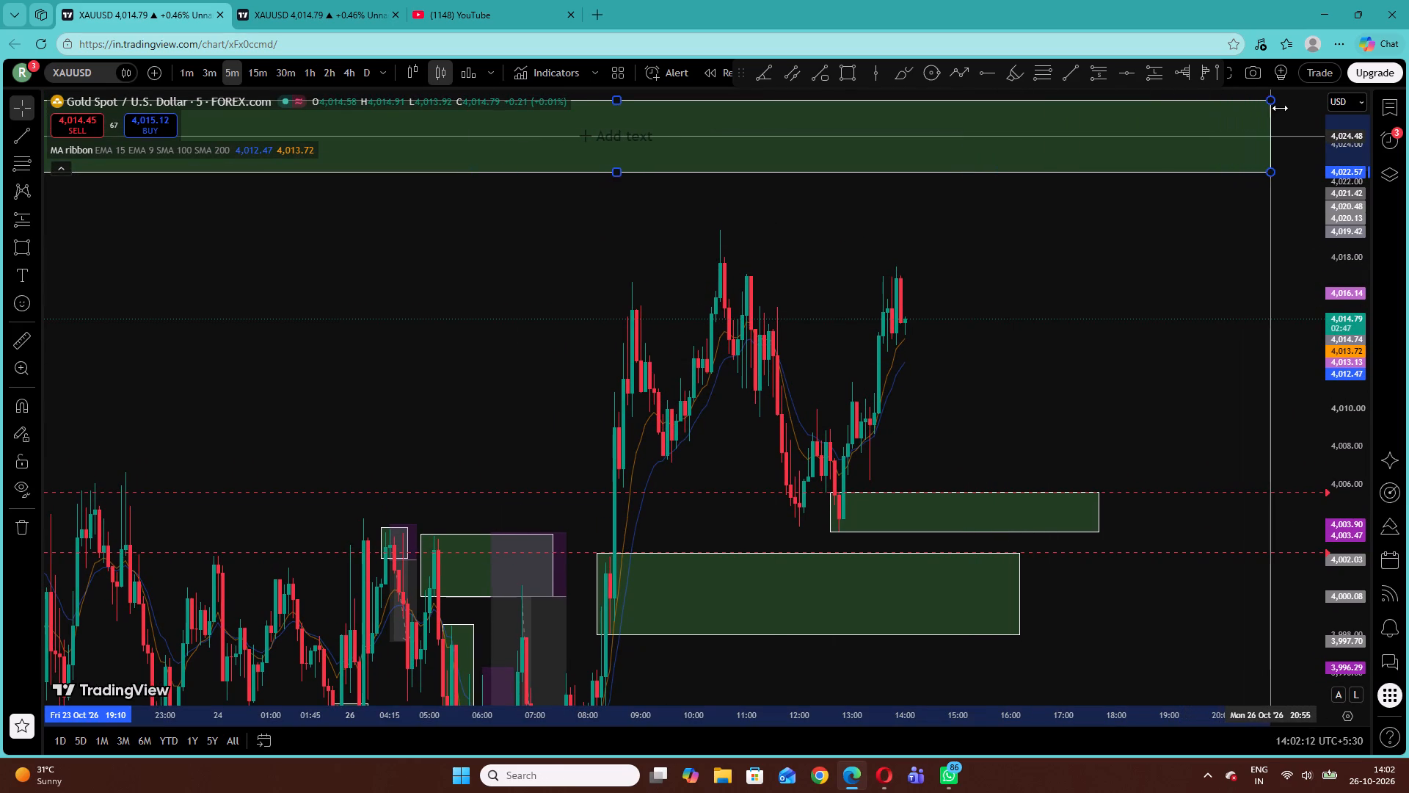
pyautogui.moveTo(1280, 108); pyautogui.dragTo(1306, 115)
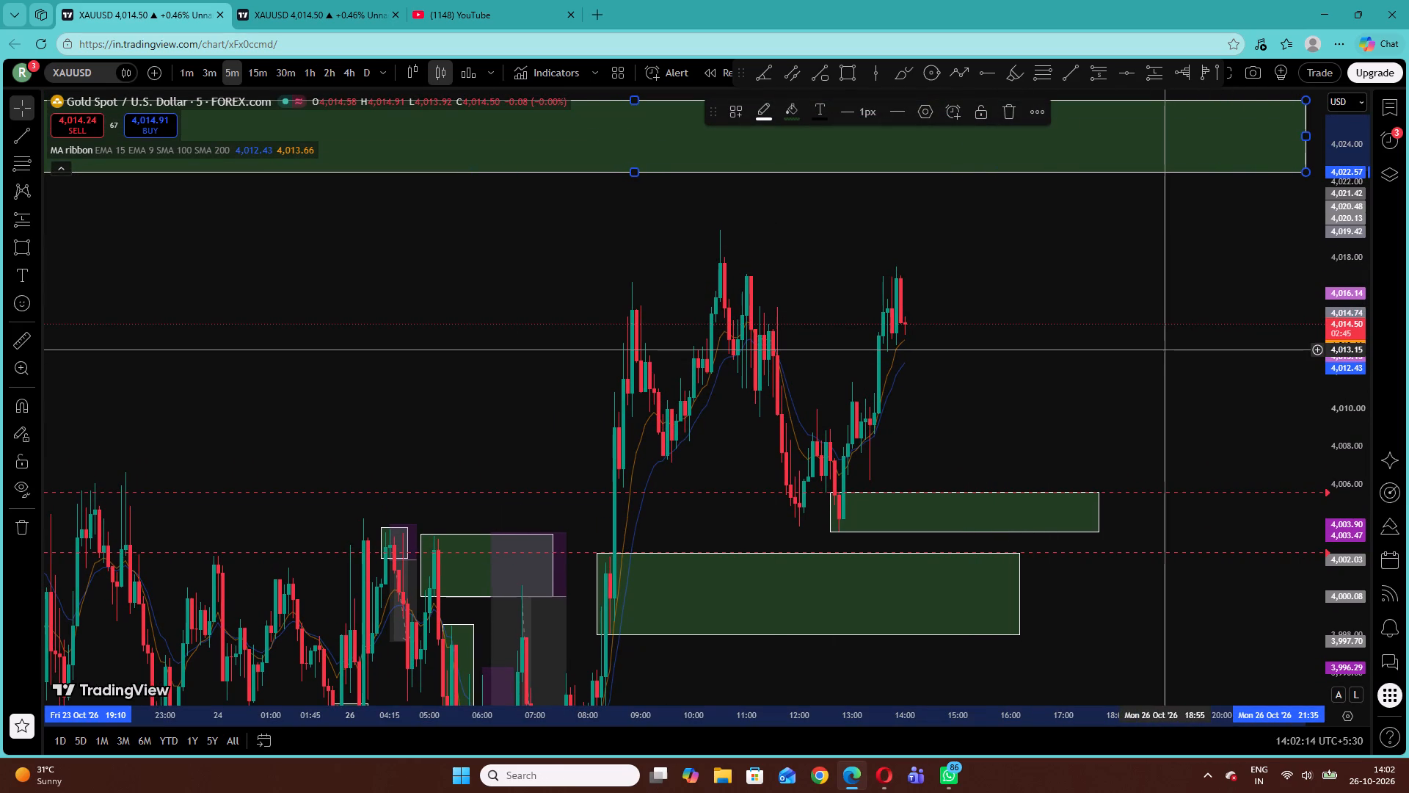
pyautogui.moveTo(1118, 353); pyautogui.dragTo(1126, 279)
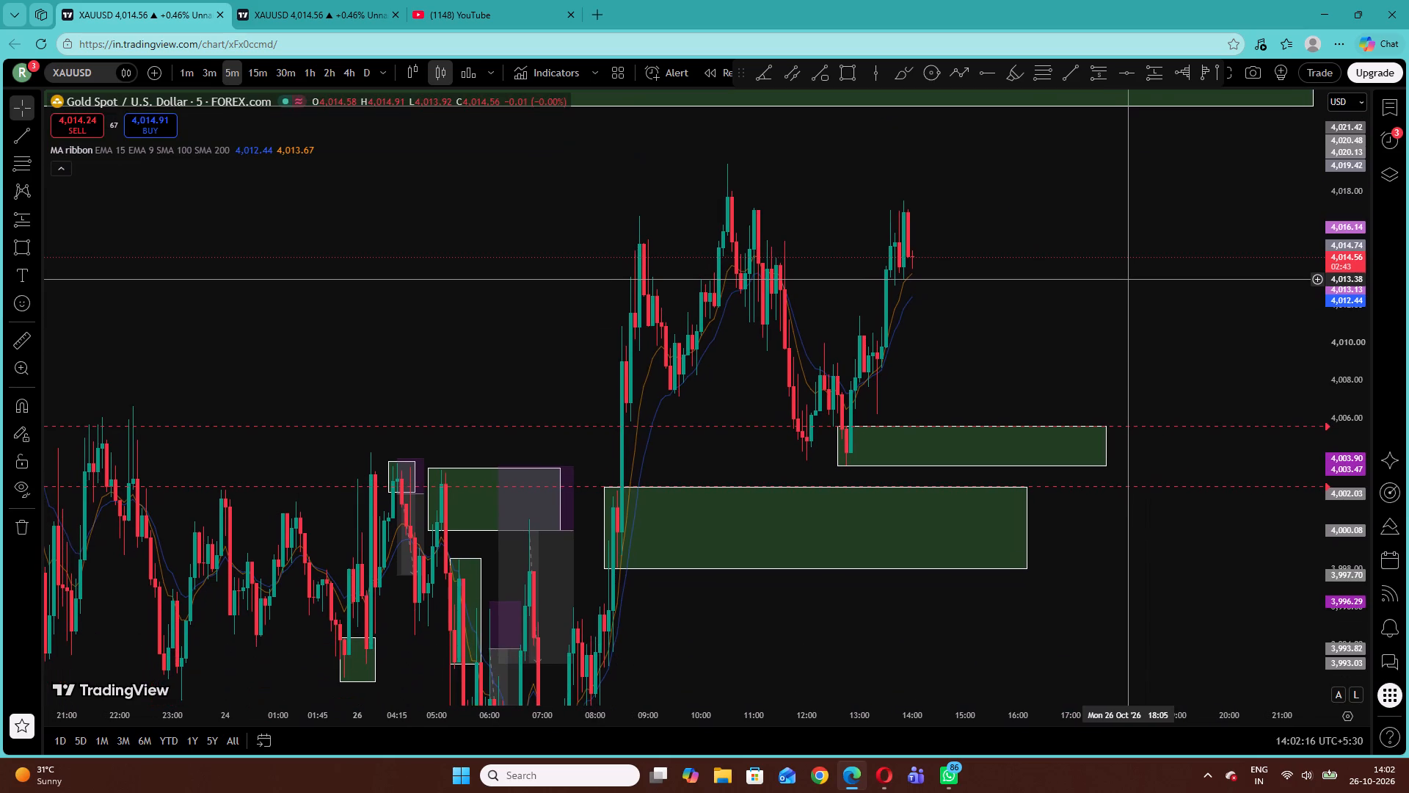
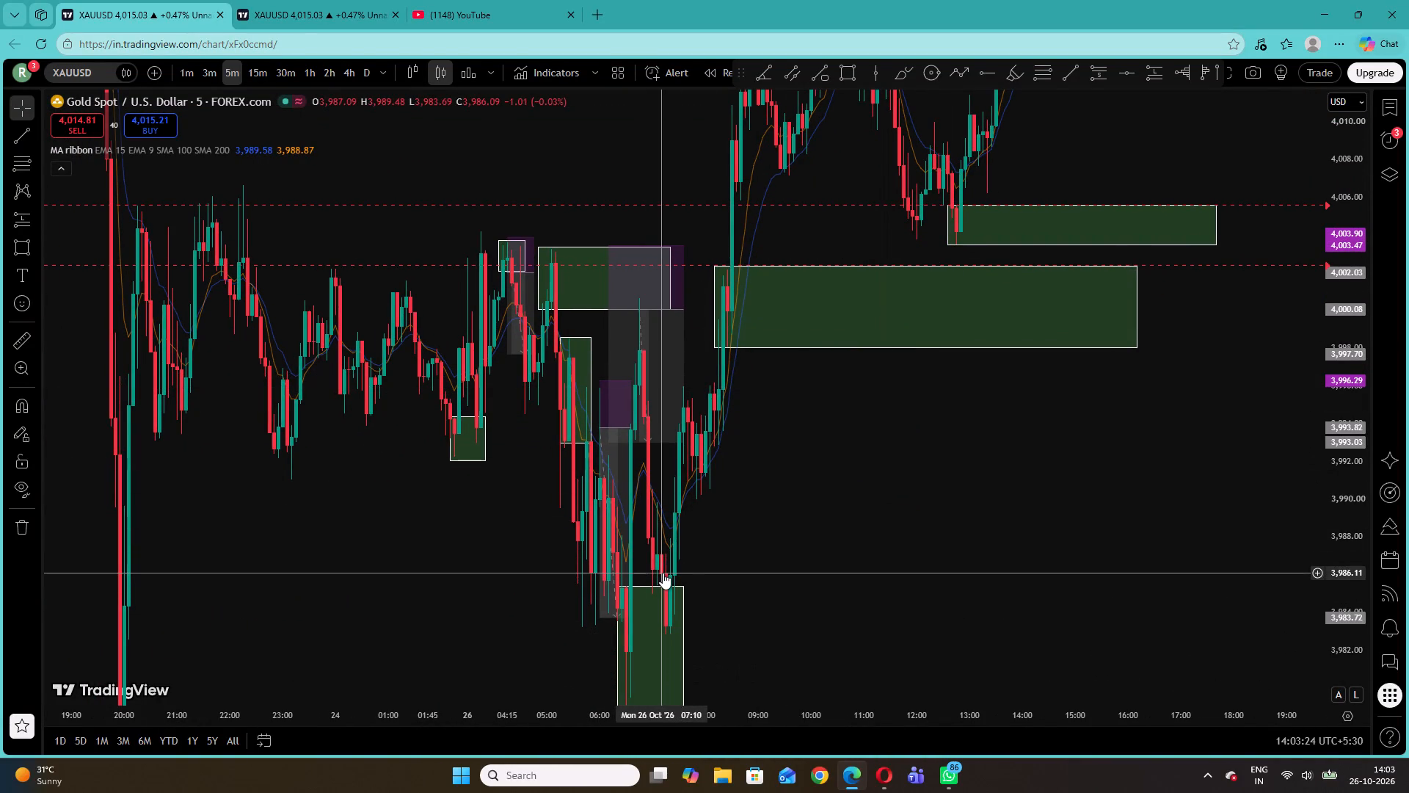
# Examine the earlier XAUUSD price action and green zones of 23 October on the 5-minute chart.
pyautogui.moveTo(1346, 427); pyautogui.dragTo(1322, 595)
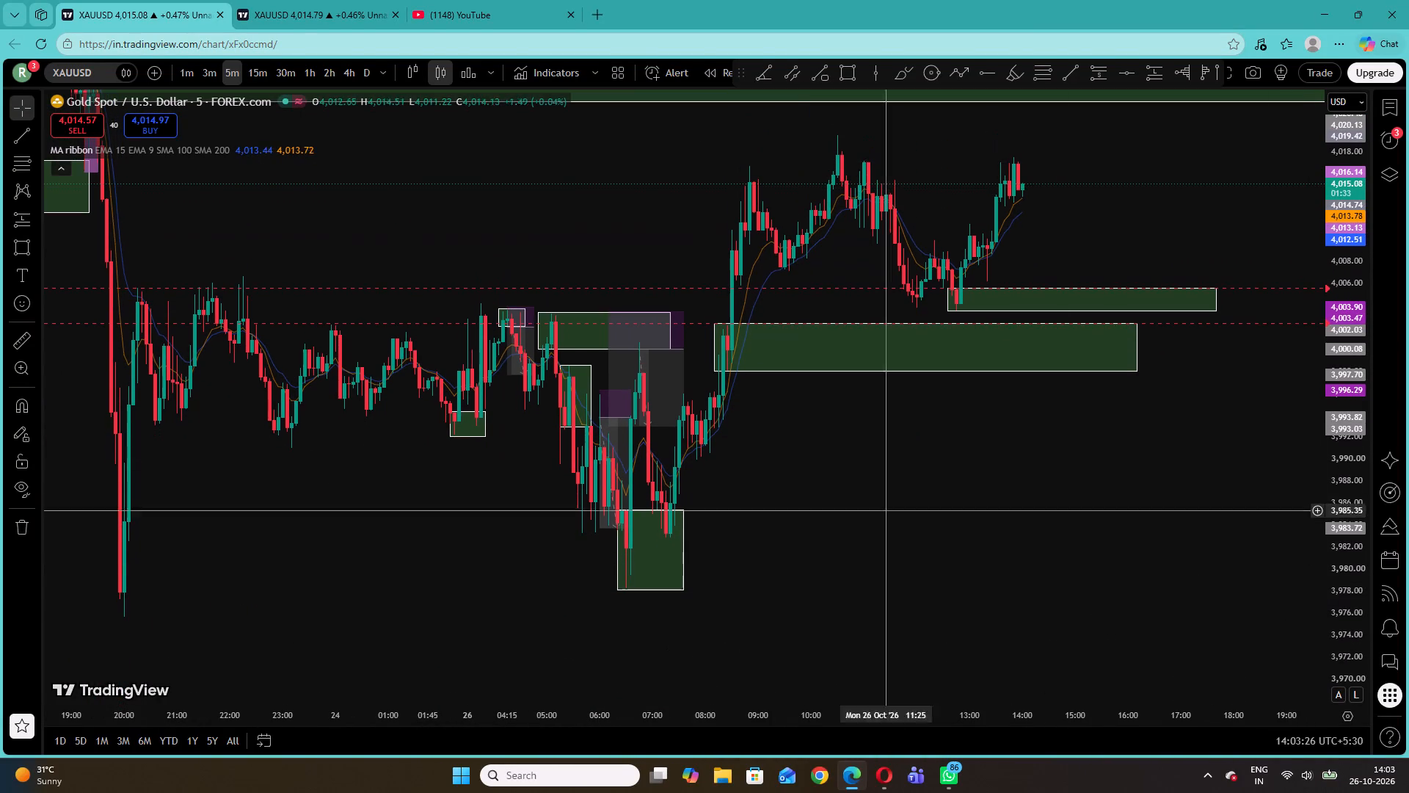
pyautogui.moveTo(591, 242); pyautogui.dragTo(616, 260)
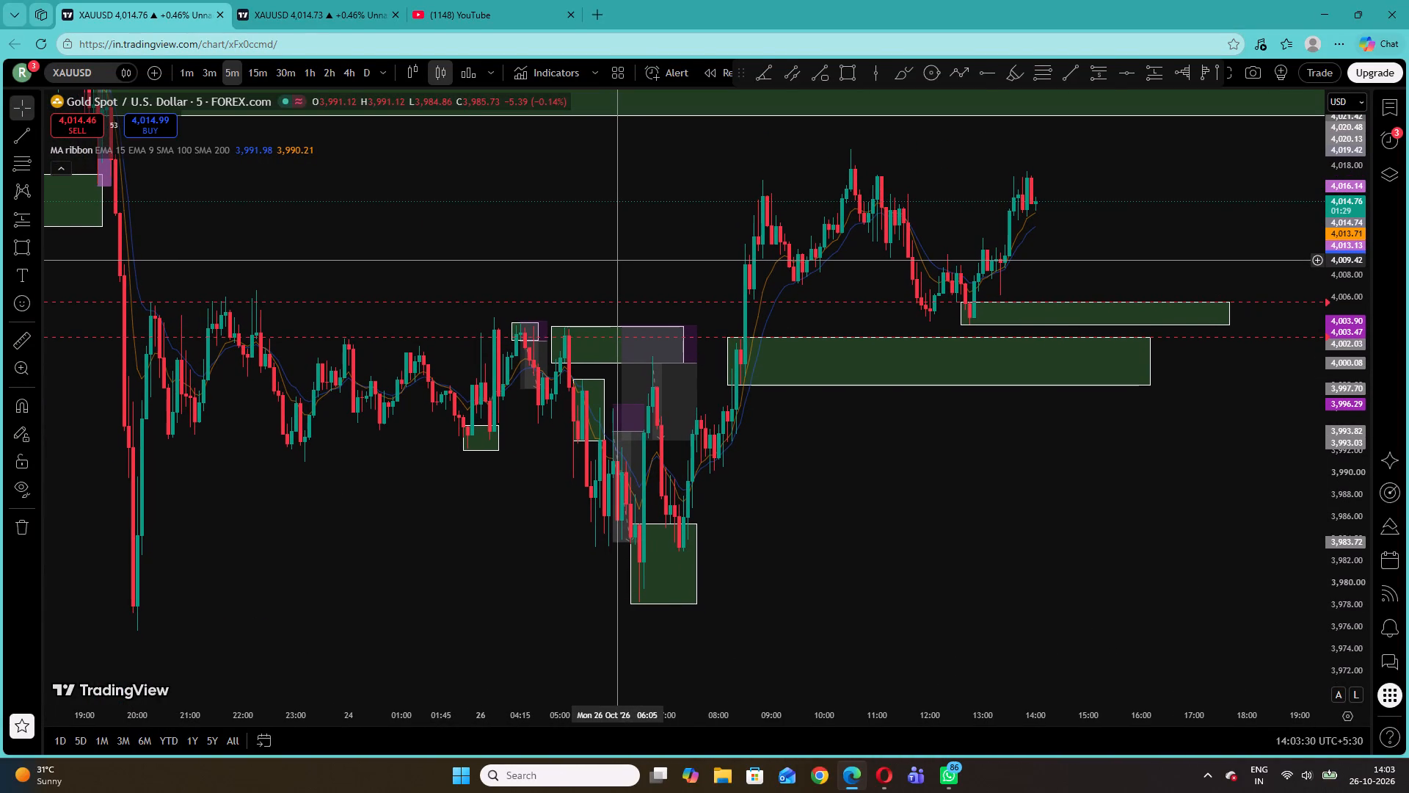
pyautogui.moveTo(616, 260); pyautogui.dragTo(652, 282)
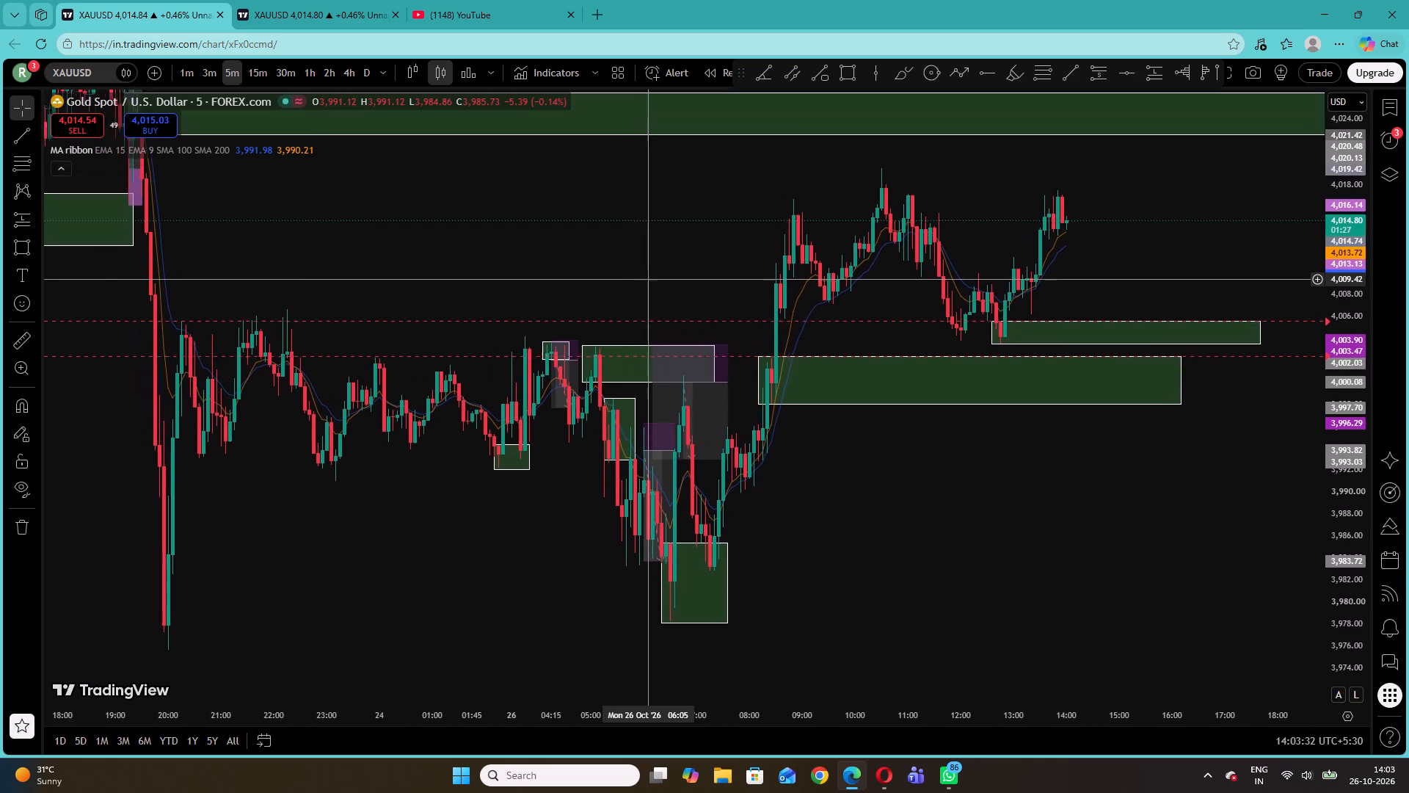
pyautogui.moveTo(652, 282); pyautogui.dragTo(1090, 408)
pyautogui.moveTo(412, 408); pyautogui.dragTo(1122, 474)
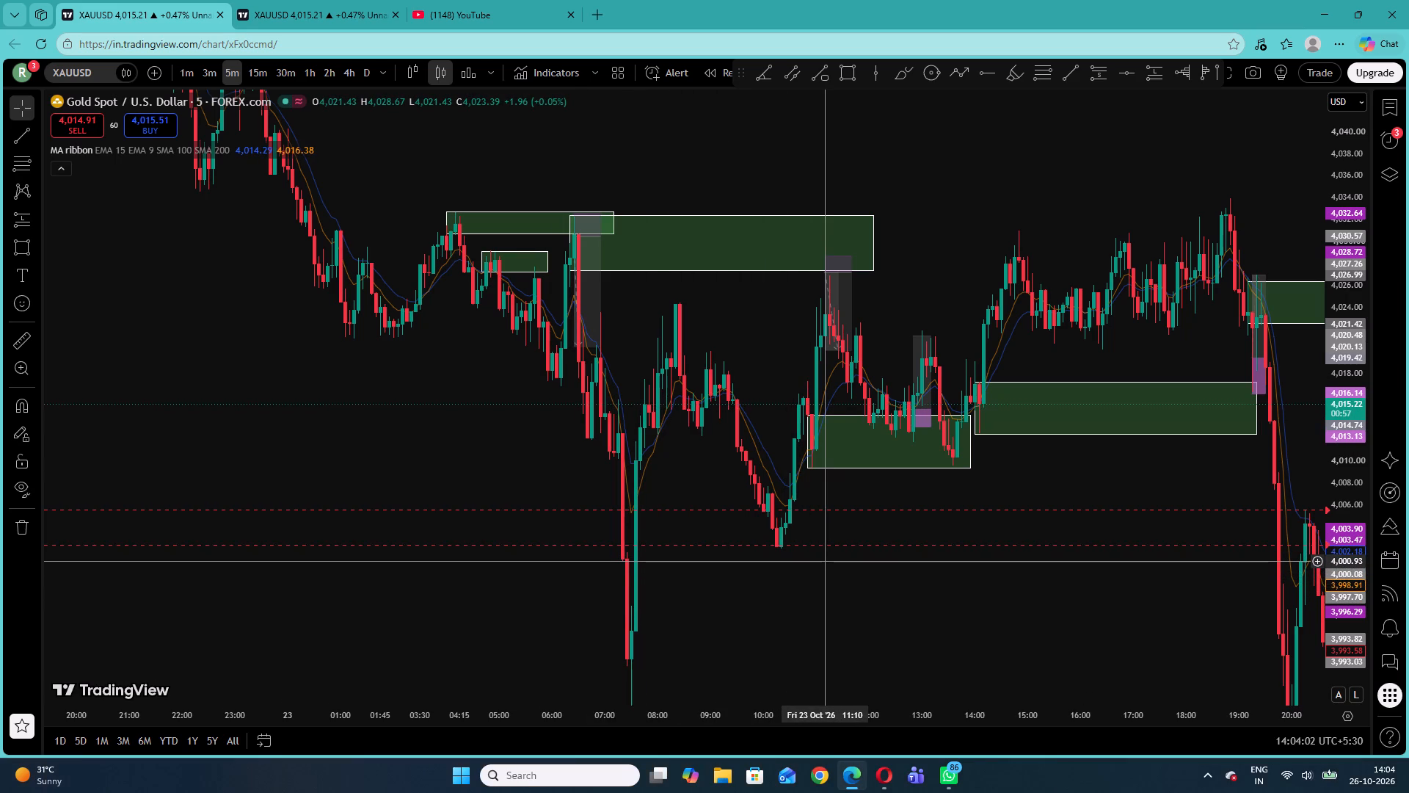
pyautogui.moveTo(1001, 212); pyautogui.dragTo(745, 214)
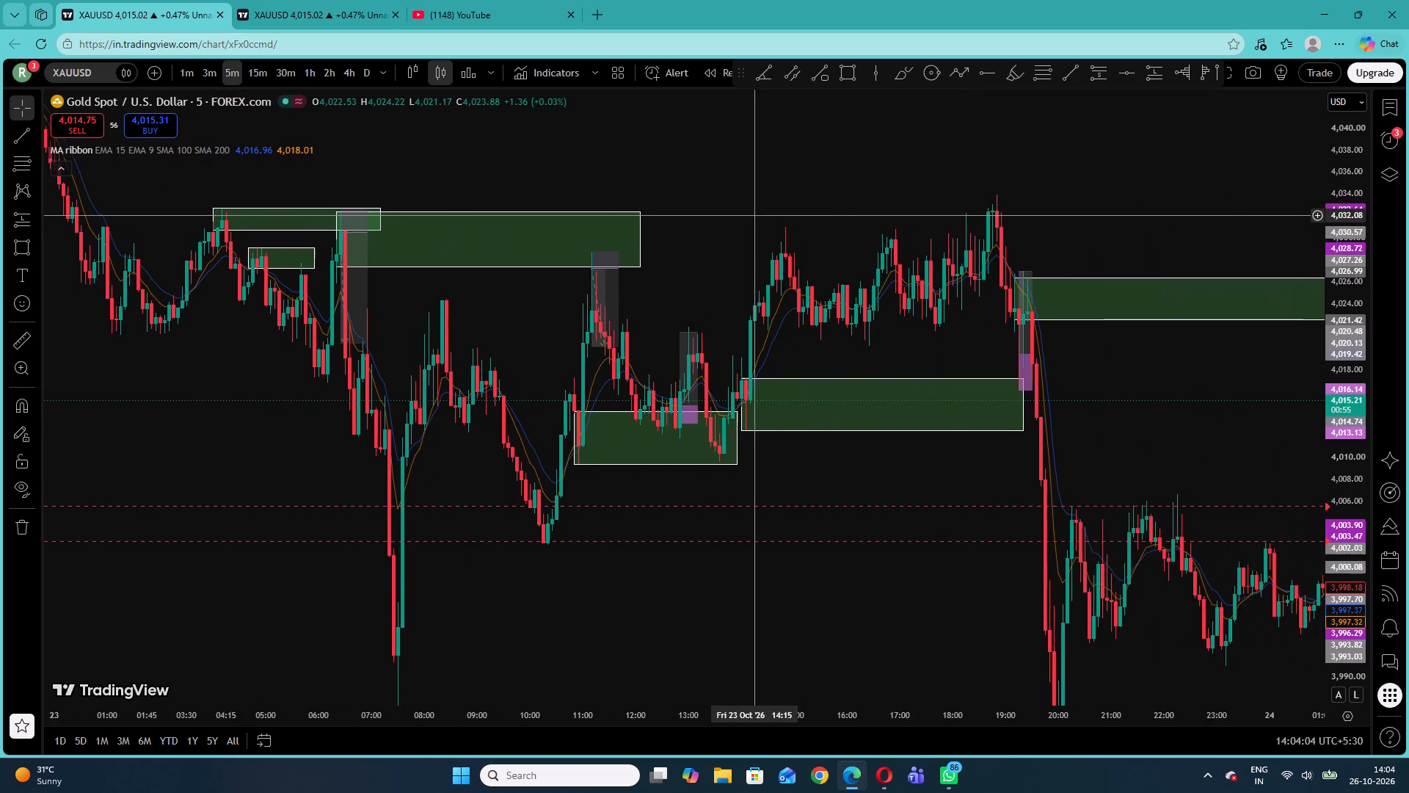
pyautogui.moveTo(745, 214); pyautogui.dragTo(735, 214)
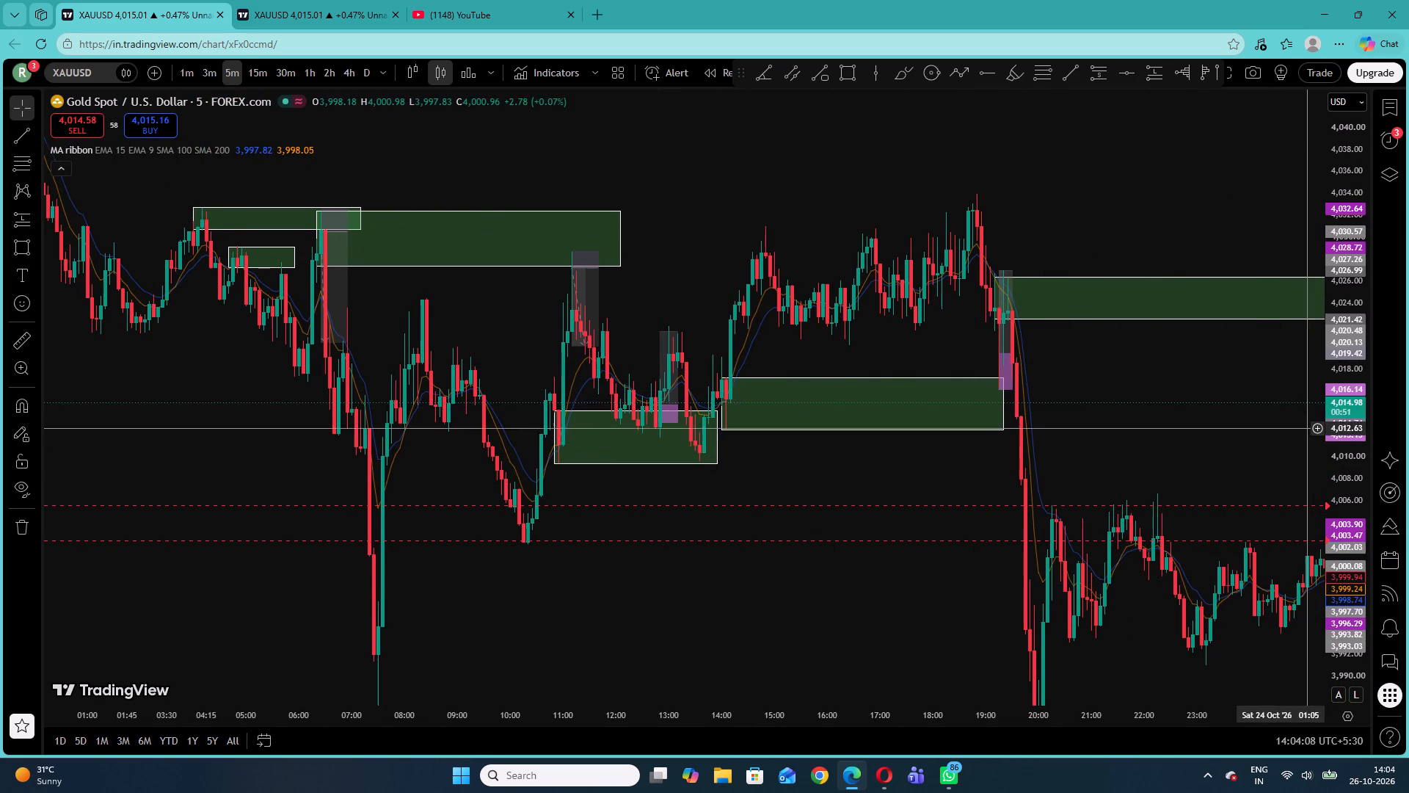
# Return to the 26 October price action and examine how it moves around the two green zones near 4,000–4,005.
pyautogui.moveTo(1331, 390); pyautogui.dragTo(1331, 446)
pyautogui.moveTo(1197, 445); pyautogui.dragTo(664, 373)
pyautogui.moveTo(1025, 353); pyautogui.dragTo(495, 323)
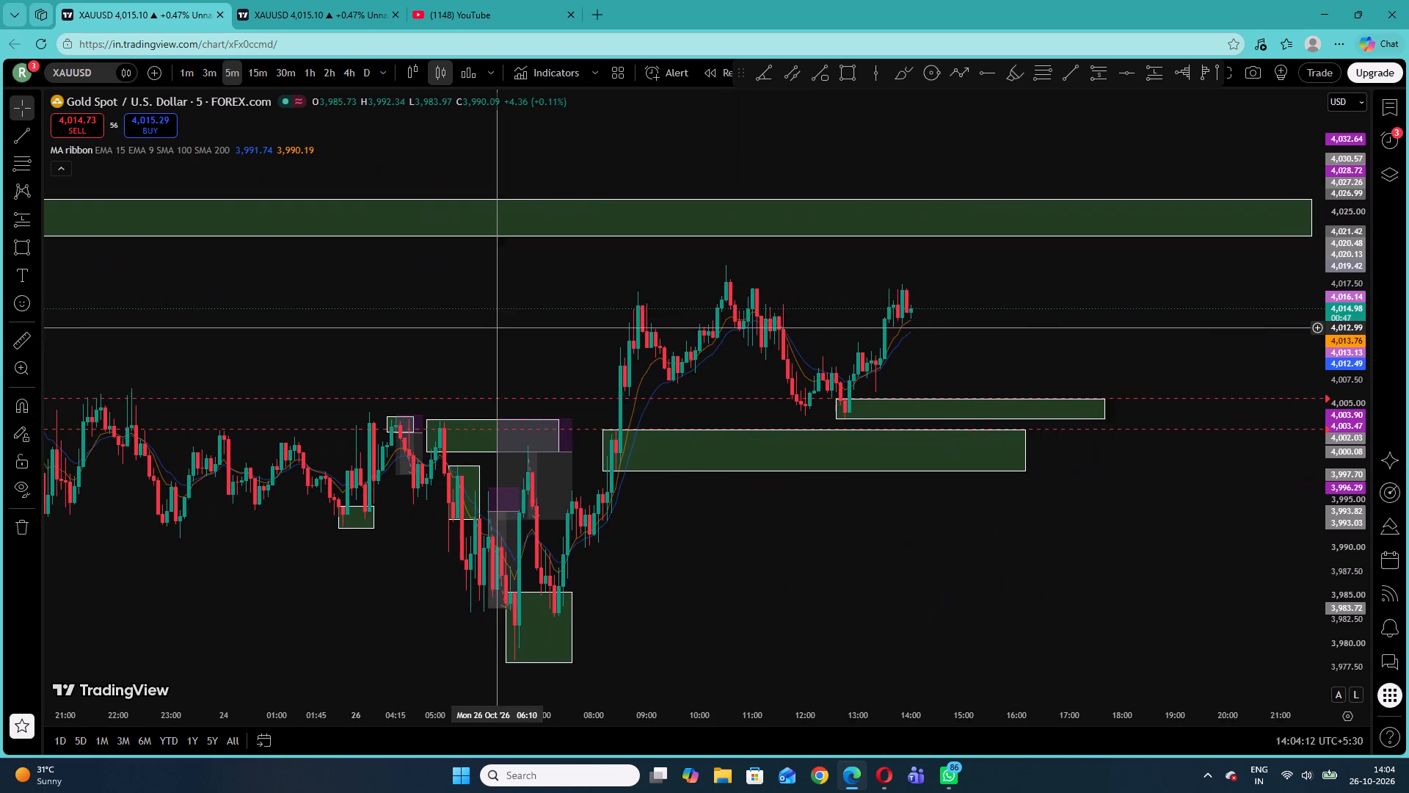
pyautogui.moveTo(1337, 457); pyautogui.dragTo(1274, 208)
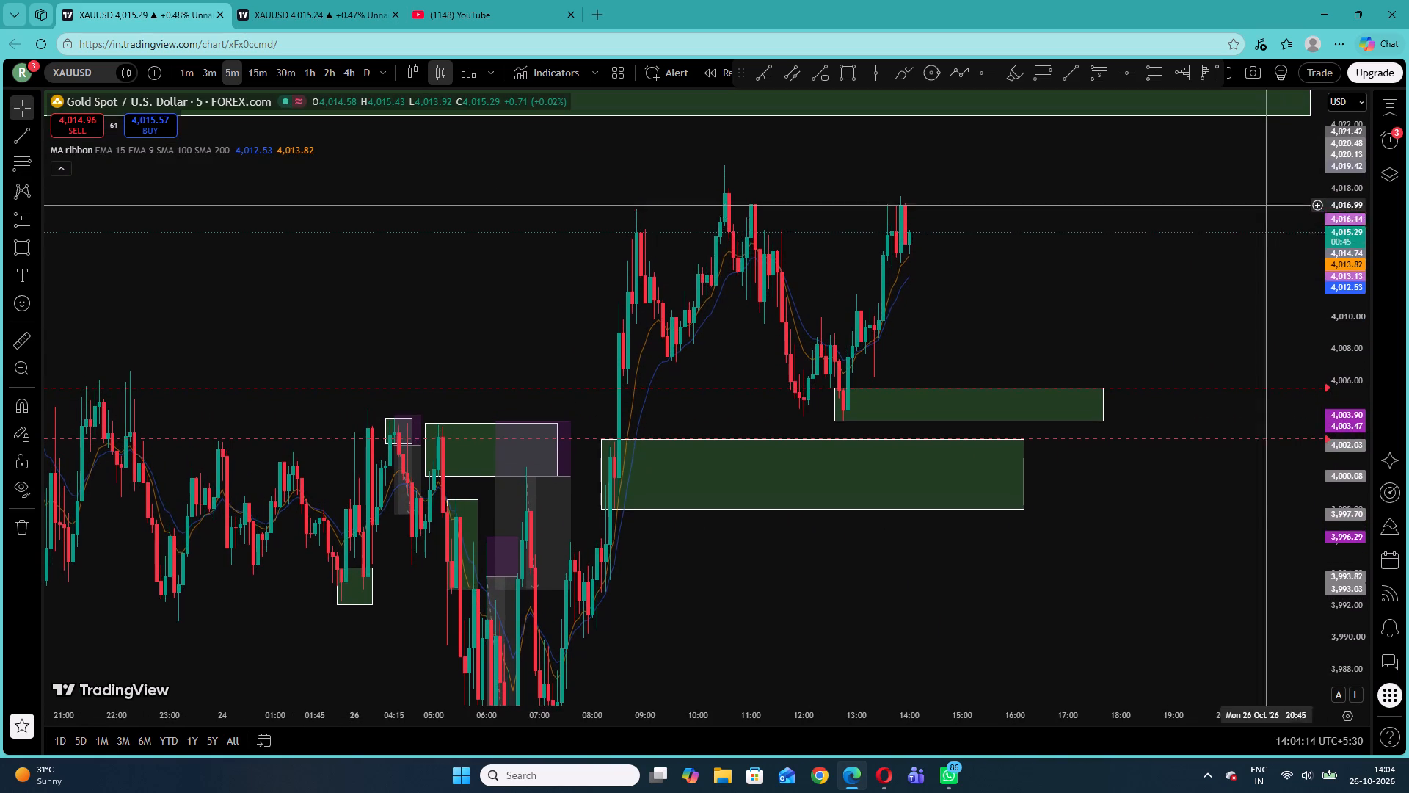
pyautogui.moveTo(977, 576); pyautogui.dragTo(1245, 460)
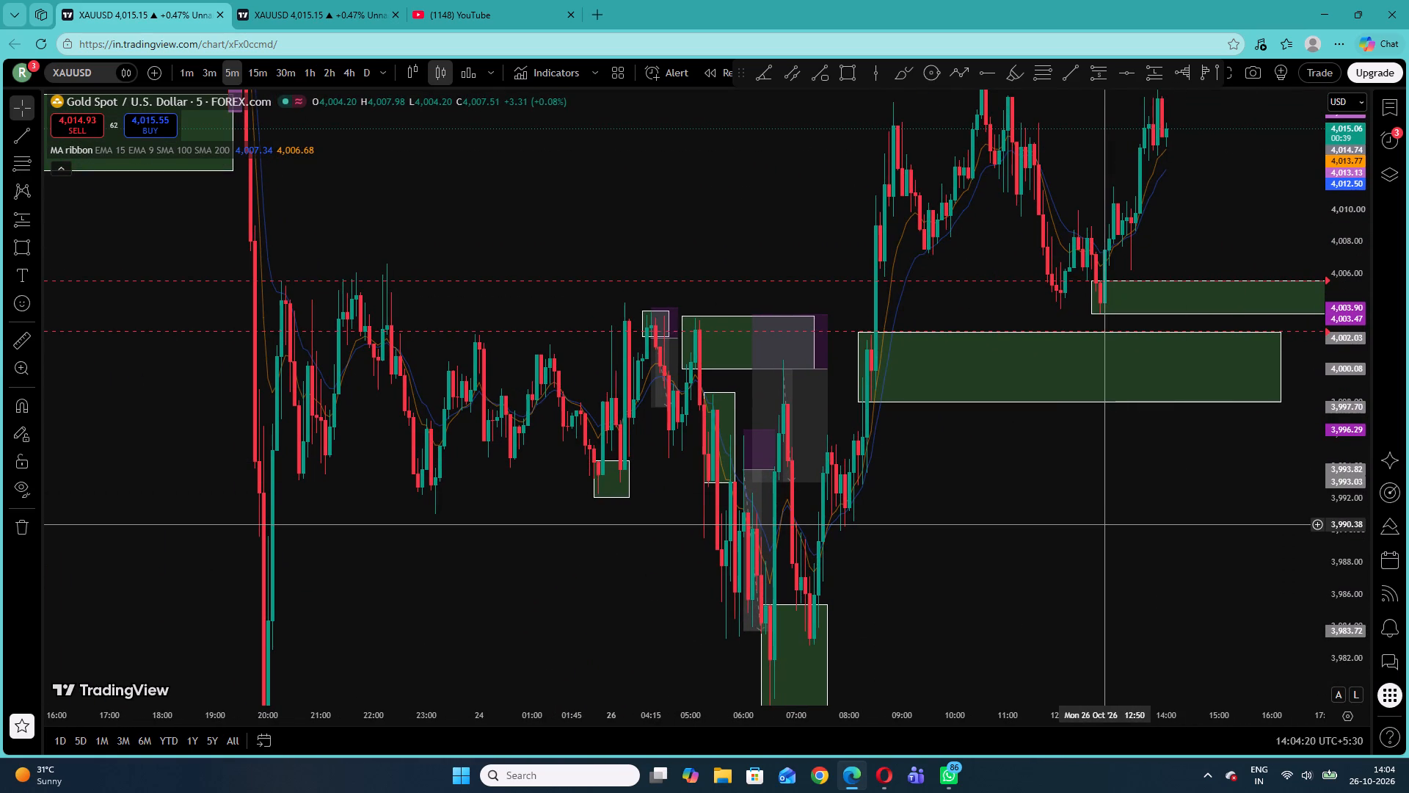
pyautogui.moveTo(1012, 239); pyautogui.dragTo(924, 293)
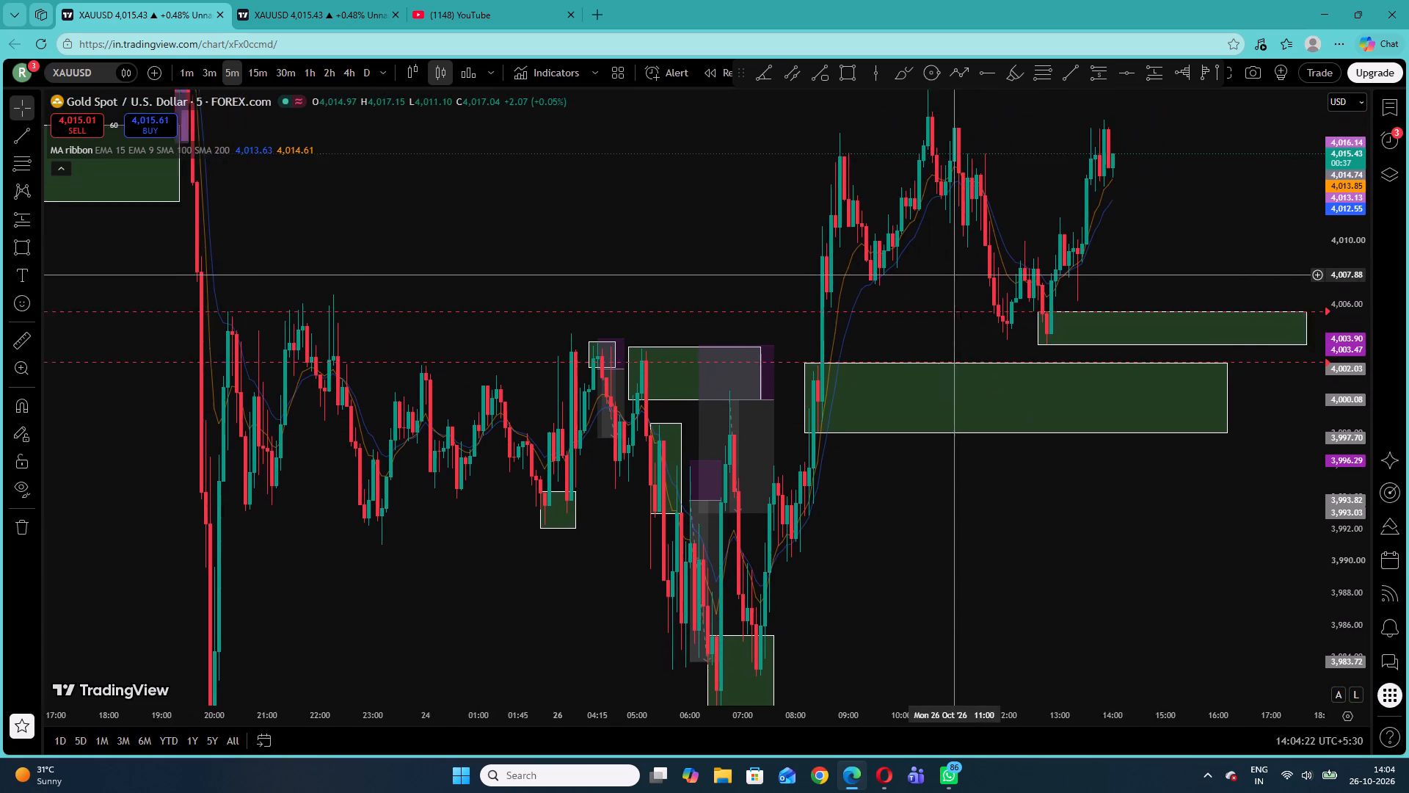
pyautogui.moveTo(924, 293); pyautogui.dragTo(871, 339)
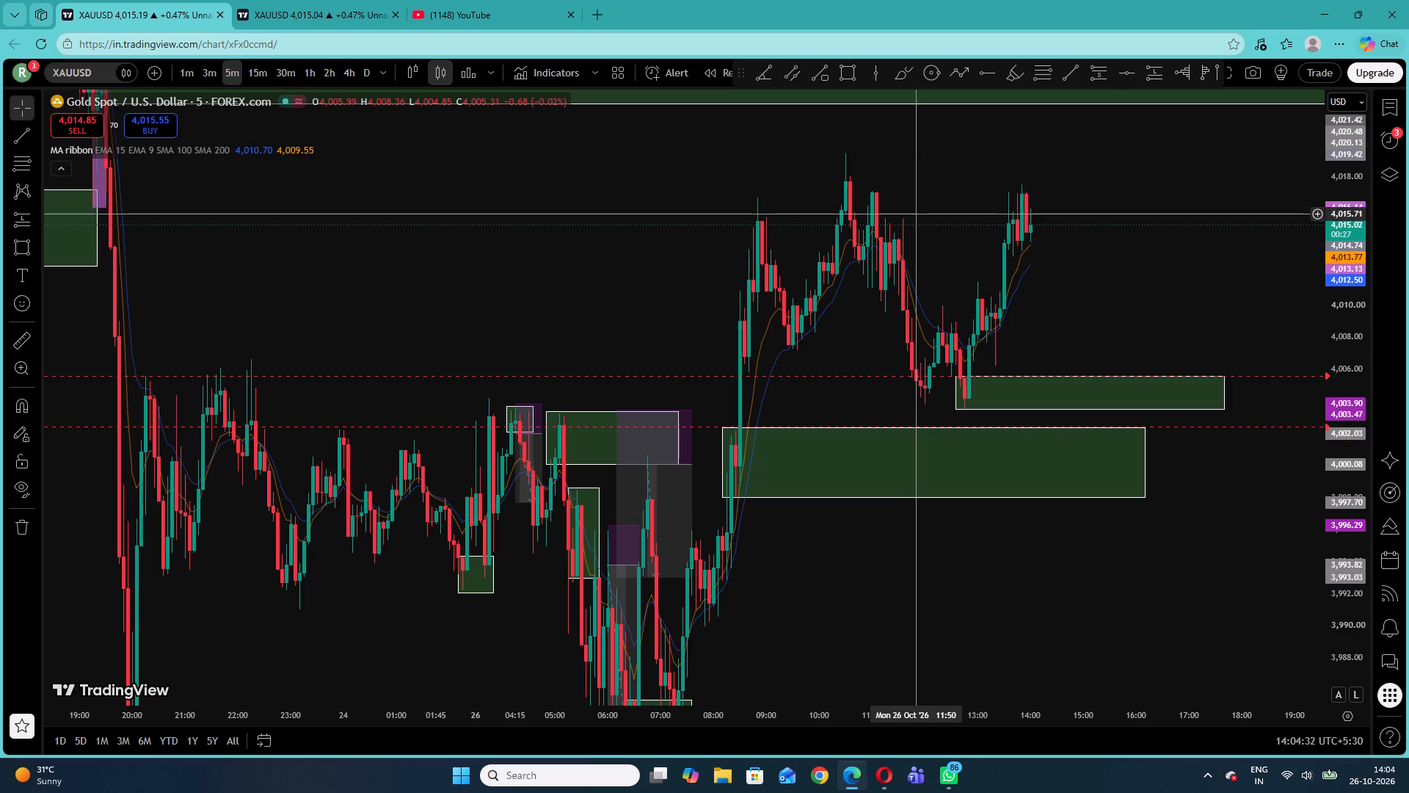
# Examine the 5-minute candles from about 08:30 to 14:00 closely, between the upper 4,022–4,026 zone and the lower green zones.
pyautogui.moveTo(921, 184); pyautogui.dragTo(941, 311)
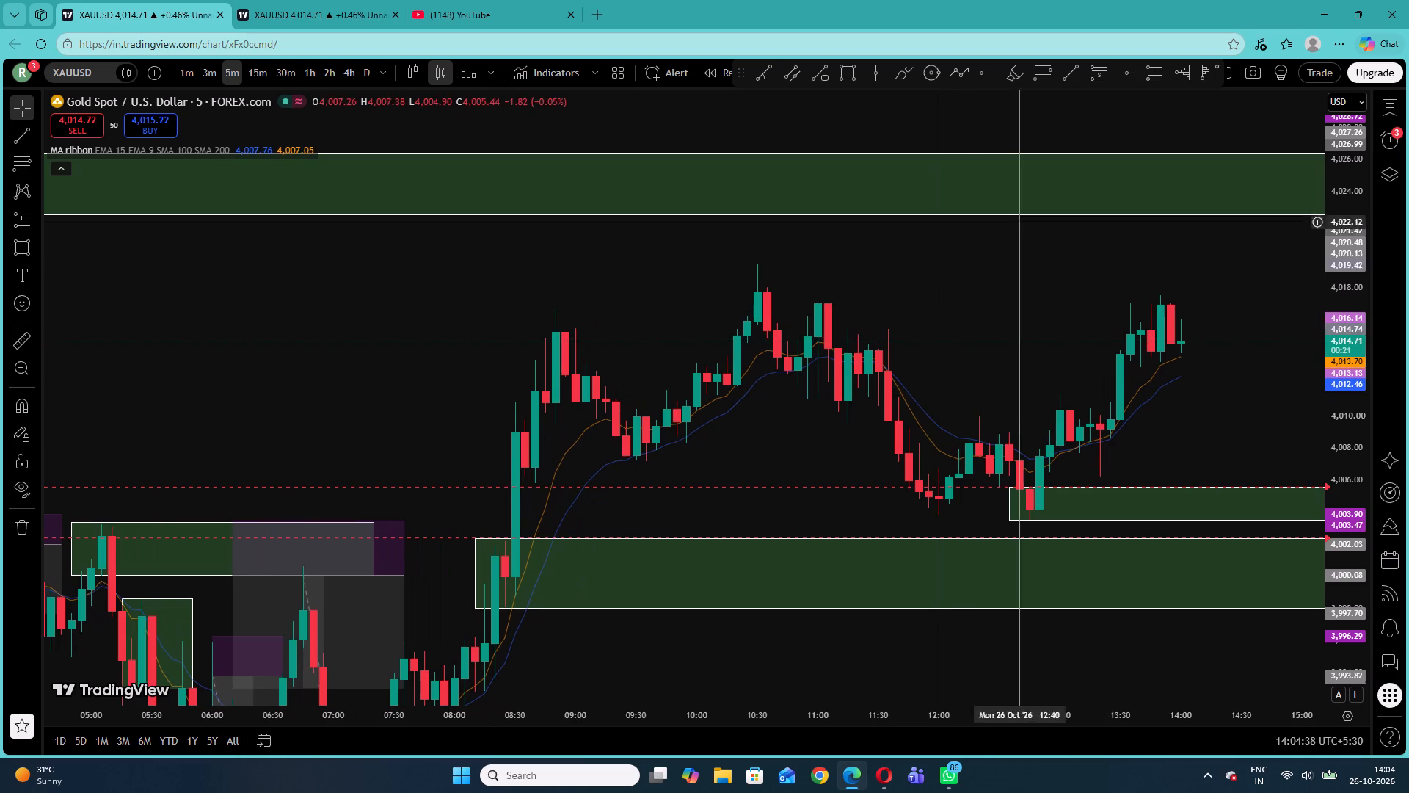
pyautogui.moveTo(1341, 611); pyautogui.dragTo(1289, 148)
pyautogui.moveTo(1007, 175); pyautogui.dragTo(991, 311)
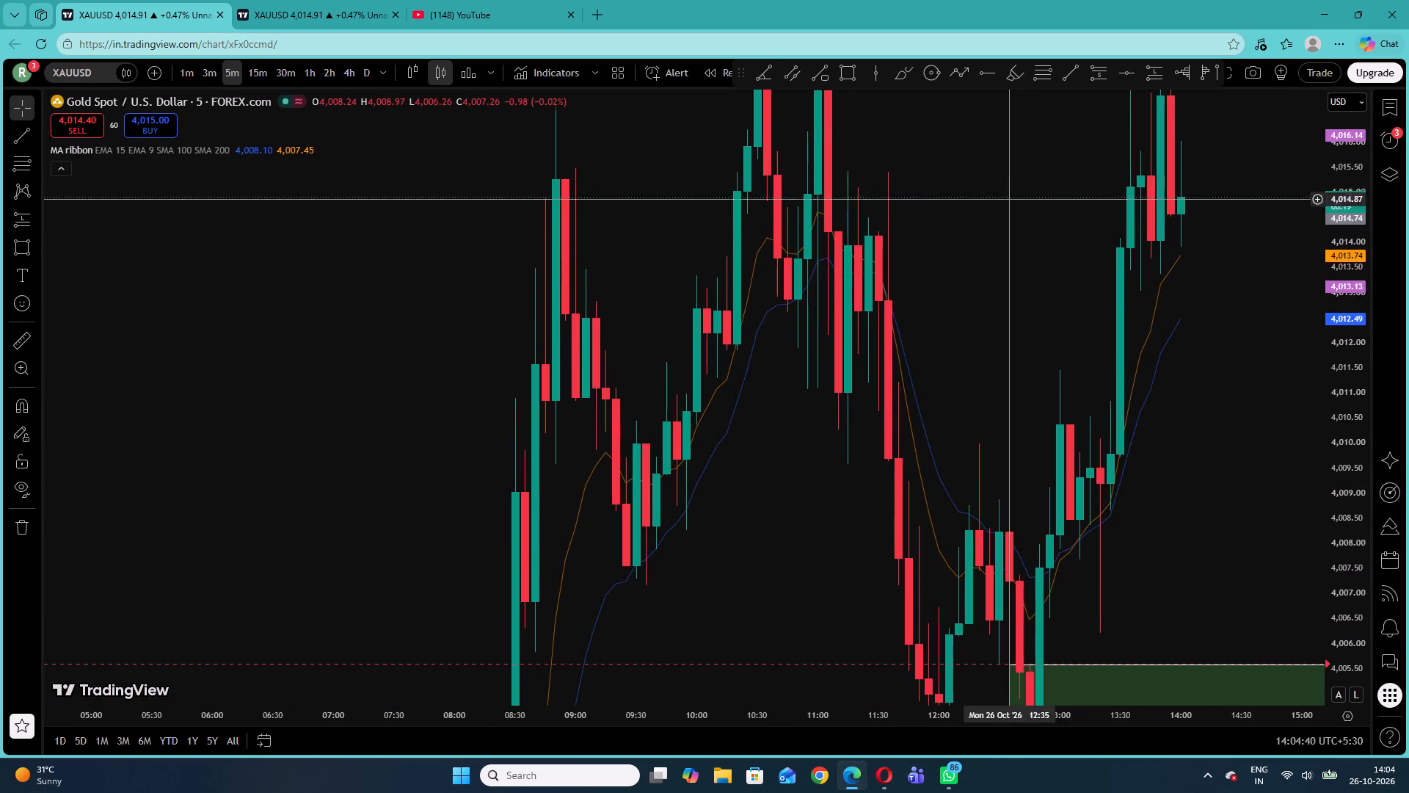
pyautogui.moveTo(991, 311); pyautogui.dragTo(954, 479)
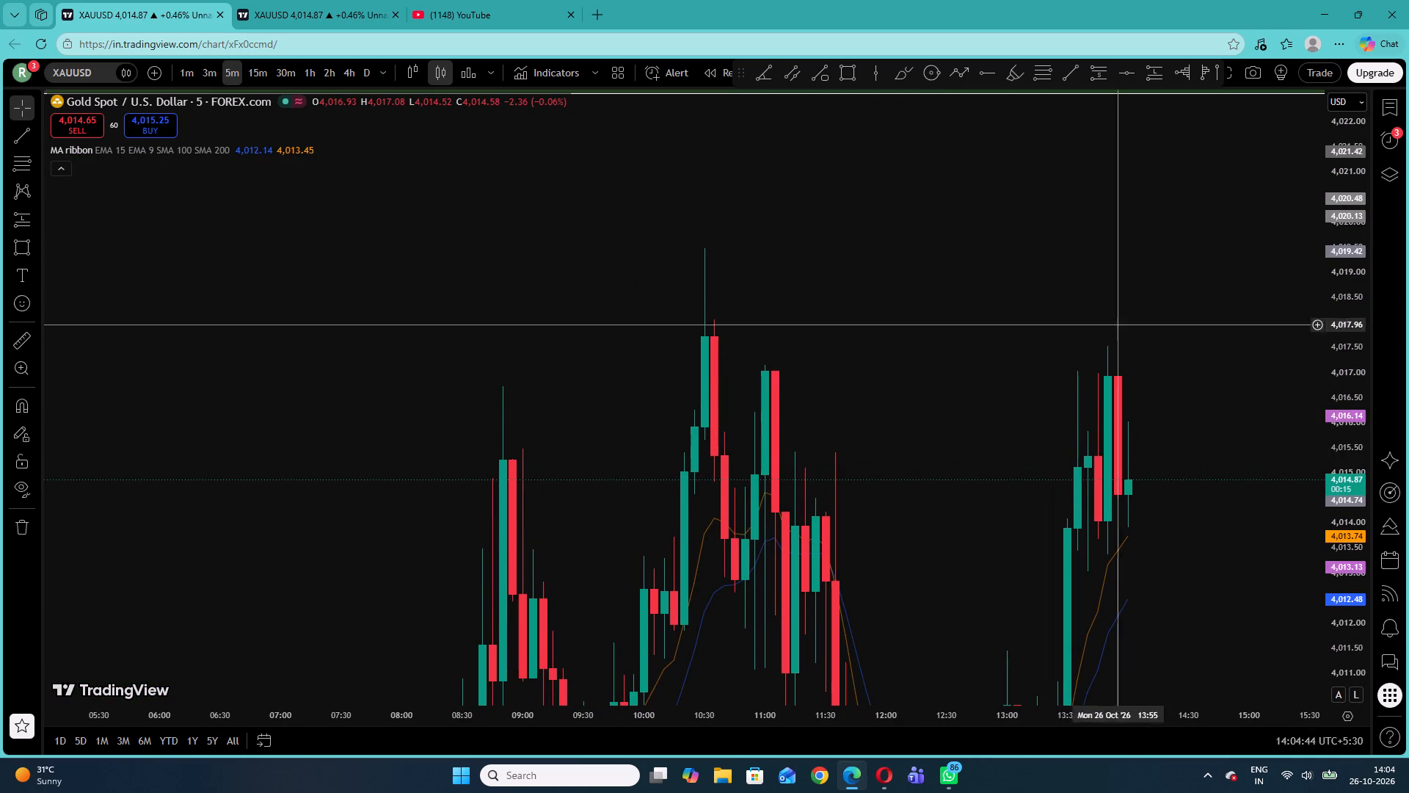
pyautogui.moveTo(1339, 469); pyautogui.dragTo(1341, 638)
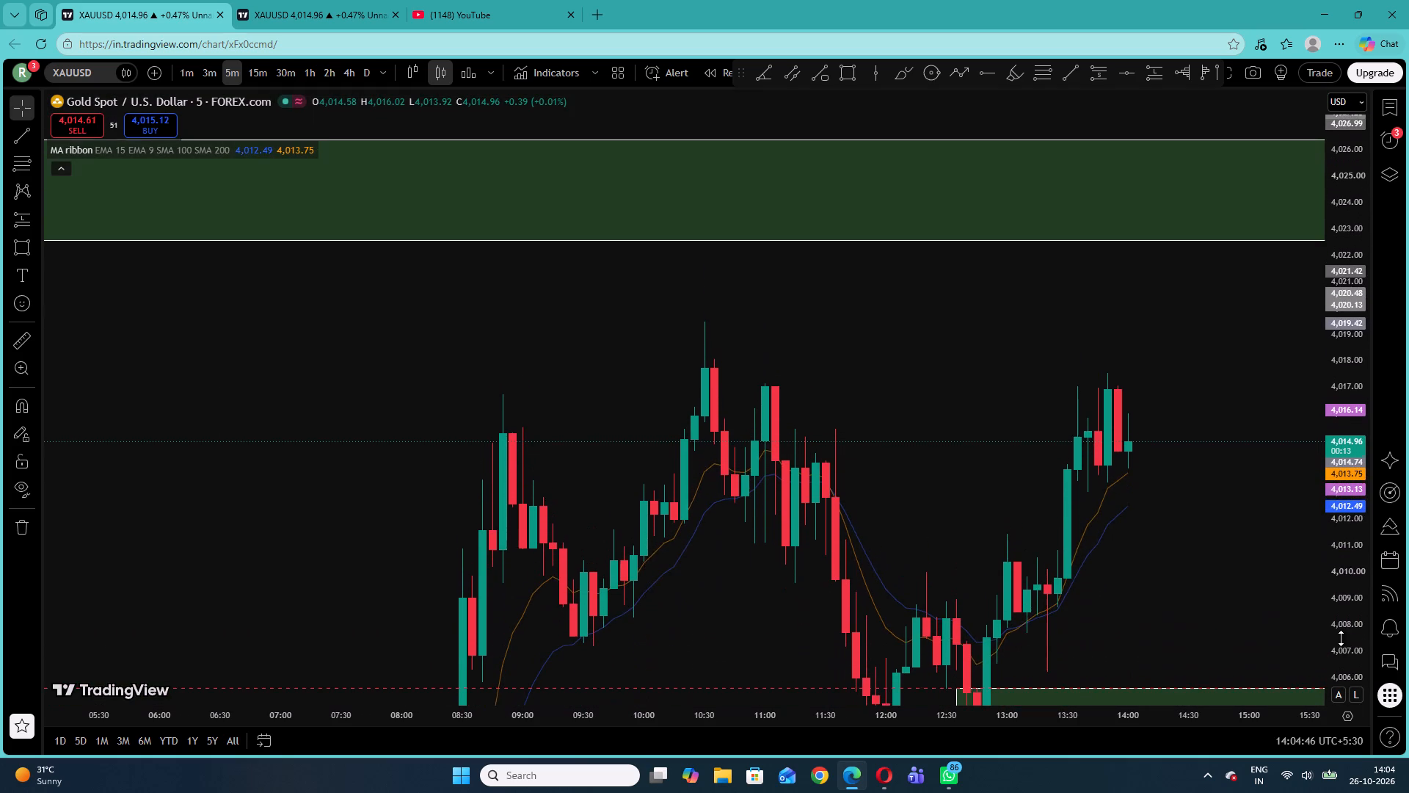
pyautogui.moveTo(1341, 638); pyautogui.dragTo(1341, 656)
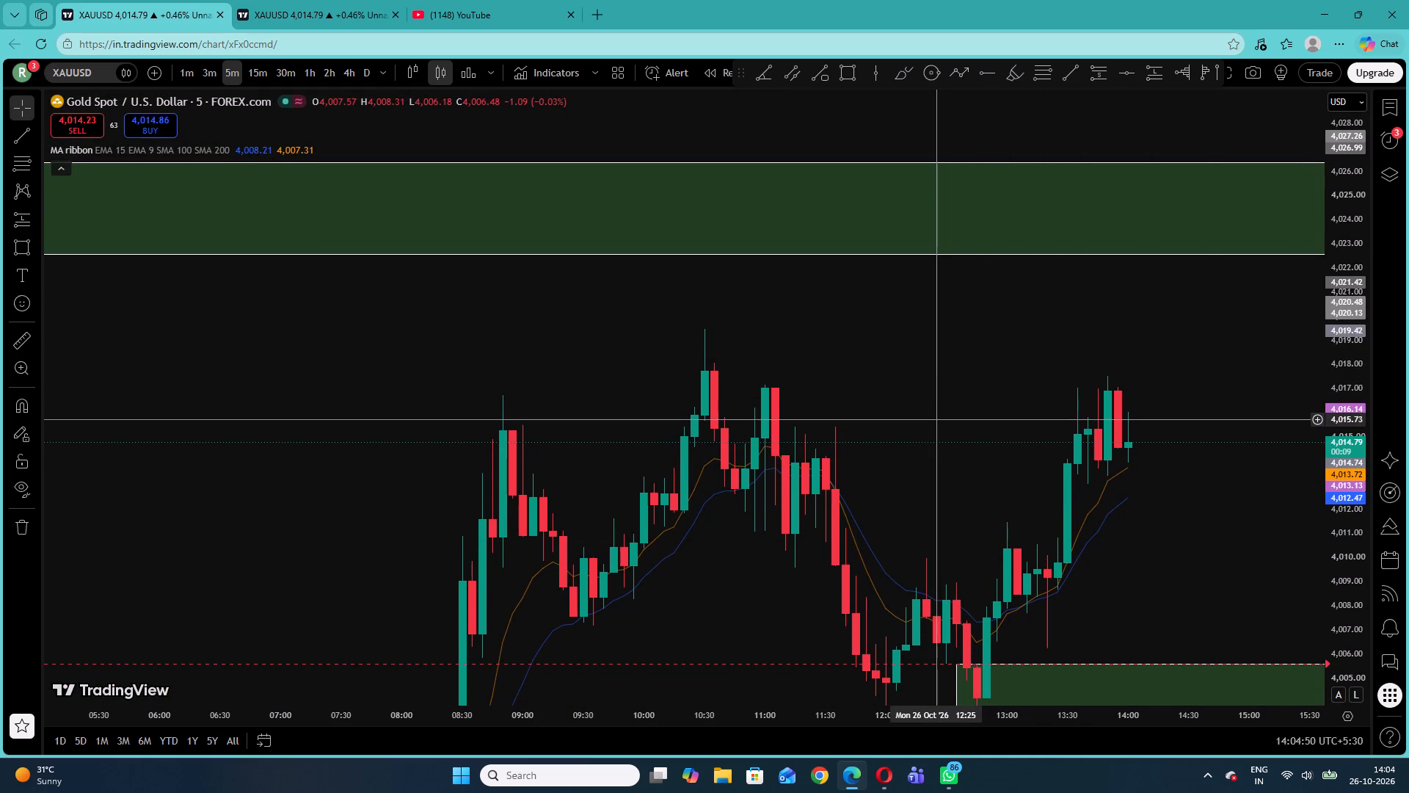
pyautogui.moveTo(840, 419); pyautogui.dragTo(688, 306)
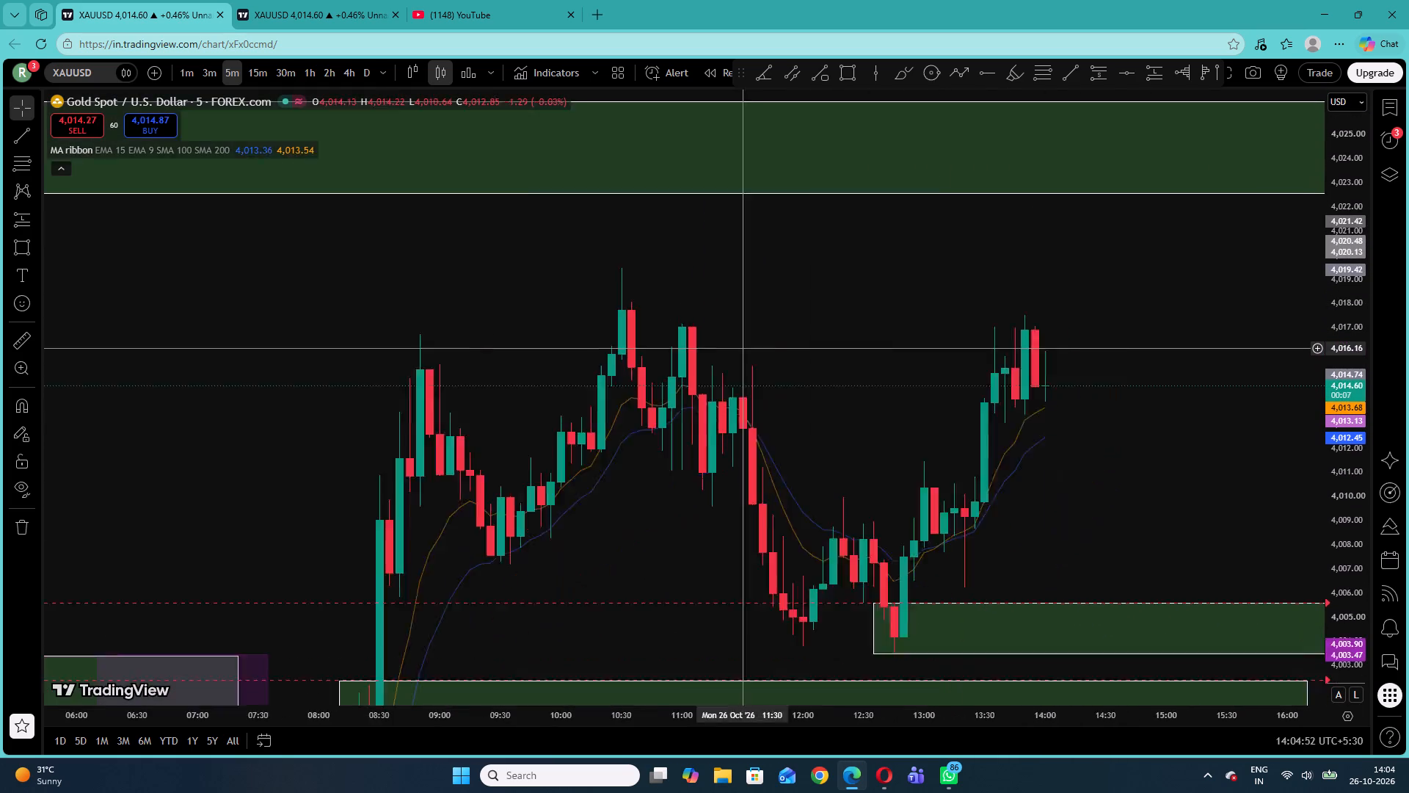
pyautogui.moveTo(688, 306); pyautogui.dragTo(602, 243)
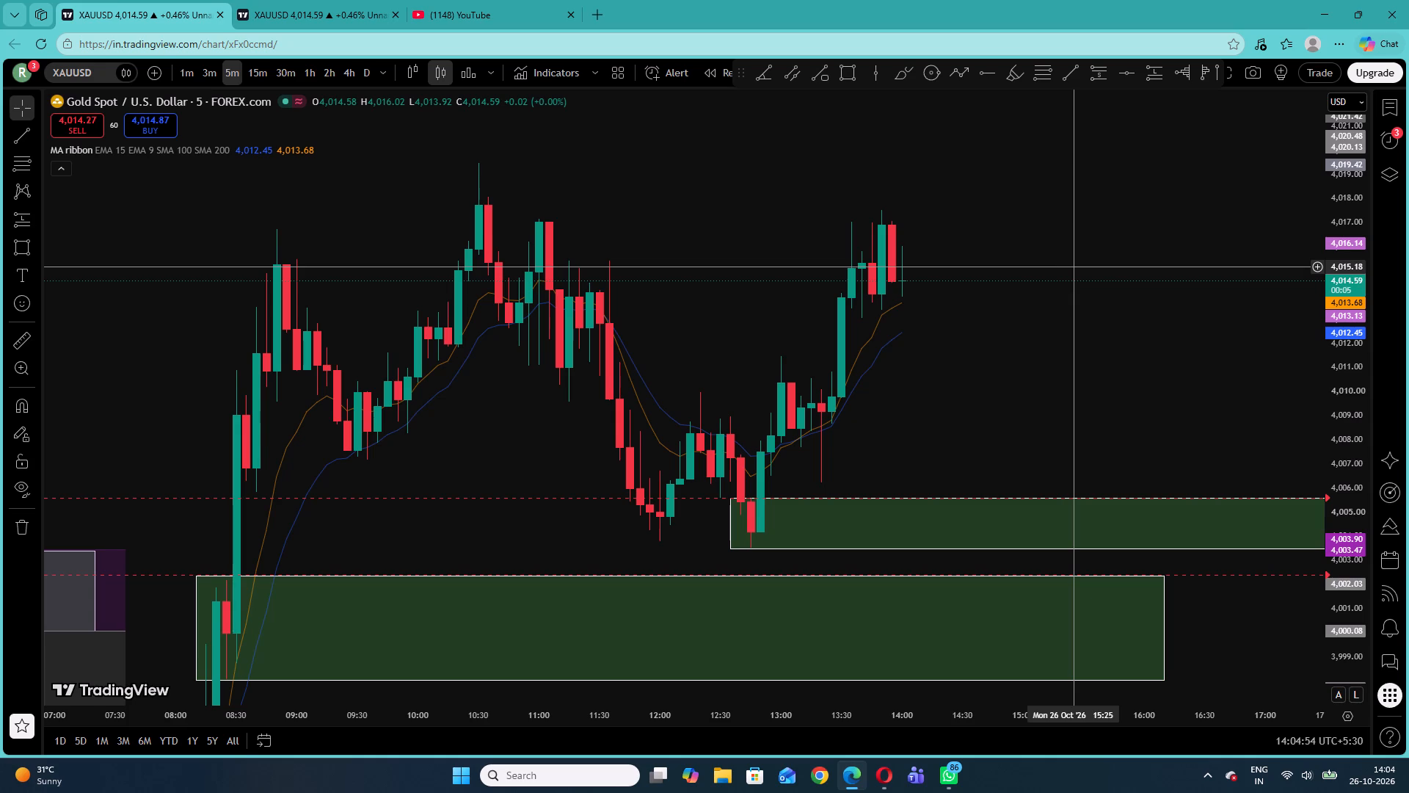
pyautogui.moveTo(1049, 229); pyautogui.dragTo(1107, 220)
pyautogui.moveTo(1341, 346); pyautogui.dragTo(1342, 363)
pyautogui.moveTo(1220, 340); pyautogui.dragTo(1207, 345)
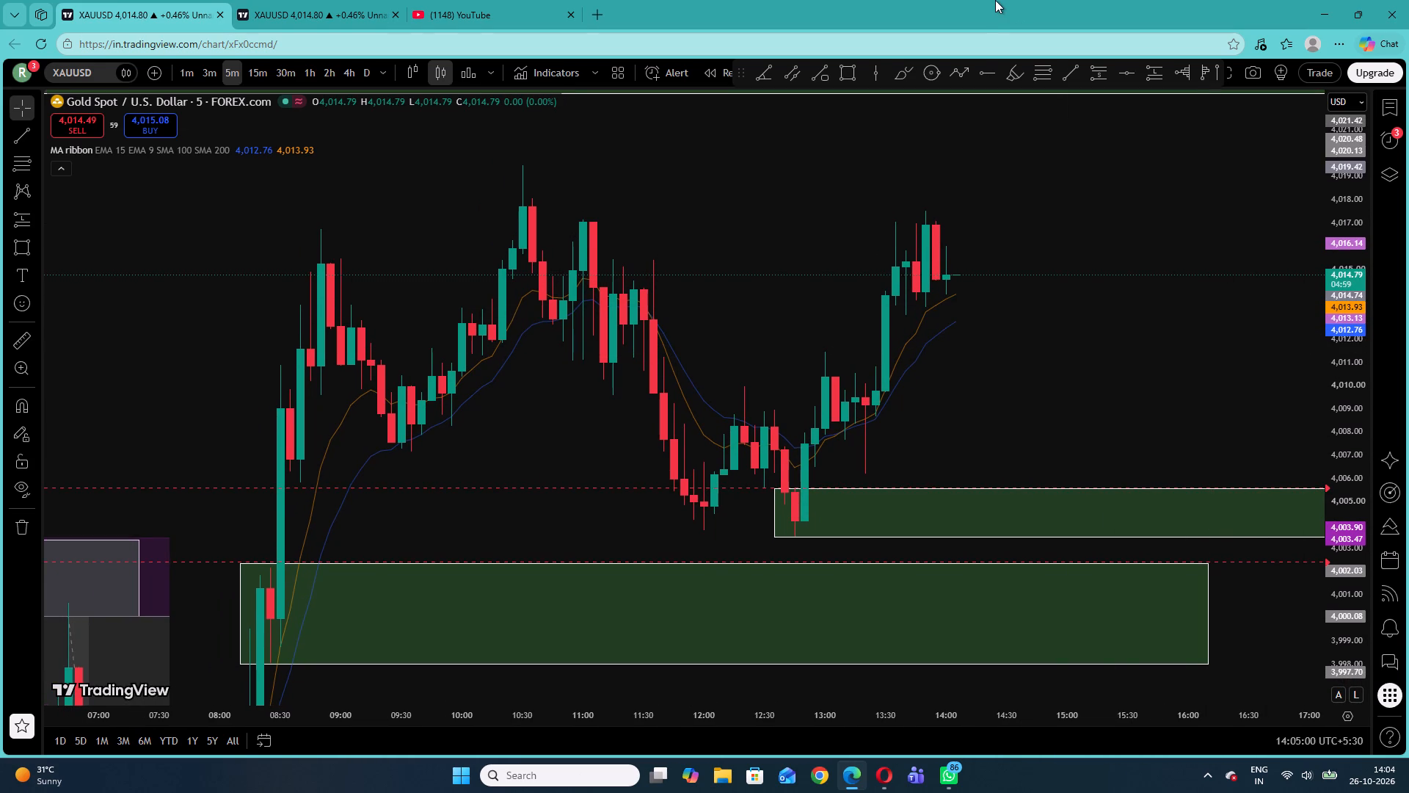
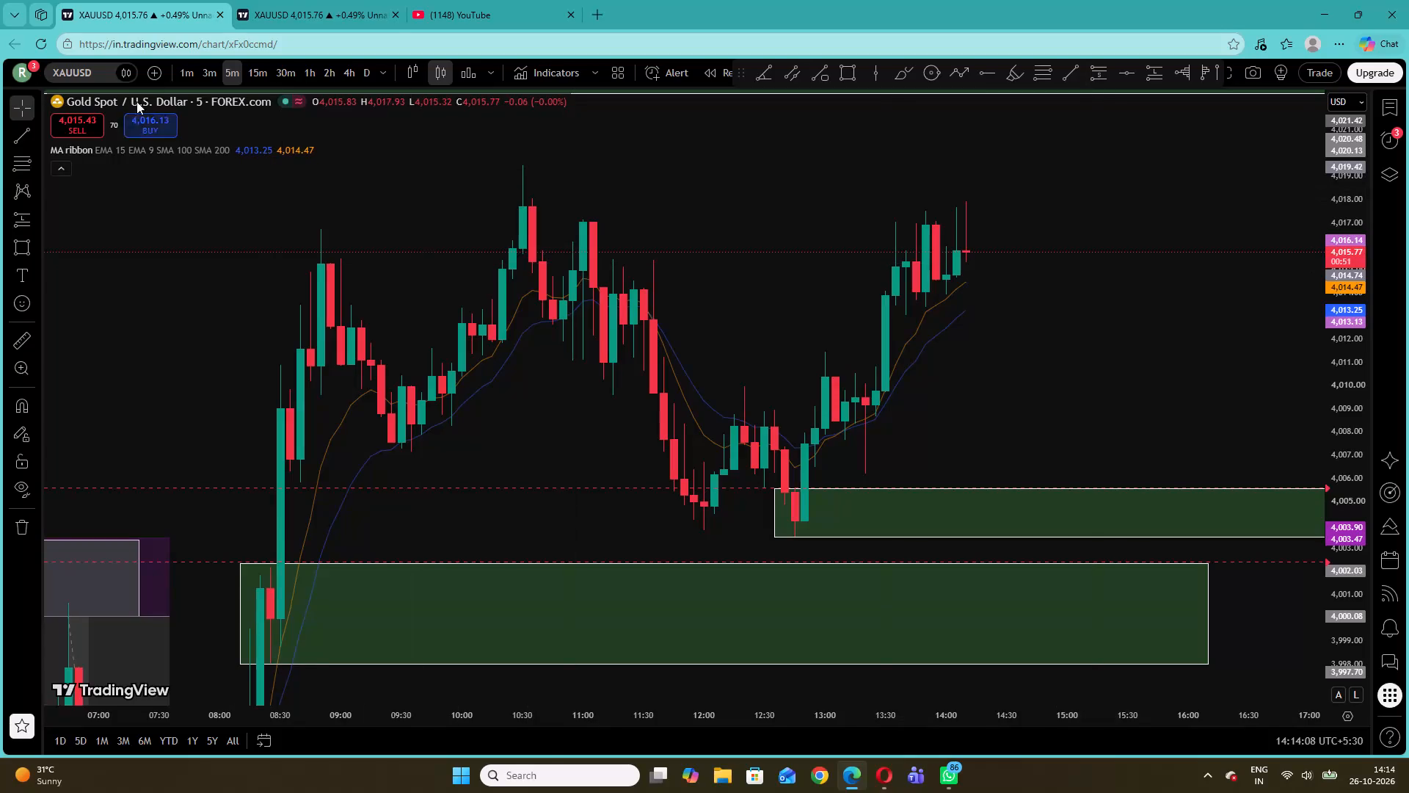
# Check the 15-minute chart briefly, and examine the 1-minute candles from about 11:25 to 14:14 above the upper of the lower green zones.
pyautogui.click(215, 71)
pyautogui.click(252, 79)
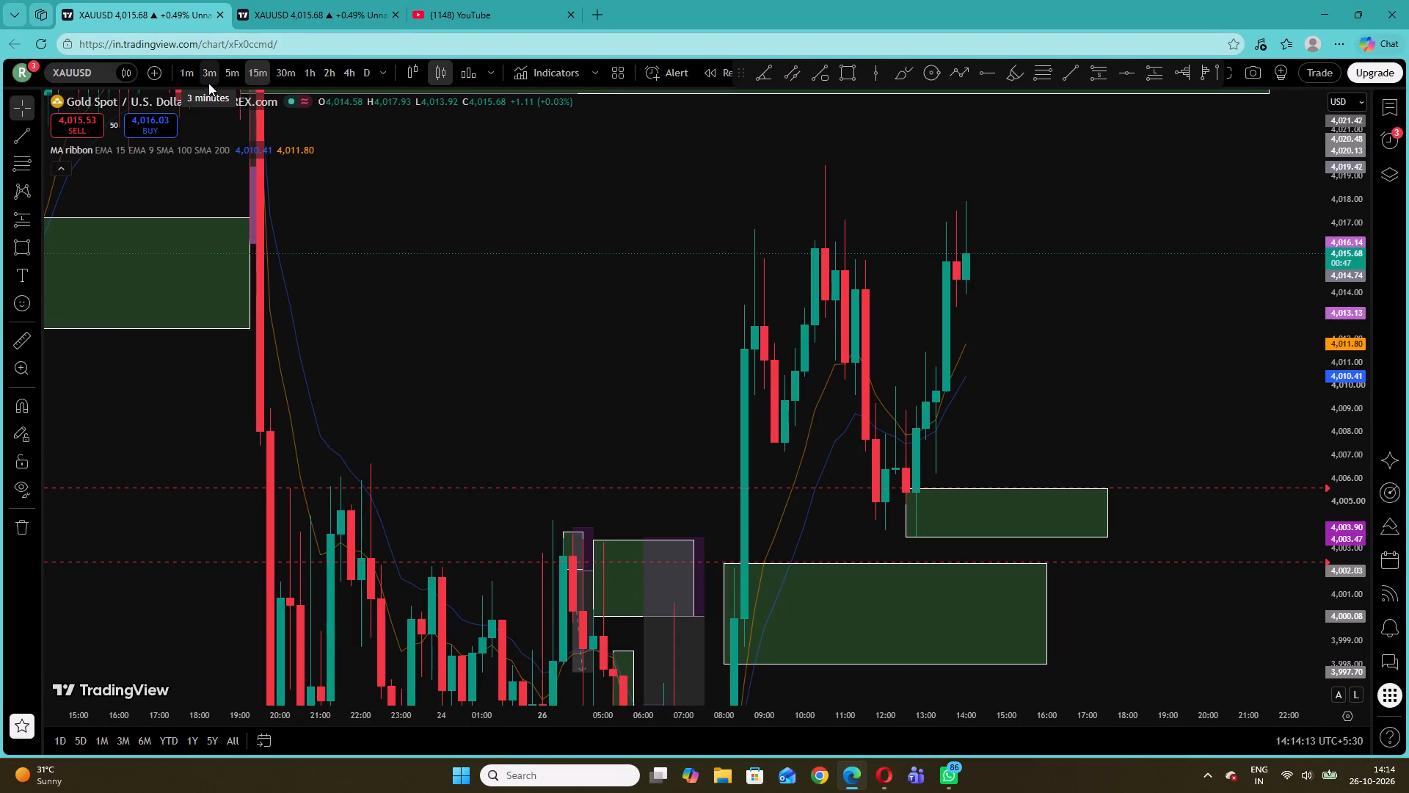
pyautogui.click(186, 76)
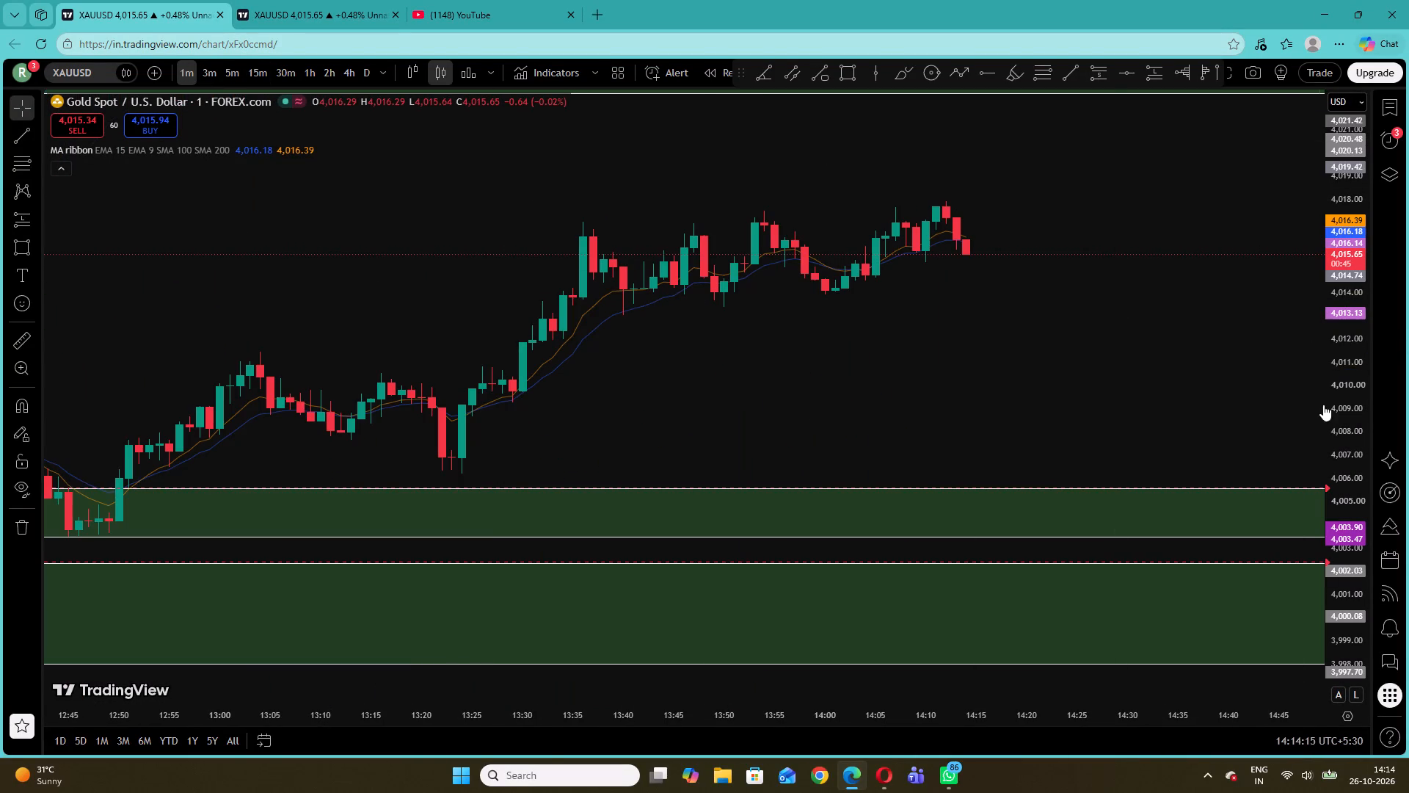
pyautogui.moveTo(1341, 430); pyautogui.dragTo(1336, 130)
pyautogui.moveTo(1198, 154); pyautogui.dragTo(1277, 436)
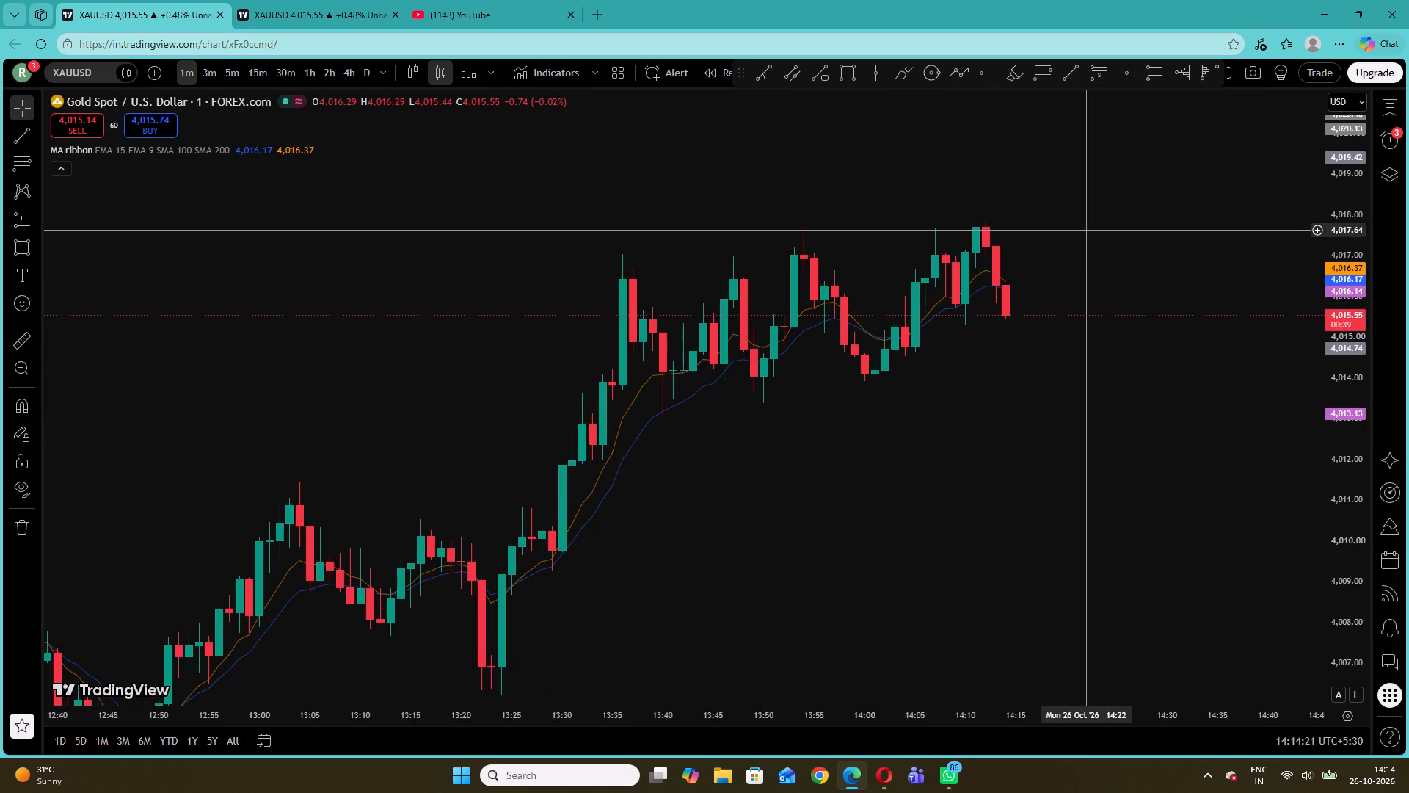
pyautogui.moveTo(1037, 456); pyautogui.dragTo(1152, 288)
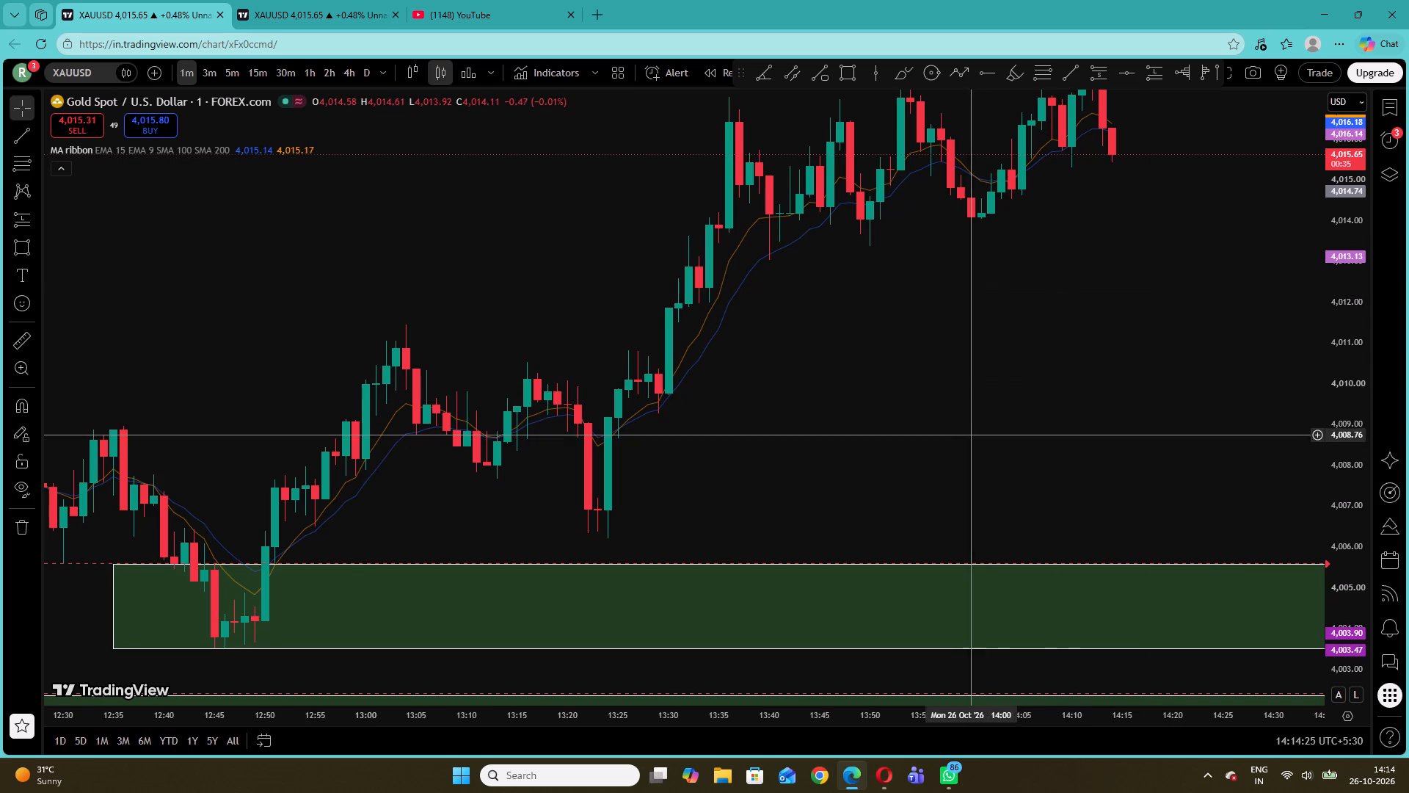
pyautogui.moveTo(942, 455); pyautogui.dragTo(1151, 375)
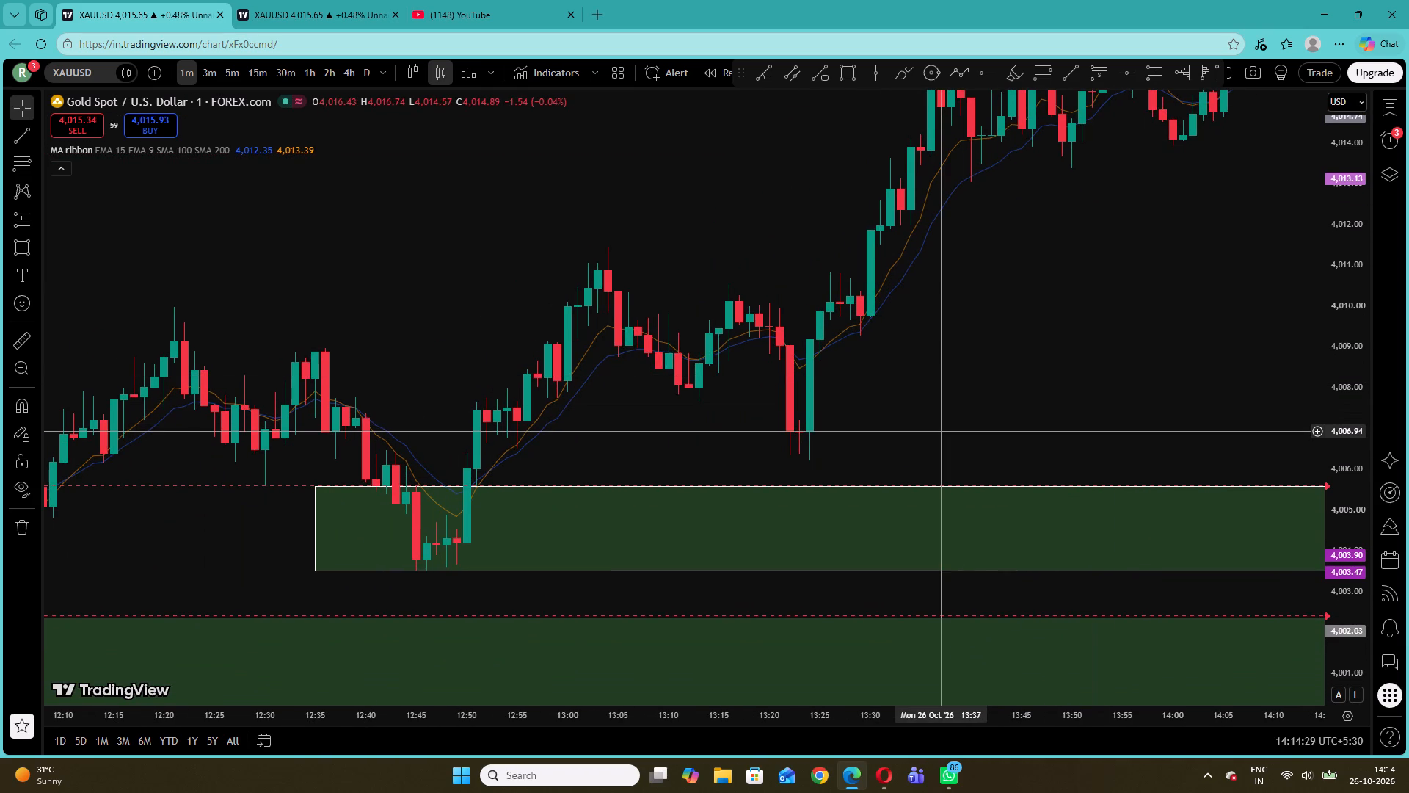
pyautogui.moveTo(943, 431); pyautogui.dragTo(1218, 445)
pyautogui.moveTo(422, 344); pyautogui.dragTo(653, 330)
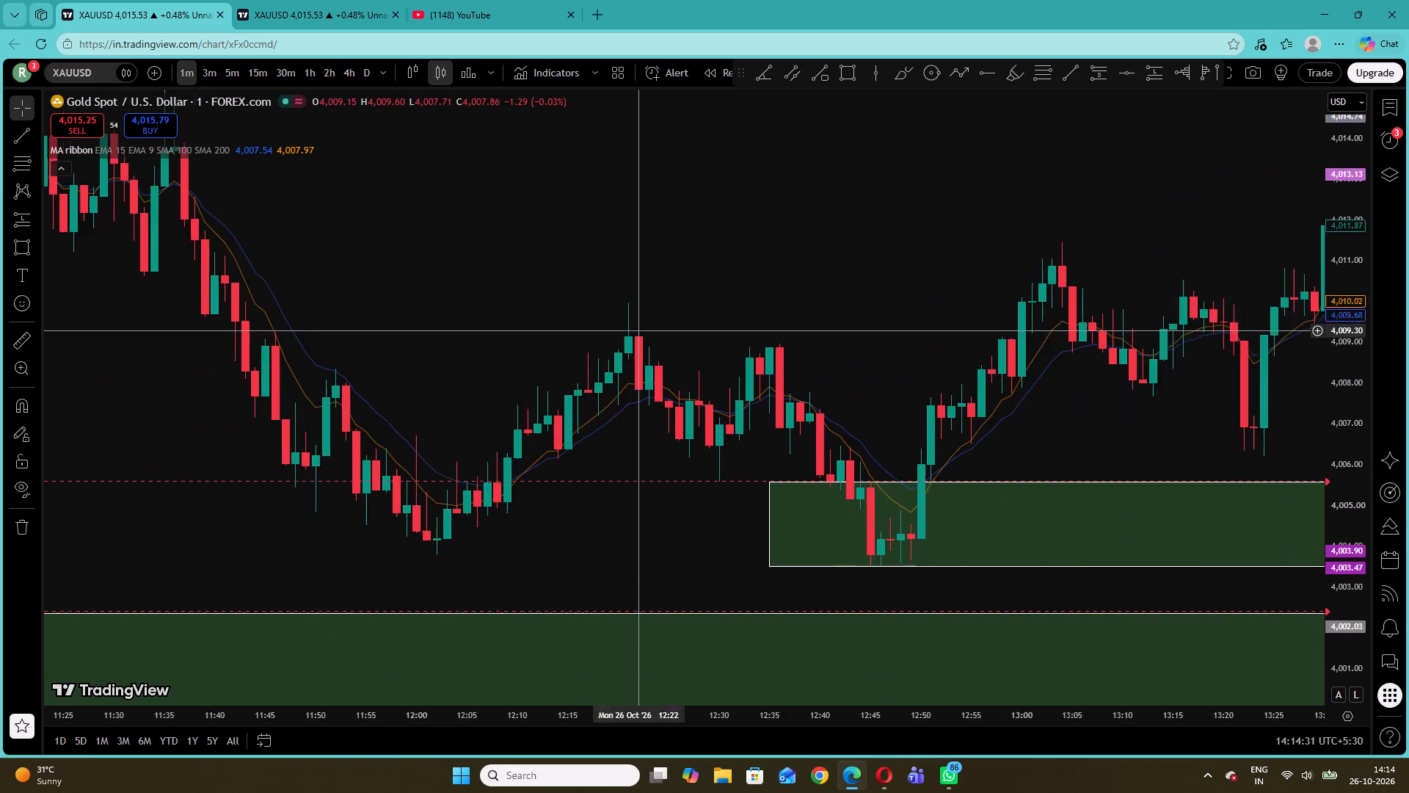
pyautogui.moveTo(653, 330); pyautogui.dragTo(683, 327)
pyautogui.moveTo(519, 230); pyautogui.dragTo(719, 353)
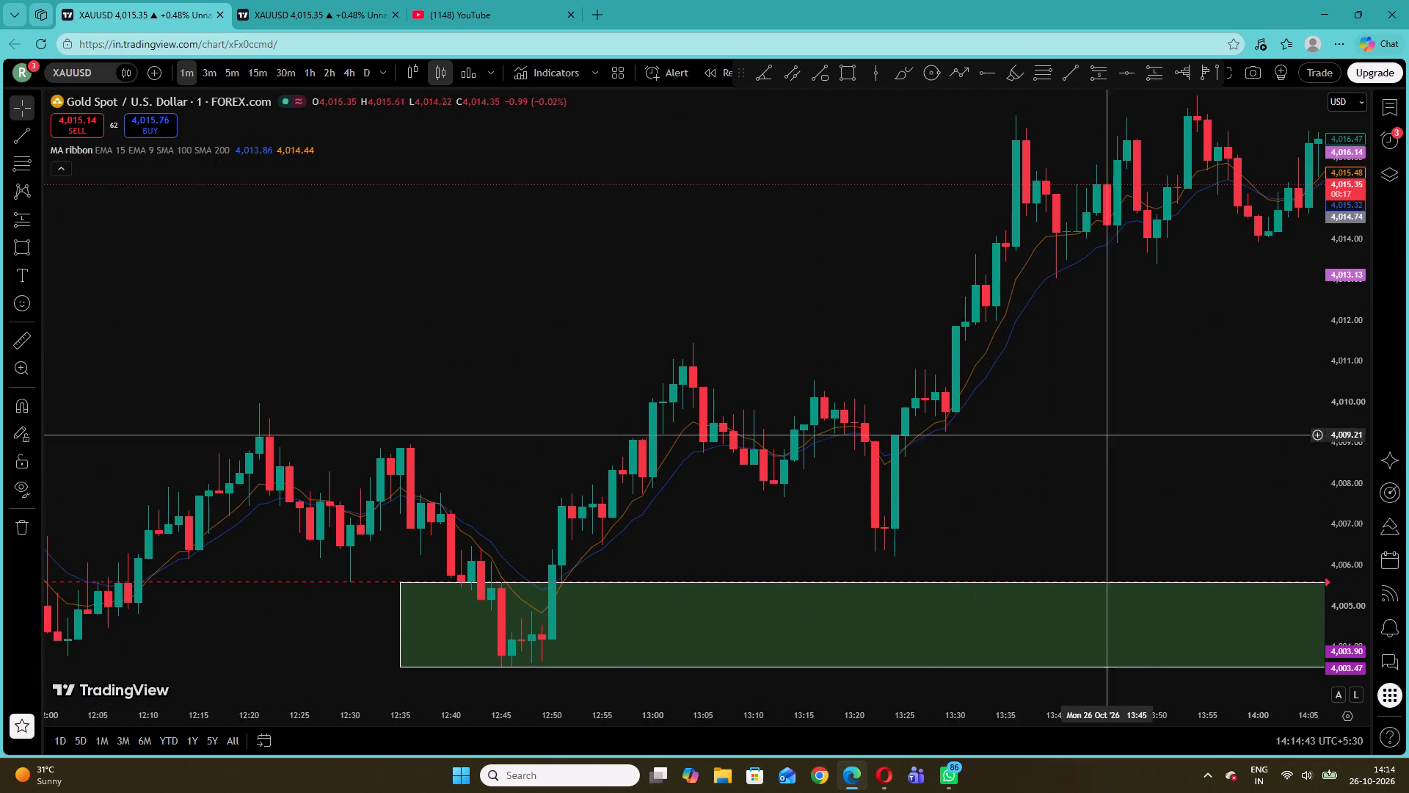
pyautogui.moveTo(1138, 438); pyautogui.dragTo(852, 479)
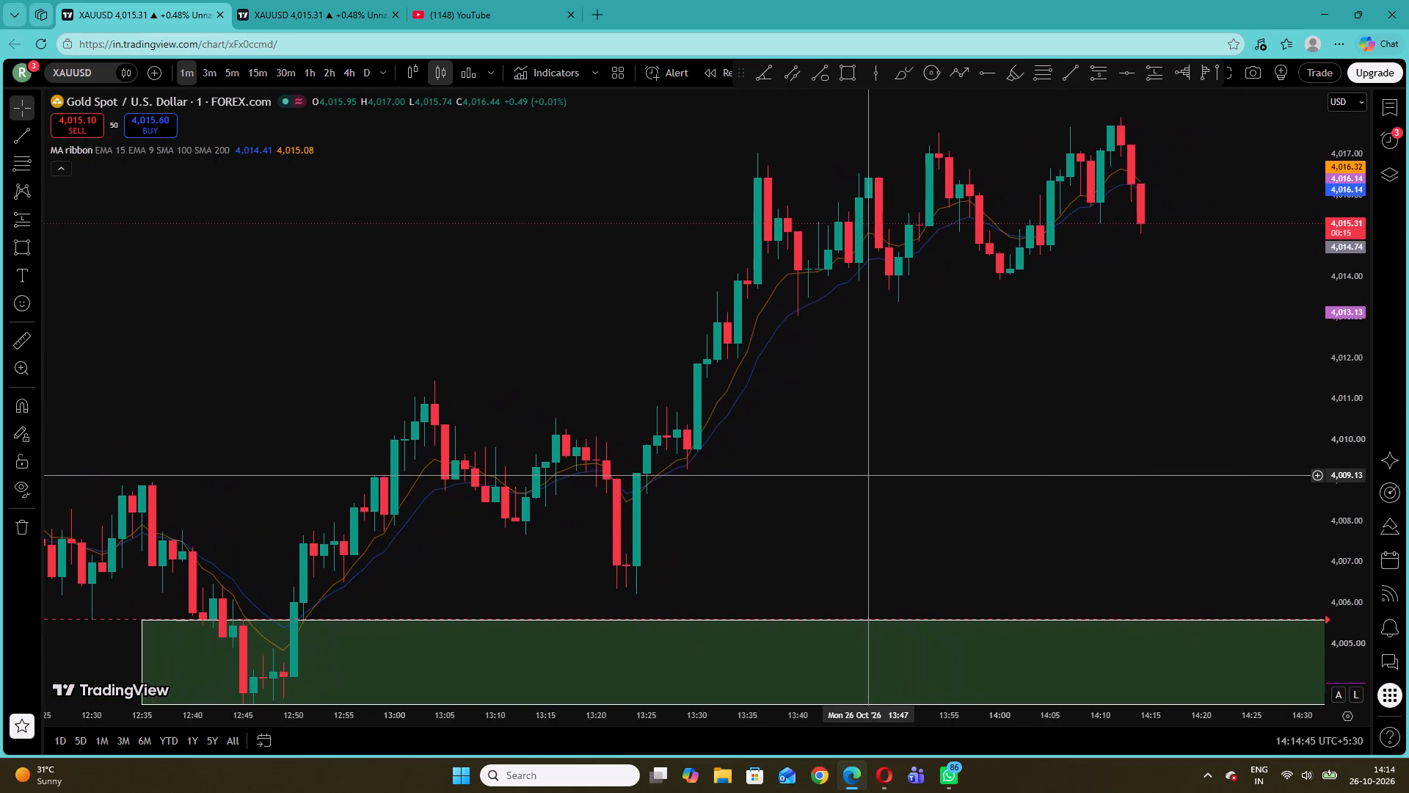
pyautogui.moveTo(852, 479); pyautogui.dragTo(831, 484)
pyautogui.moveTo(1173, 309); pyautogui.dragTo(1076, 474)
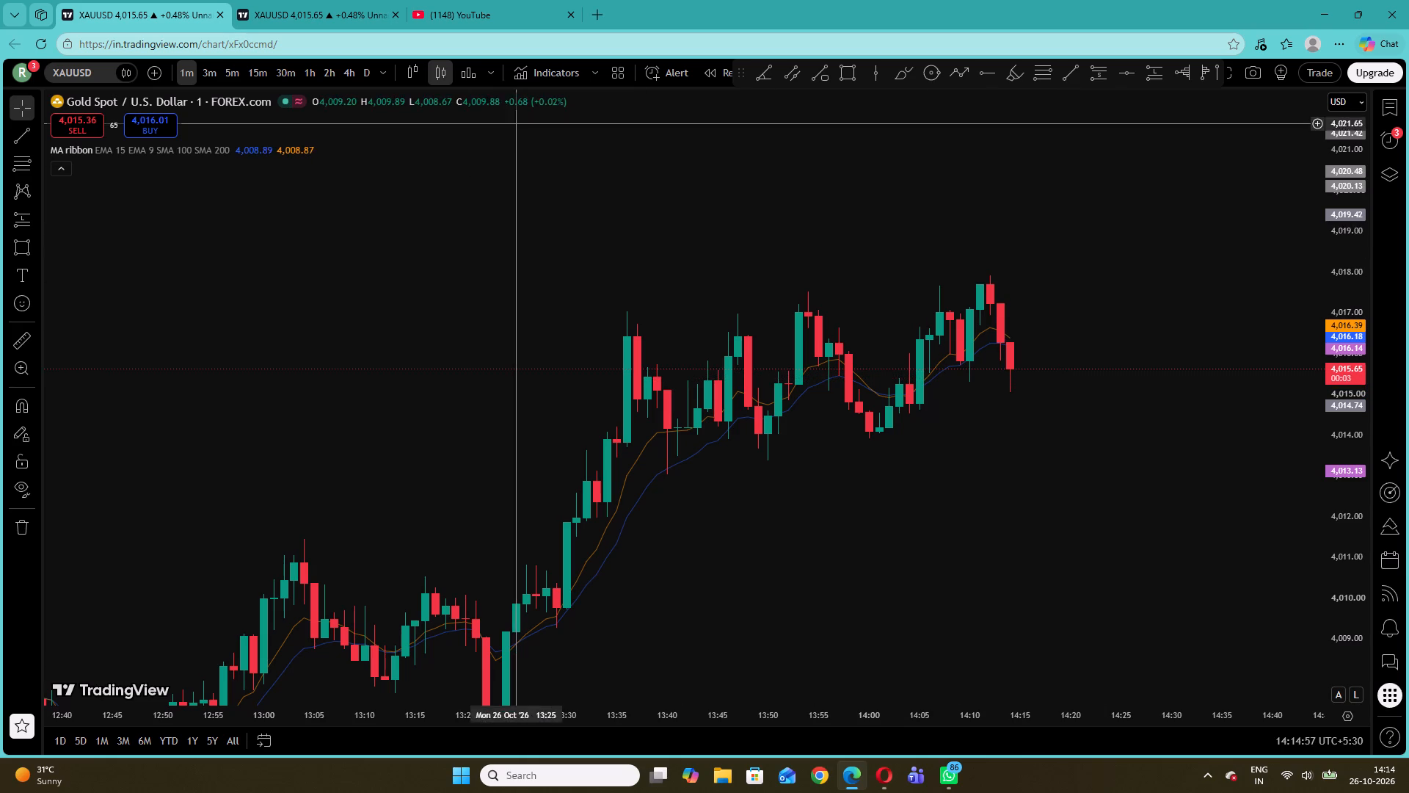
# Return to the 5-minute chart and examine the 26 October morning price action around the earlier green zones and short positions.
pyautogui.click(233, 73)
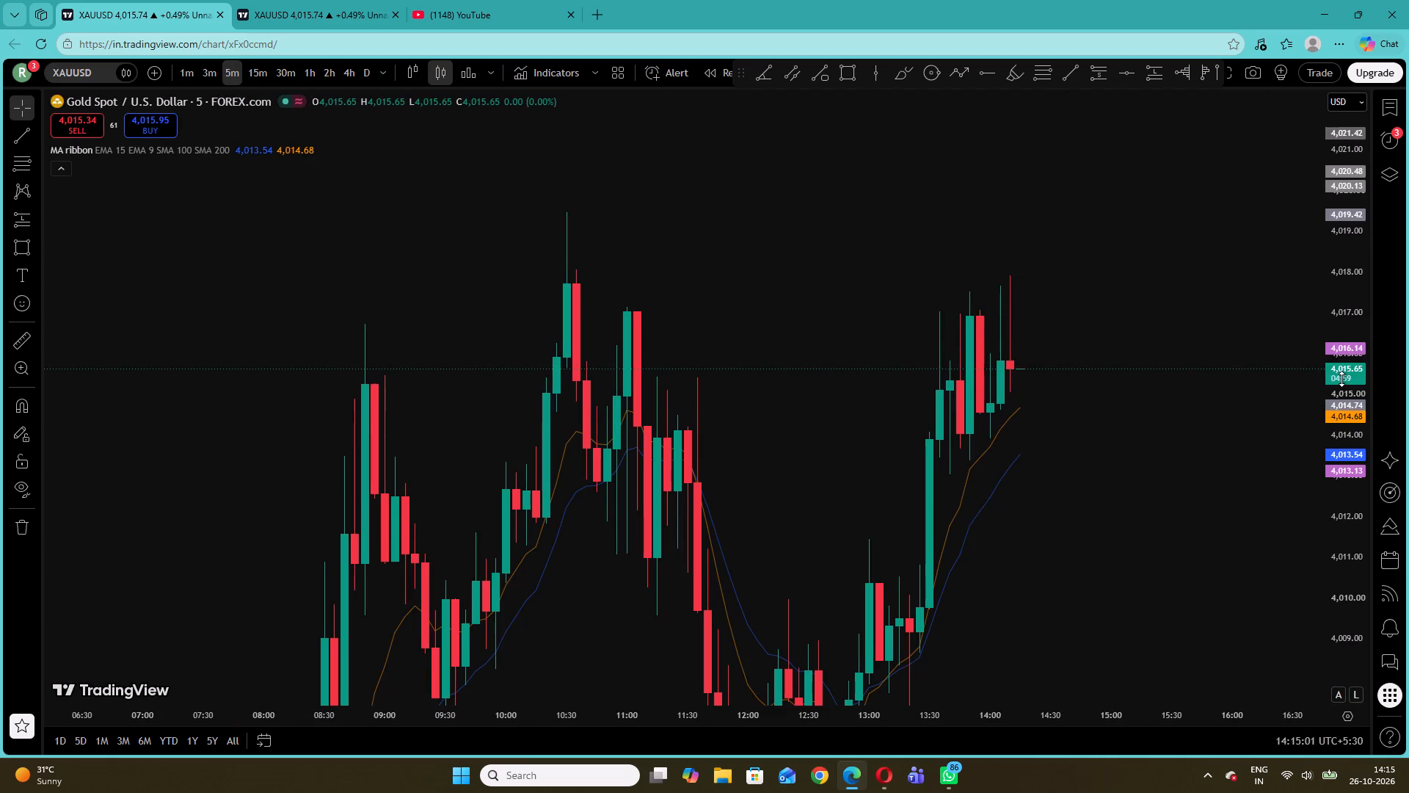
pyautogui.moveTo(1341, 379); pyautogui.dragTo(1319, 611)
pyautogui.moveTo(1048, 519); pyautogui.dragTo(1178, 224)
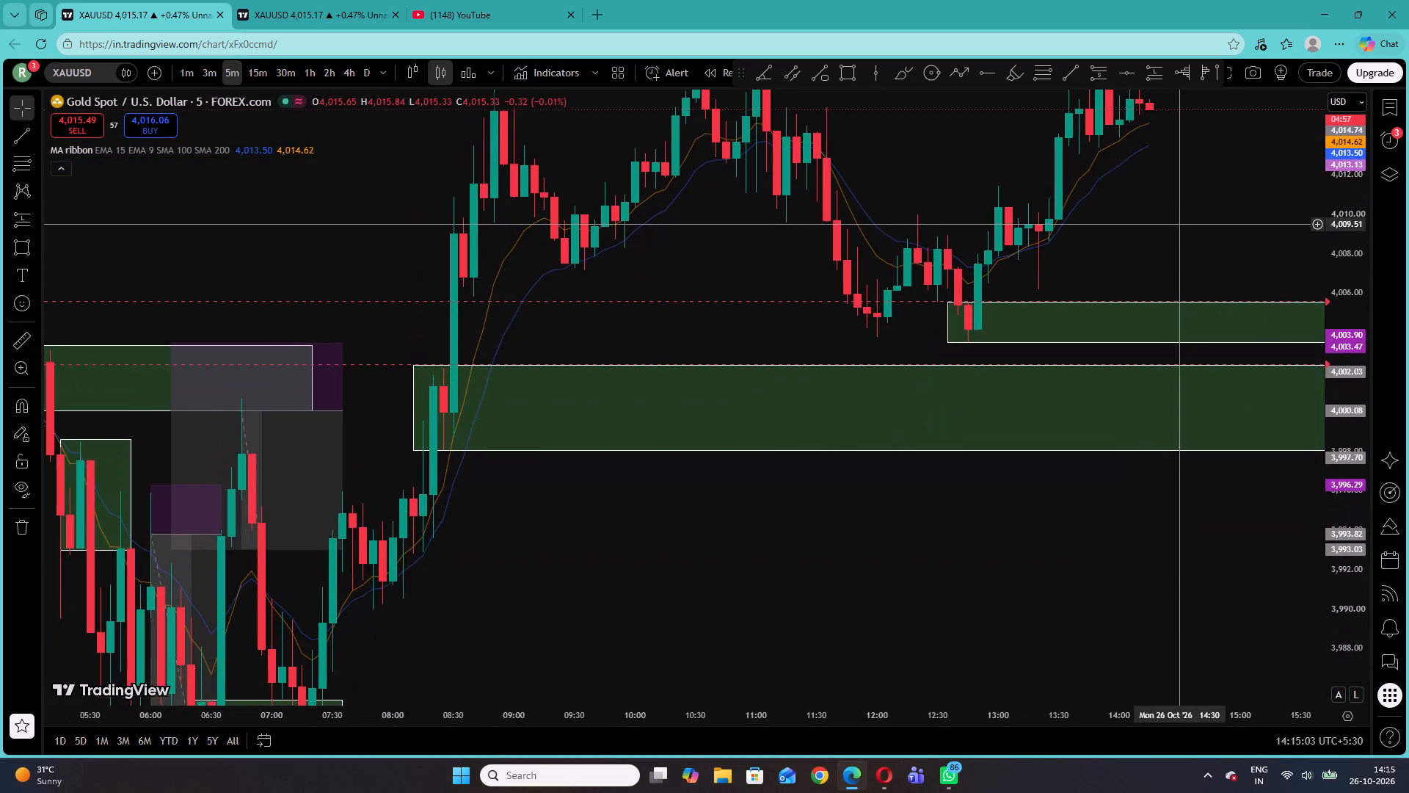
pyautogui.moveTo(1176, 226); pyautogui.dragTo(1138, 430)
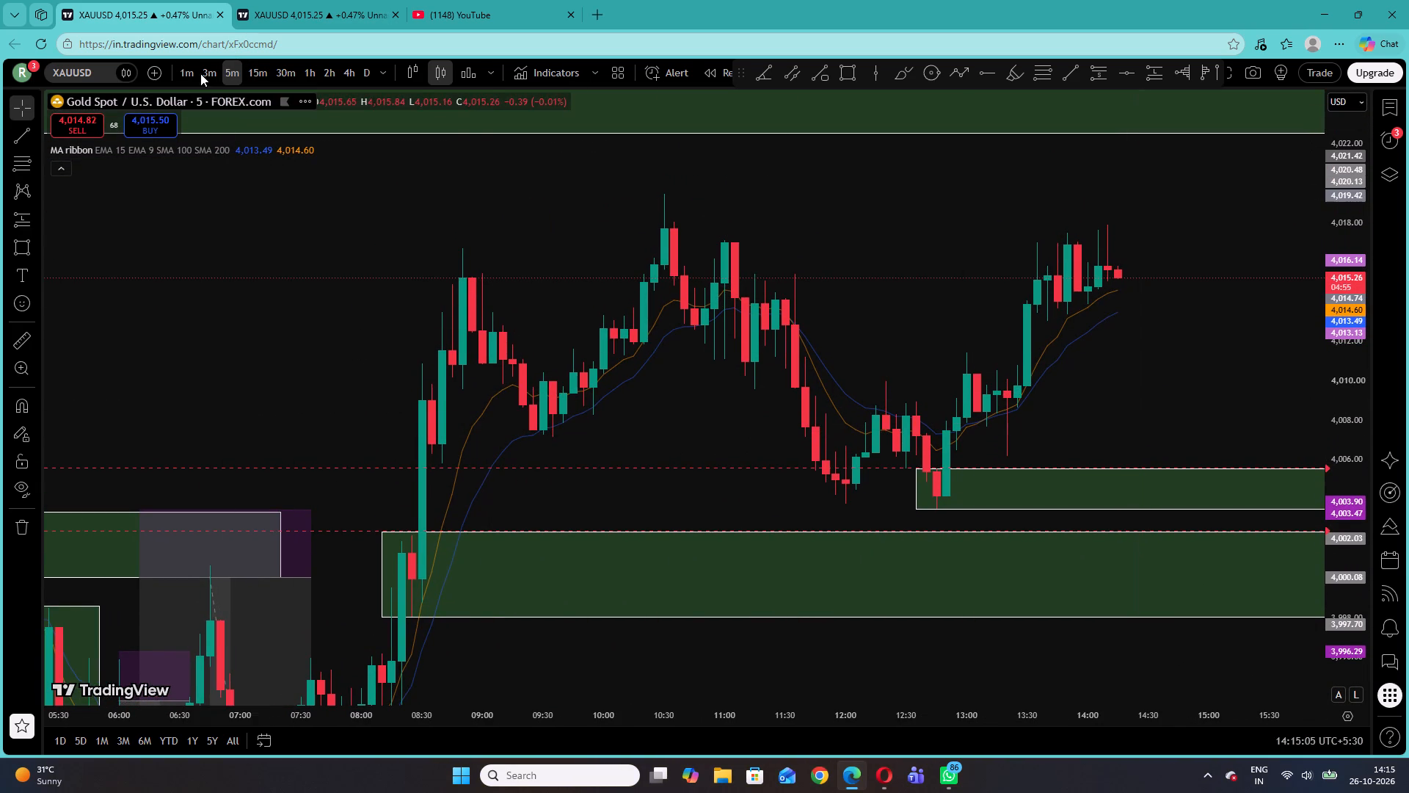
pyautogui.moveTo(307, 219); pyautogui.dragTo(667, 209)
pyautogui.moveTo(644, 317); pyautogui.dragTo(850, 152)
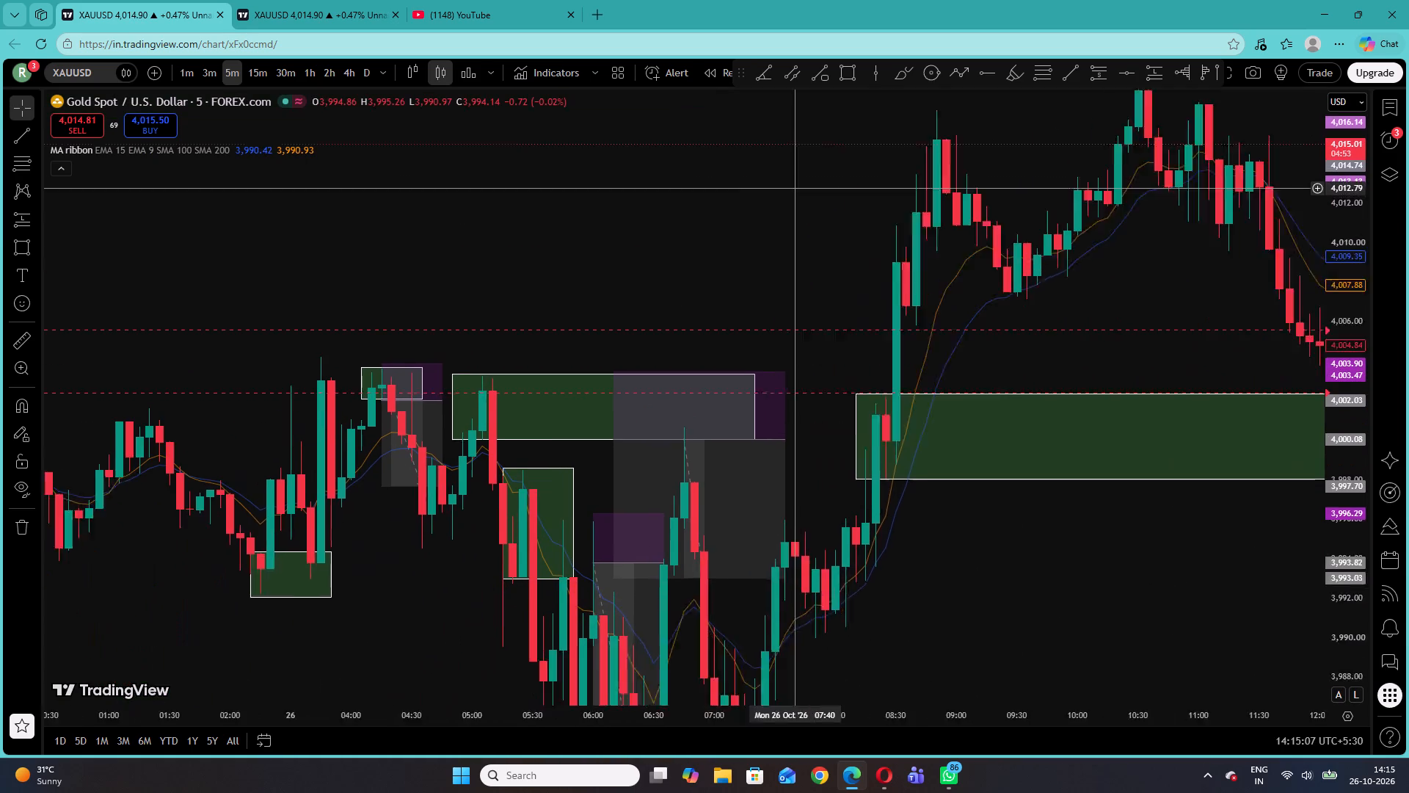
pyautogui.moveTo(850, 152); pyautogui.dragTo(866, 144)
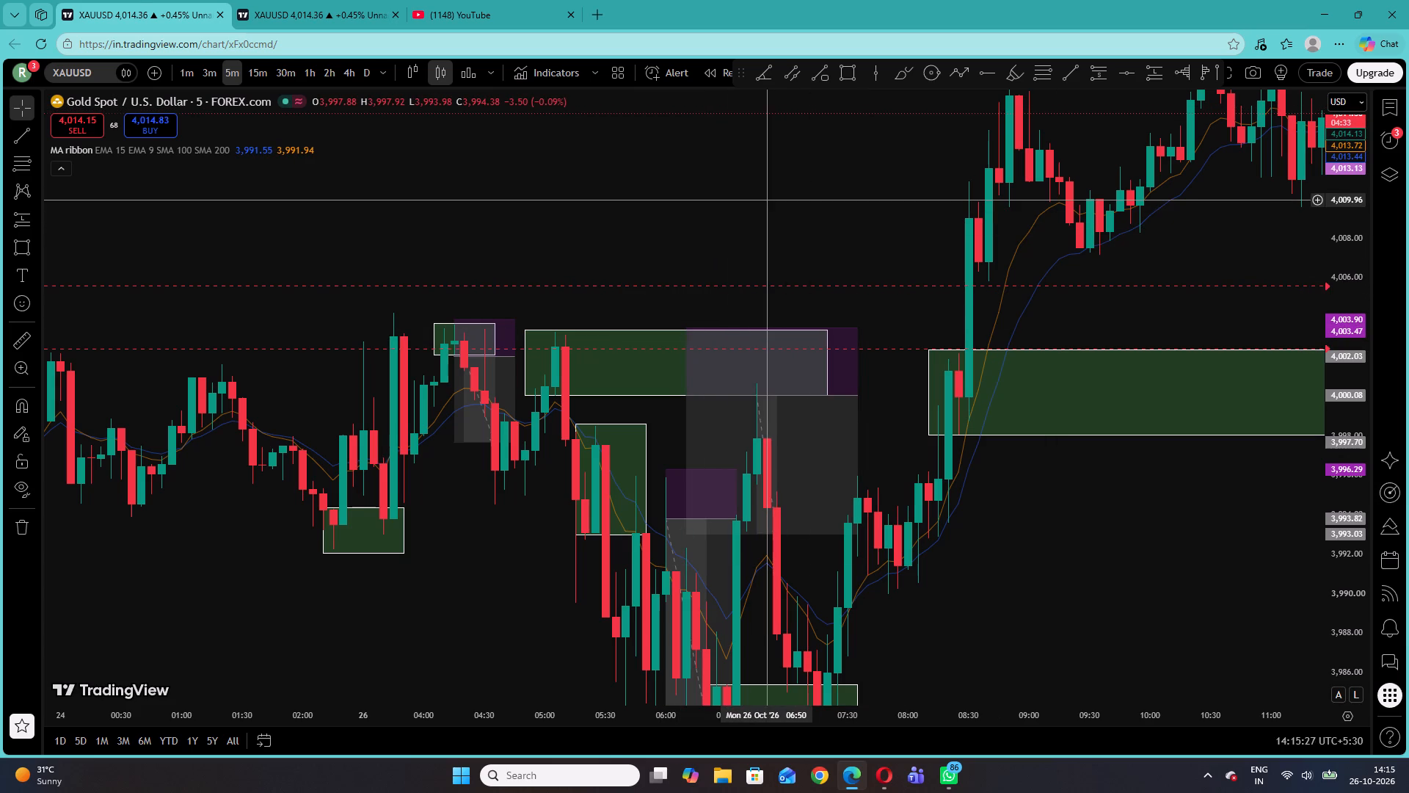
pyautogui.moveTo(1036, 593); pyautogui.dragTo(1014, 505)
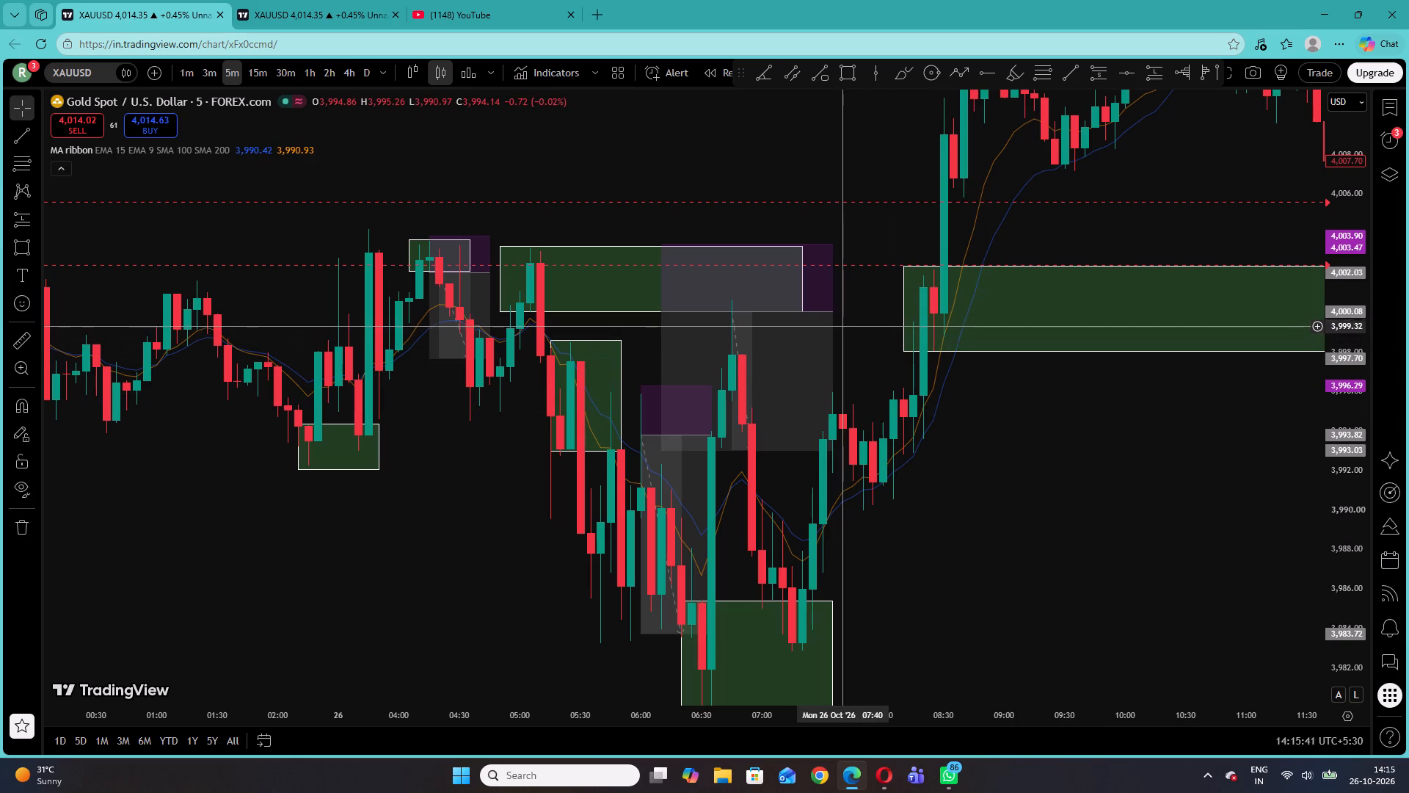
# Shorten the short position with entry at 4,000.08 so that it ends at about 06:45.
pyautogui.moveTo(832, 315); pyautogui.dragTo(749, 339)
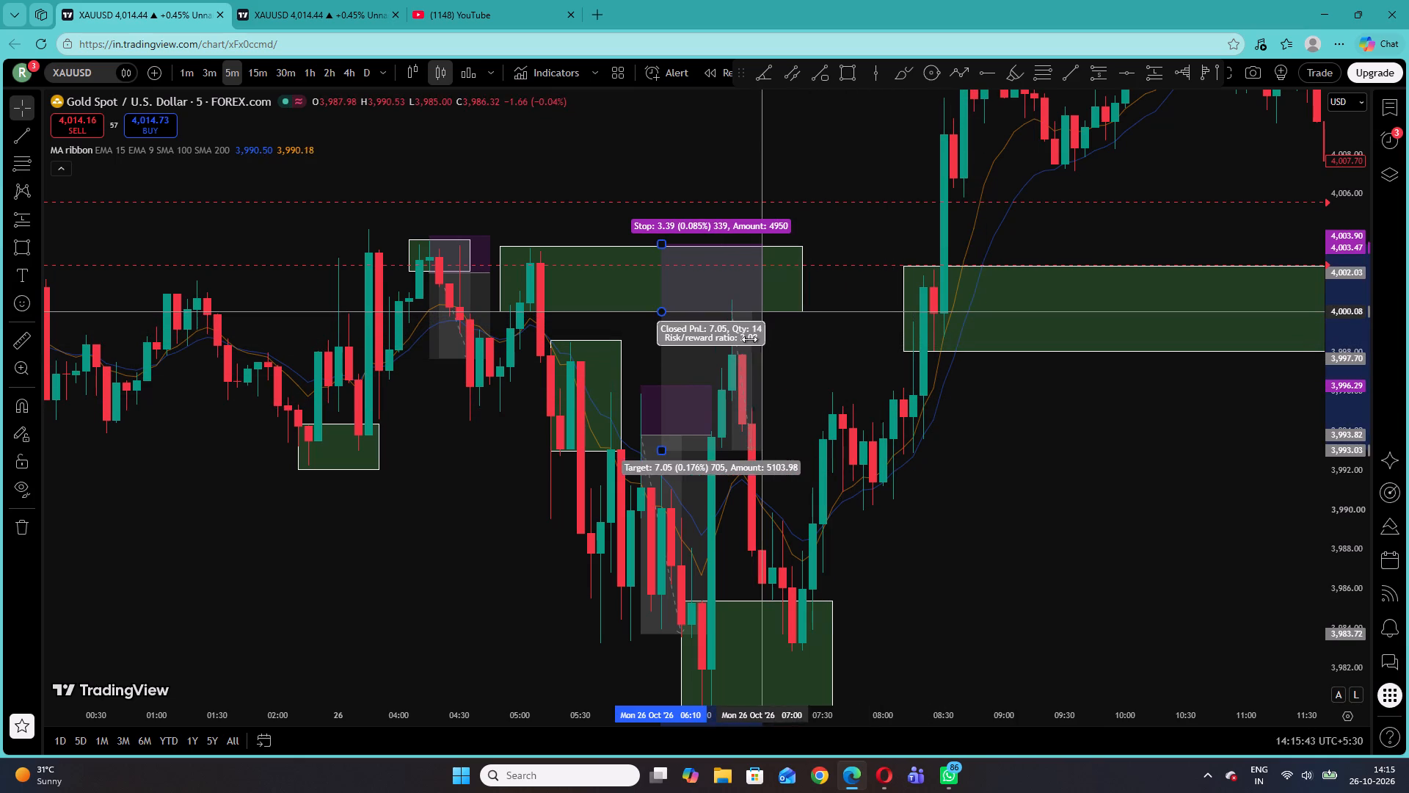
pyautogui.moveTo(749, 339); pyautogui.dragTo(732, 359)
pyautogui.click(1039, 475)
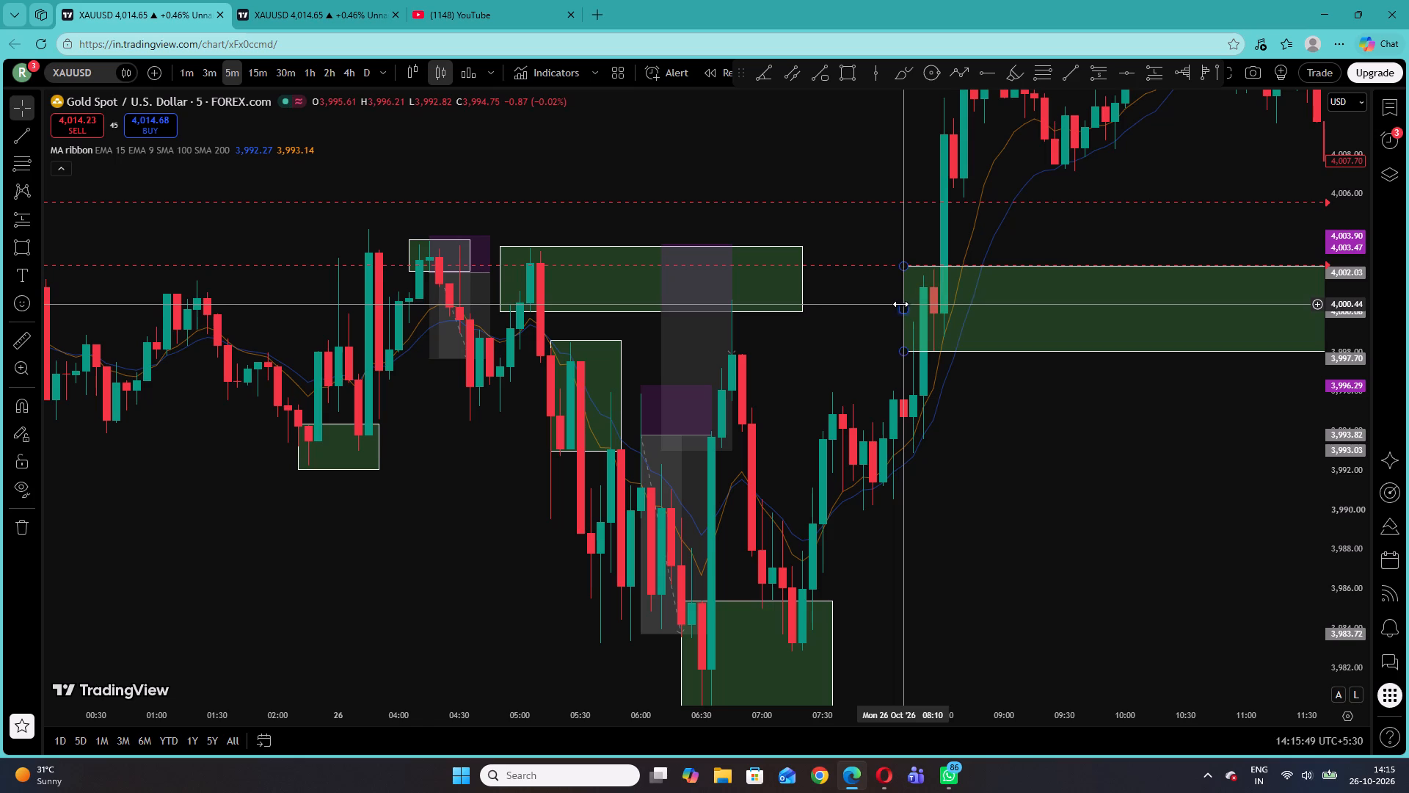
# Move the start of the large green zone near 3,998–4,002 to about 08:25.
pyautogui.moveTo(900, 304); pyautogui.dragTo(932, 306)
pyautogui.click(1001, 421)
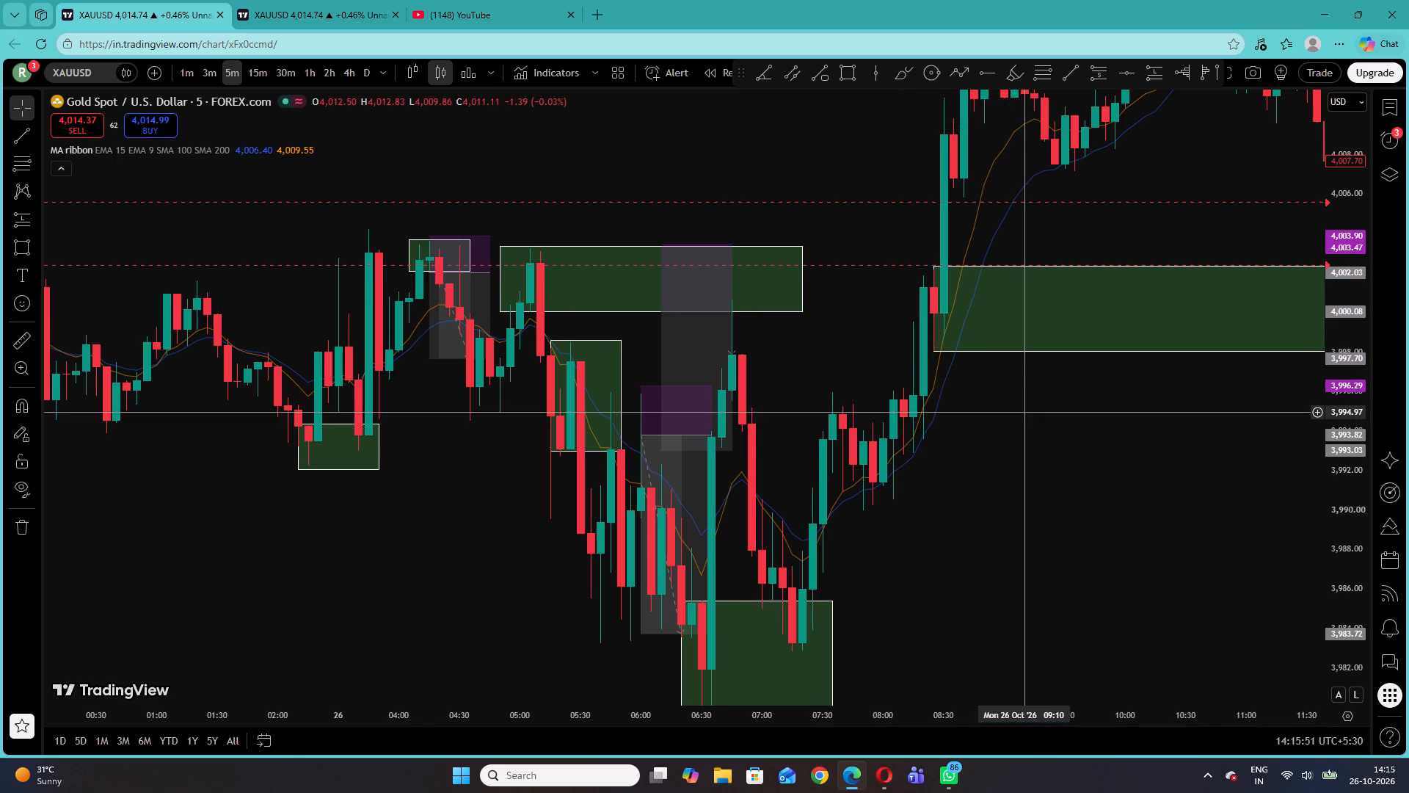
# Draw a rectangle zone from 4,000.70 to 3,995.53 over the 06:40 swing high, extending it to about 08:15.
pyautogui.click(9, 244)
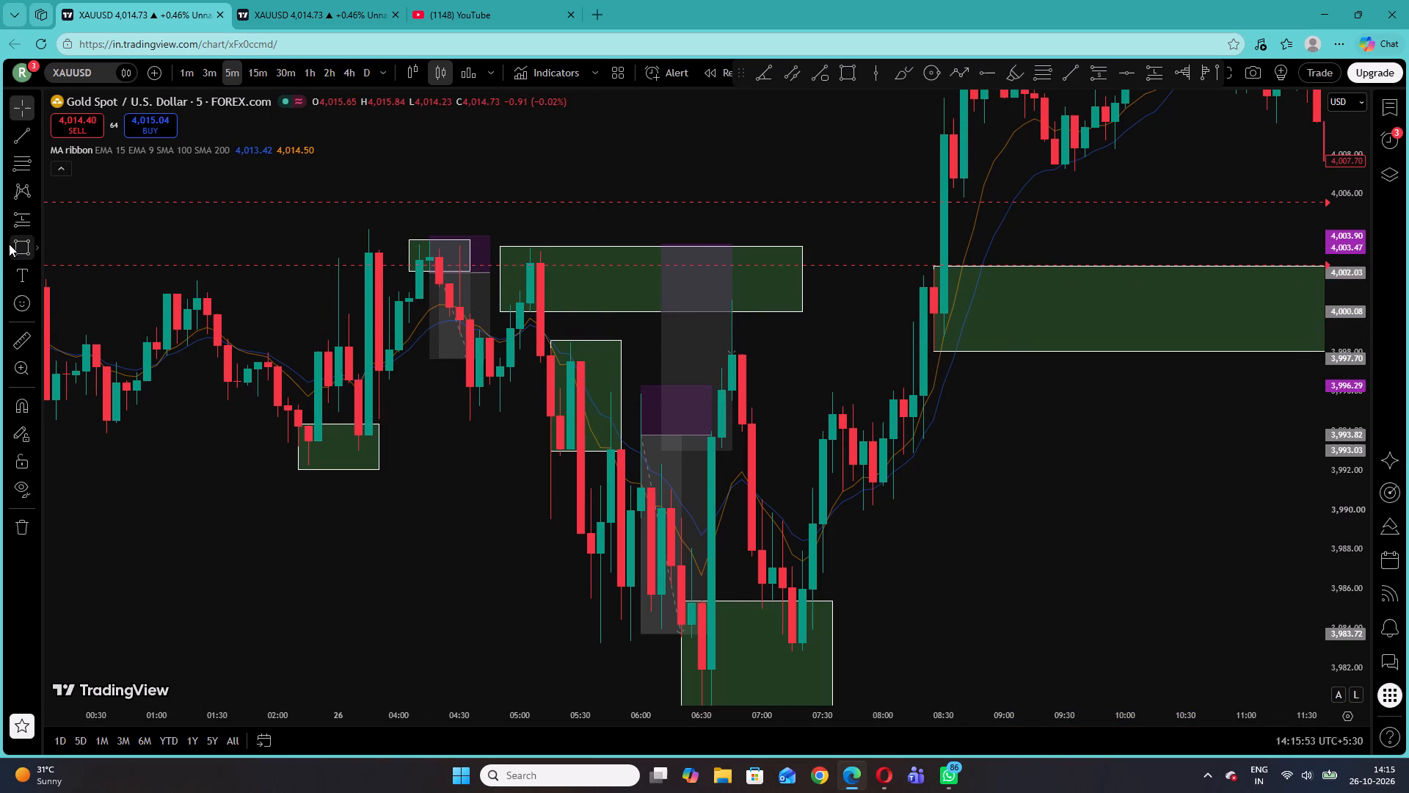
pyautogui.click(718, 299)
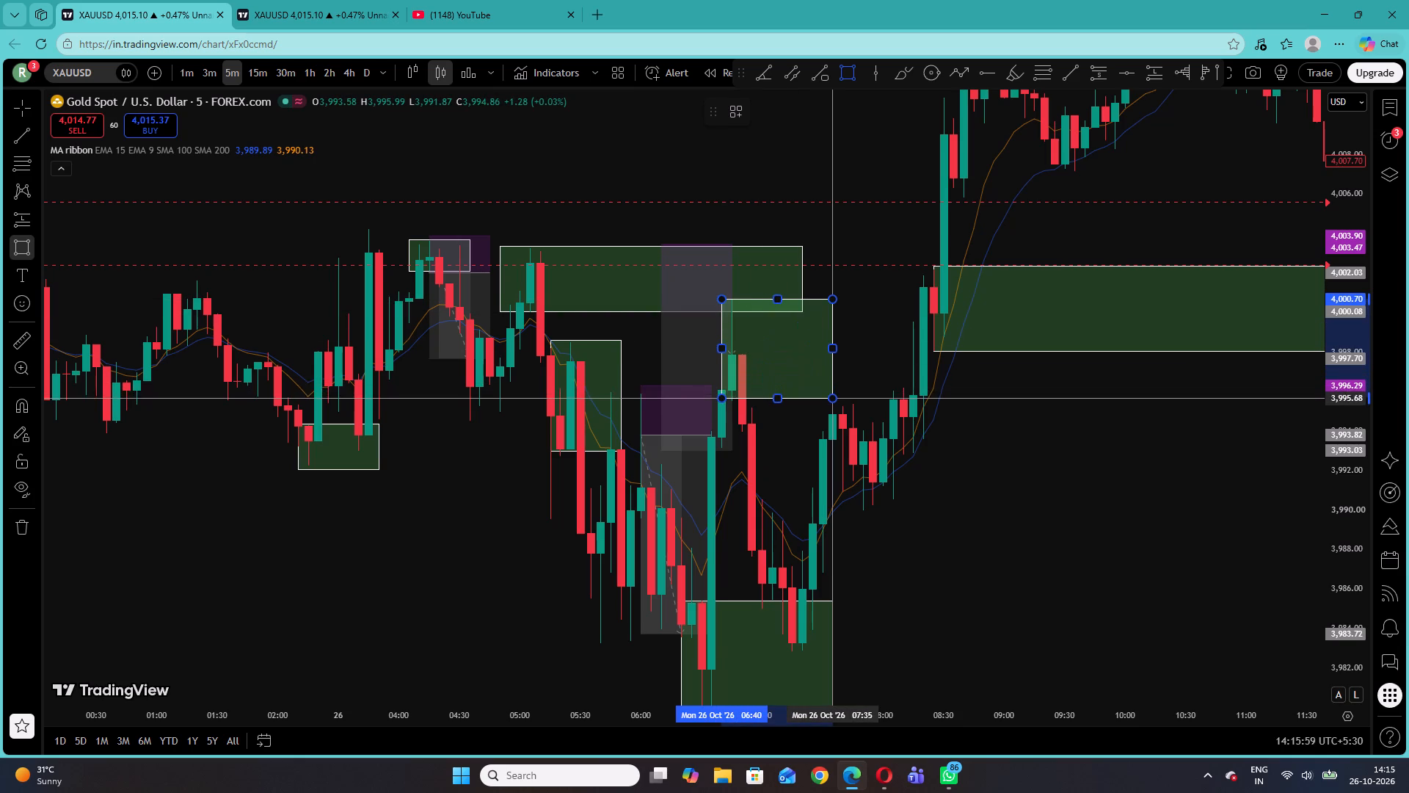
pyautogui.click(829, 401)
pyautogui.moveTo(832, 346); pyautogui.dragTo(905, 373)
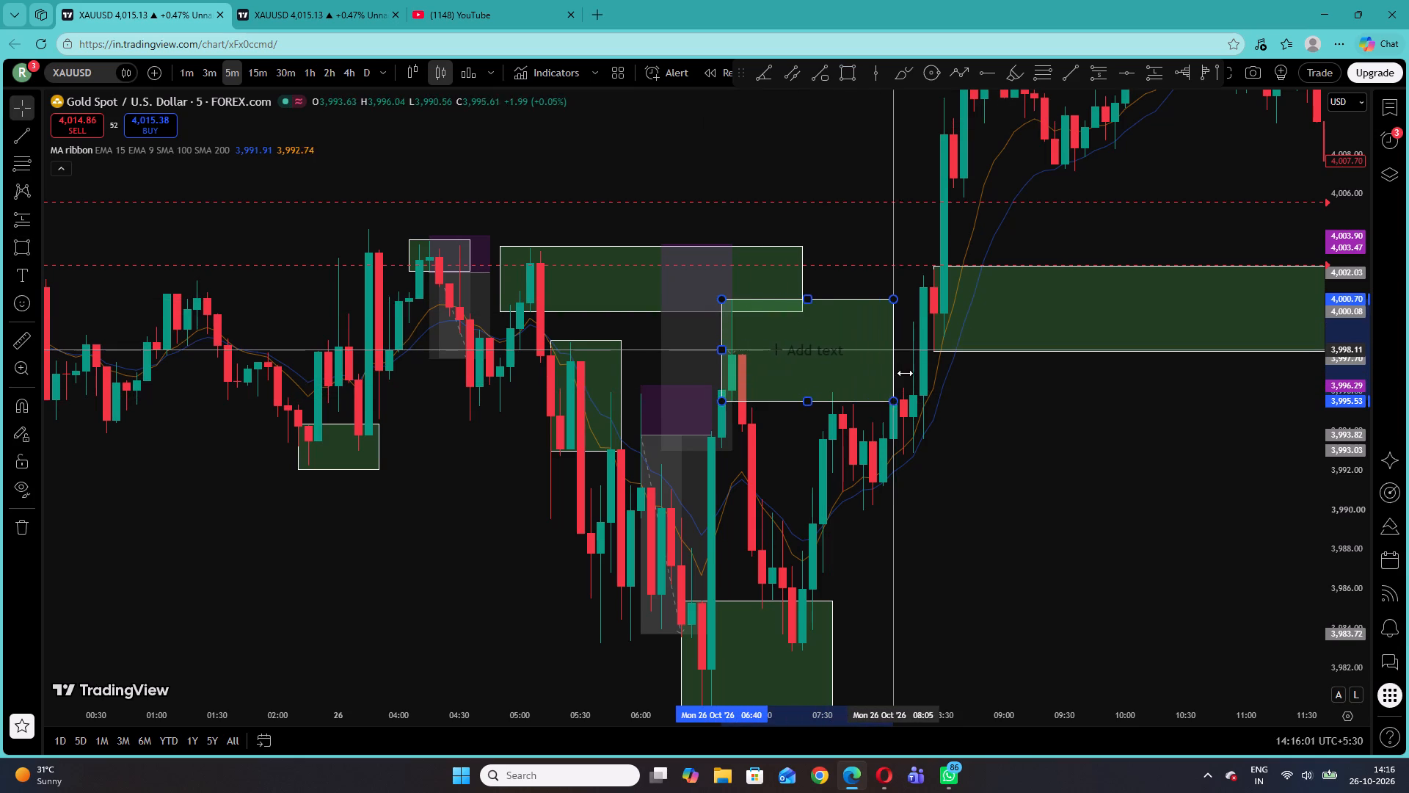
pyautogui.moveTo(905, 373); pyautogui.dragTo(903, 383)
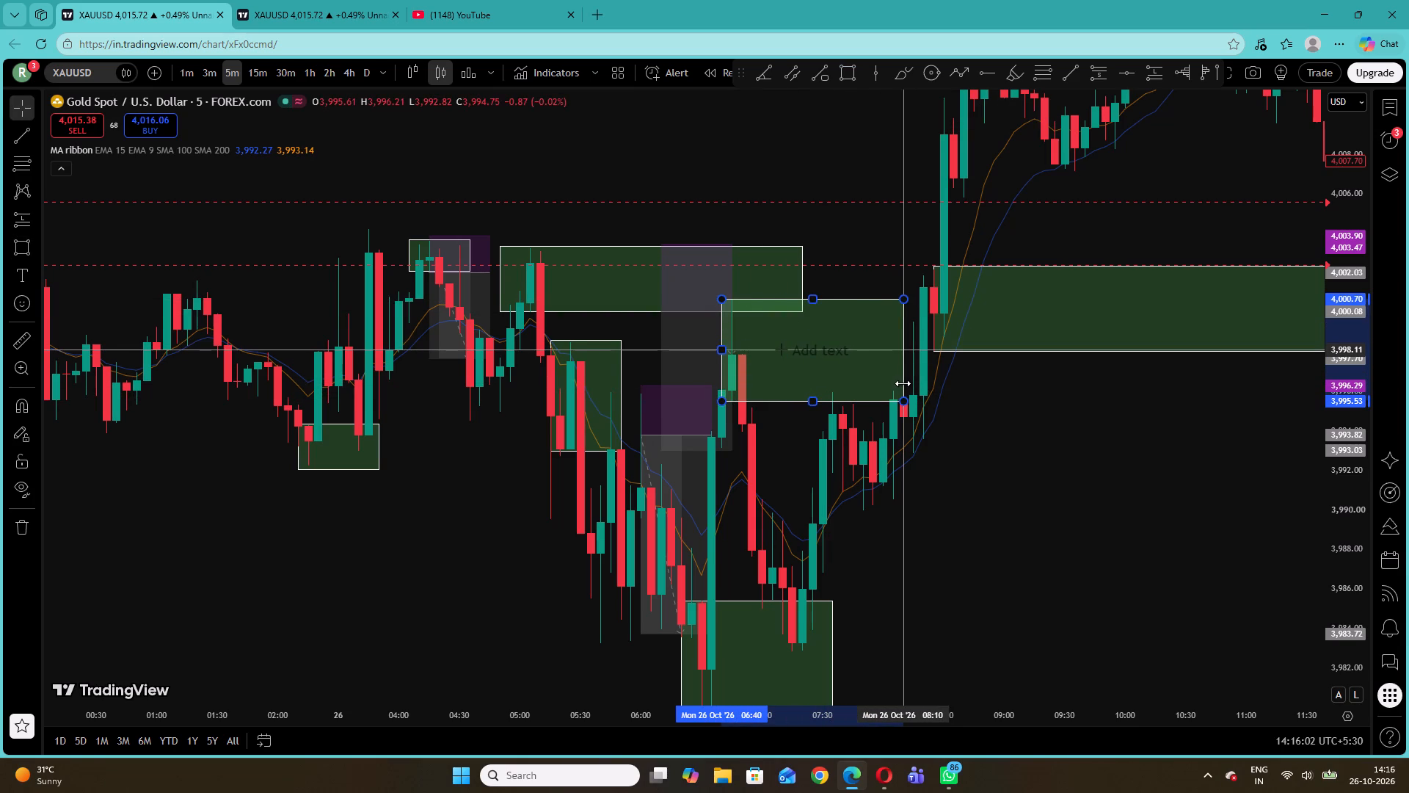
pyautogui.moveTo(903, 383); pyautogui.dragTo(911, 388)
pyautogui.click(983, 450)
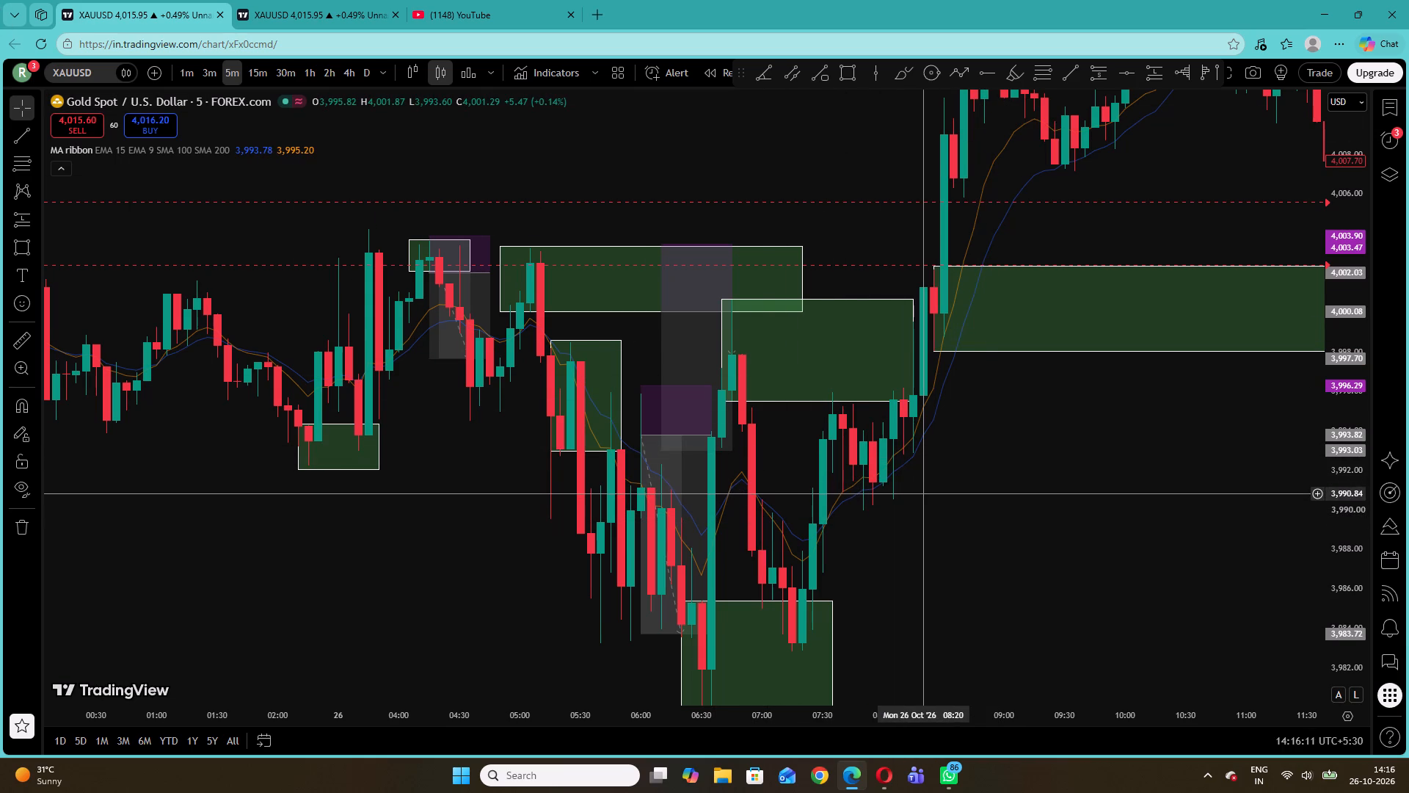
# Examine on the 1-minute chart how price between about 06:40 and 08:30 reacts to the newly drawn zone.
pyautogui.click(187, 69)
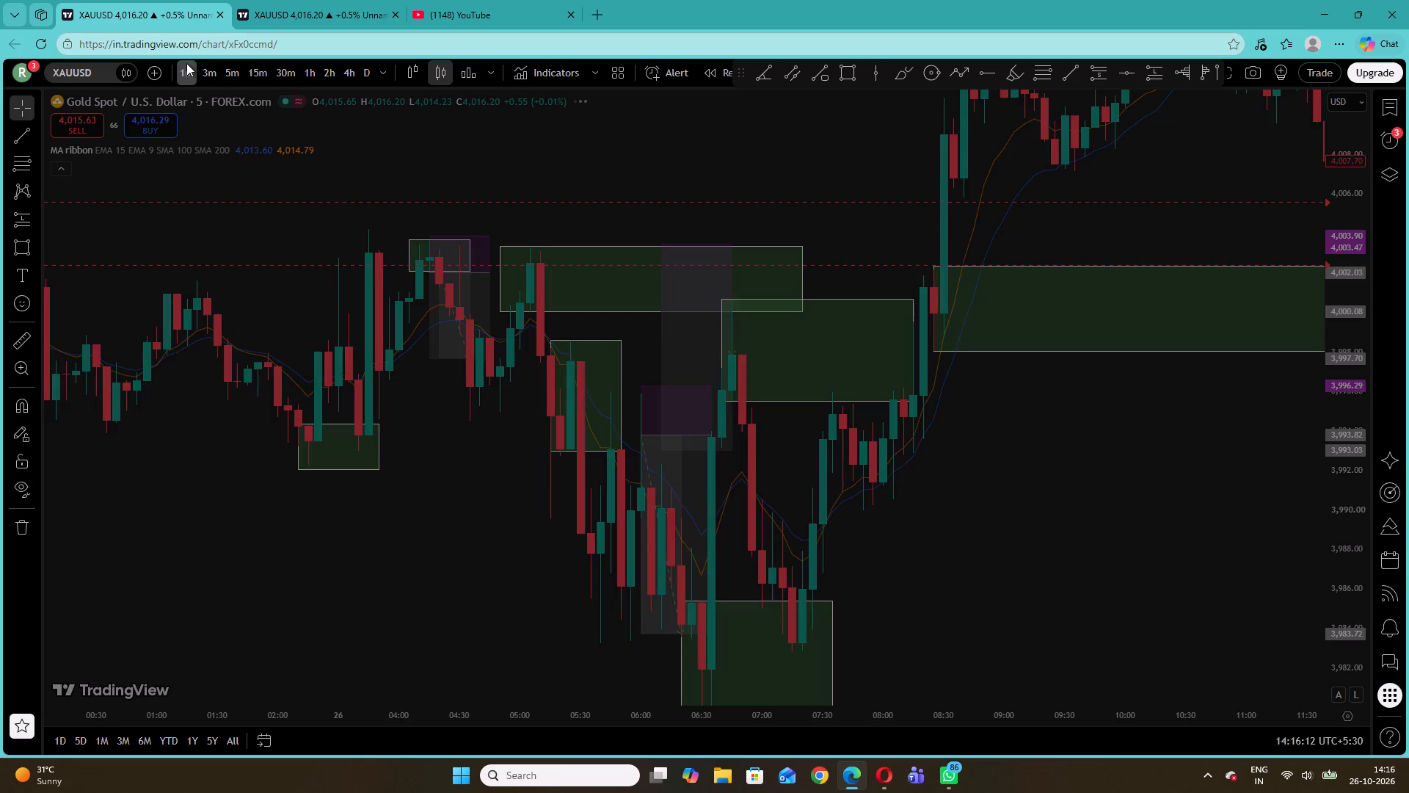
pyautogui.rightClick(873, 377)
pyautogui.click(943, 369)
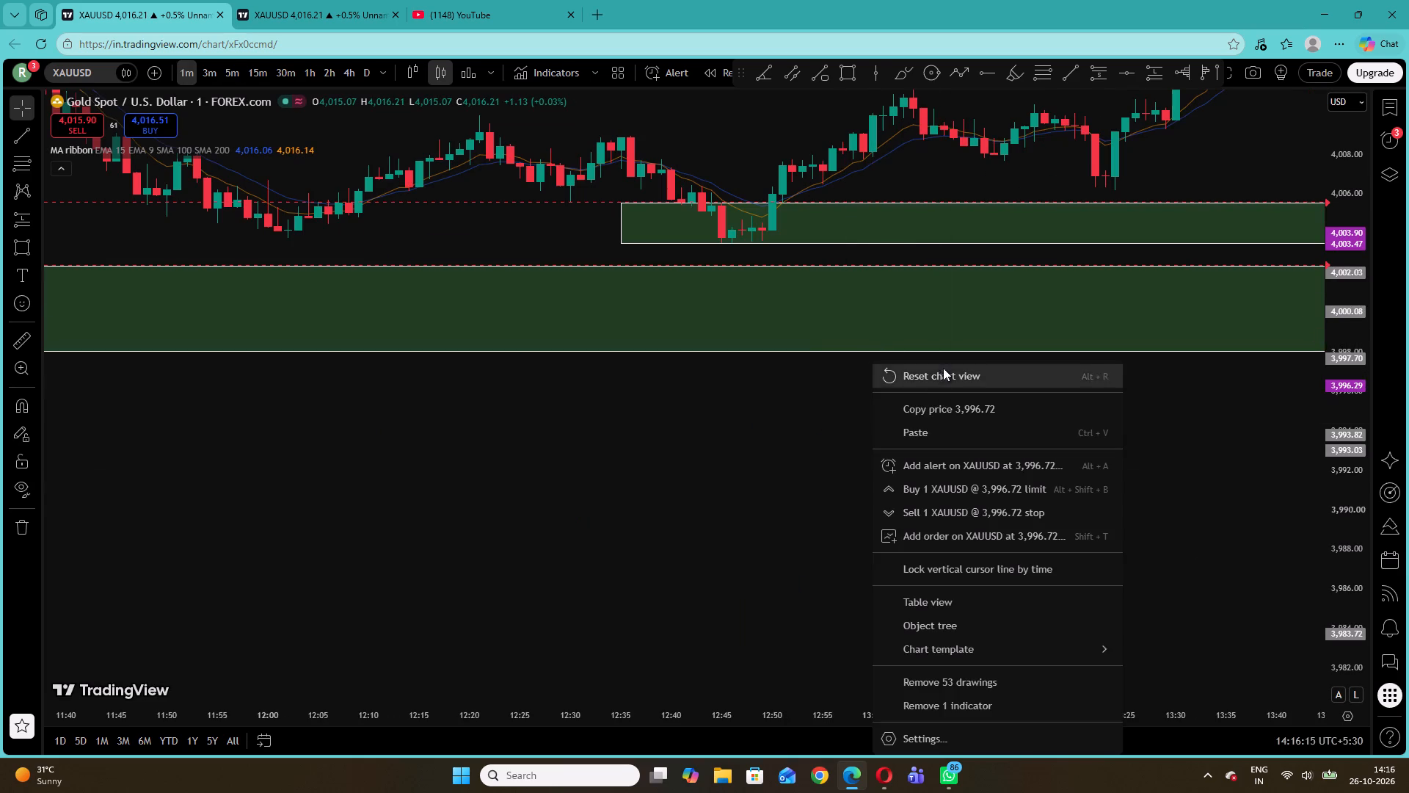
pyautogui.moveTo(1348, 526); pyautogui.dragTo(1340, 438)
pyautogui.moveTo(549, 401); pyautogui.dragTo(1176, 236)
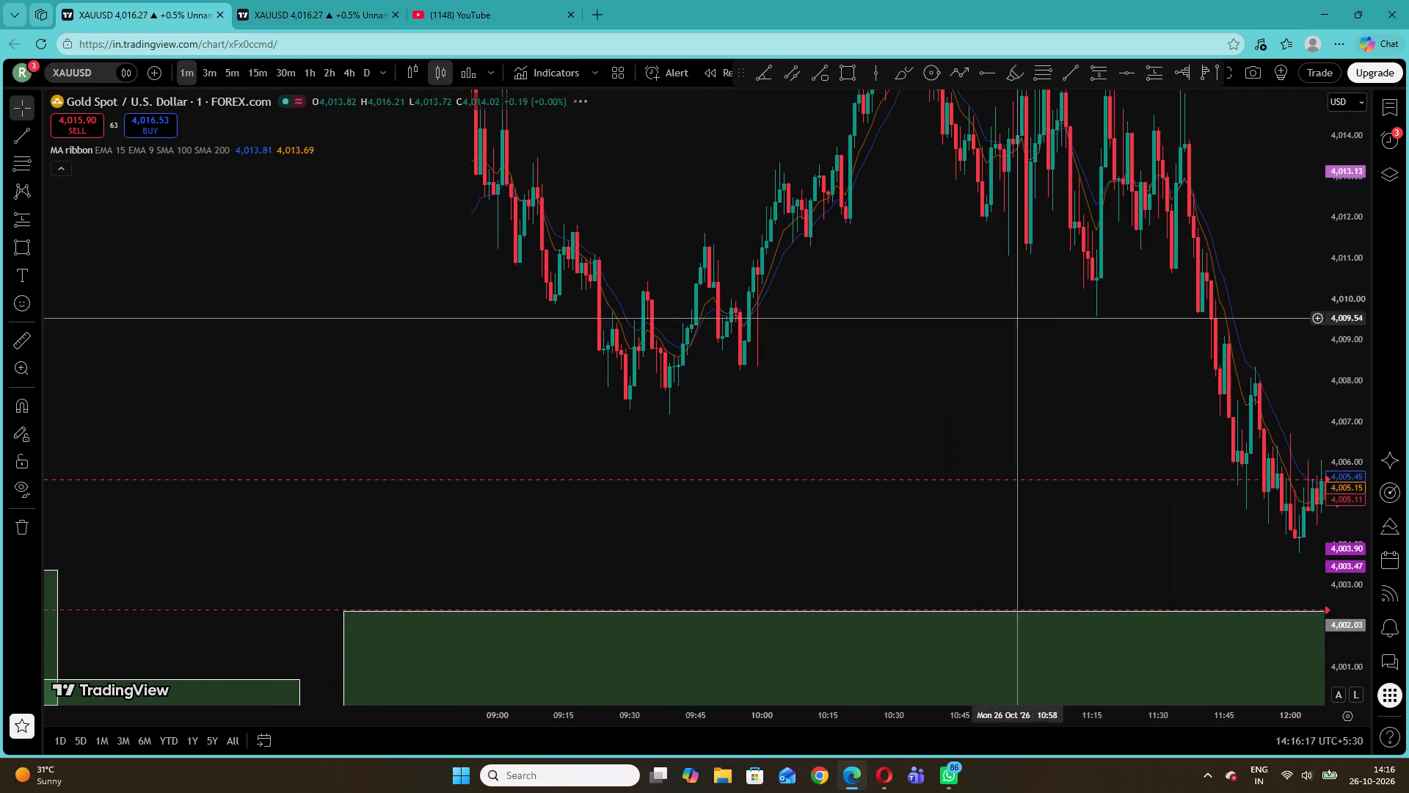
pyautogui.moveTo(707, 438); pyautogui.dragTo(1272, 263)
pyautogui.moveTo(746, 411); pyautogui.dragTo(1085, 173)
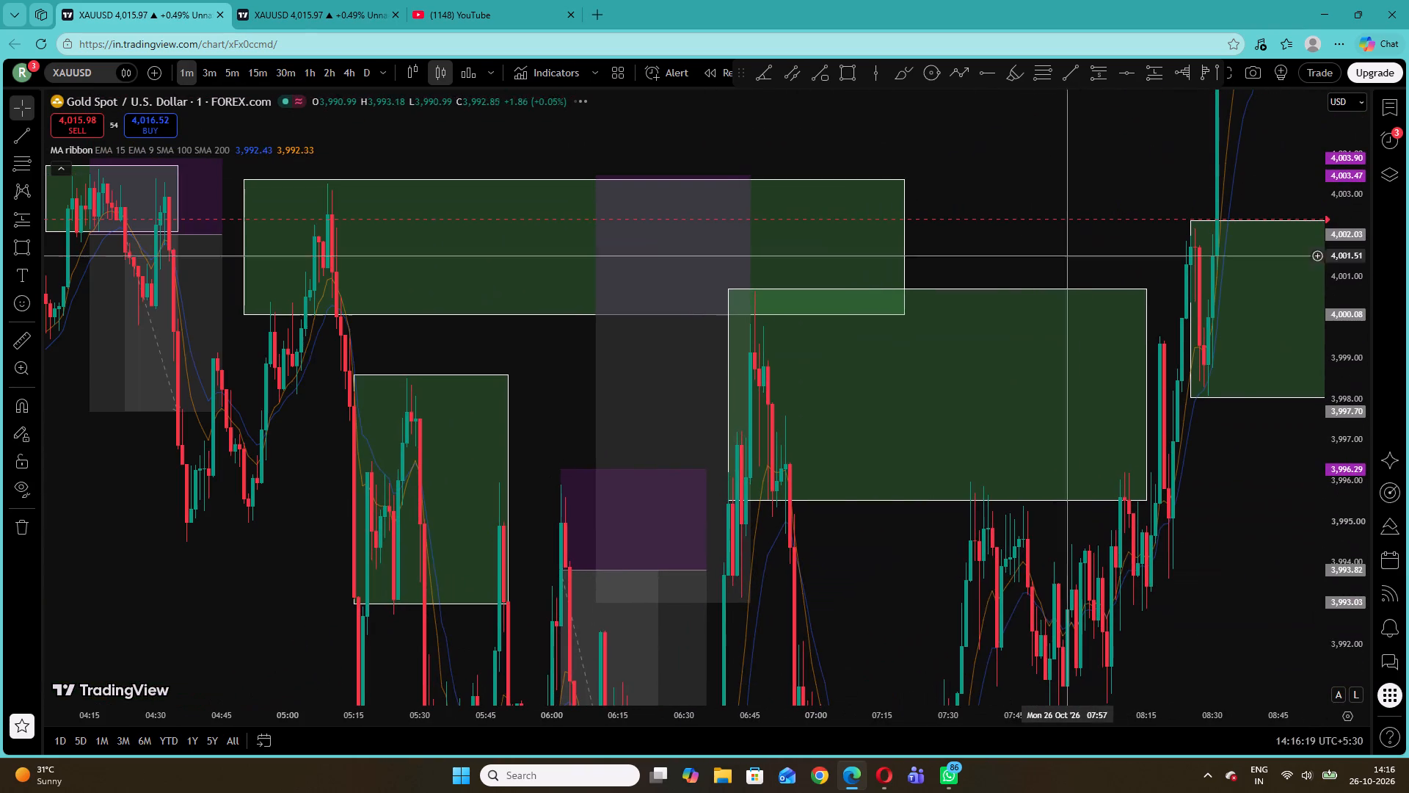
pyautogui.moveTo(898, 588); pyautogui.dragTo(851, 439)
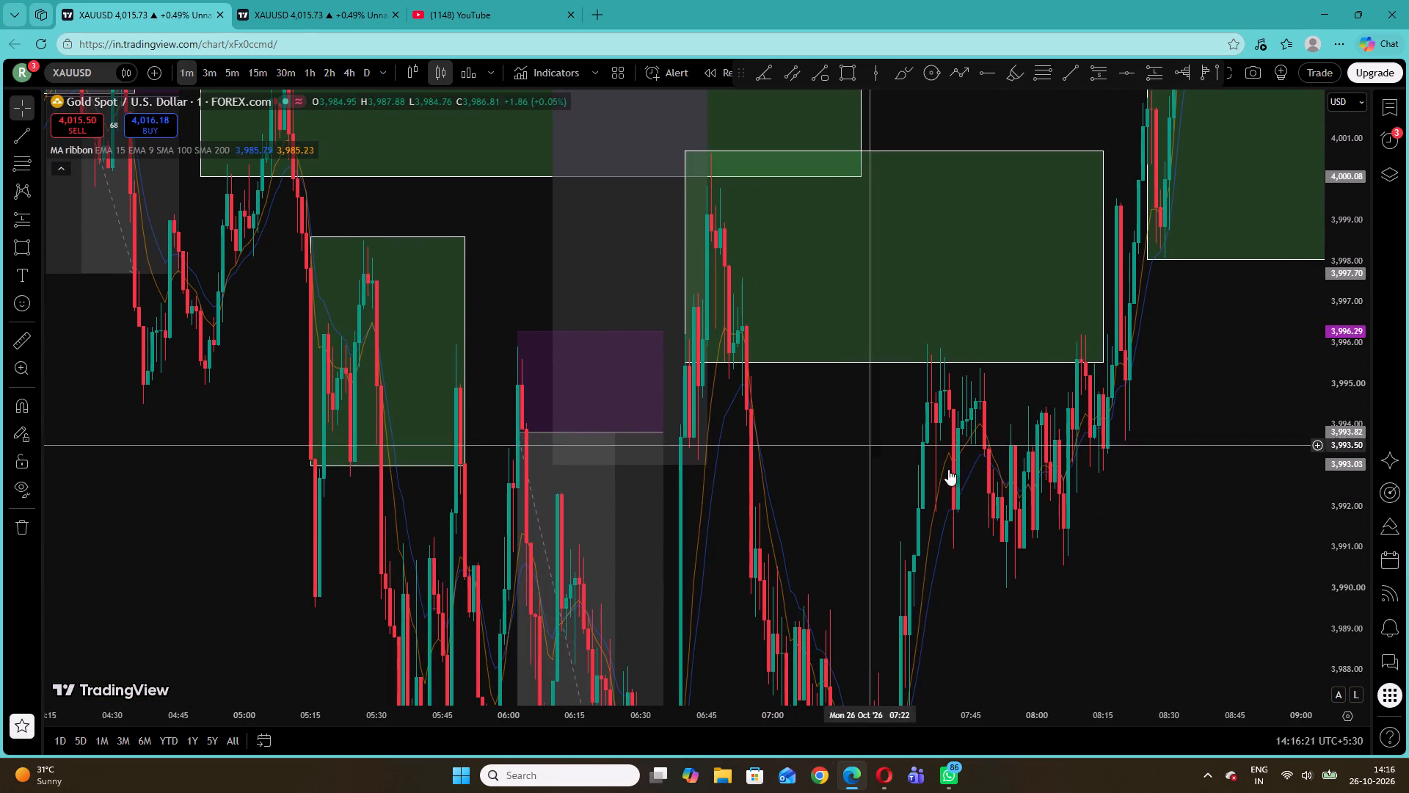
pyautogui.moveTo(1338, 388); pyautogui.dragTo(1333, 462)
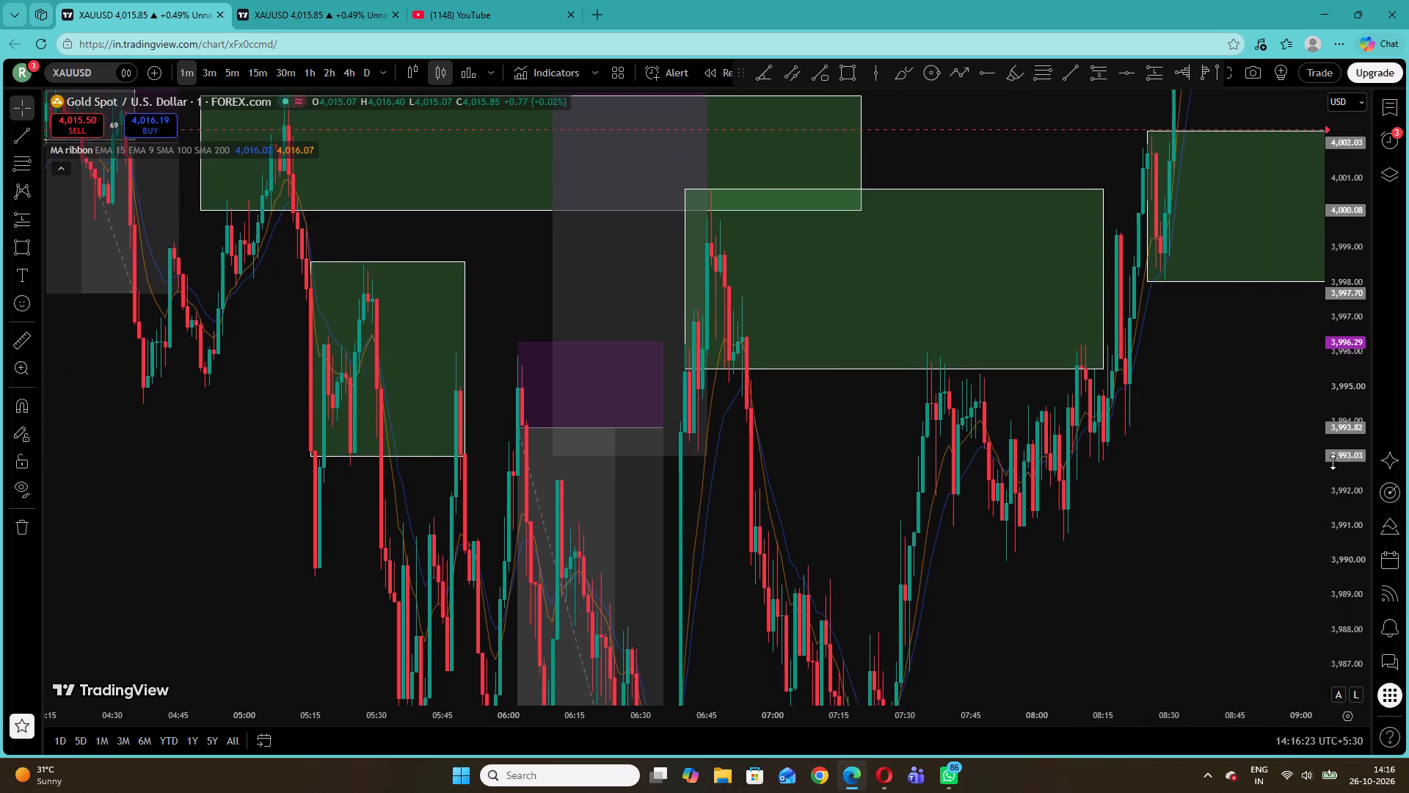
pyautogui.moveTo(1333, 462); pyautogui.dragTo(1333, 513)
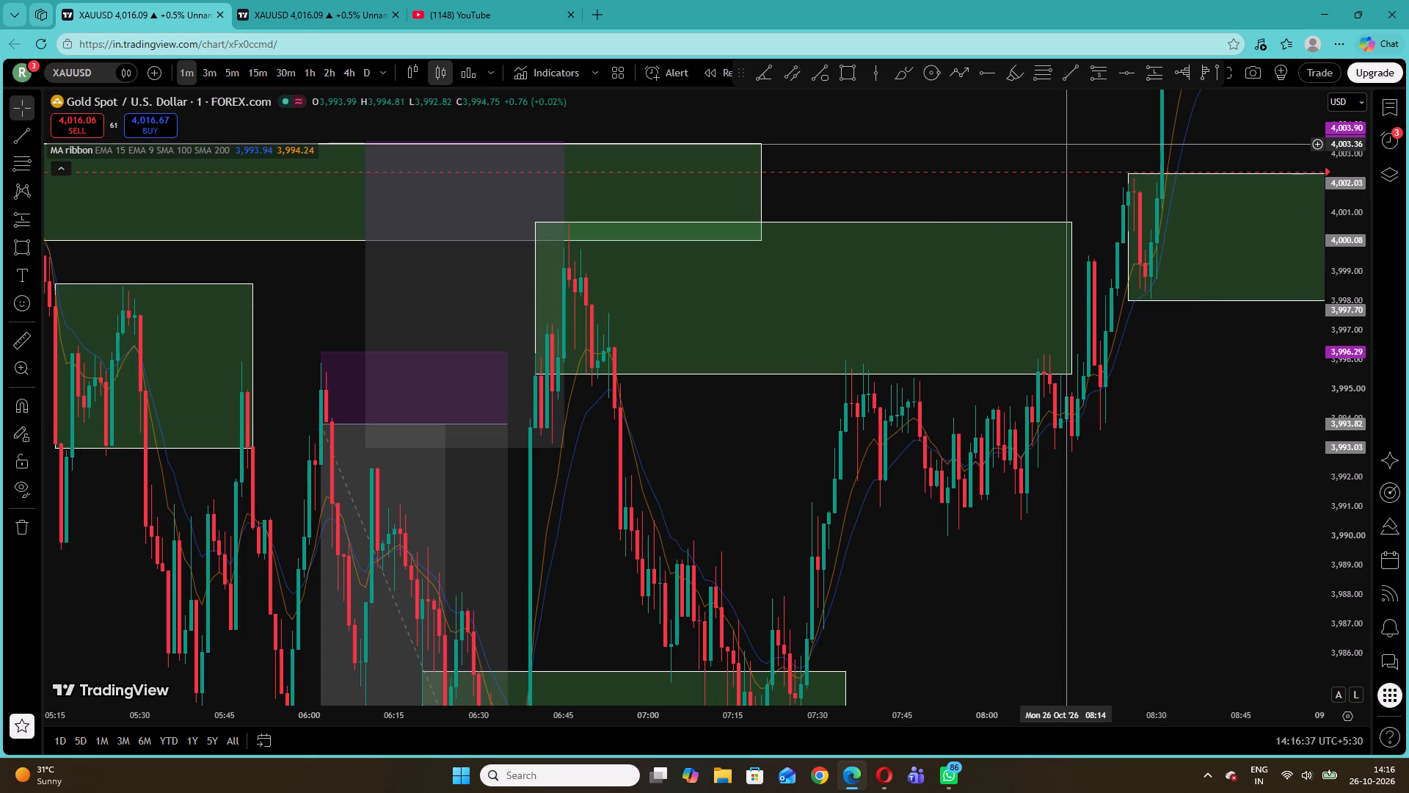
pyautogui.moveTo(1064, 144); pyautogui.dragTo(1008, 187)
# Return to the 5-minute chart, reset the view and review price against all marked zones from 23 to 26 October.
pyautogui.click(233, 76)
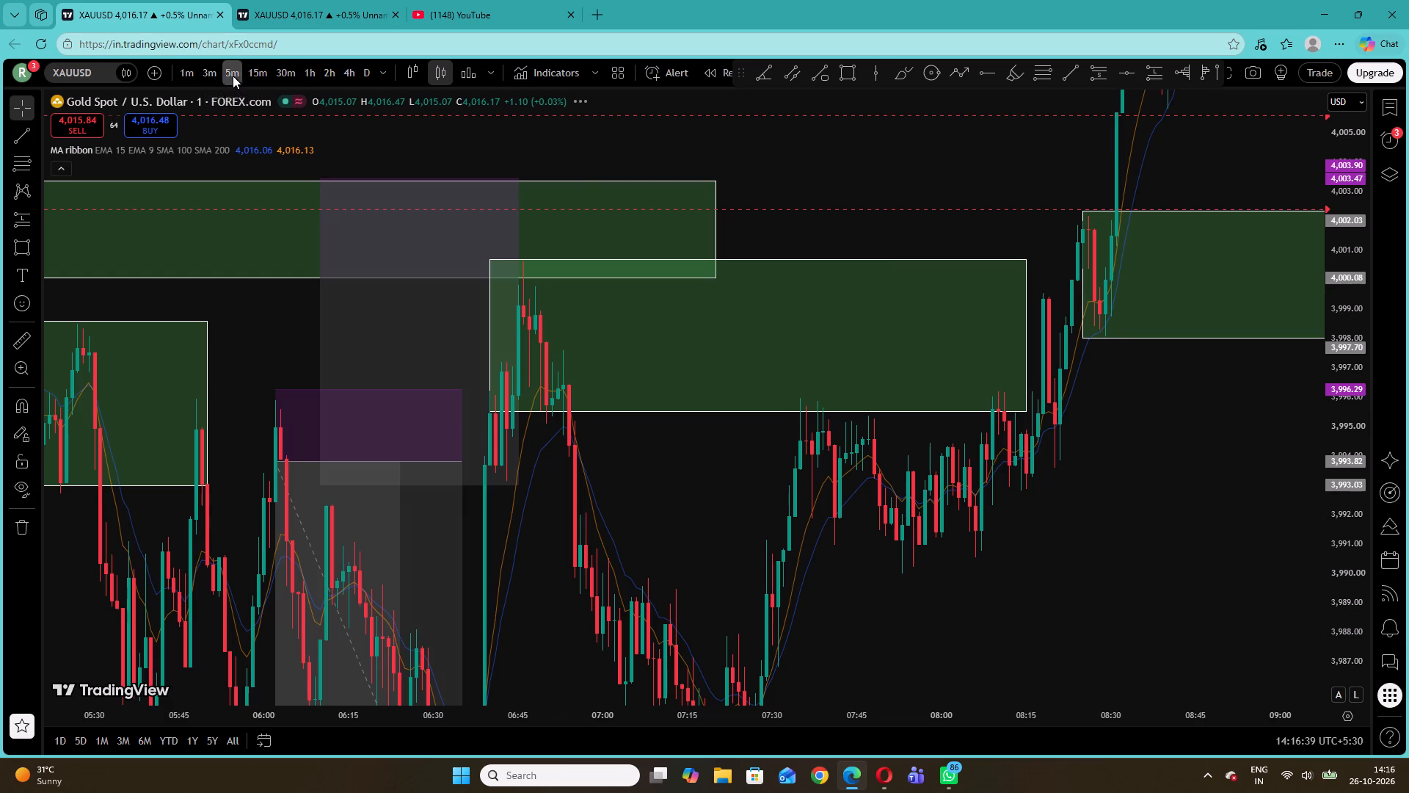
pyautogui.rightClick(825, 175)
pyautogui.click(844, 191)
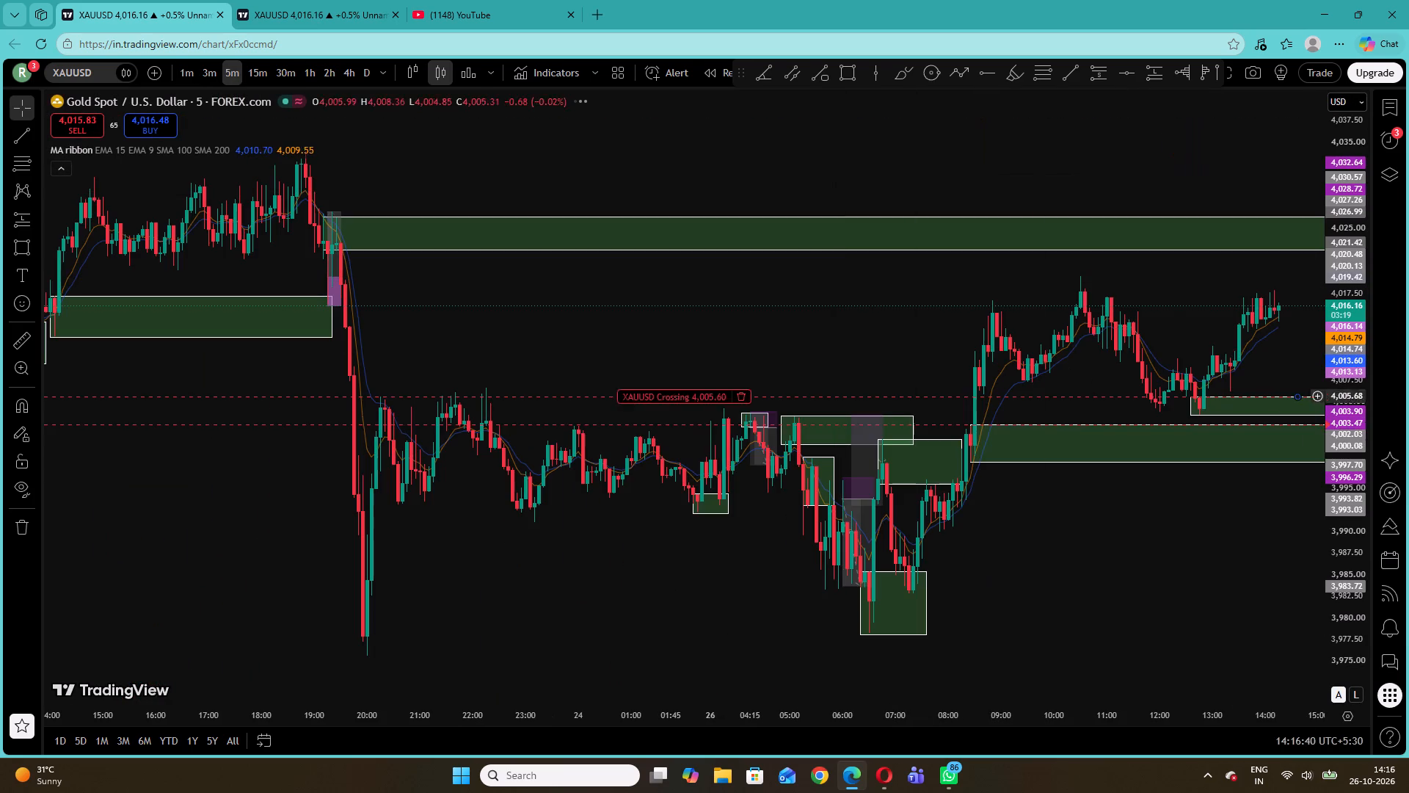
pyautogui.moveTo(1351, 425); pyautogui.dragTo(1340, 238)
pyautogui.moveTo(1210, 244); pyautogui.dragTo(1110, 305)
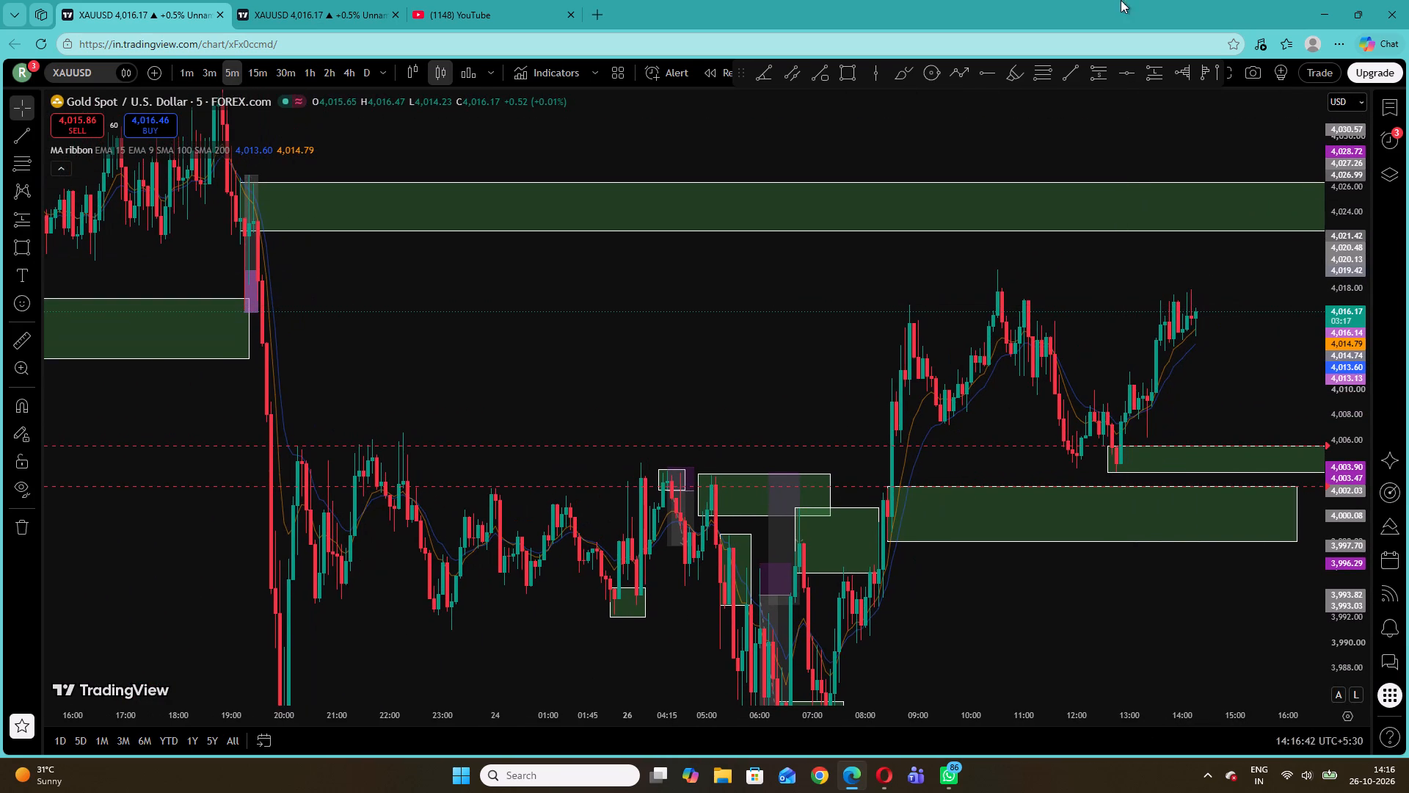
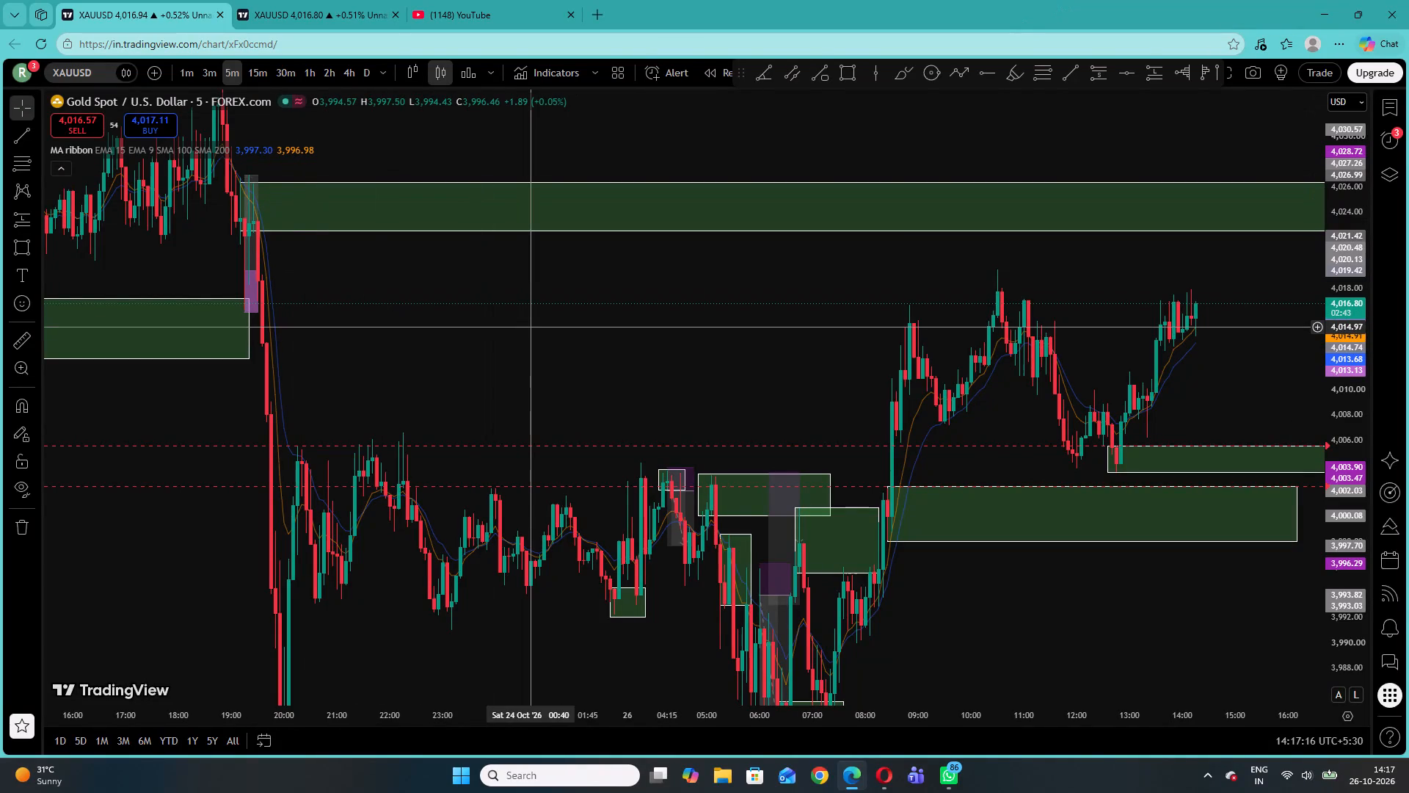
# Review the marked zones and price swings on the 5-minute chart from 26 October back to 22 October.
pyautogui.moveTo(528, 327); pyautogui.dragTo(1143, 490)
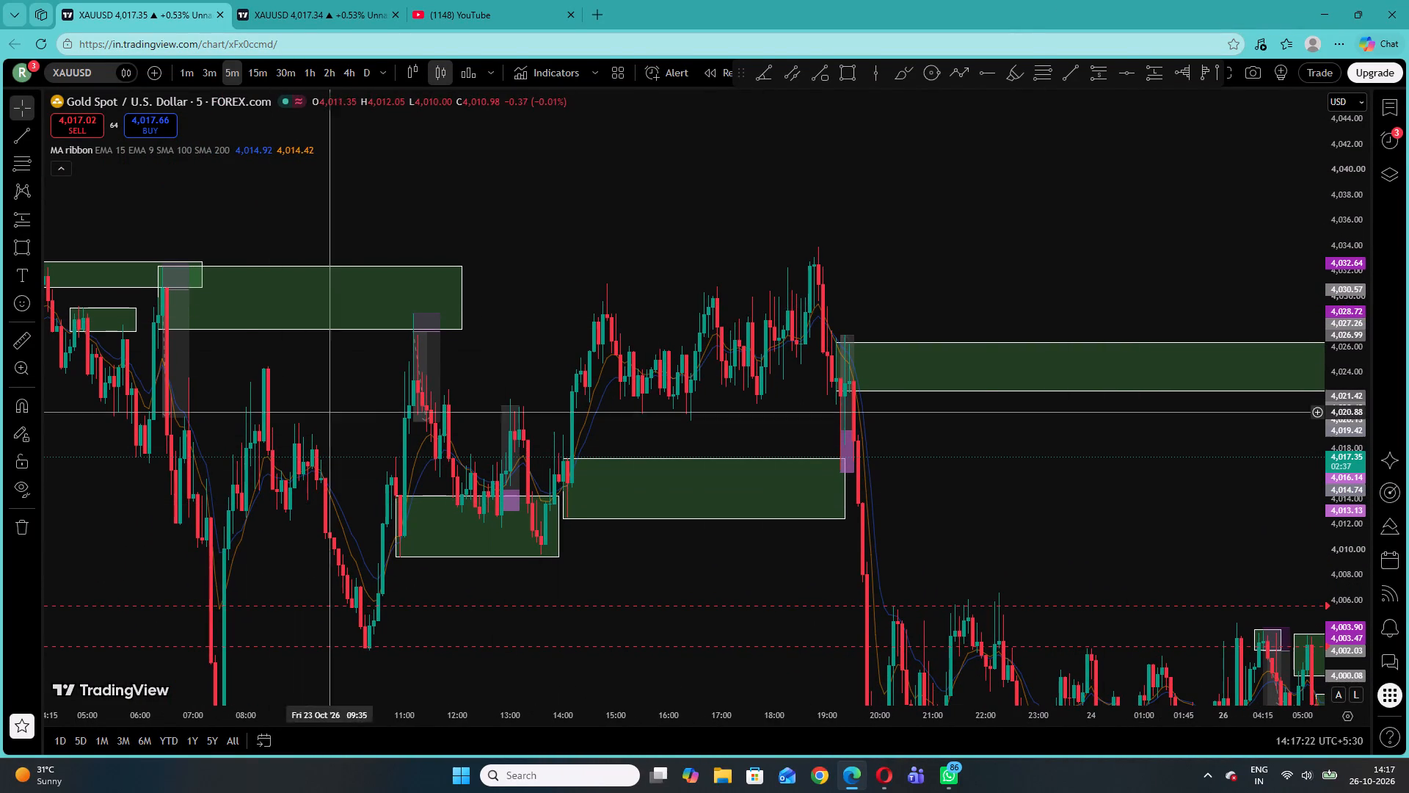
pyautogui.moveTo(348, 398); pyautogui.dragTo(550, 402)
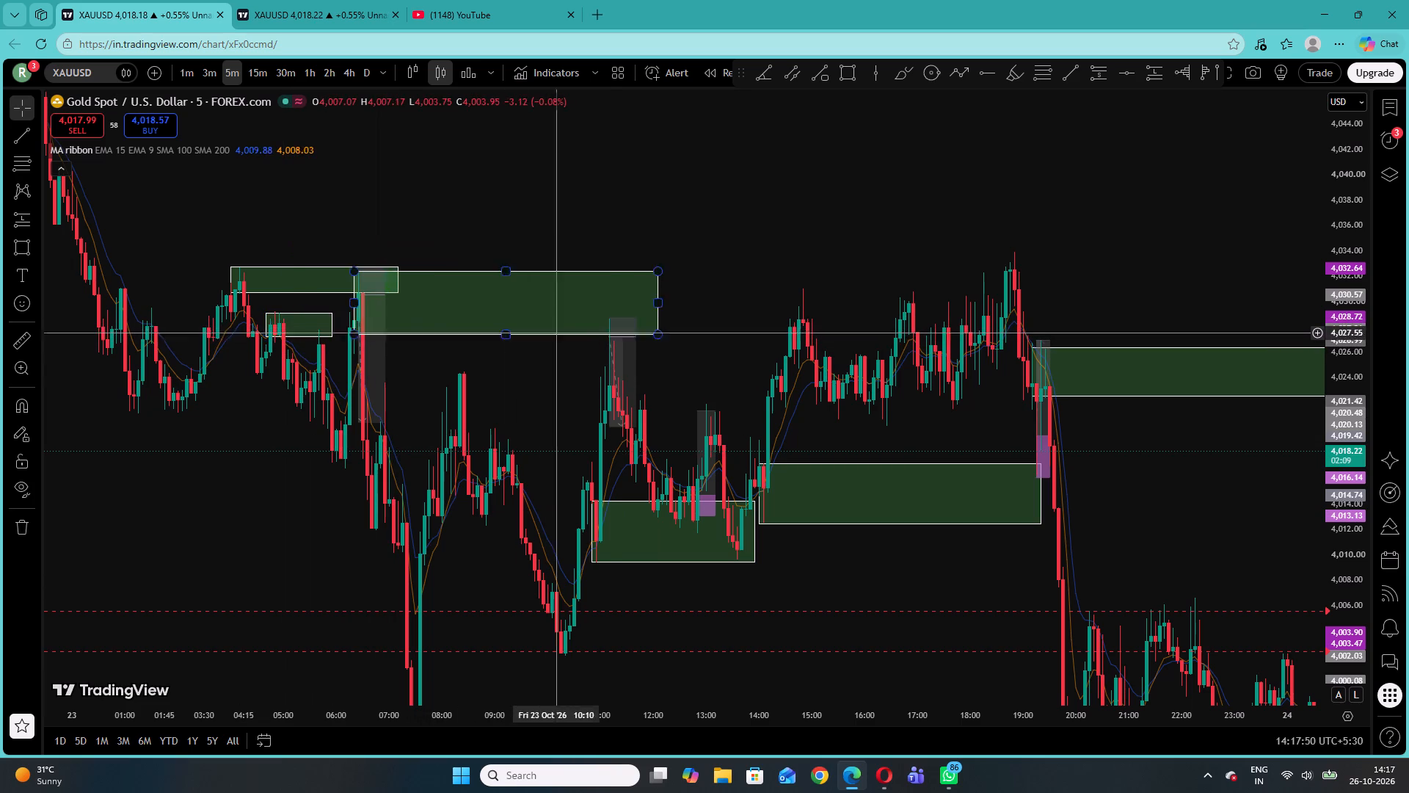
pyautogui.moveTo(973, 582); pyautogui.dragTo(235, 499)
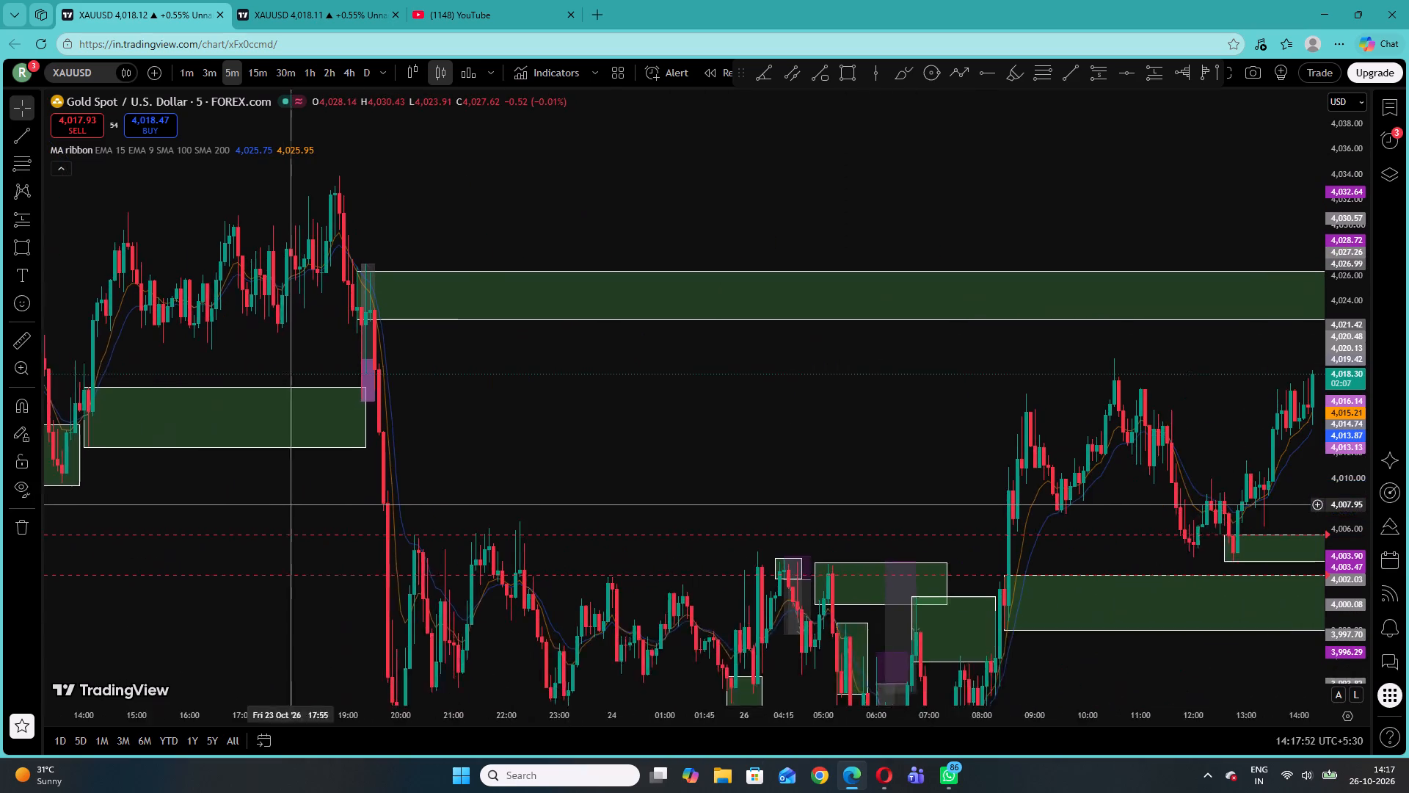
pyautogui.moveTo(235, 499); pyautogui.dragTo(214, 471)
pyautogui.moveTo(987, 473); pyautogui.dragTo(837, 385)
pyautogui.click(1022, 656)
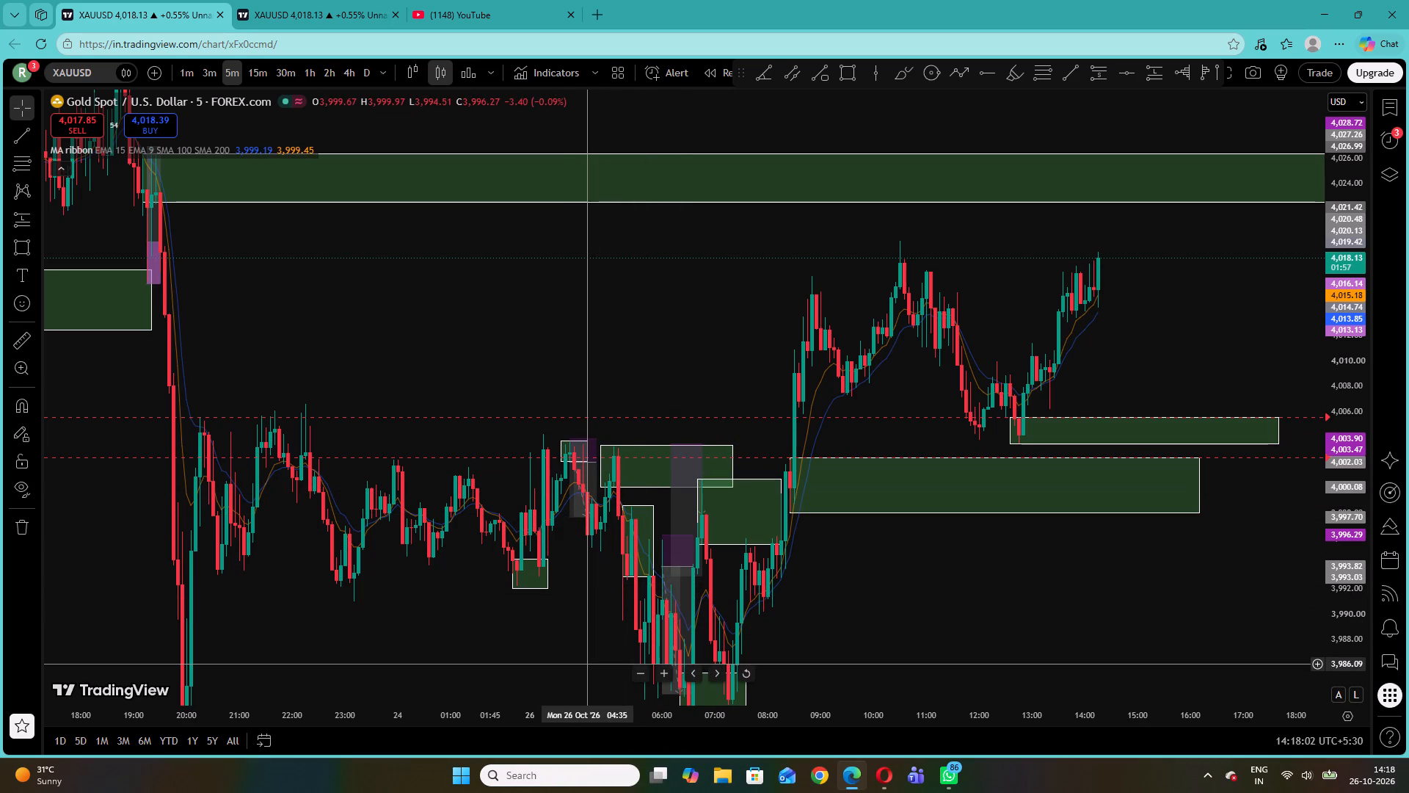
pyautogui.moveTo(569, 627); pyautogui.dragTo(517, 548)
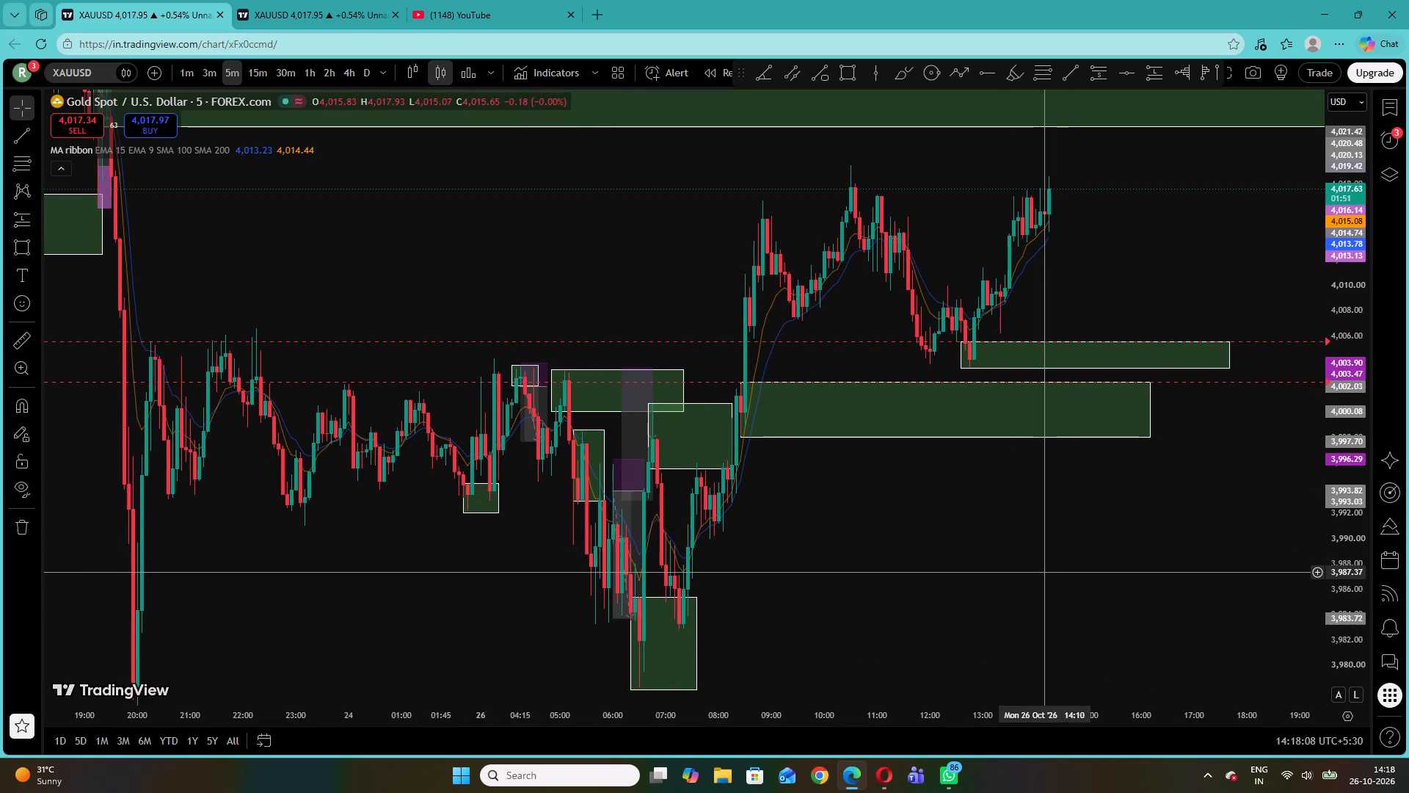
pyautogui.moveTo(498, 221); pyautogui.dragTo(583, 291)
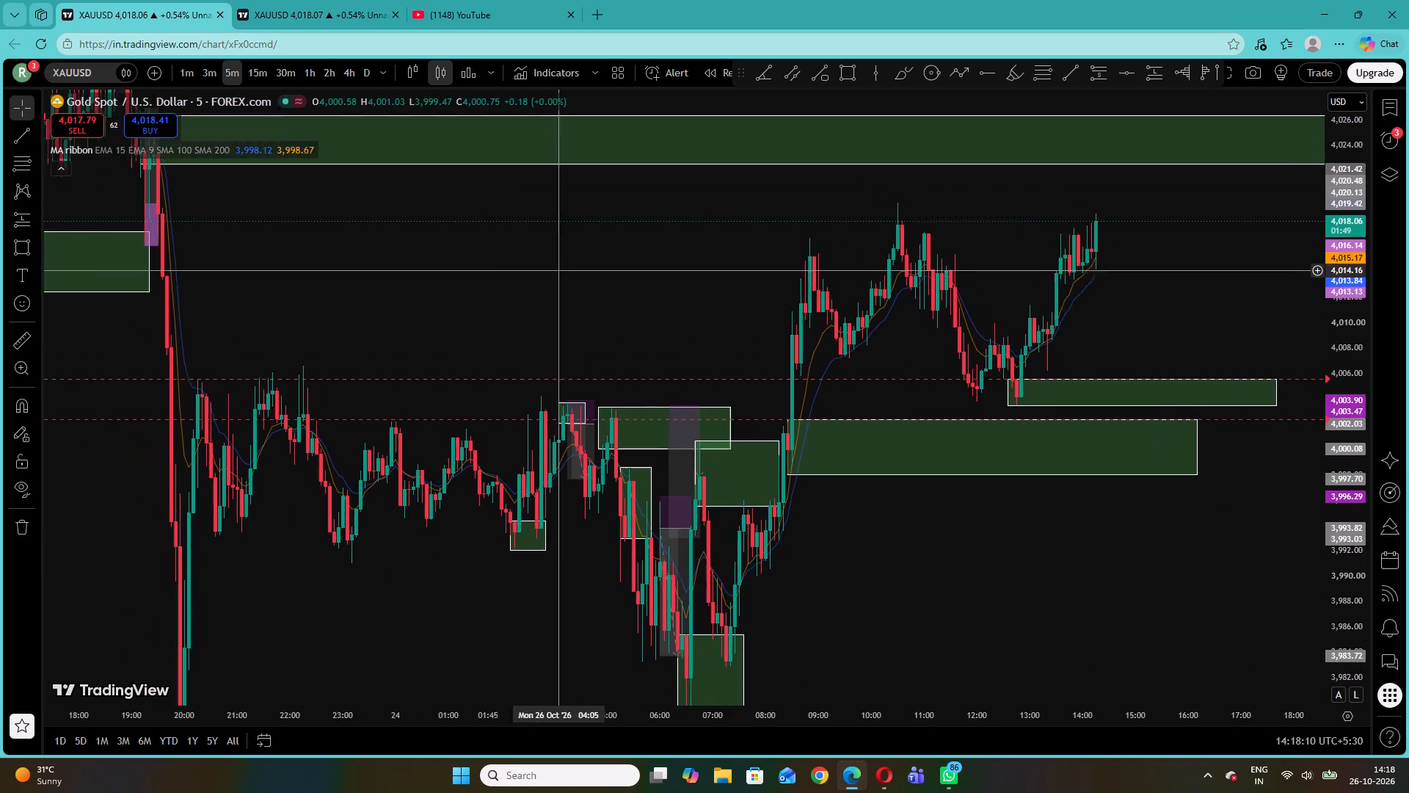
pyautogui.moveTo(583, 291); pyautogui.dragTo(627, 380)
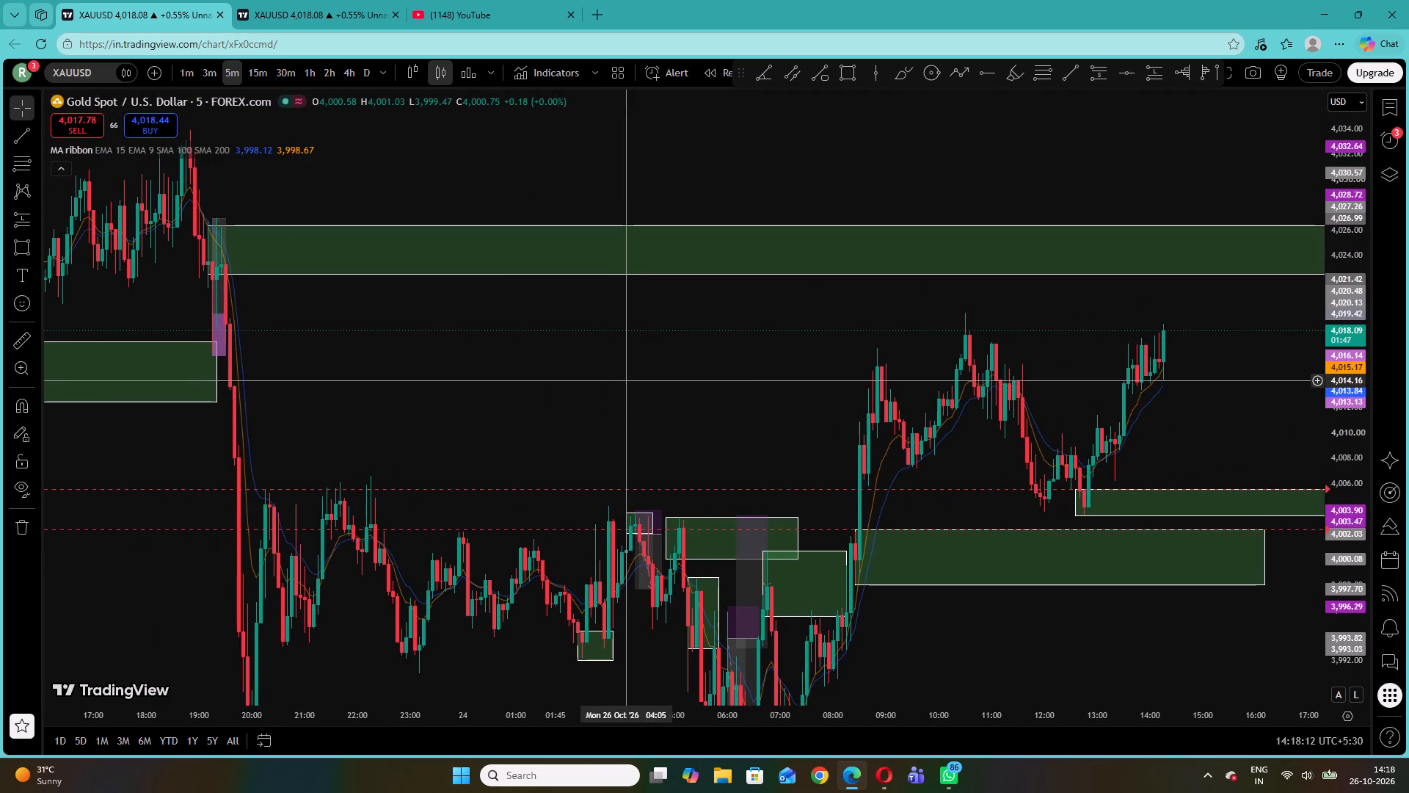
pyautogui.moveTo(627, 380); pyautogui.dragTo(1223, 388)
pyautogui.moveTo(656, 460); pyautogui.dragTo(660, 459)
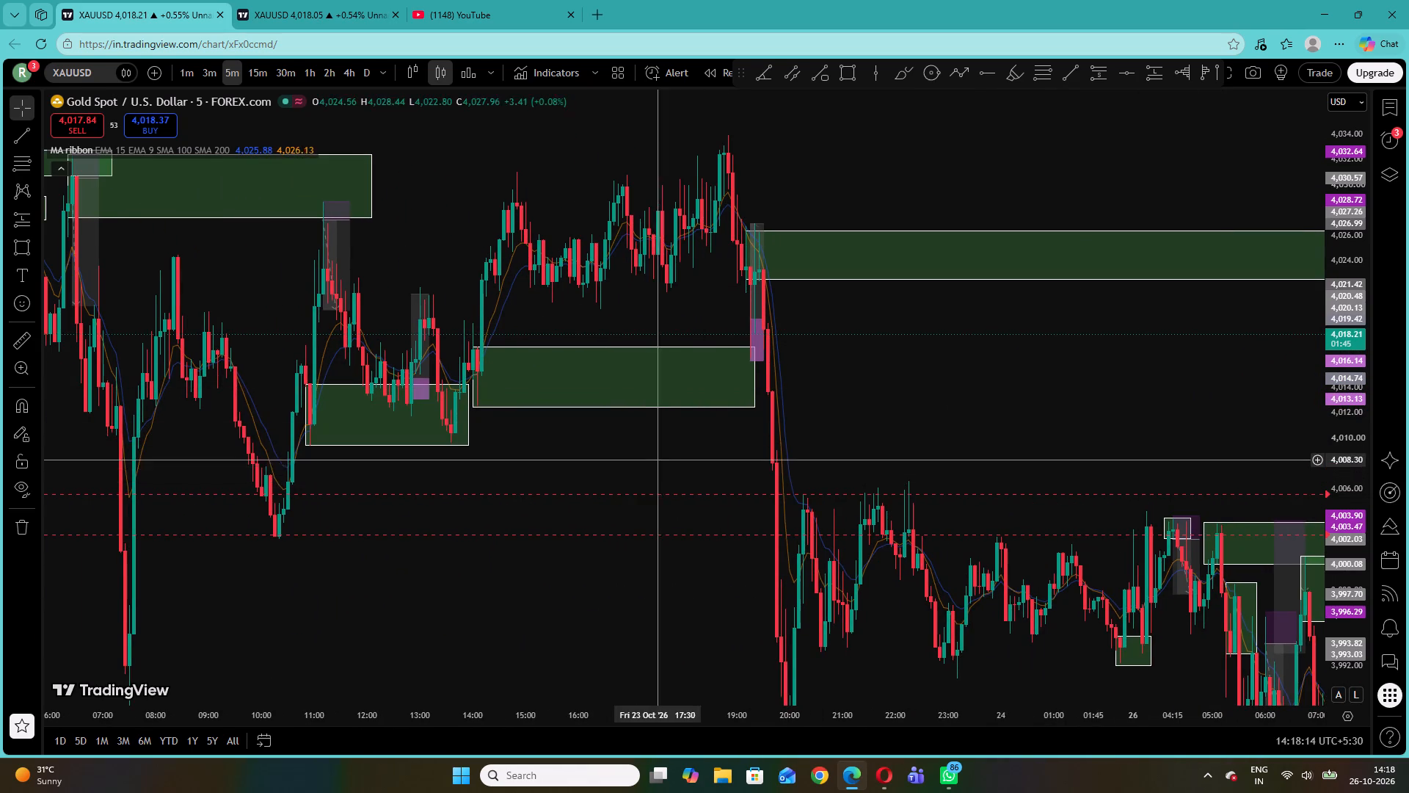
pyautogui.moveTo(660, 459); pyautogui.dragTo(954, 437)
pyautogui.moveTo(1361, 384); pyautogui.dragTo(1344, 506)
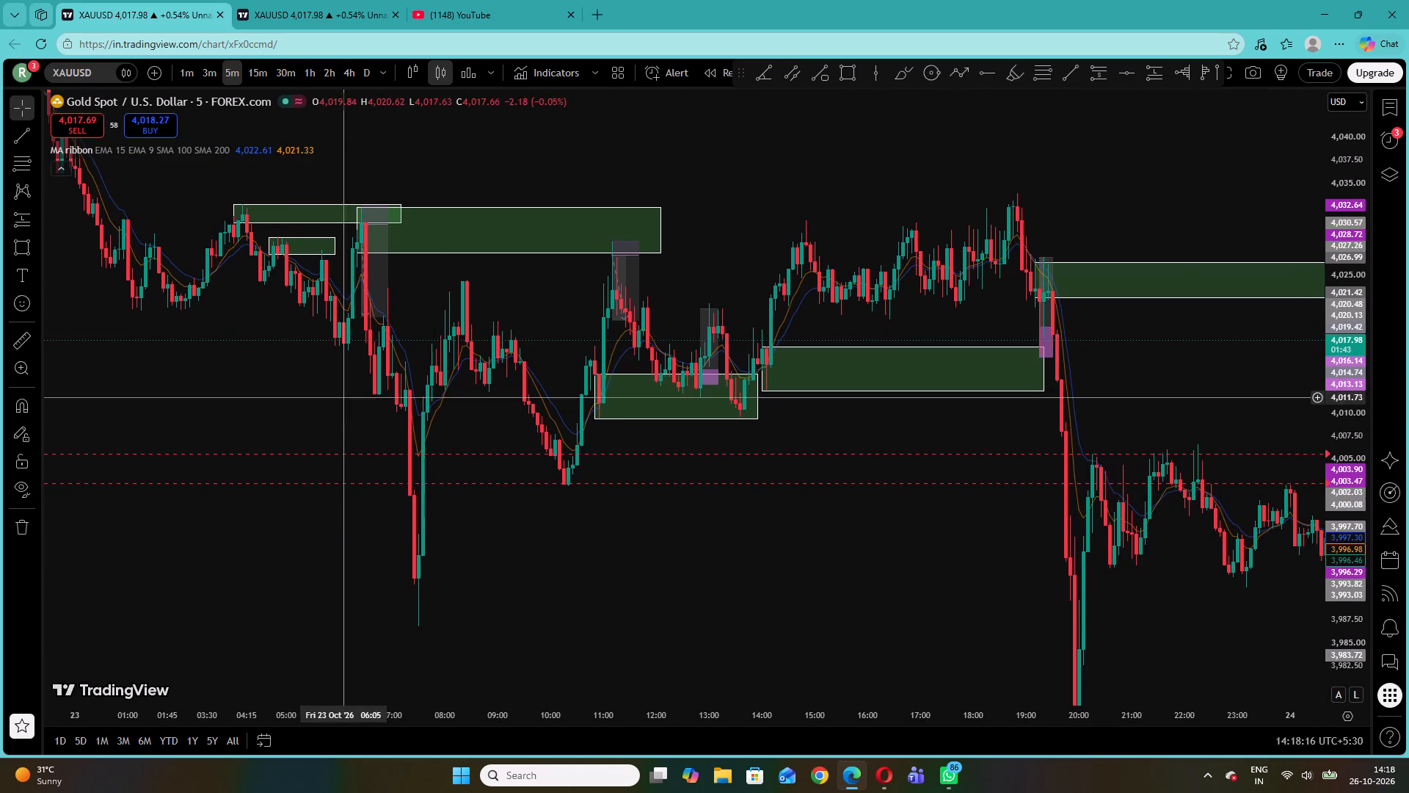
pyautogui.moveTo(316, 379); pyautogui.dragTo(943, 521)
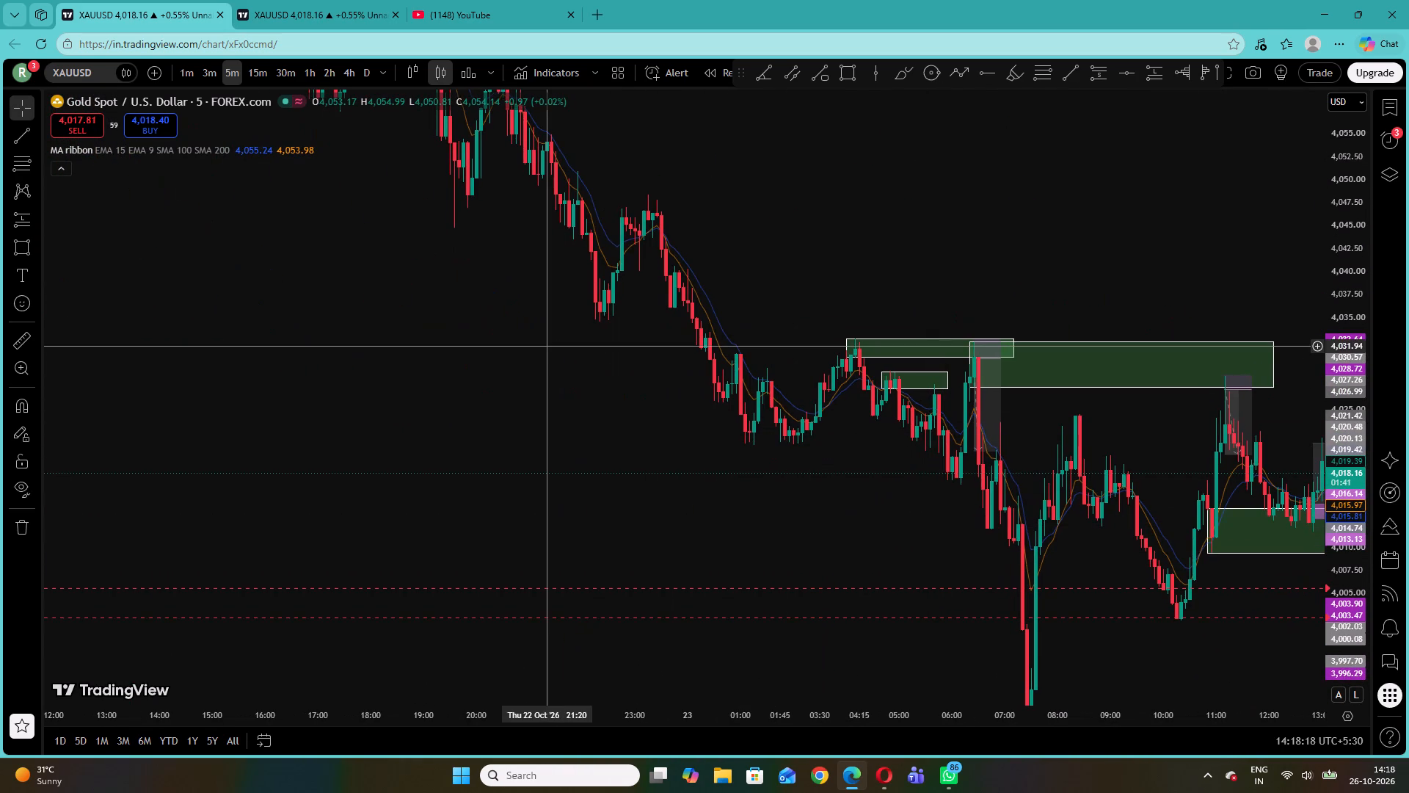
pyautogui.moveTo(561, 336); pyautogui.dragTo(609, 562)
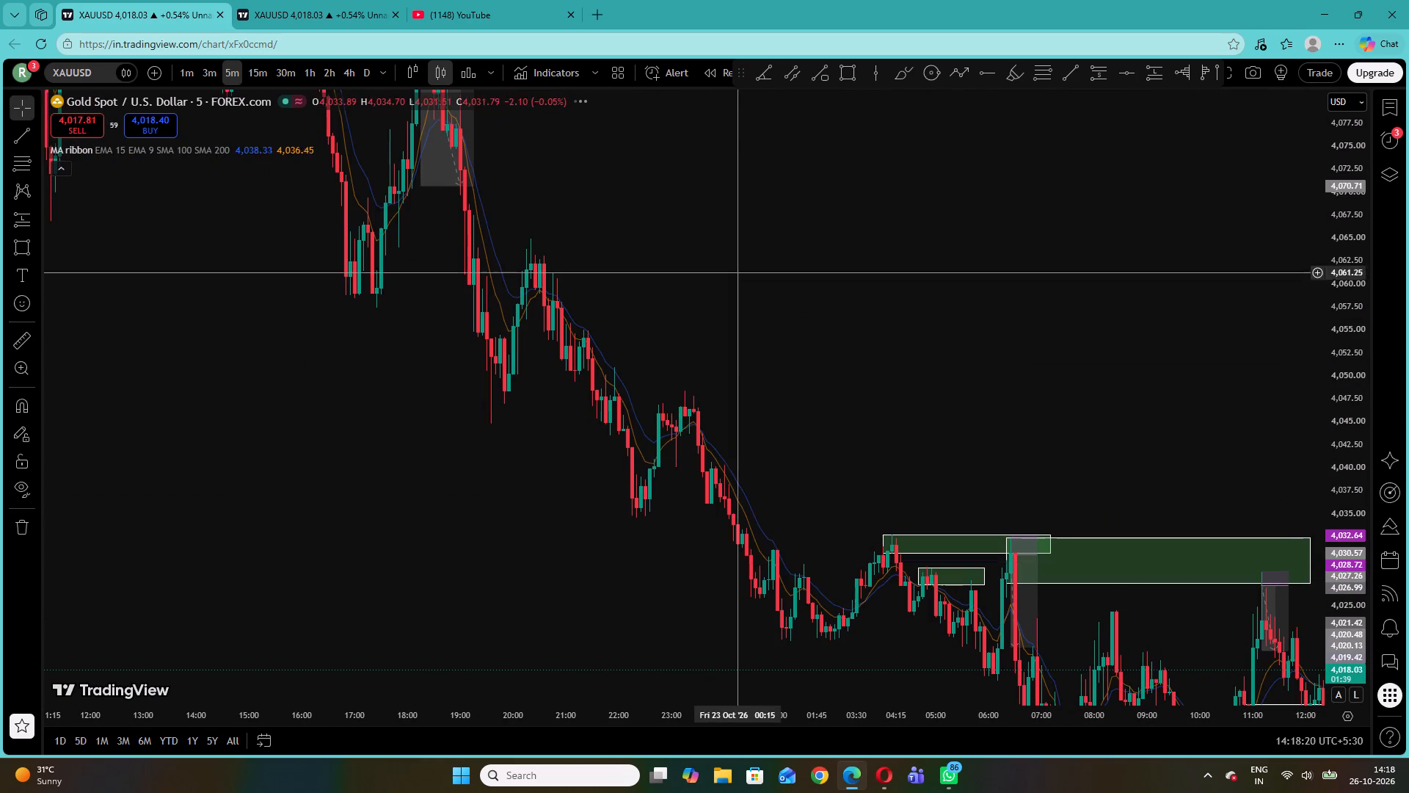
pyautogui.moveTo(762, 178); pyautogui.dragTo(872, 467)
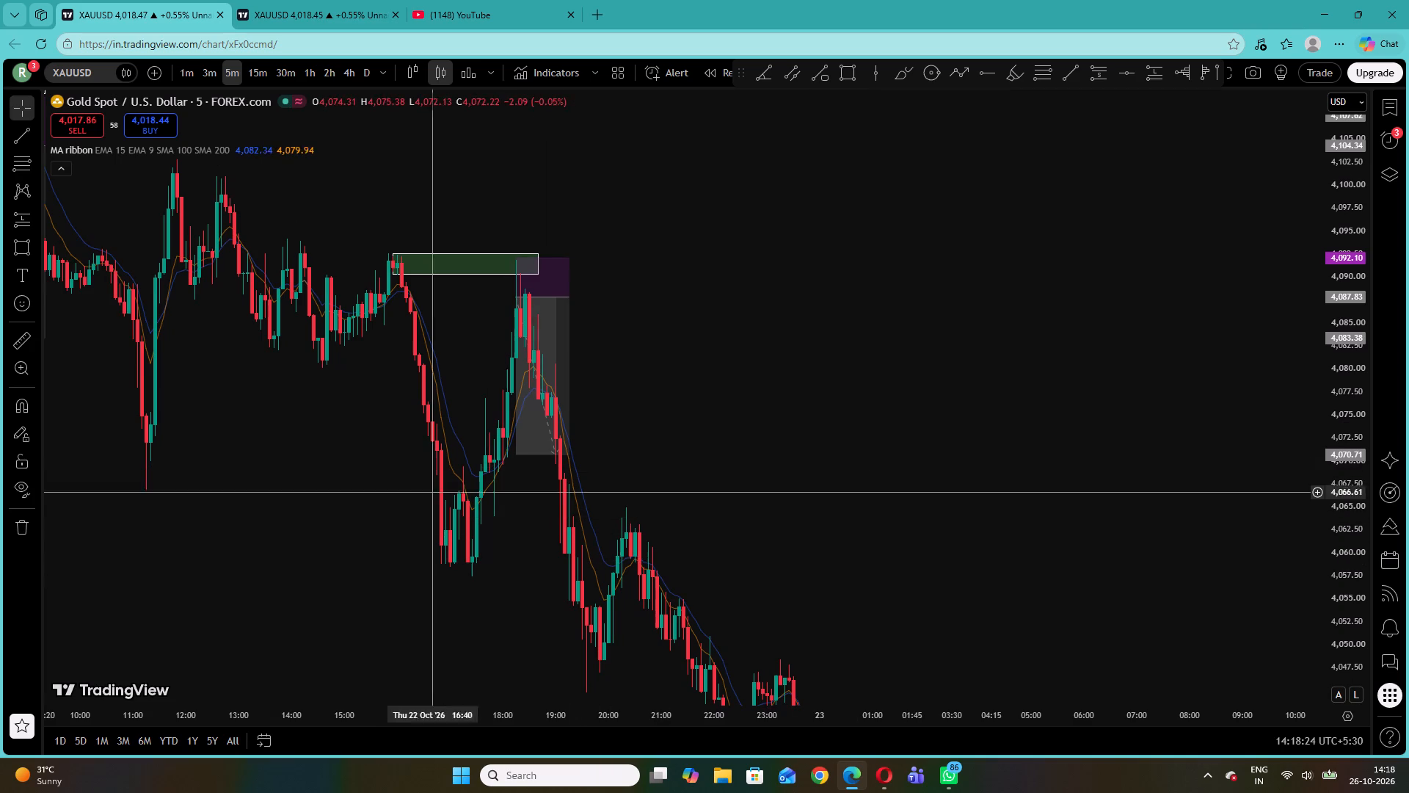
# Draw a rectangle zone from 4,094.07 to 4,088.39 starting at 14:00 on 22 October, extending it to about 16:15.
pyautogui.moveTo(374, 465); pyautogui.dragTo(580, 579)
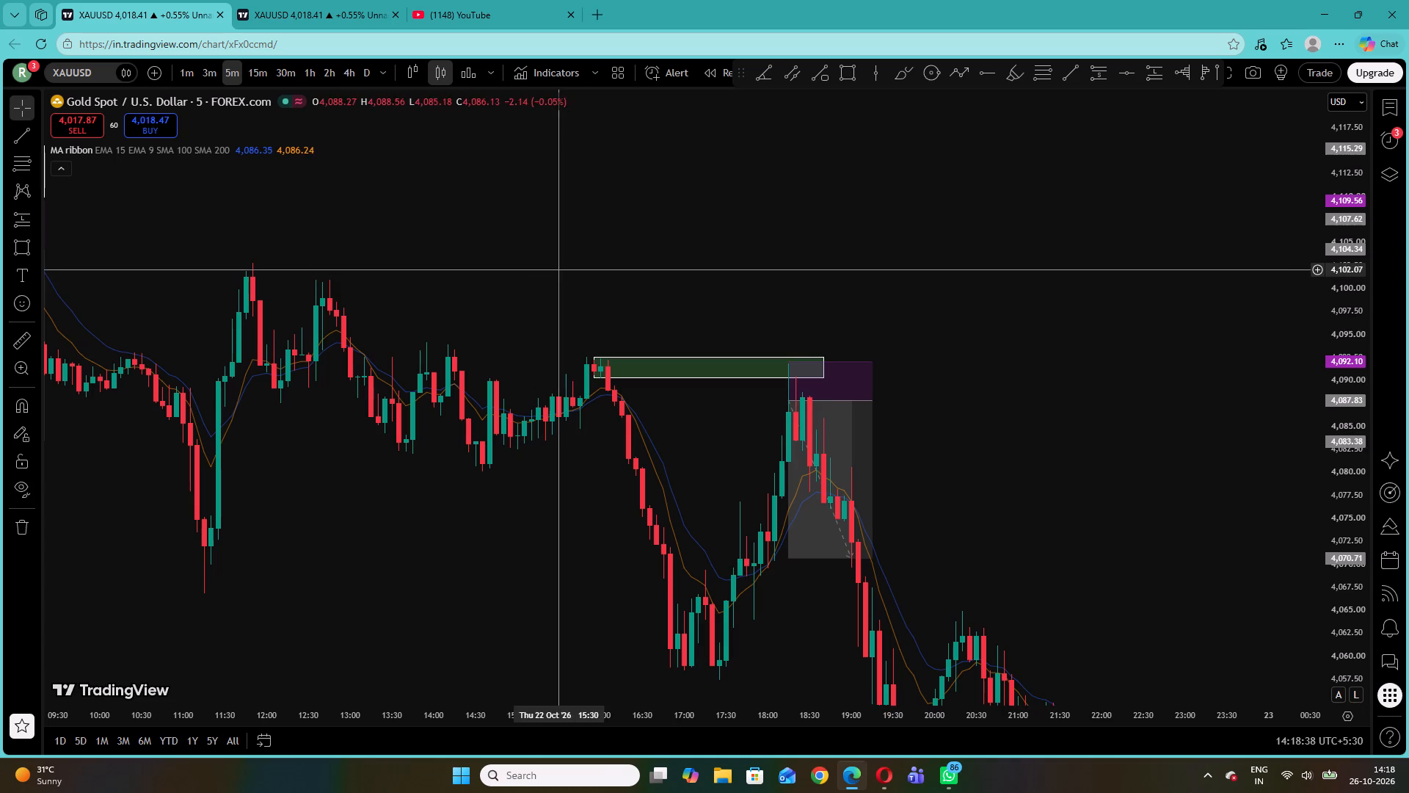
pyautogui.moveTo(1350, 493); pyautogui.dragTo(1324, 258)
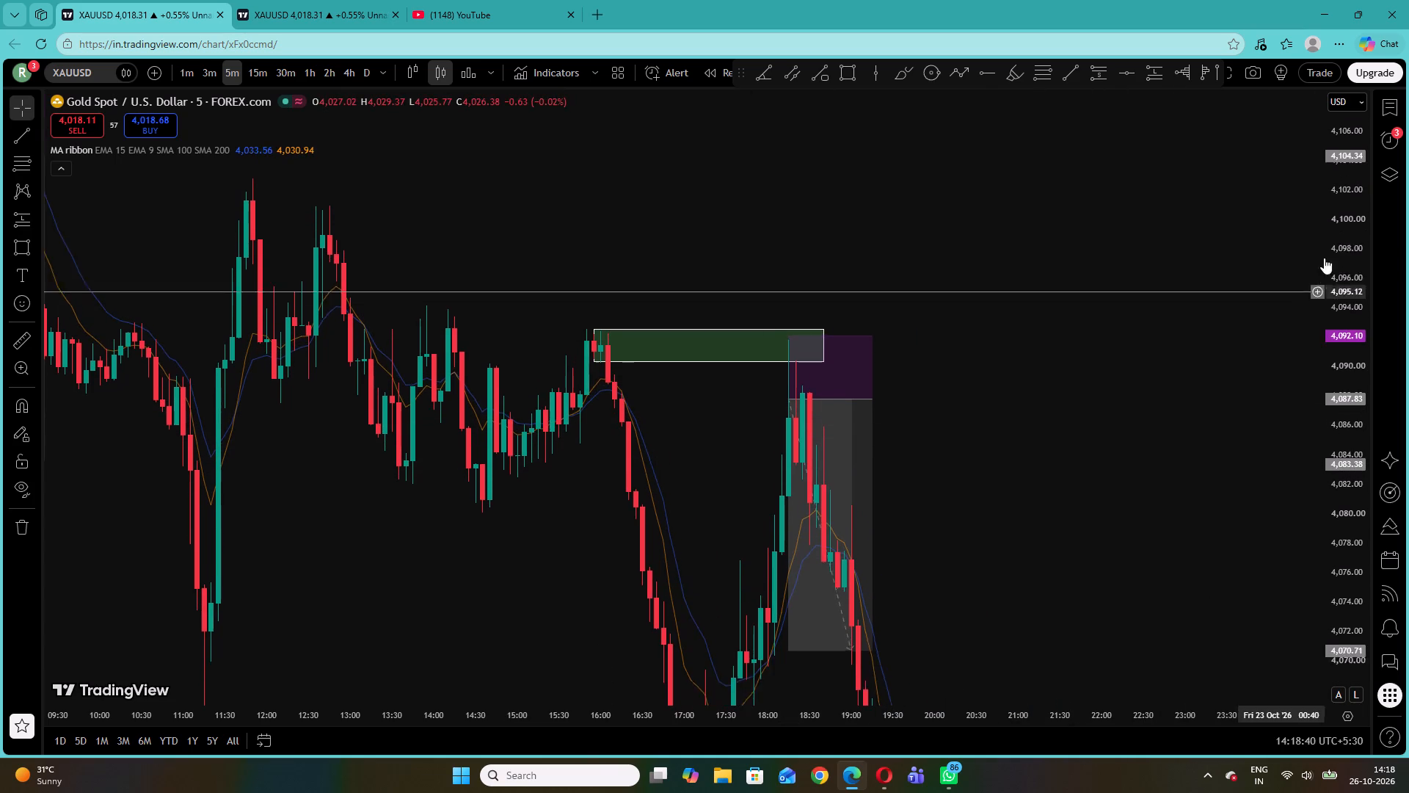
pyautogui.moveTo(1324, 258); pyautogui.dragTo(1322, 243)
pyautogui.moveTo(600, 267); pyautogui.dragTo(382, 283)
pyautogui.moveTo(380, 283); pyautogui.dragTo(573, 313)
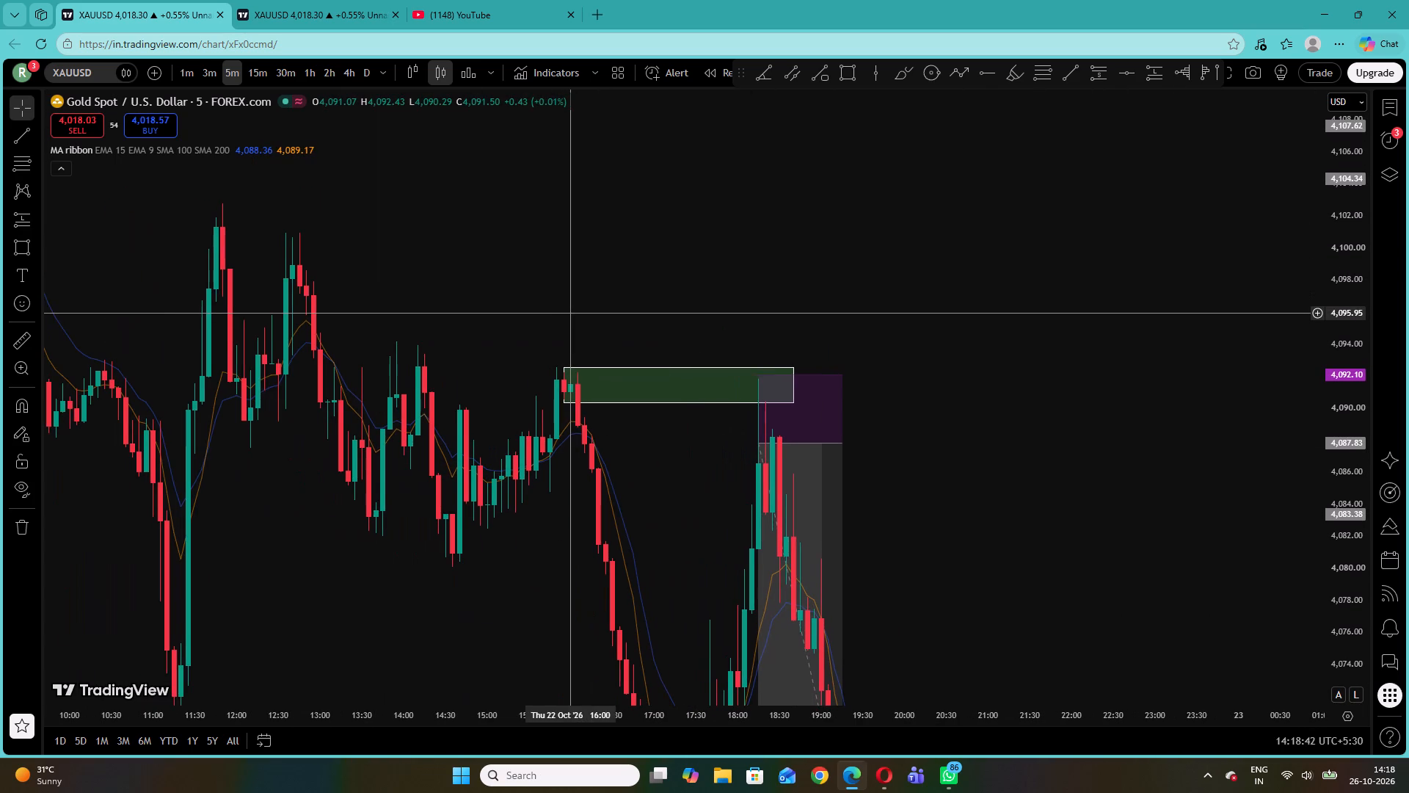
pyautogui.click(13, 239)
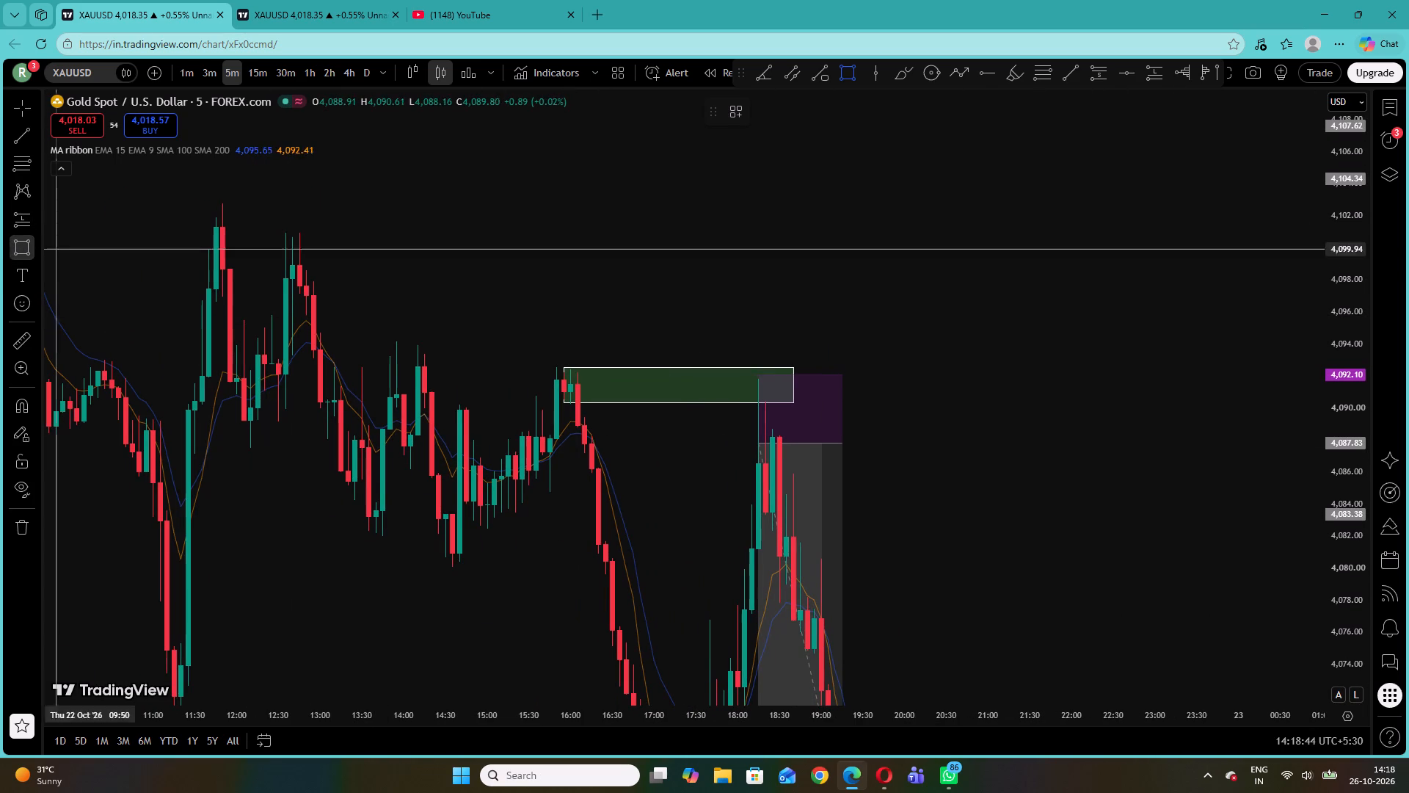
pyautogui.click(403, 343)
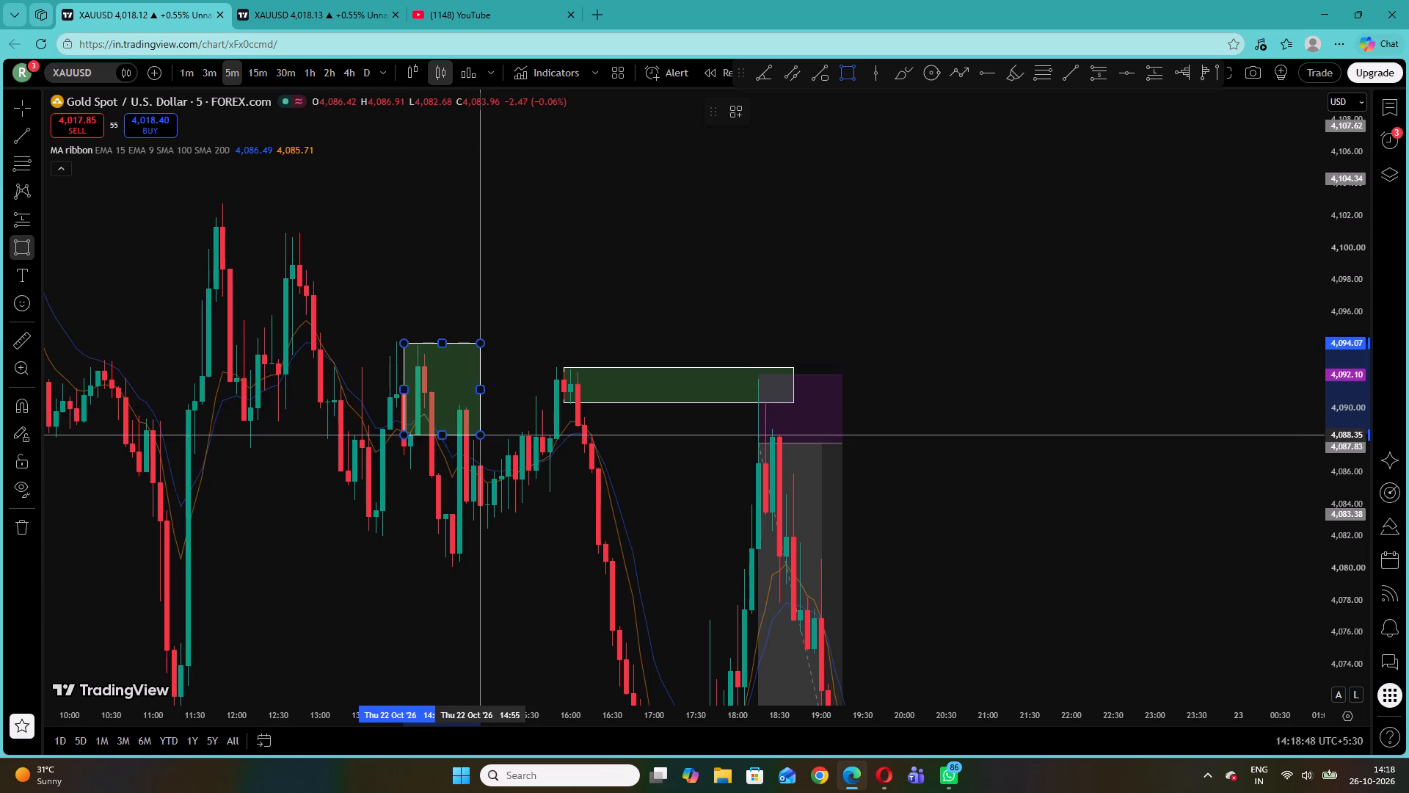
pyautogui.click(485, 434)
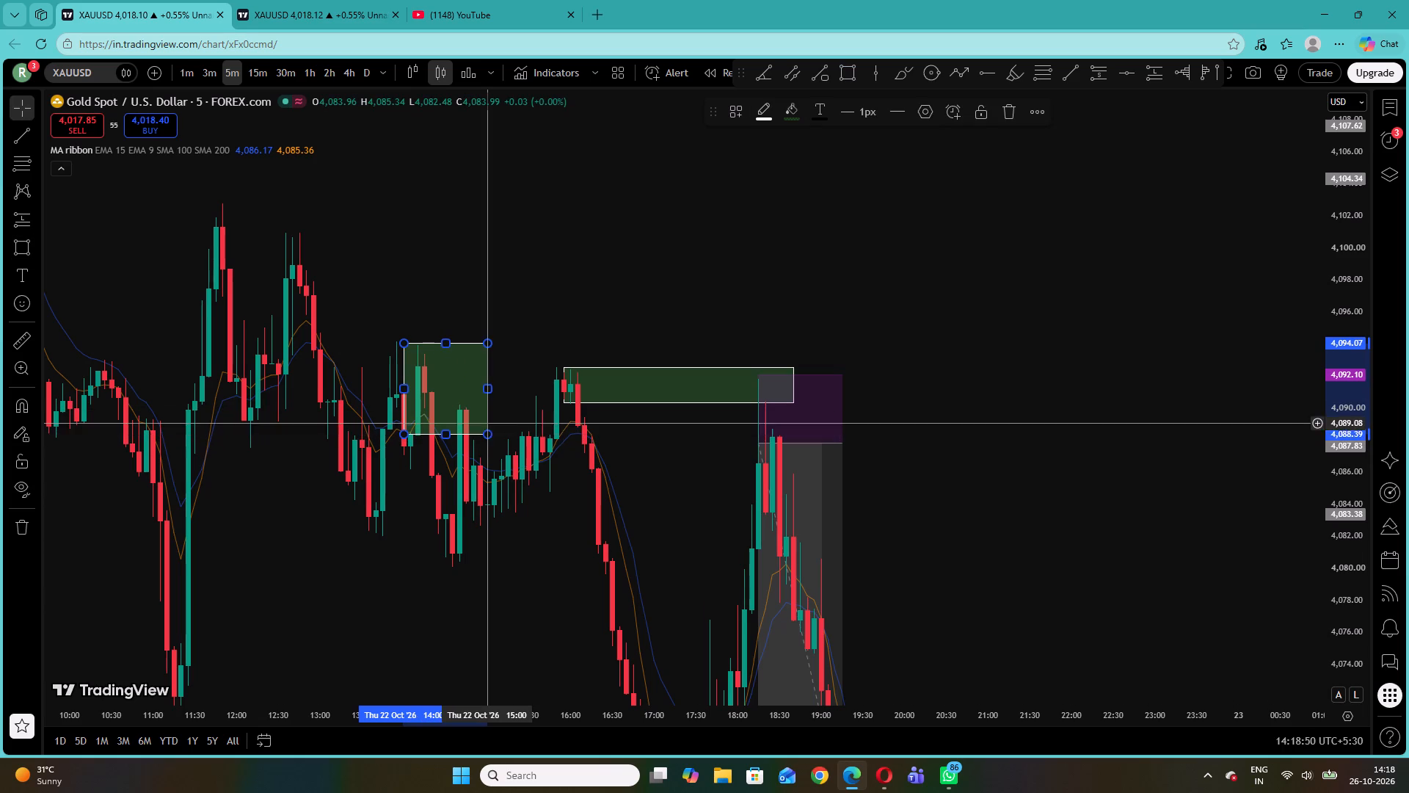
pyautogui.moveTo(487, 389); pyautogui.dragTo(558, 404)
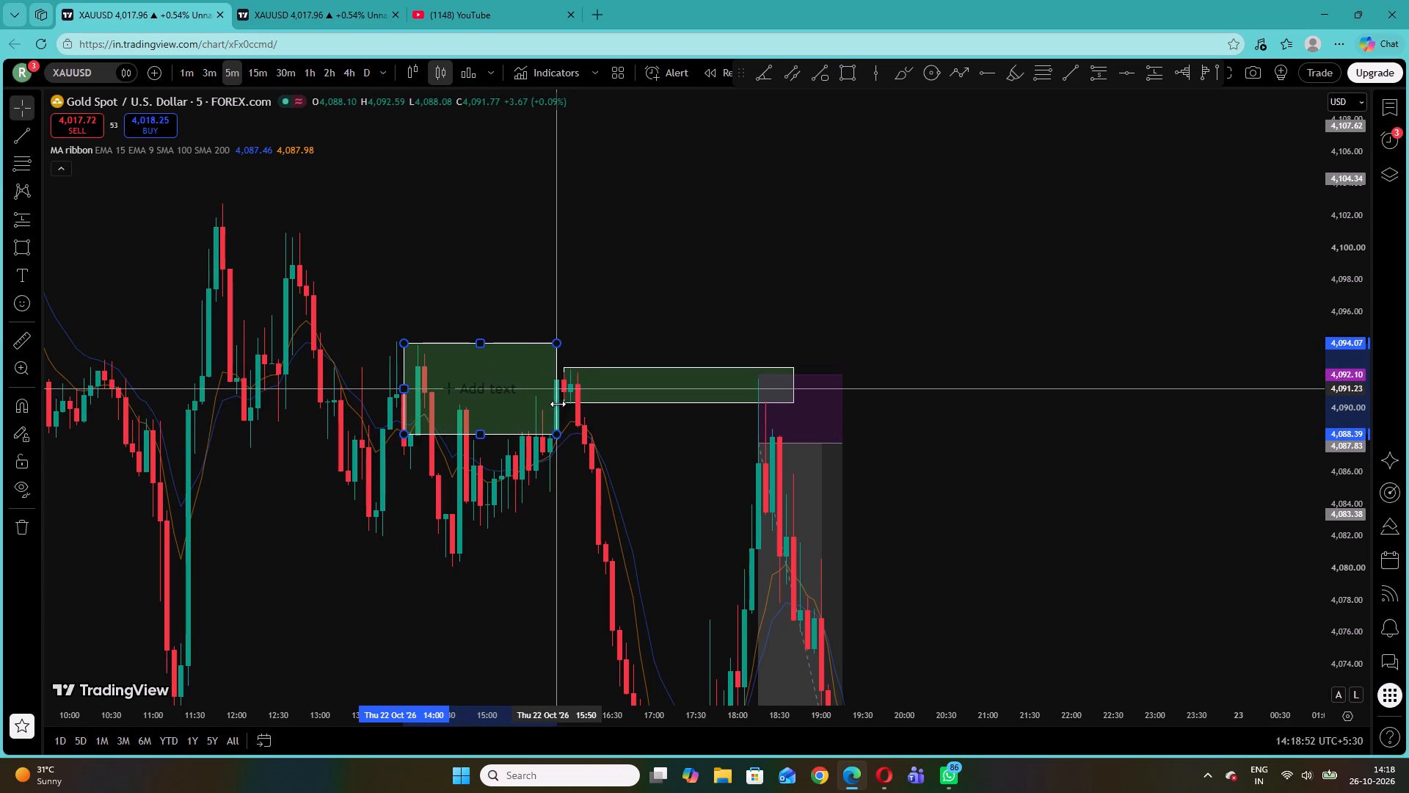
pyautogui.moveTo(558, 404); pyautogui.dragTo(589, 407)
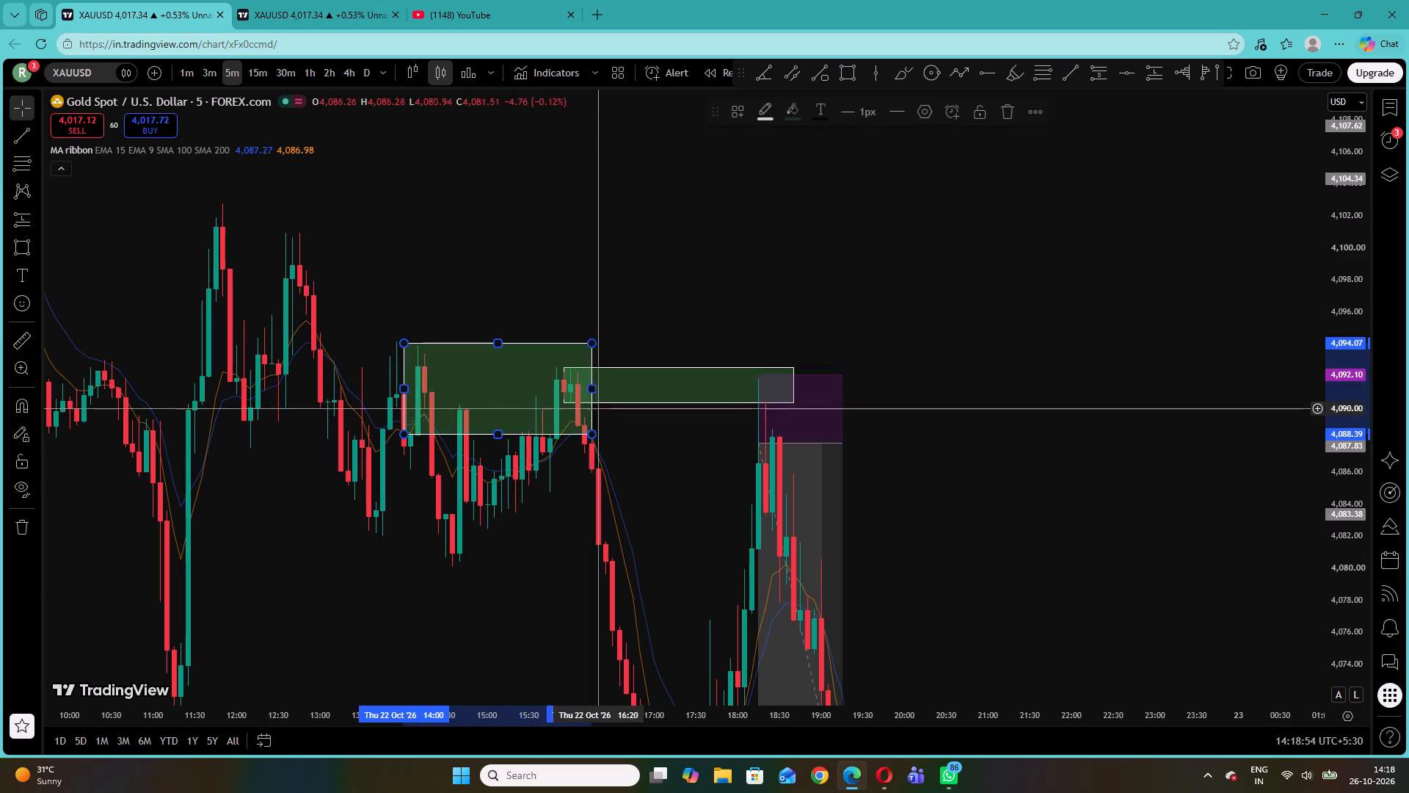
pyautogui.click(539, 277)
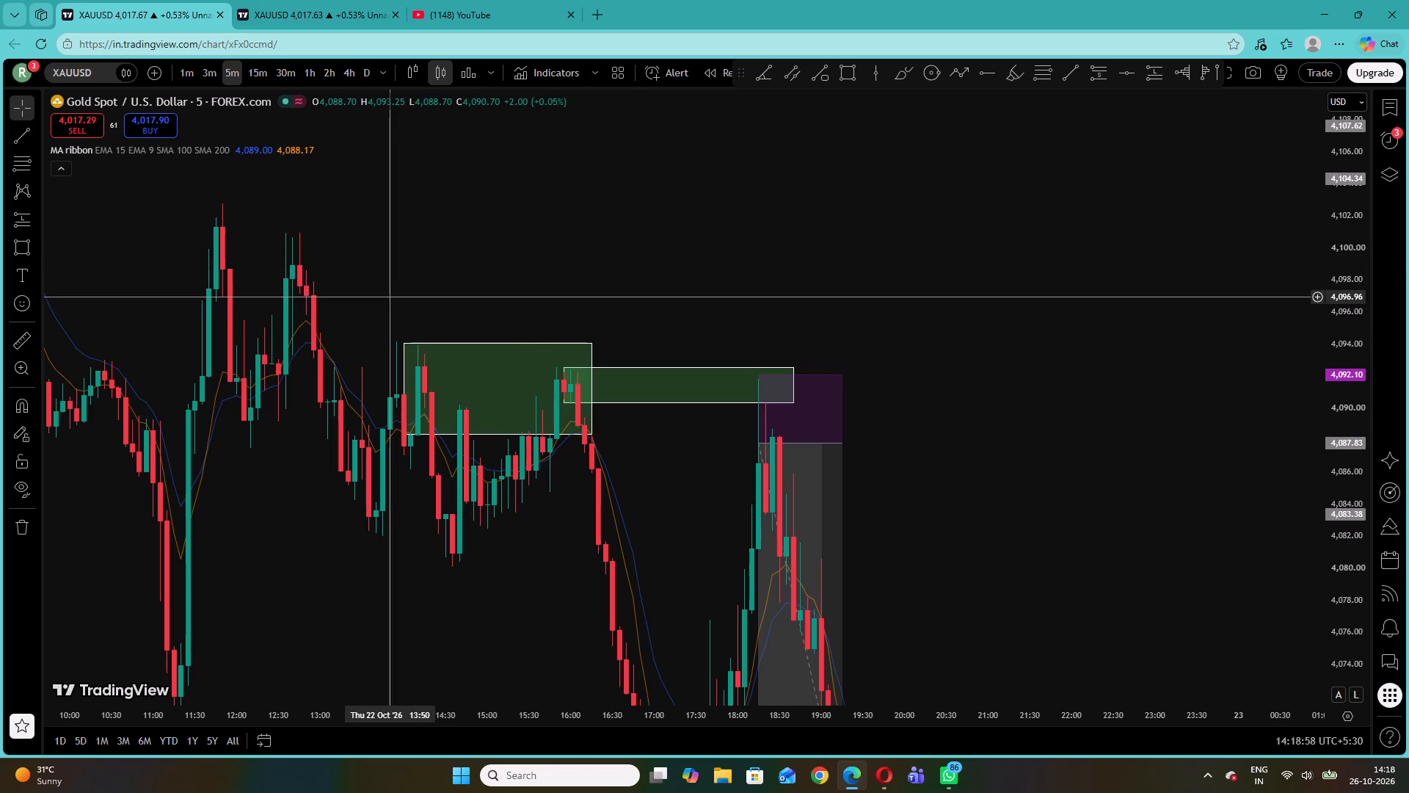
# Examine the earlier 22 October zones and positions on the 5-minute chart against the newly drawn zone.
pyautogui.moveTo(418, 241); pyautogui.dragTo(959, 316)
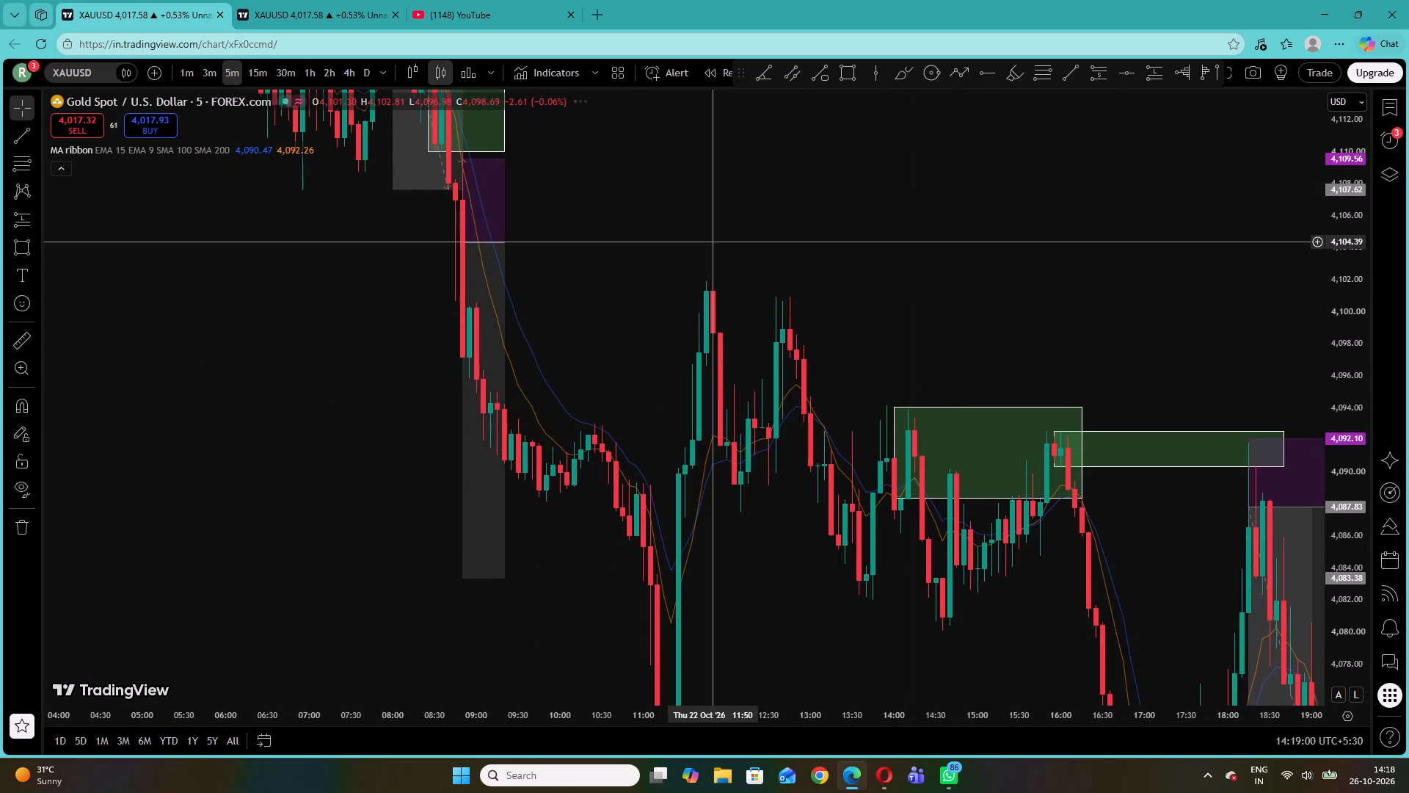
pyautogui.moveTo(614, 242); pyautogui.dragTo(742, 543)
pyautogui.moveTo(694, 251); pyautogui.dragTo(705, 267)
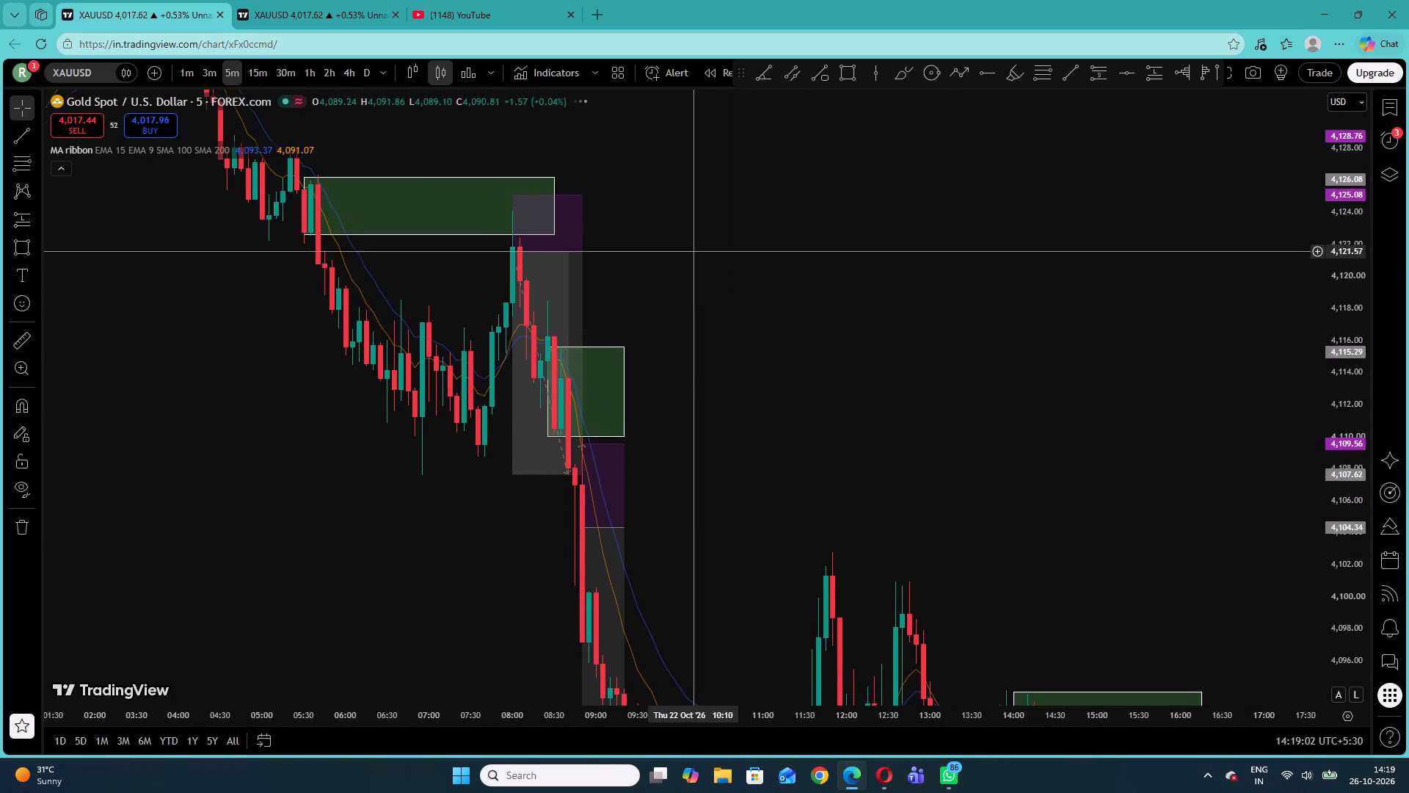
pyautogui.moveTo(705, 267); pyautogui.dragTo(886, 424)
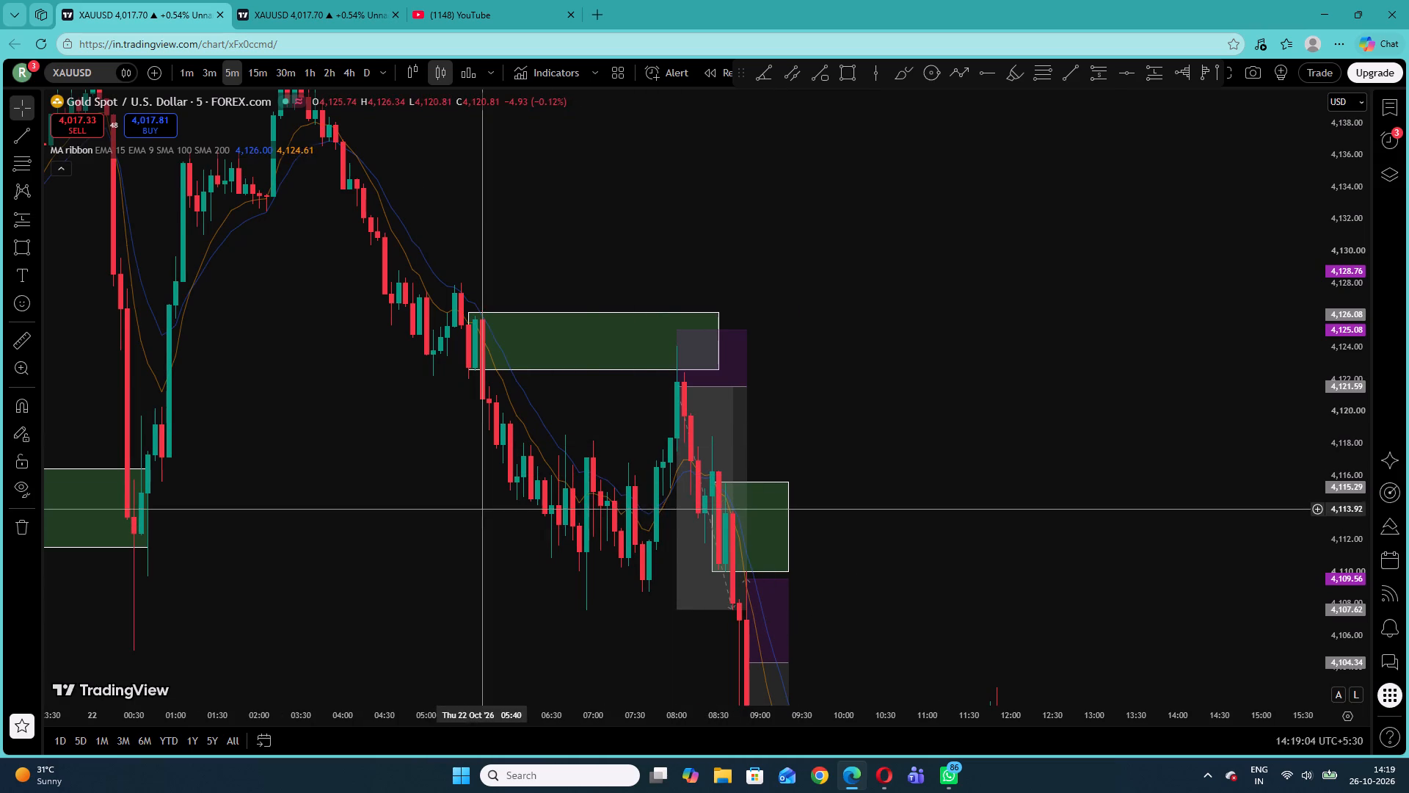
pyautogui.moveTo(643, 433); pyautogui.dragTo(642, 432)
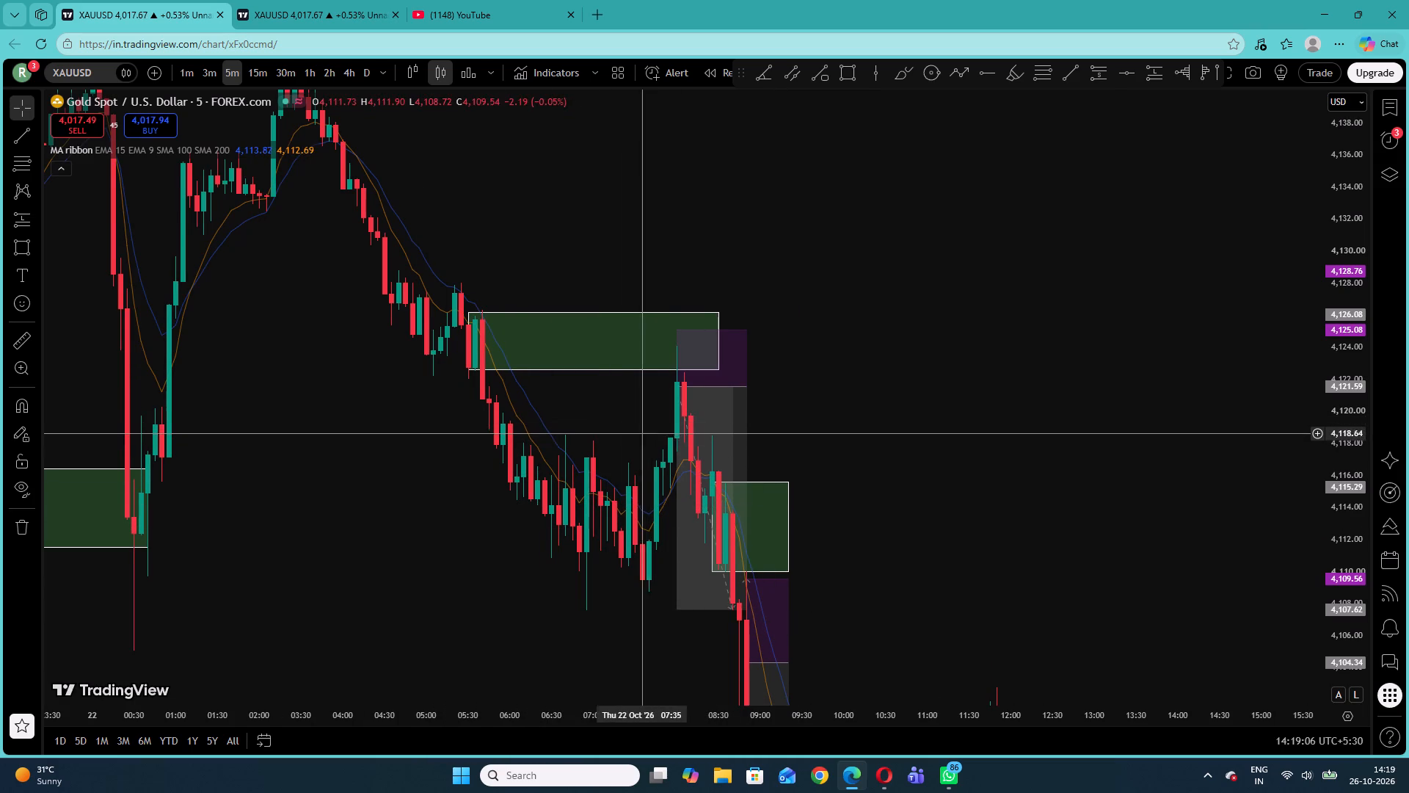
pyautogui.moveTo(642, 432); pyautogui.dragTo(478, 272)
pyautogui.moveTo(789, 421); pyautogui.dragTo(732, 338)
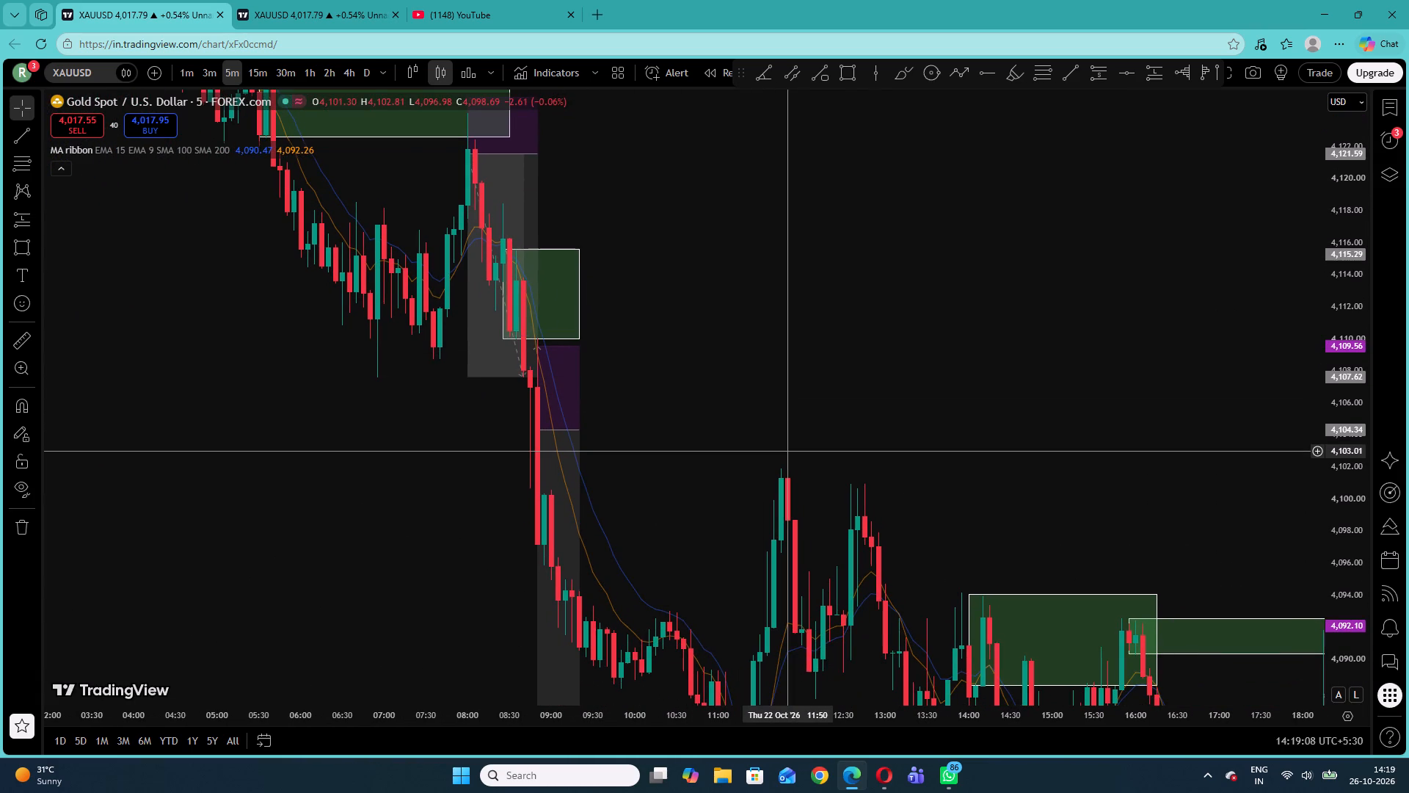
pyautogui.moveTo(786, 452); pyautogui.dragTo(580, 220)
pyautogui.moveTo(899, 271); pyautogui.dragTo(693, 264)
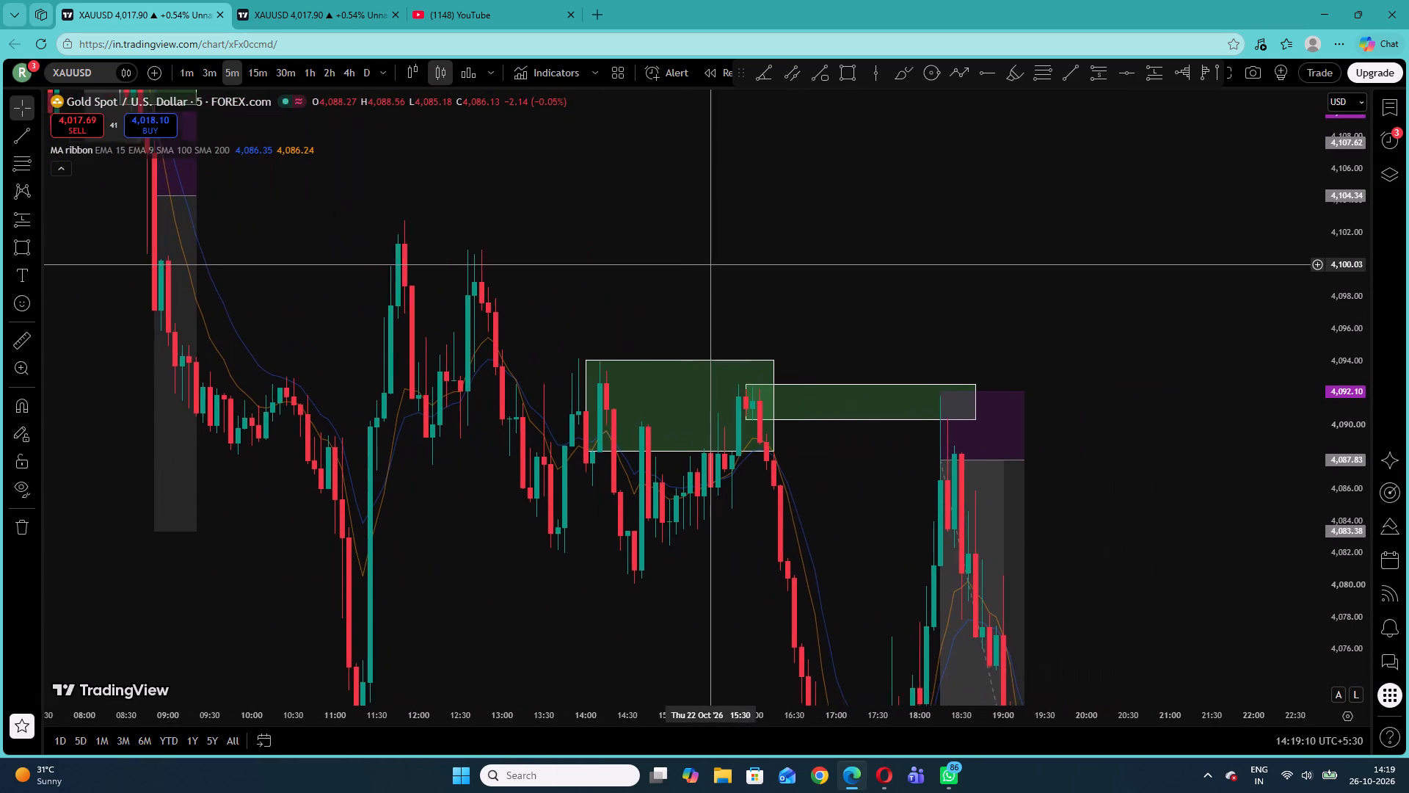
pyautogui.moveTo(693, 264); pyautogui.dragTo(686, 264)
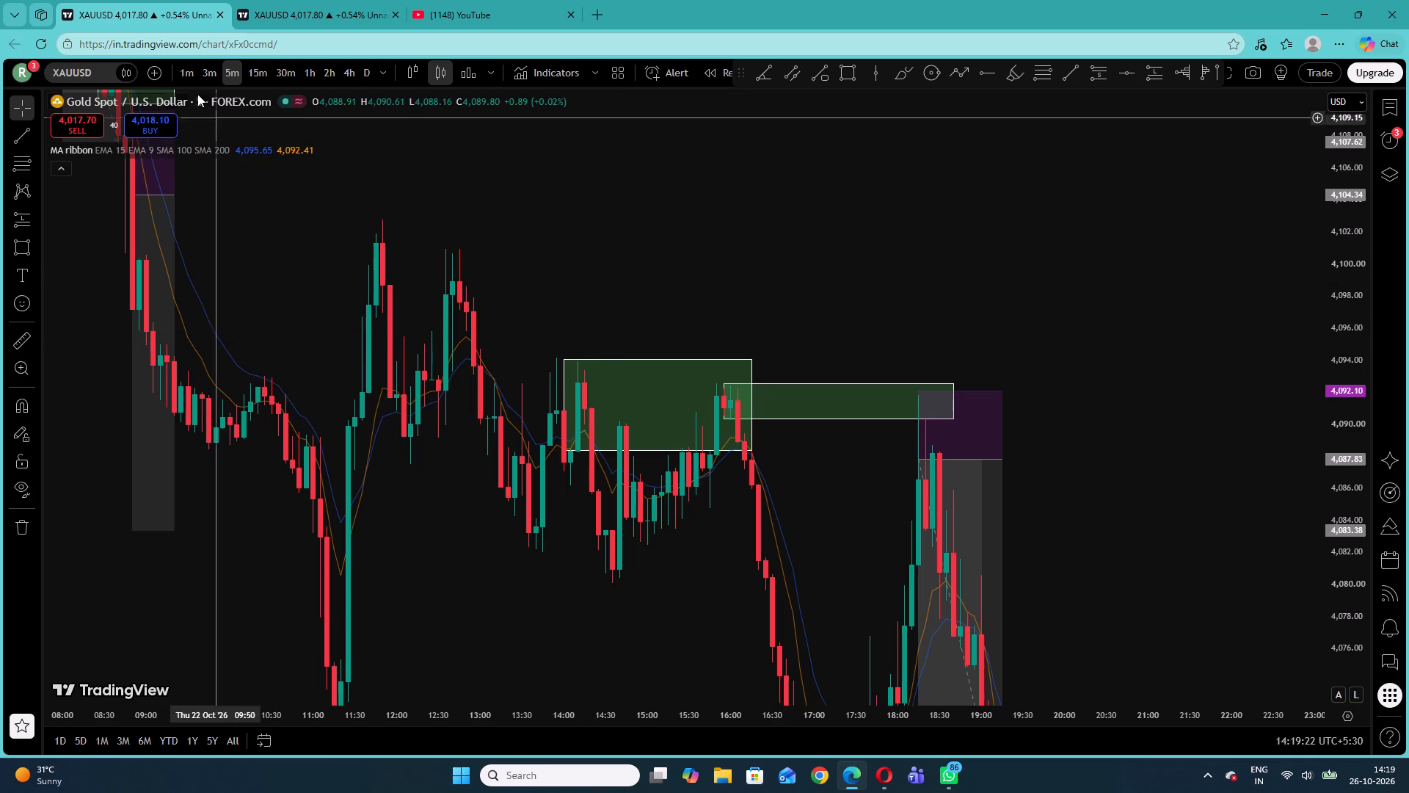
# Switch to the 1-minute chart, reset the view and review 26 October price action against the marked zones.
pyautogui.click(185, 61)
pyautogui.rightClick(488, 192)
pyautogui.click(520, 204)
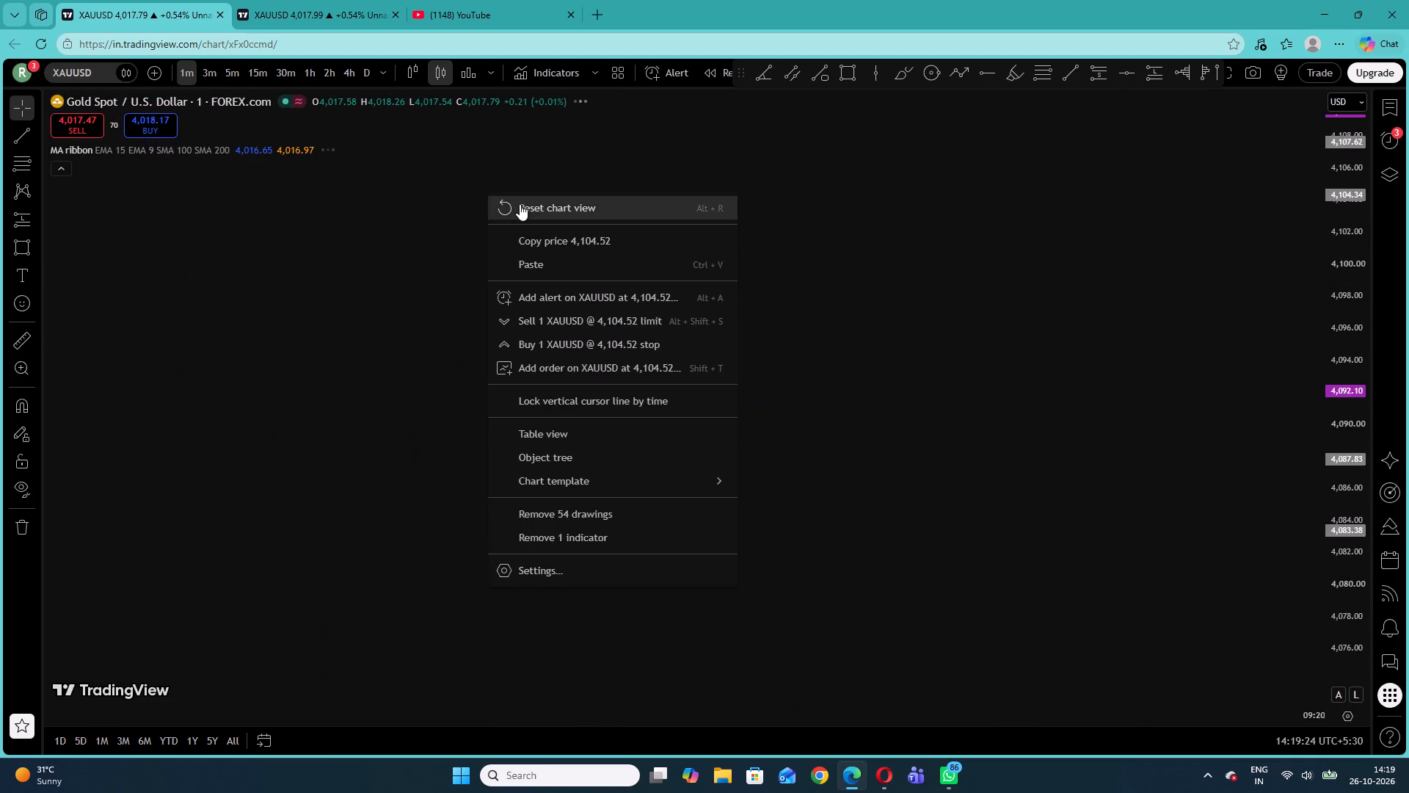
pyautogui.moveTo(1364, 455); pyautogui.dragTo(1361, 479)
pyautogui.moveTo(1234, 476); pyautogui.dragTo(272, 405)
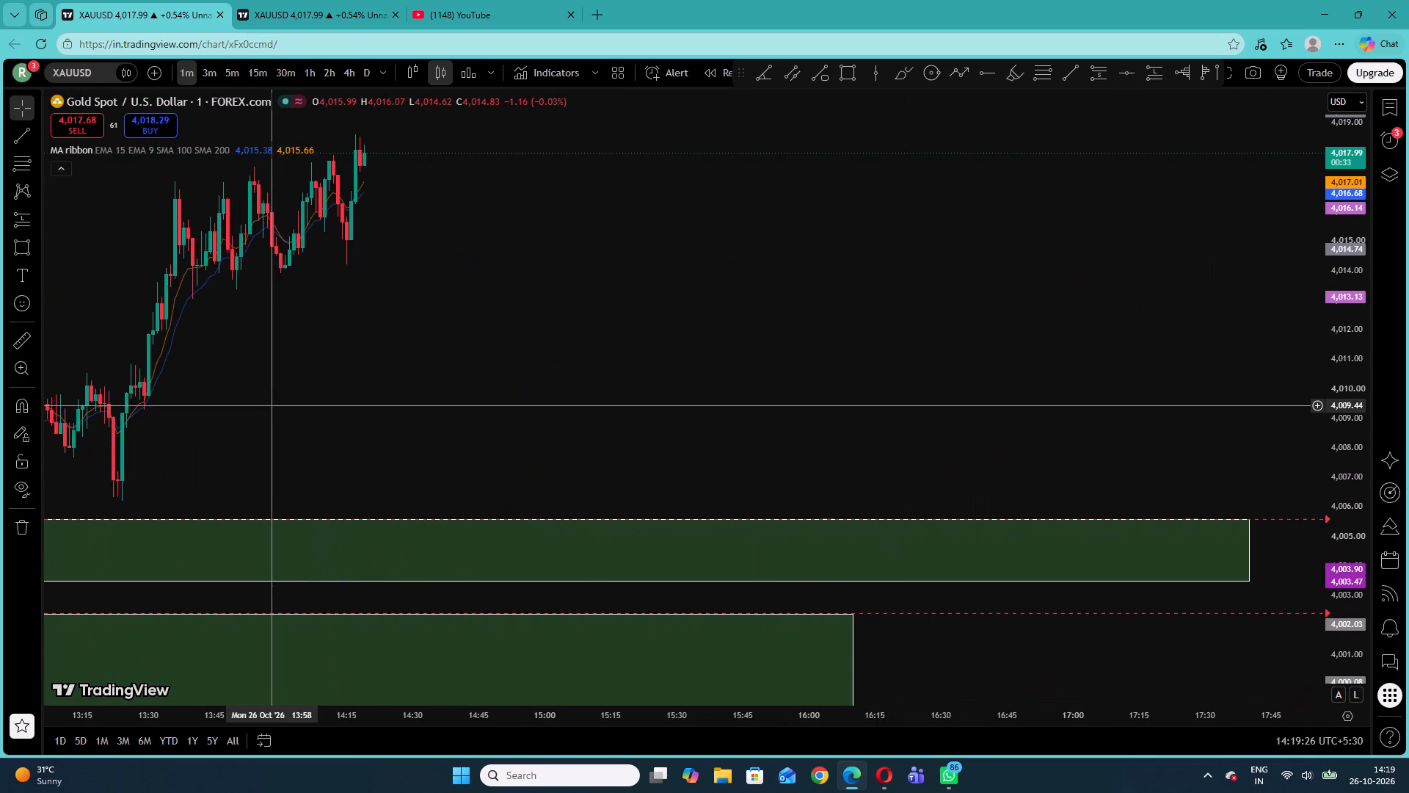
pyautogui.moveTo(272, 405); pyautogui.dragTo(1182, 513)
pyautogui.moveTo(439, 392); pyautogui.dragTo(1380, 402)
pyautogui.moveTo(676, 366); pyautogui.dragTo(1242, 319)
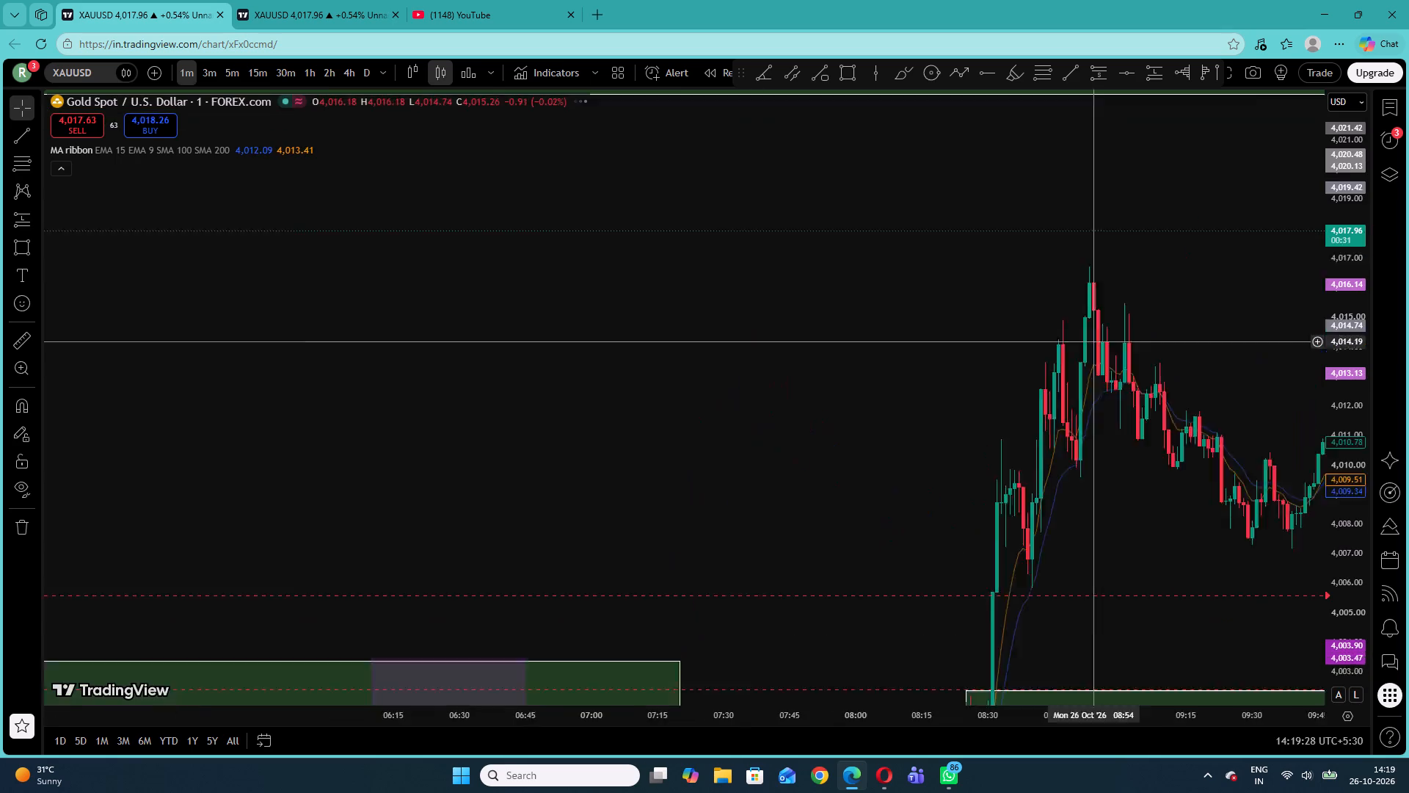
pyautogui.moveTo(1242, 319); pyautogui.dragTo(1289, 310)
pyautogui.moveTo(591, 338); pyautogui.dragTo(1408, 397)
pyautogui.moveTo(1361, 359); pyautogui.dragTo(1355, 540)
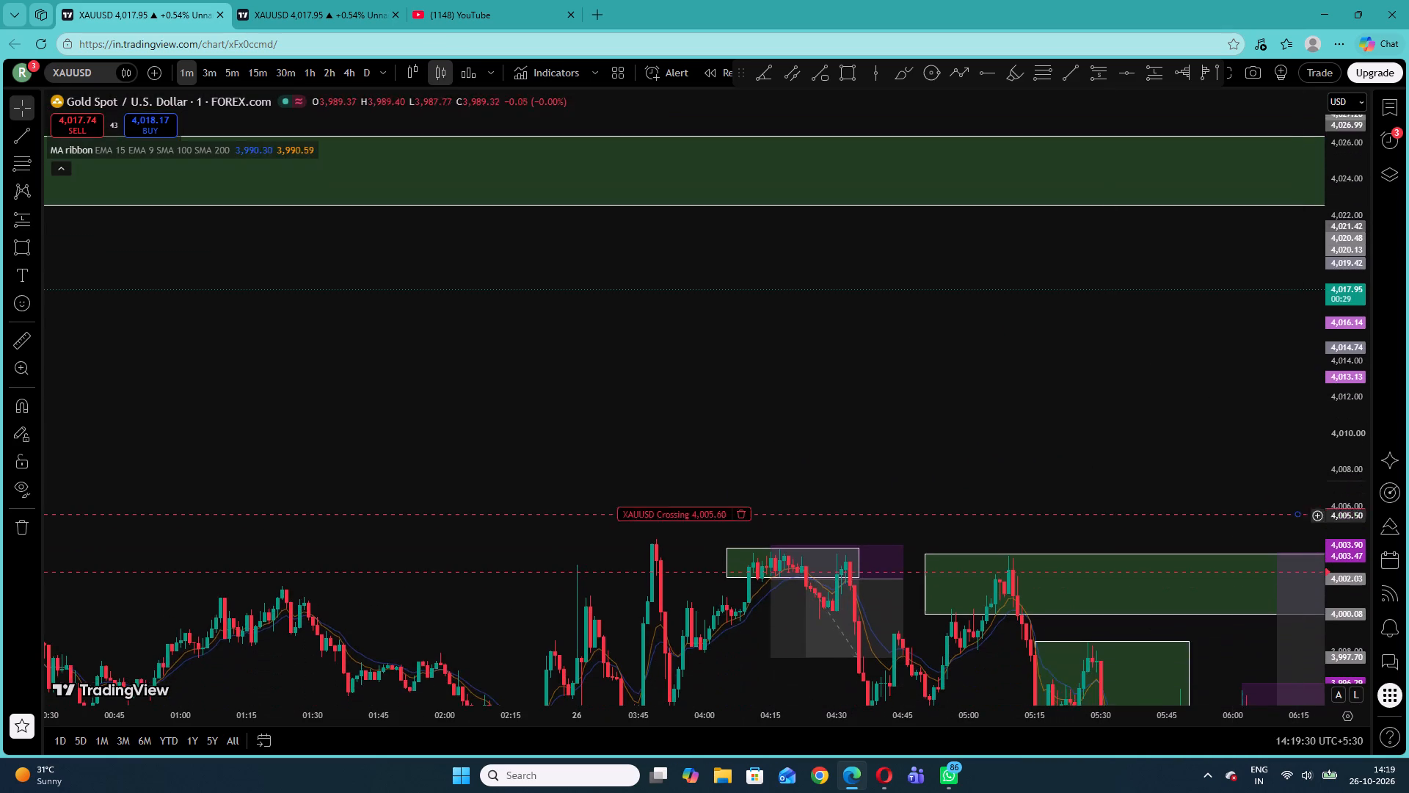
# Review the marked zones, positions and price swings of 23 October on the 1-minute chart.
pyautogui.moveTo(447, 397); pyautogui.dragTo(1408, 394)
pyautogui.moveTo(530, 321); pyautogui.dragTo(1403, 453)
pyautogui.moveTo(375, 410); pyautogui.dragTo(1228, 334)
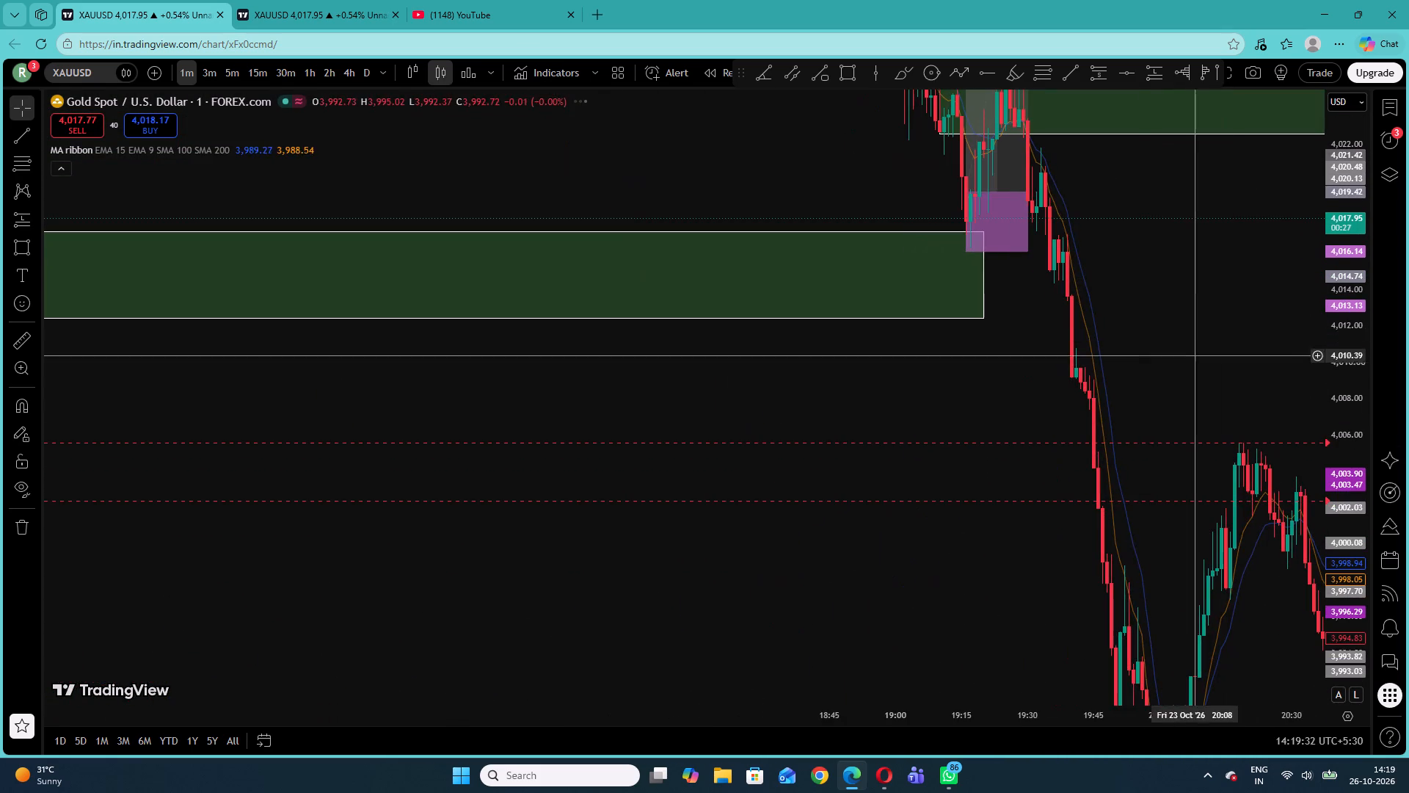
pyautogui.moveTo(626, 156); pyautogui.dragTo(1024, 405)
pyautogui.moveTo(1079, 352); pyautogui.dragTo(1408, 463)
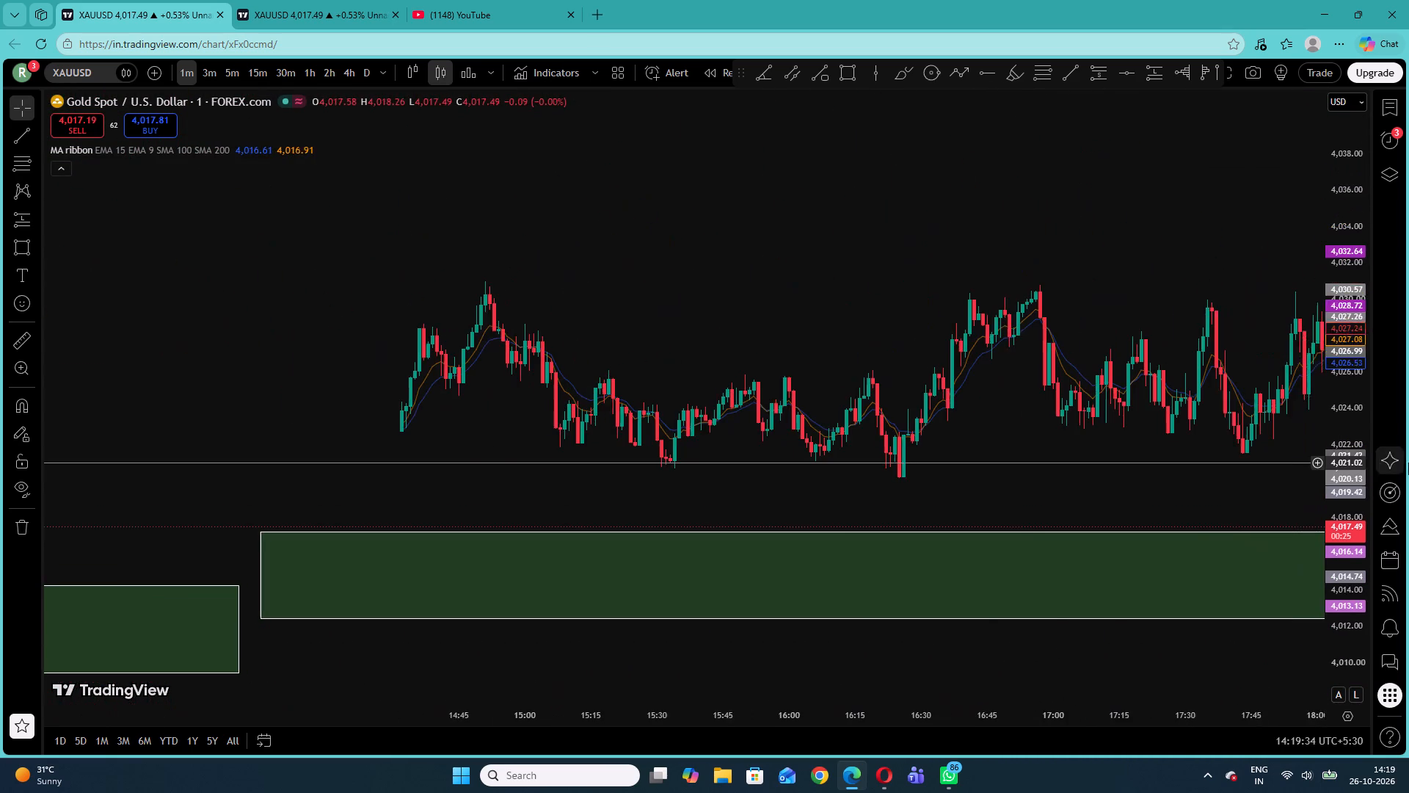
pyautogui.moveTo(1408, 463); pyautogui.dragTo(1408, 460)
pyautogui.moveTo(703, 314); pyautogui.dragTo(1362, 293)
pyautogui.moveTo(659, 344); pyautogui.dragTo(940, 308)
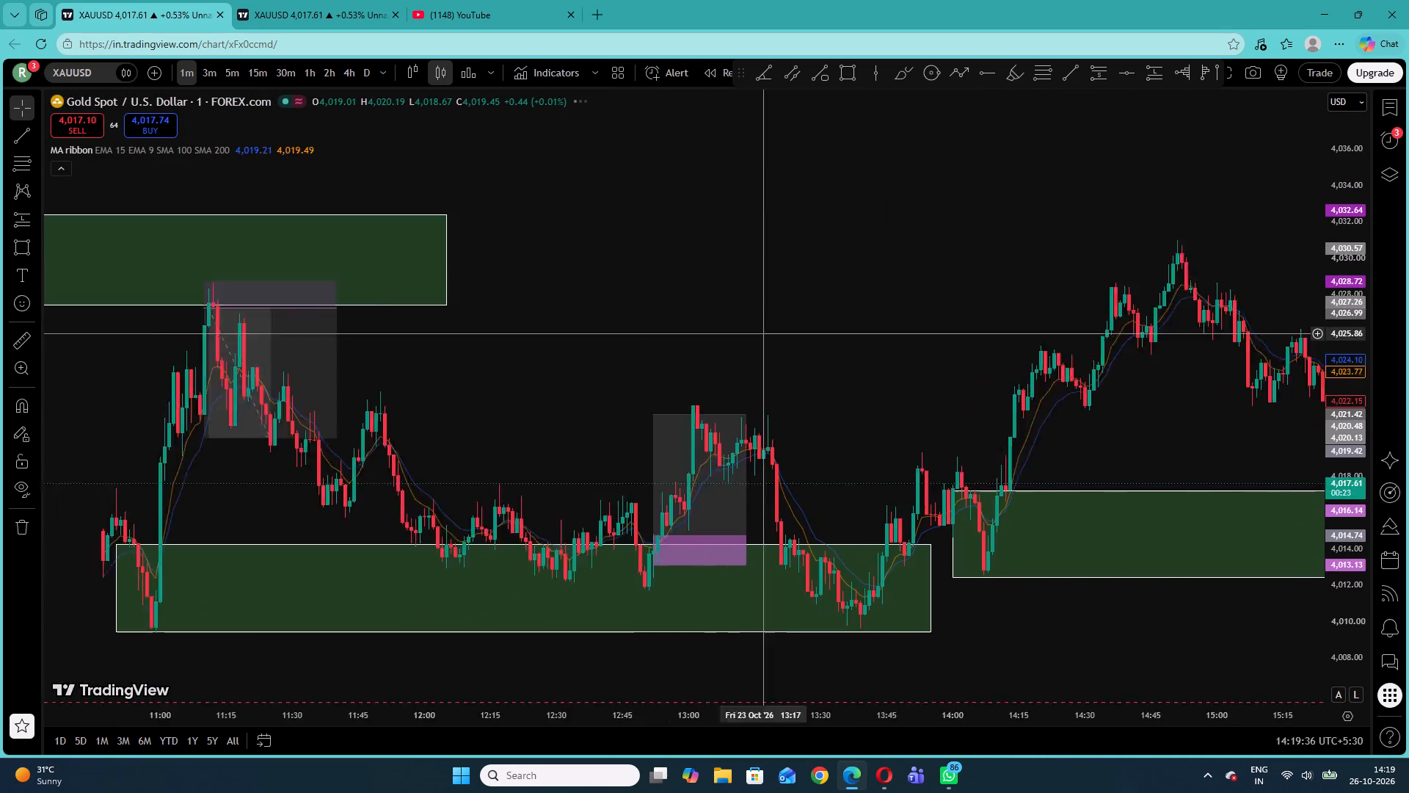
pyautogui.moveTo(940, 308); pyautogui.dragTo(1186, 269)
pyautogui.moveTo(343, 327); pyautogui.dragTo(1280, 363)
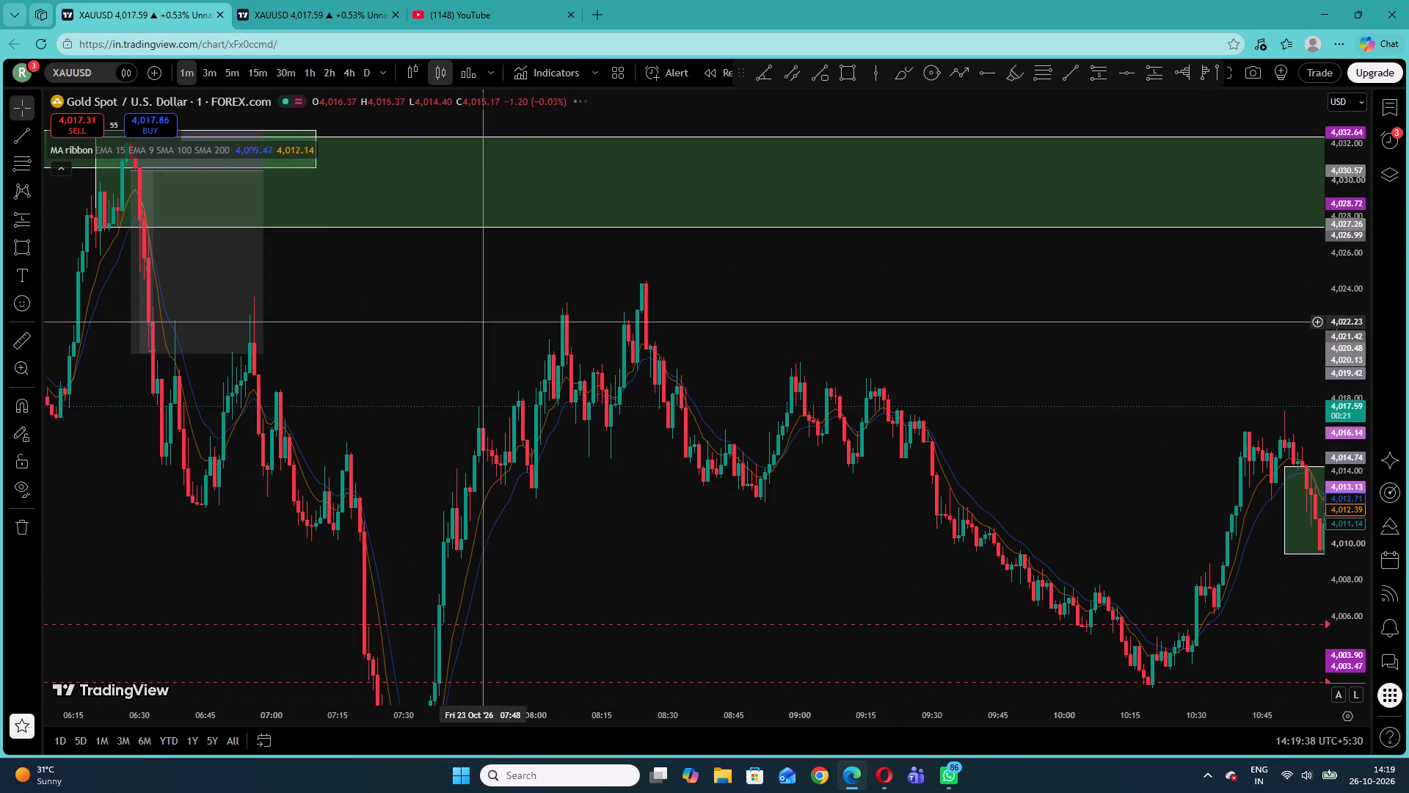
pyautogui.moveTo(511, 320); pyautogui.dragTo(1375, 366)
pyautogui.moveTo(1335, 316); pyautogui.dragTo(1356, 408)
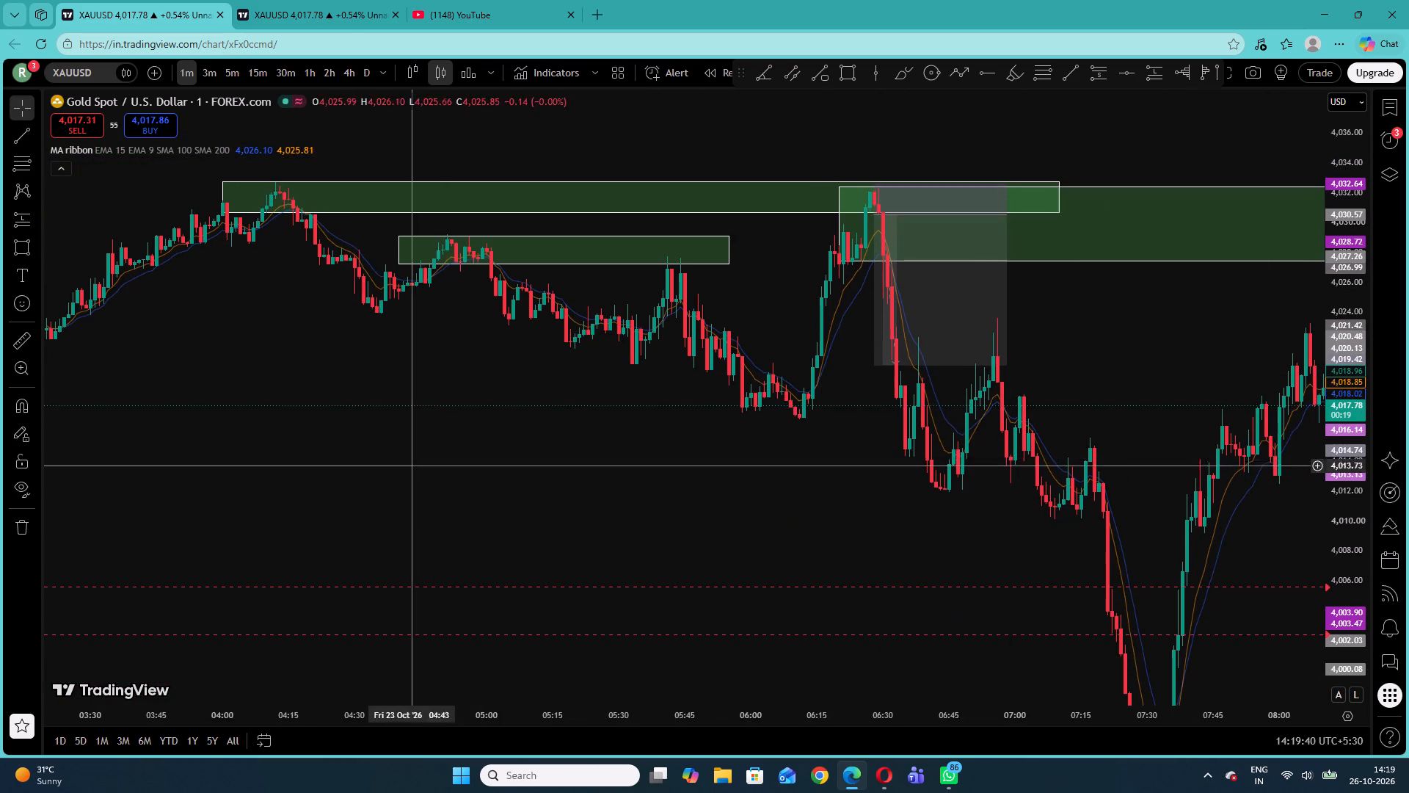
pyautogui.moveTo(415, 466); pyautogui.dragTo(1293, 499)
pyautogui.moveTo(674, 258); pyautogui.dragTo(1075, 569)
pyautogui.moveTo(754, 394); pyautogui.dragTo(1081, 482)
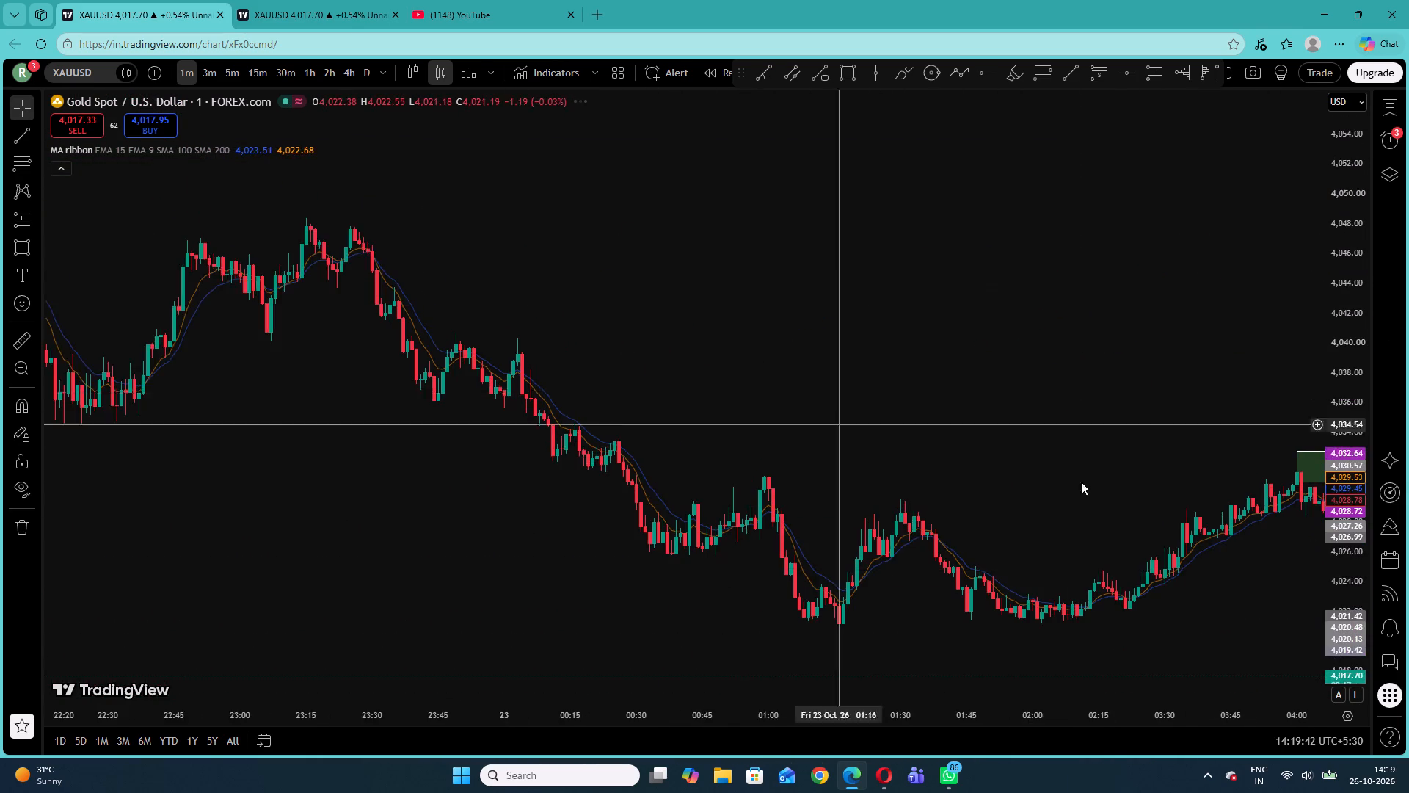
# Examine 22 October price action on the 1-minute chart around the 4,094 to 4,088 zone and the narrower zone overlapping it.
pyautogui.moveTo(1081, 482); pyautogui.dragTo(1408, 495)
pyautogui.moveTo(639, 525); pyautogui.dragTo(1341, 609)
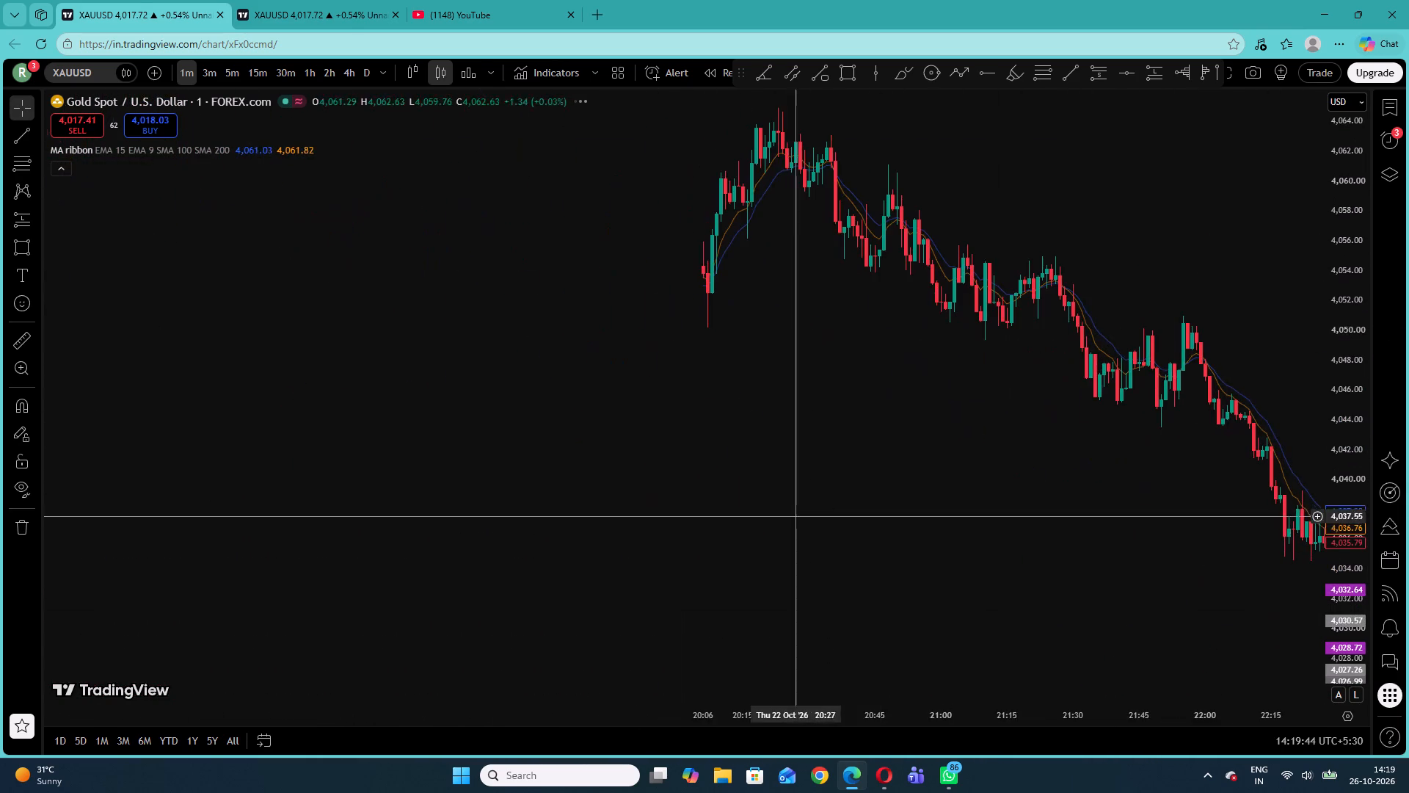
pyautogui.moveTo(818, 512); pyautogui.dragTo(1301, 629)
pyautogui.moveTo(733, 324); pyautogui.dragTo(912, 655)
pyautogui.moveTo(837, 493); pyautogui.dragTo(793, 694)
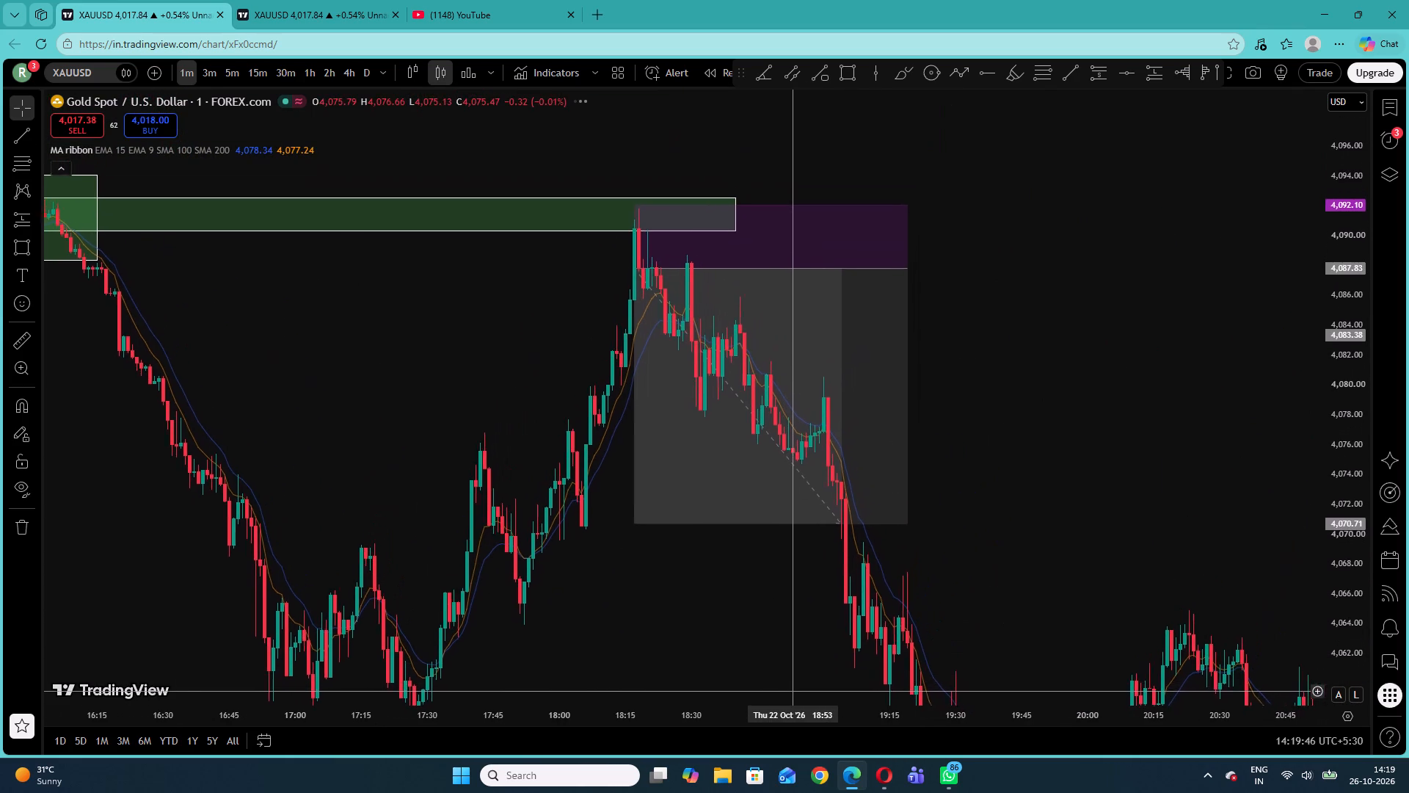
pyautogui.moveTo(793, 694); pyautogui.dragTo(791, 709)
pyautogui.moveTo(523, 472); pyautogui.dragTo(1034, 424)
pyautogui.moveTo(492, 344); pyautogui.dragTo(616, 504)
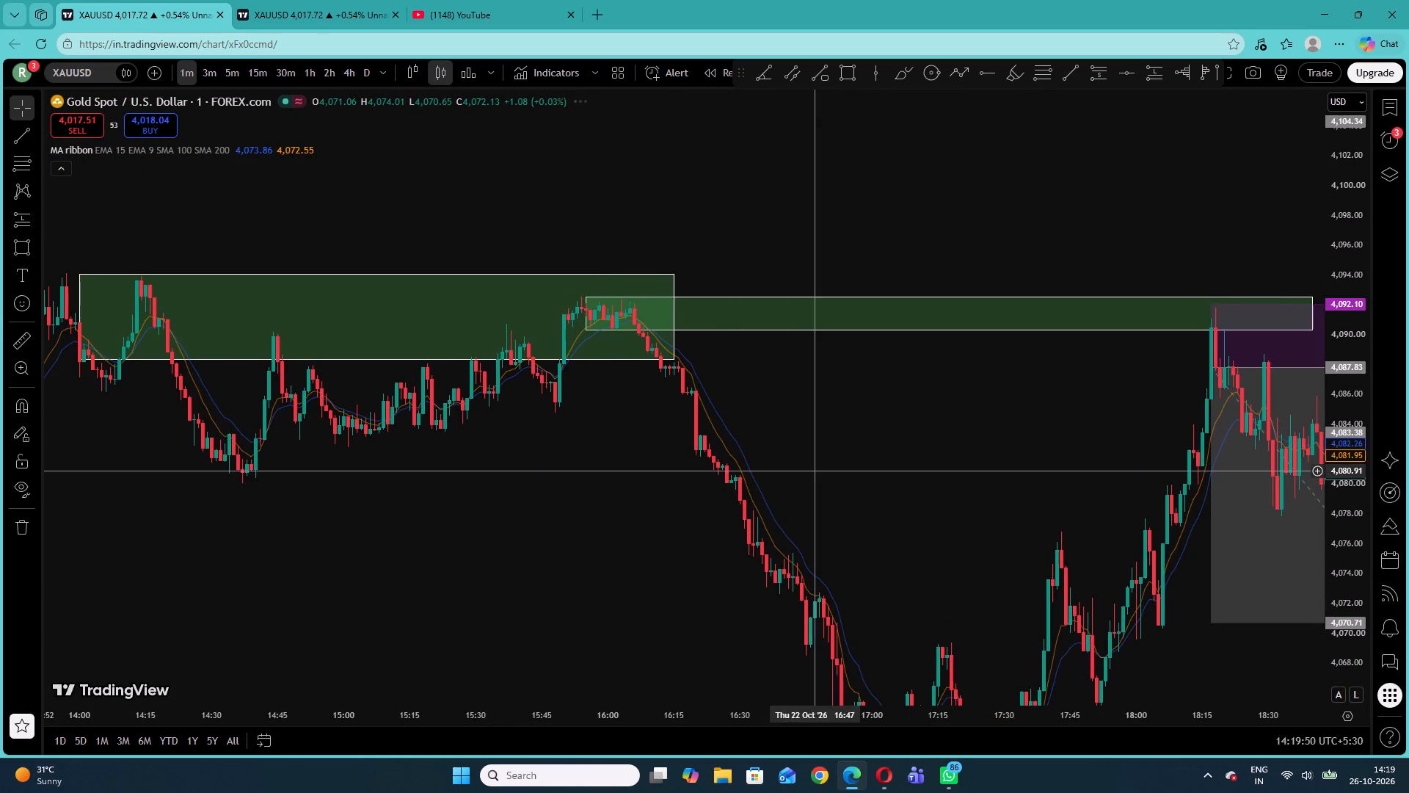
pyautogui.moveTo(813, 471); pyautogui.dragTo(1079, 619)
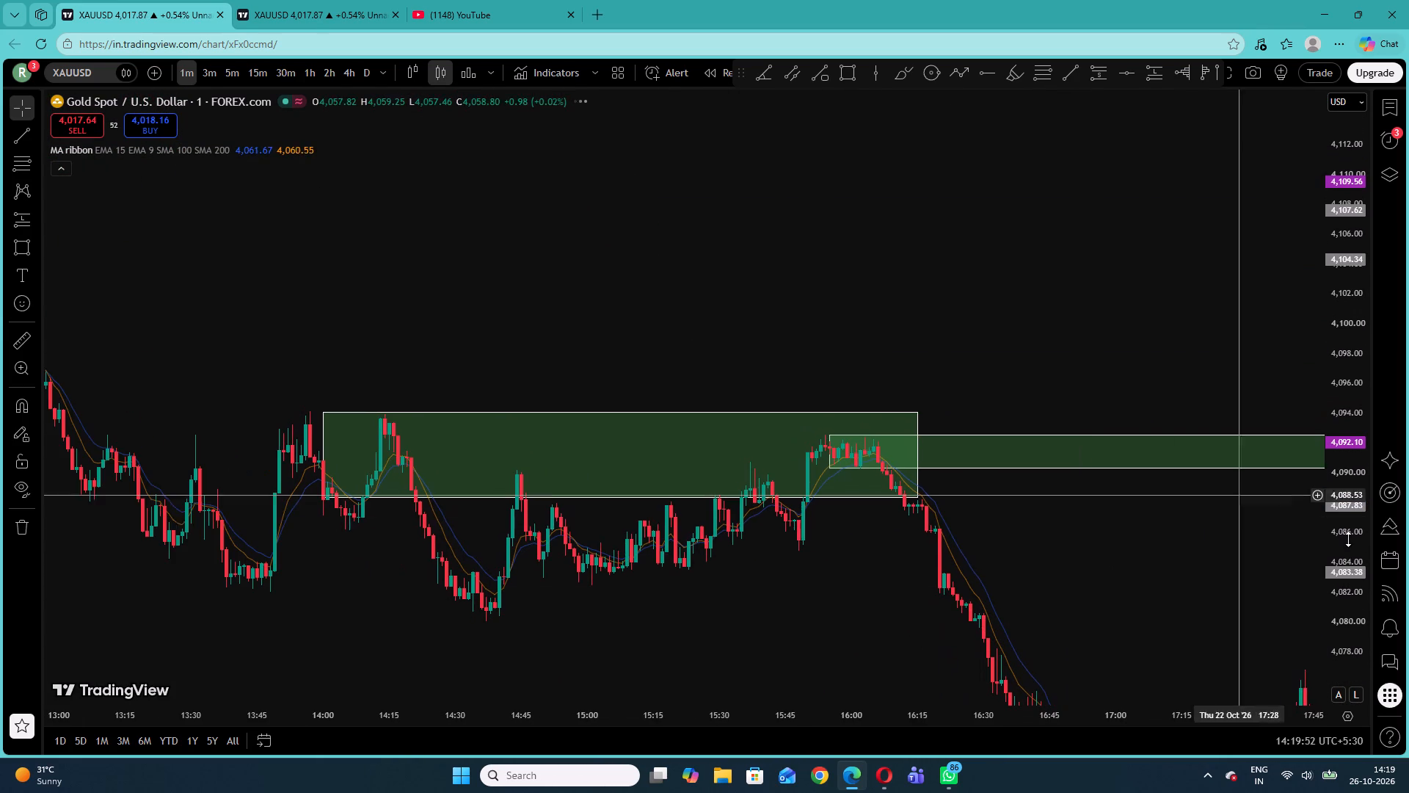
pyautogui.moveTo(1350, 617); pyautogui.dragTo(1285, 156)
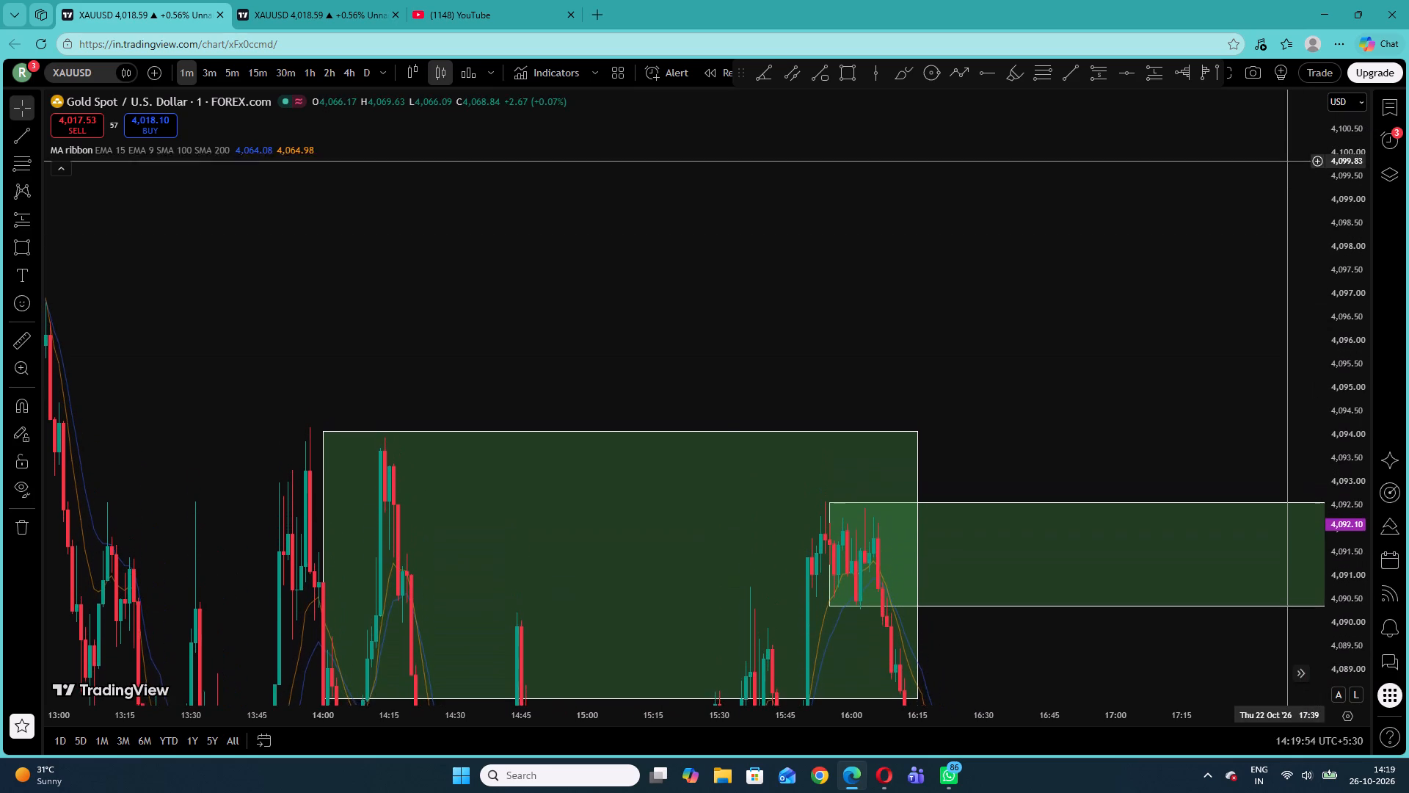
pyautogui.moveTo(1285, 156); pyautogui.dragTo(1284, 150)
pyautogui.moveTo(695, 311); pyautogui.dragTo(586, 256)
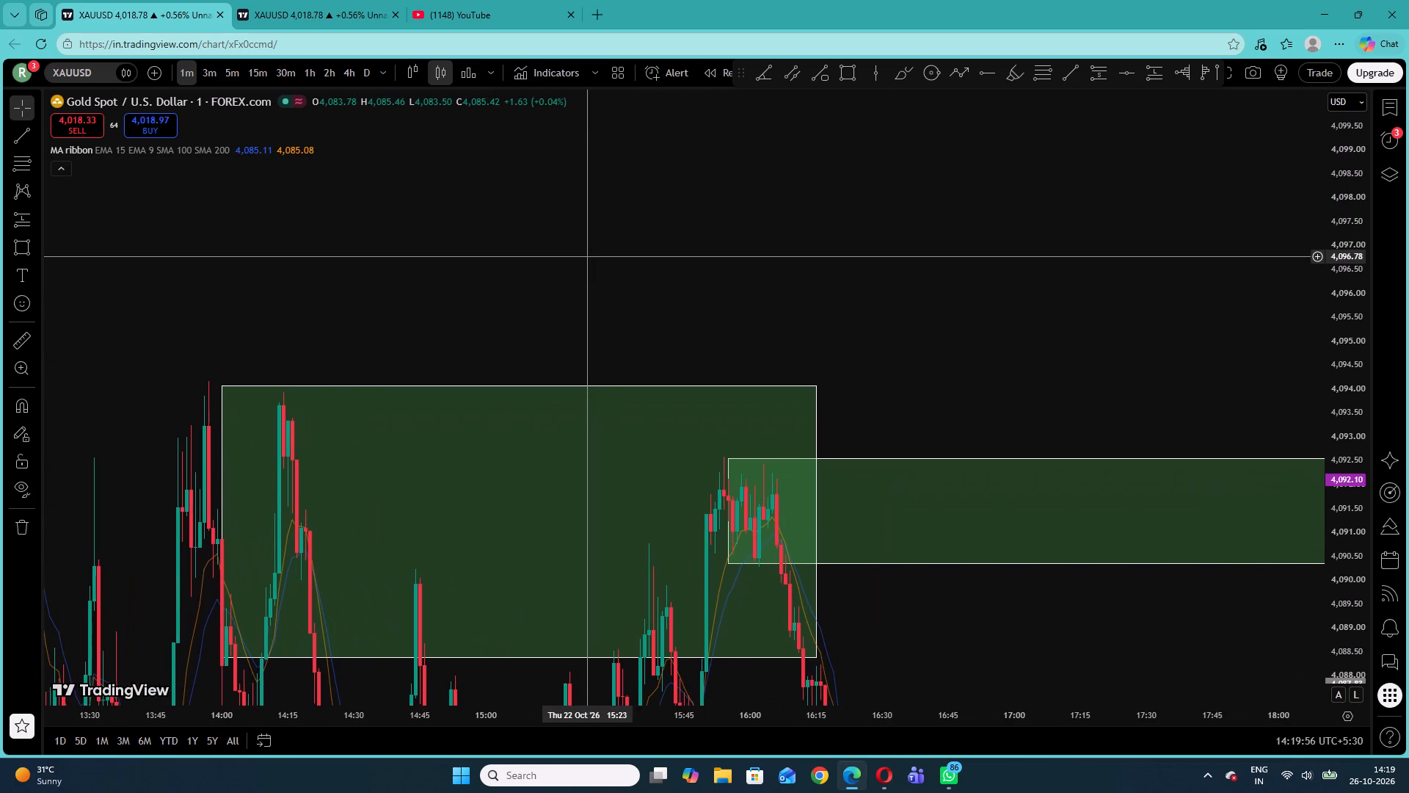
pyautogui.moveTo(595, 302); pyautogui.dragTo(510, 82)
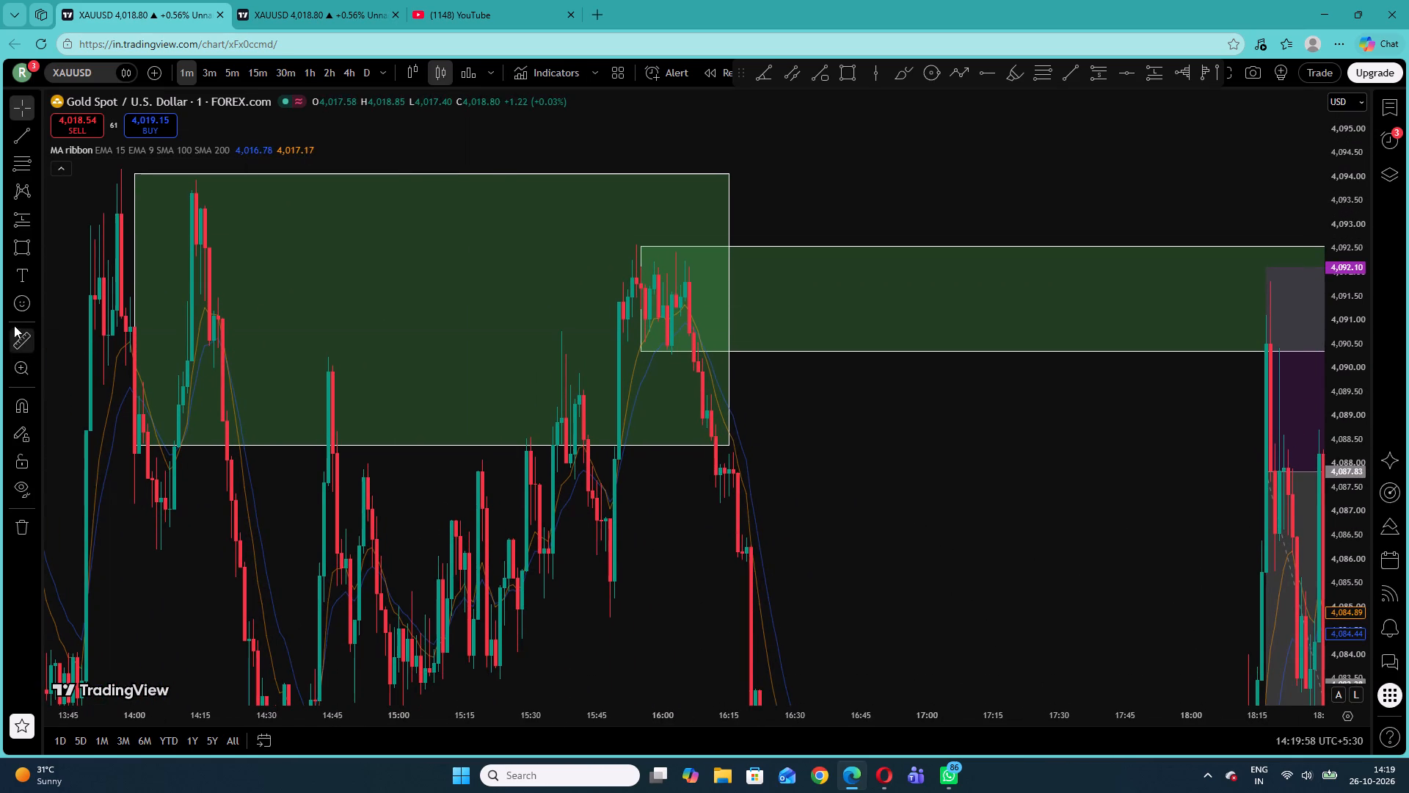
# Place a short position from 14:18 on 22 October with entry at 4,088.90 and stop at 4,091.13.
pyautogui.click(32, 217)
pyautogui.click(38, 217)
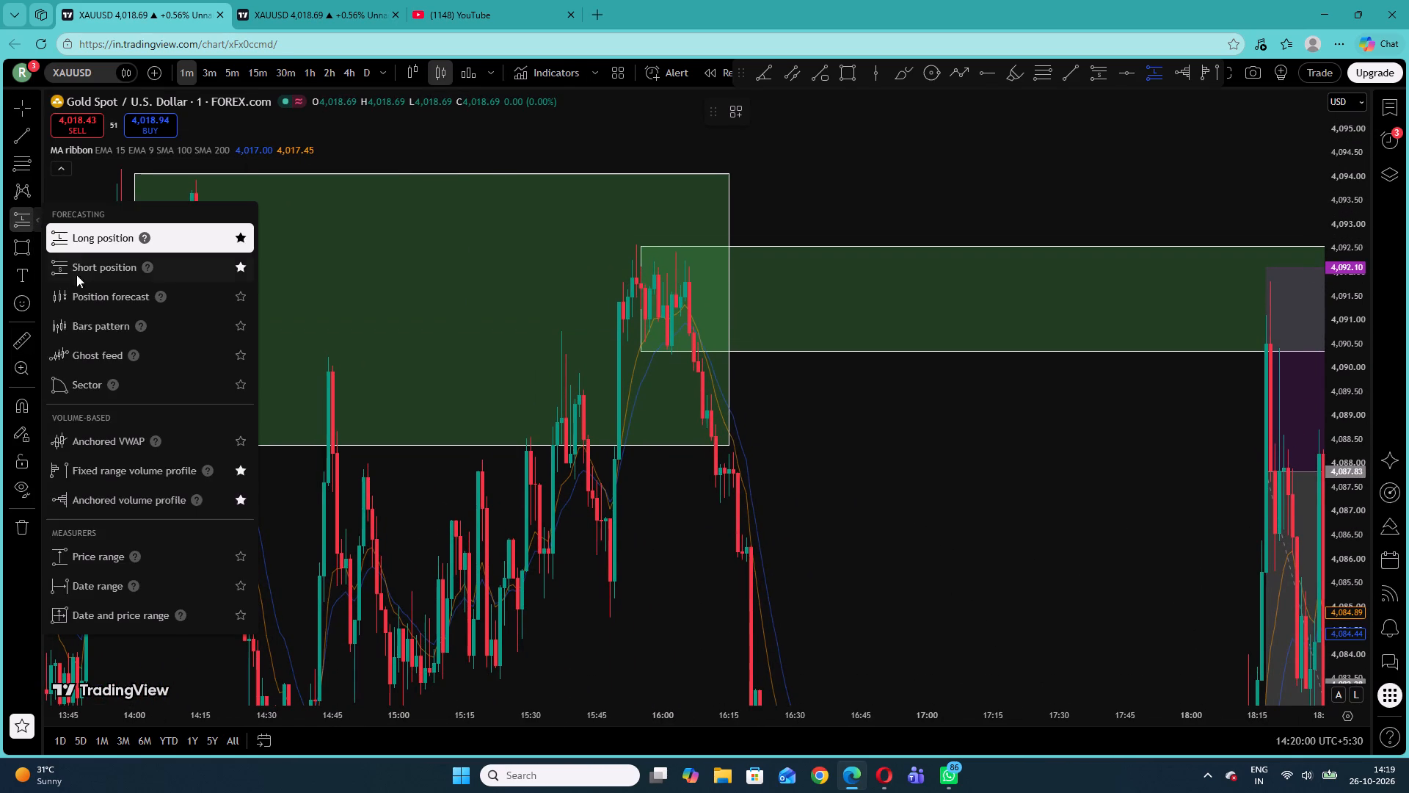
pyautogui.click(79, 265)
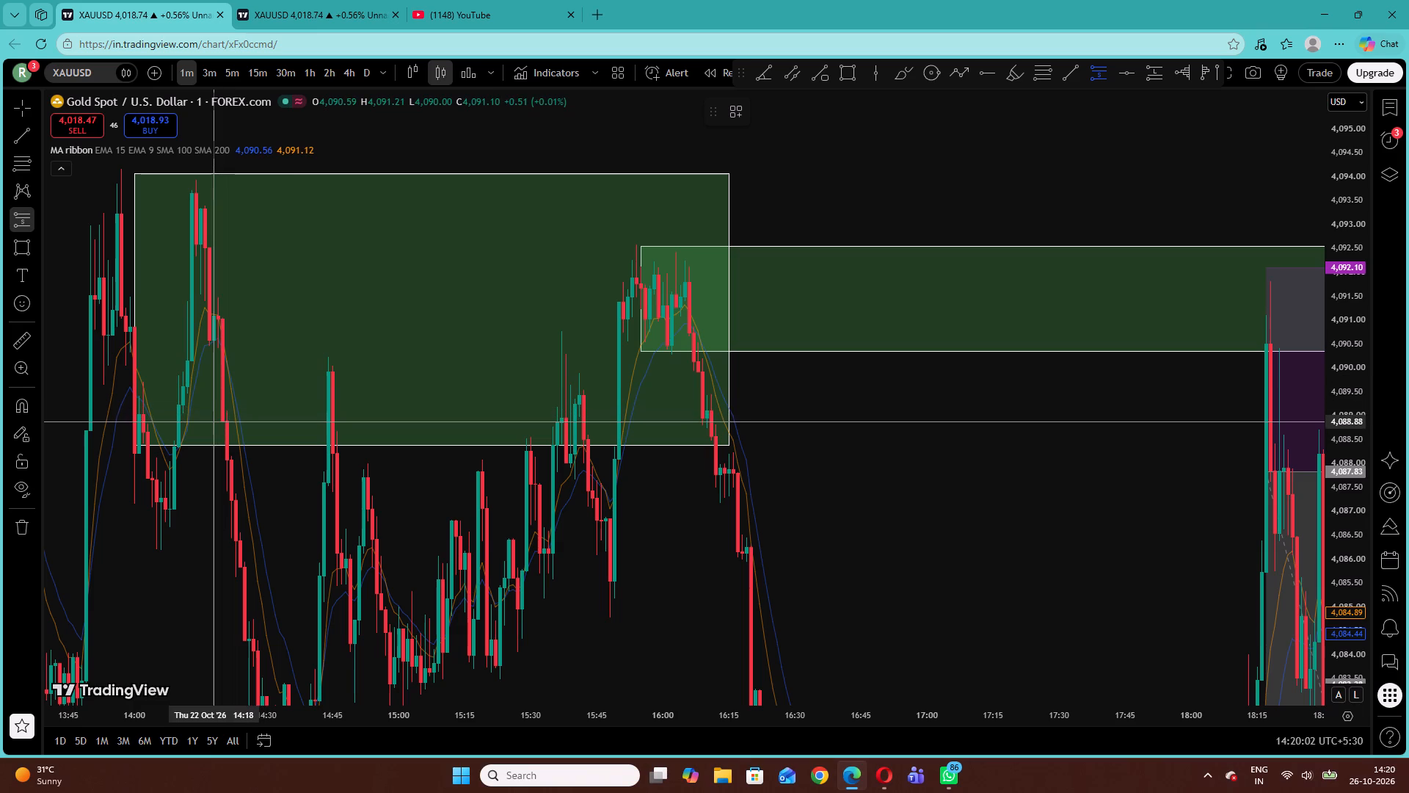
pyautogui.click(215, 421)
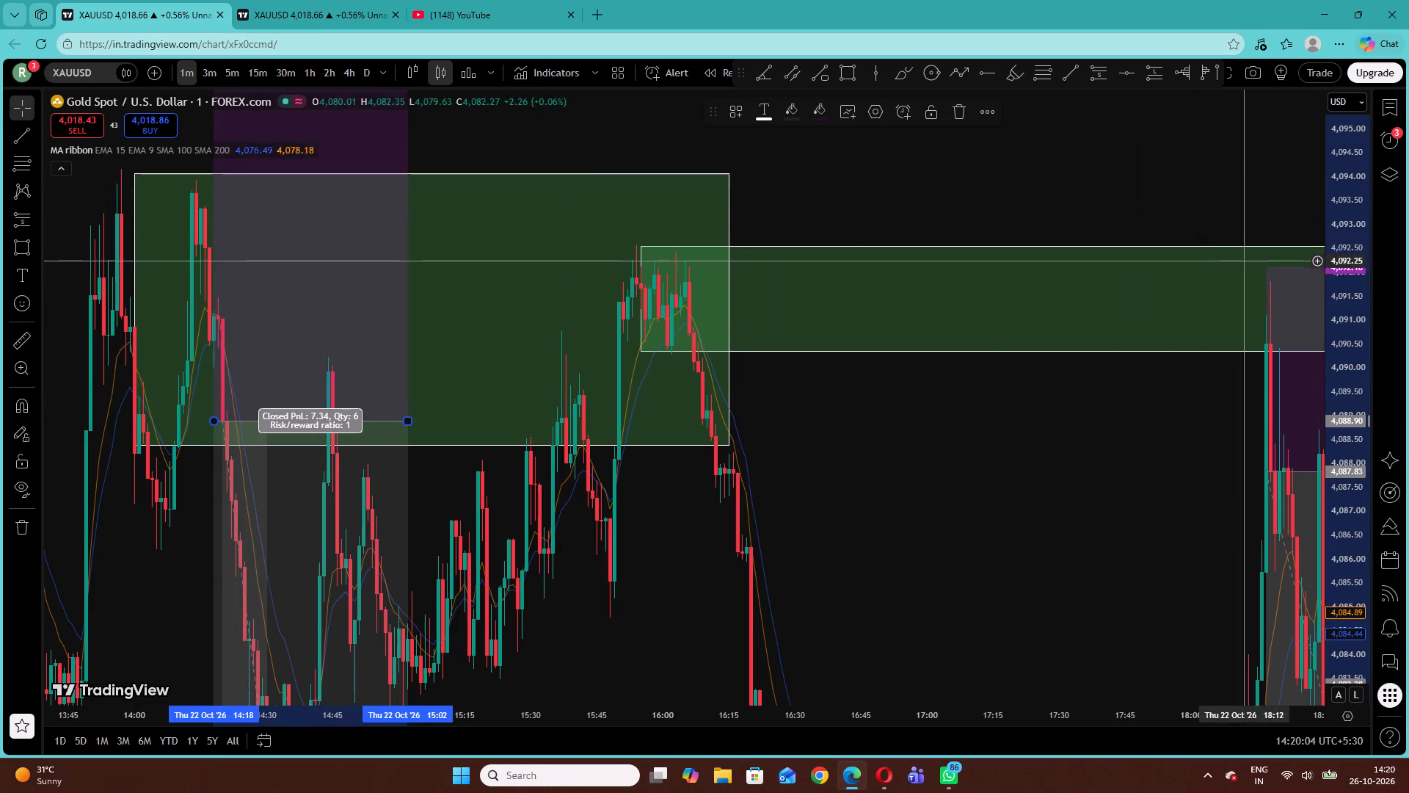
pyautogui.moveTo(1336, 239); pyautogui.dragTo(1345, 580)
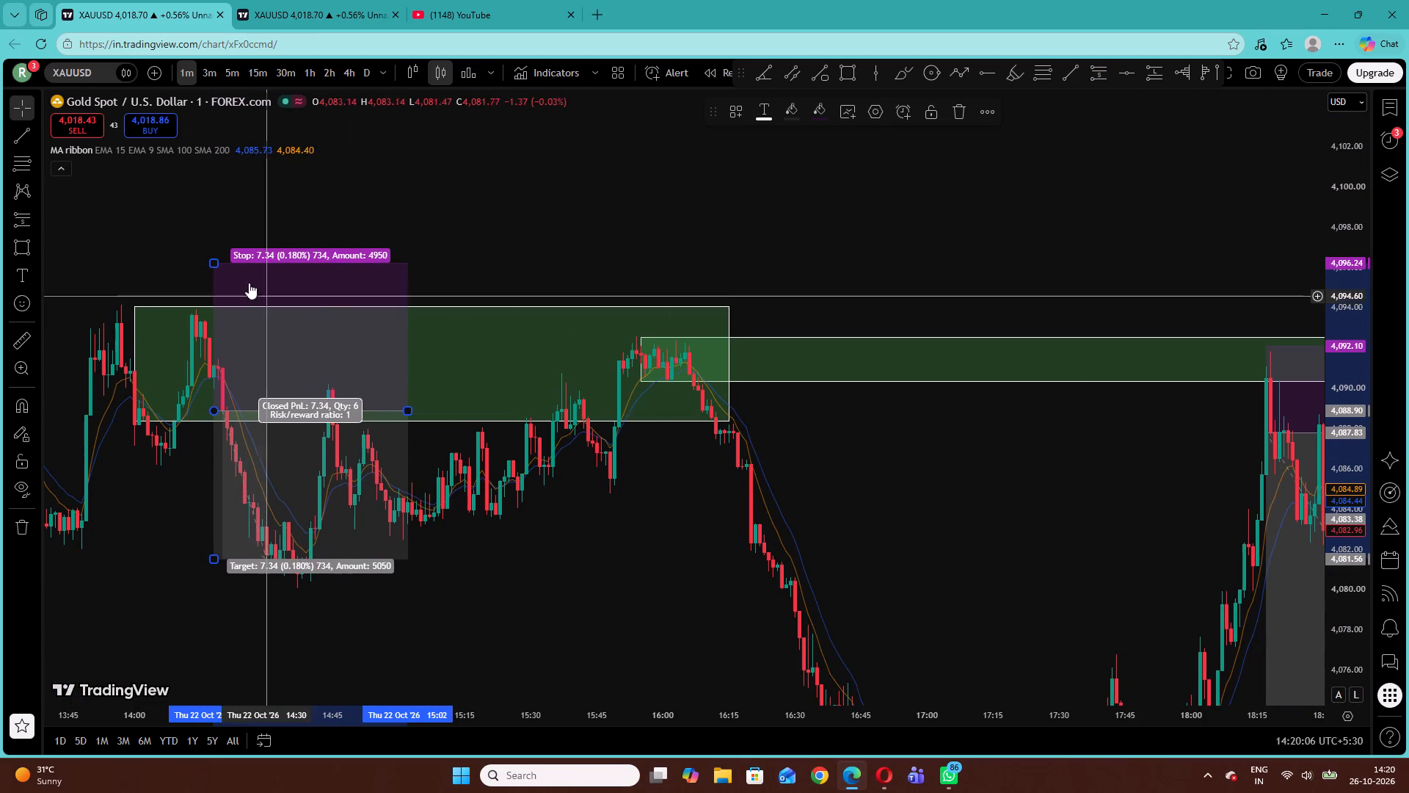
pyautogui.moveTo(217, 262); pyautogui.dragTo(238, 363)
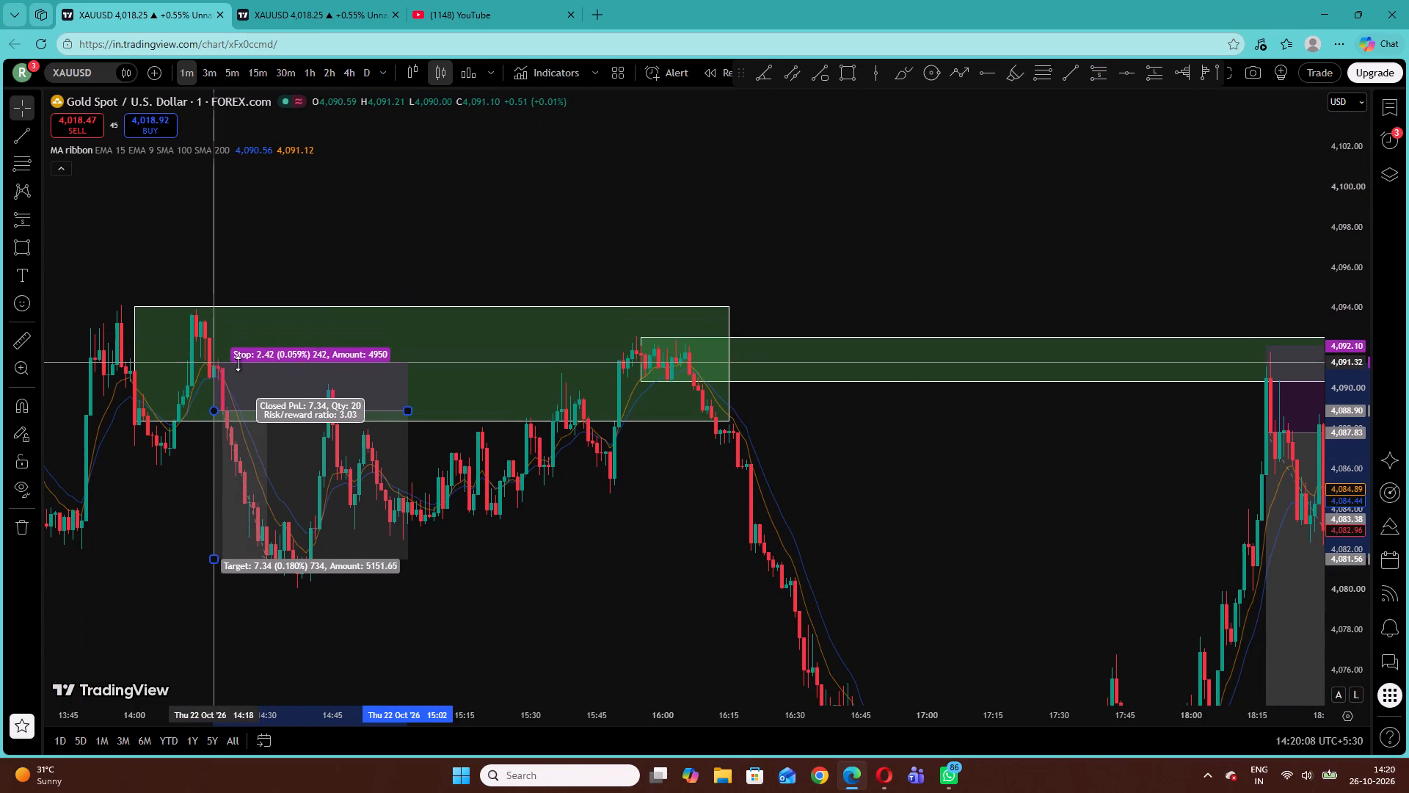
pyautogui.moveTo(238, 363); pyautogui.dragTo(239, 366)
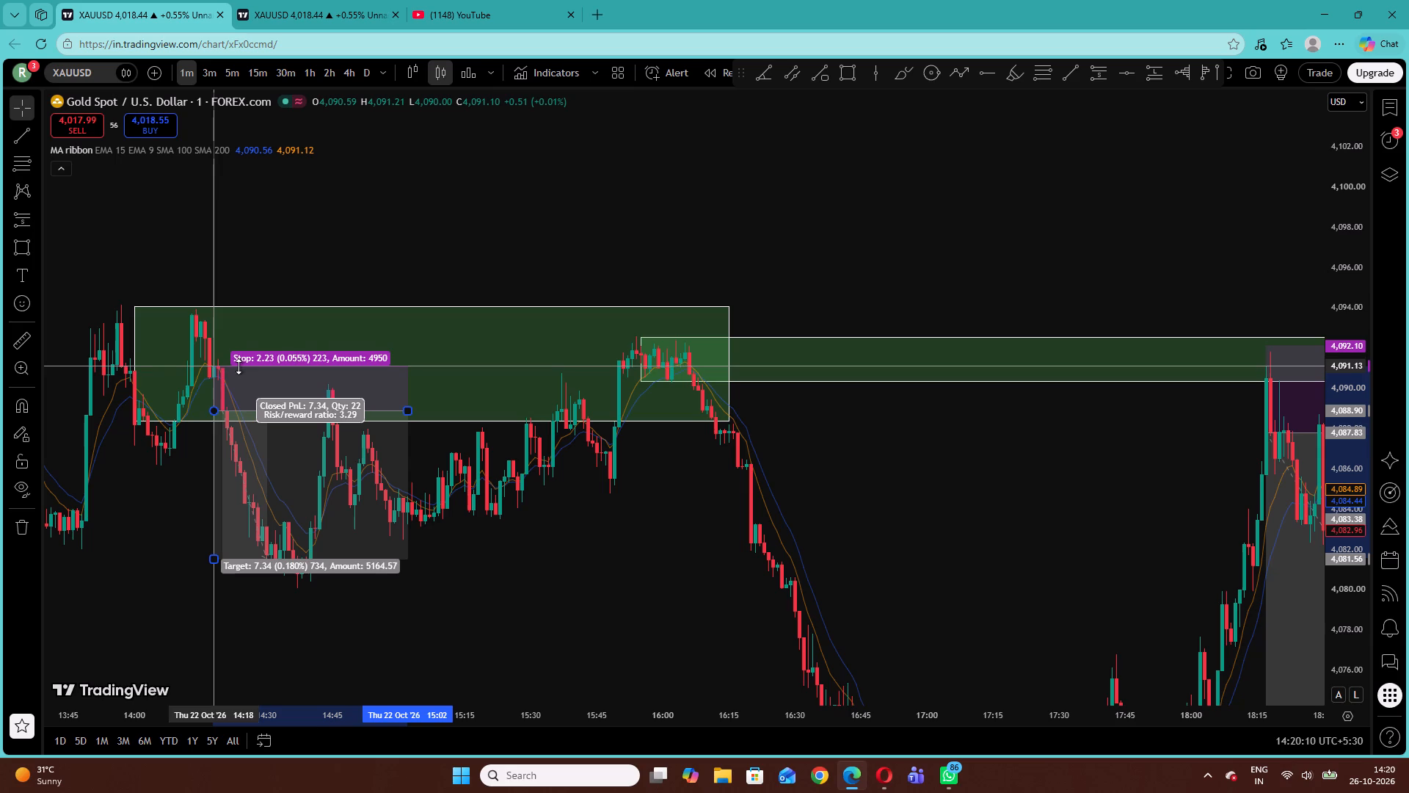
pyautogui.moveTo(239, 366); pyautogui.dragTo(239, 366)
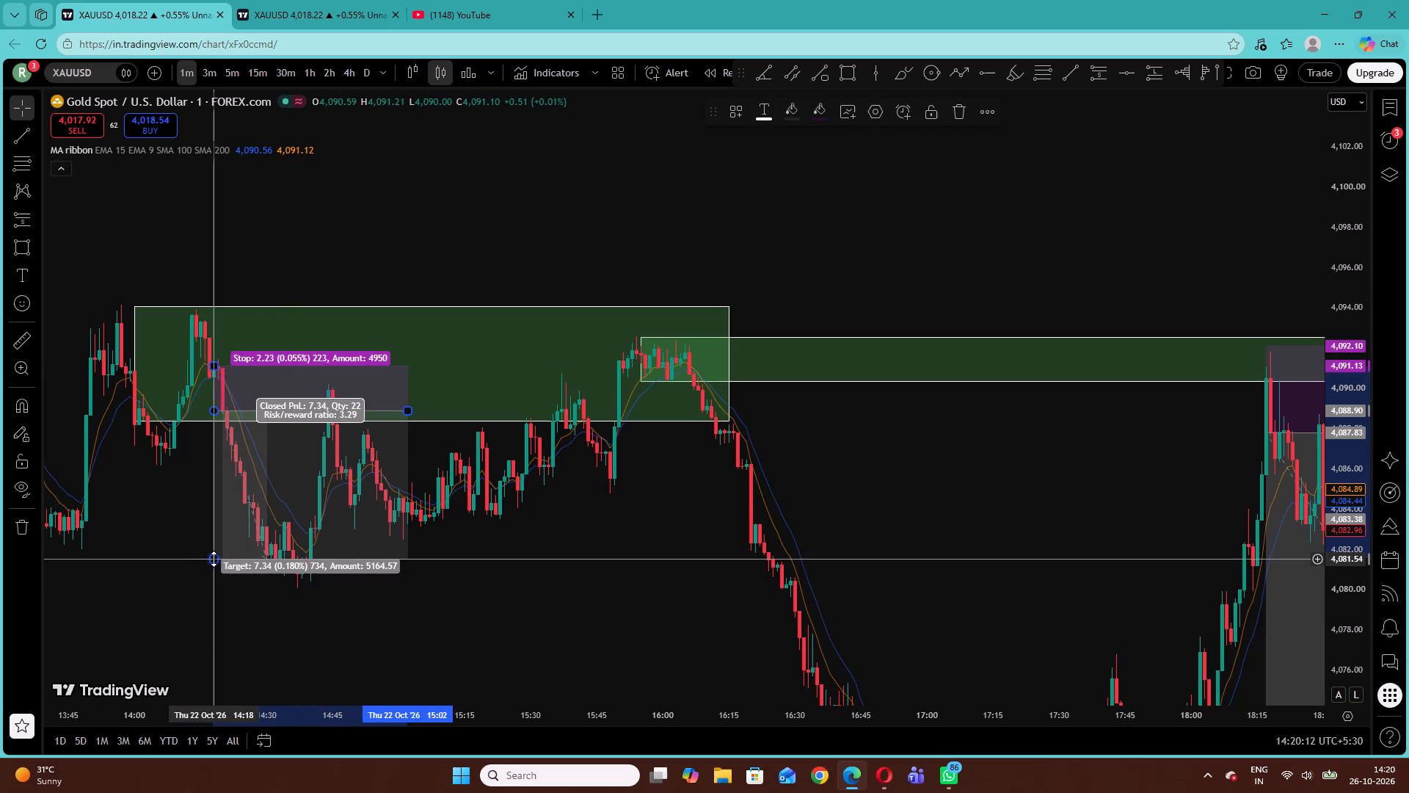
# Lower the new short position's target to 4,079.94, for a risk/reward ratio of about 4.
pyautogui.moveTo(214, 559); pyautogui.dragTo(219, 572)
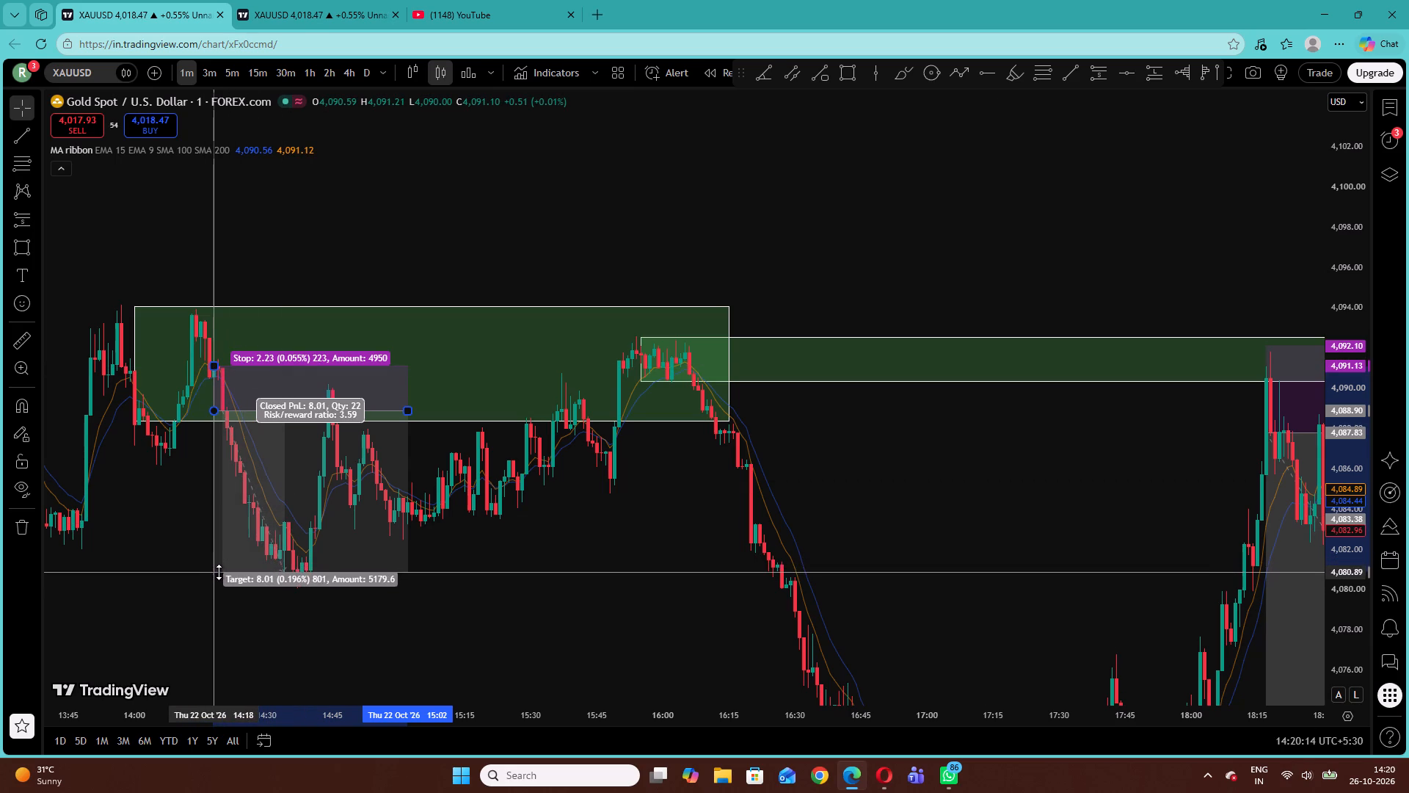
pyautogui.moveTo(219, 572); pyautogui.dragTo(217, 584)
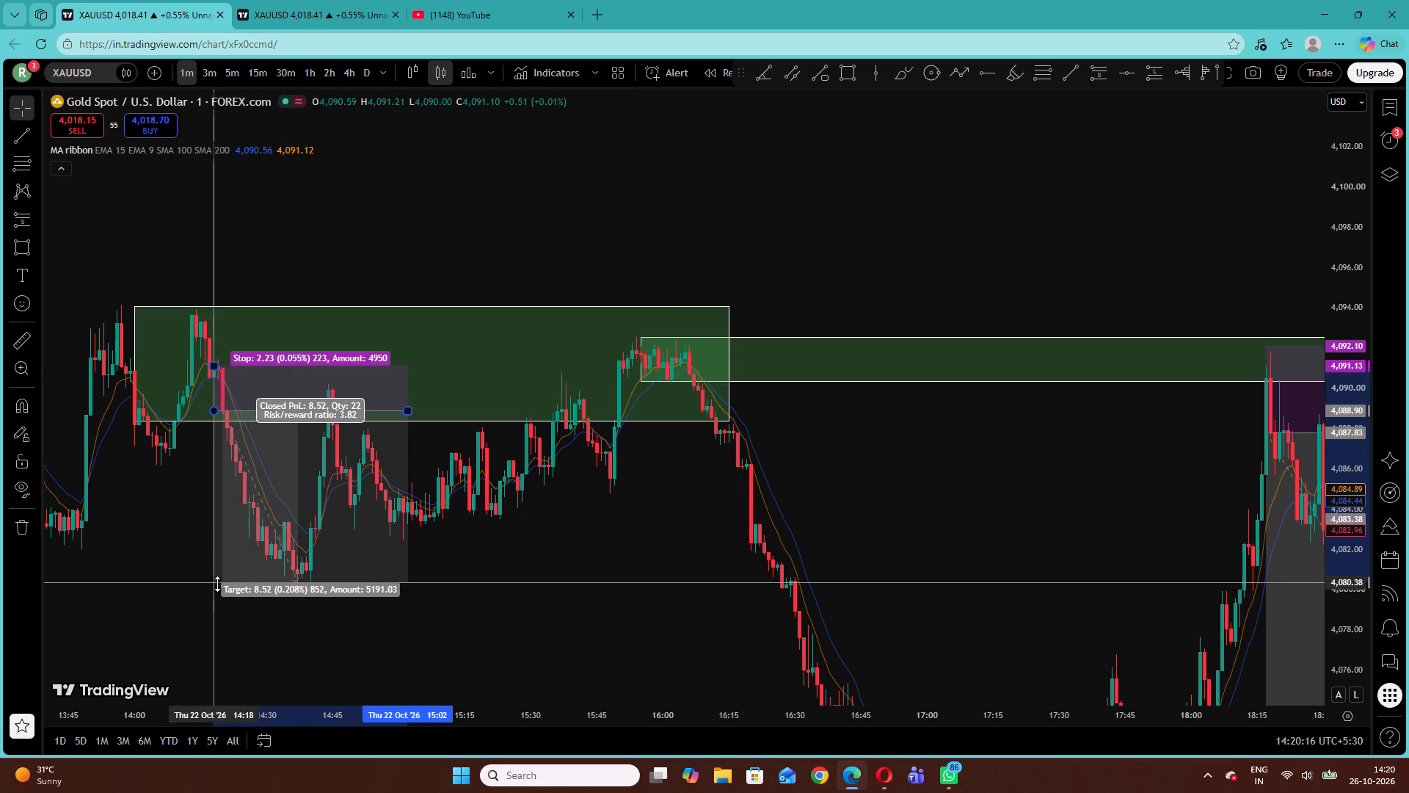
pyautogui.moveTo(217, 584); pyautogui.dragTo(215, 590)
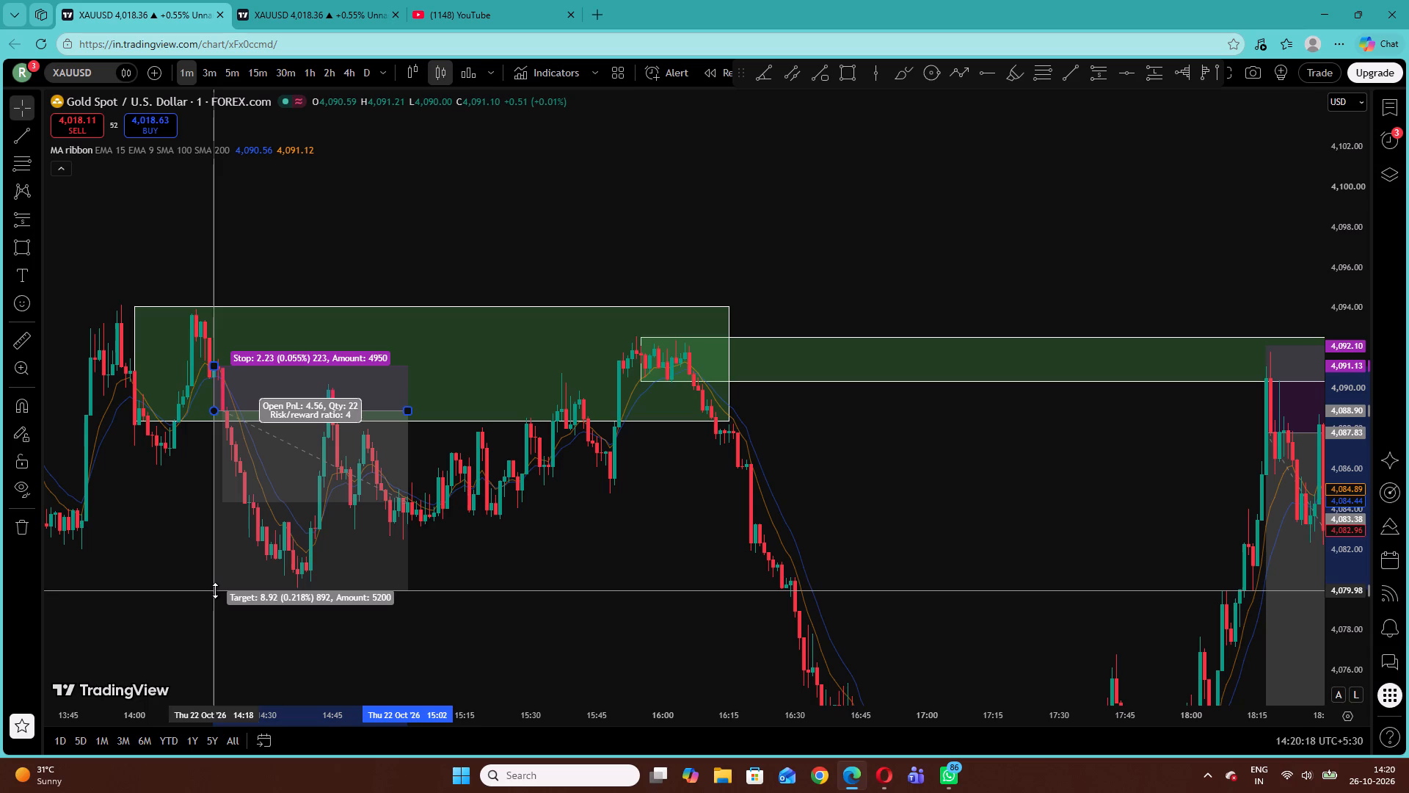
pyautogui.moveTo(215, 590); pyautogui.dragTo(213, 591)
pyautogui.click(142, 517)
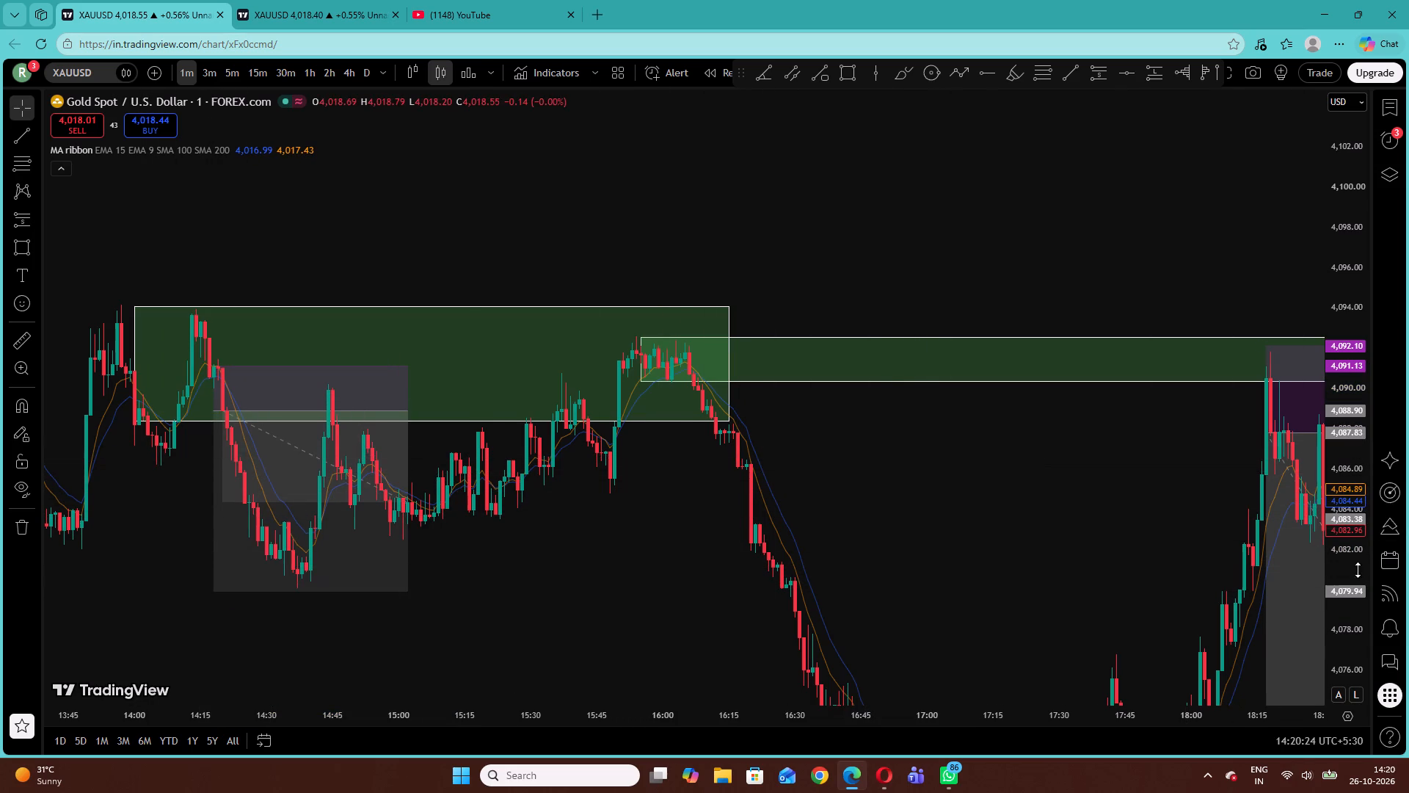
# Compare the 22 October zones with their short positions, and return to the latest 1-minute price action on 26 October.
pyautogui.moveTo(1355, 587); pyautogui.dragTo(1311, 181)
pyautogui.moveTo(980, 507); pyautogui.dragTo(732, 620)
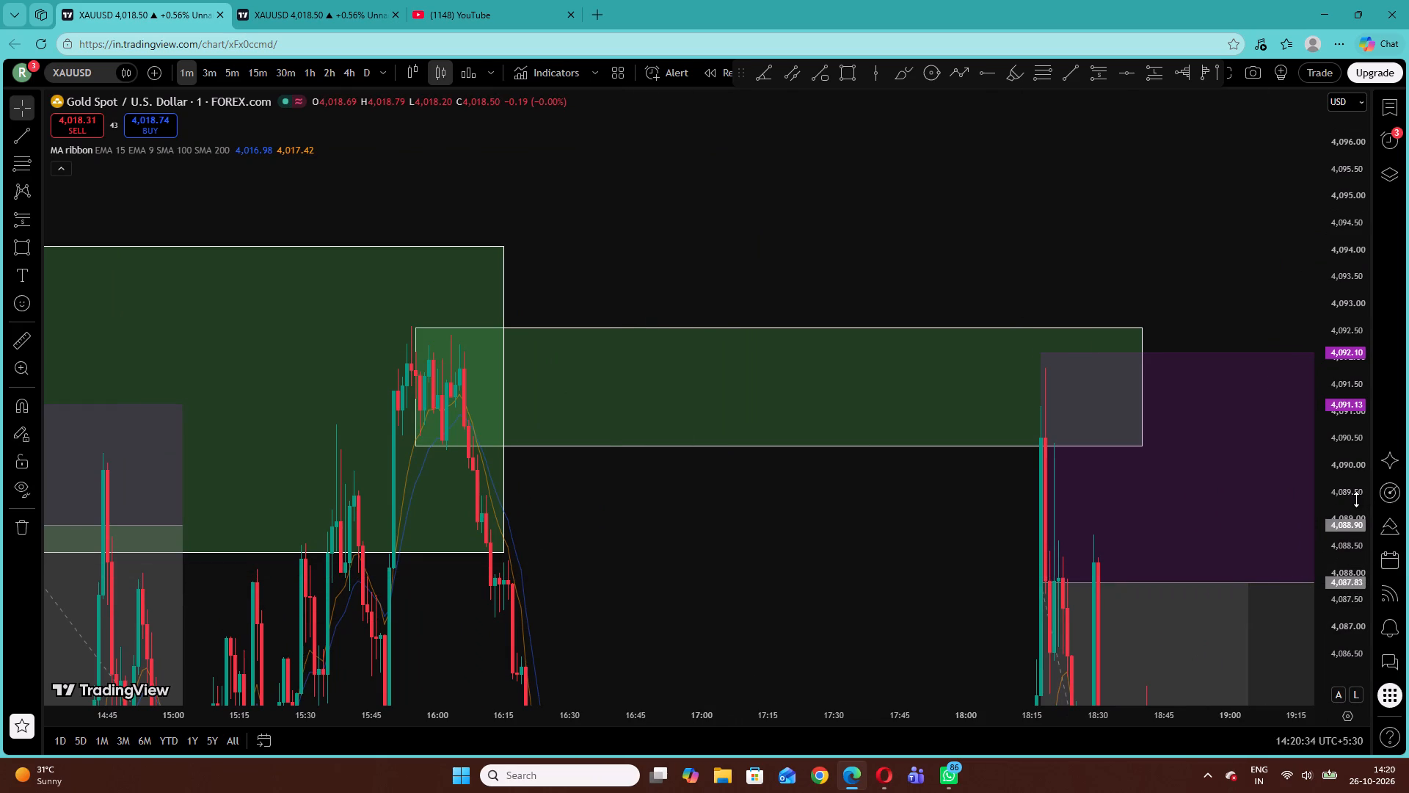
pyautogui.moveTo(1356, 499); pyautogui.dragTo(1395, 681)
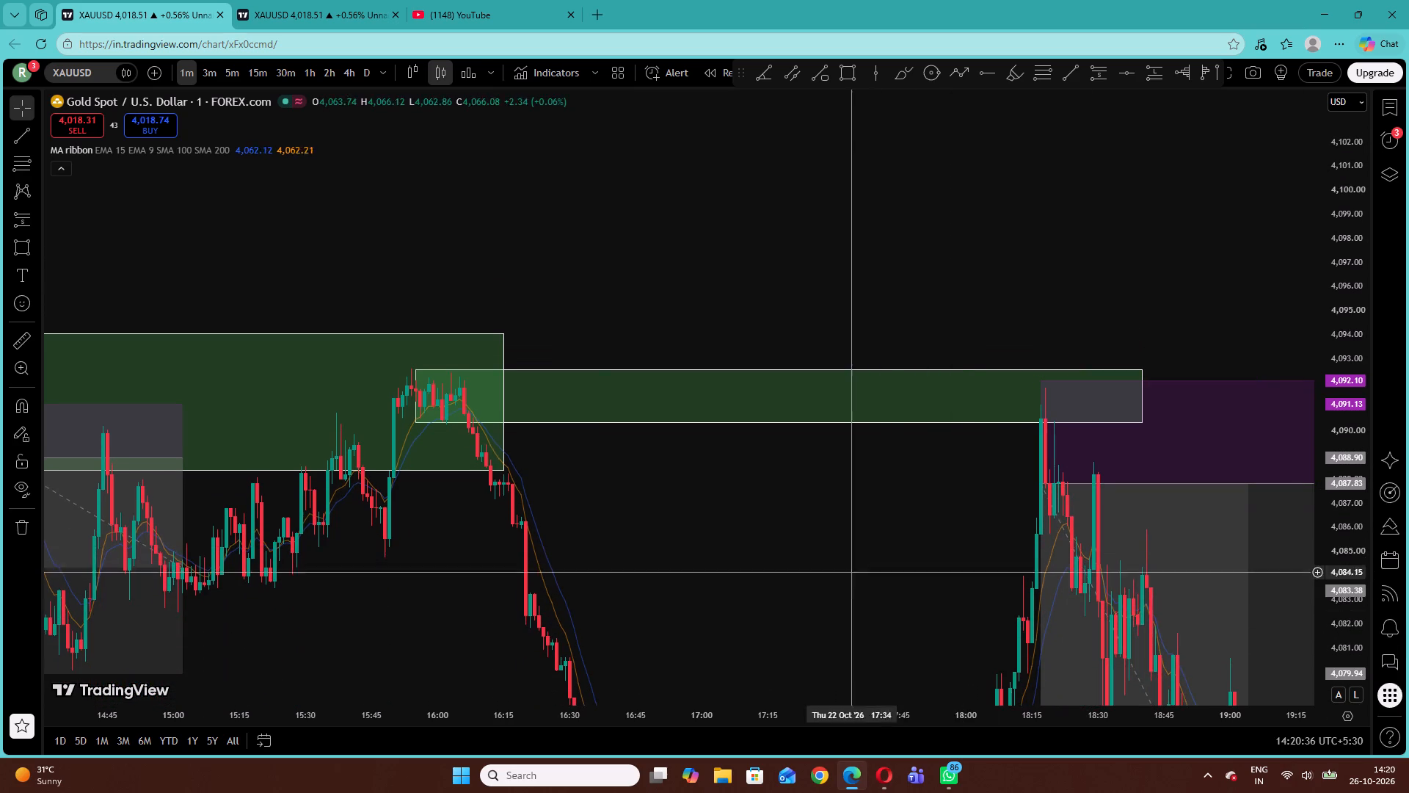
pyautogui.moveTo(683, 562); pyautogui.dragTo(1143, 505)
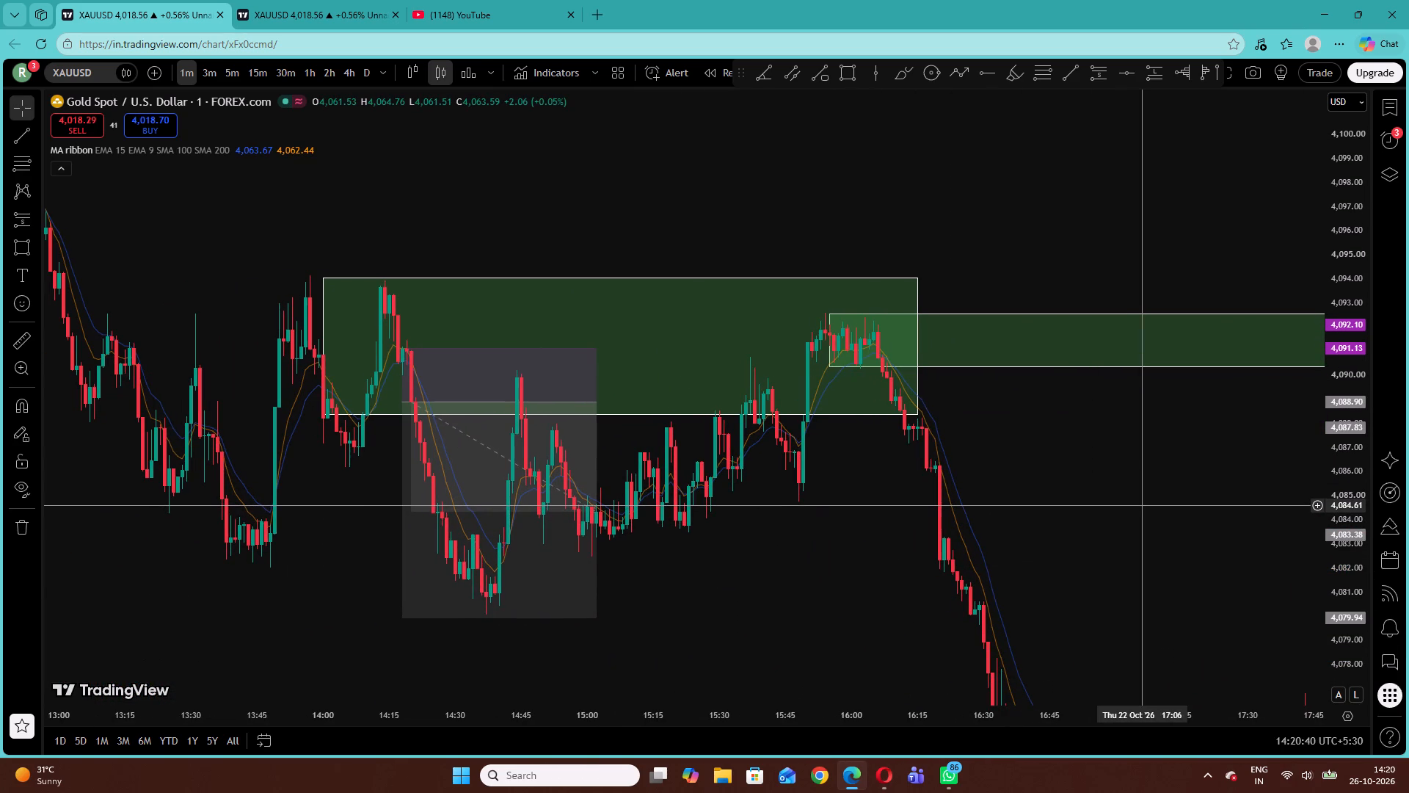
pyautogui.rightClick(1076, 452)
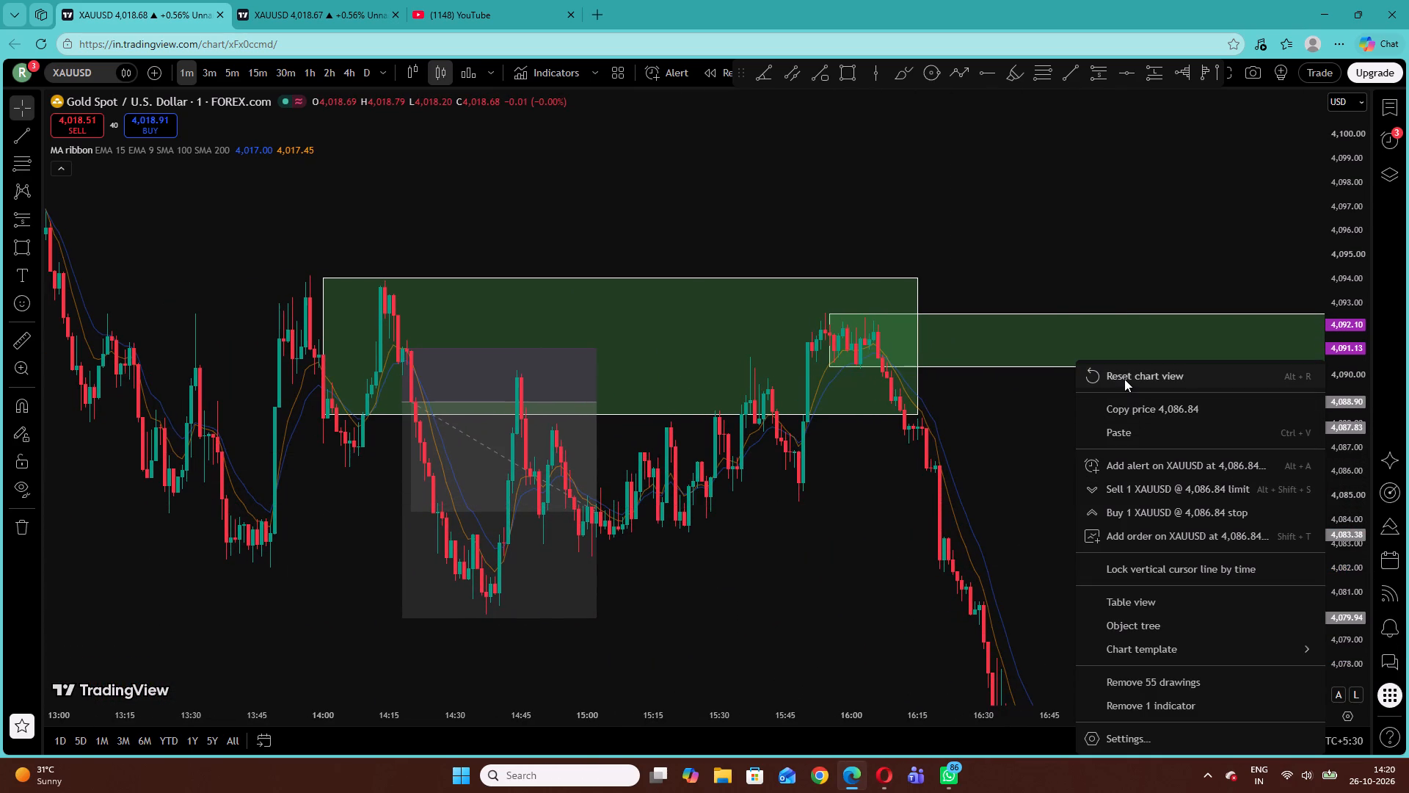
pyautogui.click(1124, 379)
pyautogui.moveTo(1331, 463); pyautogui.dragTo(1344, 496)
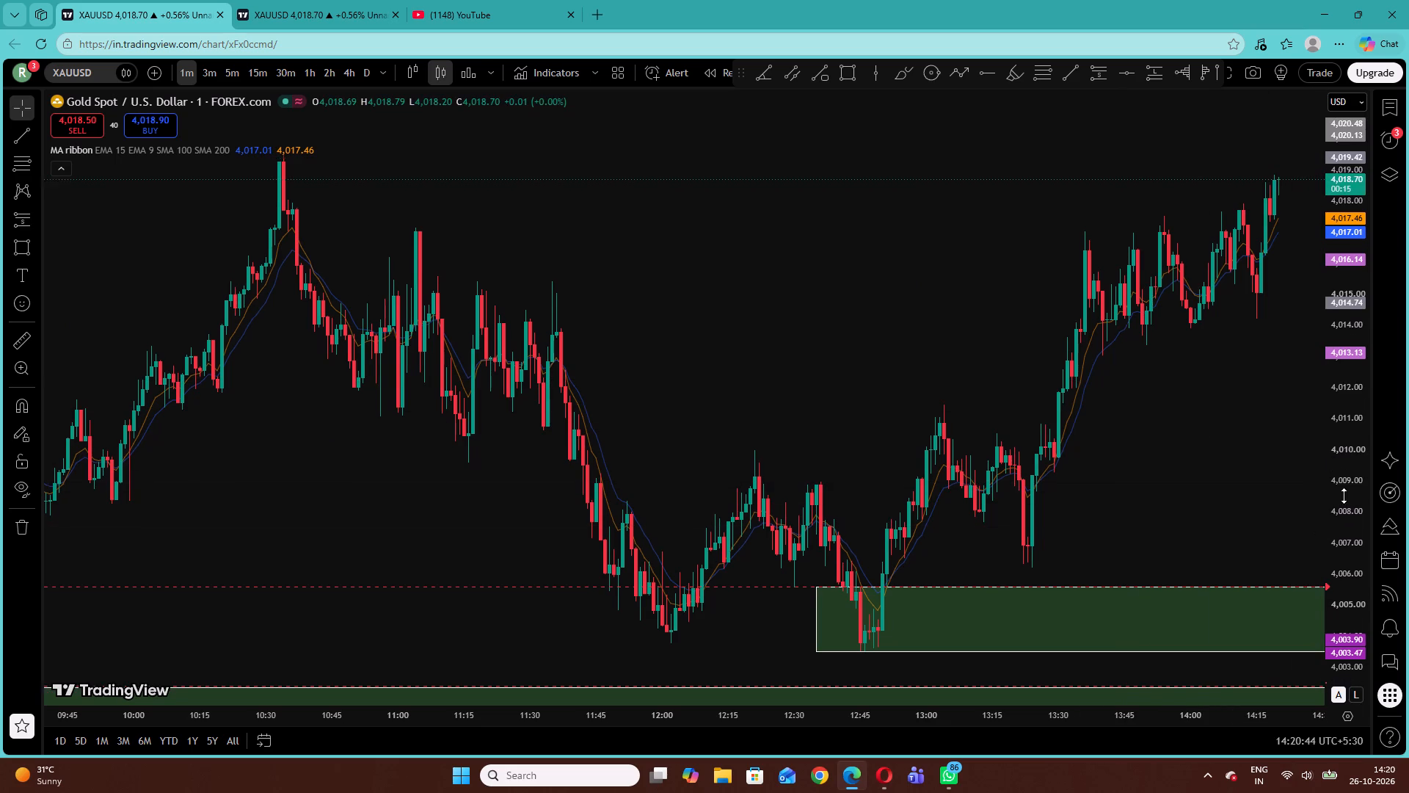
pyautogui.moveTo(1344, 496); pyautogui.dragTo(1345, 513)
pyautogui.moveTo(1261, 466); pyautogui.dragTo(597, 499)
pyautogui.moveTo(598, 328); pyautogui.dragTo(788, 338)
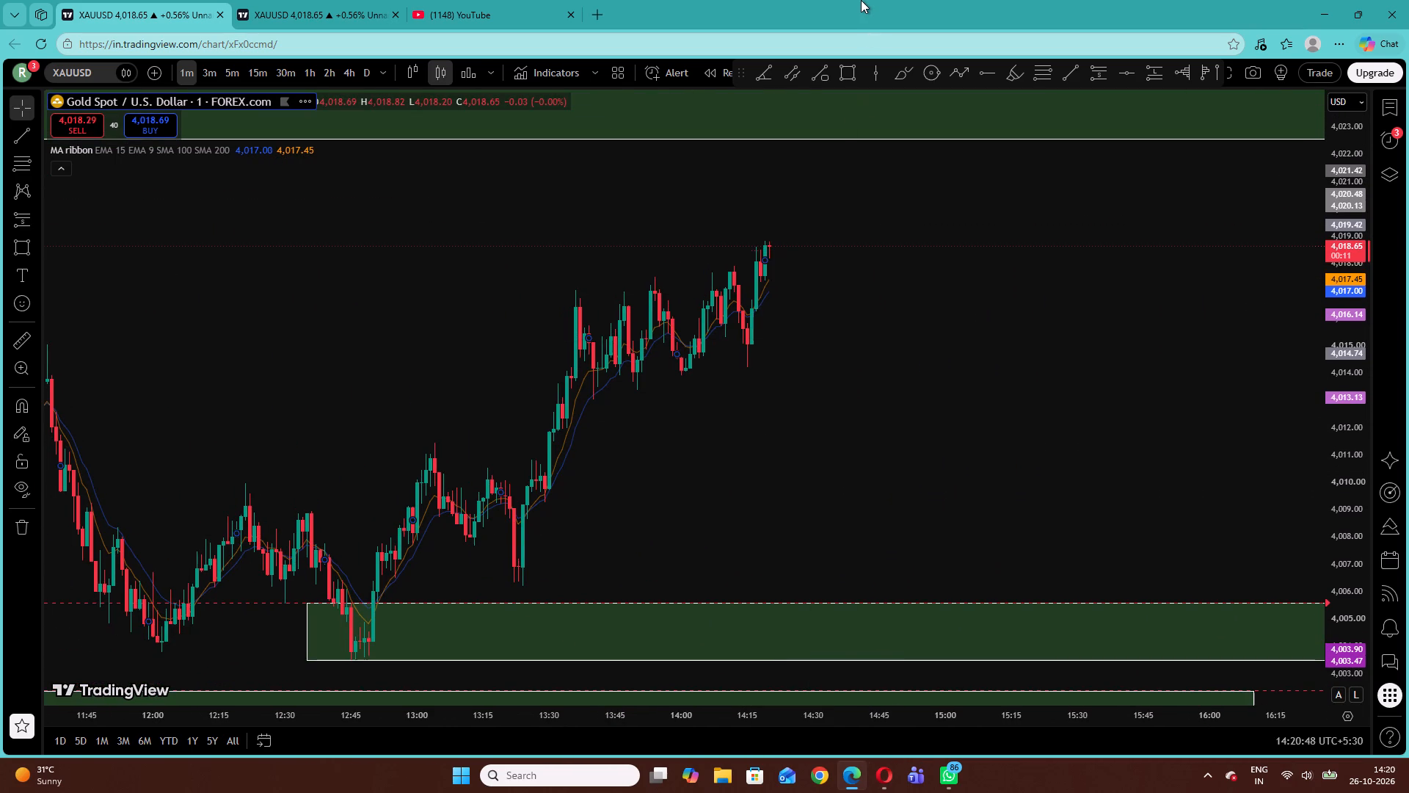
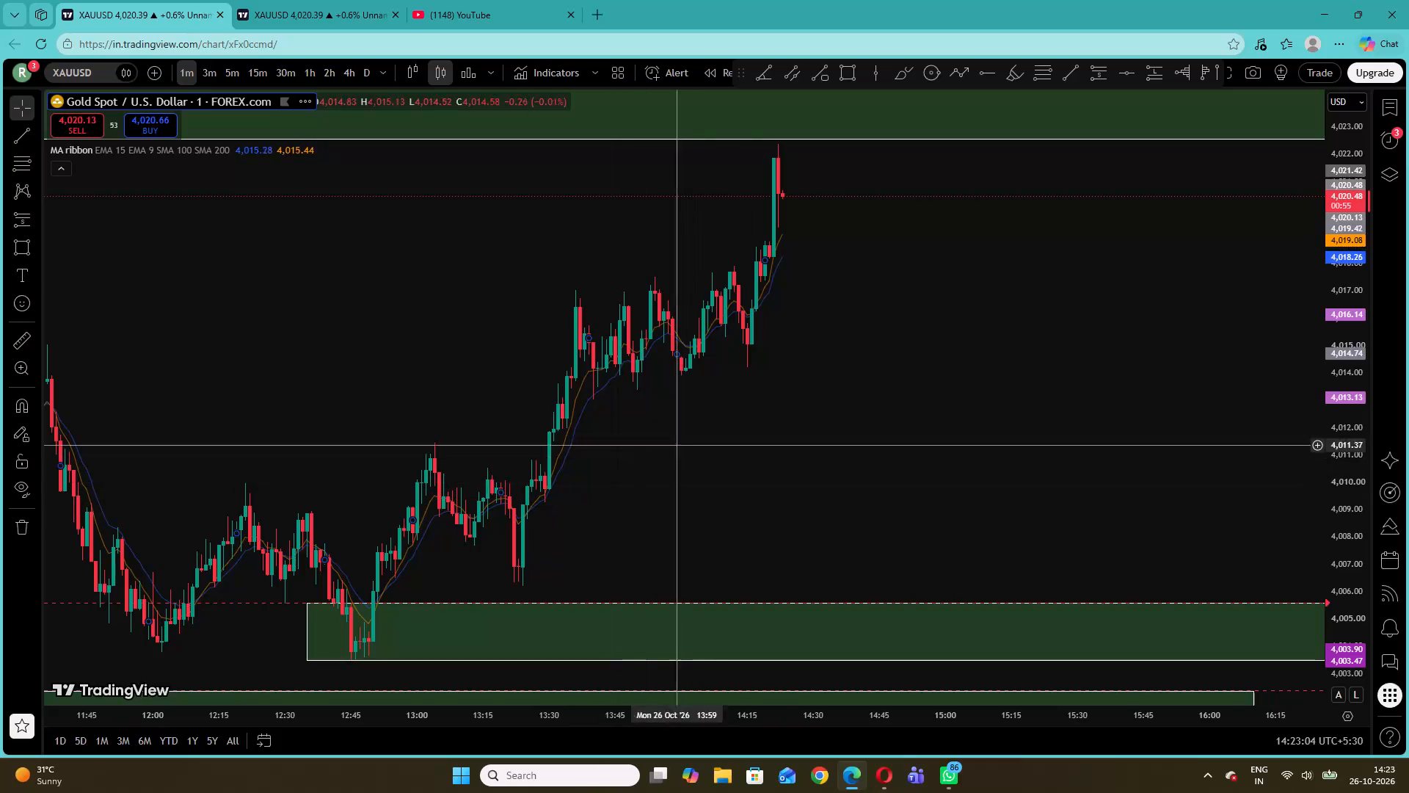
# On the 5-minute chart, extend the green zone above current price down to 4,022.33, with its start at 19:05 on 23 October.
pyautogui.moveTo(517, 300); pyautogui.dragTo(1092, 477)
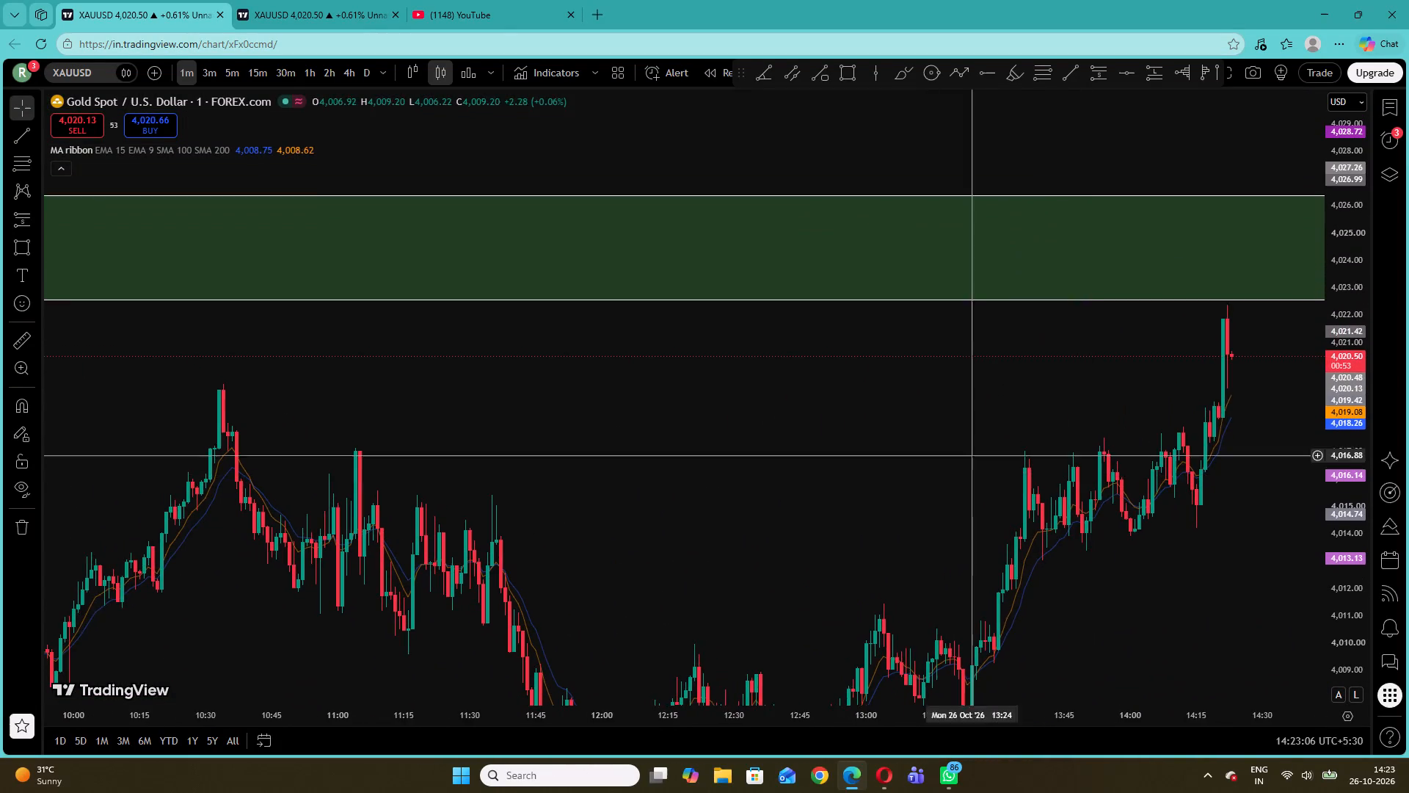
pyautogui.moveTo(626, 416); pyautogui.dragTo(1204, 468)
pyautogui.click(230, 62)
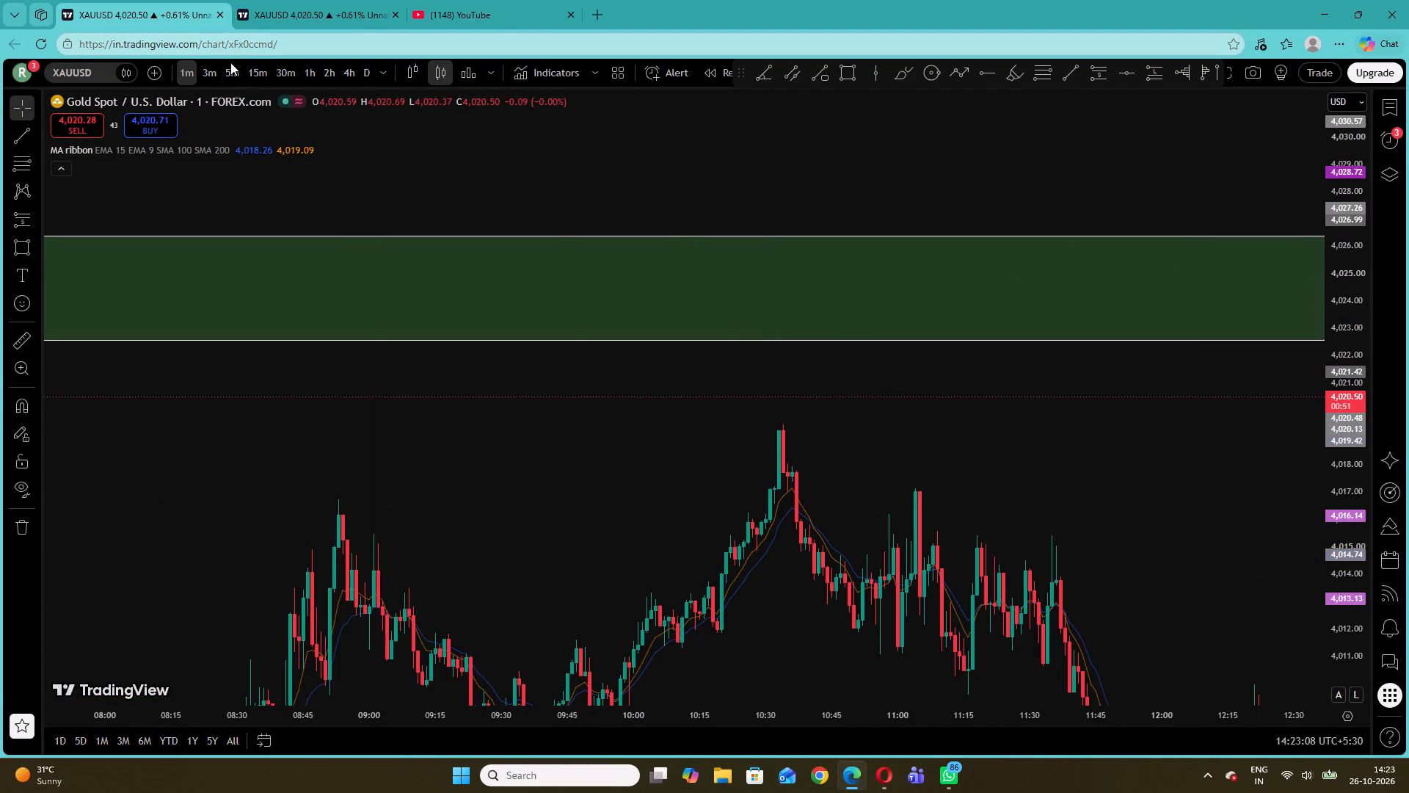
pyautogui.moveTo(991, 457); pyautogui.dragTo(977, 458)
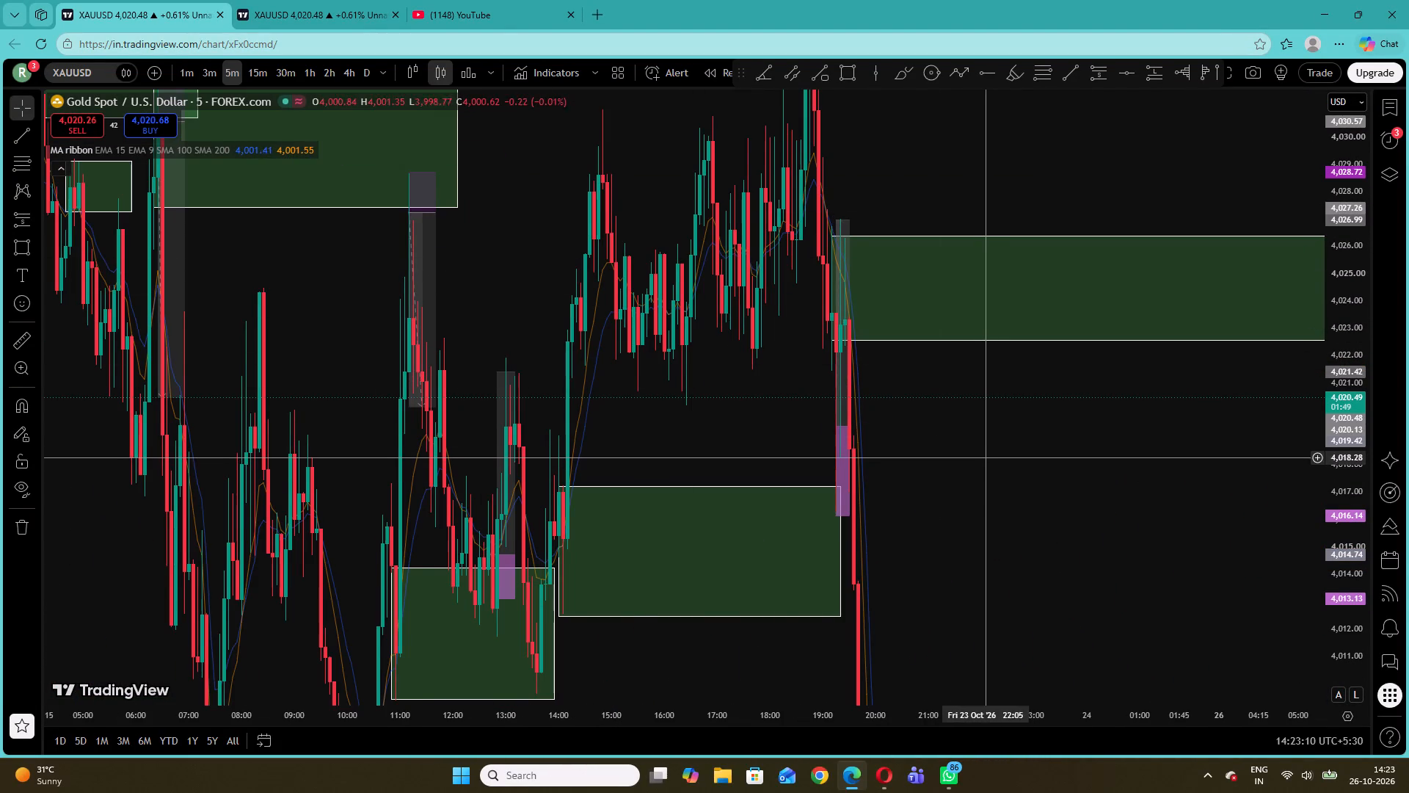
pyautogui.moveTo(977, 458); pyautogui.dragTo(393, 459)
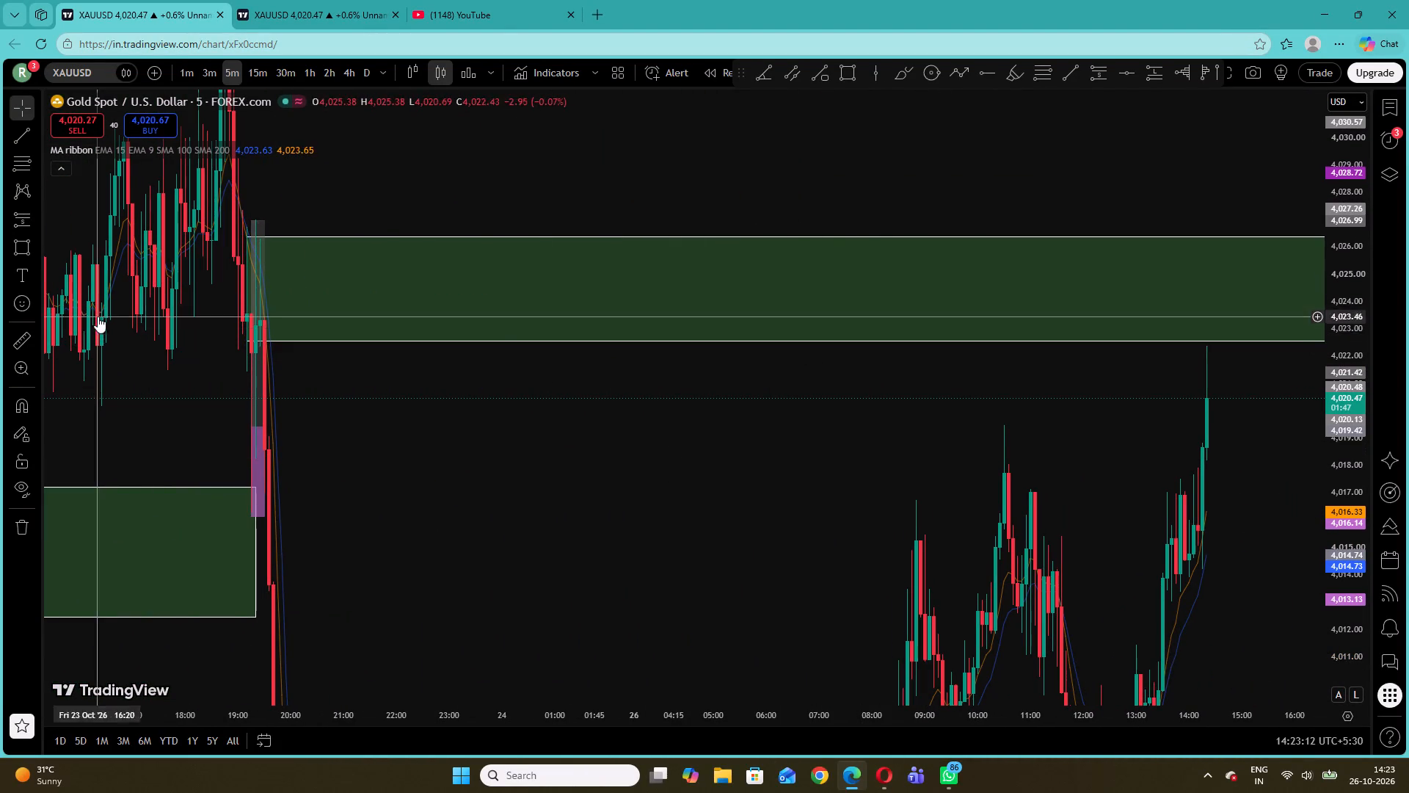
pyautogui.click(243, 343)
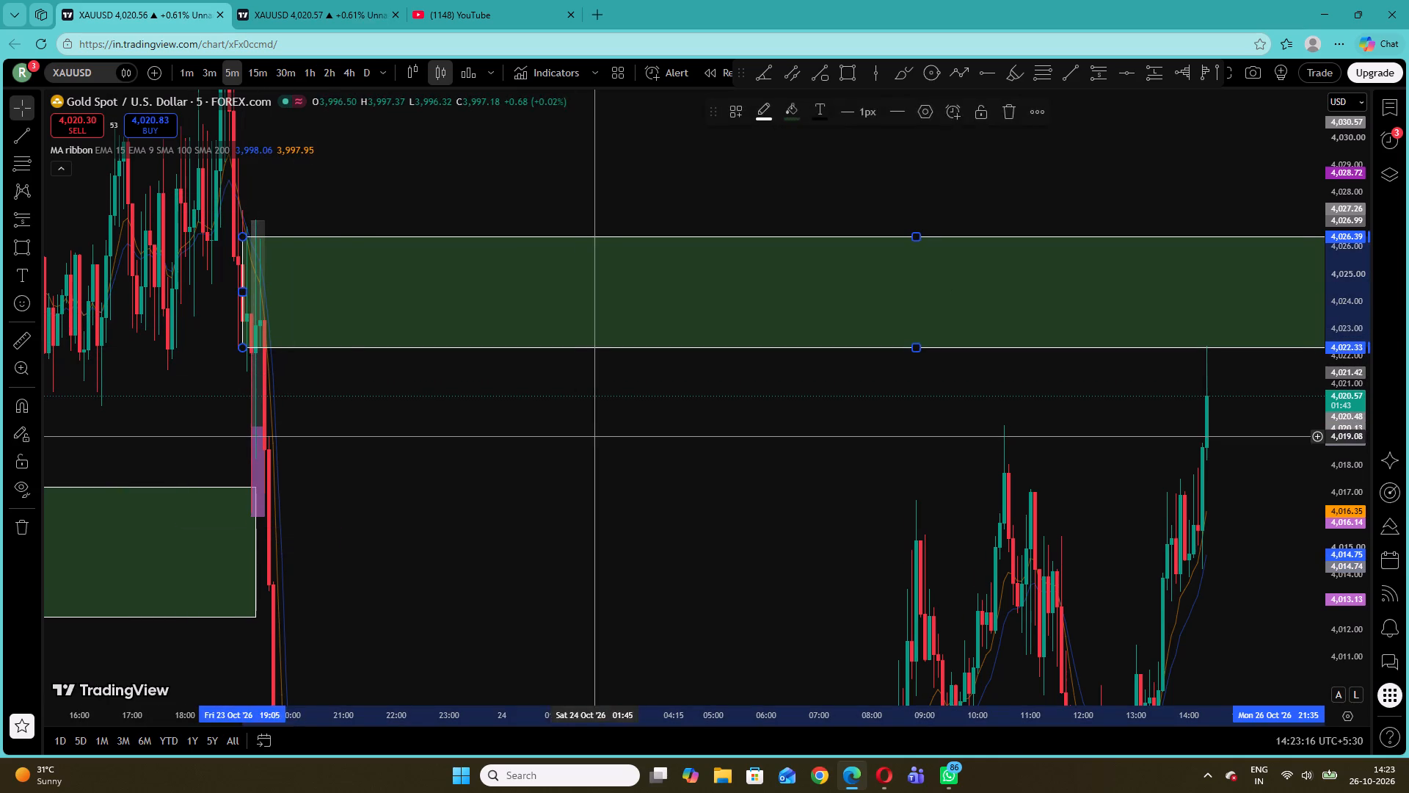
pyautogui.click(593, 436)
# Return to the 1-minute chart and review the latest 26 October price action beneath the extended green zone.
pyautogui.click(190, 68)
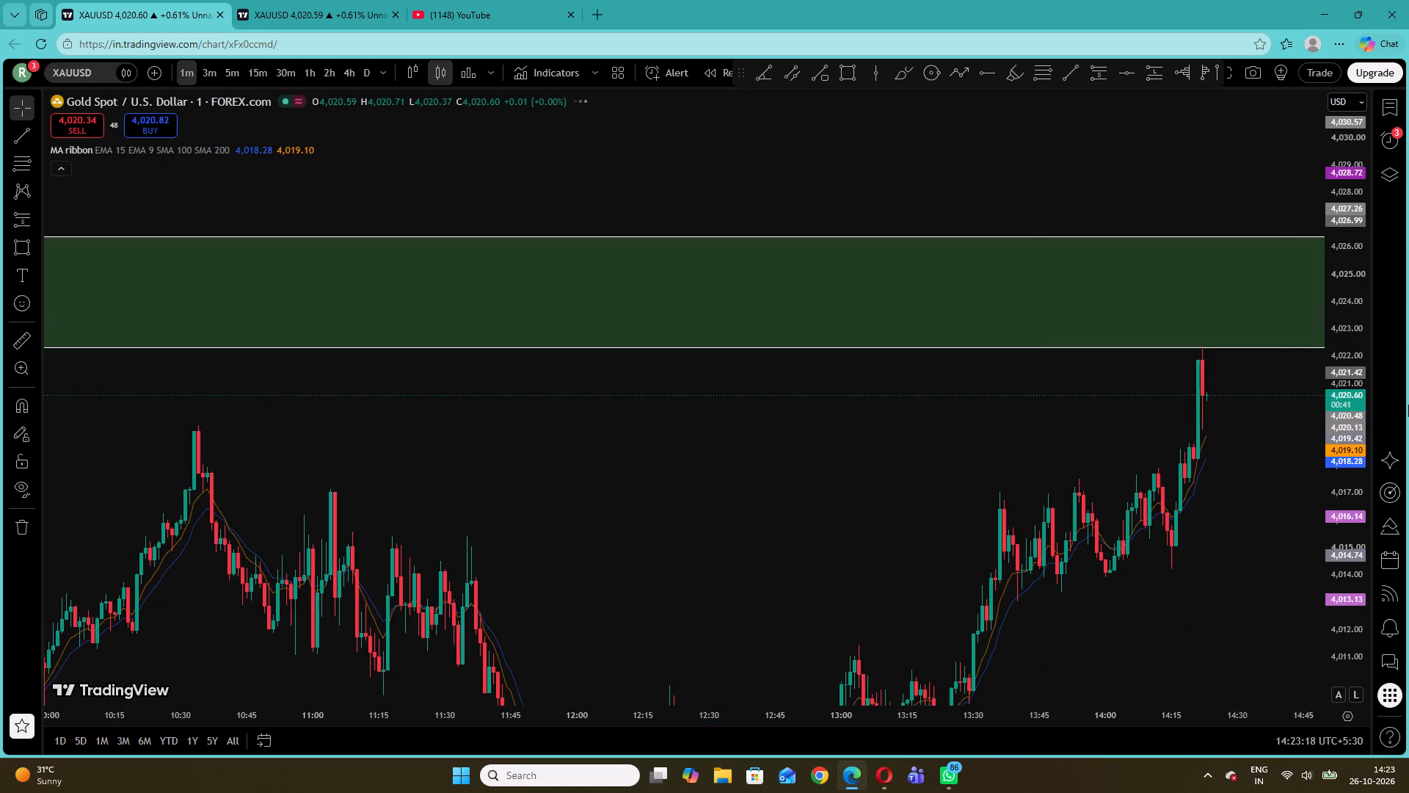
pyautogui.moveTo(1328, 391); pyautogui.dragTo(1322, 462)
pyautogui.moveTo(1262, 469); pyautogui.dragTo(922, 406)
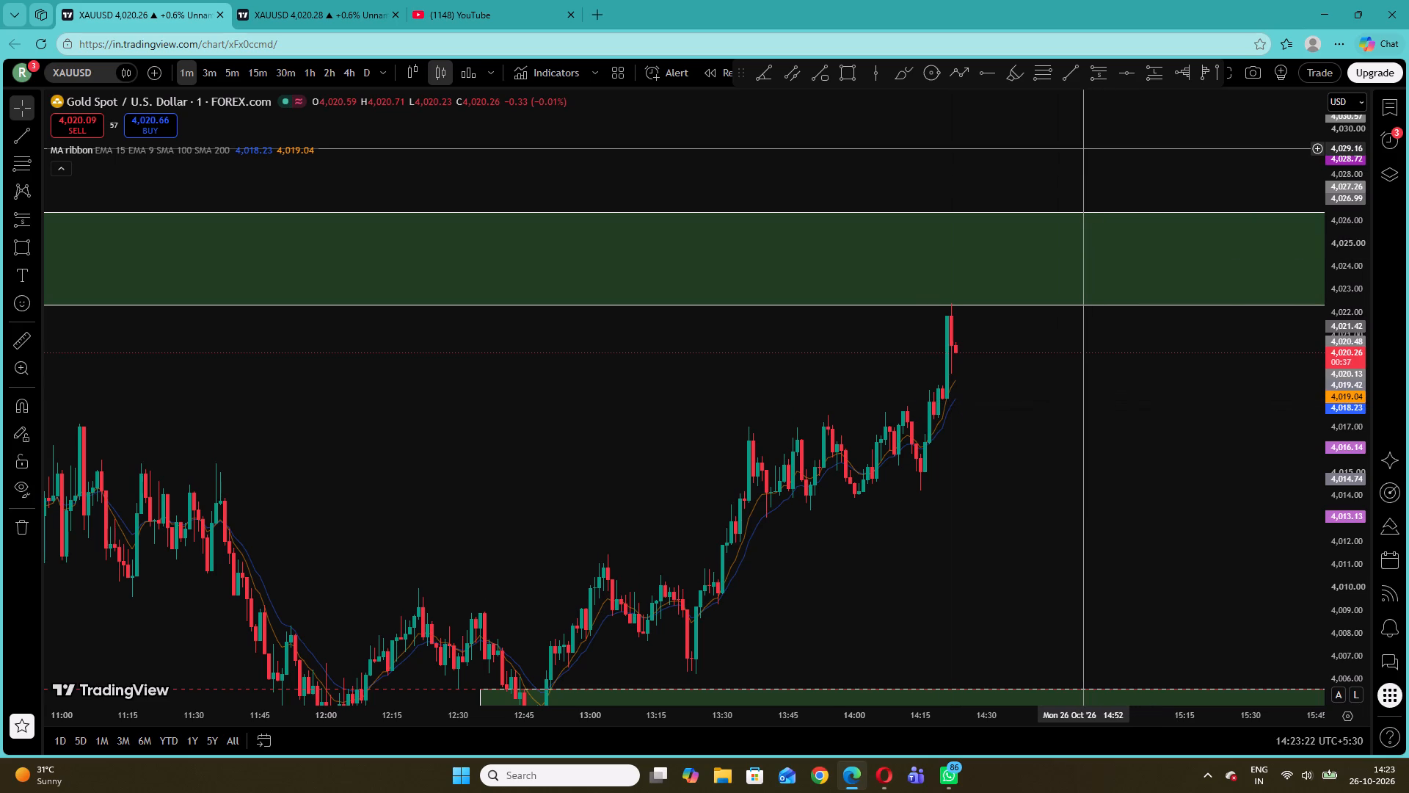
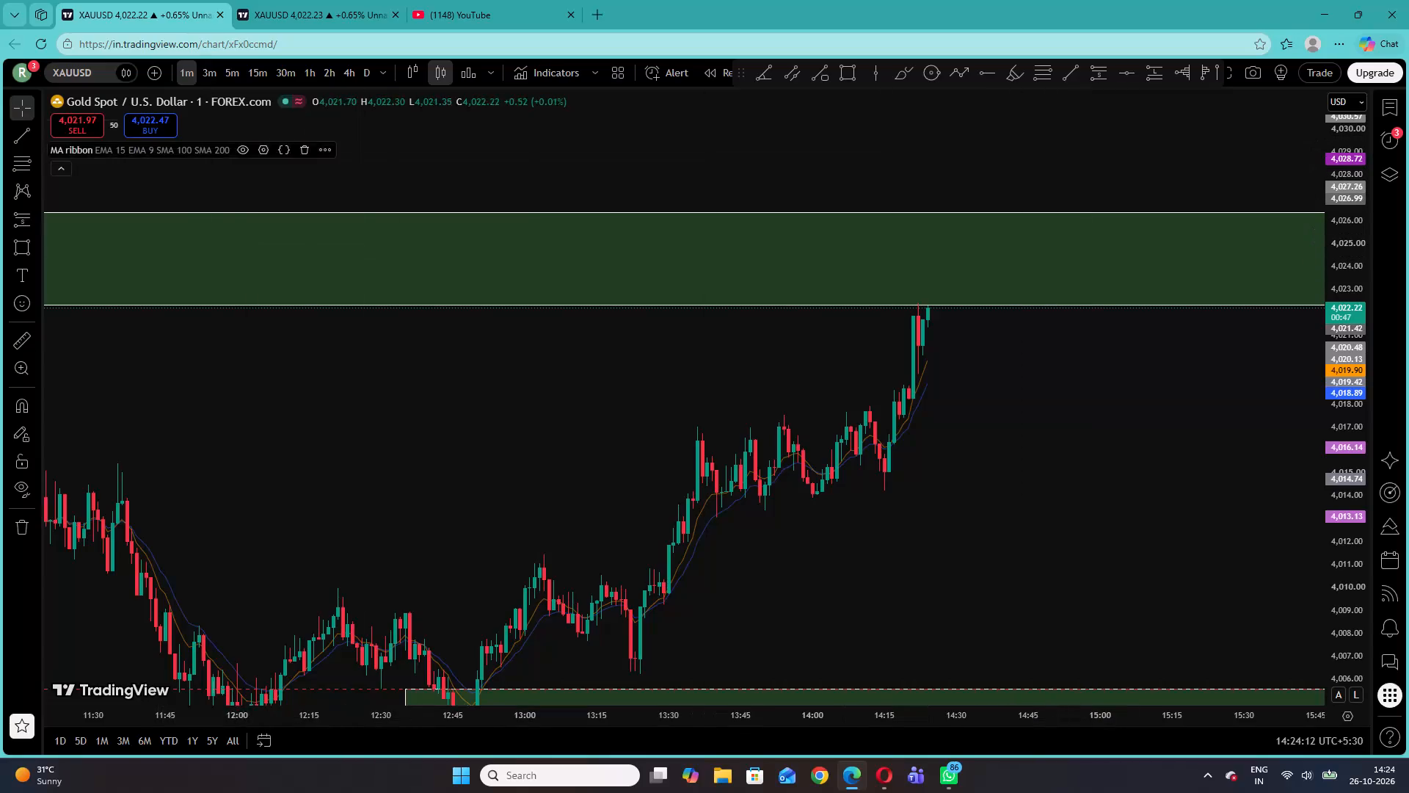
# Review the green zone's 23 October origin on the 5-minute chart, and the latest price action beneath it on the 1-minute chart.
pyautogui.click(229, 71)
pyautogui.moveTo(550, 487); pyautogui.dragTo(1204, 605)
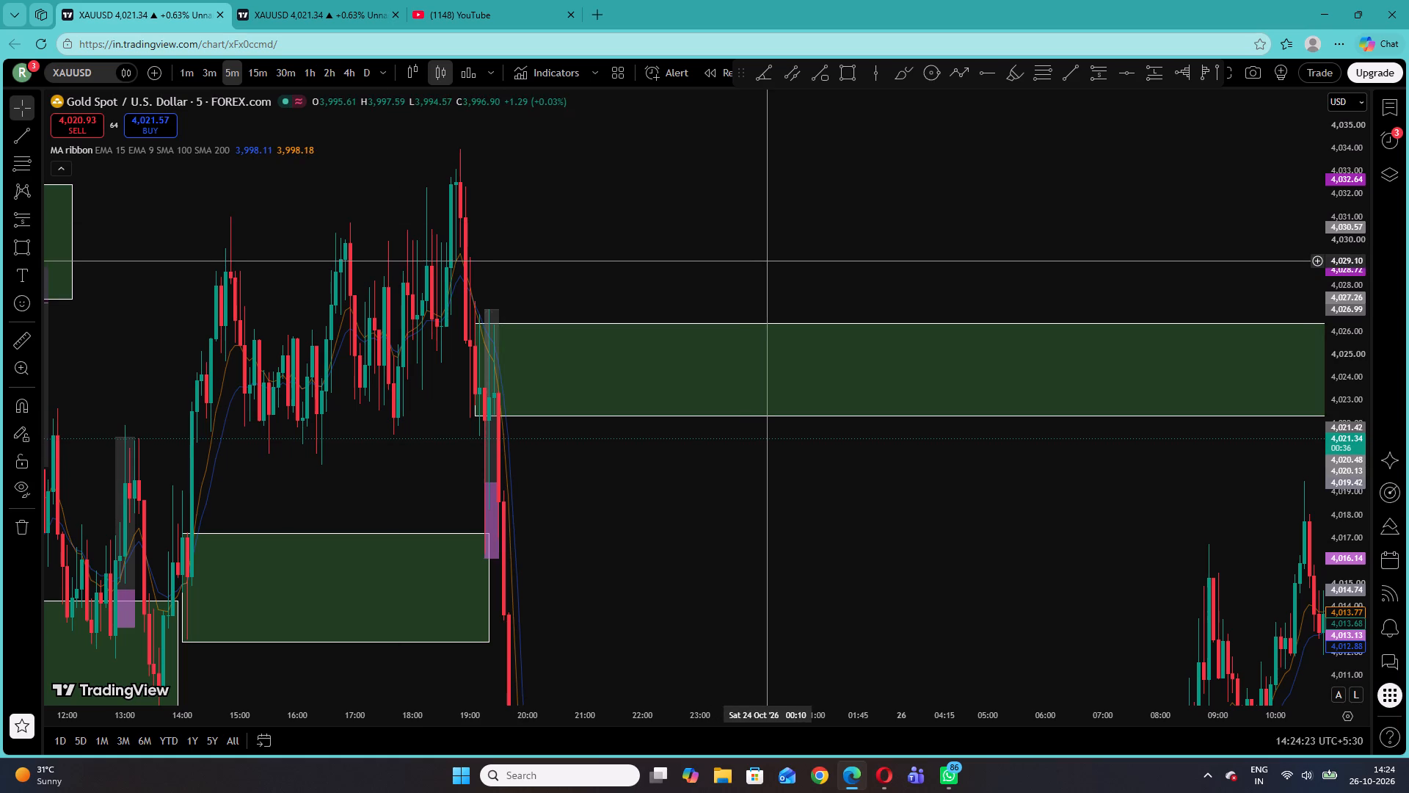
pyautogui.click(187, 68)
pyautogui.moveTo(1060, 537); pyautogui.dragTo(973, 523)
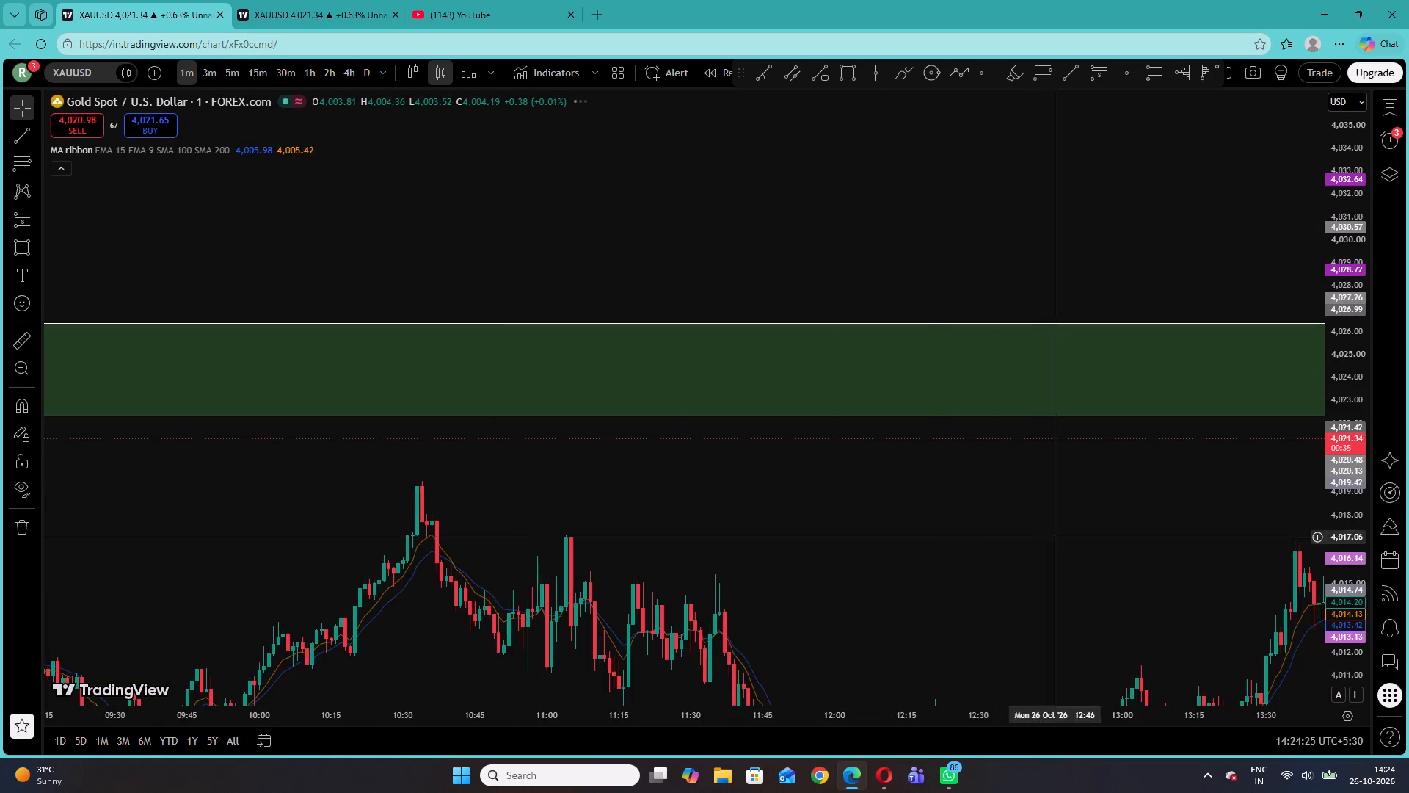
pyautogui.moveTo(973, 523); pyautogui.dragTo(398, 490)
pyautogui.moveTo(1360, 541); pyautogui.dragTo(1370, 287)
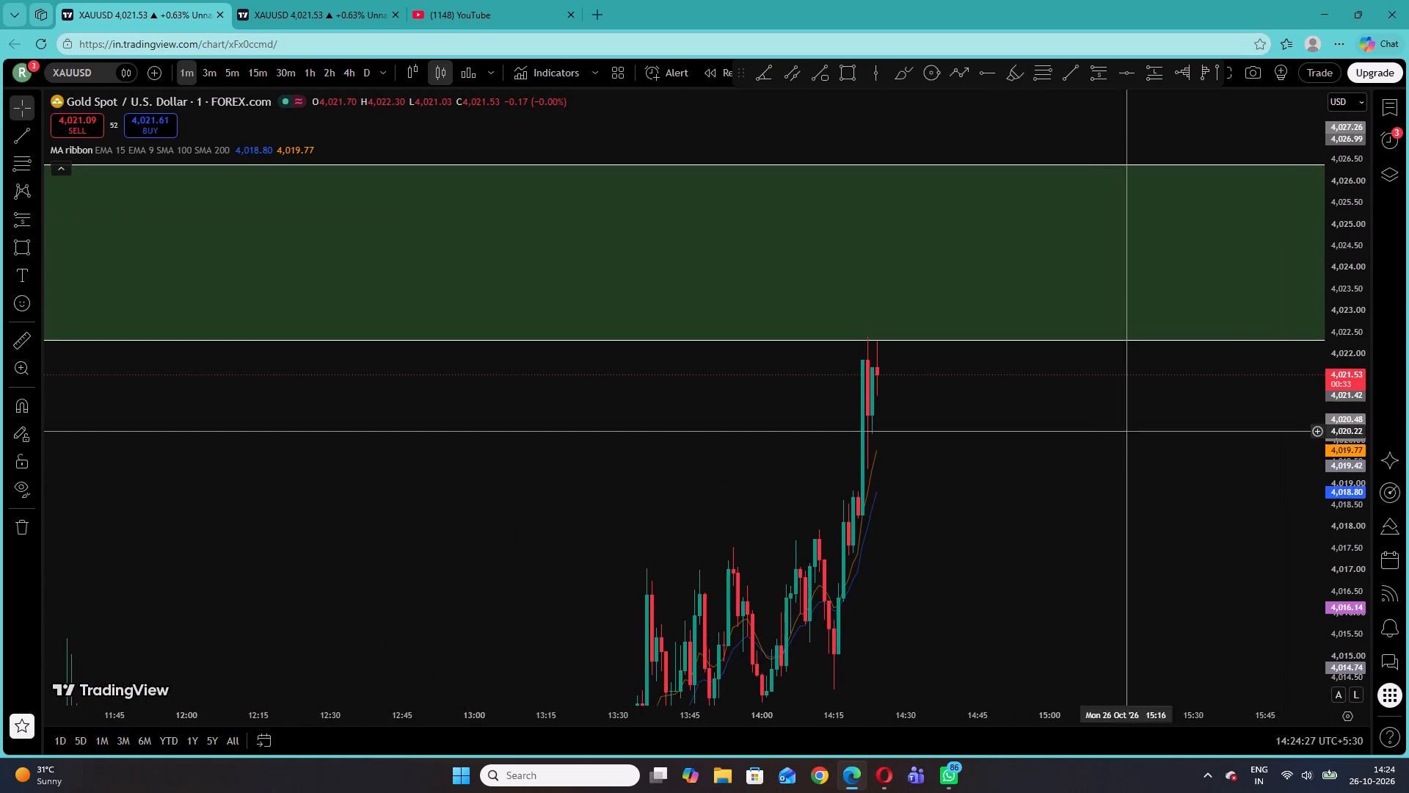
pyautogui.moveTo(1071, 475); pyautogui.dragTo(1069, 493)
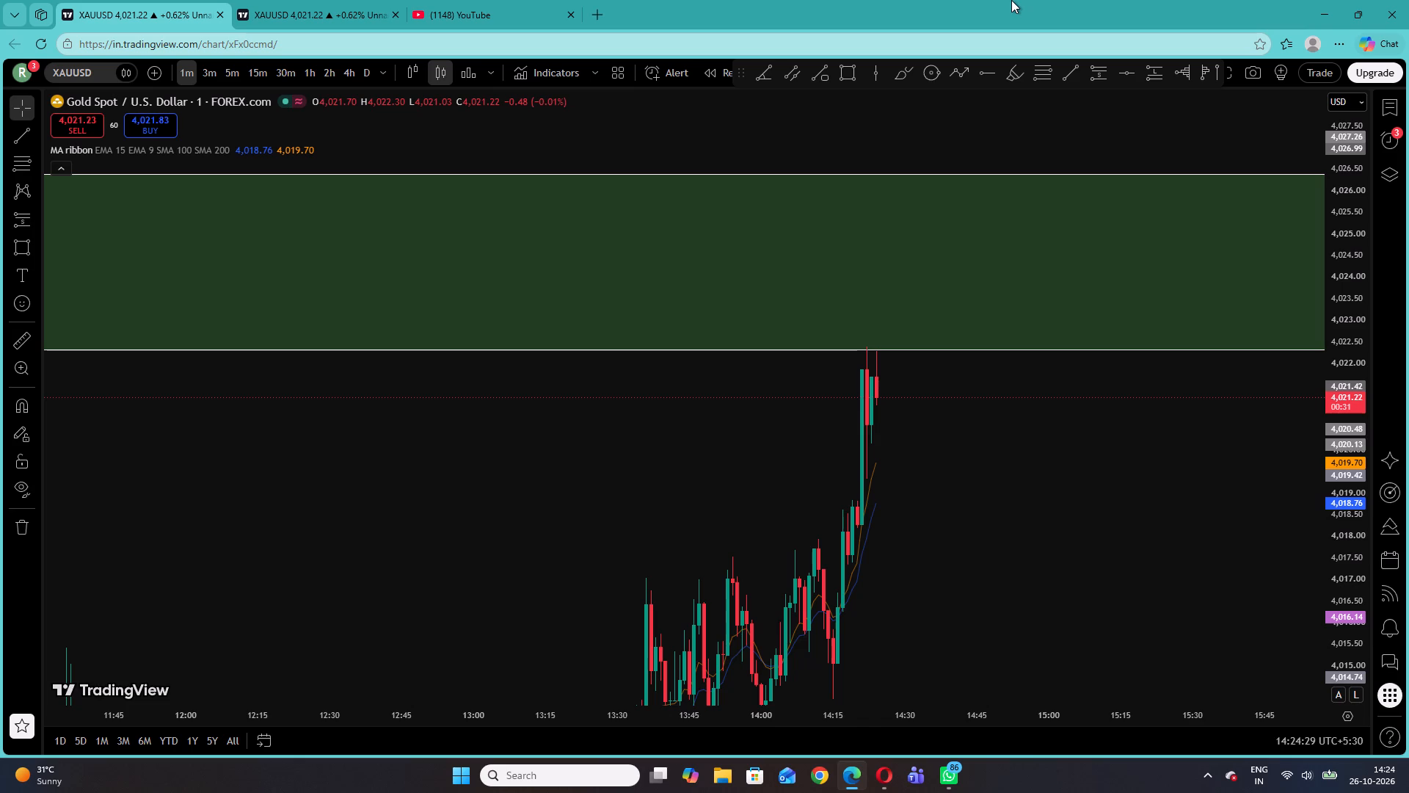
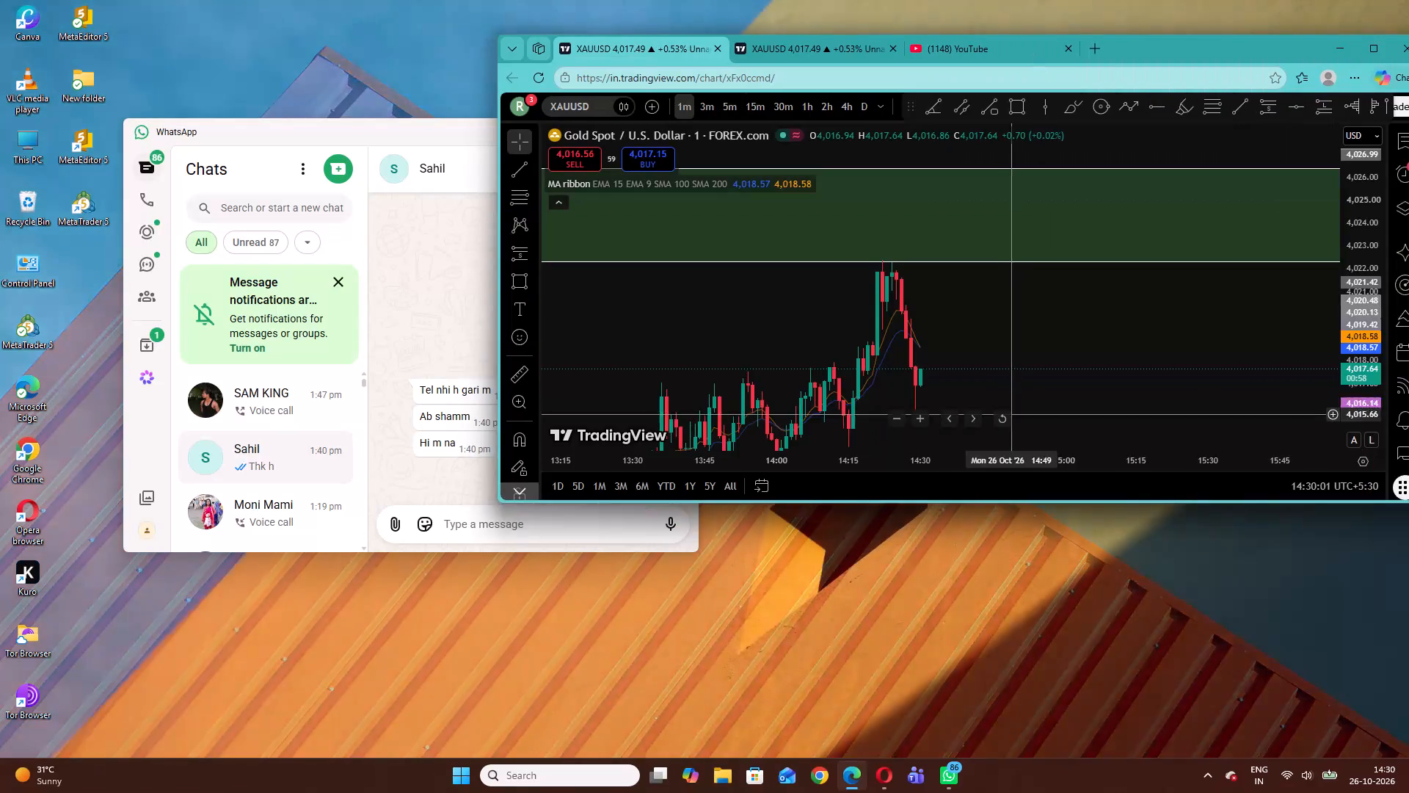
# Draw a short position at the 14:25 candle on 26 October, with entry at 4,018.99, stop at 4,020.50 and target at 4,012.91.
pyautogui.click(1372, 40)
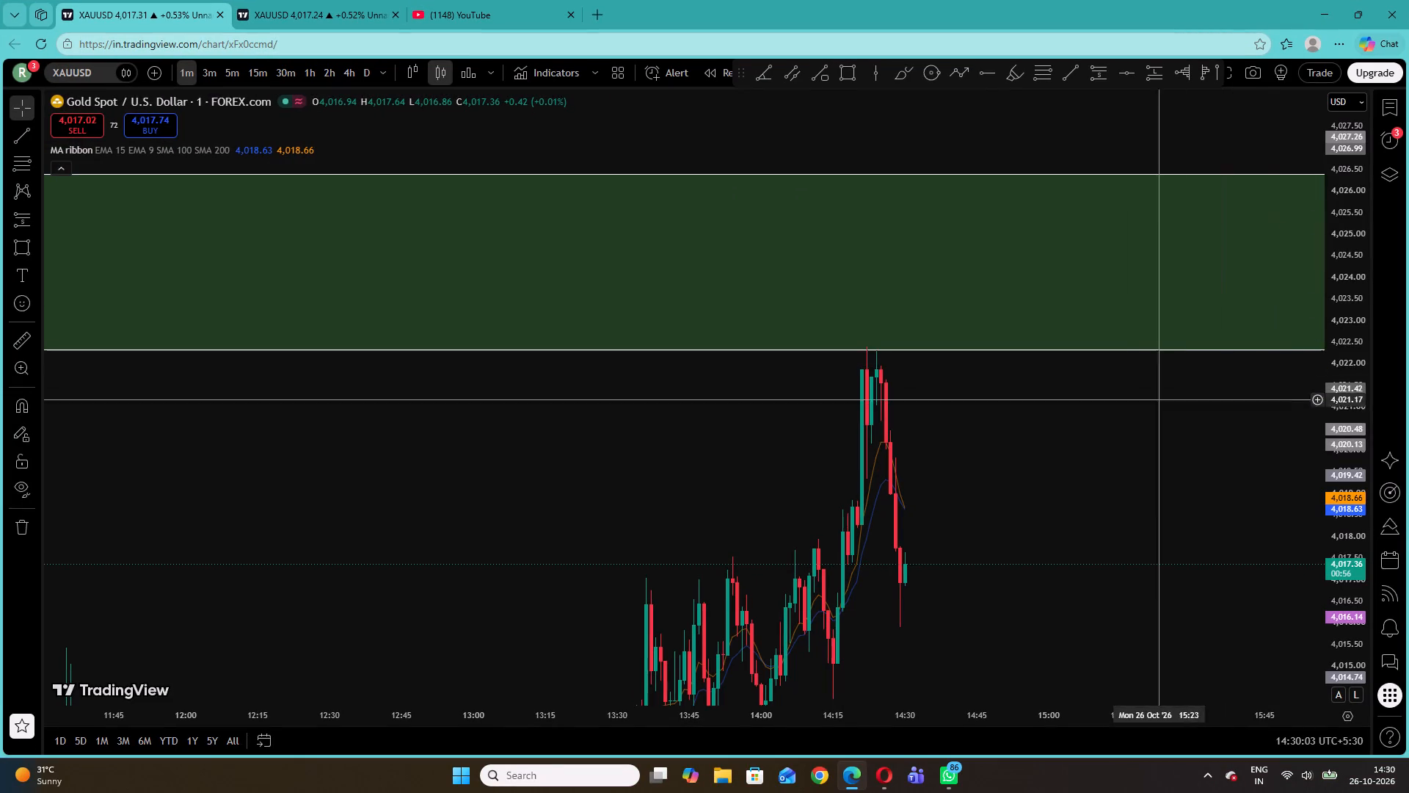
pyautogui.moveTo(1345, 445); pyautogui.dragTo(1333, 548)
pyautogui.moveTo(1082, 488); pyautogui.dragTo(900, 284)
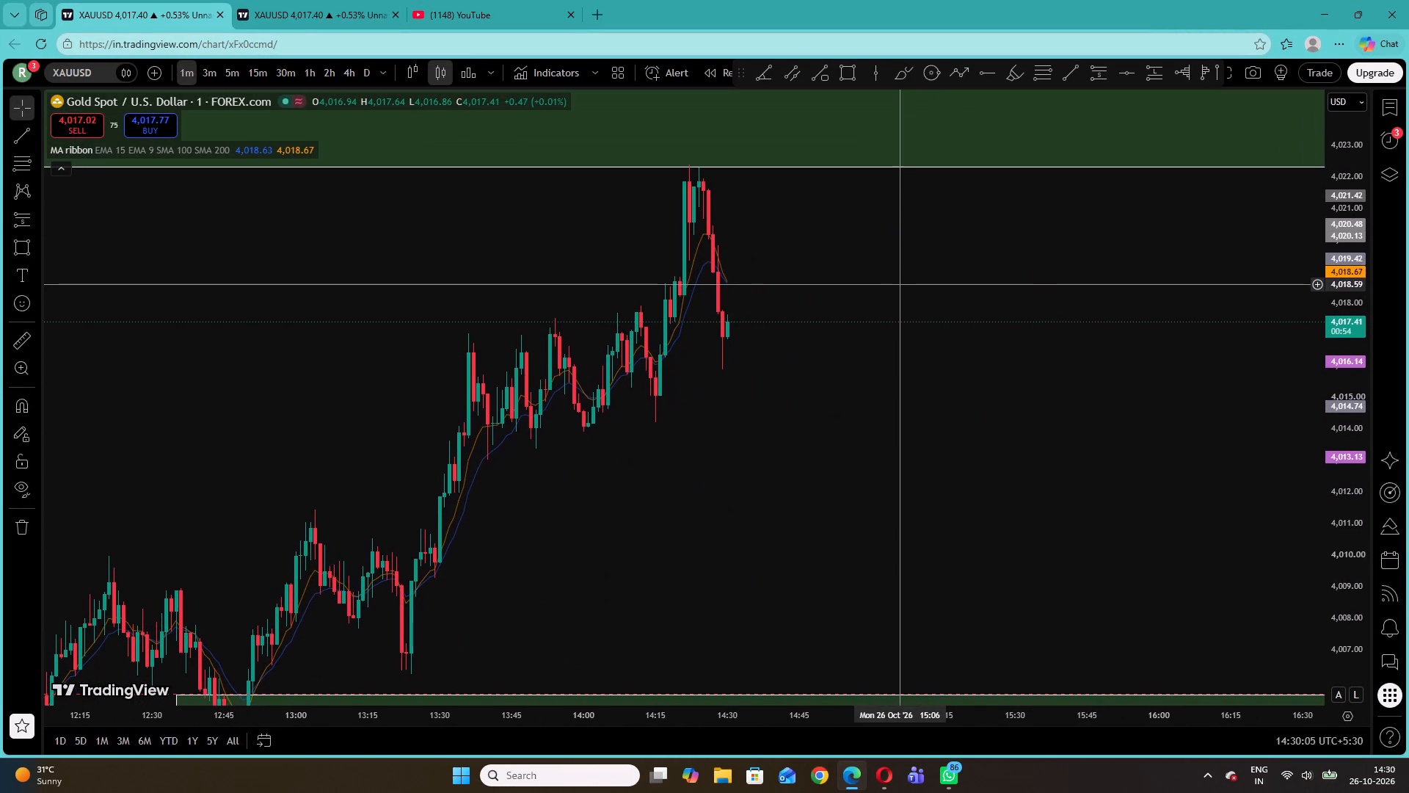
pyautogui.moveTo(900, 284); pyautogui.dragTo(900, 283)
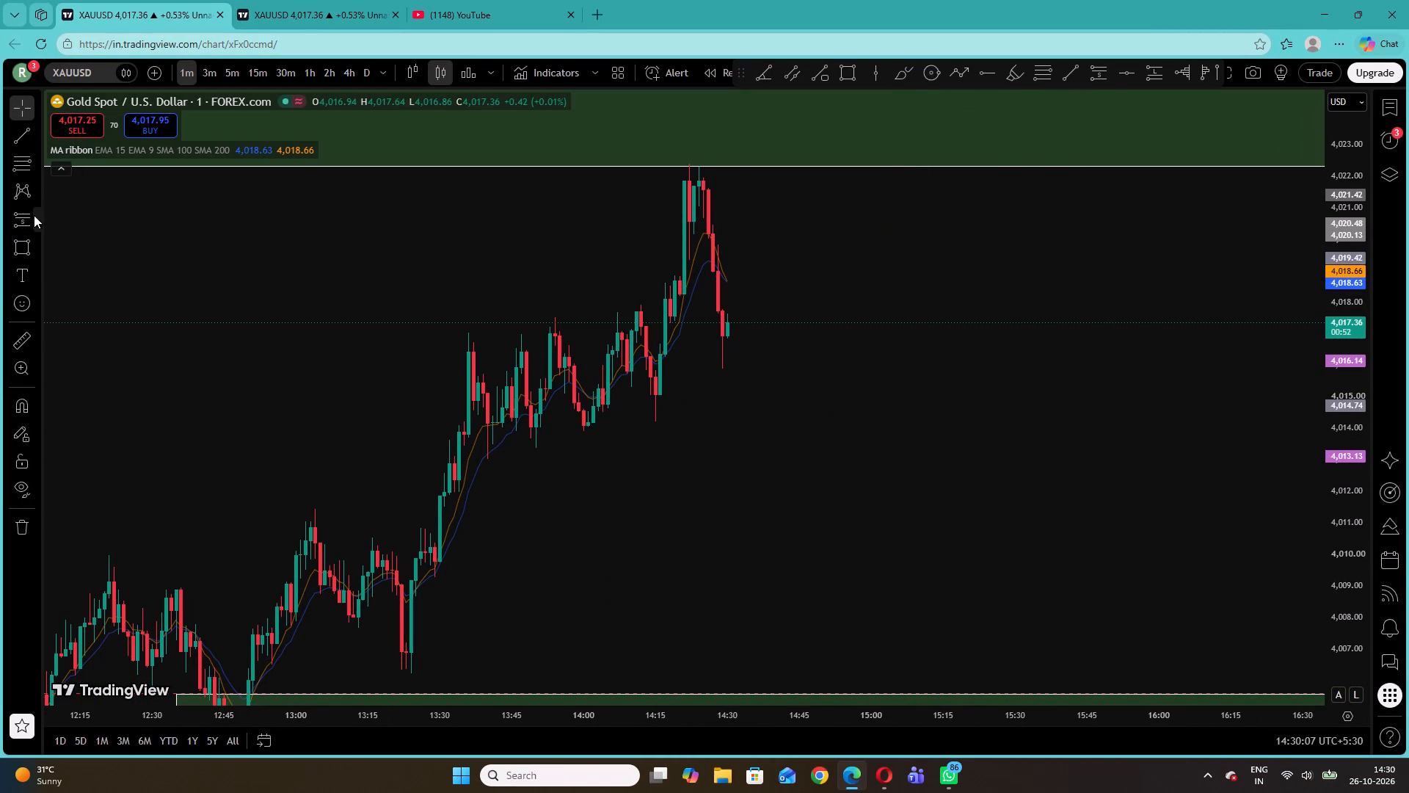
pyautogui.click(24, 218)
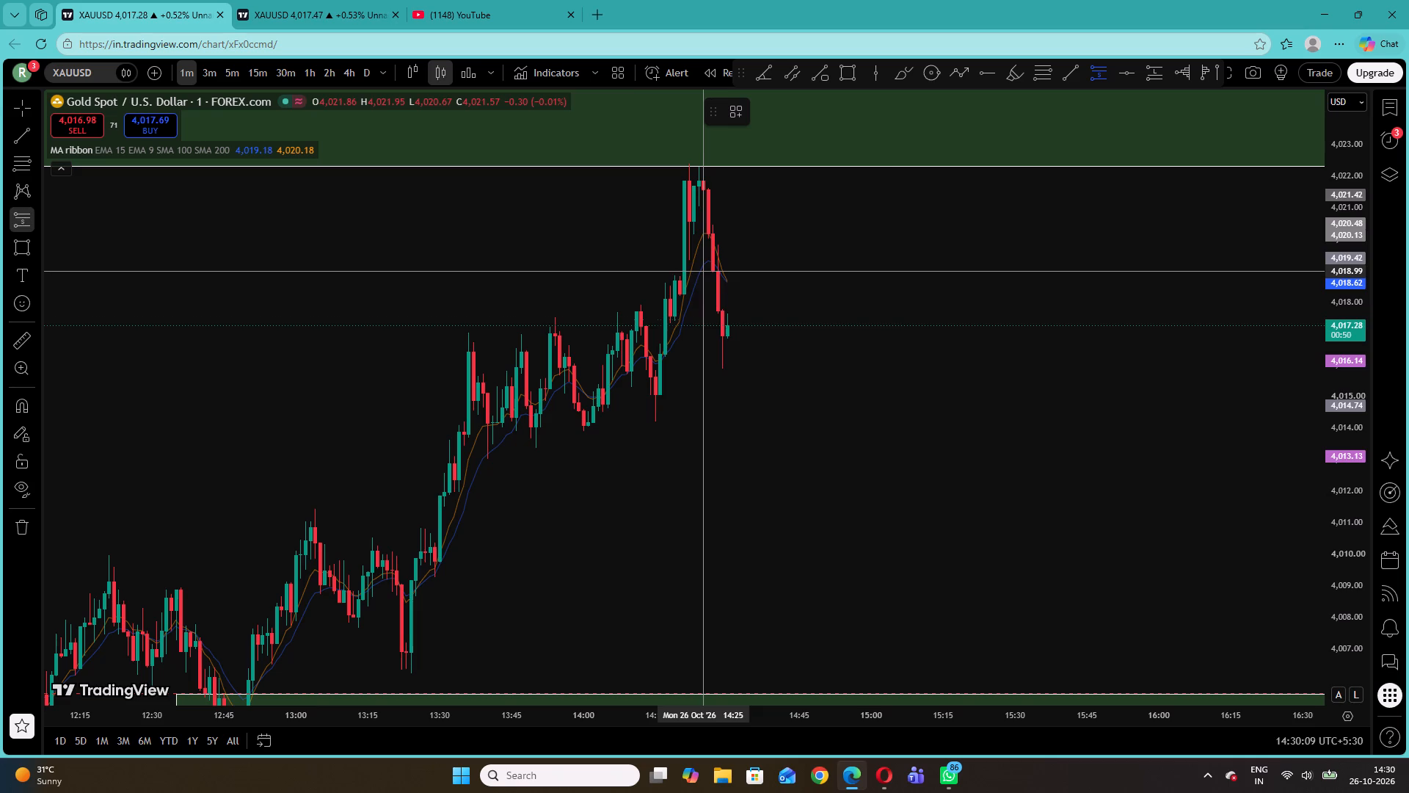
pyautogui.click(702, 271)
pyautogui.moveTo(703, 153); pyautogui.dragTo(692, 217)
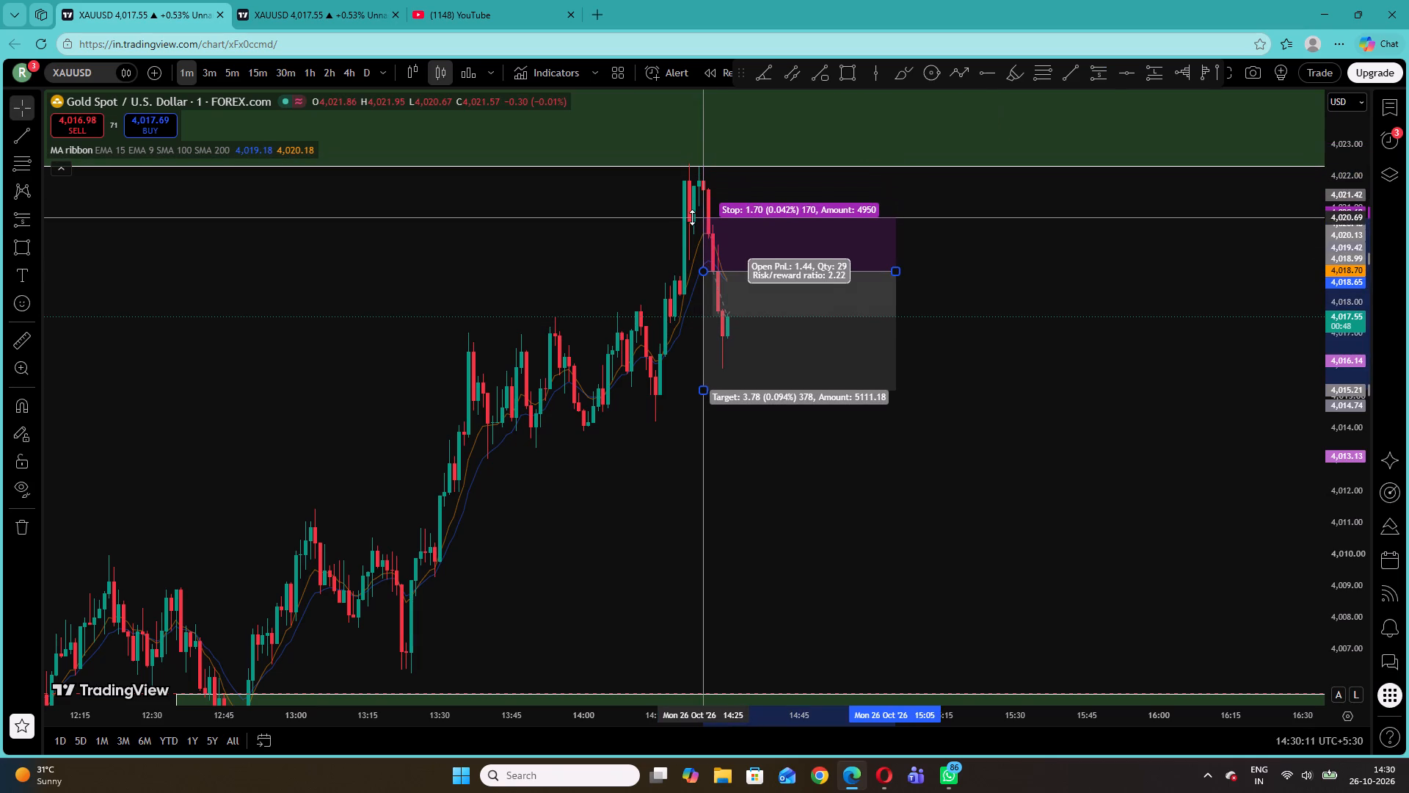
pyautogui.moveTo(692, 217); pyautogui.dragTo(693, 223)
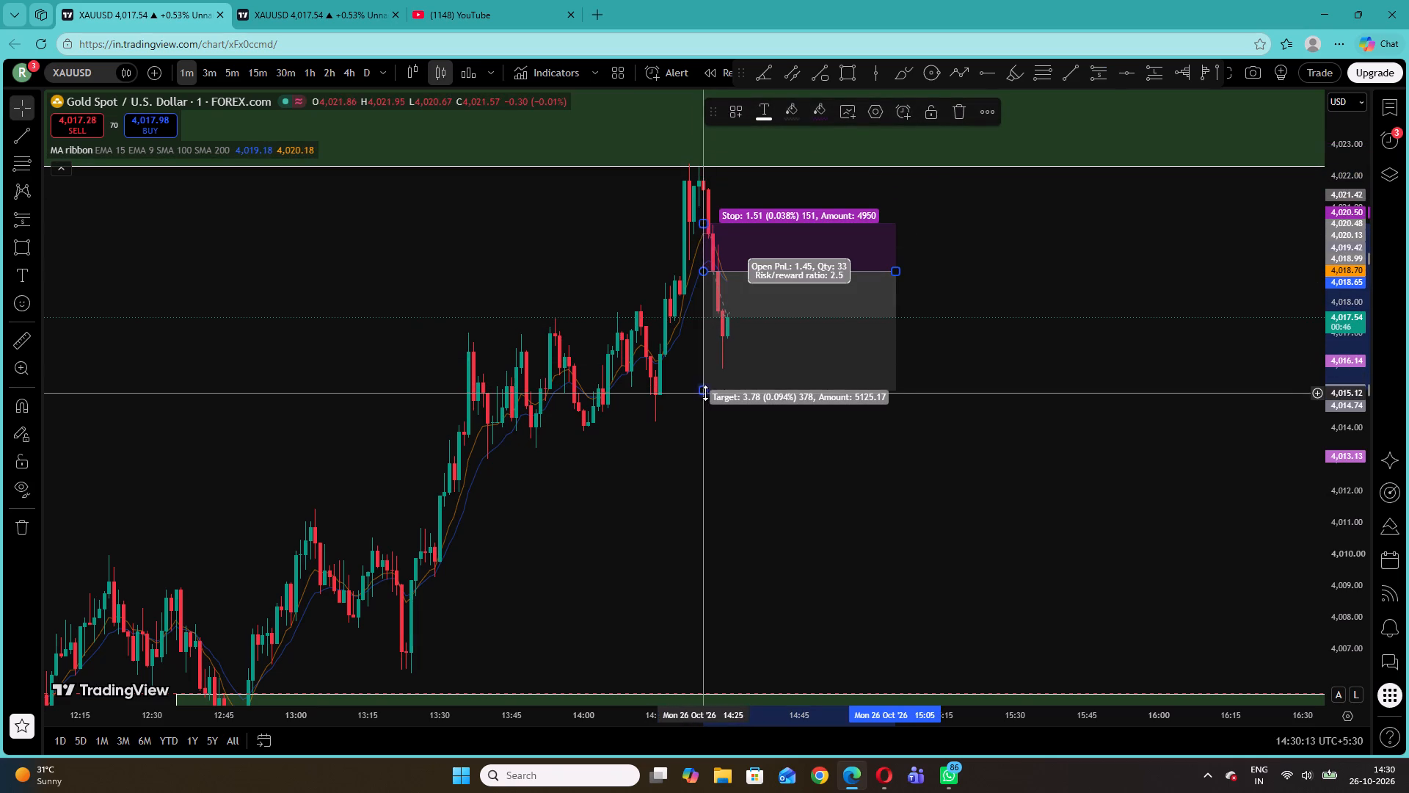
pyautogui.moveTo(702, 391); pyautogui.dragTo(704, 413)
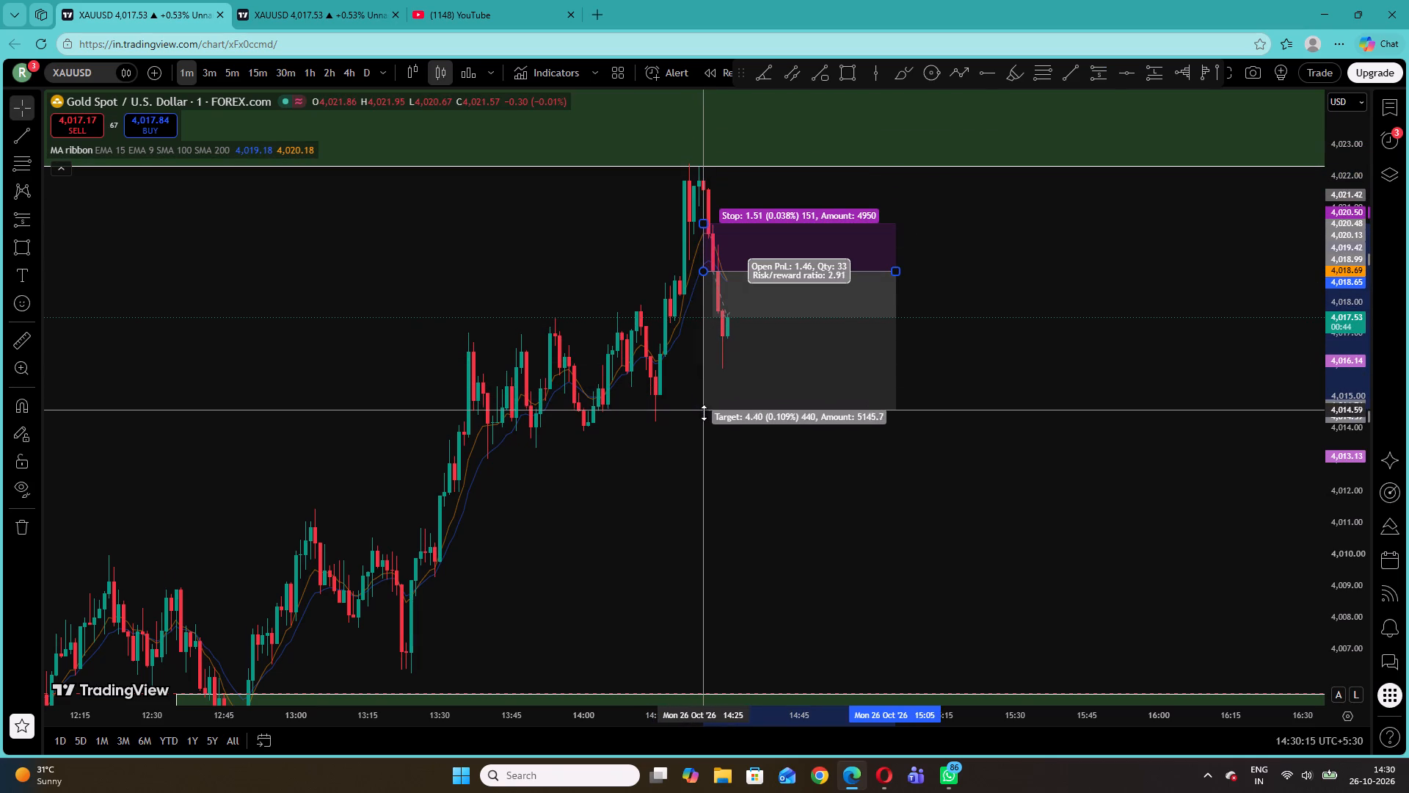
pyautogui.moveTo(704, 413); pyautogui.dragTo(700, 452)
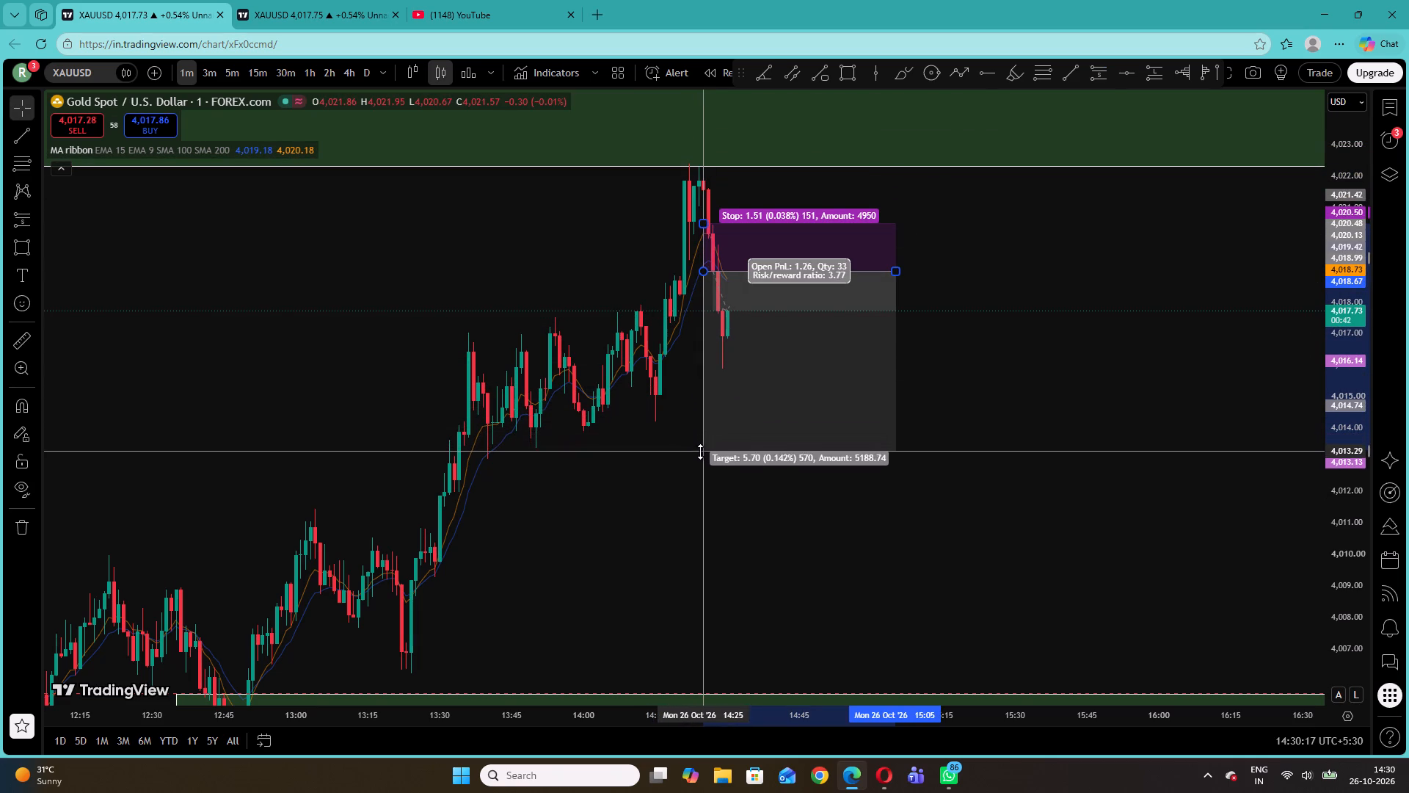
pyautogui.moveTo(700, 452); pyautogui.dragTo(699, 463)
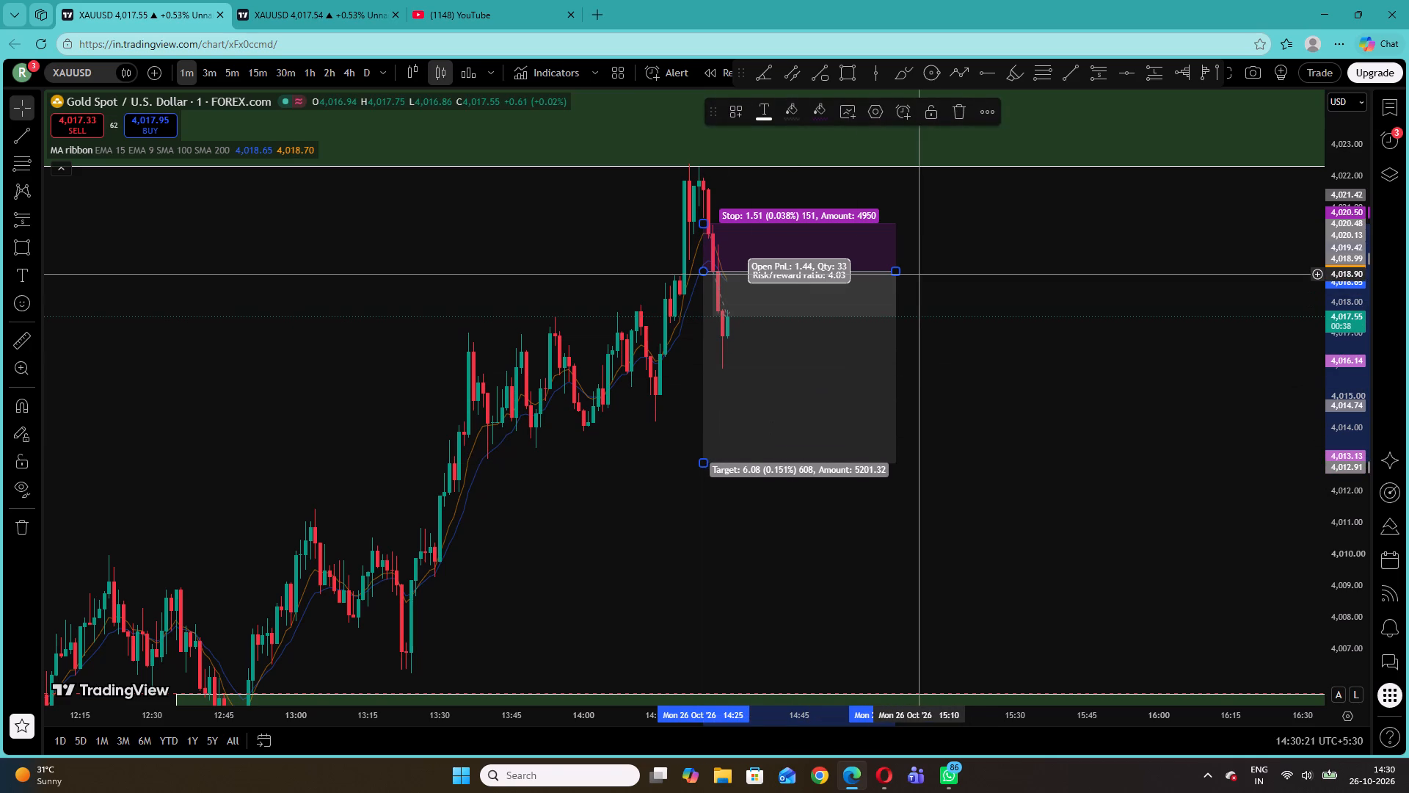
# Extend the short position's right edge to about 15:36 on the 1-minute chart, keeping its entry, stop and target levels.
pyautogui.moveTo(898, 273); pyautogui.dragTo(1046, 298)
pyautogui.click(1103, 300)
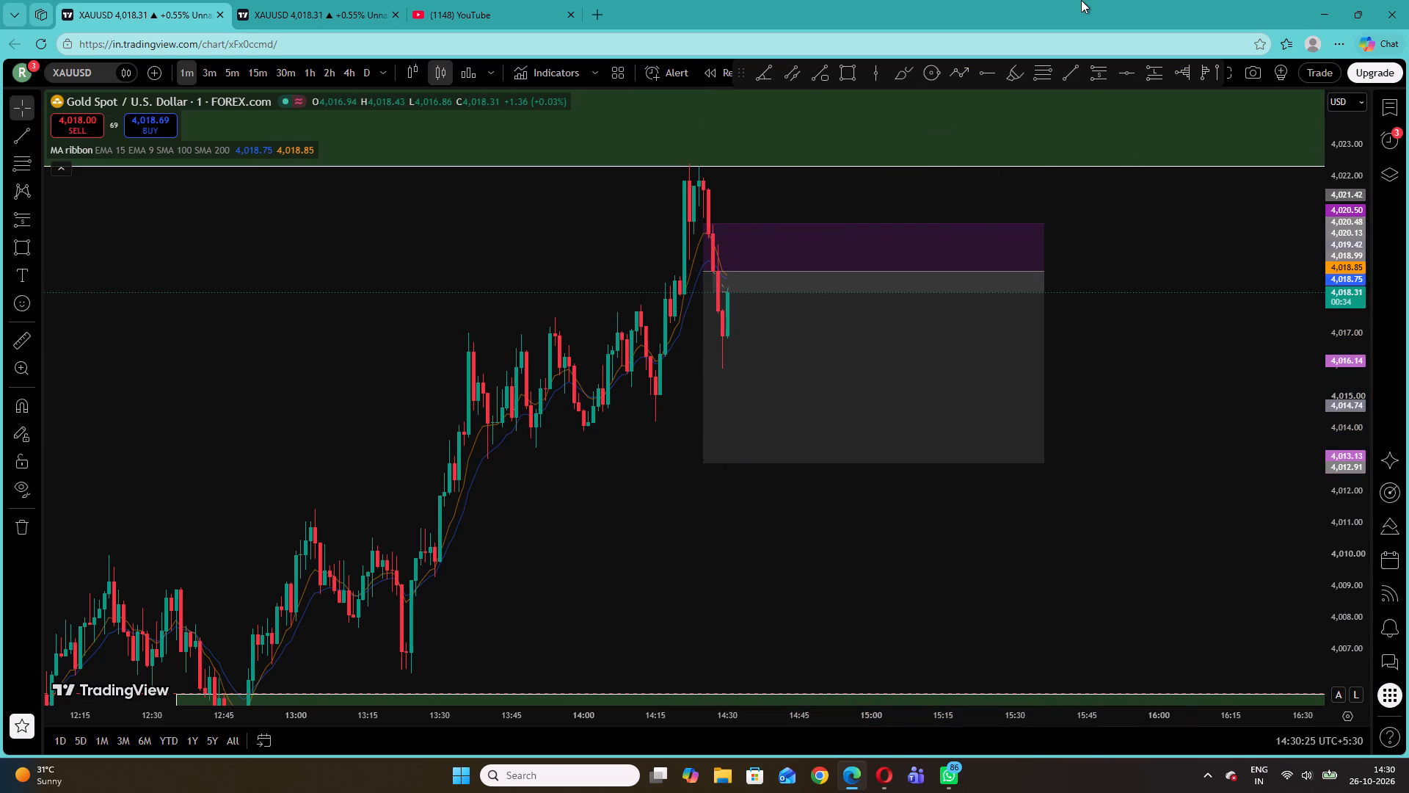
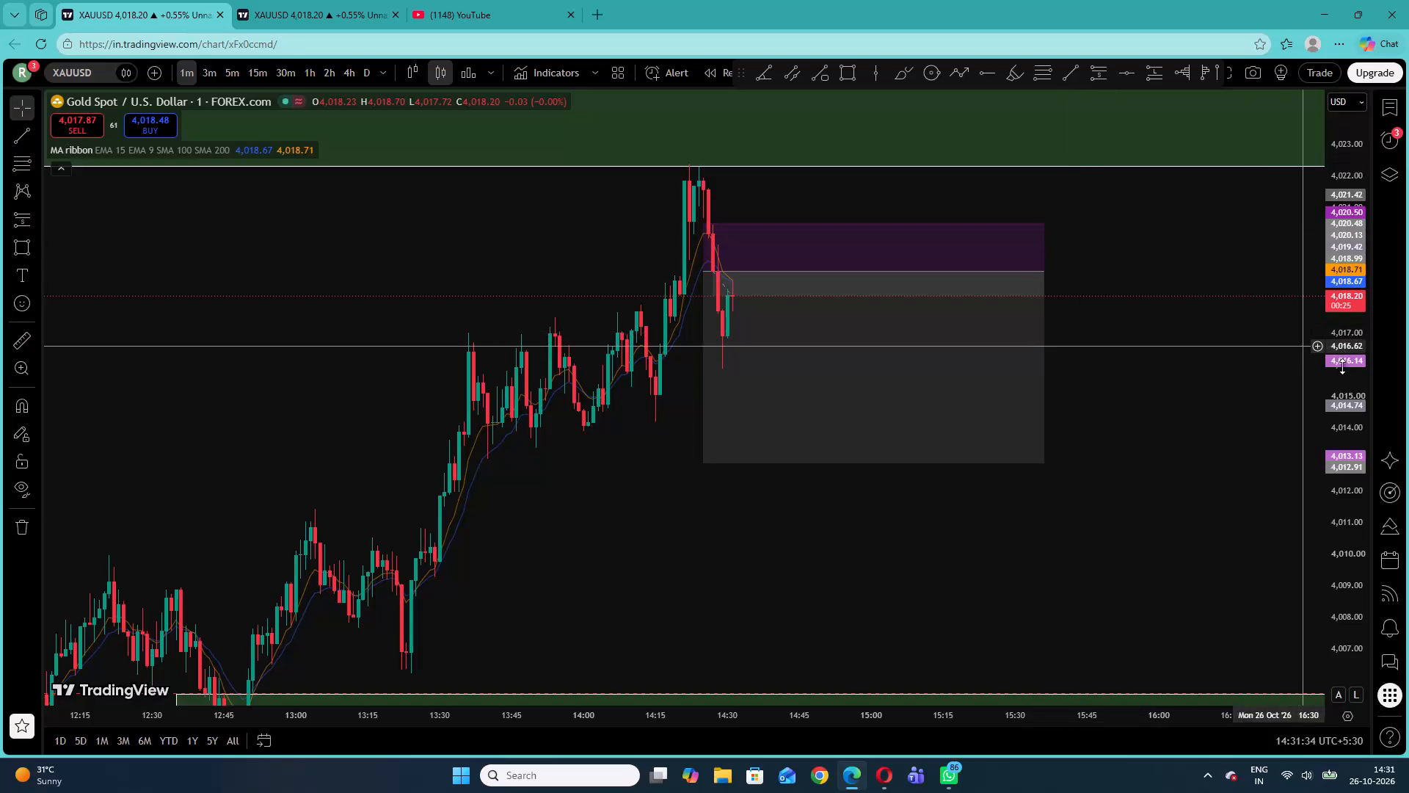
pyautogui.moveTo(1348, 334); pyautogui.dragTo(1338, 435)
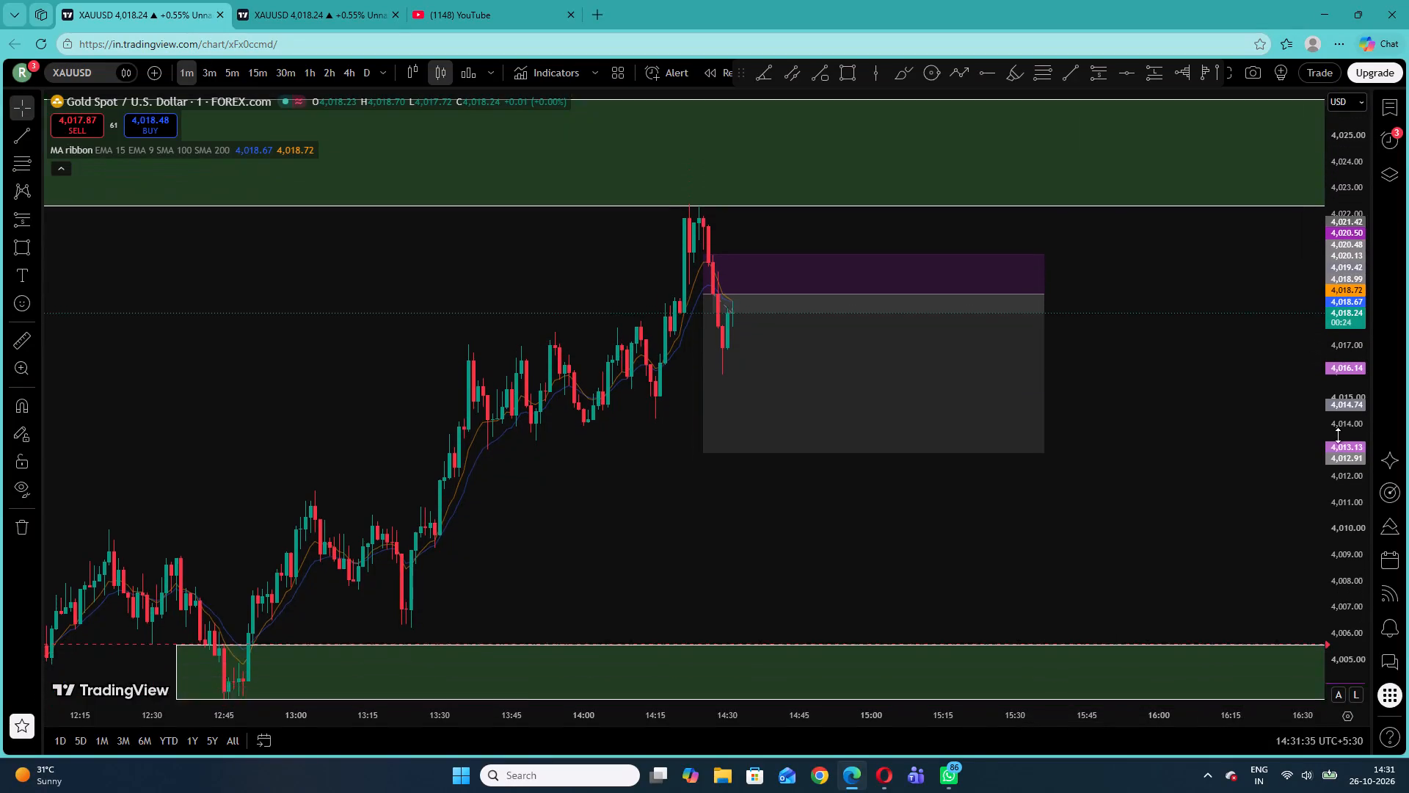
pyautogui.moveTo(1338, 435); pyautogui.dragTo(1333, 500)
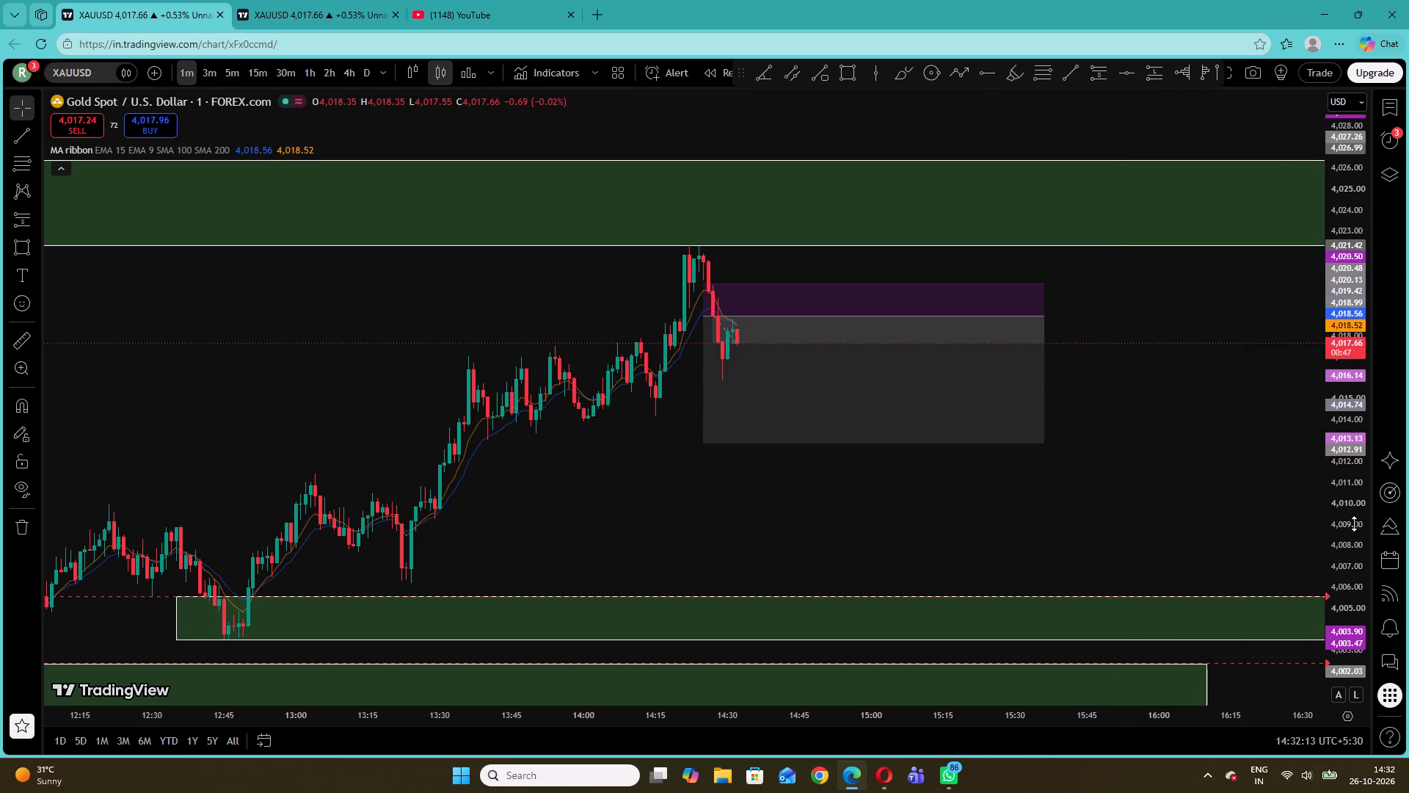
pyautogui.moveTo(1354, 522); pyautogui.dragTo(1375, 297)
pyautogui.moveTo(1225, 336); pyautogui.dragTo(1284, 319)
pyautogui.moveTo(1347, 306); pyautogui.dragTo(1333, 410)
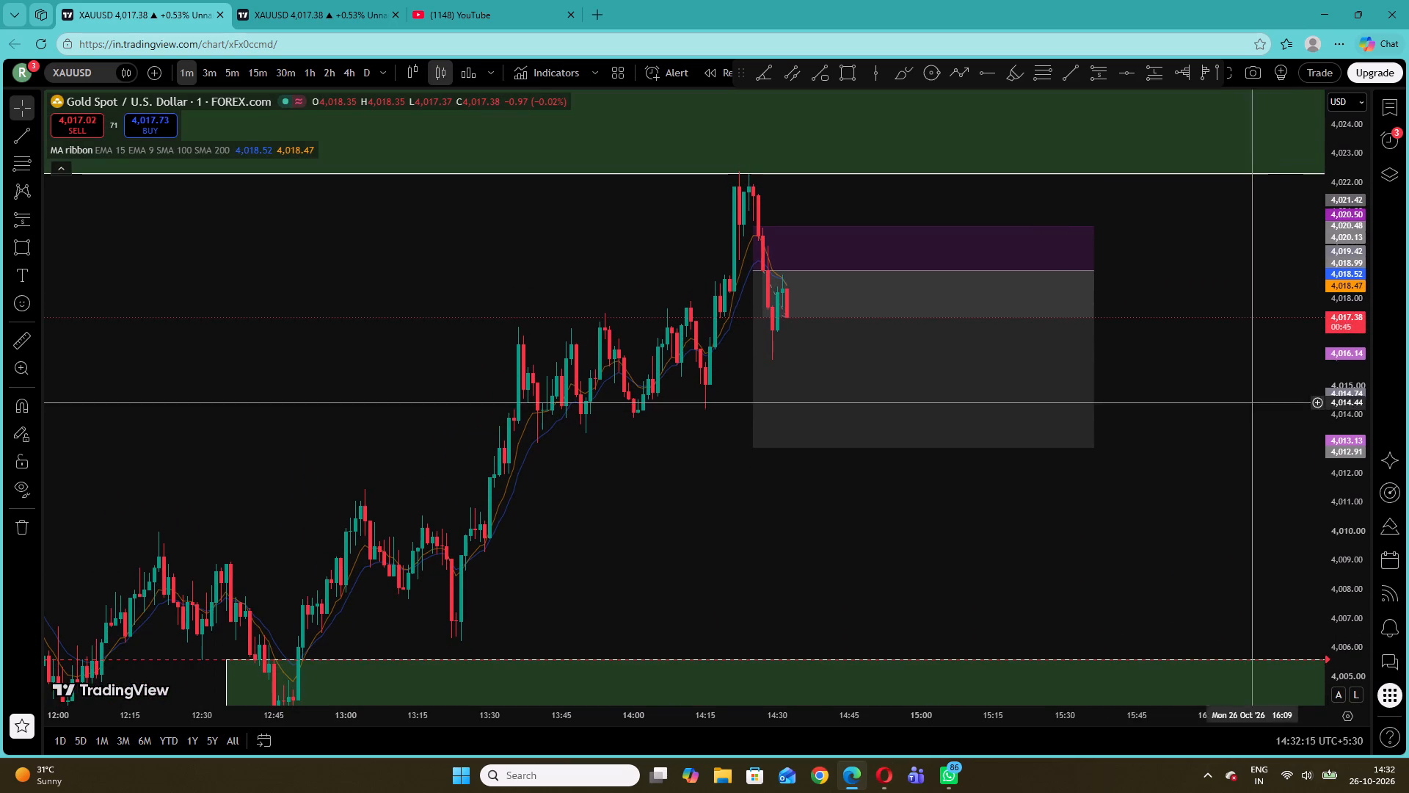
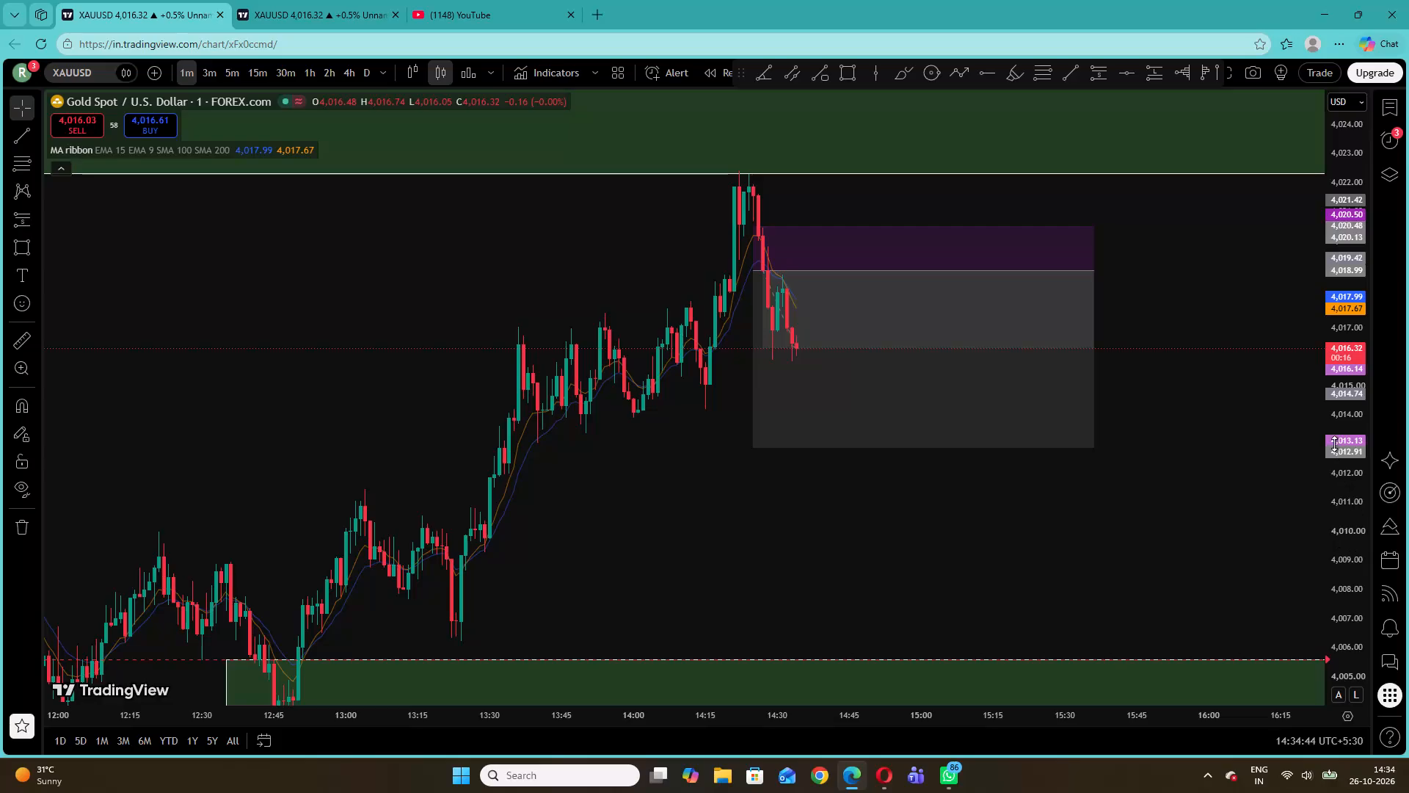
# Examine XAUUSD's earlier price action around the green zones on the 1-minute and 5-minute timeframes, ending at the latest 1-minute candles and short position.
pyautogui.moveTo(1346, 425); pyautogui.dragTo(1358, 524)
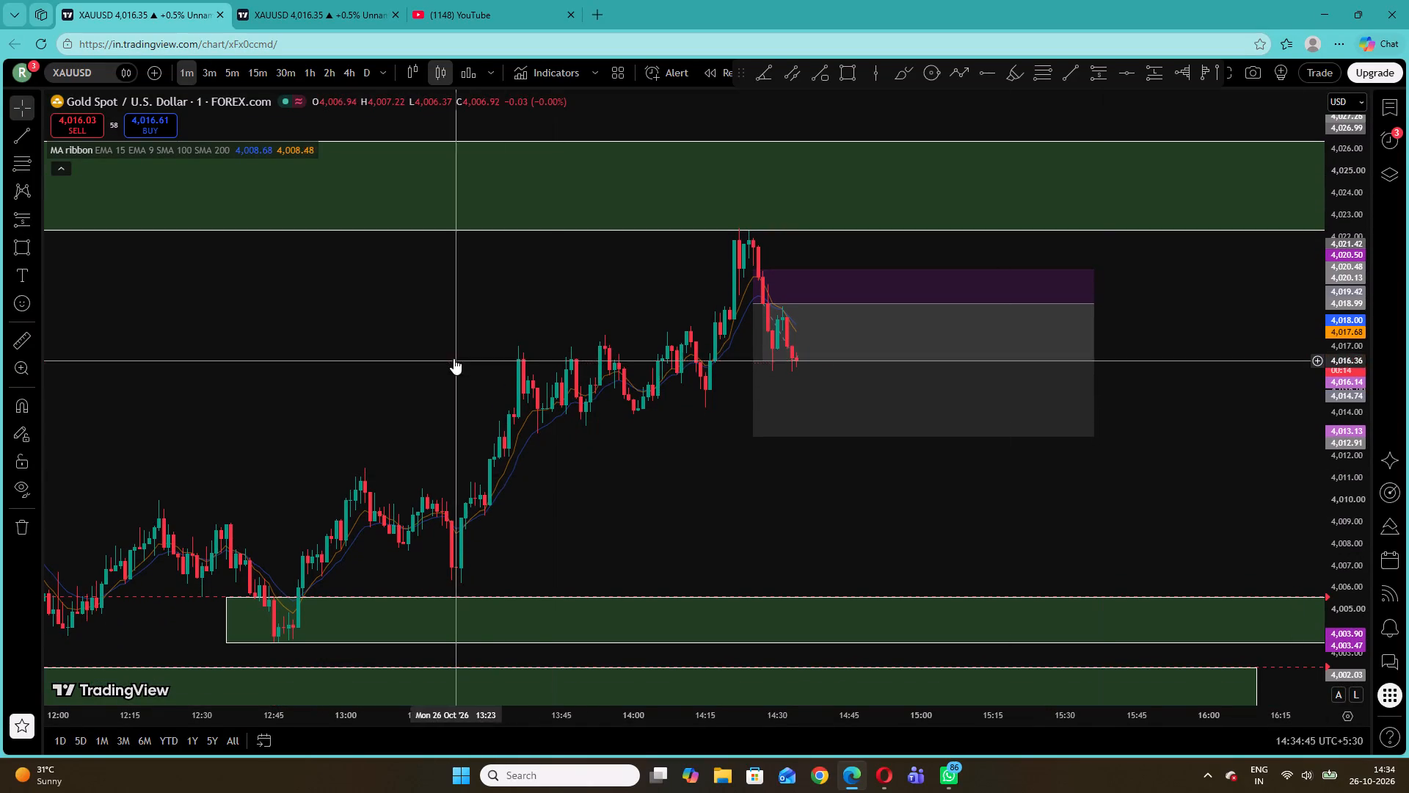
pyautogui.moveTo(447, 341); pyautogui.dragTo(1060, 424)
pyautogui.moveTo(604, 374); pyautogui.dragTo(1168, 430)
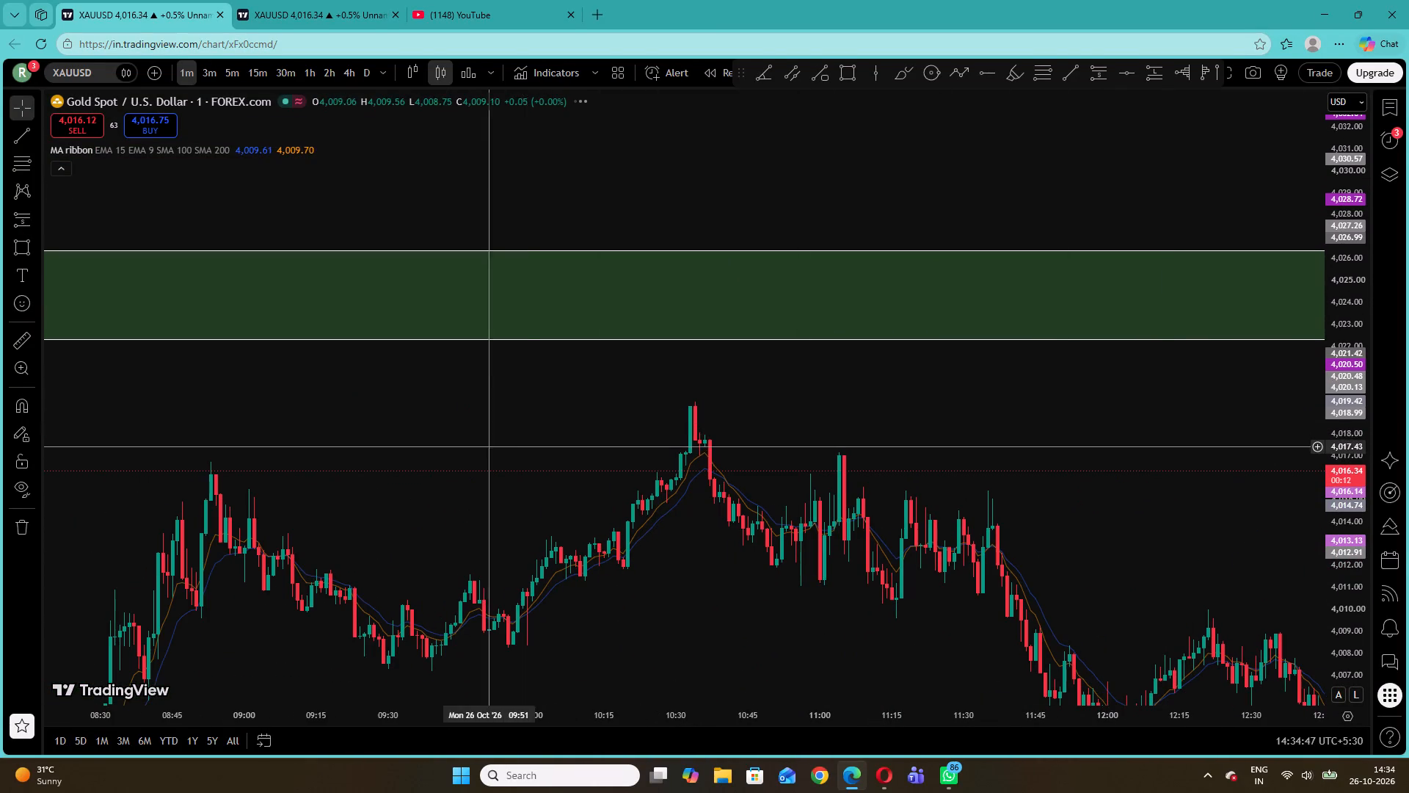
pyautogui.click(230, 68)
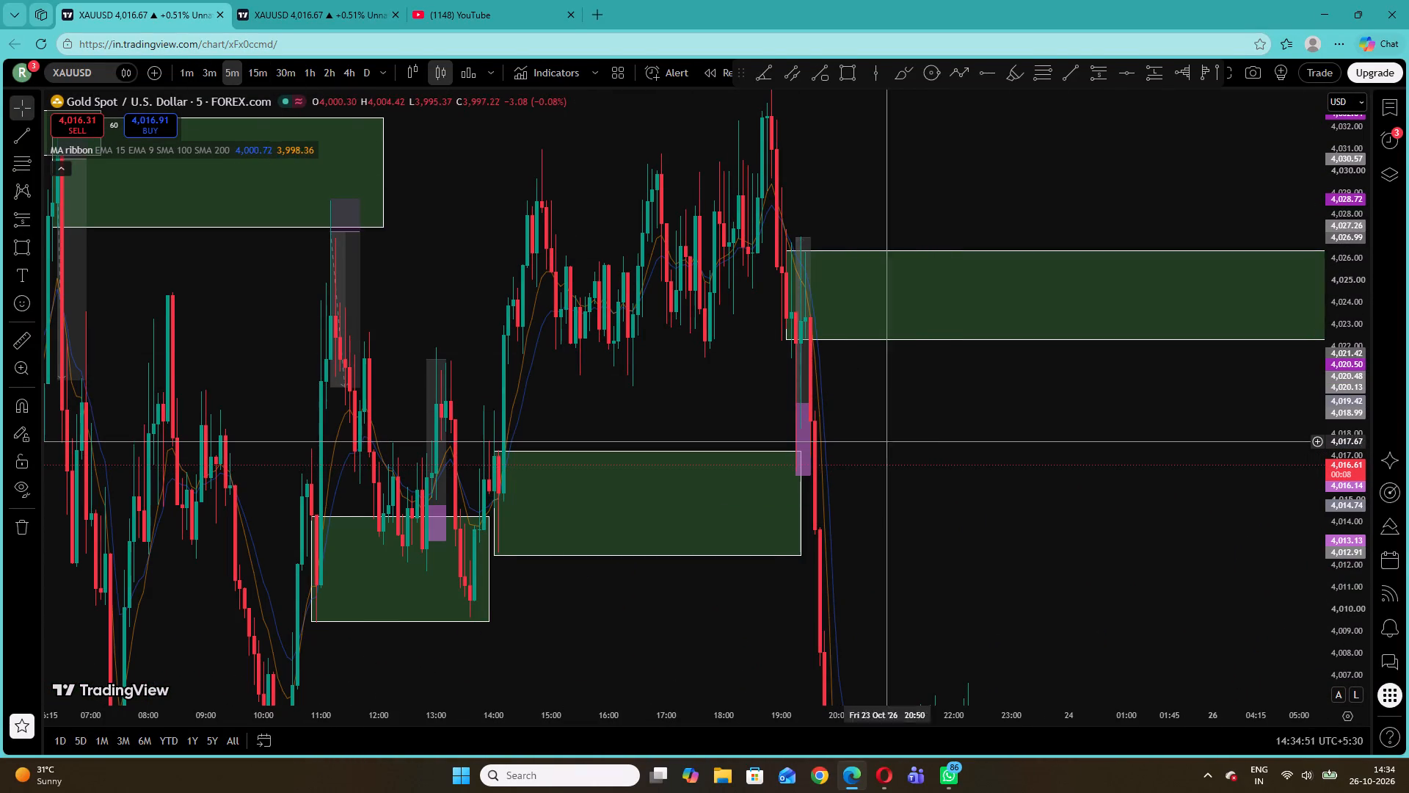
pyautogui.click(183, 81)
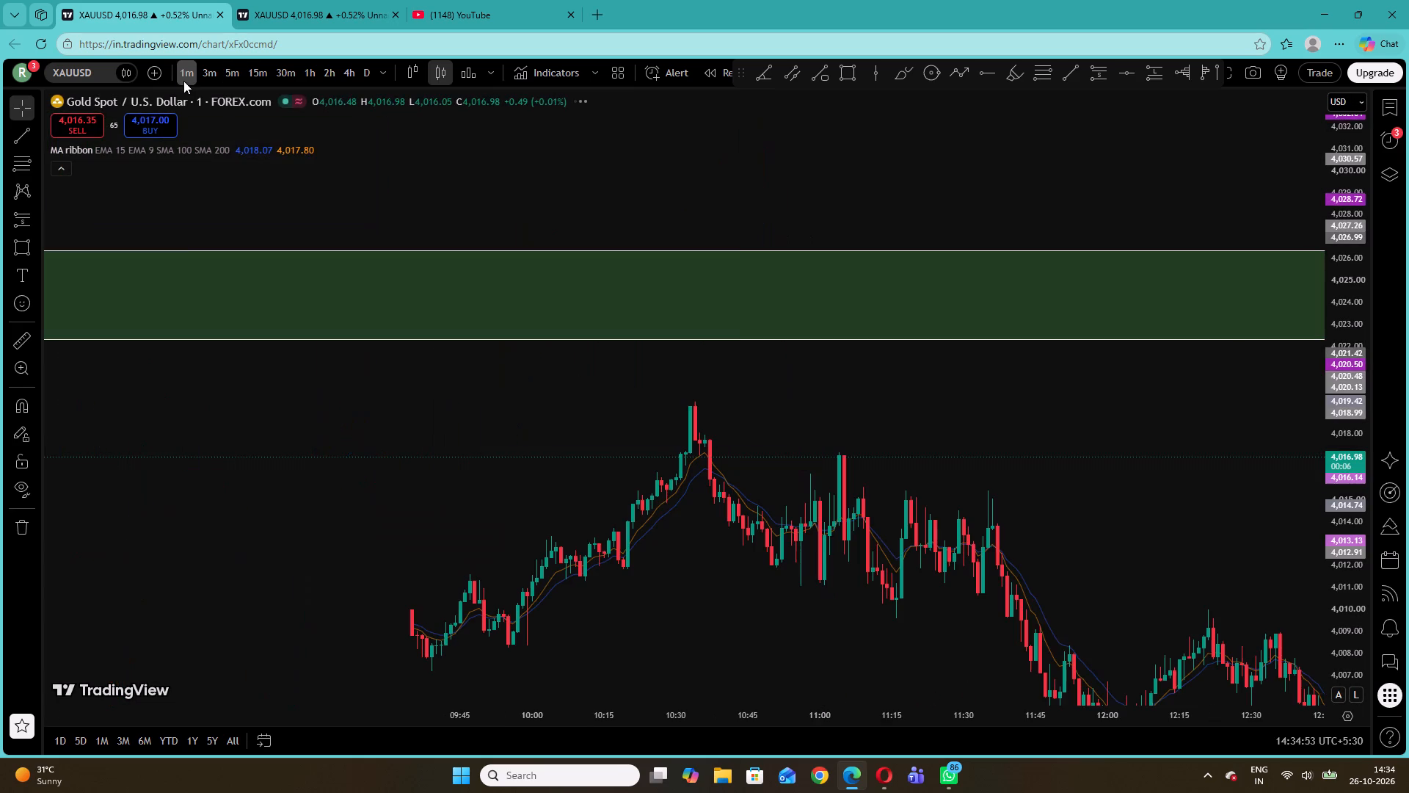
pyautogui.rightClick(870, 413)
pyautogui.click(883, 374)
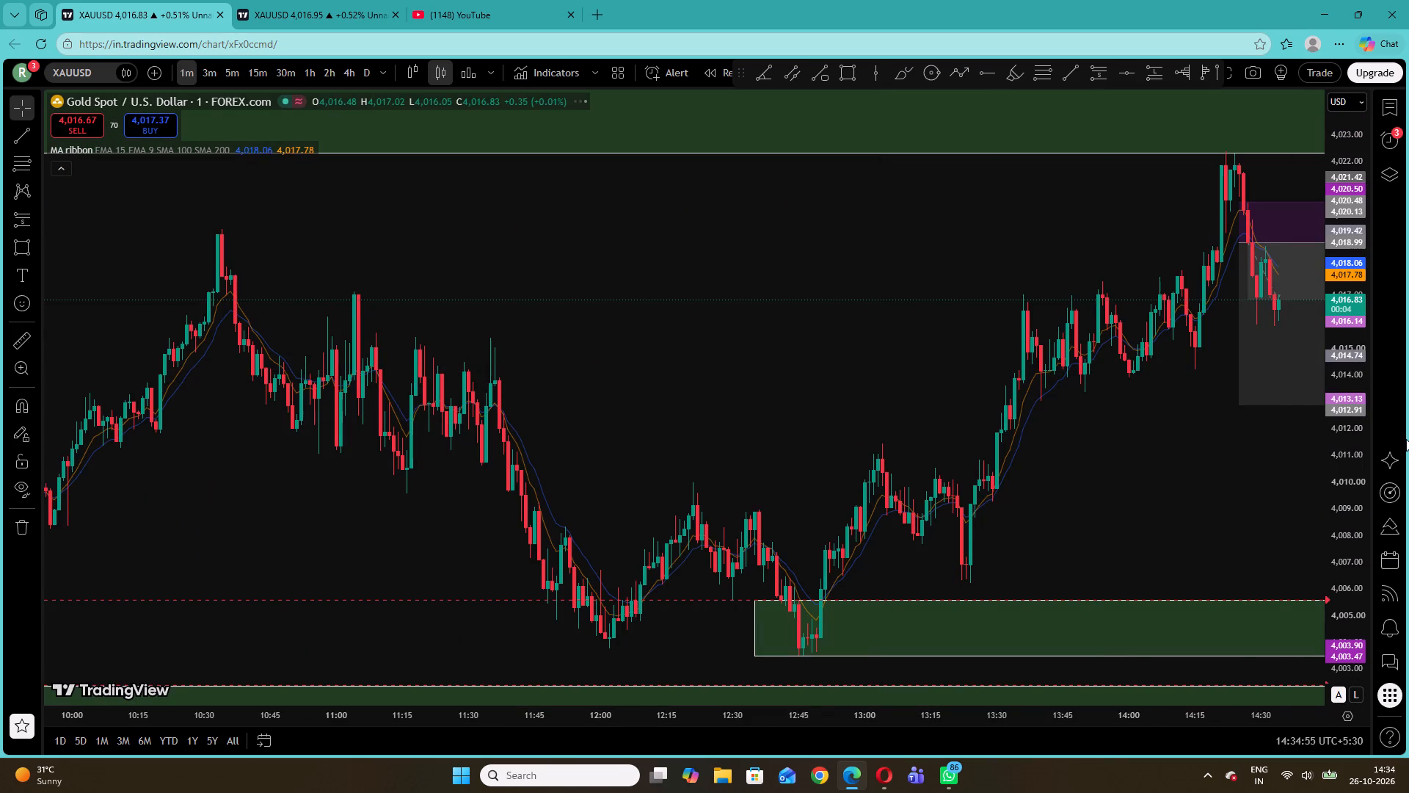
pyautogui.moveTo(1341, 450); pyautogui.dragTo(1343, 501)
pyautogui.moveTo(1206, 471); pyautogui.dragTo(762, 516)
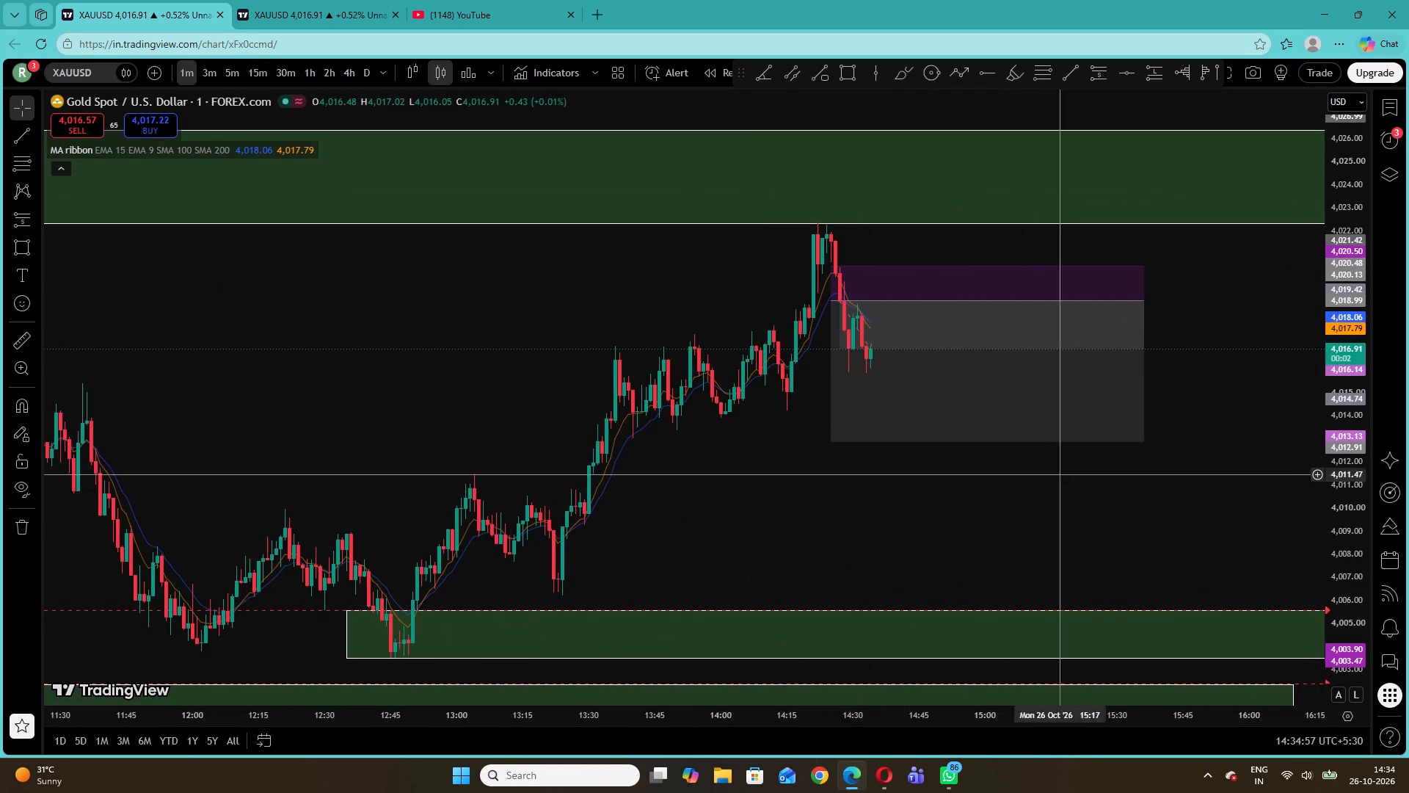
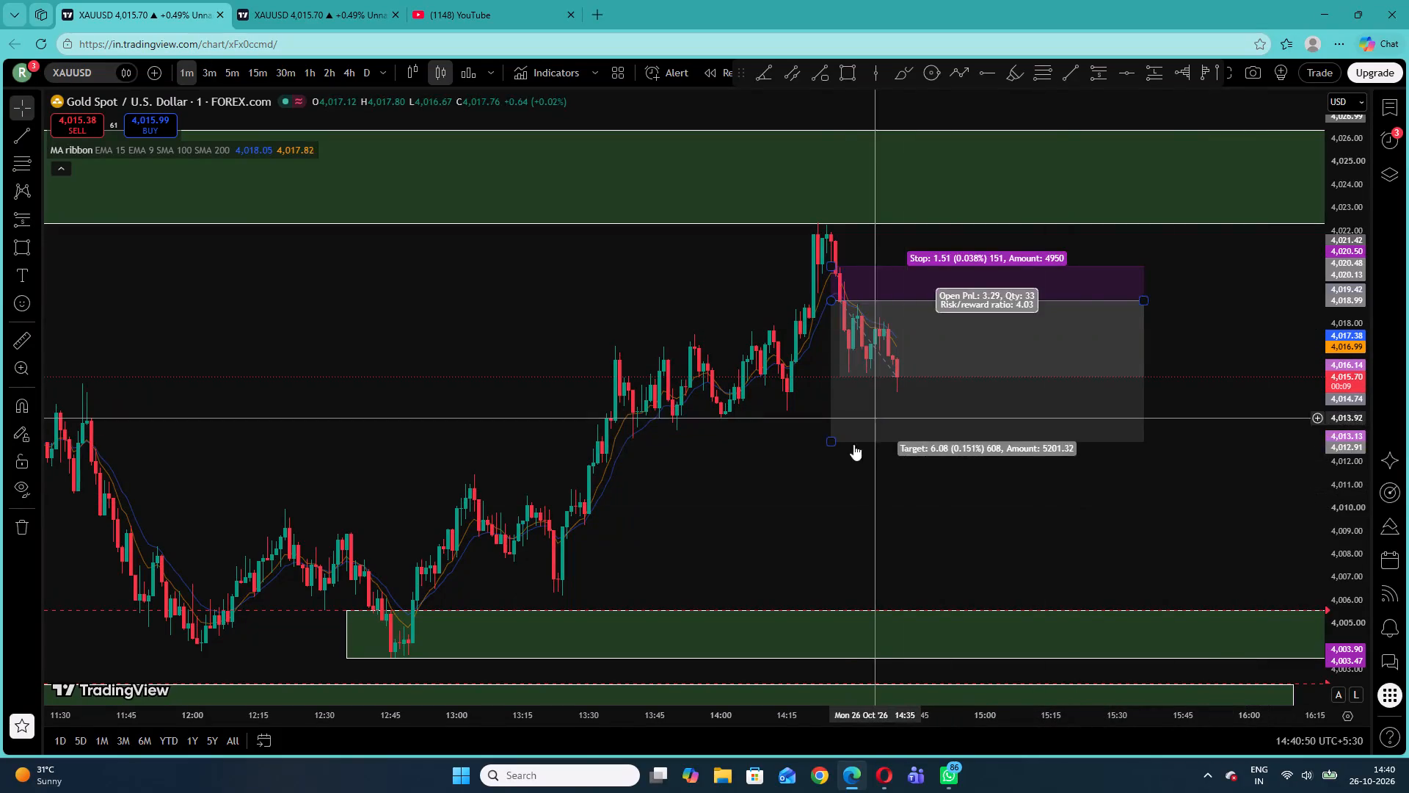
# Select the short position drawn below the upper green zone on the 1-minute XAUUSD chart.
pyautogui.click(831, 442)
pyautogui.scroll(1, 831, 442)
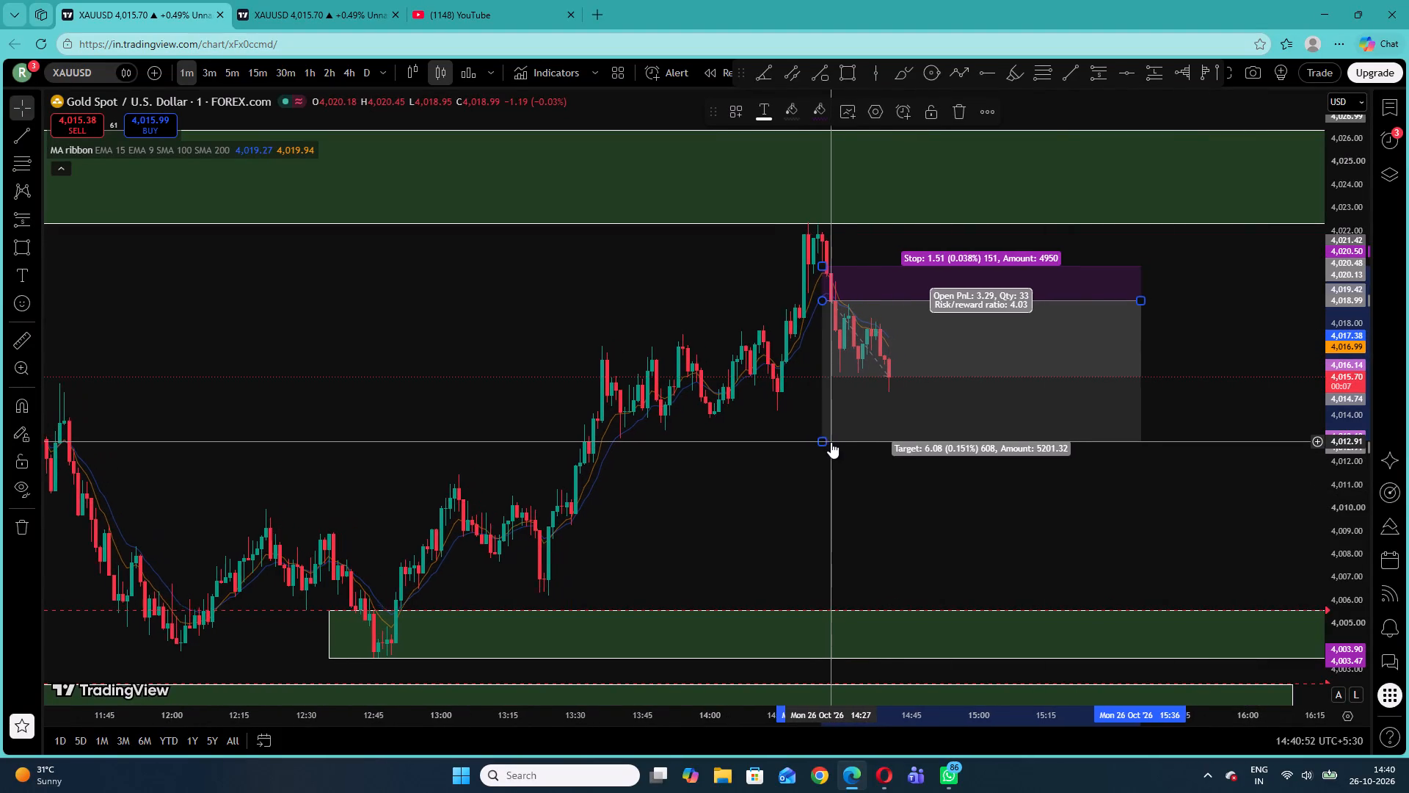
pyautogui.scroll(1, 831, 442)
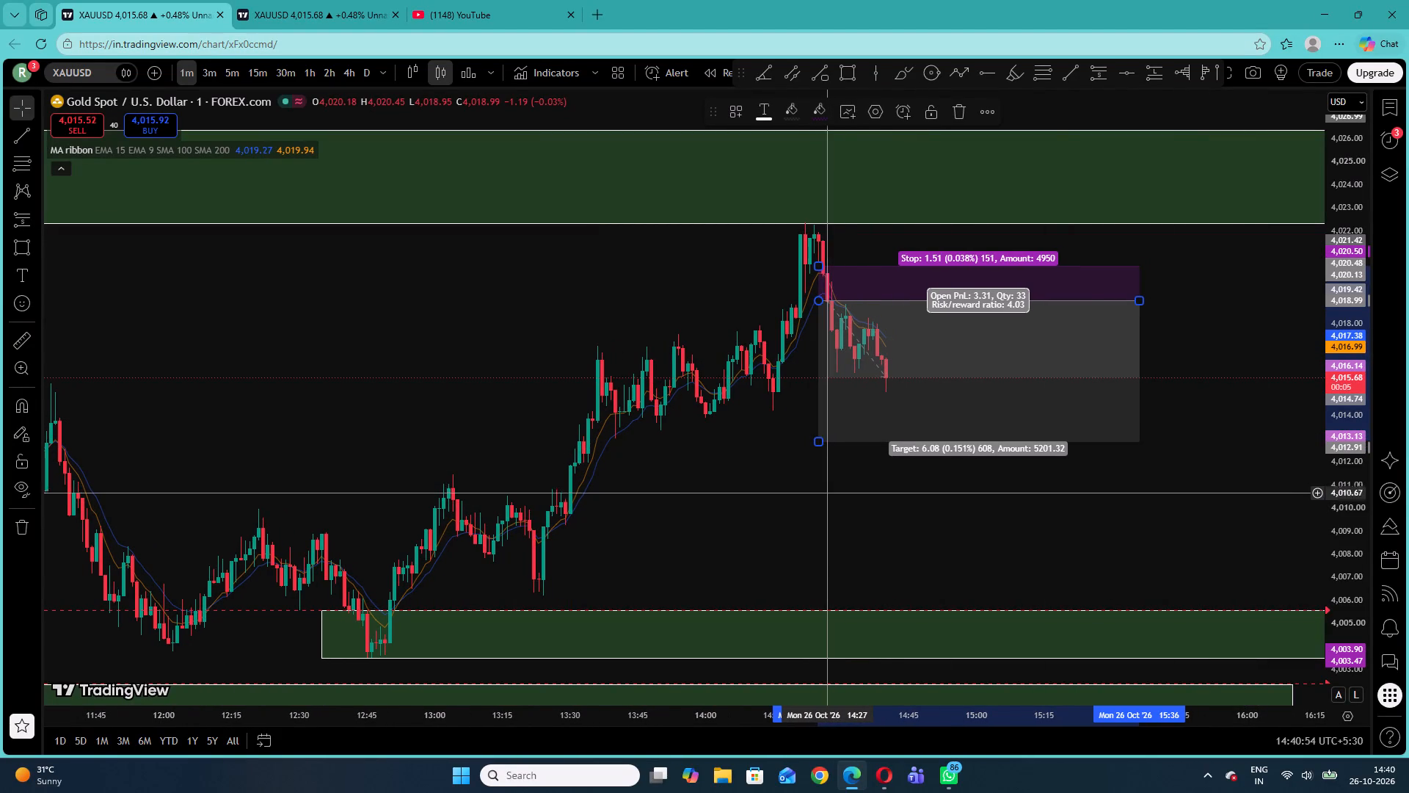
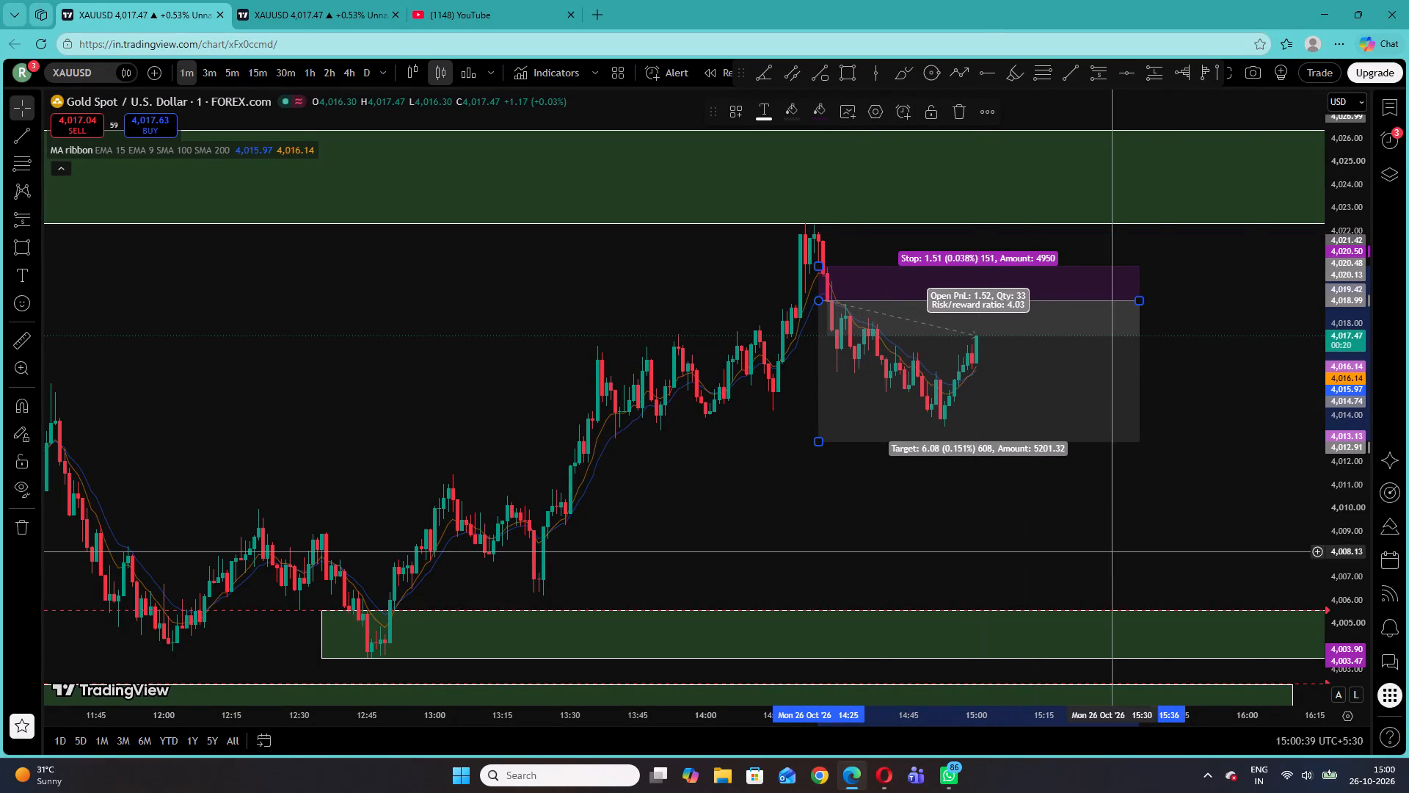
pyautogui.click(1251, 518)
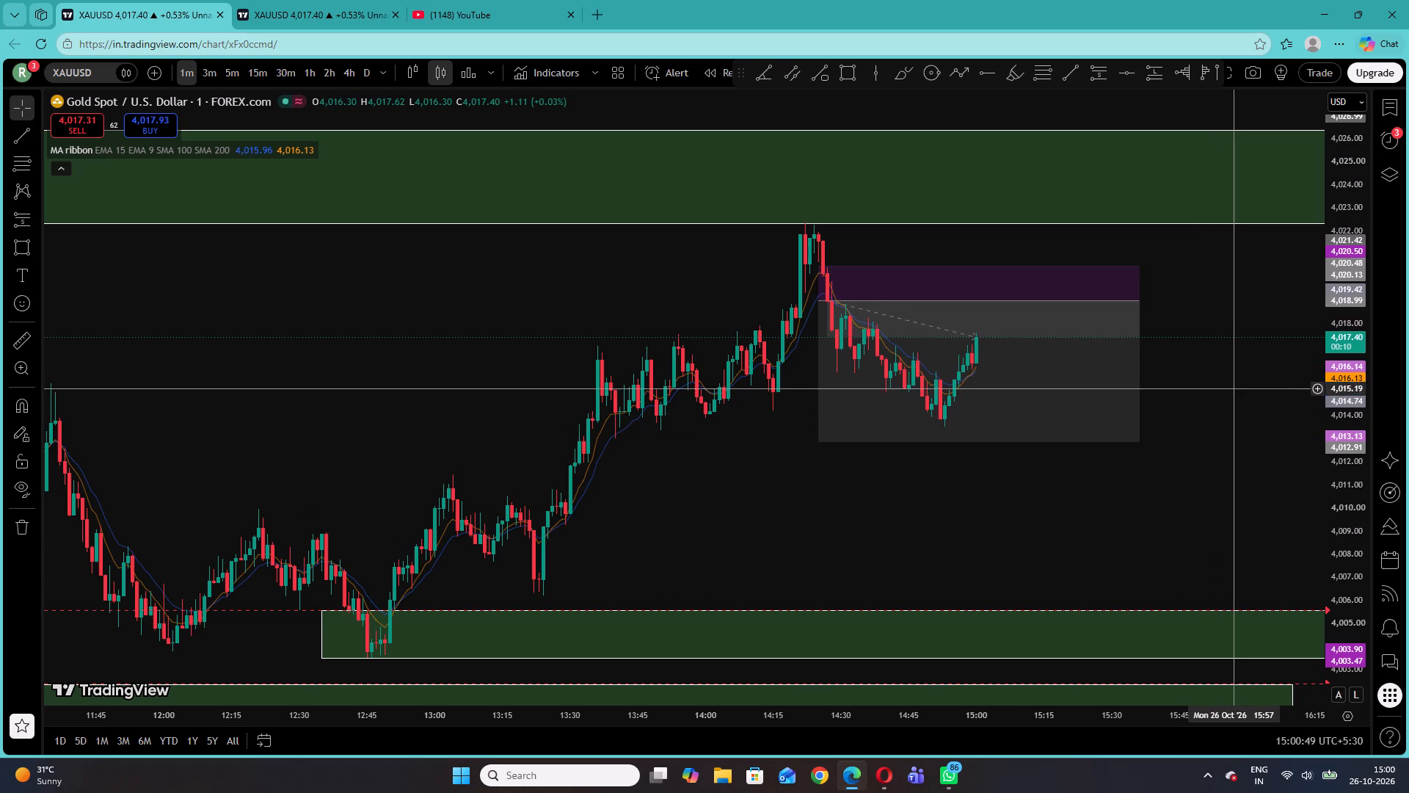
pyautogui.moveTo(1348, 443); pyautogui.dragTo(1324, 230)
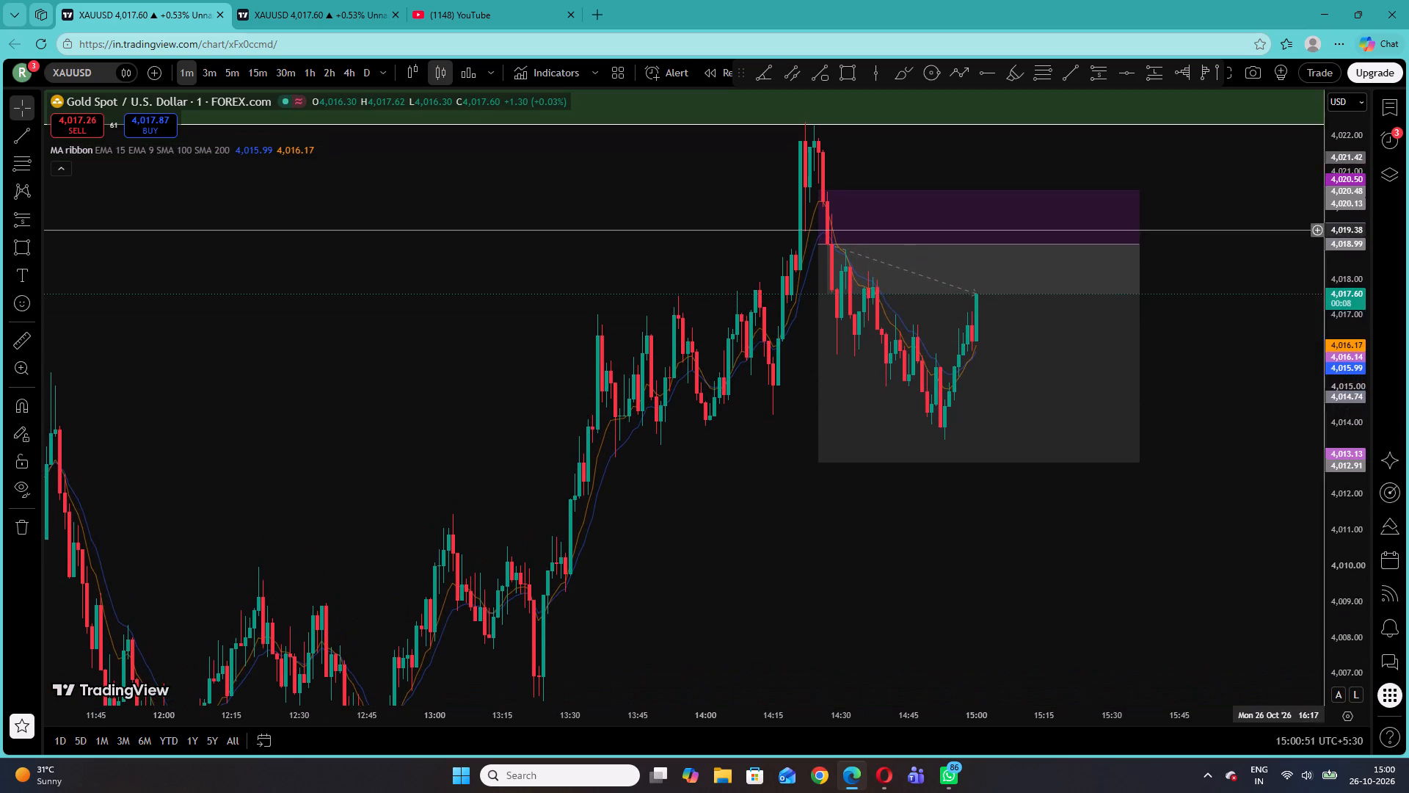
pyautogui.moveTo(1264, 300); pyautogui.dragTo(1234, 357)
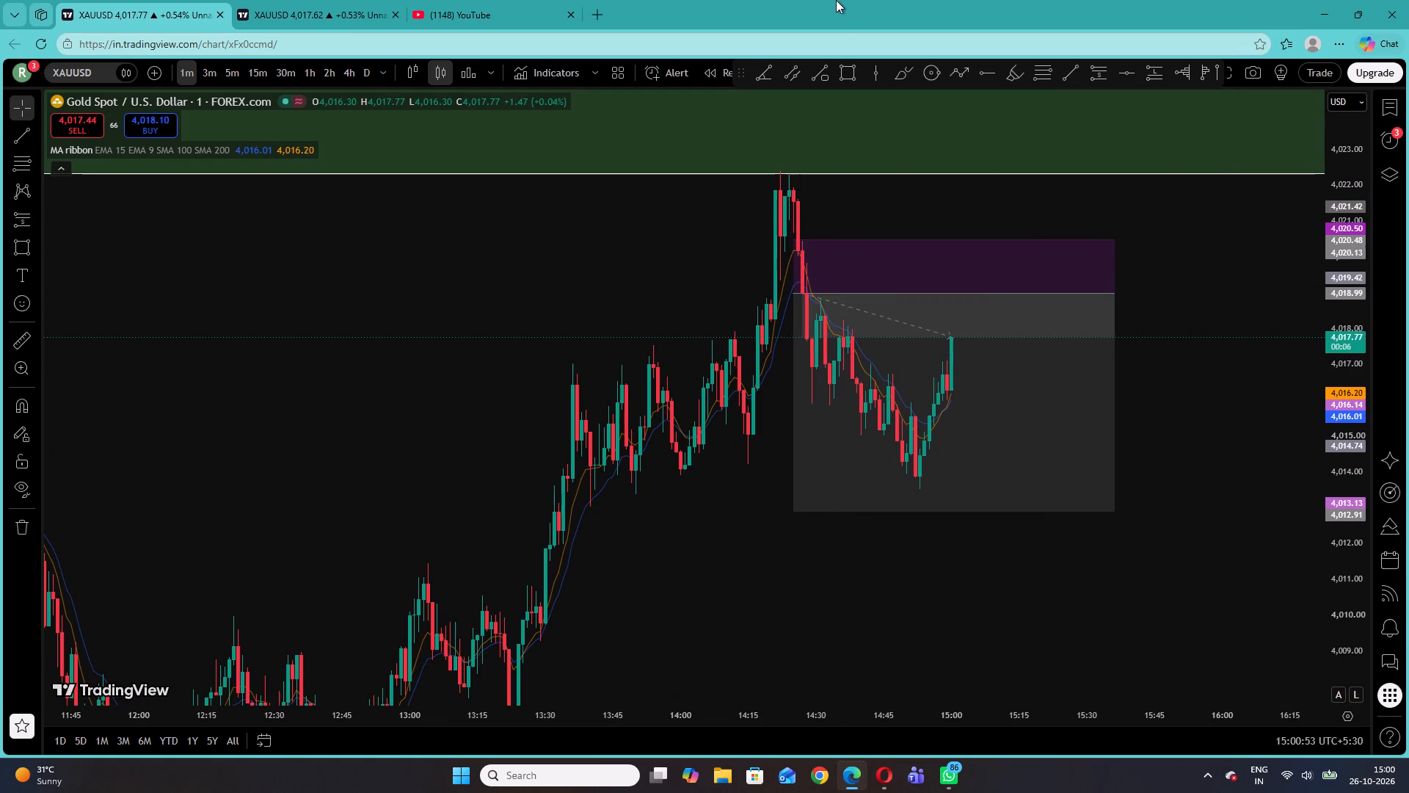
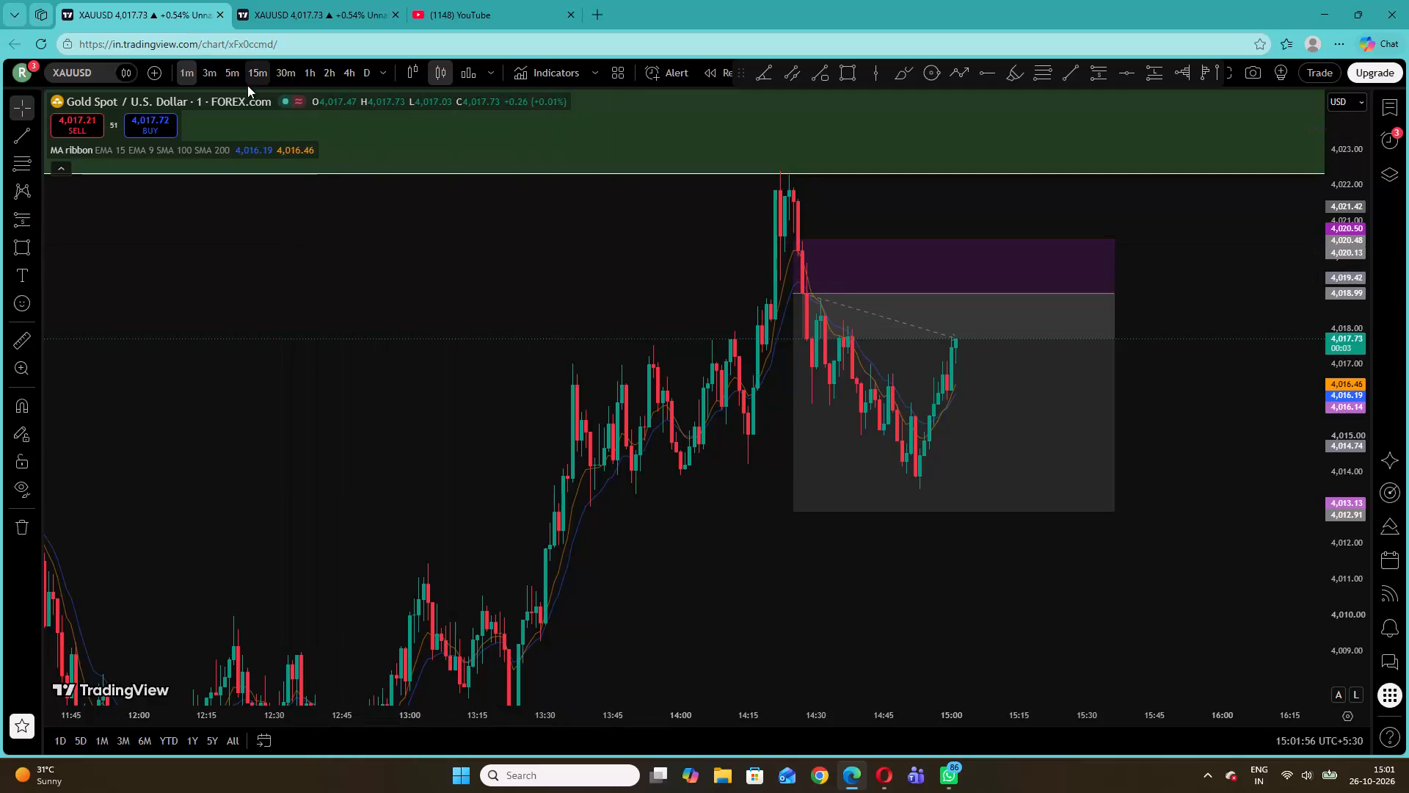
# Switch the XAUUSD chart to the 5-minute timeframe and examine recent price action around the short position and the green zone above it.
pyautogui.click(229, 73)
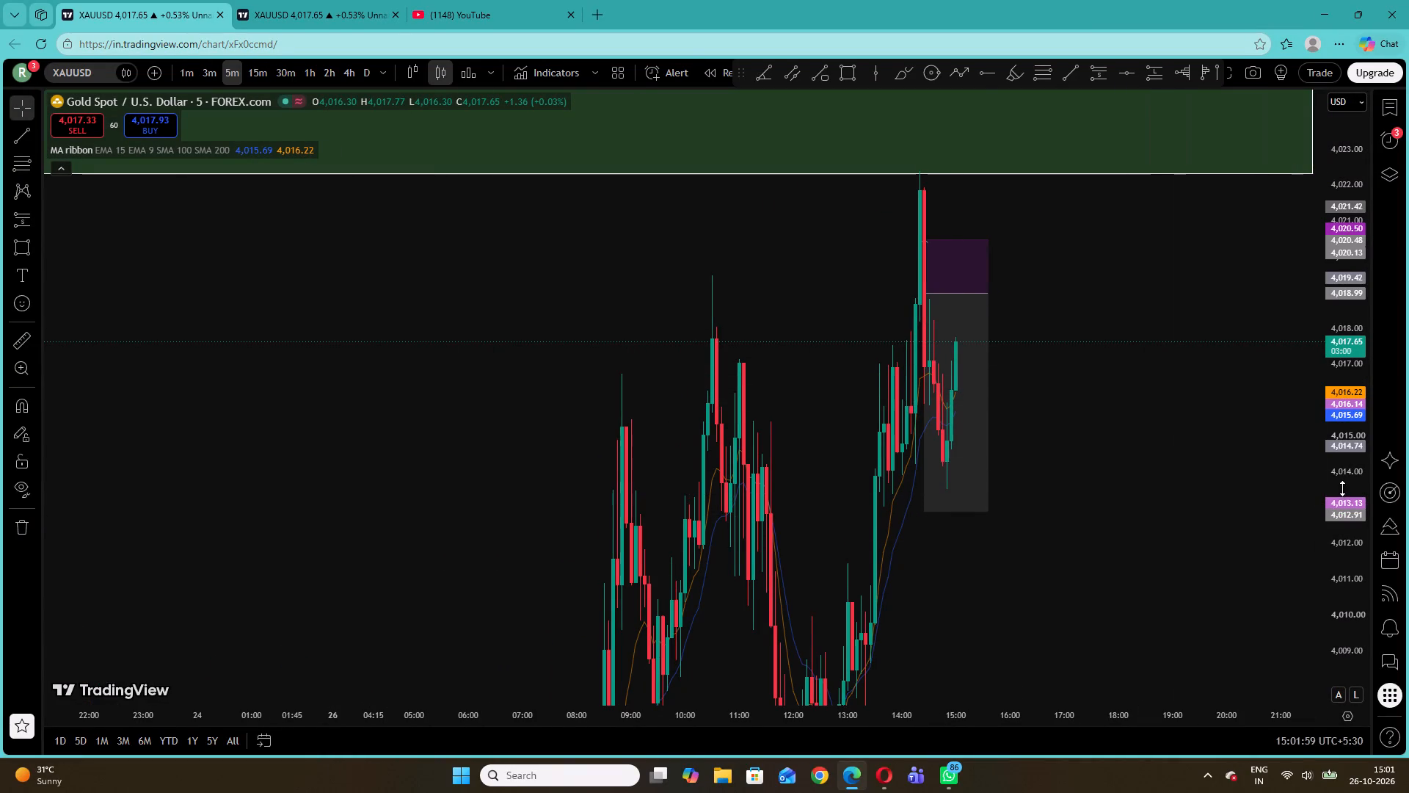
pyautogui.moveTo(1342, 488); pyautogui.dragTo(1338, 568)
pyautogui.moveTo(1164, 471); pyautogui.dragTo(1016, 512)
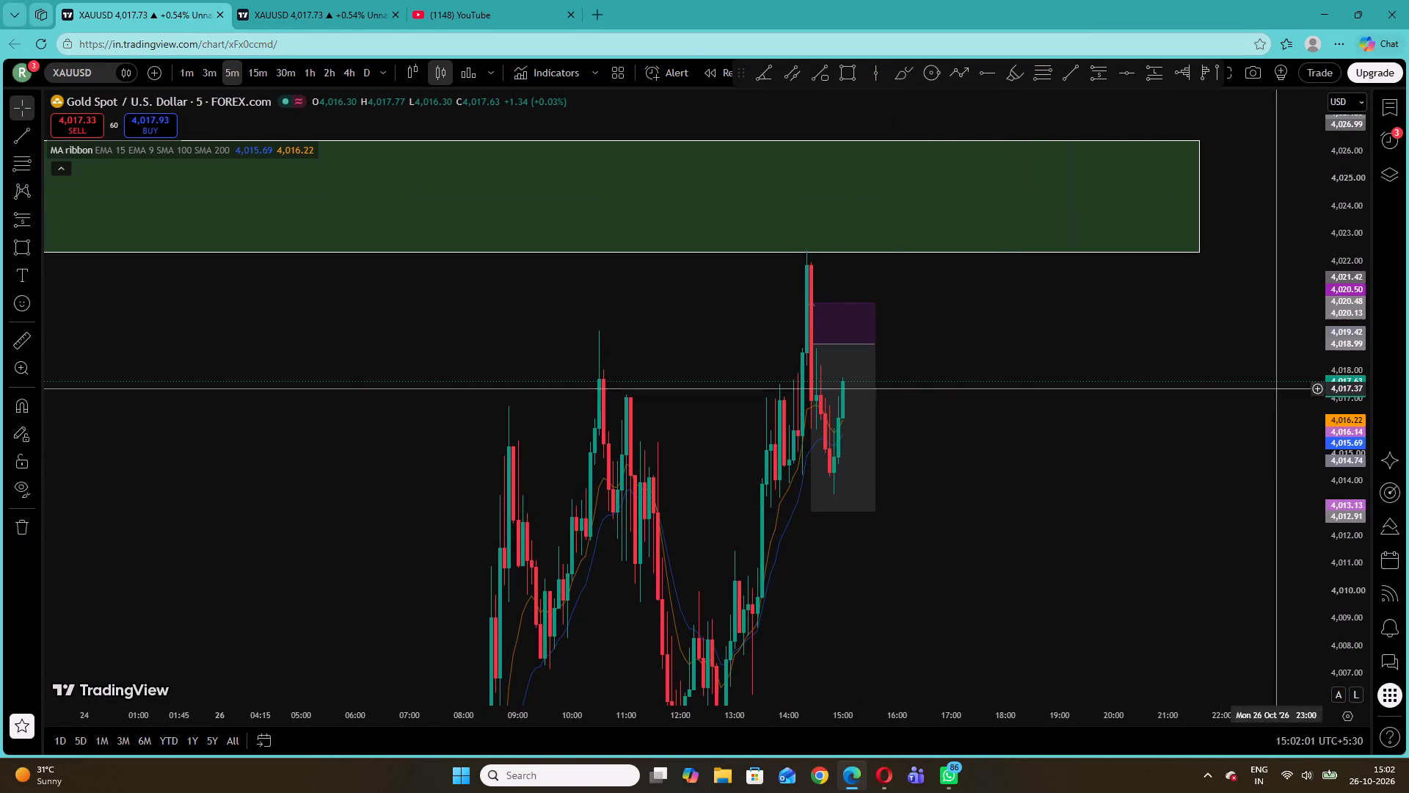
pyautogui.moveTo(1339, 399); pyautogui.dragTo(1344, 456)
pyautogui.moveTo(1052, 354); pyautogui.dragTo(1124, 360)
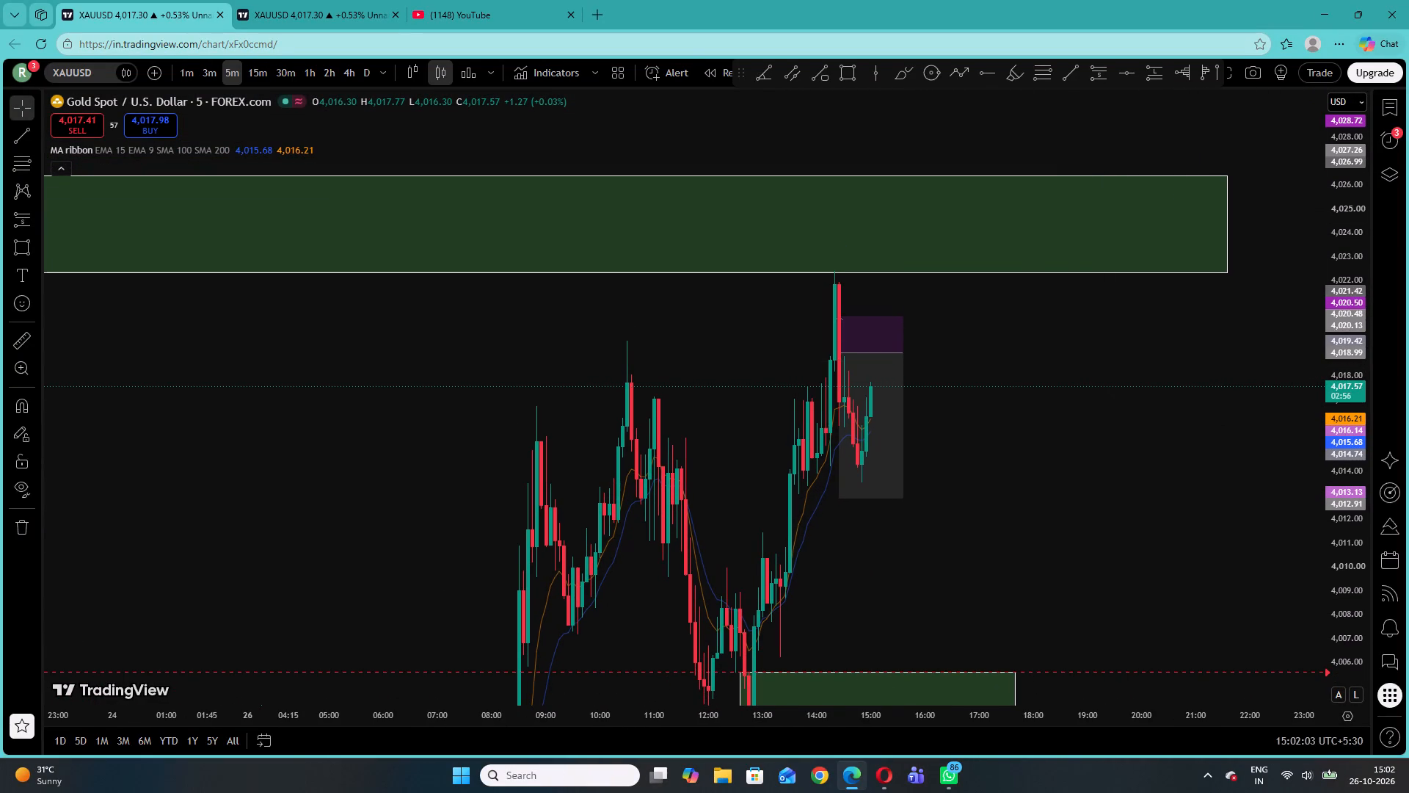
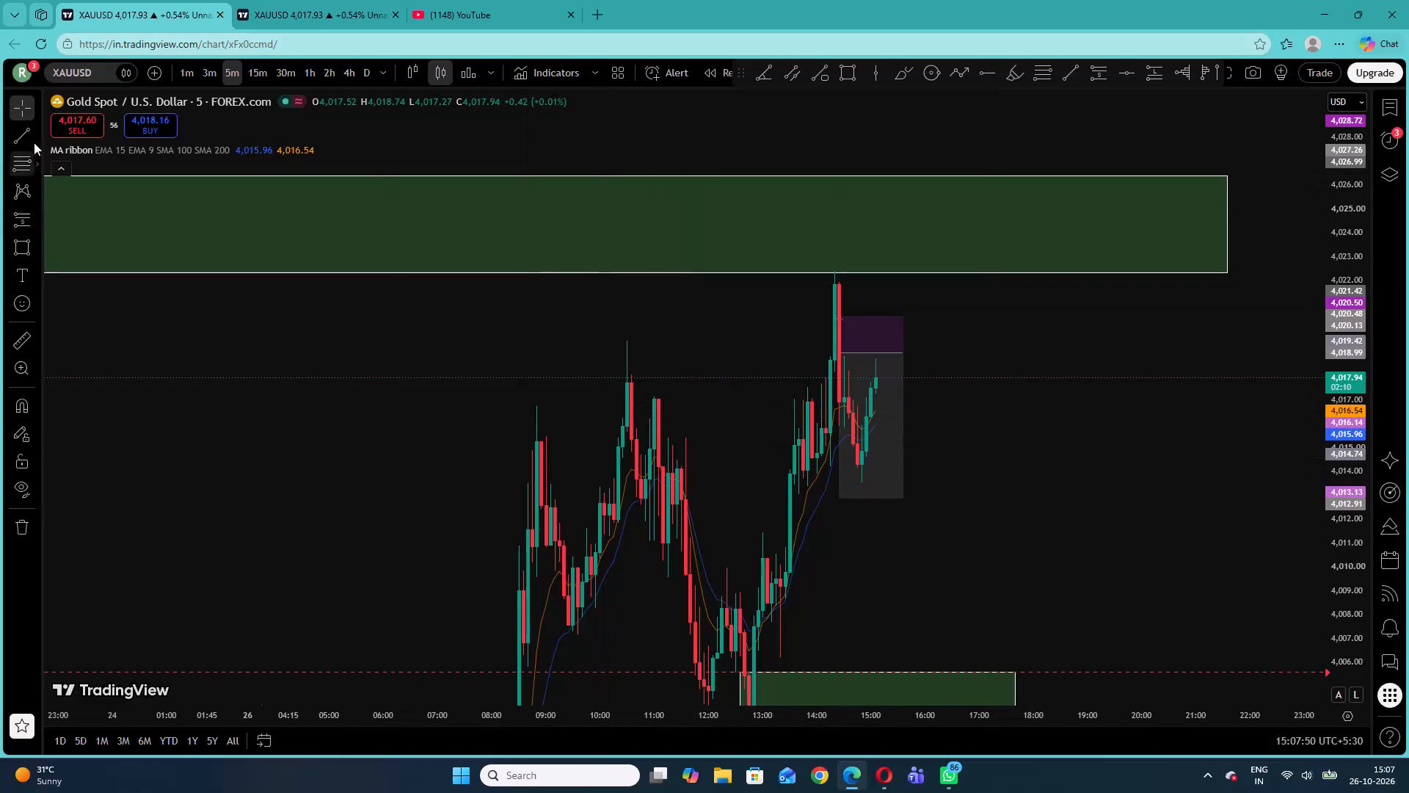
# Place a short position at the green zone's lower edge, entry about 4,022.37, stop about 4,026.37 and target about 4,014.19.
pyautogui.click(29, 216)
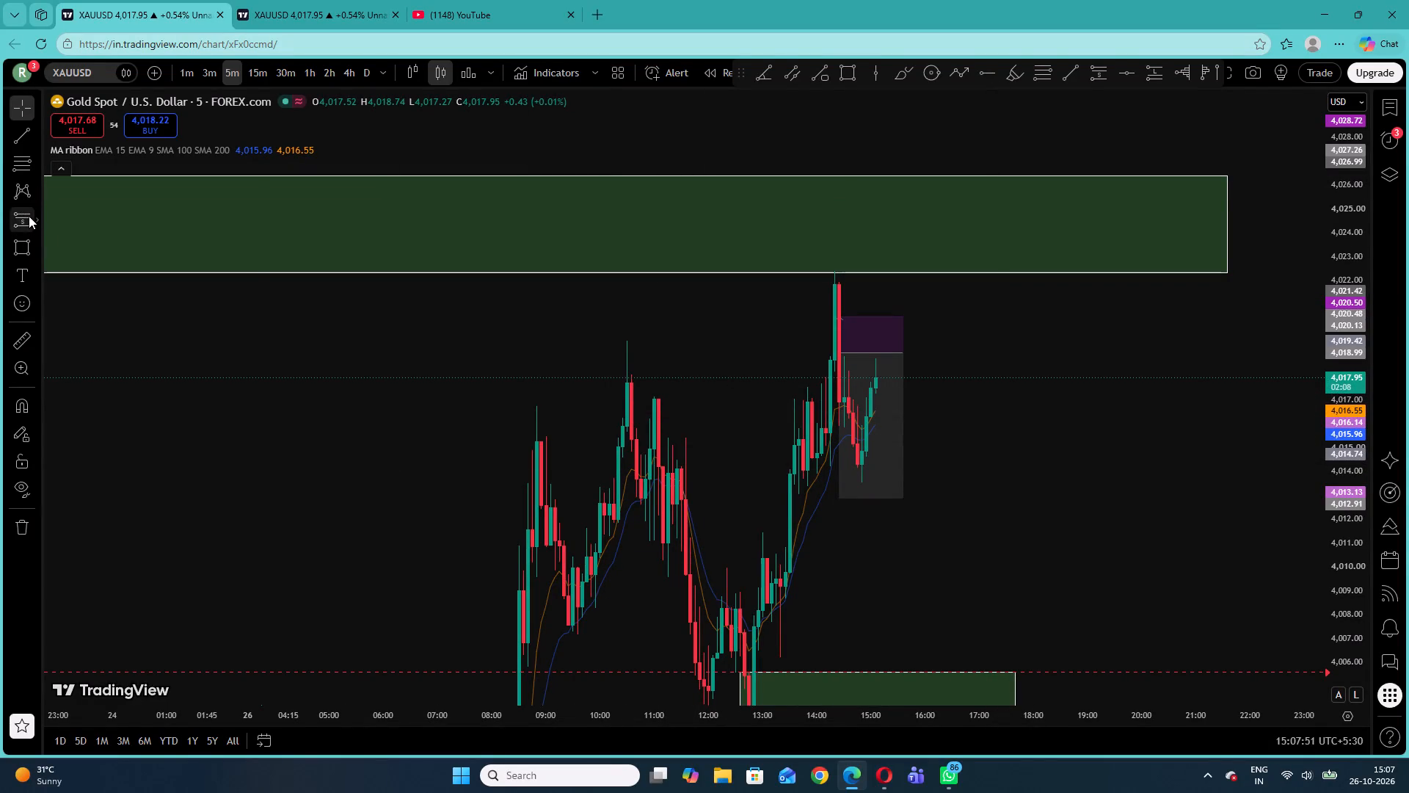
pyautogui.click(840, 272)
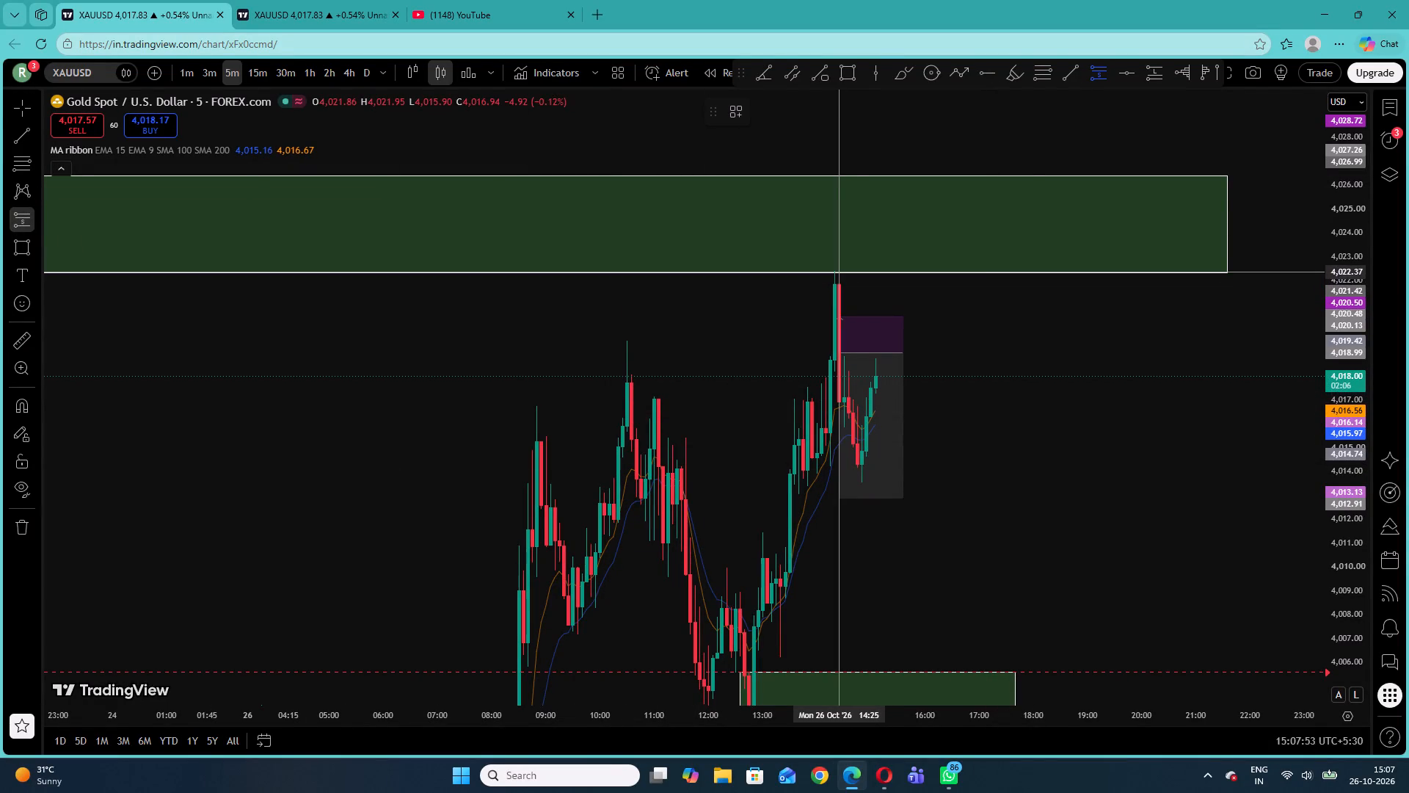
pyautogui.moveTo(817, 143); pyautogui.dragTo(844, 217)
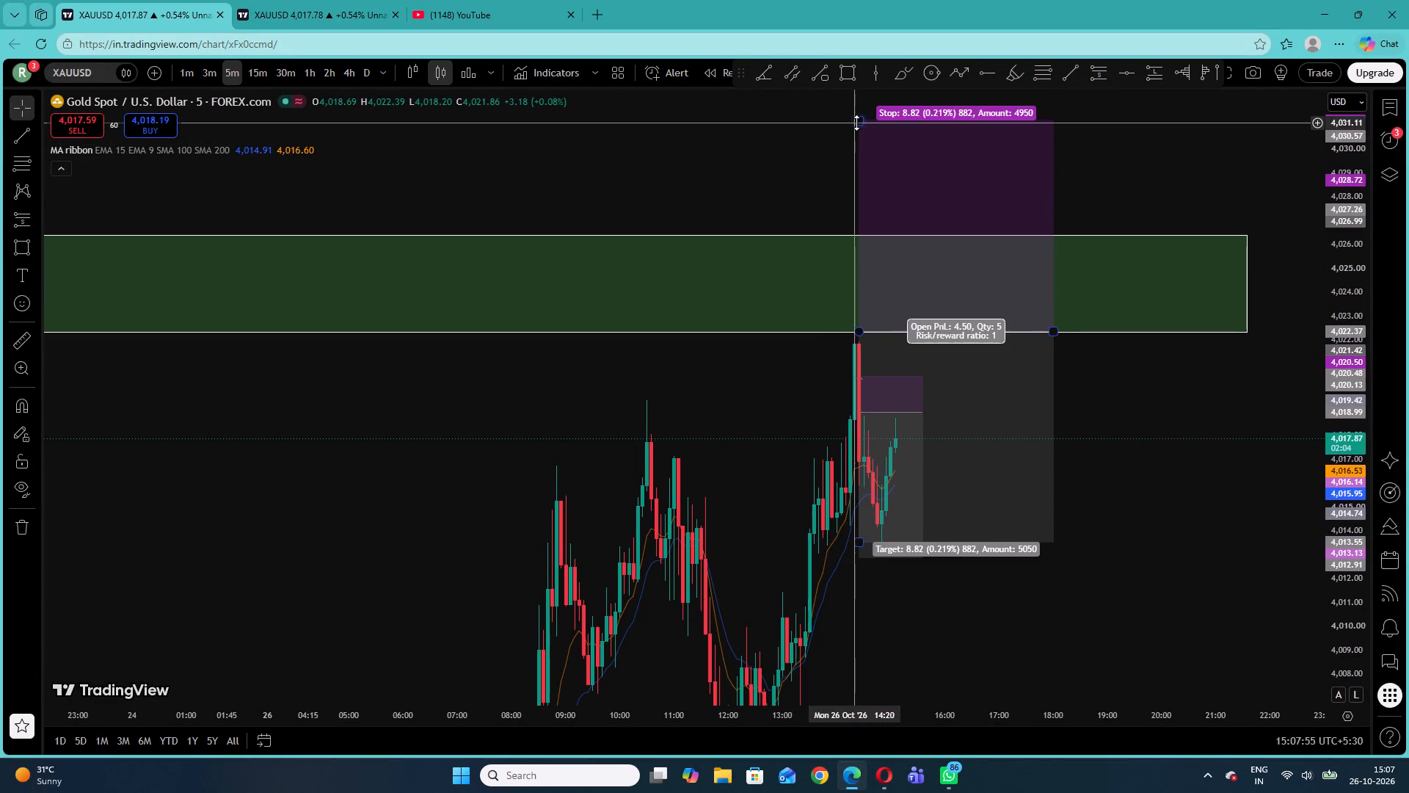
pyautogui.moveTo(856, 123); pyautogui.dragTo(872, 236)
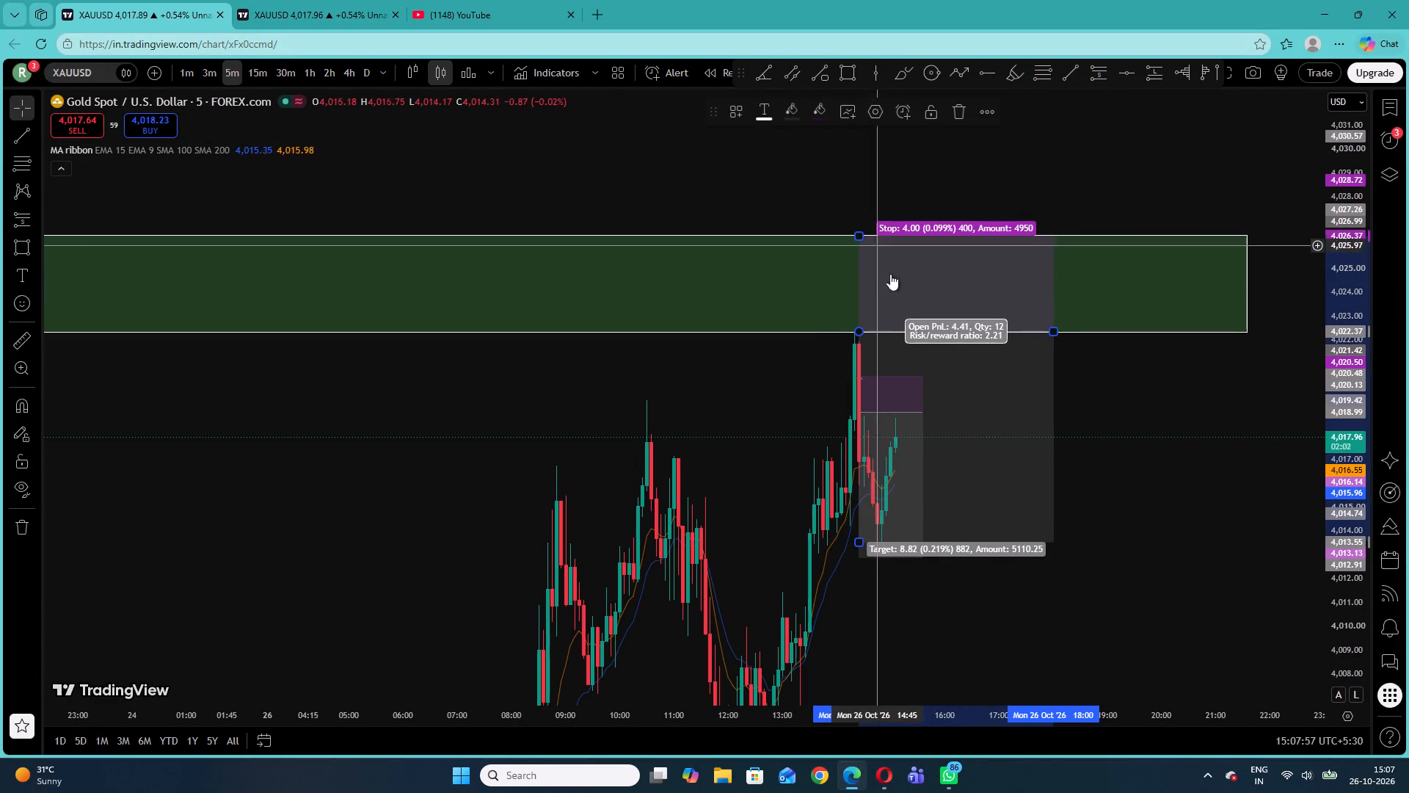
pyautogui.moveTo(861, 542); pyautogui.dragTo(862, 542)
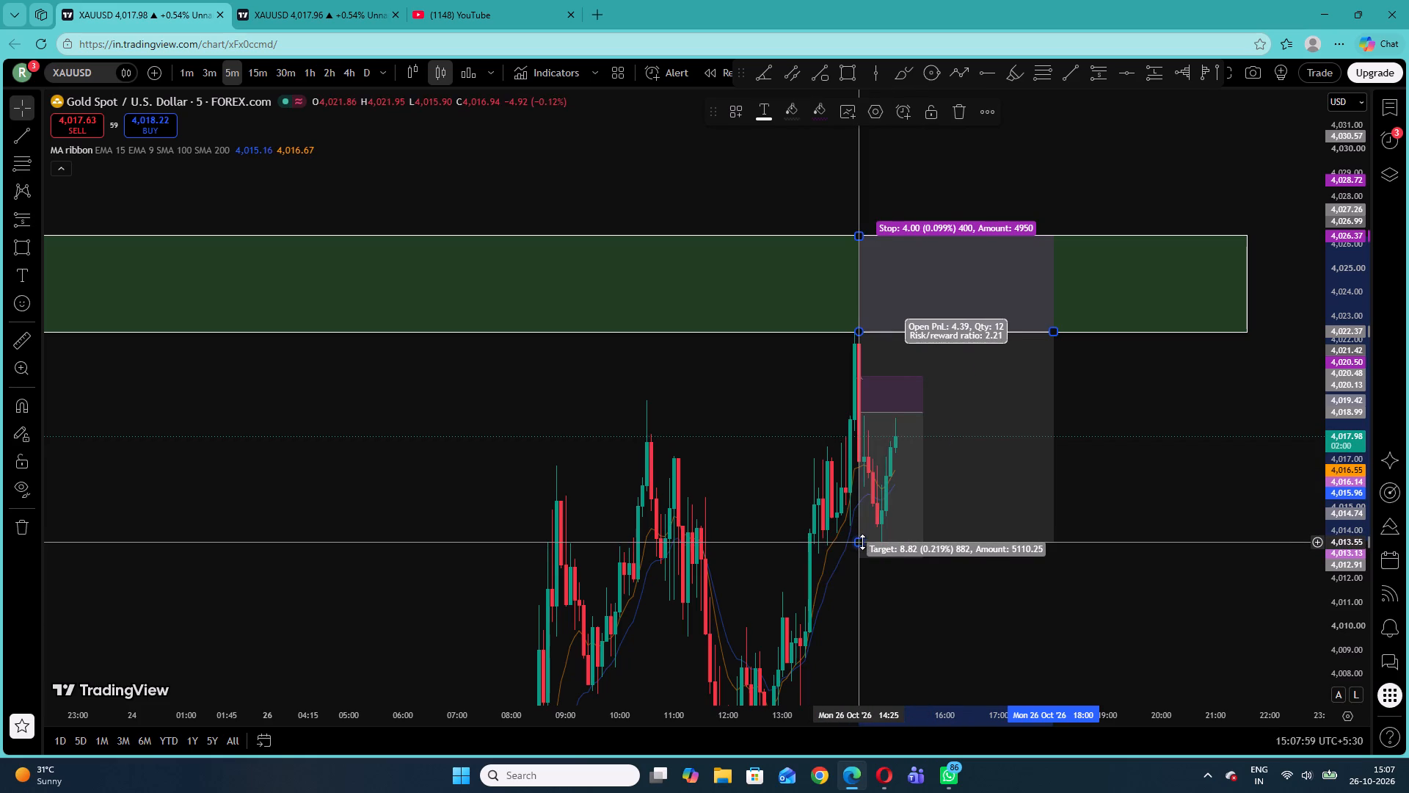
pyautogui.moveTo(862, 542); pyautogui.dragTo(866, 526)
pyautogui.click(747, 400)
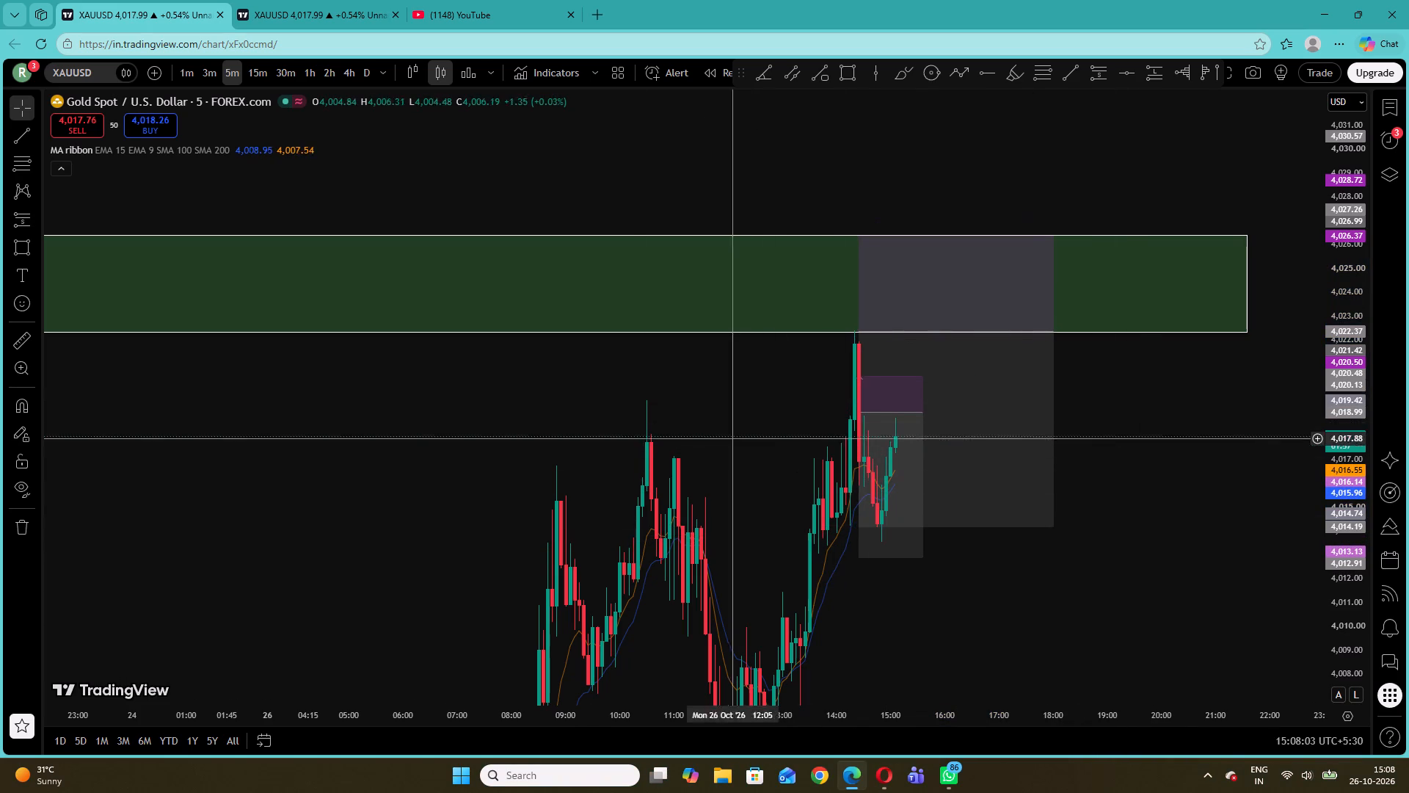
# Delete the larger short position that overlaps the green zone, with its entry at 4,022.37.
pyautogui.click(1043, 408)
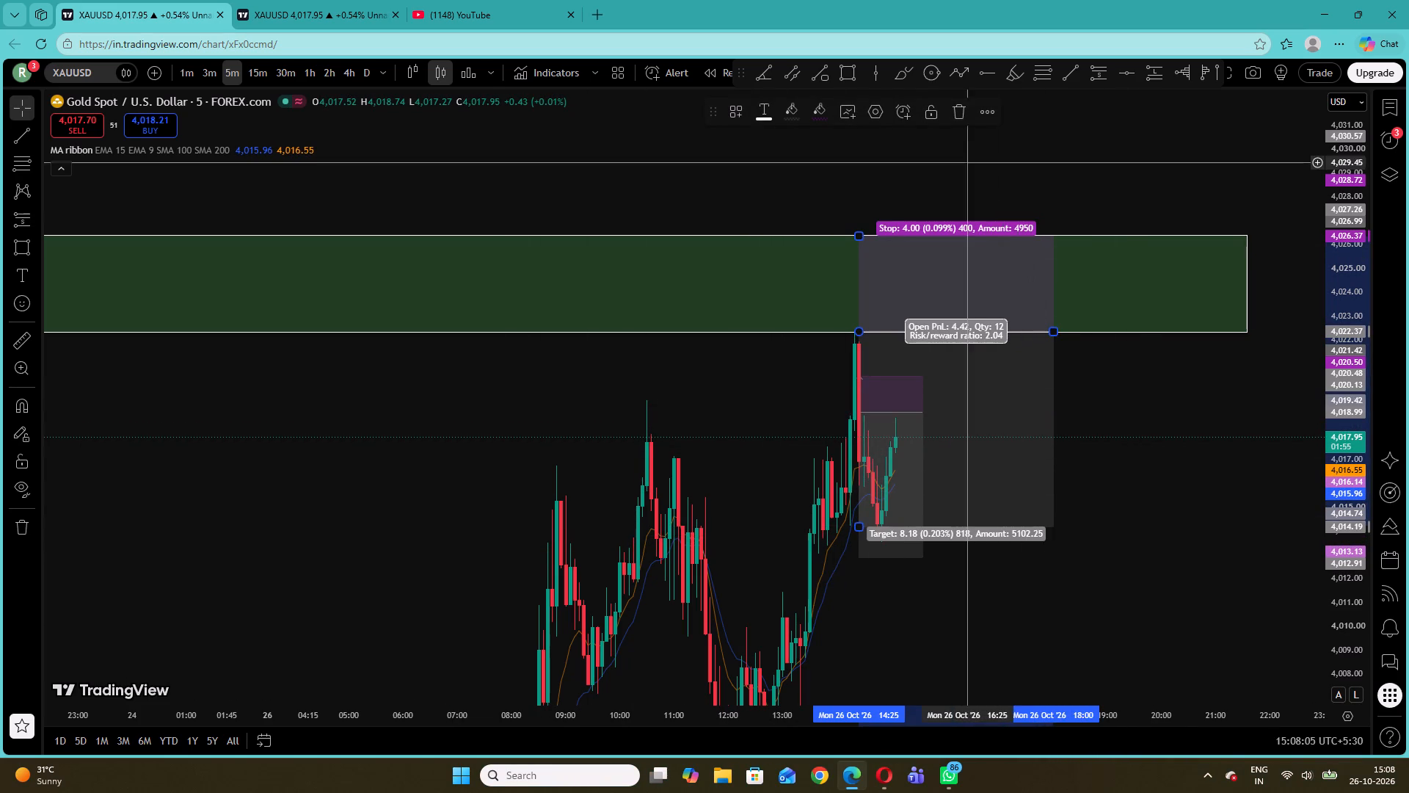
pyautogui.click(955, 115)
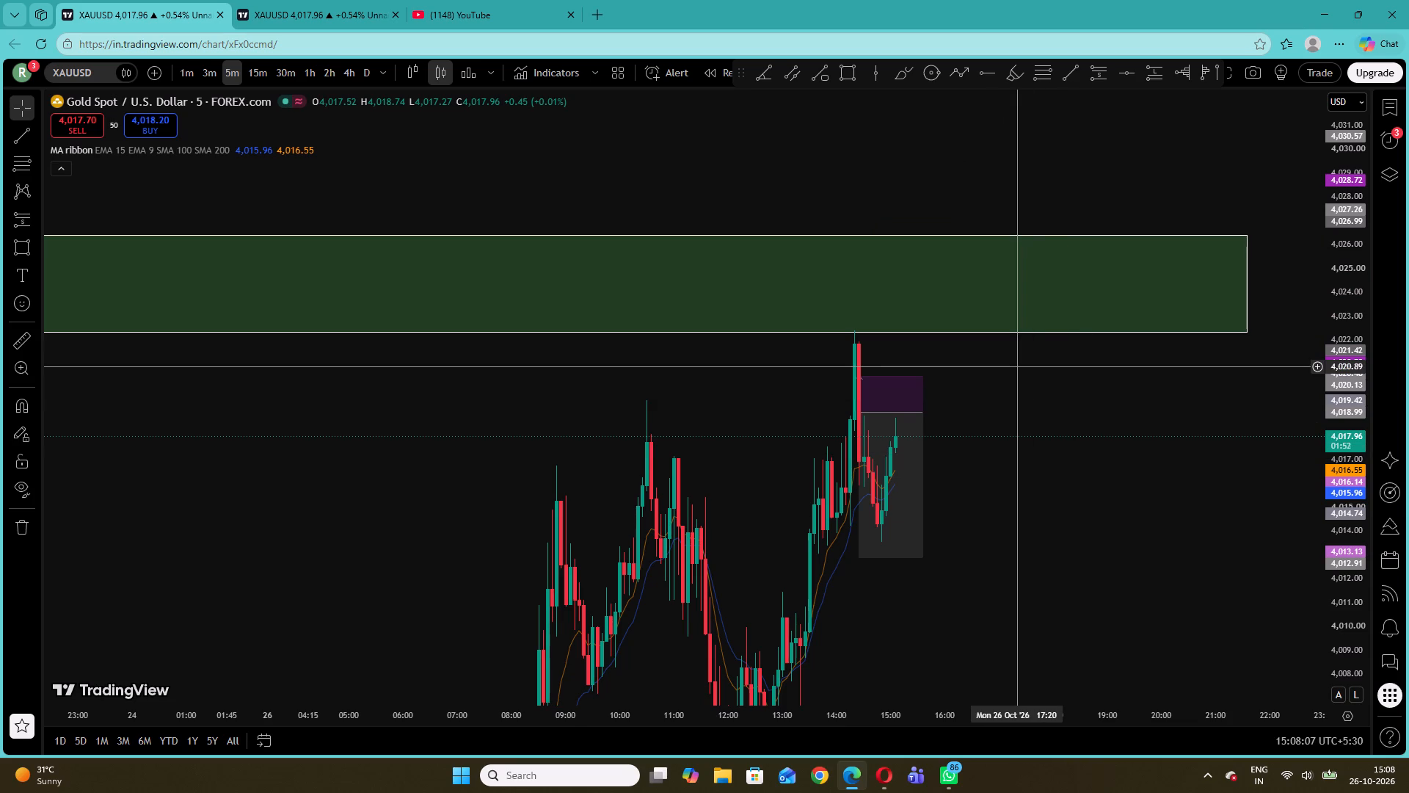
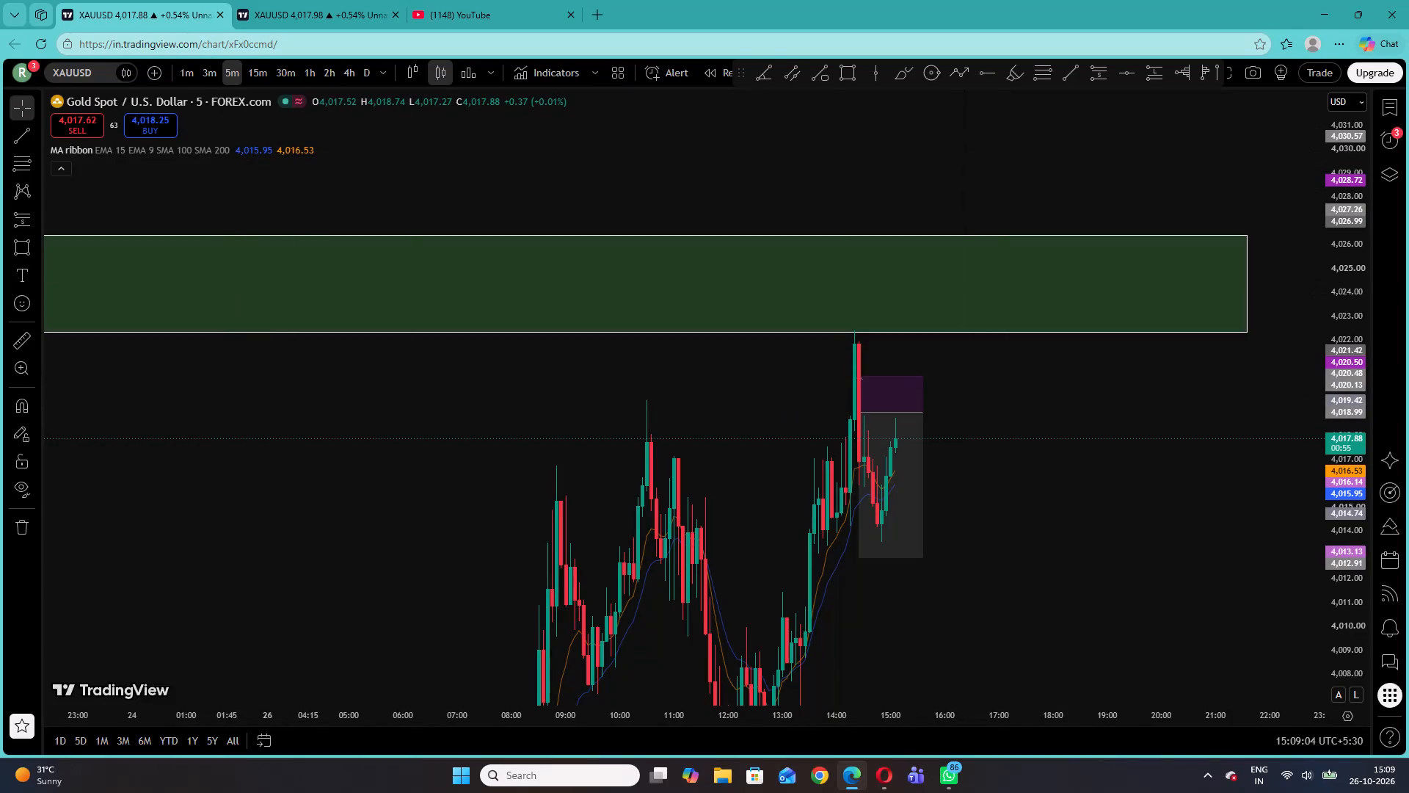
# Switch the XAUUSD chart to the 1-minute timeframe and examine recent price action around the short position below the green zone.
pyautogui.click(187, 68)
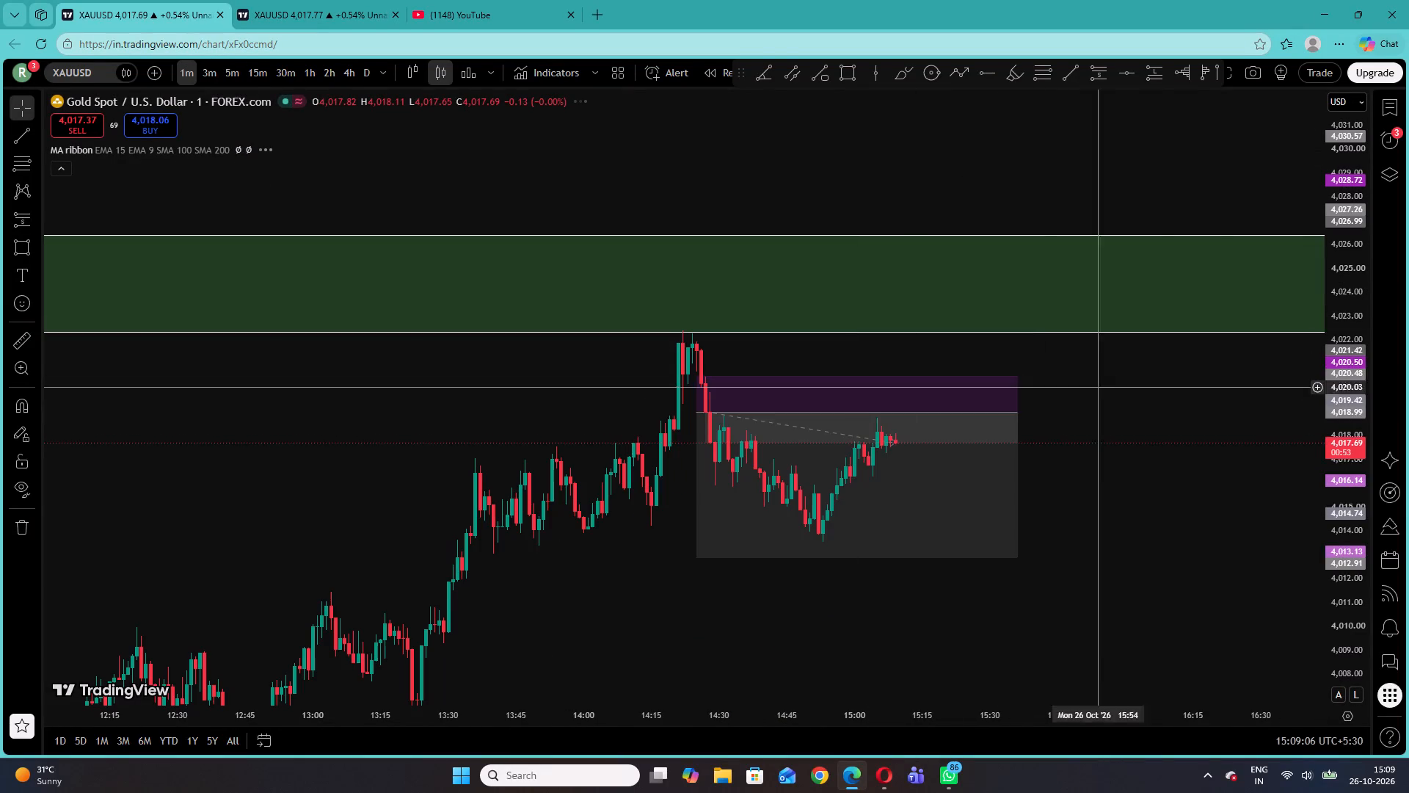
pyautogui.moveTo(1355, 558); pyautogui.dragTo(1319, 349)
pyautogui.moveTo(1132, 383); pyautogui.dragTo(1105, 342)
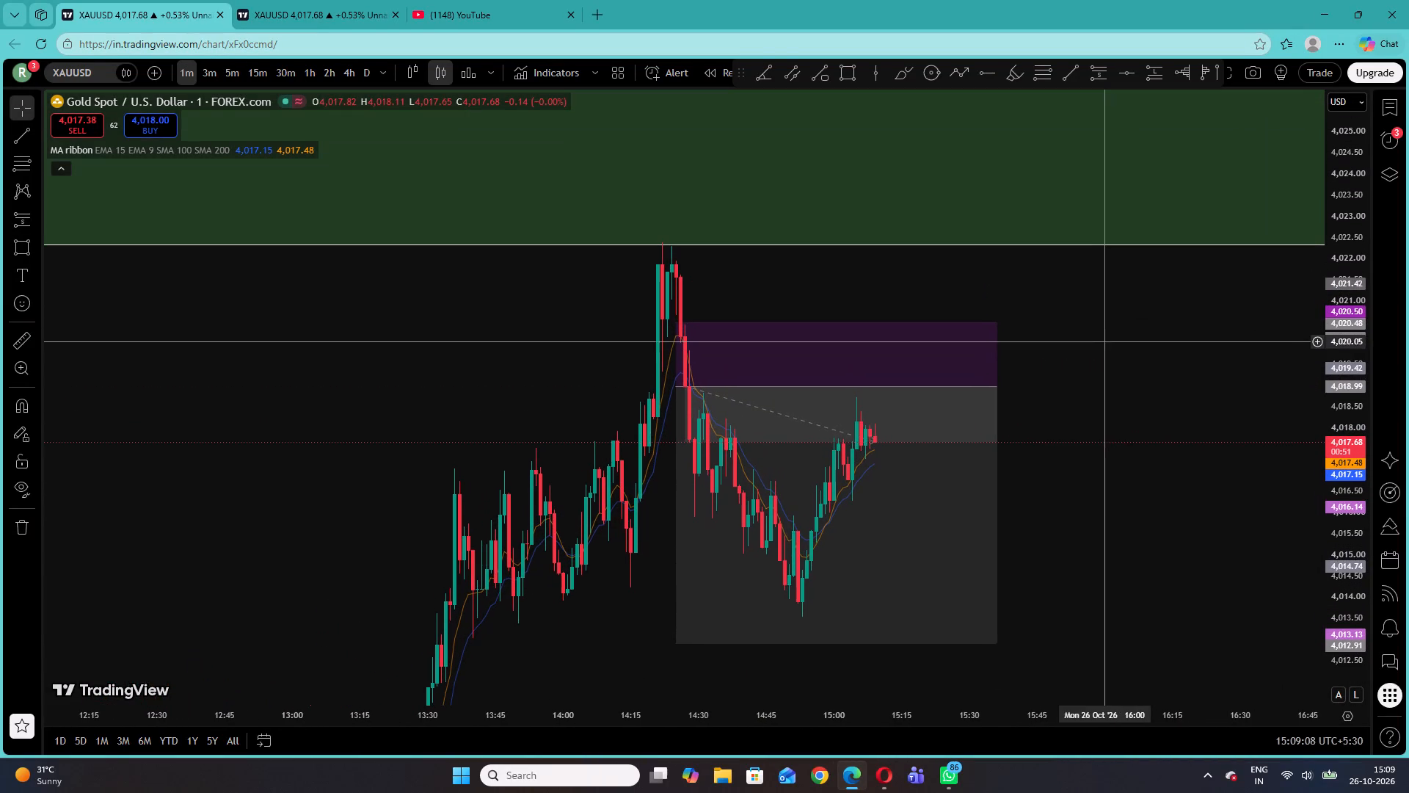
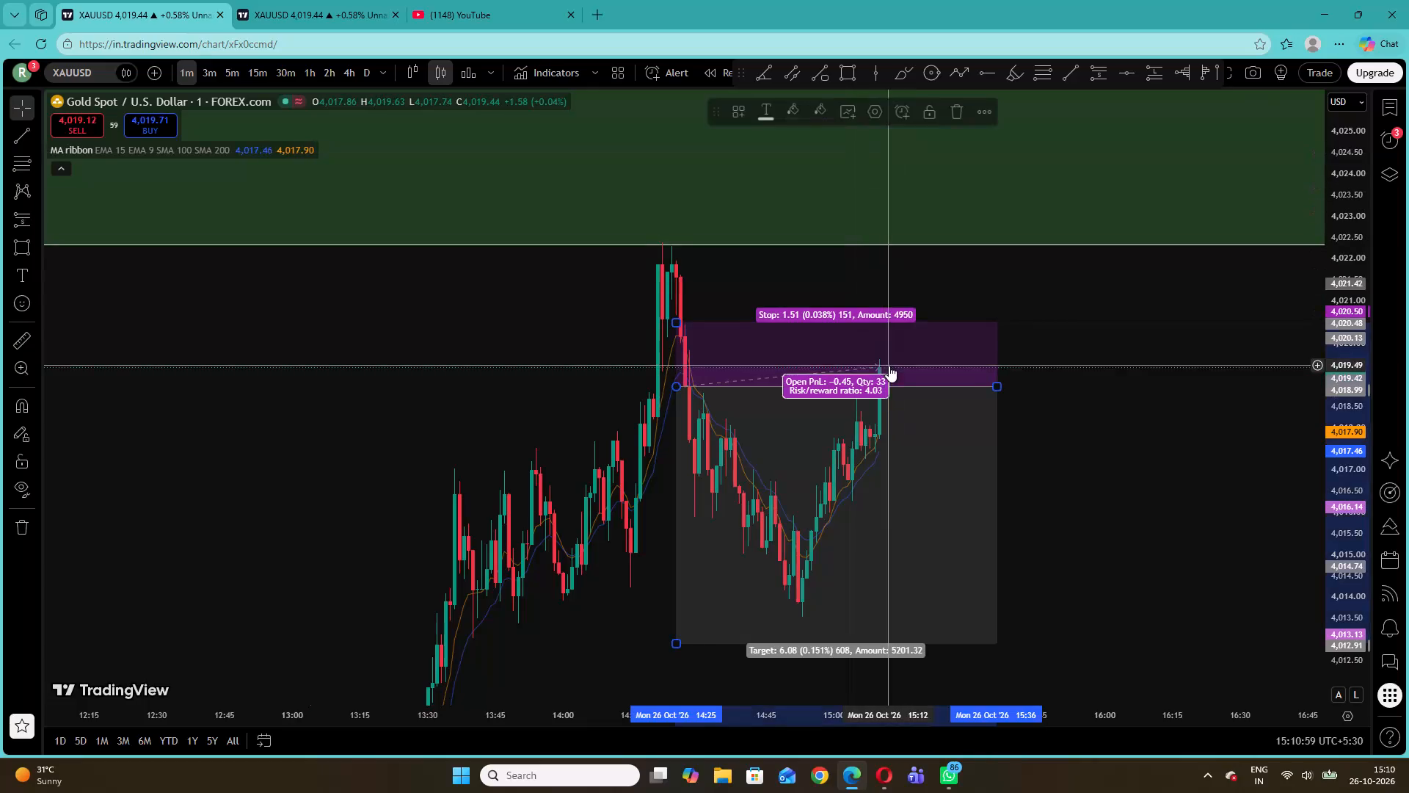
# Delete the selected short position below the upper green zone.
pyautogui.click(961, 112)
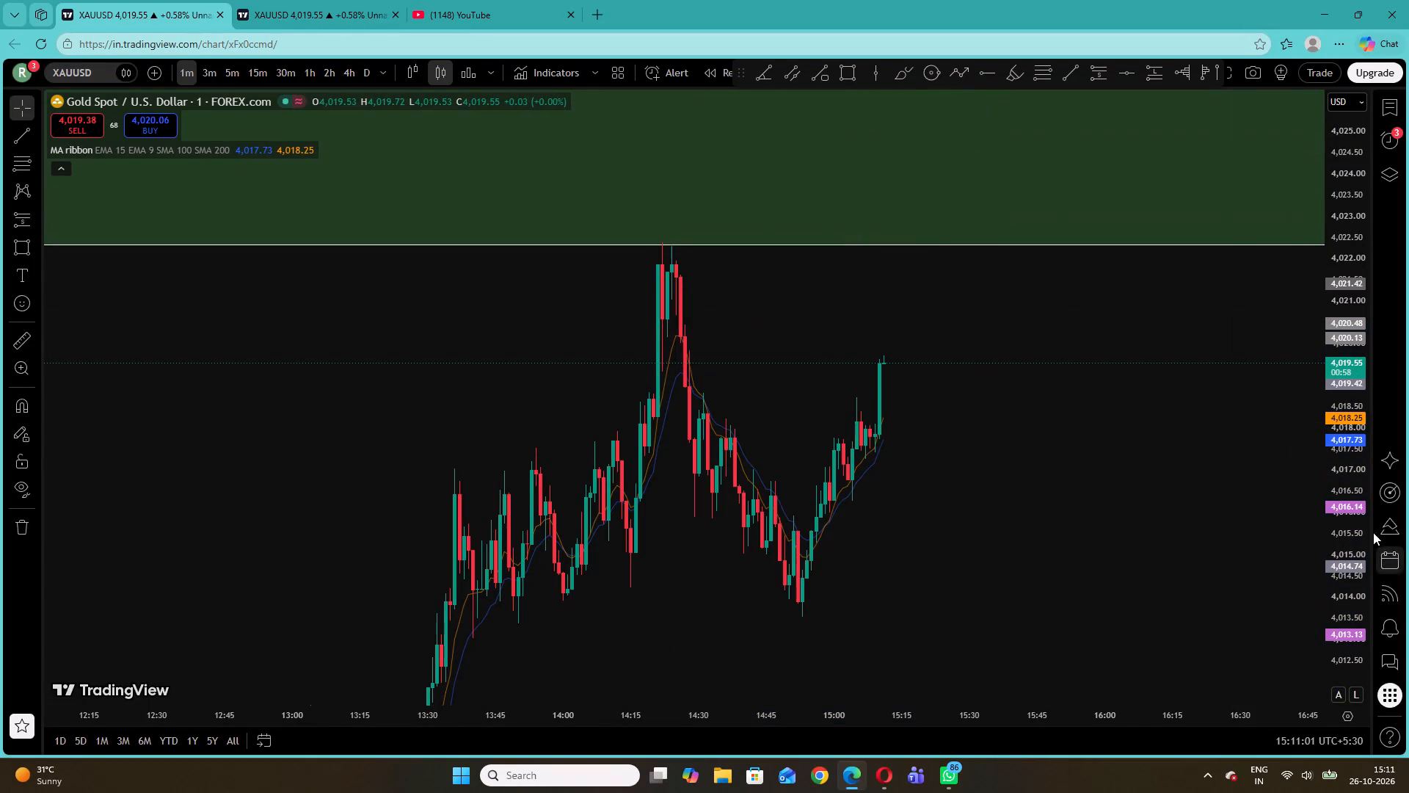
# Switch the XAUUSD chart to the 5-minute timeframe and examine price action between the upper green zone and the lower green zones.
pyautogui.moveTo(1338, 444); pyautogui.dragTo(1347, 594)
pyautogui.moveTo(840, 604); pyautogui.dragTo(1077, 342)
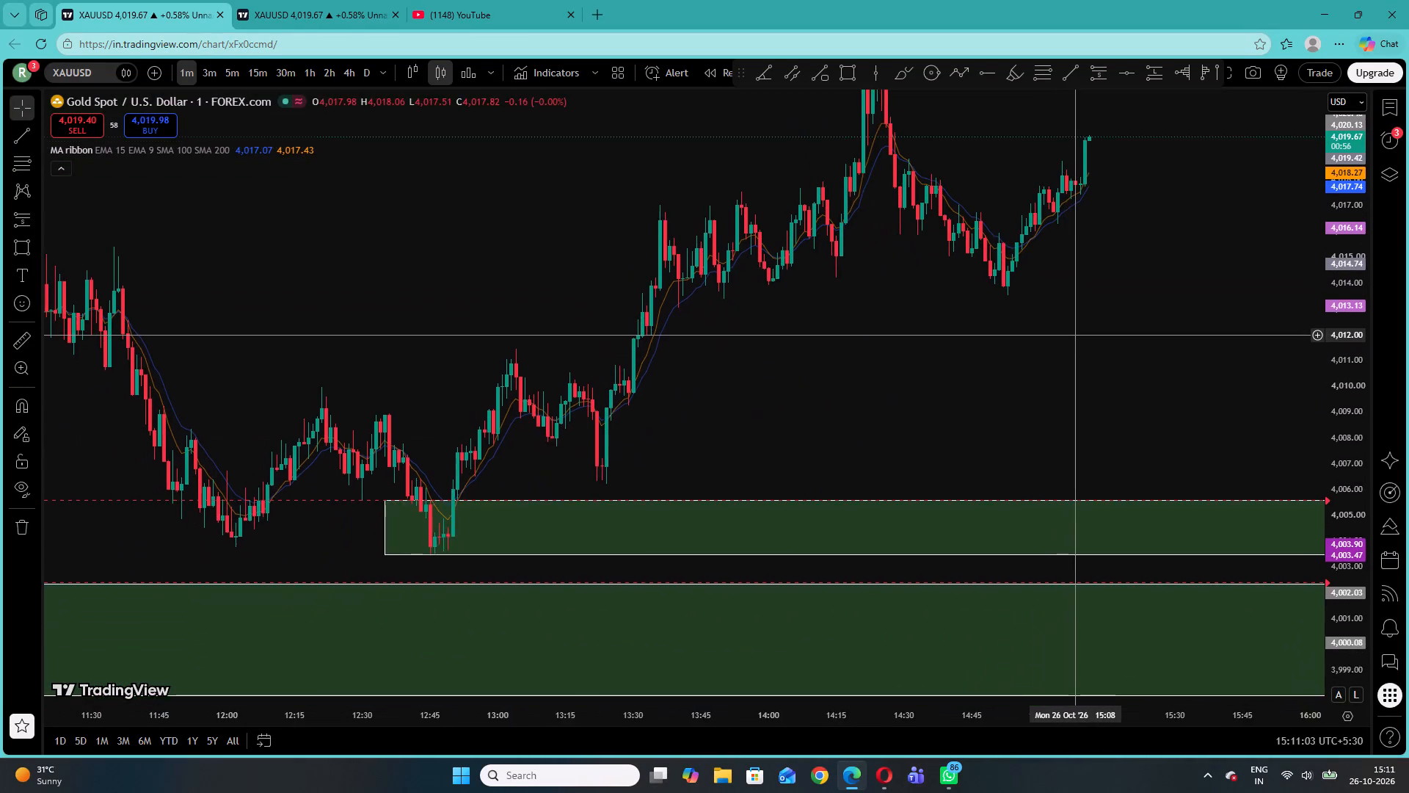
pyautogui.moveTo(1077, 342); pyautogui.dragTo(1092, 381)
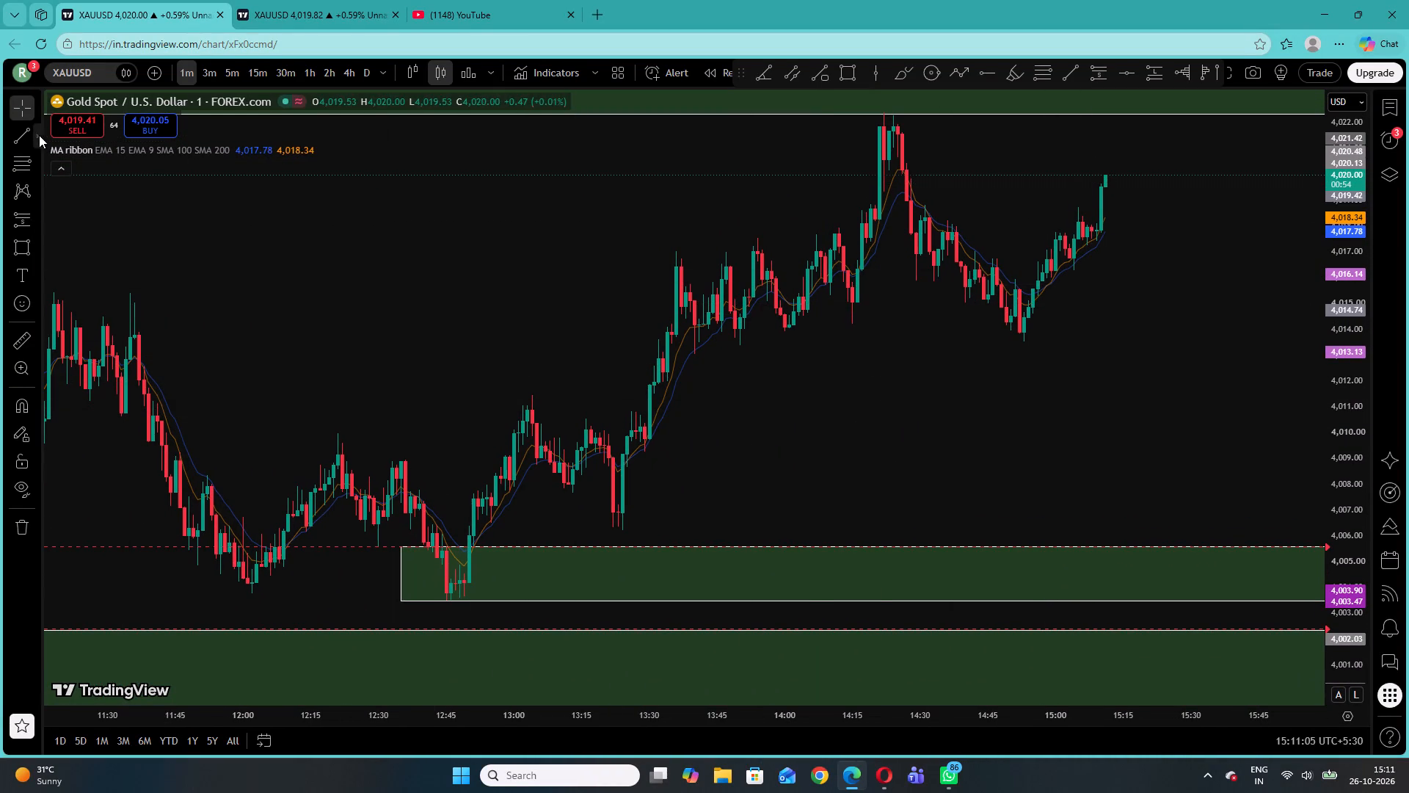
pyautogui.click(226, 68)
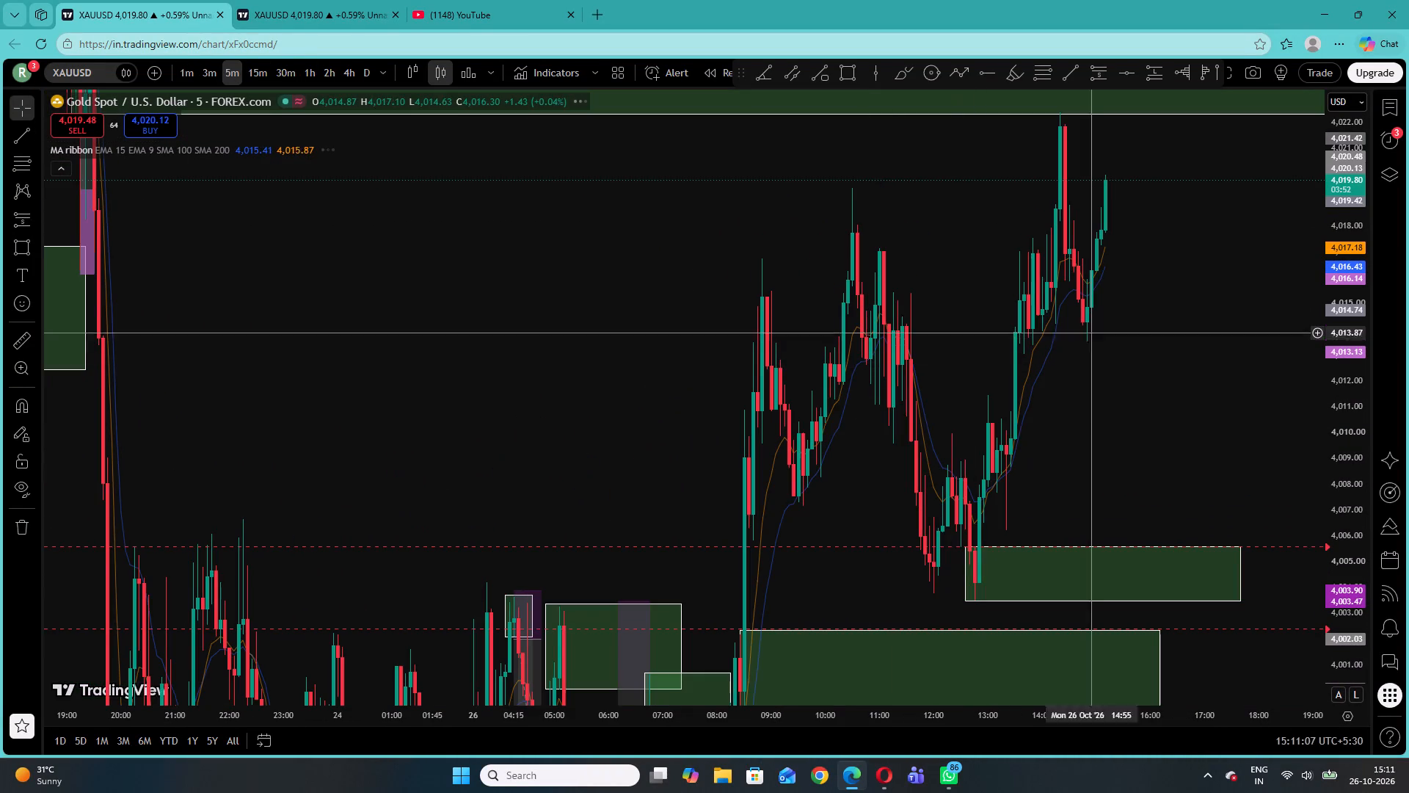
pyautogui.moveTo(1343, 446); pyautogui.dragTo(1330, 556)
pyautogui.moveTo(1216, 438); pyautogui.dragTo(997, 347)
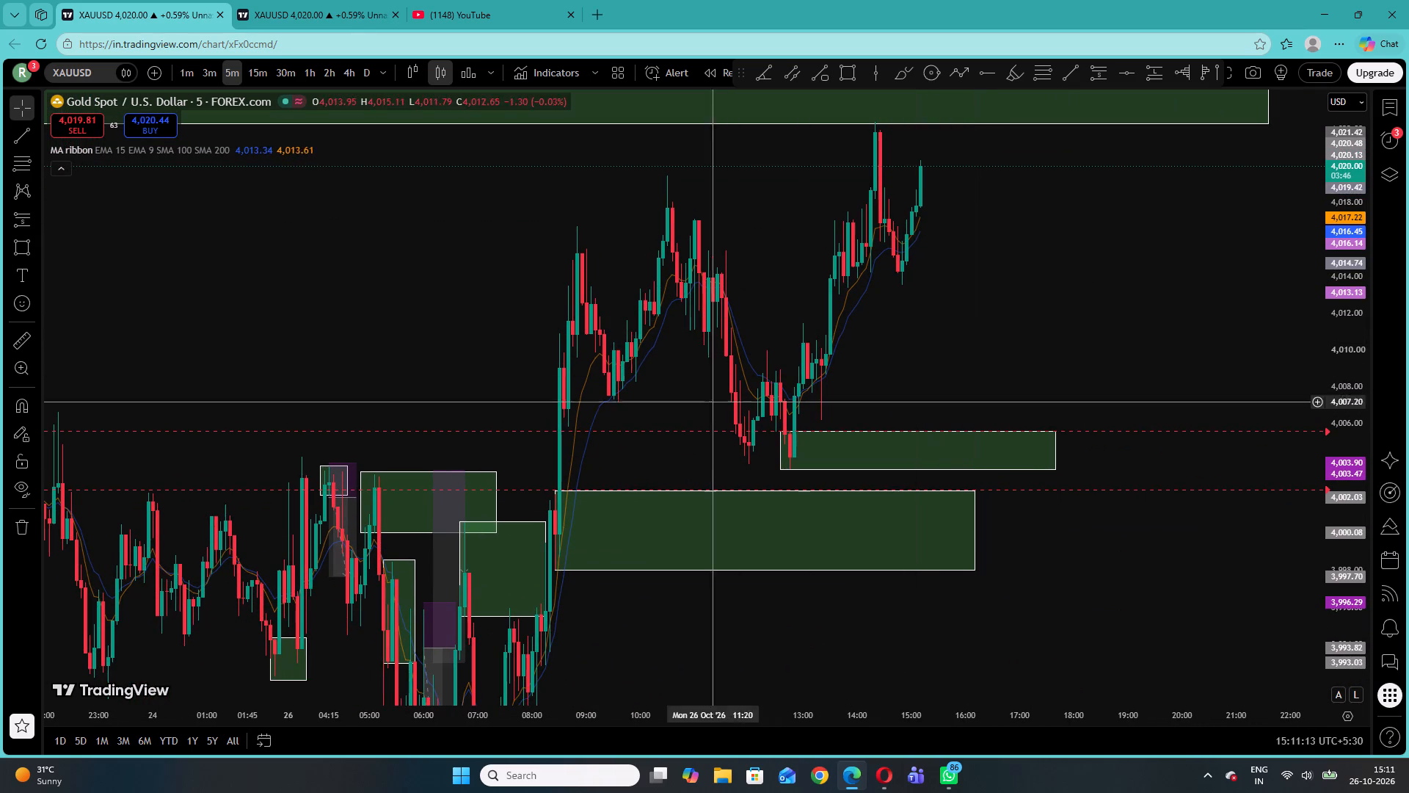
pyautogui.moveTo(638, 463); pyautogui.dragTo(858, 382)
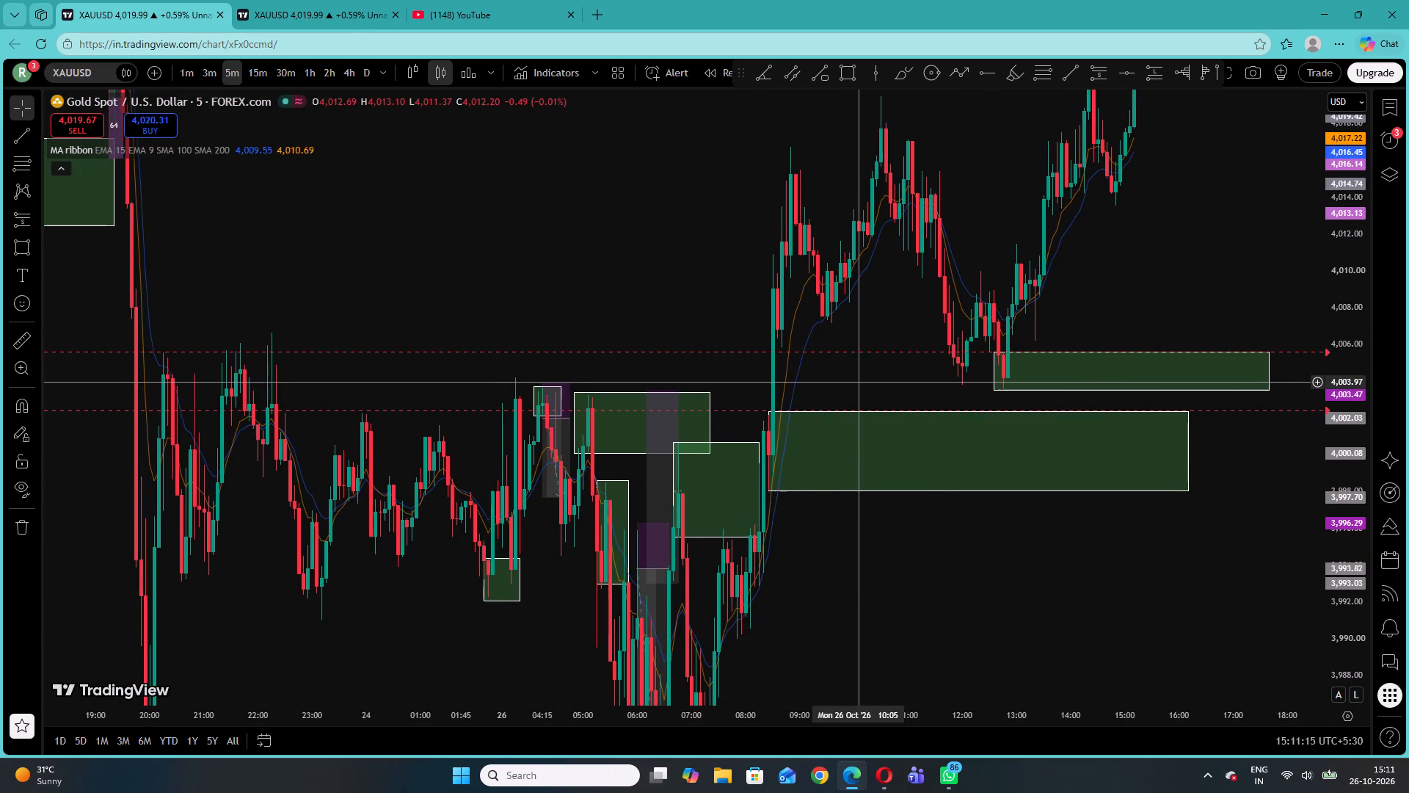
pyautogui.moveTo(1343, 536); pyautogui.dragTo(1320, 674)
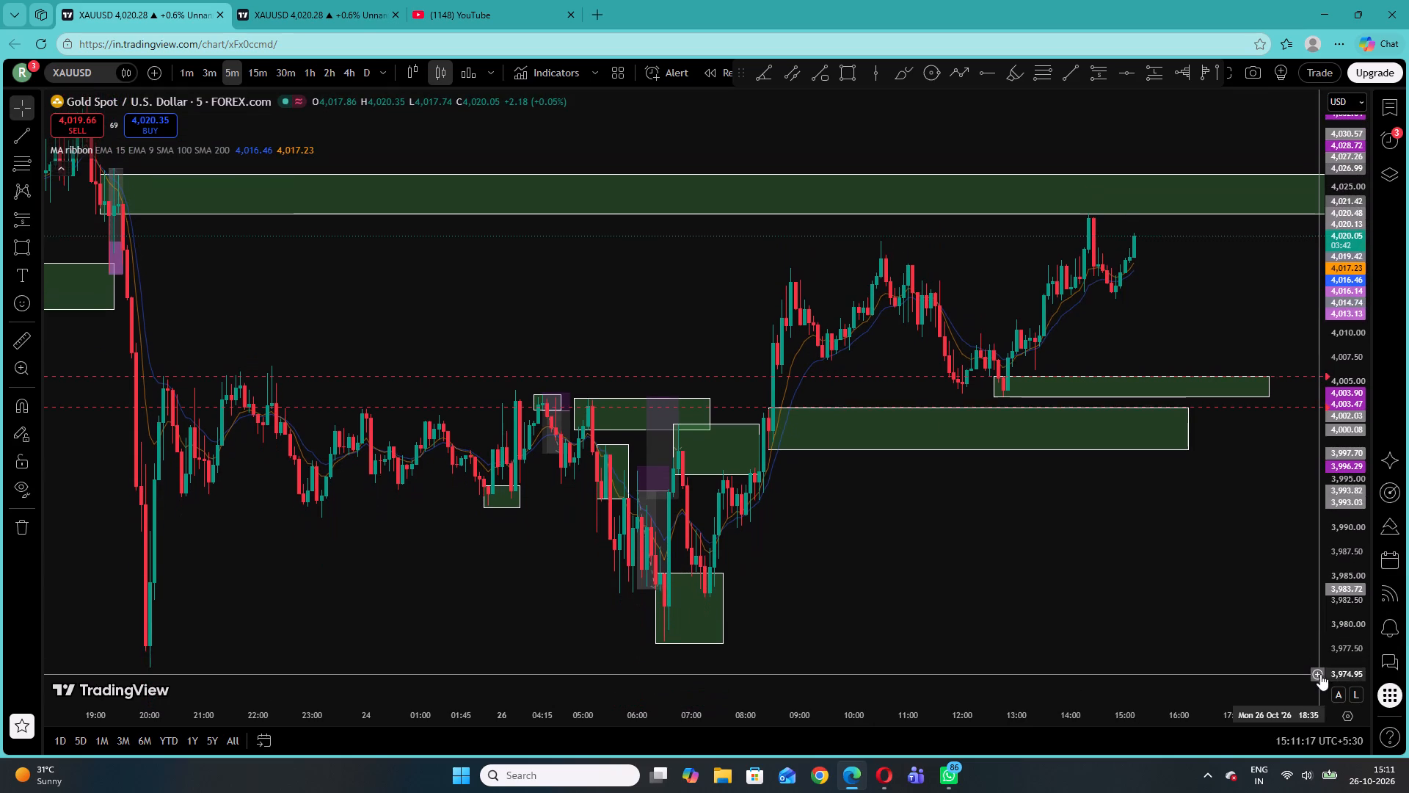
pyautogui.moveTo(1320, 674); pyautogui.dragTo(1319, 672)
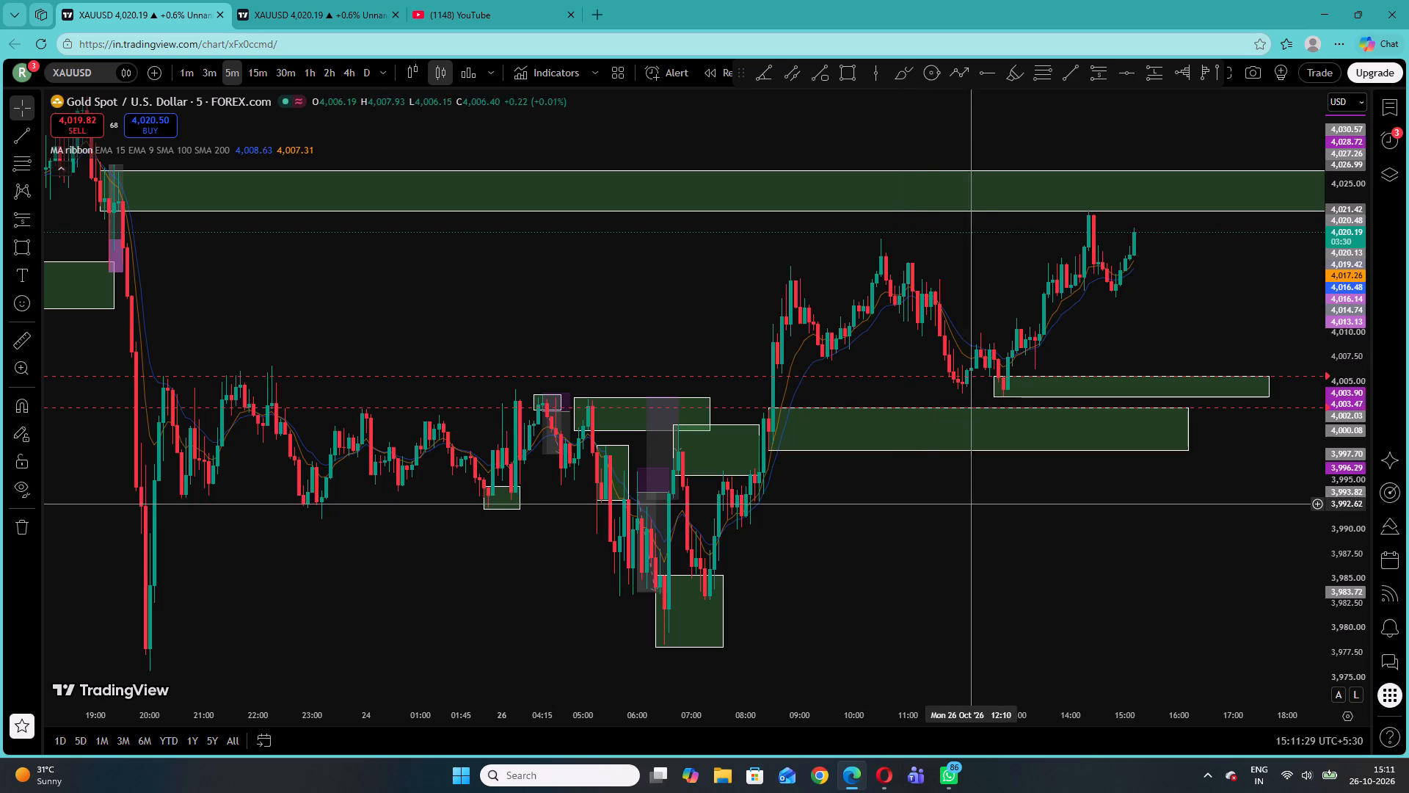
pyautogui.moveTo(1204, 312); pyautogui.dragTo(1044, 458)
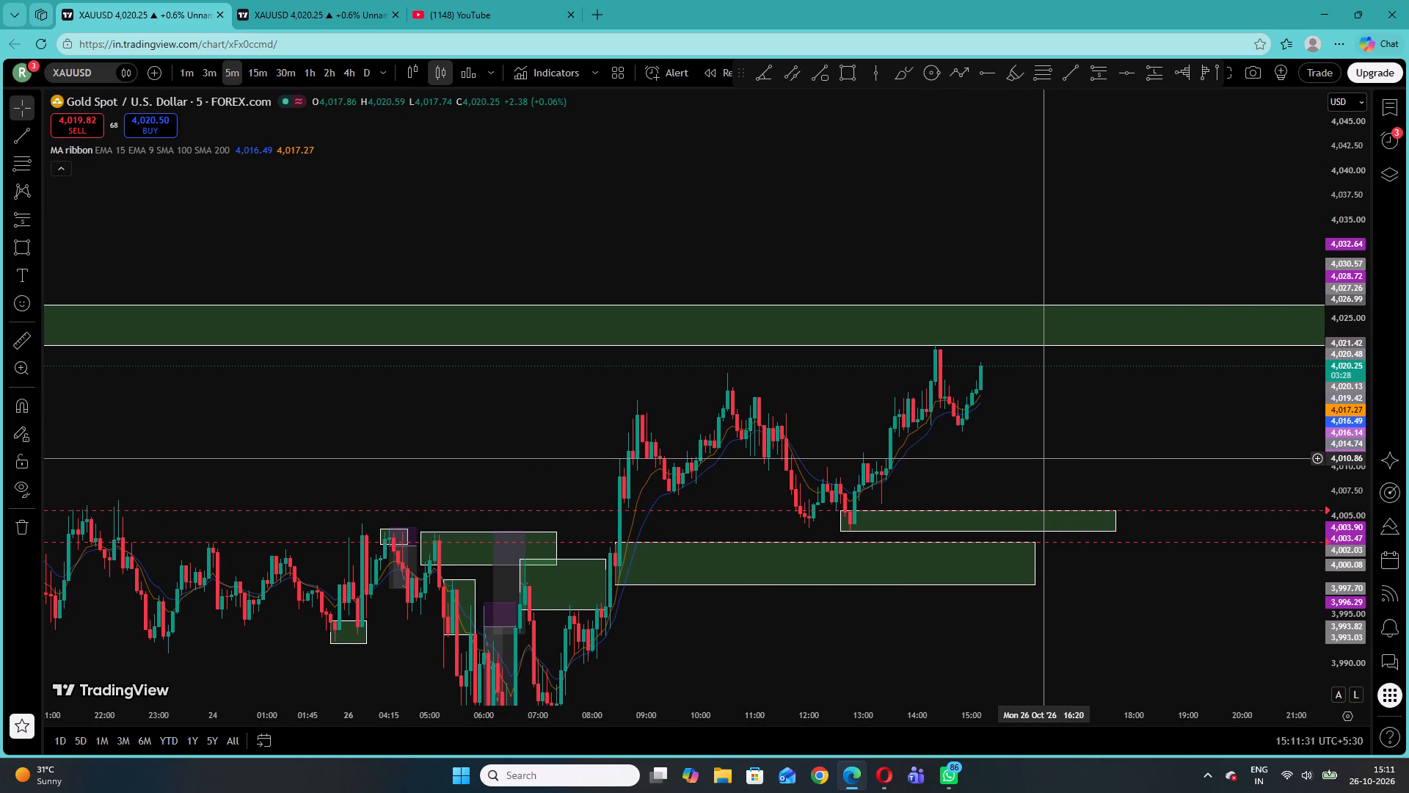
pyautogui.moveTo(547, 400); pyautogui.dragTo(673, 385)
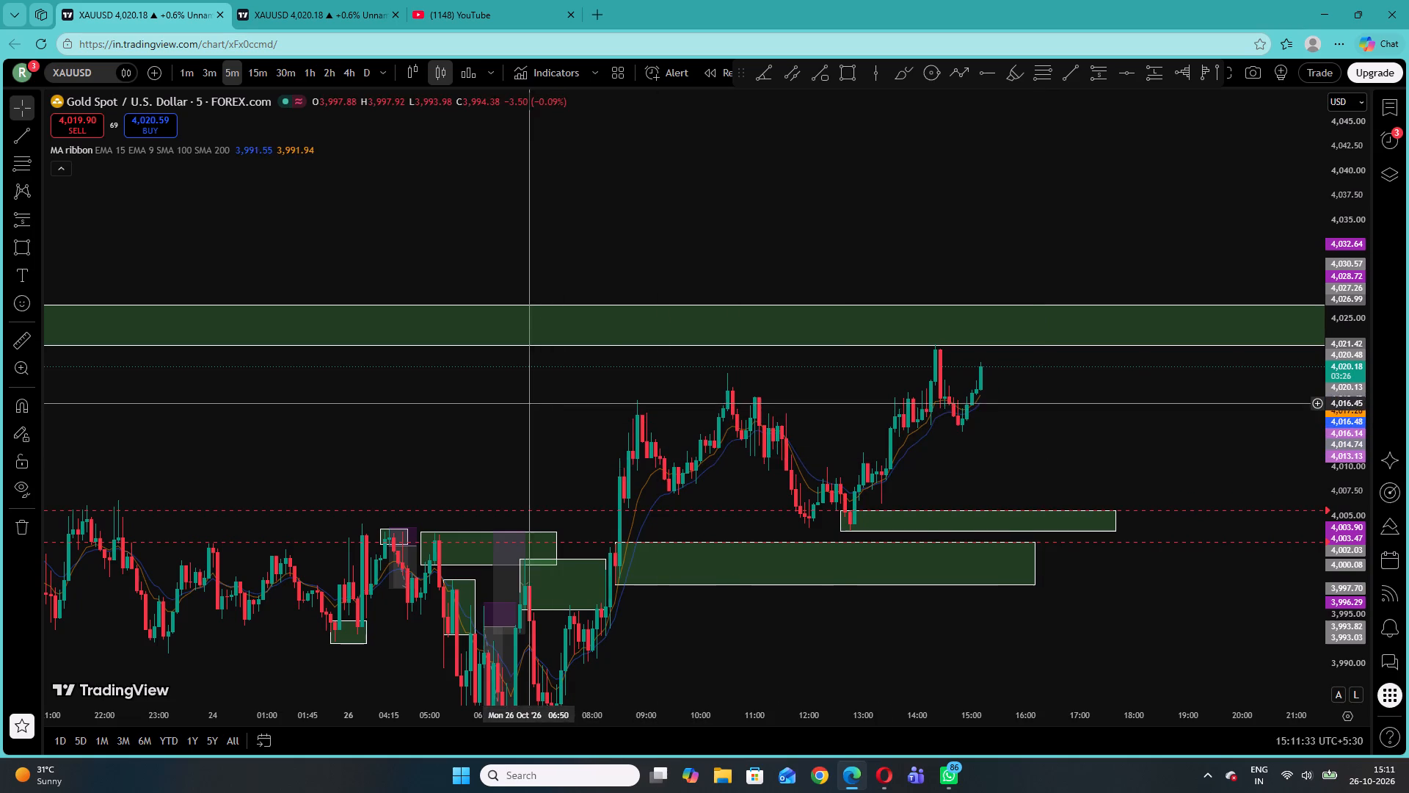
pyautogui.moveTo(673, 385); pyautogui.dragTo(1082, 363)
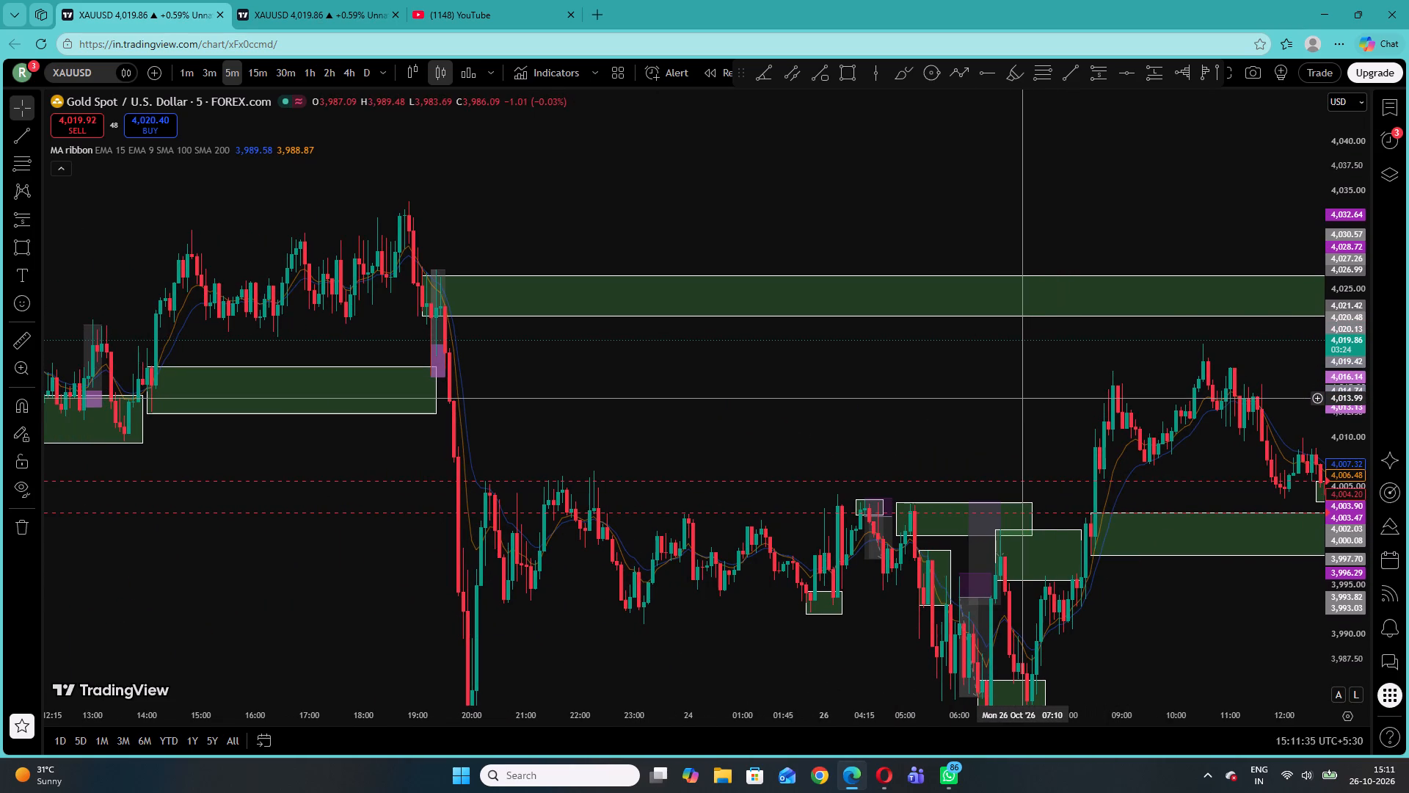
pyautogui.moveTo(1024, 398); pyautogui.dragTo(690, 419)
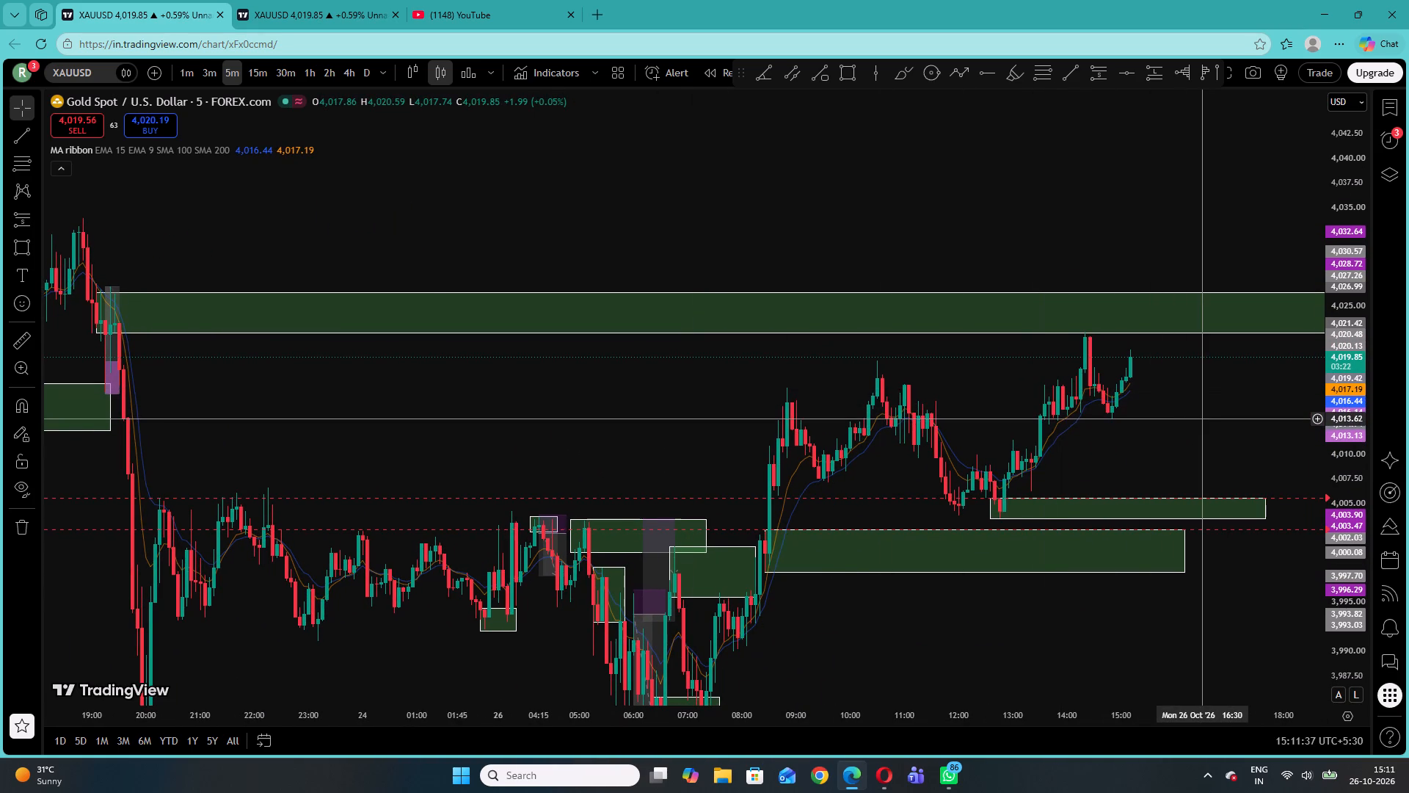
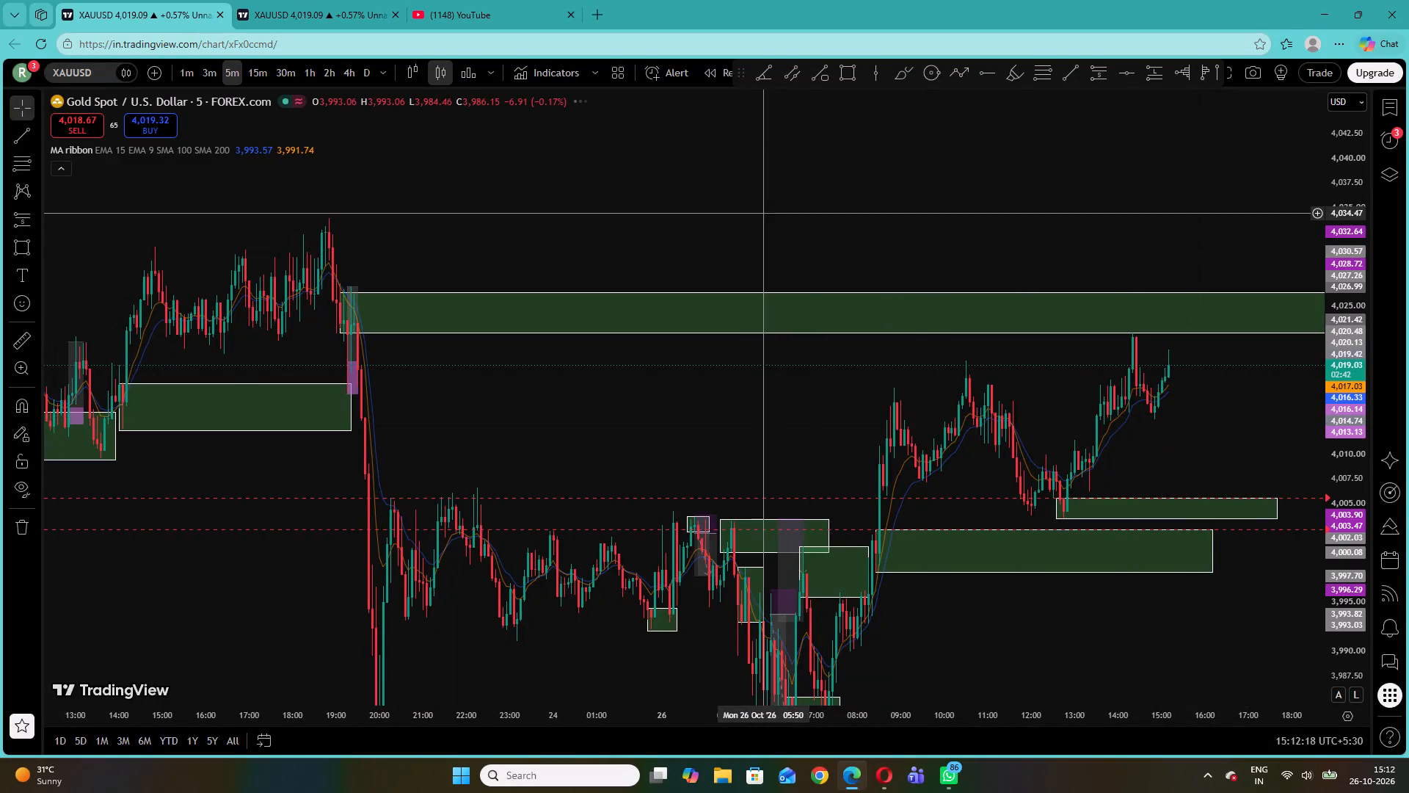
# Switch the XAUUSD chart to the 1-minute timeframe and examine the rise from the lower green zone toward the upper green zone.
pyautogui.moveTo(1003, 239); pyautogui.dragTo(930, 217)
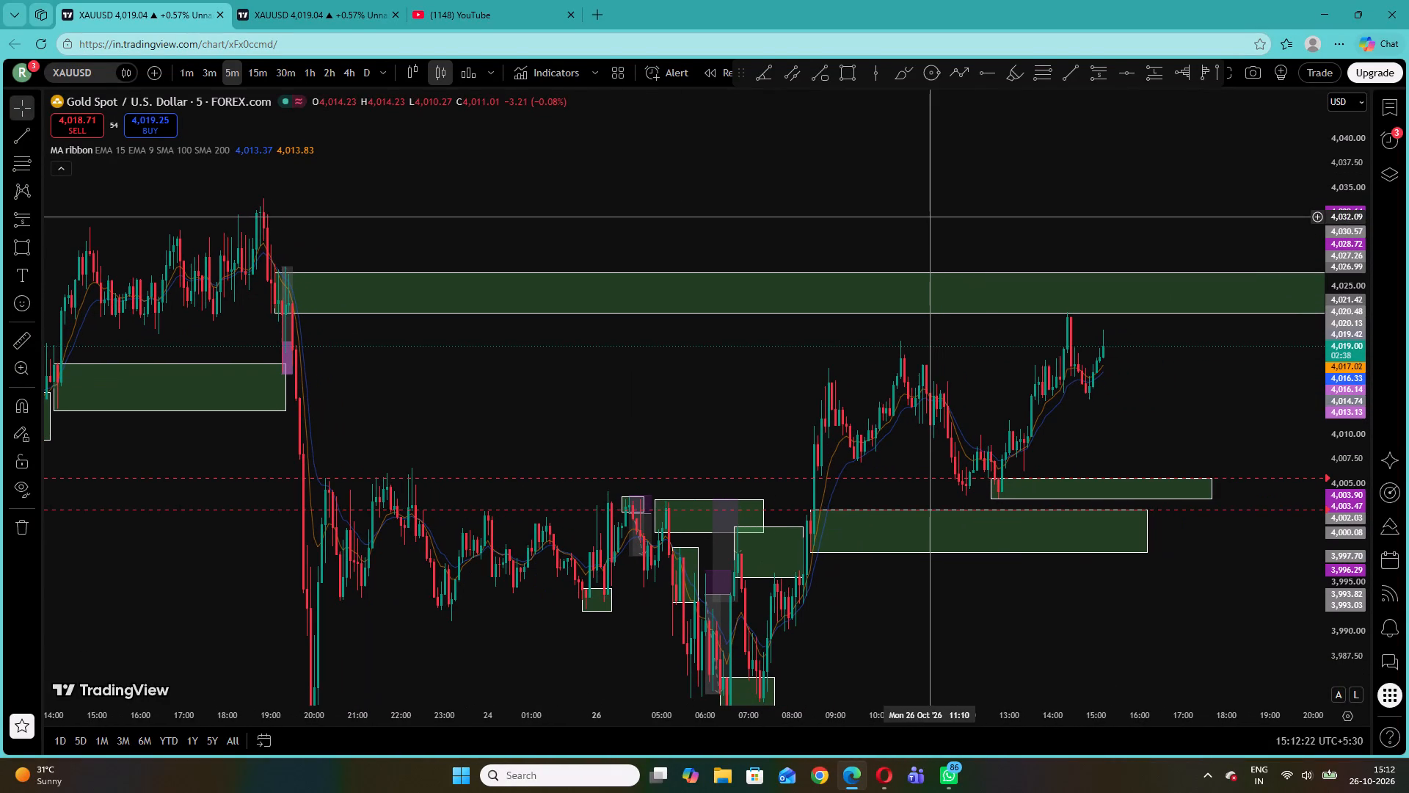
pyautogui.moveTo(1166, 372); pyautogui.dragTo(1105, 371)
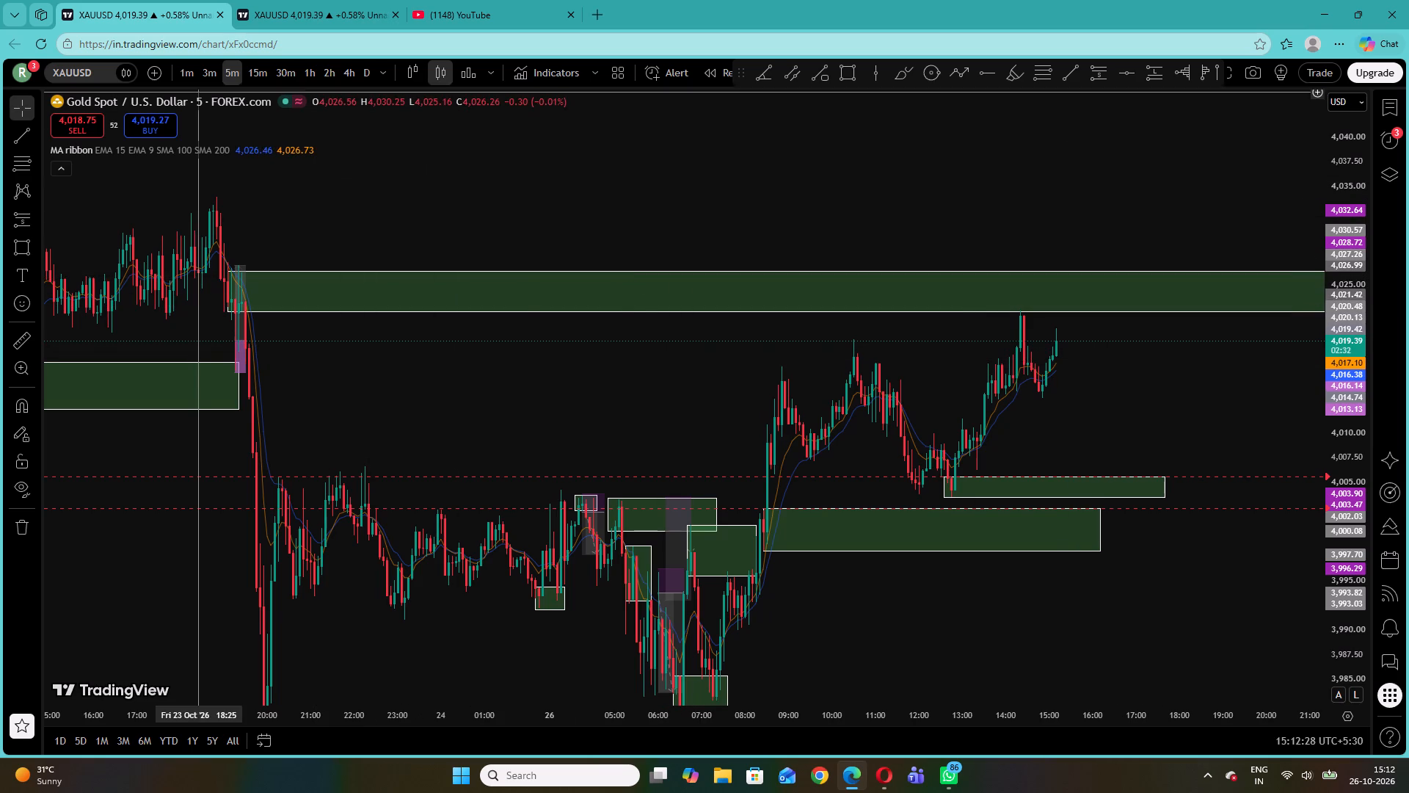
pyautogui.click(192, 65)
pyautogui.moveTo(1344, 419); pyautogui.dragTo(1338, 405)
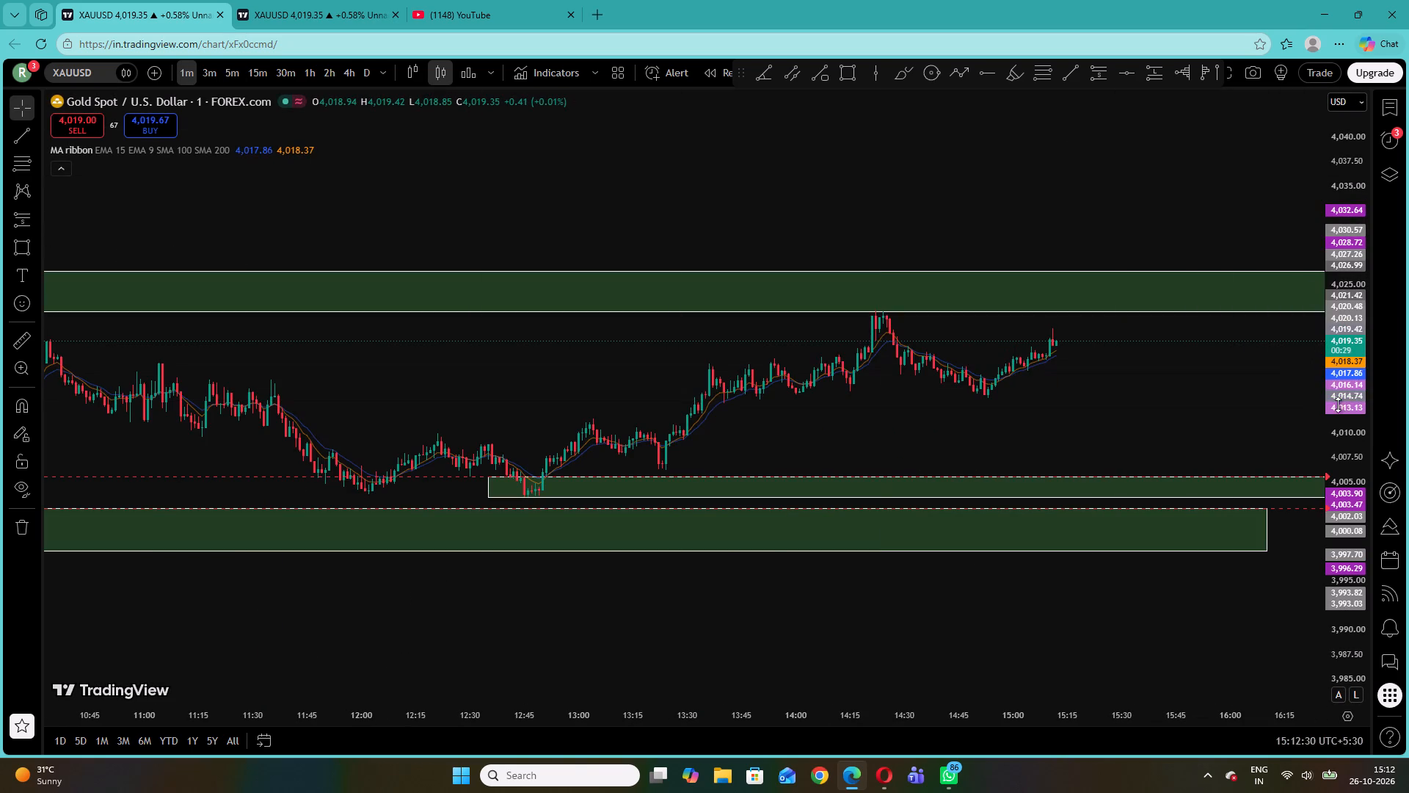
pyautogui.moveTo(1338, 405); pyautogui.dragTo(1300, 57)
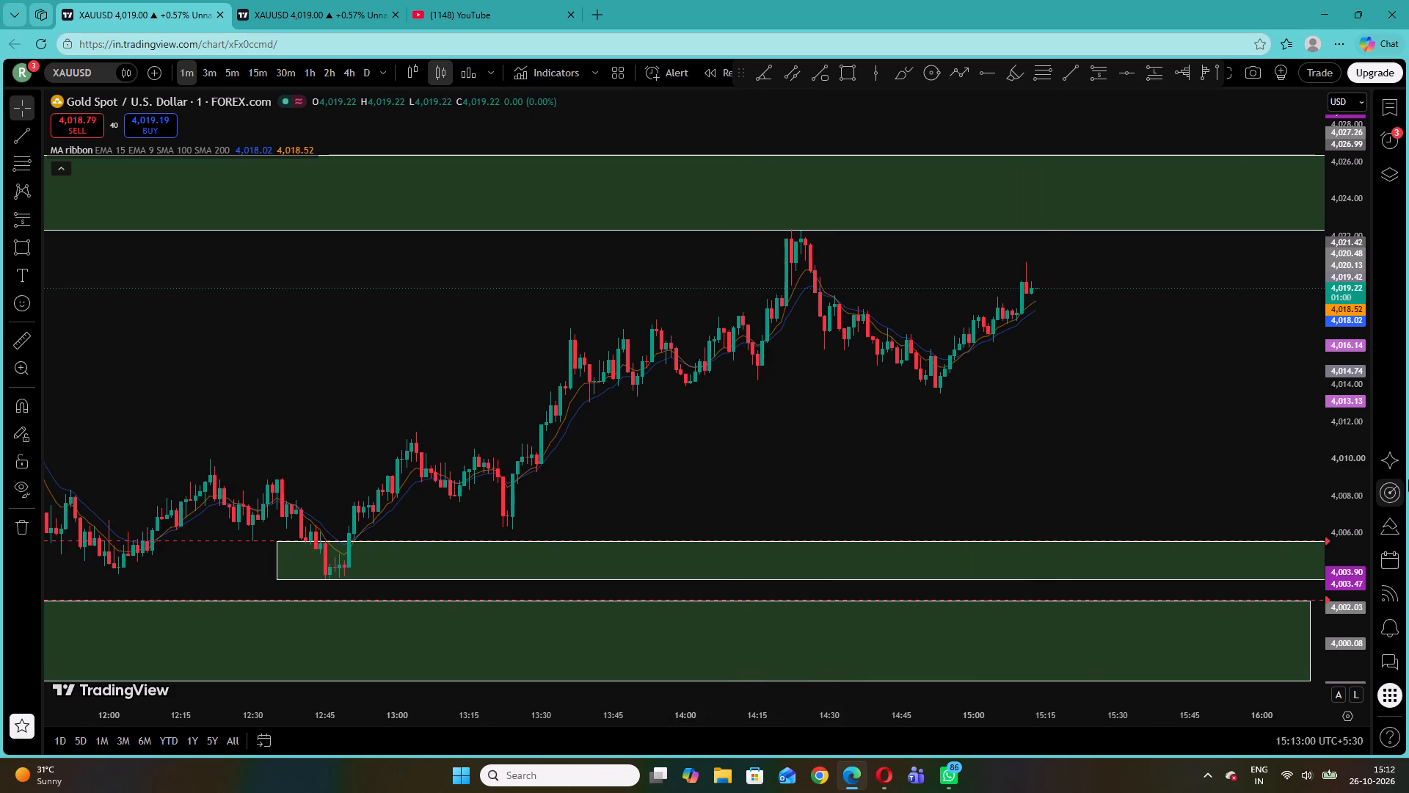
pyautogui.moveTo(1349, 528); pyautogui.dragTo(1330, 286)
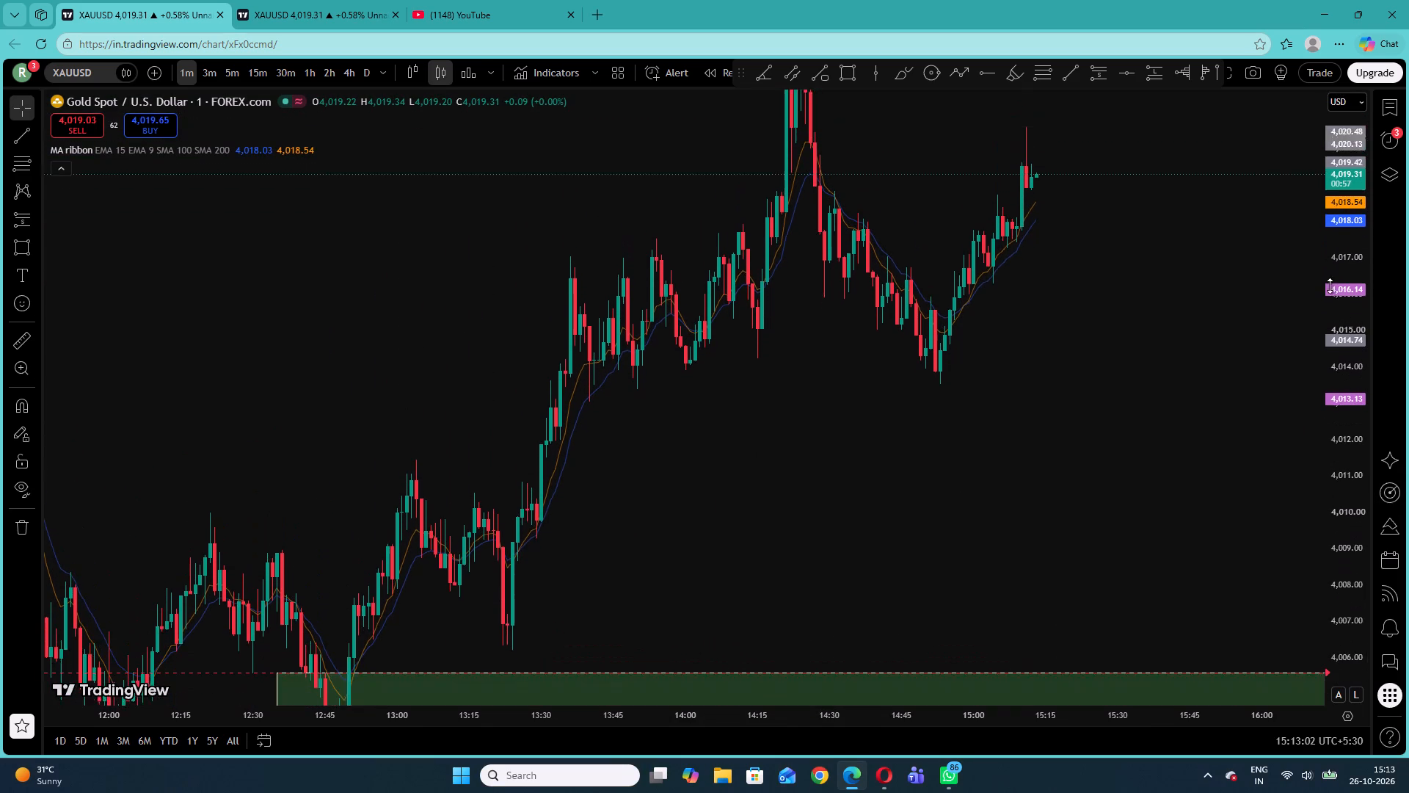
pyautogui.moveTo(1330, 286); pyautogui.dragTo(1327, 350)
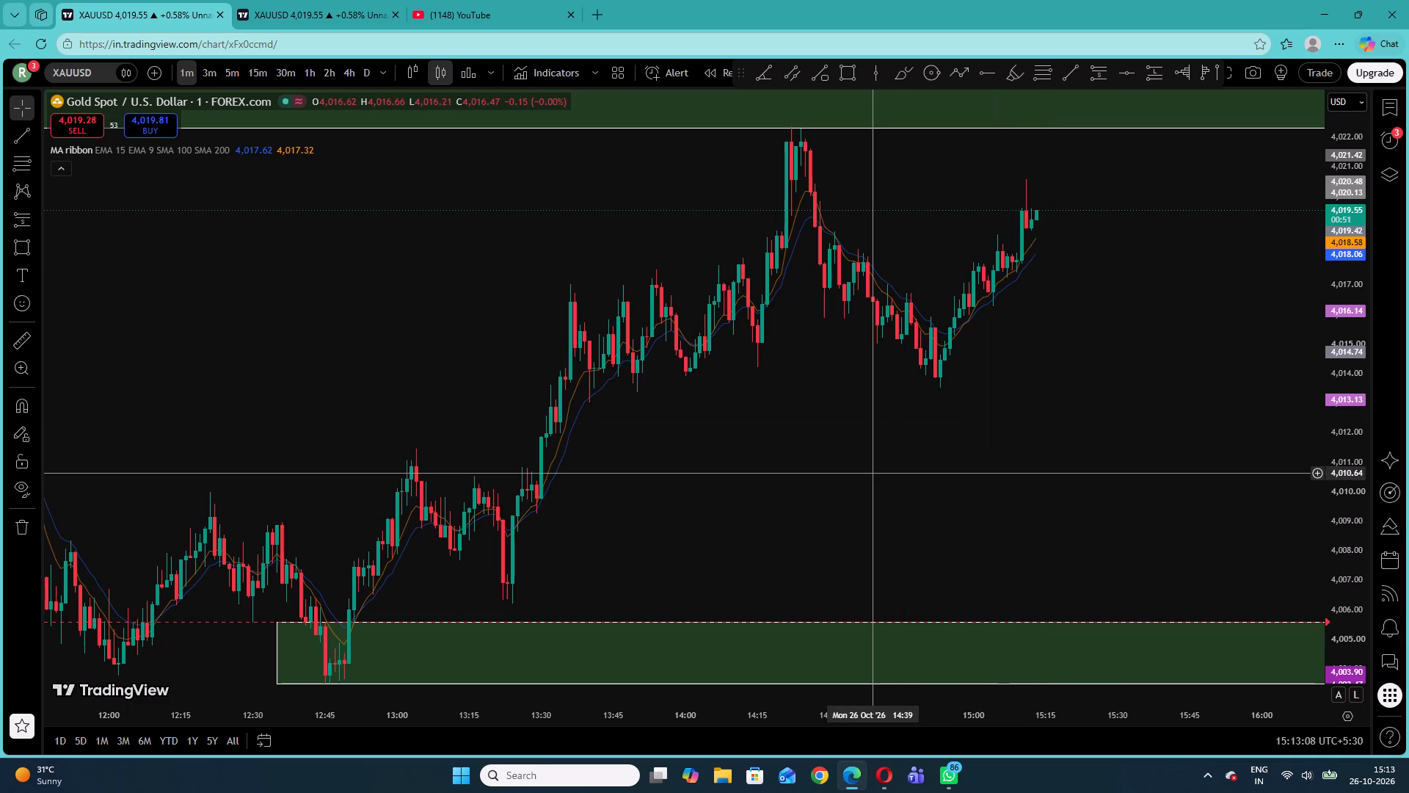
pyautogui.moveTo(870, 473); pyautogui.dragTo(1115, 427)
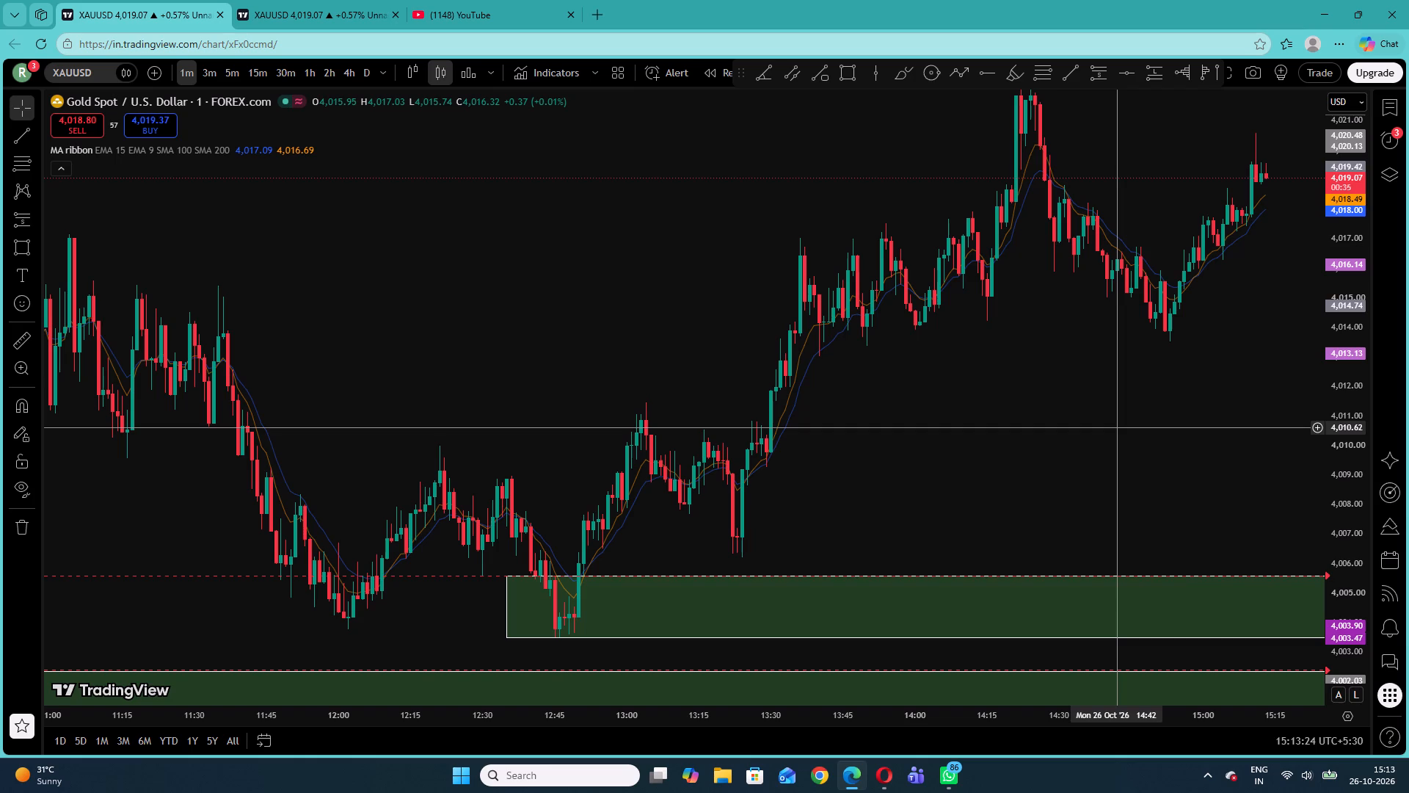
pyautogui.moveTo(575, 340); pyautogui.dragTo(1204, 366)
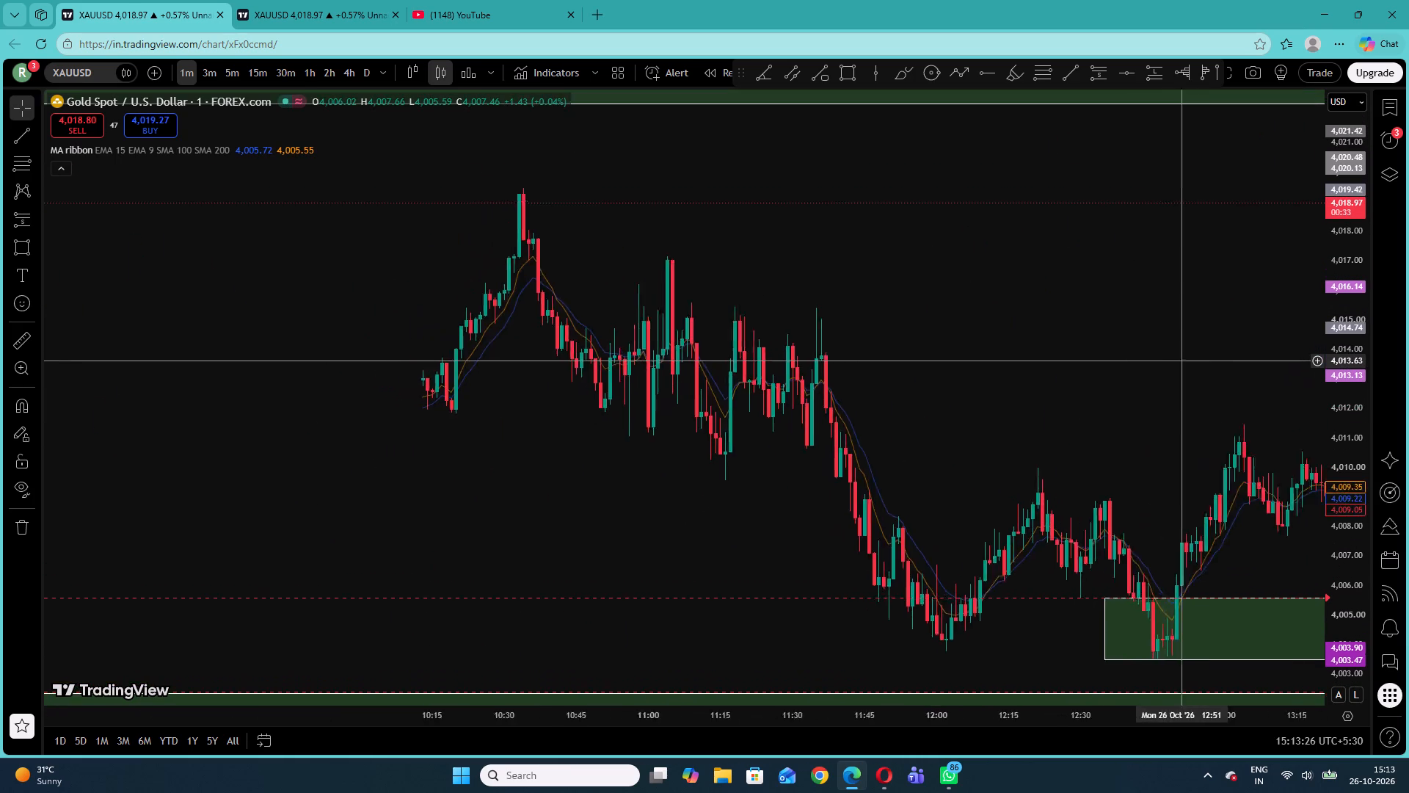
pyautogui.moveTo(1204, 366); pyautogui.dragTo(1220, 369)
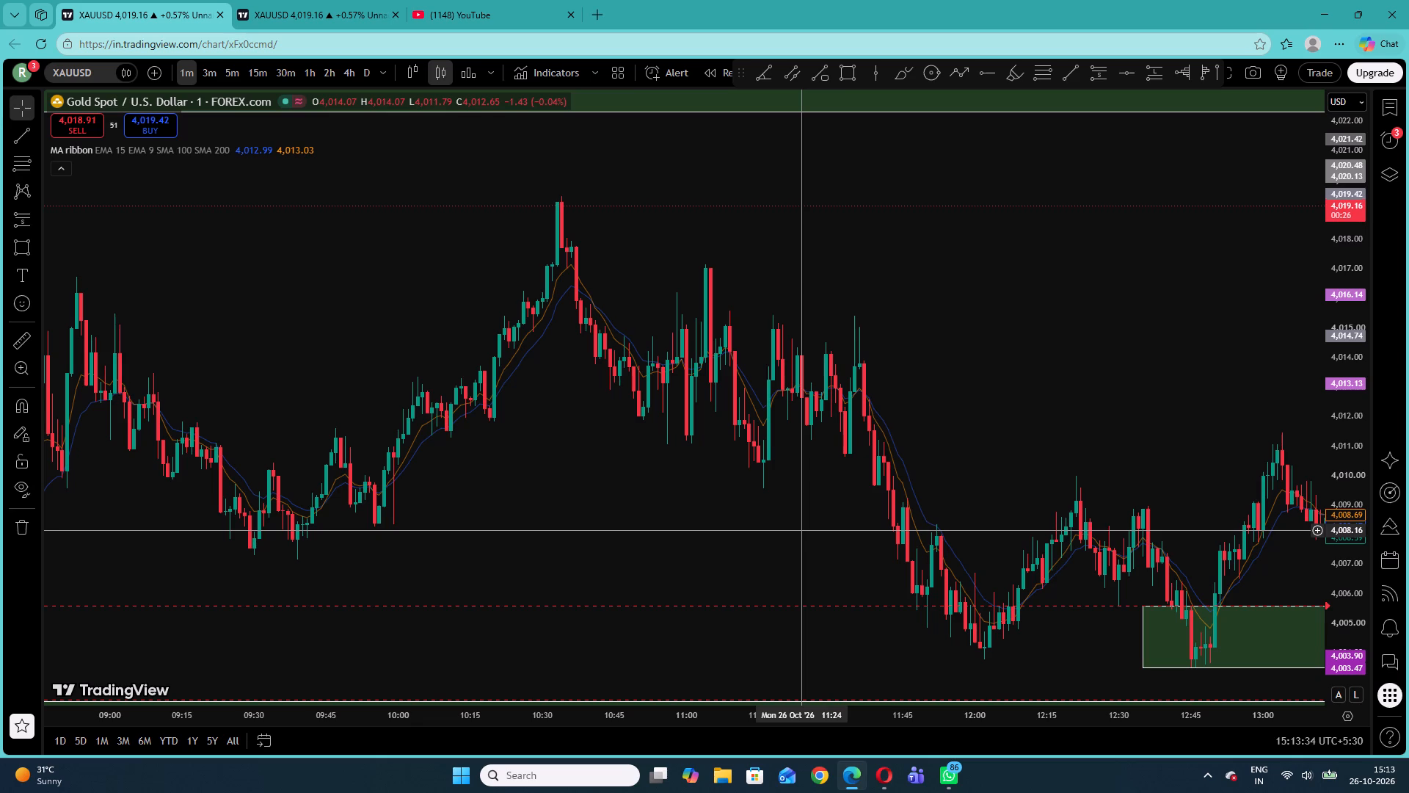
pyautogui.moveTo(804, 530); pyautogui.dragTo(1328, 492)
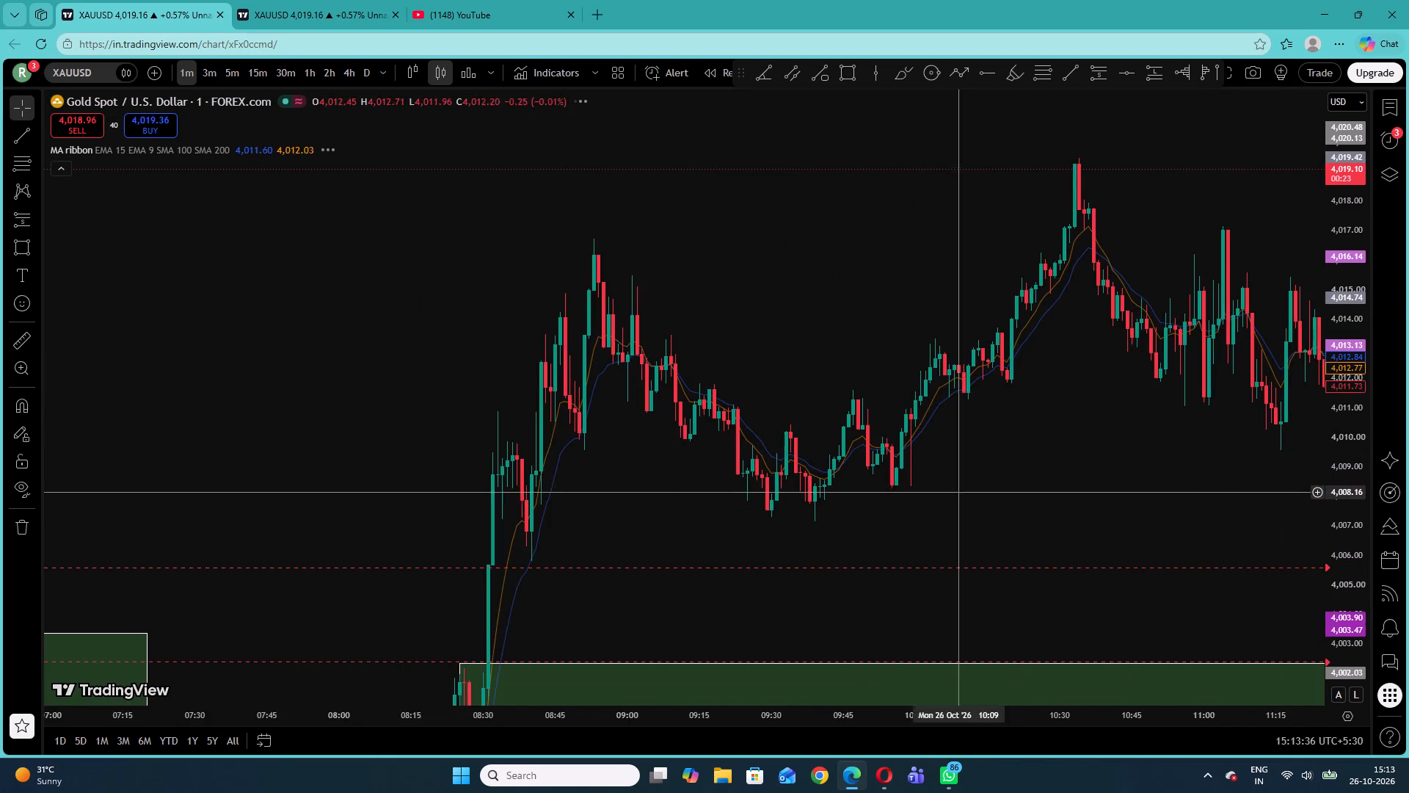
# Examine the earlier 1-minute price action around the older green zones and past positions, and return to the latest candles.
pyautogui.moveTo(884, 503); pyautogui.dragTo(1198, 260)
pyautogui.moveTo(1027, 351); pyautogui.dragTo(1093, 173)
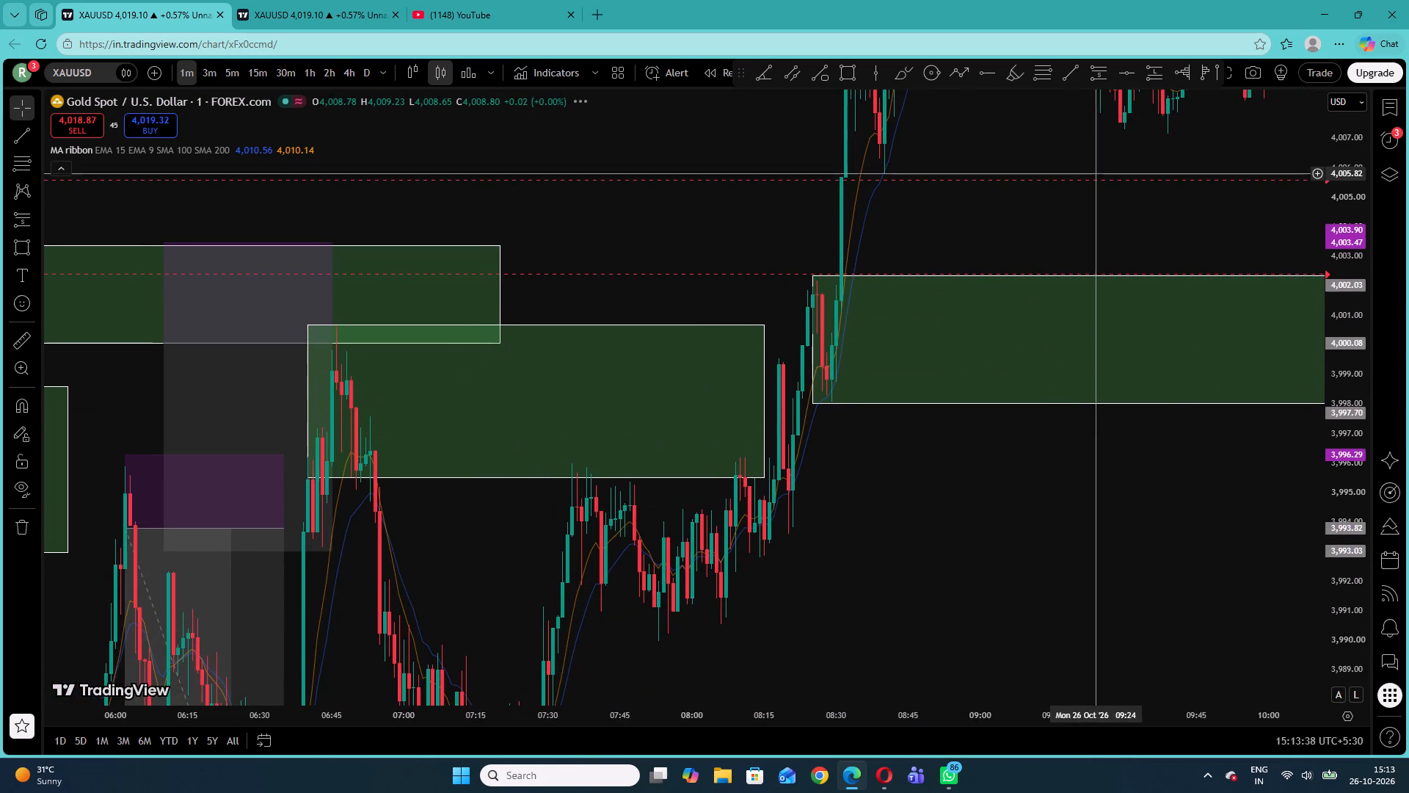
pyautogui.moveTo(1351, 468); pyautogui.dragTo(1343, 586)
pyautogui.moveTo(780, 595); pyautogui.dragTo(1100, 386)
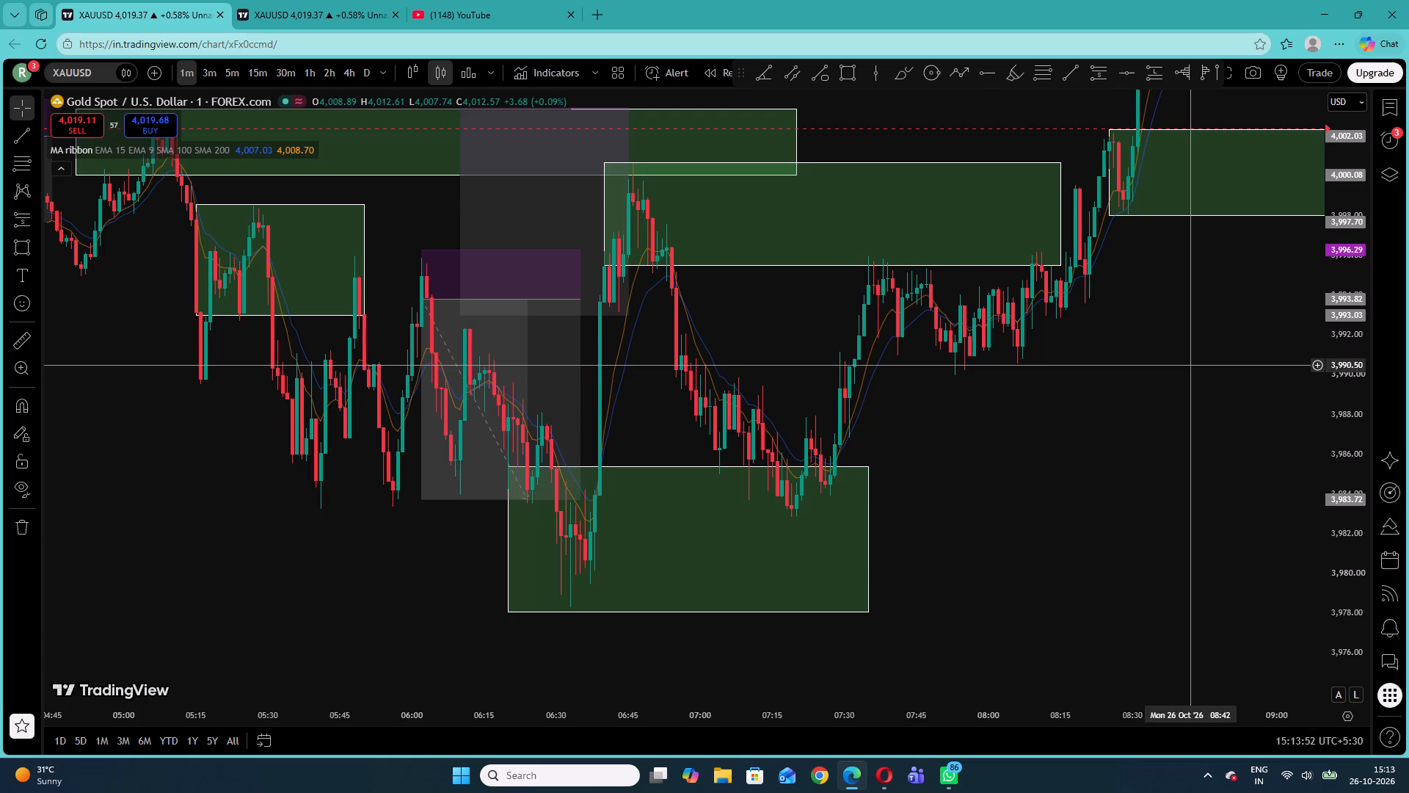
pyautogui.moveTo(1190, 365); pyautogui.dragTo(730, 593)
pyautogui.moveTo(1194, 219); pyautogui.dragTo(850, 372)
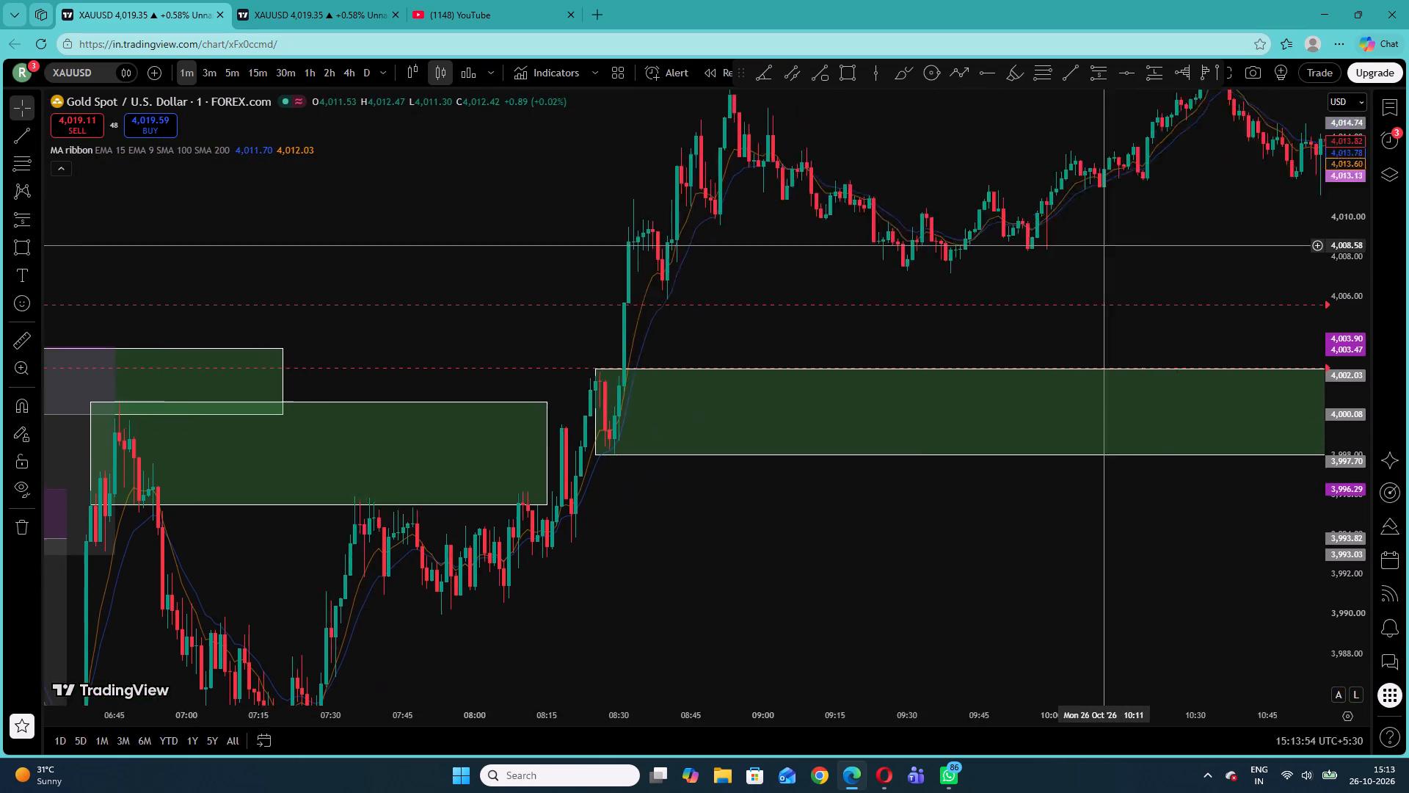
pyautogui.moveTo(850, 372); pyautogui.dragTo(725, 426)
pyautogui.moveTo(1093, 435); pyautogui.dragTo(675, 427)
pyautogui.moveTo(1055, 280); pyautogui.dragTo(724, 397)
pyautogui.moveTo(1179, 344); pyautogui.dragTo(618, 438)
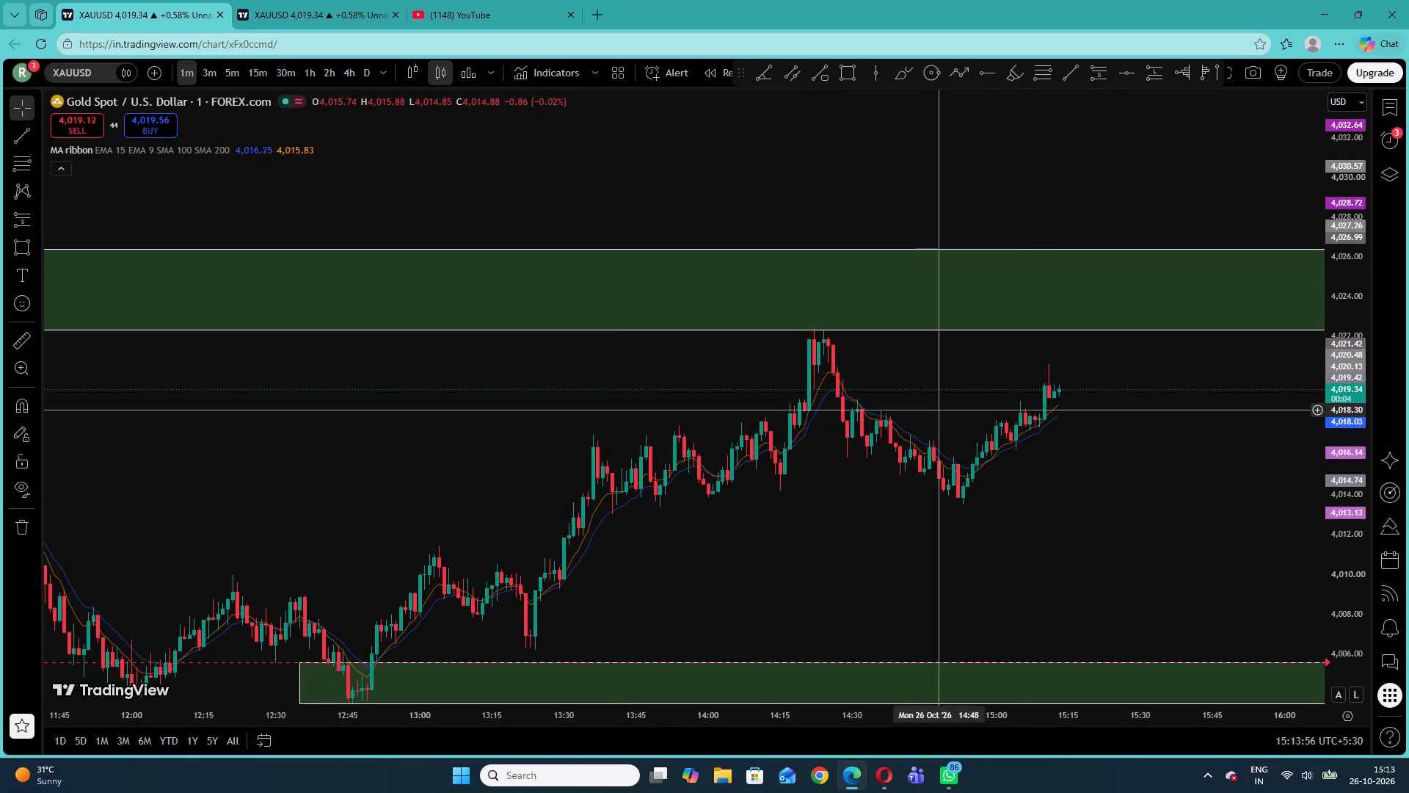
# Select the 5-minute timeframe briefly, return to 1-minute, and inspect the latest candles below the upper green zone.
pyautogui.click(227, 79)
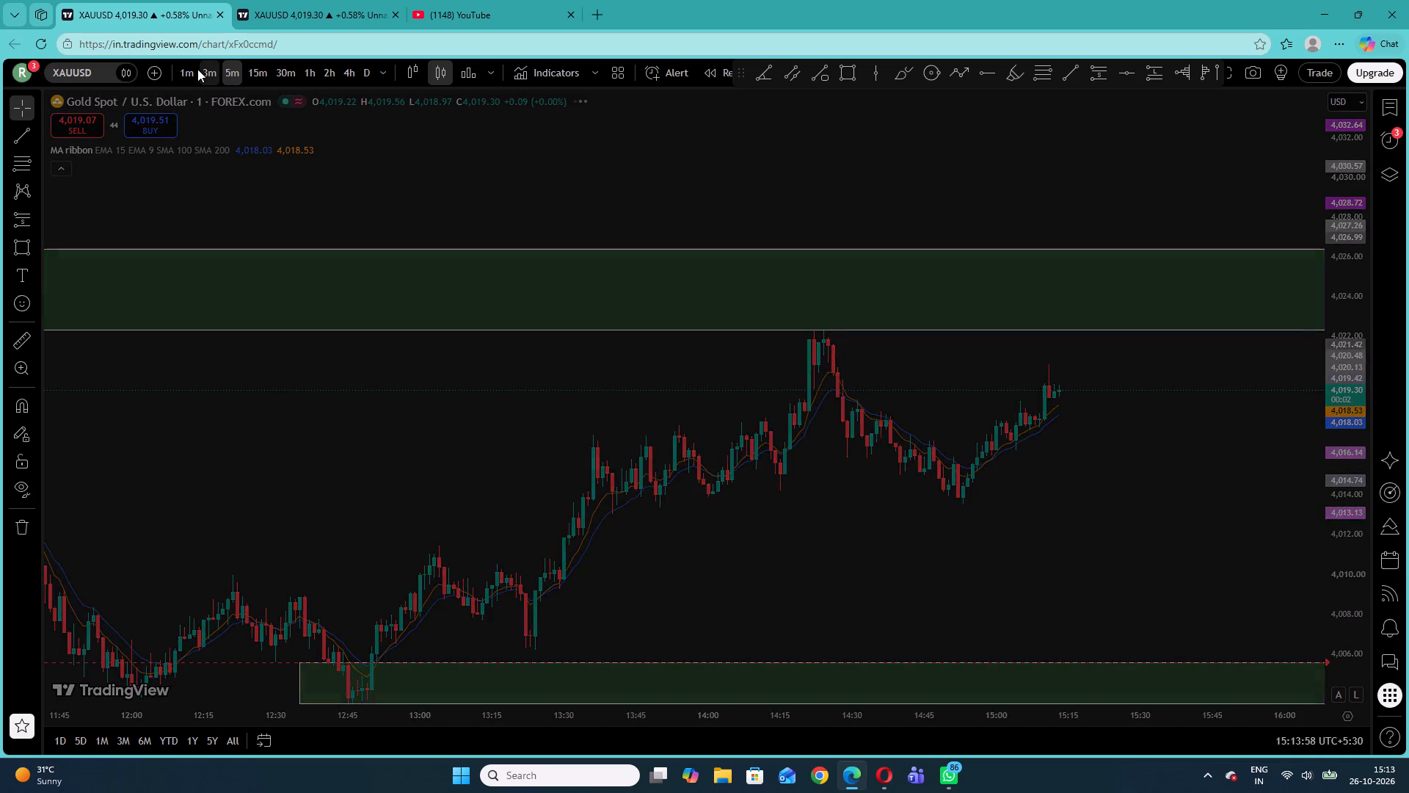
pyautogui.click(183, 76)
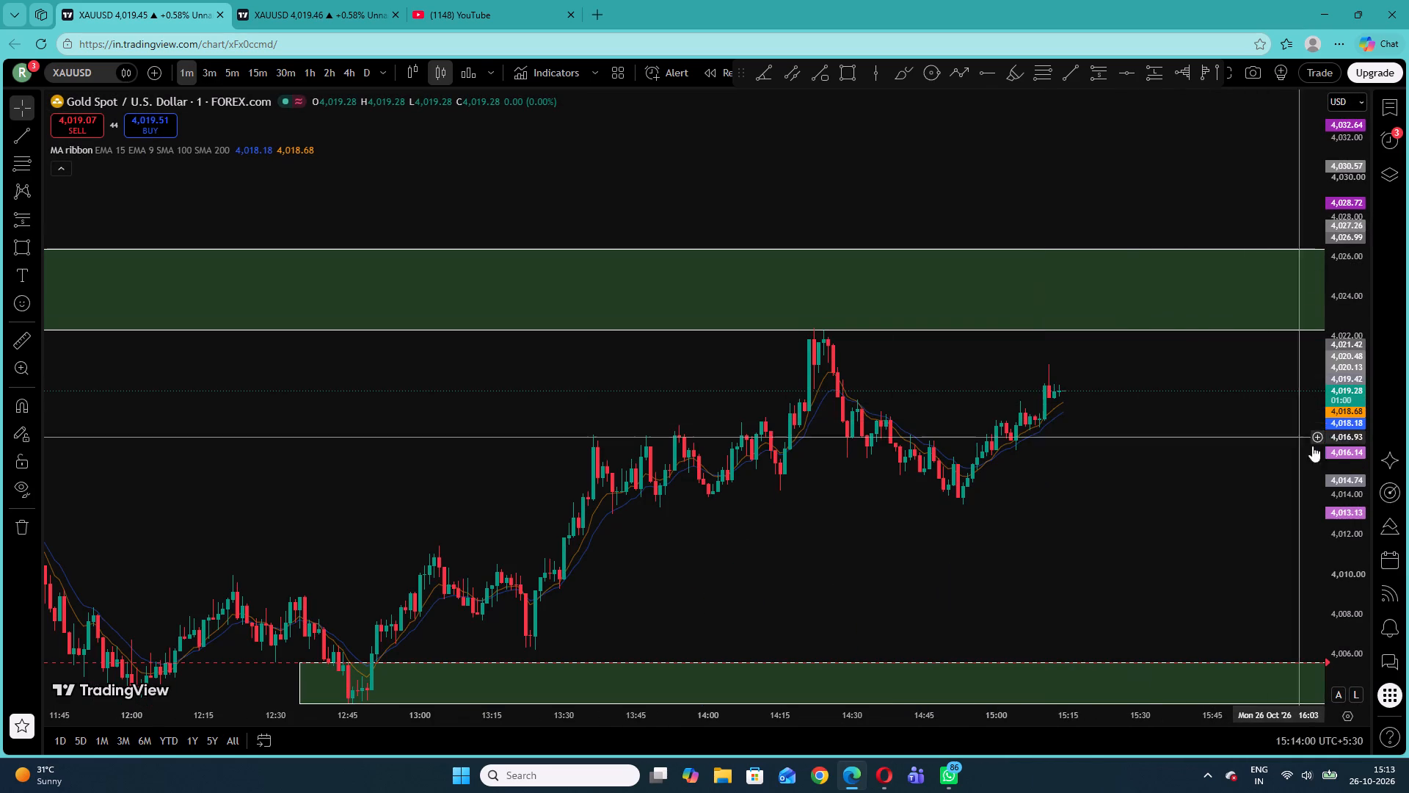
pyautogui.moveTo(1341, 471); pyautogui.dragTo(1322, 246)
pyautogui.moveTo(1198, 345); pyautogui.dragTo(1116, 340)
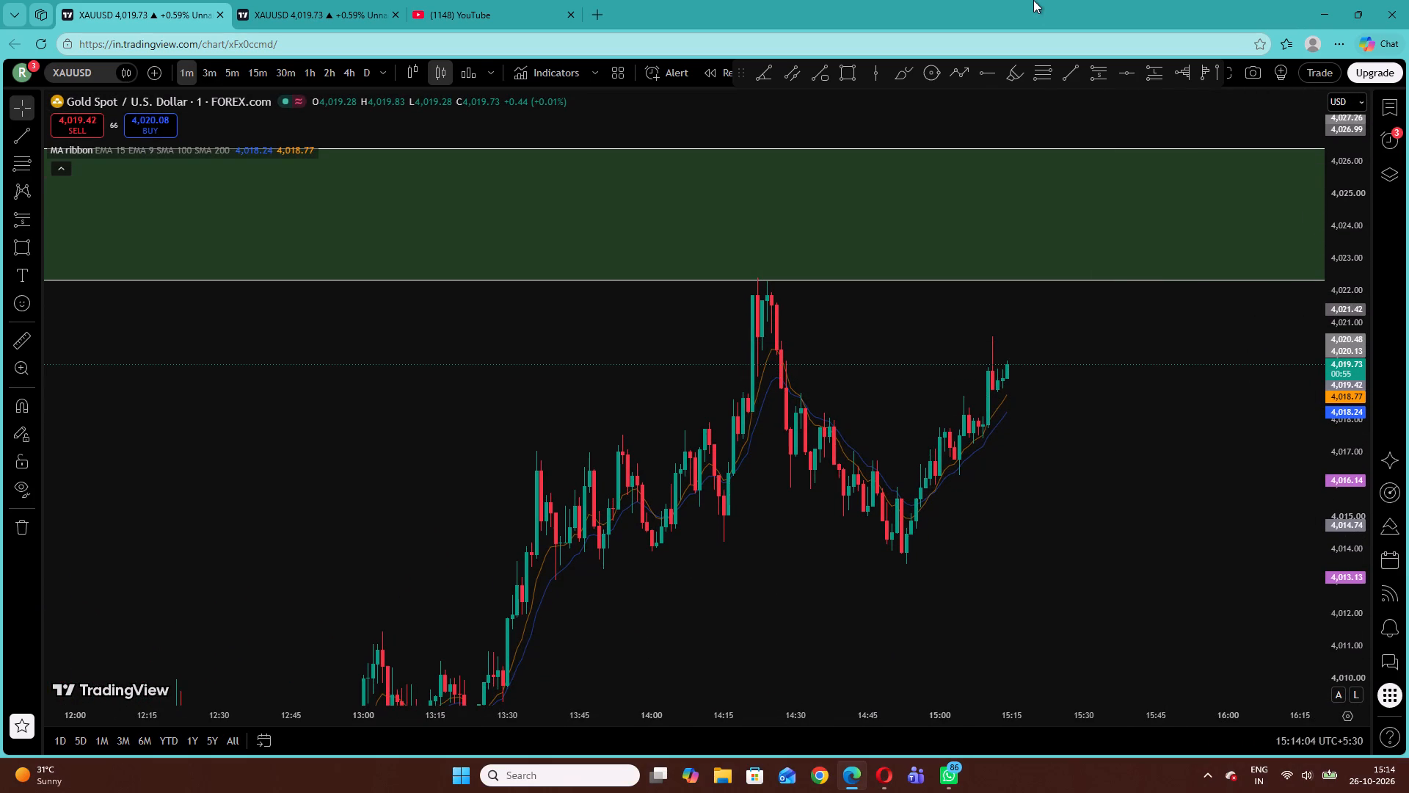
# Search the web for "sharkfunded dashboard" in a new tab, open the SharkFunded dashboard site, and log in with the prefilled credentials.
pyautogui.click(601, 11)
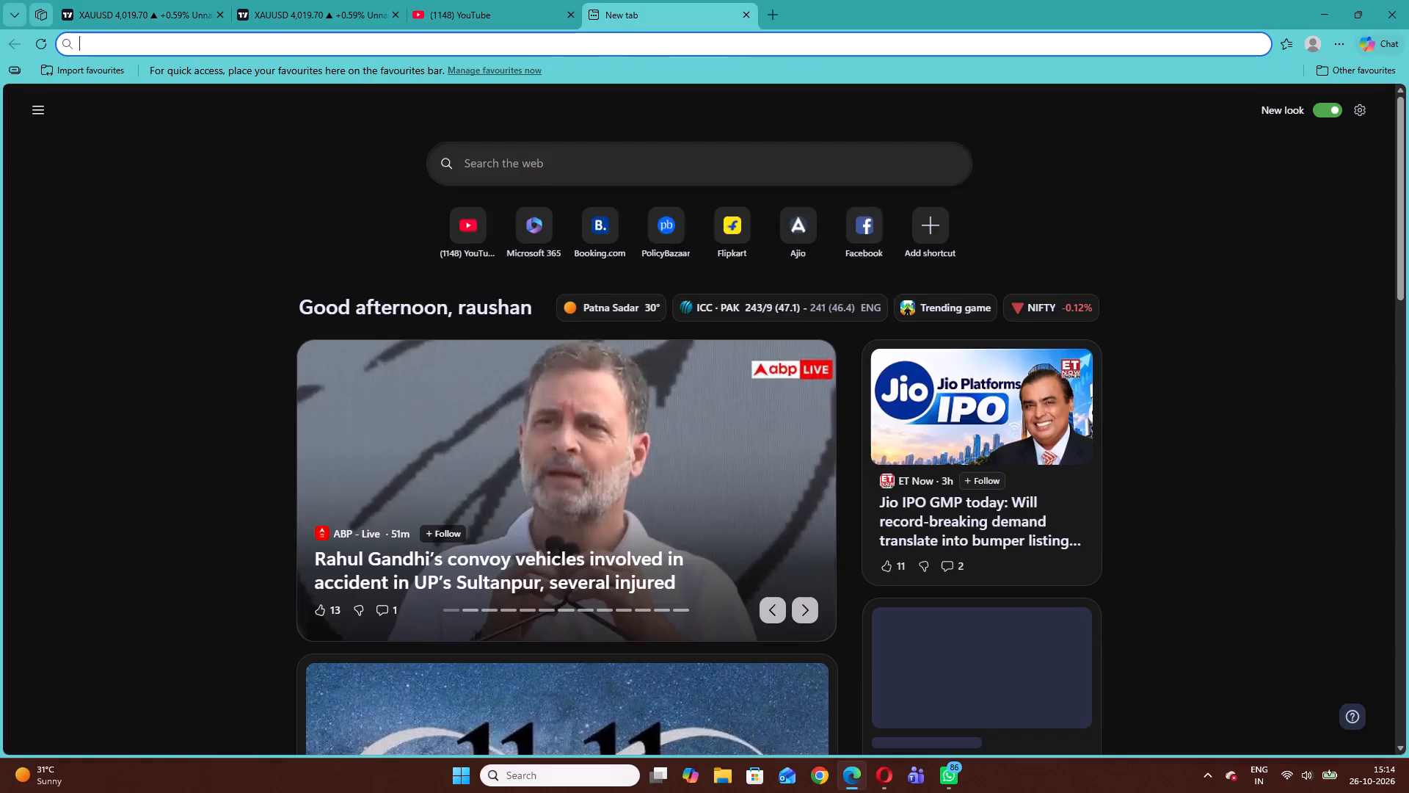
pyautogui.click(610, 37)
pyautogui.click(414, 77)
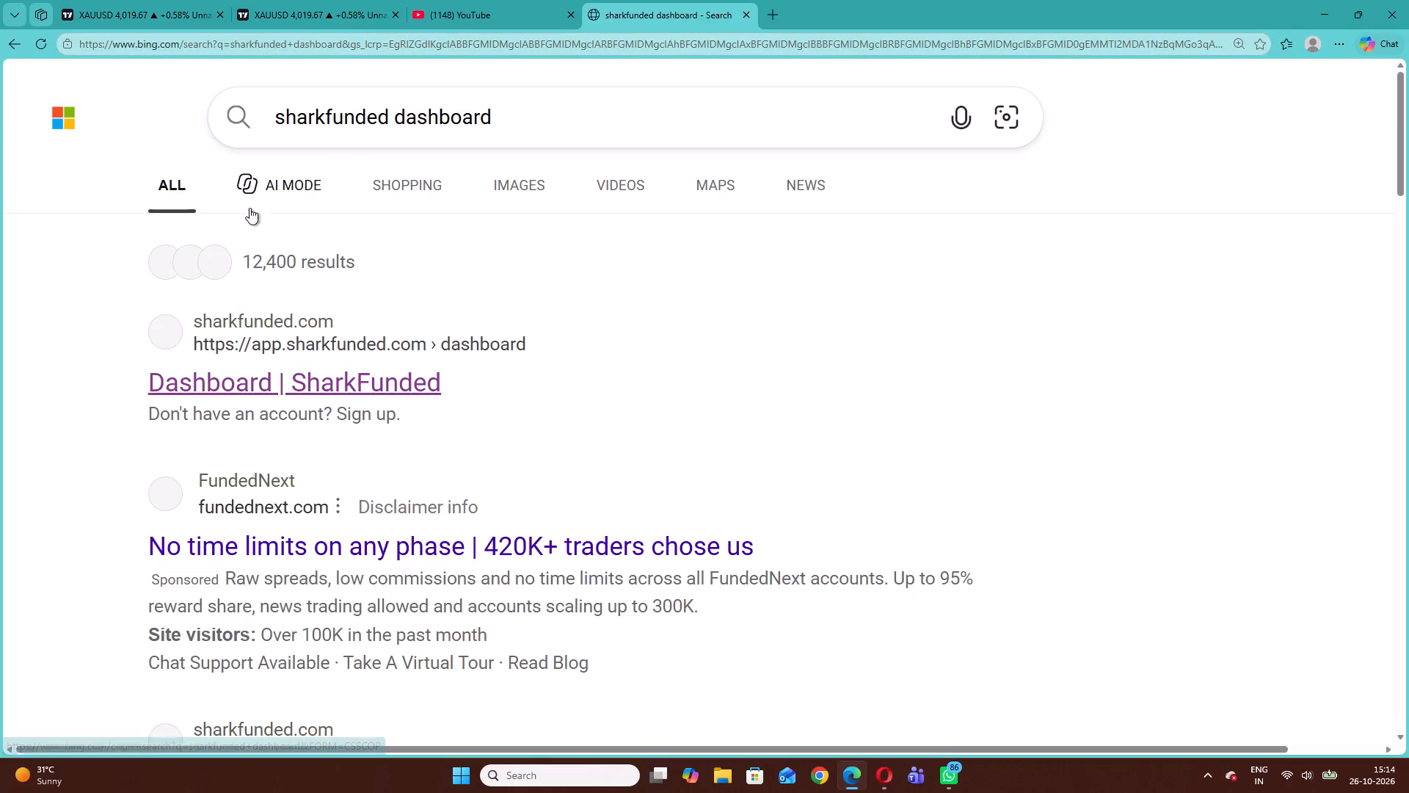
pyautogui.click(269, 388)
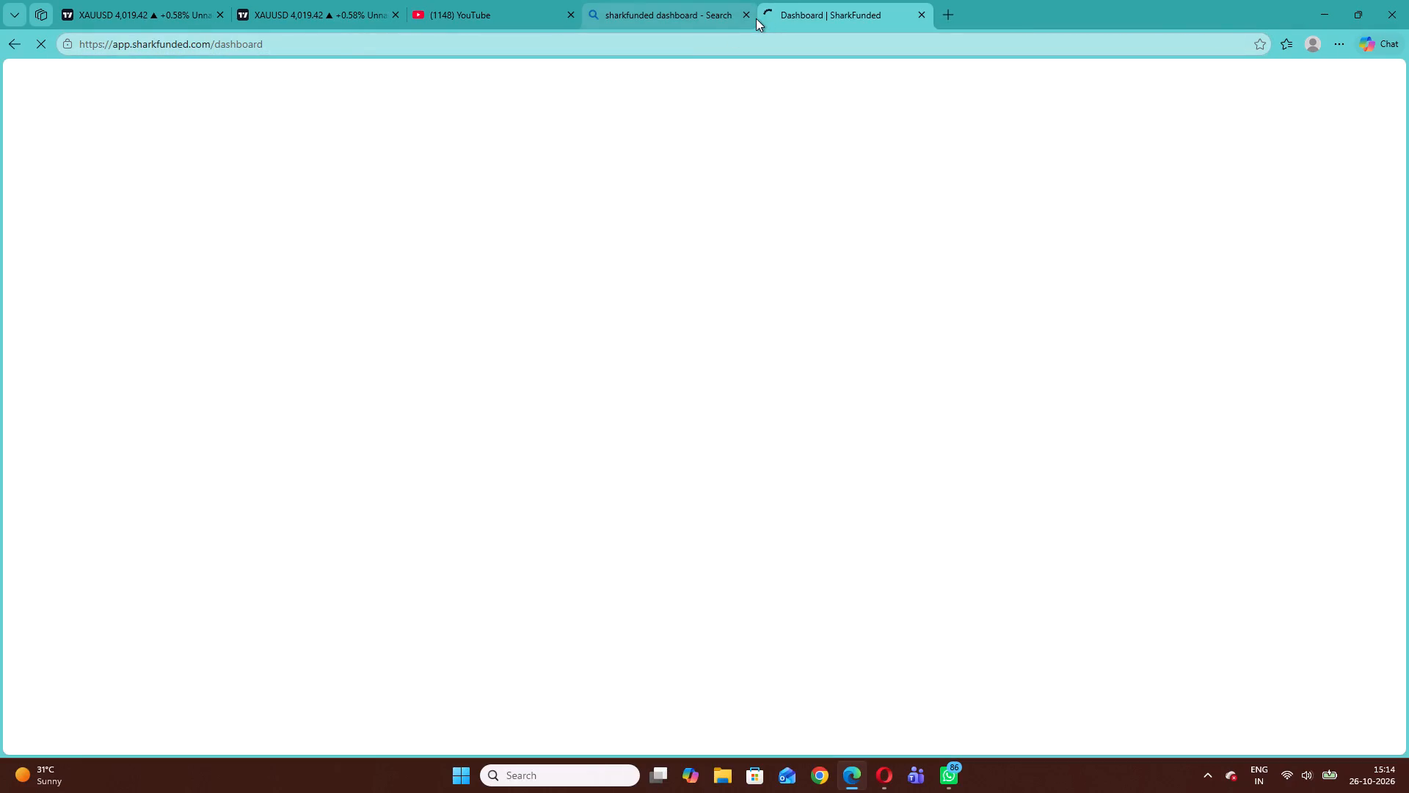
pyautogui.click(747, 15)
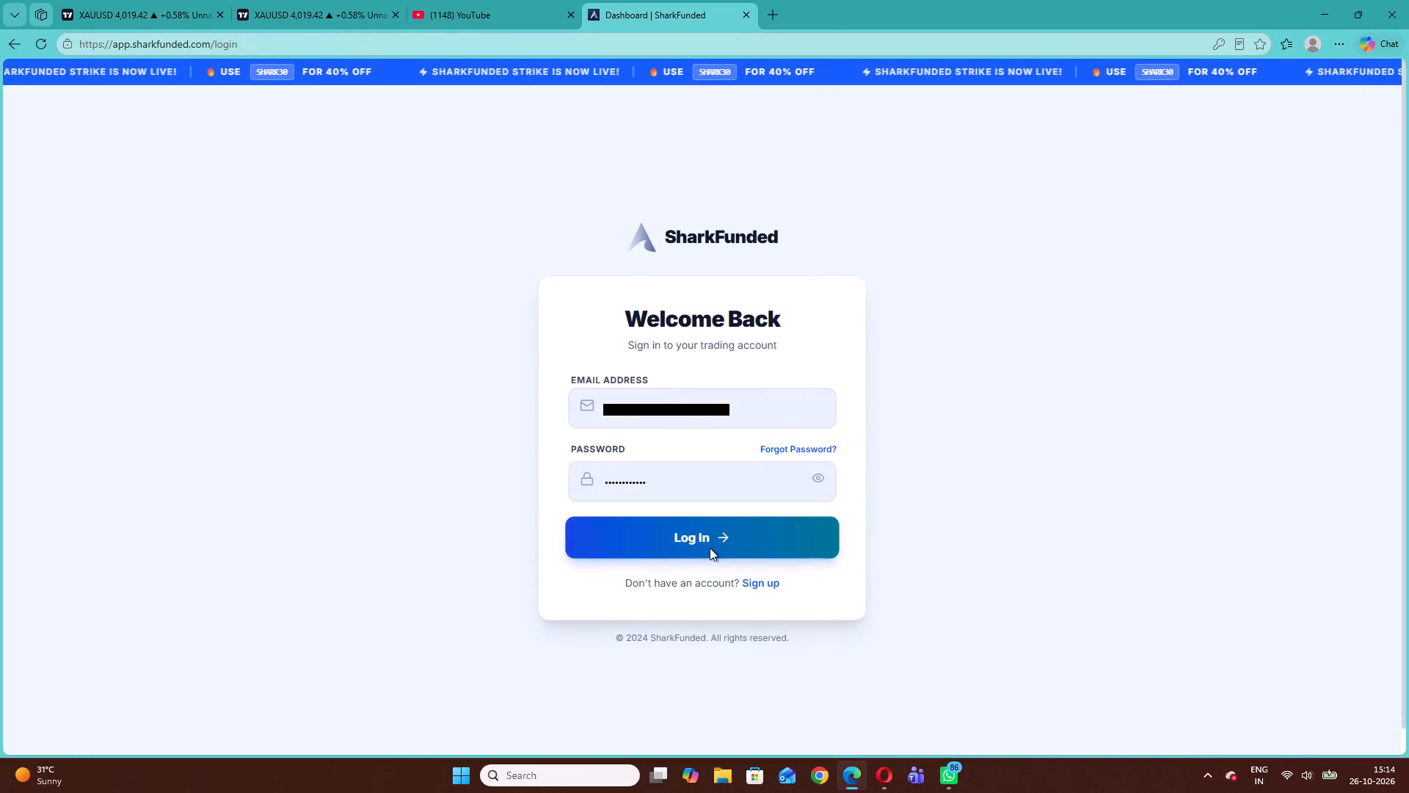
pyautogui.click(710, 548)
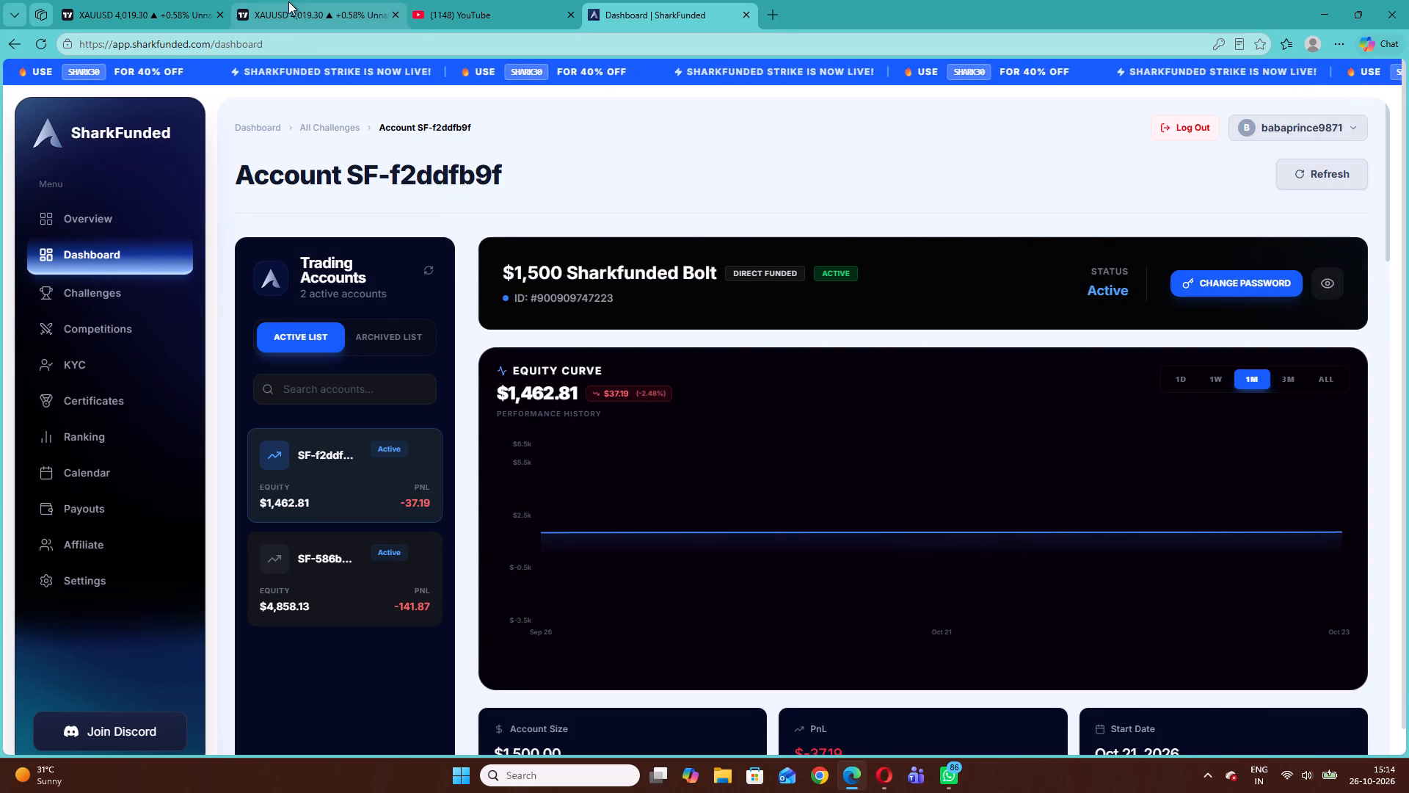
# Return to the first XAUUSD chart and examine the latest 1-minute candles below the upper green zone.
pyautogui.click(288, 1)
pyautogui.click(175, 0)
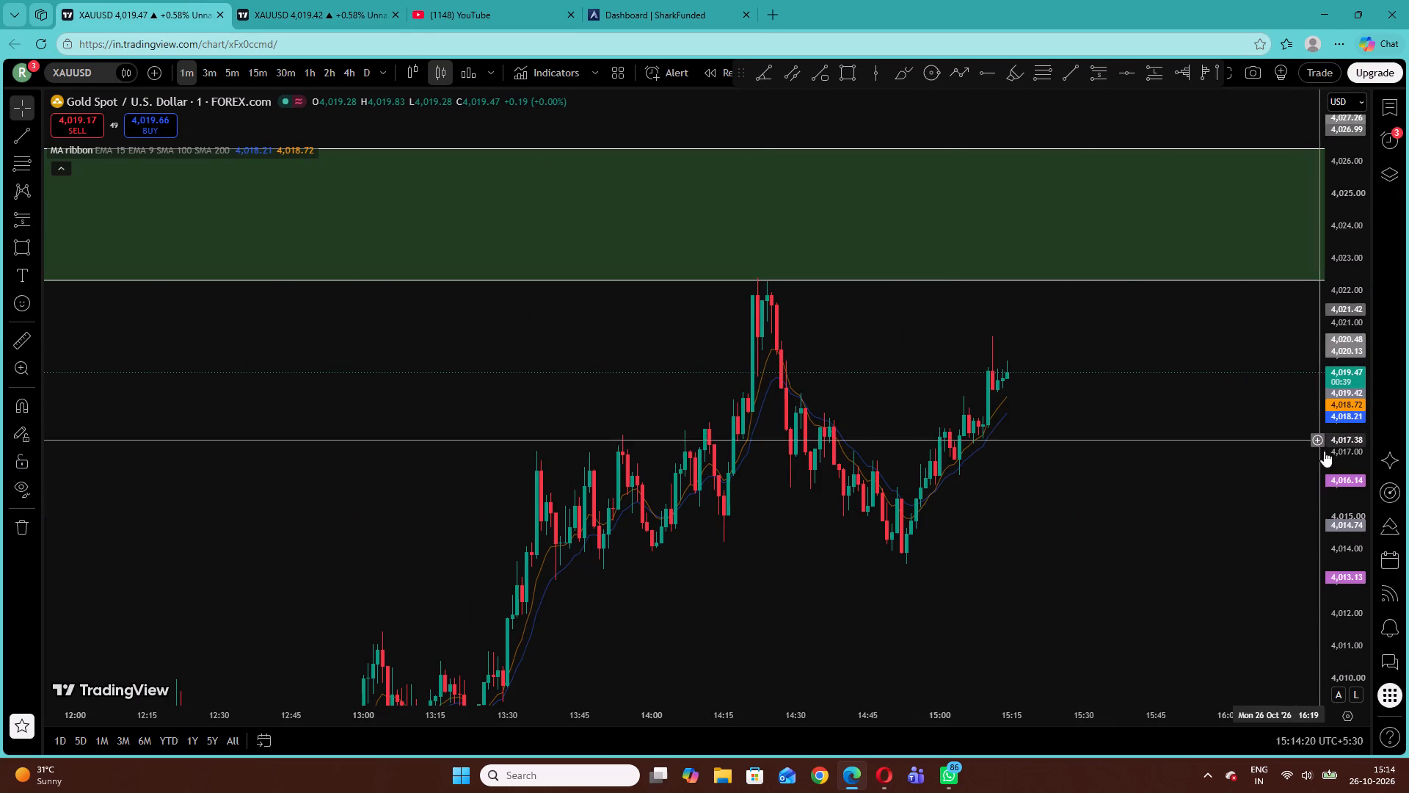
pyautogui.moveTo(1343, 465); pyautogui.dragTo(1339, 425)
pyautogui.moveTo(1107, 342); pyautogui.dragTo(1038, 359)
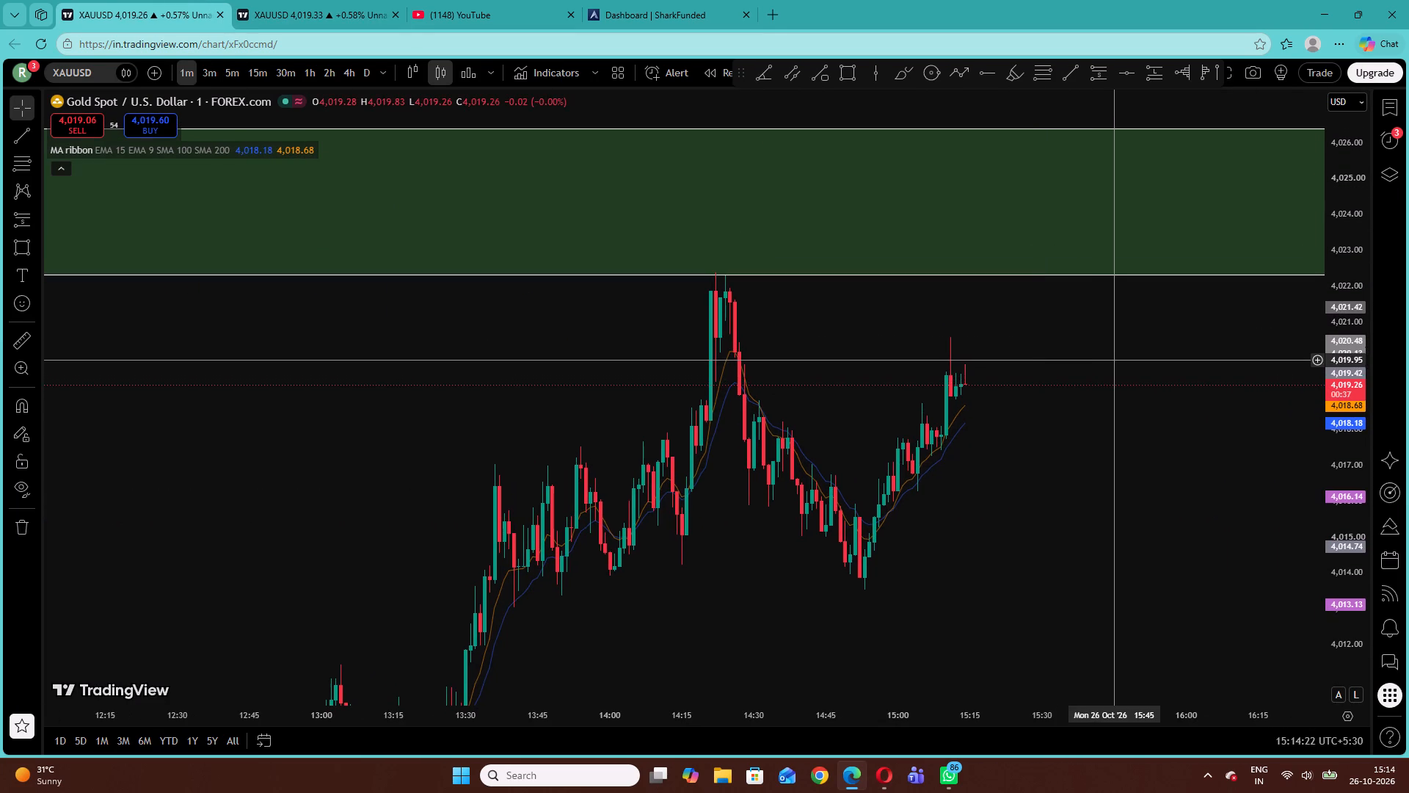
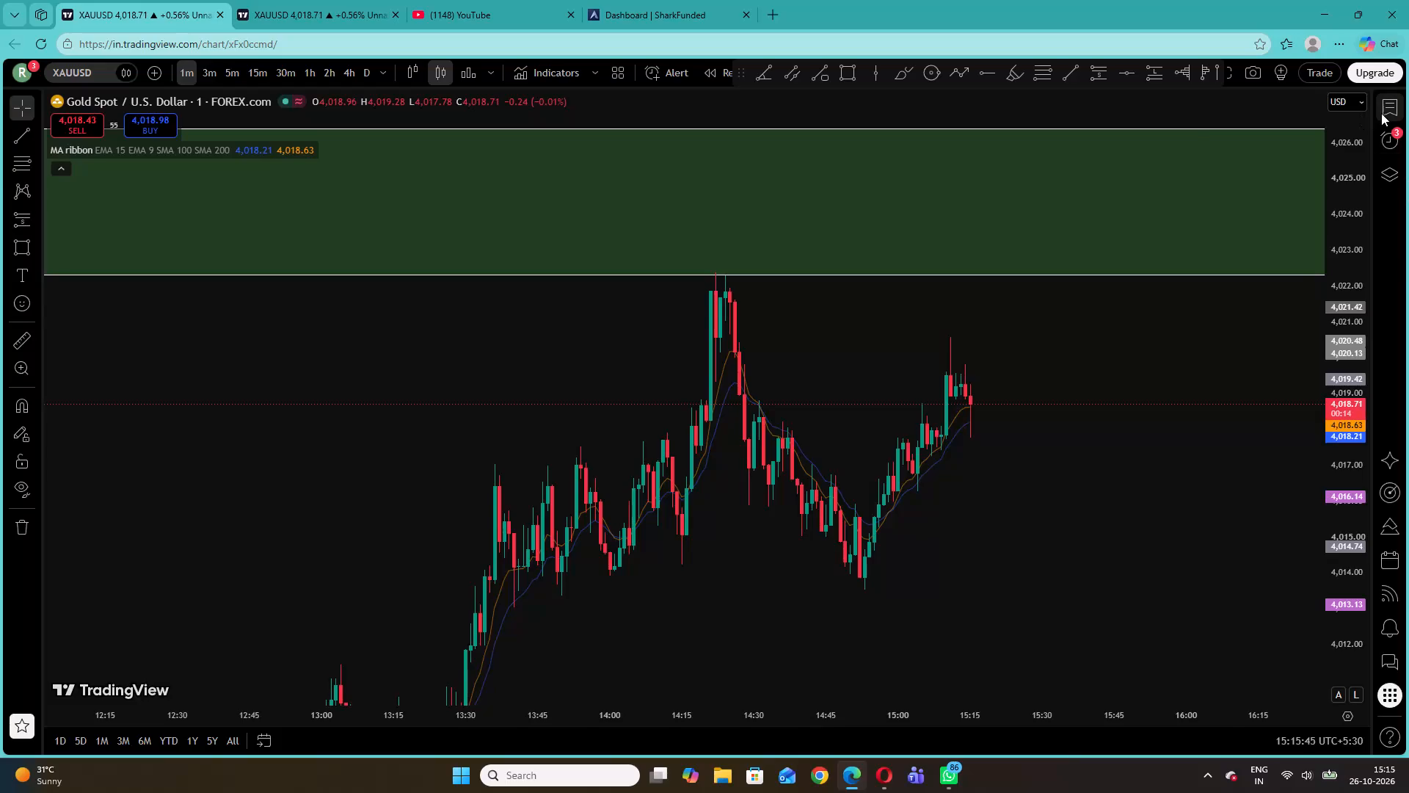
# Open the watchlist and load the OANDA gold (XAUUSD) chart.
pyautogui.click(1381, 113)
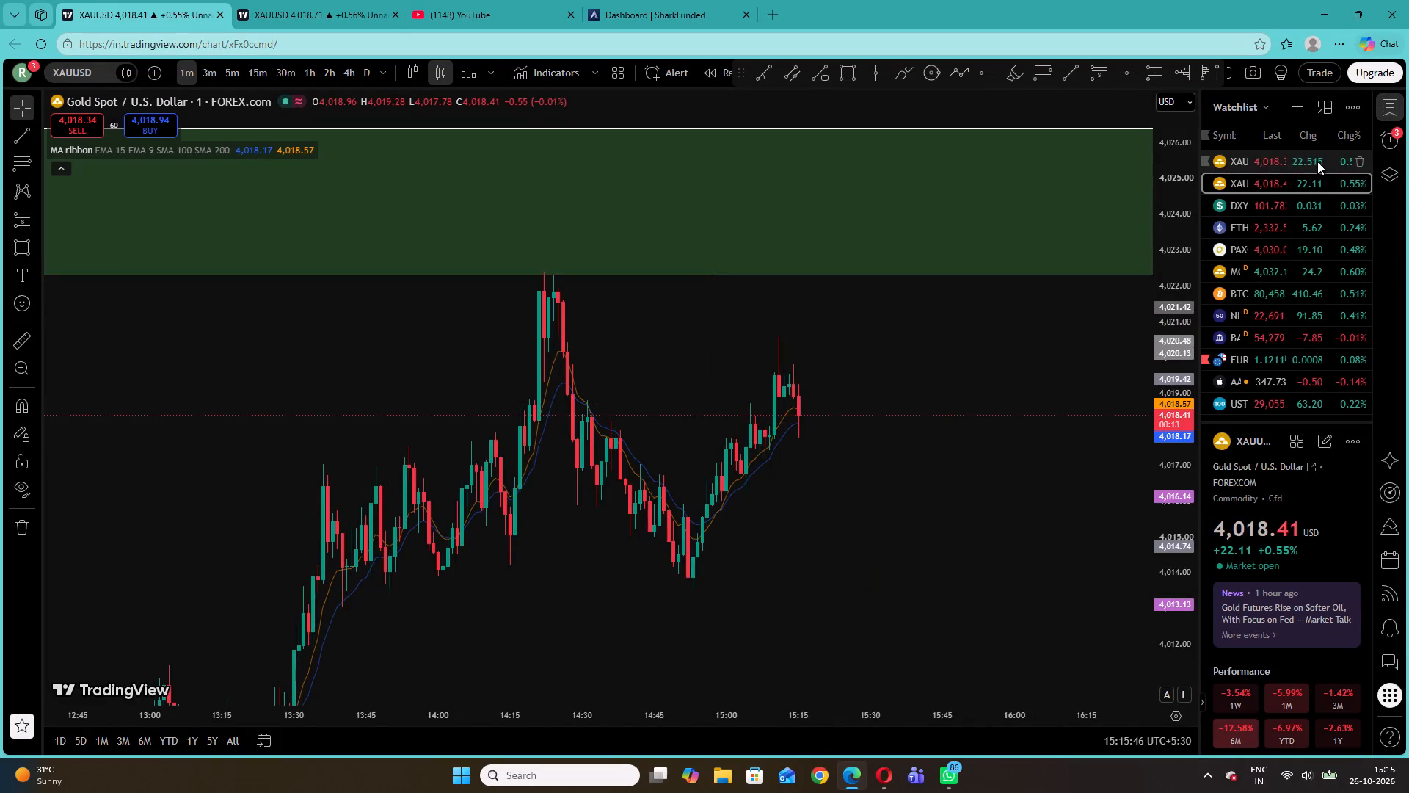
pyautogui.click(1317, 162)
# Remove the yellow line drawing from the OANDA gold chart.
pyautogui.rightClick(642, 468)
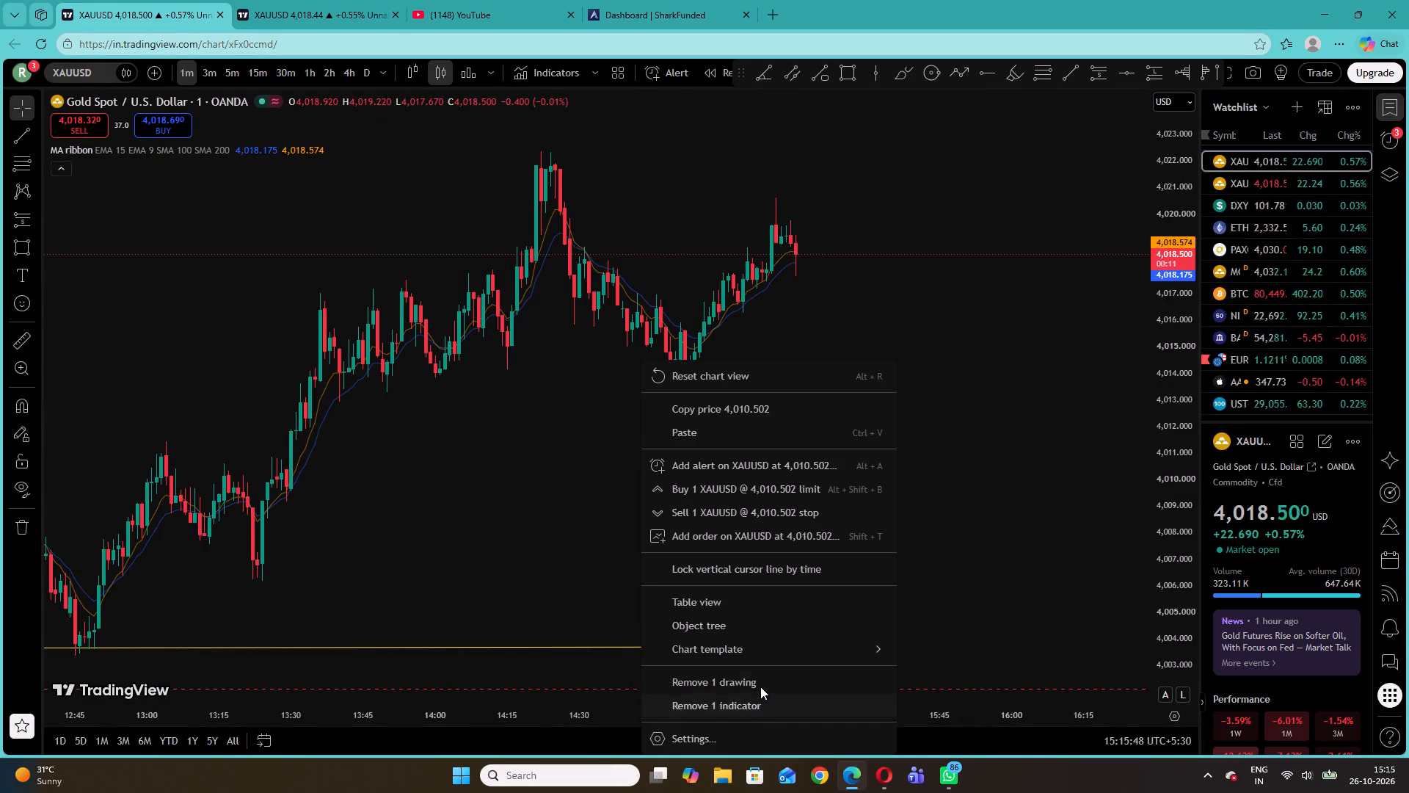
pyautogui.click(535, 498)
pyautogui.moveTo(1187, 395); pyautogui.dragTo(1183, 443)
pyautogui.rightClick(810, 382)
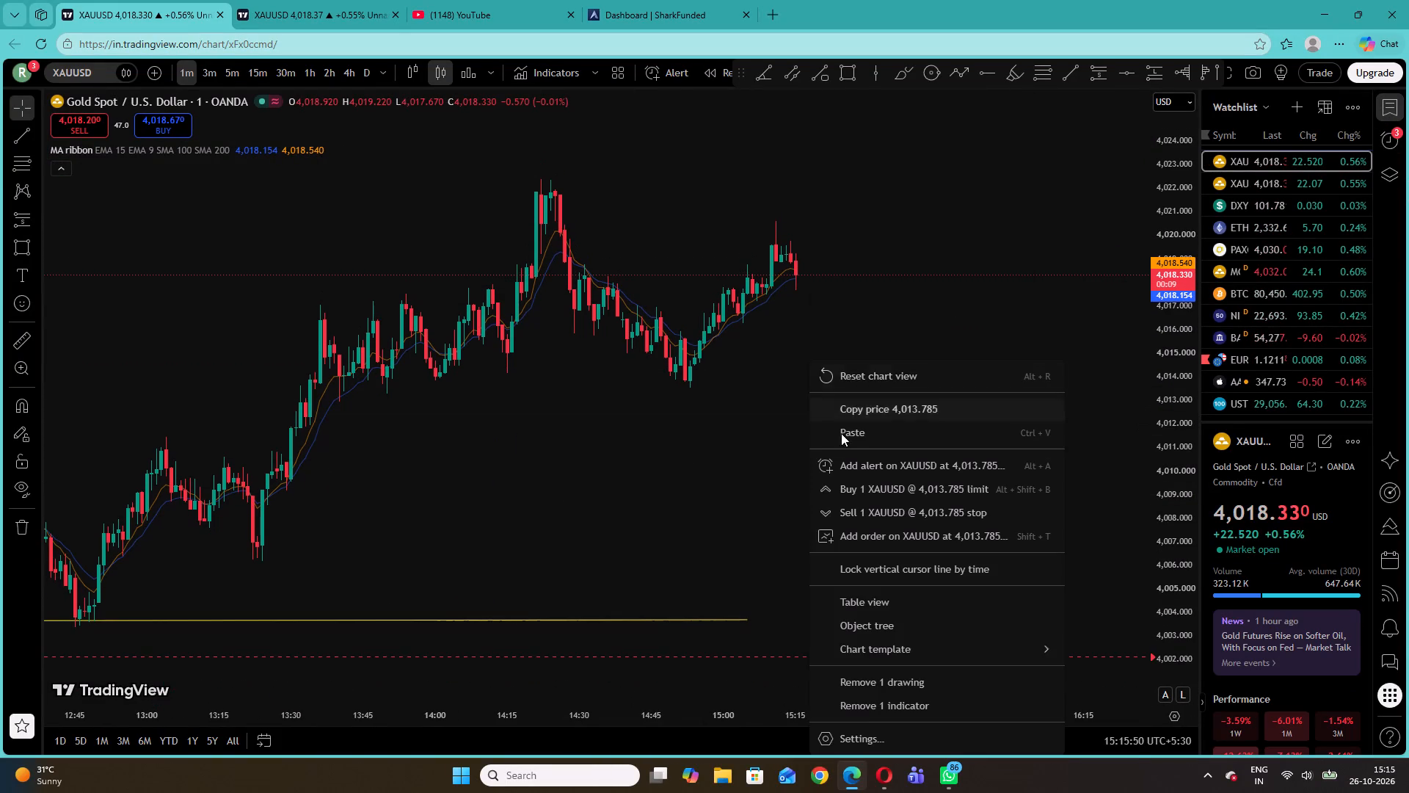
pyautogui.click(906, 676)
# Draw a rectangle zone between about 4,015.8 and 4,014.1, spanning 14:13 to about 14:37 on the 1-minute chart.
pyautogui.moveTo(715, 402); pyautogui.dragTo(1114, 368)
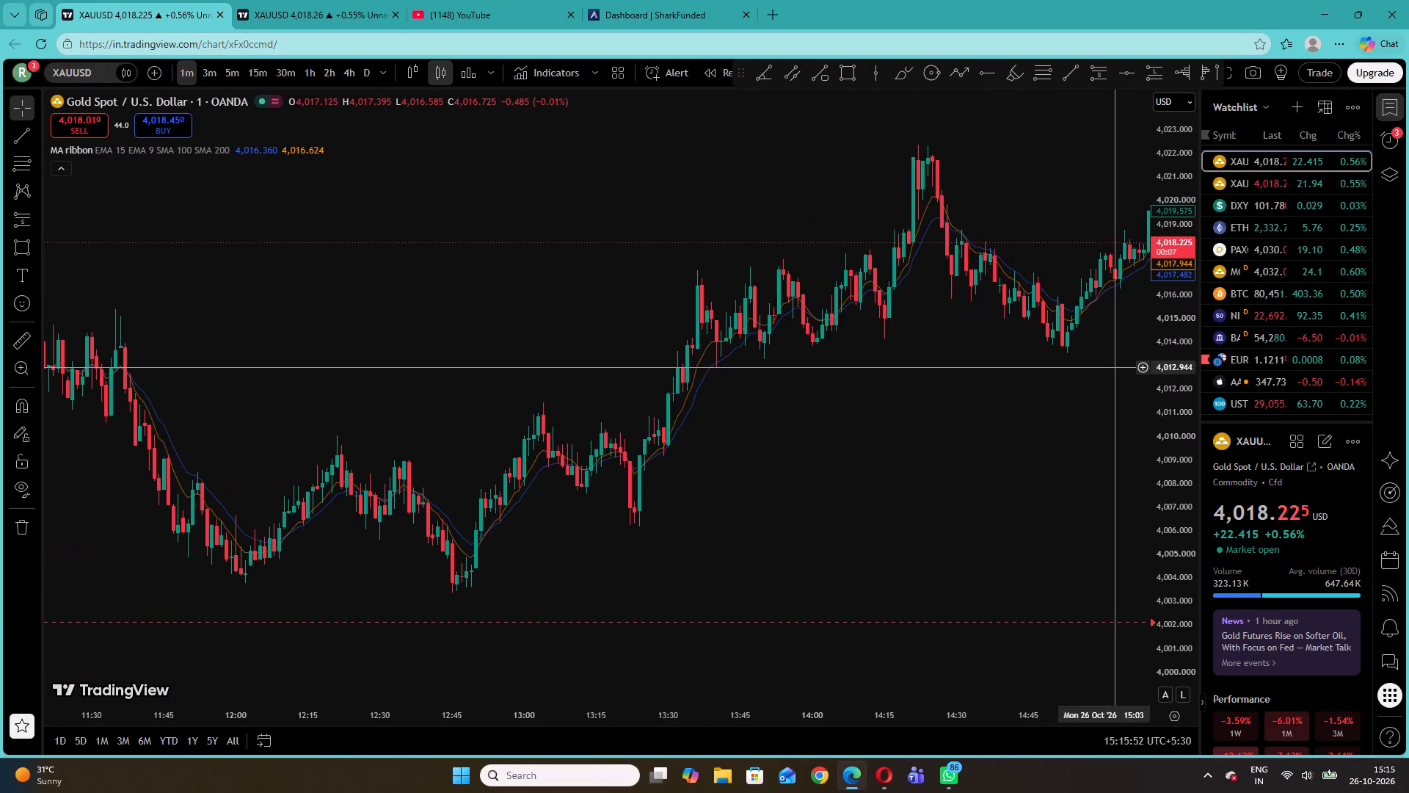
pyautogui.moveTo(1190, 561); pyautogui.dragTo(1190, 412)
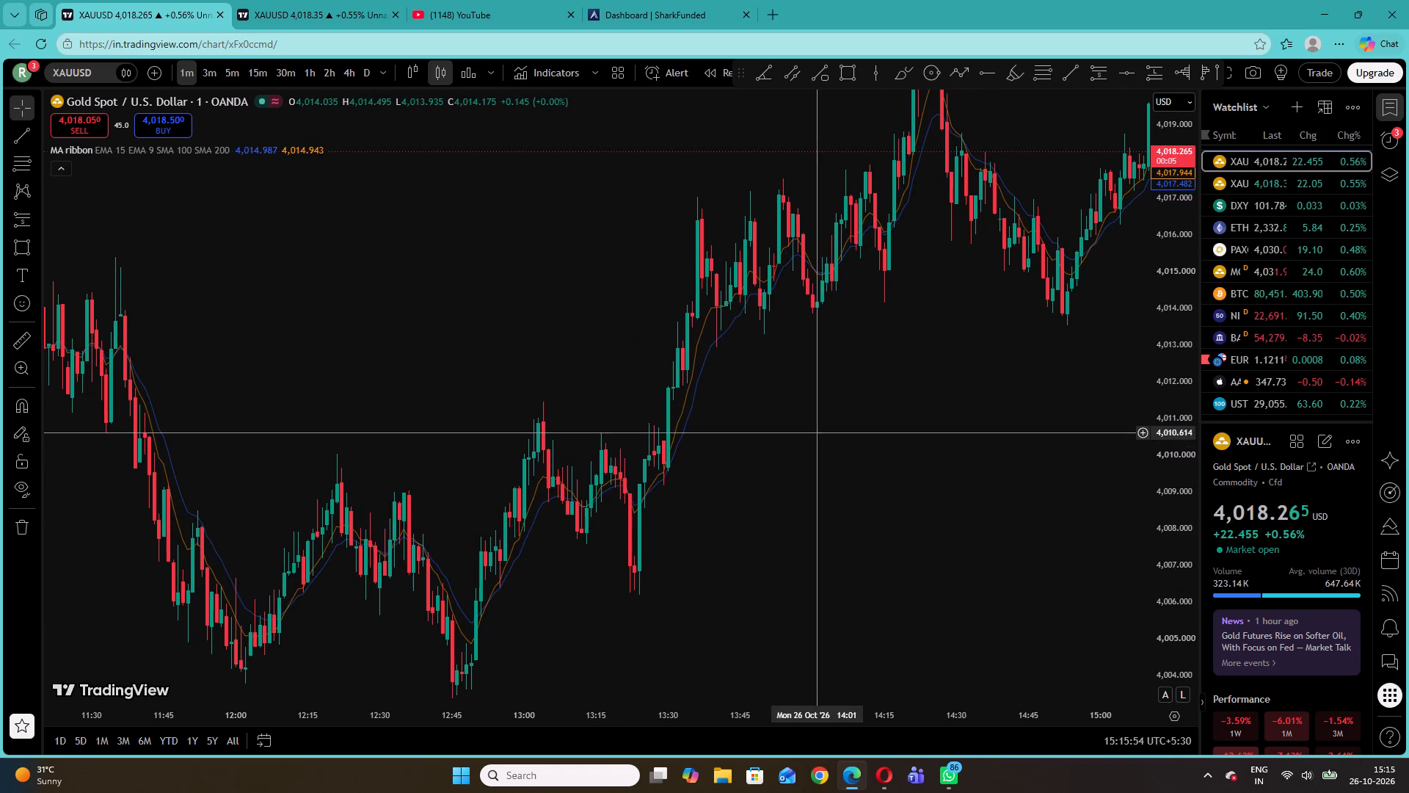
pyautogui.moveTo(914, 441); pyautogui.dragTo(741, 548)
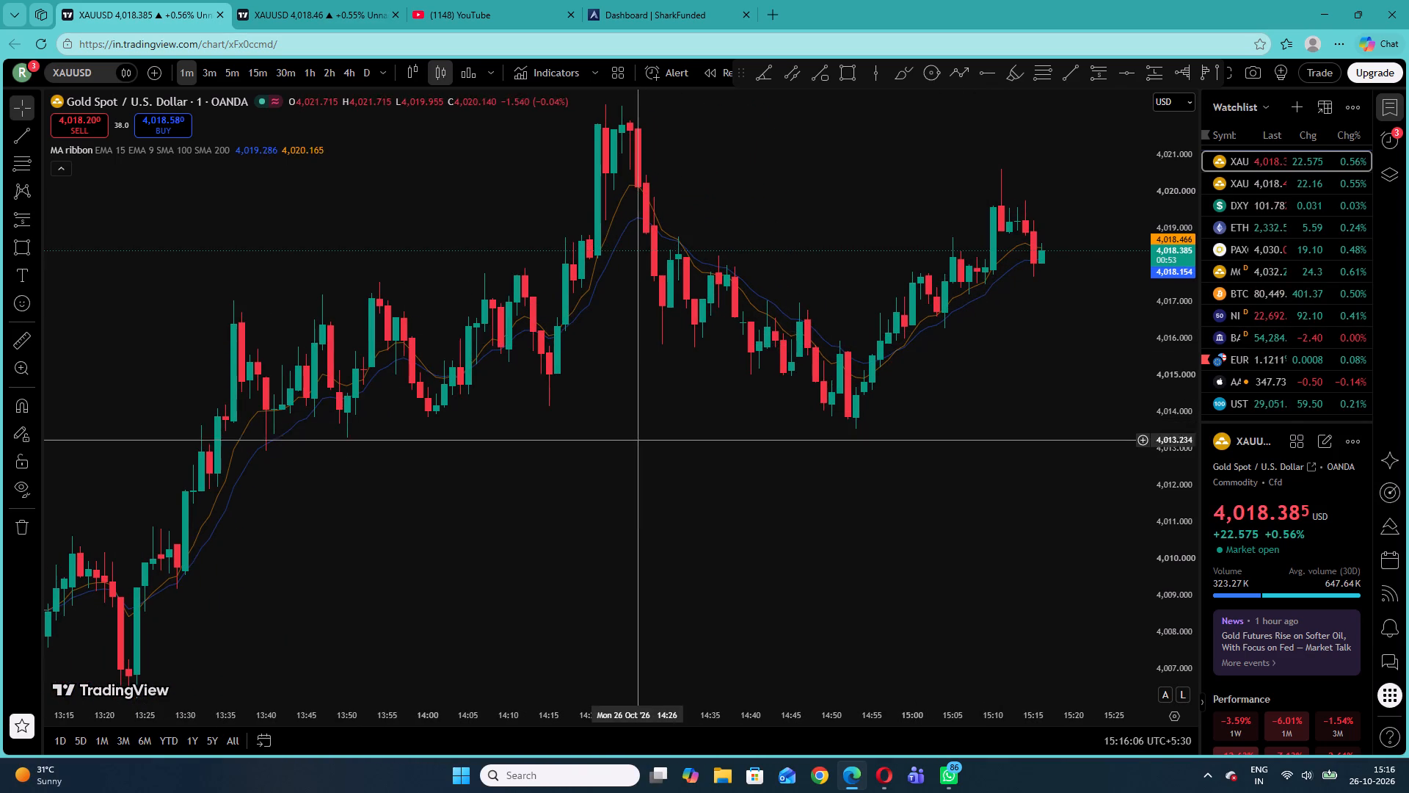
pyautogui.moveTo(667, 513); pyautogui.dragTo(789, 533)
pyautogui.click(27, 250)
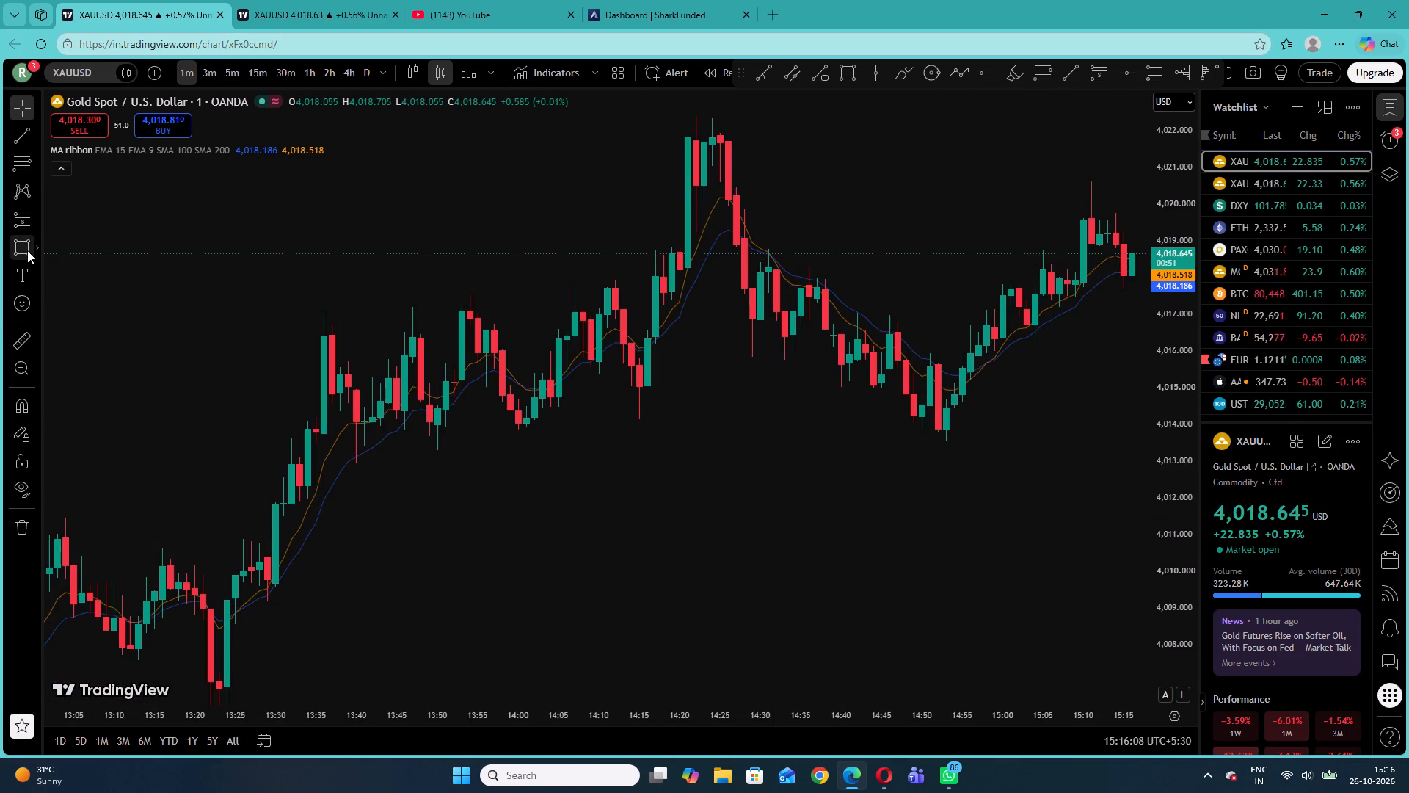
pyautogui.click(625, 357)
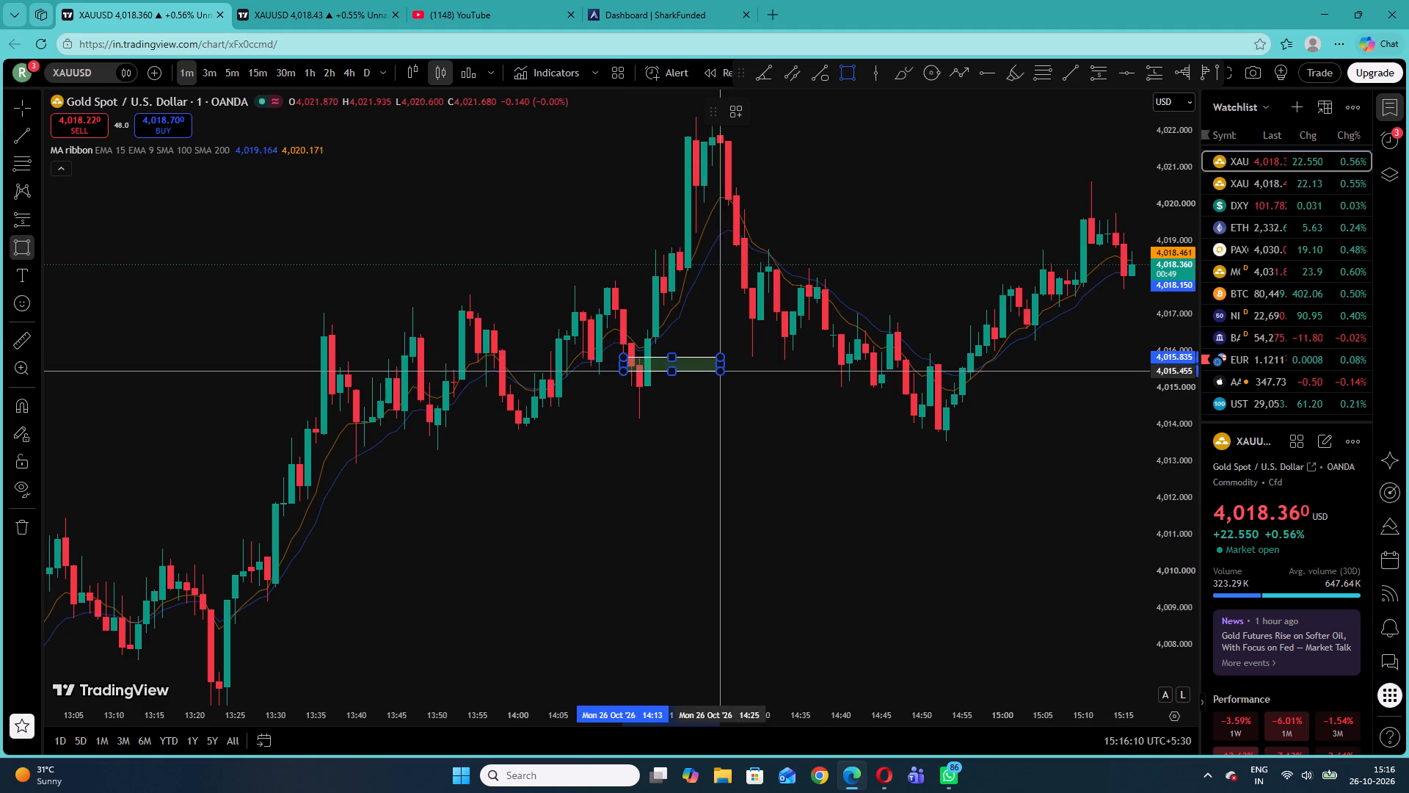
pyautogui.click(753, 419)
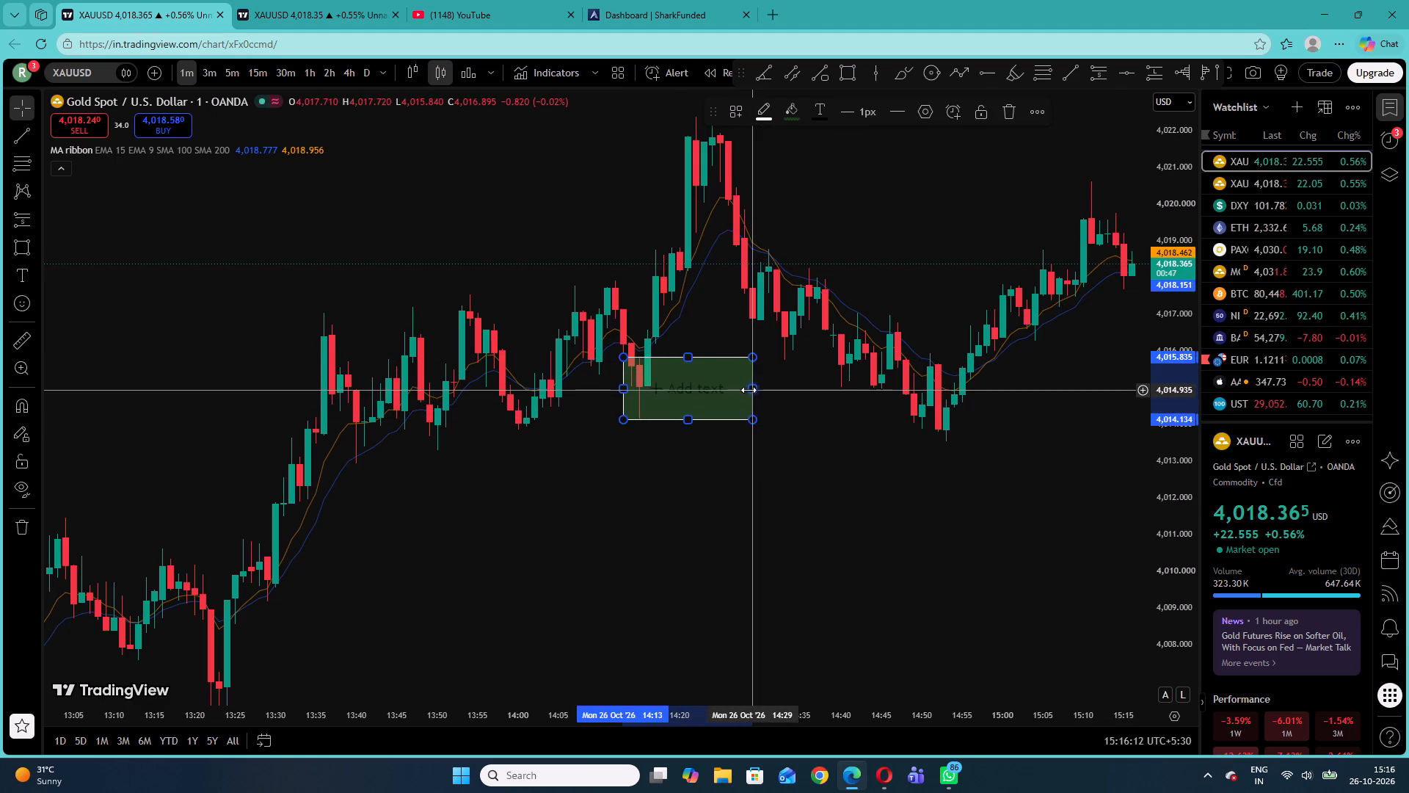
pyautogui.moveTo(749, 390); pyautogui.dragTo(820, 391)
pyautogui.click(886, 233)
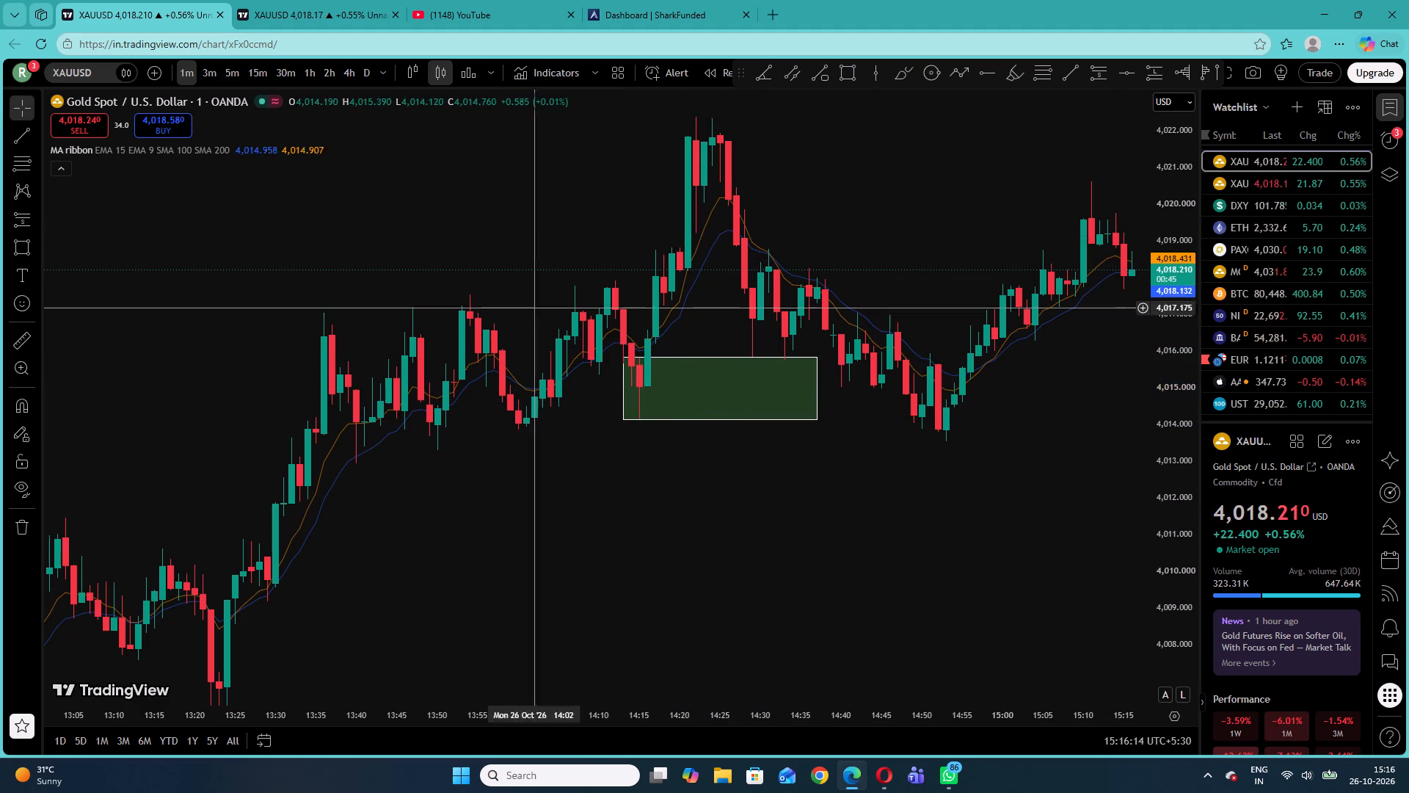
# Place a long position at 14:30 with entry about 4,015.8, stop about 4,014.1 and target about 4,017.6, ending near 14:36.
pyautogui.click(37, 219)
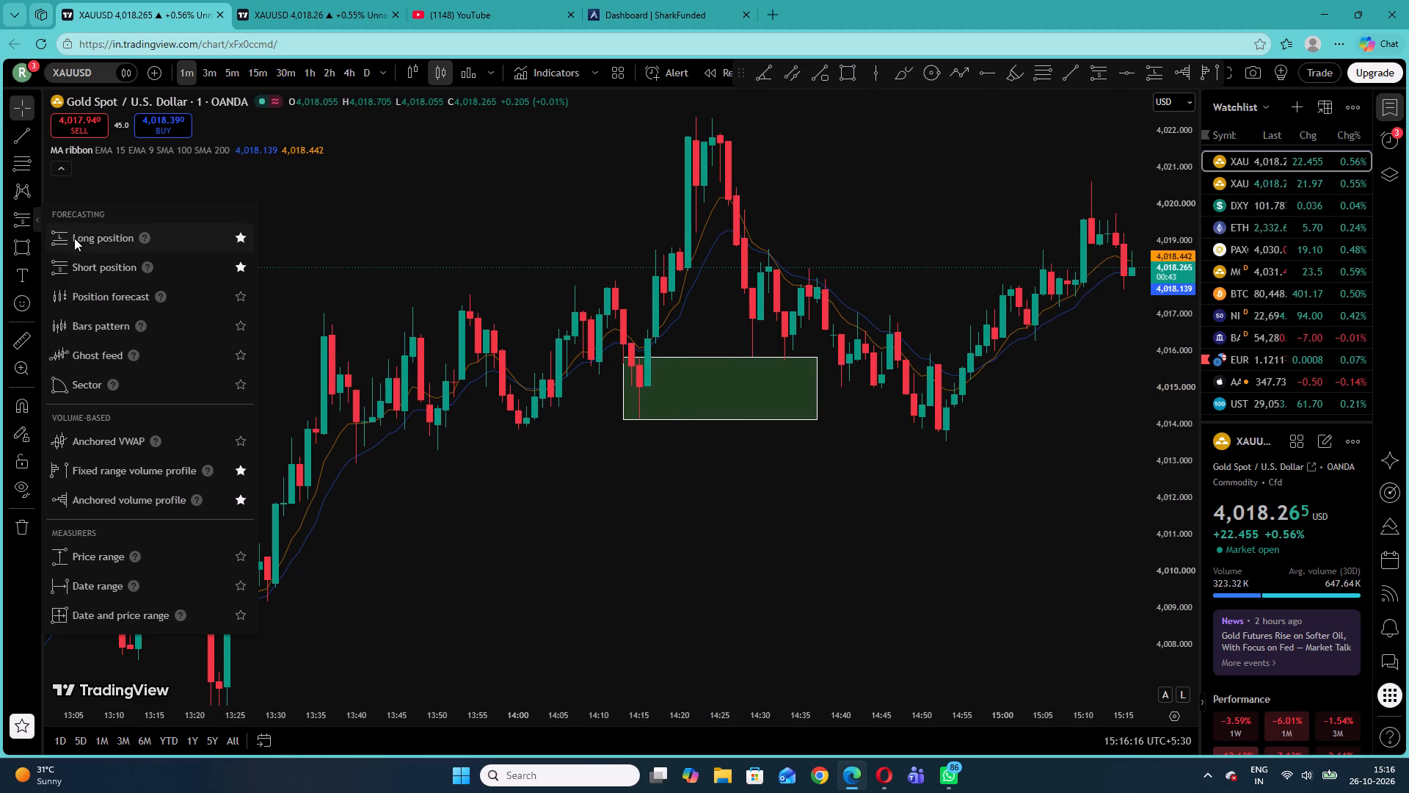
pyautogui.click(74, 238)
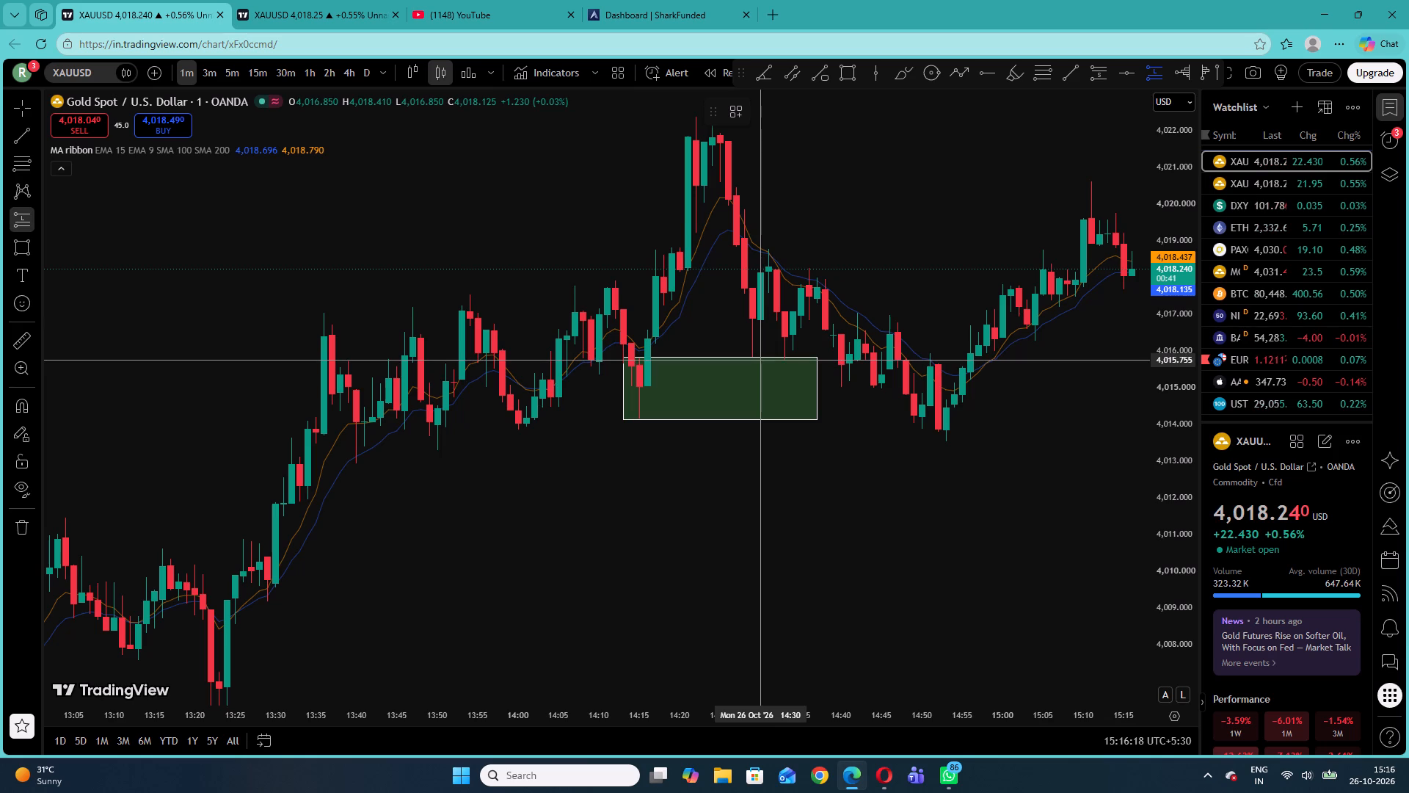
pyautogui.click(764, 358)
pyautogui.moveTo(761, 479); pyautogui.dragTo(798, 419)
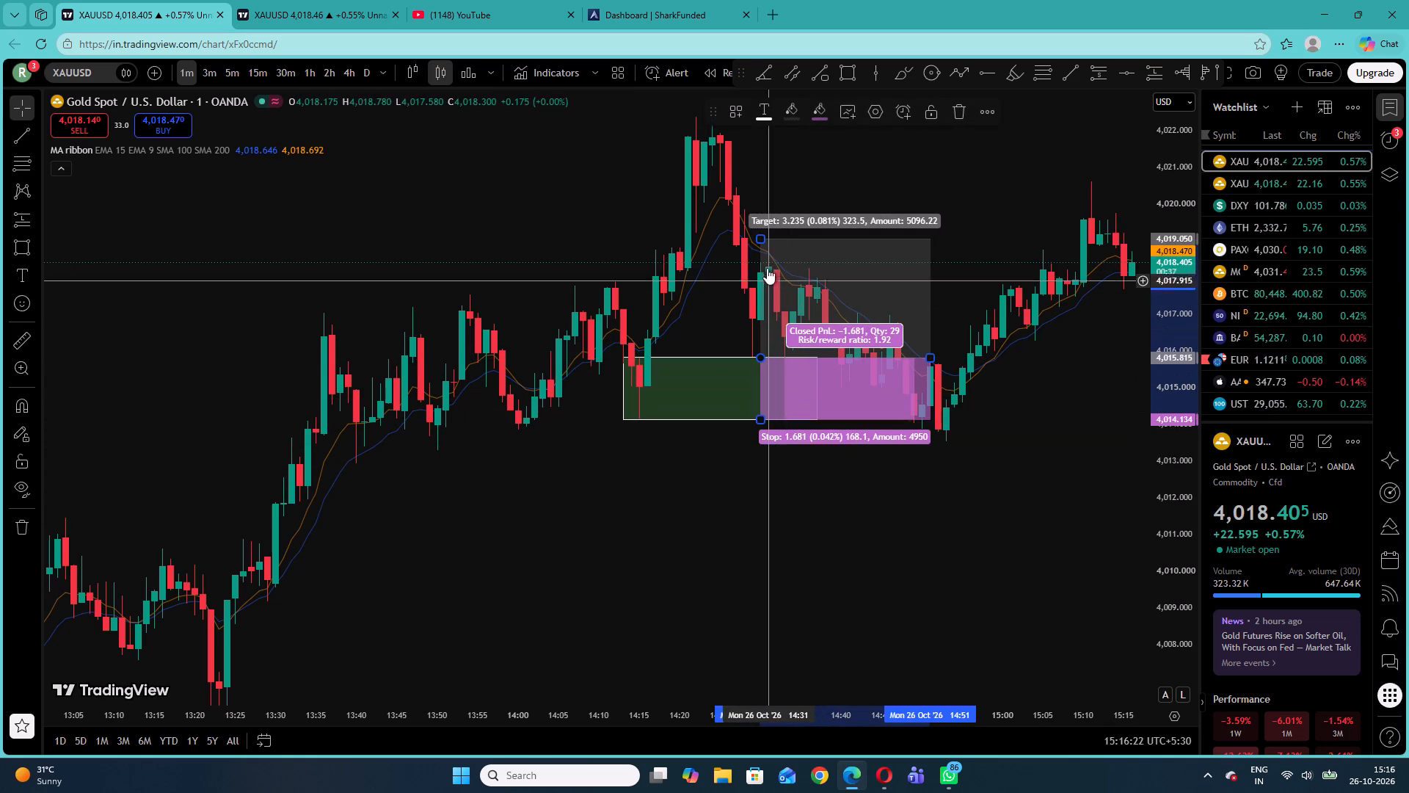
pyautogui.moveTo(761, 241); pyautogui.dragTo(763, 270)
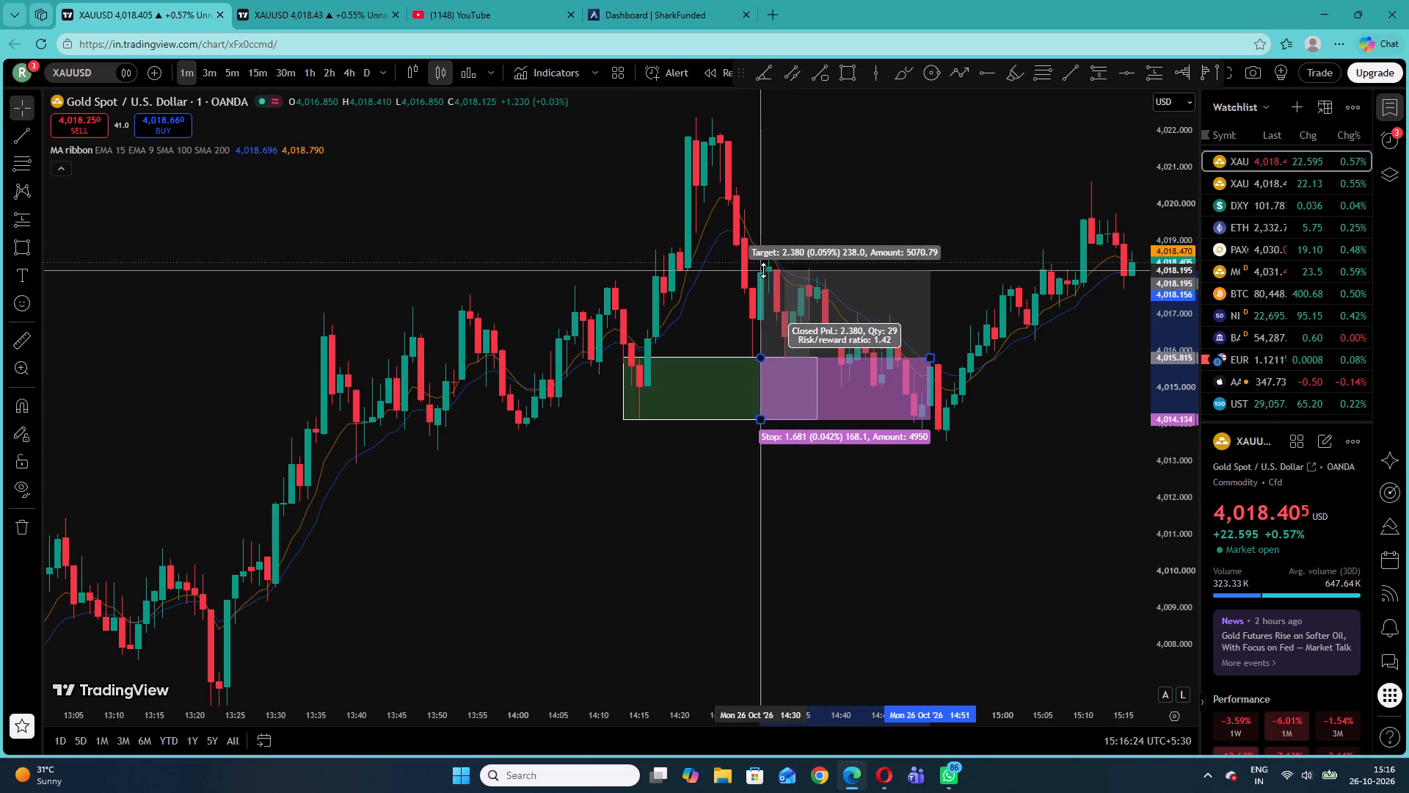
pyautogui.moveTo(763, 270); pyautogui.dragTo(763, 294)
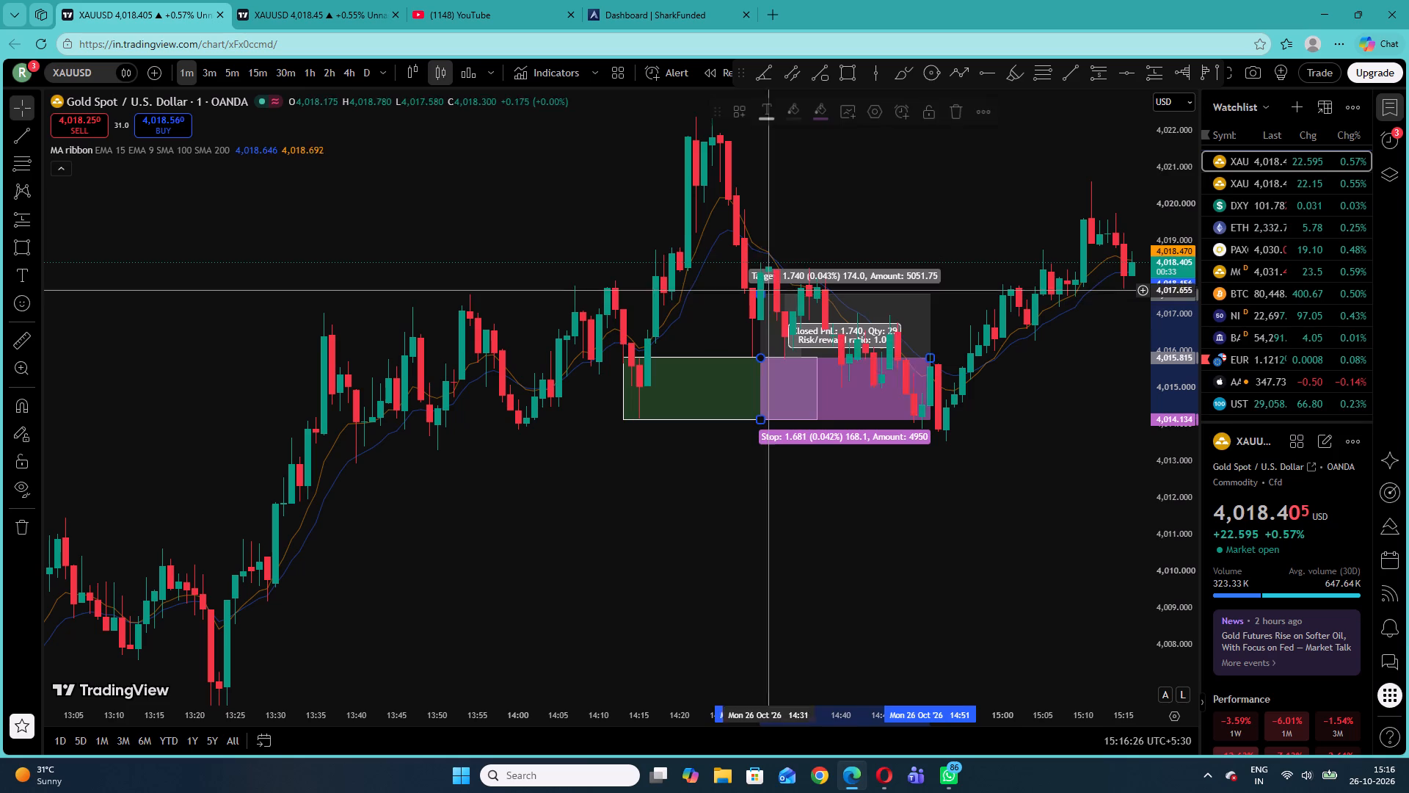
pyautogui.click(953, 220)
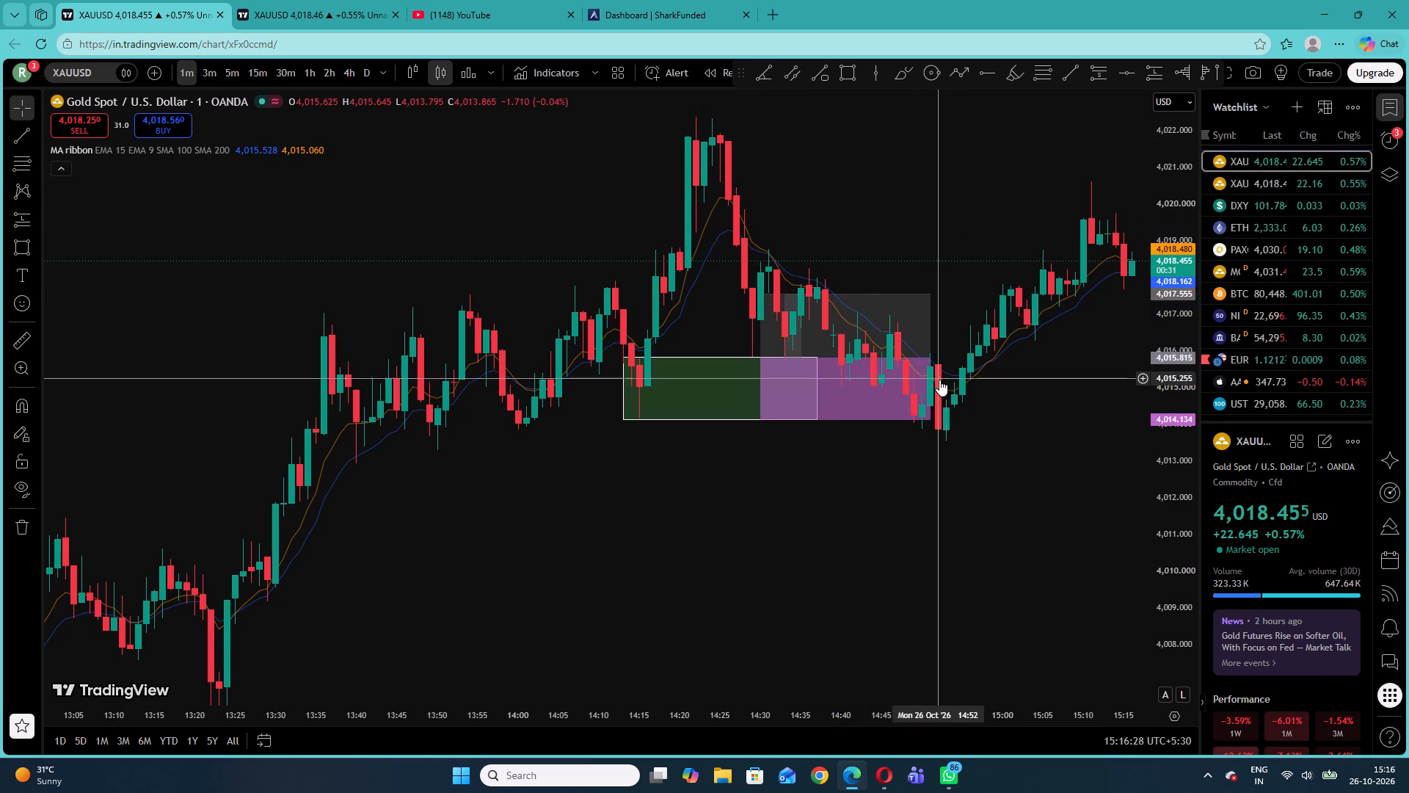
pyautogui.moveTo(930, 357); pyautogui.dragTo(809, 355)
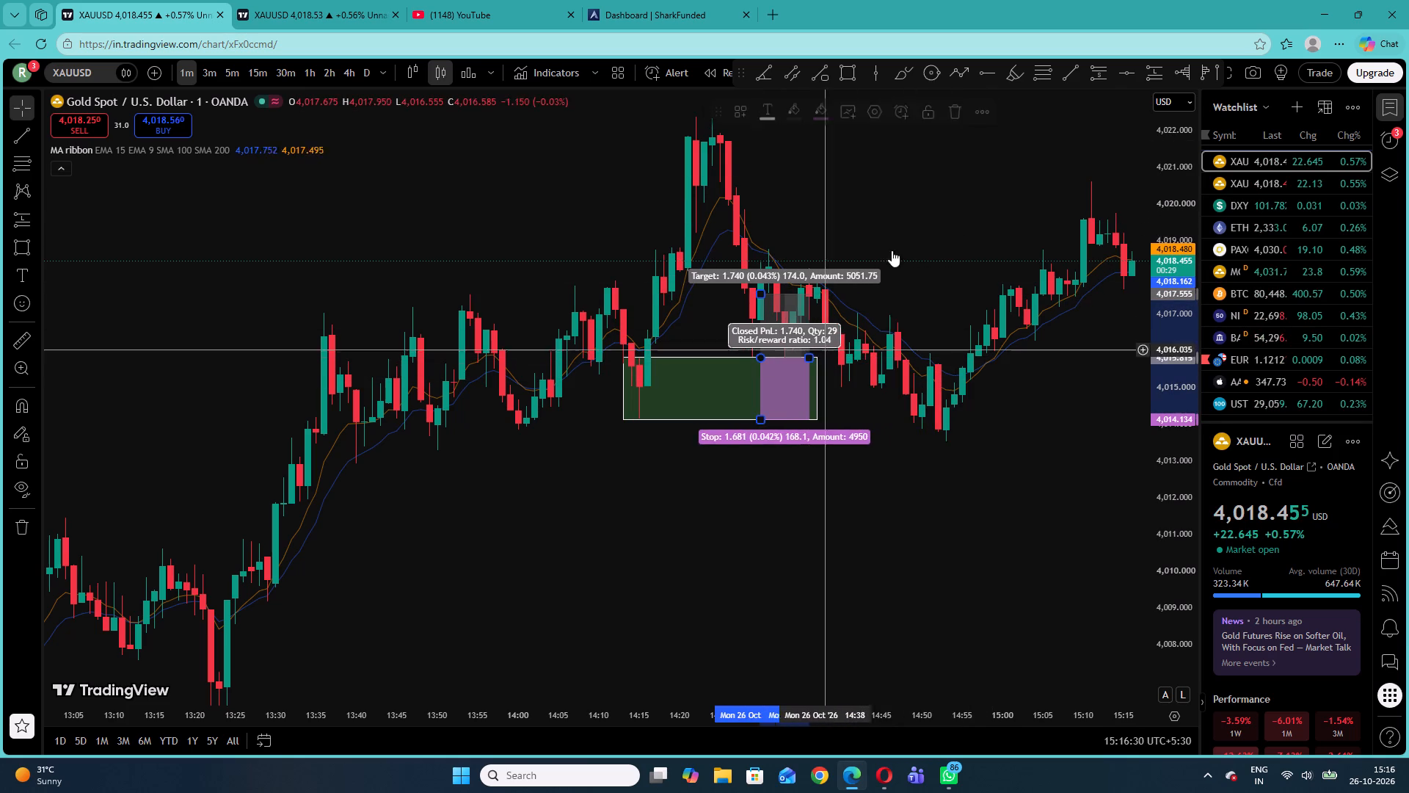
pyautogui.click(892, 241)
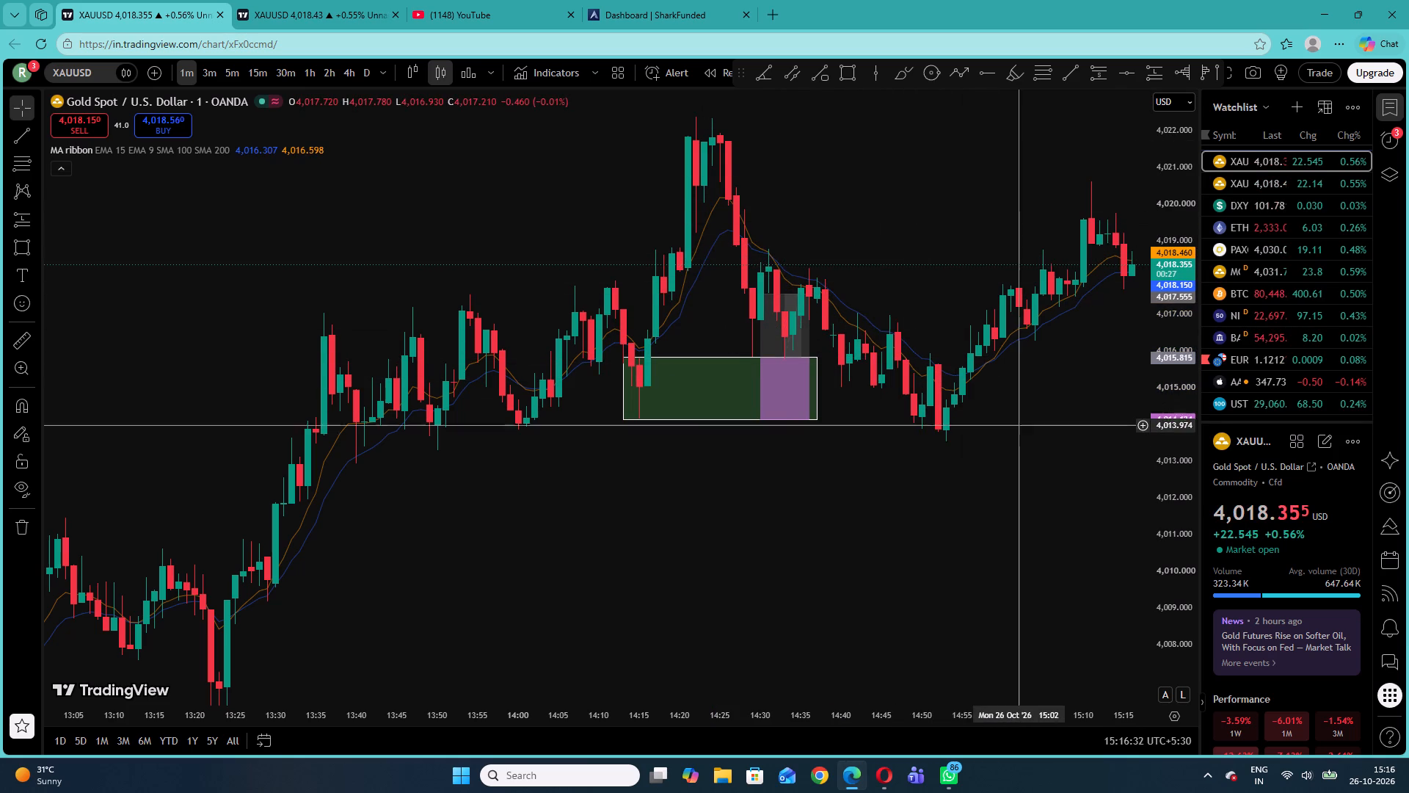
# Check the gold chart on the 5-minute and 3-minute timeframes, then return to 1 minute.
pyautogui.moveTo(1014, 435); pyautogui.dragTo(891, 466)
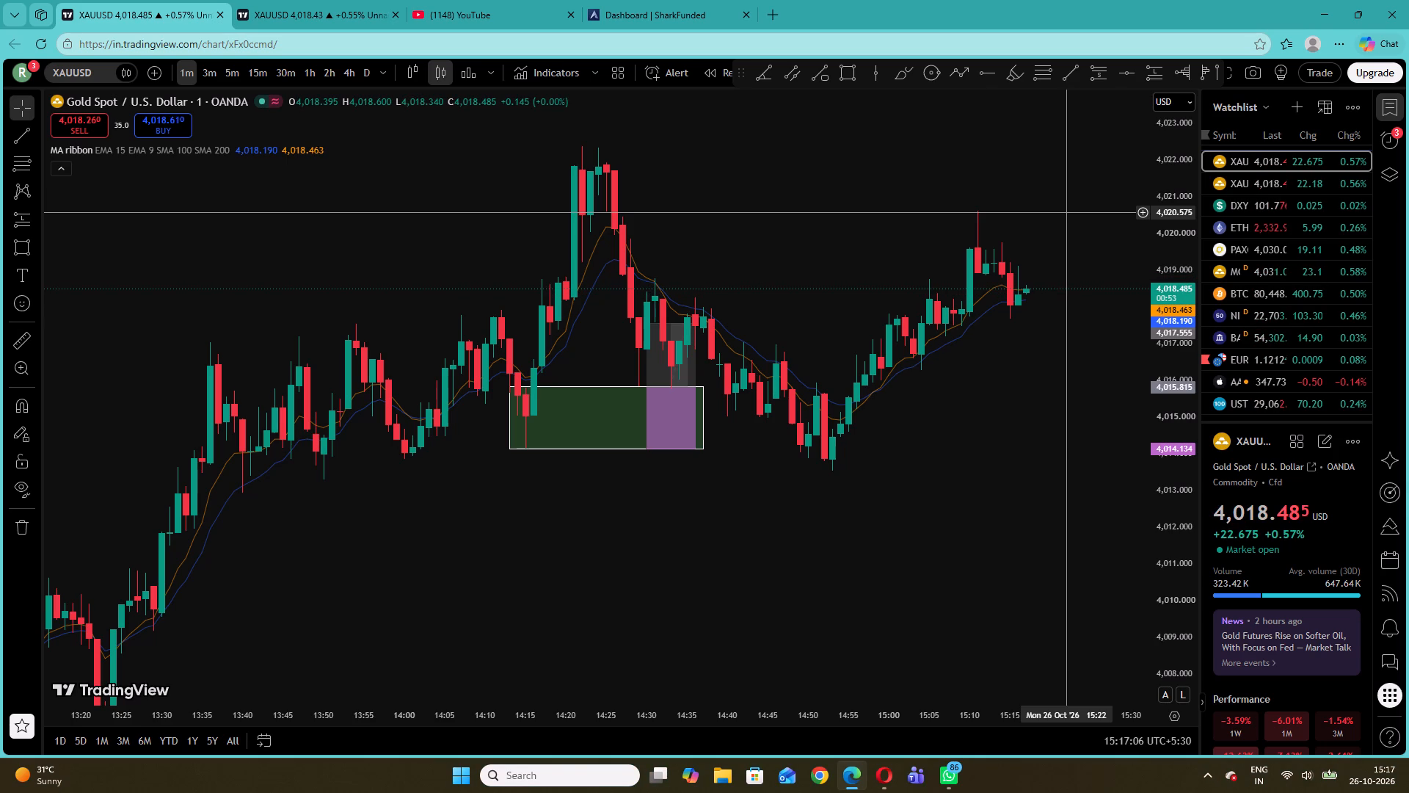
pyautogui.click(221, 72)
pyautogui.click(212, 67)
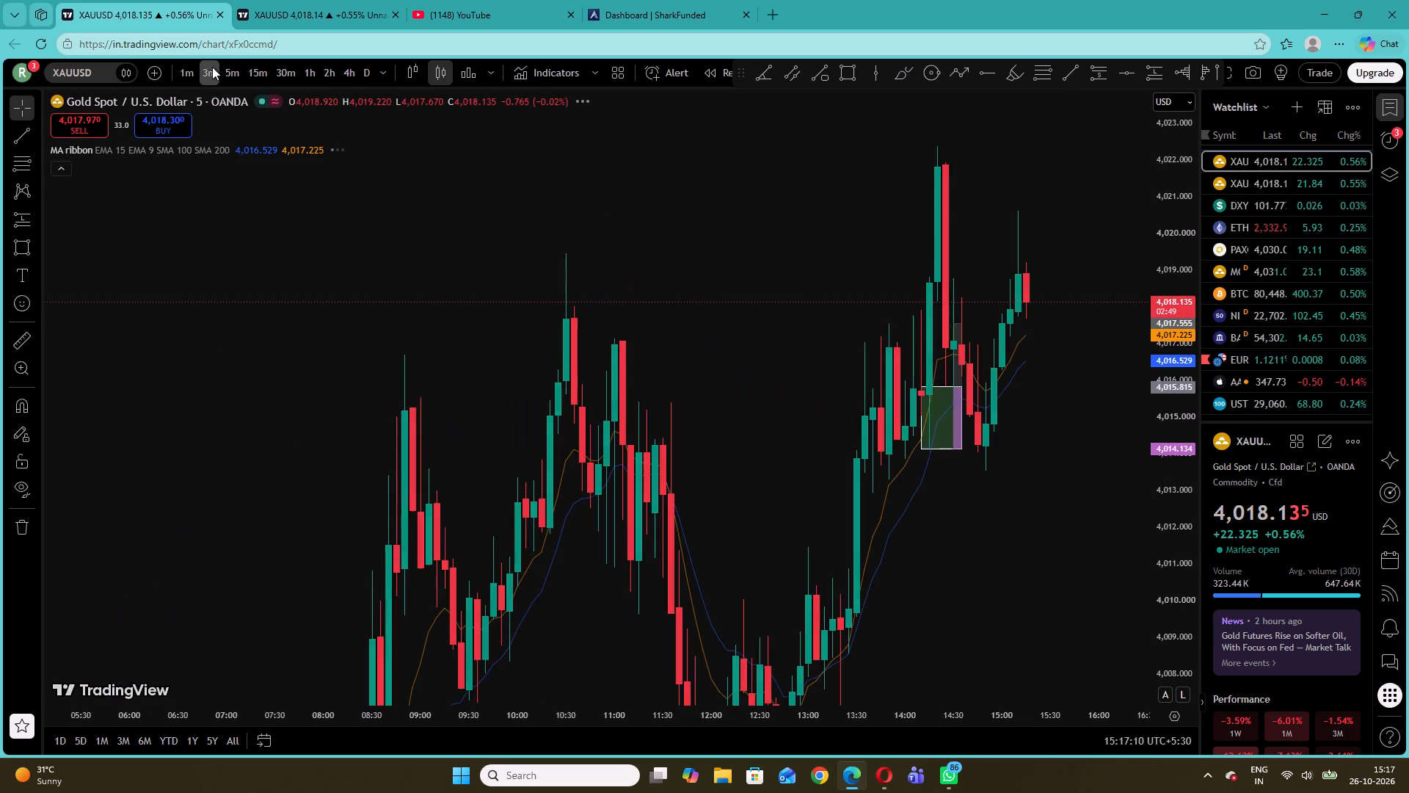
pyautogui.click(189, 69)
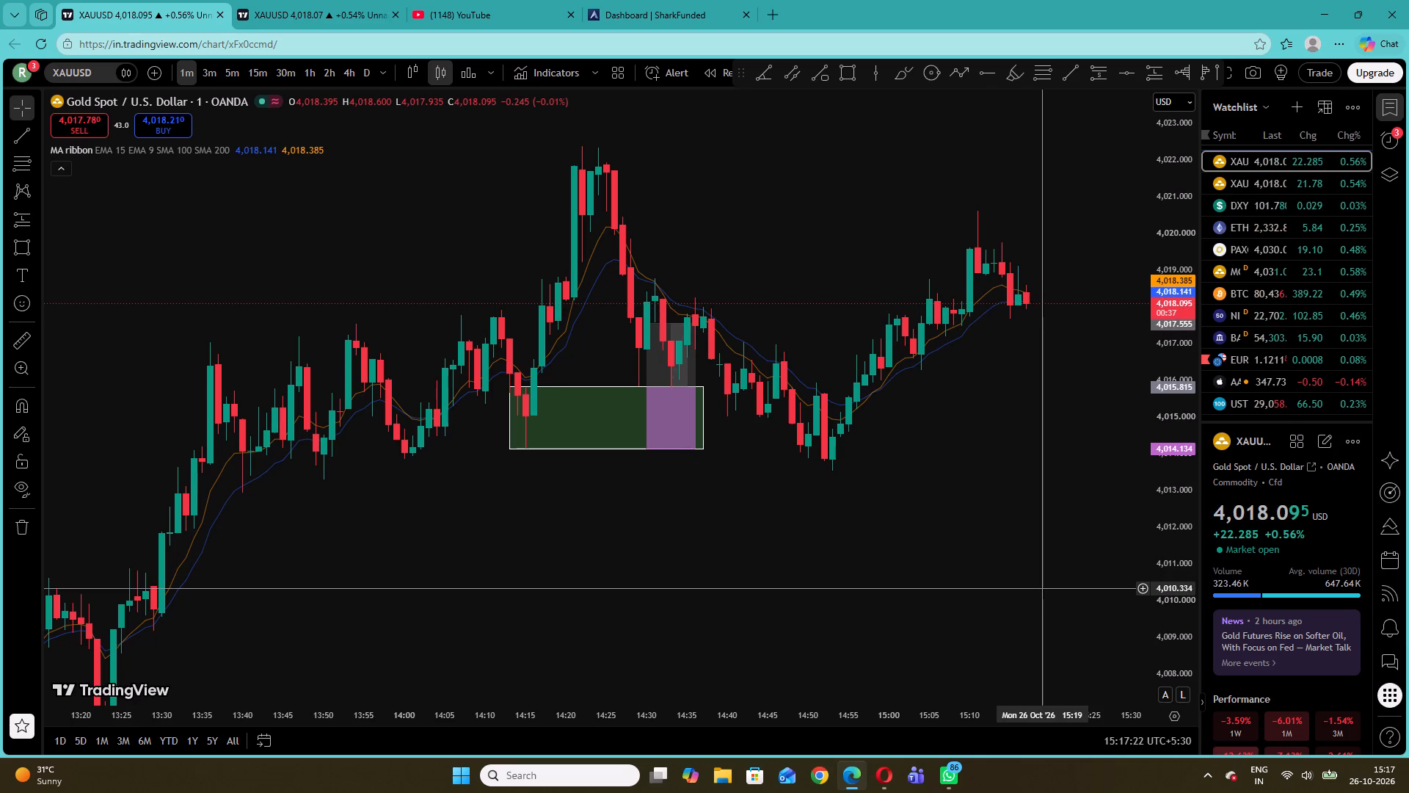
# Collapse the watchlist sidebar to widen the chart.
pyautogui.click(1201, 703)
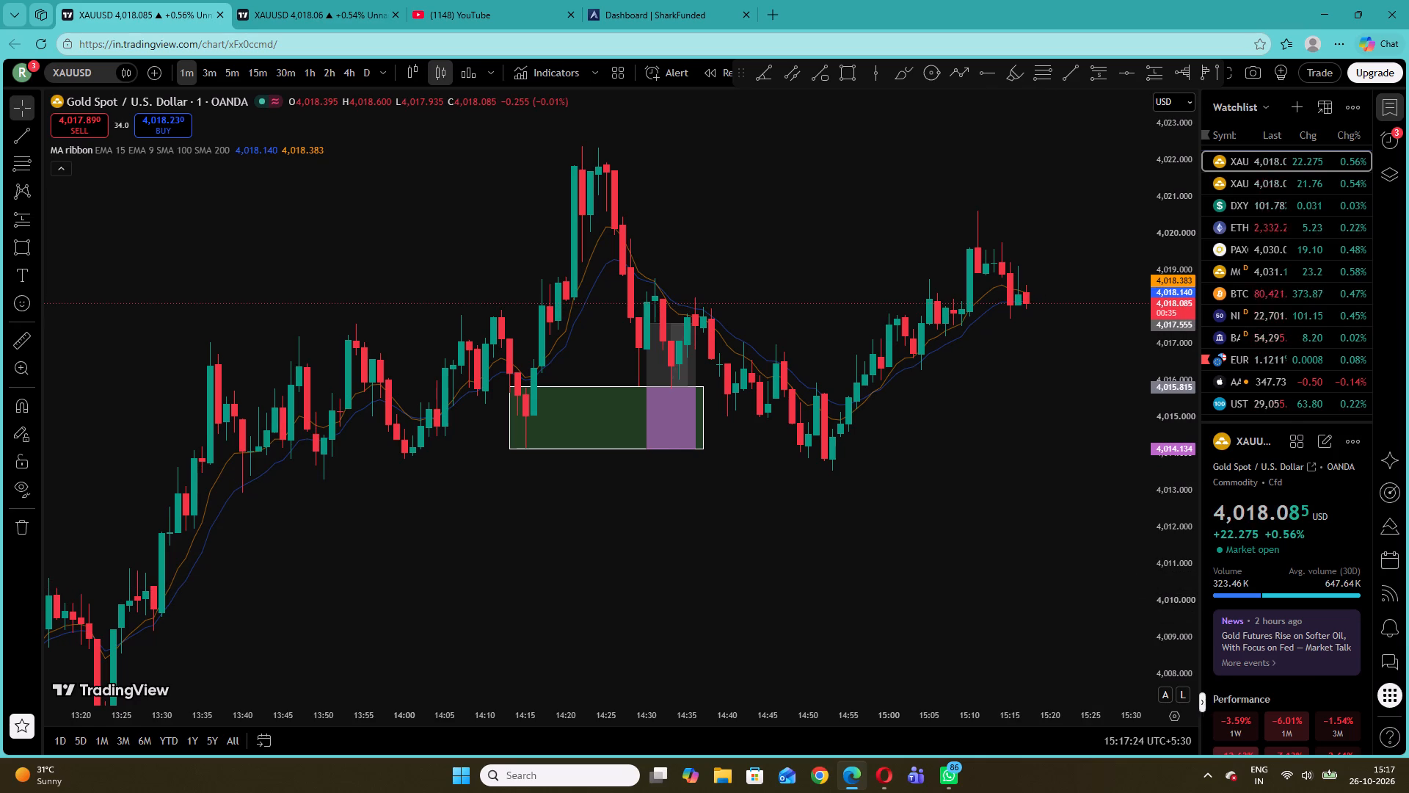
# Examine the earlier 1-minute gold price action back to the morning candles.
pyautogui.moveTo(1354, 432); pyautogui.dragTo(1356, 466)
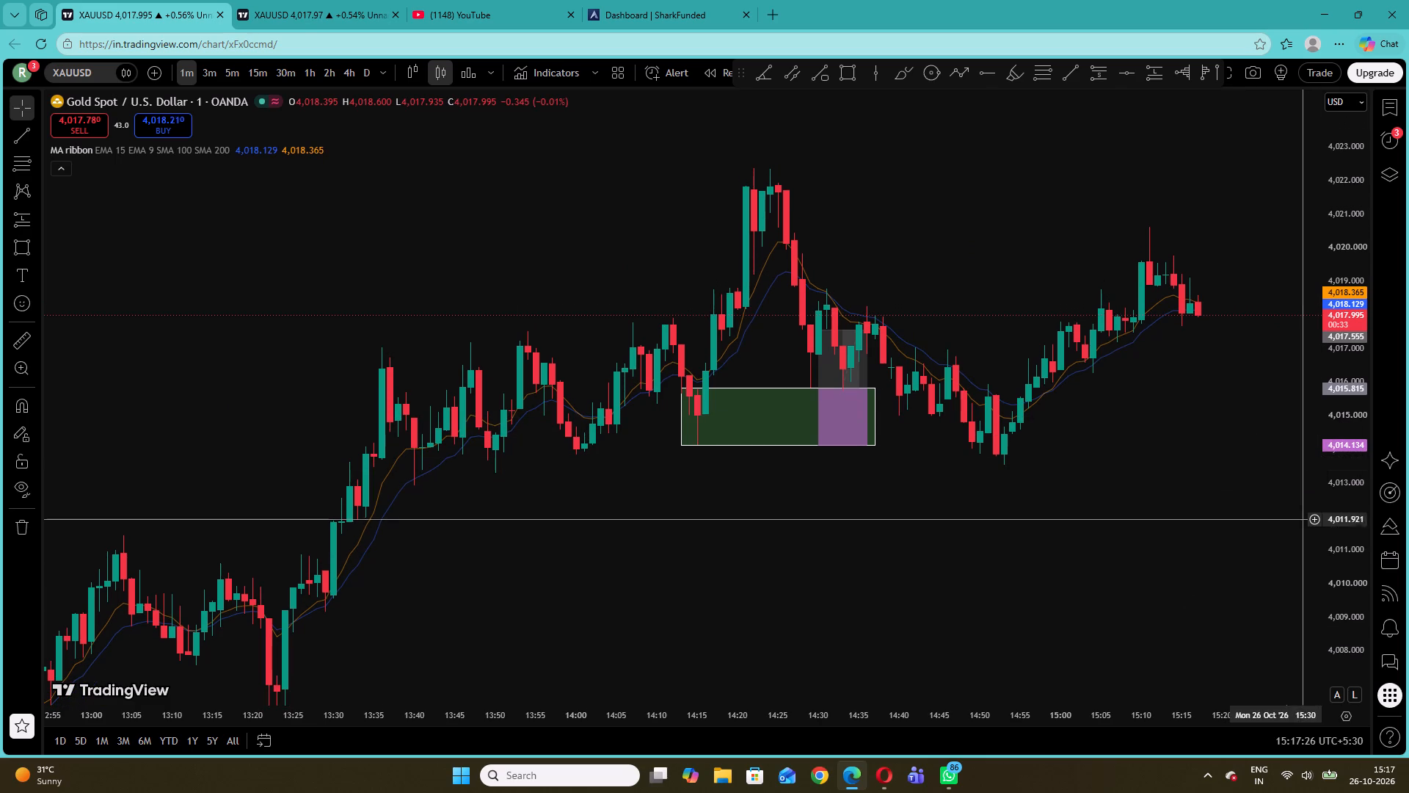
pyautogui.moveTo(1168, 508); pyautogui.dragTo(955, 559)
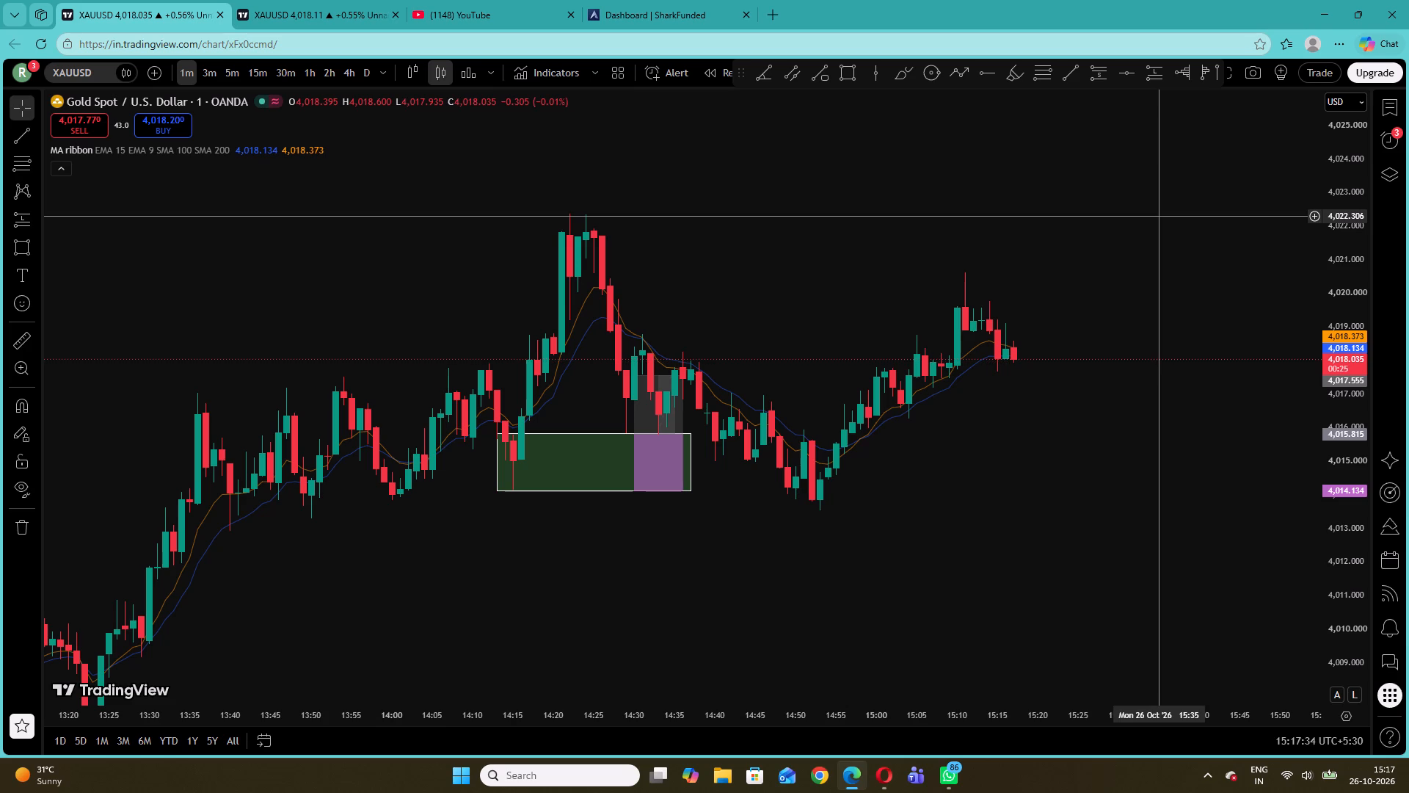
pyautogui.moveTo(798, 272); pyautogui.dragTo(1099, 129)
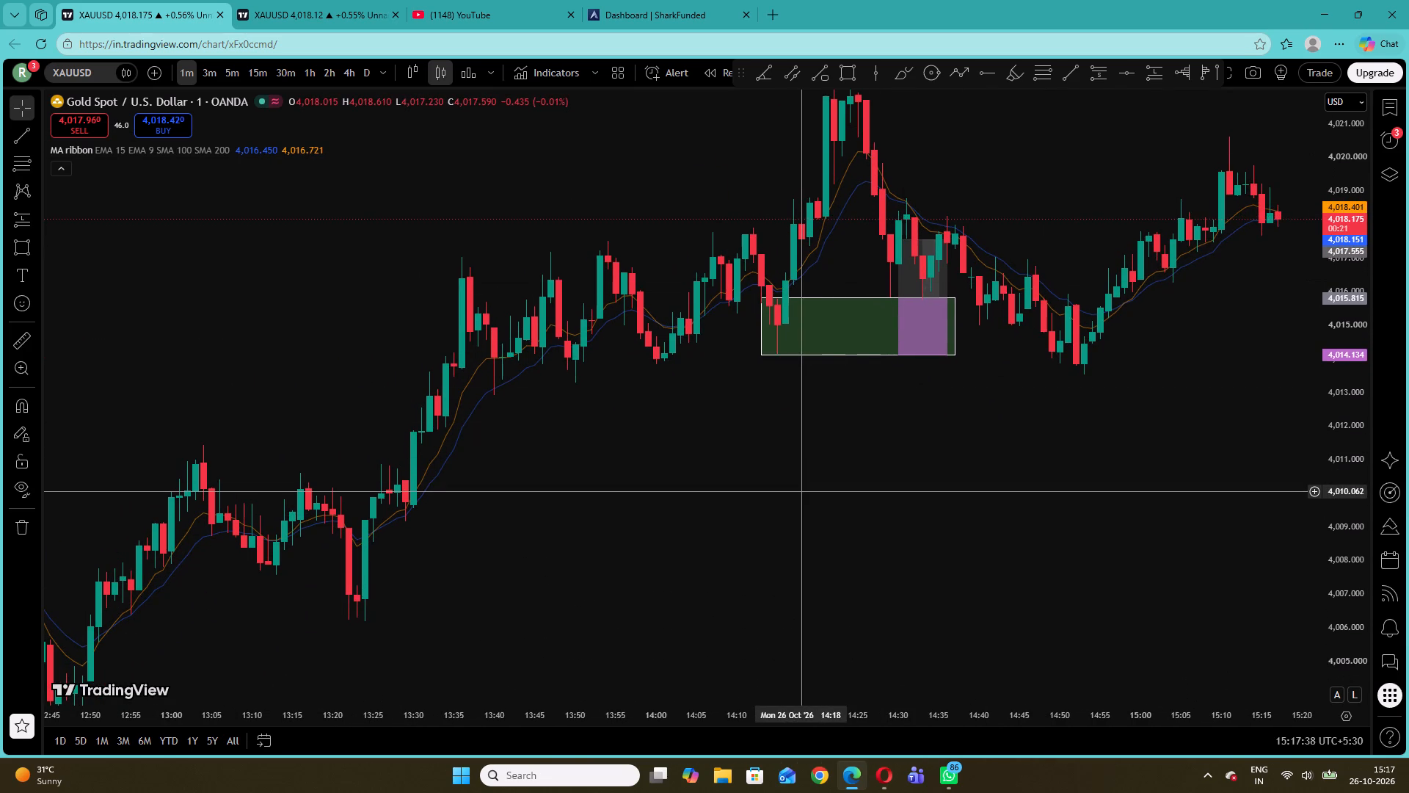
pyautogui.moveTo(802, 491); pyautogui.dragTo(1166, 292)
pyautogui.moveTo(738, 427); pyautogui.dragTo(1331, 285)
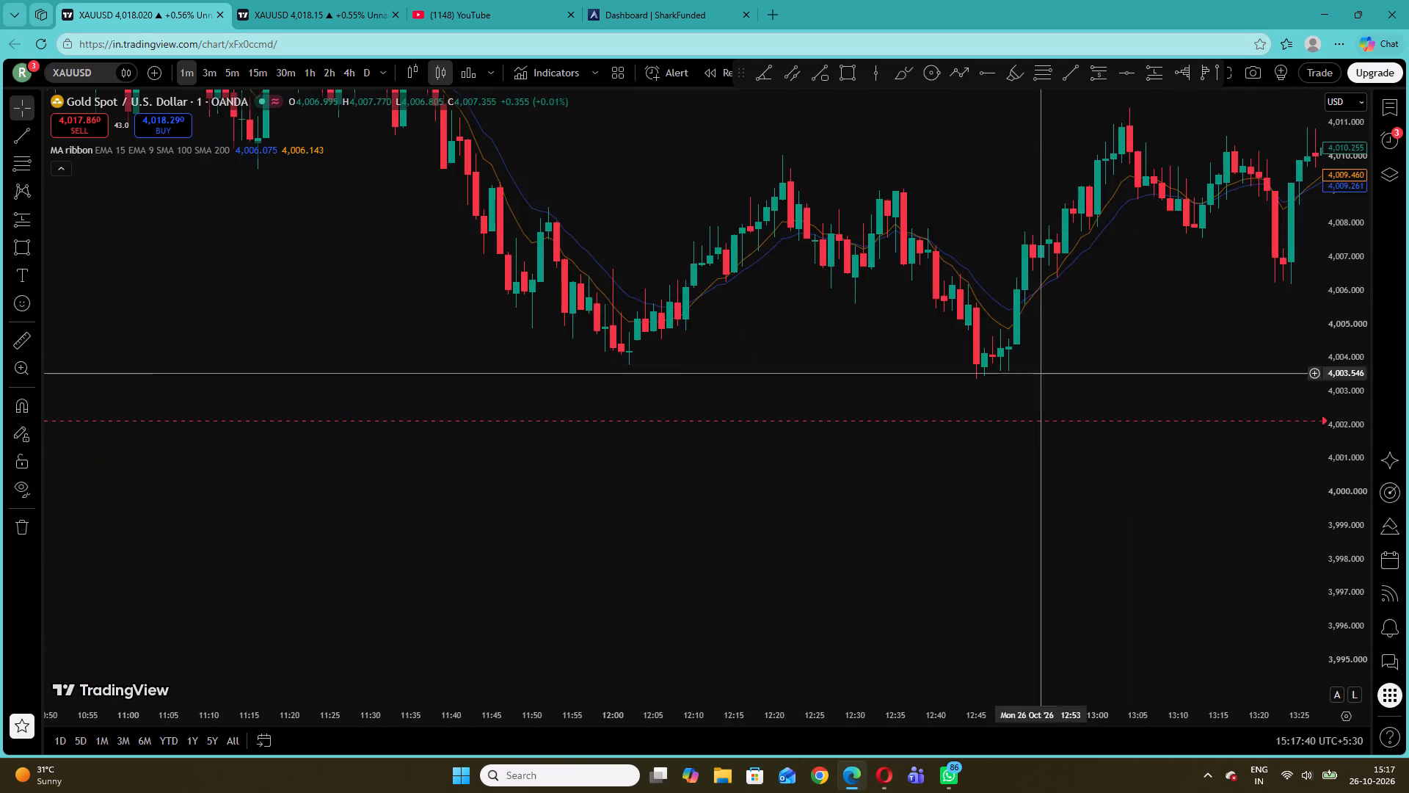
pyautogui.moveTo(655, 434); pyautogui.dragTo(1097, 535)
pyautogui.moveTo(838, 300); pyautogui.dragTo(872, 344)
pyautogui.moveTo(448, 192); pyautogui.dragTo(1030, 496)
pyautogui.moveTo(453, 401); pyautogui.dragTo(1035, 302)
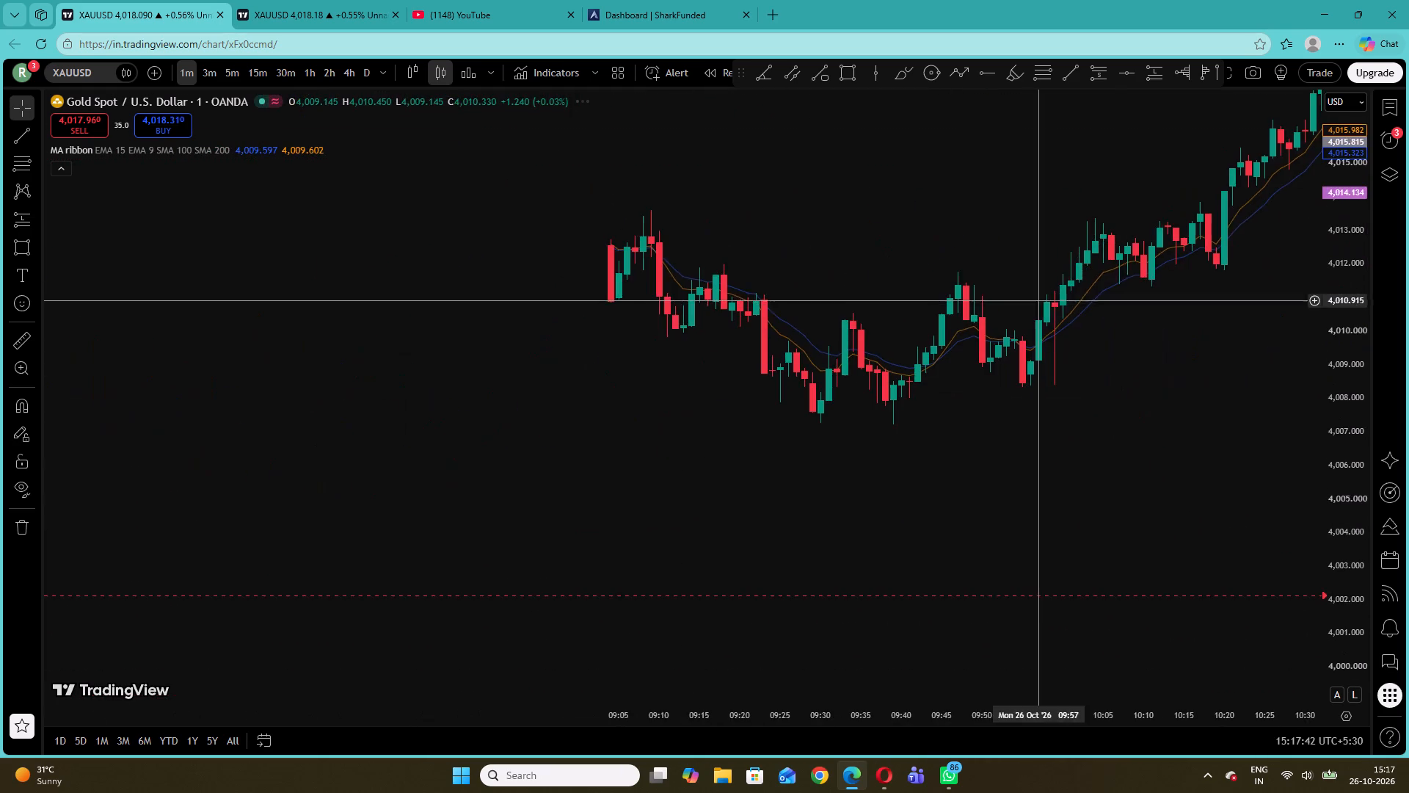
pyautogui.moveTo(669, 292); pyautogui.dragTo(1200, 478)
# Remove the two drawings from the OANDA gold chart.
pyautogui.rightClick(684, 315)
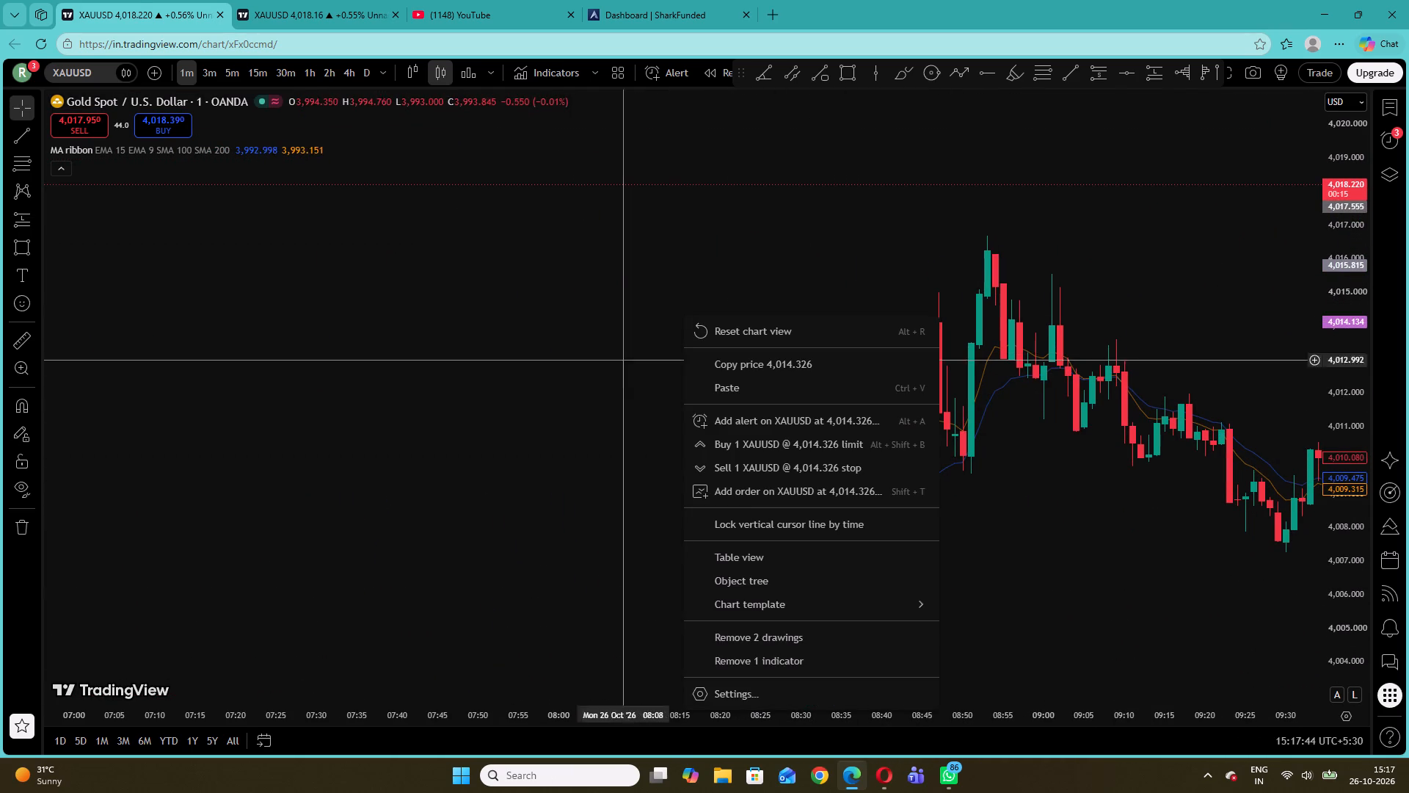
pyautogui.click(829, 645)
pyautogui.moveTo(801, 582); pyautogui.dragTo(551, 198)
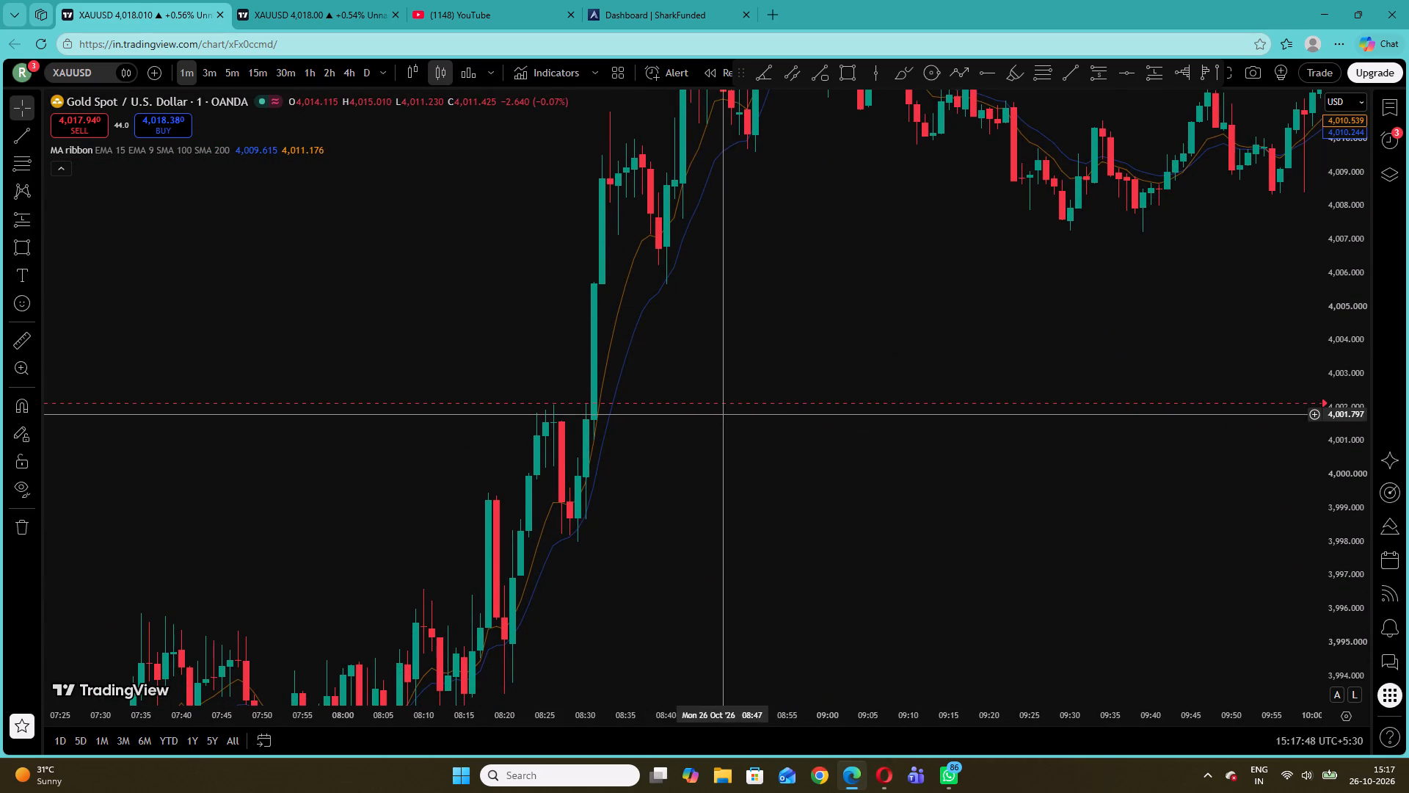
# On the second XAUUSD tab, set the FOREX.com gold chart to the 1-minute timeframe, framed on the latest candles.
pyautogui.click(376, 12)
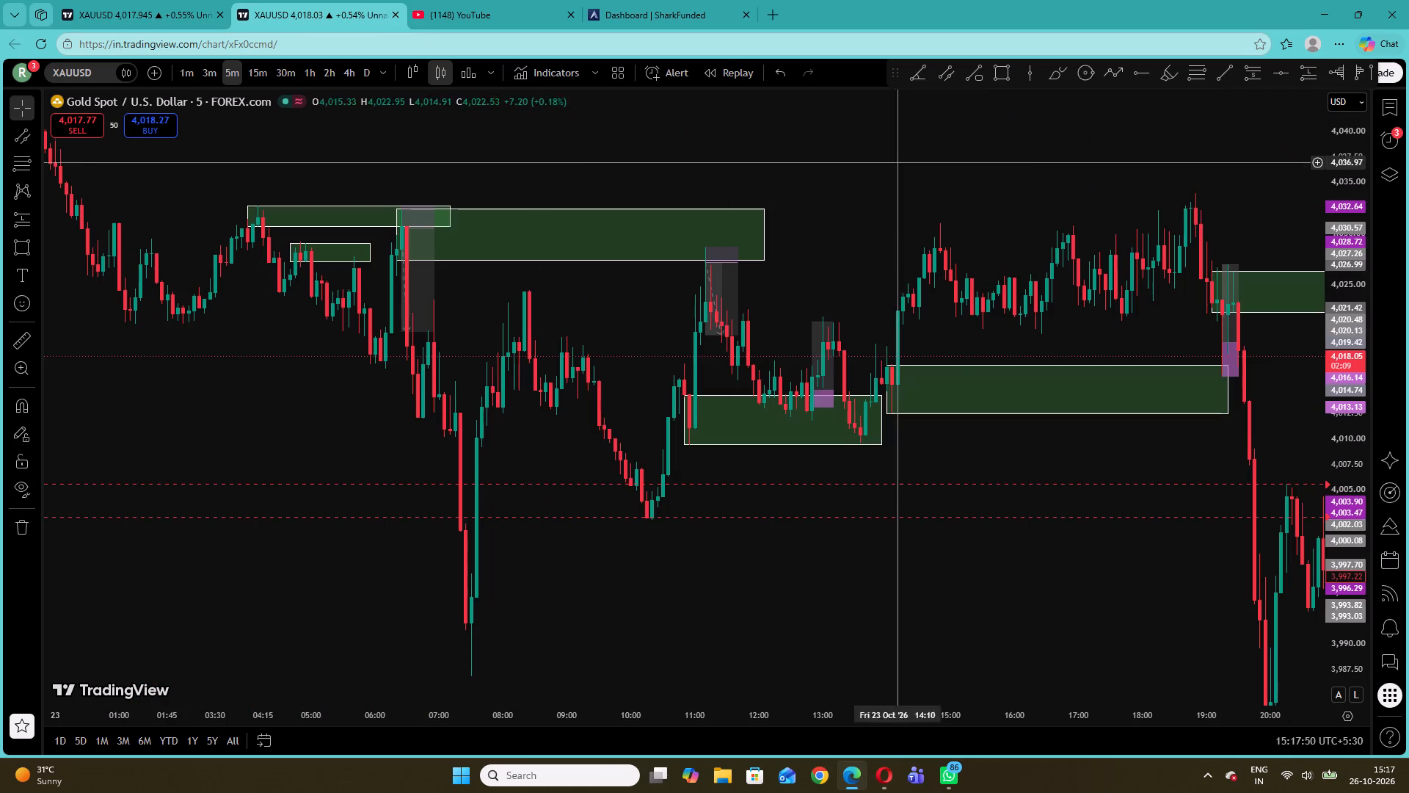
pyautogui.moveTo(989, 171); pyautogui.dragTo(368, 164)
pyautogui.moveTo(1023, 198); pyautogui.dragTo(473, 186)
pyautogui.moveTo(1037, 194); pyautogui.dragTo(355, 197)
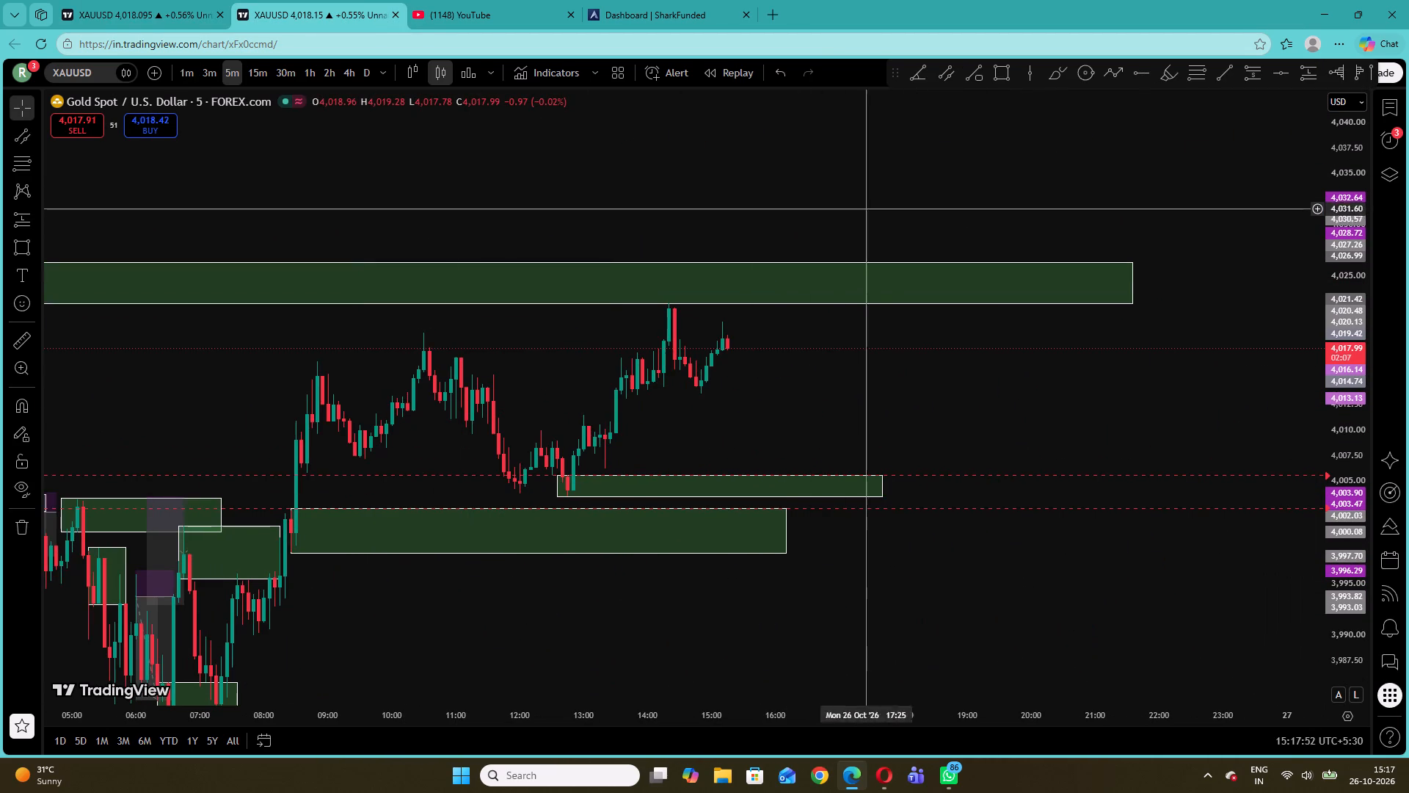
pyautogui.moveTo(782, 207); pyautogui.dragTo(892, 181)
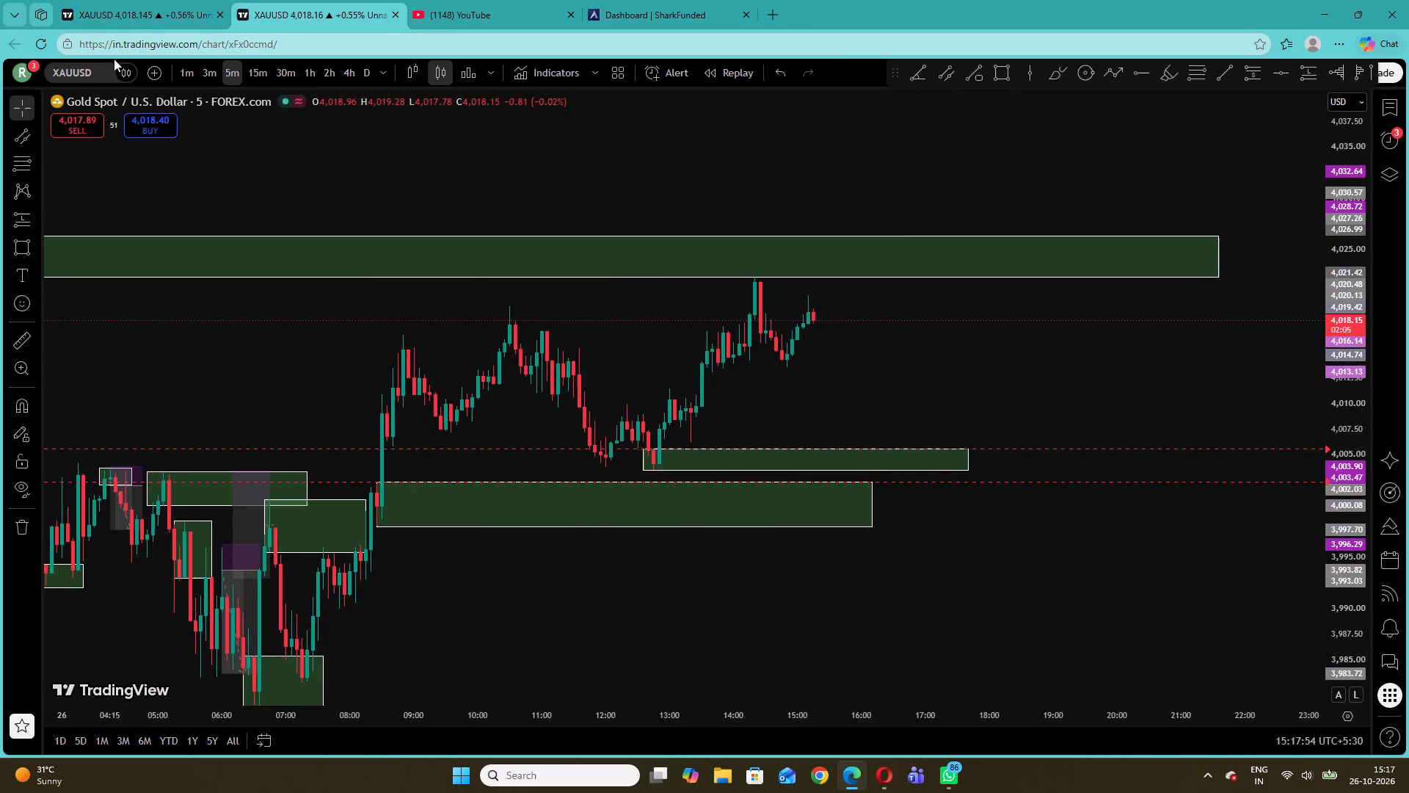
pyautogui.click(179, 70)
pyautogui.moveTo(1352, 524); pyautogui.dragTo(1338, 449)
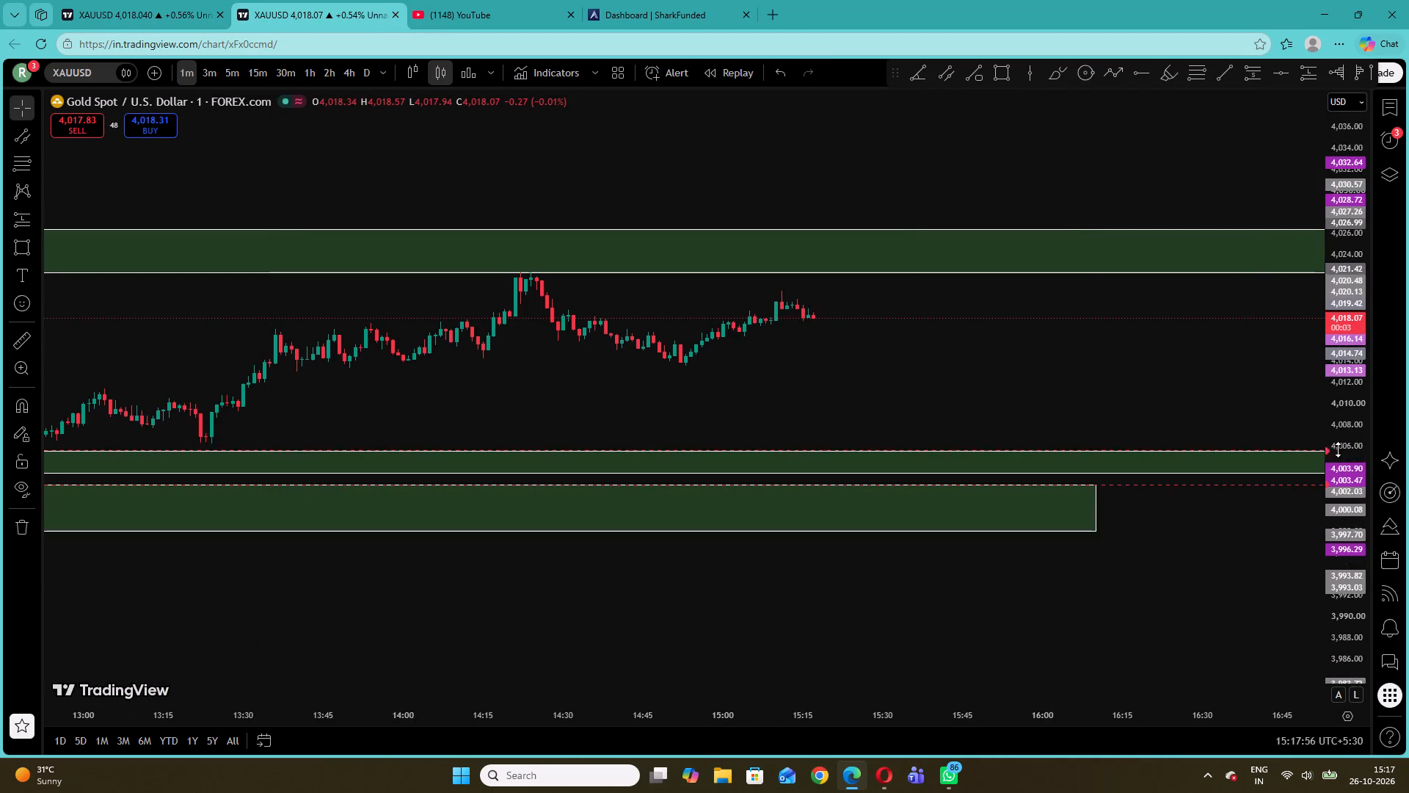
pyautogui.moveTo(1338, 449); pyautogui.dragTo(1311, 149)
pyautogui.moveTo(755, 352); pyautogui.dragTo(812, 440)
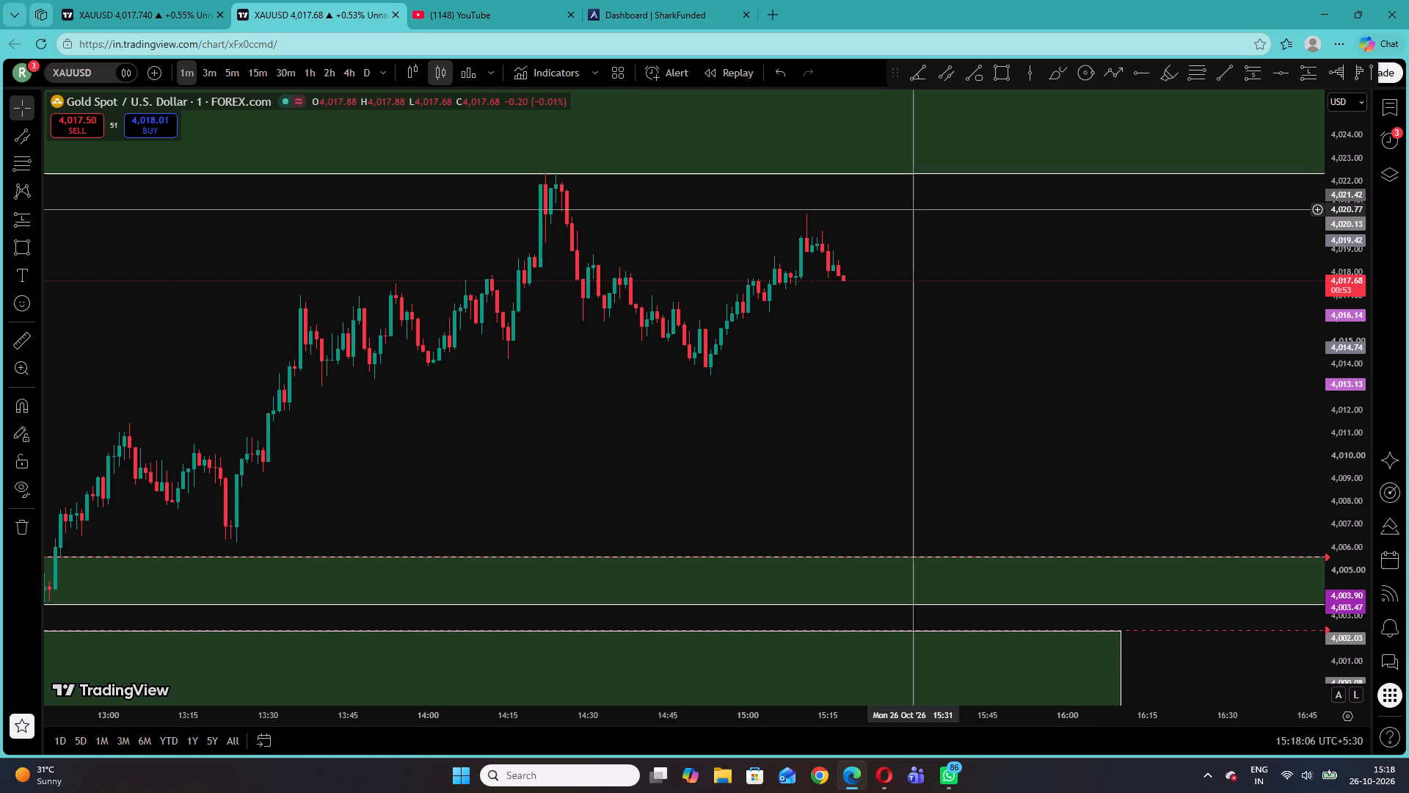
# Switch to the YouTube tab.
pyautogui.click(496, 0)
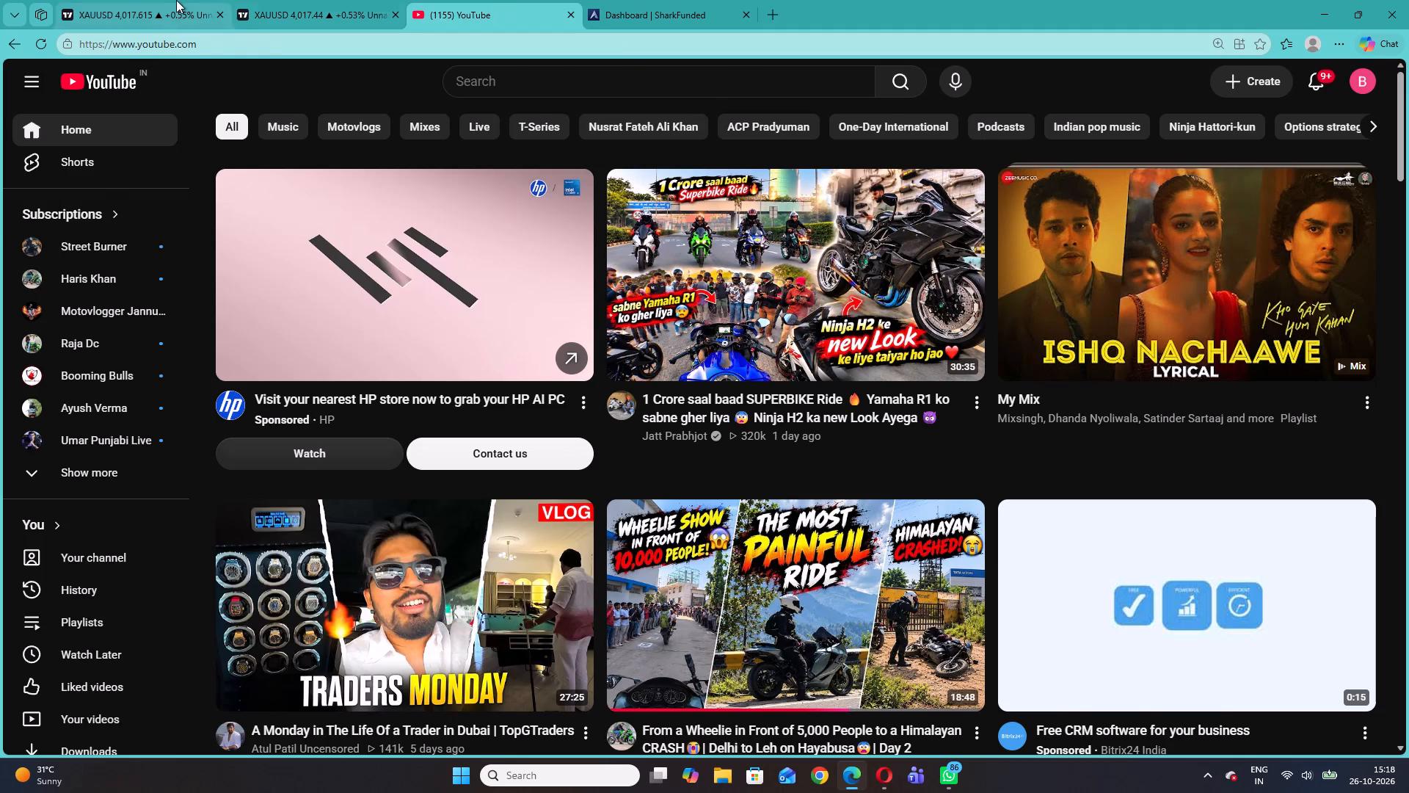
# Return to the OANDA gold chart and examine the 1-minute price action from the early hours through the 05:00–07:00 swings.
pyautogui.click(175, 0)
pyautogui.moveTo(701, 469); pyautogui.dragTo(1116, 308)
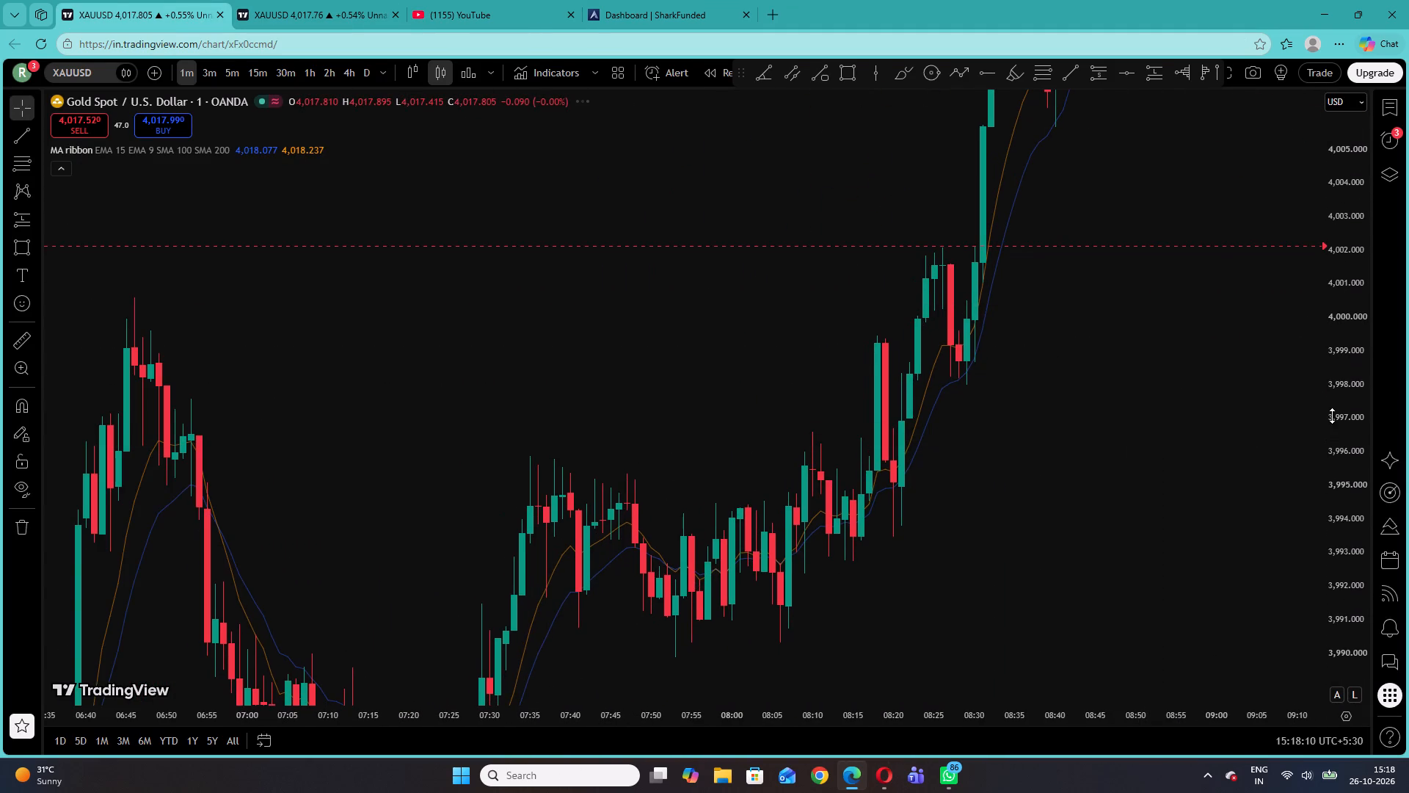
pyautogui.moveTo(1341, 402); pyautogui.dragTo(1341, 515)
pyautogui.moveTo(972, 557); pyautogui.dragTo(1309, 298)
pyautogui.moveTo(876, 455); pyautogui.dragTo(1237, 542)
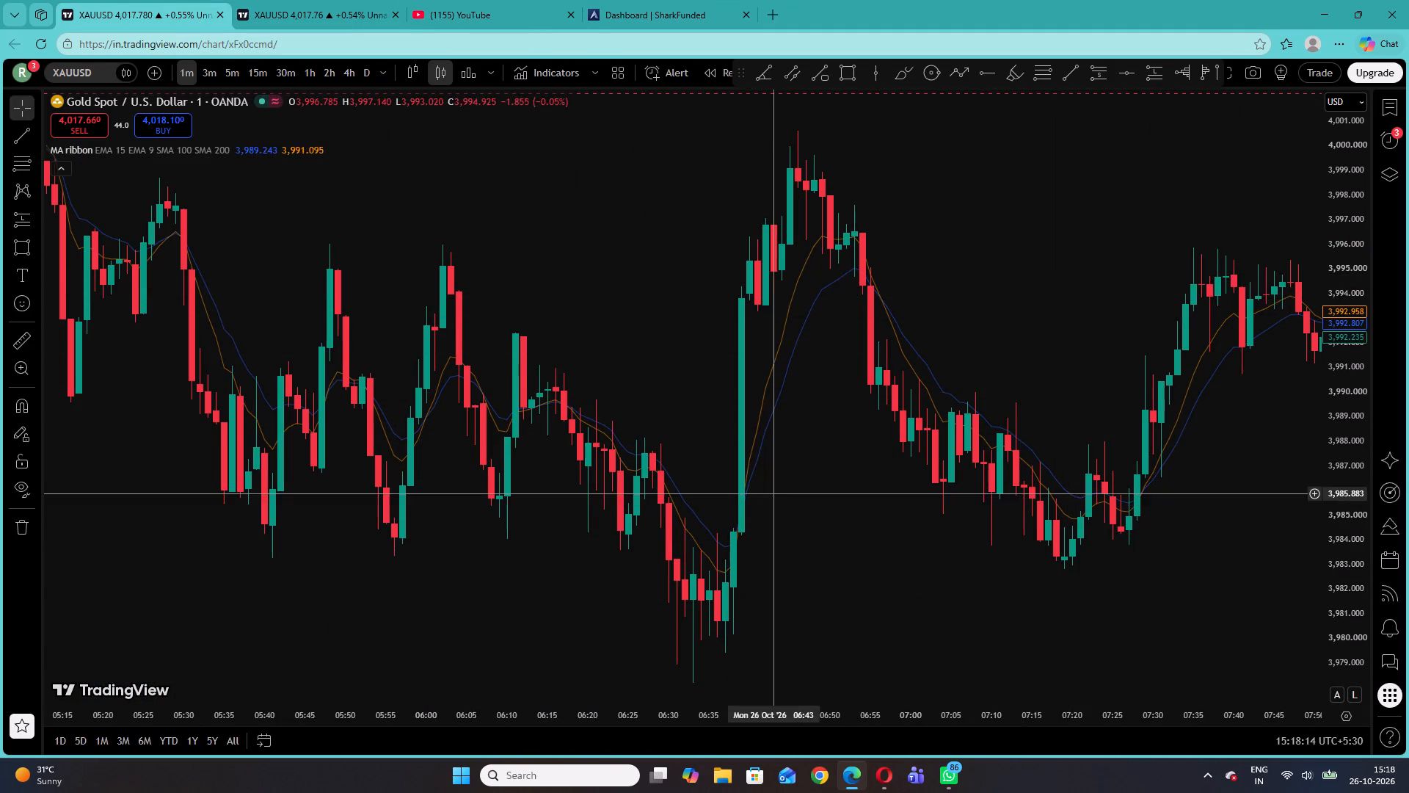
pyautogui.moveTo(1060, 466); pyautogui.dragTo(1238, 424)
pyautogui.moveTo(1344, 432); pyautogui.dragTo(1347, 602)
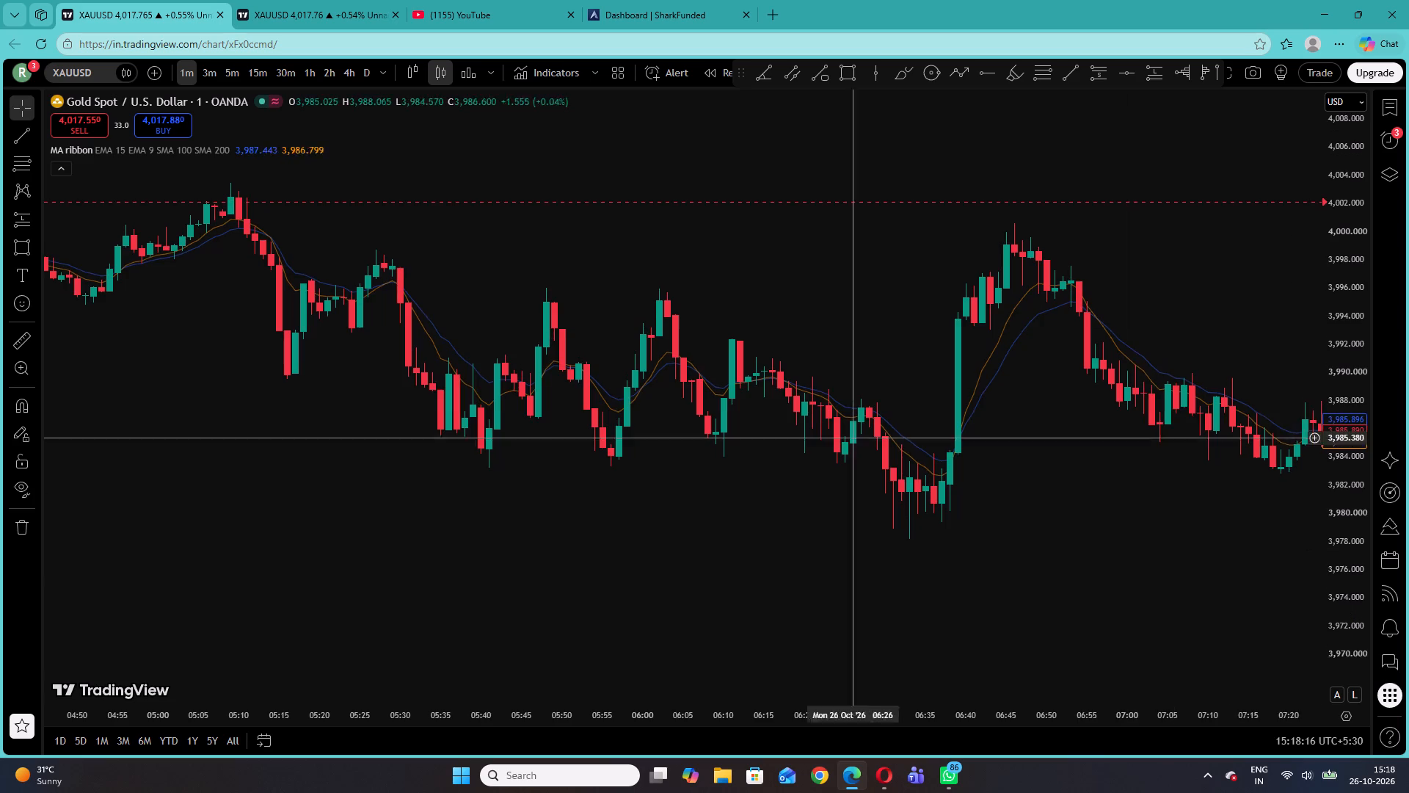
pyautogui.moveTo(406, 379); pyautogui.dragTo(997, 466)
pyautogui.moveTo(524, 449); pyautogui.dragTo(1046, 441)
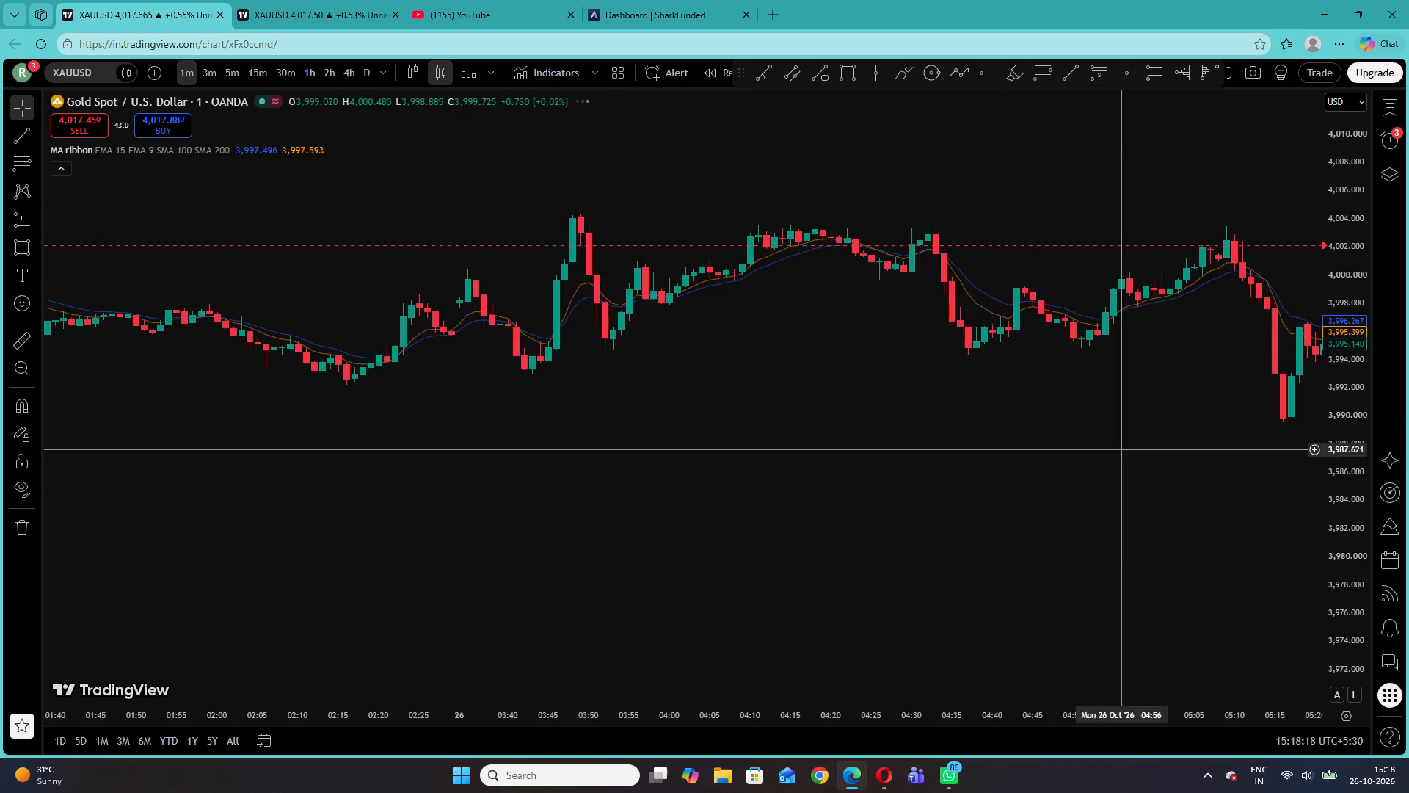
pyautogui.moveTo(1336, 535); pyautogui.dragTo(1314, 221)
pyautogui.moveTo(1060, 113); pyautogui.dragTo(823, 337)
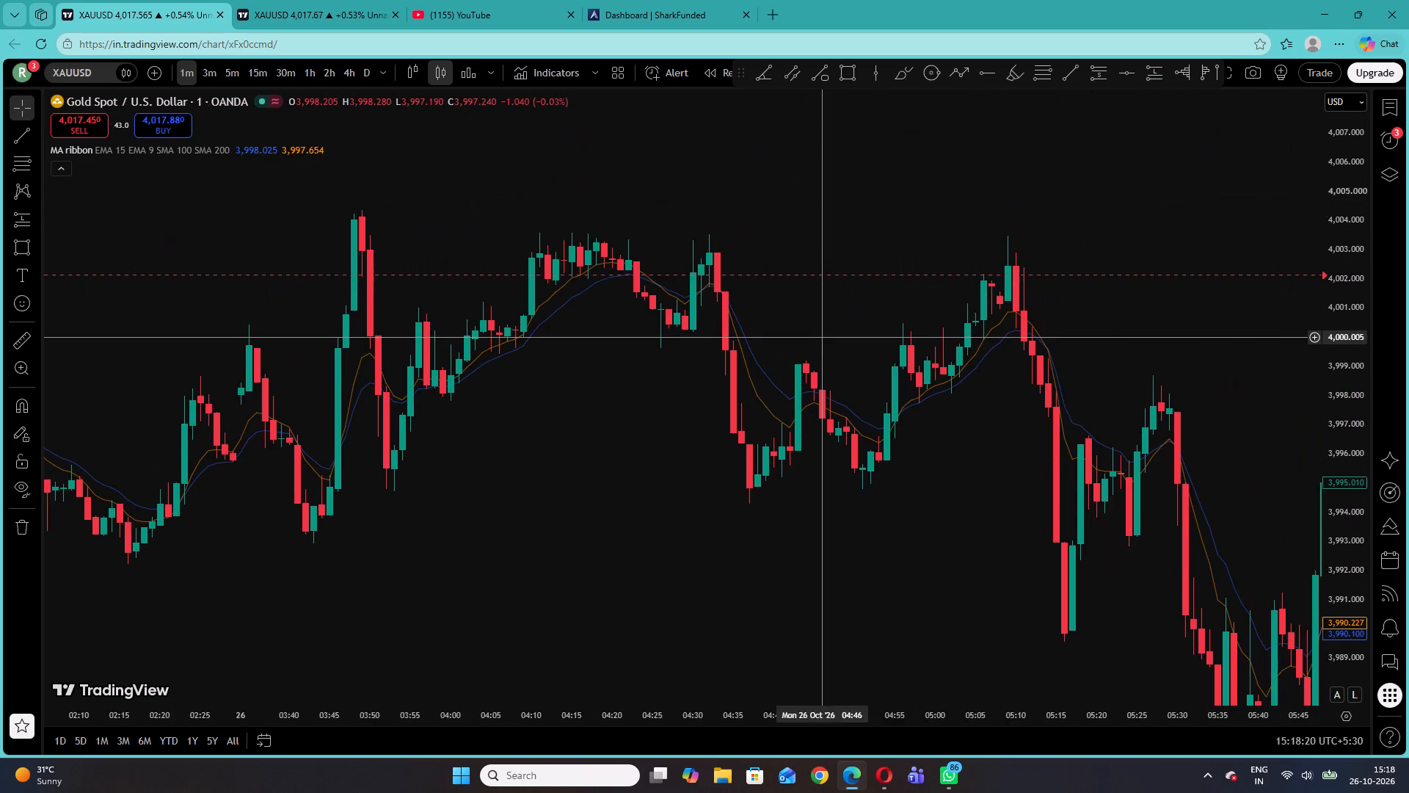
pyautogui.moveTo(823, 337); pyautogui.dragTo(826, 336)
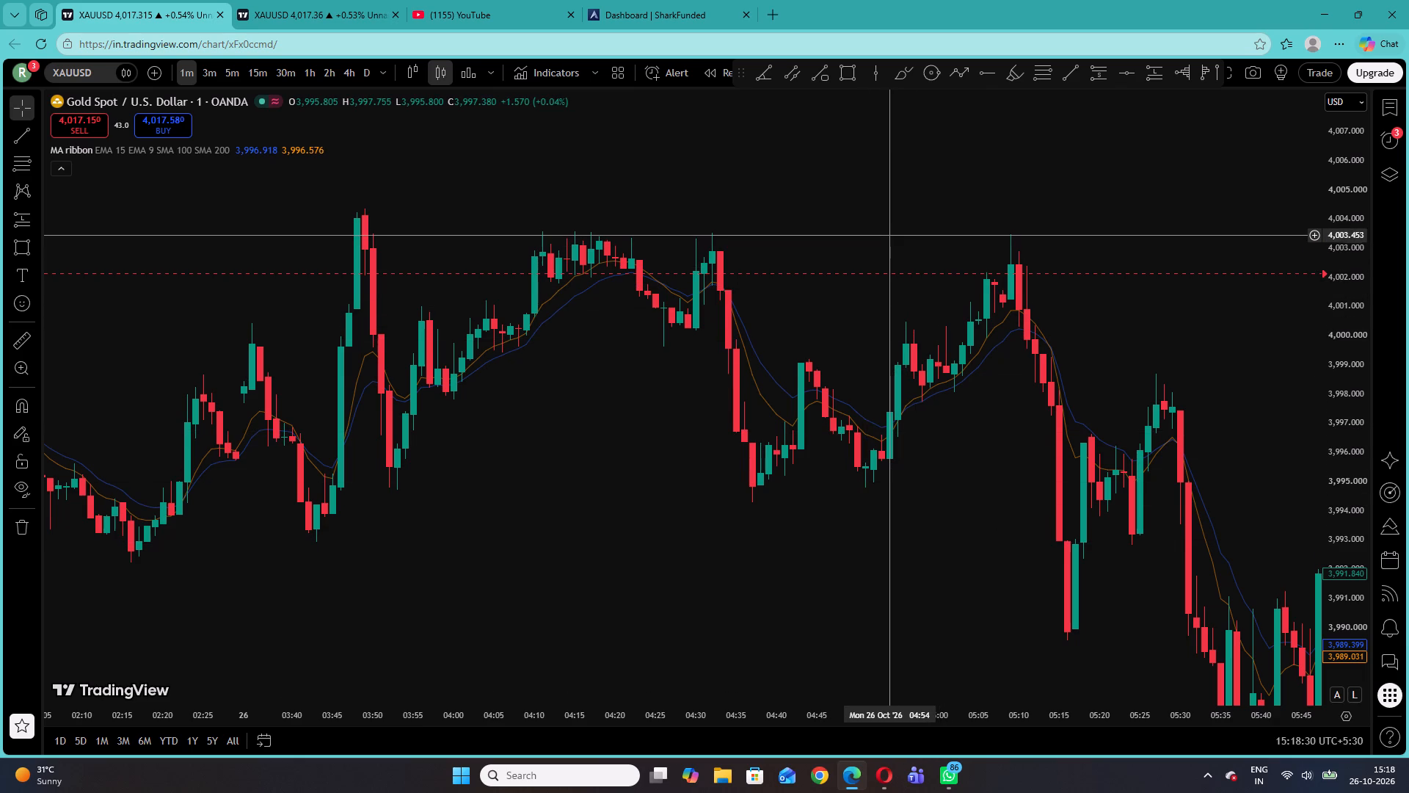
pyautogui.moveTo(1232, 390); pyautogui.dragTo(1060, 365)
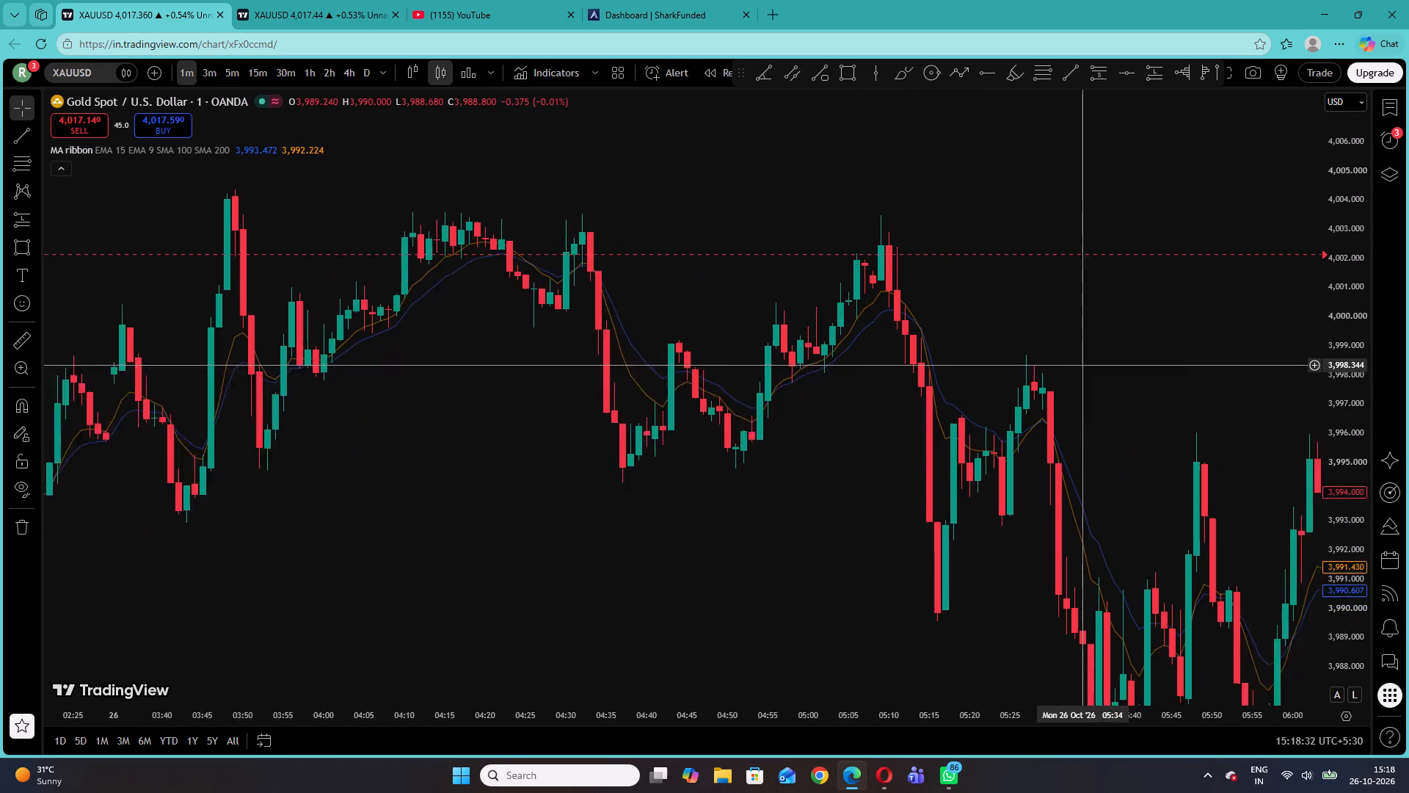
pyautogui.moveTo(1060, 365); pyautogui.dragTo(966, 367)
pyautogui.moveTo(1051, 481); pyautogui.dragTo(975, 354)
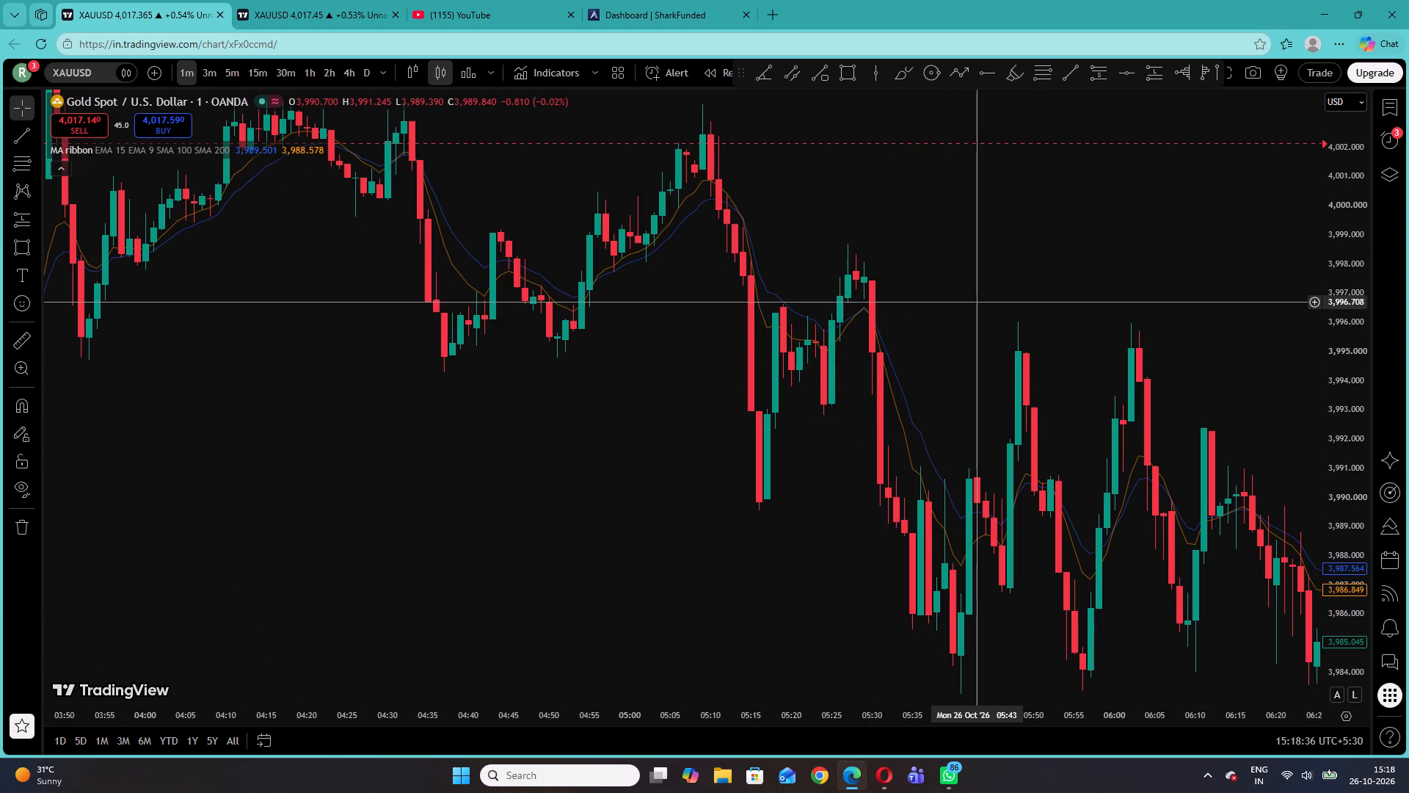
pyautogui.moveTo(995, 378); pyautogui.dragTo(910, 214)
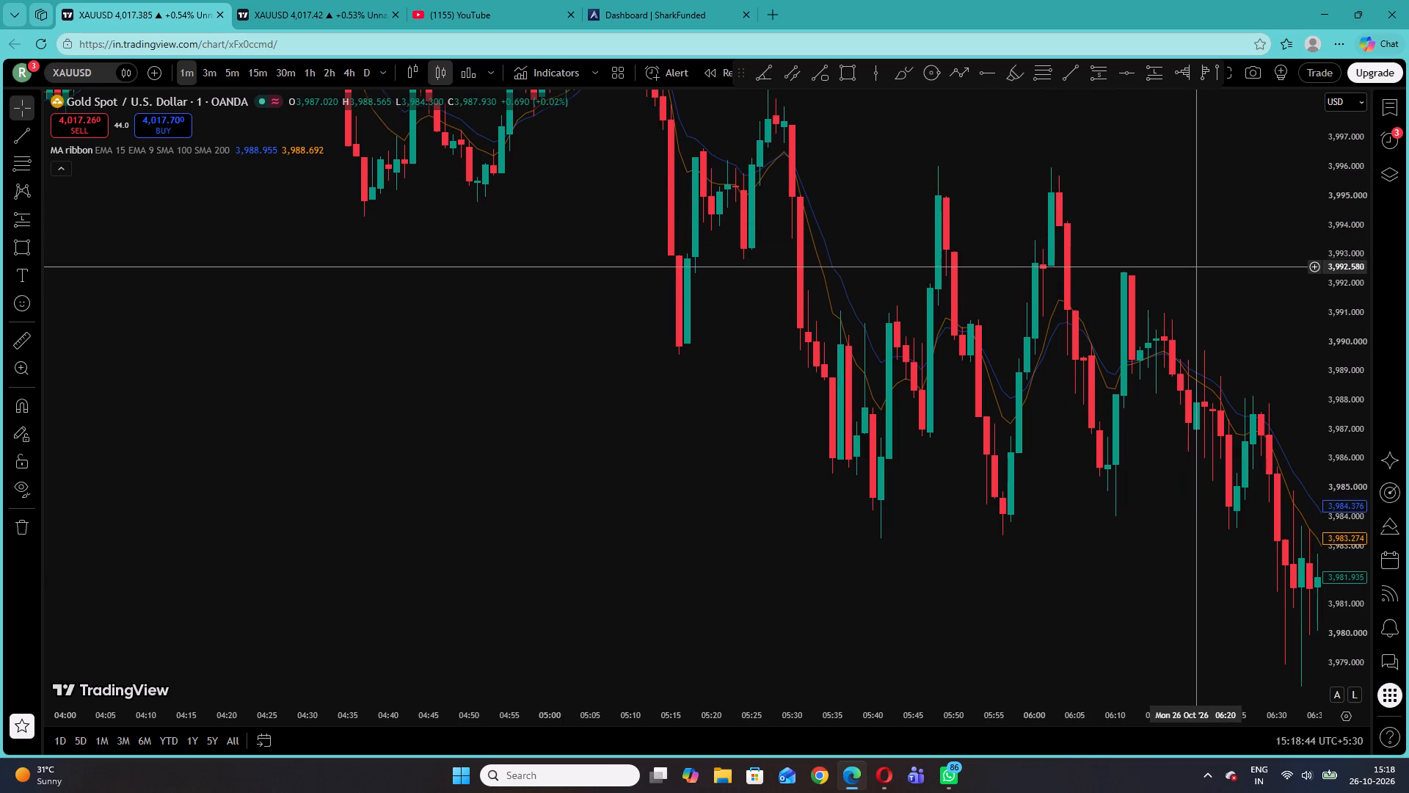
pyautogui.moveTo(1198, 264); pyautogui.dragTo(964, 224)
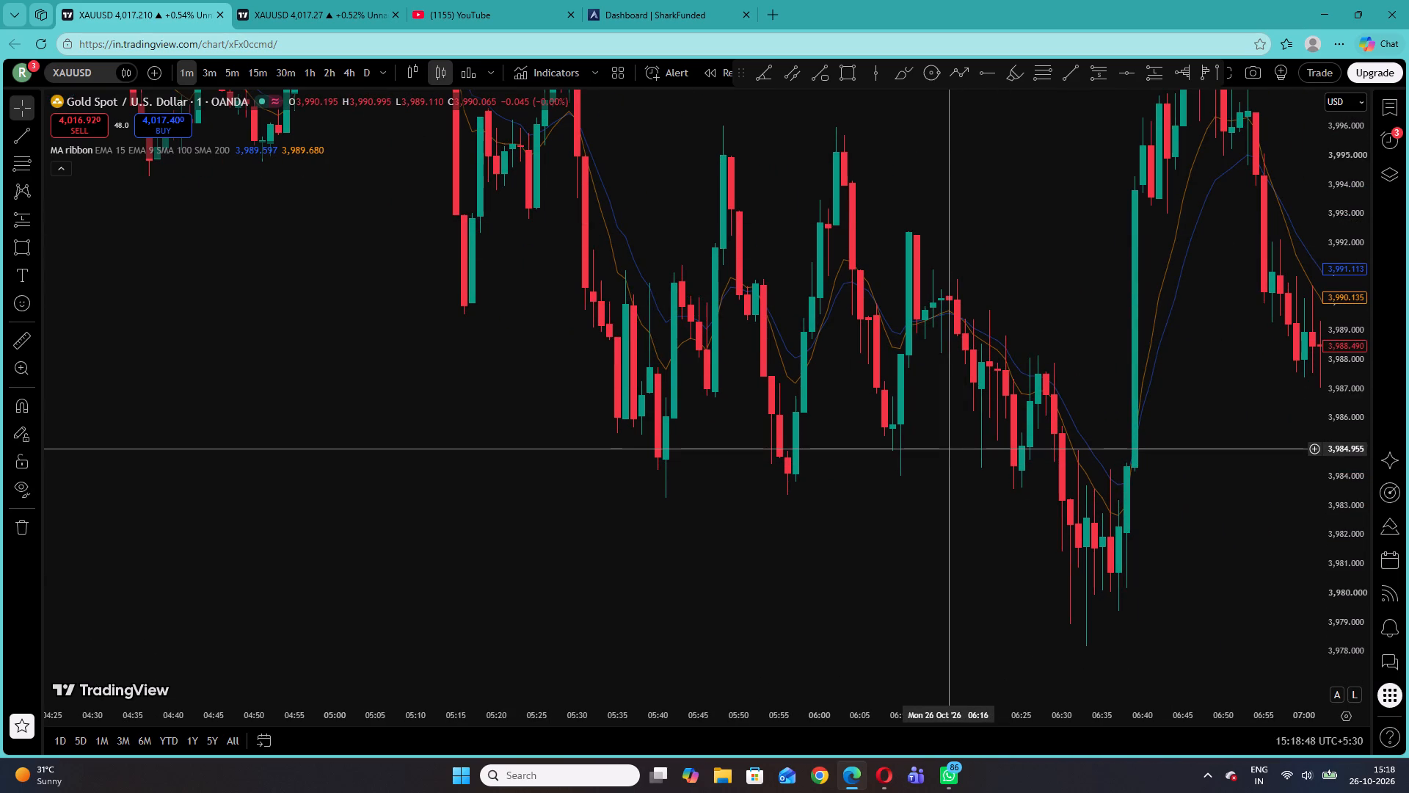
pyautogui.moveTo(862, 178); pyautogui.dragTo(1102, 396)
pyautogui.click(1043, 344)
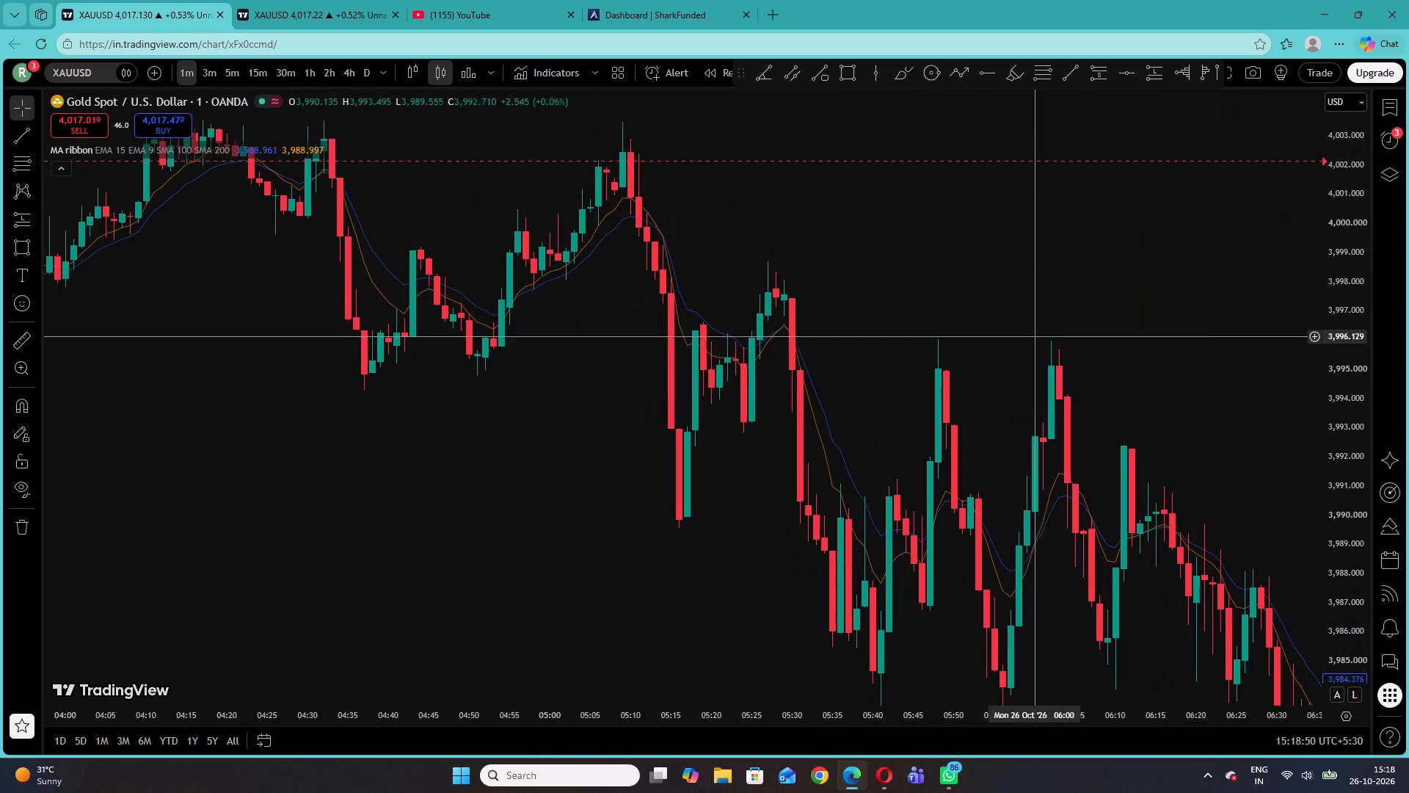
pyautogui.moveTo(756, 209); pyautogui.dragTo(969, 277)
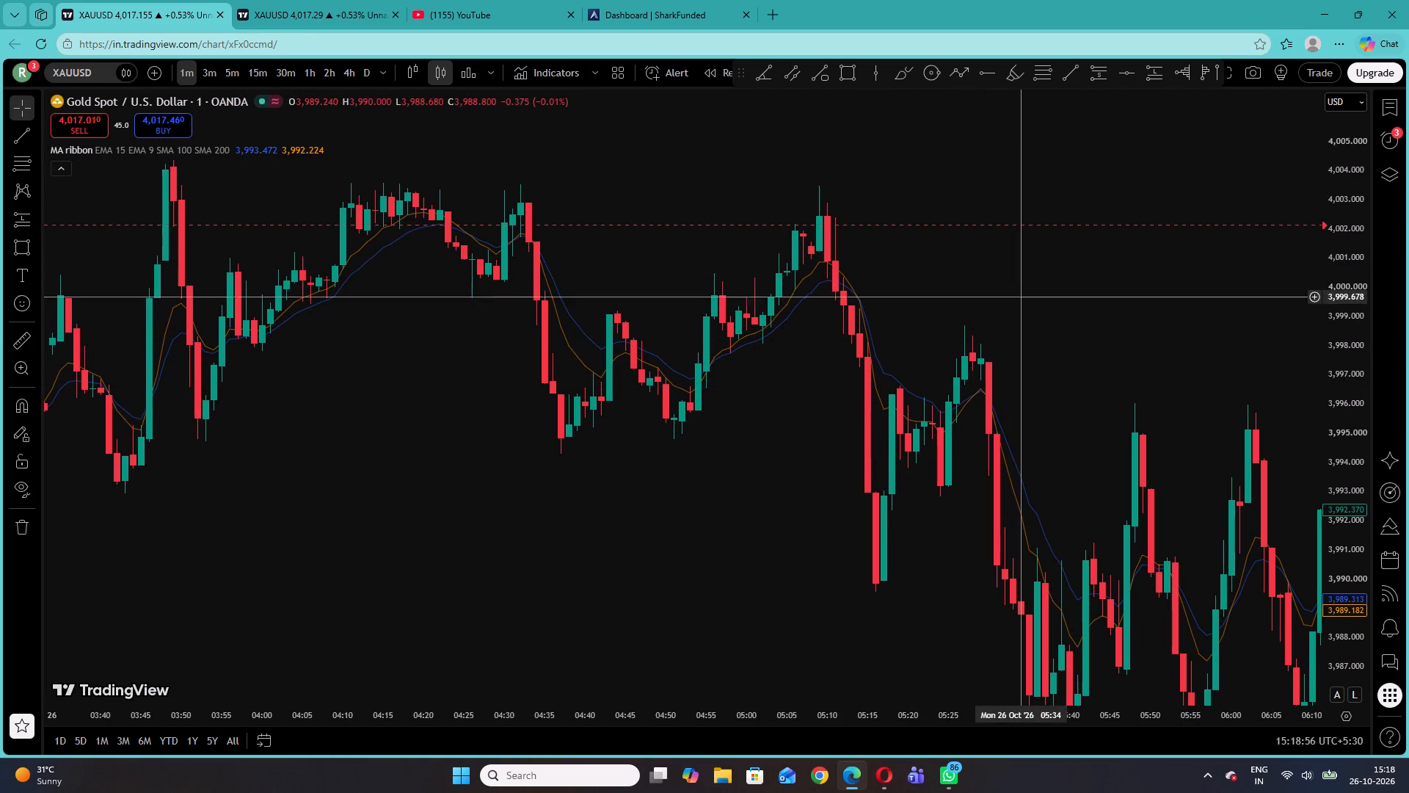
pyautogui.moveTo(1083, 373); pyautogui.dragTo(573, 270)
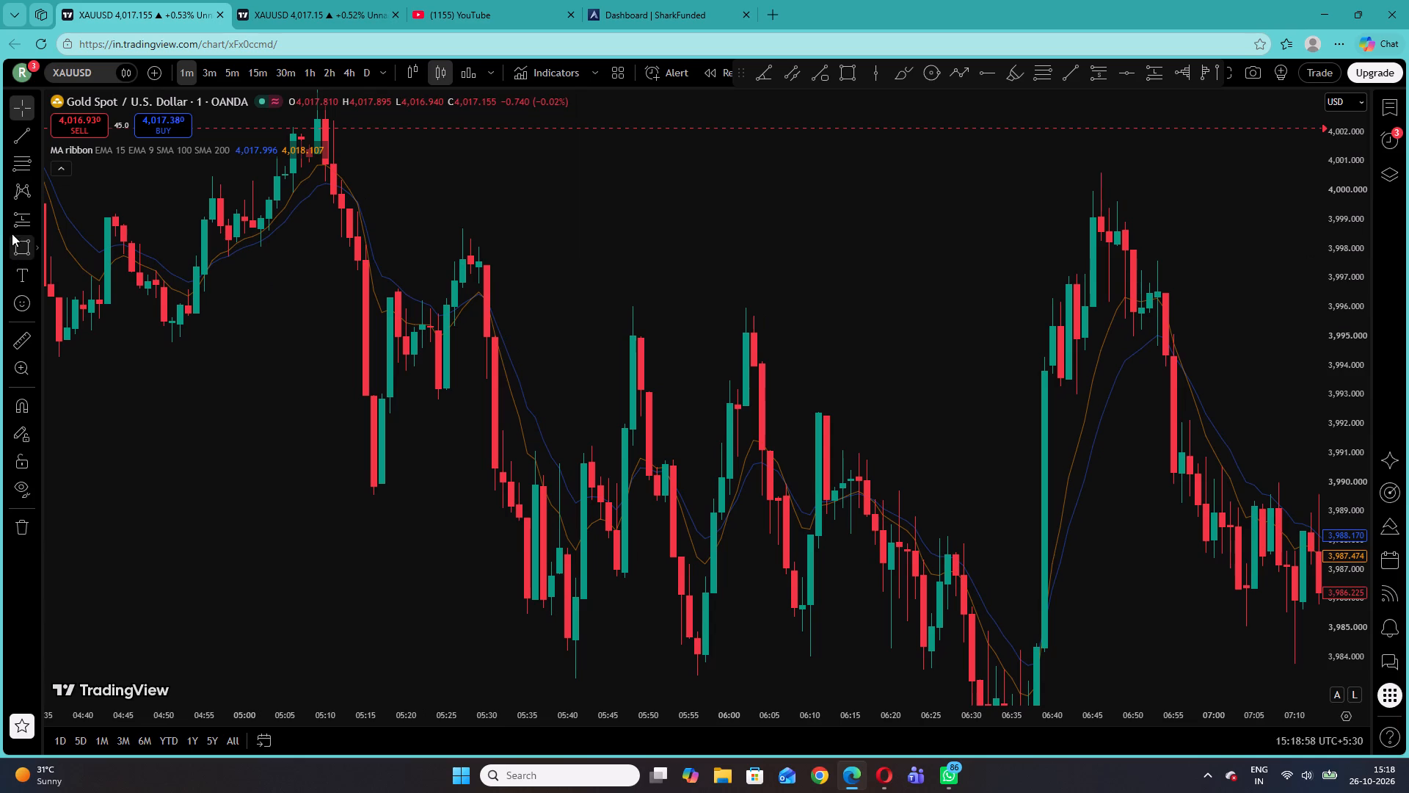
# Draw a demand-zone rectangle at the 05:55 swing low, from about 3,984.9 down to 3,983.369, ending near 06:10.
pyautogui.click(16, 242)
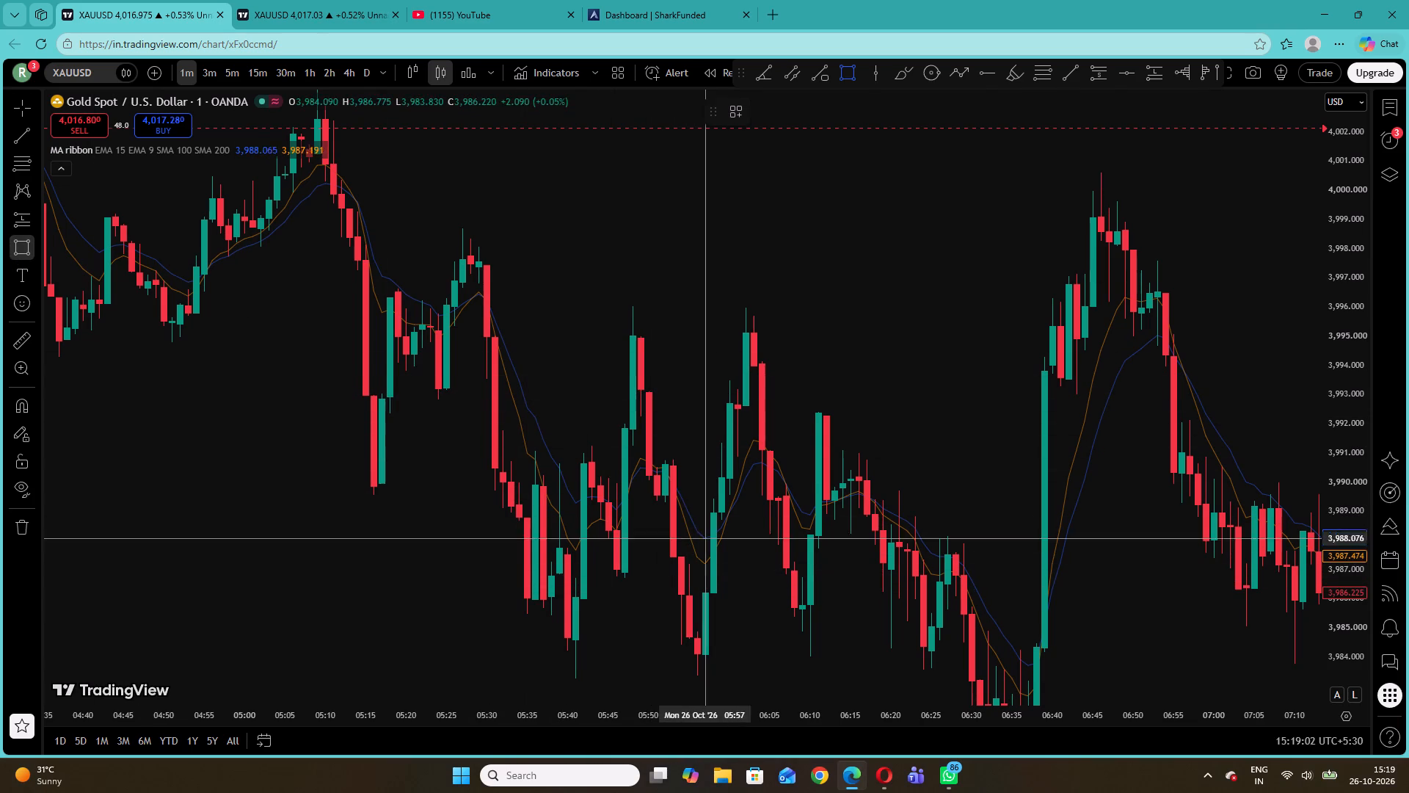
pyautogui.click(687, 631)
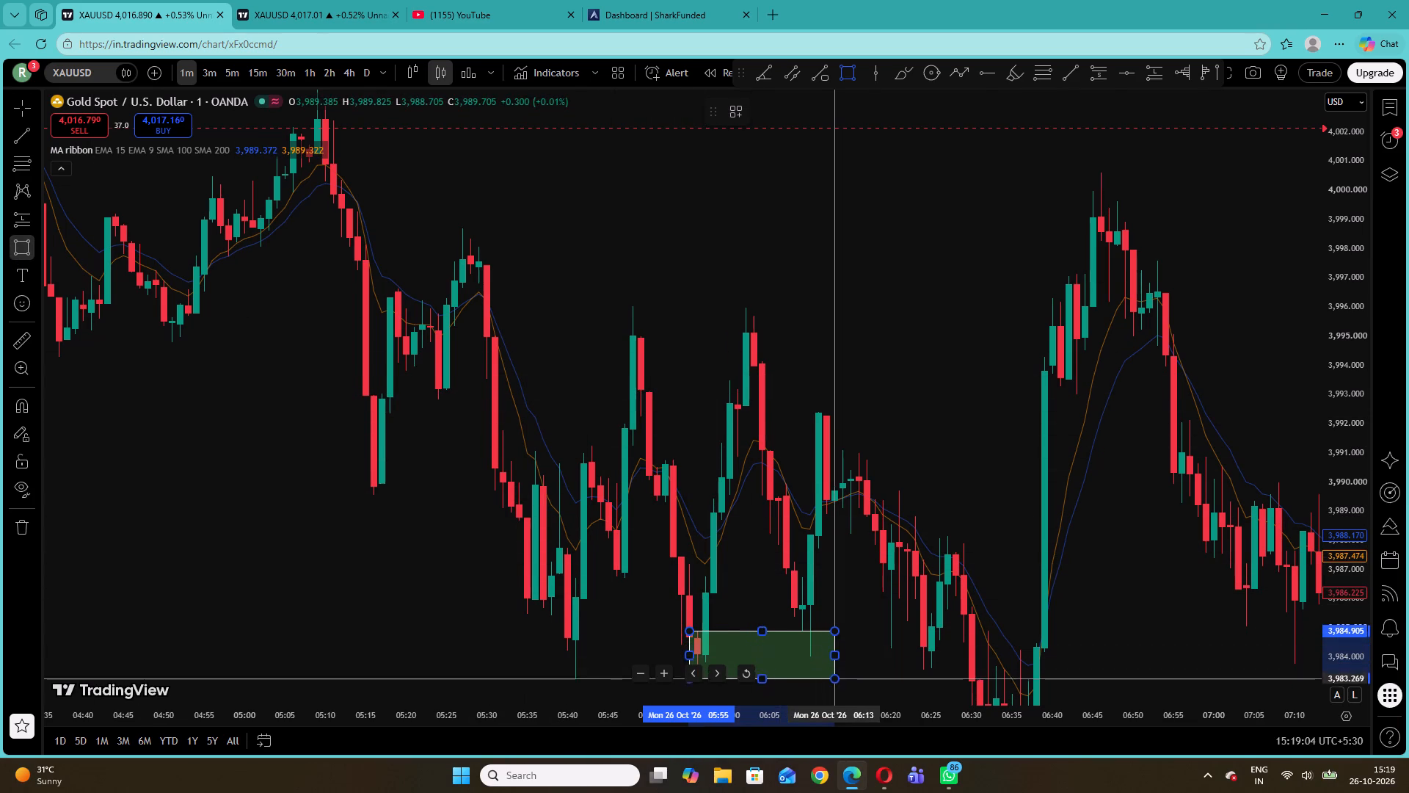
pyautogui.click(831, 680)
pyautogui.click(870, 642)
pyautogui.moveTo(868, 636); pyautogui.dragTo(872, 576)
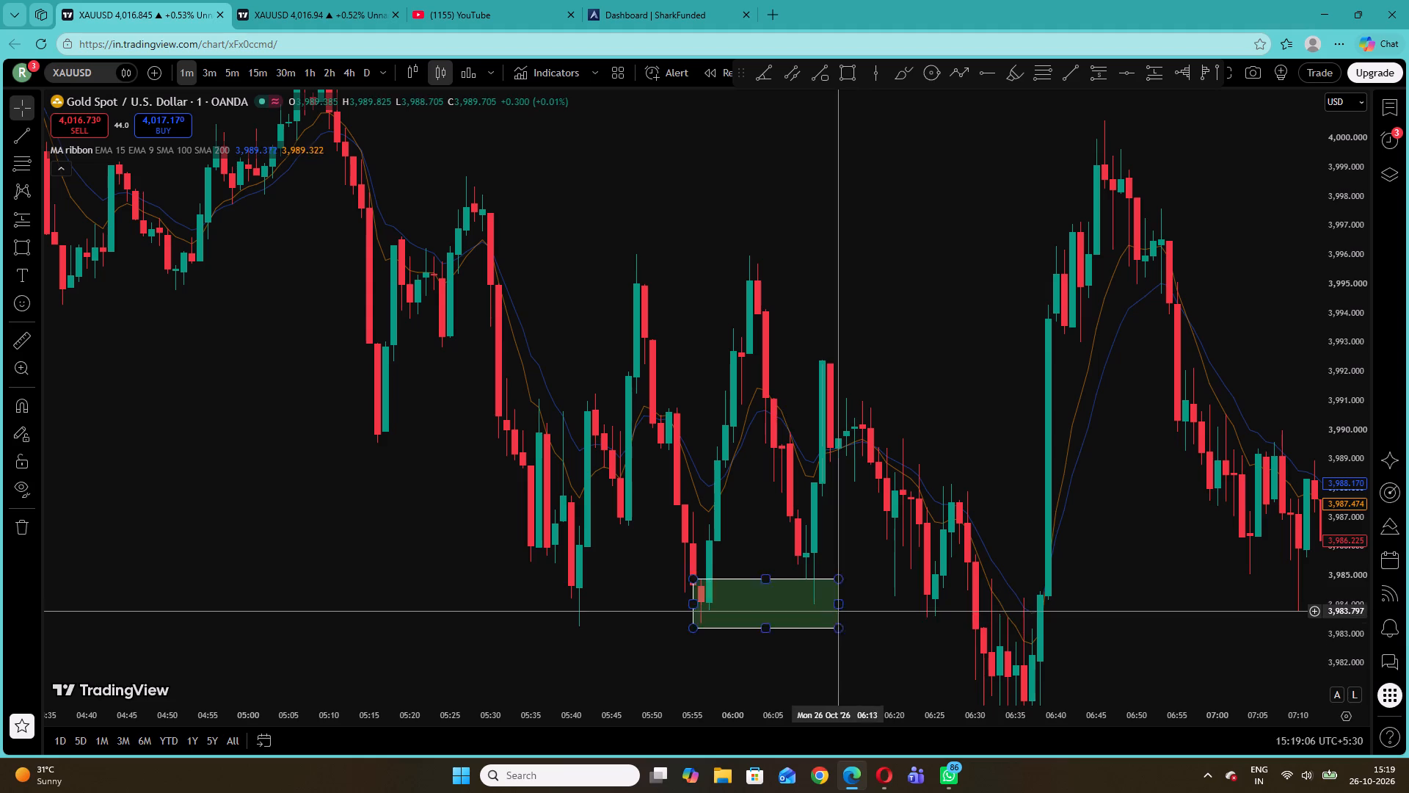
pyautogui.moveTo(762, 629); pyautogui.dragTo(771, 623)
pyautogui.click(929, 300)
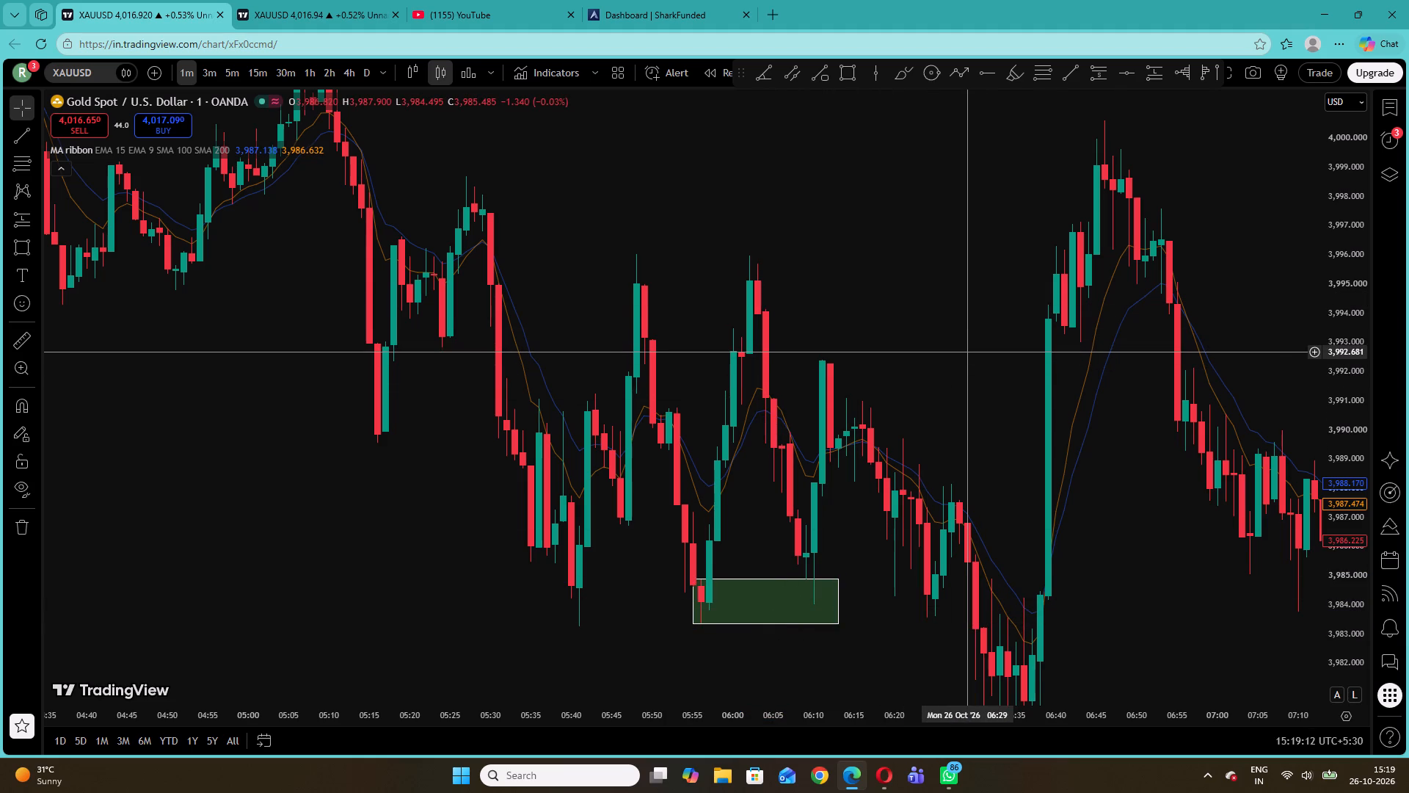
pyautogui.moveTo(964, 352); pyautogui.dragTo(867, 227)
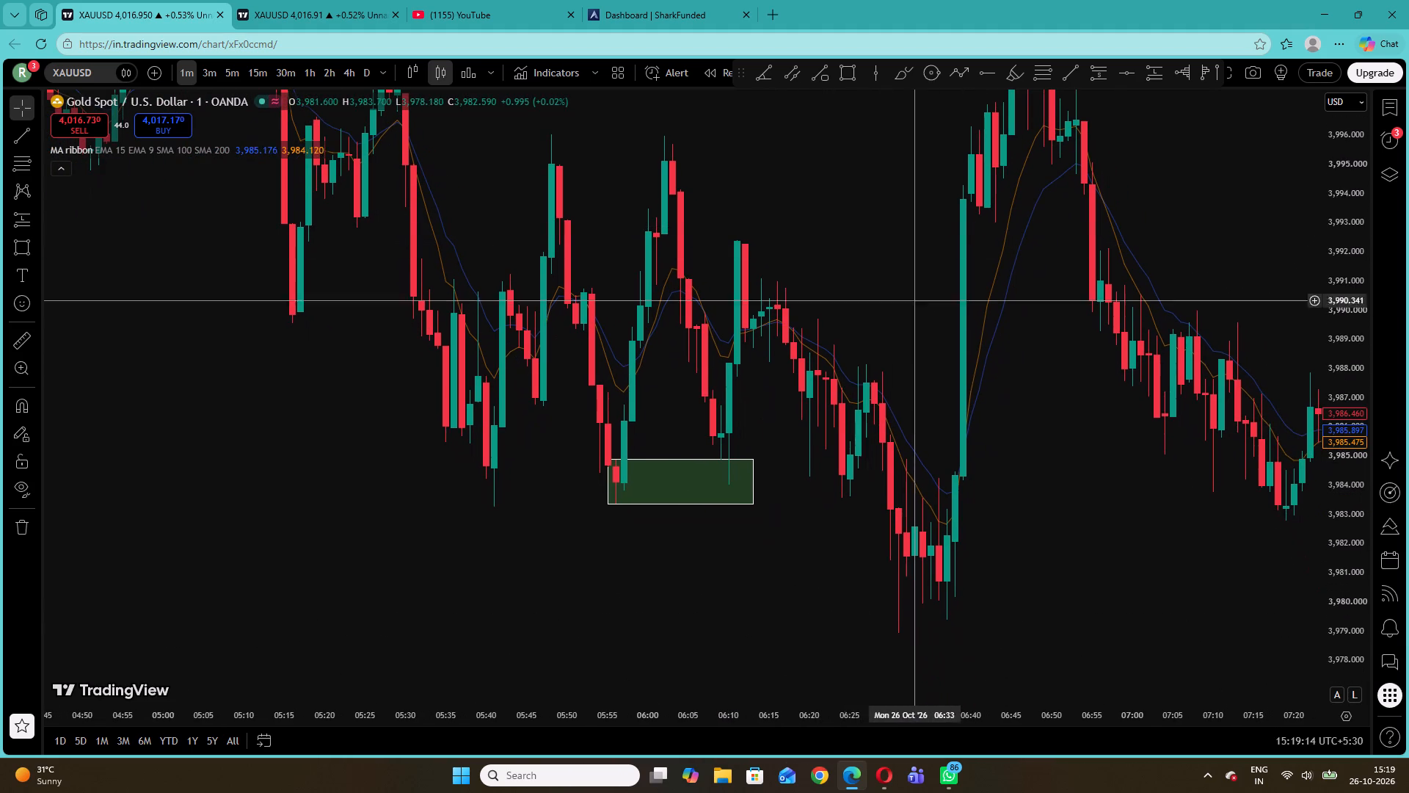
pyautogui.moveTo(753, 483); pyautogui.dragTo(735, 483)
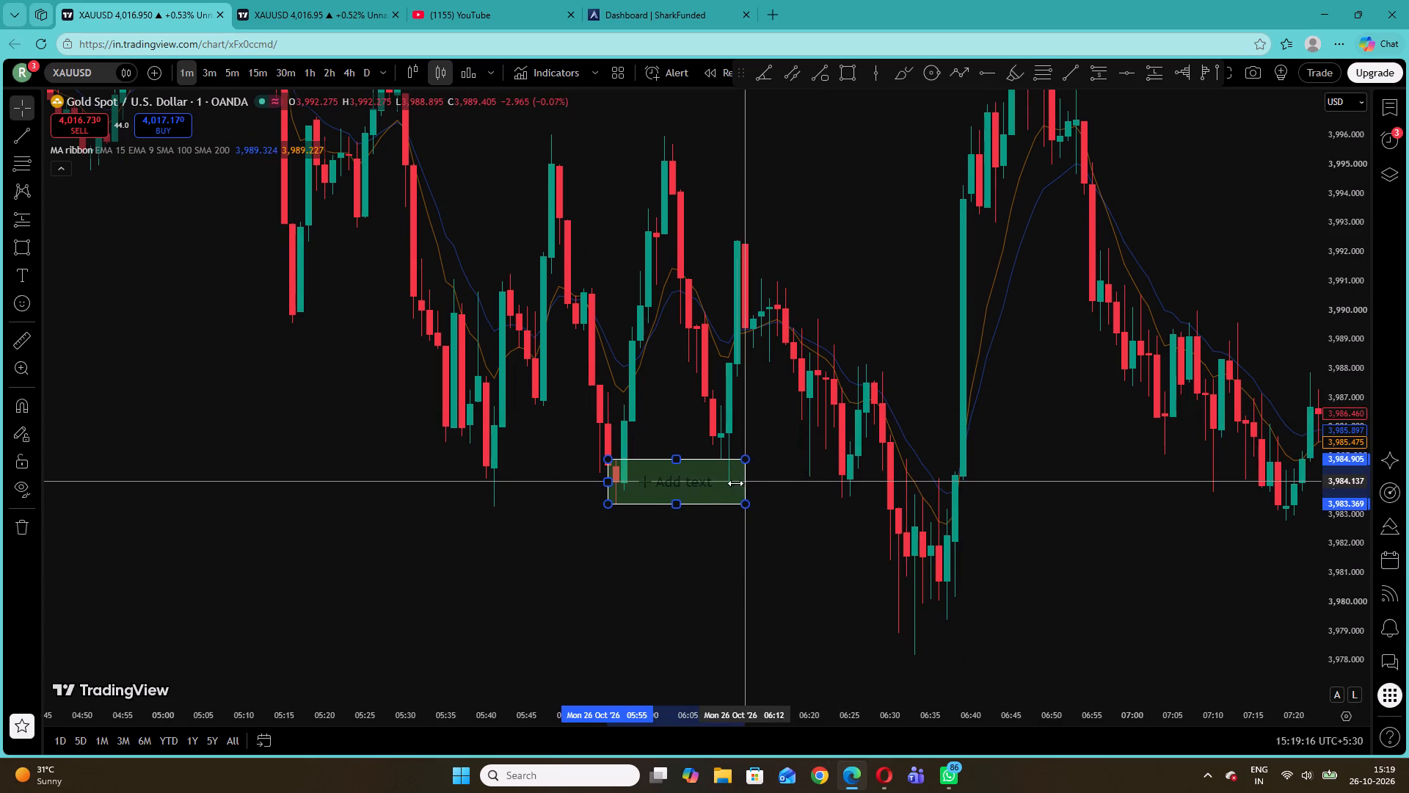
pyautogui.moveTo(735, 483); pyautogui.dragTo(726, 485)
pyautogui.click(773, 449)
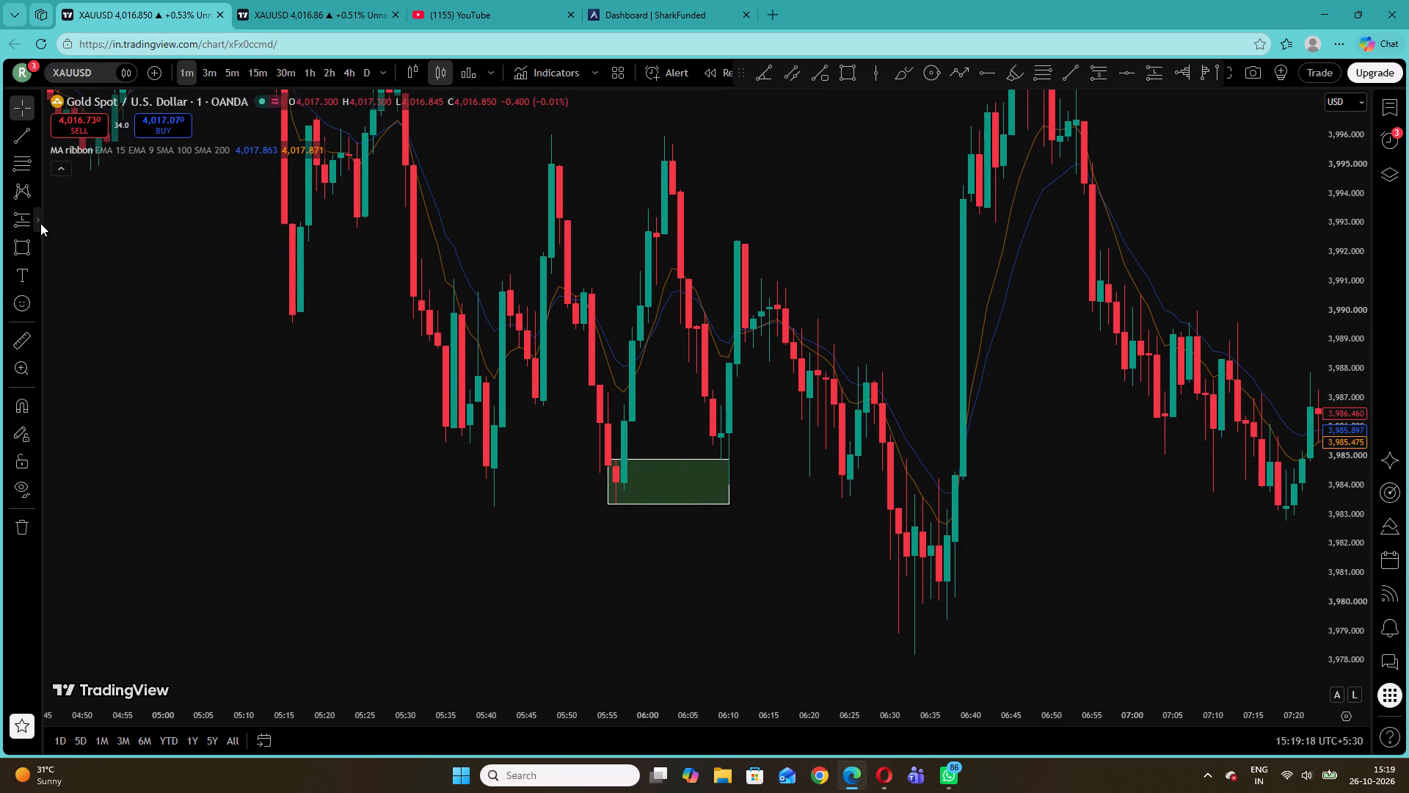
# Place a long position at 06:07 with entry 3,984.930, stop 3,983.369 and target 3,991.322, ending it near 06:14.
pyautogui.click(40, 223)
pyautogui.click(58, 228)
pyautogui.click(702, 458)
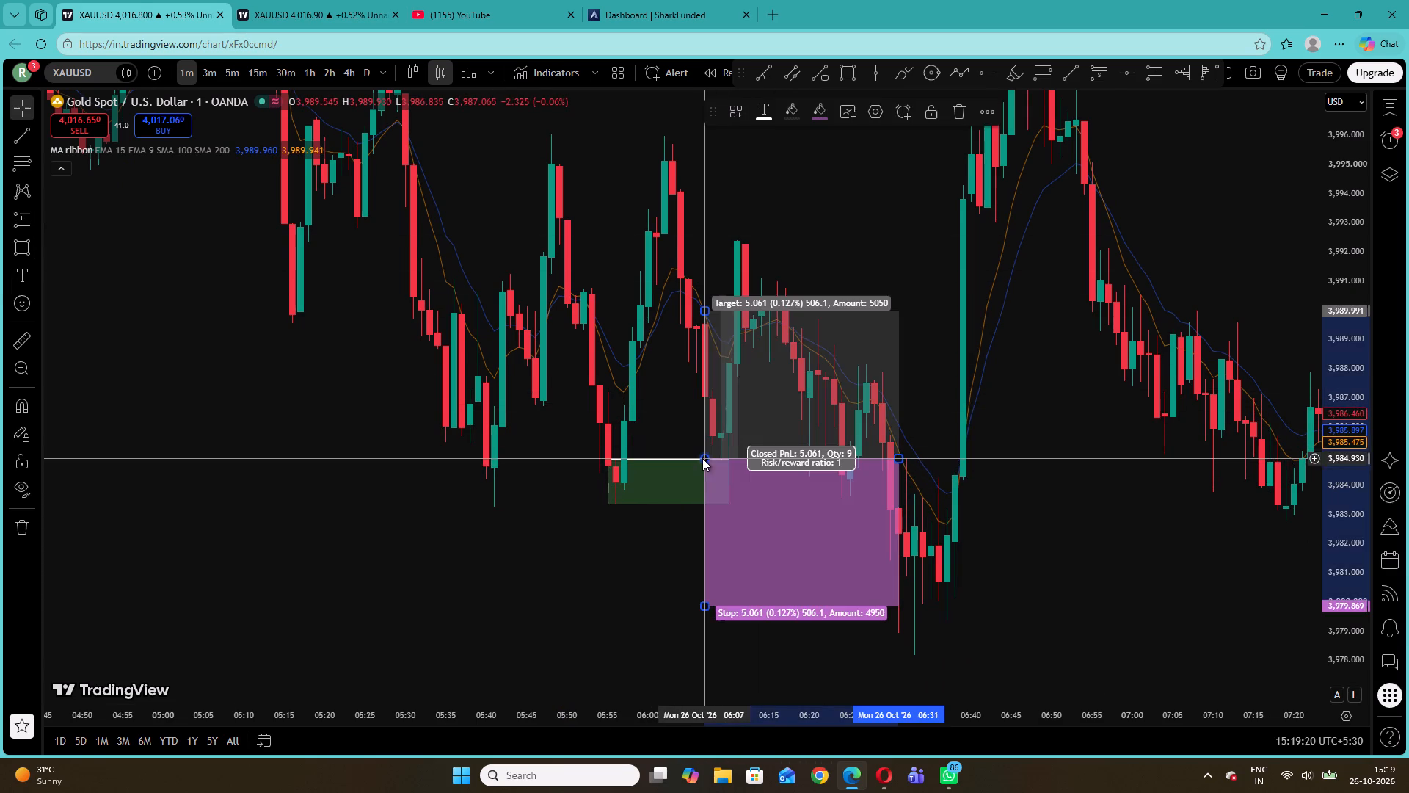
pyautogui.moveTo(704, 607); pyautogui.dragTo(745, 504)
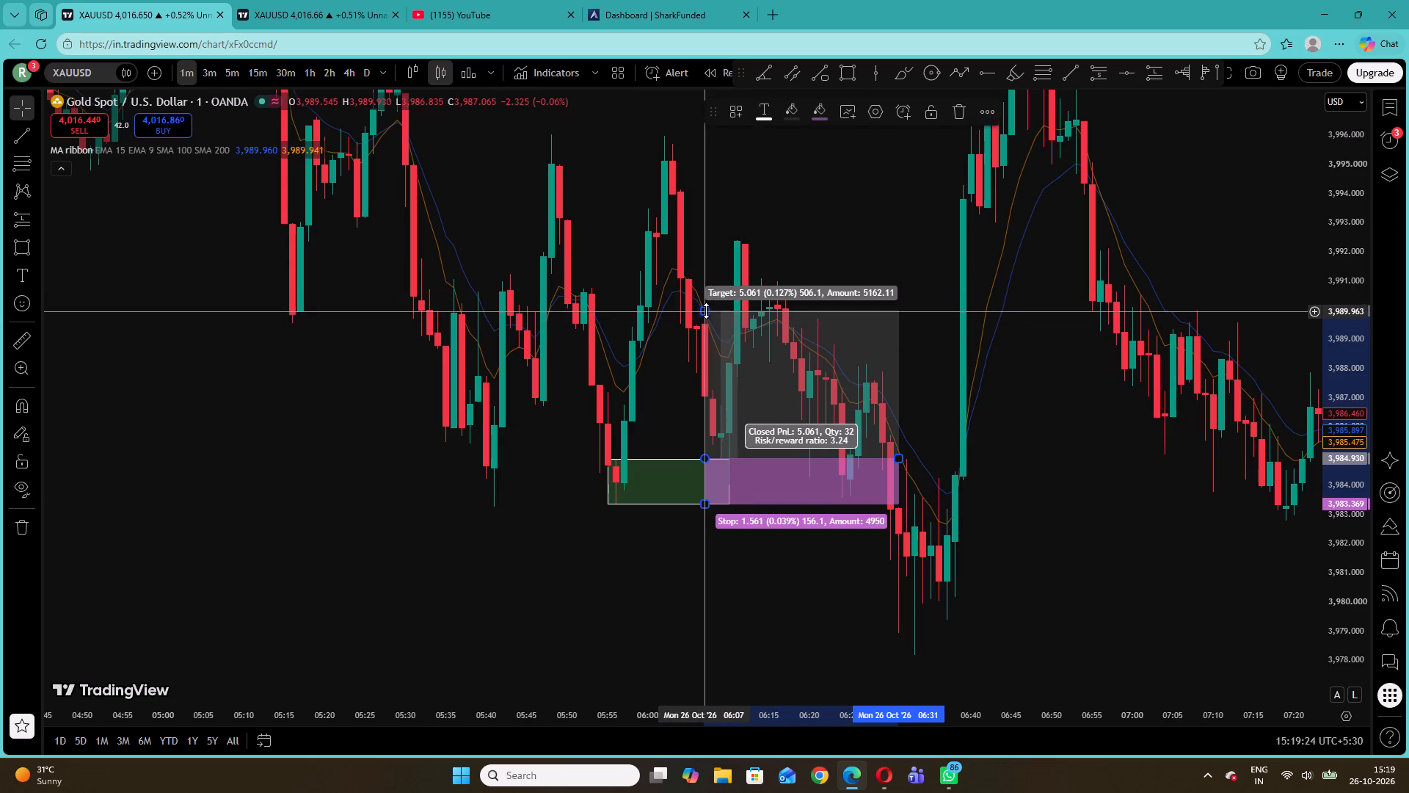
pyautogui.moveTo(706, 311); pyautogui.dragTo(713, 272)
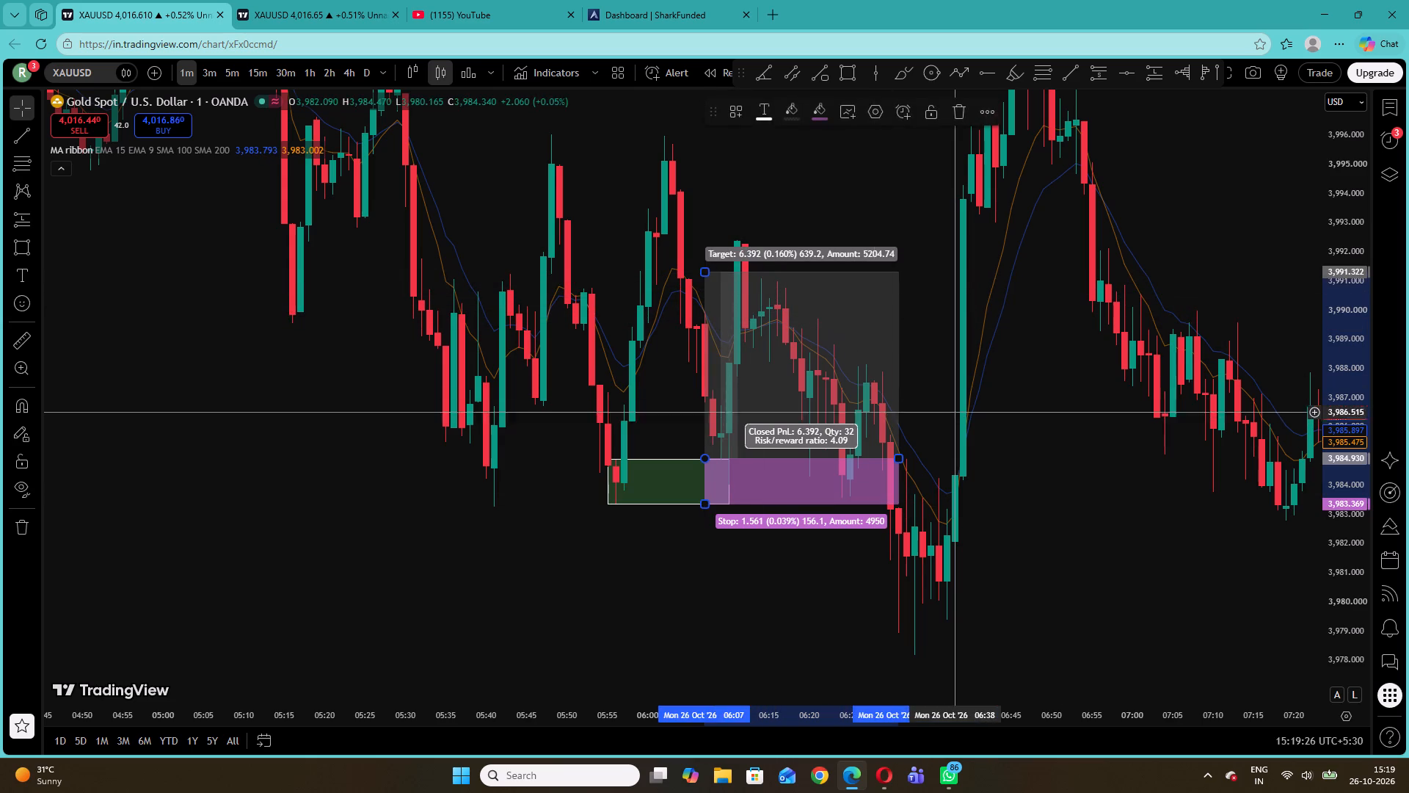
pyautogui.click(953, 378)
pyautogui.moveTo(898, 456); pyautogui.dragTo(761, 457)
pyautogui.click(850, 325)
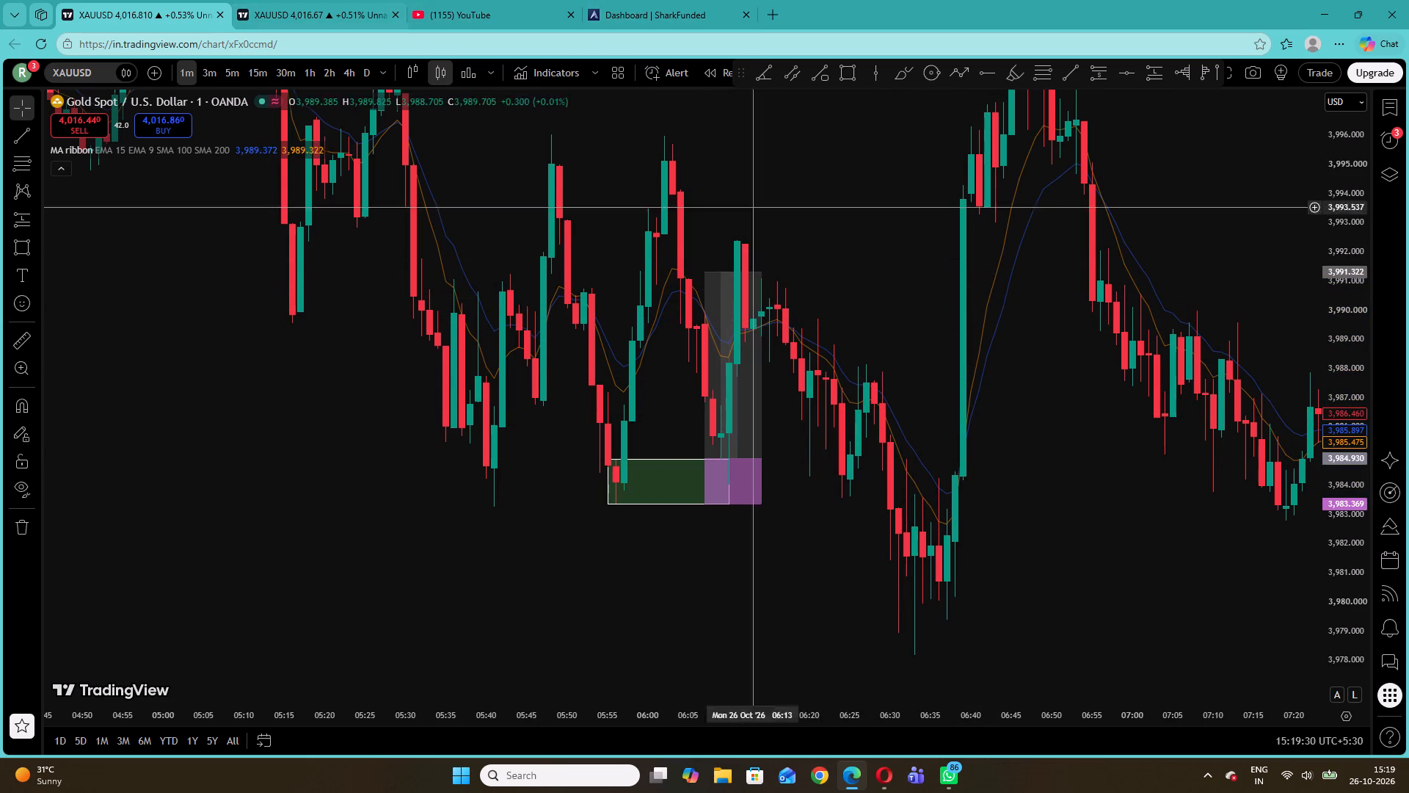
# Examine the 1-minute gold price action that follows the marked long setup, through to the midday candles.
pyautogui.moveTo(1351, 435); pyautogui.dragTo(1347, 526)
pyautogui.moveTo(1193, 543); pyautogui.dragTo(903, 516)
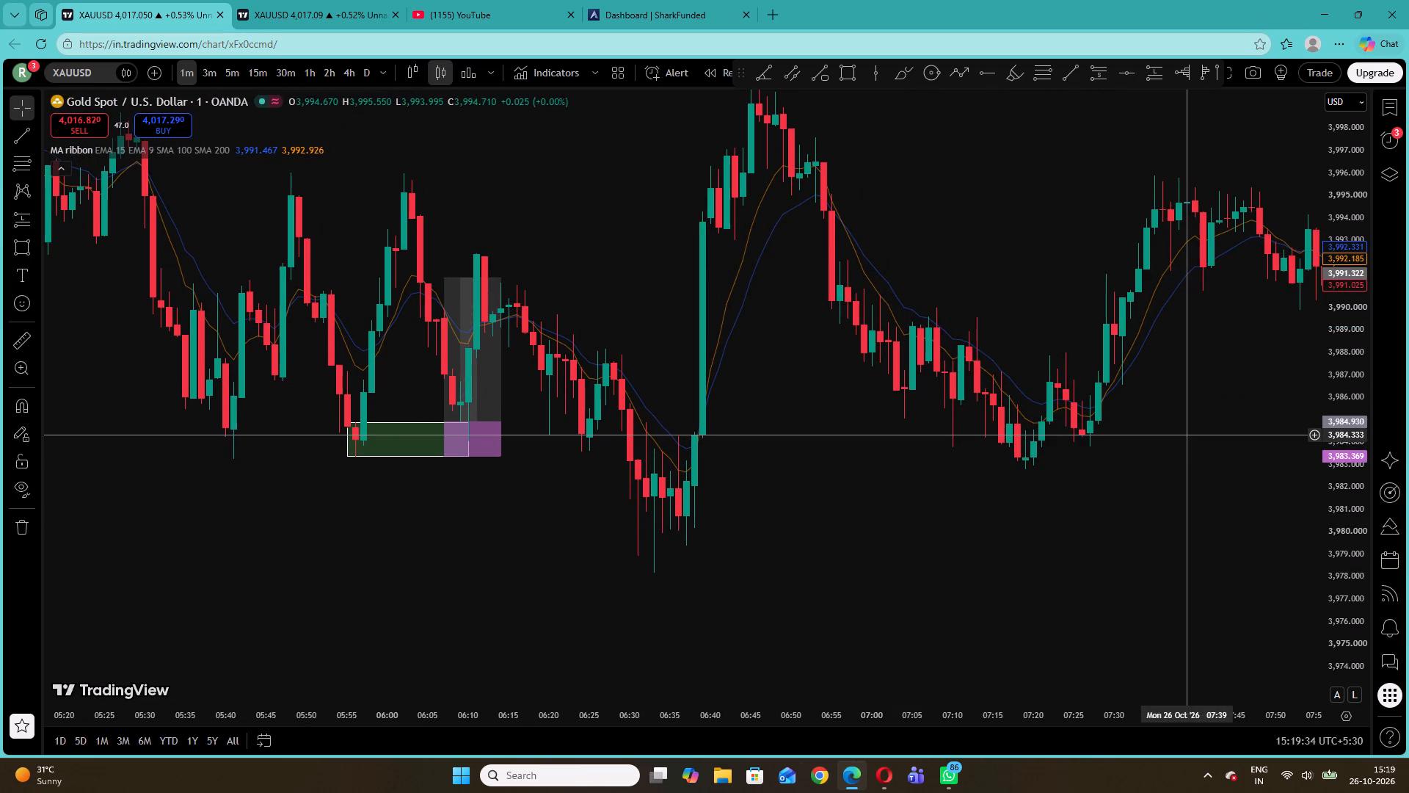
pyautogui.moveTo(1188, 432); pyautogui.dragTo(768, 516)
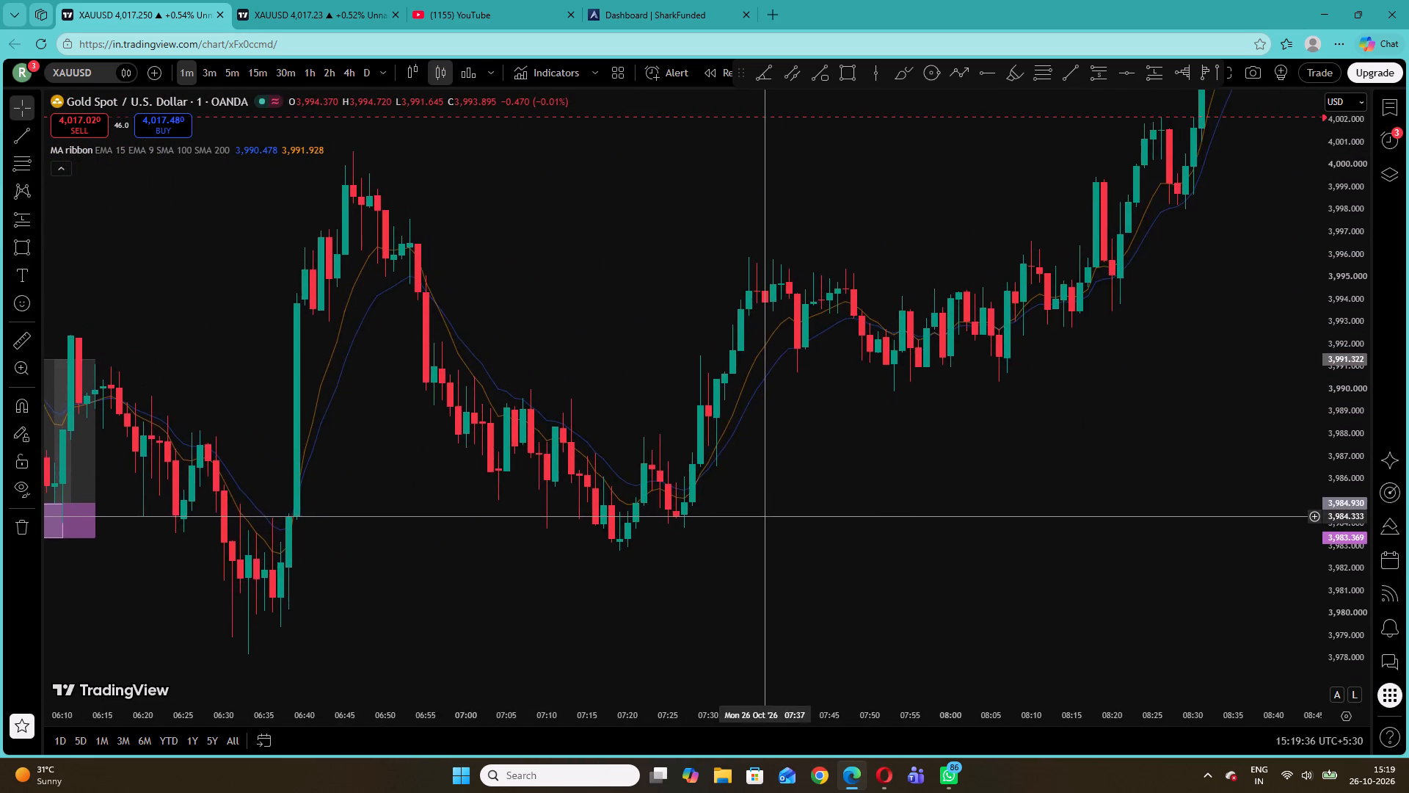
pyautogui.moveTo(768, 516); pyautogui.dragTo(1171, 505)
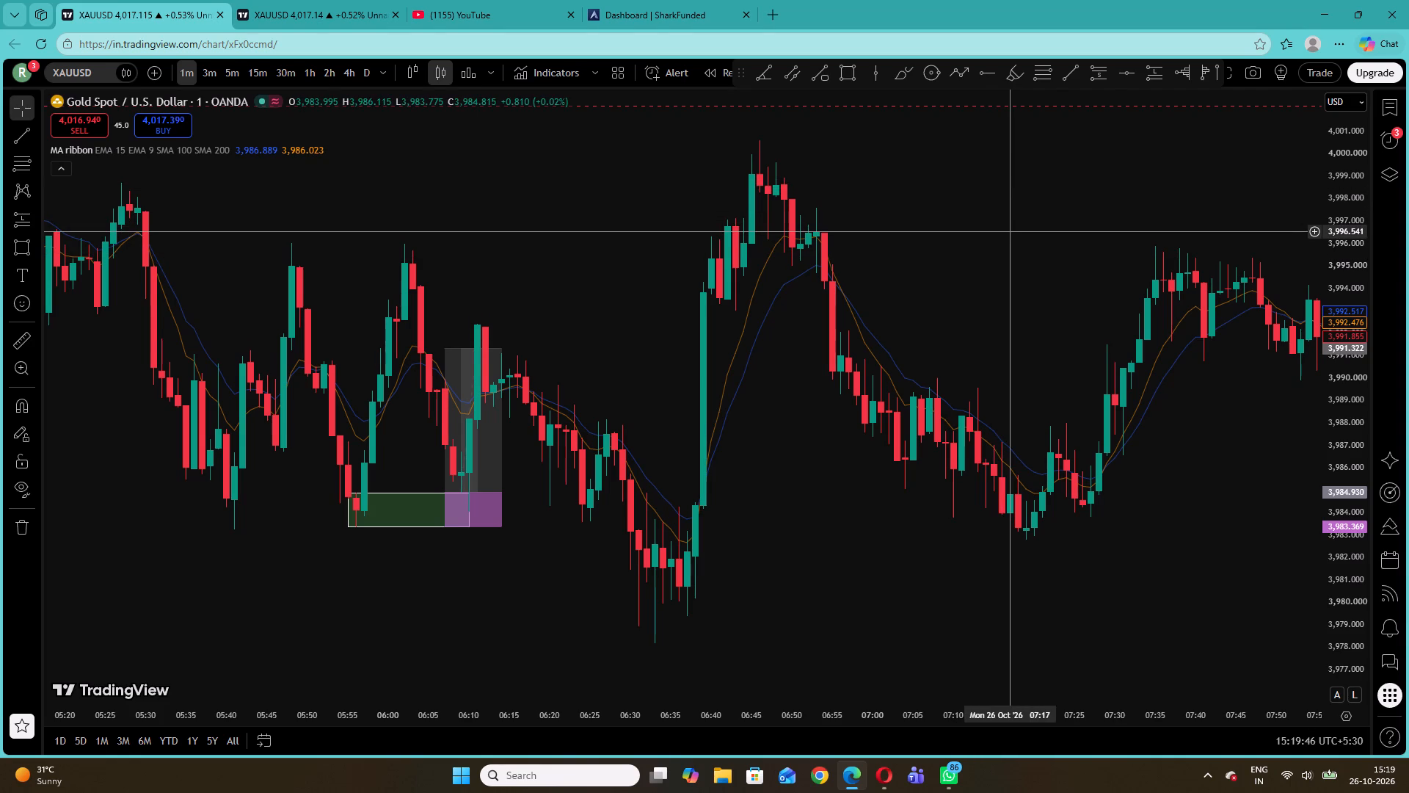
pyautogui.moveTo(1071, 250); pyautogui.dragTo(1002, 258)
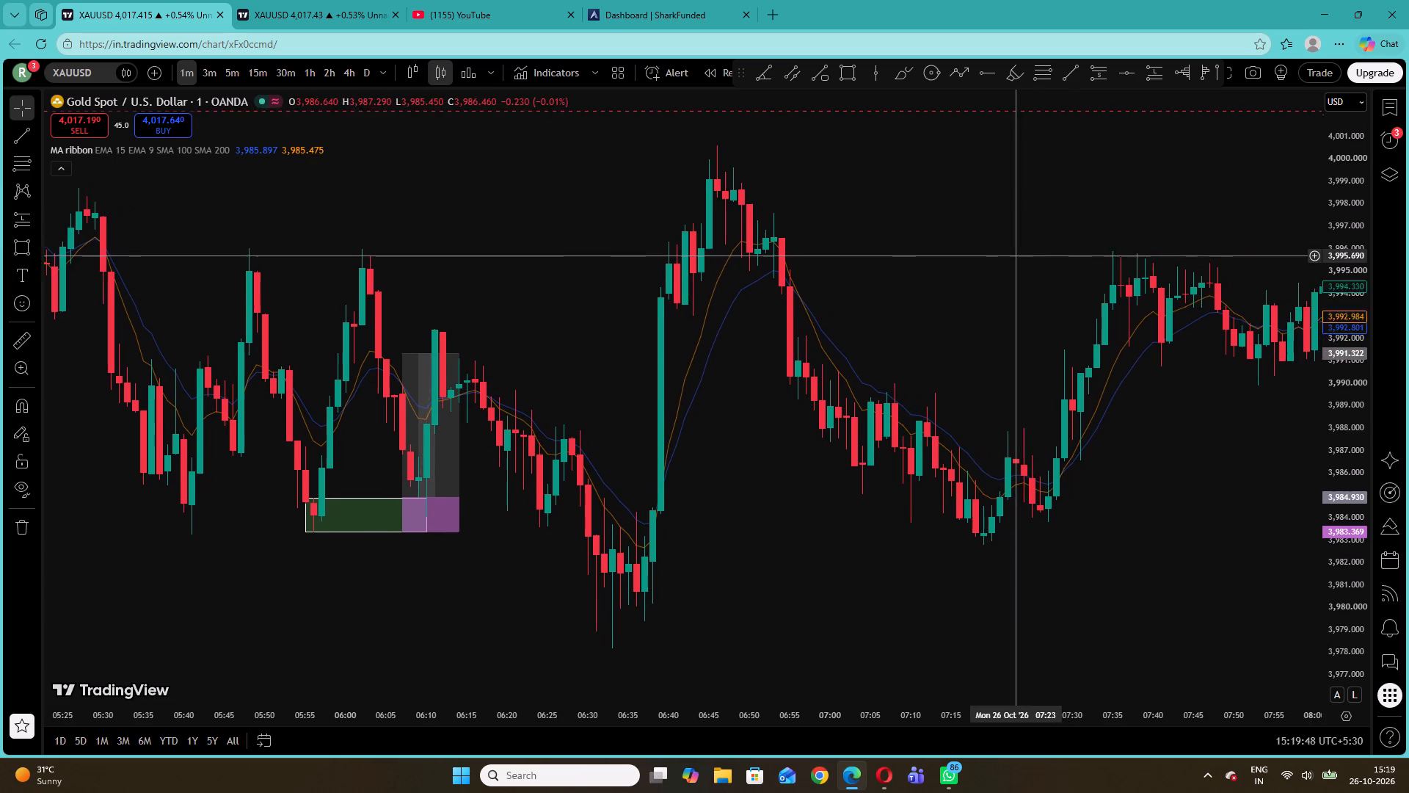
pyautogui.moveTo(1002, 258); pyautogui.dragTo(994, 260)
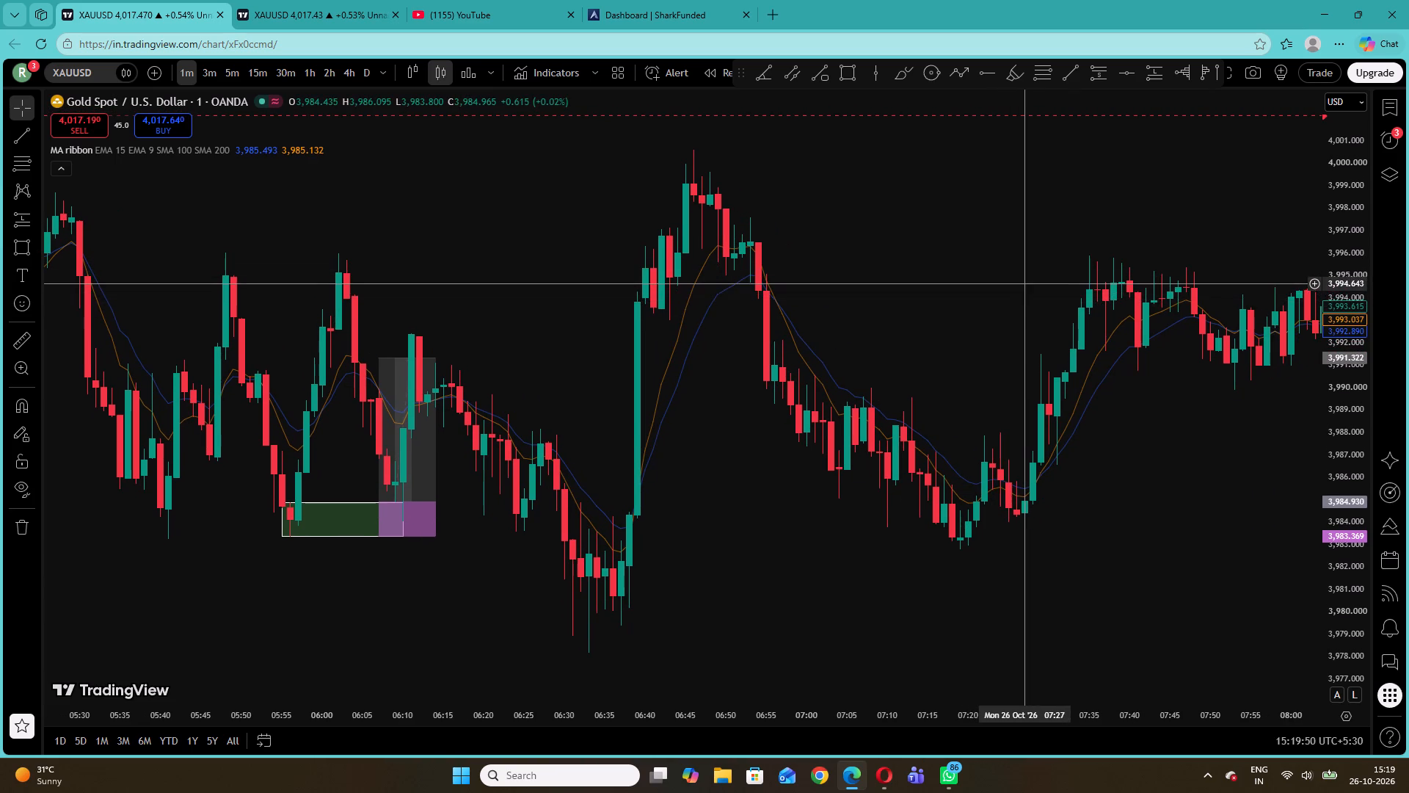
pyautogui.moveTo(1022, 283); pyautogui.dragTo(630, 272)
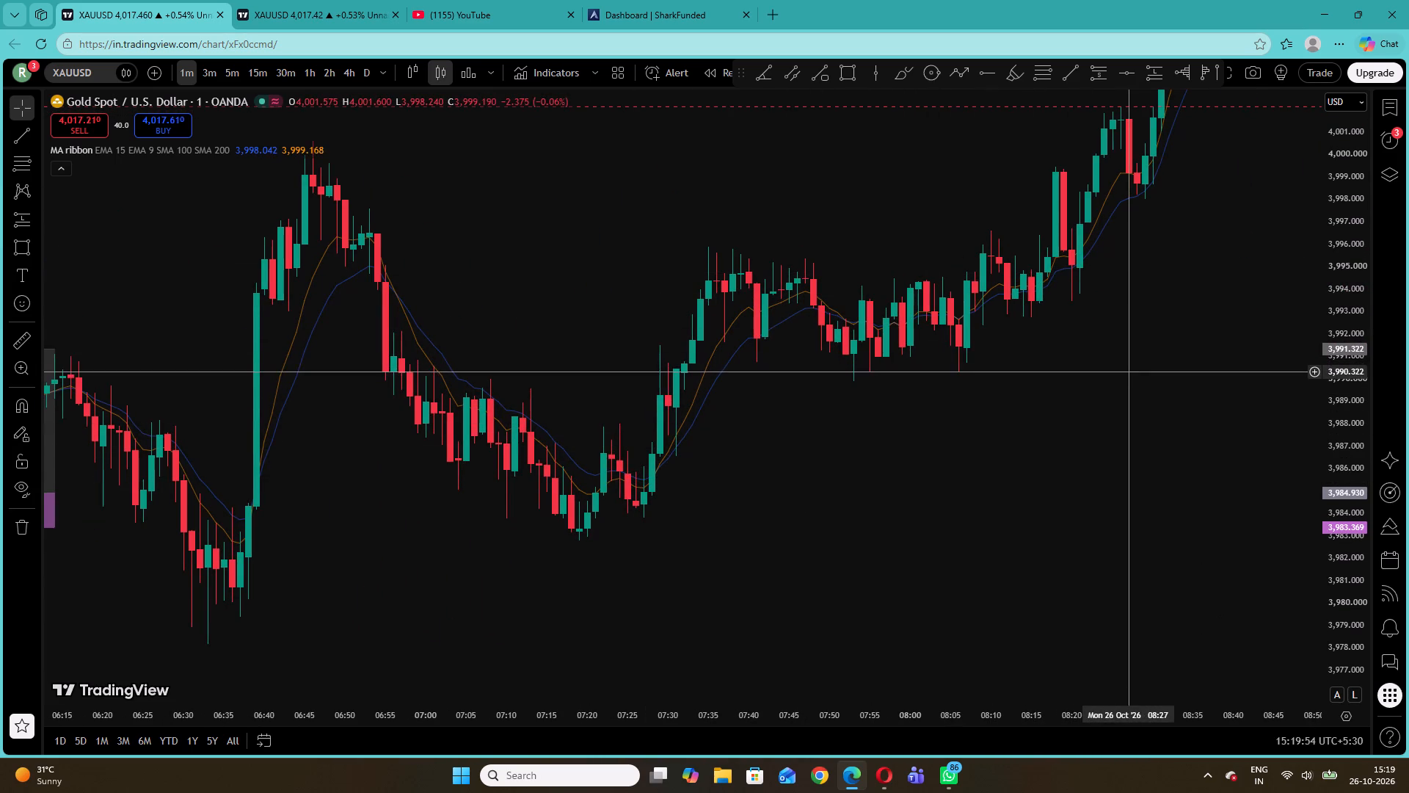
pyautogui.moveTo(1131, 372); pyautogui.dragTo(942, 482)
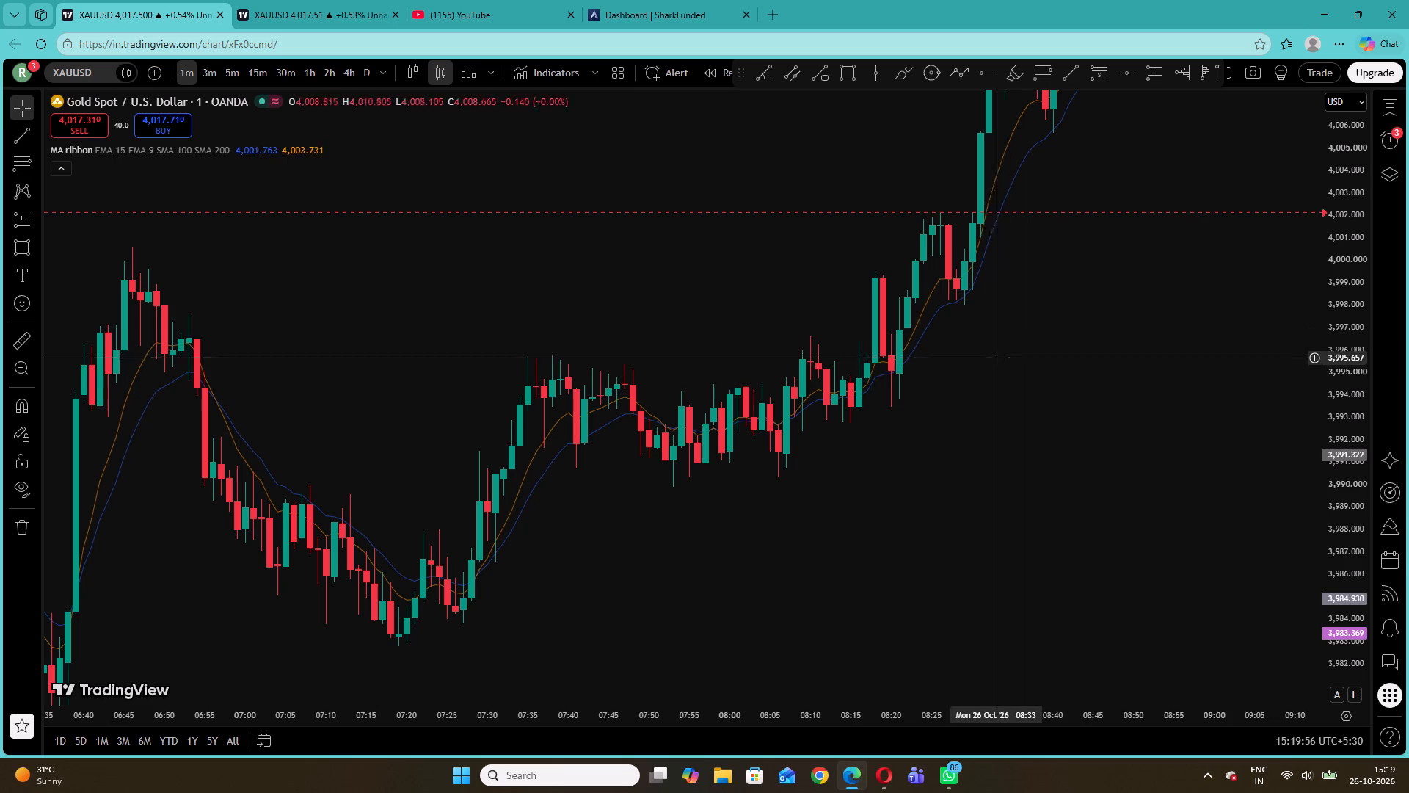
pyautogui.moveTo(997, 290); pyautogui.dragTo(850, 437)
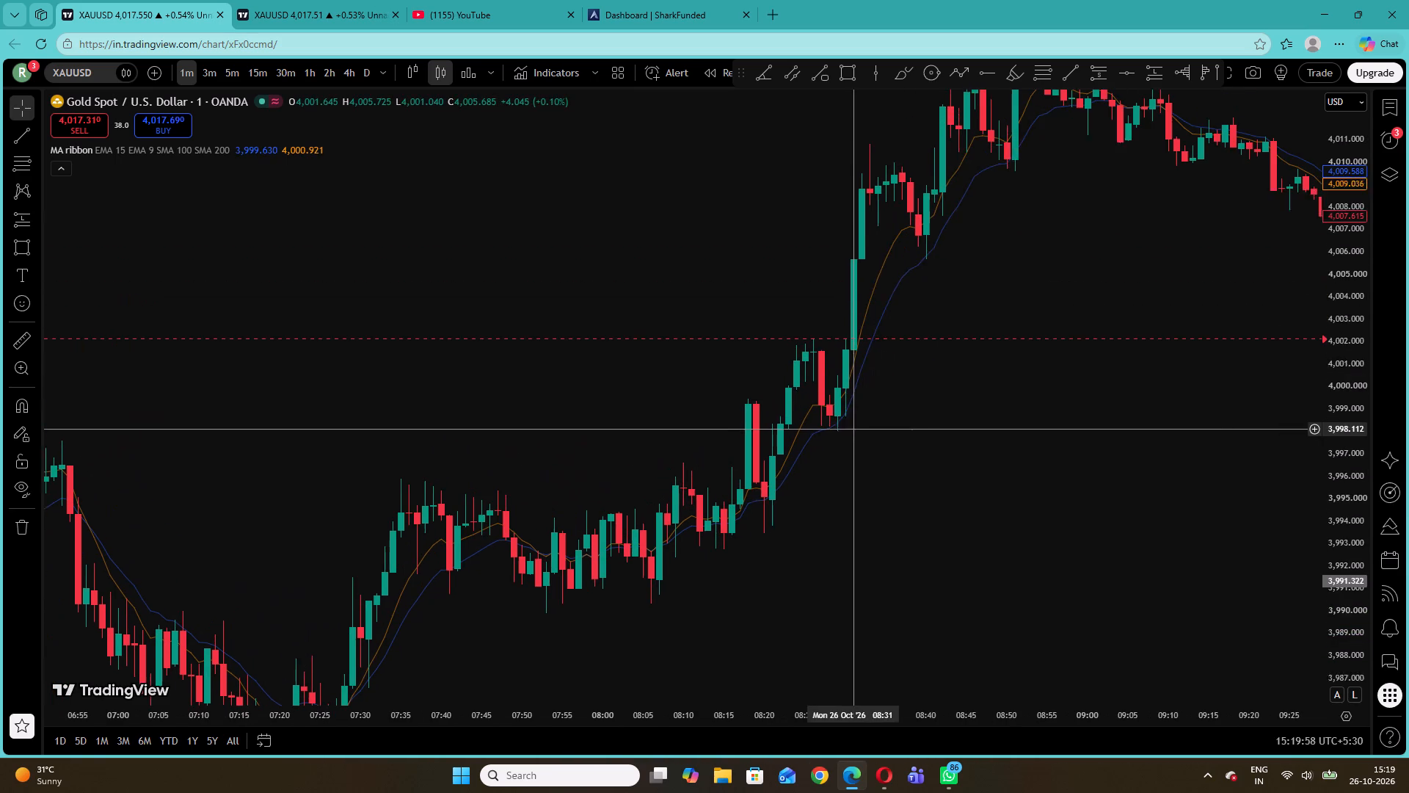
pyautogui.moveTo(850, 437); pyautogui.dragTo(850, 438)
pyautogui.moveTo(1014, 286); pyautogui.dragTo(787, 458)
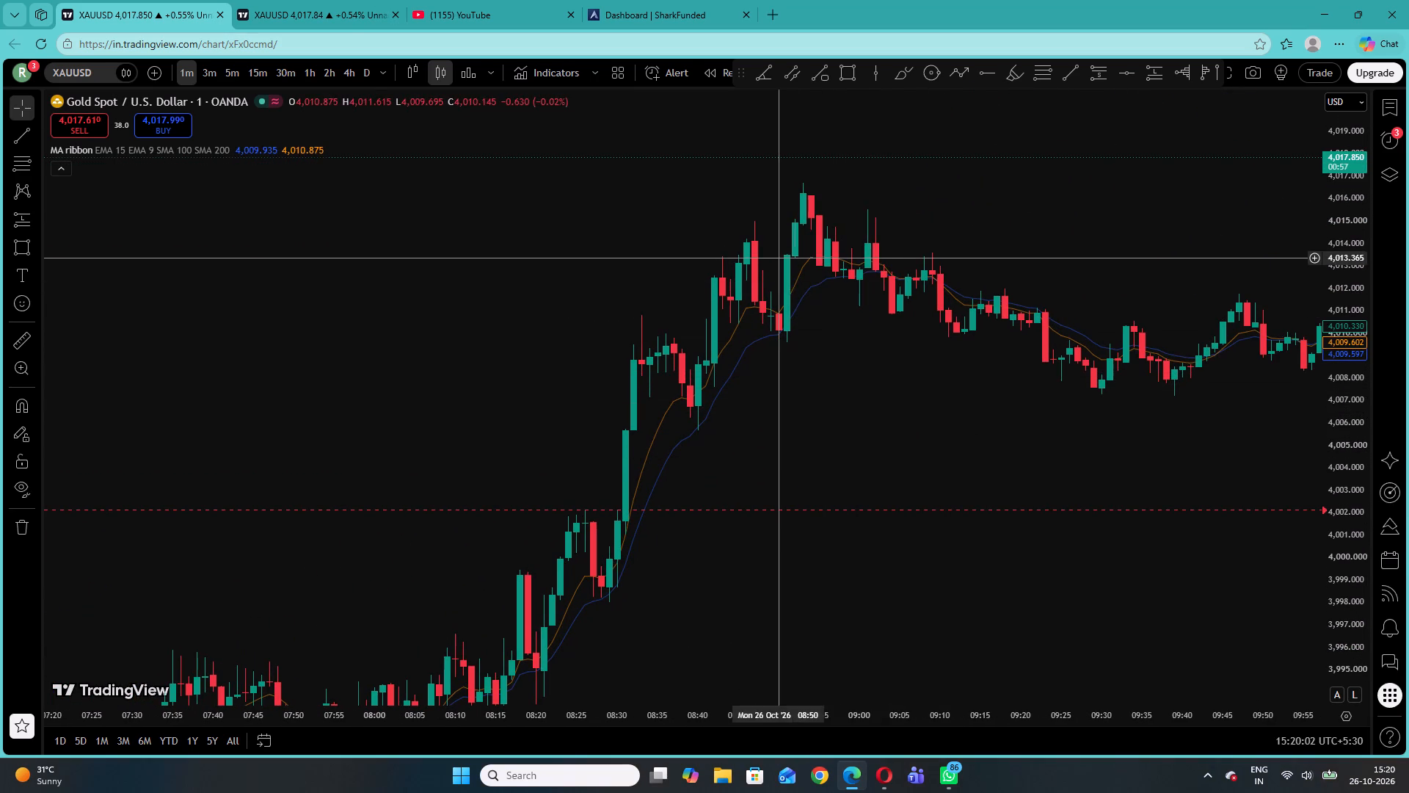
pyautogui.moveTo(1090, 256); pyautogui.dragTo(493, 275)
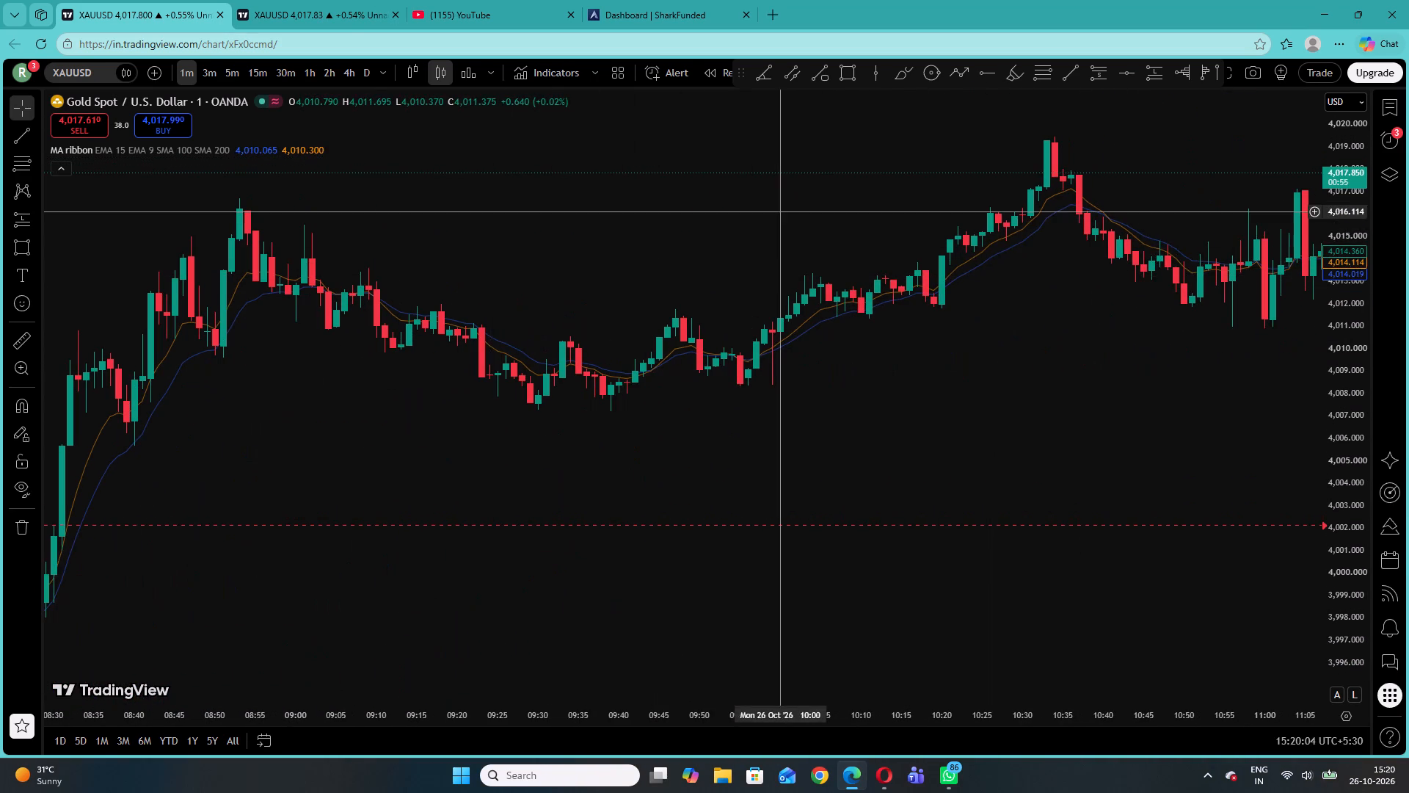
pyautogui.moveTo(779, 211); pyautogui.dragTo(250, 318)
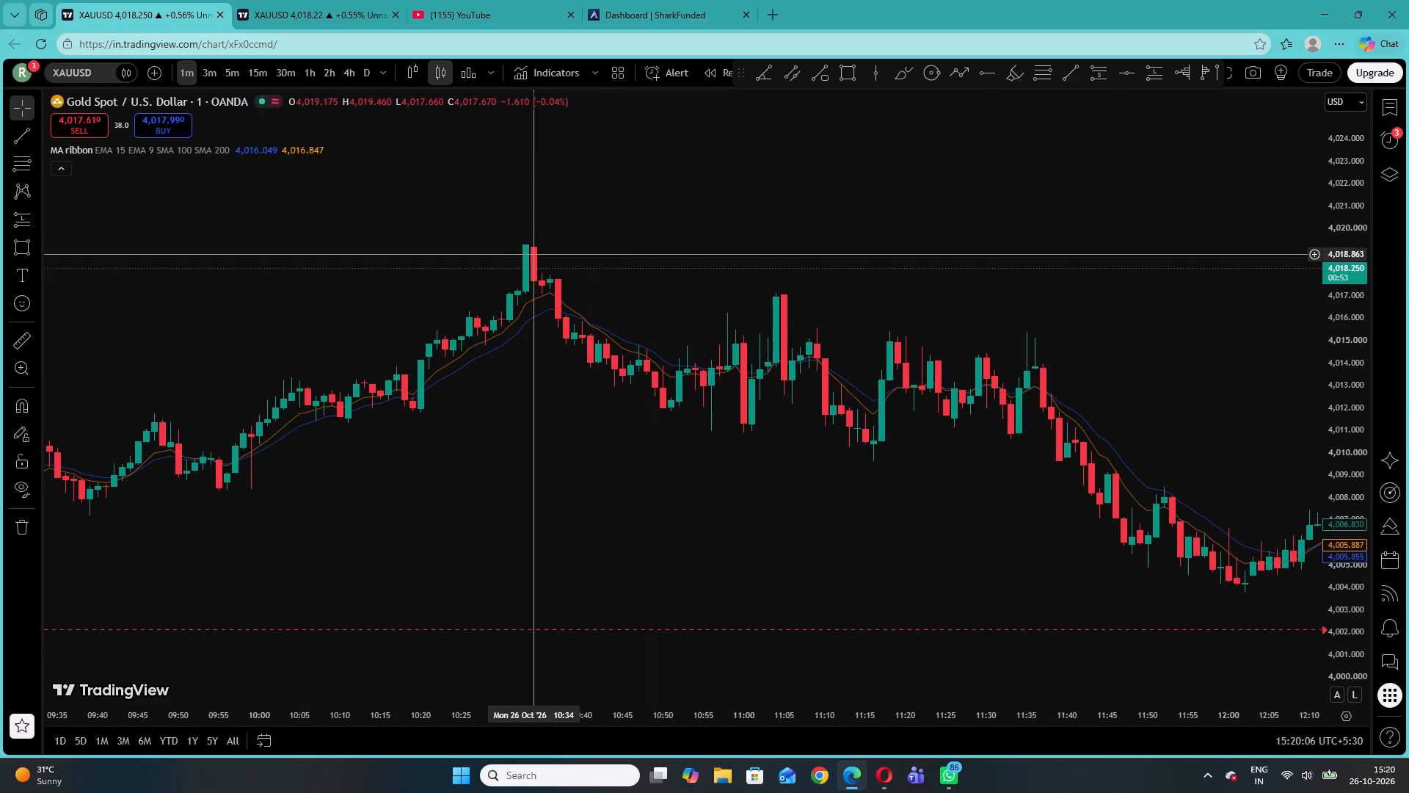
# Examine the earlier 1-minute gold price action, going back to the evening sell-off of 23 October.
pyautogui.moveTo(613, 267); pyautogui.dragTo(622, 267)
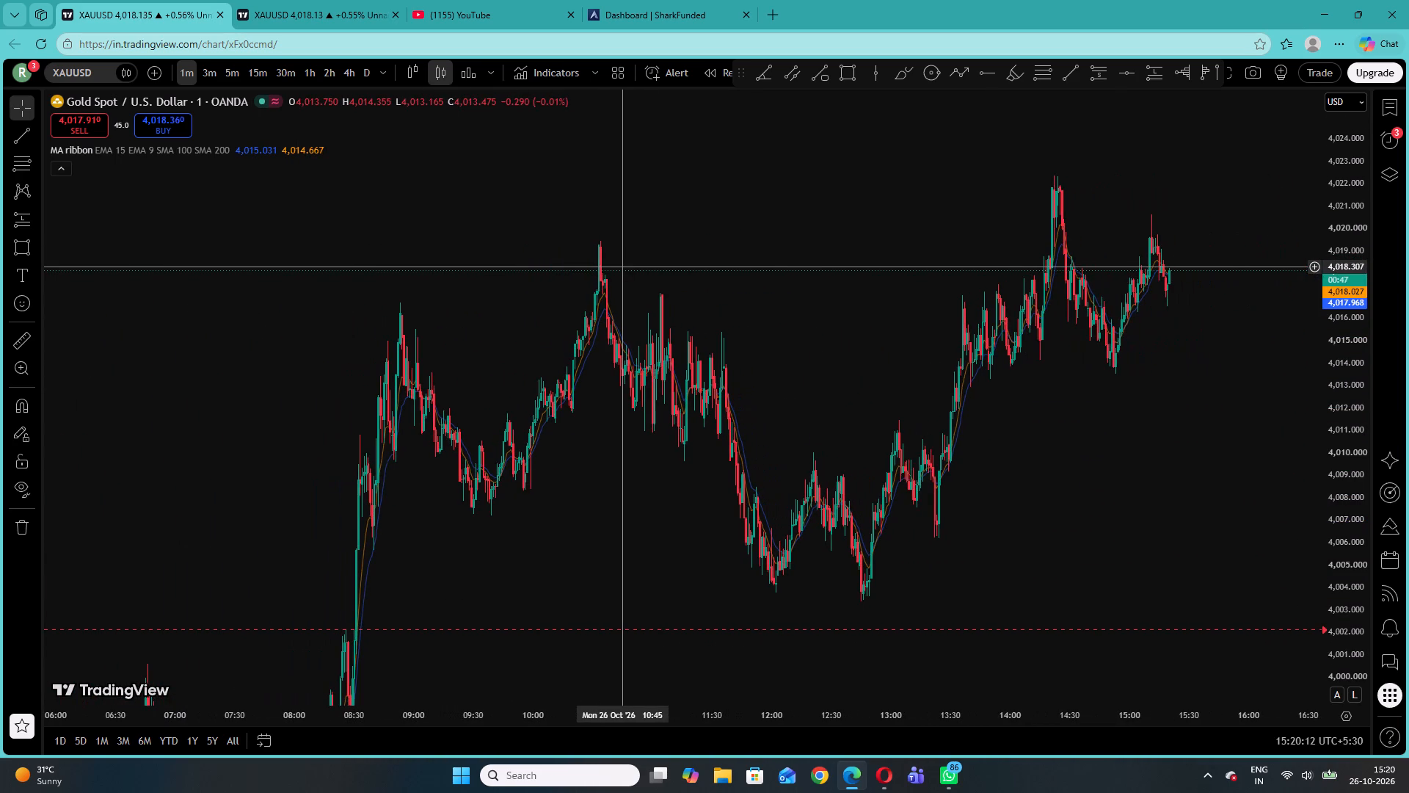
pyautogui.moveTo(659, 247); pyautogui.dragTo(673, 248)
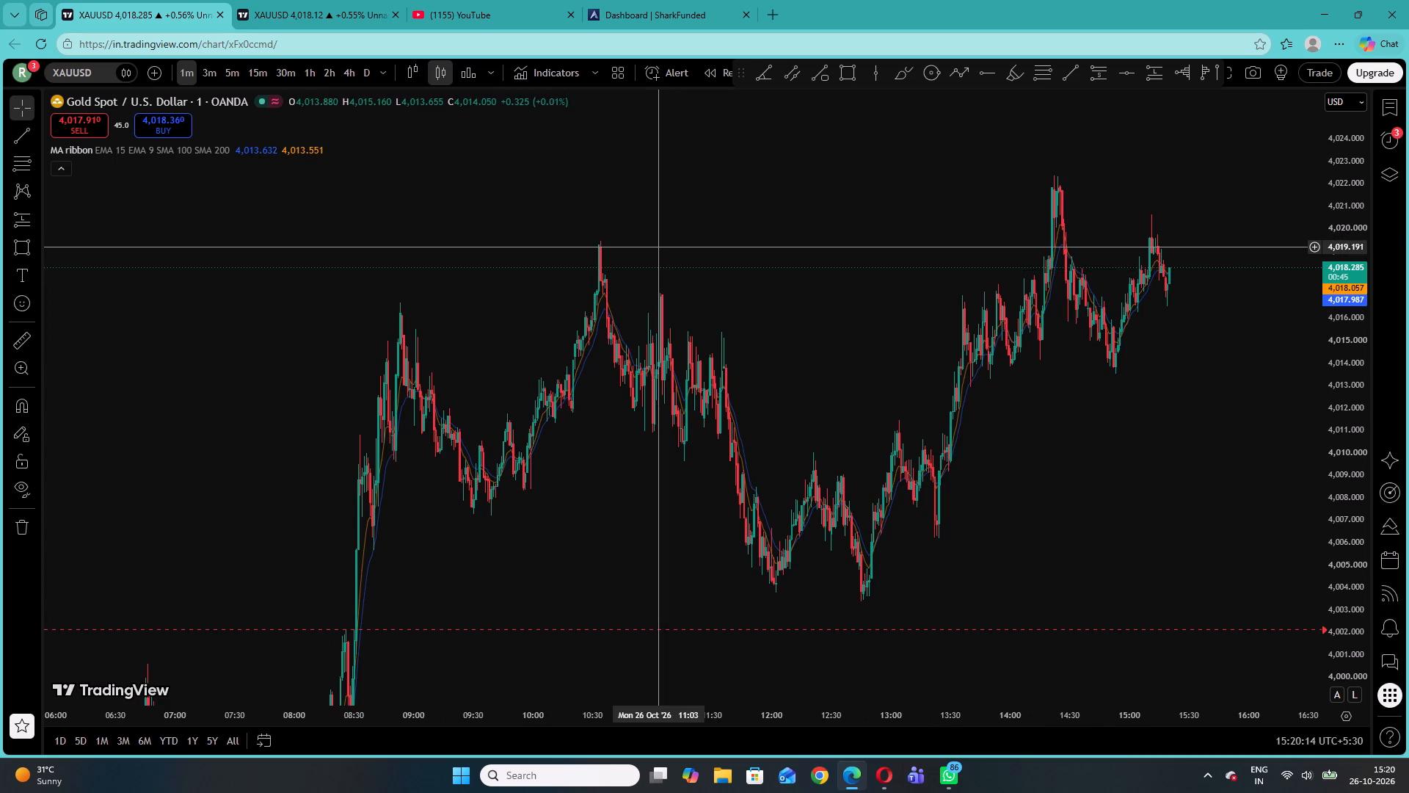
pyautogui.moveTo(673, 248); pyautogui.dragTo(1195, 217)
pyautogui.moveTo(553, 225); pyautogui.dragTo(734, 198)
pyautogui.moveTo(383, 213); pyautogui.dragTo(888, 194)
pyautogui.moveTo(203, 230); pyautogui.dragTo(784, 235)
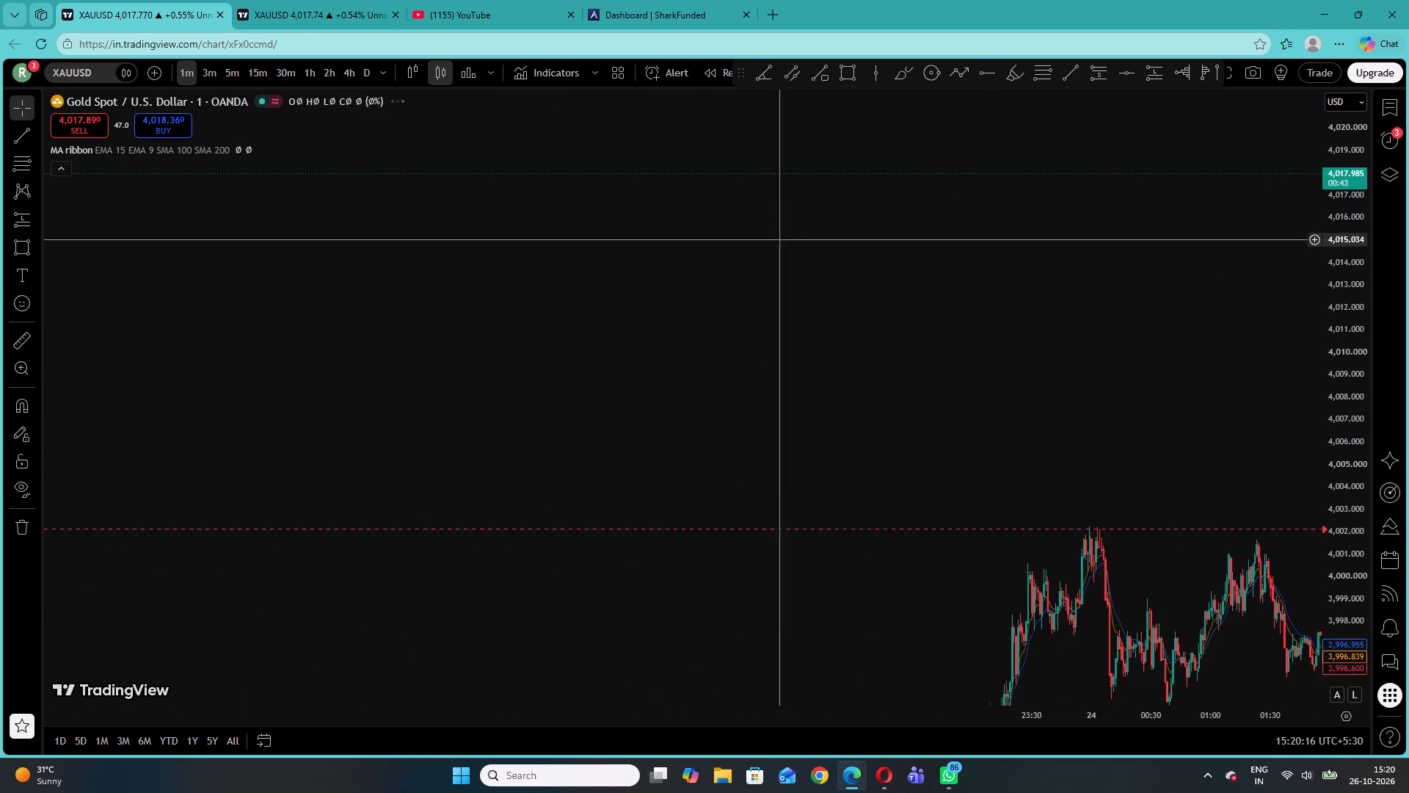
pyautogui.moveTo(784, 235); pyautogui.dragTo(788, 236)
pyautogui.moveTo(385, 235); pyautogui.dragTo(1007, 225)
pyautogui.moveTo(1195, 216); pyautogui.dragTo(601, 399)
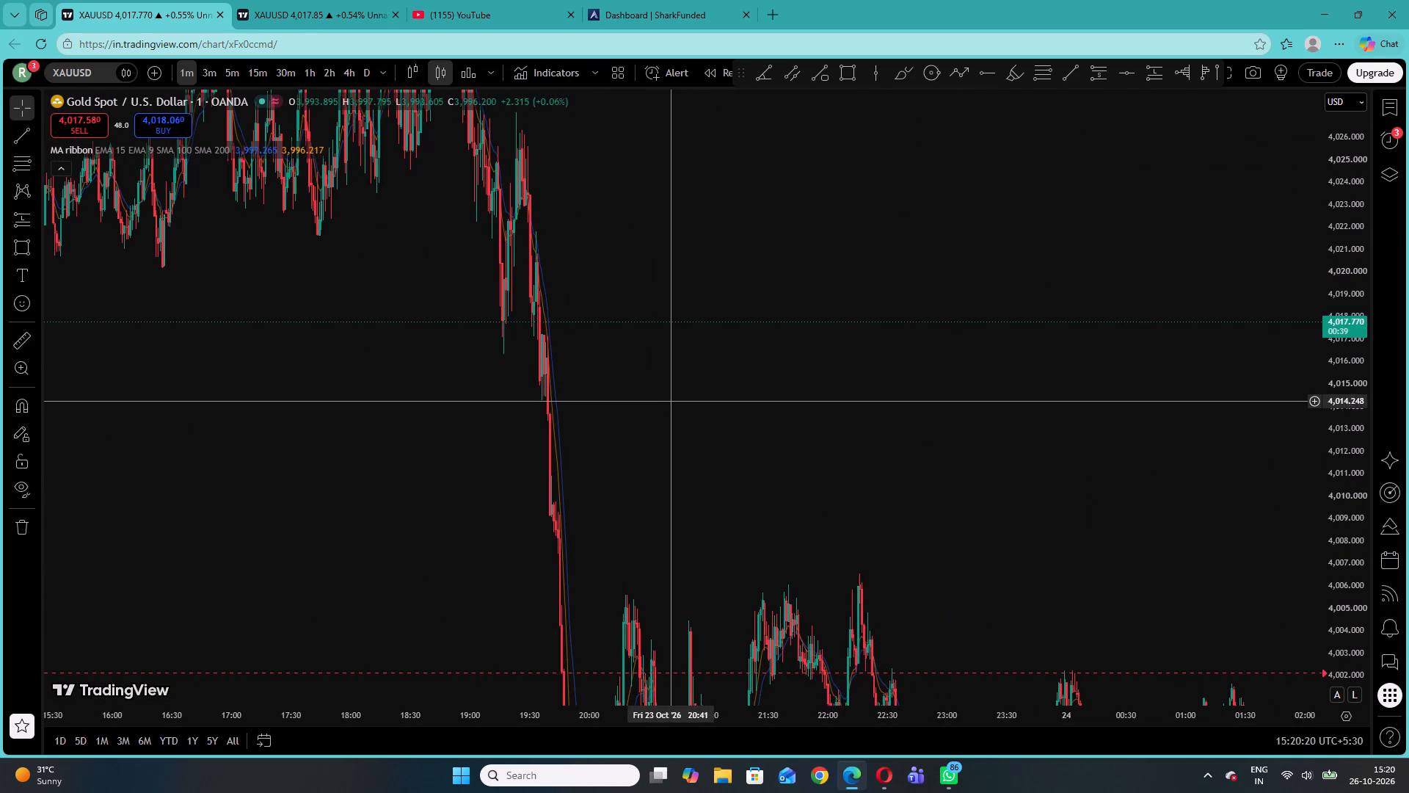
pyautogui.moveTo(757, 400); pyautogui.dragTo(58, 375)
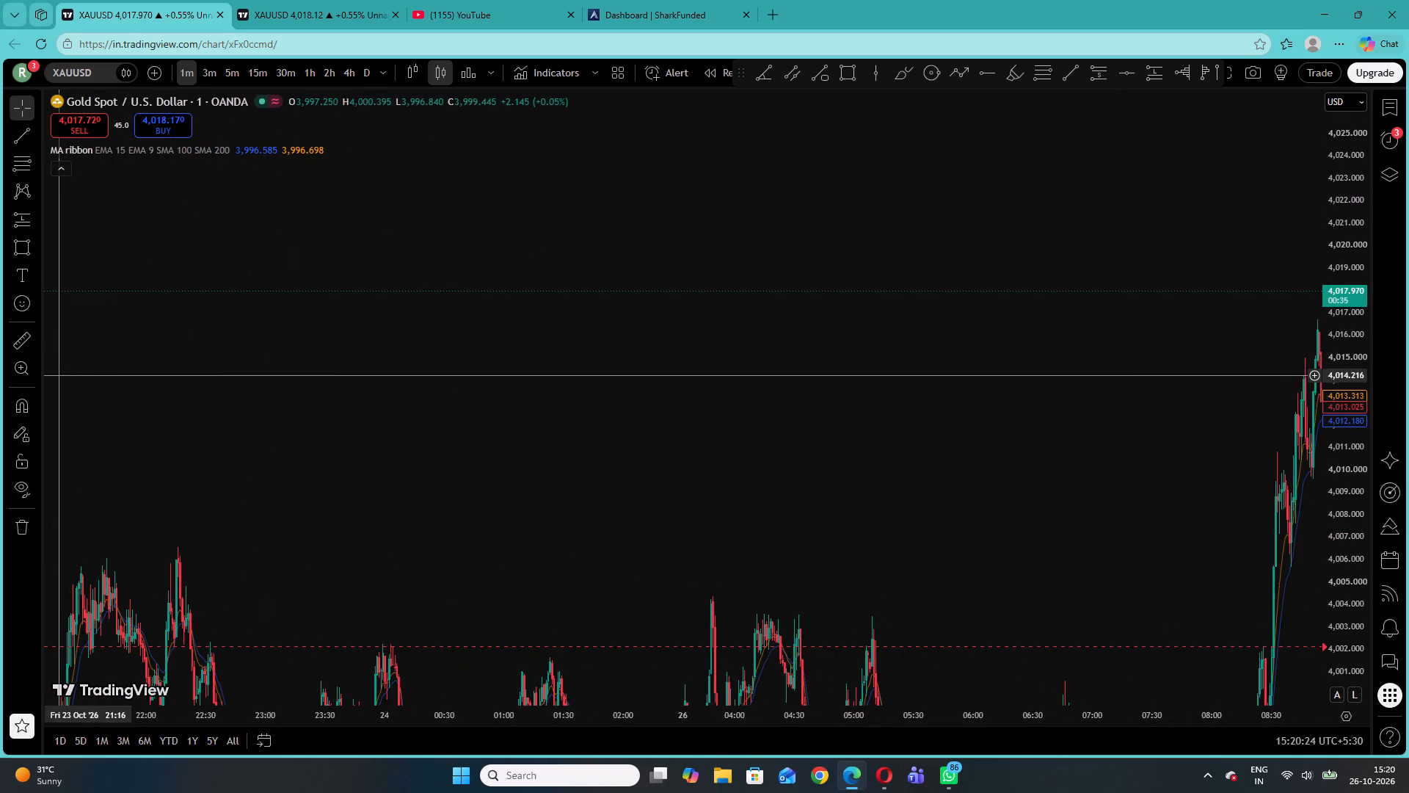
pyautogui.moveTo(58, 375); pyautogui.dragTo(448, 341)
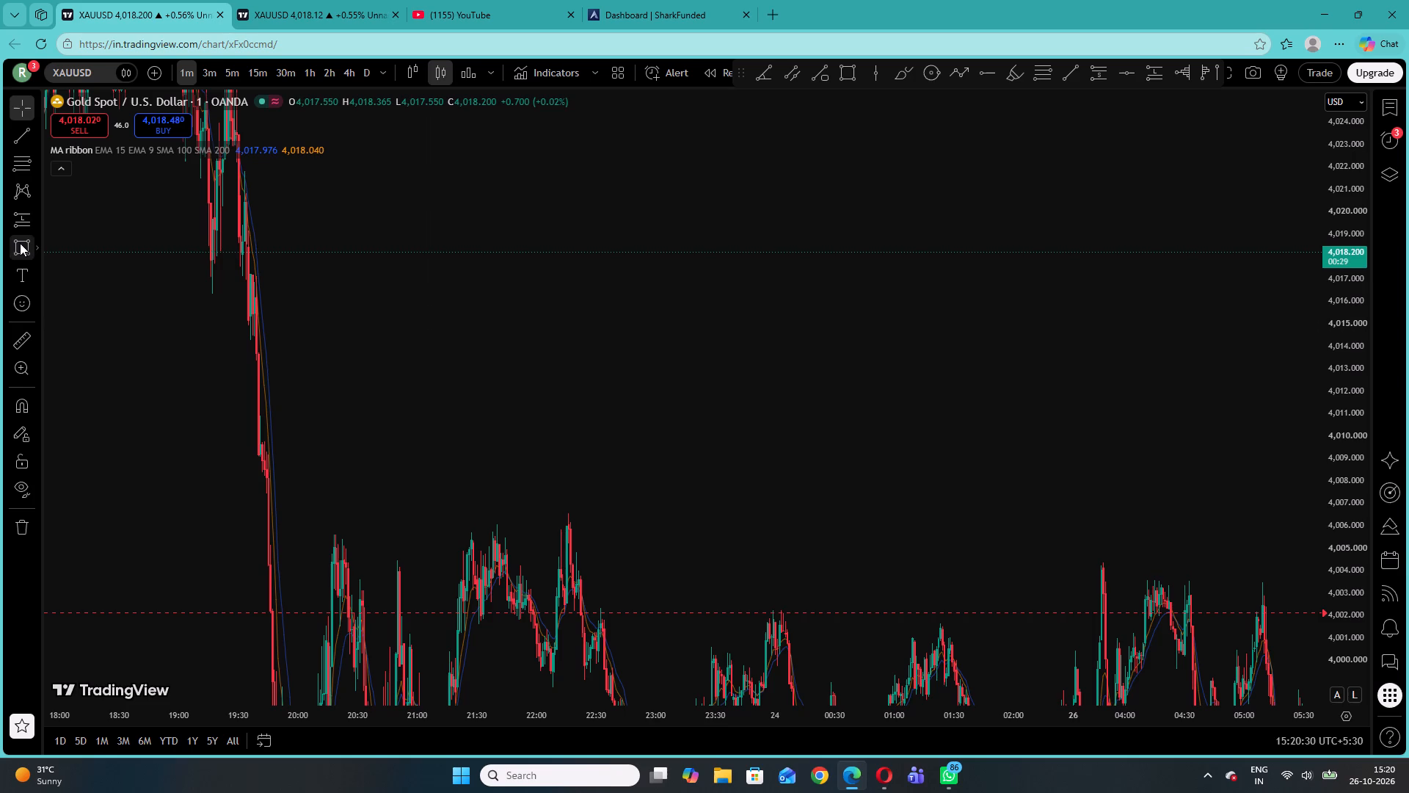
# Draw a supply-zone rectangle from 19:33 on 23 October, between 4,017.194 and 4,014.314, extended to about 09:09 on 26 October.
pyautogui.click(20, 243)
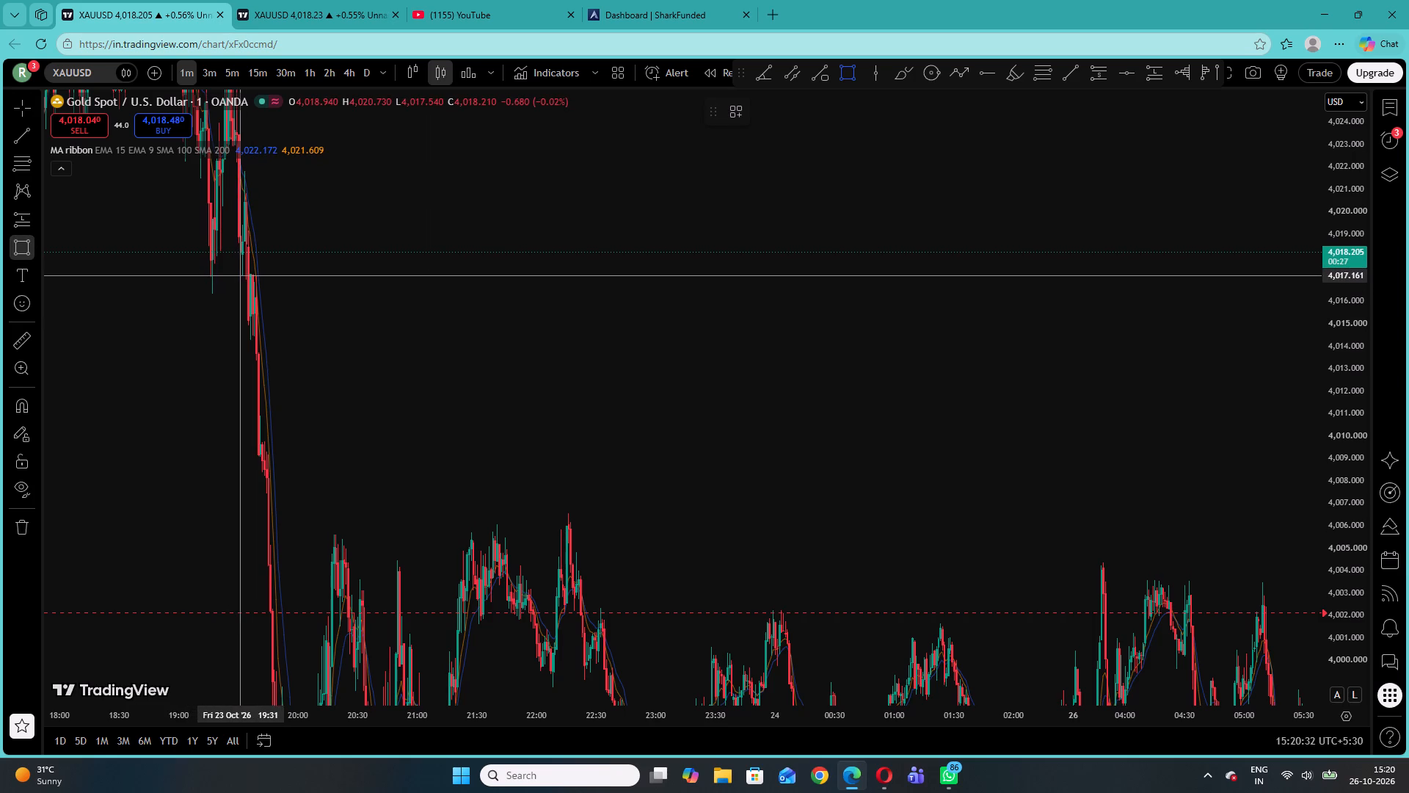
pyautogui.click(244, 275)
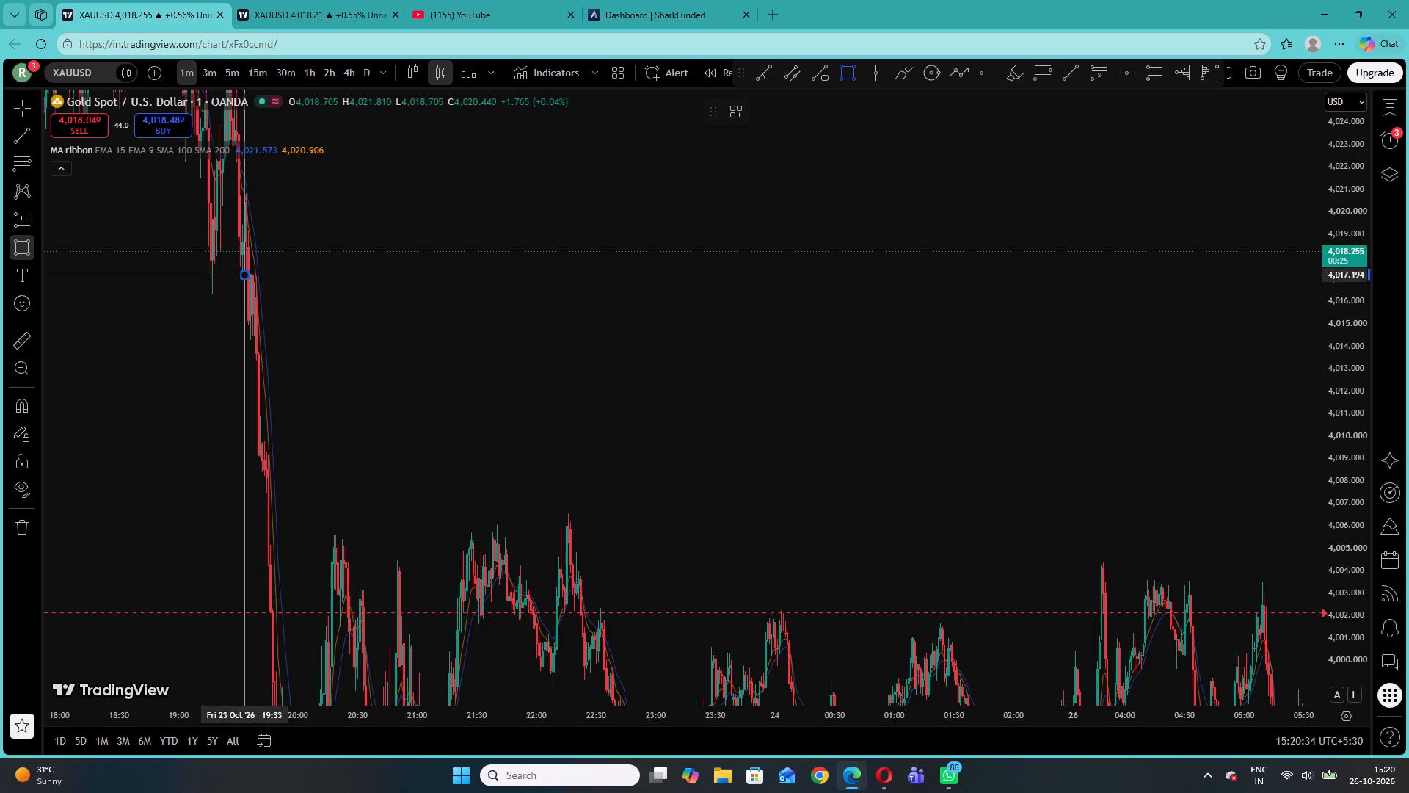
pyautogui.click(341, 339)
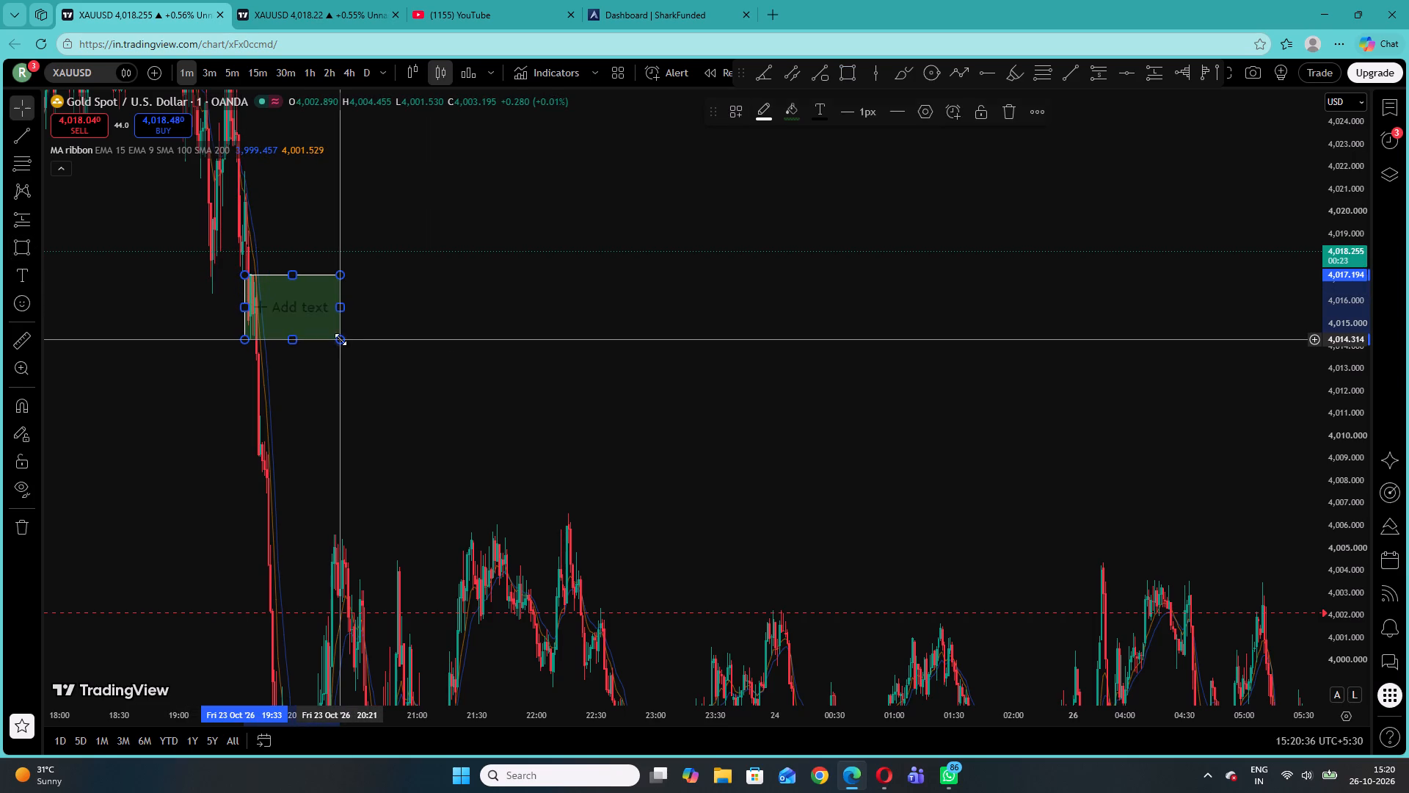
pyautogui.moveTo(338, 308); pyautogui.dragTo(1096, 317)
pyautogui.moveTo(1039, 422); pyautogui.dragTo(465, 396)
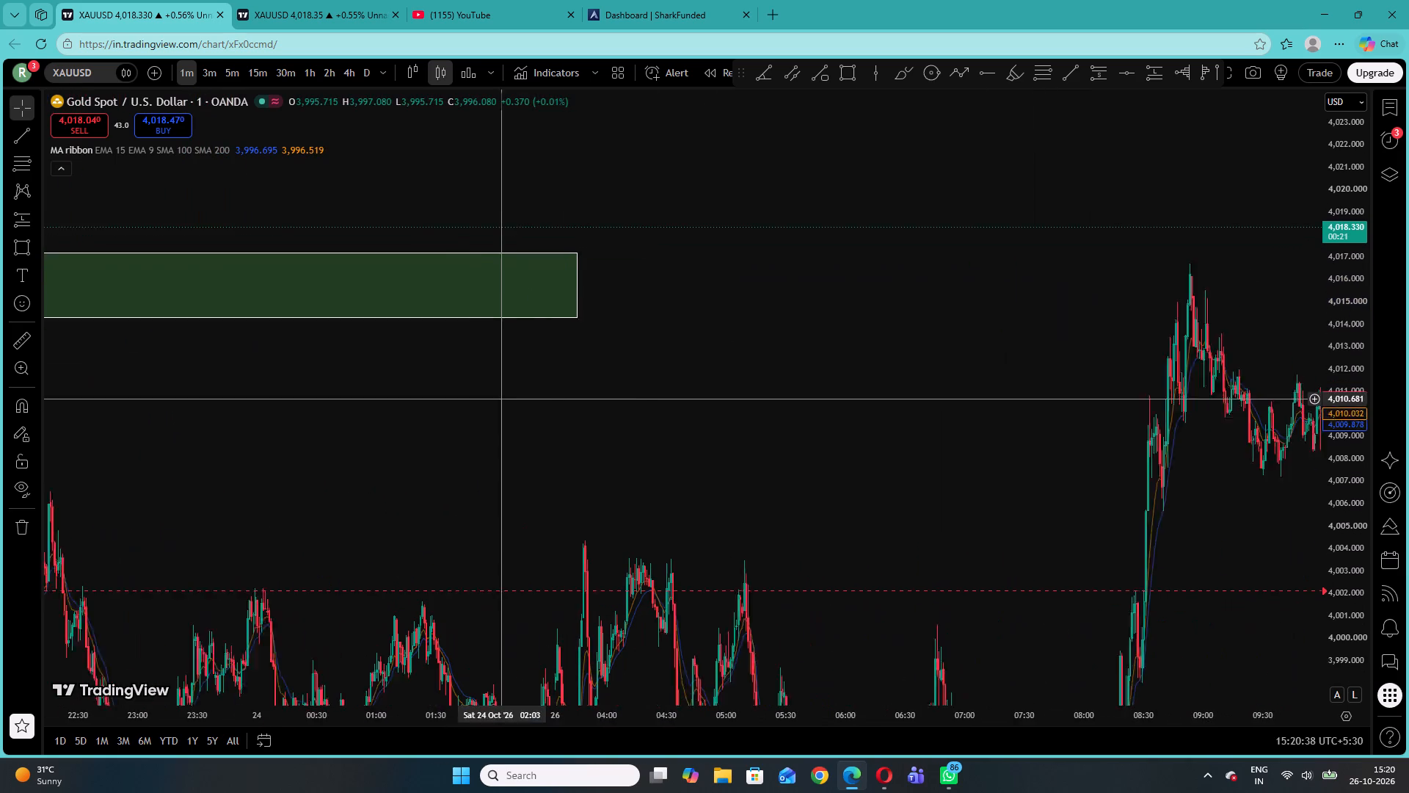
pyautogui.moveTo(465, 396); pyautogui.dragTo(447, 394)
pyautogui.moveTo(524, 275); pyautogui.dragTo(1122, 242)
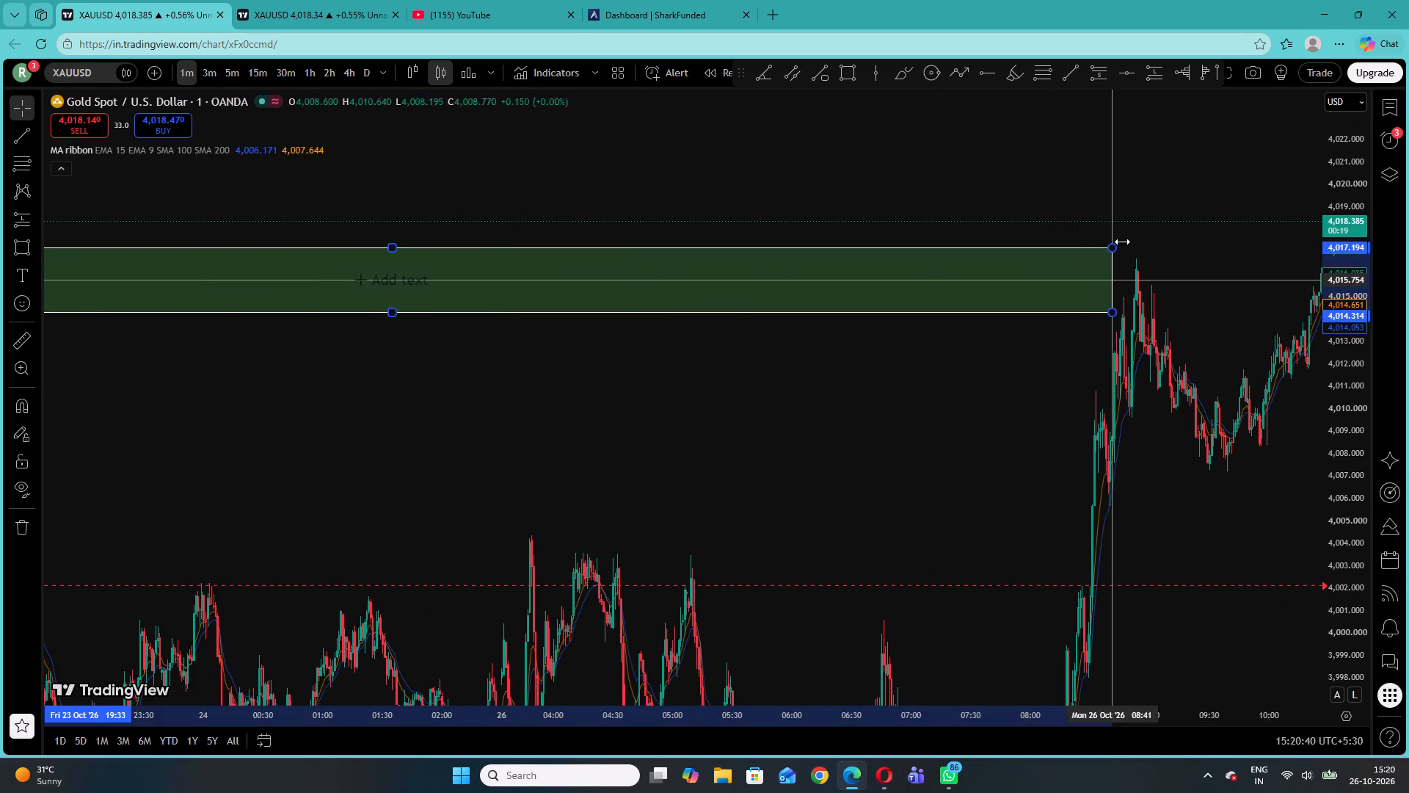
pyautogui.moveTo(1122, 242); pyautogui.dragTo(1167, 247)
pyautogui.click(1220, 303)
# Place a short position at 08:55 with entry 4,014.248, stop 4,017.129 and target 4,008.291, ending it near 09:33.
pyautogui.moveTo(1228, 303); pyautogui.dragTo(795, 316)
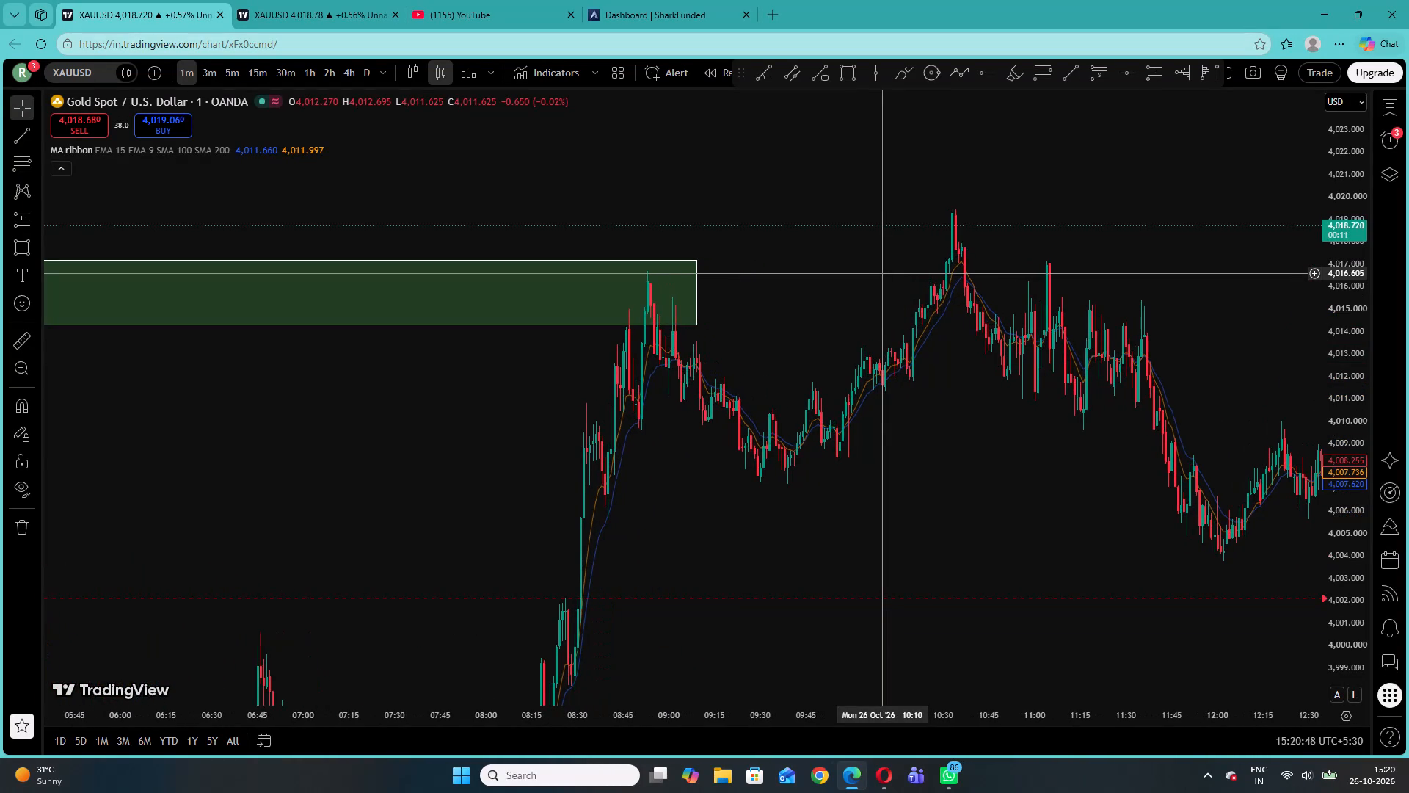
pyautogui.click(38, 214)
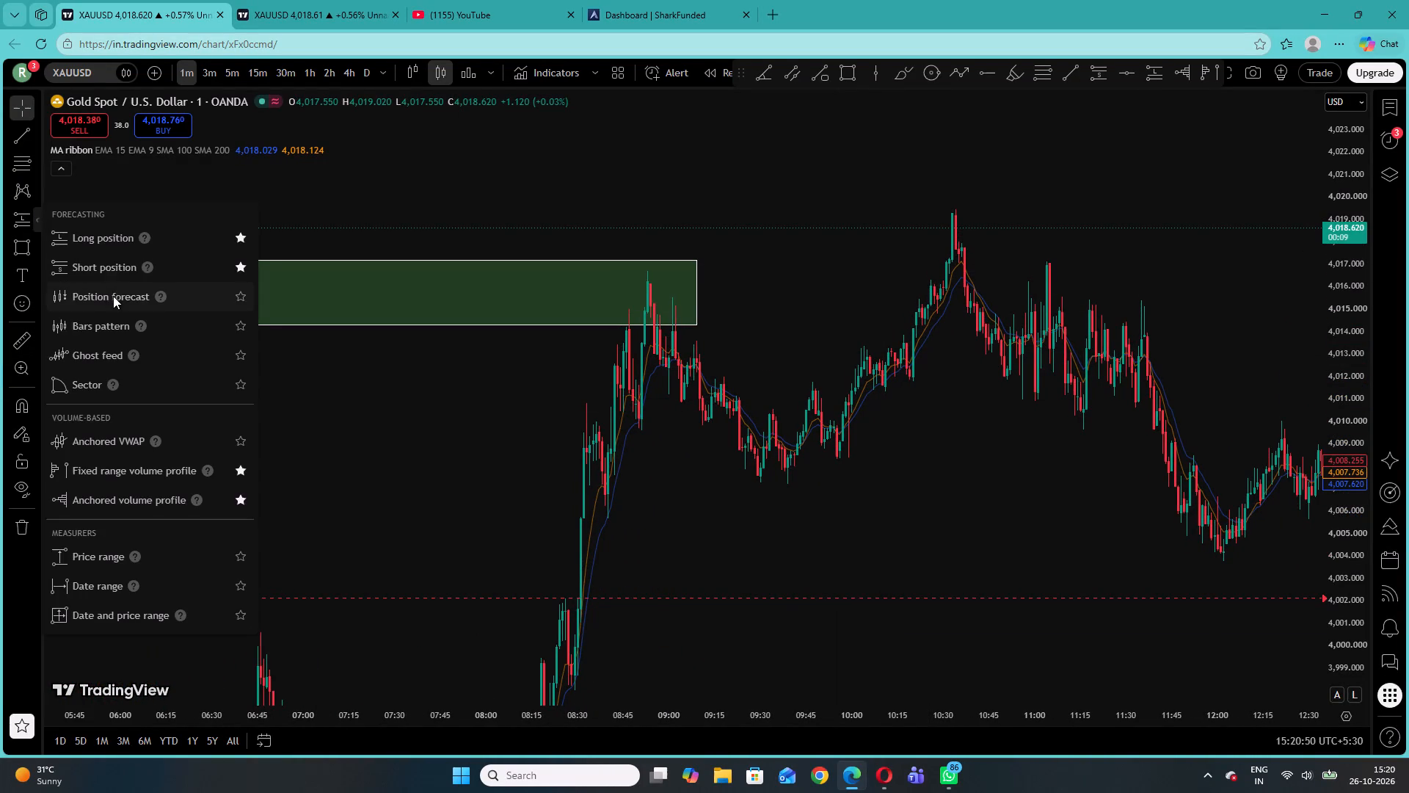
pyautogui.click(104, 267)
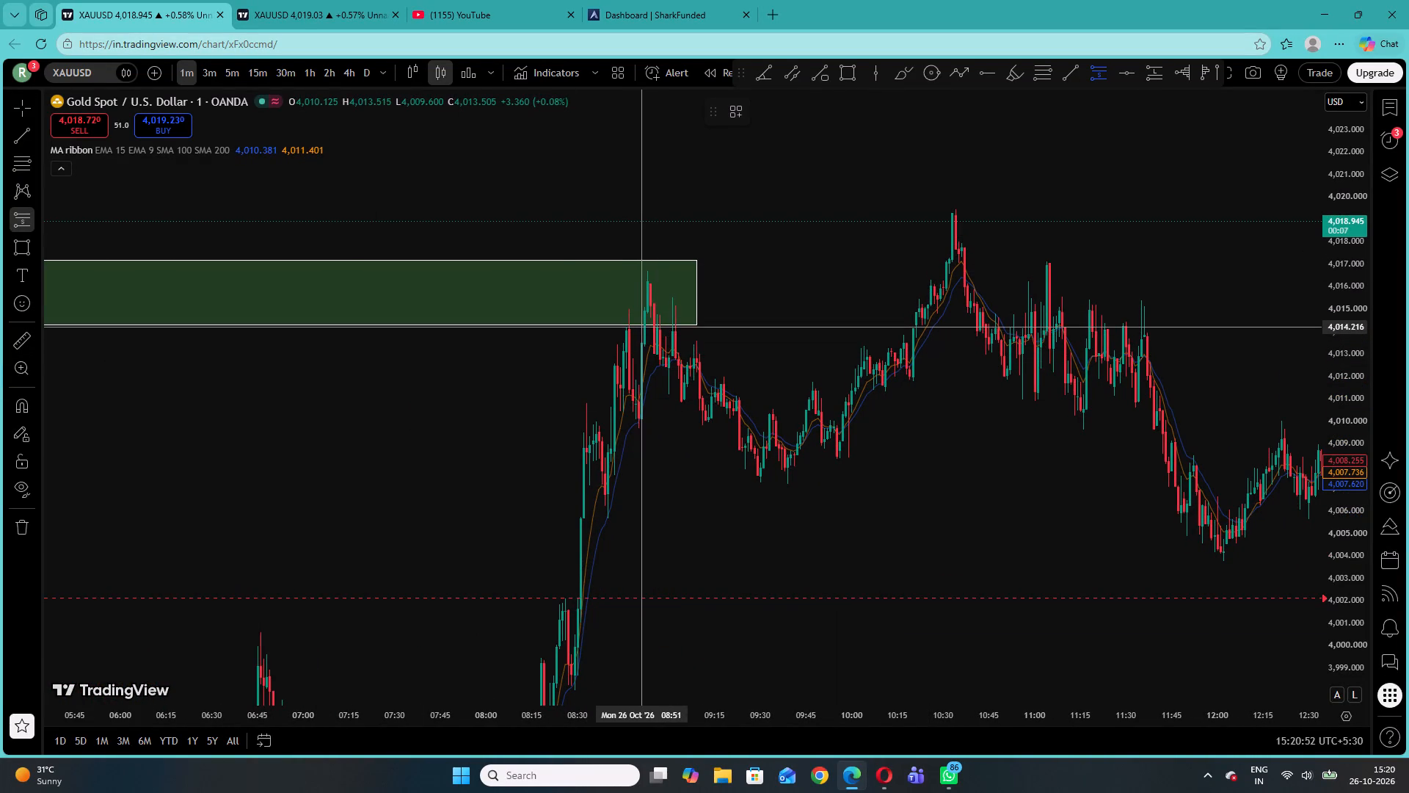
pyautogui.click(655, 326)
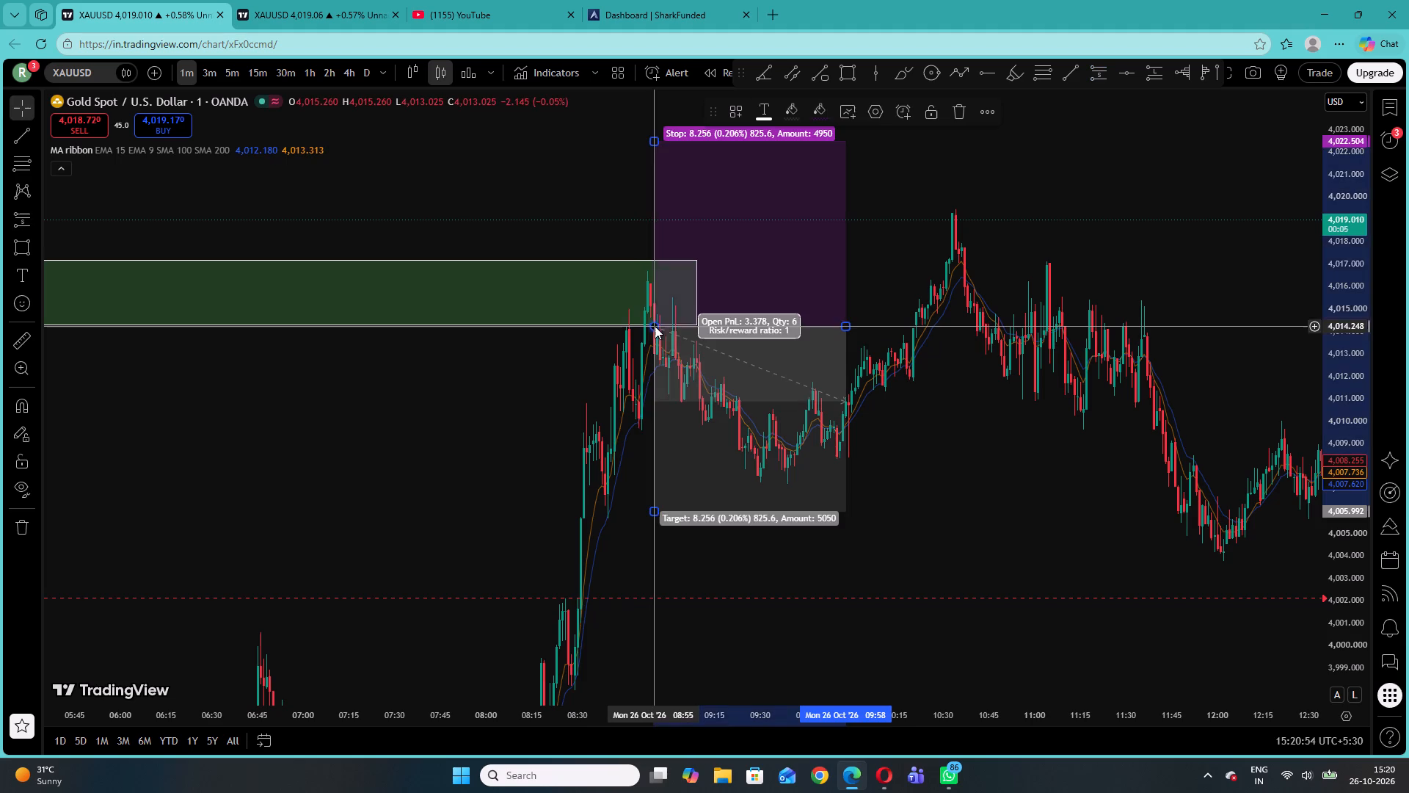
pyautogui.moveTo(656, 140); pyautogui.dragTo(704, 257)
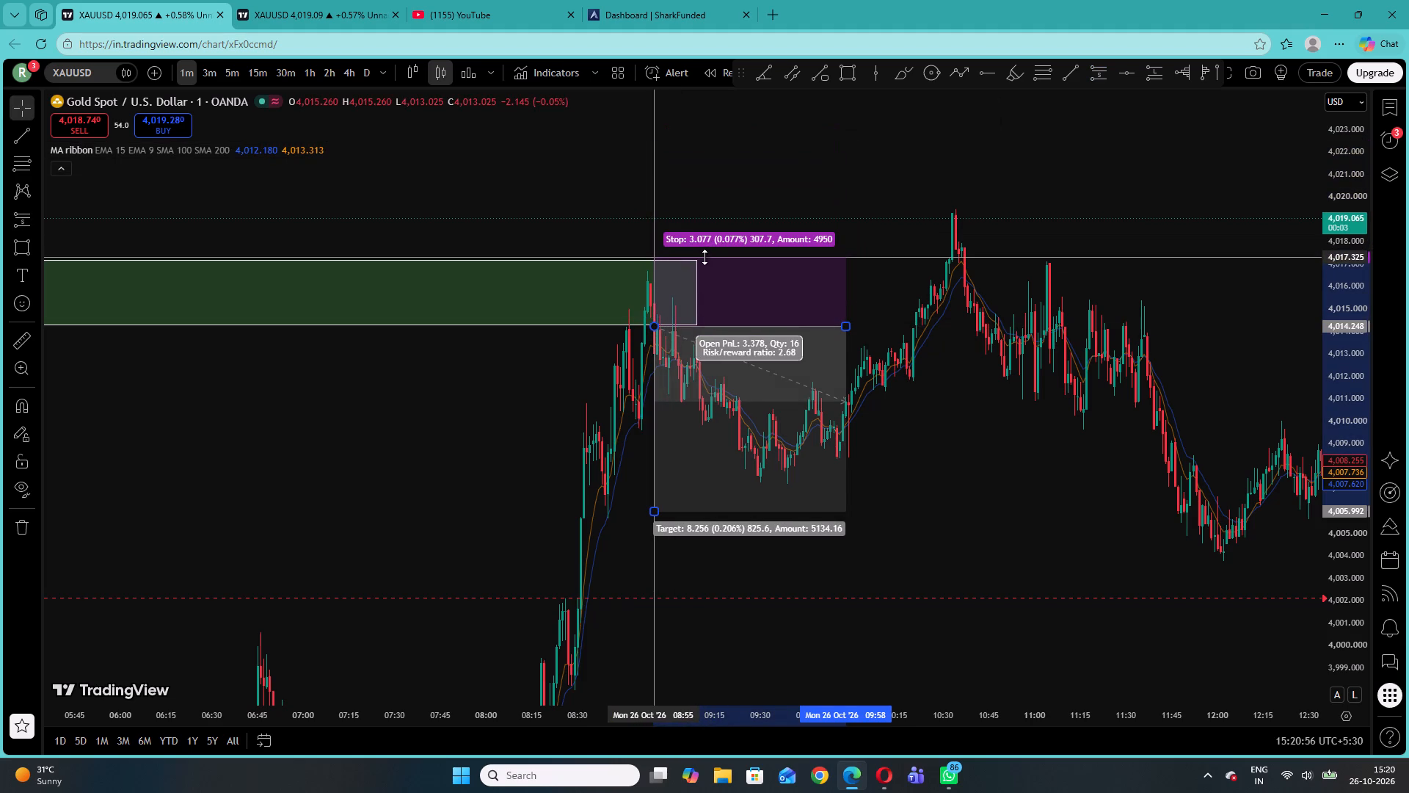
pyautogui.moveTo(704, 257); pyautogui.dragTo(704, 261)
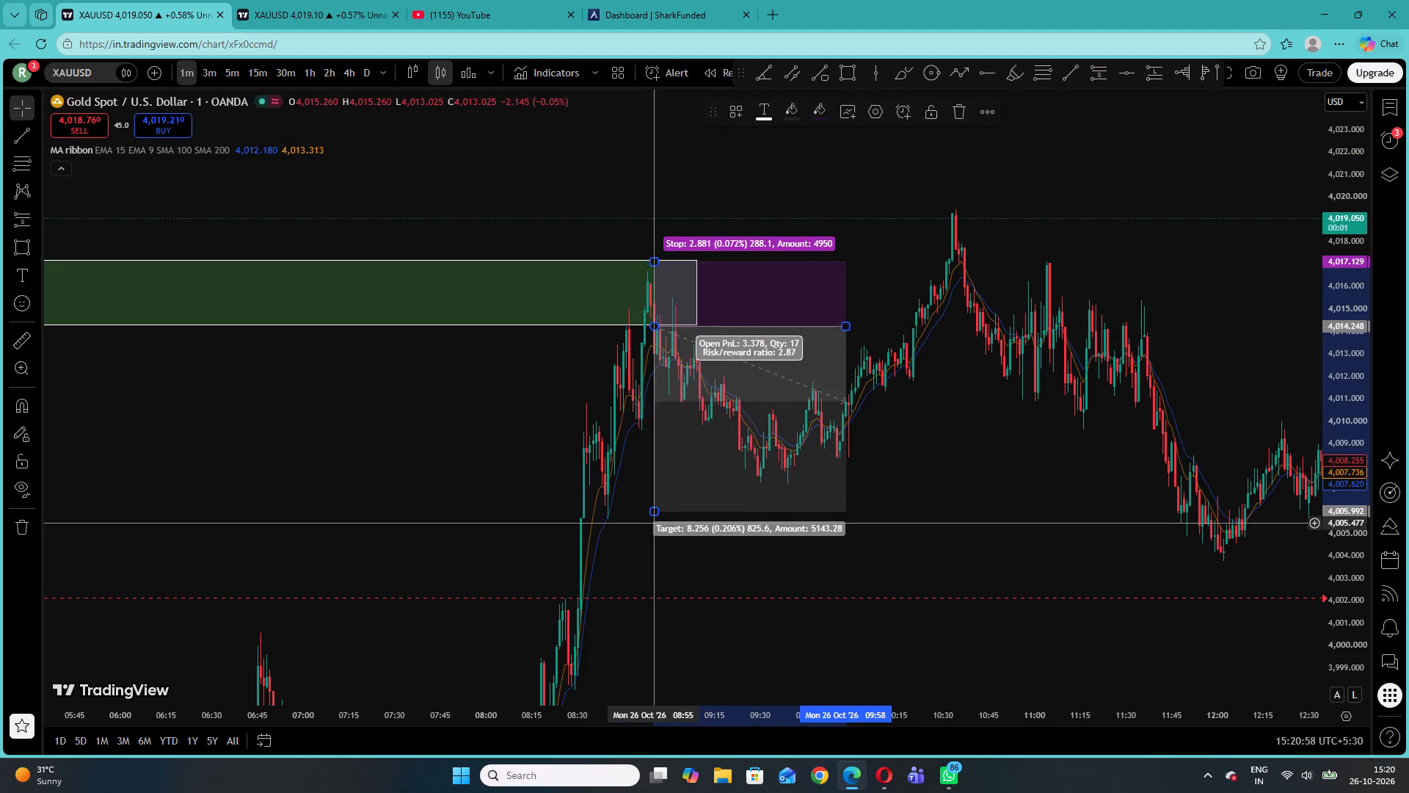
pyautogui.moveTo(655, 515); pyautogui.dragTo(677, 463)
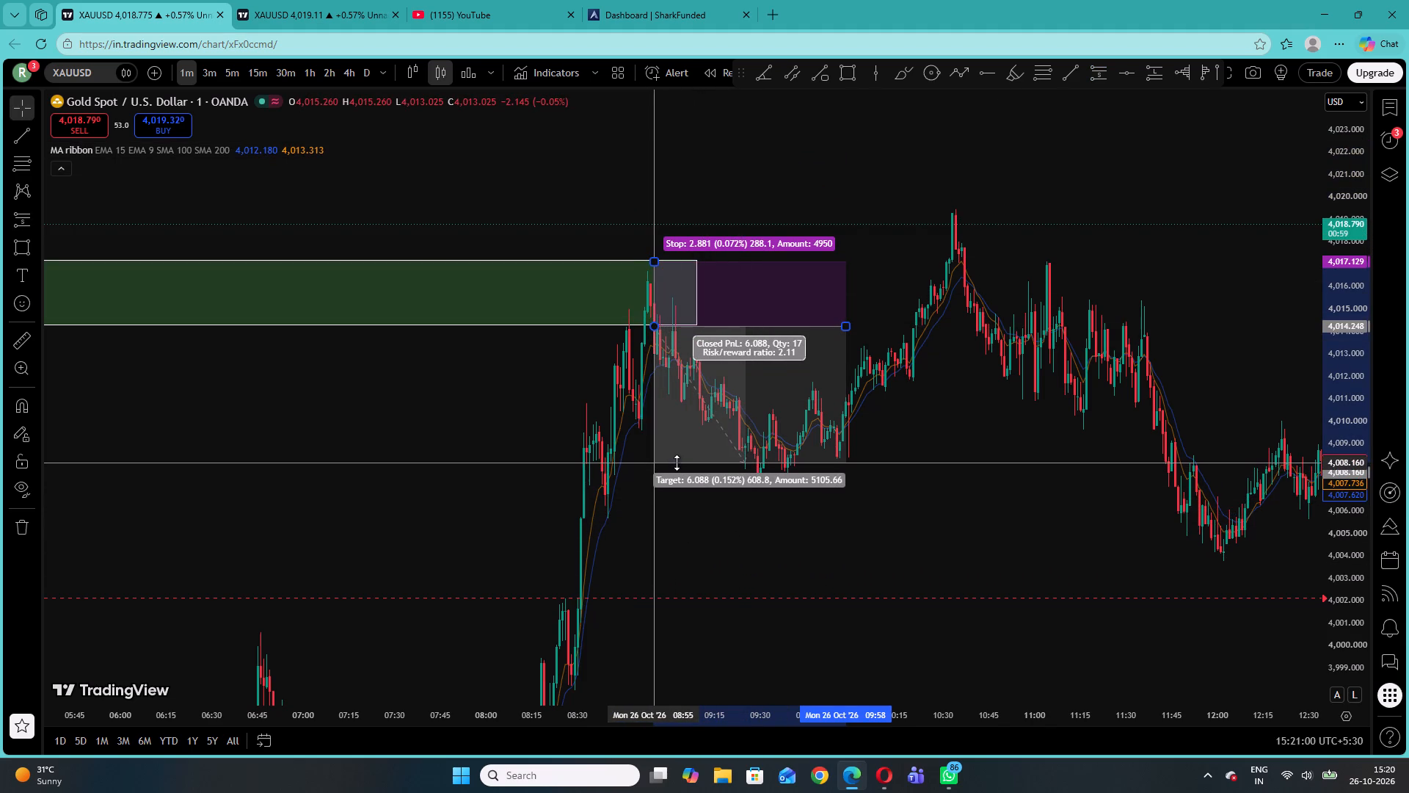
pyautogui.moveTo(677, 463); pyautogui.dragTo(683, 457)
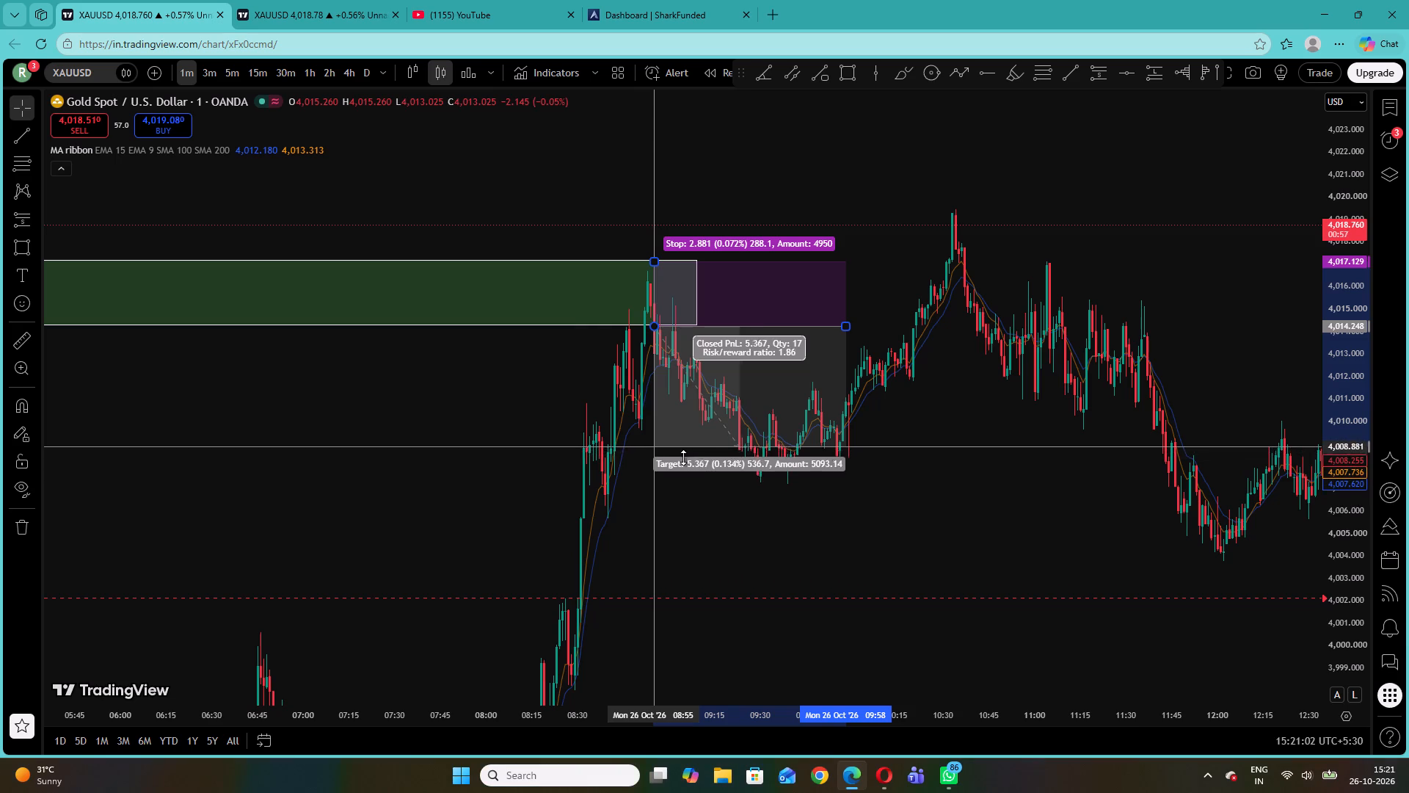
pyautogui.moveTo(683, 457); pyautogui.dragTo(682, 460)
pyautogui.click(891, 330)
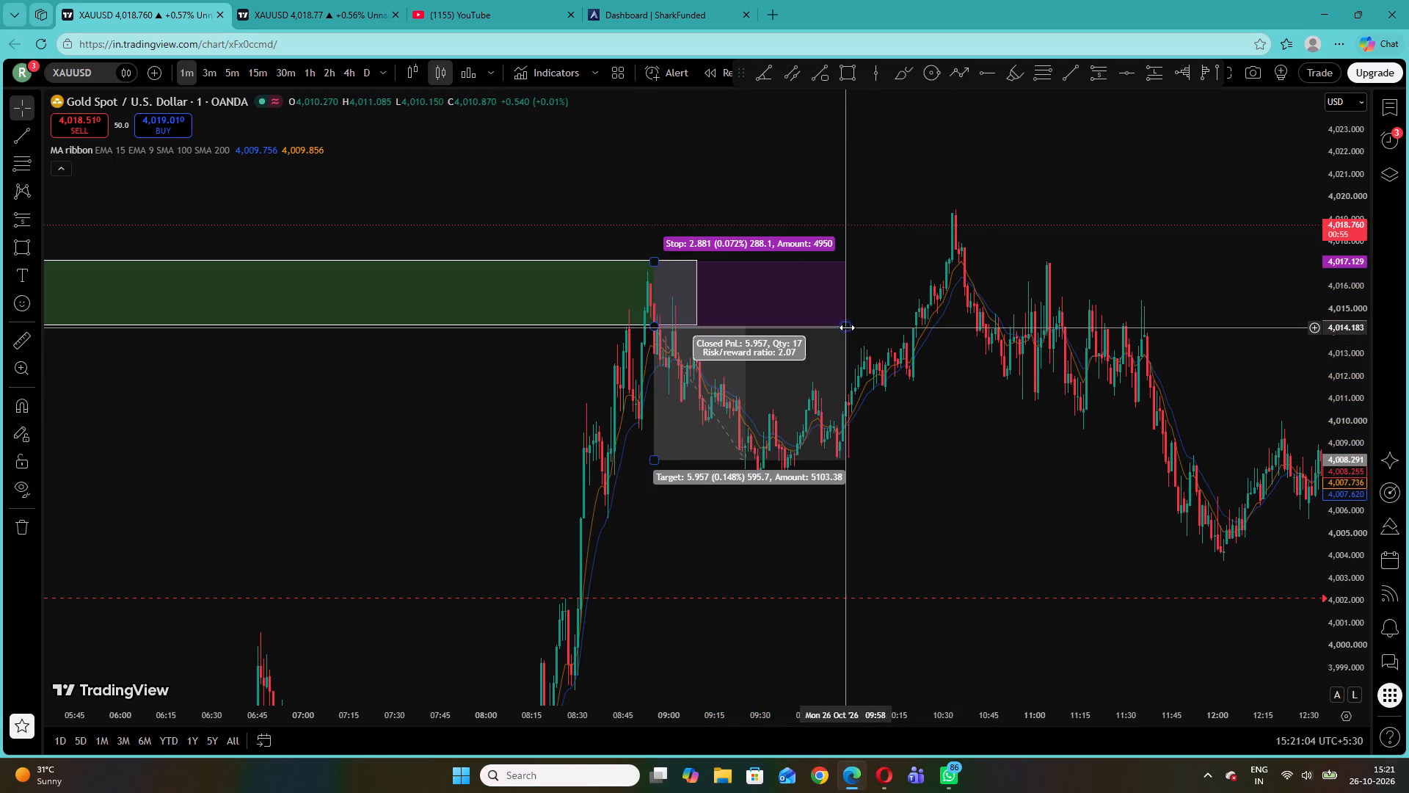
pyautogui.moveTo(847, 327); pyautogui.dragTo(769, 333)
pyautogui.click(907, 532)
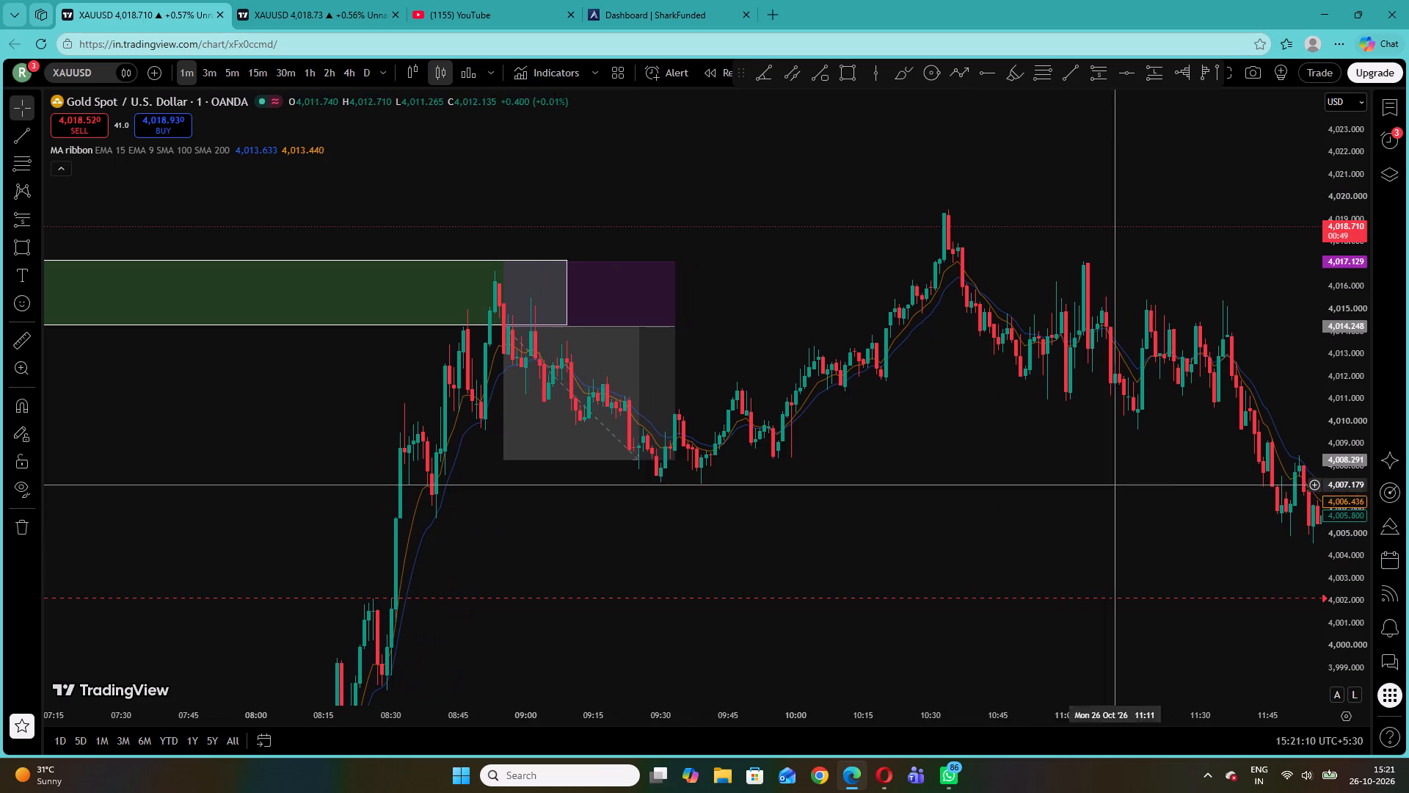
# Draw a demand-zone rectangle at the 09:38 swing low, from about 4,008.646 down to 4,007.977, ending near 10:02.
pyautogui.moveTo(1358, 624); pyautogui.dragTo(1336, 258)
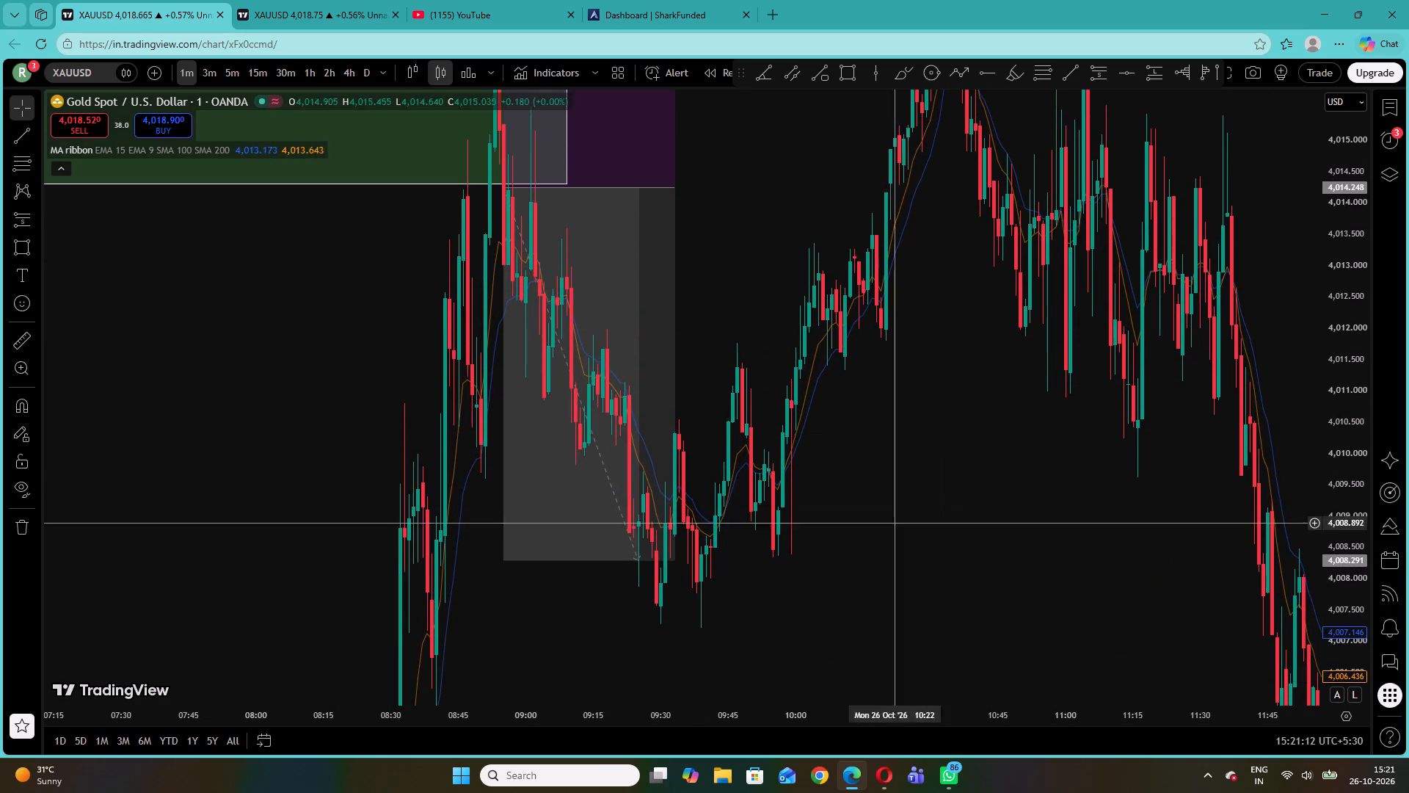
pyautogui.moveTo(769, 308); pyautogui.dragTo(855, 365)
pyautogui.moveTo(944, 568); pyautogui.dragTo(978, 442)
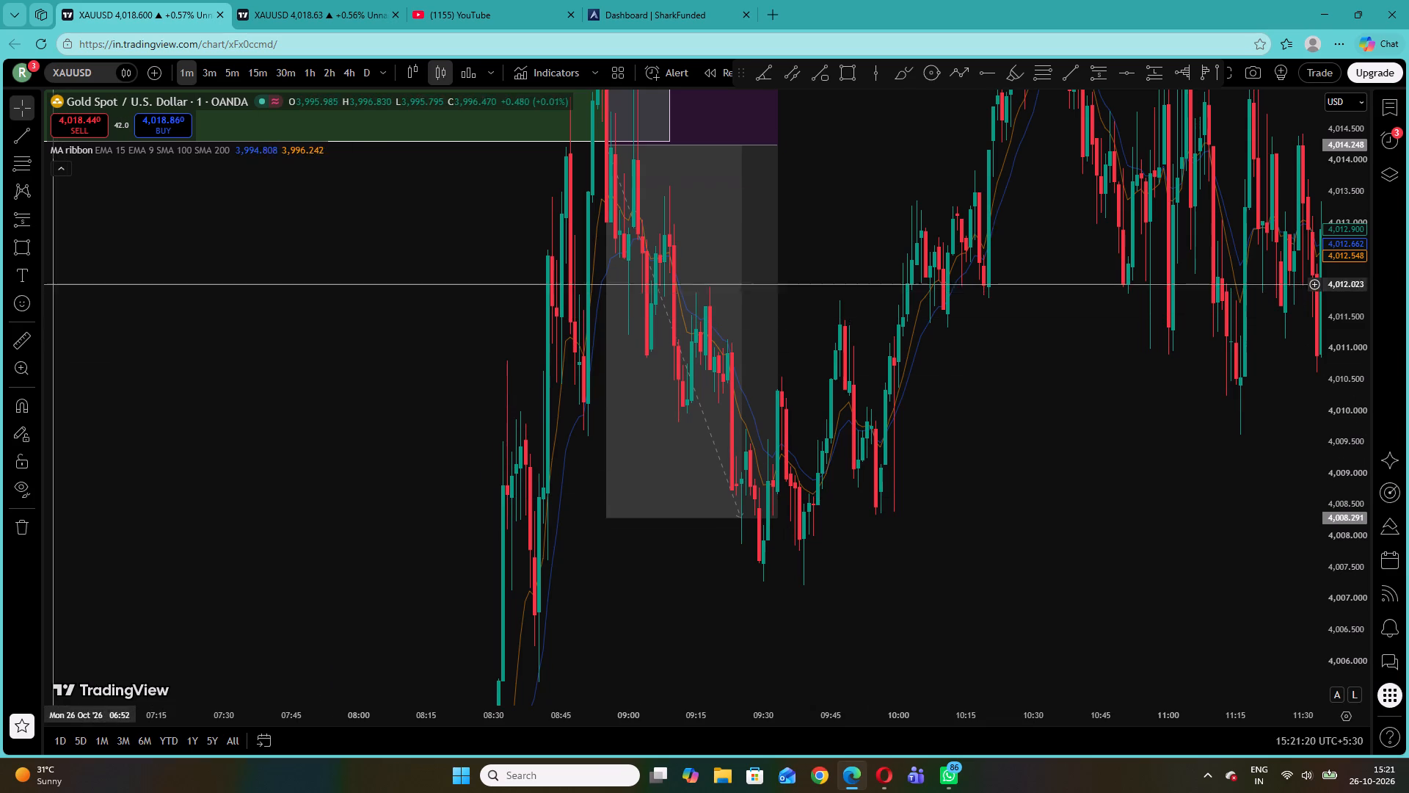
pyautogui.click(23, 249)
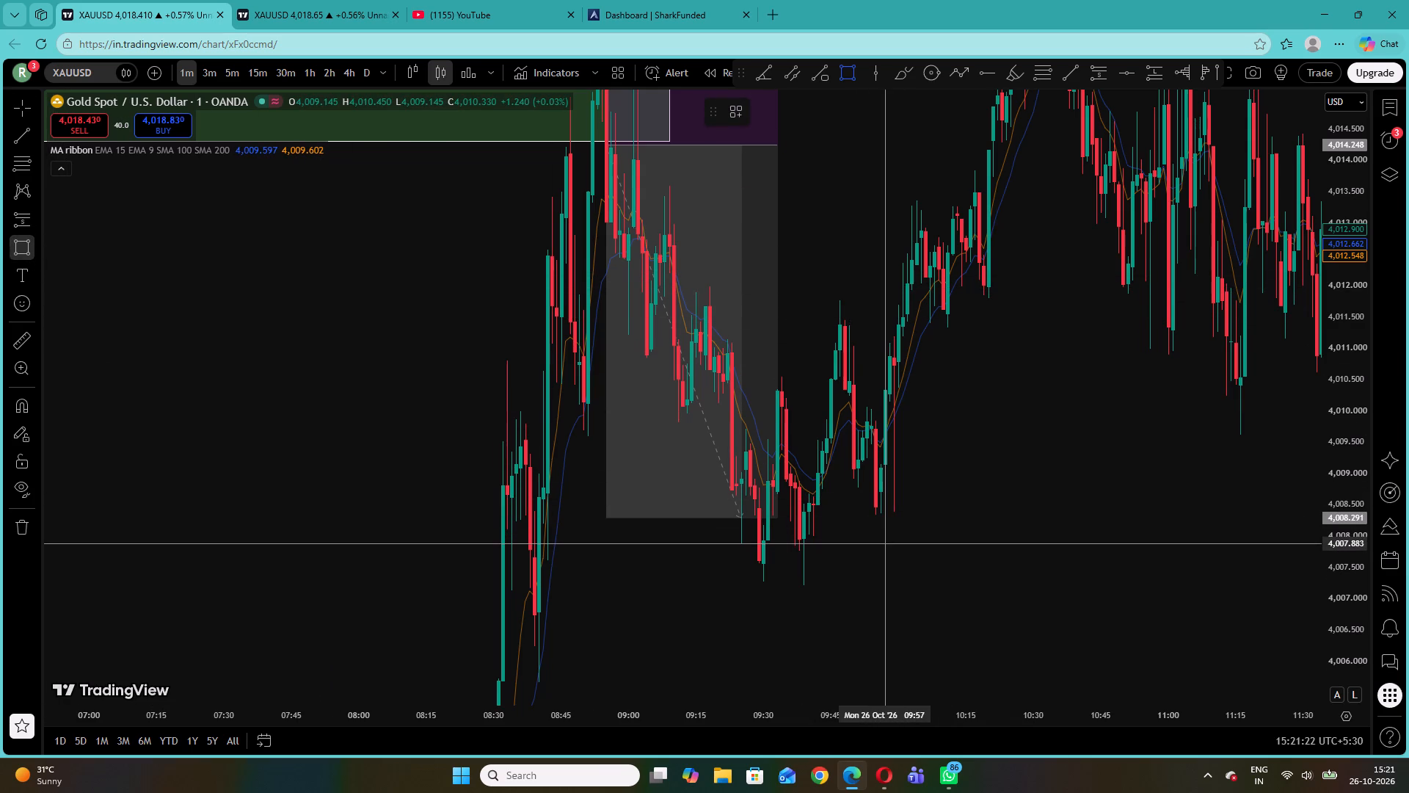
pyautogui.click(799, 496)
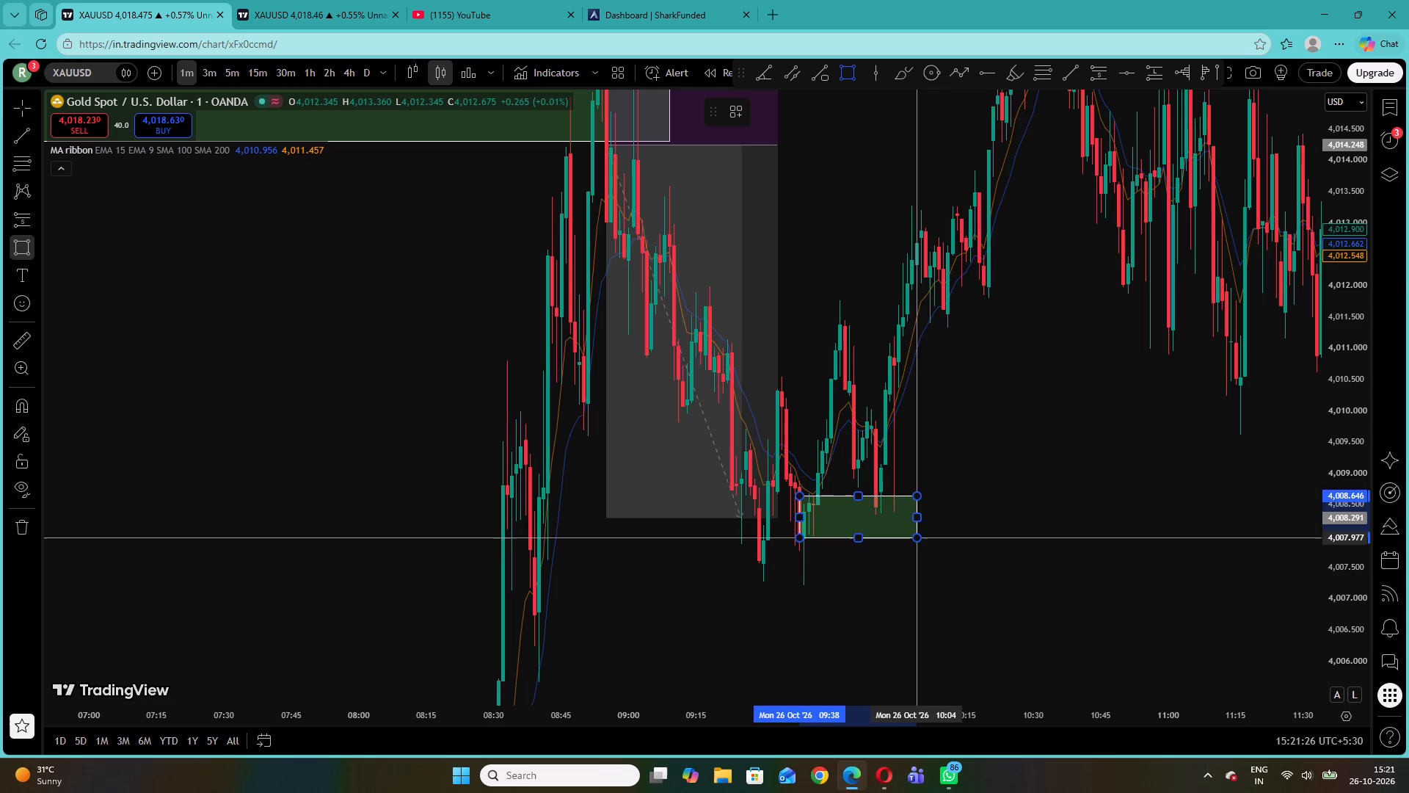
pyautogui.click(916, 537)
pyautogui.moveTo(918, 520); pyautogui.dragTo(907, 518)
pyautogui.click(944, 513)
# Place a long position at 09:48 on the new demand zone with entry 4,008.646, stop 4,007.969 and target 4,010.289.
pyautogui.moveTo(989, 482); pyautogui.dragTo(891, 491)
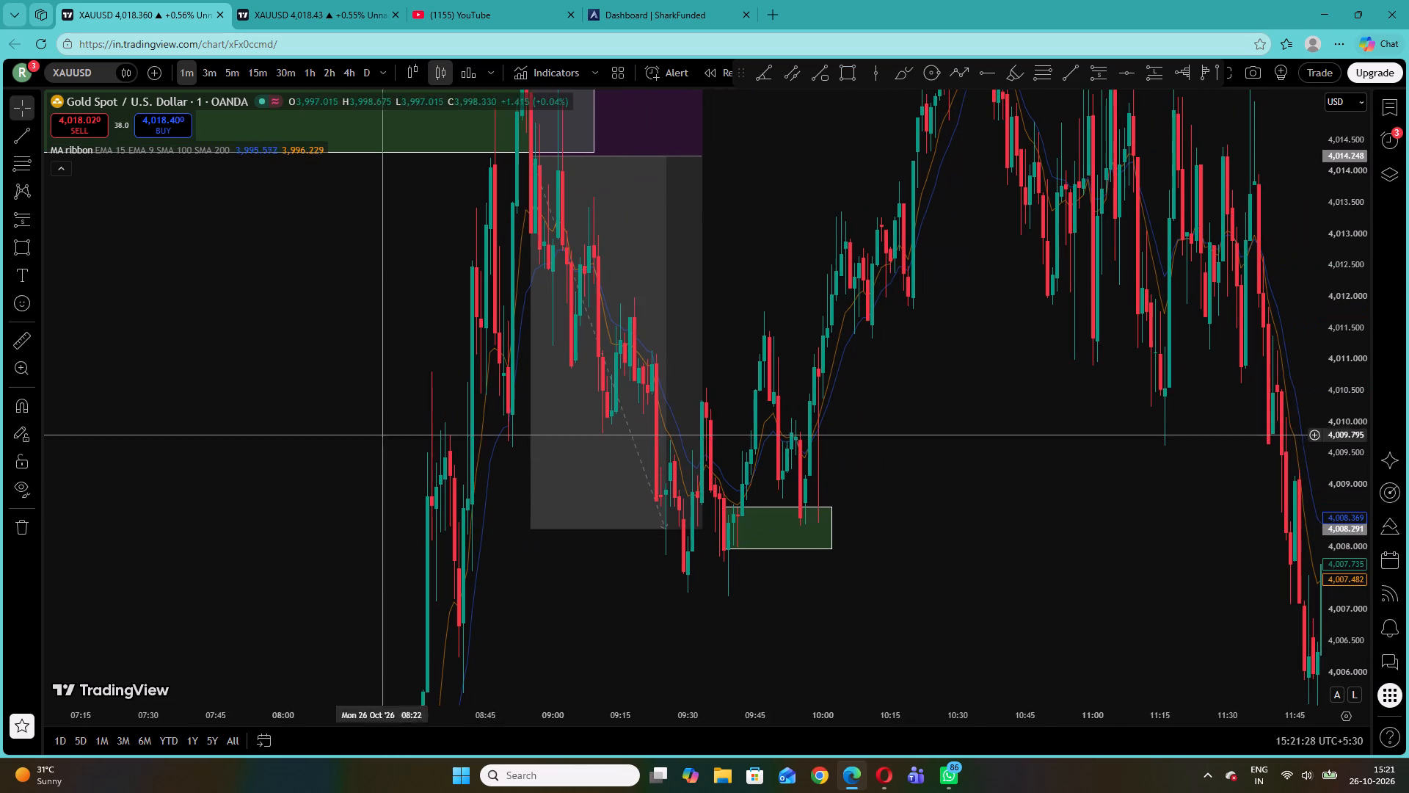
pyautogui.click(36, 216)
pyautogui.click(71, 242)
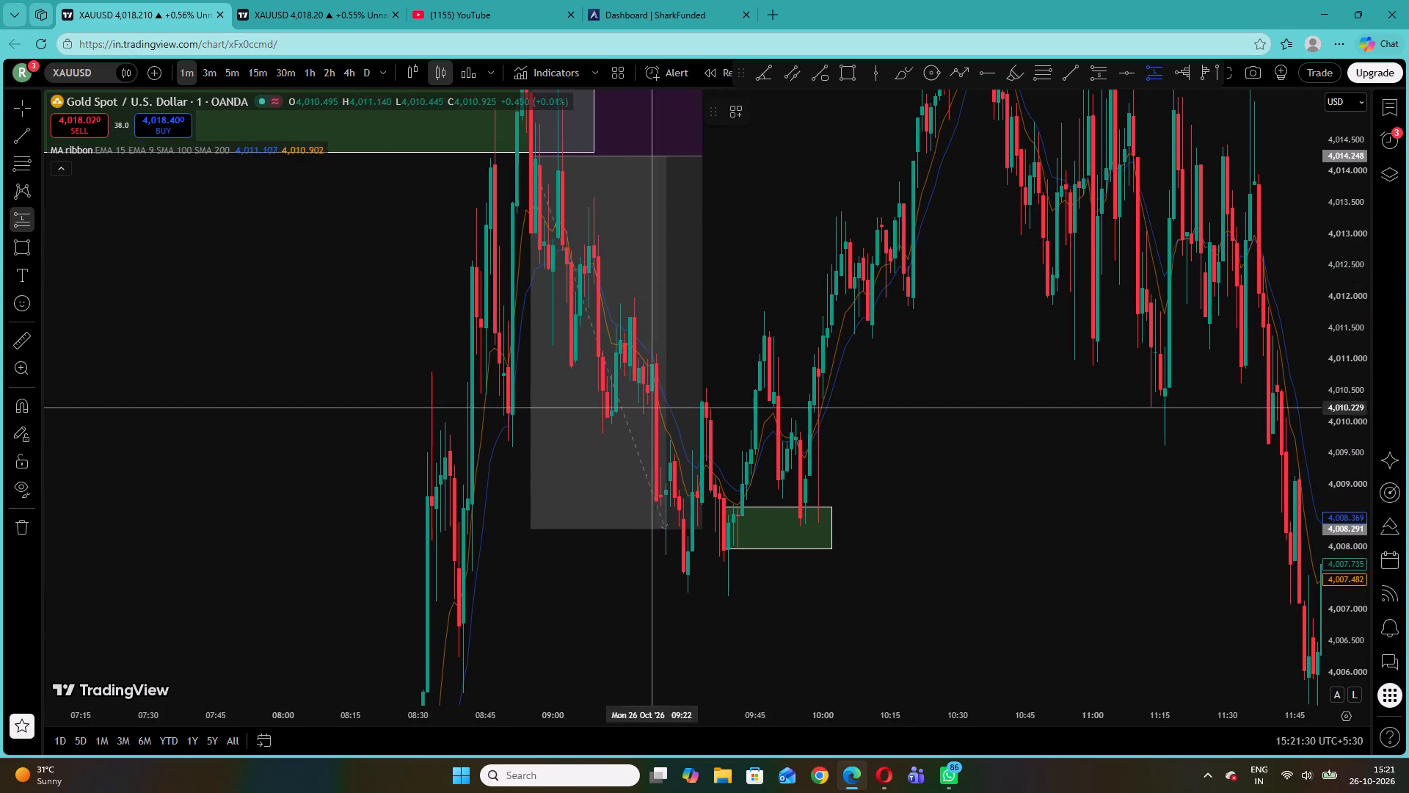
pyautogui.click(768, 507)
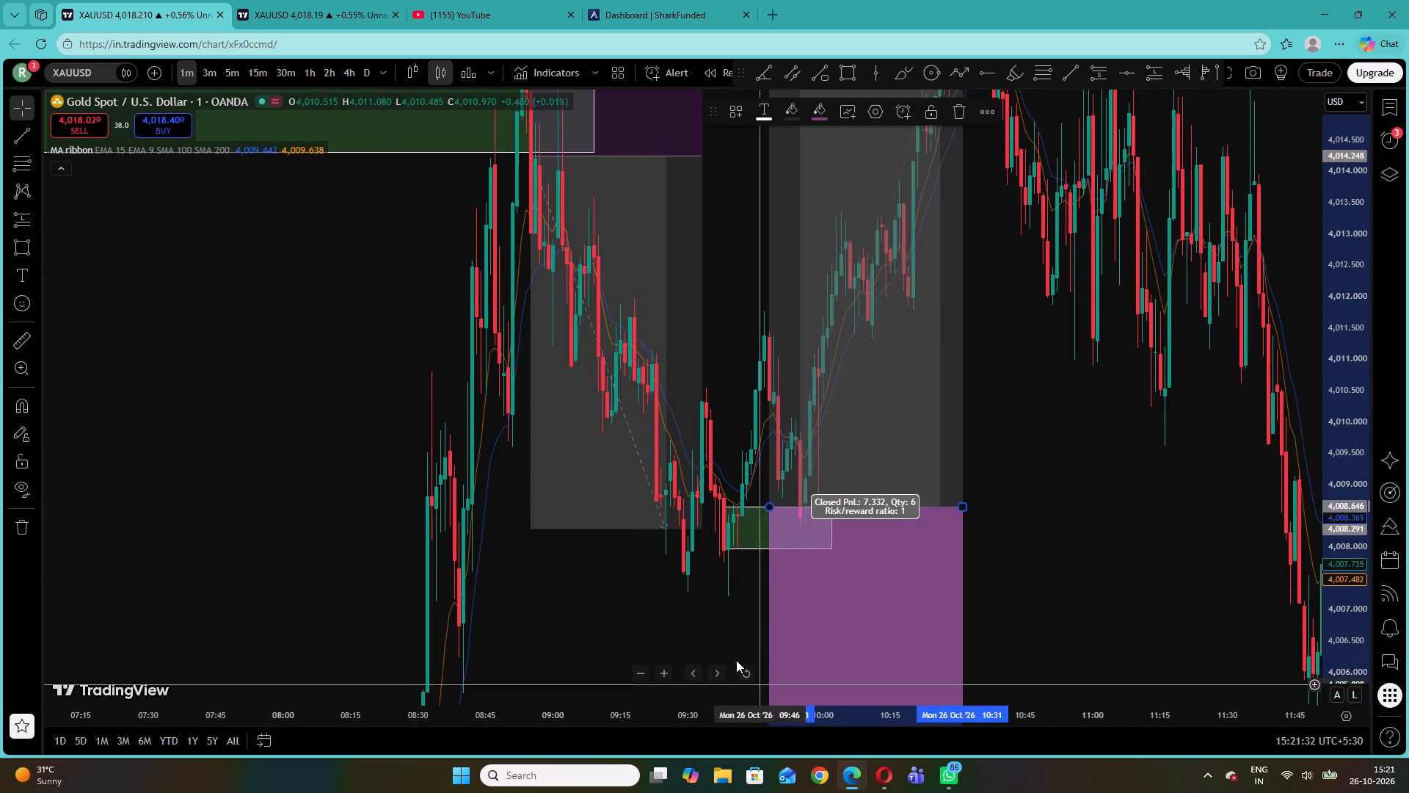
pyautogui.moveTo(729, 643); pyautogui.dragTo(730, 562)
pyautogui.moveTo(736, 614); pyautogui.dragTo(726, 465)
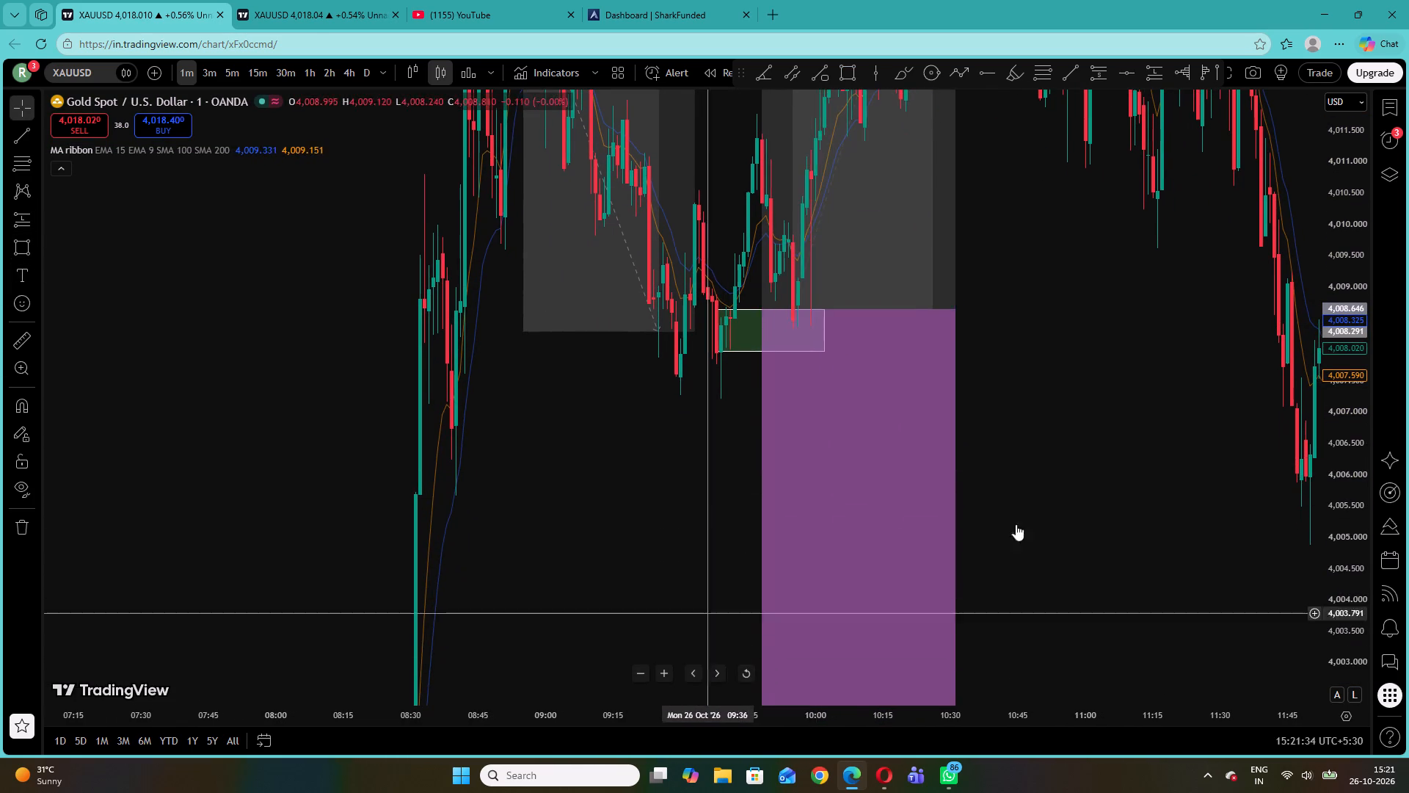
pyautogui.moveTo(1349, 419); pyautogui.dragTo(1330, 623)
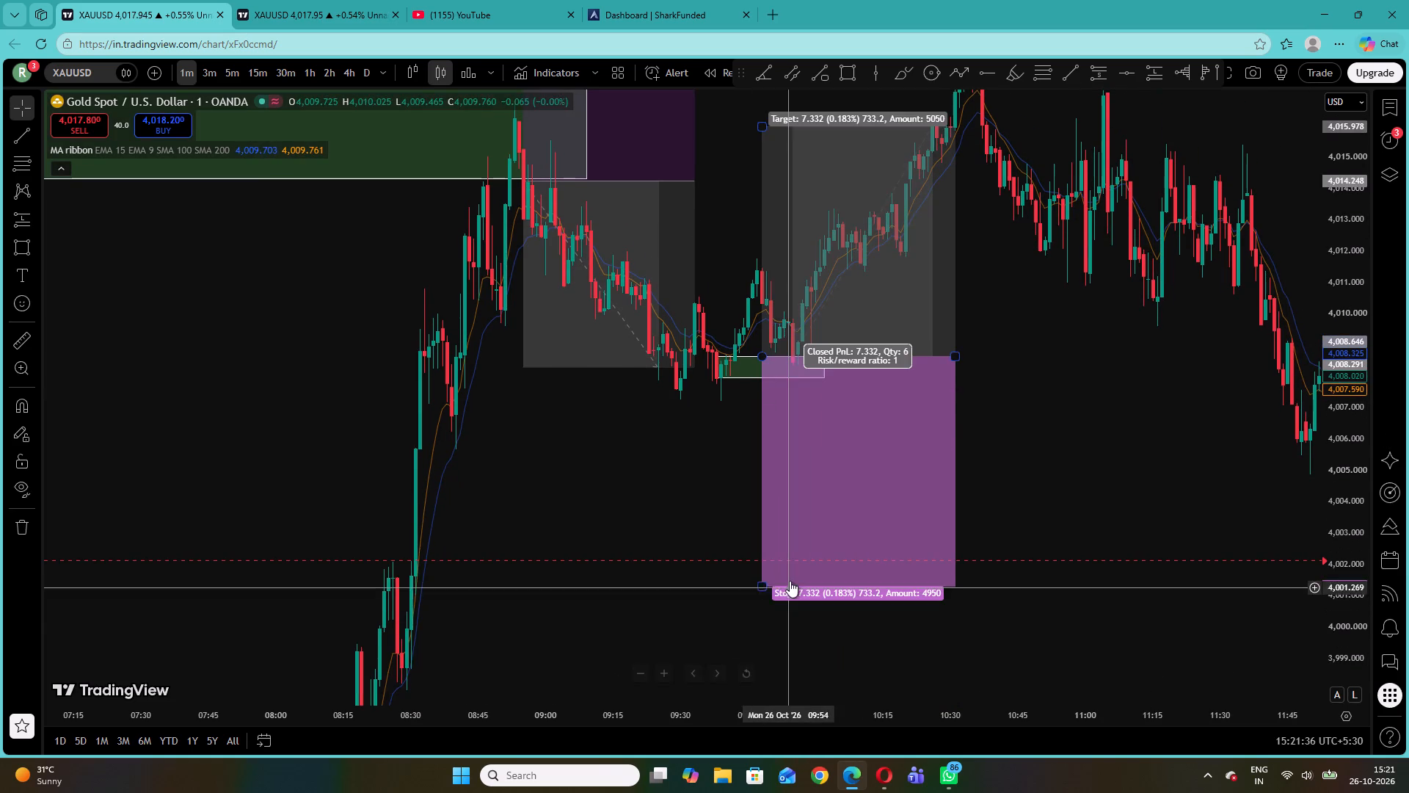
pyautogui.moveTo(766, 585); pyautogui.dragTo(773, 570)
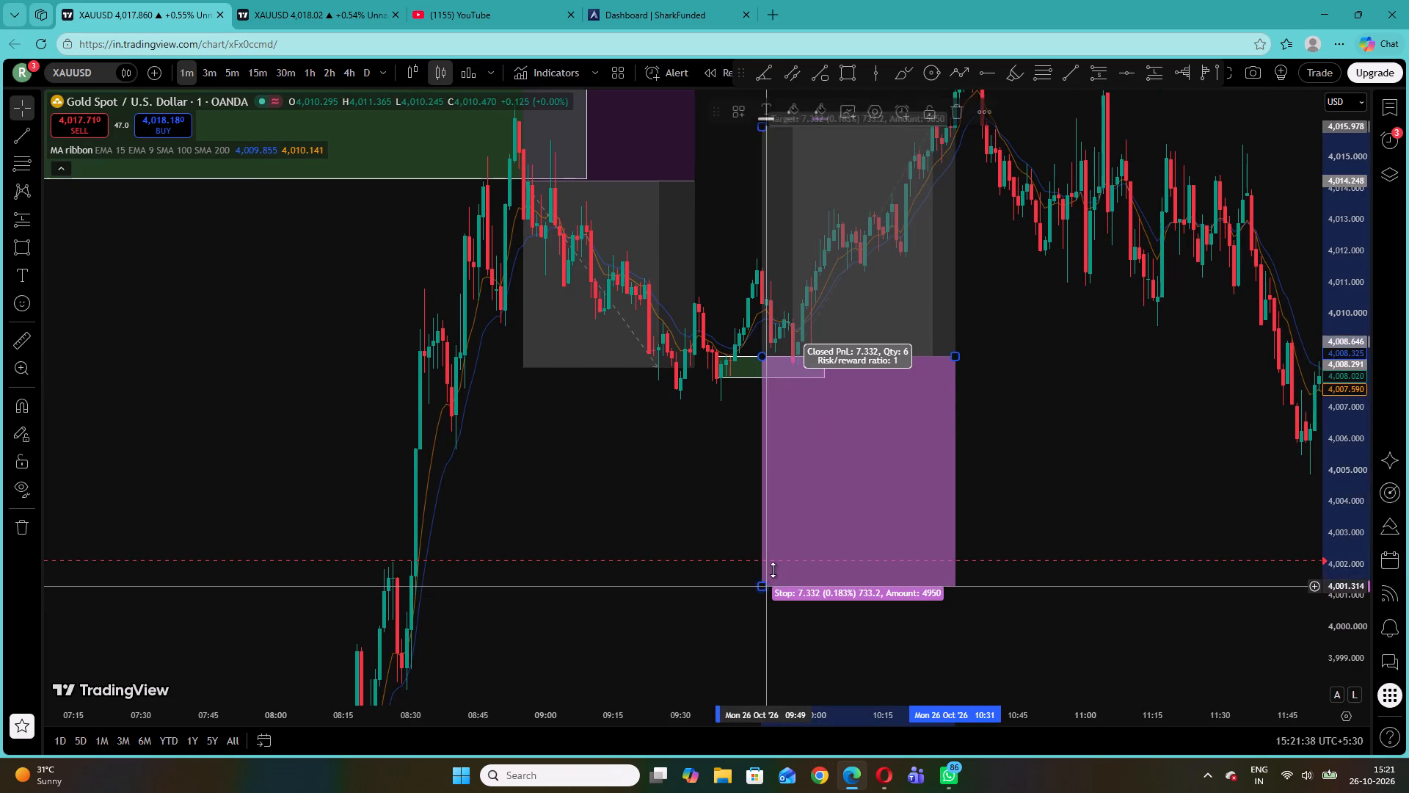
pyautogui.moveTo(773, 570); pyautogui.dragTo(819, 377)
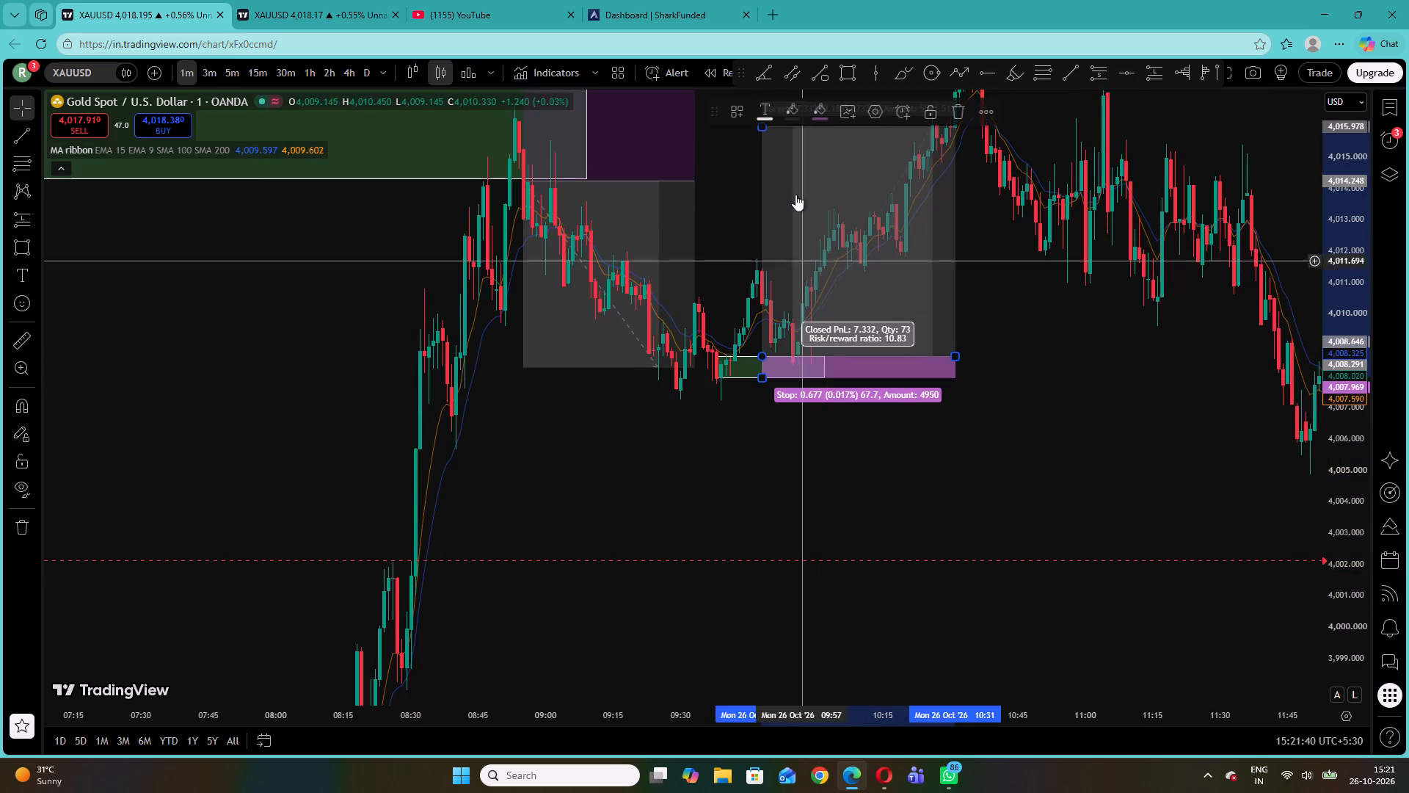
pyautogui.moveTo(763, 128); pyautogui.dragTo(777, 272)
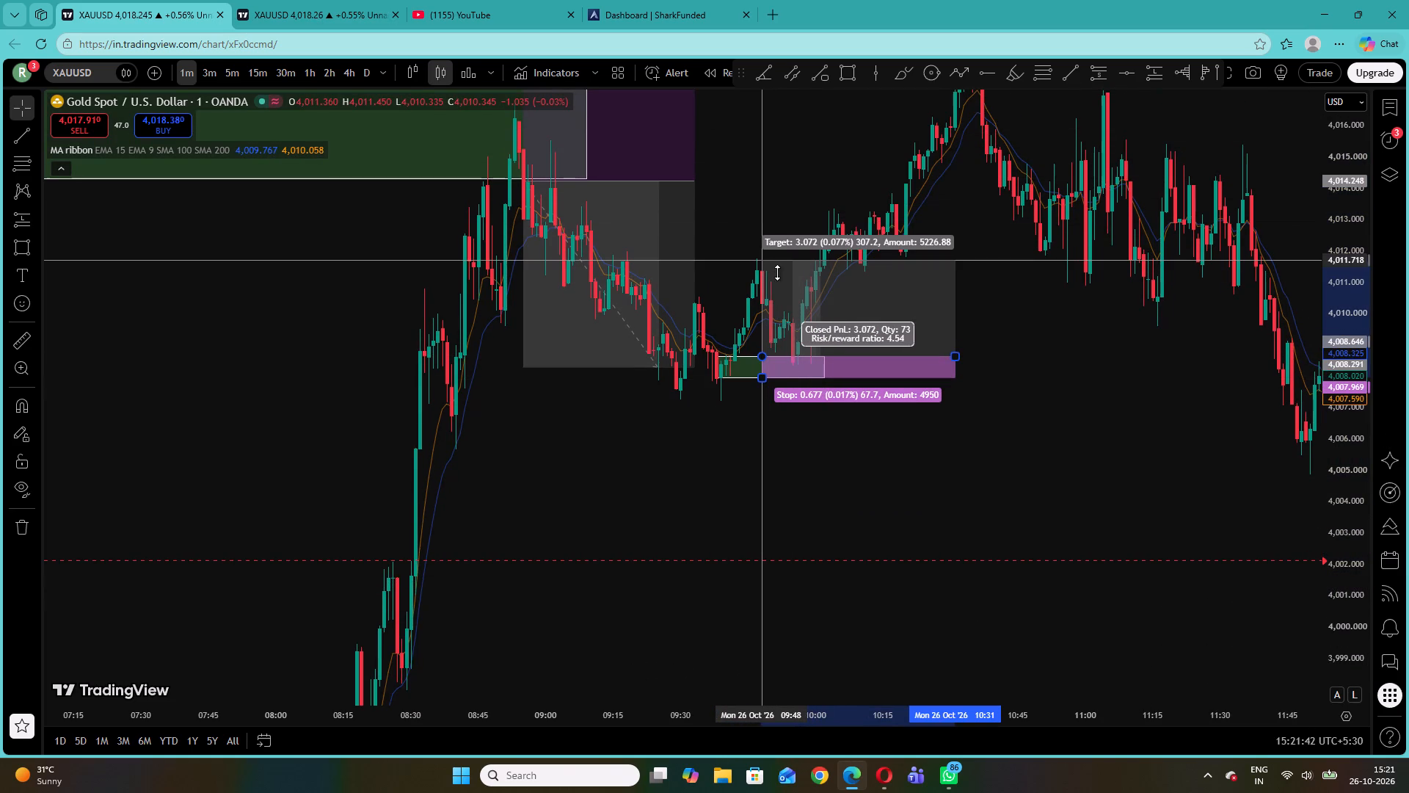
pyautogui.moveTo(777, 272); pyautogui.dragTo(778, 305)
pyautogui.click(783, 237)
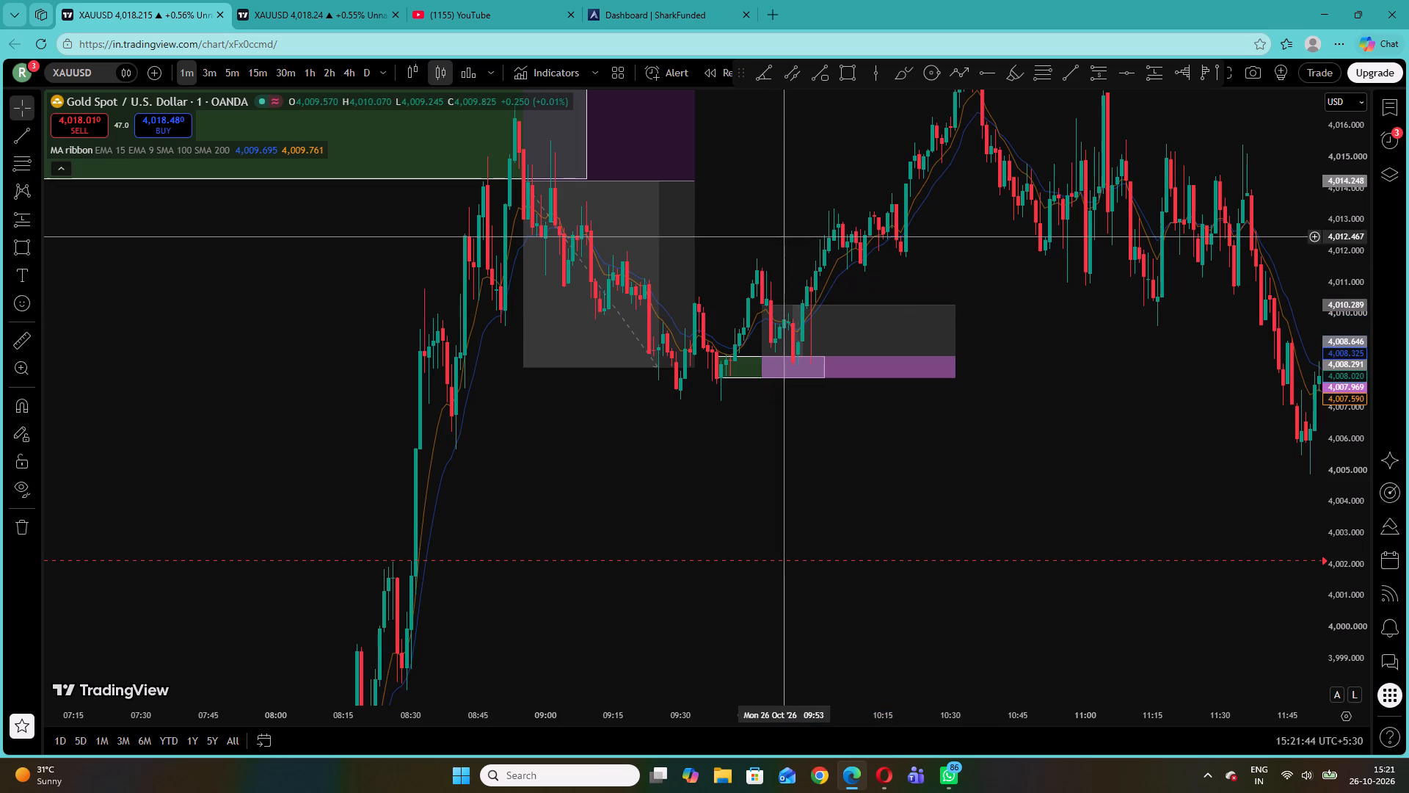
# Switch to the FOREX.com gold chart.
pyautogui.click(341, 0)
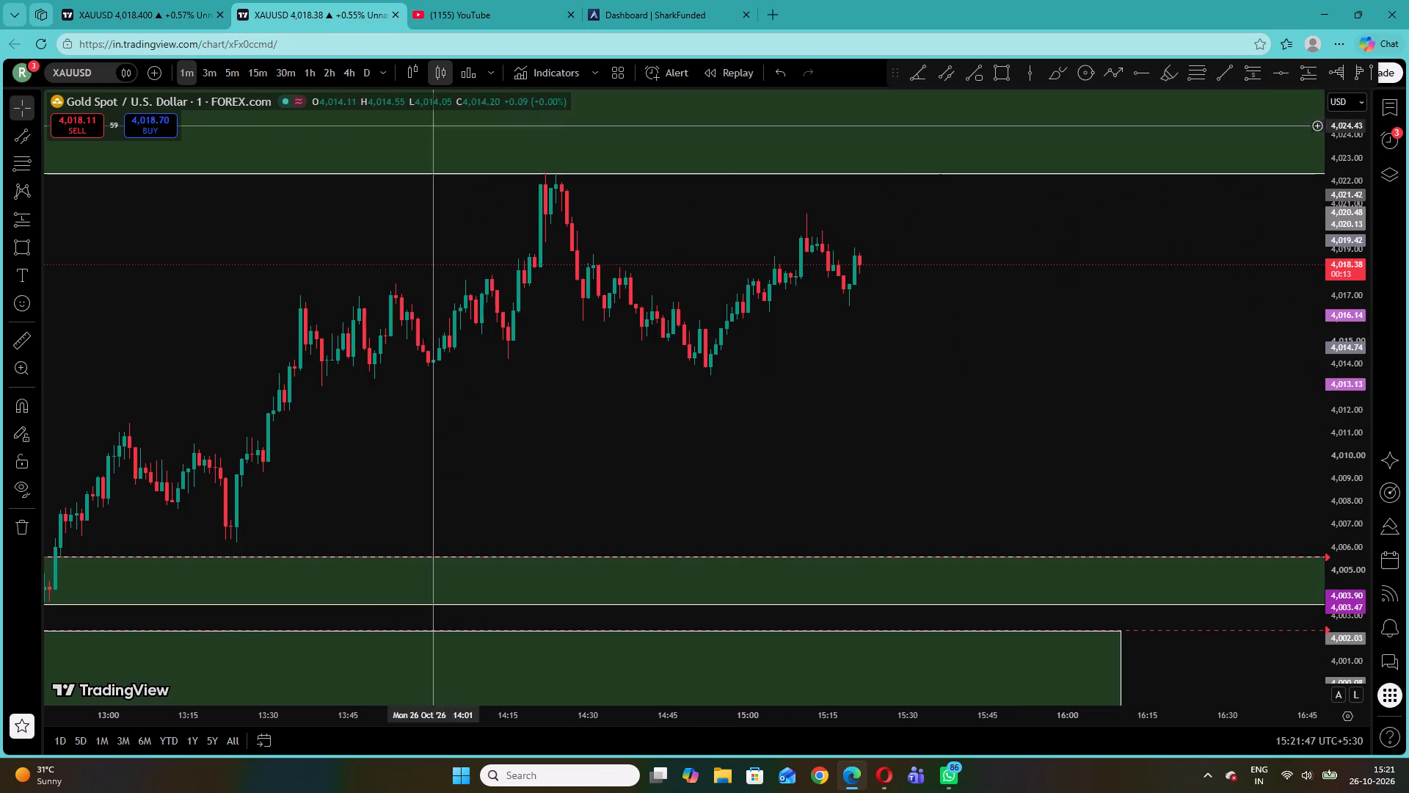
# Switch back to the OANDA gold chart and examine the 1-minute price action from about 08:30 to 15:20 around the marked setups.
pyautogui.click(193, 0)
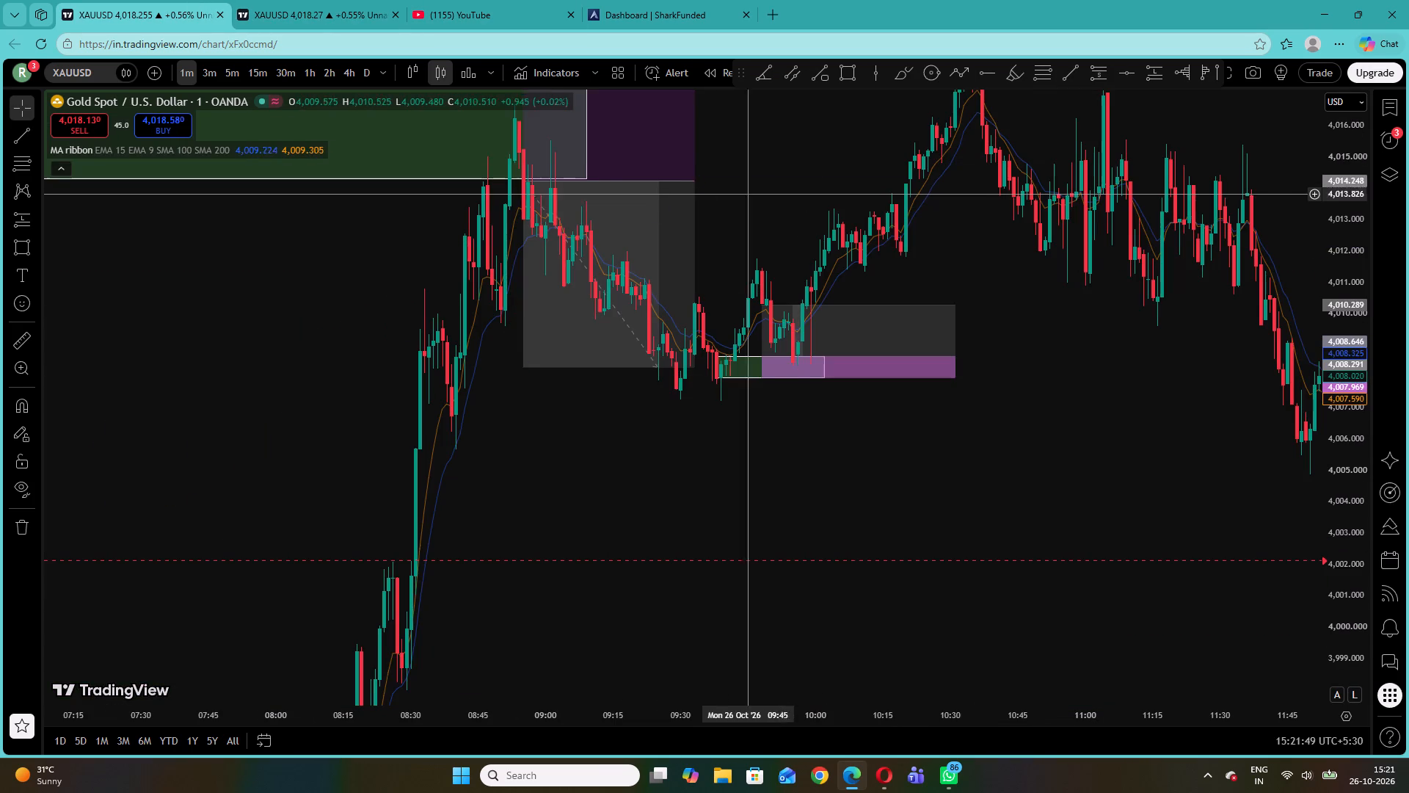
pyautogui.moveTo(797, 187); pyautogui.dragTo(751, 325)
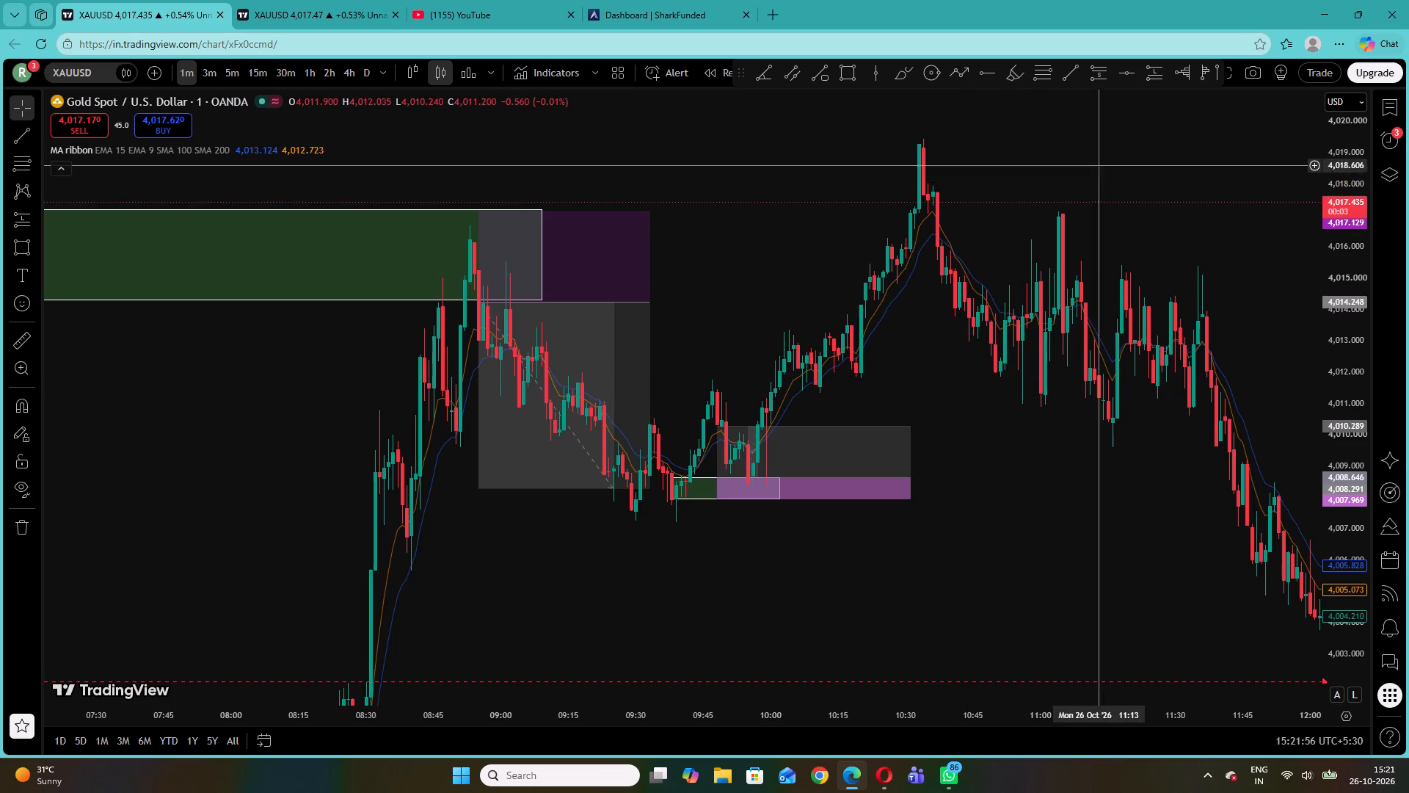
pyautogui.moveTo(1126, 206); pyautogui.dragTo(167, 218)
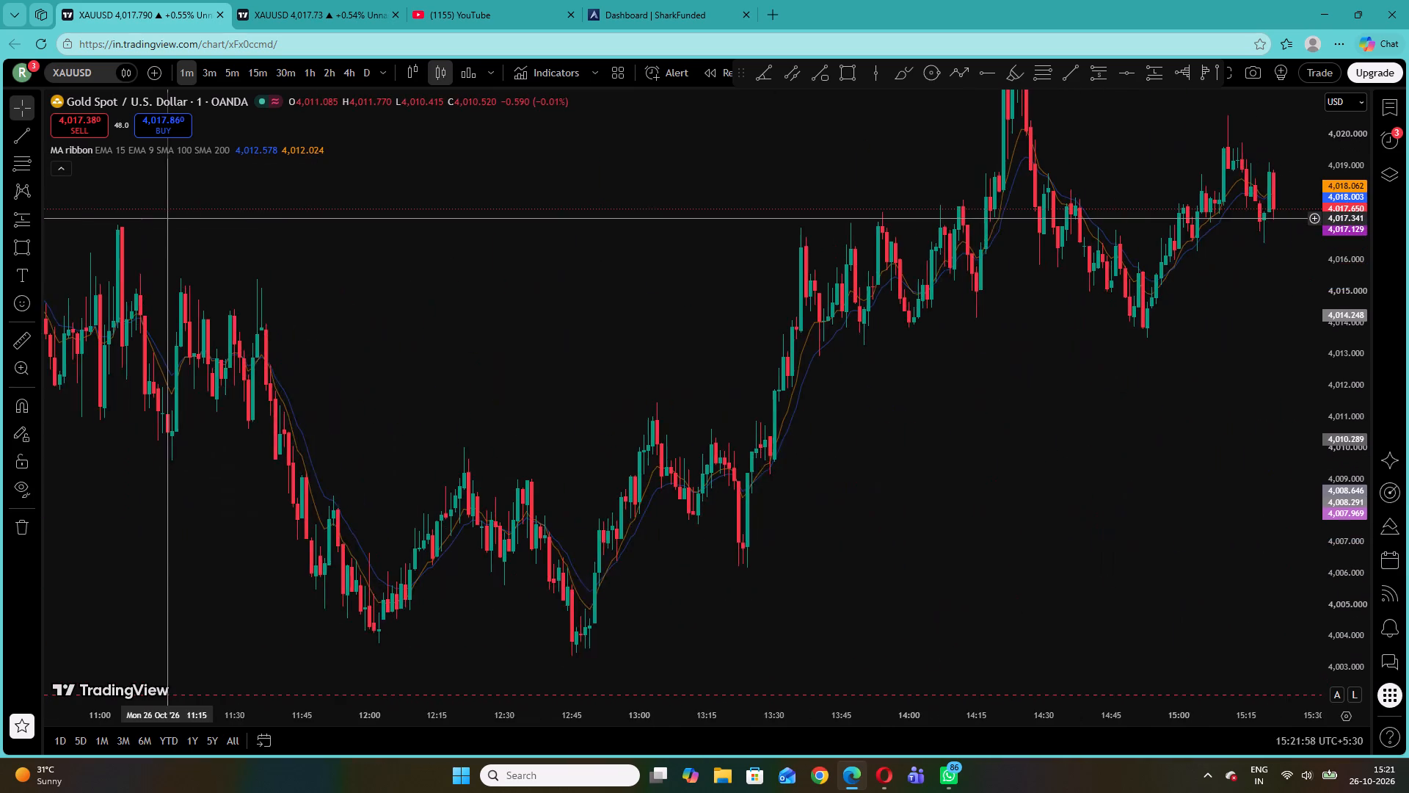
pyautogui.moveTo(167, 218); pyautogui.dragTo(661, 236)
pyautogui.click(961, 307)
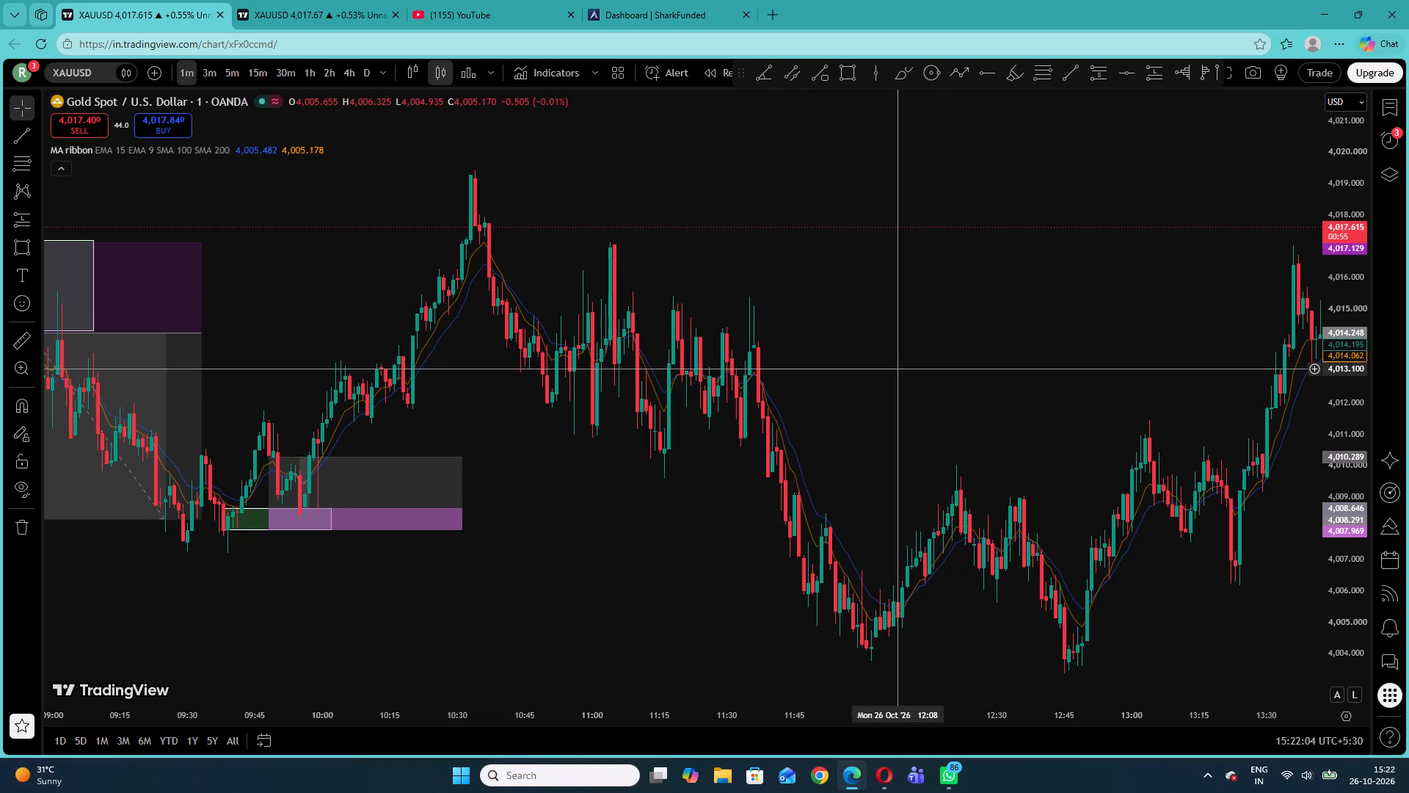
pyautogui.moveTo(540, 410); pyautogui.dragTo(887, 336)
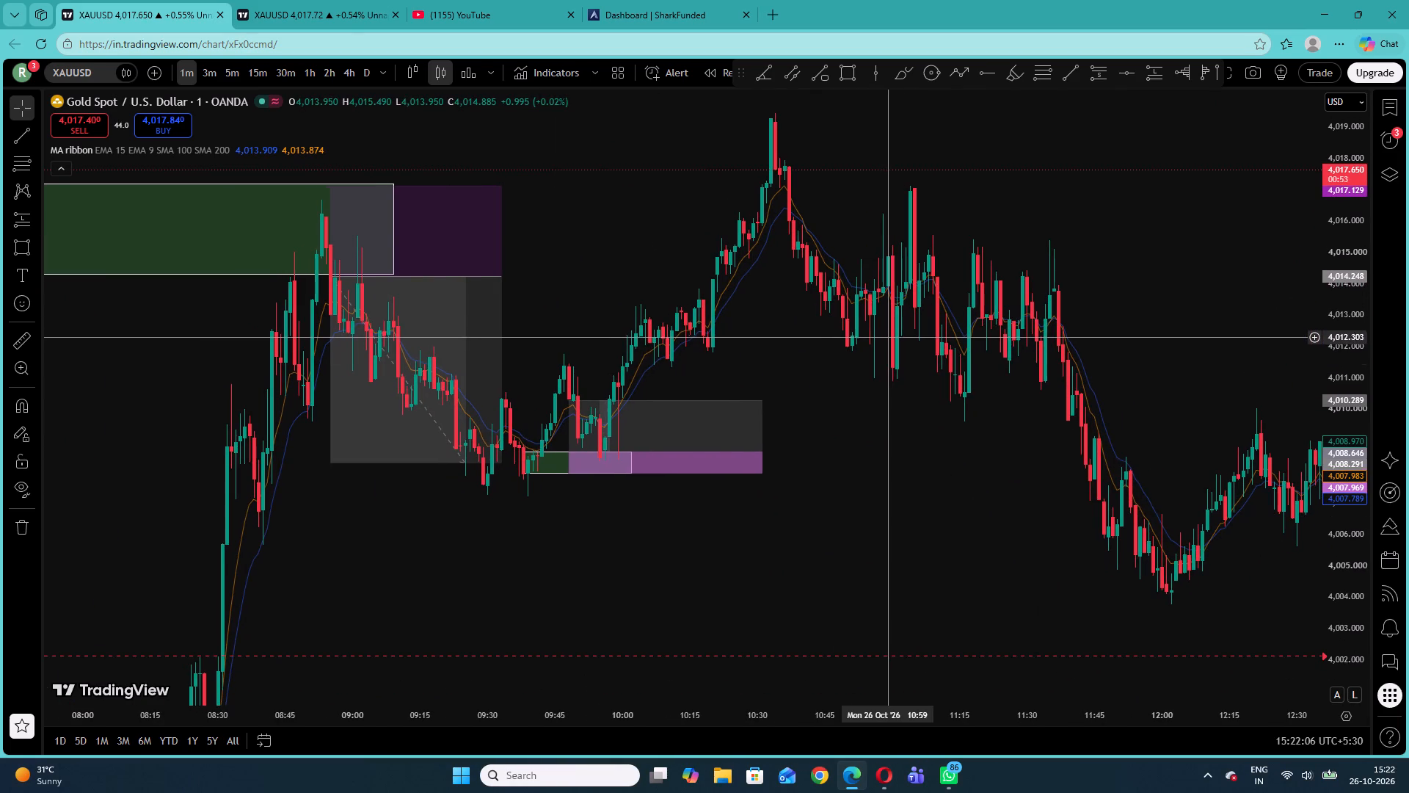
pyautogui.moveTo(1007, 524); pyautogui.dragTo(663, 562)
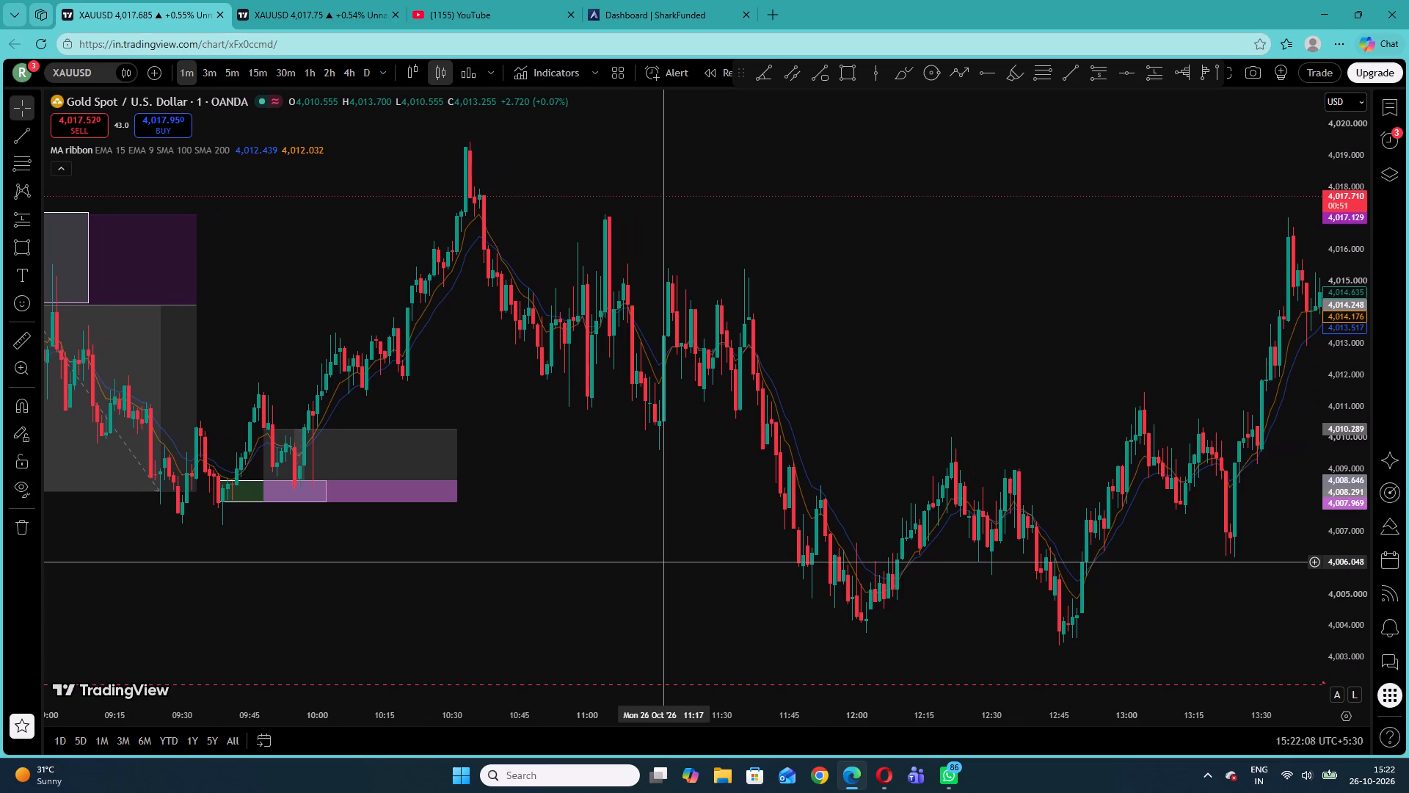
pyautogui.moveTo(663, 562); pyautogui.dragTo(1034, 521)
pyautogui.moveTo(1337, 579); pyautogui.dragTo(1331, 458)
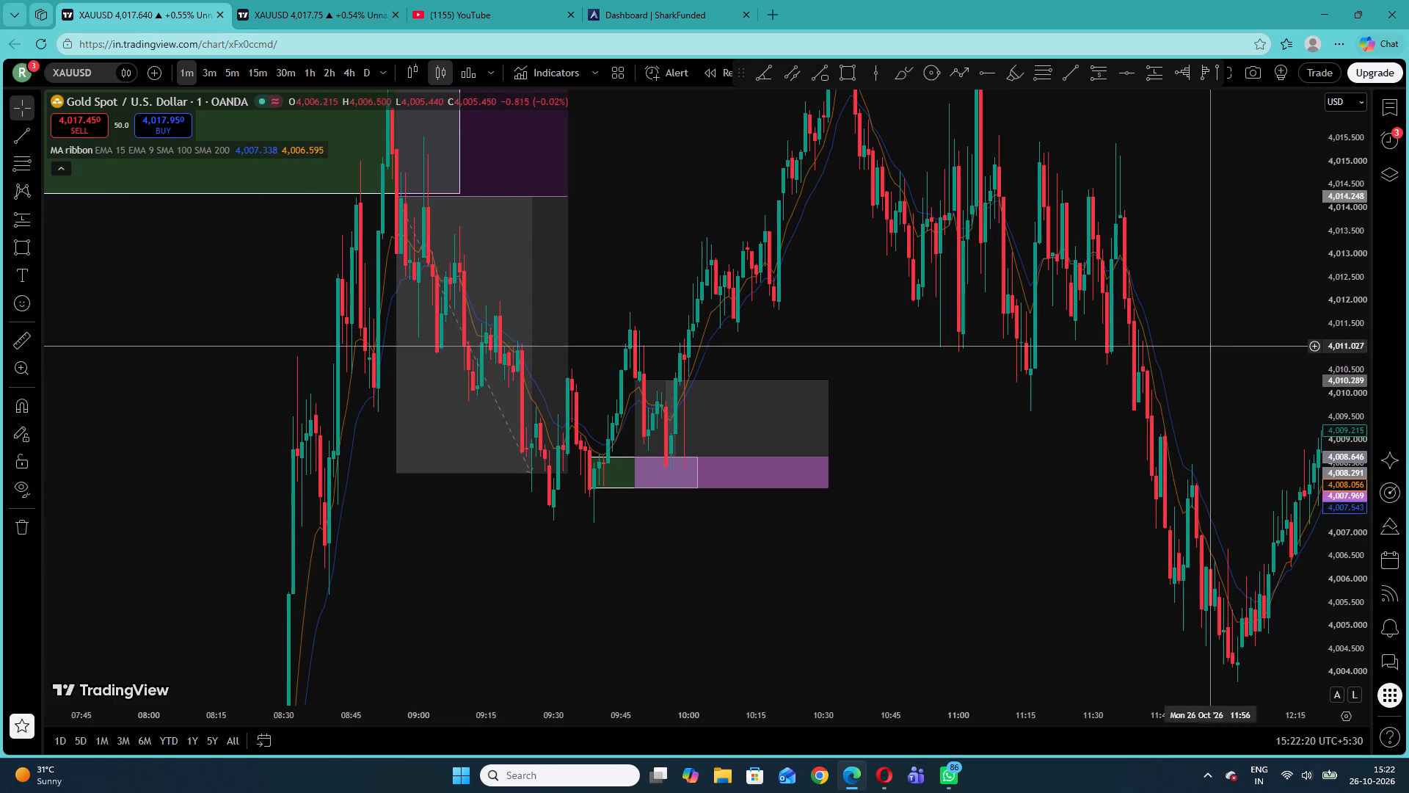
pyautogui.moveTo(1217, 278); pyautogui.dragTo(947, 358)
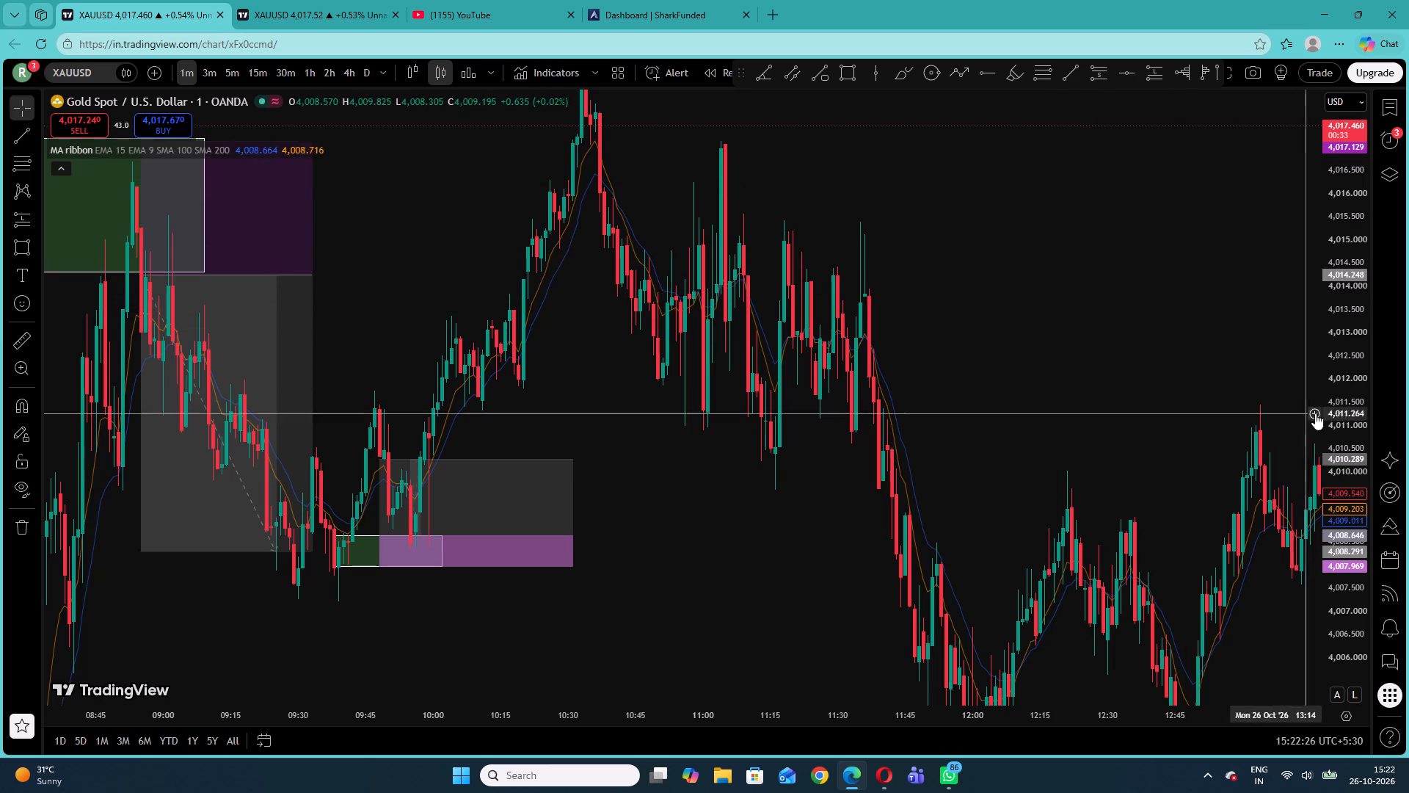
pyautogui.moveTo(1344, 387); pyautogui.dragTo(1339, 489)
# Draw a supply-zone rectangle at the 11:50 minor swing high, from about 4,008.567 down to 4,007.498, extended to about 12:20.
pyautogui.moveTo(1123, 366); pyautogui.dragTo(795, 252)
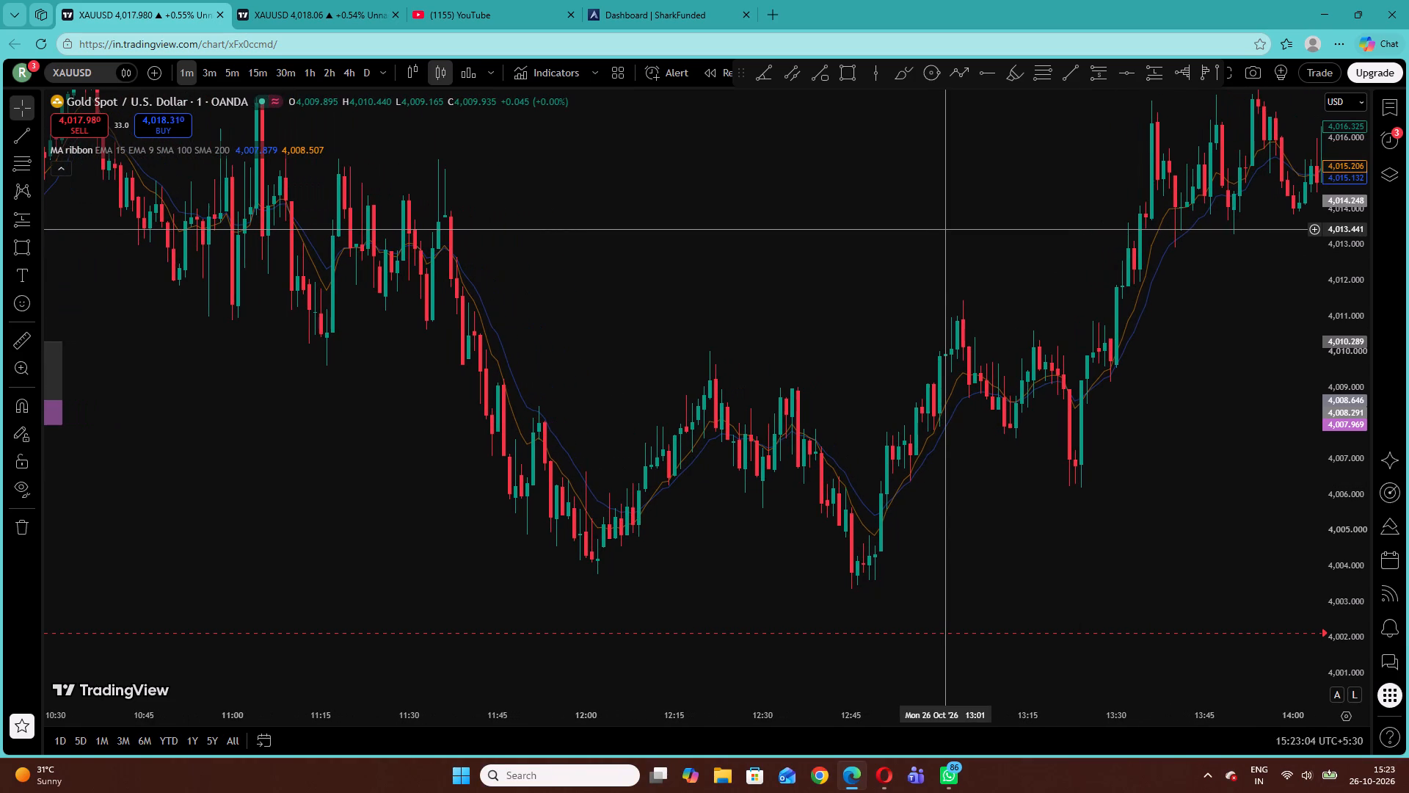
pyautogui.click(19, 245)
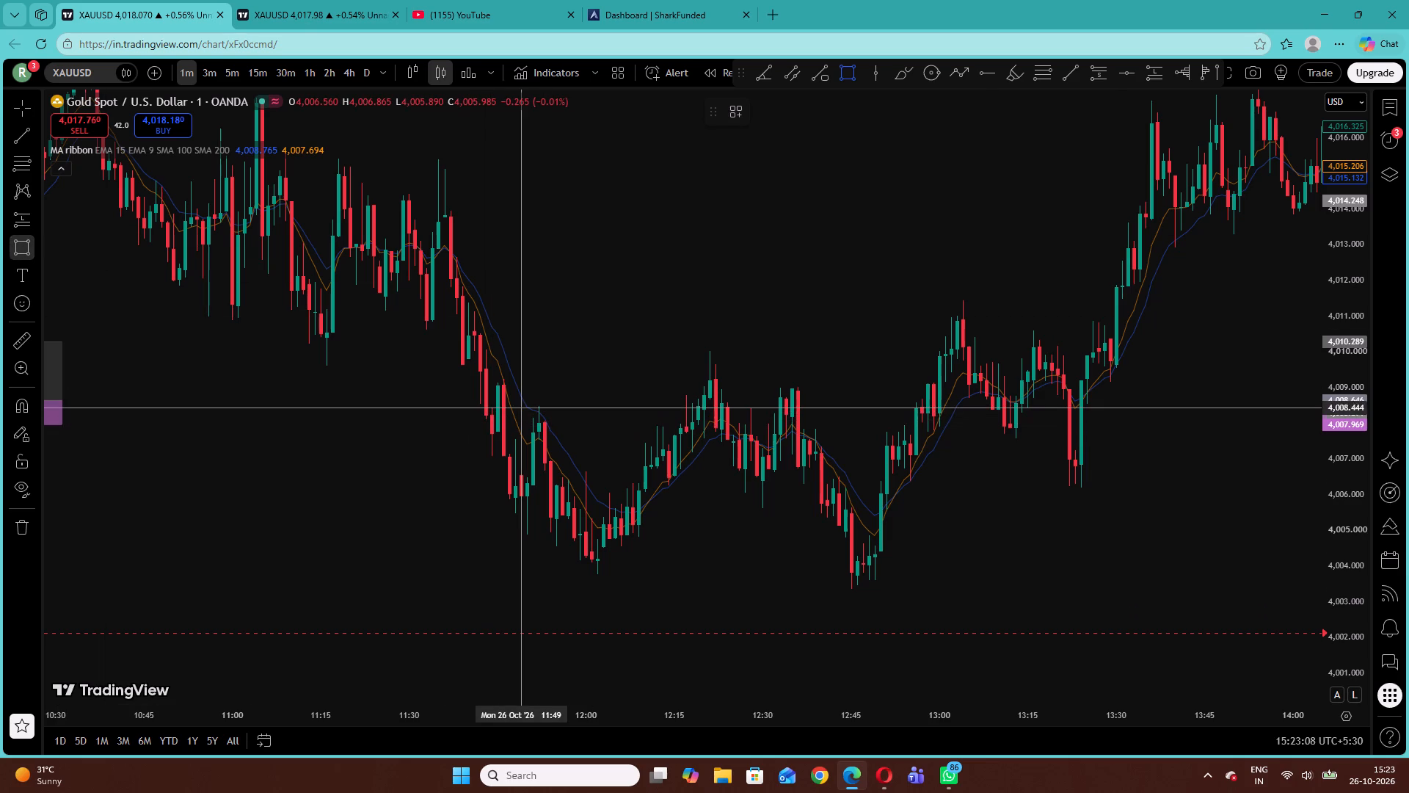
pyautogui.click(524, 403)
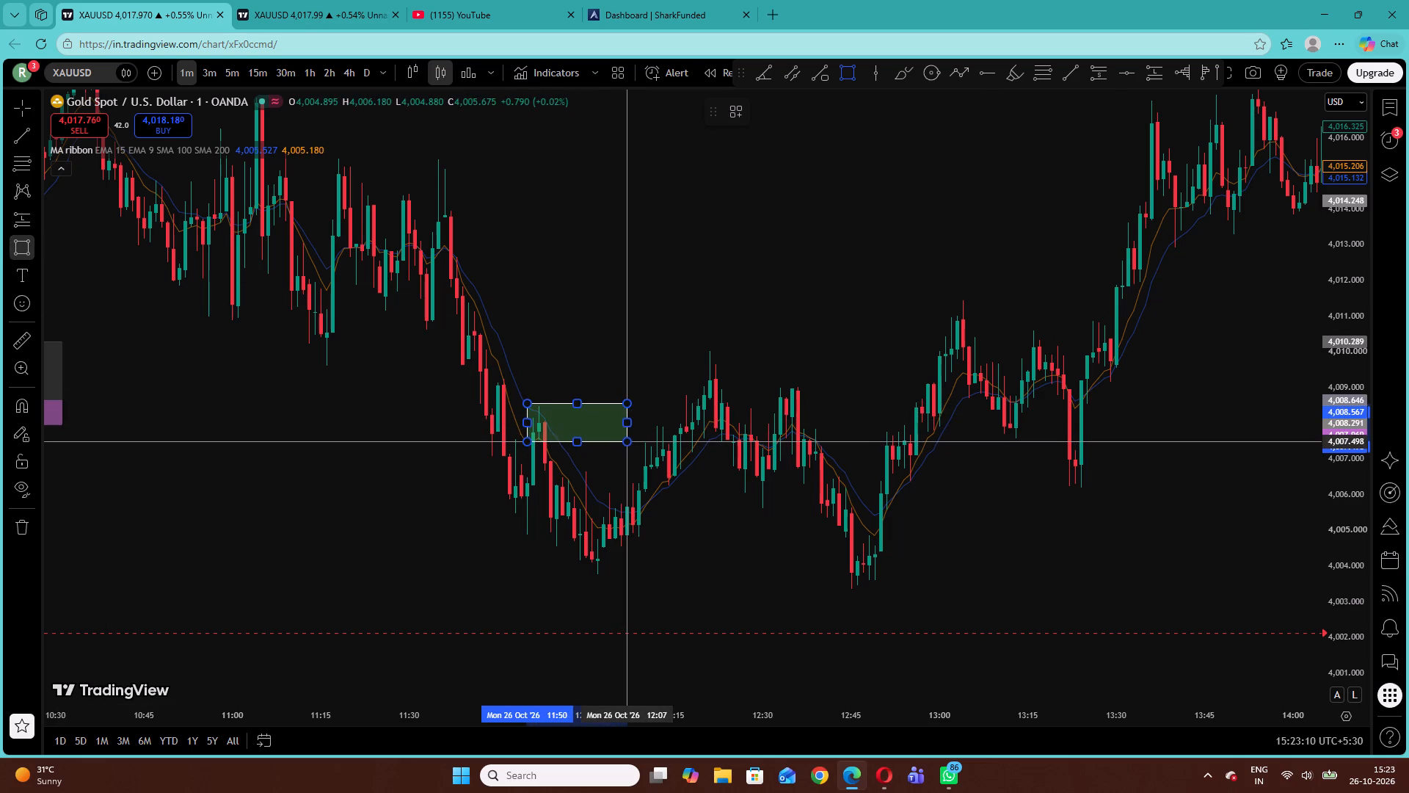
pyautogui.click(632, 439)
pyautogui.moveTo(633, 423); pyautogui.dragTo(704, 424)
pyautogui.click(633, 308)
# Examine the price action around the marked zones from about 08:30 to 14:00, including the moves into and out of the 11:50 zone.
pyautogui.moveTo(338, 463); pyautogui.dragTo(974, 410)
pyautogui.moveTo(625, 465); pyautogui.dragTo(990, 498)
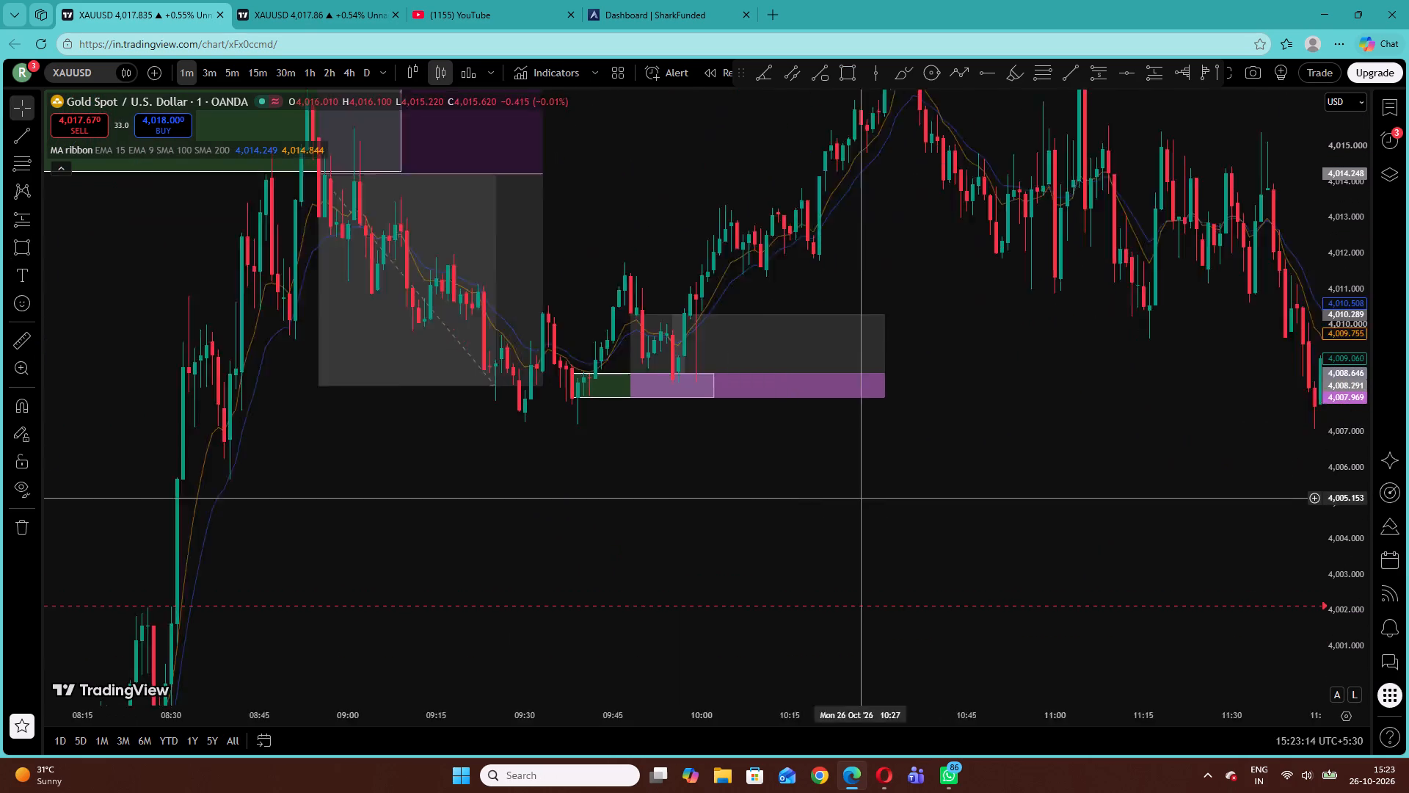
pyautogui.moveTo(990, 498); pyautogui.dragTo(1090, 493)
pyautogui.moveTo(715, 520); pyautogui.dragTo(1203, 435)
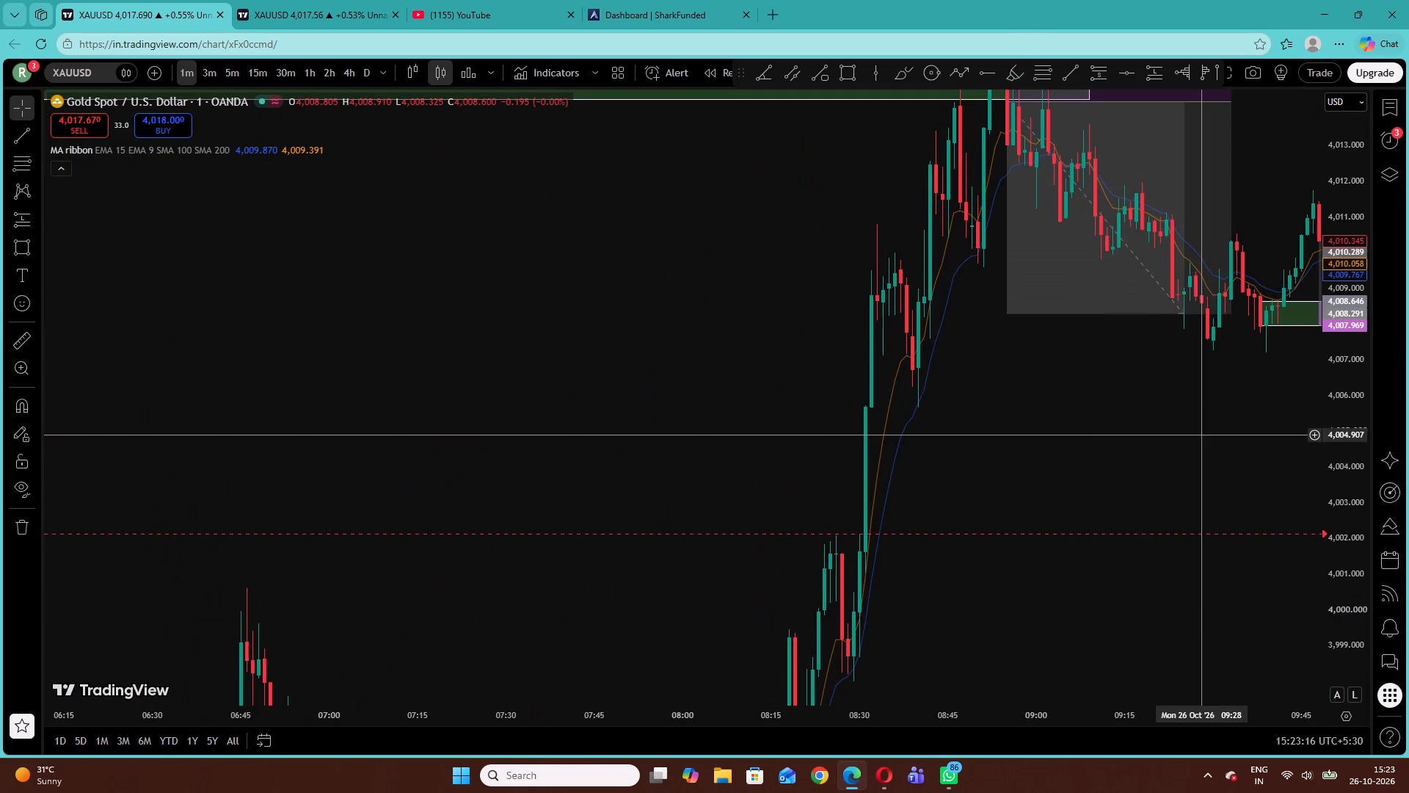
pyautogui.moveTo(1169, 461); pyautogui.dragTo(736, 590)
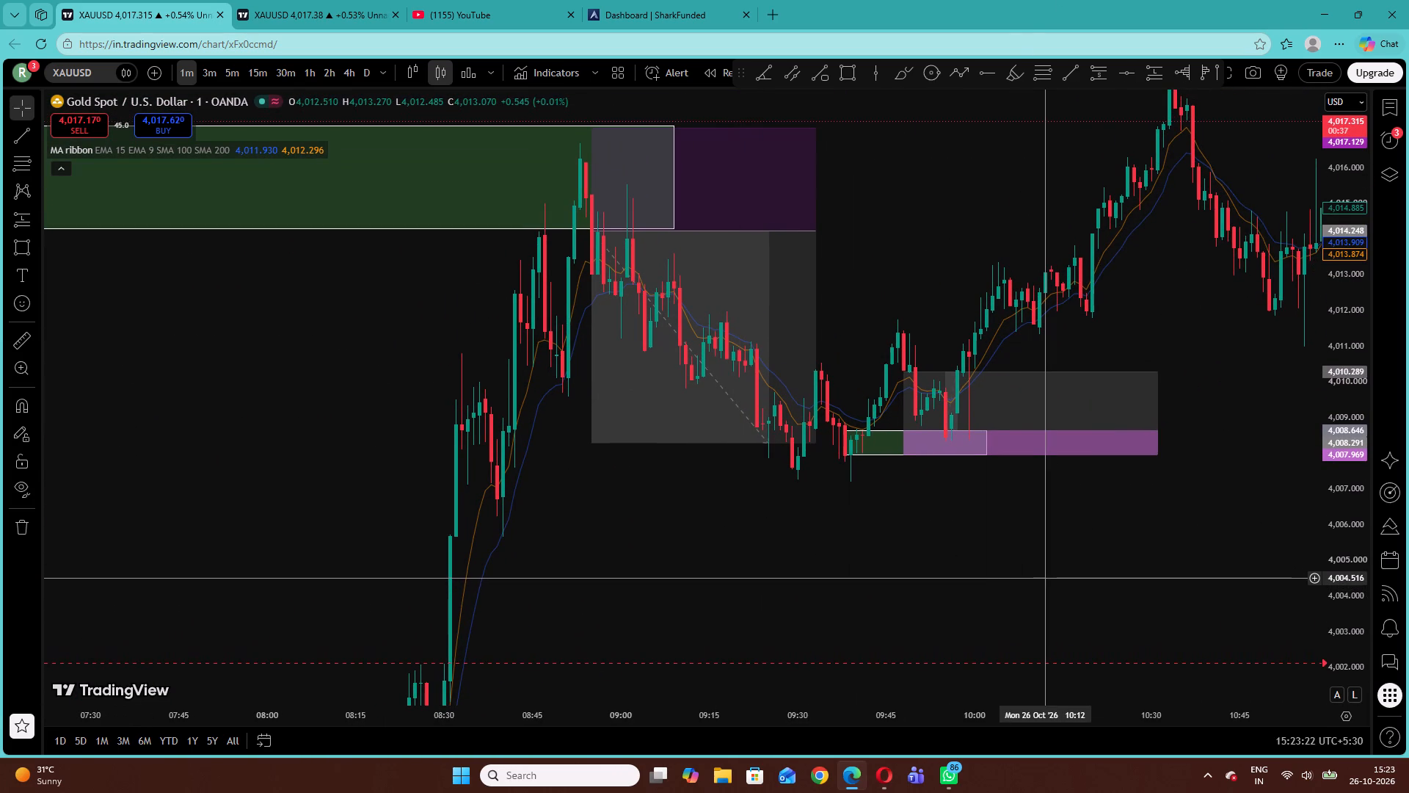
pyautogui.moveTo(1044, 578); pyautogui.dragTo(441, 560)
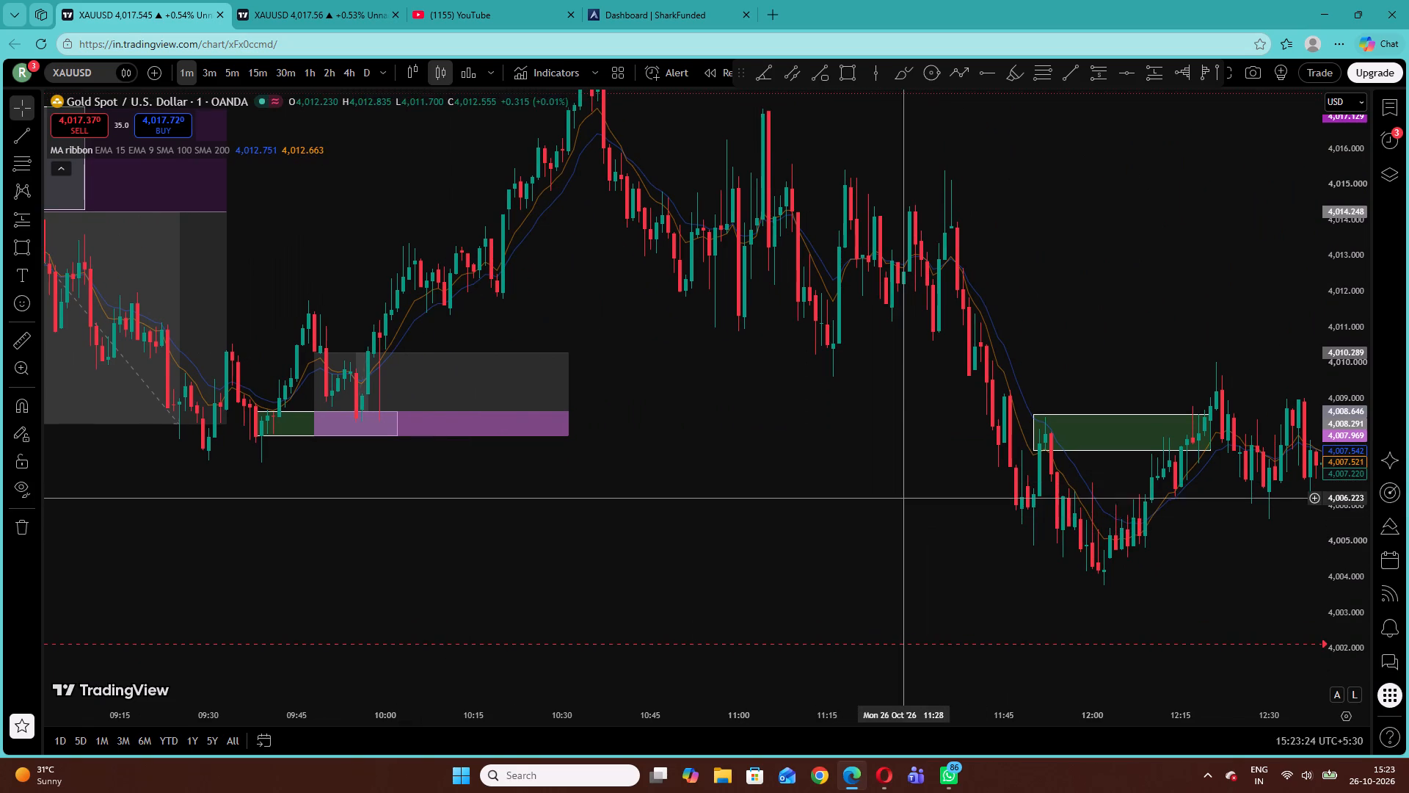
pyautogui.moveTo(903, 492); pyautogui.dragTo(563, 524)
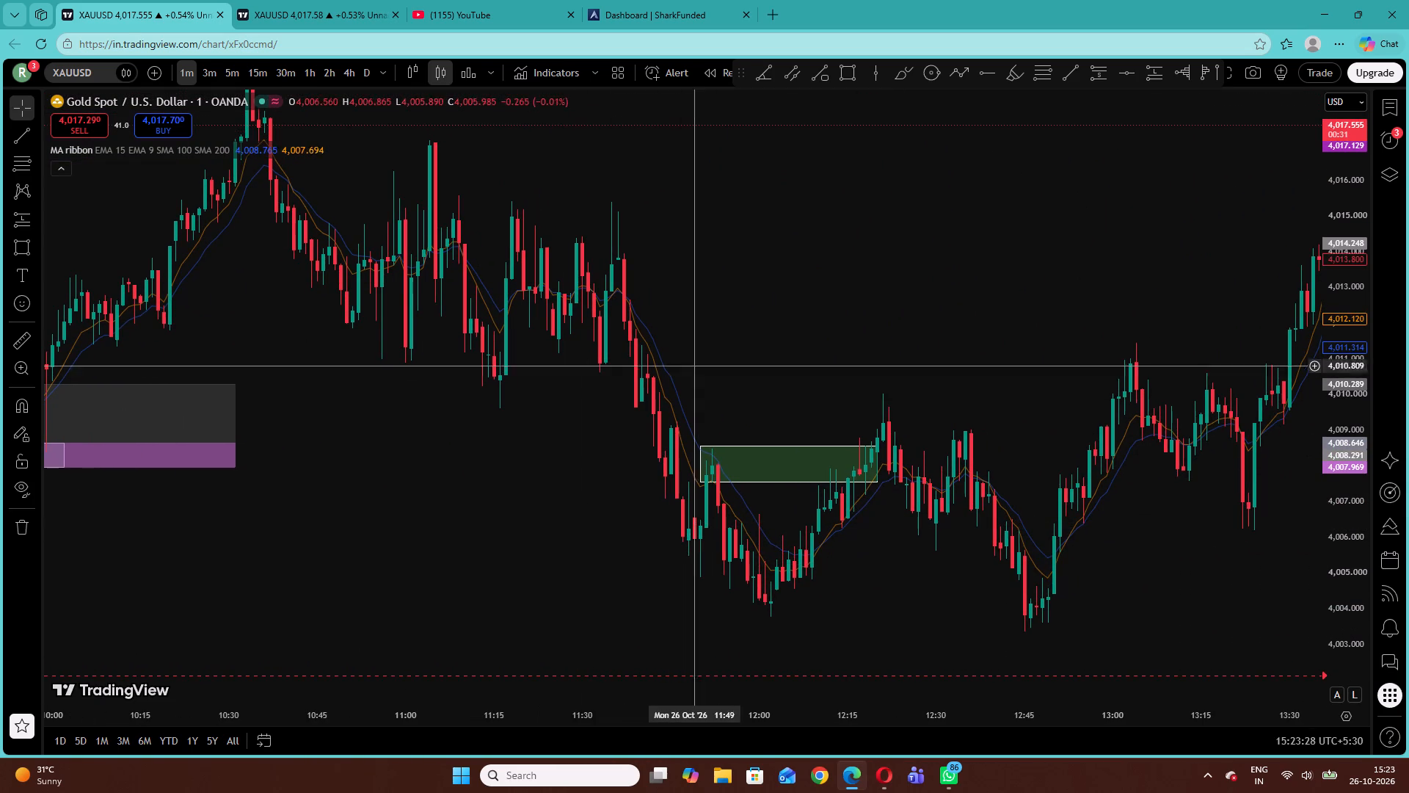
pyautogui.moveTo(826, 368); pyautogui.dragTo(465, 316)
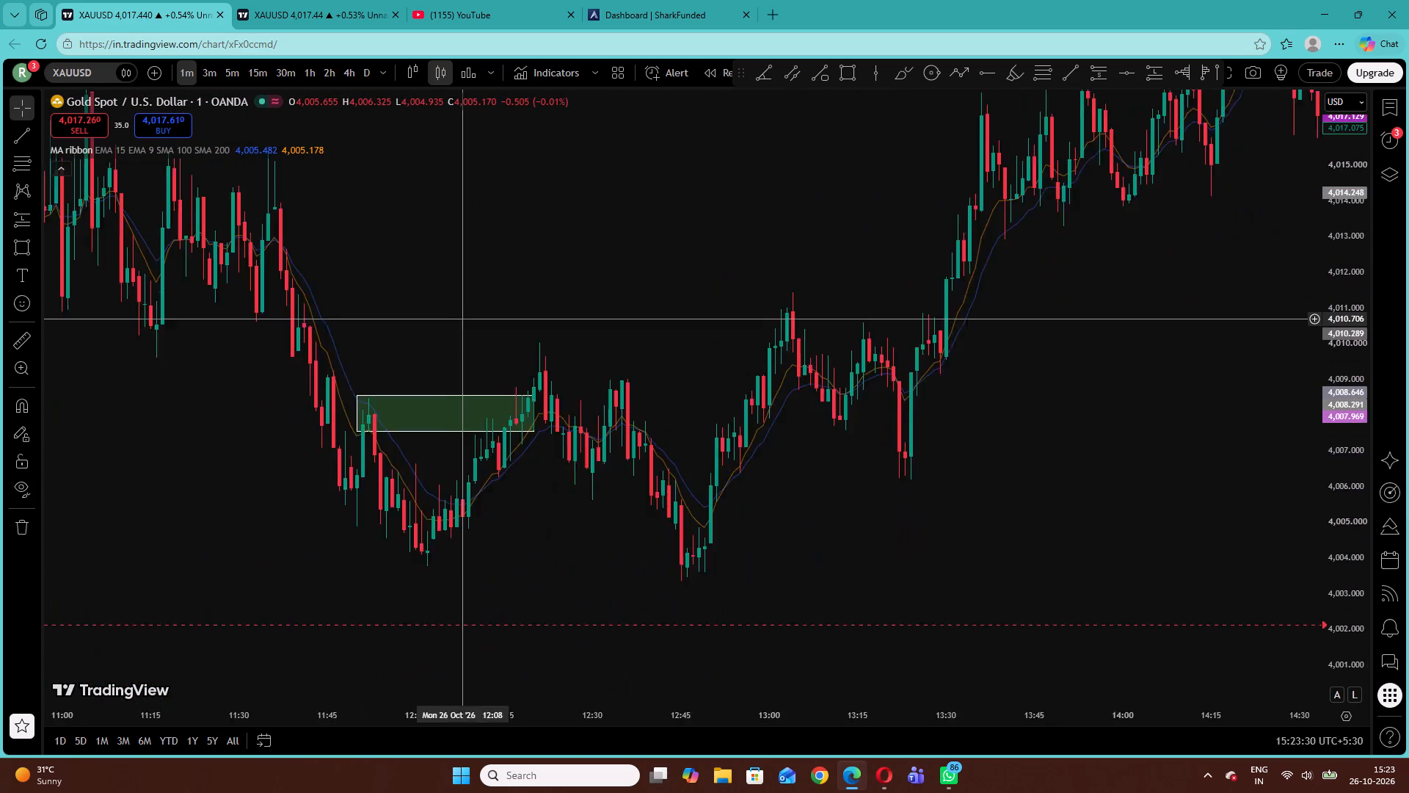
pyautogui.moveTo(465, 316); pyautogui.dragTo(803, 285)
pyautogui.click(1034, 261)
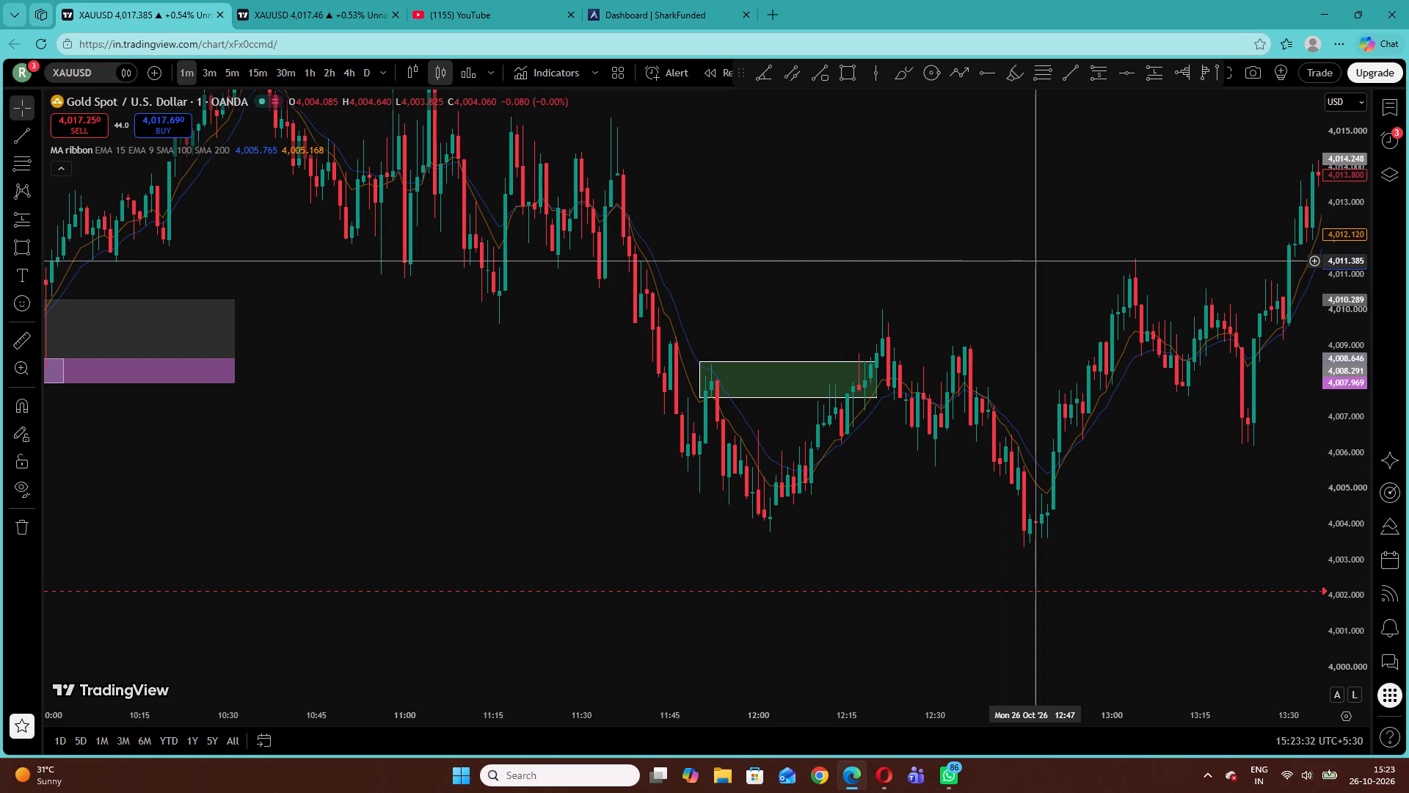
pyautogui.moveTo(1035, 261); pyautogui.dragTo(822, 292)
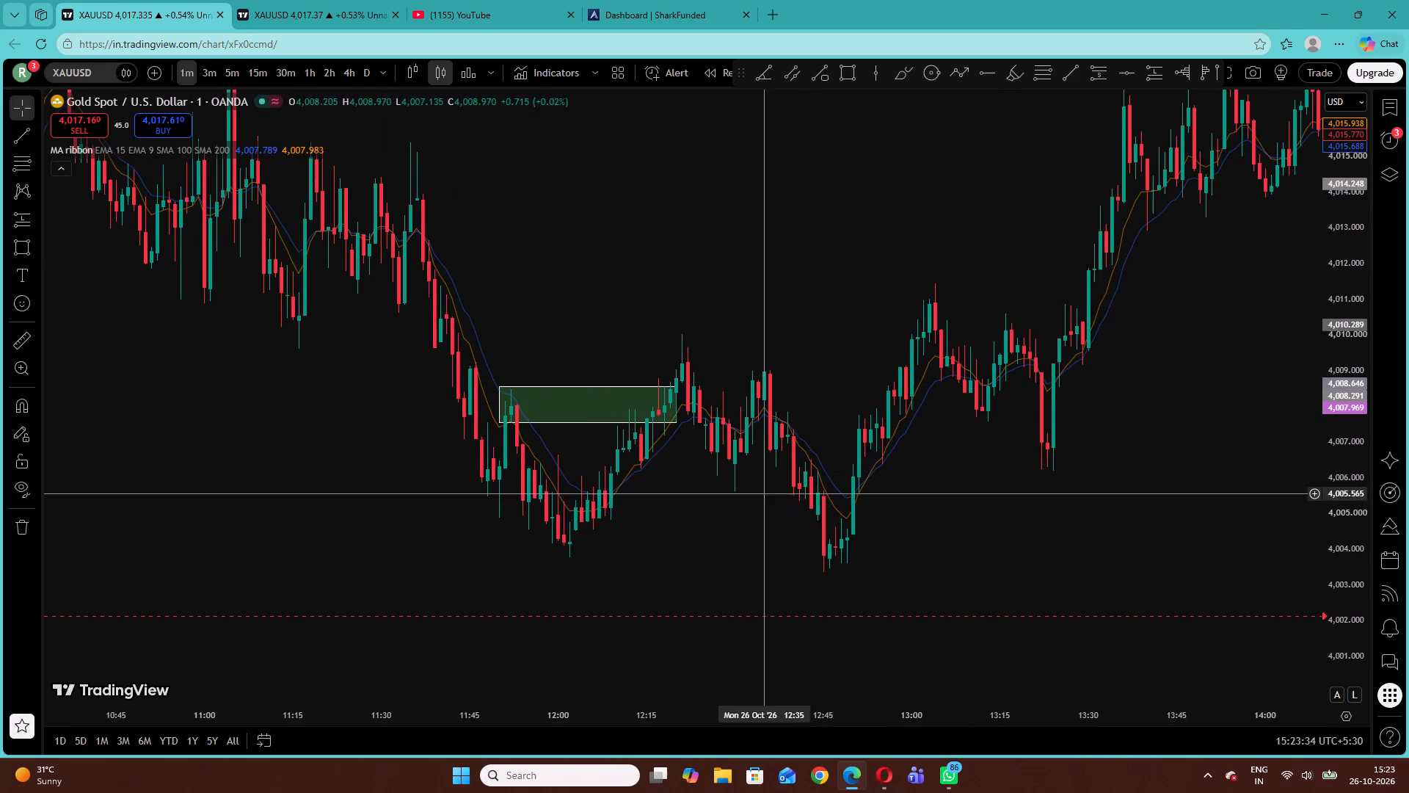
# Draw a demand-zone rectangle starting at 12:52, from about 4,007.704 down to 4,006.367, extended to about 13:31.
pyautogui.moveTo(831, 326); pyautogui.dragTo(666, 338)
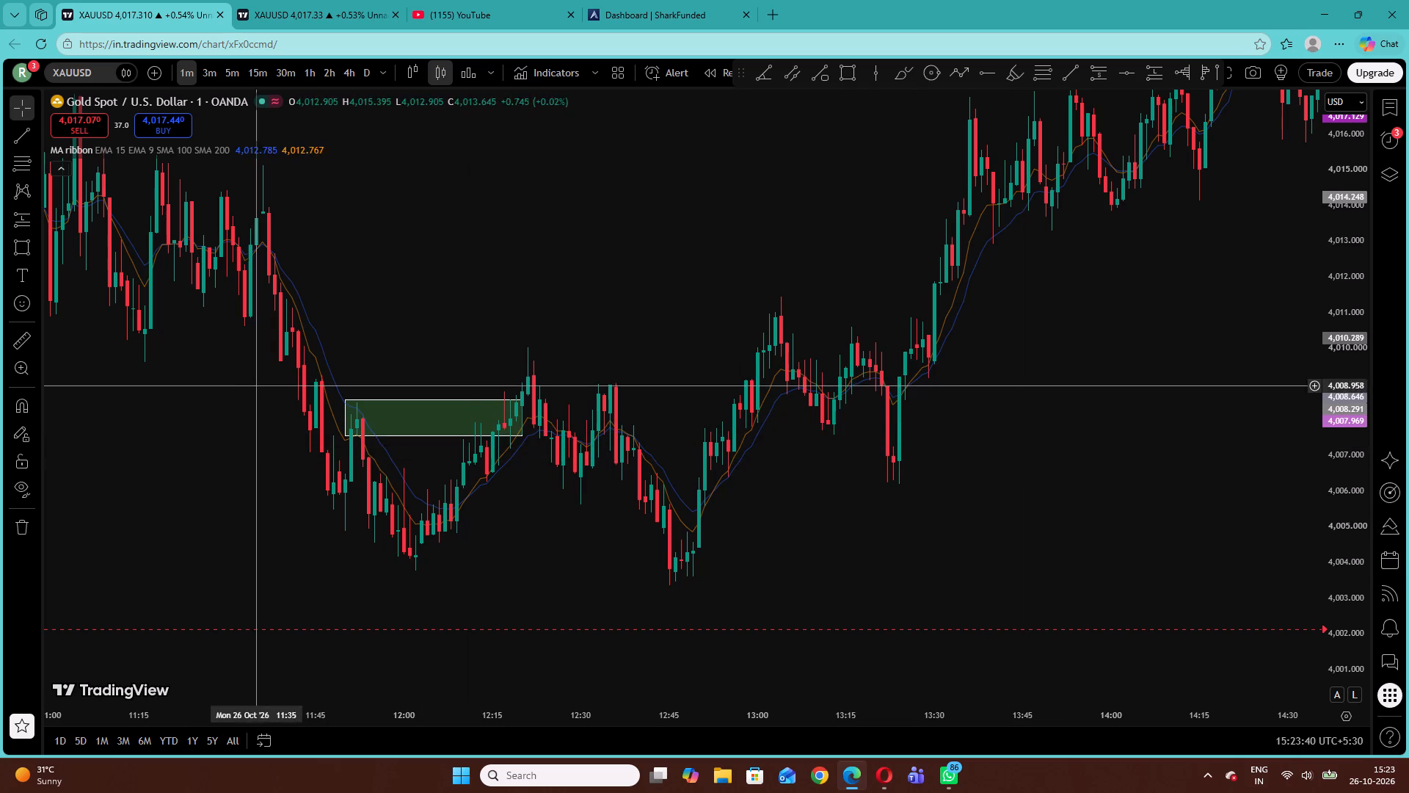
pyautogui.click(25, 256)
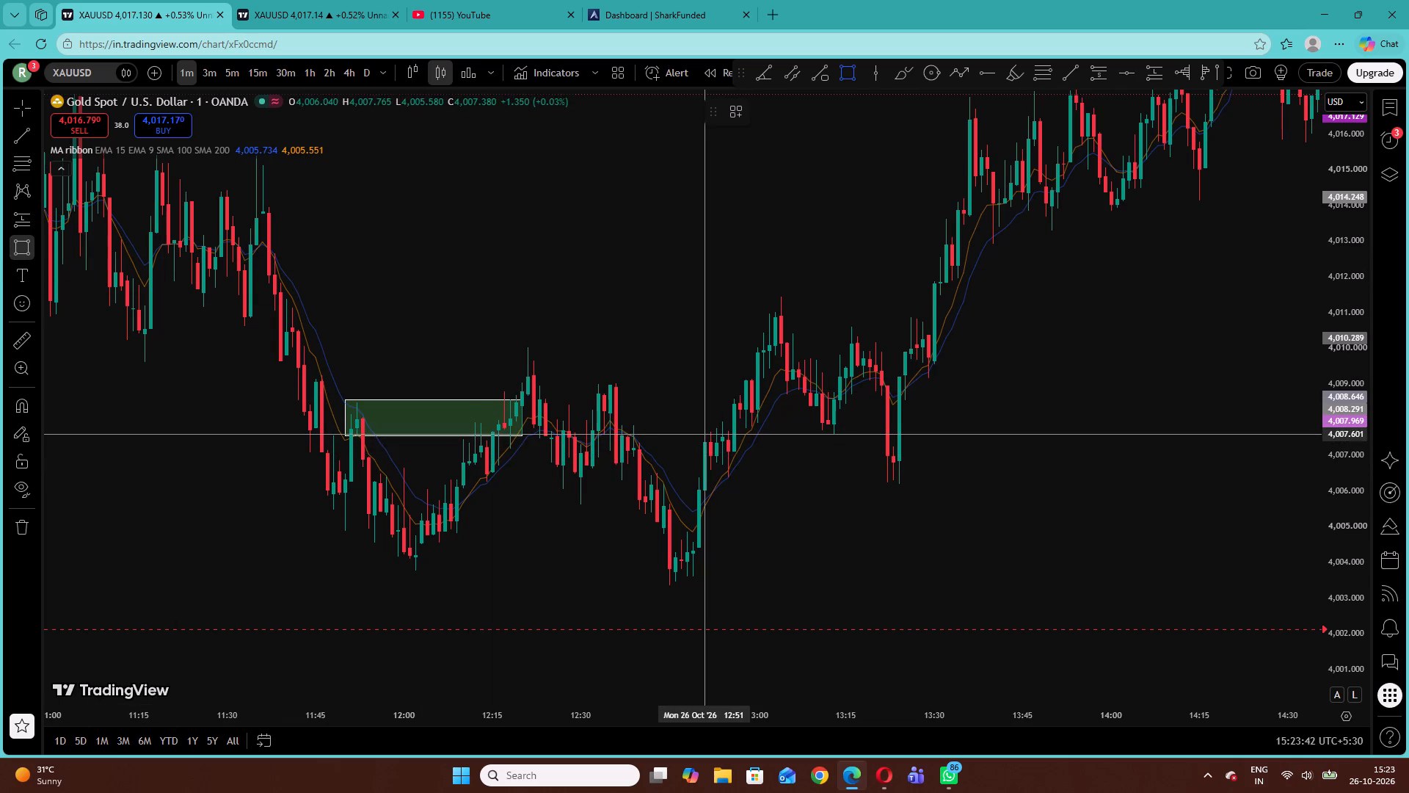
pyautogui.click(713, 430)
pyautogui.click(908, 478)
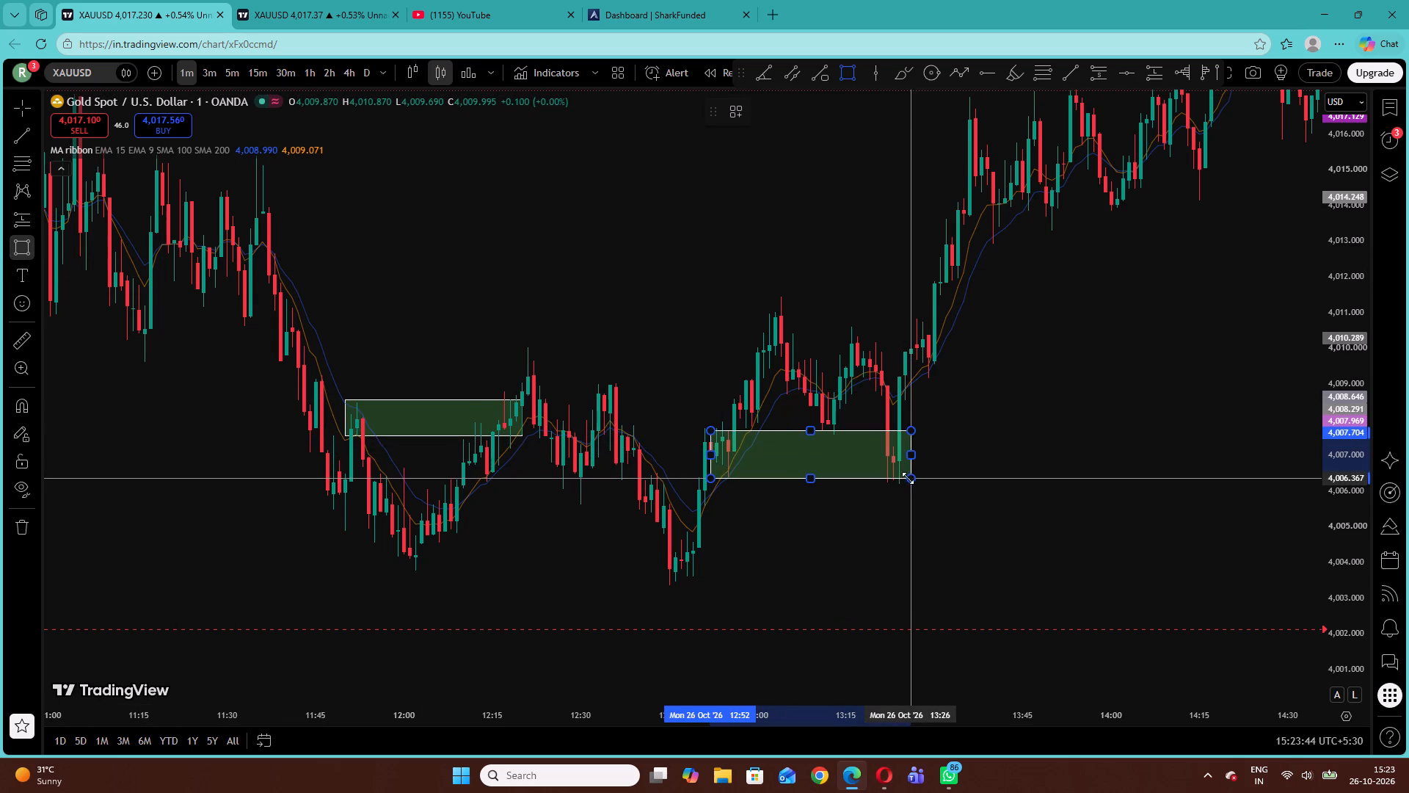
pyautogui.moveTo(911, 456); pyautogui.dragTo(937, 460)
pyautogui.click(992, 461)
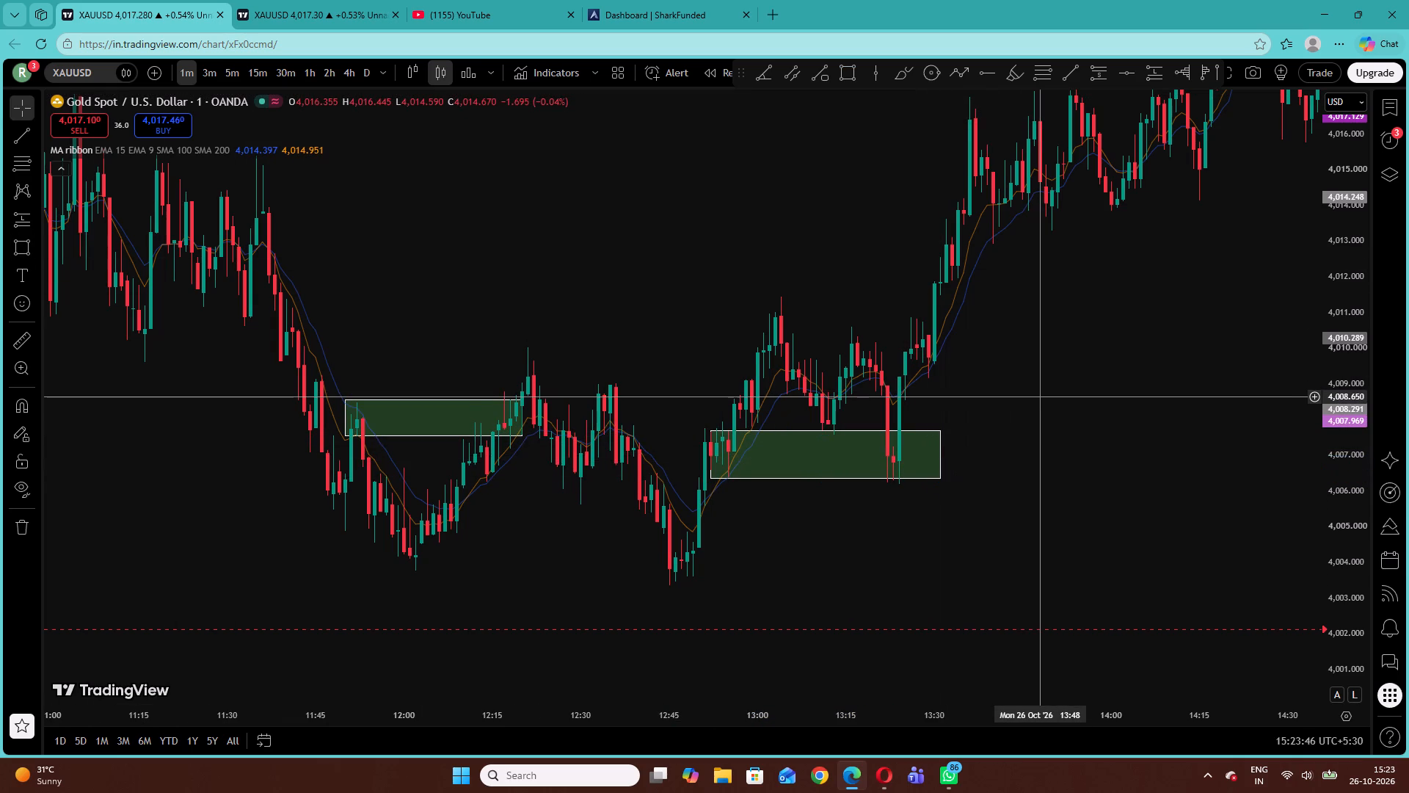
# Draw a demand-zone rectangle starting at 14:13, from about 4,015.806 down to 4,014.120, extended to about 15:08.
pyautogui.moveTo(1097, 310); pyautogui.dragTo(354, 474)
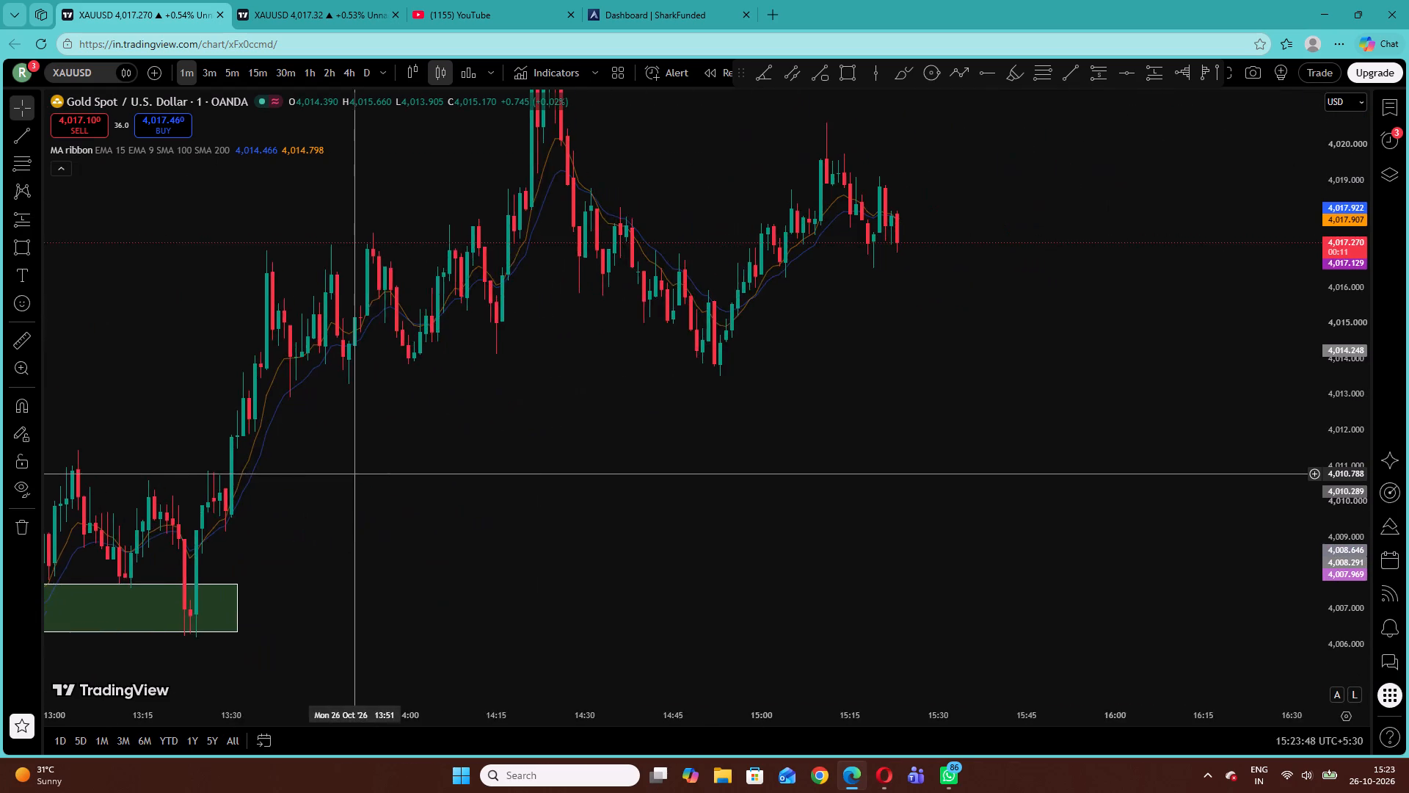
pyautogui.moveTo(354, 474); pyautogui.dragTo(567, 504)
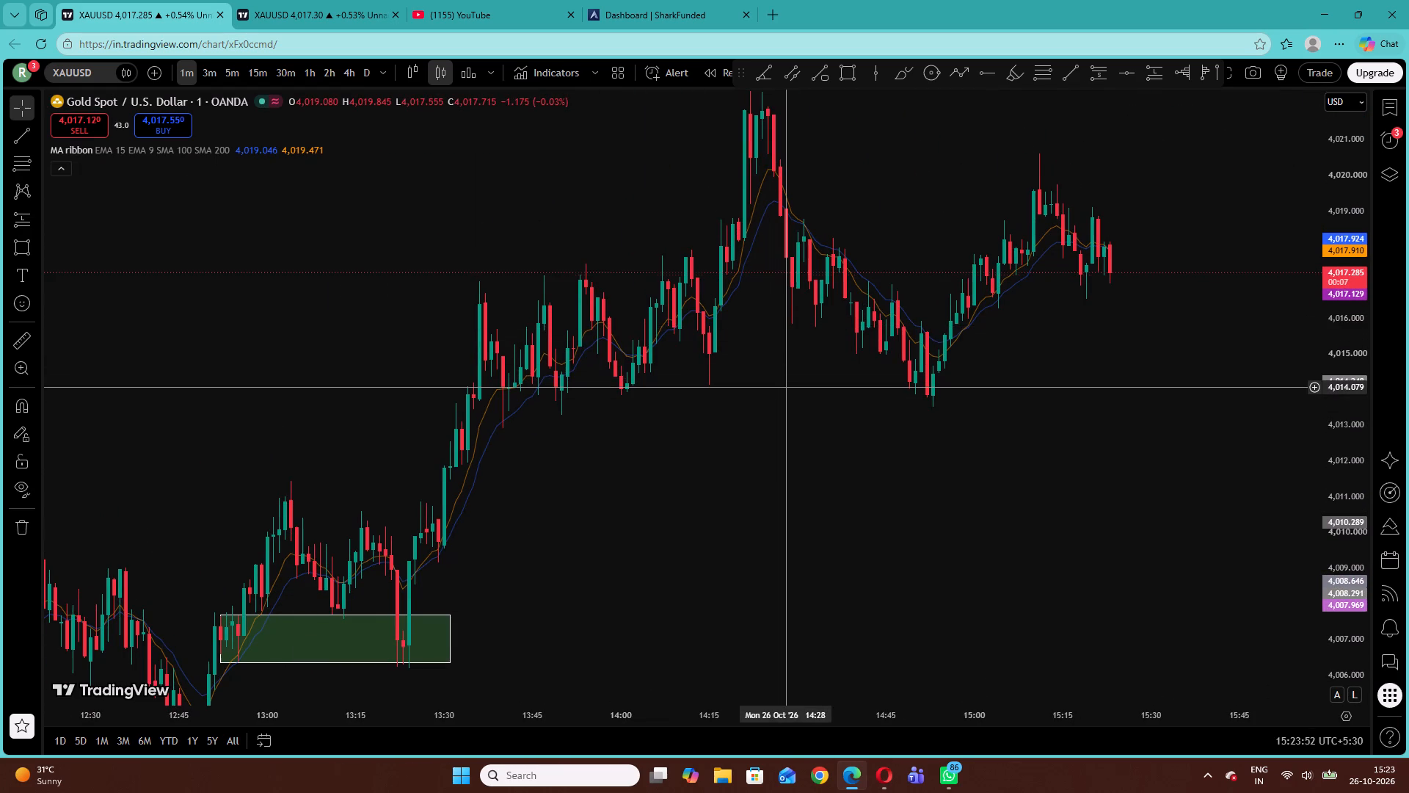
pyautogui.click(26, 245)
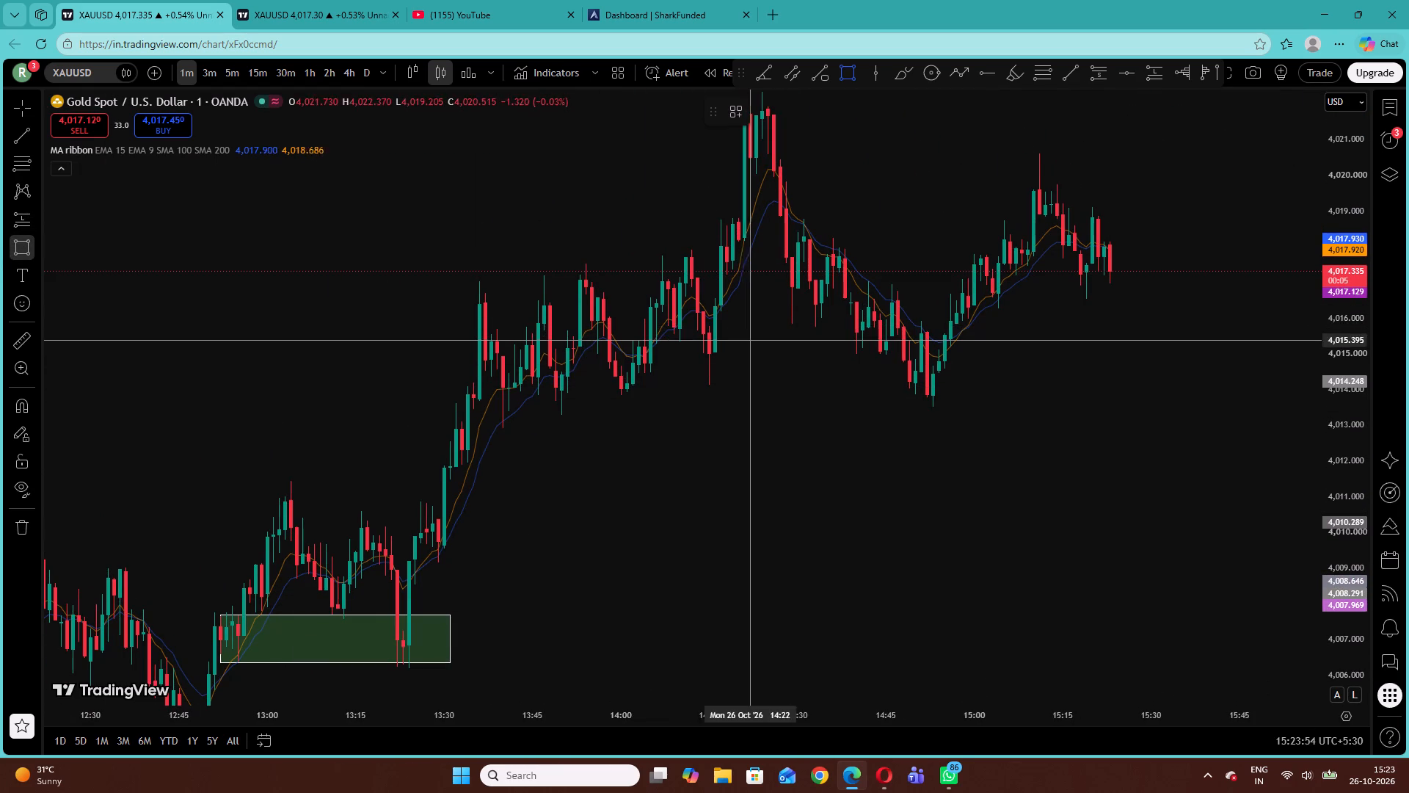
pyautogui.click(699, 325)
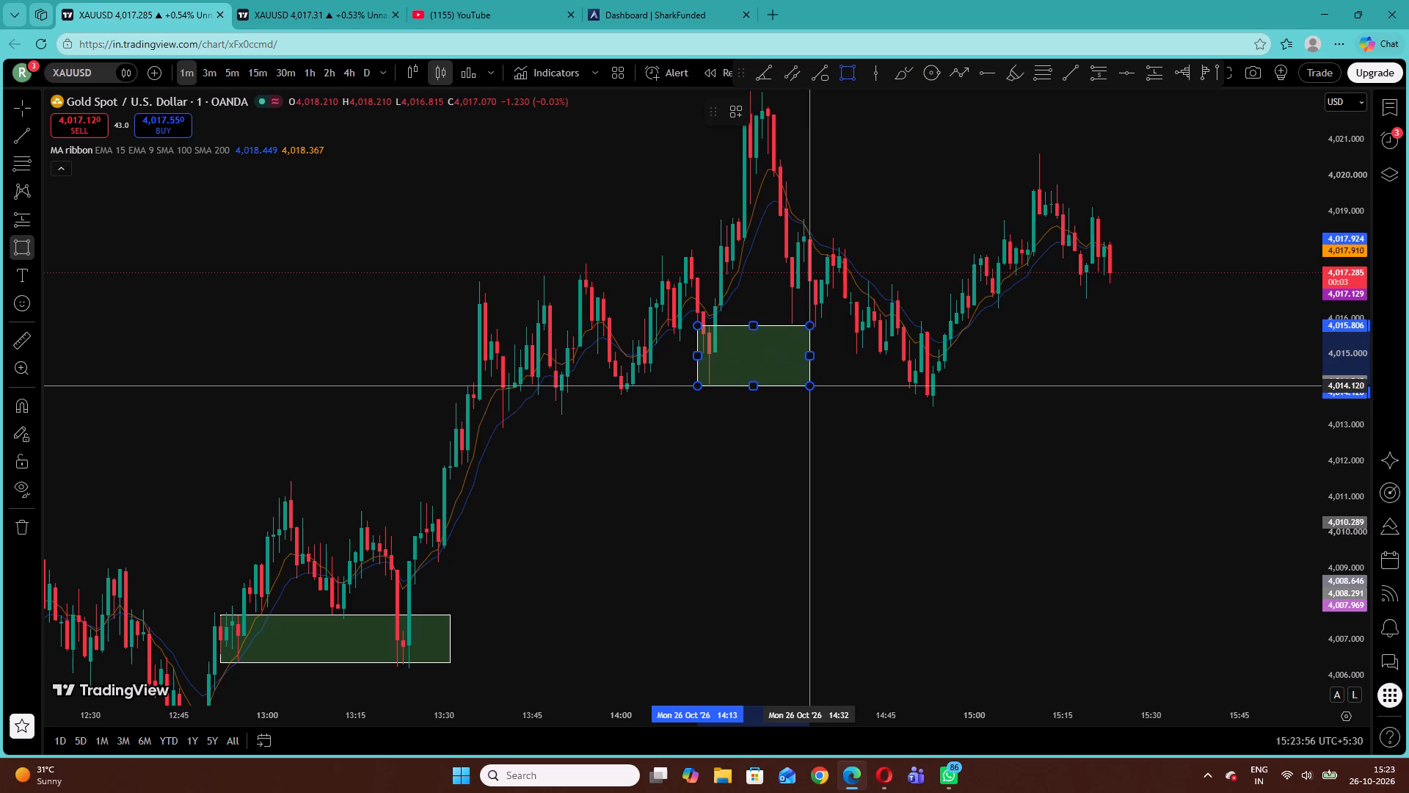
pyautogui.click(809, 385)
pyautogui.moveTo(811, 354); pyautogui.dragTo(1021, 401)
pyautogui.click(999, 535)
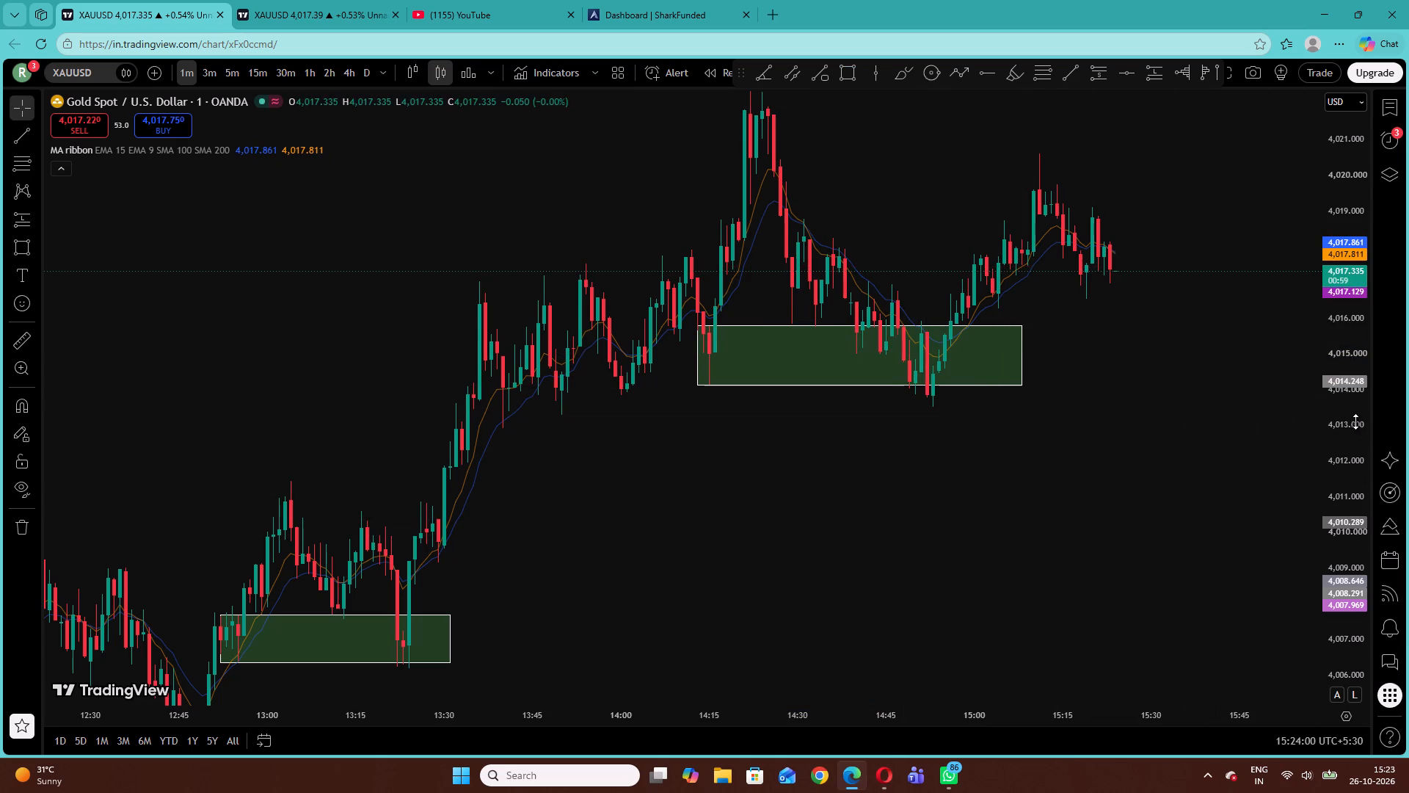
# Review the short setup at 08:55 and the long setup at 09:48 against the surrounding price action.
pyautogui.moveTo(1355, 421); pyautogui.dragTo(1349, 488)
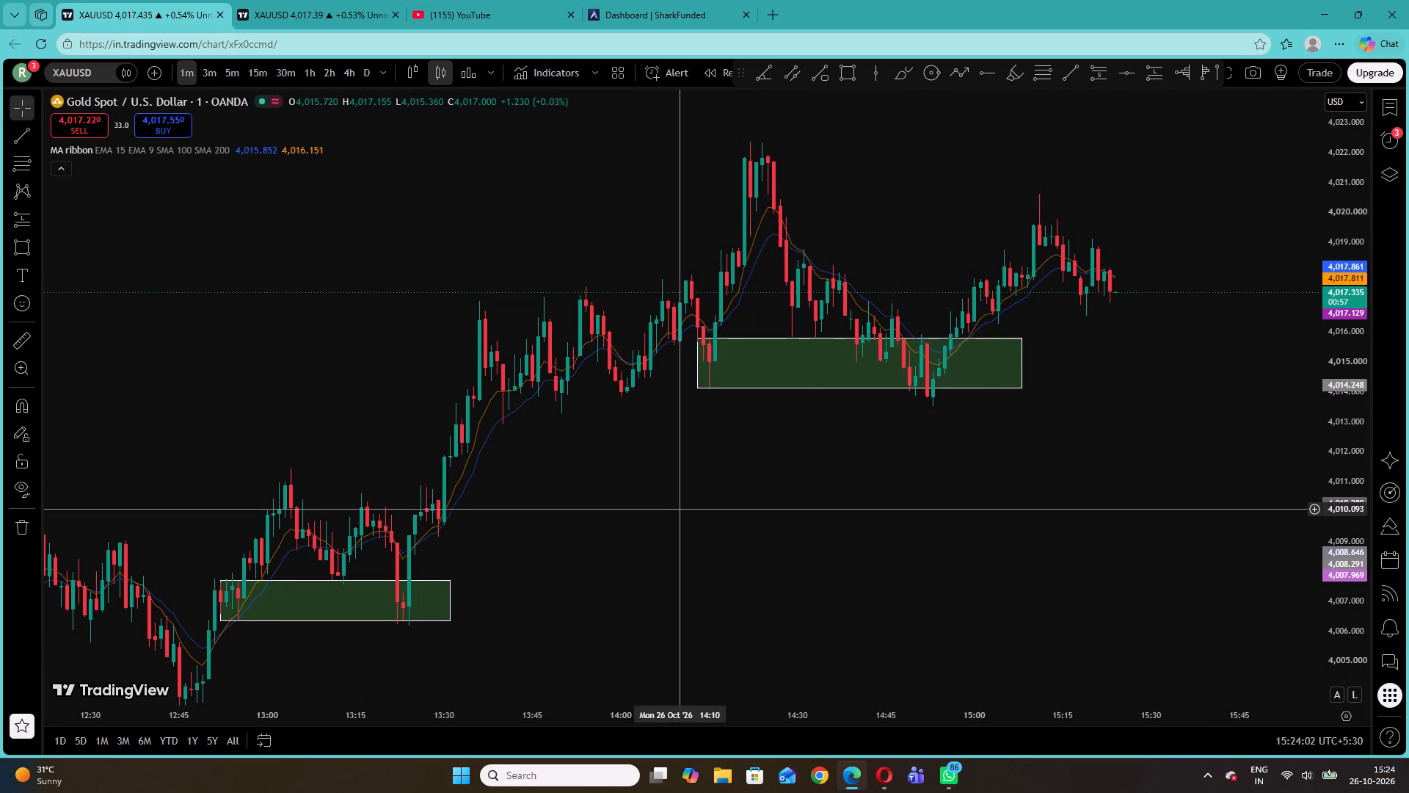
pyautogui.moveTo(662, 515); pyautogui.dragTo(1149, 441)
pyautogui.moveTo(453, 316); pyautogui.dragTo(1177, 325)
pyautogui.moveTo(649, 471); pyautogui.dragTo(1178, 462)
pyautogui.moveTo(1341, 548); pyautogui.dragTo(1341, 502)
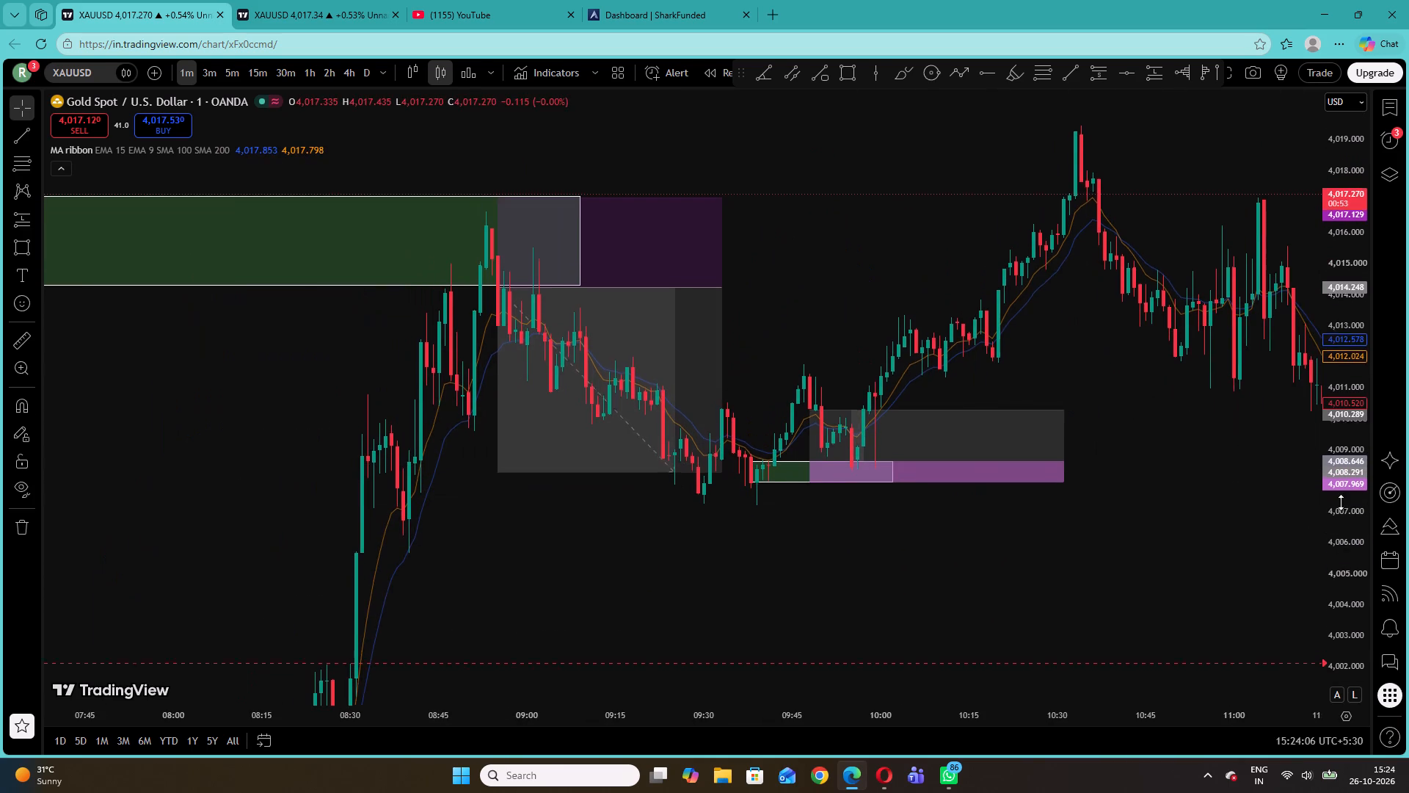
pyautogui.moveTo(1341, 502); pyautogui.dragTo(1342, 437)
pyautogui.moveTo(859, 198); pyautogui.dragTo(1071, 236)
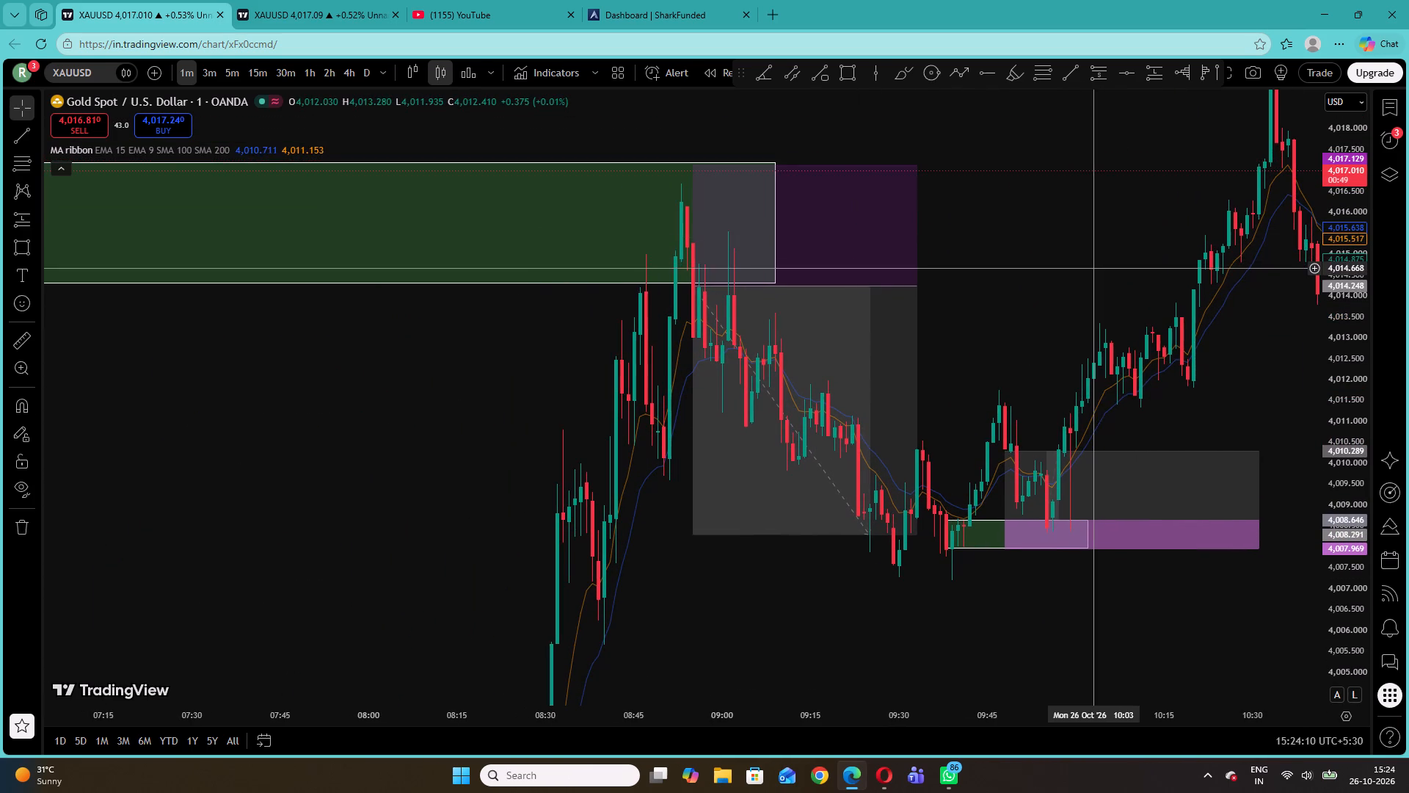
pyautogui.moveTo(1082, 298); pyautogui.dragTo(891, 233)
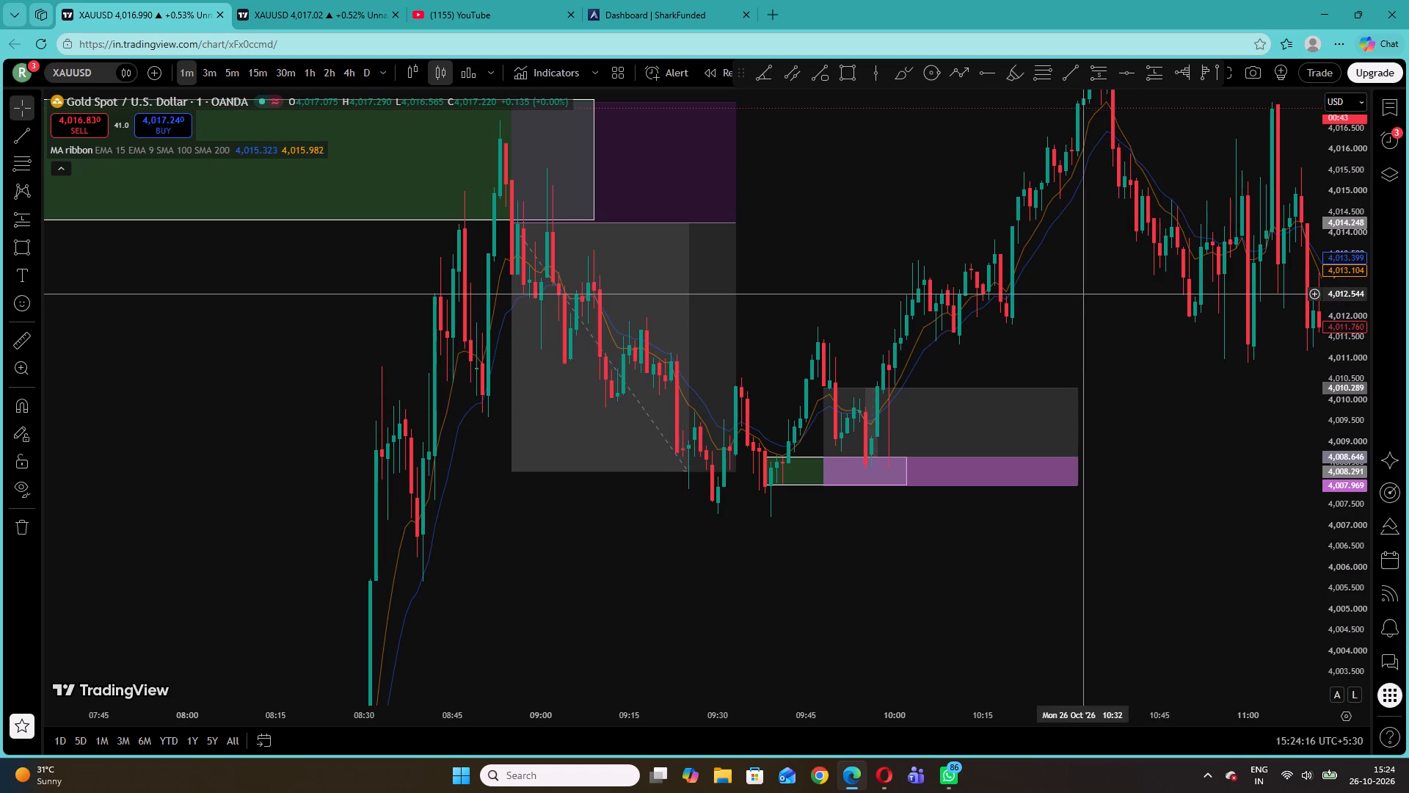
# Examine the earlier 1-minute price action from about 02:15 to 08:00, including the long setup near 06:10.
pyautogui.moveTo(771, 303); pyautogui.dragTo(1011, 149)
pyautogui.moveTo(1351, 463); pyautogui.dragTo(1350, 468)
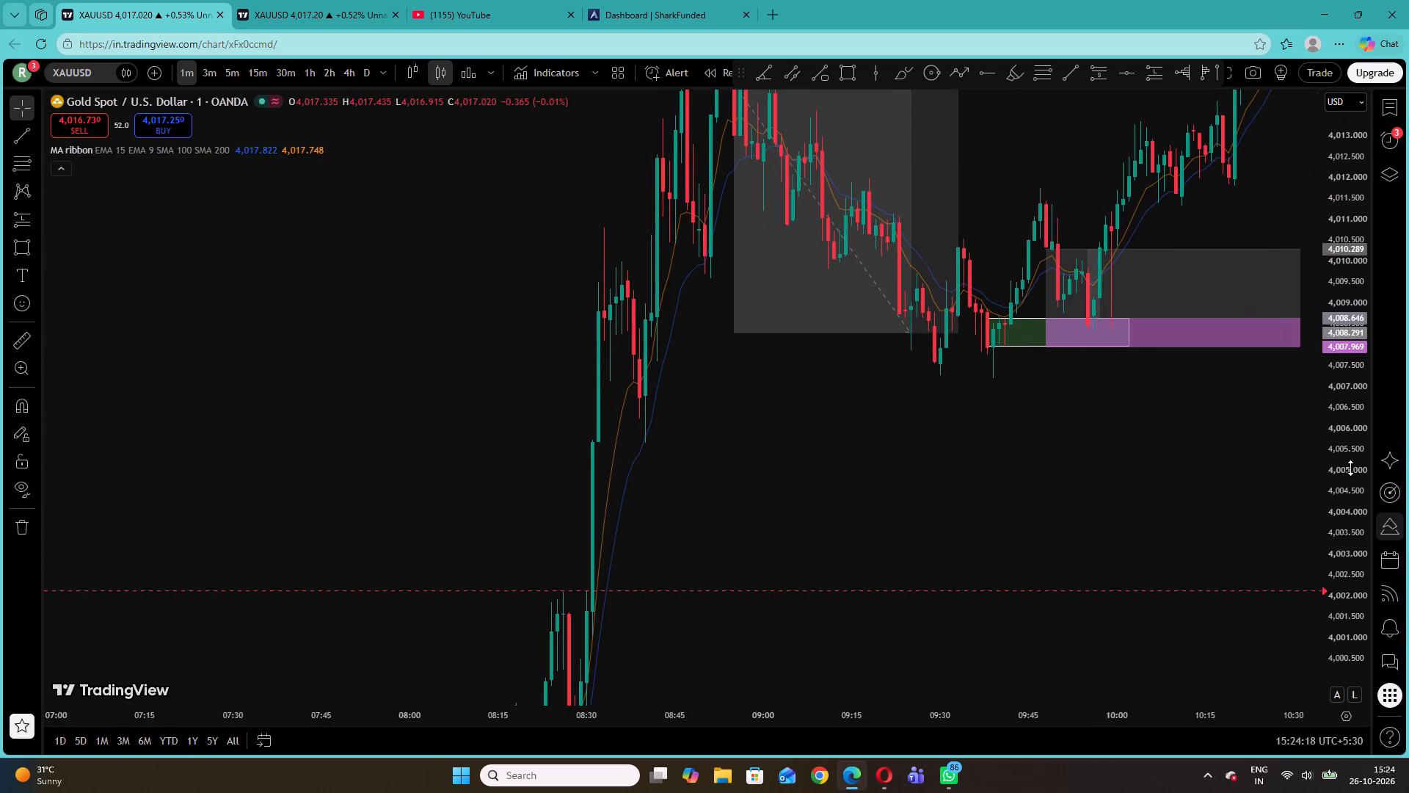
pyautogui.moveTo(1350, 468); pyautogui.dragTo(1342, 617)
pyautogui.moveTo(735, 594); pyautogui.dragTo(1270, 292)
pyautogui.moveTo(833, 468); pyautogui.dragTo(1176, 255)
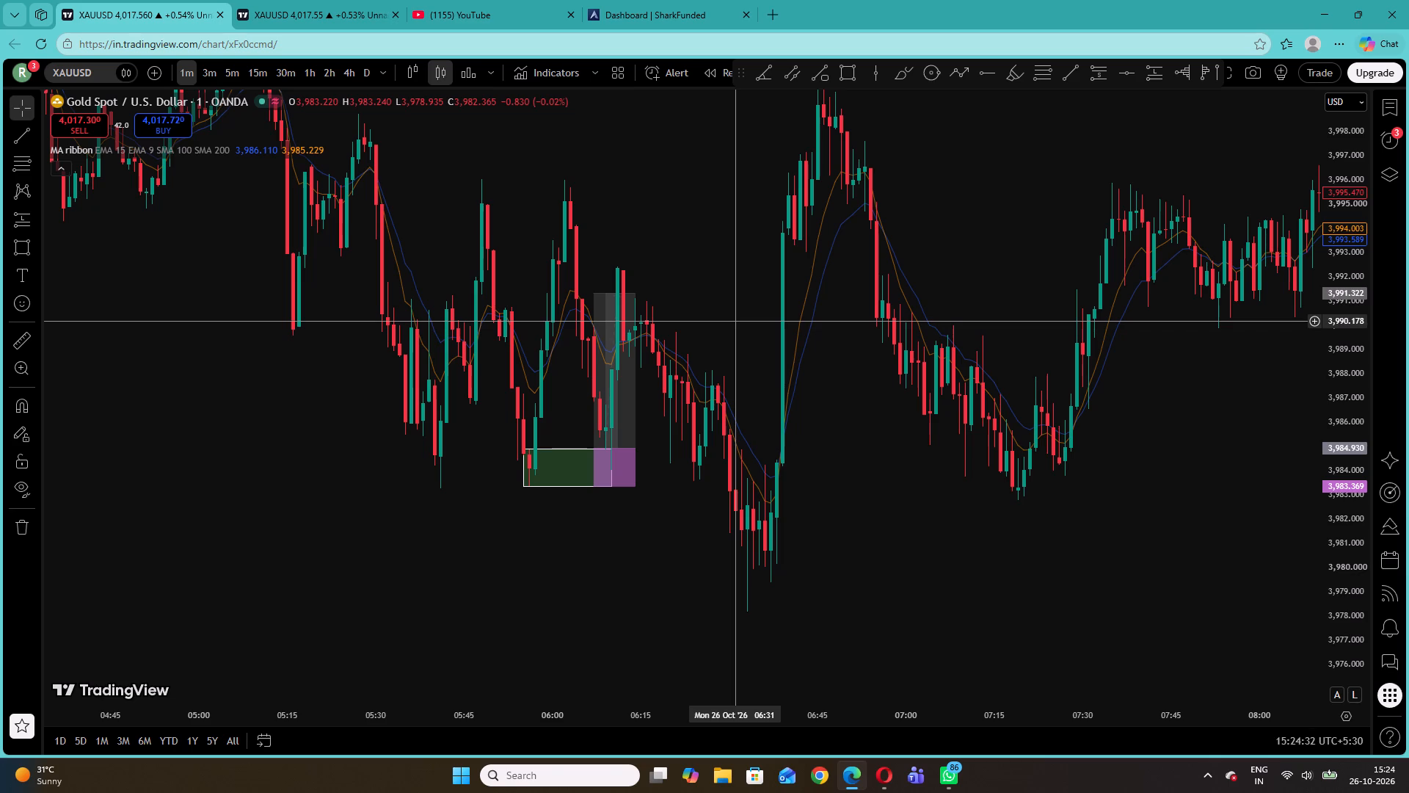
pyautogui.moveTo(1343, 435); pyautogui.dragTo(1342, 567)
pyautogui.moveTo(1096, 192); pyautogui.dragTo(1318, 337)
pyautogui.moveTo(685, 352); pyautogui.dragTo(1255, 430)
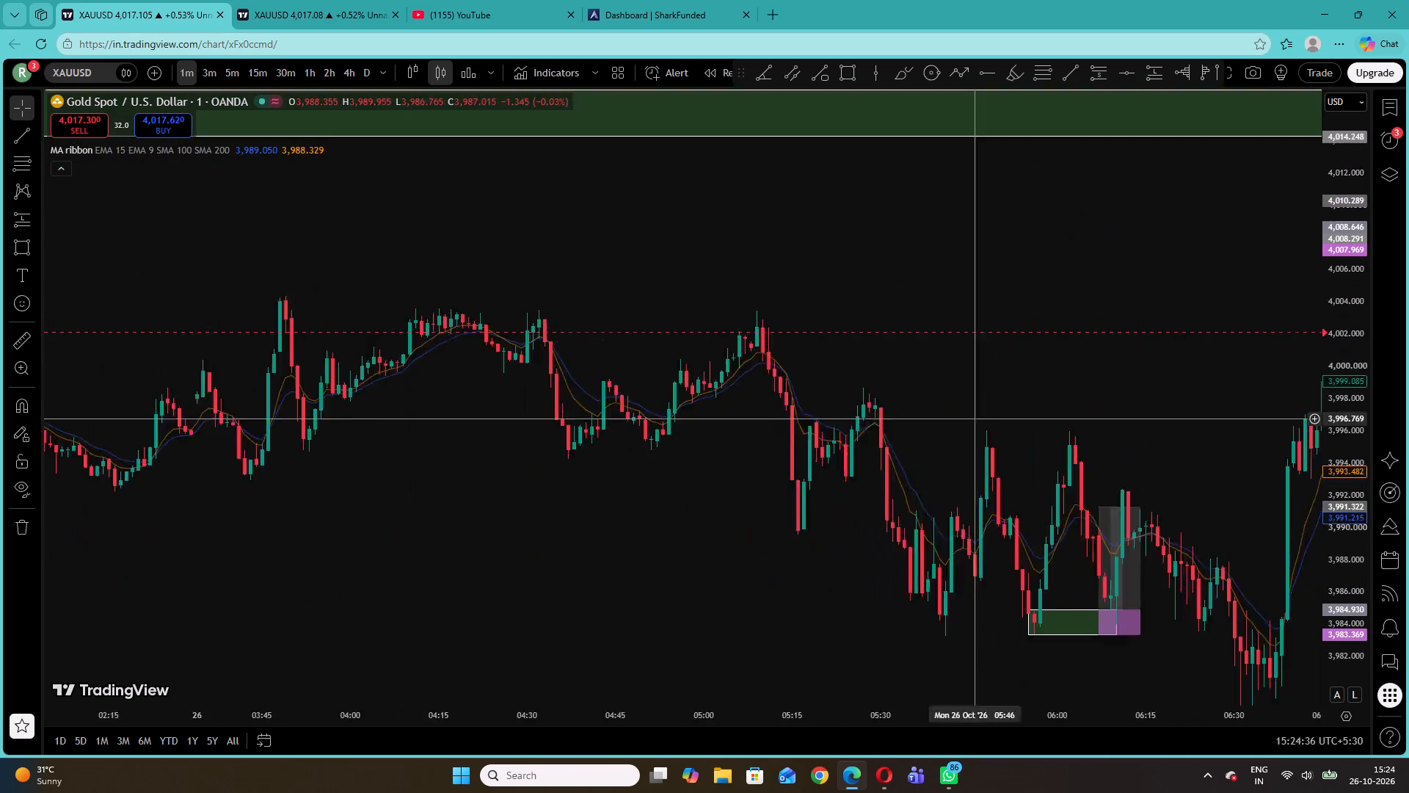
# Examine the 1-minute price action from about 18:30 on 23 October to the morning of 26 October.
pyautogui.moveTo(1255, 430); pyautogui.dragTo(1404, 425)
pyautogui.moveTo(715, 485); pyautogui.dragTo(1344, 493)
pyautogui.moveTo(595, 499); pyautogui.dragTo(1369, 502)
pyautogui.moveTo(600, 514); pyautogui.dragTo(1274, 546)
pyautogui.moveTo(671, 407); pyautogui.dragTo(1359, 540)
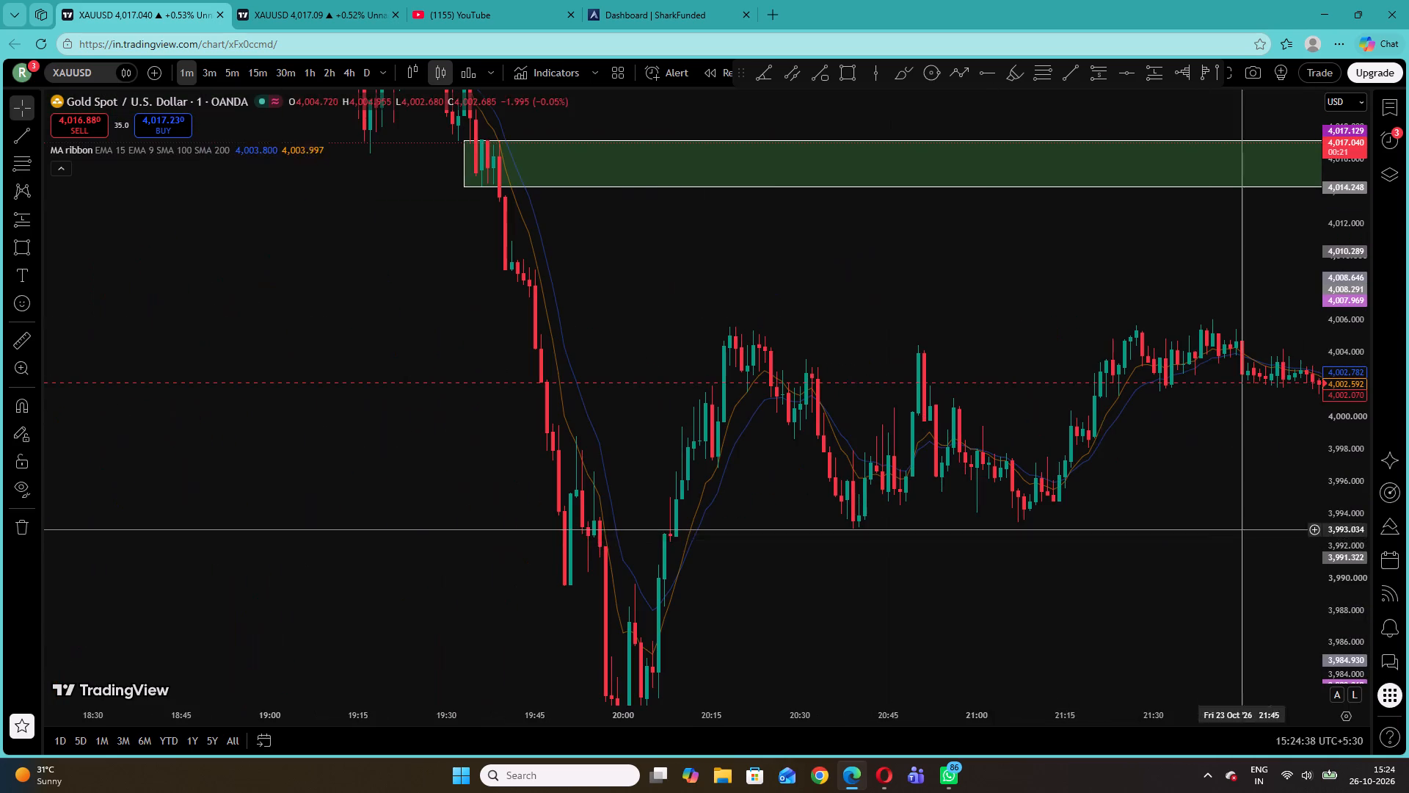
pyautogui.moveTo(1105, 566); pyautogui.dragTo(525, 536)
pyautogui.moveTo(1164, 460); pyautogui.dragTo(676, 492)
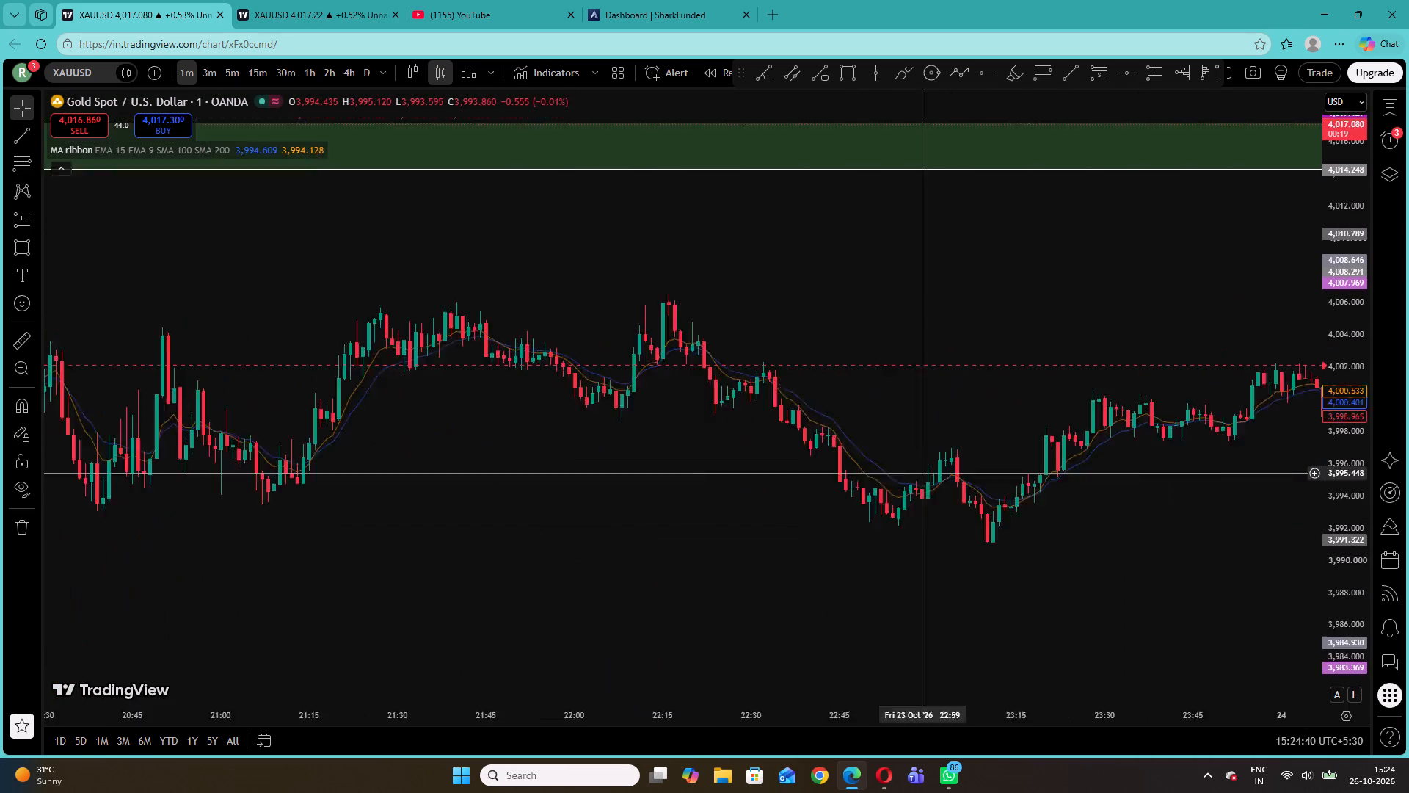
pyautogui.moveTo(676, 492); pyautogui.dragTo(578, 504)
pyautogui.moveTo(1079, 474); pyautogui.dragTo(706, 480)
pyautogui.moveTo(1115, 268); pyautogui.dragTo(31, 300)
pyautogui.moveTo(907, 352); pyautogui.dragTo(228, 365)
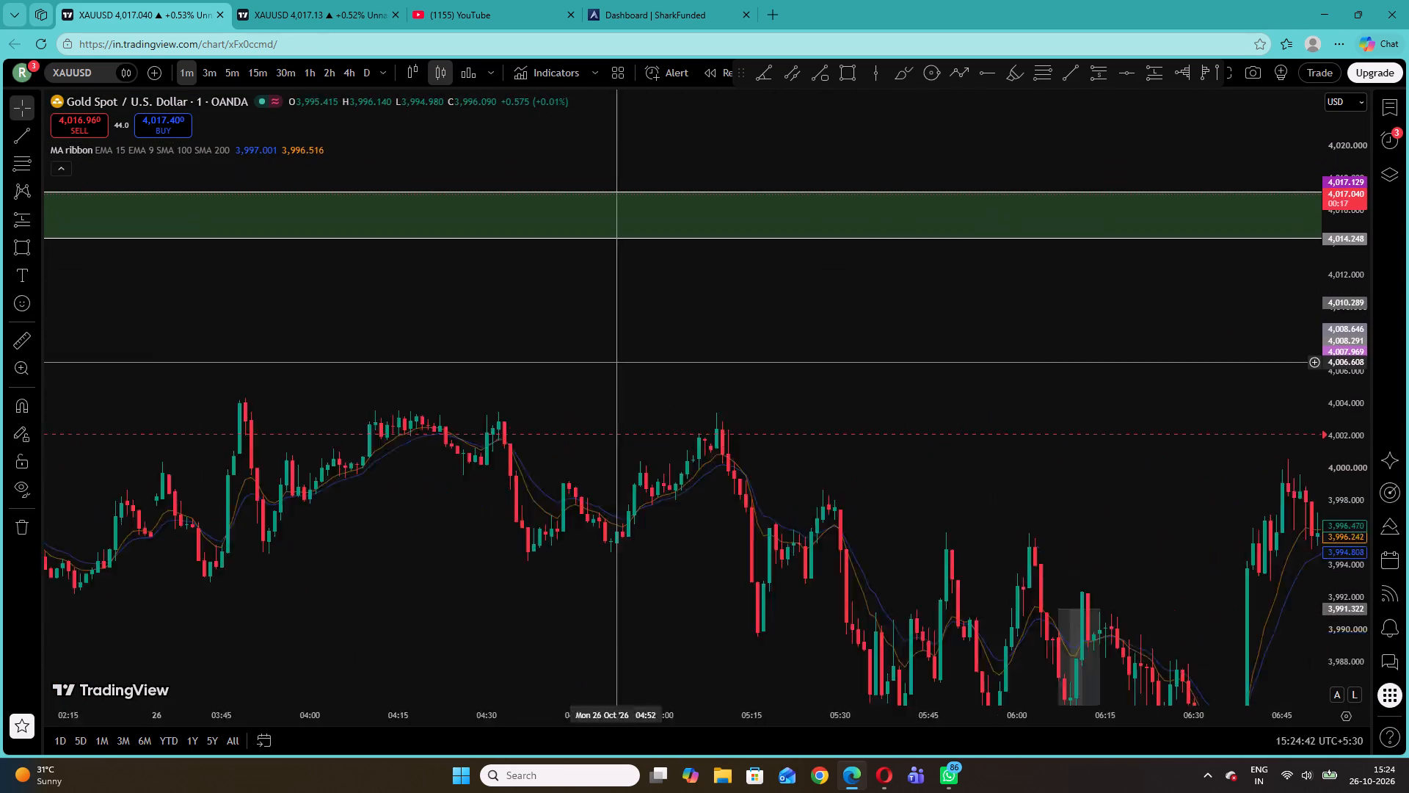
pyautogui.moveTo(228, 365); pyautogui.dragTo(0, 342)
pyautogui.moveTo(1115, 367); pyautogui.dragTo(23, 347)
pyautogui.moveTo(567, 443); pyautogui.dragTo(864, 548)
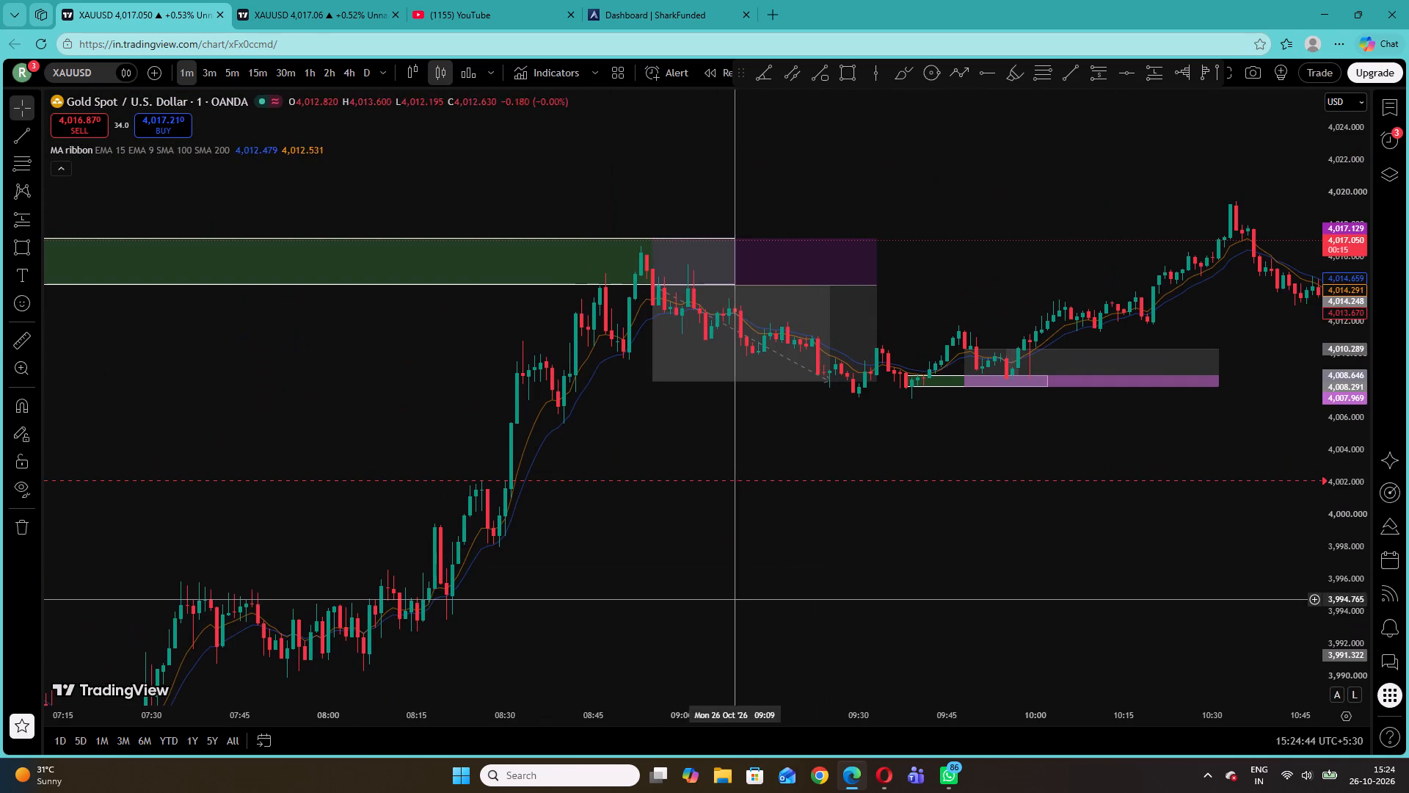
# Review the price action from the 06:10 long setup through the 08:55 short and 09:48 long setups to the zones around 12:00 and 13:00.
pyautogui.moveTo(390, 581); pyautogui.dragTo(936, 396)
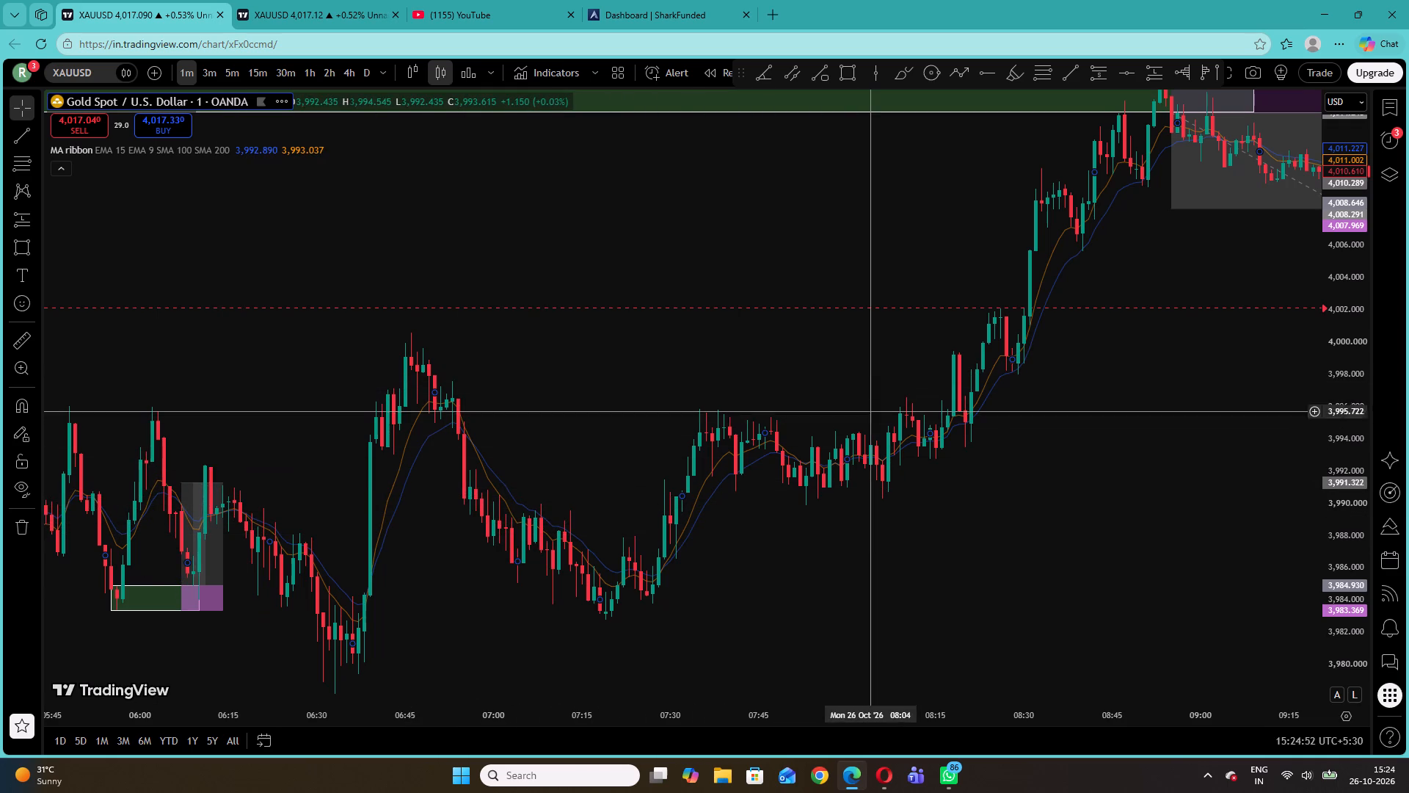
pyautogui.click(968, 510)
pyautogui.moveTo(1115, 394); pyautogui.dragTo(564, 600)
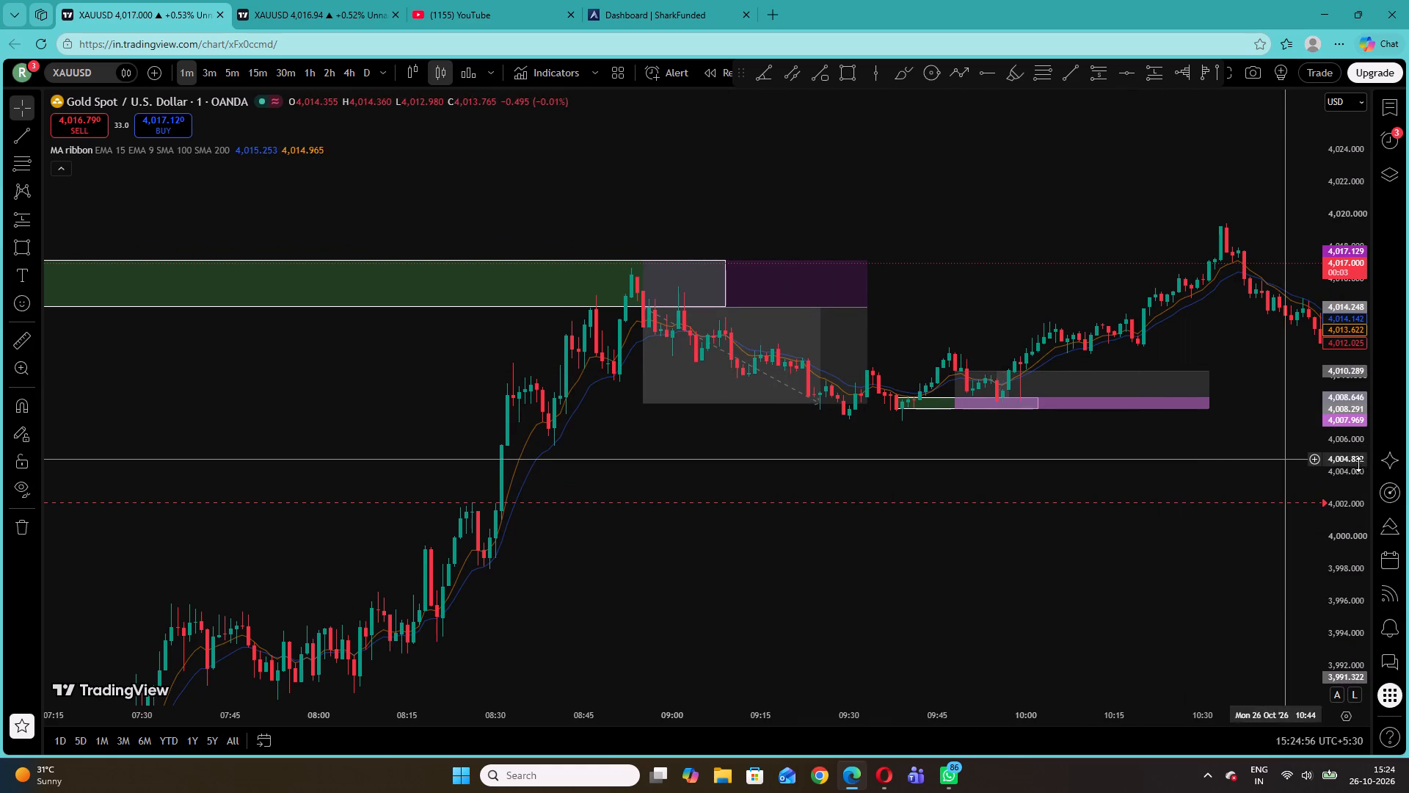
pyautogui.moveTo(1346, 504); pyautogui.dragTo(1317, 191)
pyautogui.moveTo(1193, 507); pyautogui.dragTo(955, 586)
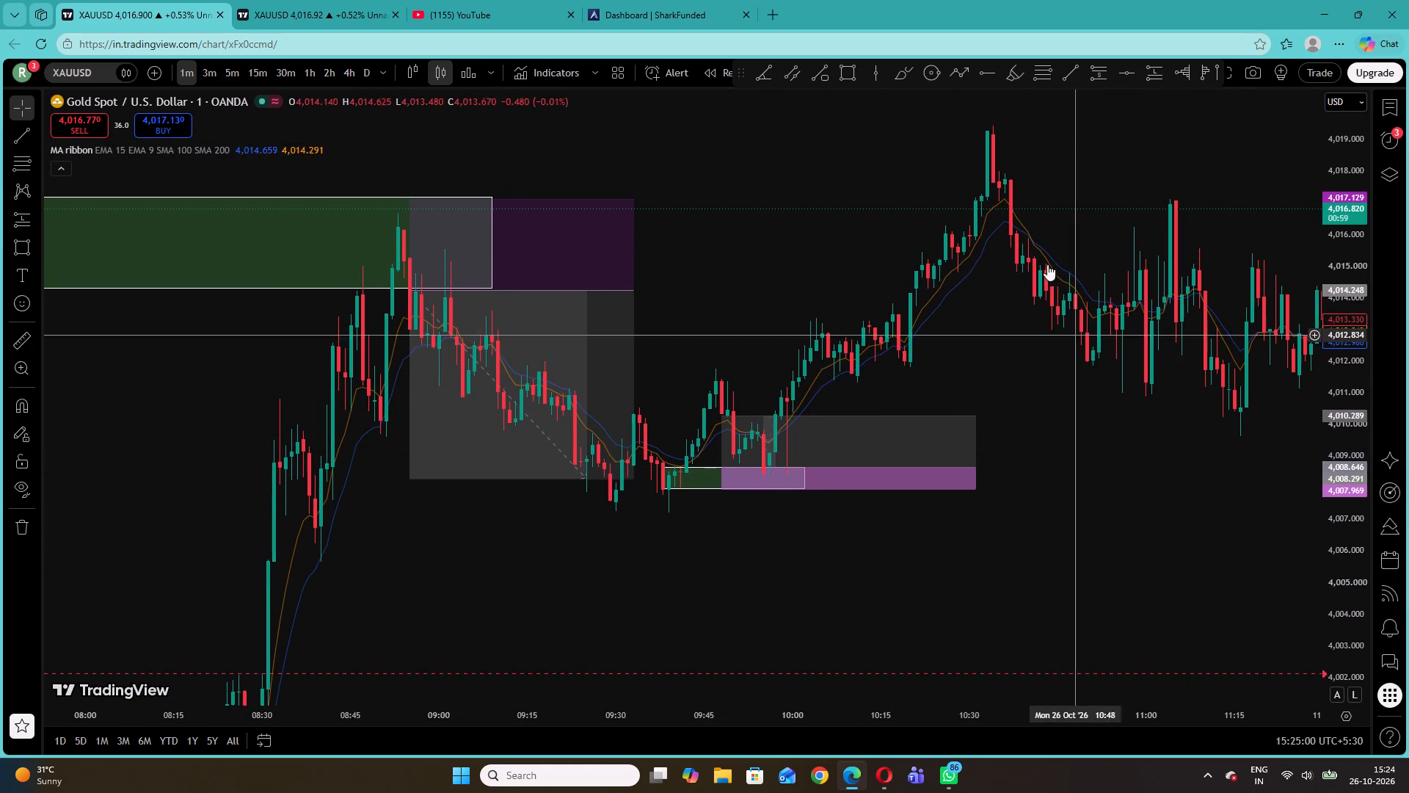
pyautogui.moveTo(1091, 150); pyautogui.dragTo(764, 195)
pyautogui.moveTo(1105, 296); pyautogui.dragTo(853, 267)
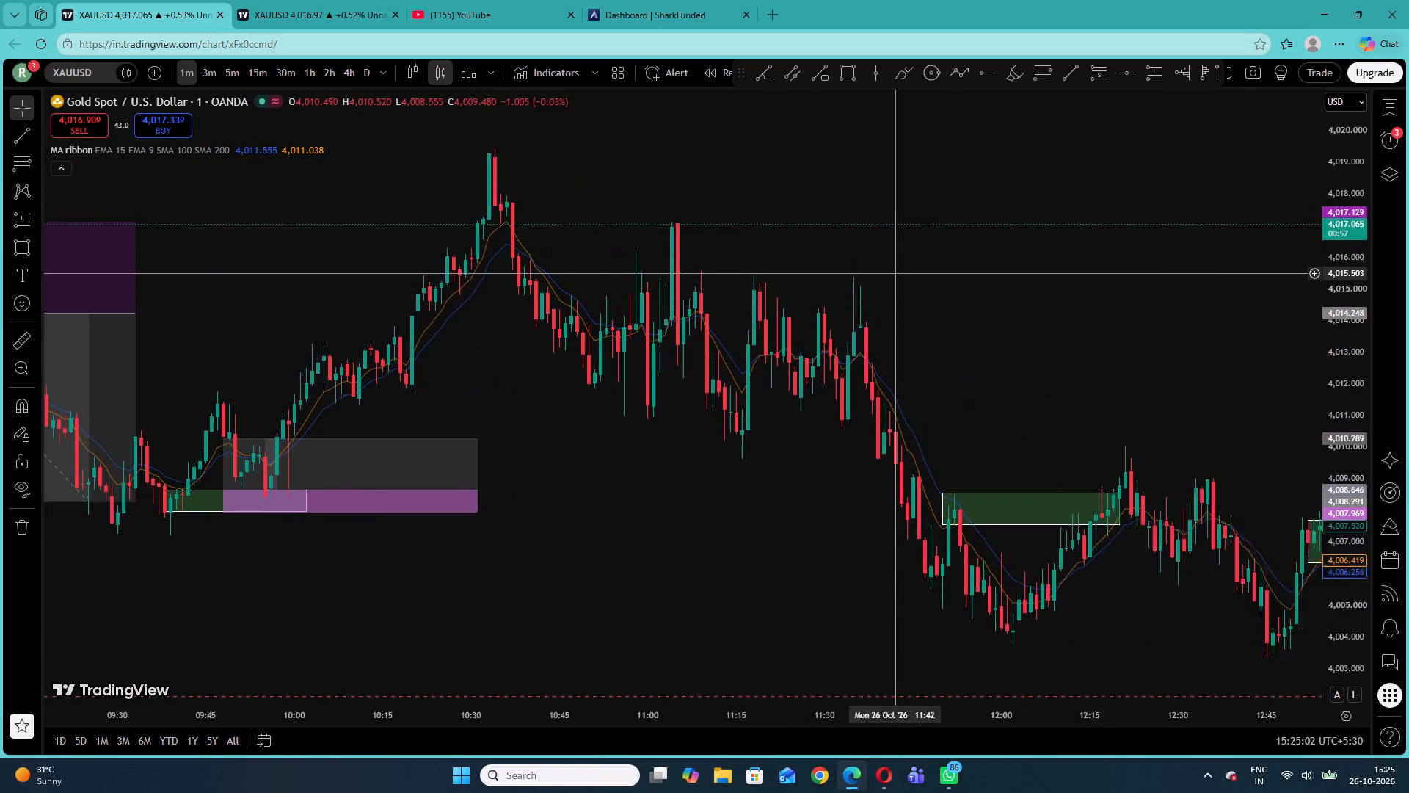
pyautogui.moveTo(853, 267); pyautogui.dragTo(823, 262)
pyautogui.moveTo(1111, 369); pyautogui.dragTo(770, 307)
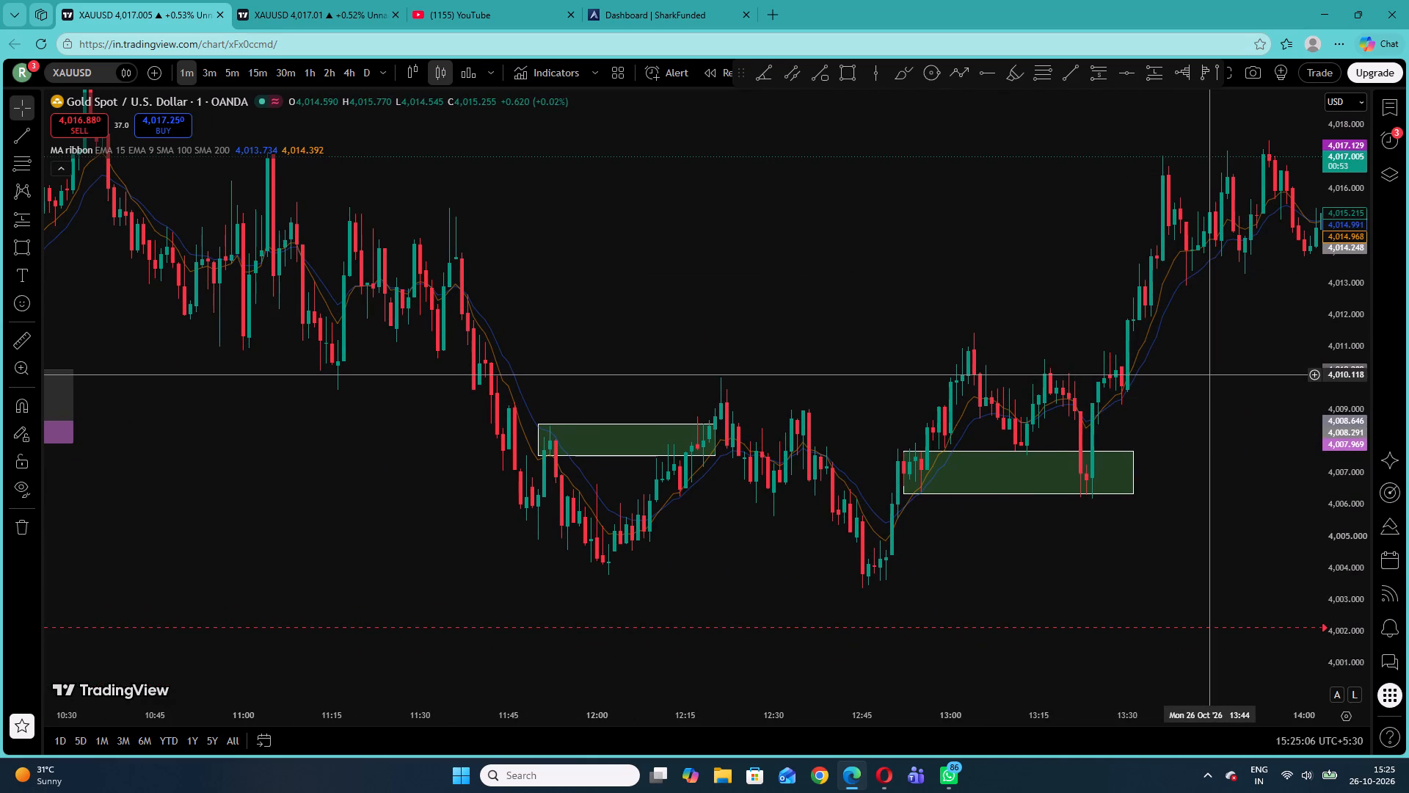
# Add a long position at the 12:52 demand zone from 13:04 to about 13:19: entry 4,007.716, stop 4,006.403, target 4,010.573.
pyautogui.moveTo(1336, 490); pyautogui.dragTo(1319, 301)
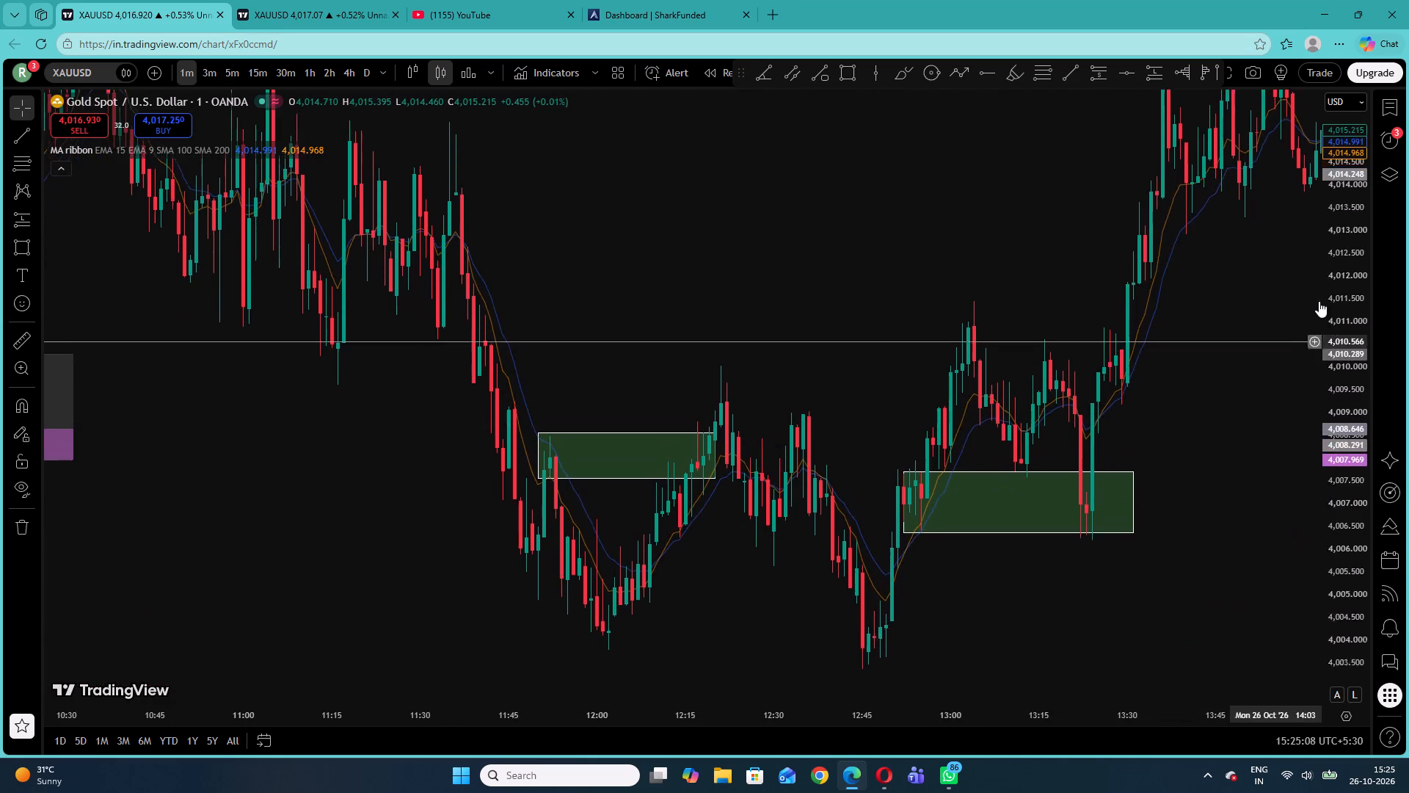
pyautogui.moveTo(1319, 301); pyautogui.dragTo(1267, 343)
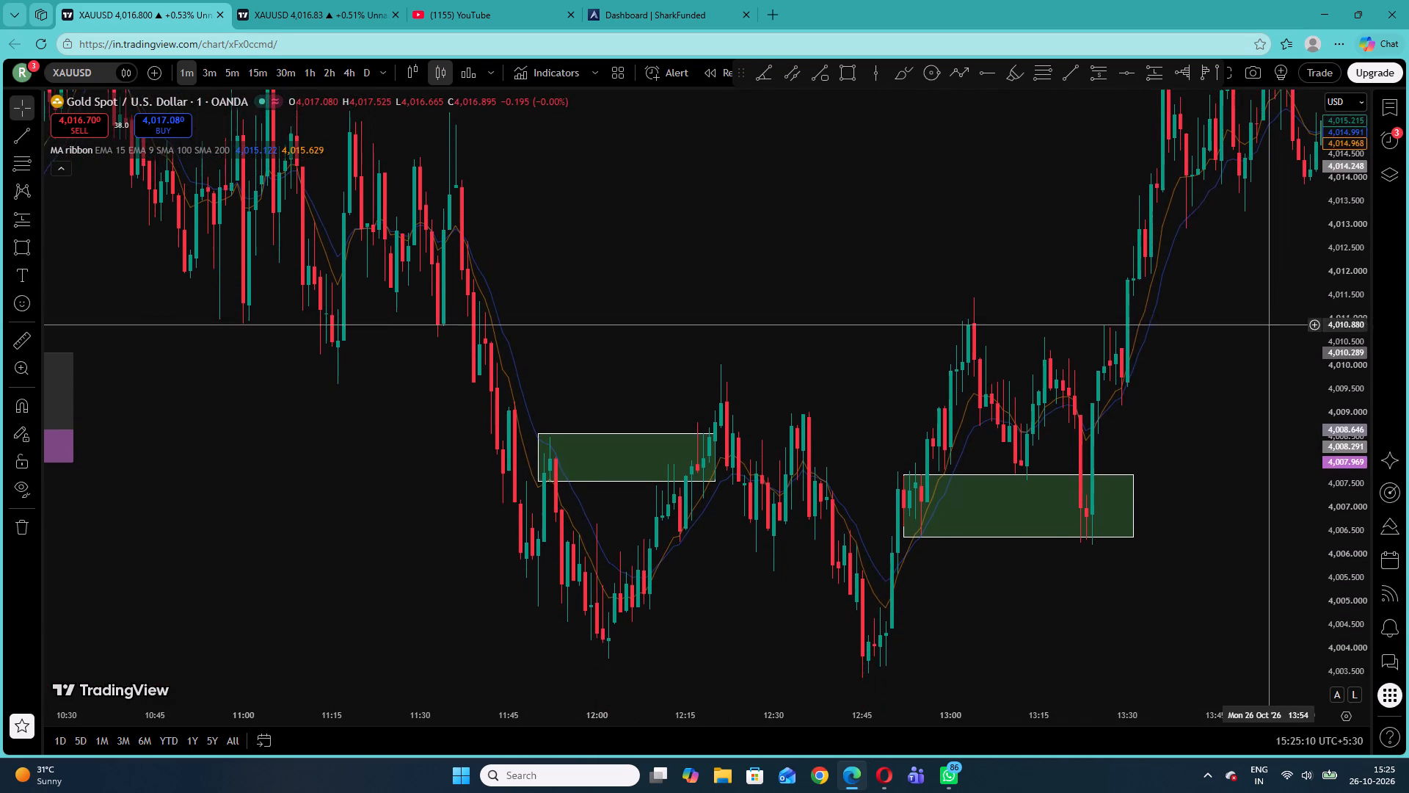
pyautogui.moveTo(1267, 343); pyautogui.dragTo(1266, 350)
pyautogui.moveTo(1266, 350); pyautogui.dragTo(1129, 343)
pyautogui.click(22, 221)
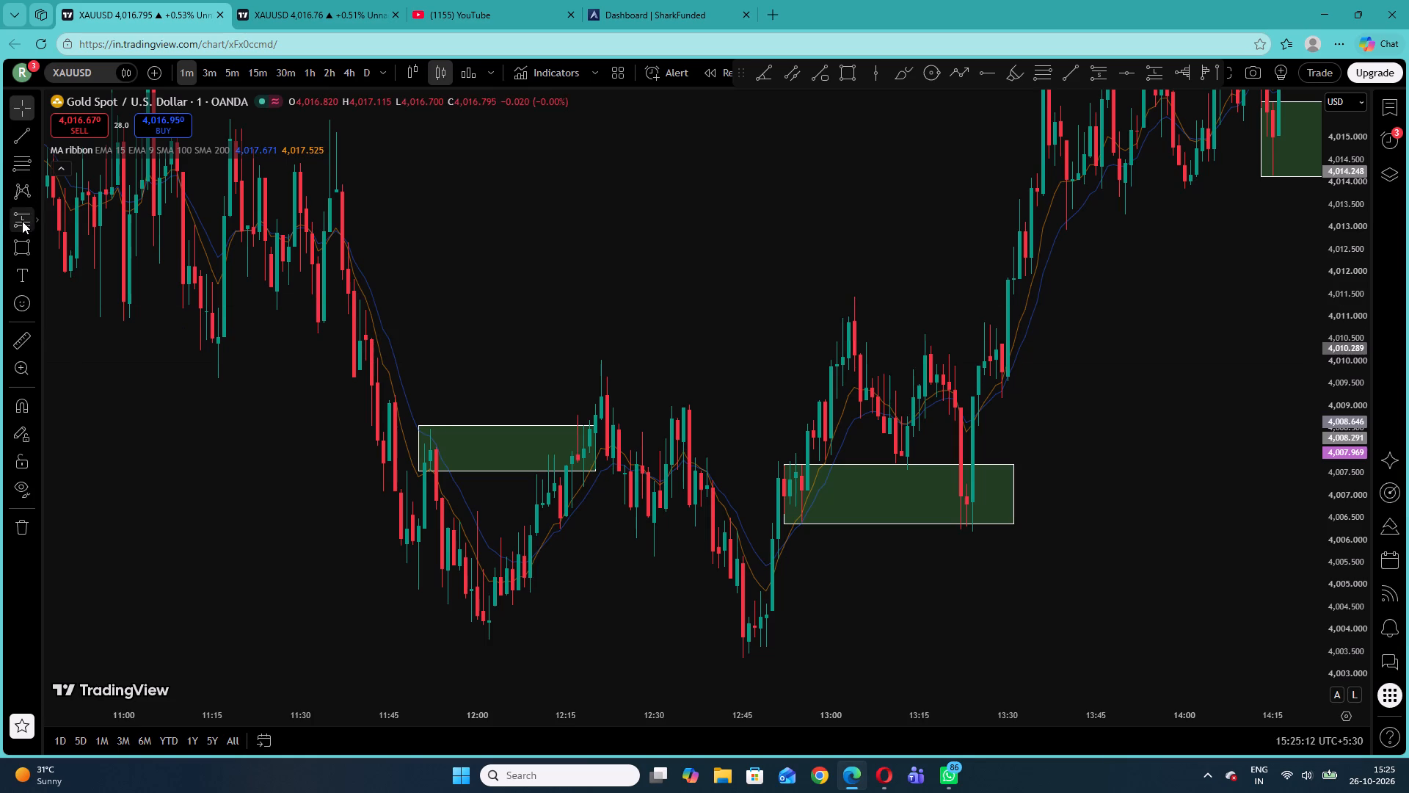
pyautogui.click(853, 463)
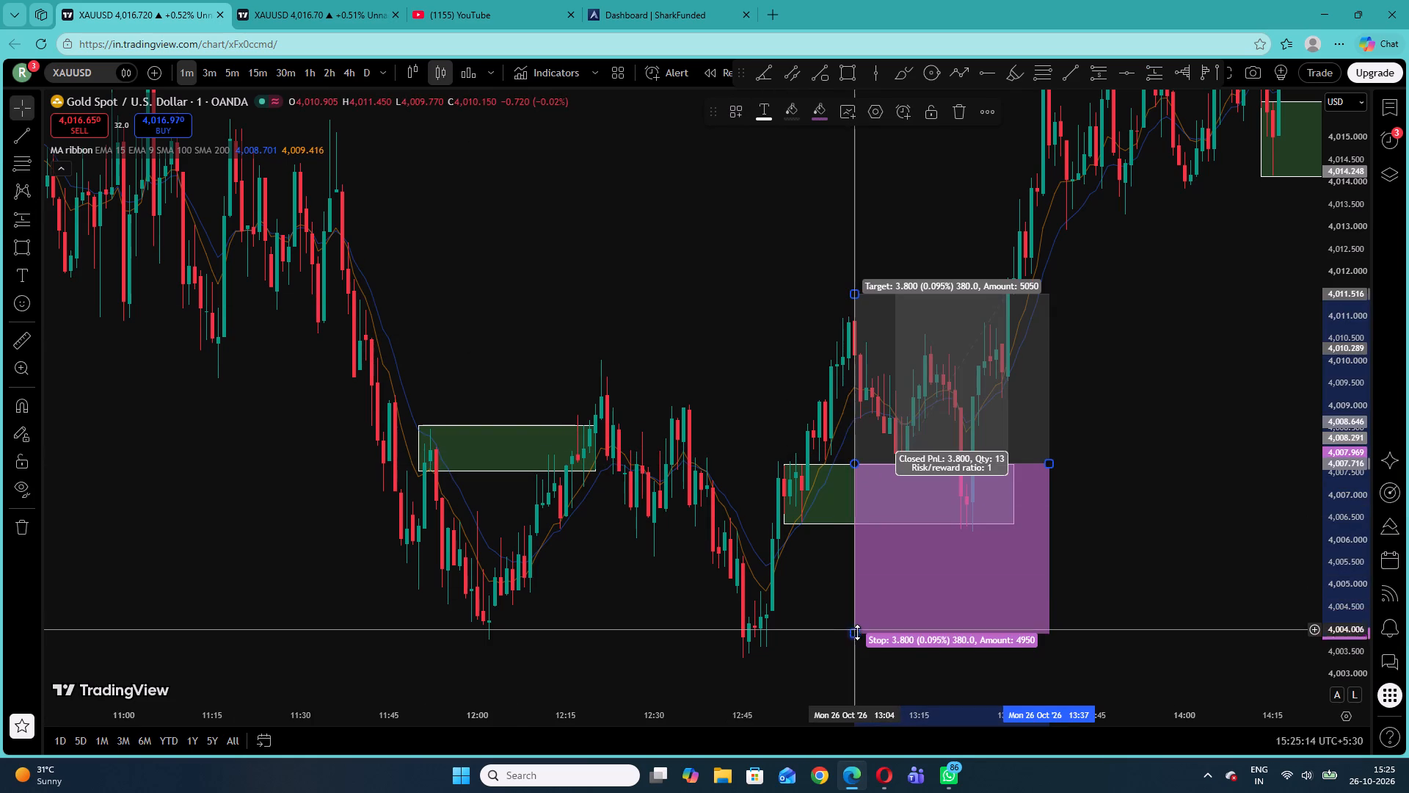
pyautogui.moveTo(856, 636); pyautogui.dragTo(934, 522)
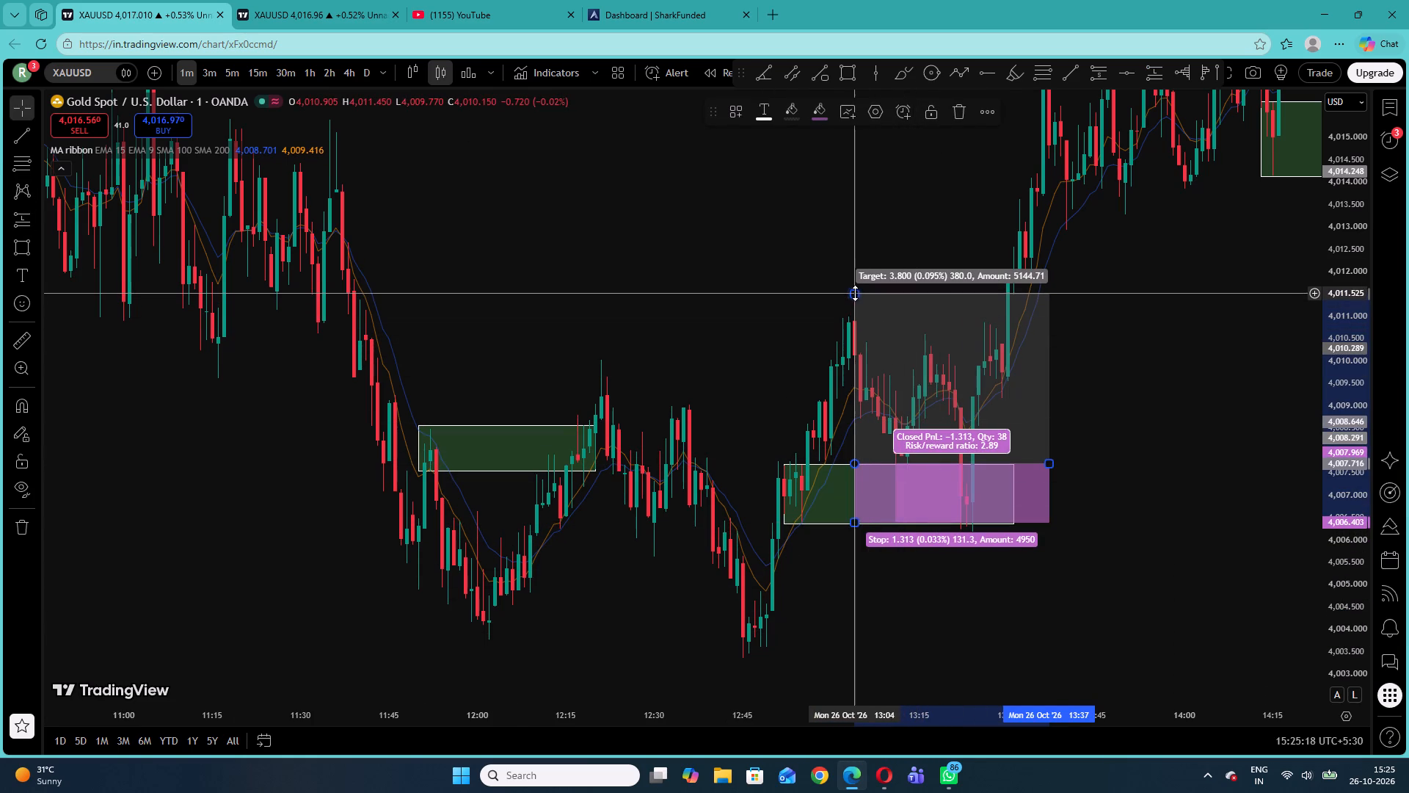
pyautogui.moveTo(855, 293); pyautogui.dragTo(867, 336)
pyautogui.click(909, 287)
pyautogui.moveTo(1046, 463); pyautogui.dragTo(983, 468)
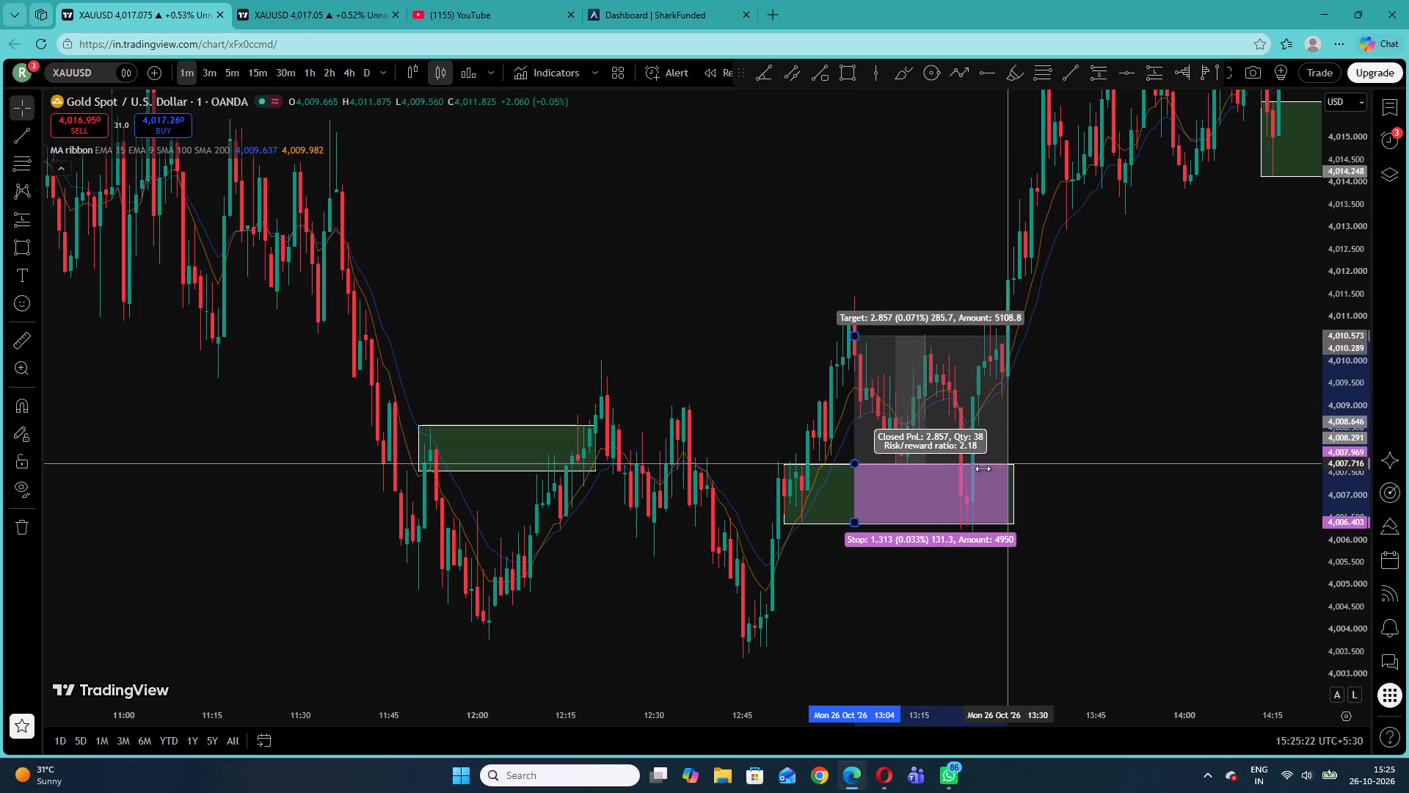
pyautogui.moveTo(983, 468); pyautogui.dragTo(945, 468)
pyautogui.click(1069, 419)
# Draw a zone rectangle from about 13:44 to 13:56, spanning about 4,017.248 down to 4,015.724.
pyautogui.moveTo(1328, 402); pyautogui.dragTo(1335, 456)
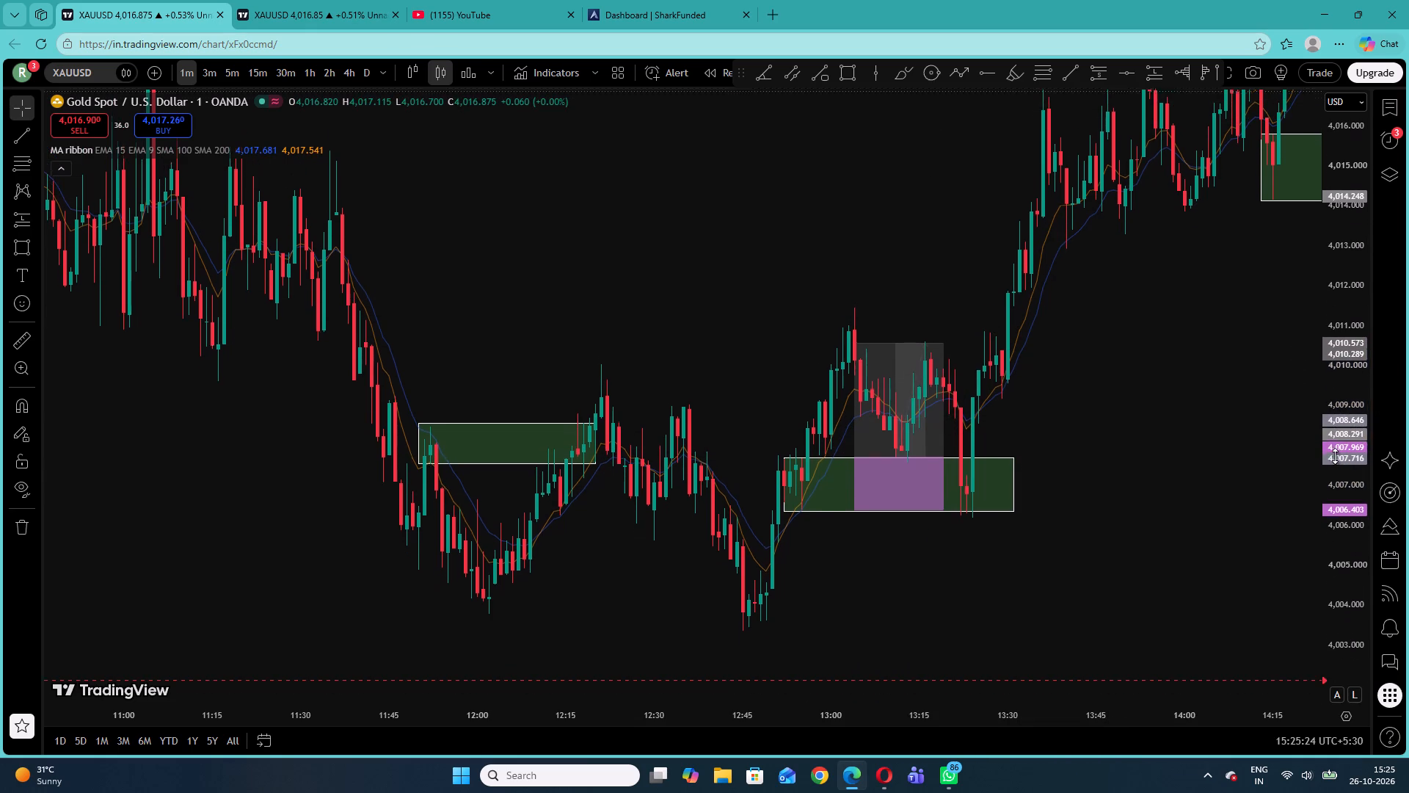
pyautogui.moveTo(1335, 456); pyautogui.dragTo(1335, 457)
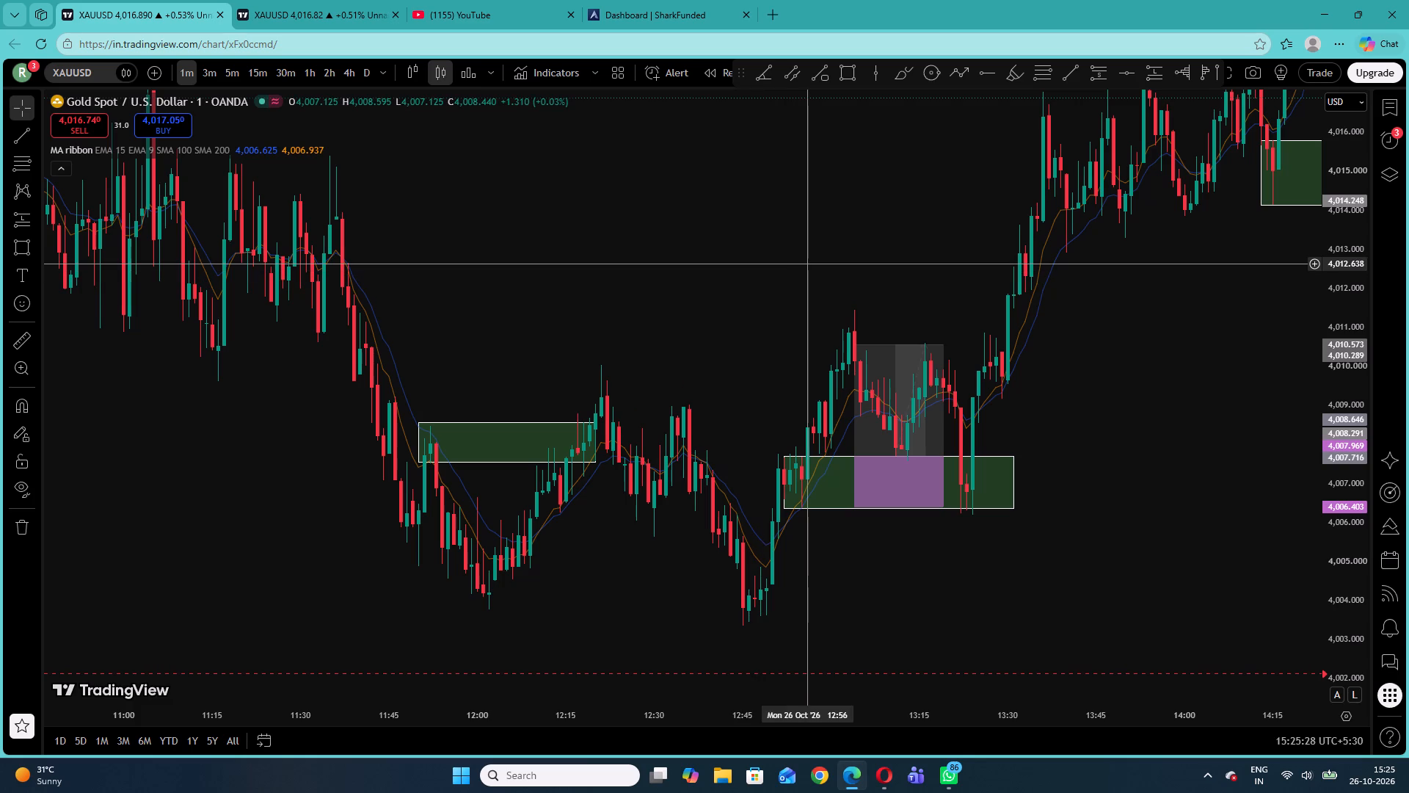
pyautogui.moveTo(898, 243); pyautogui.dragTo(693, 405)
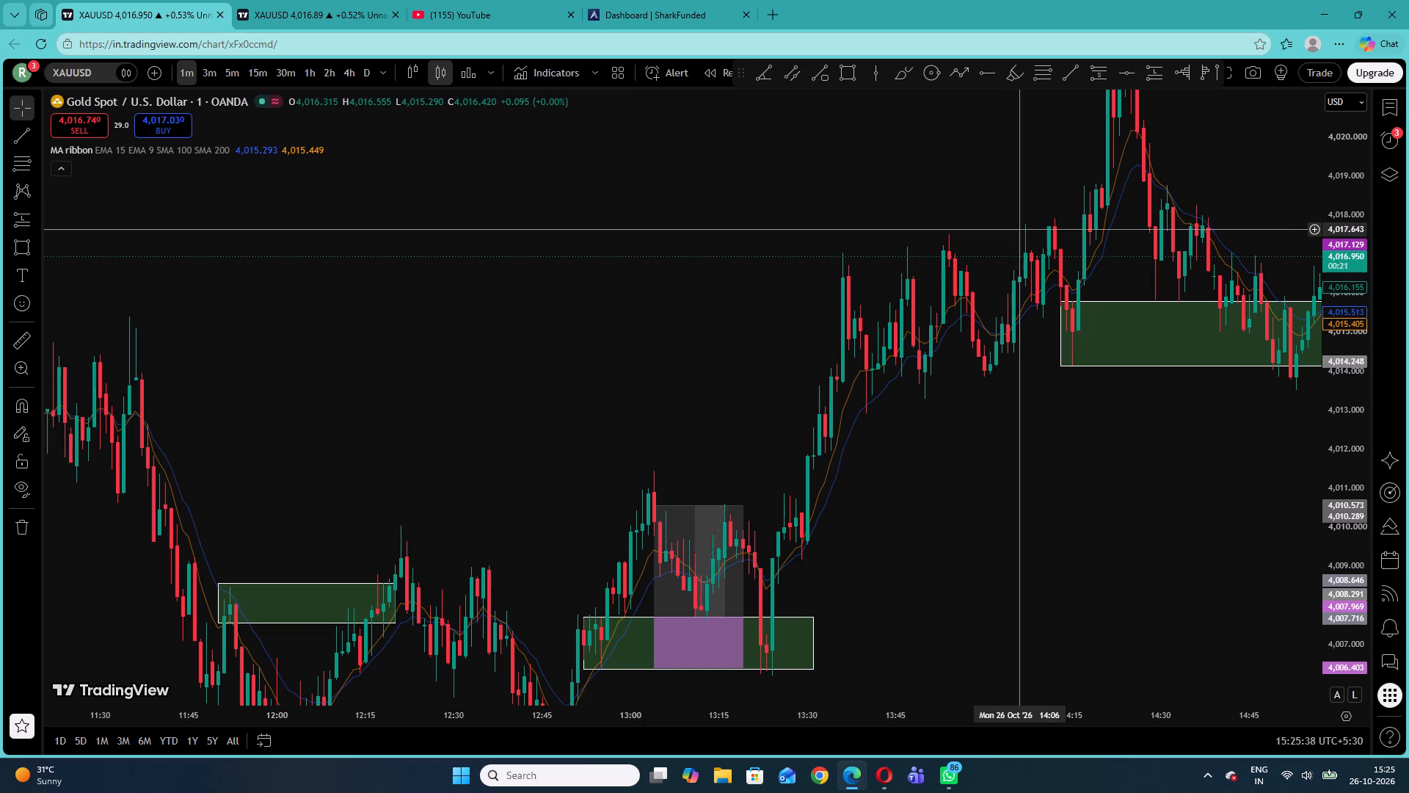
pyautogui.click(18, 258)
pyautogui.moveTo(892, 245); pyautogui.dragTo(903, 251)
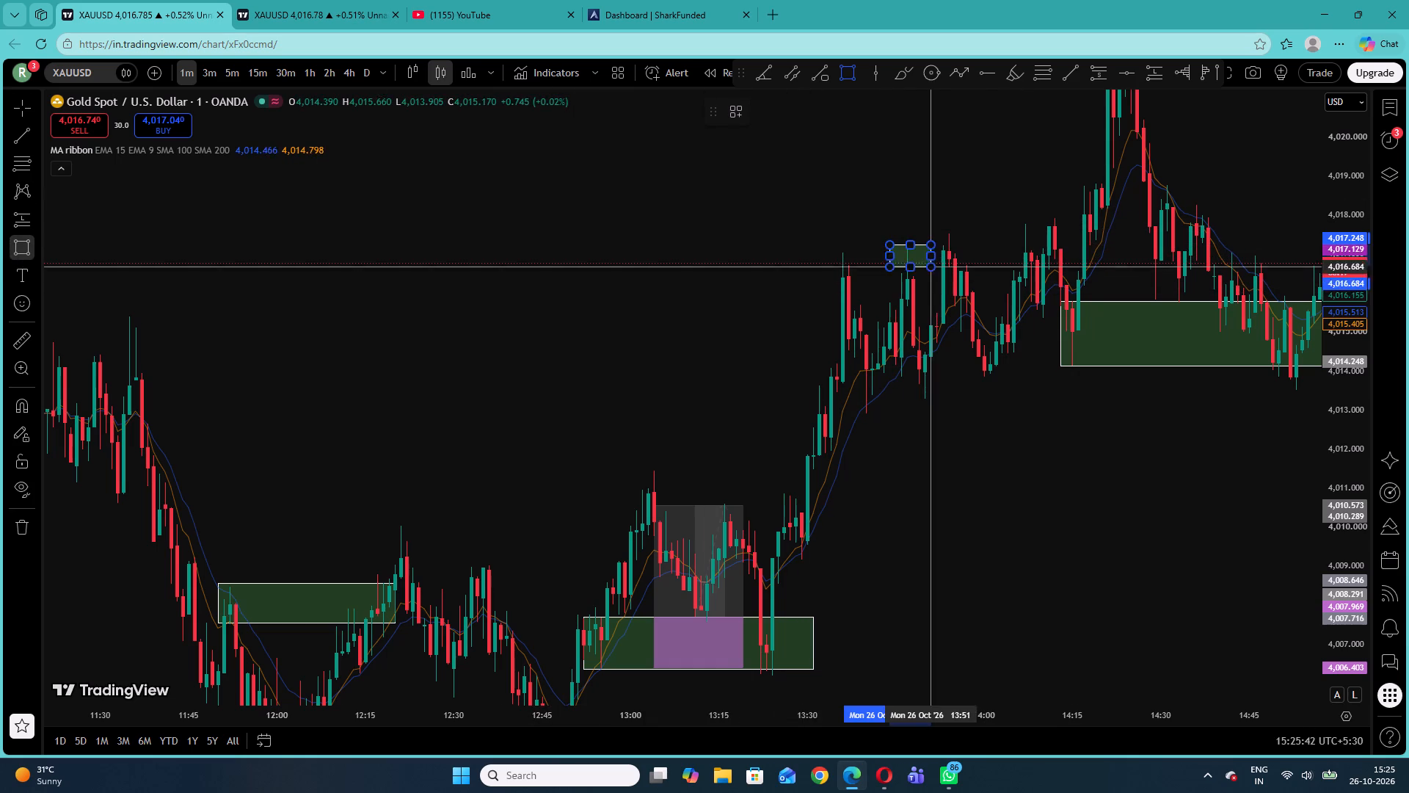
pyautogui.click(958, 304)
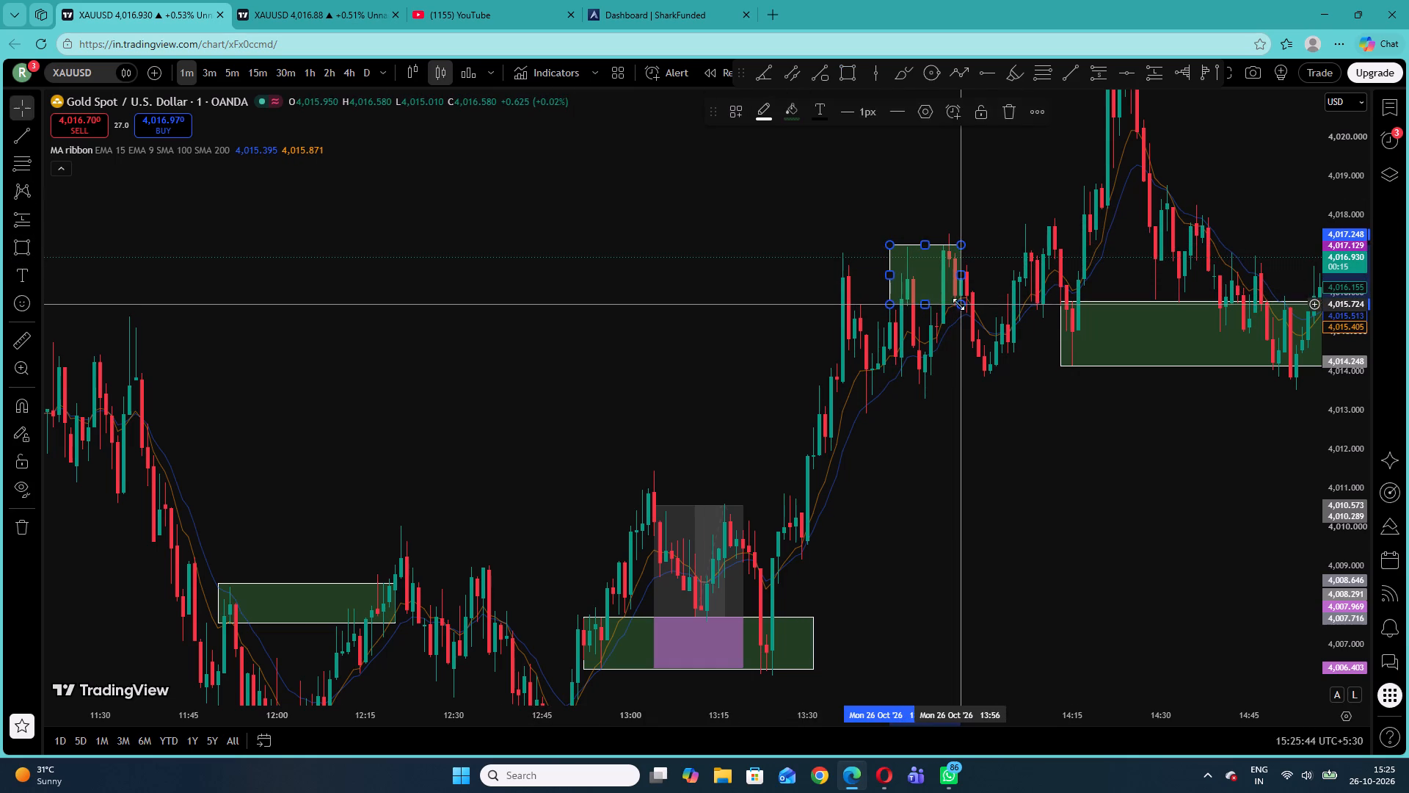
pyautogui.click(967, 347)
# Add a long position at the 14:13 demand zone from 14:54 to 15:27: entry 4,015.799, stop 4,014.106, target 4,019.599.
pyautogui.moveTo(1008, 148); pyautogui.dragTo(1015, 167)
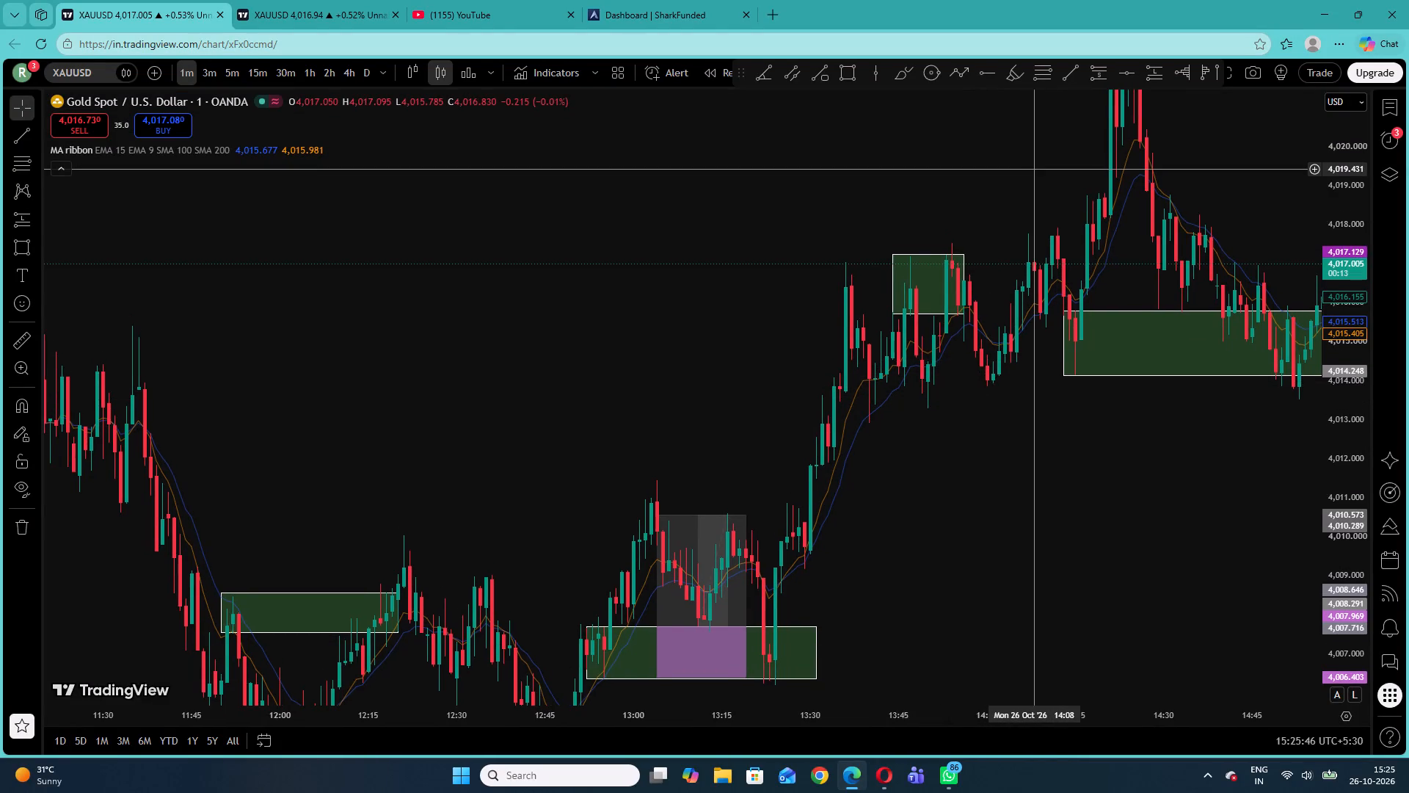
pyautogui.moveTo(1032, 167); pyautogui.dragTo(821, 242)
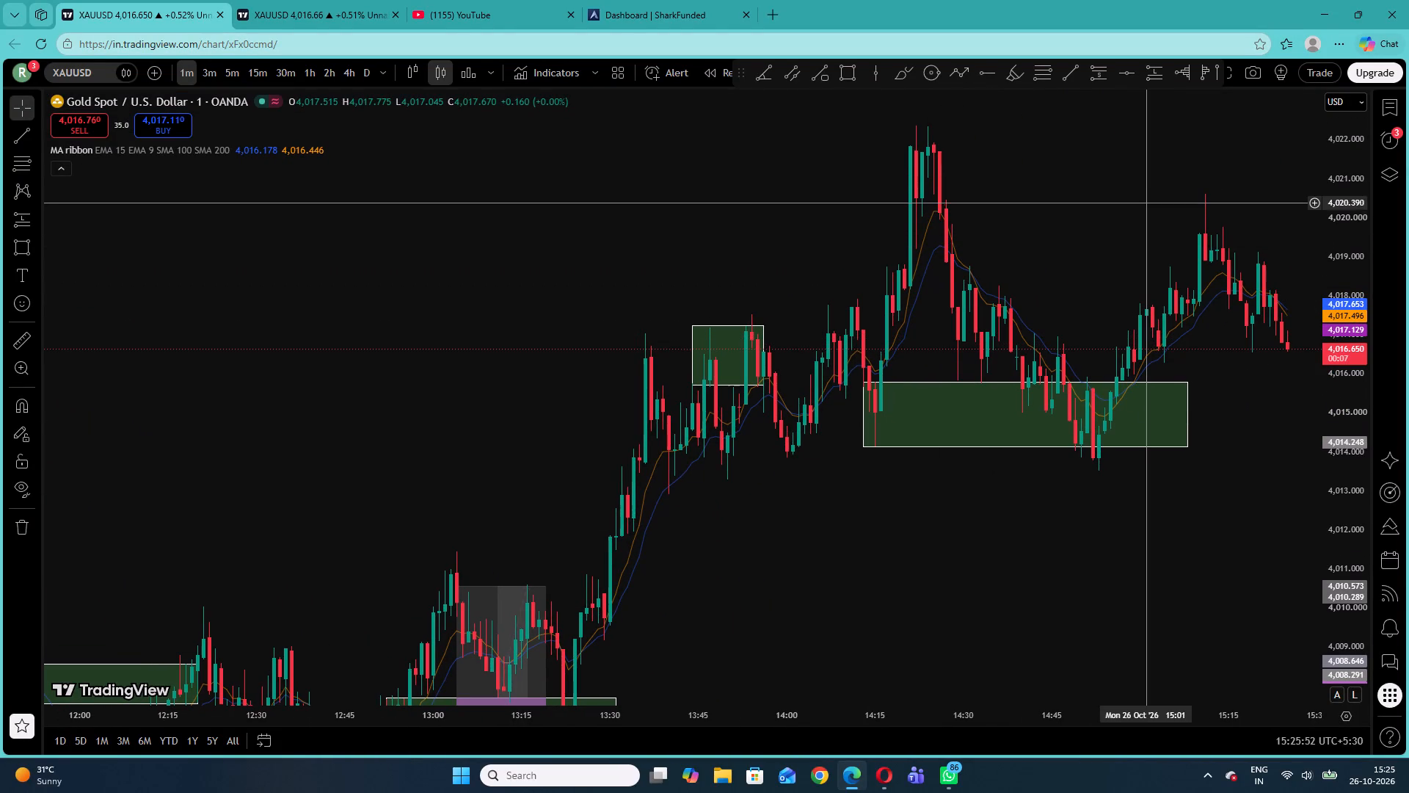
pyautogui.moveTo(1145, 209); pyautogui.dragTo(871, 280)
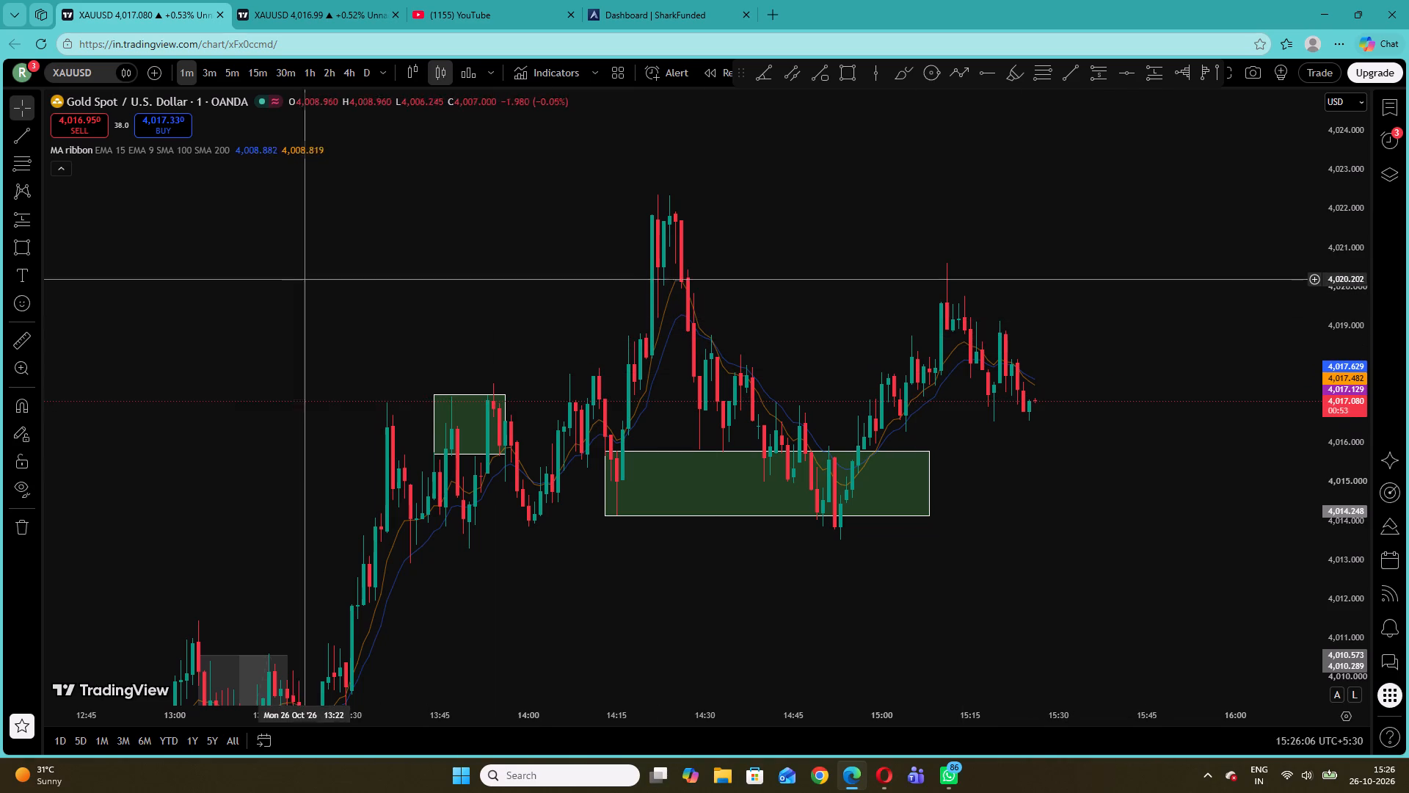
pyautogui.click(15, 222)
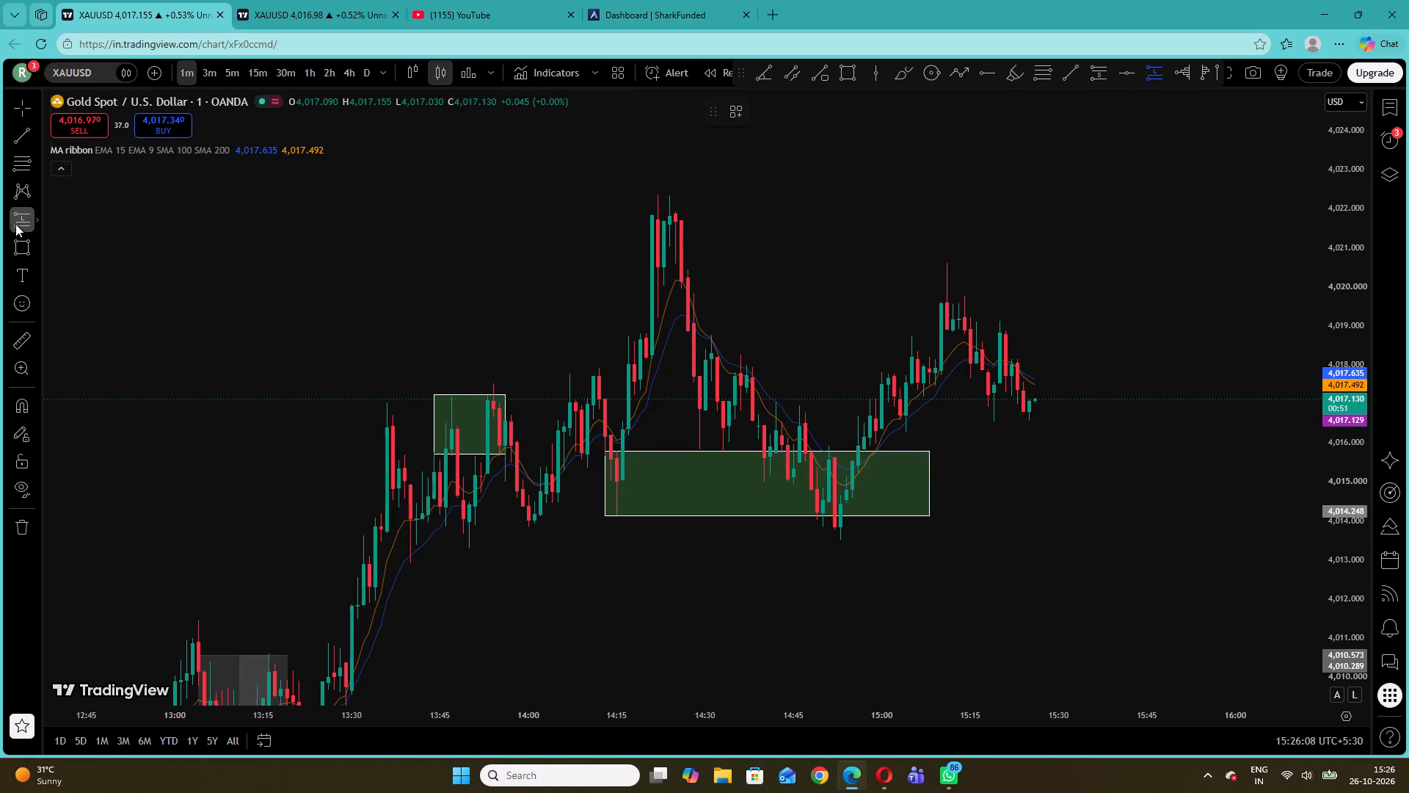
pyautogui.click(848, 451)
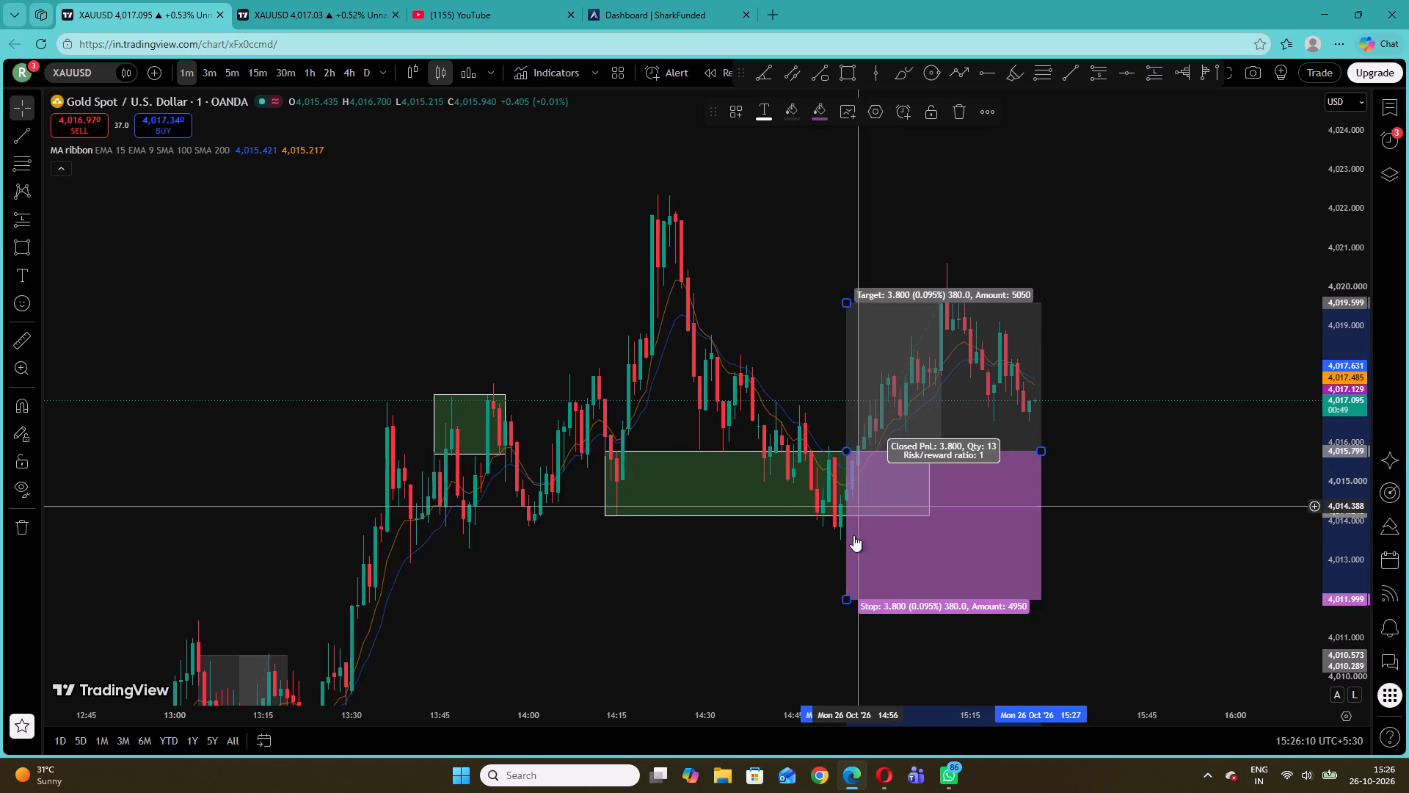
pyautogui.moveTo(844, 601); pyautogui.dragTo(878, 518)
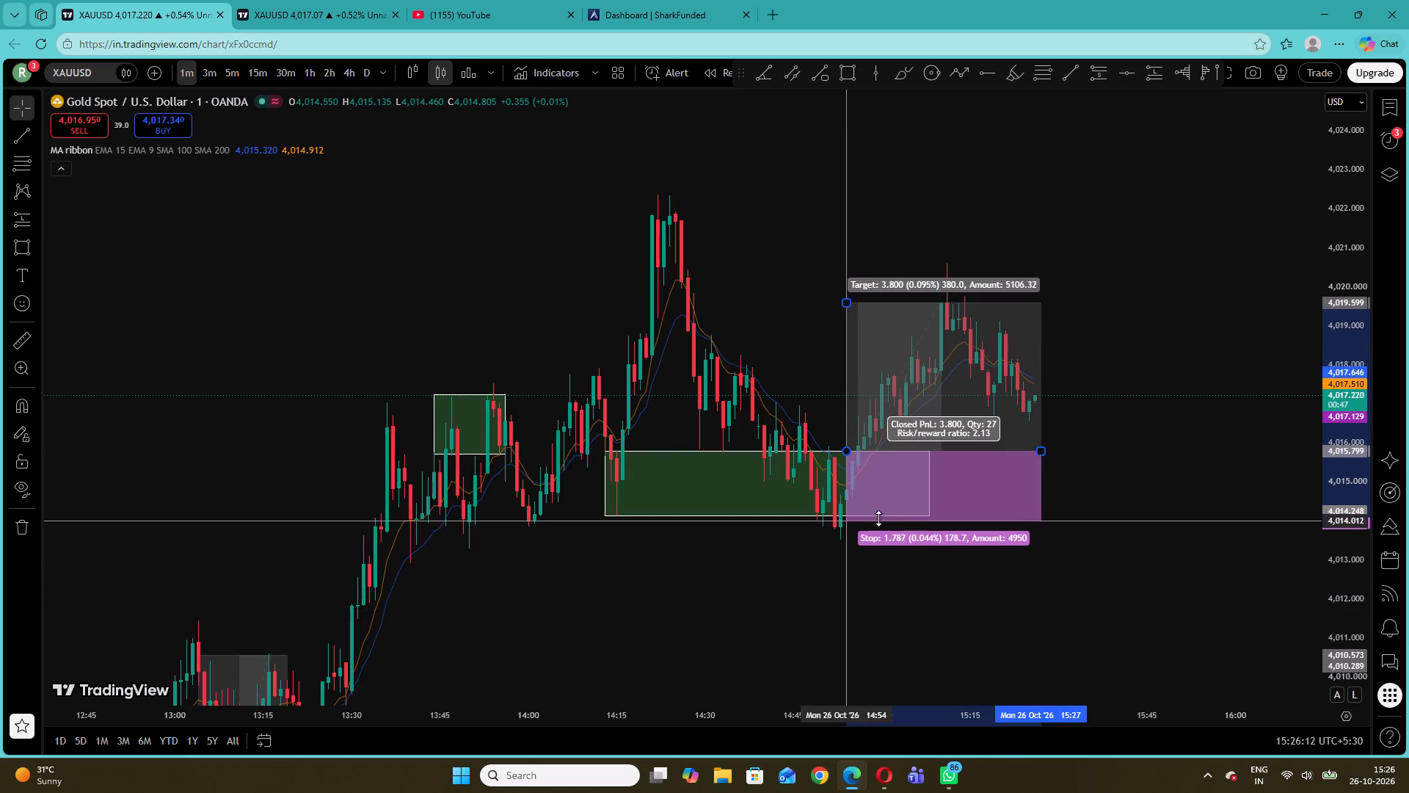
pyautogui.moveTo(878, 518); pyautogui.dragTo(878, 517)
pyautogui.click(859, 571)
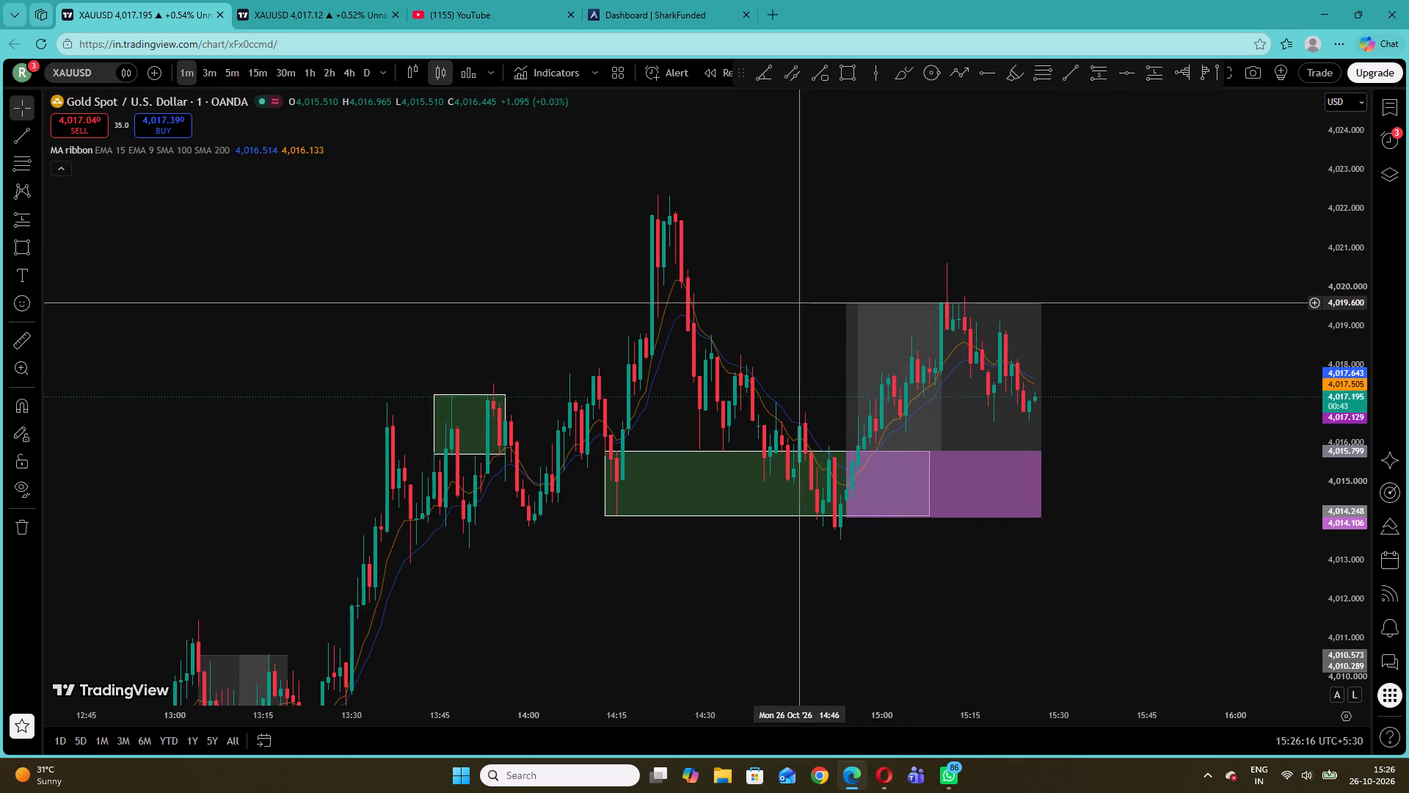
# Review the marked zones and long setups against the 1-minute price action from about 10:00 to 15:27.
pyautogui.moveTo(1344, 391); pyautogui.dragTo(1344, 419)
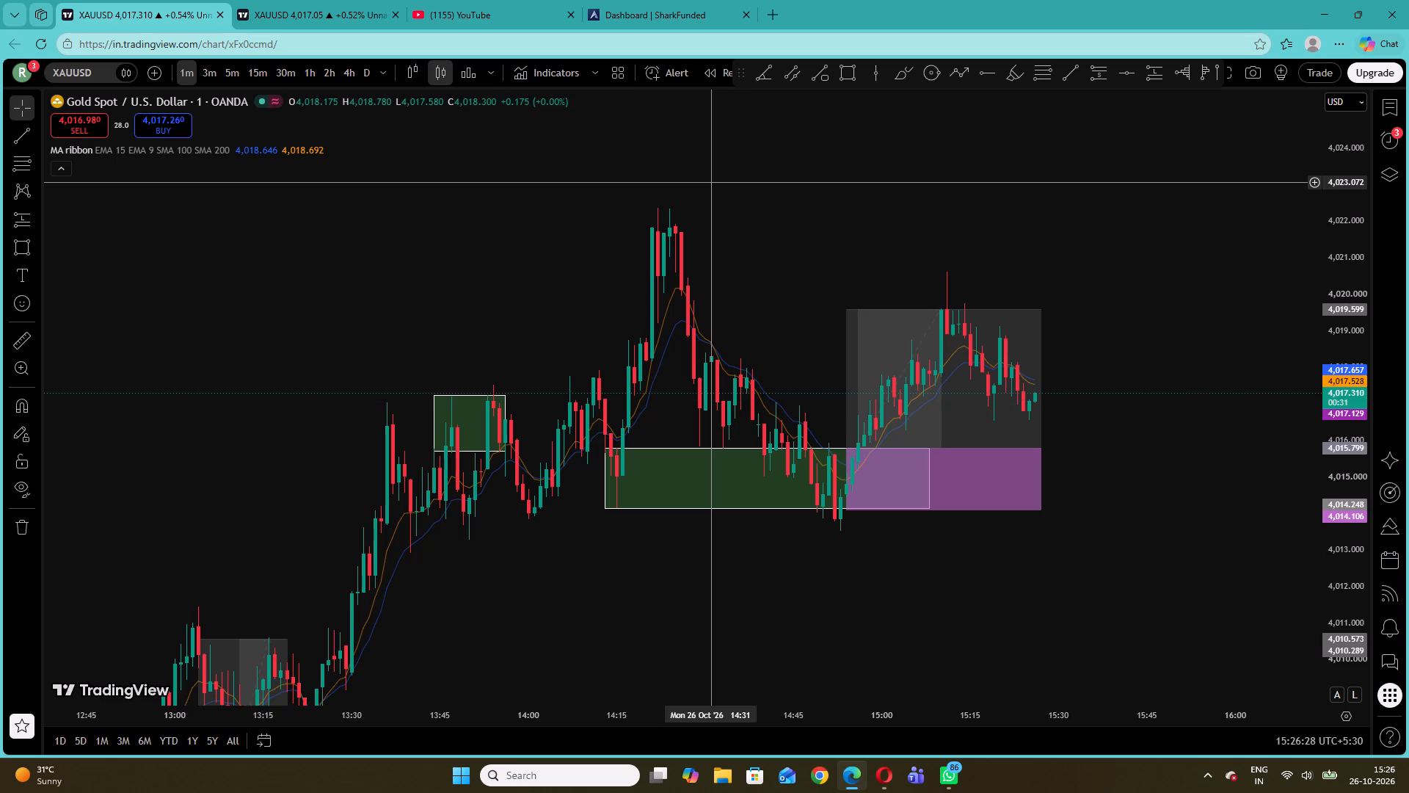
pyautogui.moveTo(220, 379); pyautogui.dragTo(859, 267)
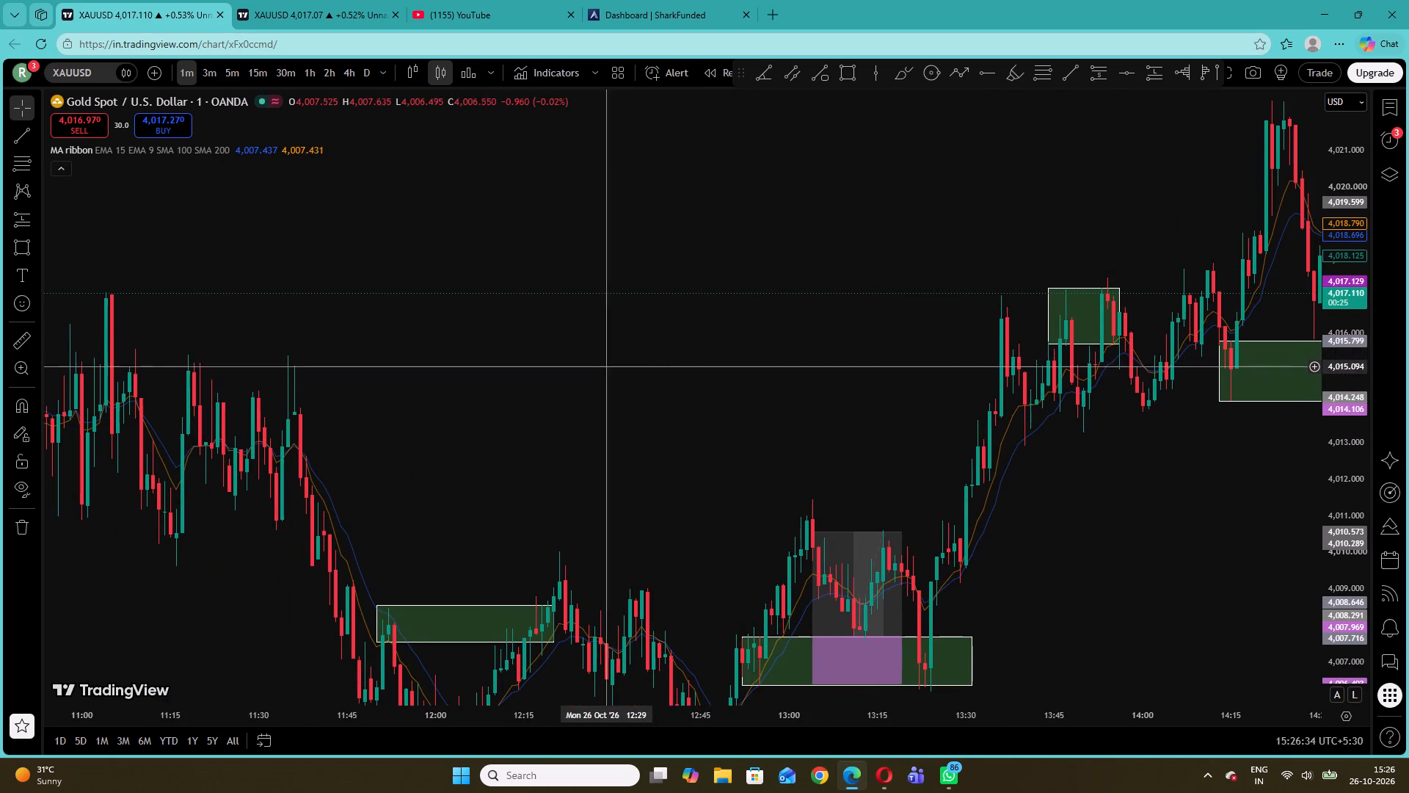
pyautogui.moveTo(595, 366); pyautogui.dragTo(983, 330)
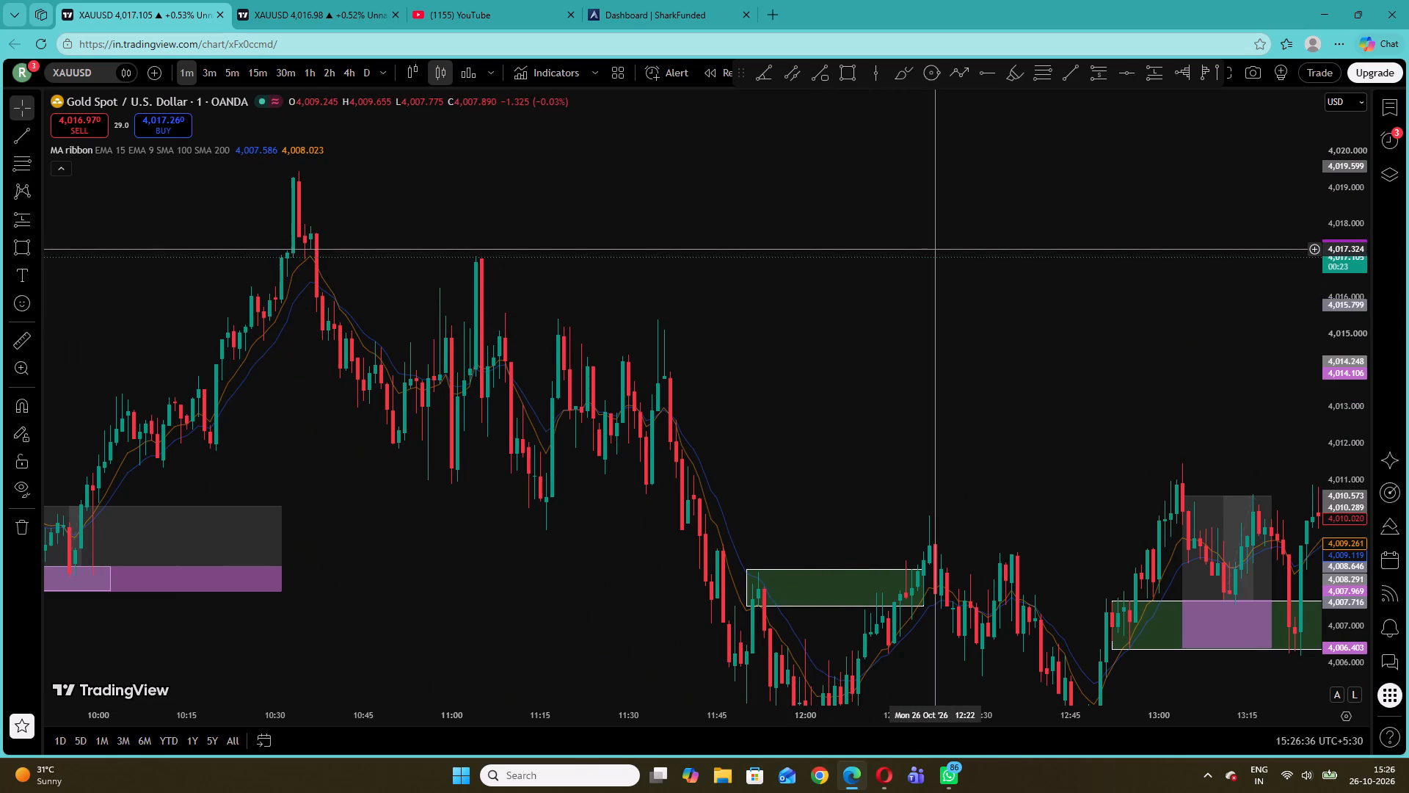
pyautogui.moveTo(939, 227); pyautogui.dragTo(597, 264)
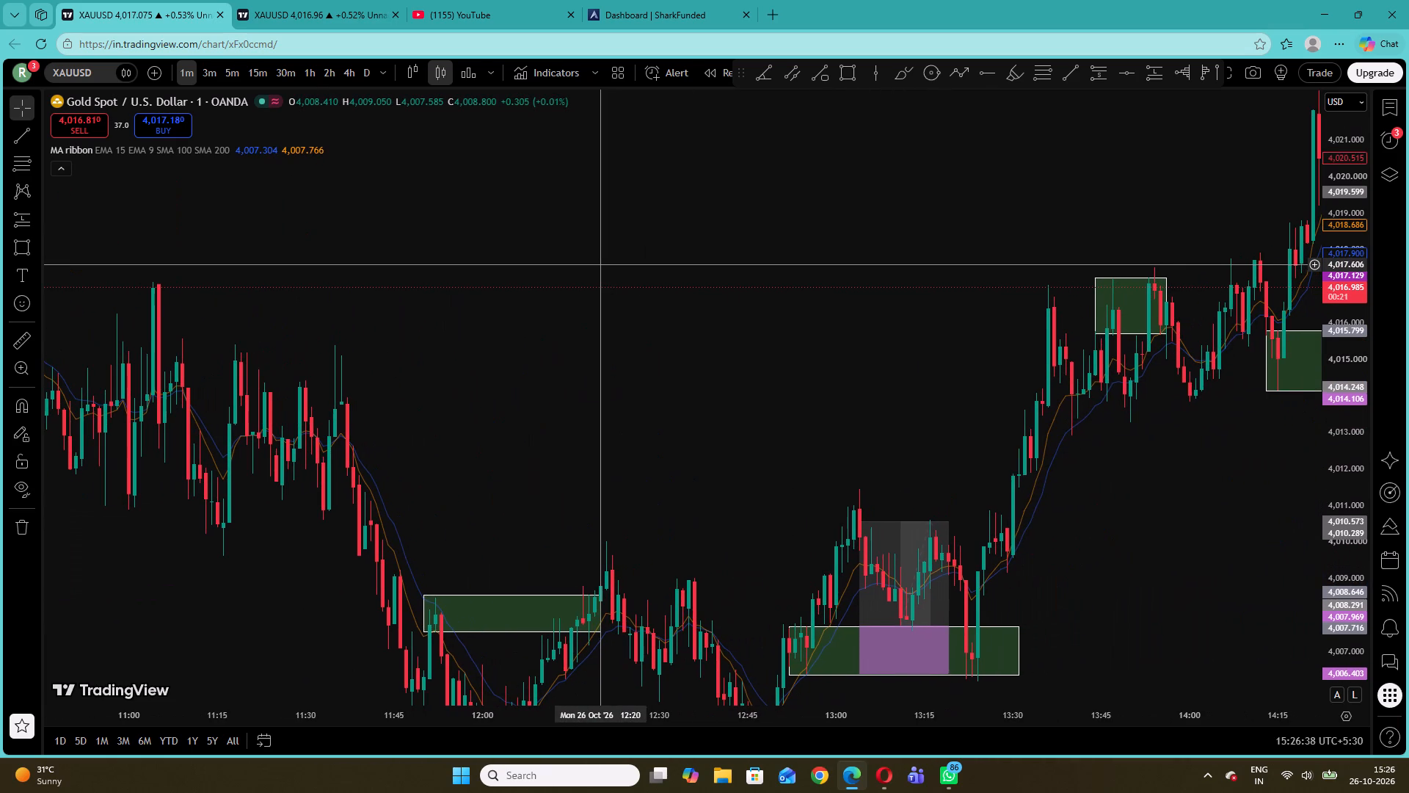
pyautogui.moveTo(597, 264); pyautogui.dragTo(702, 269)
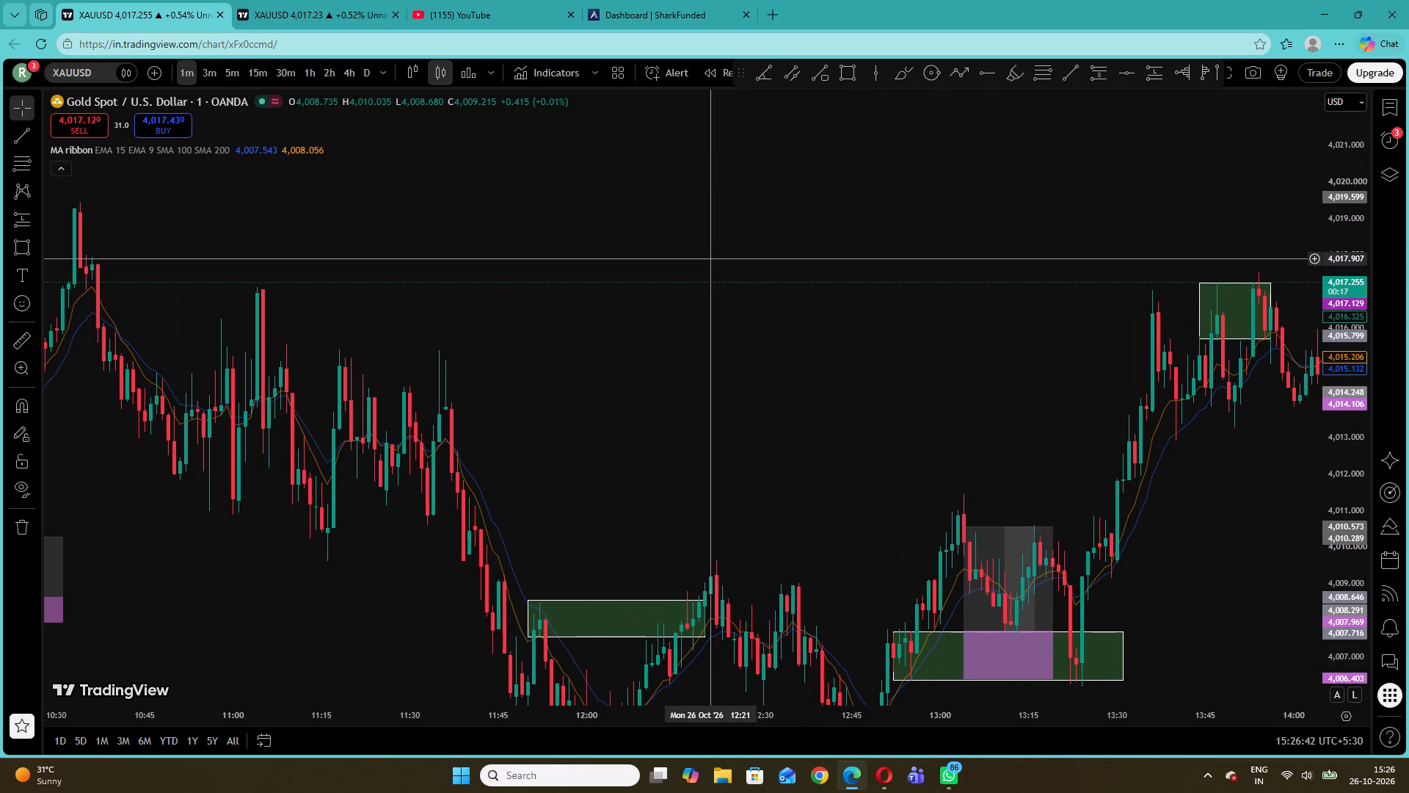
pyautogui.moveTo(711, 256); pyautogui.dragTo(548, 267)
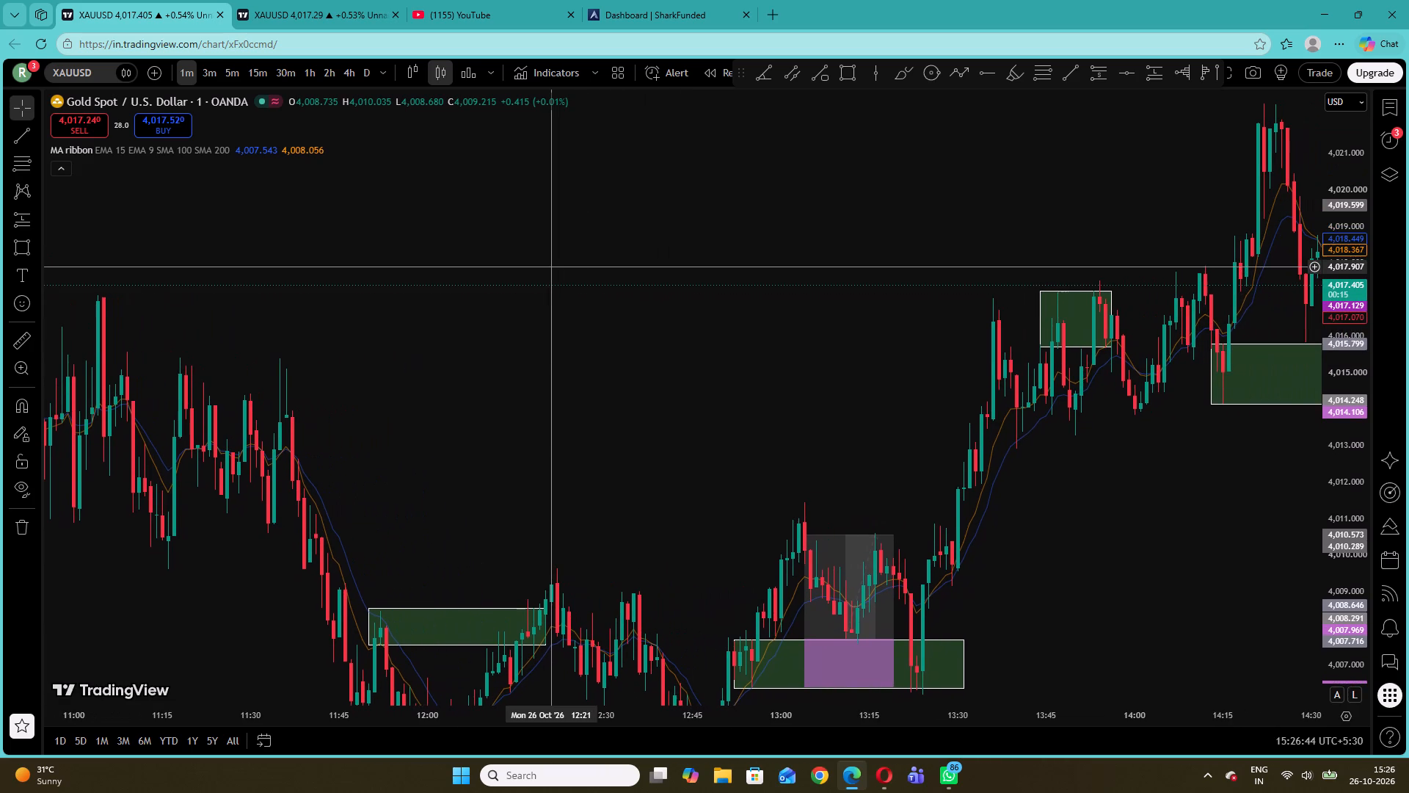
pyautogui.moveTo(548, 267); pyautogui.dragTo(561, 258)
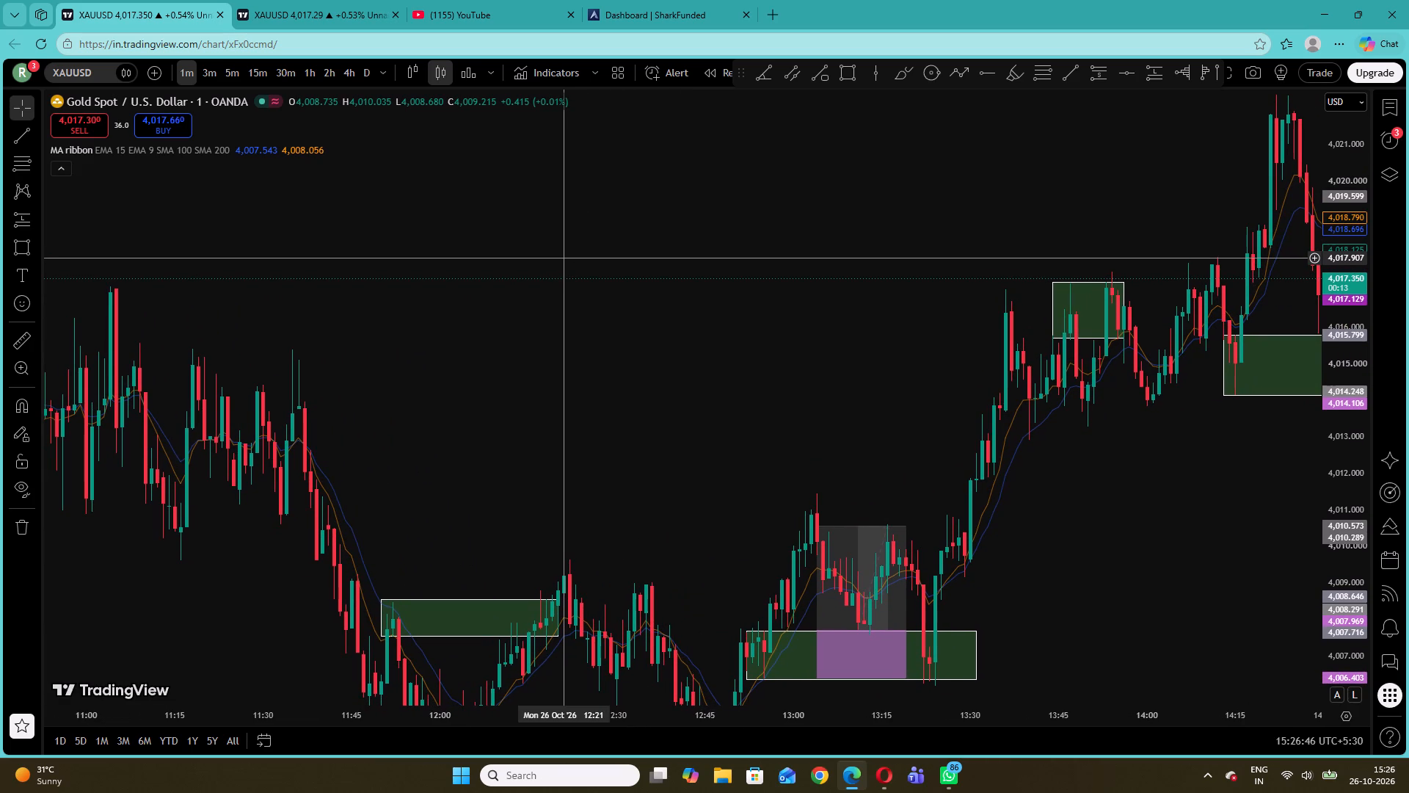
pyautogui.moveTo(561, 258); pyautogui.dragTo(605, 269)
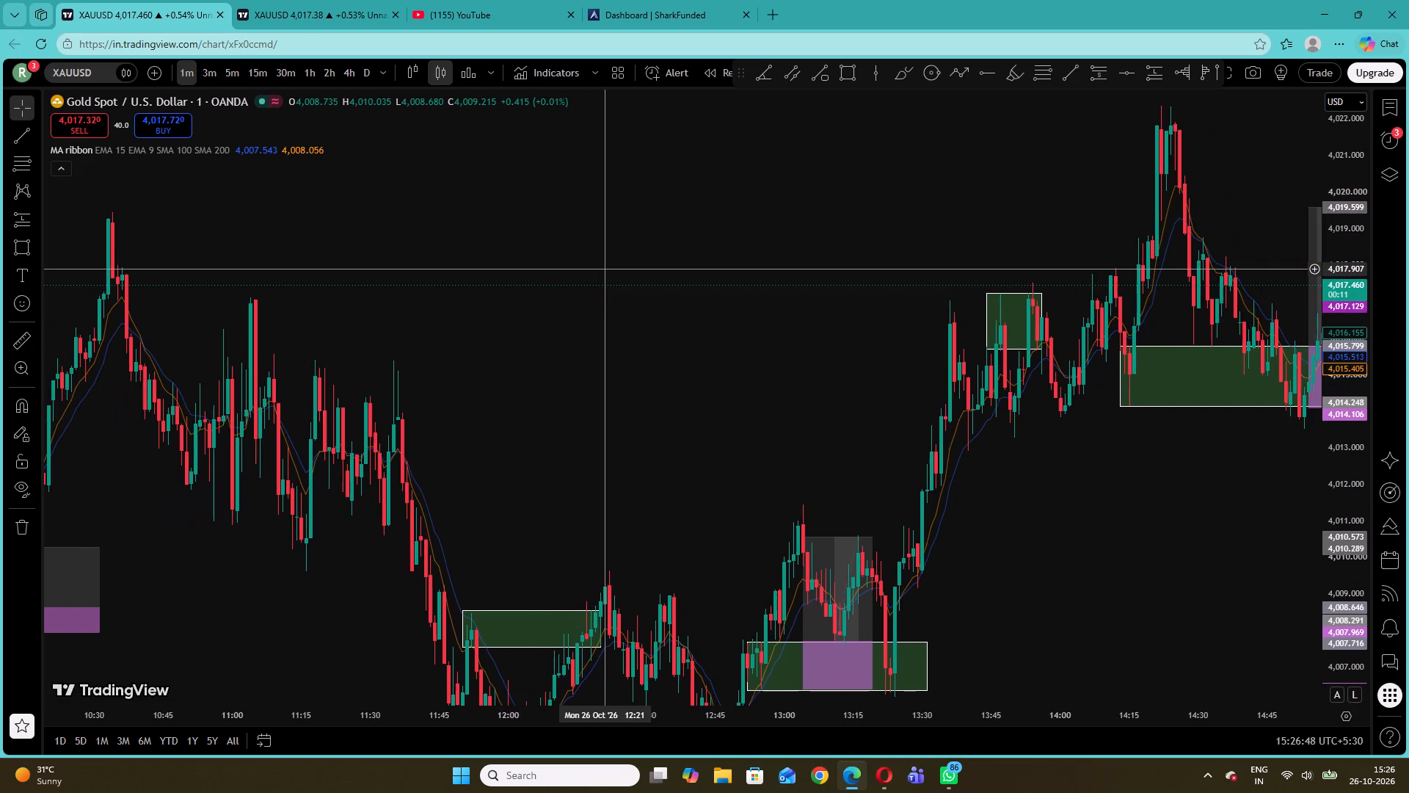
# Delete the zone rectangle spanning about 13:44 to 13:56.
pyautogui.click(984, 290)
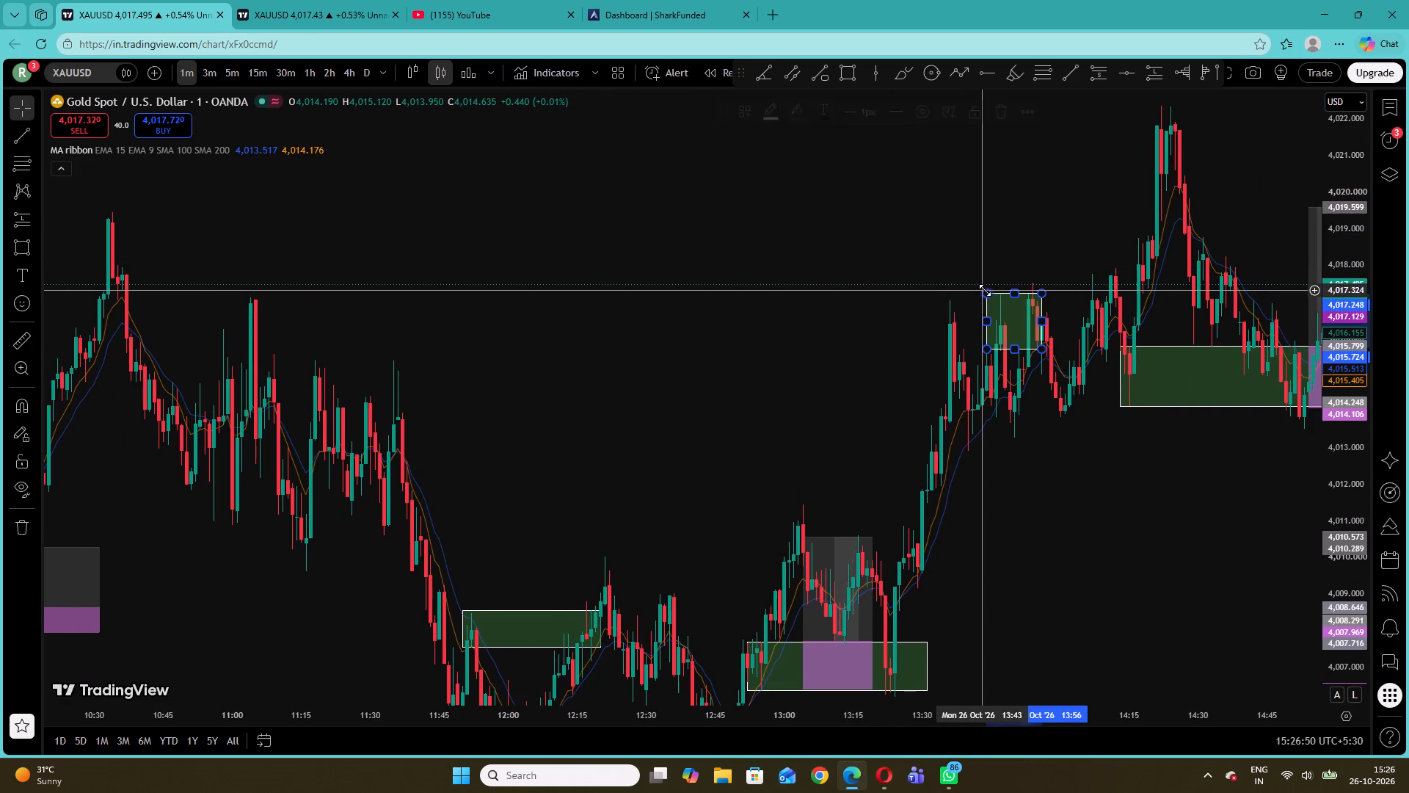
pyautogui.click(1009, 104)
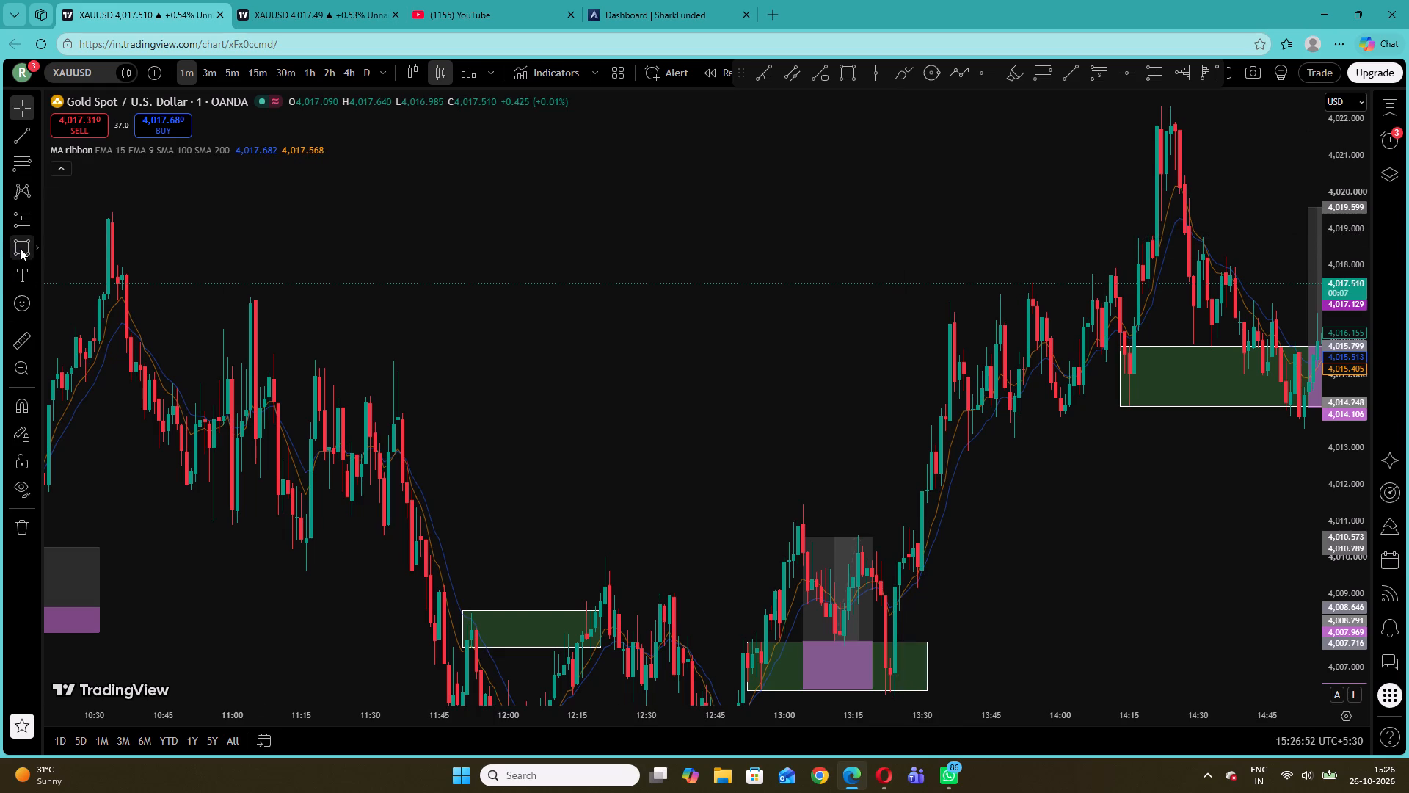
# Draw a zone rectangle from the 10:34 swing high, spanning 4,017.927 down to 4,017.364, and extend it to about 14:17.
pyautogui.click(20, 248)
pyautogui.click(114, 268)
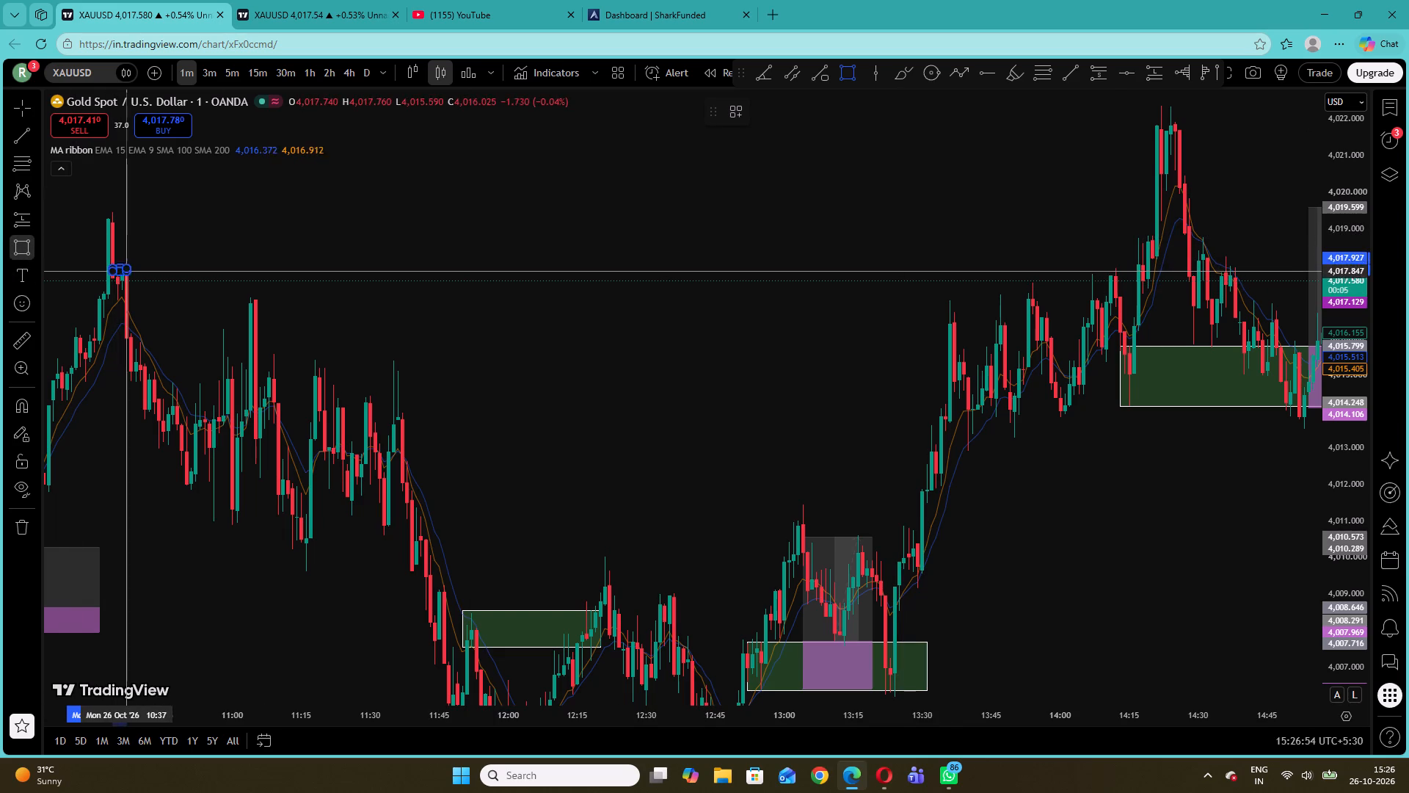
pyautogui.click(174, 289)
pyautogui.moveTo(172, 279); pyautogui.dragTo(1022, 318)
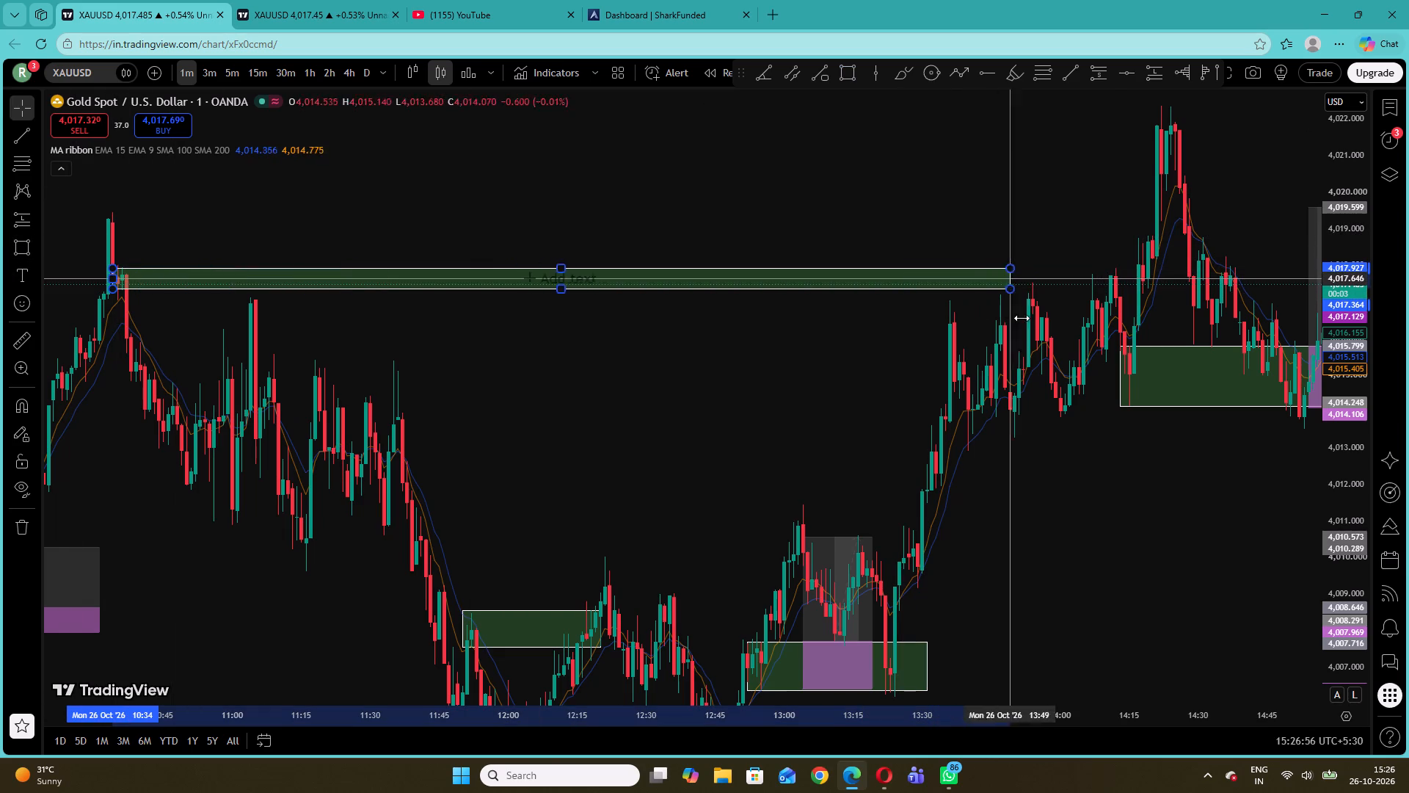
pyautogui.moveTo(1022, 318); pyautogui.dragTo(1137, 315)
pyautogui.click(977, 204)
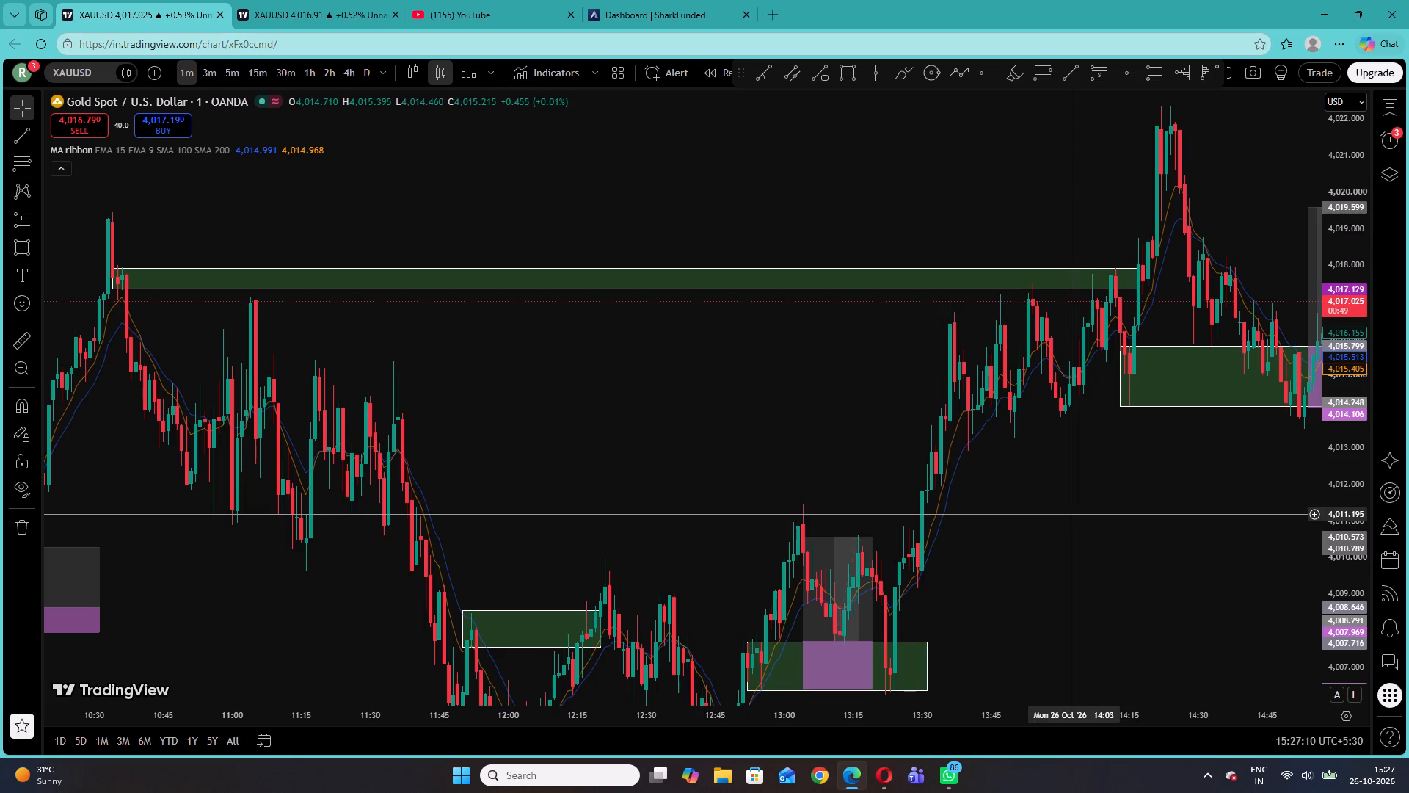
# Draw a zone rectangle from 09:19 to about 09:39, spanning 4,011.155 down to about 4,010.4.
pyautogui.moveTo(1073, 514); pyautogui.dragTo(1292, 421)
pyautogui.moveTo(389, 540); pyautogui.dragTo(881, 499)
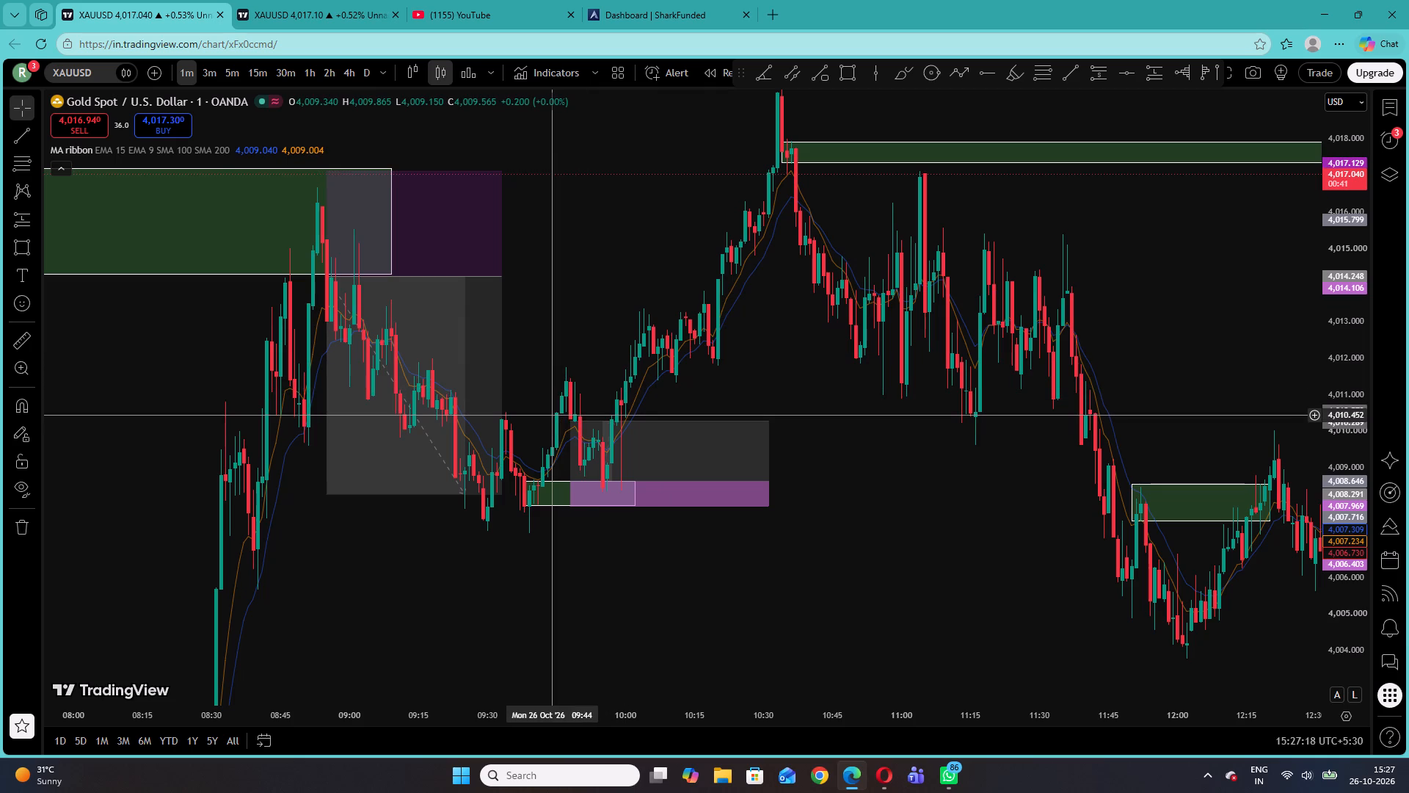
pyautogui.click(19, 241)
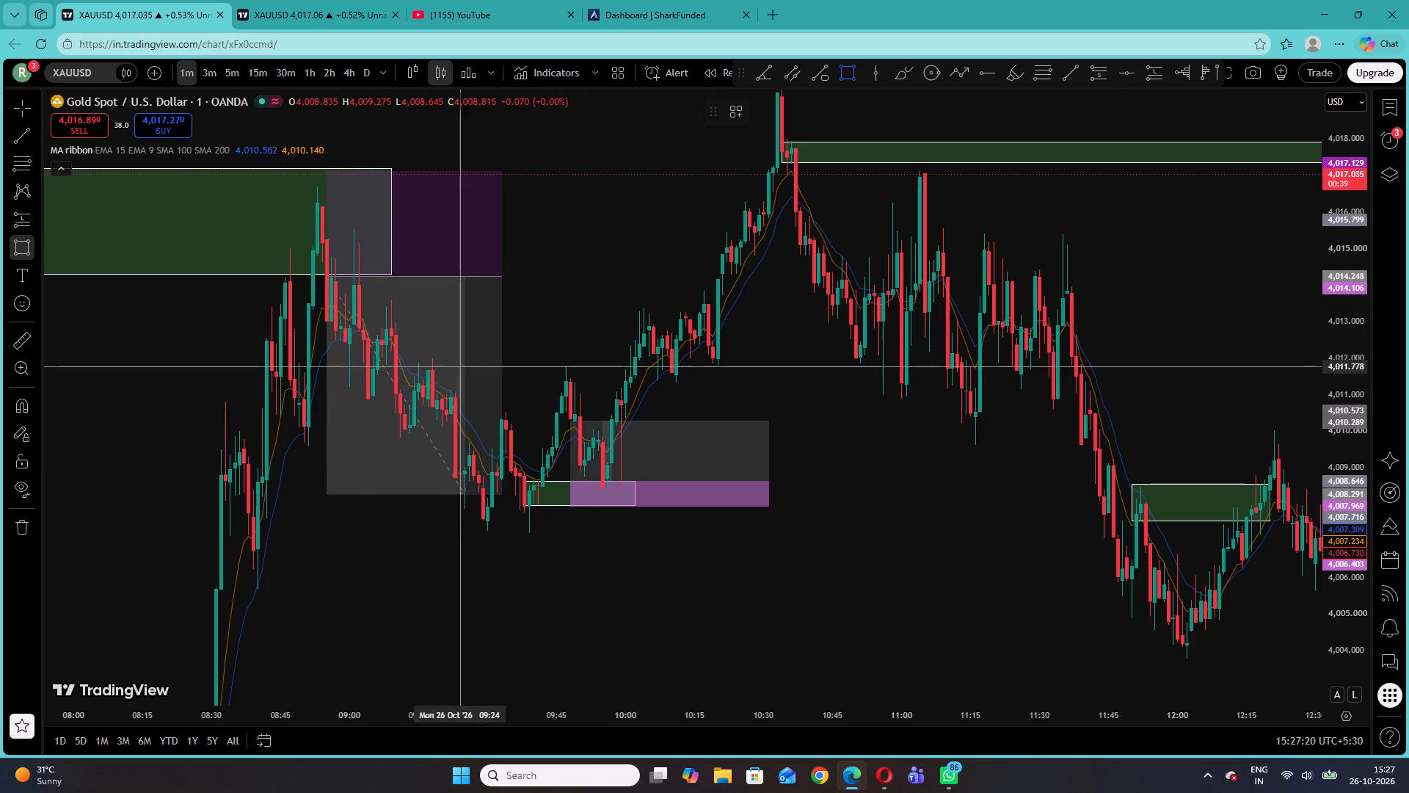
pyautogui.click(437, 389)
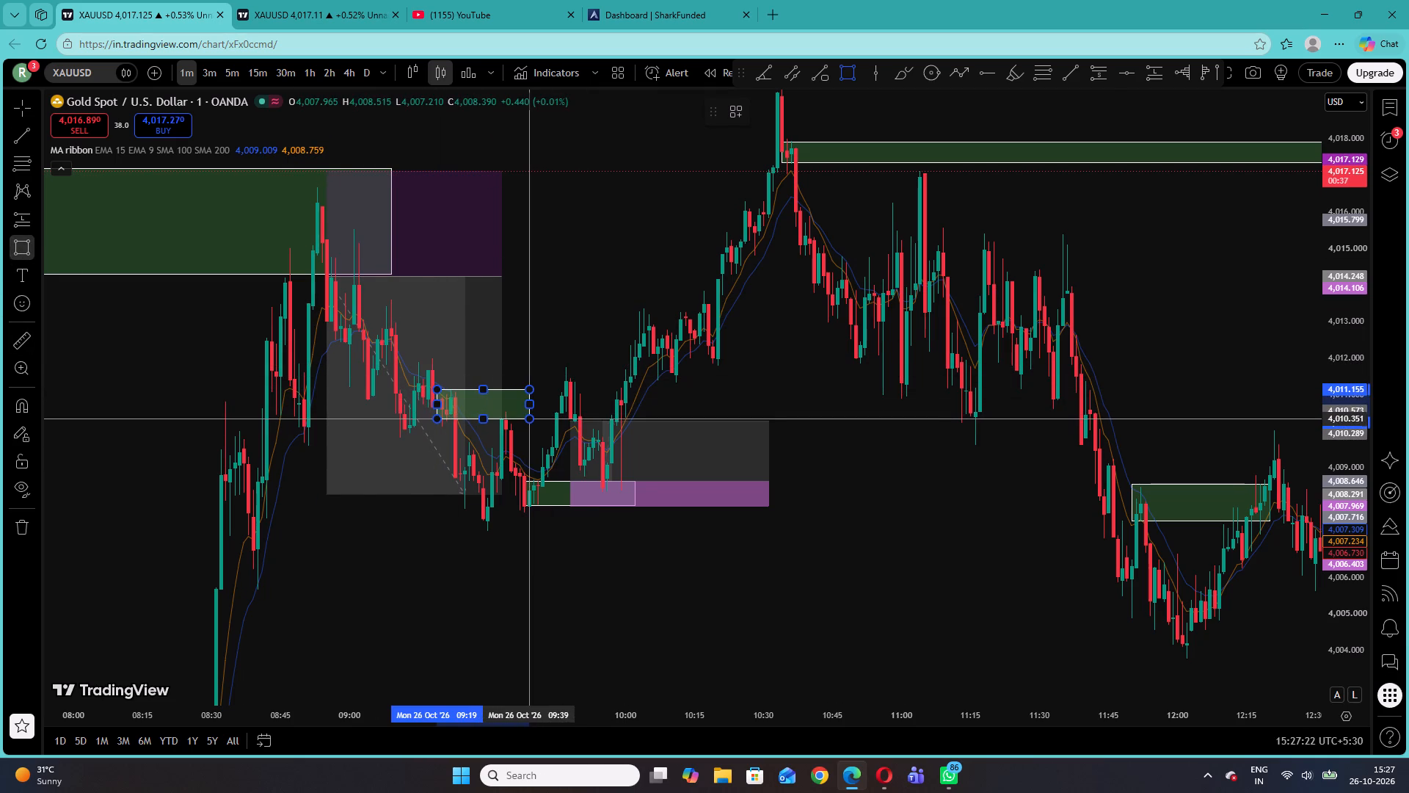
pyautogui.click(529, 416)
pyautogui.click(529, 404)
pyautogui.click(540, 351)
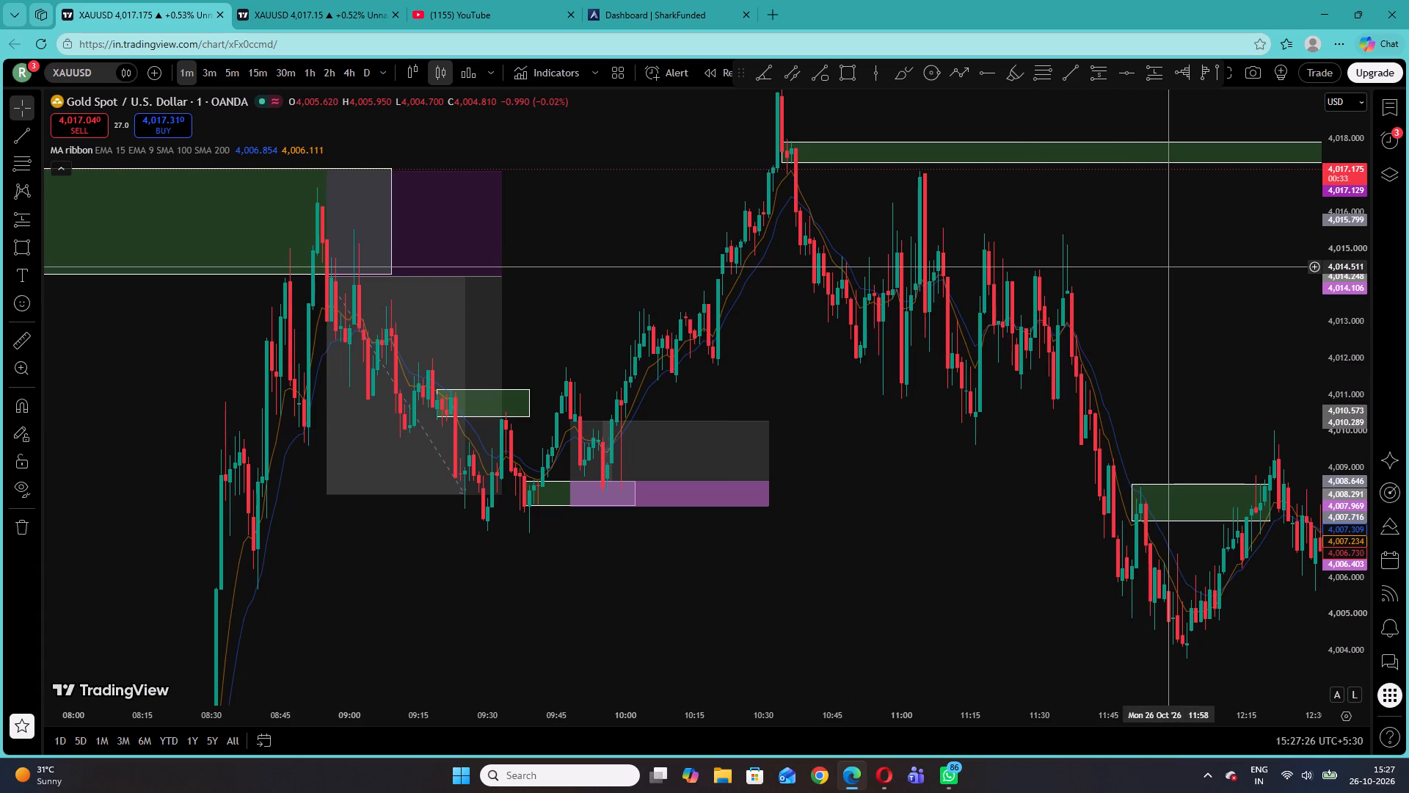
# Delete the long position running from 14:54 to 15:27 at the 14:13 demand zone.
pyautogui.moveTo(1169, 267); pyautogui.dragTo(704, 384)
pyautogui.moveTo(968, 355); pyautogui.dragTo(614, 377)
pyautogui.moveTo(941, 225); pyautogui.dragTo(587, 357)
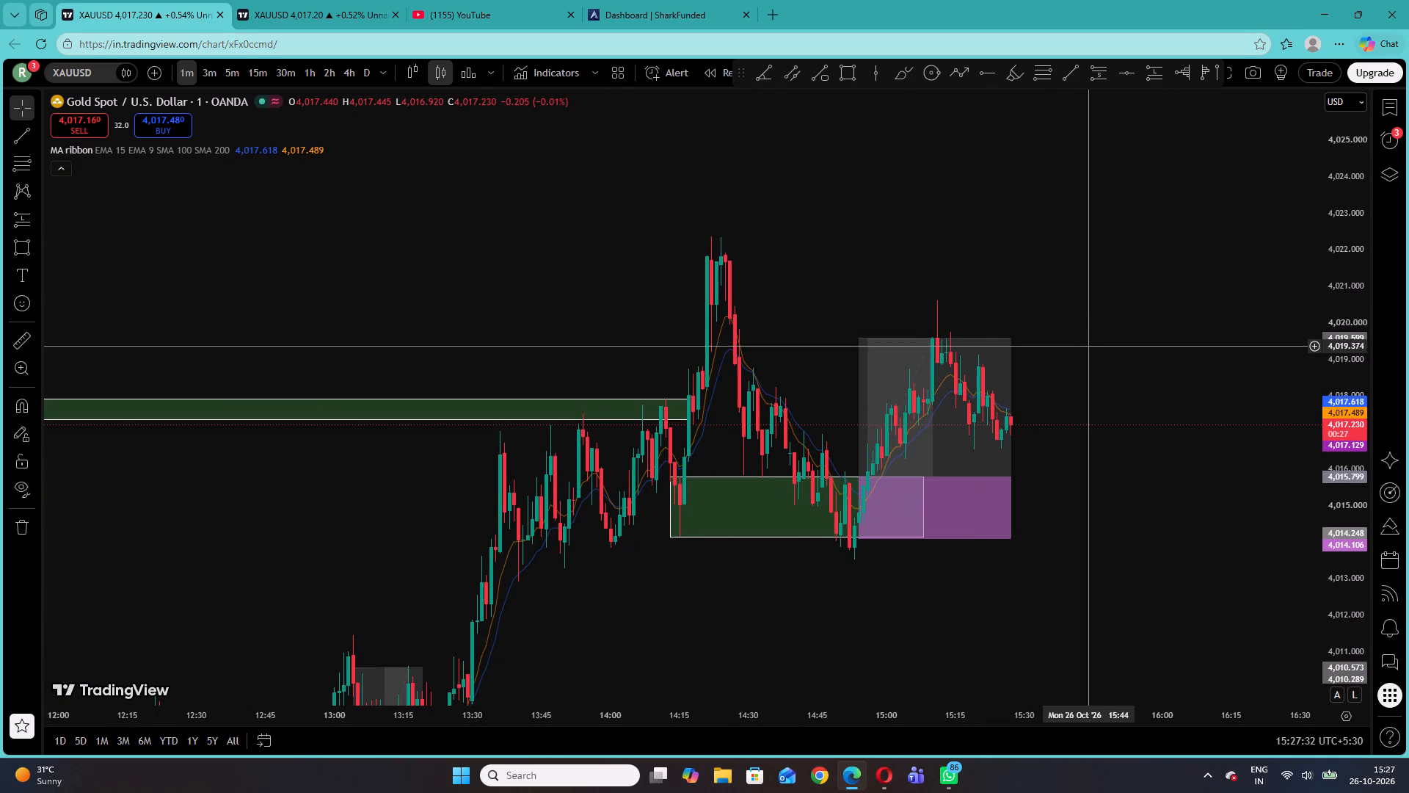
pyautogui.click(989, 371)
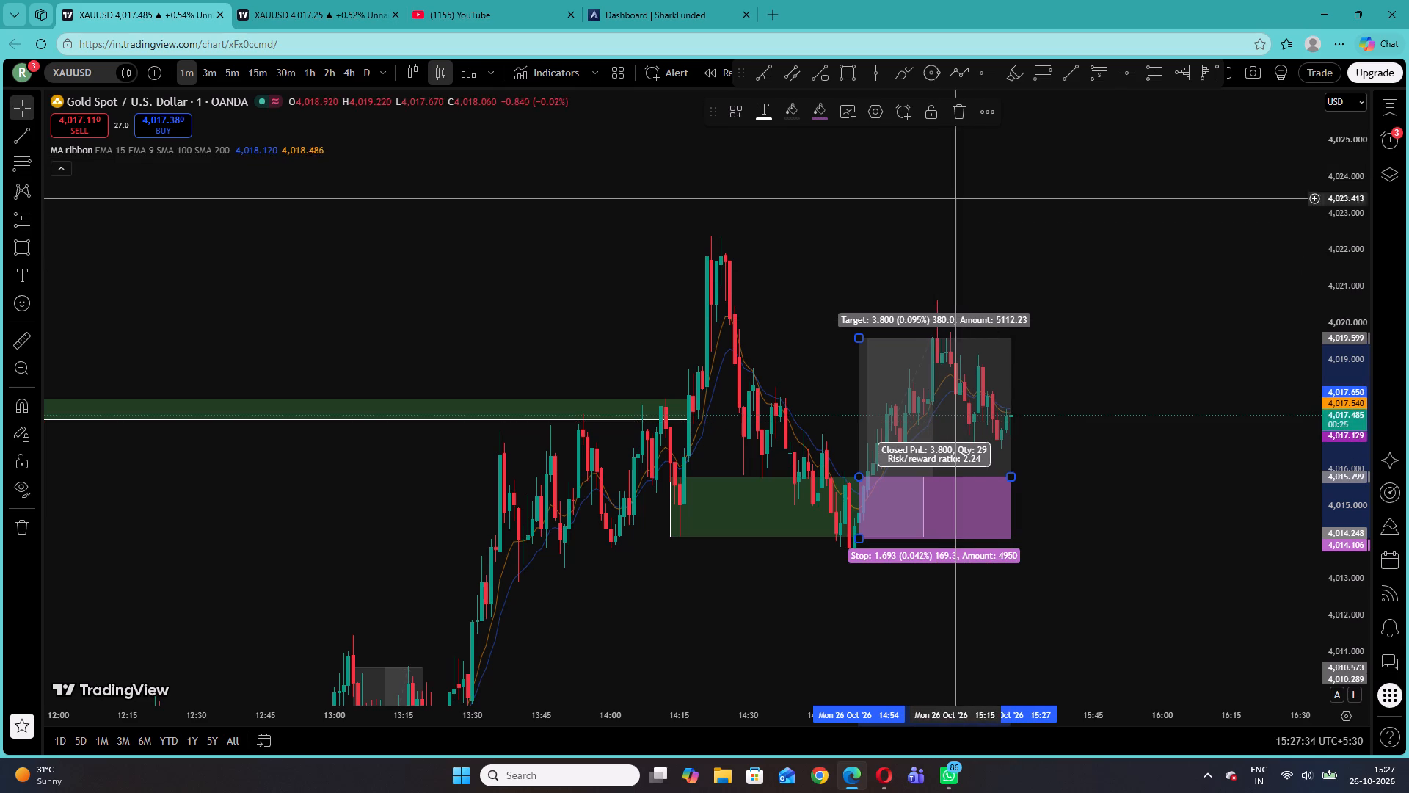
pyautogui.click(961, 117)
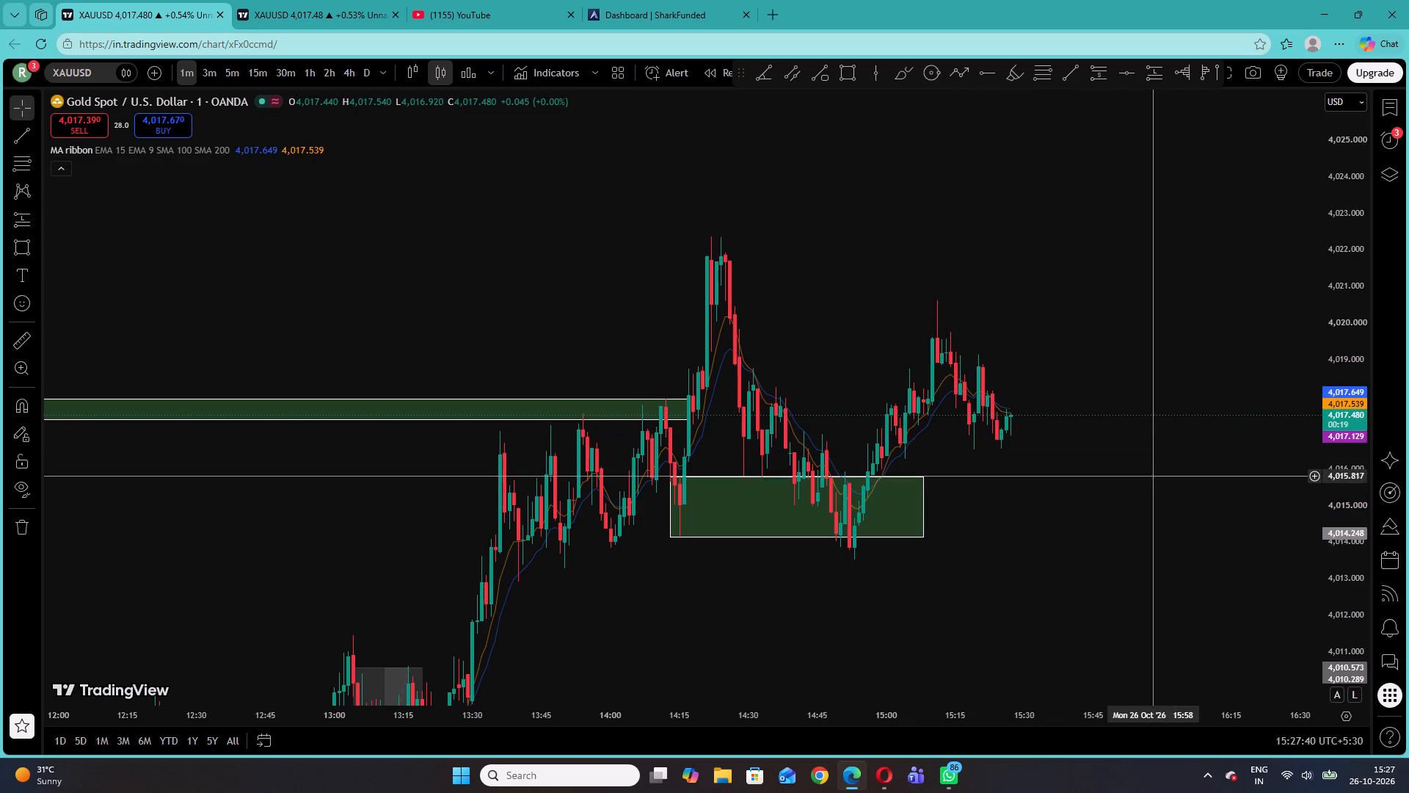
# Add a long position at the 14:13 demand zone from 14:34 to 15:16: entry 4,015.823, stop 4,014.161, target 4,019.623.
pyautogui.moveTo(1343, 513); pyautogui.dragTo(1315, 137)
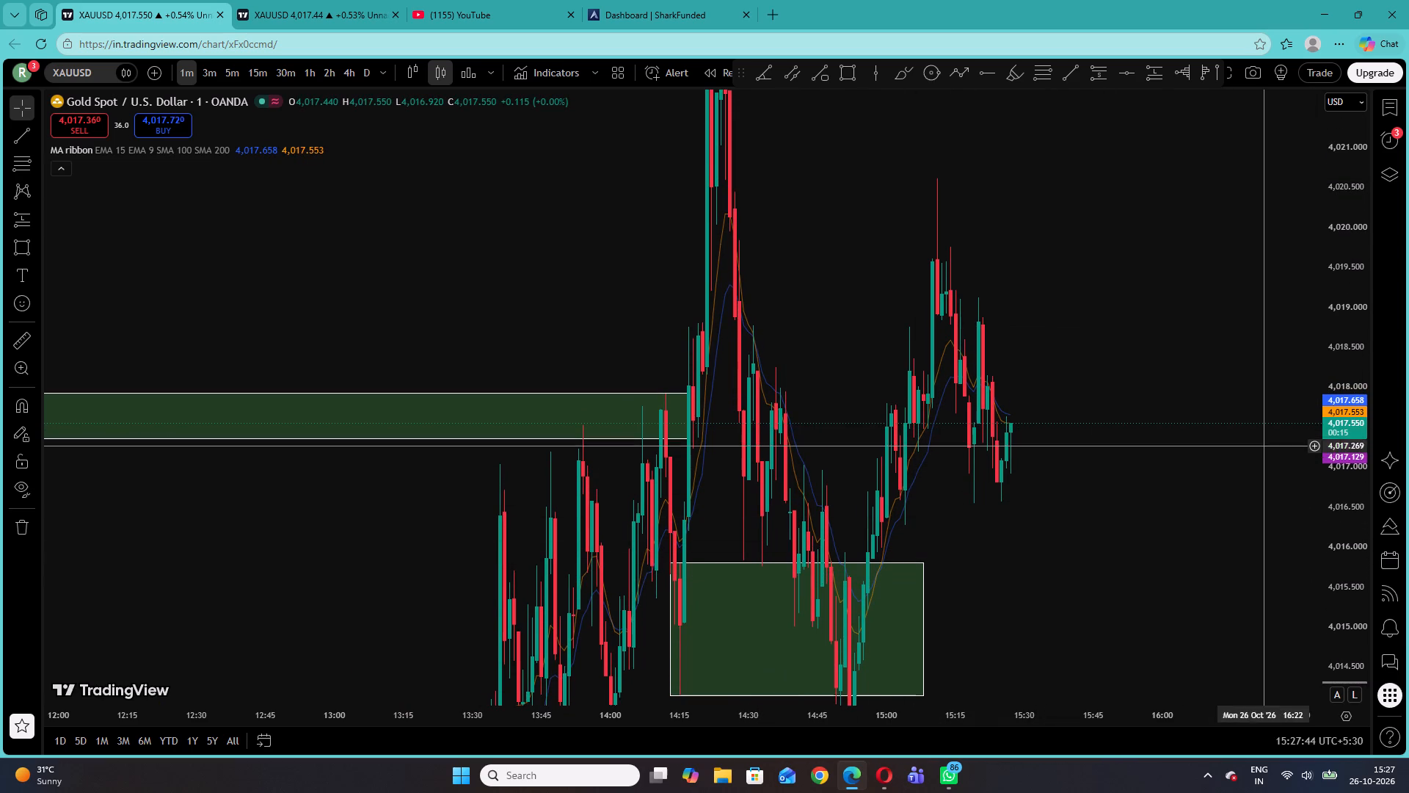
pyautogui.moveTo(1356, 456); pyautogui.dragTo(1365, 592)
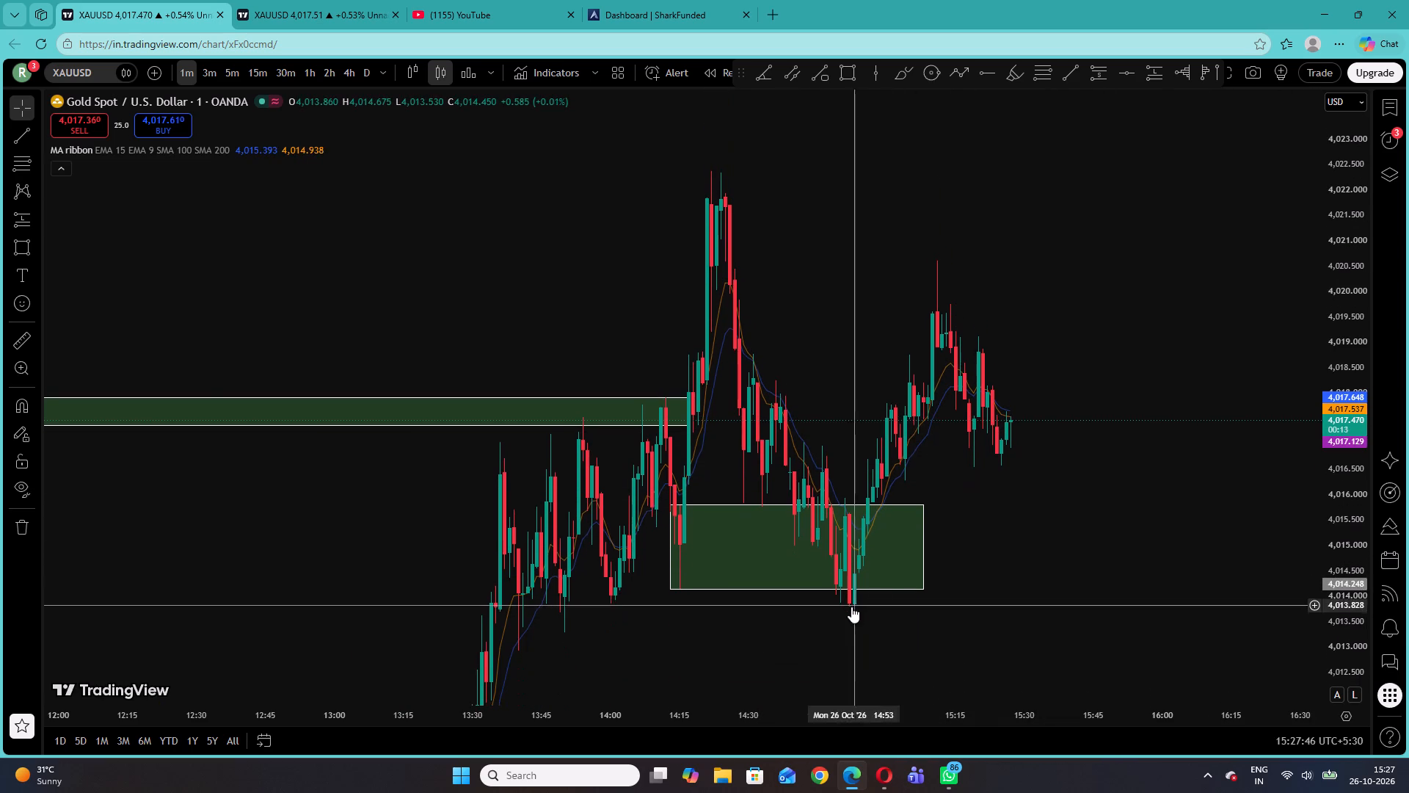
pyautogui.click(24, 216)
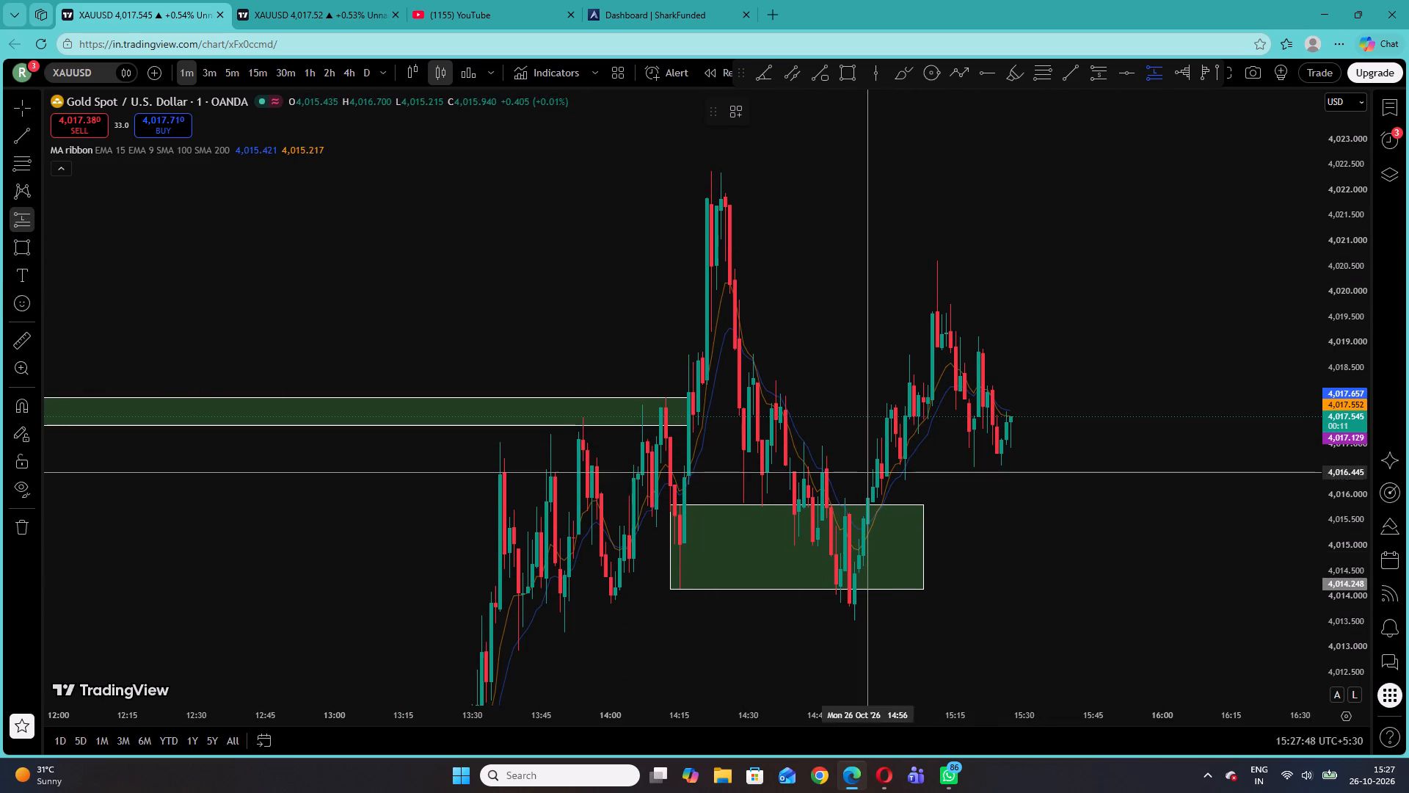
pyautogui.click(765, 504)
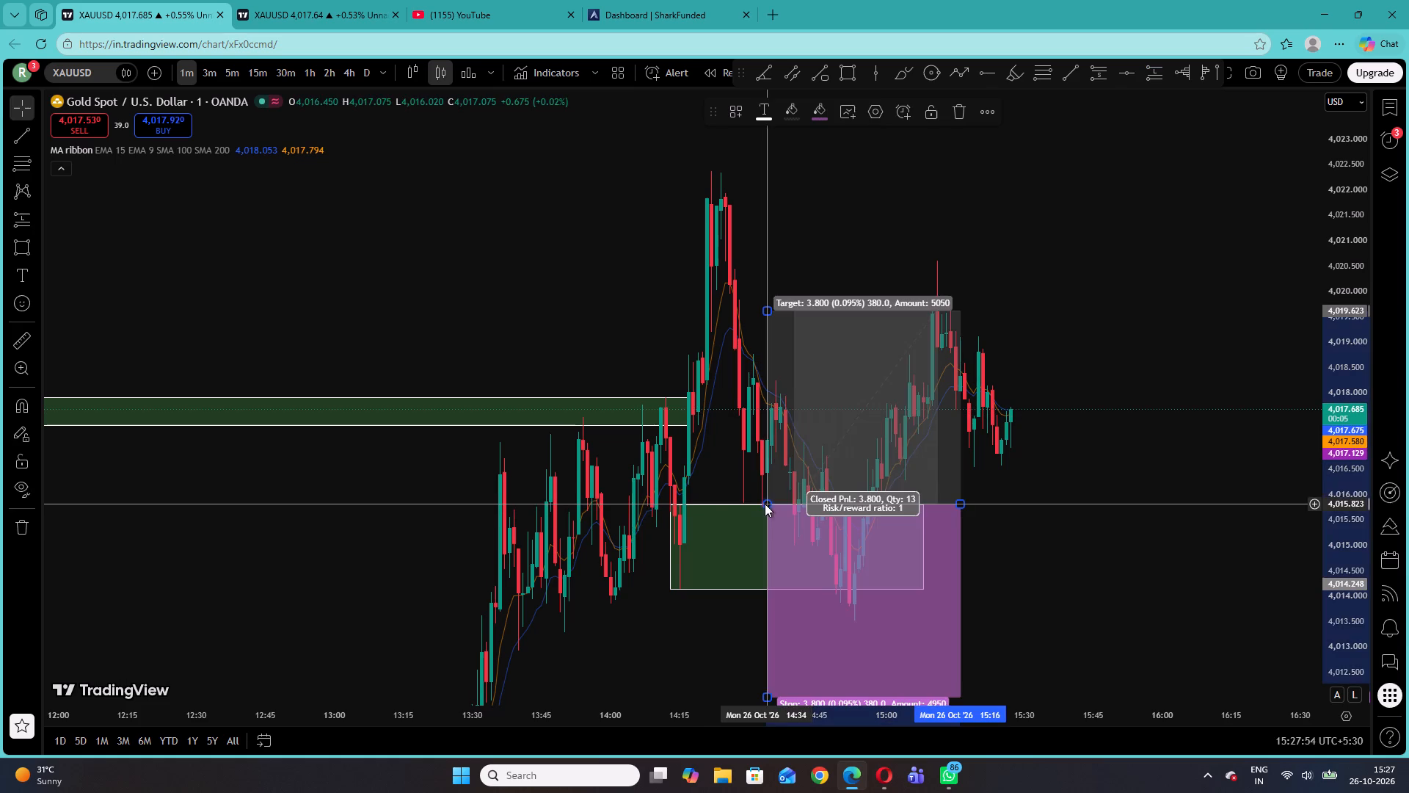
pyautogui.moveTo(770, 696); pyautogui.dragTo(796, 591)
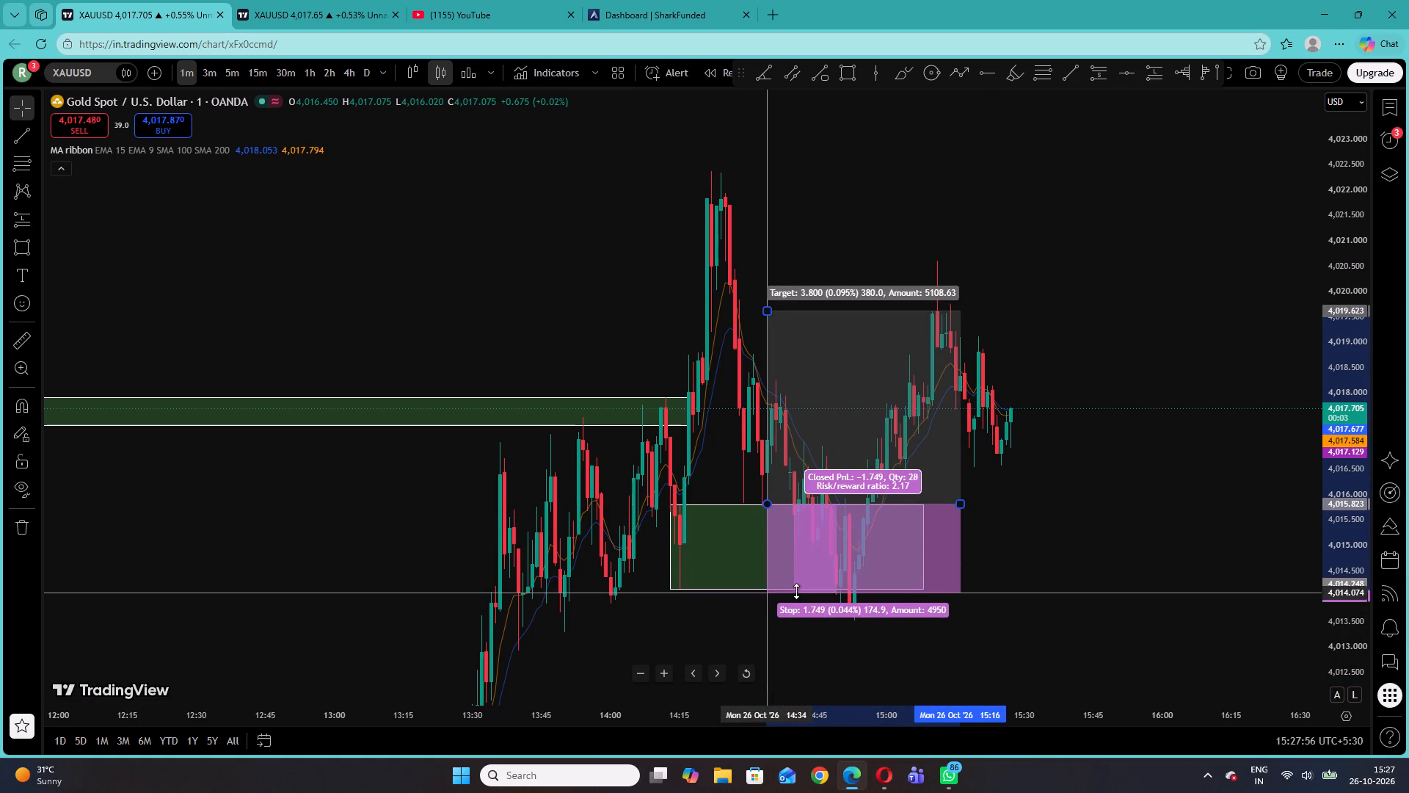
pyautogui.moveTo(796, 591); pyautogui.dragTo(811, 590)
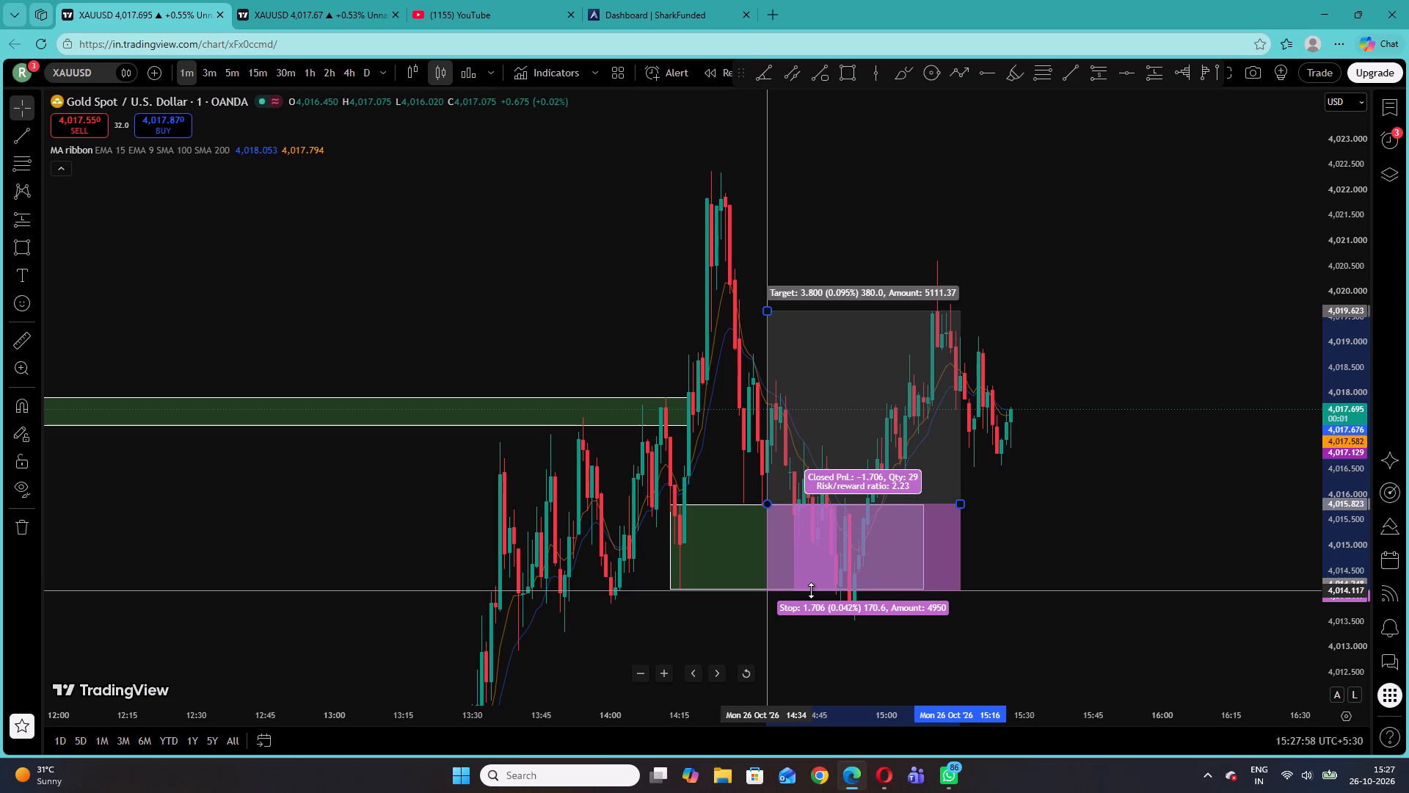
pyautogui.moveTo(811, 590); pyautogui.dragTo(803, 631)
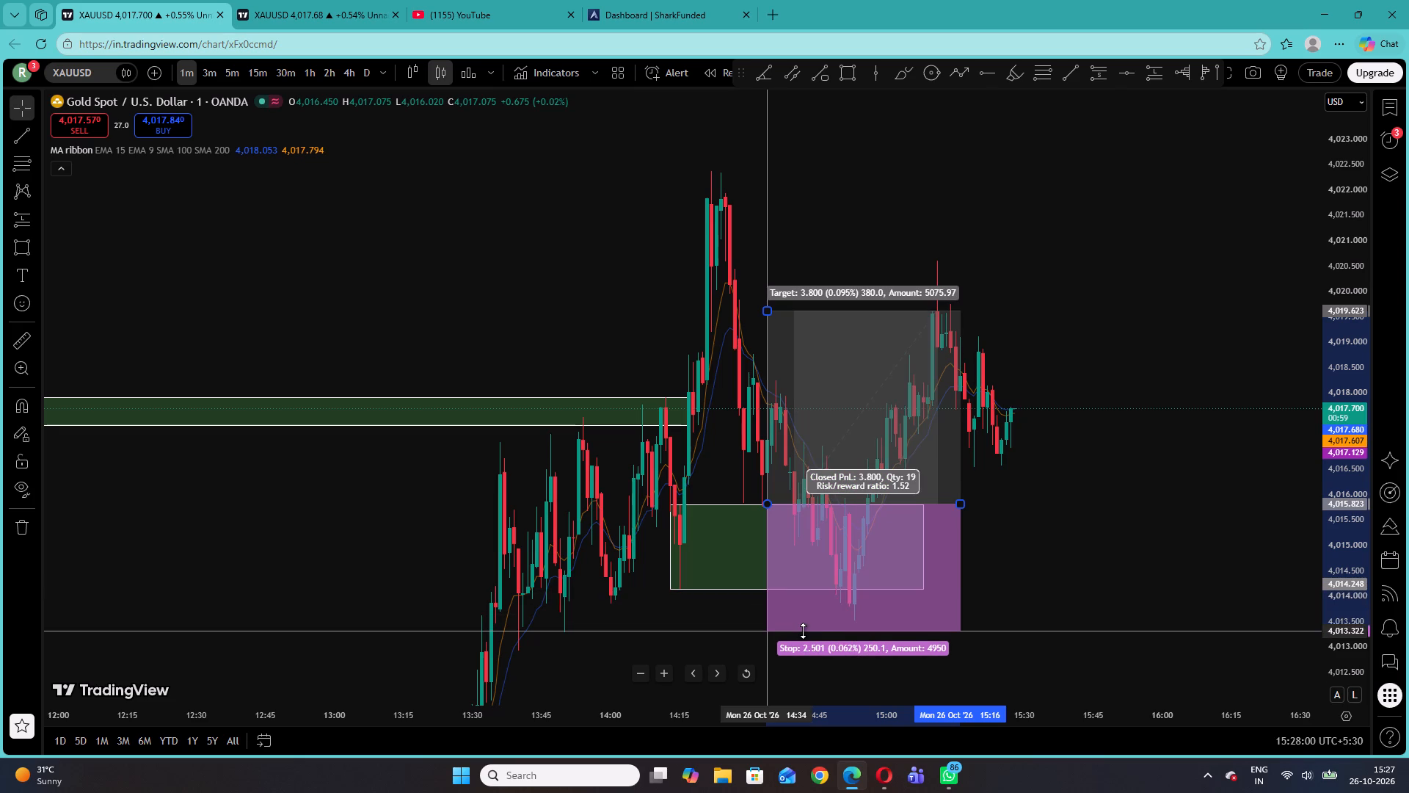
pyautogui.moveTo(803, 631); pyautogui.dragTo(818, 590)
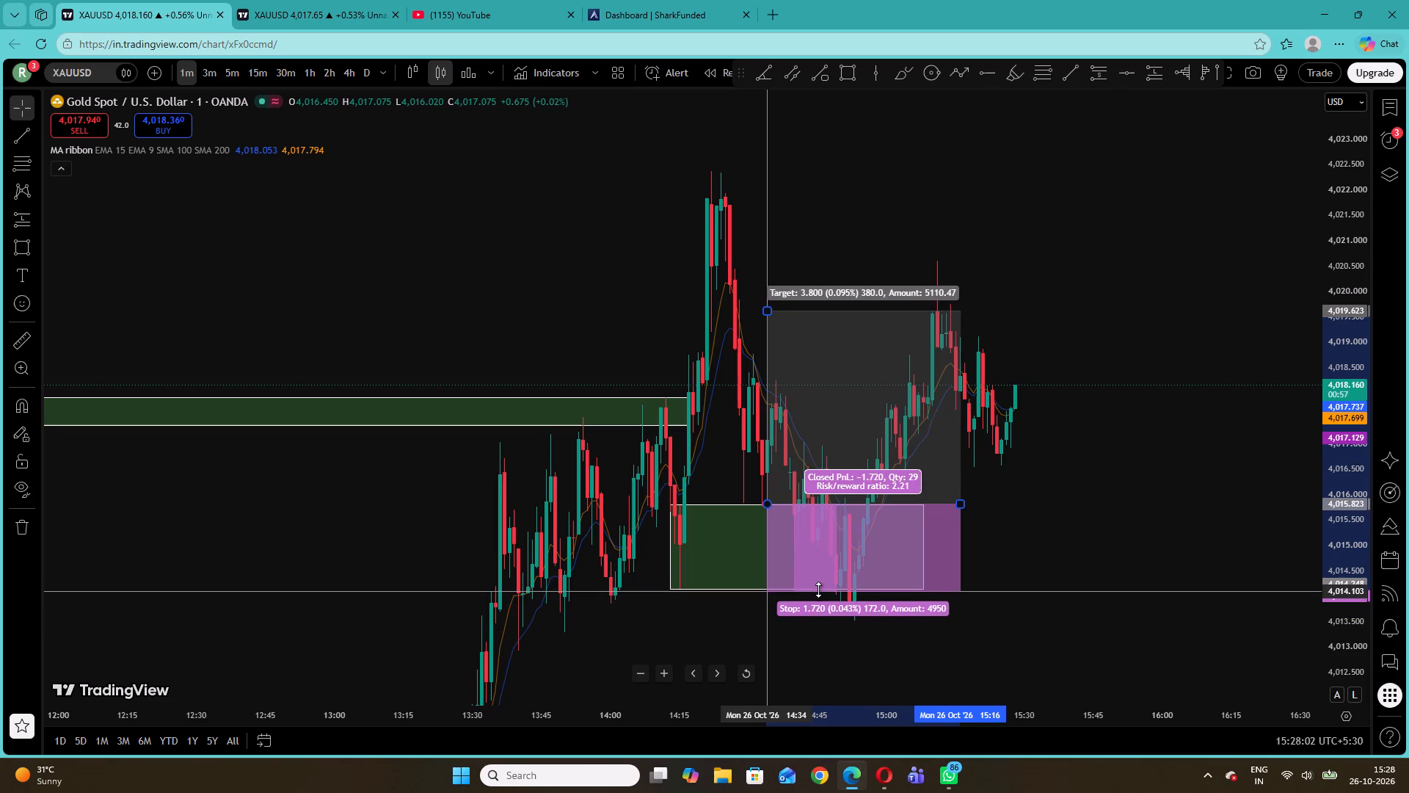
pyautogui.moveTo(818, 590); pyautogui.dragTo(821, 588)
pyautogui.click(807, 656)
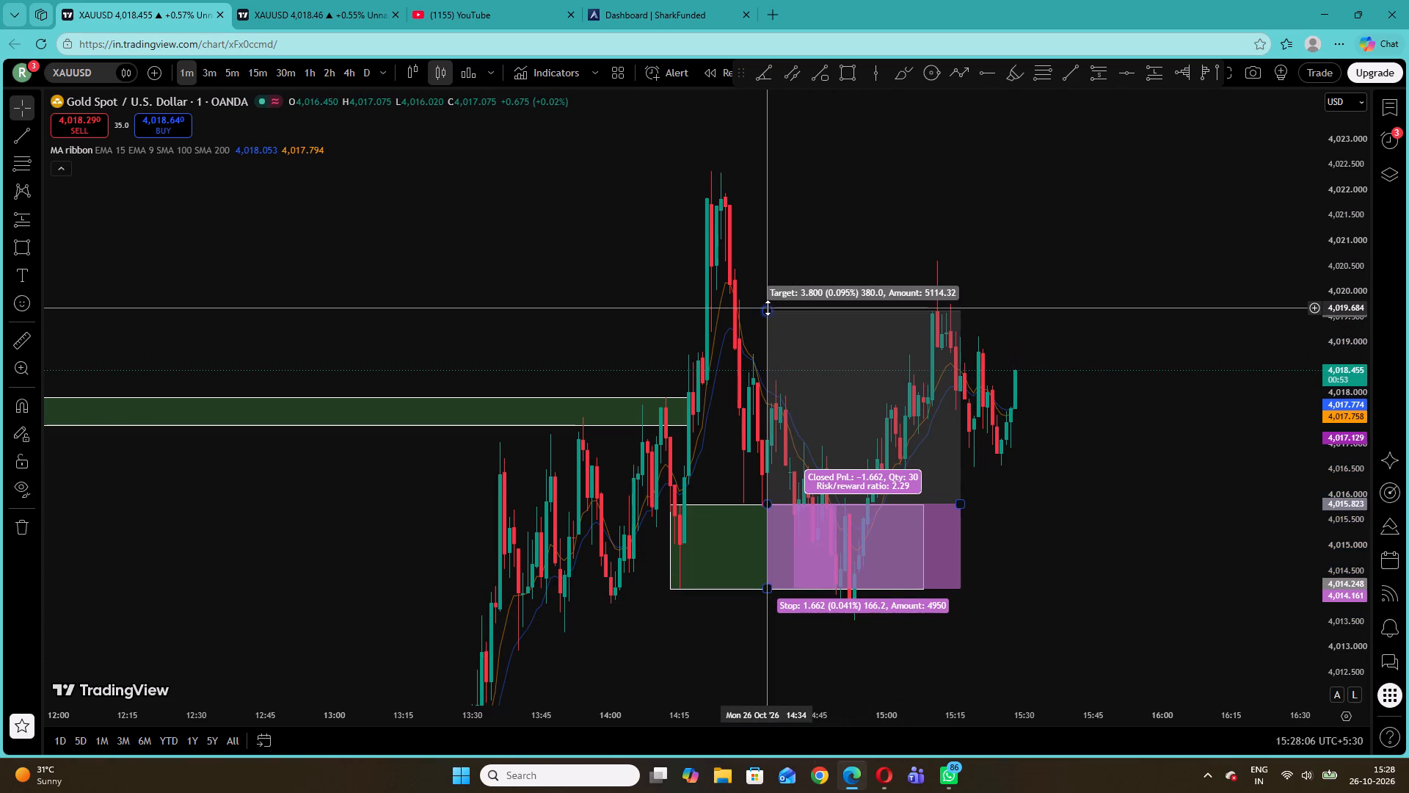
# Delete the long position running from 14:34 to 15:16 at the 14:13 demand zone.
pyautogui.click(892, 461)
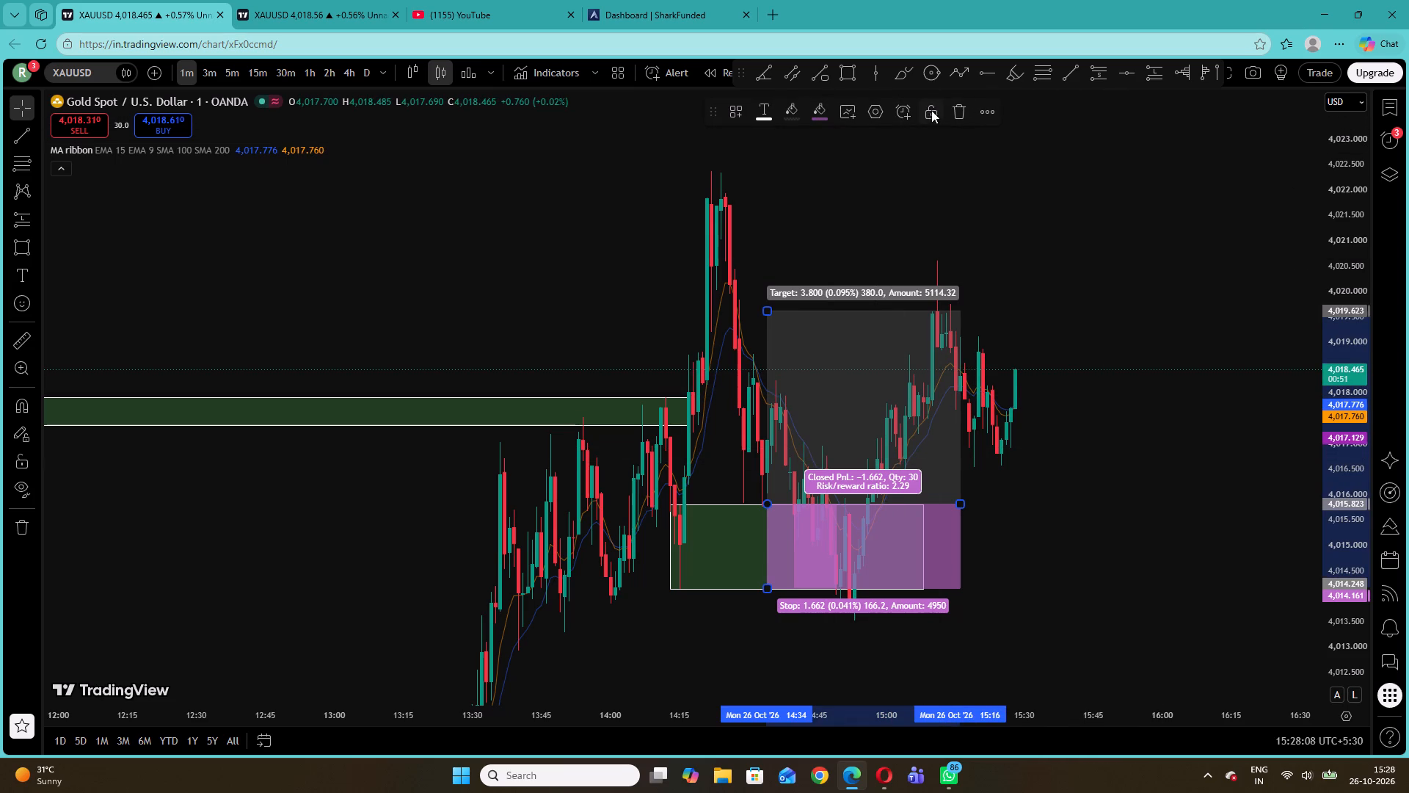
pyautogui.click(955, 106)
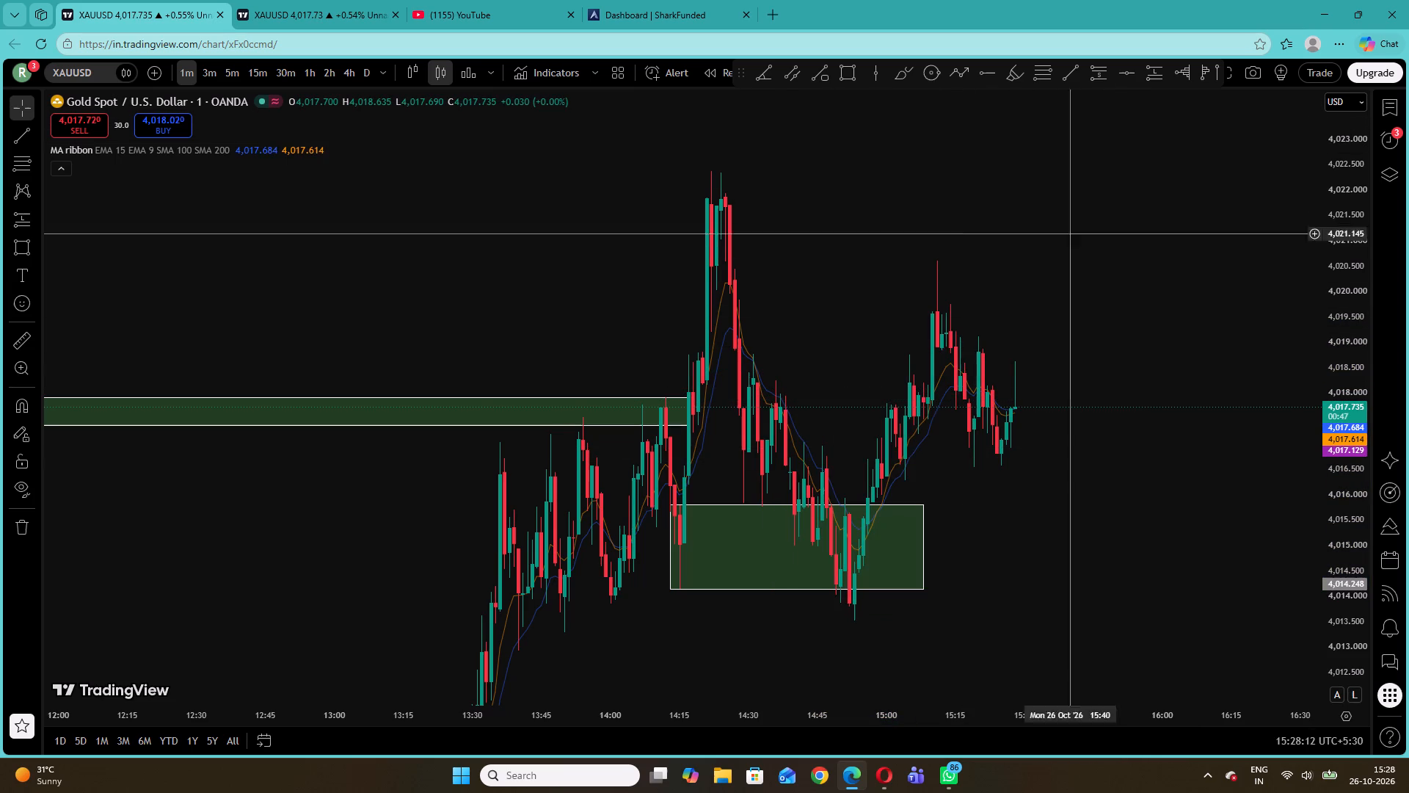
# Review the marked zones and position setups against the 1-minute price action from about 04:15 to 15:28.
pyautogui.moveTo(842, 233); pyautogui.dragTo(1093, 151)
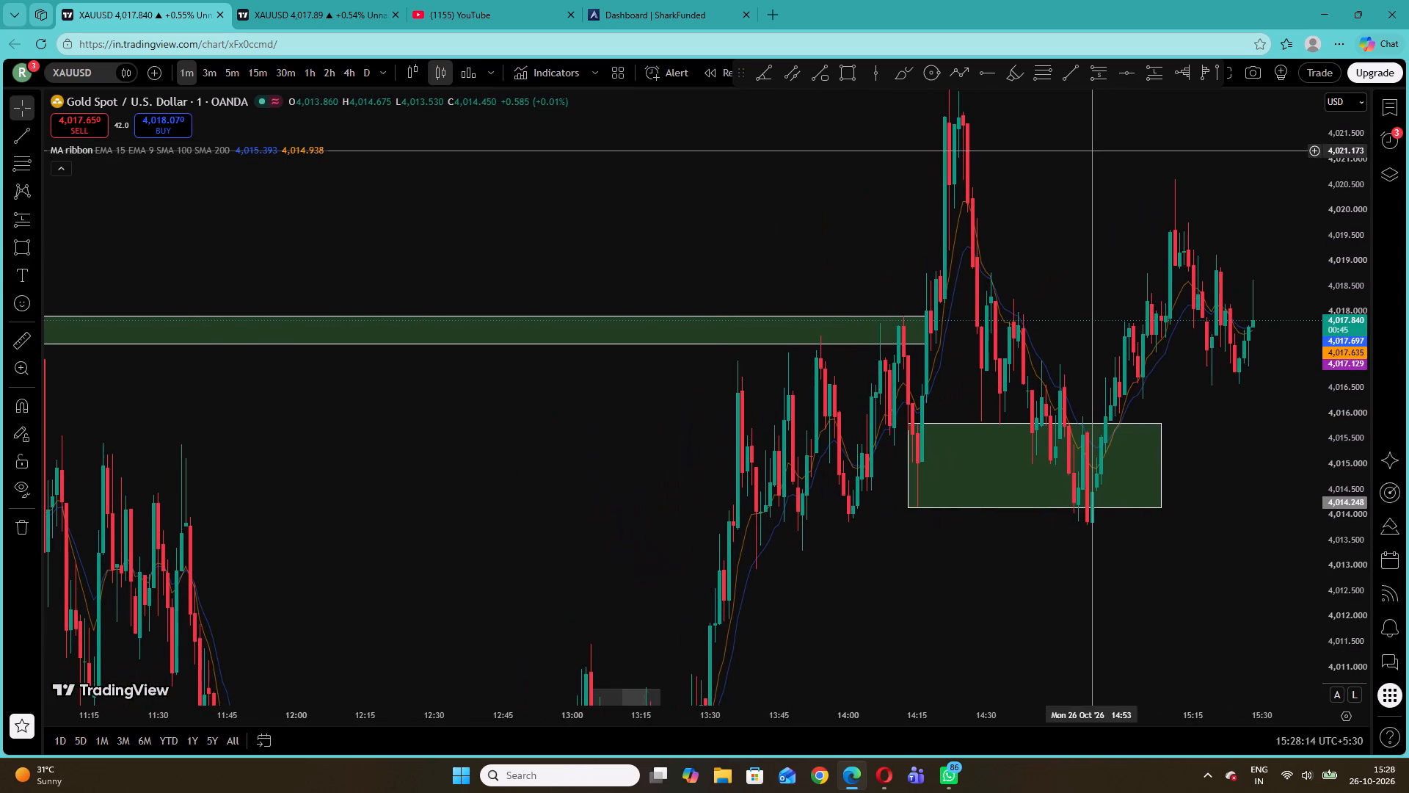
pyautogui.moveTo(703, 477); pyautogui.dragTo(980, 130)
pyautogui.moveTo(834, 287); pyautogui.dragTo(1261, 235)
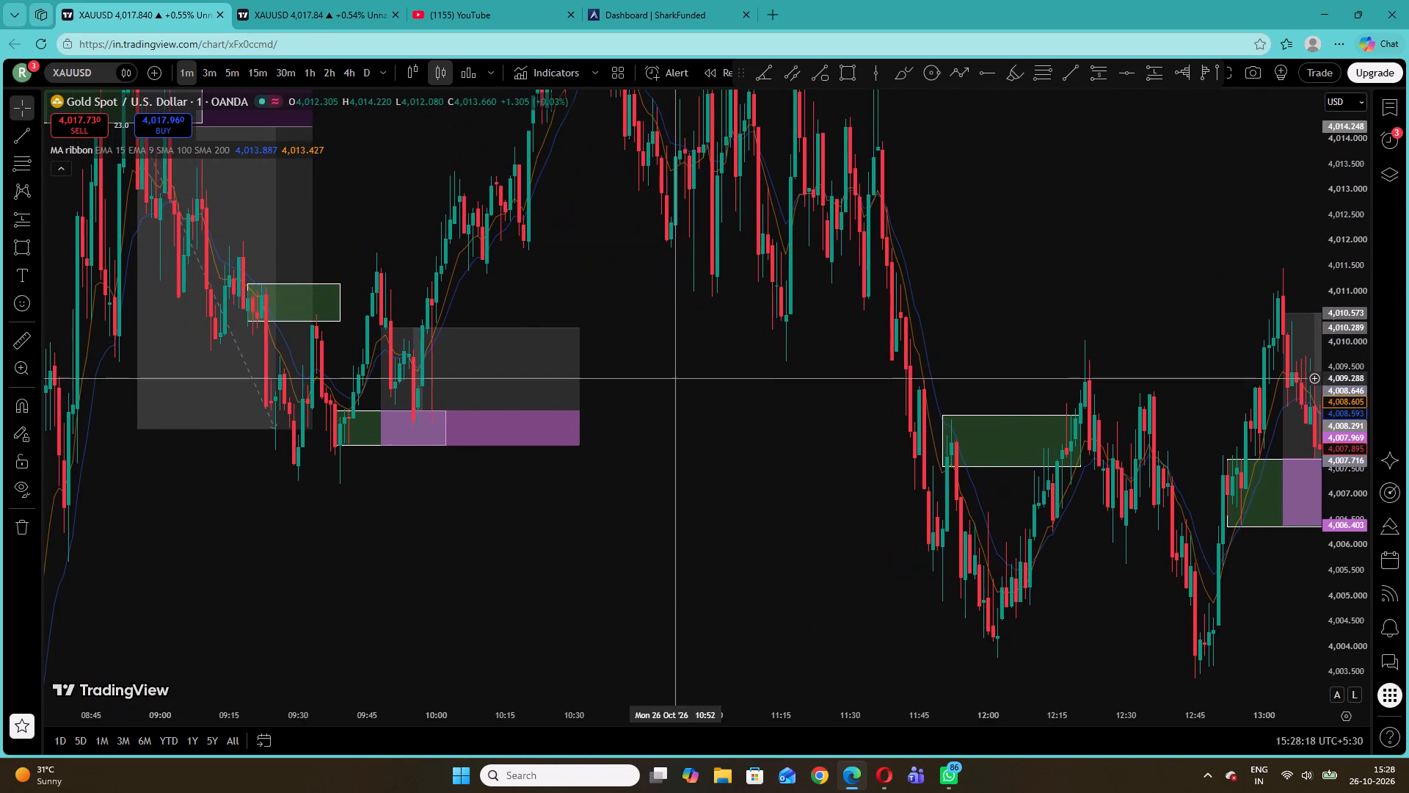
pyautogui.moveTo(683, 378); pyautogui.dragTo(1073, 486)
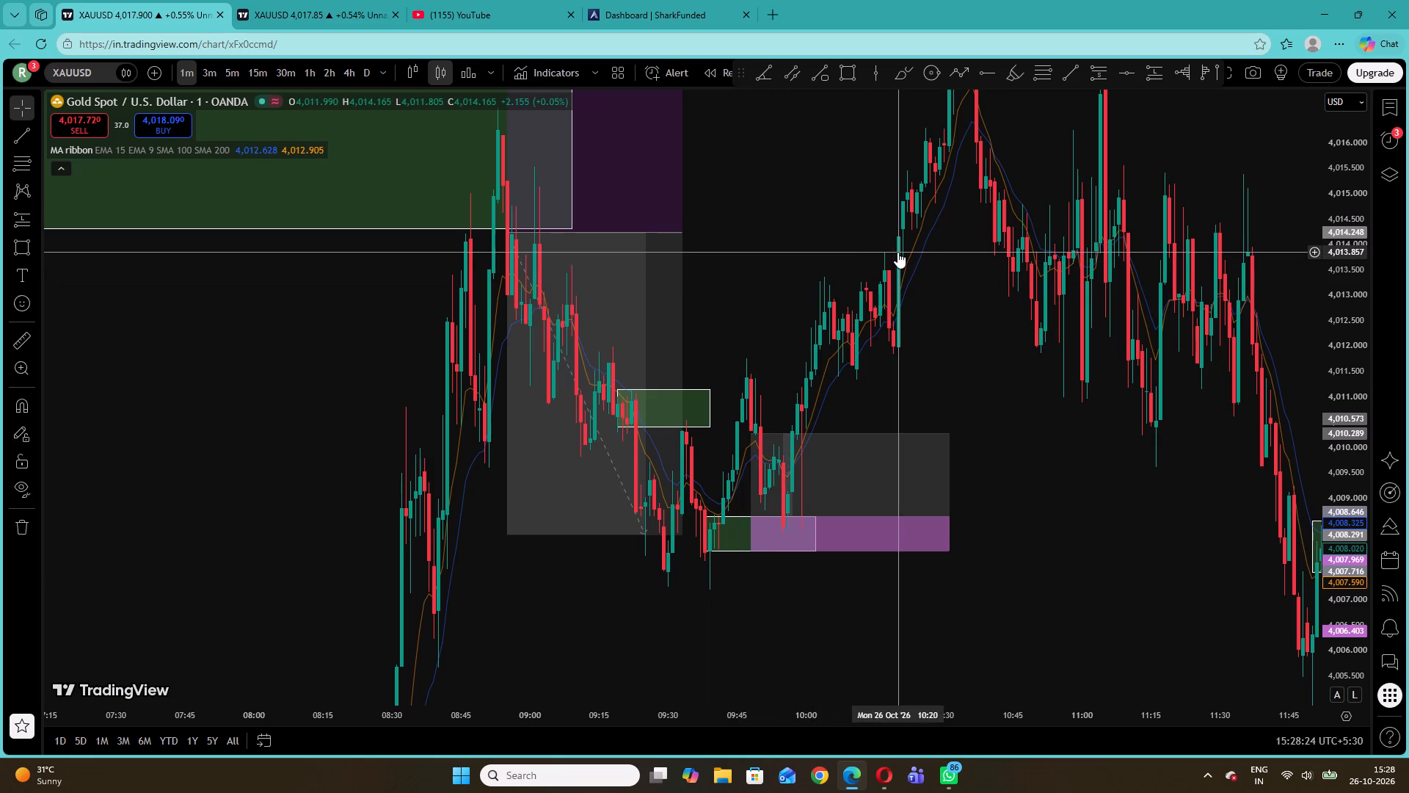
pyautogui.moveTo(793, 172); pyautogui.dragTo(927, 245)
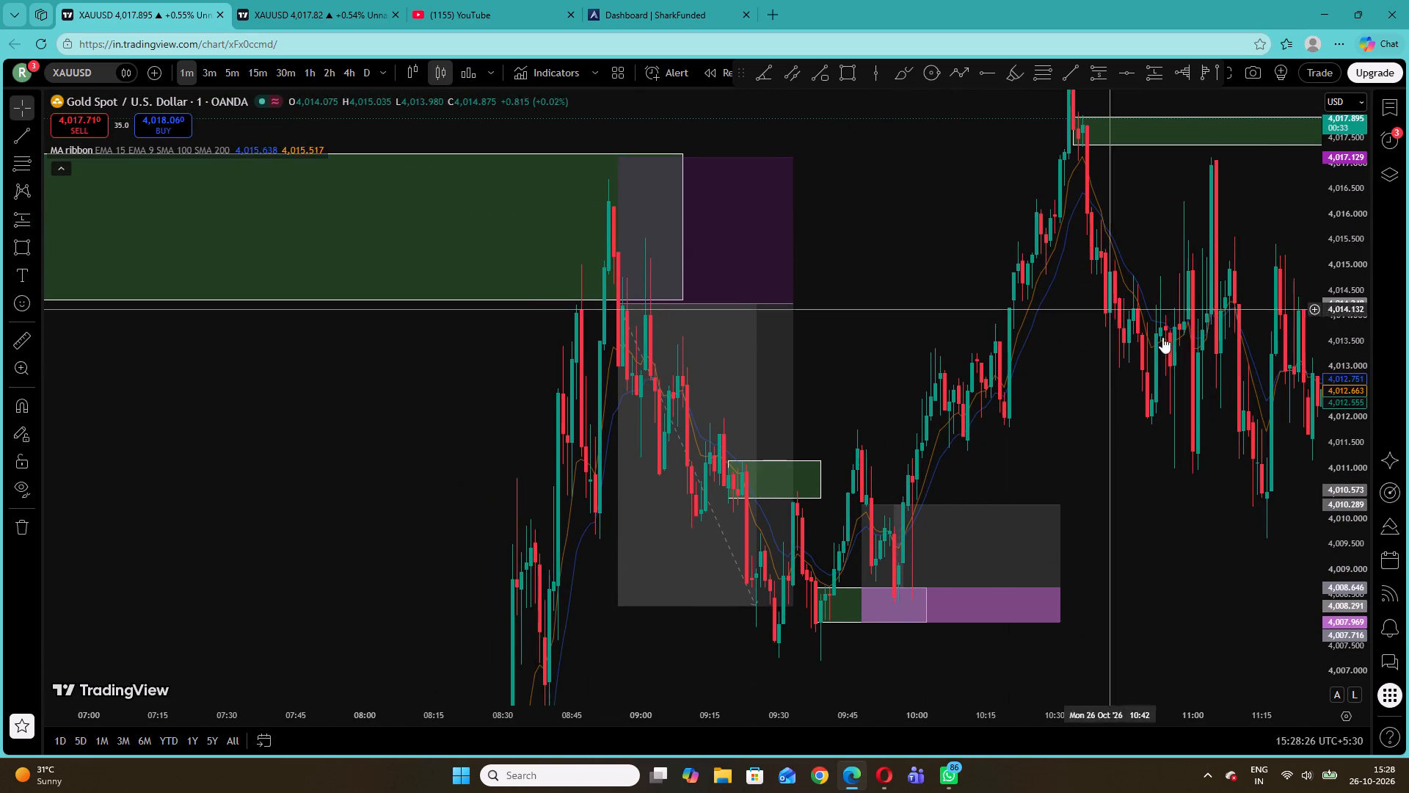
pyautogui.moveTo(1341, 369); pyautogui.dragTo(1341, 534)
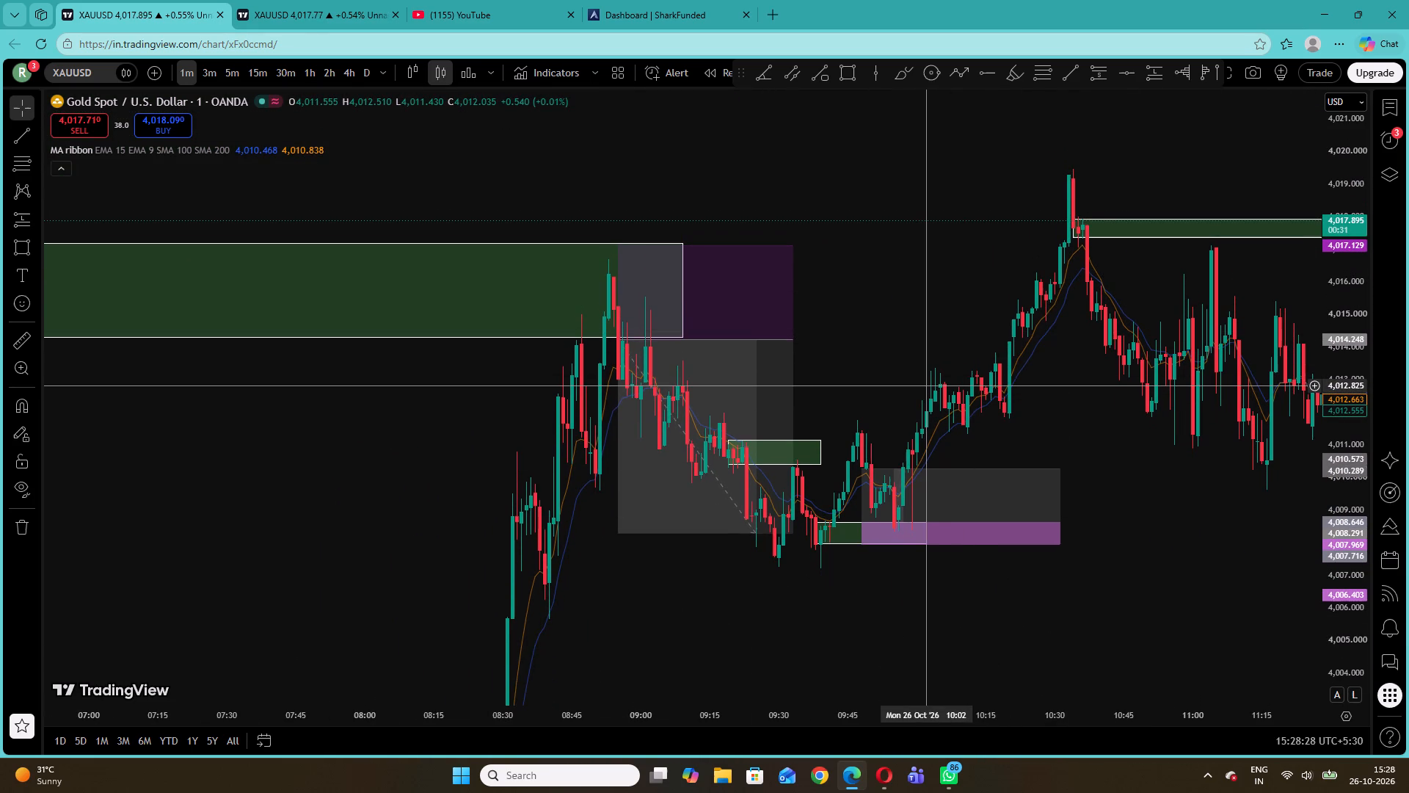
pyautogui.moveTo(924, 385); pyautogui.dragTo(932, 223)
pyautogui.moveTo(850, 584); pyautogui.dragTo(1269, 399)
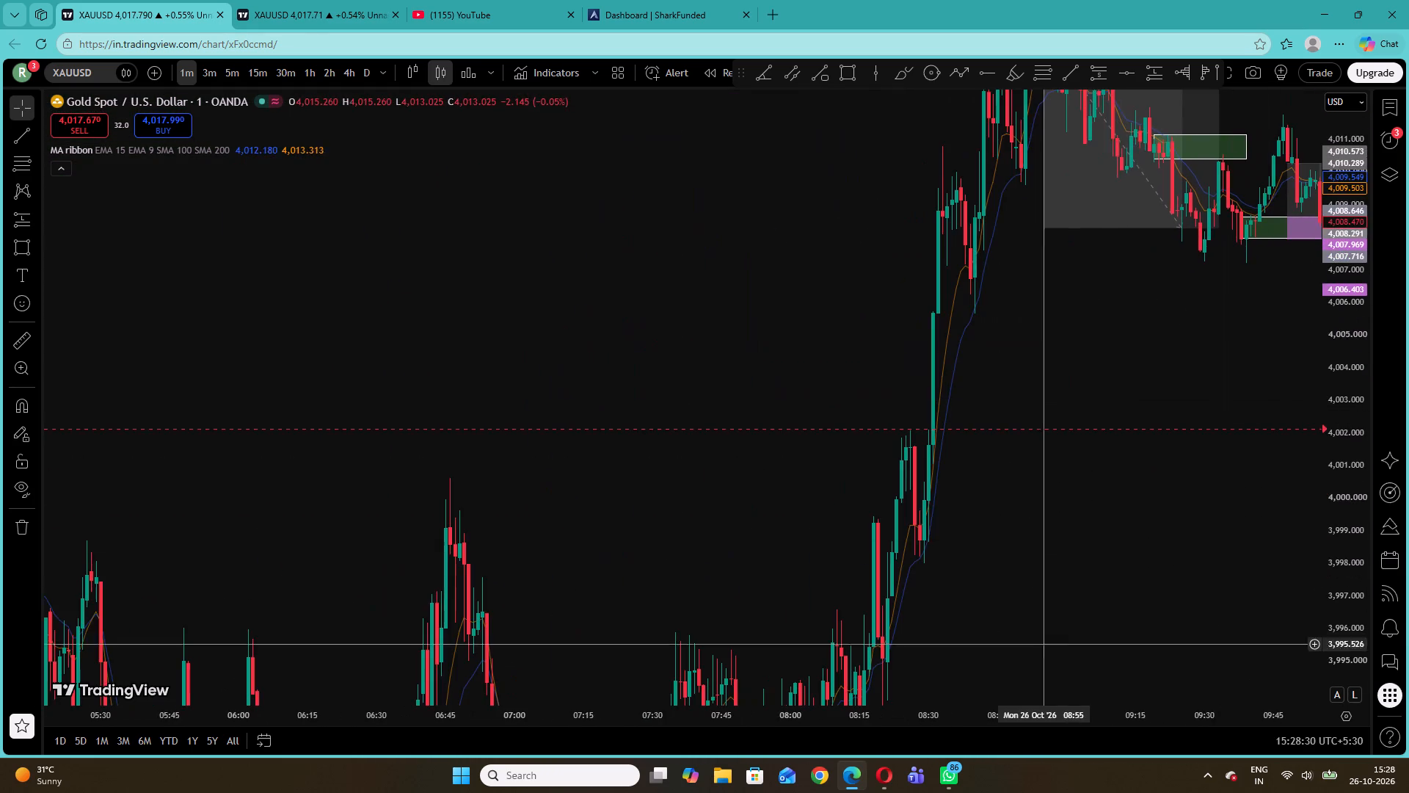
pyautogui.moveTo(1006, 642); pyautogui.dragTo(1038, 350)
pyautogui.moveTo(757, 571); pyautogui.dragTo(1172, 303)
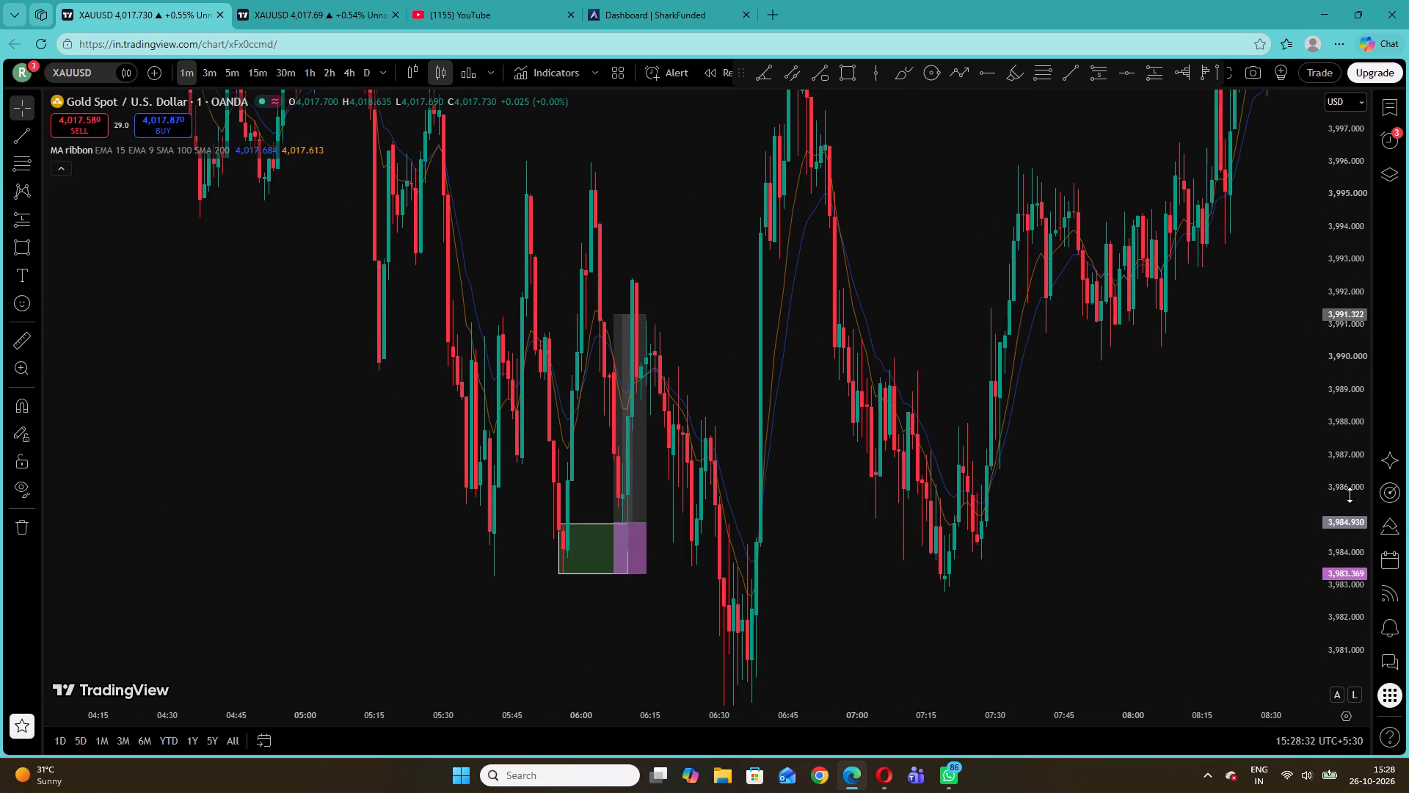
pyautogui.moveTo(1349, 466); pyautogui.dragTo(1344, 582)
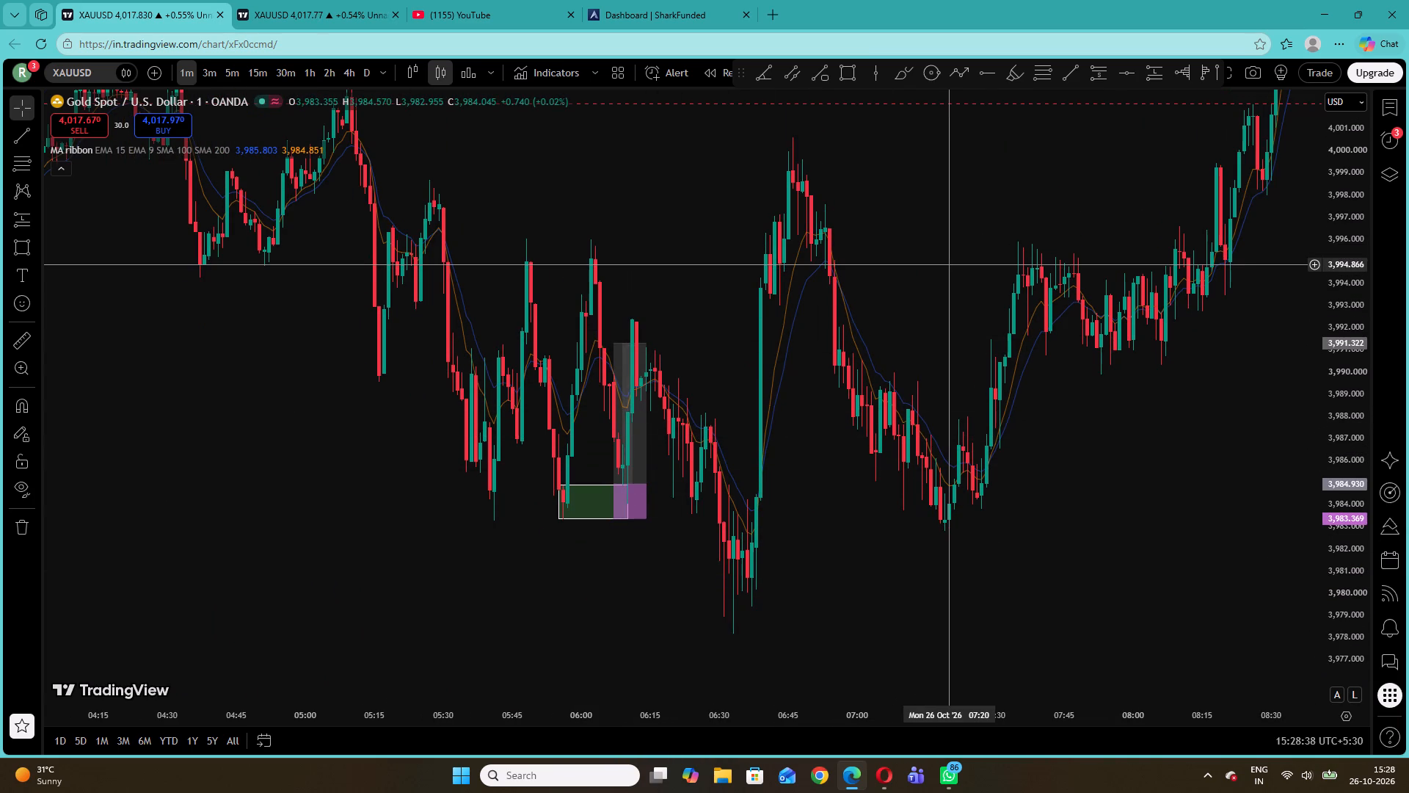
pyautogui.moveTo(948, 265); pyautogui.dragTo(556, 532)
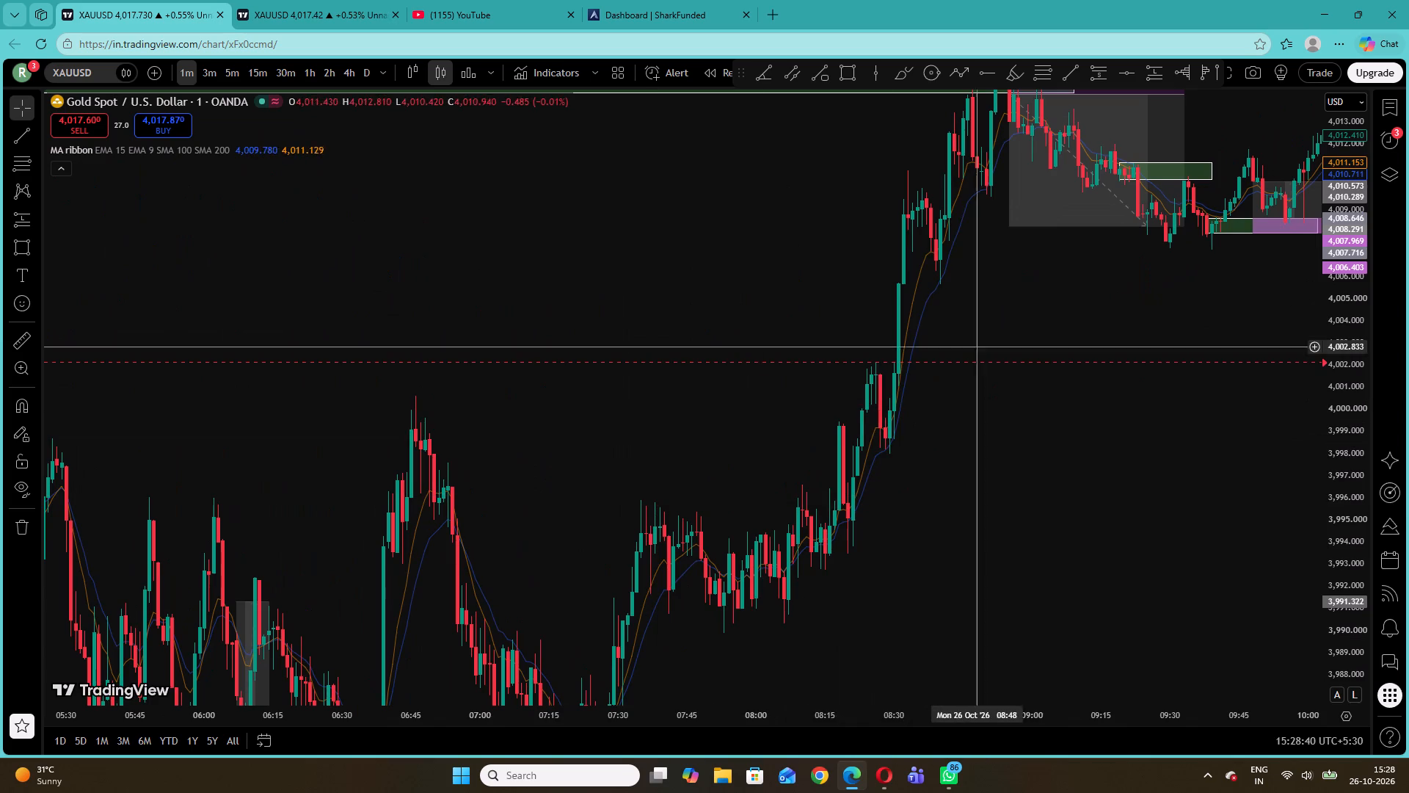
pyautogui.moveTo(996, 273); pyautogui.dragTo(655, 486)
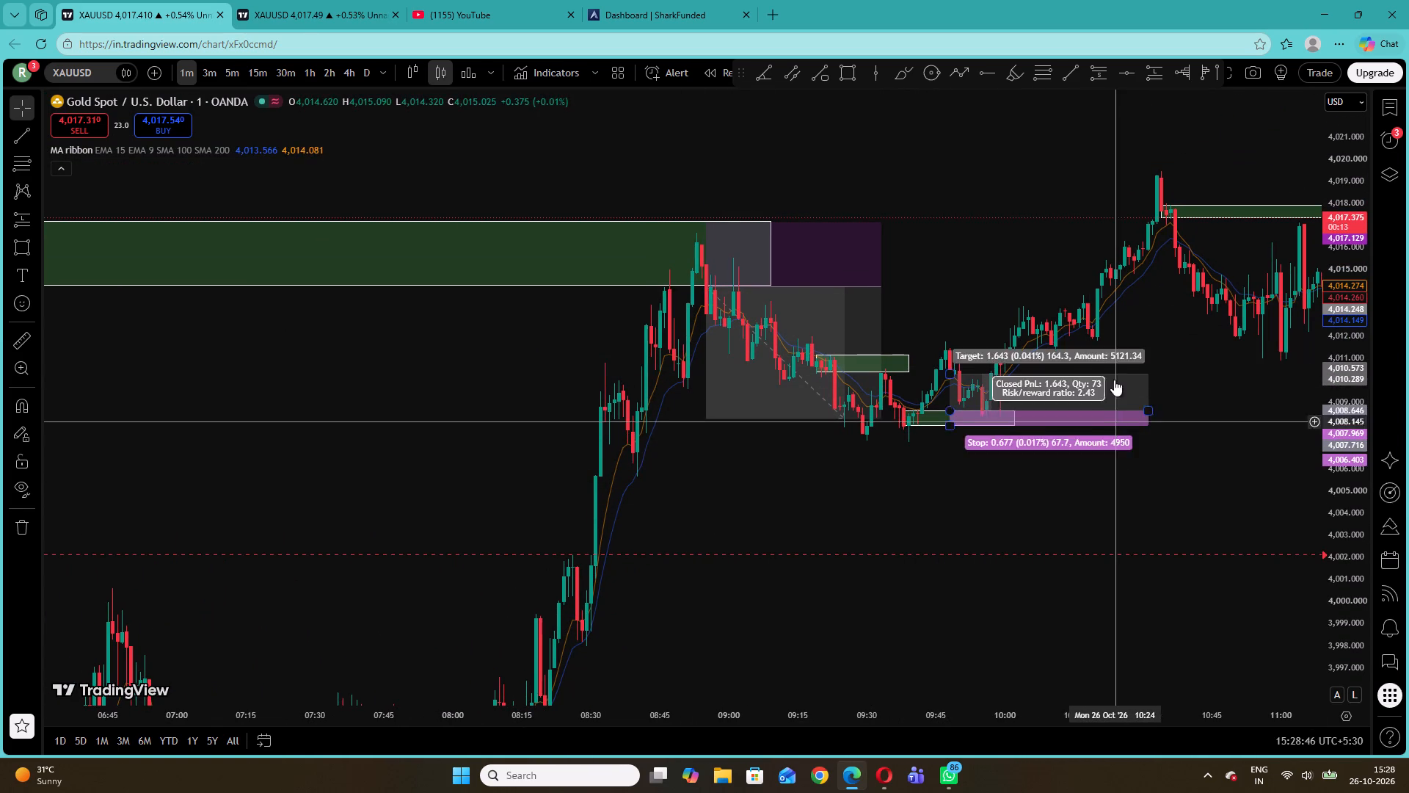
pyautogui.moveTo(1033, 231); pyautogui.dragTo(644, 361)
pyautogui.moveTo(1012, 256); pyautogui.dragTo(1008, 256)
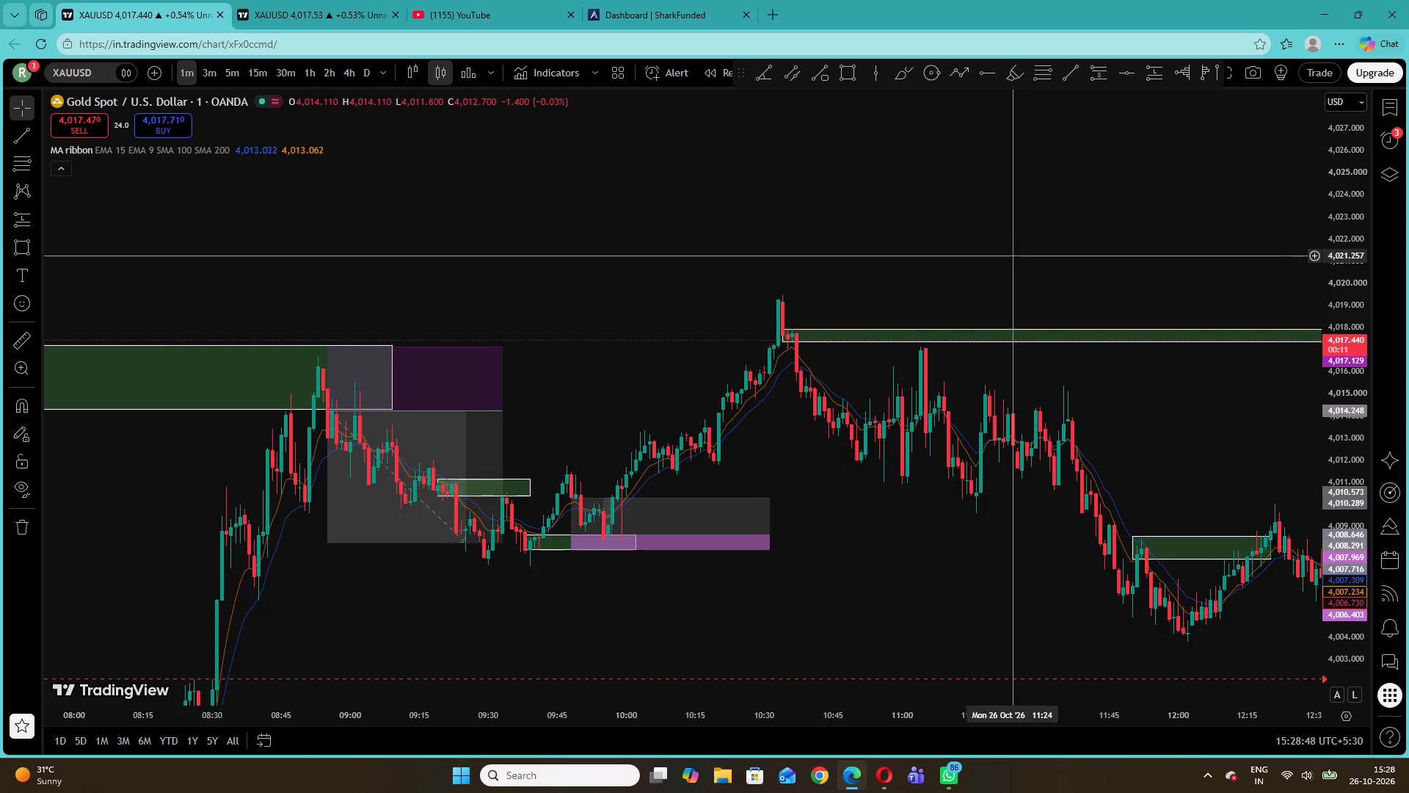
pyautogui.moveTo(1008, 256); pyautogui.dragTo(776, 236)
pyautogui.moveTo(1033, 458); pyautogui.dragTo(926, 376)
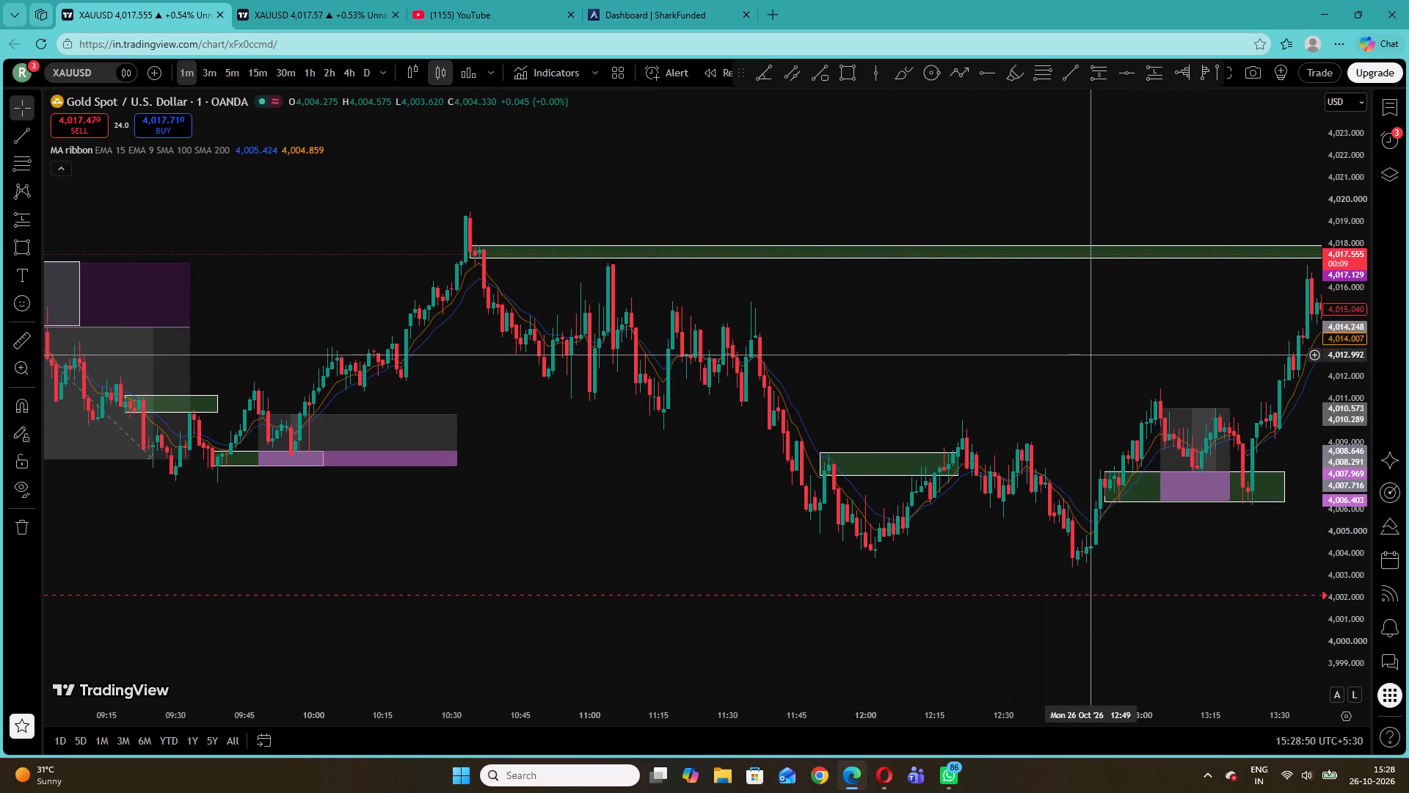
# Switch the chart from the OANDA gold feed to the FOREX.com XAUUSD symbol in the watchlist.
pyautogui.moveTo(1085, 352); pyautogui.dragTo(857, 309)
pyautogui.moveTo(1358, 512); pyautogui.dragTo(1279, 343)
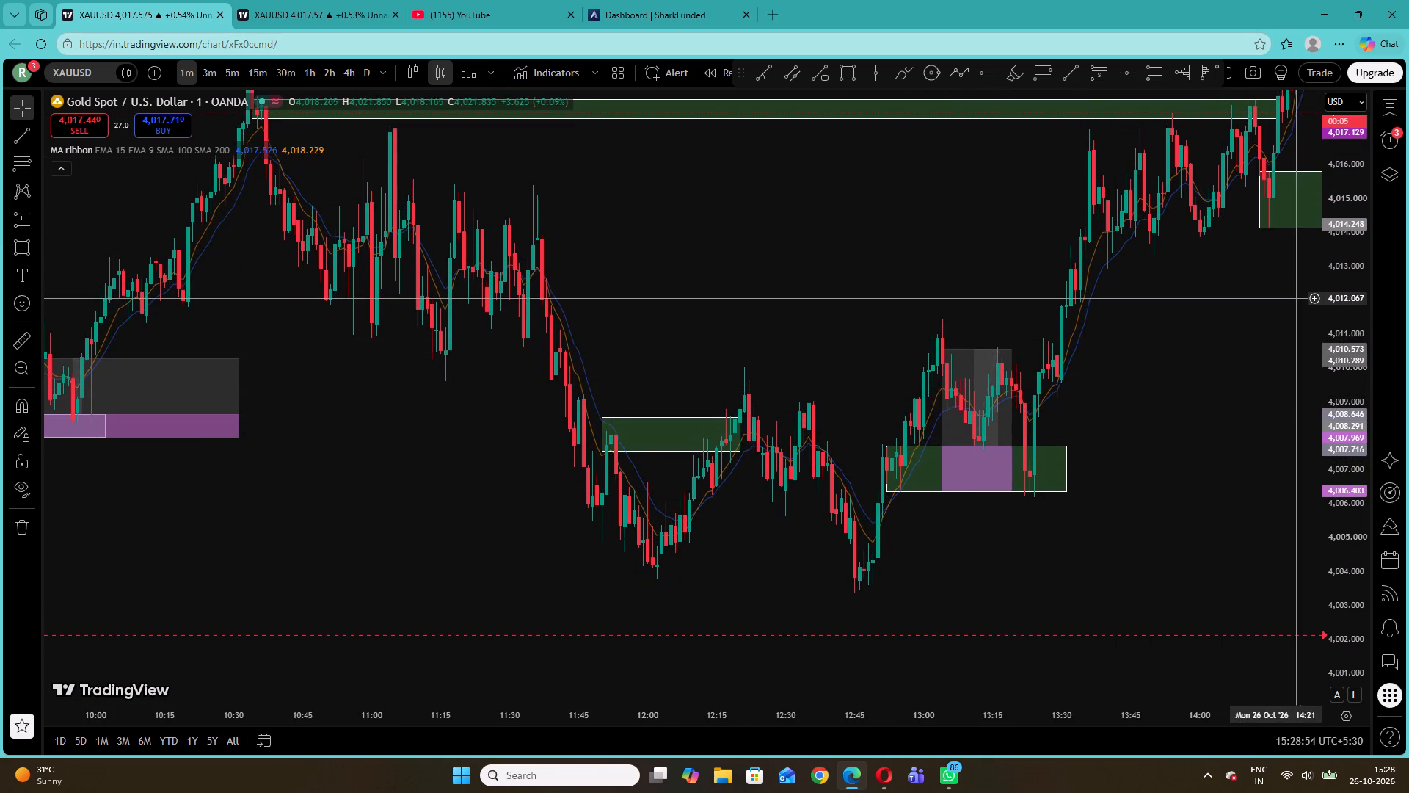
pyautogui.moveTo(1288, 297); pyautogui.dragTo(597, 329)
pyautogui.moveTo(972, 214); pyautogui.dragTo(995, 451)
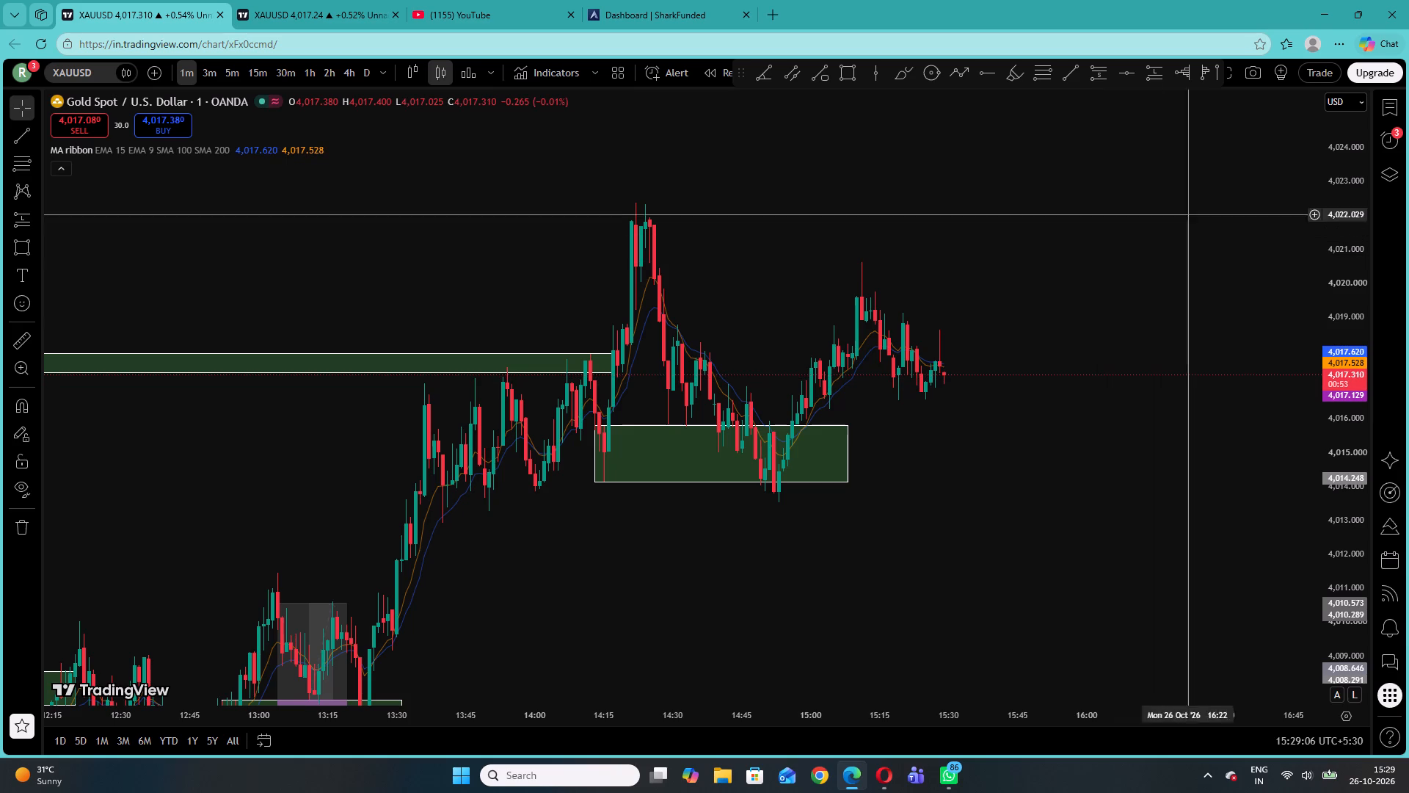
pyautogui.click(1386, 100)
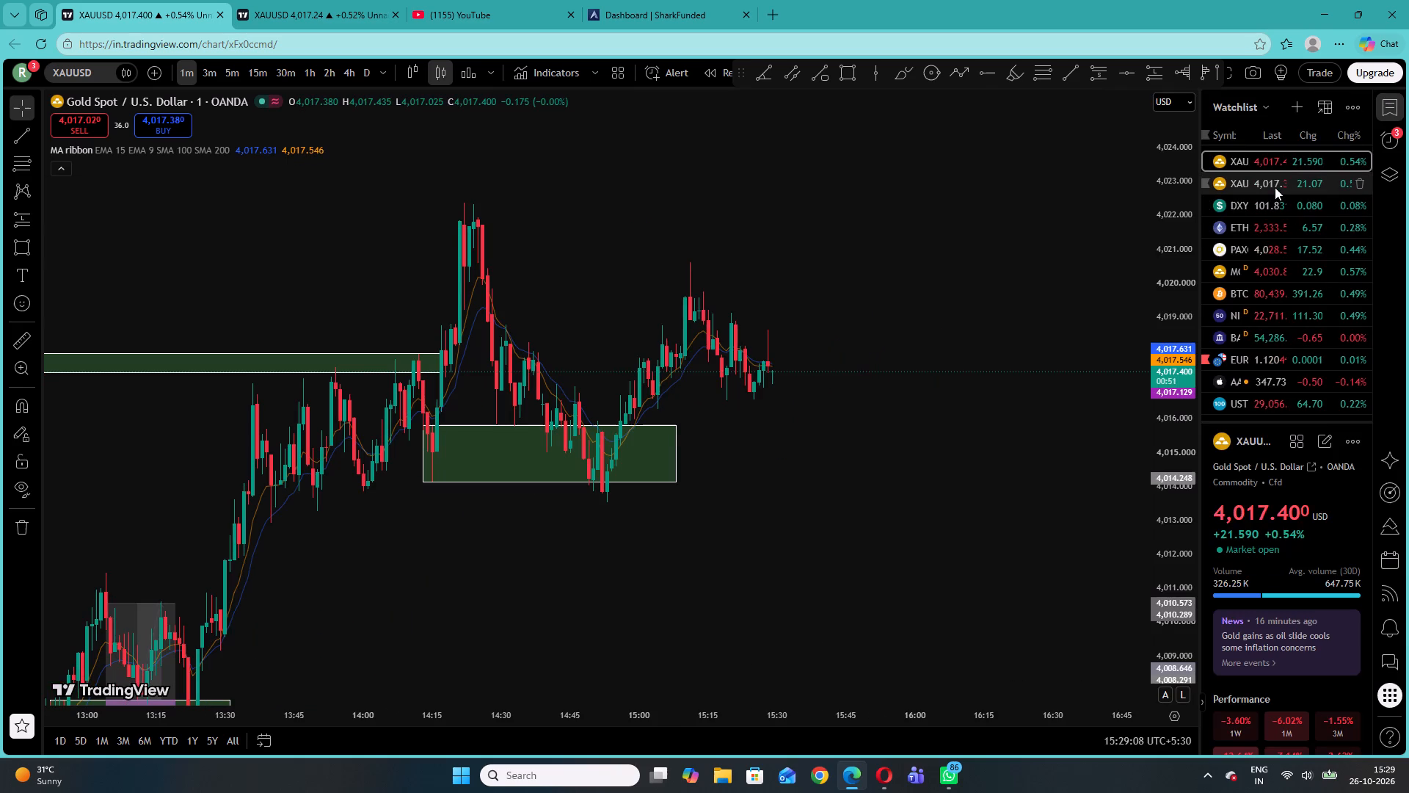
pyautogui.click(1275, 187)
pyautogui.click(1200, 704)
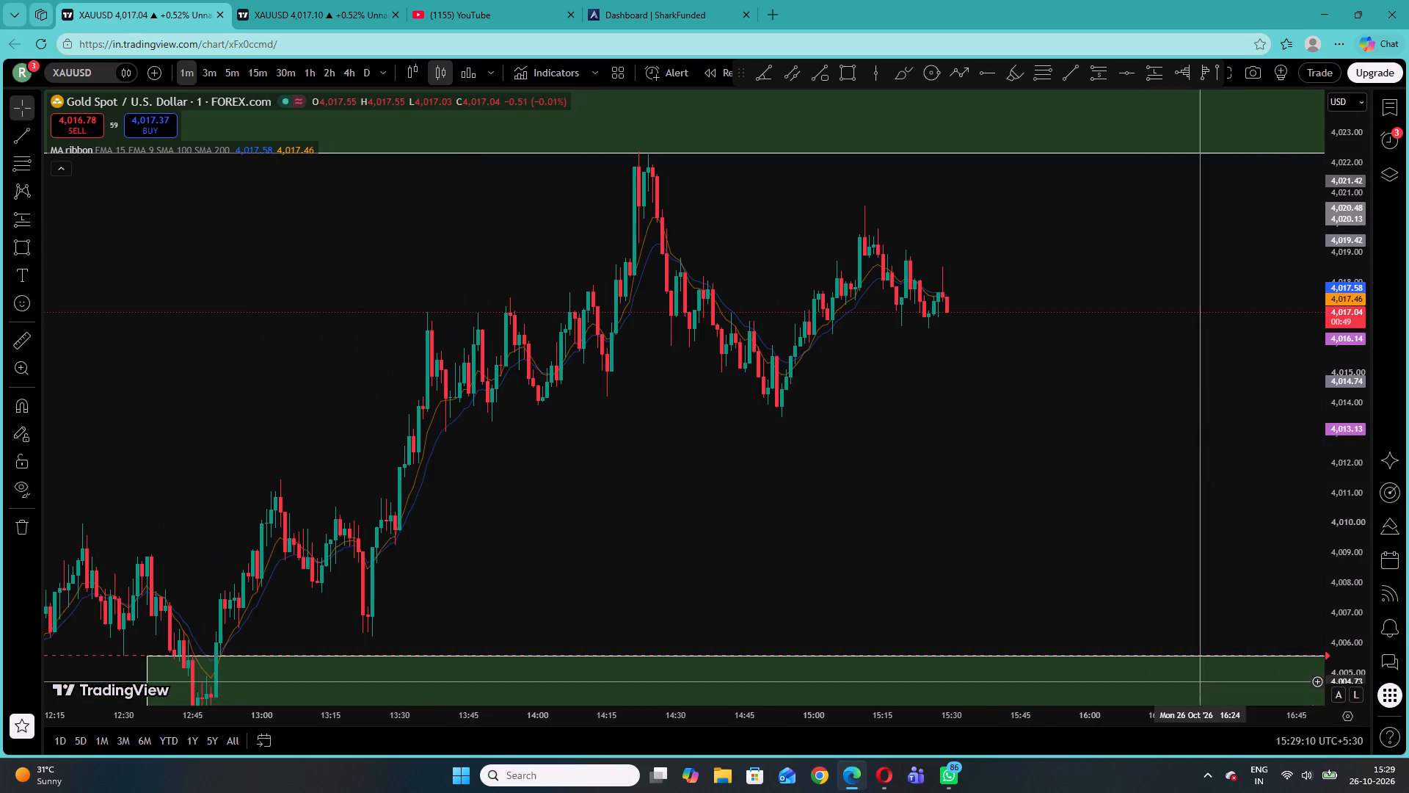
# Draw a rectangle demand zone starting at 13:27 between about 4,010.35 and 4,009.26, extending it forward past 17:15.
pyautogui.moveTo(1081, 441); pyautogui.dragTo(1098, 546)
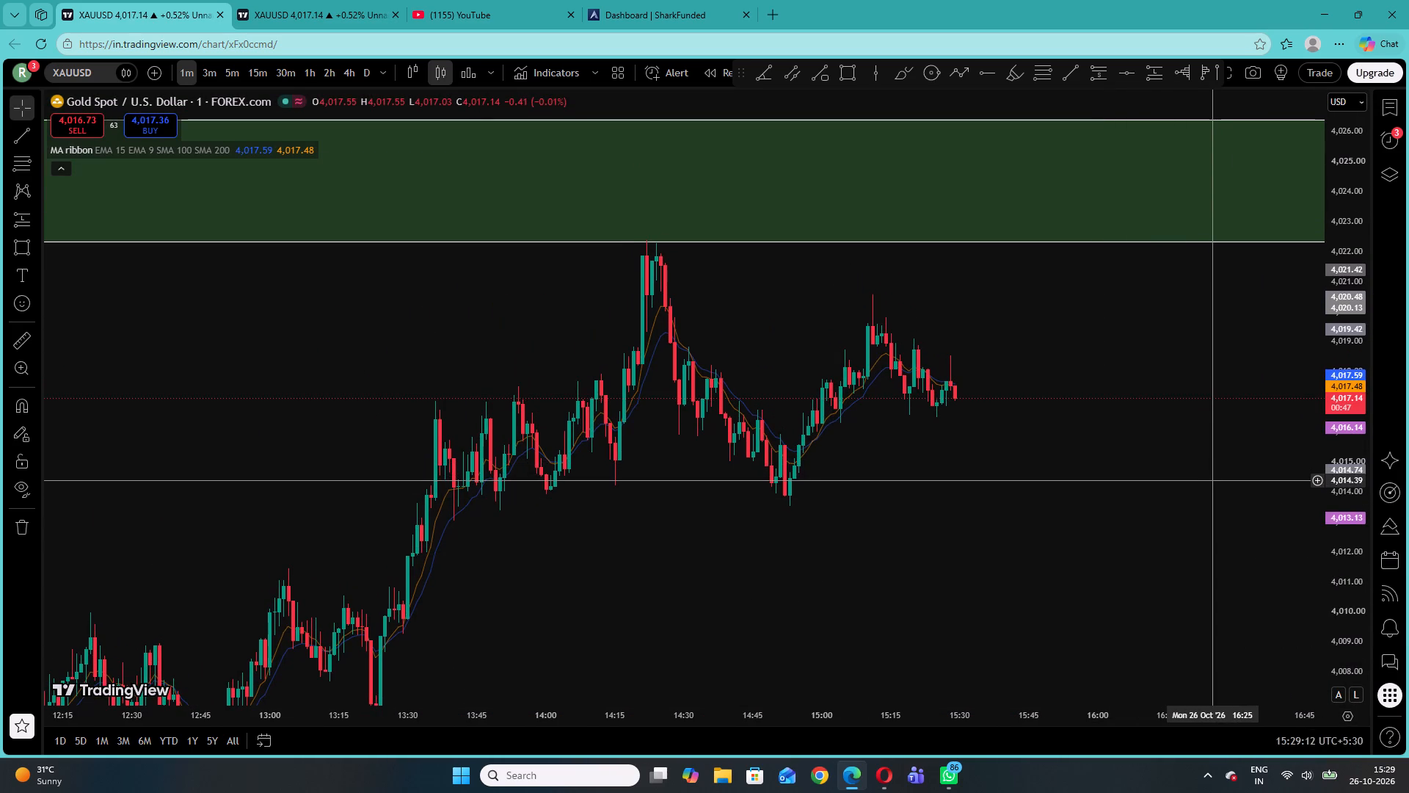
pyautogui.moveTo(1336, 574); pyautogui.dragTo(1330, 544)
pyautogui.moveTo(1157, 577); pyautogui.dragTo(980, 421)
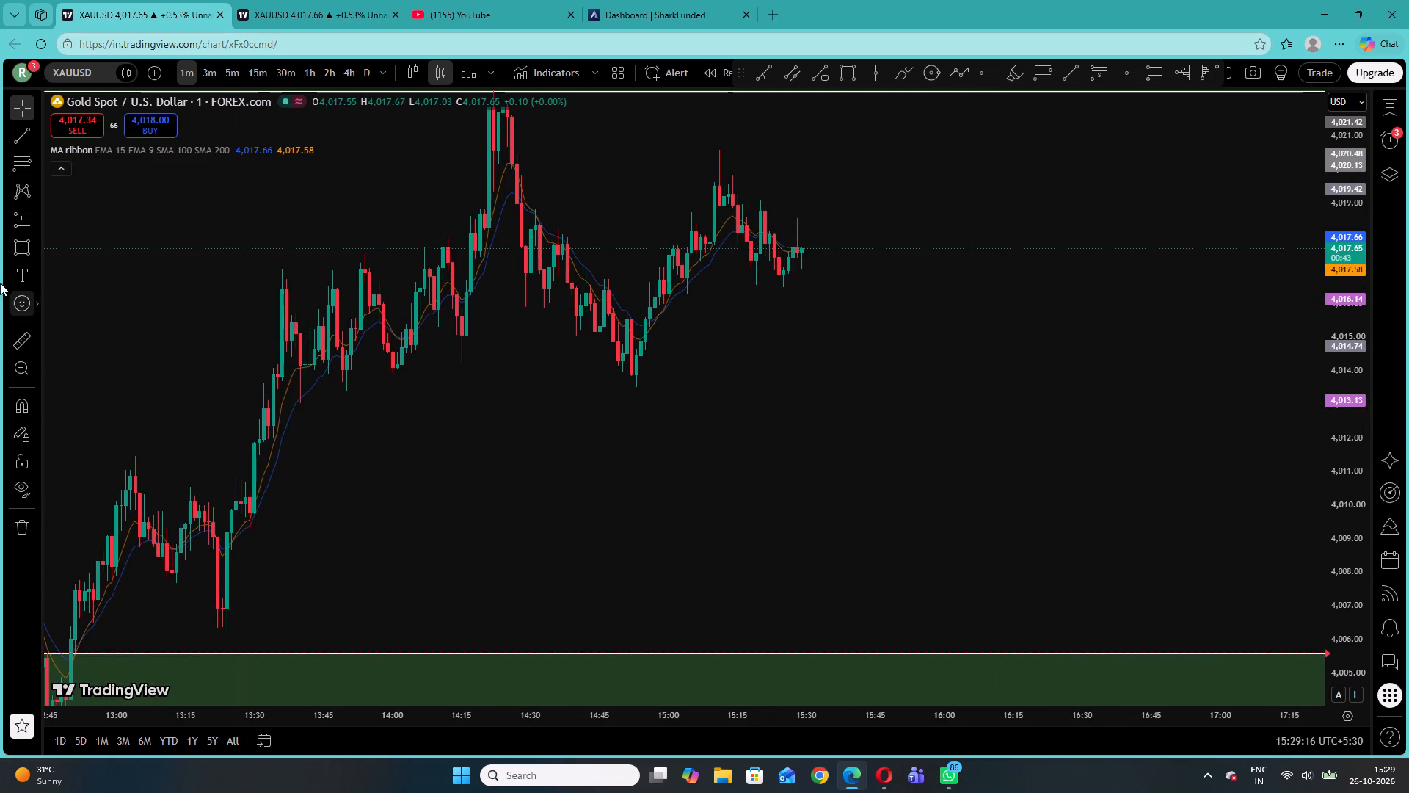
pyautogui.click(21, 246)
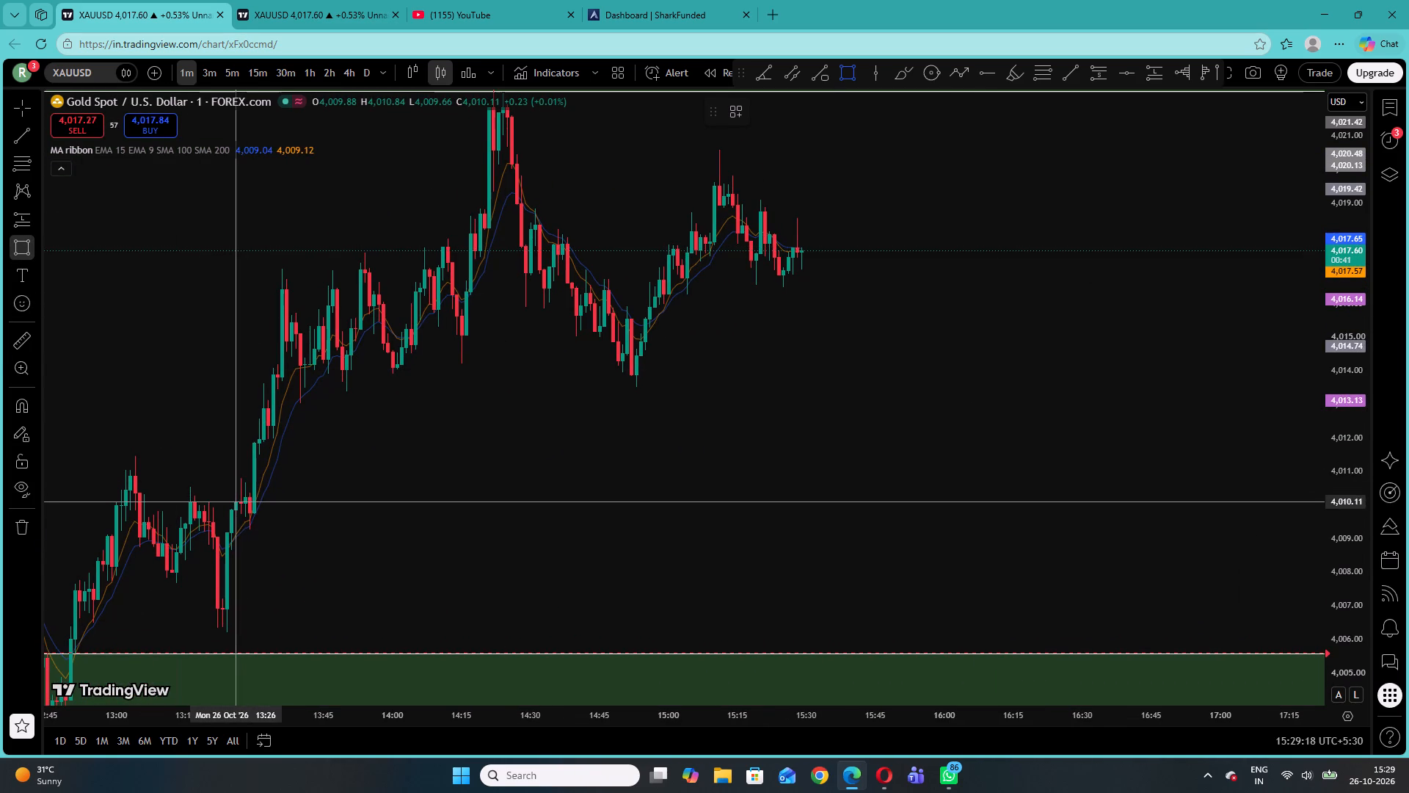
pyautogui.click(239, 493)
pyautogui.click(363, 530)
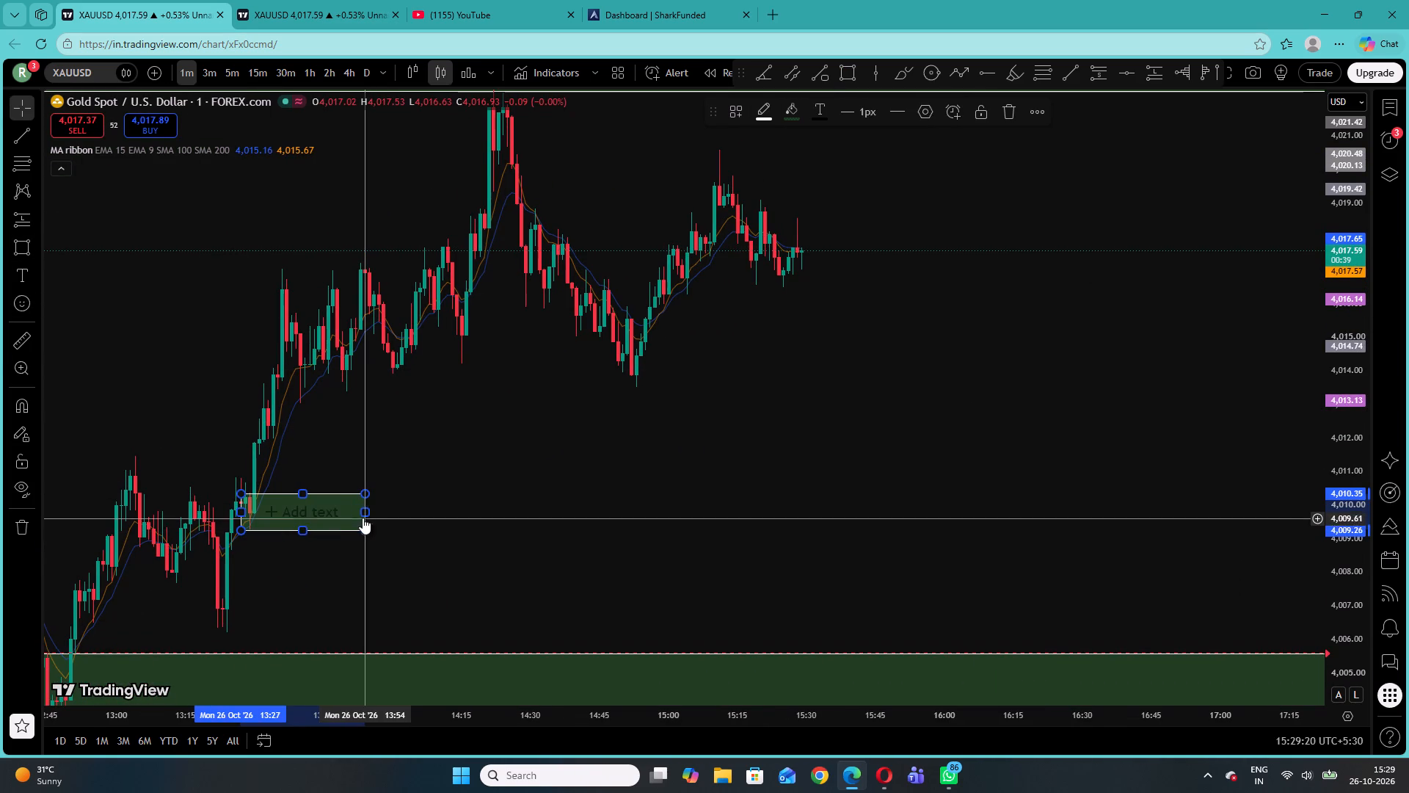
pyautogui.moveTo(363, 513); pyautogui.dragTo(1335, 543)
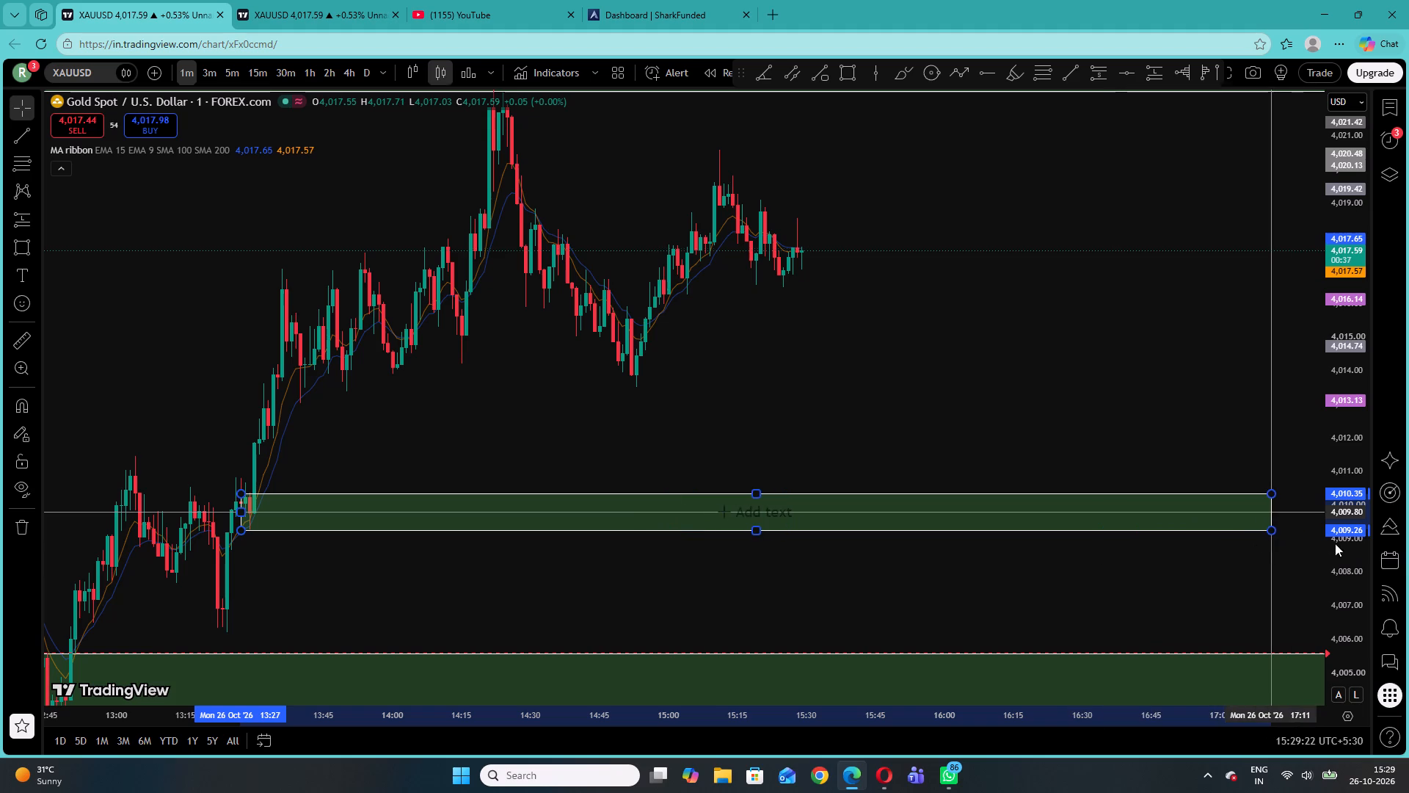
pyautogui.moveTo(1335, 543); pyautogui.dragTo(1338, 543)
pyautogui.click(1154, 447)
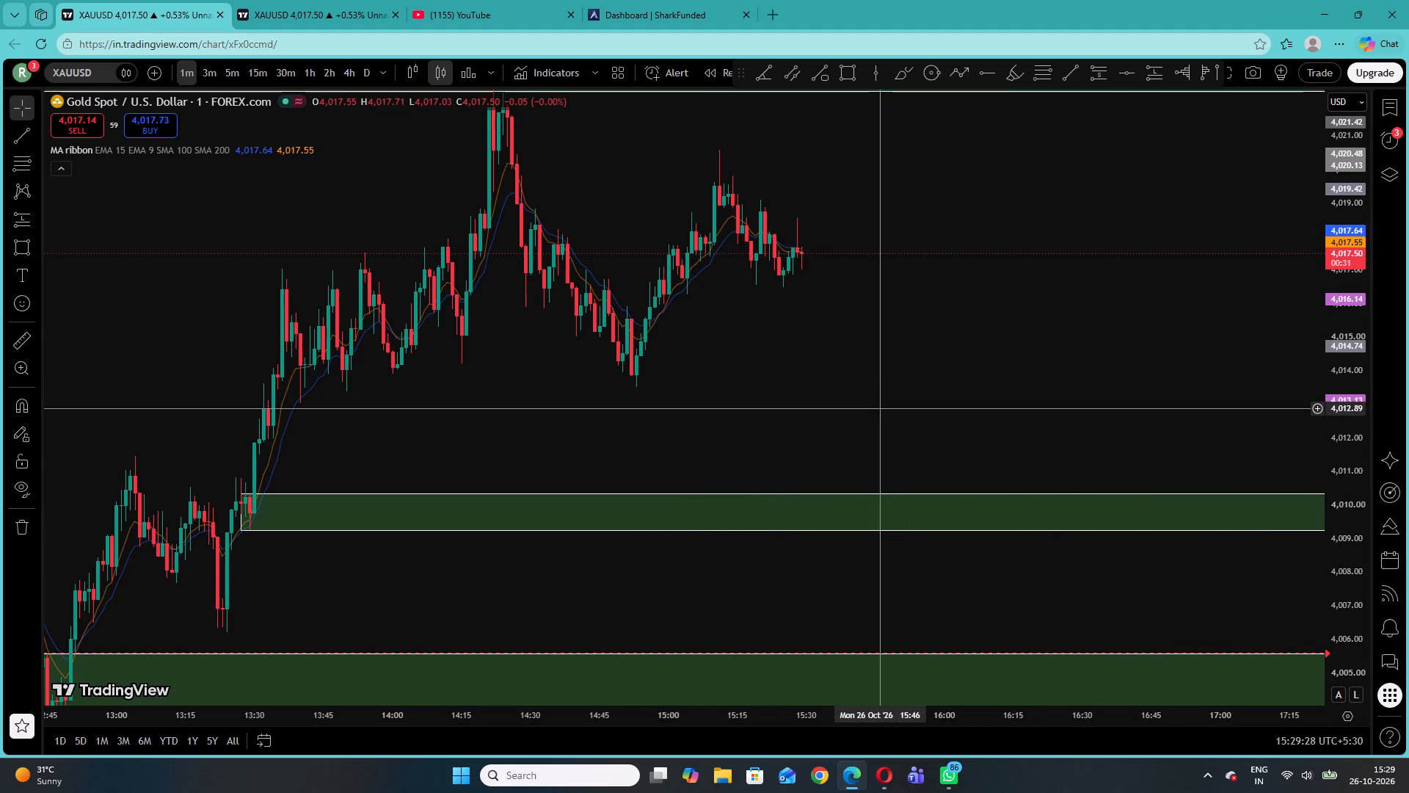
# Check gold on the 5-minute interval, return to the 1-minute interval and view the recent price action between the zones.
pyautogui.click(225, 76)
pyautogui.click(186, 68)
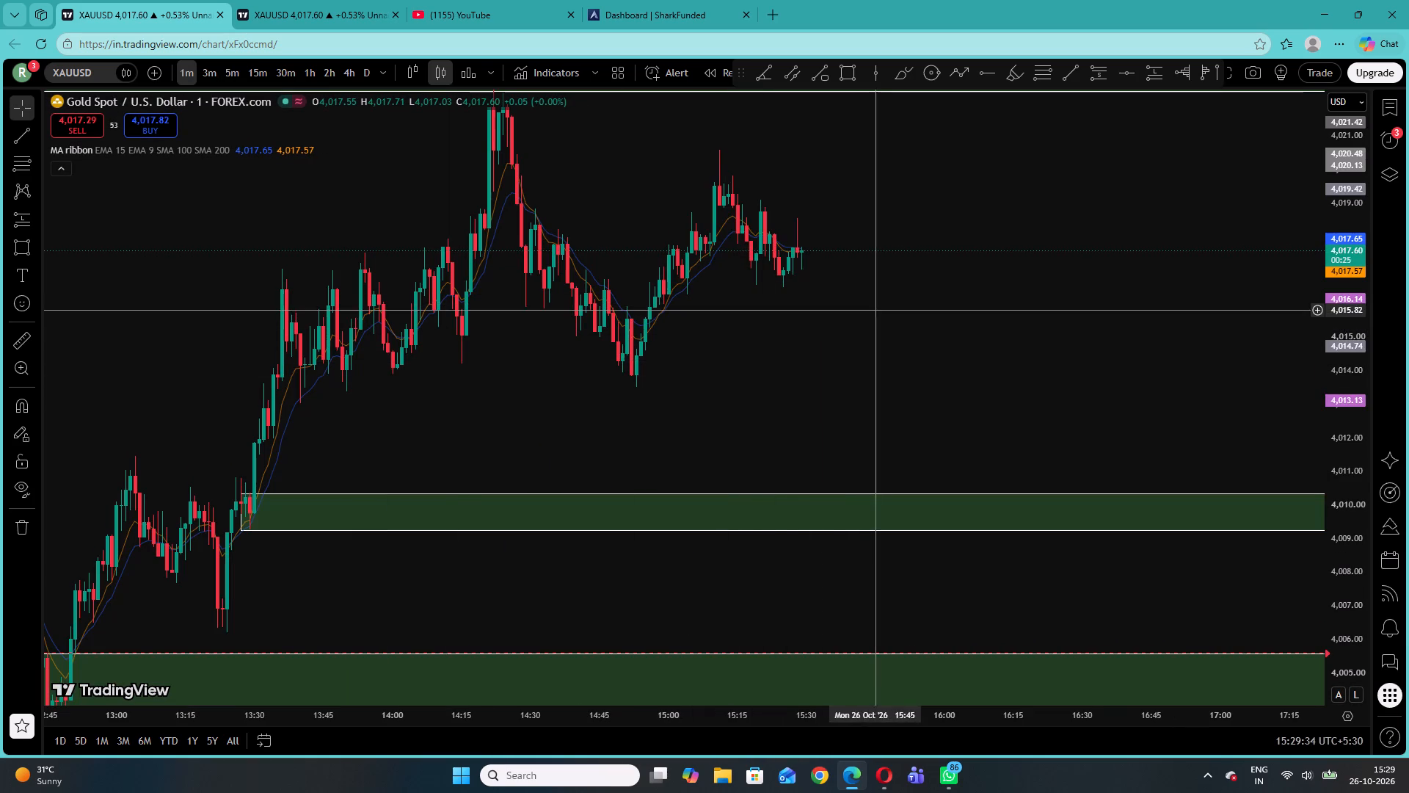
pyautogui.moveTo(808, 357); pyautogui.dragTo(904, 451)
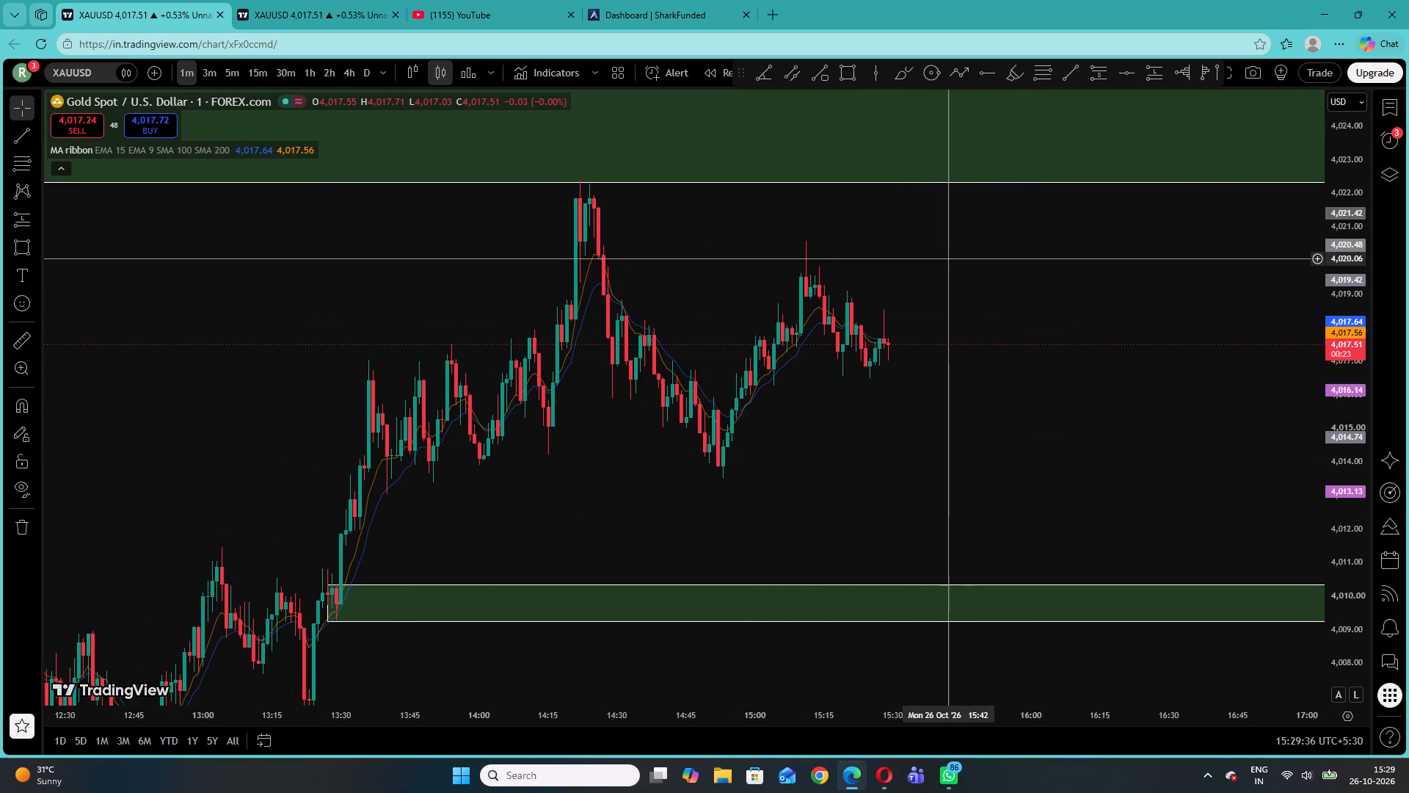
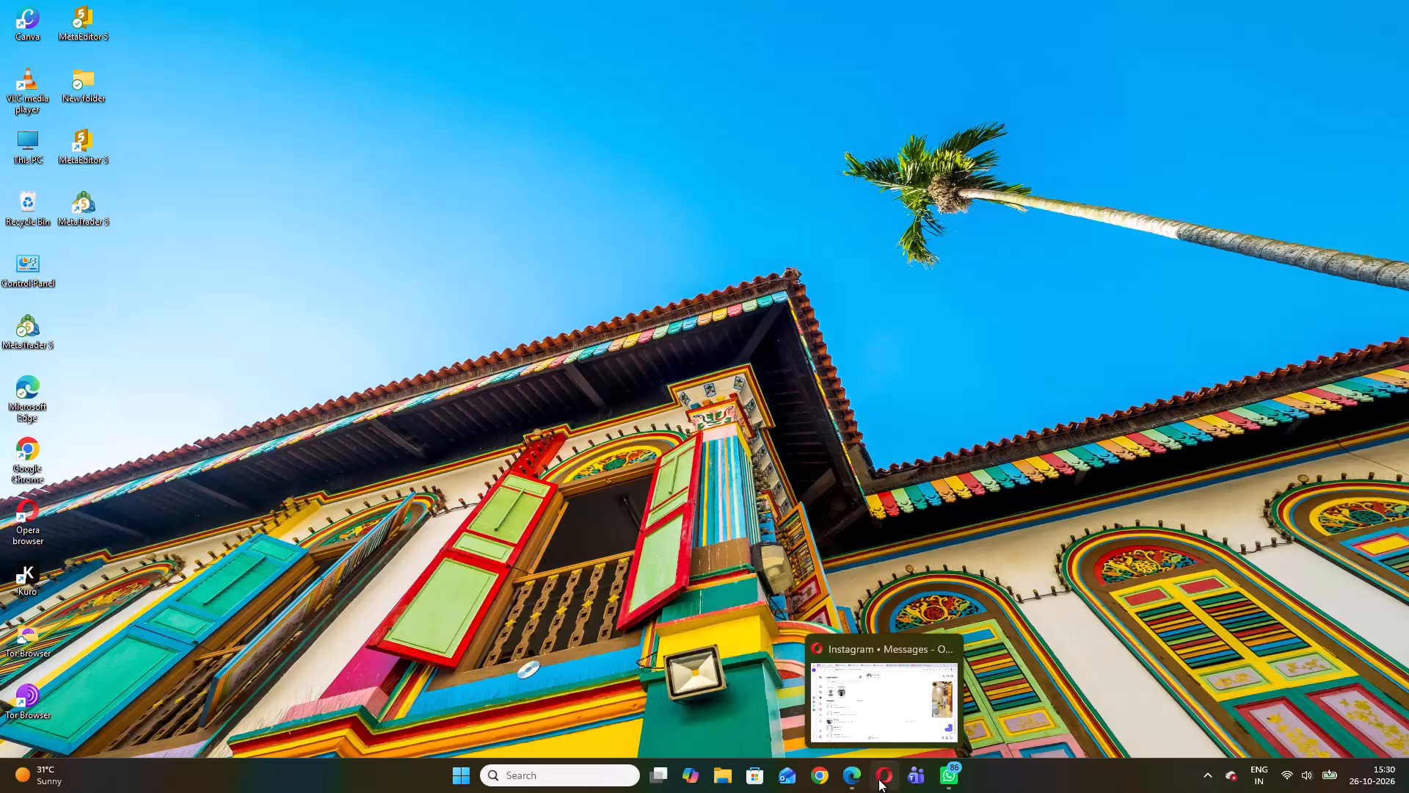
# Return to the browser's gold chart and examine the marked zones on the 5-minute interval.
pyautogui.click(840, 783)
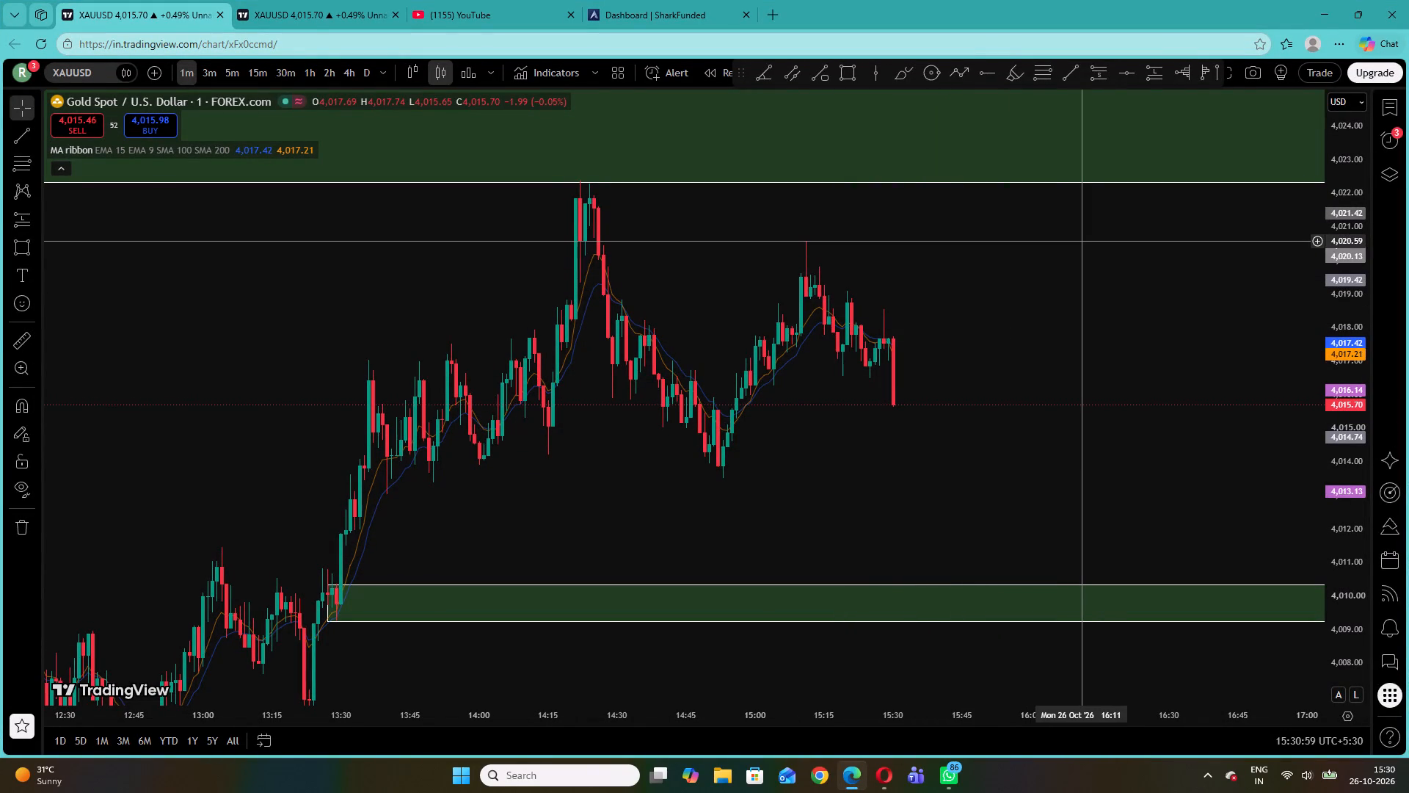
pyautogui.click(235, 70)
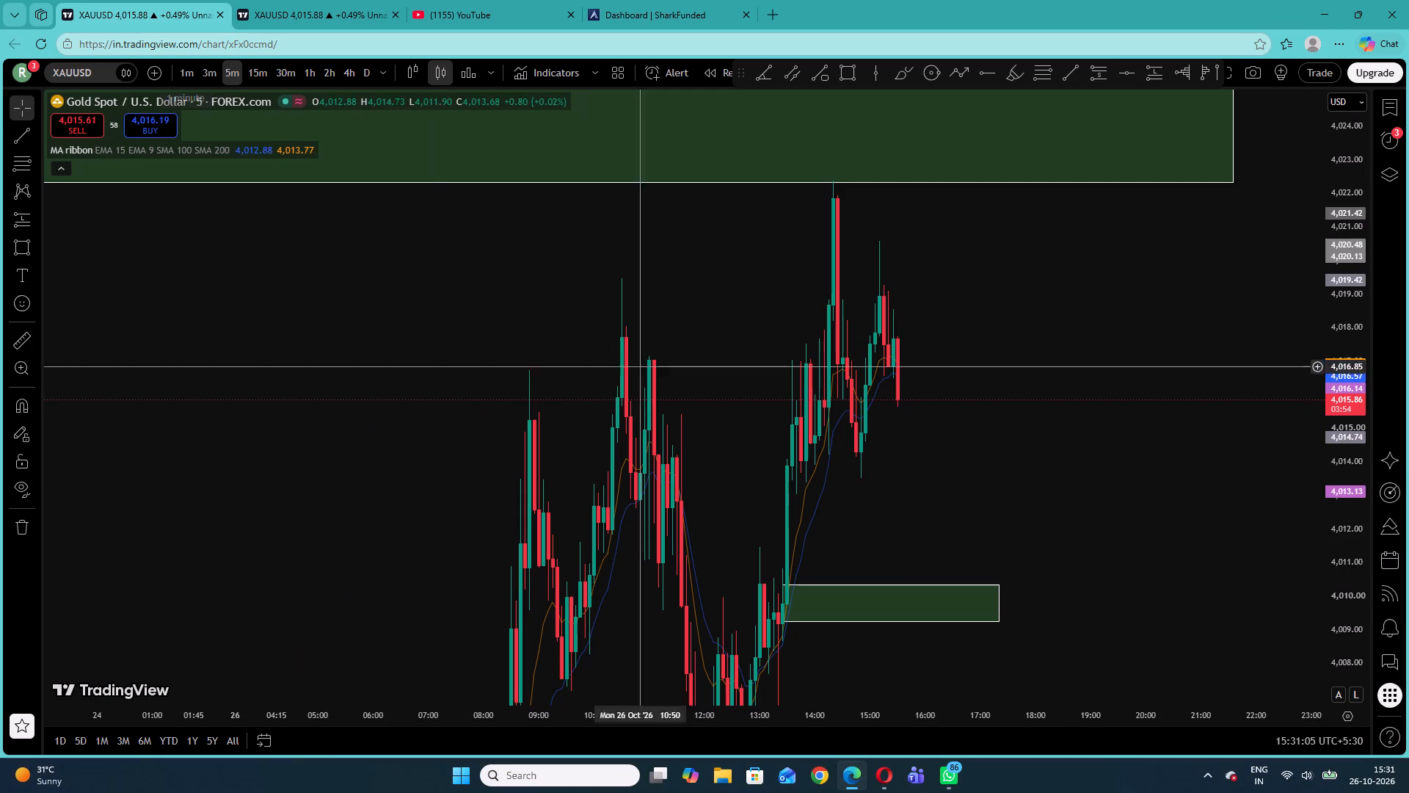
pyautogui.moveTo(1349, 429); pyautogui.dragTo(1352, 649)
pyautogui.moveTo(1157, 449); pyautogui.dragTo(1162, 445)
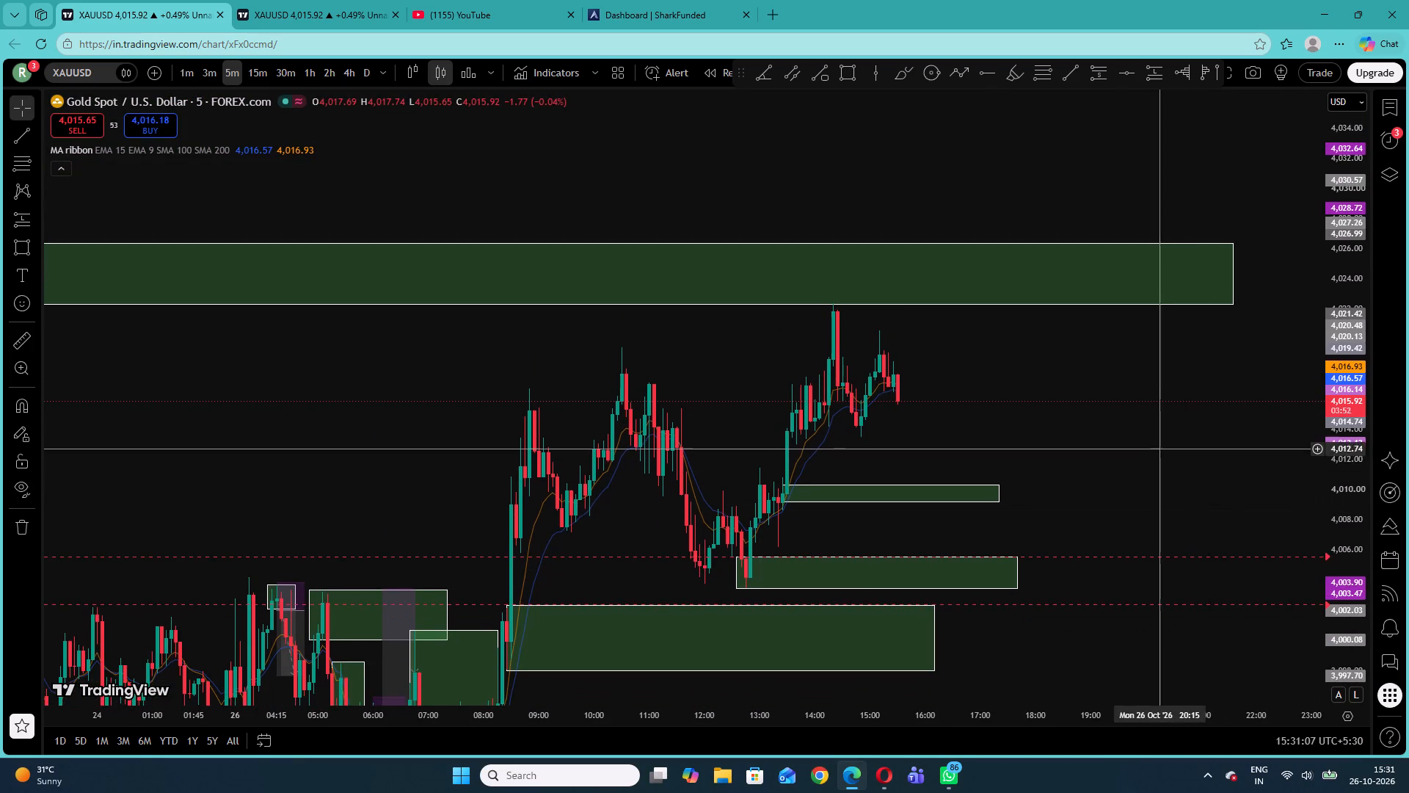
pyautogui.moveTo(1162, 445); pyautogui.dragTo(1190, 363)
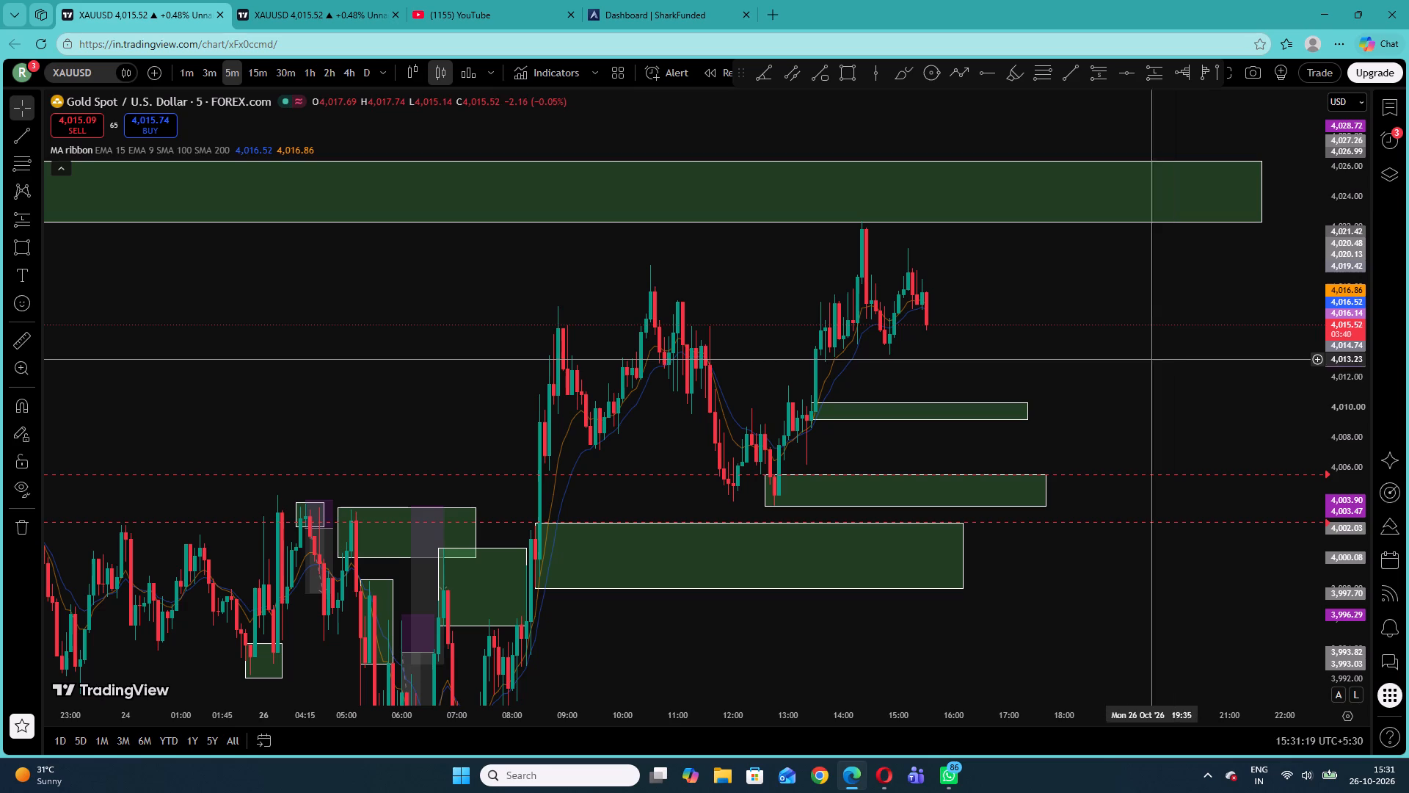
# Close the SharkFunded dashboard tab and go back to the first XAUUSD chart tab.
pyautogui.click(701, 0)
pyautogui.click(750, 16)
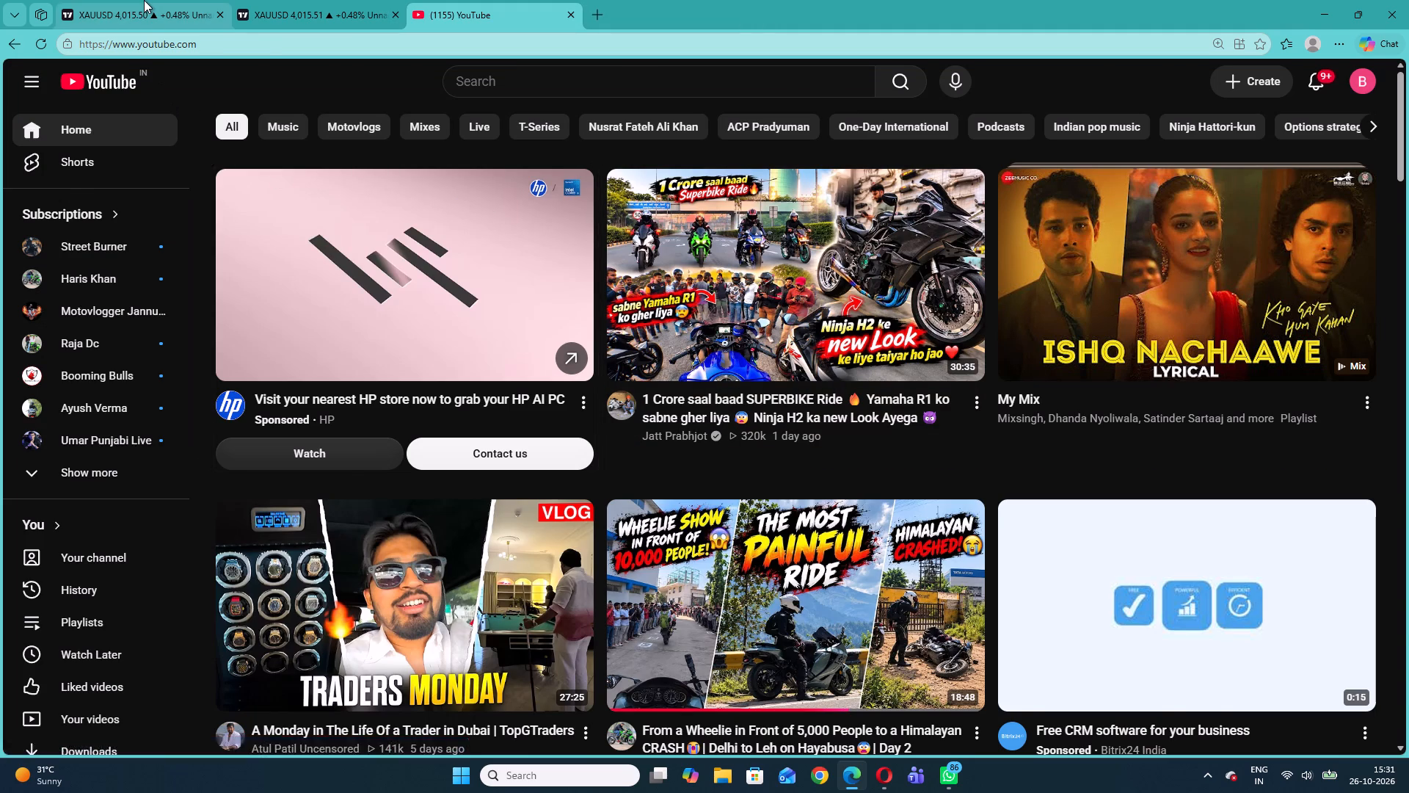
pyautogui.click(144, 0)
# Examine the marked zones and wider gold price structure, moving from the 5-minute to the 15-minute interval.
pyautogui.moveTo(445, 387); pyautogui.dragTo(600, 297)
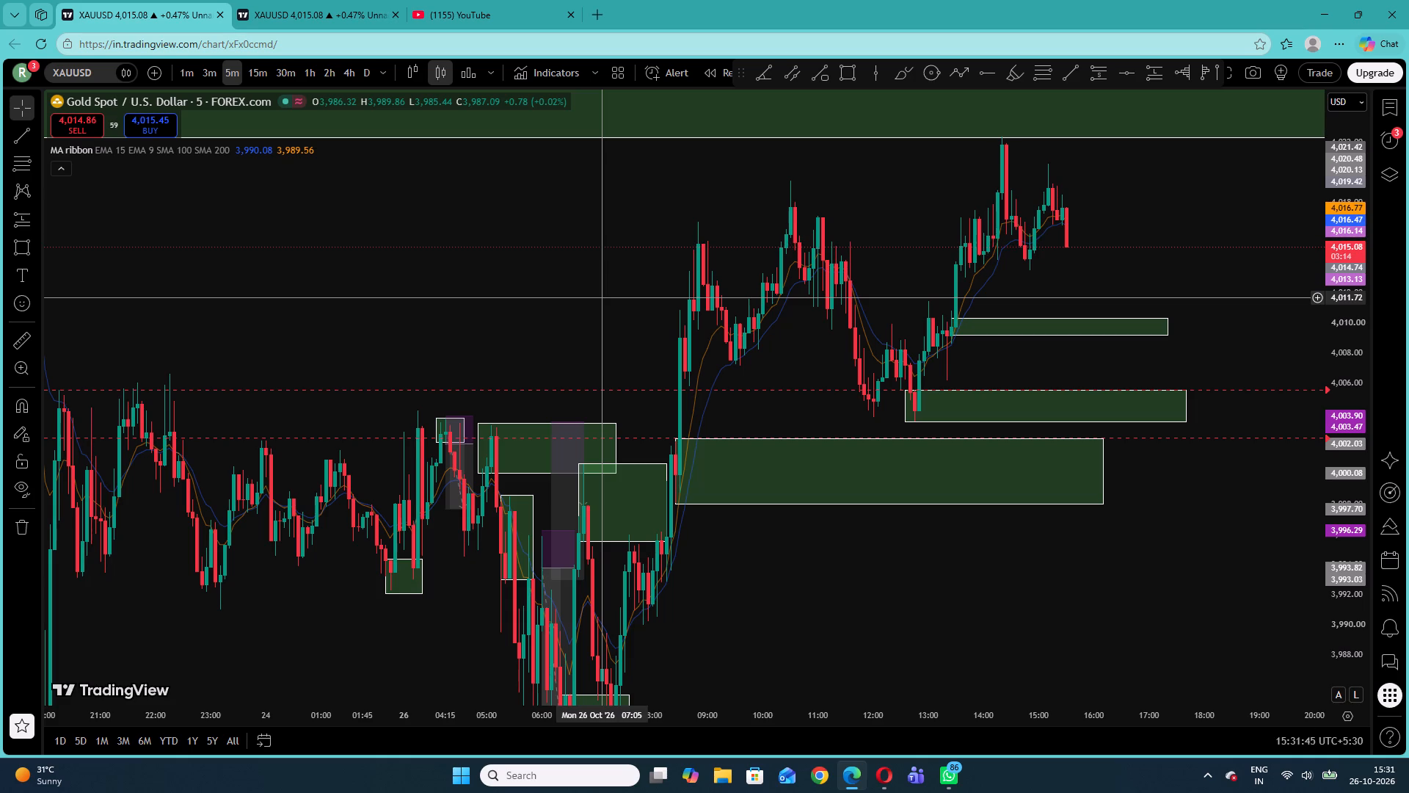
pyautogui.click(255, 67)
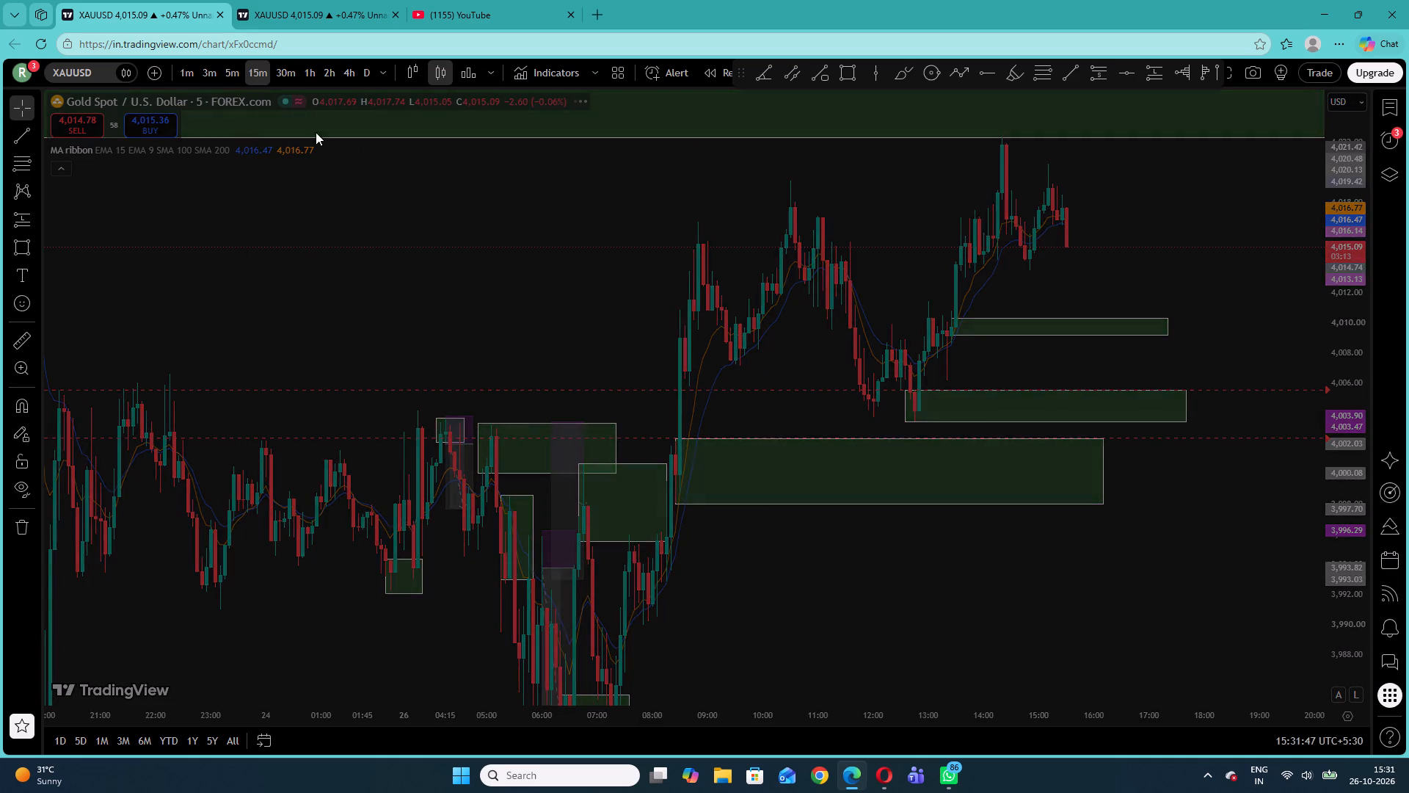
pyautogui.moveTo(1350, 336); pyautogui.dragTo(1330, 458)
pyautogui.moveTo(1330, 459); pyautogui.dragTo(1332, 521)
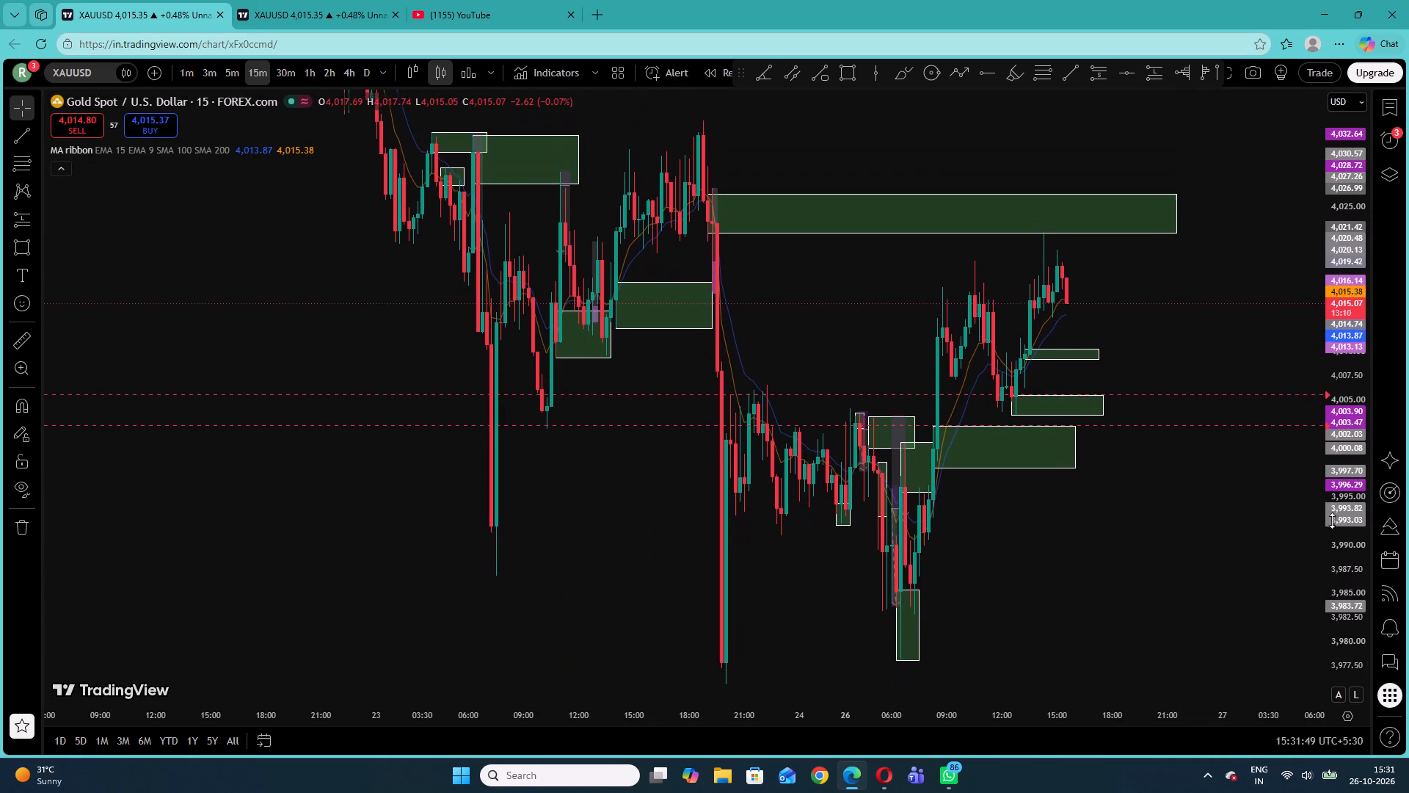
pyautogui.moveTo(1332, 521); pyautogui.dragTo(1335, 537)
pyautogui.click(1178, 532)
pyautogui.moveTo(1177, 529); pyautogui.dragTo(1172, 613)
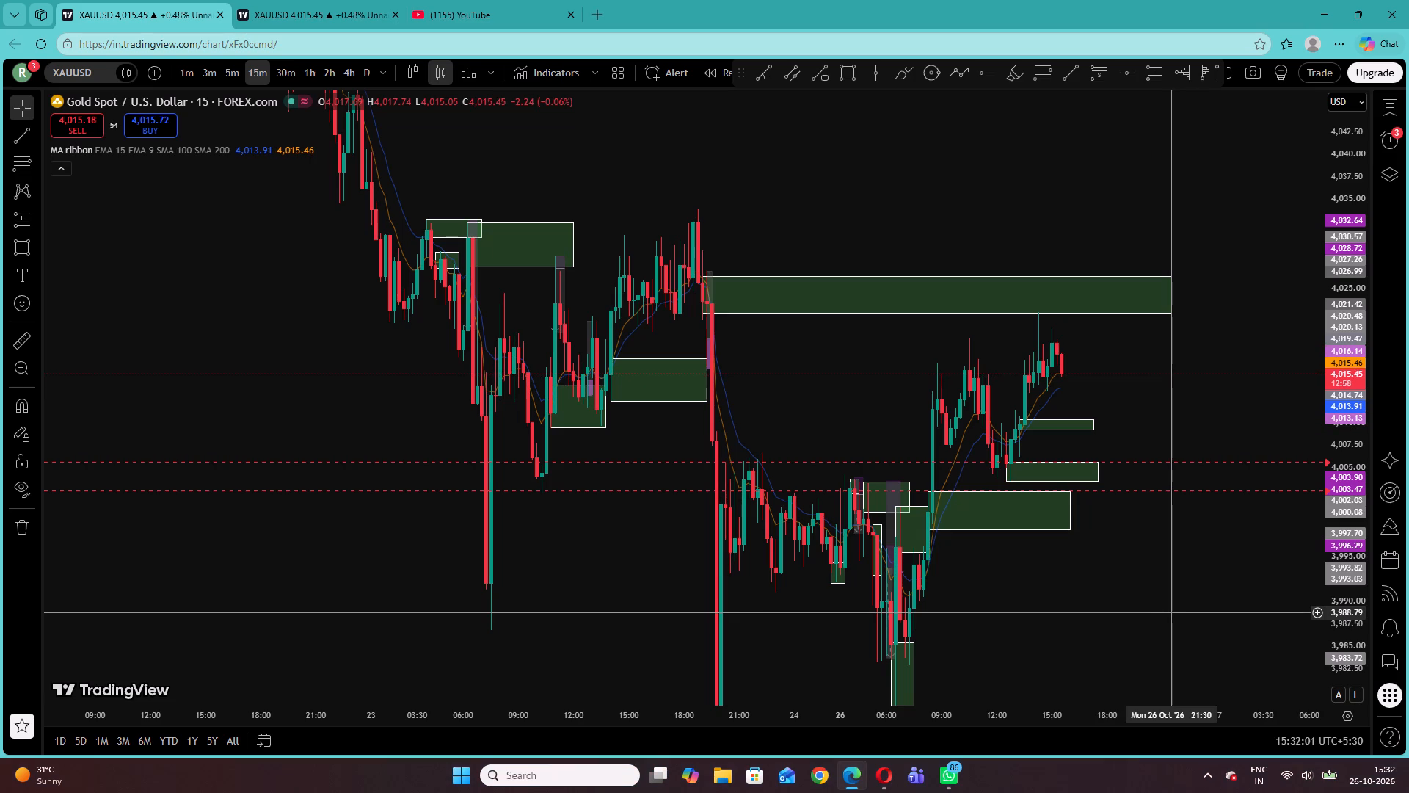
pyautogui.moveTo(1119, 665); pyautogui.dragTo(1091, 534)
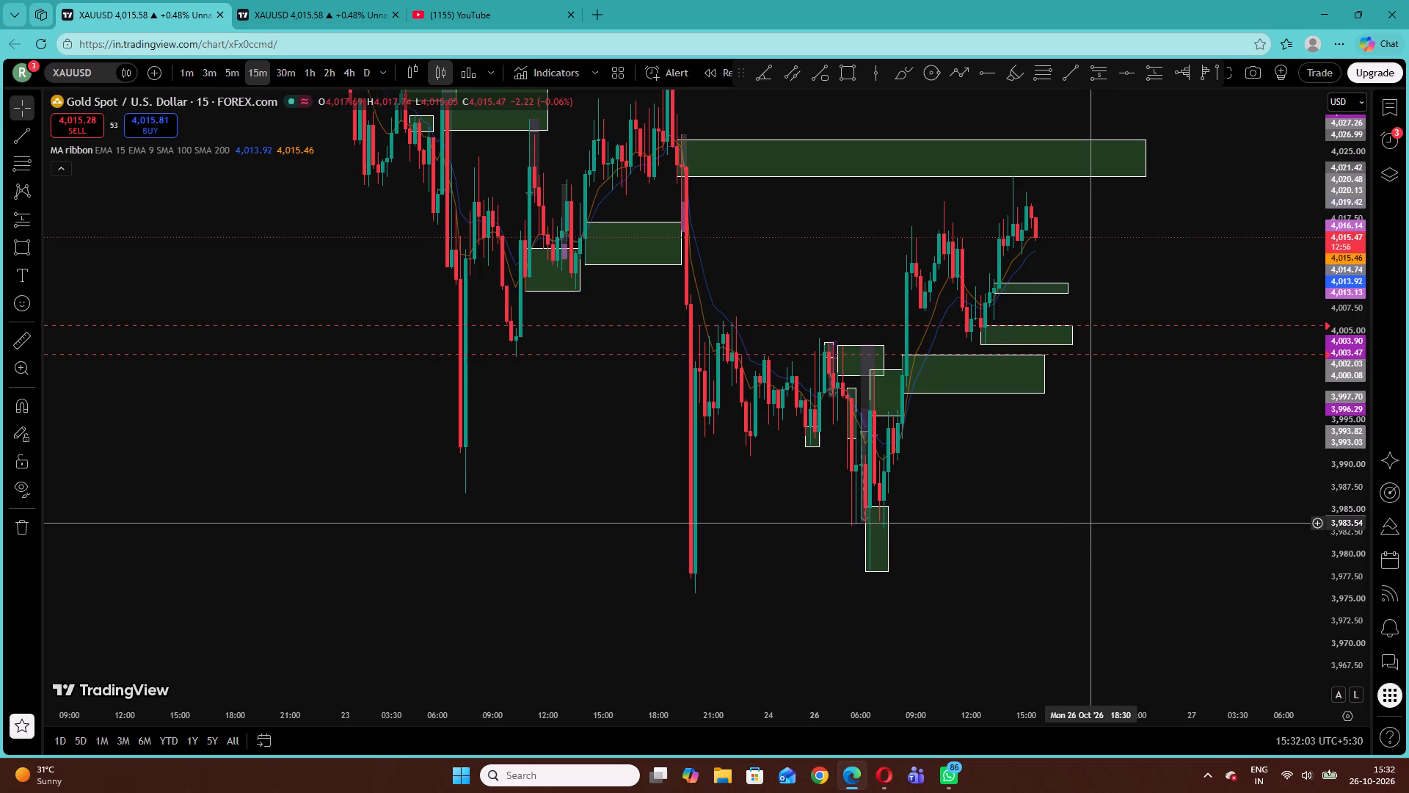
pyautogui.moveTo(1091, 534); pyautogui.dragTo(1089, 594)
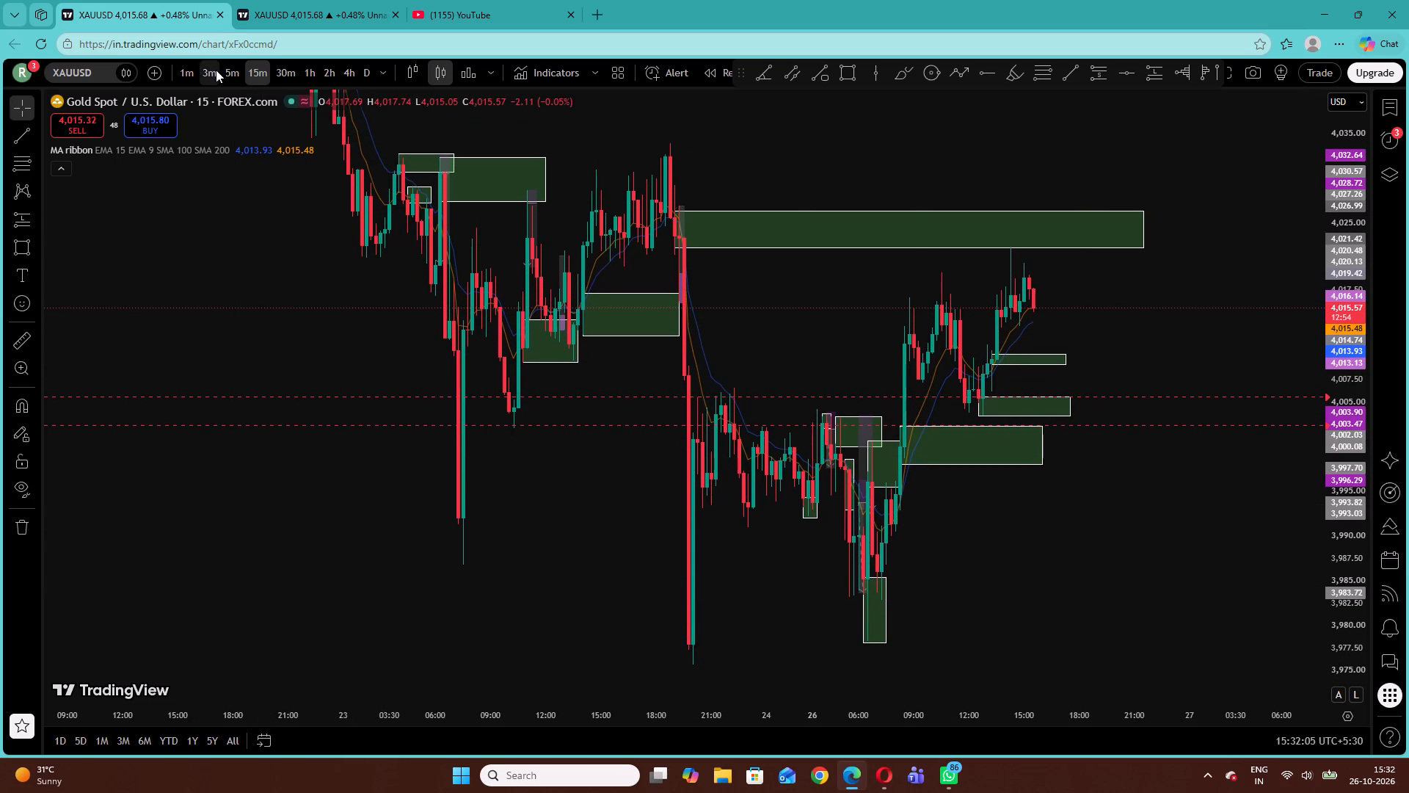
# Switch the gold chart to the 3-minute interval, after a brief check of the 5-minute one.
pyautogui.click(233, 72)
pyautogui.moveTo(1351, 415); pyautogui.dragTo(1307, 309)
pyautogui.click(209, 69)
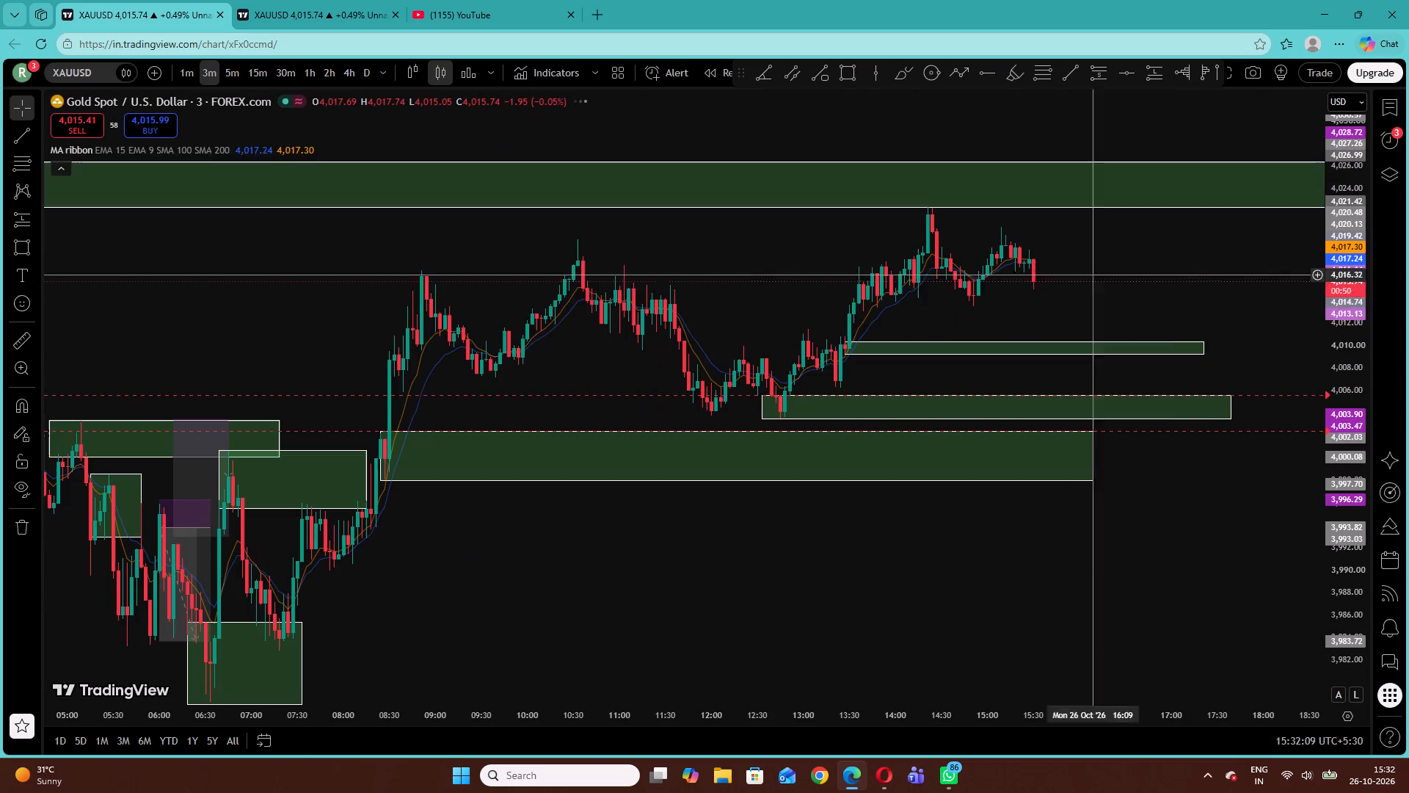
pyautogui.moveTo(1344, 410); pyautogui.dragTo(1303, 258)
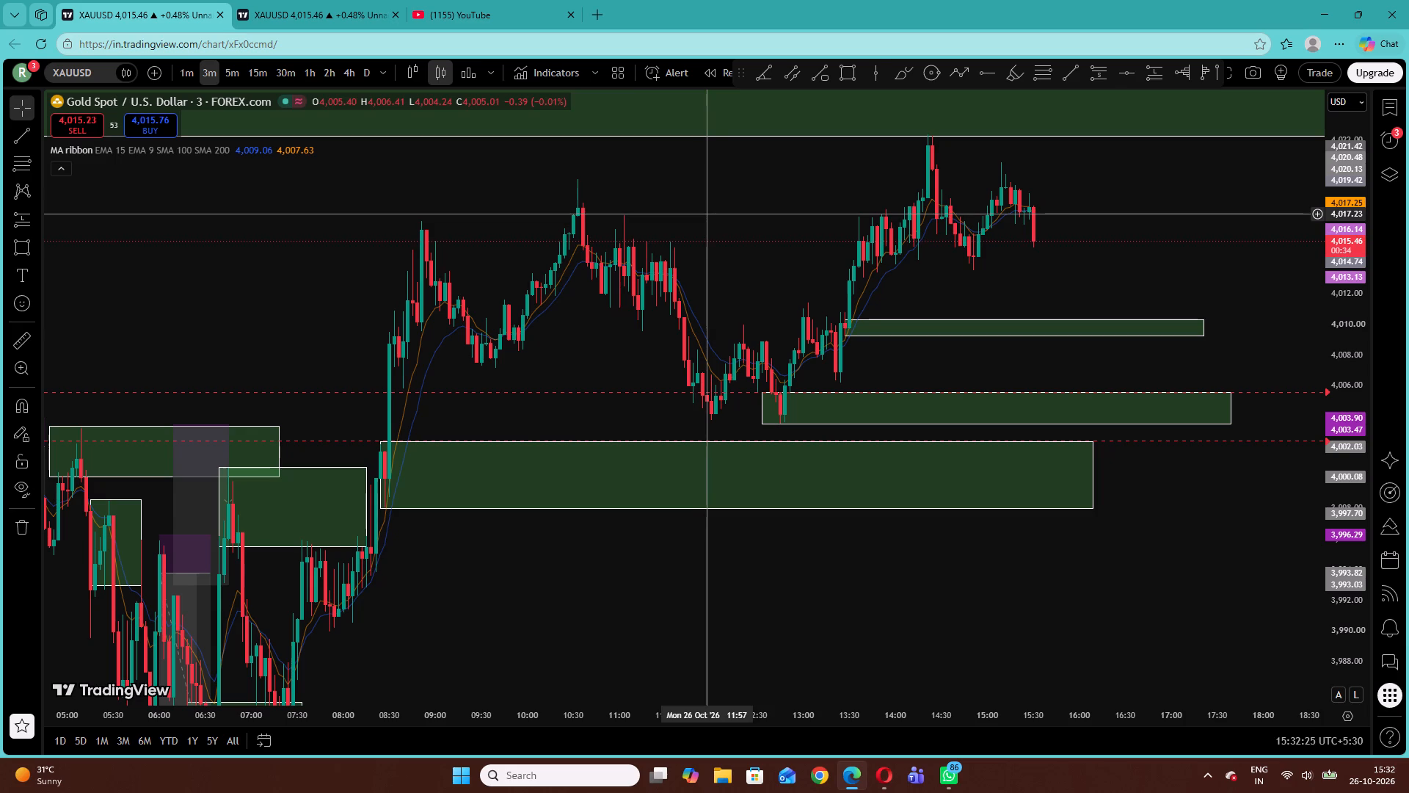
# Remove all drawings from the gold chart, keeping the indicator.
pyautogui.rightClick(704, 214)
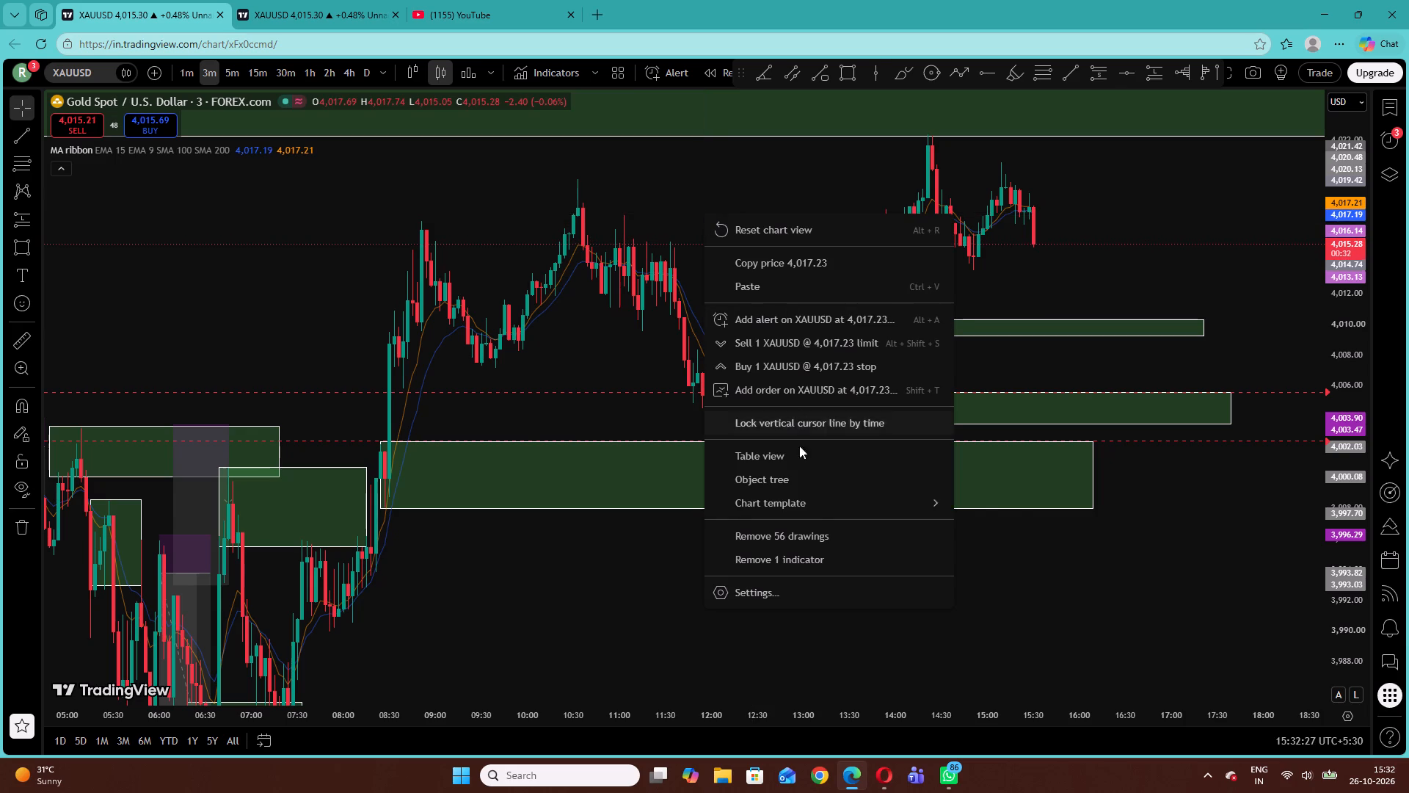
pyautogui.click(813, 532)
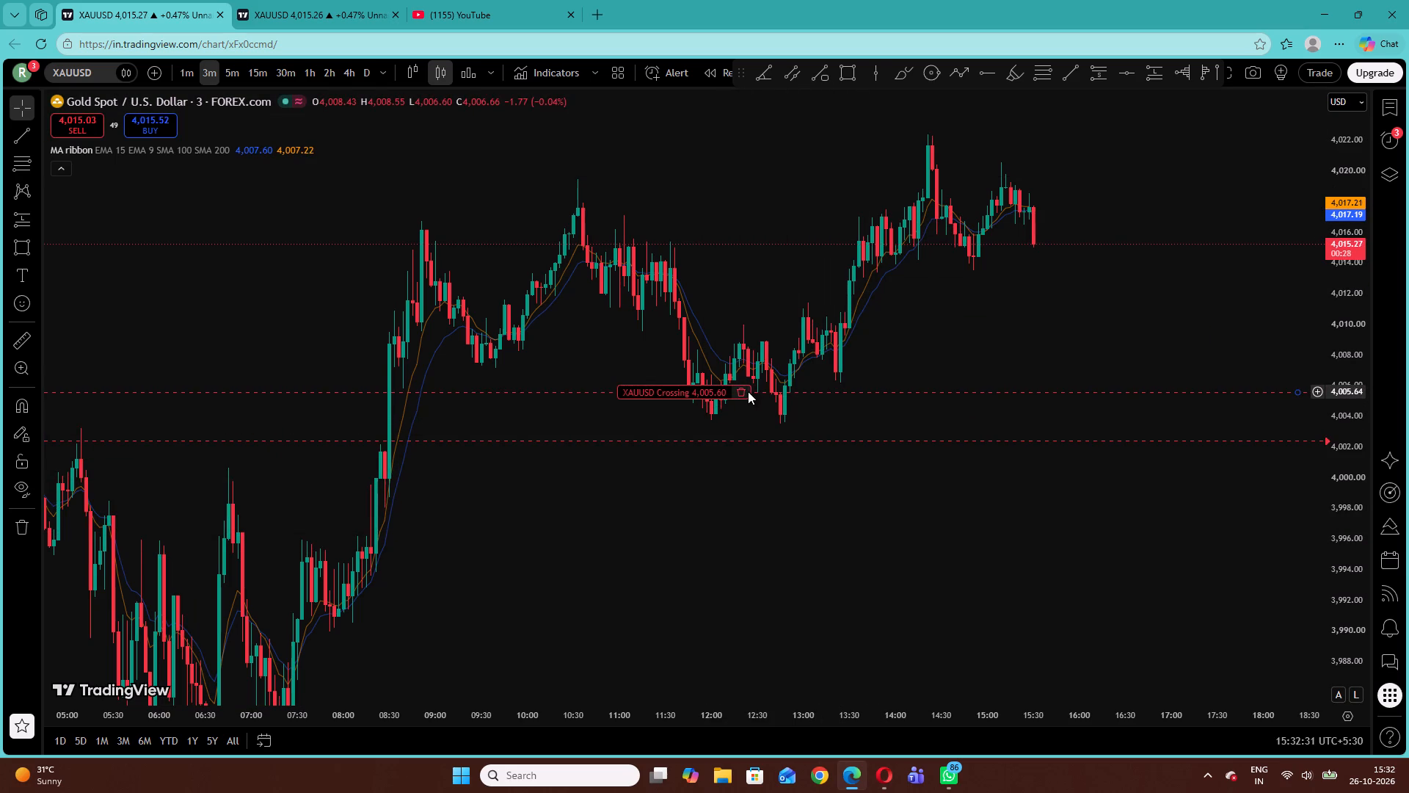
# Delete the two XAUUSD price alerts, crossing 4,005.60 and crossing 4,002.41.
pyautogui.click(746, 393)
pyautogui.click(813, 450)
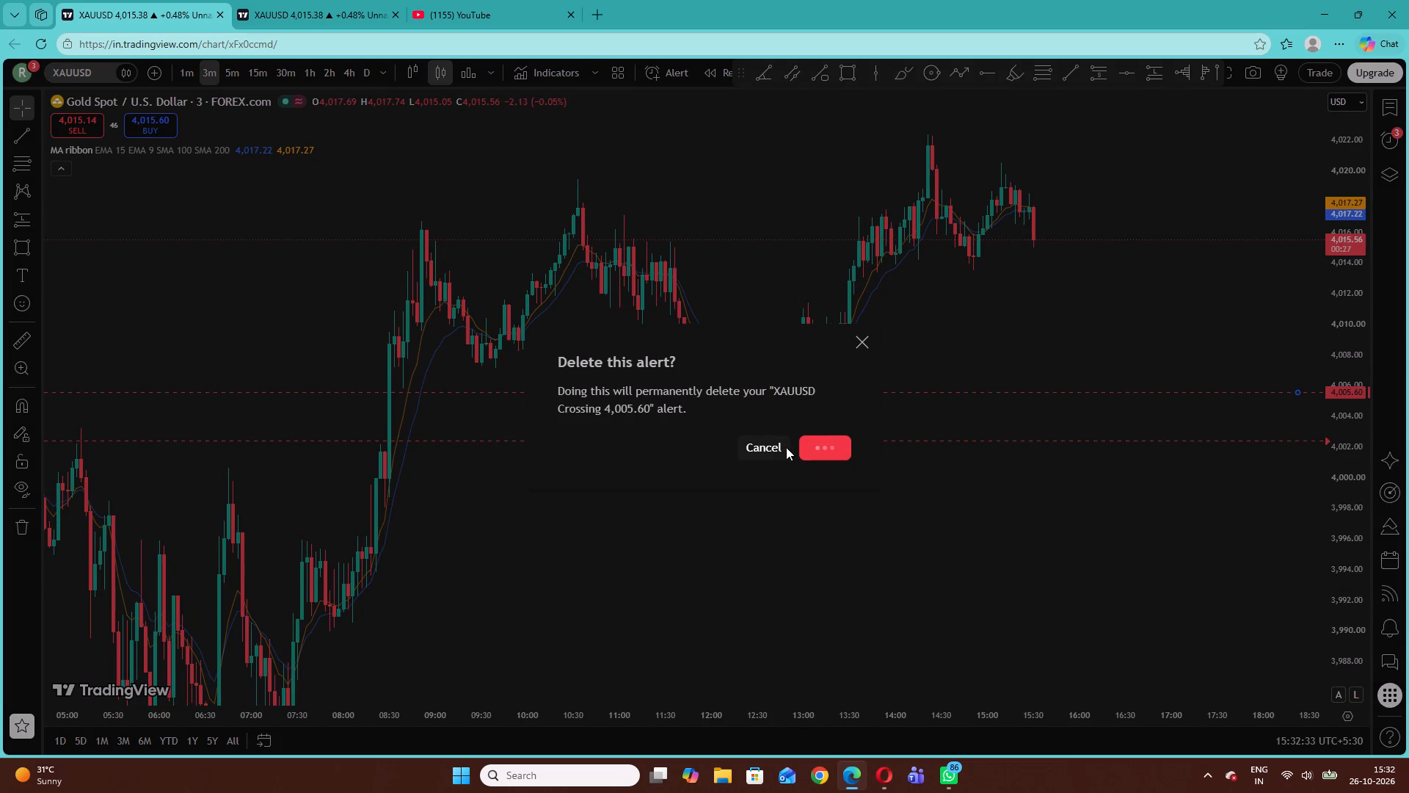
pyautogui.click(741, 439)
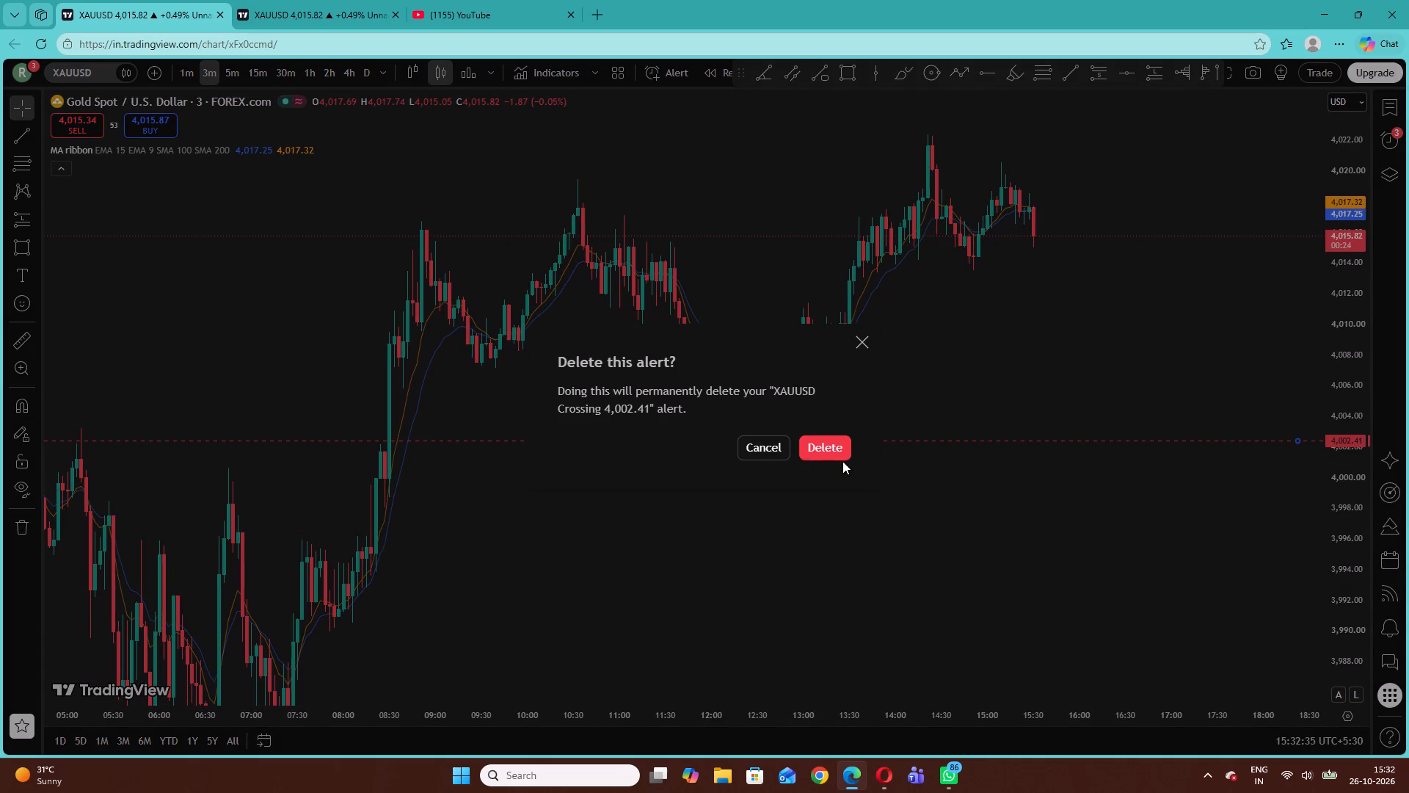
pyautogui.click(831, 442)
pyautogui.click(1088, 333)
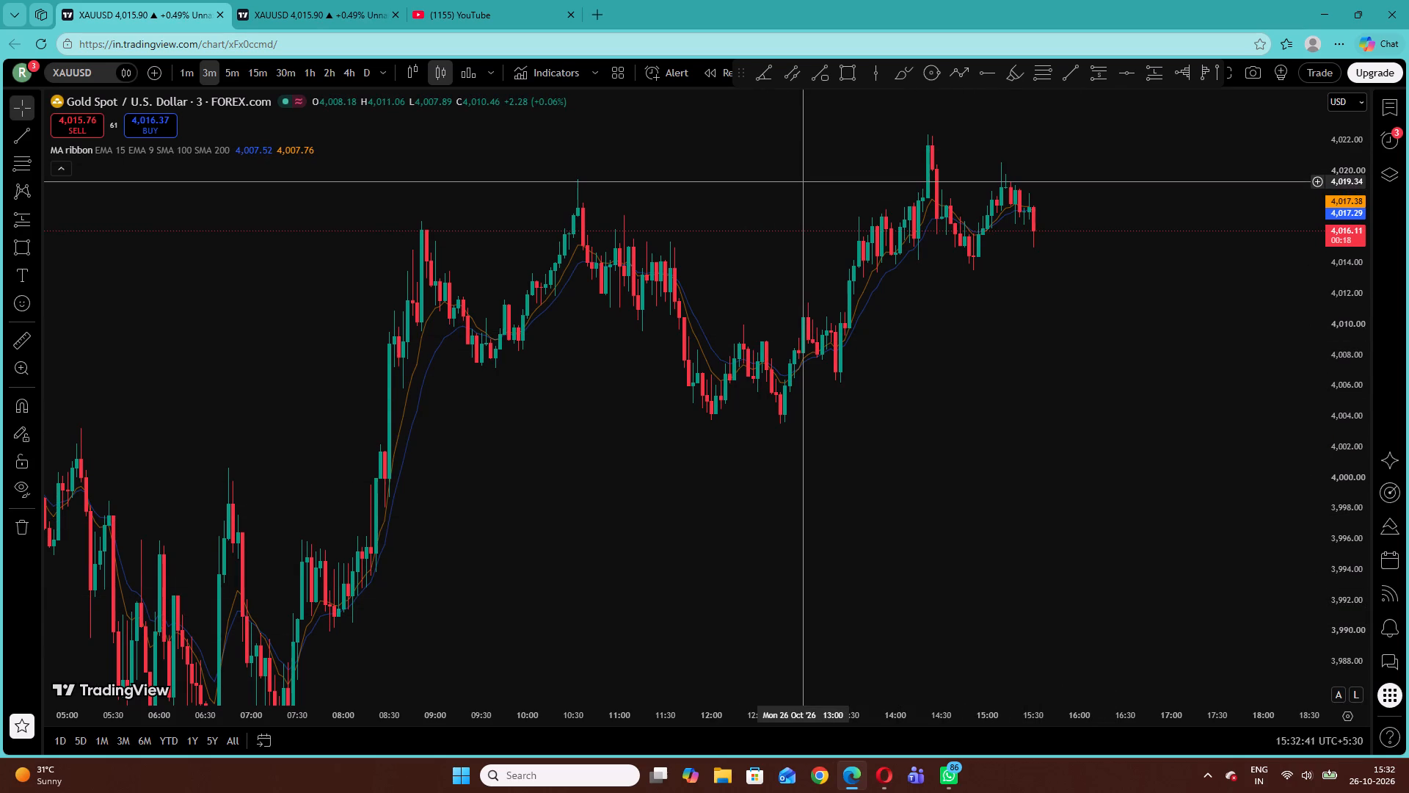
# Draw a rectangle supply zone around the 10:30 swing high, between about 4,019.48 and 4,017.04, extending from about 10:24 to 11:27.
pyautogui.moveTo(802, 181); pyautogui.dragTo(1074, 254)
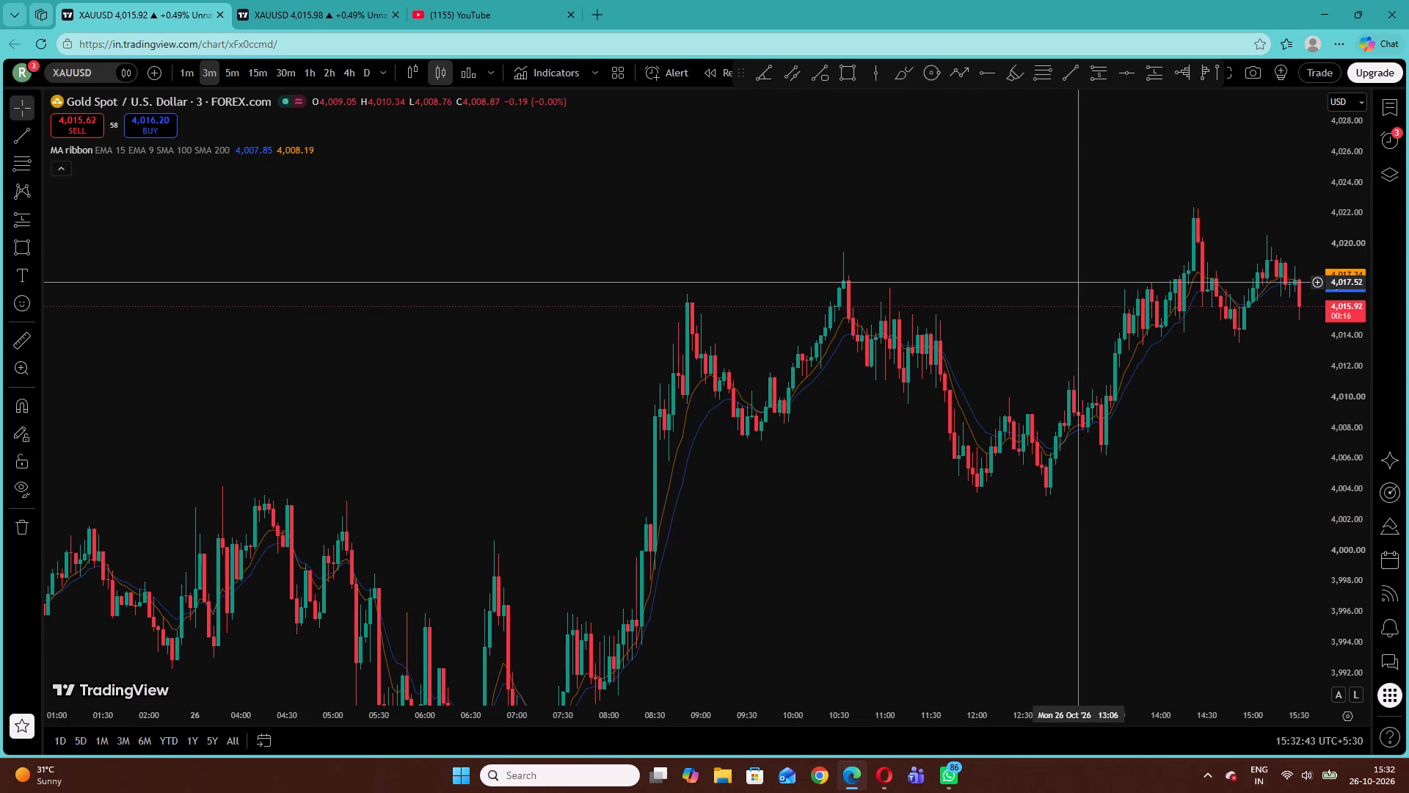
pyautogui.moveTo(1074, 289); pyautogui.dragTo(977, 301)
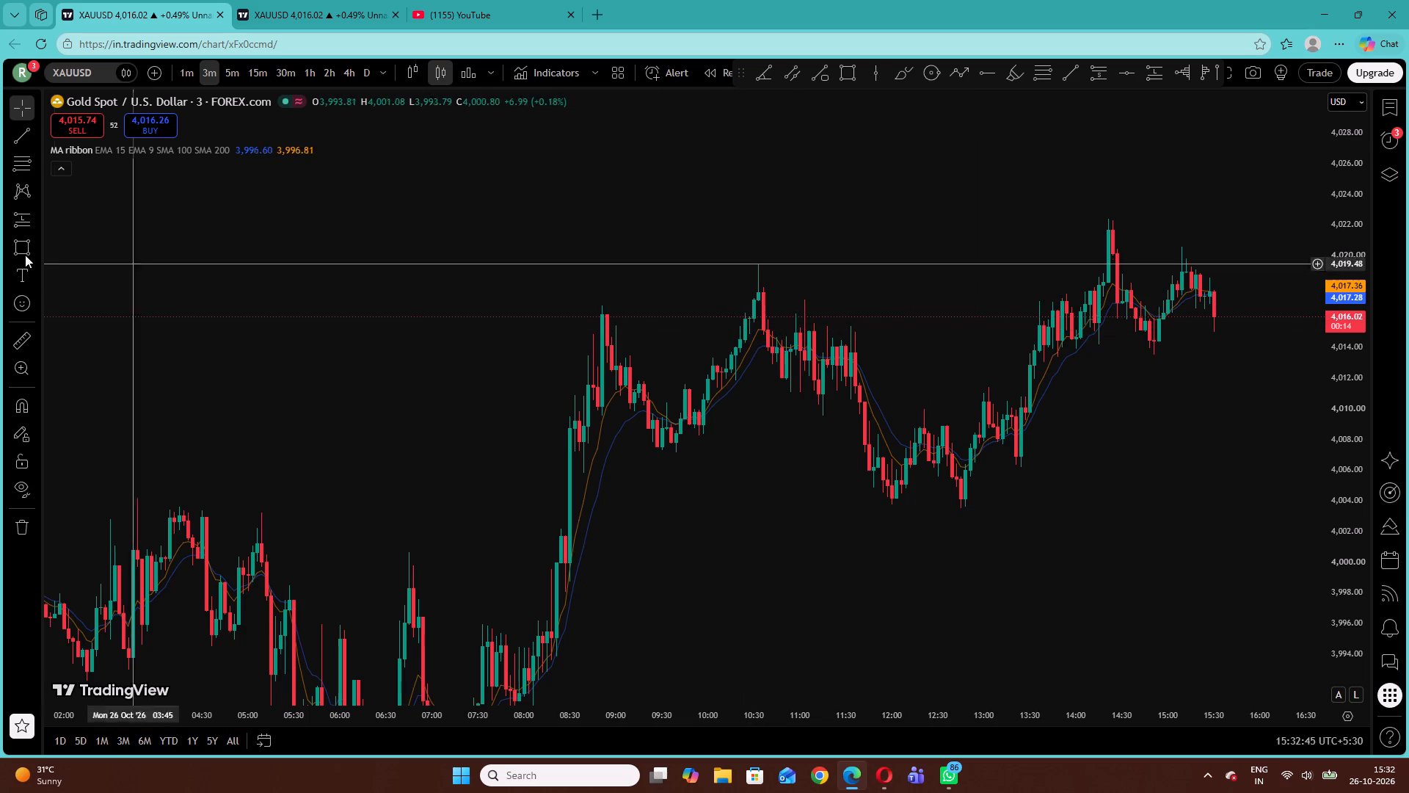
pyautogui.click(20, 247)
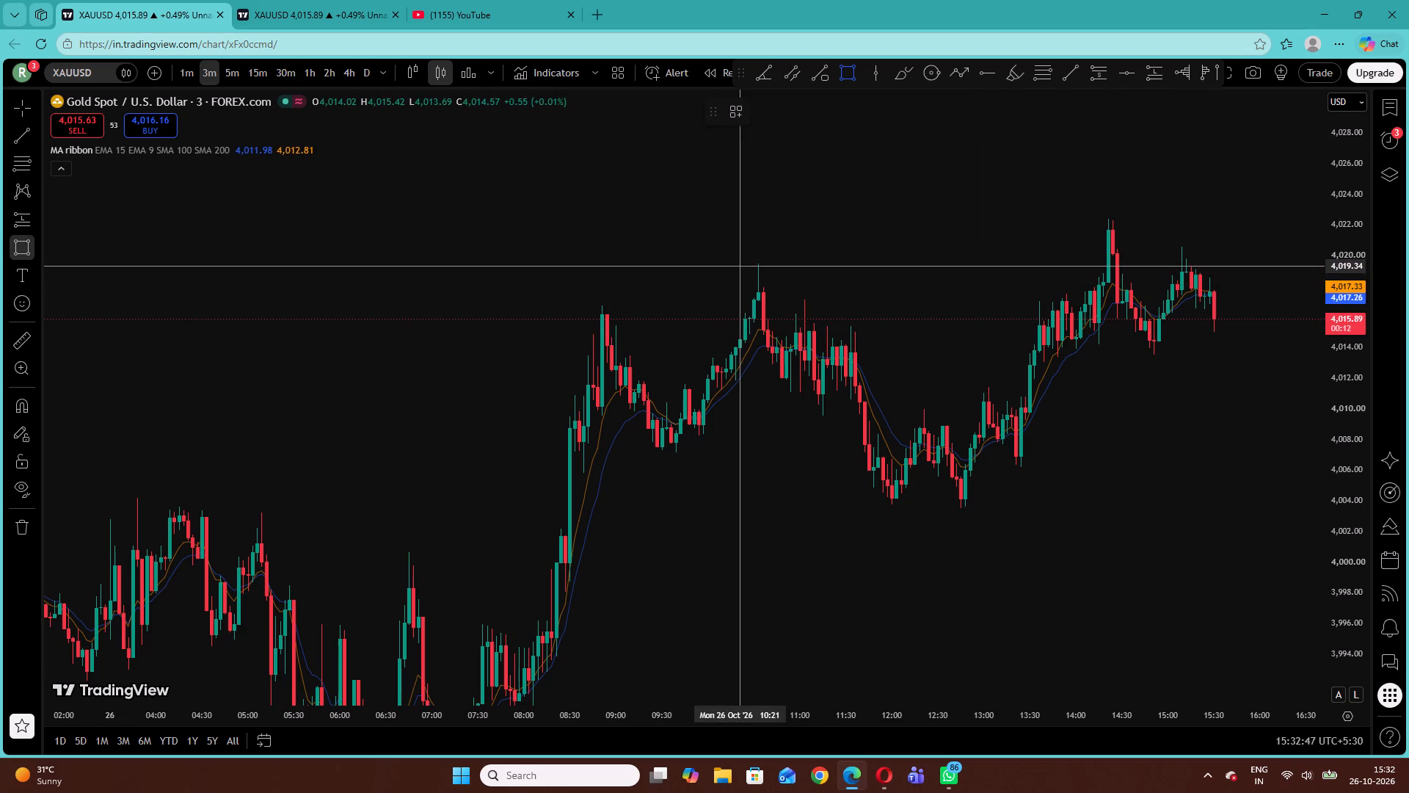
pyautogui.click(743, 264)
pyautogui.click(811, 301)
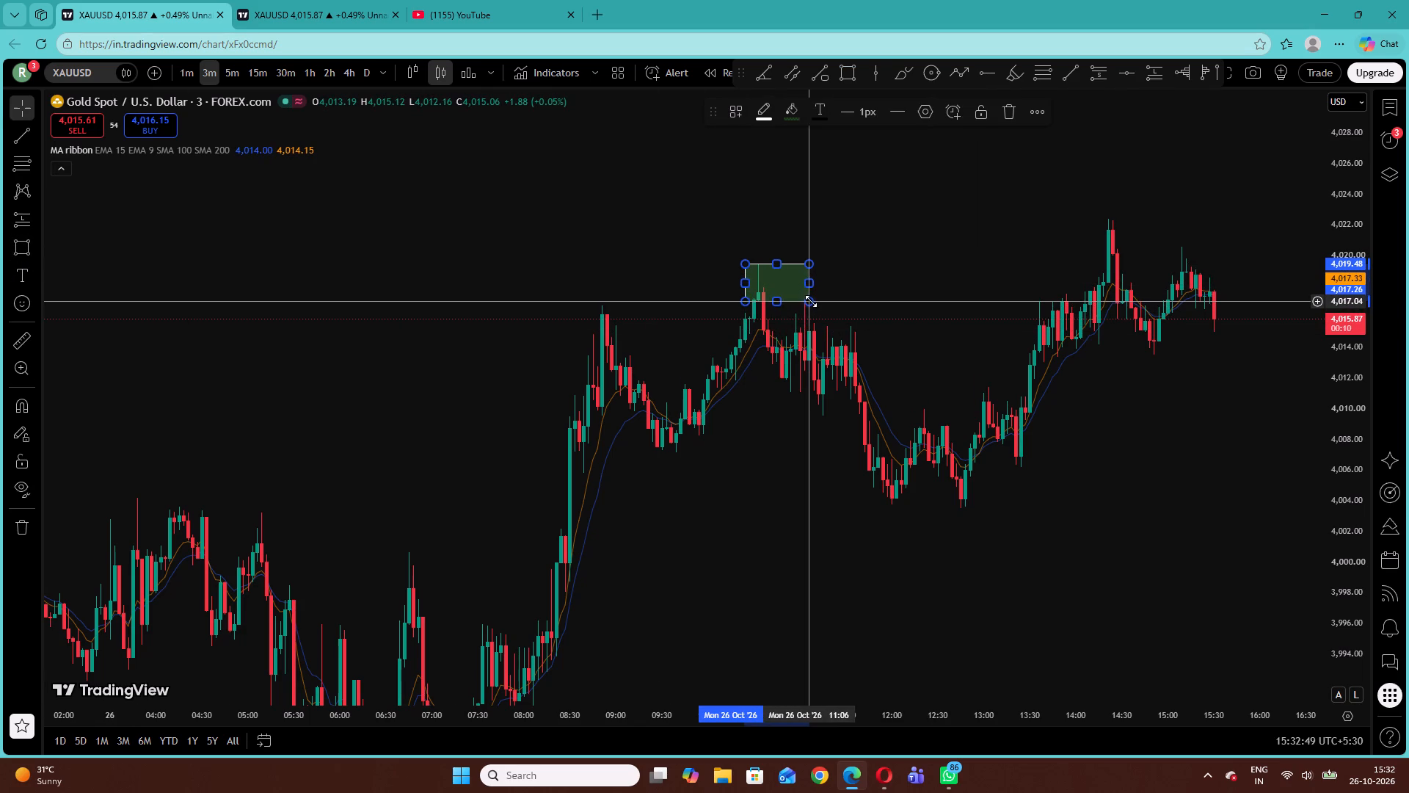
pyautogui.moveTo(808, 286); pyautogui.dragTo(840, 288)
pyautogui.click(874, 294)
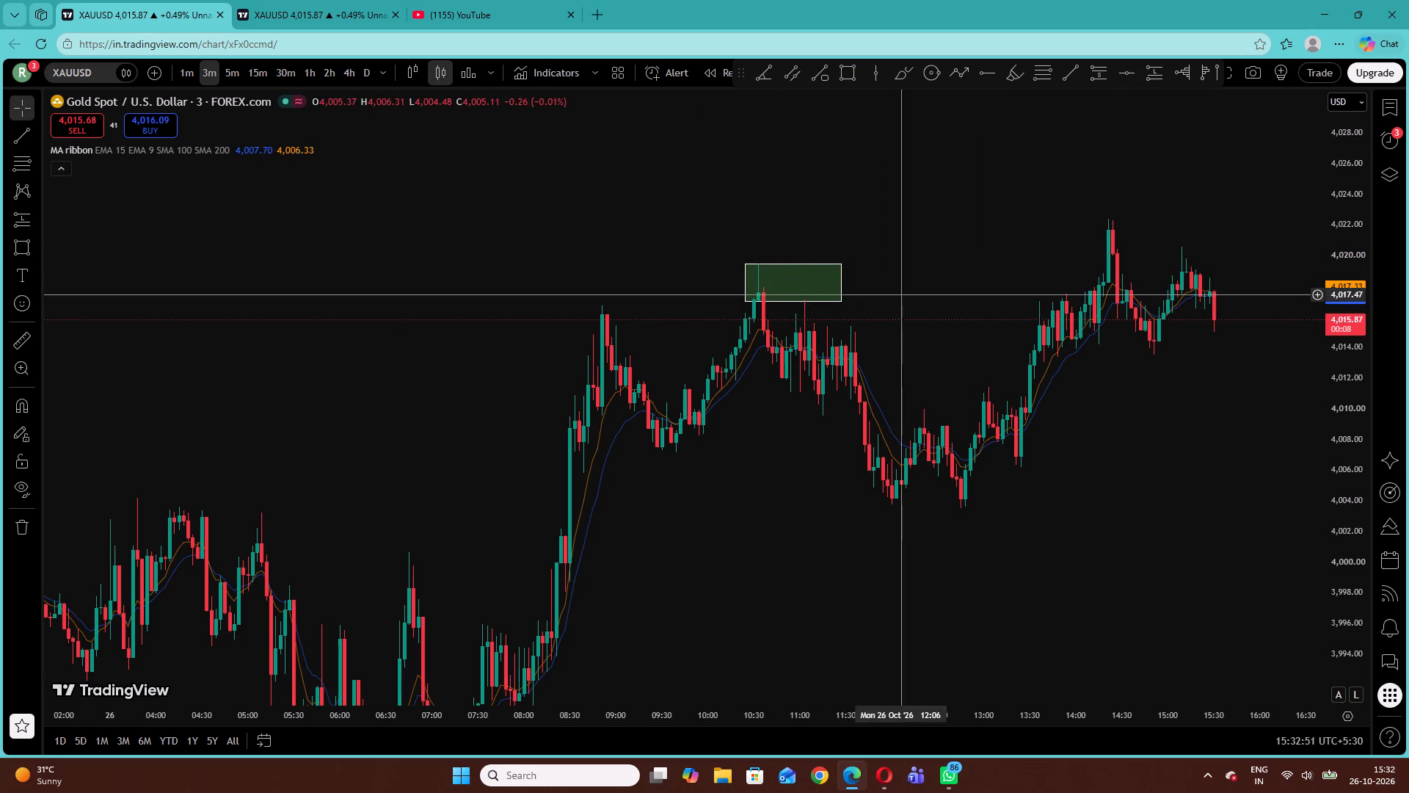
# Place a short position at 10:51 with entry 4,016.99, stop 4,019.53 and target 4,006.45, ending at about 11:51.
pyautogui.moveTo(903, 294); pyautogui.dragTo(806, 308)
pyautogui.click(35, 212)
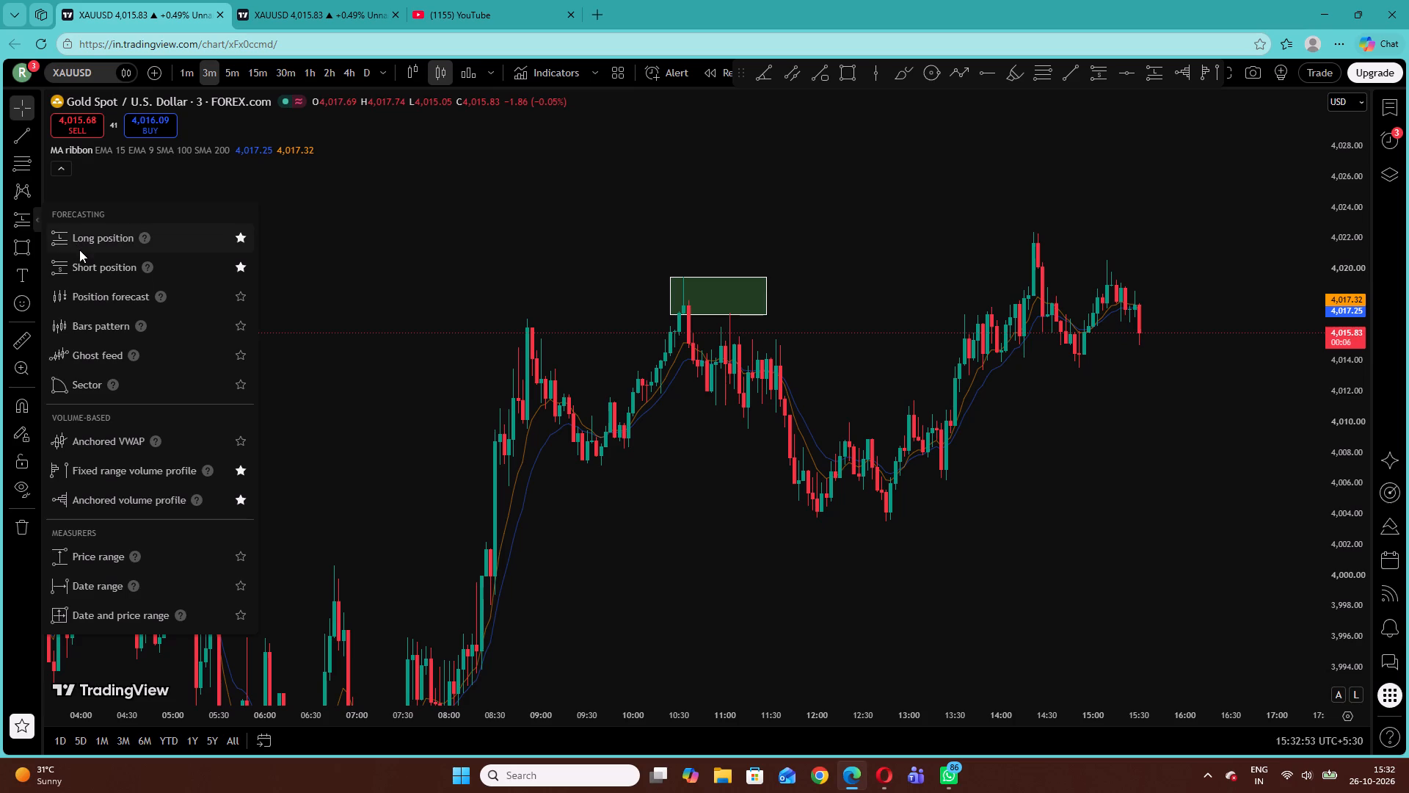
pyautogui.click(82, 272)
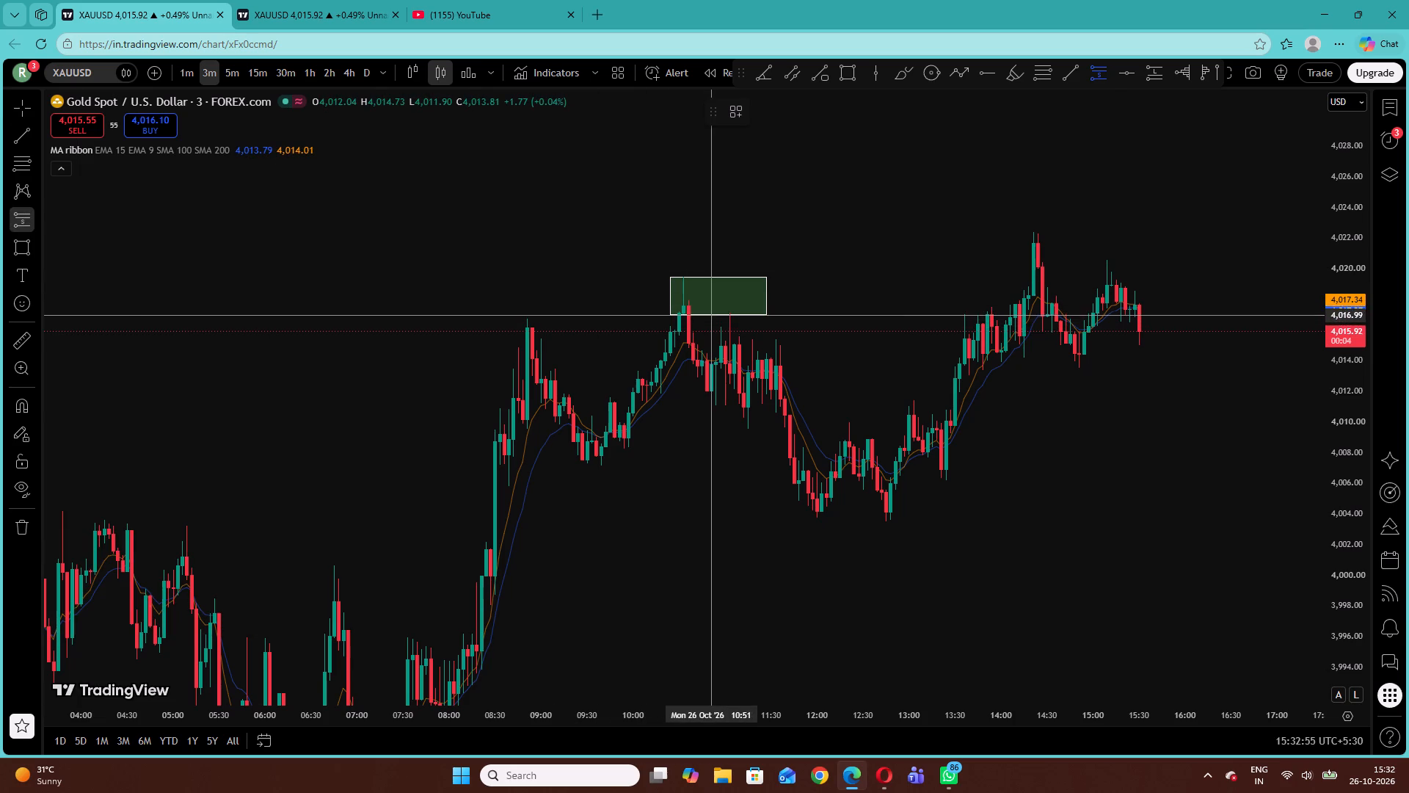
pyautogui.click(710, 315)
pyautogui.moveTo(714, 181); pyautogui.dragTo(764, 271)
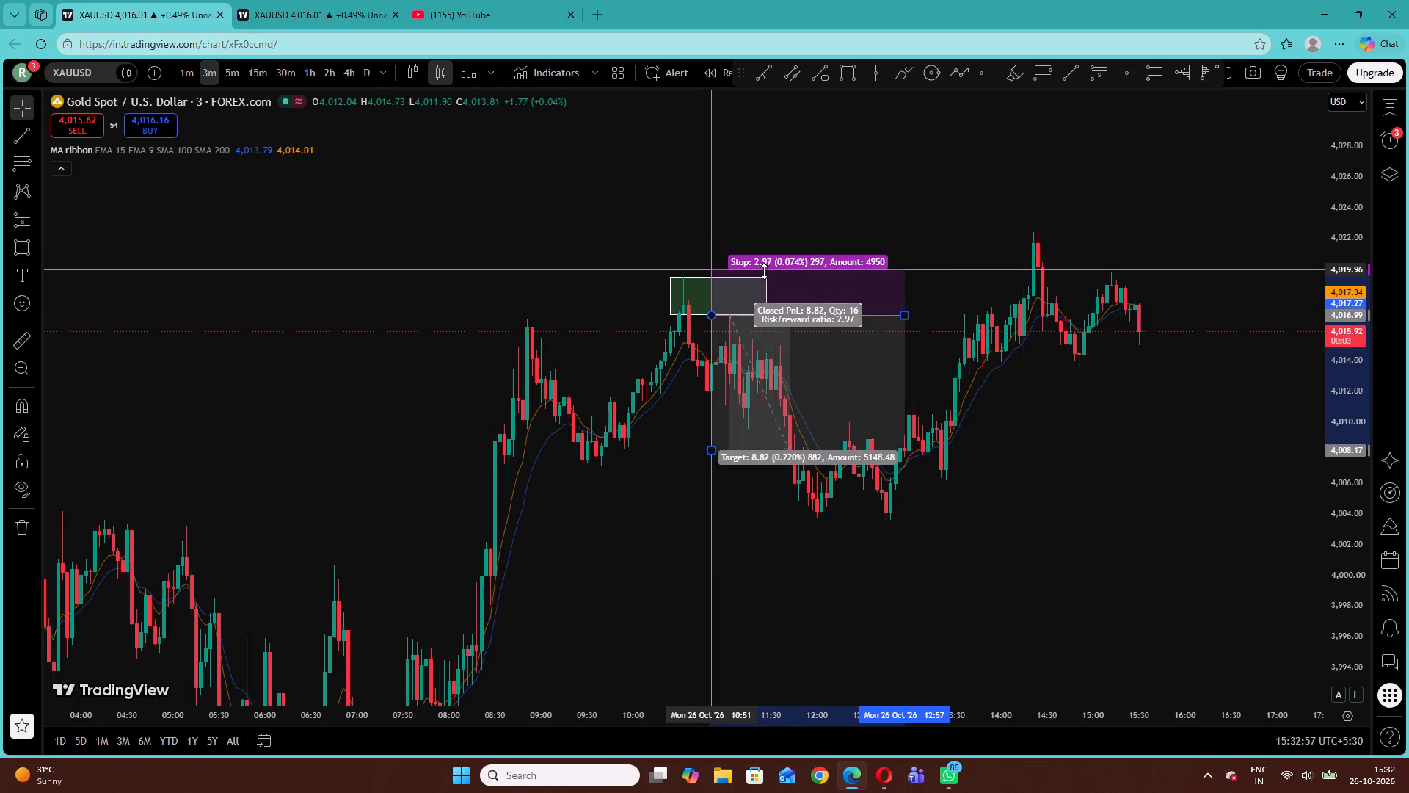
pyautogui.moveTo(764, 271); pyautogui.dragTo(764, 276)
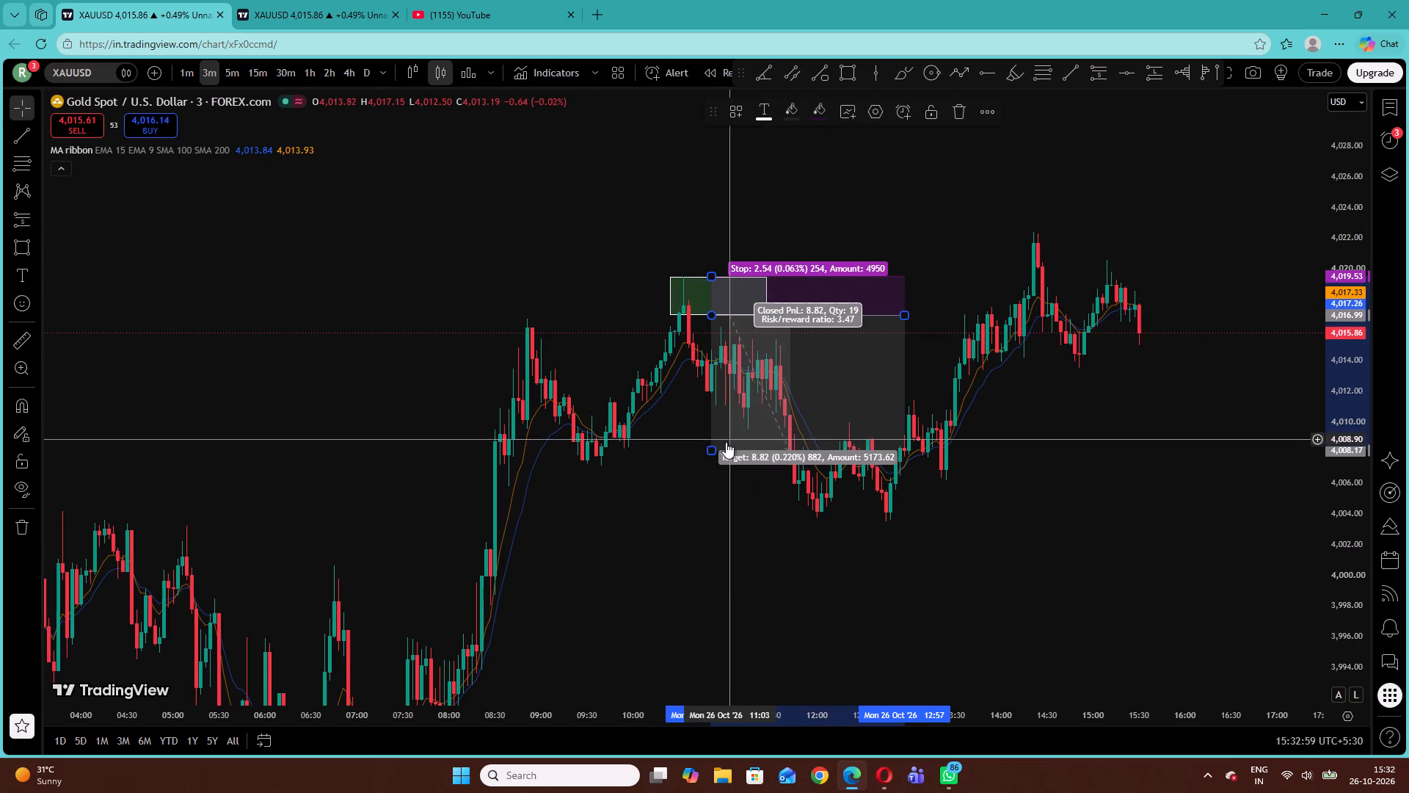
pyautogui.moveTo(710, 450); pyautogui.dragTo(722, 504)
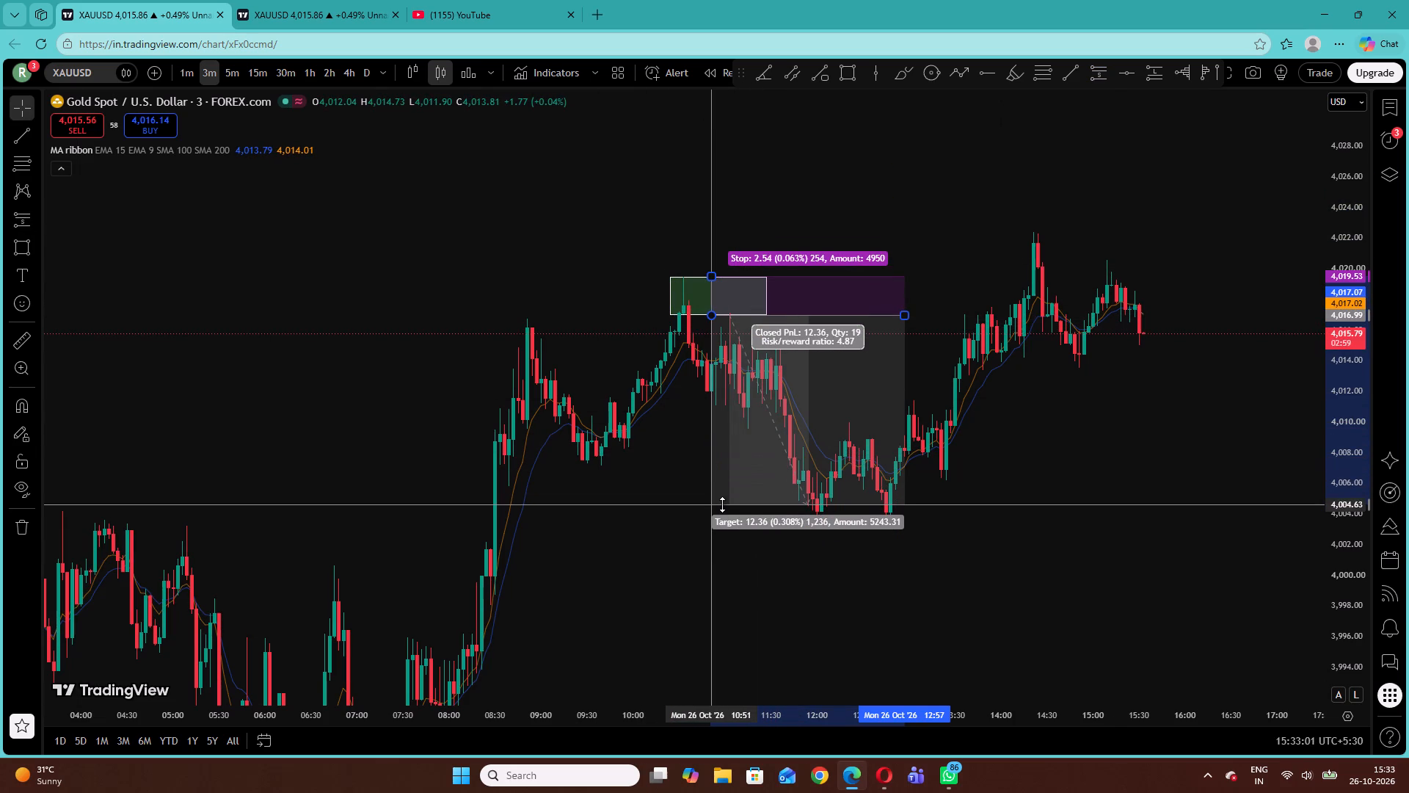
pyautogui.moveTo(722, 504); pyautogui.dragTo(727, 477)
pyautogui.click(917, 344)
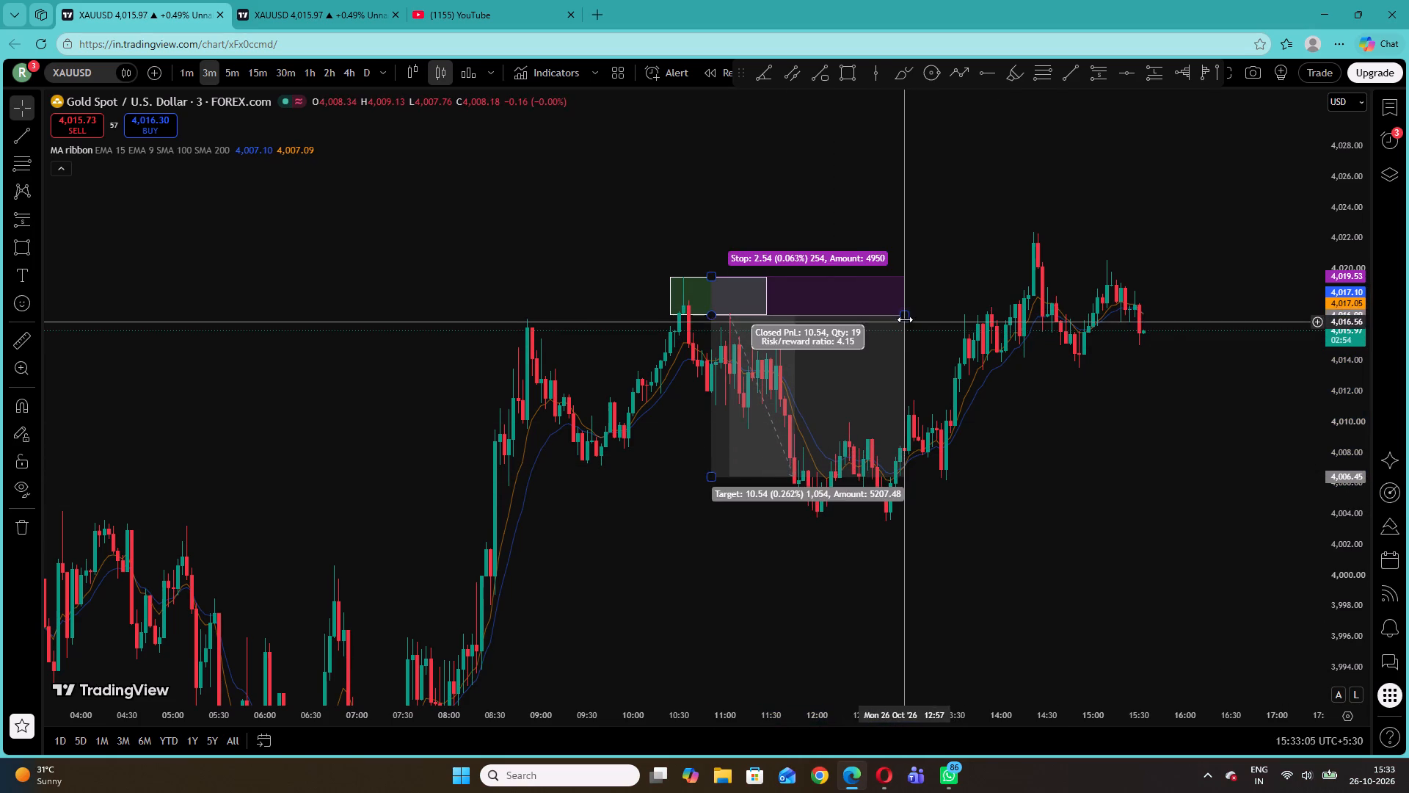
pyautogui.moveTo(905, 319); pyautogui.dragTo(803, 352)
pyautogui.click(856, 344)
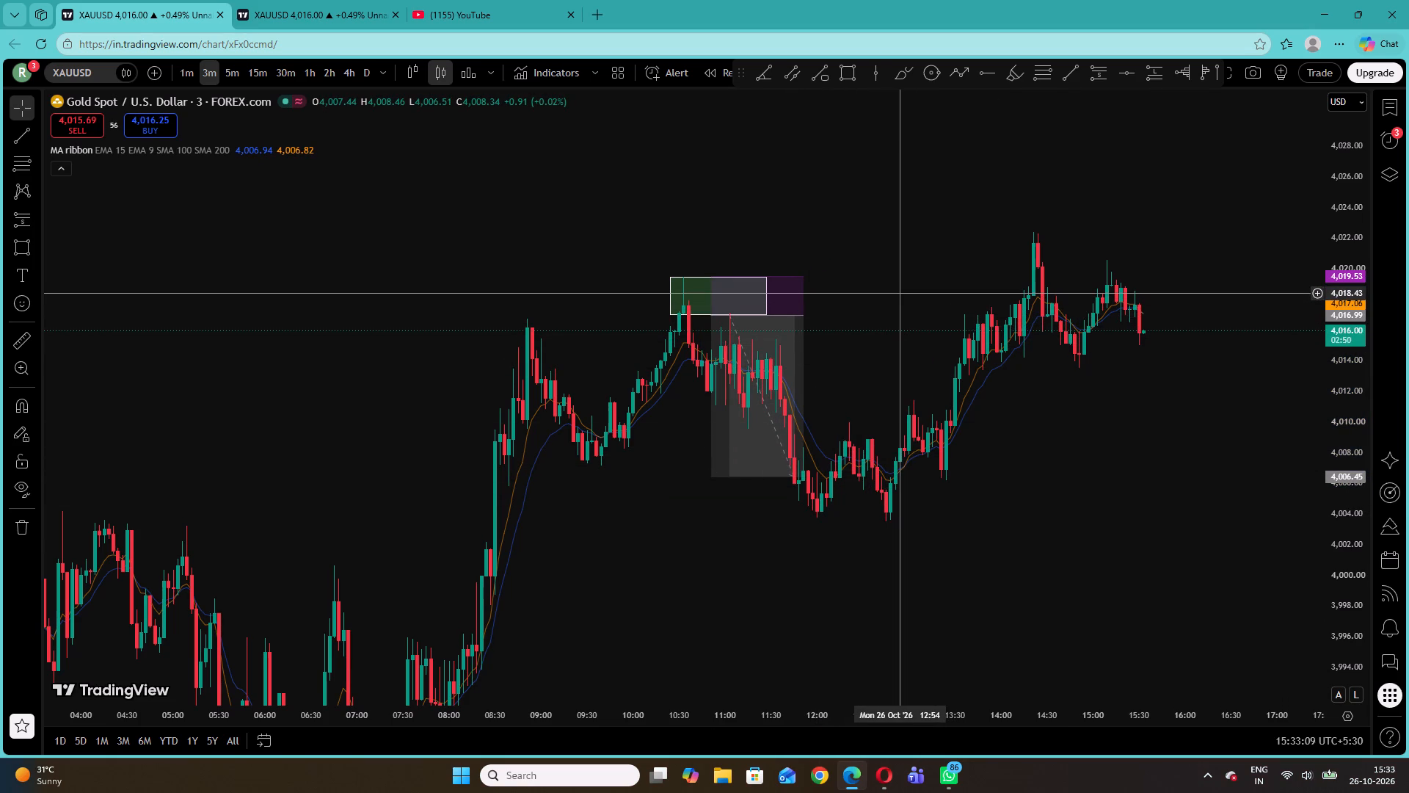
# Draw a rectangle demand zone around the 06:30 swing low, between about 3,983.50 and 3,978.3, extending from 06:24 to 07:33.
pyautogui.moveTo(1338, 506); pyautogui.dragTo(1289, 272)
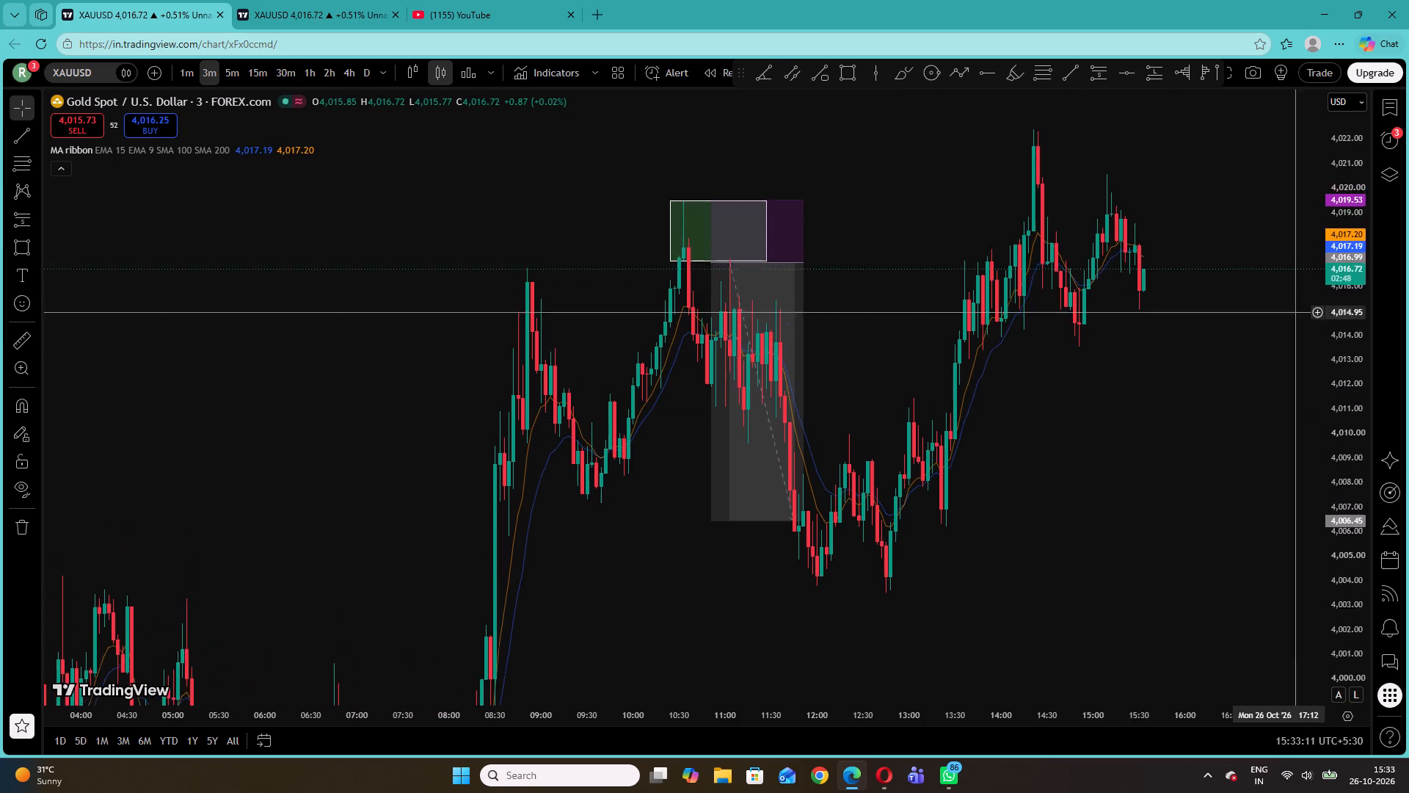
pyautogui.moveTo(1289, 272); pyautogui.dragTo(1292, 108)
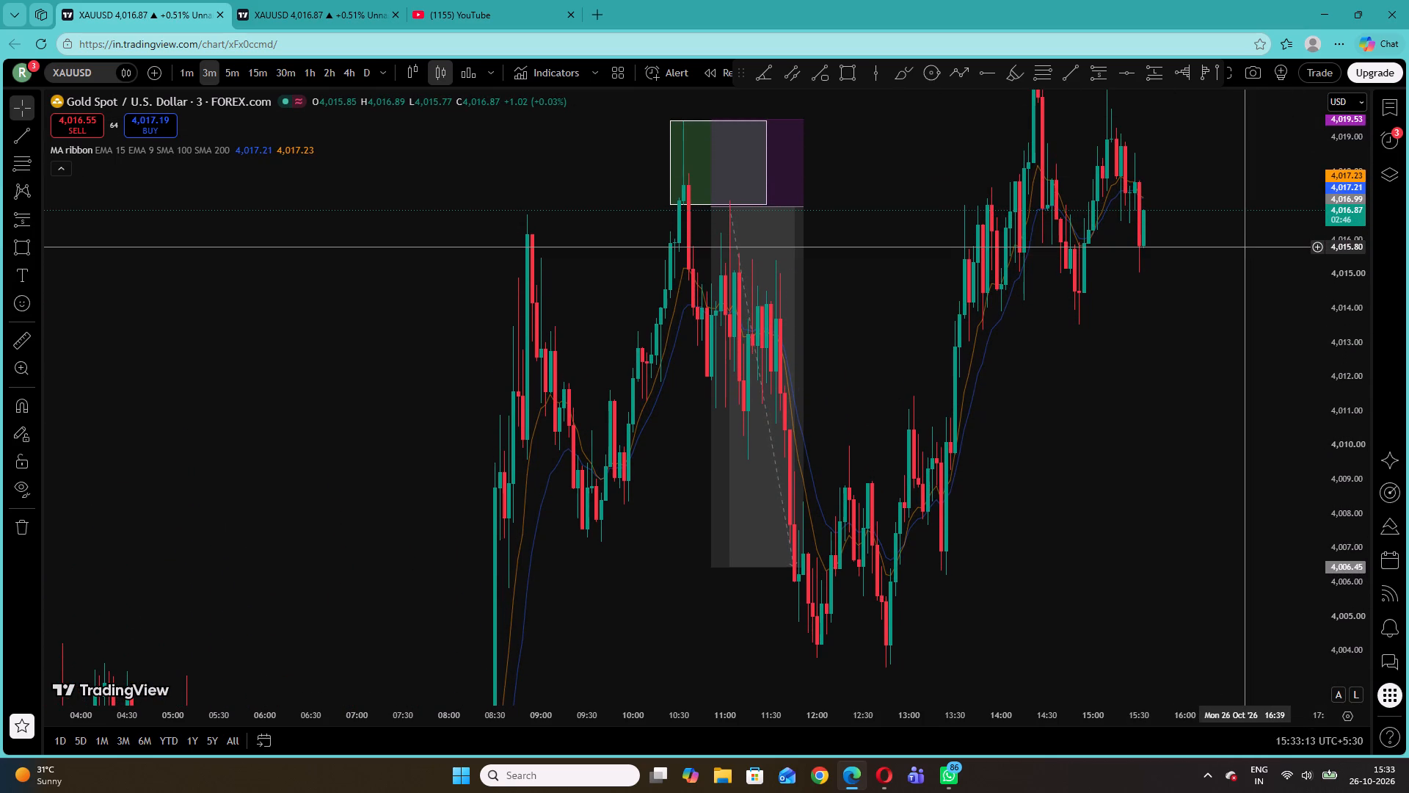
pyautogui.moveTo(1250, 280); pyautogui.dragTo(1186, 416)
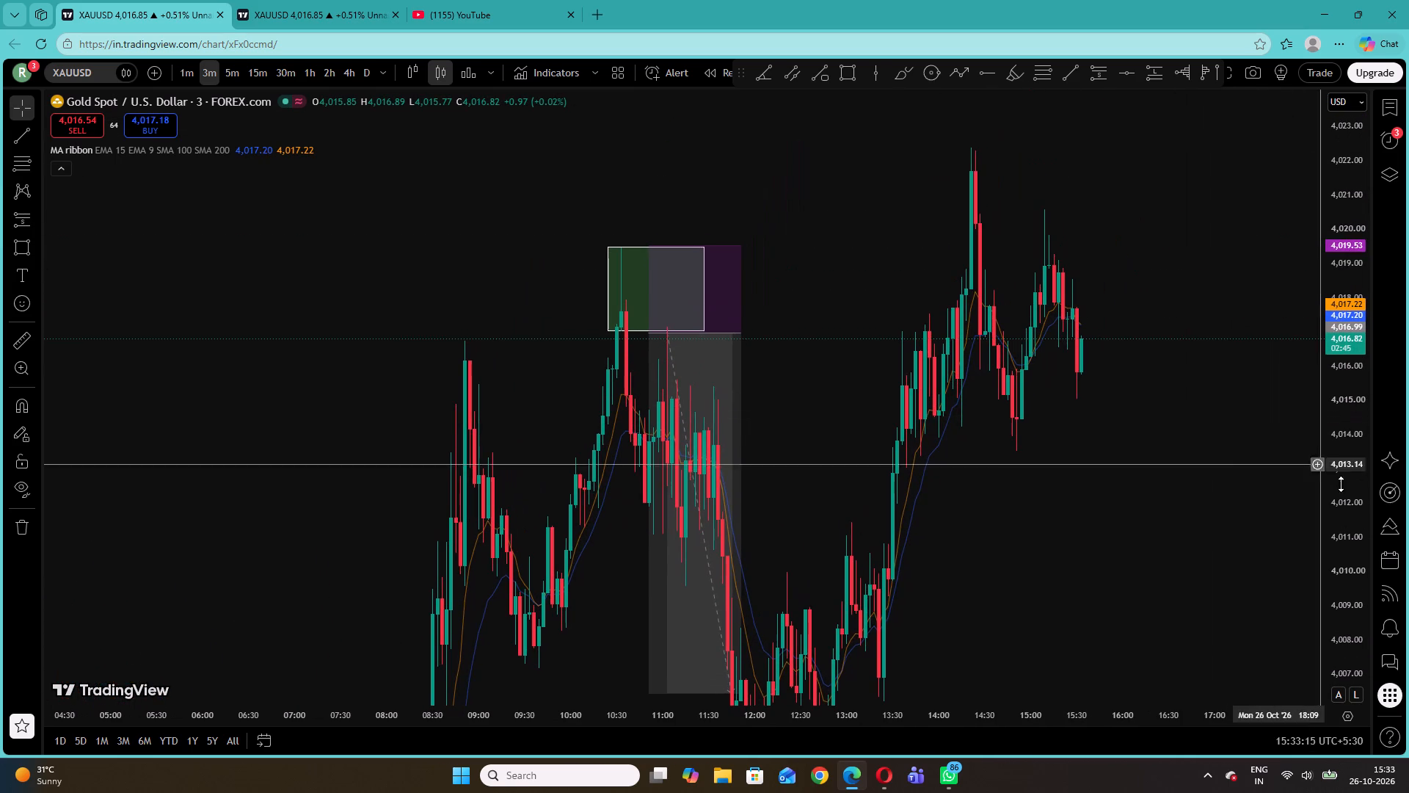
pyautogui.moveTo(1347, 491); pyautogui.dragTo(1371, 601)
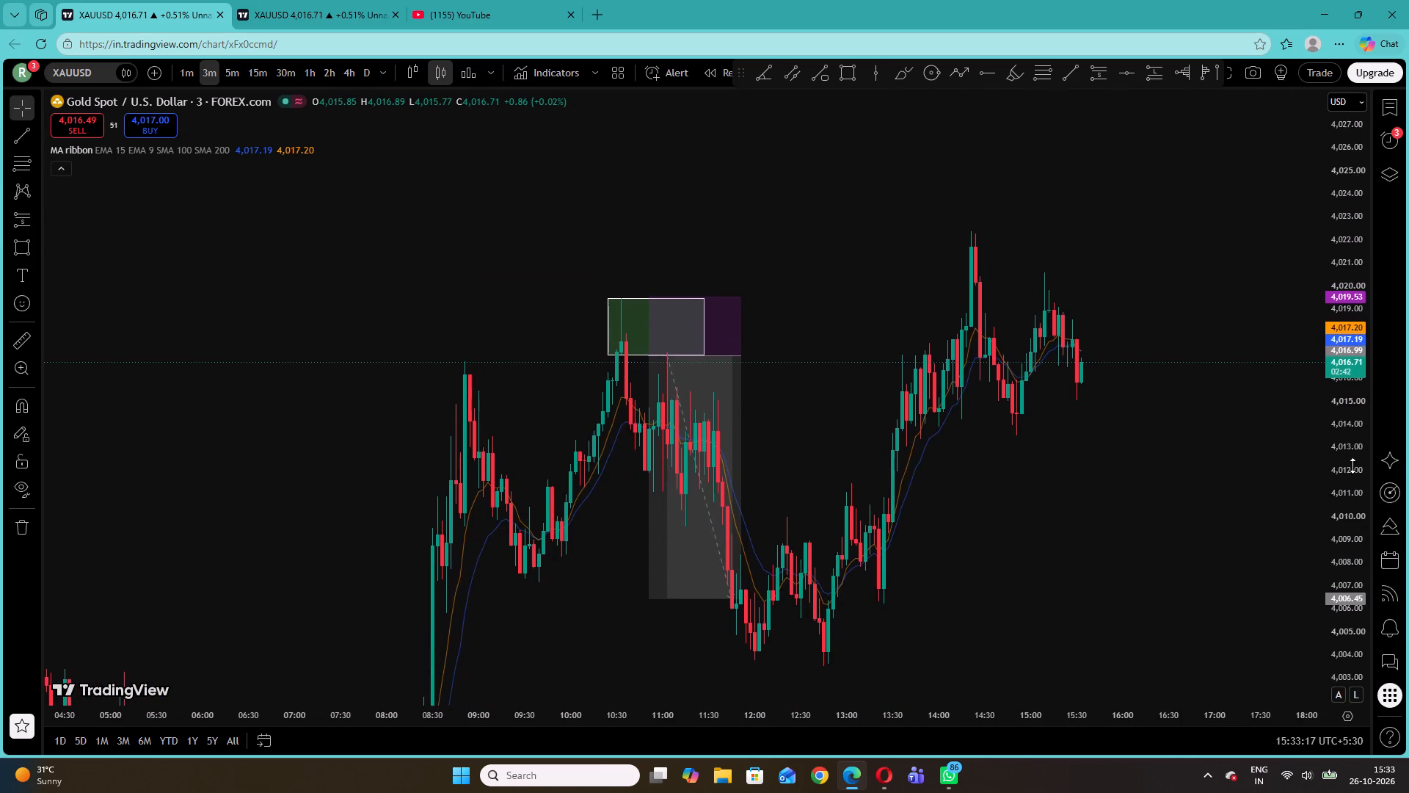
pyautogui.moveTo(1319, 379); pyautogui.dragTo(1337, 493)
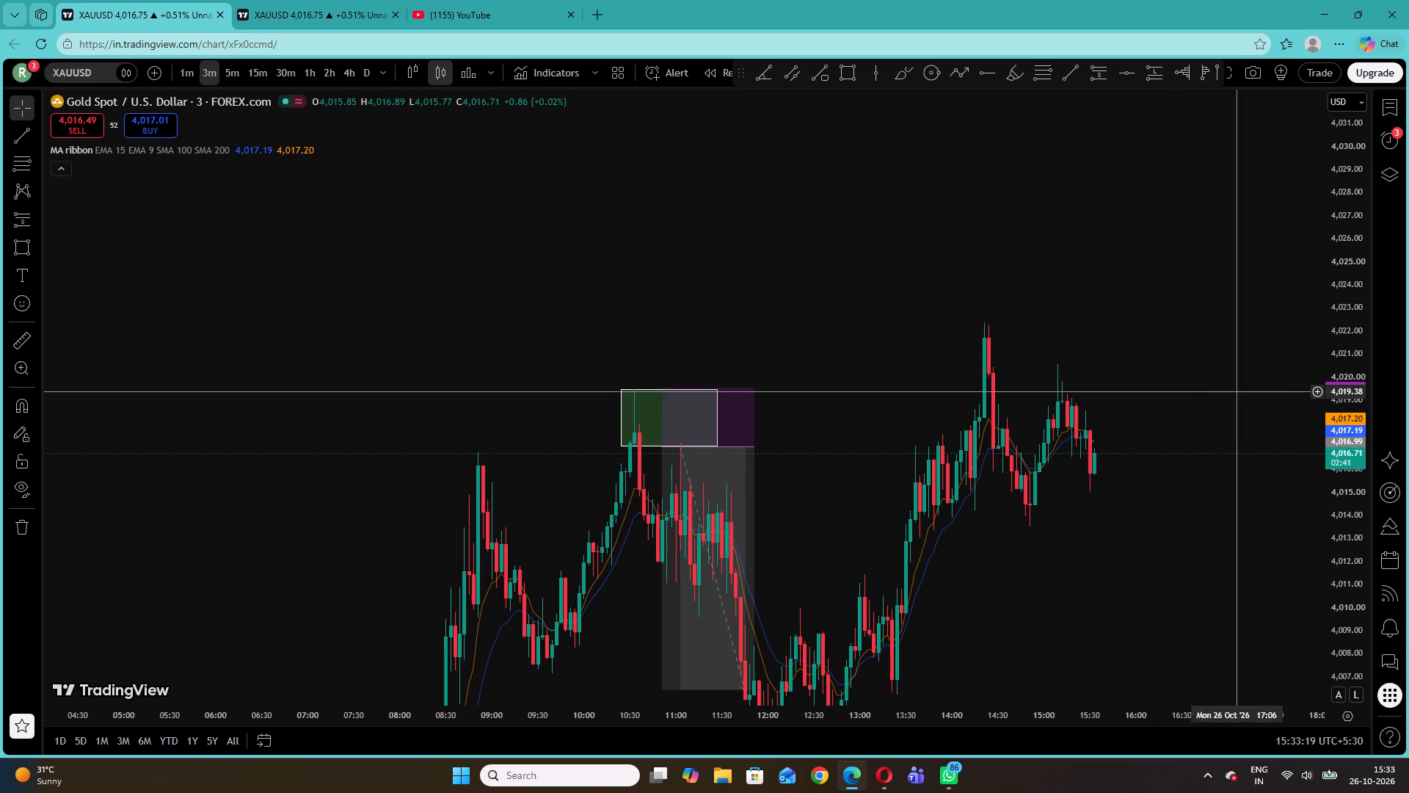
pyautogui.moveTo(1346, 380); pyautogui.dragTo(1347, 548)
pyautogui.moveTo(1011, 582); pyautogui.dragTo(1192, 298)
pyautogui.moveTo(719, 453); pyautogui.dragTo(1073, 363)
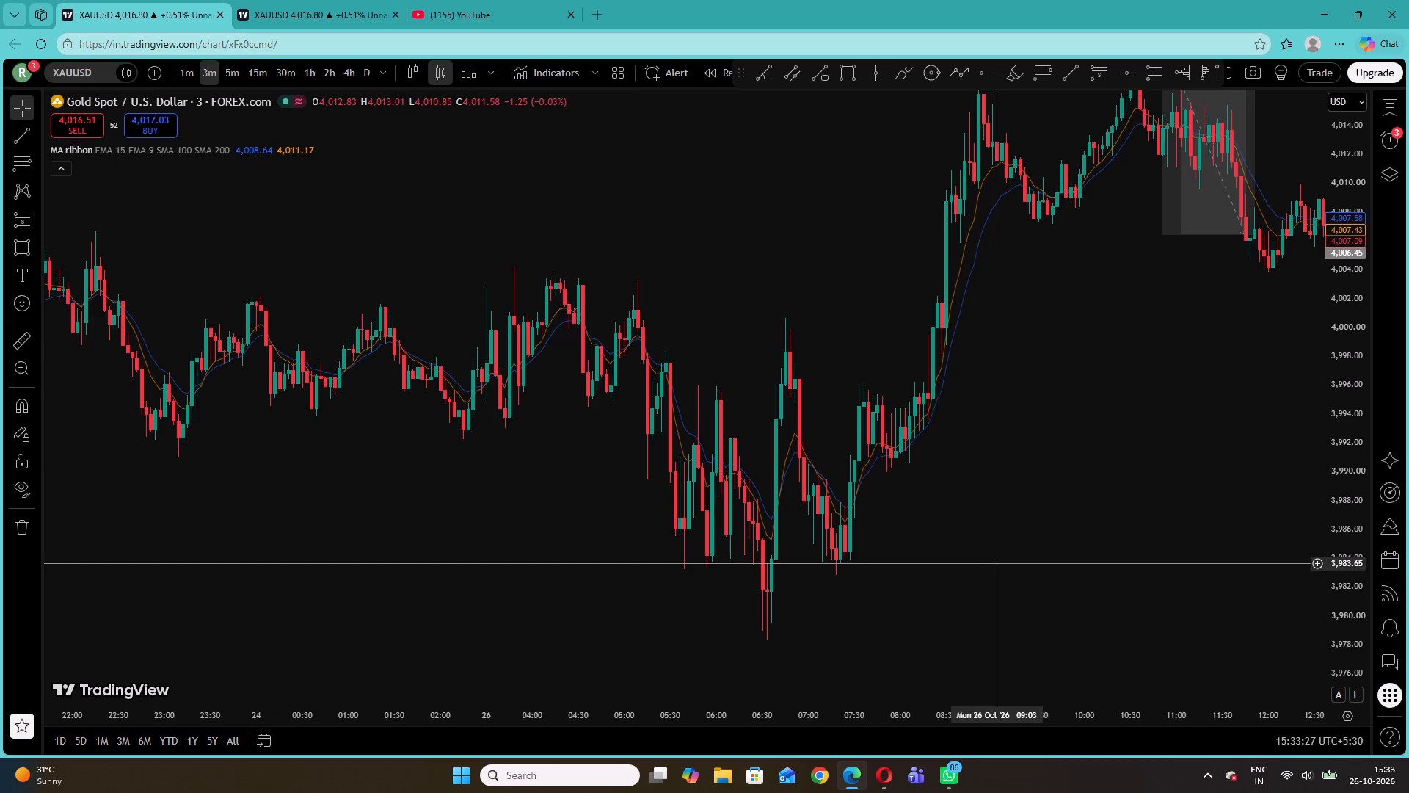
pyautogui.moveTo(999, 563); pyautogui.dragTo(1055, 465)
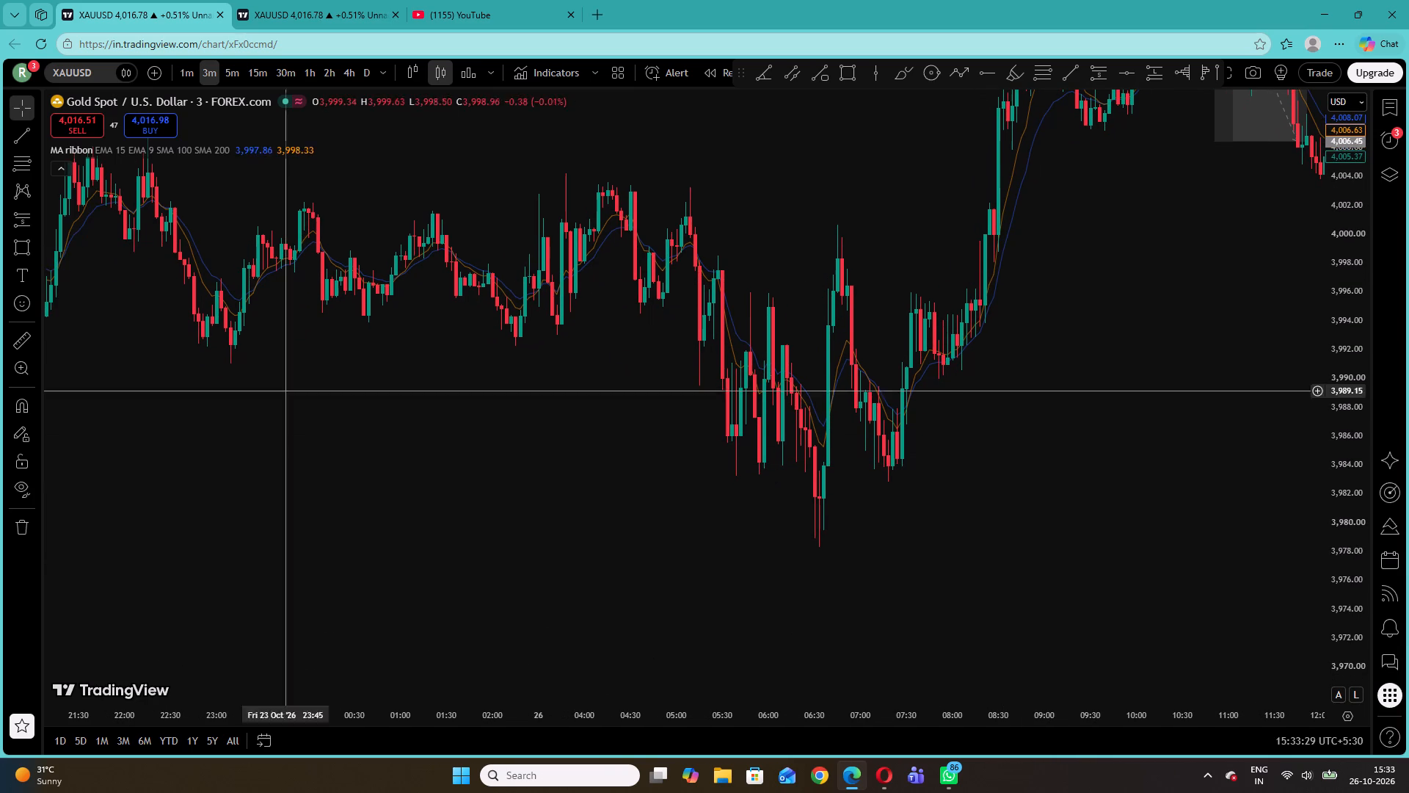
pyautogui.click(29, 249)
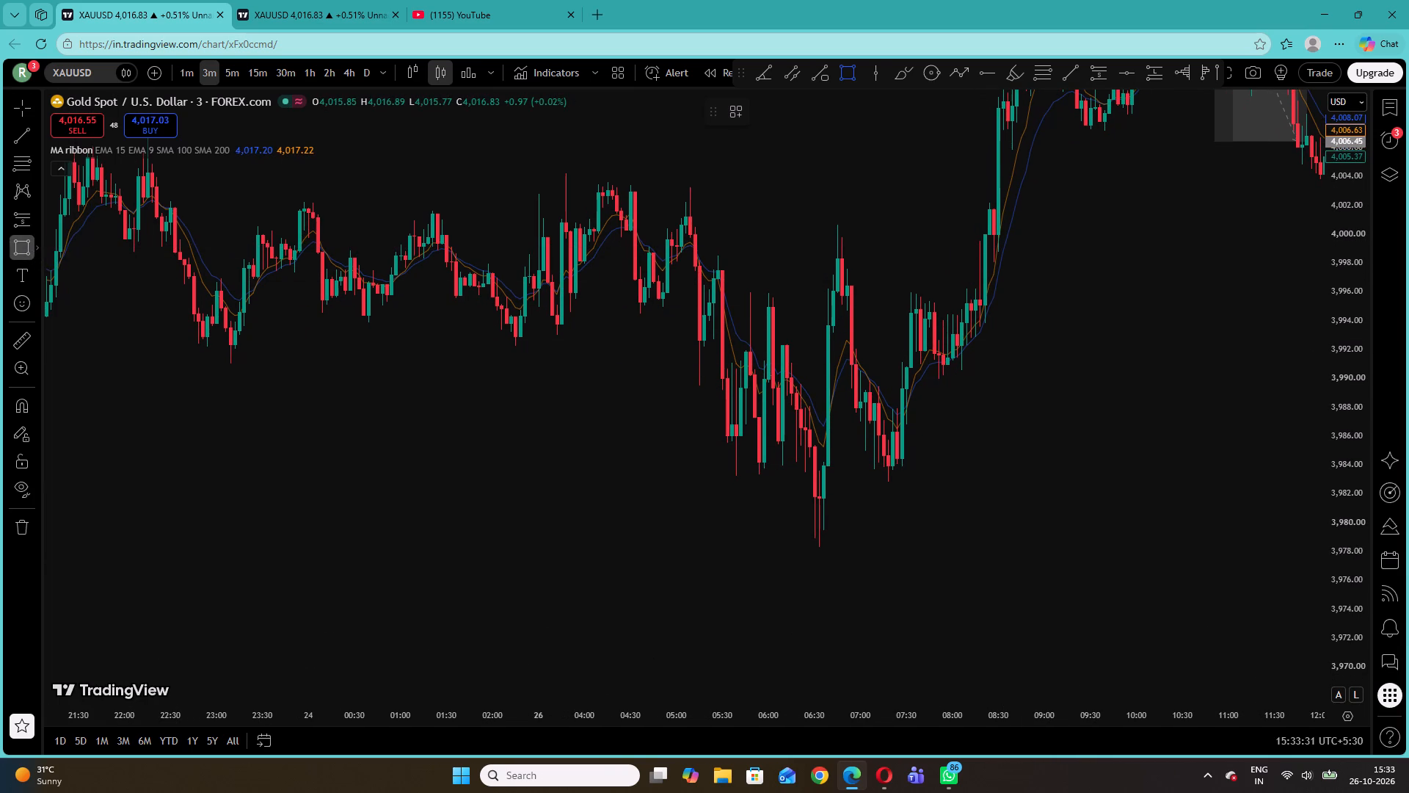
pyautogui.click(805, 472)
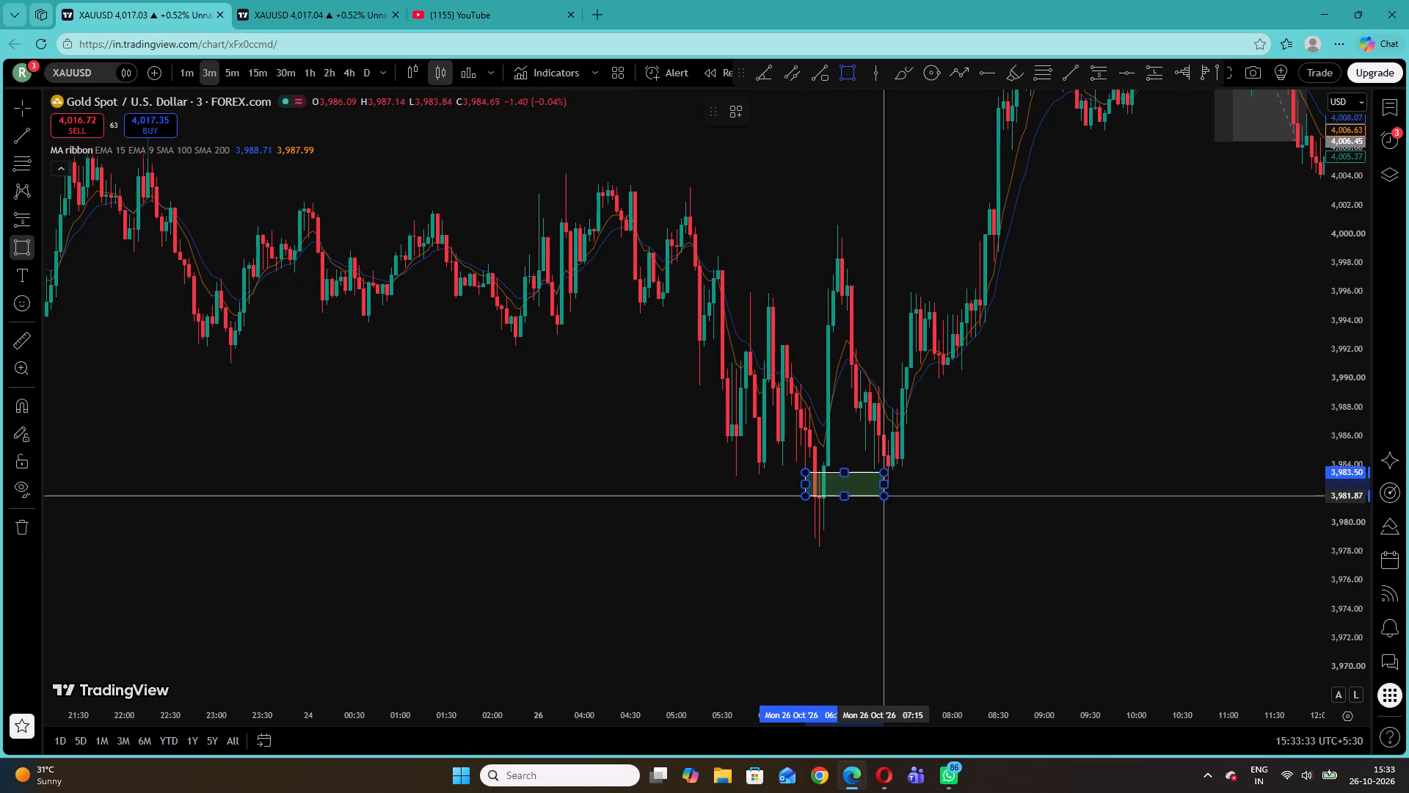
pyautogui.click(911, 546)
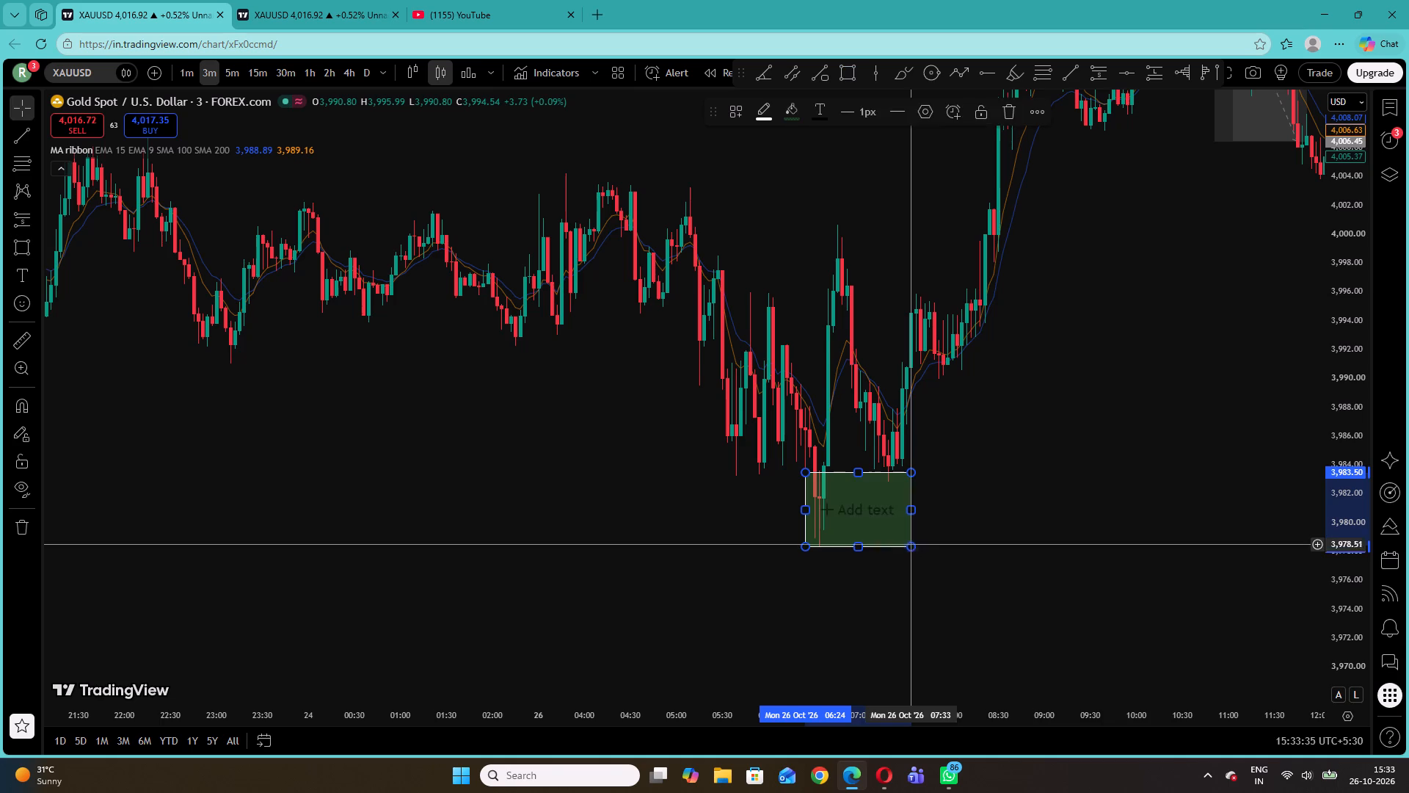
# Place a long position at 07:15 with entry 3,983.50, stop 3,978.31 and target 4,004.37, ending at 09:21.
pyautogui.moveTo(983, 511); pyautogui.dragTo(812, 521)
pyautogui.click(39, 220)
pyautogui.click(72, 233)
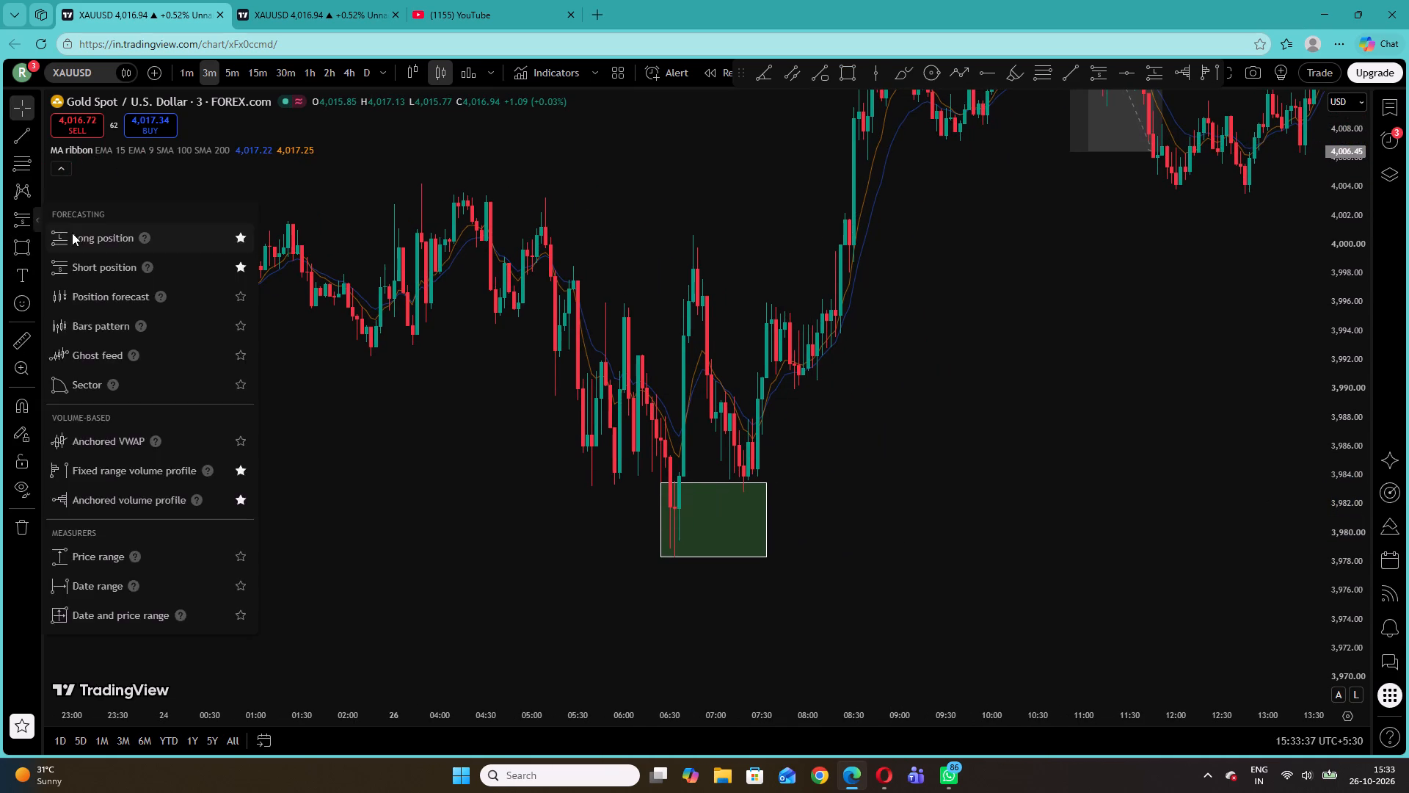
pyautogui.click(738, 482)
pyautogui.moveTo(738, 602); pyautogui.dragTo(777, 557)
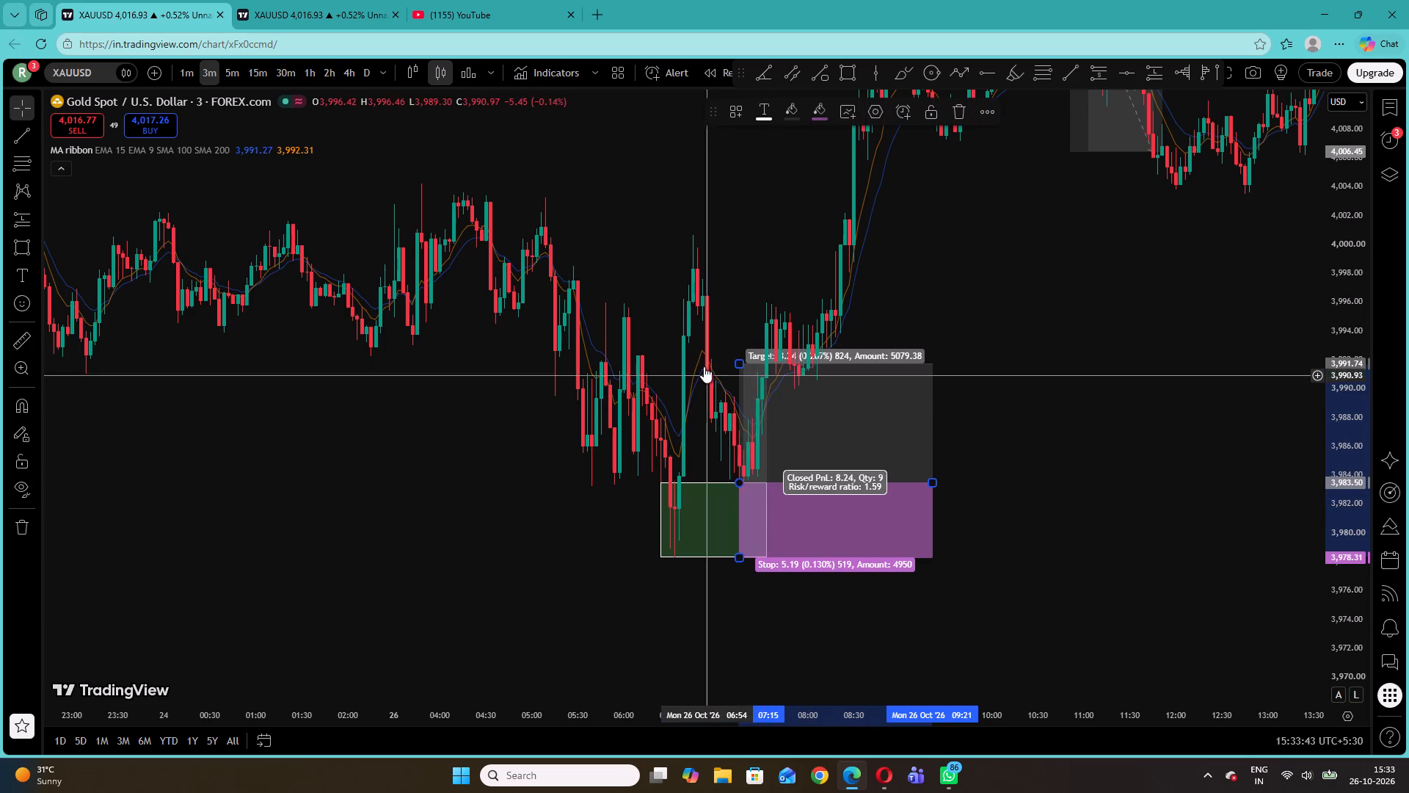
pyautogui.moveTo(741, 365); pyautogui.dragTo(757, 236)
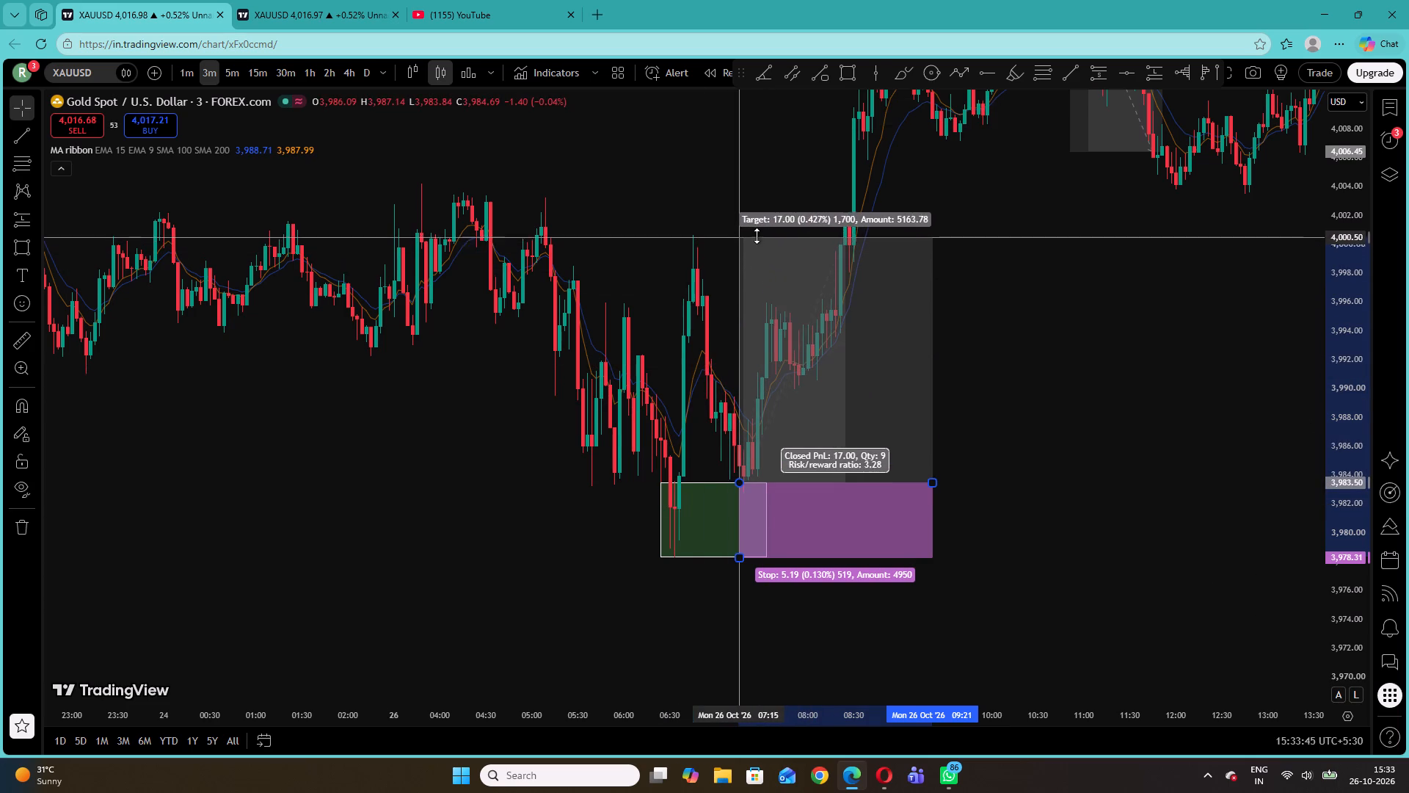
pyautogui.moveTo(757, 236); pyautogui.dragTo(765, 181)
pyautogui.click(771, 259)
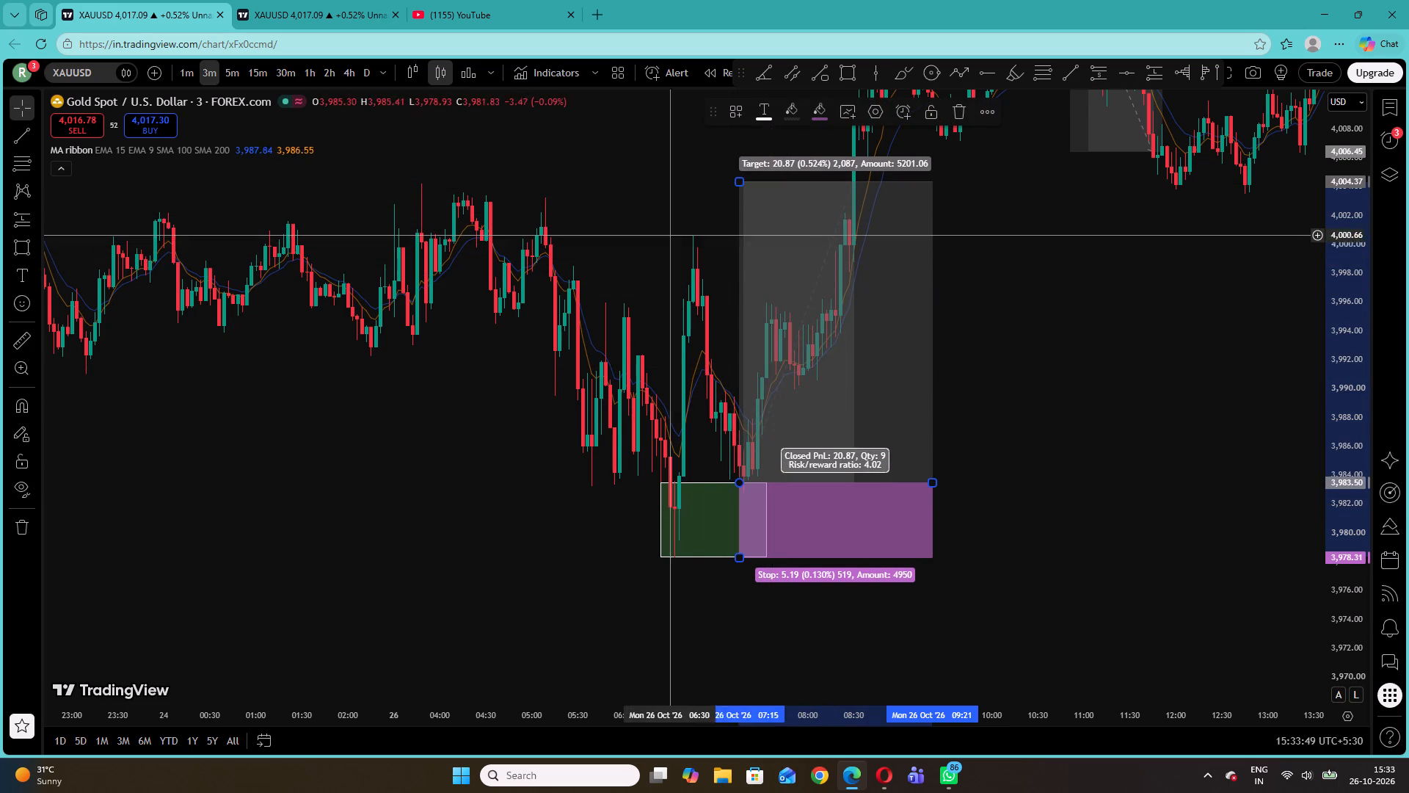
pyautogui.click(657, 216)
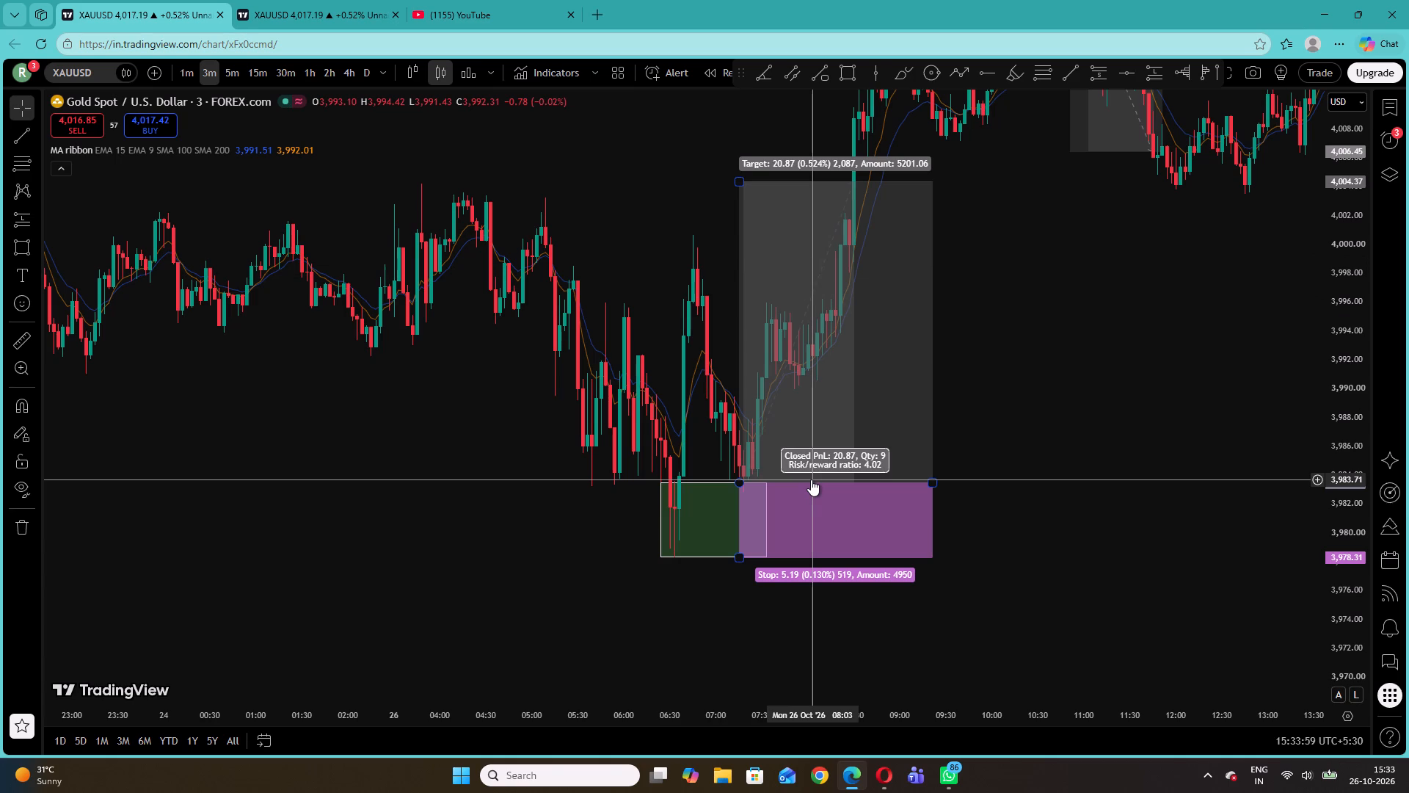
pyautogui.click(639, 218)
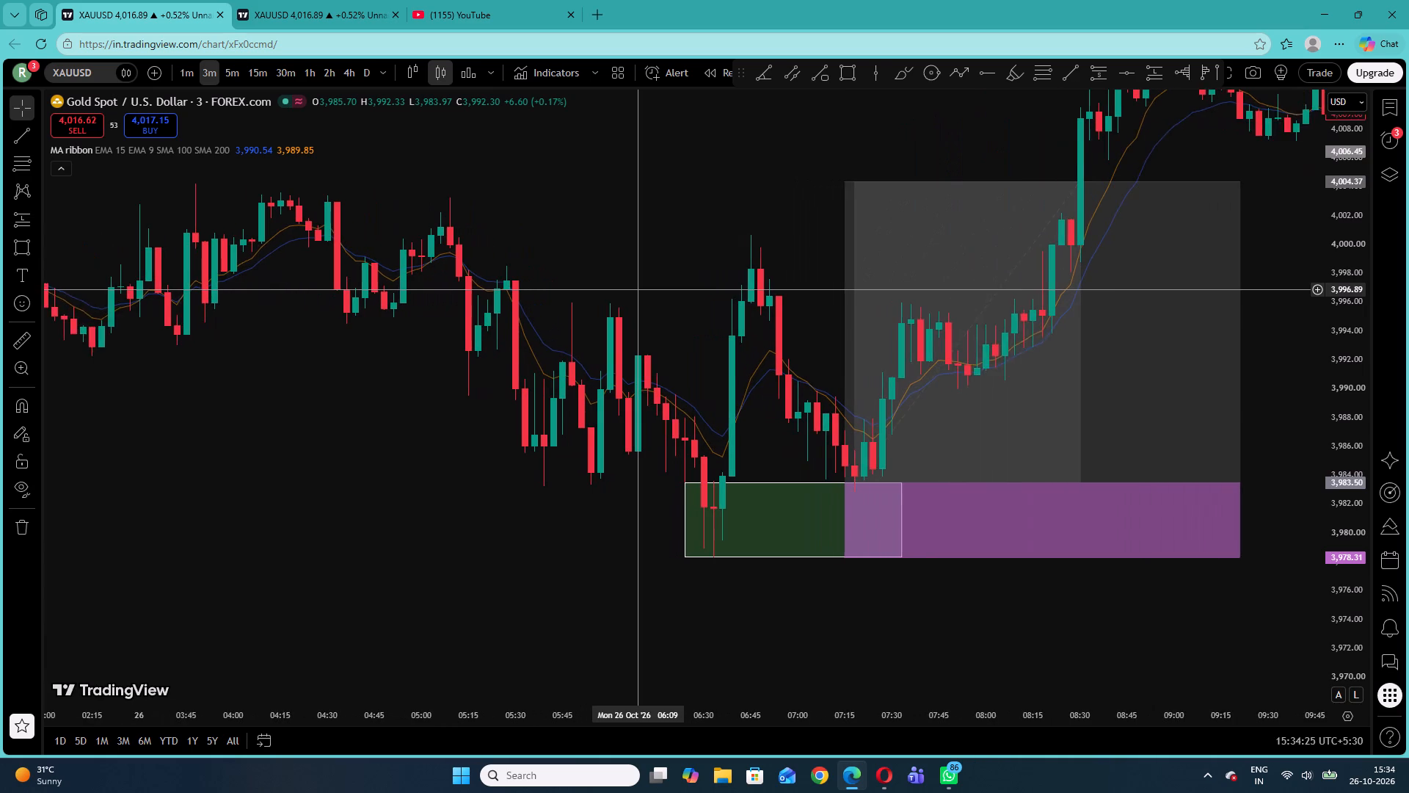
# Draw a small rectangle zone around the lows before 06:15, between about 3,987.22 and 3,983.25, extending from 05:51 to 06:12.
pyautogui.moveTo(696, 264); pyautogui.dragTo(629, 238)
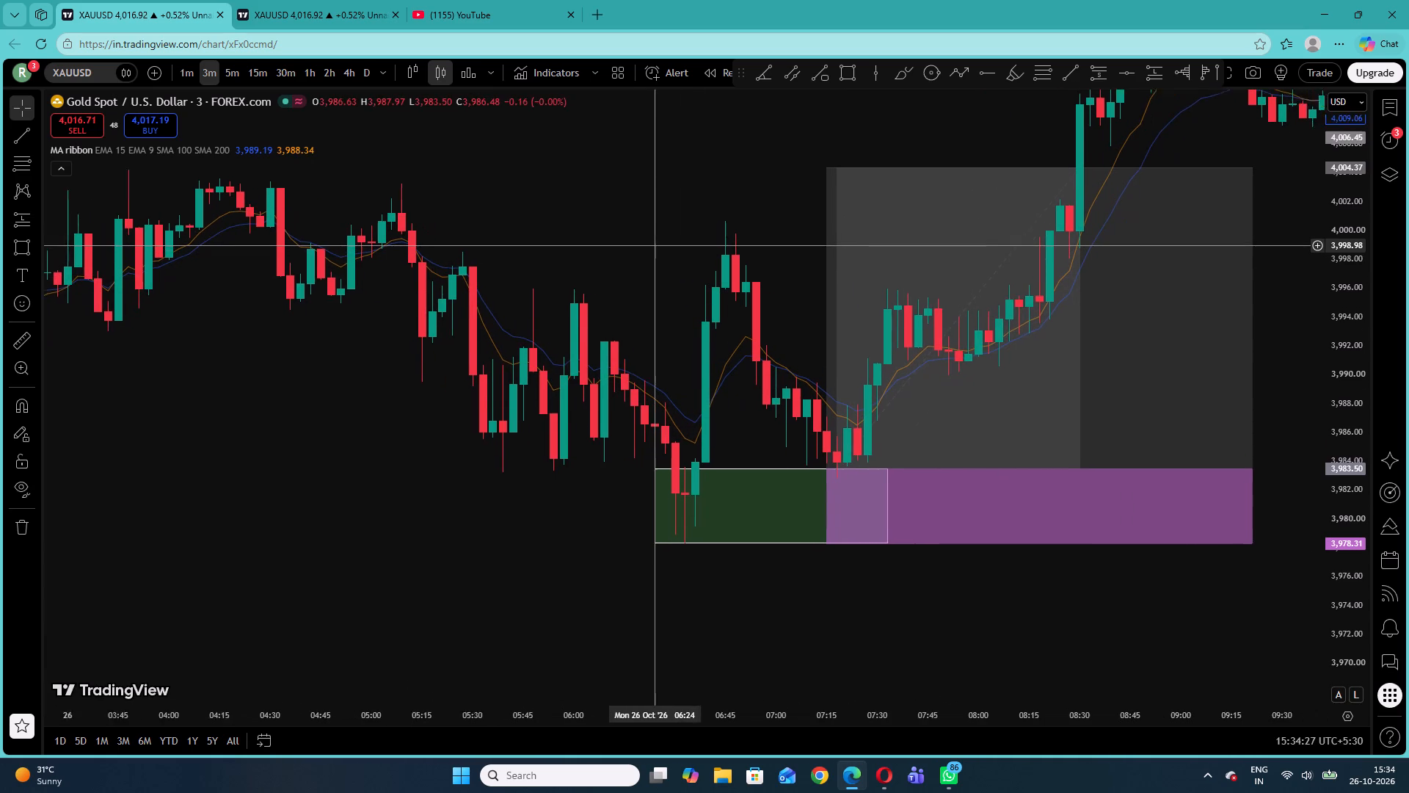
pyautogui.moveTo(629, 238); pyautogui.dragTo(621, 236)
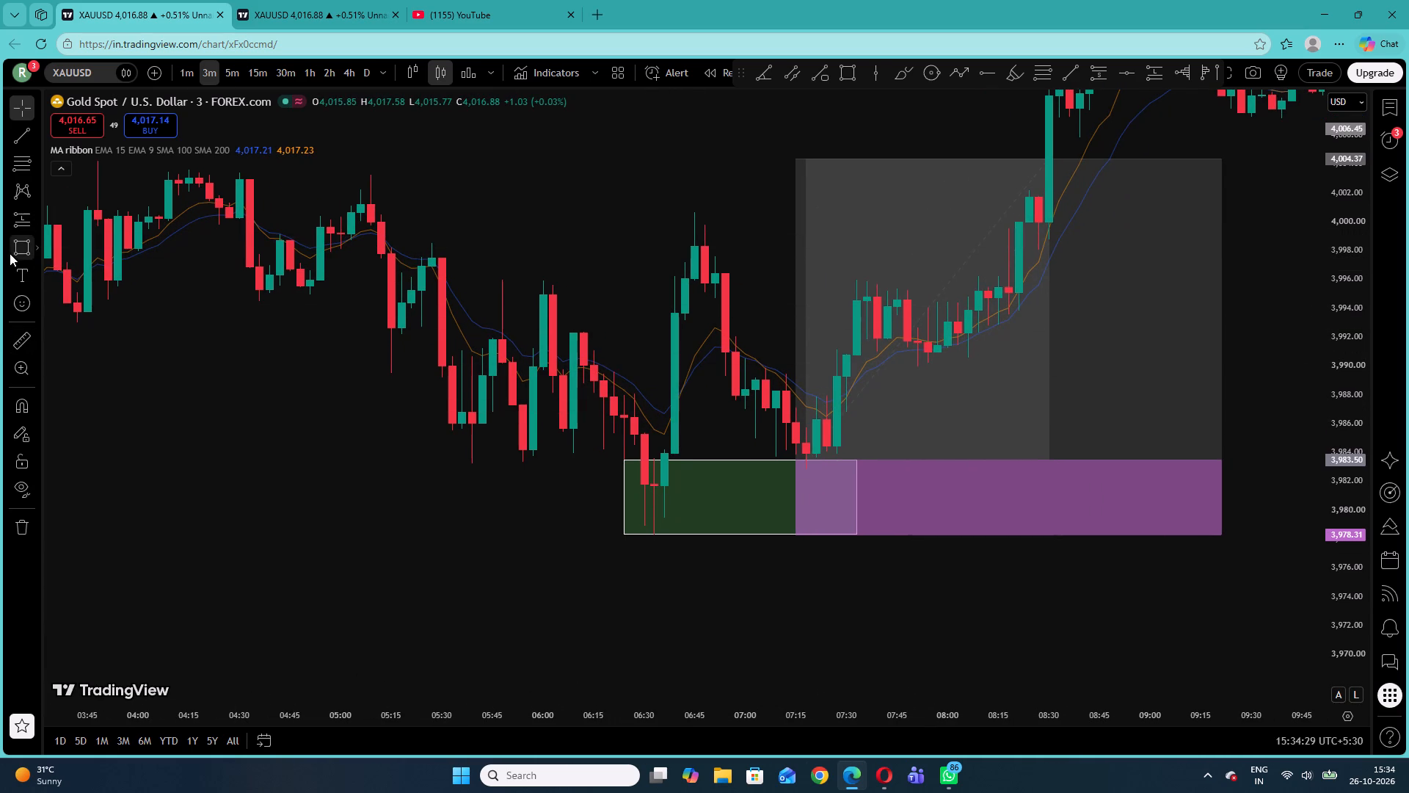
pyautogui.click(15, 249)
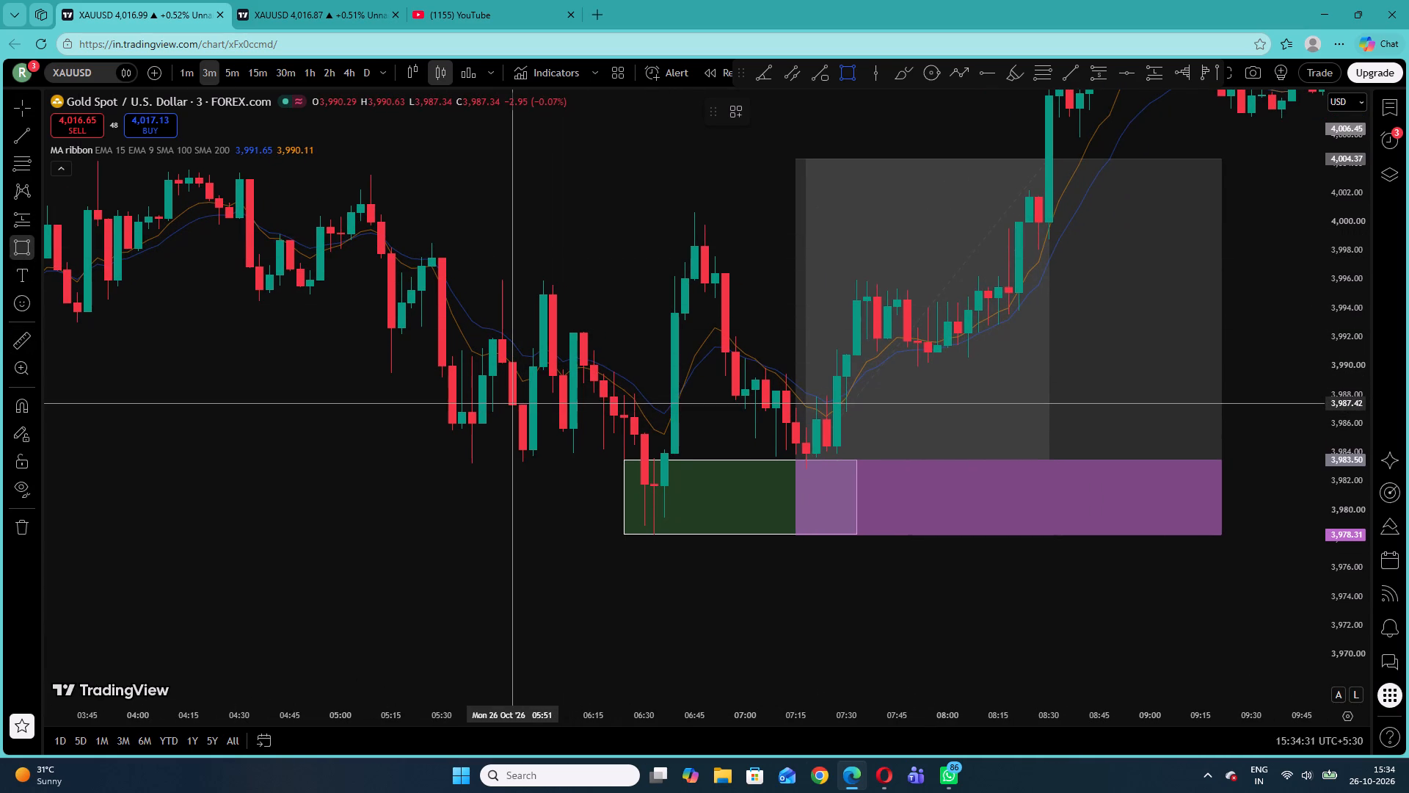
pyautogui.click(517, 406)
pyautogui.click(586, 463)
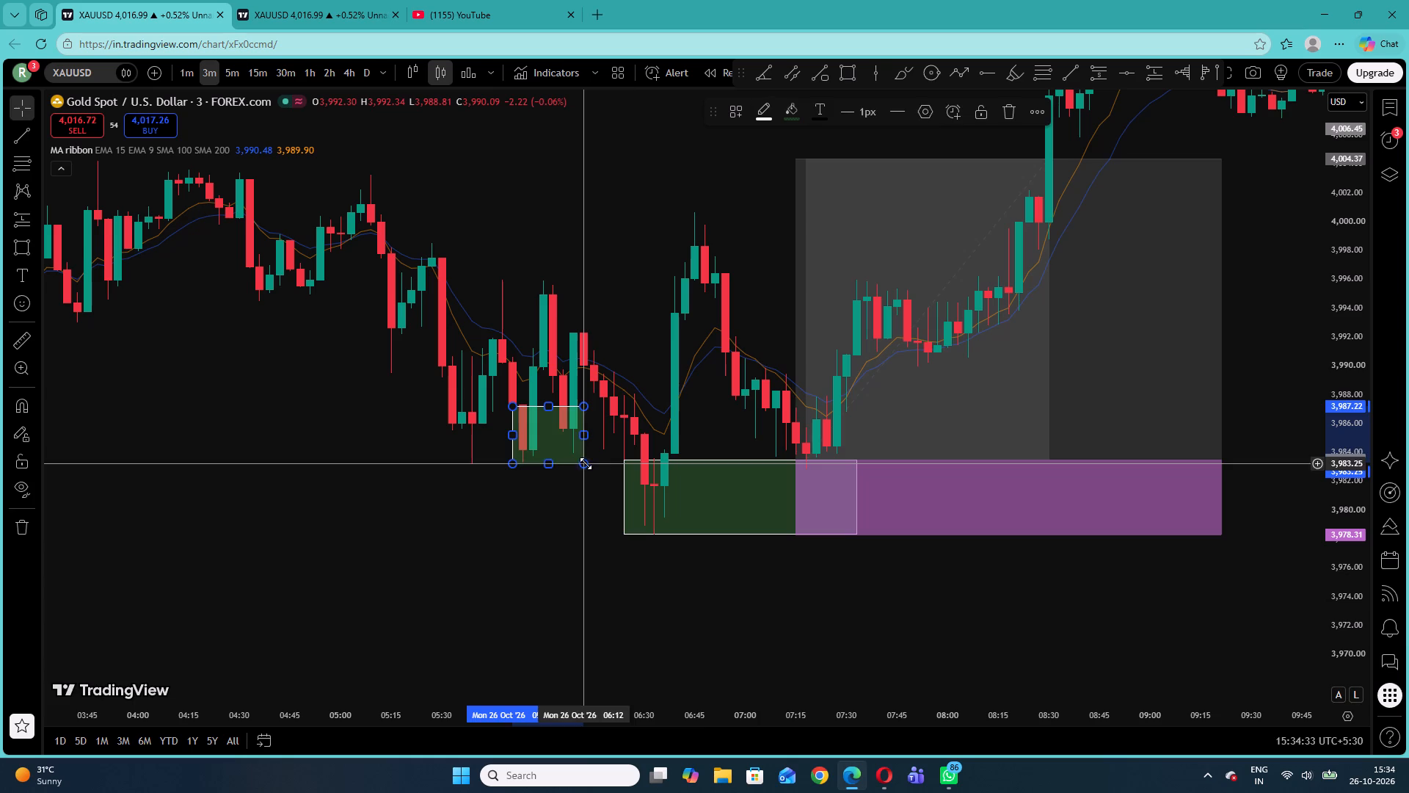
pyautogui.click(607, 330)
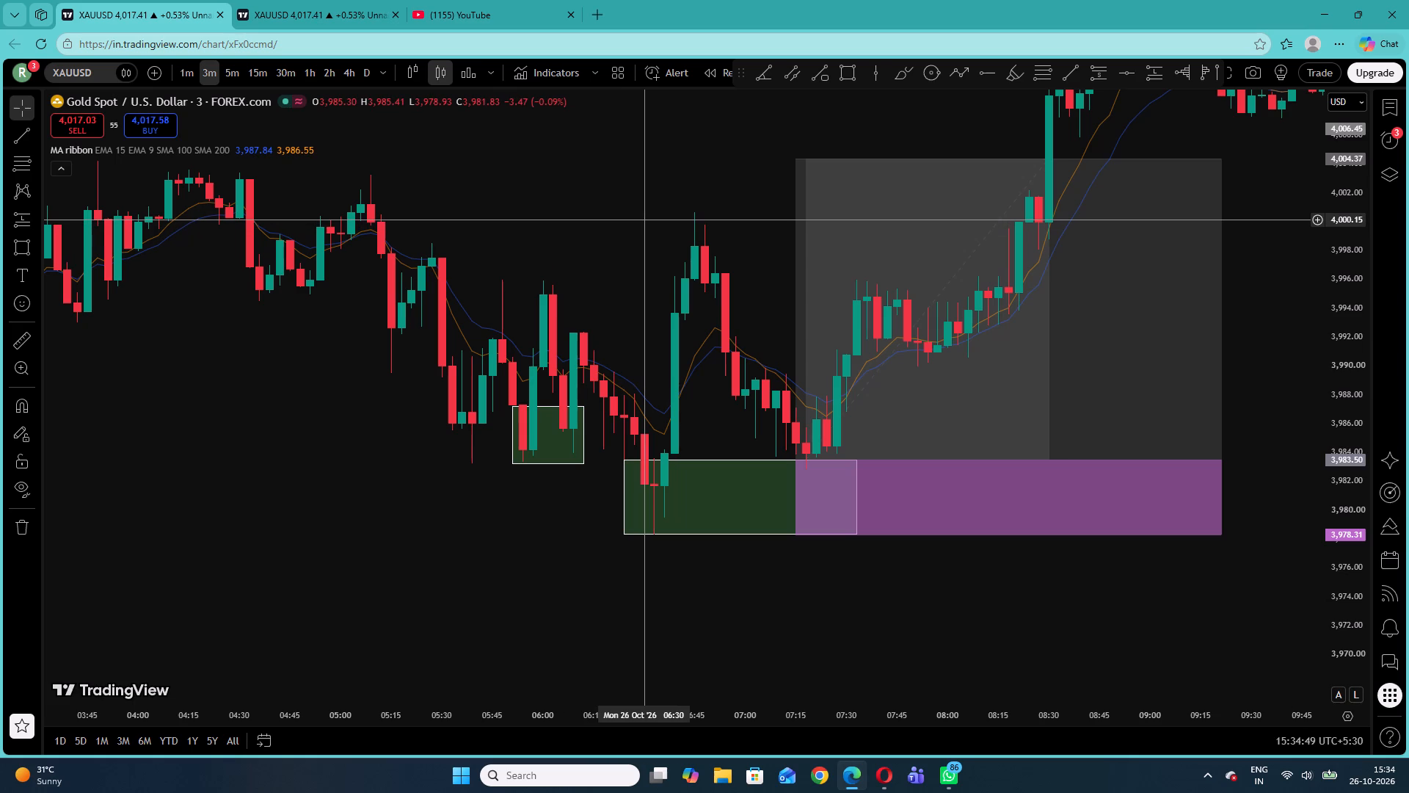
# Examine the price action between the 06:30 demand zone, the 10:30 supply zone and the latest candles.
pyautogui.moveTo(646, 220); pyautogui.dragTo(507, 488)
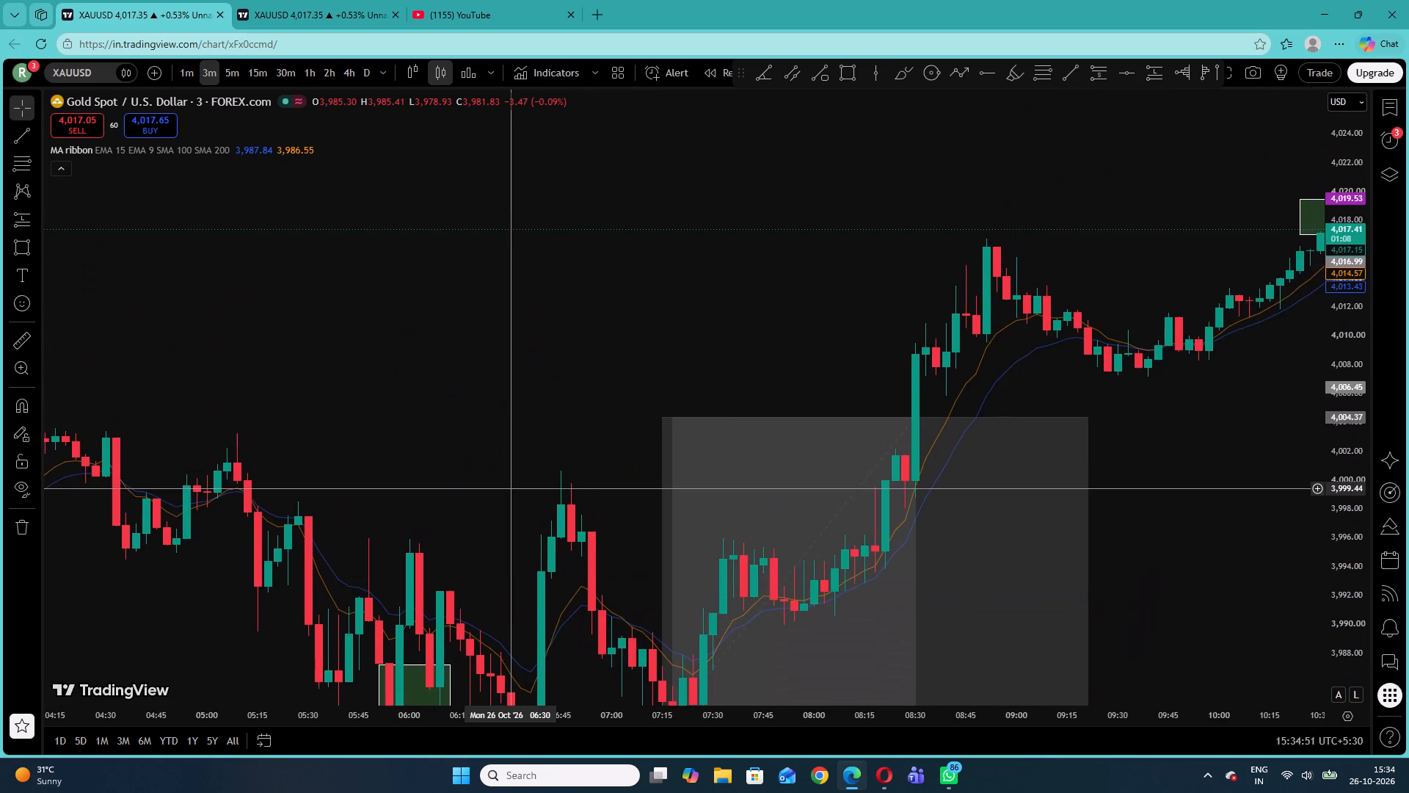
pyautogui.moveTo(507, 488); pyautogui.dragTo(379, 424)
pyautogui.moveTo(1137, 367); pyautogui.dragTo(633, 535)
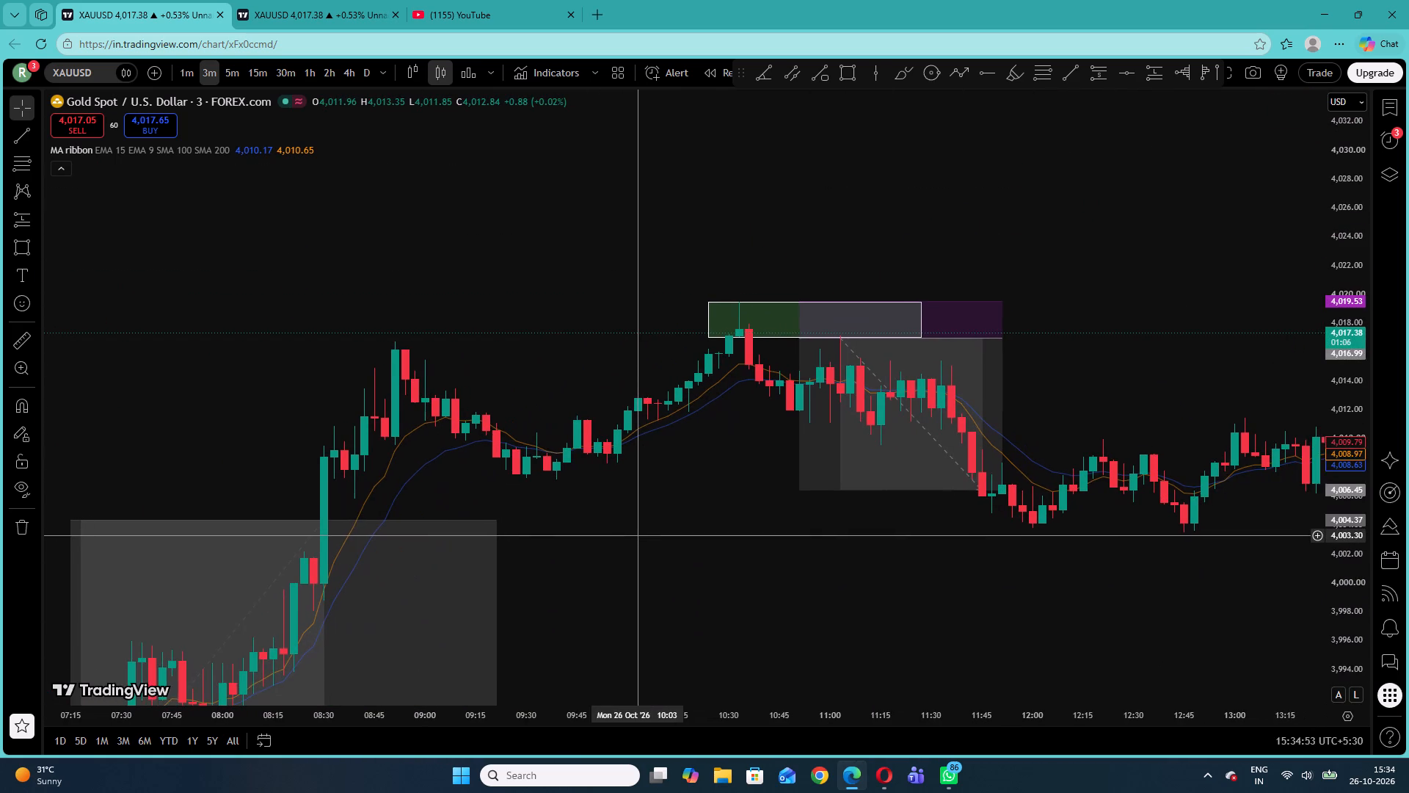
pyautogui.moveTo(633, 535); pyautogui.dragTo(648, 532)
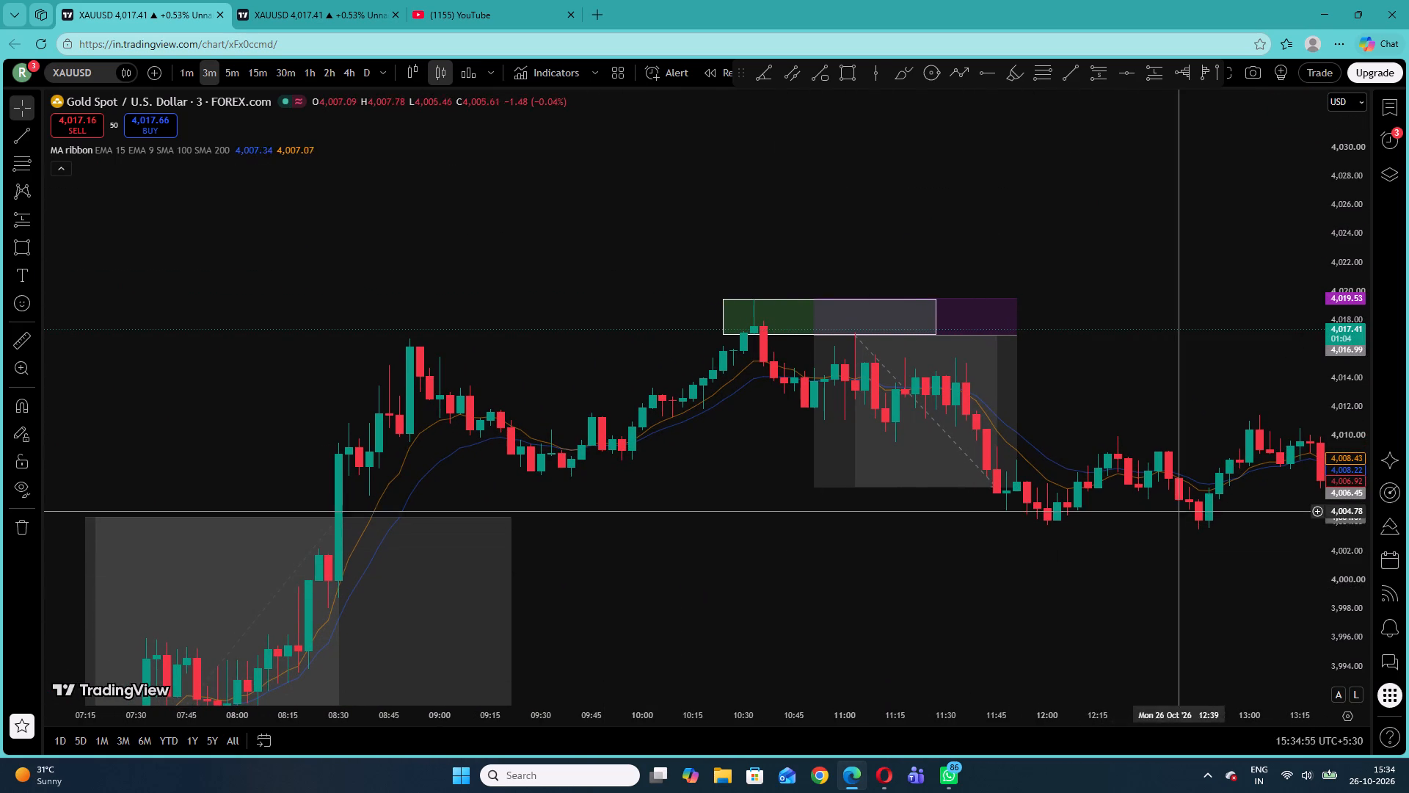
pyautogui.moveTo(881, 612); pyautogui.dragTo(1119, 303)
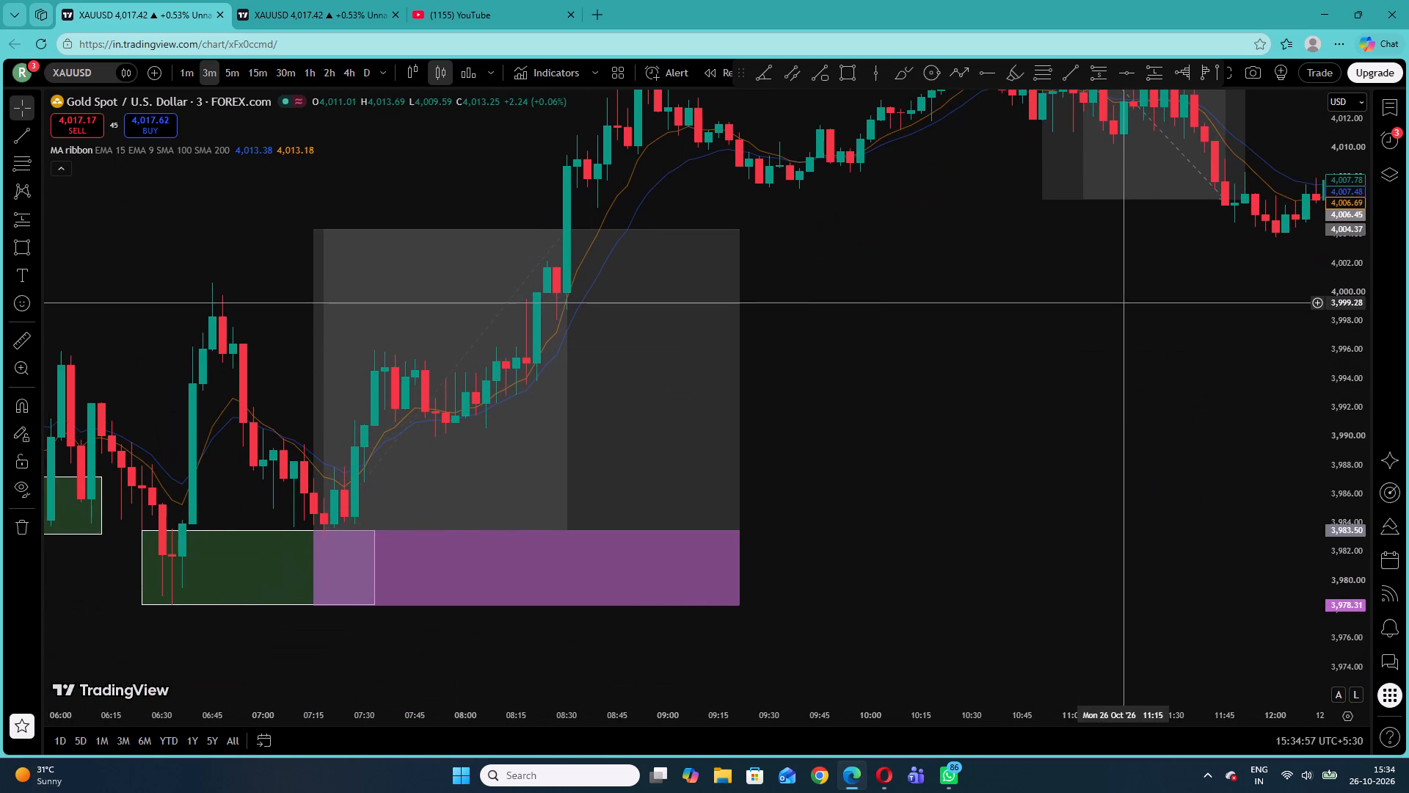
pyautogui.moveTo(1119, 303); pyautogui.dragTo(539, 518)
pyautogui.moveTo(1162, 410); pyautogui.dragTo(537, 583)
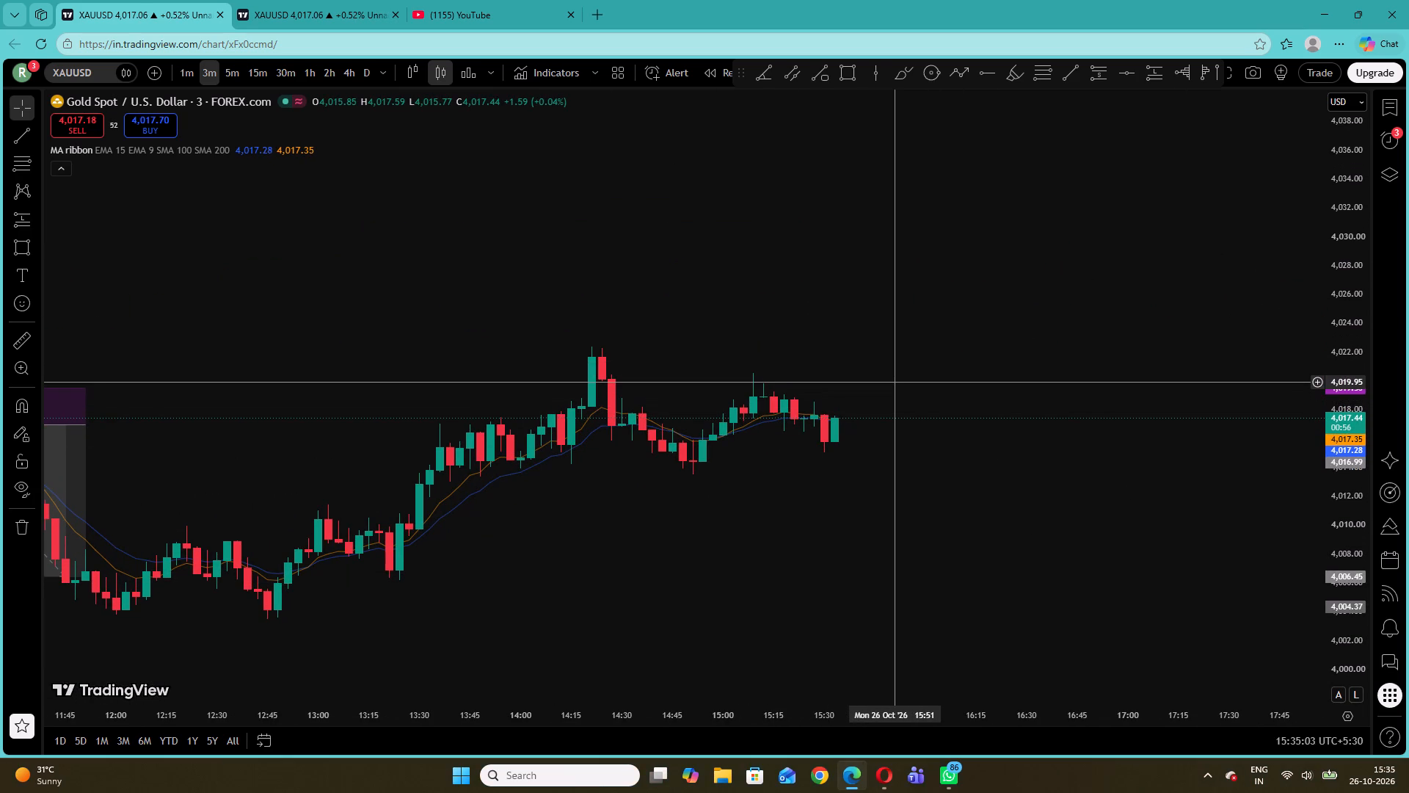
pyautogui.moveTo(1349, 537); pyautogui.dragTo(1319, 325)
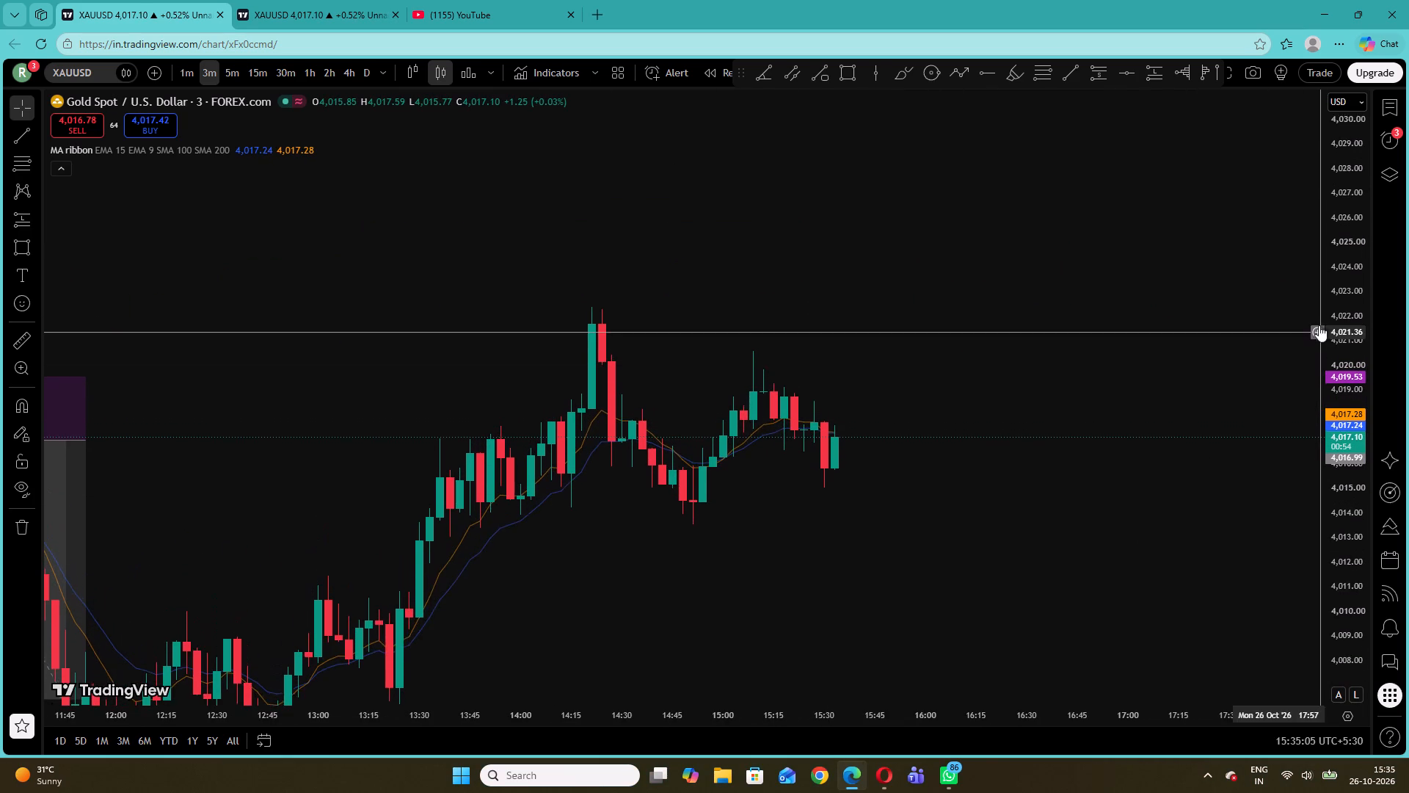
pyautogui.moveTo(1319, 325); pyautogui.dragTo(1319, 322)
pyautogui.moveTo(581, 606); pyautogui.dragTo(1197, 425)
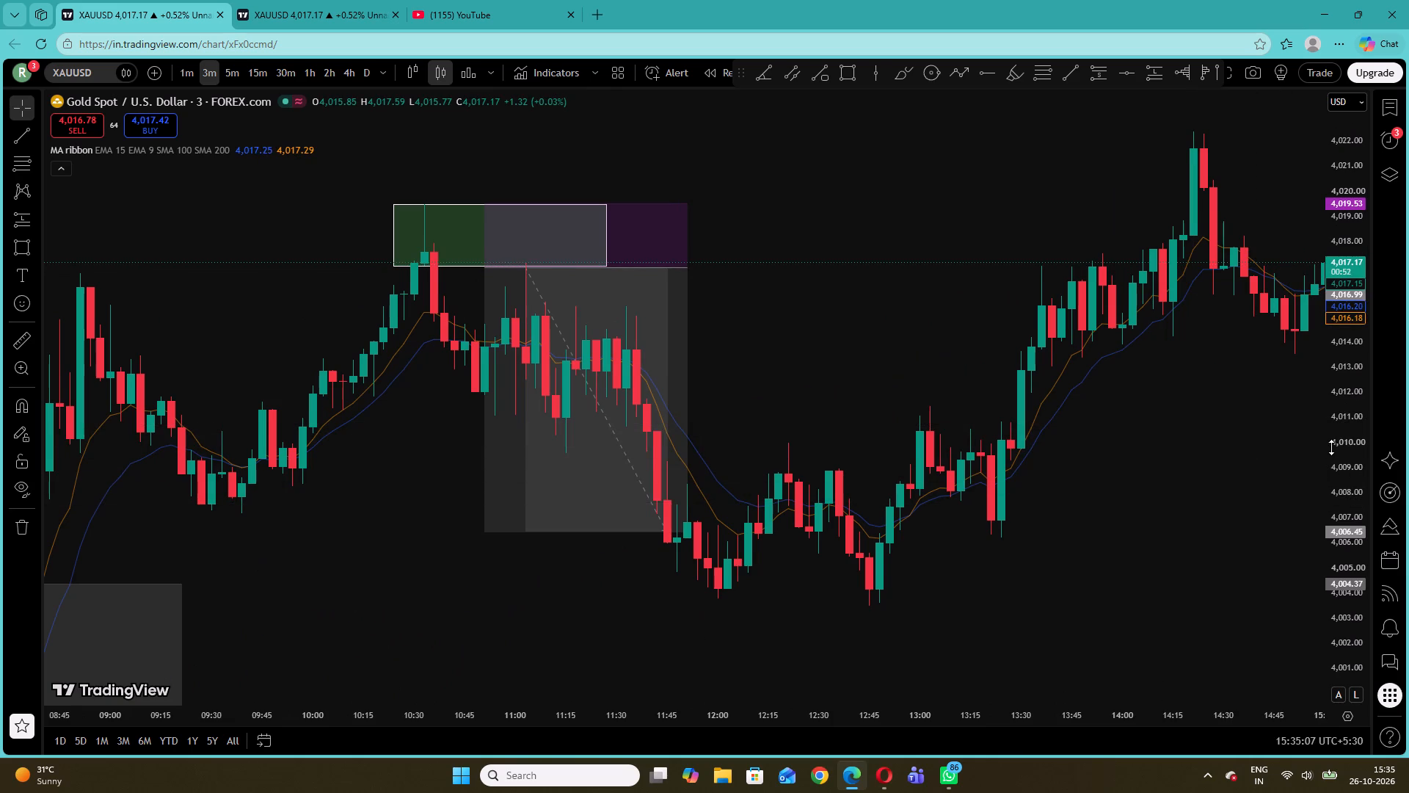
pyautogui.moveTo(1343, 438); pyautogui.dragTo(1336, 512)
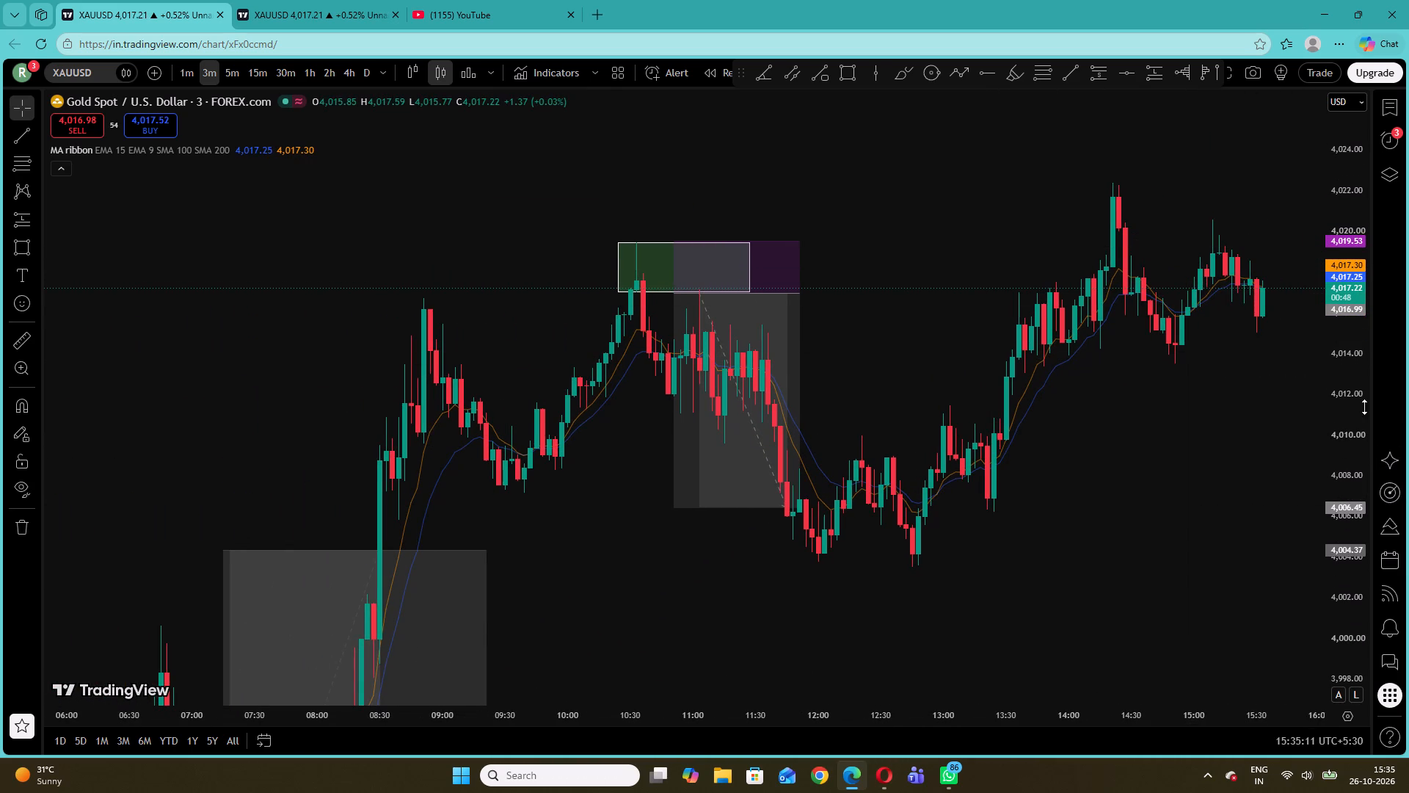
pyautogui.moveTo(1362, 408); pyautogui.dragTo(1334, 564)
pyautogui.moveTo(608, 624); pyautogui.dragTo(1177, 393)
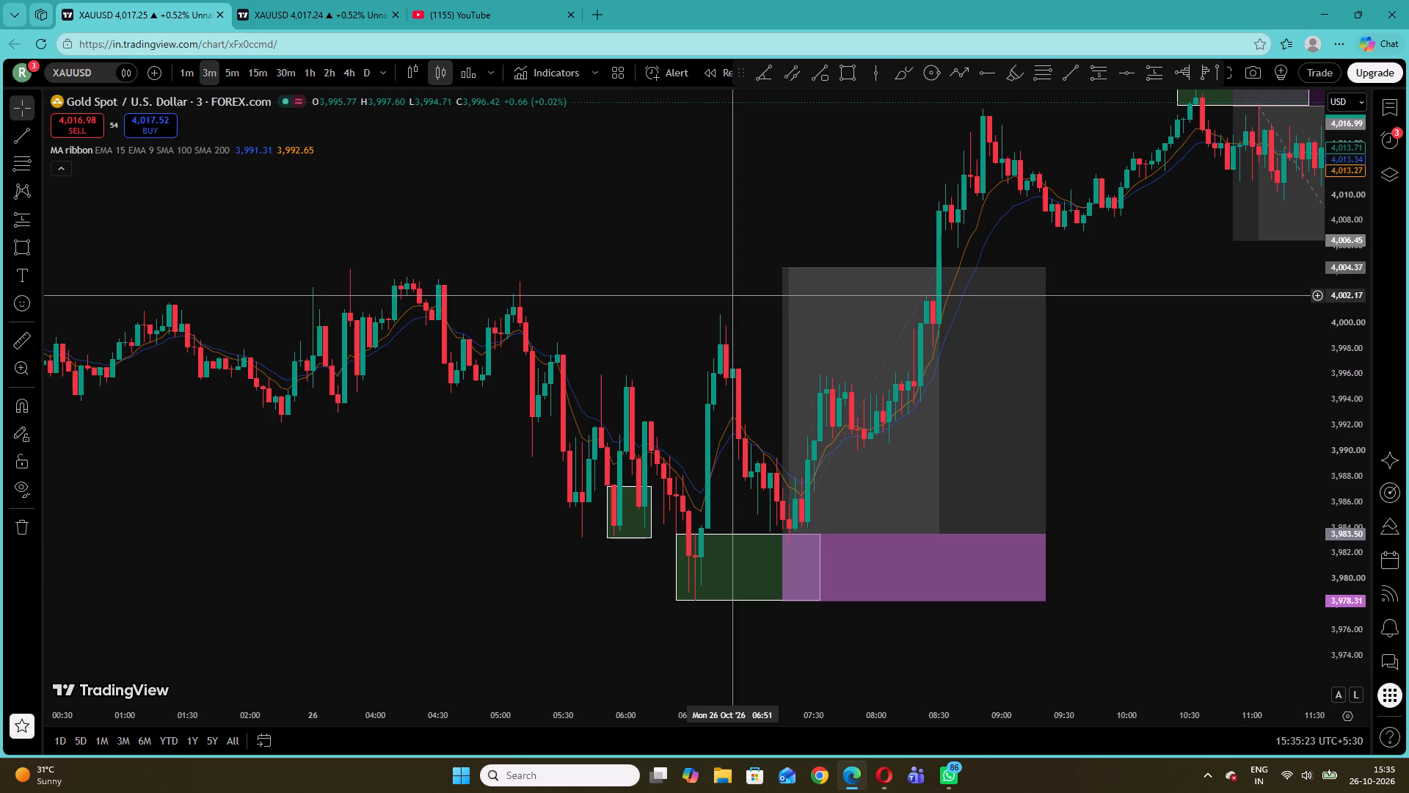
pyautogui.moveTo(852, 192); pyautogui.dragTo(451, 410)
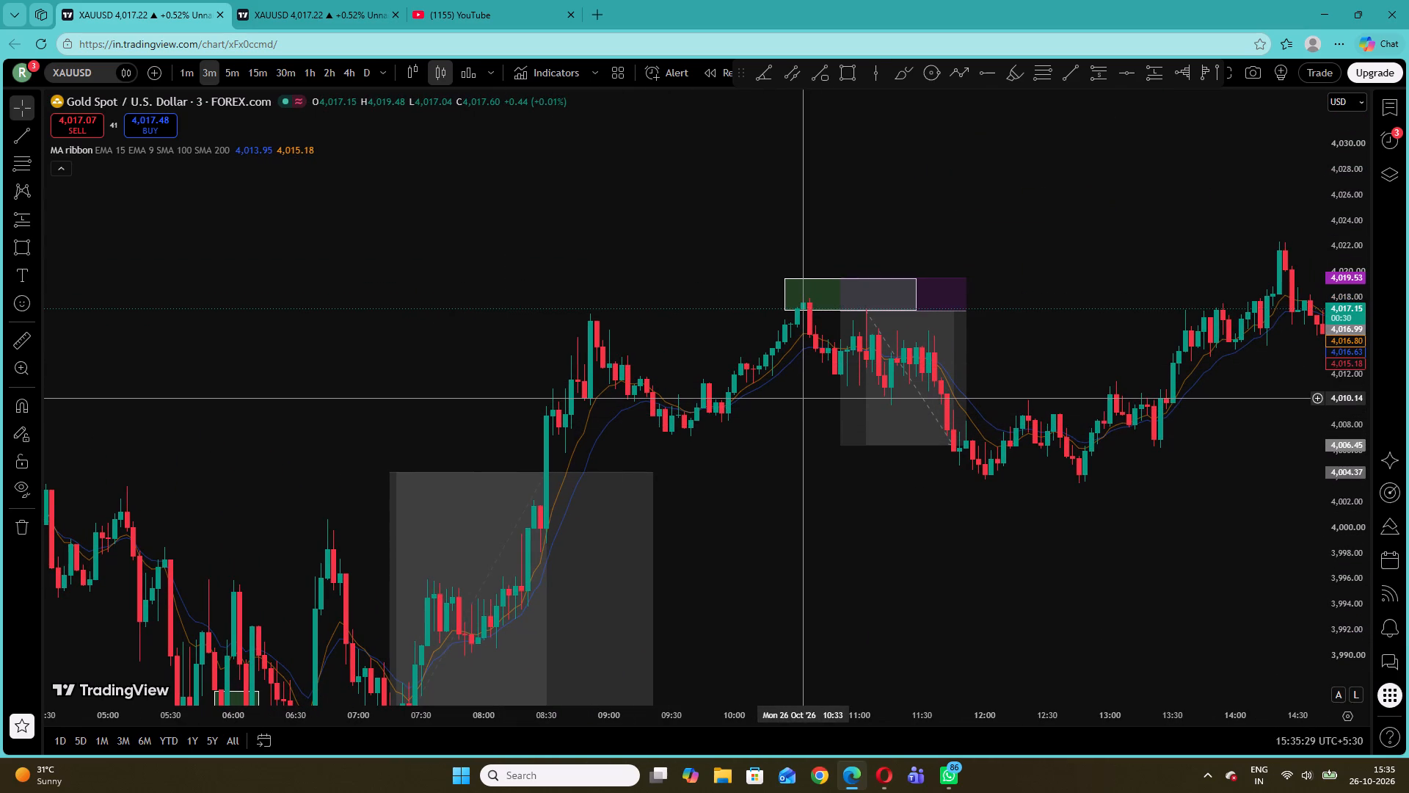
# Draw a rectangle demand zone at the pullback before 10:00, between about 4,009.97 and 4,008.28, extending from 09:48 to 11:18.
pyautogui.moveTo(1340, 599); pyautogui.dragTo(1240, 18)
pyautogui.moveTo(1046, 231); pyautogui.dragTo(974, 369)
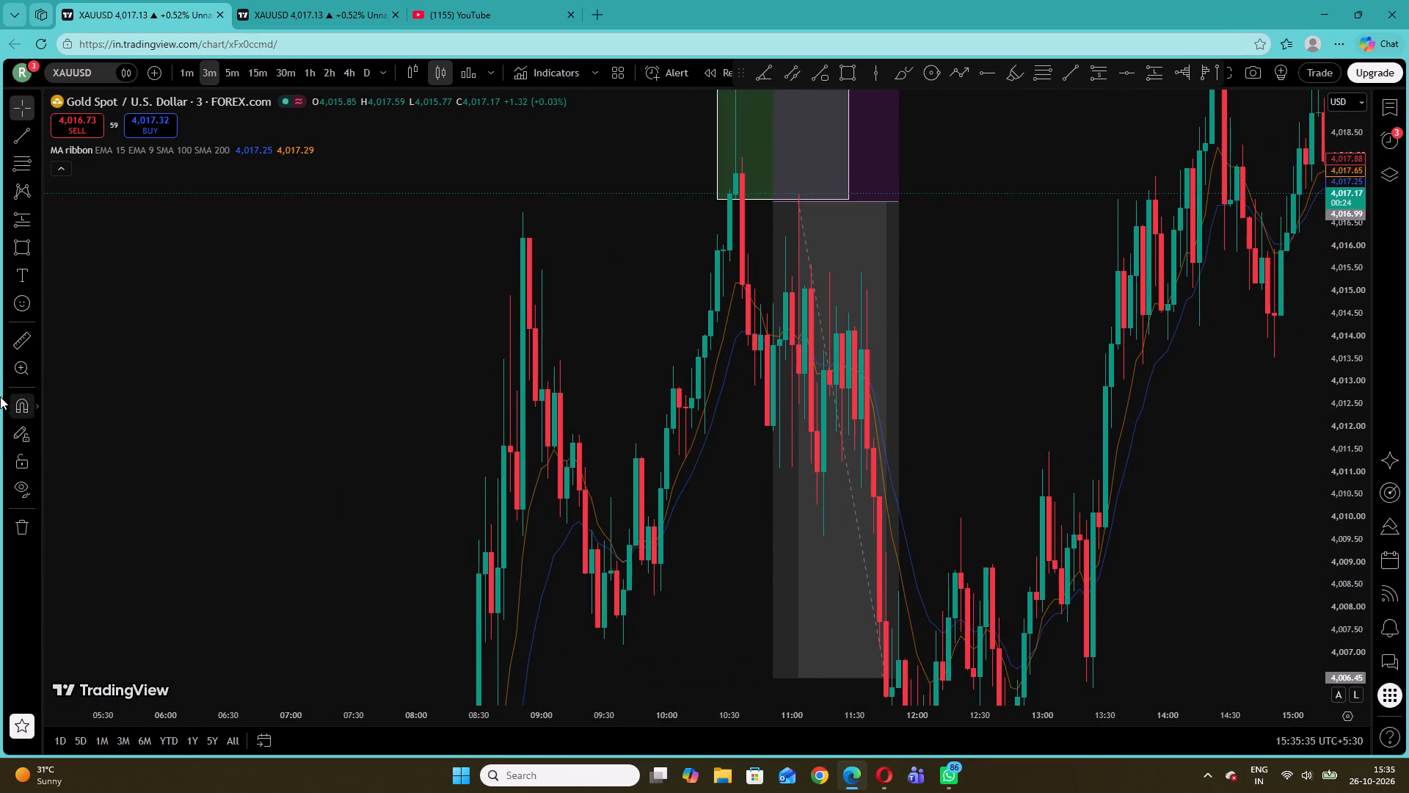
pyautogui.click(22, 242)
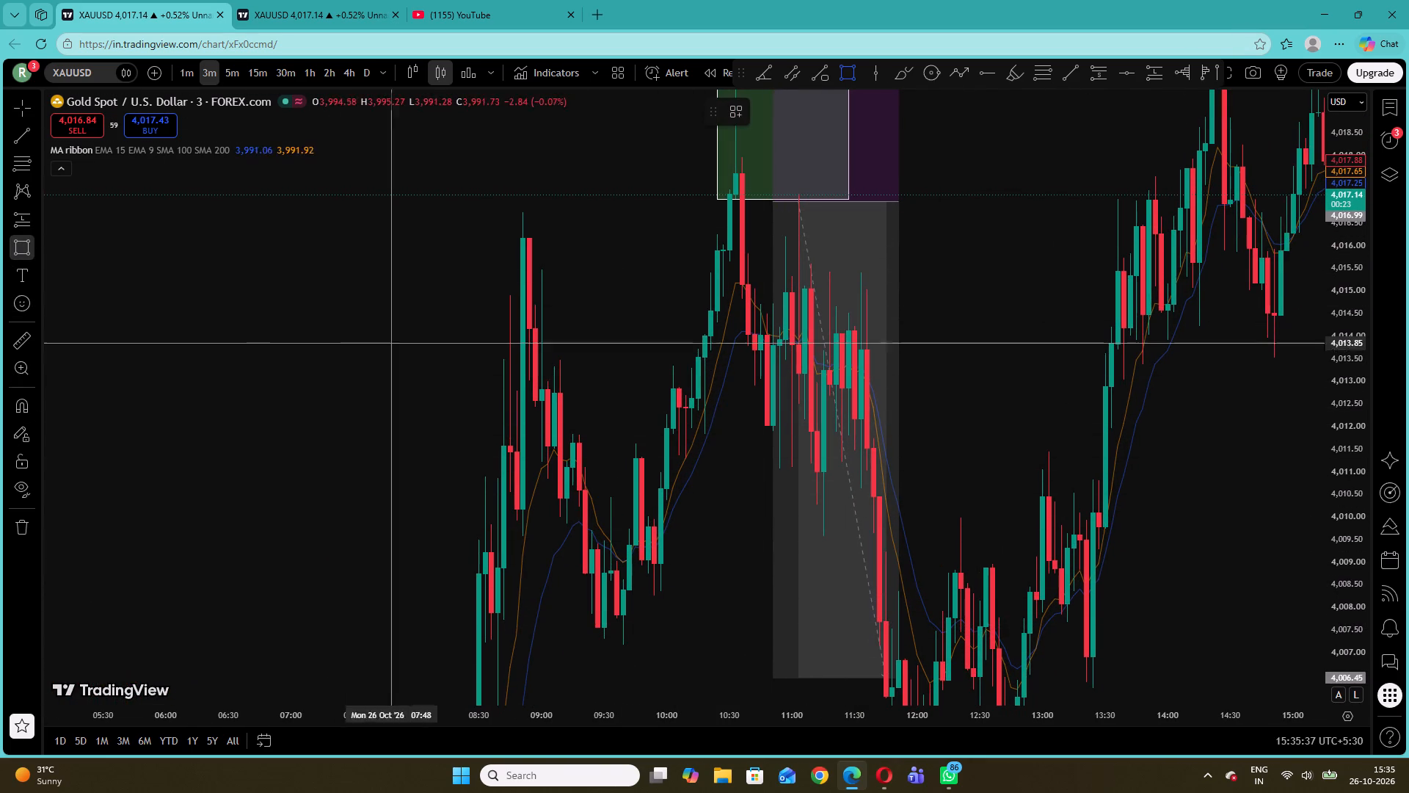
pyautogui.click(642, 518)
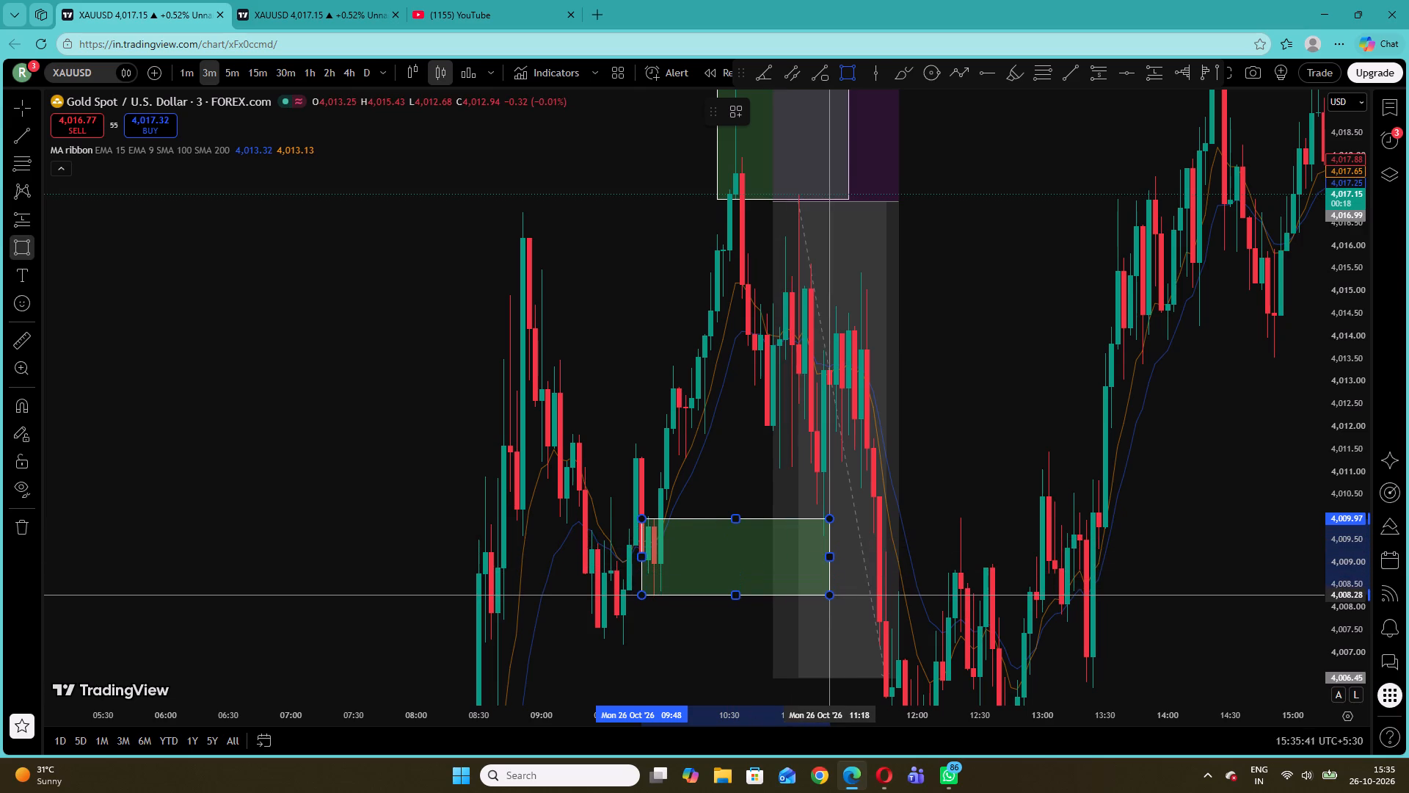
pyautogui.click(829, 595)
pyautogui.click(620, 383)
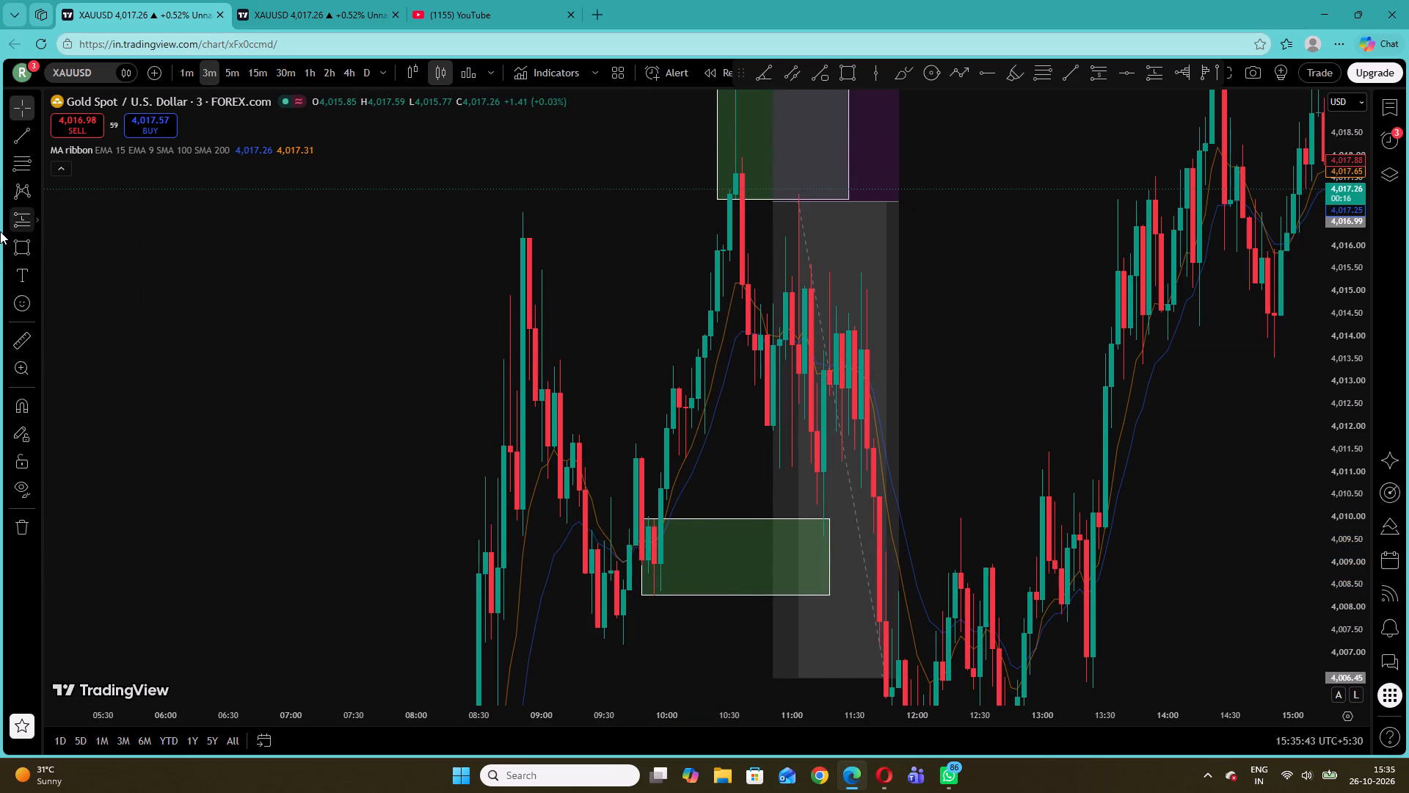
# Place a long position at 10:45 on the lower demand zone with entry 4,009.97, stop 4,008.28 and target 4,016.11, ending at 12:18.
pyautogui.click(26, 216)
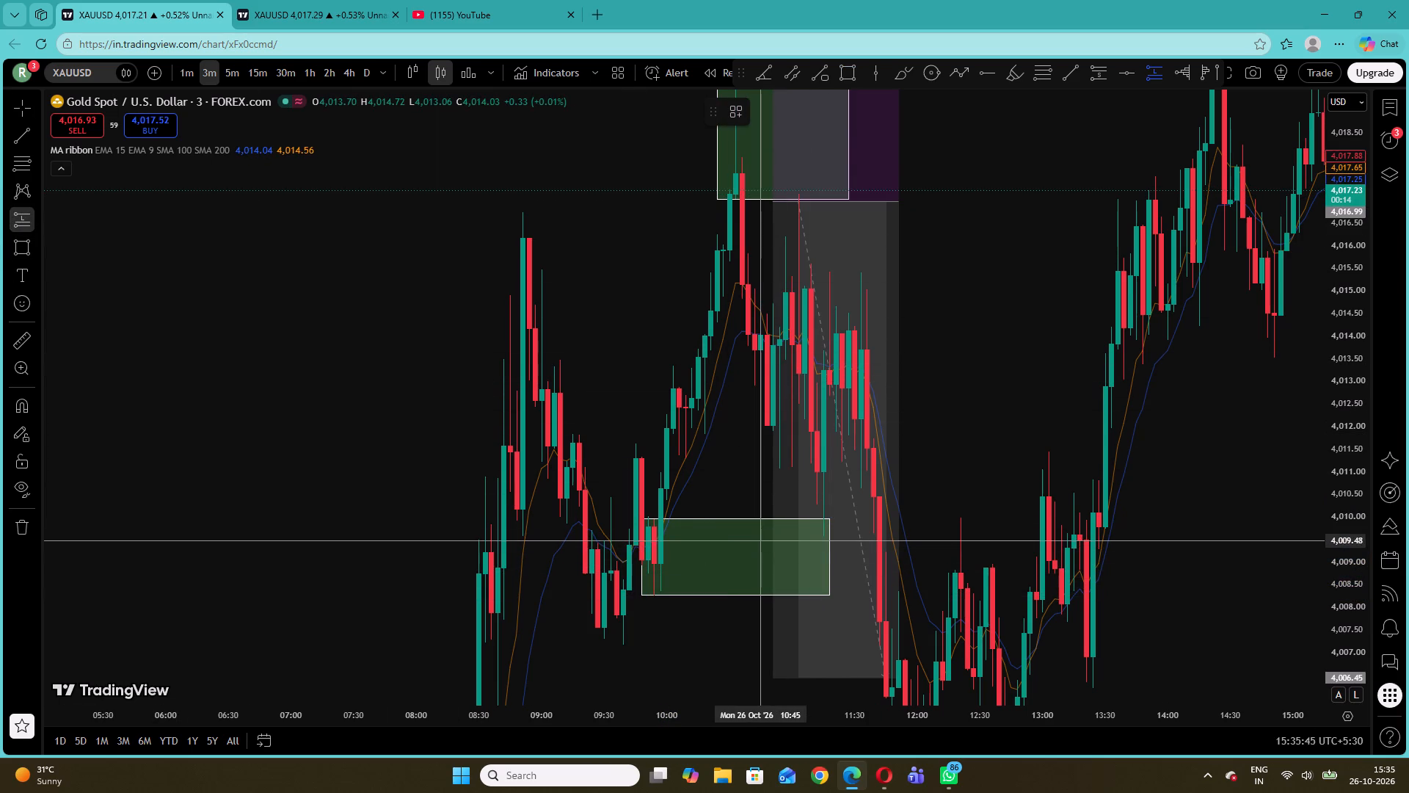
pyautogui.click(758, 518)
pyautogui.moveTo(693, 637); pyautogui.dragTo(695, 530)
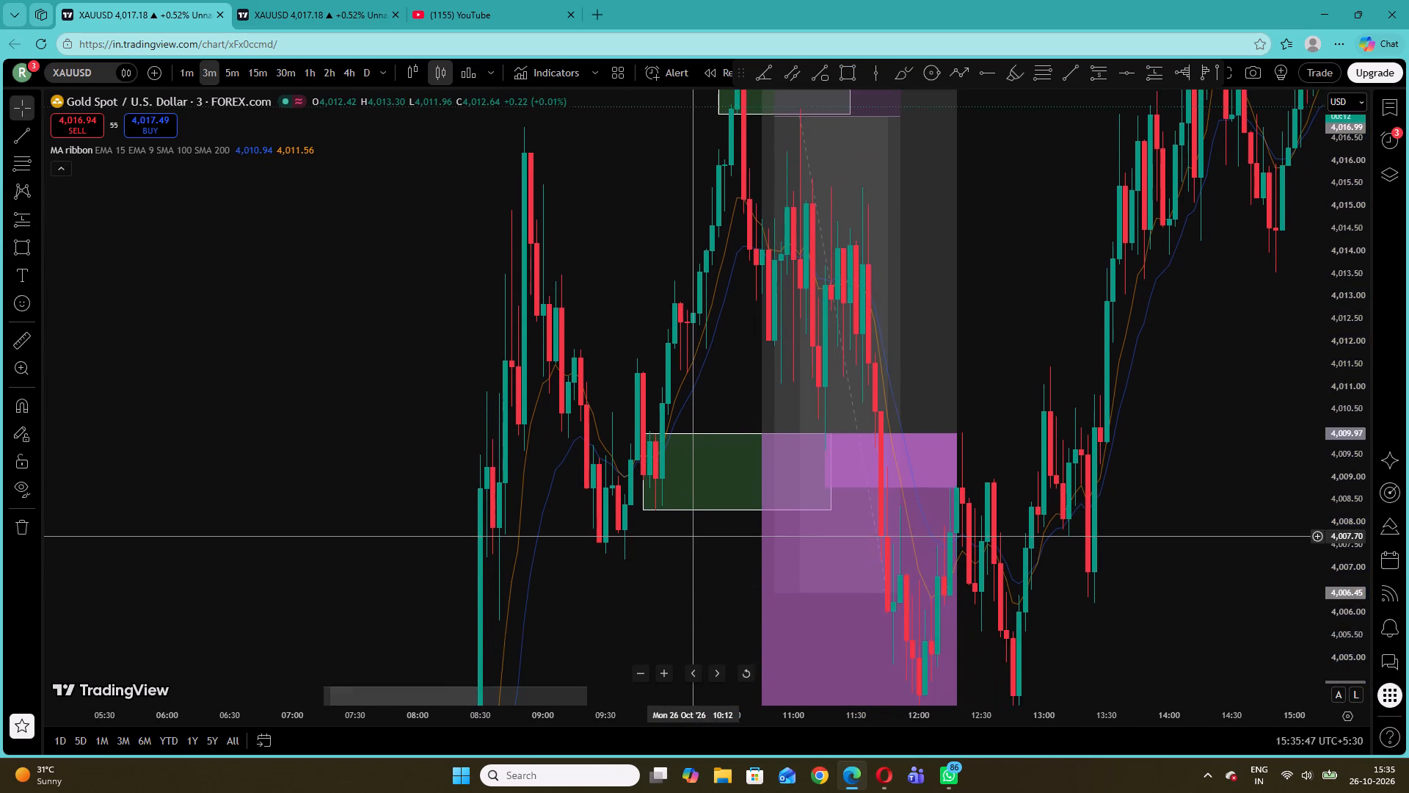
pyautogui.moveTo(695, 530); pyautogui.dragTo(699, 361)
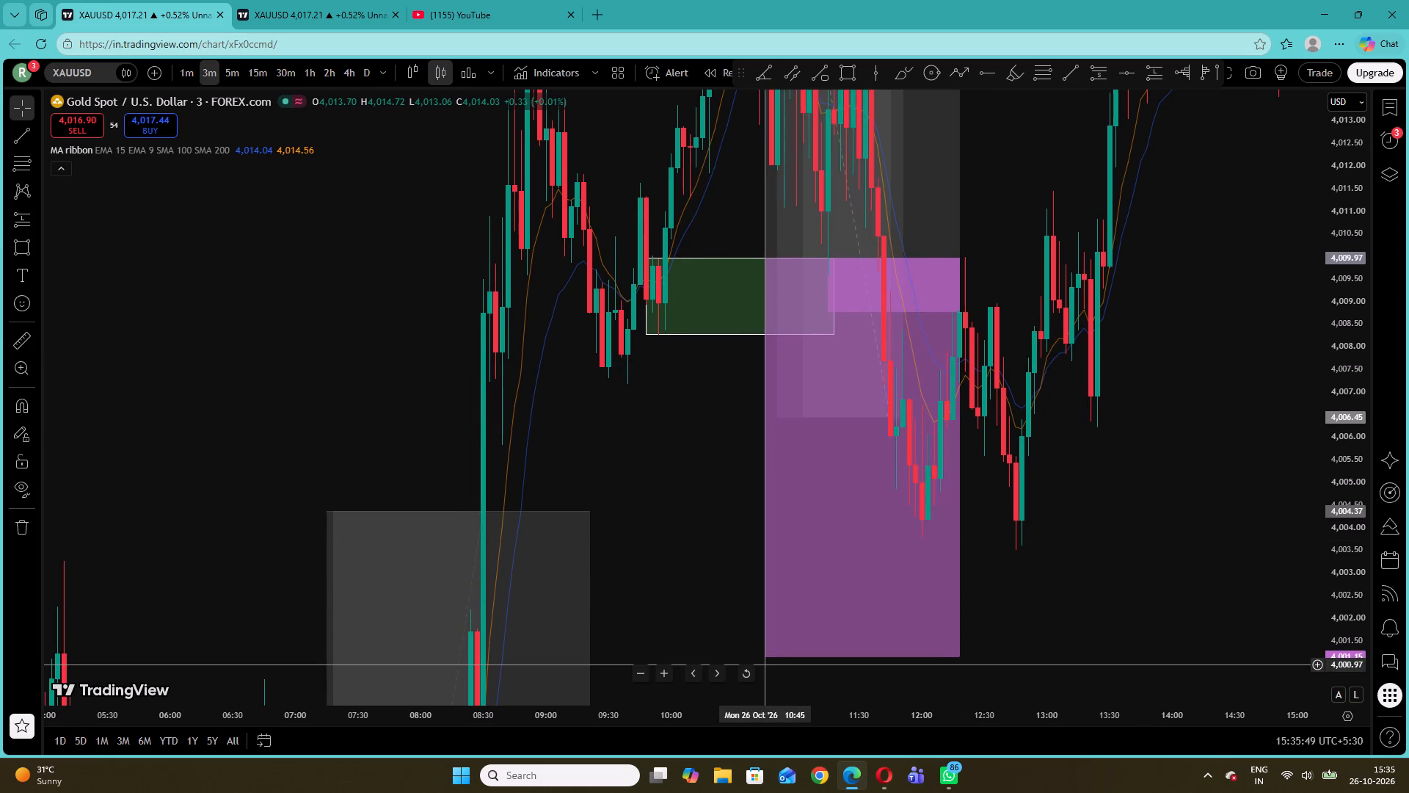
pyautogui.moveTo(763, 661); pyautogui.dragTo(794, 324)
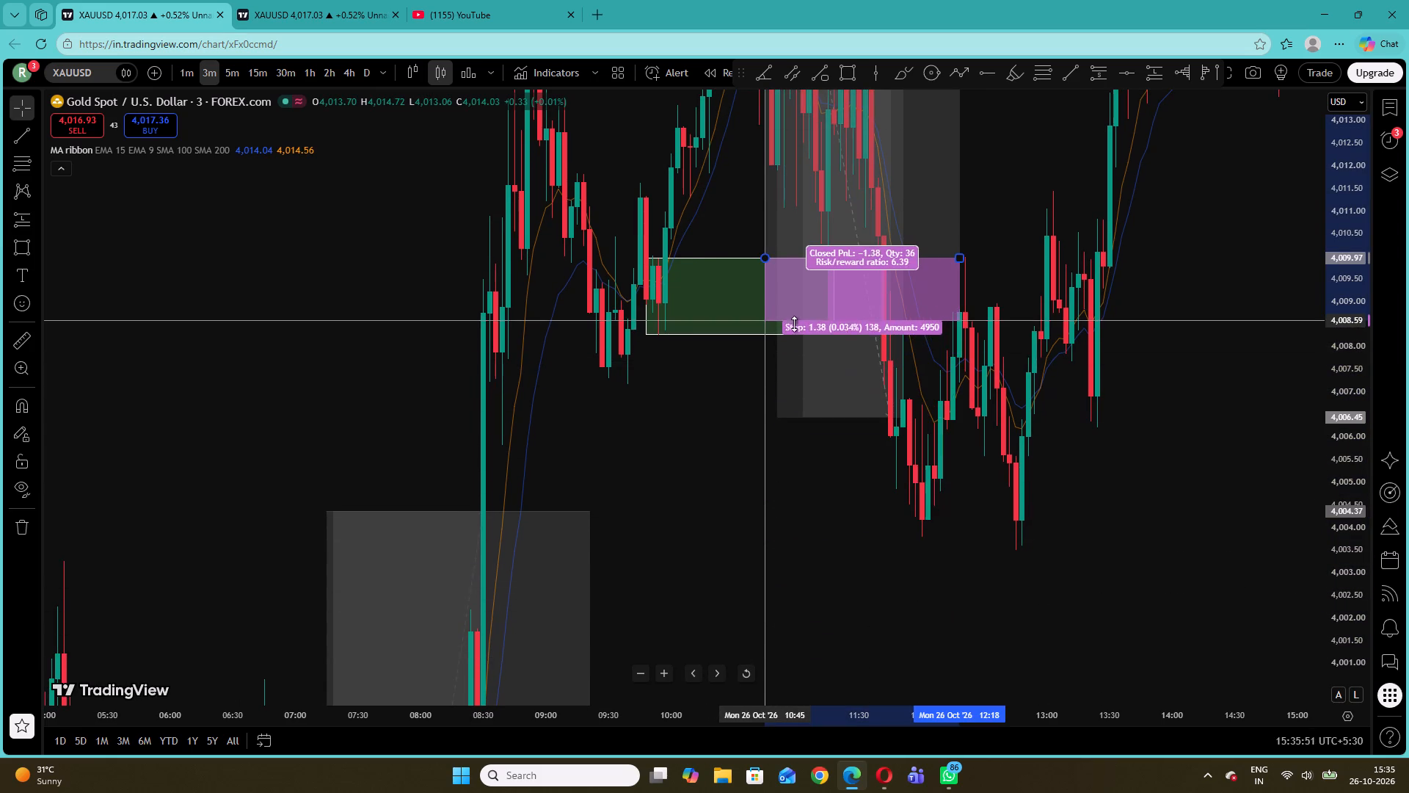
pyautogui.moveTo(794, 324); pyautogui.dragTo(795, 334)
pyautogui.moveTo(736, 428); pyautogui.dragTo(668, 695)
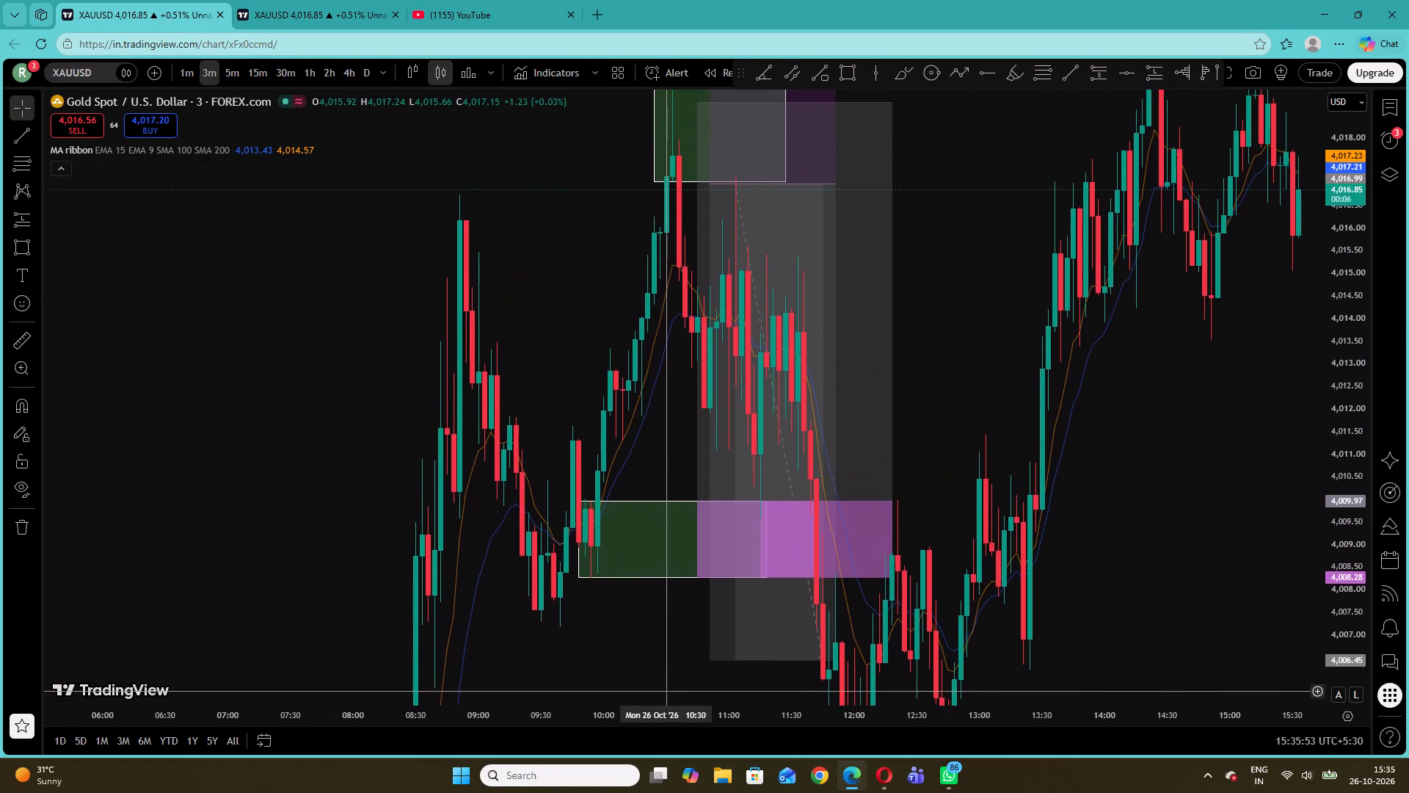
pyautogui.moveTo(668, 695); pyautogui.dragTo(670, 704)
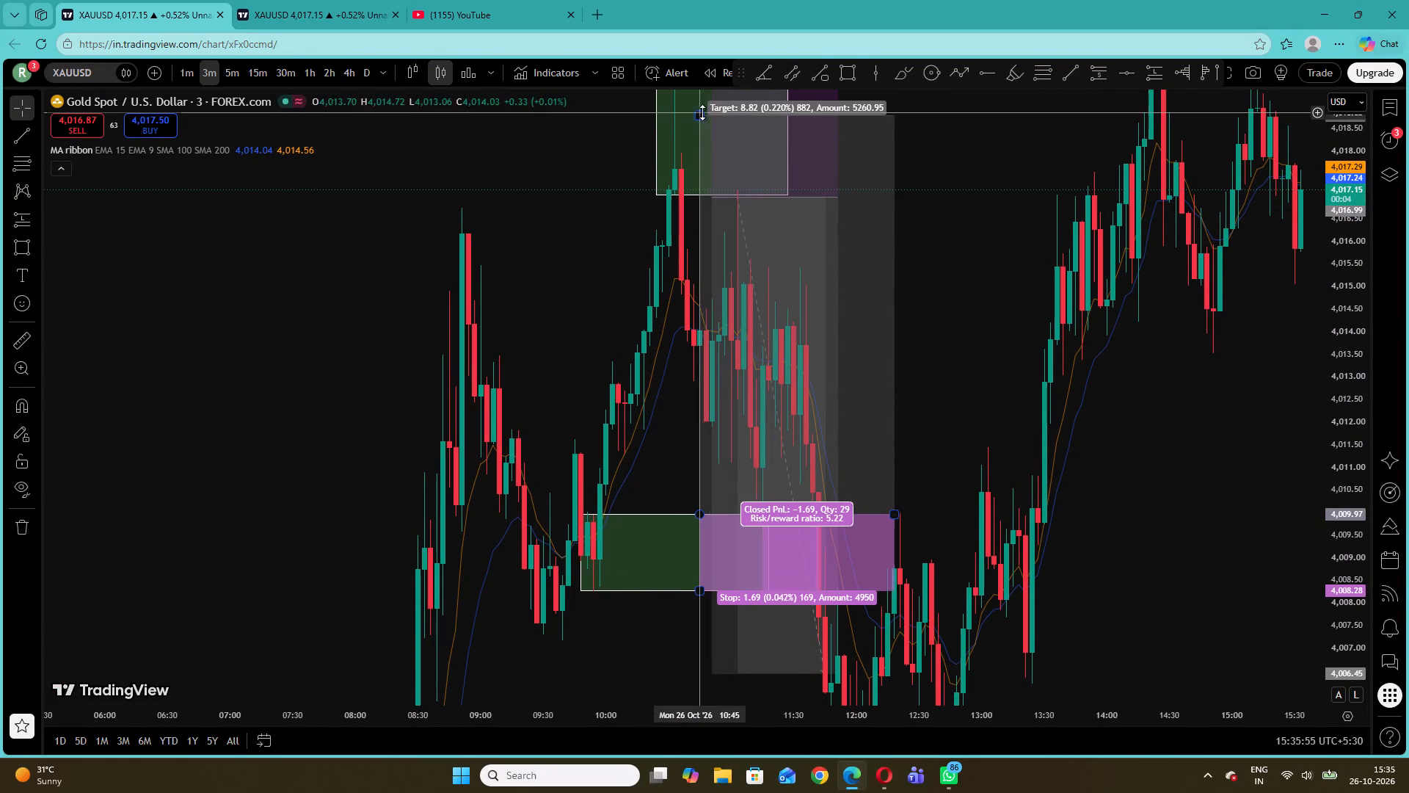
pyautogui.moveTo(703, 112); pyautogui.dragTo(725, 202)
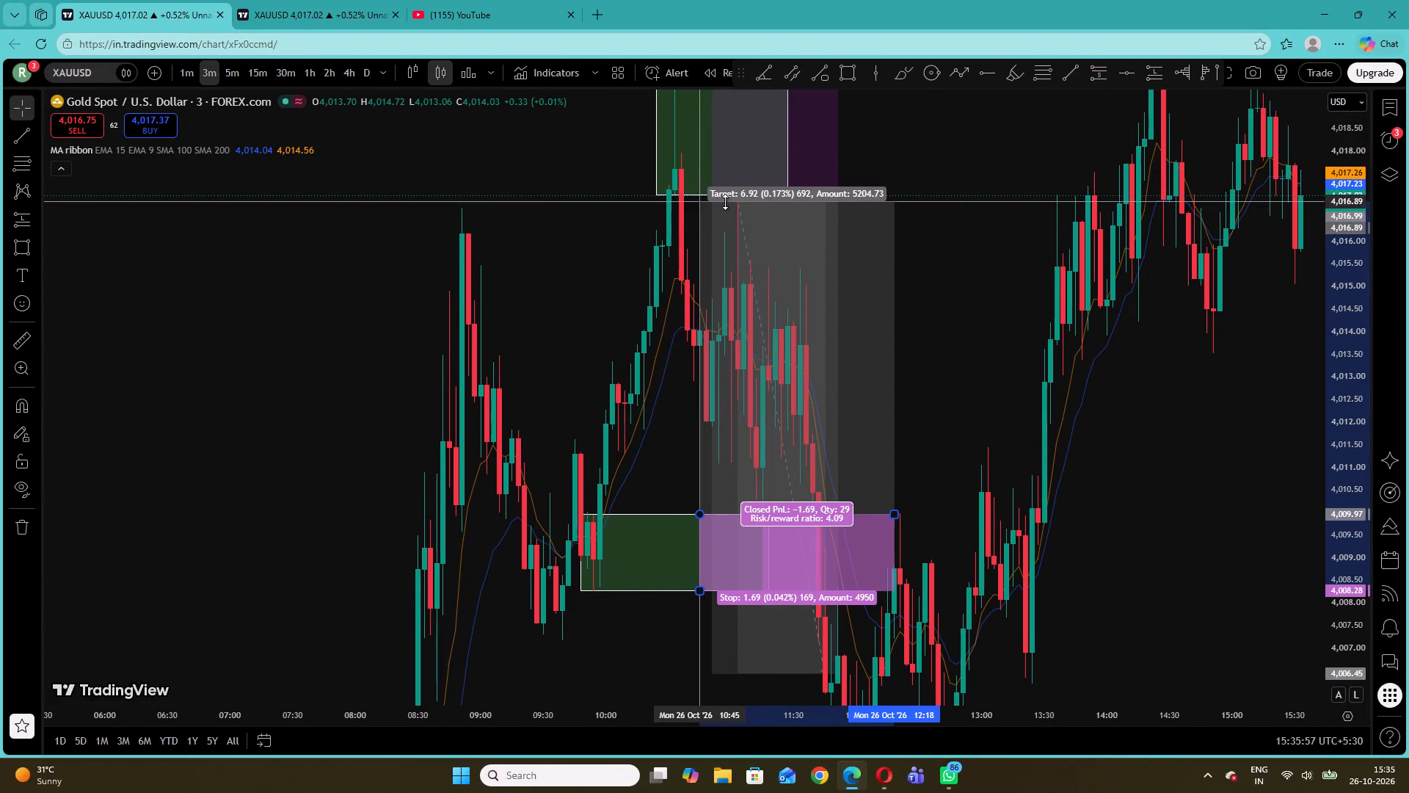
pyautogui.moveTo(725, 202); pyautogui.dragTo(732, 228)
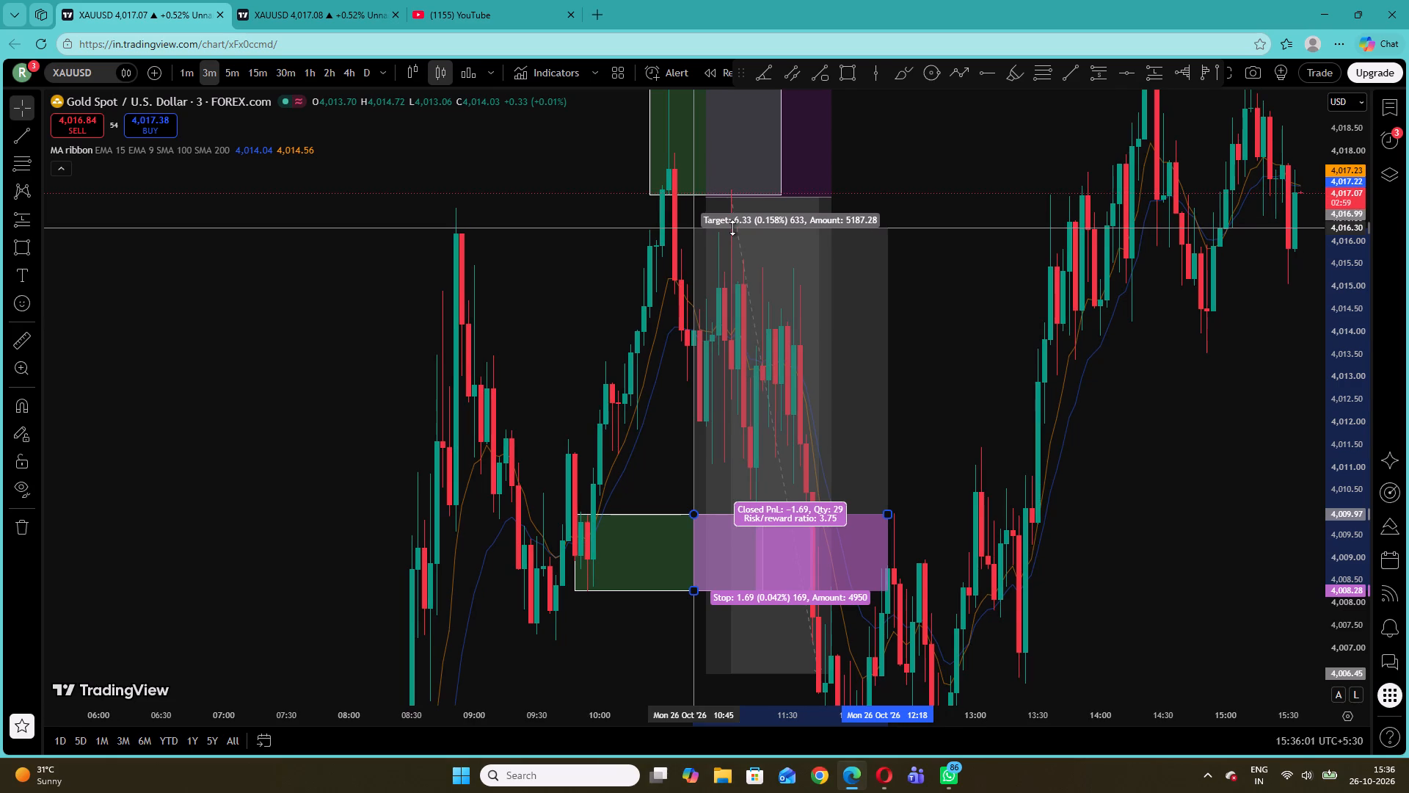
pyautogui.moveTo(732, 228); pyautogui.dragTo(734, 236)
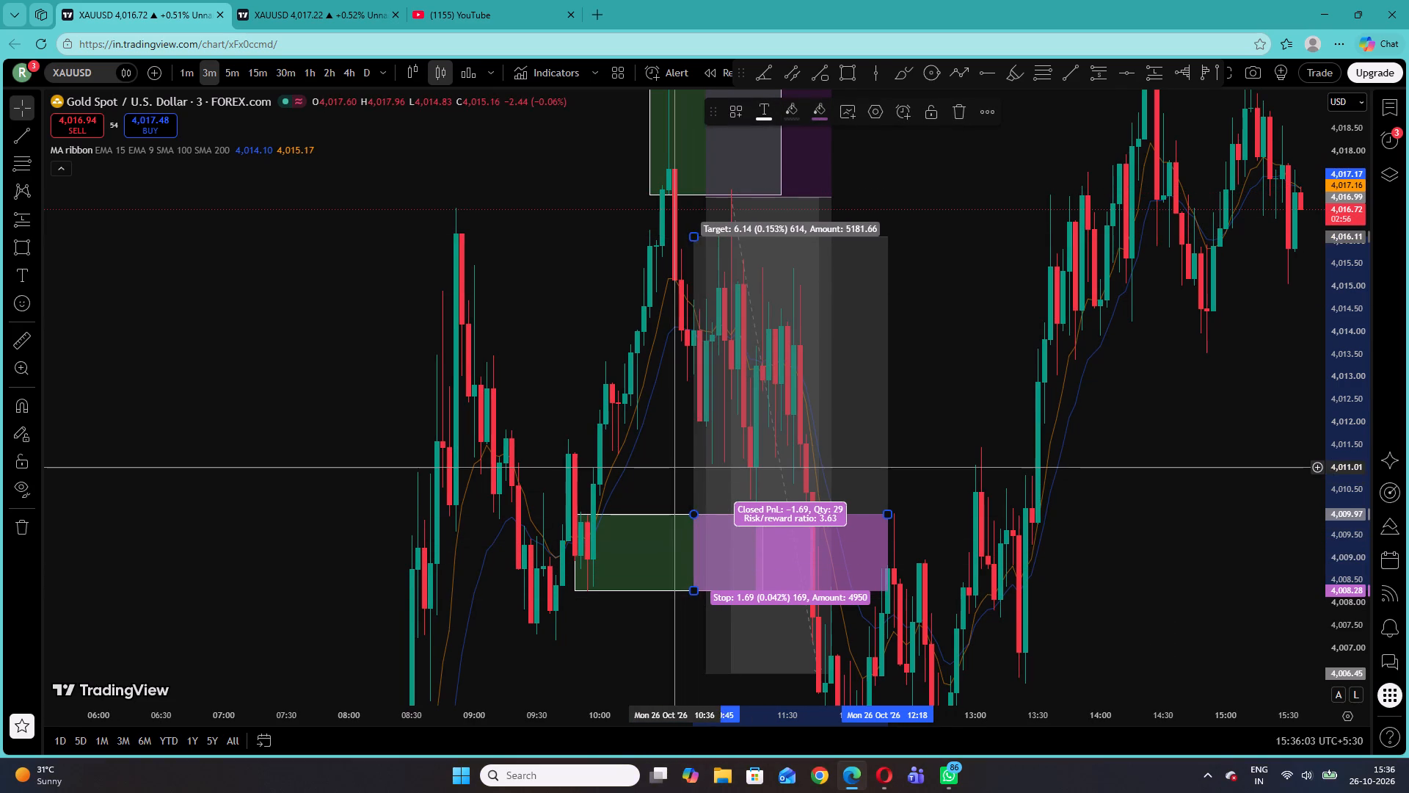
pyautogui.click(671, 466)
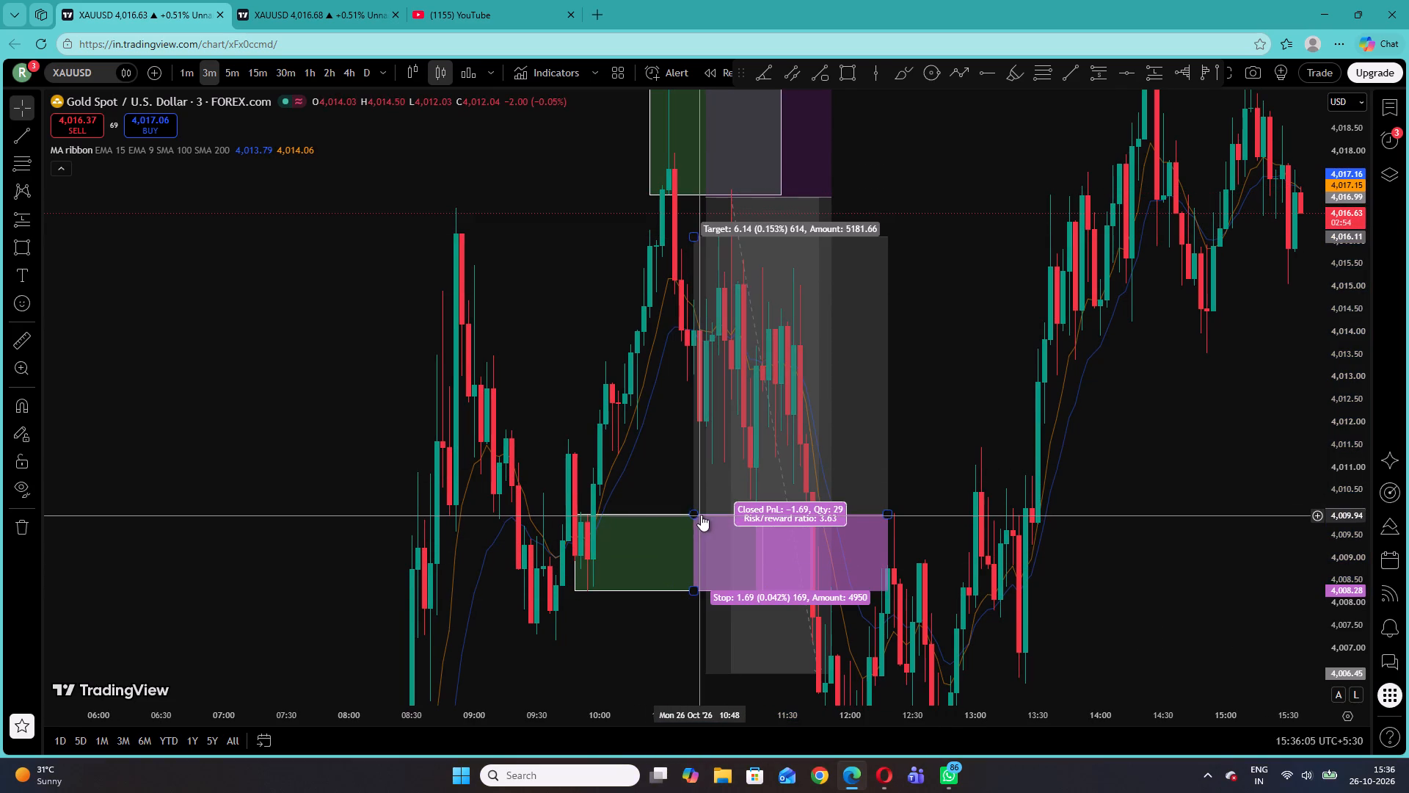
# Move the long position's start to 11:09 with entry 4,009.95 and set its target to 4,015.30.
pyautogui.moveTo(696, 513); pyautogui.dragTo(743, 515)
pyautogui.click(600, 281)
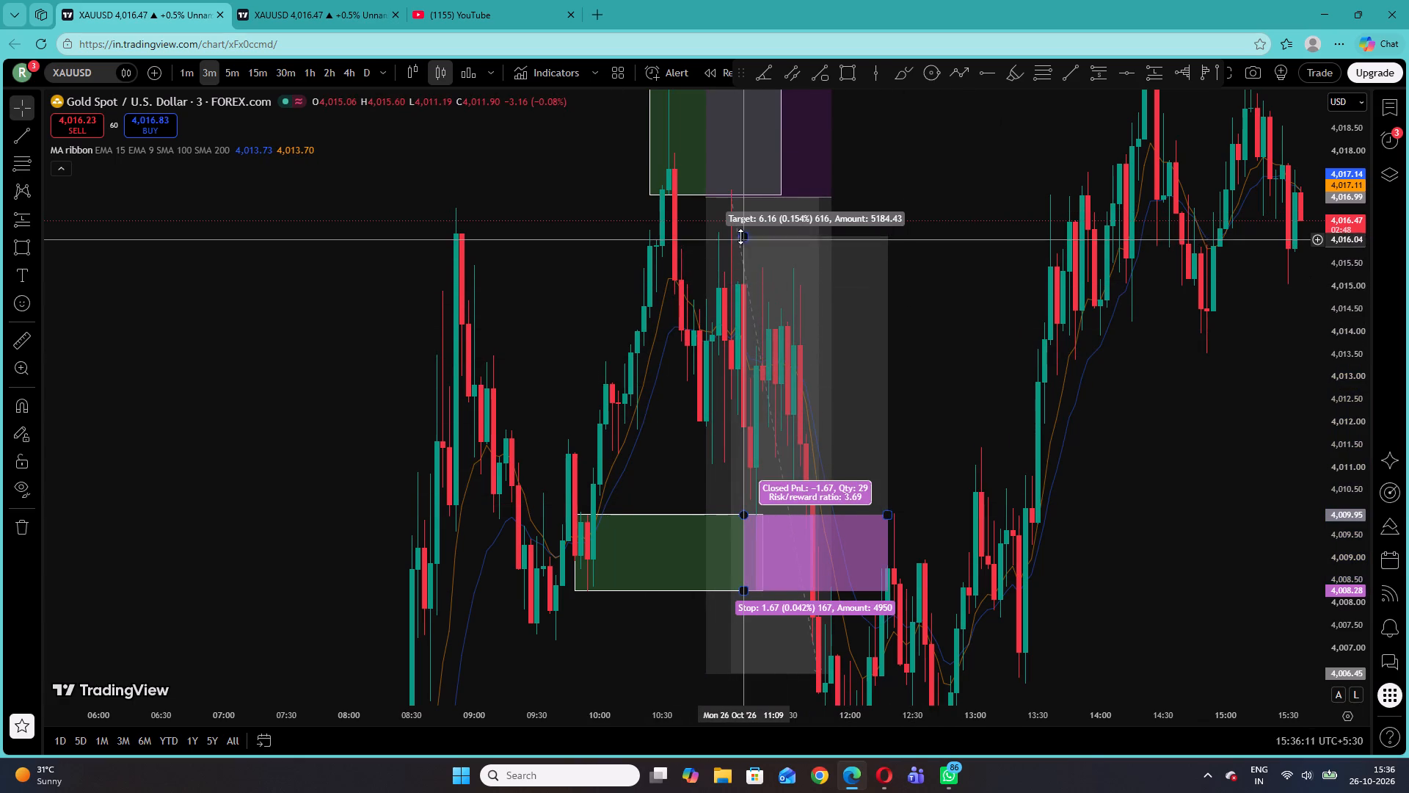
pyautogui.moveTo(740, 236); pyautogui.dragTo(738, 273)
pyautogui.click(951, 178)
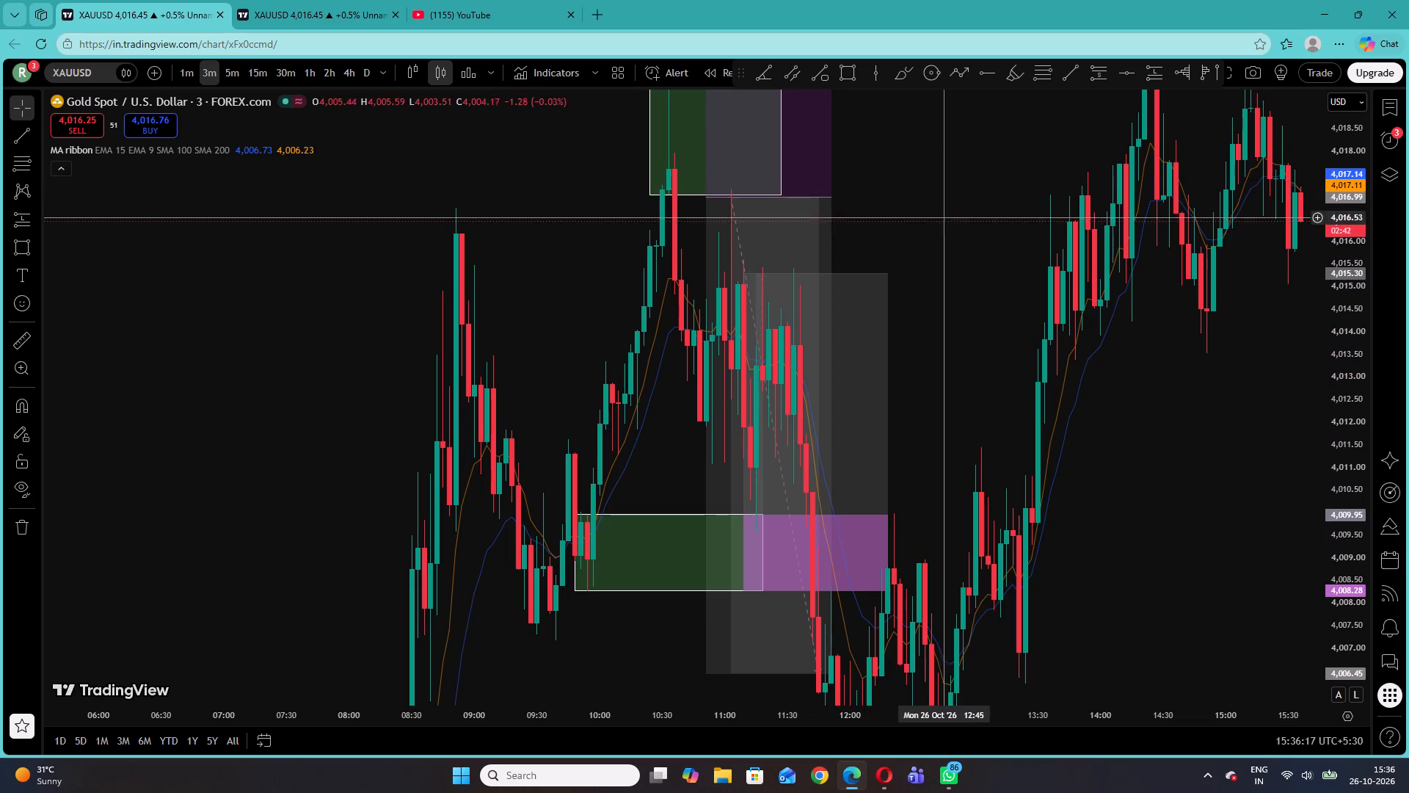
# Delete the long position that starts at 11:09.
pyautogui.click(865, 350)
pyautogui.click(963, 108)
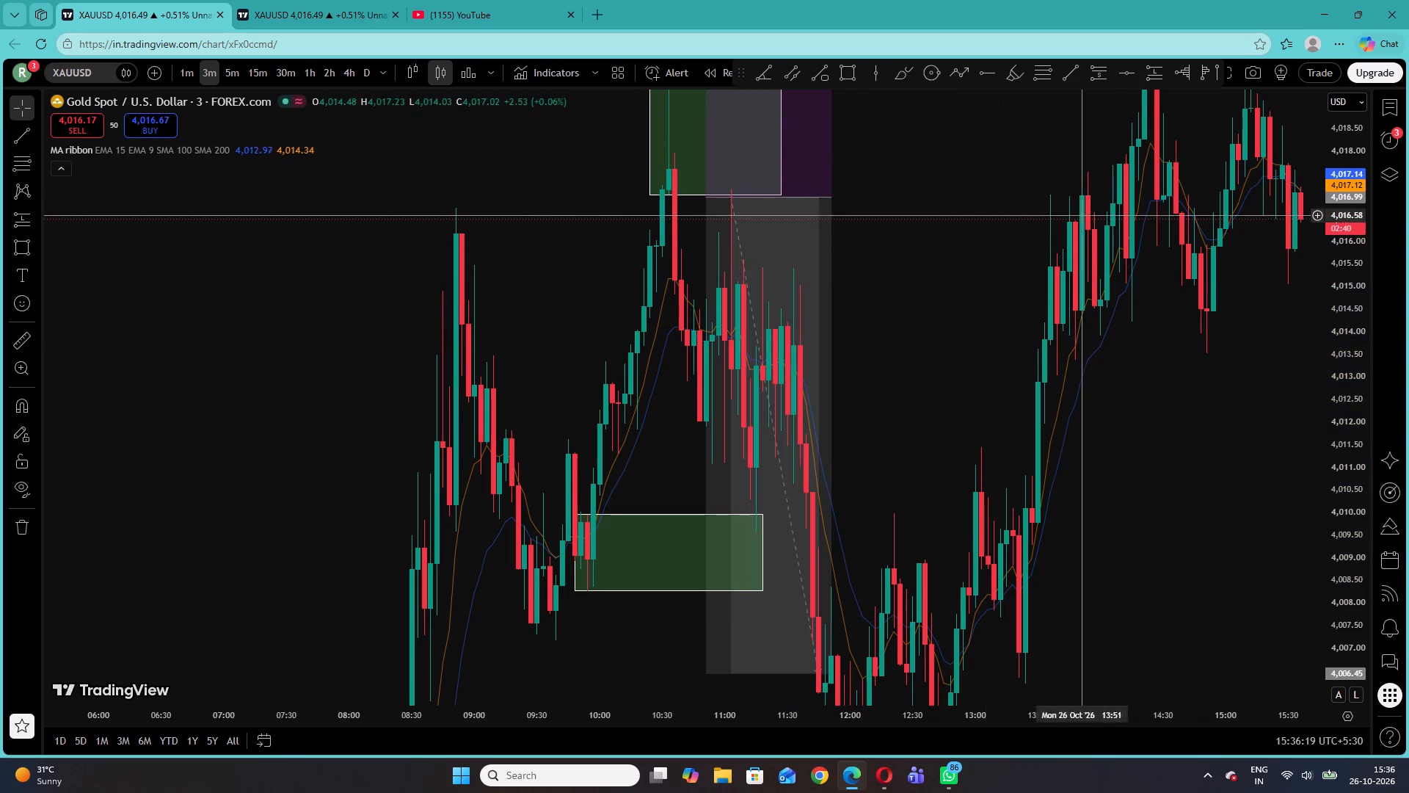
# Draw a rectangle supply zone from 04:24 to about 05:12, between 4,003.66 and about 4,000.4.
pyautogui.moveTo(1330, 357); pyautogui.dragTo(1327, 572)
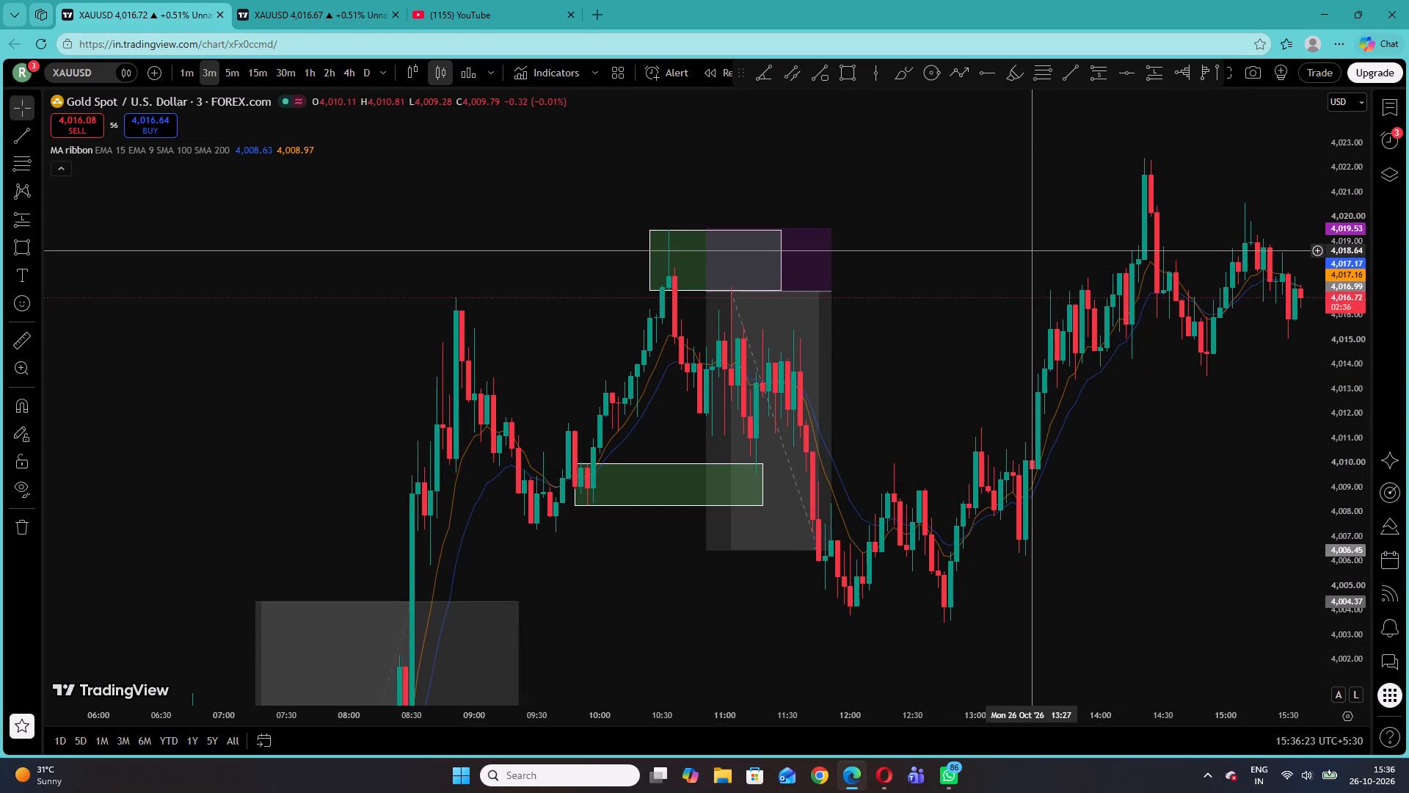
pyautogui.moveTo(1086, 499); pyautogui.dragTo(1121, 479)
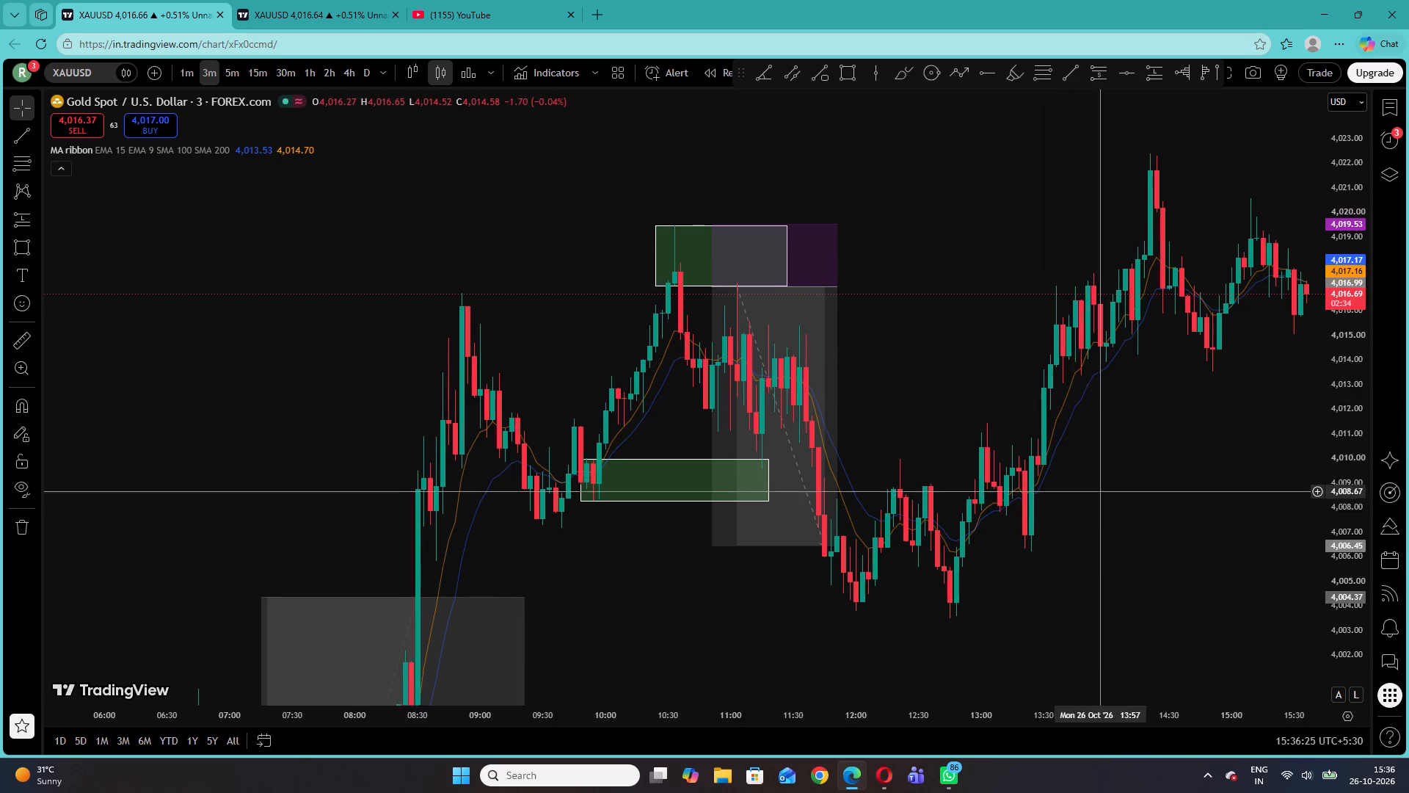
pyautogui.moveTo(1121, 479); pyautogui.dragTo(1270, 333)
pyautogui.moveTo(944, 524); pyautogui.dragTo(1113, 377)
pyautogui.moveTo(1337, 329); pyautogui.dragTo(1336, 466)
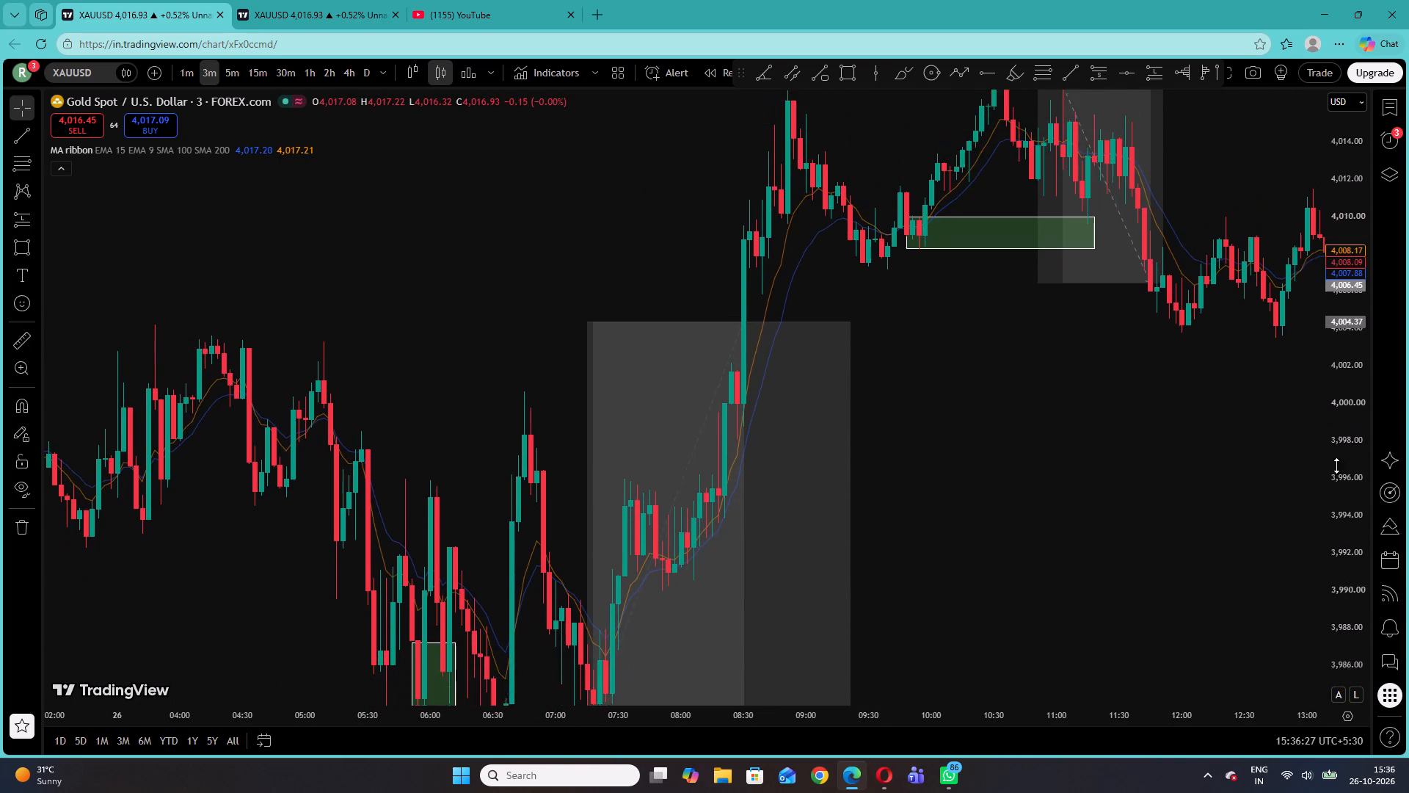
pyautogui.moveTo(1336, 466); pyautogui.dragTo(1333, 468)
pyautogui.moveTo(1051, 584); pyautogui.dragTo(1247, 399)
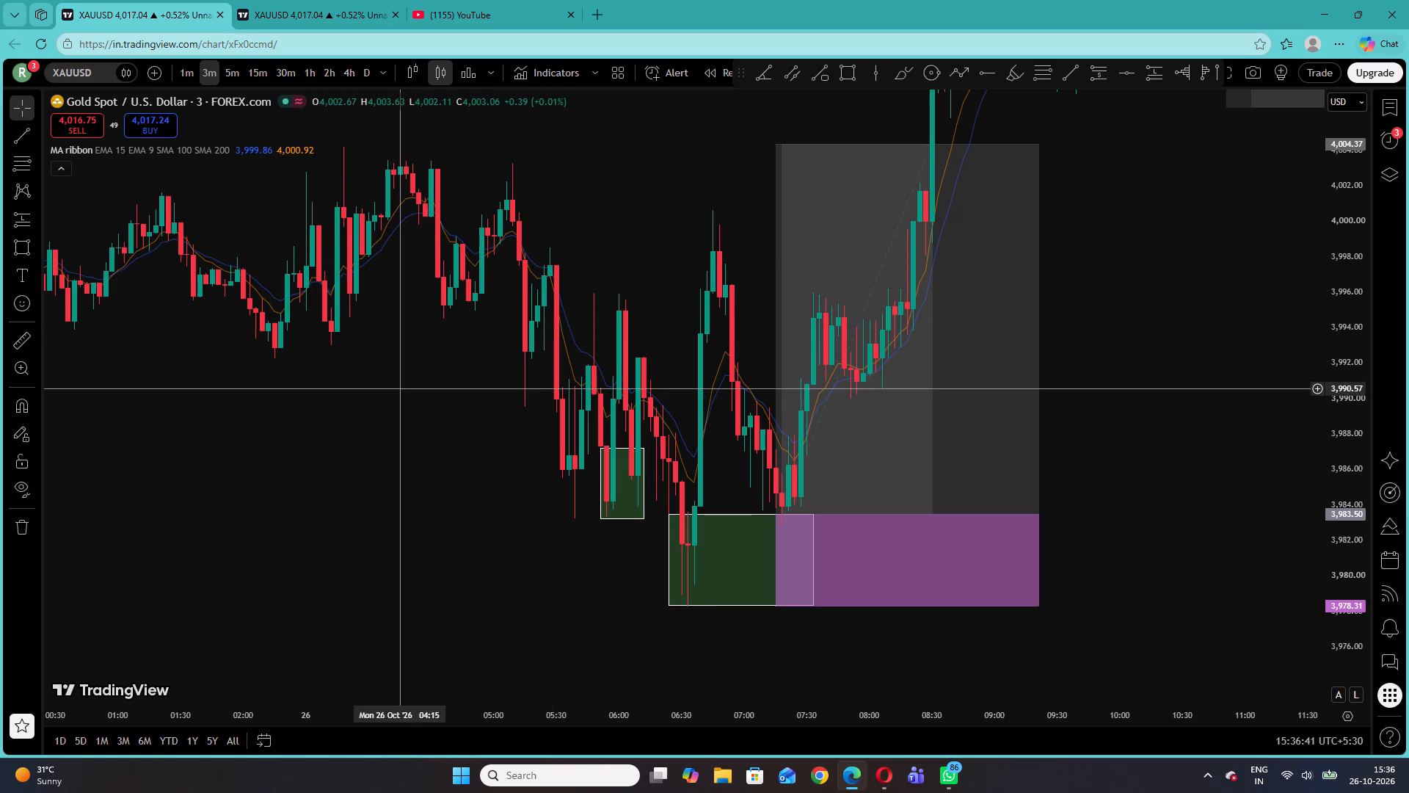
pyautogui.moveTo(445, 485); pyautogui.dragTo(687, 688)
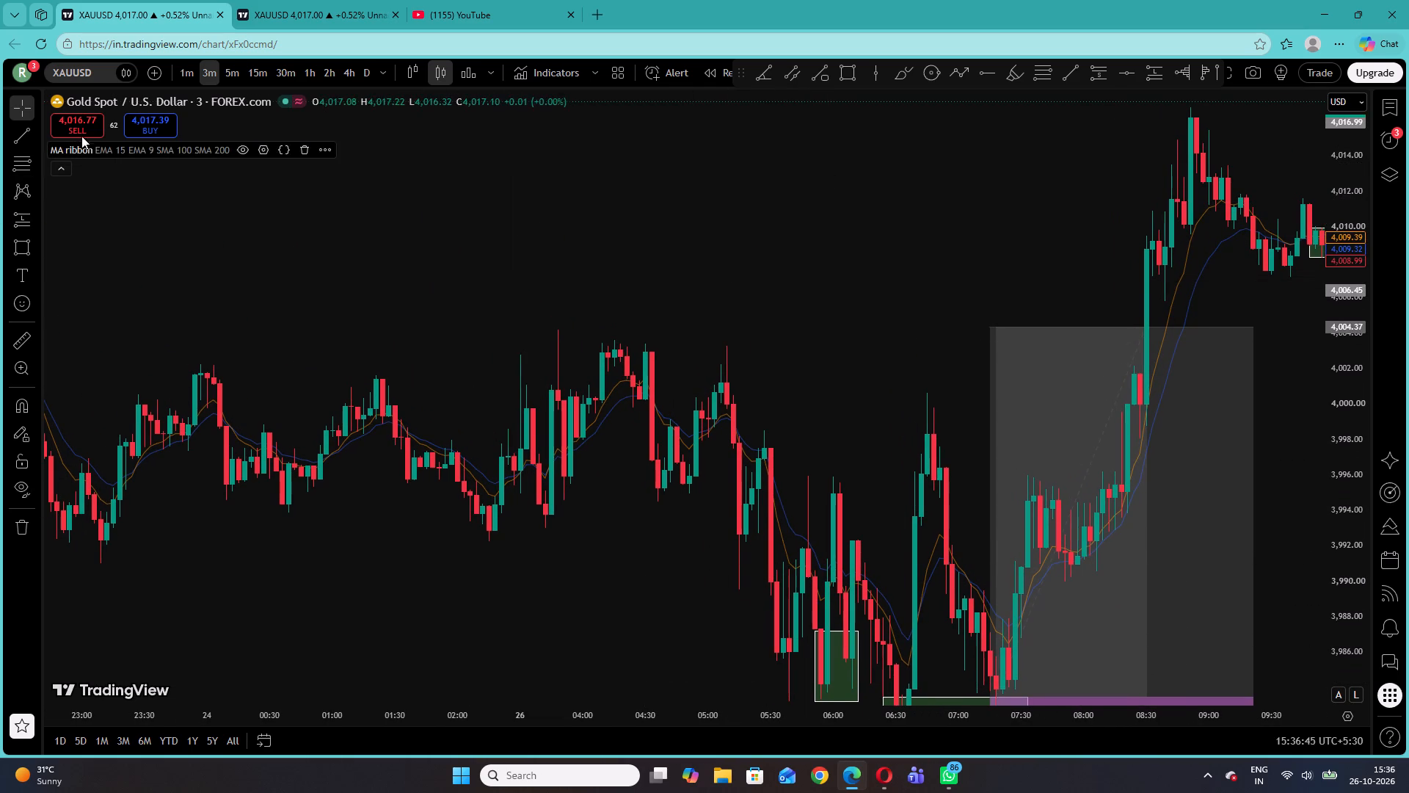
pyautogui.click(15, 250)
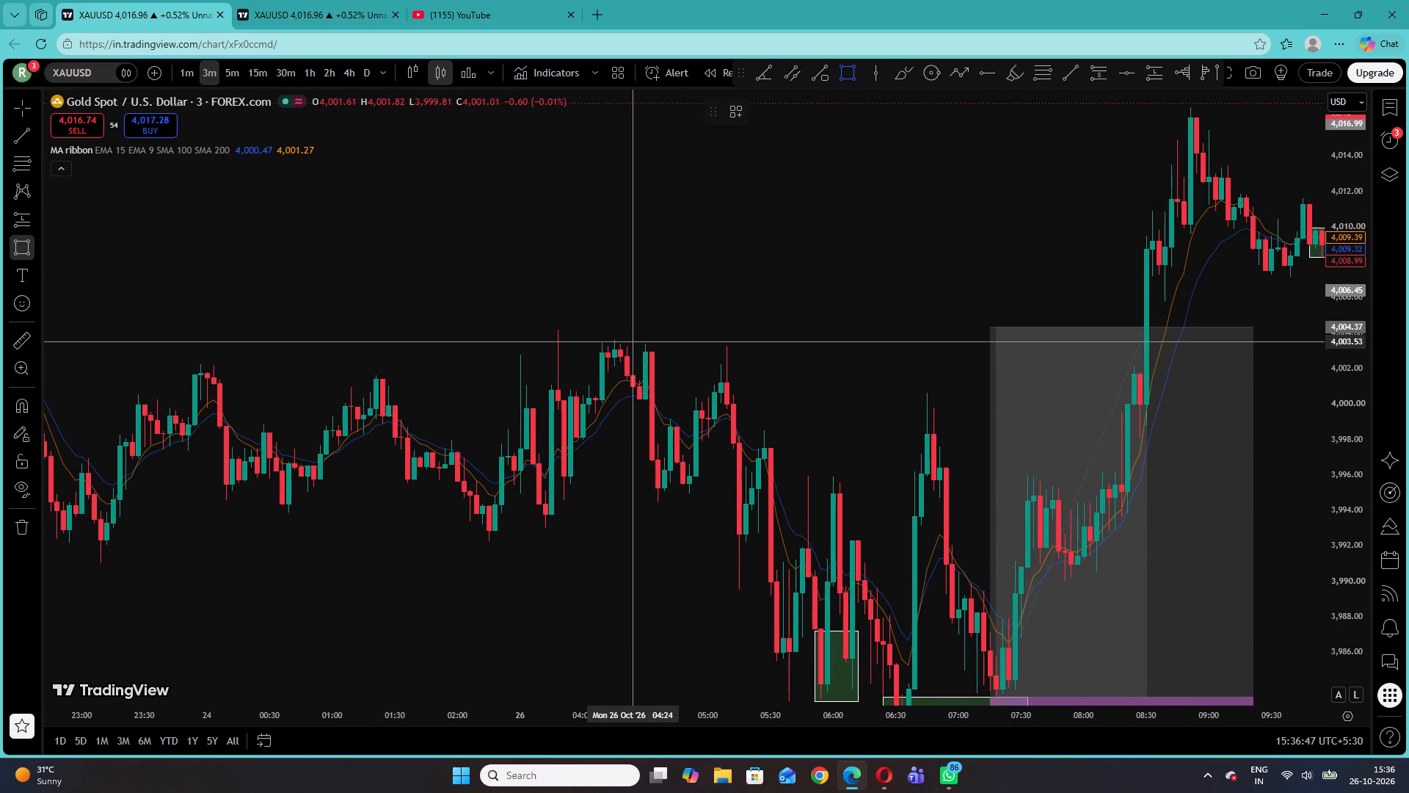
pyautogui.click(632, 339)
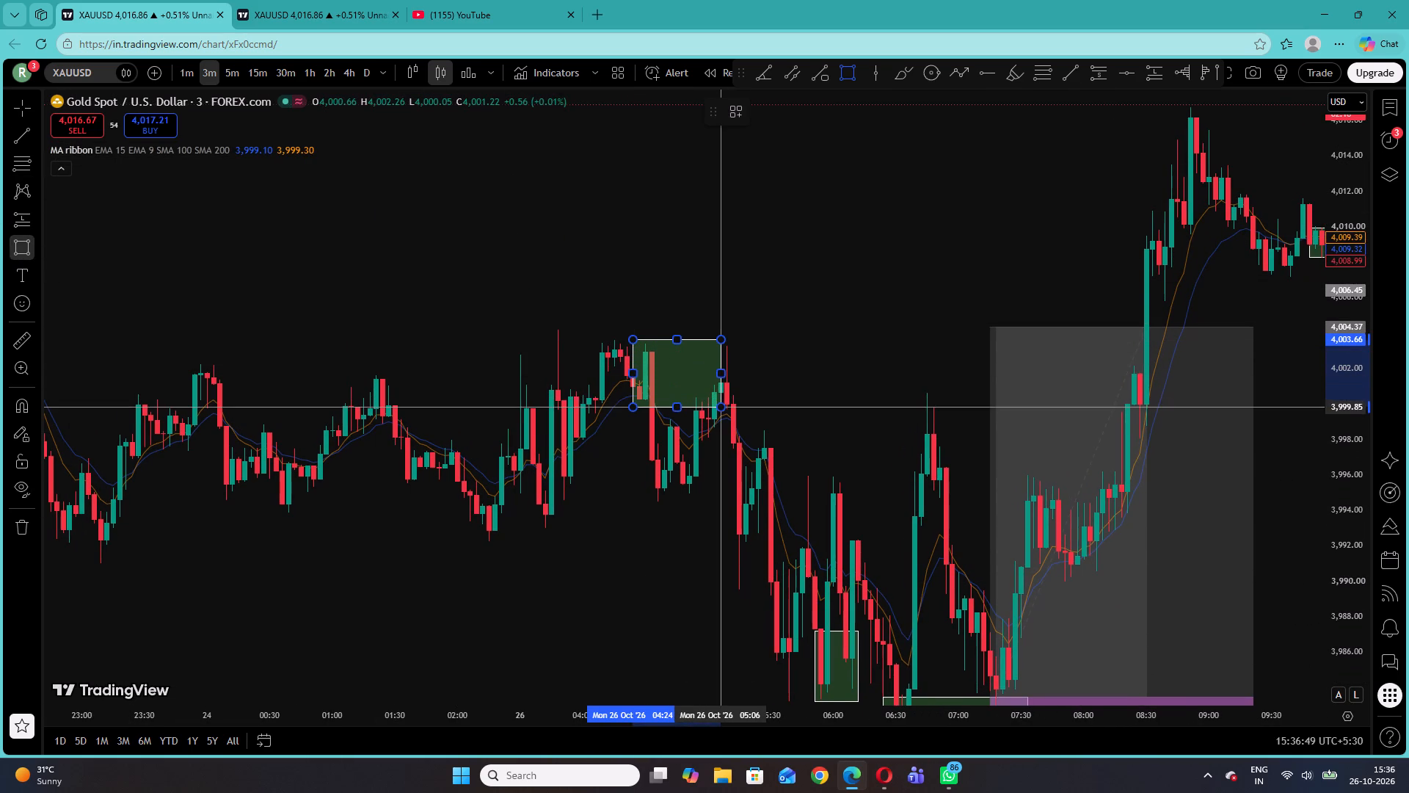
pyautogui.click(732, 397)
pyautogui.click(855, 343)
# Draw a small rectangle zone around the lows from 03:36 to about 03:54, between 3,995.17 and 3,993.01.
pyautogui.moveTo(831, 359); pyautogui.dragTo(1018, 312)
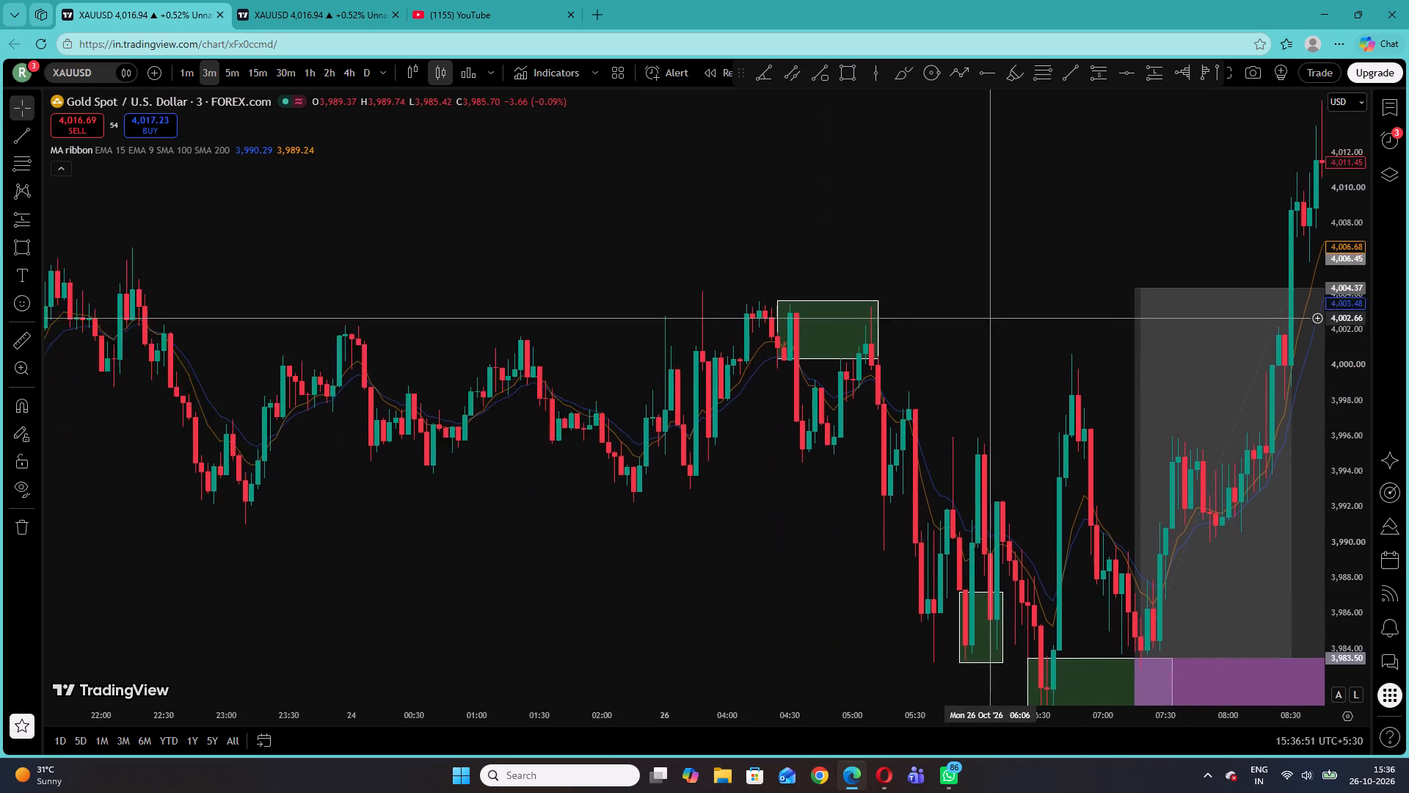
pyautogui.moveTo(1018, 312); pyautogui.dragTo(1043, 311)
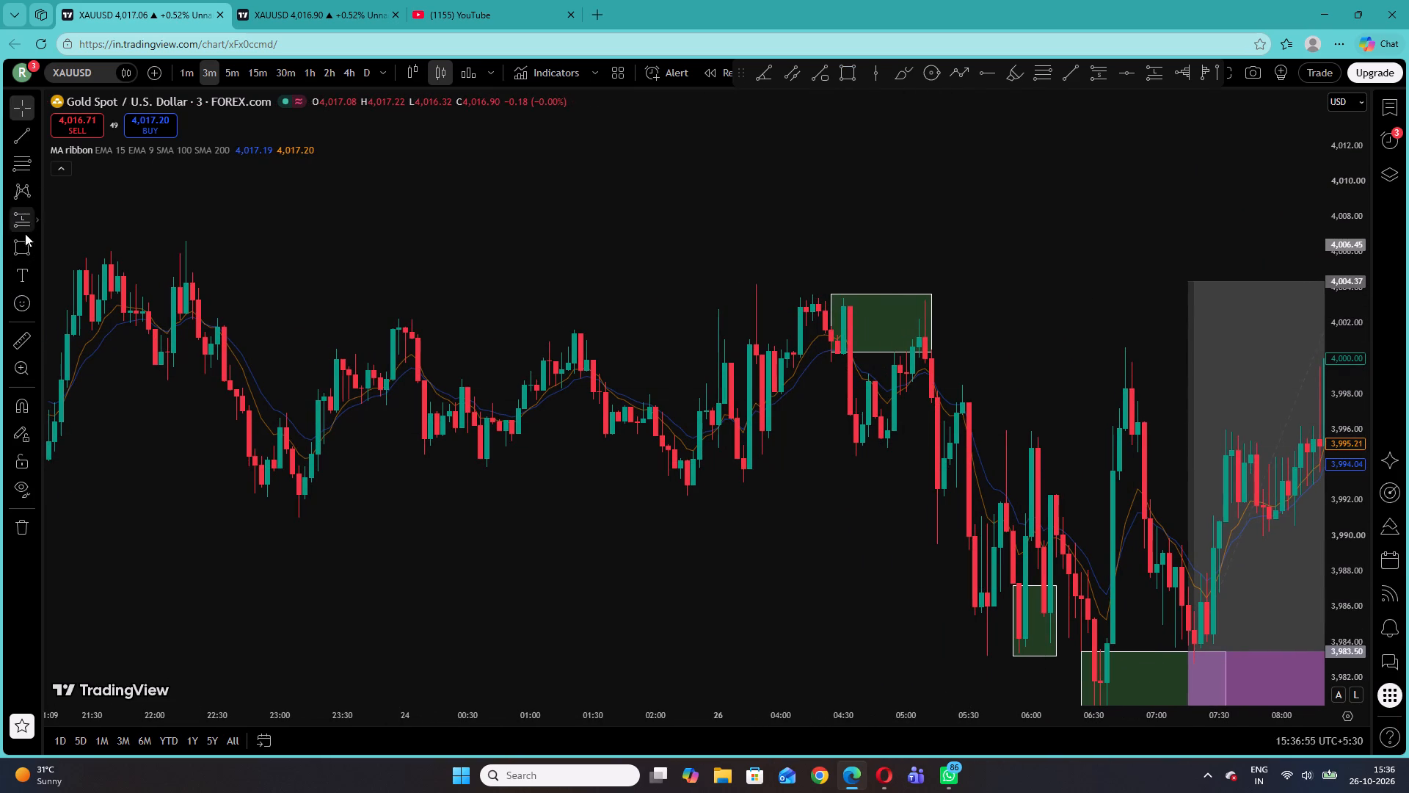
pyautogui.click(18, 253)
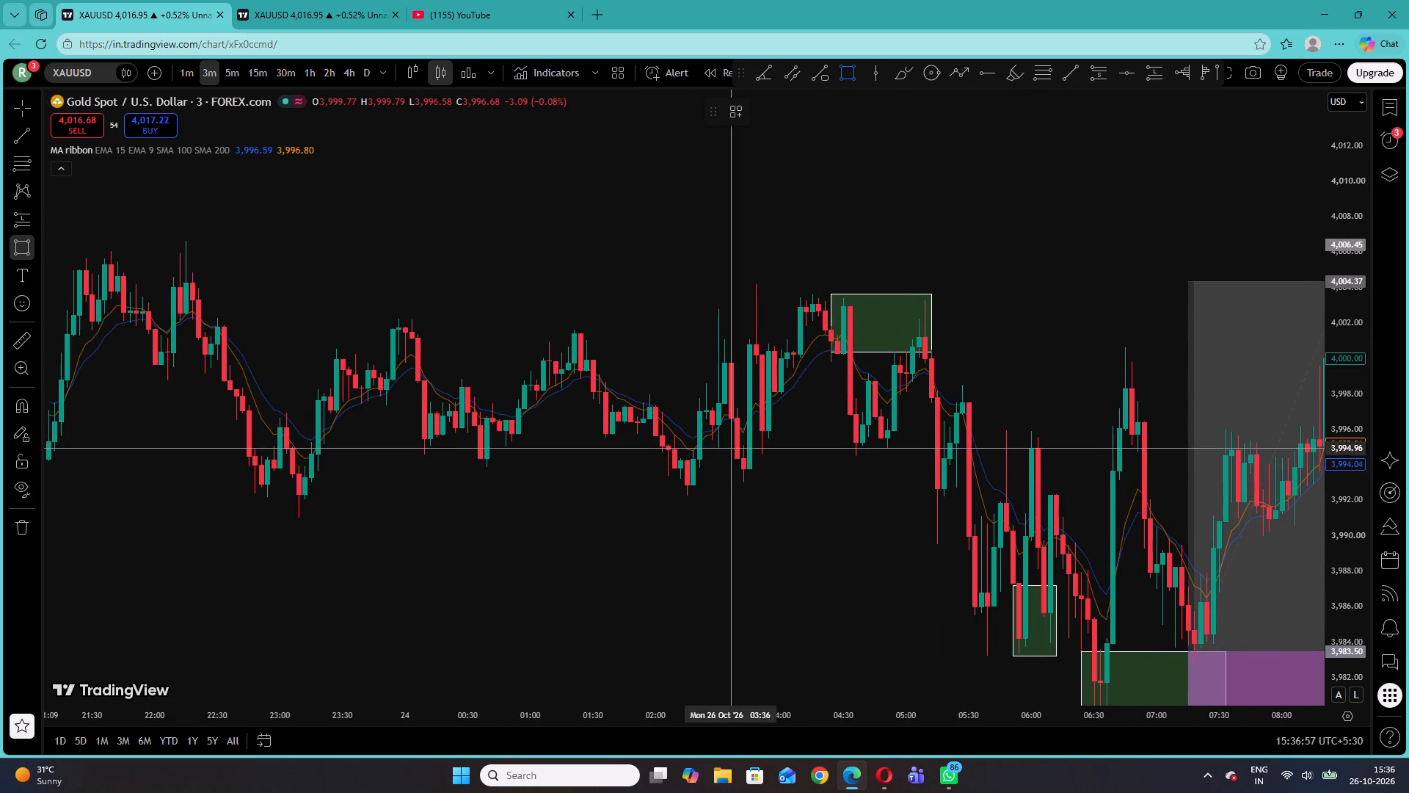
pyautogui.click(733, 444)
pyautogui.click(770, 482)
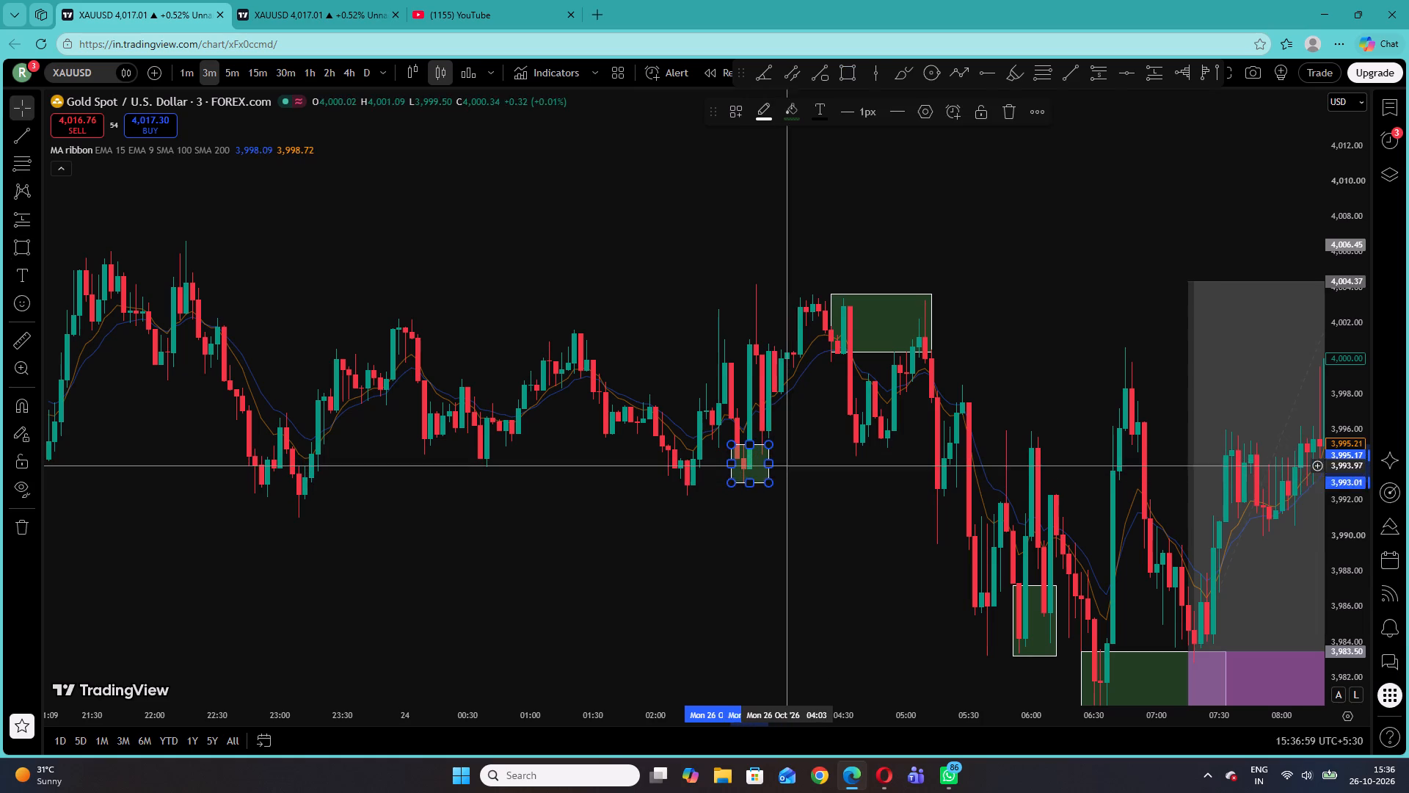
pyautogui.click(781, 451)
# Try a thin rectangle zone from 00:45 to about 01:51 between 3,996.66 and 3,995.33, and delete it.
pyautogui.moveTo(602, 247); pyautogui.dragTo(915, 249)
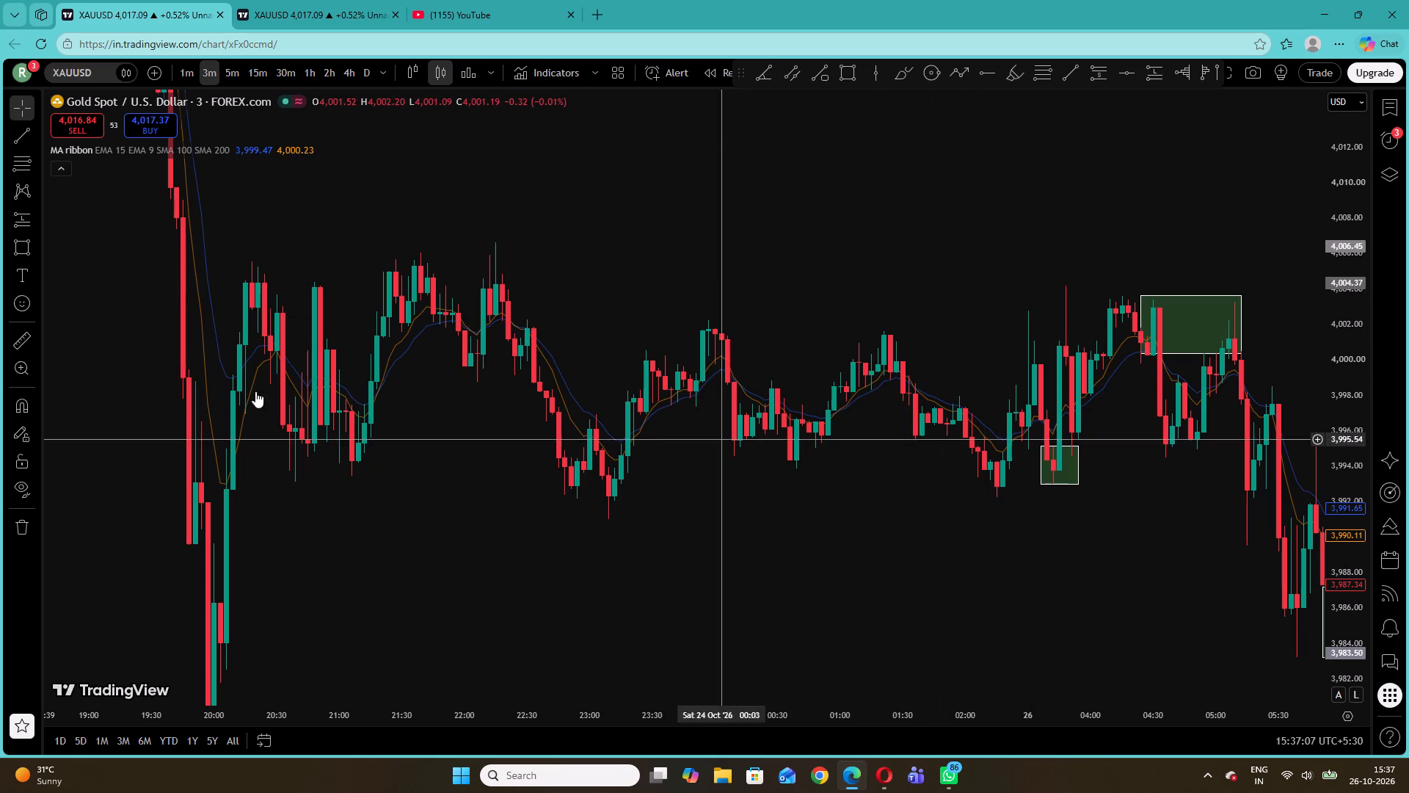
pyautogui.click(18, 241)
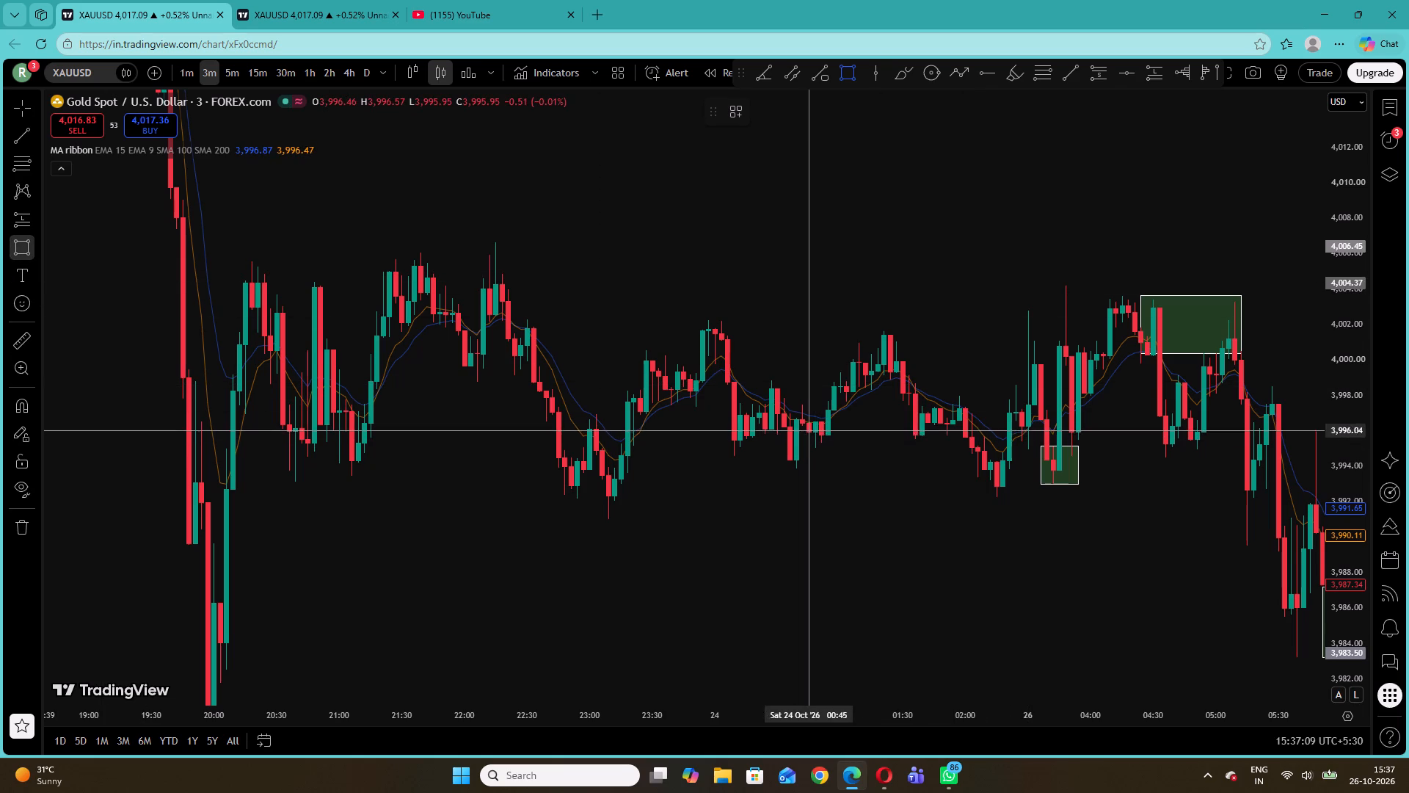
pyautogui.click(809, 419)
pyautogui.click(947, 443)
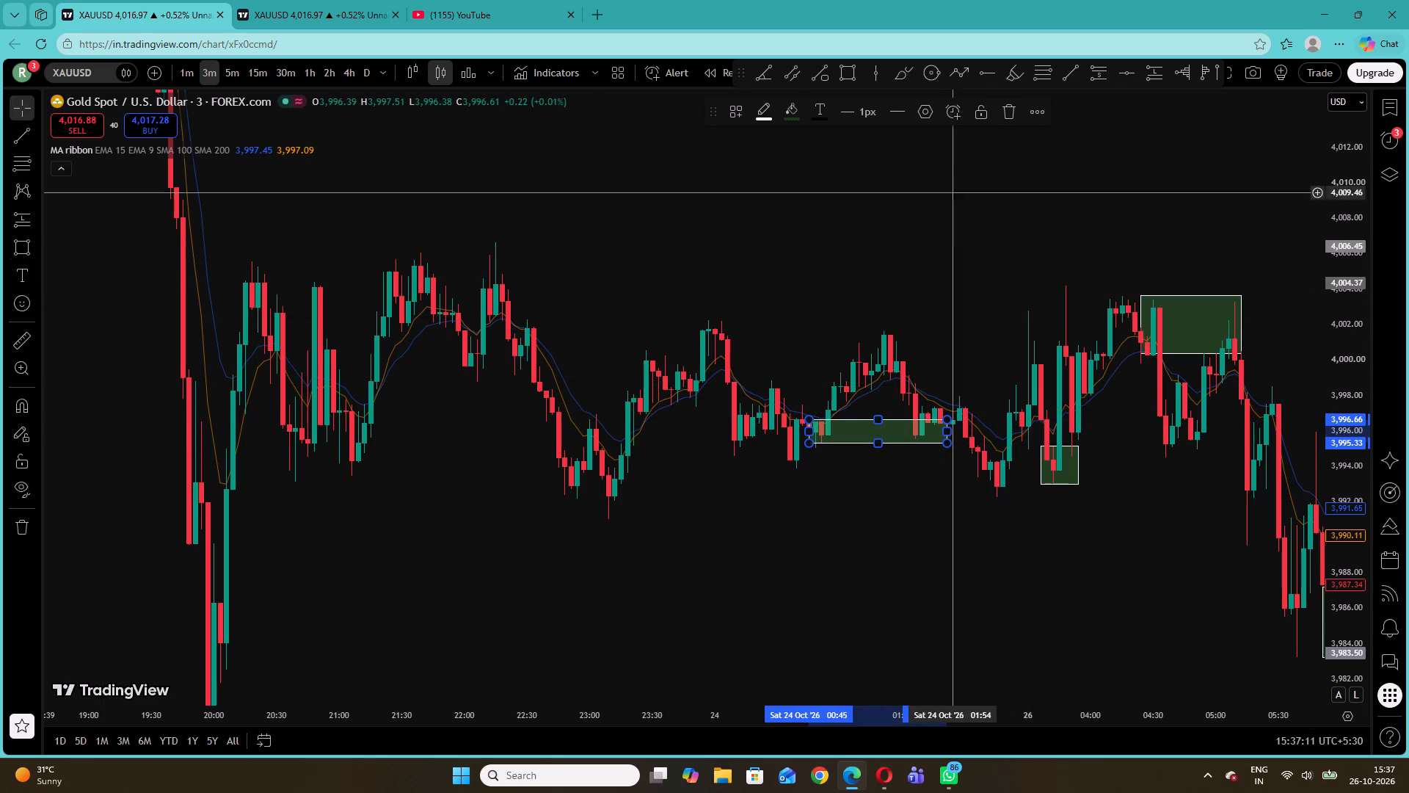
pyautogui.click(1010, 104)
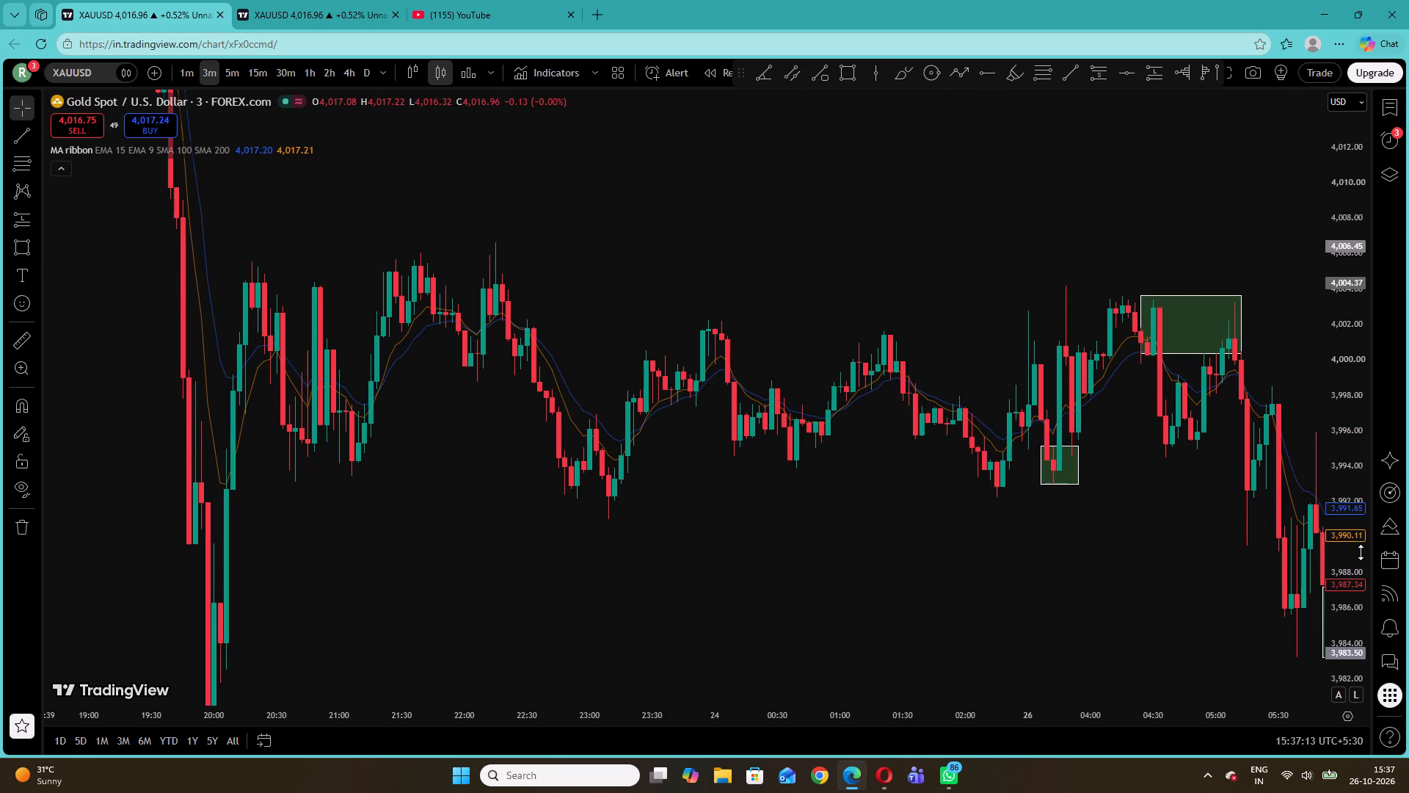
# Draw a rectangle supply zone from 22:24 on 23 October, between 4,002.43 and 3,999.91, and extend it to about 00:24.
pyautogui.moveTo(1355, 559); pyautogui.dragTo(1323, 341)
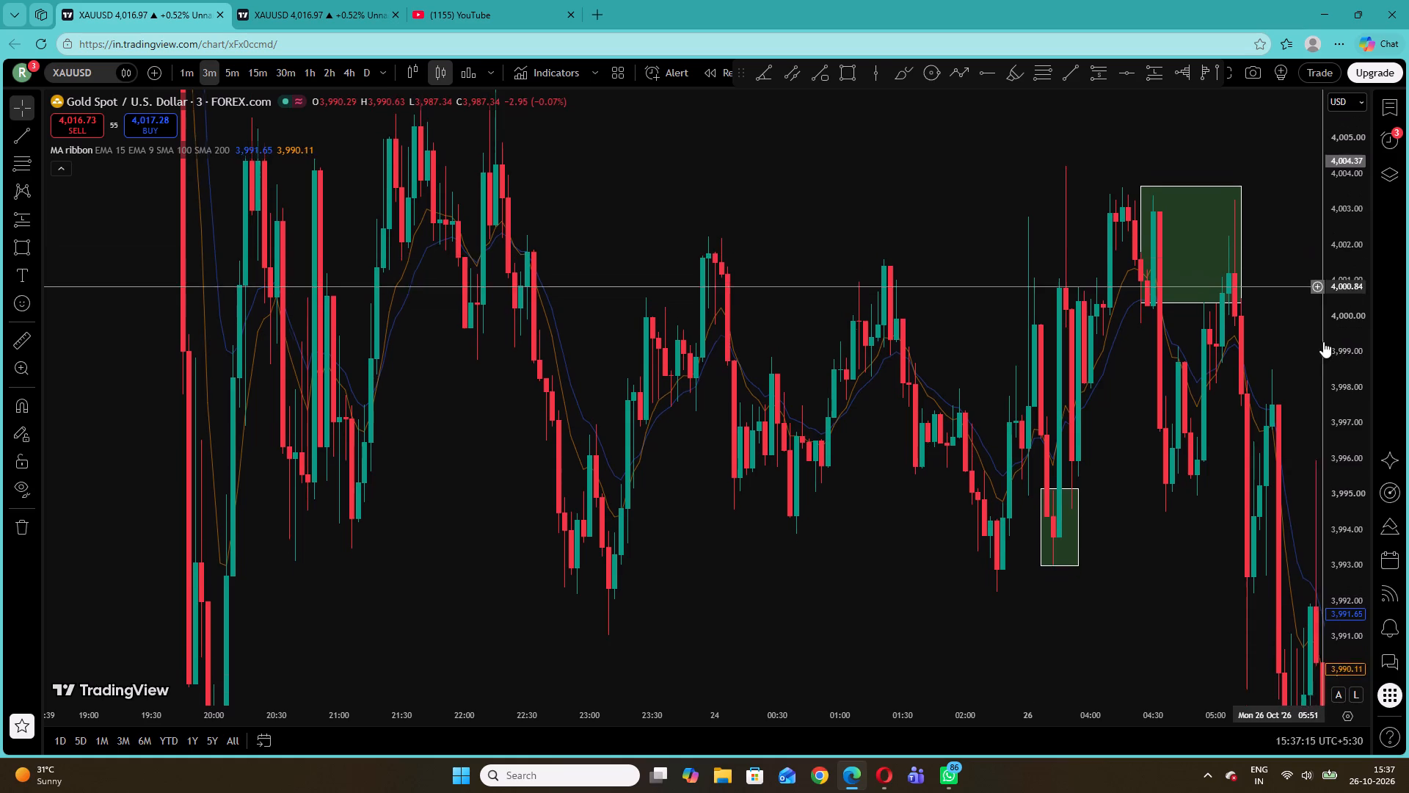
pyautogui.moveTo(1323, 341); pyautogui.dragTo(1333, 514)
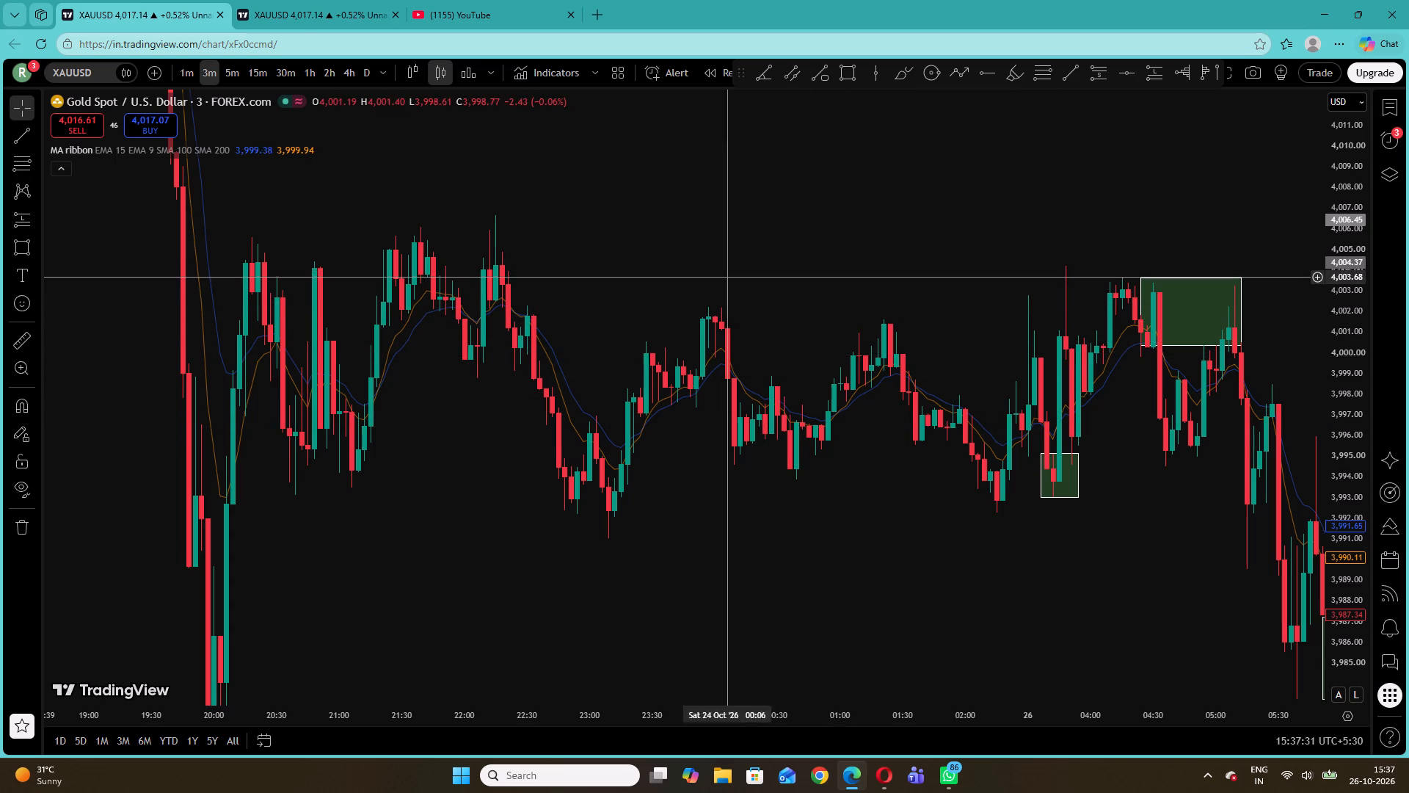
pyautogui.click(22, 236)
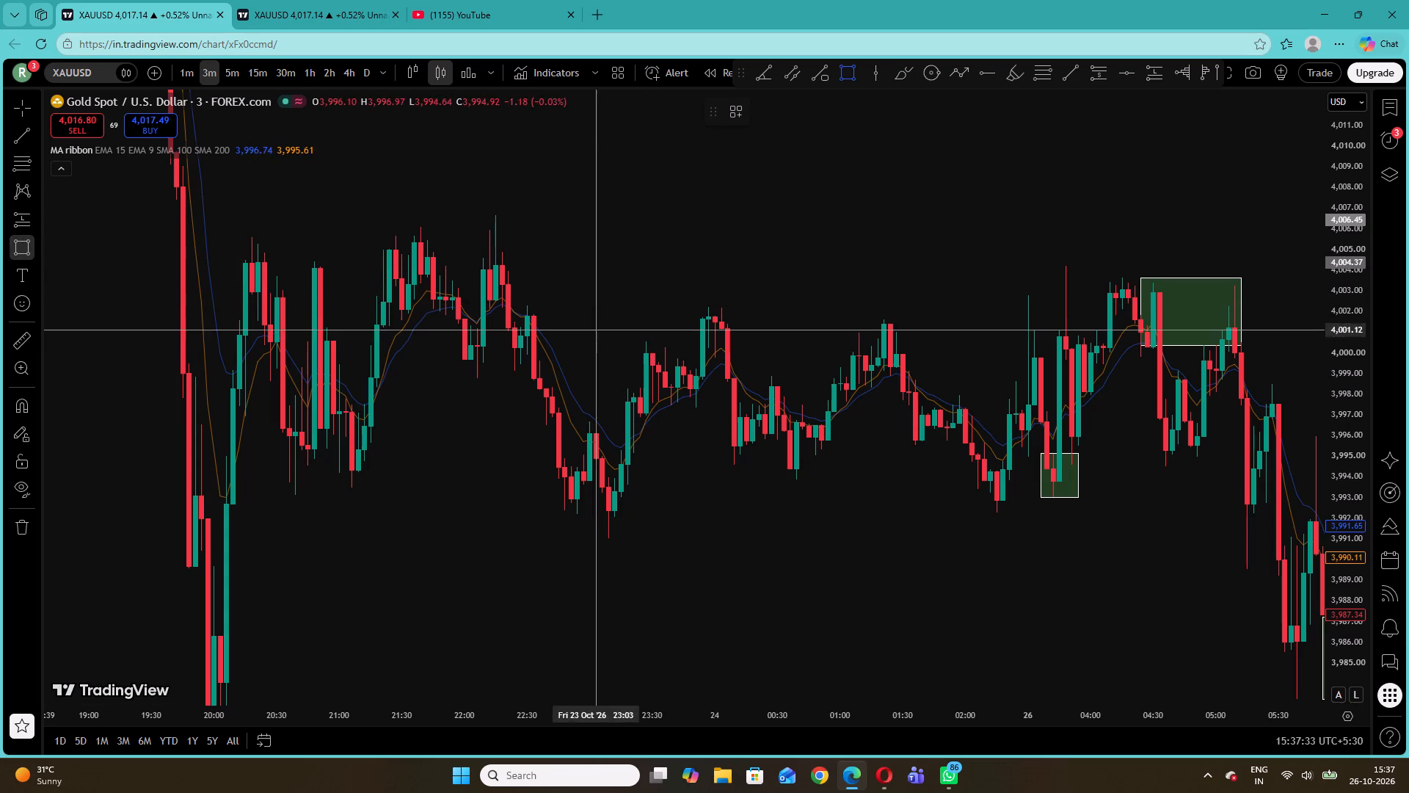
pyautogui.click(514, 303)
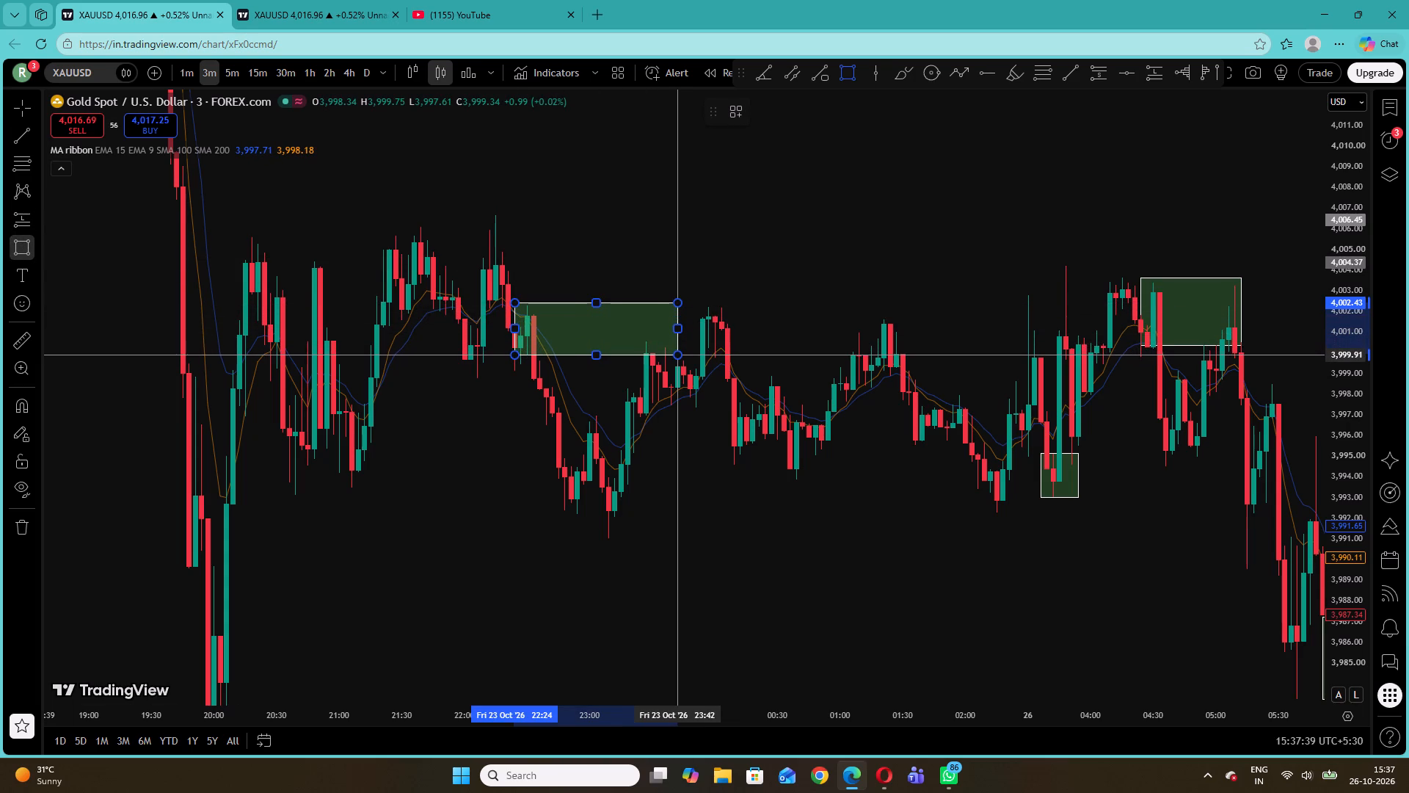
pyautogui.click(680, 355)
pyautogui.moveTo(680, 330); pyautogui.dragTo(768, 332)
pyautogui.click(915, 305)
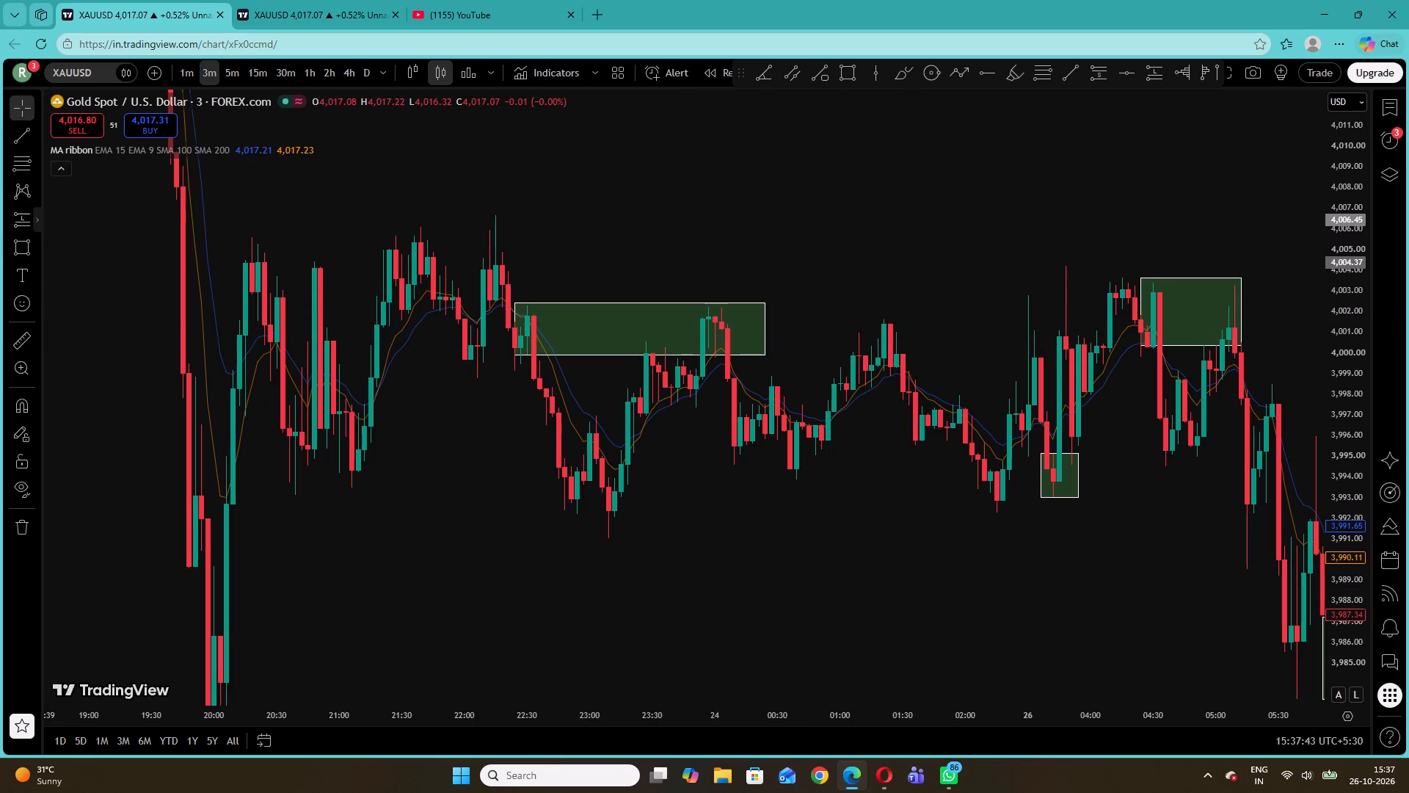
# Place a short position at 23:03 on 23 October with entry 3,999.91, stop 4,002.54 and target 3,994.58.
pyautogui.click(39, 219)
pyautogui.click(90, 263)
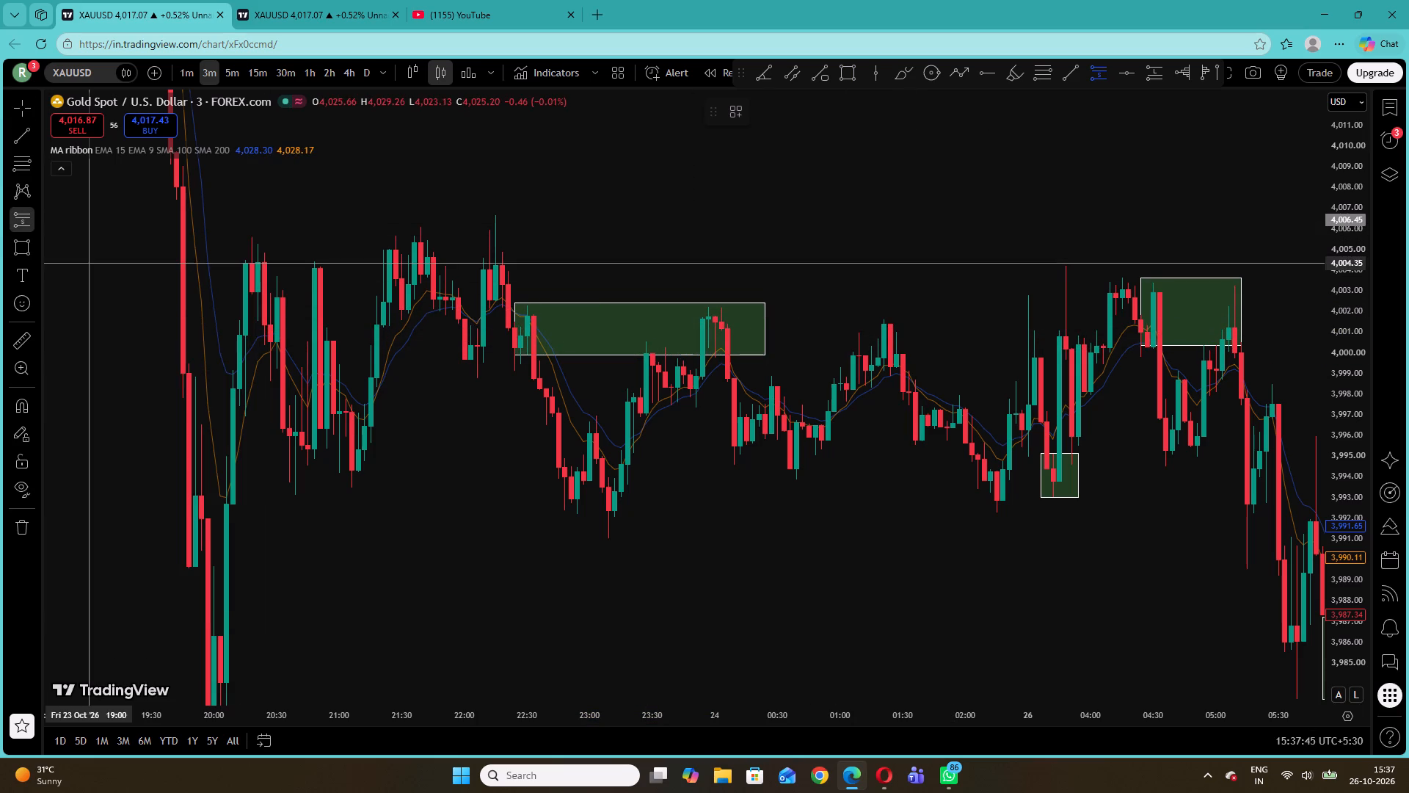
pyautogui.click(595, 355)
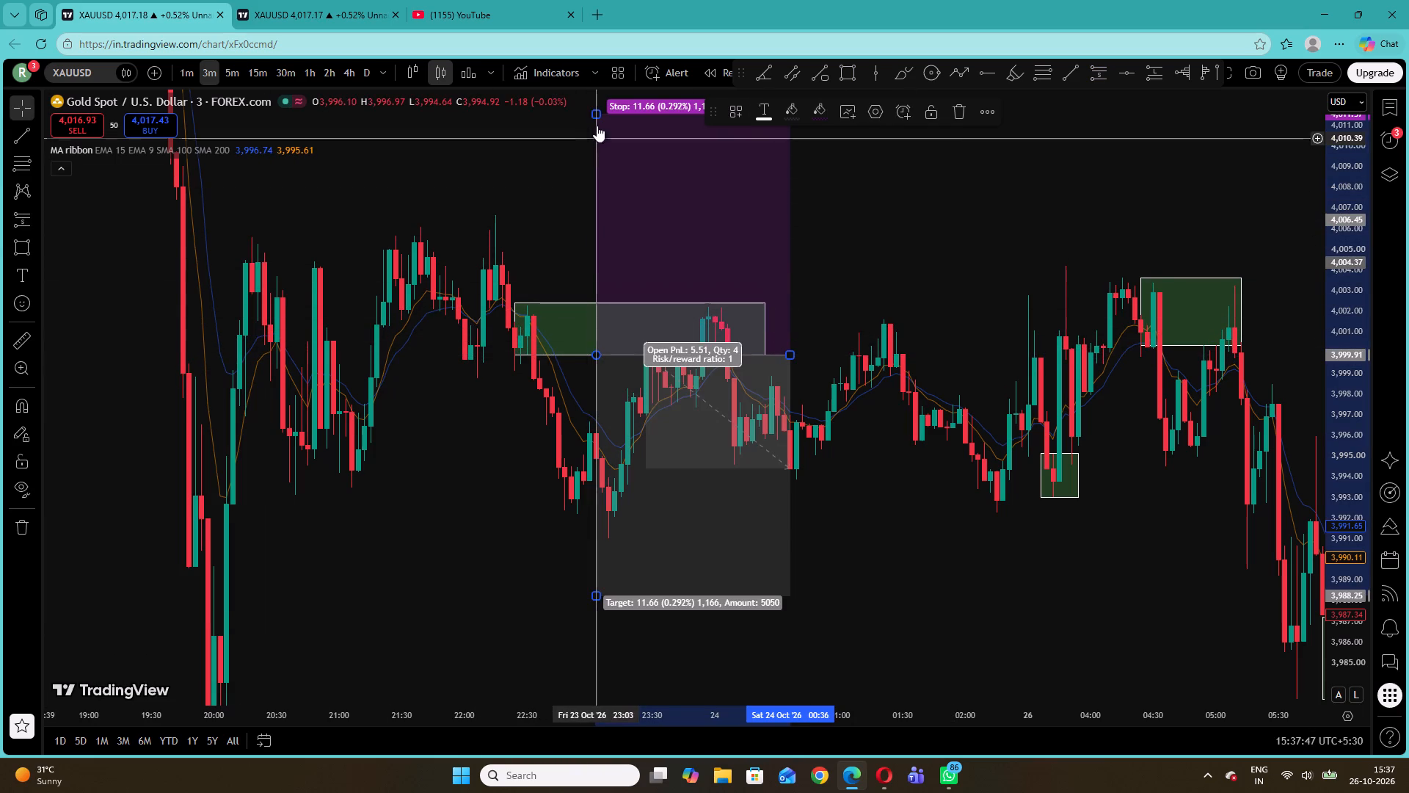
pyautogui.moveTo(597, 109); pyautogui.dragTo(618, 300)
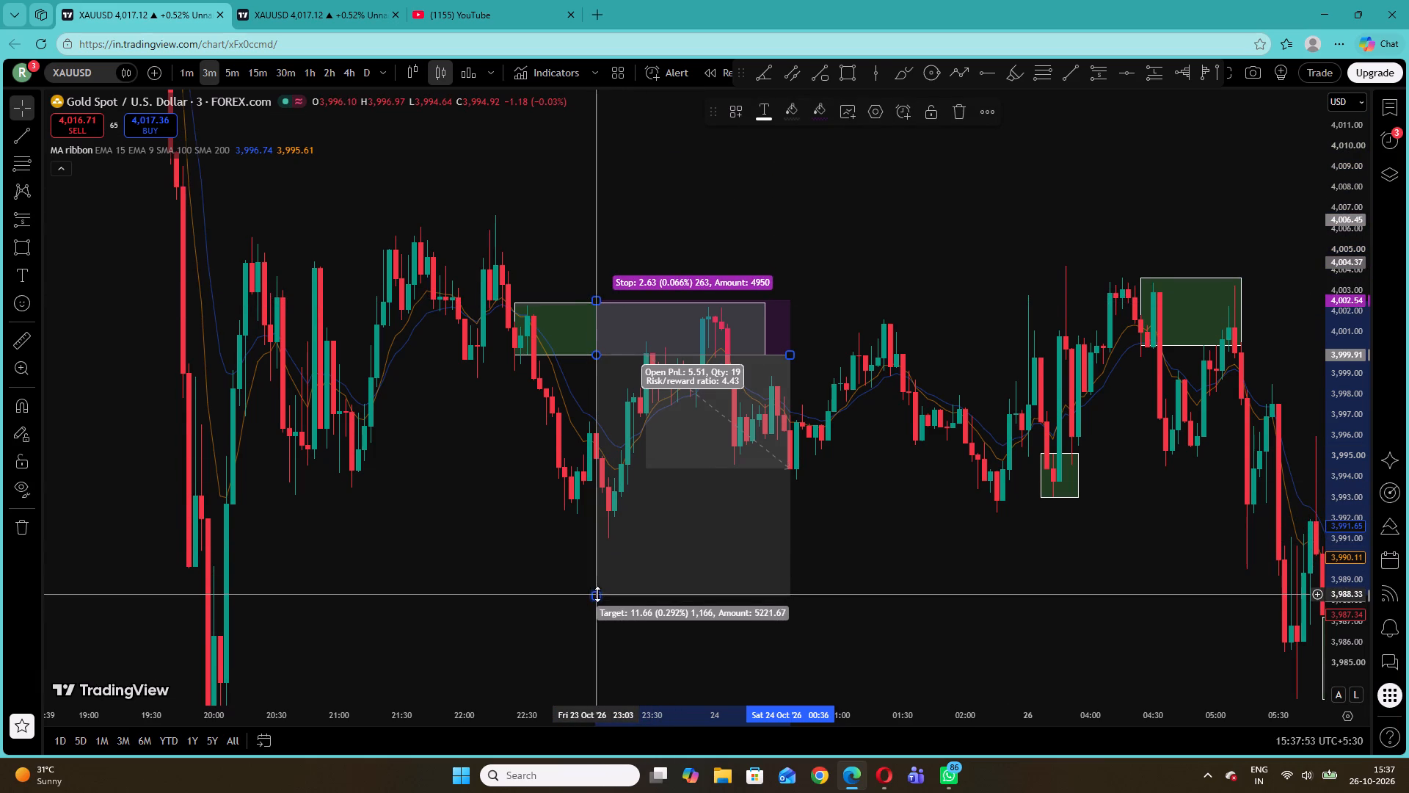
pyautogui.moveTo(597, 594); pyautogui.dragTo(658, 453)
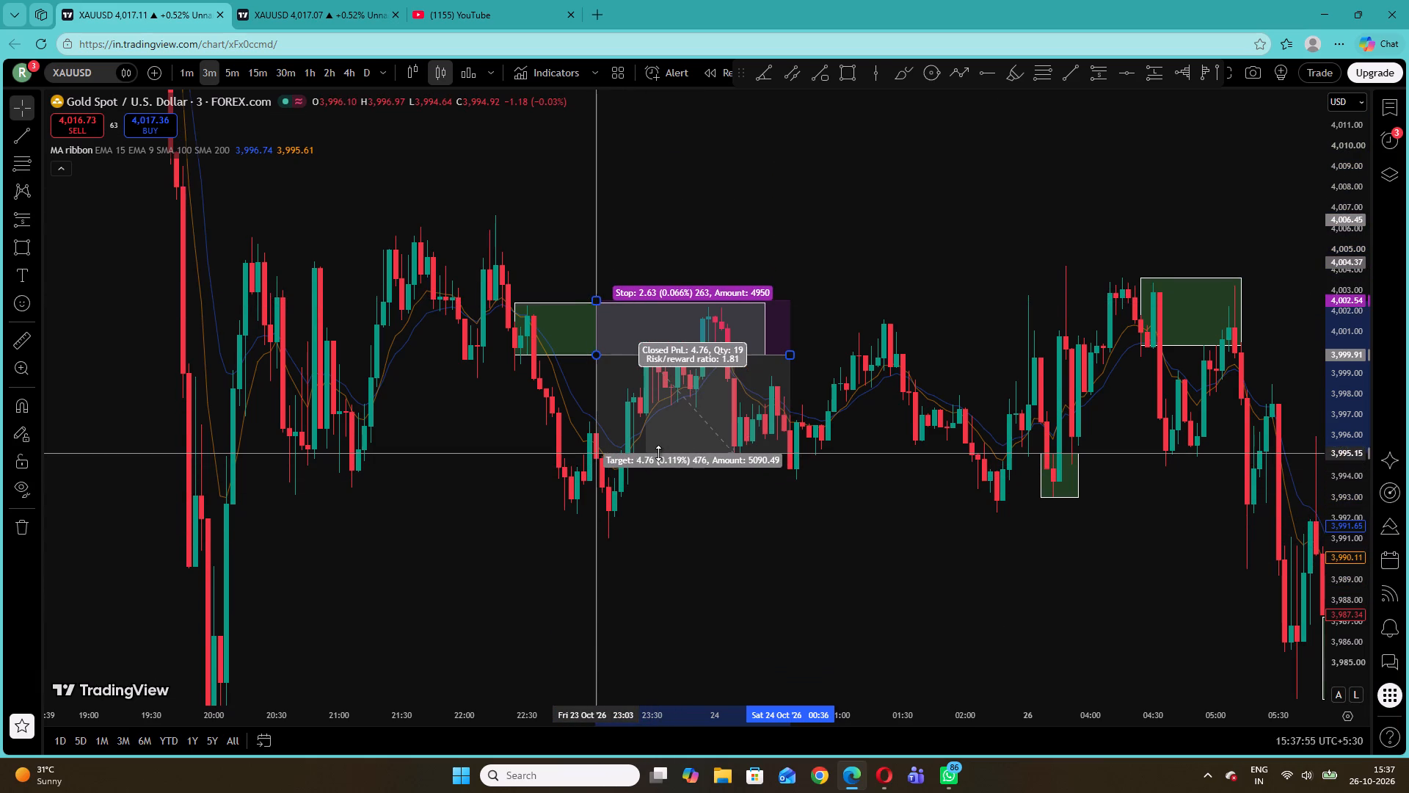
pyautogui.moveTo(658, 453); pyautogui.dragTo(662, 465)
pyautogui.click(677, 587)
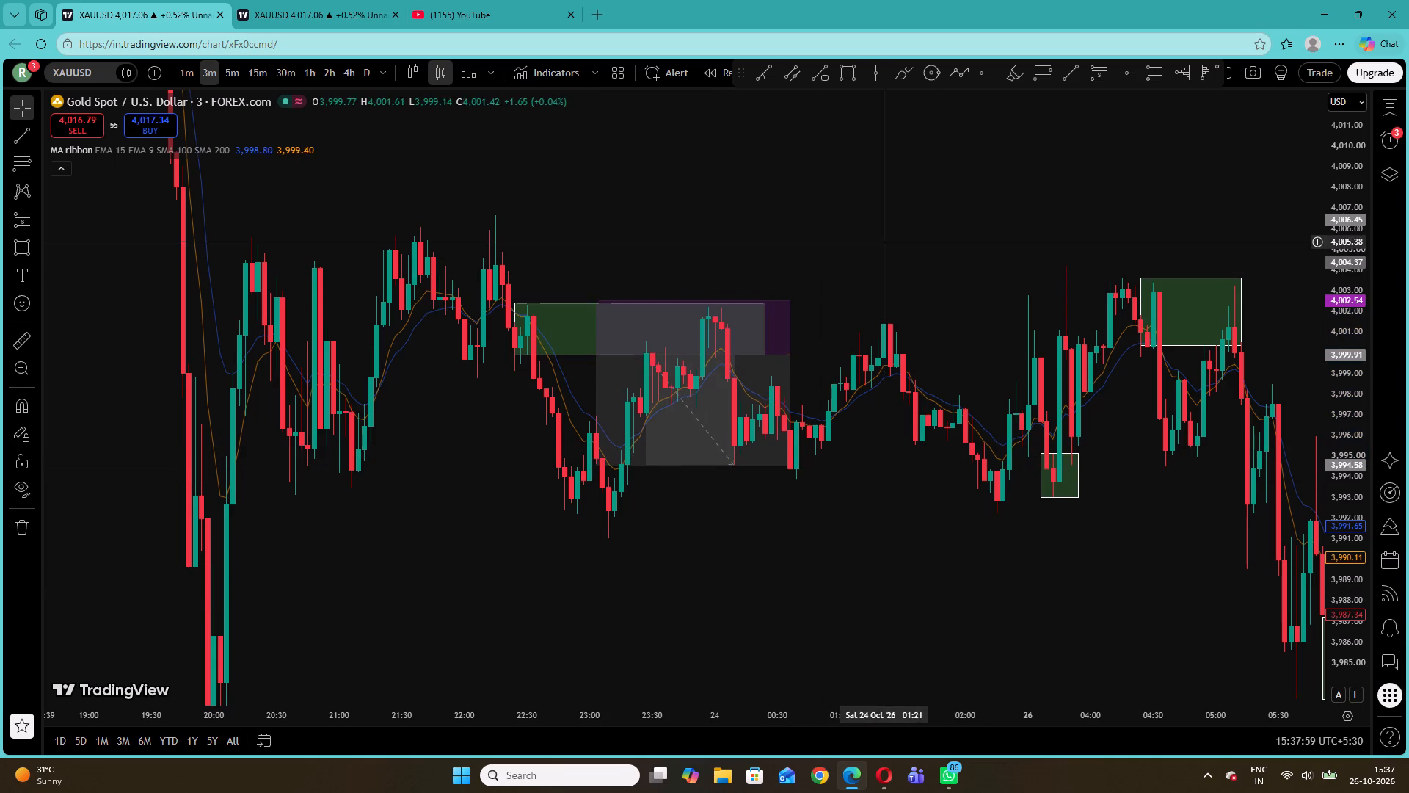
# Review the marked zones and trade setups from 24 October through to the latest candles on 26 October.
pyautogui.moveTo(884, 241); pyautogui.dragTo(951, 214)
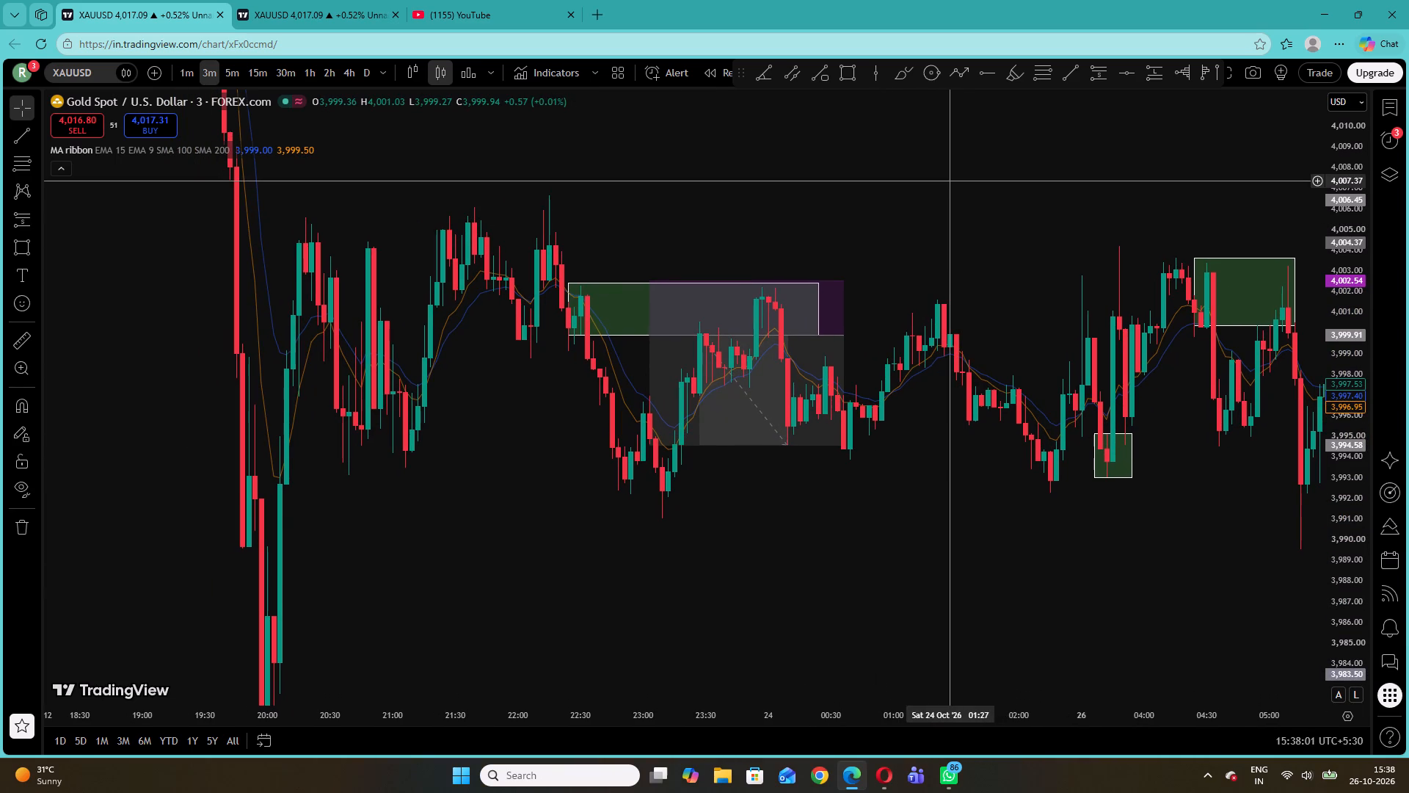
pyautogui.moveTo(1041, 195); pyautogui.dragTo(662, 217)
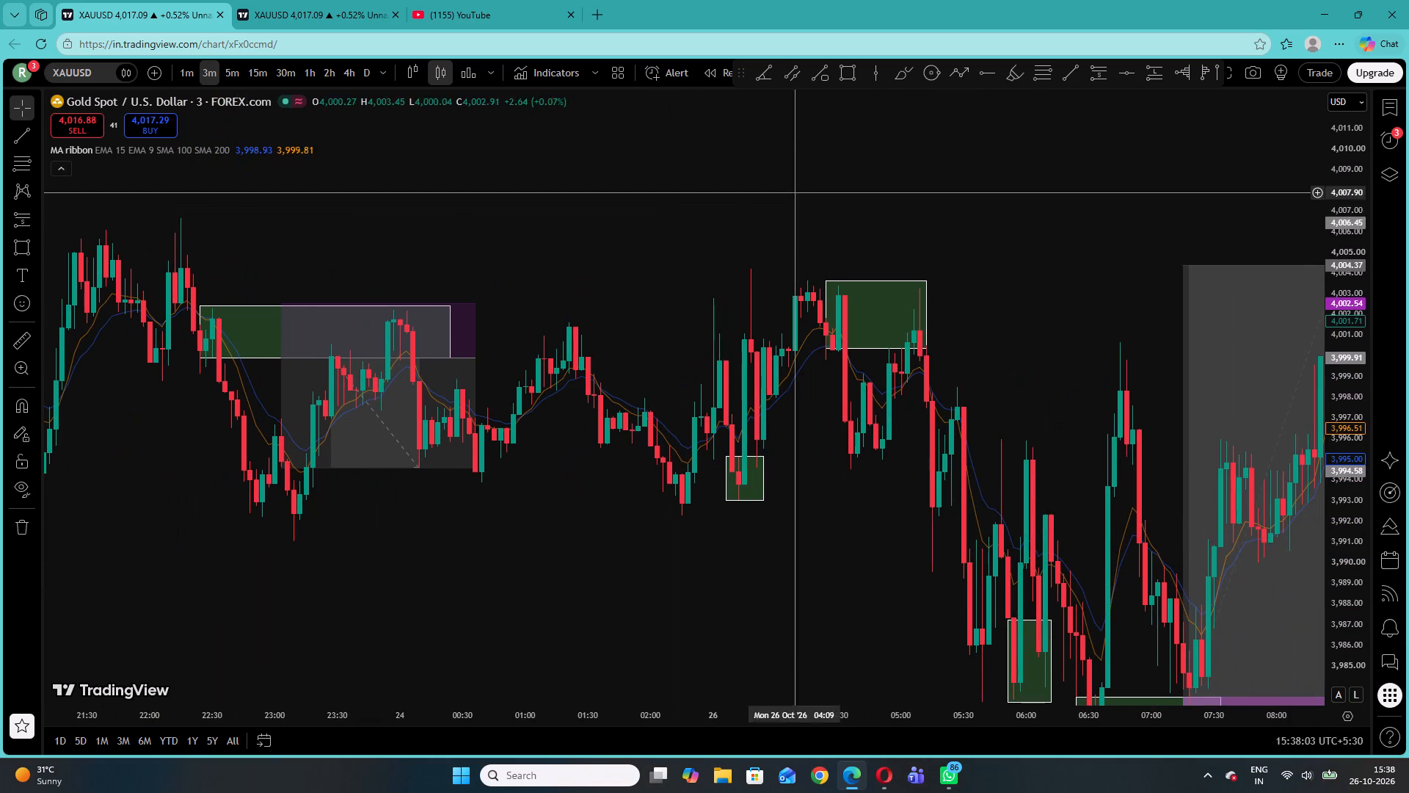
pyautogui.moveTo(1027, 346); pyautogui.dragTo(732, 201)
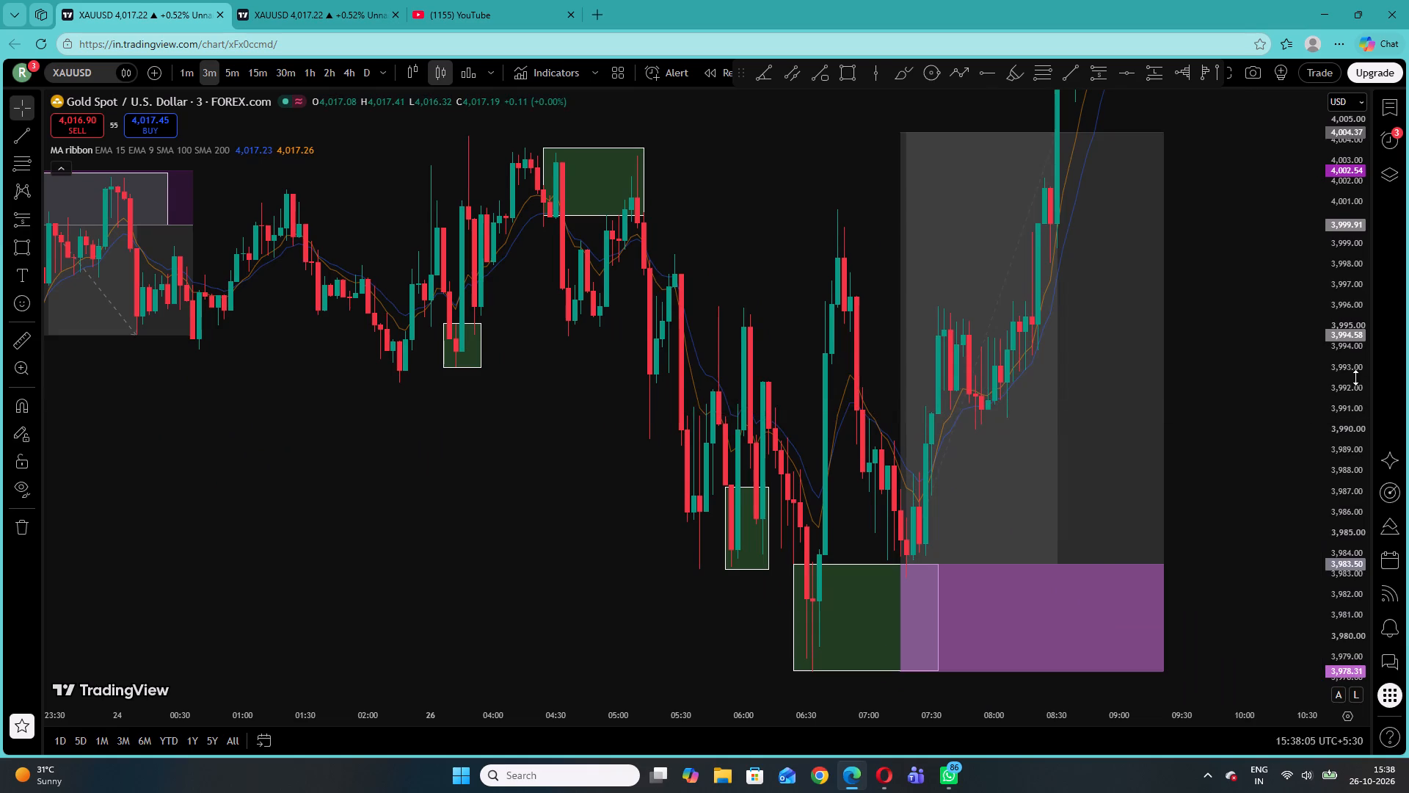
pyautogui.moveTo(1355, 377); pyautogui.dragTo(1344, 594)
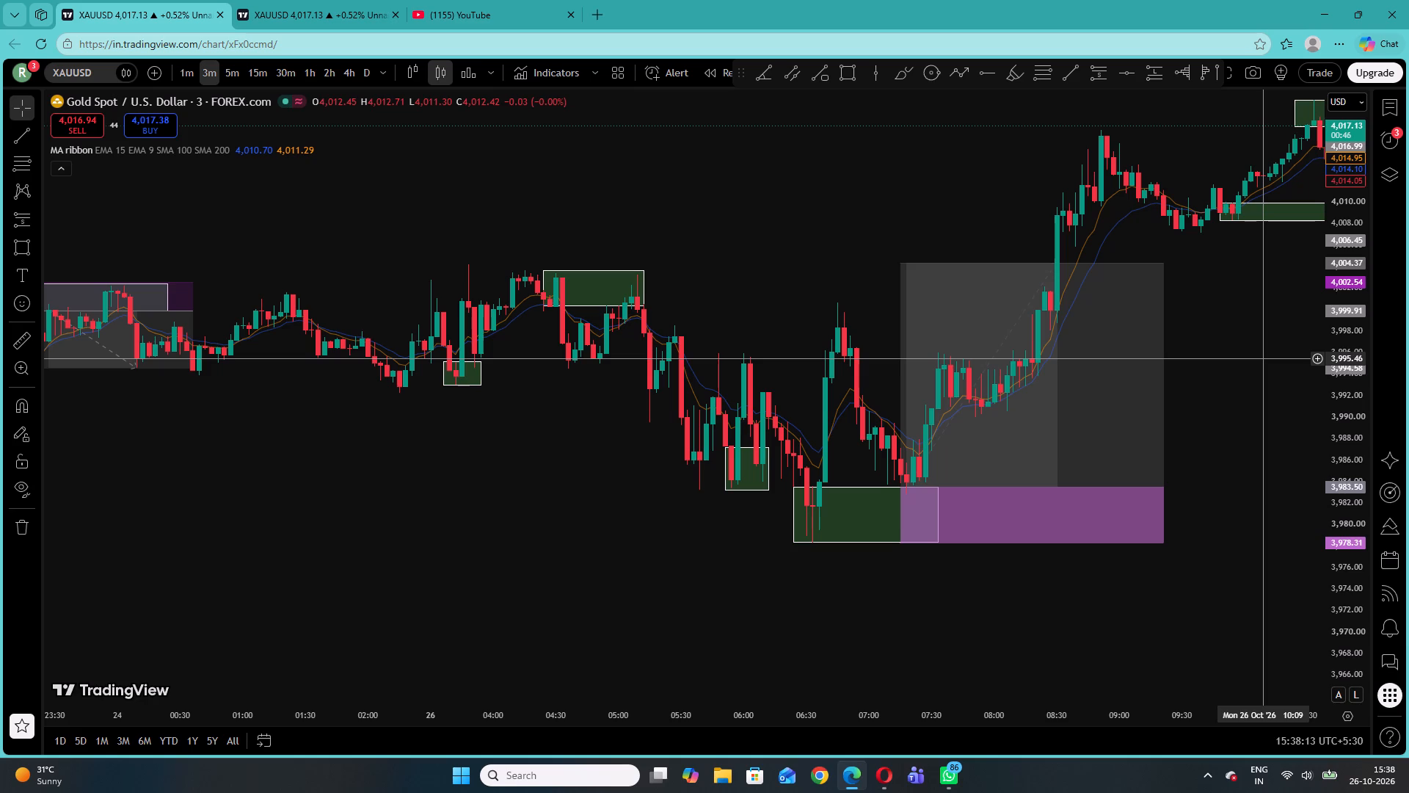
pyautogui.moveTo(1261, 358); pyautogui.dragTo(861, 512)
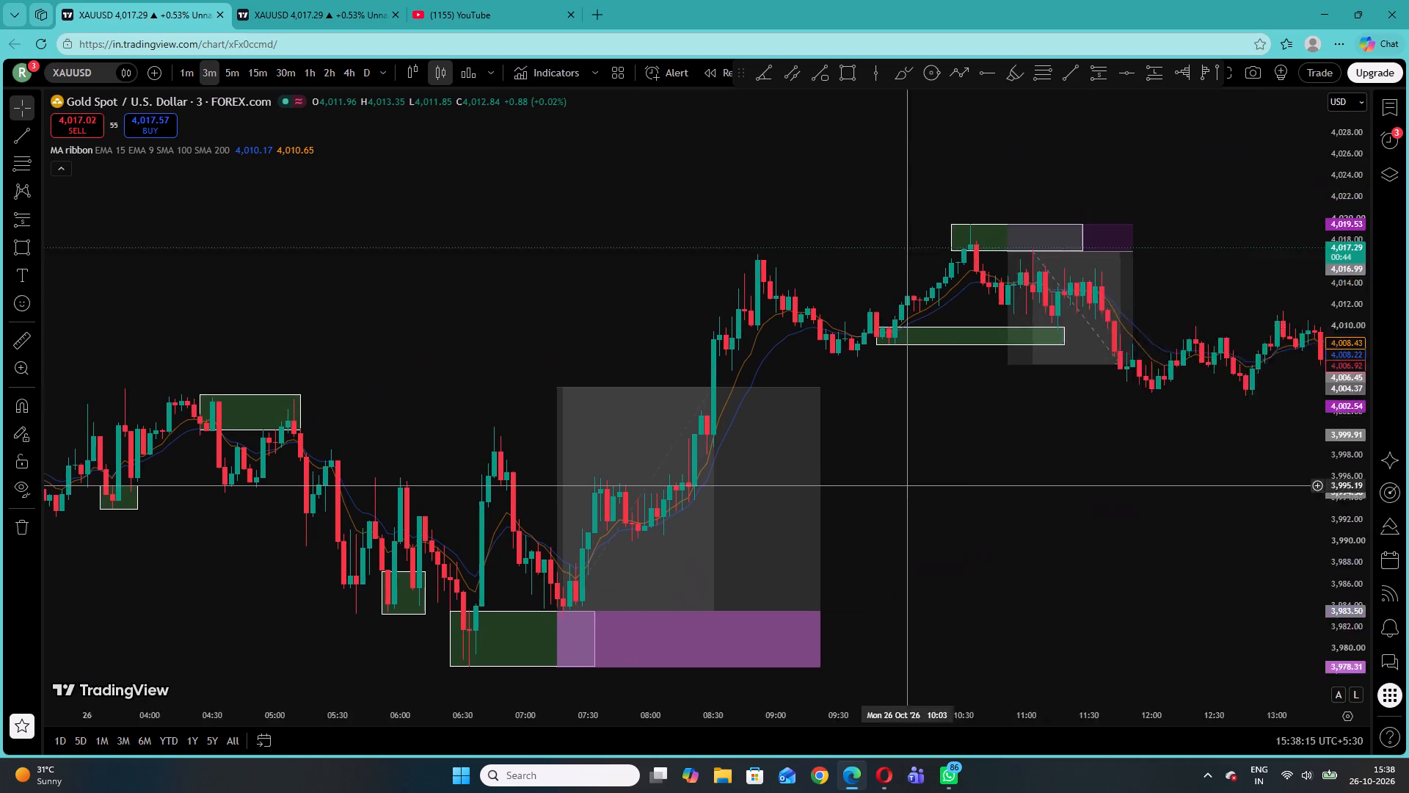
pyautogui.moveTo(861, 512); pyautogui.dragTo(448, 464)
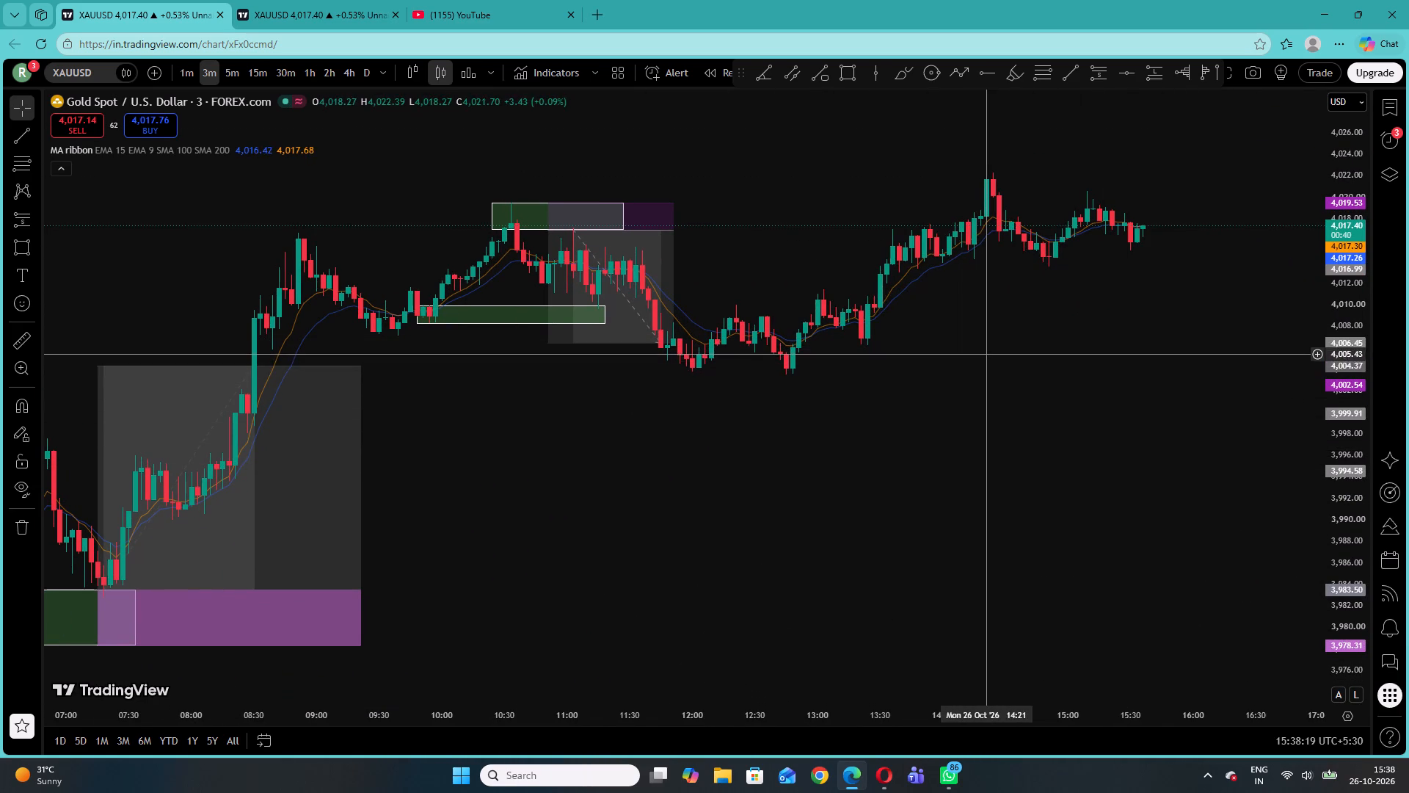
pyautogui.moveTo(1341, 547); pyautogui.dragTo(1331, 151)
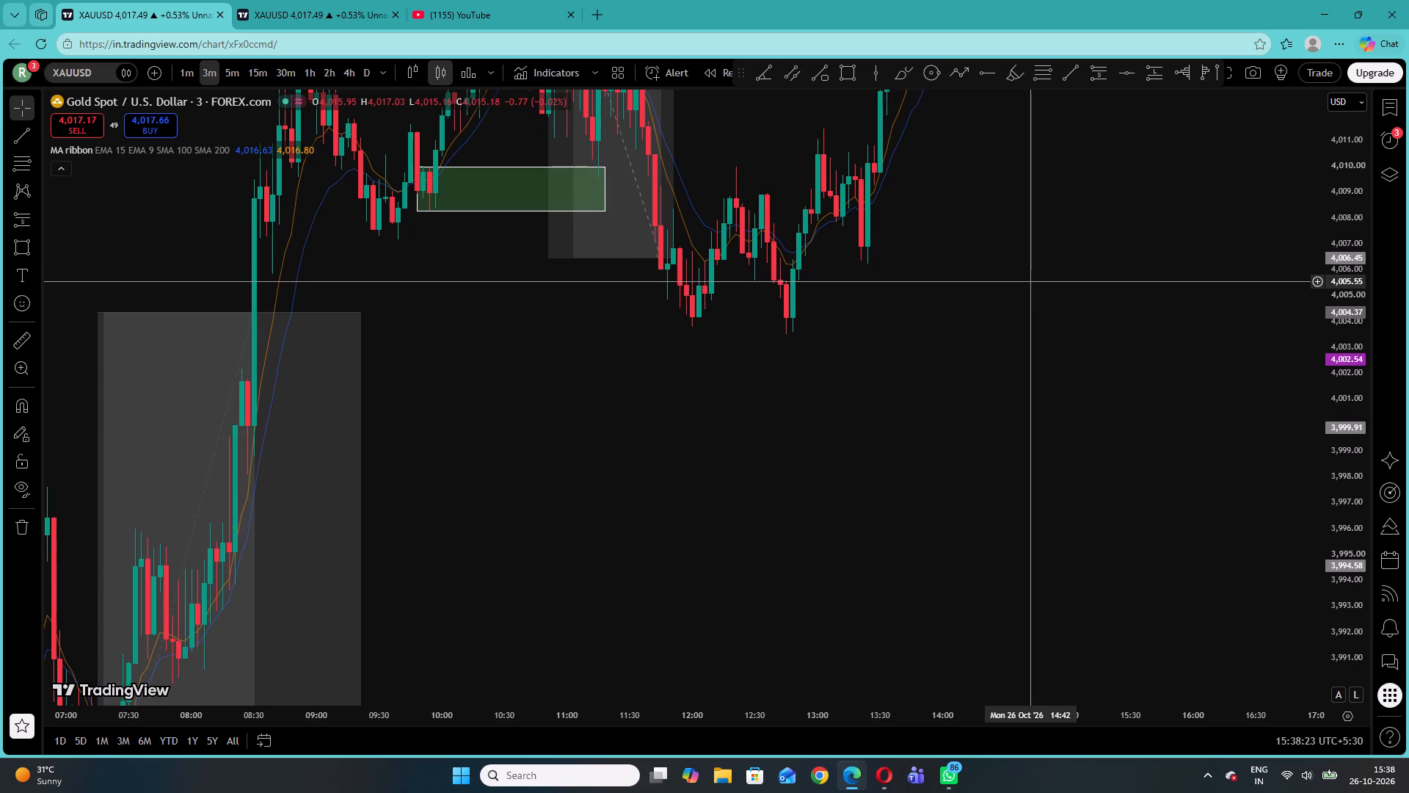
pyautogui.moveTo(1033, 281); pyautogui.dragTo(1051, 361)
pyautogui.moveTo(1336, 538); pyautogui.dragTo(1336, 463)
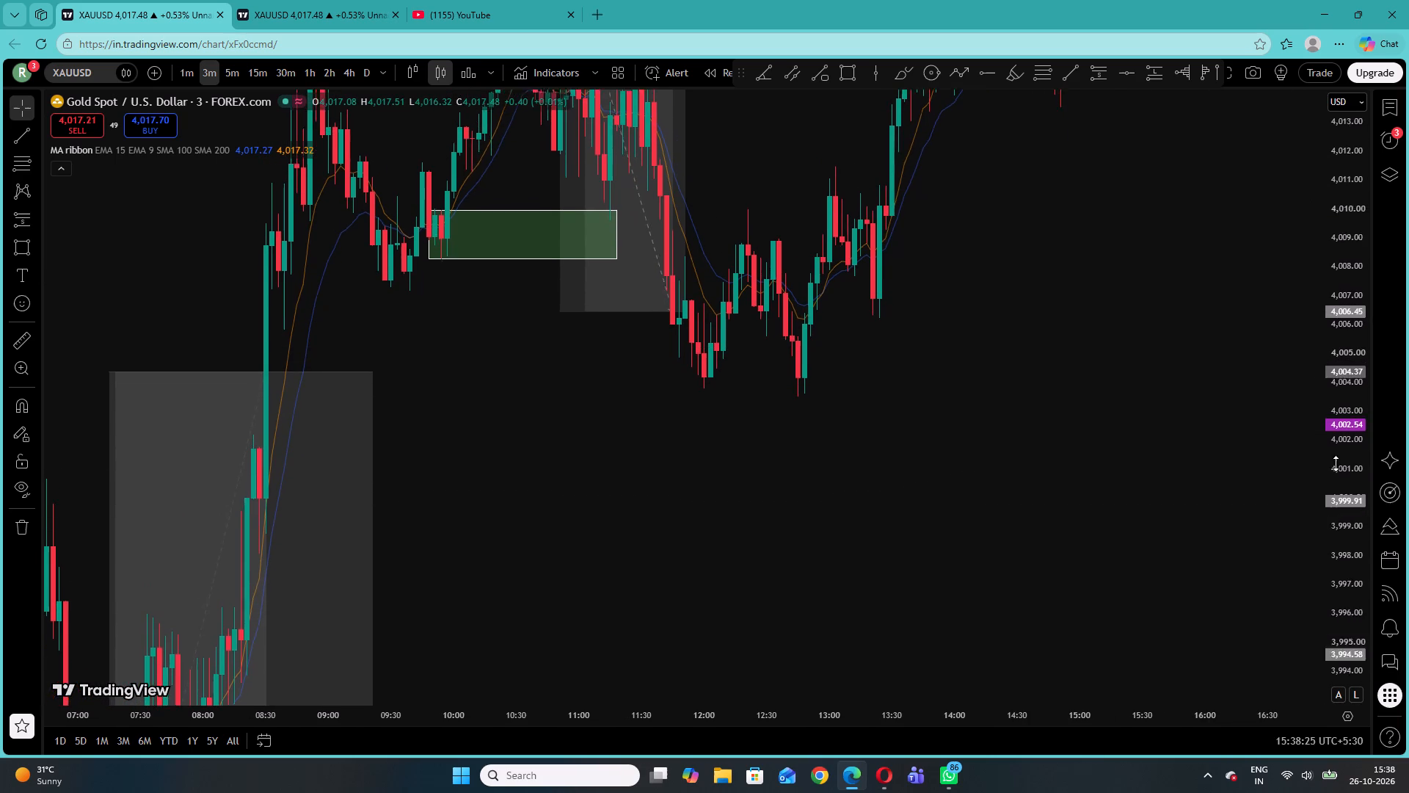
pyautogui.moveTo(1336, 463); pyautogui.dragTo(1333, 95)
pyautogui.moveTo(1093, 262); pyautogui.dragTo(992, 612)
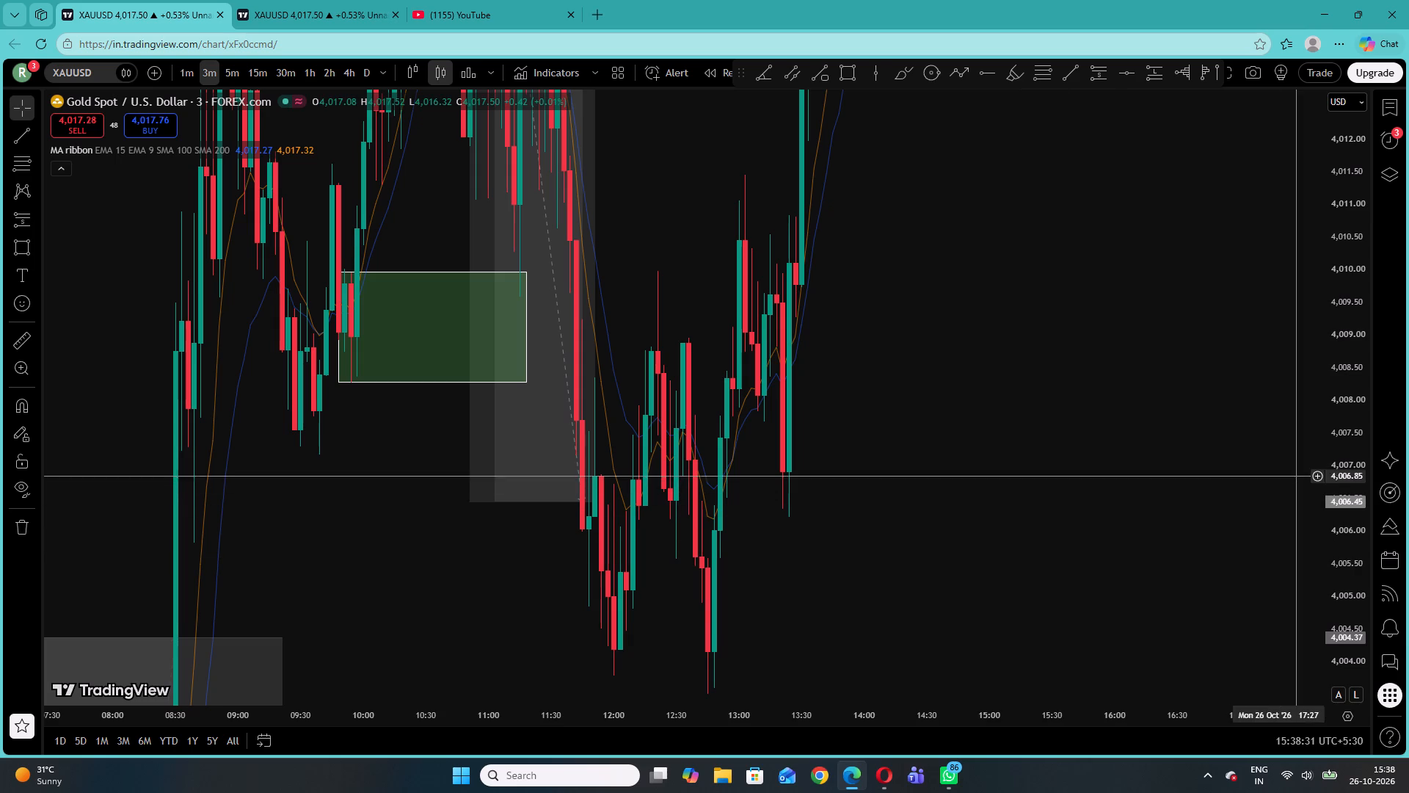
pyautogui.moveTo(1349, 439); pyautogui.dragTo(1328, 698)
pyautogui.moveTo(1351, 432); pyautogui.dragTo(1349, 466)
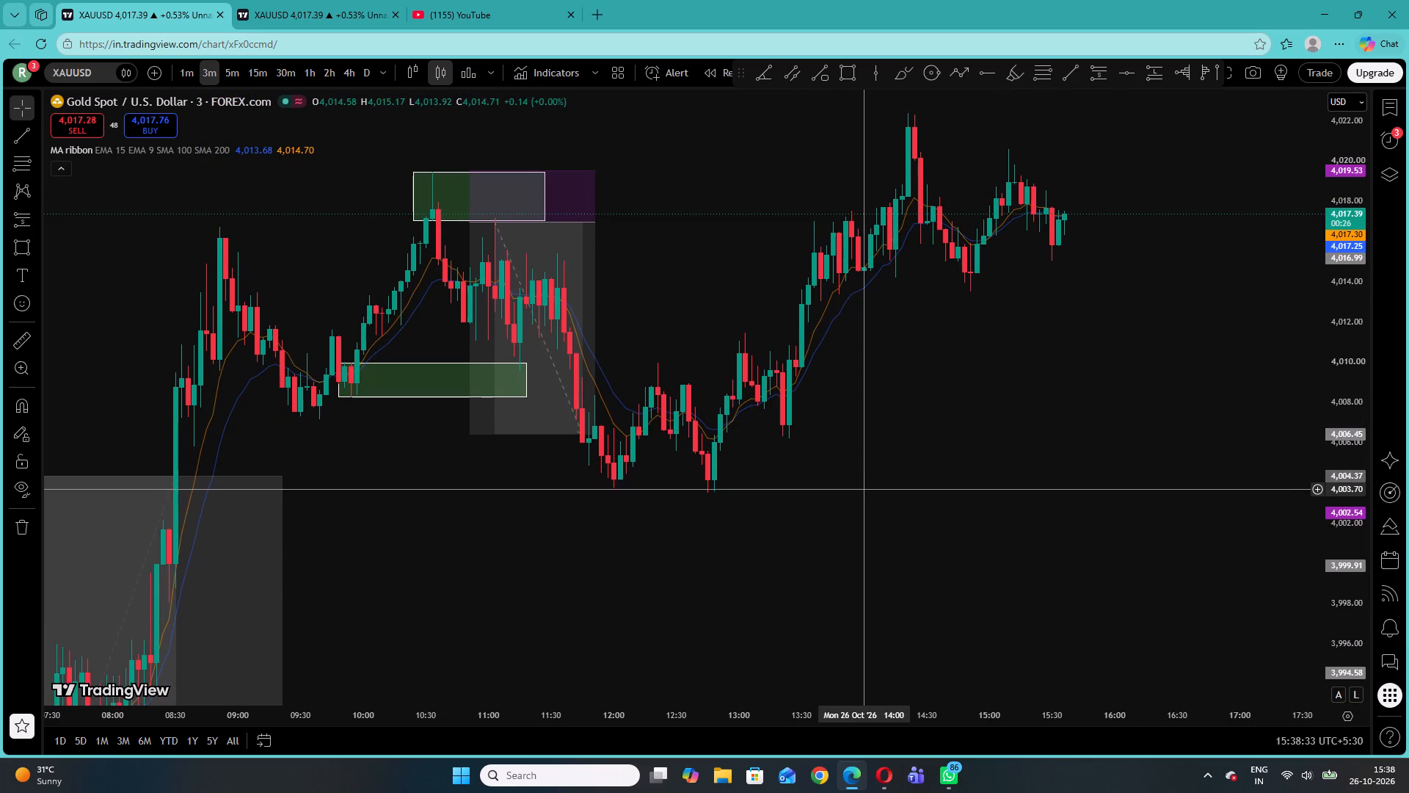
pyautogui.moveTo(589, 543); pyautogui.dragTo(1259, 352)
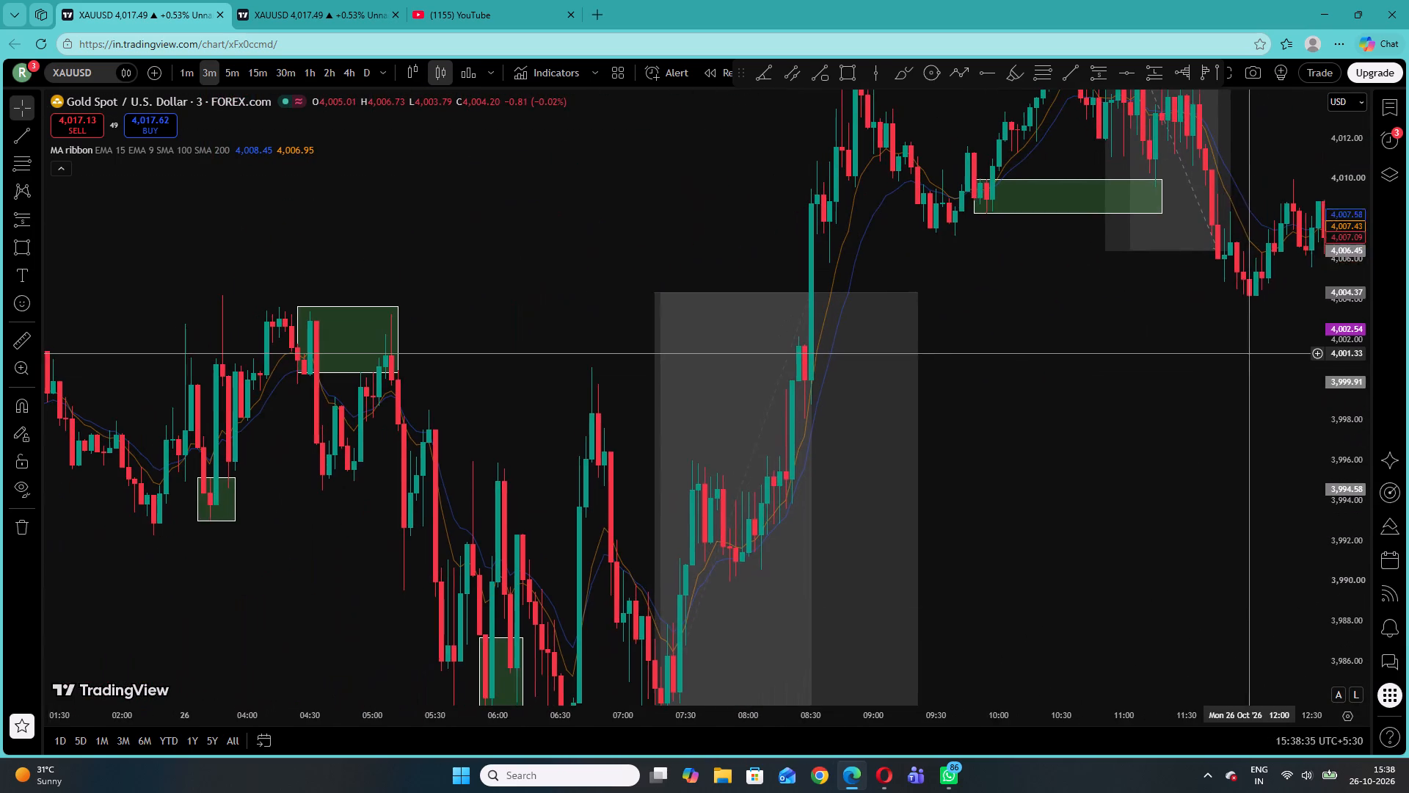
pyautogui.moveTo(1259, 352); pyautogui.dragTo(1261, 352)
pyautogui.moveTo(1350, 366); pyautogui.dragTo(1342, 501)
pyautogui.moveTo(476, 294); pyautogui.dragTo(1033, 251)
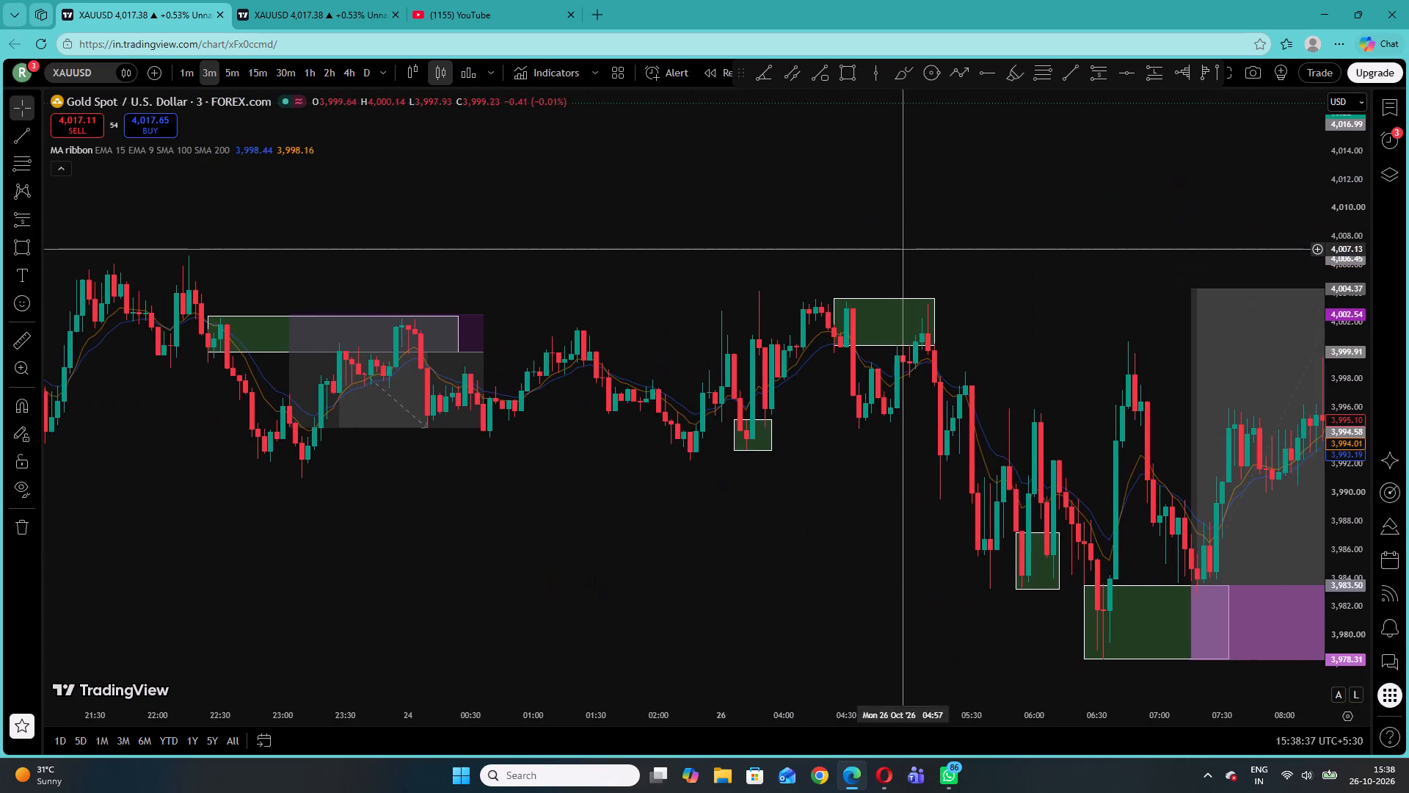
# Examine the earlier price action of 23 October, going back to about 00:30.
pyautogui.moveTo(551, 222); pyautogui.dragTo(813, 210)
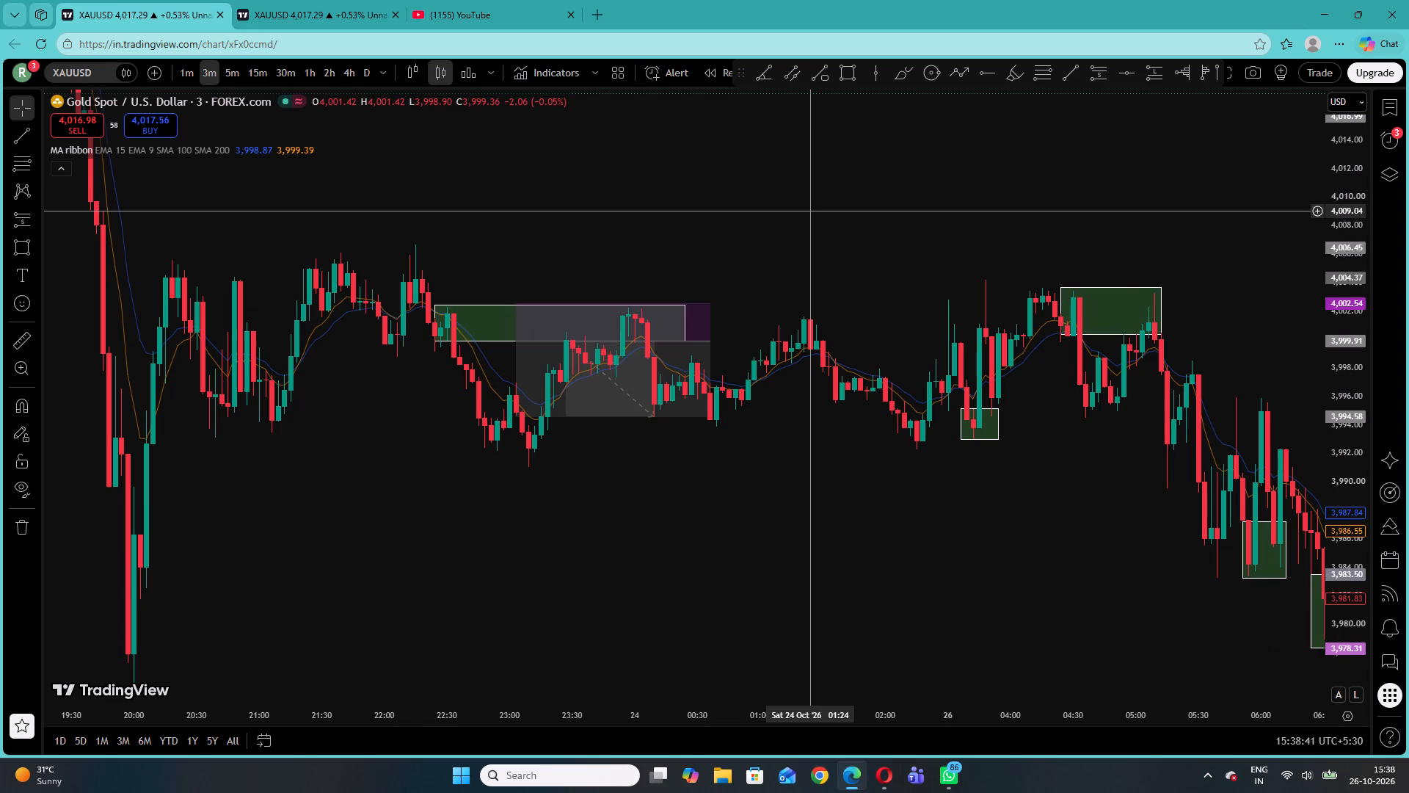
pyautogui.moveTo(660, 205); pyautogui.dragTo(1197, 260)
pyautogui.moveTo(907, 222); pyautogui.dragTo(1195, 394)
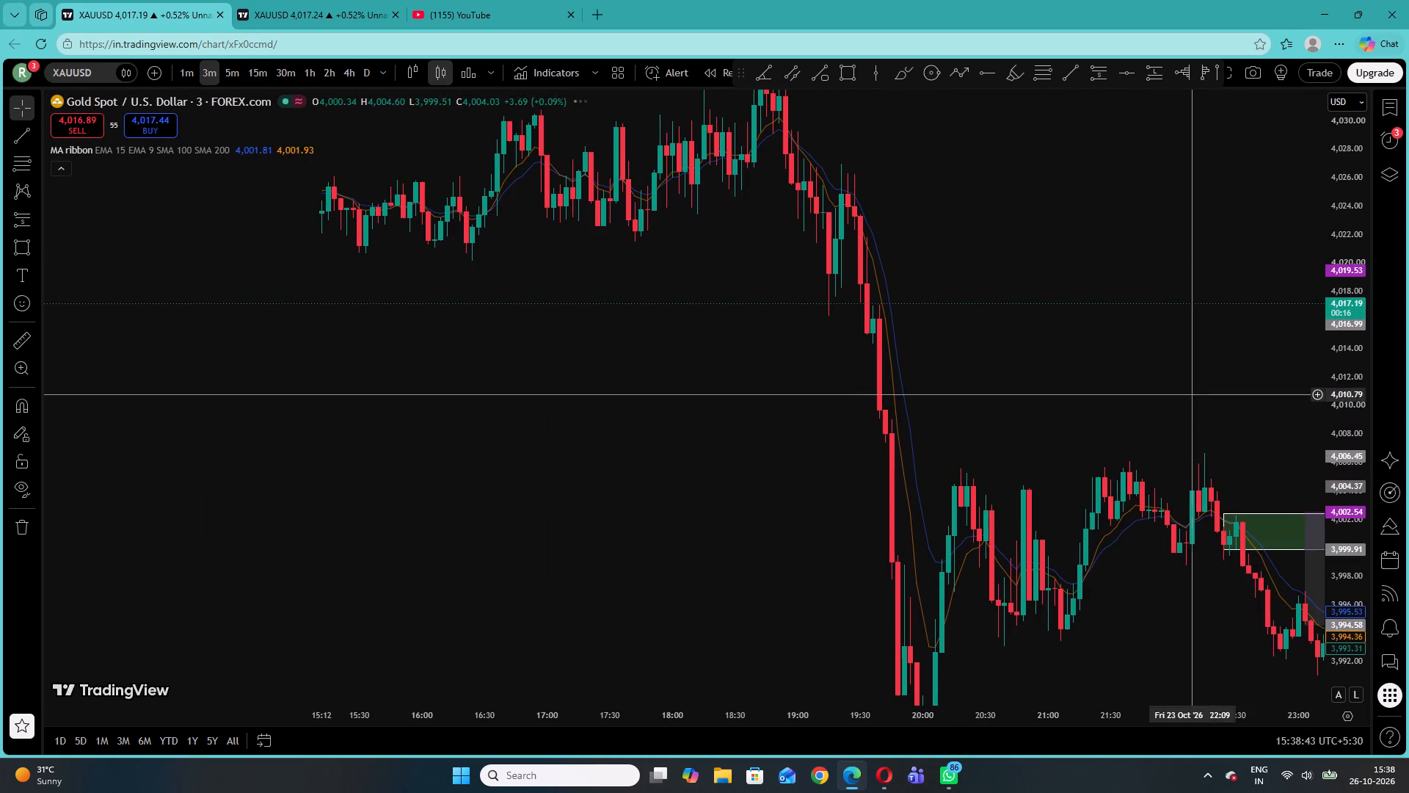
pyautogui.moveTo(1356, 295); pyautogui.dragTo(1358, 361)
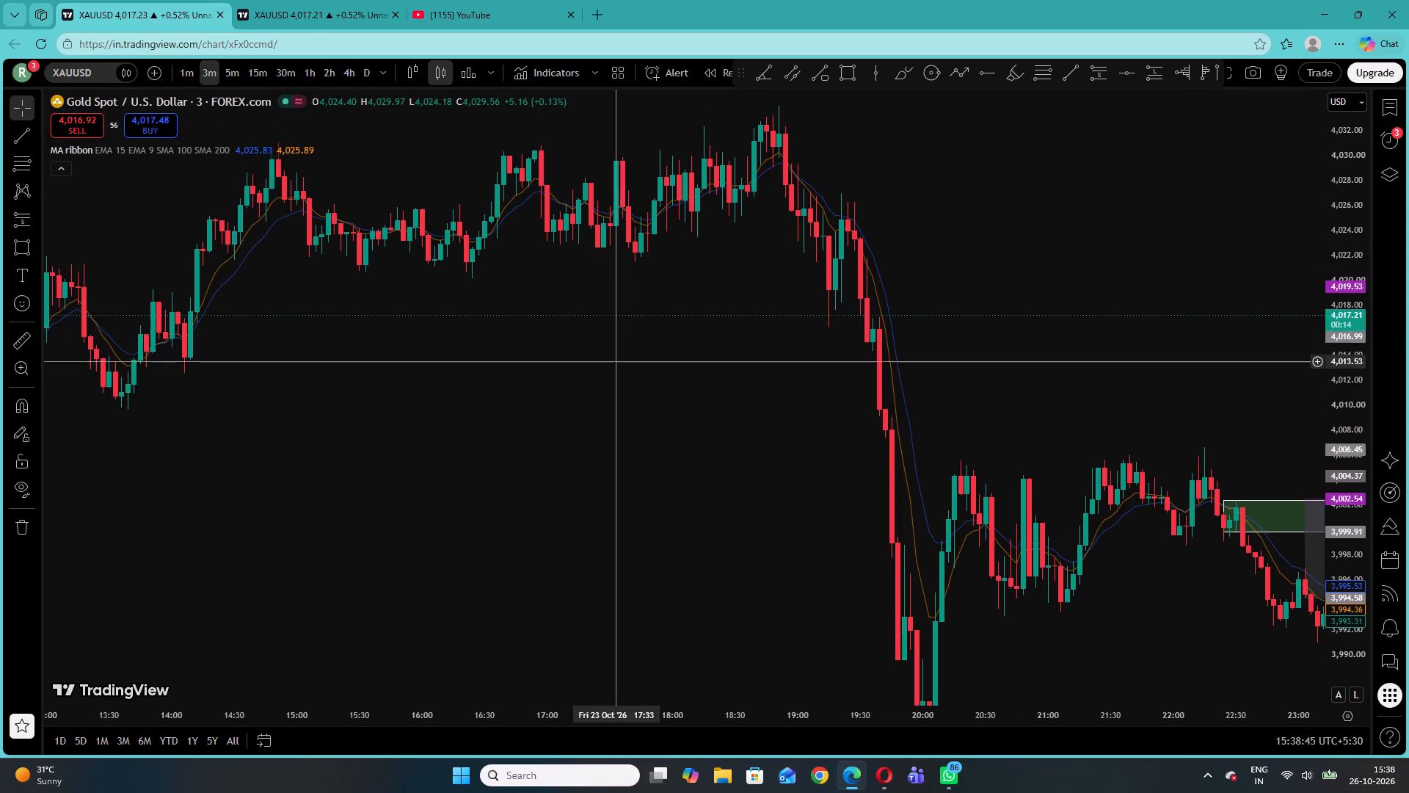
pyautogui.moveTo(612, 369); pyautogui.dragTo(1079, 470)
pyautogui.moveTo(408, 284); pyautogui.dragTo(1156, 290)
pyautogui.moveTo(658, 324); pyautogui.dragTo(1011, 324)
pyautogui.moveTo(746, 314); pyautogui.dragTo(1157, 408)
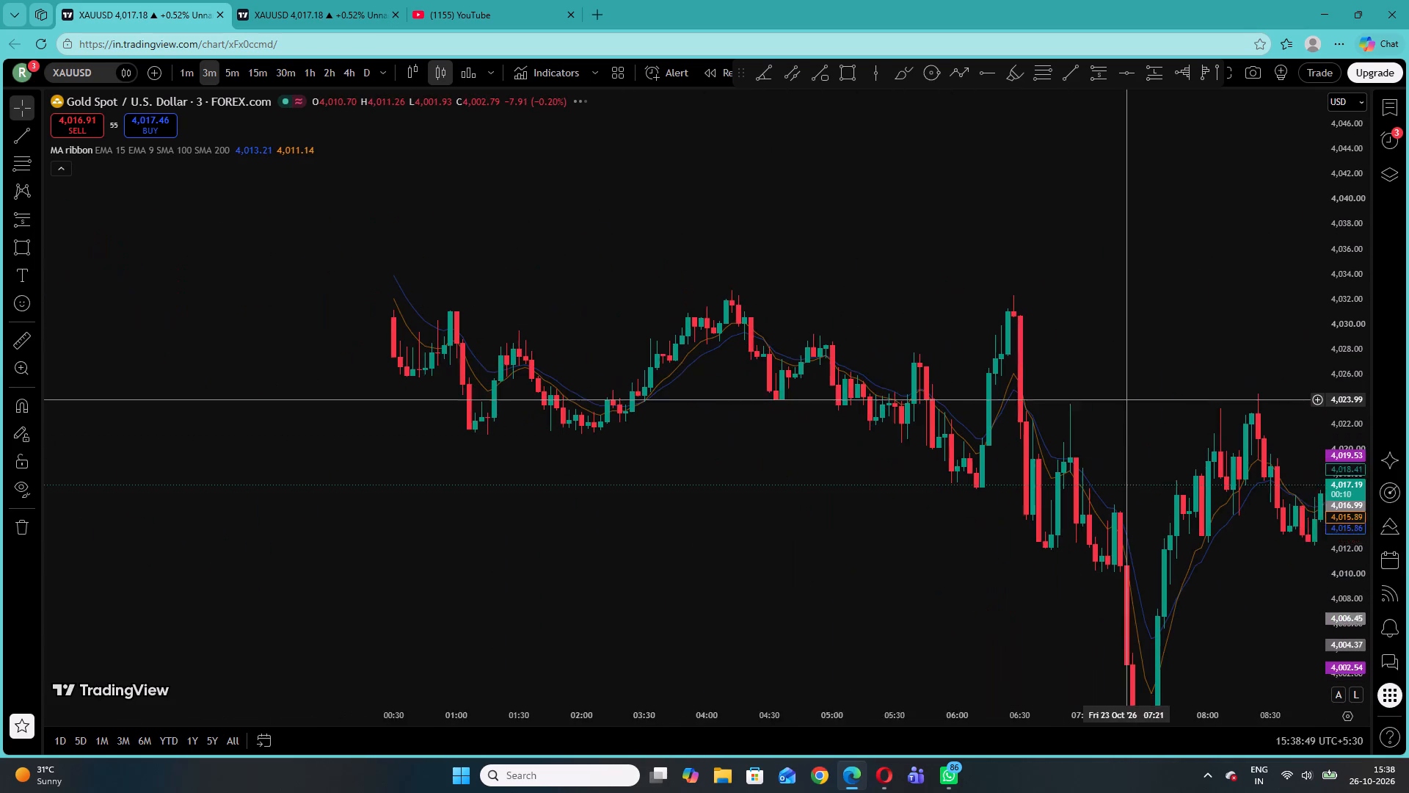
pyautogui.moveTo(1157, 408); pyautogui.dragTo(1157, 408)
# Draw a rectangle demand zone on 23 October from about 02:12 to 03:36, between 4,024.13 and about 4,022.16.
pyautogui.moveTo(1344, 405); pyautogui.dragTo(1354, 241)
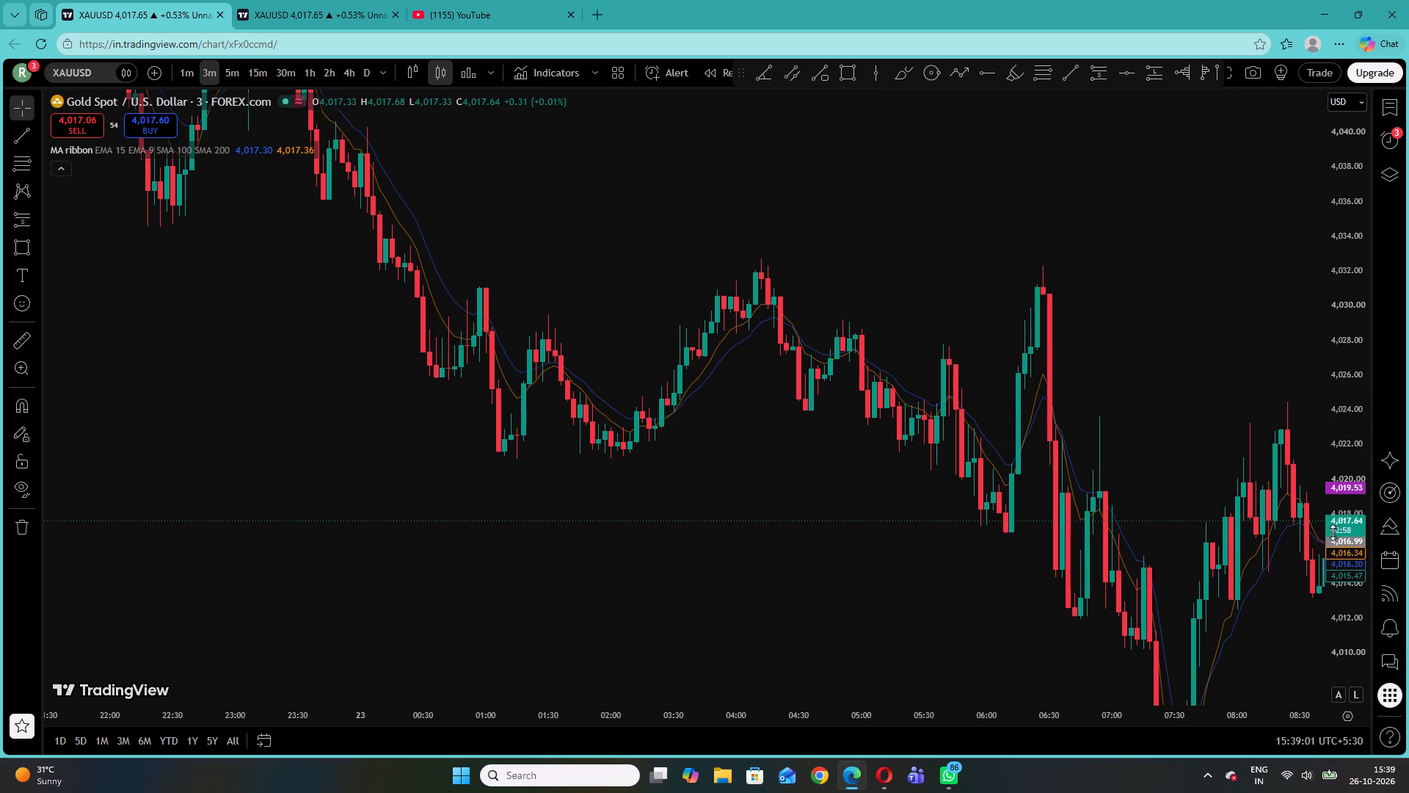
pyautogui.moveTo(857, 470); pyautogui.dragTo(756, 562)
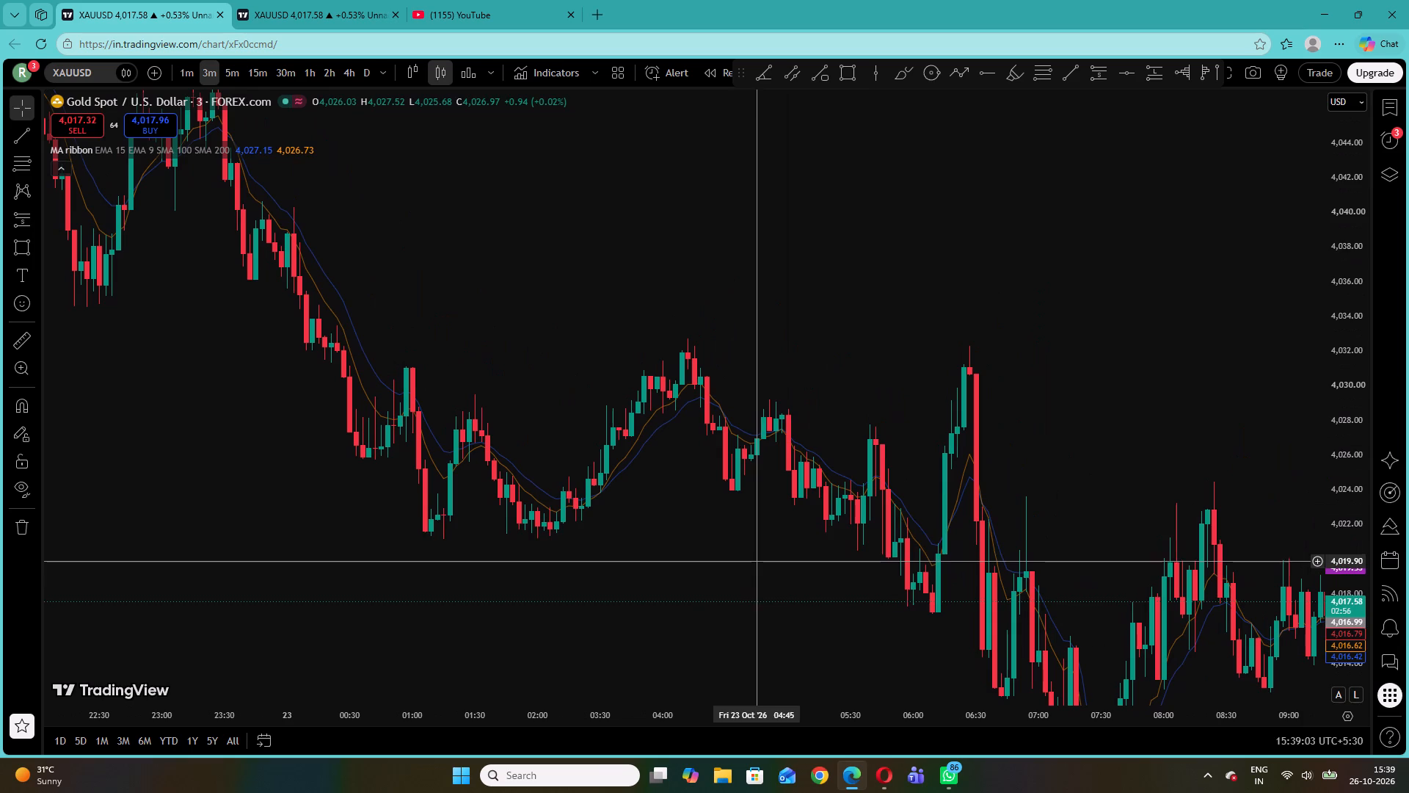
pyautogui.moveTo(1355, 546); pyautogui.dragTo(1337, 425)
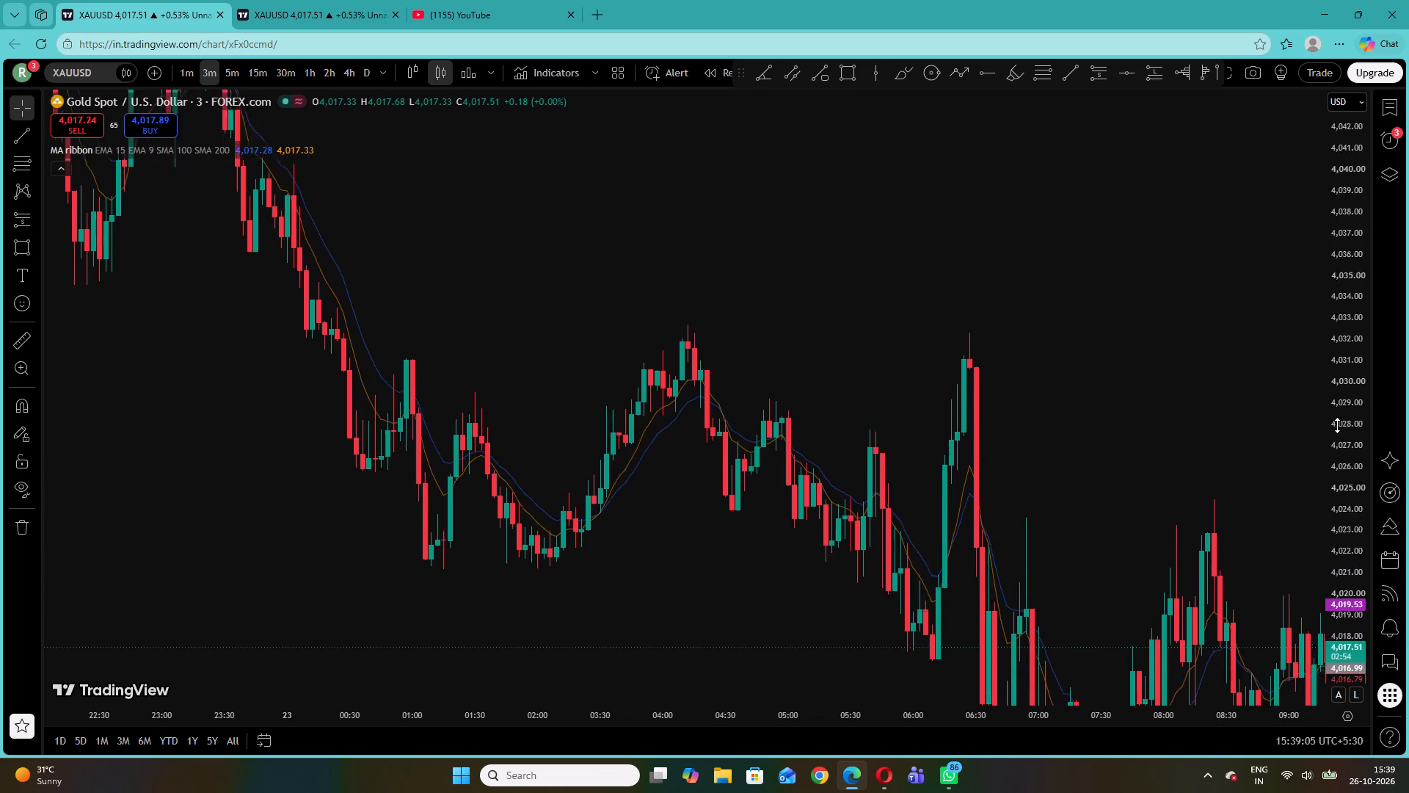
pyautogui.moveTo(1337, 425); pyautogui.dragTo(1331, 362)
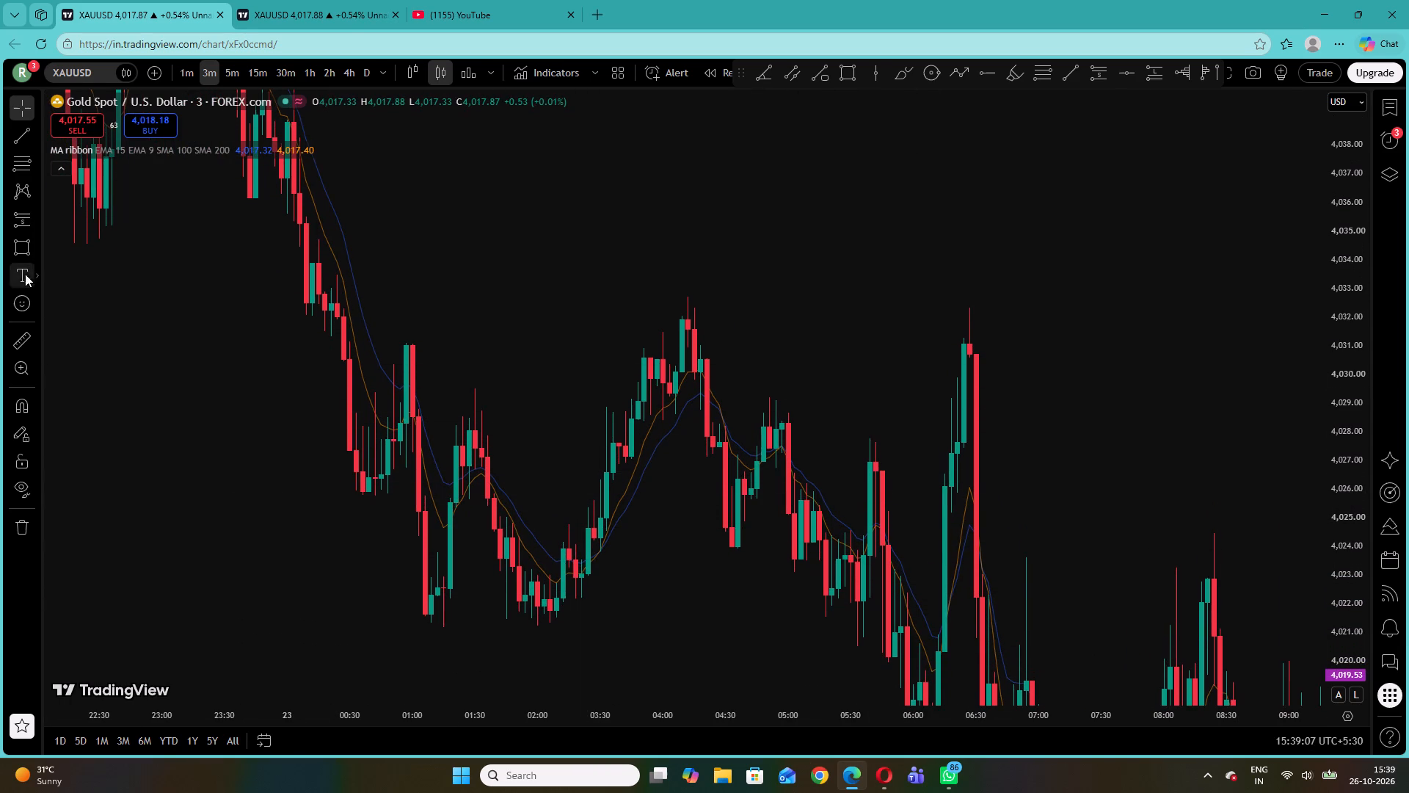
pyautogui.click(19, 248)
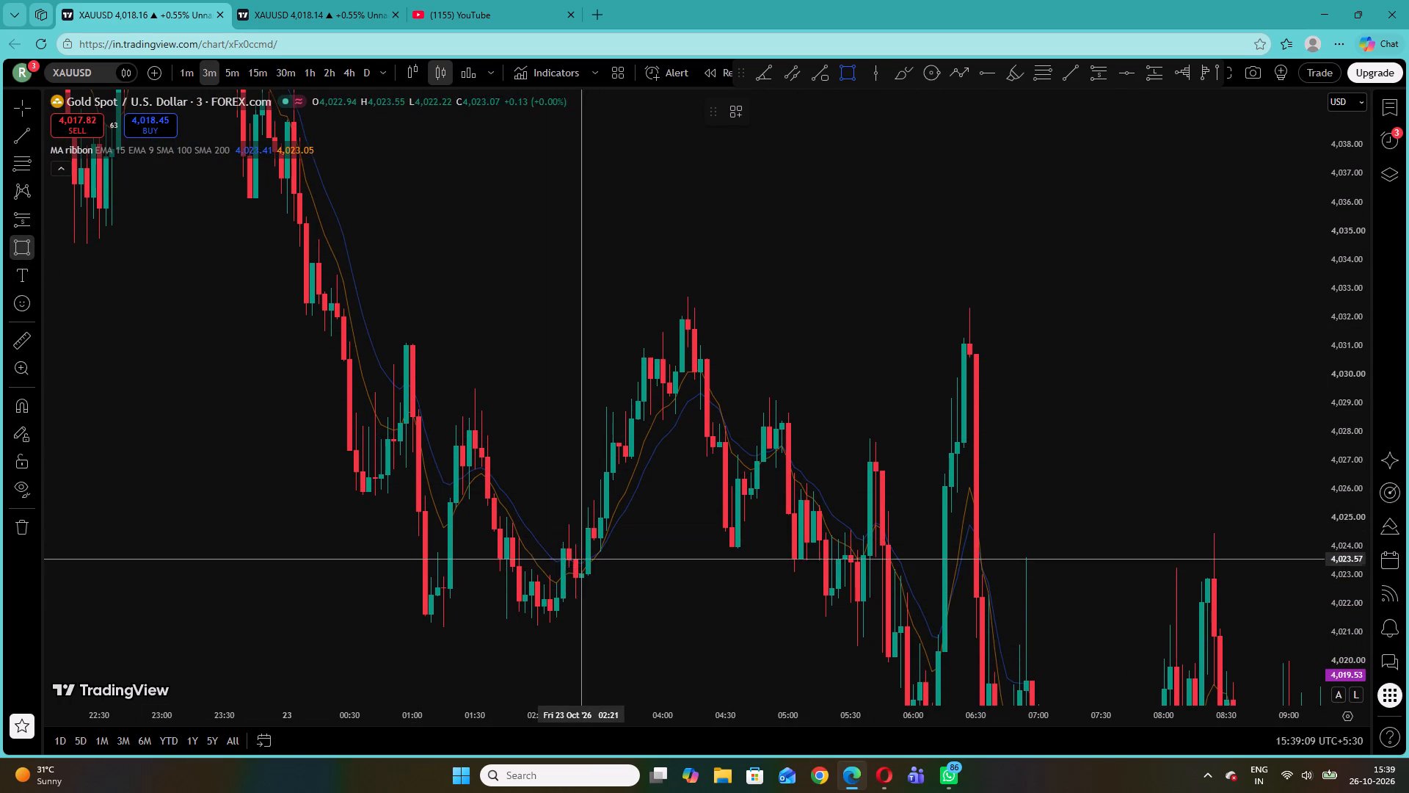
pyautogui.click(563, 543)
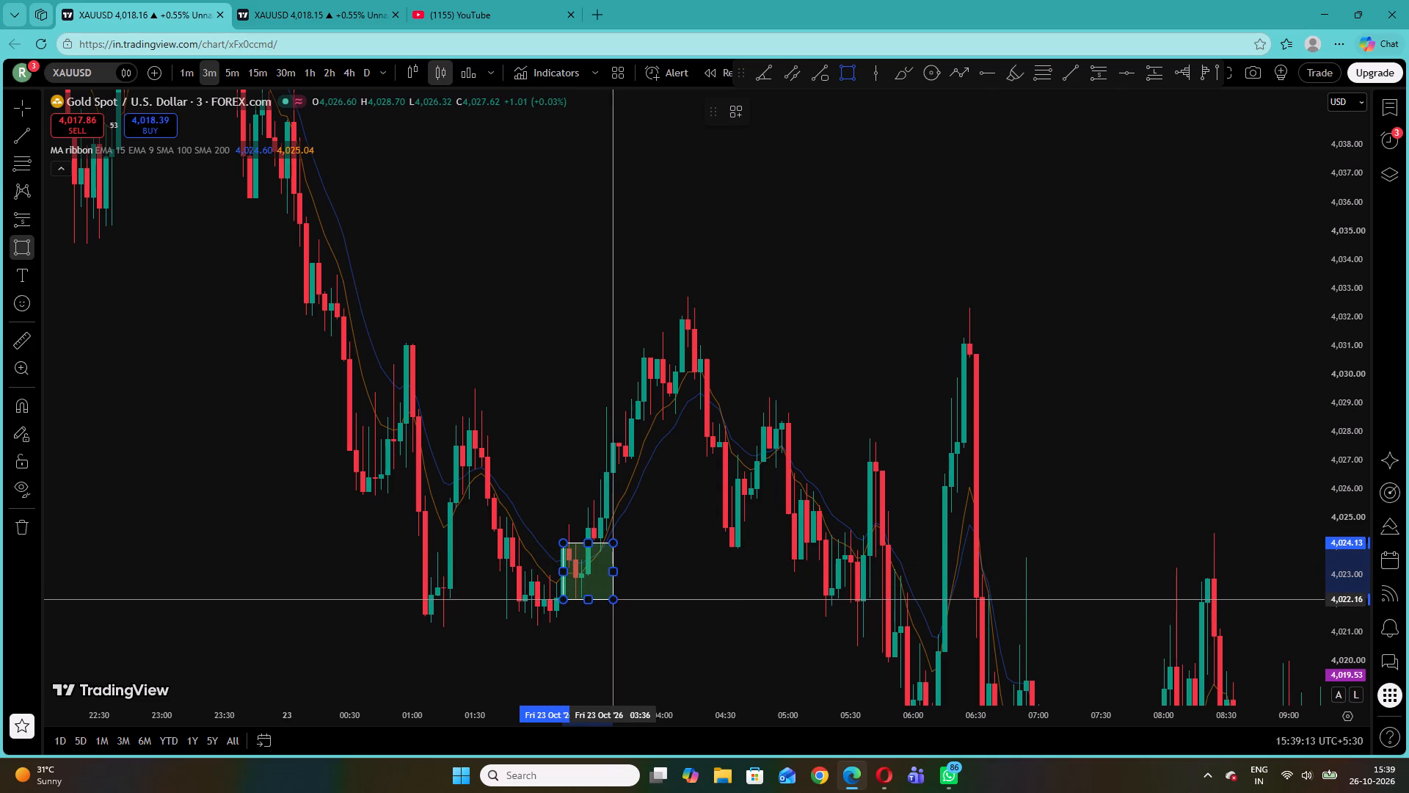
pyautogui.click(612, 599)
pyautogui.click(655, 561)
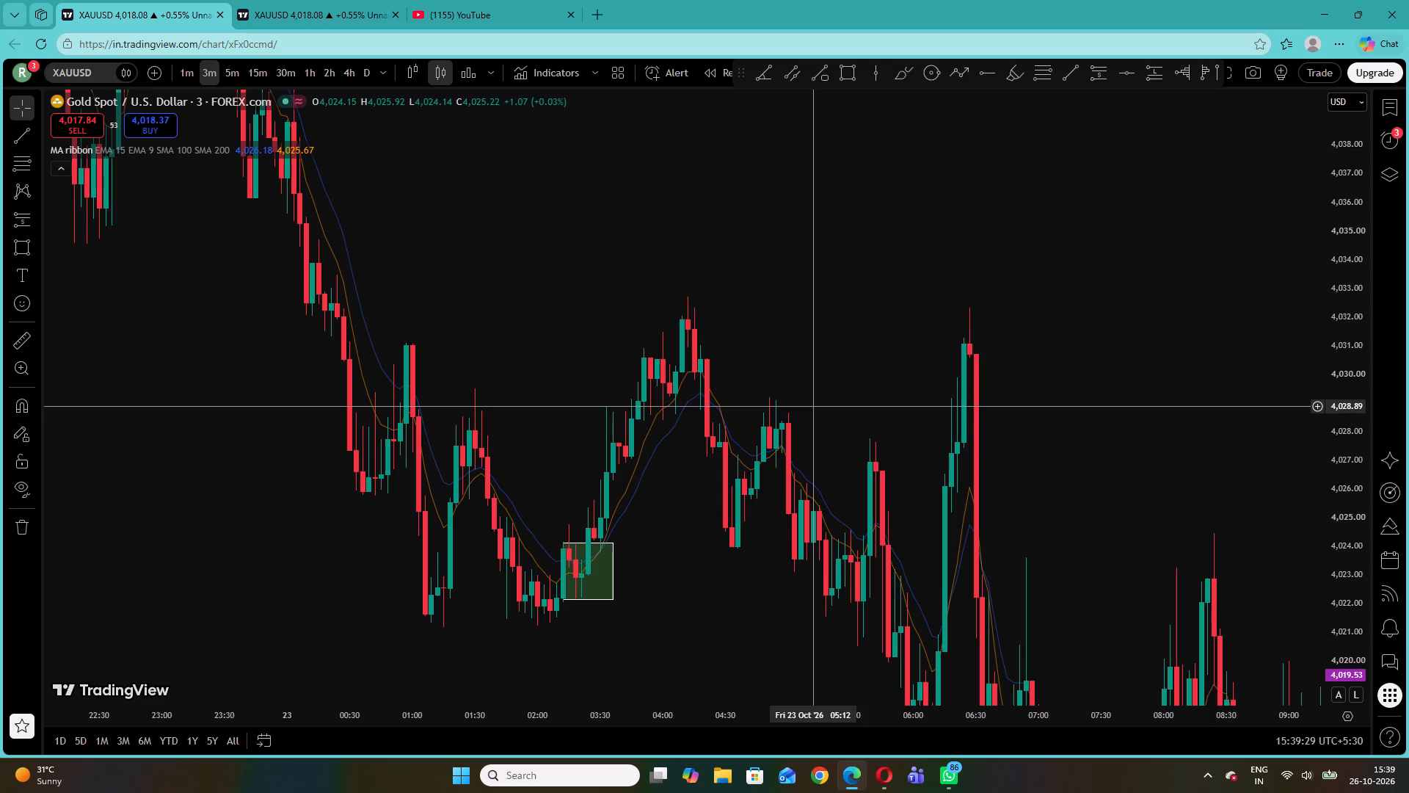
# Draw a rectangle supply zone on 23 October from 04:12 to about 05:00, between 4,031.07 and about 4,028.8.
pyautogui.click(21, 248)
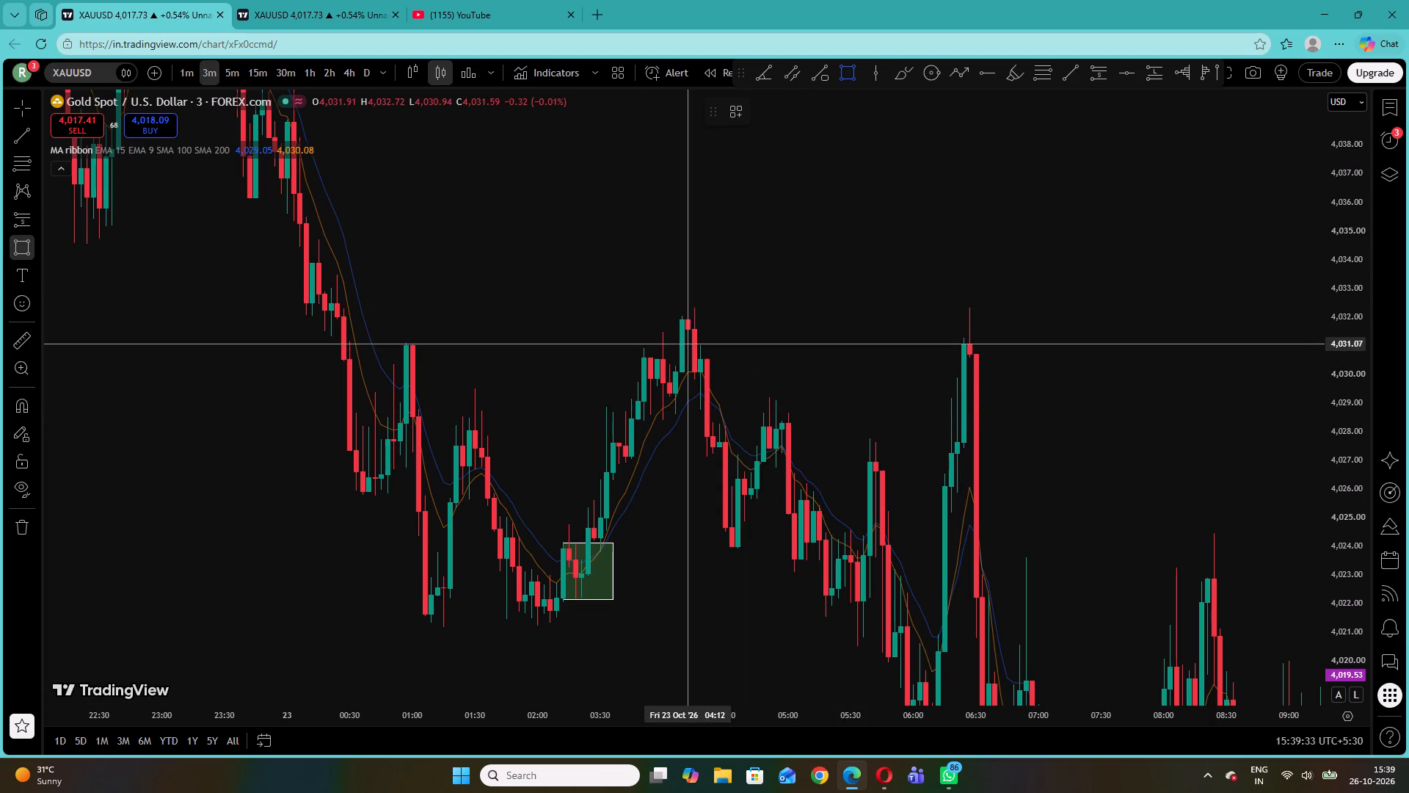
pyautogui.click(686, 344)
pyautogui.click(785, 409)
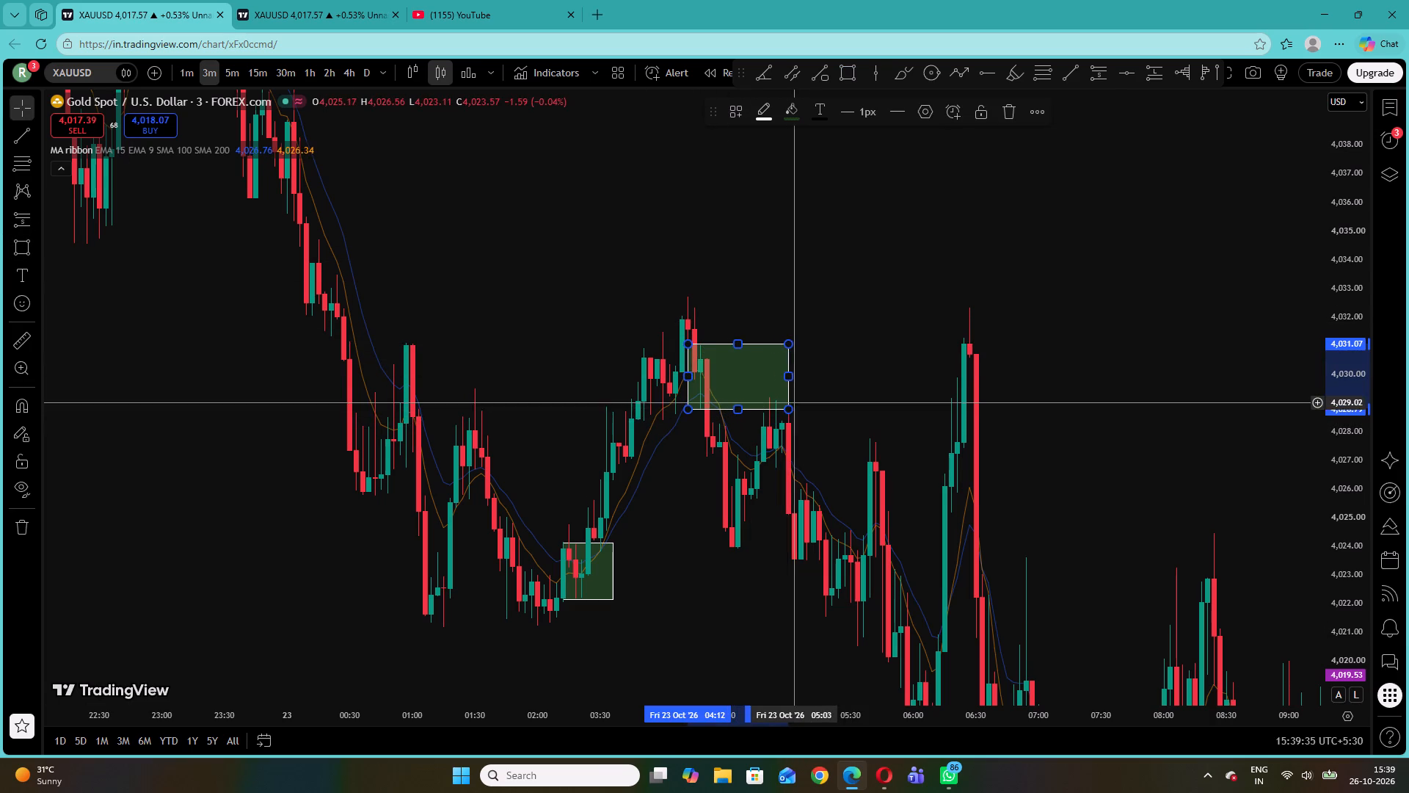
pyautogui.click(786, 379)
pyautogui.click(837, 374)
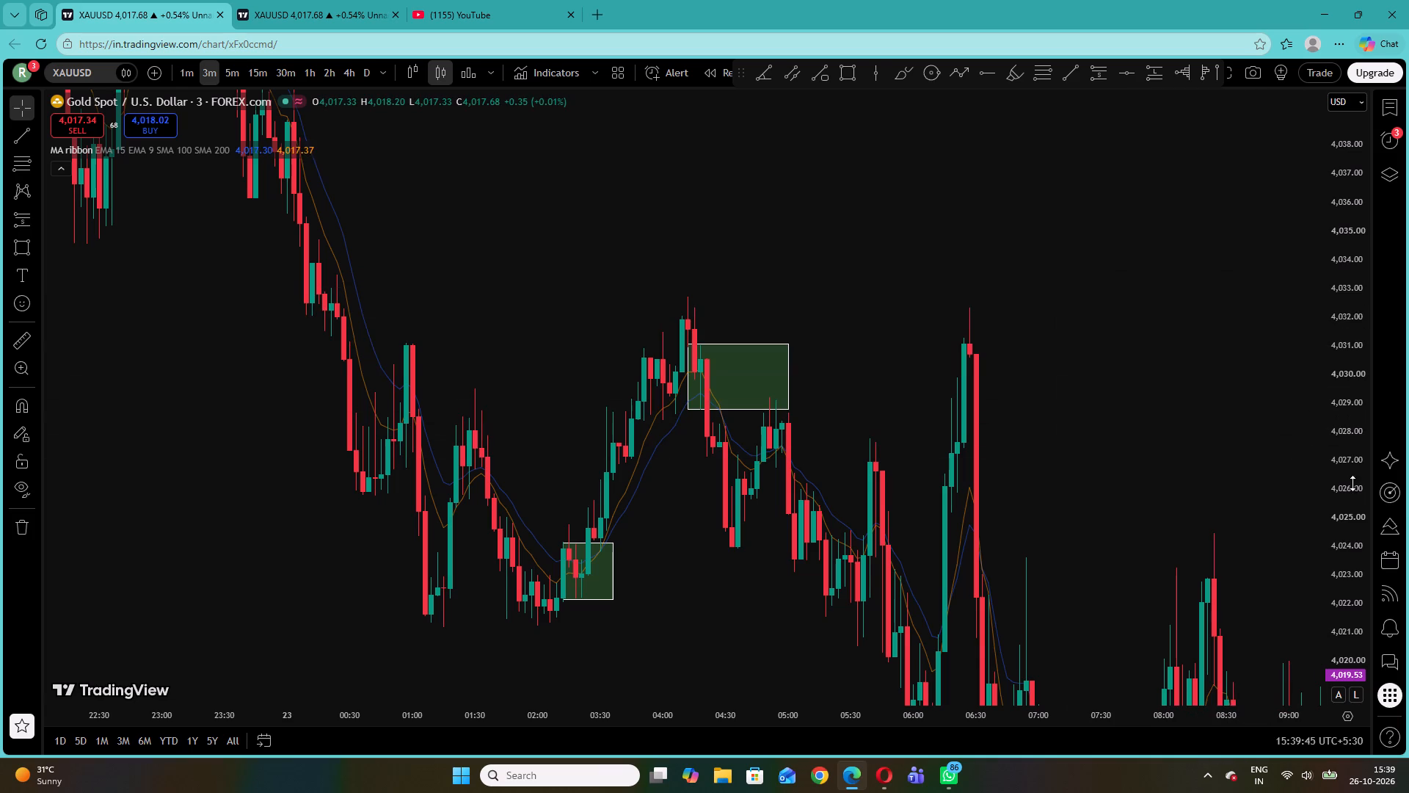
# Draw a rectangle supply zone on 23 October from 04:48 to about 05:33, between 4,029.20 and about 4,026.7.
pyautogui.moveTo(1350, 416); pyautogui.dragTo(1347, 507)
pyautogui.moveTo(1168, 455); pyautogui.dragTo(1061, 380)
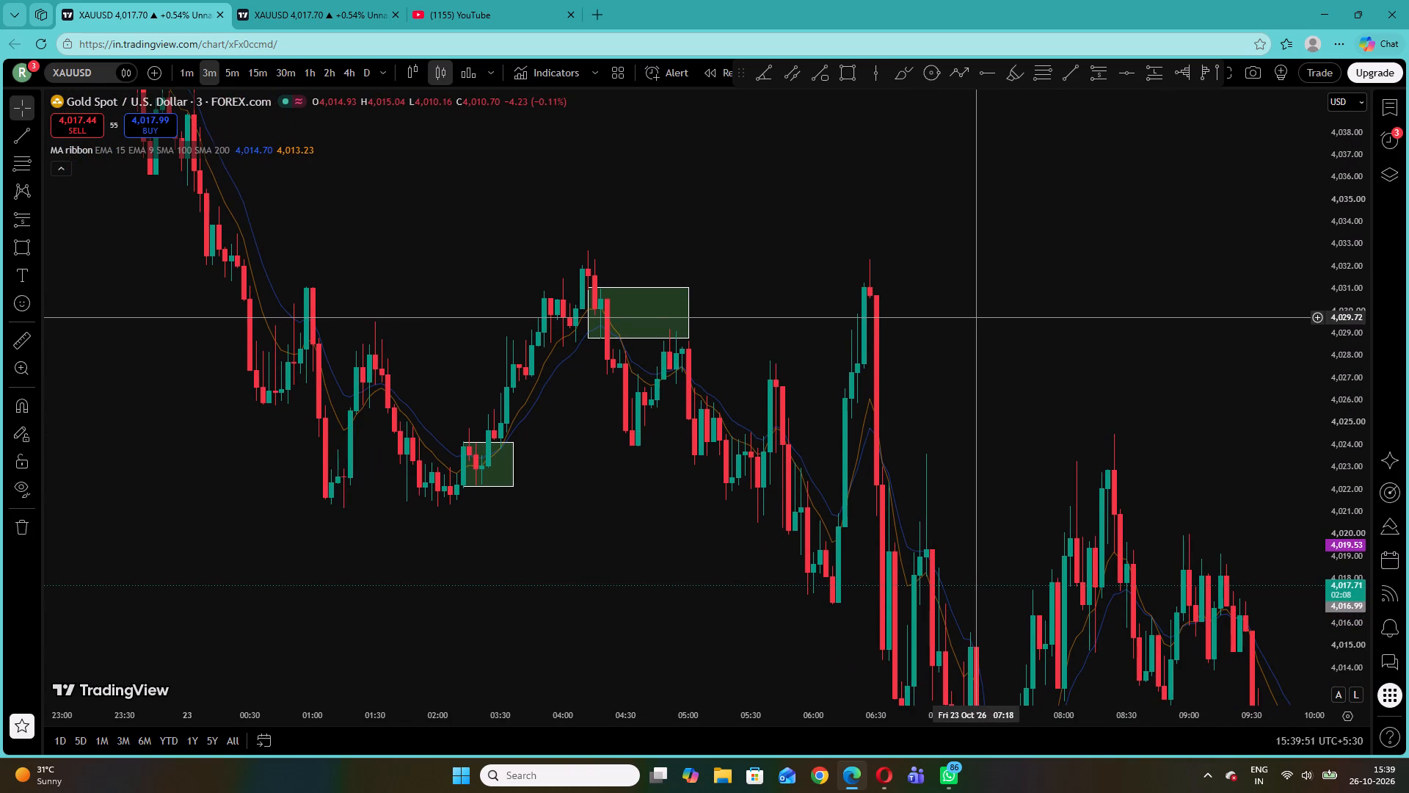
pyautogui.click(20, 247)
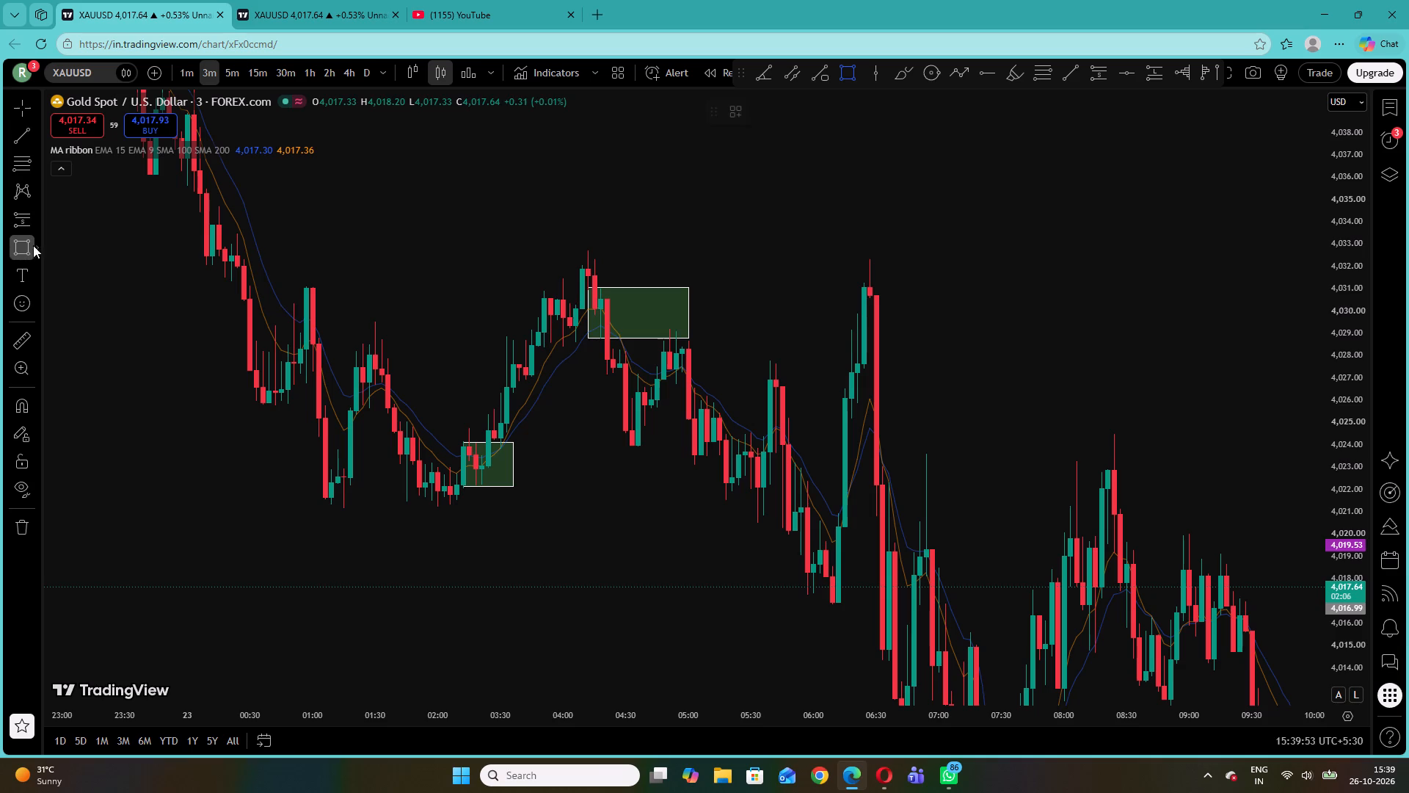
pyautogui.click(664, 329)
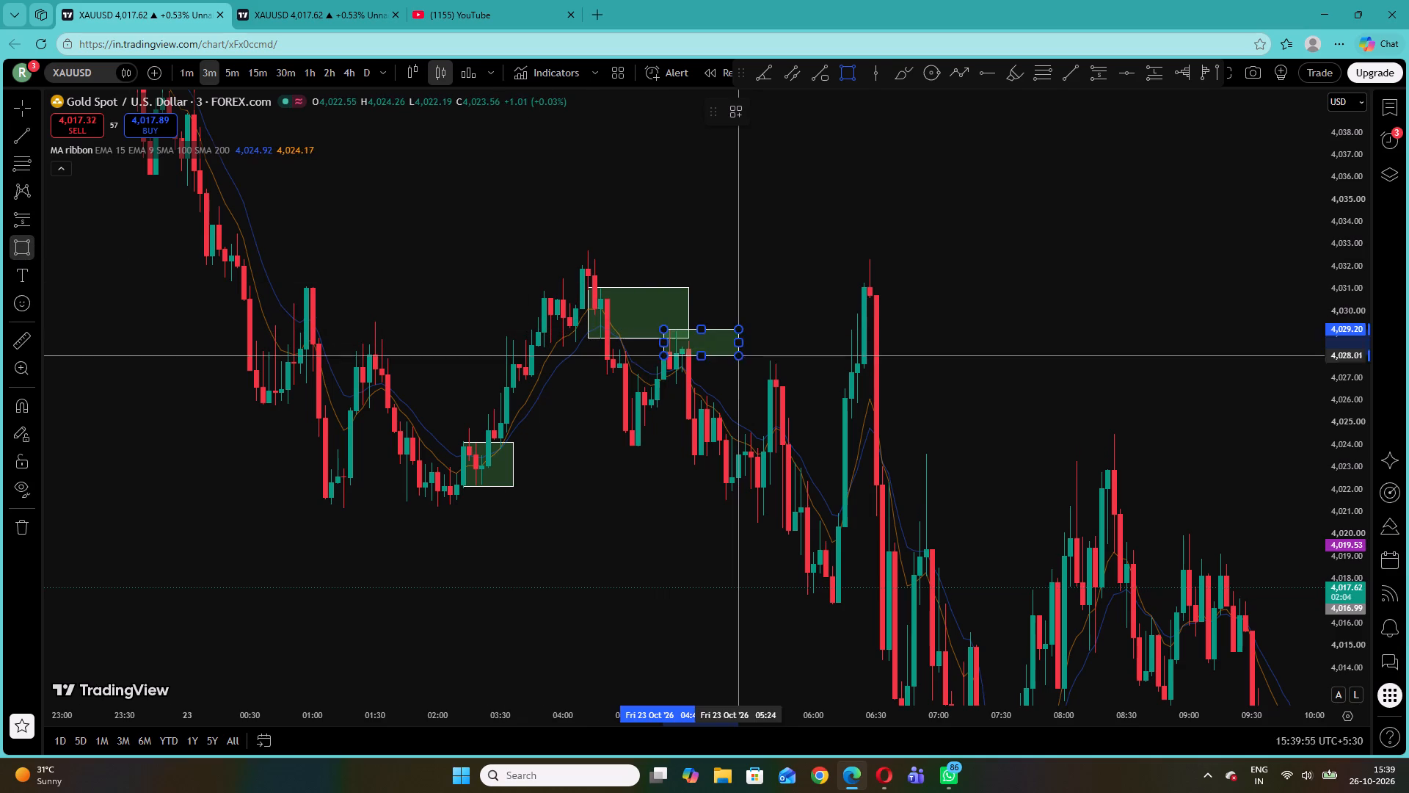
pyautogui.click(756, 384)
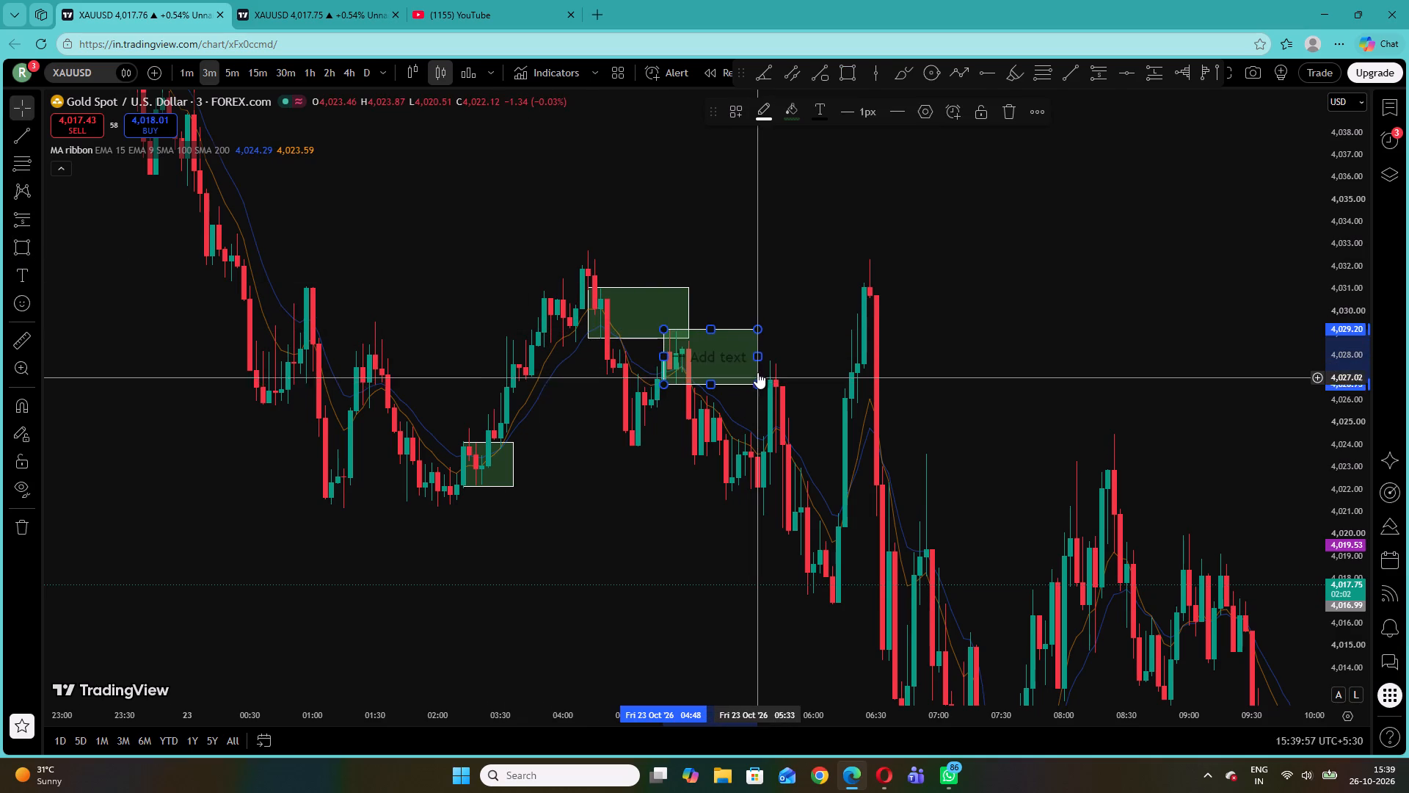
# Extend the 04:48 supply zone on 23 October forward in time to about 05:48.
pyautogui.moveTo(757, 358); pyautogui.dragTo(787, 357)
pyautogui.click(1016, 358)
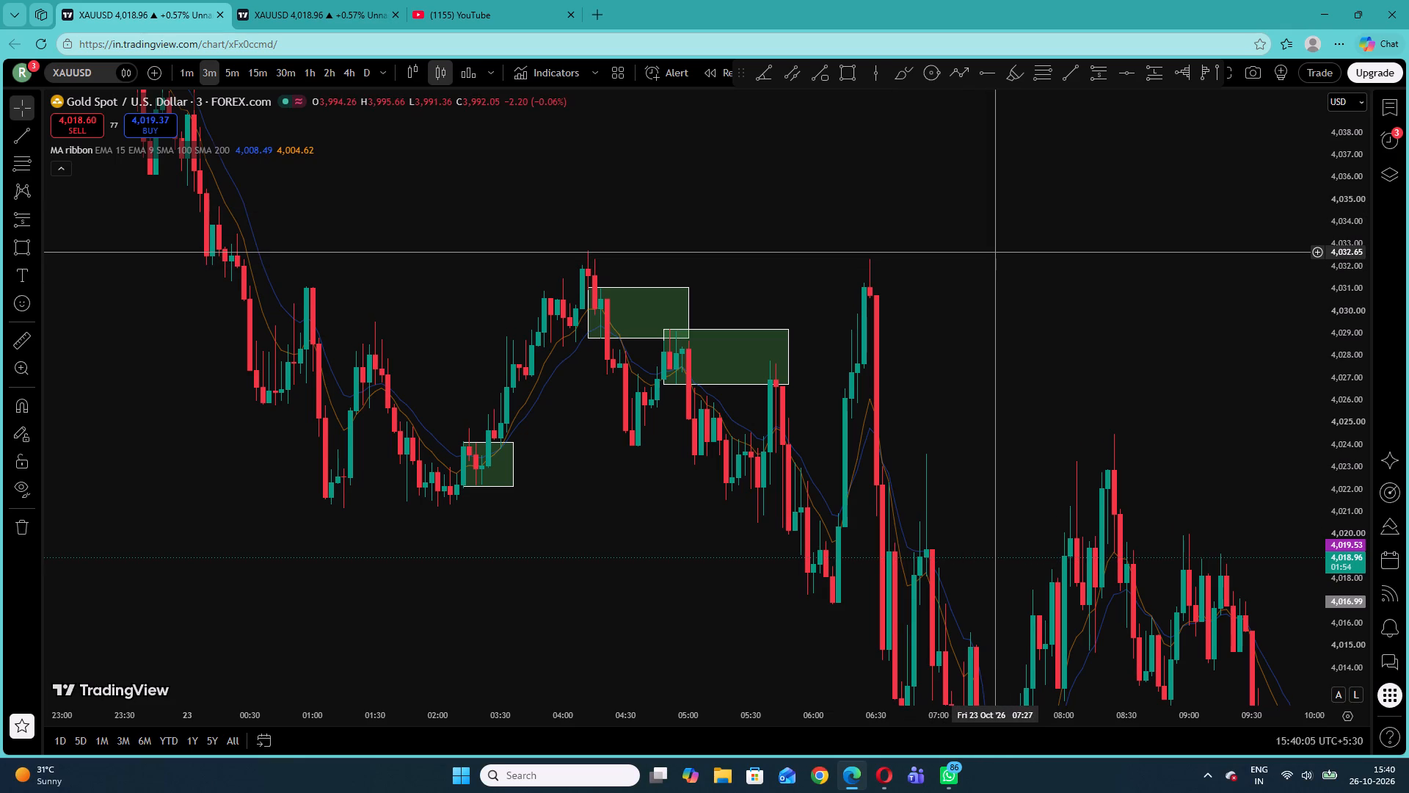
# Examine the 23 October price action following the supply zones, from about 06:00 to 15:00.
pyautogui.moveTo(1038, 297); pyautogui.dragTo(829, 264)
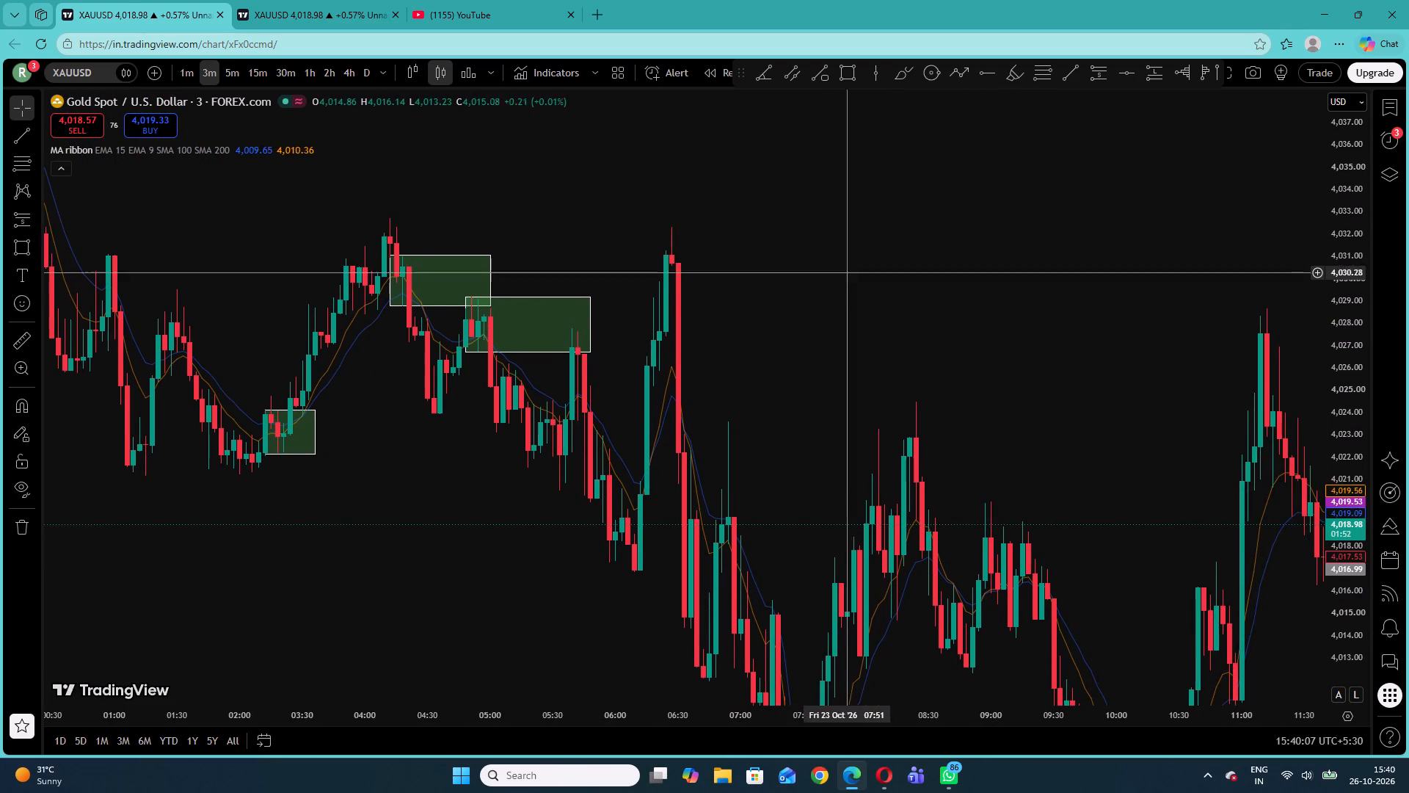
pyautogui.moveTo(892, 300); pyautogui.dragTo(789, 239)
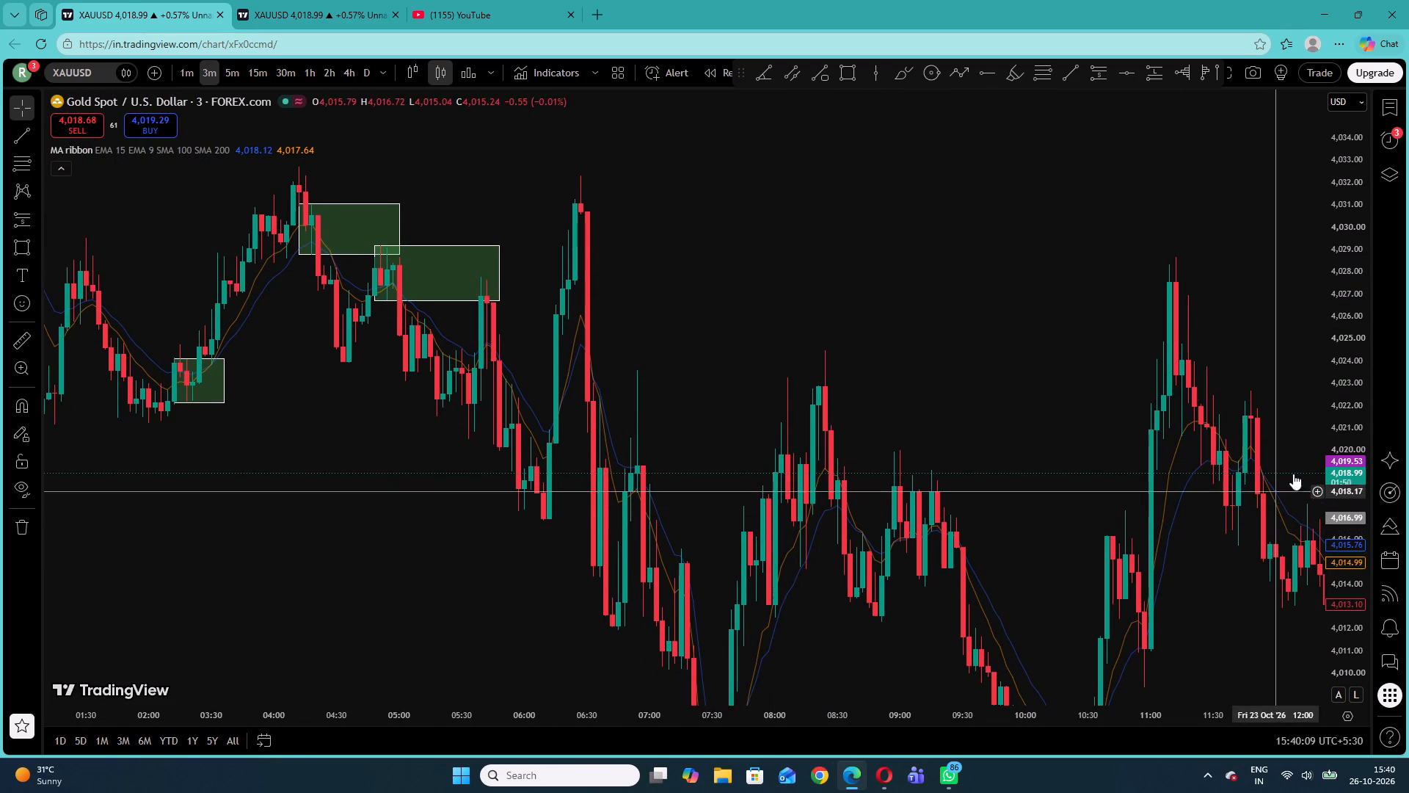
pyautogui.moveTo(1354, 430); pyautogui.dragTo(1344, 549)
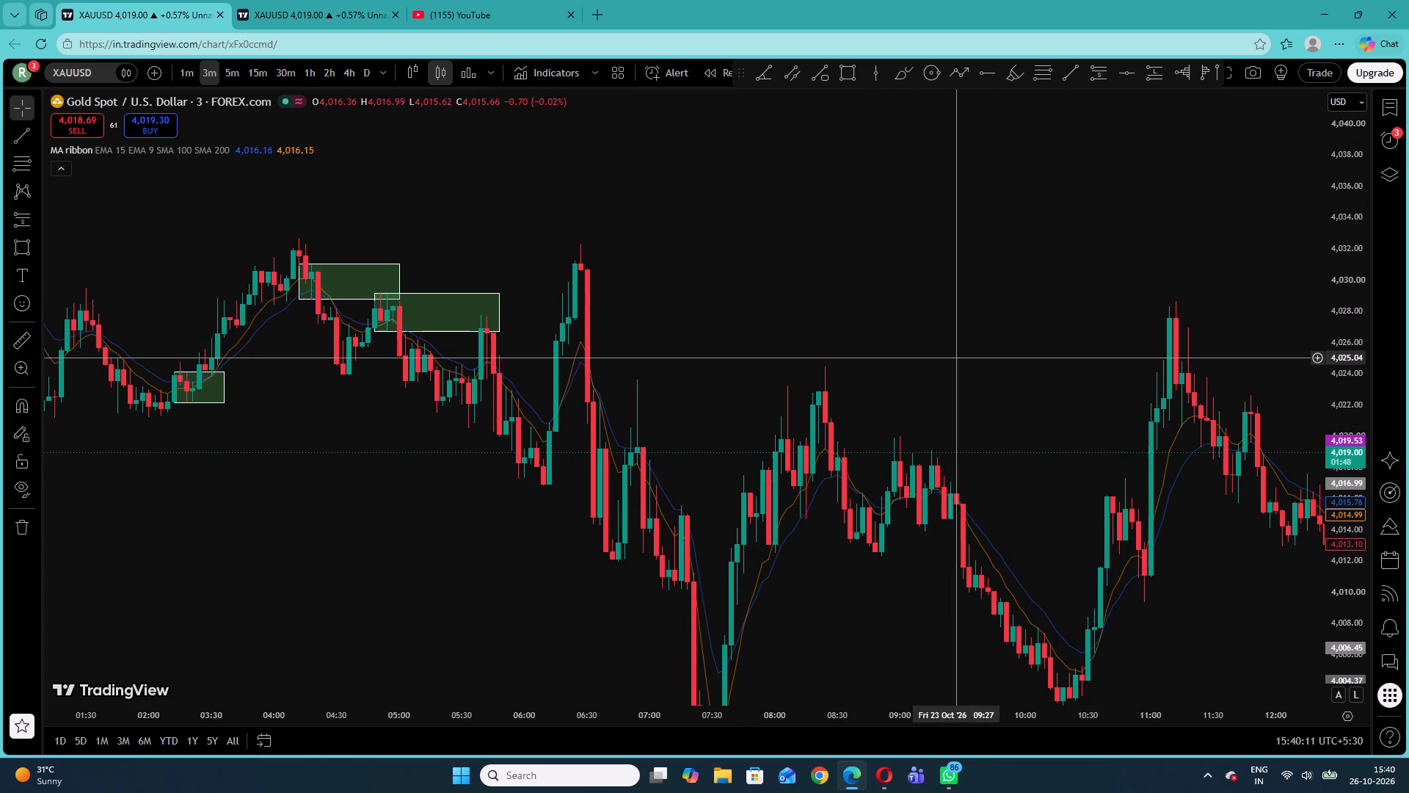
pyautogui.moveTo(955, 358); pyautogui.dragTo(765, 326)
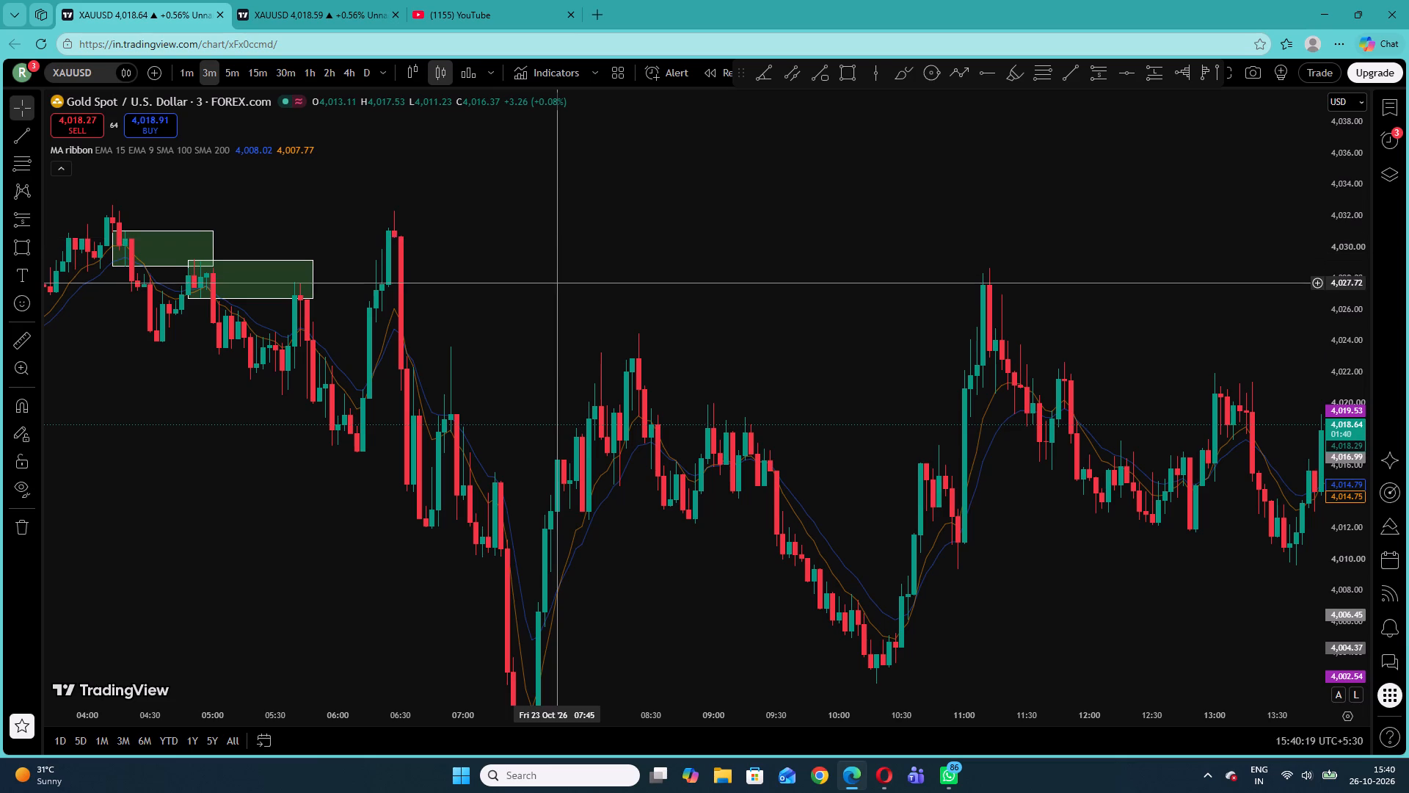
pyautogui.moveTo(555, 285); pyautogui.dragTo(433, 227)
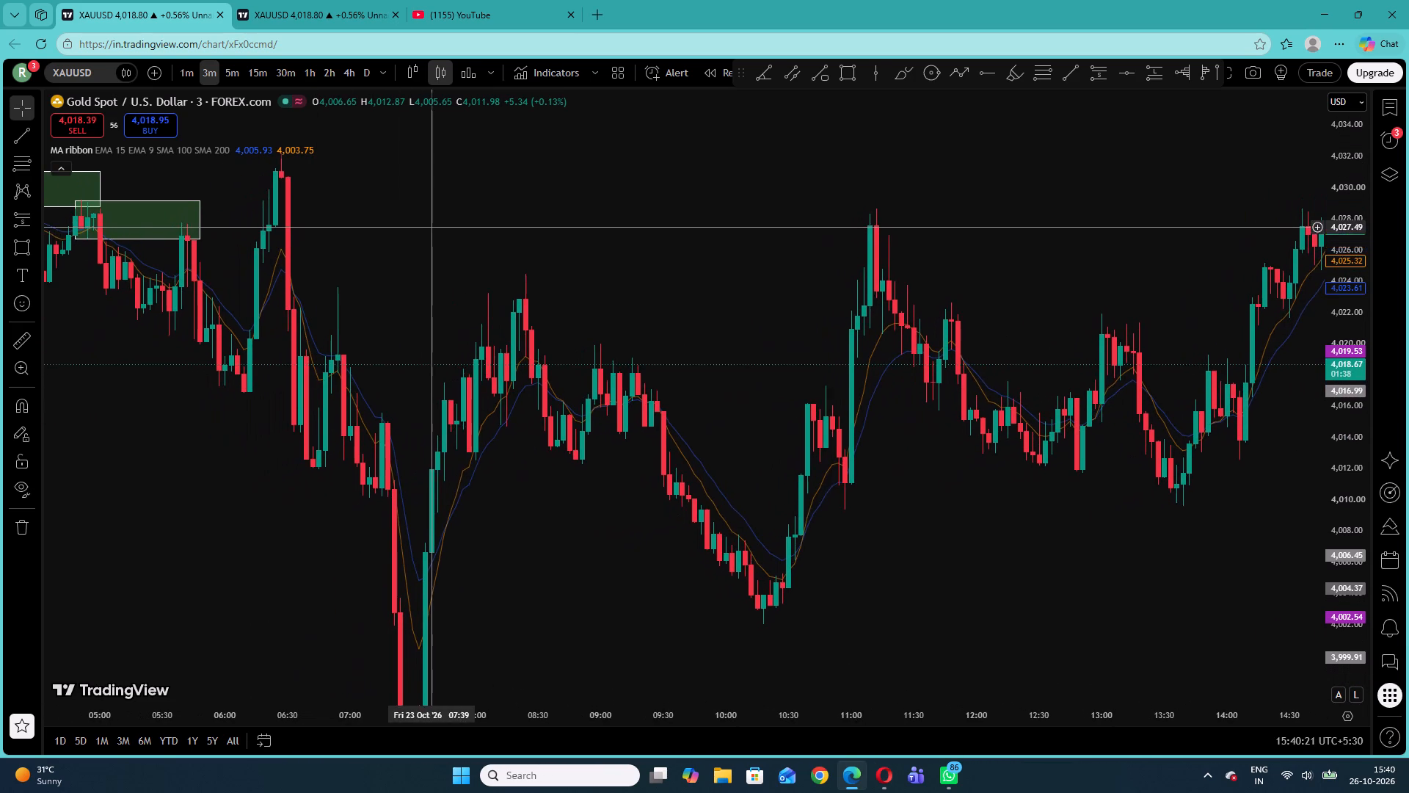
pyautogui.moveTo(433, 227); pyautogui.dragTo(434, 226)
pyautogui.moveTo(1335, 508); pyautogui.dragTo(1328, 608)
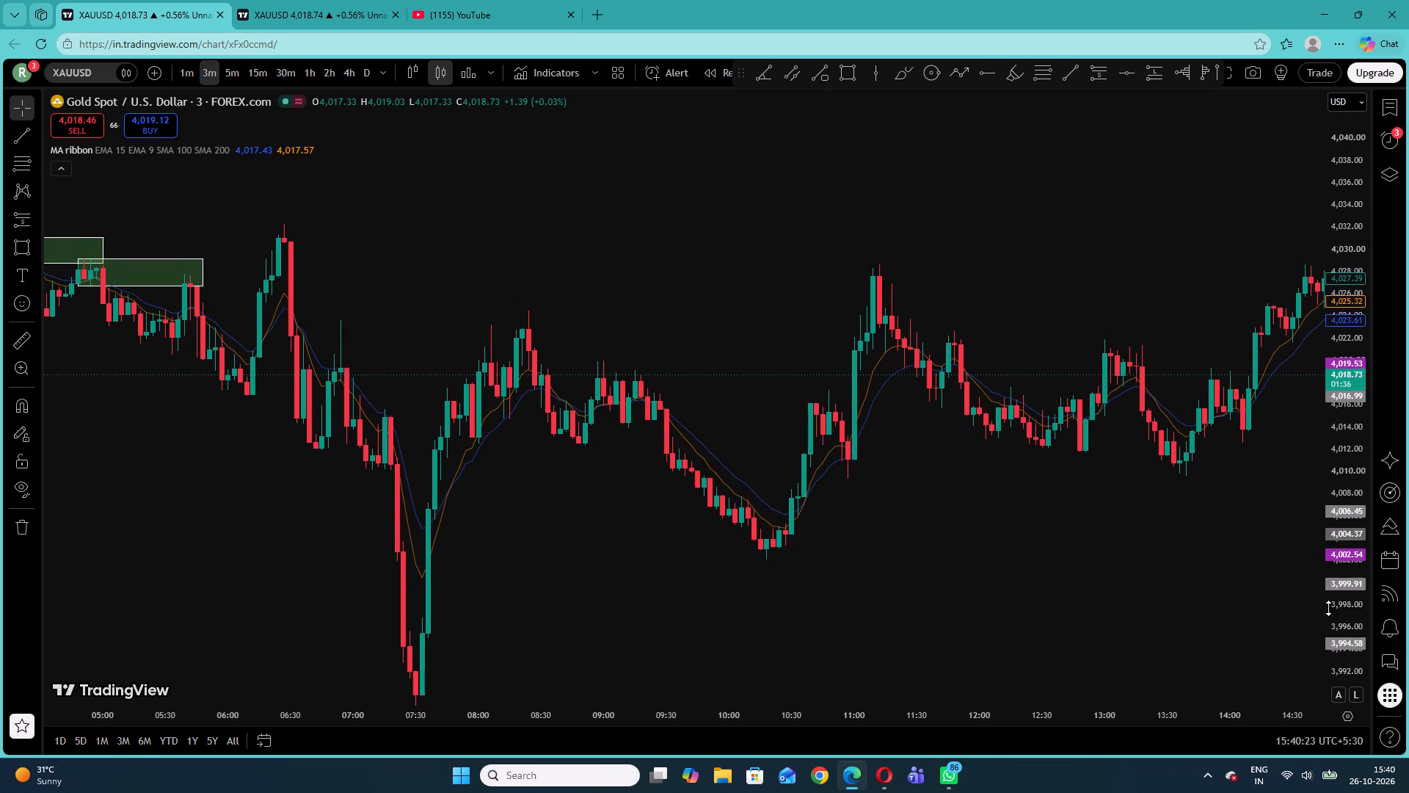
pyautogui.moveTo(1328, 608); pyautogui.dragTo(1328, 611)
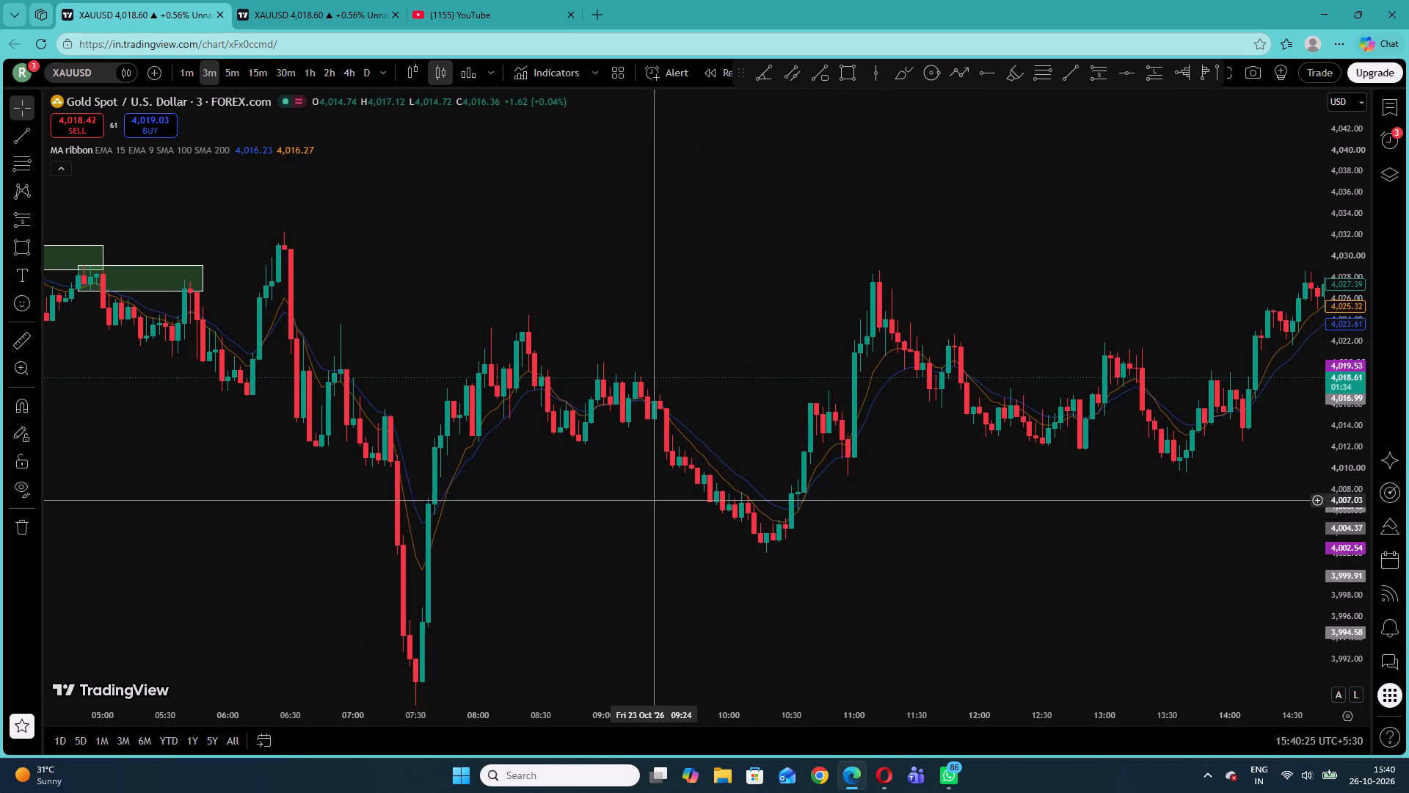
pyautogui.moveTo(675, 514); pyautogui.dragTo(580, 490)
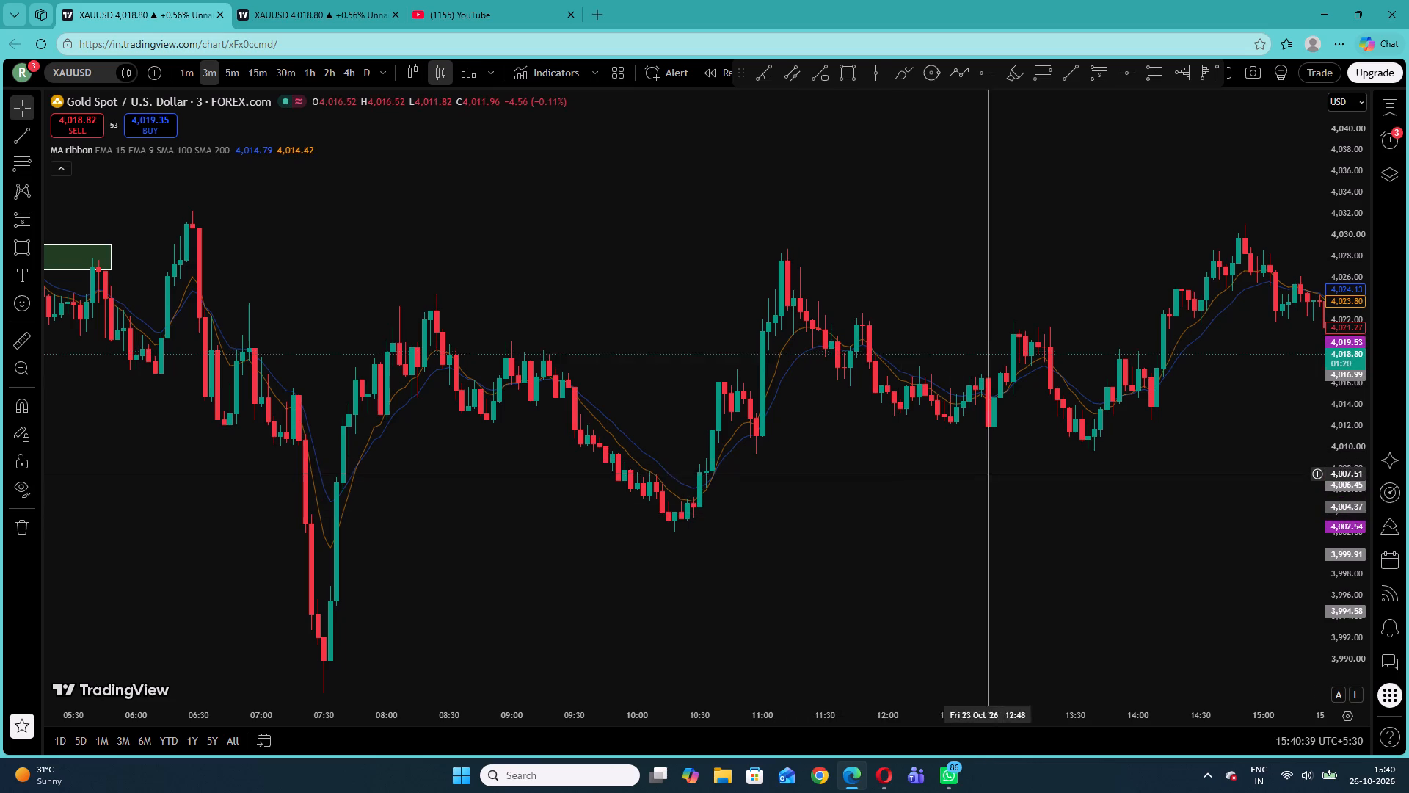
# Draw a rectangle demand zone on 23 October from 10:54 to about 14:33, between 4,013.39 and about 4,009.45.
pyautogui.moveTo(989, 474); pyautogui.dragTo(632, 492)
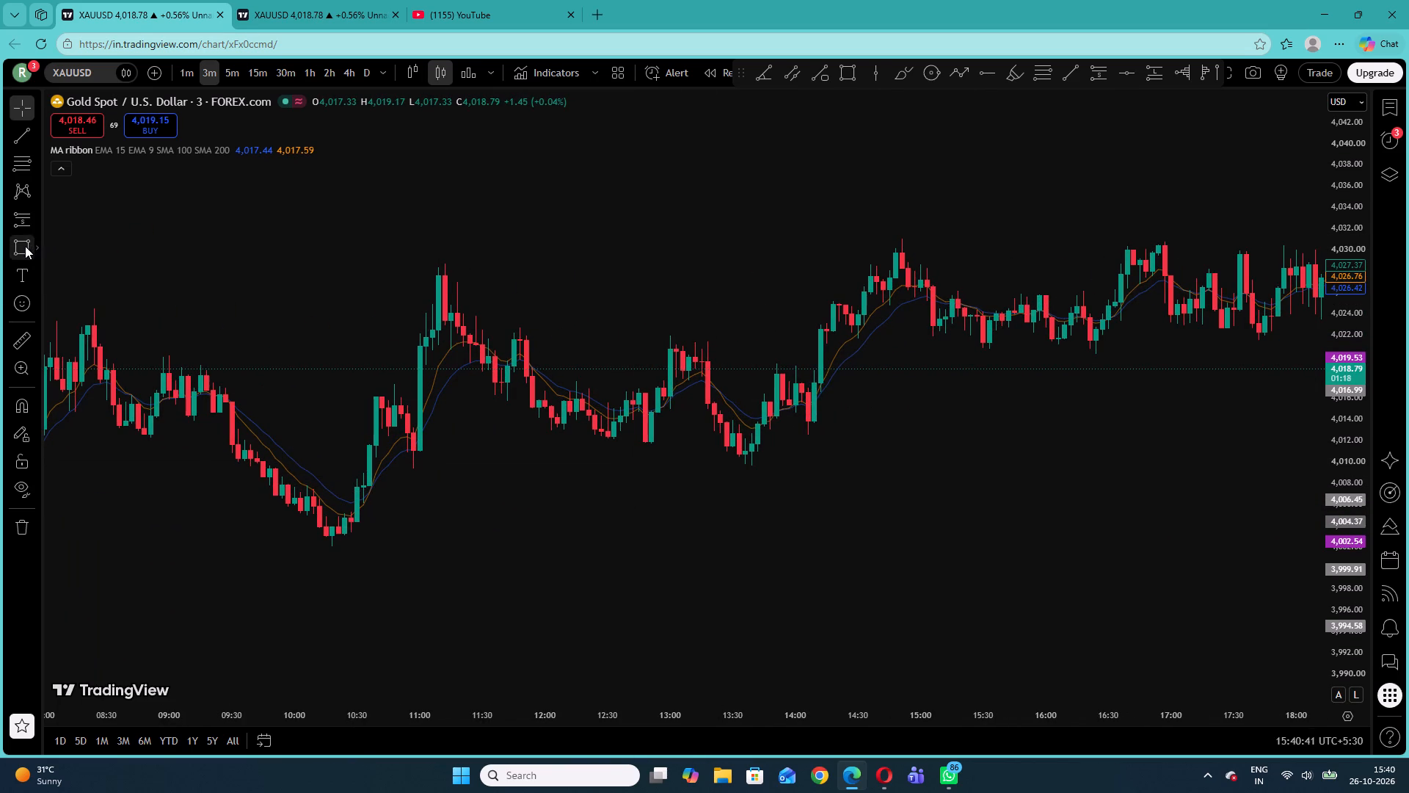
pyautogui.click(25, 246)
pyautogui.click(404, 426)
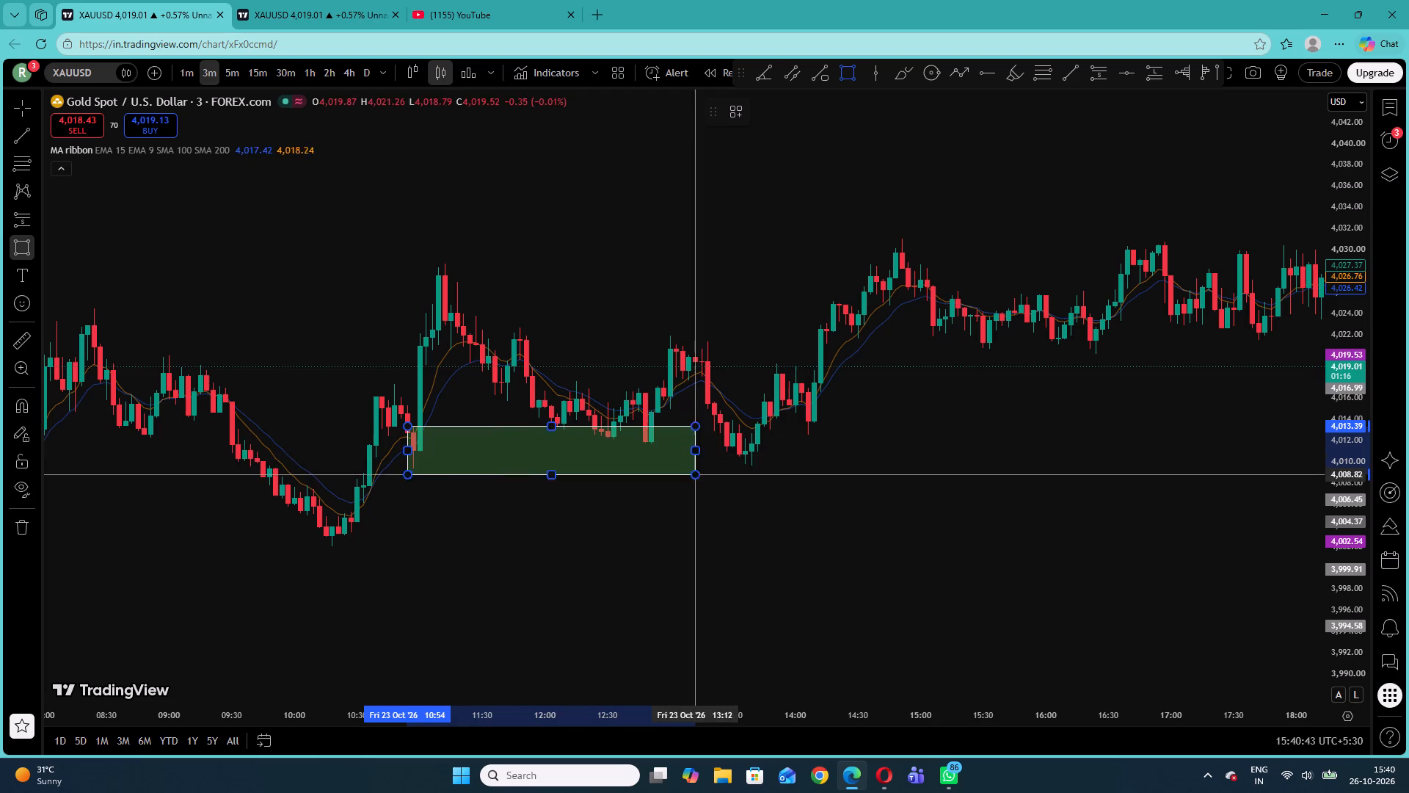
pyautogui.click(784, 468)
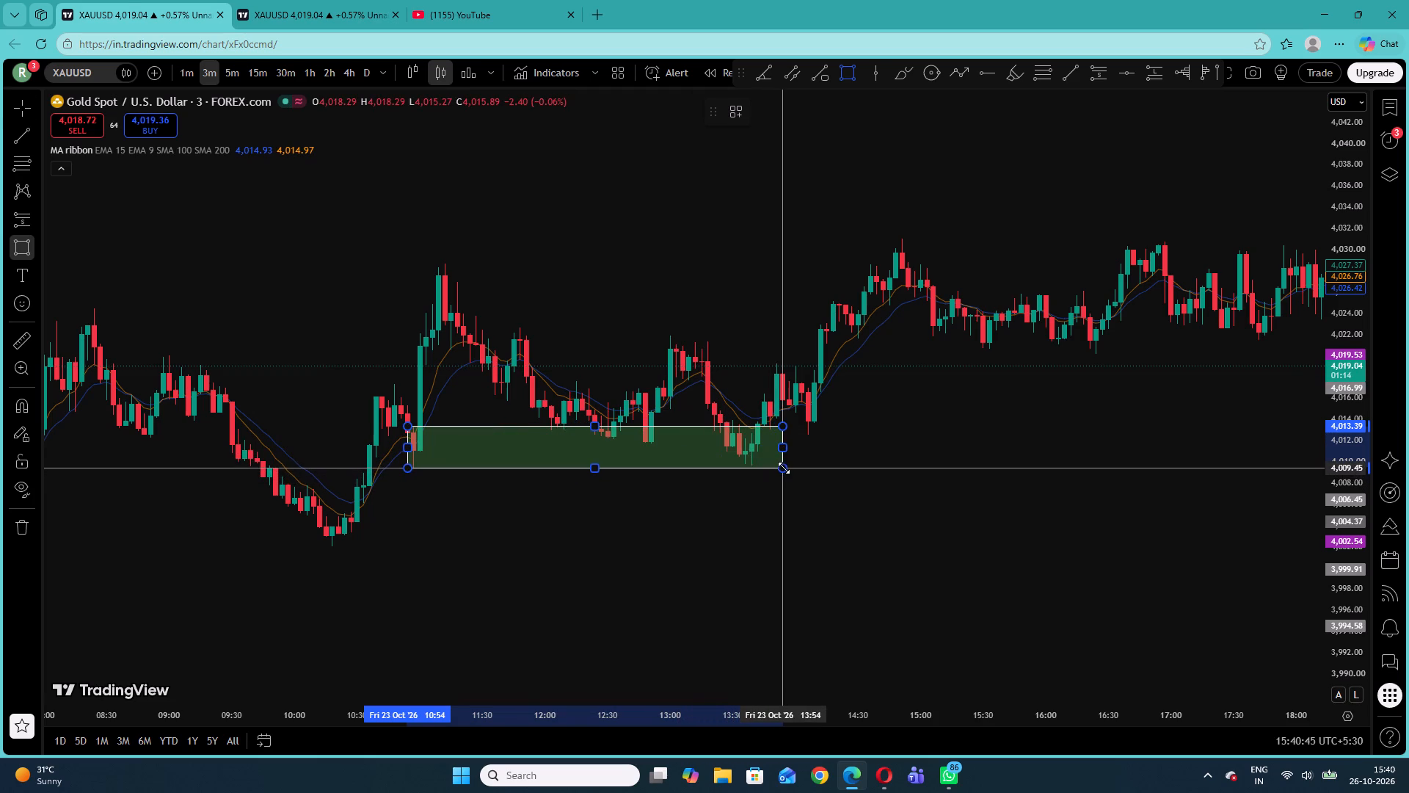
pyautogui.moveTo(783, 449); pyautogui.dragTo(866, 448)
pyautogui.click(801, 536)
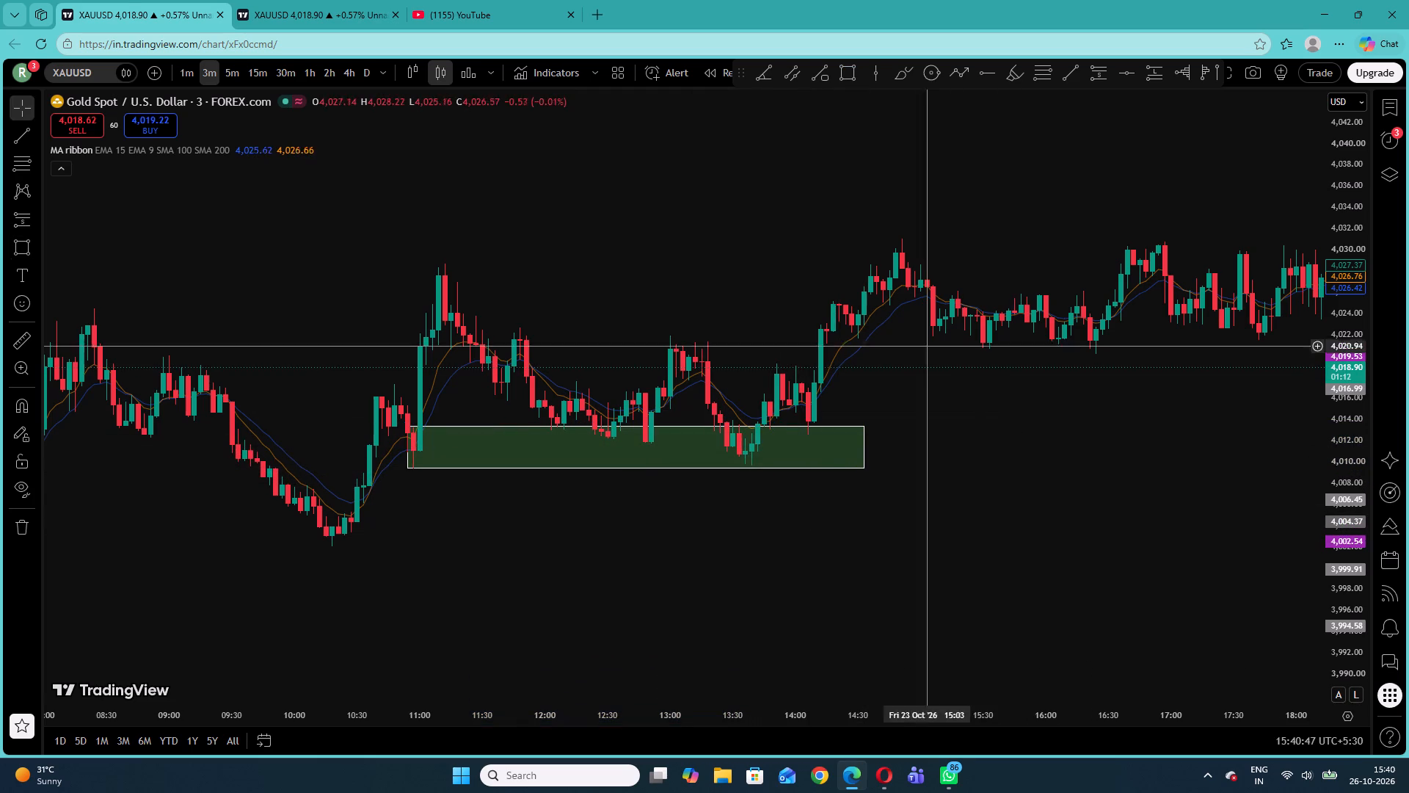
# Review the 23 October price action before and after the 10:54 demand zone, from about 01:30 to 22:30.
pyautogui.moveTo(500, 230); pyautogui.dragTo(1116, 273)
pyautogui.moveTo(182, 450); pyautogui.dragTo(325, 479)
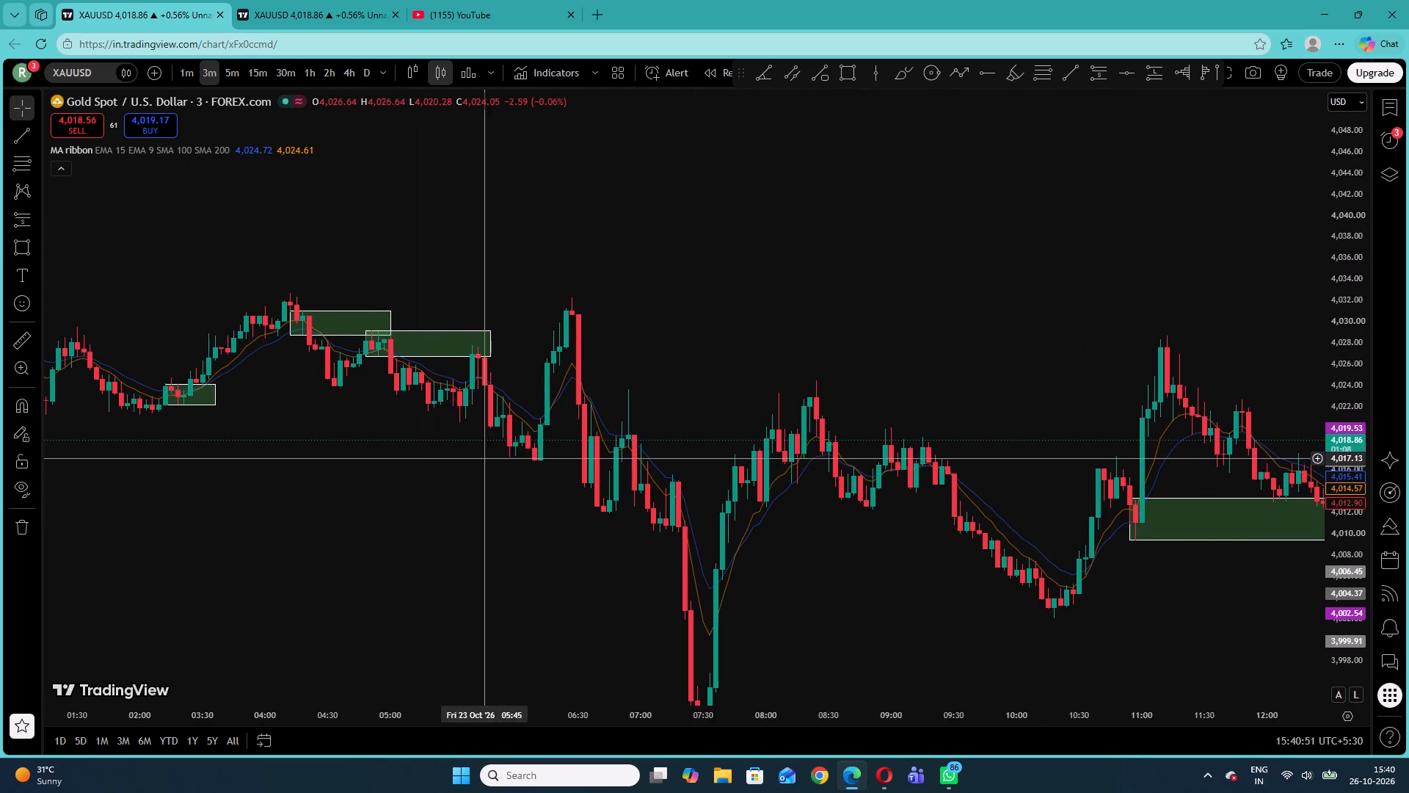
pyautogui.moveTo(841, 361); pyautogui.dragTo(373, 318)
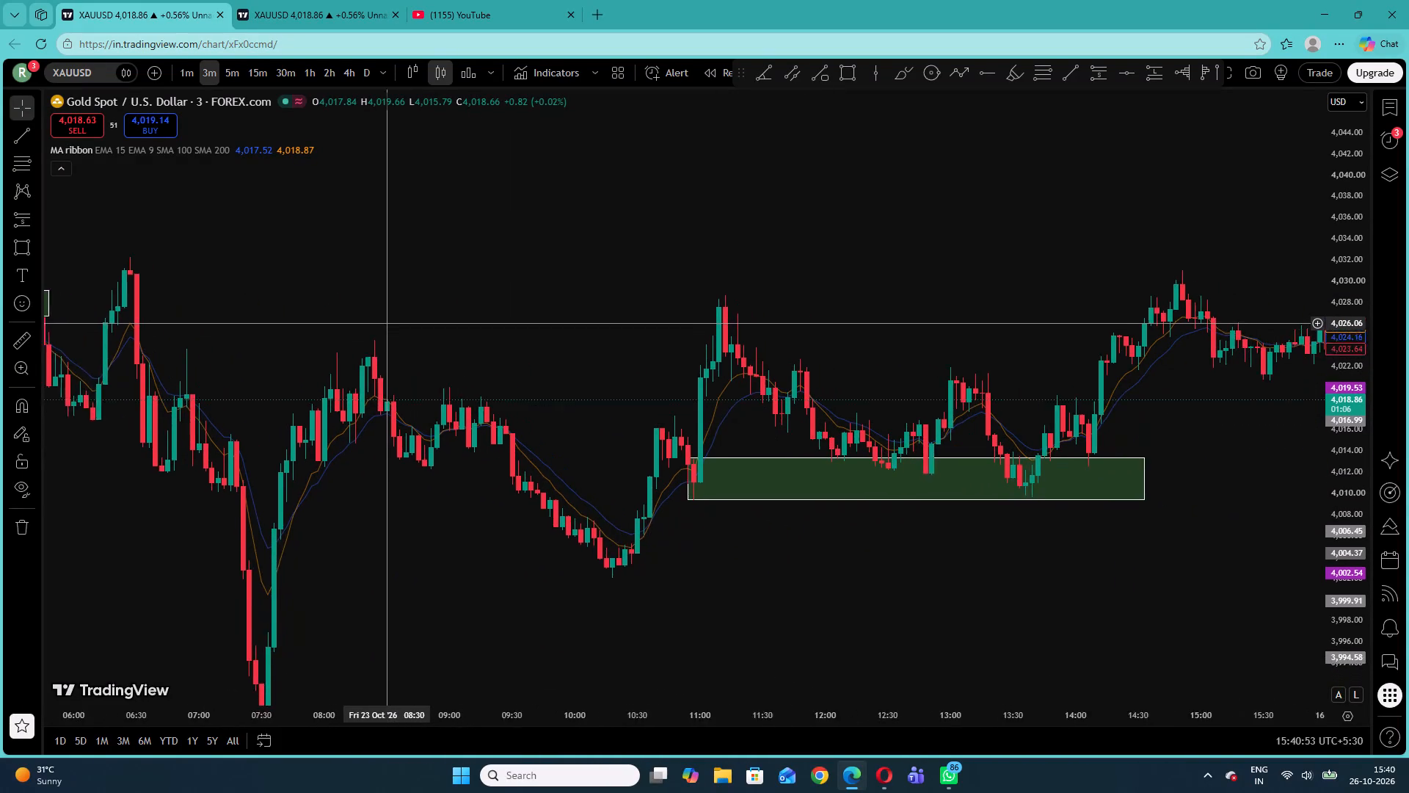
pyautogui.moveTo(373, 318); pyautogui.dragTo(301, 297)
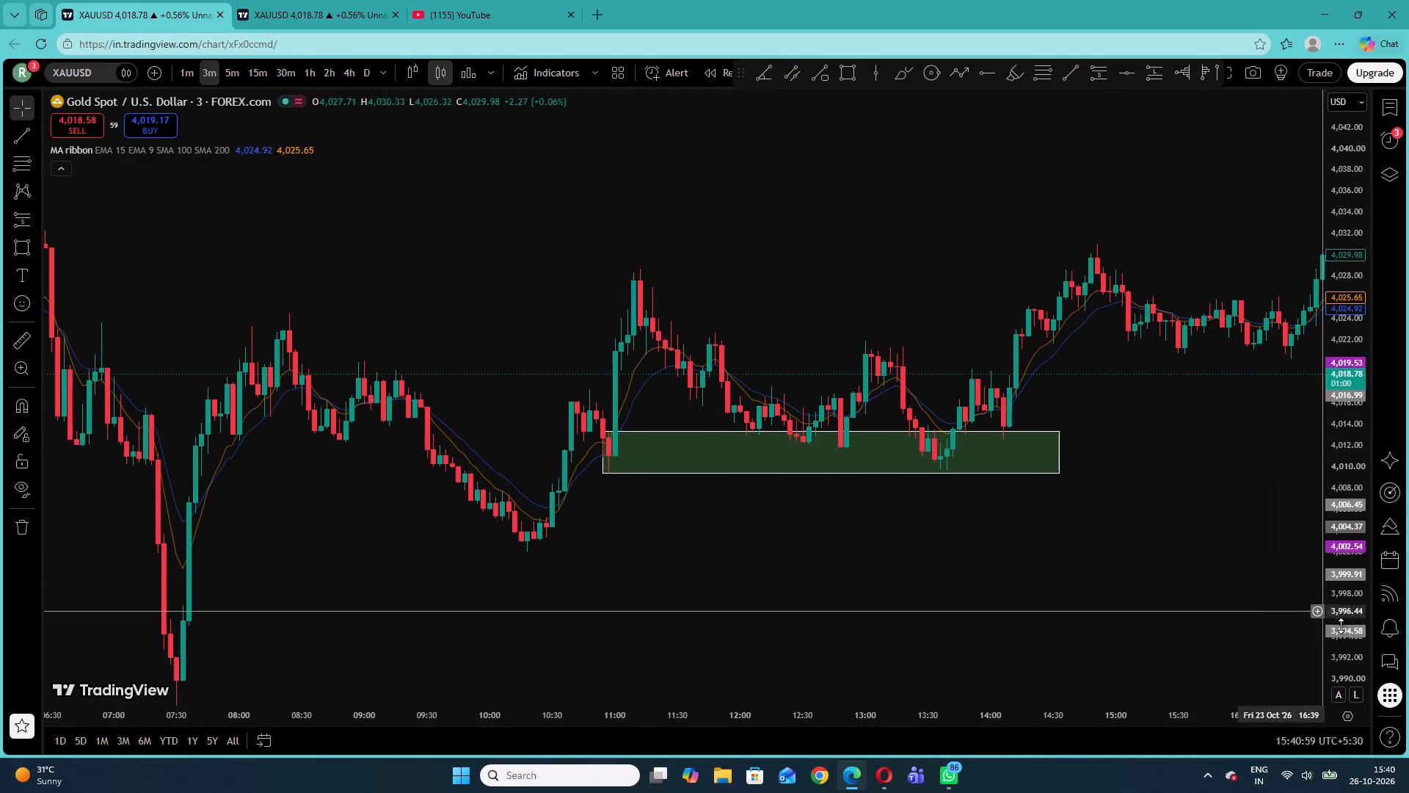
pyautogui.moveTo(1344, 622); pyautogui.dragTo(1286, 175)
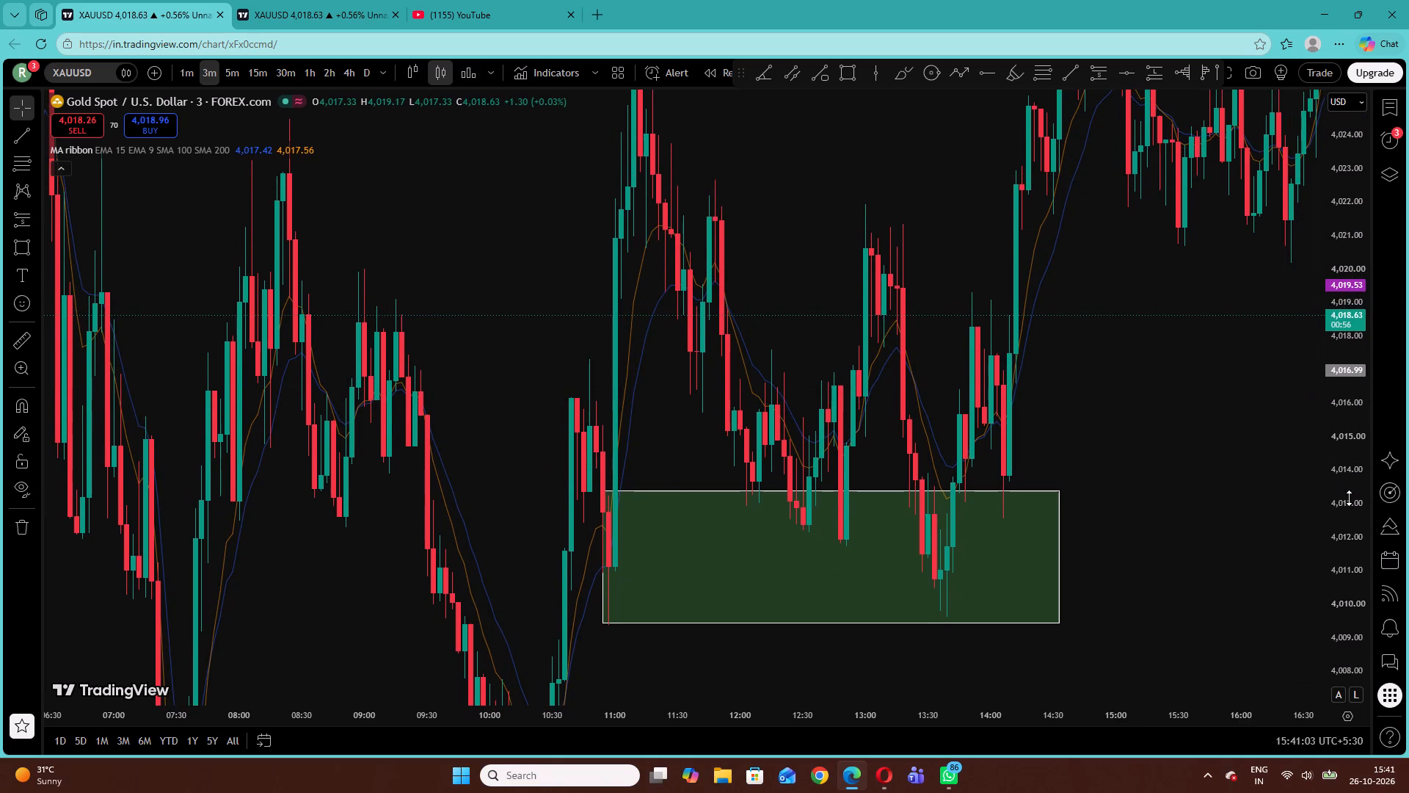
pyautogui.moveTo(1353, 549); pyautogui.dragTo(1319, 698)
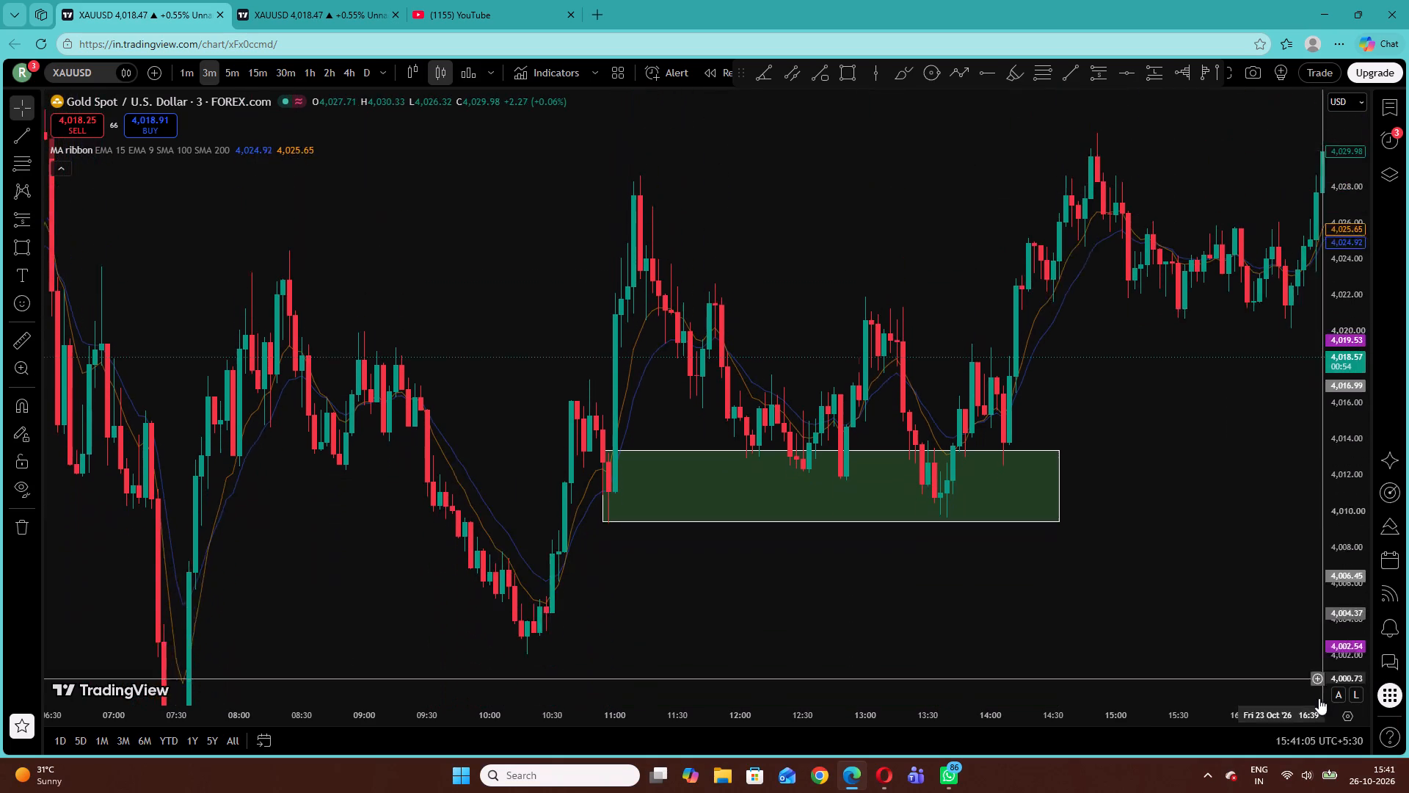
pyautogui.moveTo(1319, 698); pyautogui.dragTo(1315, 708)
pyautogui.moveTo(1346, 521); pyautogui.dragTo(1344, 464)
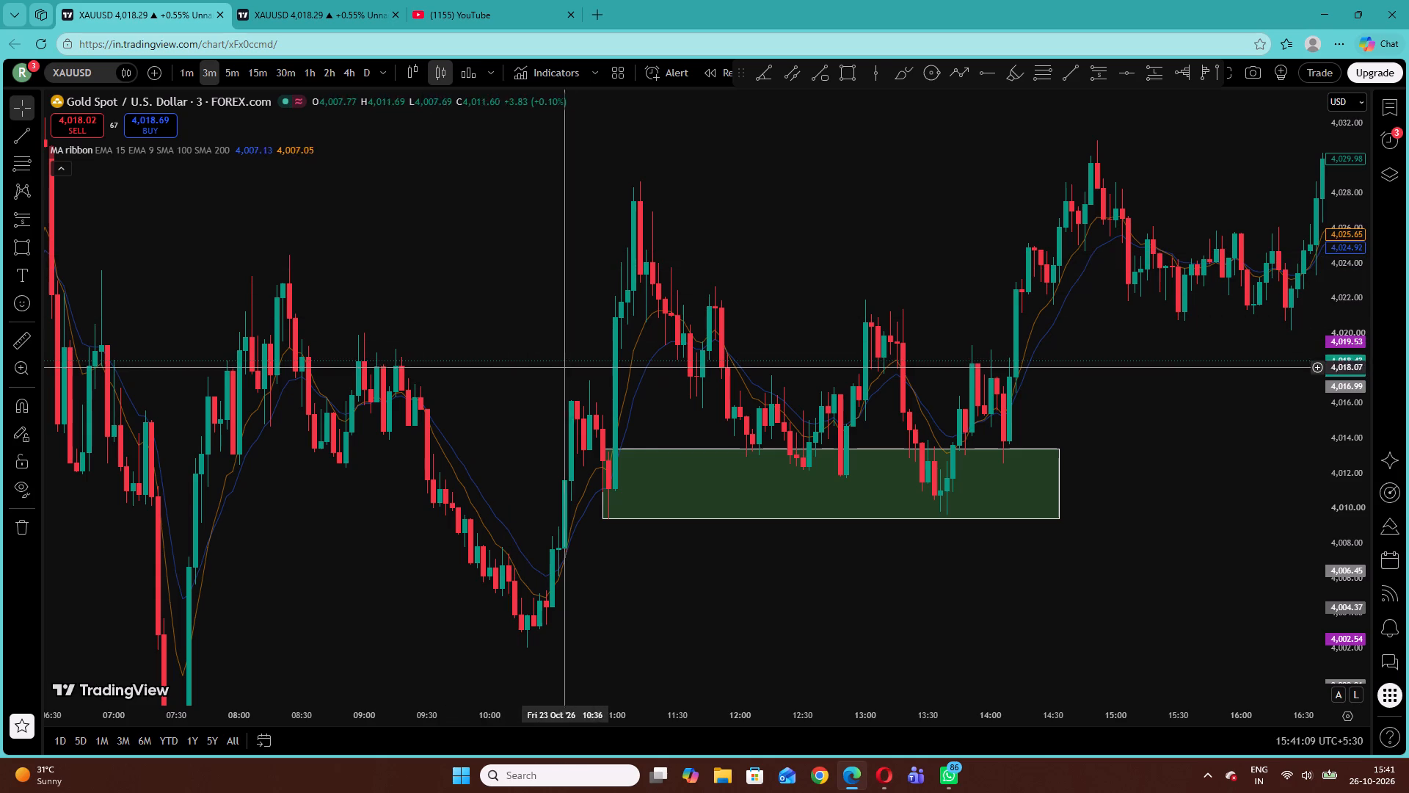
pyautogui.moveTo(1176, 405); pyautogui.dragTo(596, 465)
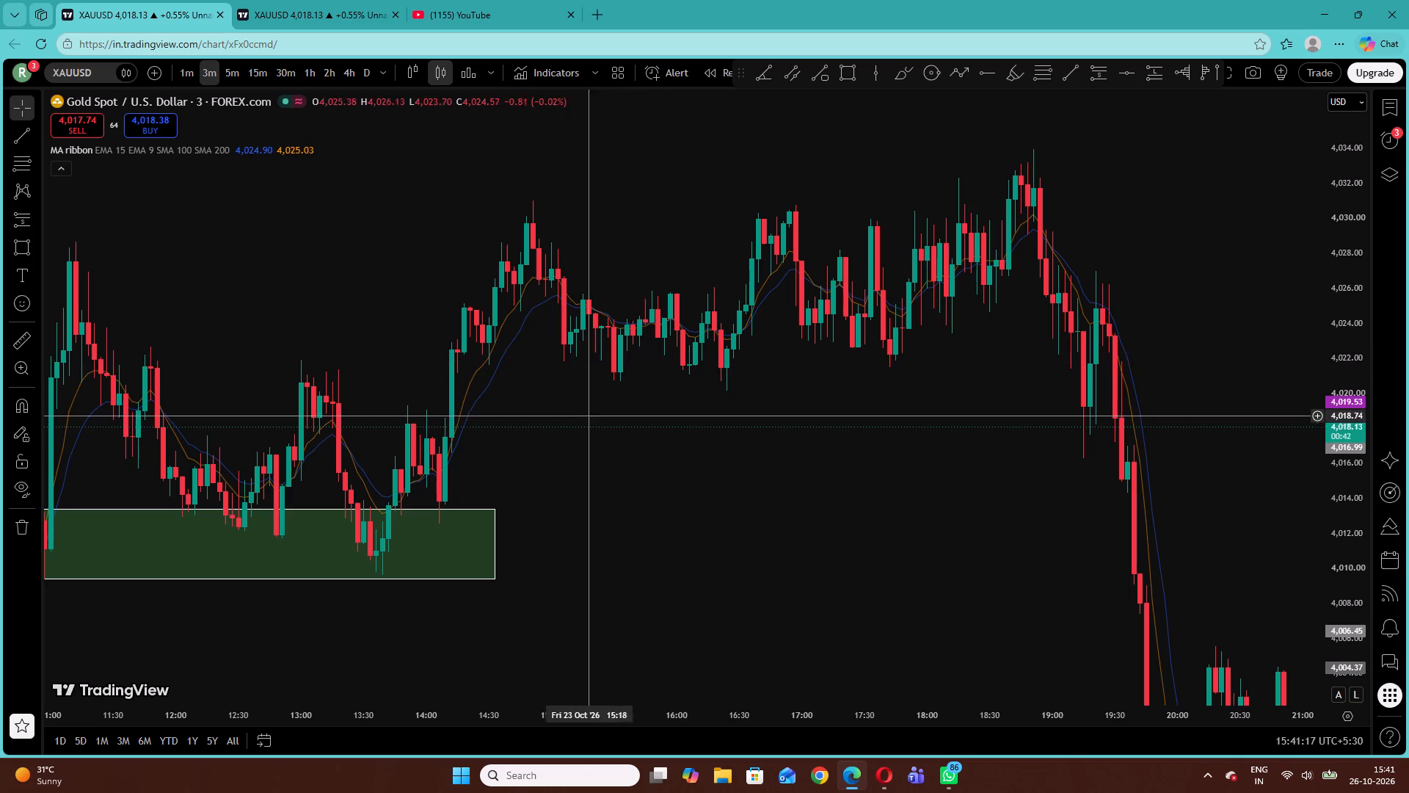
pyautogui.moveTo(773, 425); pyautogui.dragTo(539, 482)
pyautogui.click(750, 201)
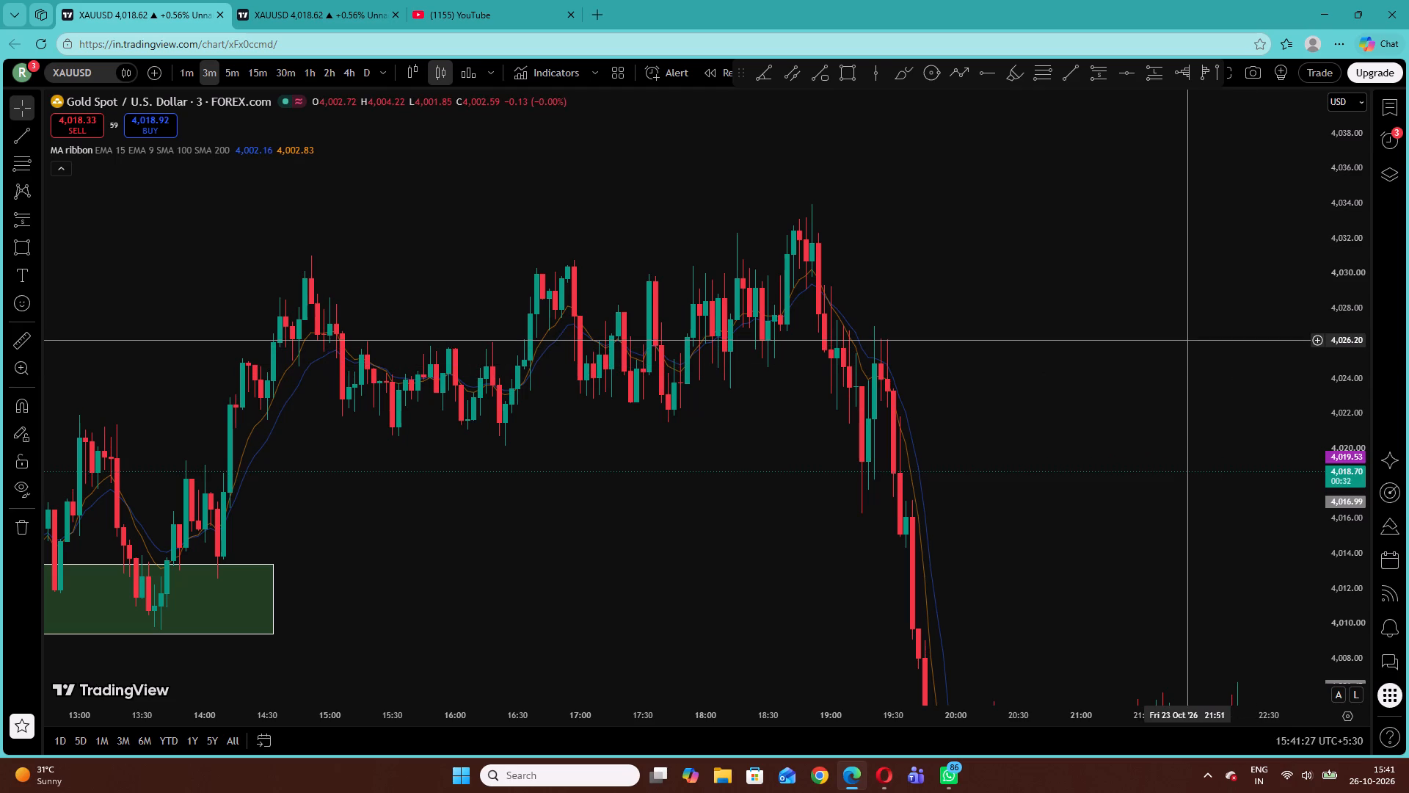
pyautogui.moveTo(1350, 378); pyautogui.dragTo(1344, 434)
pyautogui.moveTo(594, 552); pyautogui.dragTo(1212, 448)
pyautogui.moveTo(604, 349); pyautogui.dragTo(681, 345)
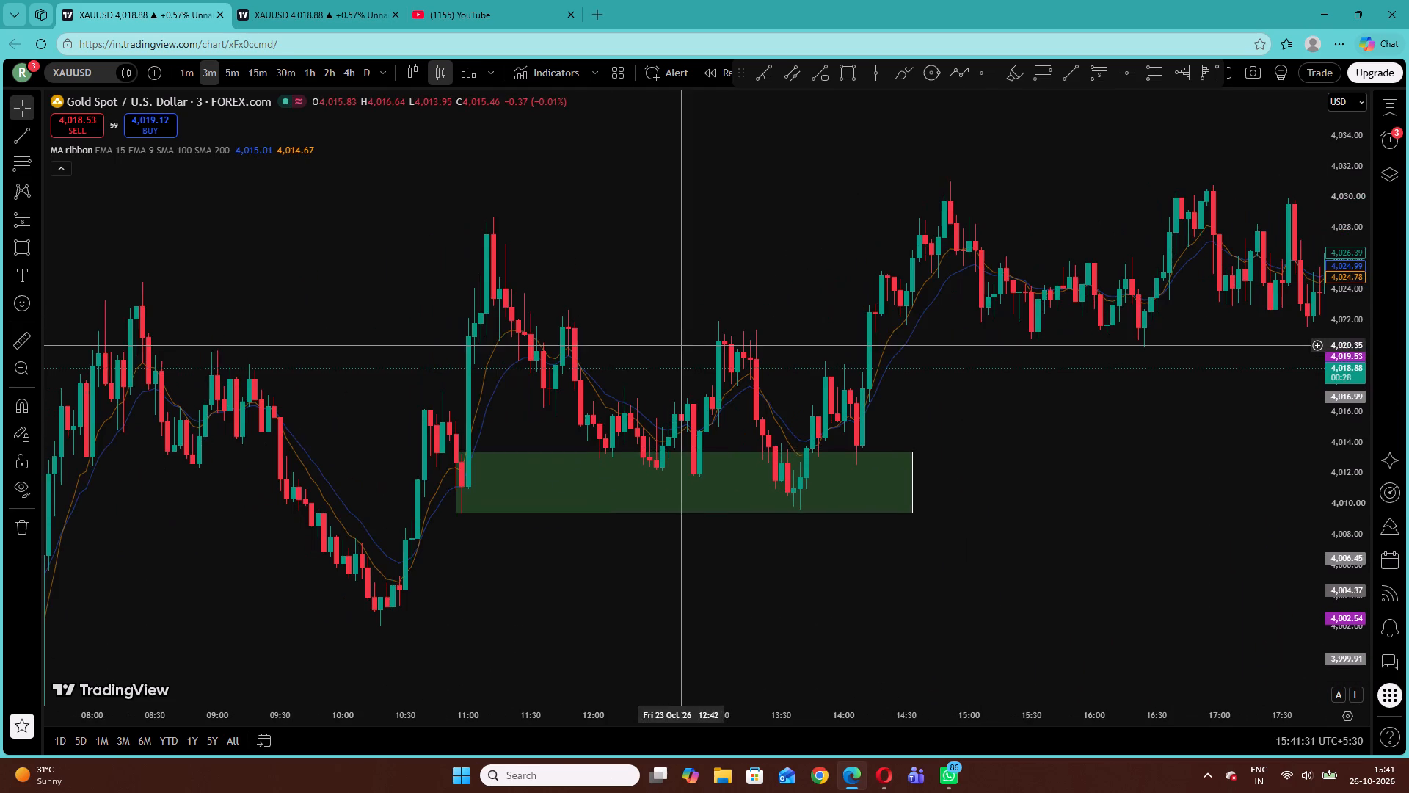
pyautogui.moveTo(681, 345); pyautogui.dragTo(682, 344)
pyautogui.click(724, 297)
# Review the marked zones and trade setups from the evening of 23 October through to the latest candles on 26 October.
pyautogui.moveTo(1021, 439); pyautogui.dragTo(230, 393)
pyautogui.moveTo(812, 484); pyautogui.dragTo(306, 341)
pyautogui.click(611, 275)
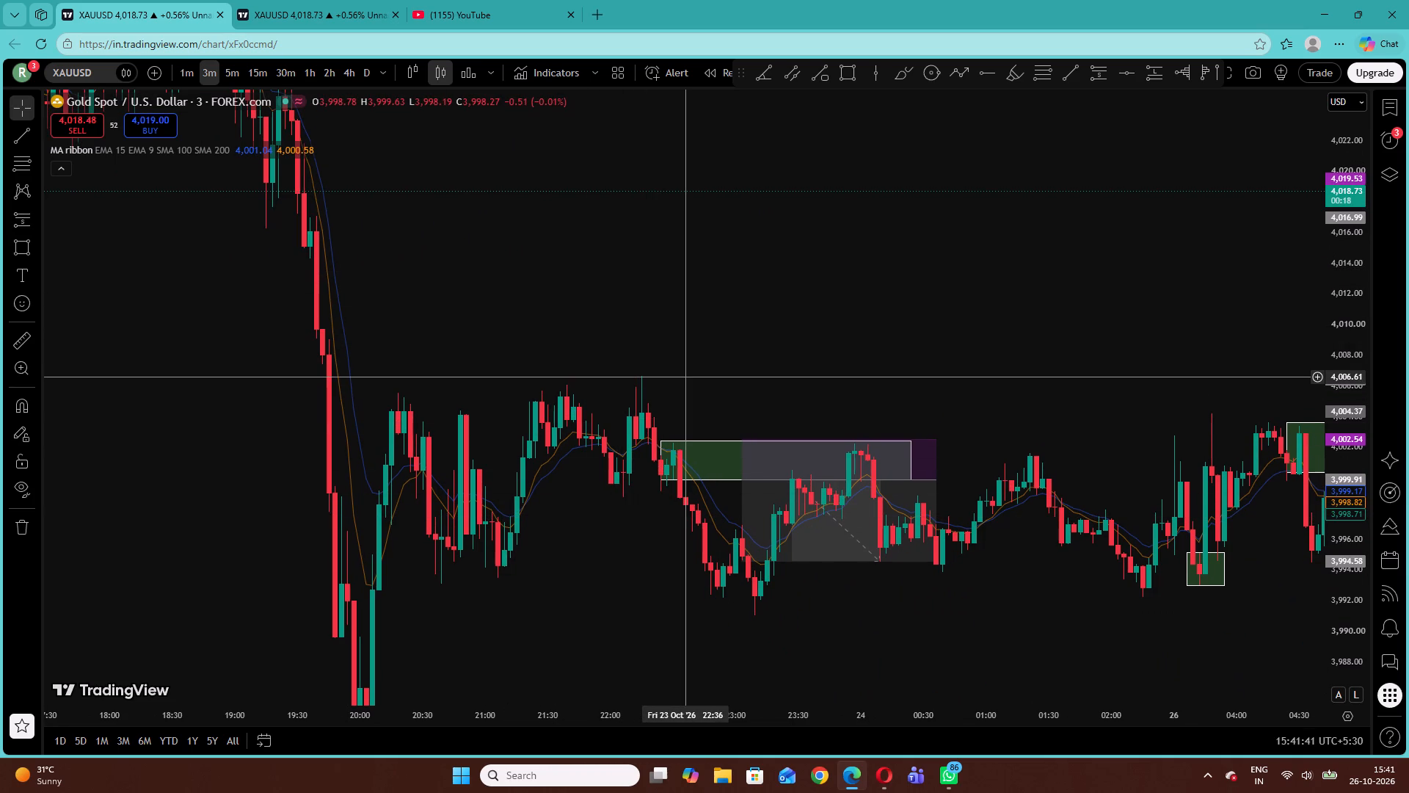
pyautogui.moveTo(1113, 354); pyautogui.dragTo(448, 334)
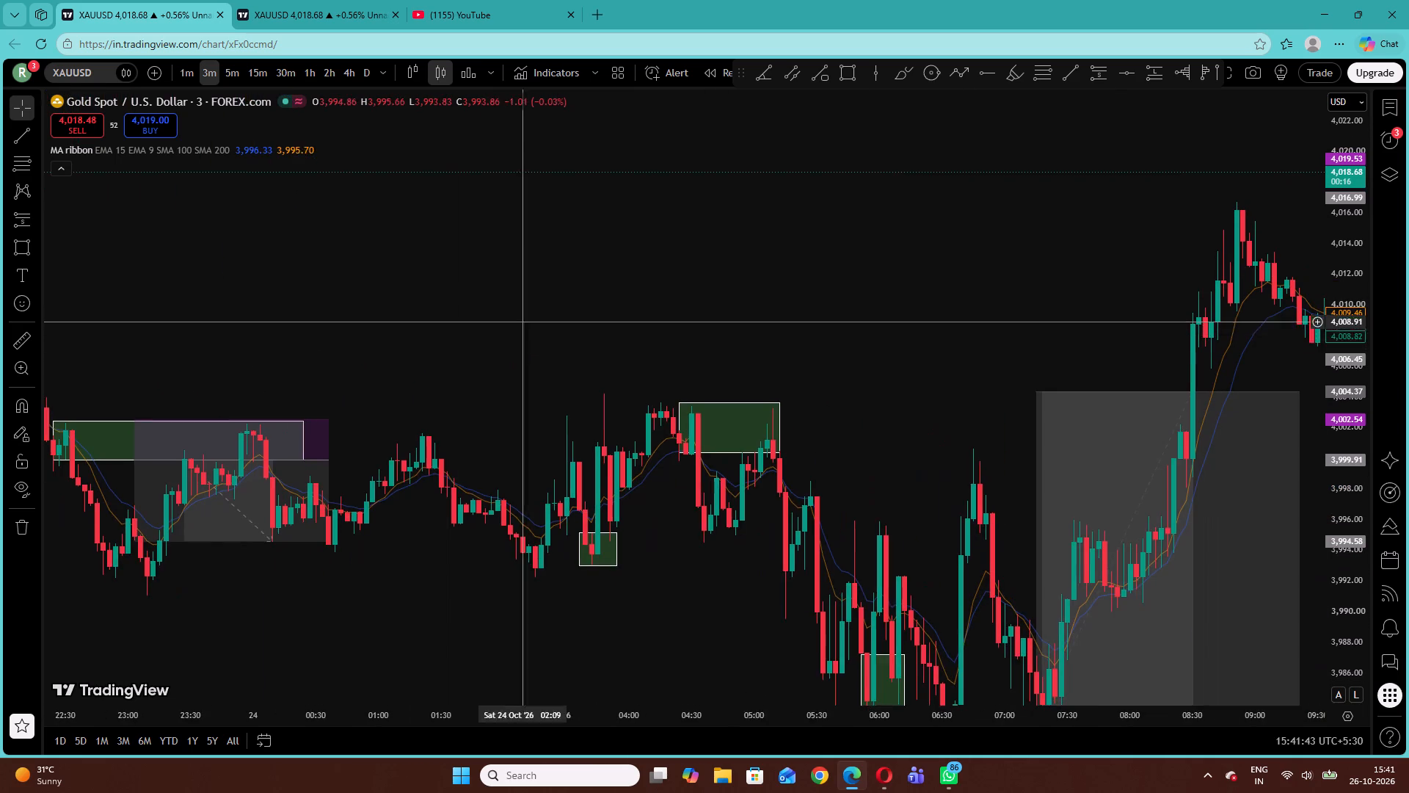
pyautogui.moveTo(898, 339); pyautogui.dragTo(377, 307)
pyautogui.moveTo(1041, 470); pyautogui.dragTo(925, 380)
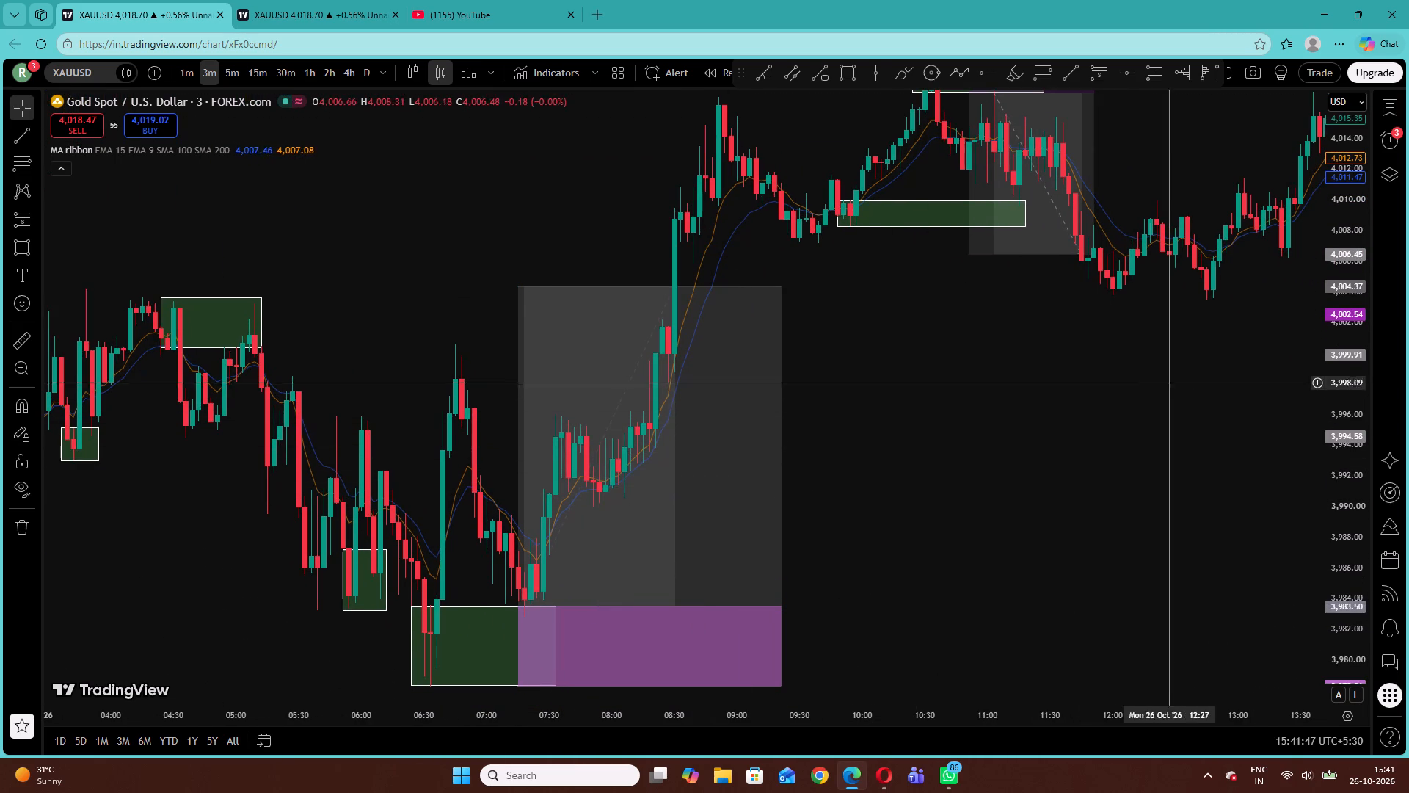
pyautogui.moveTo(1348, 406); pyautogui.dragTo(1331, 479)
pyautogui.moveTo(1196, 455); pyautogui.dragTo(567, 535)
pyautogui.moveTo(921, 338); pyautogui.dragTo(925, 423)
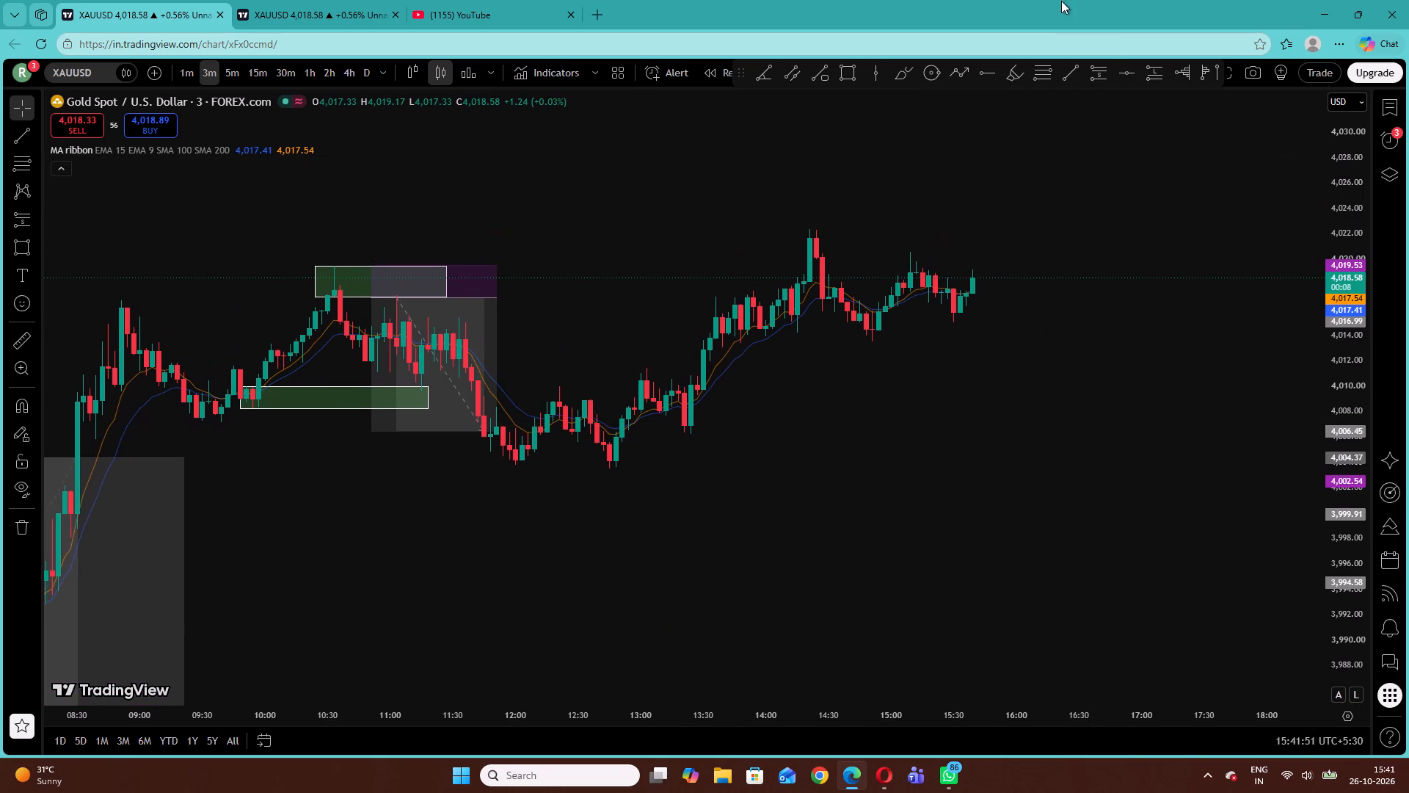
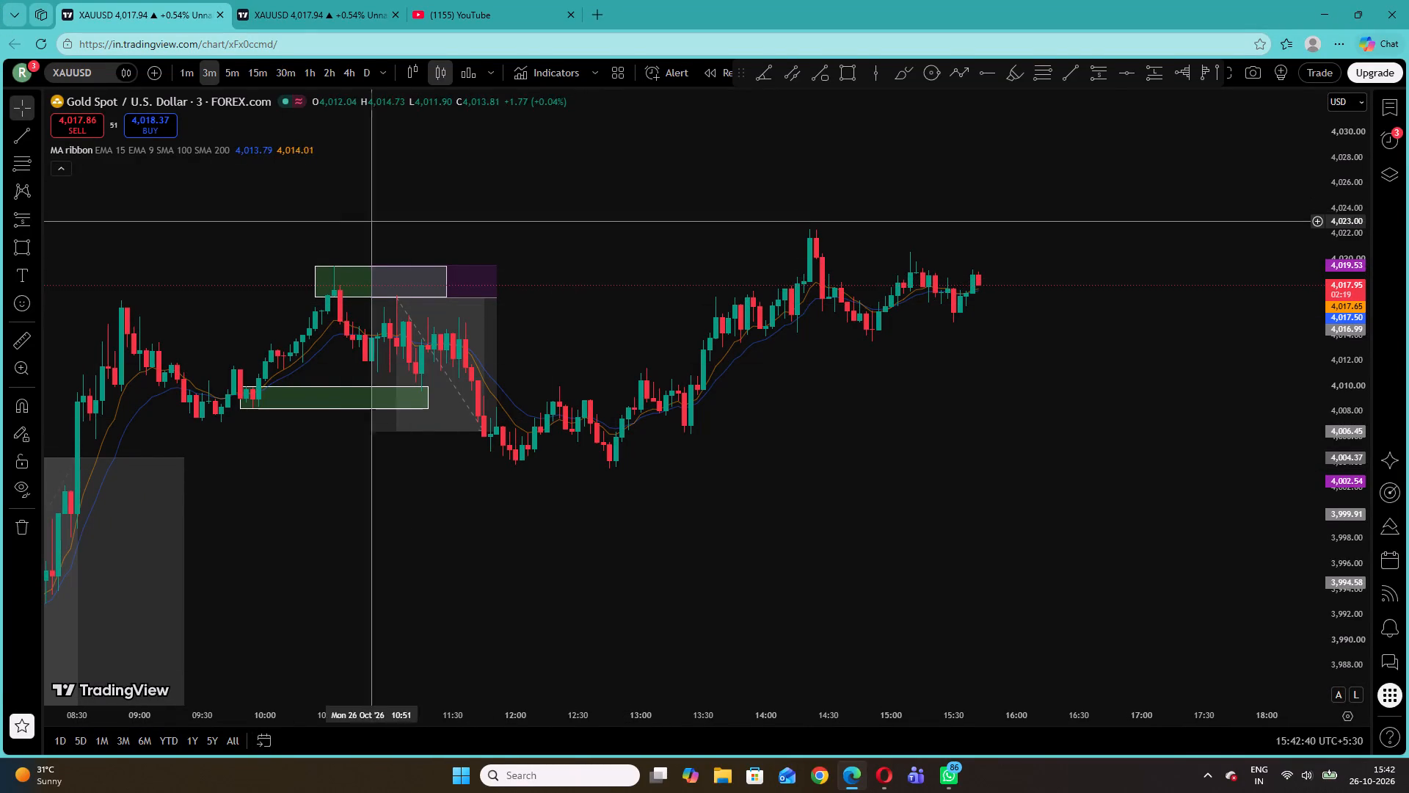
# Re-examine the 23 October demand zone from 10:54 to 14:33 and the price action that followed it.
pyautogui.moveTo(192, 211); pyautogui.dragTo(889, 209)
pyautogui.moveTo(235, 269); pyautogui.dragTo(924, 259)
pyautogui.moveTo(321, 323); pyautogui.dragTo(1029, 269)
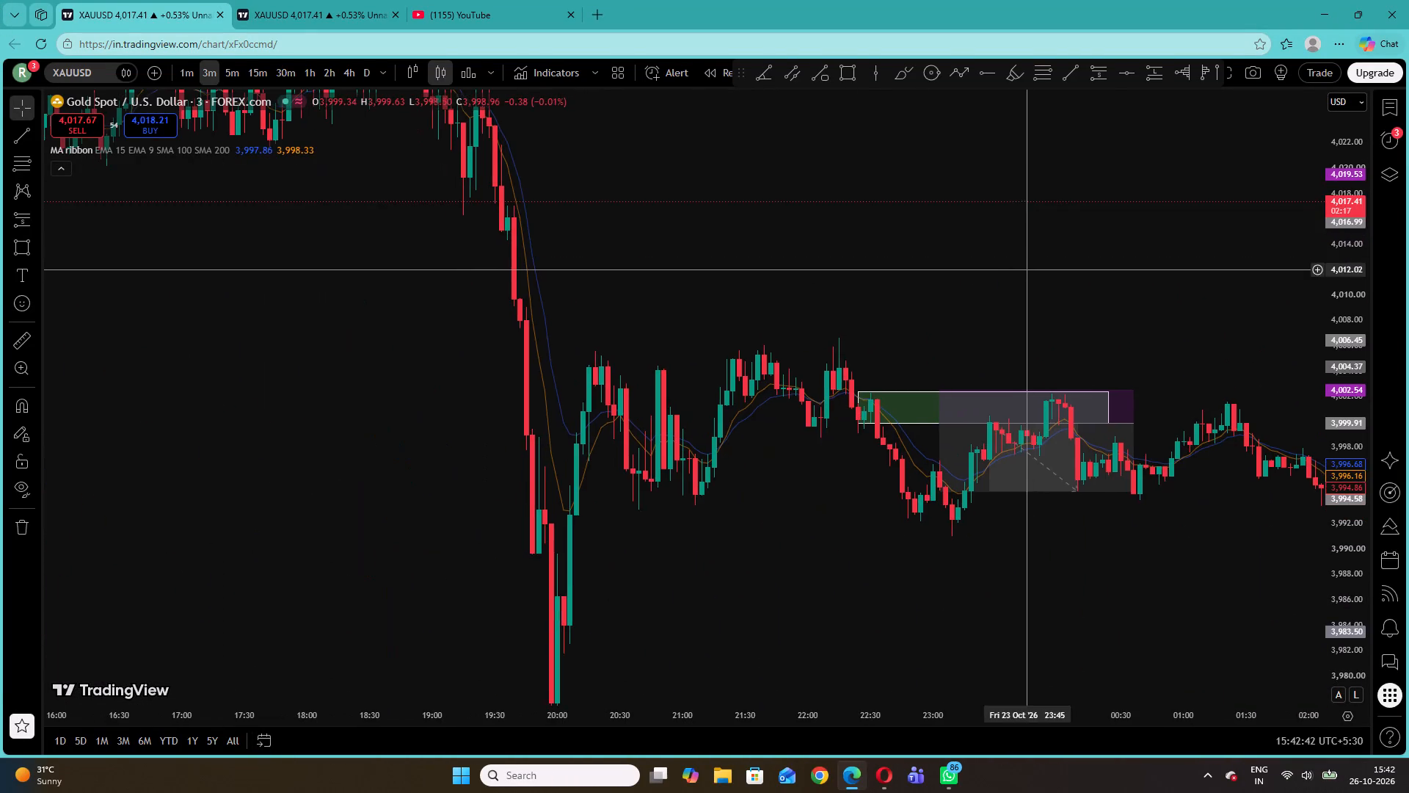
pyautogui.moveTo(470, 250); pyautogui.dragTo(631, 507)
pyautogui.moveTo(453, 452); pyautogui.dragTo(907, 471)
pyautogui.moveTo(628, 471); pyautogui.dragTo(1302, 434)
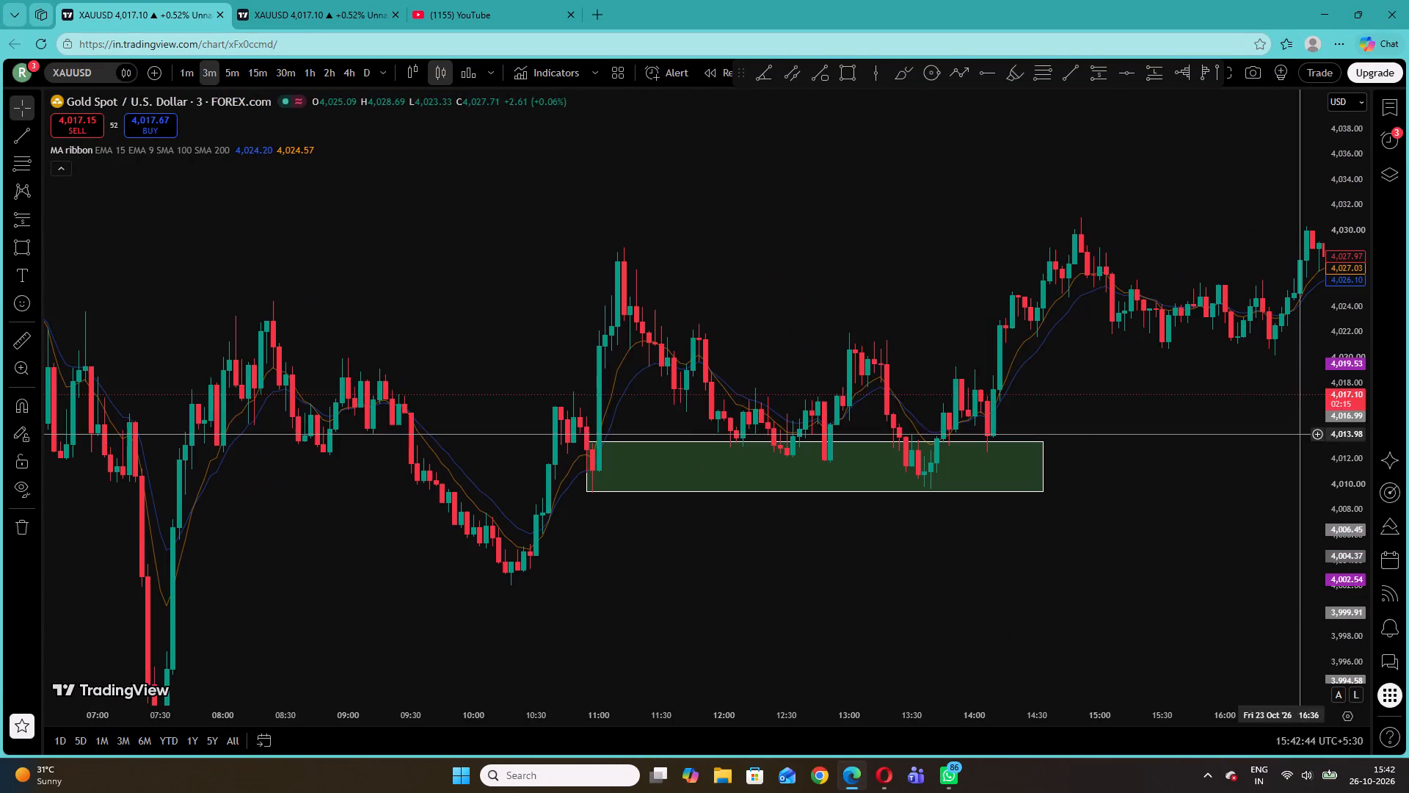
pyautogui.click(520, 338)
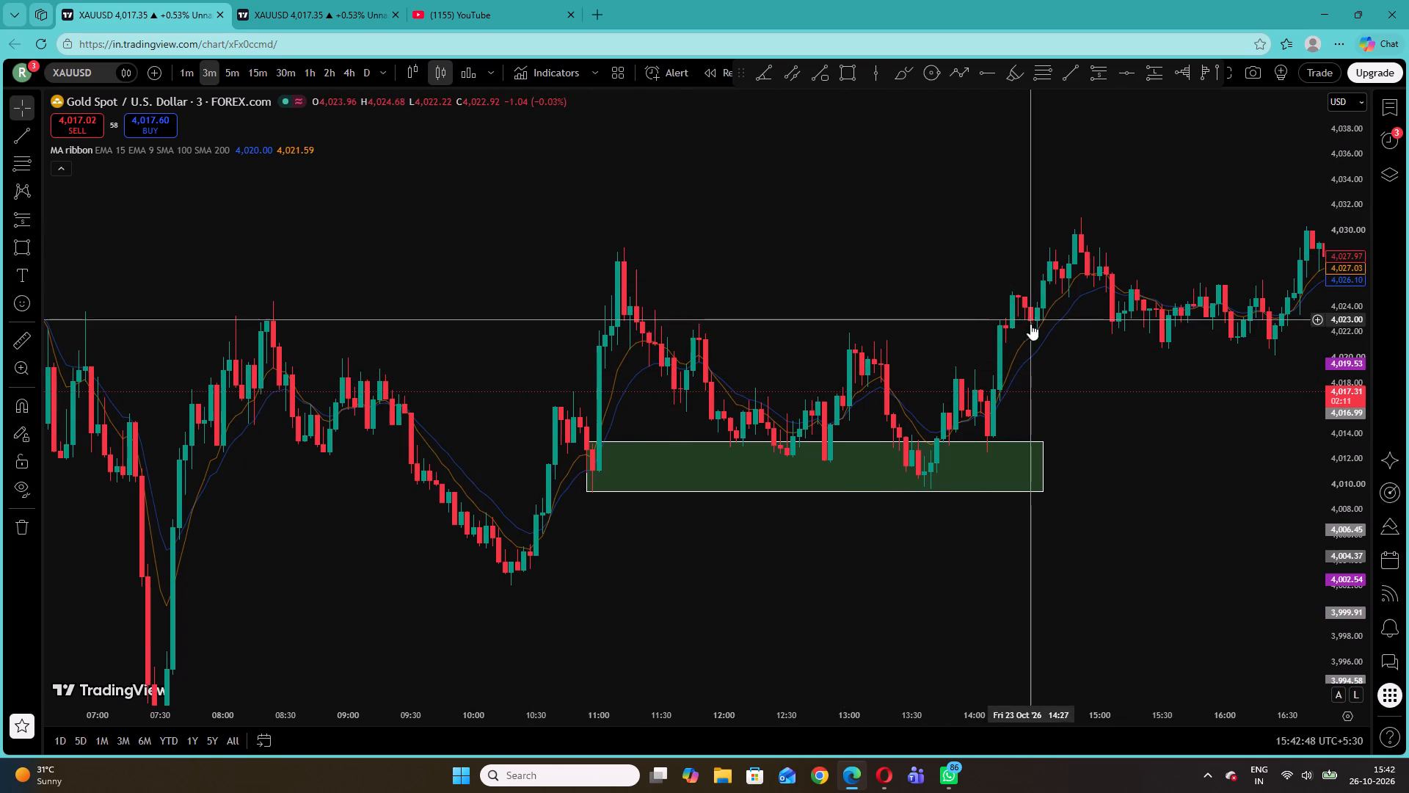
pyautogui.moveTo(1353, 521); pyautogui.dragTo(1290, 235)
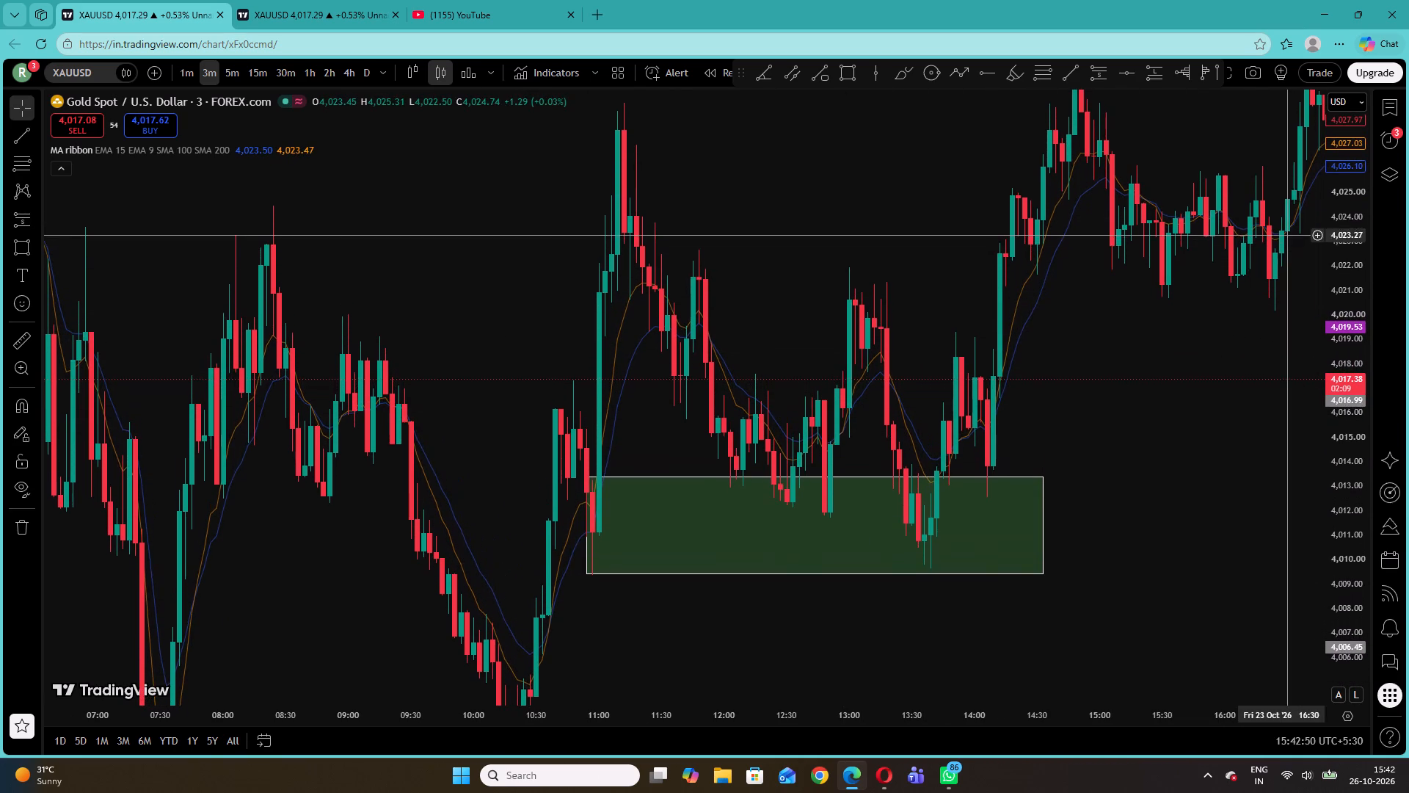
pyautogui.moveTo(1194, 466); pyautogui.dragTo(975, 430)
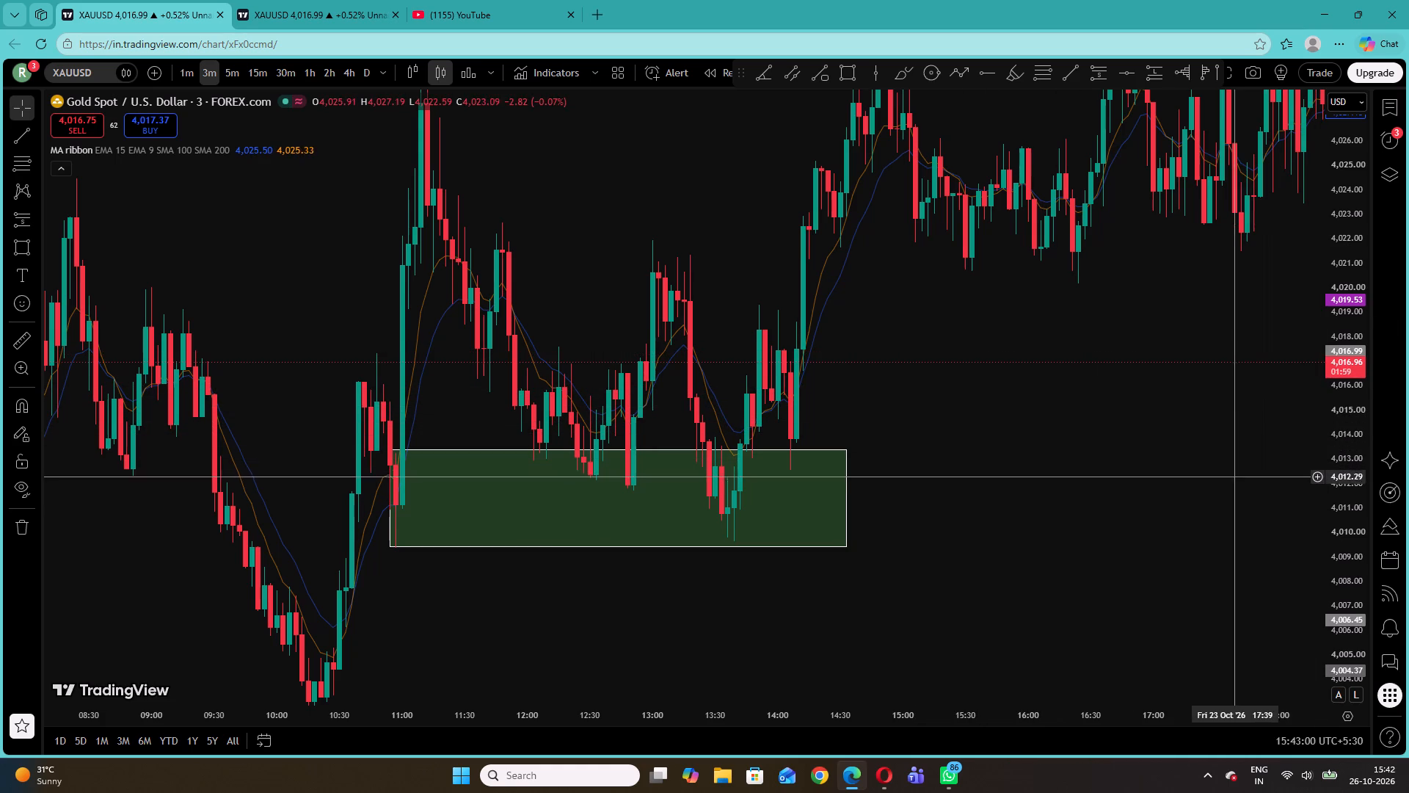
pyautogui.moveTo(1355, 372); pyautogui.dragTo(1352, 513)
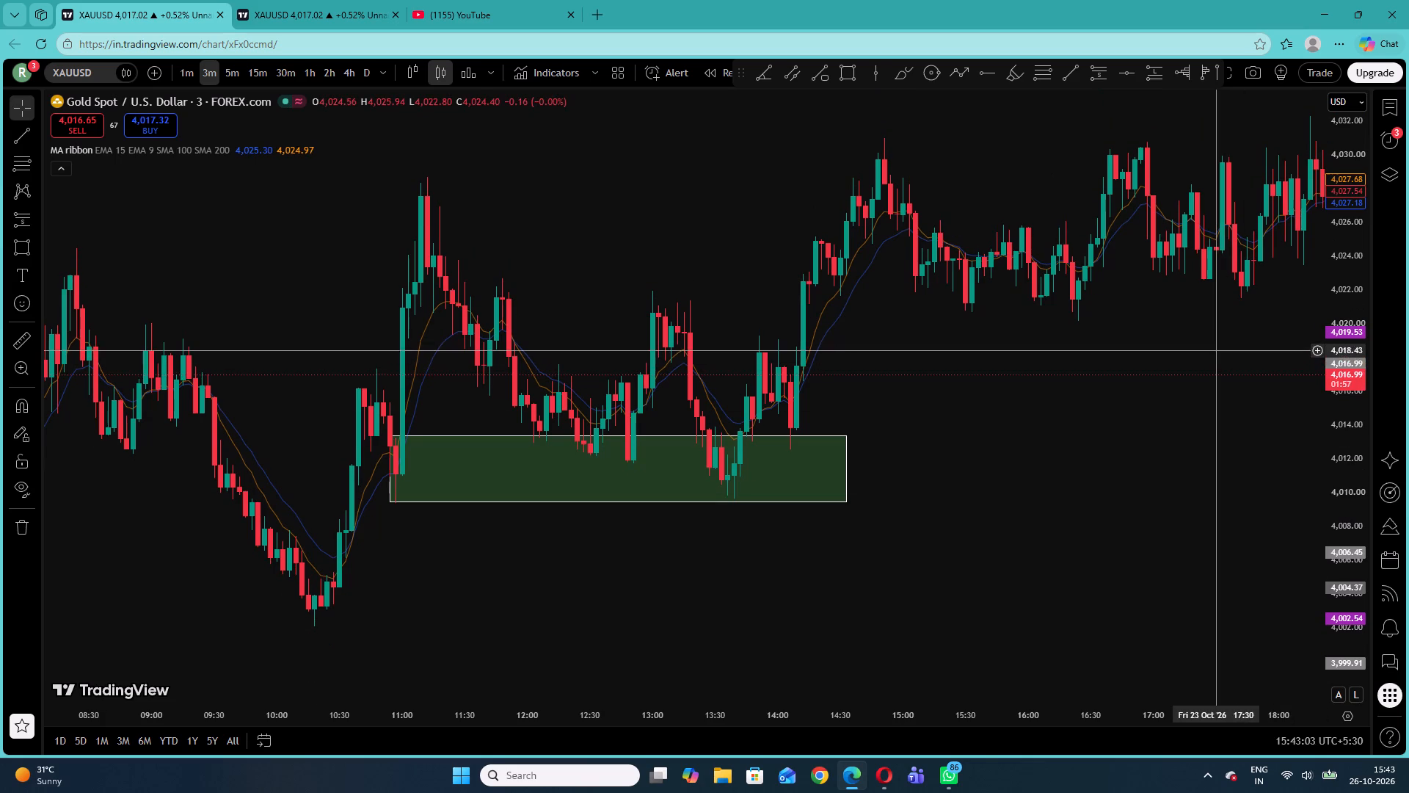
# Examine the 22 October price action, from about 07:00 to 23:30, for further supply and demand areas.
pyautogui.moveTo(449, 282); pyautogui.dragTo(1068, 363)
pyautogui.moveTo(560, 301); pyautogui.dragTo(1220, 387)
pyautogui.moveTo(807, 542); pyautogui.dragTo(766, 535)
pyautogui.moveTo(493, 524); pyautogui.dragTo(928, 610)
pyautogui.moveTo(652, 449); pyautogui.dragTo(1102, 645)
pyautogui.moveTo(734, 421); pyautogui.dragTo(866, 596)
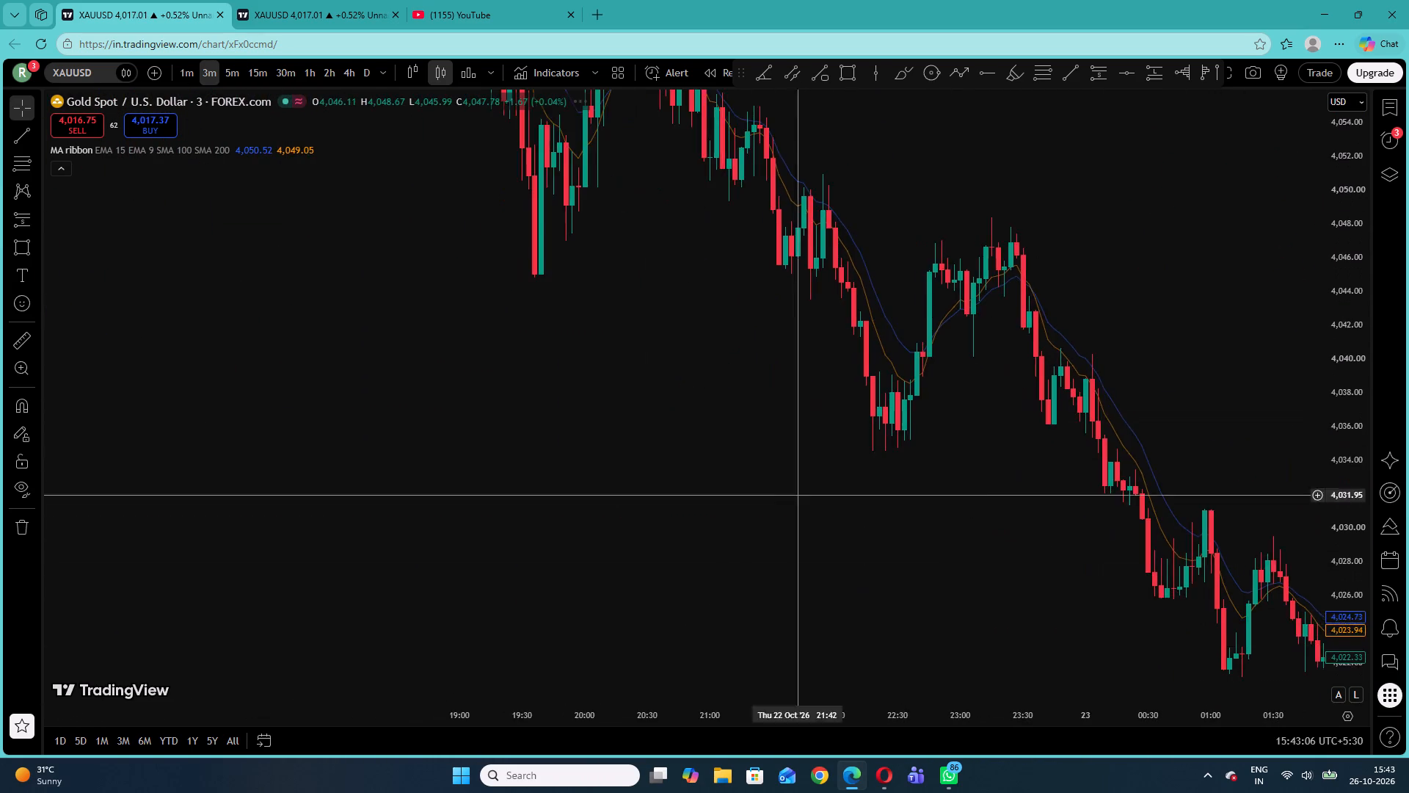
pyautogui.moveTo(866, 596); pyautogui.dragTo(922, 671)
pyautogui.moveTo(706, 513); pyautogui.dragTo(981, 692)
pyautogui.moveTo(1349, 393); pyautogui.dragTo(1365, 590)
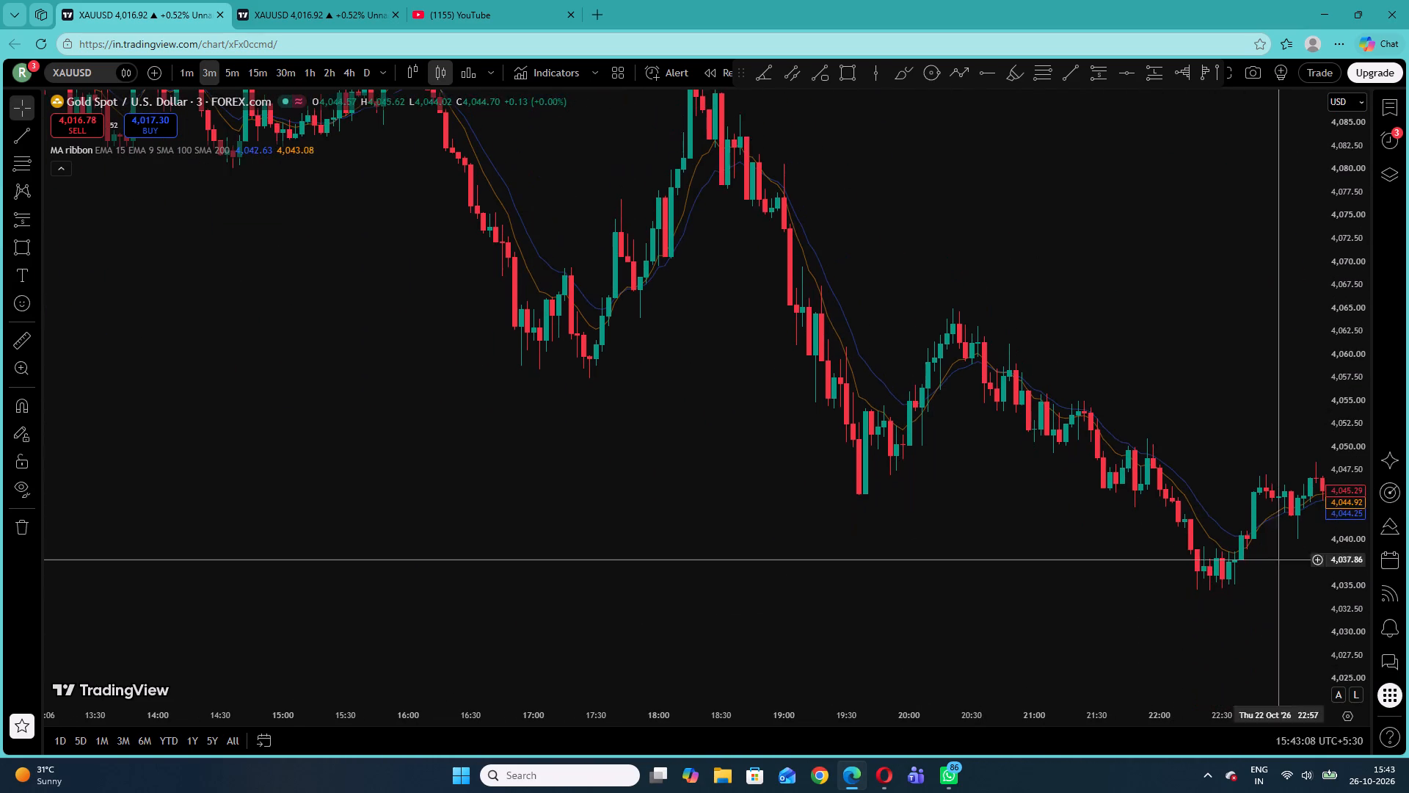
pyautogui.moveTo(647, 435); pyautogui.dragTo(776, 626)
pyautogui.moveTo(399, 477); pyautogui.dragTo(1052, 546)
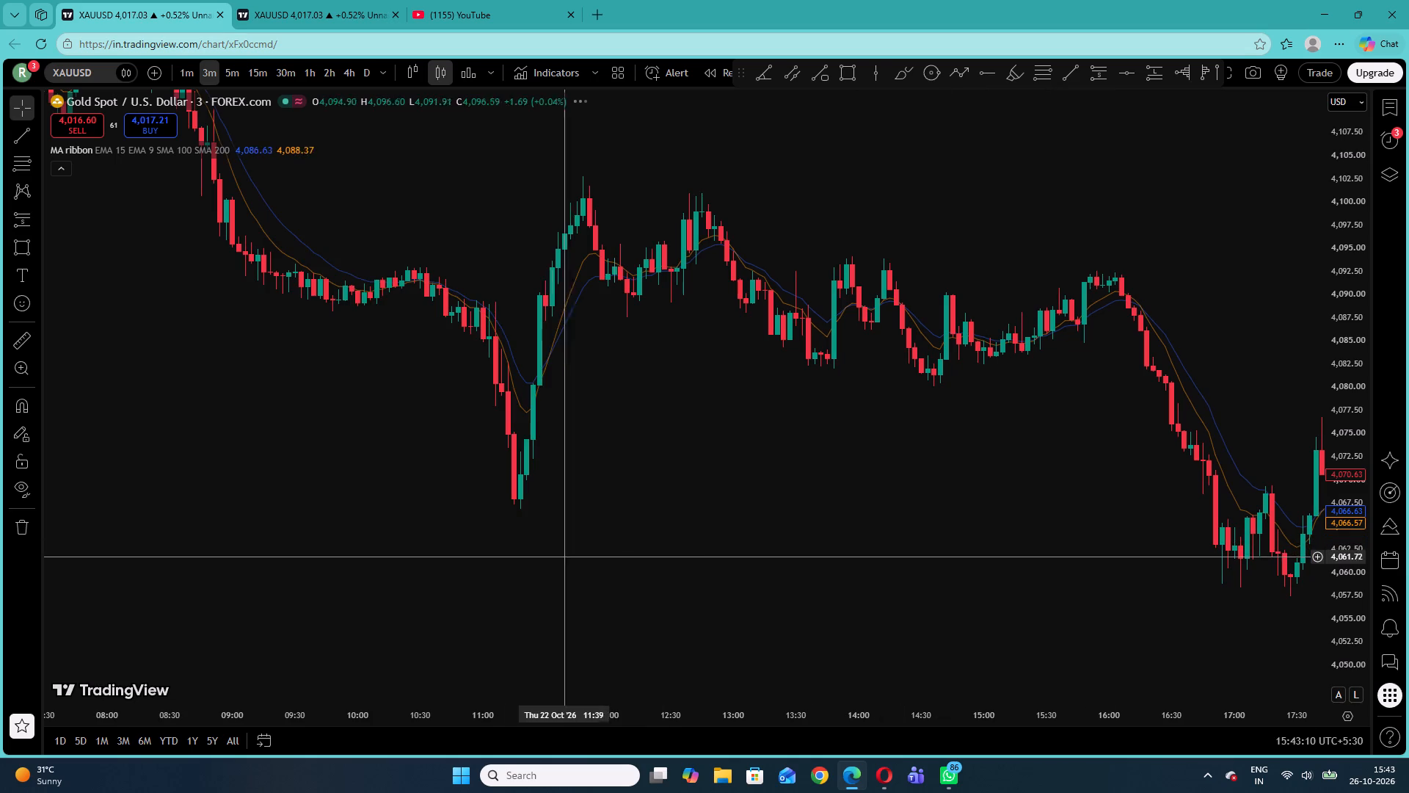
pyautogui.moveTo(546, 554); pyautogui.dragTo(673, 653)
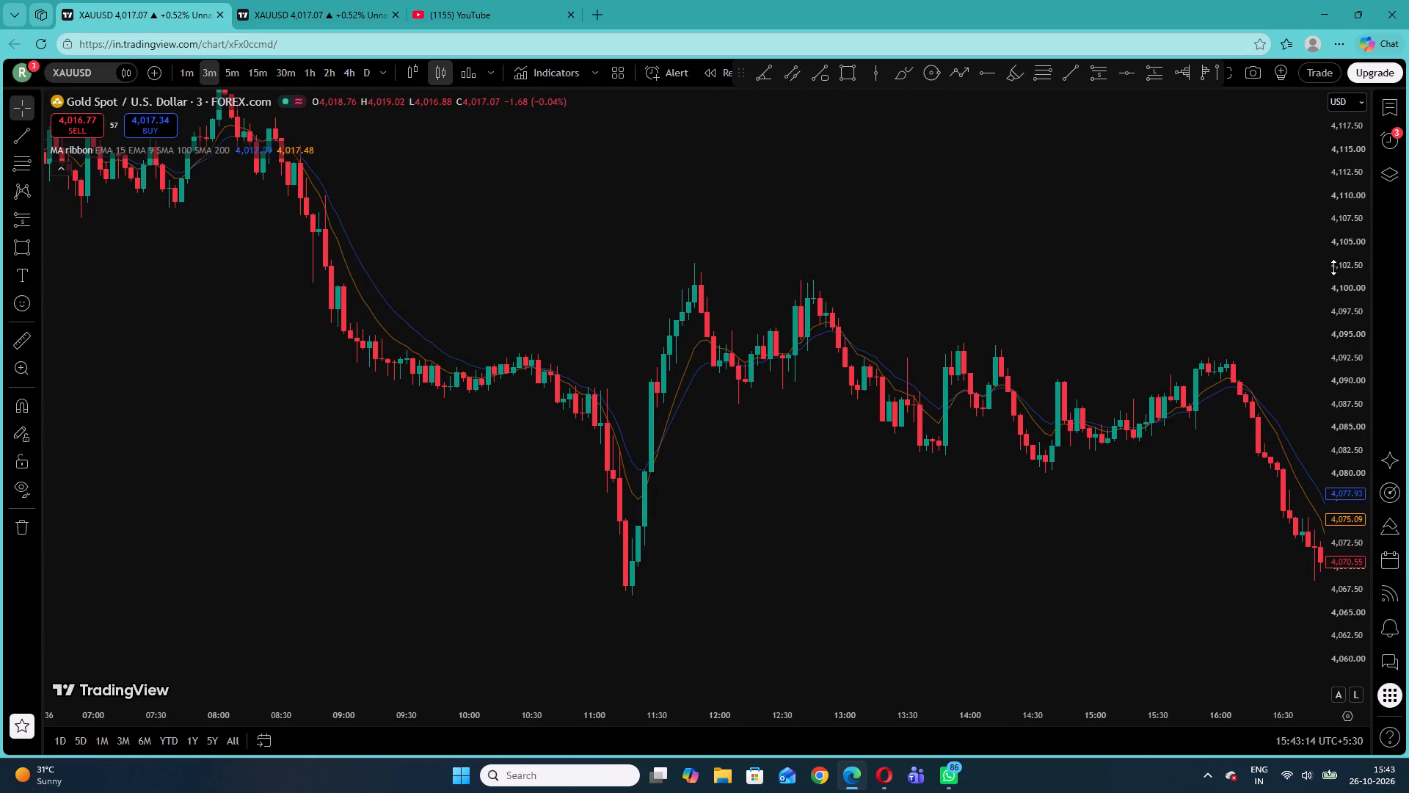
pyautogui.moveTo(1349, 432); pyautogui.dragTo(1322, 213)
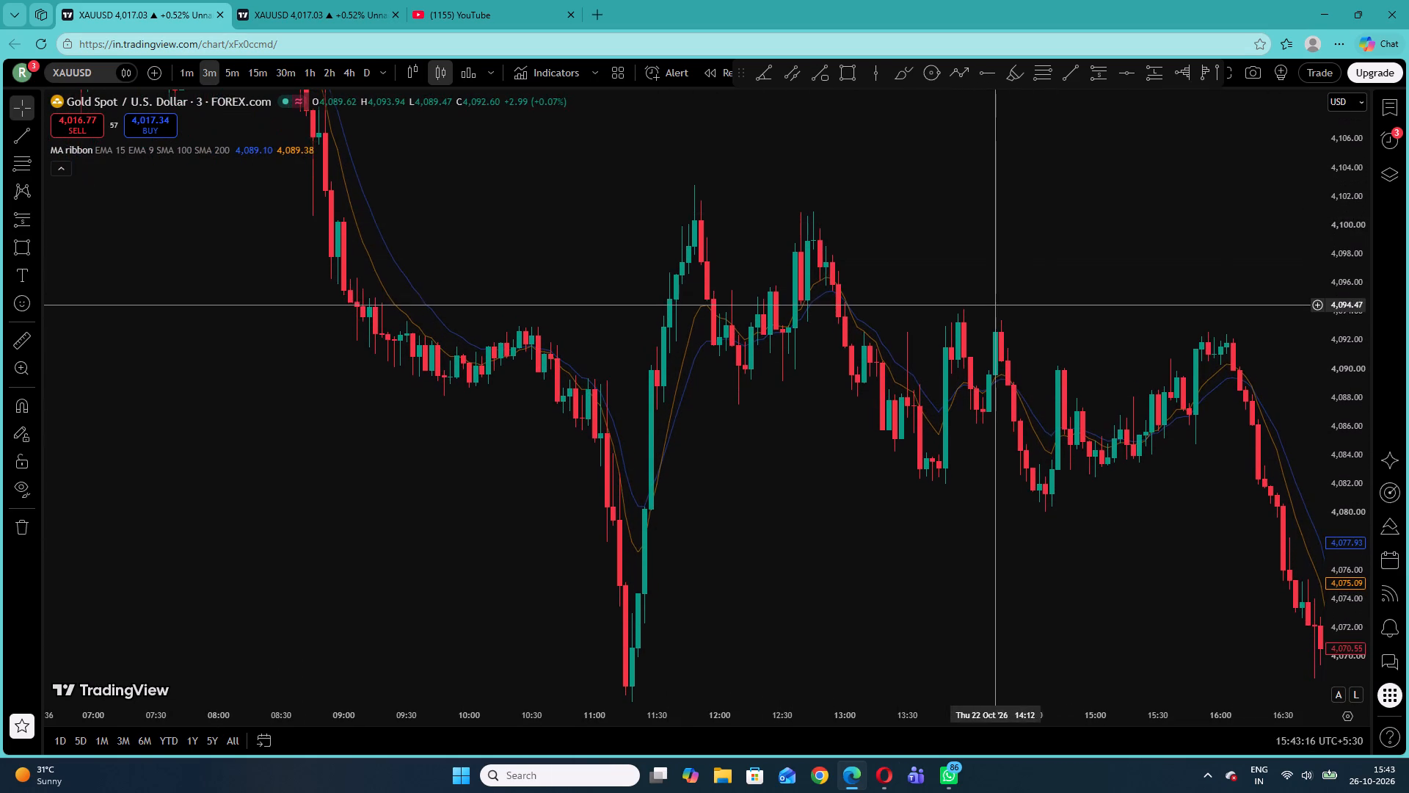
pyautogui.moveTo(993, 304); pyautogui.dragTo(740, 405)
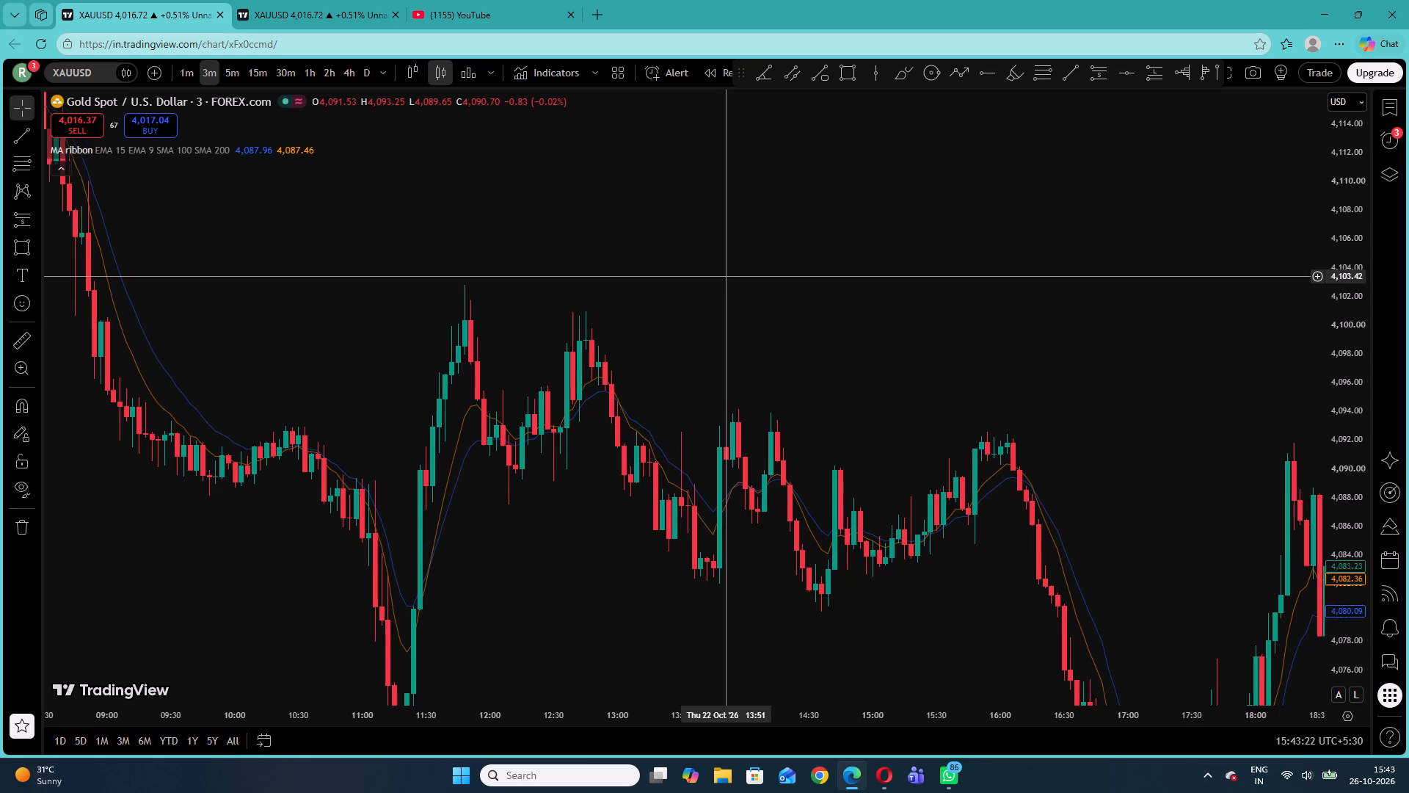
pyautogui.hscroll(-2, 726, 276)
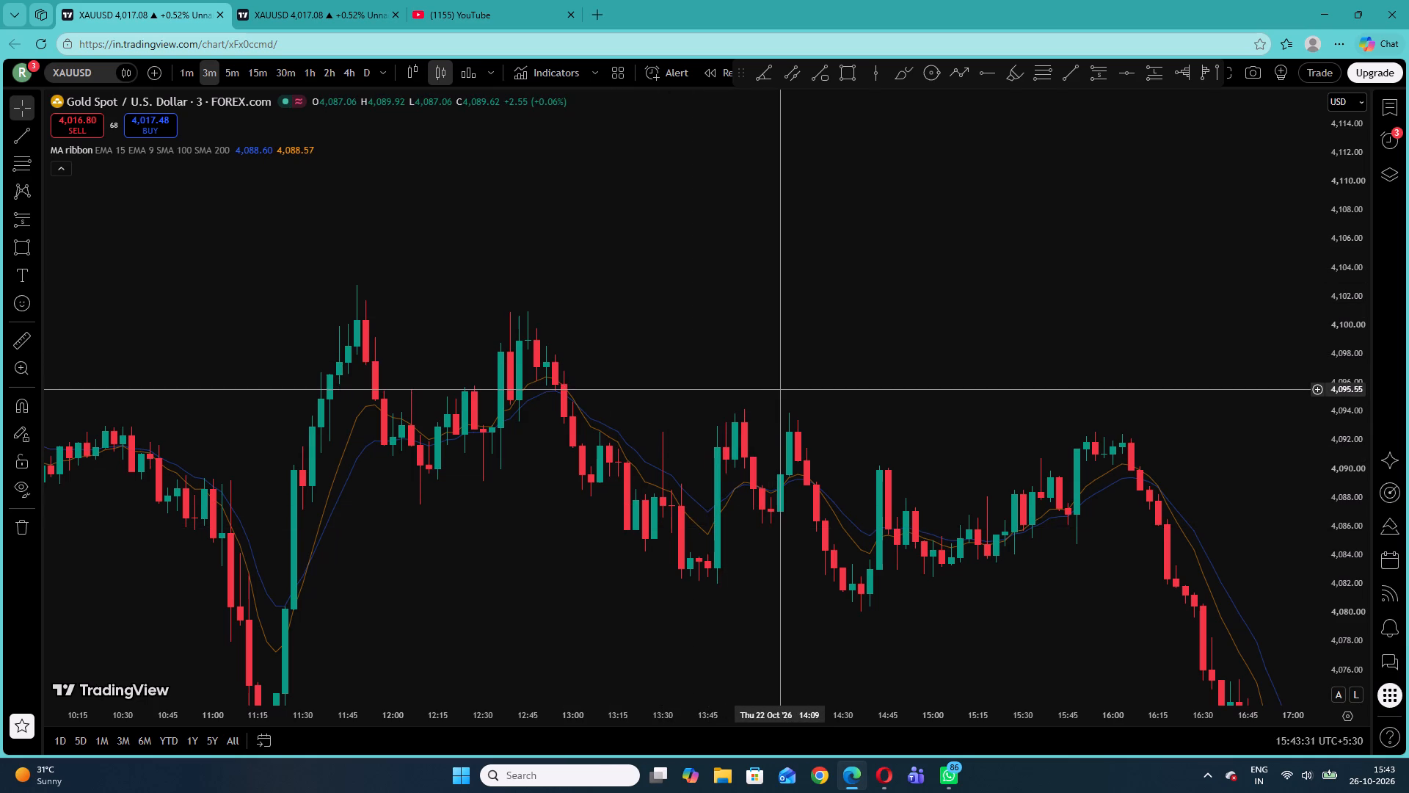
pyautogui.moveTo(776, 389); pyautogui.dragTo(586, 358)
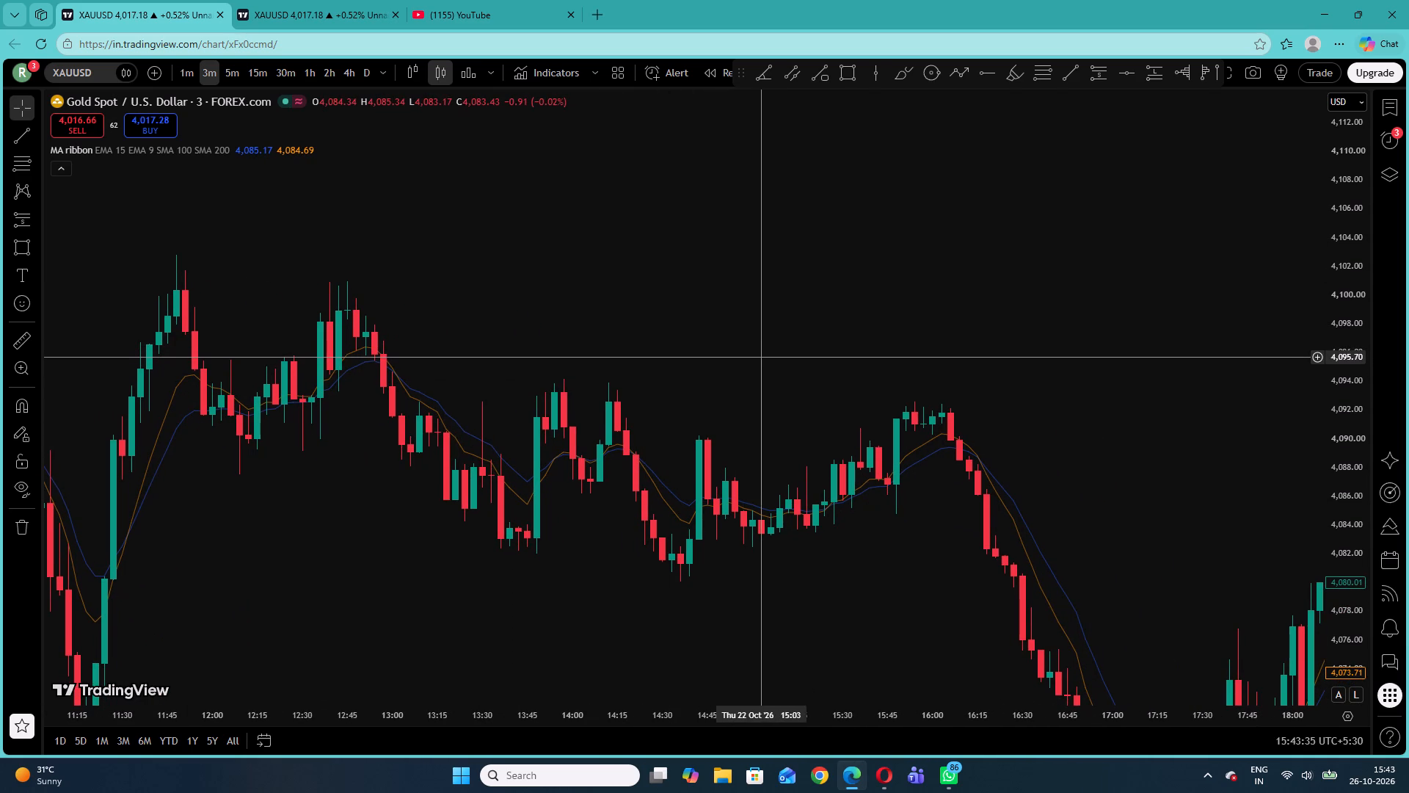
pyautogui.moveTo(764, 357); pyautogui.dragTo(630, 330)
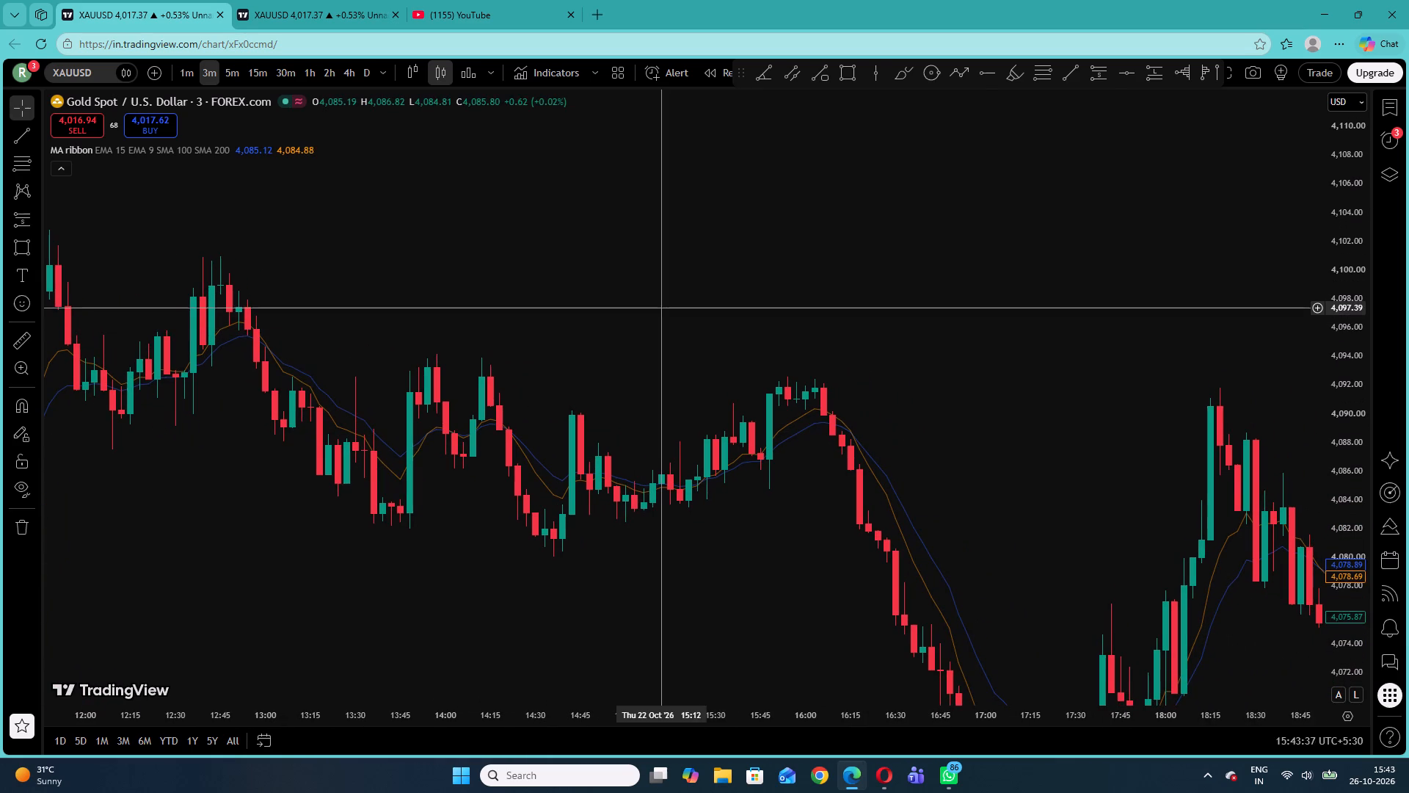
# Draw a rectangle supply zone on 22 October from 14:09 to about 16:15, between 4,093.86 and 4,089.42.
pyautogui.click(21, 242)
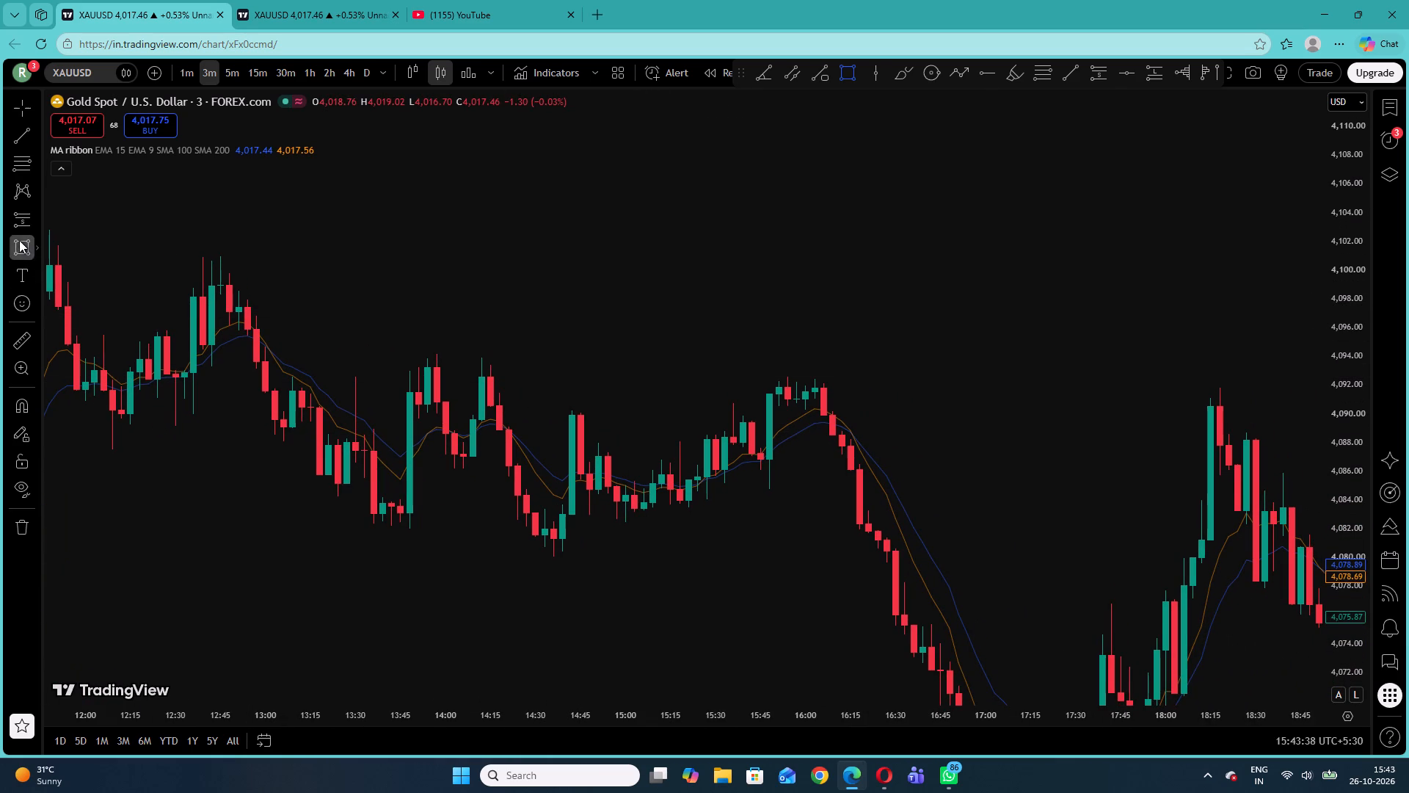
pyautogui.click(473, 358)
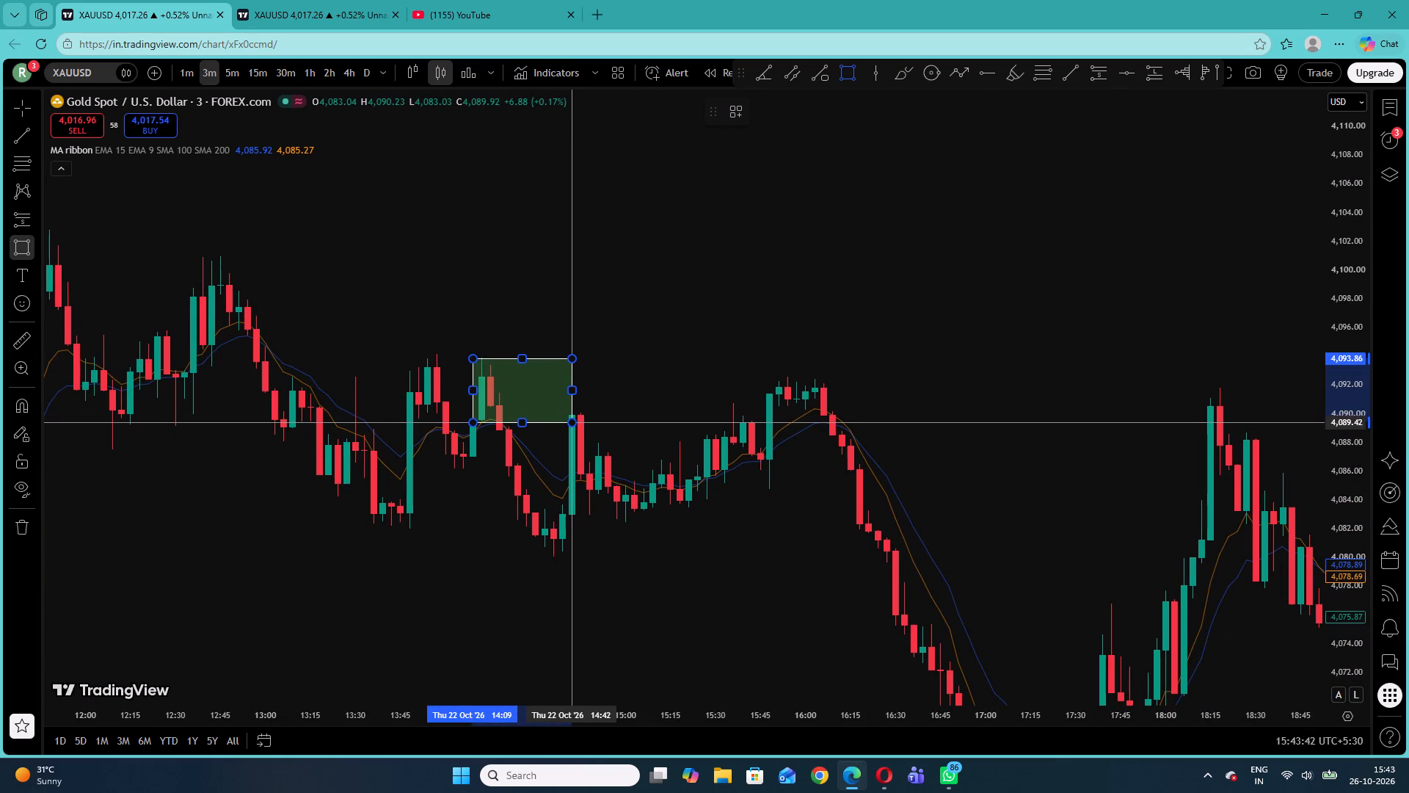
pyautogui.click(568, 422)
pyautogui.click(601, 350)
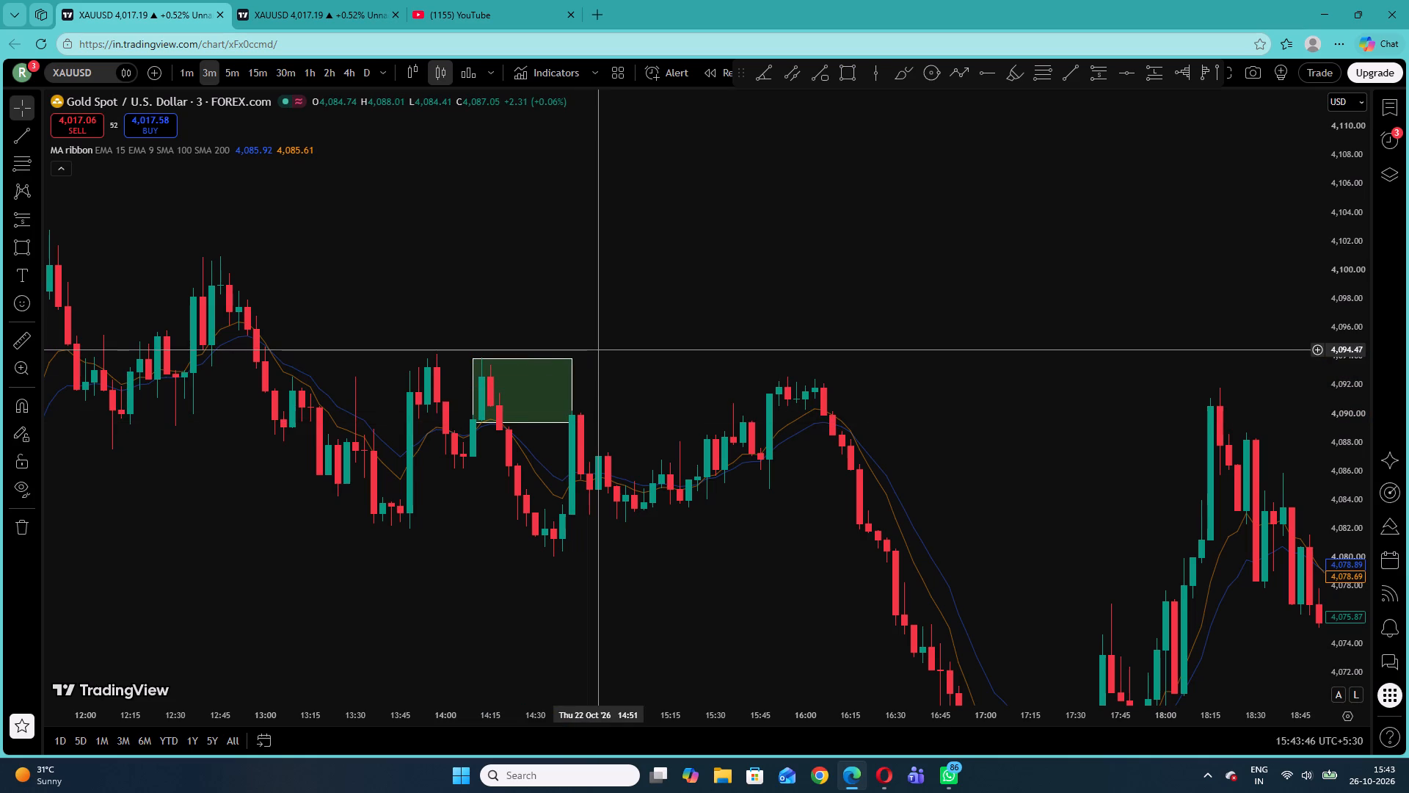
pyautogui.moveTo(572, 388); pyautogui.dragTo(836, 364)
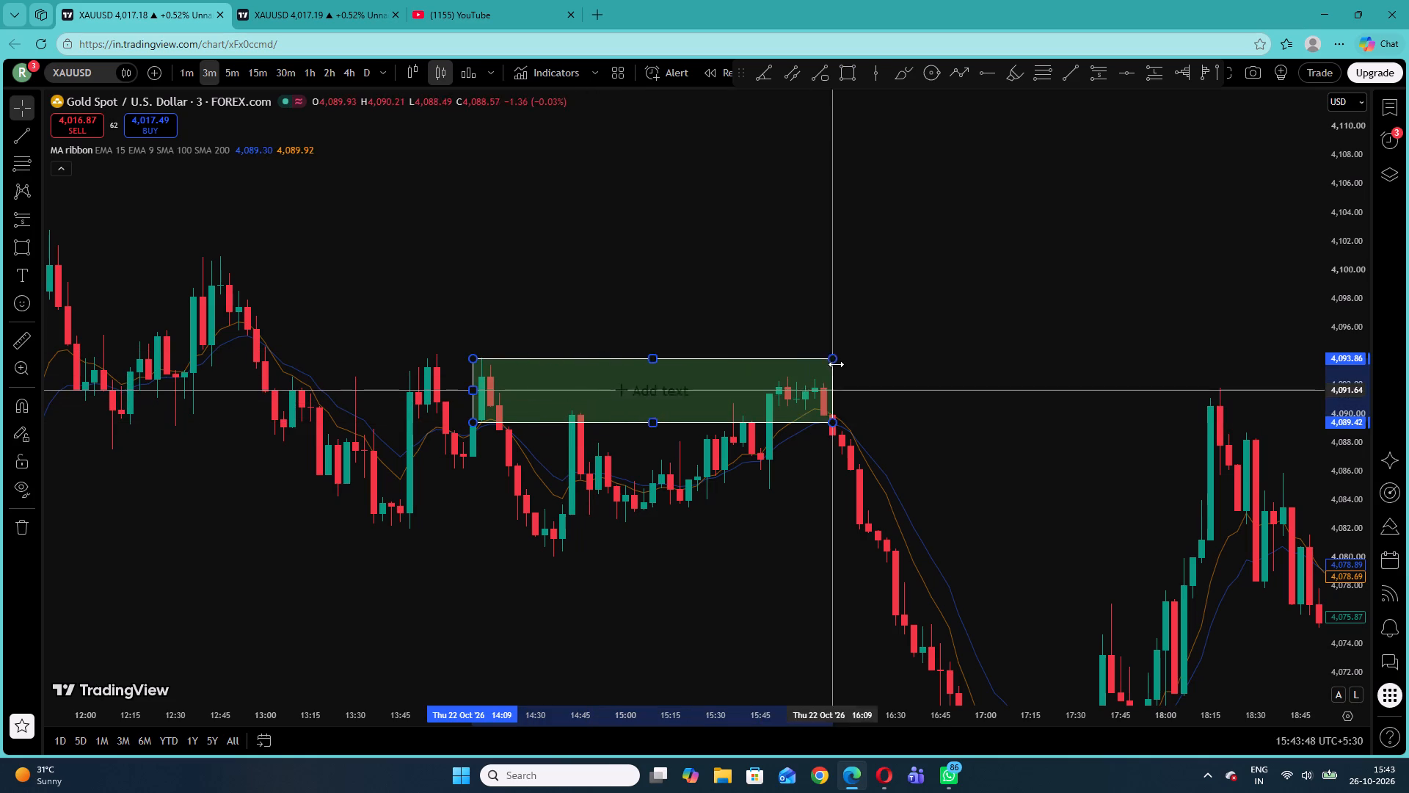
pyautogui.moveTo(836, 364); pyautogui.dragTo(851, 362)
pyautogui.click(873, 314)
# Examine the 22 October price action before and after the 14:09 supply zone, from about 08:15 to 18:15.
pyautogui.moveTo(1357, 423); pyautogui.dragTo(1326, 309)
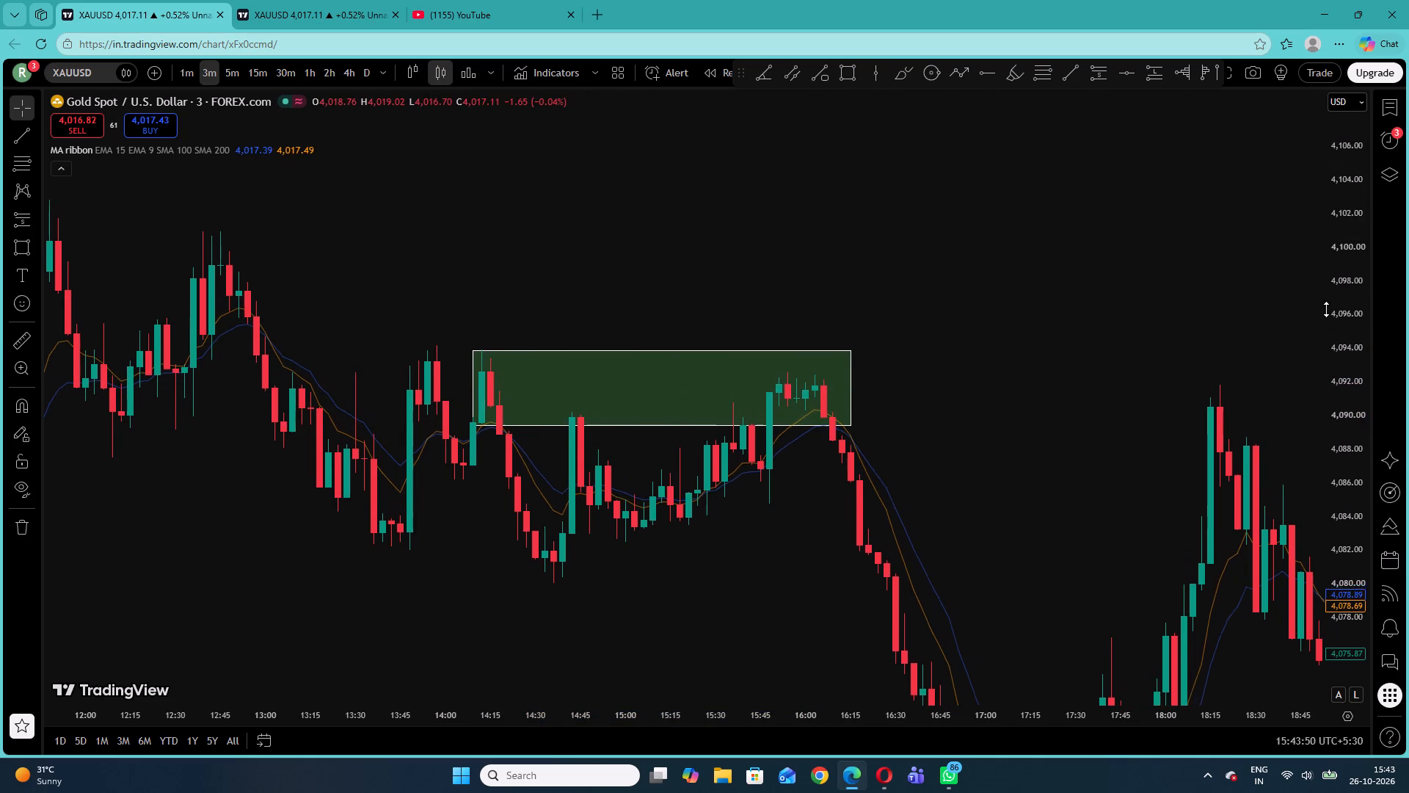
pyautogui.moveTo(1326, 309); pyautogui.dragTo(1315, 247)
pyautogui.click(960, 270)
pyautogui.moveTo(964, 383); pyautogui.dragTo(986, 337)
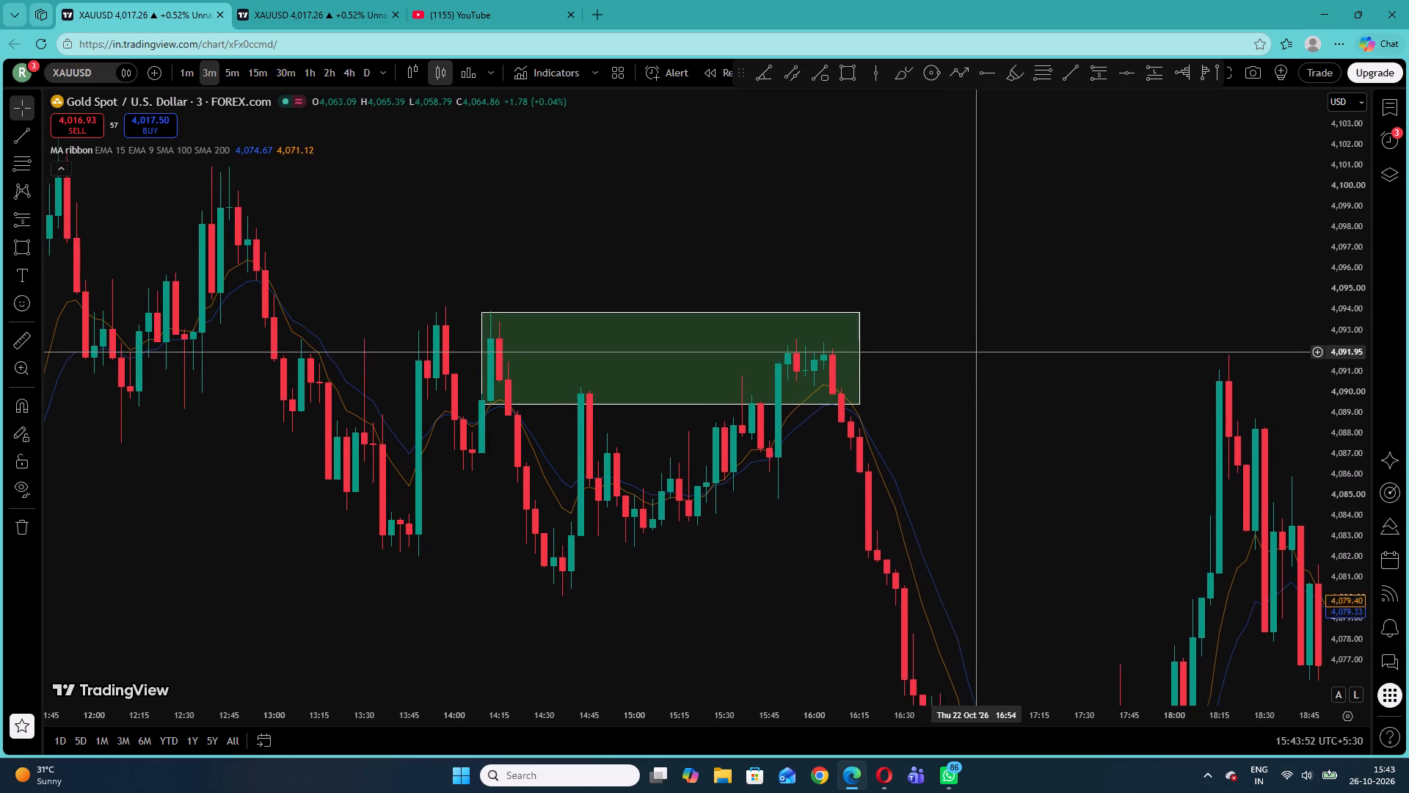
pyautogui.moveTo(986, 337); pyautogui.dragTo(995, 245)
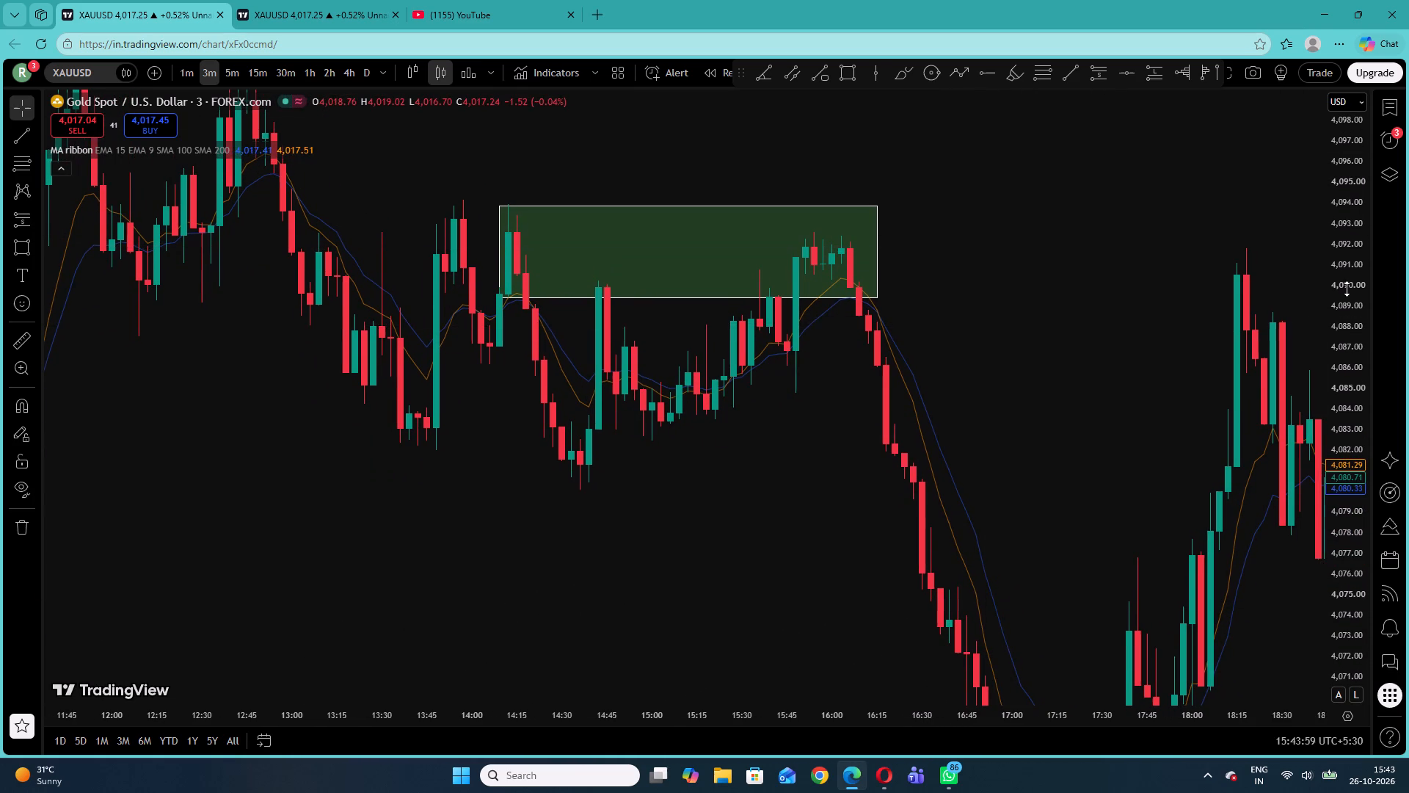
pyautogui.moveTo(1347, 289); pyautogui.dragTo(1355, 460)
pyautogui.moveTo(404, 443); pyautogui.dragTo(787, 466)
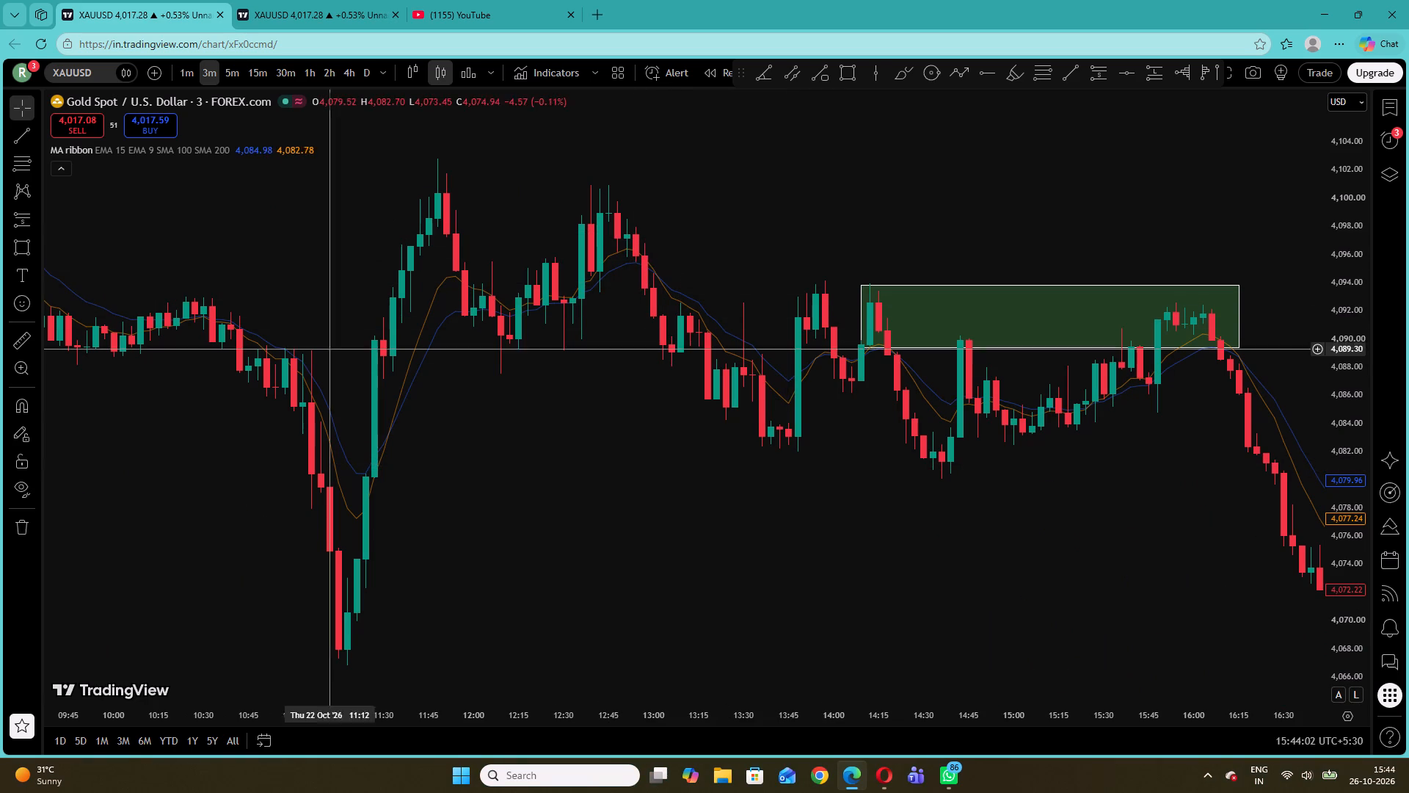
pyautogui.moveTo(503, 485); pyautogui.dragTo(838, 584)
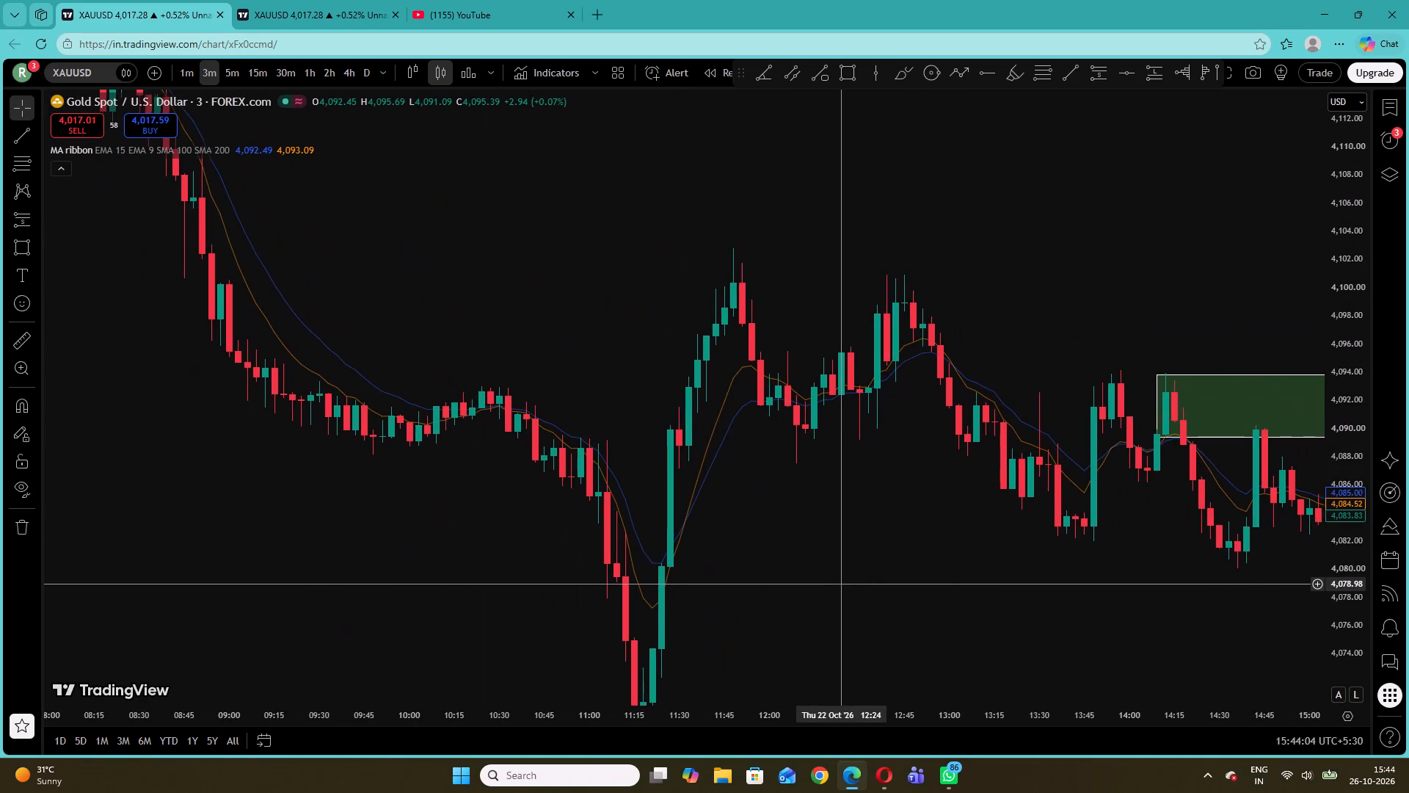
pyautogui.moveTo(838, 584); pyautogui.dragTo(797, 516)
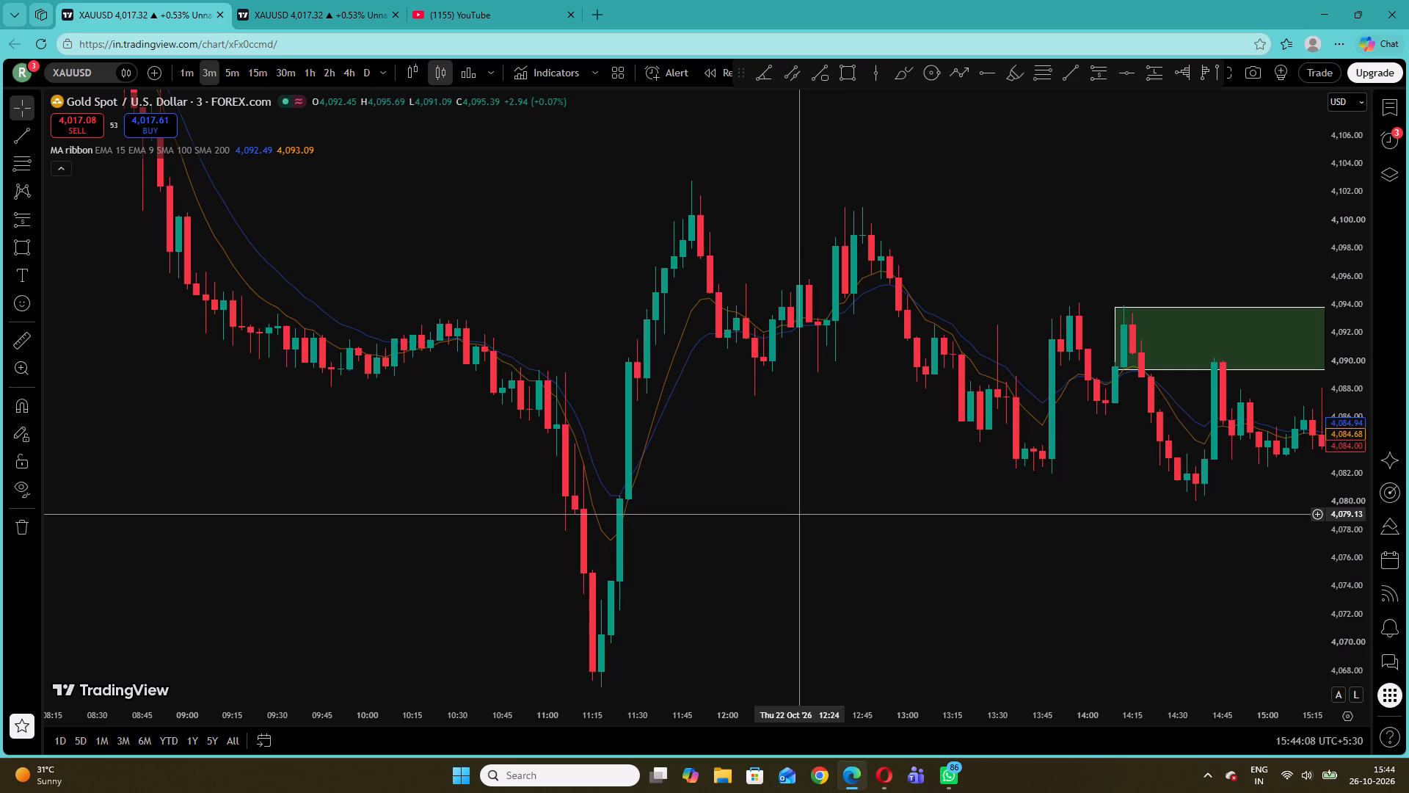
pyautogui.moveTo(818, 485); pyautogui.dragTo(402, 579)
pyautogui.moveTo(977, 334); pyautogui.dragTo(819, 305)
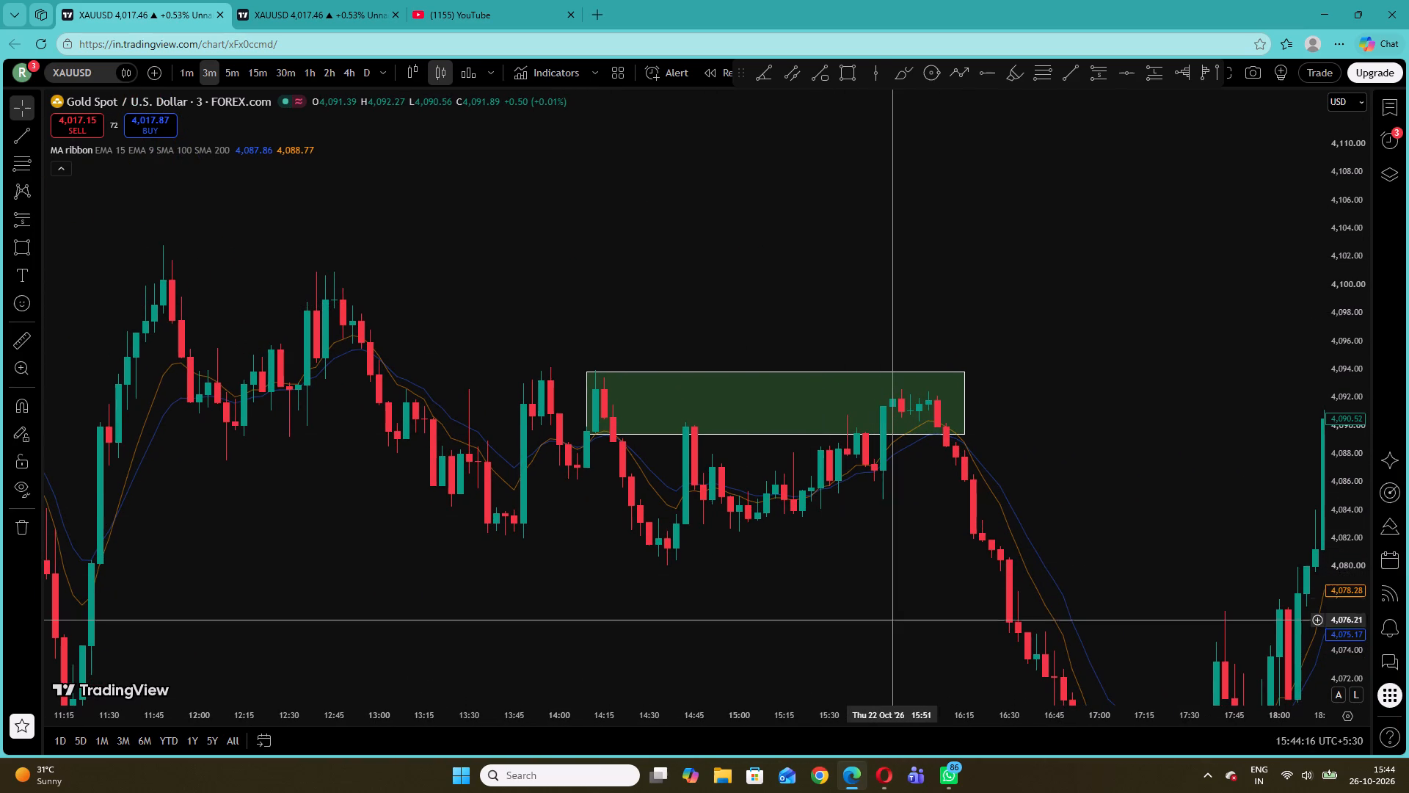
pyautogui.moveTo(888, 609); pyautogui.dragTo(868, 509)
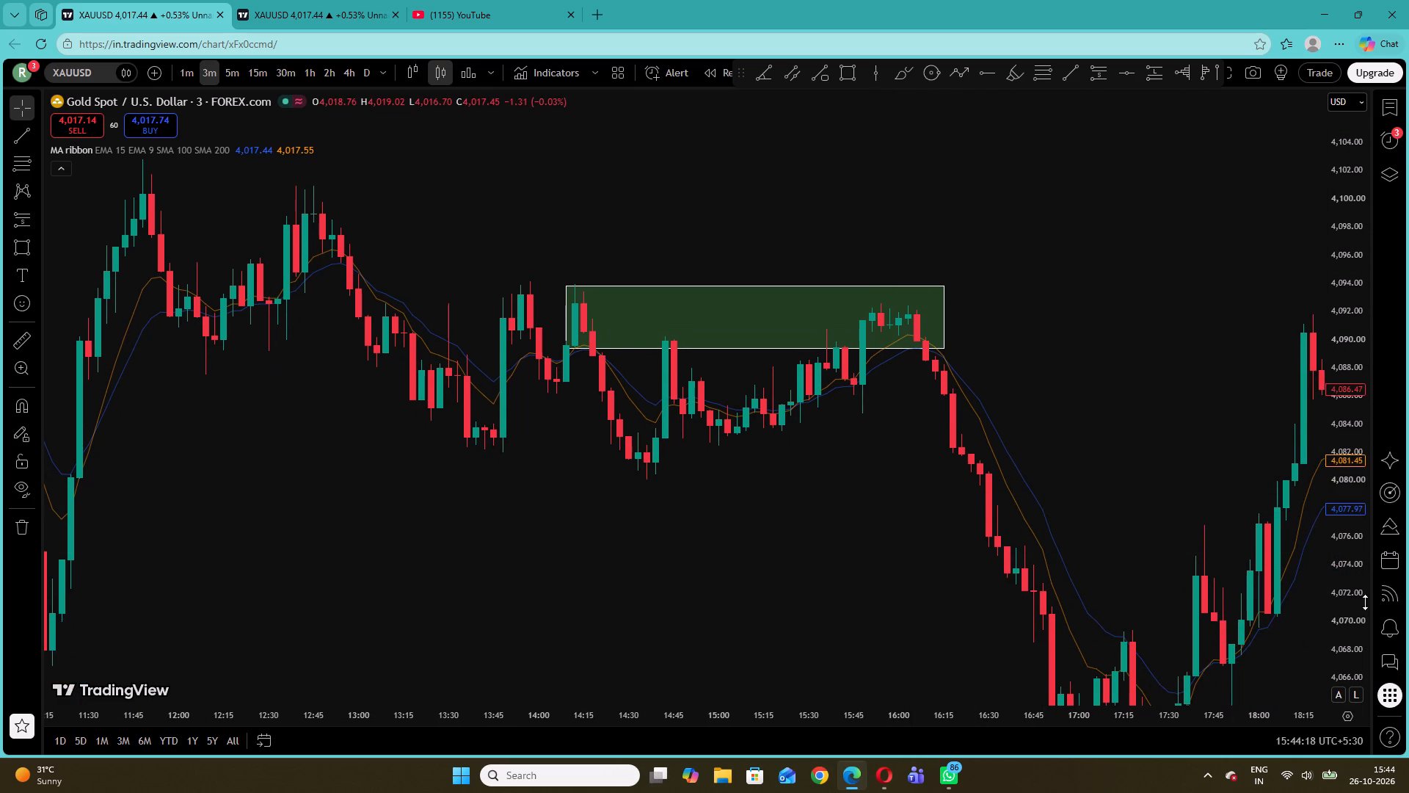
pyautogui.moveTo(1341, 618); pyautogui.dragTo(1260, 290)
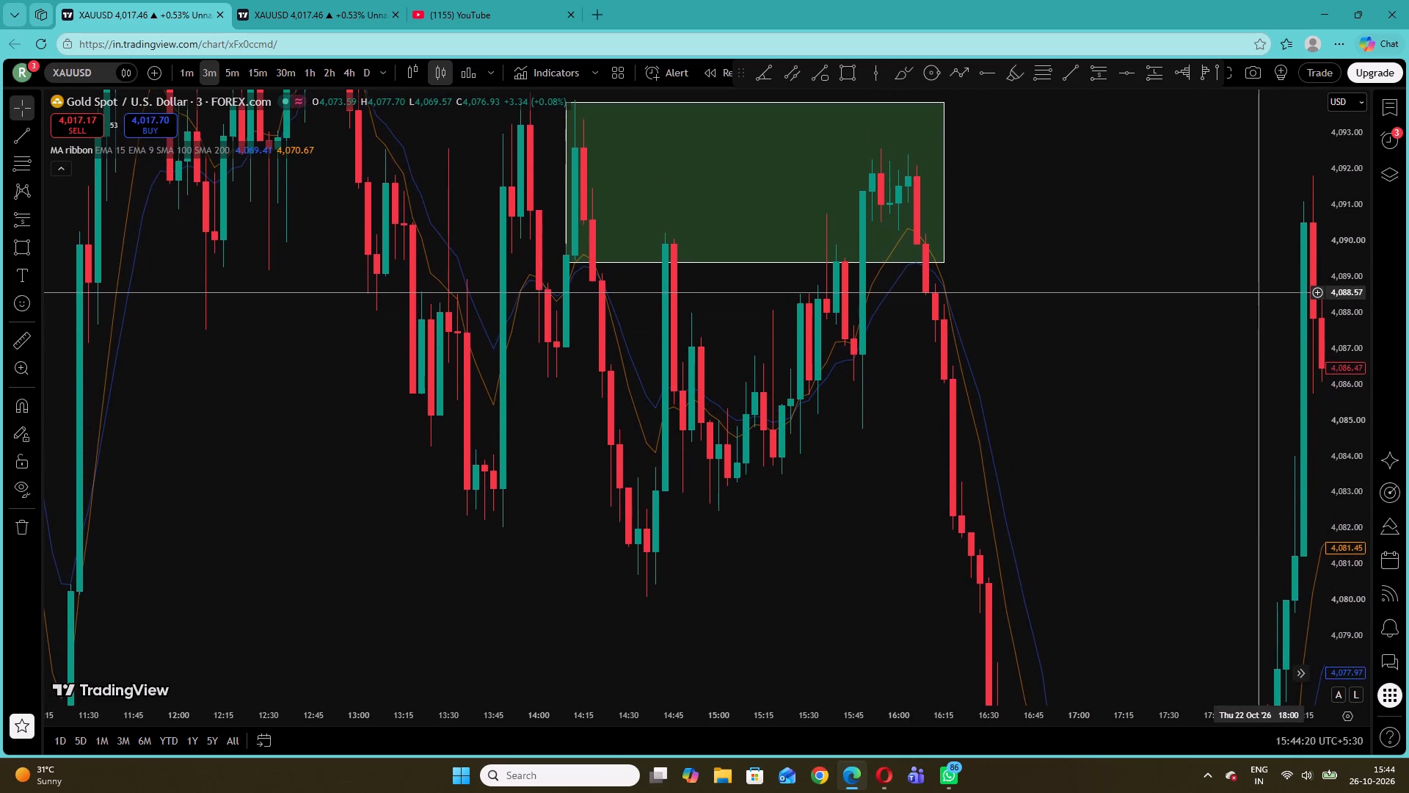
pyautogui.moveTo(1260, 290); pyautogui.dragTo(1275, 376)
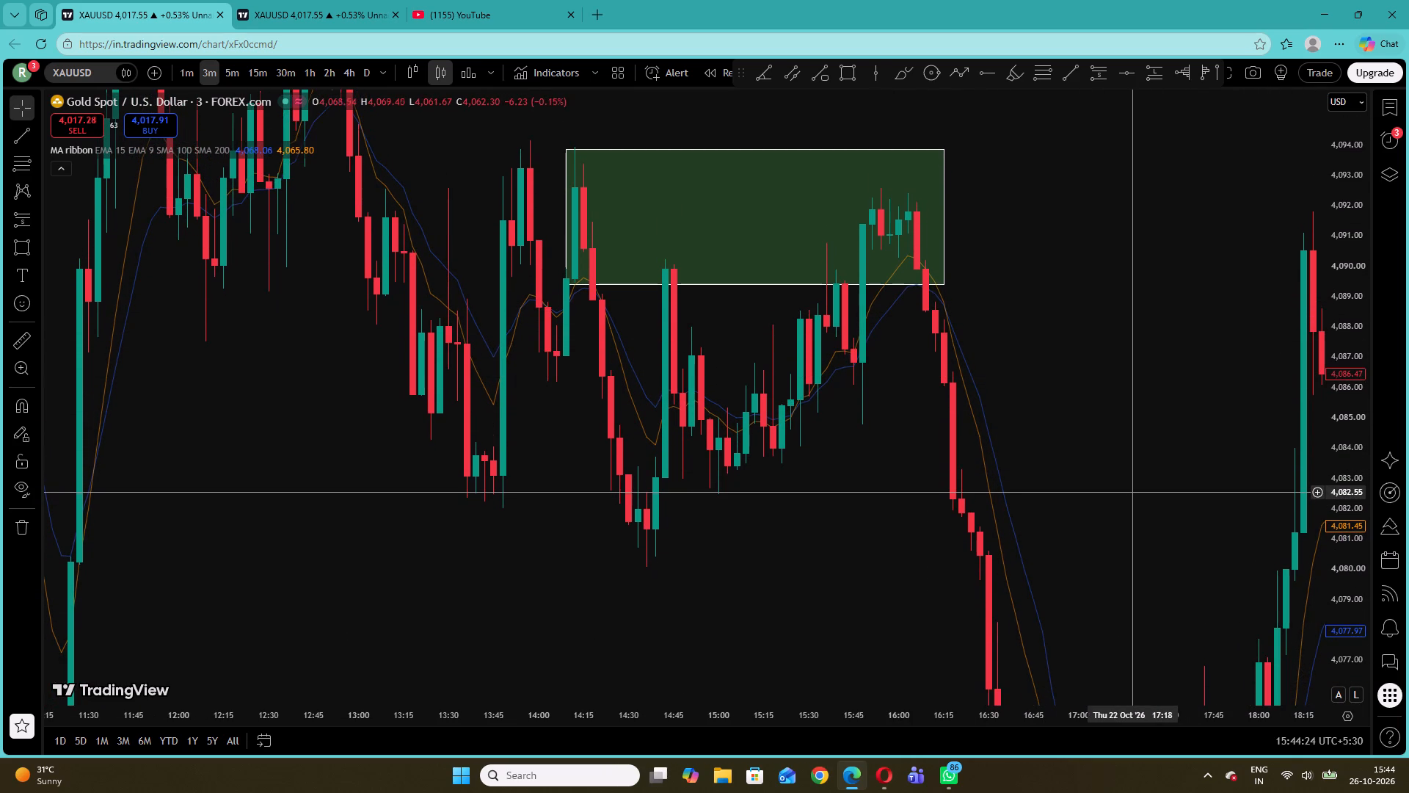
# Draw a rectangle demand zone on 22 October from 14:30 to about 15:09, between 4,082.53 and about 4,080.1.
pyautogui.click(20, 258)
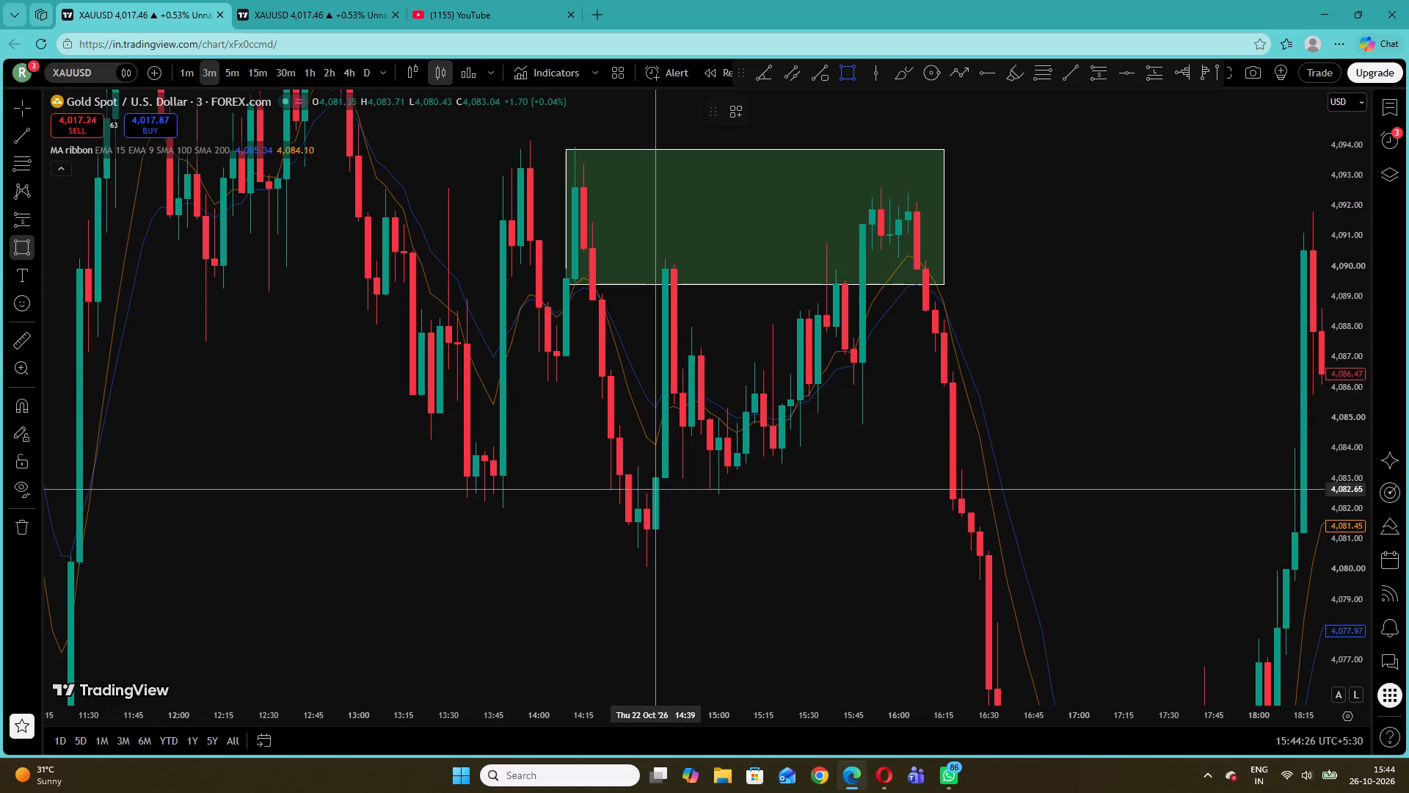
pyautogui.click(631, 493)
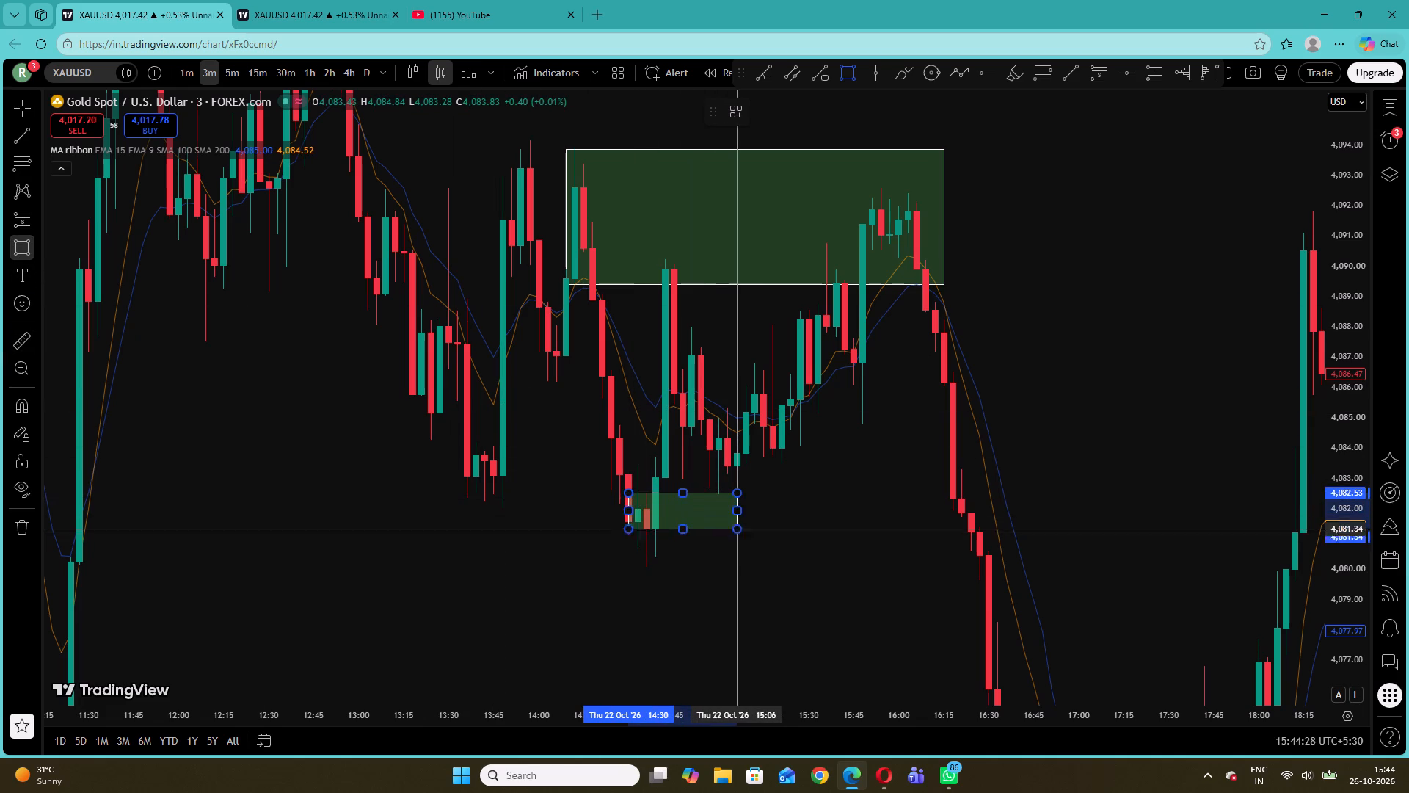
pyautogui.click(748, 565)
pyautogui.moveTo(861, 491); pyautogui.dragTo(874, 486)
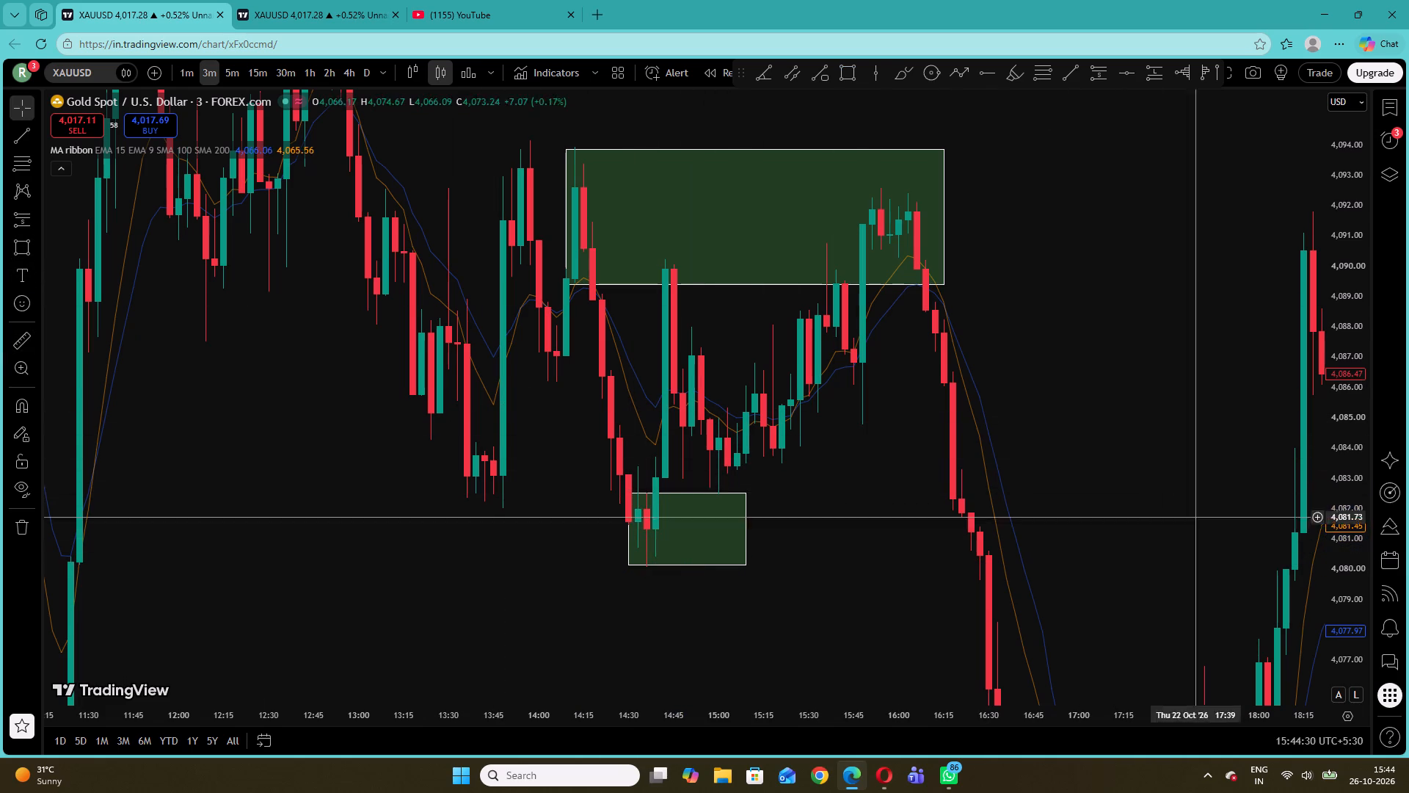
pyautogui.moveTo(1343, 446); pyautogui.dragTo(1328, 623)
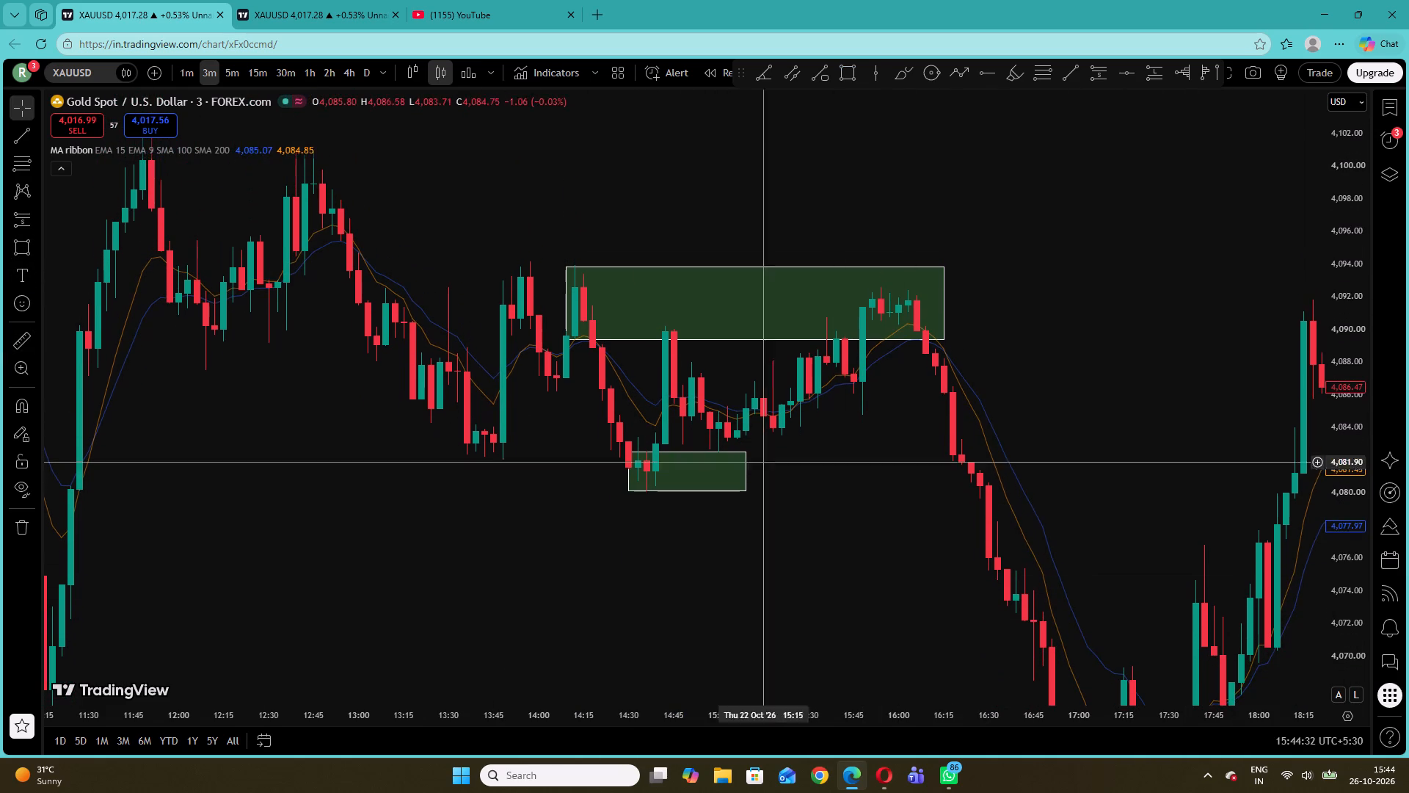
pyautogui.moveTo(866, 538); pyautogui.dragTo(704, 525)
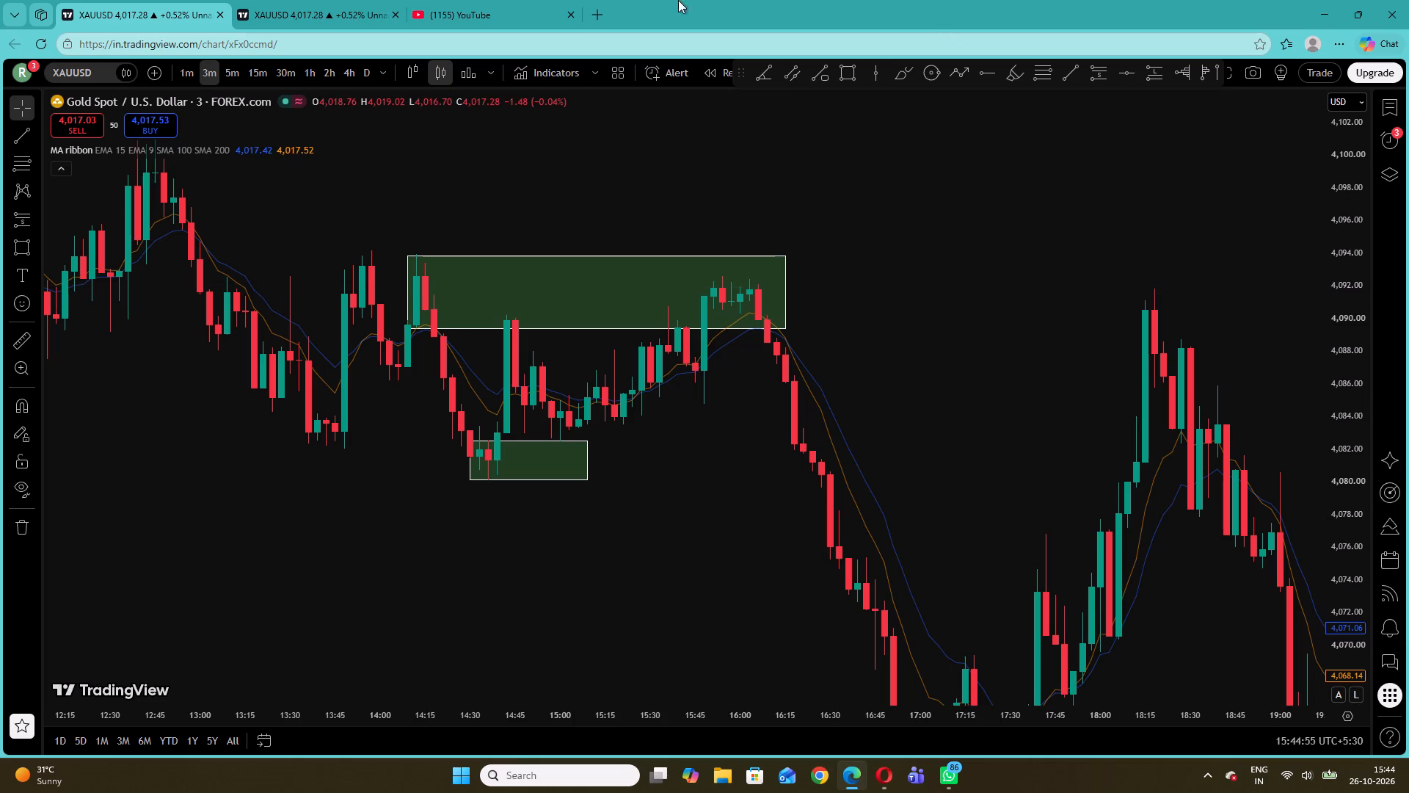
# Switch to the other open XAUUSD chart, which uses the 1-minute timeframe.
pyautogui.click(374, 0)
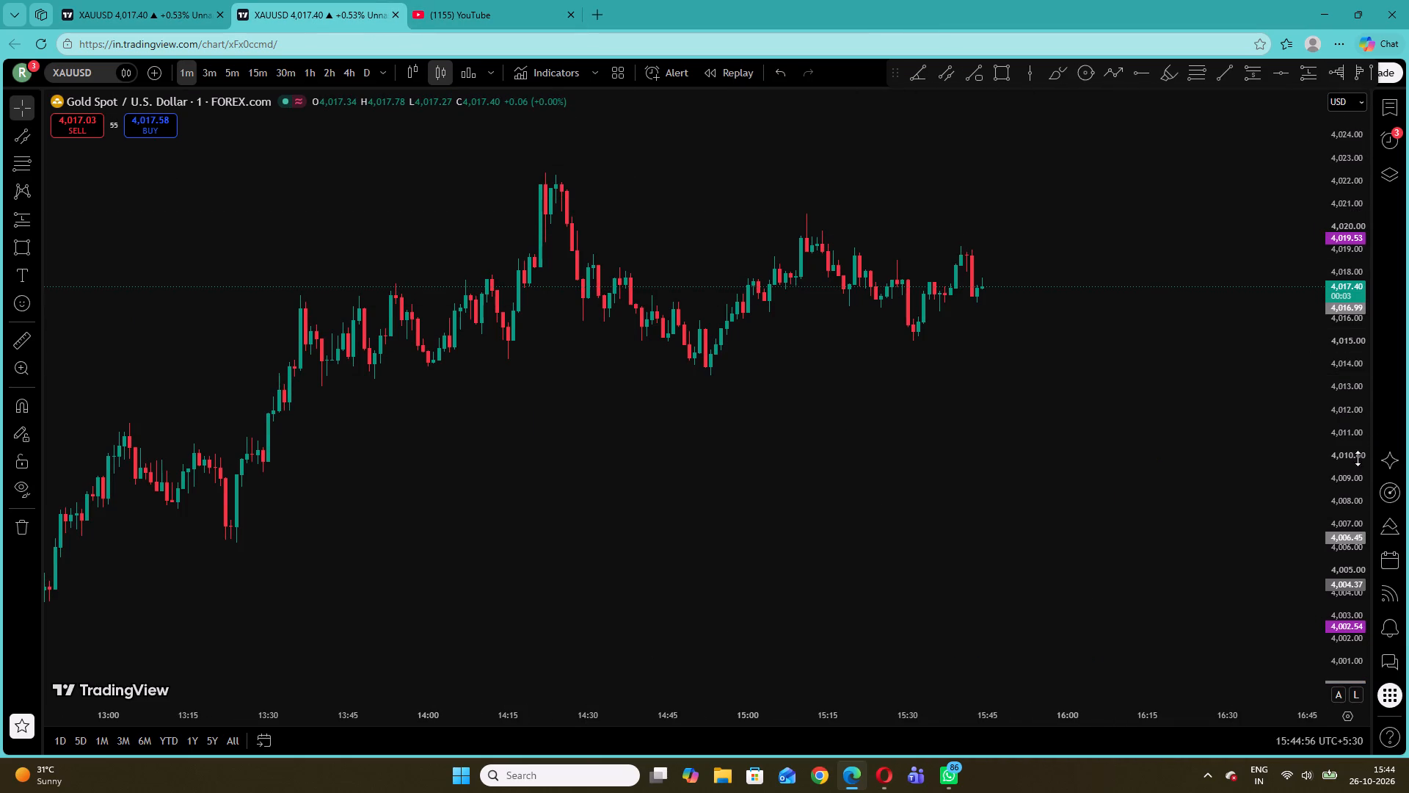
# Set the XAUUSD chart to the 3-minute timeframe after comparing it with the 5-minute view.
pyautogui.moveTo(1351, 460); pyautogui.dragTo(1289, 202)
pyautogui.moveTo(1189, 197); pyautogui.dragTo(1166, 329)
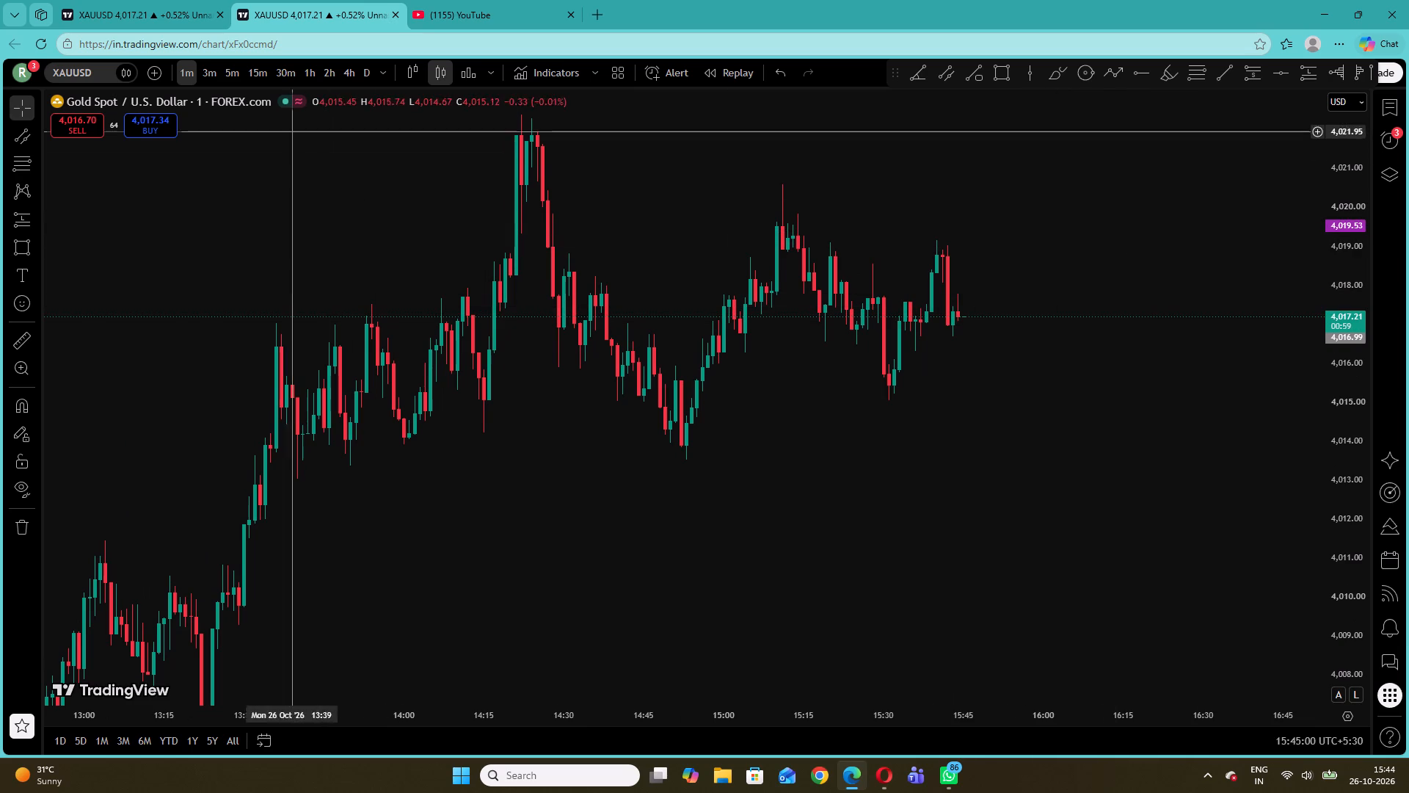
pyautogui.click(242, 68)
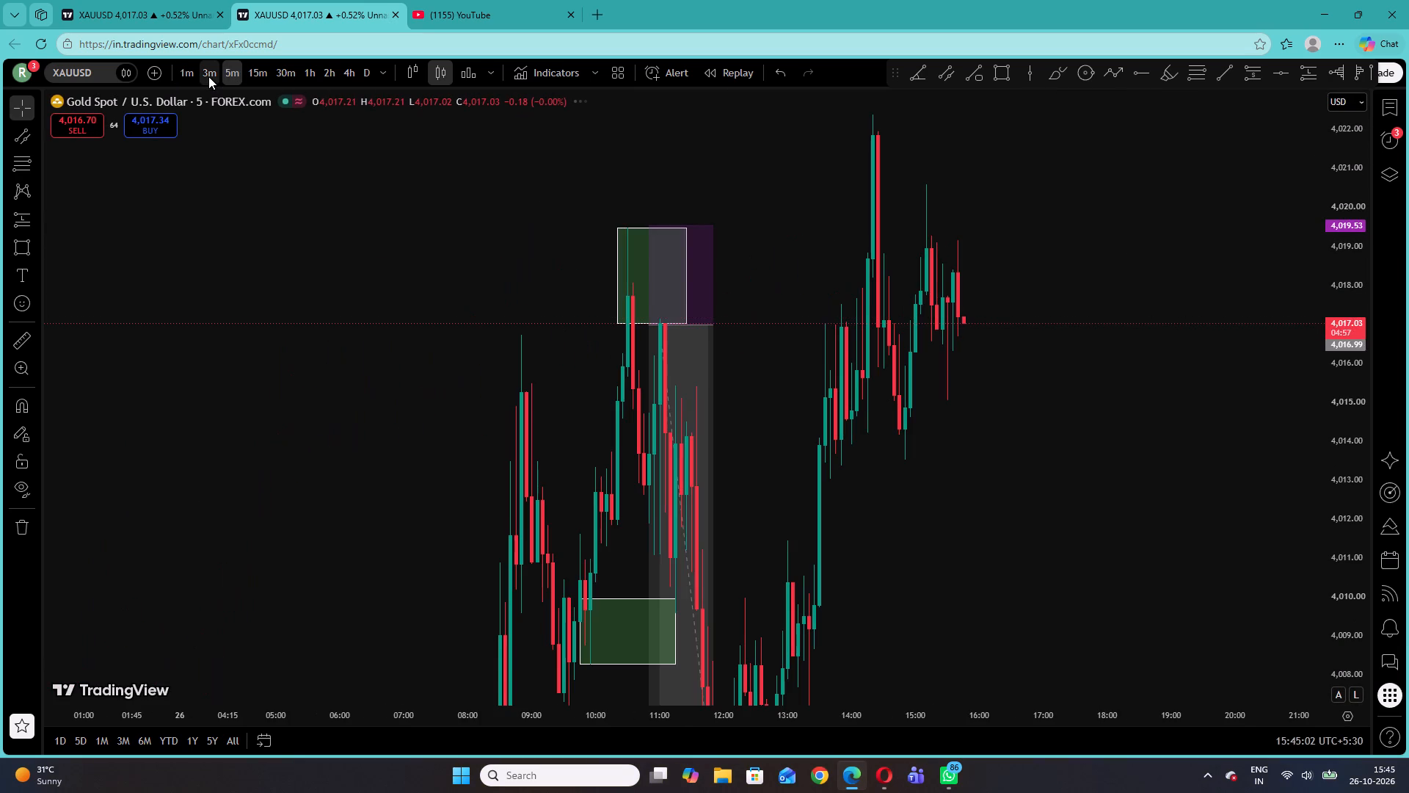
pyautogui.click(208, 76)
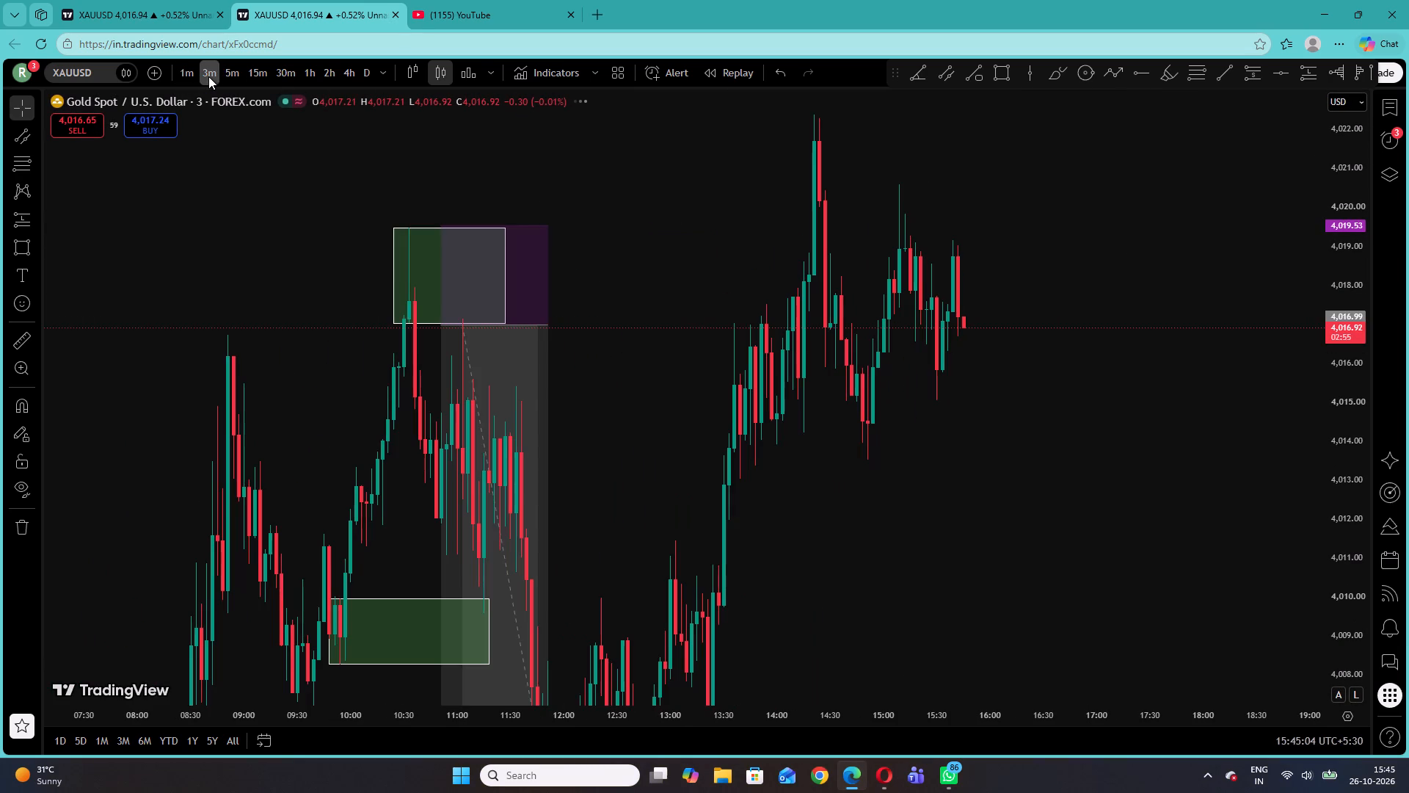
pyautogui.click(231, 73)
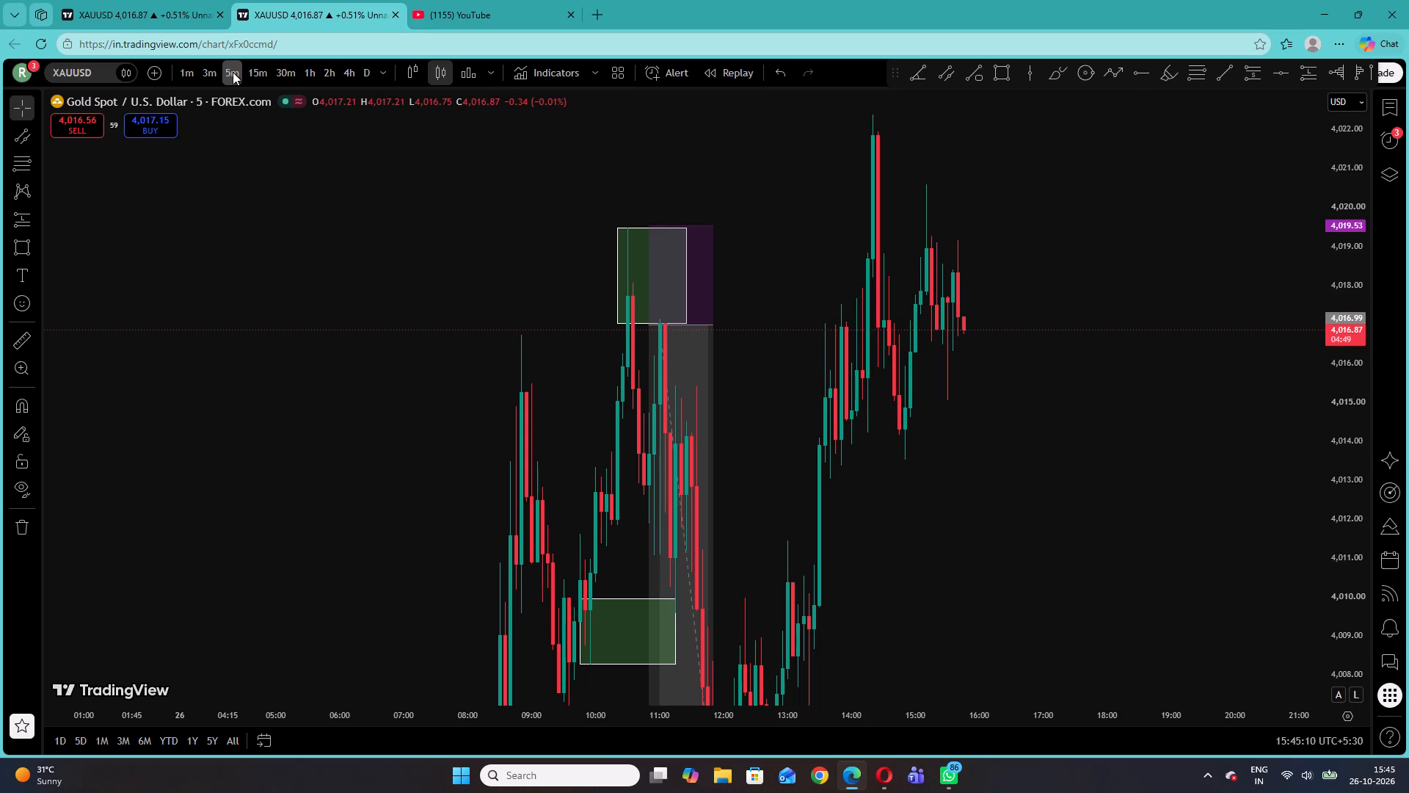
pyautogui.click(213, 72)
# Draw a rectangle demand zone on 26 October from 08:21 to about 20:00, between 4,001.75 and 3,997.76.
pyautogui.moveTo(1343, 451); pyautogui.dragTo(1331, 600)
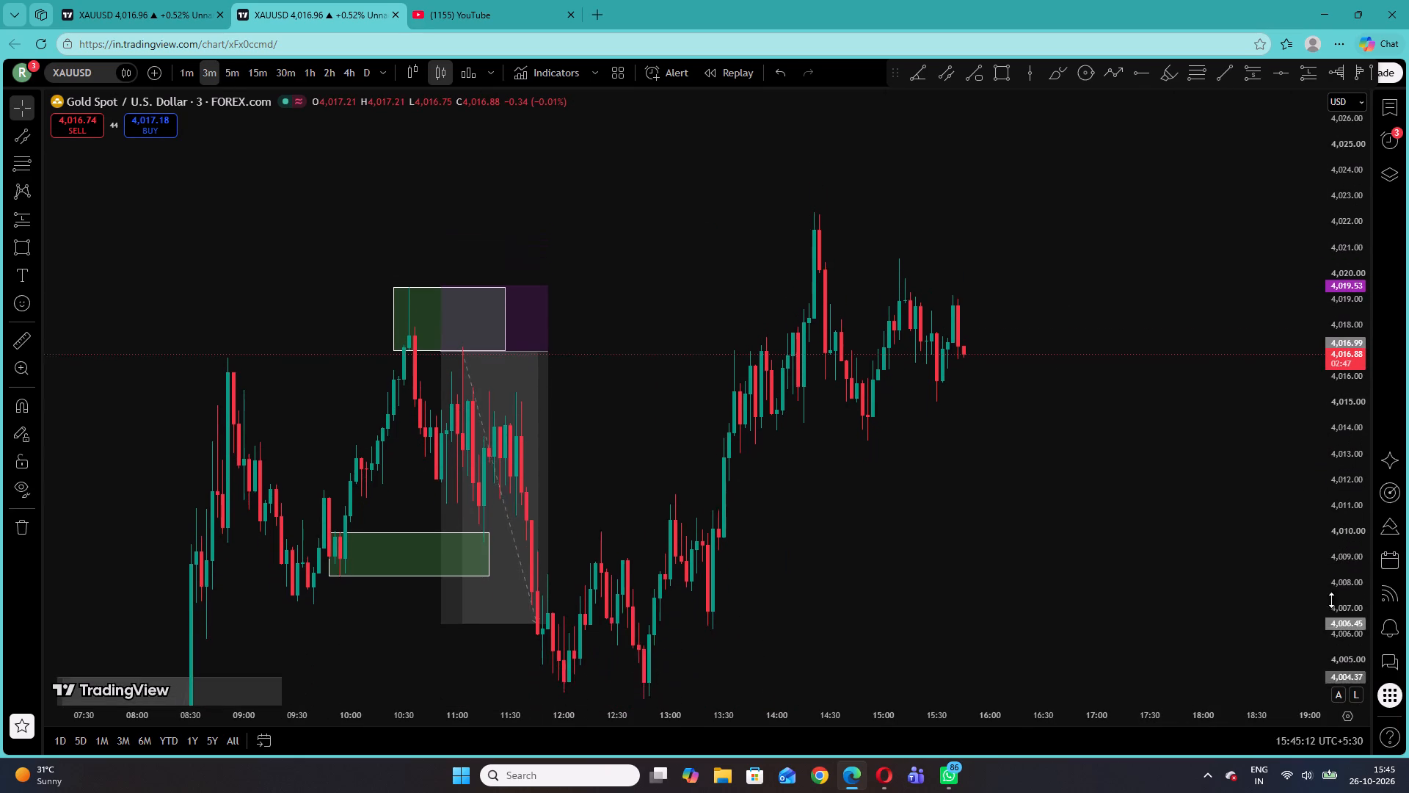
pyautogui.moveTo(1331, 600); pyautogui.dragTo(1328, 618)
pyautogui.moveTo(1168, 466); pyautogui.dragTo(1010, 424)
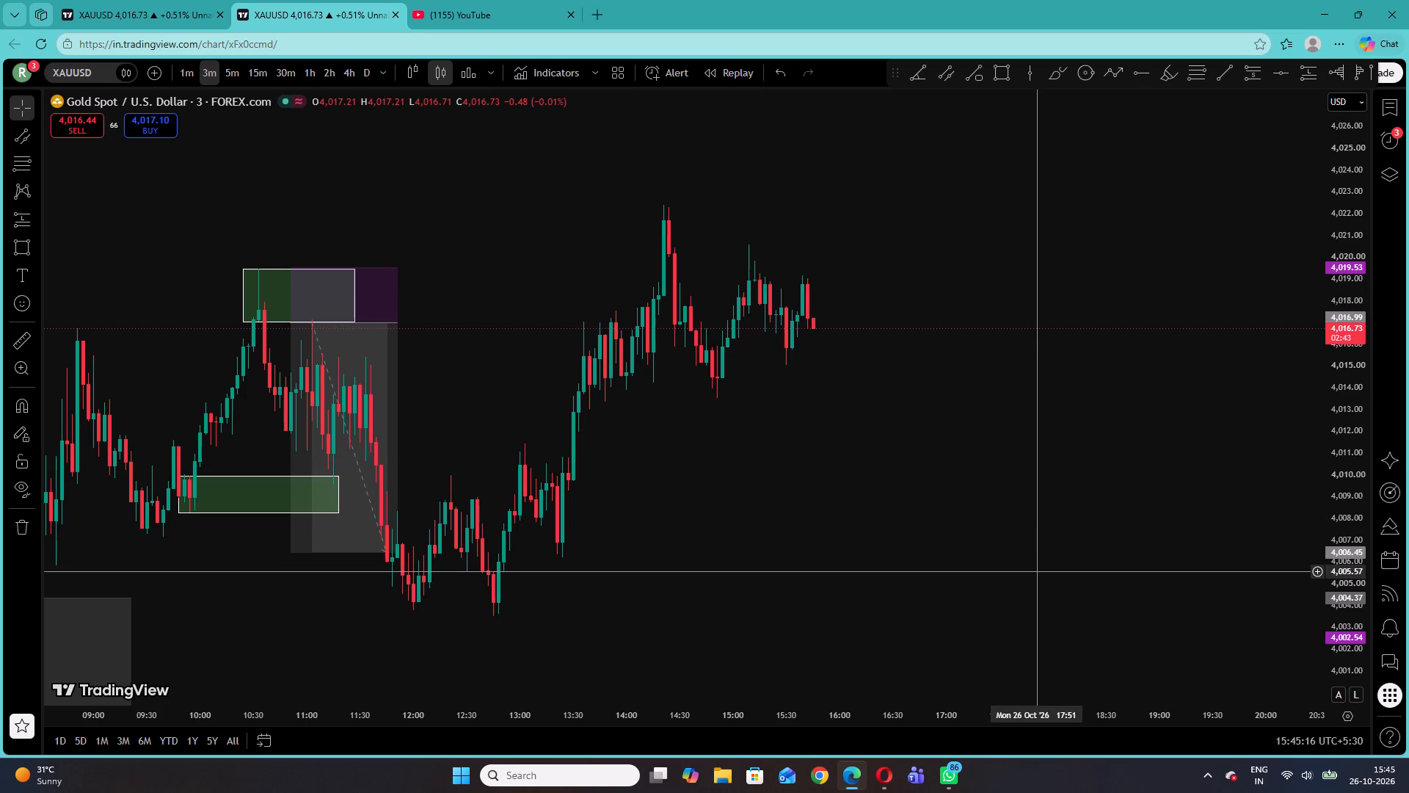
pyautogui.moveTo(1035, 571); pyautogui.dragTo(1072, 432)
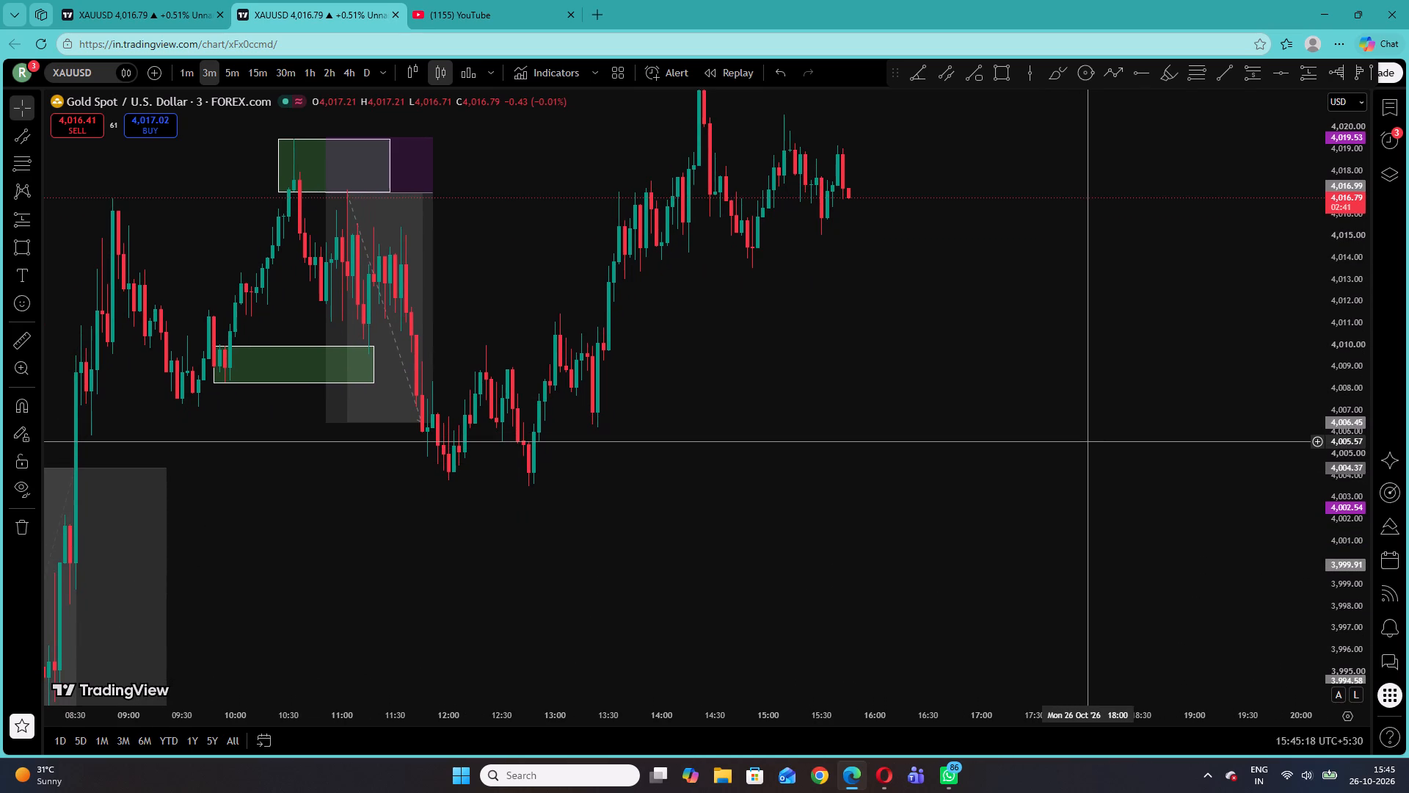
pyautogui.moveTo(1364, 634); pyautogui.dragTo(1256, 189)
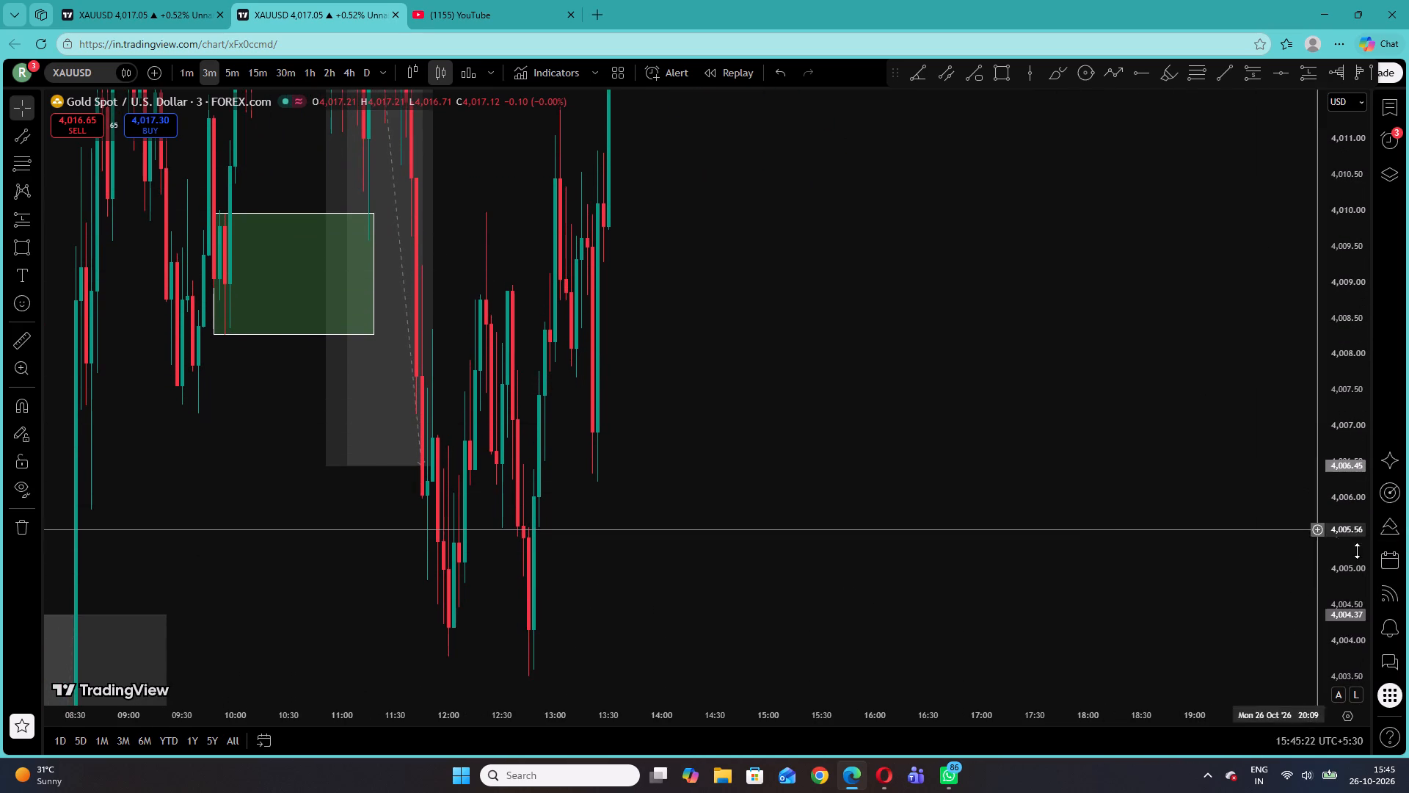
pyautogui.moveTo(1352, 491); pyautogui.dragTo(1351, 781)
pyautogui.moveTo(931, 646); pyautogui.dragTo(1045, 537)
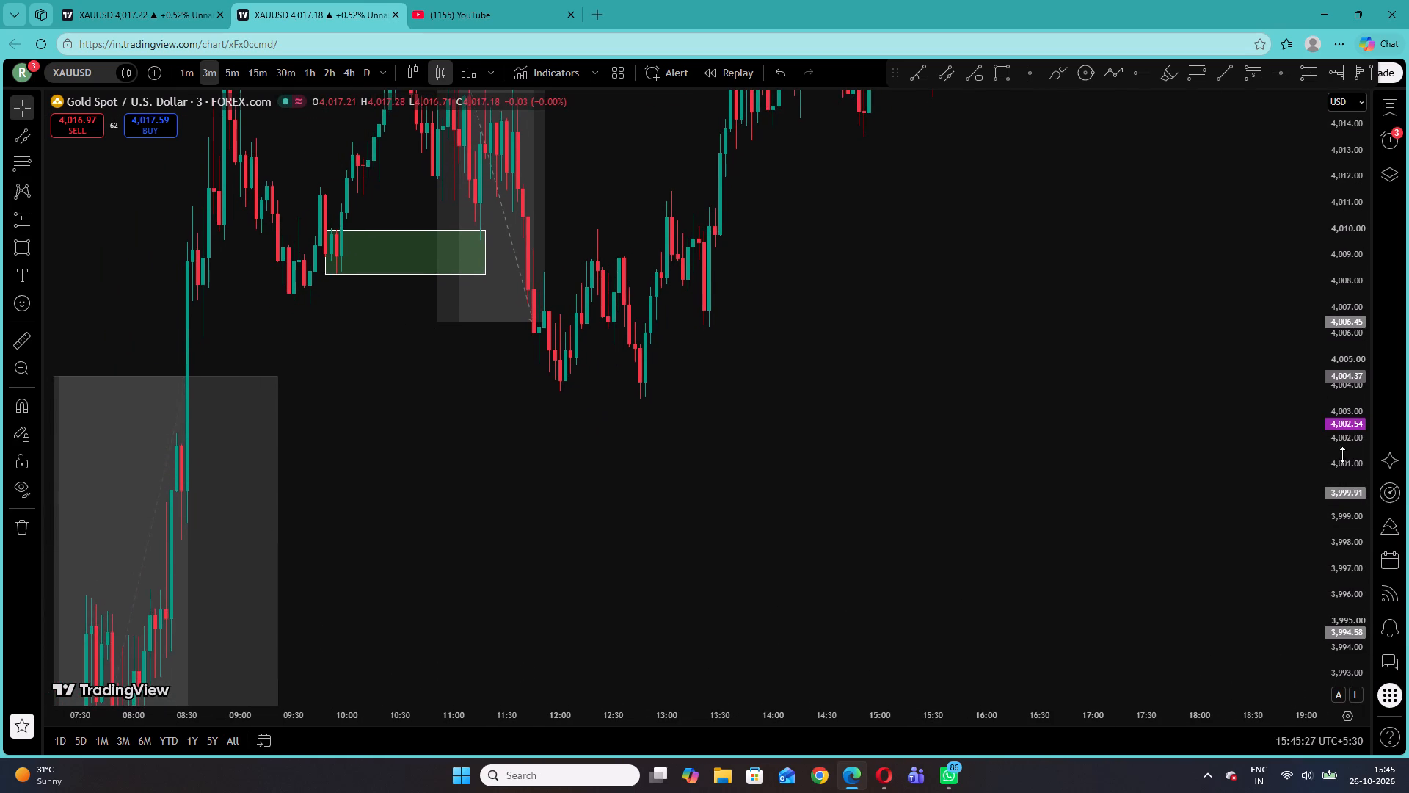
pyautogui.moveTo(1342, 455); pyautogui.dragTo(1352, 678)
pyautogui.moveTo(1255, 573); pyautogui.dragTo(1157, 568)
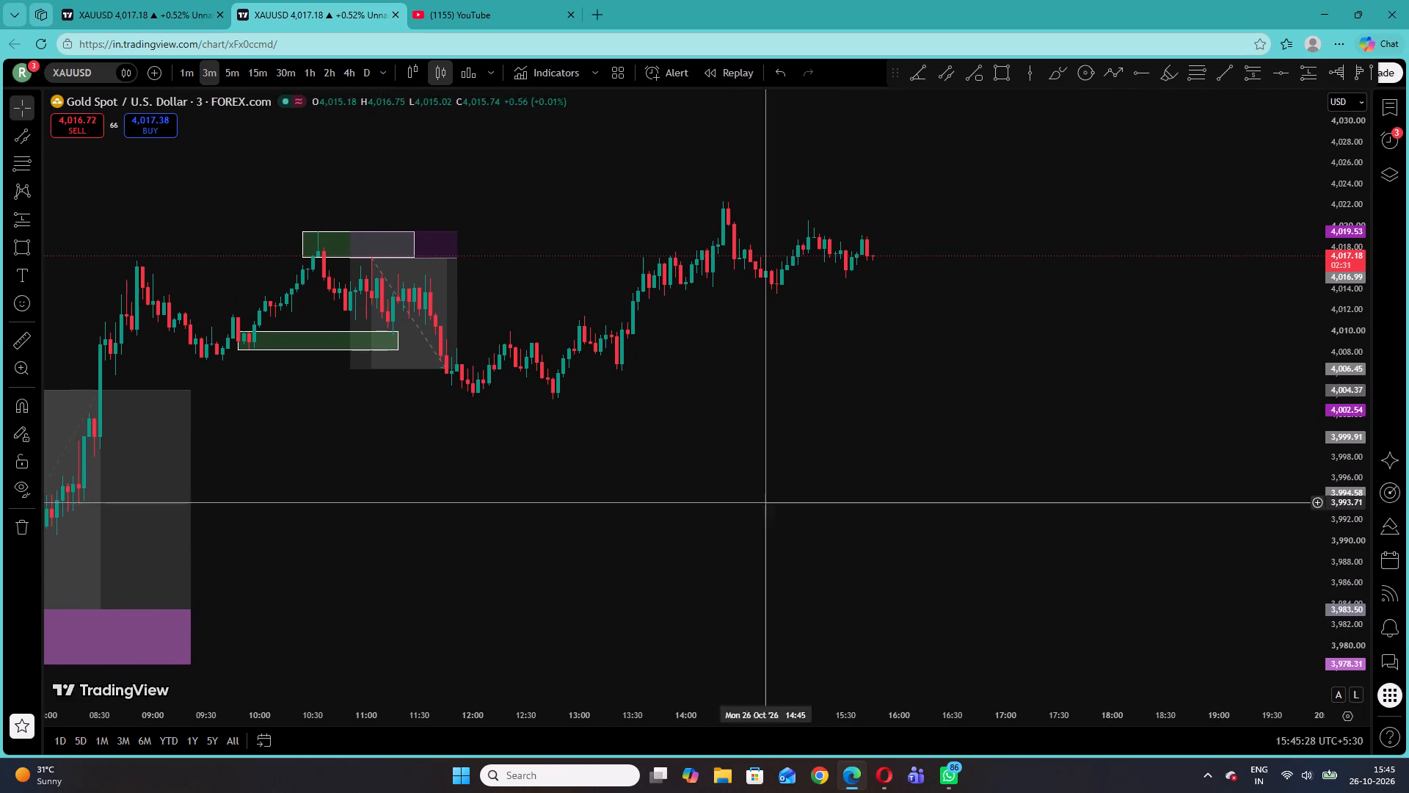
pyautogui.click(16, 245)
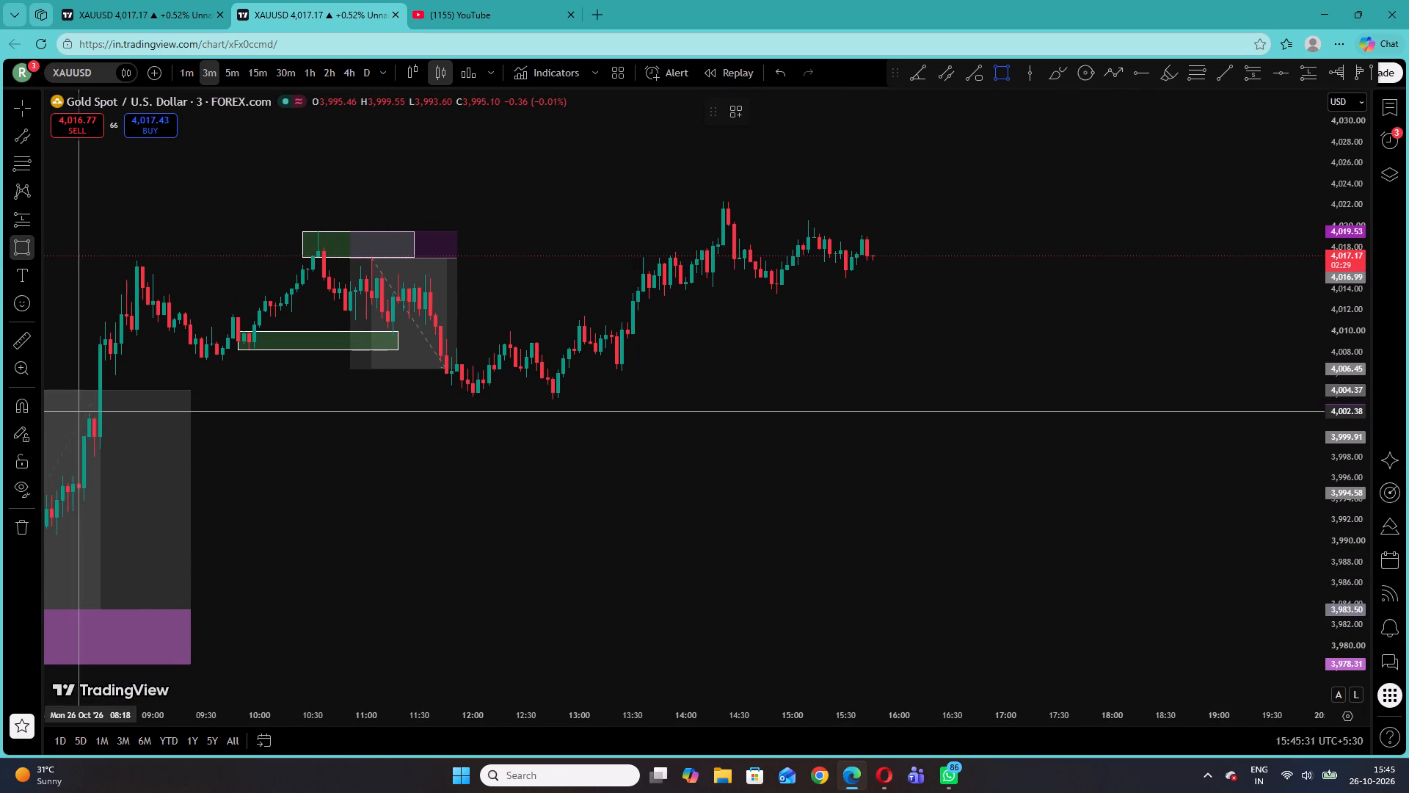
pyautogui.click(81, 418)
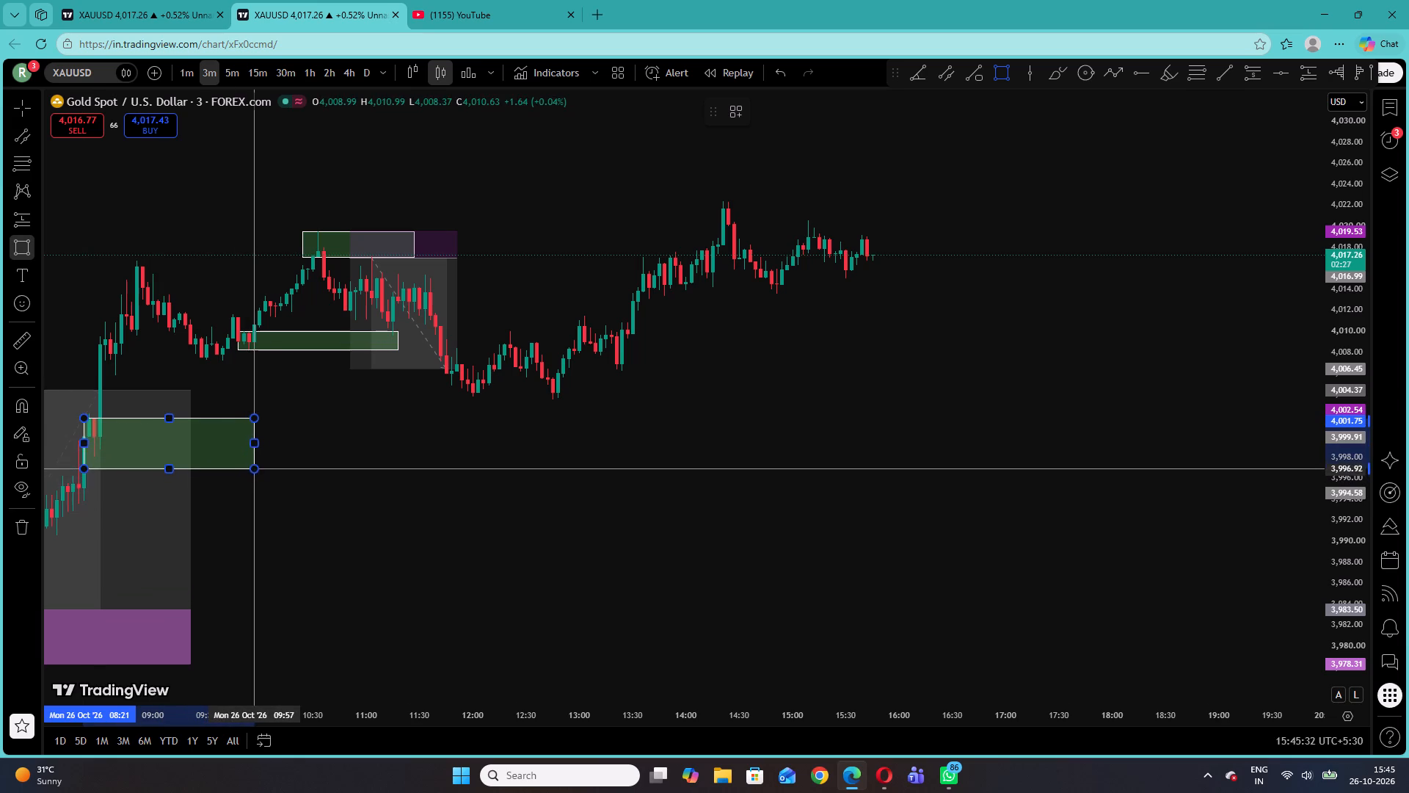
pyautogui.click(261, 460)
pyautogui.moveTo(256, 438); pyautogui.dragTo(687, 406)
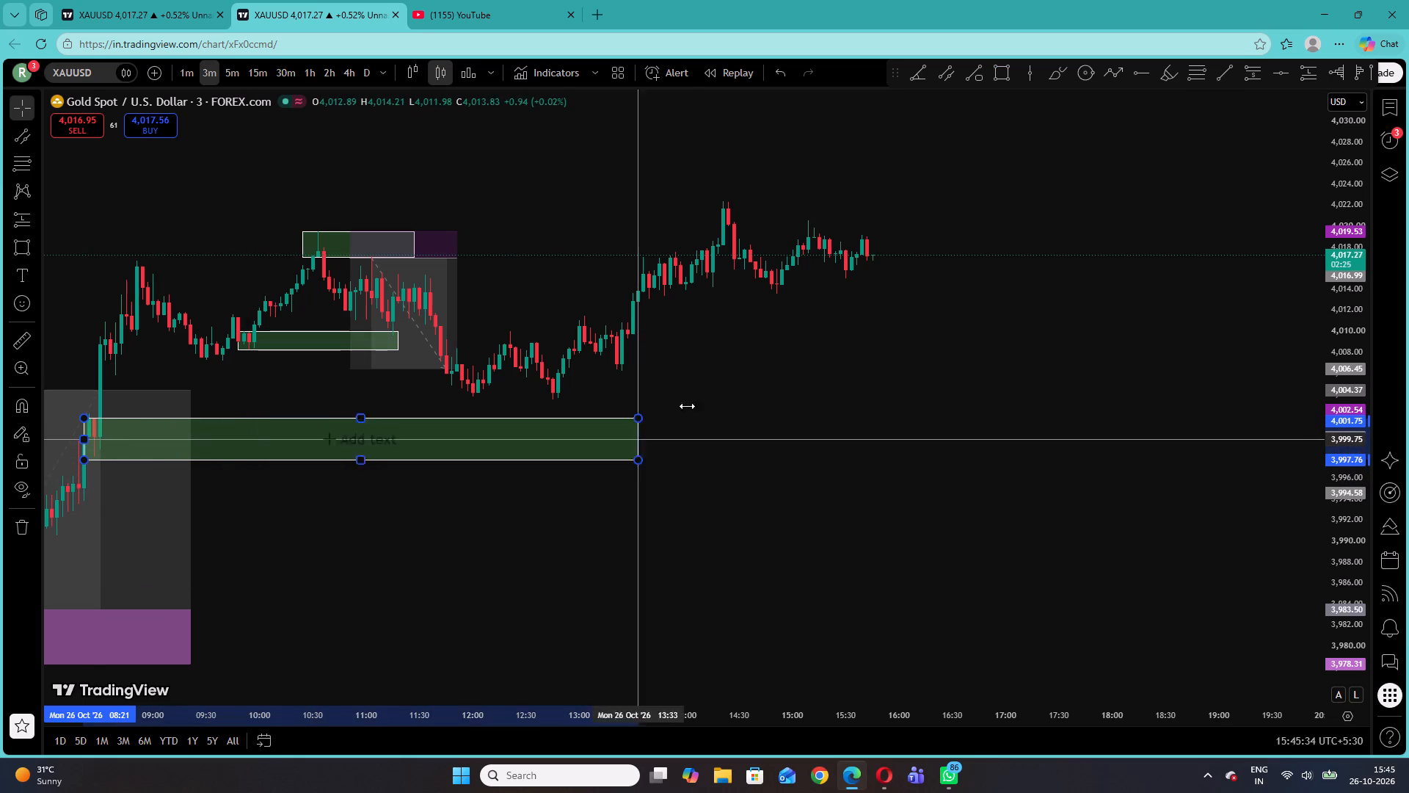
pyautogui.moveTo(687, 406); pyautogui.dragTo(1319, 383)
pyautogui.moveTo(955, 391); pyautogui.dragTo(960, 383)
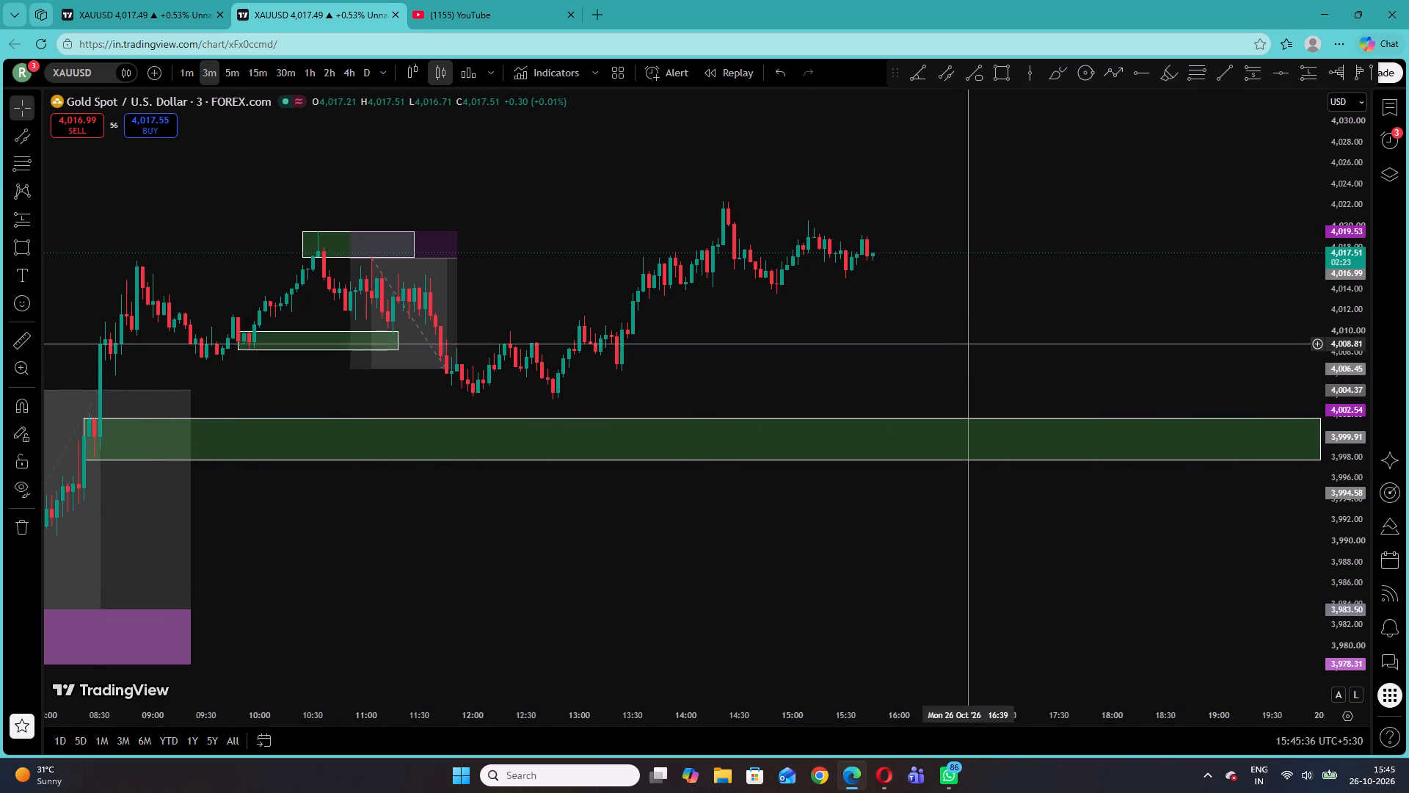
# Return to the other open XAUUSD chart with the MA ribbon and the 22 October zones.
pyautogui.moveTo(784, 552); pyautogui.dragTo(1115, 468)
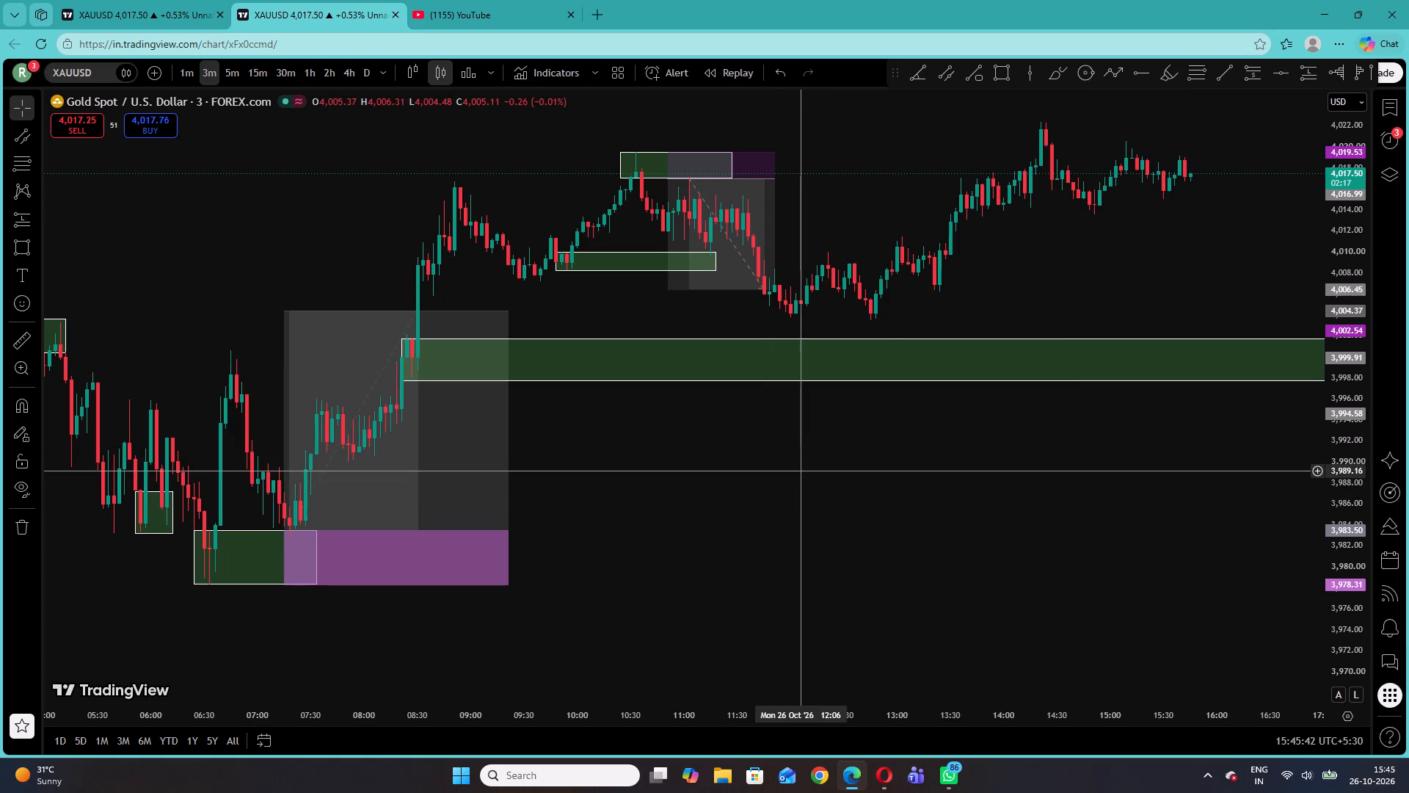
pyautogui.moveTo(995, 426); pyautogui.dragTo(630, 623)
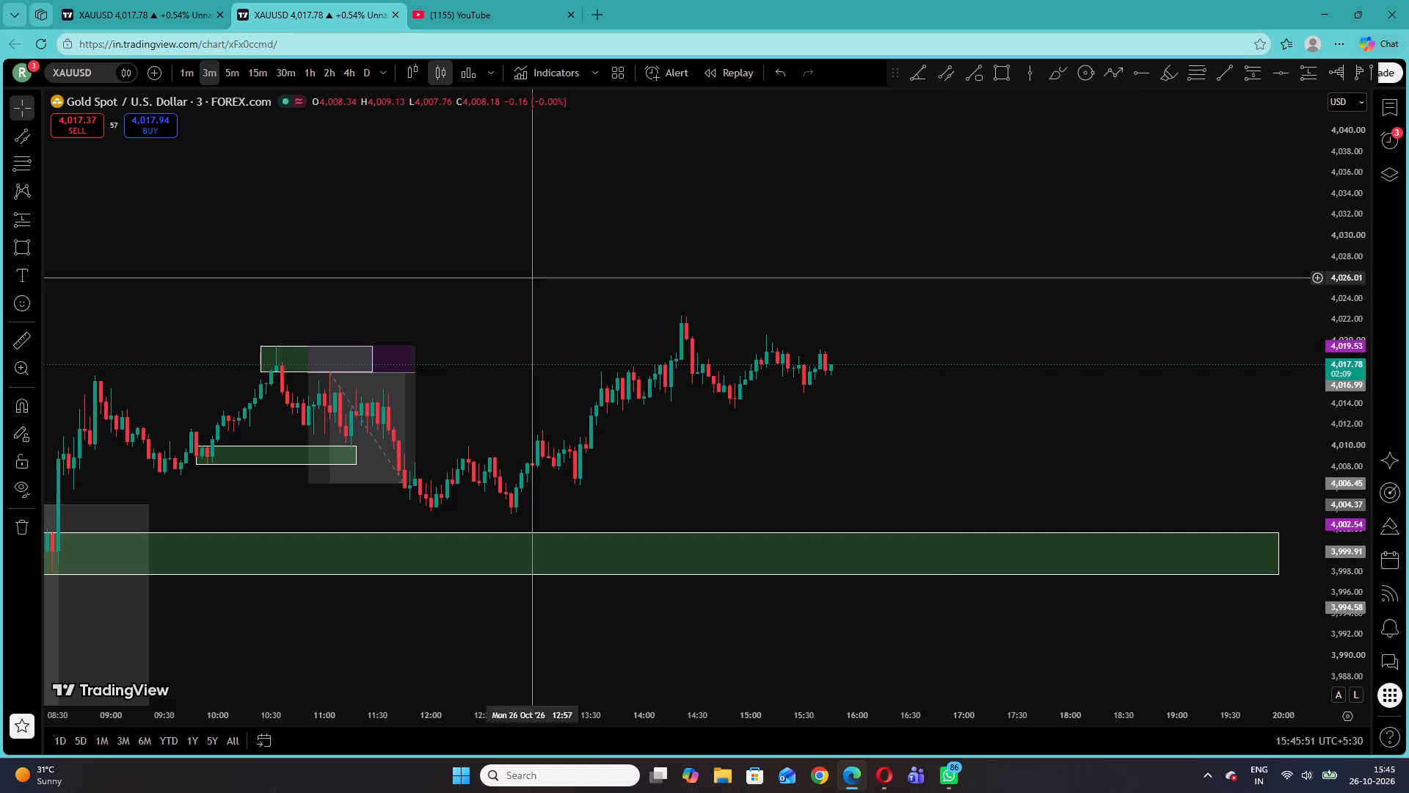
pyautogui.click(201, 0)
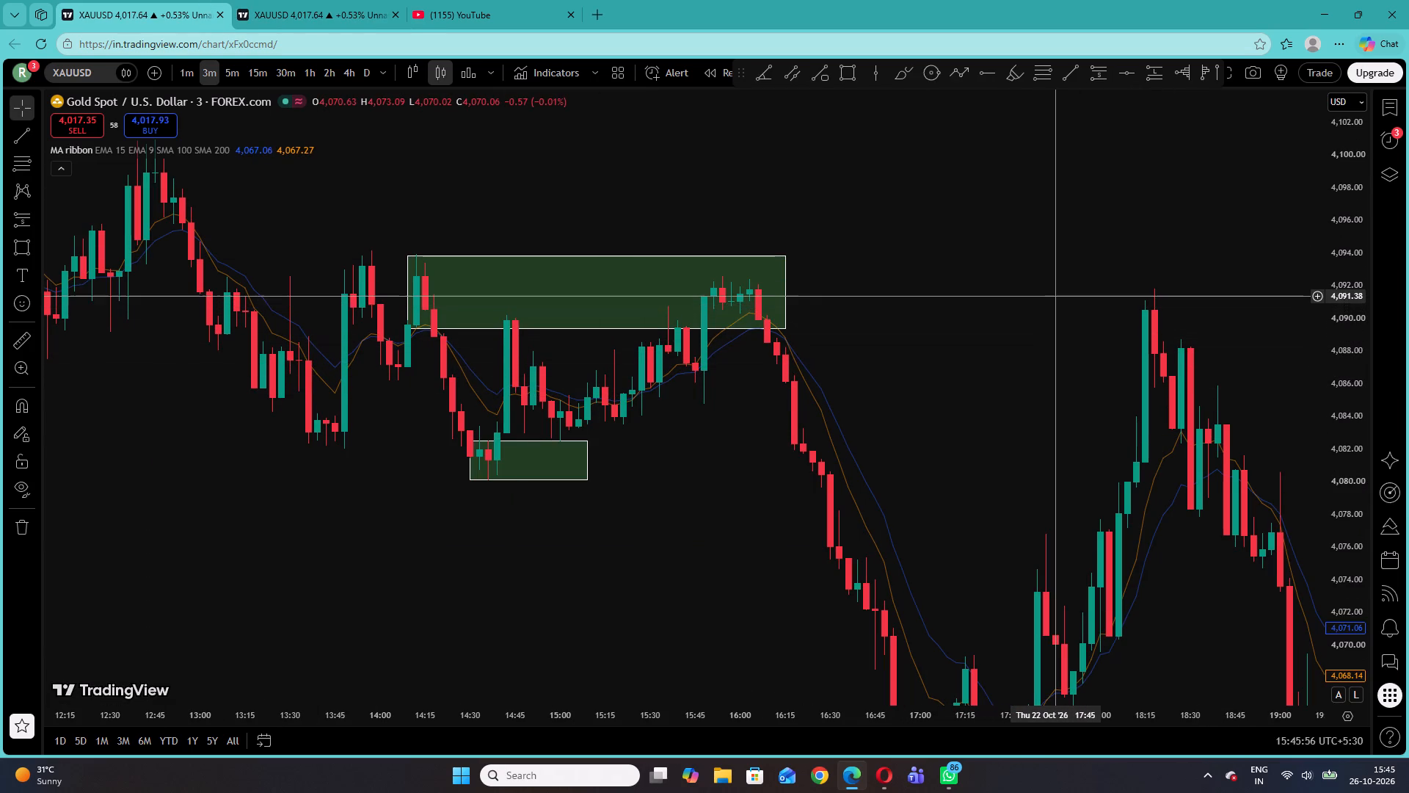
# Draw a rectangle supply zone on 22 October from 15:57 to about 18:42, between 4,092.46 and about 4,091.
pyautogui.moveTo(1053, 302); pyautogui.dragTo(674, 371)
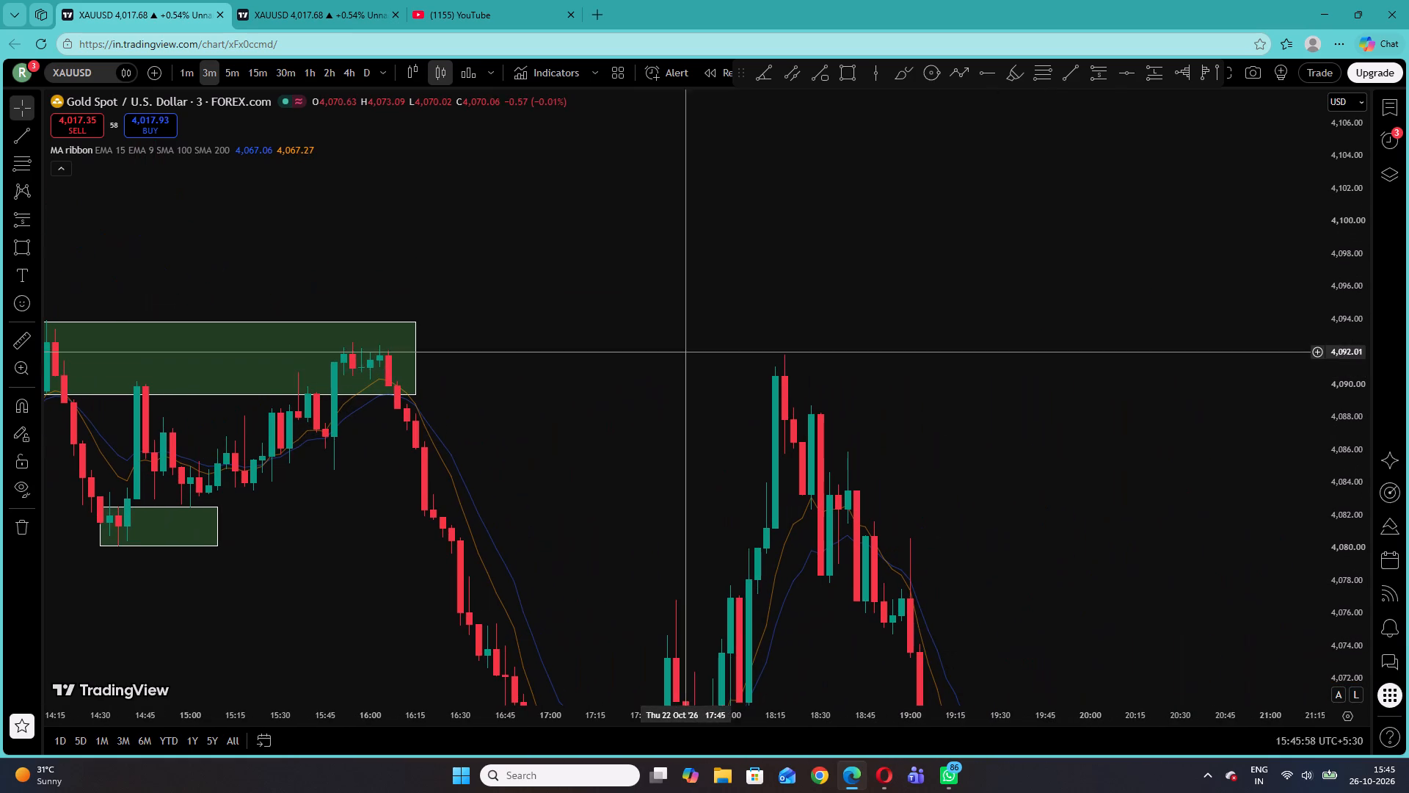
pyautogui.click(24, 249)
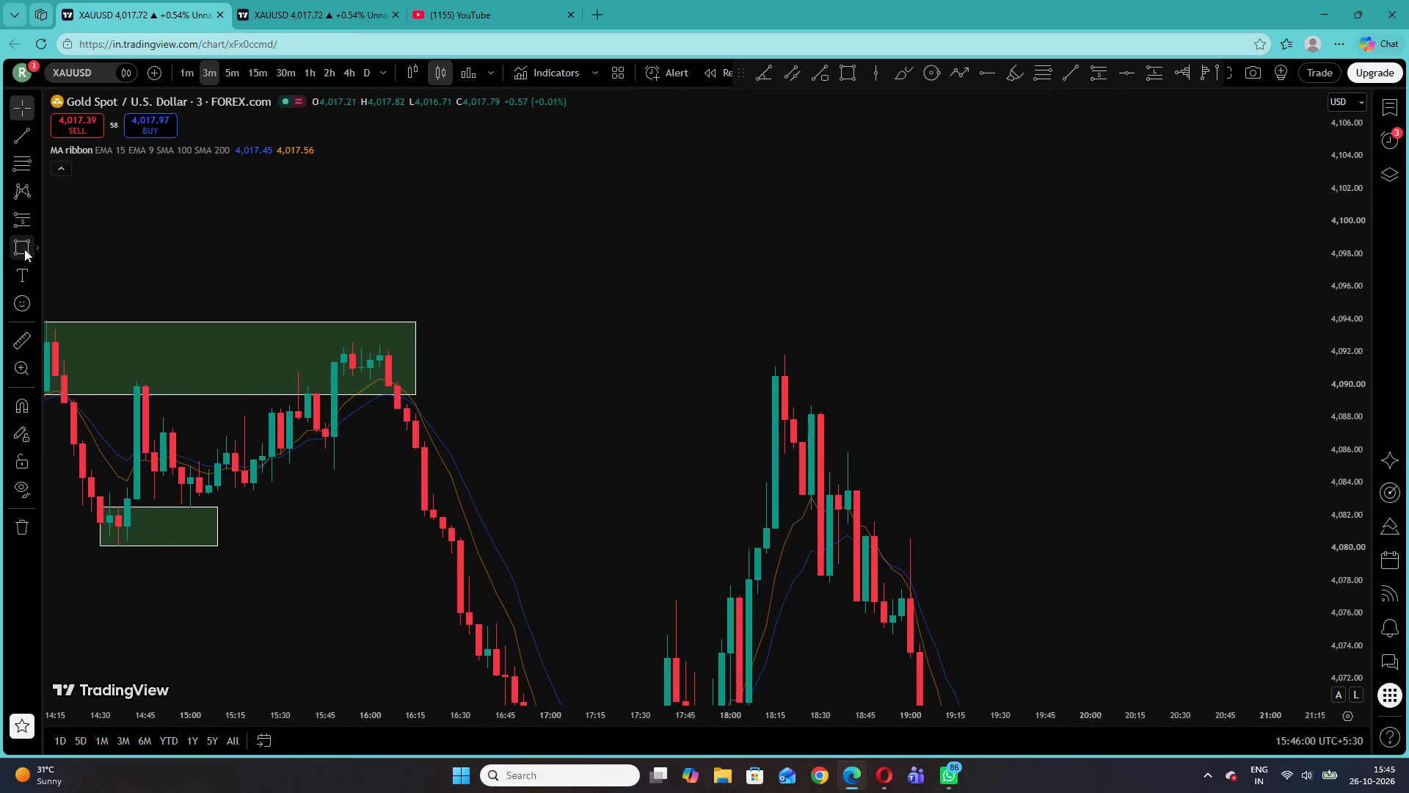
pyautogui.click(364, 344)
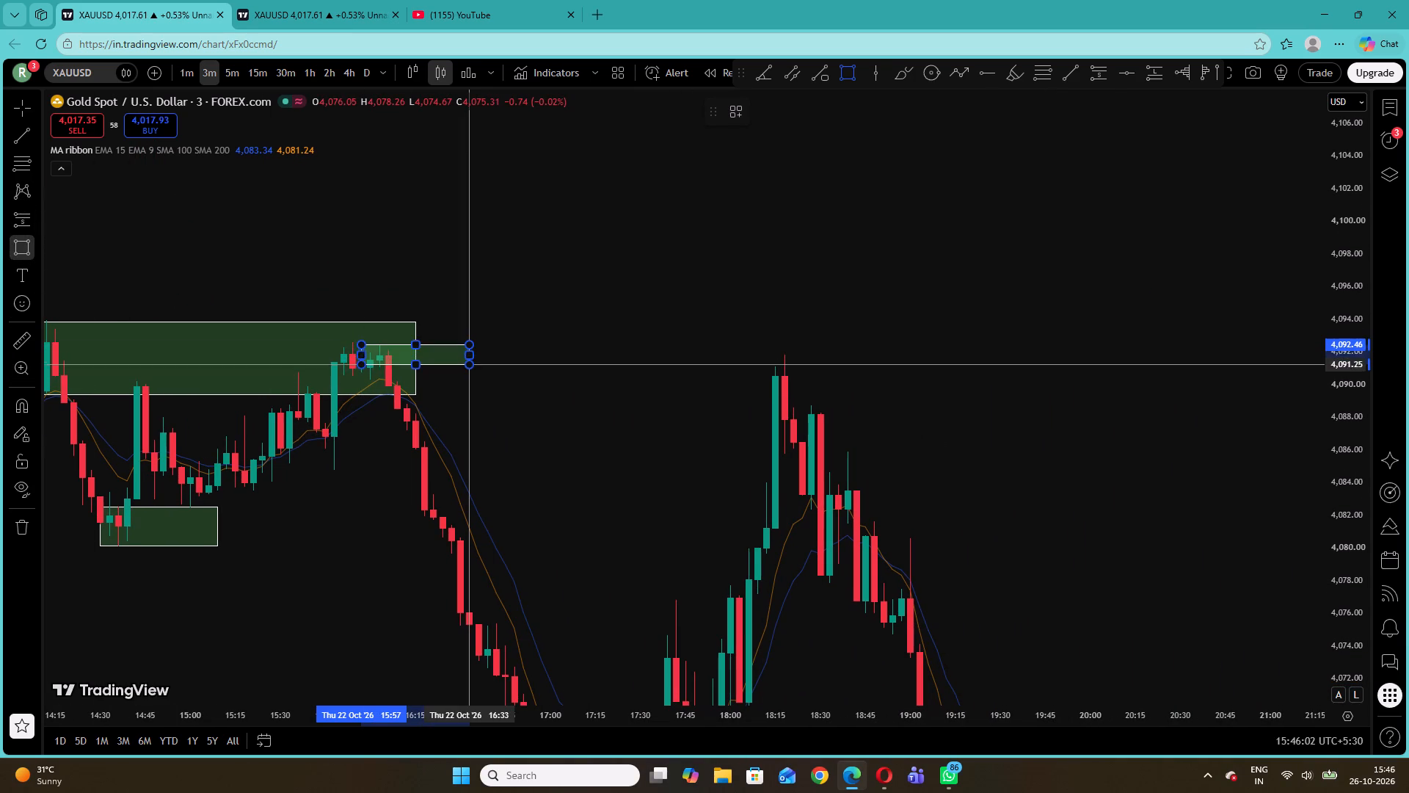
pyautogui.click(472, 367)
pyautogui.moveTo(471, 356); pyautogui.dragTo(855, 363)
pyautogui.click(968, 377)
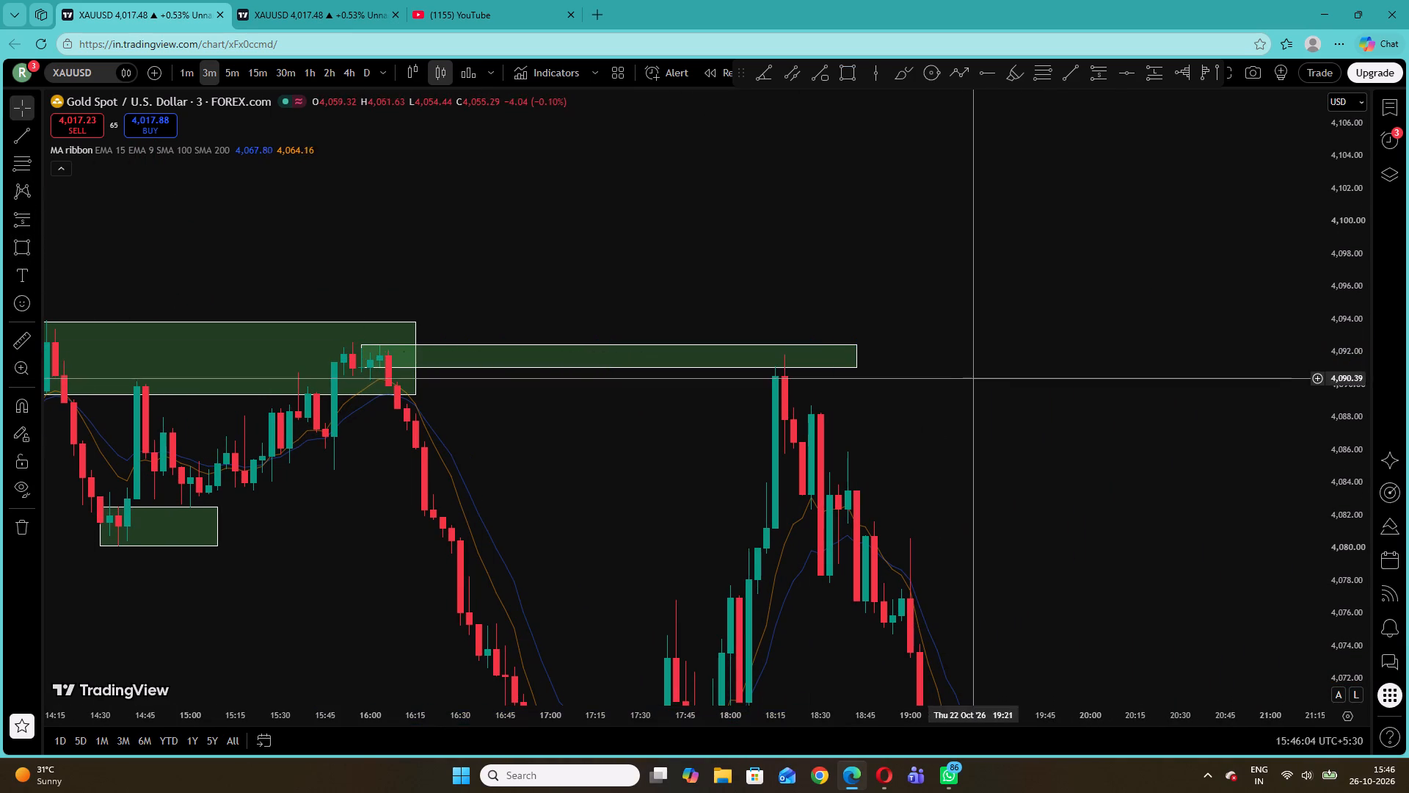
# Draw a rectangle demand zone on 22 October from about 17:24 to about 19:15, between 4,060.05 and about 4,057.4.
pyautogui.moveTo(657, 503); pyautogui.dragTo(1069, 423)
pyautogui.moveTo(958, 435); pyautogui.dragTo(834, 436)
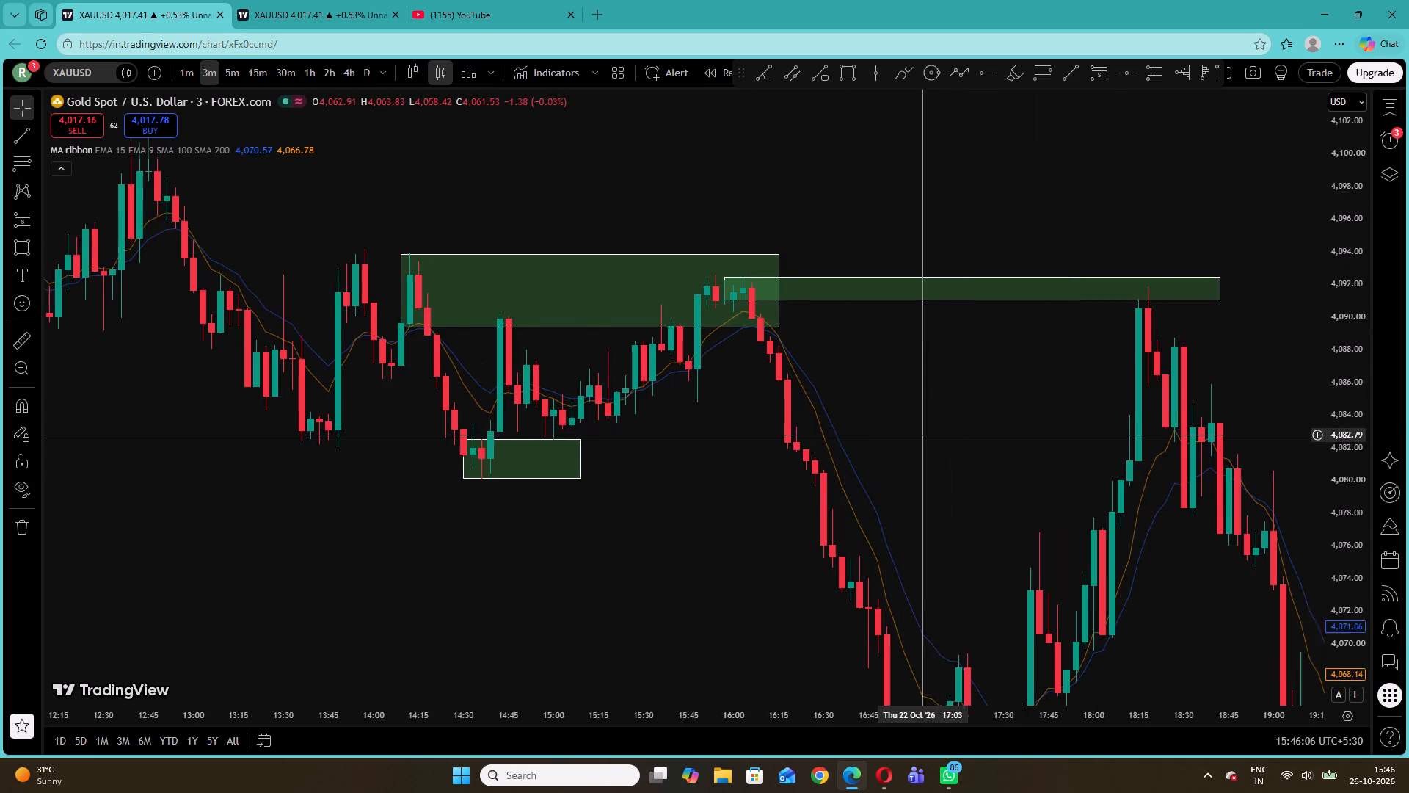
pyautogui.moveTo(834, 436); pyautogui.dragTo(717, 437)
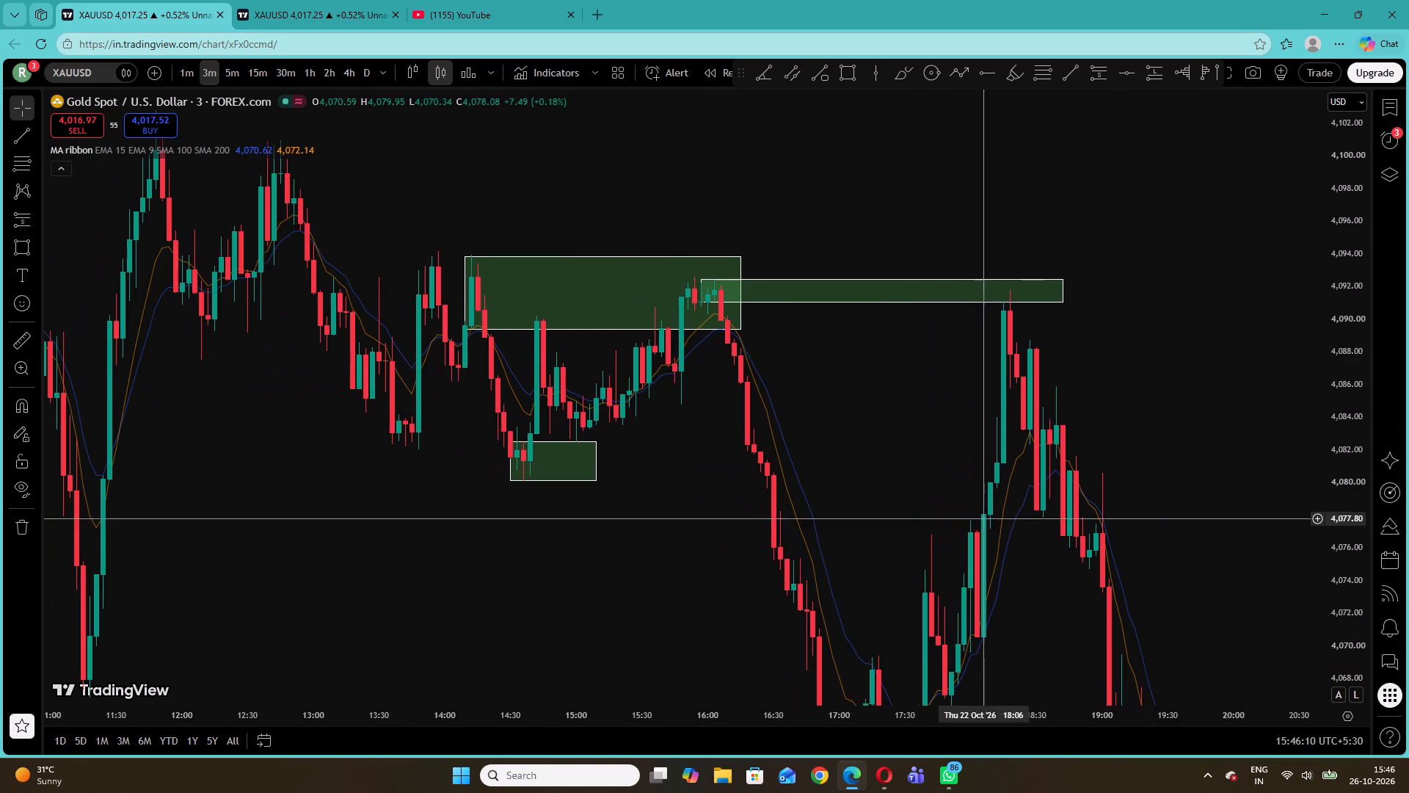
pyautogui.moveTo(964, 507); pyautogui.dragTo(782, 382)
pyautogui.moveTo(1349, 414); pyautogui.dragTo(1352, 541)
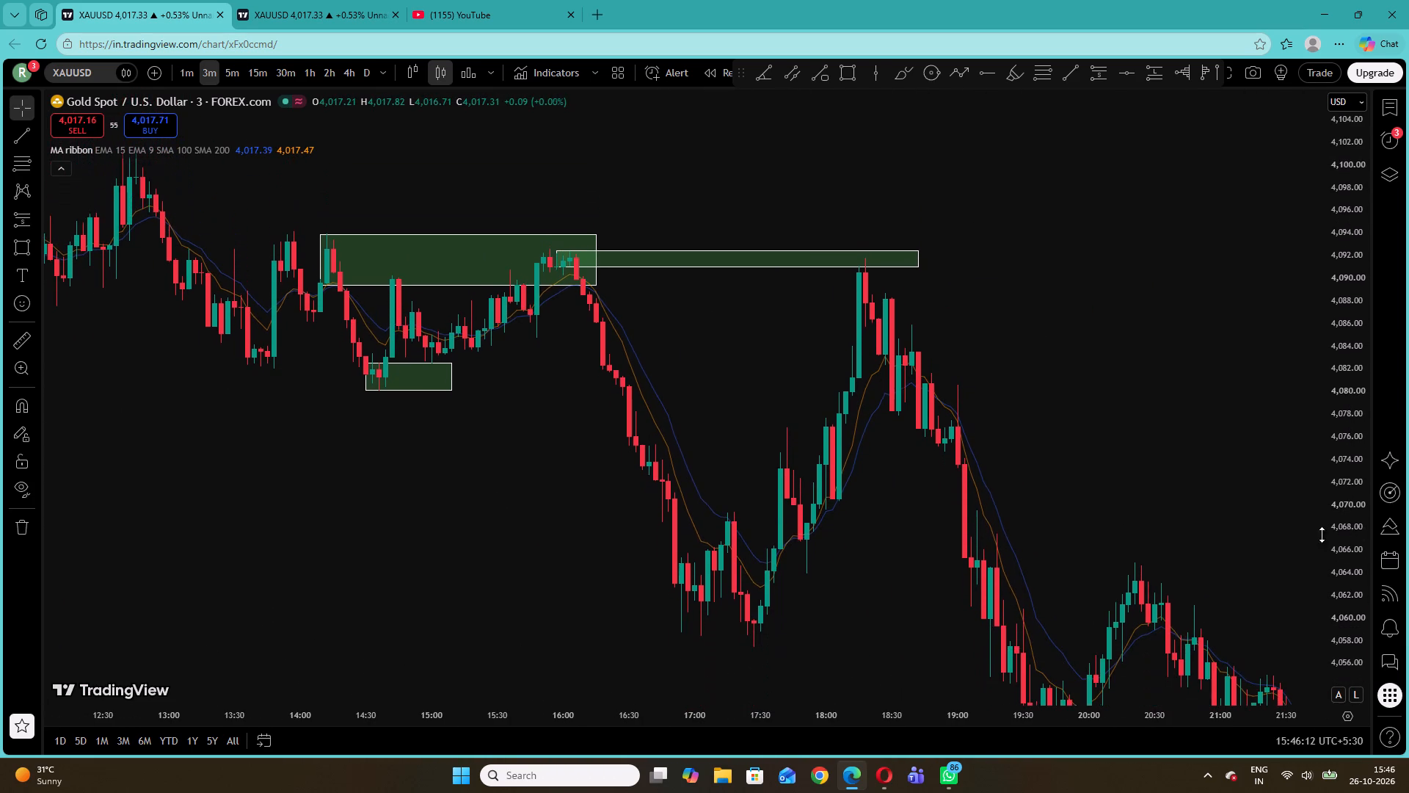
pyautogui.moveTo(1113, 391); pyautogui.dragTo(834, 325)
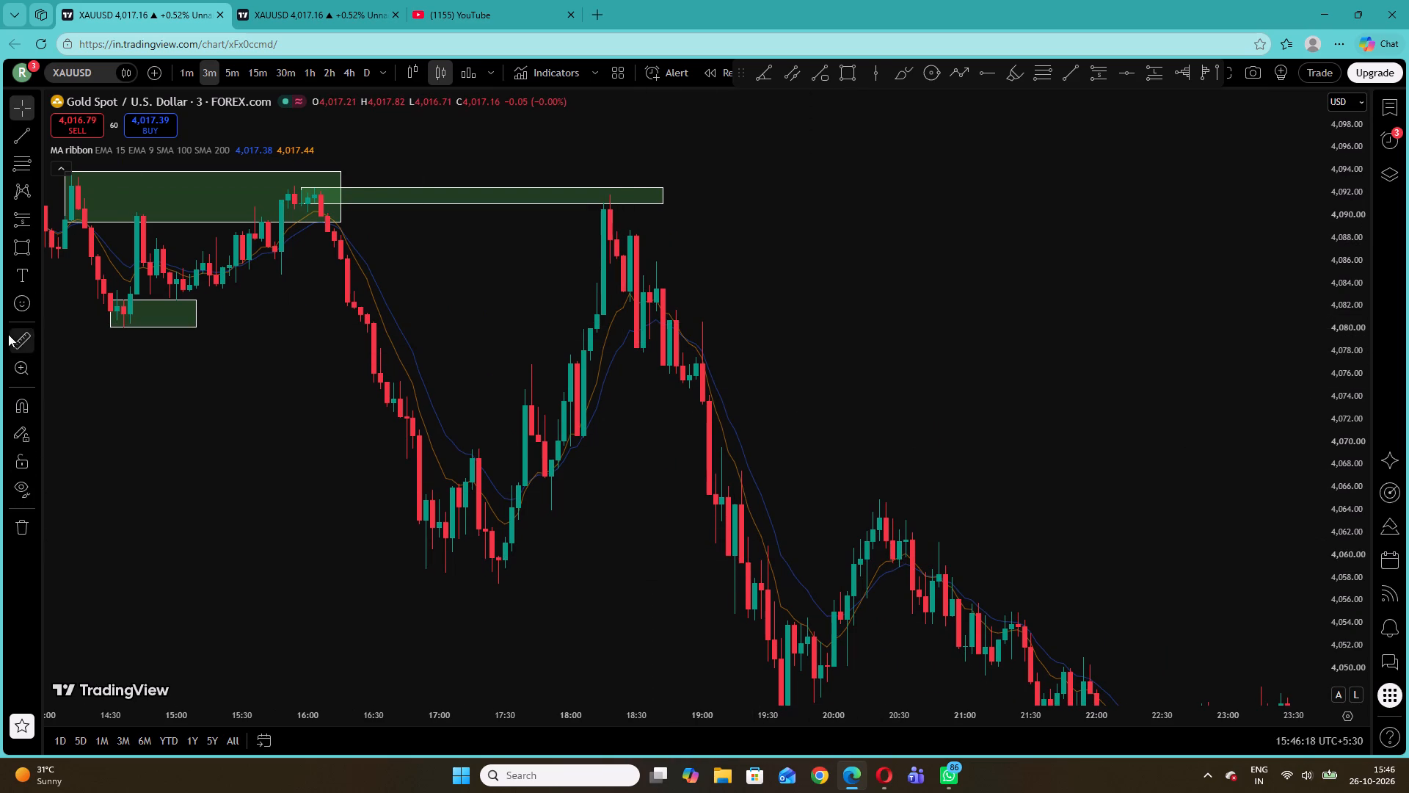
pyautogui.click(19, 239)
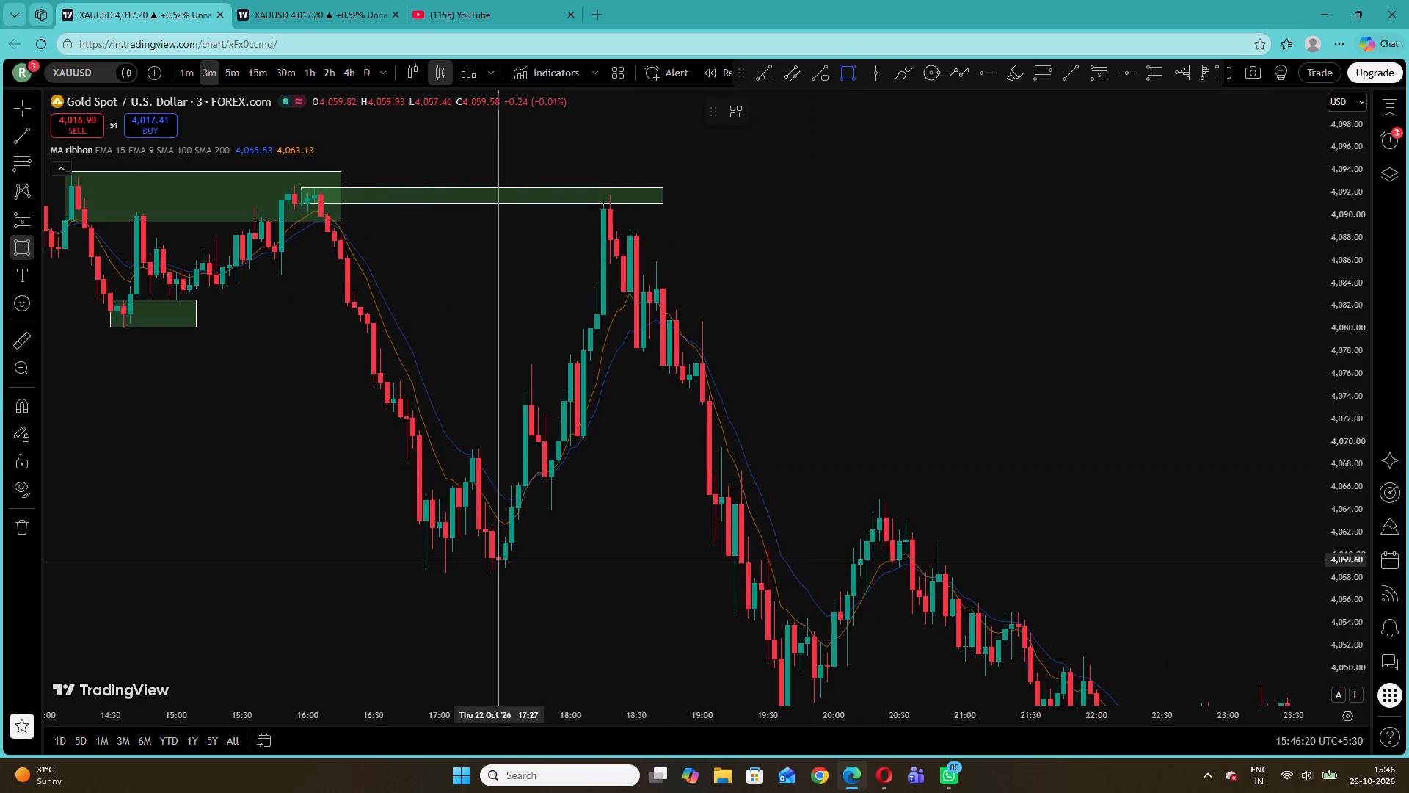
pyautogui.click(492, 554)
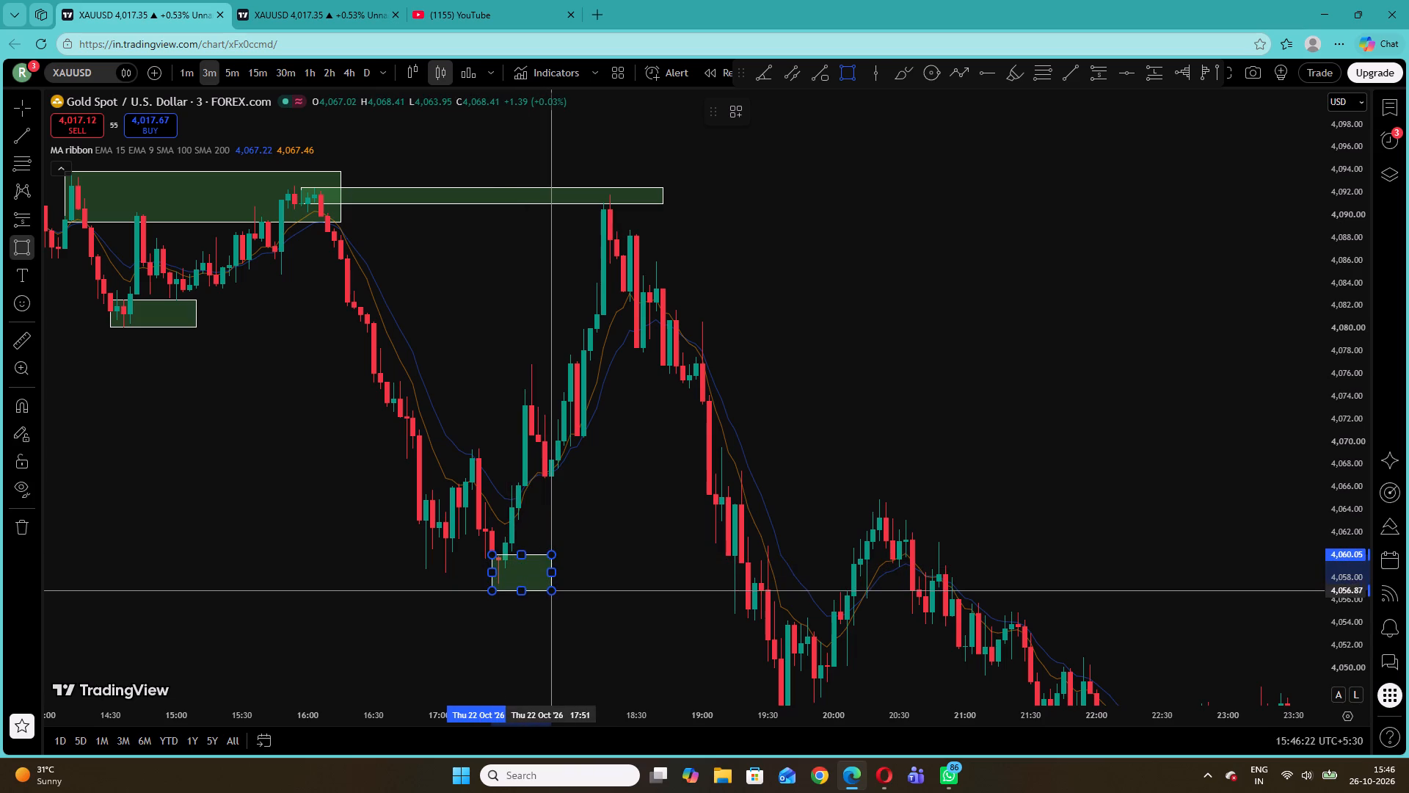
pyautogui.click(556, 584)
pyautogui.moveTo(558, 569); pyautogui.dragTo(738, 556)
pyautogui.click(865, 451)
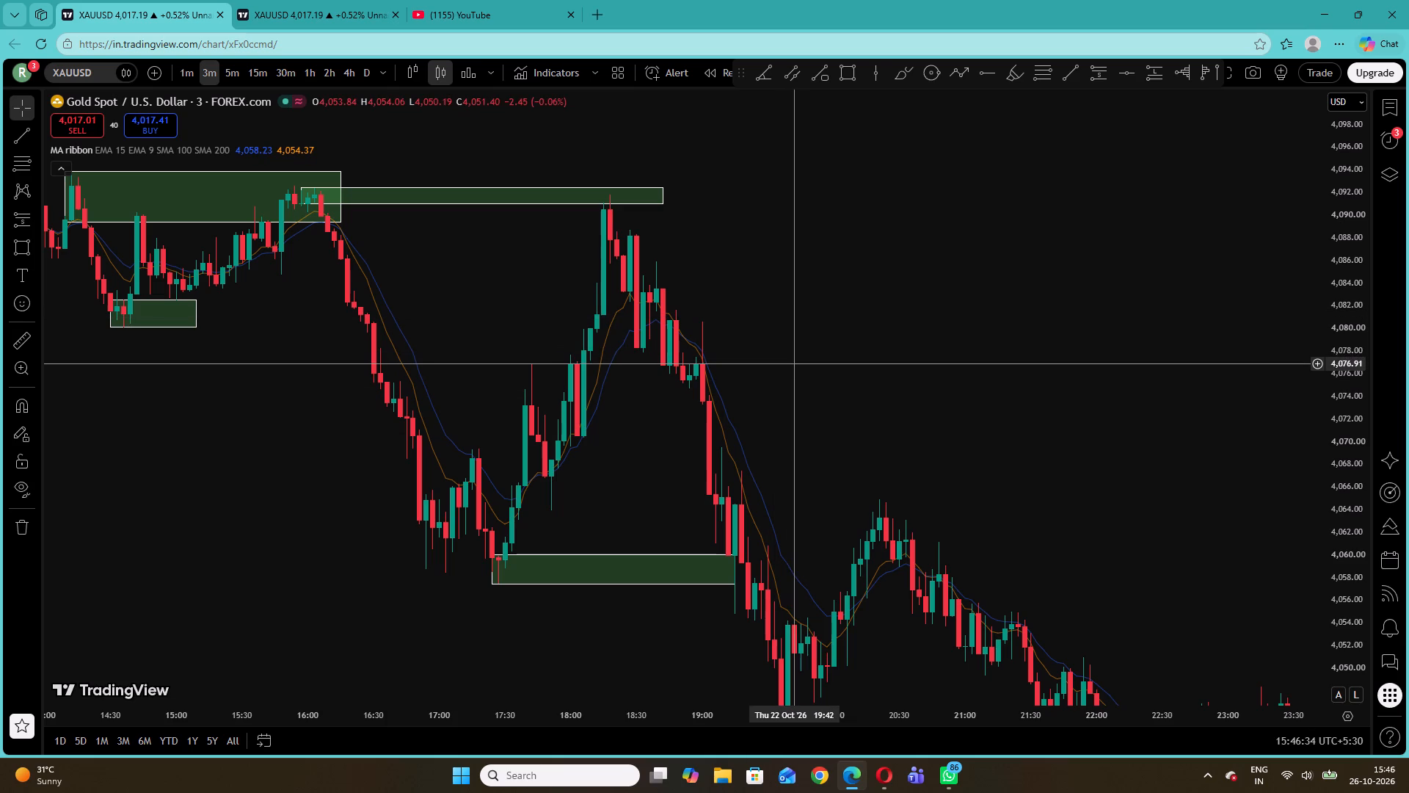
# Examine the 22 October price action following the 4,060.05 demand zone, from about 19:15 towards midnight.
pyautogui.moveTo(826, 266); pyautogui.dragTo(519, 309)
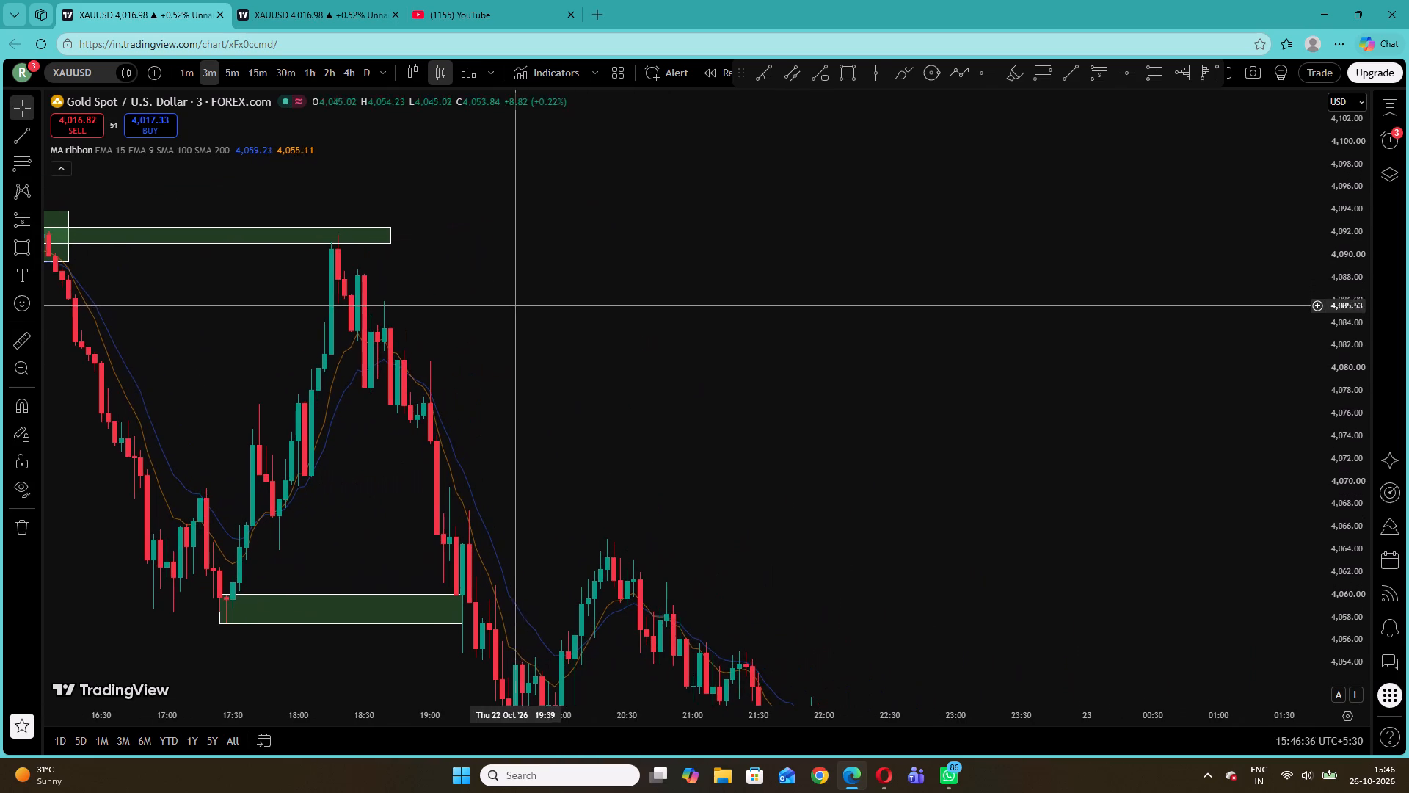
pyautogui.moveTo(698, 416); pyautogui.dragTo(470, 283)
pyautogui.moveTo(572, 402); pyautogui.dragTo(534, 308)
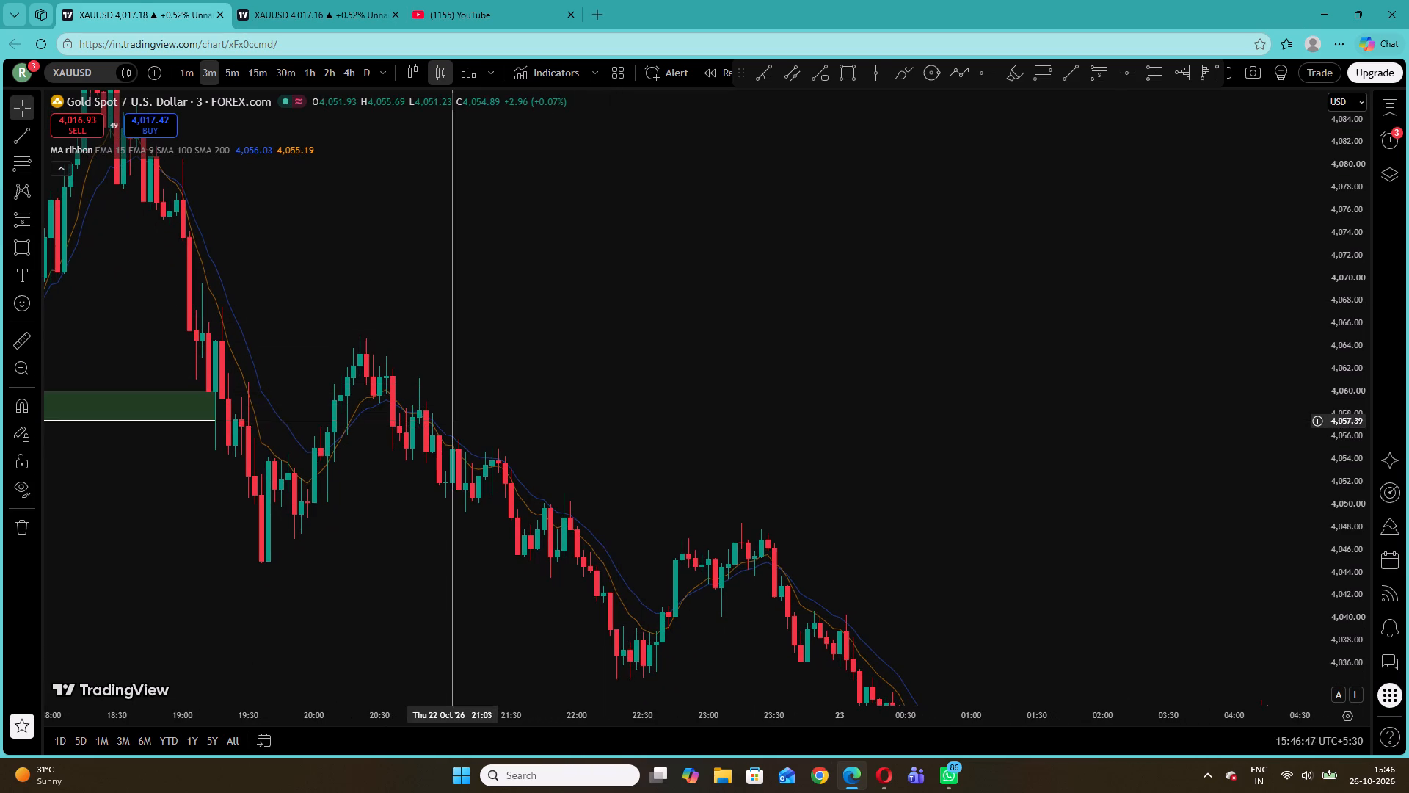
pyautogui.moveTo(423, 474); pyautogui.dragTo(1061, 528)
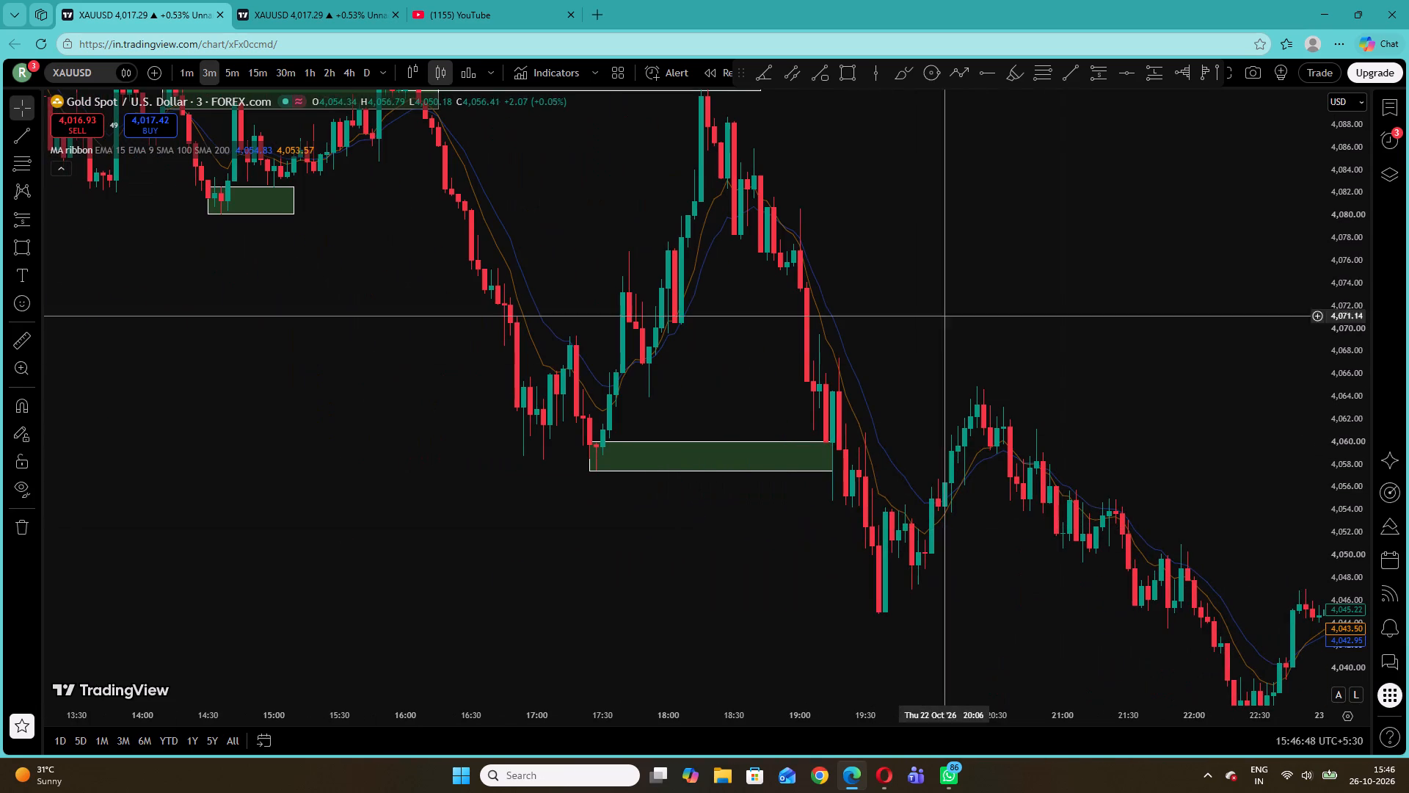
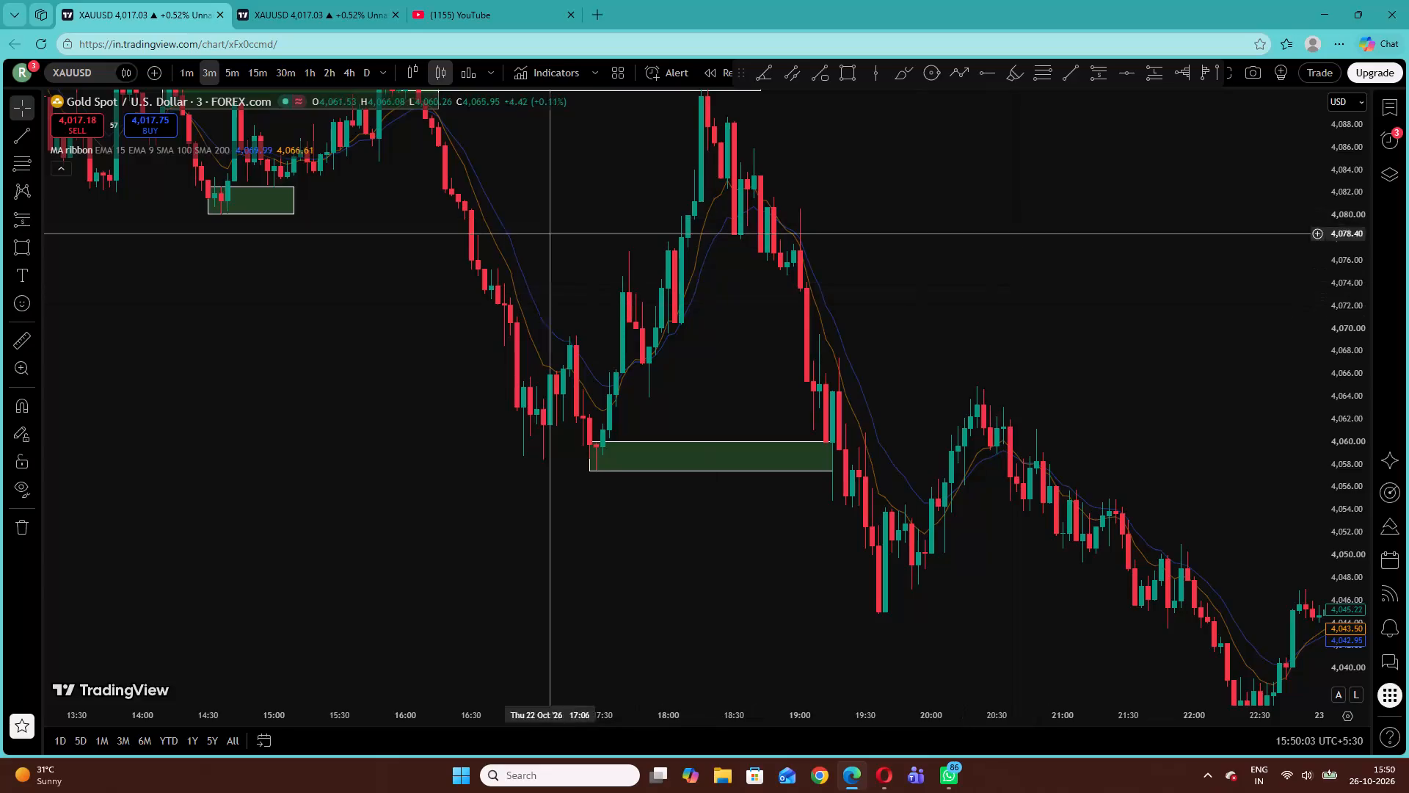
# Switch to the other XAUUSD chart and examine 26 October from about 09:30 to 15:50 on the 1-minute timeframe.
pyautogui.moveTo(239, 0); pyautogui.dragTo(247, 2)
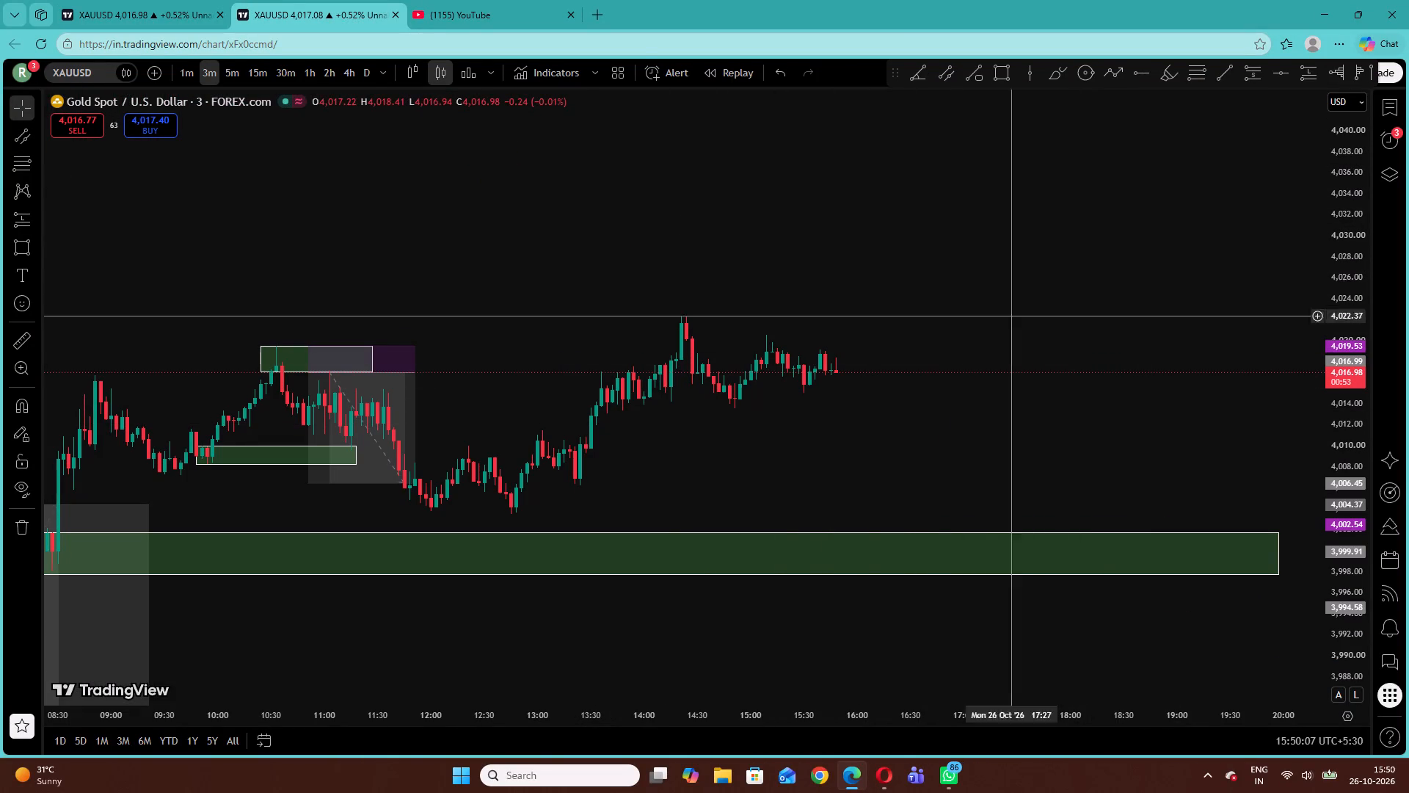
pyautogui.moveTo(1350, 540); pyautogui.dragTo(1322, 289)
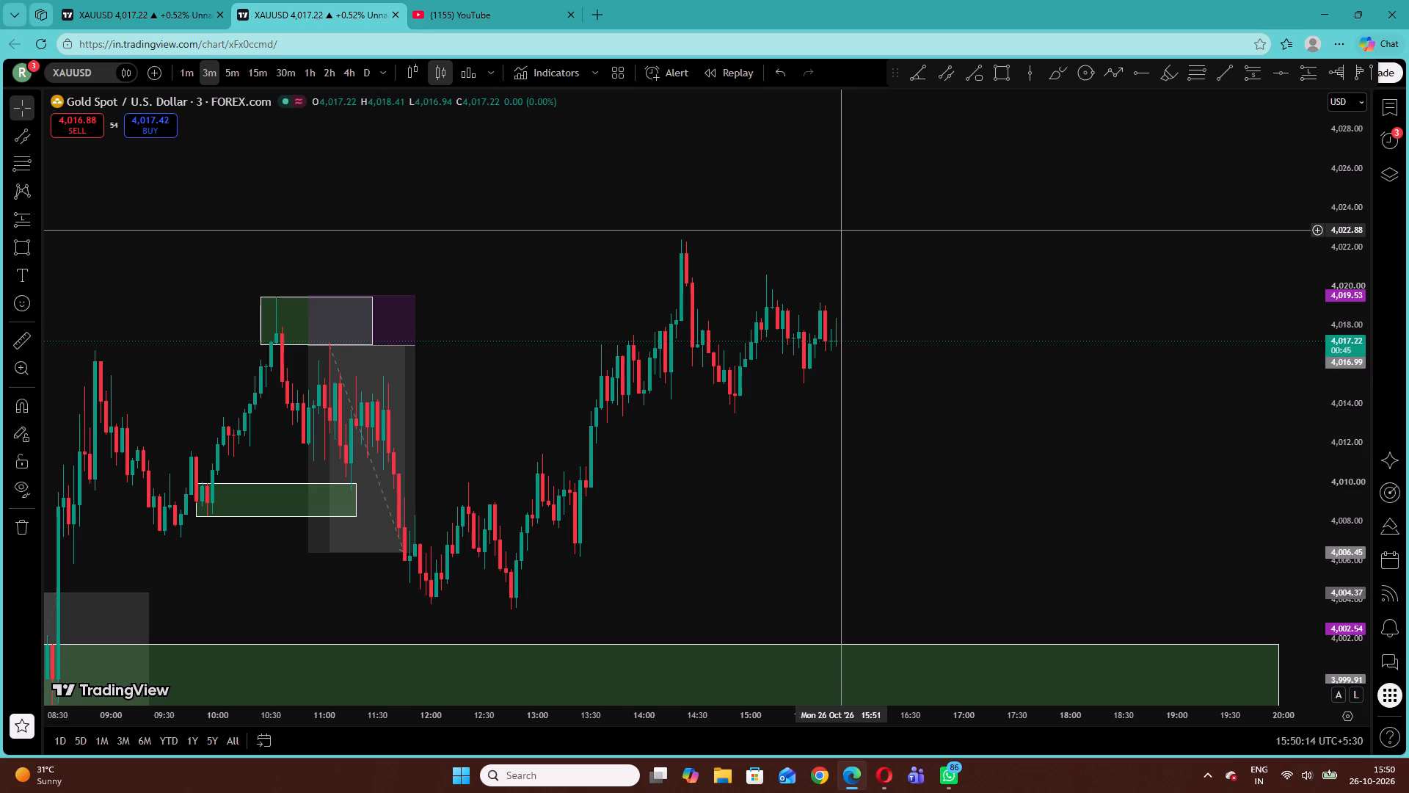
pyautogui.click(188, 69)
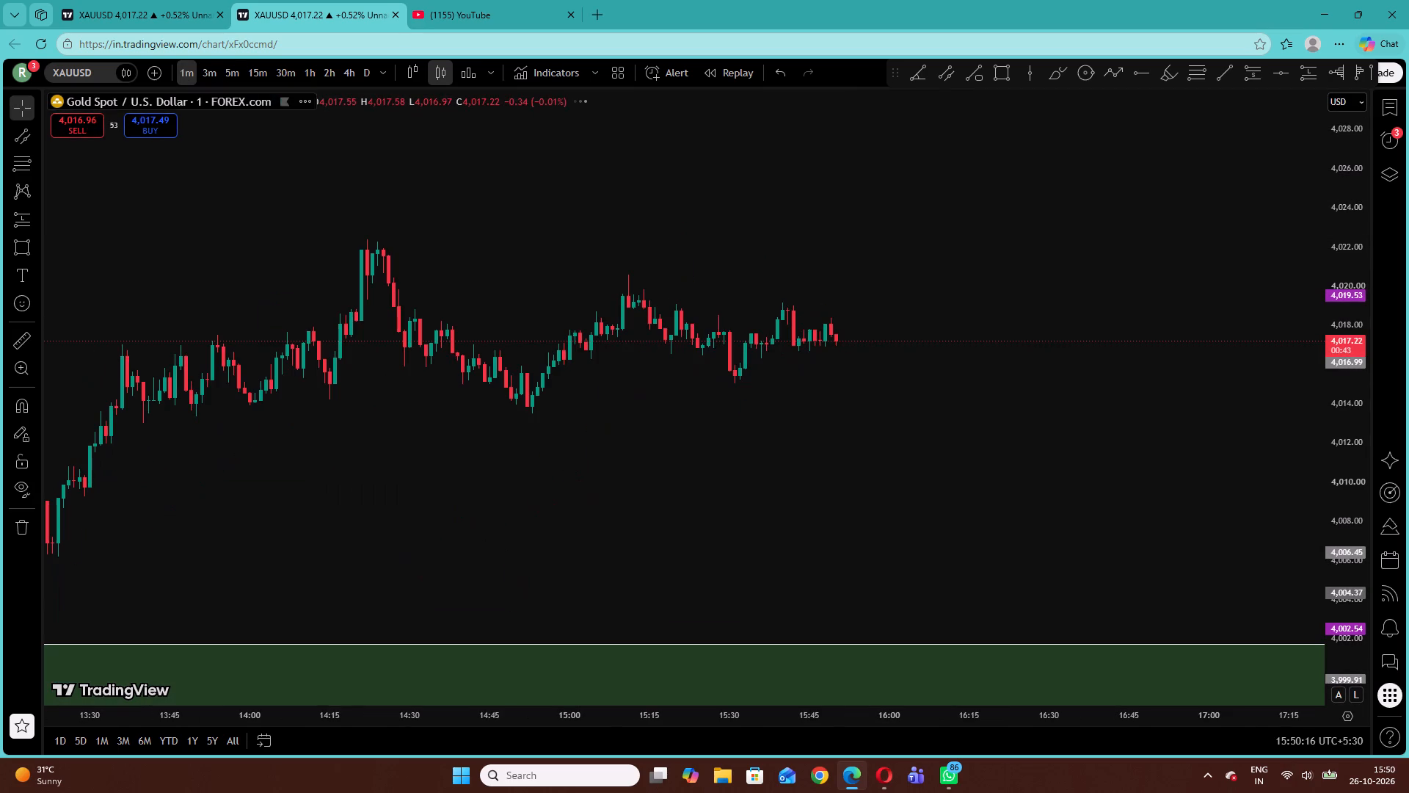
pyautogui.moveTo(1358, 427); pyautogui.dragTo(1309, 92)
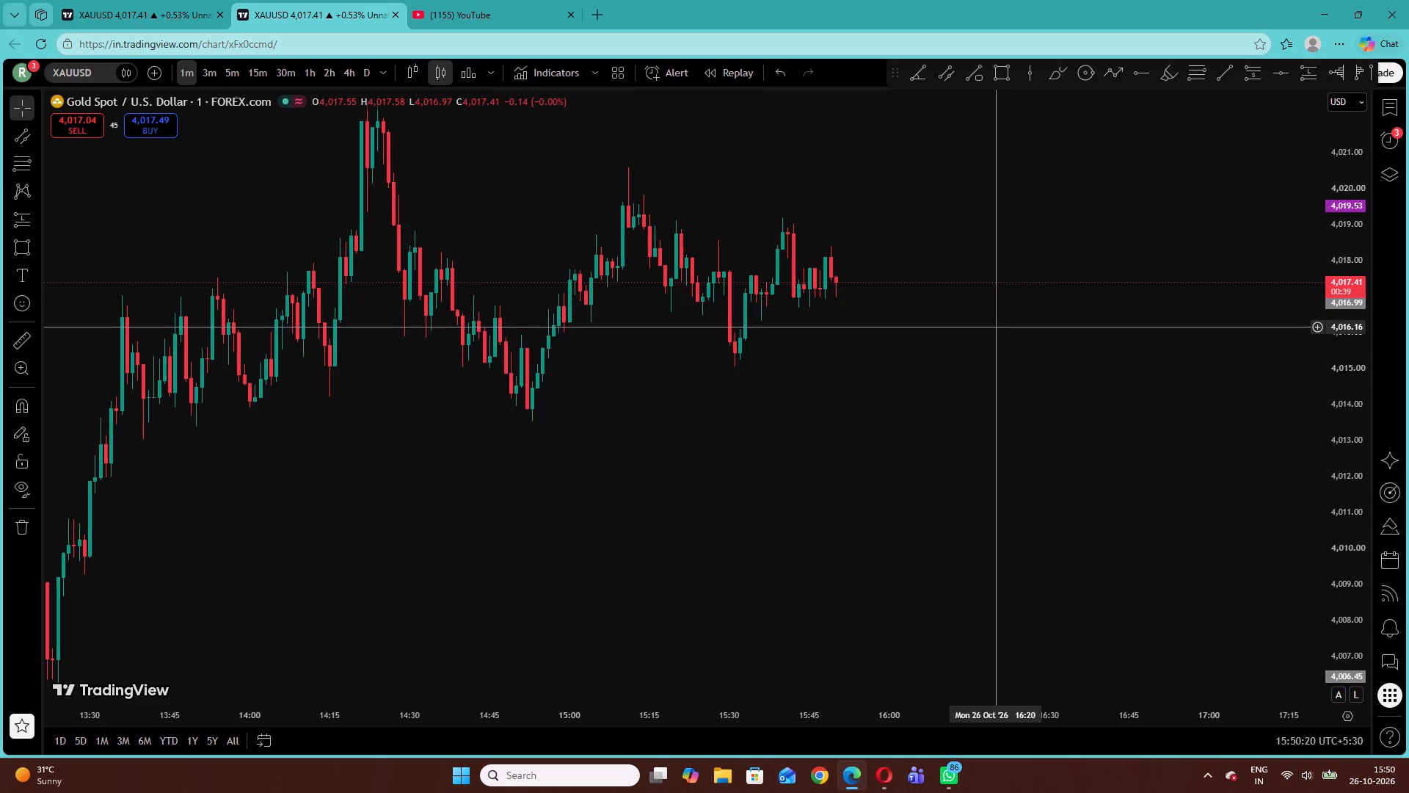
pyautogui.moveTo(615, 440); pyautogui.dragTo(1408, 289)
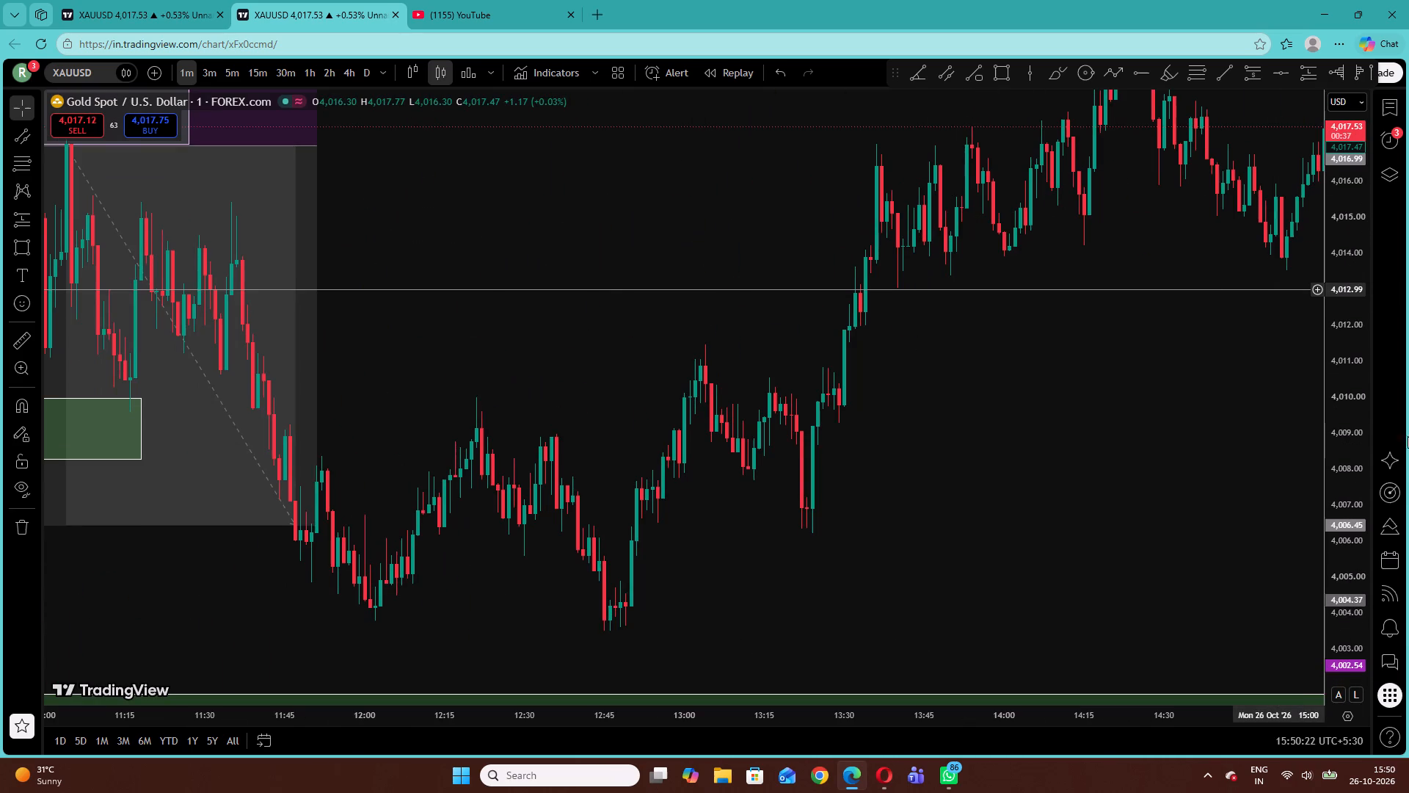
pyautogui.moveTo(1347, 357); pyautogui.dragTo(1337, 477)
pyautogui.click(527, 317)
pyautogui.moveTo(484, 310); pyautogui.dragTo(1022, 369)
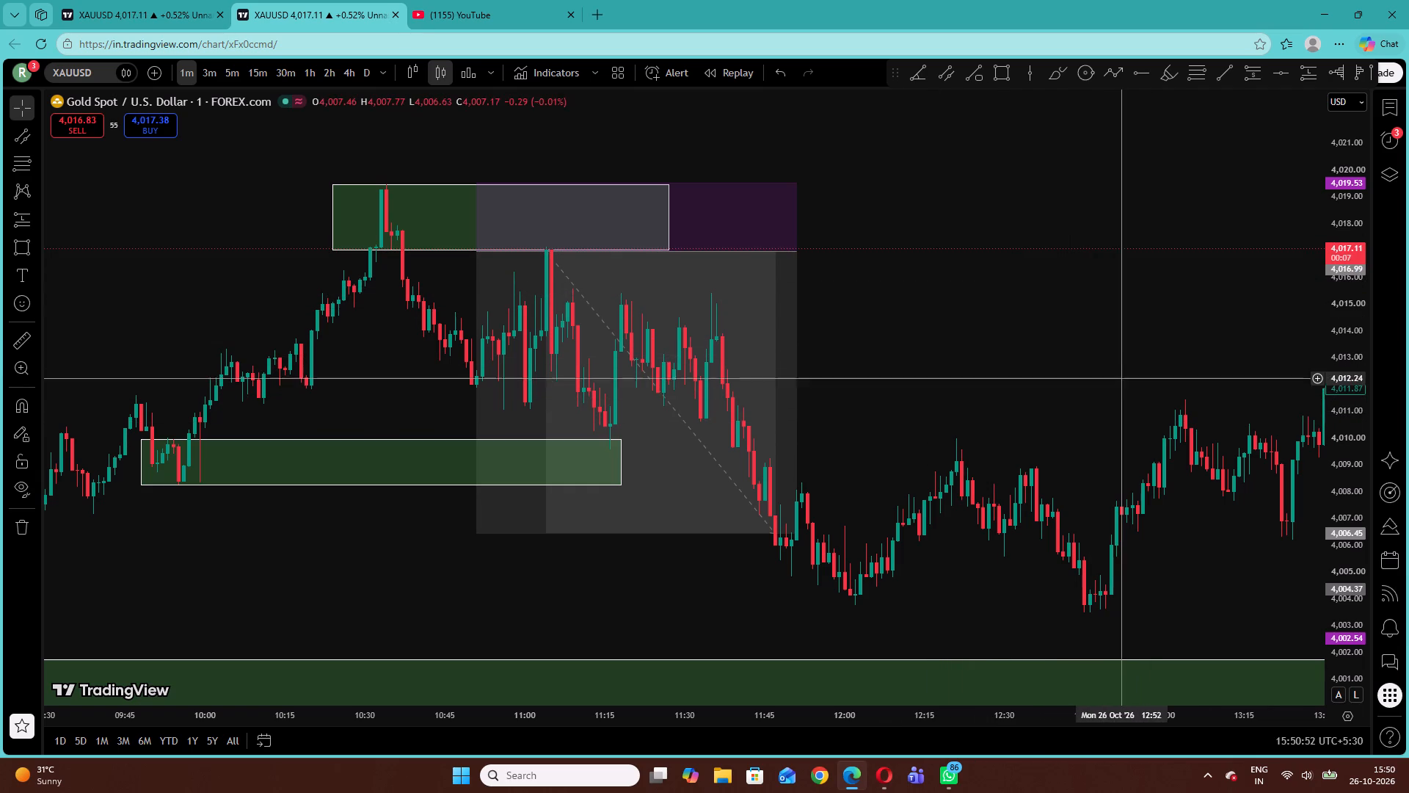
# Review the 26 October zones and positions on the 3-minute timeframe, from about 01:00 to 15:50.
pyautogui.click(207, 73)
pyautogui.rightClick(826, 285)
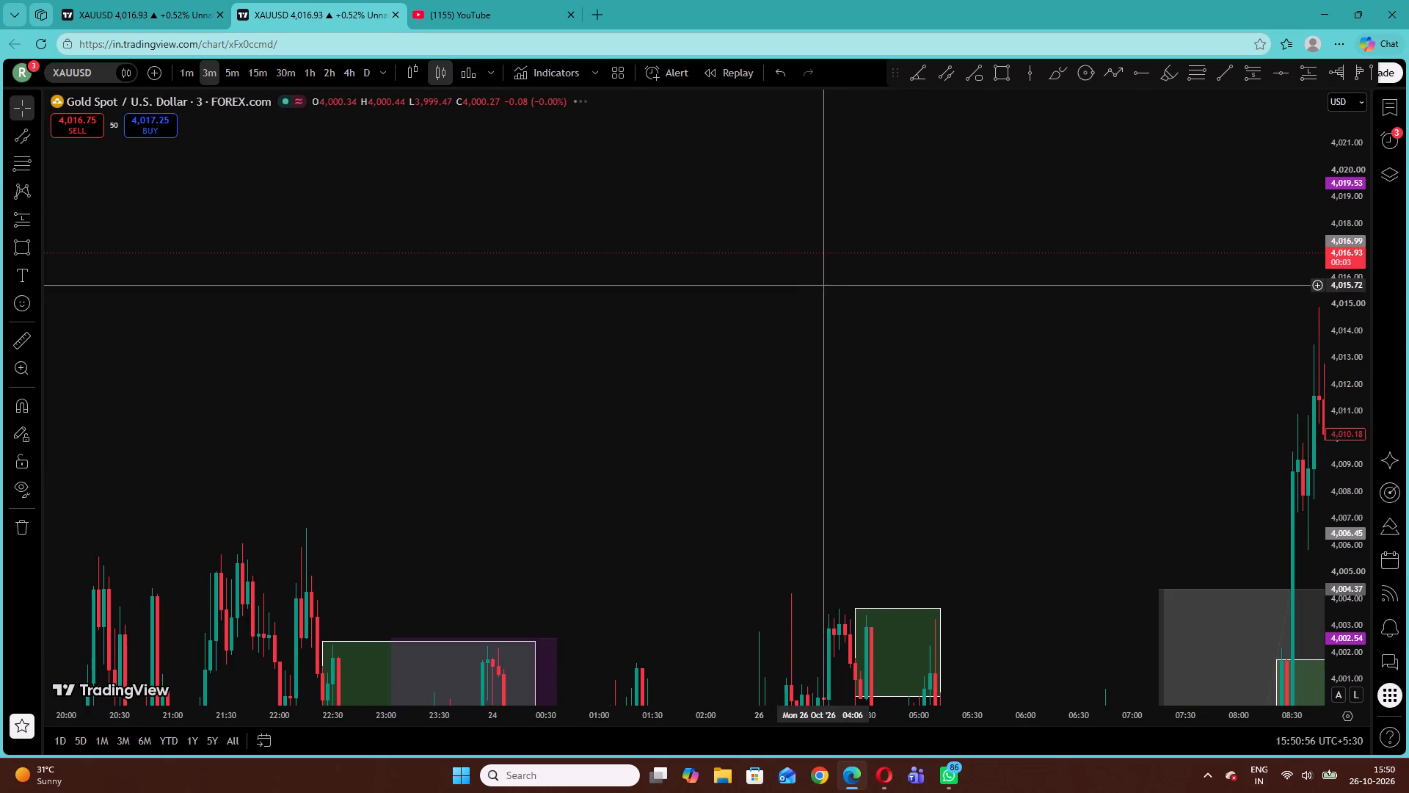
pyautogui.click(869, 293)
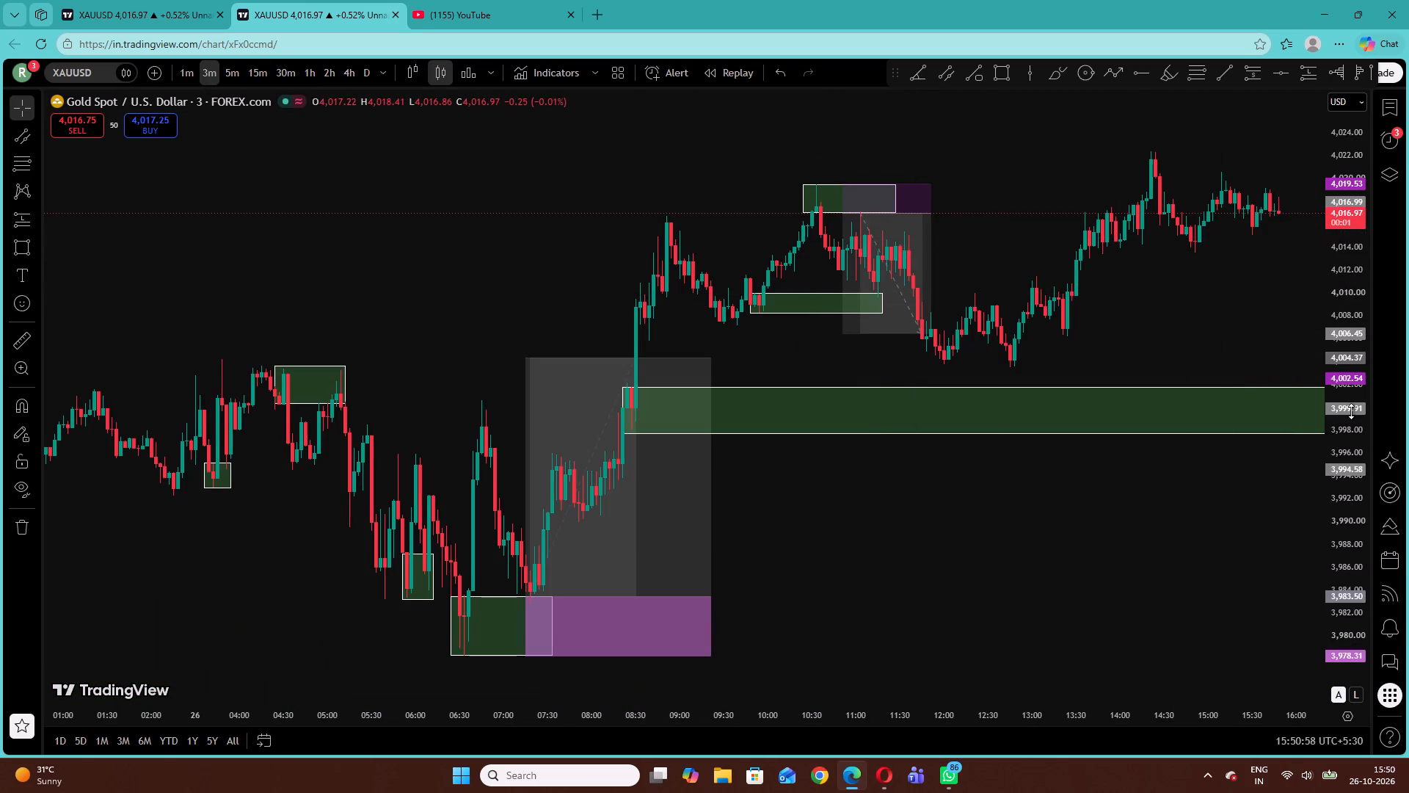
pyautogui.moveTo(1349, 412); pyautogui.dragTo(1328, 140)
pyautogui.moveTo(994, 180); pyautogui.dragTo(1059, 390)
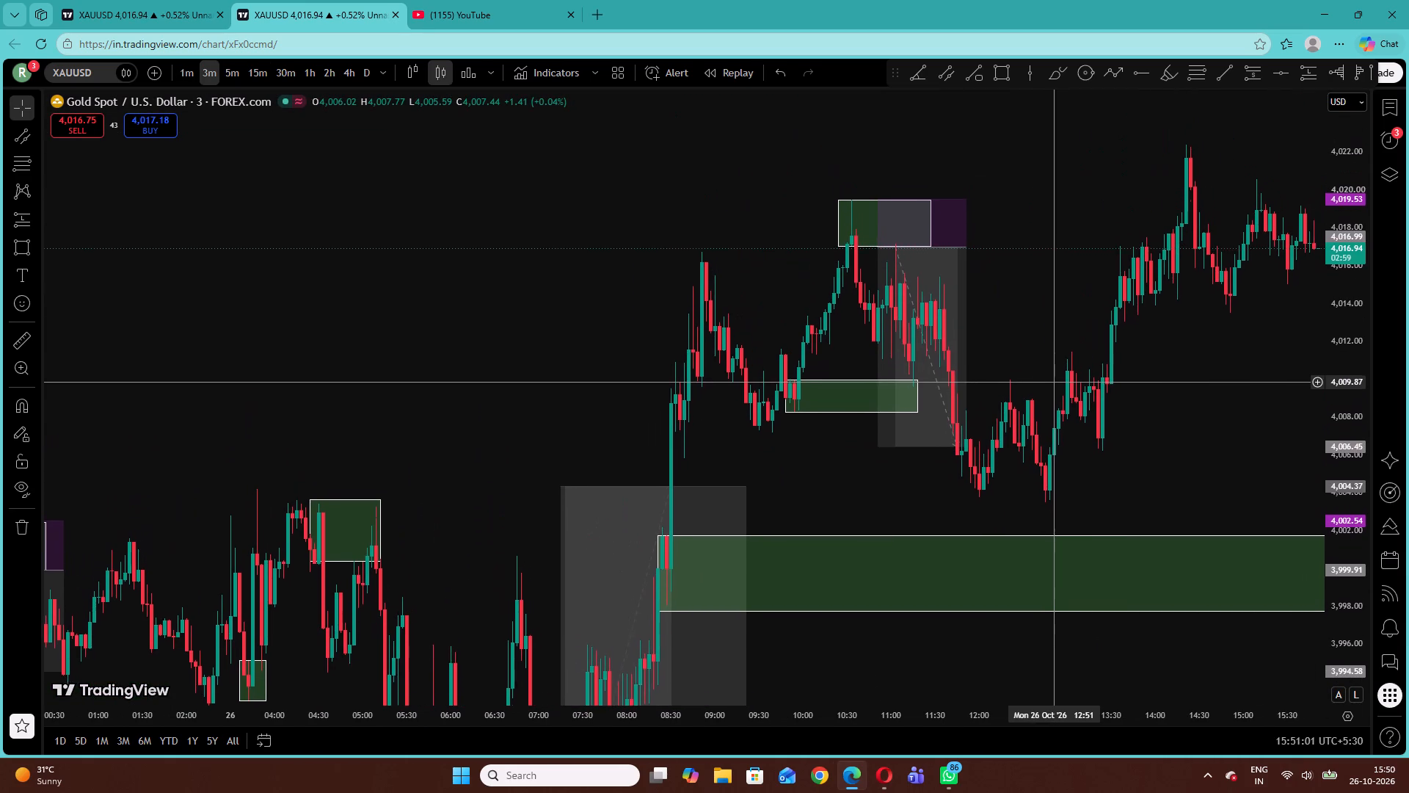
pyautogui.moveTo(1059, 390); pyautogui.dragTo(1057, 404)
# Examine the 26 October zones and price swings between about 06:30 and 15:15 on the 1-minute timeframe.
pyautogui.click(183, 66)
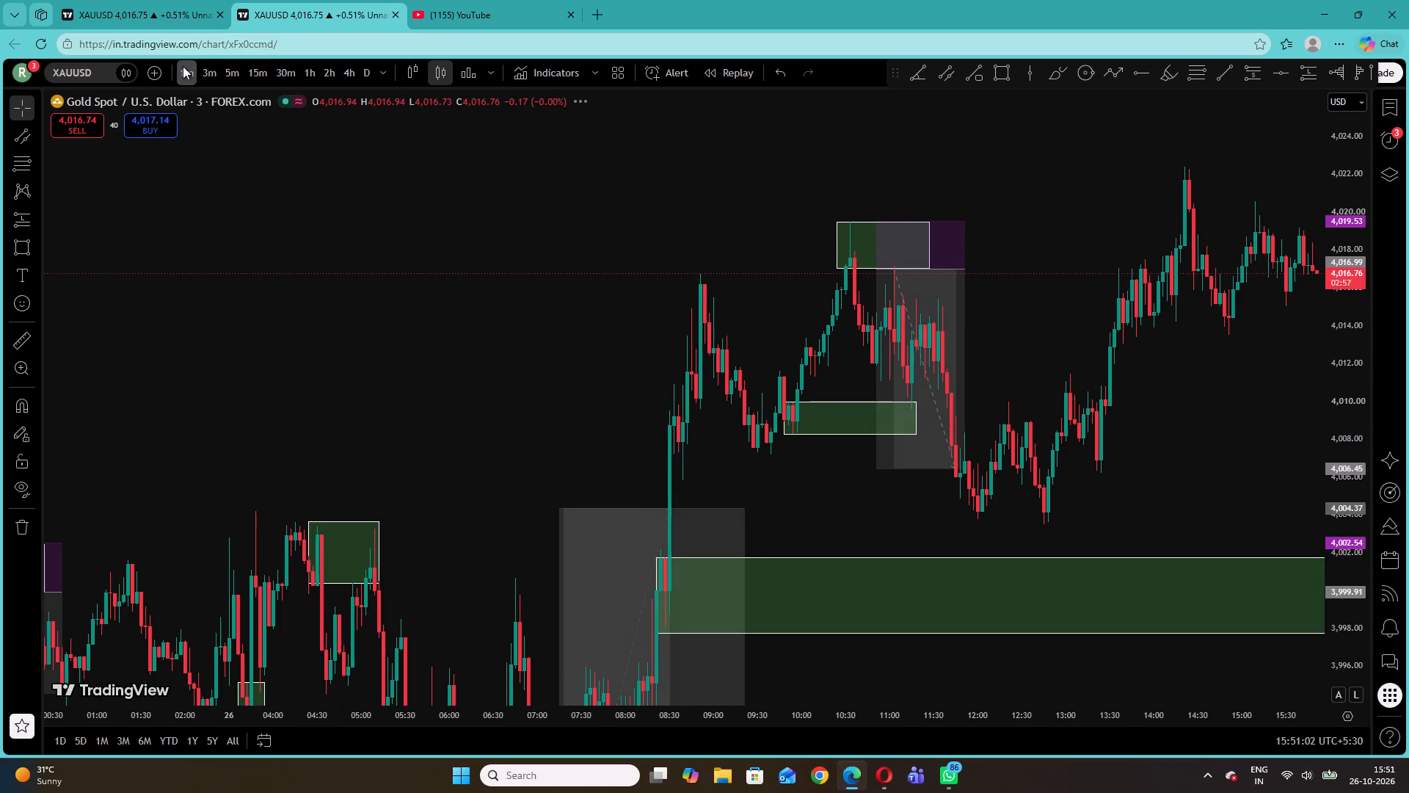
pyautogui.moveTo(493, 229); pyautogui.dragTo(1066, 297)
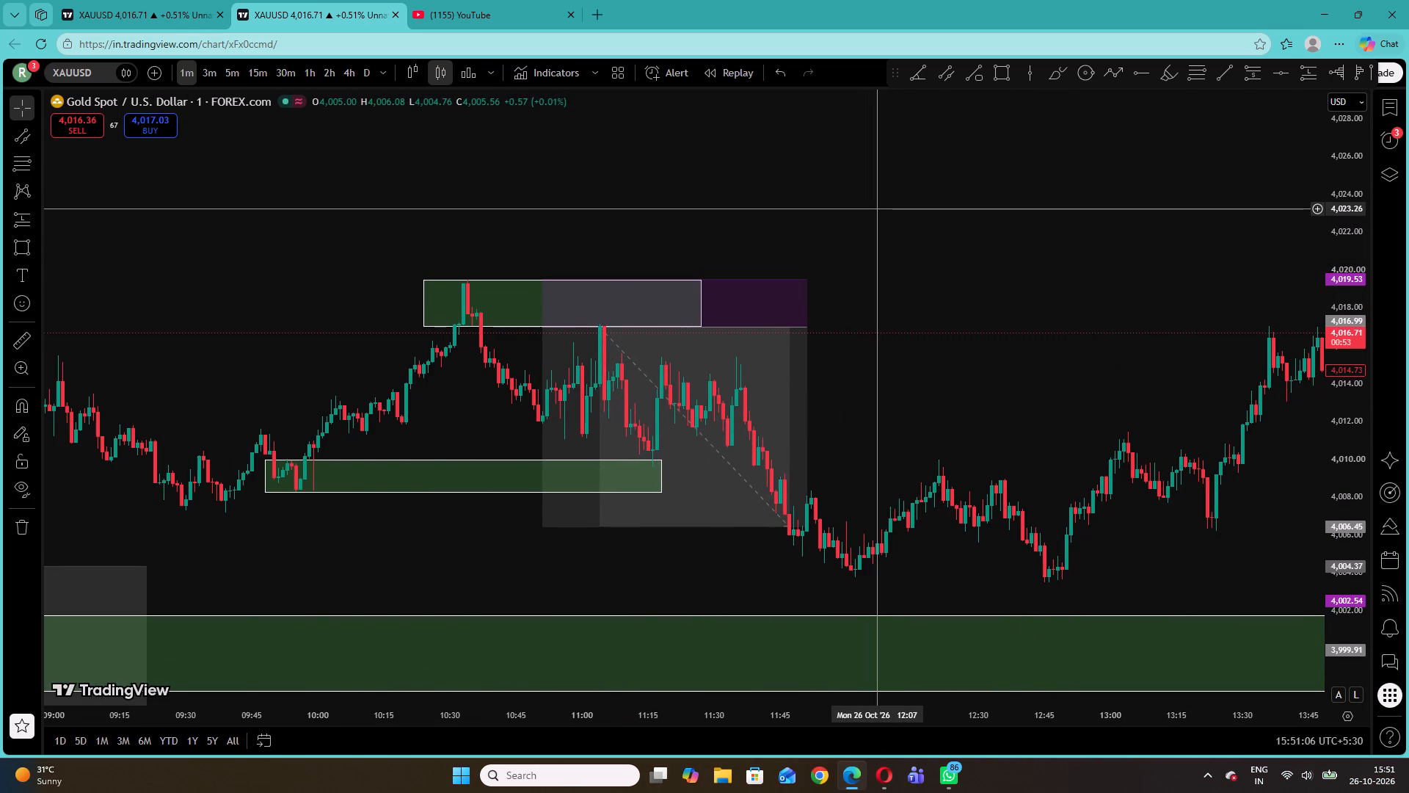
pyautogui.moveTo(1001, 338); pyautogui.dragTo(1214, 198)
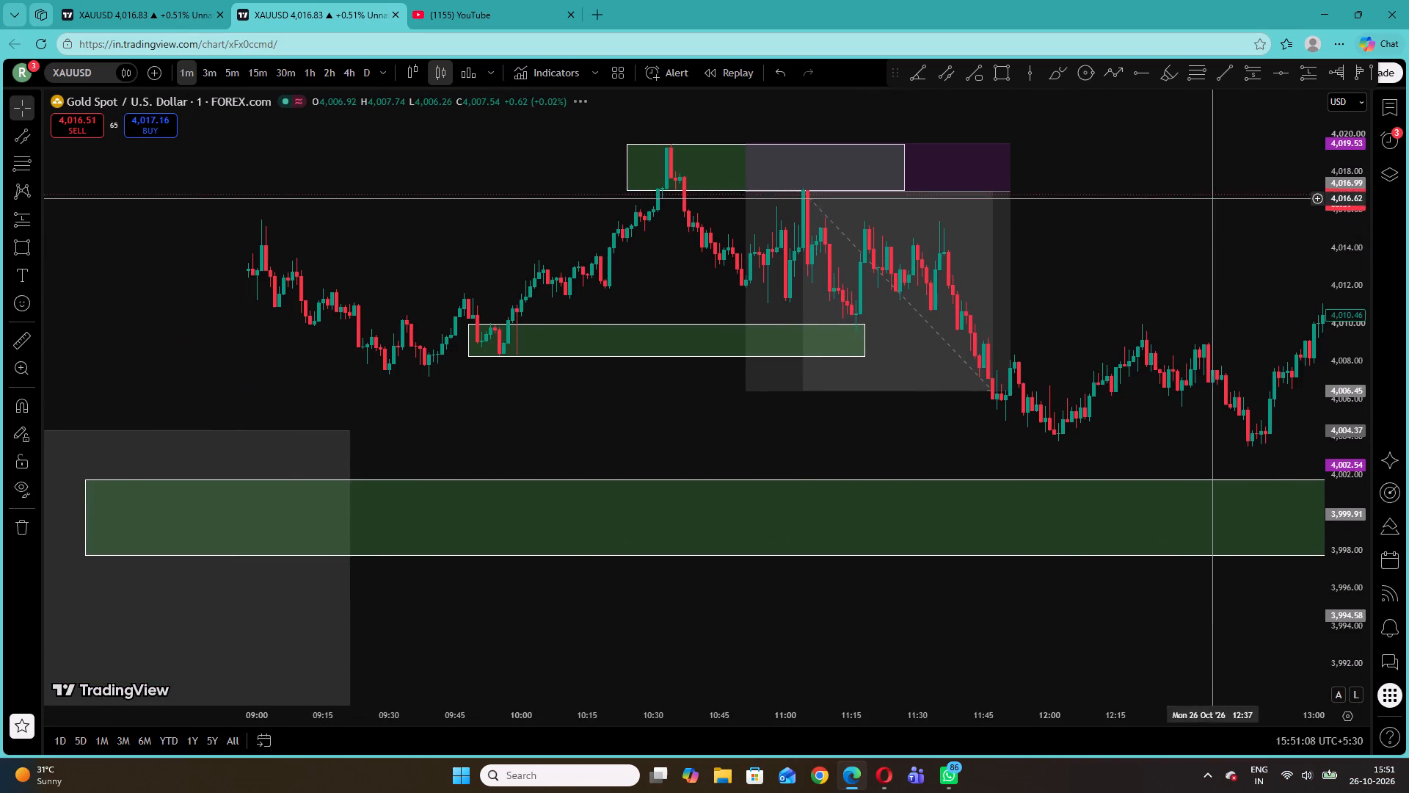
pyautogui.moveTo(1148, 426); pyautogui.dragTo(501, 430)
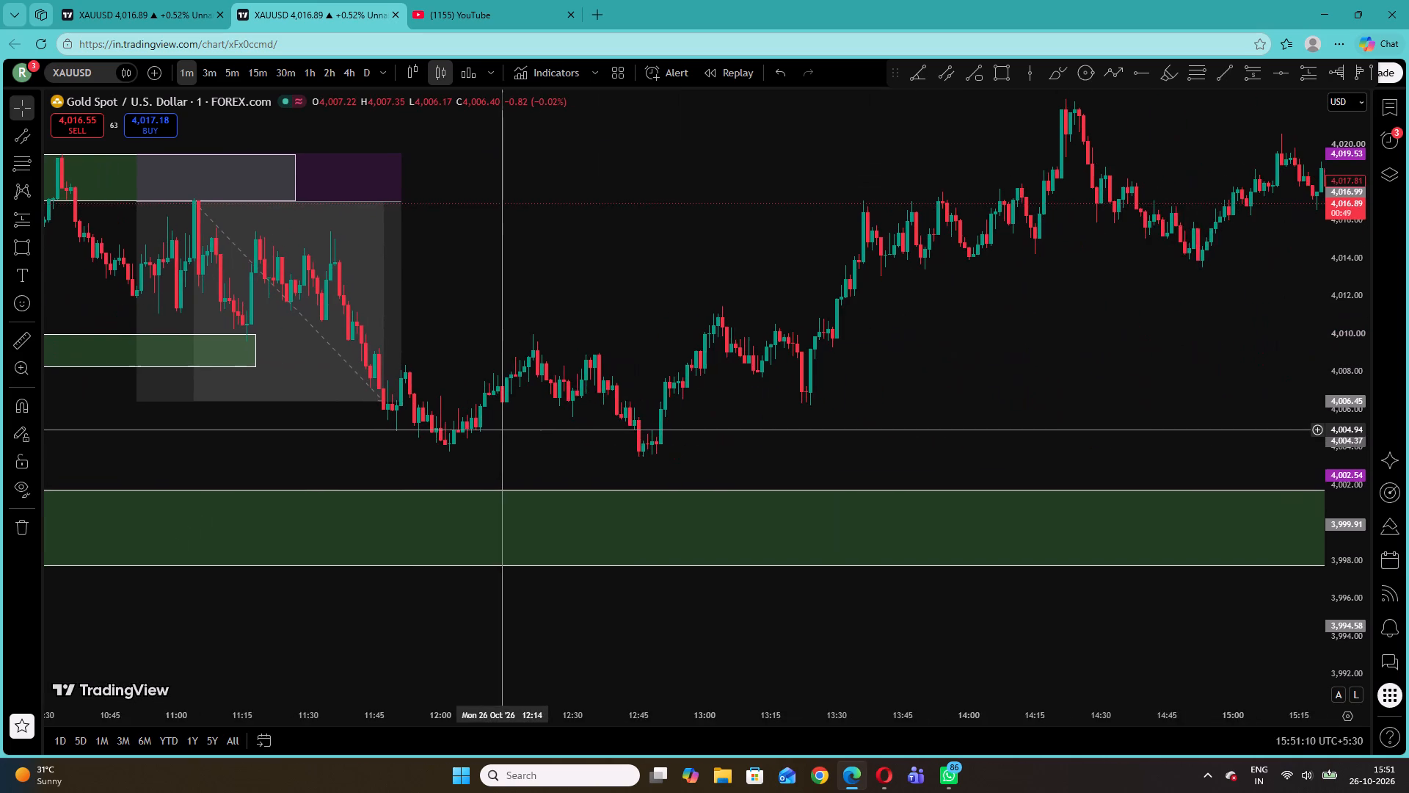
pyautogui.moveTo(501, 430); pyautogui.dragTo(1304, 405)
pyautogui.moveTo(620, 419); pyautogui.dragTo(955, 322)
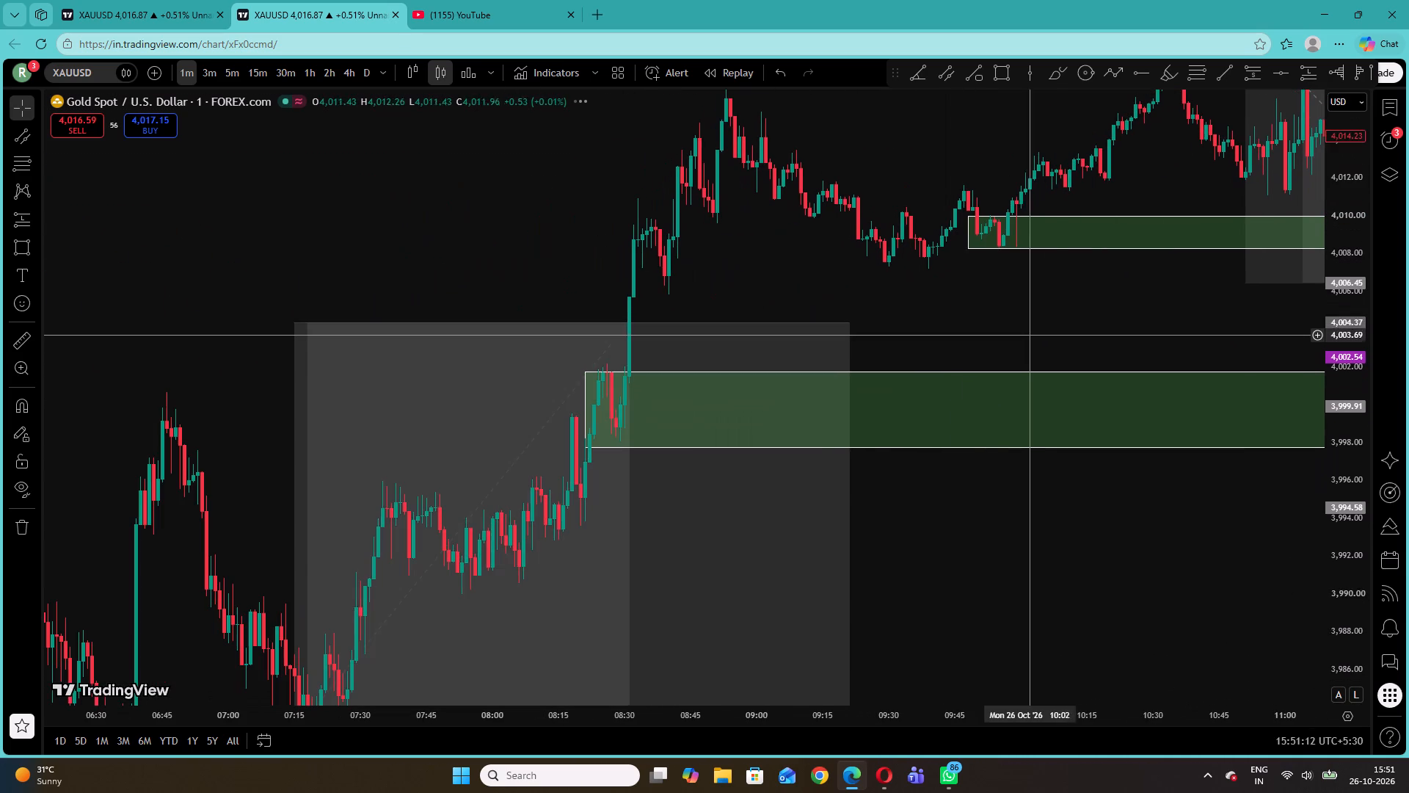
pyautogui.moveTo(1058, 321); pyautogui.dragTo(613, 445)
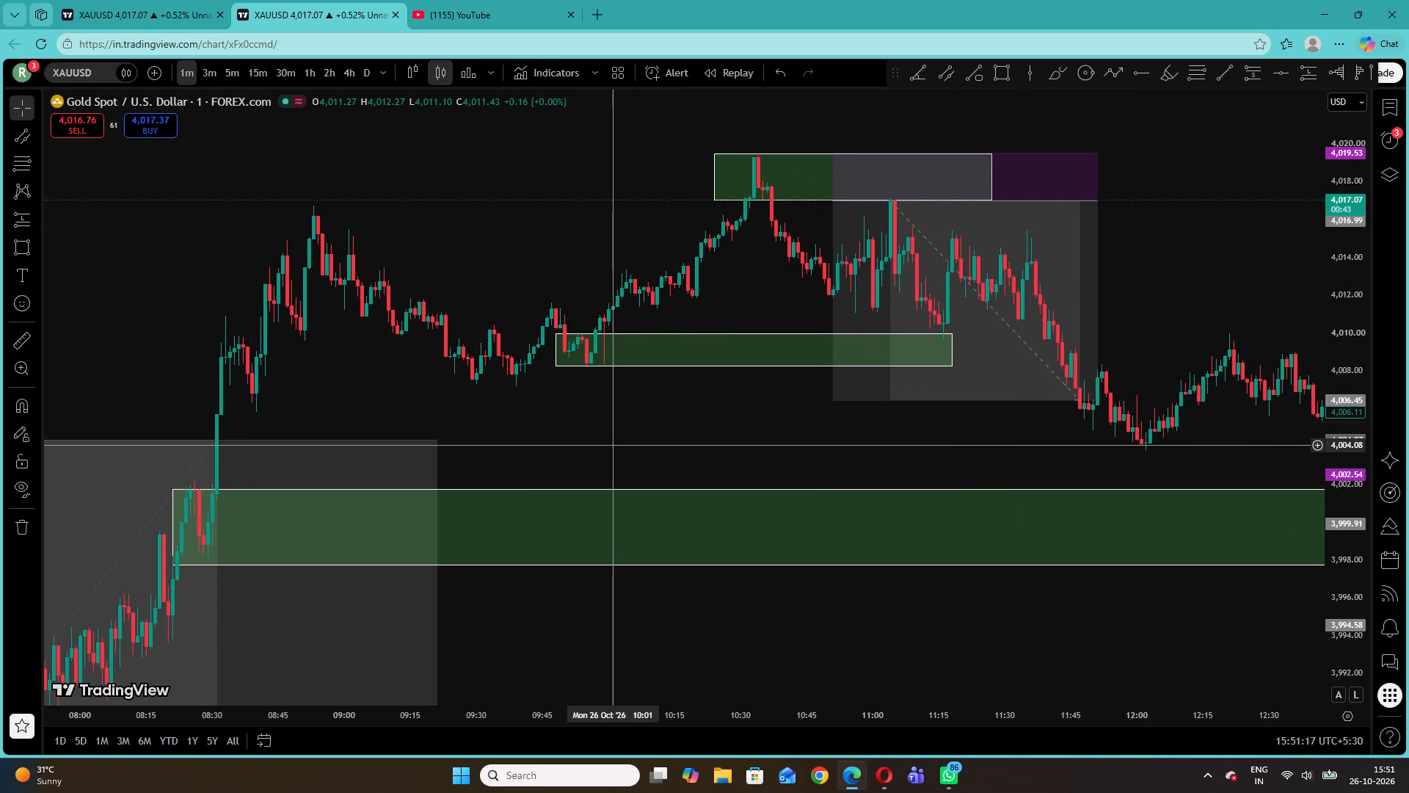
# Review the sequence of zones and positions from late 23 October through 26 October on the 3-minute timeframe.
pyautogui.click(209, 67)
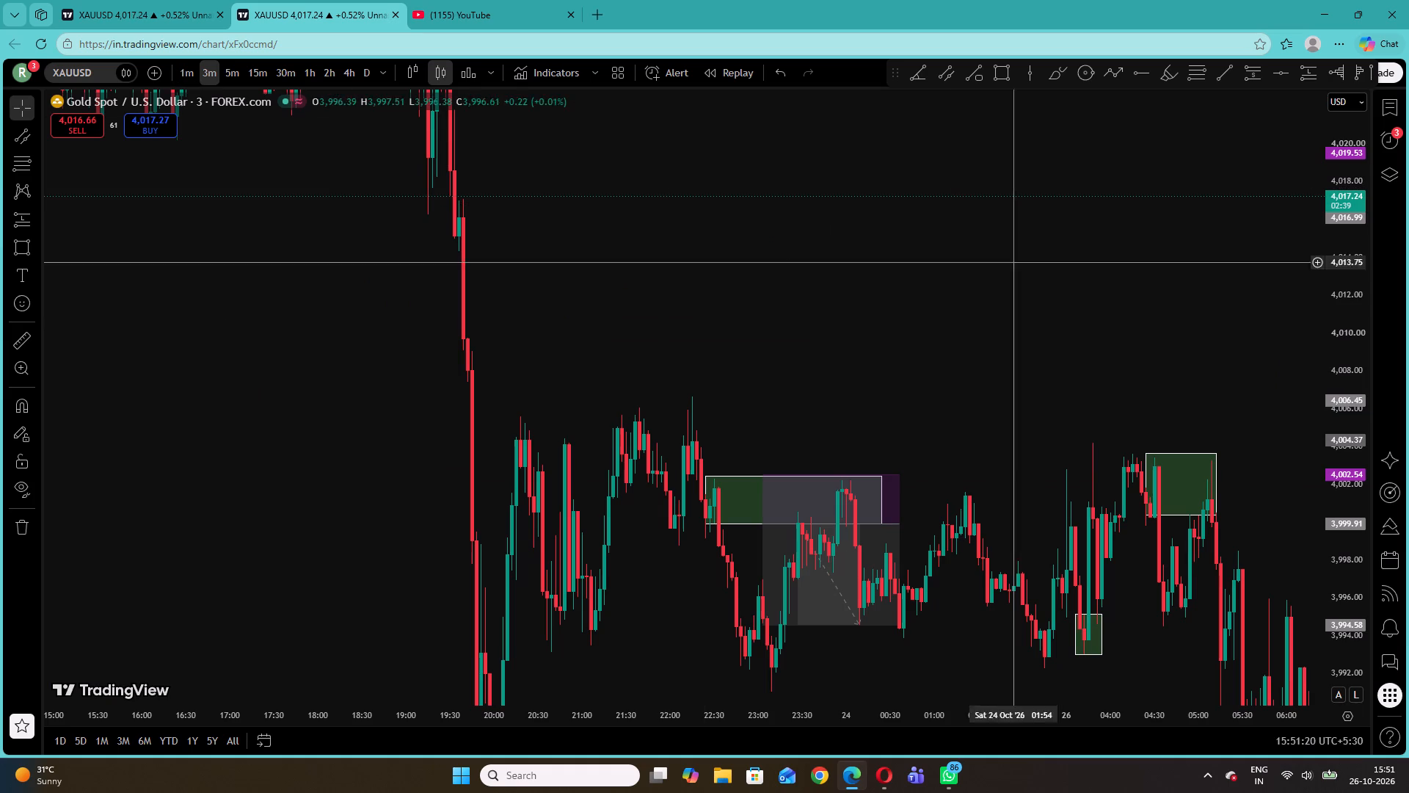
pyautogui.moveTo(1096, 345); pyautogui.dragTo(688, 170)
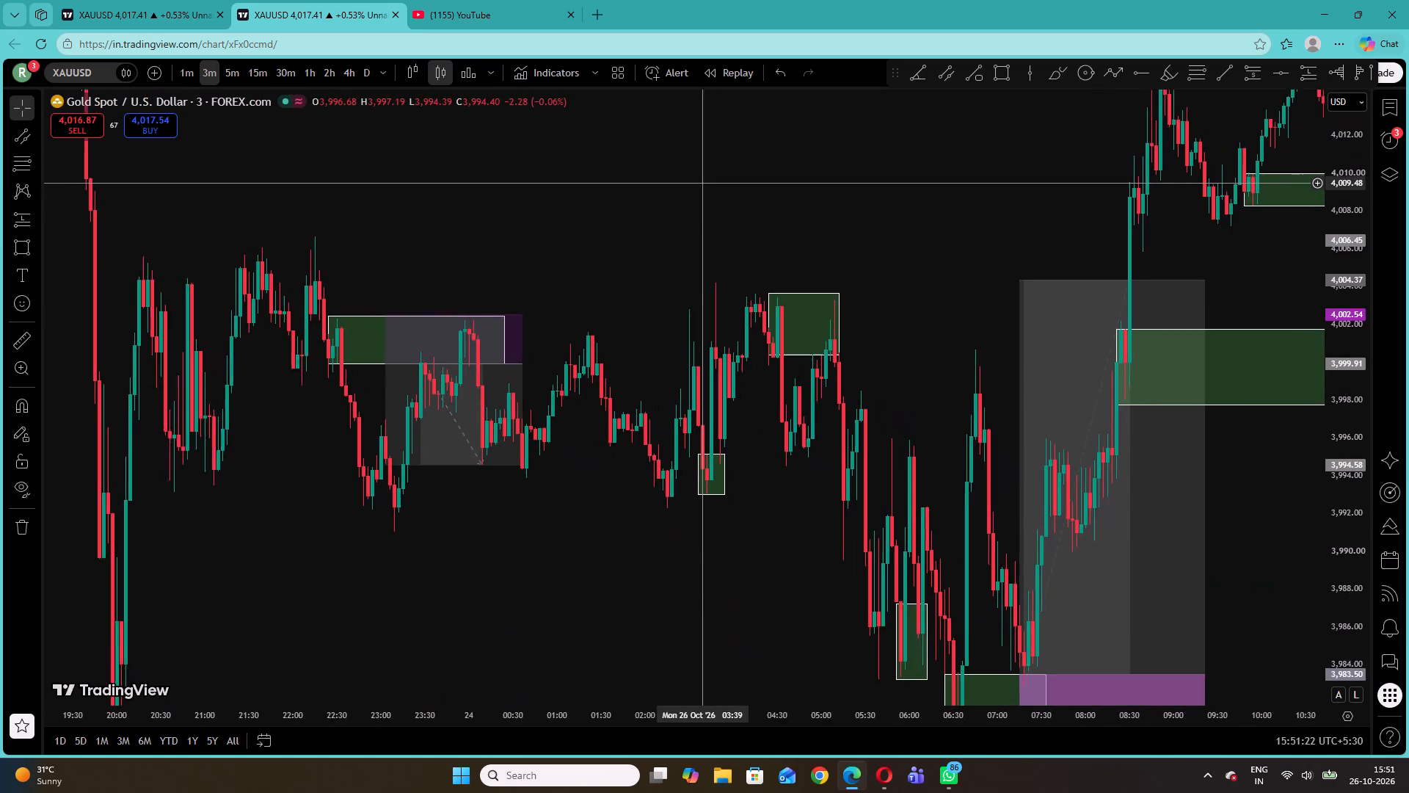
pyautogui.moveTo(688, 170); pyautogui.dragTo(660, 131)
pyautogui.moveTo(890, 245); pyautogui.dragTo(649, 169)
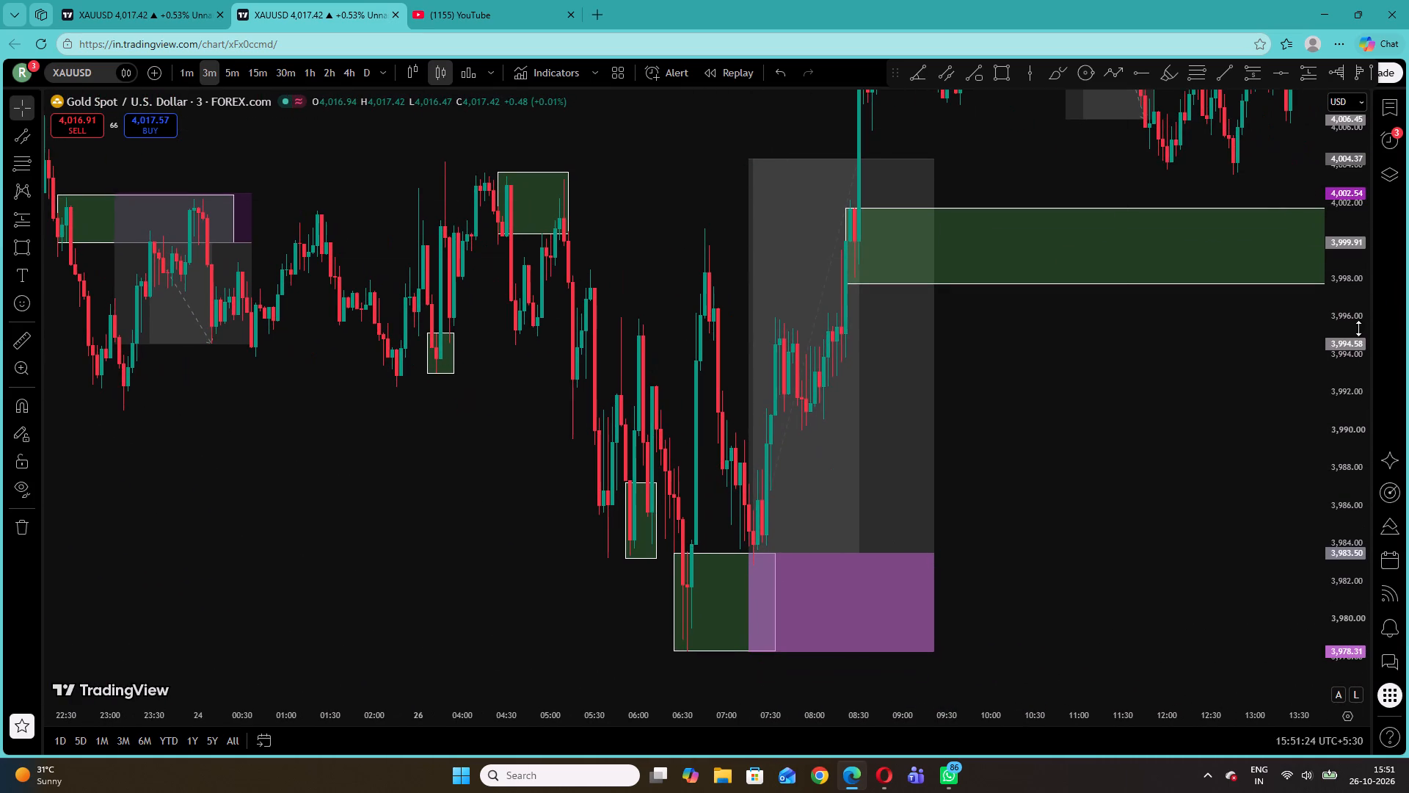
pyautogui.moveTo(1358, 328); pyautogui.dragTo(1348, 527)
pyautogui.moveTo(1220, 158); pyautogui.dragTo(1016, 242)
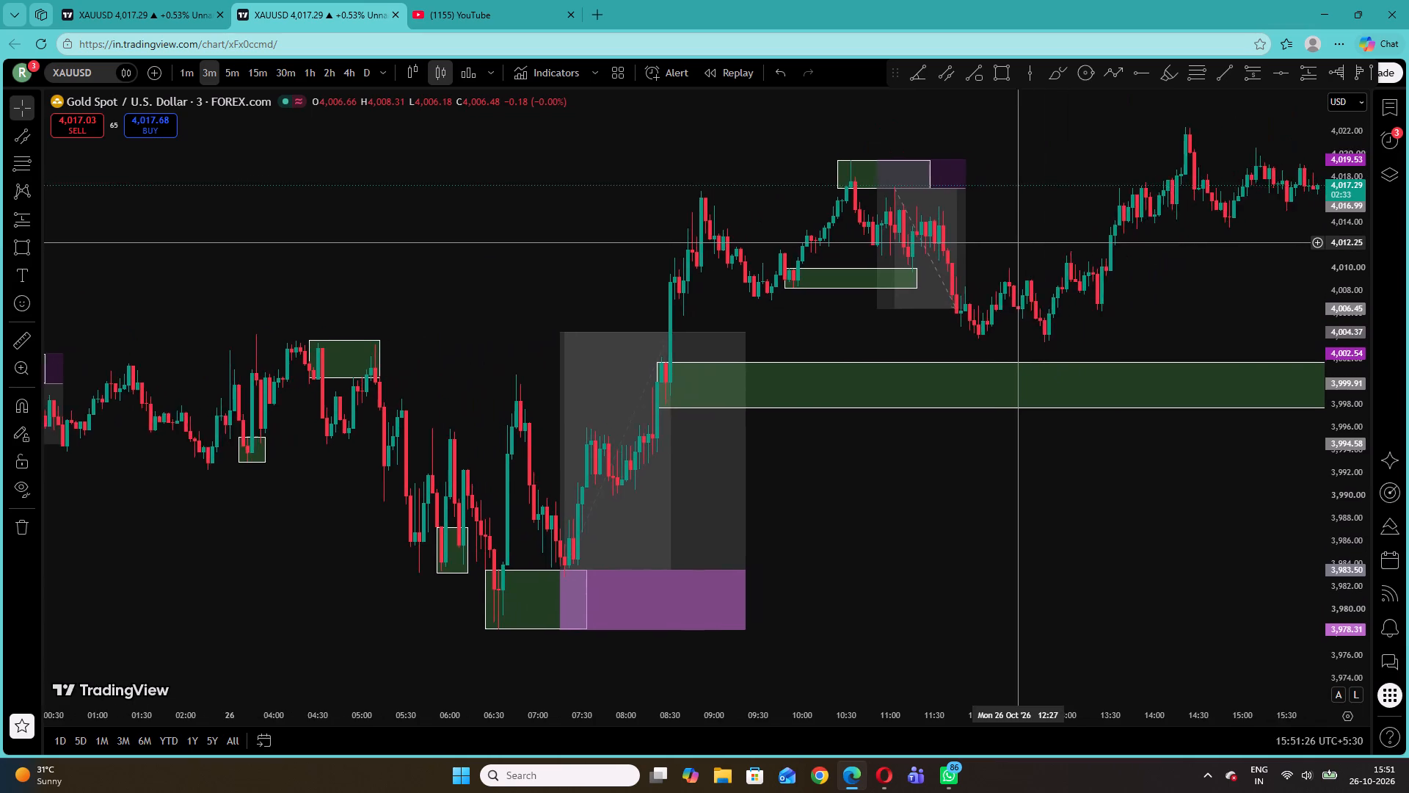
pyautogui.moveTo(1016, 242); pyautogui.dragTo(757, 253)
pyautogui.moveTo(820, 245); pyautogui.dragTo(1025, 189)
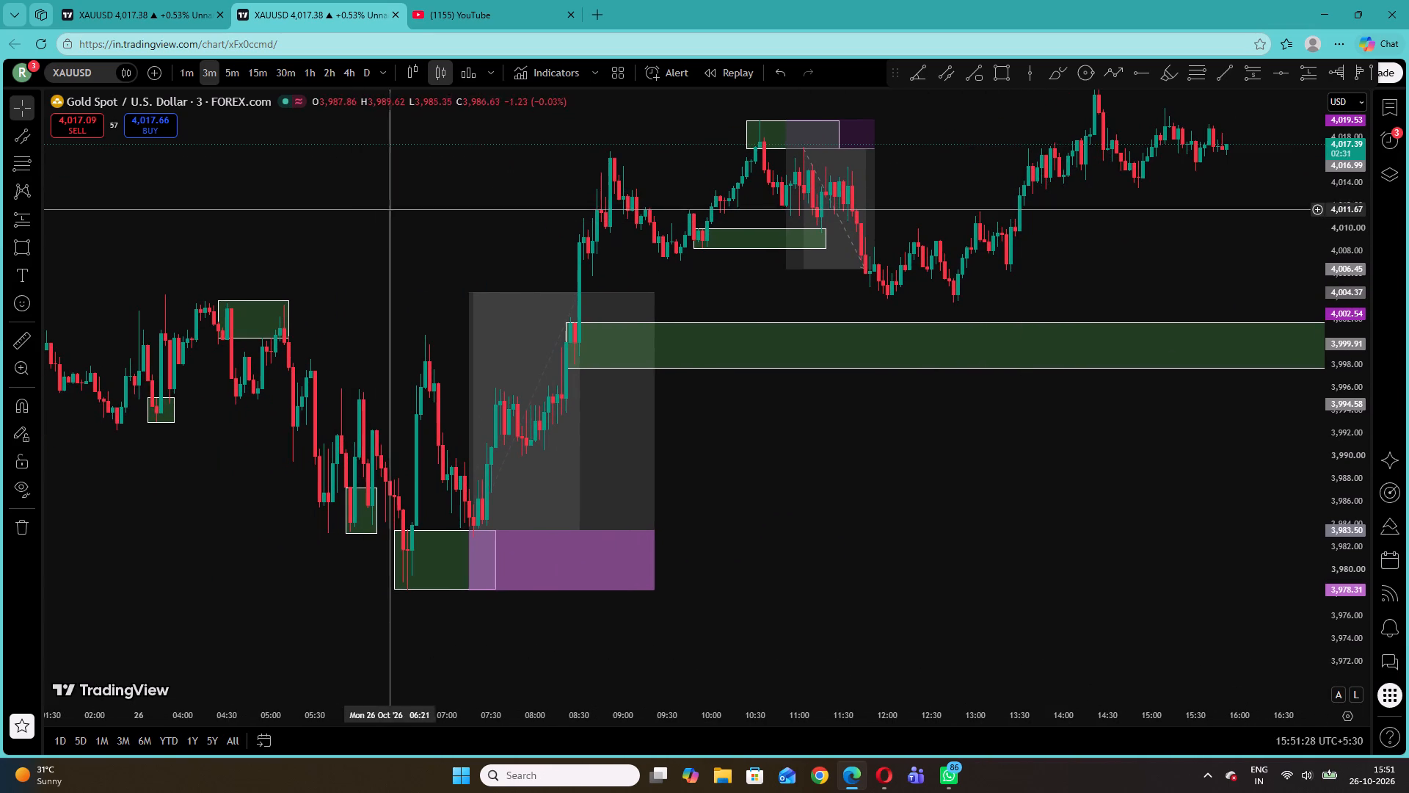
# Trace the 26 October zones backwards on the 1-minute timeframe, from the 11:00 short setup to the early-morning demand zone.
pyautogui.click(178, 67)
pyautogui.rightClick(550, 184)
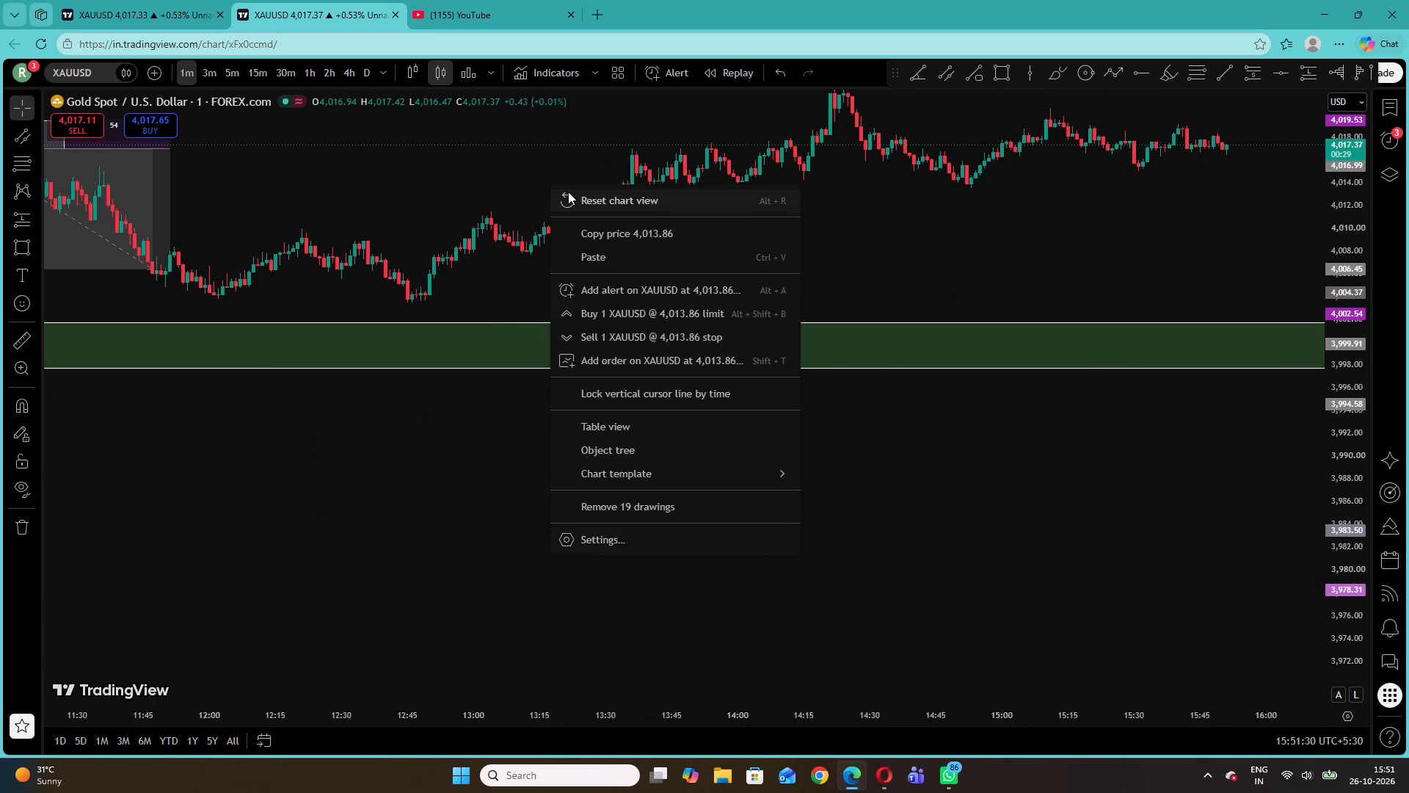
pyautogui.click(568, 192)
pyautogui.moveTo(1338, 413); pyautogui.dragTo(1327, 346)
pyautogui.moveTo(622, 377); pyautogui.dragTo(1110, 290)
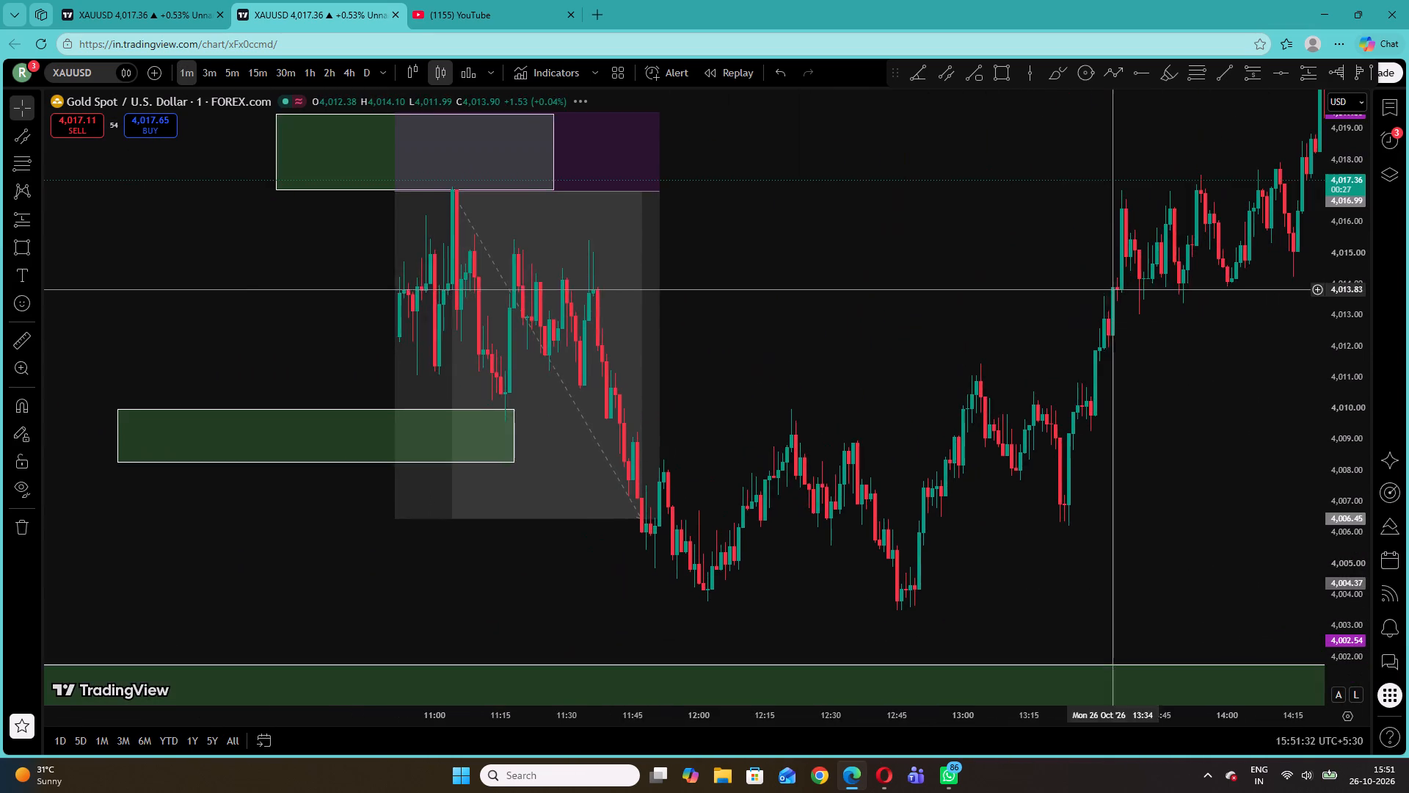
pyautogui.moveTo(771, 451); pyautogui.dragTo(1168, 330)
pyautogui.moveTo(545, 441); pyautogui.dragTo(1176, 210)
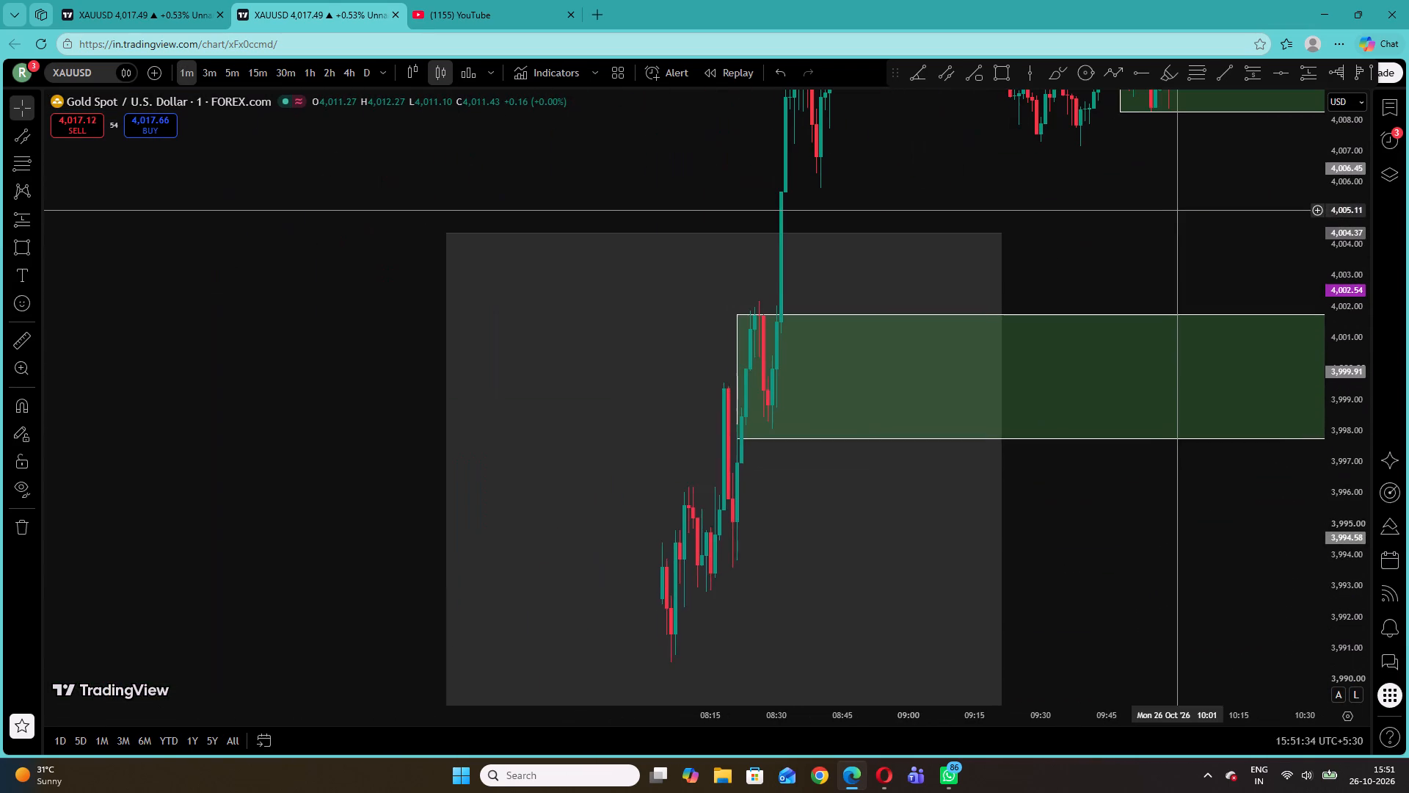
pyautogui.moveTo(1176, 210); pyautogui.dragTo(1176, 209)
pyautogui.moveTo(1346, 408); pyautogui.dragTo(1339, 513)
pyautogui.moveTo(1231, 517); pyautogui.dragTo(1308, 250)
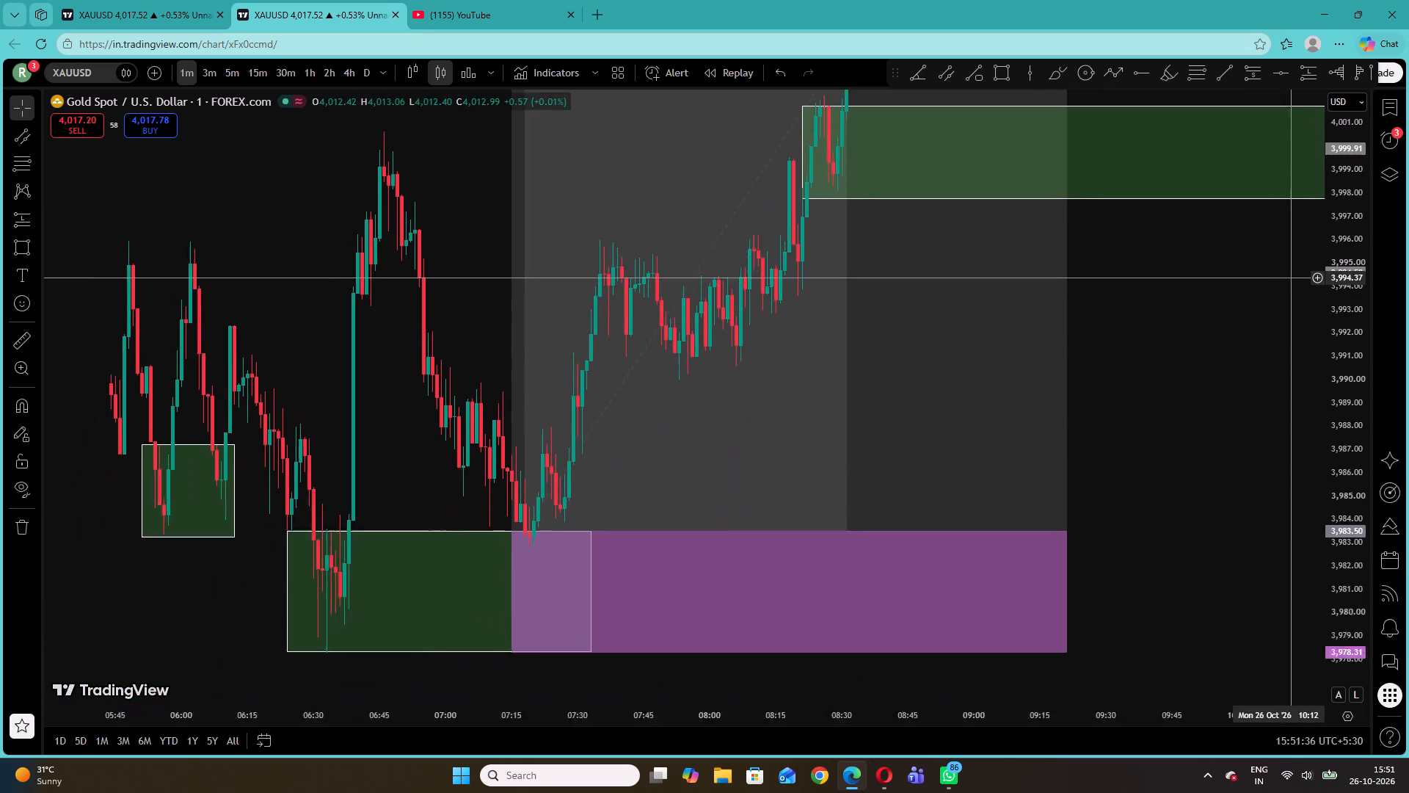
pyautogui.moveTo(1308, 250); pyautogui.dragTo(1325, 215)
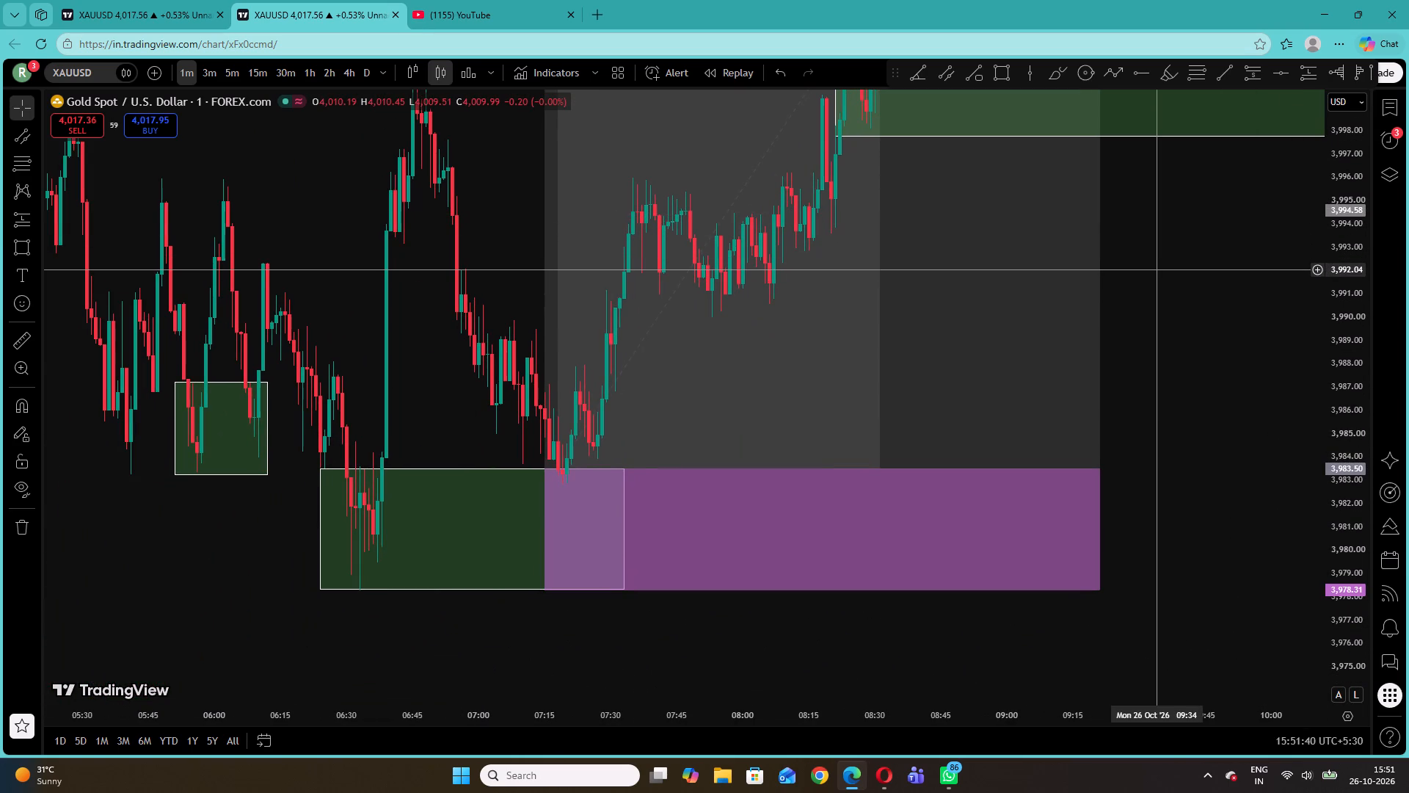
pyautogui.moveTo(1157, 269); pyautogui.dragTo(1263, 276)
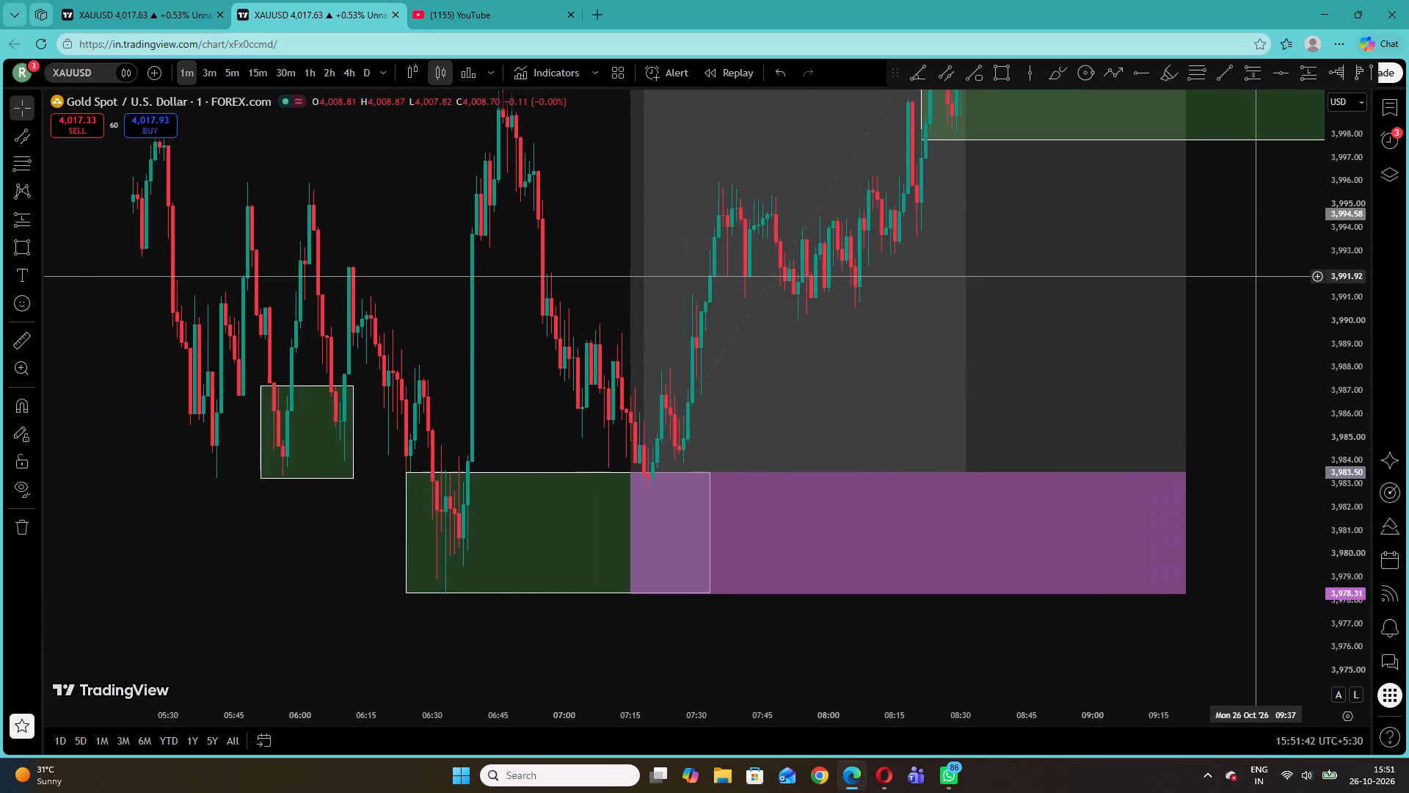
pyautogui.moveTo(1263, 276); pyautogui.dragTo(1278, 277)
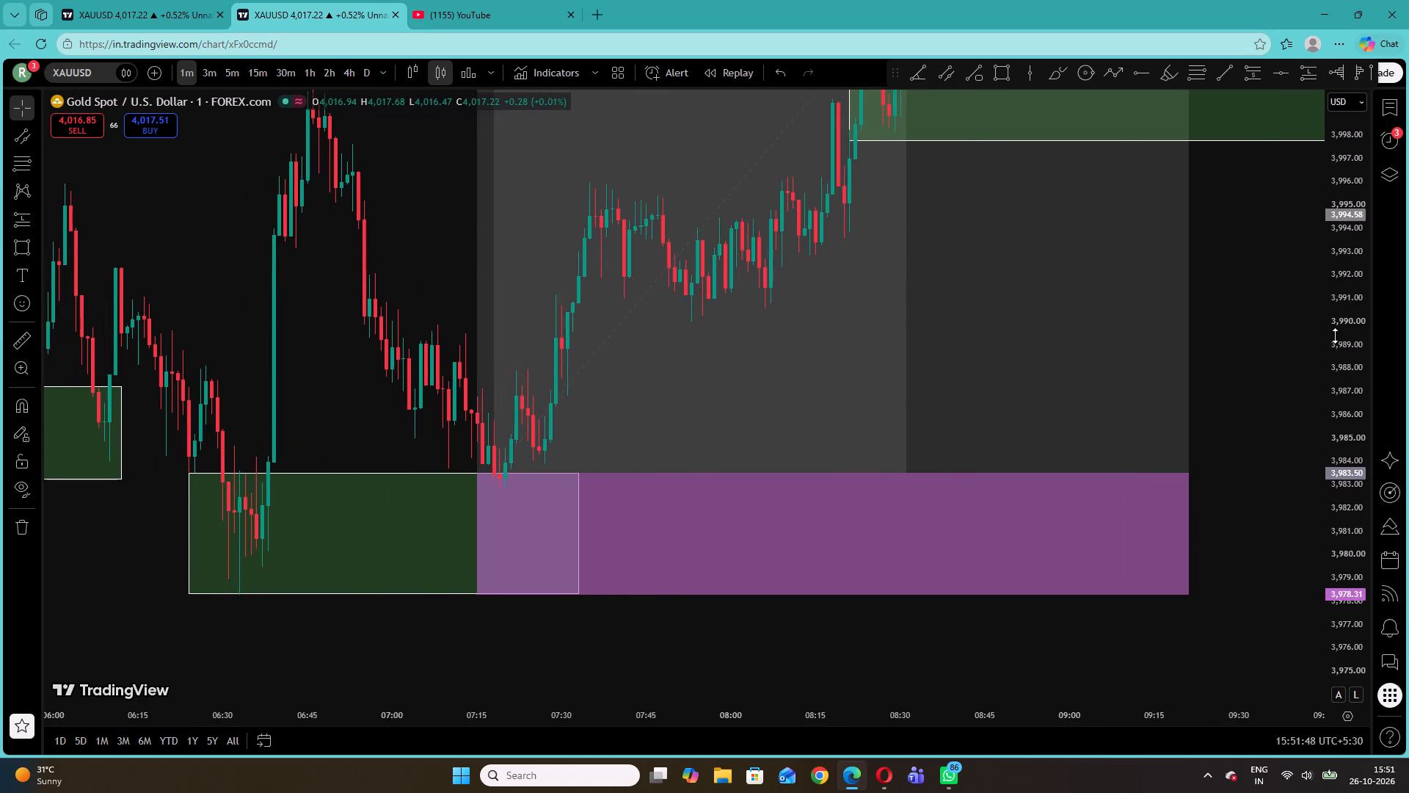
pyautogui.moveTo(1334, 335); pyautogui.dragTo(1360, 474)
pyautogui.moveTo(192, 219); pyautogui.dragTo(967, 286)
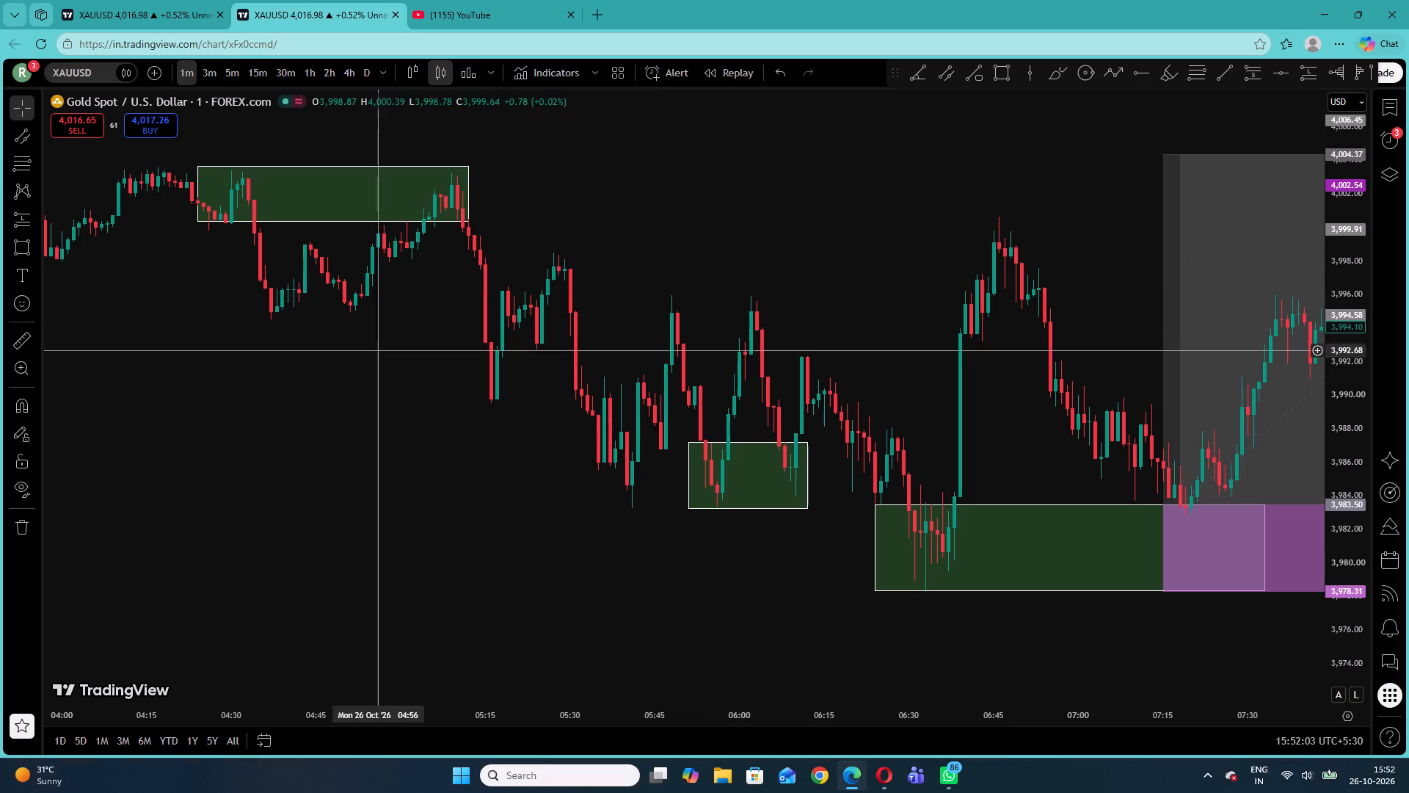
pyautogui.moveTo(381, 361); pyautogui.dragTo(1124, 476)
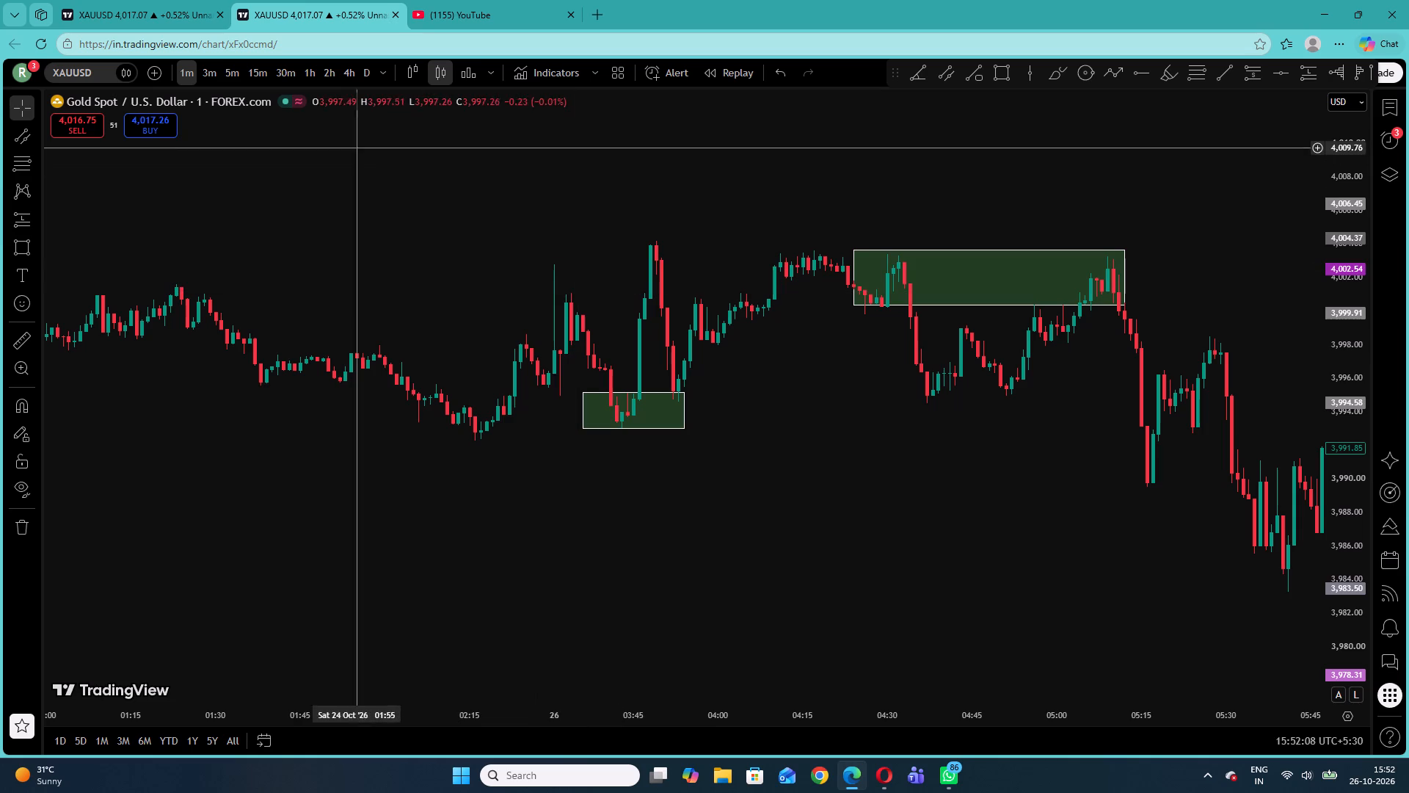
# Return to the 3-minute timeframe and examine the latest 26 October price action above the 4,002 demand zone.
pyautogui.click(197, 71)
pyautogui.rightClick(777, 206)
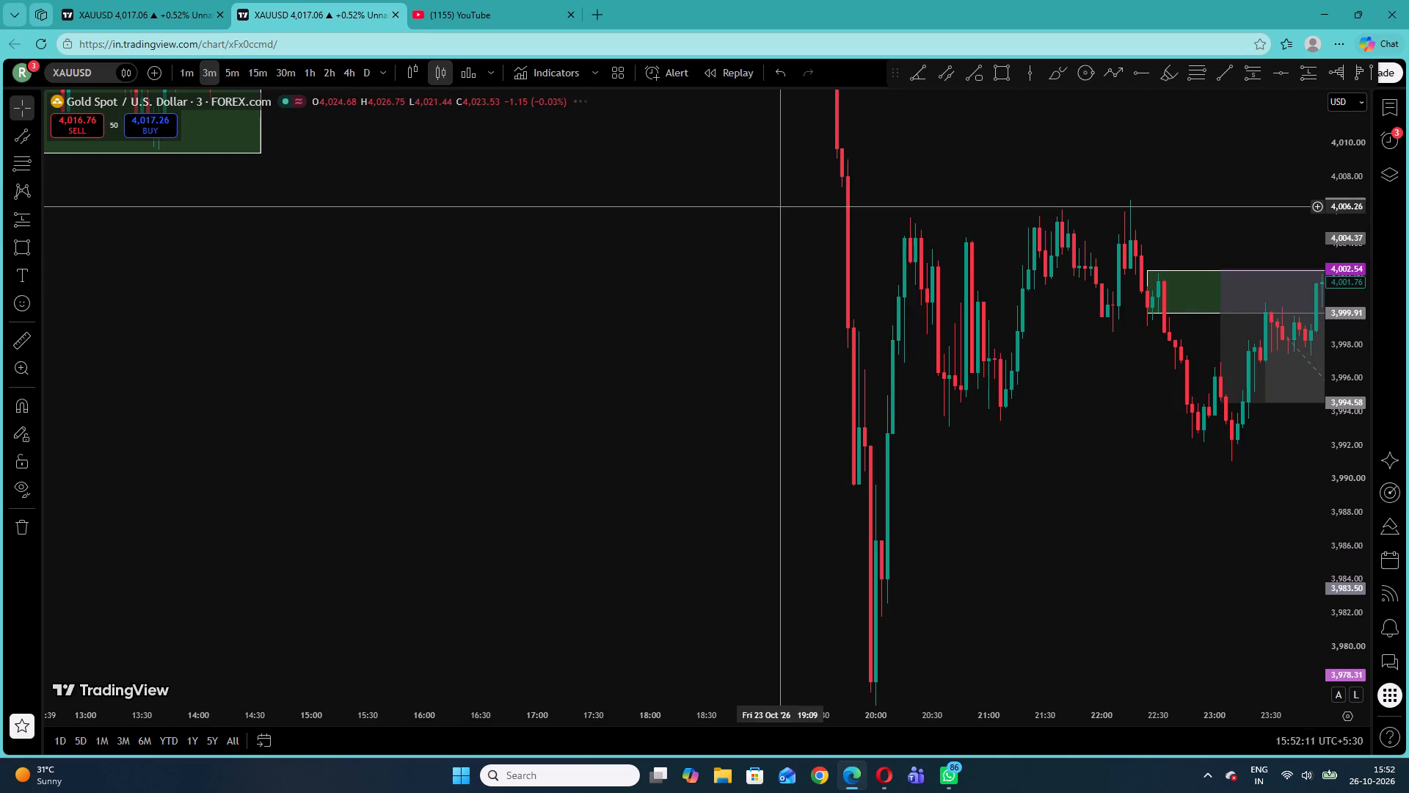
pyautogui.click(818, 230)
pyautogui.moveTo(1341, 394); pyautogui.dragTo(1333, 289)
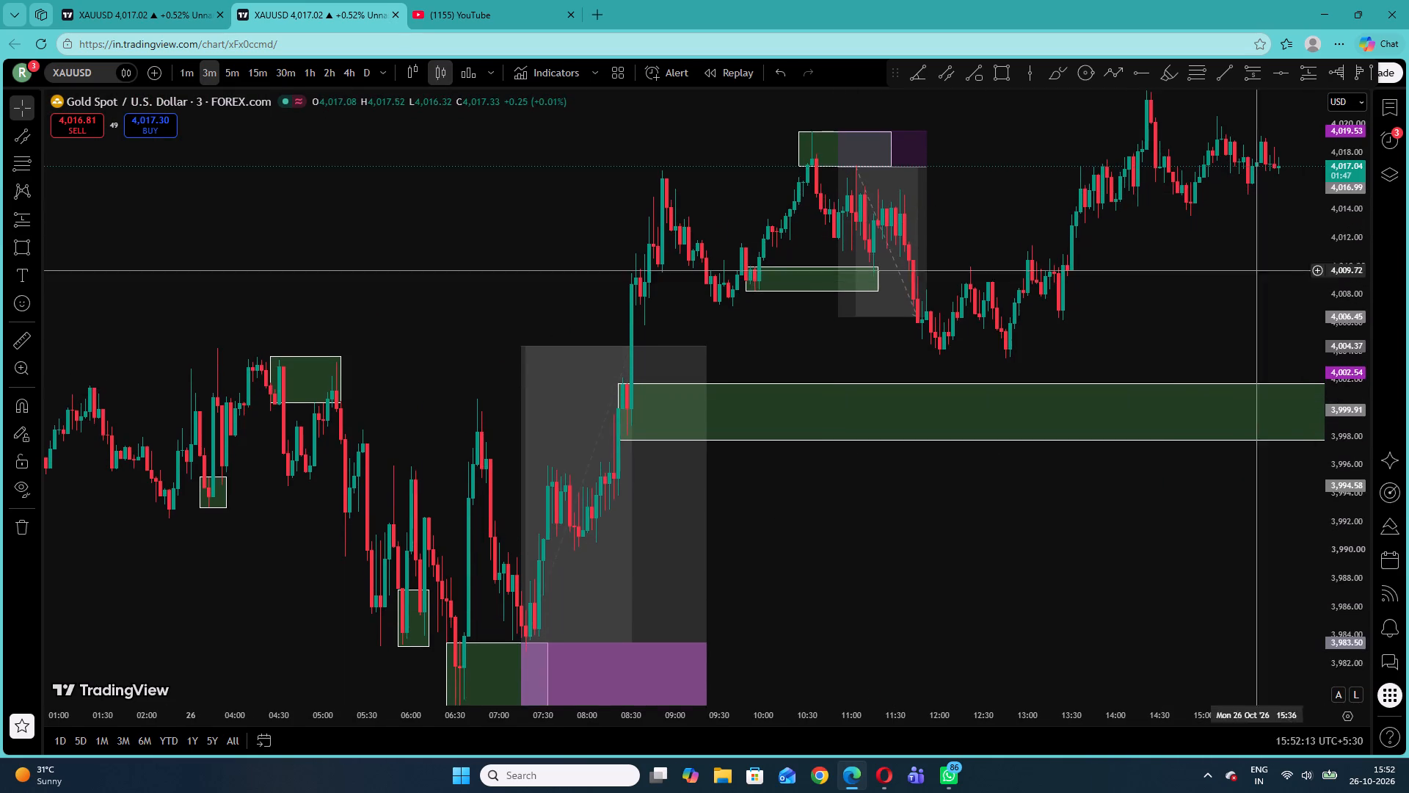
pyautogui.moveTo(1171, 250); pyautogui.dragTo(873, 443)
pyautogui.click(1103, 239)
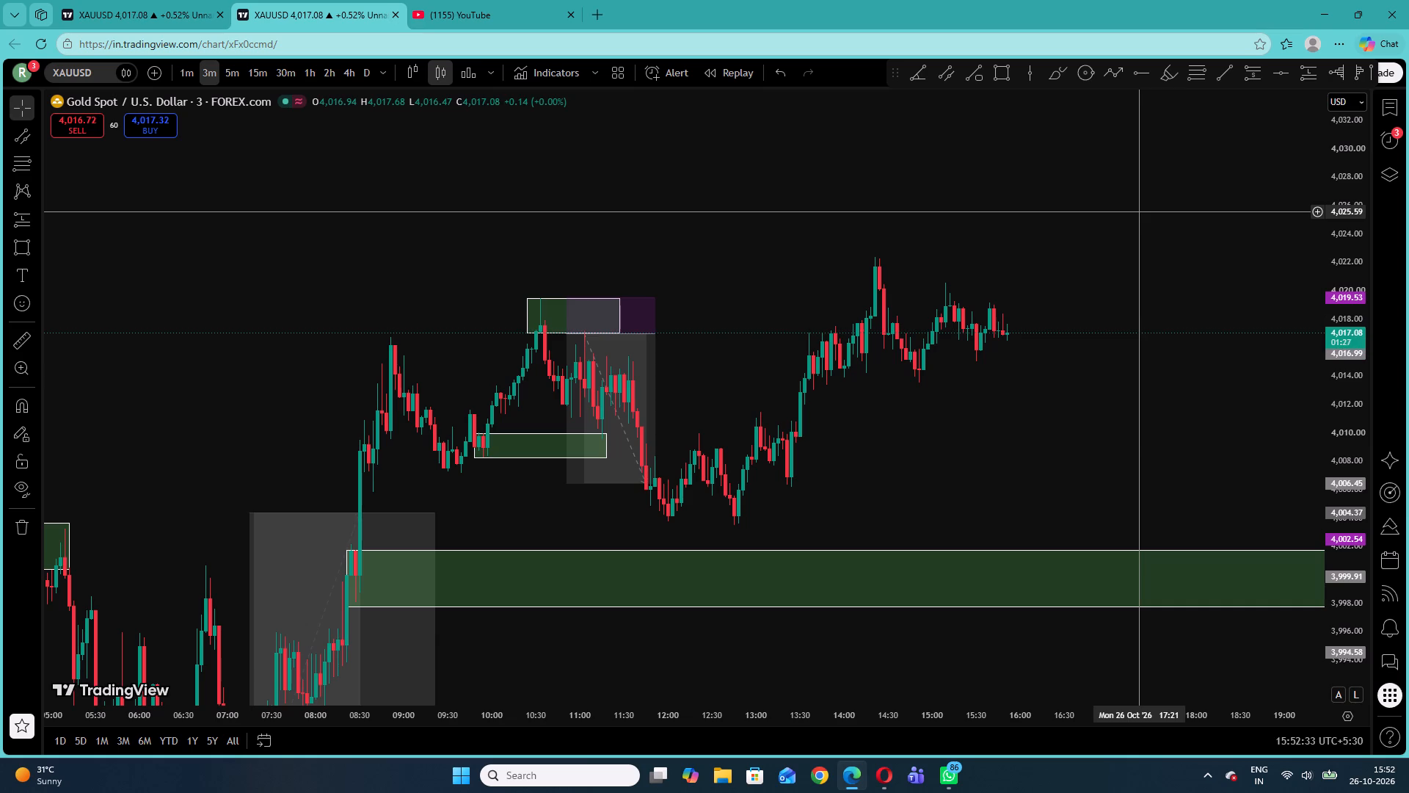
# Raise the target of the short position near 11:00 on 26 October to about 4,007.4.
pyautogui.scroll(-1, 1137, 211)
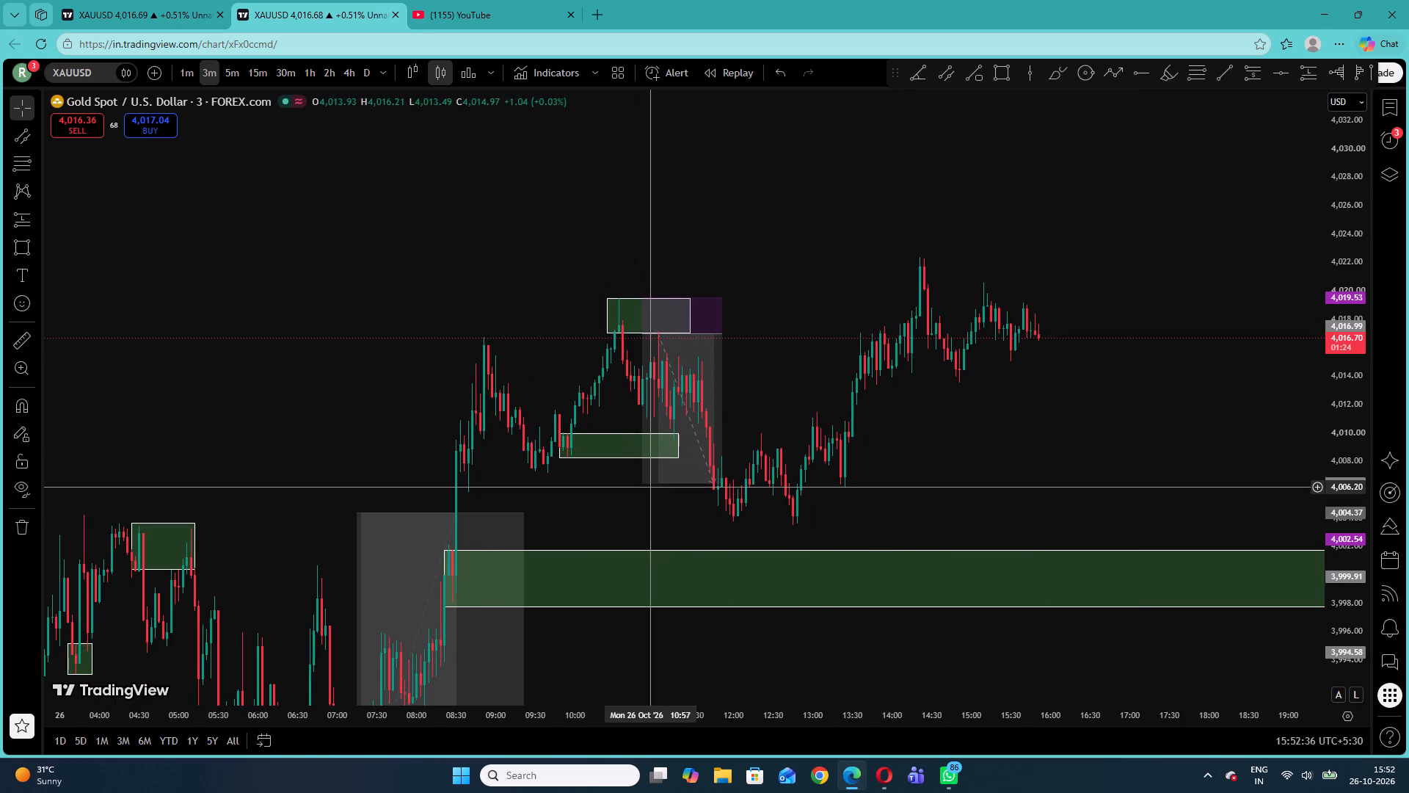
pyautogui.moveTo(642, 487); pyautogui.dragTo(656, 466)
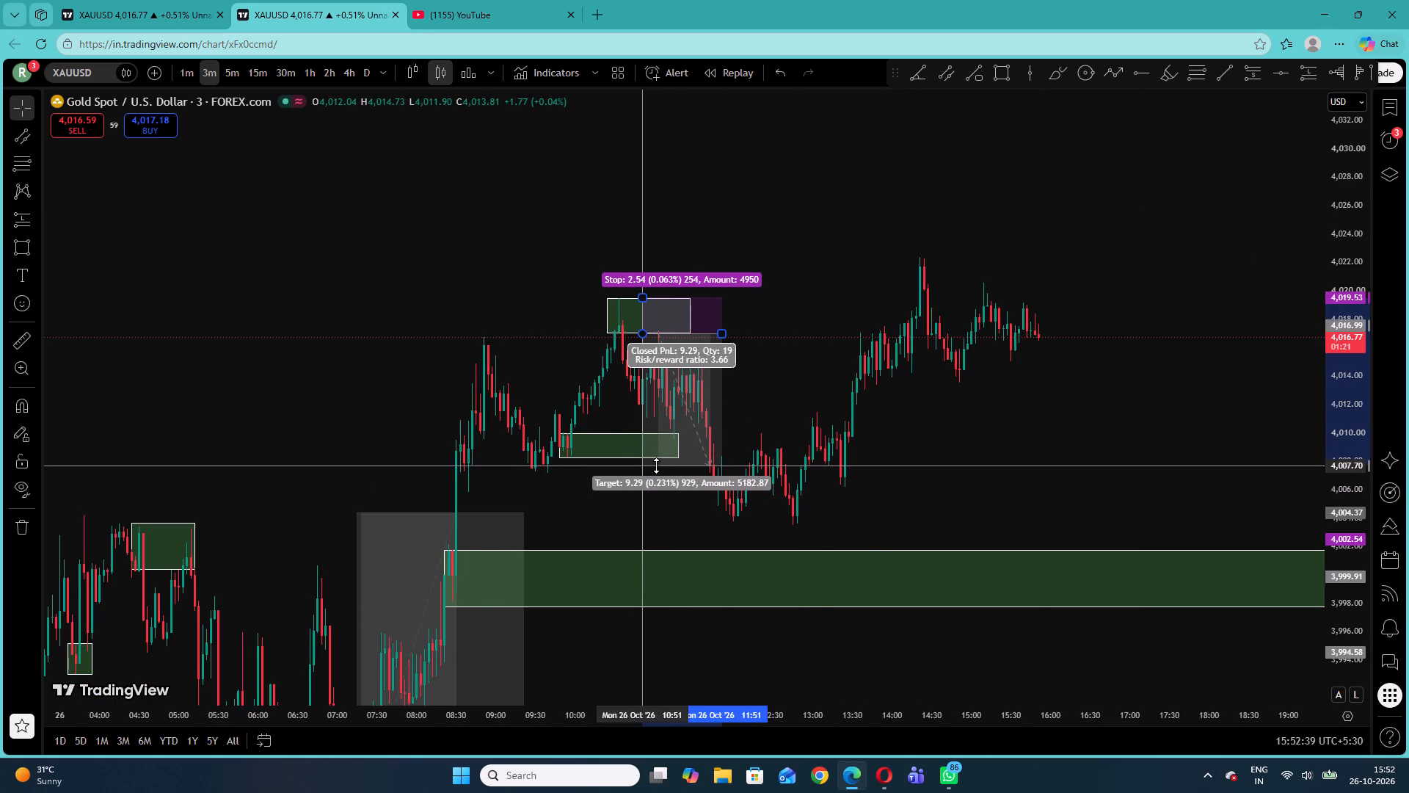
pyautogui.moveTo(656, 466); pyautogui.dragTo(655, 470)
pyautogui.click(522, 452)
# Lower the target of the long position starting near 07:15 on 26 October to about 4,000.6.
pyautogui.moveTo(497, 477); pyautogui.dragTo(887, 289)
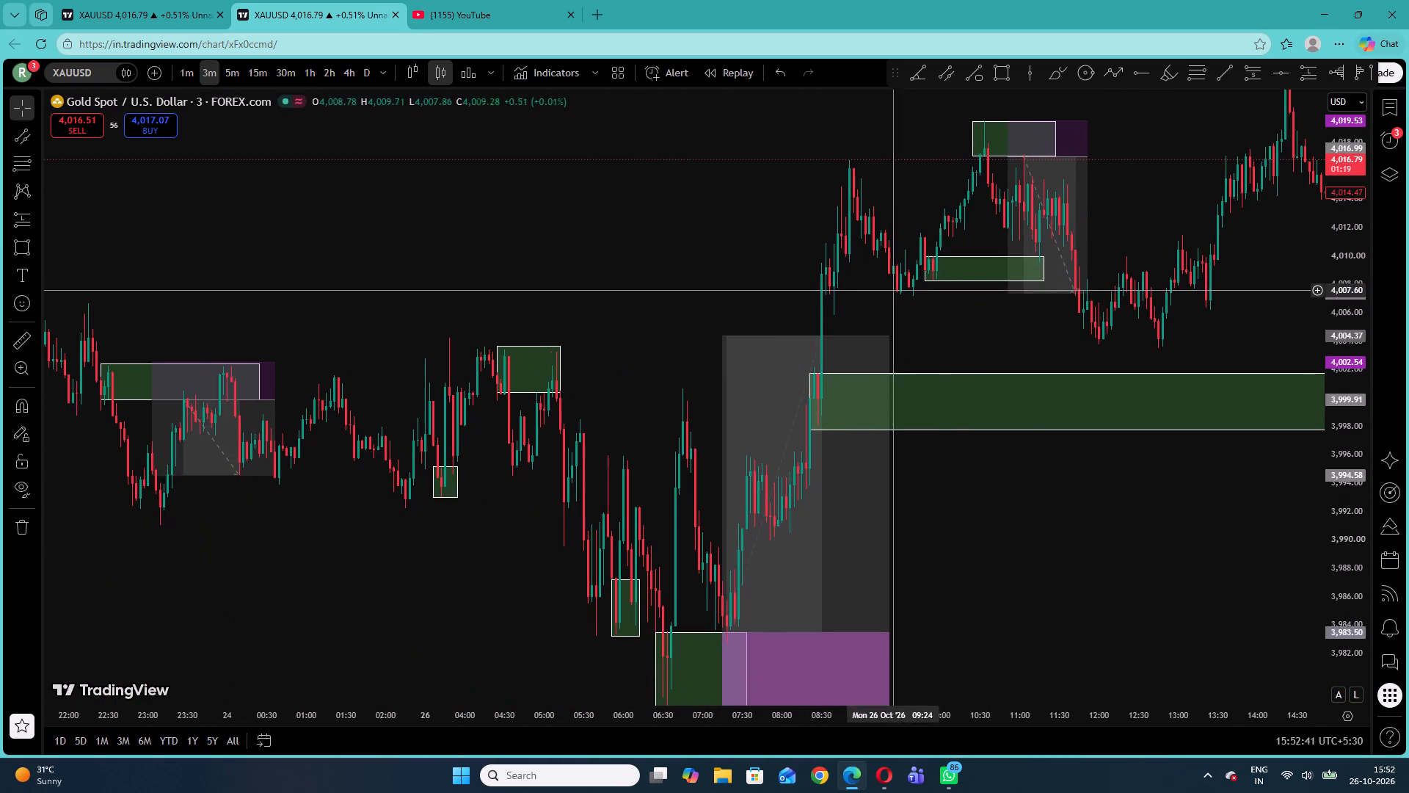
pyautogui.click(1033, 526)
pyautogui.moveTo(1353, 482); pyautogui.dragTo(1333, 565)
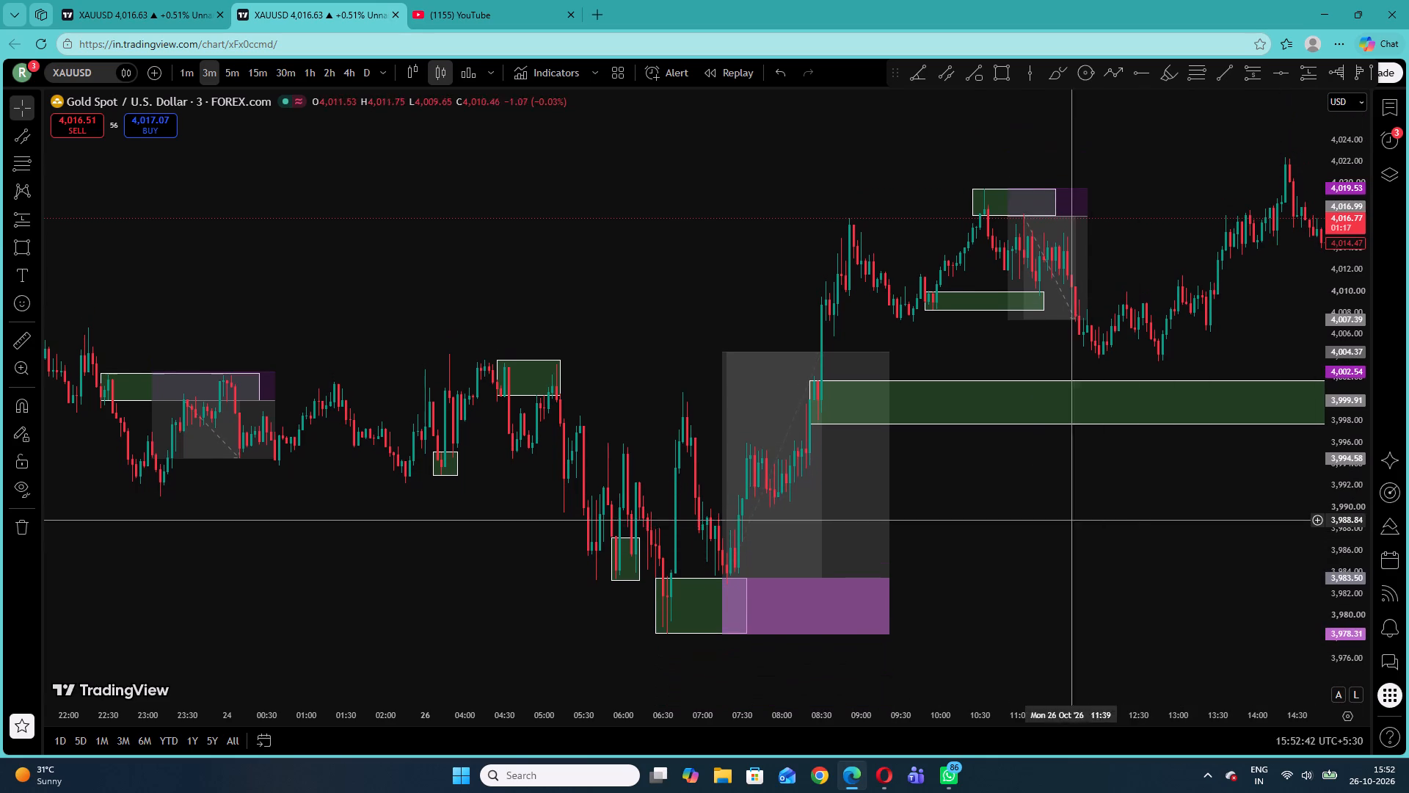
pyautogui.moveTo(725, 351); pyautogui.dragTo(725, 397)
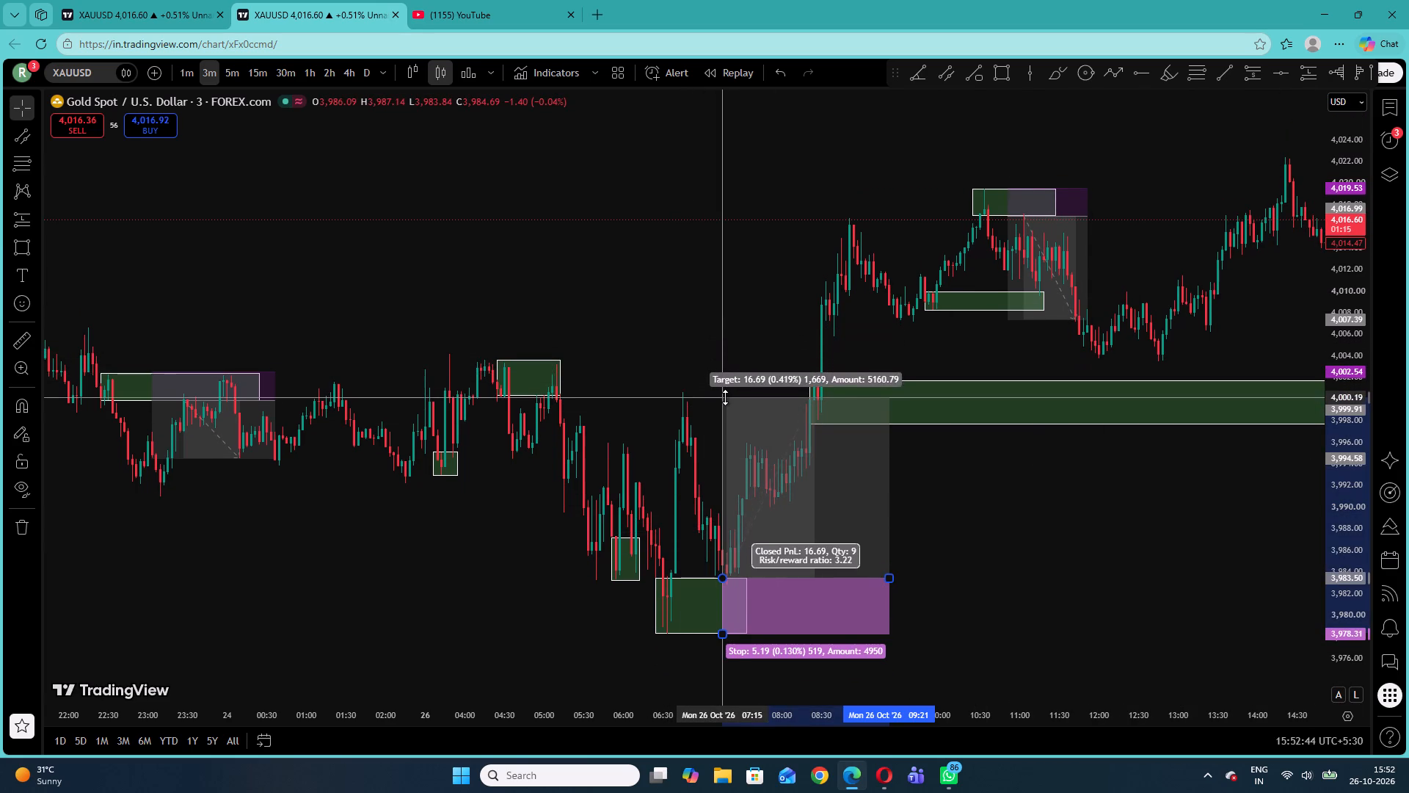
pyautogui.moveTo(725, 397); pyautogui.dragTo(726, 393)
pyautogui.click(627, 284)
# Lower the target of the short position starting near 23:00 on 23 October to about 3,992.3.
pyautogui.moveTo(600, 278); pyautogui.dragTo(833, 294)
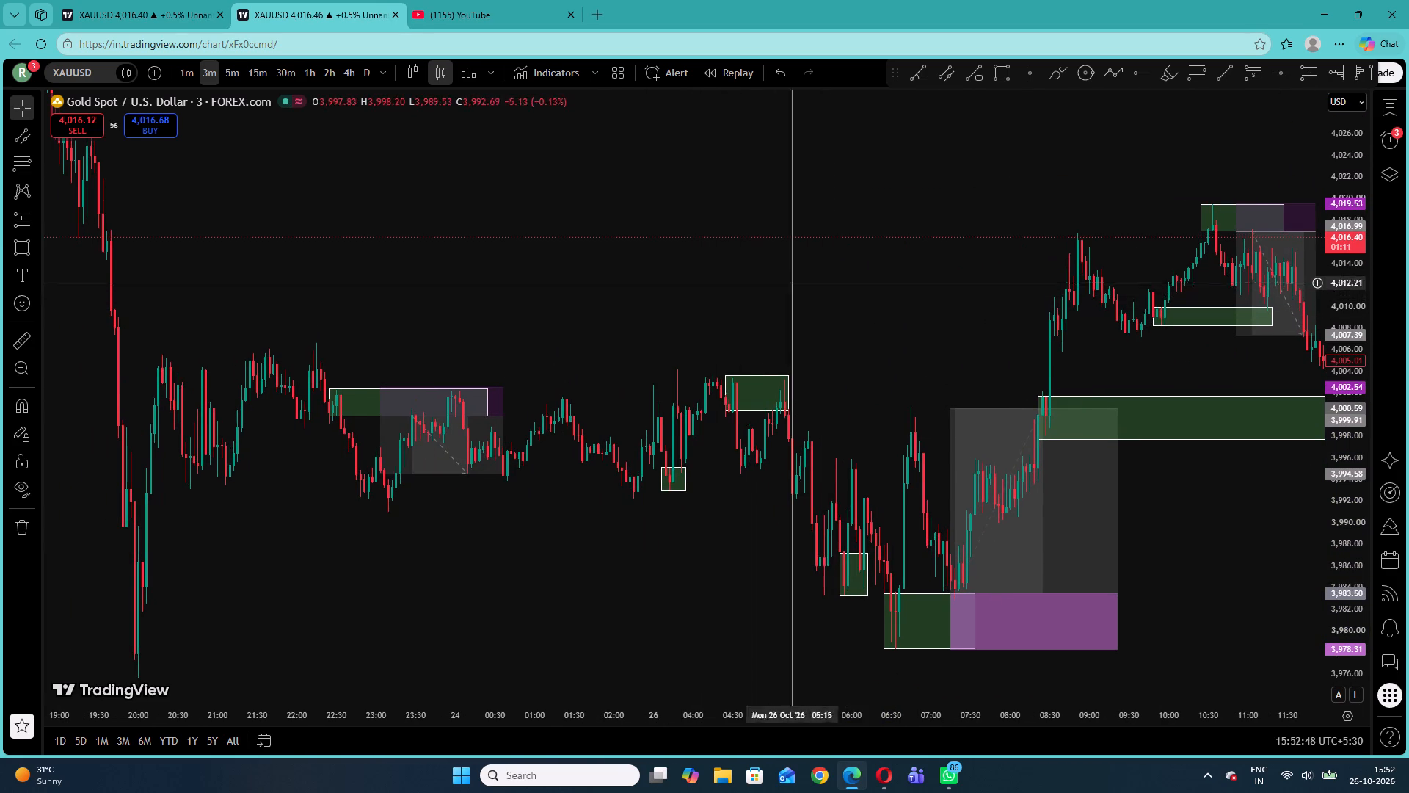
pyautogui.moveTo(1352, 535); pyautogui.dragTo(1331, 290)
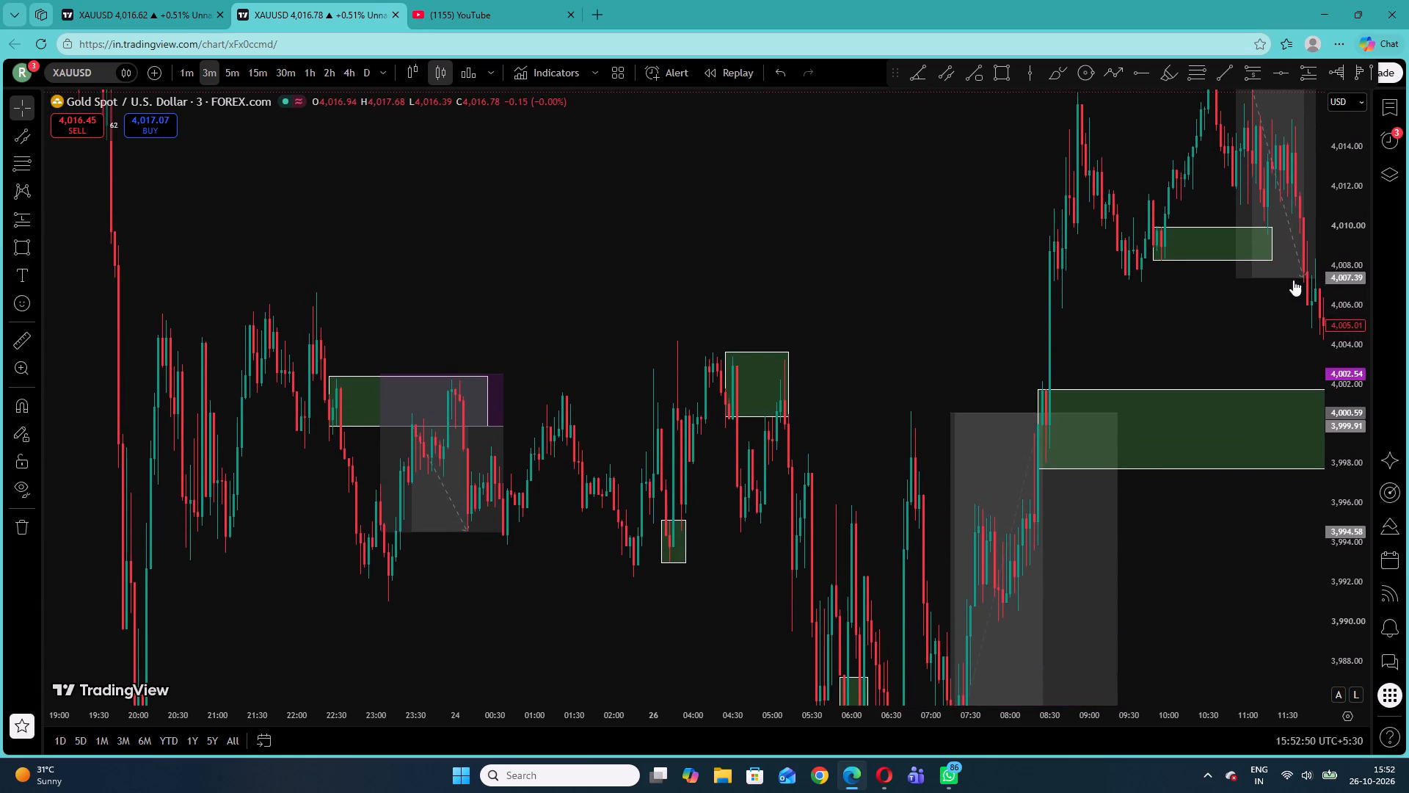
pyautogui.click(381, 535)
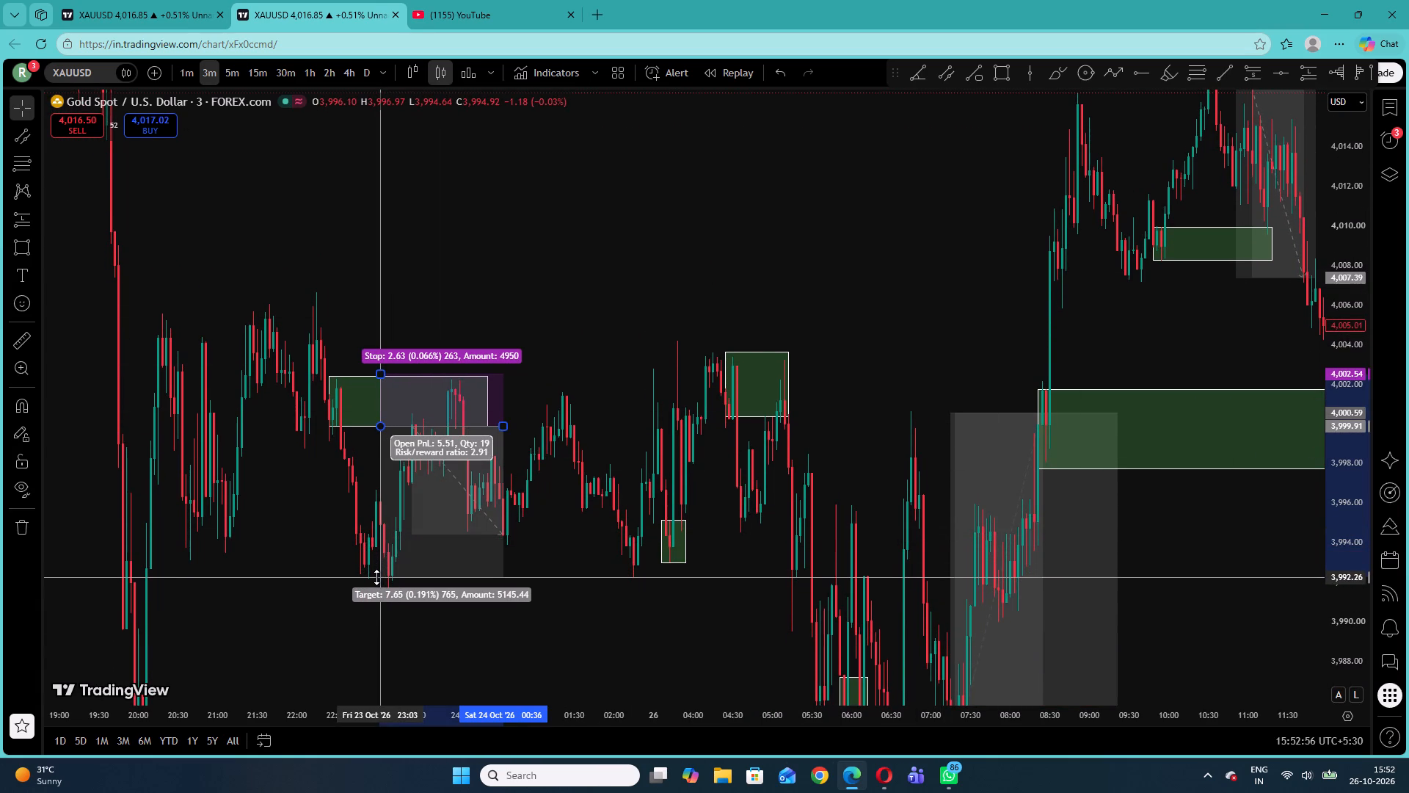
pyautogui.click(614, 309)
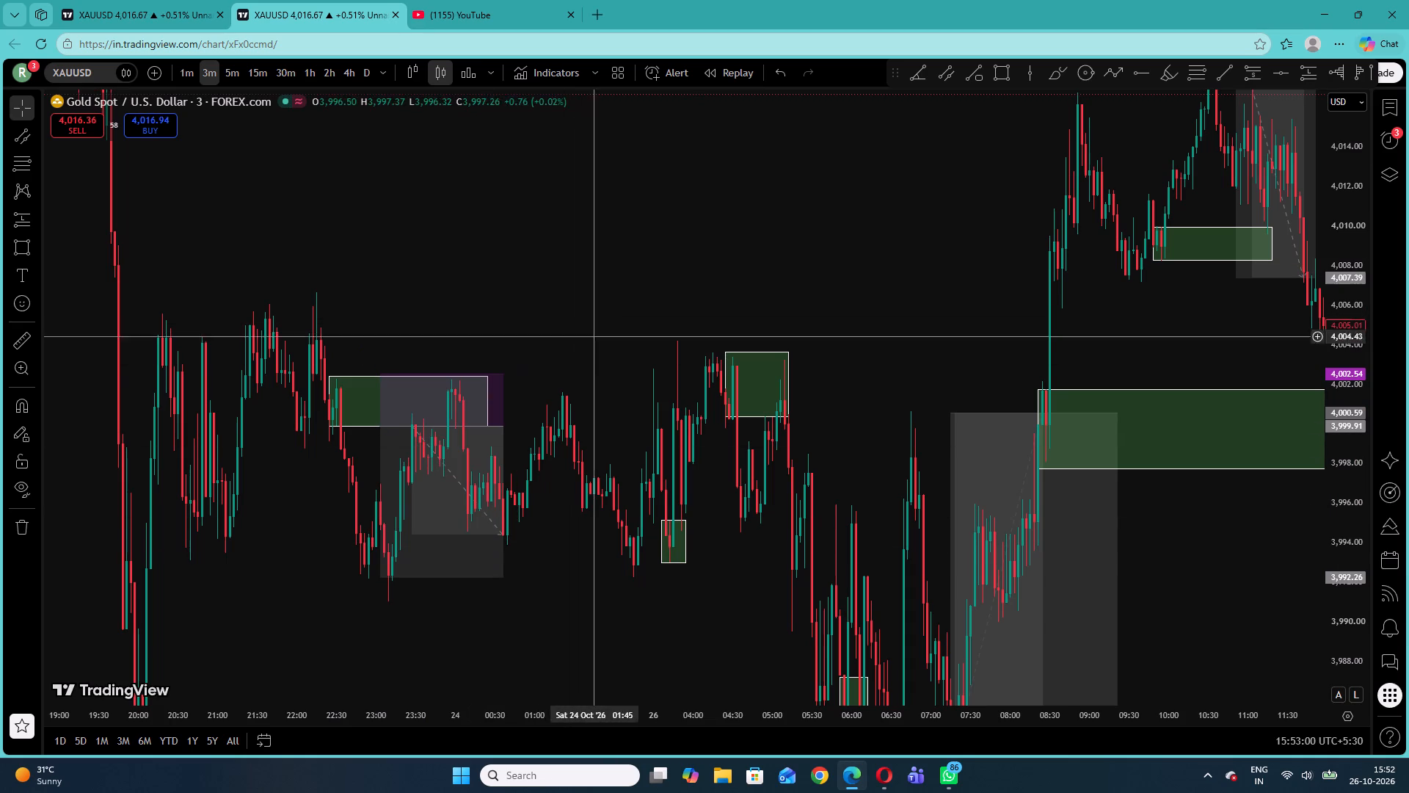
# Review the 26 October zones and positions on the 3-minute timeframe, from the early-morning zones up to the latest price action.
pyautogui.moveTo(670, 311); pyautogui.dragTo(571, 302)
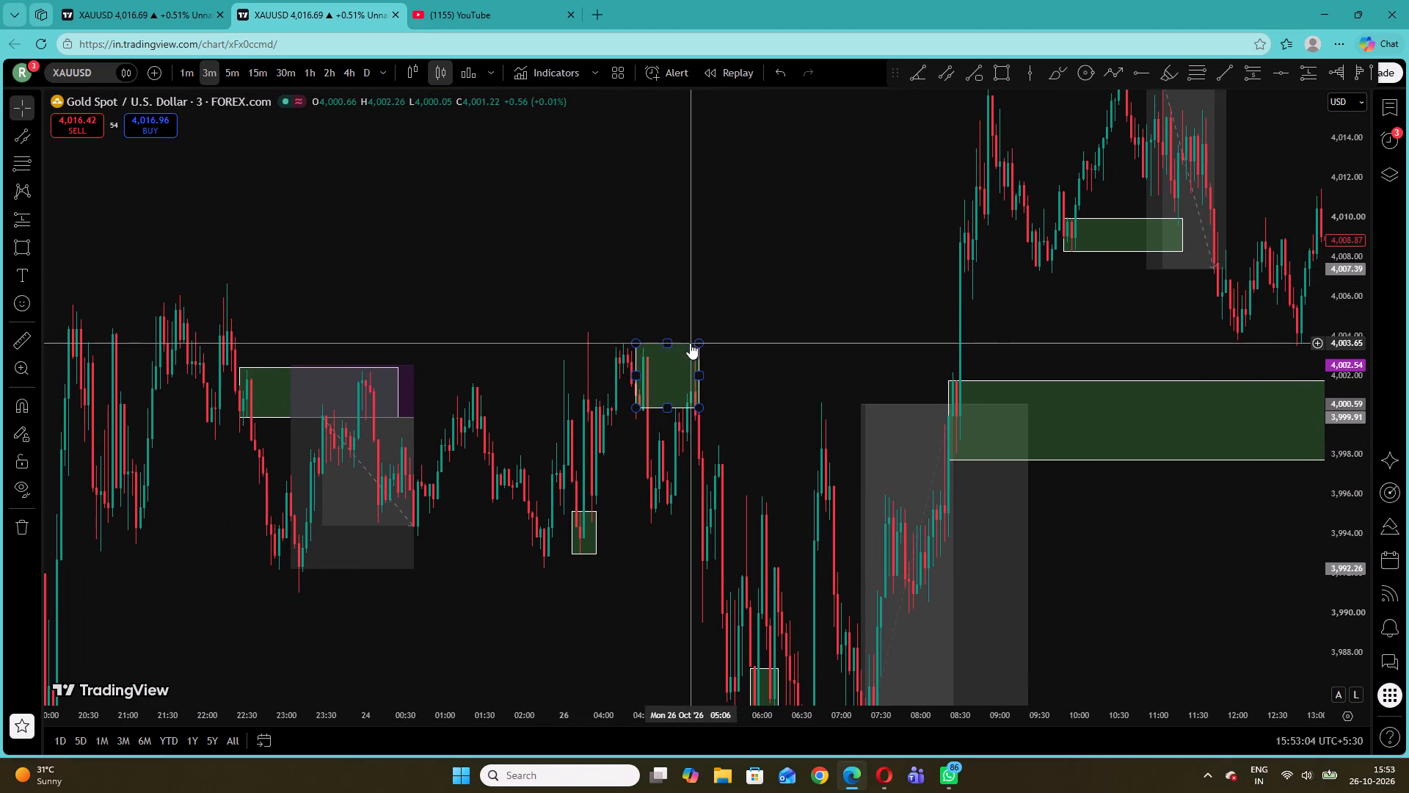
pyautogui.moveTo(825, 332); pyautogui.dragTo(682, 198)
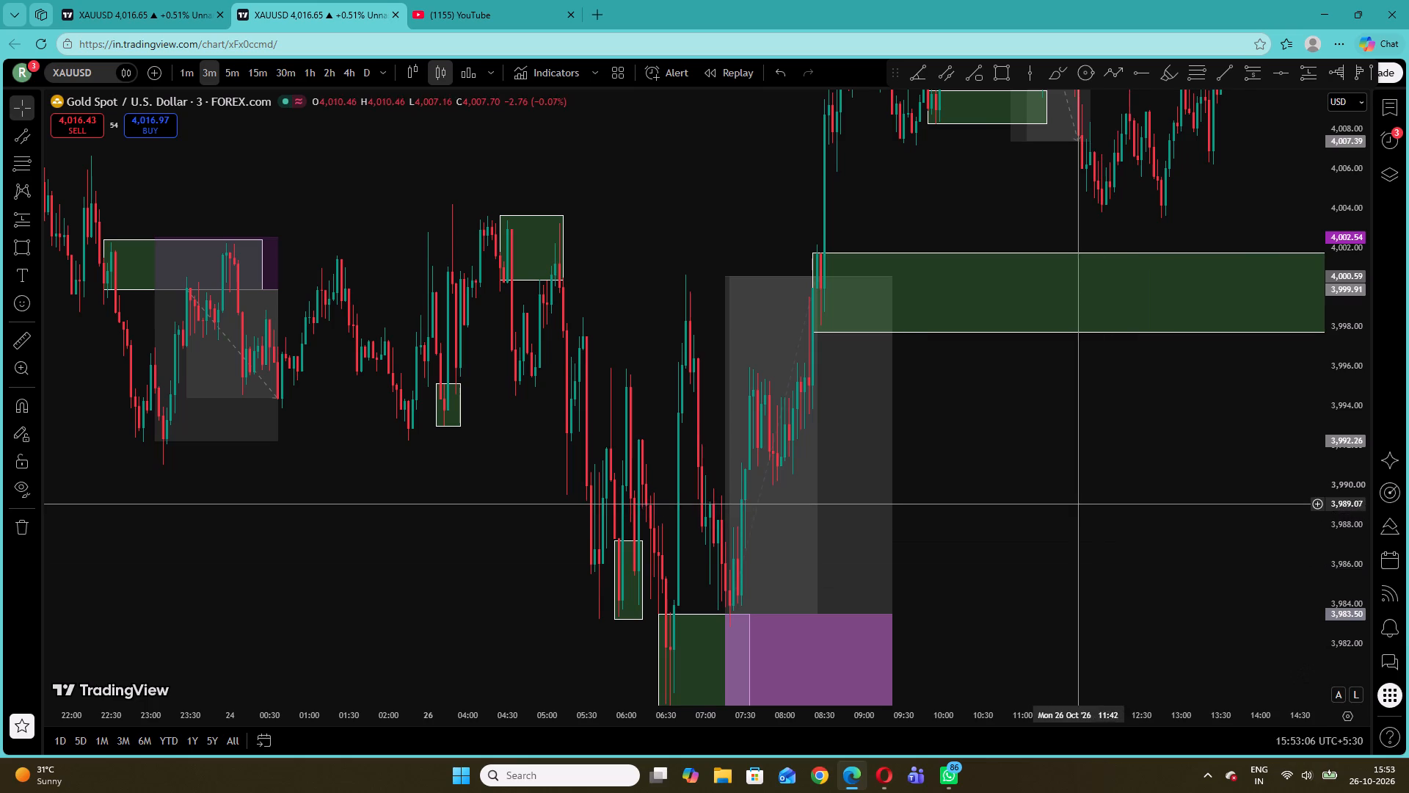
pyautogui.moveTo(1344, 534); pyautogui.dragTo(1348, 640)
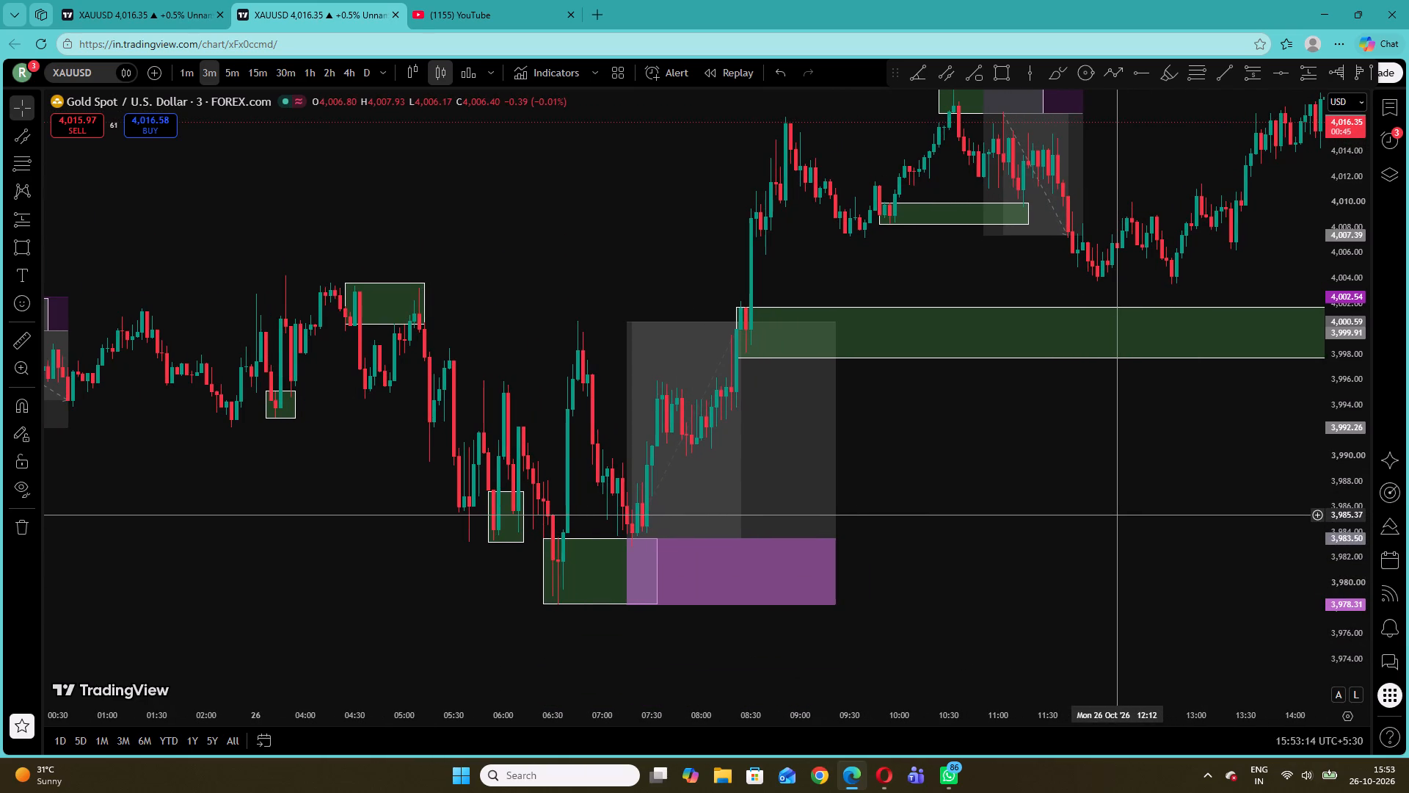
pyautogui.moveTo(1000, 259); pyautogui.dragTo(695, 501)
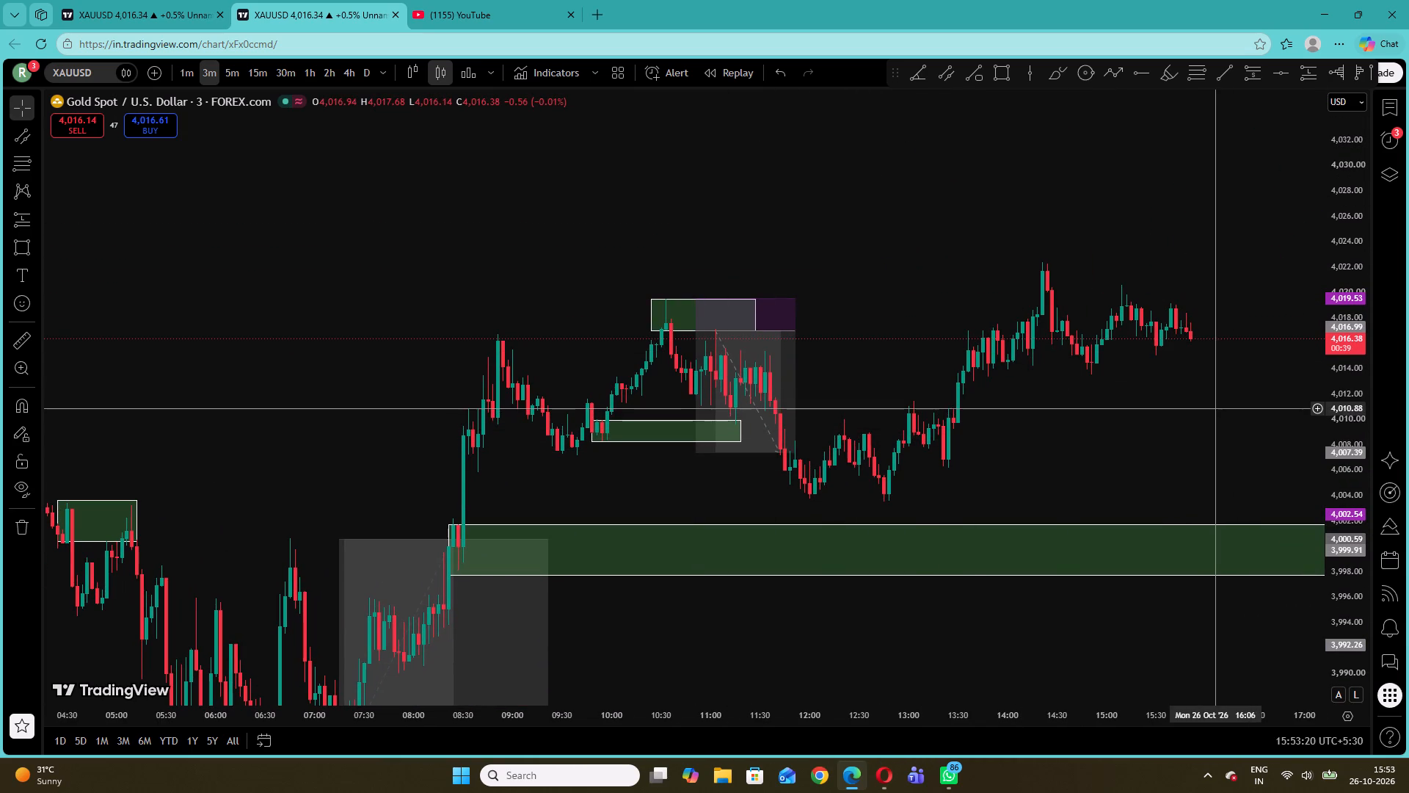
pyautogui.moveTo(1352, 559); pyautogui.dragTo(1315, 191)
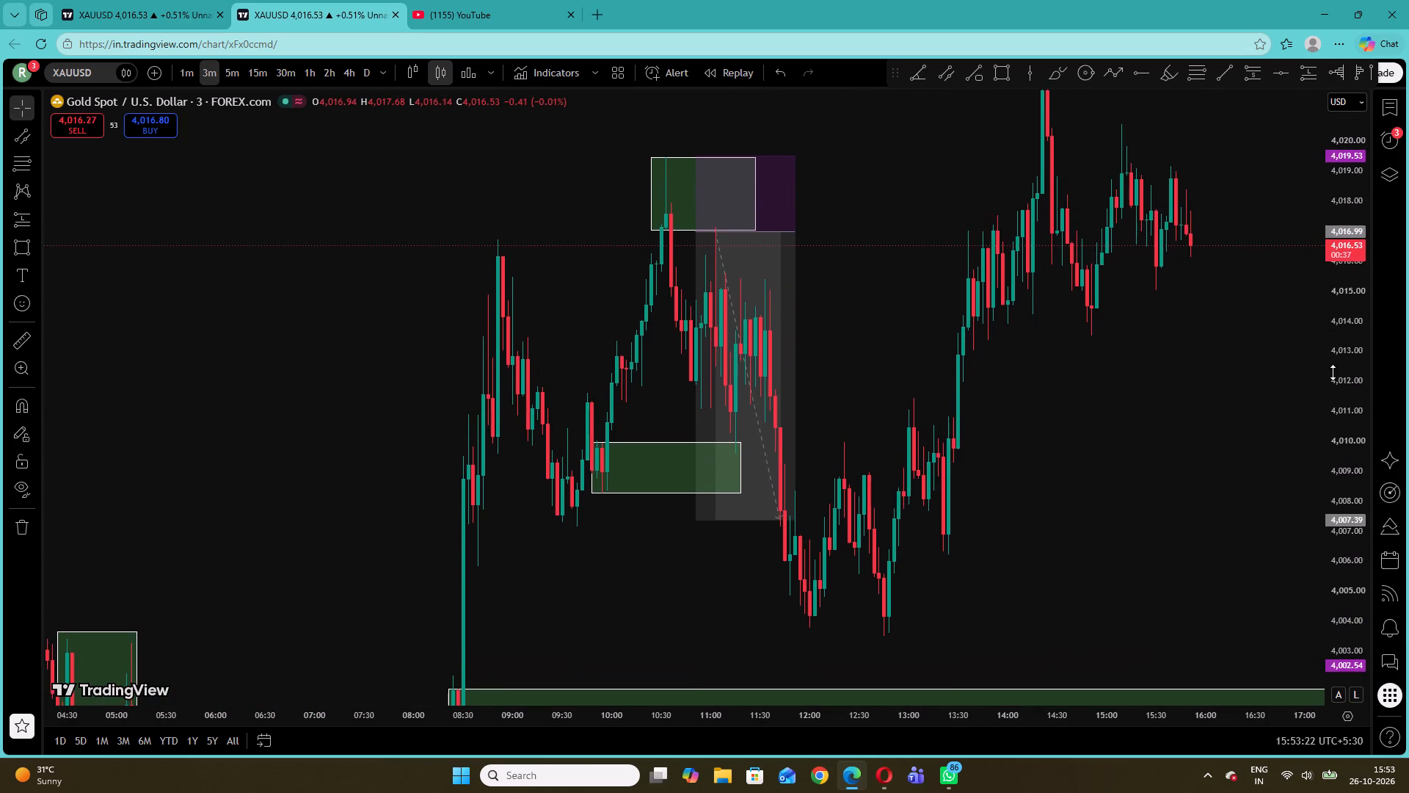
pyautogui.moveTo(1330, 357); pyautogui.dragTo(1329, 597)
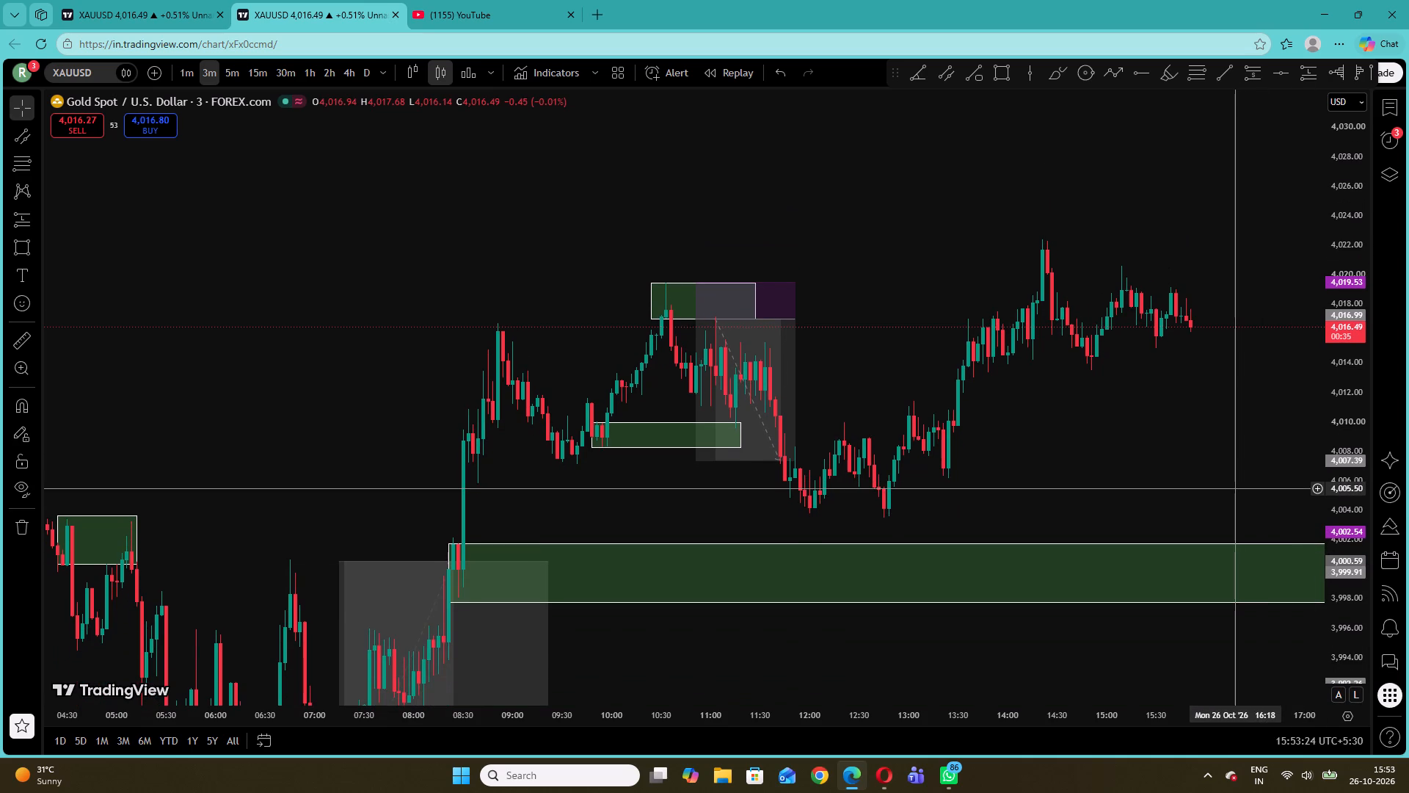
pyautogui.moveTo(1174, 456); pyautogui.dragTo(1128, 425)
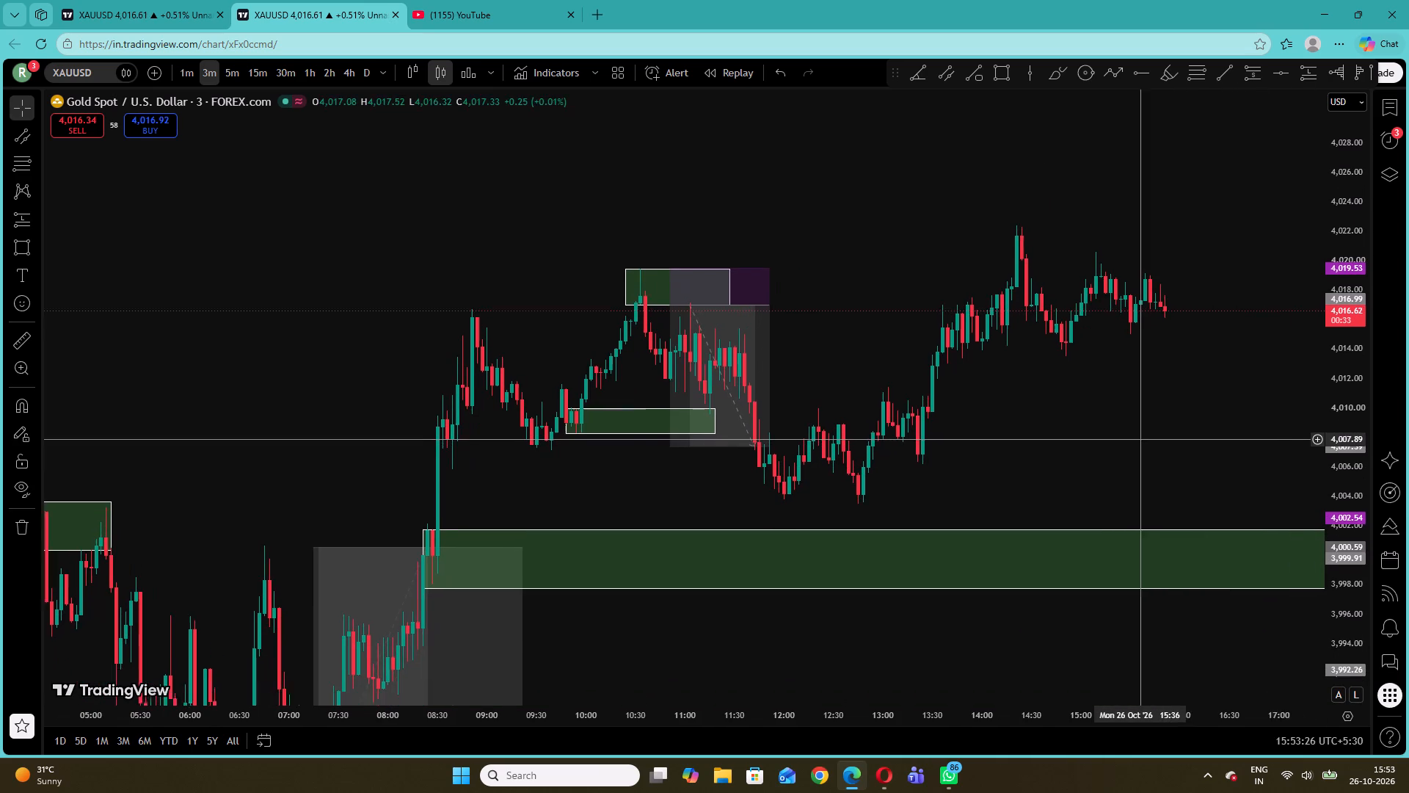
pyautogui.moveTo(1128, 425); pyautogui.dragTo(1124, 418)
pyautogui.click(234, 67)
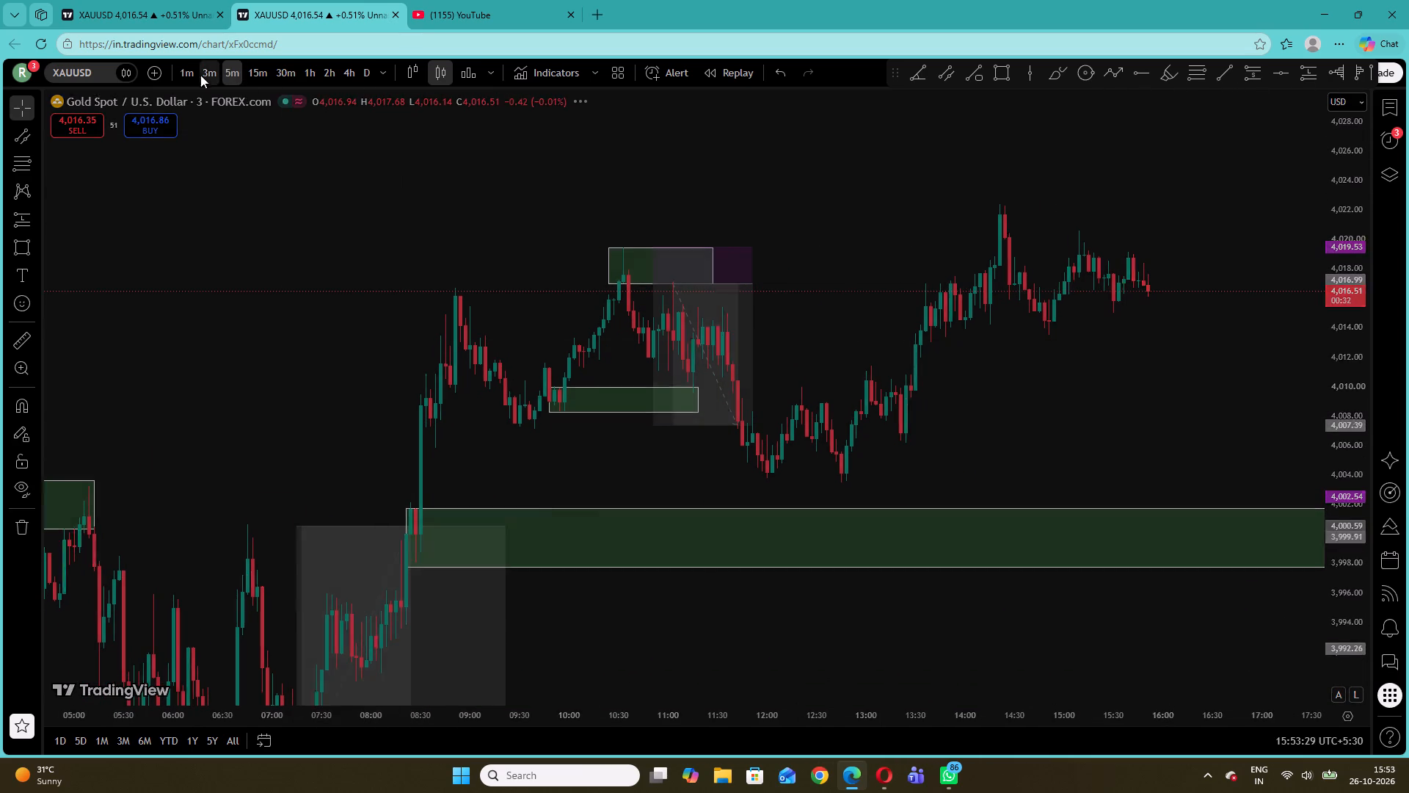
pyautogui.click(200, 73)
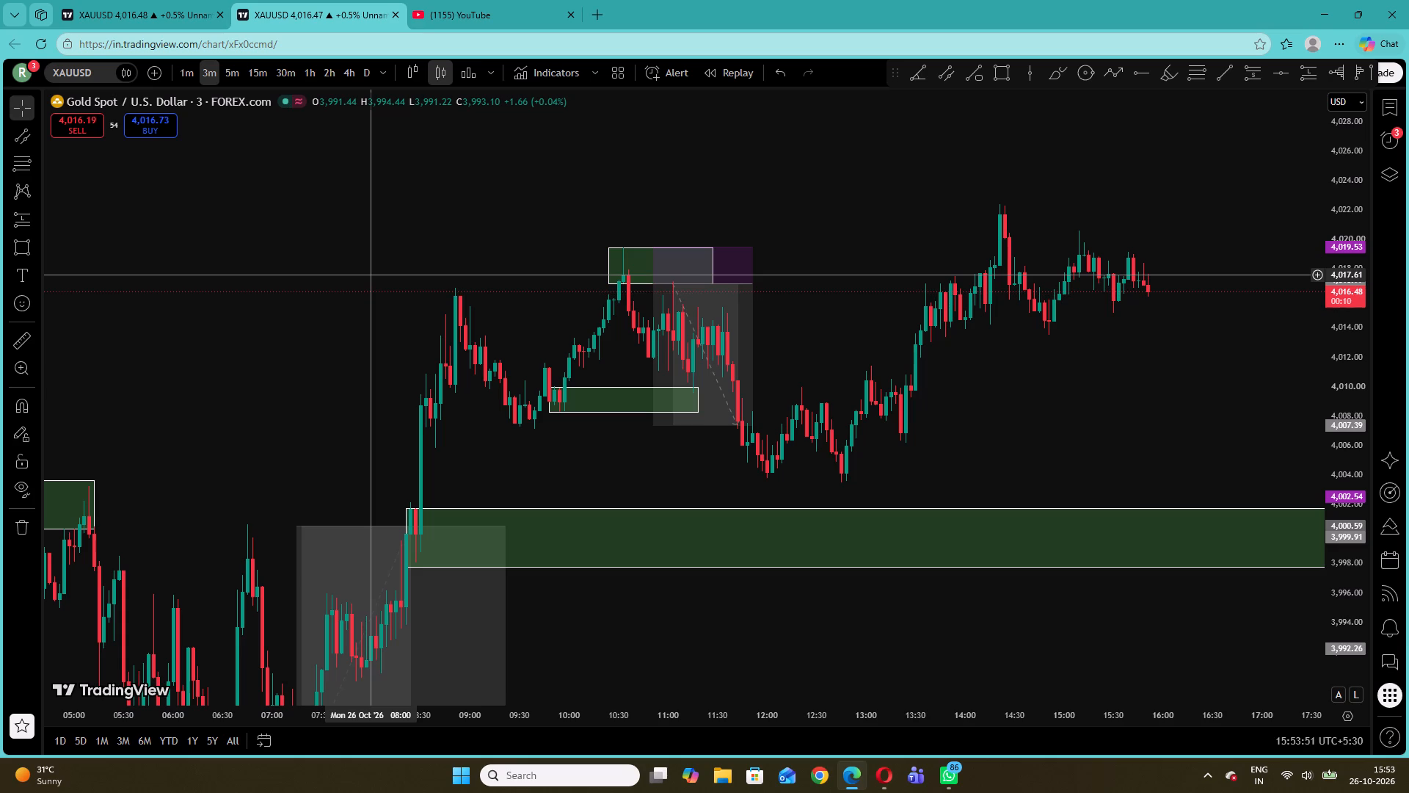
# Remove all drawings from the chart.
pyautogui.rightClick(434, 169)
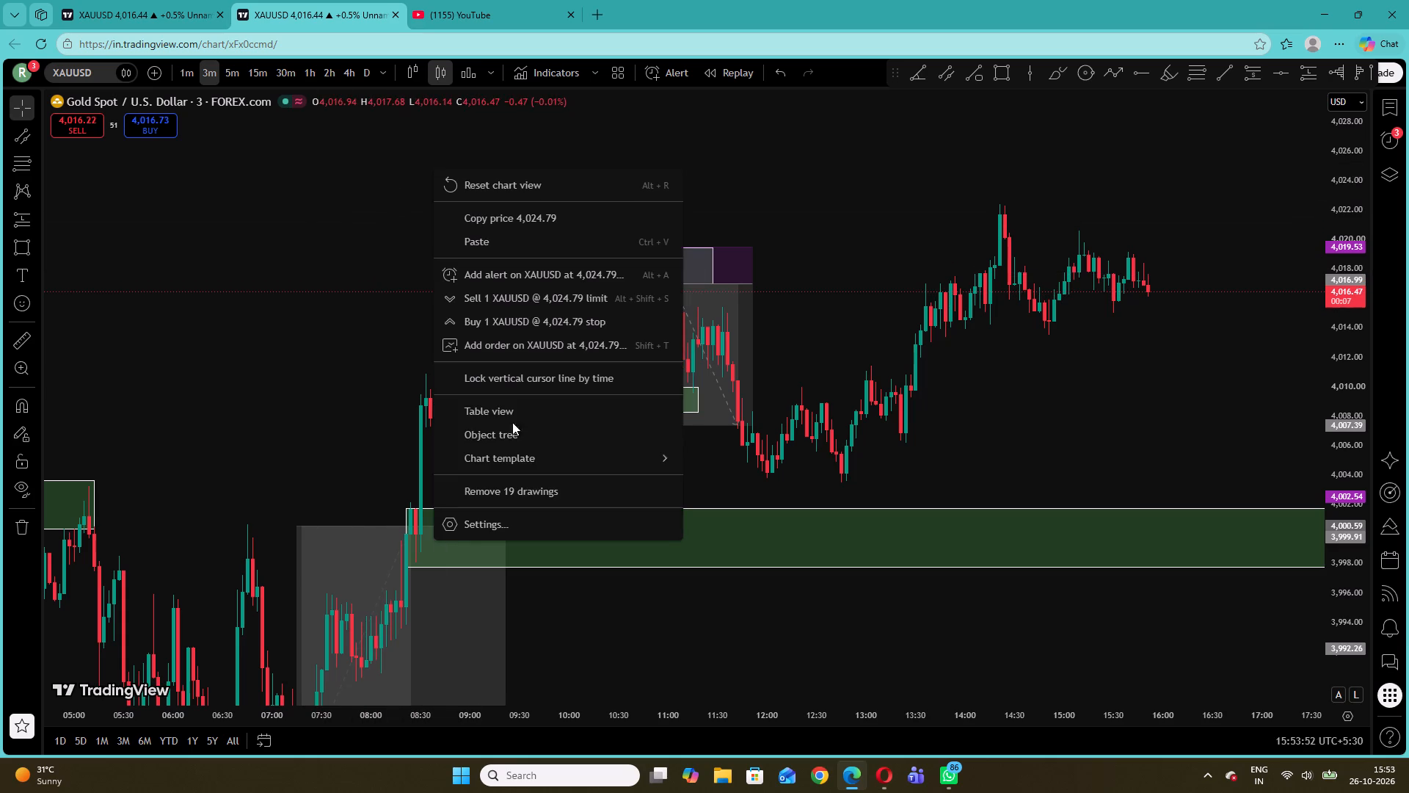
pyautogui.click(525, 493)
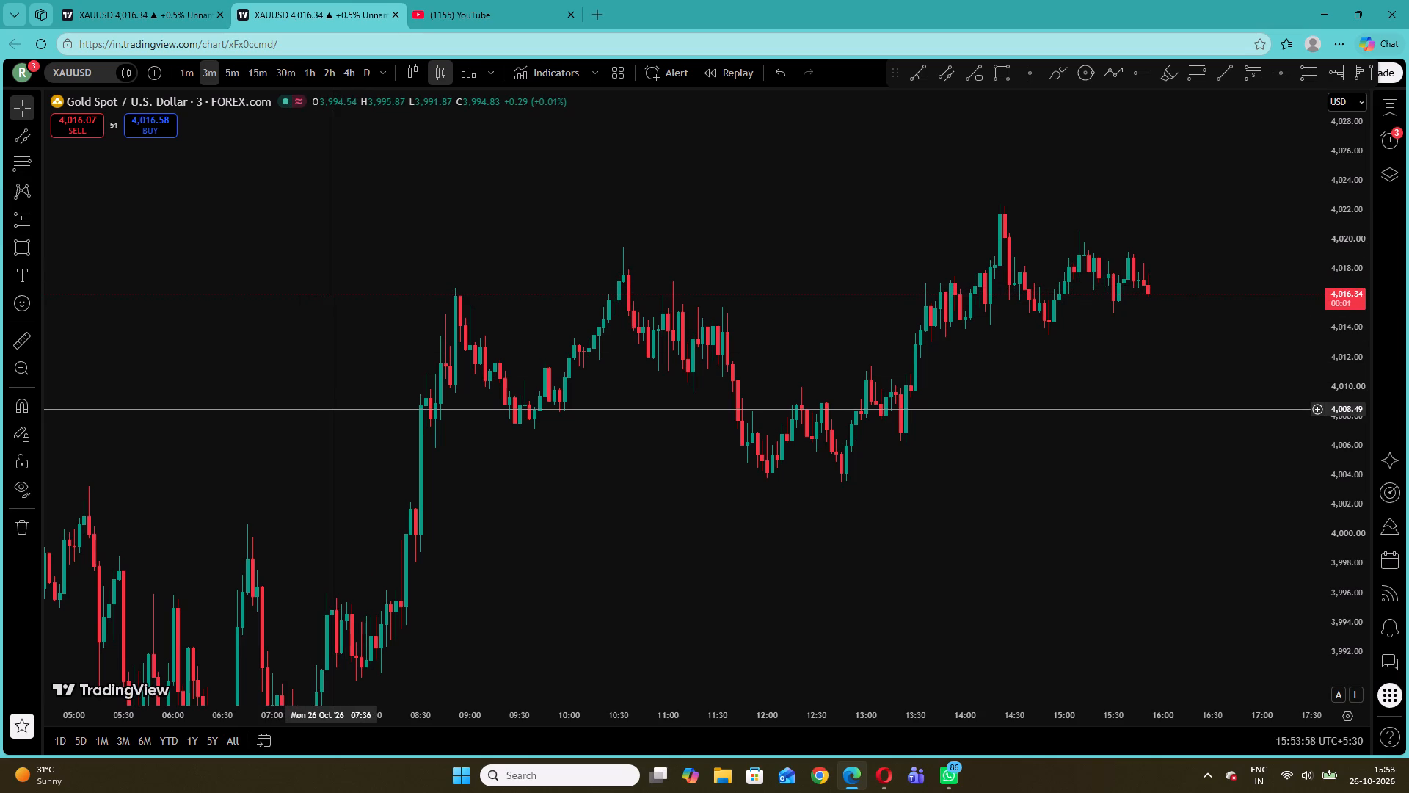
# Mark a demand zone from about 08:24 on 26 October between about 4,001.8 and 3,998.1, extended past the latest price.
pyautogui.moveTo(332, 409); pyautogui.dragTo(751, 272)
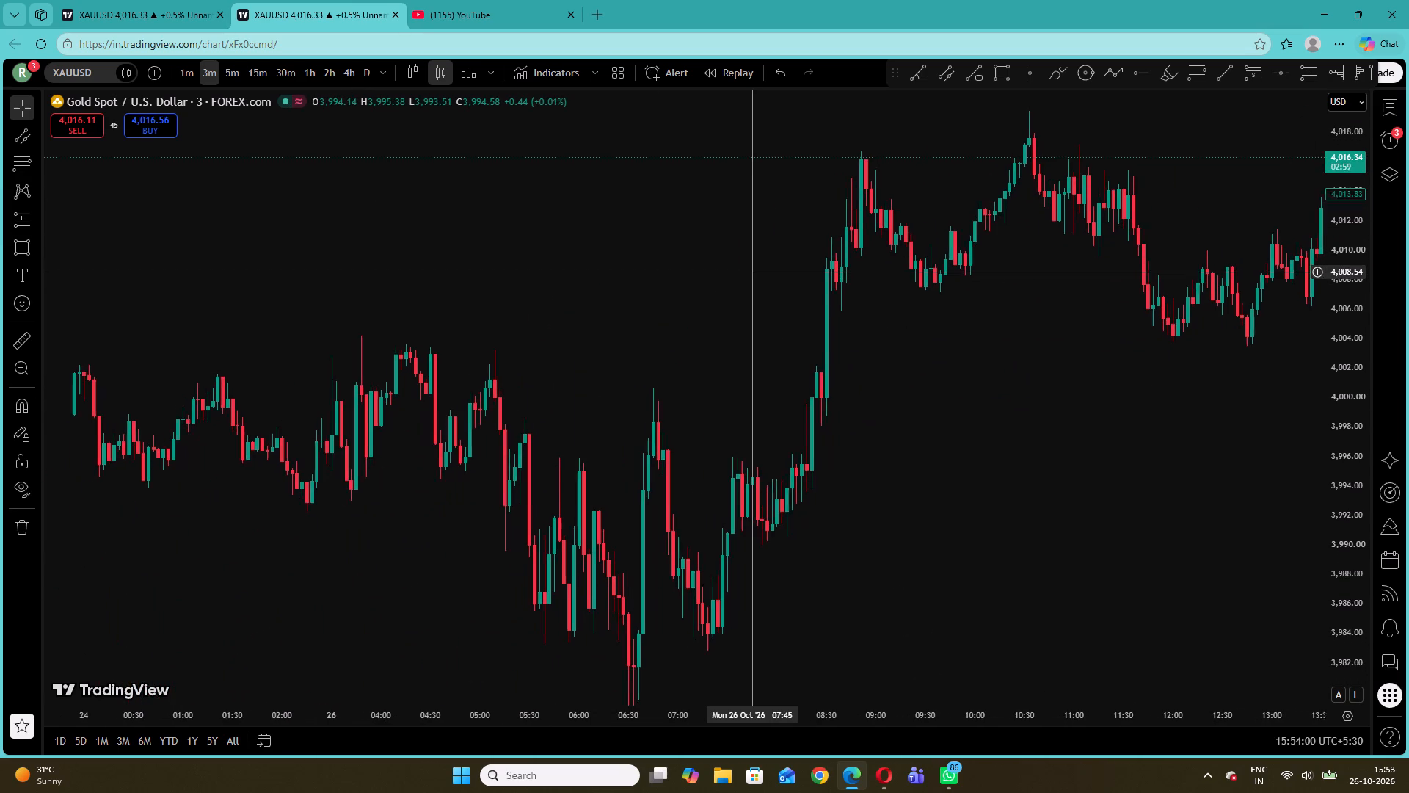
pyautogui.moveTo(751, 272); pyautogui.dragTo(752, 272)
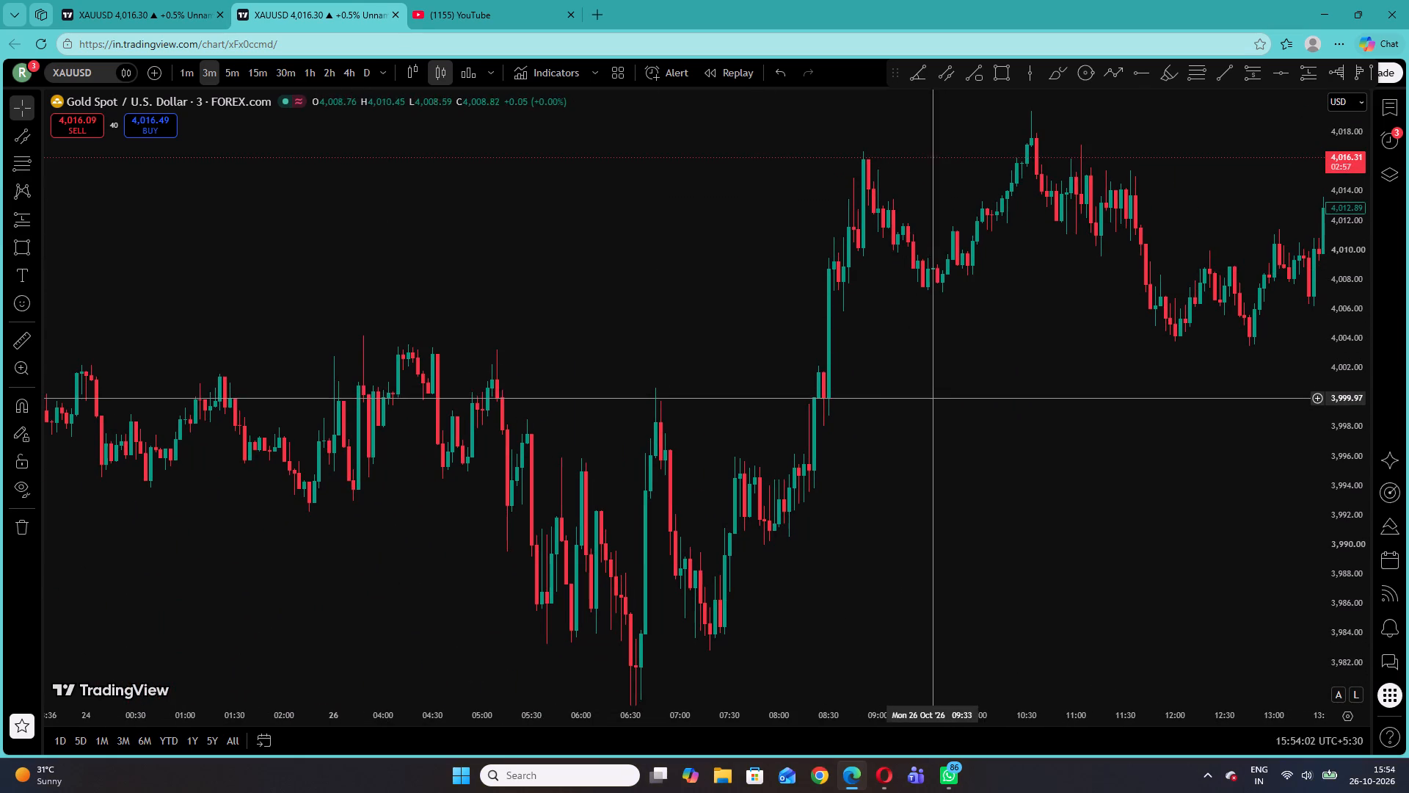
pyautogui.moveTo(925, 391); pyautogui.dragTo(489, 513)
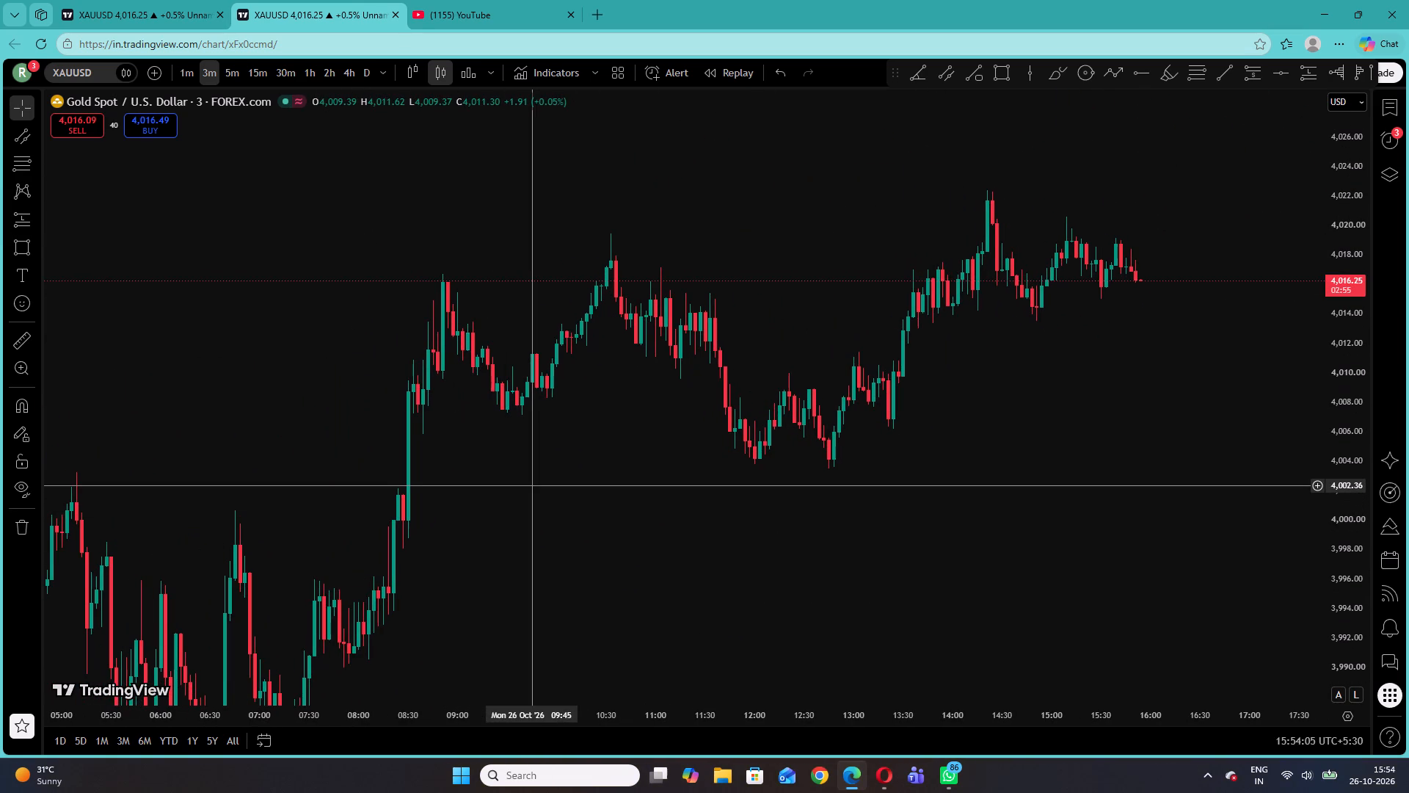
pyautogui.click(23, 247)
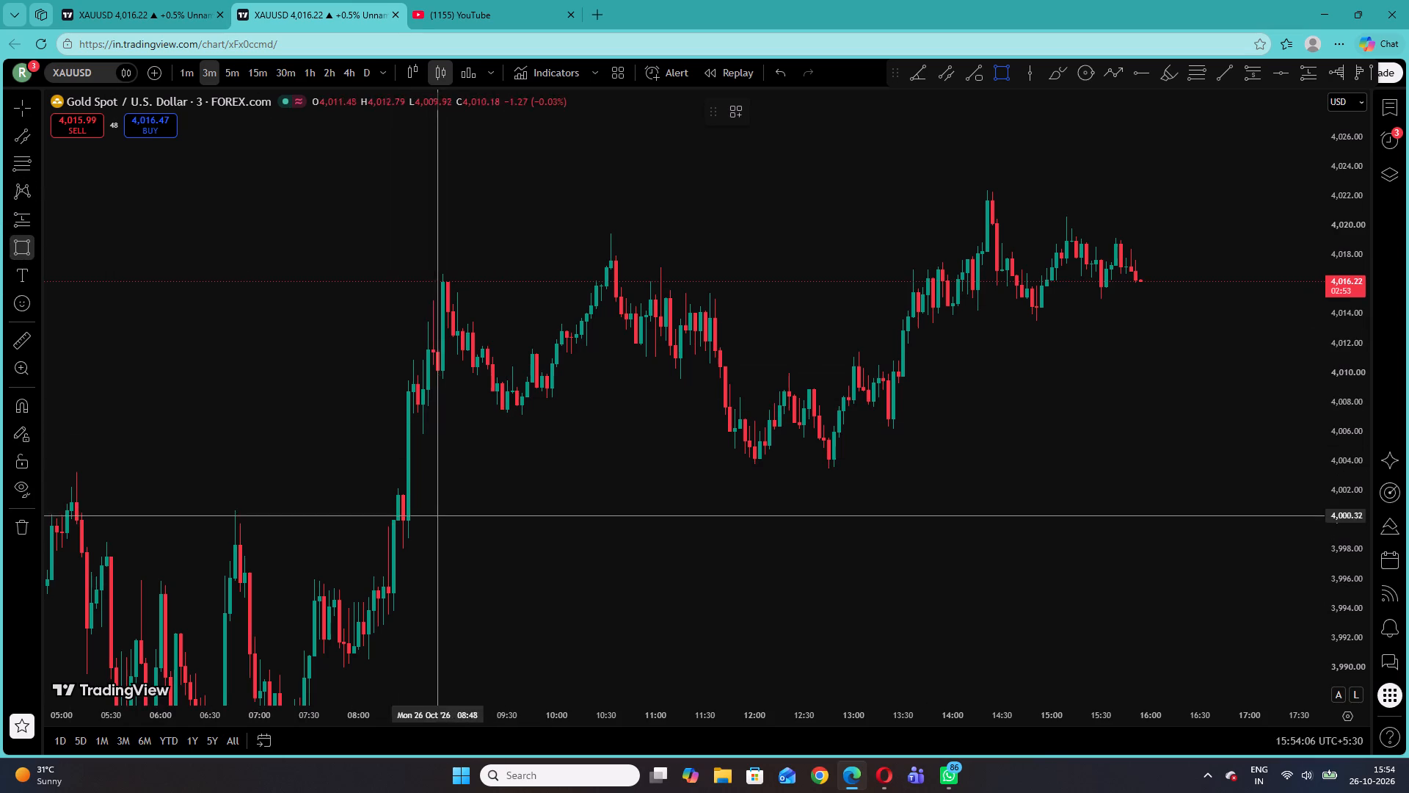
pyautogui.click(397, 493)
pyautogui.click(465, 548)
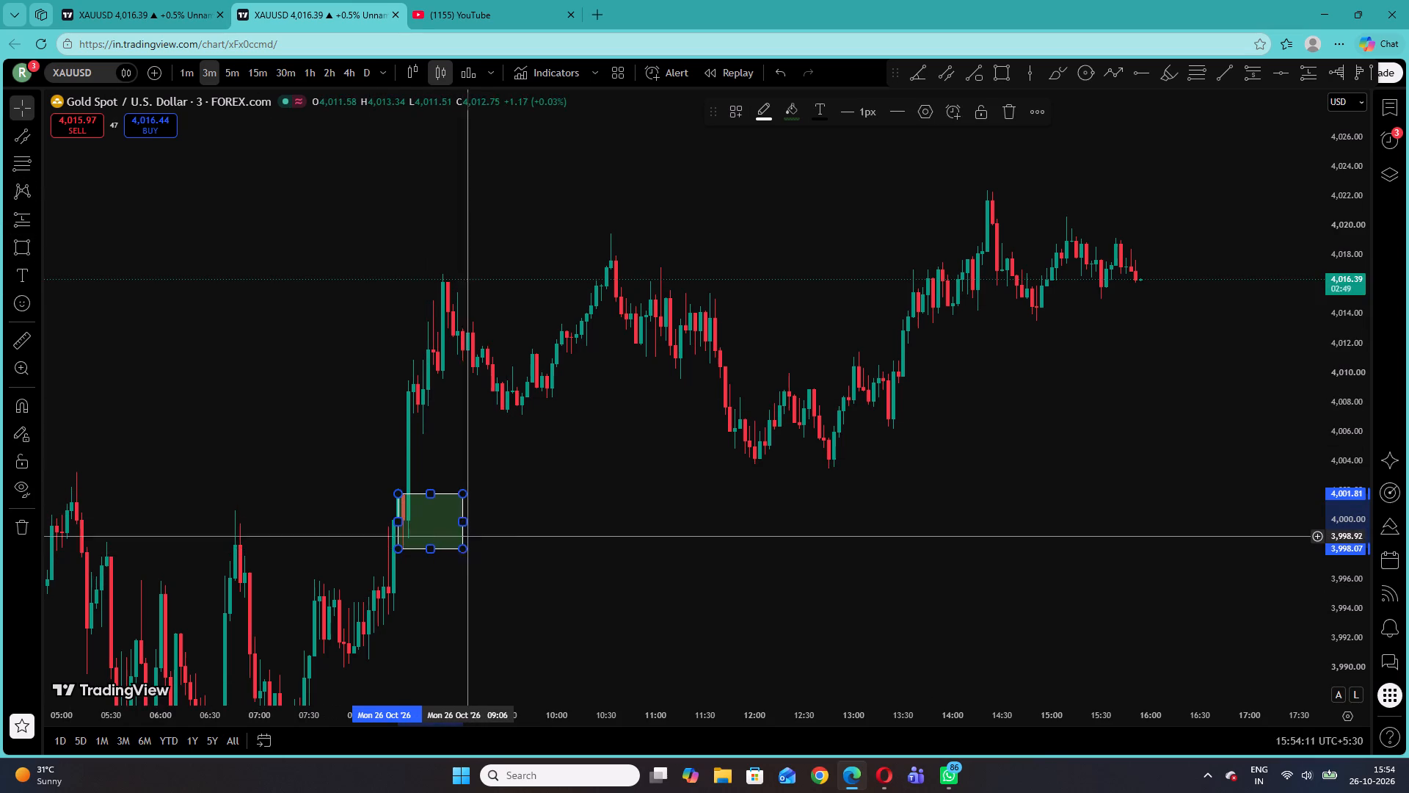
pyautogui.moveTo(457, 521); pyautogui.dragTo(1364, 584)
pyautogui.click(506, 394)
# Go back through the 3-minute price history from 26 October to the early-morning swing high of 19 October.
pyautogui.moveTo(154, 371); pyautogui.dragTo(670, 439)
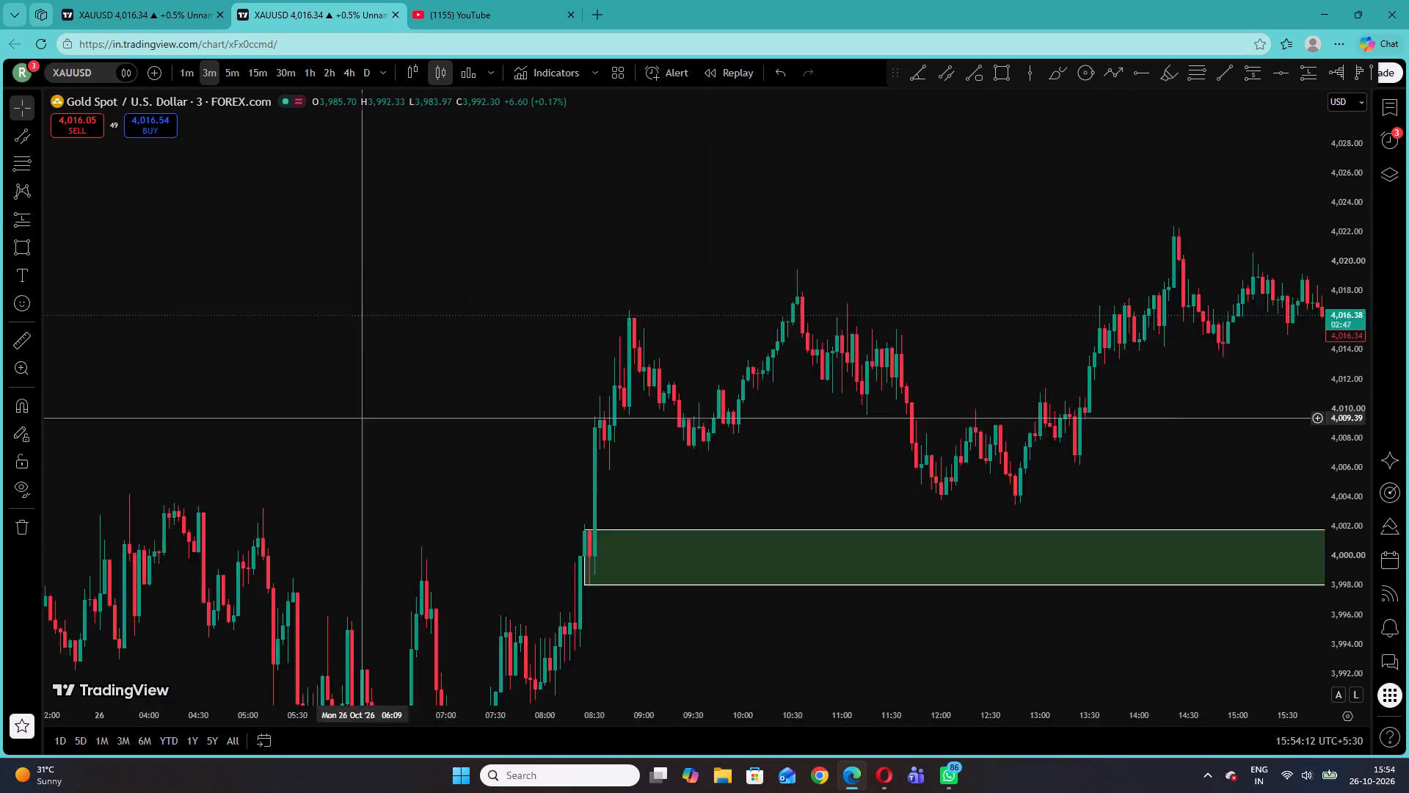
pyautogui.moveTo(670, 439); pyautogui.dragTo(1058, 440)
pyautogui.moveTo(1351, 297); pyautogui.dragTo(1322, 500)
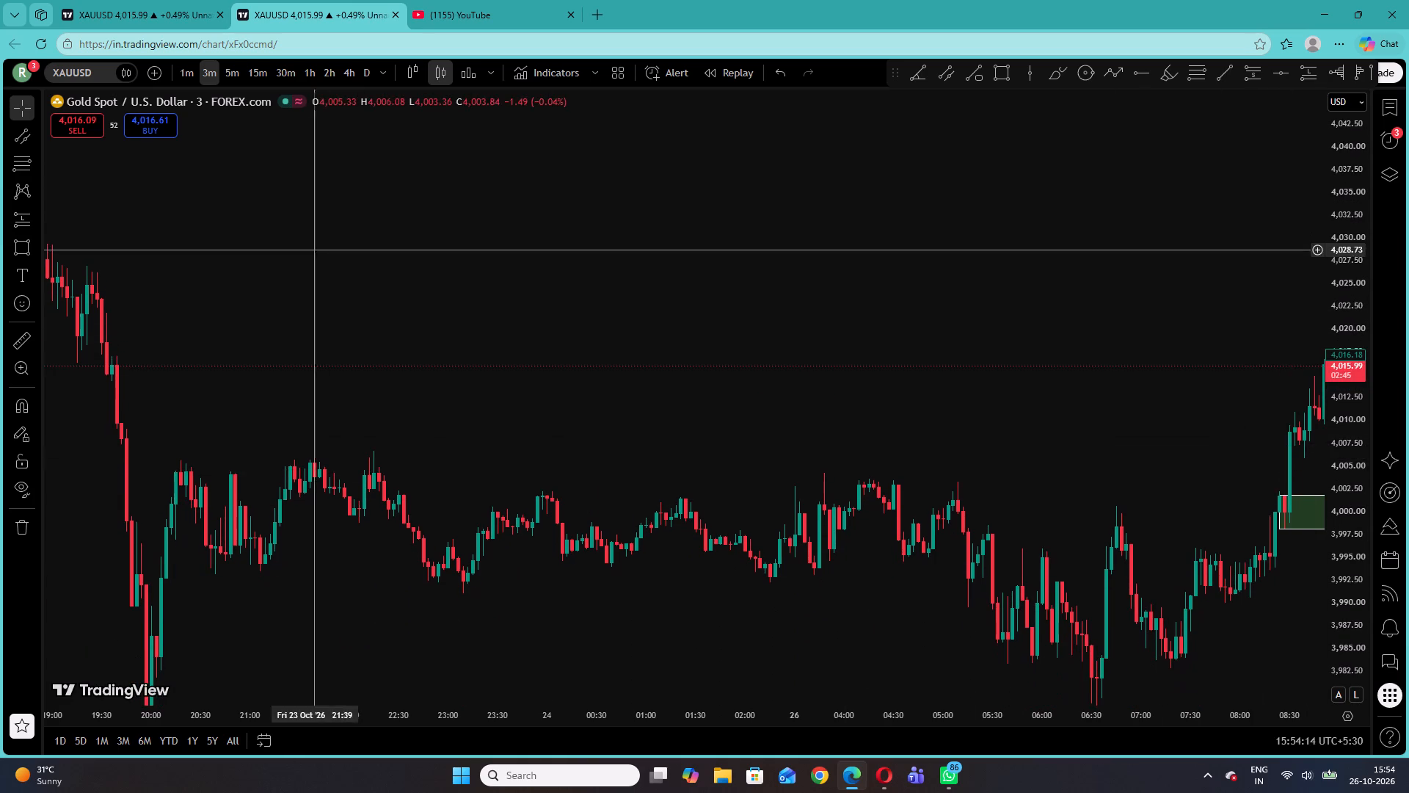
pyautogui.moveTo(328, 262); pyautogui.dragTo(1278, 355)
pyautogui.moveTo(184, 333); pyautogui.dragTo(1202, 387)
pyautogui.moveTo(547, 330); pyautogui.dragTo(1405, 358)
pyautogui.moveTo(137, 322); pyautogui.dragTo(1306, 434)
pyautogui.moveTo(297, 352); pyautogui.dragTo(852, 562)
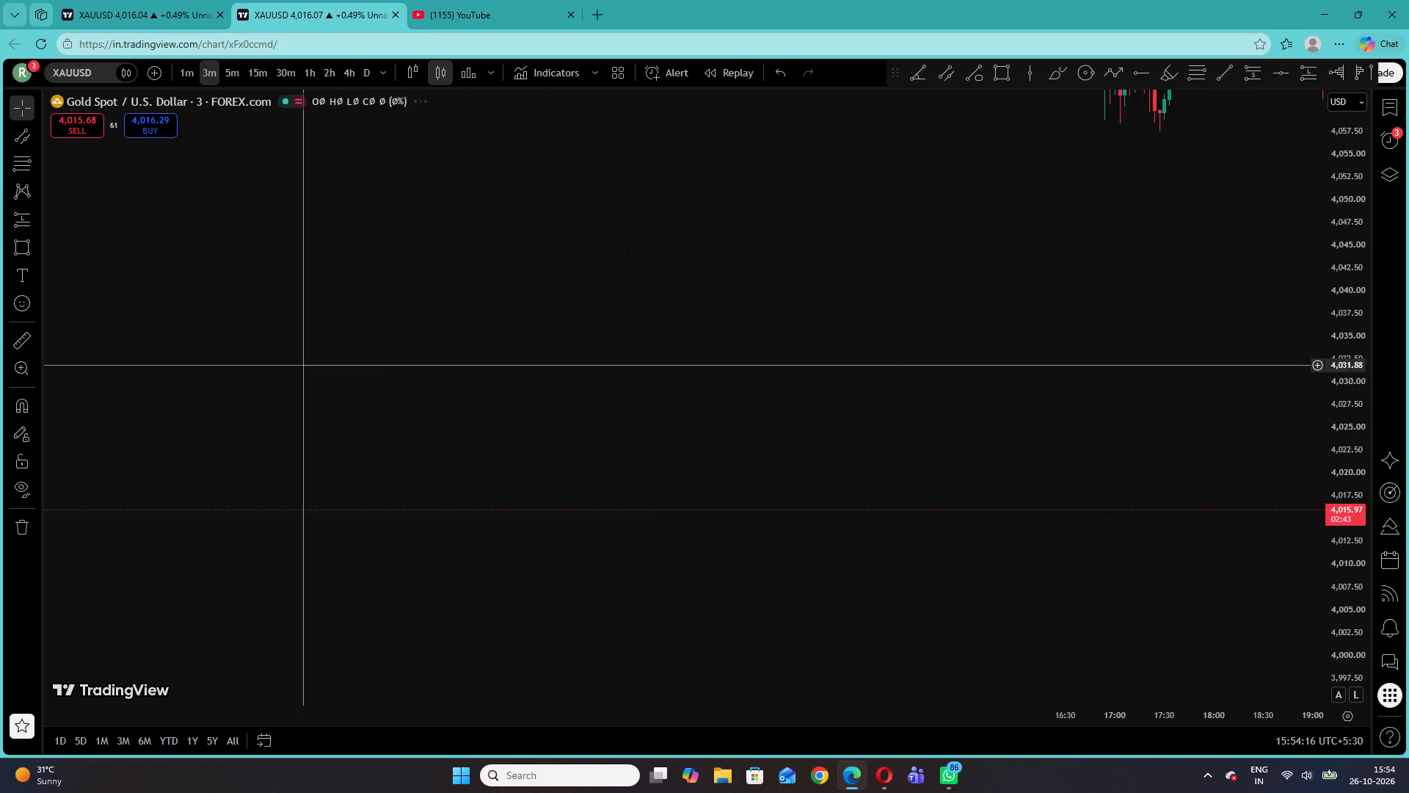
pyautogui.moveTo(852, 562); pyautogui.dragTo(1319, 579)
pyautogui.moveTo(732, 294); pyautogui.dragTo(673, 706)
pyautogui.moveTo(647, 254); pyautogui.dragTo(773, 683)
pyautogui.moveTo(384, 219); pyautogui.dragTo(1281, 450)
pyautogui.moveTo(543, 421); pyautogui.dragTo(1408, 555)
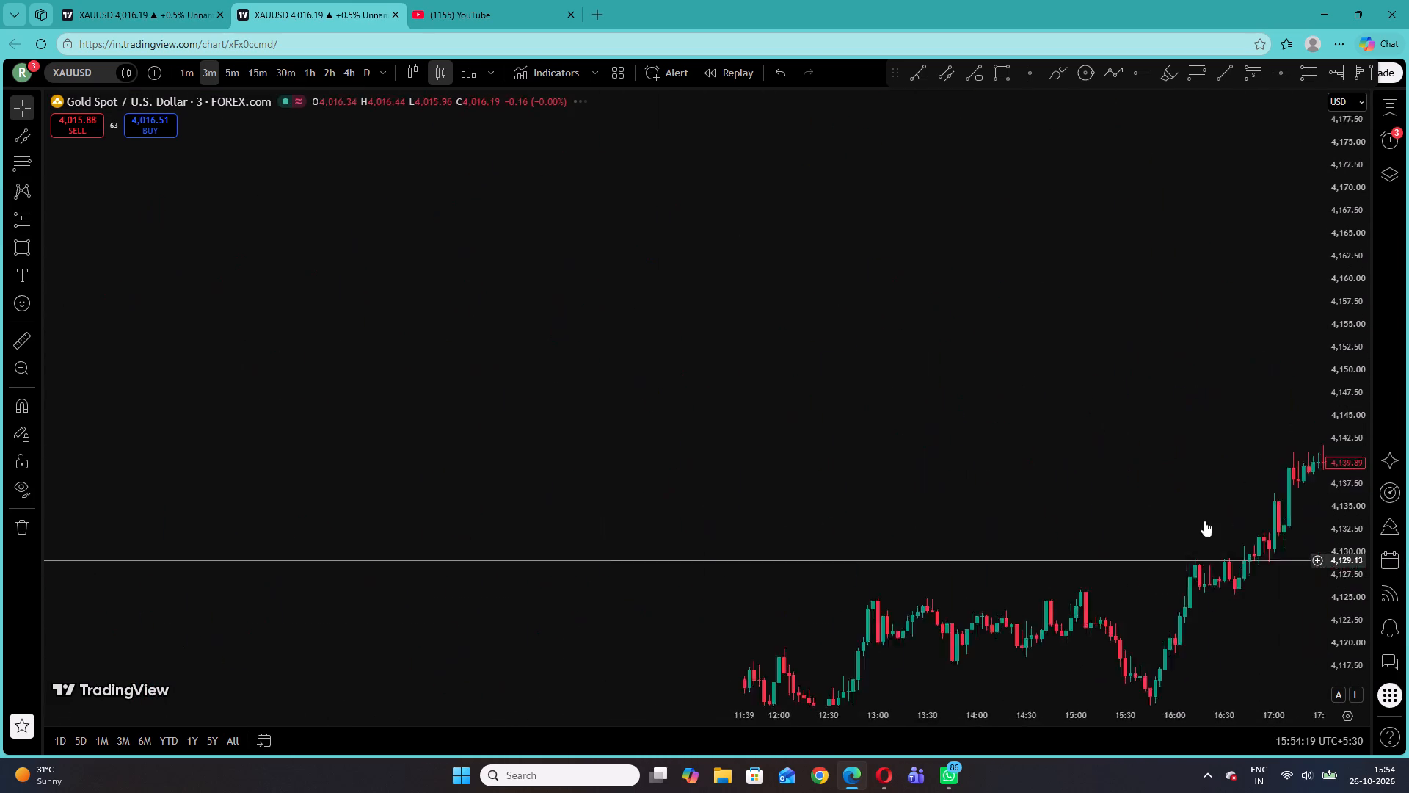
pyautogui.moveTo(401, 440); pyautogui.dragTo(1216, 398)
pyautogui.moveTo(328, 402); pyautogui.dragTo(1262, 338)
pyautogui.moveTo(476, 367); pyautogui.dragTo(1200, 571)
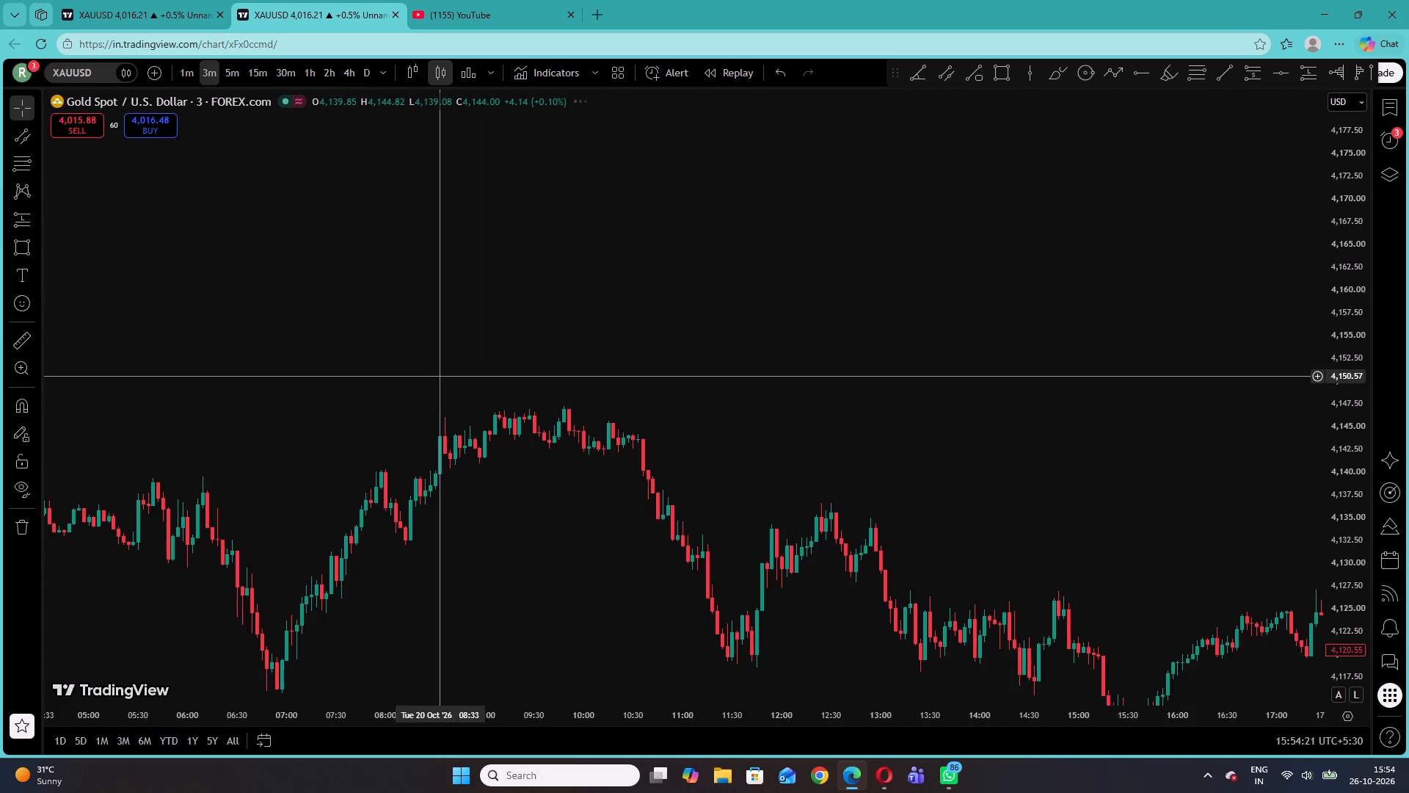
pyautogui.moveTo(442, 376); pyautogui.dragTo(1242, 402)
pyautogui.moveTo(339, 407); pyautogui.dragTo(1407, 417)
pyautogui.moveTo(598, 448); pyautogui.dragTo(1288, 474)
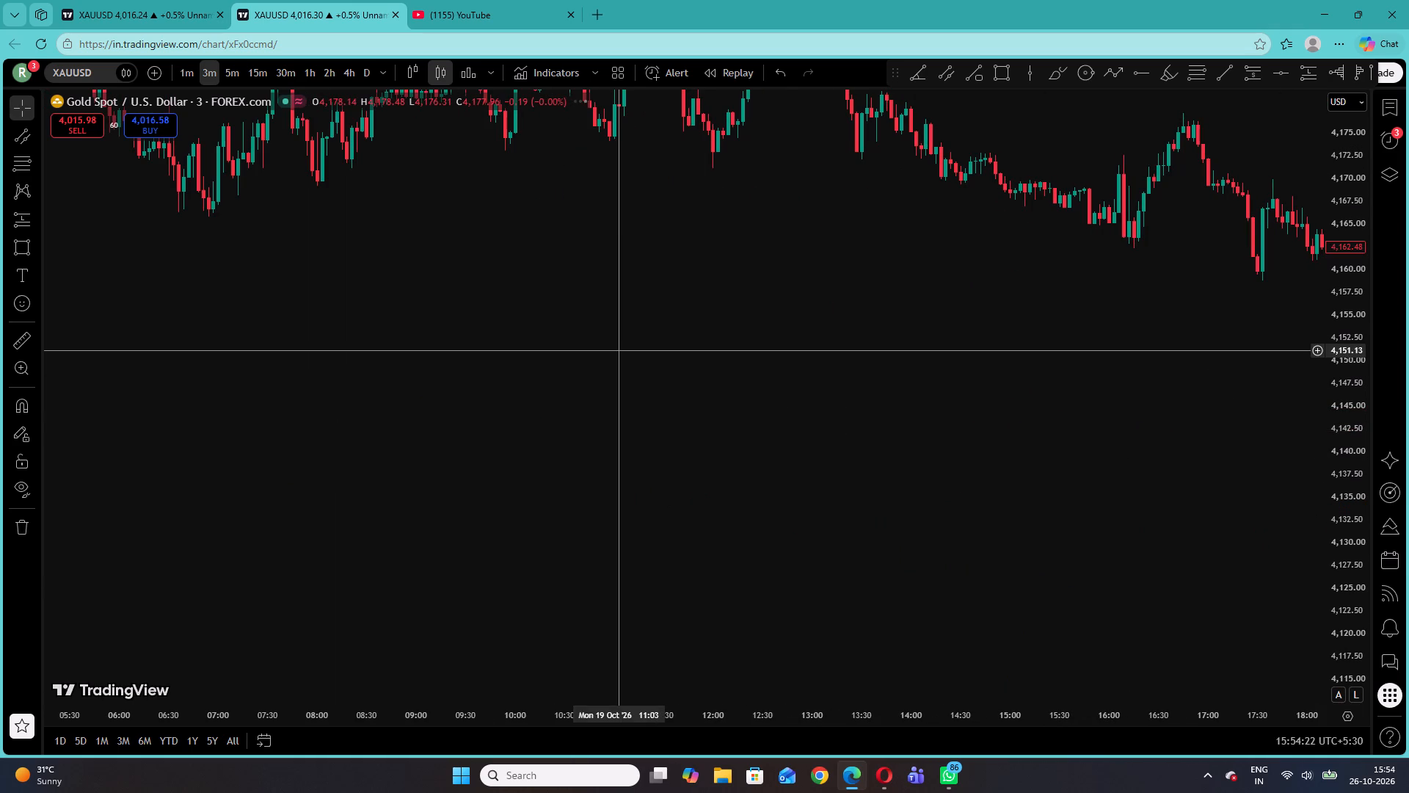
pyautogui.moveTo(621, 350); pyautogui.dragTo(1016, 740)
pyautogui.moveTo(669, 520); pyautogui.dragTo(1311, 435)
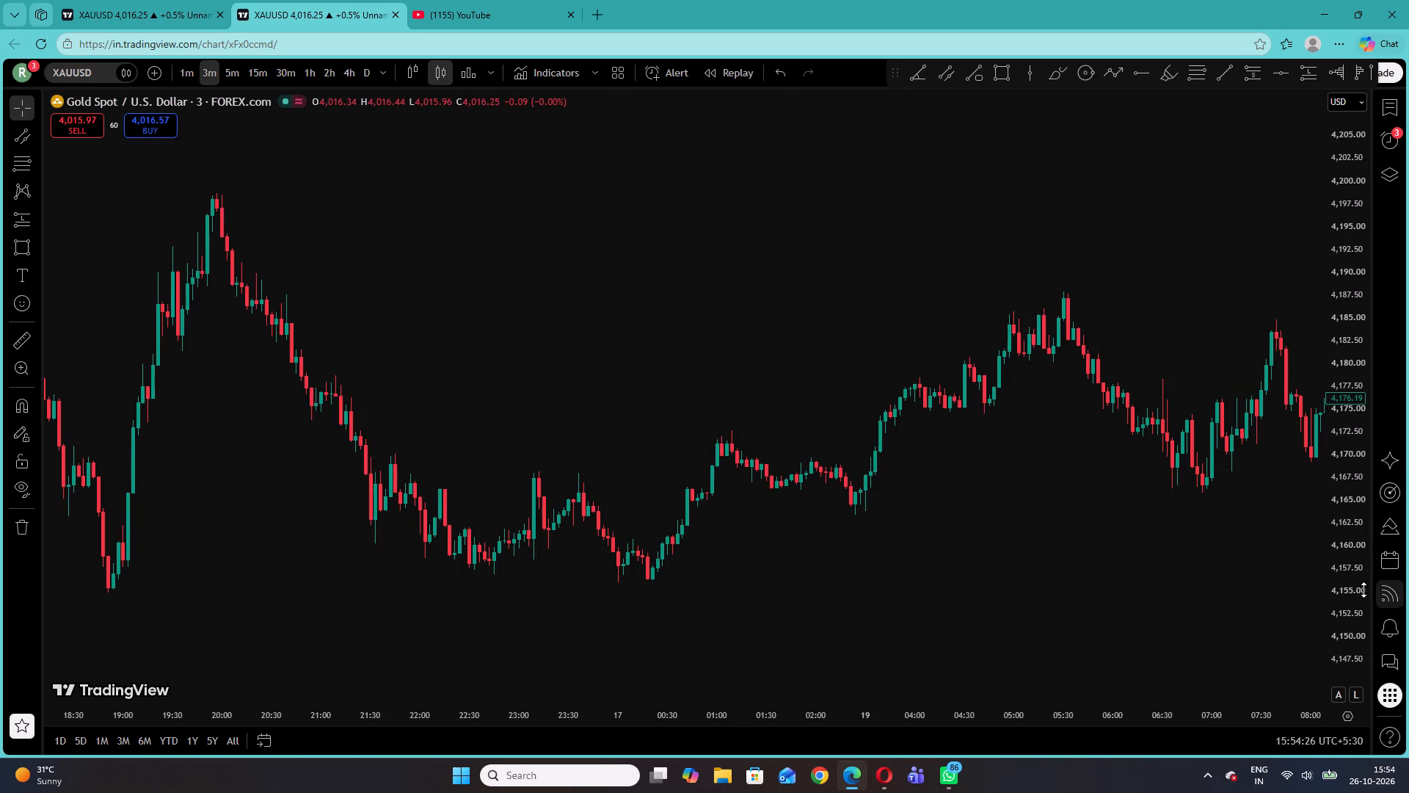
pyautogui.moveTo(1360, 590); pyautogui.dragTo(1330, 310)
pyautogui.moveTo(1247, 341); pyautogui.dragTo(874, 399)
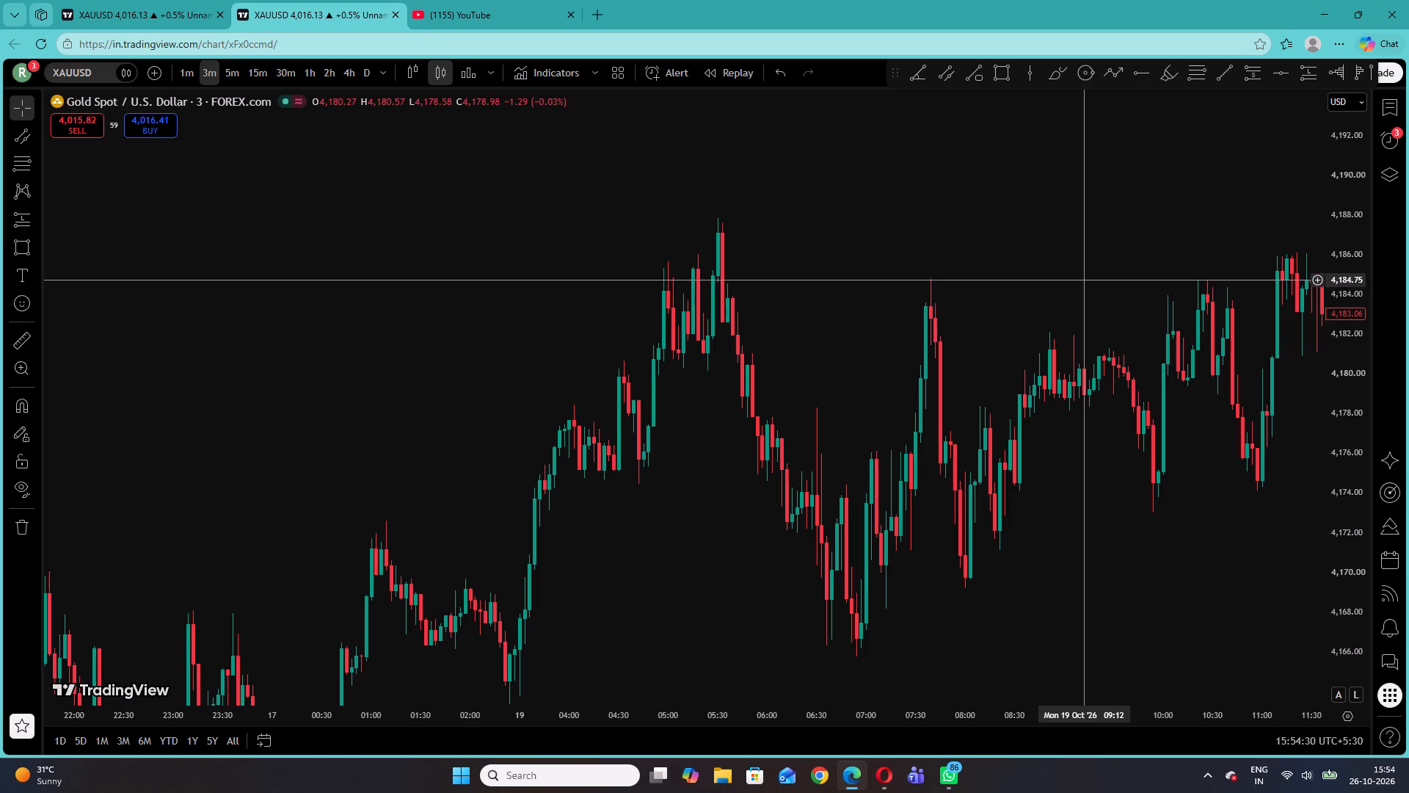
# Mark a supply zone at the 19 October swing high between 4,187.90 and 4,184.75, from 05:24 to about 08:30.
pyautogui.click(13, 239)
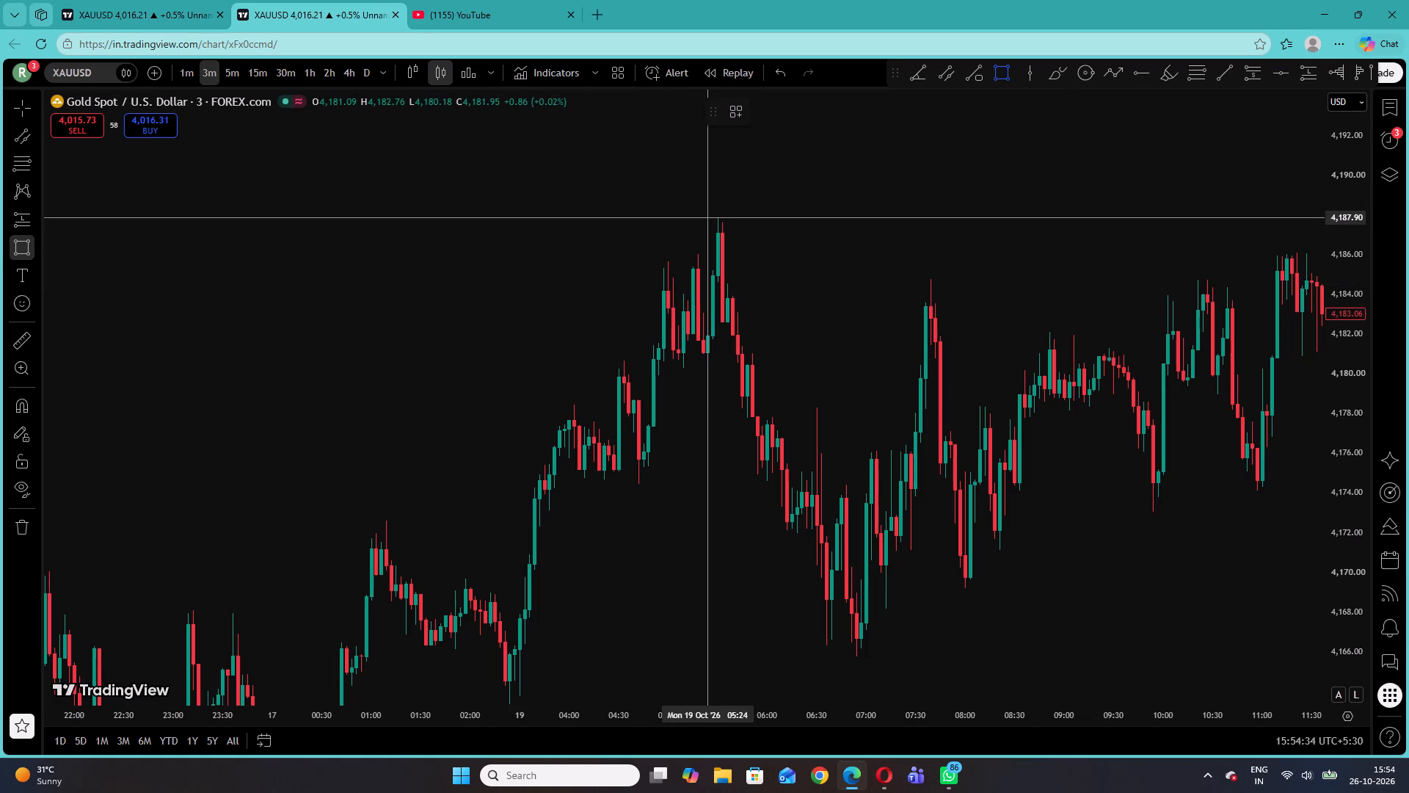
pyautogui.click(706, 217)
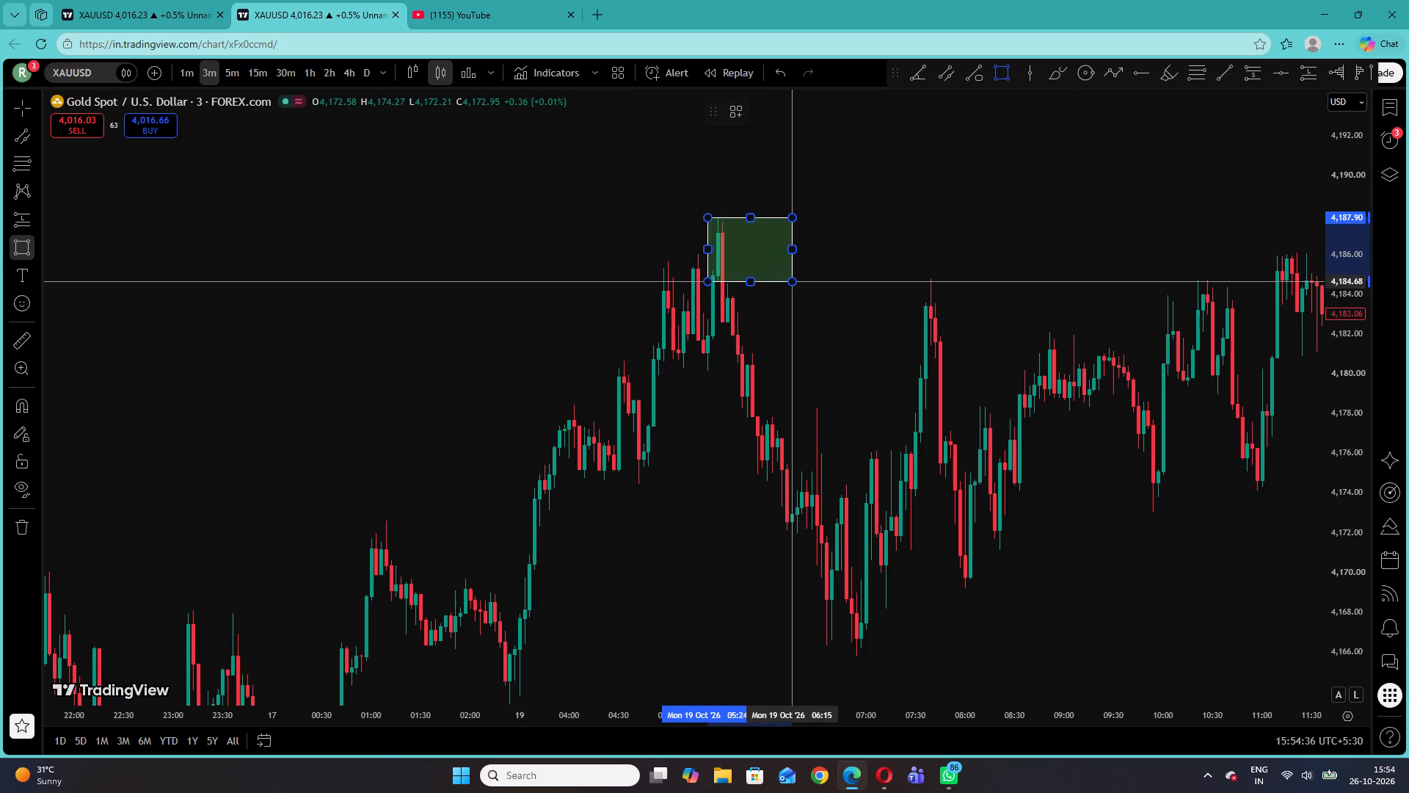
pyautogui.click(794, 280)
pyautogui.moveTo(790, 248); pyautogui.dragTo(1012, 269)
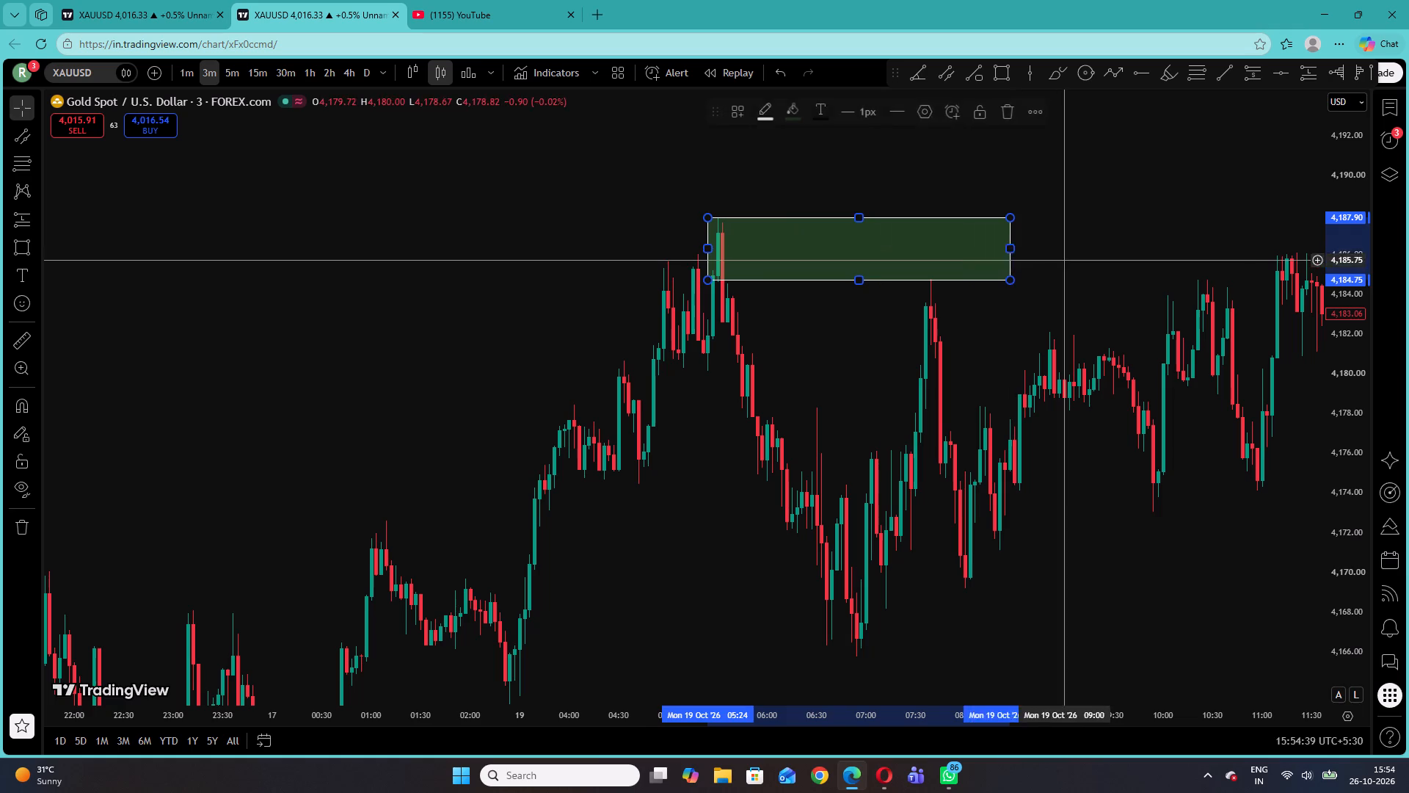
pyautogui.click(1066, 260)
pyautogui.click(1137, 191)
pyautogui.moveTo(1098, 272); pyautogui.dragTo(992, 253)
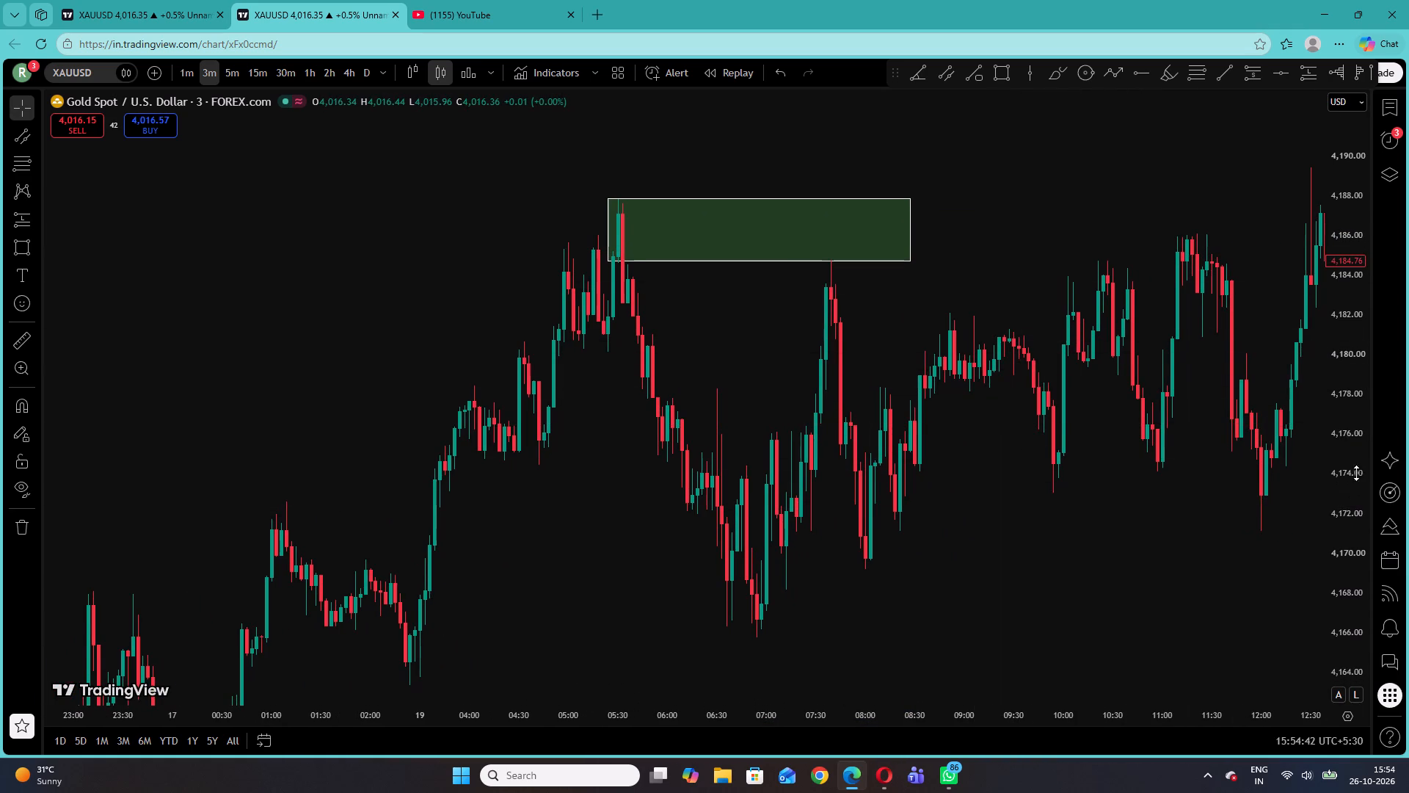
# Mark a demand zone from 02:18 on 17 October between 4,166.31 and 4,163.42, extended to about 07:09 on 19 October.
pyautogui.moveTo(1352, 468); pyautogui.dragTo(1341, 609)
pyautogui.moveTo(1127, 289); pyautogui.dragTo(1007, 283)
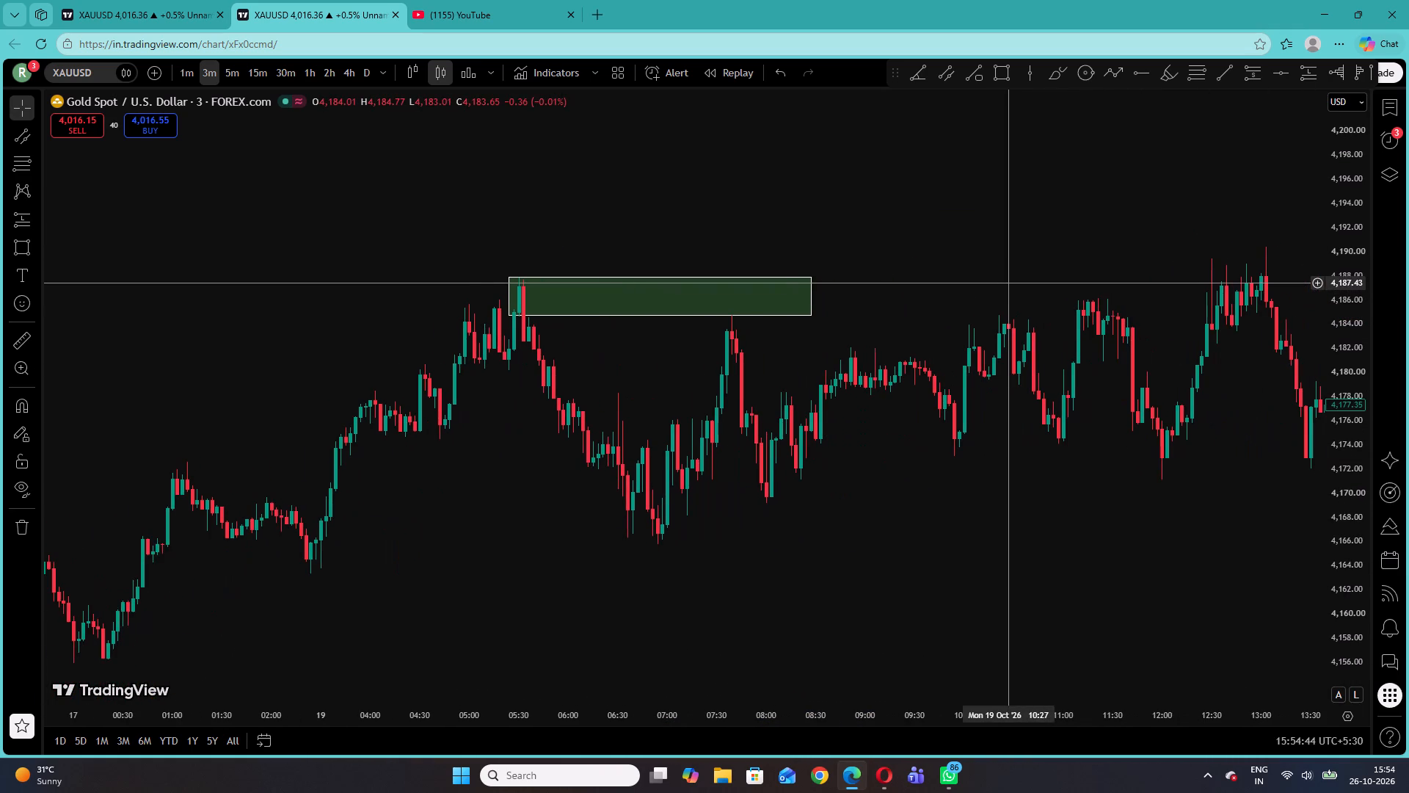
pyautogui.scroll(-1, 1007, 283)
pyautogui.scroll(1, 1007, 283)
pyautogui.scroll(-1, 1007, 283)
pyautogui.scroll(2, 1007, 283)
pyautogui.scroll(-1, 1007, 283)
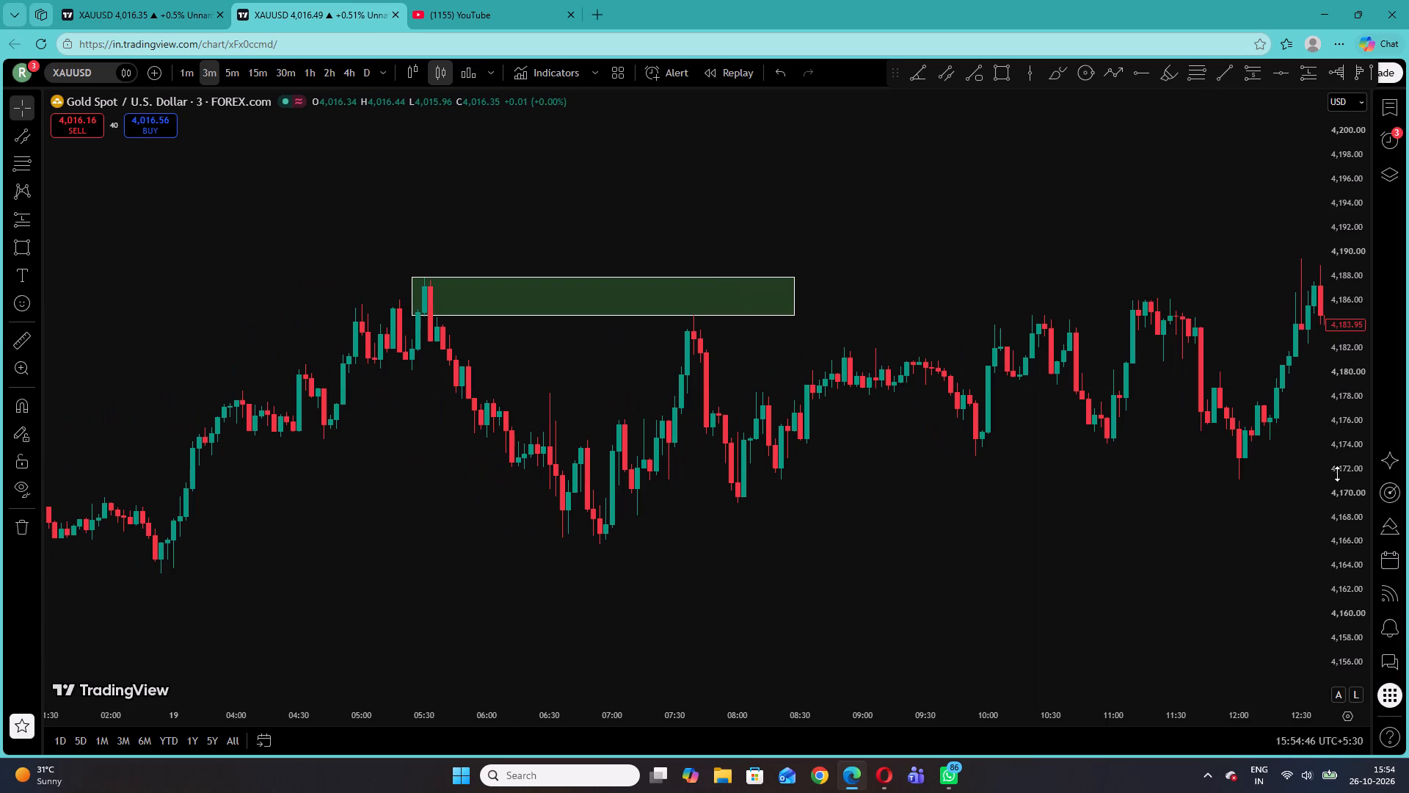
pyautogui.scroll(-1, 1341, 563)
pyautogui.moveTo(1341, 563); pyautogui.dragTo(1336, 387)
pyautogui.moveTo(905, 618); pyautogui.dragTo(916, 582)
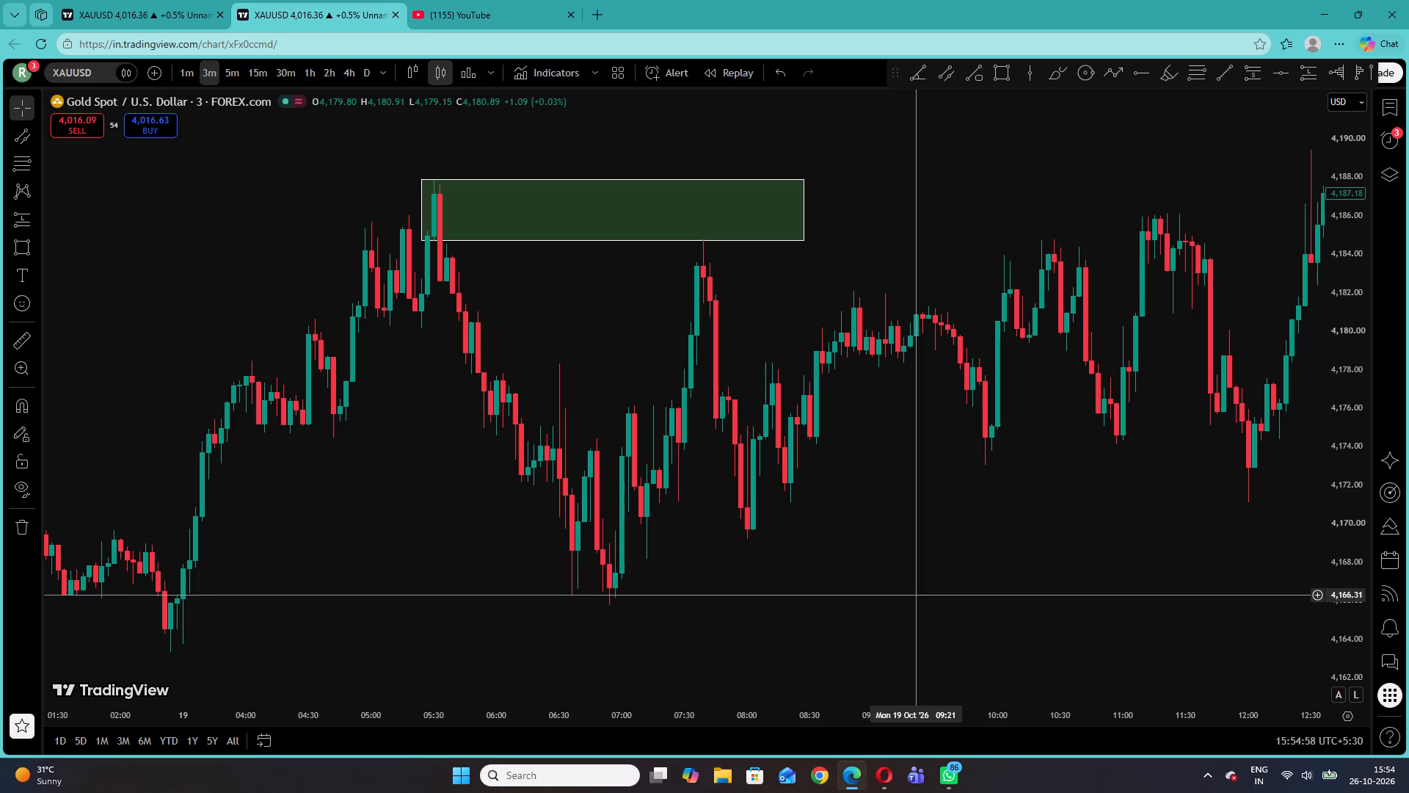
pyautogui.moveTo(919, 595); pyautogui.dragTo(1094, 537)
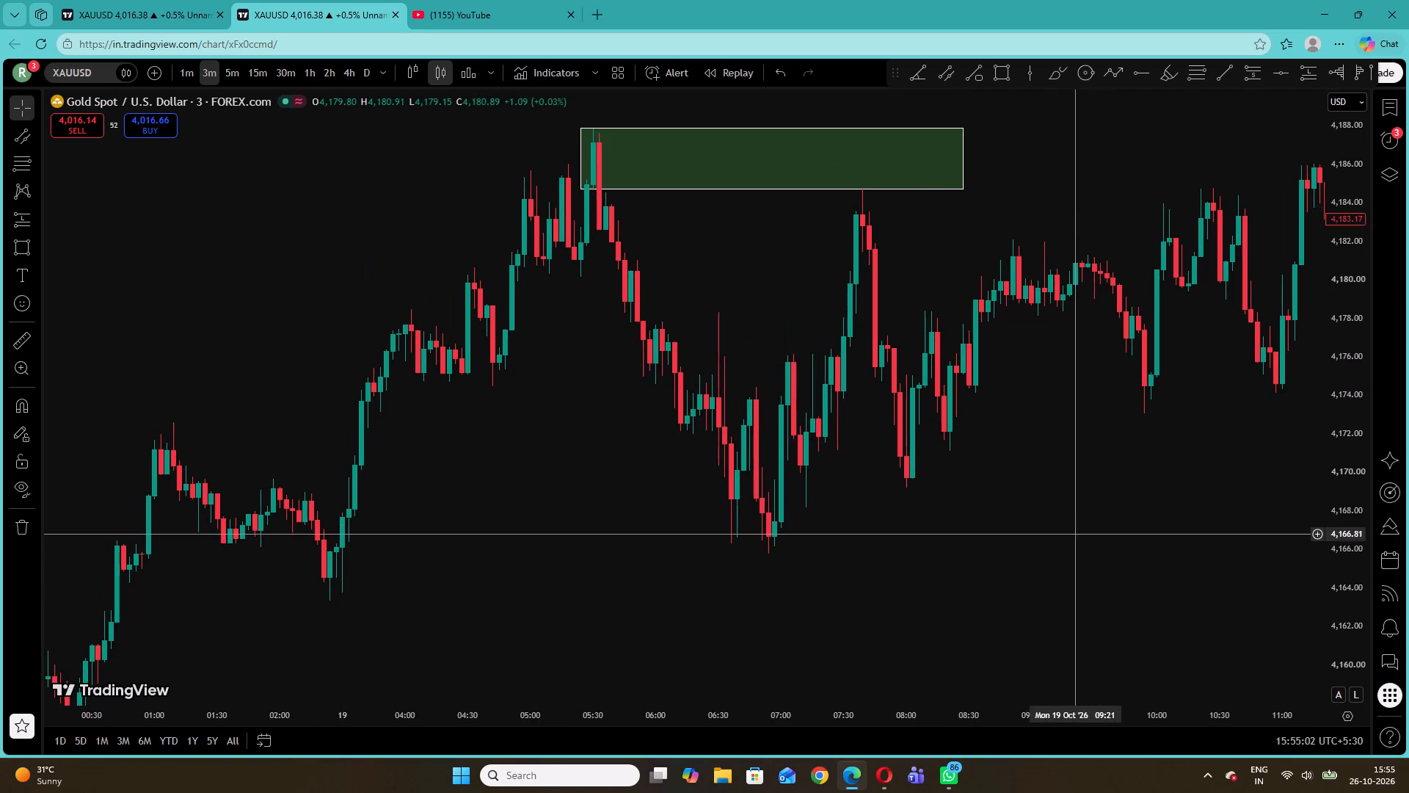
pyautogui.click(26, 248)
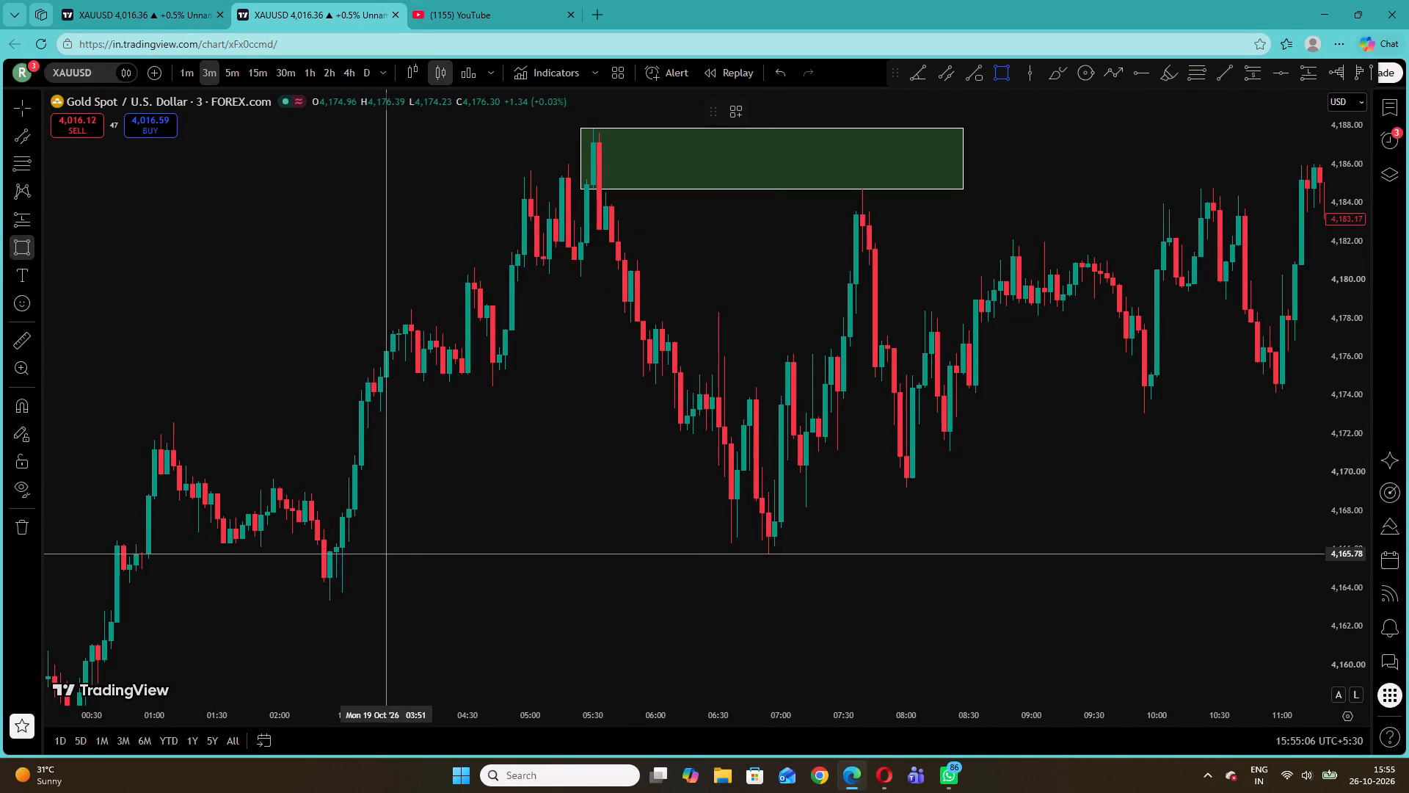
pyautogui.click(317, 543)
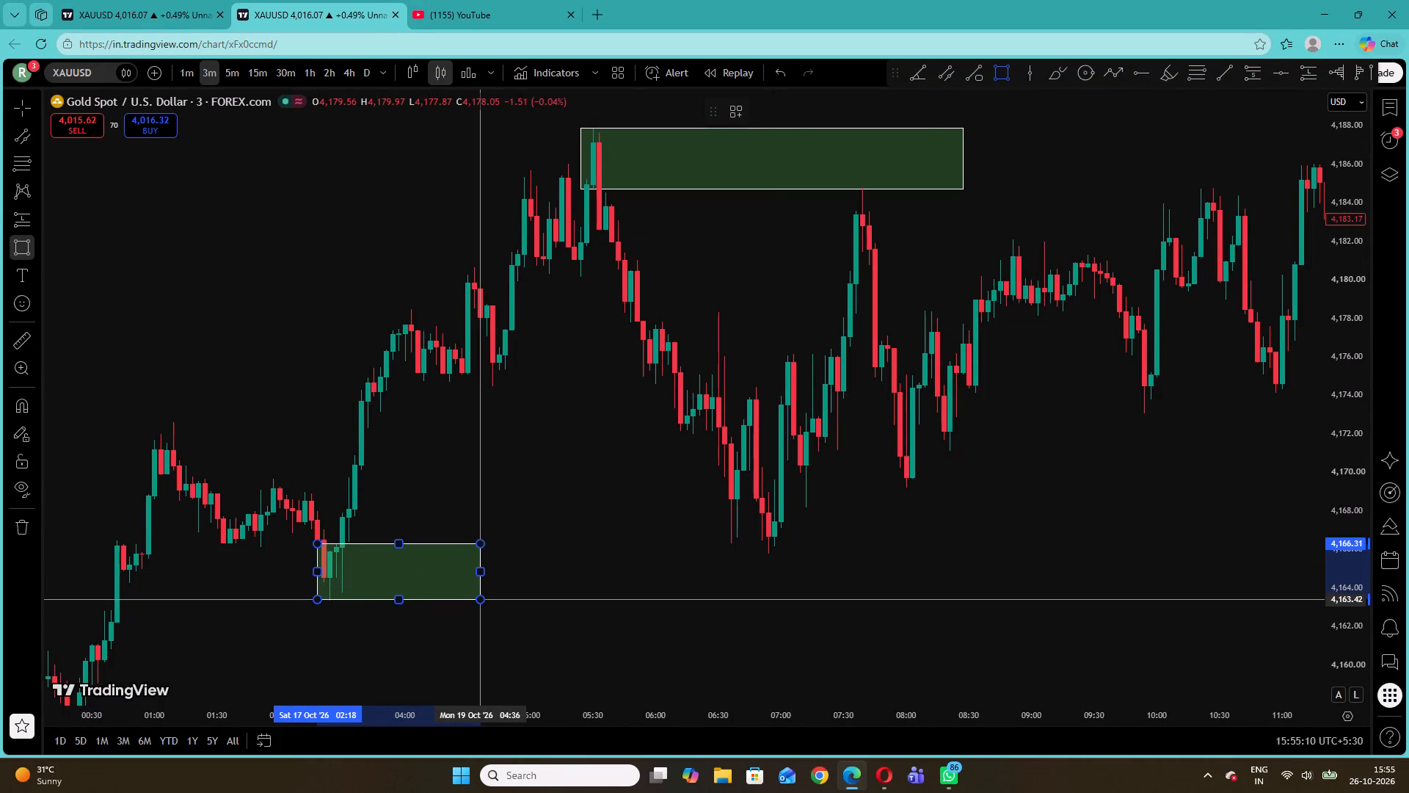
pyautogui.click(481, 599)
pyautogui.moveTo(478, 569); pyautogui.dragTo(1023, 580)
pyautogui.click(1023, 580)
pyautogui.moveTo(1024, 575); pyautogui.dragTo(984, 576)
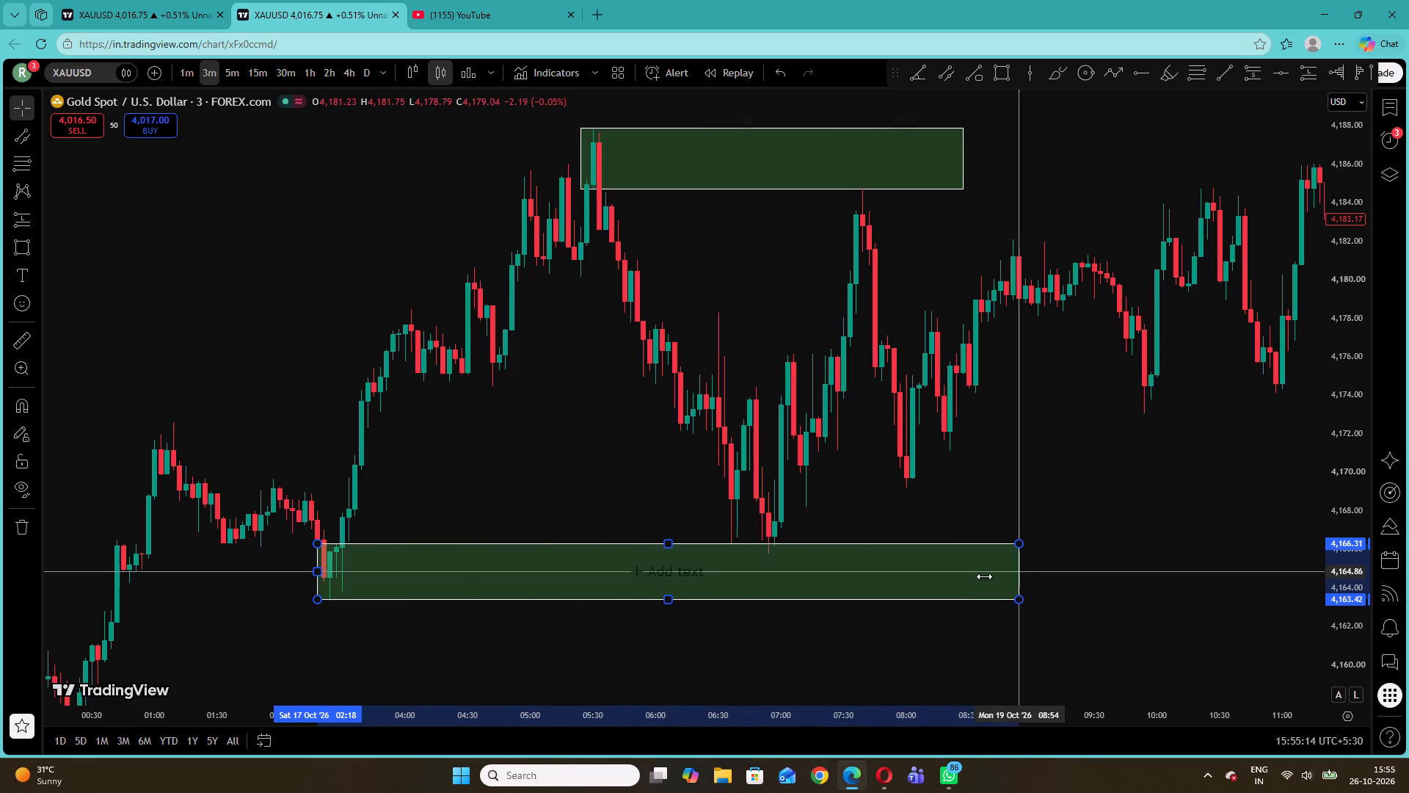
pyautogui.moveTo(984, 576); pyautogui.dragTo(802, 595)
pyautogui.click(1005, 563)
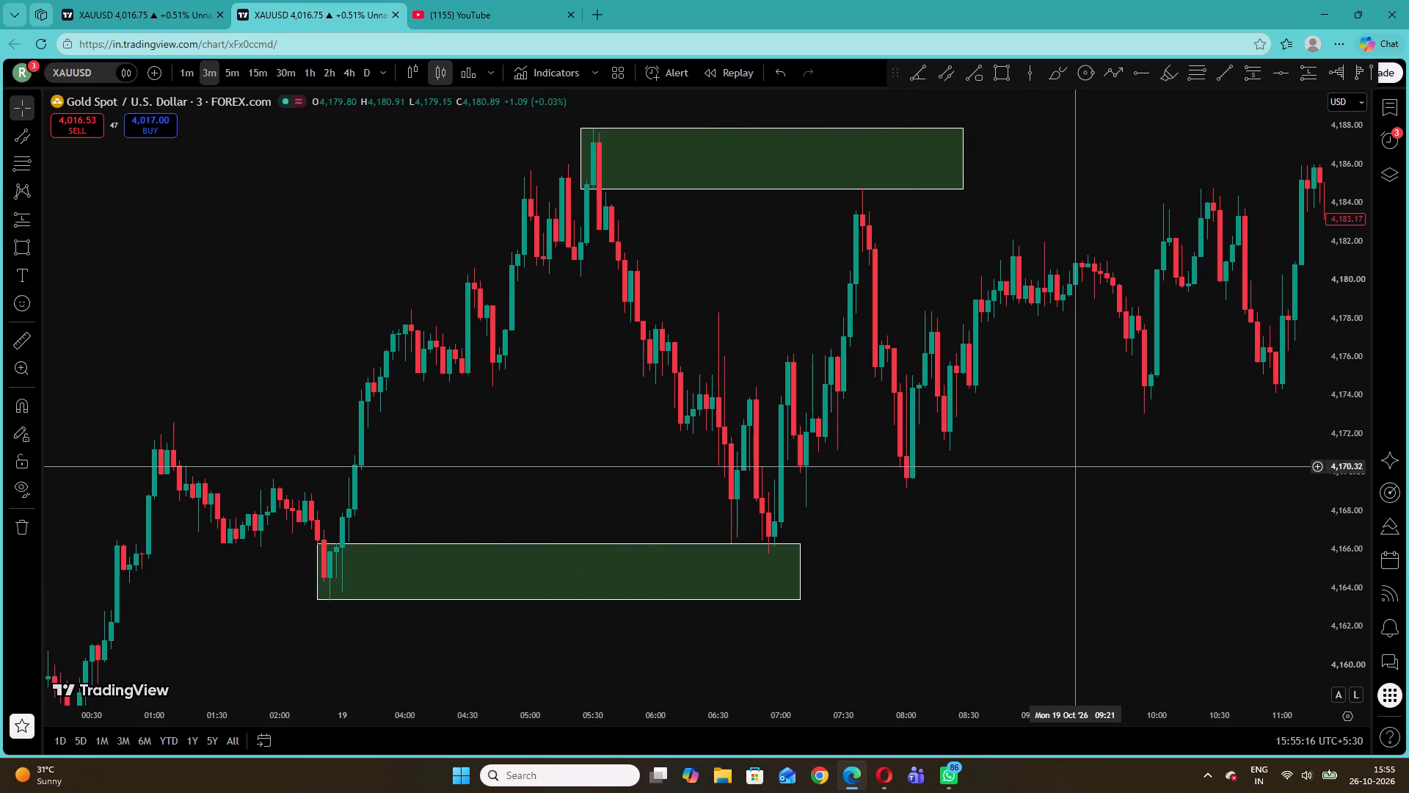
# Mark a demand zone at the 19 October swing low between 4,169.63 and 4,165.89, from about 06:54 to 07:21.
pyautogui.moveTo(1104, 529); pyautogui.dragTo(1059, 529)
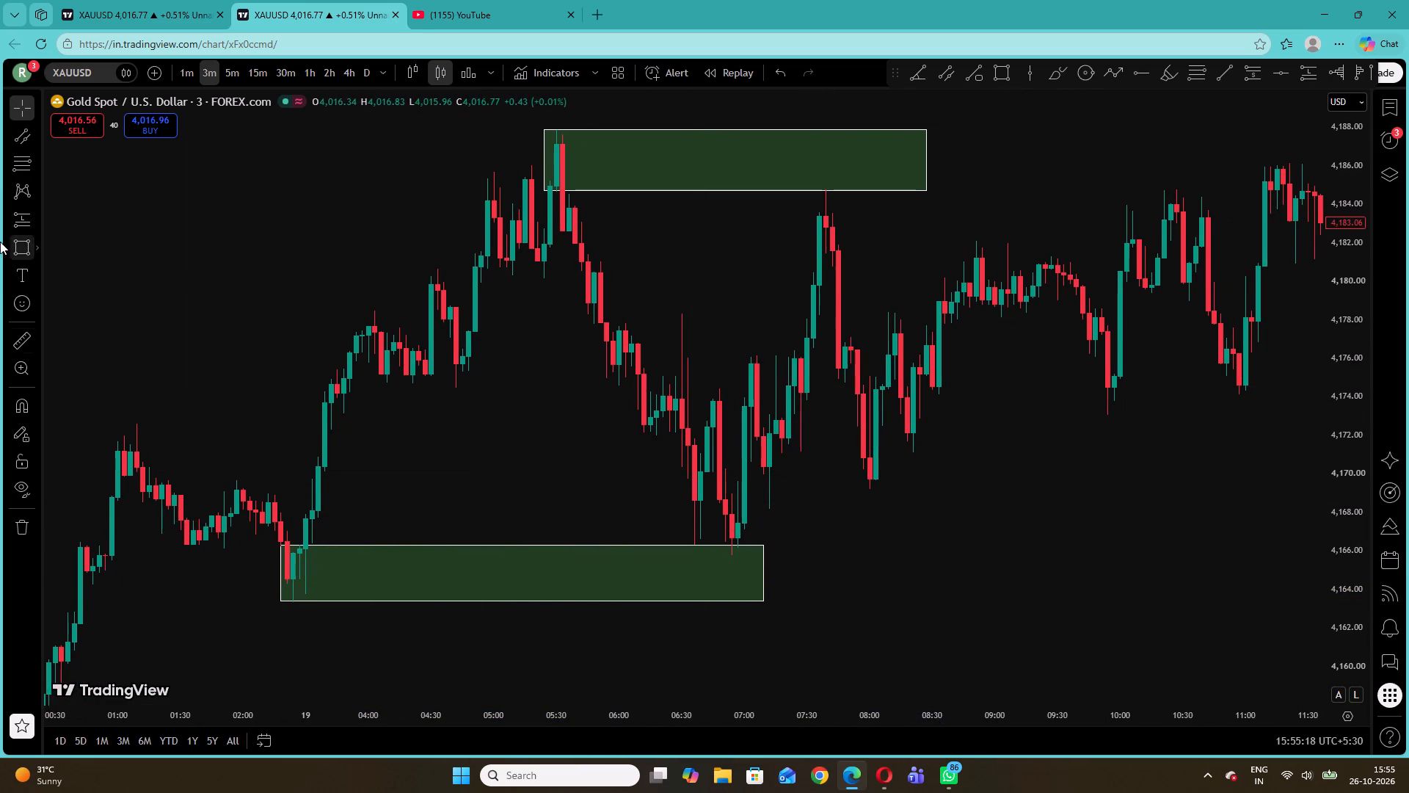
pyautogui.click(18, 242)
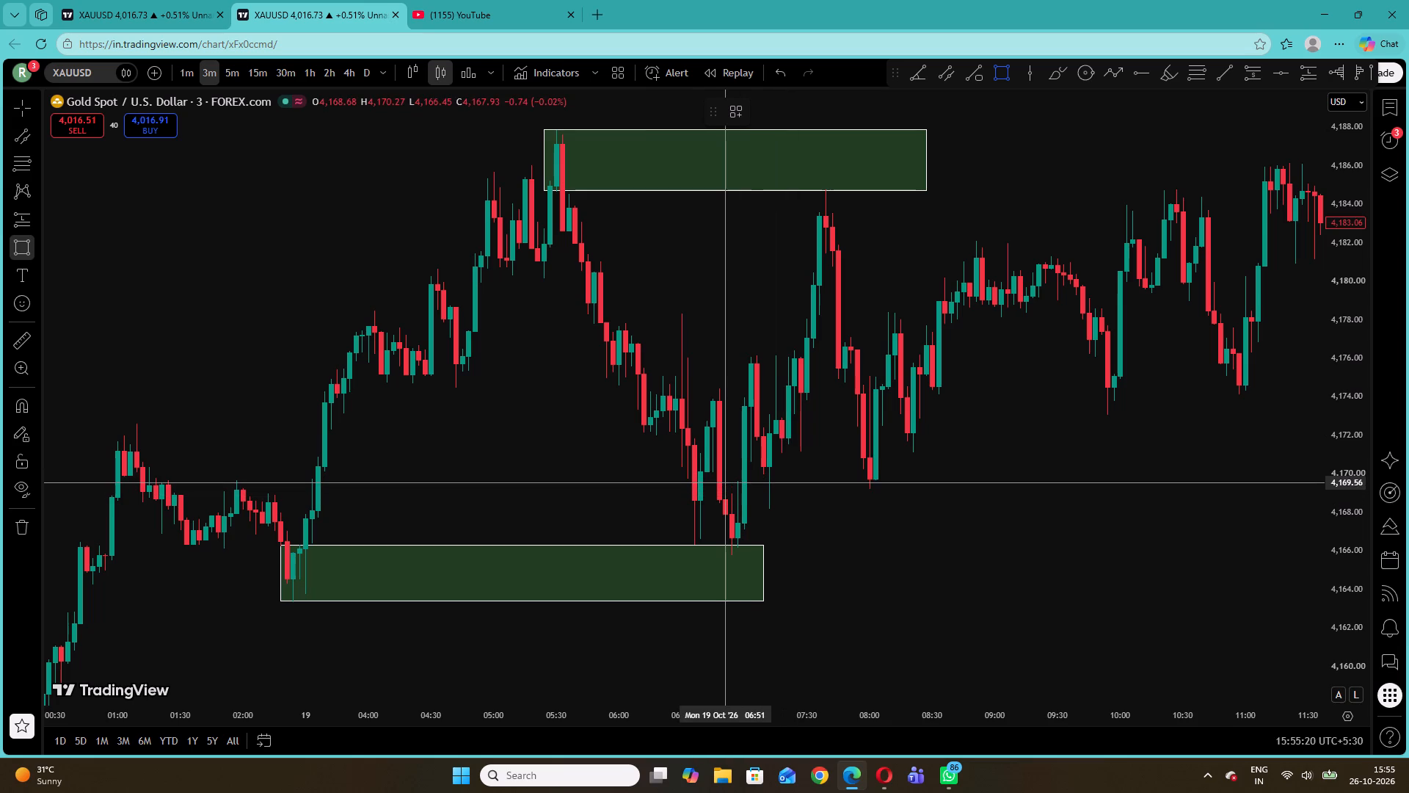
pyautogui.click(729, 481)
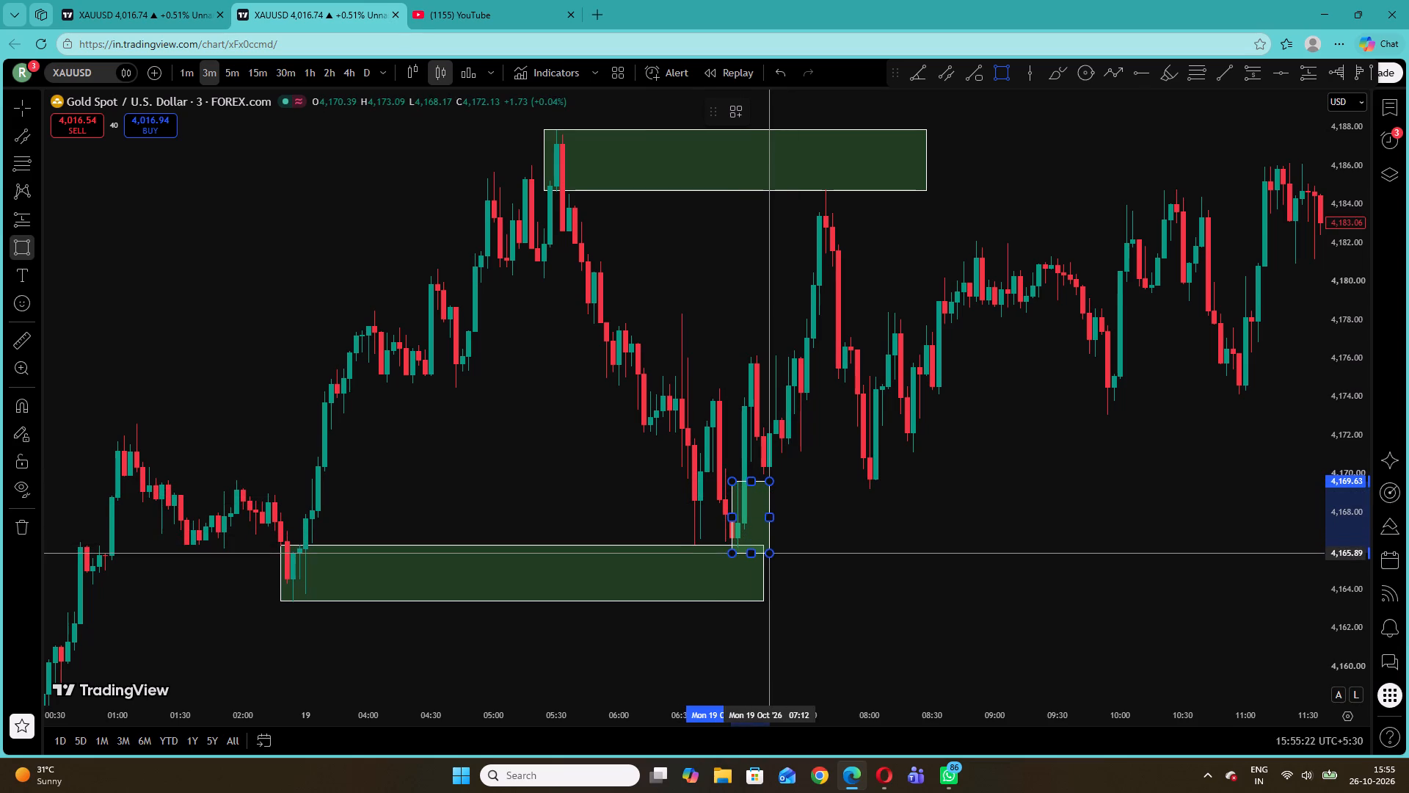
pyautogui.click(771, 553)
pyautogui.moveTo(770, 521); pyautogui.dragTo(786, 519)
pyautogui.click(842, 526)
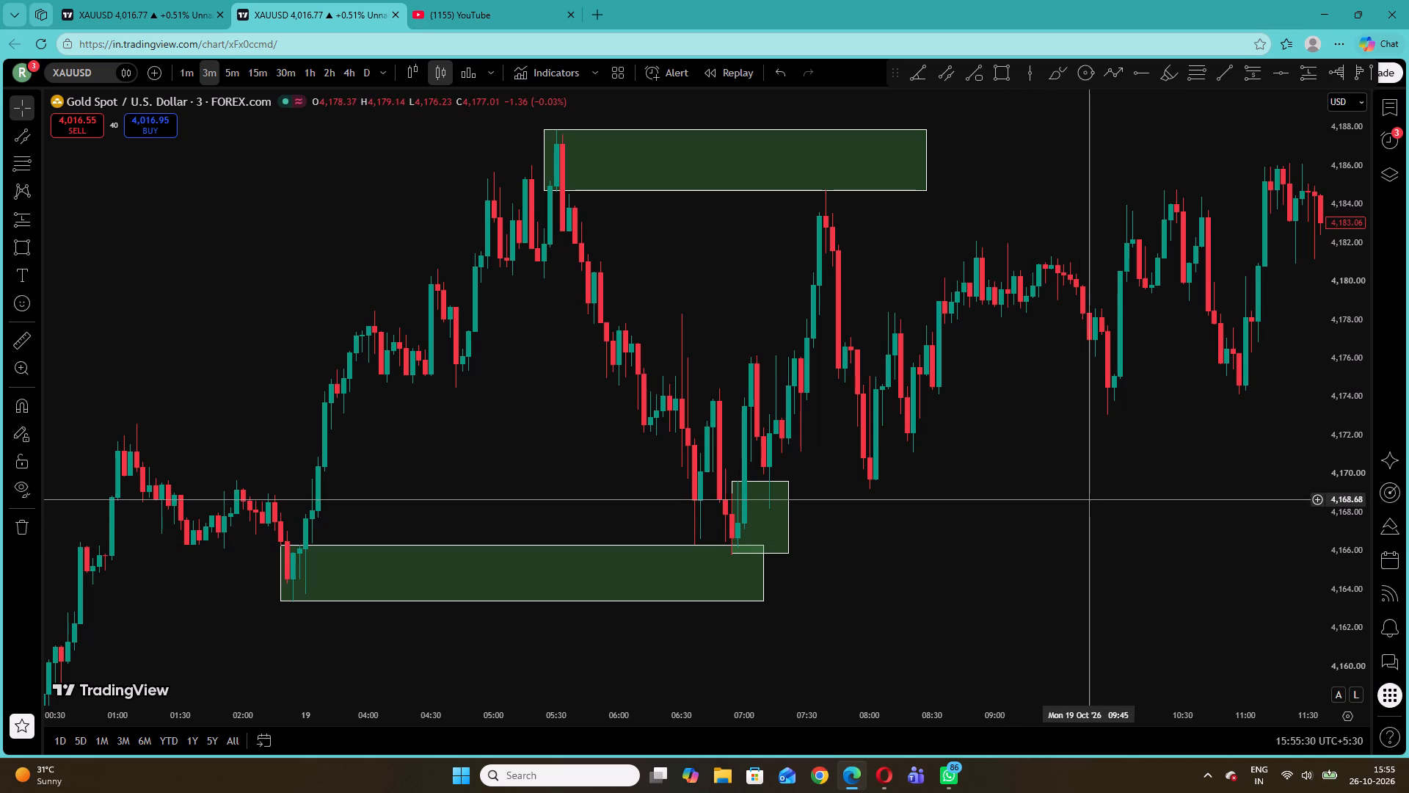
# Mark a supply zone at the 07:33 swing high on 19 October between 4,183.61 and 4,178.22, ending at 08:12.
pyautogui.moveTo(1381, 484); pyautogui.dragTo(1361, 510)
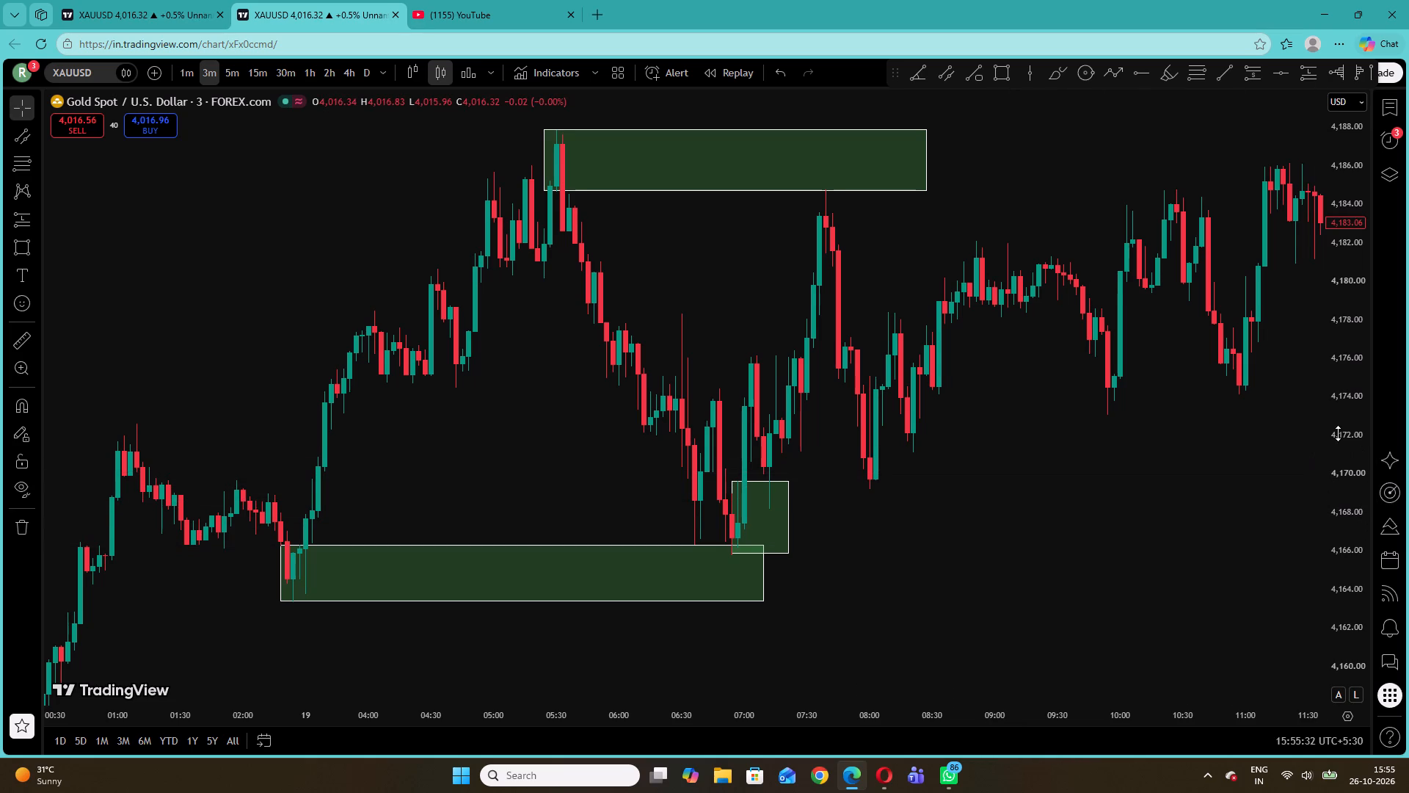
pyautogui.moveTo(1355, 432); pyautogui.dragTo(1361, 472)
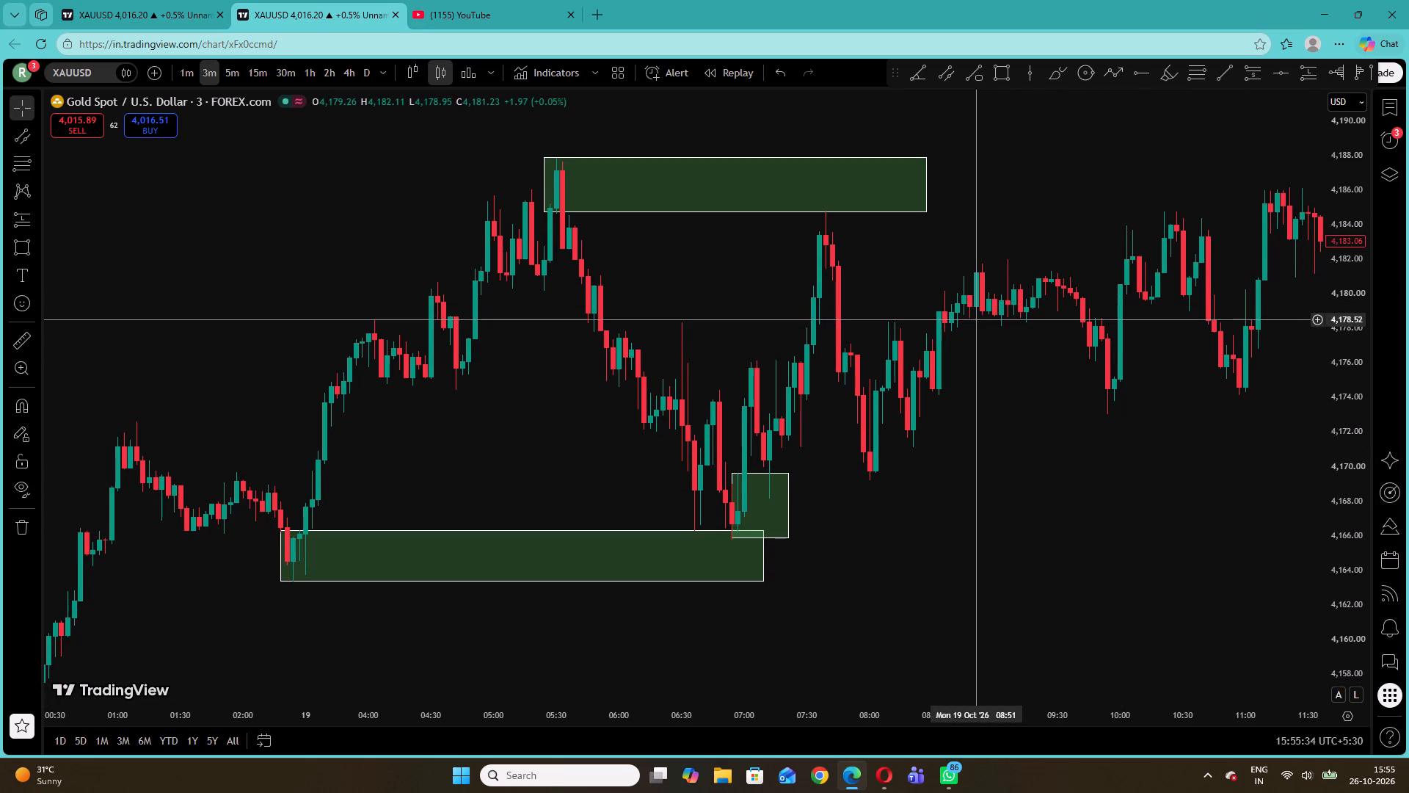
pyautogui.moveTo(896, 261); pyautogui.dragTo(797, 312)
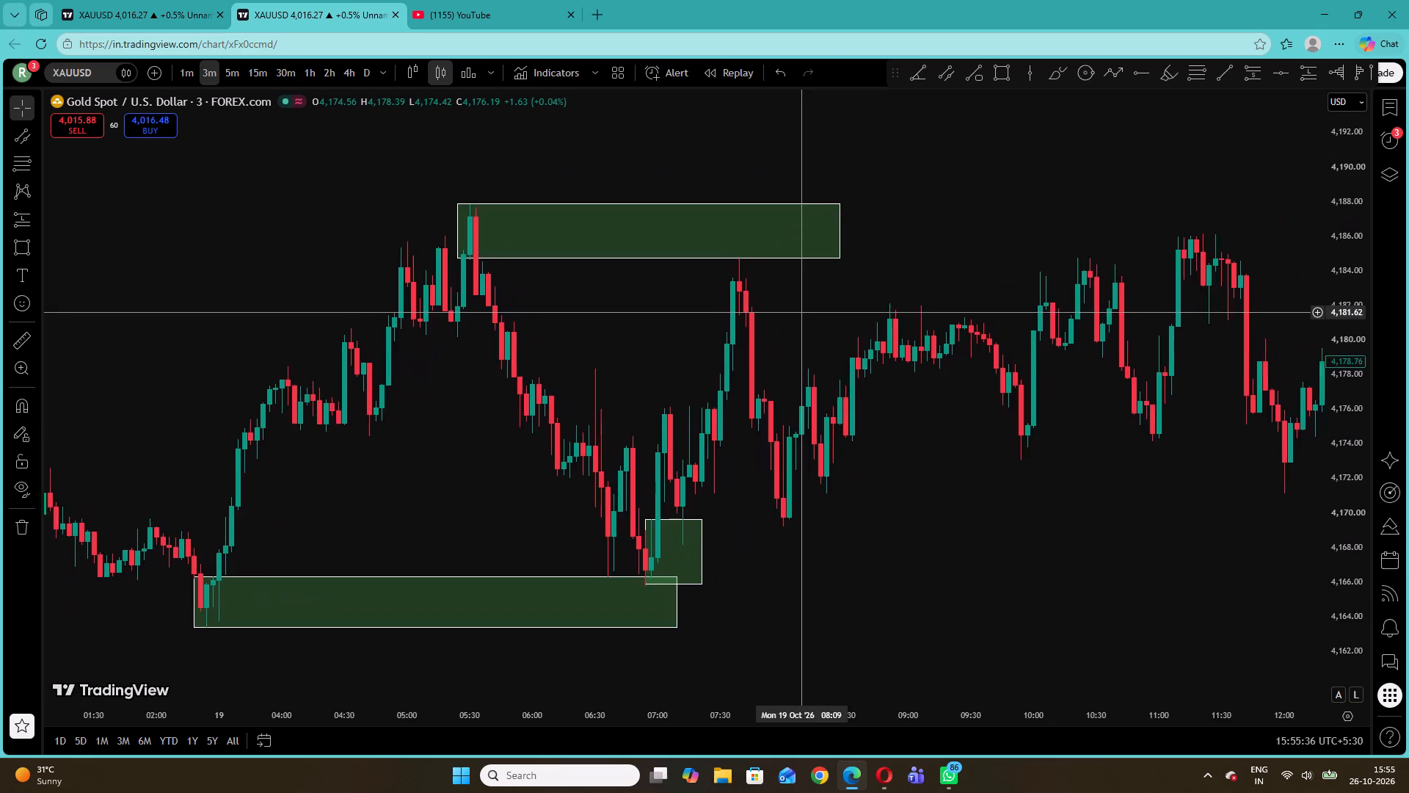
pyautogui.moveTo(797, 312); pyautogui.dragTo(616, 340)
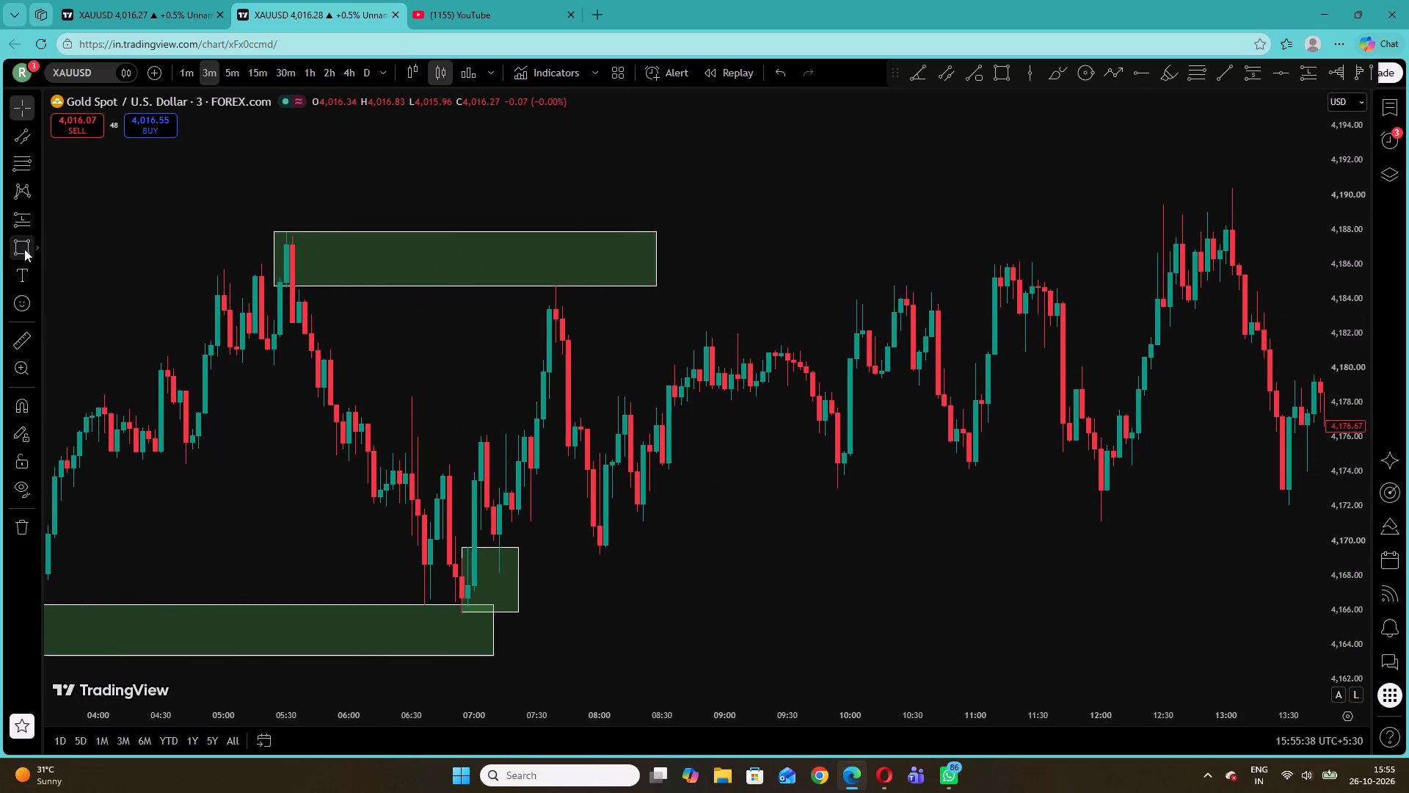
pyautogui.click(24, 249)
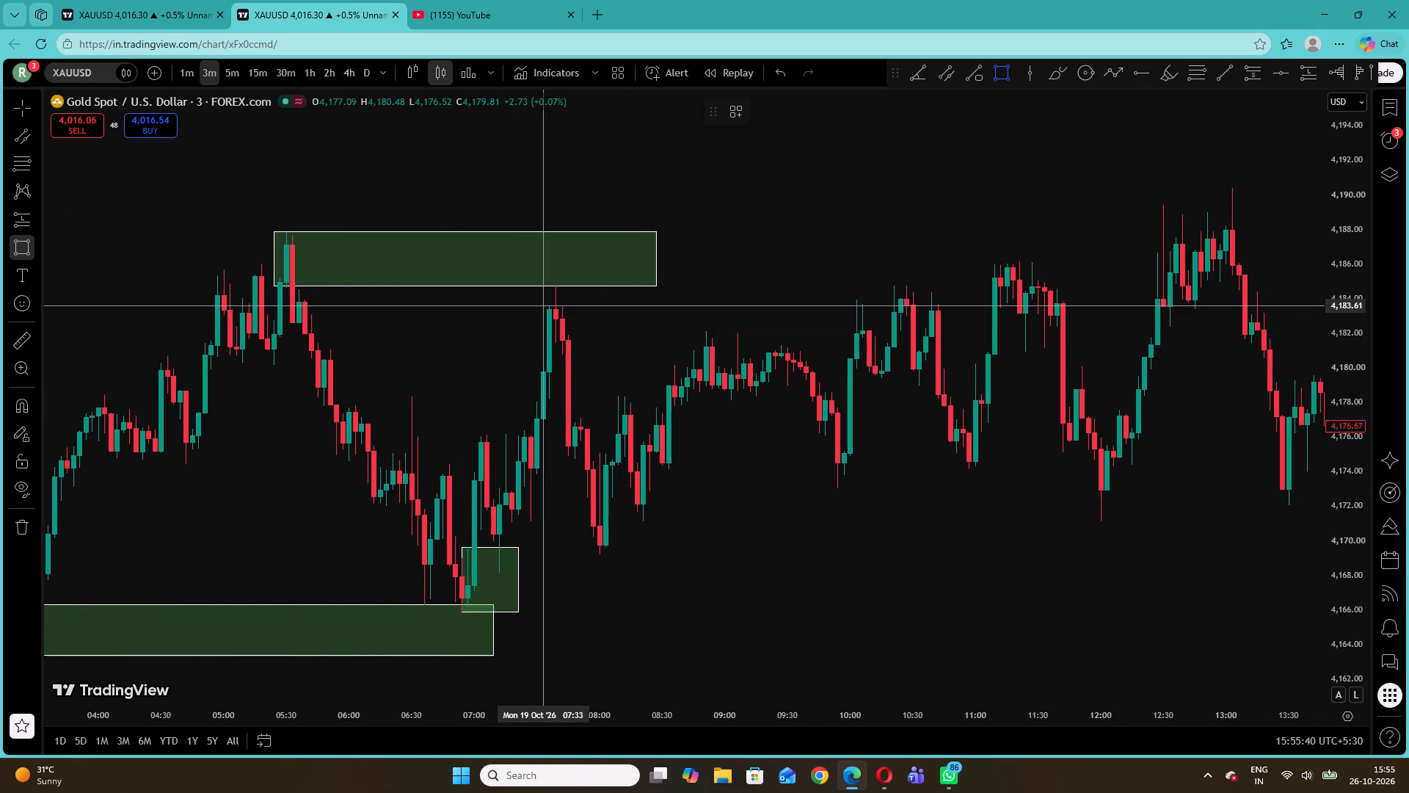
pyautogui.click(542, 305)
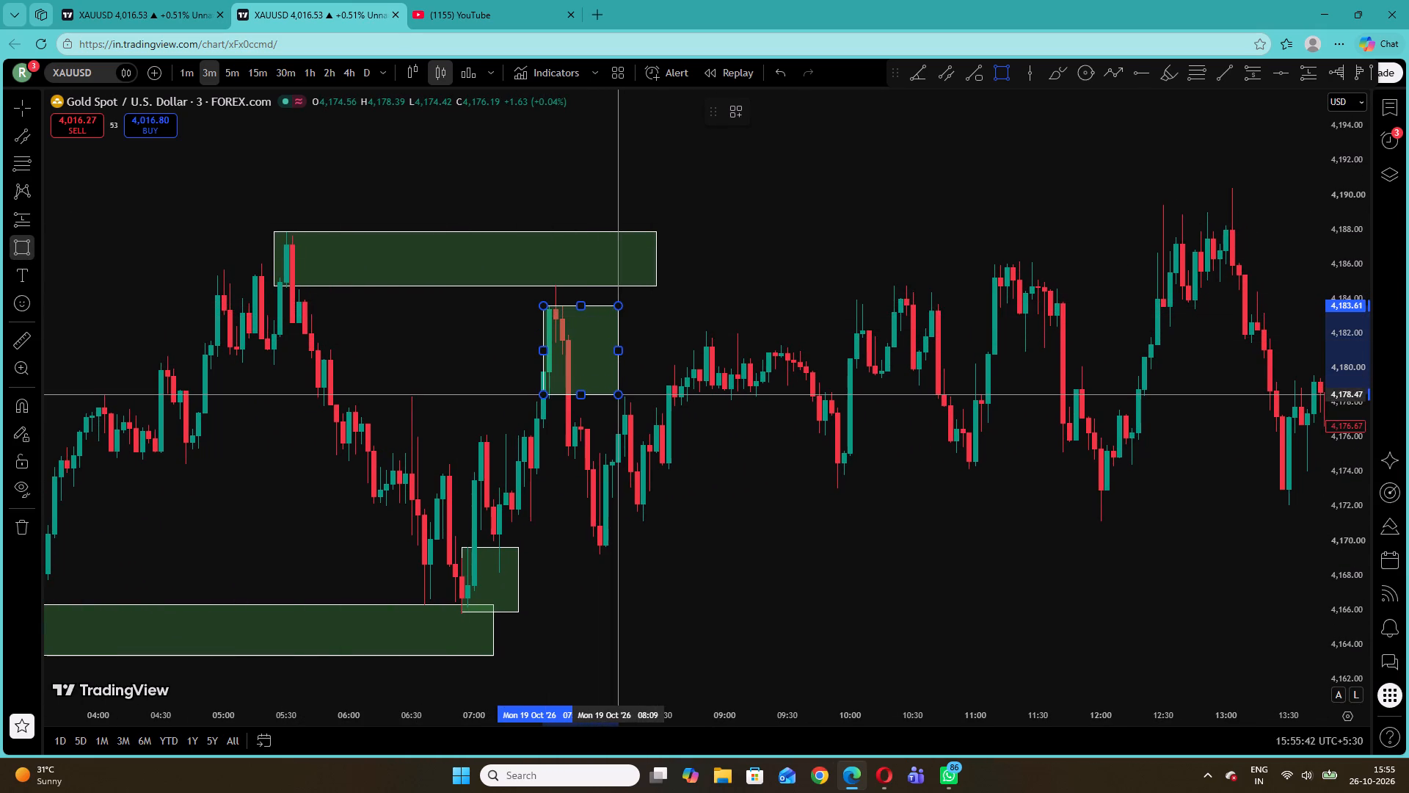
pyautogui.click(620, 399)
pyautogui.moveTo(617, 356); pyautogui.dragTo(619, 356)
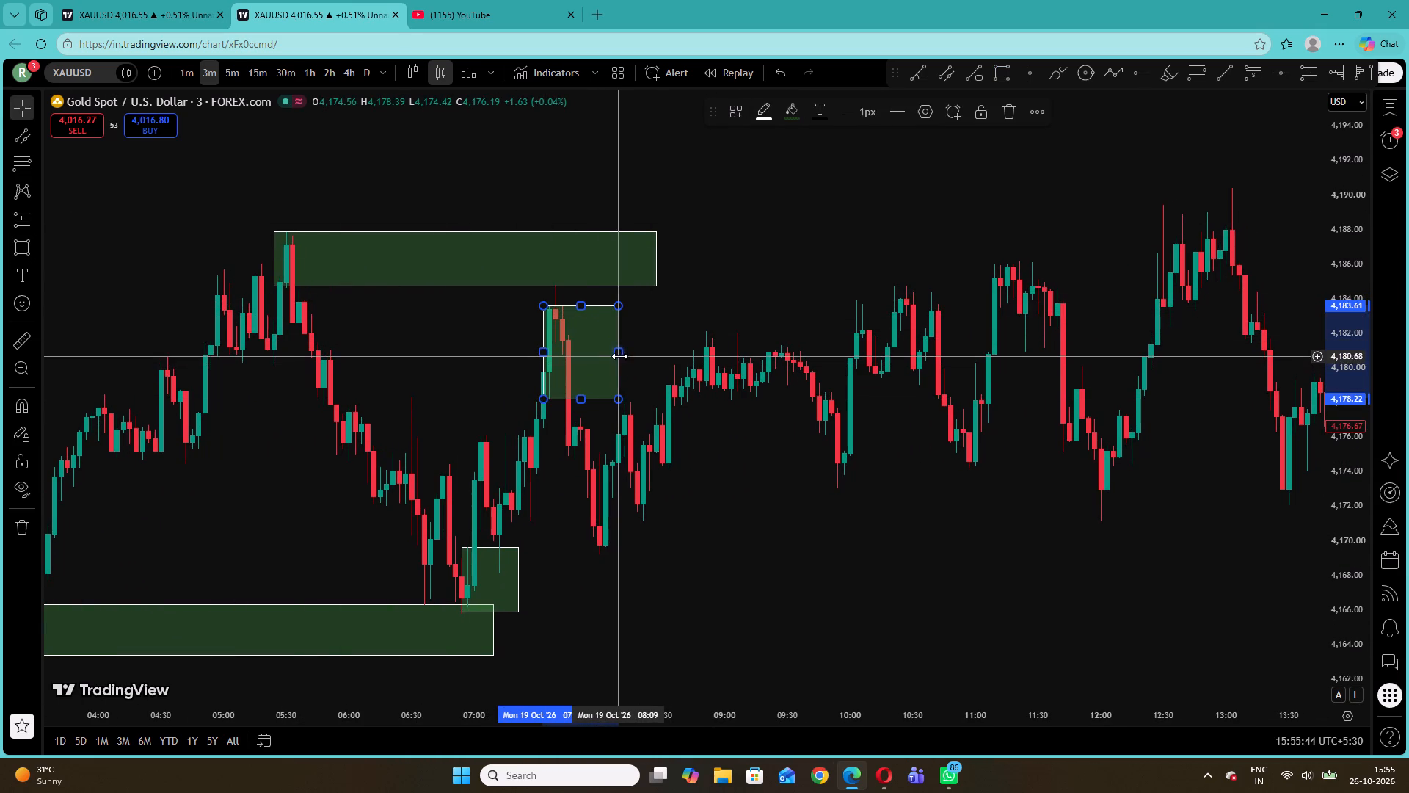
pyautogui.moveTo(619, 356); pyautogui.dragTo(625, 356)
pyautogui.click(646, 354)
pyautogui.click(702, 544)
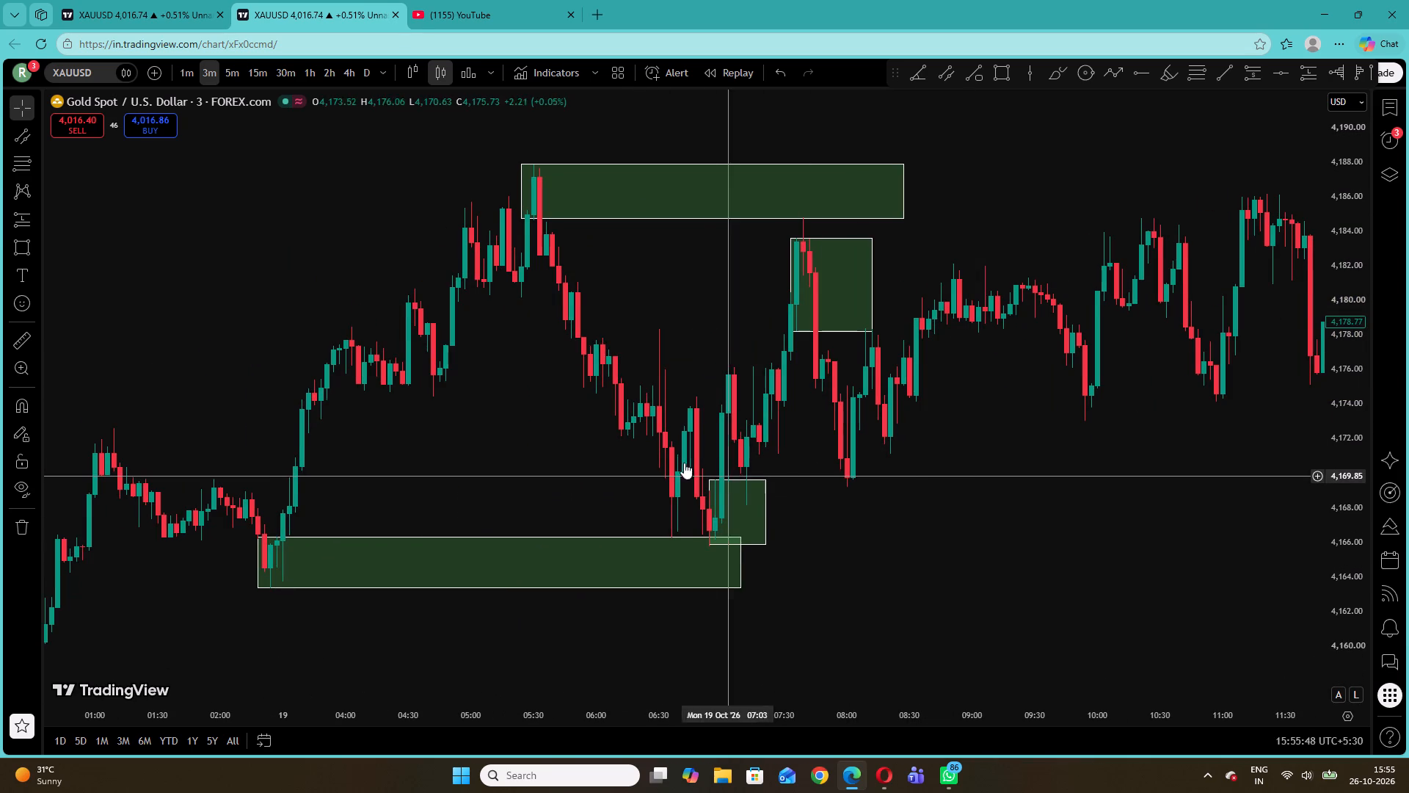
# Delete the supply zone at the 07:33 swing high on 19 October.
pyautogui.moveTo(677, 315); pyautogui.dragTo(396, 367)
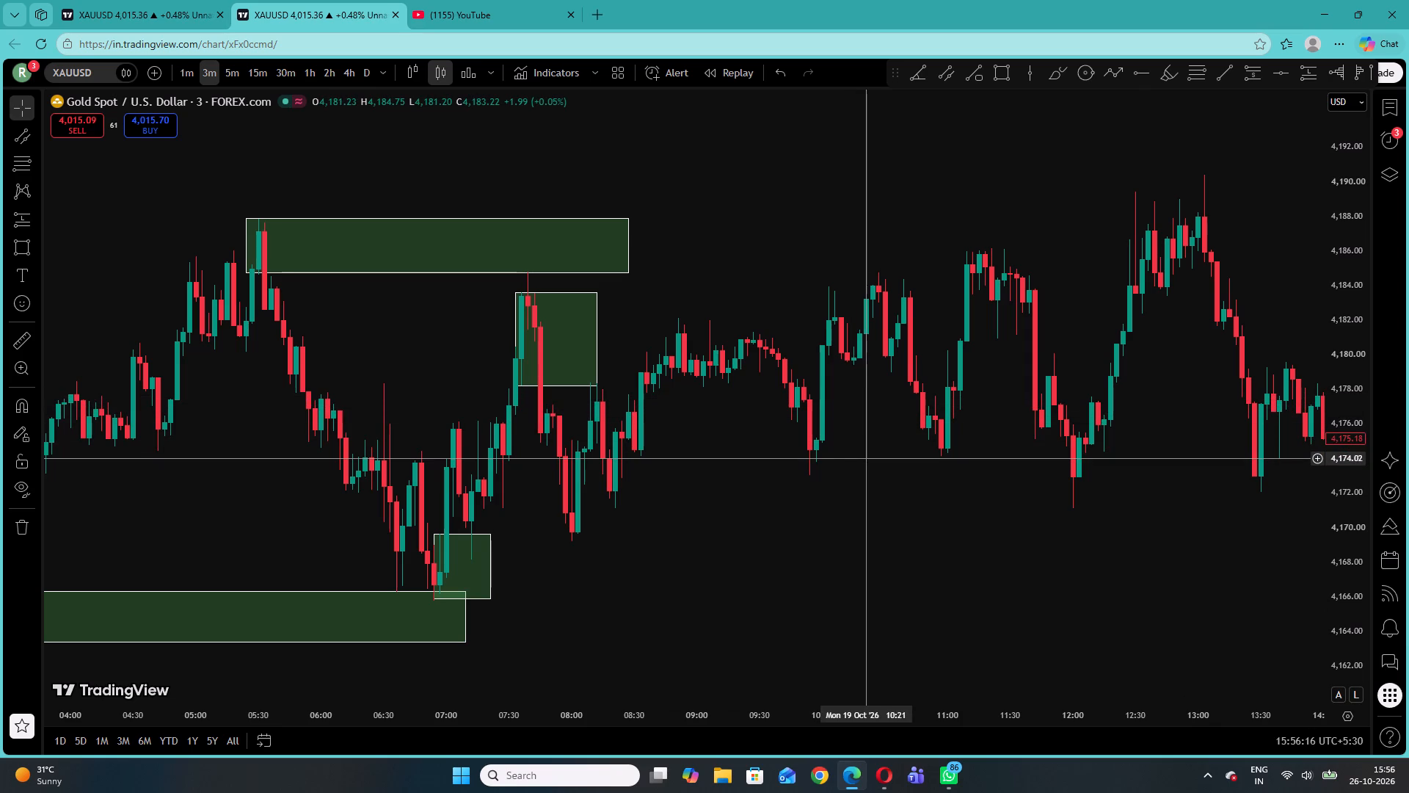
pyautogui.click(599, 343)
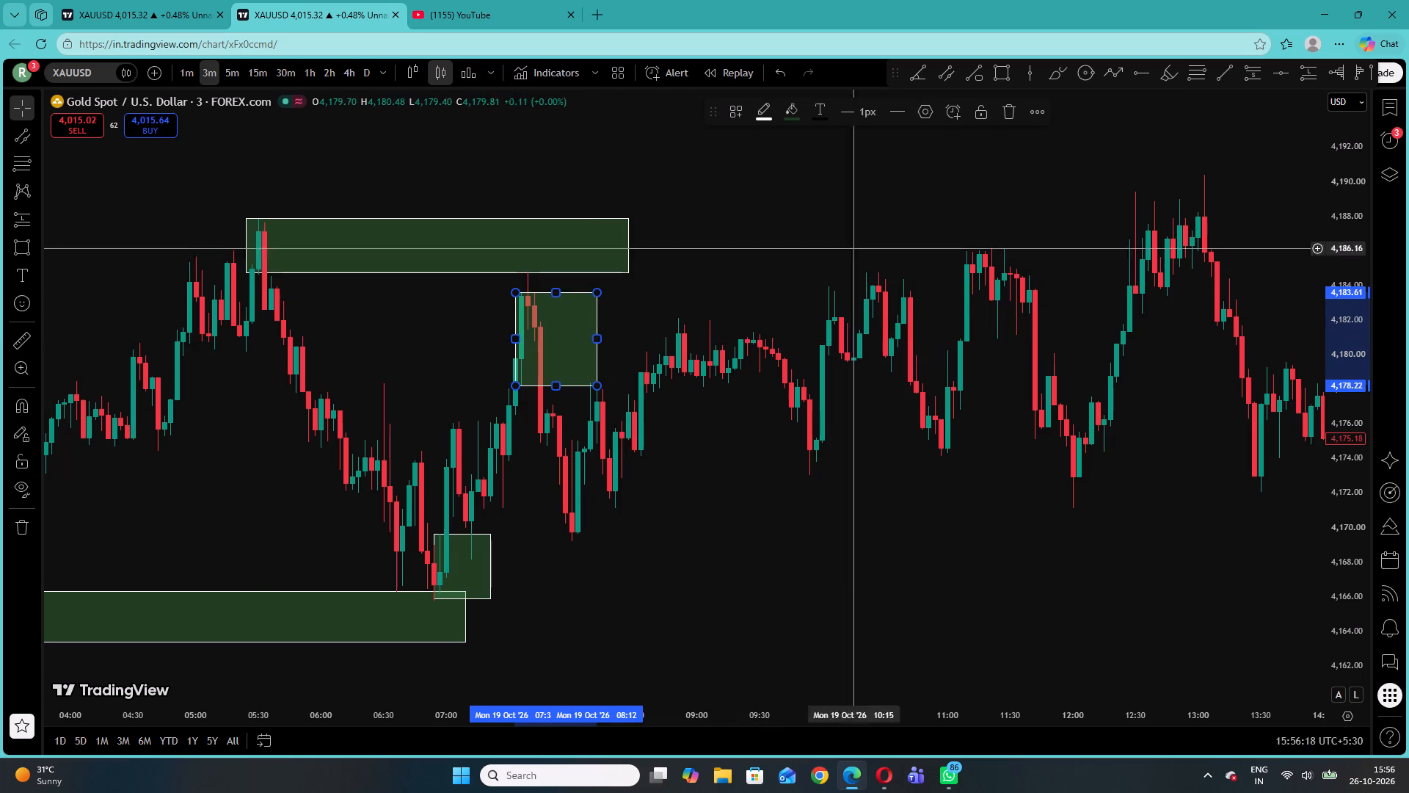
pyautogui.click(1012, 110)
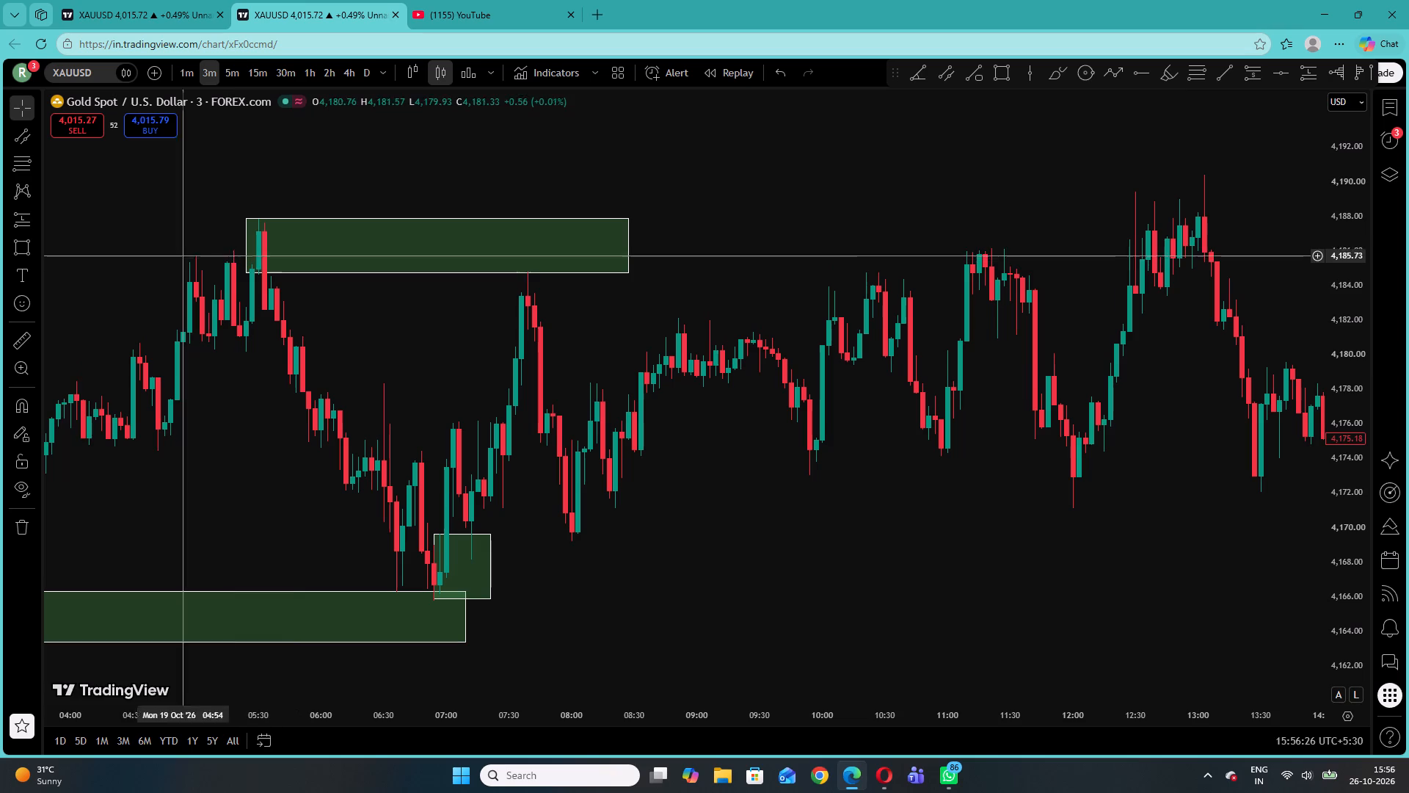
# Mark a supply zone from 07:36 on 19 October between 4,183.48 and 4,180.68, extended to about 09:42.
pyautogui.click(15, 243)
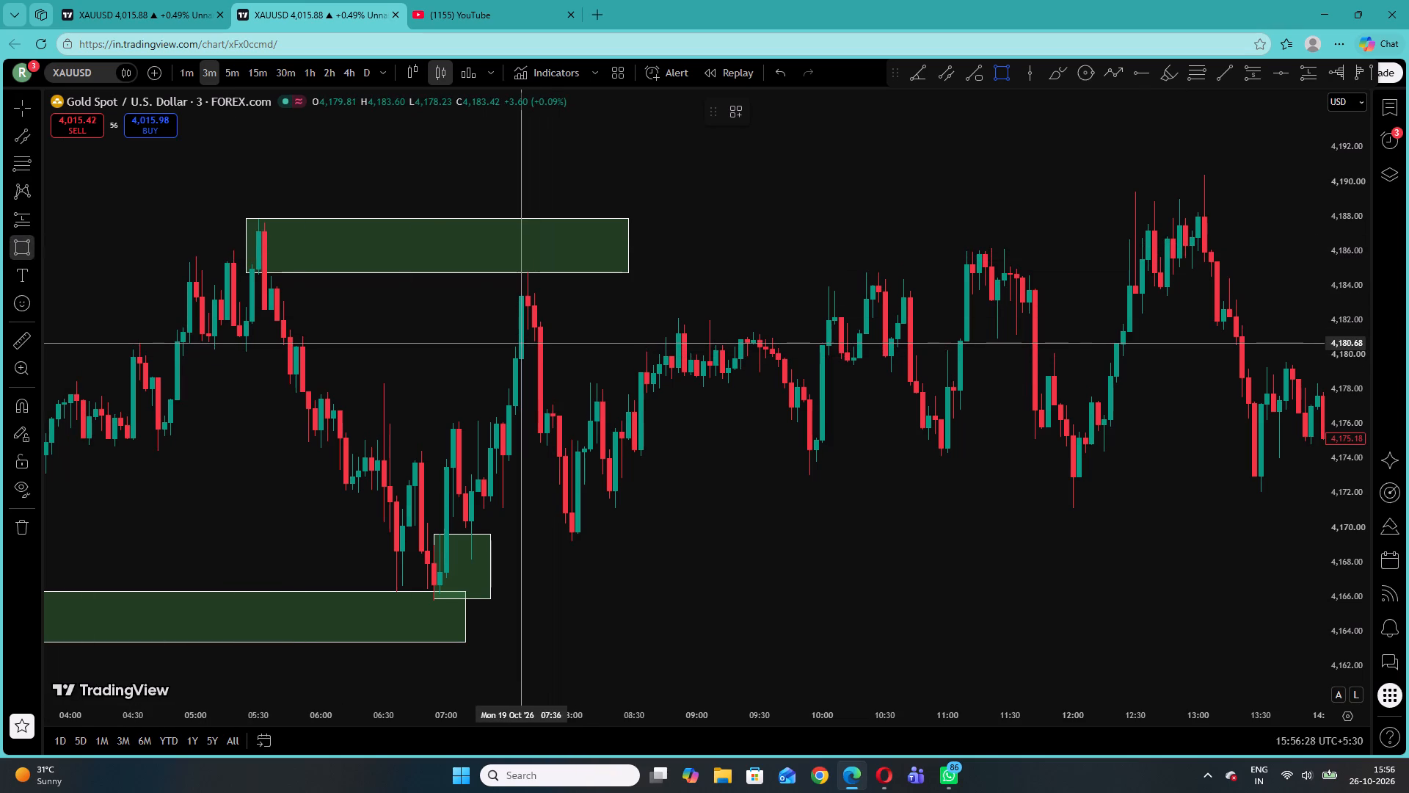
pyautogui.click(522, 343)
pyautogui.click(633, 294)
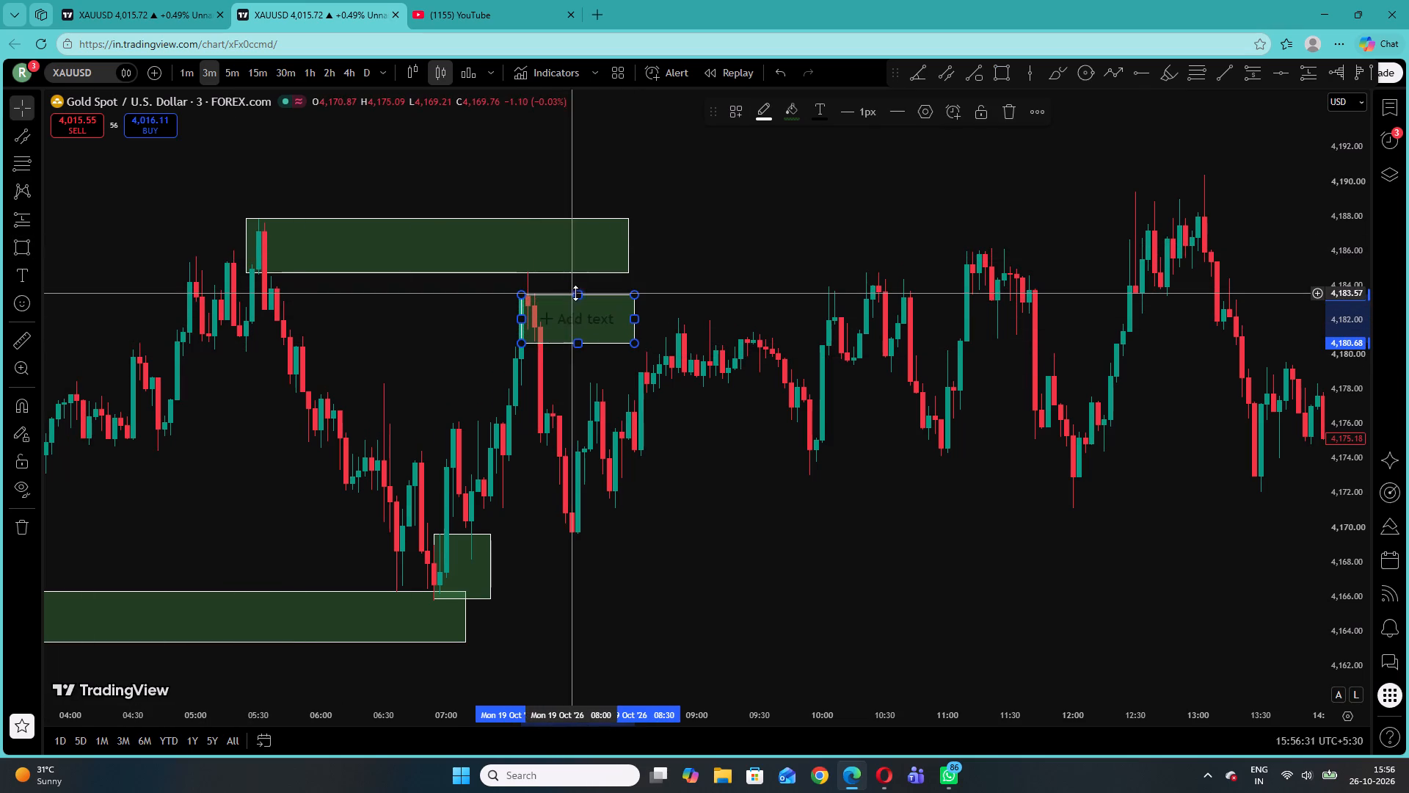
pyautogui.click(576, 293)
pyautogui.moveTo(635, 319); pyautogui.dragTo(638, 319)
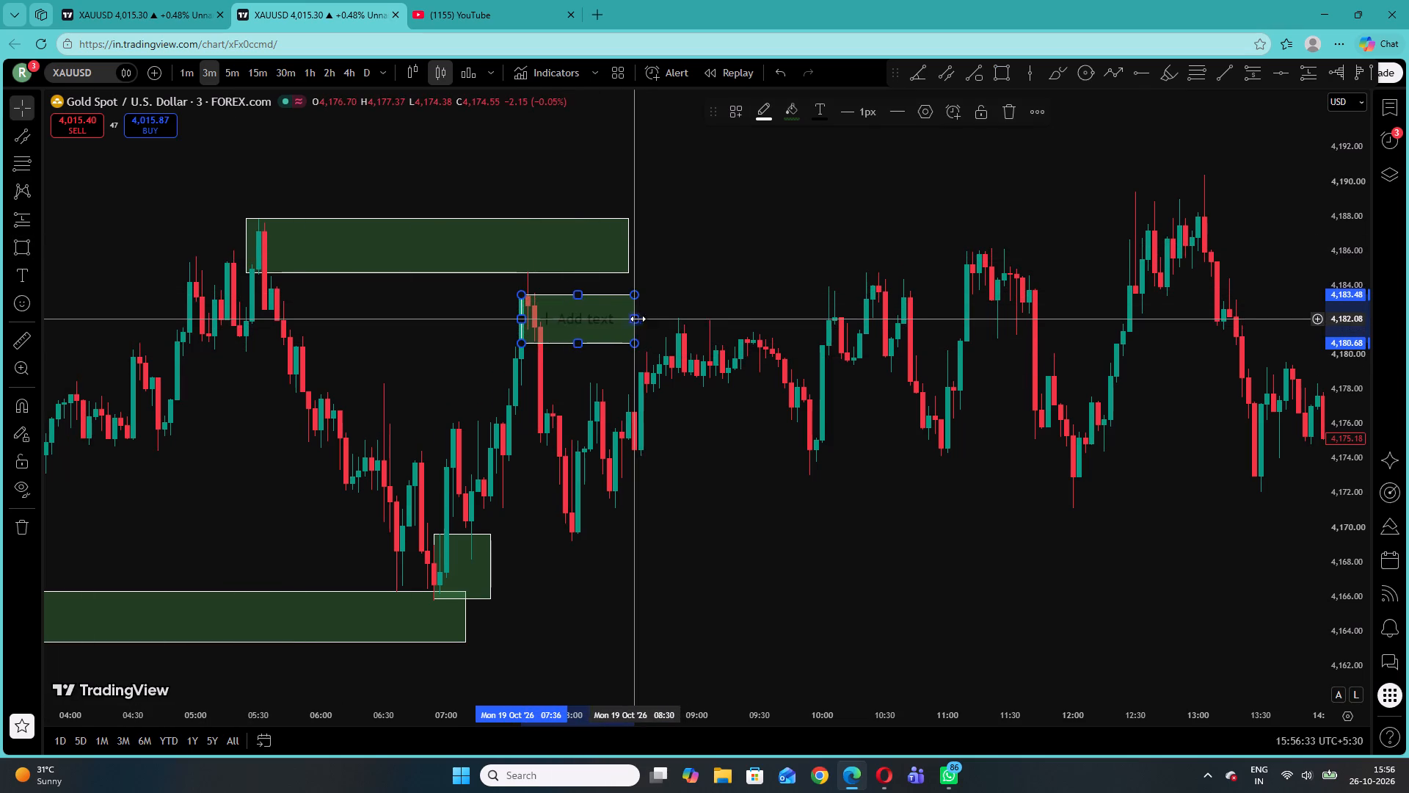
pyautogui.moveTo(638, 319); pyautogui.dragTo(782, 335)
pyautogui.click(776, 265)
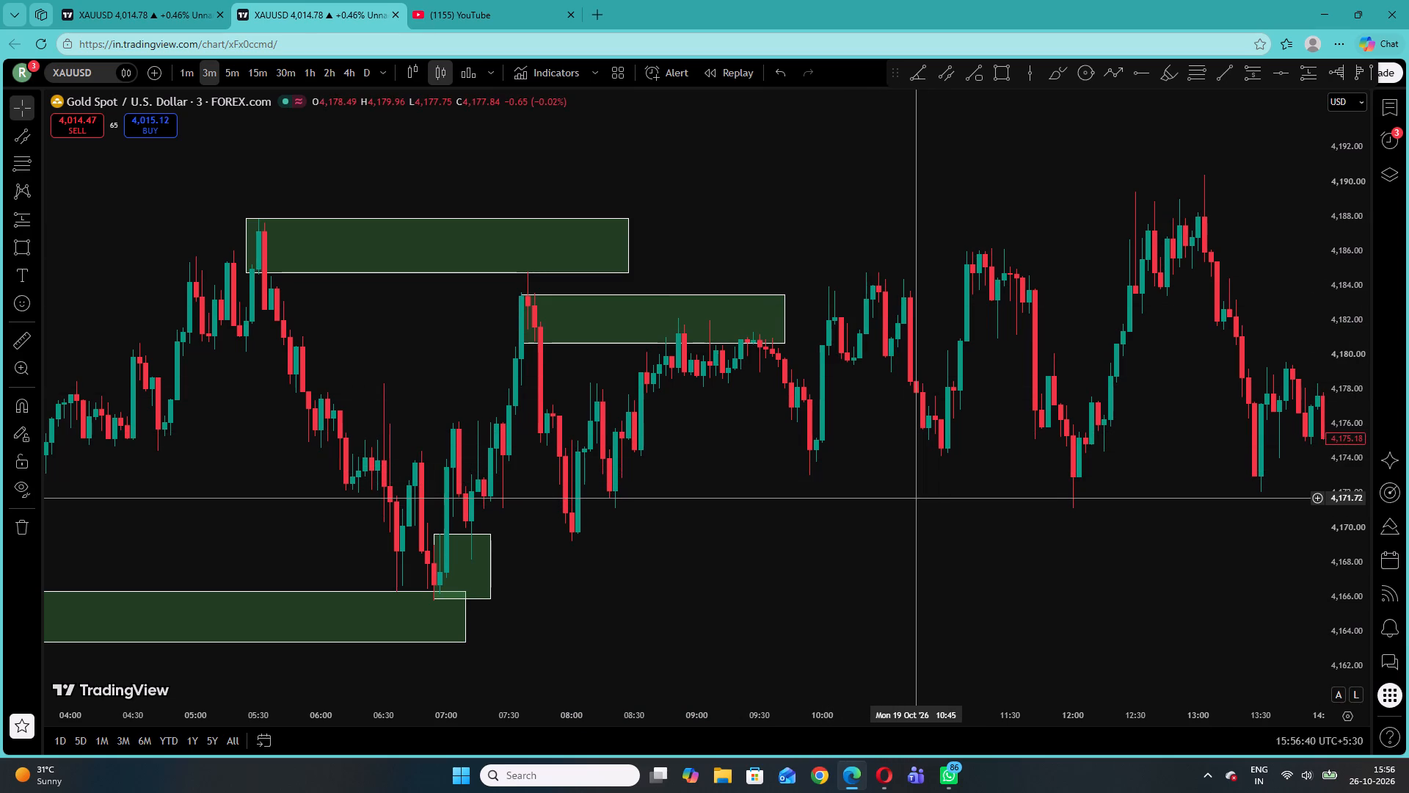
# Mark a demand zone from 09:51 to 11:03 on 19 October between 4,177.67 and 4,172.70.
pyautogui.moveTo(900, 252); pyautogui.dragTo(825, 283)
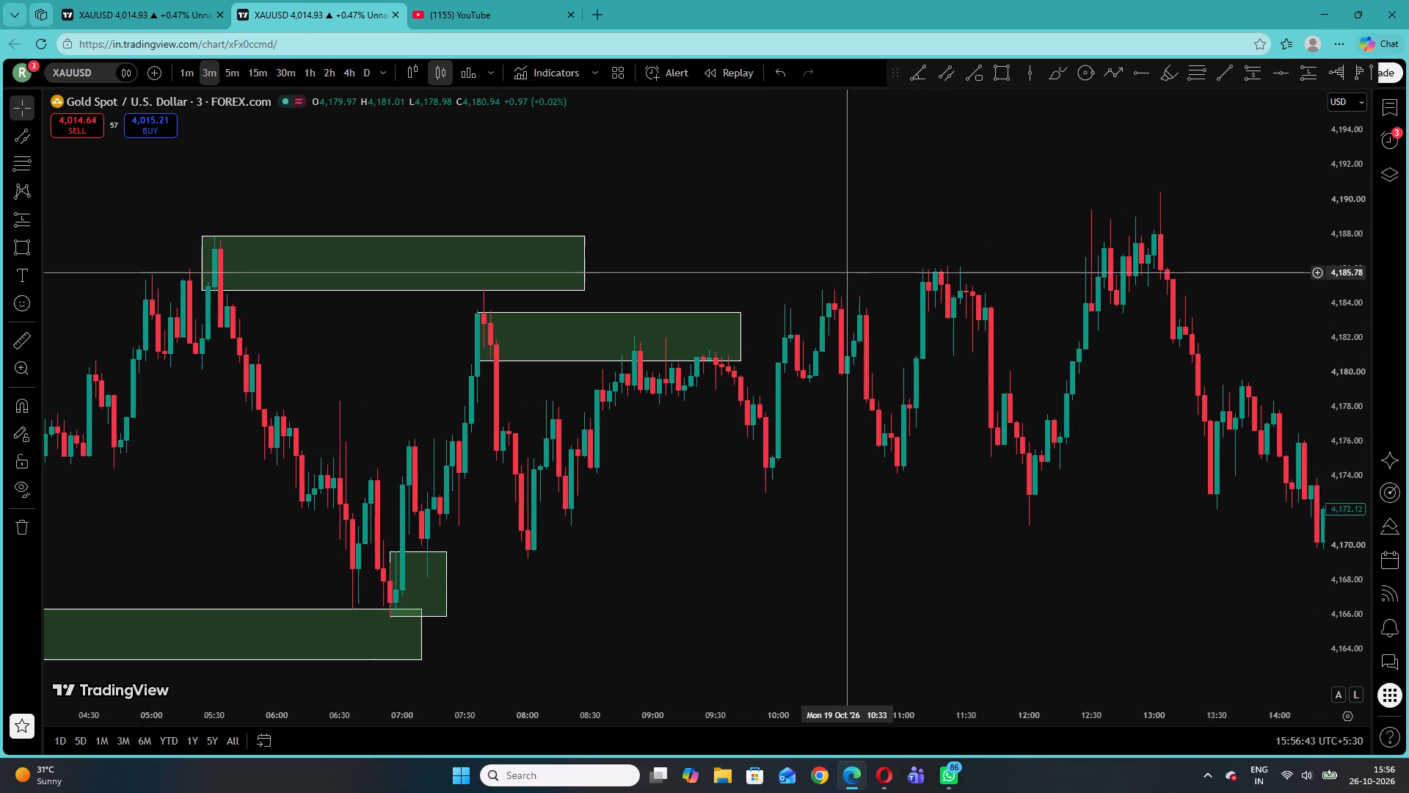
pyautogui.moveTo(825, 283); pyautogui.dragTo(804, 294)
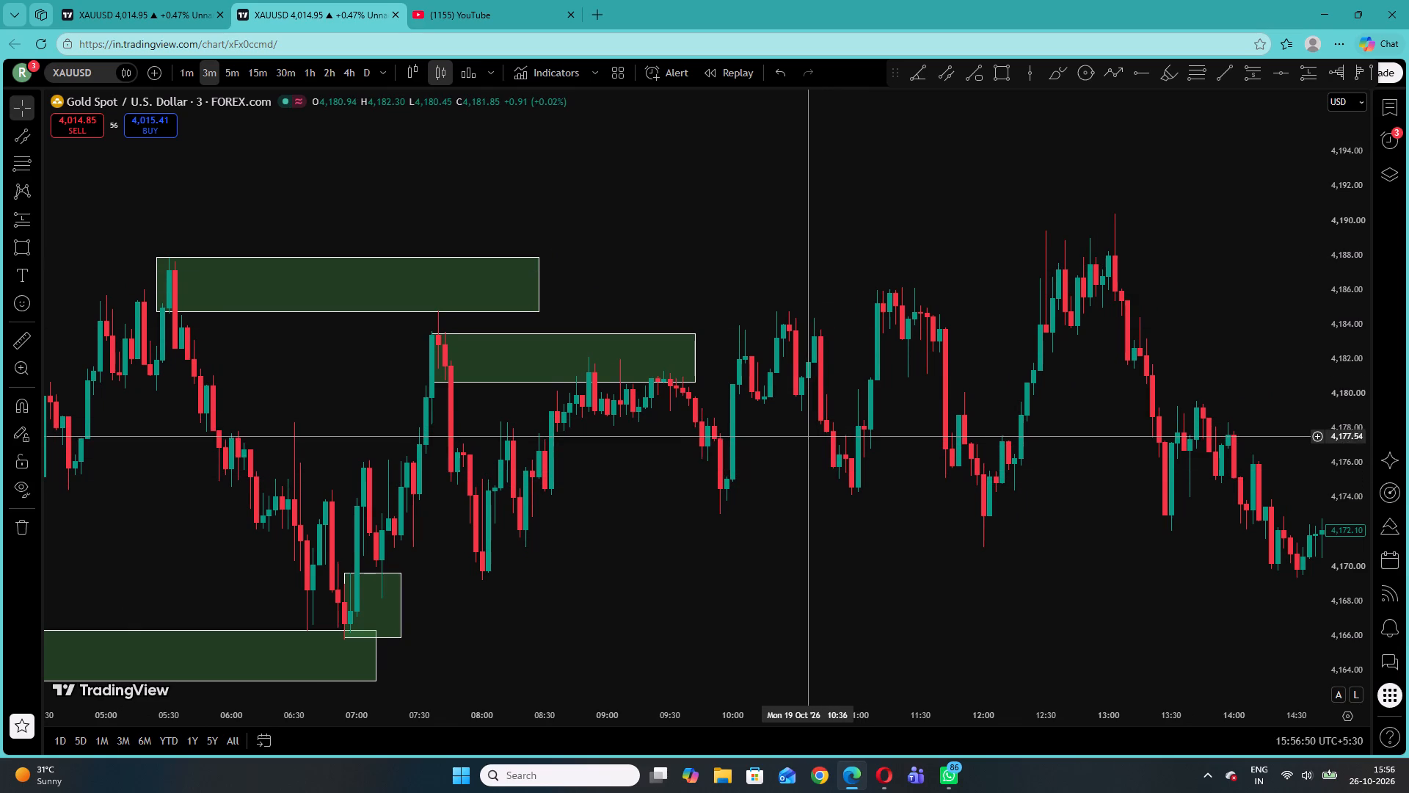
pyautogui.click(19, 250)
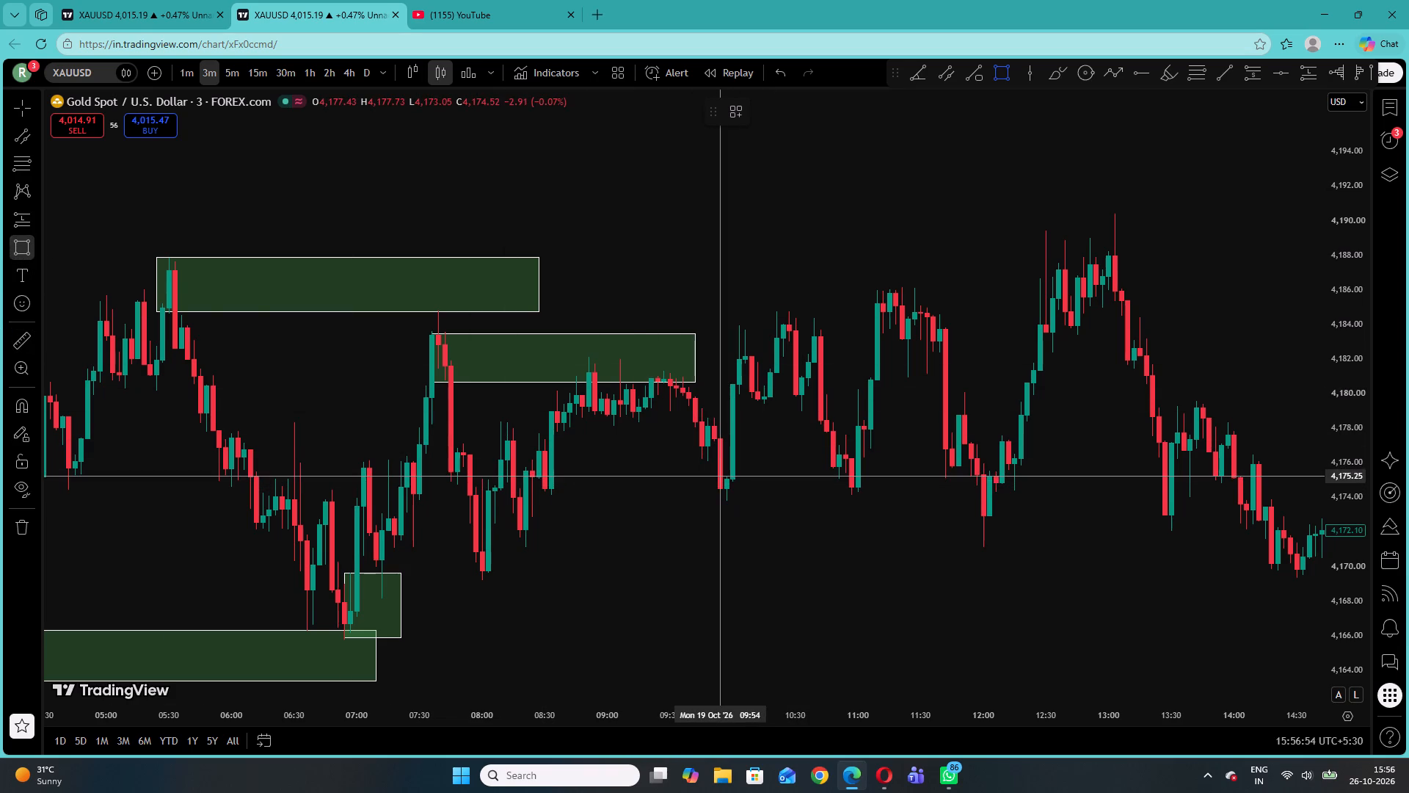
pyautogui.click(714, 434)
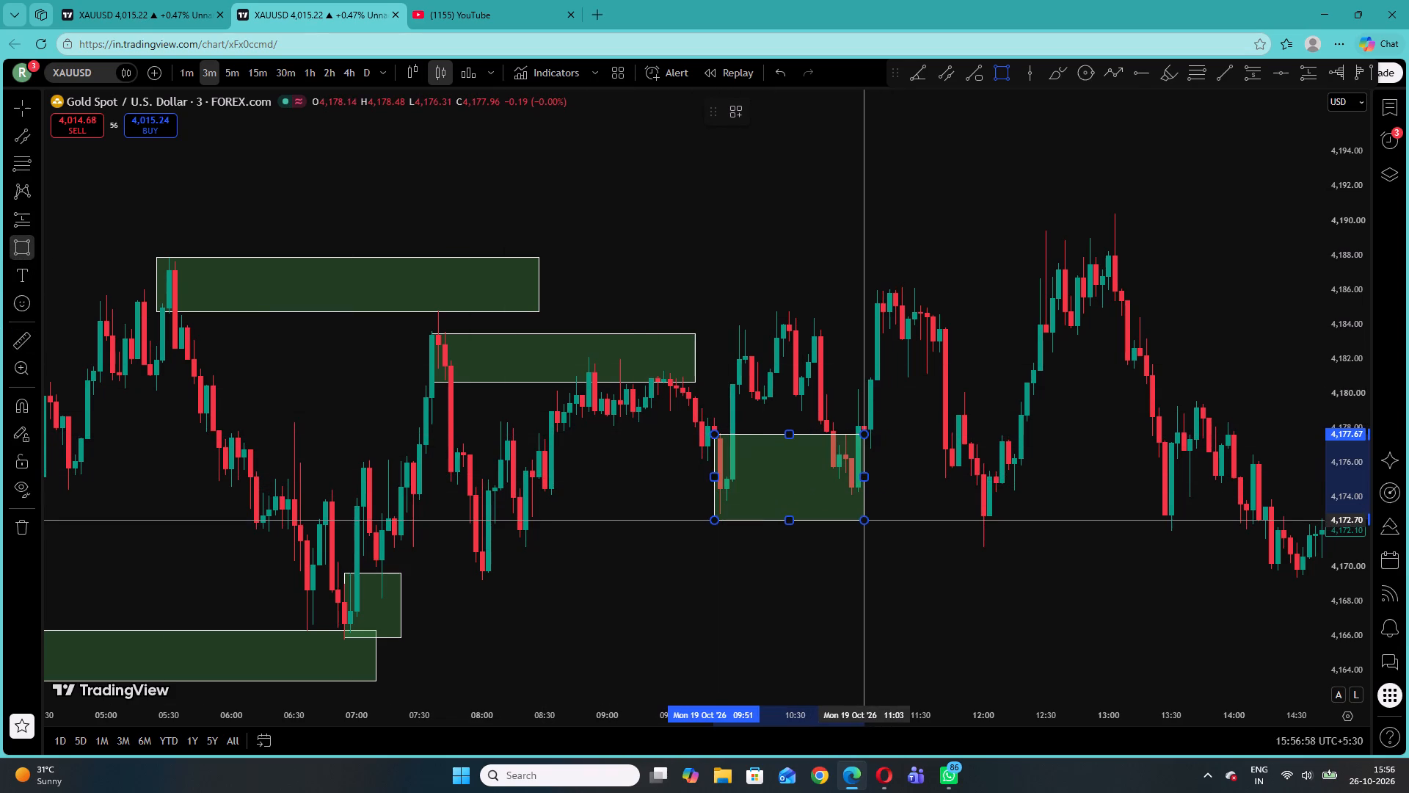
pyautogui.click(864, 518)
pyautogui.click(844, 556)
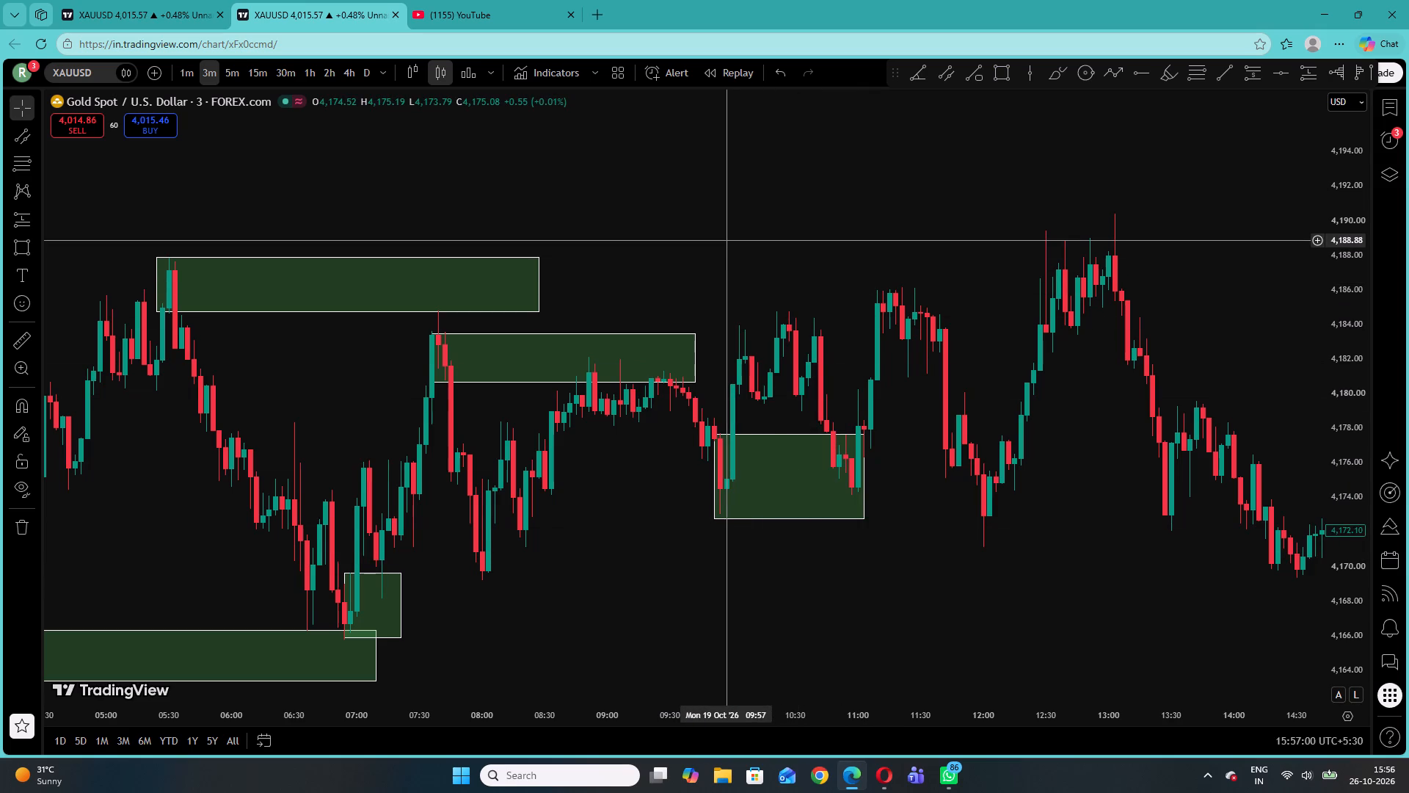
pyautogui.click(724, 239)
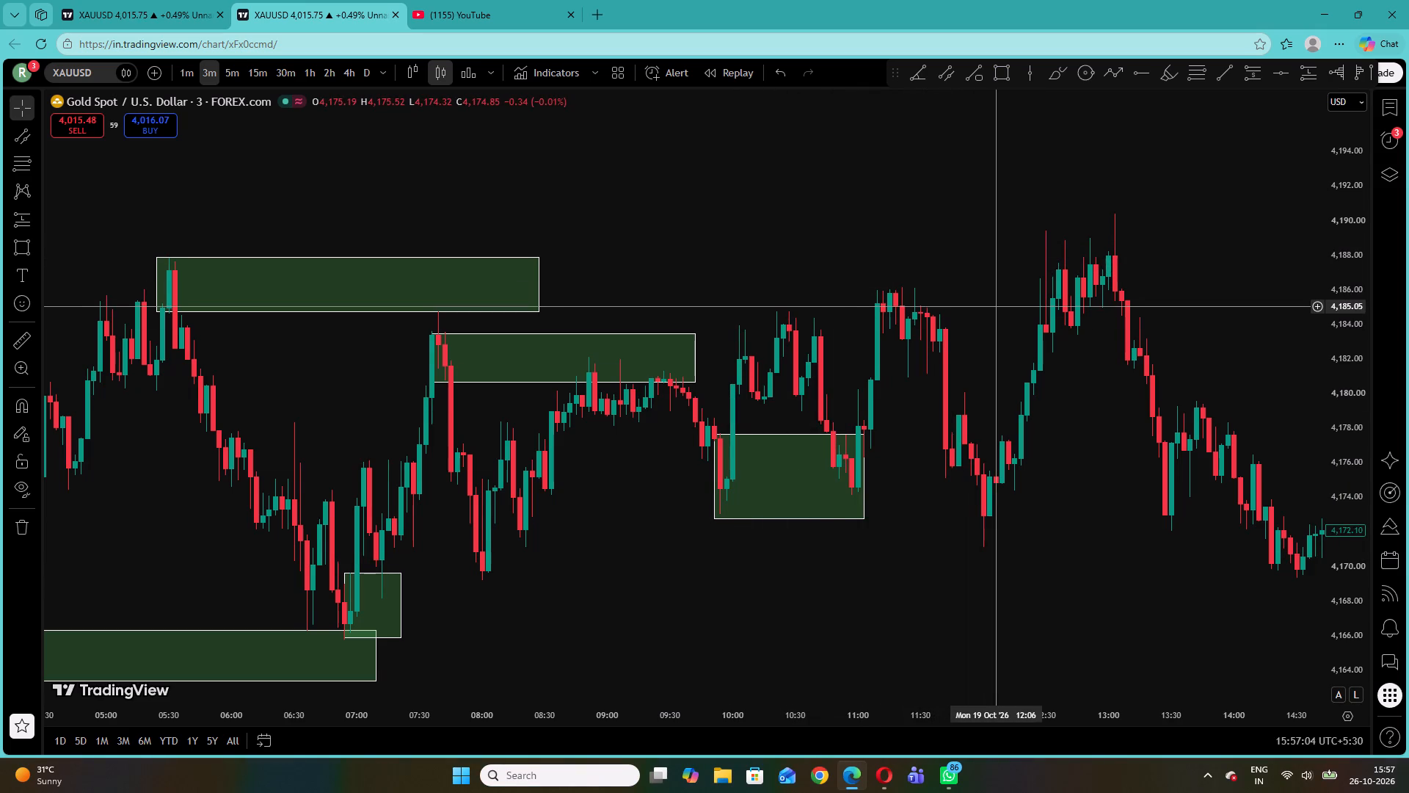
# Mark a supply zone from 13:51 on 19 October between 4,178.46 and 4,176.84, extended to about 17:15.
pyautogui.moveTo(999, 306); pyautogui.dragTo(835, 309)
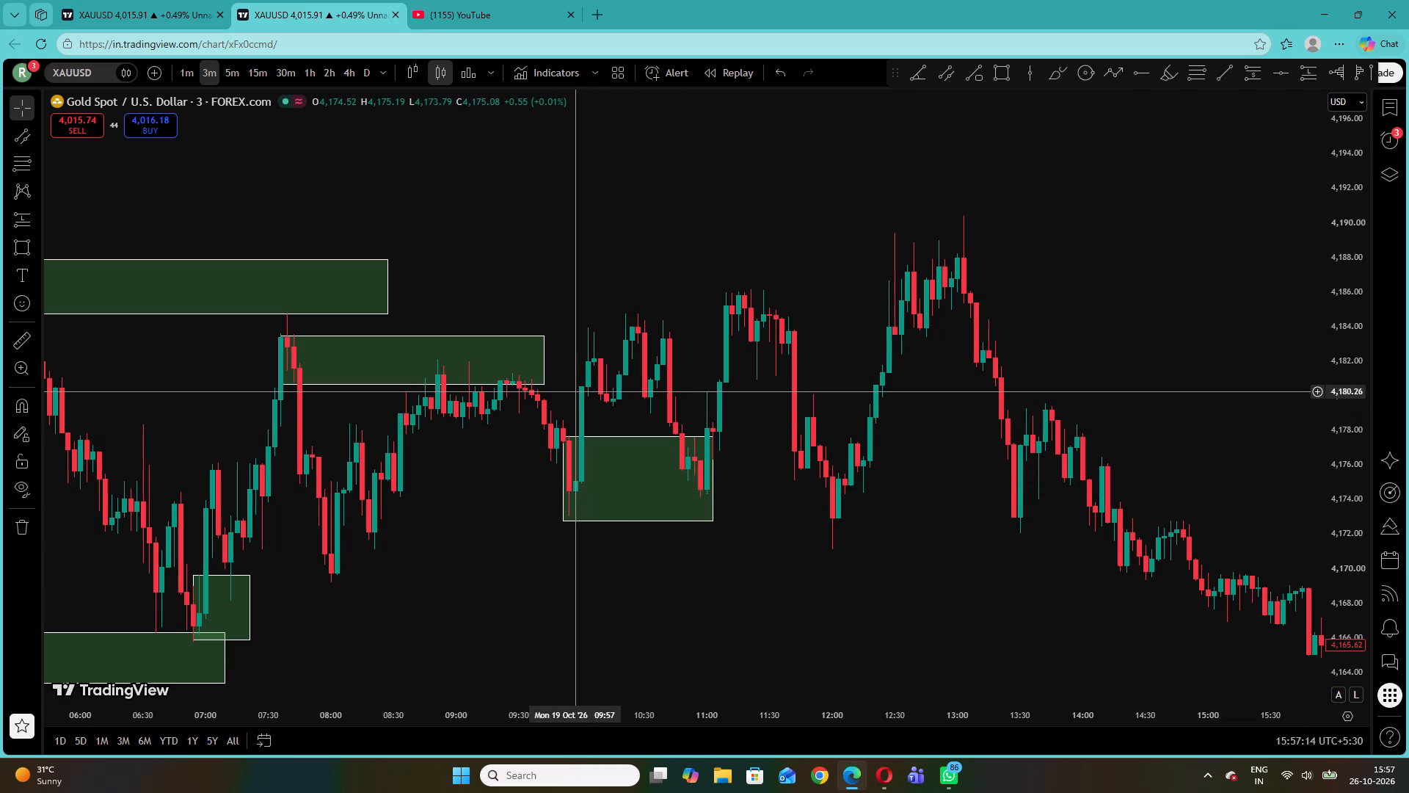
pyautogui.moveTo(1362, 537); pyautogui.dragTo(1337, 428)
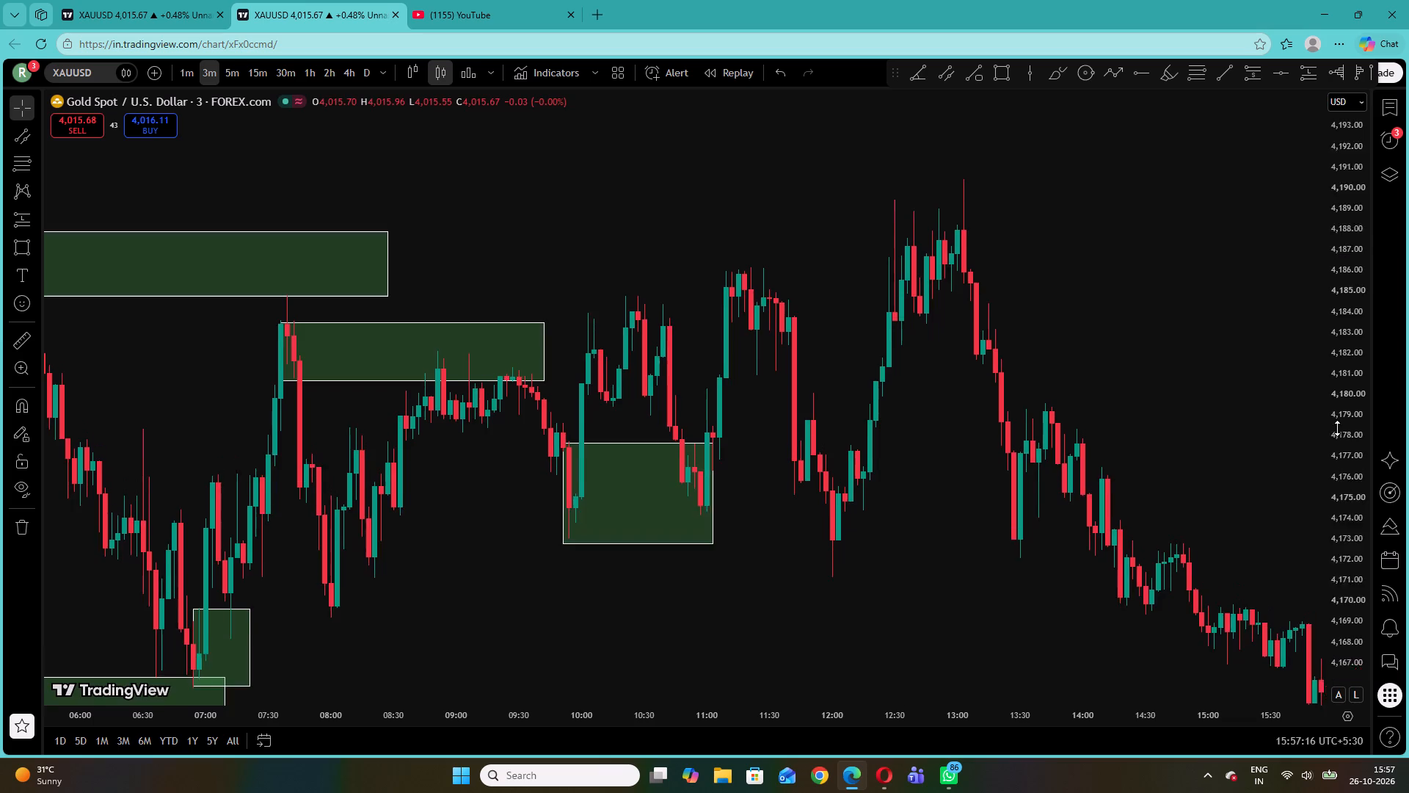
pyautogui.moveTo(1337, 428); pyautogui.dragTo(1311, 206)
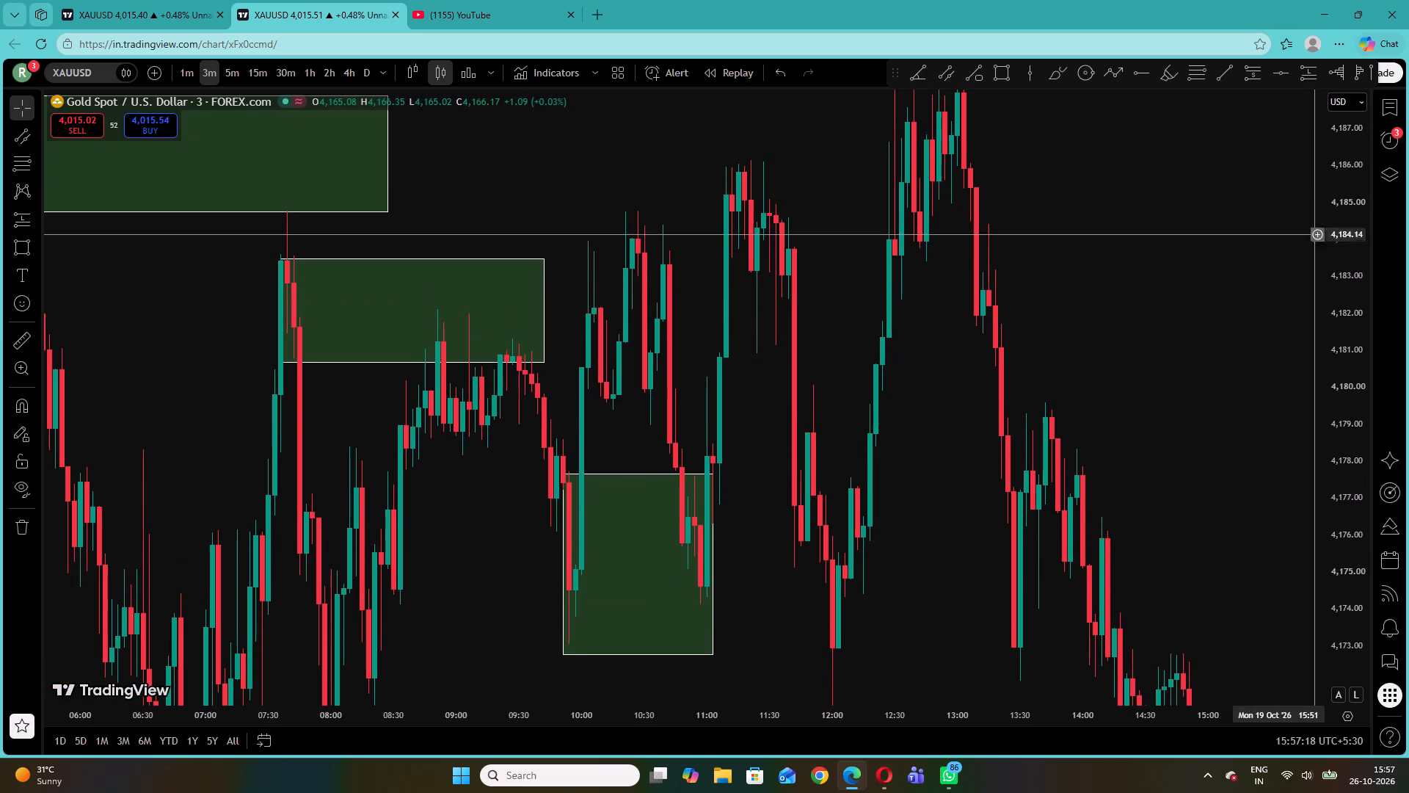
pyautogui.moveTo(1336, 280); pyautogui.dragTo(1322, 574)
pyautogui.moveTo(1017, 344); pyautogui.dragTo(956, 338)
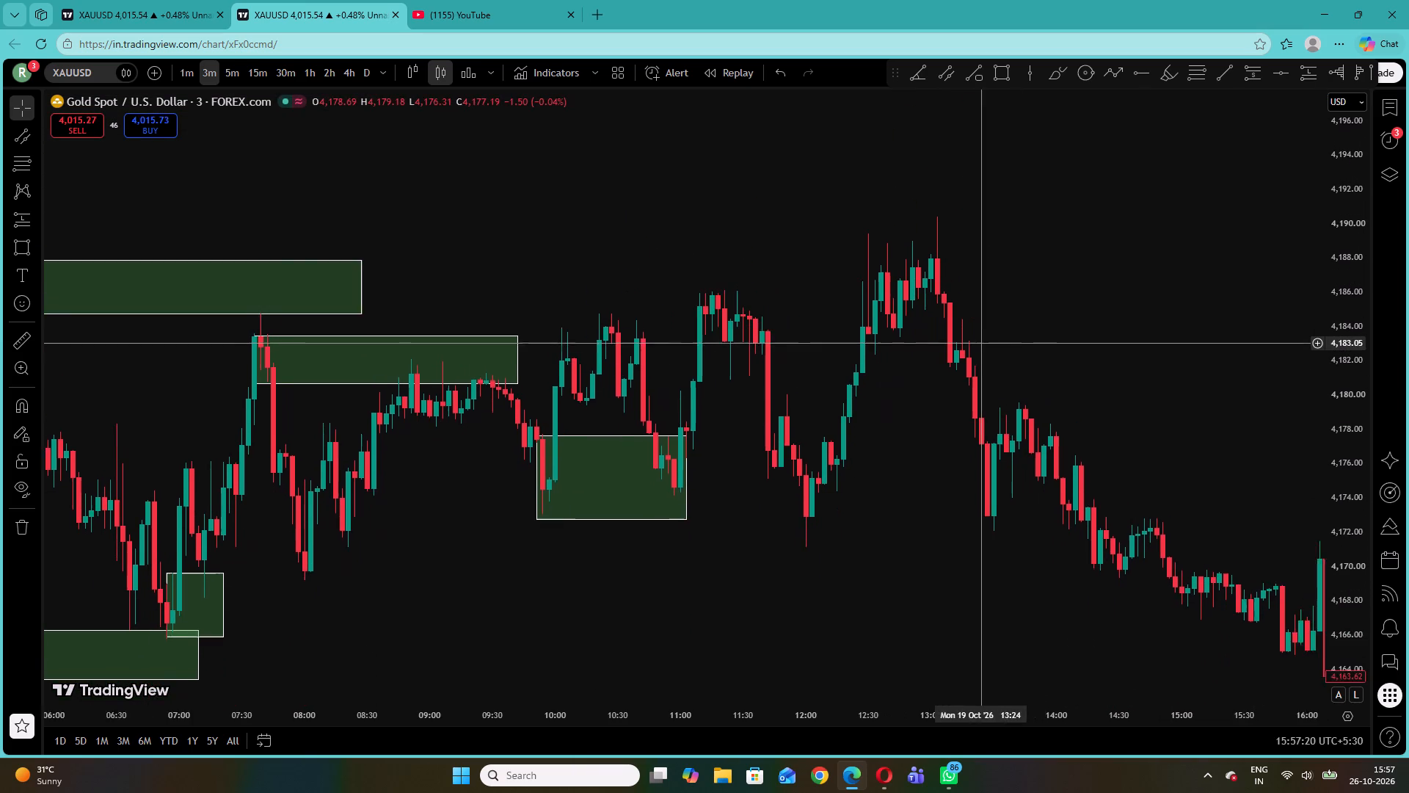
pyautogui.moveTo(956, 338); pyautogui.dragTo(948, 337)
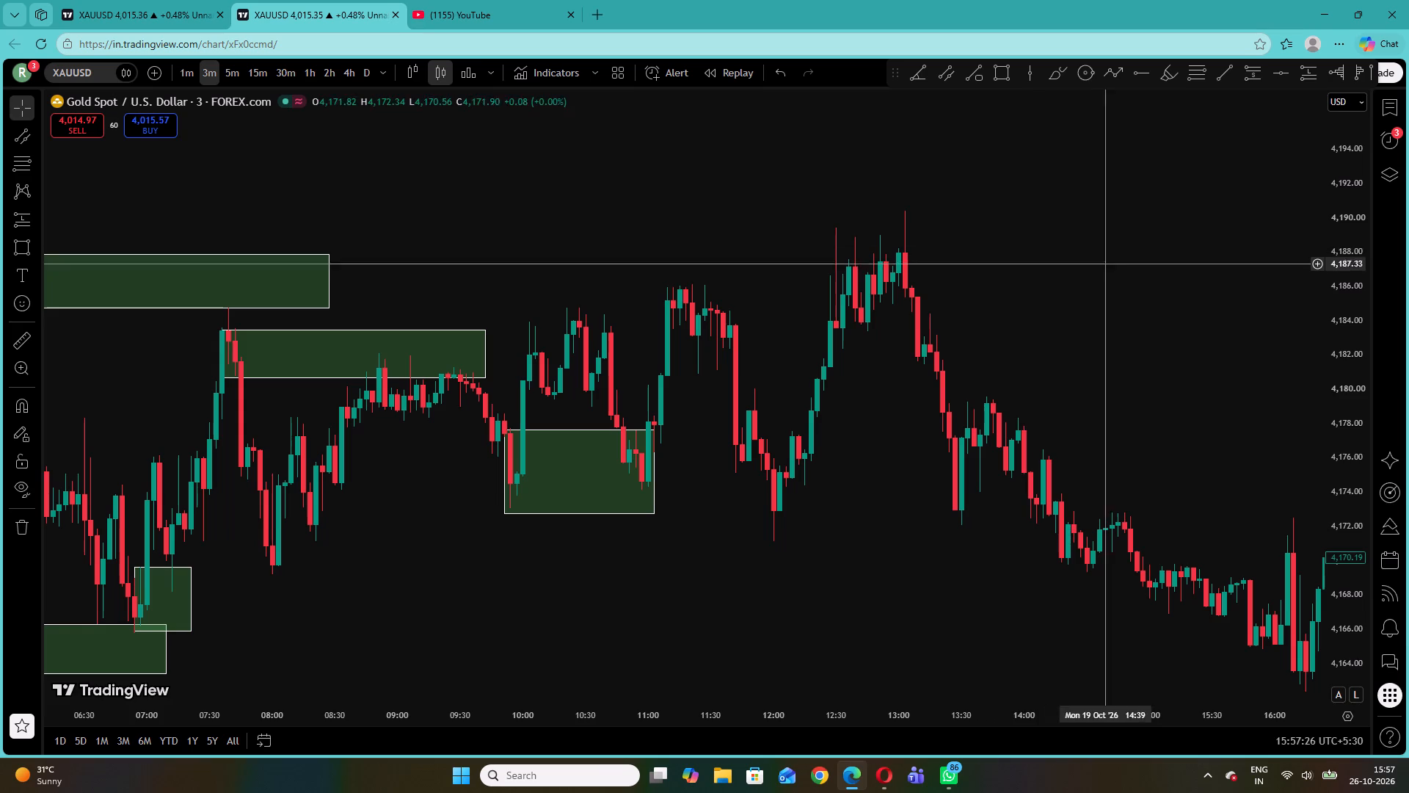
pyautogui.moveTo(1063, 286); pyautogui.dragTo(616, 245)
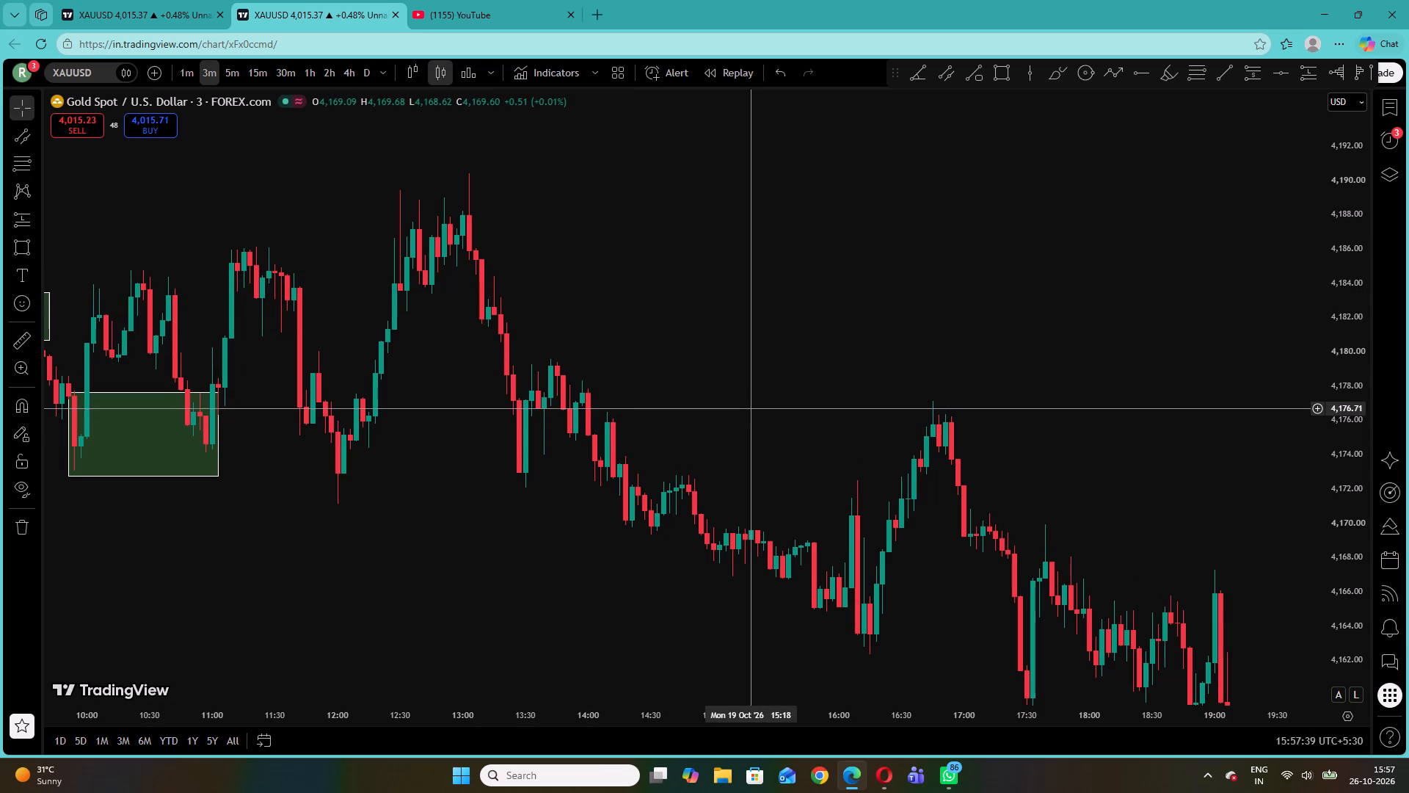
pyautogui.click(19, 245)
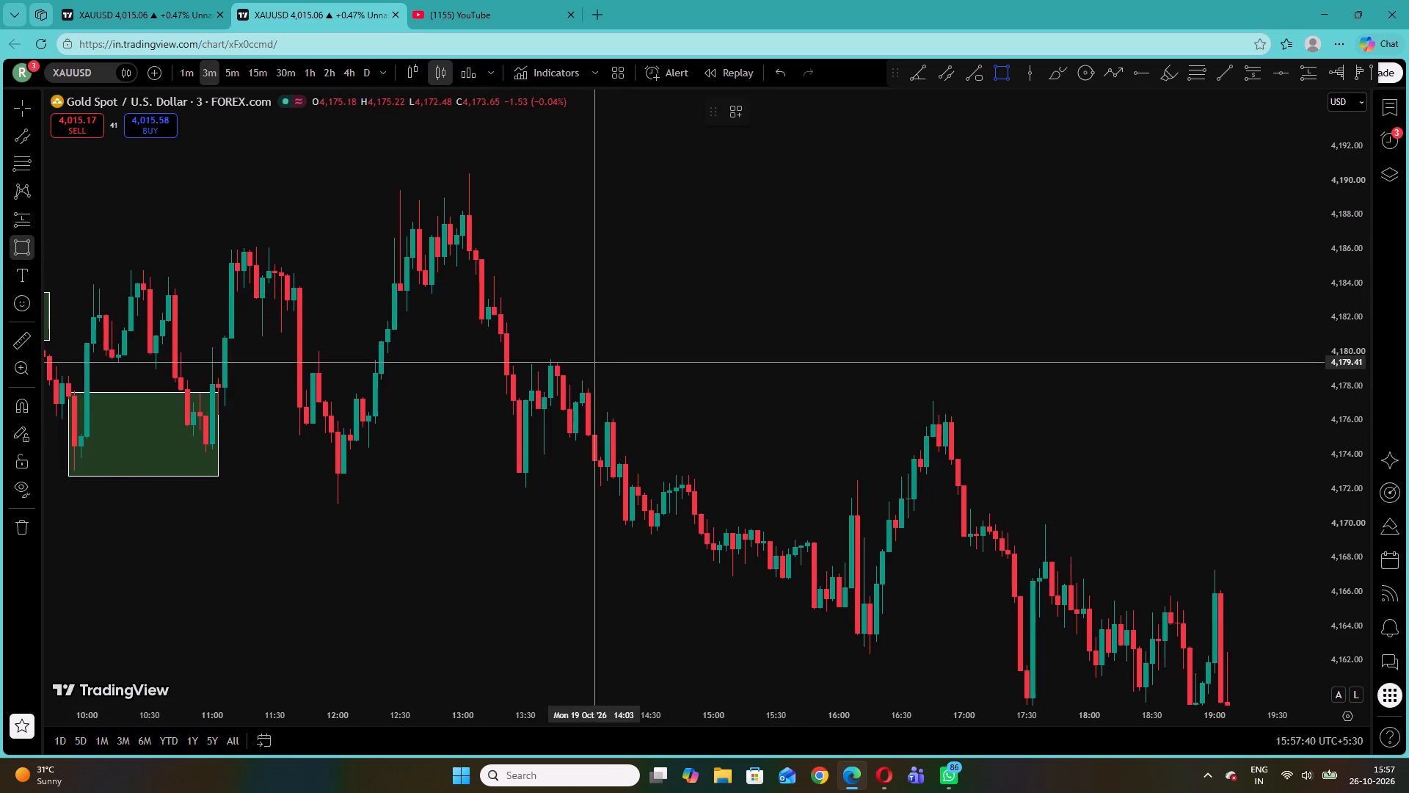
pyautogui.click(571, 378)
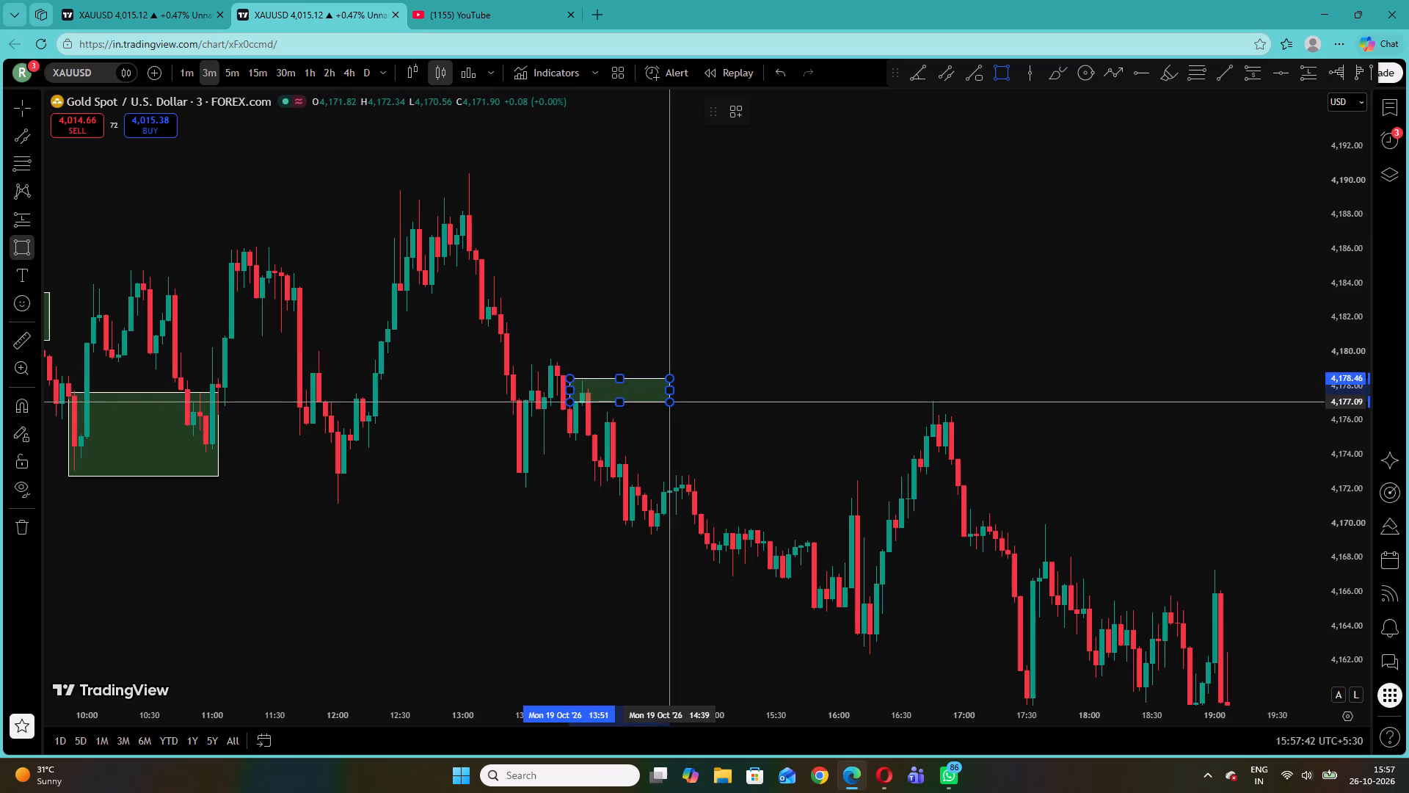
pyautogui.click(674, 406)
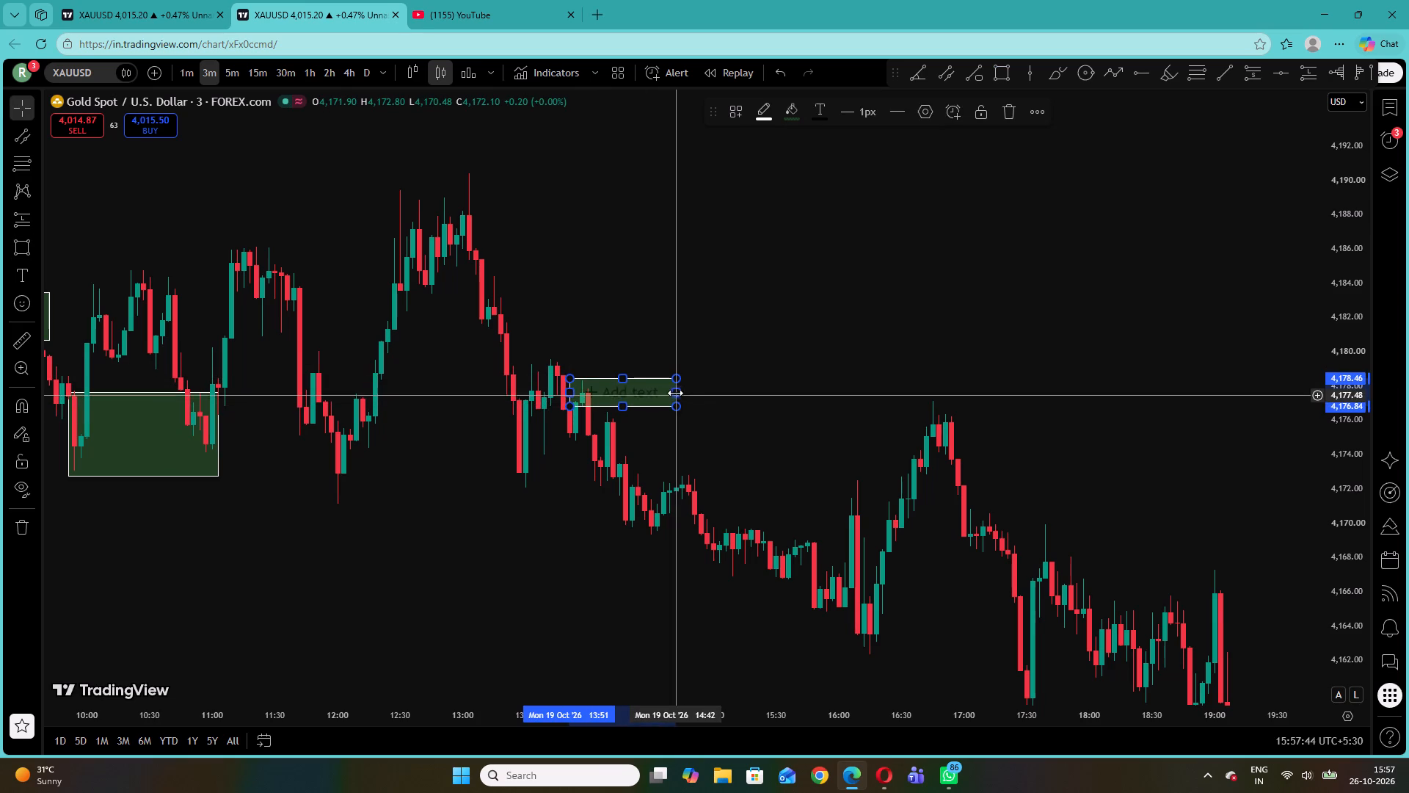
pyautogui.moveTo(675, 393); pyautogui.dragTo(996, 416)
pyautogui.click(973, 293)
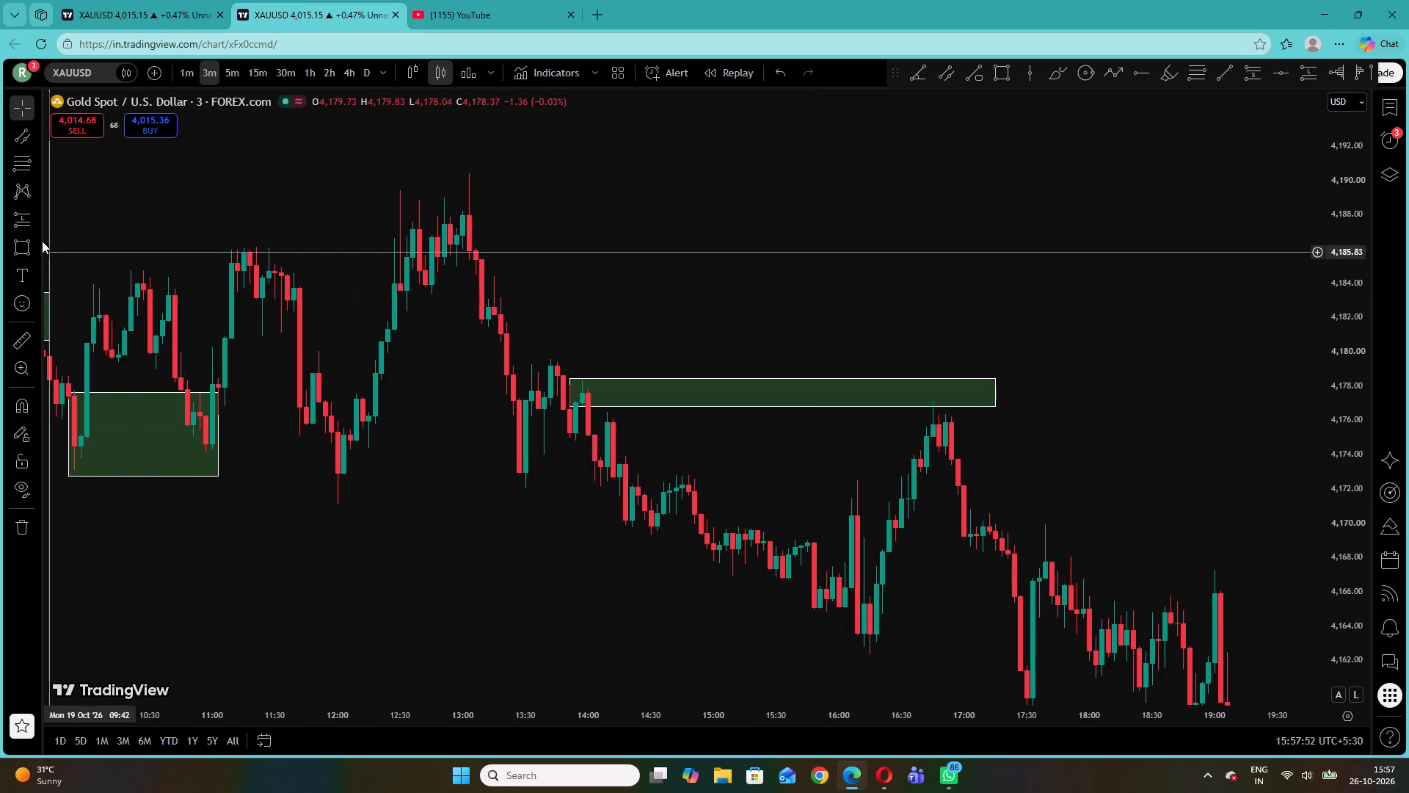
# Mark a supply zone from 14:39 on 19 October between 4,172.89 and 4,171.35, extended to about 16:21.
pyautogui.click(22, 251)
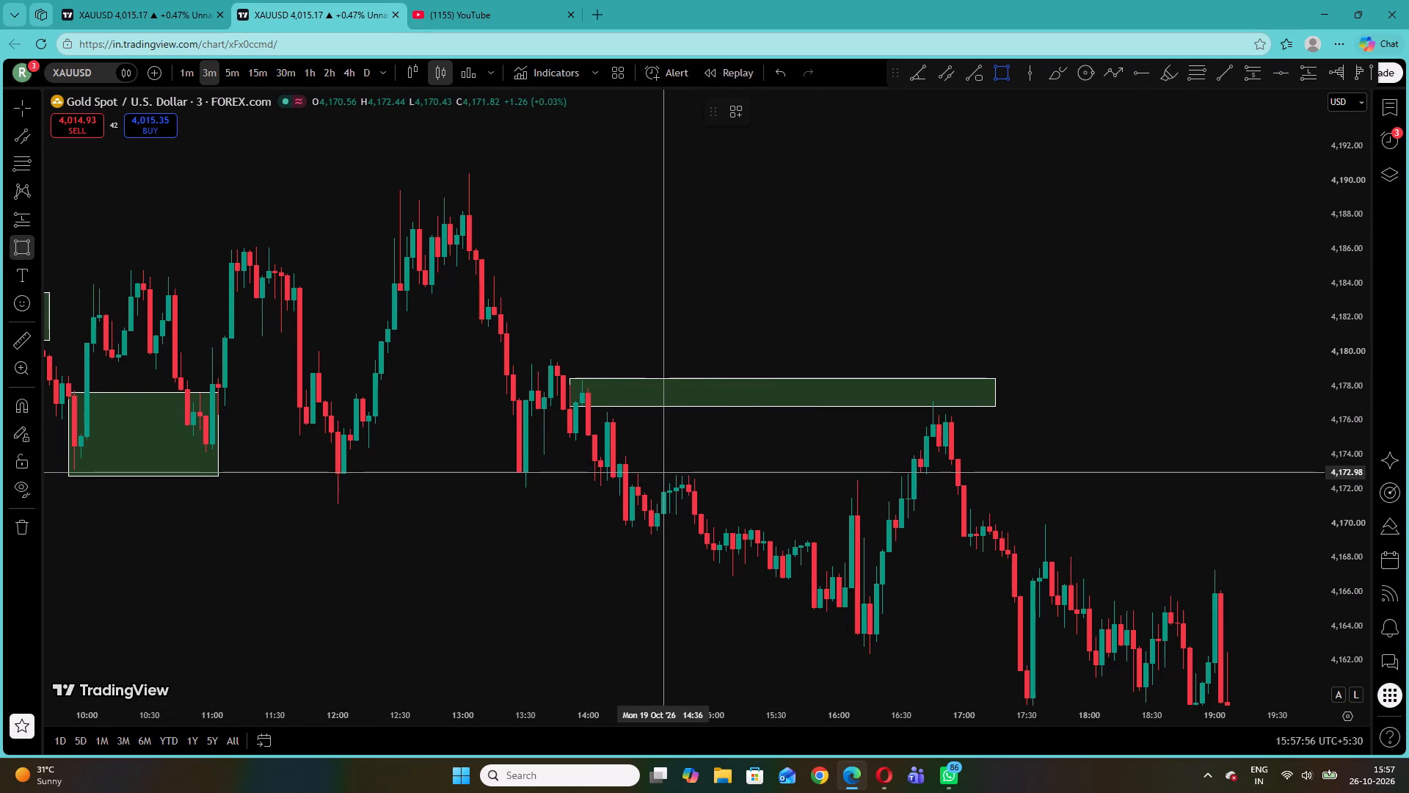
pyautogui.click(669, 474)
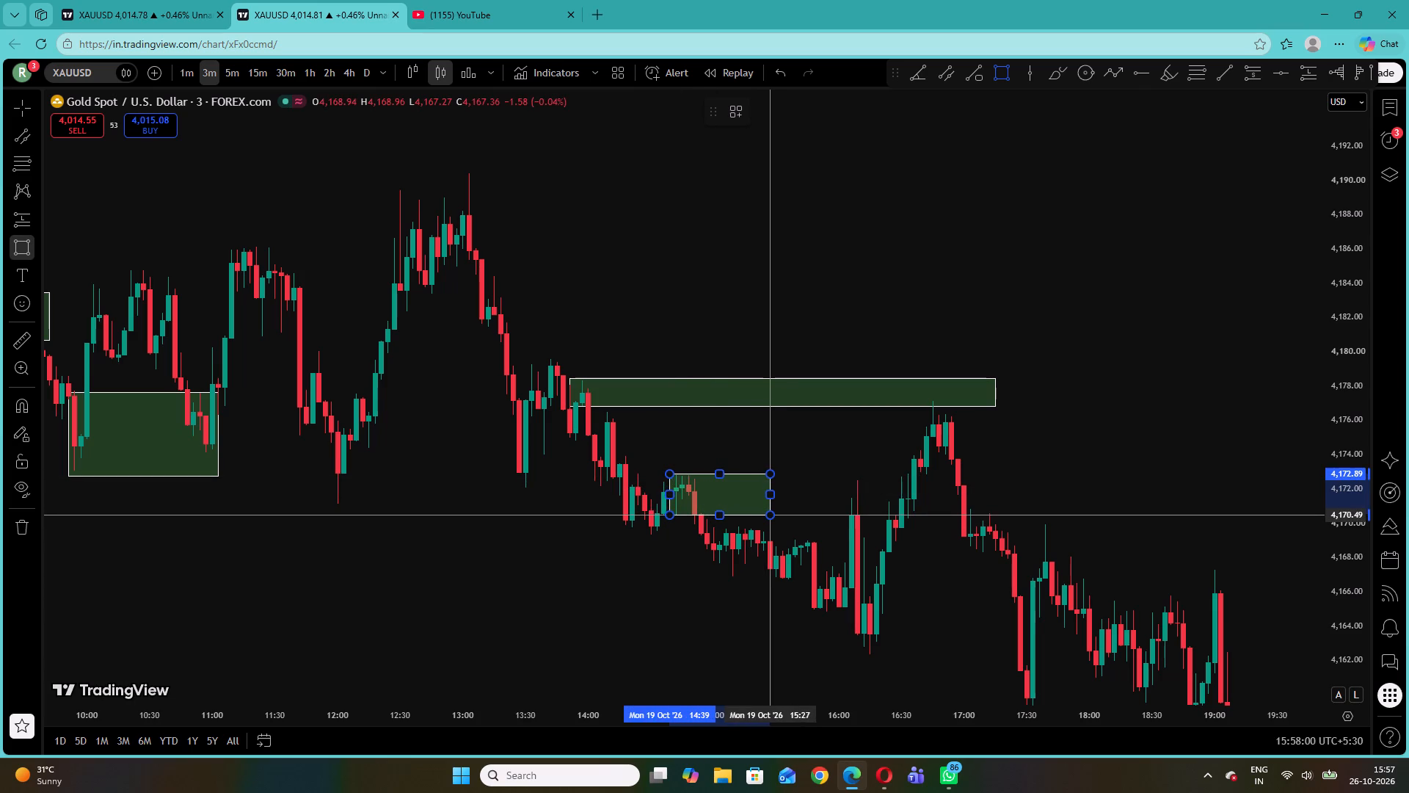
pyautogui.click(778, 500)
pyautogui.moveTo(776, 490); pyautogui.dragTo(860, 482)
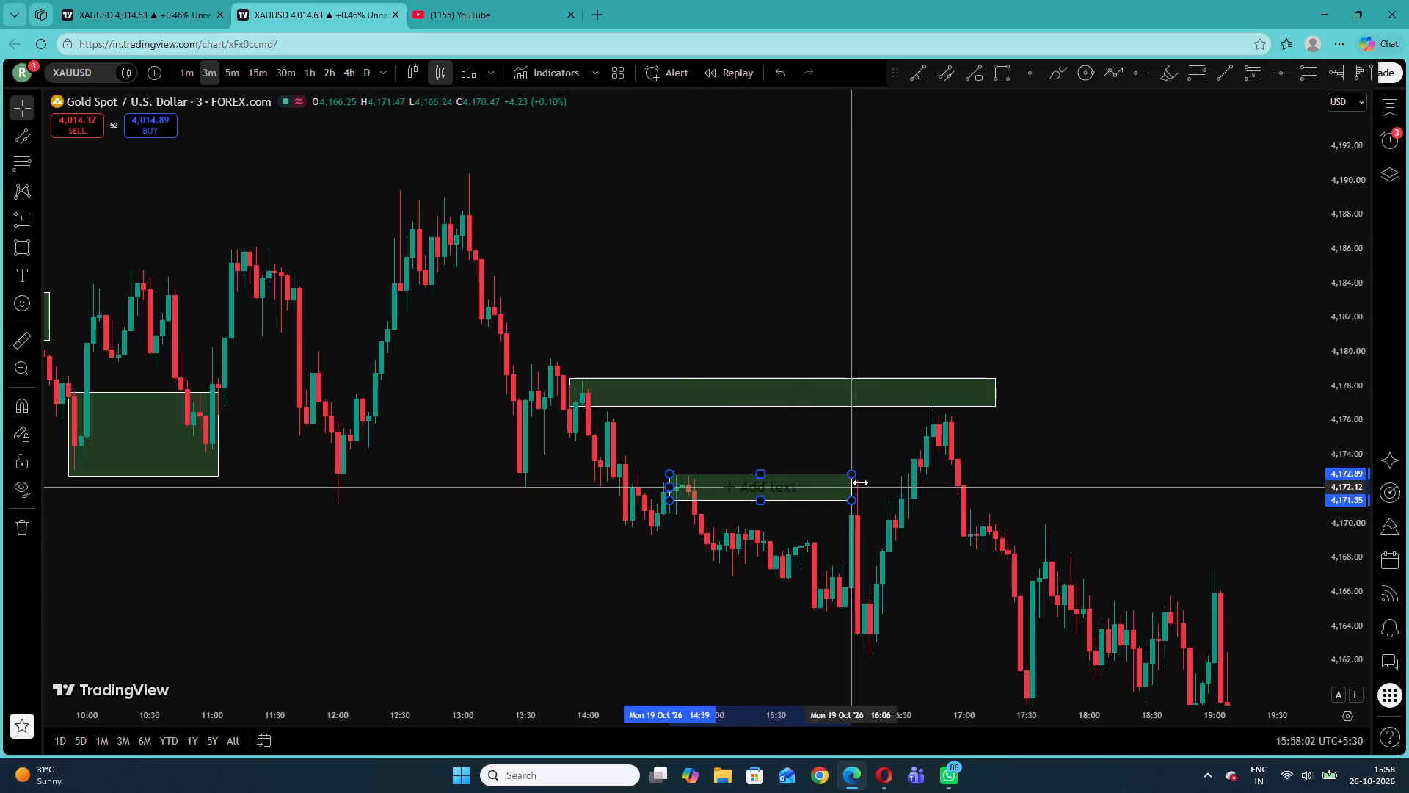
pyautogui.moveTo(860, 482); pyautogui.dragTo(885, 482)
pyautogui.click(842, 447)
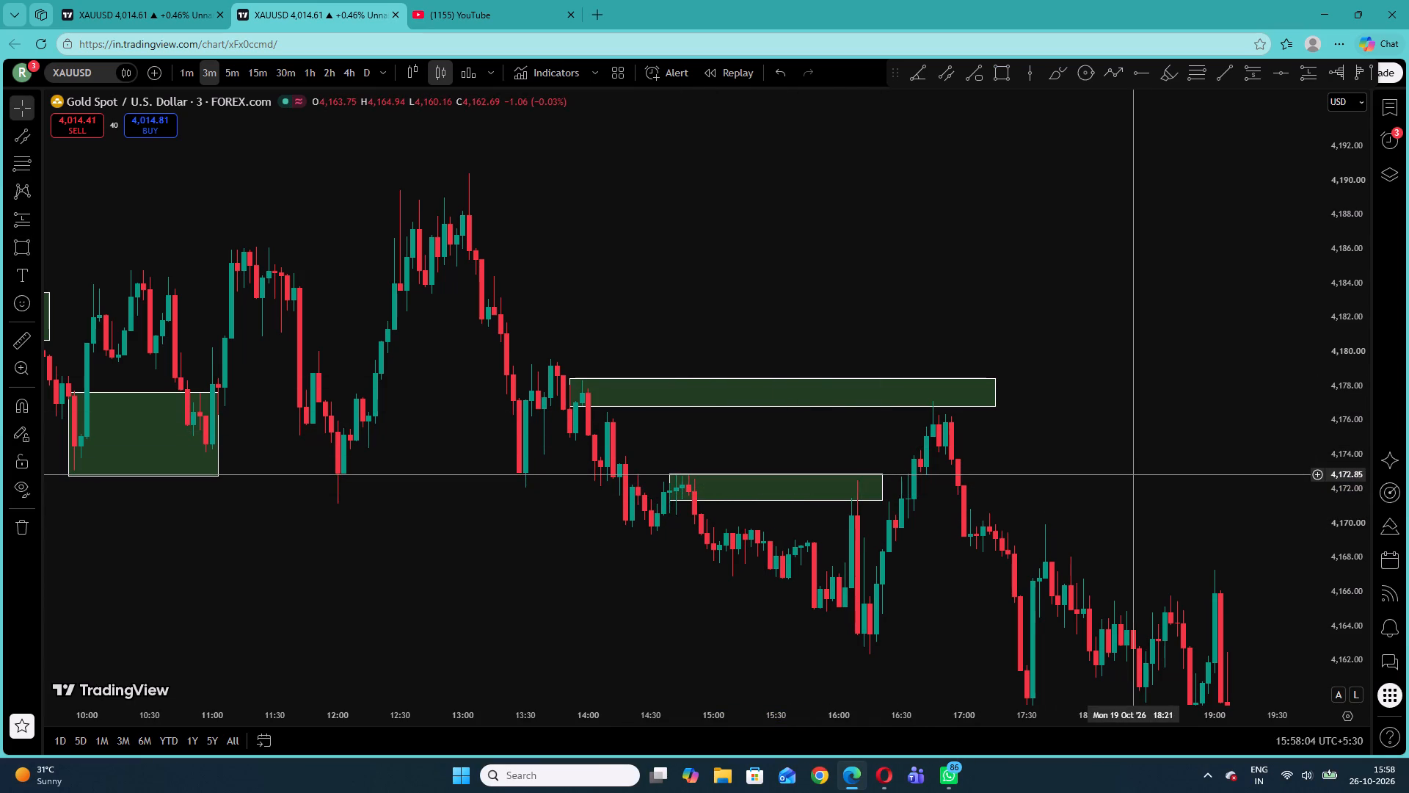
# Mark a supply zone from 20:54 on 19 October between 4,149.97 and 4,148.21, extended to about 00:36 on 20 October.
pyautogui.moveTo(1127, 473); pyautogui.dragTo(931, 385)
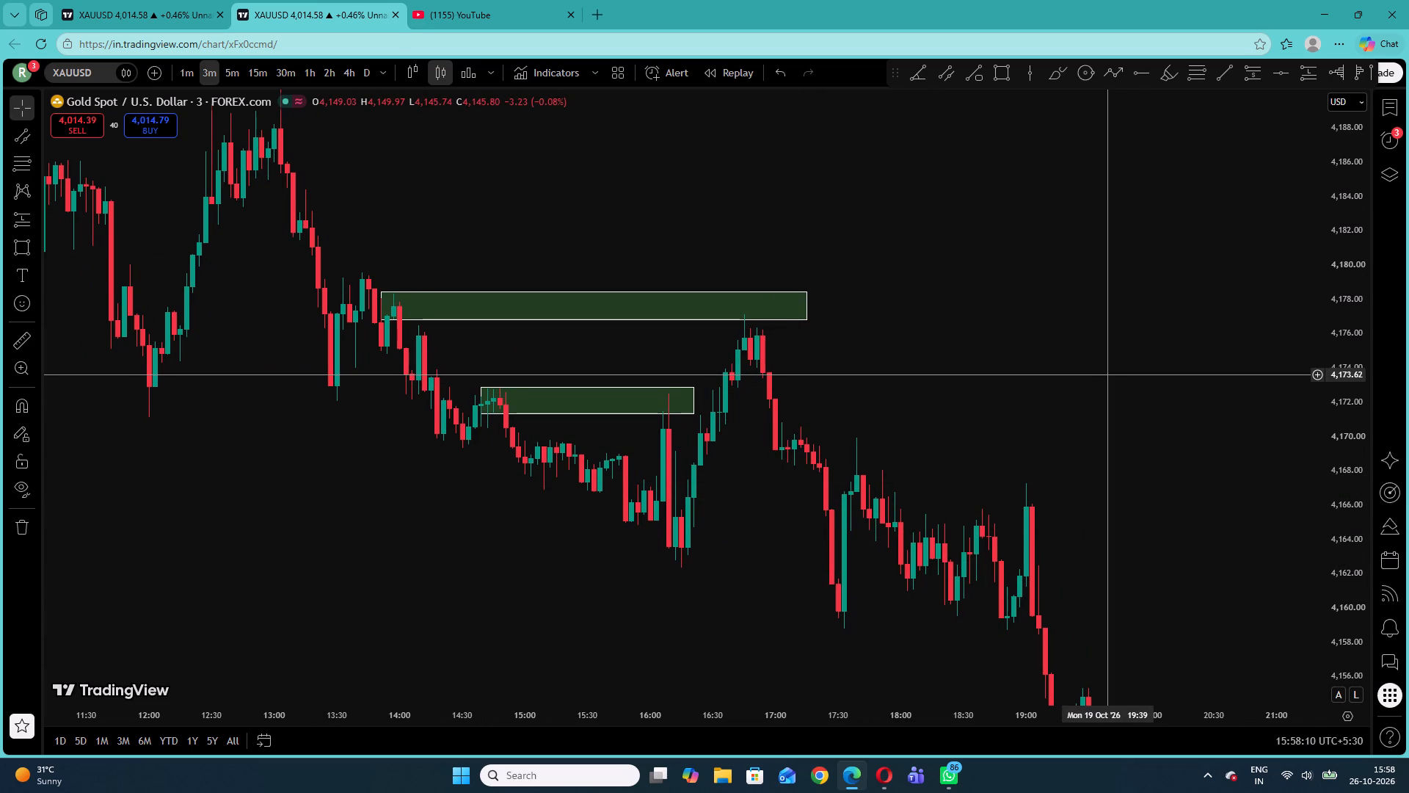
pyautogui.moveTo(1137, 464); pyautogui.dragTo(970, 393)
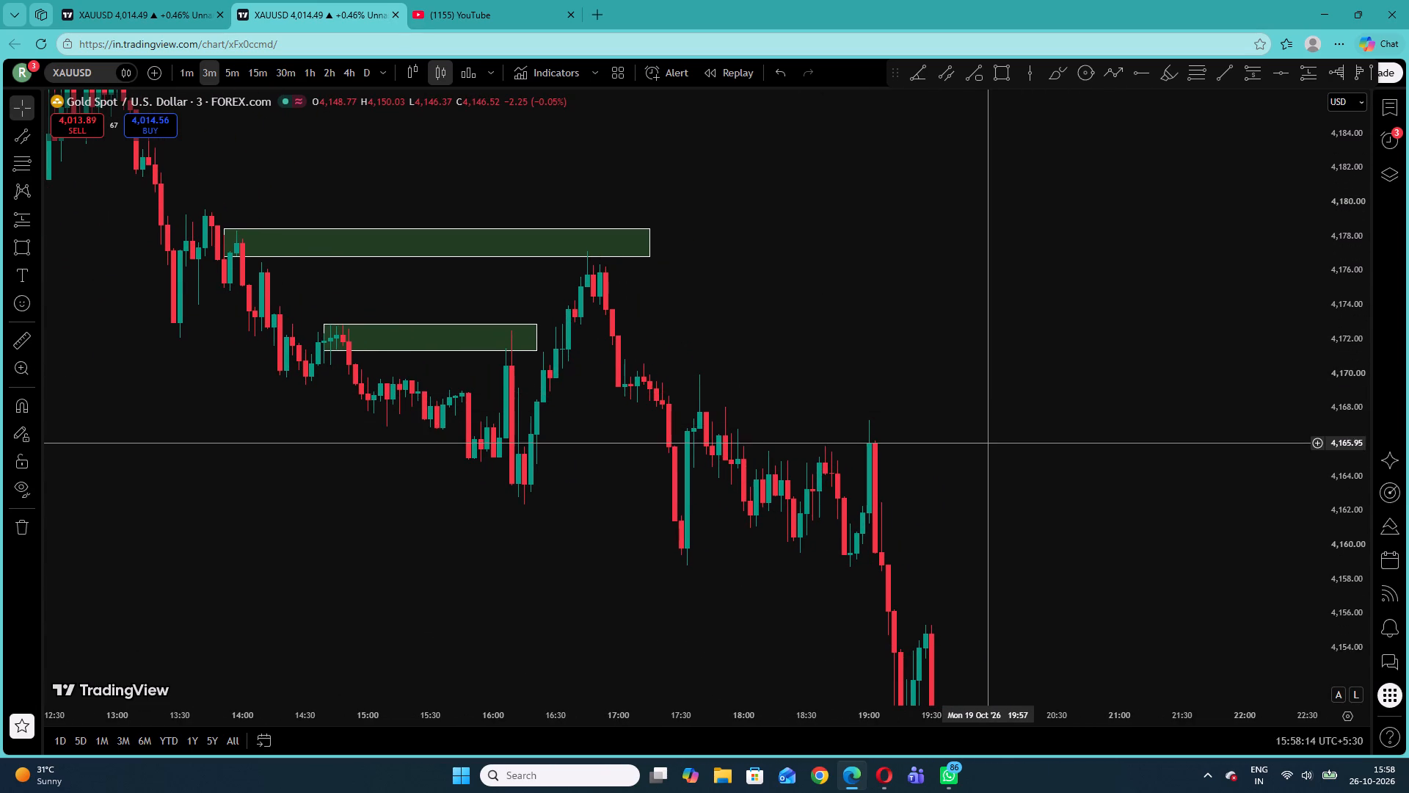
pyautogui.moveTo(988, 509); pyautogui.dragTo(917, 298)
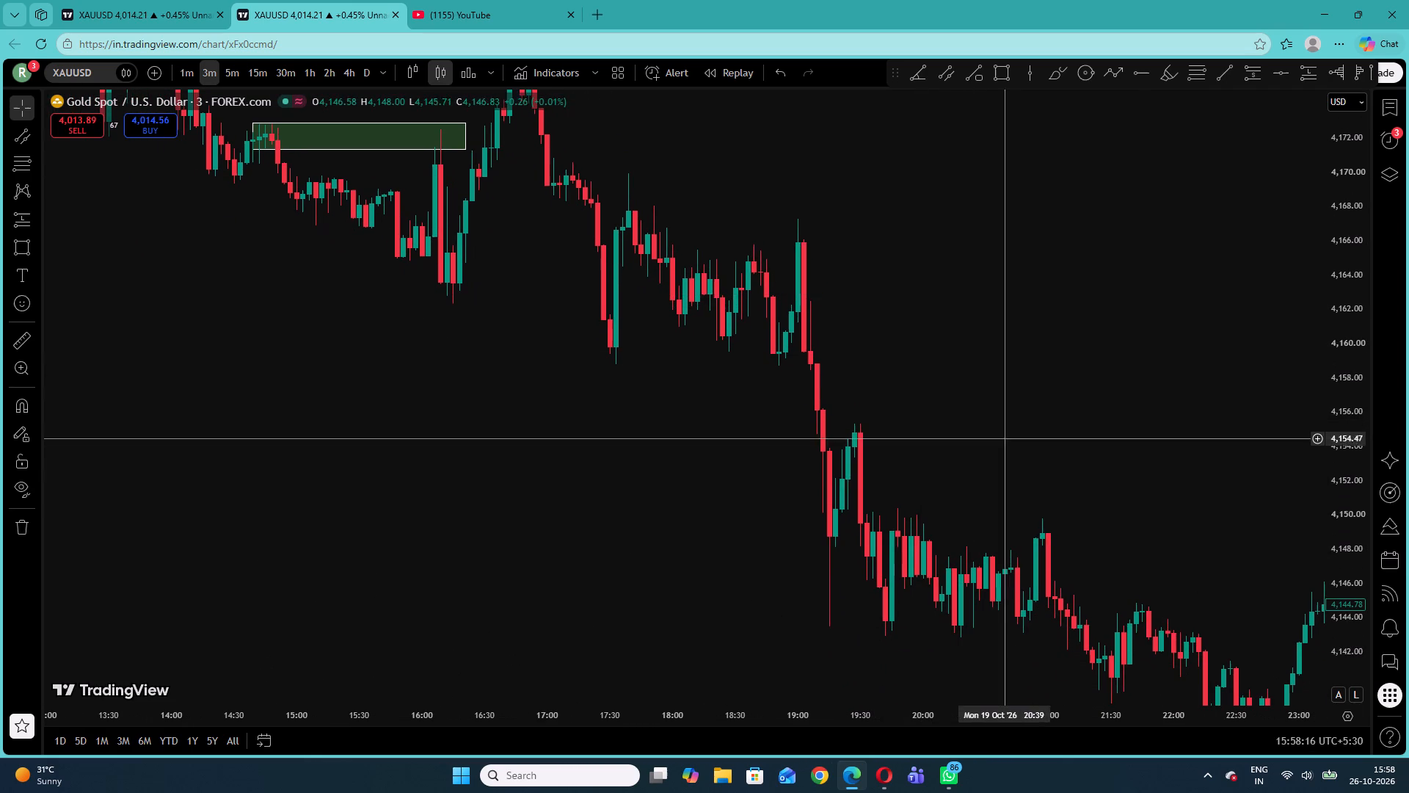
pyautogui.moveTo(1055, 457); pyautogui.dragTo(467, 396)
pyautogui.moveTo(576, 441); pyautogui.dragTo(605, 393)
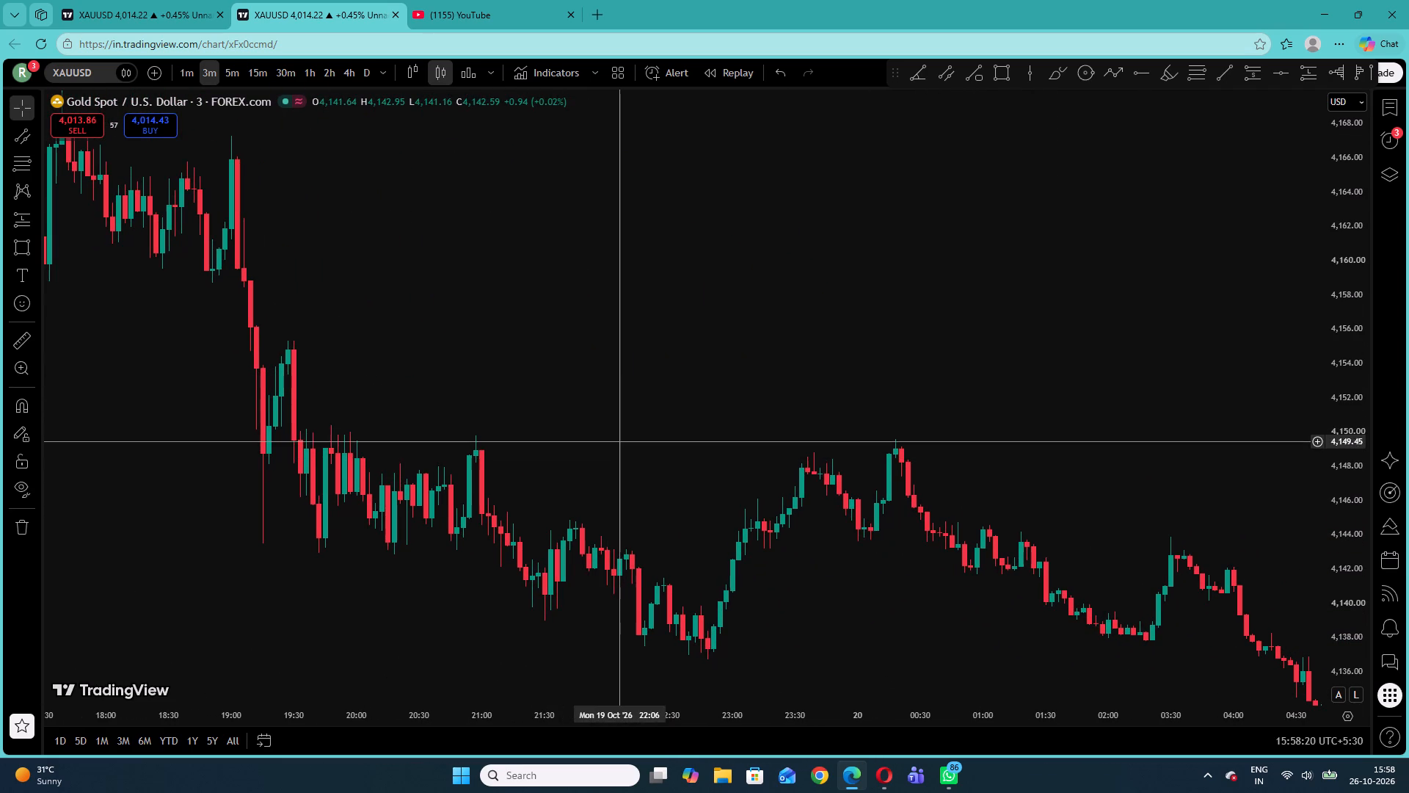
pyautogui.click(20, 248)
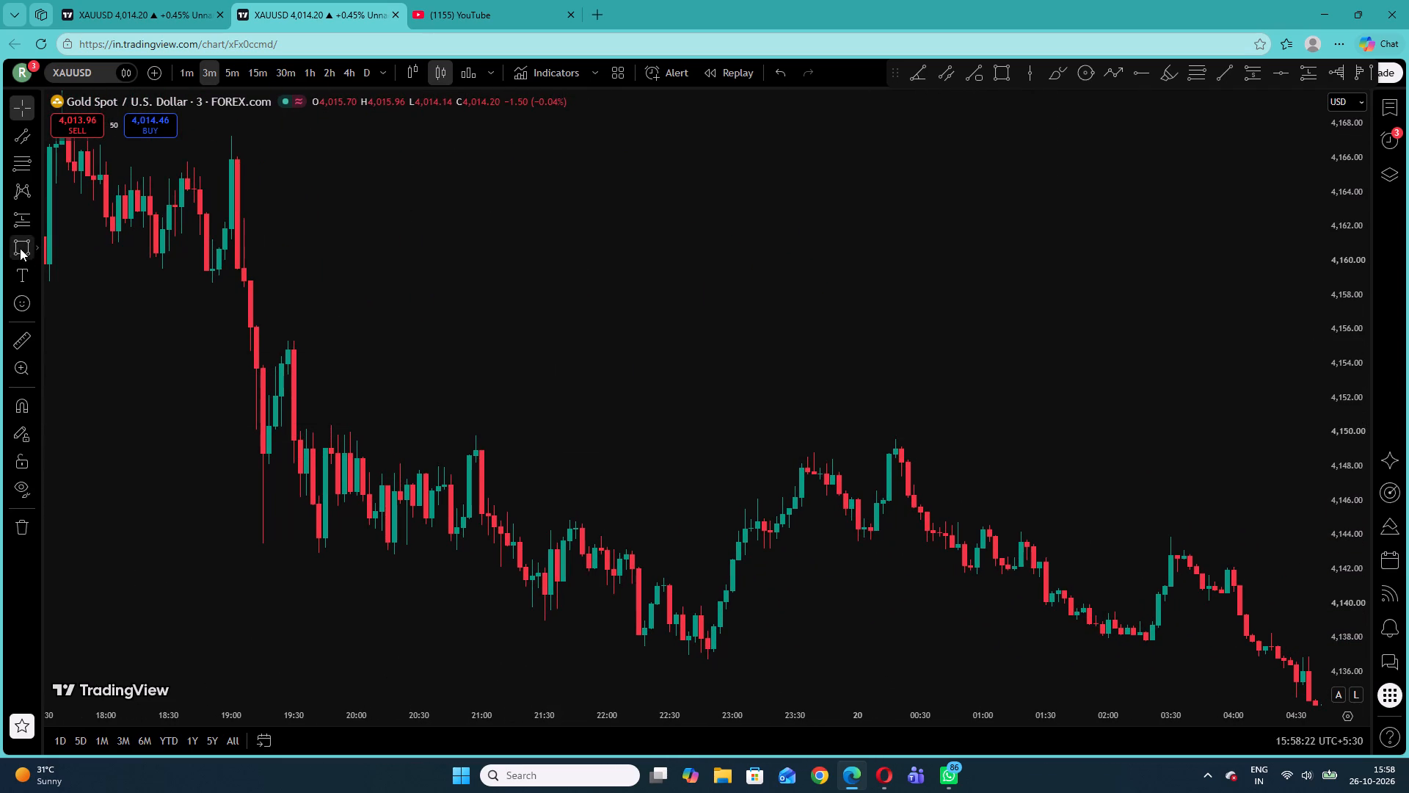
pyautogui.click(467, 432)
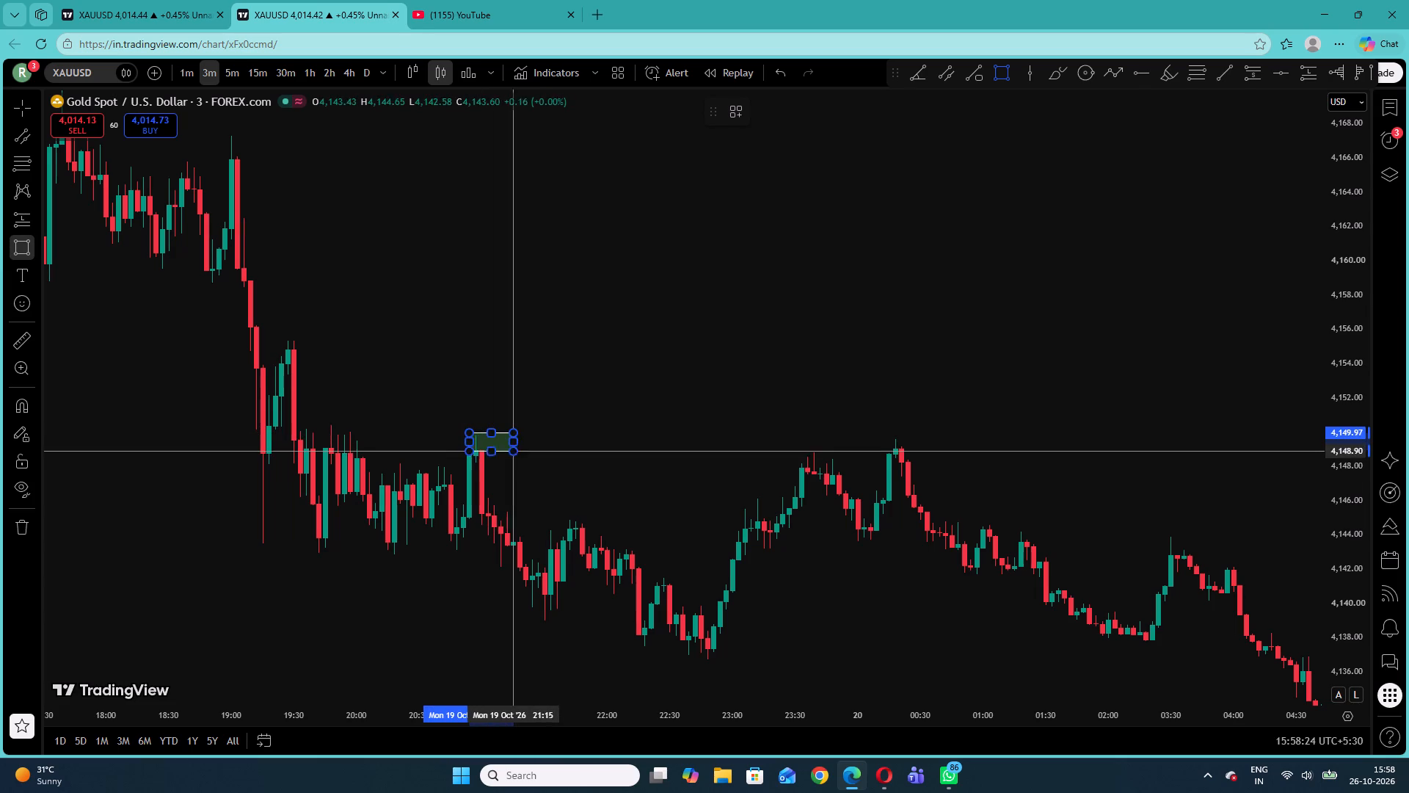
pyautogui.click(525, 463)
pyautogui.moveTo(525, 449); pyautogui.dragTo(911, 452)
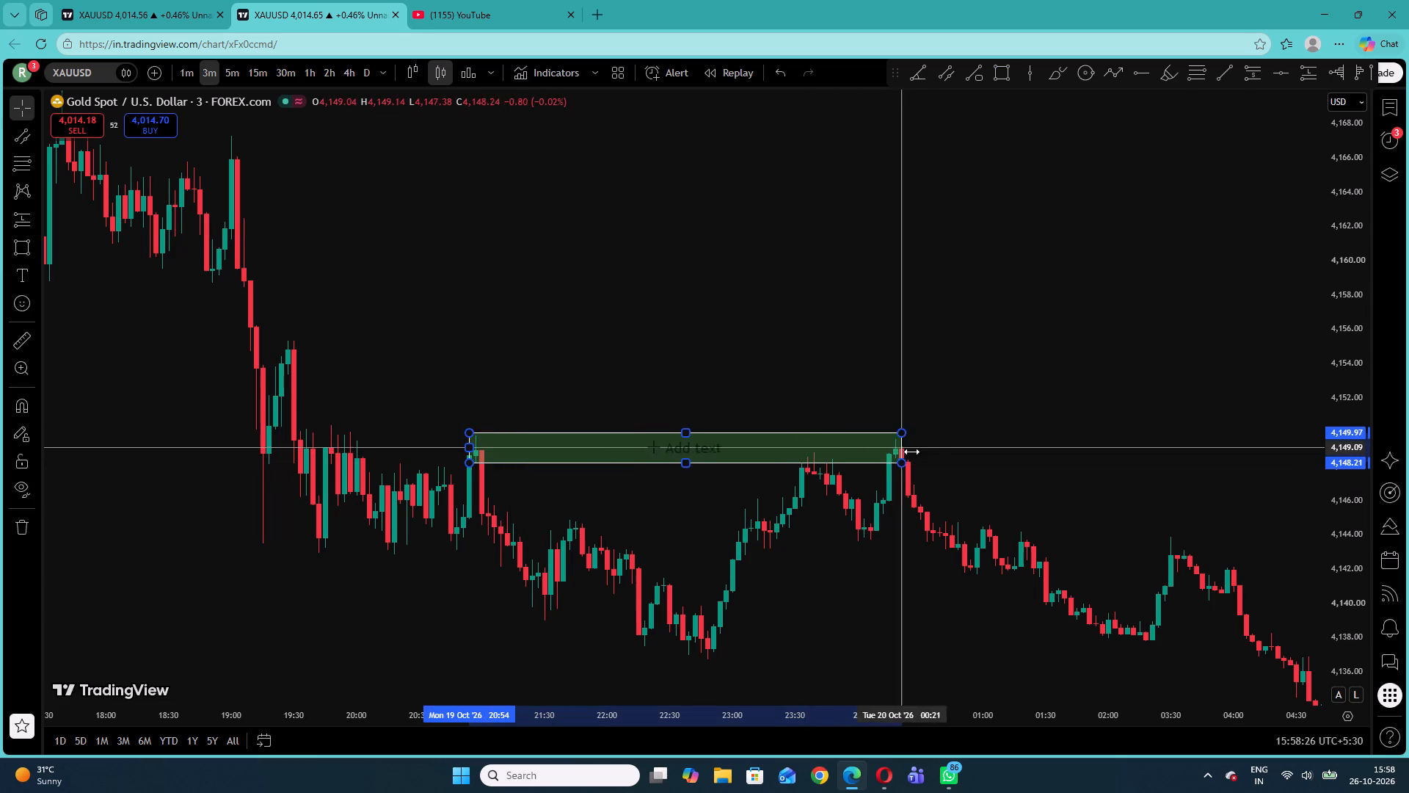
pyautogui.moveTo(911, 452); pyautogui.dragTo(932, 449)
pyautogui.click(927, 548)
# Mark a supply zone from 03:51 on 20 October between 4,142.11 and 4,140.58, extended to about 08:33.
pyautogui.moveTo(906, 601); pyautogui.dragTo(718, 458)
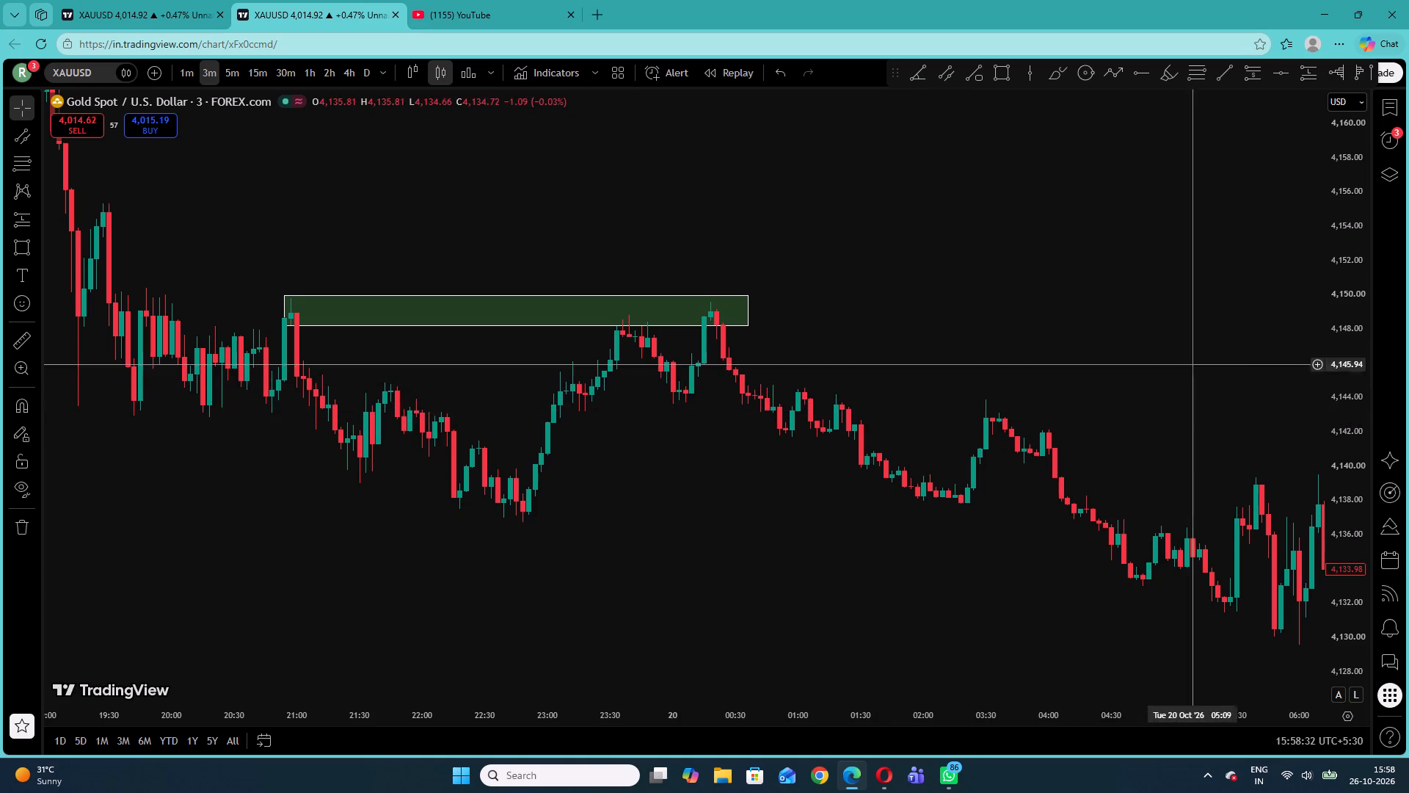
pyautogui.moveTo(1357, 476); pyautogui.dragTo(1319, 325)
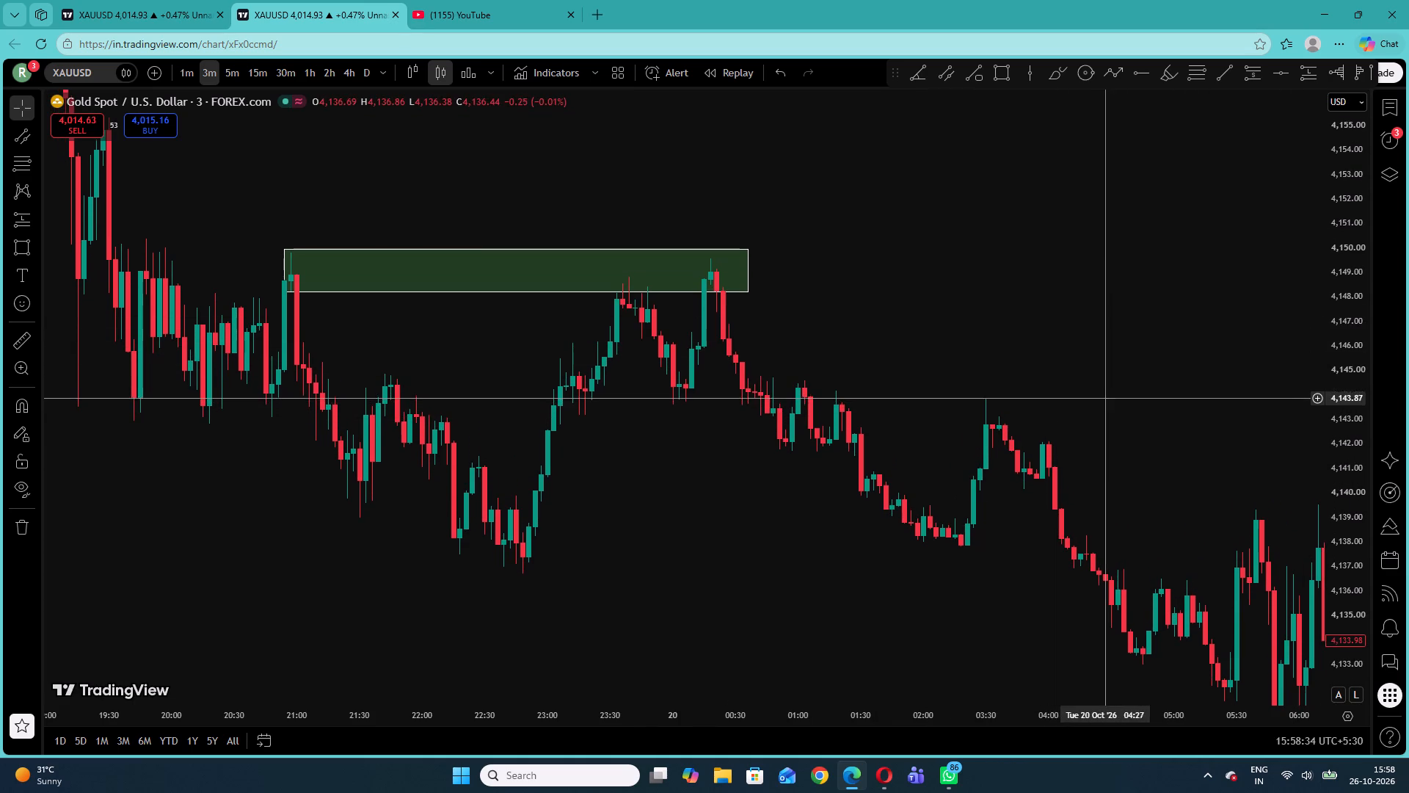
pyautogui.moveTo(1104, 396); pyautogui.dragTo(447, 277)
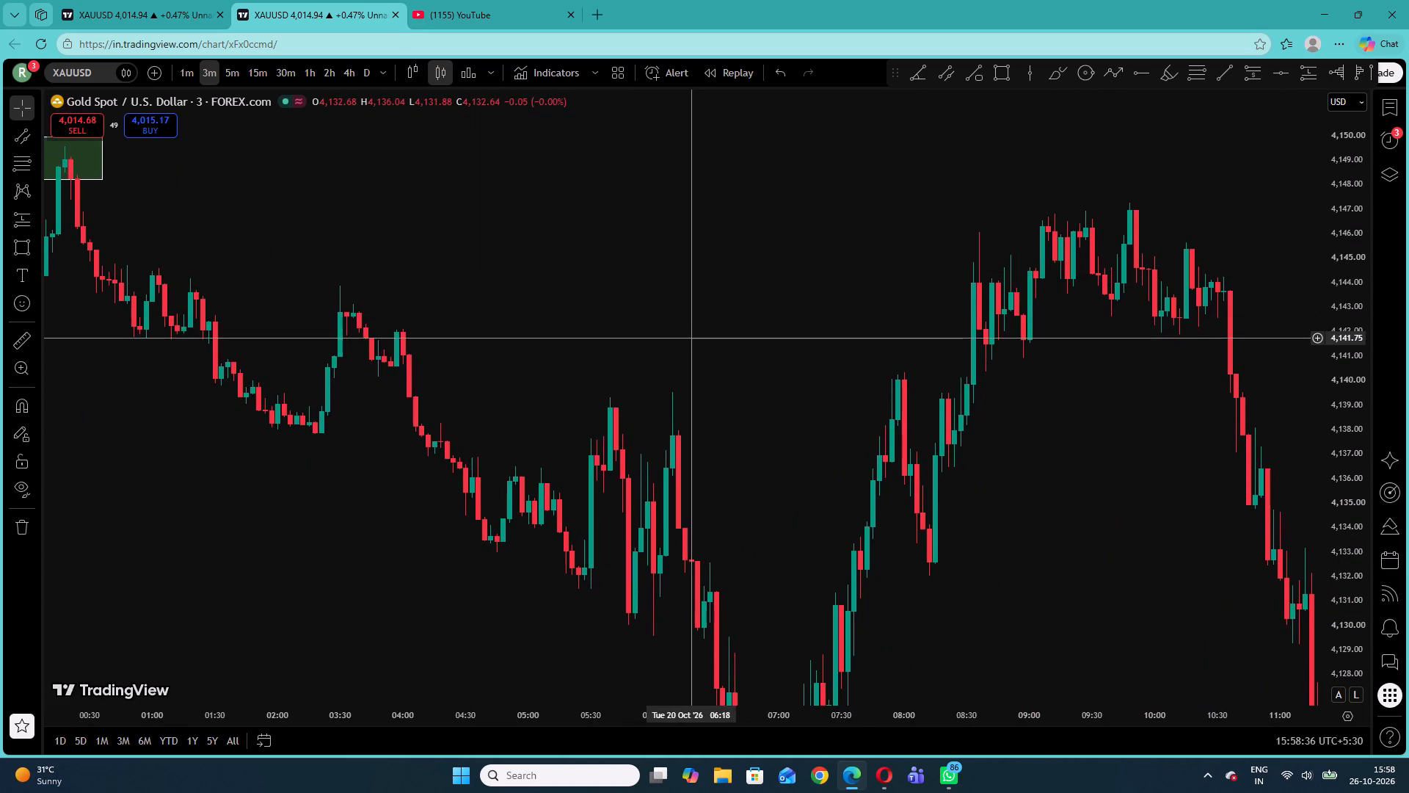
pyautogui.moveTo(708, 359); pyautogui.dragTo(806, 314)
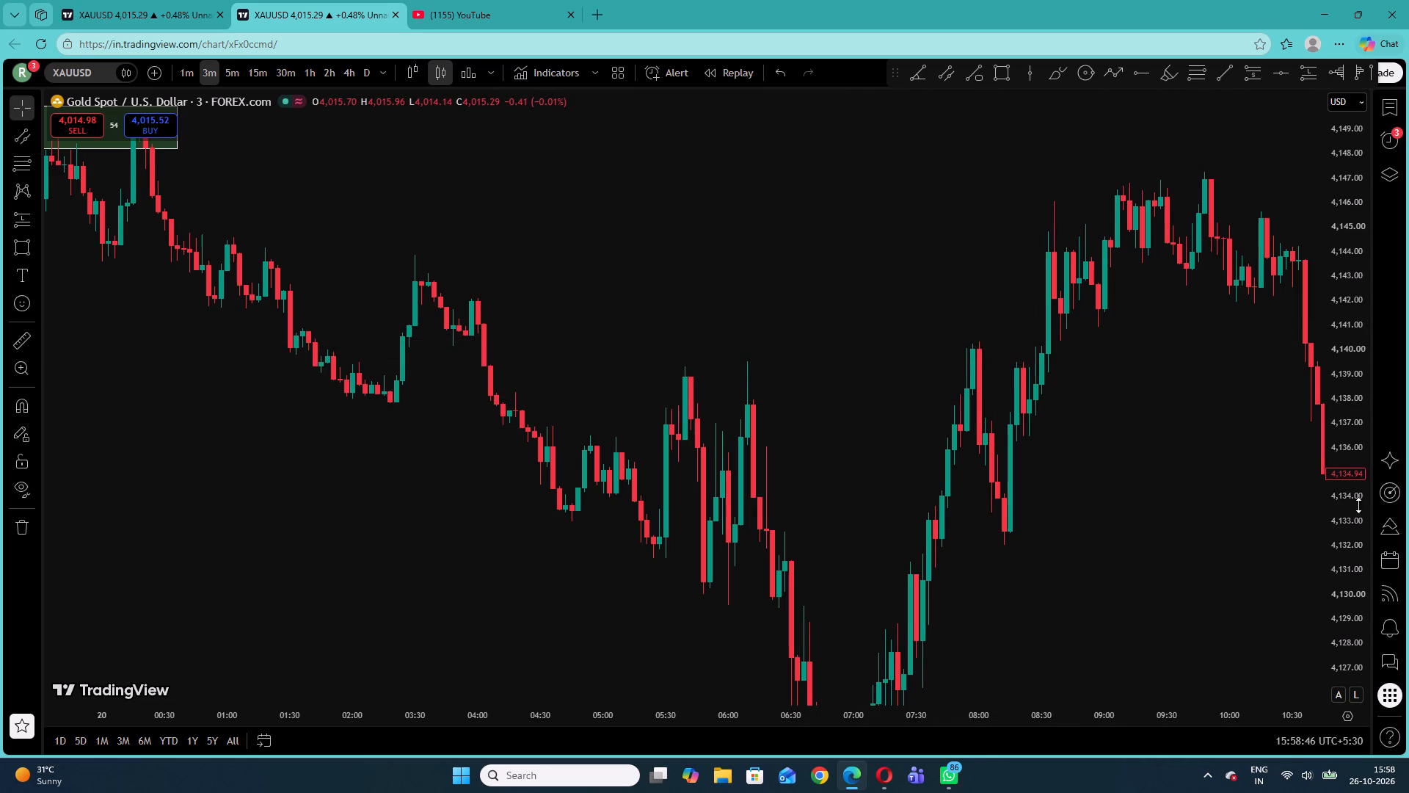
pyautogui.moveTo(1358, 505); pyautogui.dragTo(1347, 120)
pyautogui.moveTo(851, 274); pyautogui.dragTo(746, 478)
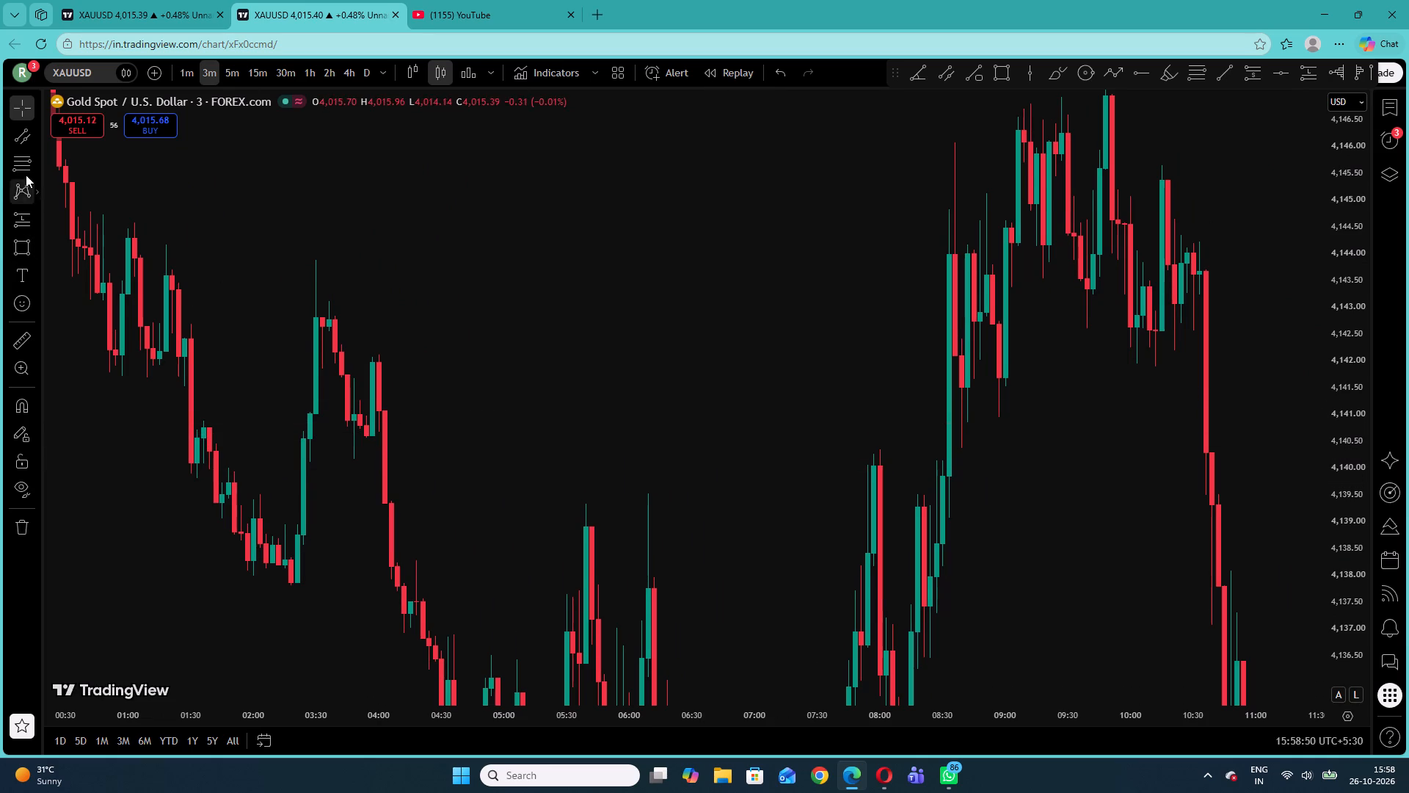
pyautogui.click(19, 242)
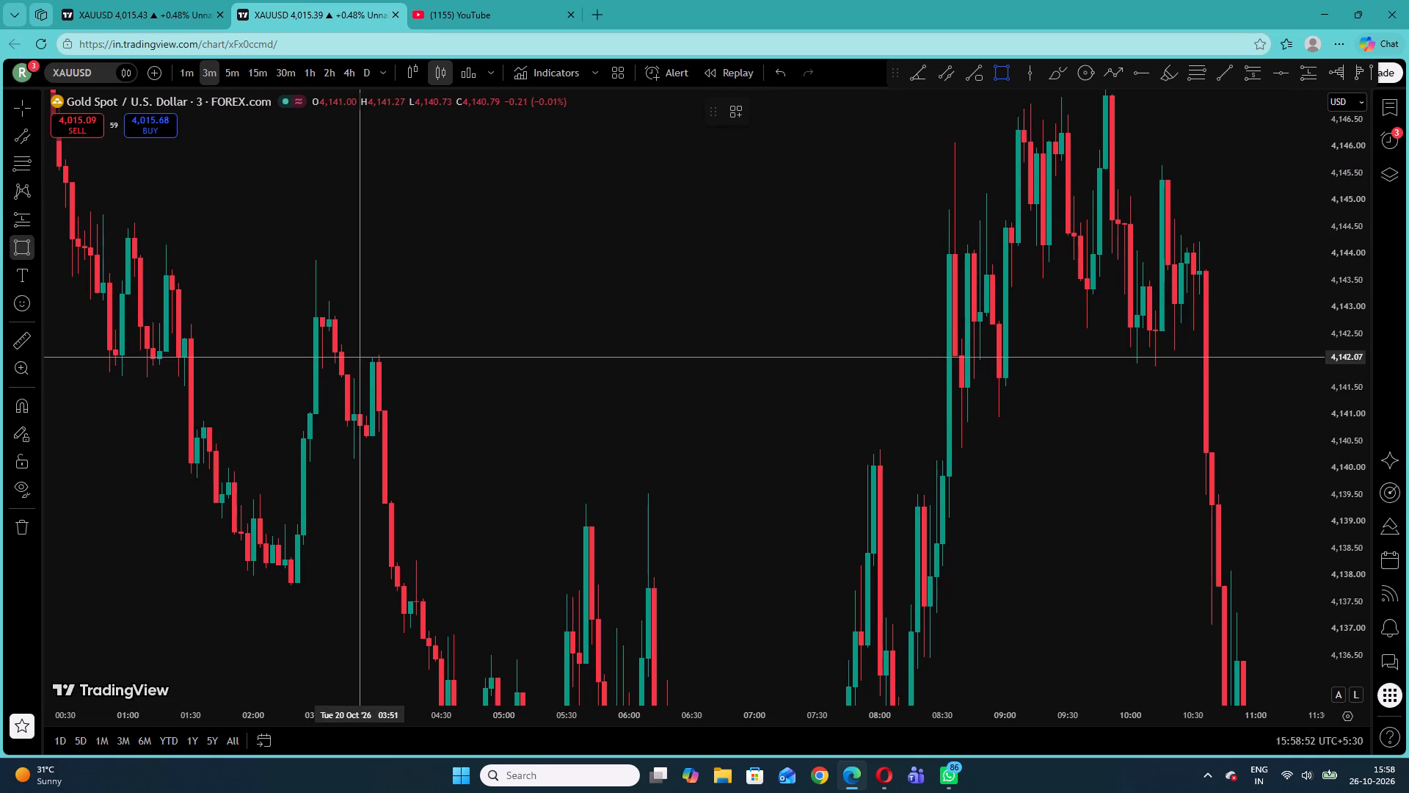
pyautogui.click(362, 355)
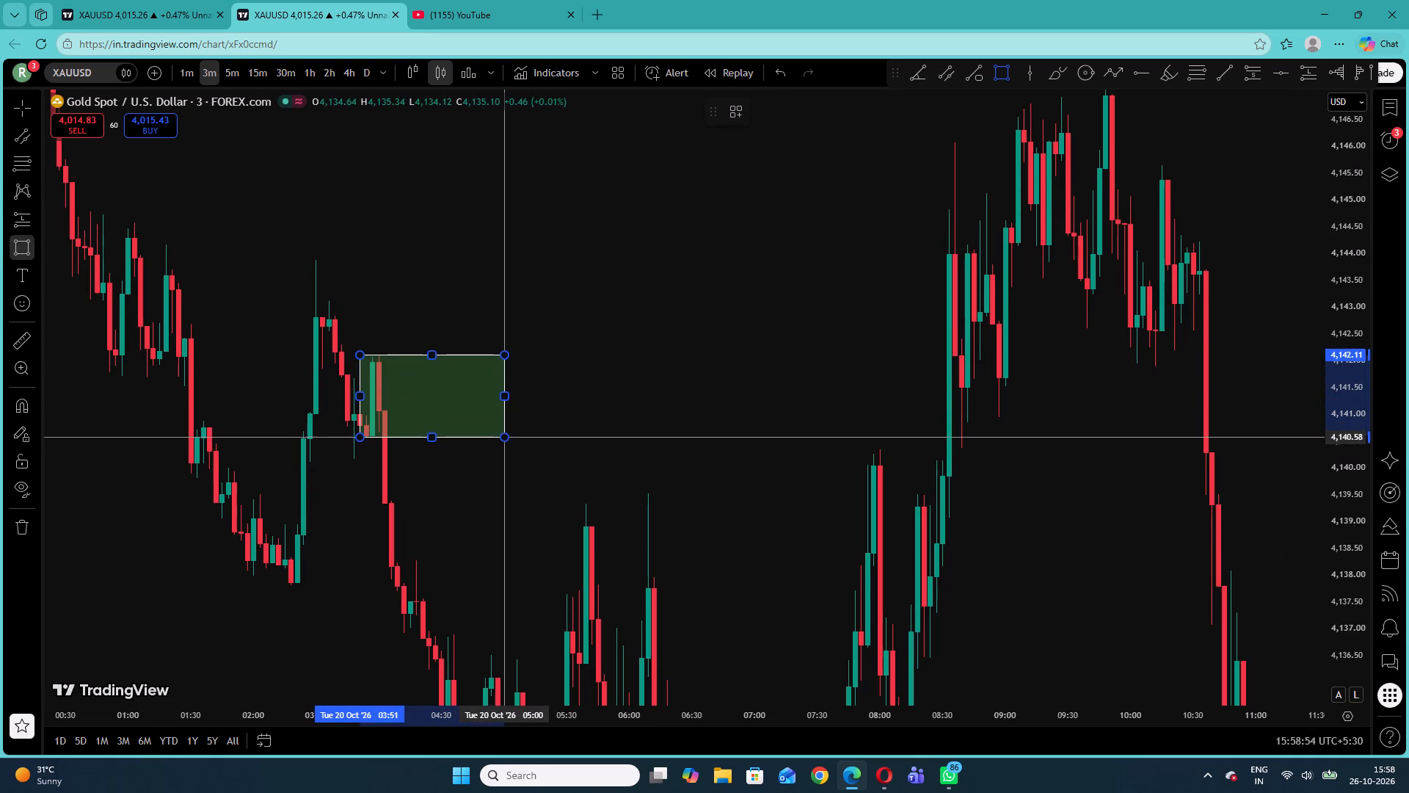
pyautogui.click(506, 437)
pyautogui.moveTo(504, 398); pyautogui.dragTo(903, 449)
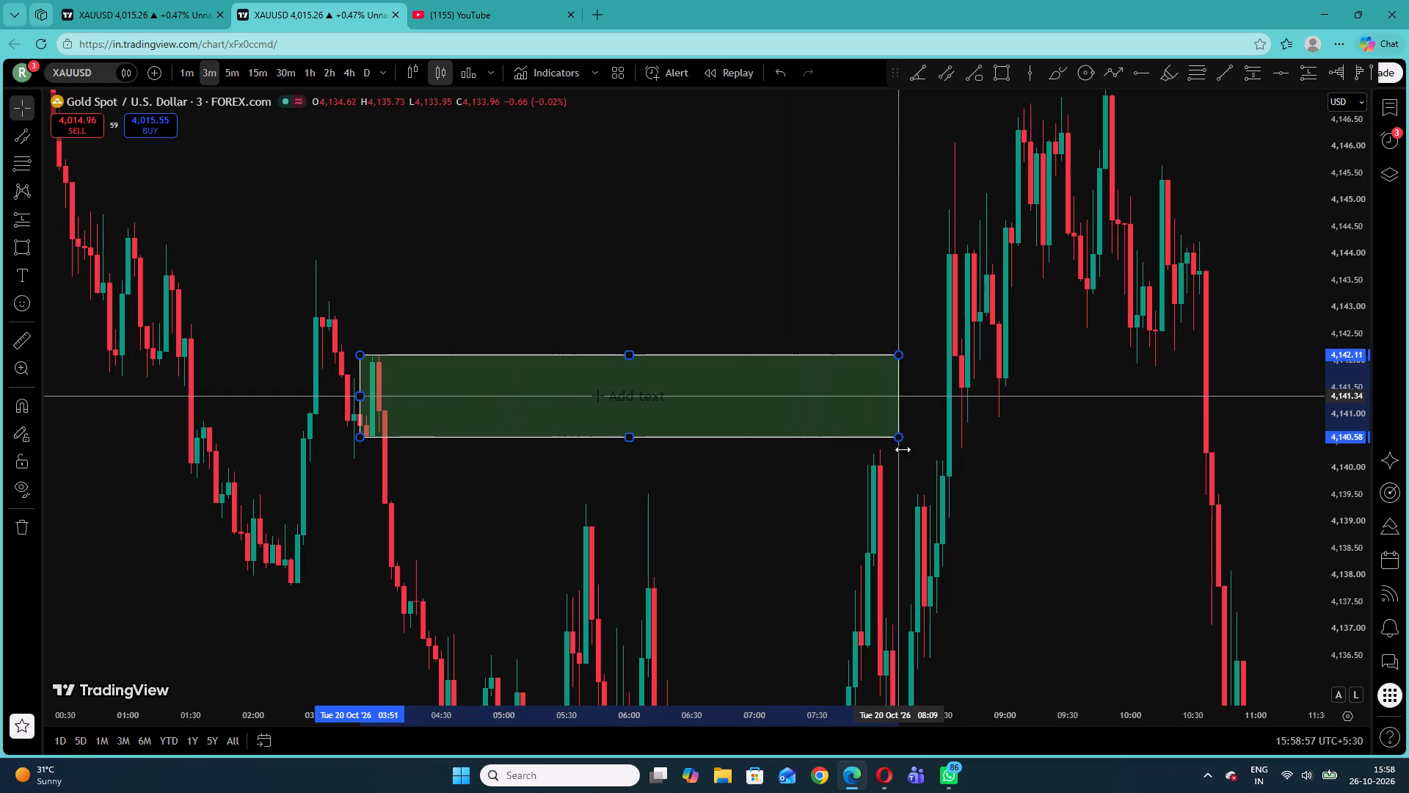
pyautogui.moveTo(903, 449); pyautogui.dragTo(946, 450)
pyautogui.moveTo(749, 252); pyautogui.dragTo(761, 250)
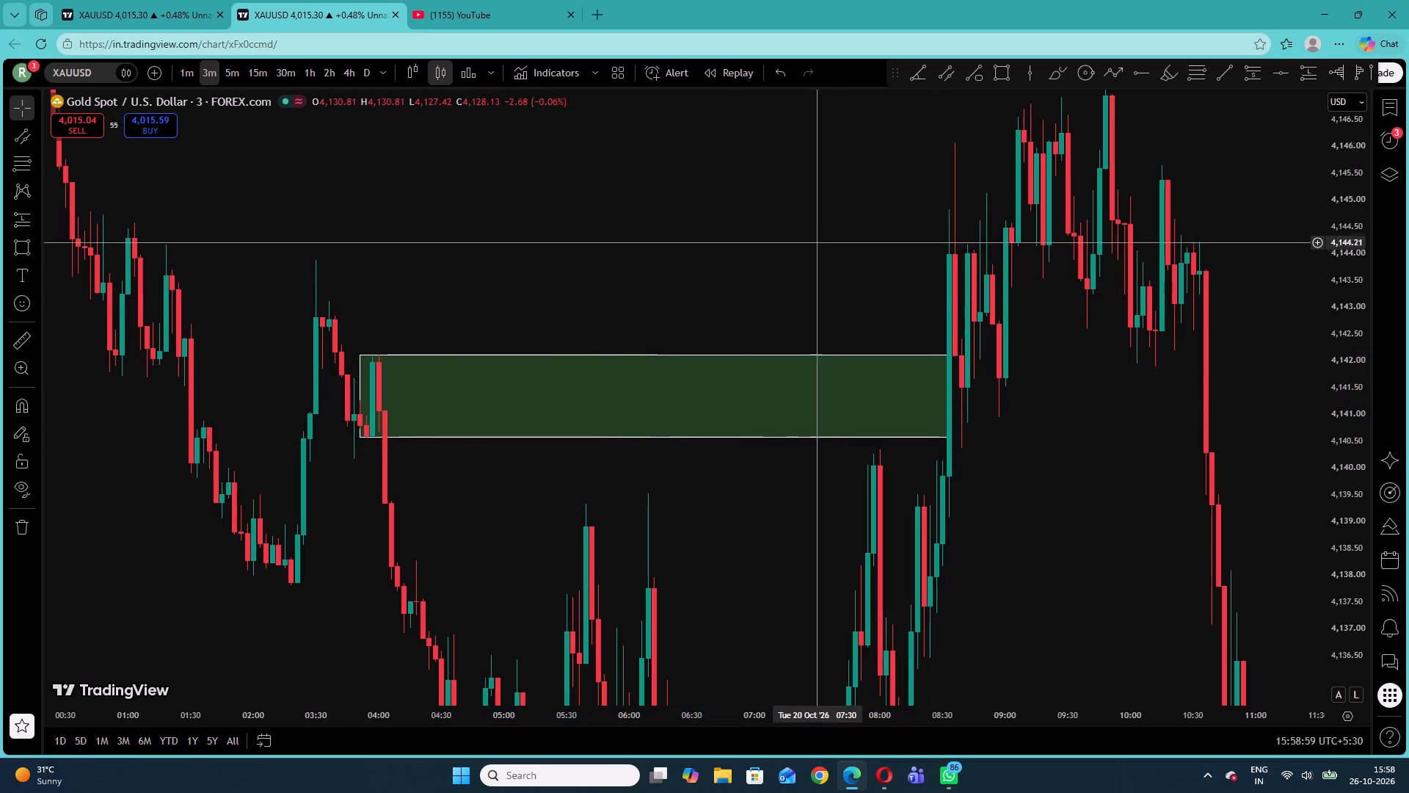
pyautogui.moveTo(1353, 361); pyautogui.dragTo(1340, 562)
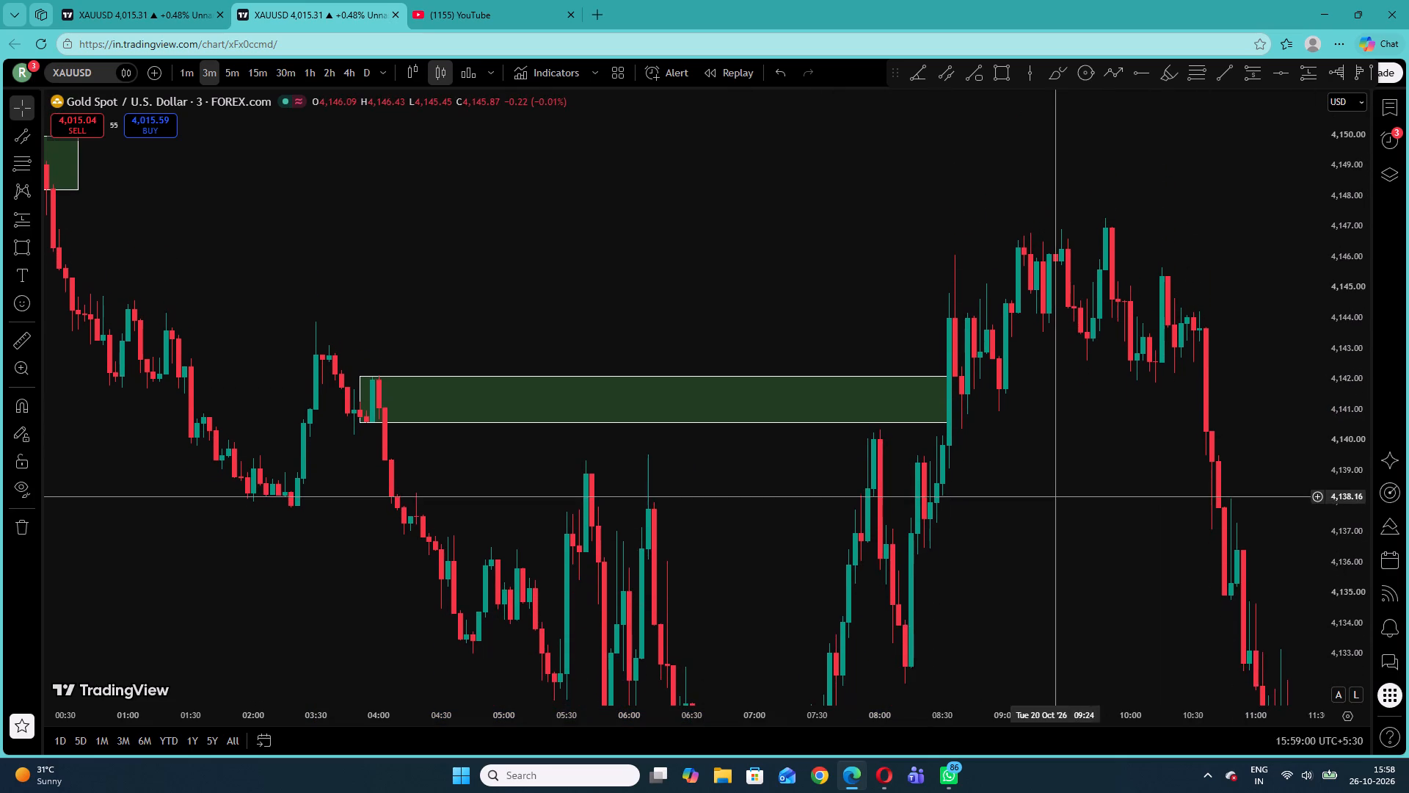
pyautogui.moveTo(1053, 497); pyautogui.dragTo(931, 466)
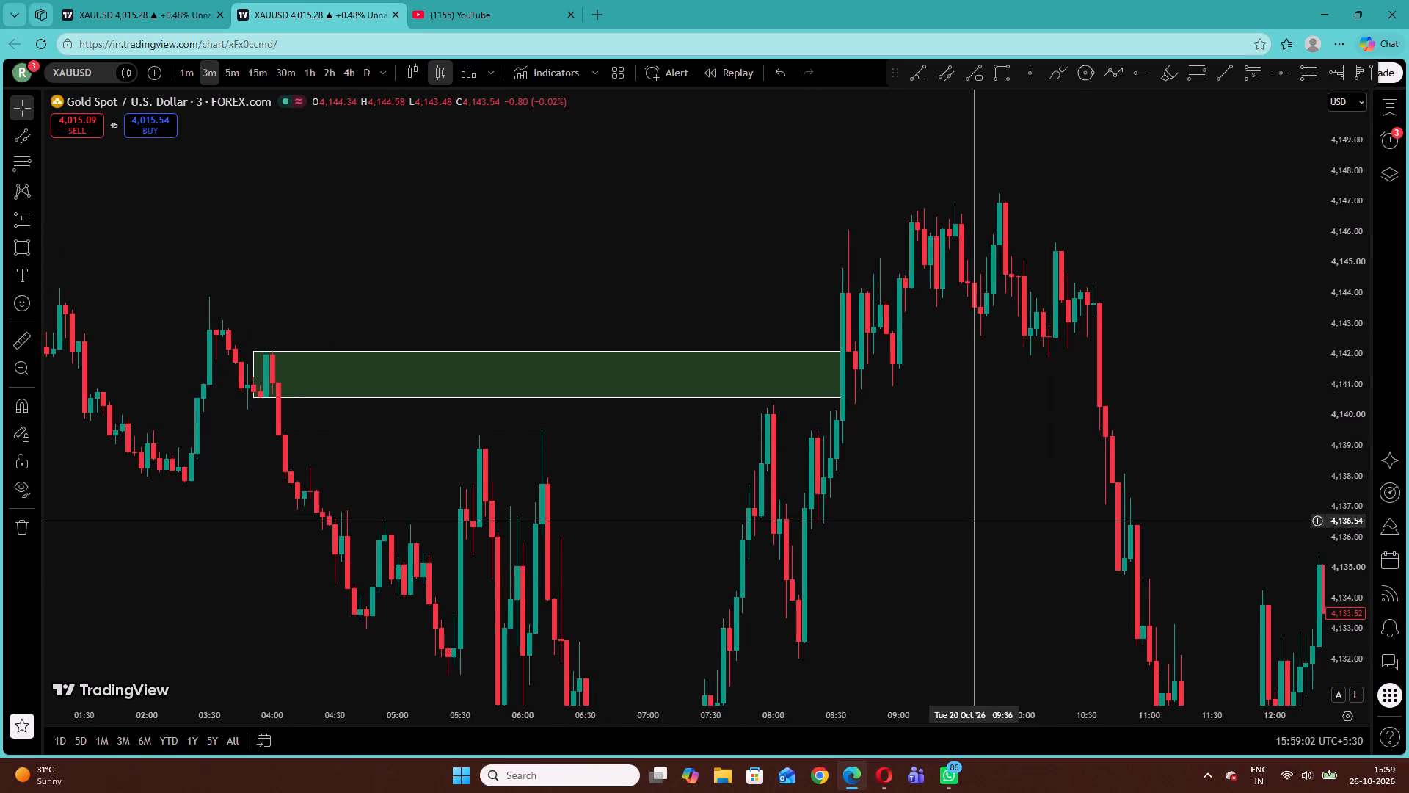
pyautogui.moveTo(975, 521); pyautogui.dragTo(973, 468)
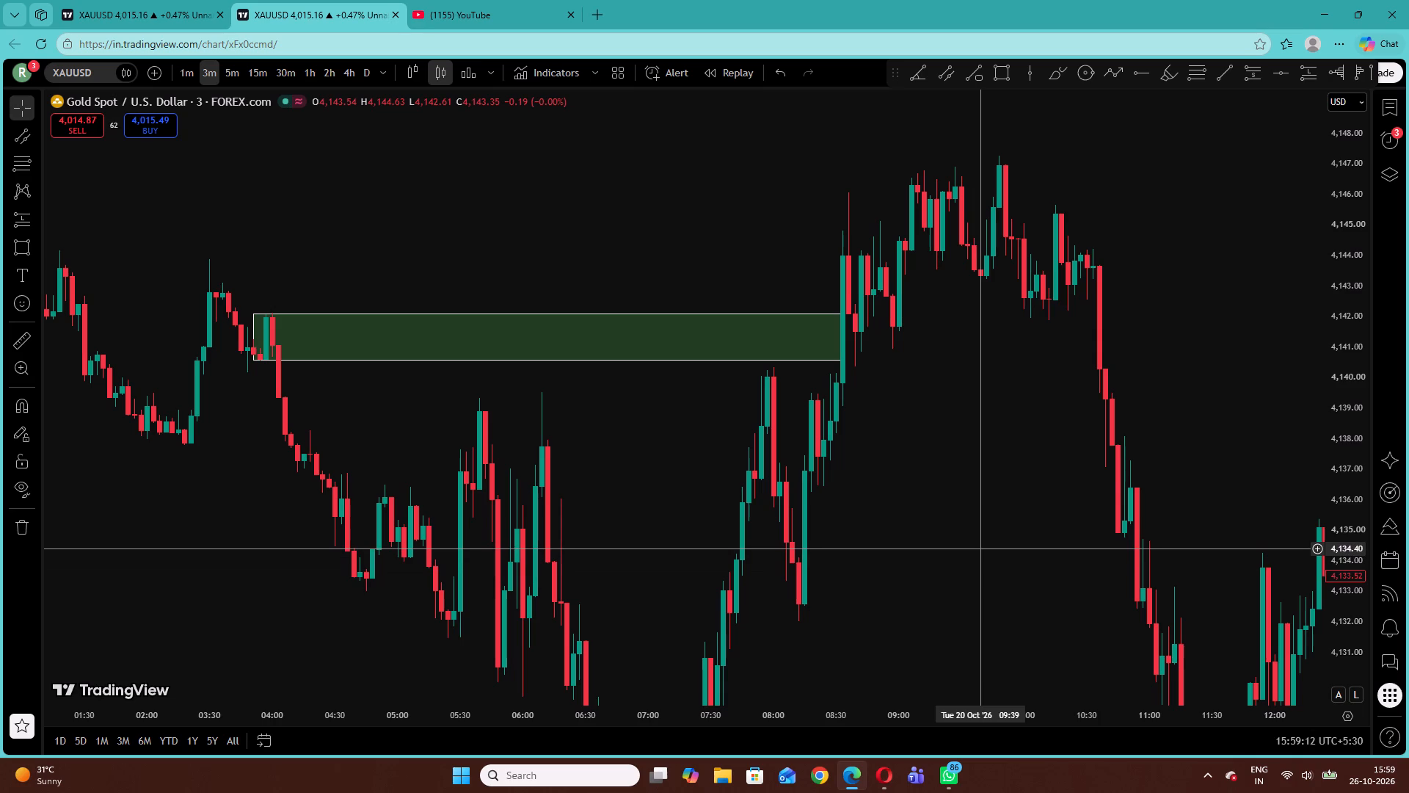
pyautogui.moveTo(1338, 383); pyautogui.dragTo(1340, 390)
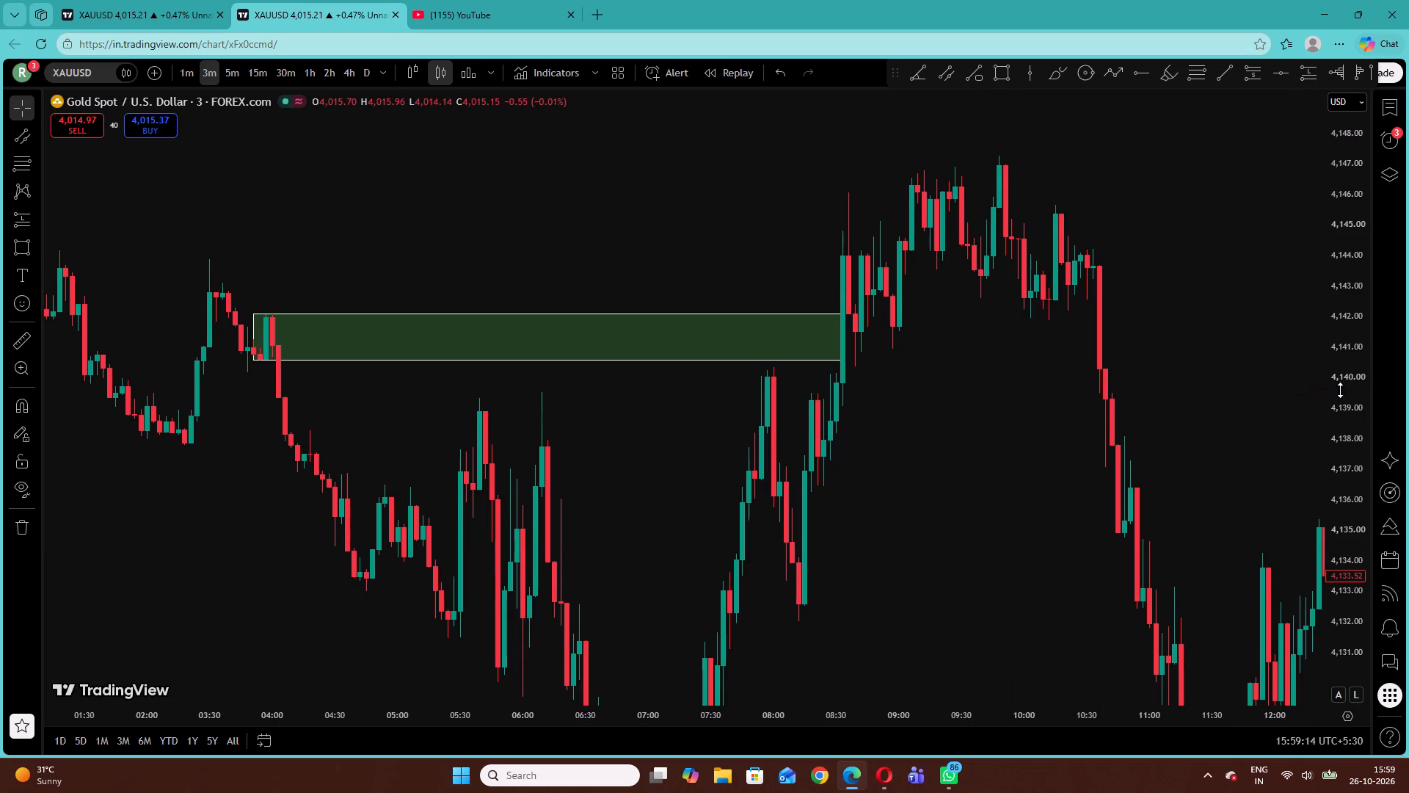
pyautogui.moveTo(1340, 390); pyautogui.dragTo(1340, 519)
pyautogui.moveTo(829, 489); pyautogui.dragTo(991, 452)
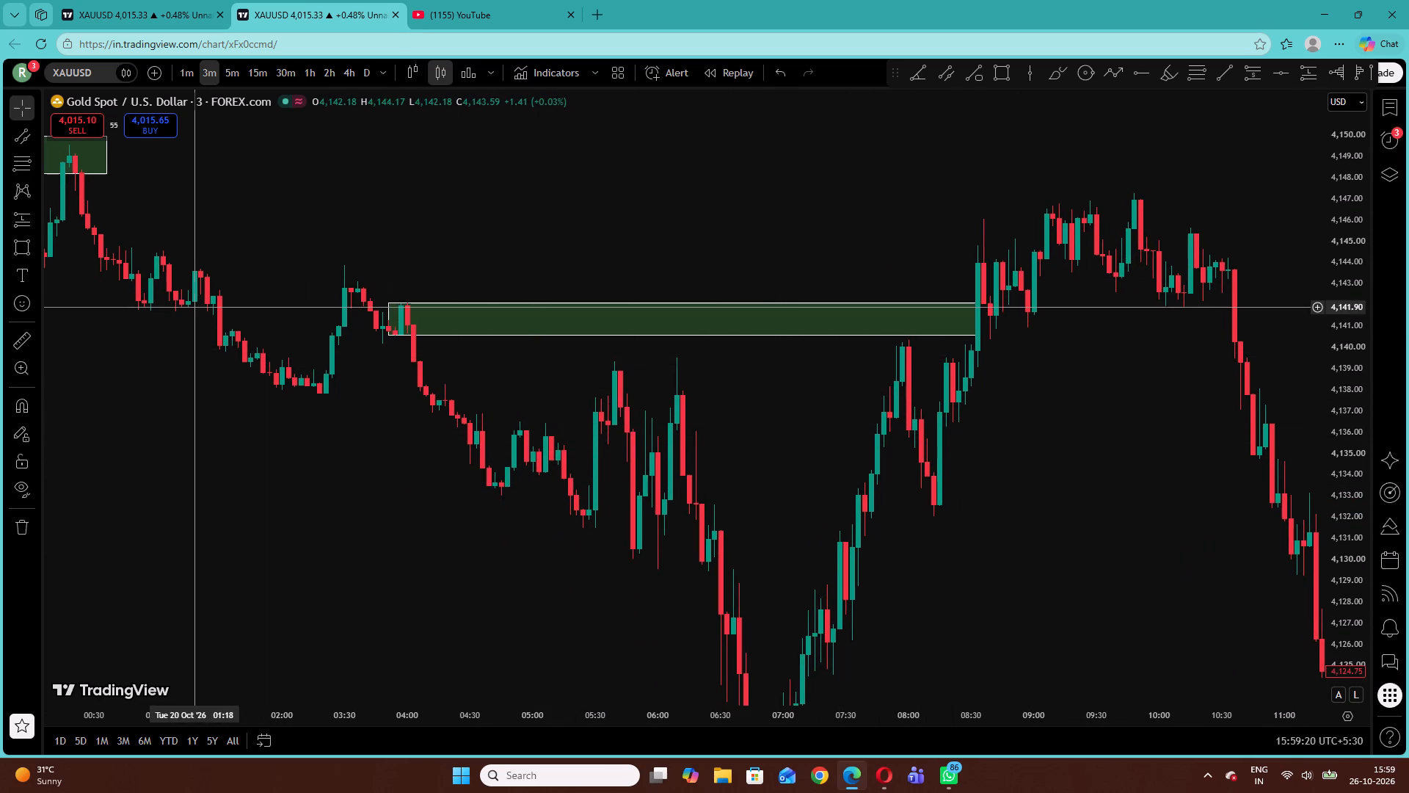
# Mark a supply zone from about 05:36 to 05:57 on 20 October between 4,139.41 and 4,136.37.
pyautogui.click(18, 250)
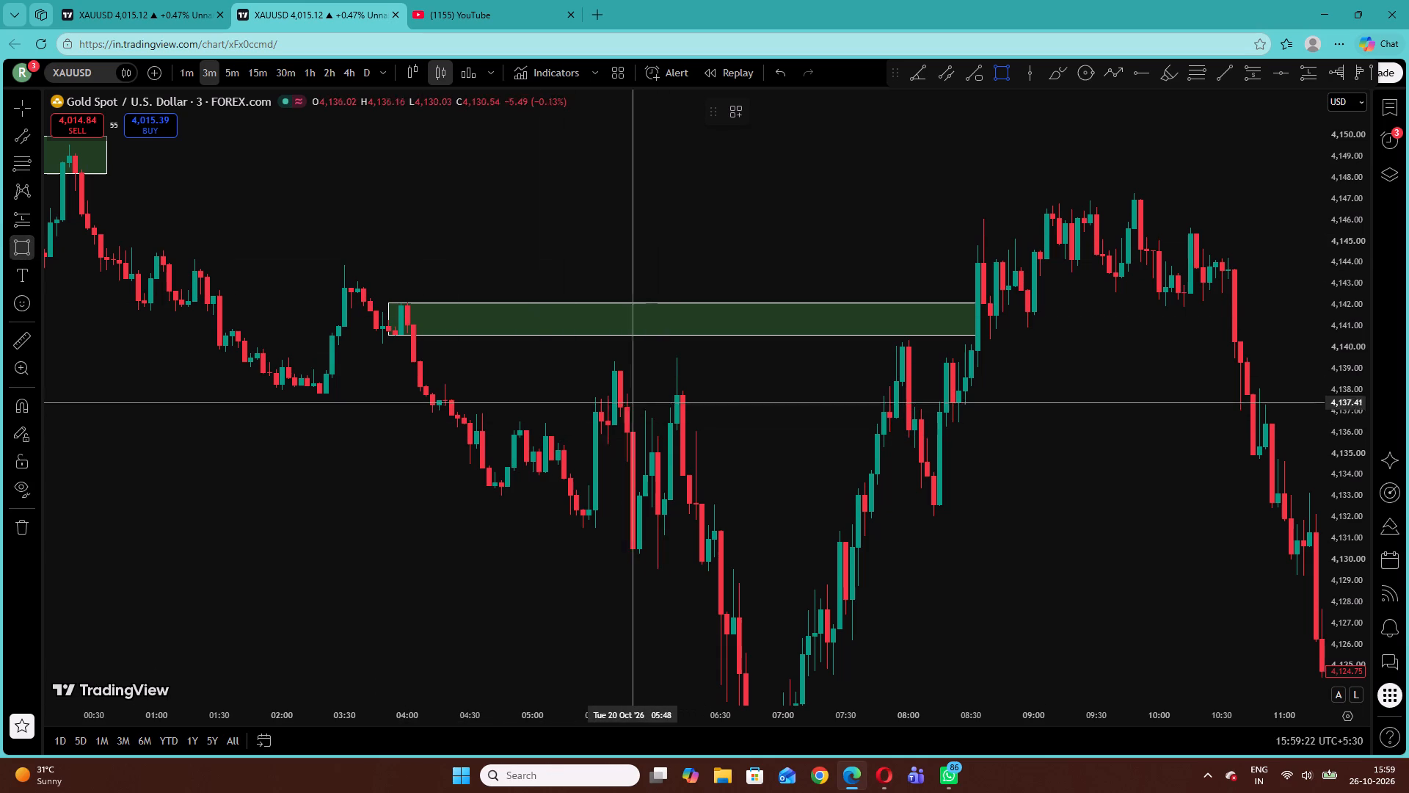
pyautogui.click(606, 360)
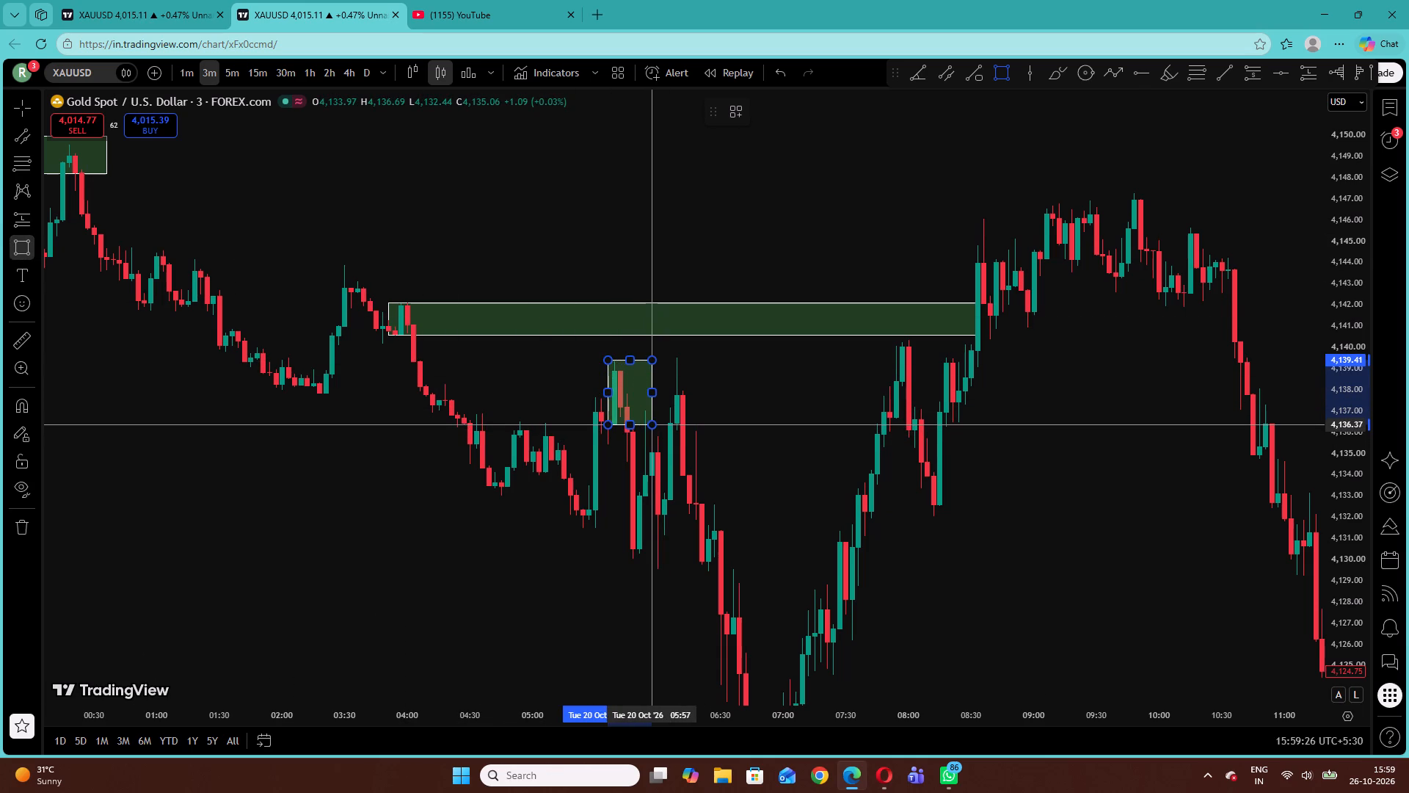
pyautogui.click(655, 424)
pyautogui.click(654, 241)
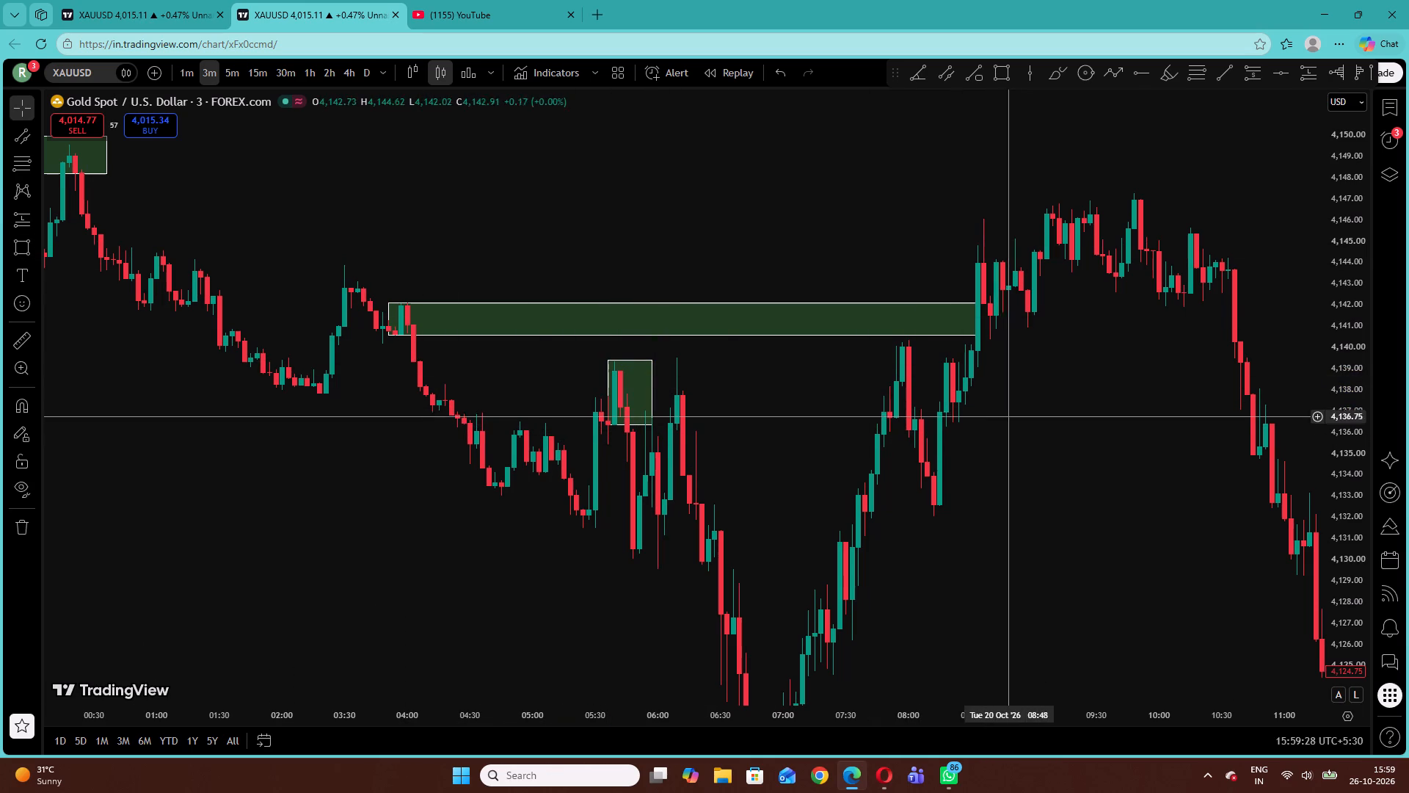
# Mark a supply zone from 06:30 on 20 October between 4,129.62 and 4,126.44, extended to about 07:30.
pyautogui.moveTo(1055, 480); pyautogui.dragTo(953, 346)
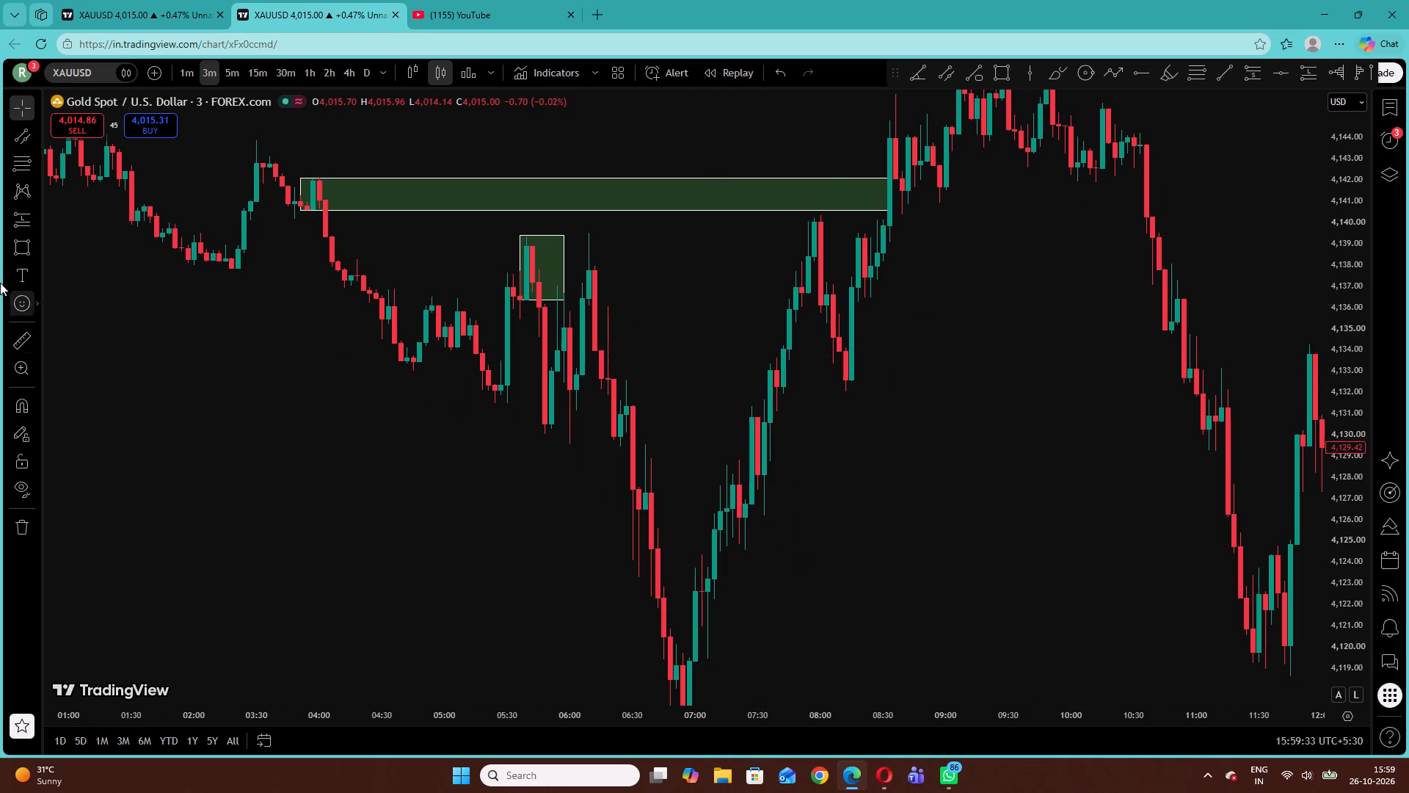
pyautogui.click(23, 247)
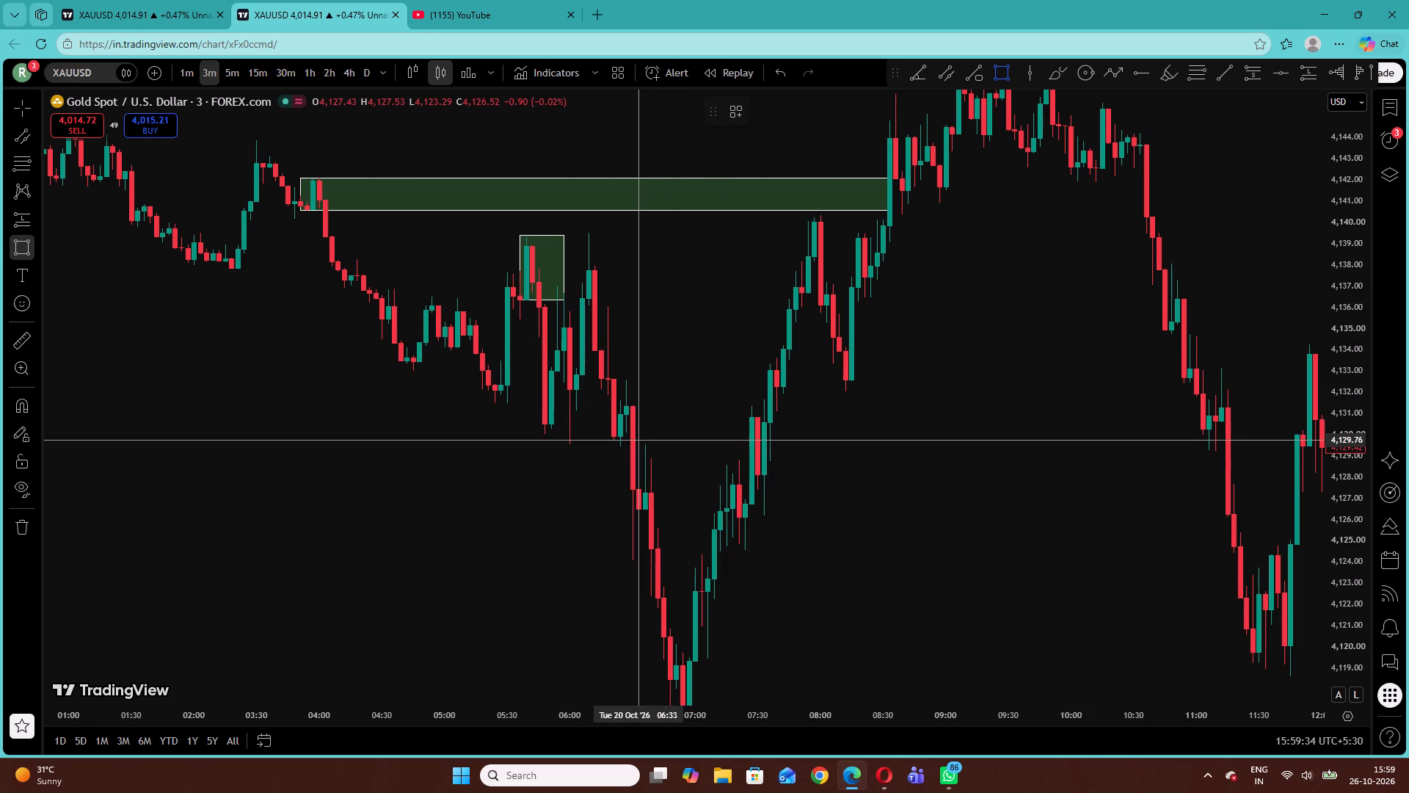
pyautogui.click(633, 443)
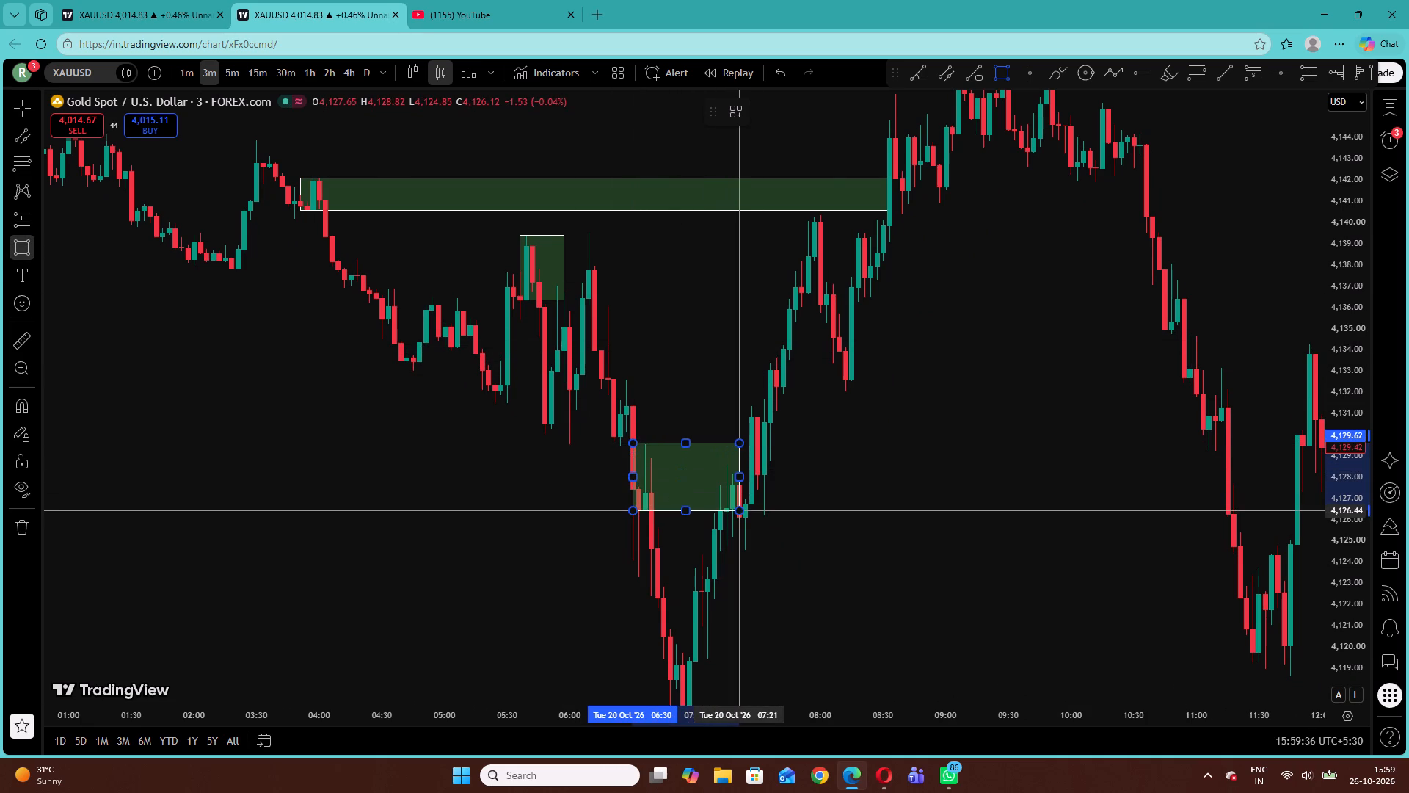
pyautogui.click(739, 510)
pyautogui.moveTo(741, 480); pyautogui.dragTo(756, 485)
pyautogui.click(692, 396)
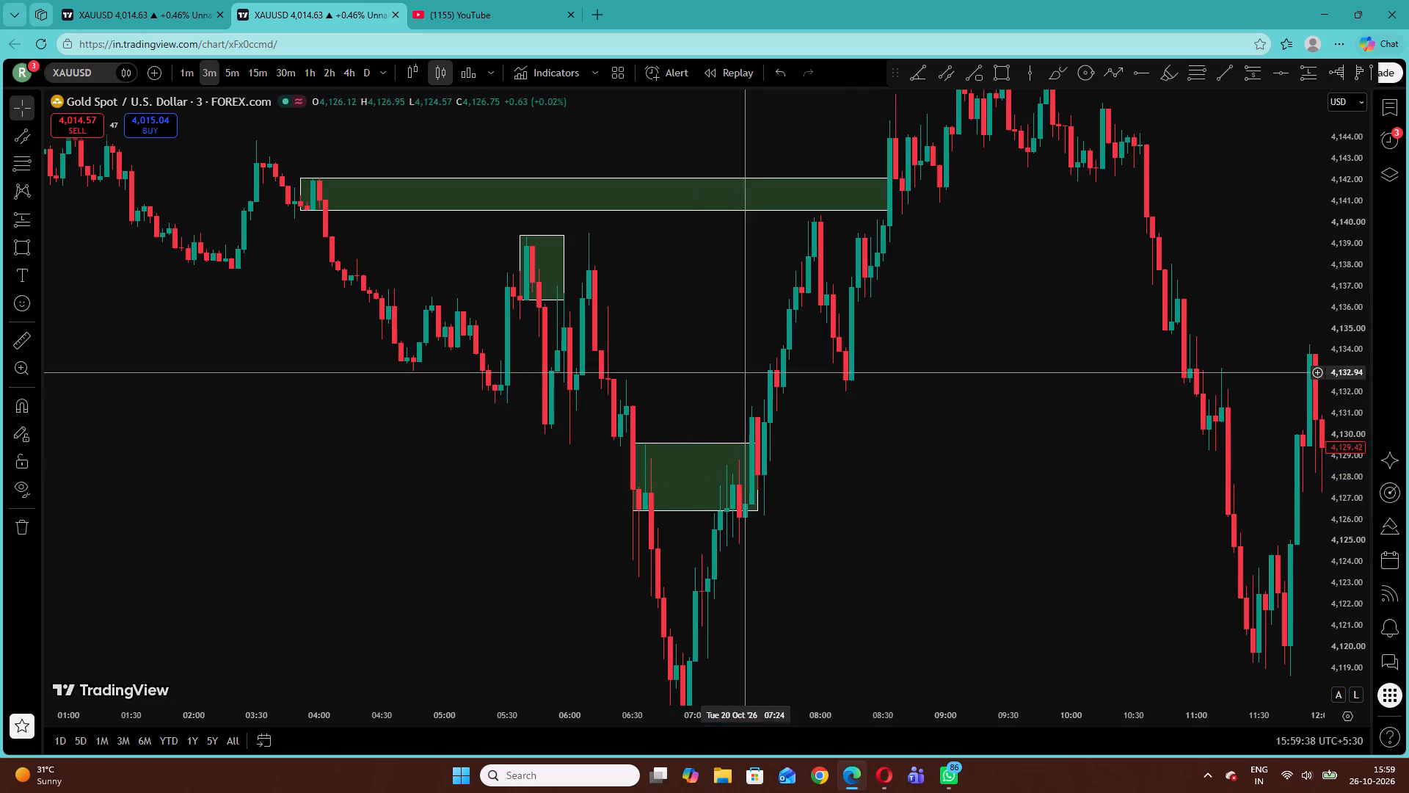
# Review the price action and marked zones from midday on 20 October back to the early hours of 19 October.
pyautogui.moveTo(1351, 410); pyautogui.dragTo(1369, 499)
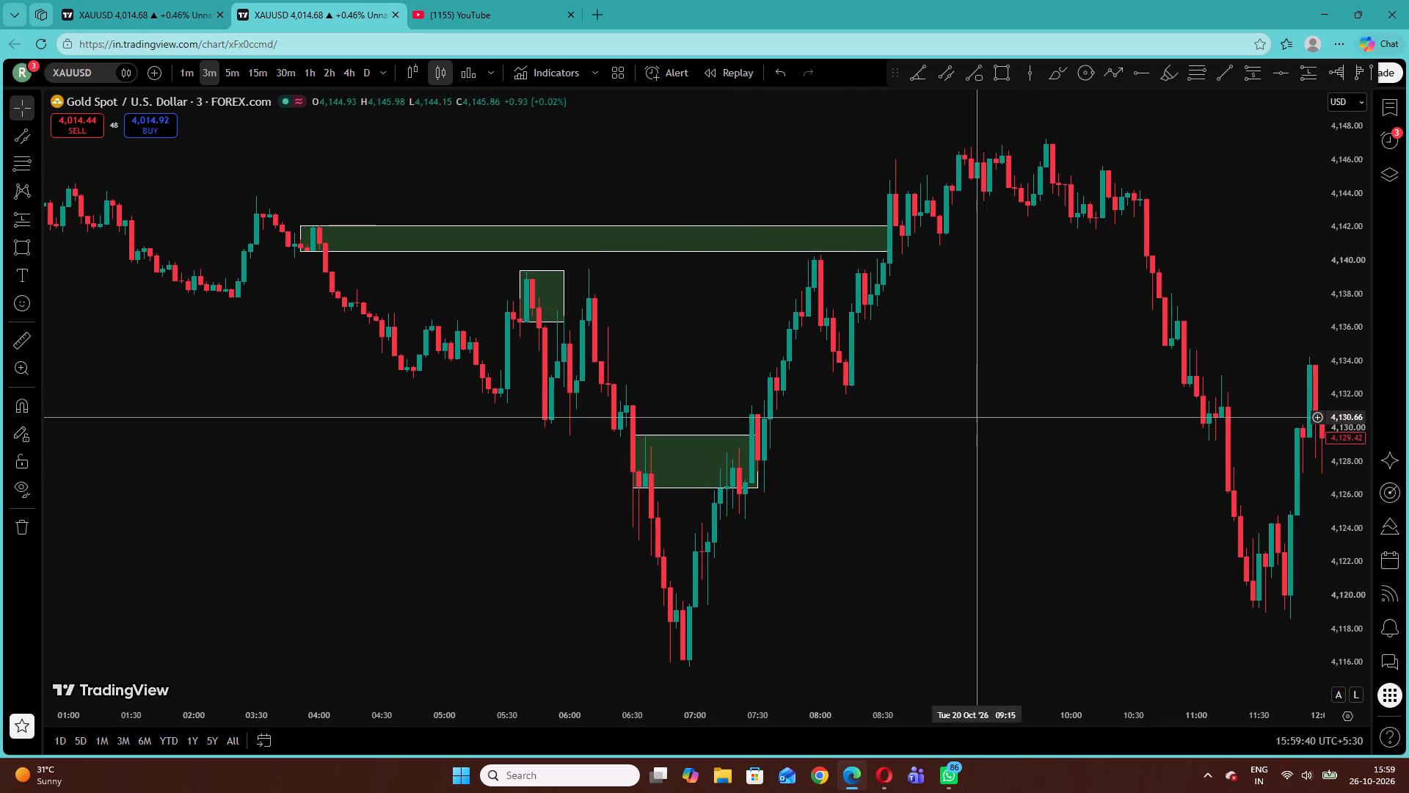
pyautogui.moveTo(933, 382); pyautogui.dragTo(872, 384)
pyautogui.scroll(-1, 870, 366)
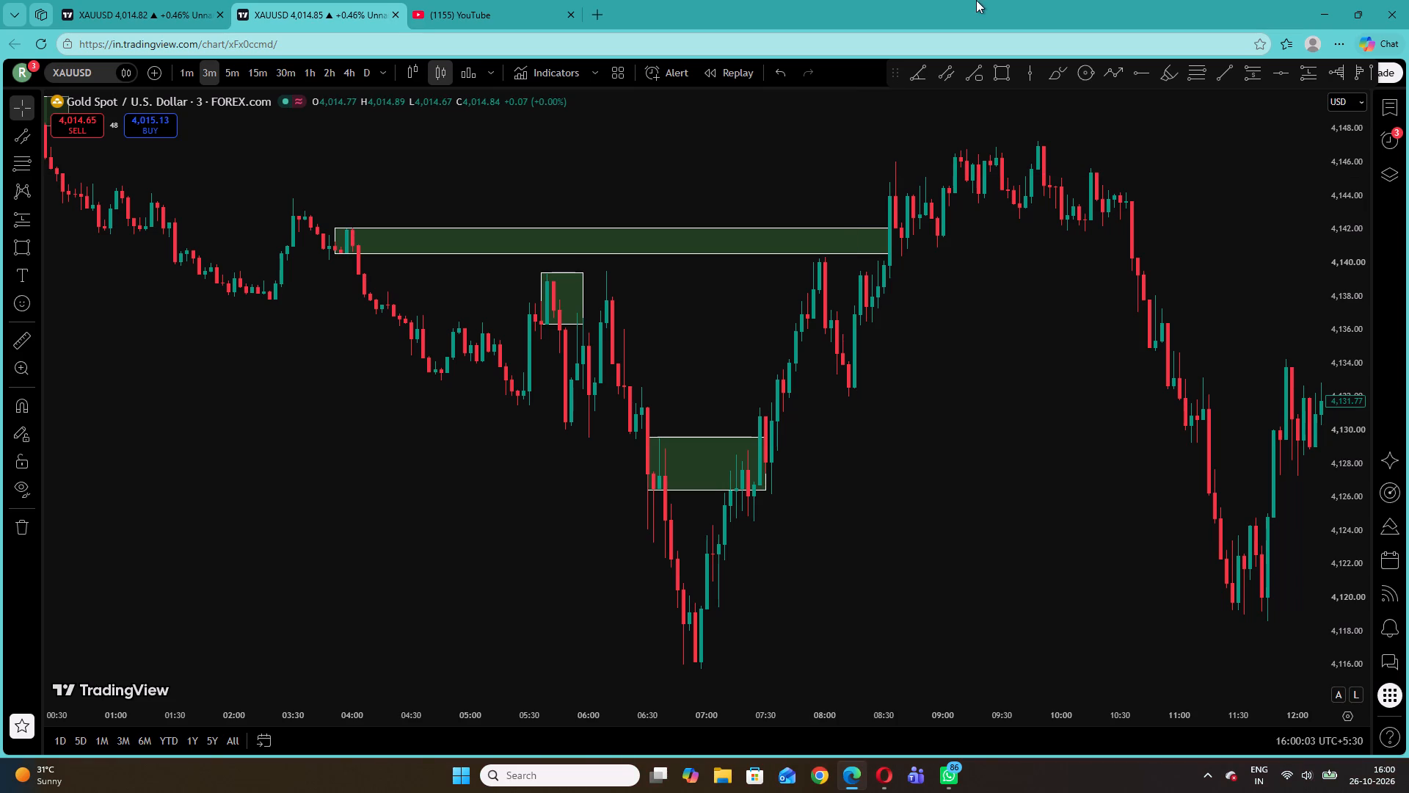
pyautogui.moveTo(1343, 341); pyautogui.dragTo(1329, 465)
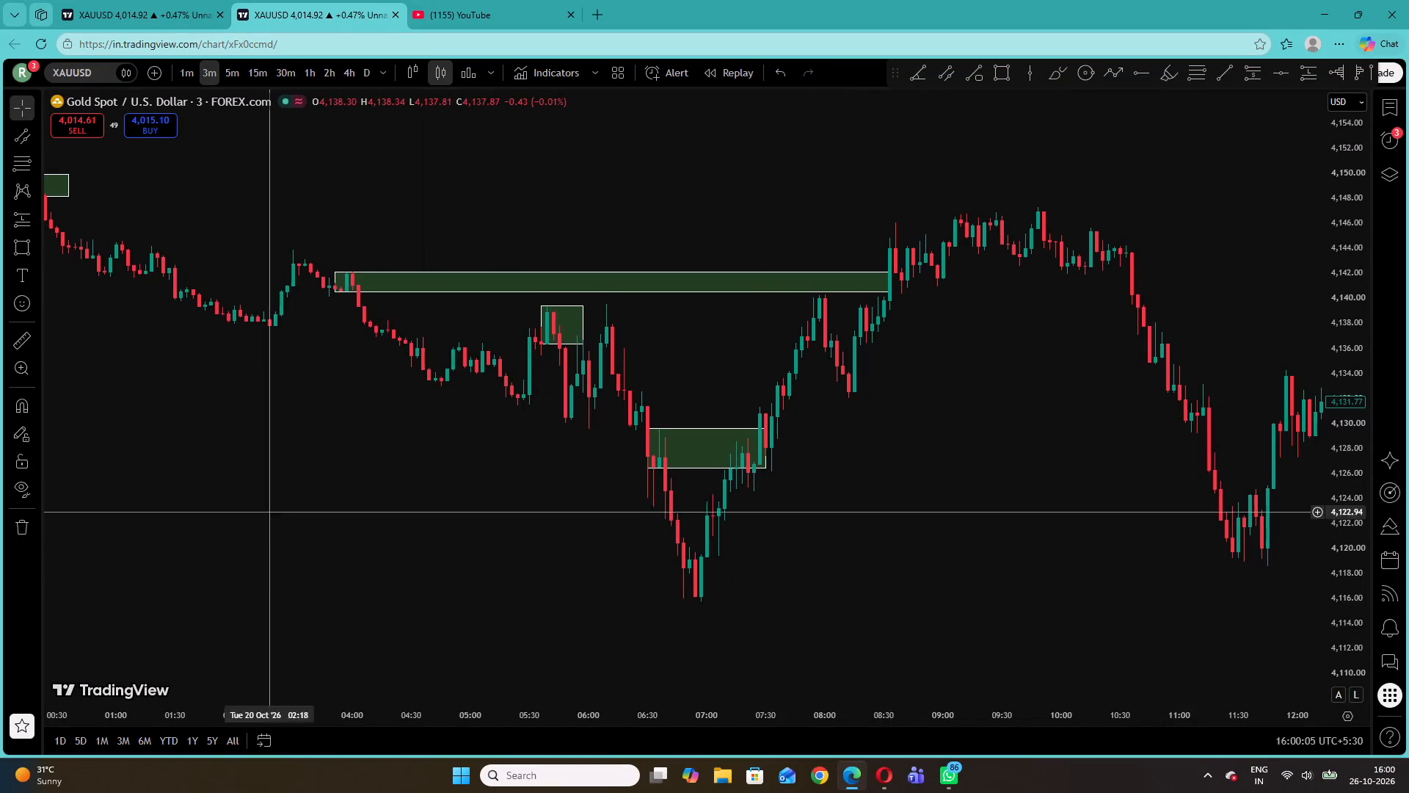
pyautogui.moveTo(271, 504); pyautogui.dragTo(1075, 560)
pyautogui.moveTo(771, 454); pyautogui.dragTo(1055, 560)
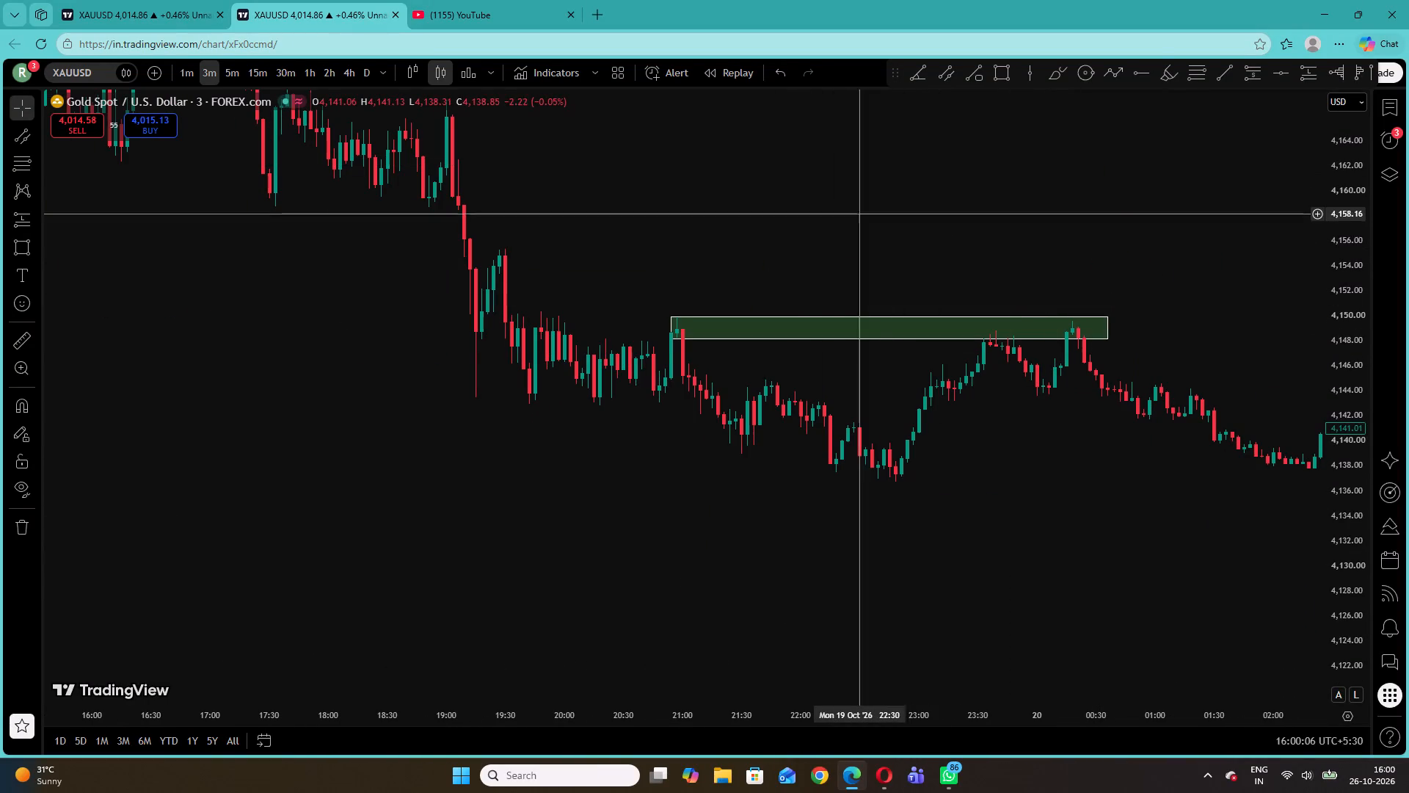
pyautogui.moveTo(793, 213); pyautogui.dragTo(911, 461)
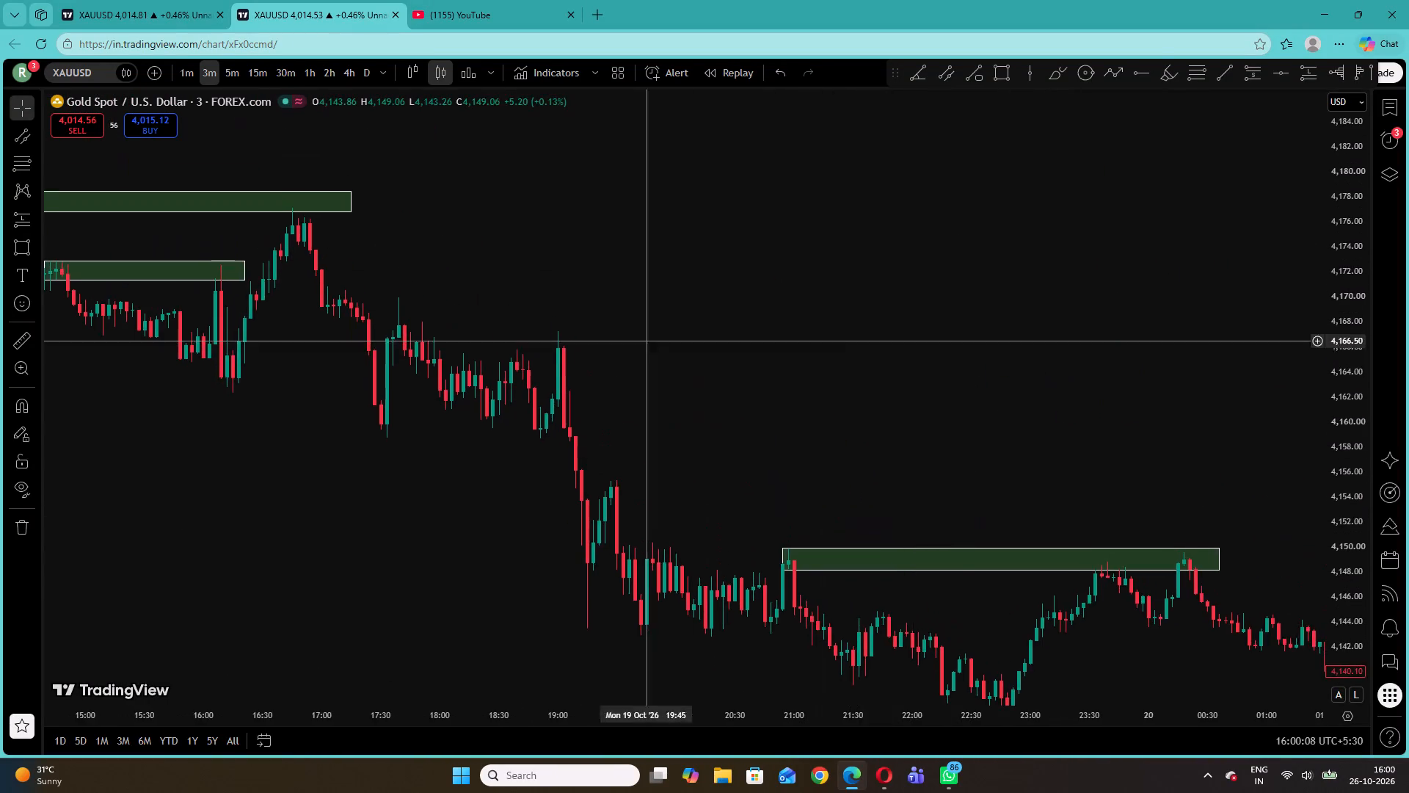
pyautogui.moveTo(660, 349); pyautogui.dragTo(1265, 409)
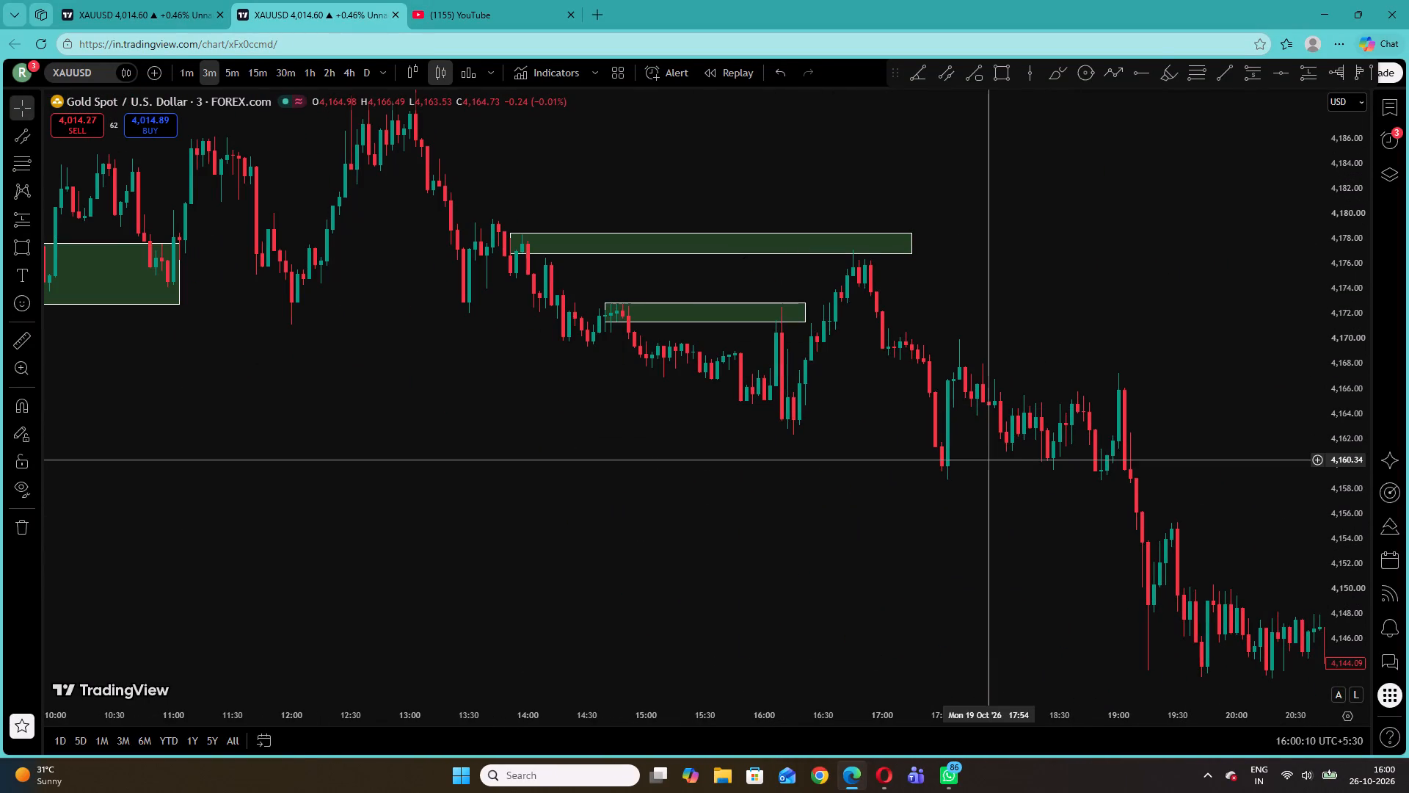
pyautogui.moveTo(1355, 416); pyautogui.dragTo(1347, 326)
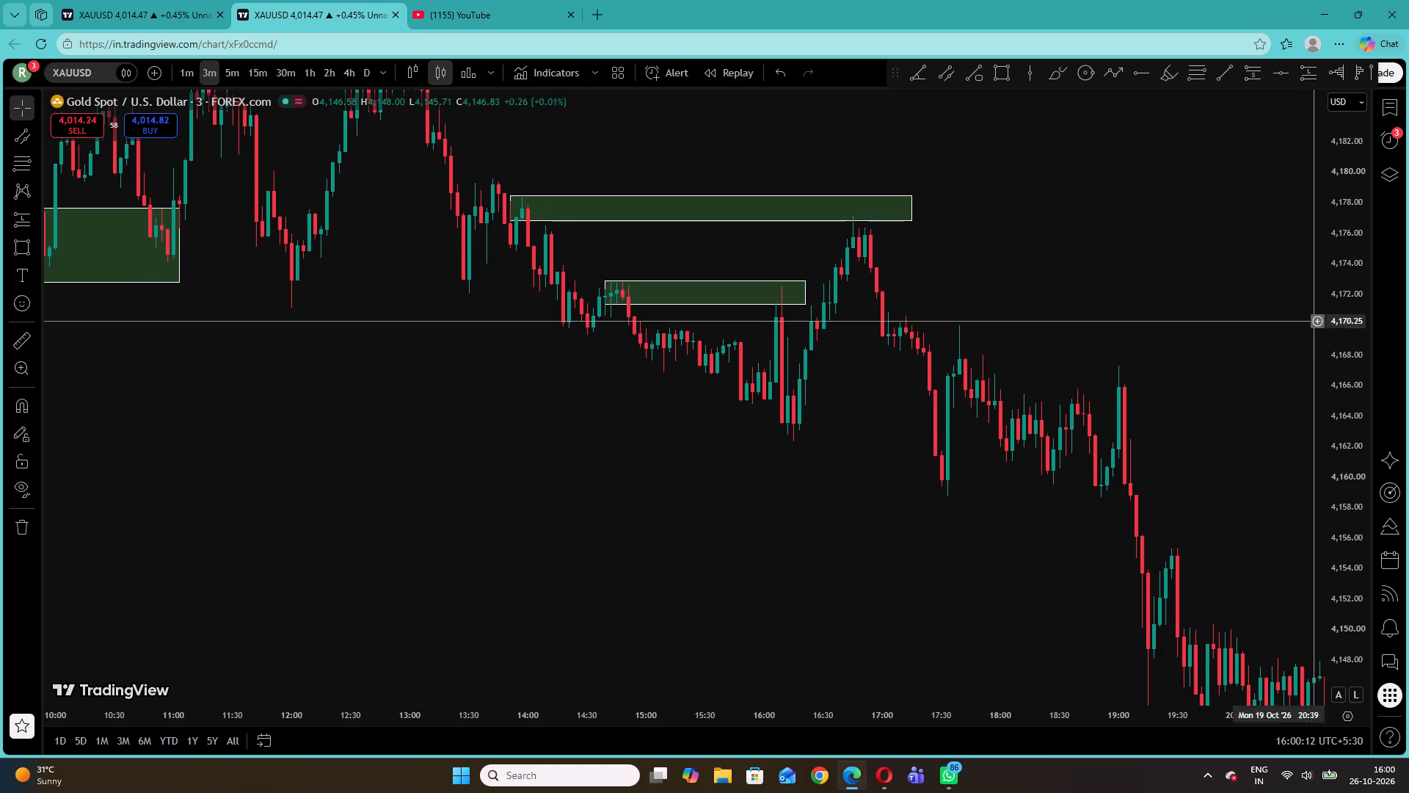
pyautogui.moveTo(555, 427); pyautogui.dragTo(1011, 495)
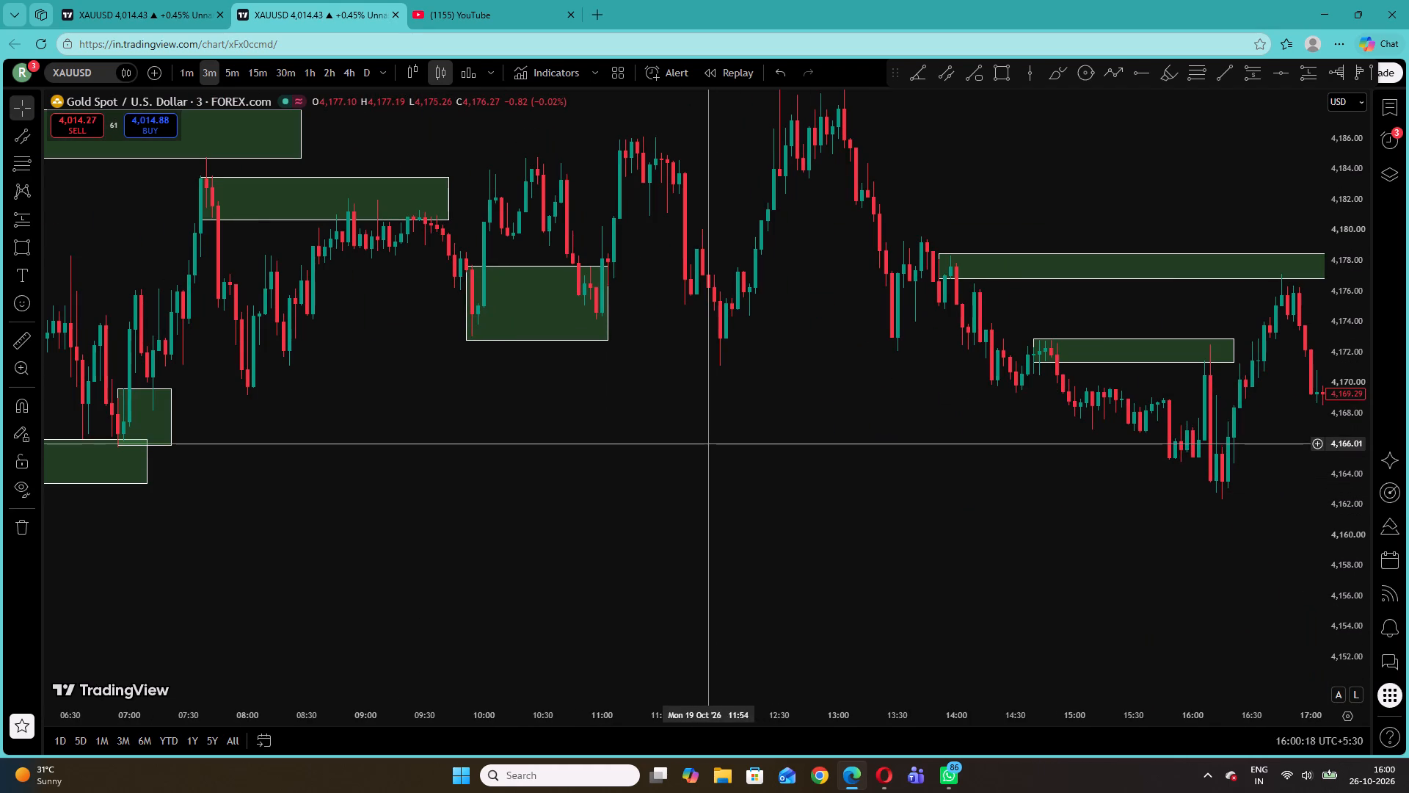
pyautogui.moveTo(804, 460); pyautogui.dragTo(1074, 505)
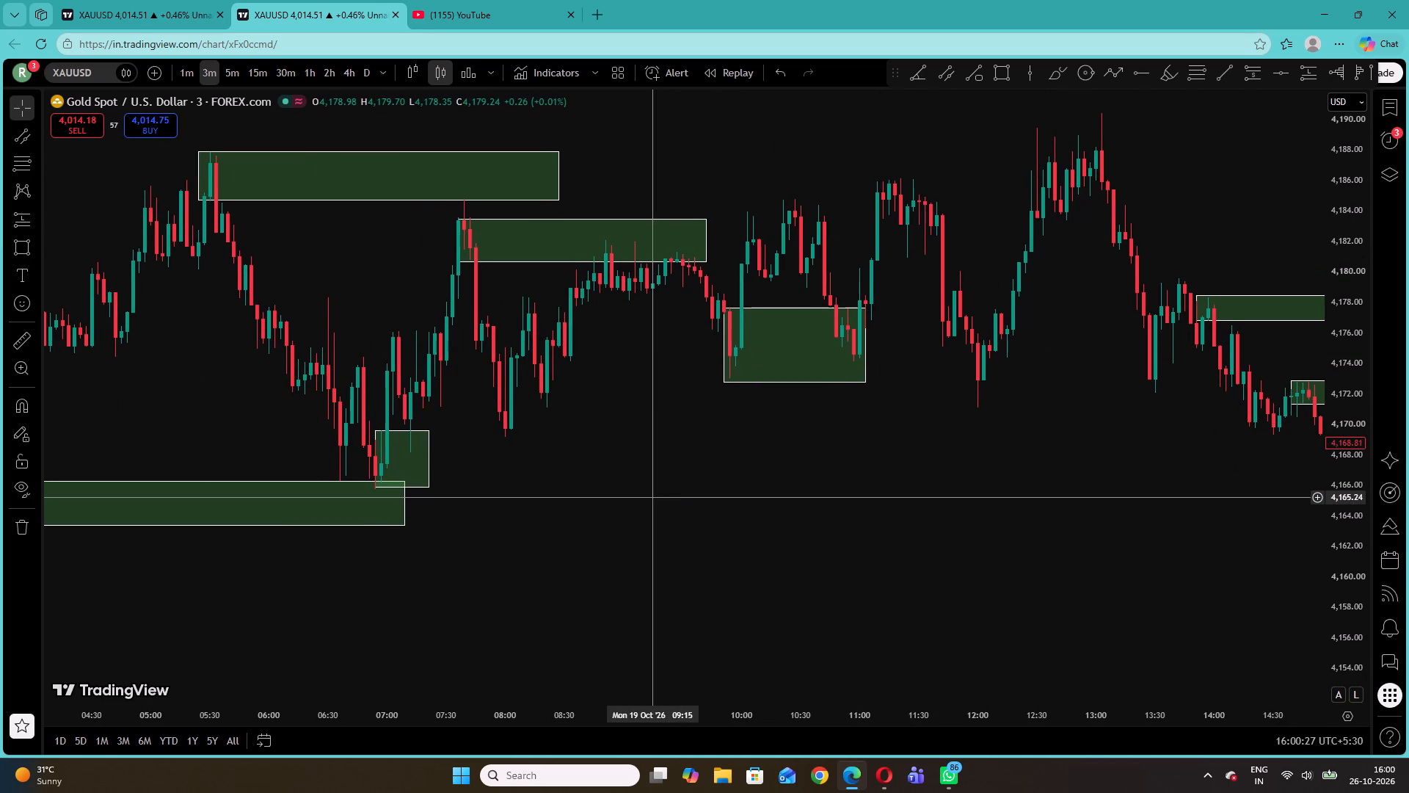
pyautogui.moveTo(652, 495); pyautogui.dragTo(995, 496)
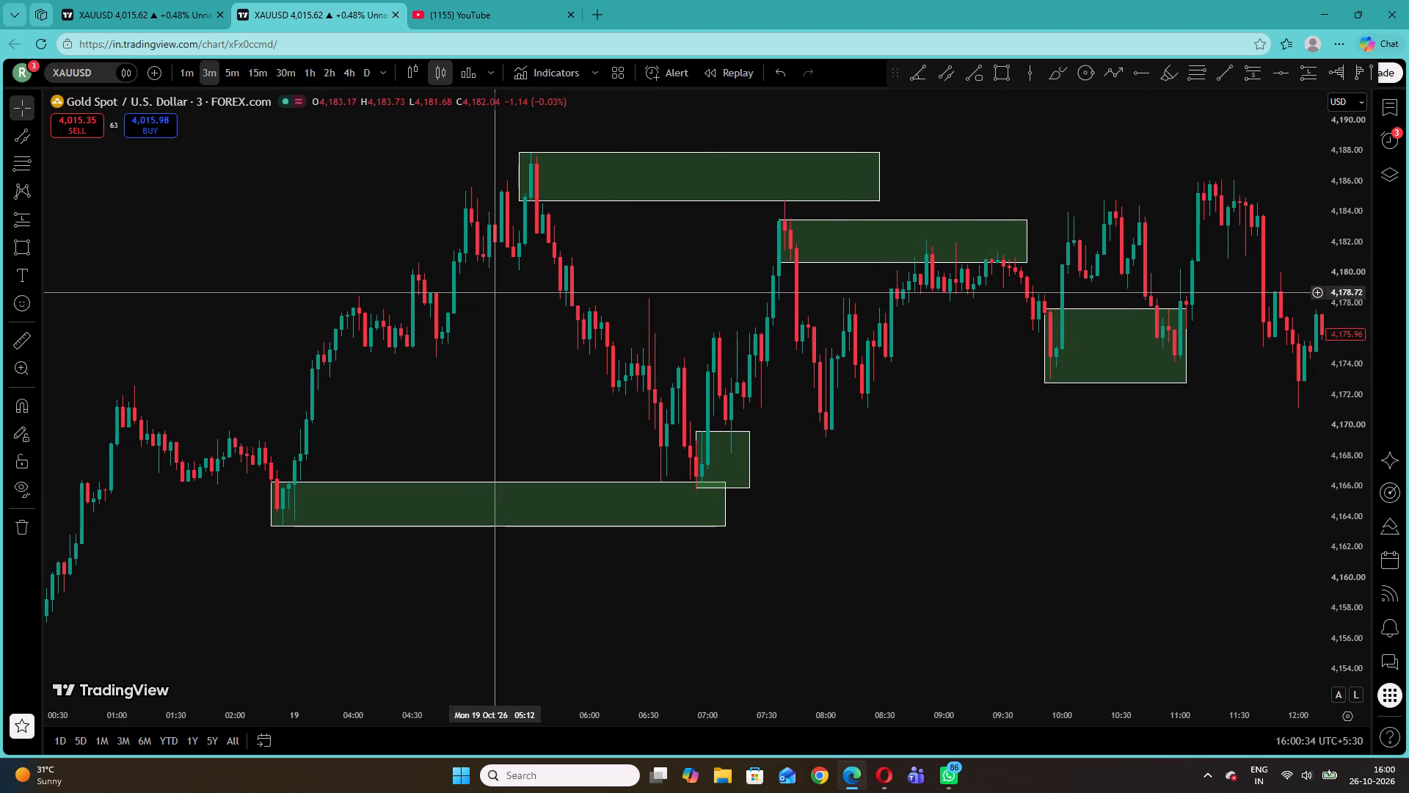
# Mark a demand zone from 04:39 on 19 October between 4,178.72 and 4,174.44, extended to about 06:00.
pyautogui.click(22, 253)
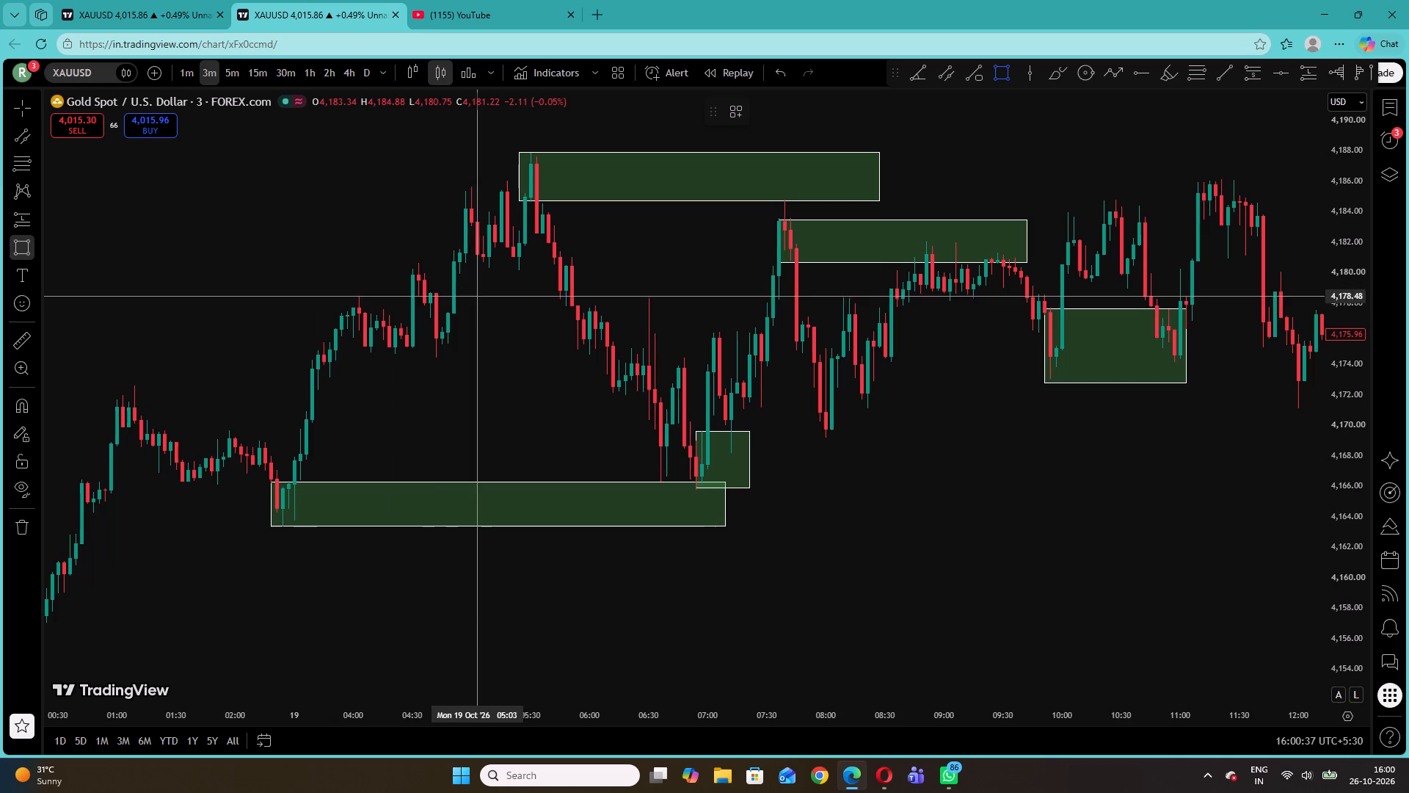
pyautogui.click(430, 292)
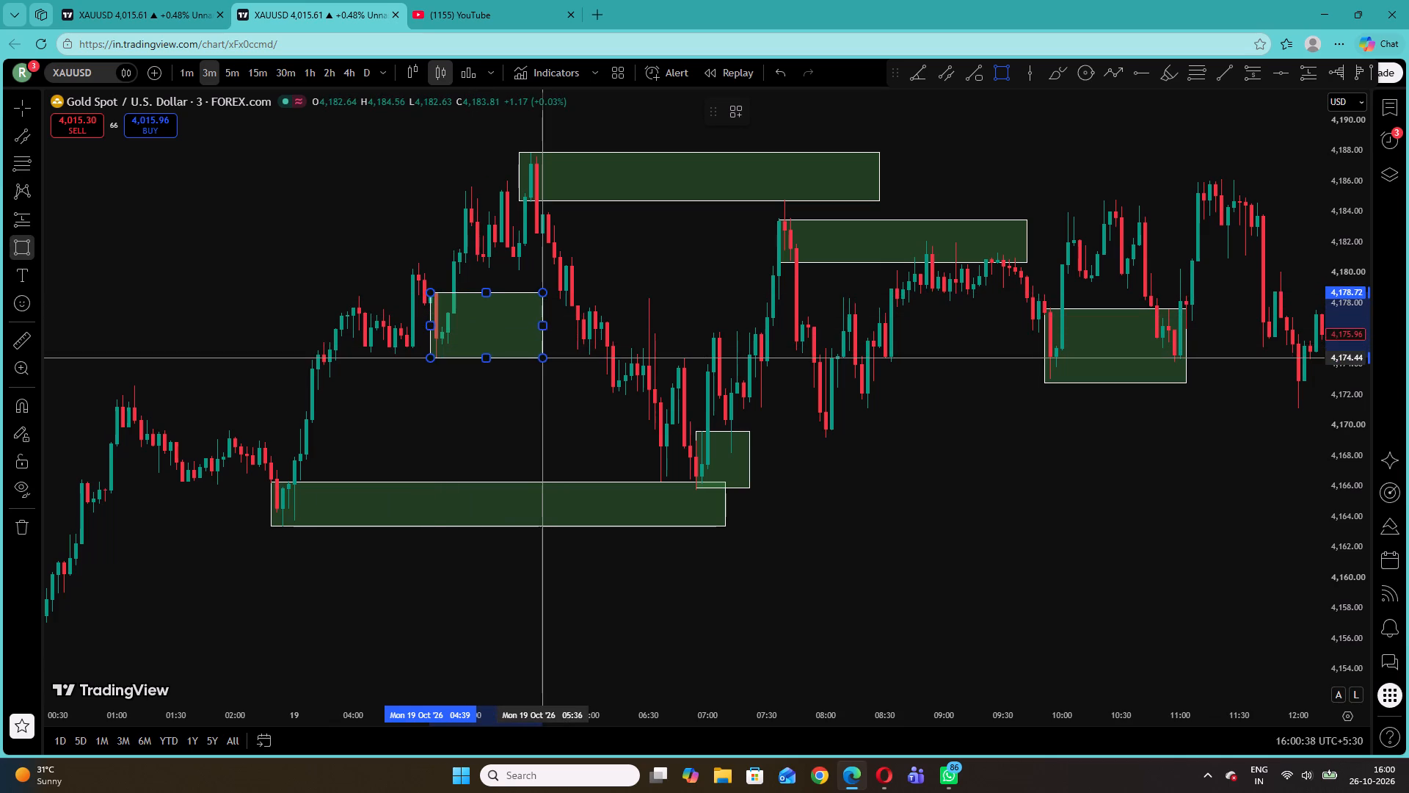
pyautogui.click(543, 358)
pyautogui.moveTo(543, 322); pyautogui.dragTo(588, 327)
pyautogui.click(635, 253)
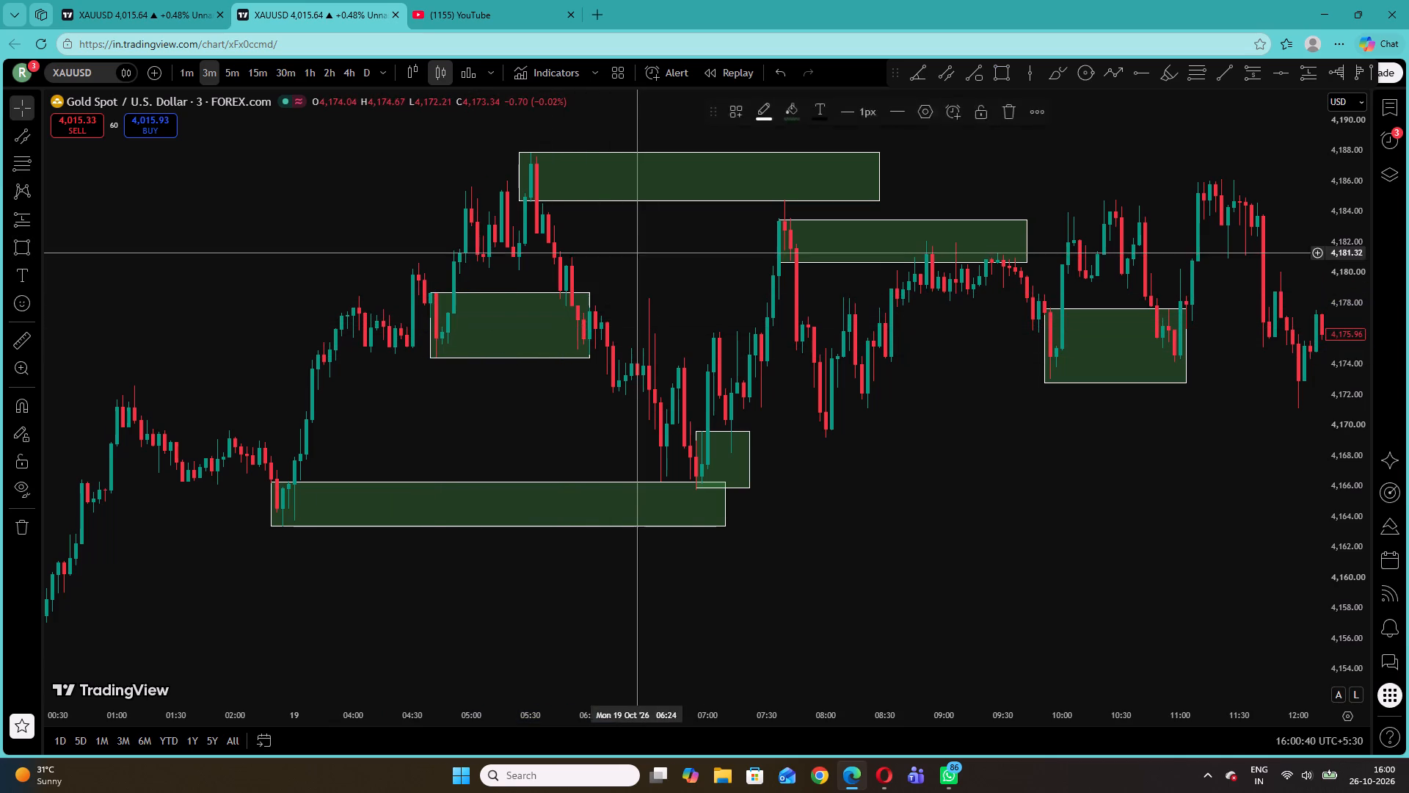
# Examine how price reacts at the marked zones across 19 October and on to midday on 20 October.
pyautogui.moveTo(1017, 470); pyautogui.dragTo(933, 486)
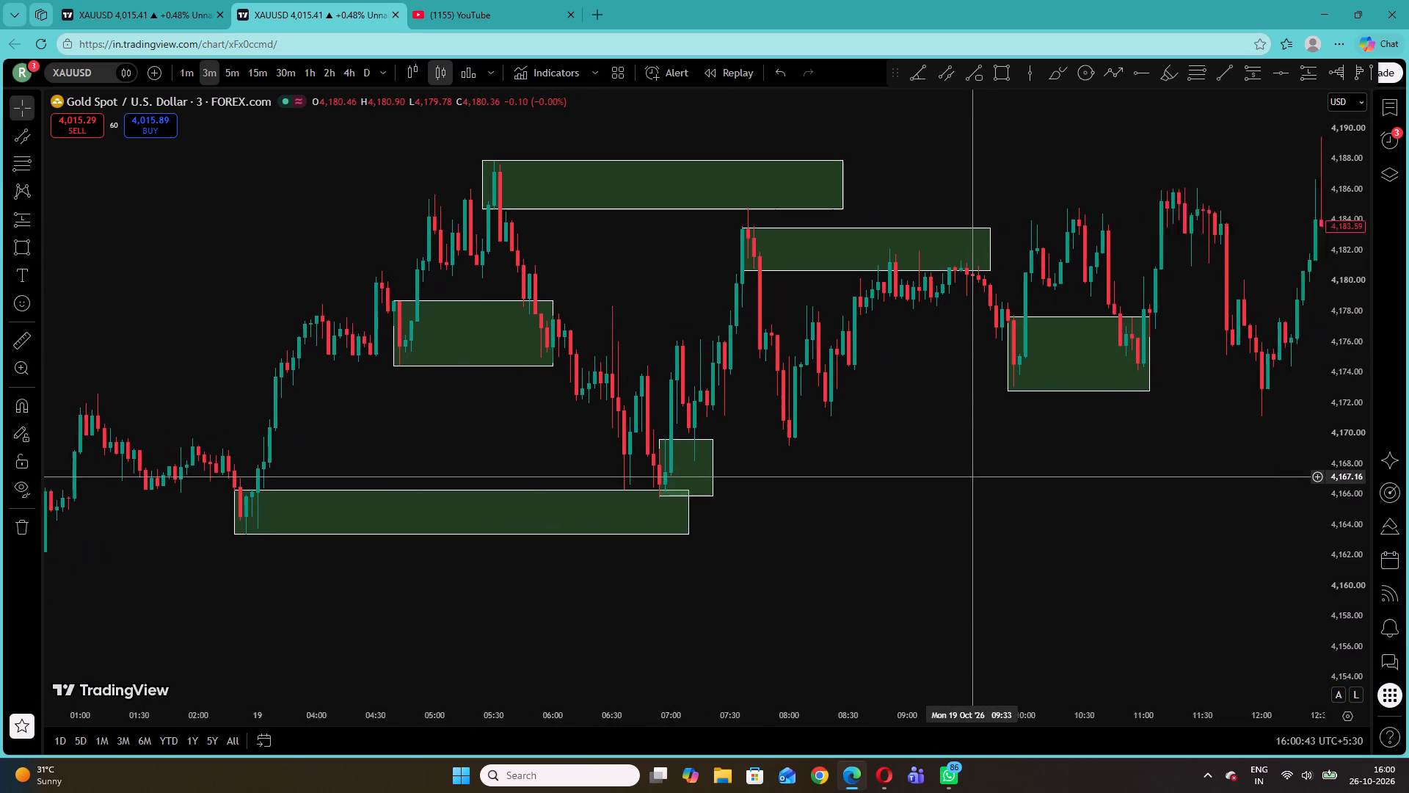
pyautogui.moveTo(933, 486); pyautogui.dragTo(301, 478)
pyautogui.moveTo(866, 524); pyautogui.dragTo(467, 499)
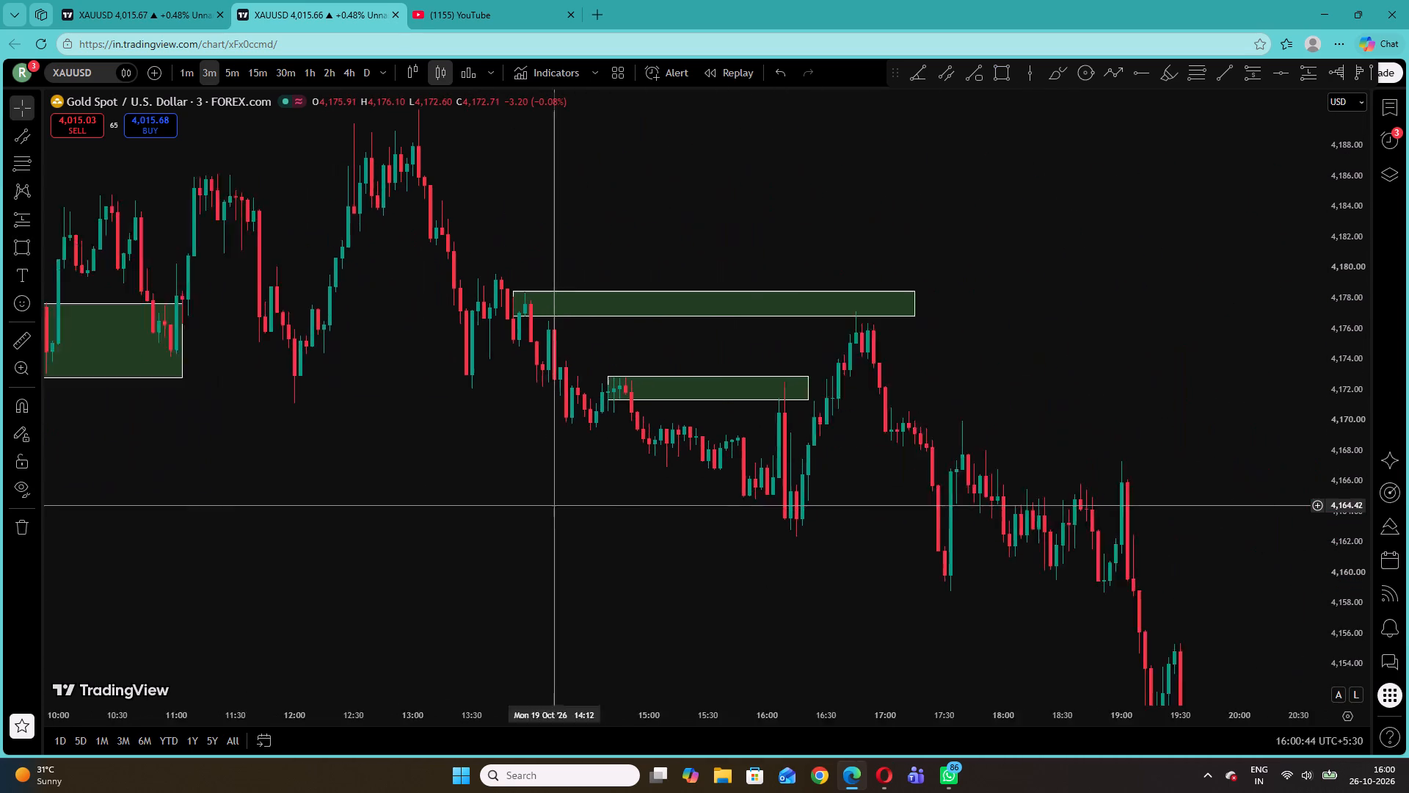
pyautogui.moveTo(467, 499); pyautogui.dragTo(439, 496)
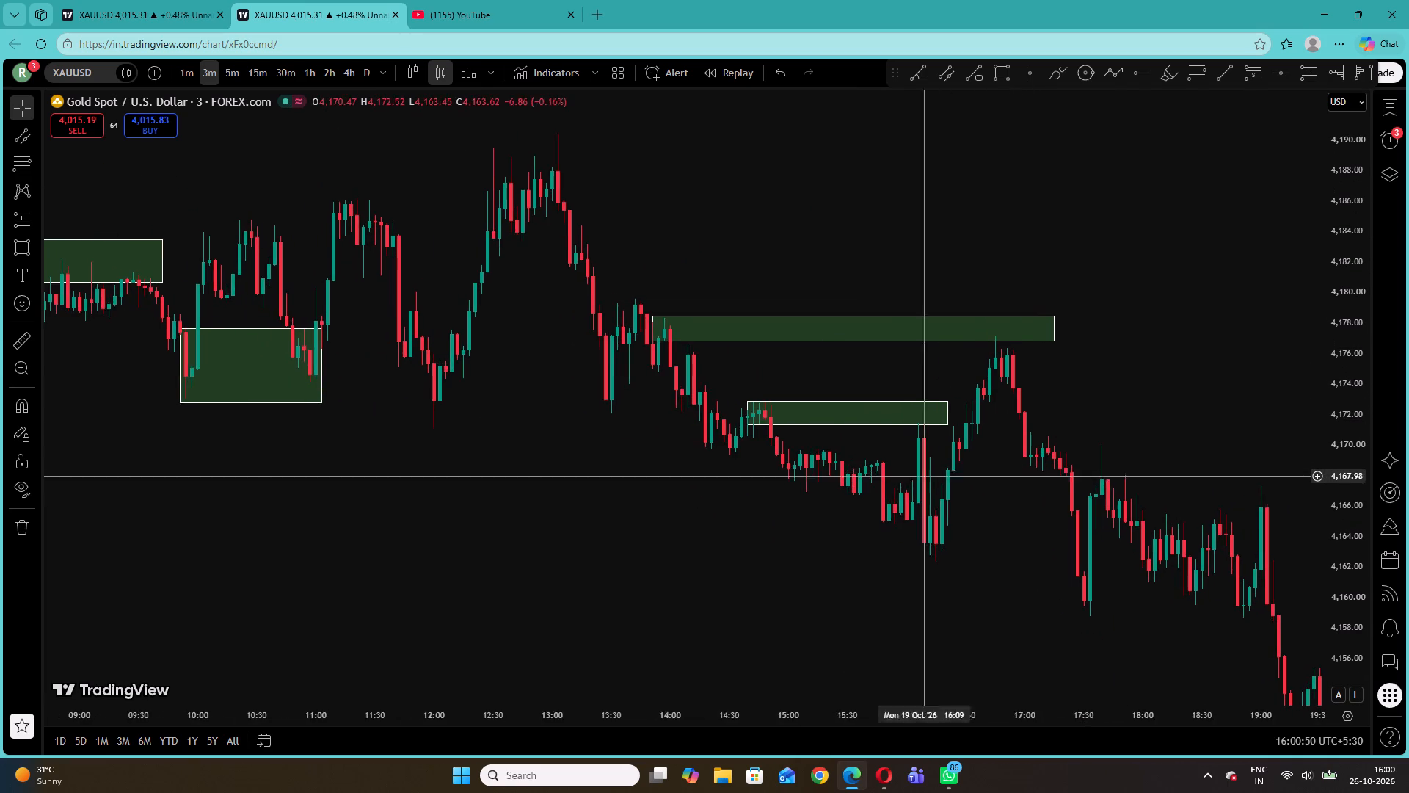
pyautogui.moveTo(504, 501); pyautogui.dragTo(886, 514)
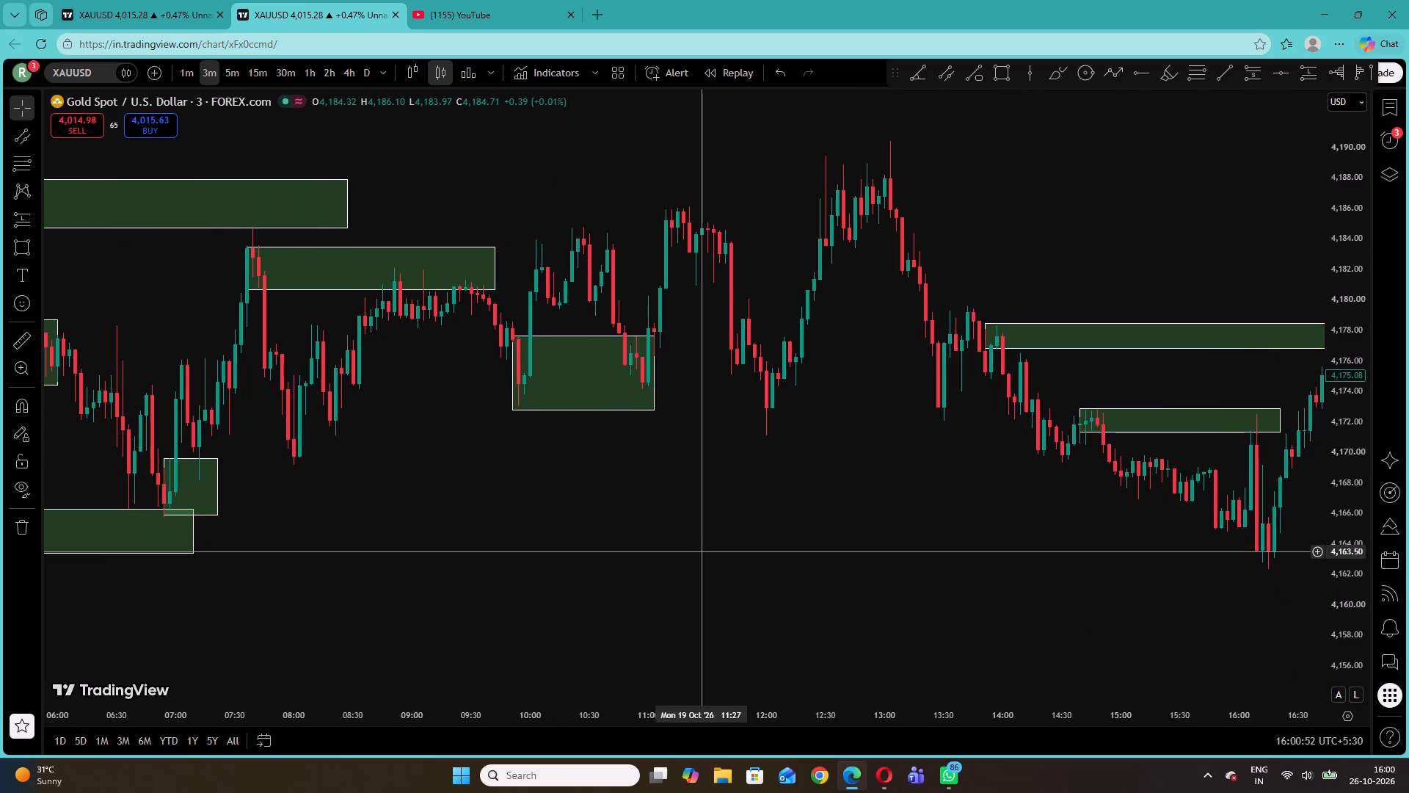
pyautogui.moveTo(699, 551); pyautogui.dragTo(1115, 560)
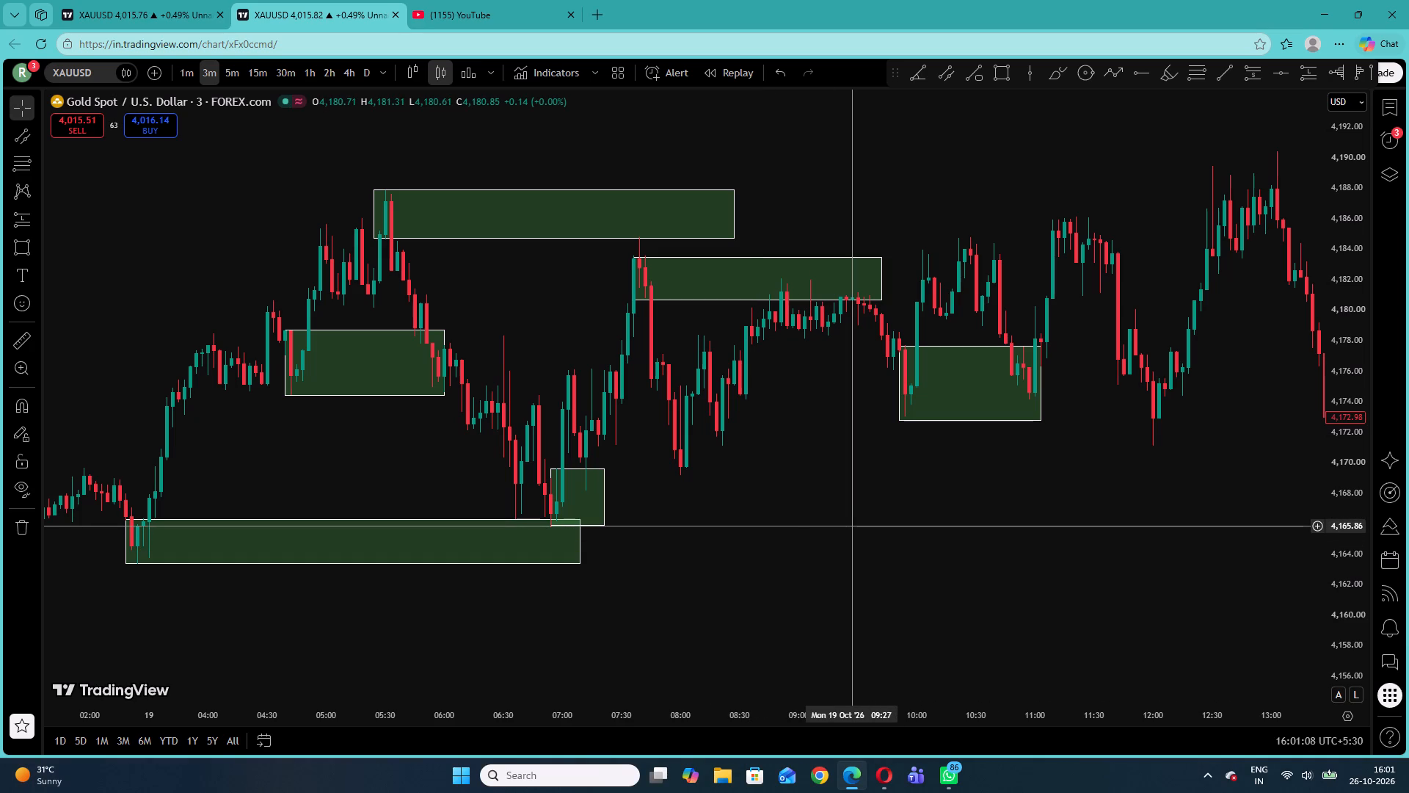
pyautogui.click(577, 271)
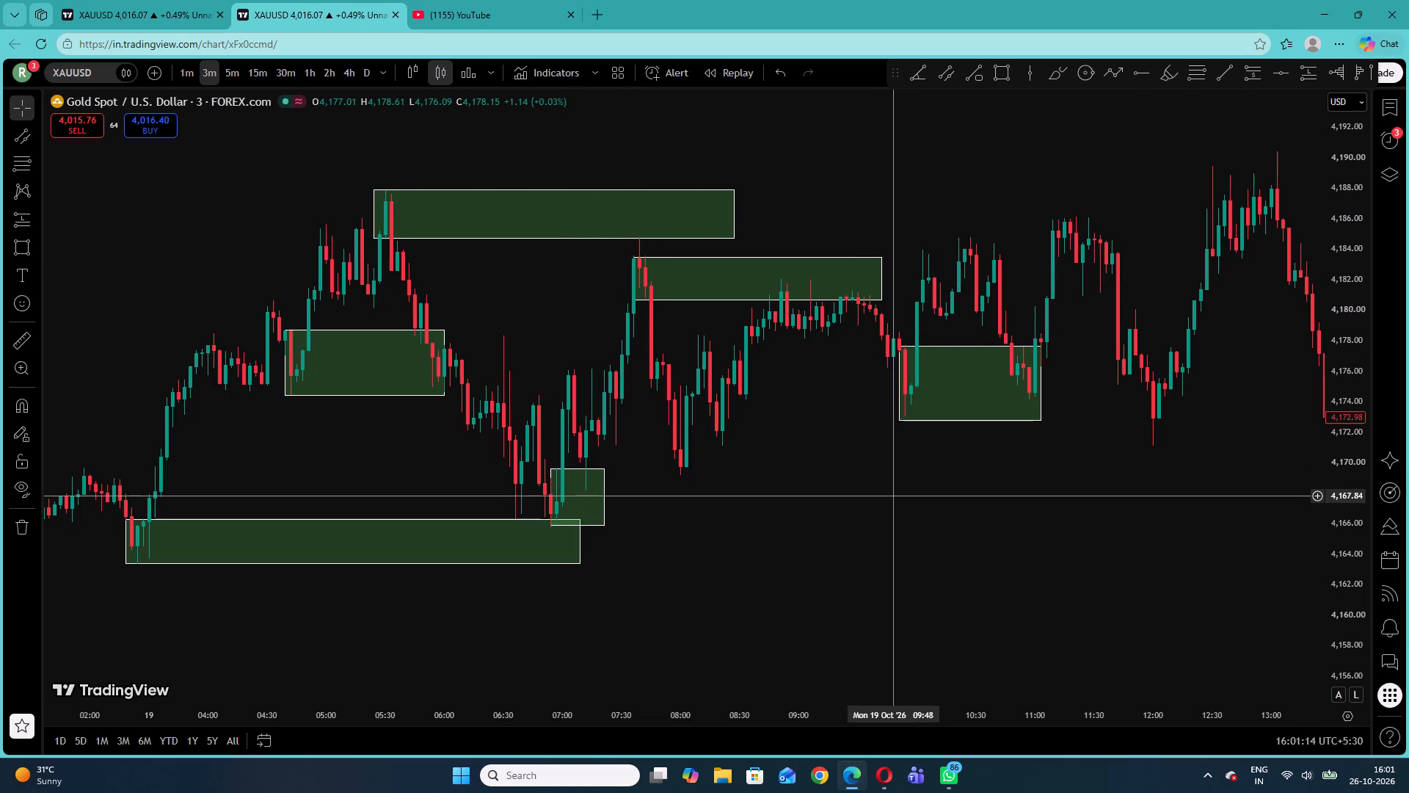
pyautogui.moveTo(889, 496); pyautogui.dragTo(810, 530)
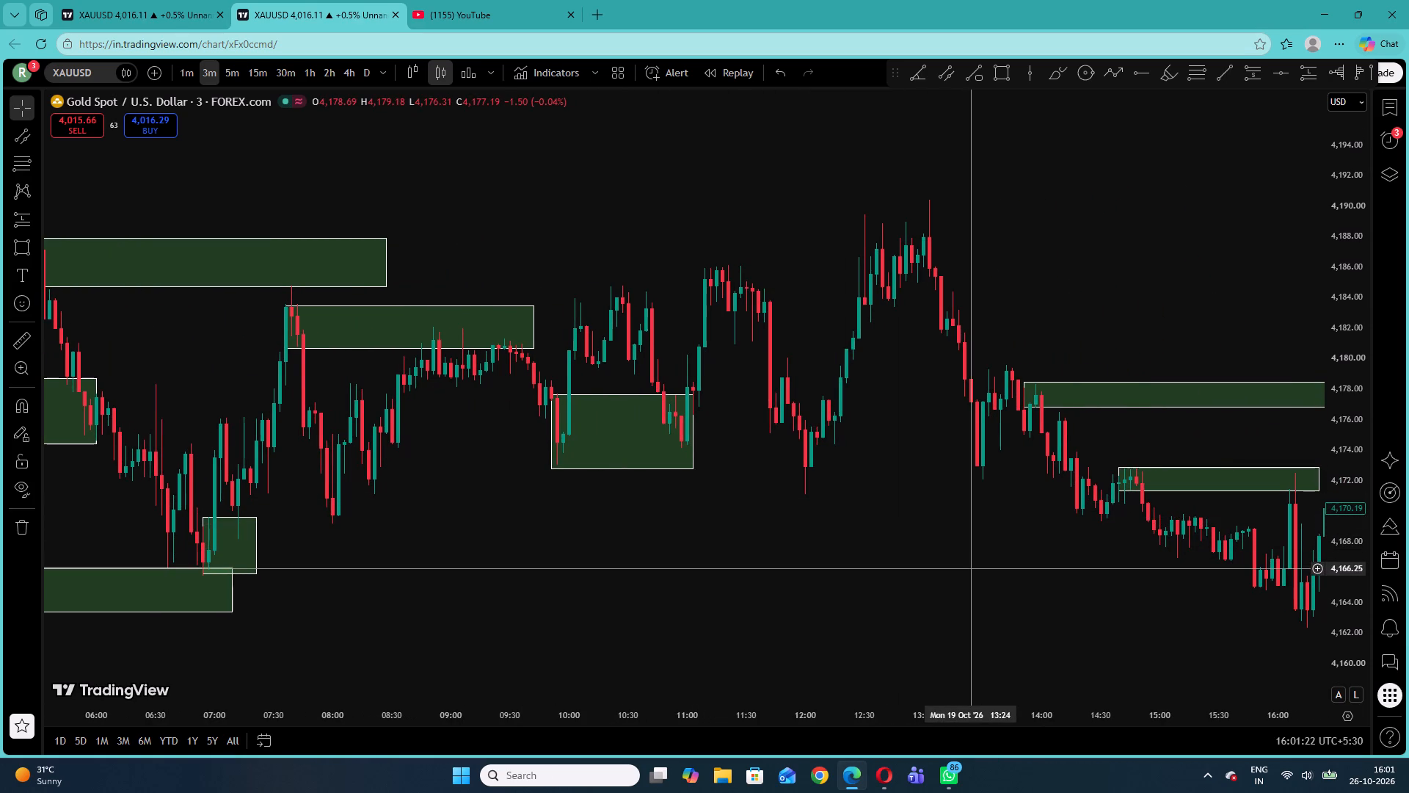
pyautogui.moveTo(982, 551); pyautogui.dragTo(459, 537)
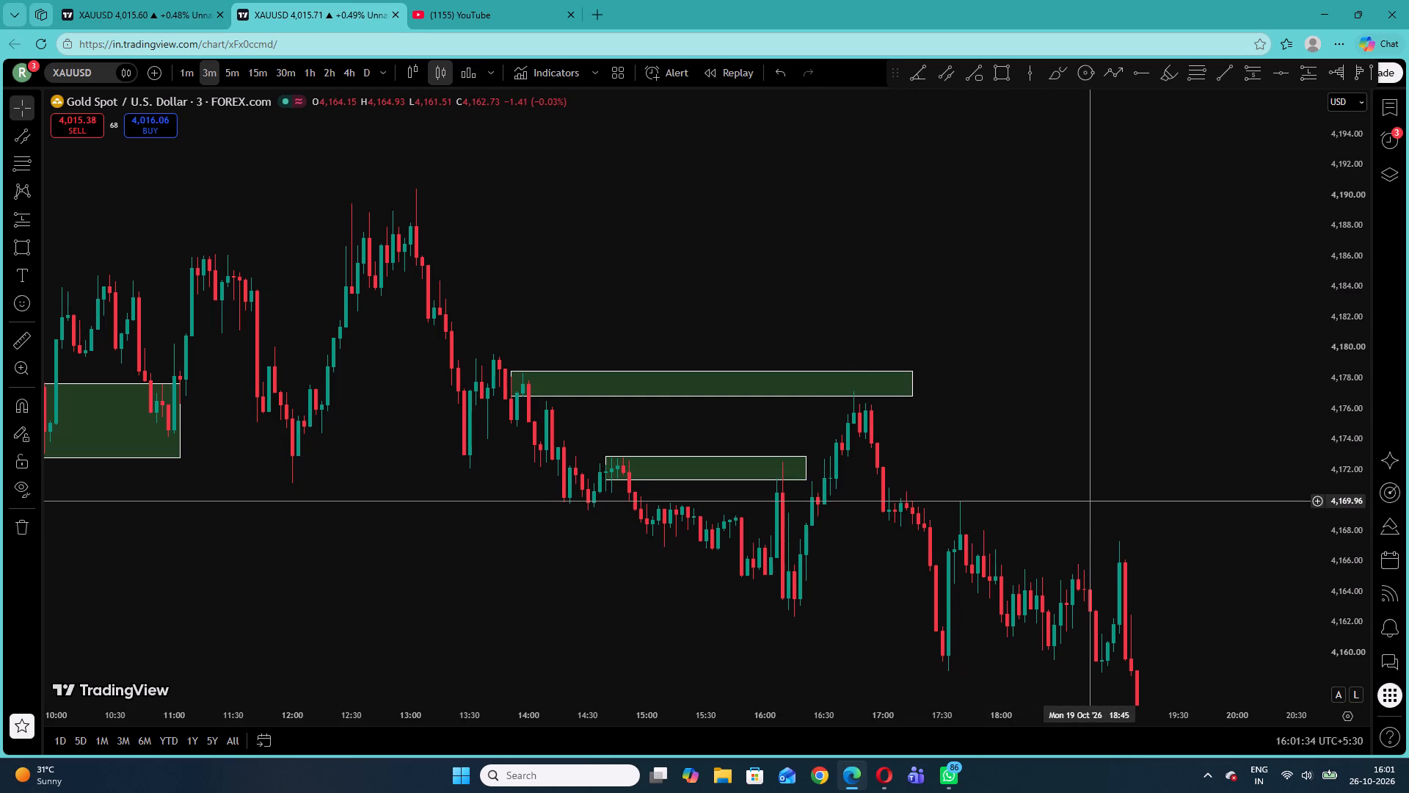
pyautogui.moveTo(1088, 501); pyautogui.dragTo(661, 280)
pyautogui.moveTo(1008, 494); pyautogui.dragTo(1008, 493)
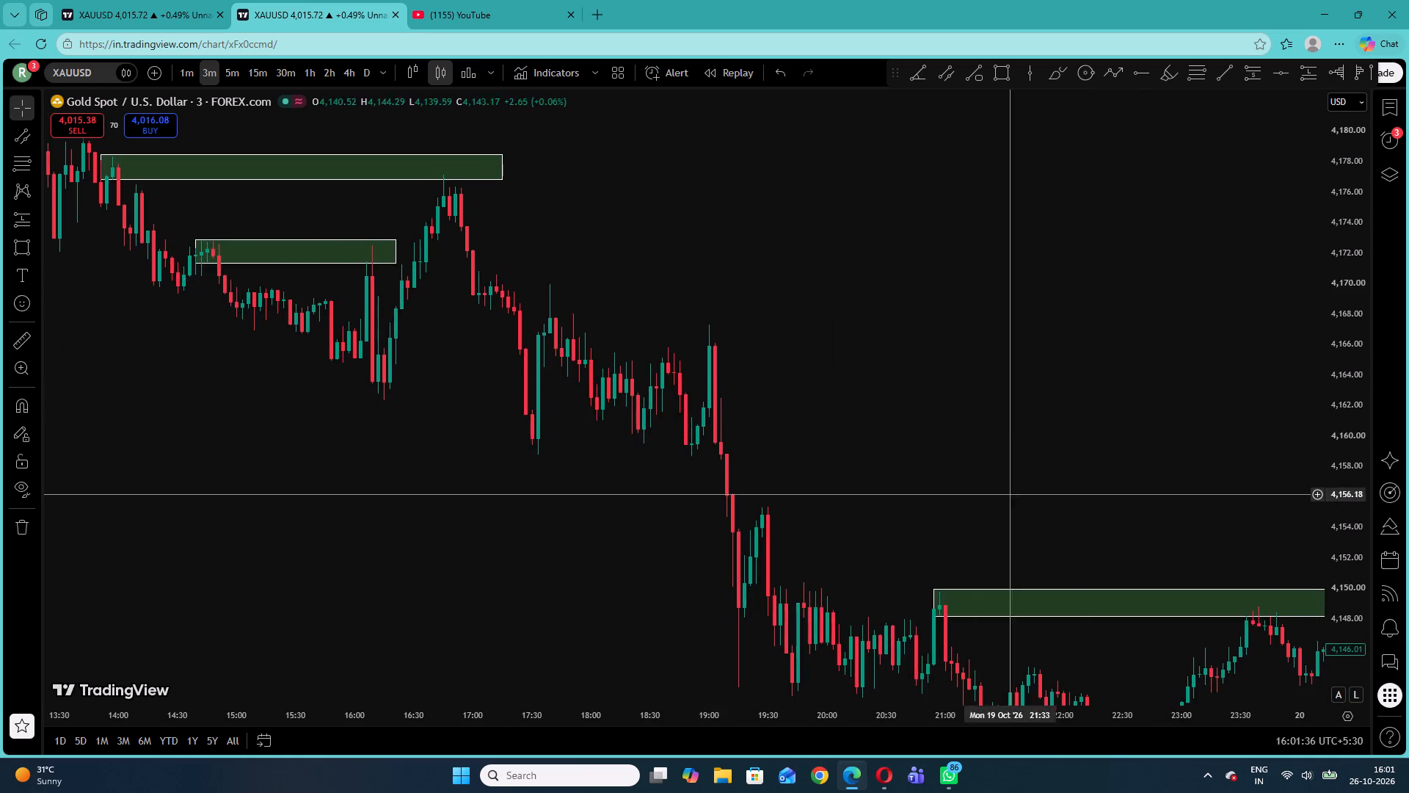
pyautogui.moveTo(1008, 493); pyautogui.dragTo(649, 330)
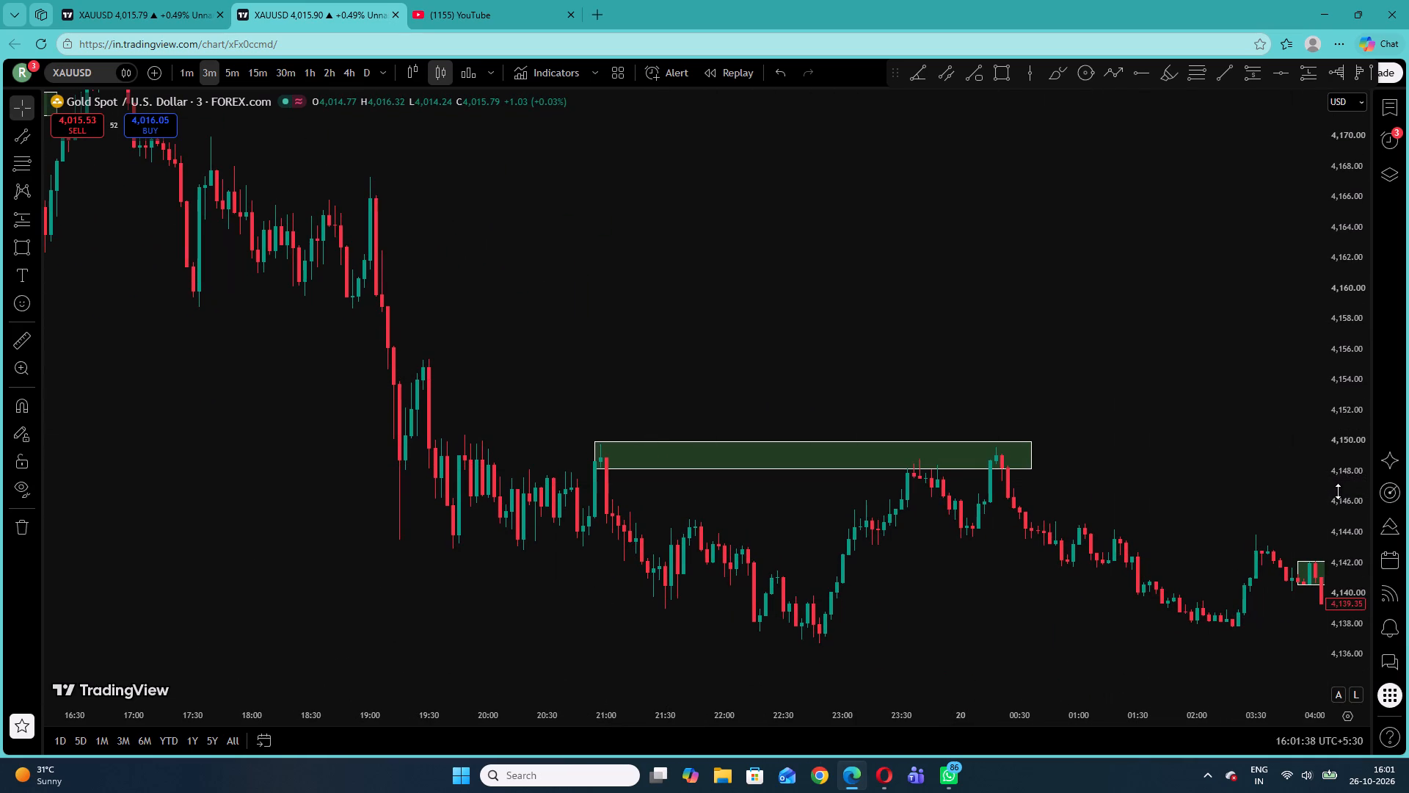
pyautogui.moveTo(1339, 491); pyautogui.dragTo(1331, 319)
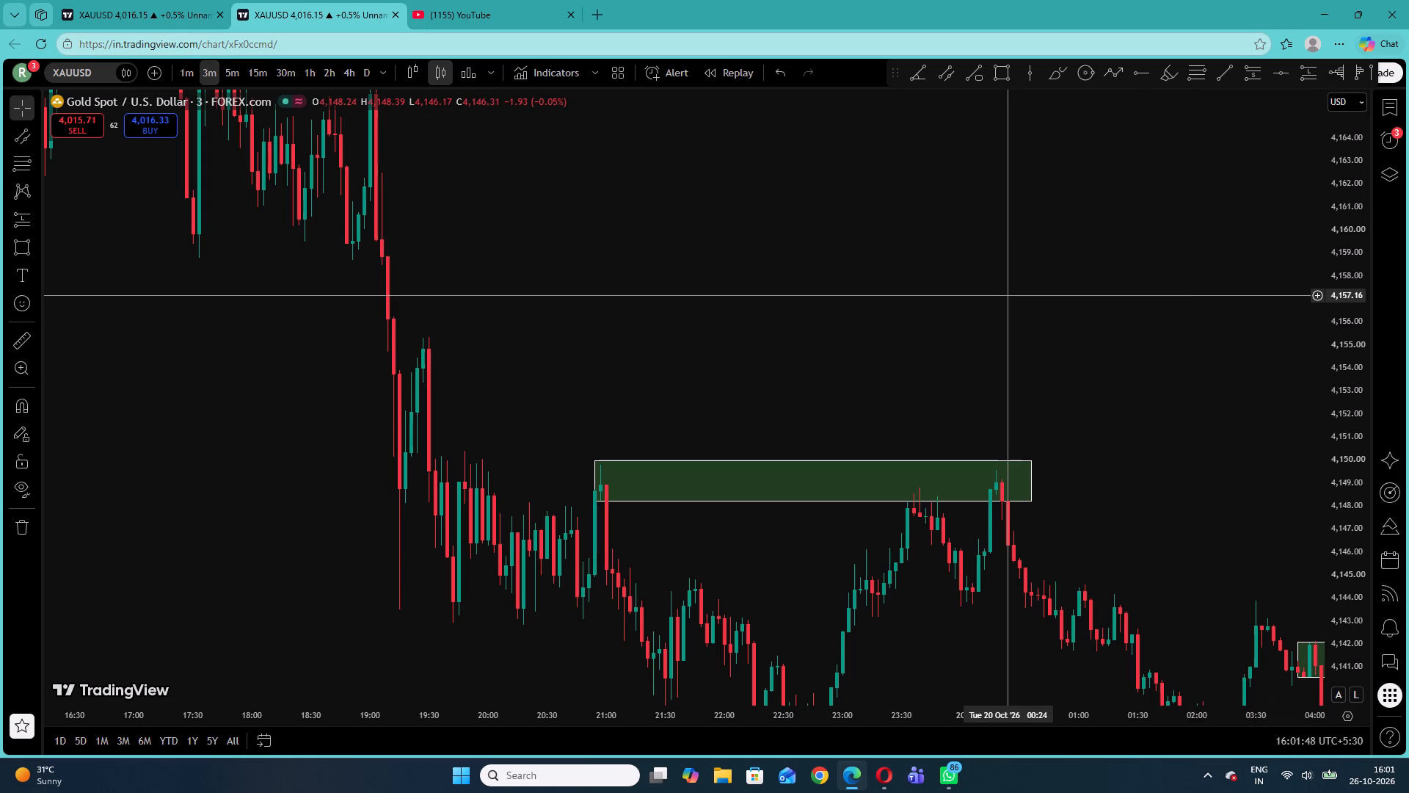
pyautogui.moveTo(1073, 368); pyautogui.dragTo(787, 237)
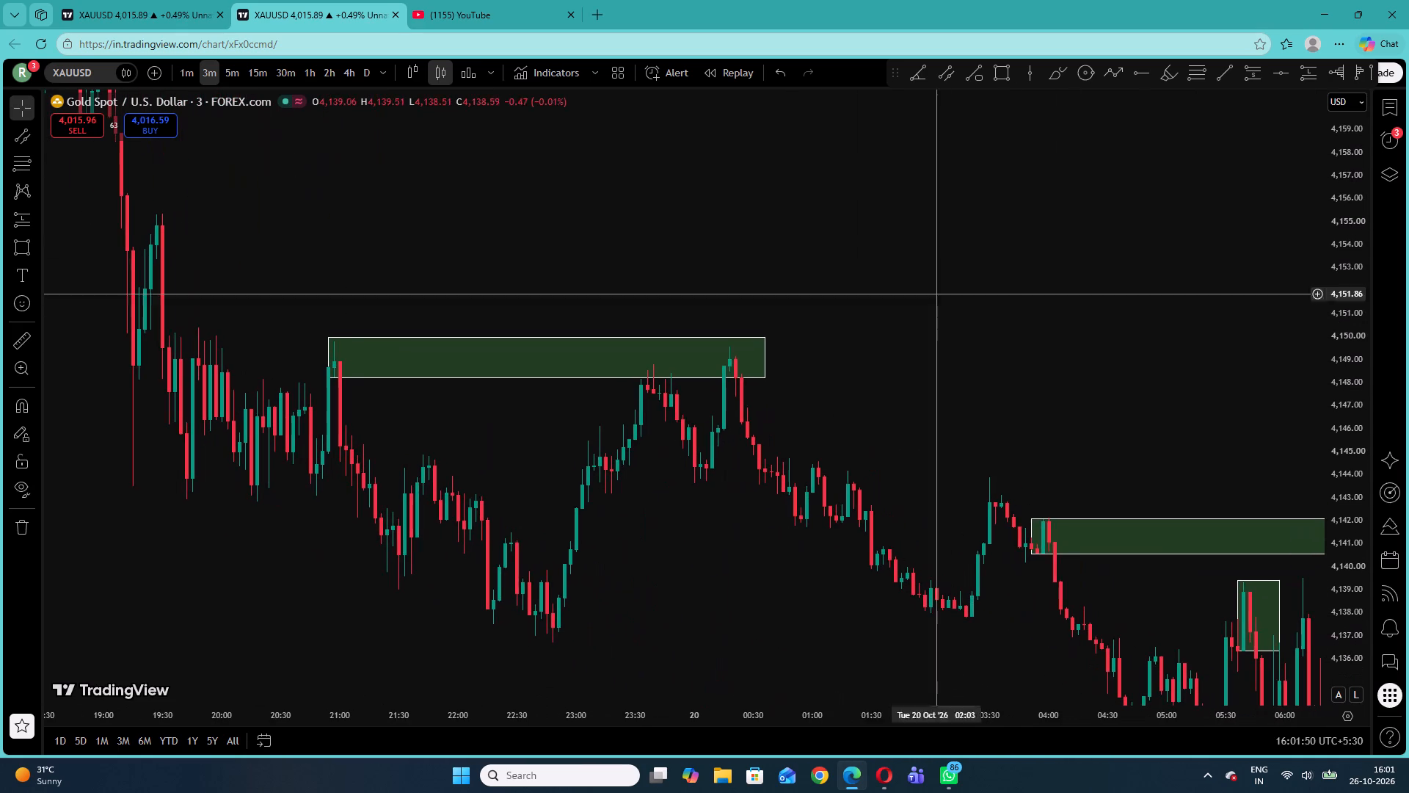
pyautogui.moveTo(1066, 395); pyautogui.dragTo(573, 327)
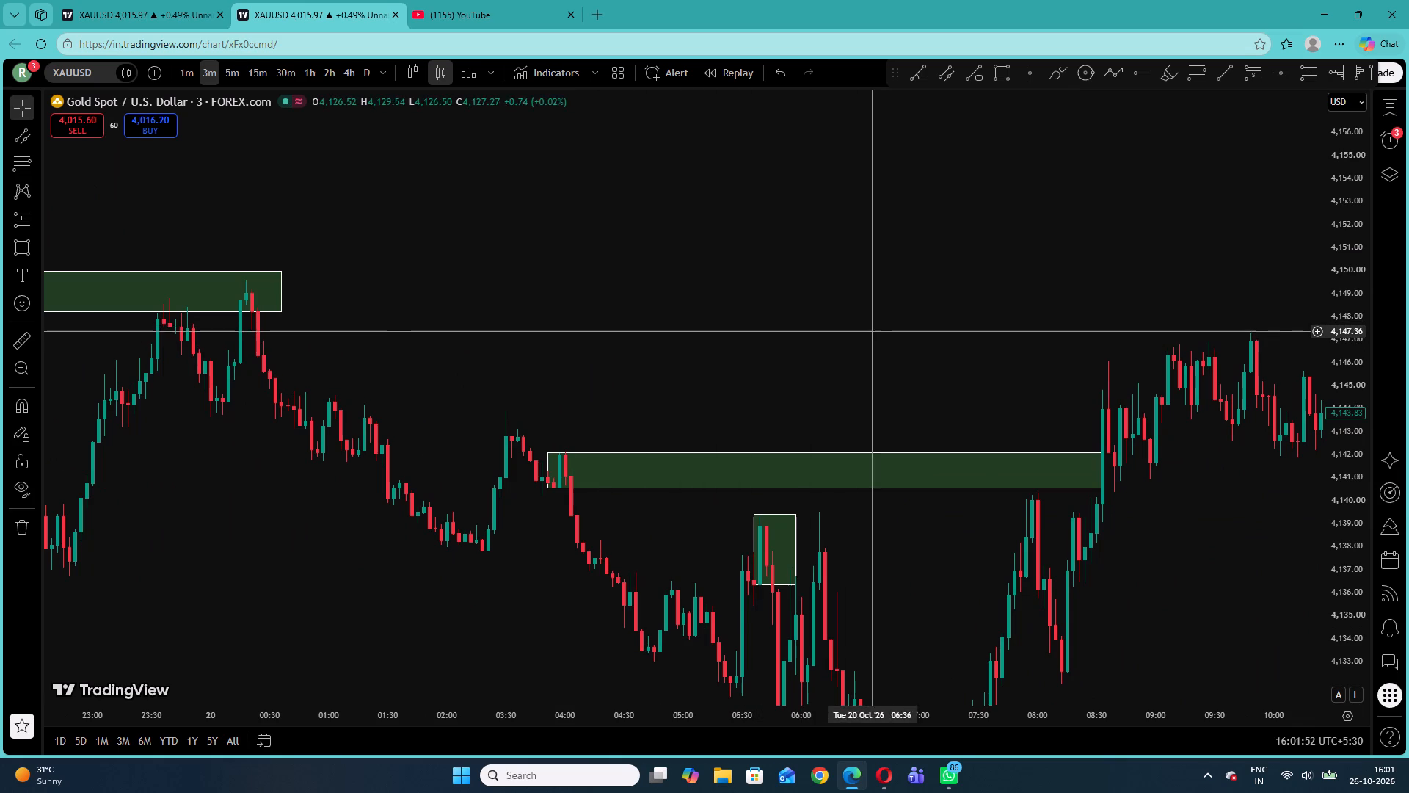
pyautogui.moveTo(943, 353); pyautogui.dragTo(837, 322)
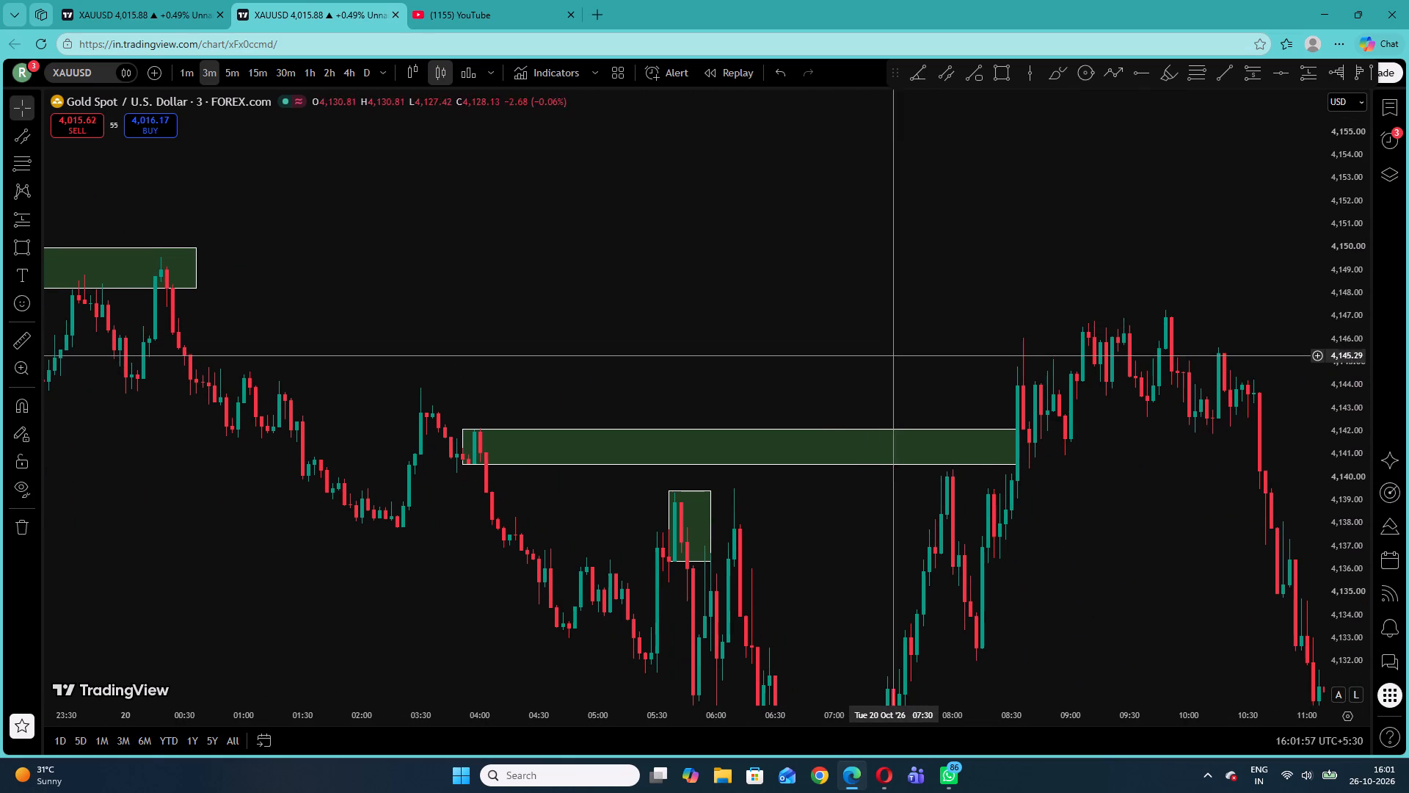
pyautogui.moveTo(899, 358); pyautogui.dragTo(595, 377)
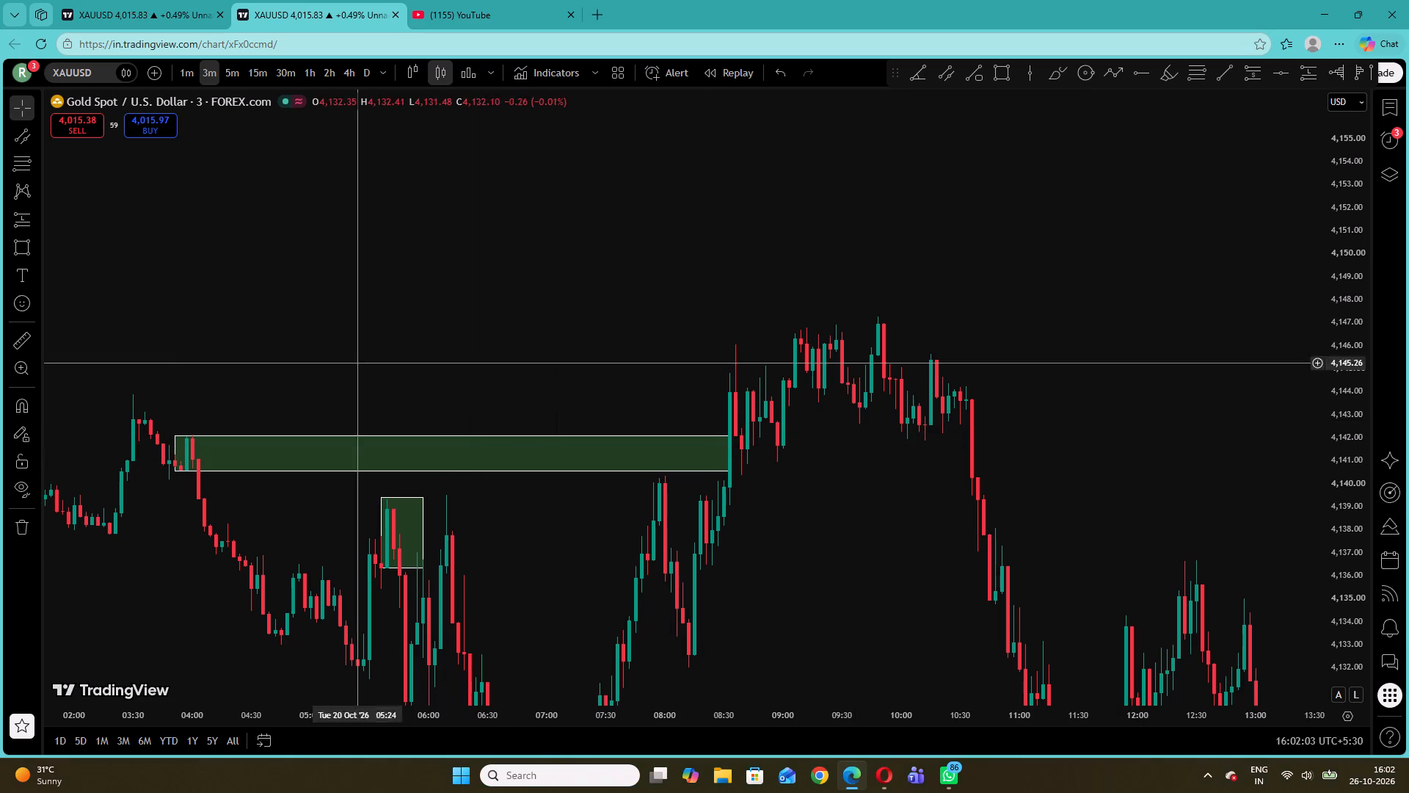
# Mark a demand zone from 08:54 on 20 October between 4,142.70 and 4,140.82, extended to about 10:36.
pyautogui.click(26, 253)
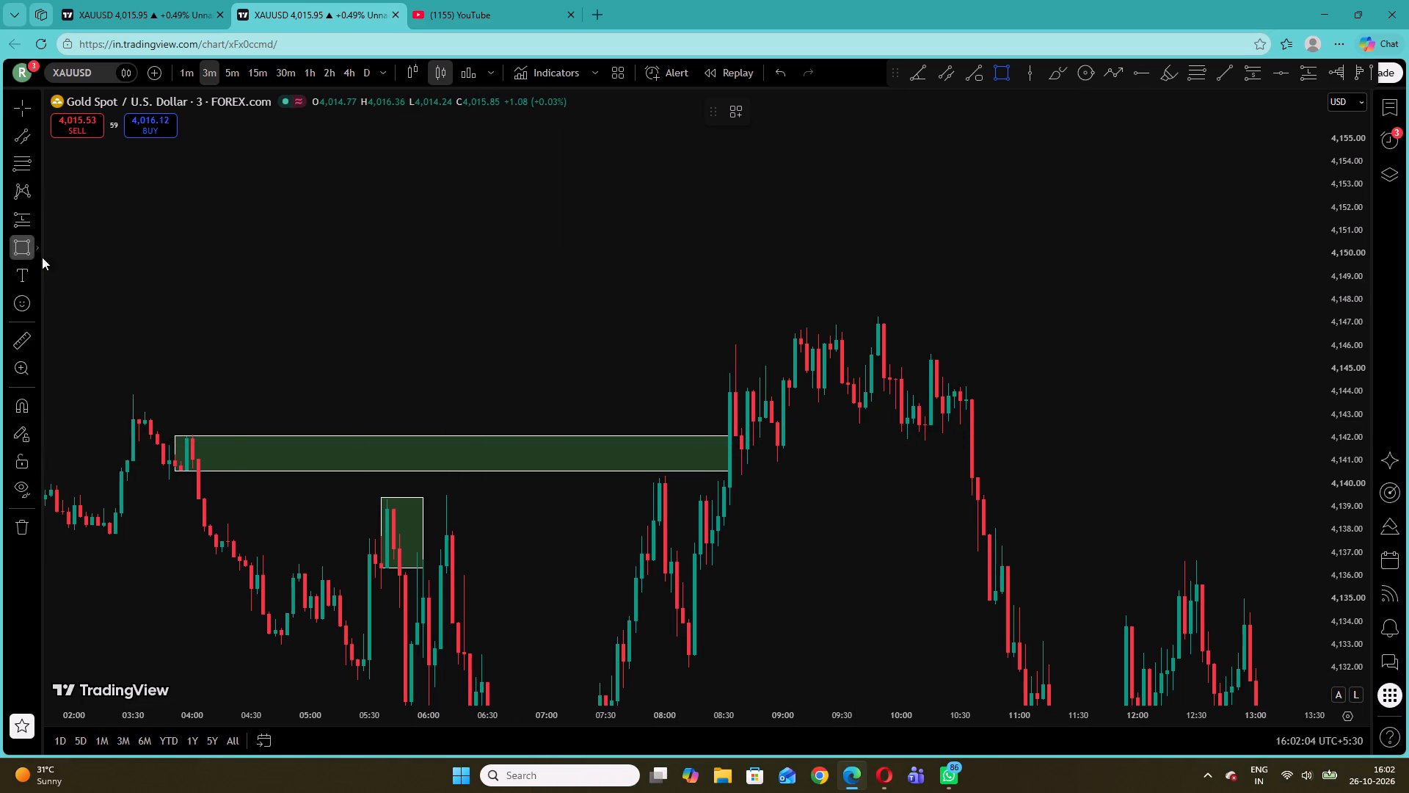
pyautogui.click(771, 421)
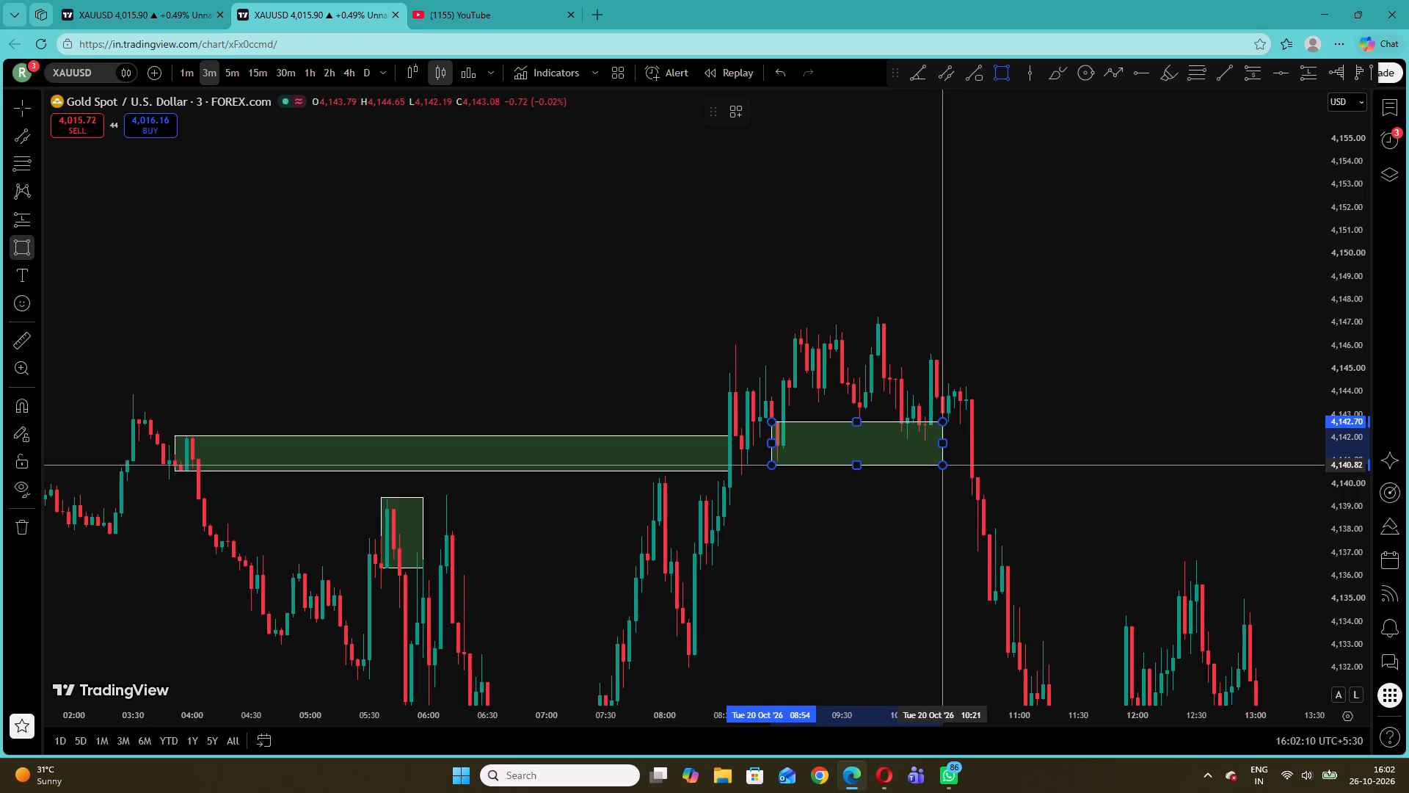
pyautogui.click(942, 465)
pyautogui.moveTo(943, 440); pyautogui.dragTo(971, 442)
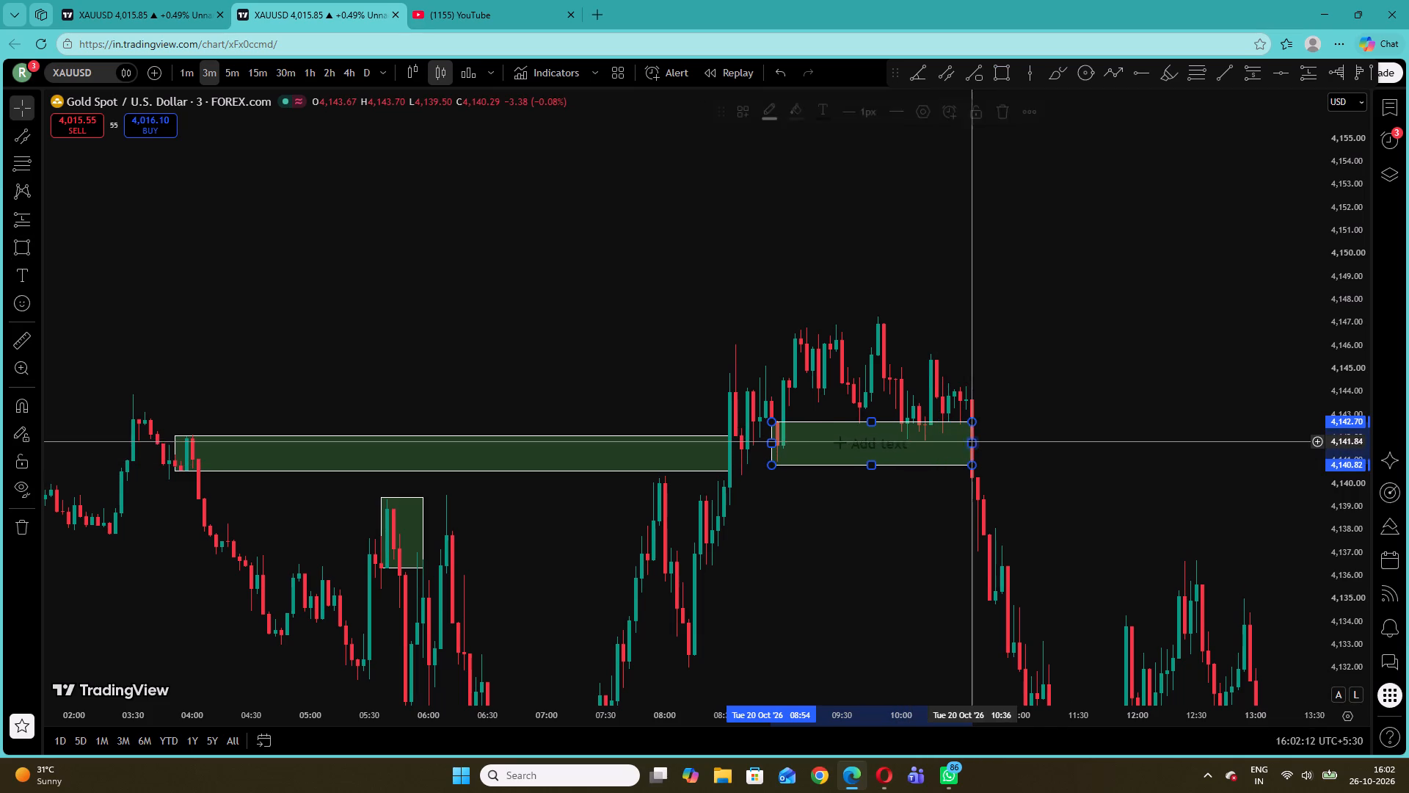
pyautogui.click(1016, 425)
pyautogui.click(1071, 487)
# Mark a supply zone from 10:39 on 20 October between 4,138.12 and 4,134.76, extended to about 12:54.
pyautogui.moveTo(1071, 487); pyautogui.dragTo(858, 363)
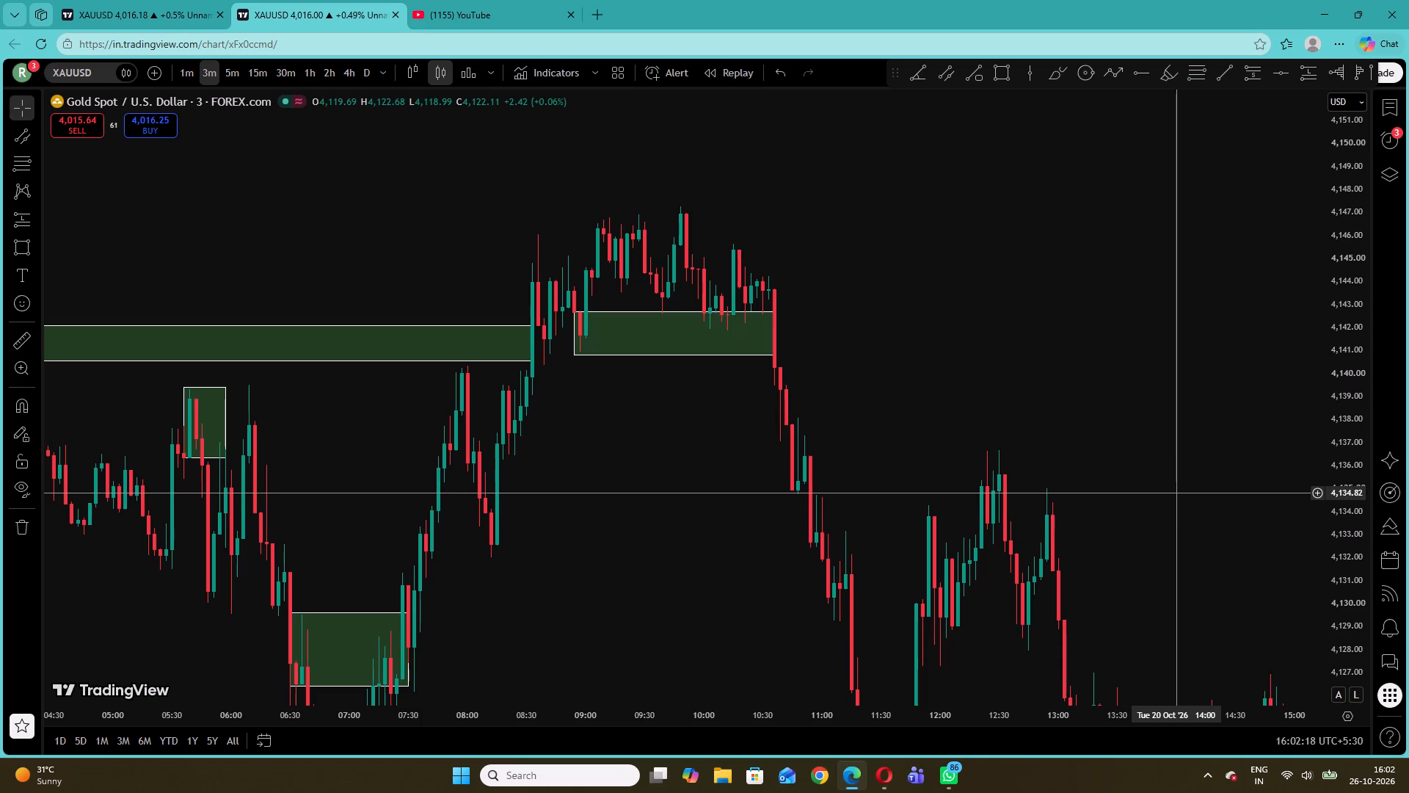
pyautogui.moveTo(1336, 529); pyautogui.dragTo(1300, 245)
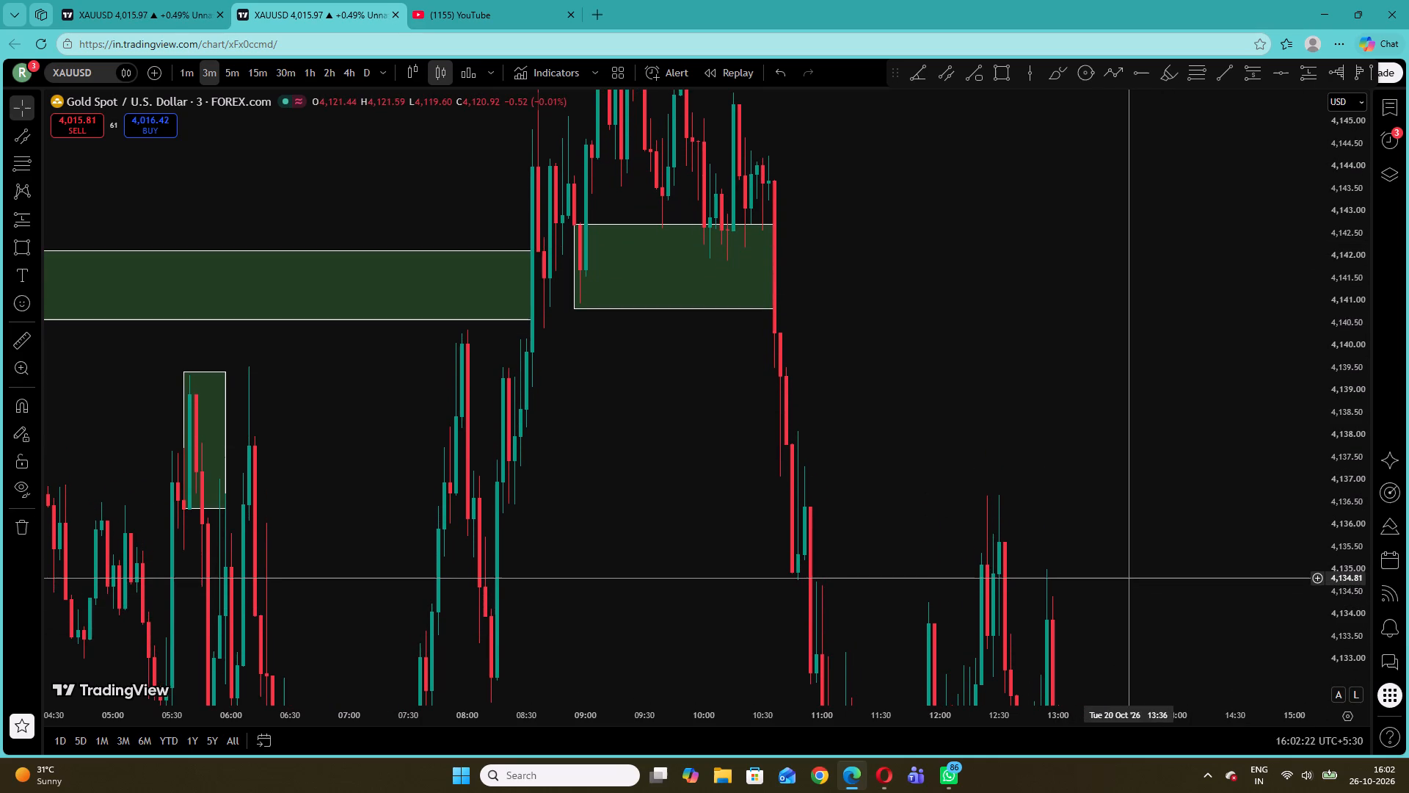
pyautogui.click(23, 245)
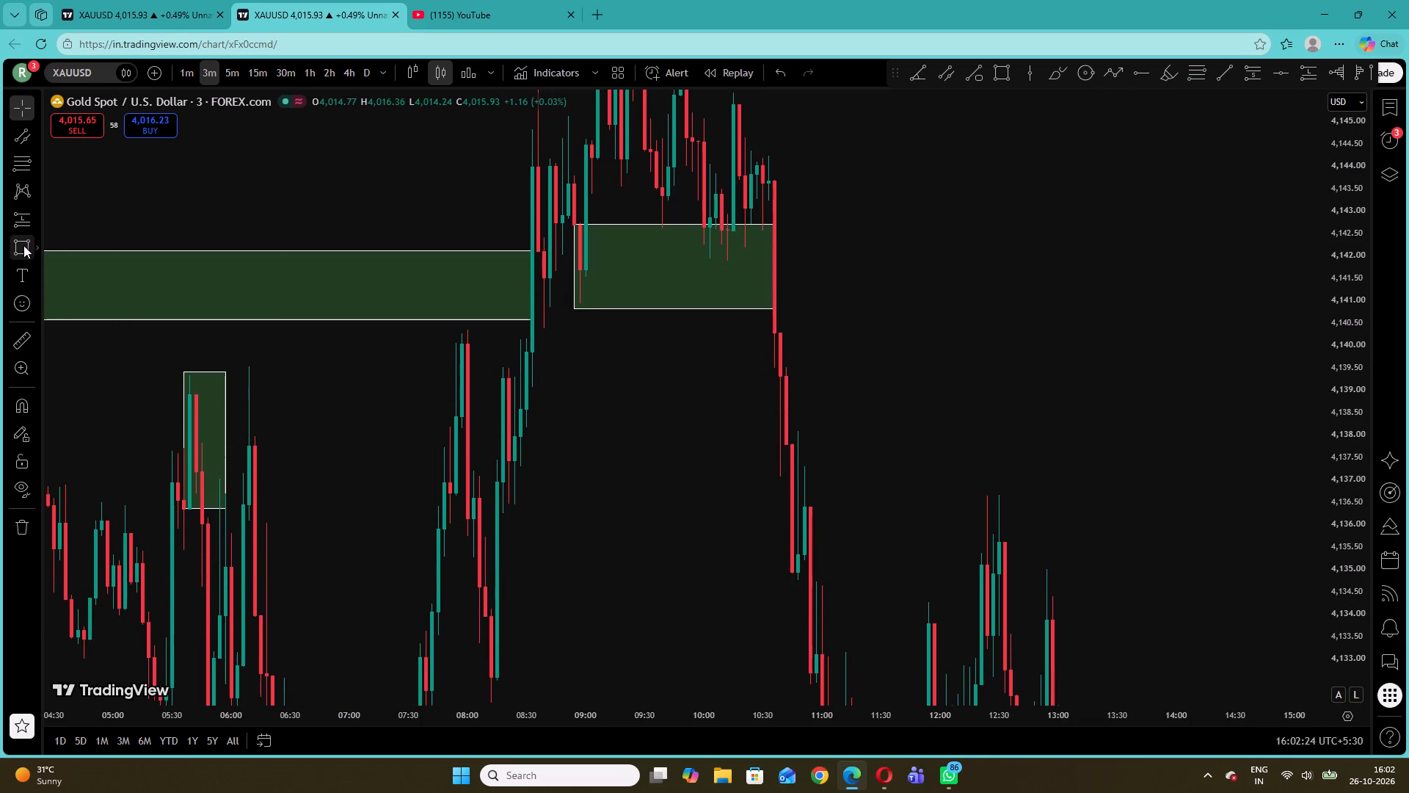
pyautogui.click(780, 430)
pyautogui.click(983, 580)
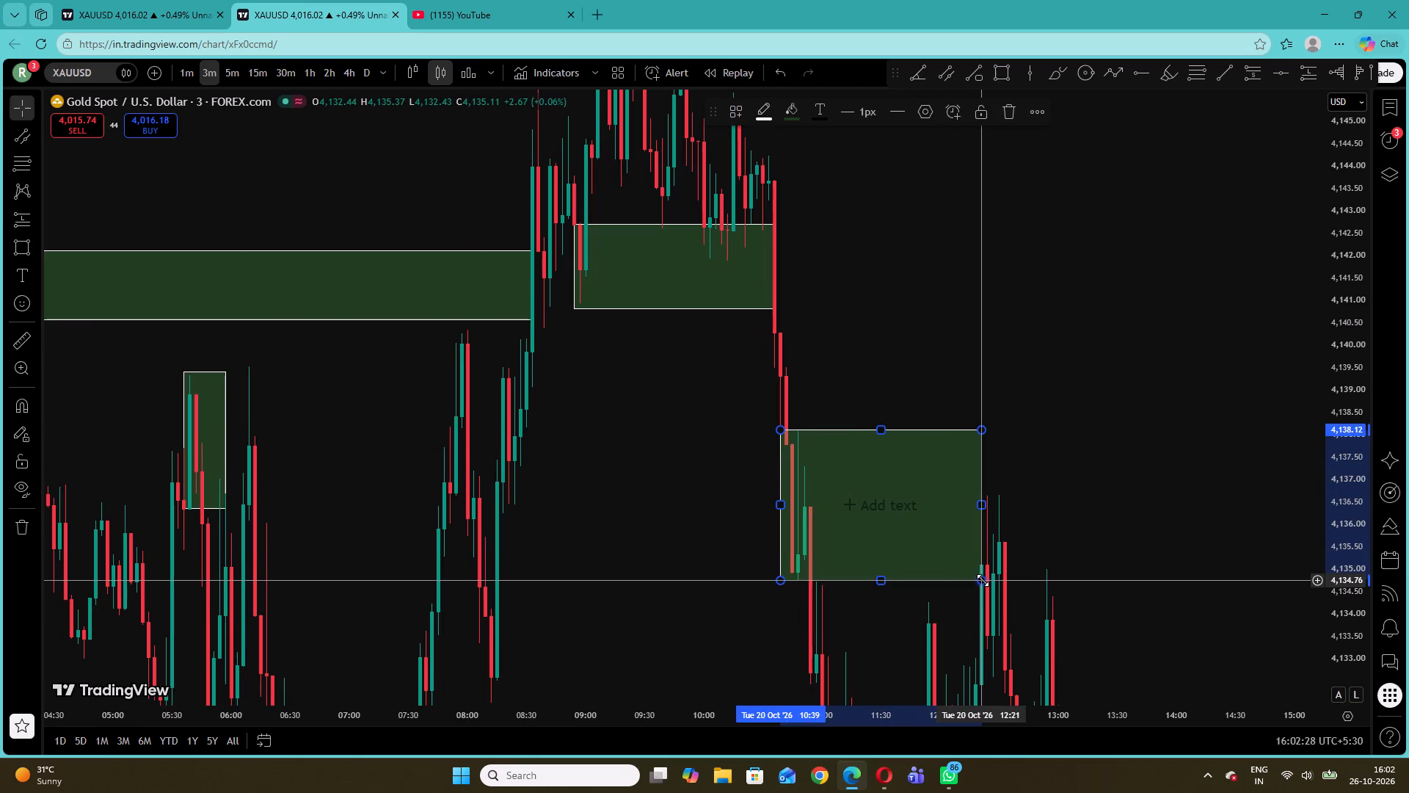
pyautogui.moveTo(978, 504); pyautogui.dragTo(1044, 502)
pyautogui.click(1262, 560)
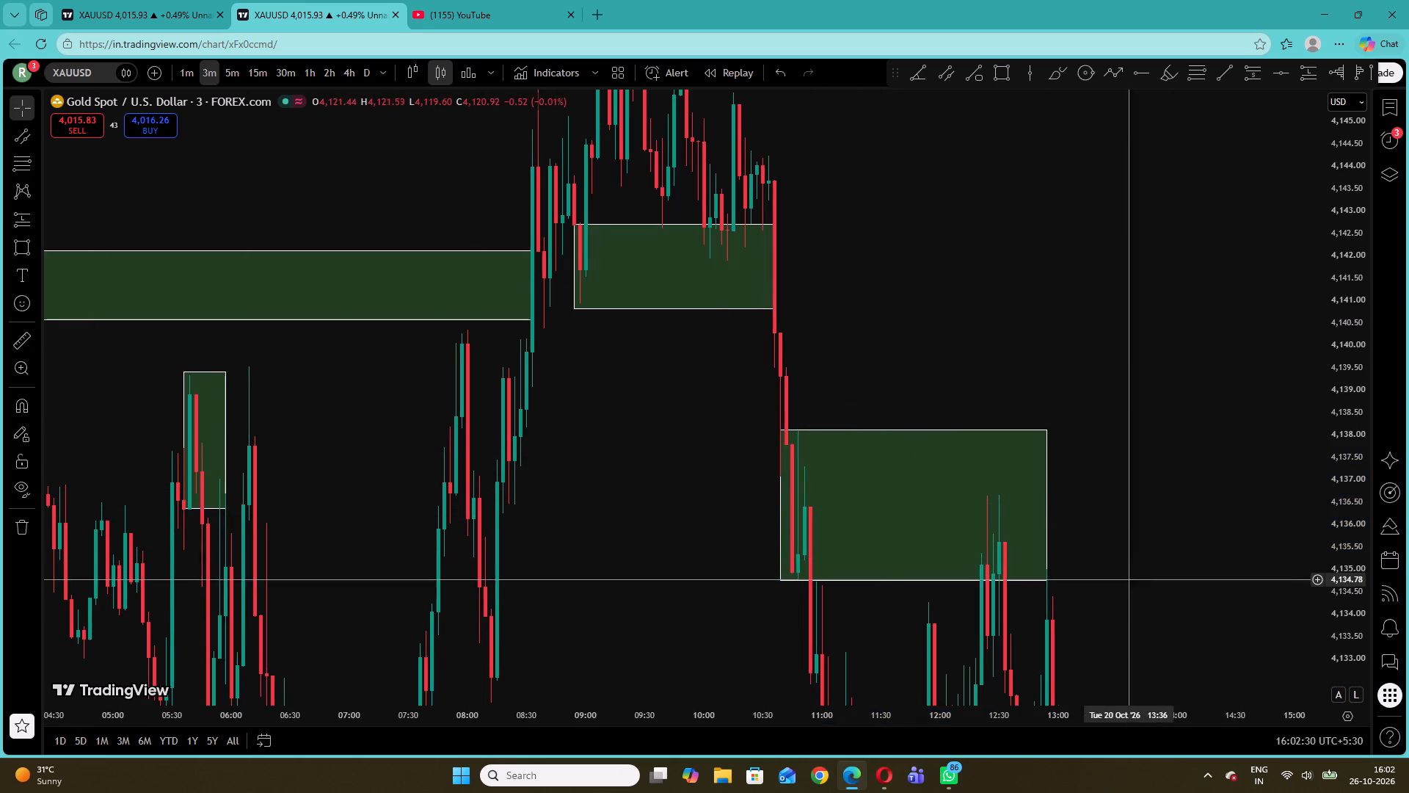
# Examine the price action around the 10:39 supply zone and on through the afternoon of 20 October.
pyautogui.moveTo(1129, 581); pyautogui.dragTo(1205, 452)
pyautogui.moveTo(1343, 635); pyautogui.dragTo(1300, 357)
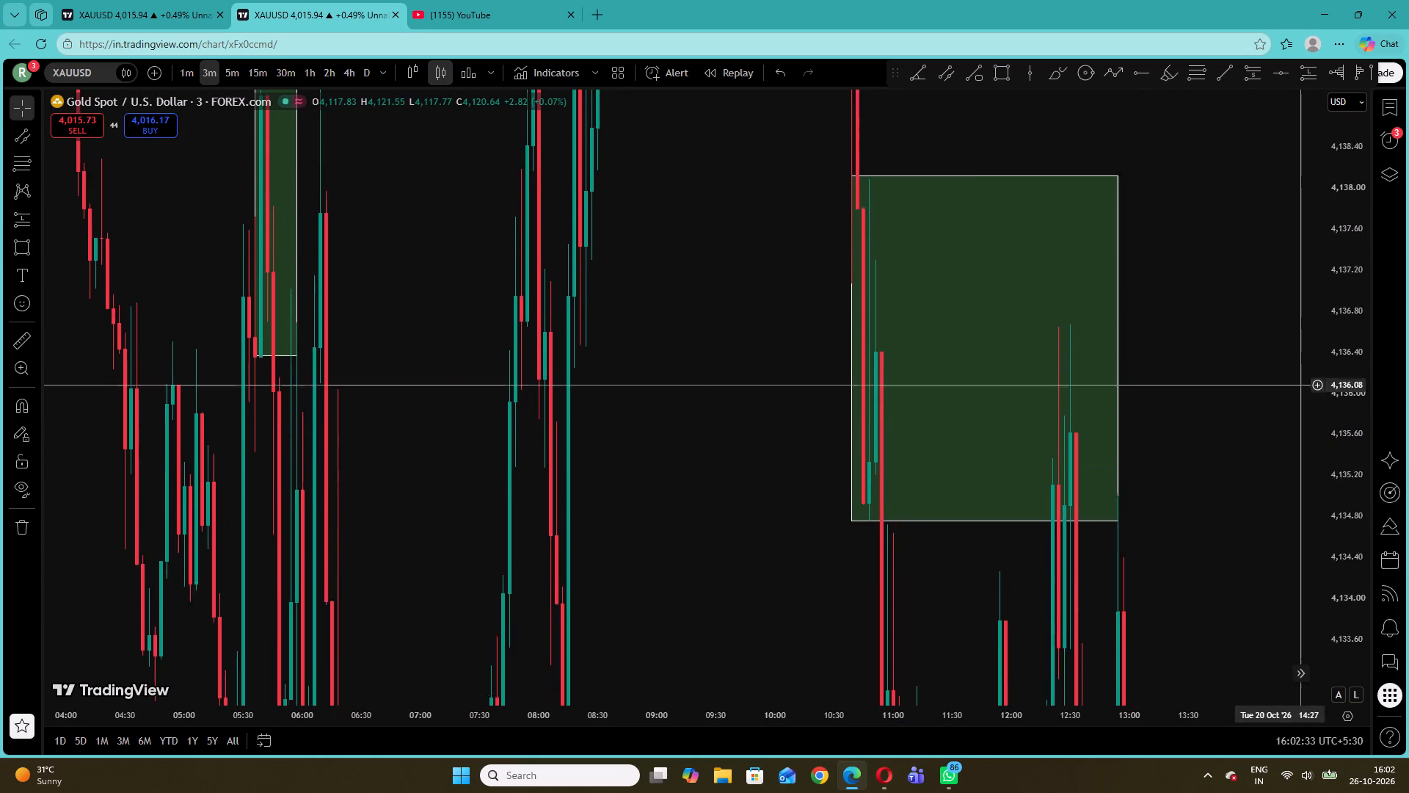
pyautogui.moveTo(1300, 357); pyautogui.dragTo(1341, 683)
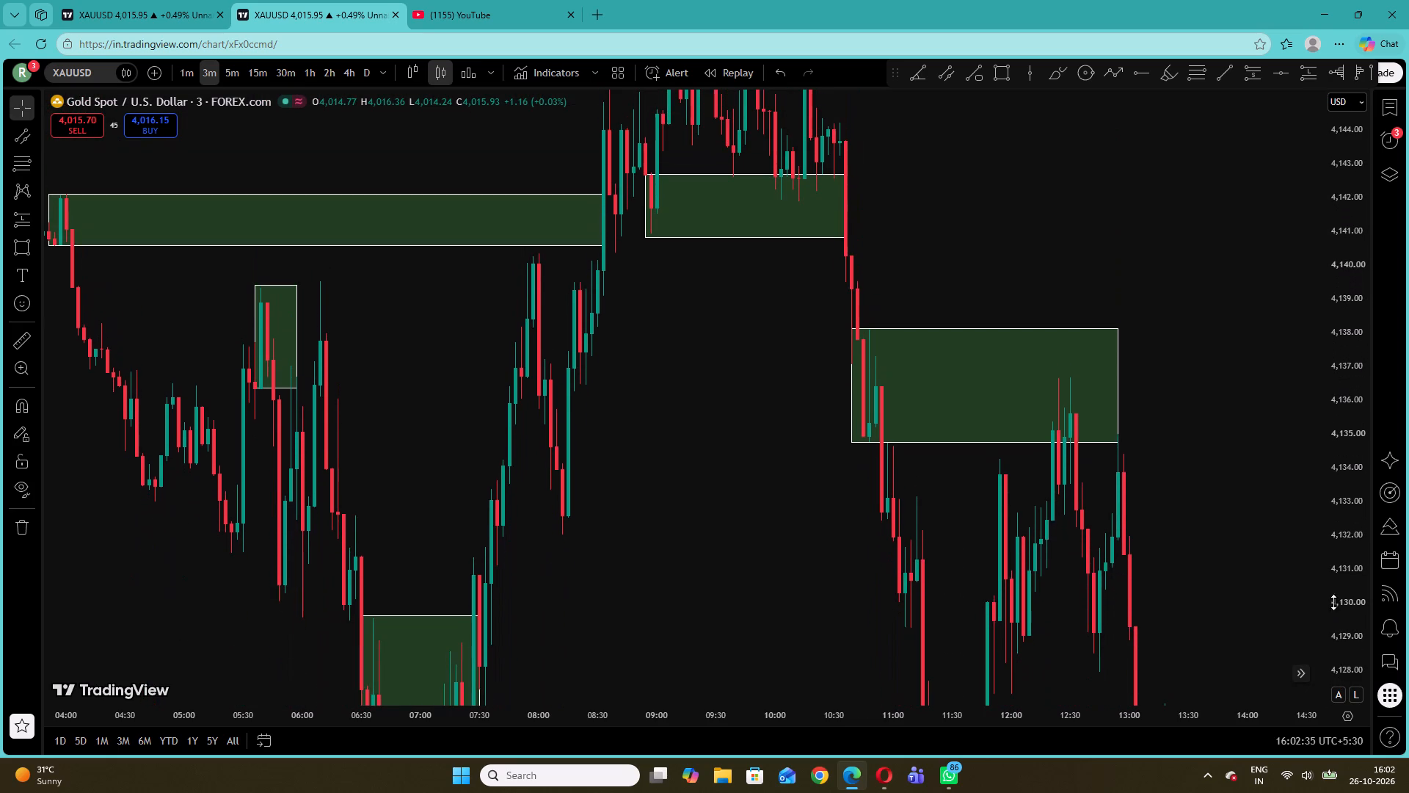
pyautogui.moveTo(1345, 492); pyautogui.dragTo(1354, 647)
pyautogui.moveTo(1281, 539); pyautogui.dragTo(1002, 490)
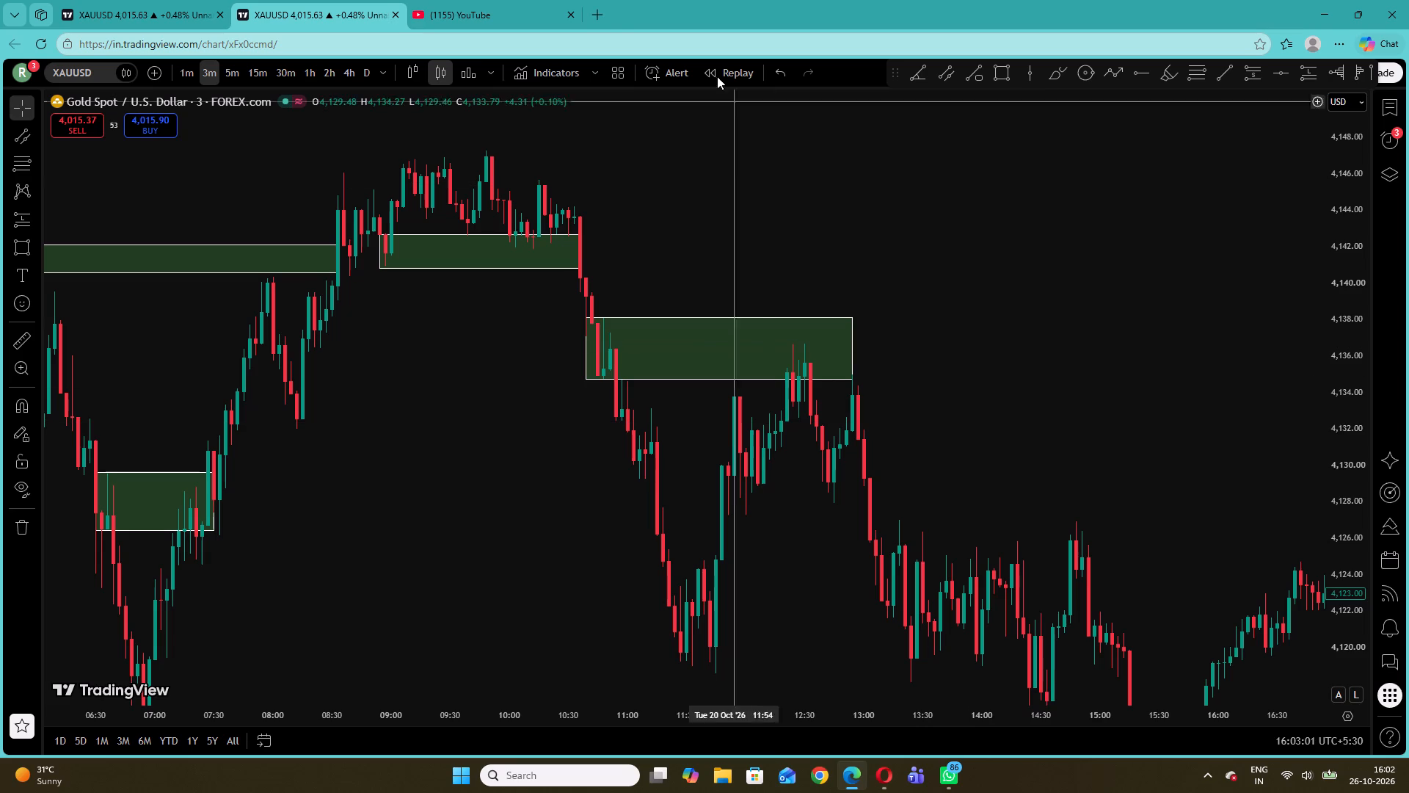
# Search the web in a new tab for "reversal candlestick" and look through the image results for pattern charts.
pyautogui.click(597, 11)
pyautogui.click(610, 43)
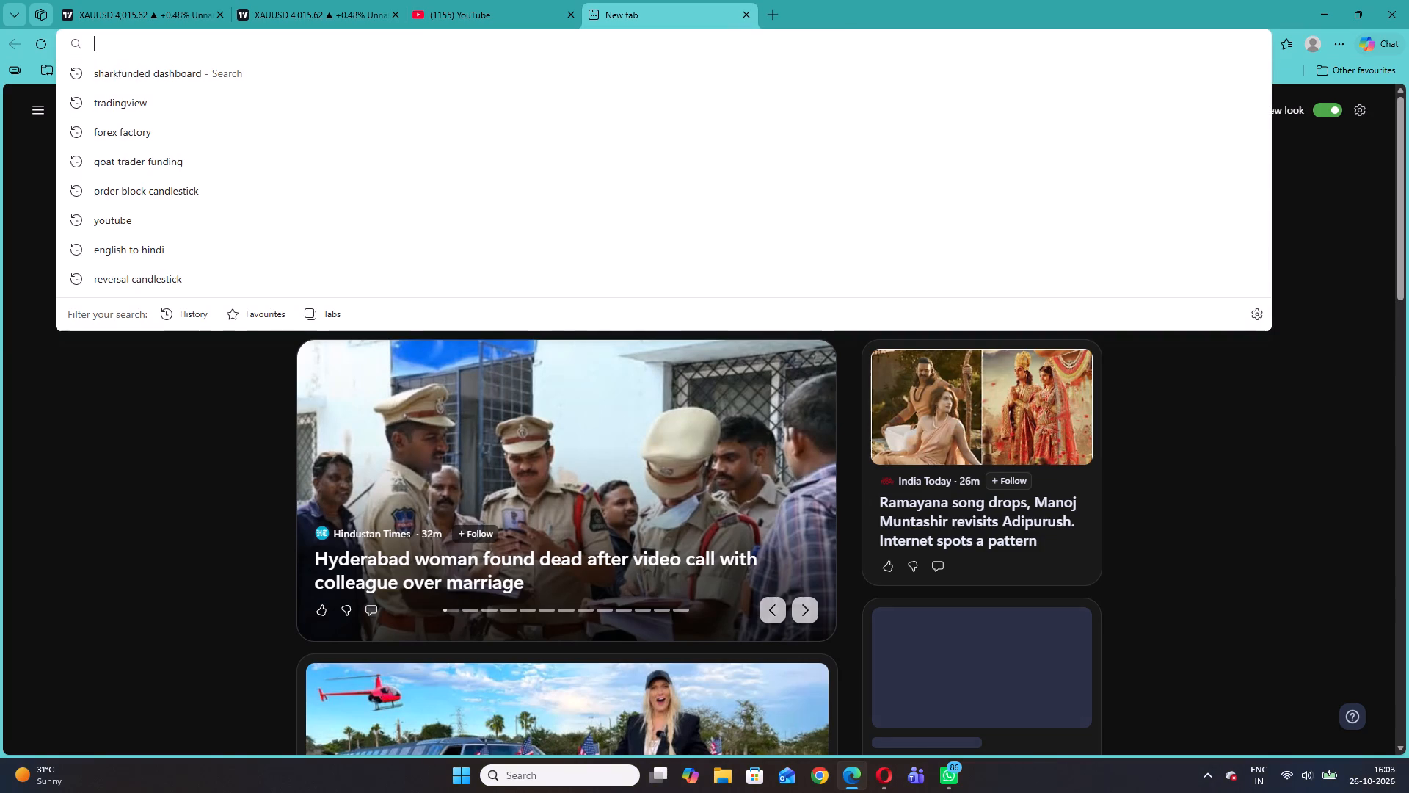
pyautogui.click(610, 43)
pyautogui.write('reversa')
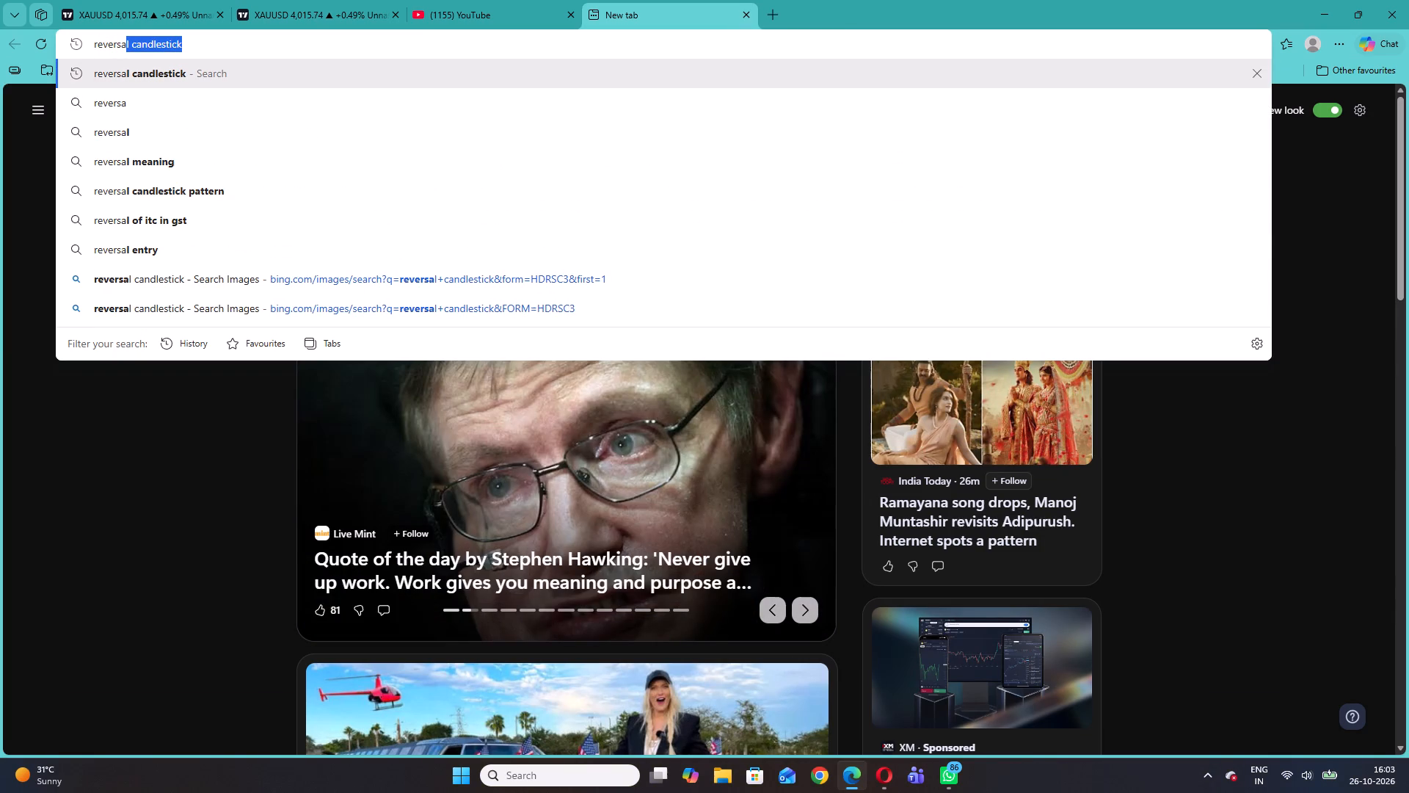
pyautogui.write('l cand')
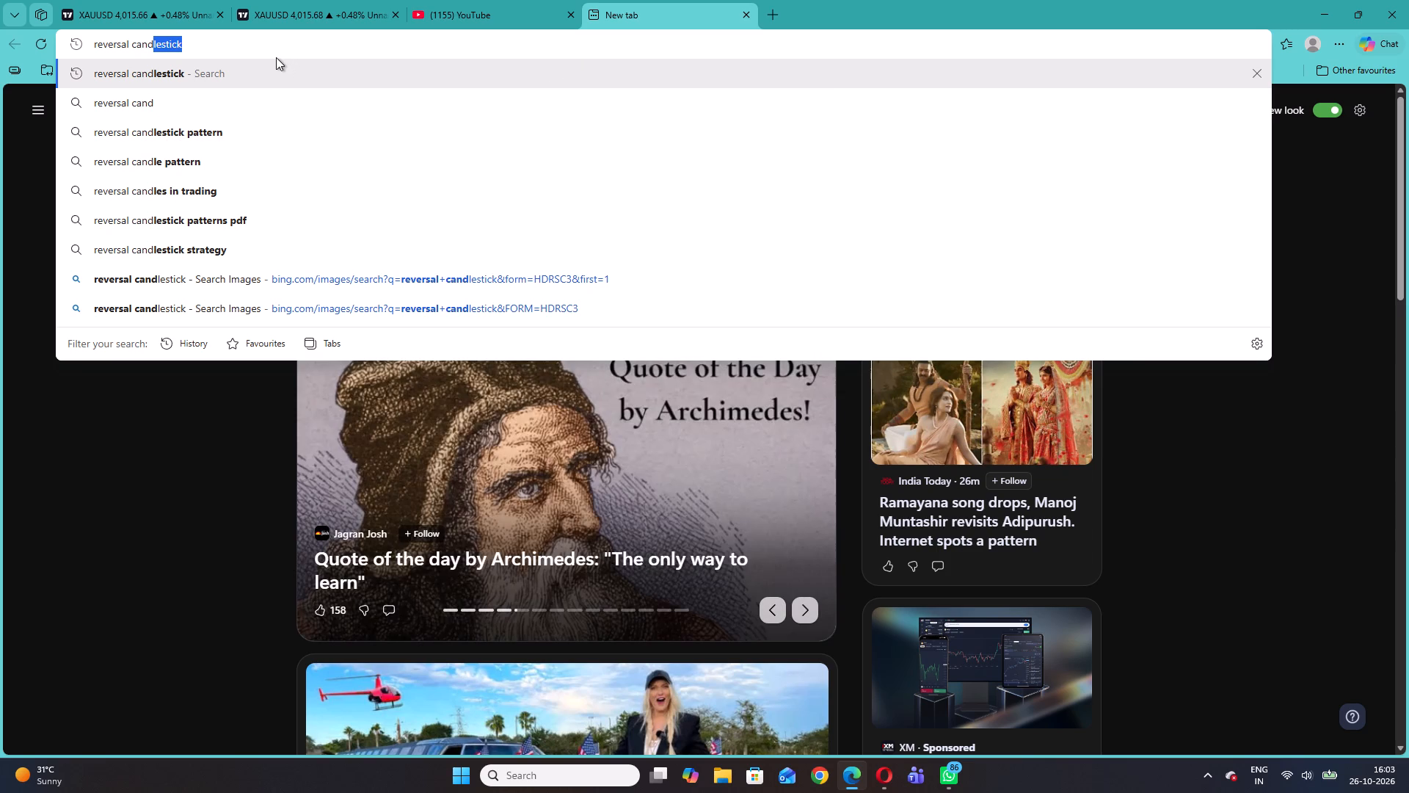
pyautogui.click(261, 67)
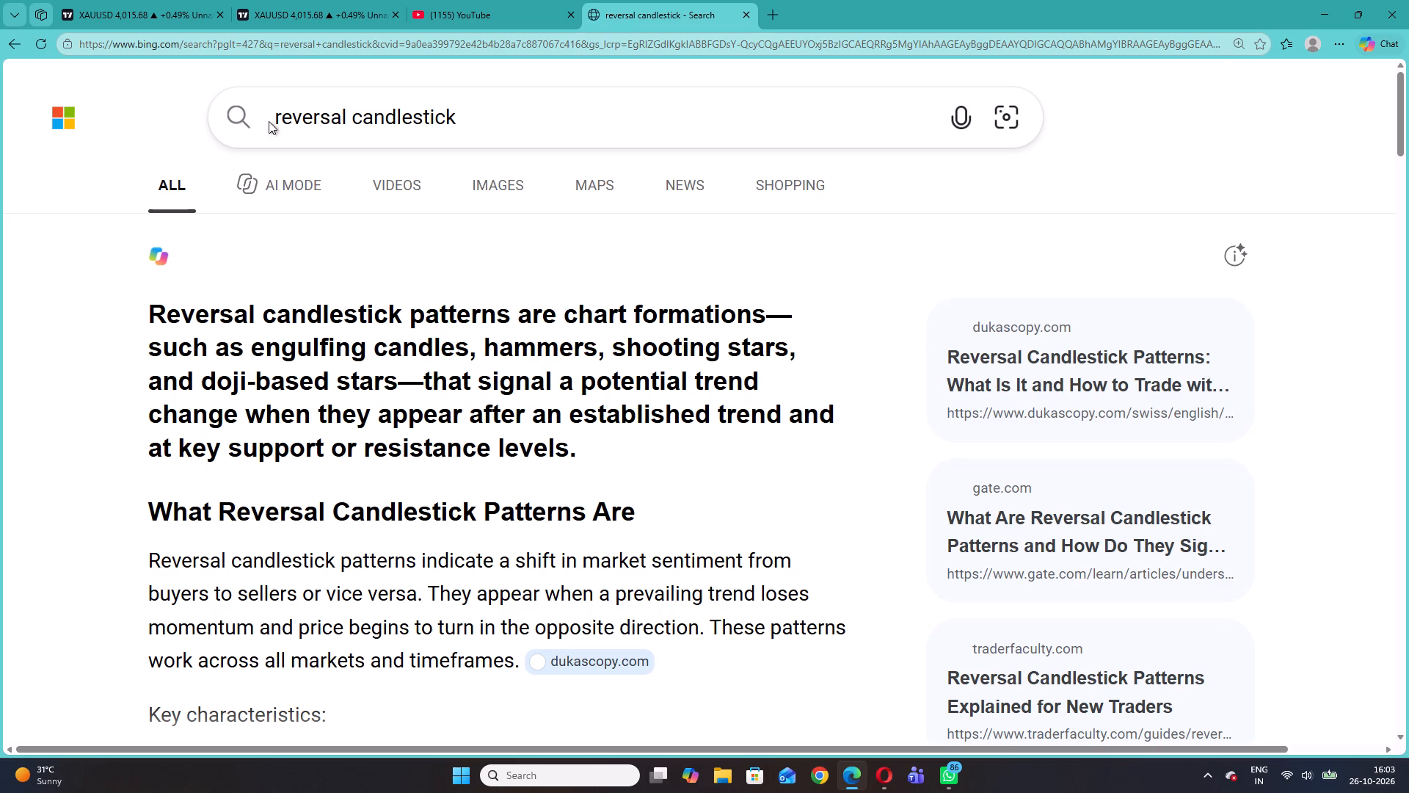
pyautogui.click(478, 181)
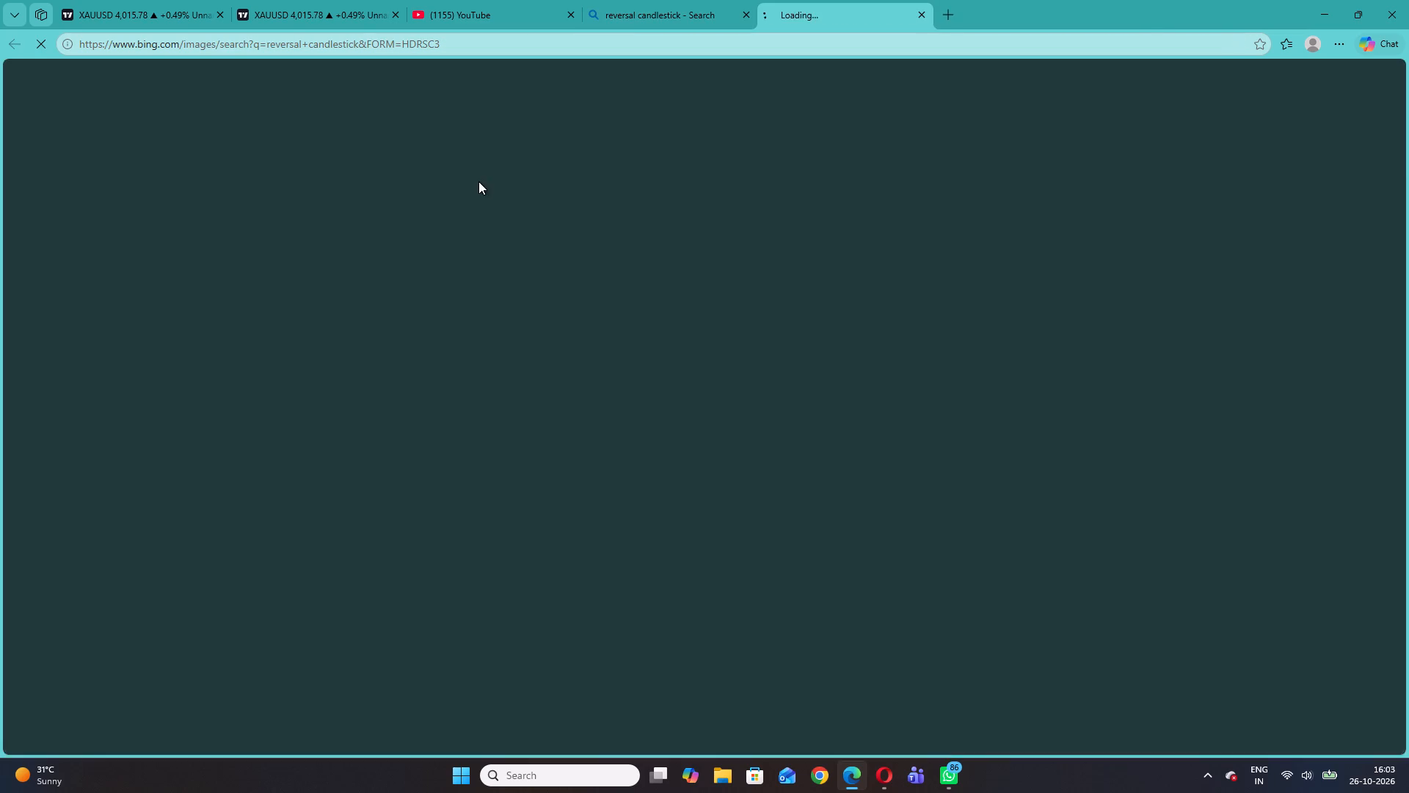
pyautogui.scroll(-2, 729, 256)
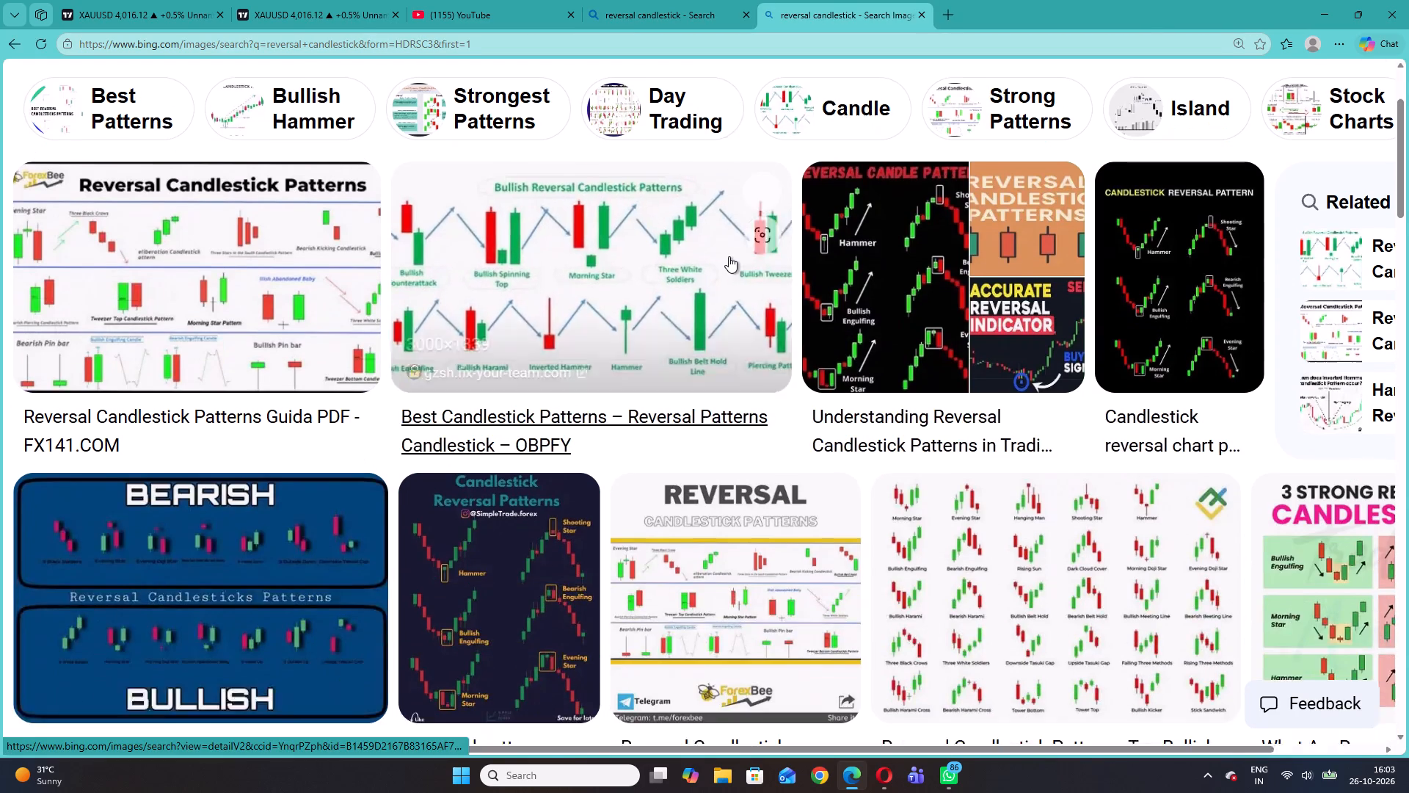
pyautogui.scroll(-9, 729, 256)
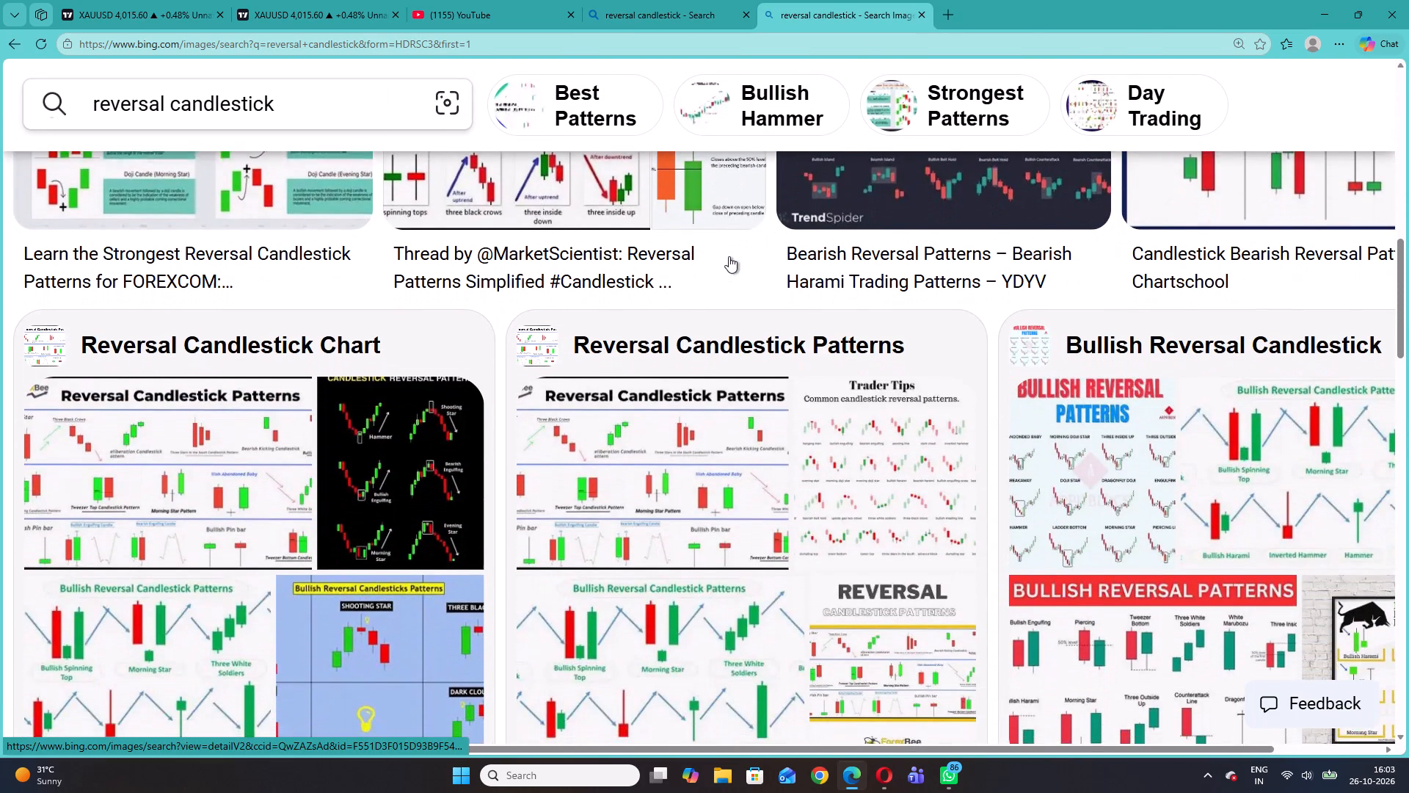
pyautogui.scroll(2, 873, 370)
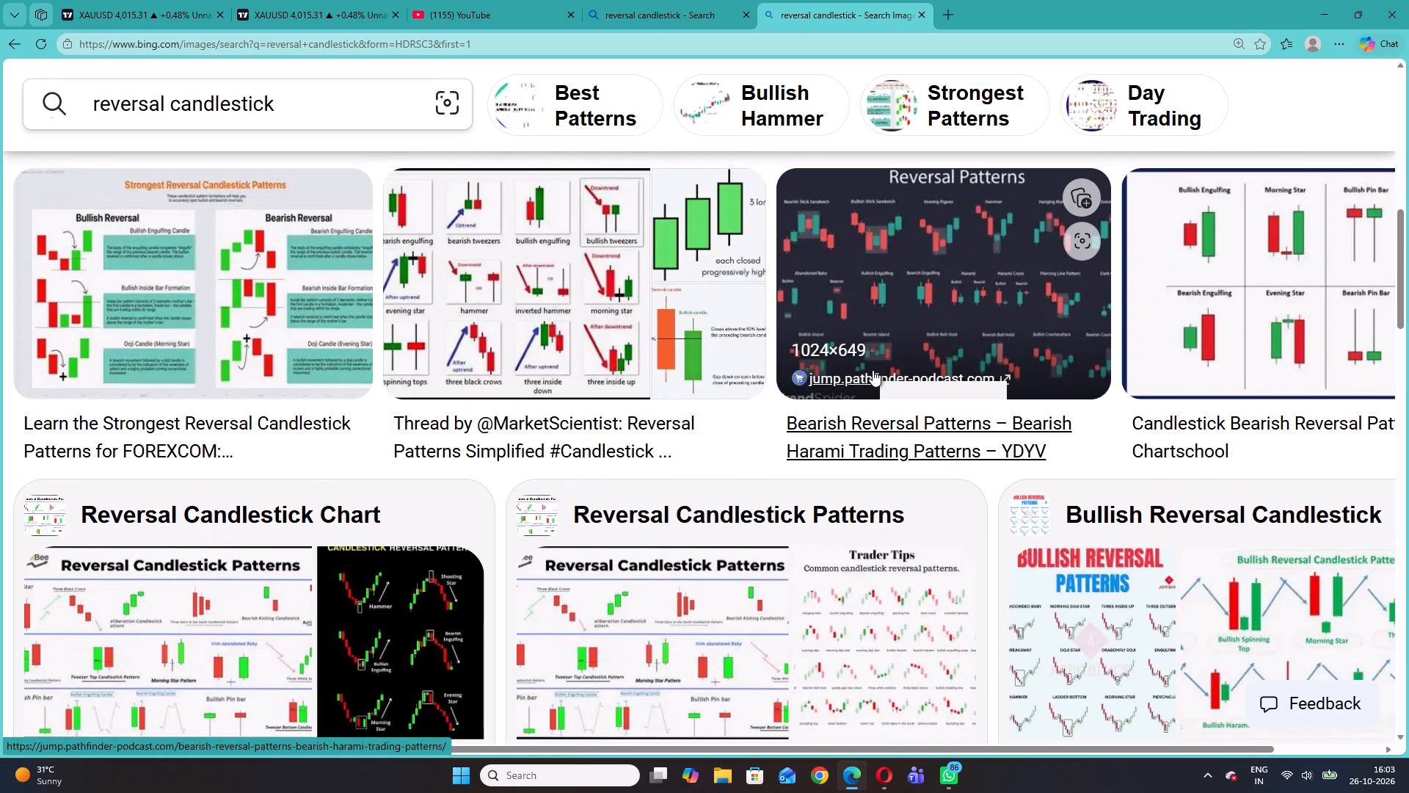
# Switch to the XAUUSD chart with the MA ribbon, reset its view and examine the 26 October price action around the marked demand zone.
pyautogui.click(148, 1)
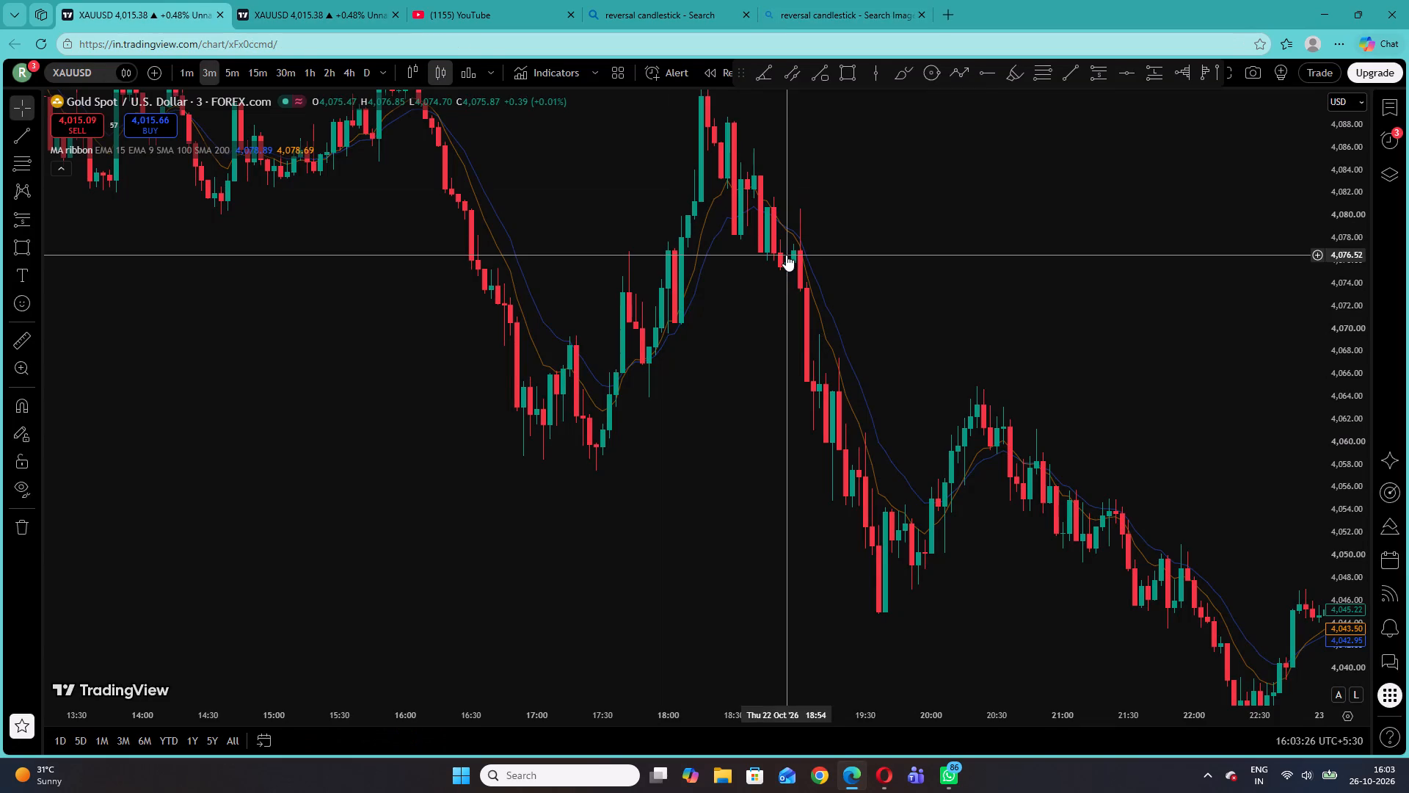
pyautogui.click(269, 0)
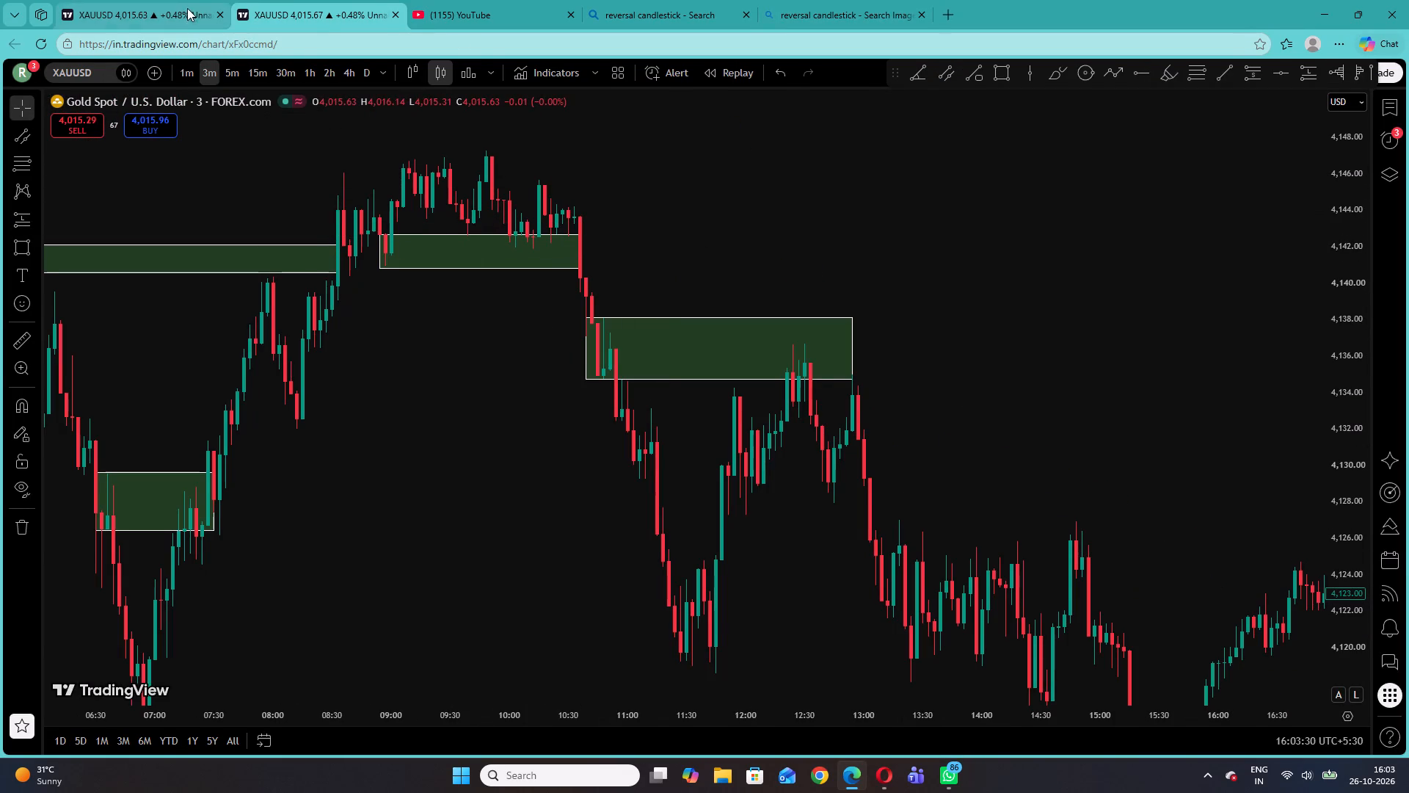
pyautogui.click(186, 8)
pyautogui.rightClick(542, 202)
pyautogui.click(577, 212)
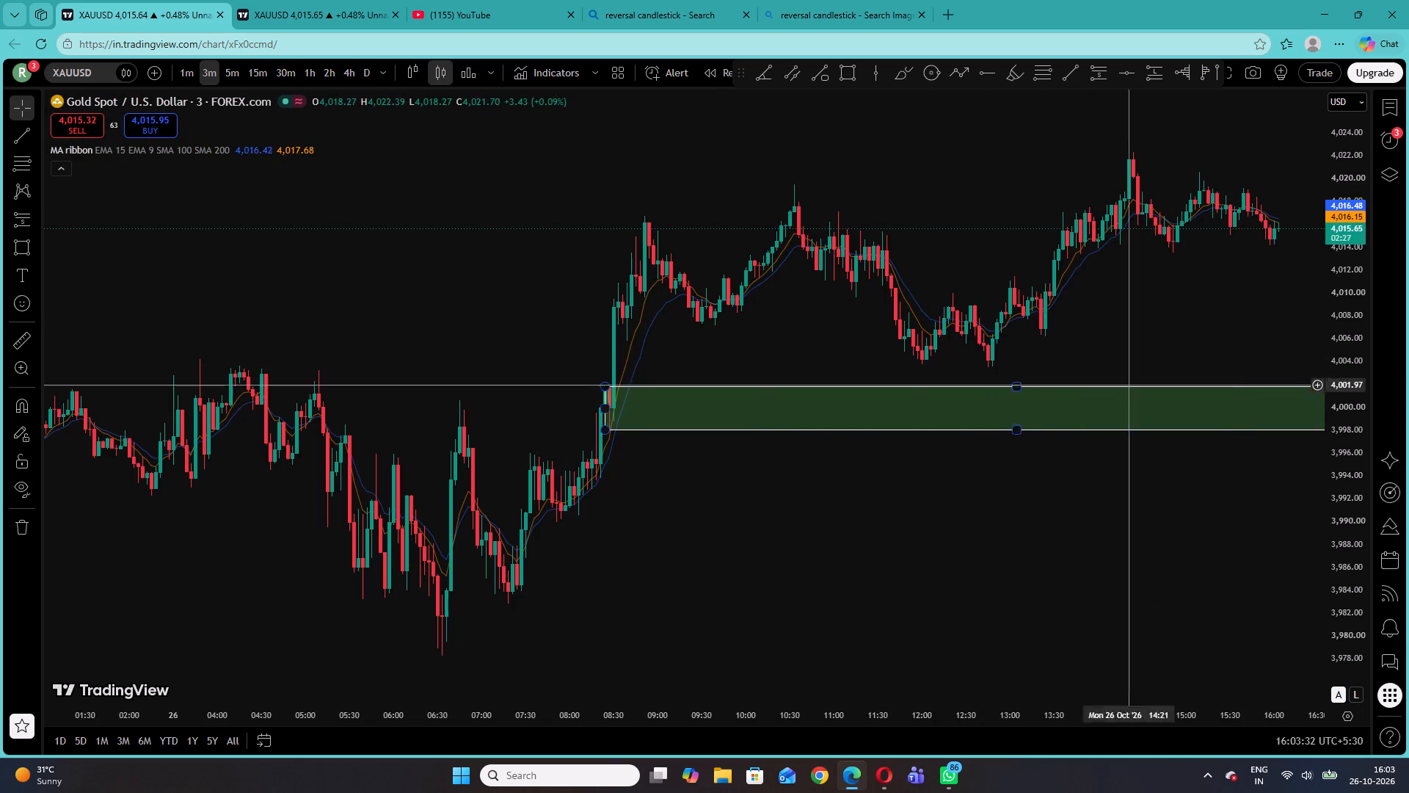
pyautogui.moveTo(1352, 336); pyautogui.dragTo(1330, 193)
pyautogui.moveTo(1120, 281); pyautogui.dragTo(720, 447)
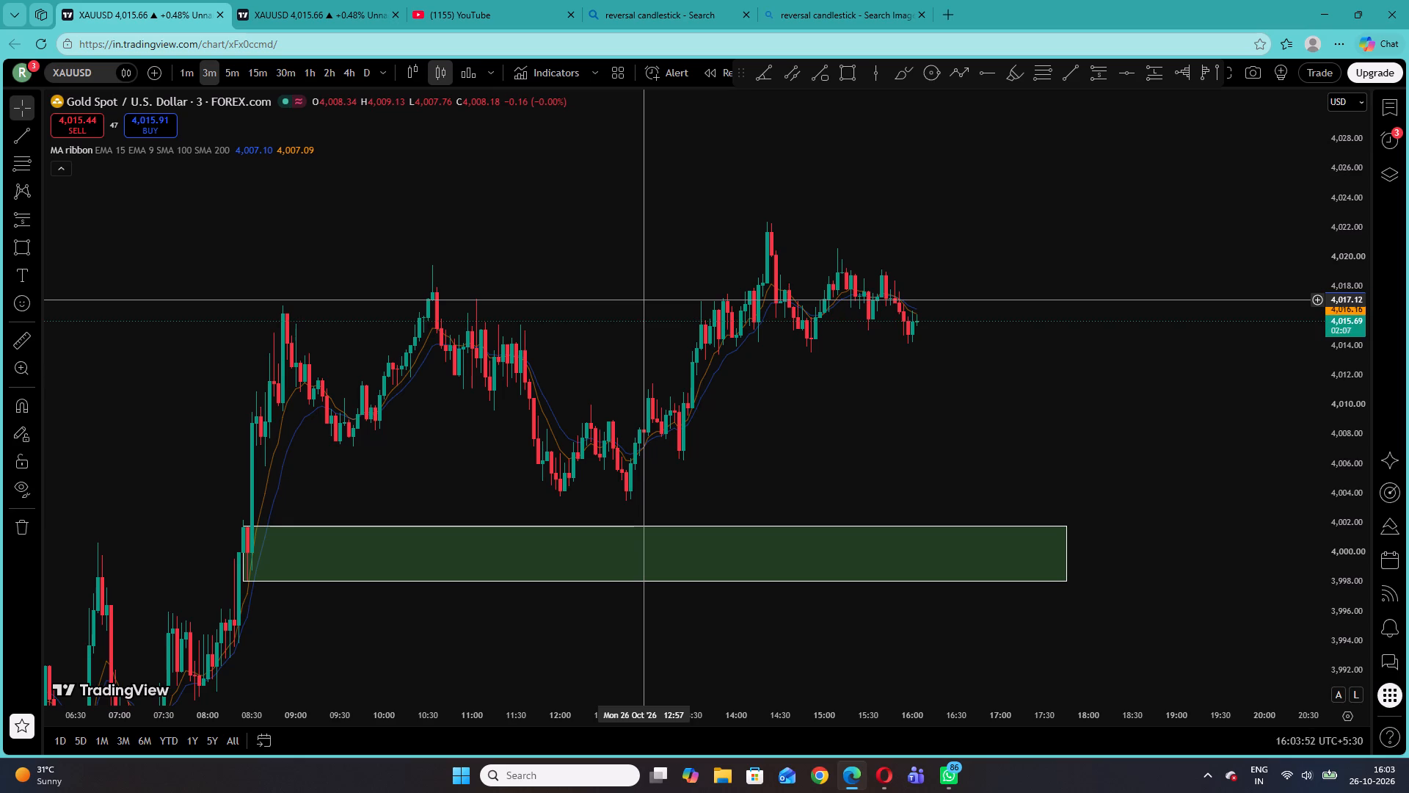
# Back on the 20 October chart, mark a supply zone from 14:39 between 4,127.10 and 4,123.93, extended to about 18:42.
pyautogui.click(312, 3)
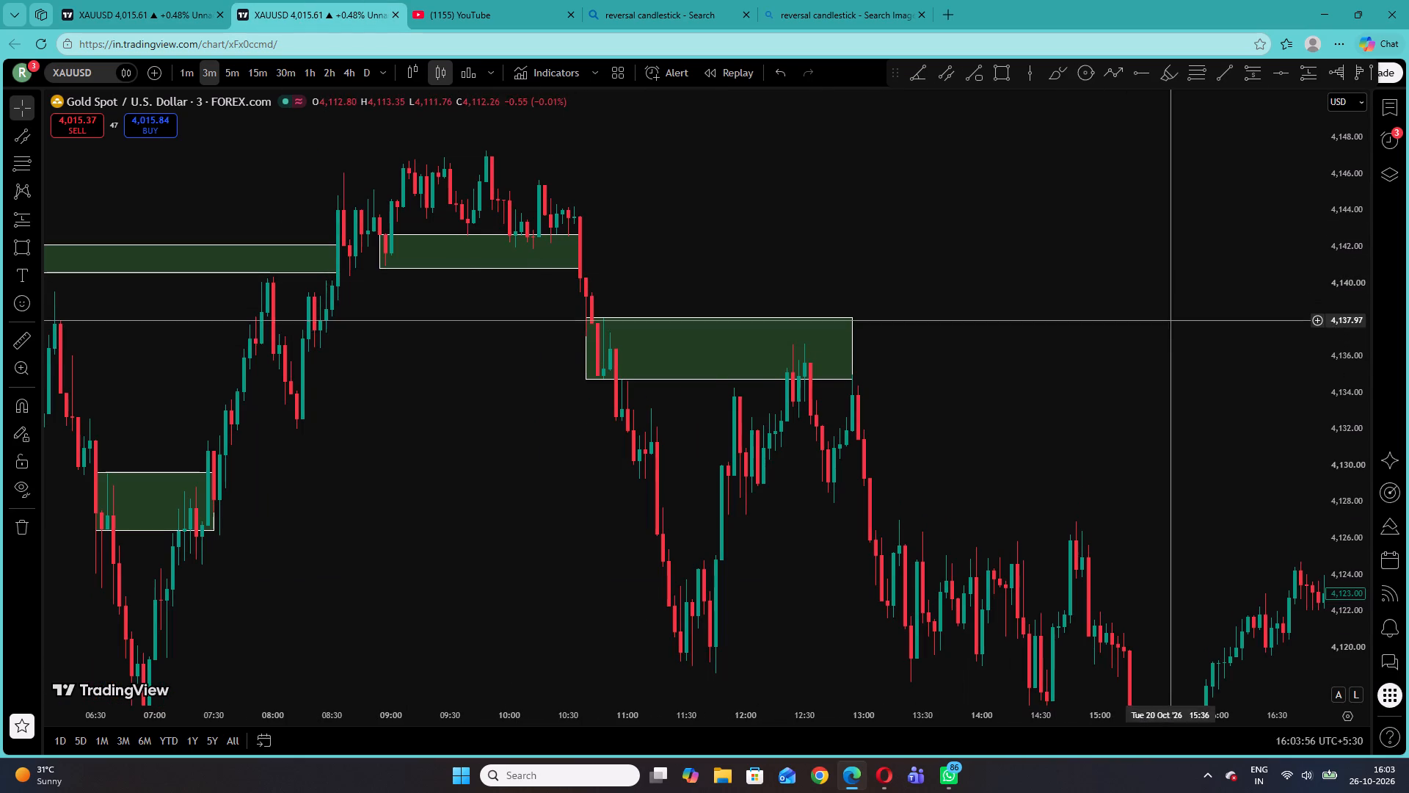
pyautogui.moveTo(1340, 341); pyautogui.dragTo(1332, 463)
pyautogui.moveTo(1217, 420); pyautogui.dragTo(792, 354)
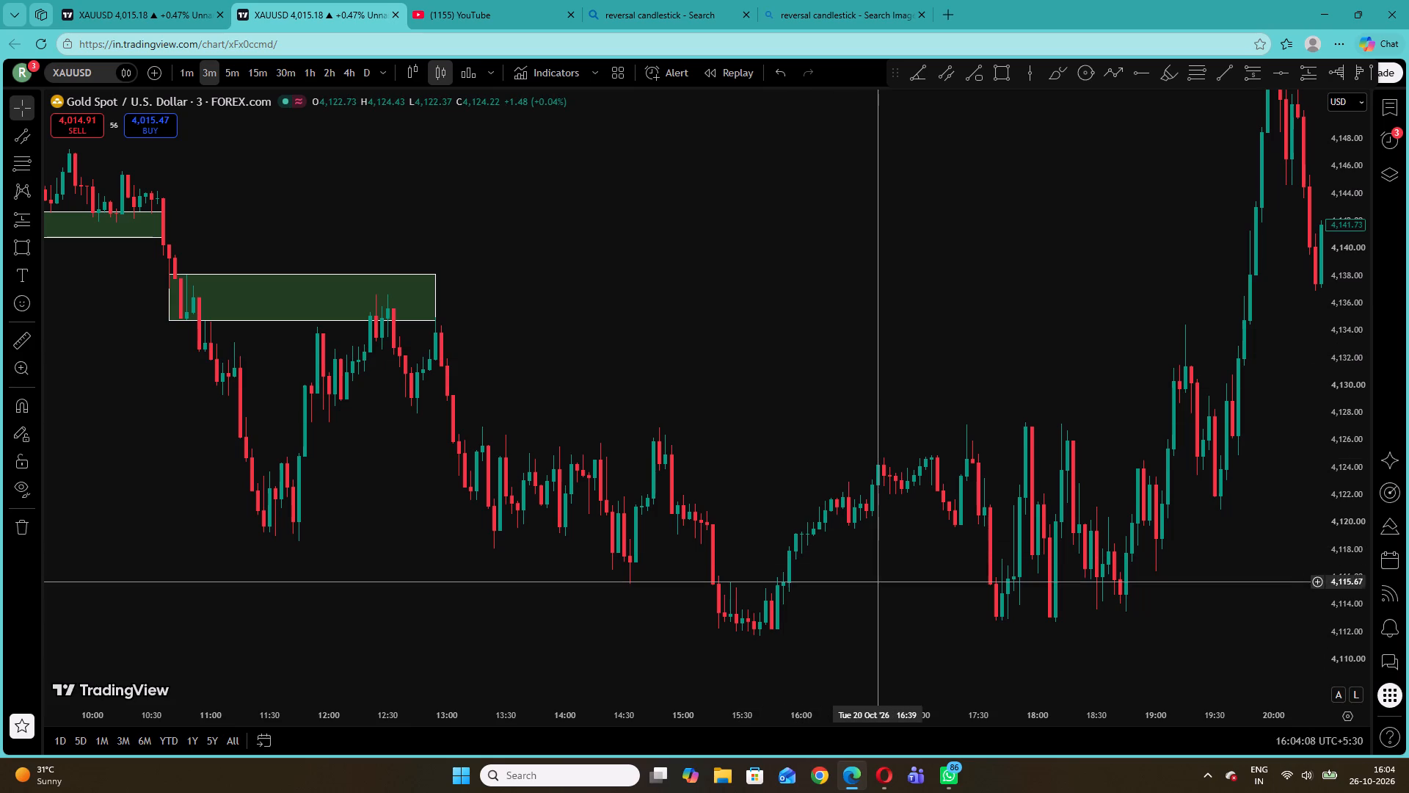
pyautogui.moveTo(881, 582); pyautogui.dragTo(706, 506)
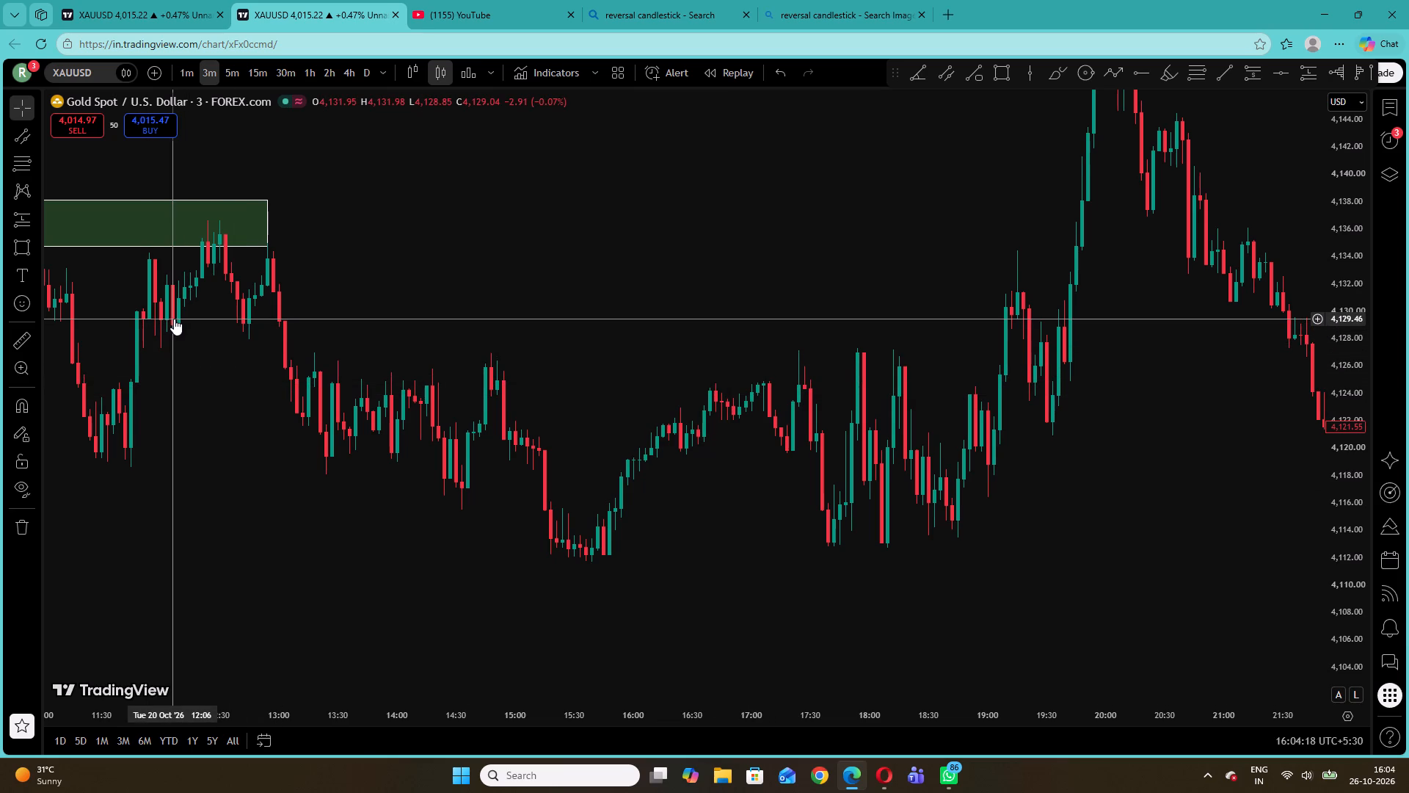
pyautogui.click(23, 250)
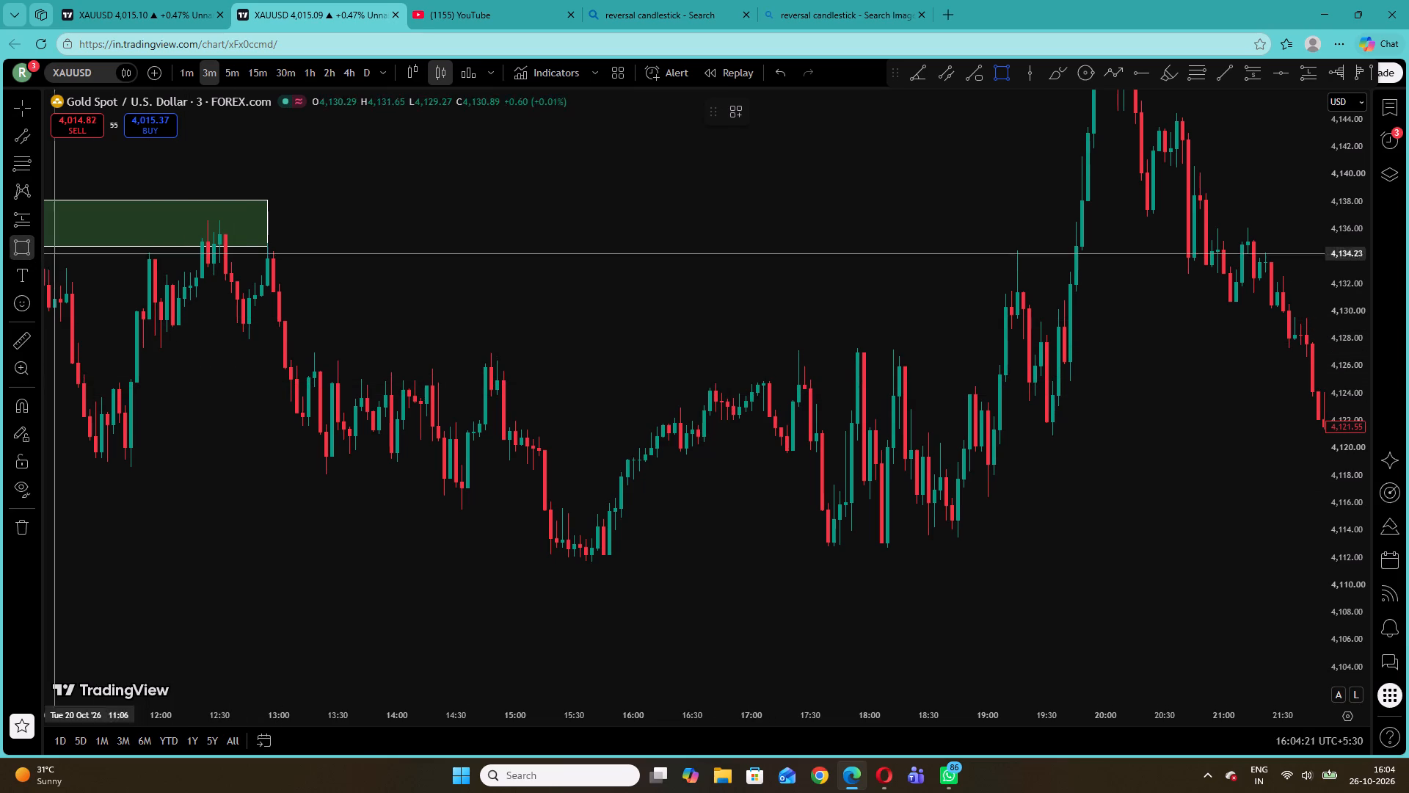
pyautogui.click(476, 351)
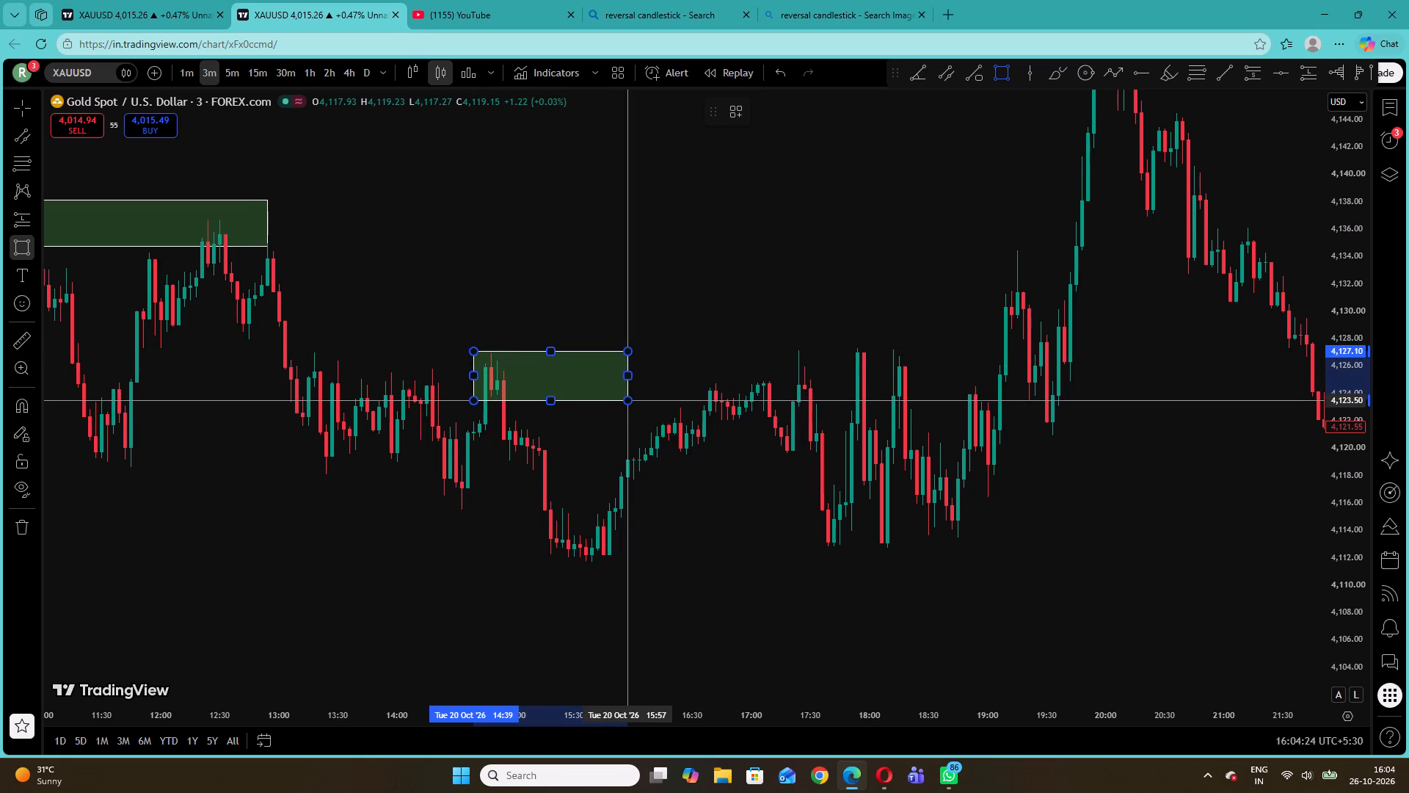
pyautogui.click(630, 394)
pyautogui.moveTo(634, 376); pyautogui.dragTo(971, 358)
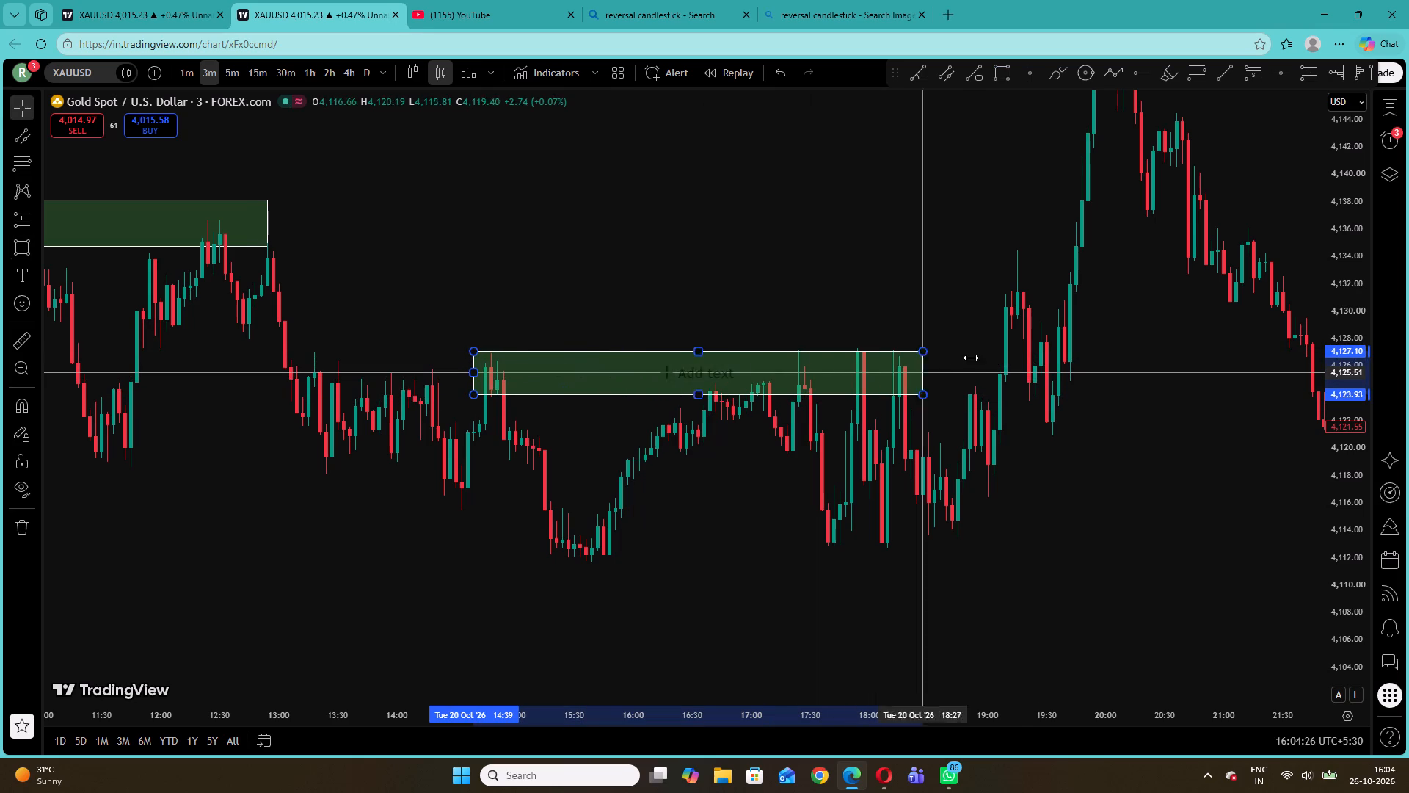
pyautogui.moveTo(971, 358); pyautogui.dragTo(952, 357)
pyautogui.click(855, 303)
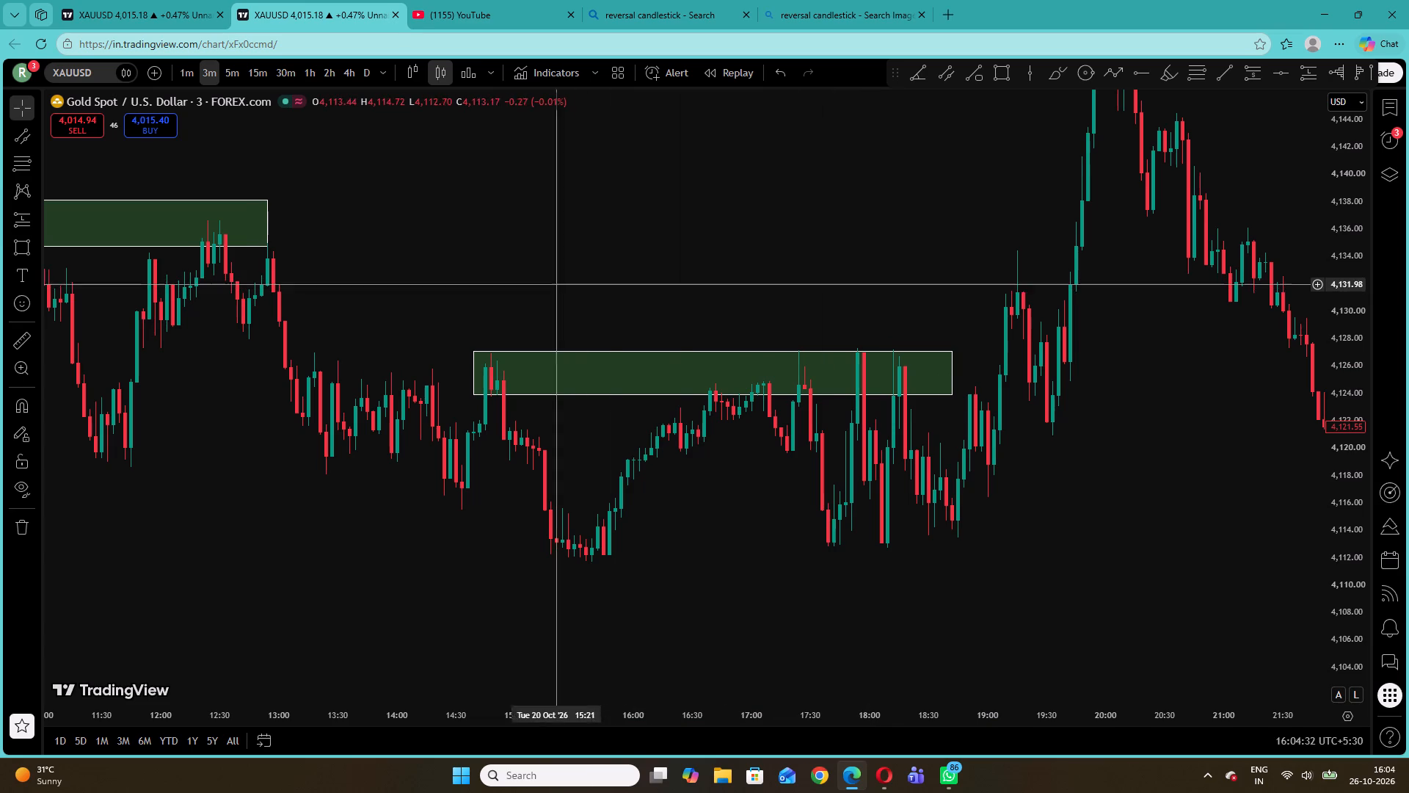
# Review the marked zones on 20 October from early morning through to the evening price action.
pyautogui.moveTo(538, 273); pyautogui.dragTo(1061, 298)
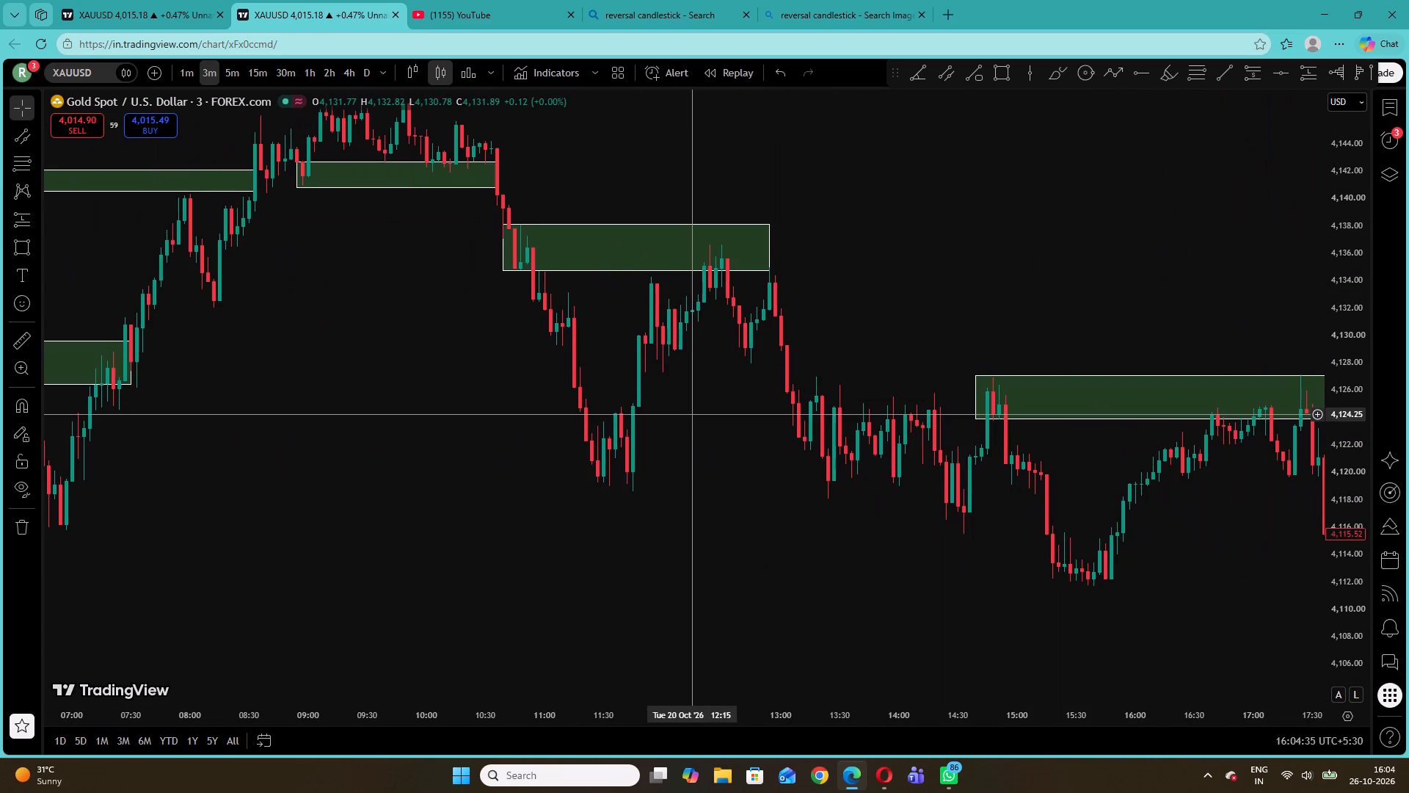
pyautogui.moveTo(692, 414); pyautogui.dragTo(1024, 460)
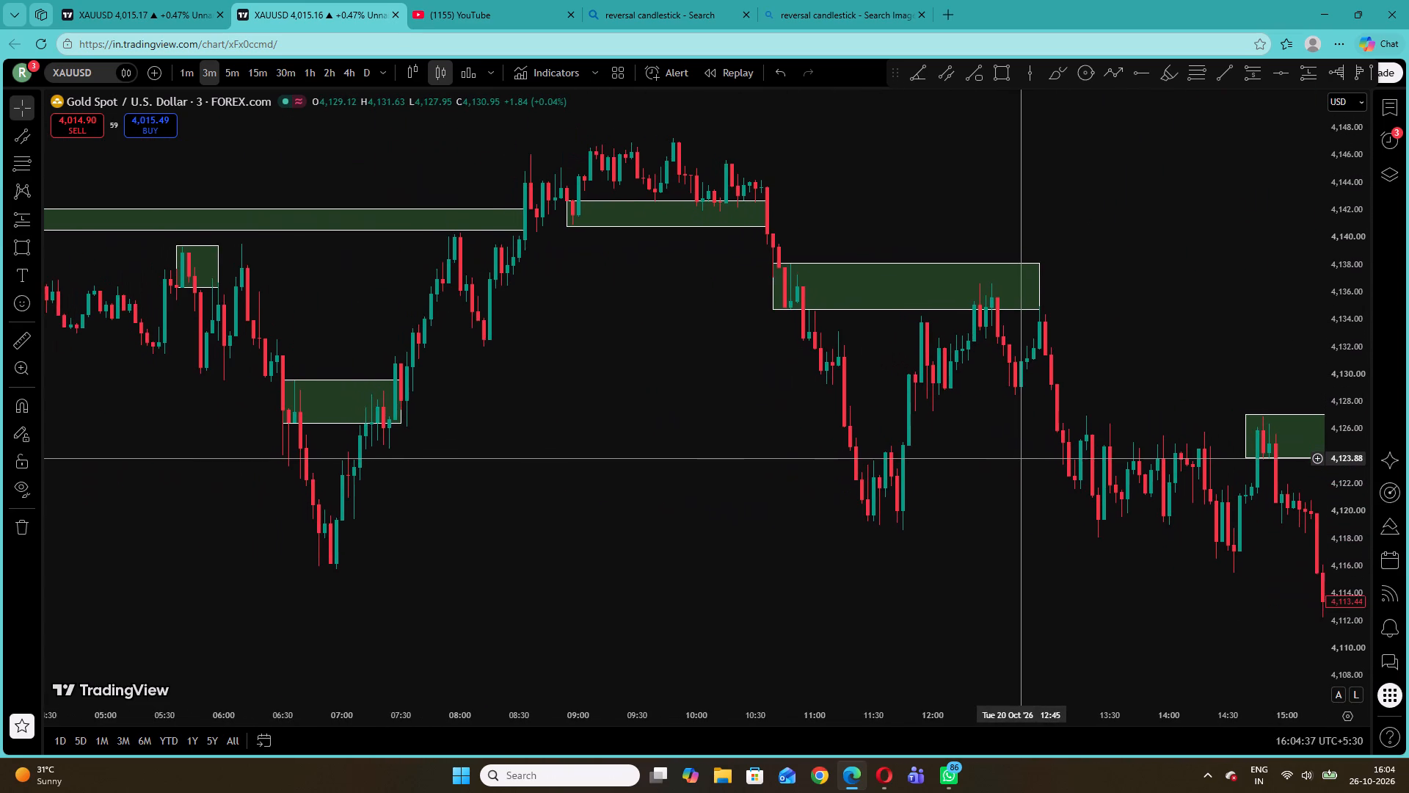
pyautogui.moveTo(1024, 460); pyautogui.dragTo(1025, 463)
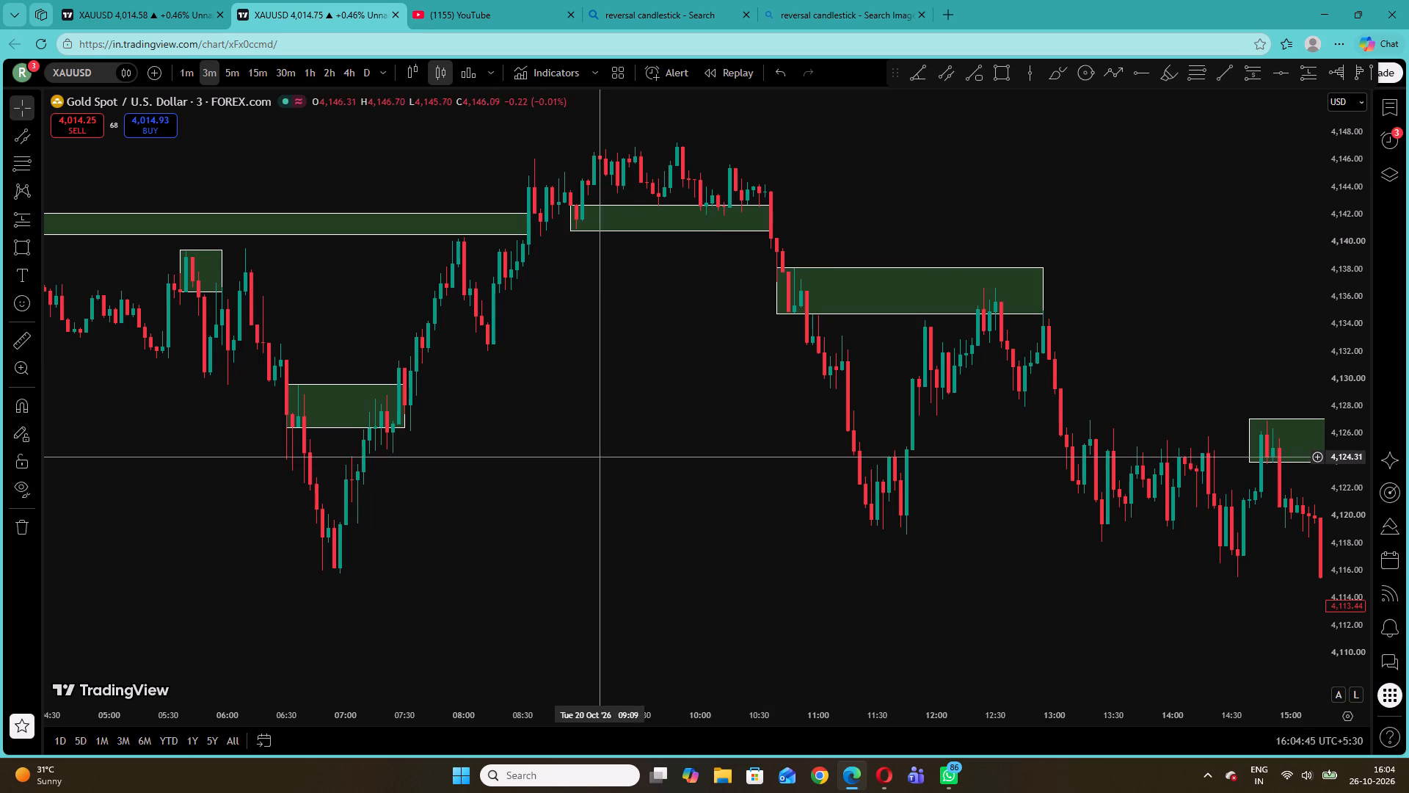
pyautogui.moveTo(594, 453); pyautogui.dragTo(415, 394)
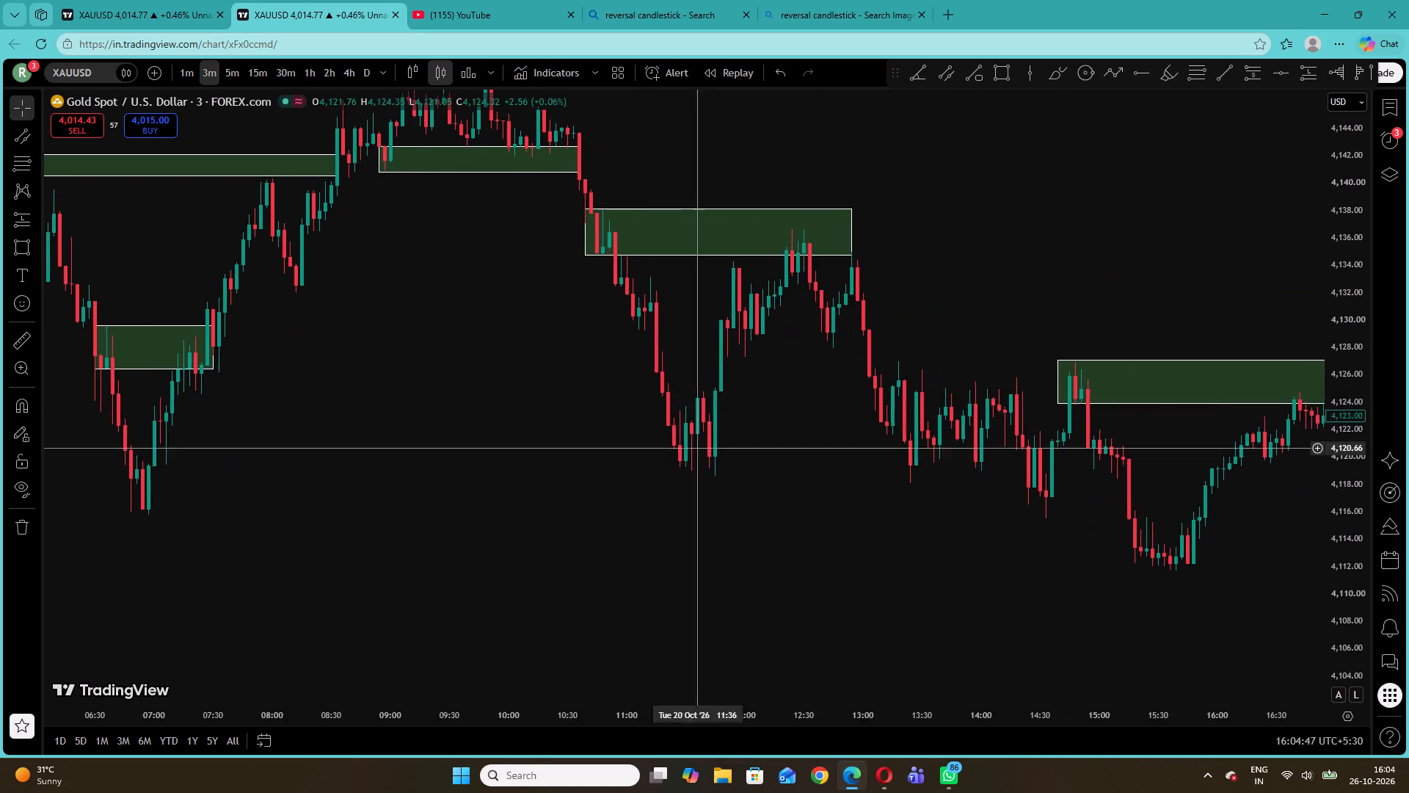
pyautogui.moveTo(854, 505); pyautogui.dragTo(255, 469)
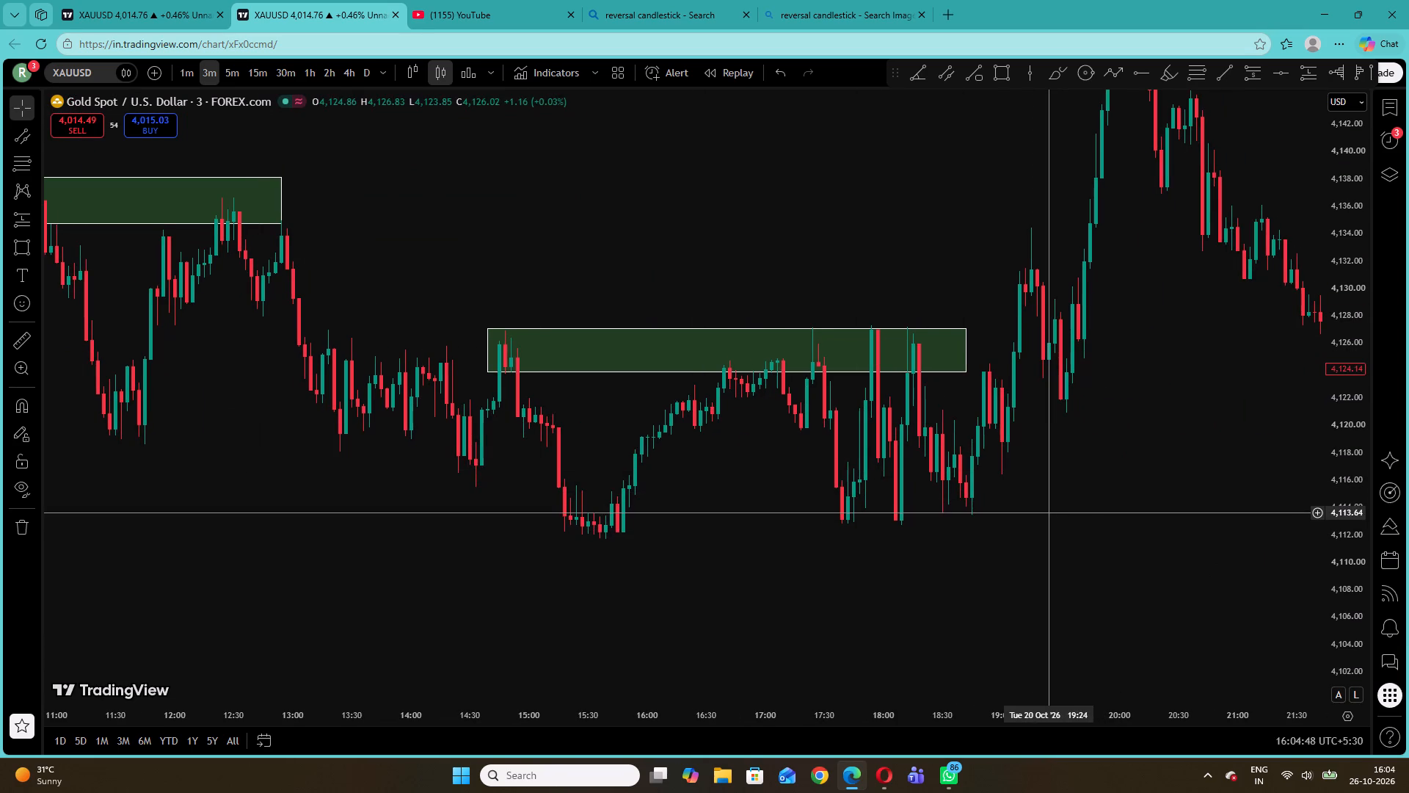
# Mark a supply zone from about 22:06 on 20 October between 4,128.01 and 4,126.45, extended to about 01:20 on 21 October.
pyautogui.moveTo(1065, 493); pyautogui.dragTo(589, 603)
pyautogui.moveTo(812, 236); pyautogui.dragTo(898, 451)
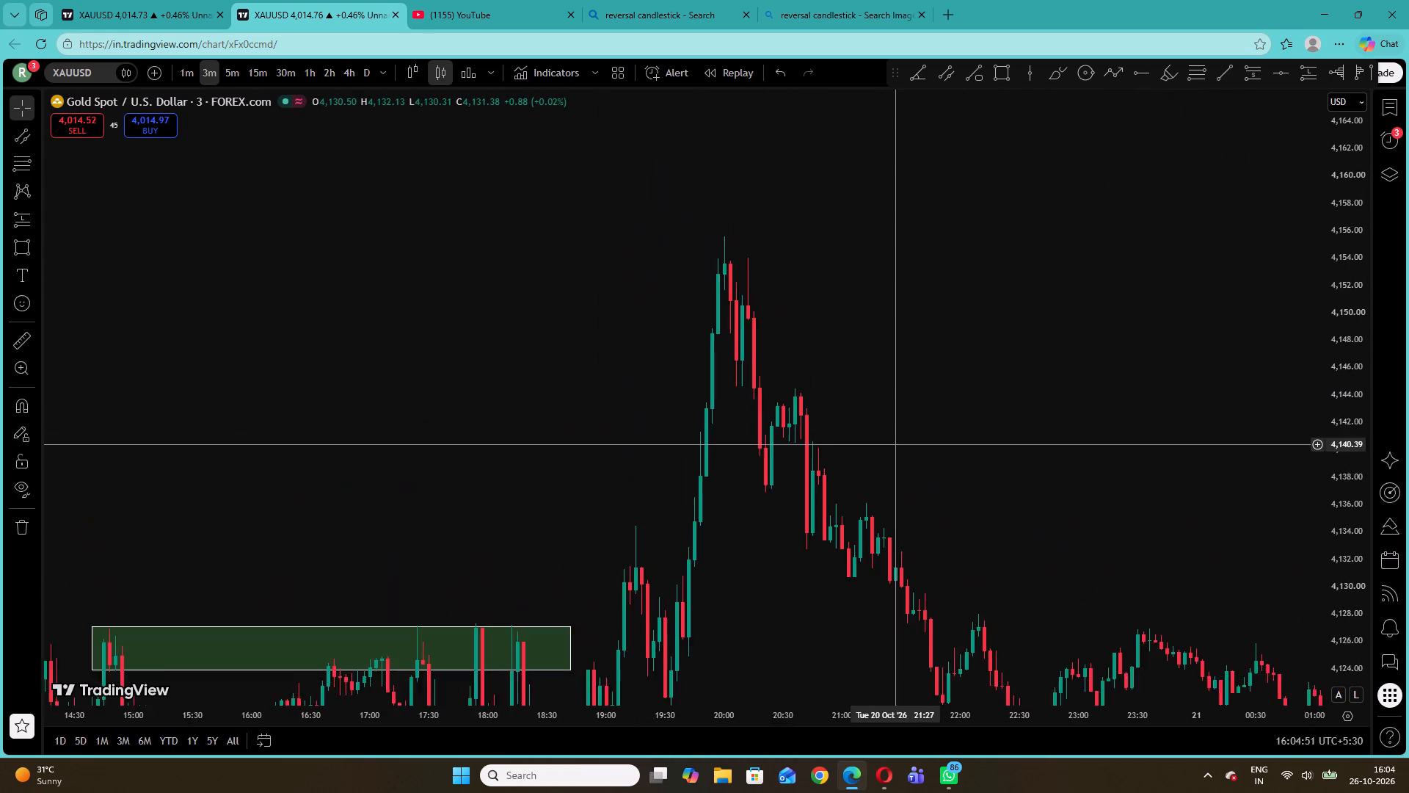
pyautogui.moveTo(898, 451); pyautogui.dragTo(521, 309)
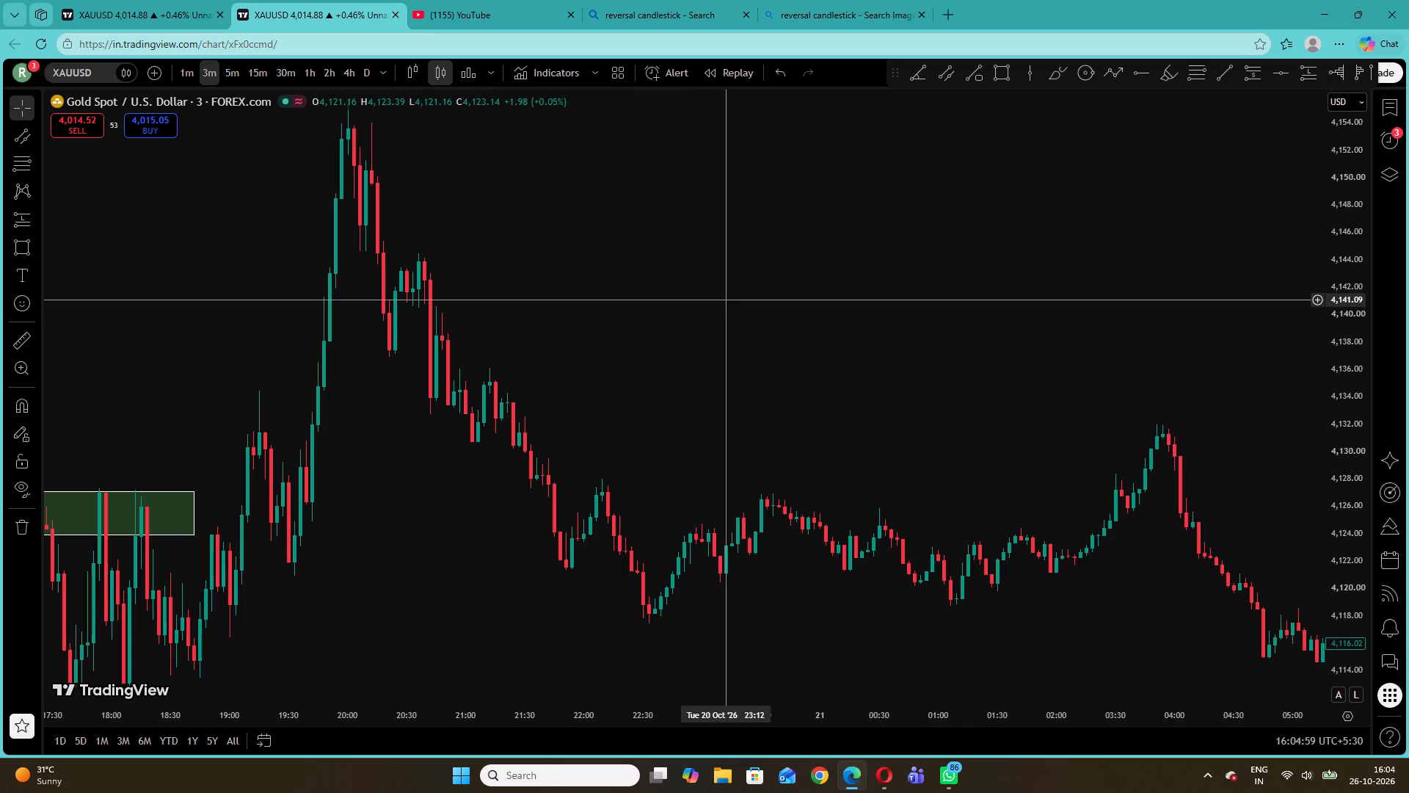
pyautogui.moveTo(727, 300); pyautogui.dragTo(490, 226)
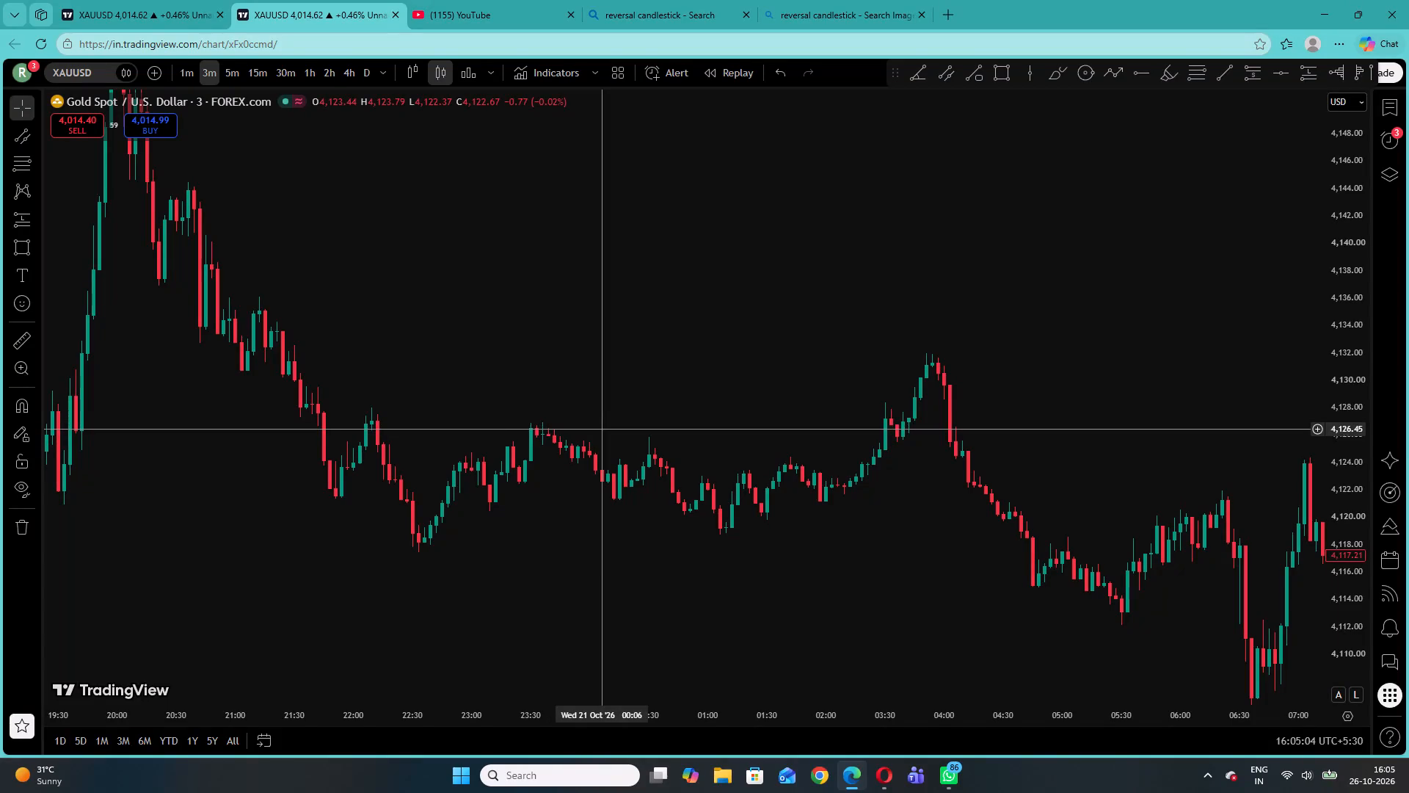
pyautogui.click(26, 239)
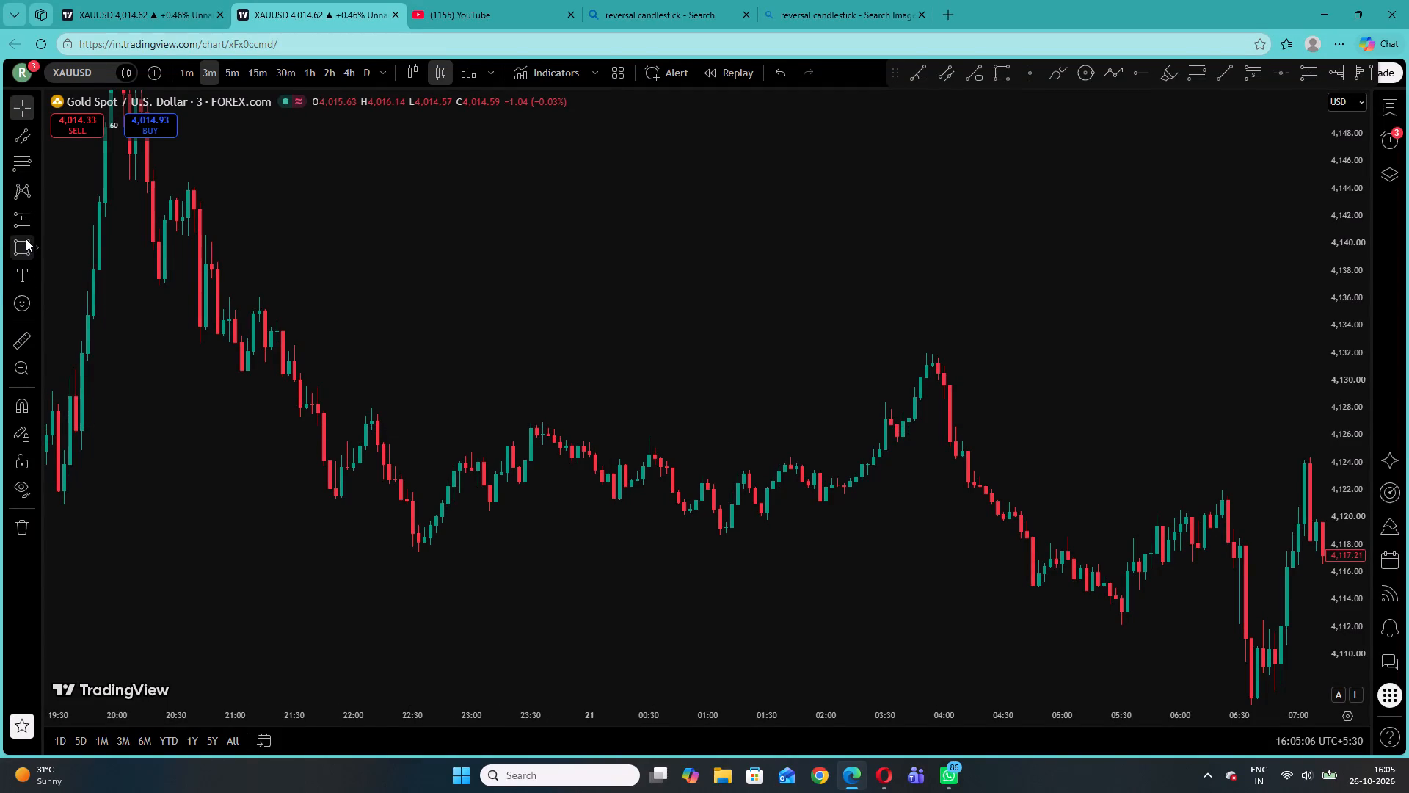
pyautogui.click(363, 408)
pyautogui.click(422, 429)
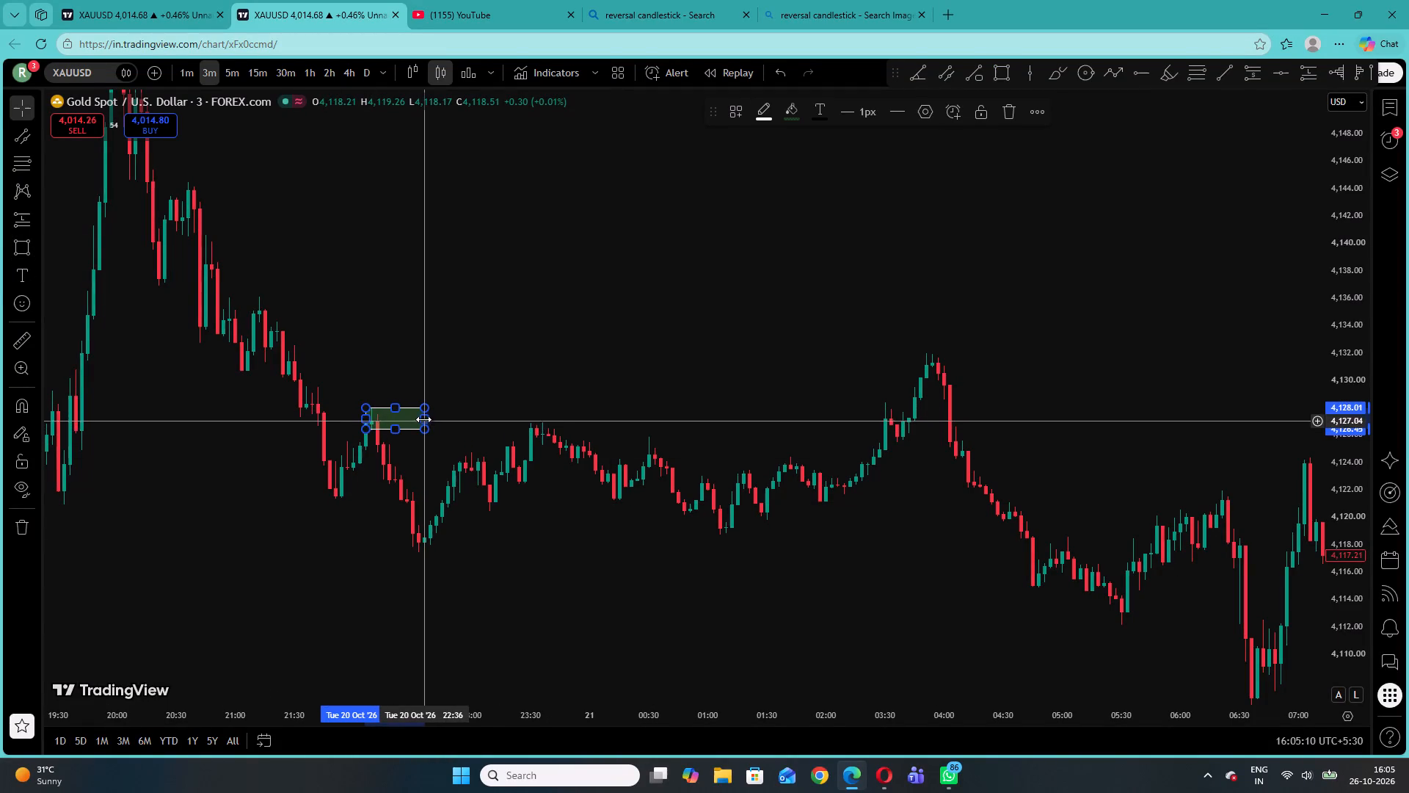
pyautogui.moveTo(423, 418); pyautogui.dragTo(746, 424)
pyautogui.click(698, 361)
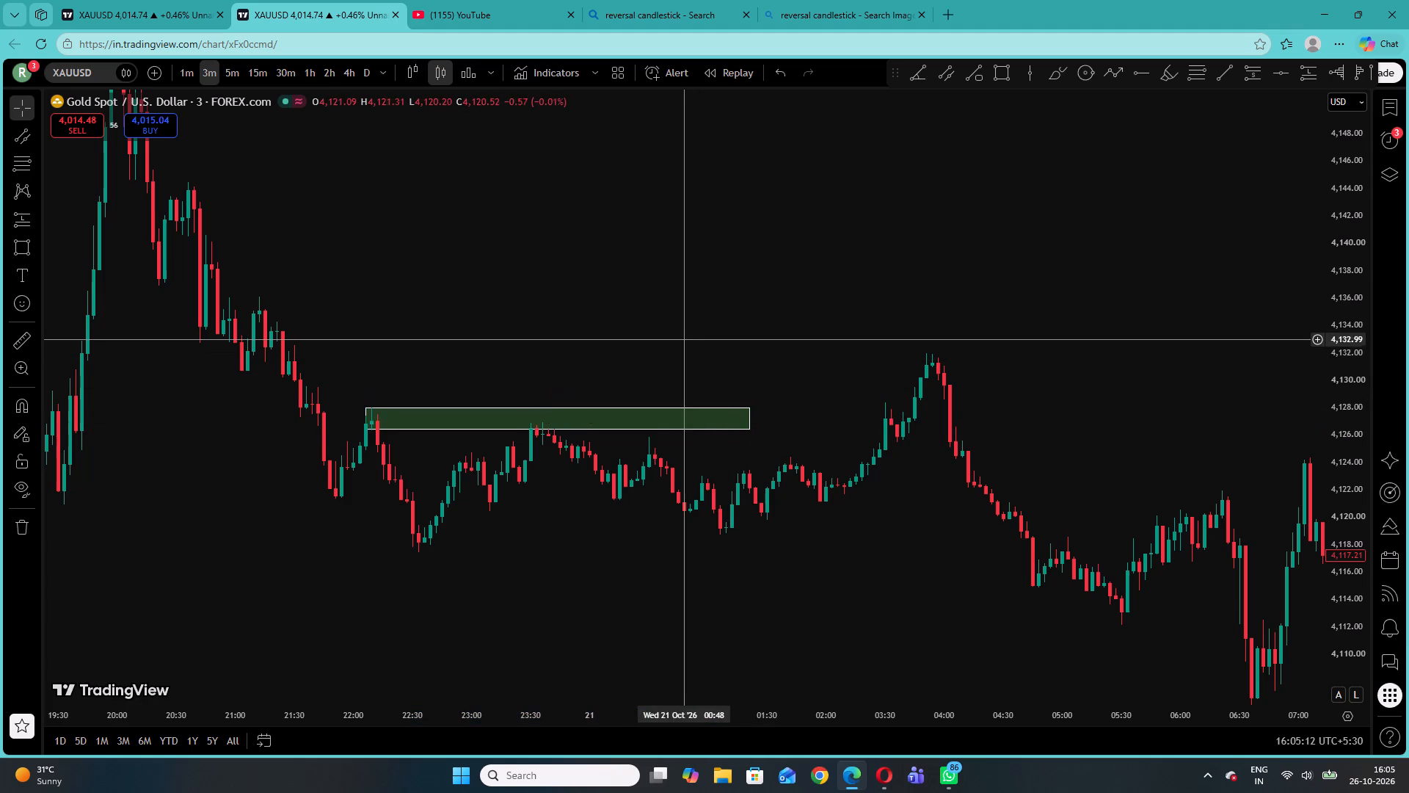
# Mark a demand zone from 23:00 on 20 October to 00:30 on 21 October between 4,122.42 and 4,120.45.
pyautogui.moveTo(1347, 594); pyautogui.dragTo(1320, 381)
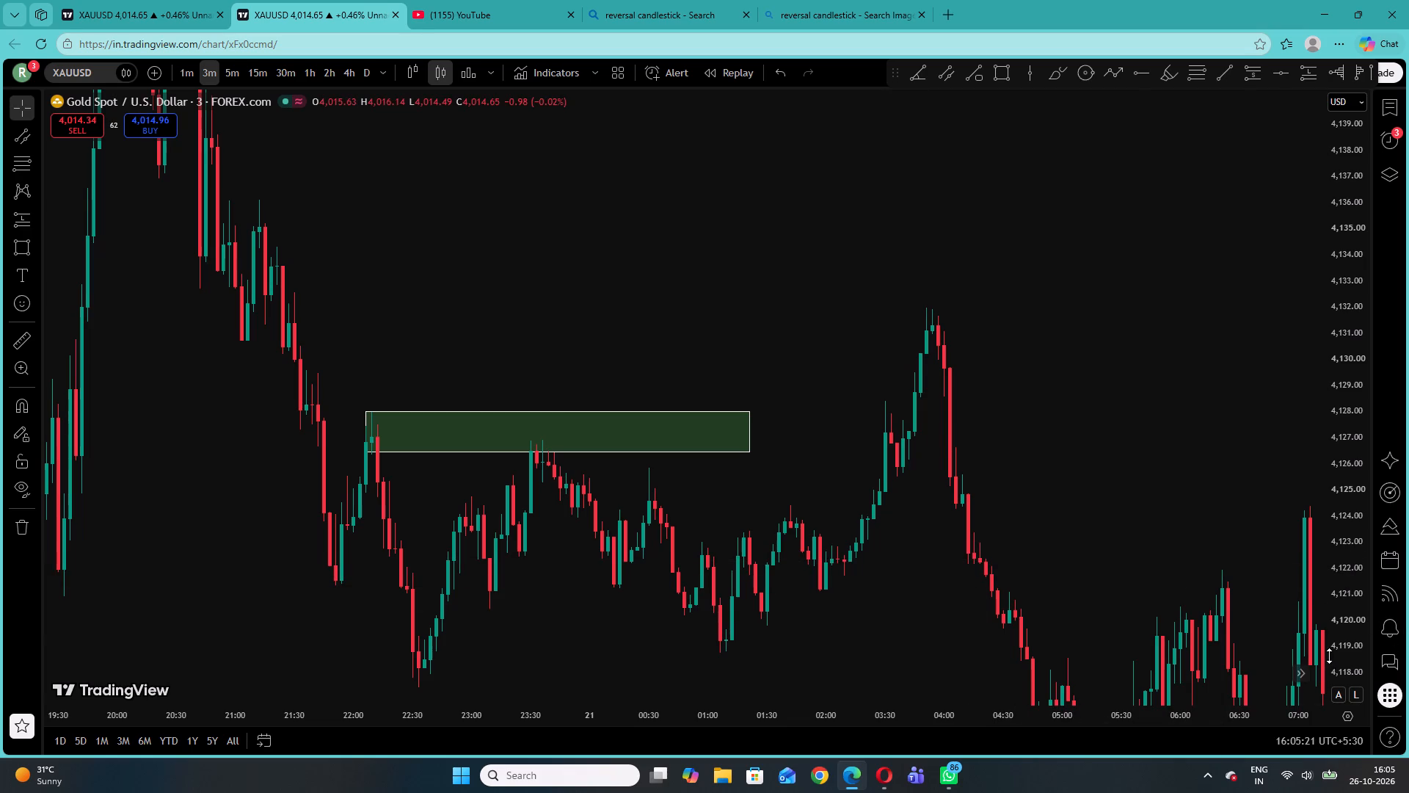
pyautogui.moveTo(1337, 645); pyautogui.dragTo(1272, 389)
pyautogui.moveTo(947, 557); pyautogui.dragTo(1019, 294)
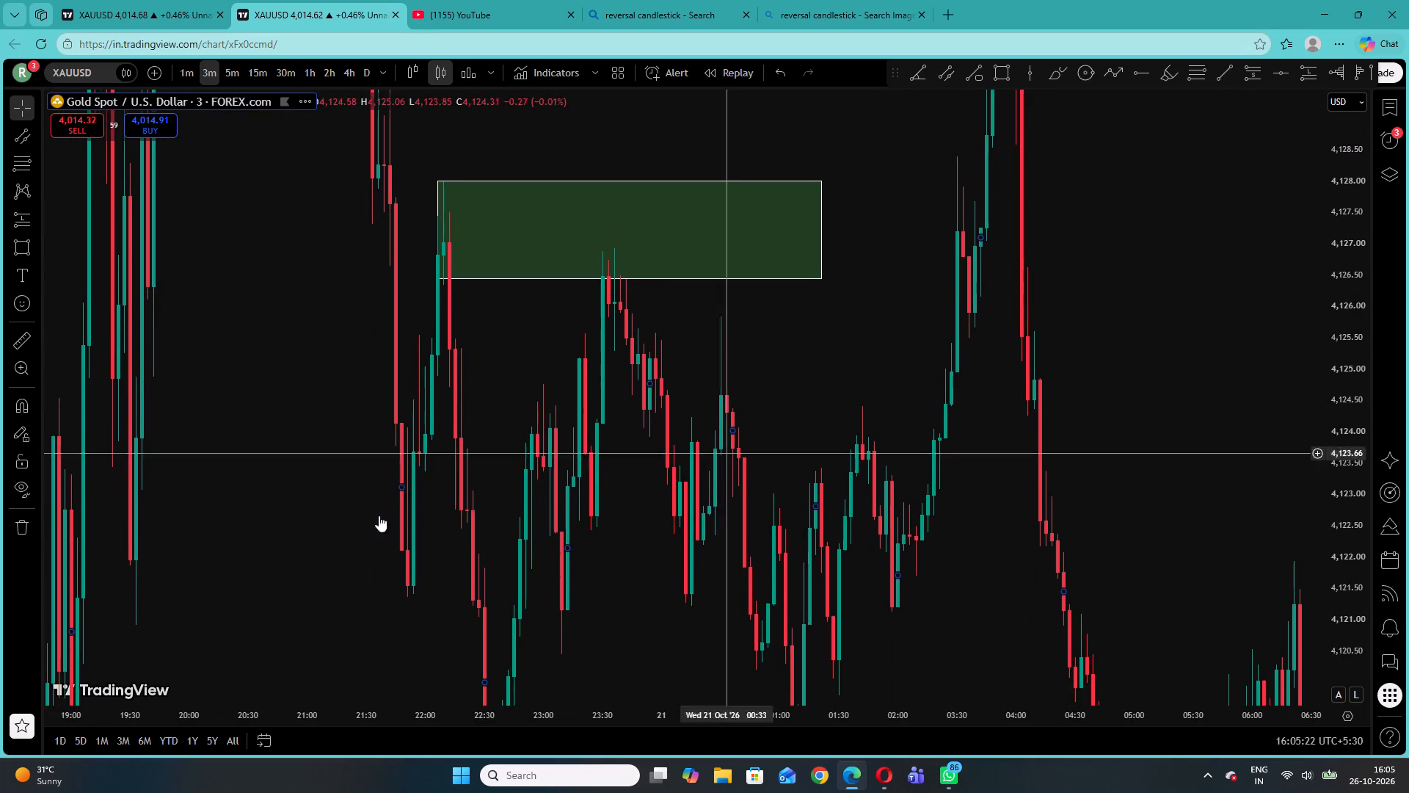
pyautogui.click(391, 482)
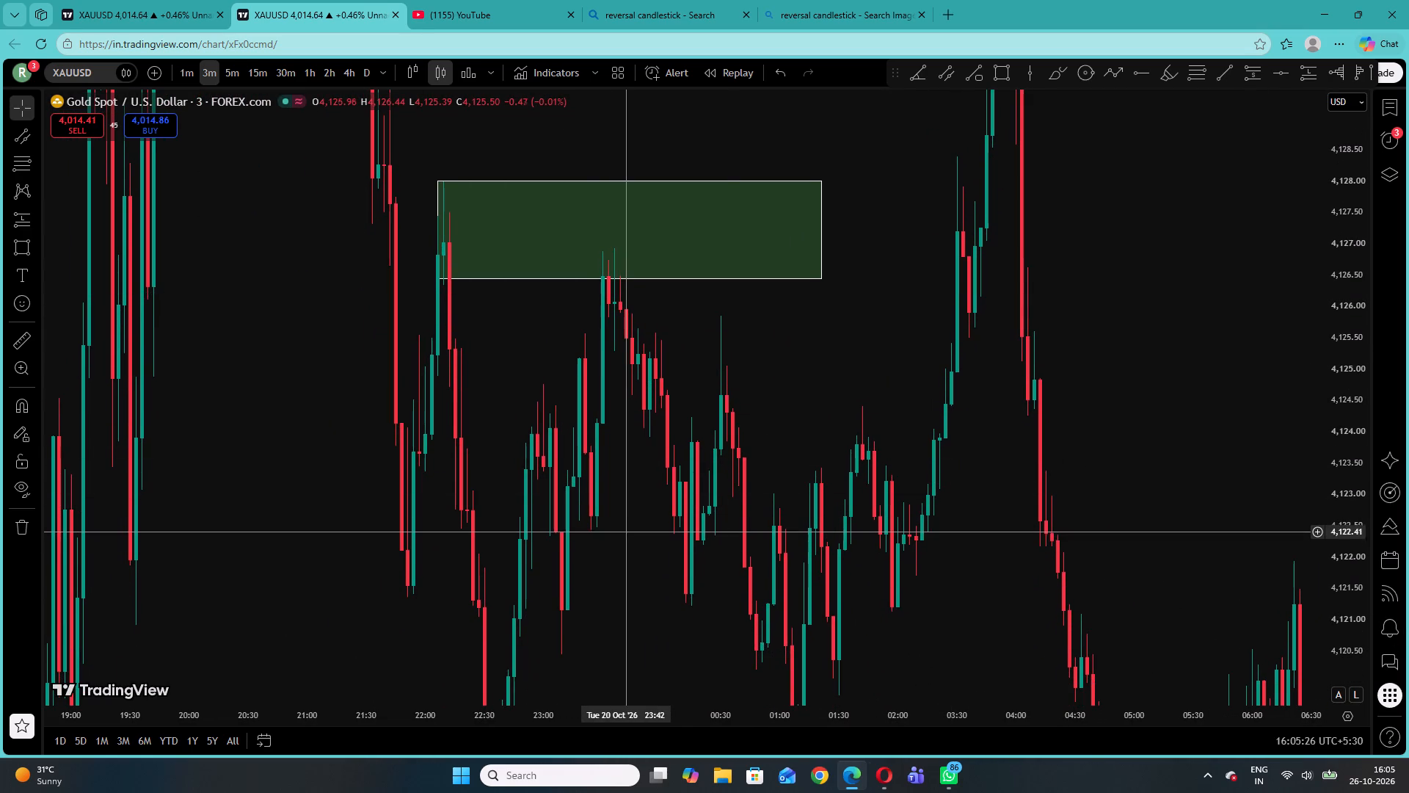
pyautogui.click(20, 248)
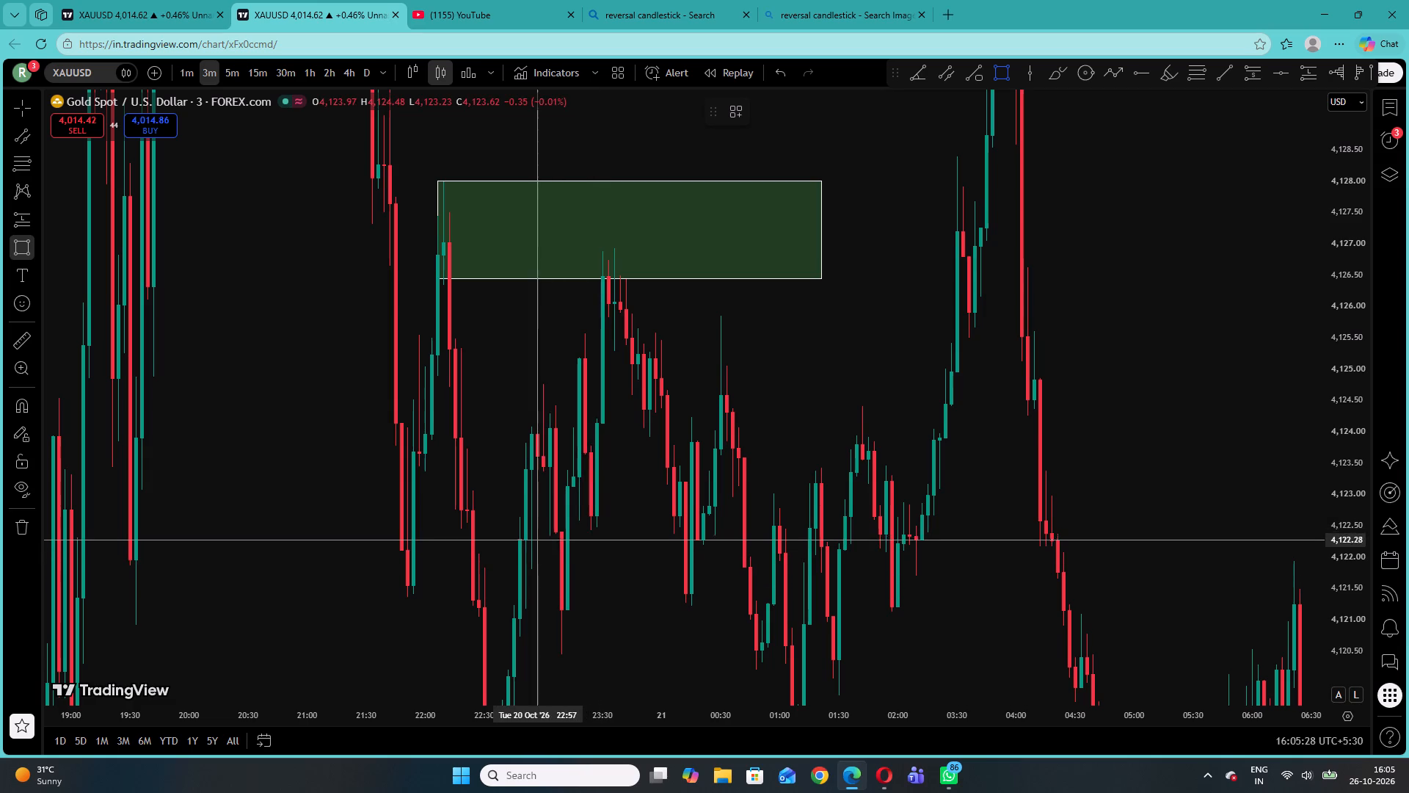
pyautogui.click(544, 531)
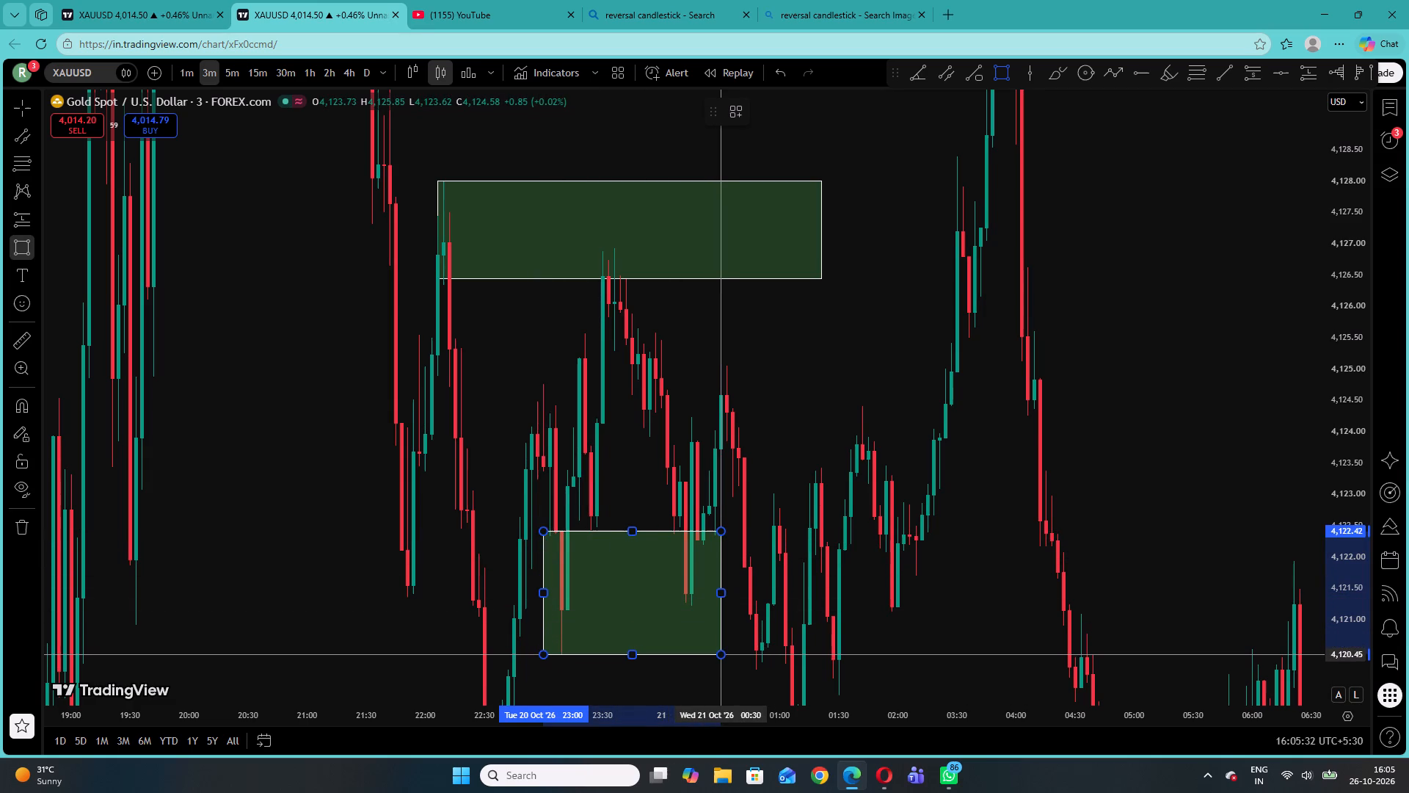
pyautogui.click(718, 654)
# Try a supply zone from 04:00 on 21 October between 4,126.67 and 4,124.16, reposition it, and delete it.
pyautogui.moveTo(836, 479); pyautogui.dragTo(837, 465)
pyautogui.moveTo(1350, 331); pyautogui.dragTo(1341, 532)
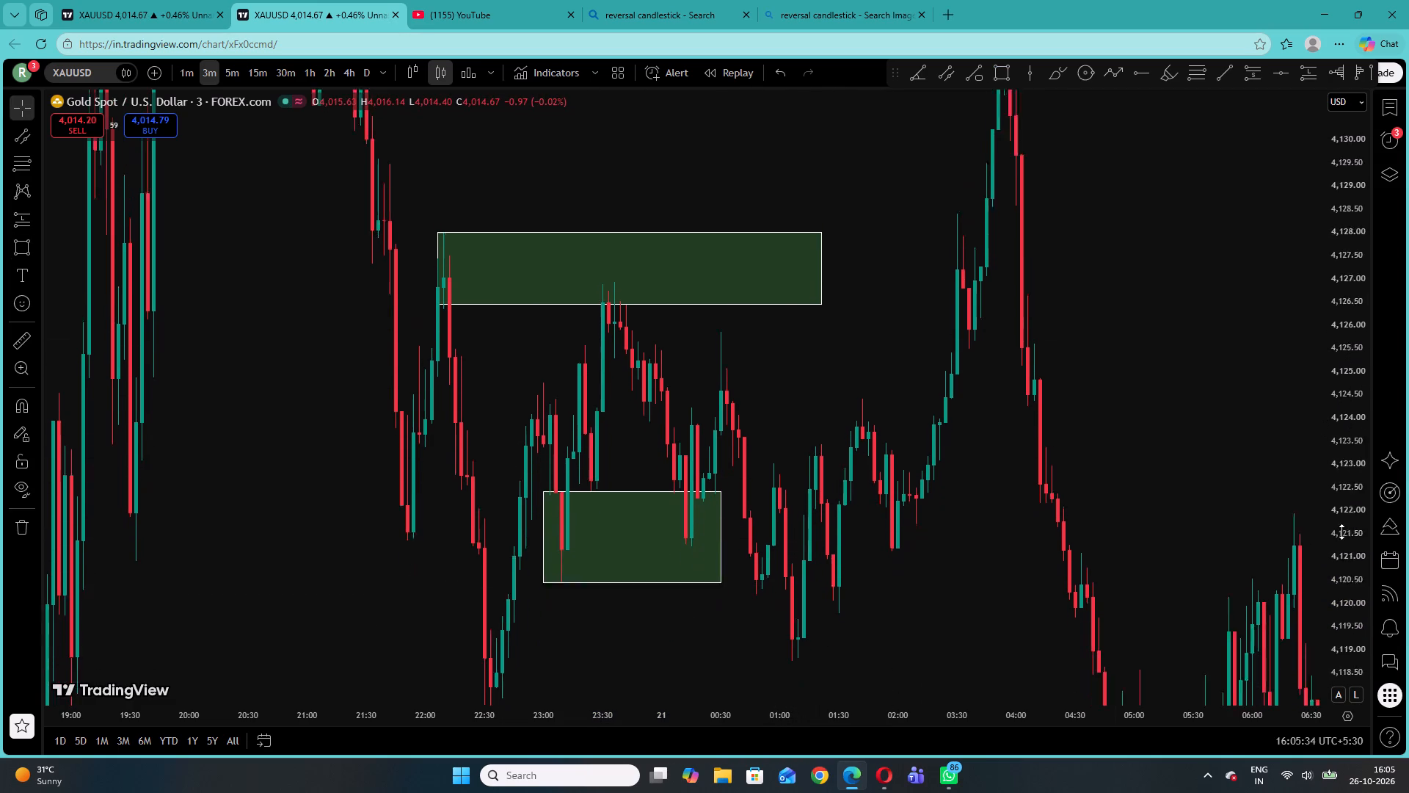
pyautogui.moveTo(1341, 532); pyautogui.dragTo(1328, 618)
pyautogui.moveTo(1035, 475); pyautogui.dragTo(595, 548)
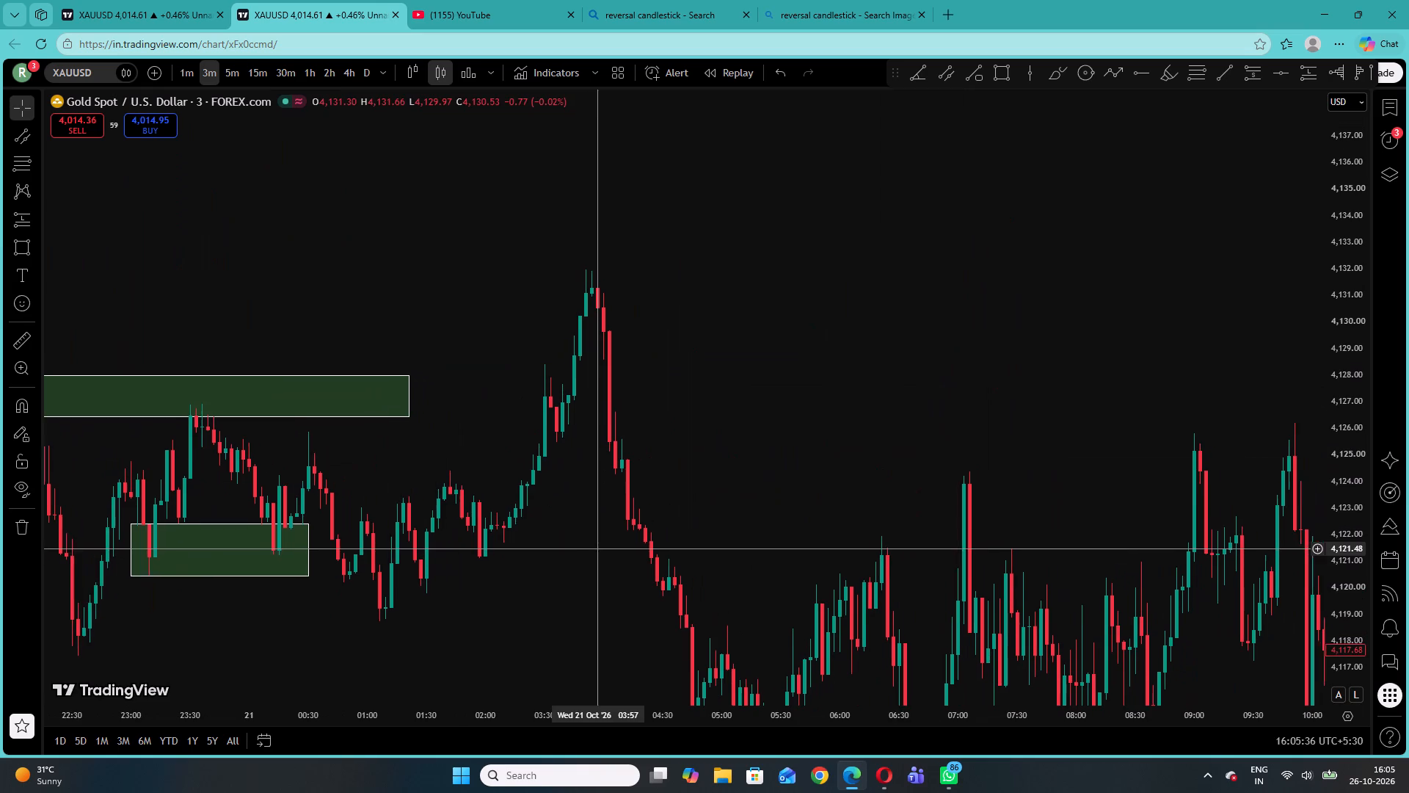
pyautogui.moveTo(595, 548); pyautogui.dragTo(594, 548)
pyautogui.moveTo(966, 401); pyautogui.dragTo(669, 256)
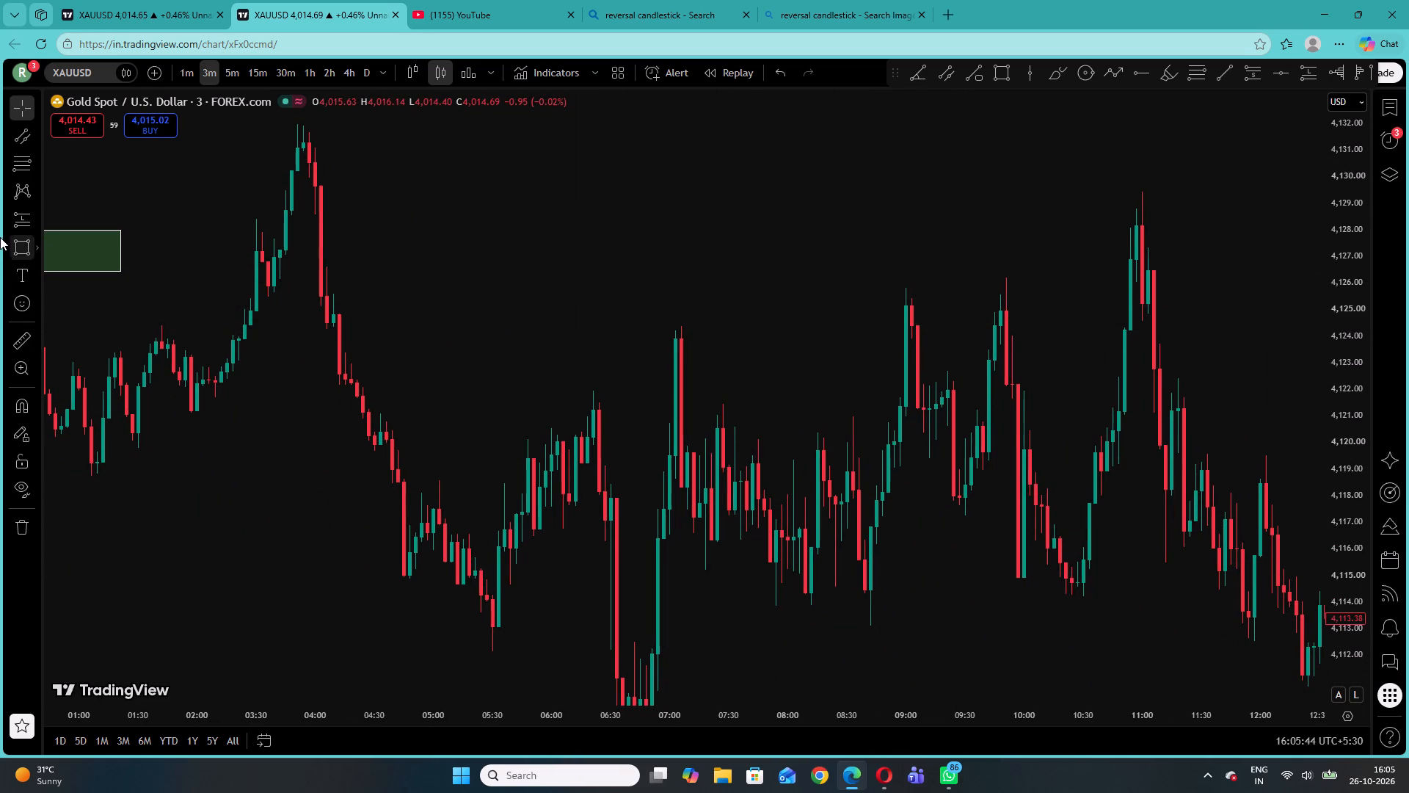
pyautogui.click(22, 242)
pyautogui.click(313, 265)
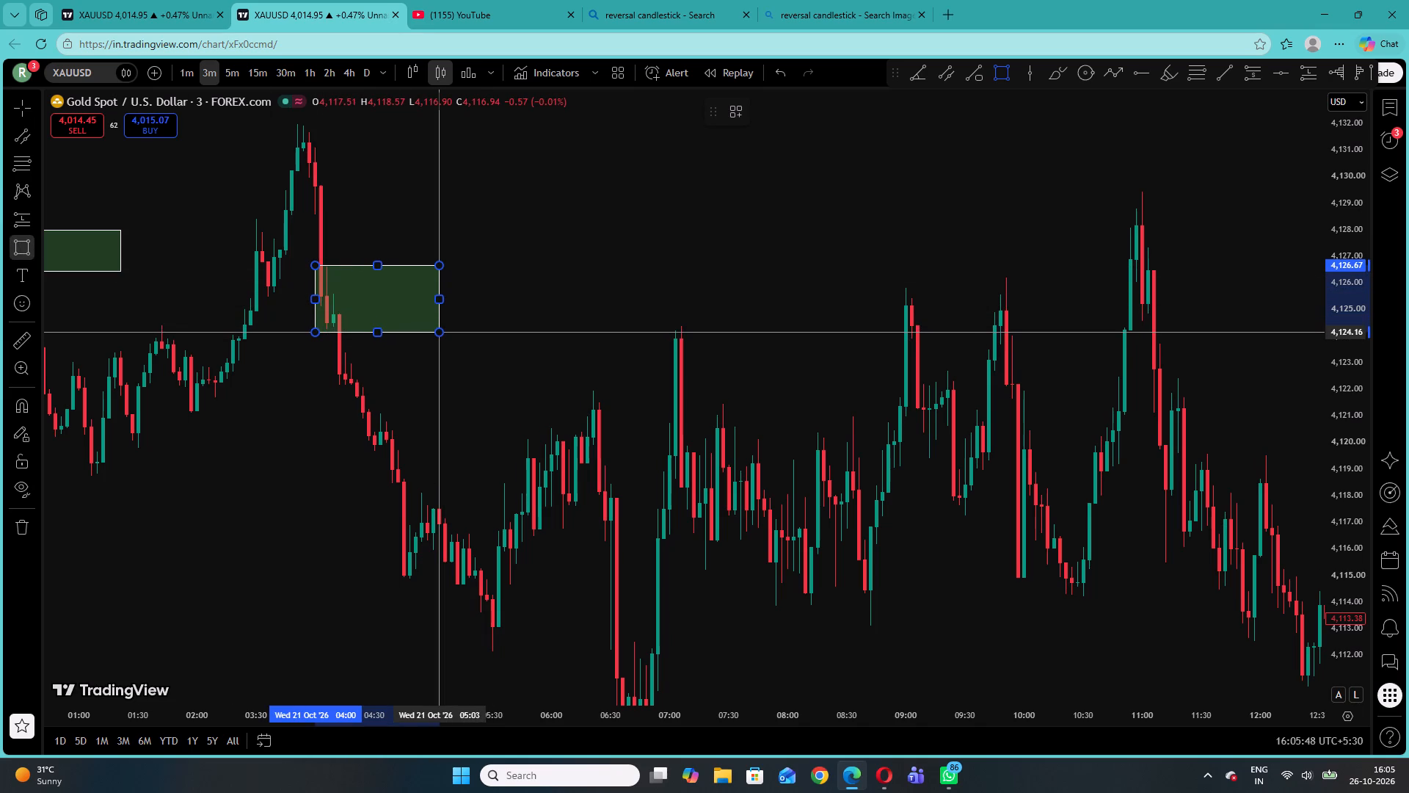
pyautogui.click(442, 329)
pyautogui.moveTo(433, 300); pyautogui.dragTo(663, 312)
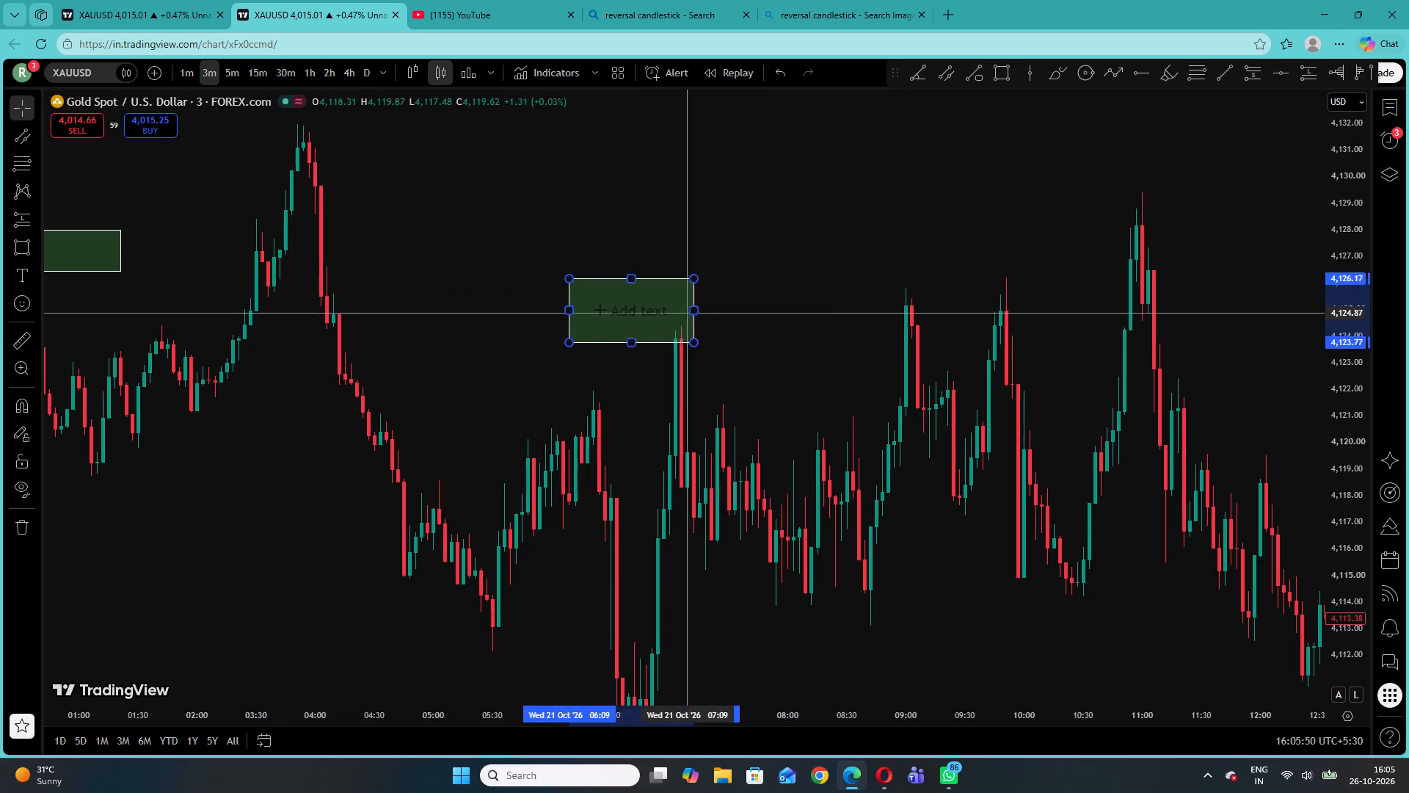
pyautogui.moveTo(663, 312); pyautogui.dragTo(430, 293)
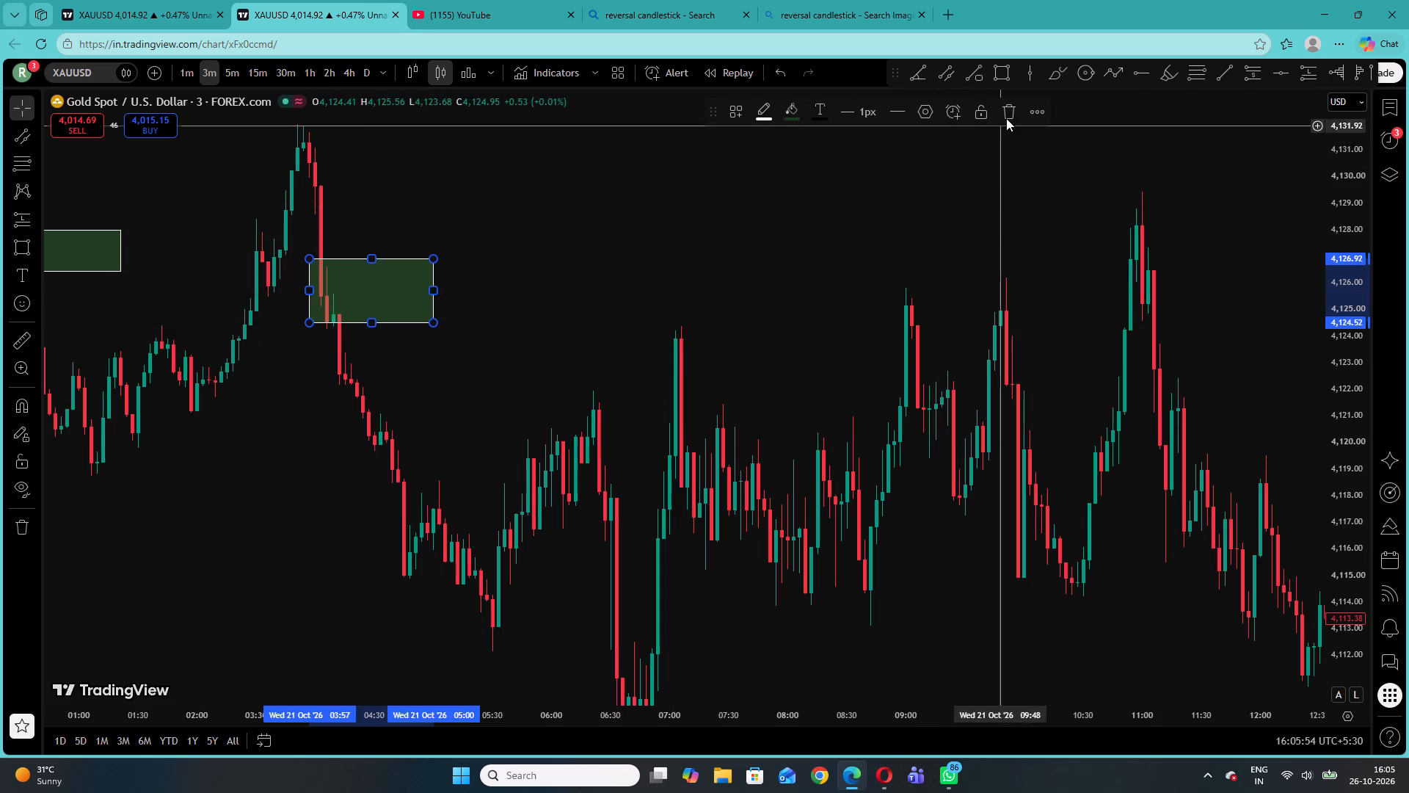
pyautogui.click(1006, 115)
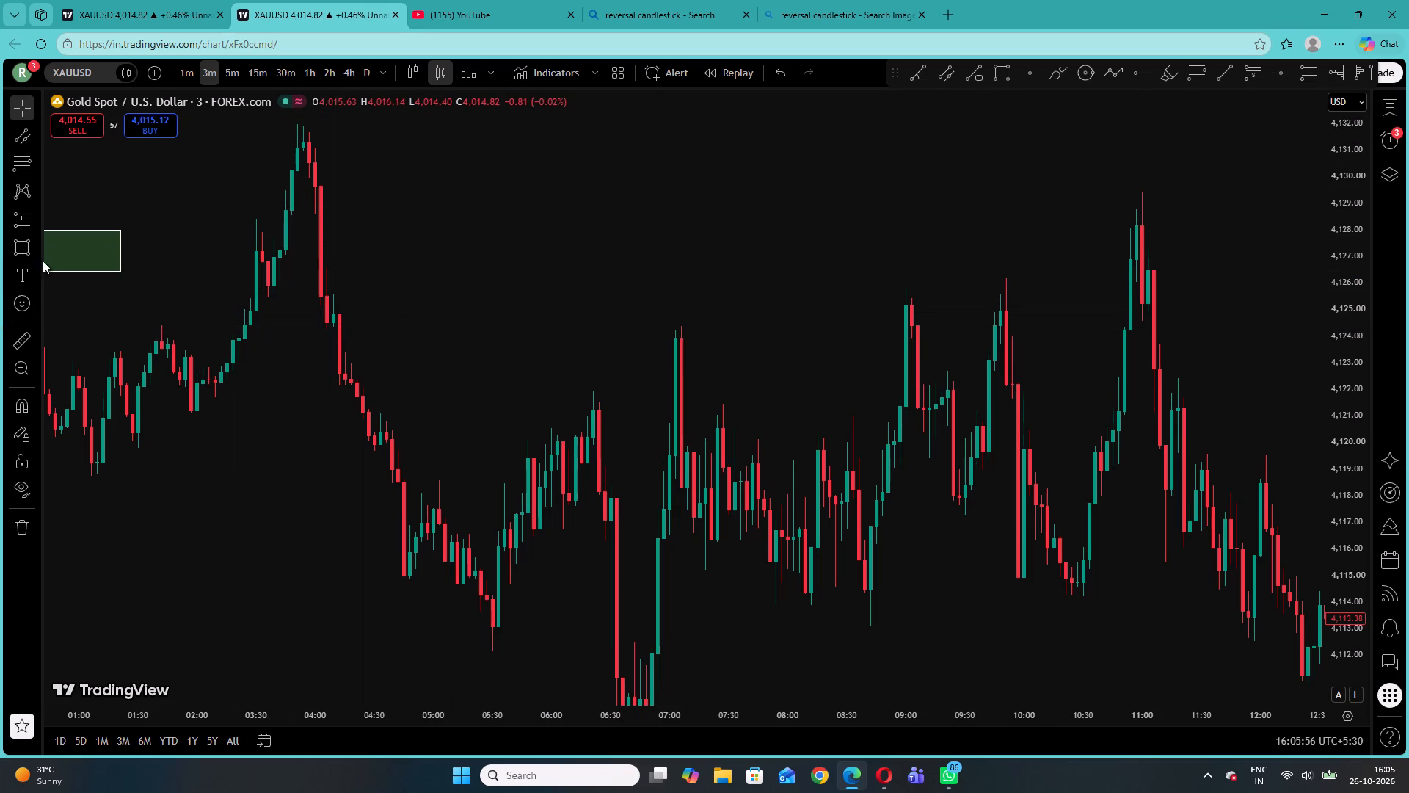
# Mark a supply zone from 06:12 on 21 October between 4,122.17 and 4,120.01, extended to about 07:00.
pyautogui.click(26, 241)
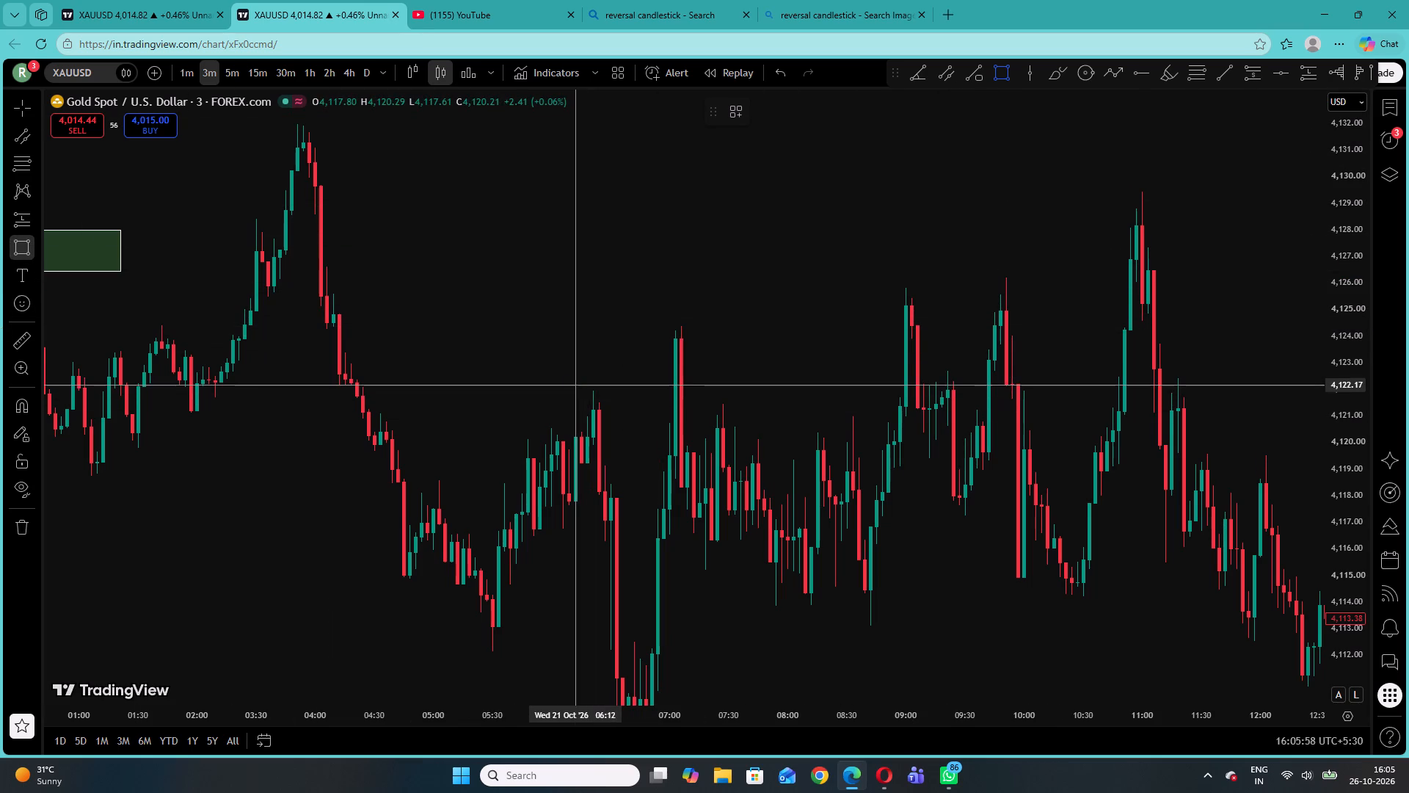
pyautogui.click(575, 385)
pyautogui.click(638, 442)
pyautogui.moveTo(641, 416); pyautogui.dragTo(662, 416)
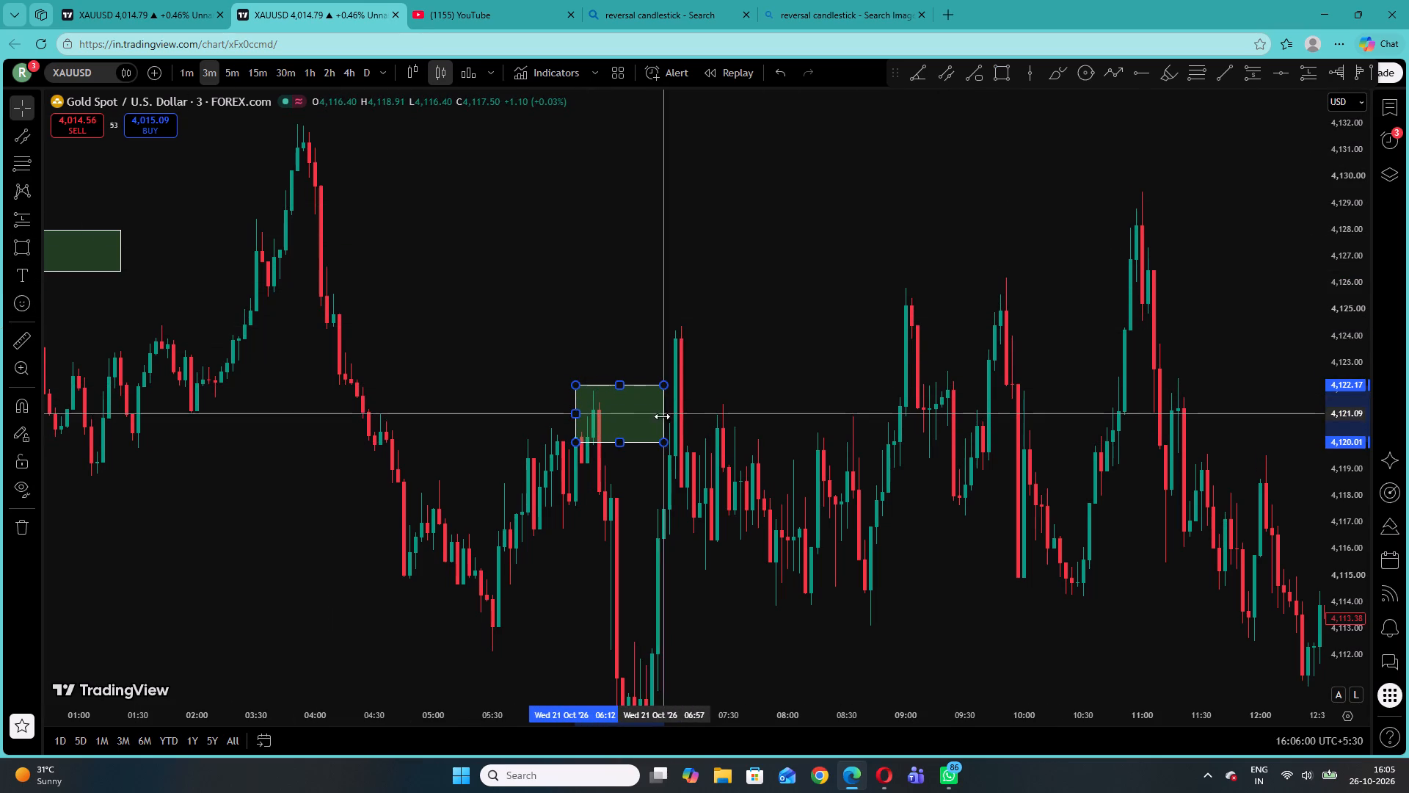
pyautogui.moveTo(662, 416); pyautogui.dragTo(668, 416)
pyautogui.click(731, 610)
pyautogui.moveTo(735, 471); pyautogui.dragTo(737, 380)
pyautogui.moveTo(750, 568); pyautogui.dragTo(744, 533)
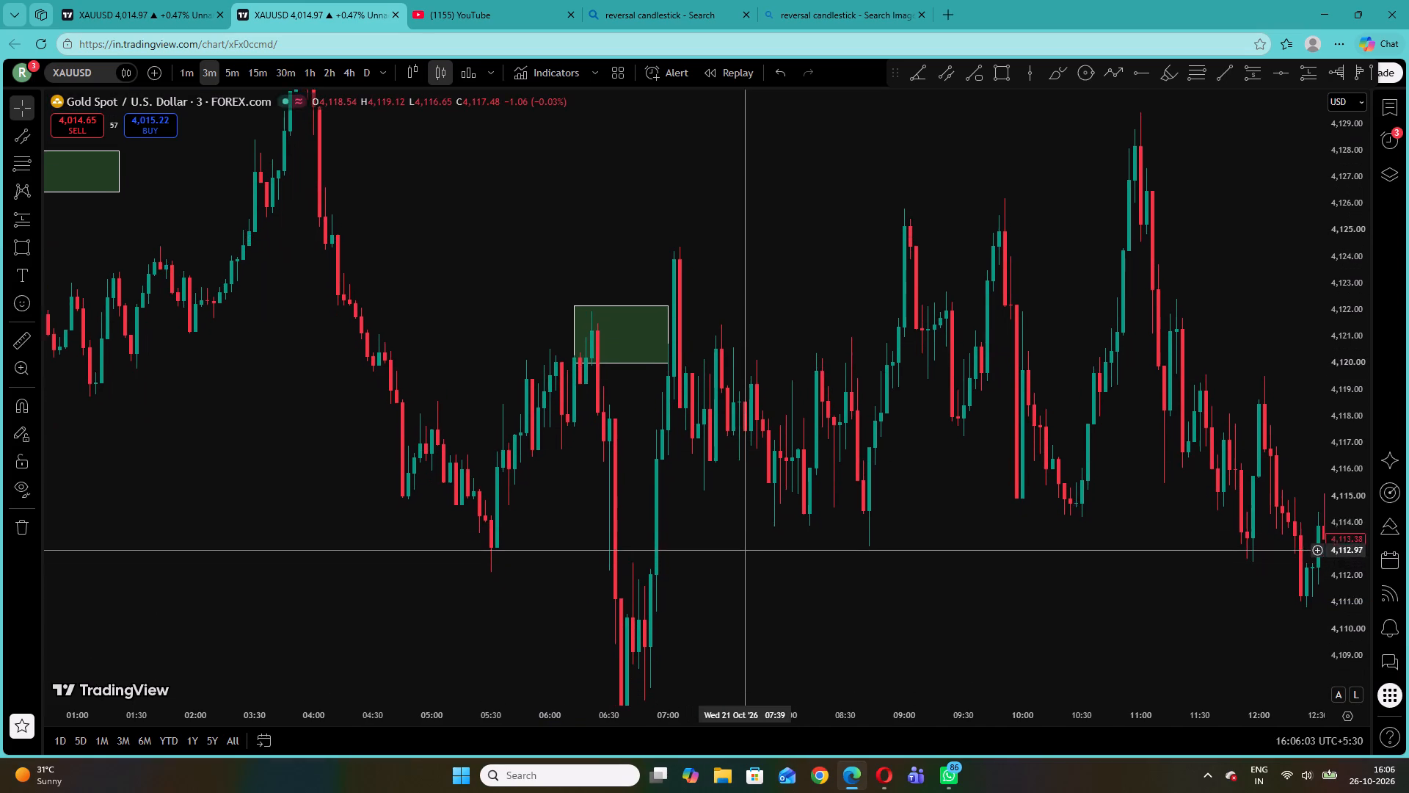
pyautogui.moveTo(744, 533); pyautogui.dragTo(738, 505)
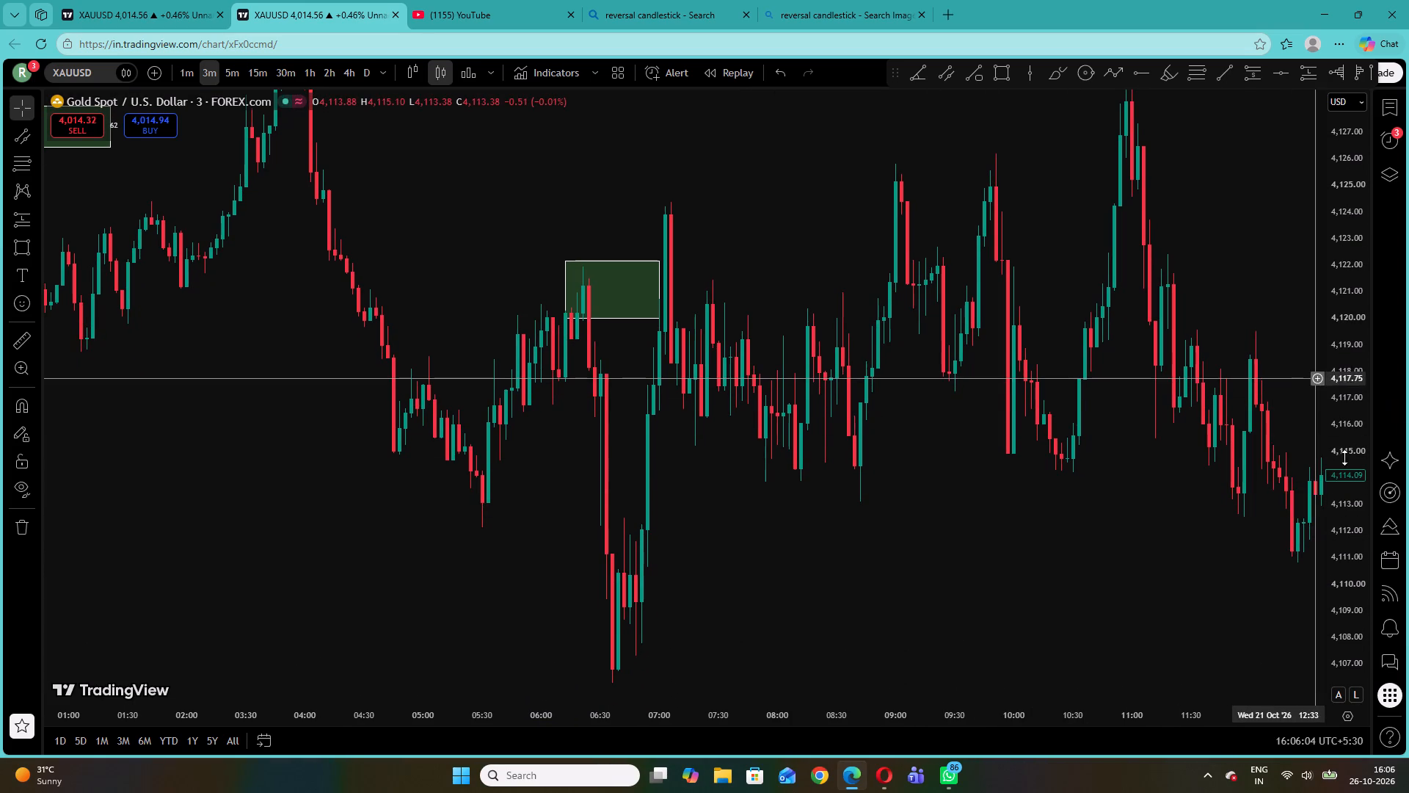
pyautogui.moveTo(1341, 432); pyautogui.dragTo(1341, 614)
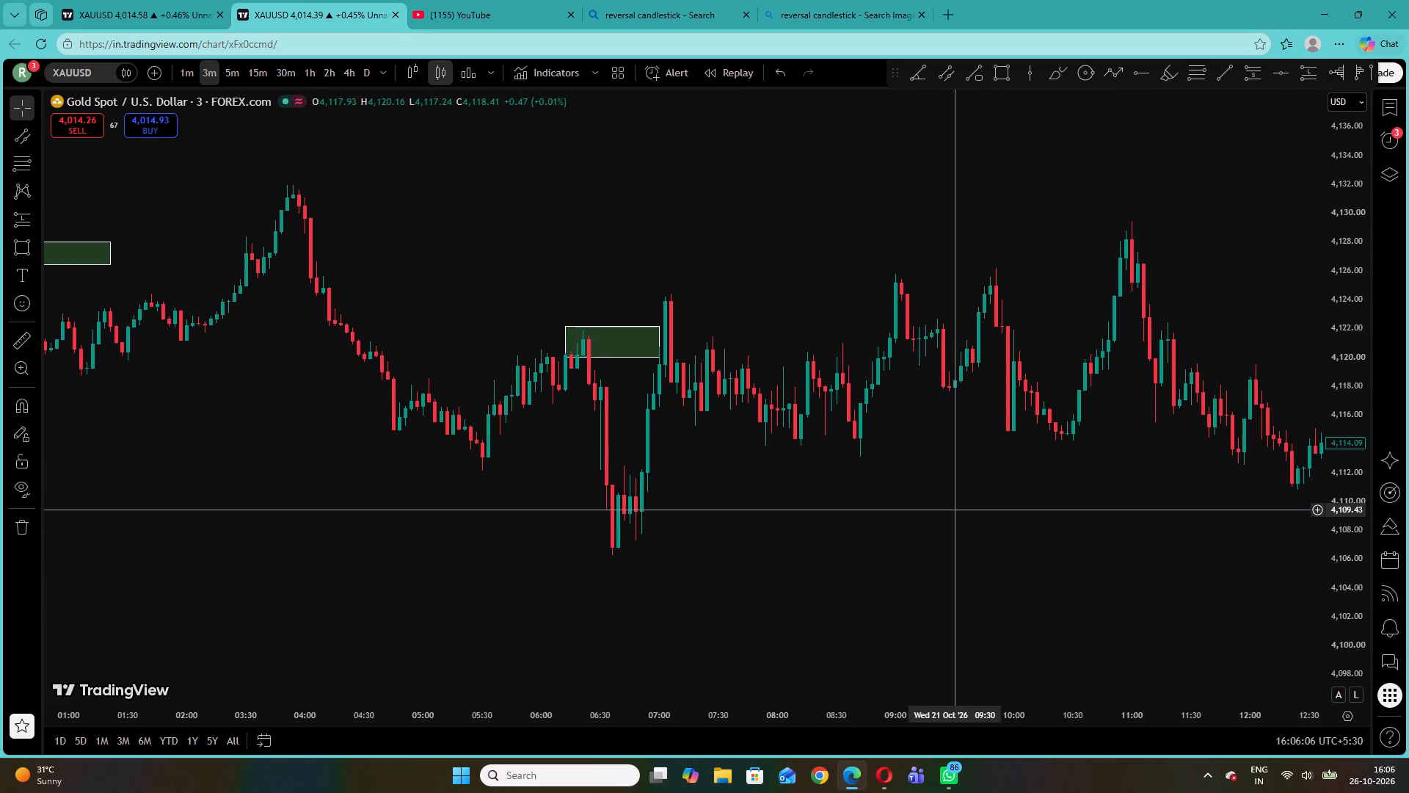
# Switch to the XAUUSD chart with the MA ribbon, examine 26 October on the 5-minute timeframe, and return to 3 minutes.
pyautogui.click(201, 0)
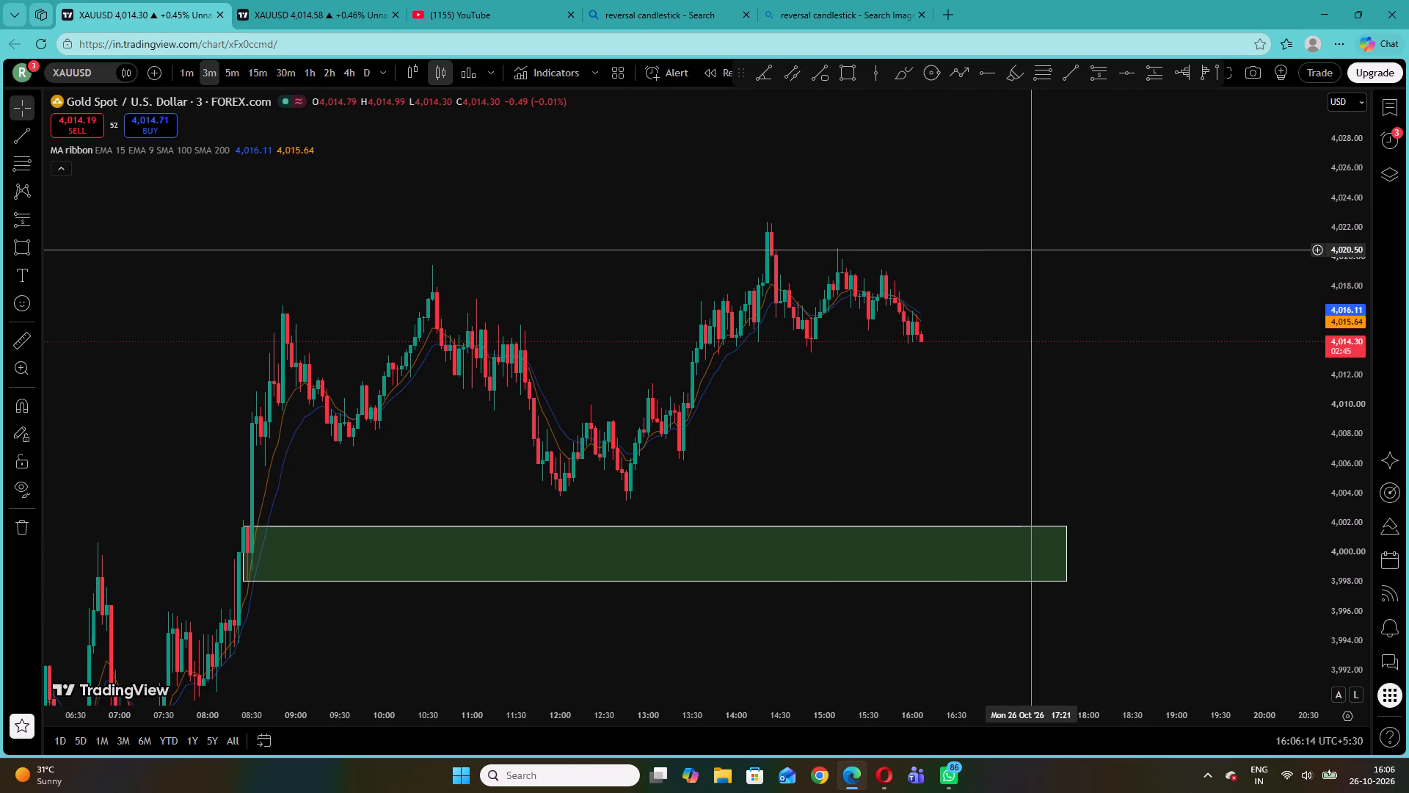
pyautogui.click(232, 67)
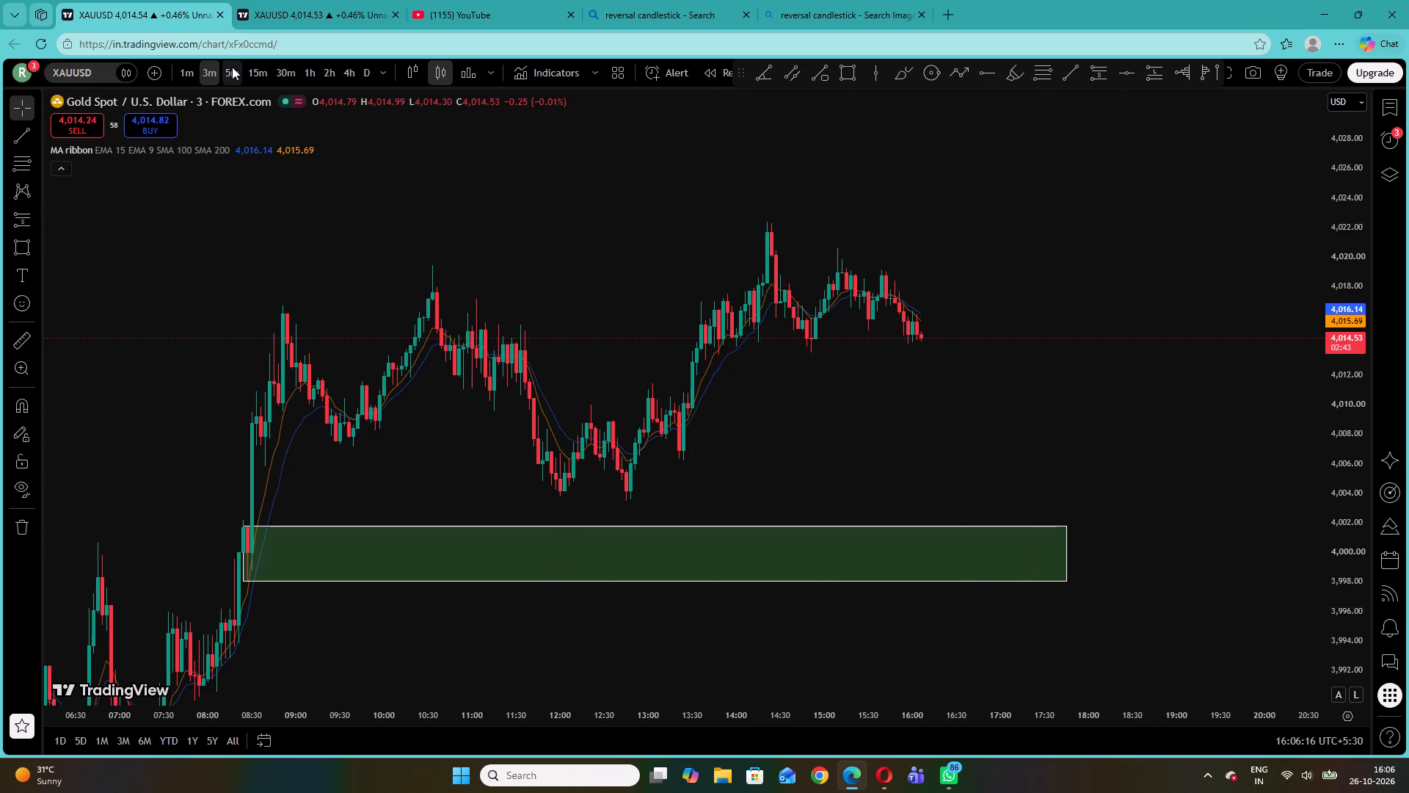
pyautogui.moveTo(1347, 342); pyautogui.dragTo(1346, 520)
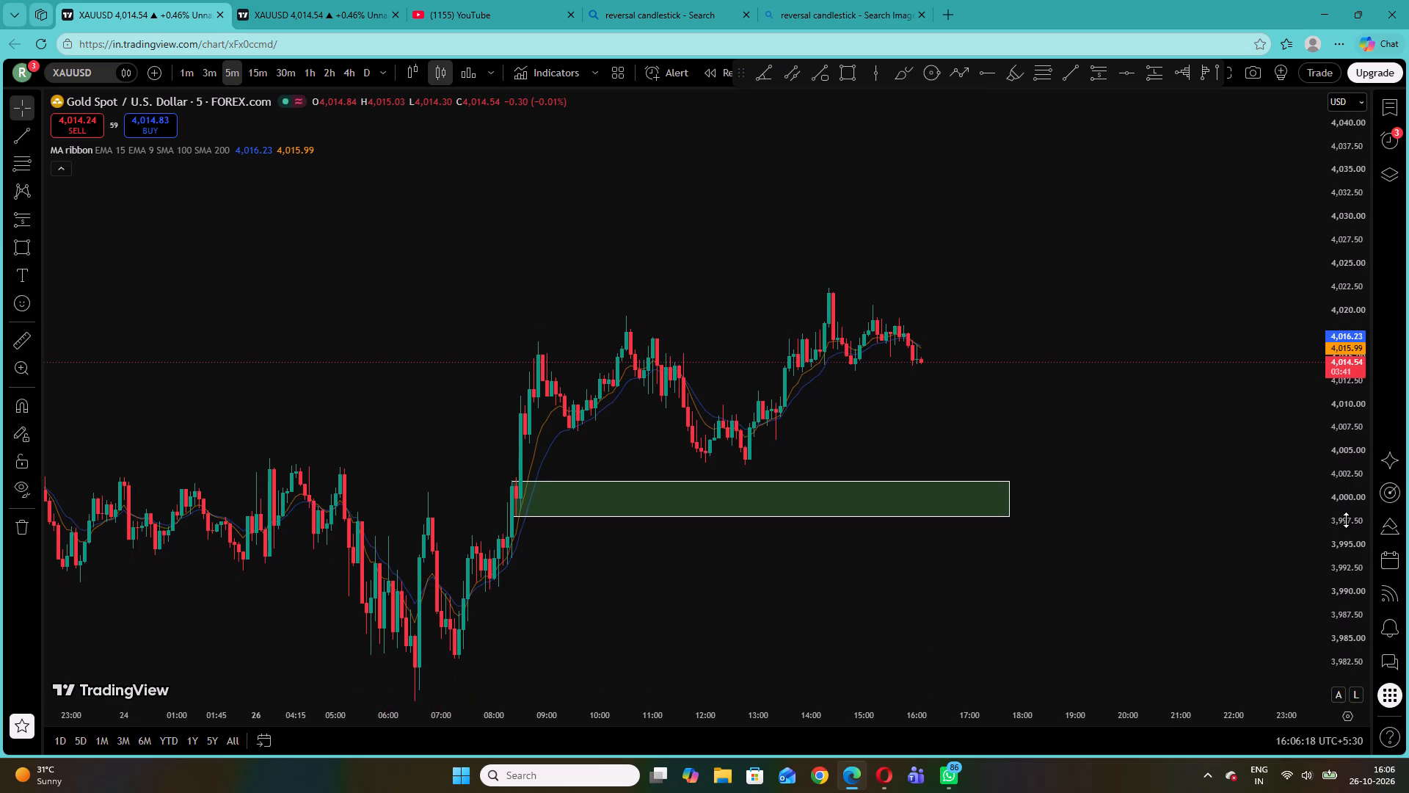
pyautogui.moveTo(1346, 520); pyautogui.dragTo(1345, 470)
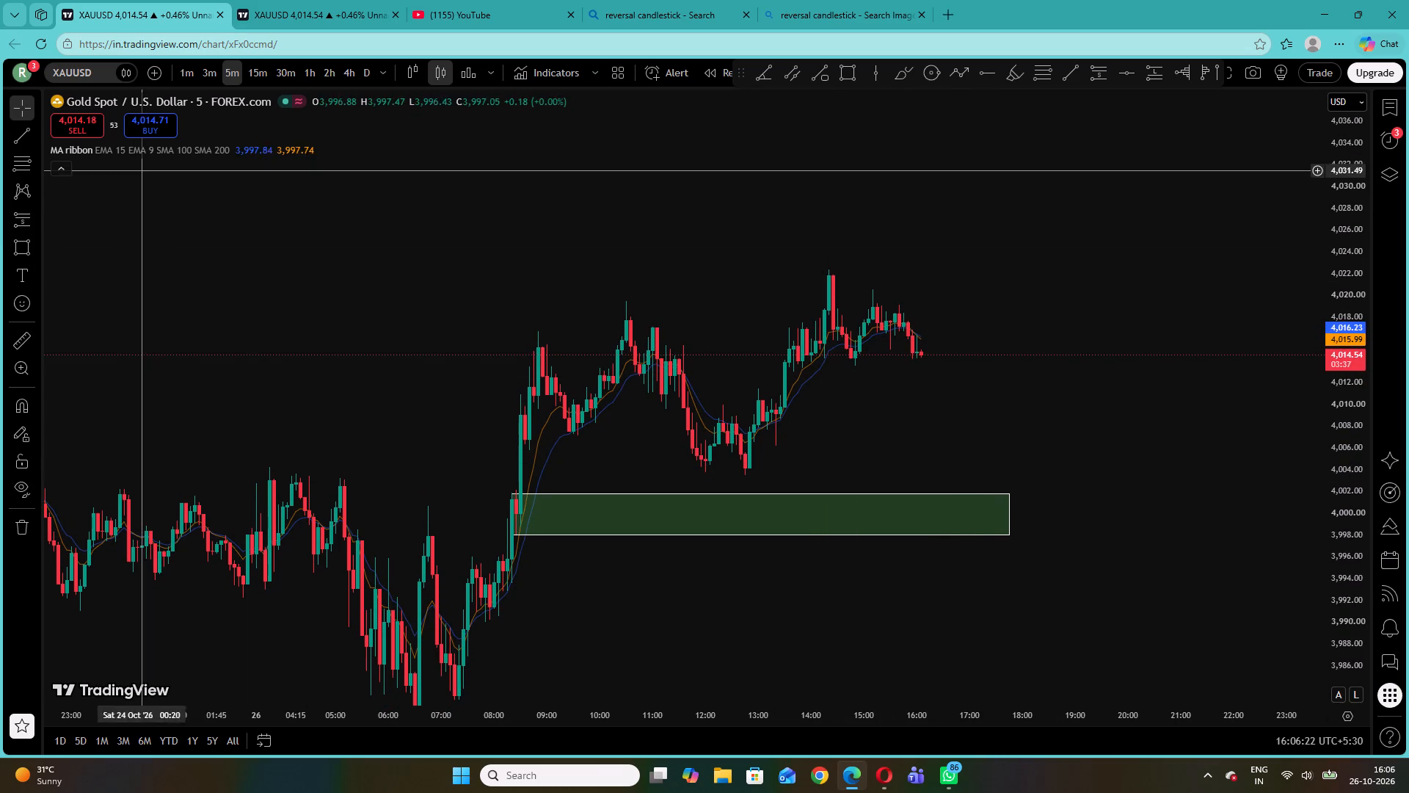
pyautogui.click(211, 68)
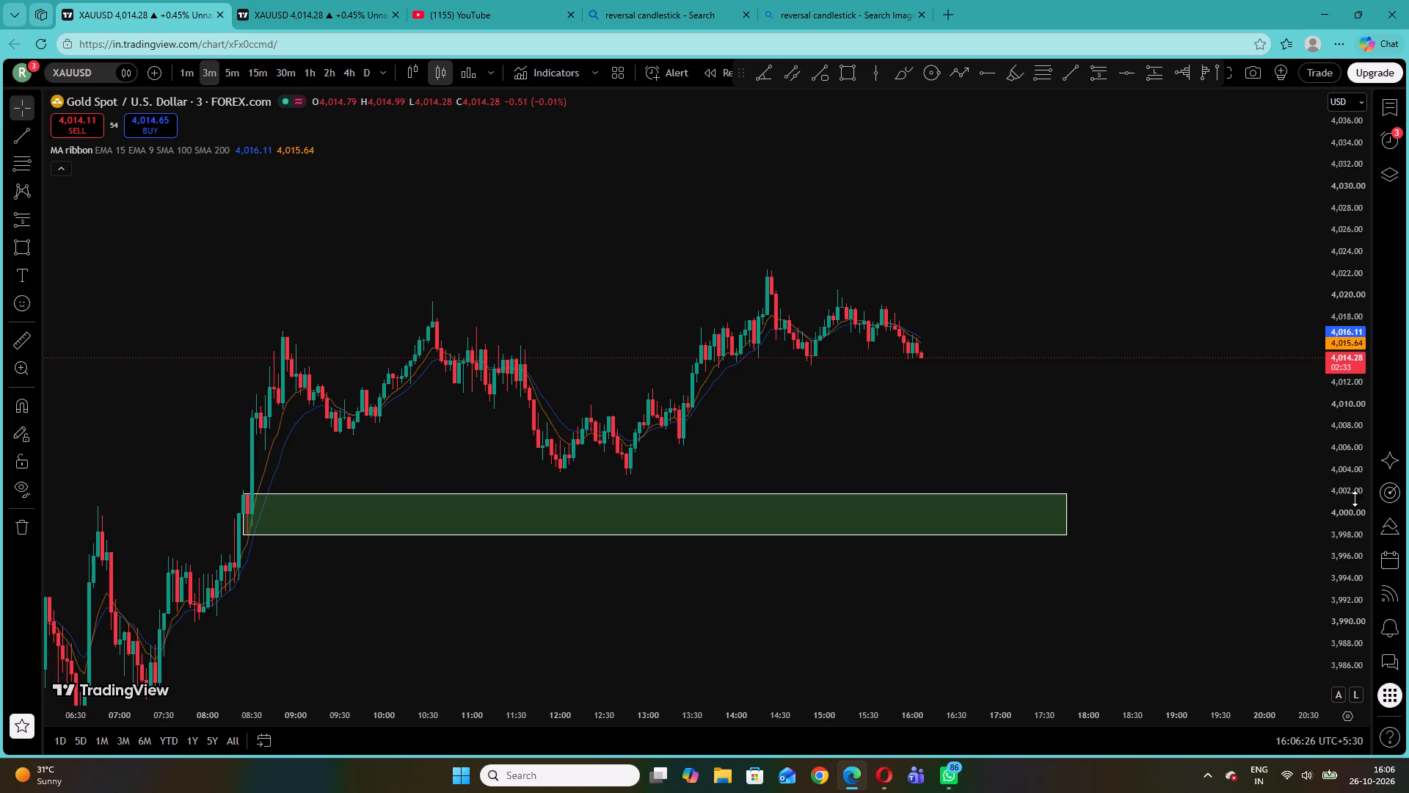
# Mark a demand zone from 13:21 on 26 October between 4,010.78 and about 4,006.1, extended to about 19:57.
pyautogui.moveTo(1355, 497); pyautogui.dragTo(1349, 270)
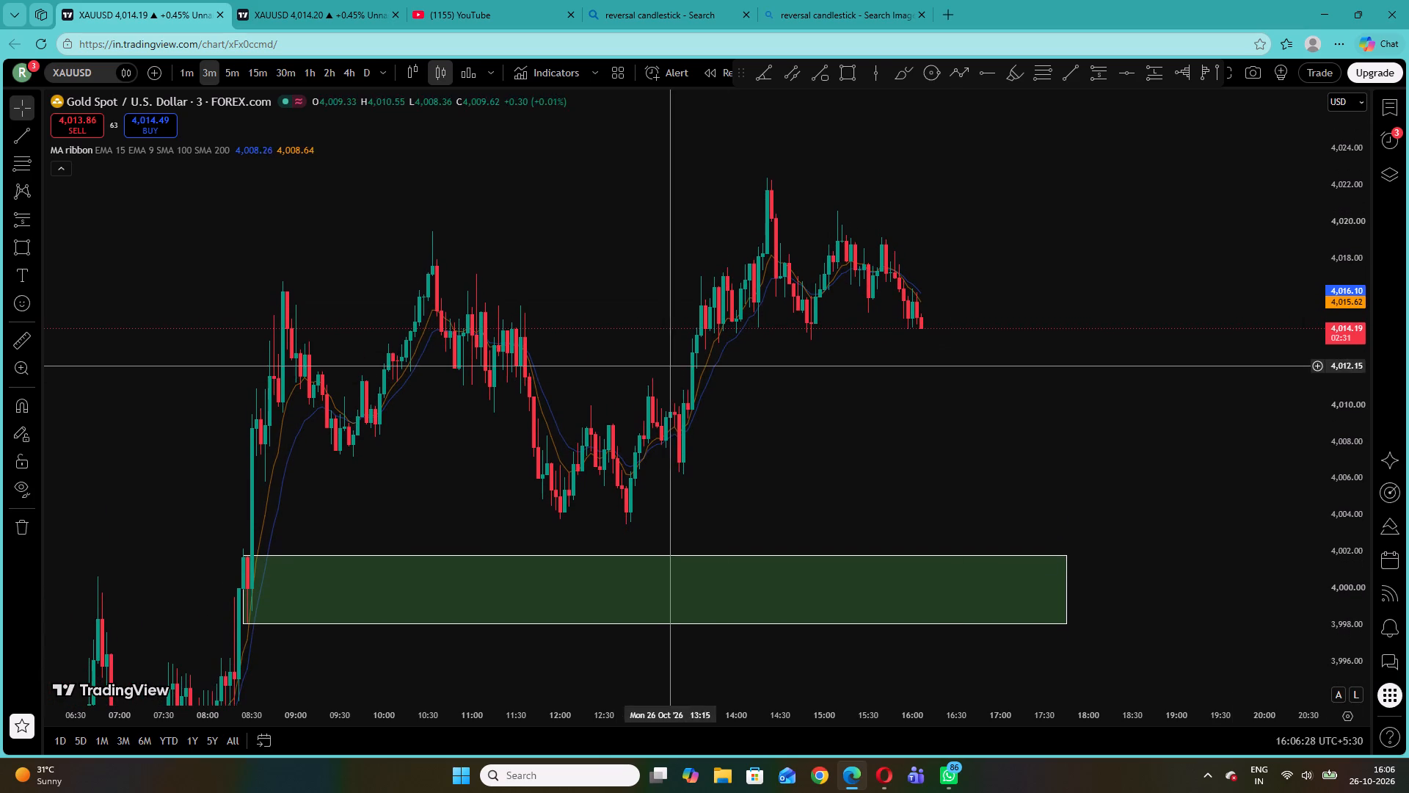
pyautogui.click(28, 242)
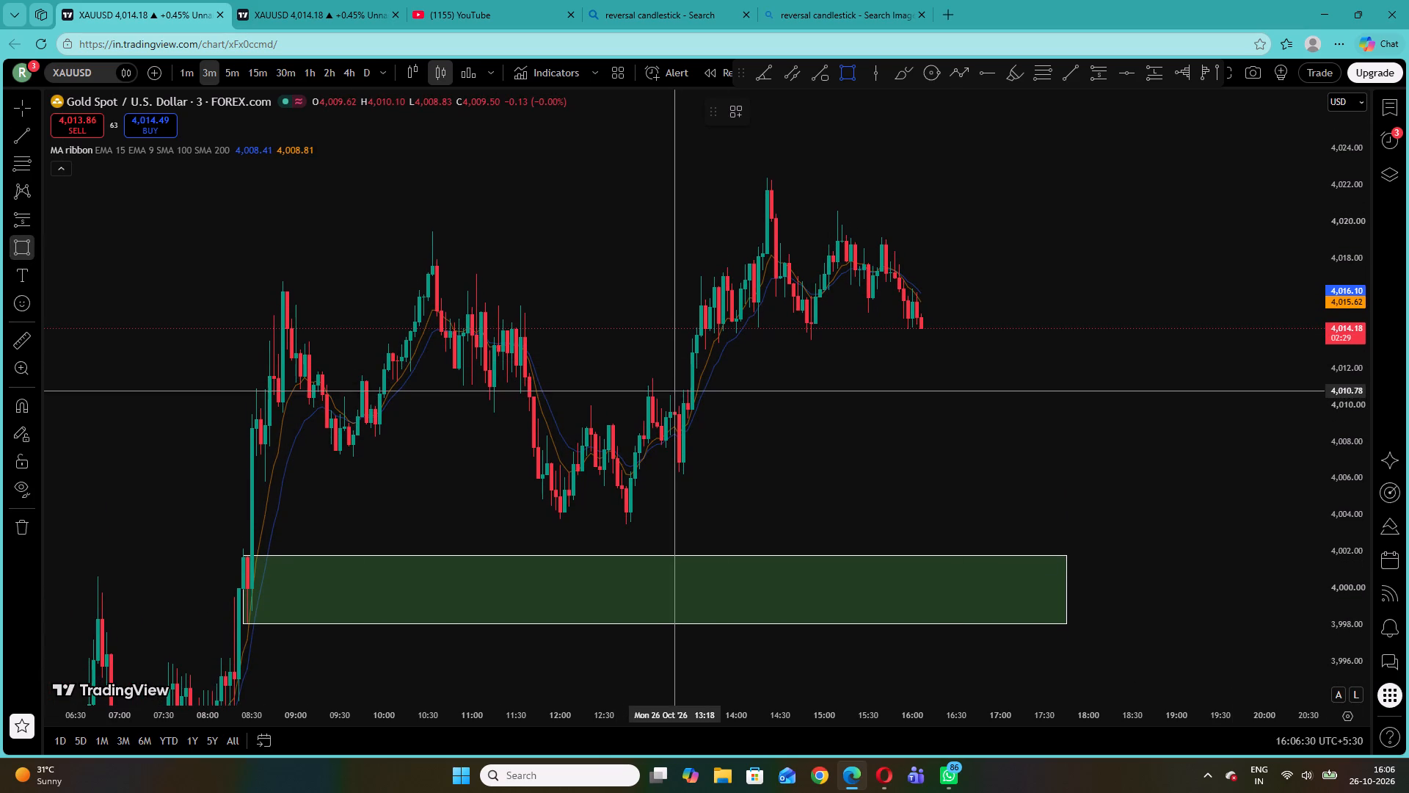
pyautogui.moveTo(677, 391); pyautogui.dragTo(719, 410)
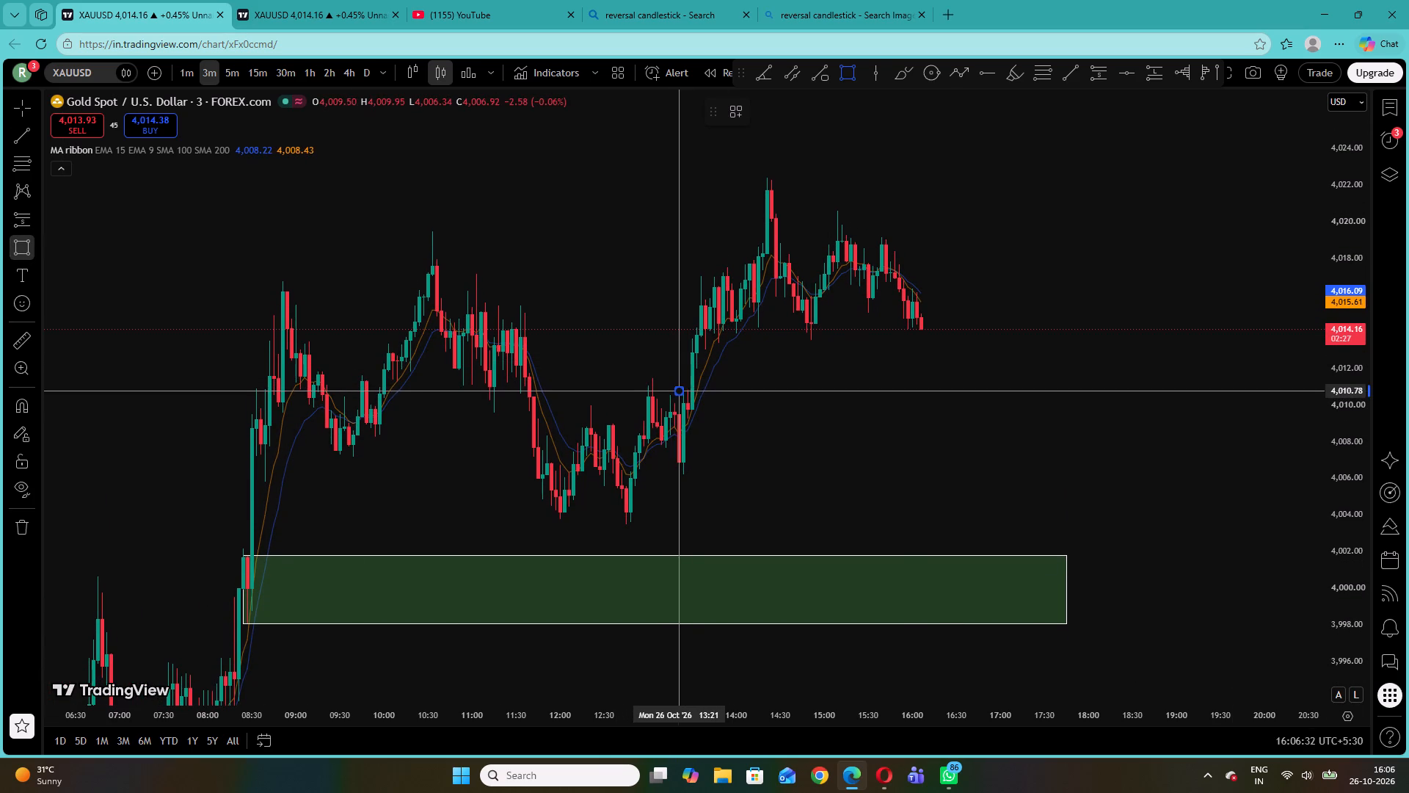
pyautogui.click(902, 475)
pyautogui.moveTo(906, 430); pyautogui.dragTo(1259, 418)
pyautogui.click(946, 257)
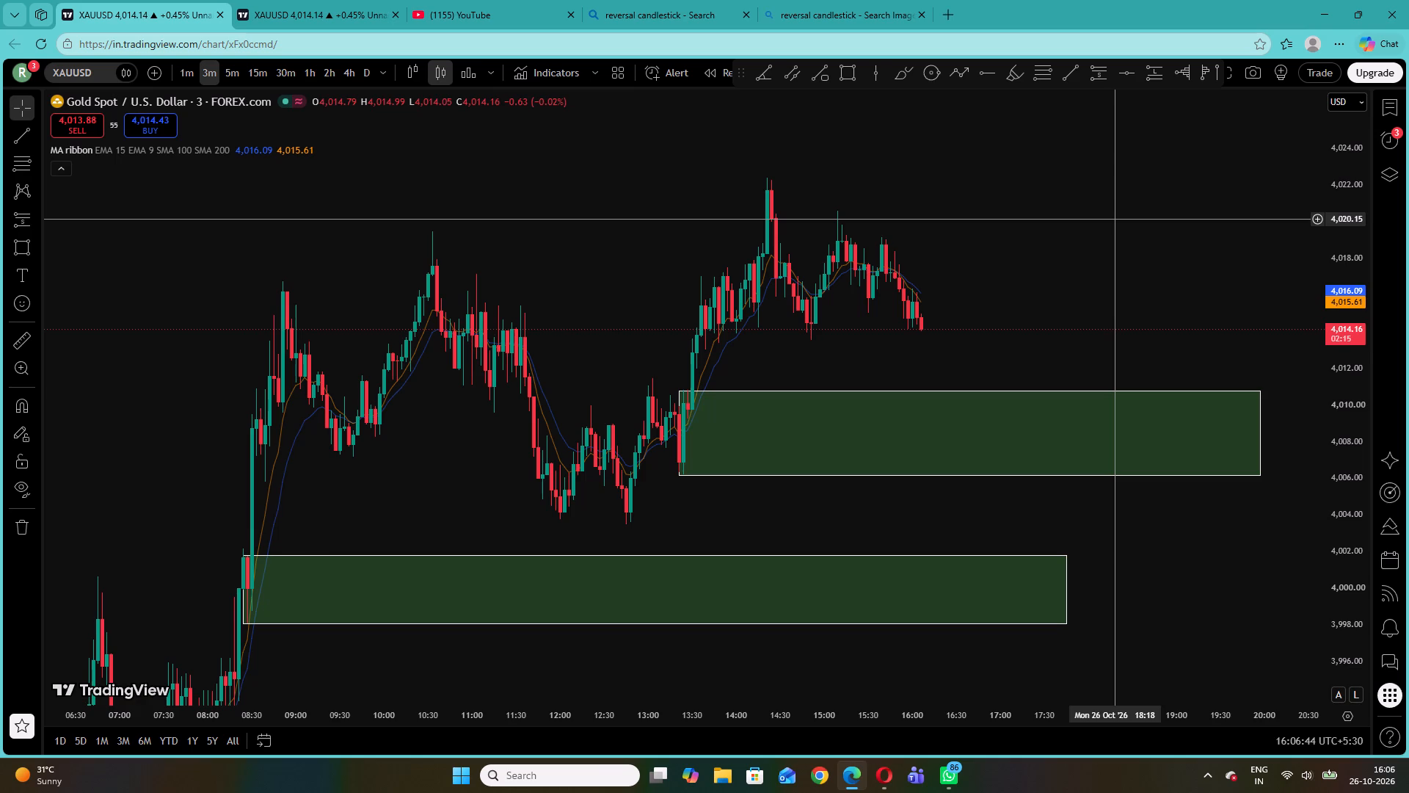
# Switch to the XAUUSD chart without the MA ribbon and examine the 21 October swings between about 04:00 and 17:30.
pyautogui.click(318, 0)
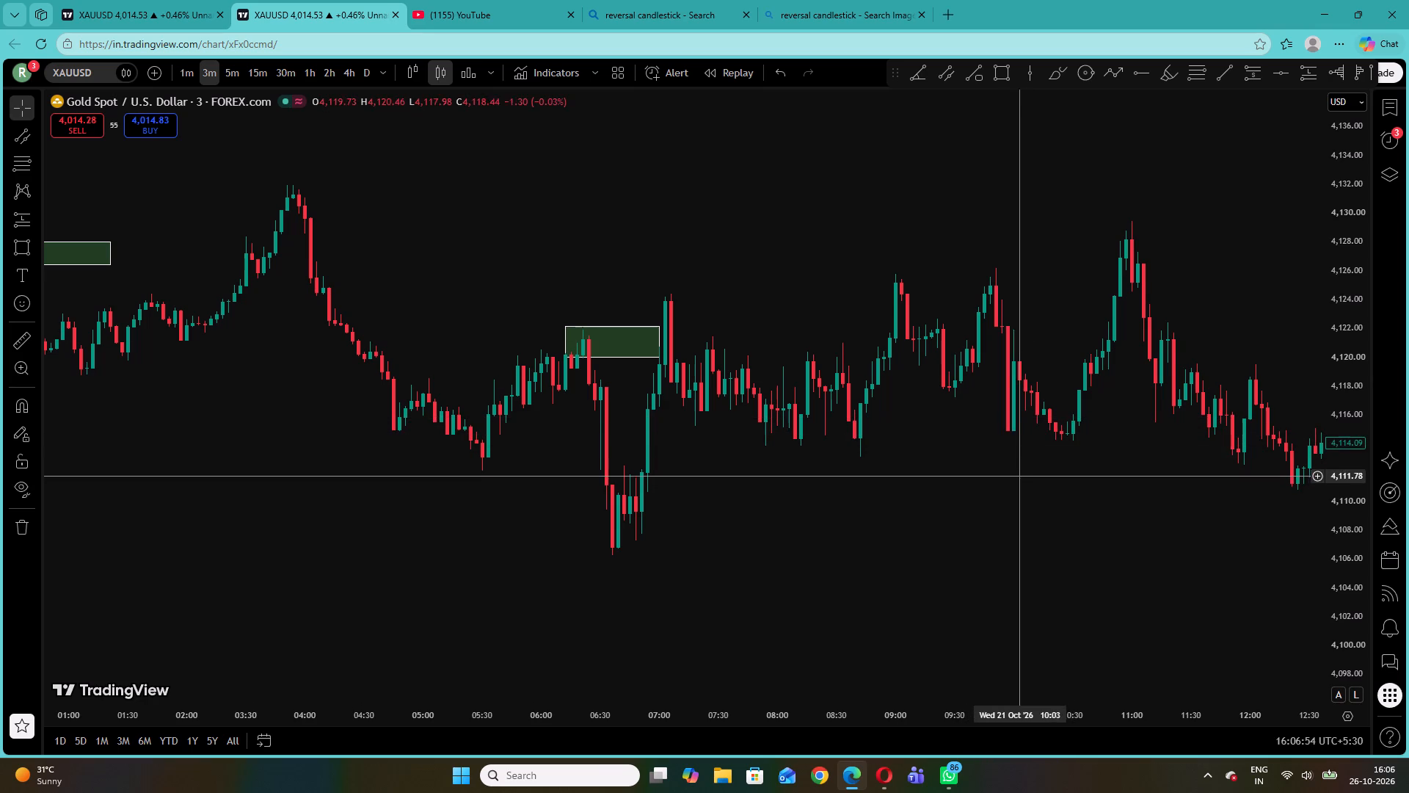
pyautogui.moveTo(1037, 471); pyautogui.dragTo(955, 522)
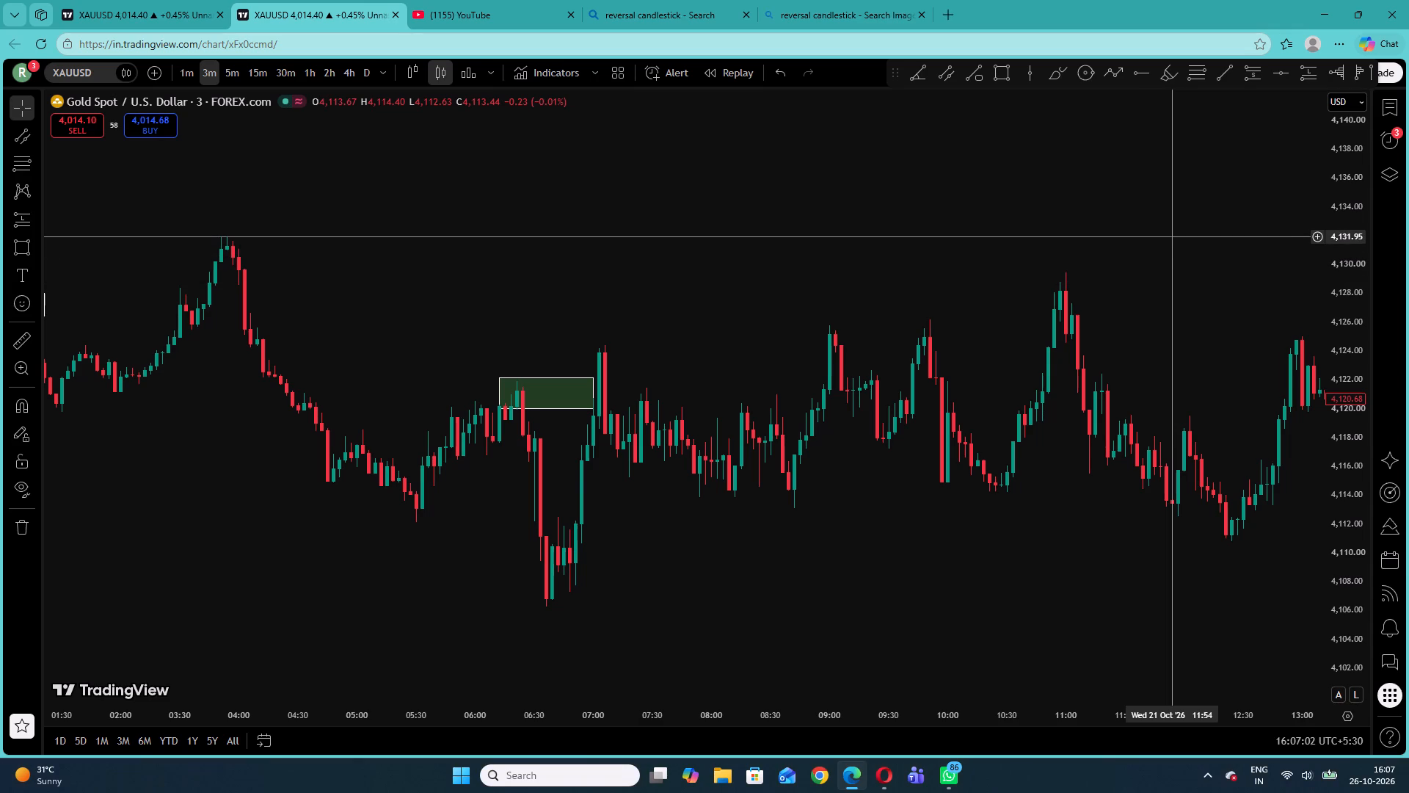
pyautogui.moveTo(903, 283); pyautogui.dragTo(653, 273)
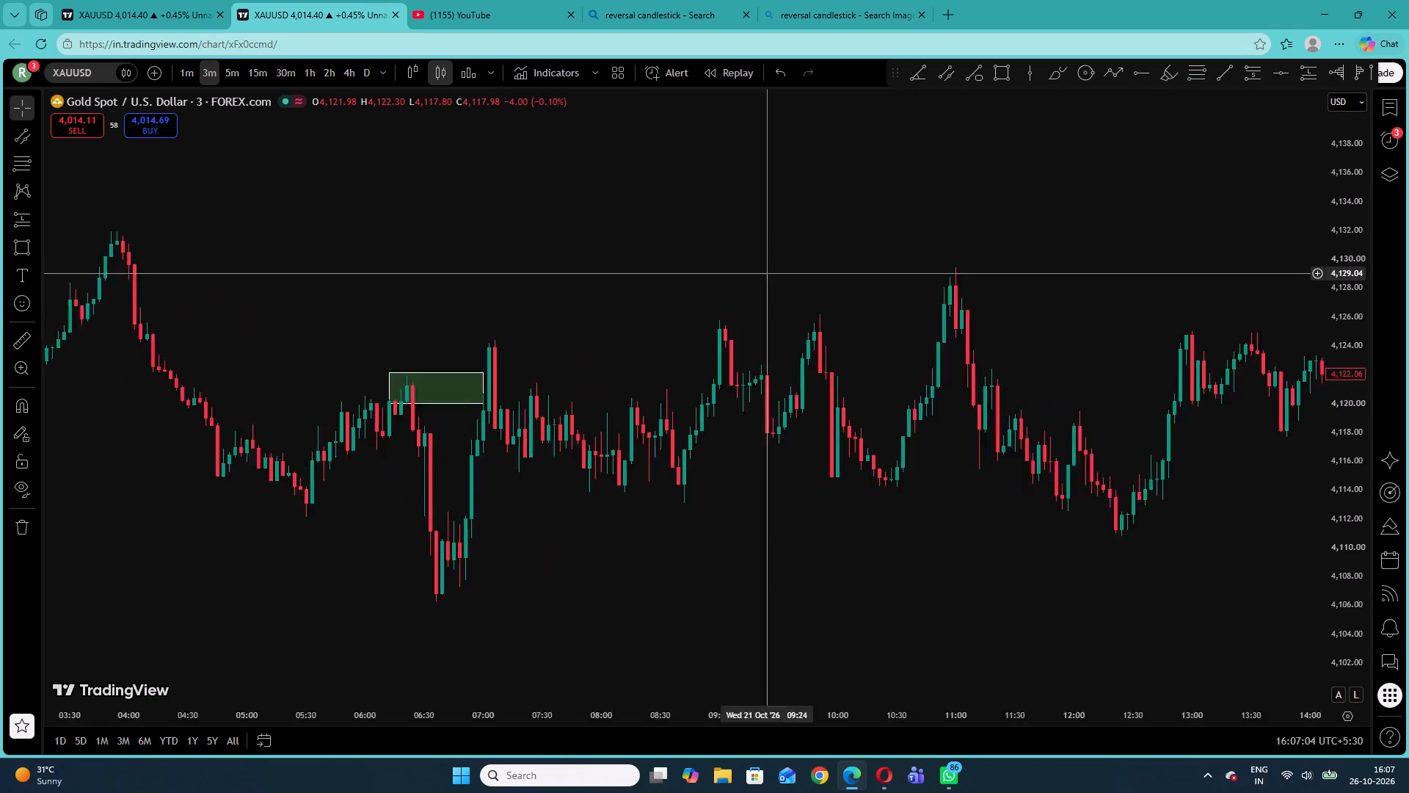
pyautogui.moveTo(653, 273); pyautogui.dragTo(443, 265)
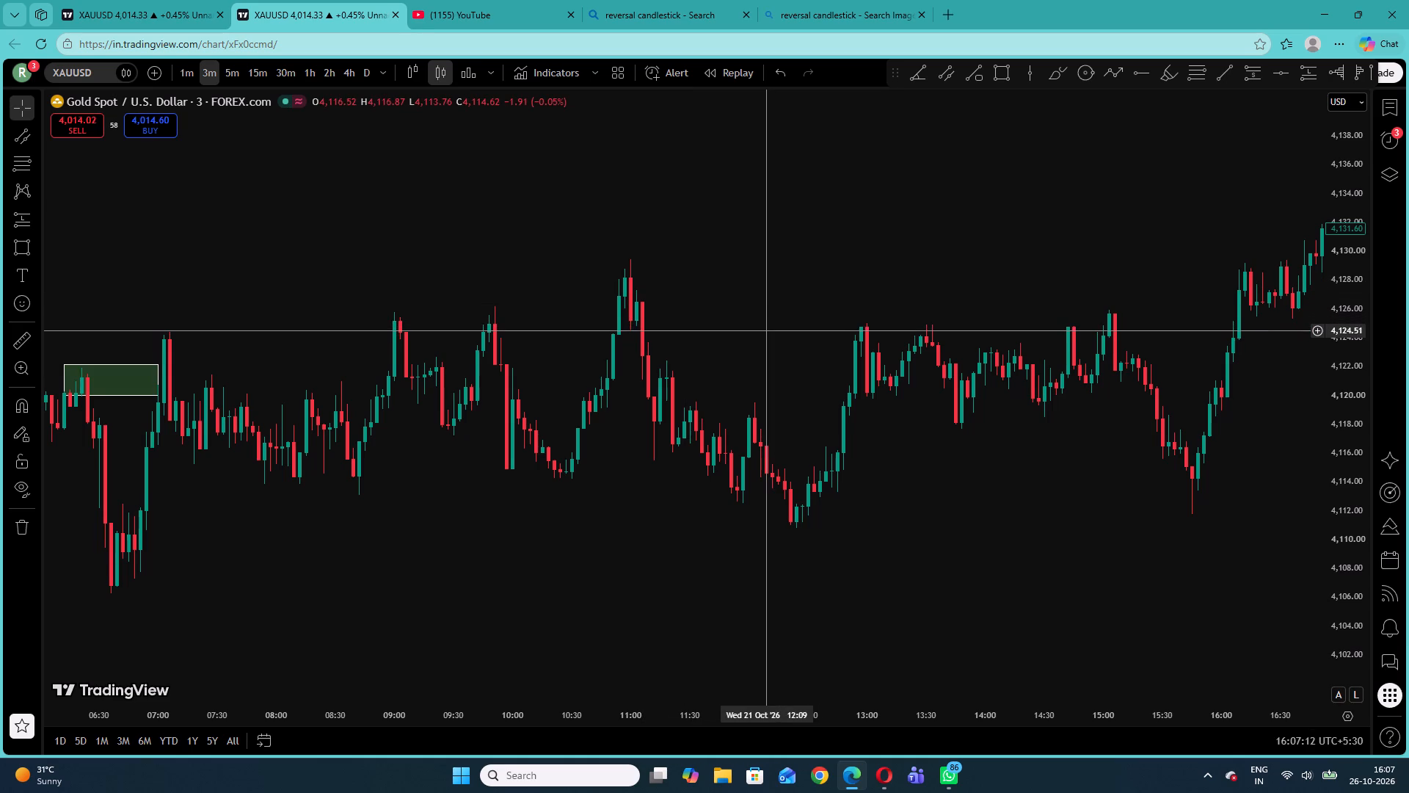
pyautogui.moveTo(769, 330); pyautogui.dragTo(647, 320)
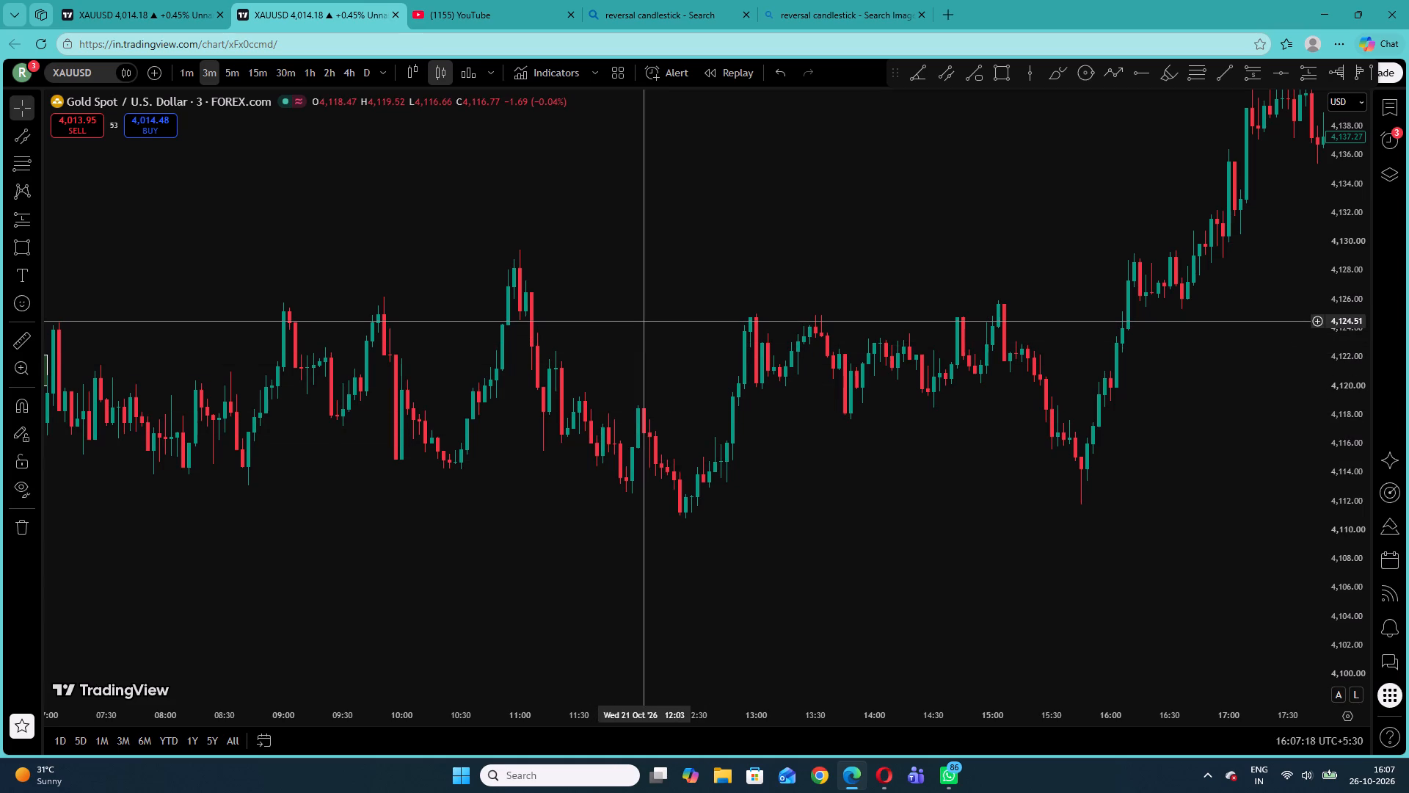
pyautogui.moveTo(614, 321); pyautogui.dragTo(1063, 312)
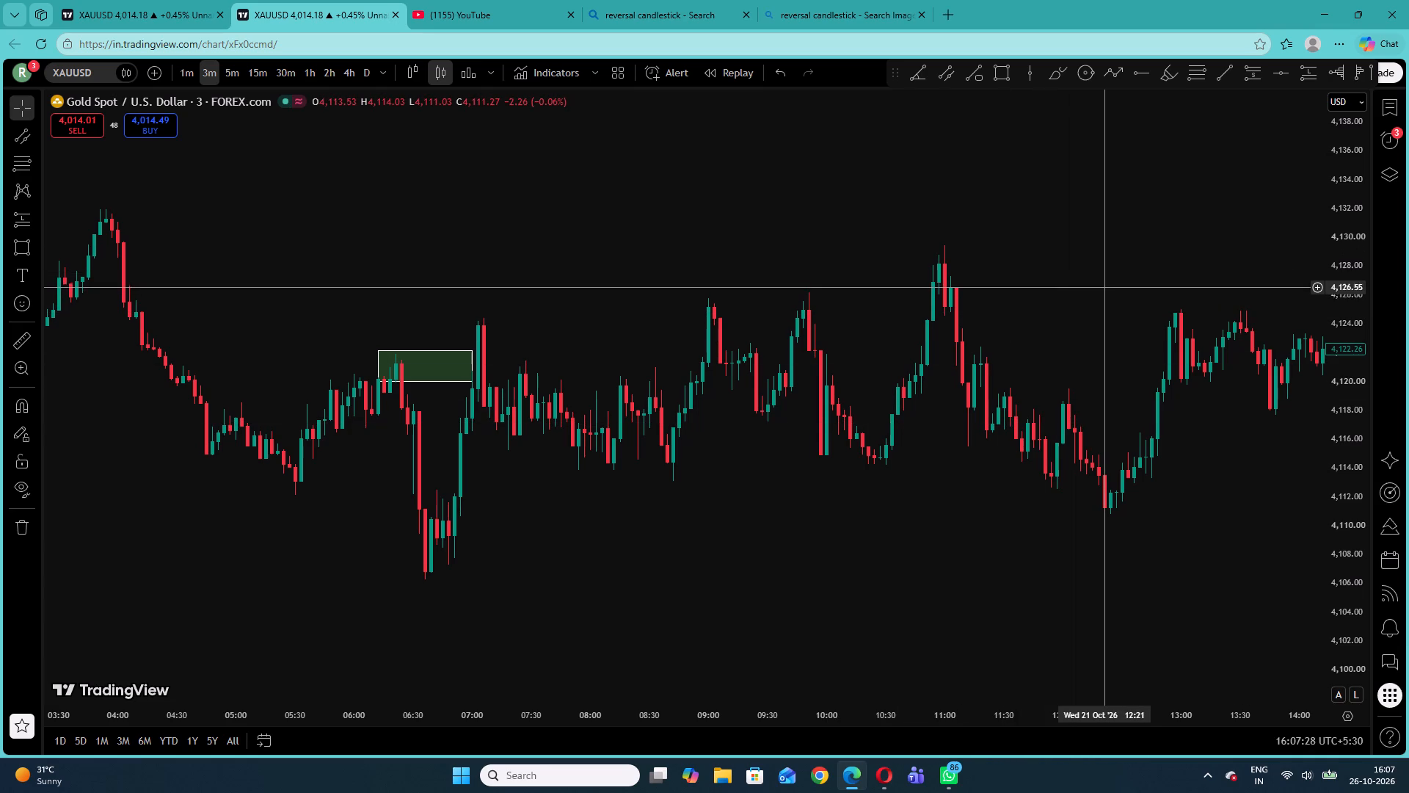
pyautogui.moveTo(1104, 314); pyautogui.dragTo(1209, 324)
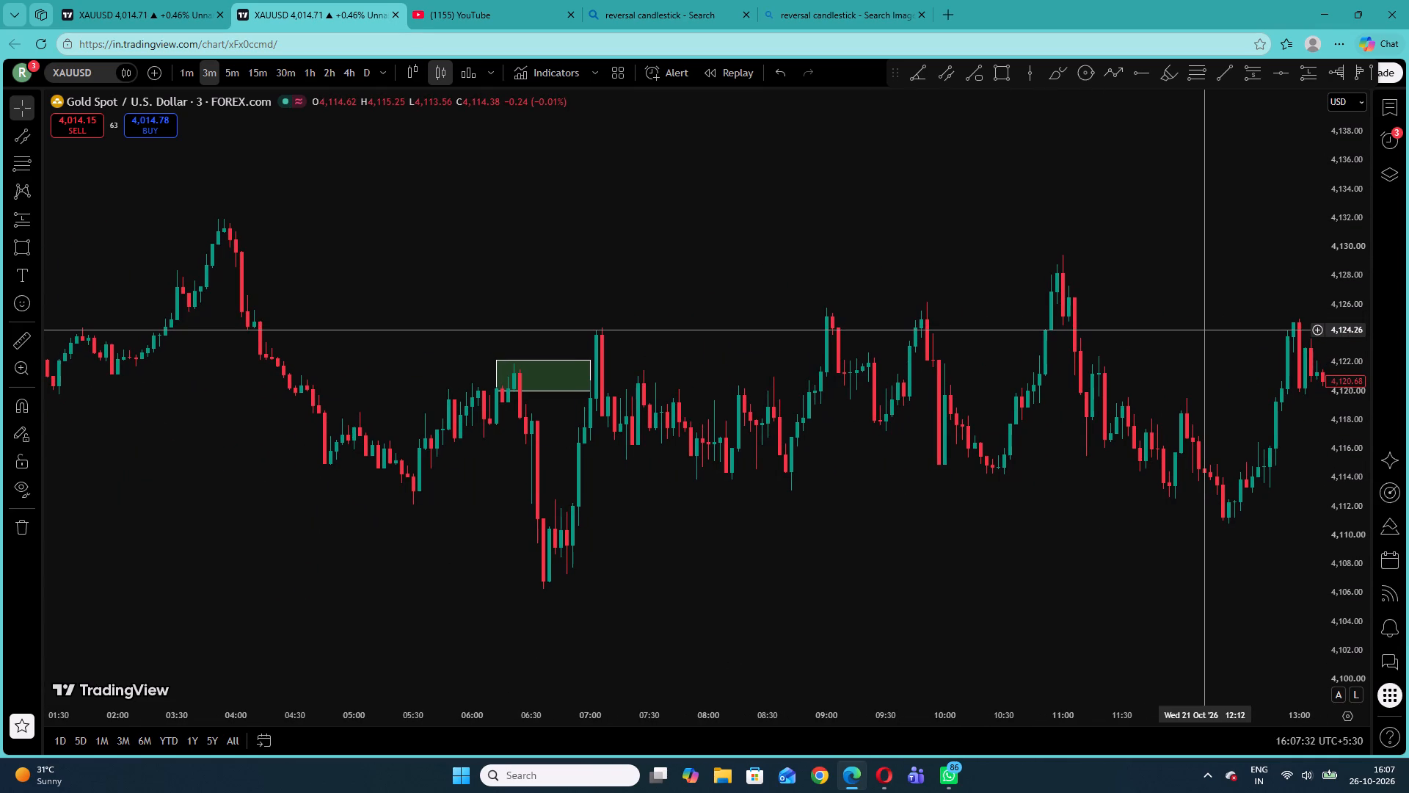
pyautogui.moveTo(1206, 330); pyautogui.dragTo(900, 327)
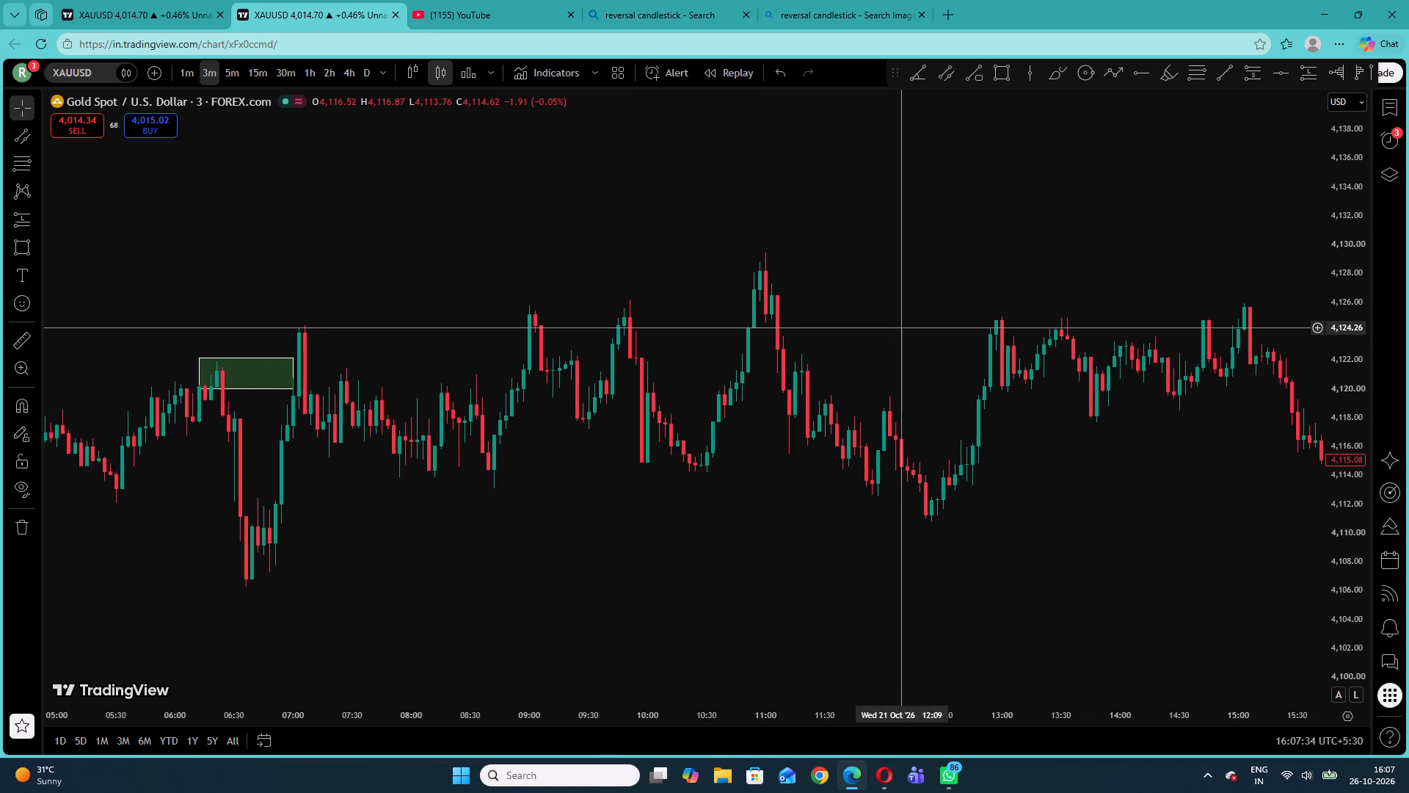
pyautogui.moveTo(900, 327); pyautogui.dragTo(1171, 322)
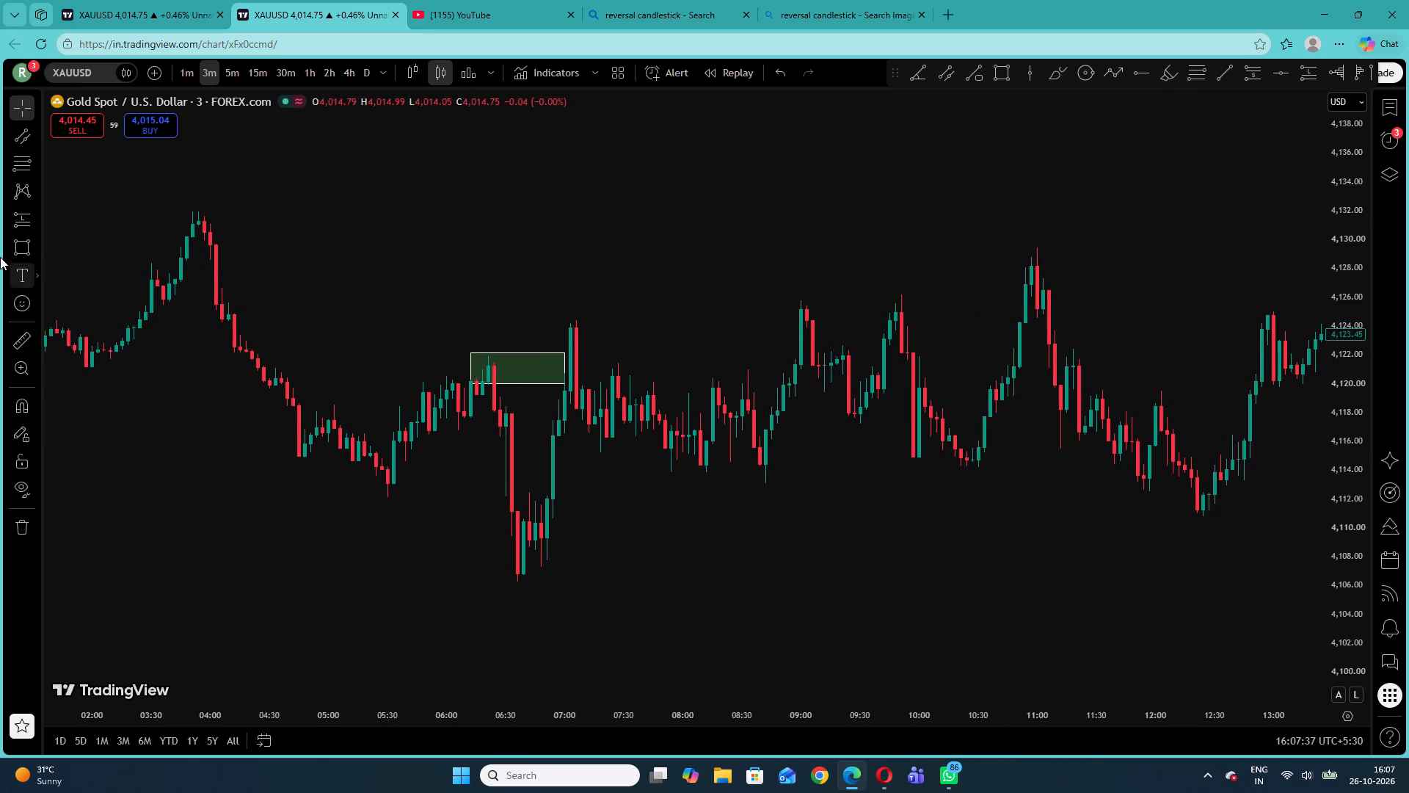
# Mark a supply zone from 04:00 on 21 October between 4,126.60 and 4,124.20, extended to about 10:21.
pyautogui.click(17, 244)
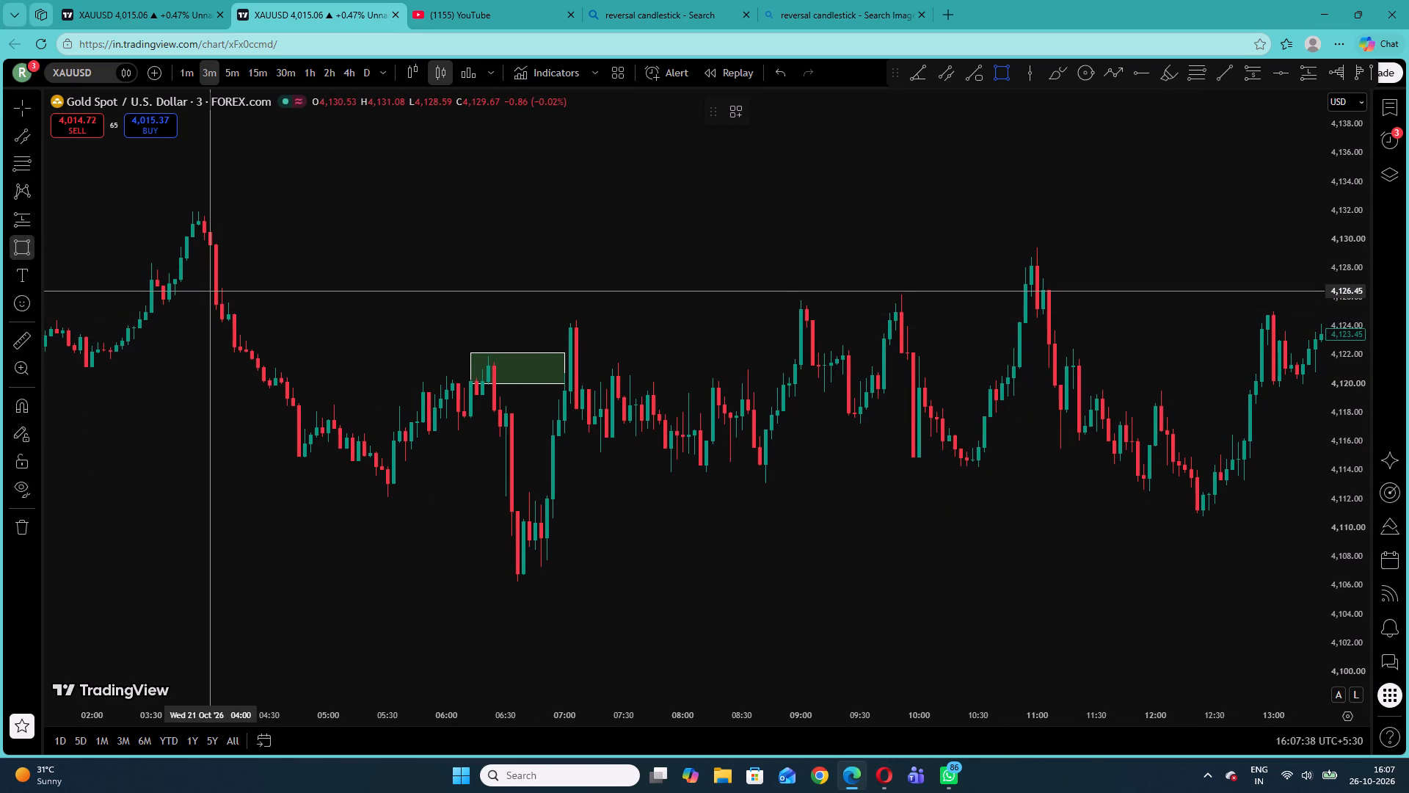
pyautogui.click(211, 289)
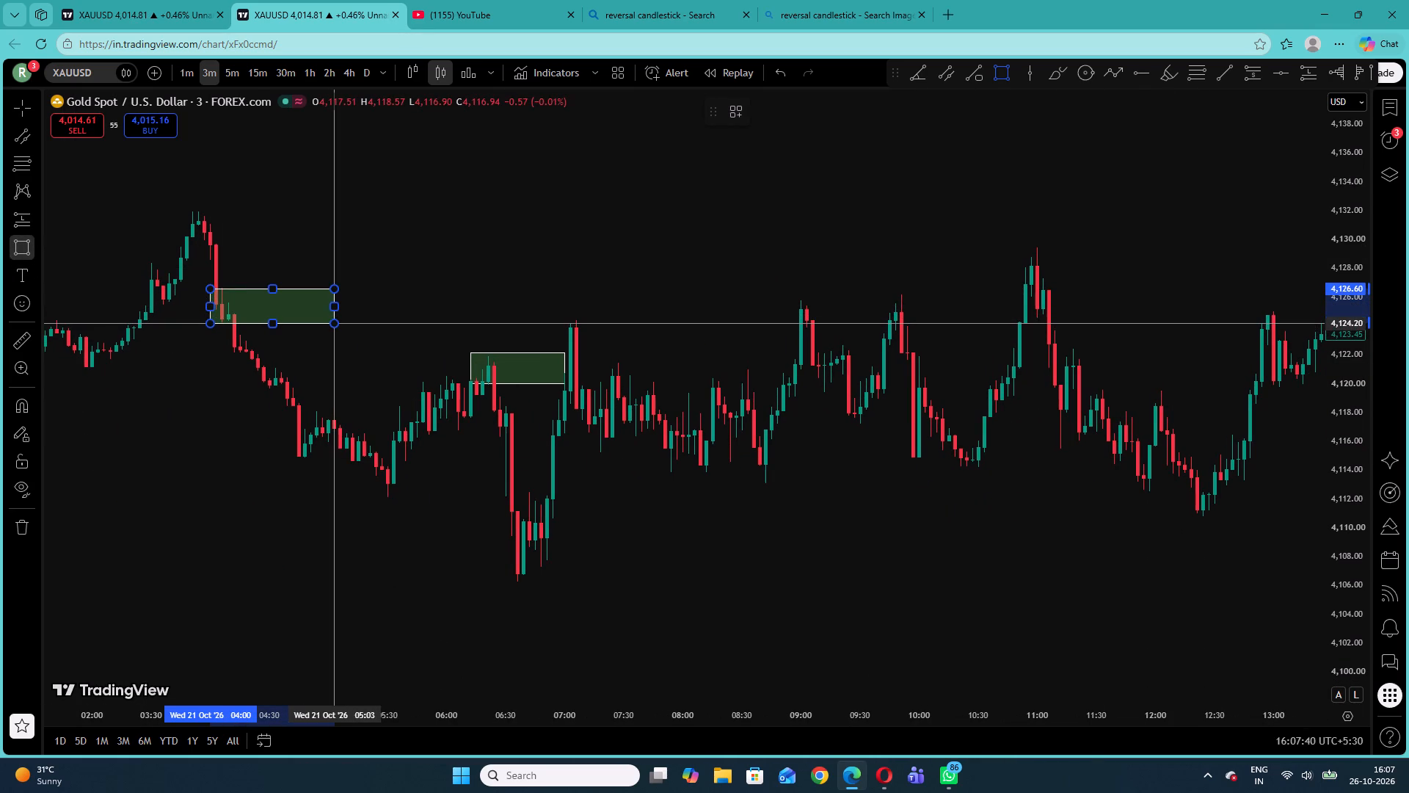
pyautogui.click(337, 323)
pyautogui.moveTo(333, 308); pyautogui.dragTo(856, 336)
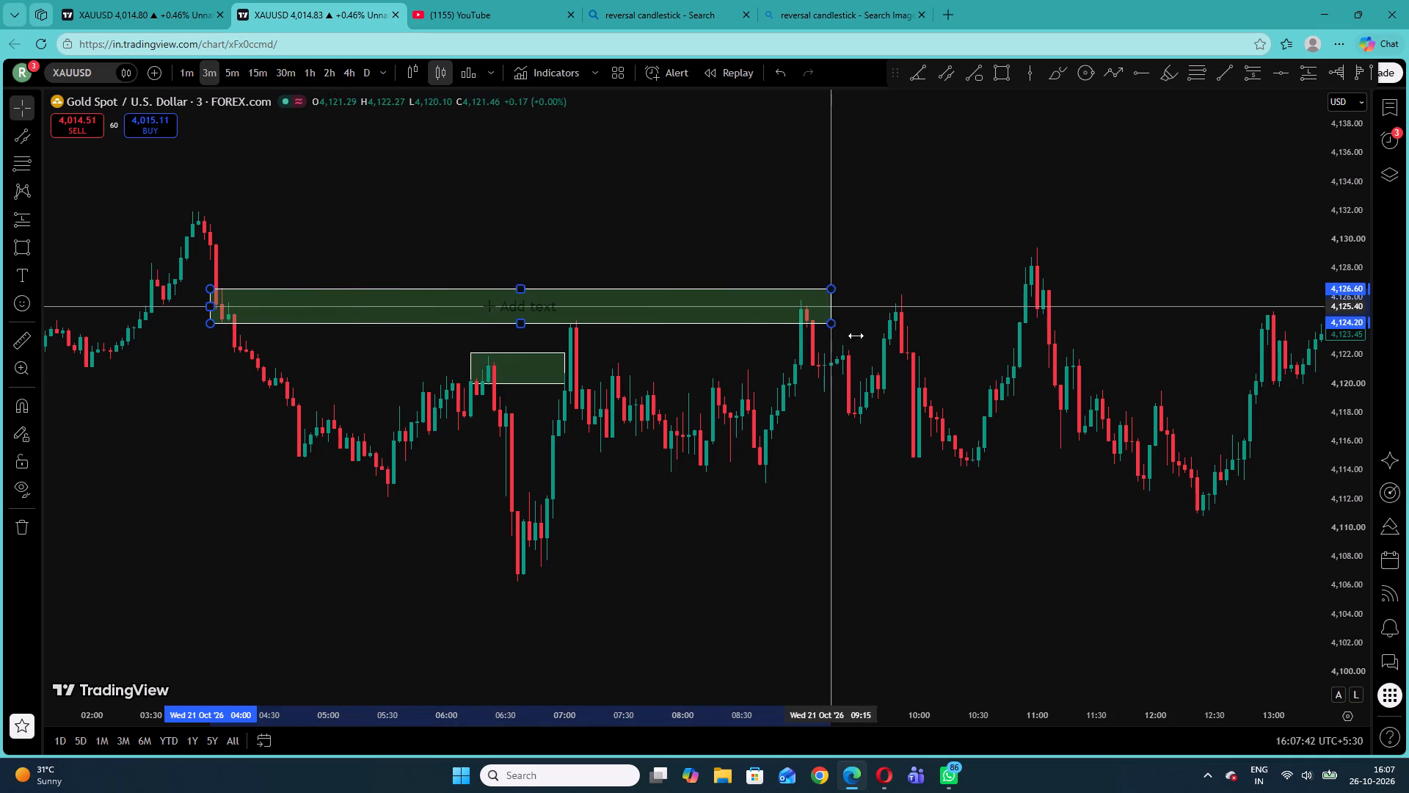
pyautogui.moveTo(856, 336); pyautogui.dragTo(873, 338)
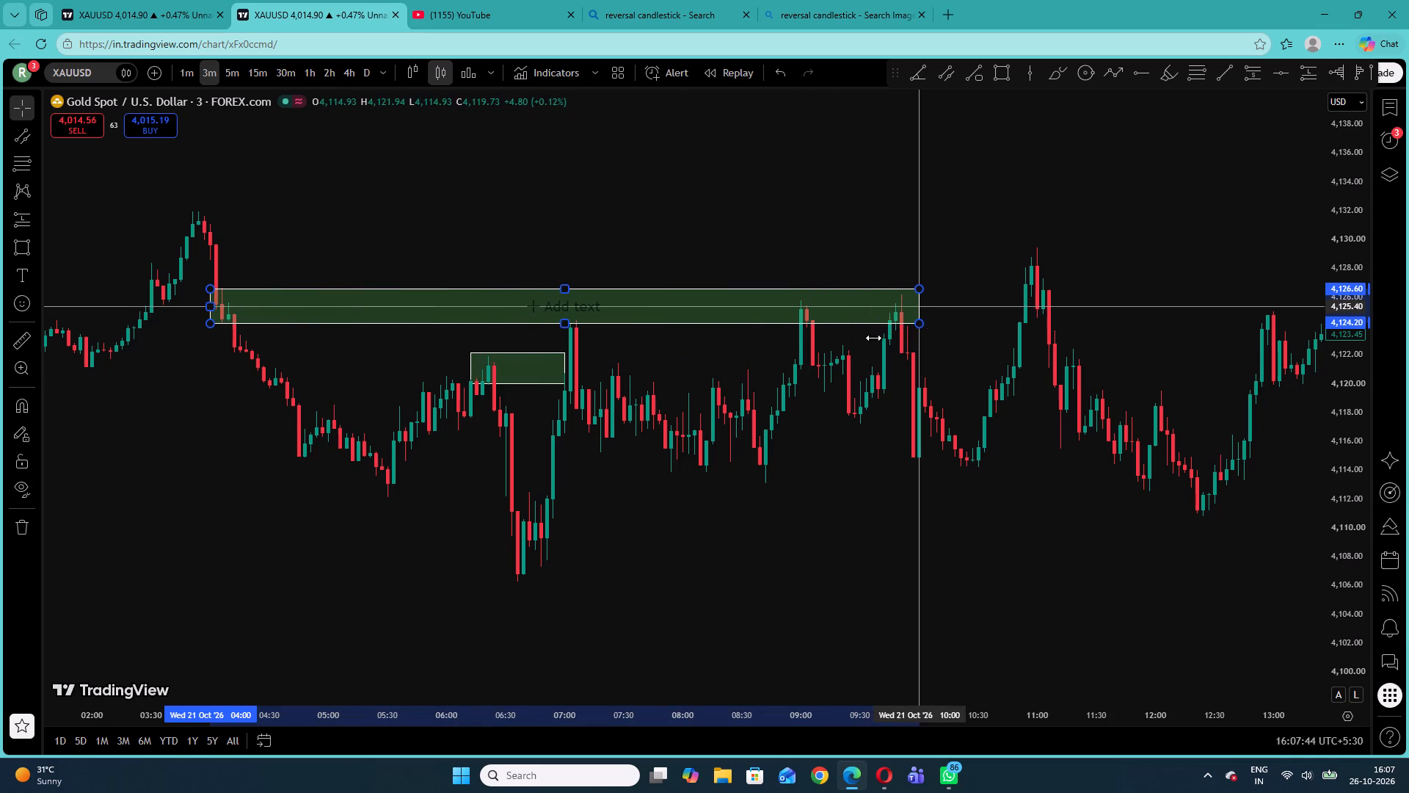
pyautogui.moveTo(873, 338); pyautogui.dragTo(958, 336)
pyautogui.click(868, 231)
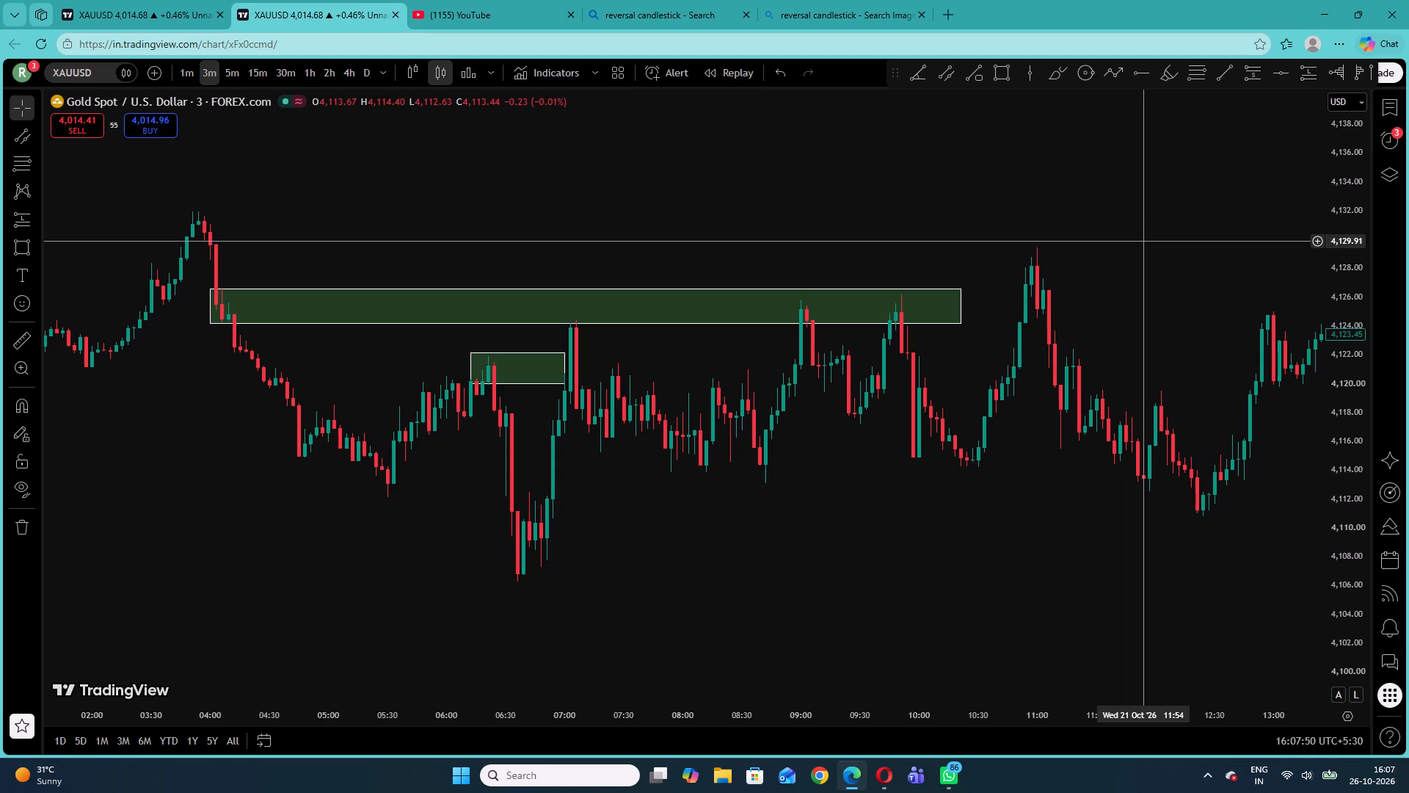
# Mark a supply zone from 10:54 on 21 October between 4,129.30 and 4,124.61, extended to about 15:39.
pyautogui.moveTo(1148, 250); pyautogui.dragTo(412, 248)
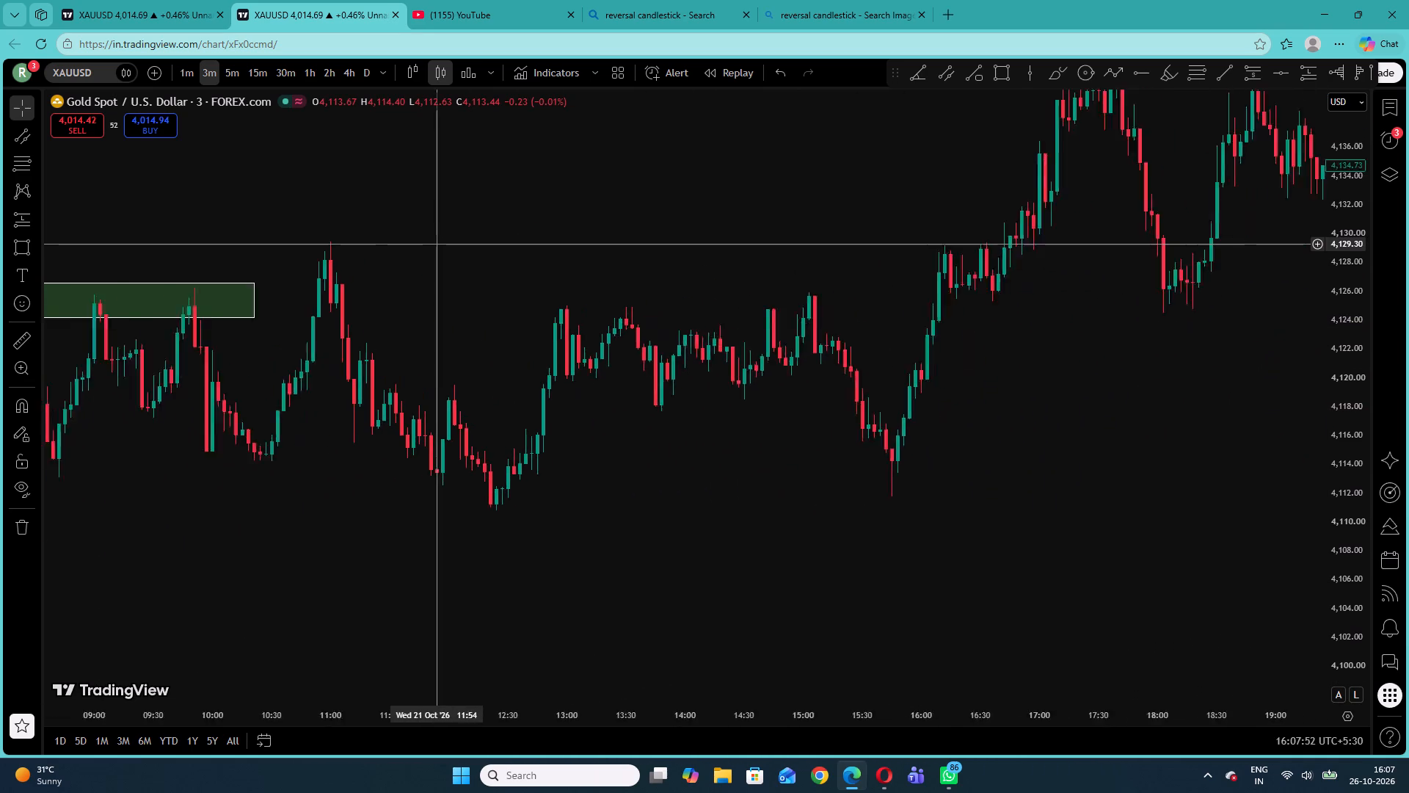
pyautogui.moveTo(412, 248); pyautogui.dragTo(373, 264)
pyautogui.click(580, 259)
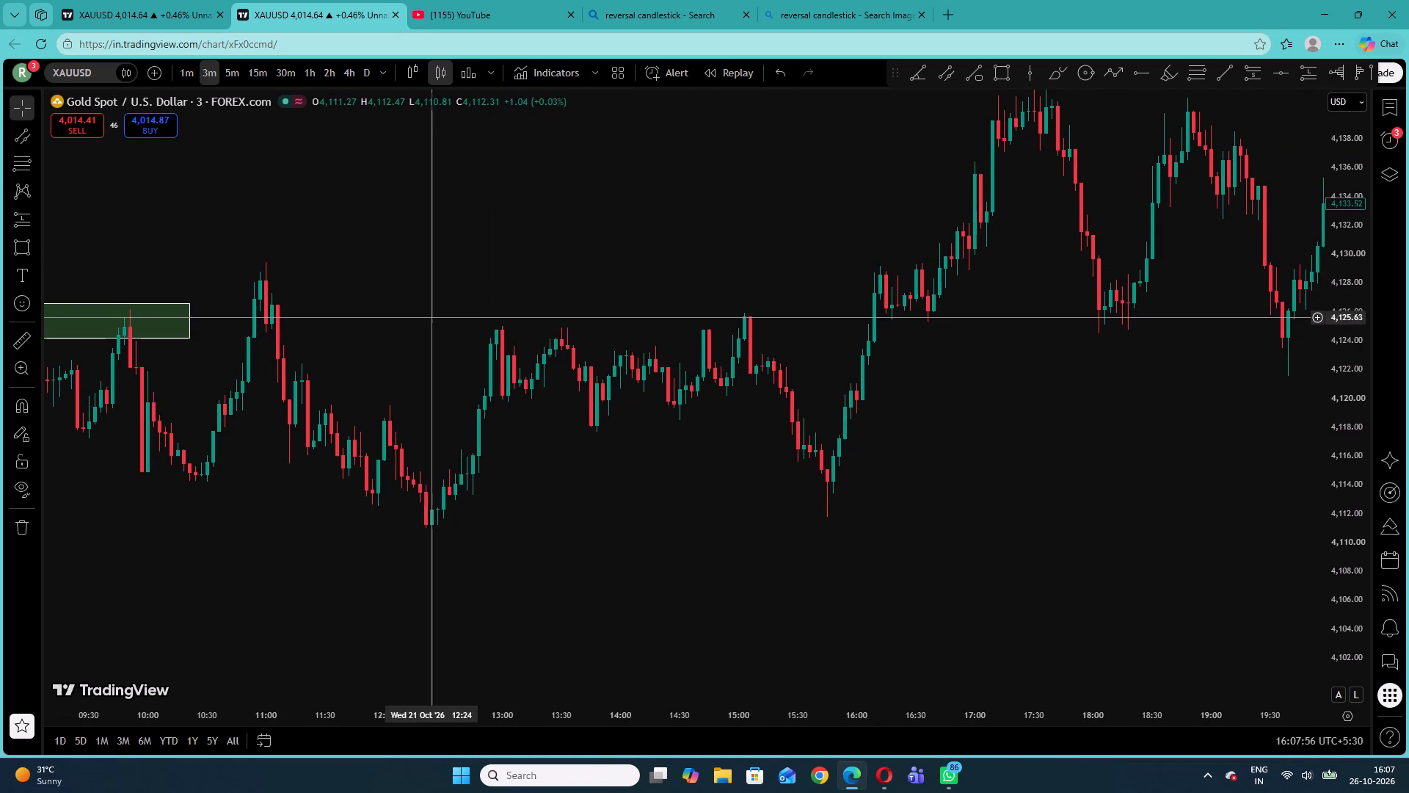
pyautogui.click(21, 244)
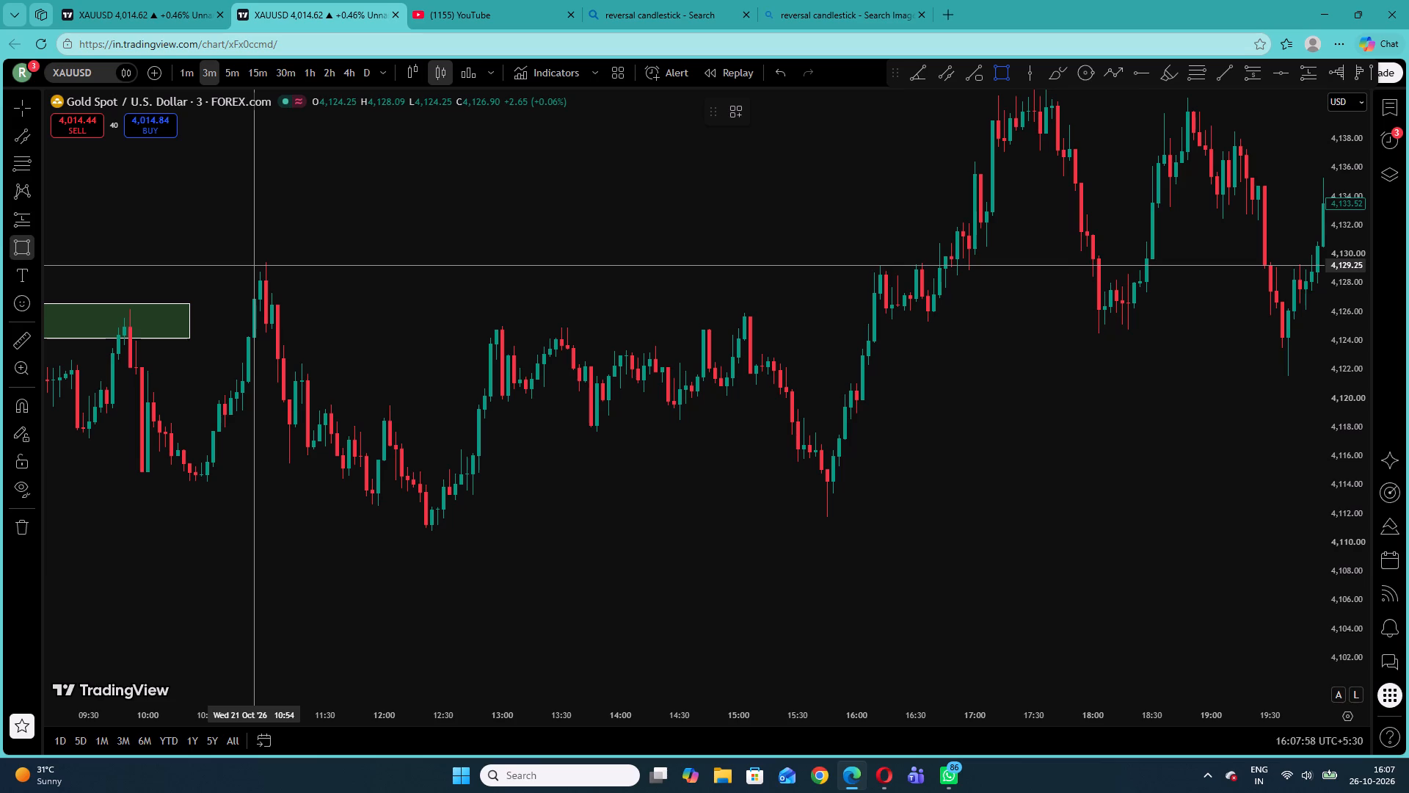
pyautogui.click(255, 264)
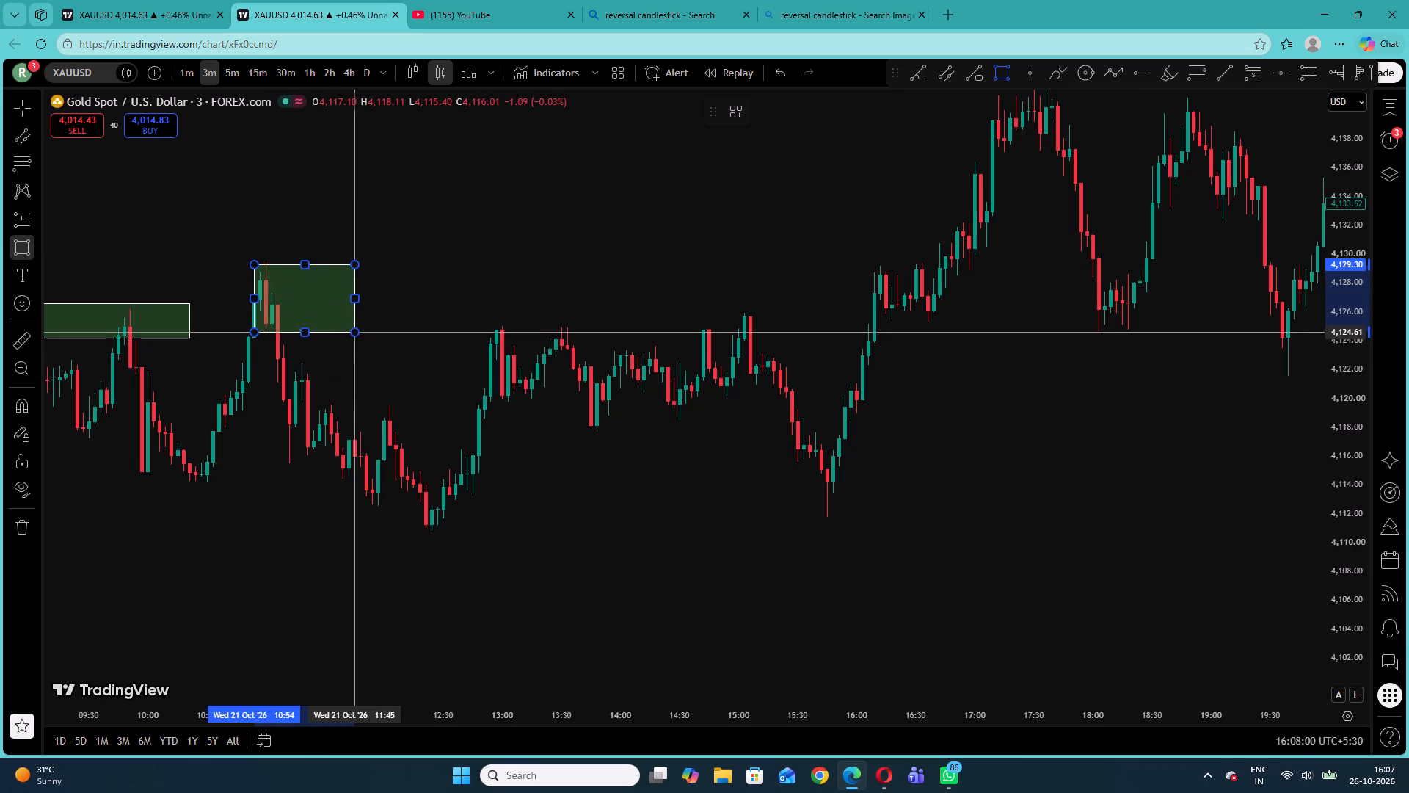
pyautogui.click(352, 332)
pyautogui.moveTo(357, 296); pyautogui.dragTo(812, 311)
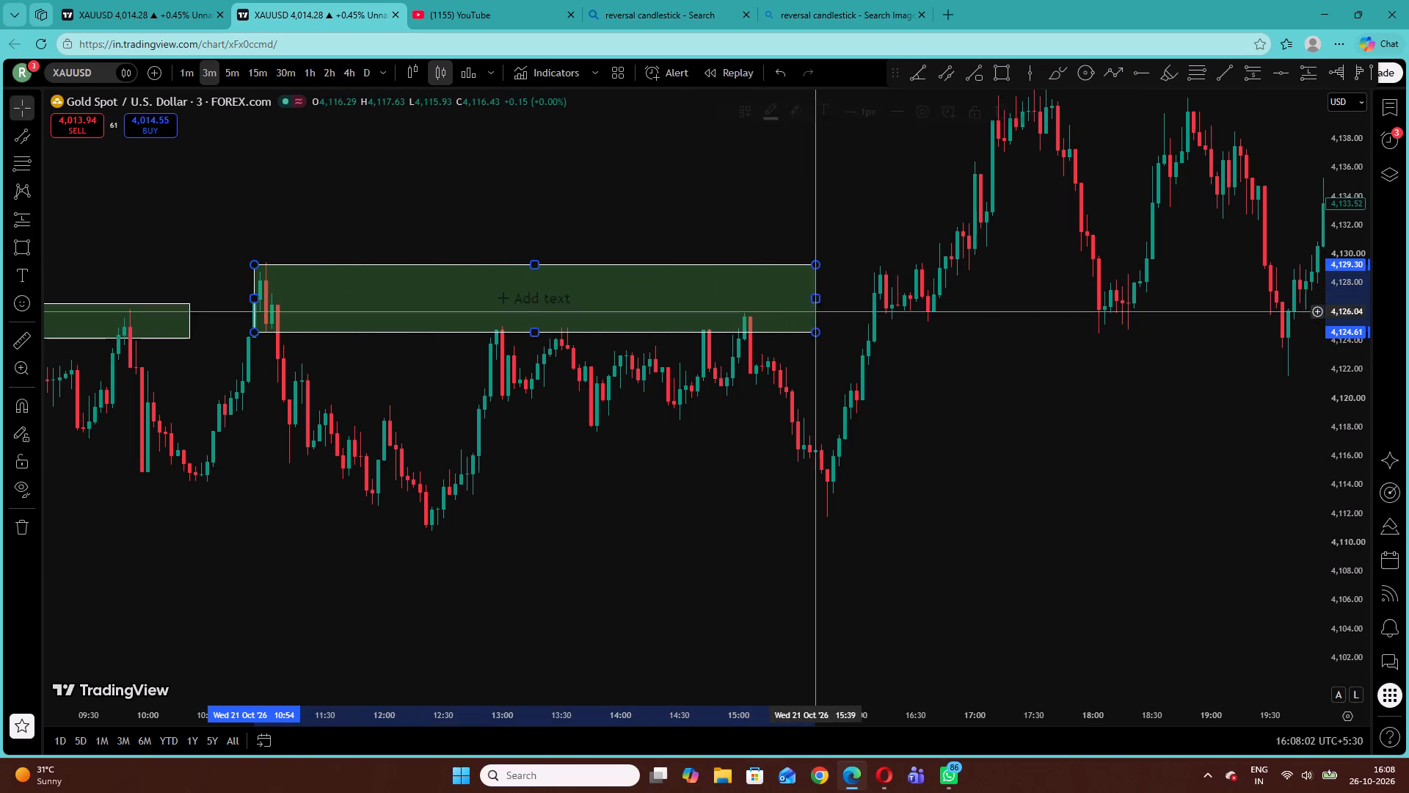
pyautogui.click(783, 207)
# Review how price reacts at the three supply zones marked on 21 October between 04:00 and 16:00.
pyautogui.moveTo(1342, 472); pyautogui.dragTo(1343, 471)
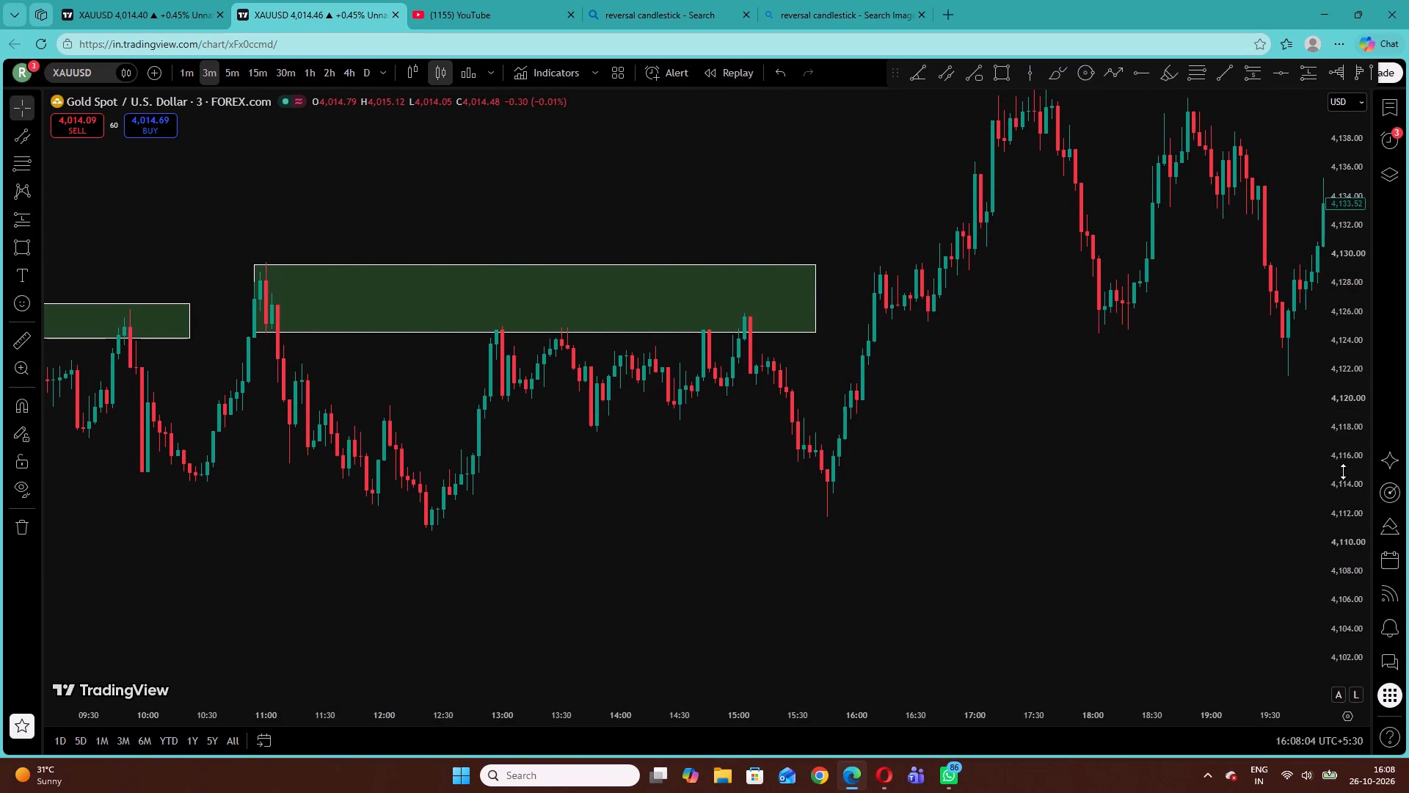
pyautogui.moveTo(1343, 471); pyautogui.dragTo(1340, 278)
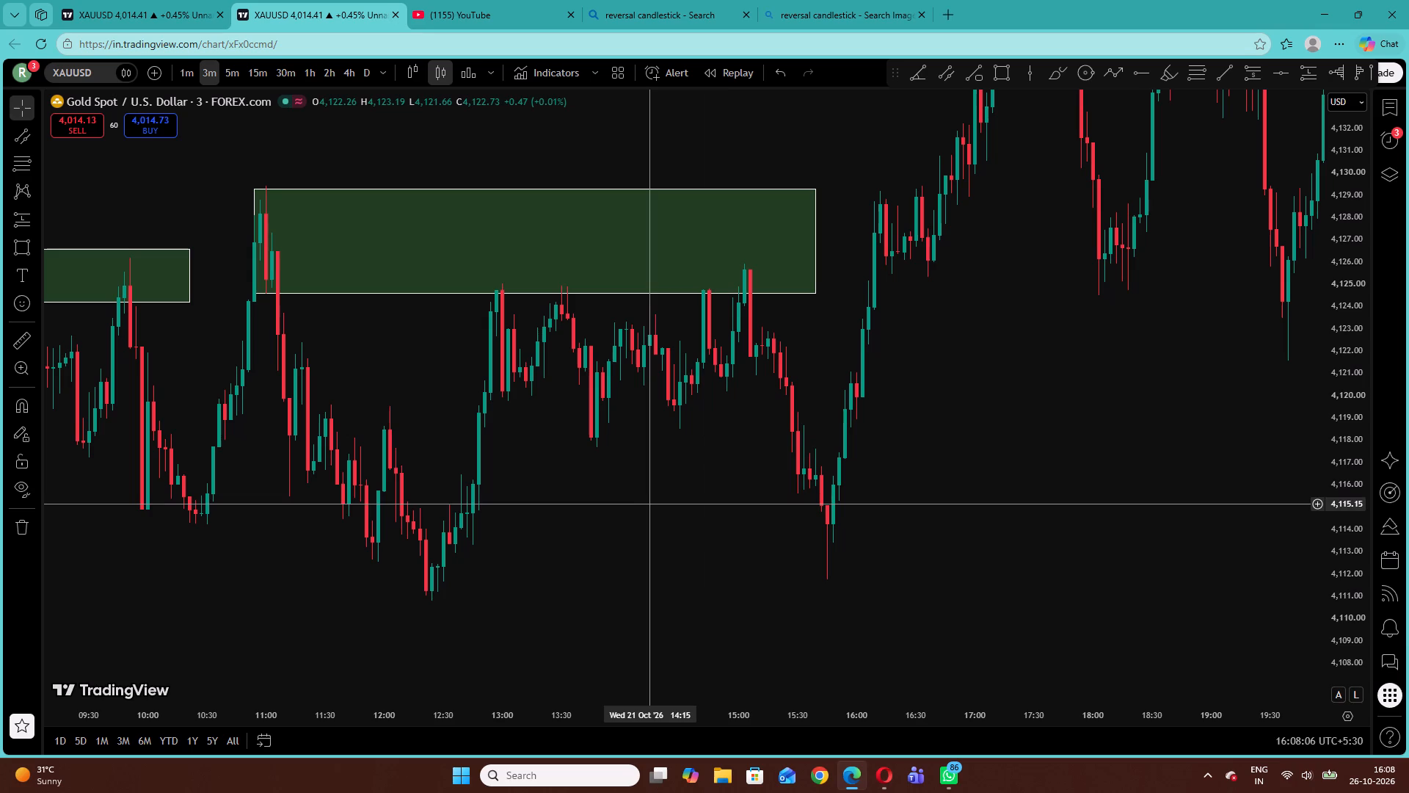
pyautogui.moveTo(375, 392); pyautogui.dragTo(1077, 446)
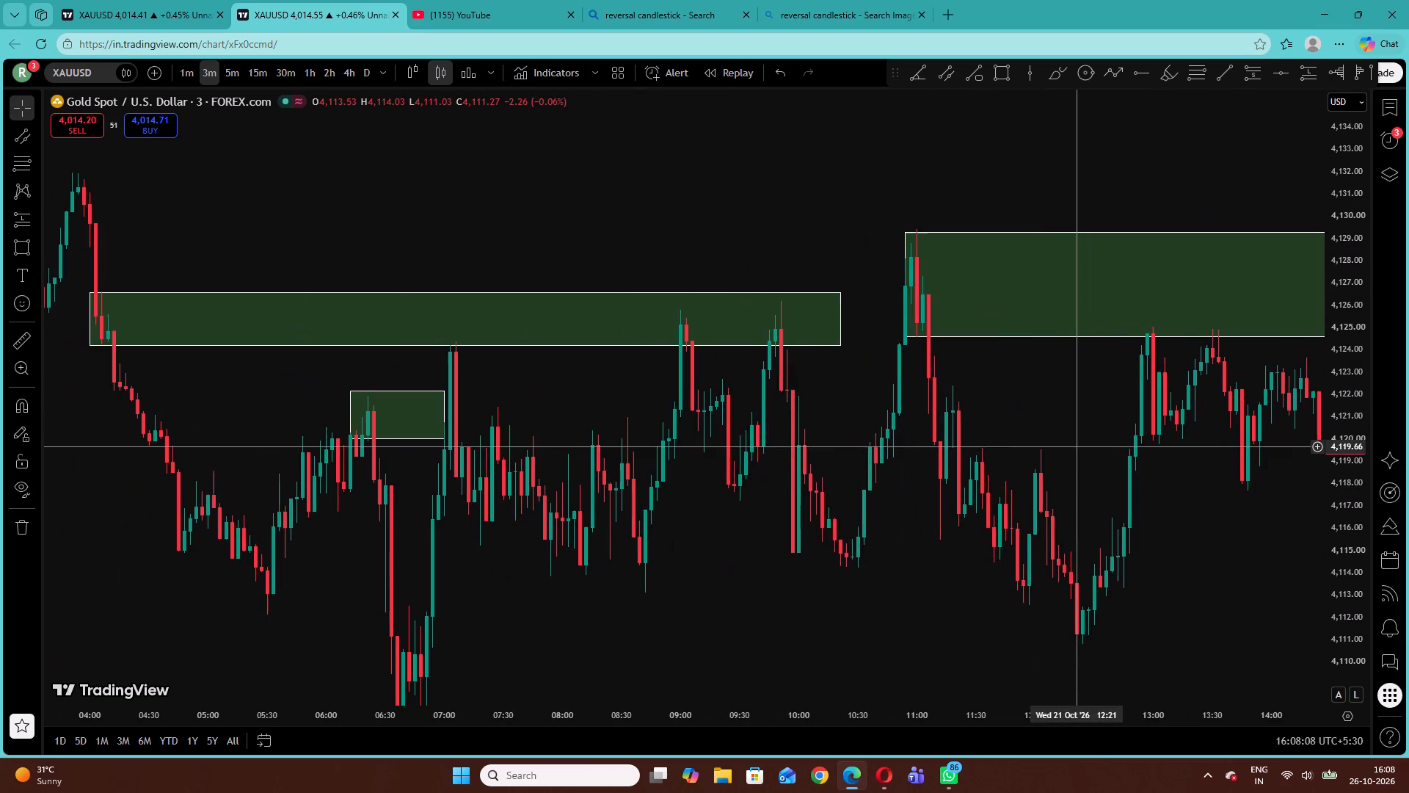
pyautogui.moveTo(1077, 446); pyautogui.dragTo(1080, 446)
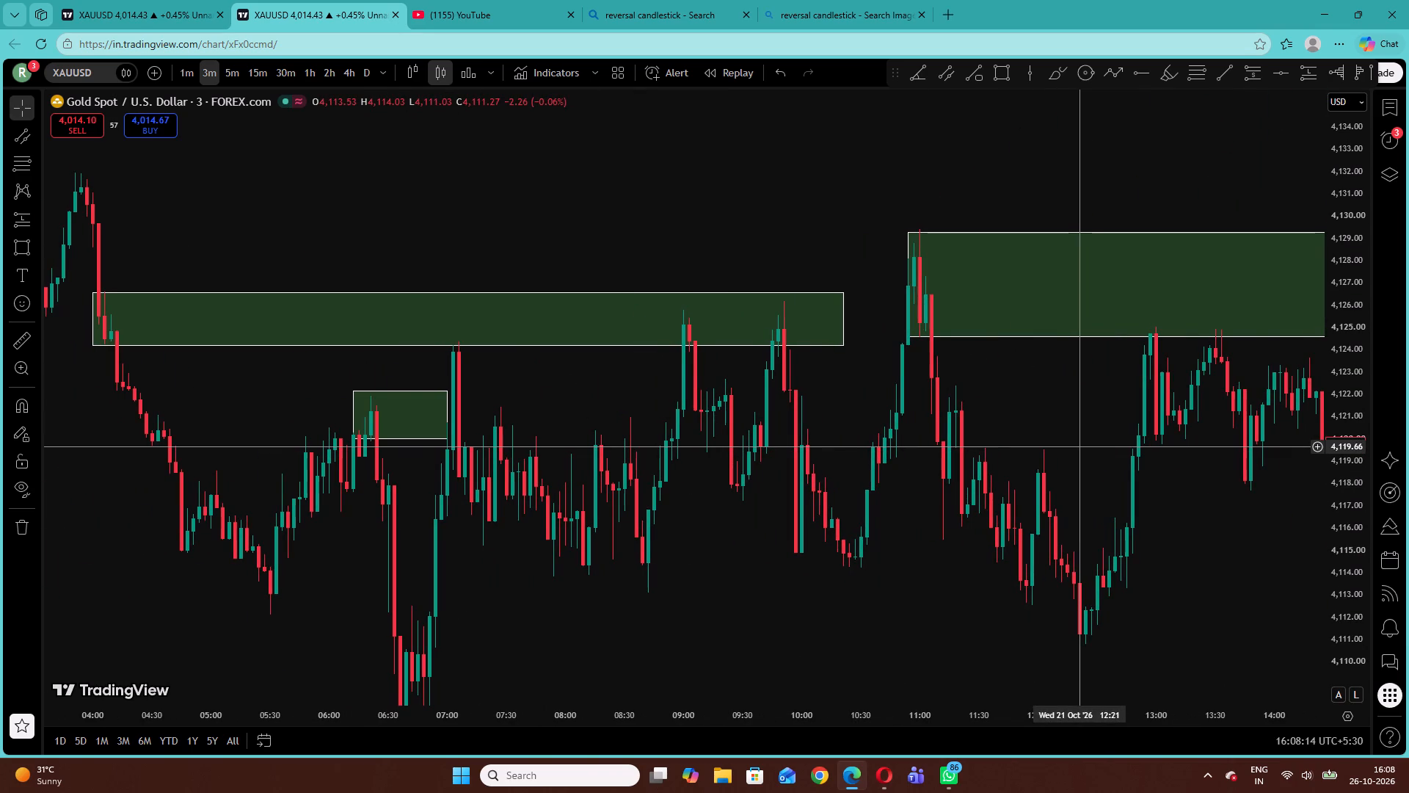
pyautogui.moveTo(1134, 468); pyautogui.dragTo(821, 355)
pyautogui.click(900, 384)
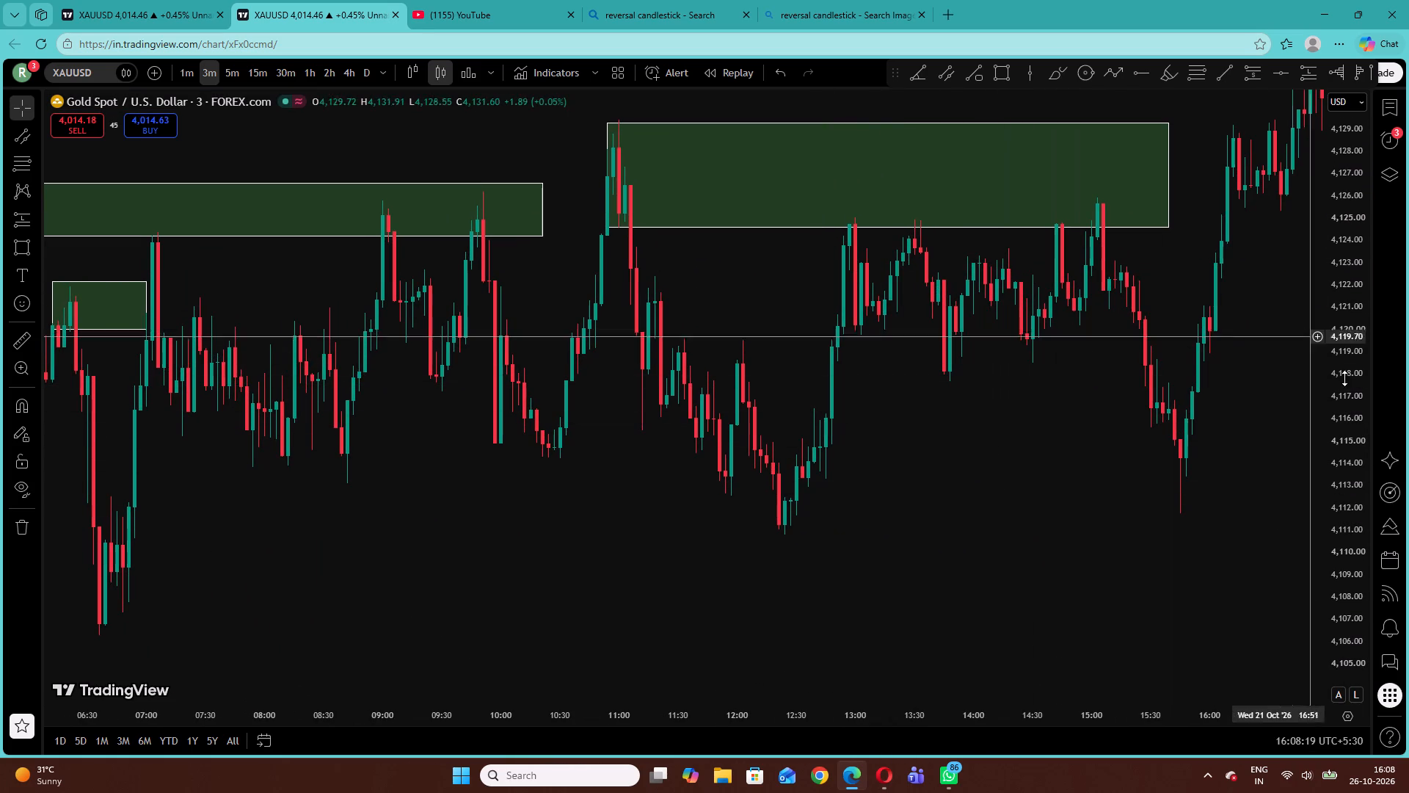
pyautogui.moveTo(1347, 363); pyautogui.dragTo(1330, 549)
# Examine price reactions at the earlier zones from the afternoon of 20 October into early 21 October at several price scales.
pyautogui.moveTo(565, 509); pyautogui.dragTo(1159, 526)
pyautogui.moveTo(557, 551); pyautogui.dragTo(1212, 625)
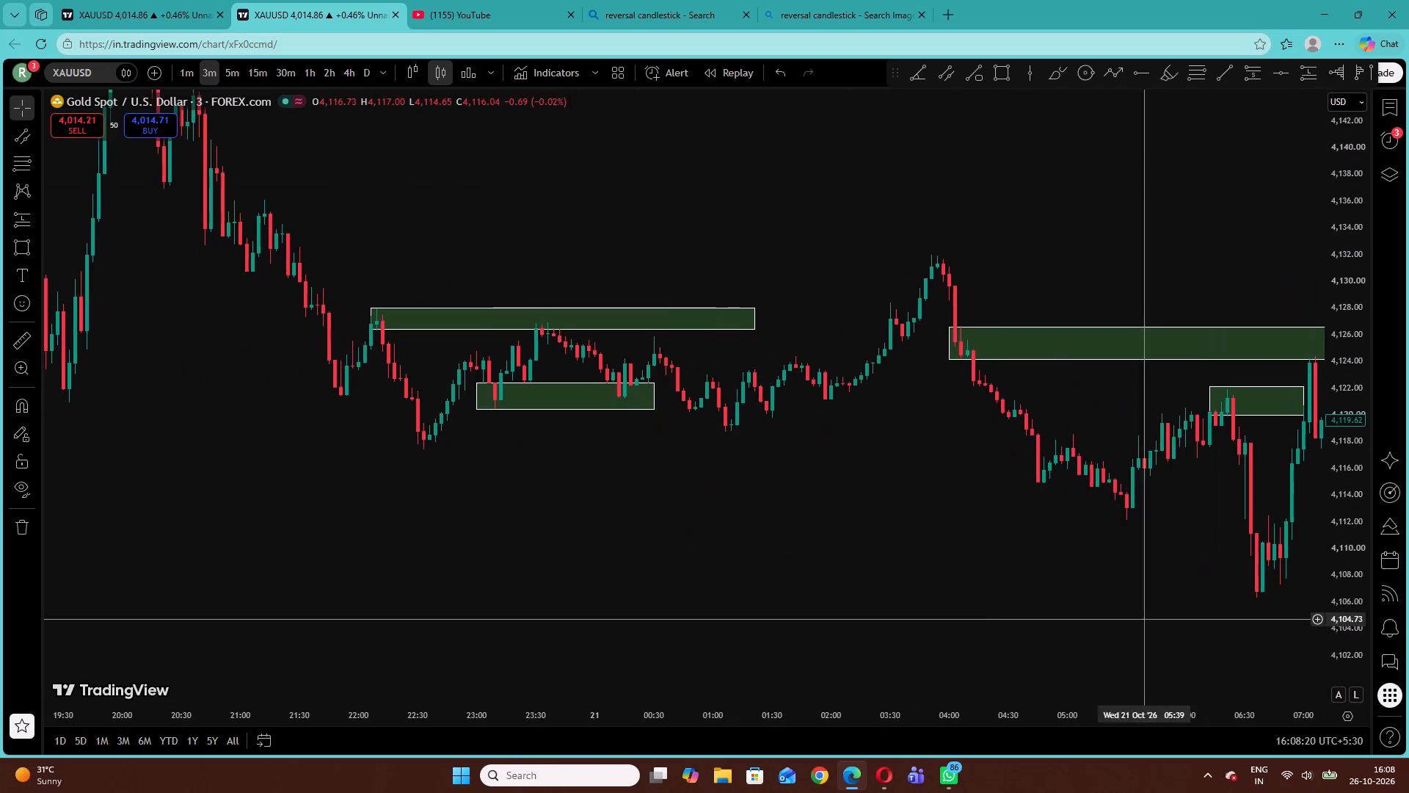
pyautogui.moveTo(1348, 565); pyautogui.dragTo(1344, 333)
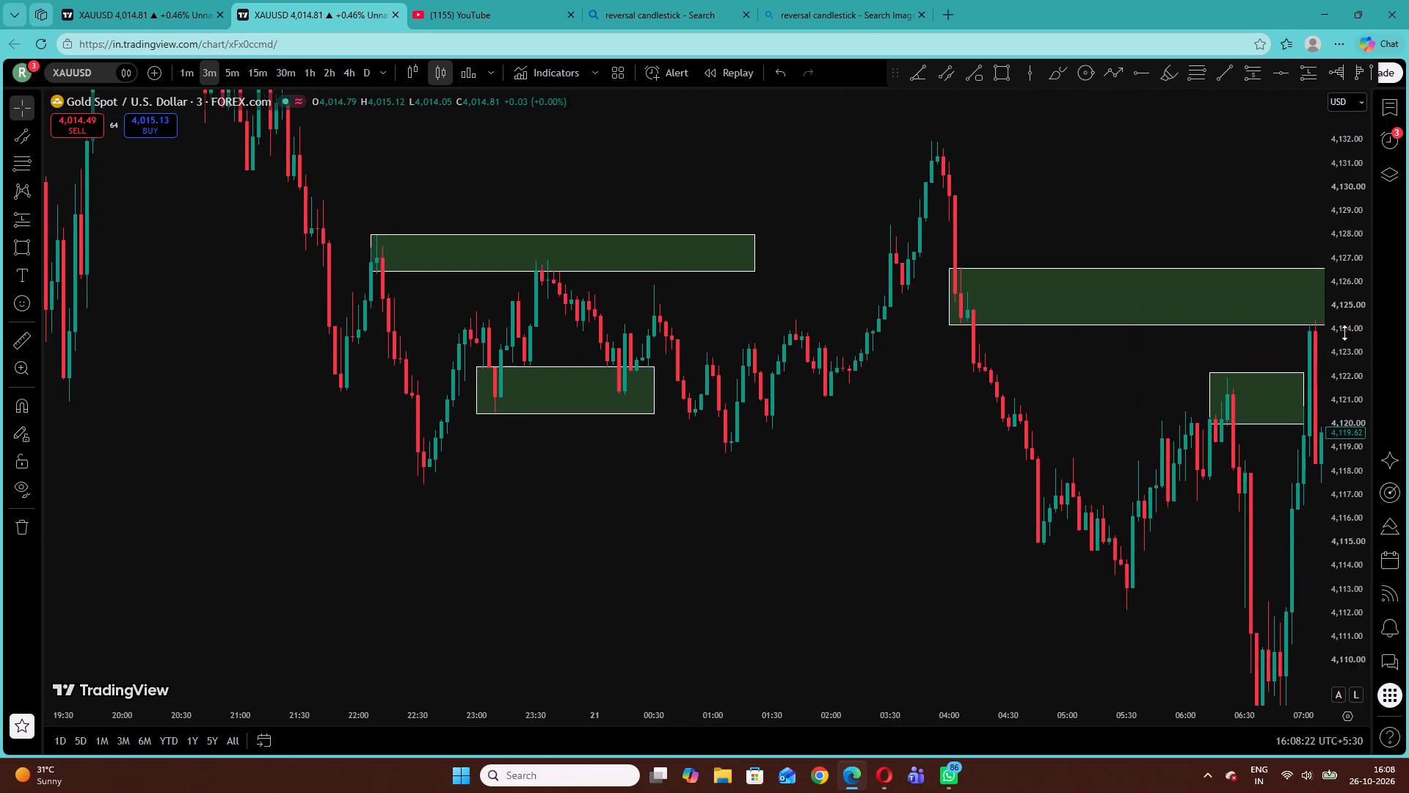
pyautogui.moveTo(1344, 333); pyautogui.dragTo(1347, 308)
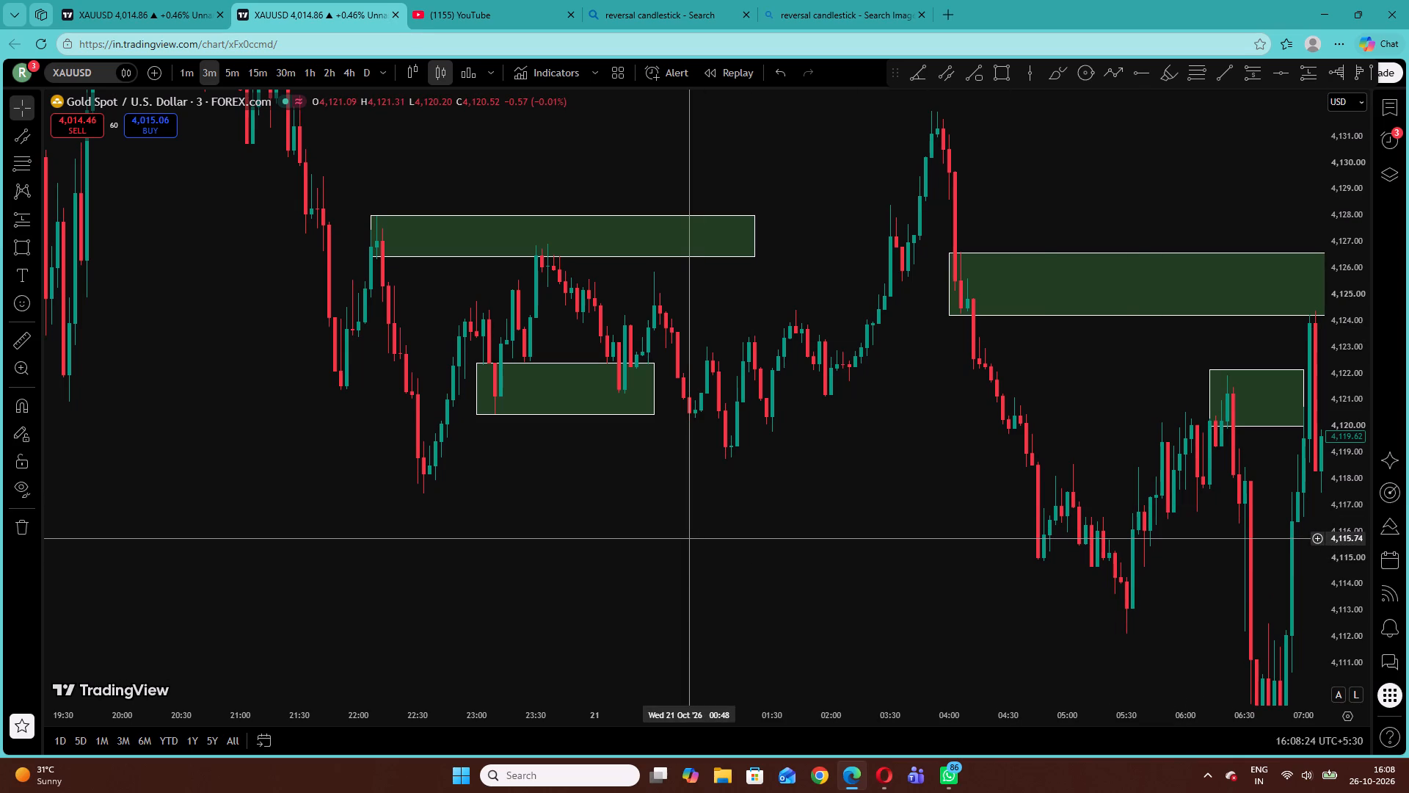
pyautogui.moveTo(688, 538); pyautogui.dragTo(925, 597)
pyautogui.moveTo(1348, 582); pyautogui.dragTo(1341, 483)
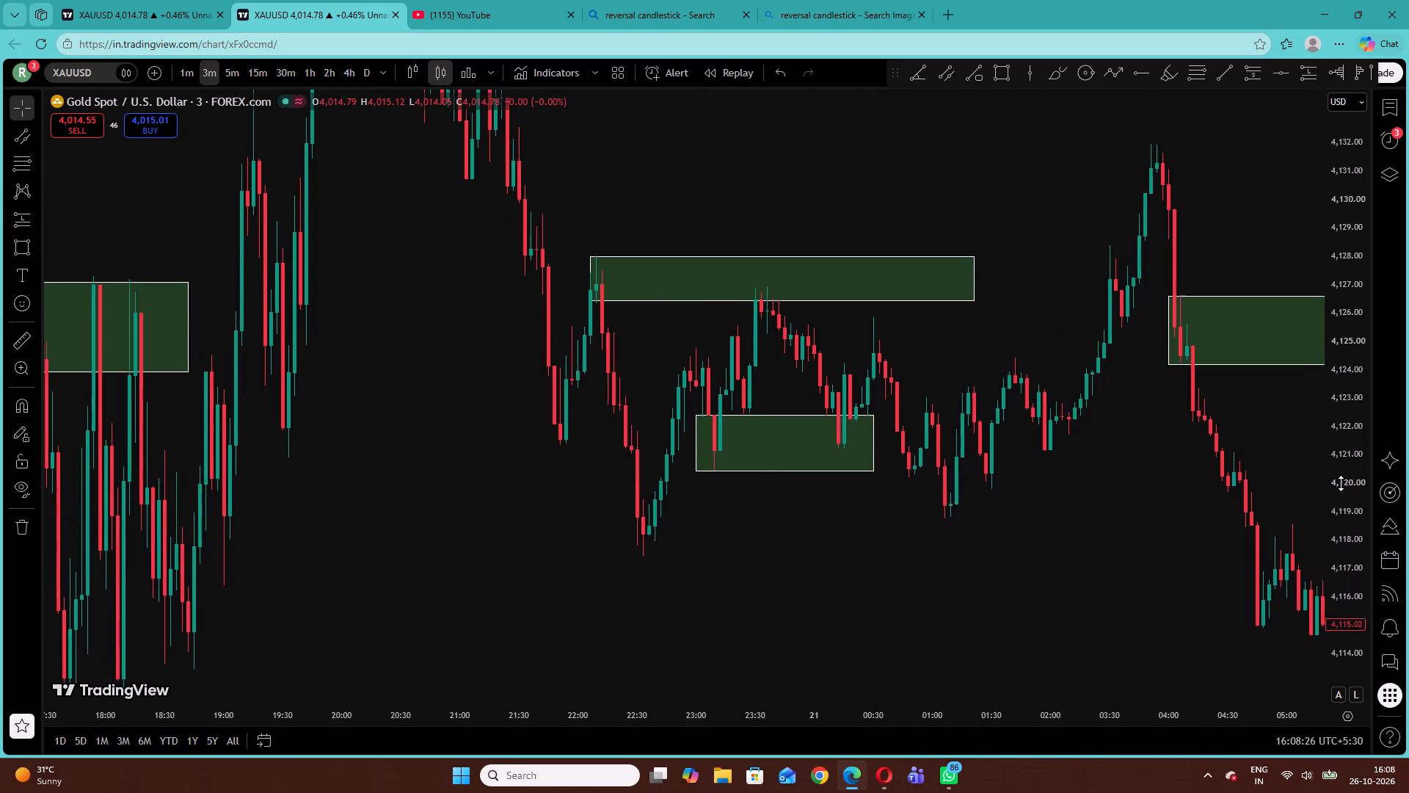
pyautogui.moveTo(1341, 483); pyautogui.dragTo(1333, 194)
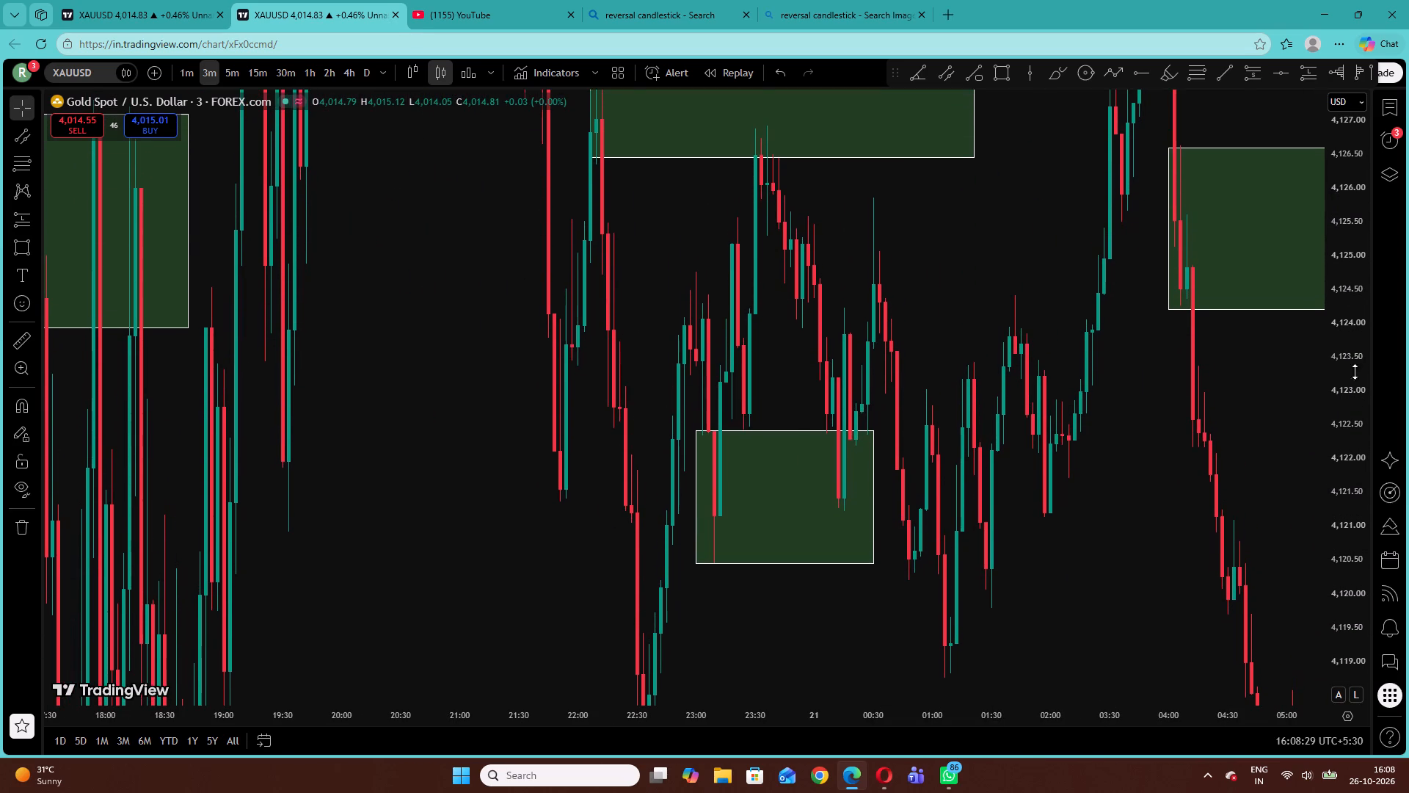
pyautogui.moveTo(1330, 581); pyautogui.dragTo(1349, 227)
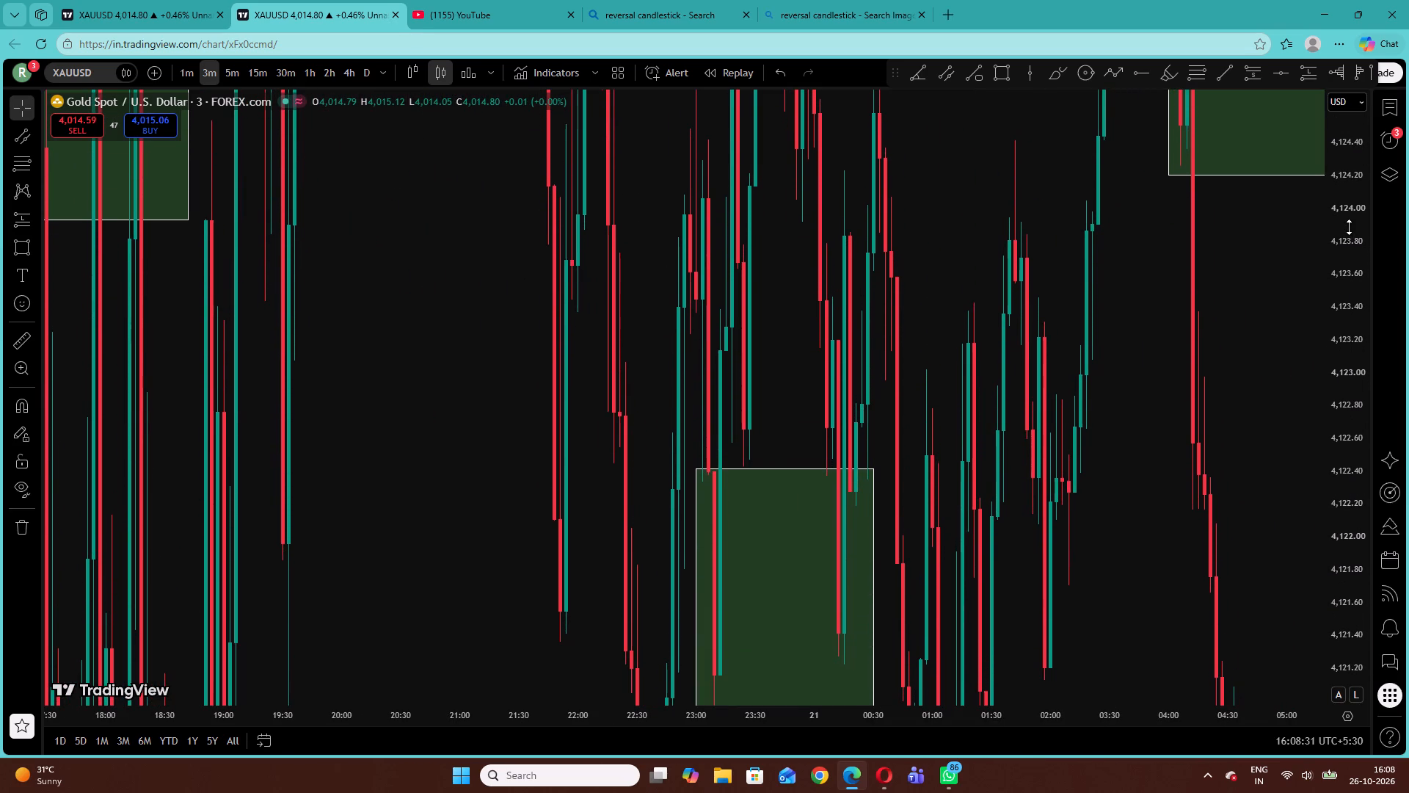
pyautogui.moveTo(1349, 227); pyautogui.dragTo(1327, 631)
pyautogui.moveTo(1355, 455); pyautogui.dragTo(1339, 662)
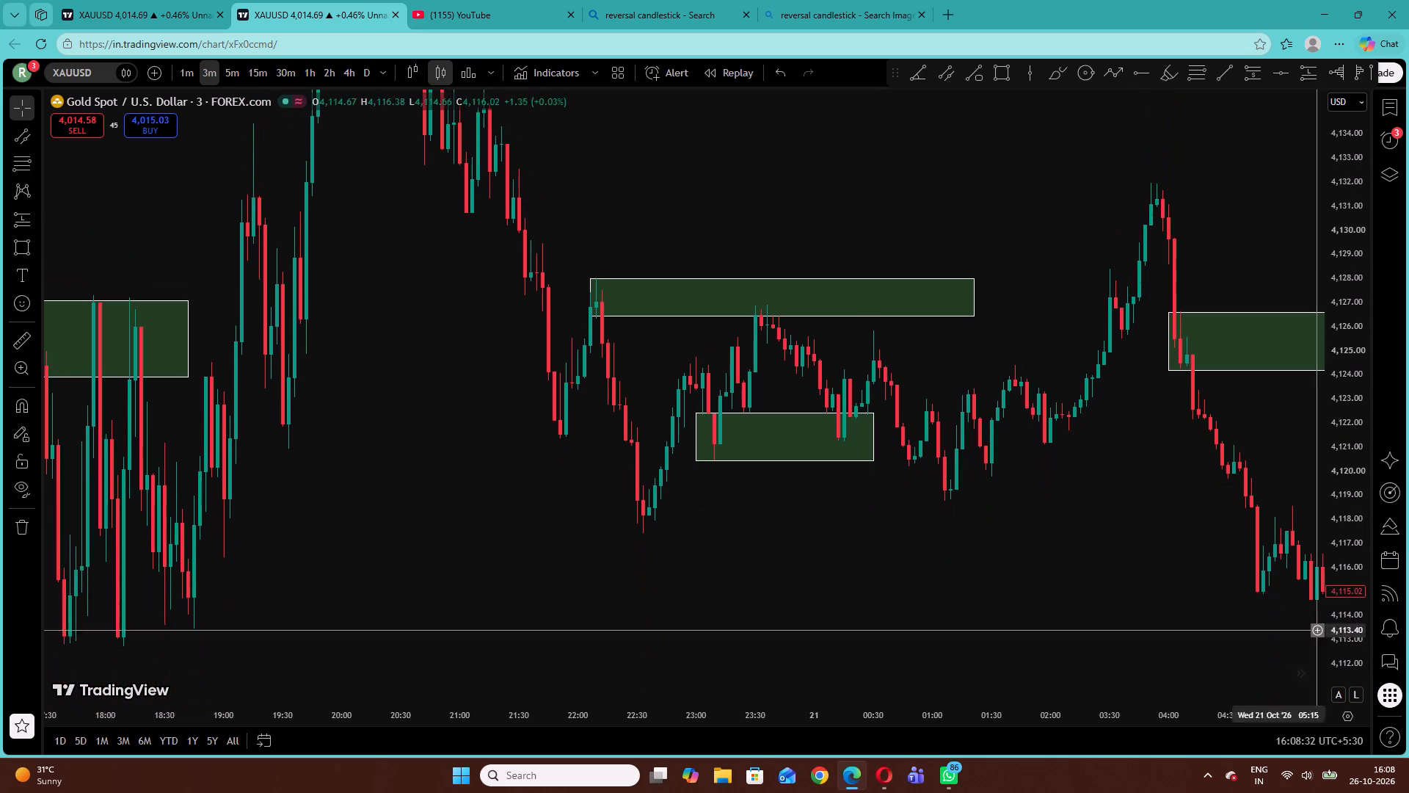
pyautogui.click(1060, 485)
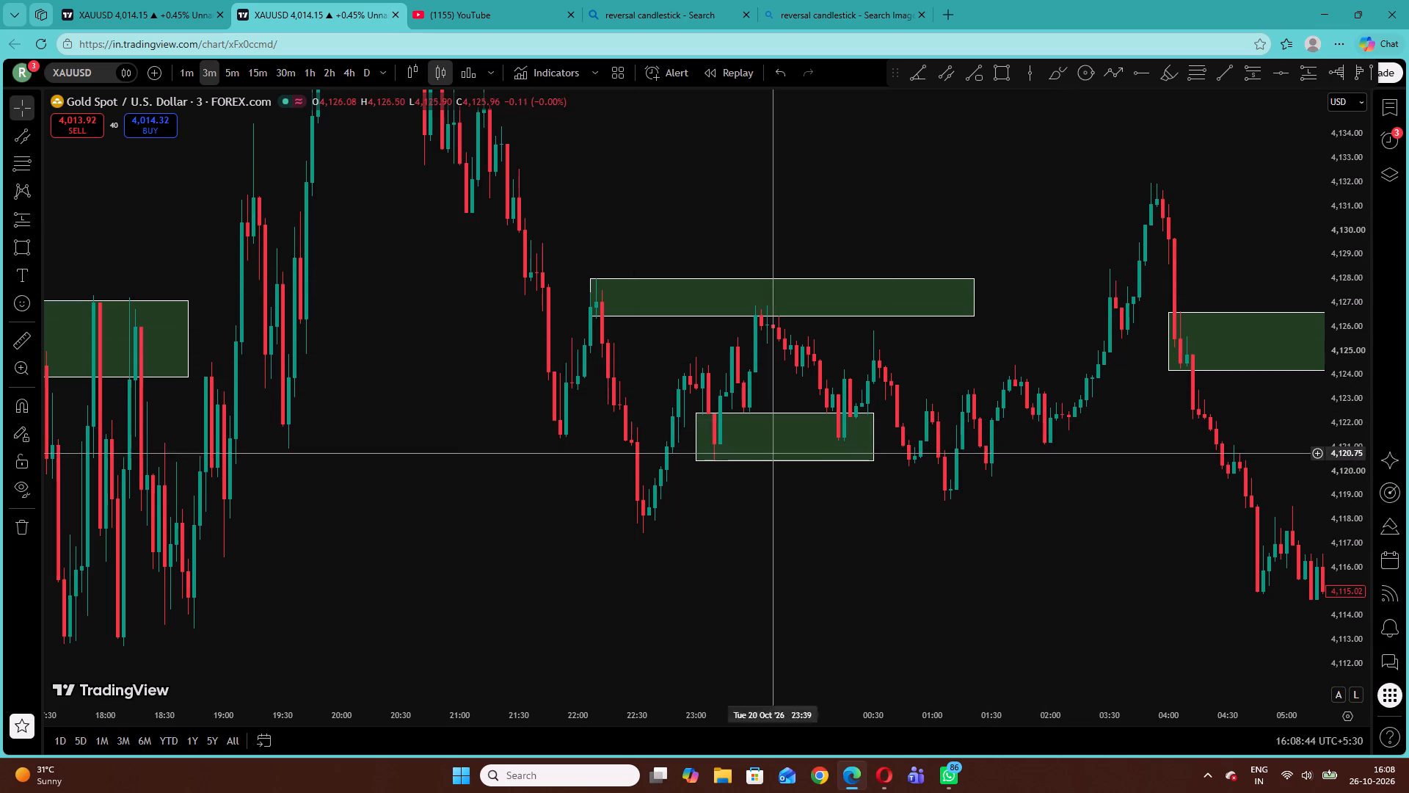
pyautogui.moveTo(1347, 532); pyautogui.dragTo(1364, 115)
pyautogui.moveTo(1028, 278); pyautogui.dragTo(1045, 416)
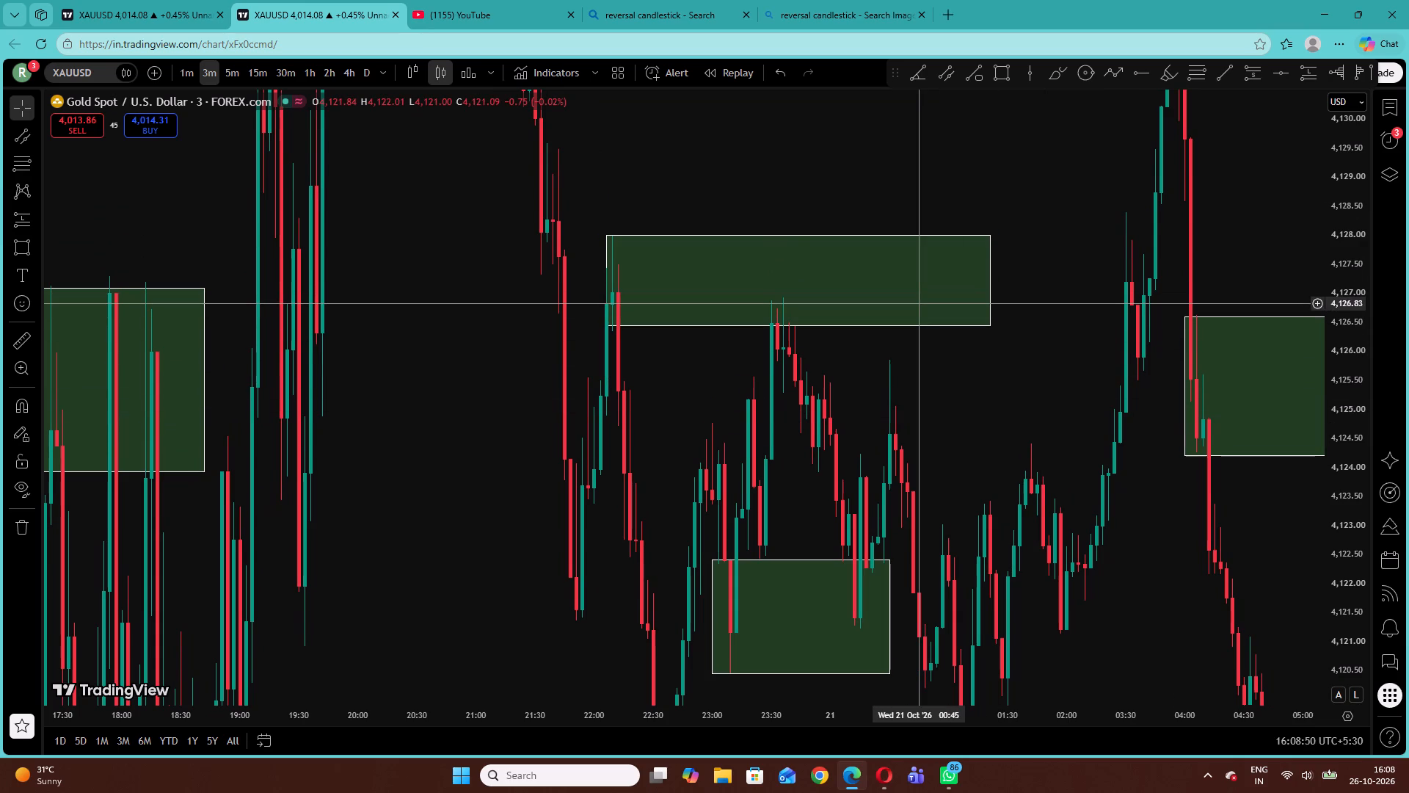
pyautogui.moveTo(409, 372); pyautogui.dragTo(939, 319)
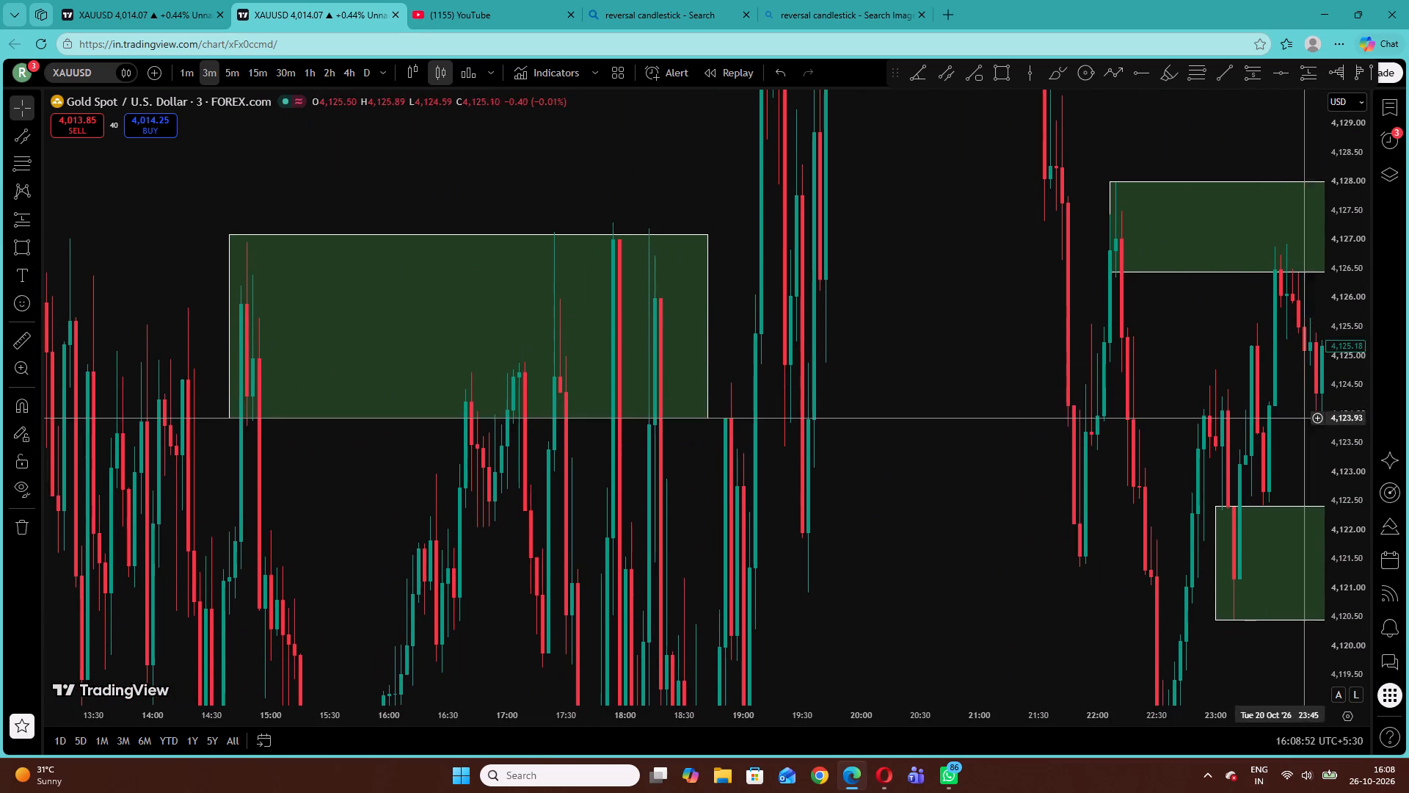
pyautogui.moveTo(1356, 363); pyautogui.dragTo(1325, 608)
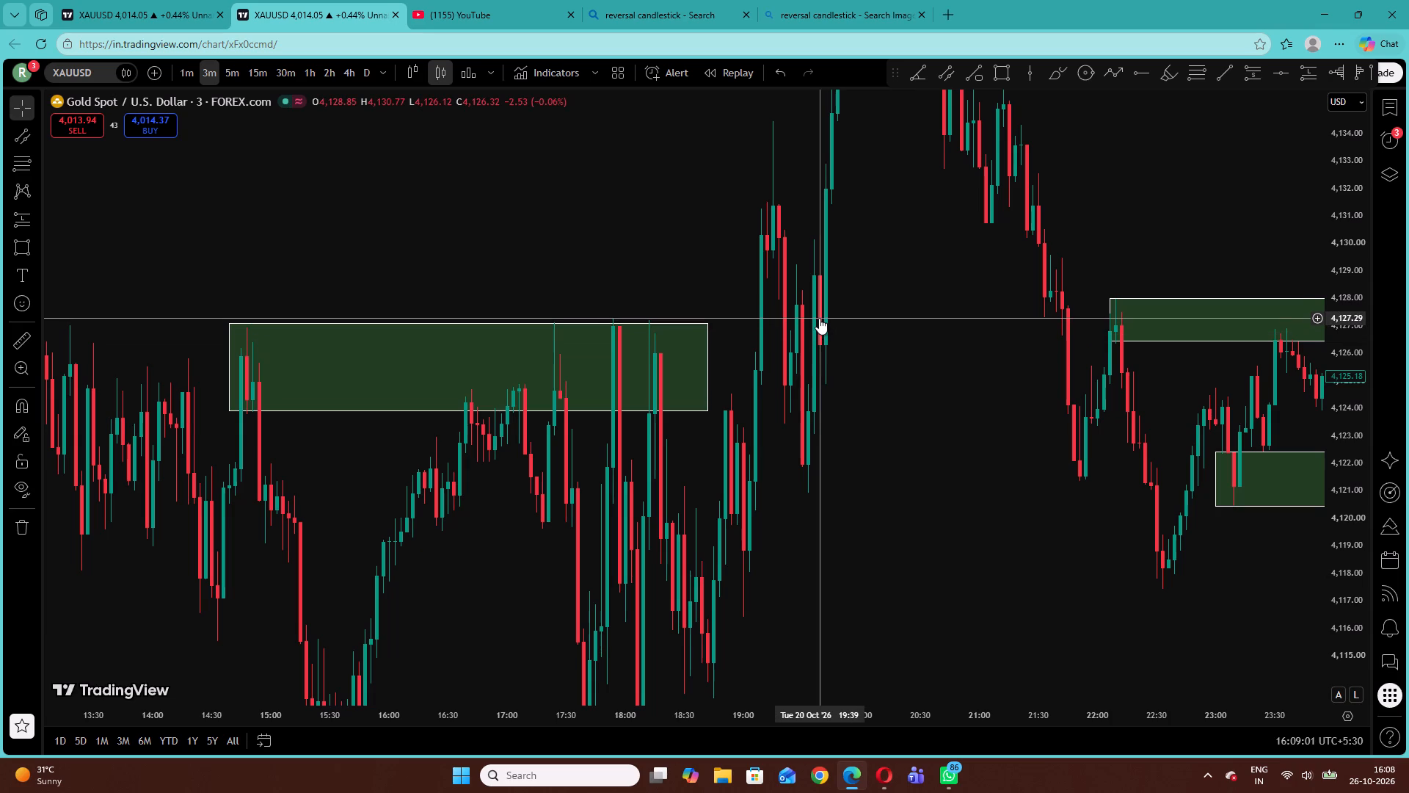
# Review how price reacts at the zones marked between 14:30 on 20 October and 05:00 on 21 October.
pyautogui.moveTo(968, 406); pyautogui.dragTo(942, 398)
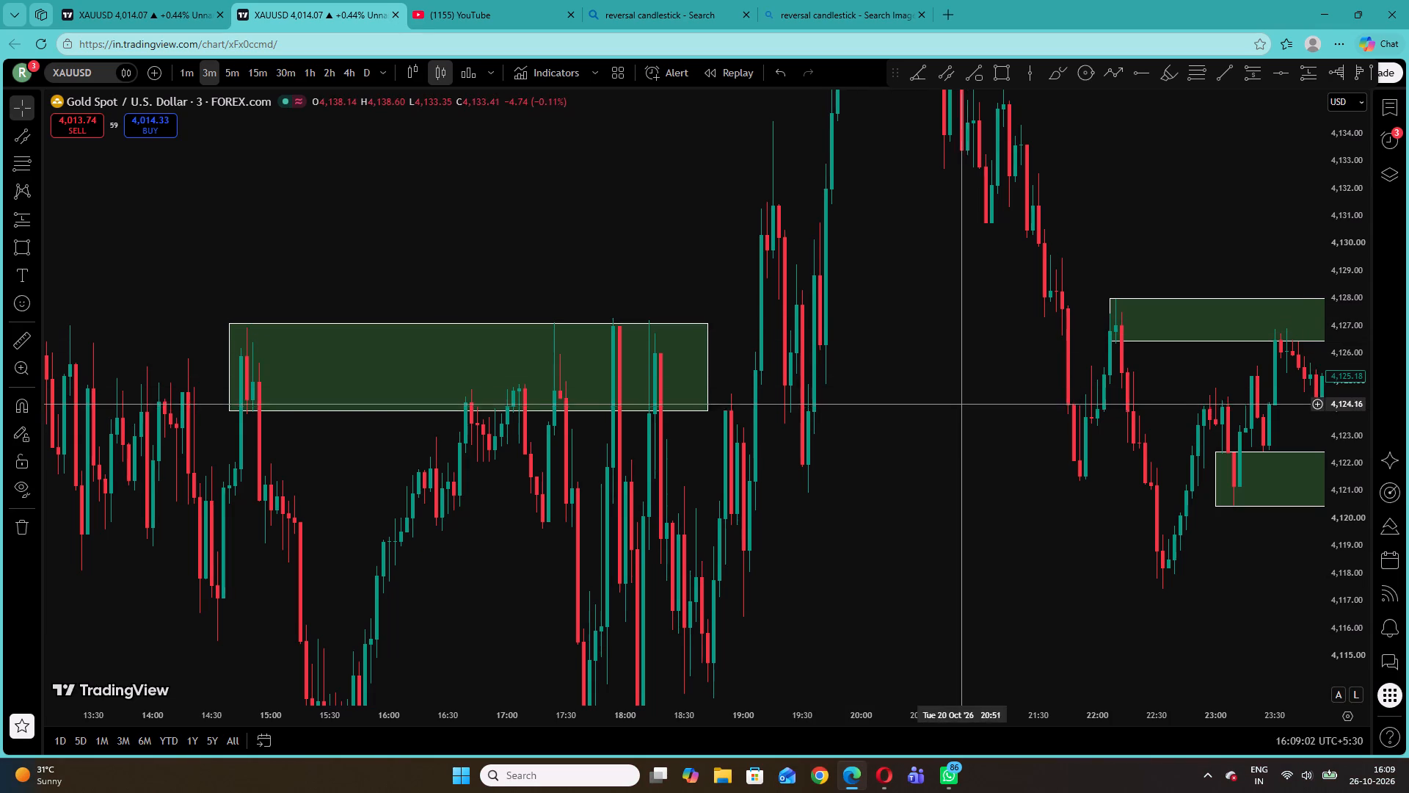
pyautogui.moveTo(942, 398); pyautogui.dragTo(589, 393)
pyautogui.moveTo(489, 419); pyautogui.dragTo(749, 413)
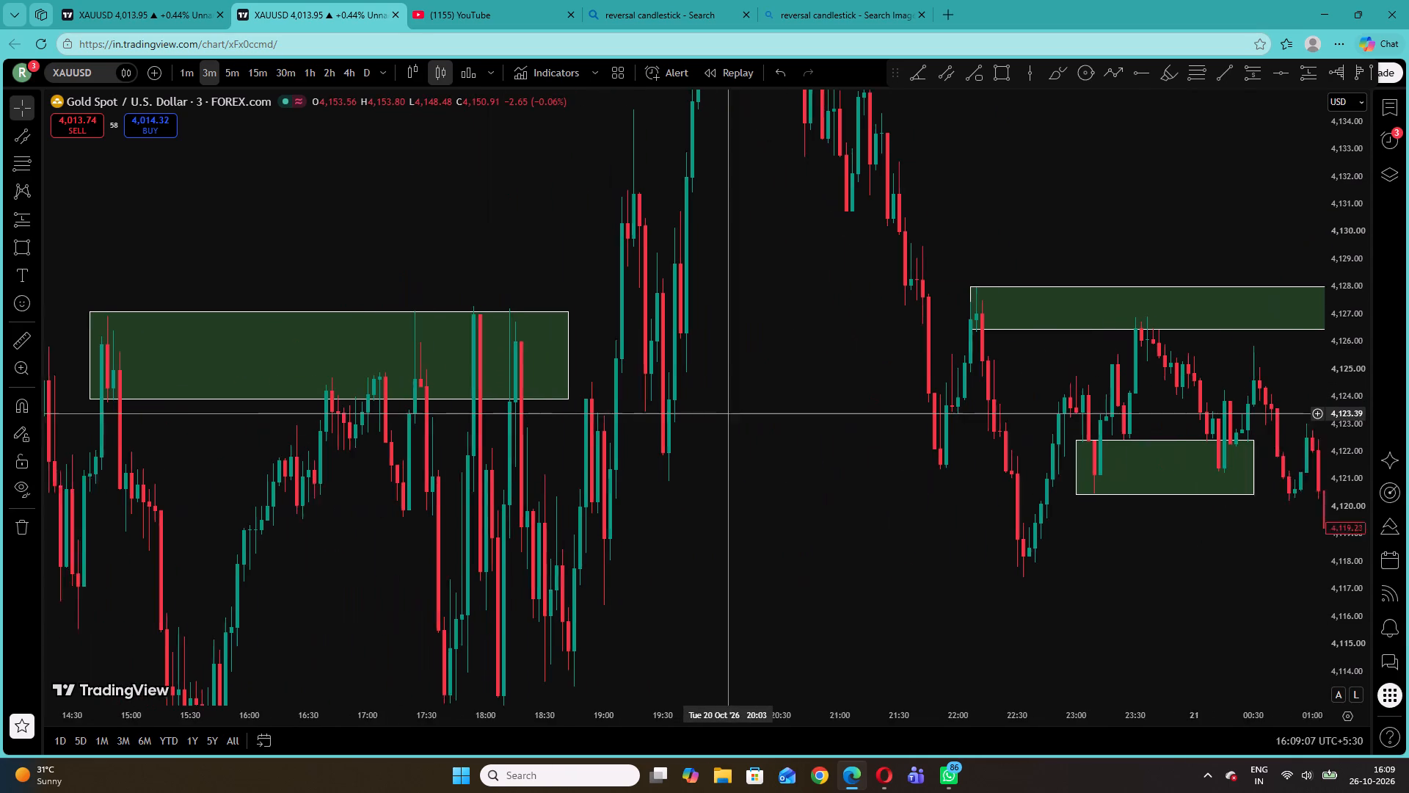
pyautogui.moveTo(749, 413); pyautogui.dragTo(765, 413)
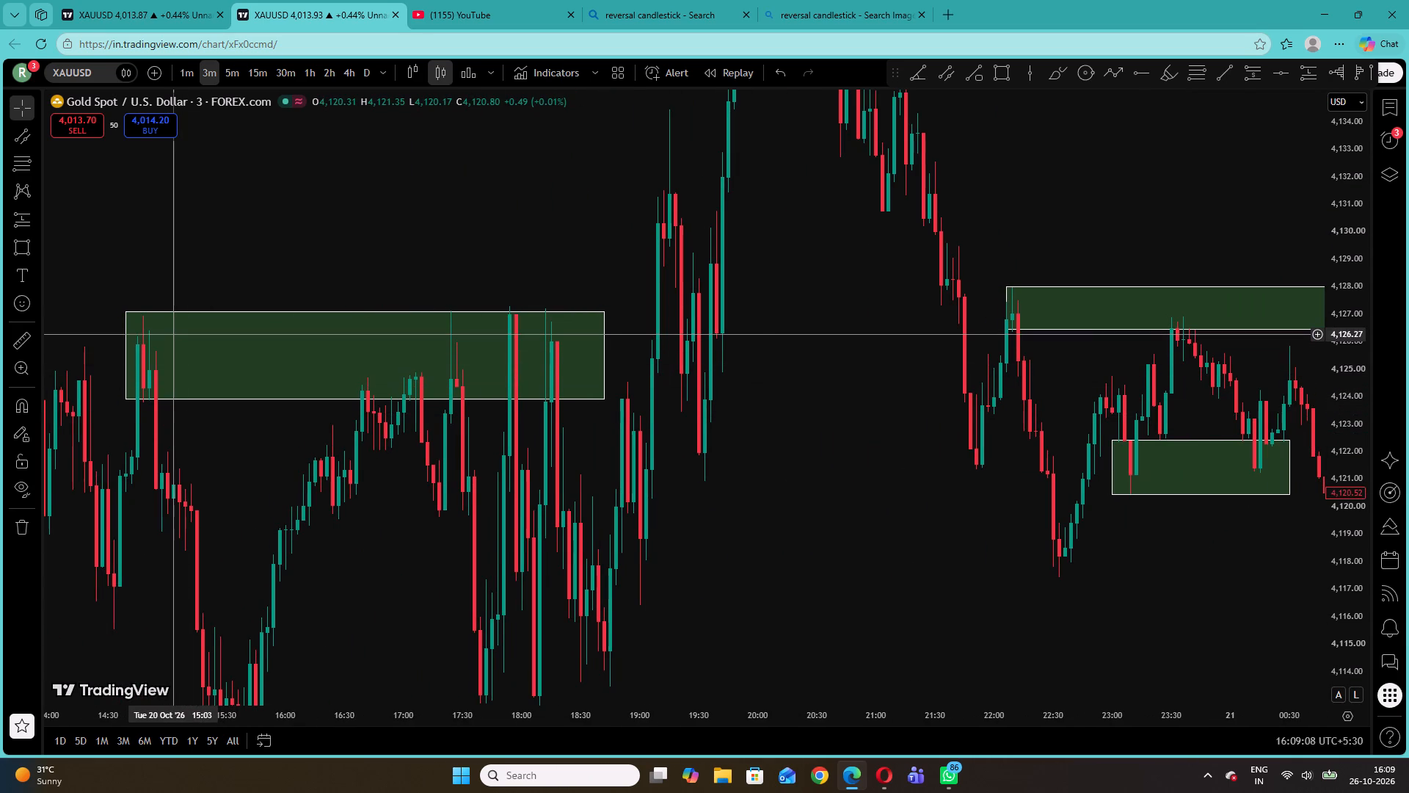
pyautogui.moveTo(837, 320); pyautogui.dragTo(492, 338)
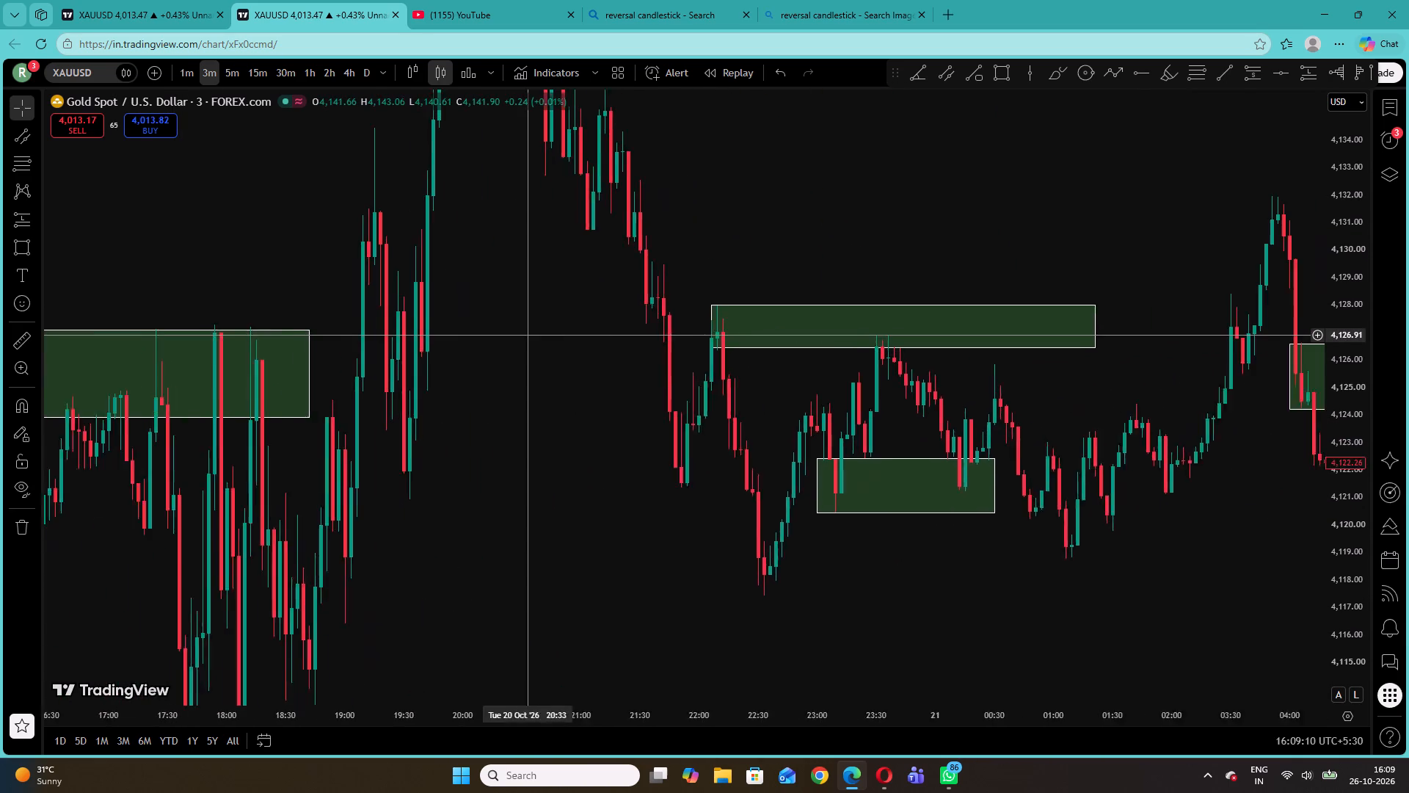
pyautogui.moveTo(492, 338); pyautogui.dragTo(399, 342)
pyautogui.click(893, 280)
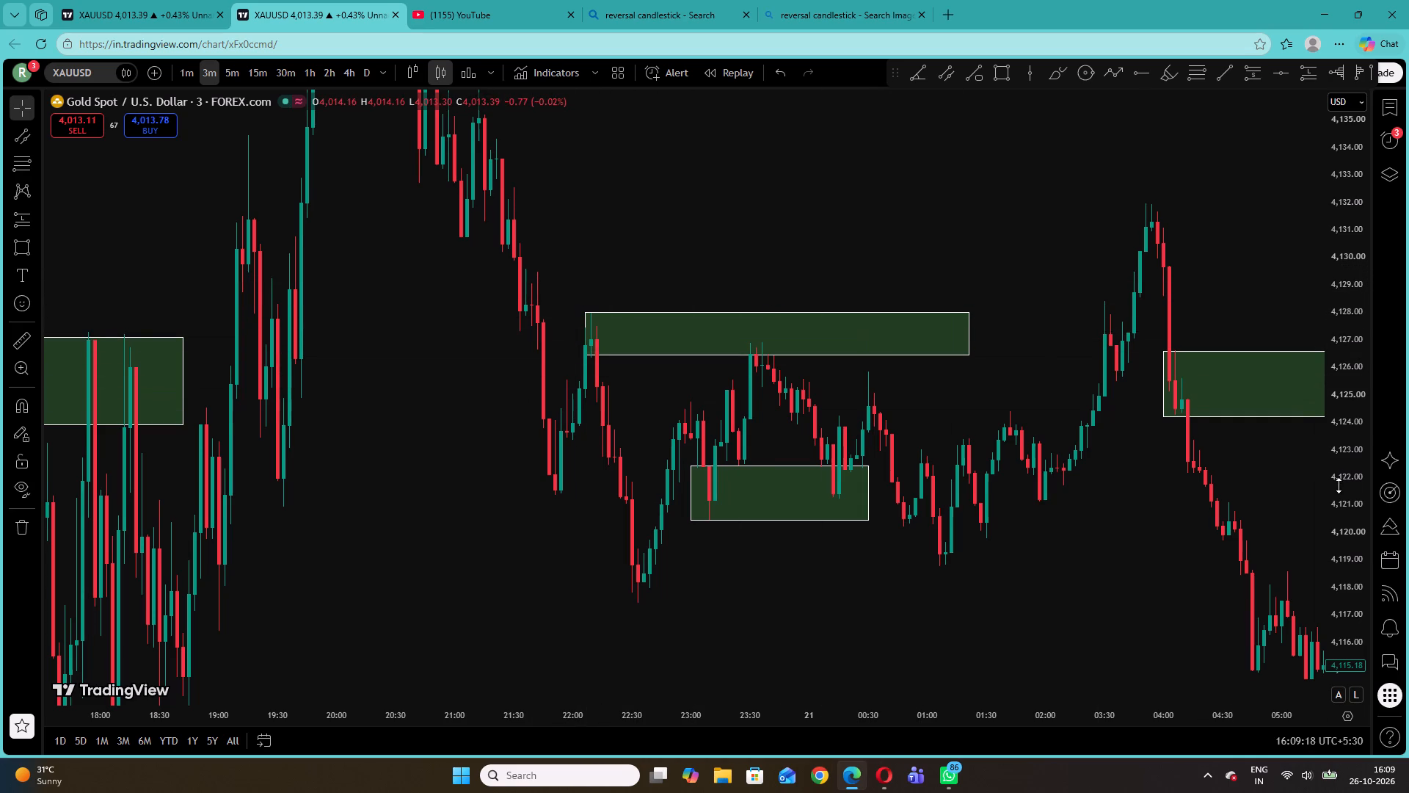
pyautogui.moveTo(1346, 481); pyautogui.dragTo(1309, 438)
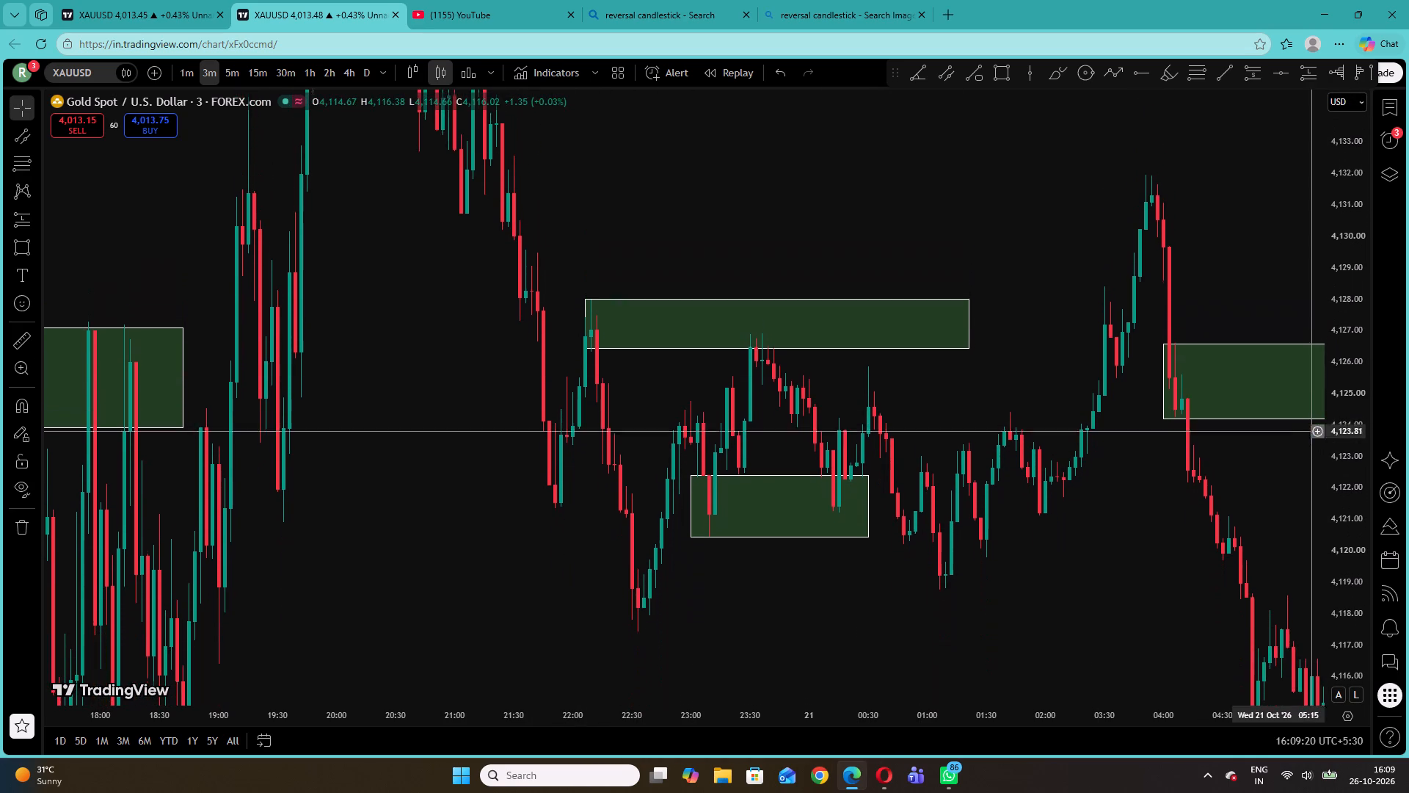
pyautogui.moveTo(1309, 438); pyautogui.dragTo(1308, 441)
# Look back through the zones marked on 20 October and 19 October, examining how price reacts at each.
pyautogui.moveTo(339, 509); pyautogui.dragTo(1203, 488)
pyautogui.moveTo(1355, 305); pyautogui.dragTo(1335, 566)
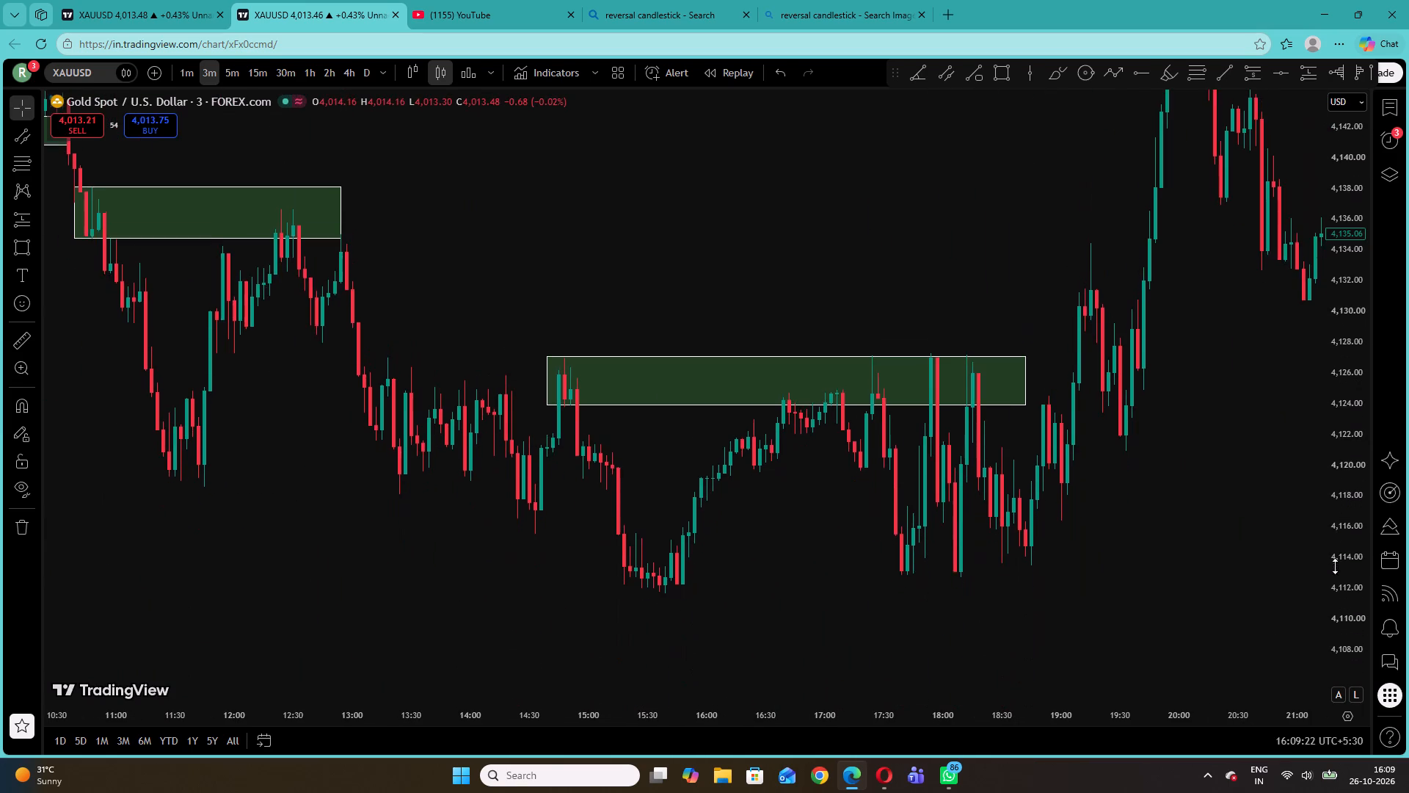
pyautogui.moveTo(1335, 566); pyautogui.dragTo(1333, 564)
pyautogui.moveTo(481, 228); pyautogui.dragTo(1129, 307)
pyautogui.moveTo(659, 433); pyautogui.dragTo(1181, 480)
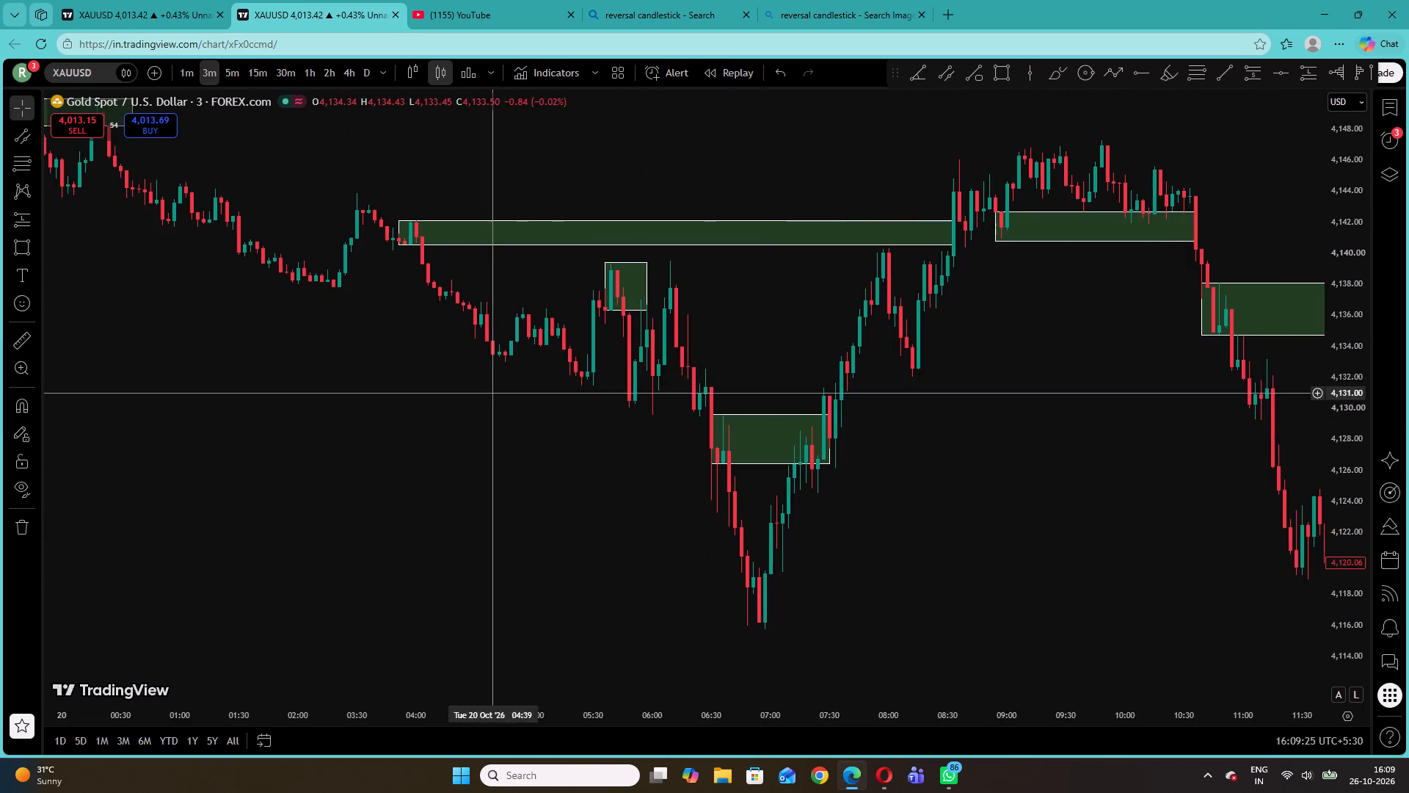
pyautogui.moveTo(495, 402); pyautogui.dragTo(1030, 535)
pyautogui.moveTo(612, 471); pyautogui.dragTo(1117, 548)
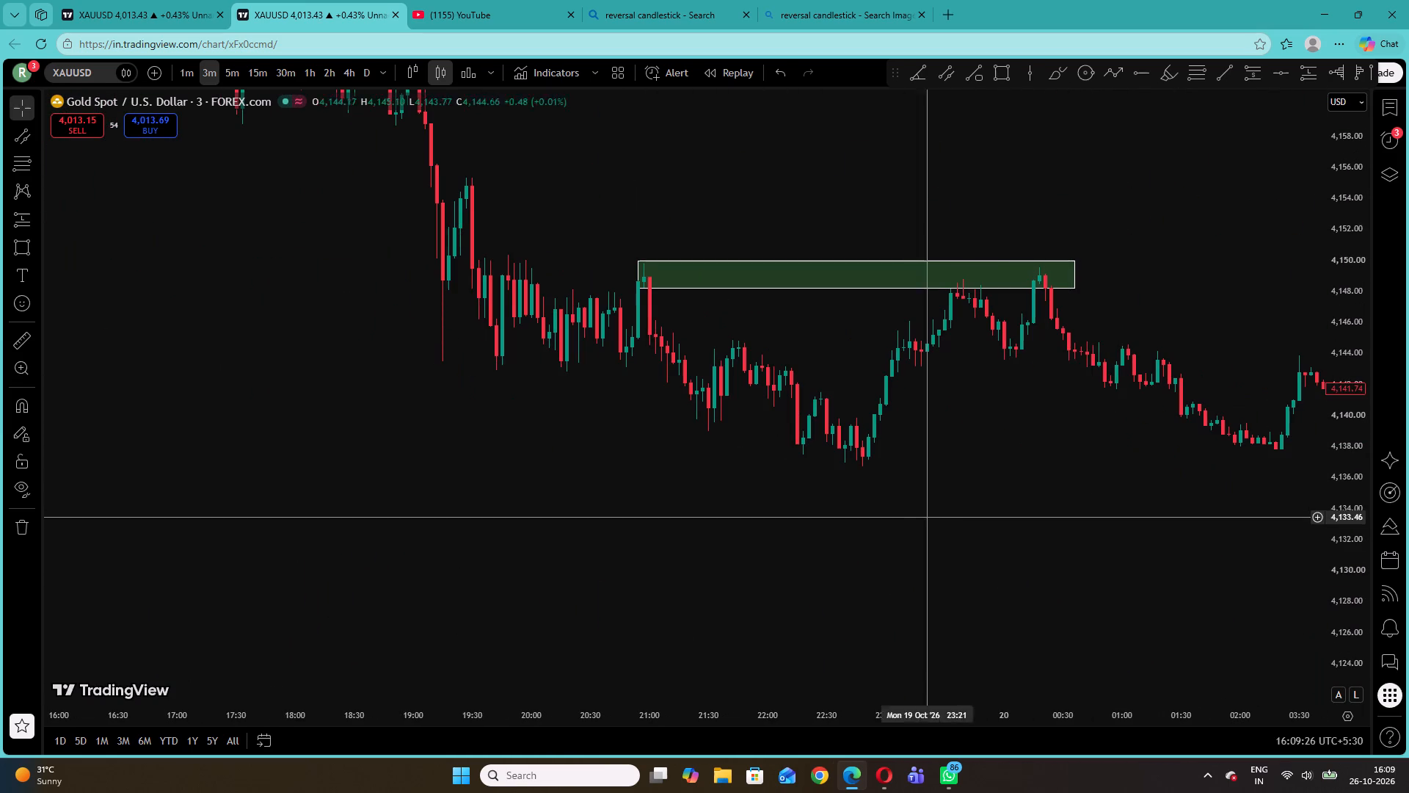
pyautogui.moveTo(907, 515); pyautogui.dragTo(1160, 695)
pyautogui.moveTo(724, 455); pyautogui.dragTo(1157, 639)
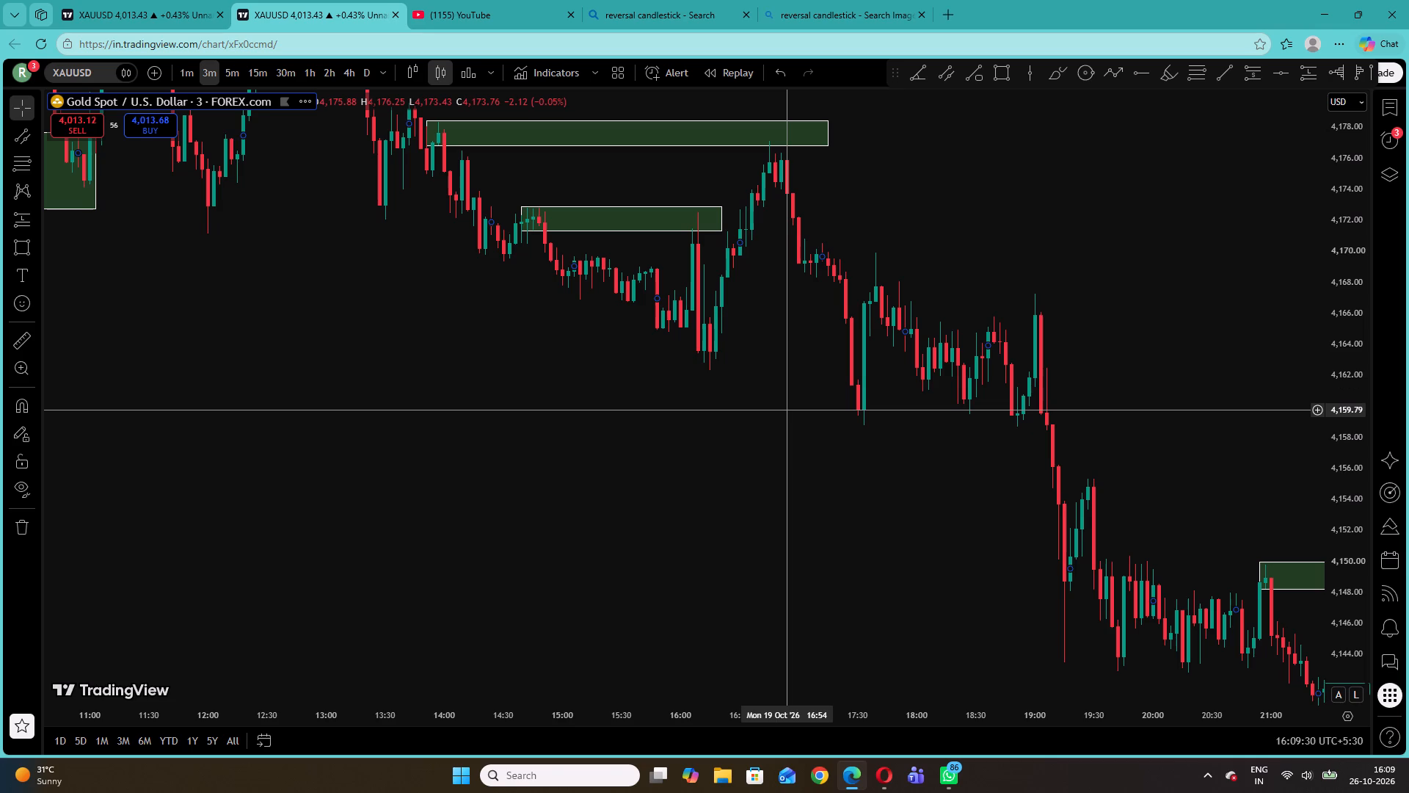
pyautogui.moveTo(788, 410); pyautogui.dragTo(1126, 520)
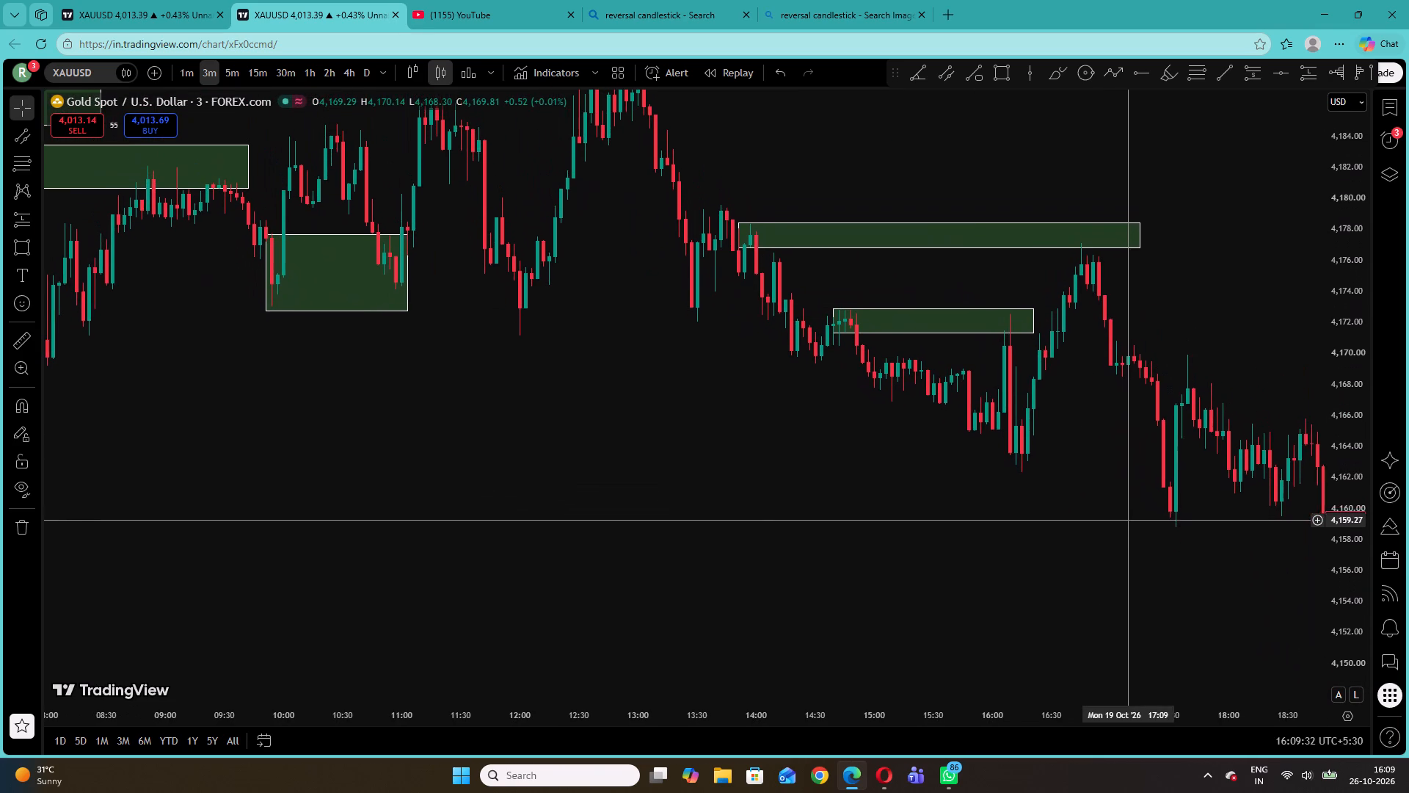
pyautogui.moveTo(1355, 491); pyautogui.dragTo(1357, 354)
pyautogui.moveTo(687, 373); pyautogui.dragTo(782, 439)
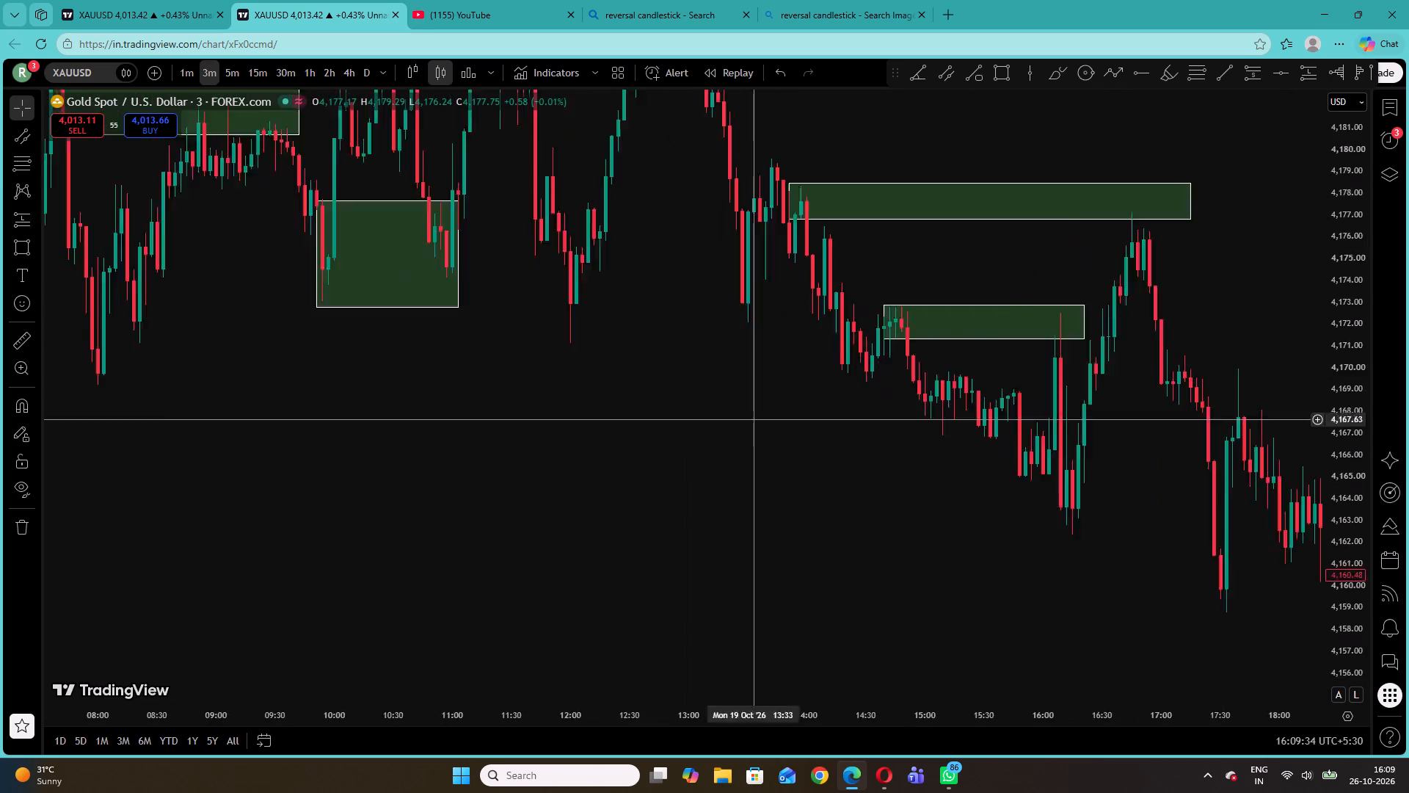
pyautogui.moveTo(782, 439); pyautogui.dragTo(1019, 567)
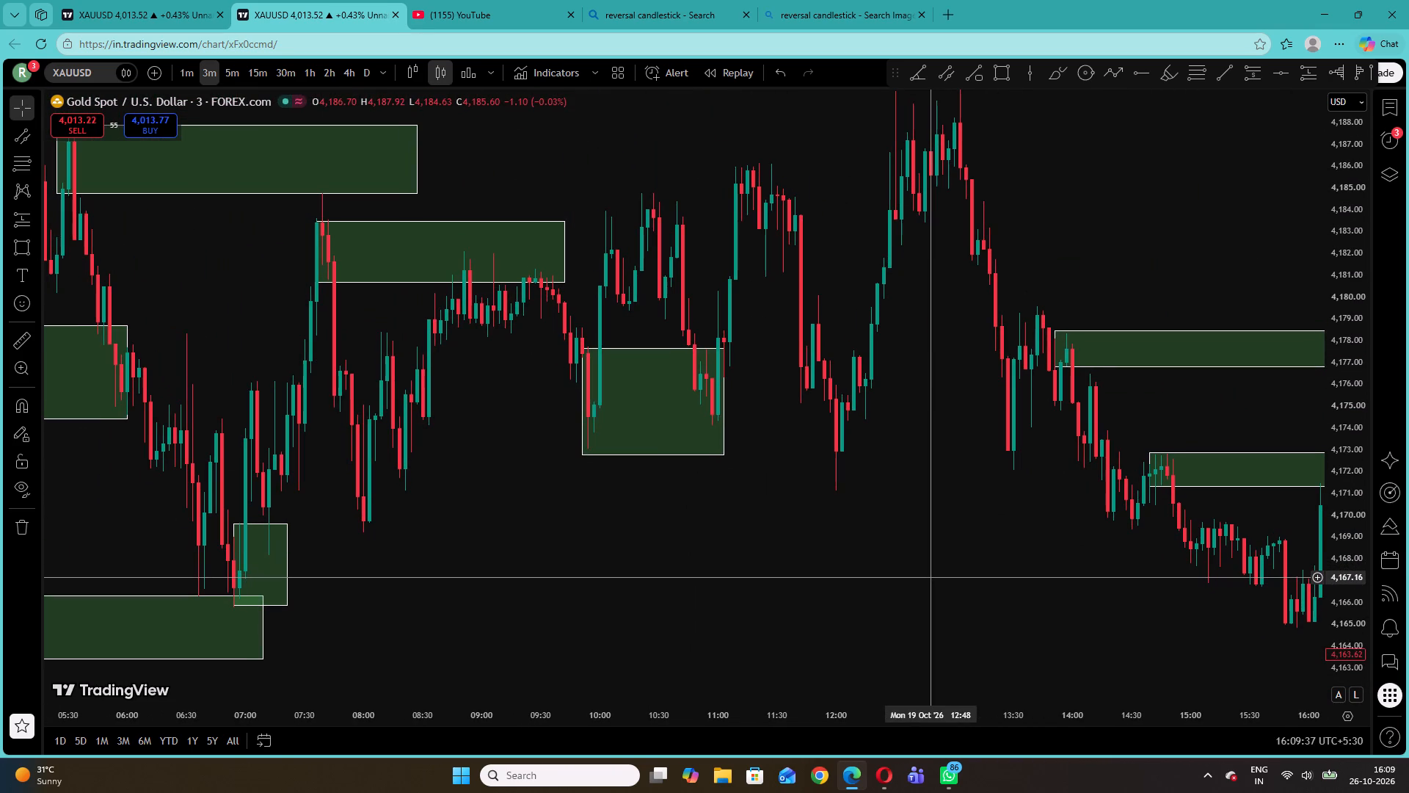
pyautogui.moveTo(536, 547); pyautogui.dragTo(1019, 645)
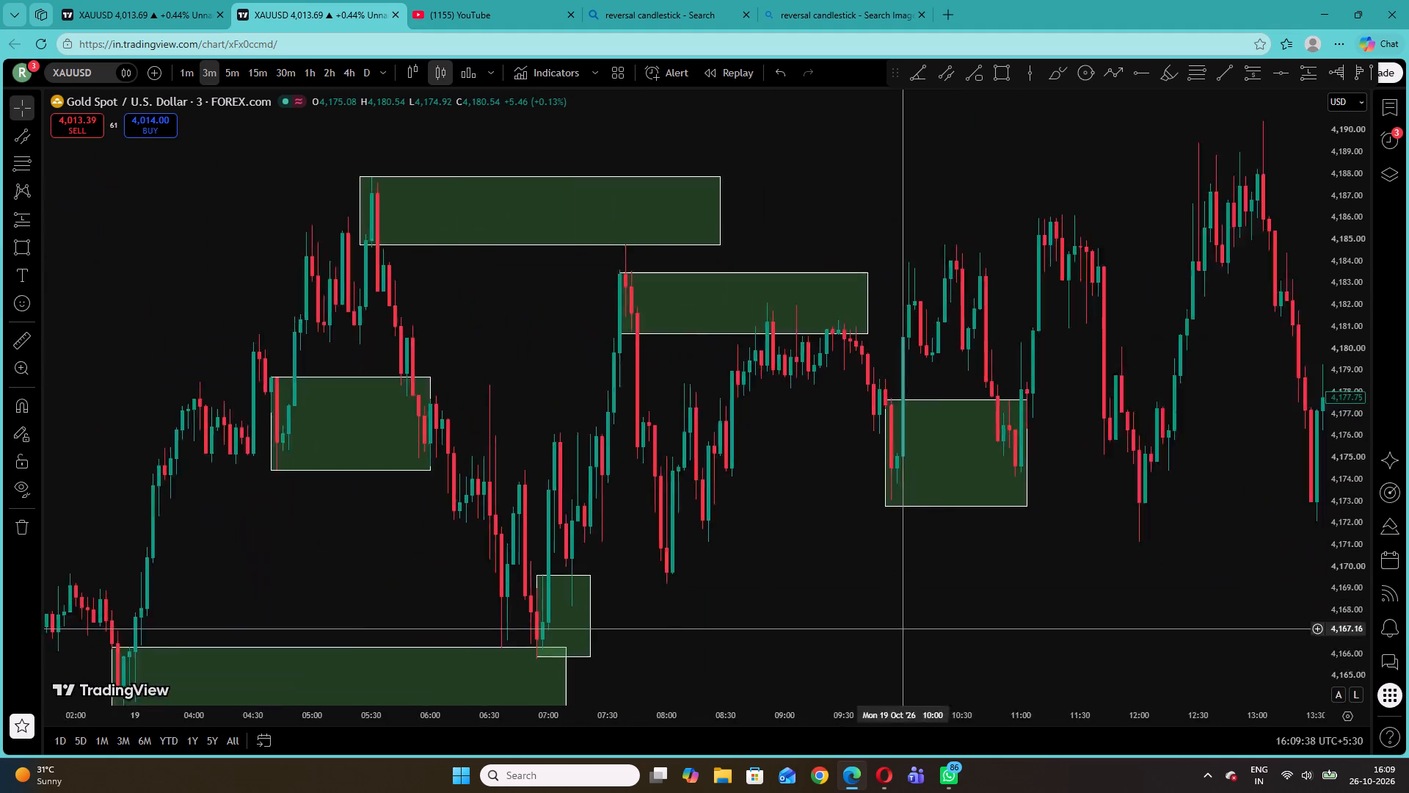
pyautogui.moveTo(1019, 645); pyautogui.dragTo(1088, 652)
pyautogui.moveTo(723, 405); pyautogui.dragTo(1052, 323)
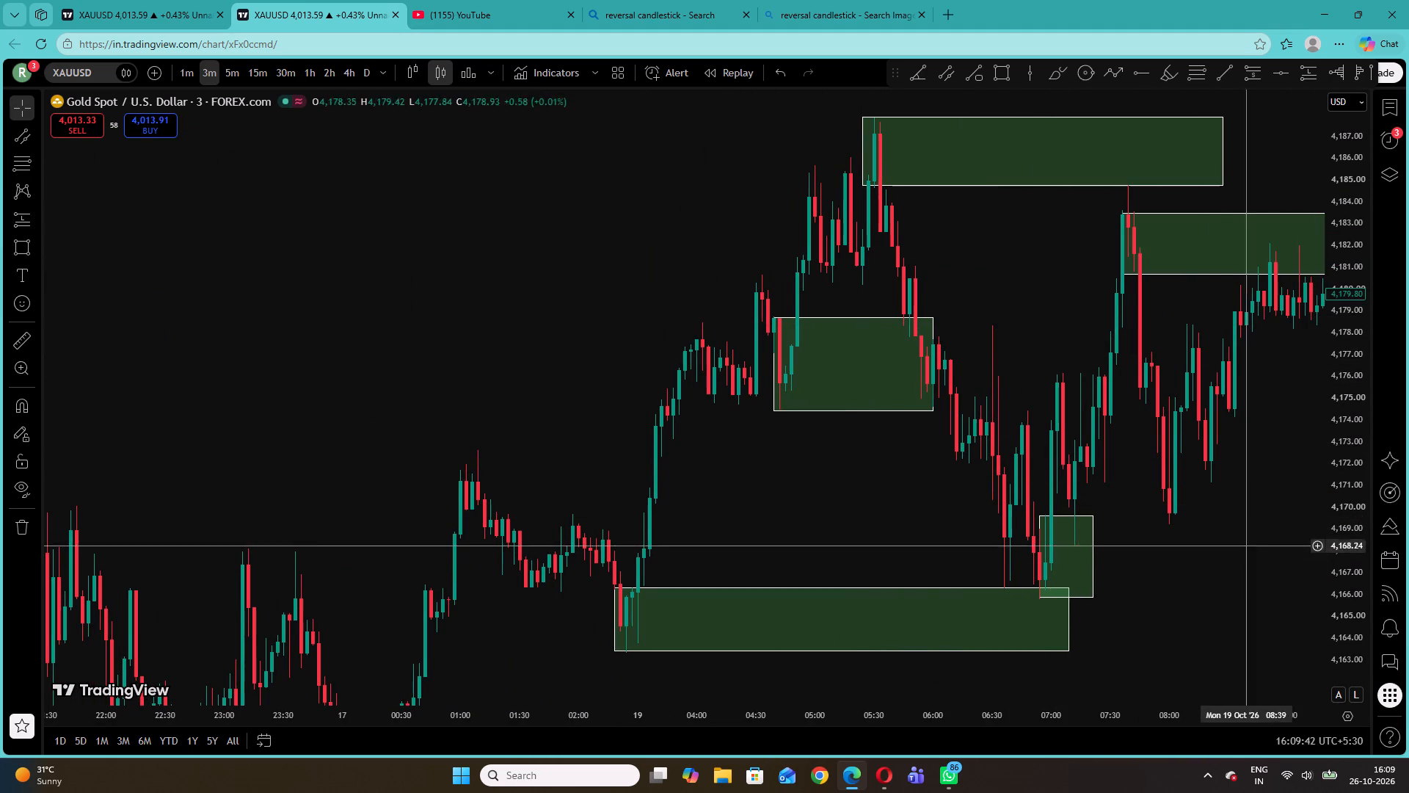
# Draw a short trend line at about 4,166.30 from 06:30 to 07:03 on 19 October, along the candle lows.
pyautogui.moveTo(1212, 542); pyautogui.dragTo(1159, 431)
pyautogui.moveTo(1356, 571); pyautogui.dragTo(1306, 289)
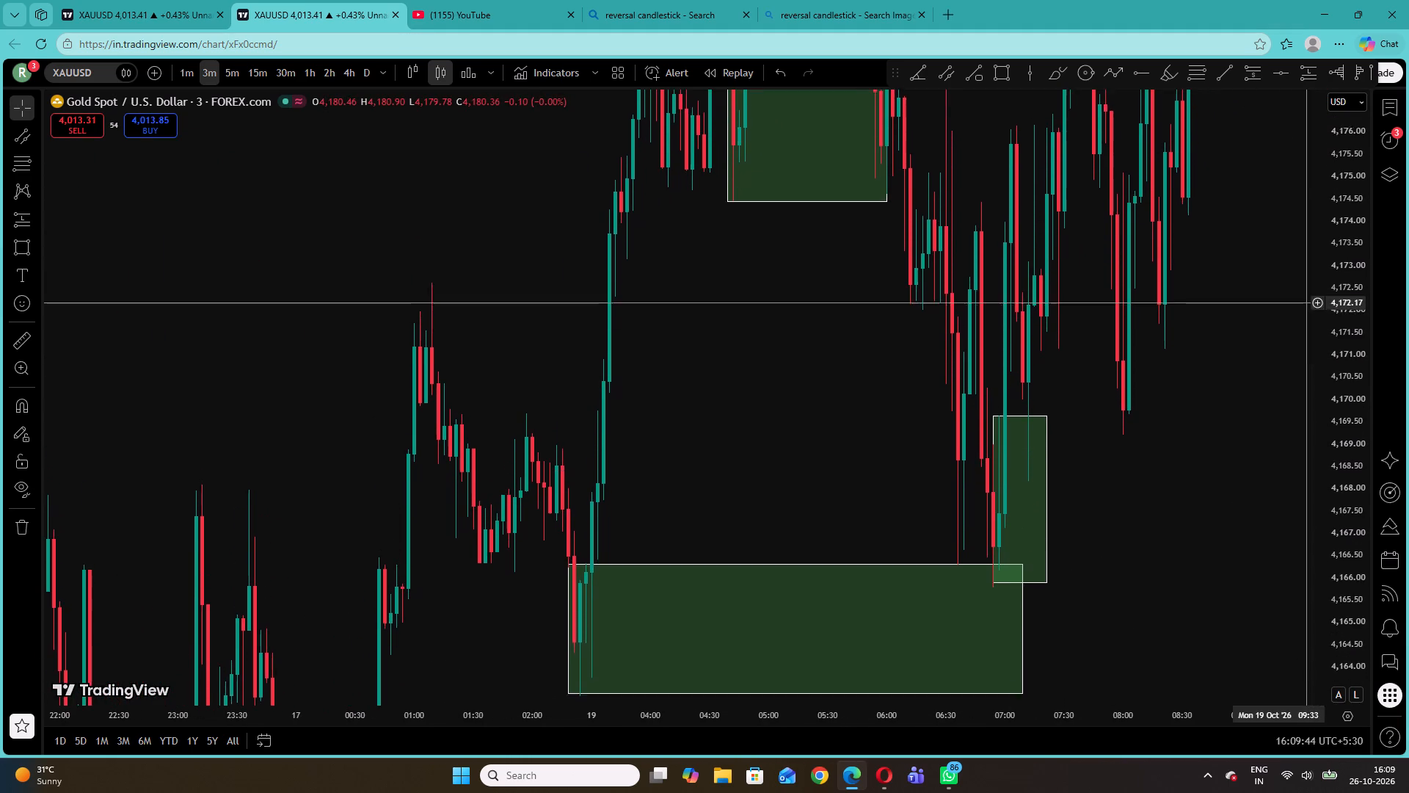
pyautogui.moveTo(1306, 289); pyautogui.dragTo(1313, 259)
pyautogui.moveTo(1233, 534); pyautogui.dragTo(1079, 490)
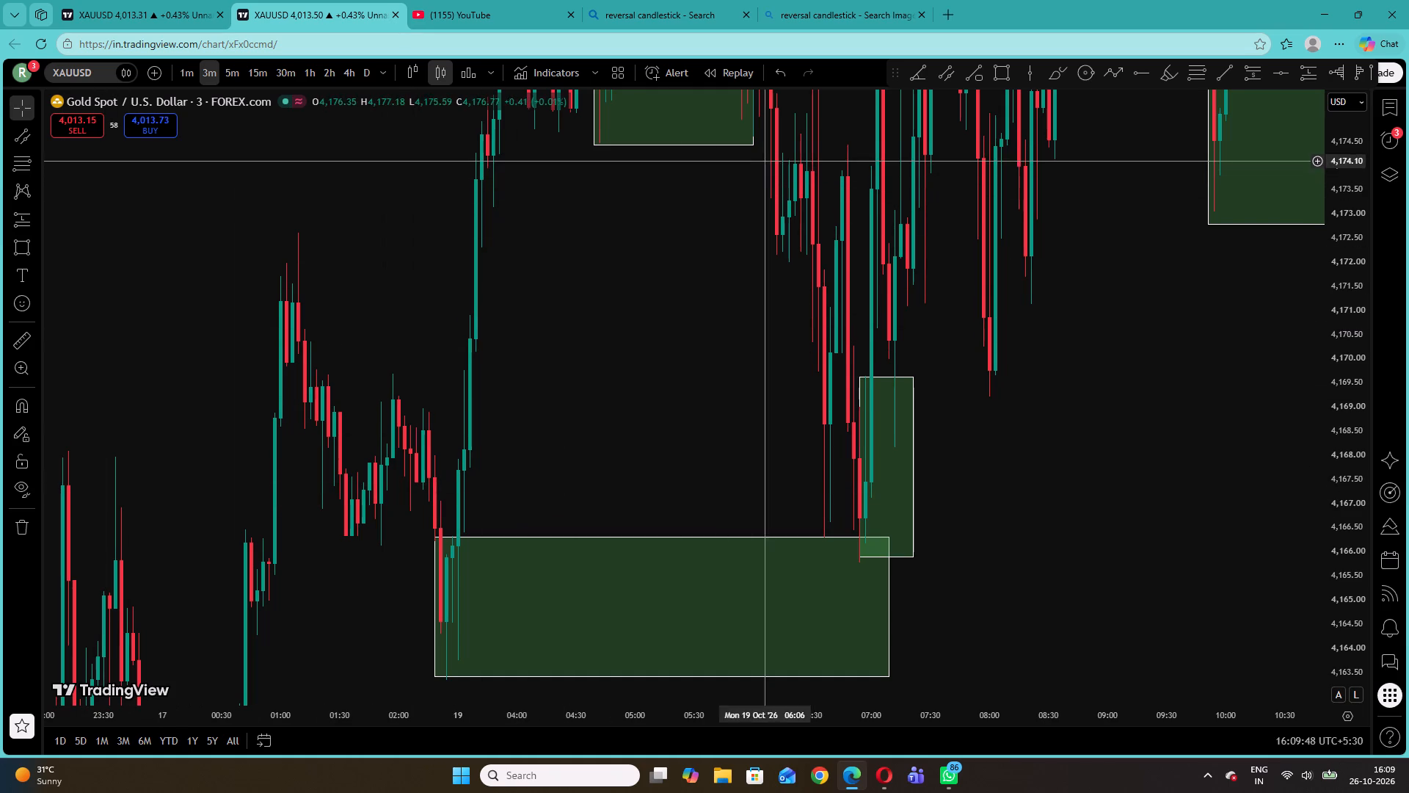
pyautogui.click(1216, 75)
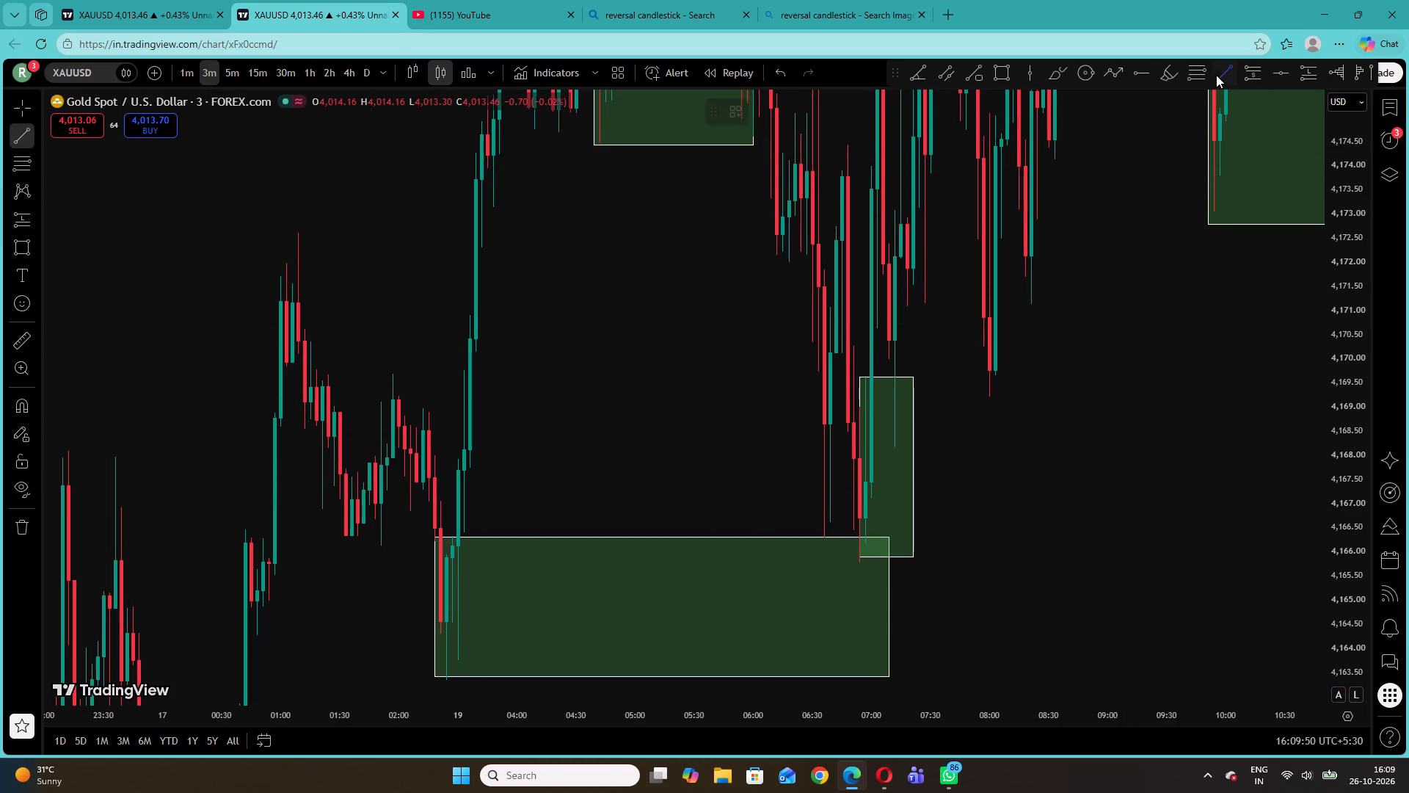
pyautogui.click(809, 537)
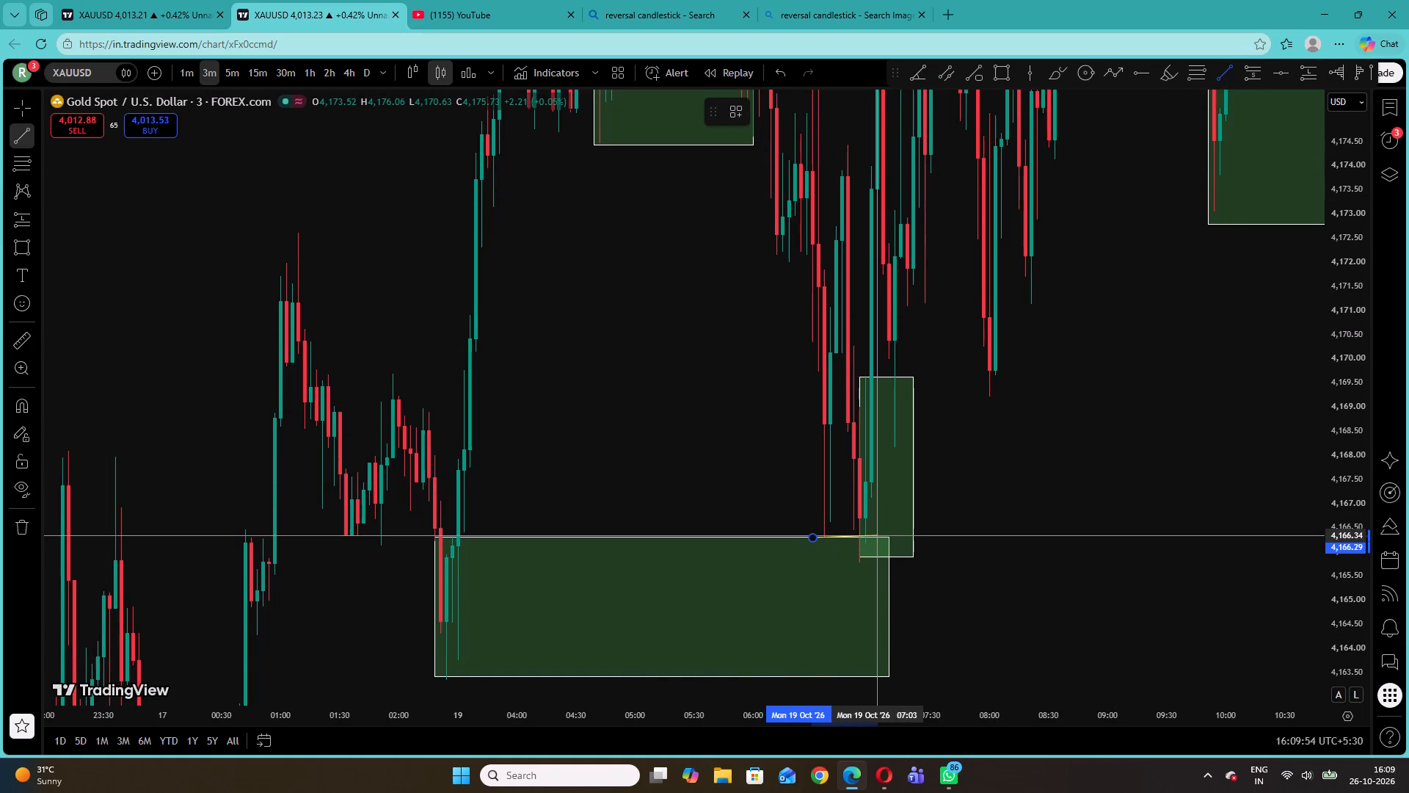
pyautogui.click(878, 535)
pyautogui.click(768, 452)
# Draw a trend line at about 4,184.80 from 07:30 to 10:48 on 19 October, along the swing highs.
pyautogui.moveTo(1340, 471); pyautogui.dragTo(1314, 653)
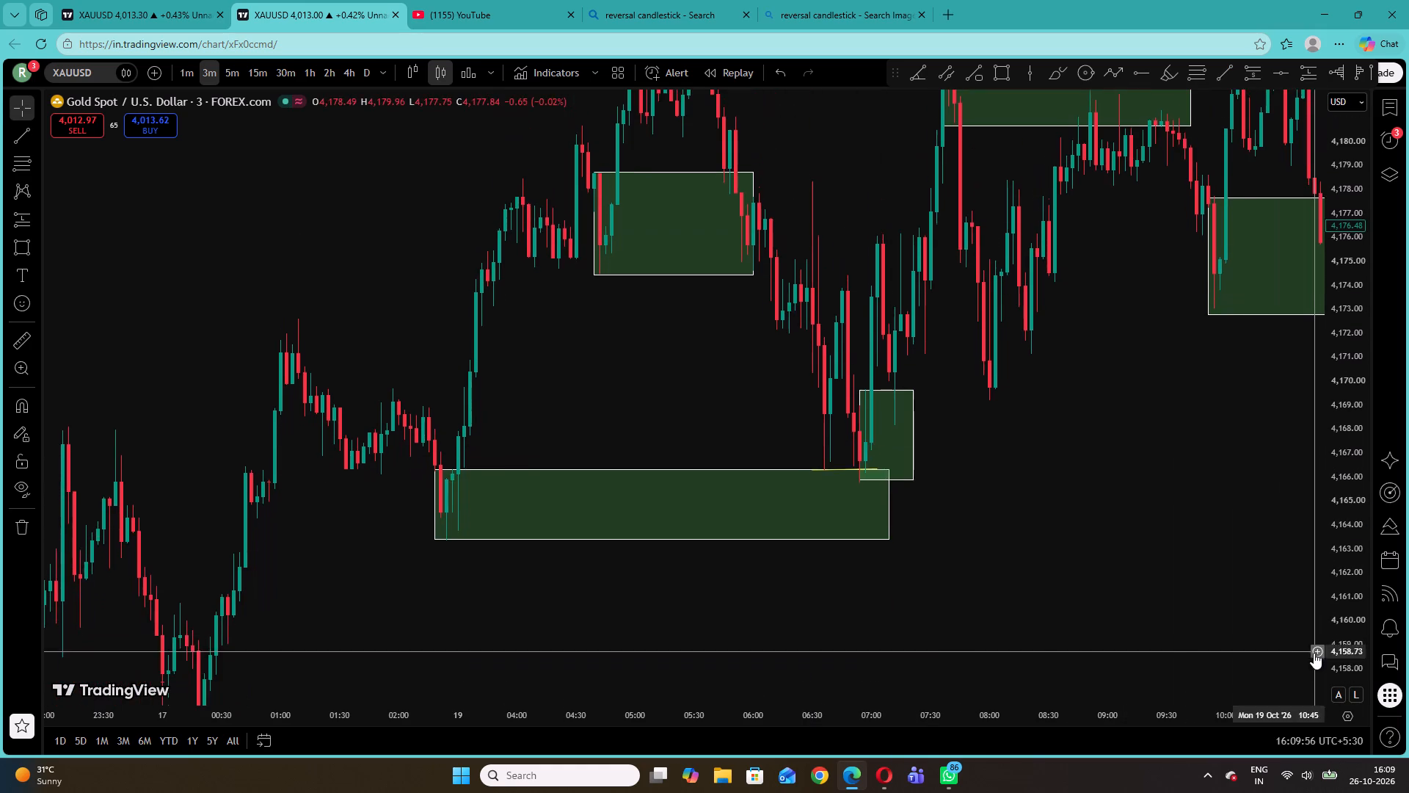
pyautogui.moveTo(1314, 653); pyautogui.dragTo(1314, 645)
pyautogui.moveTo(1117, 414); pyautogui.dragTo(1098, 581)
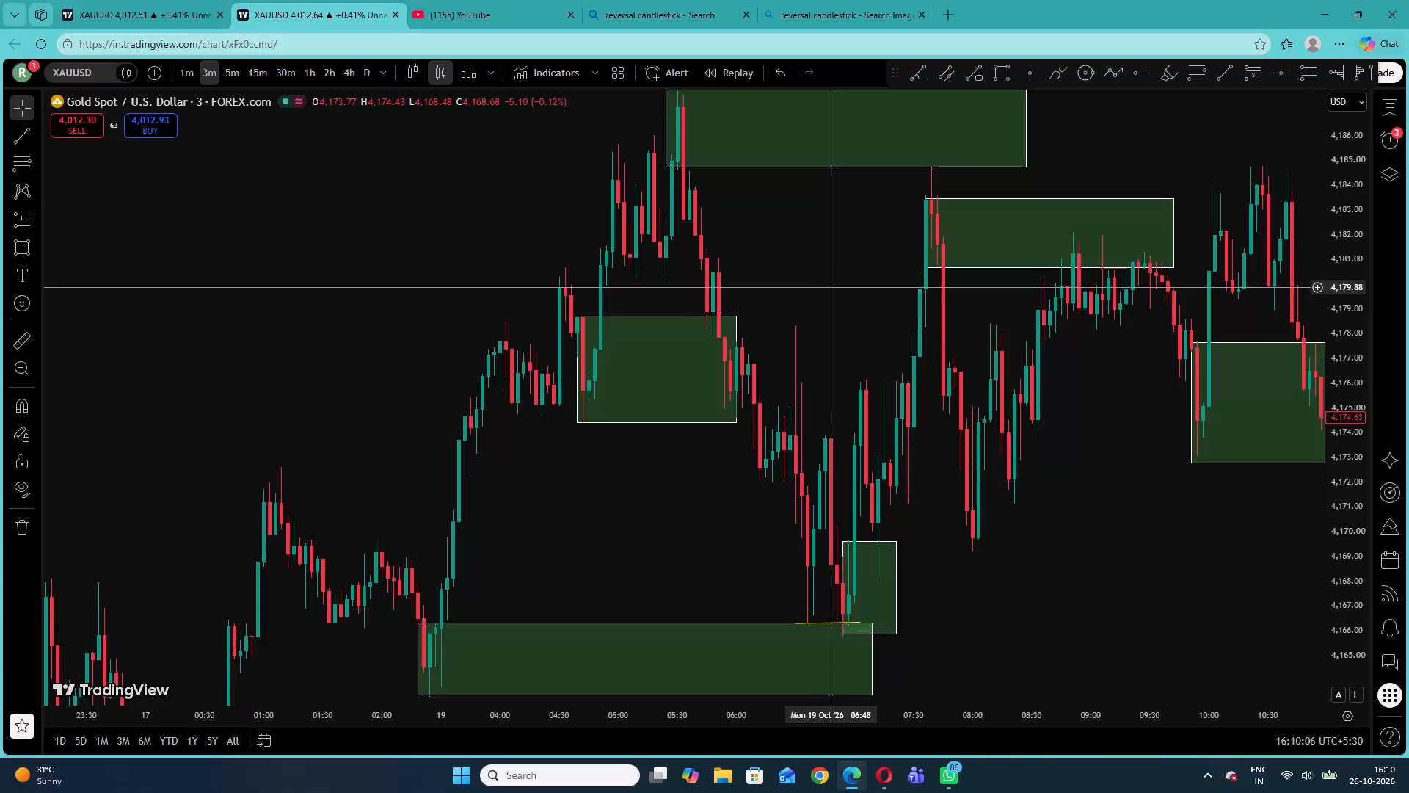
pyautogui.moveTo(1066, 171); pyautogui.dragTo(1058, 187)
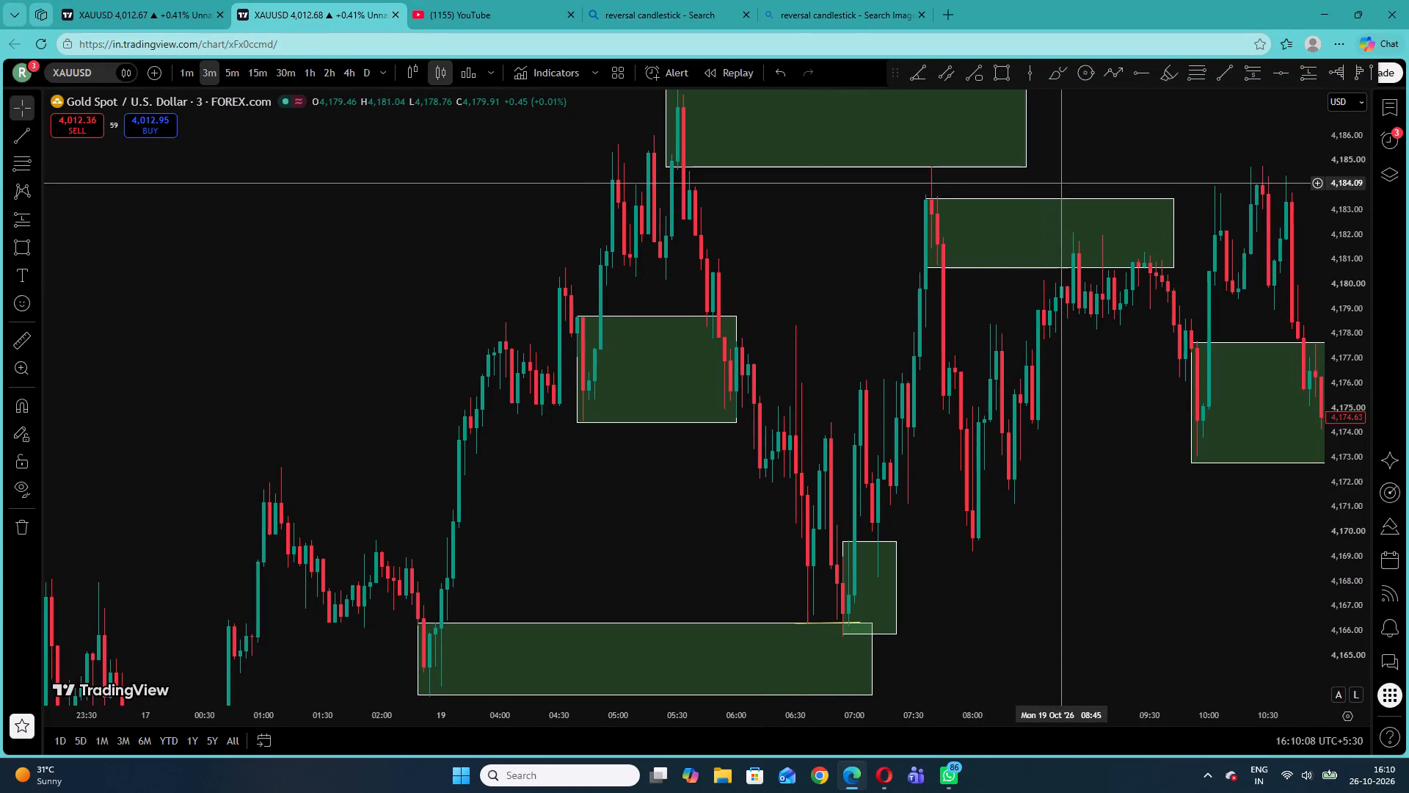
pyautogui.moveTo(1058, 187); pyautogui.dragTo(710, 325)
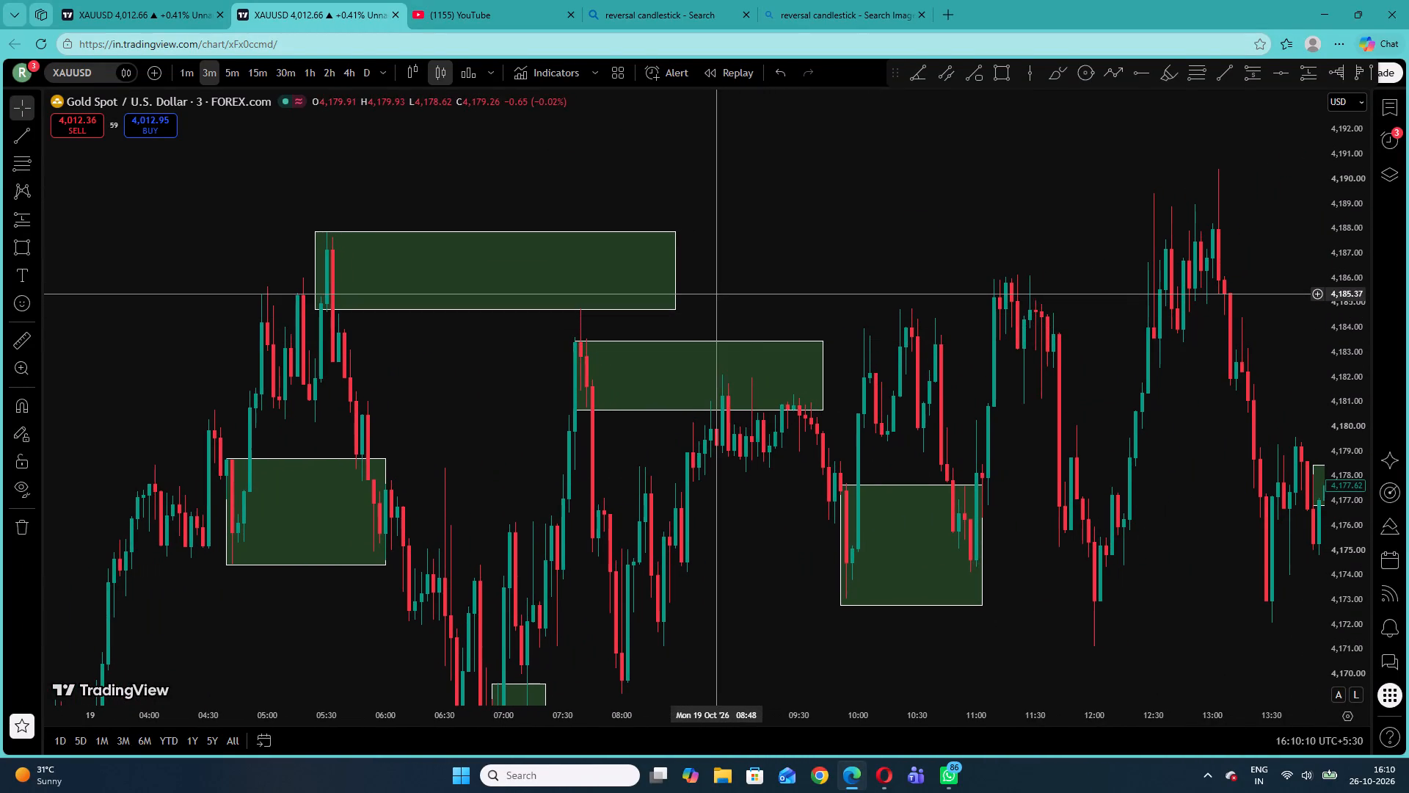
pyautogui.click(23, 134)
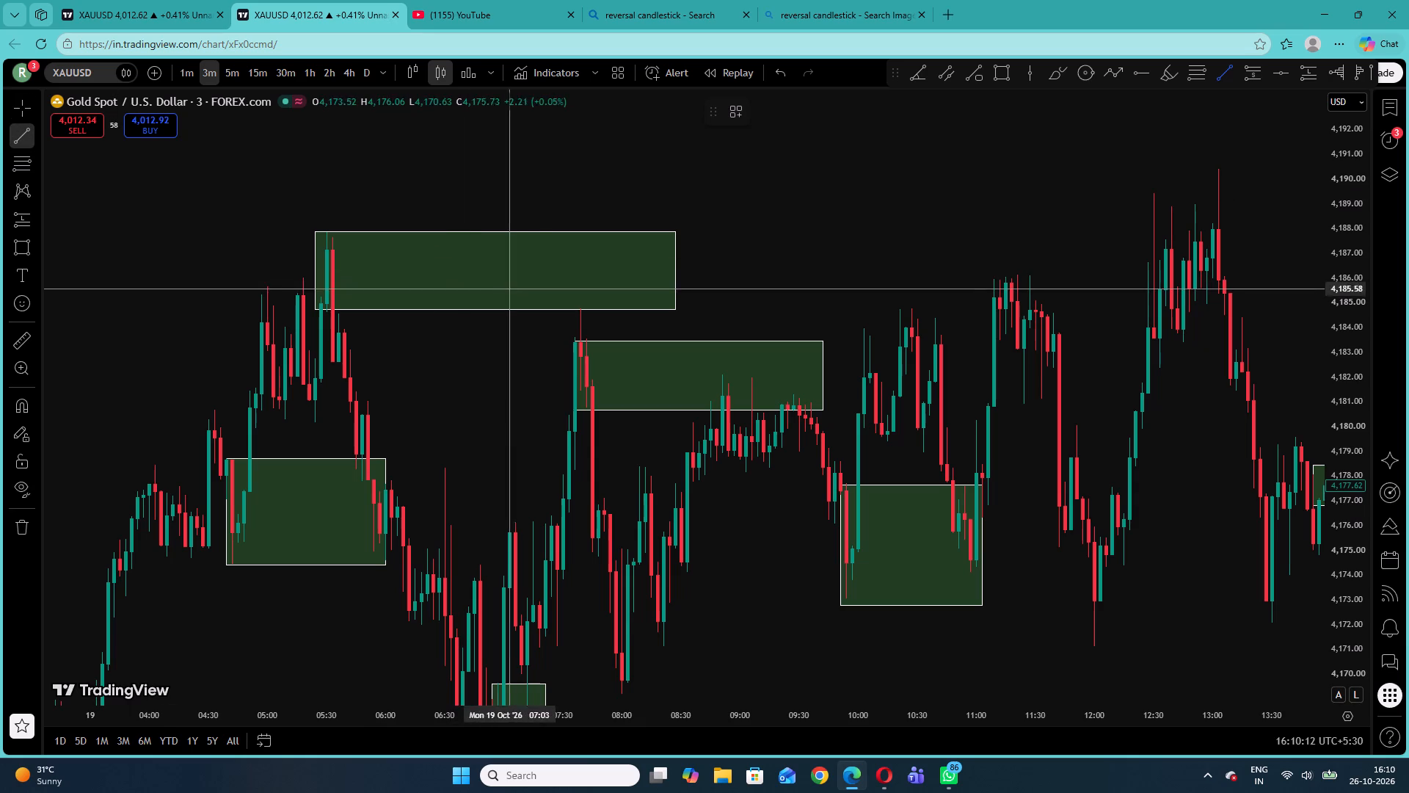
pyautogui.click(565, 308)
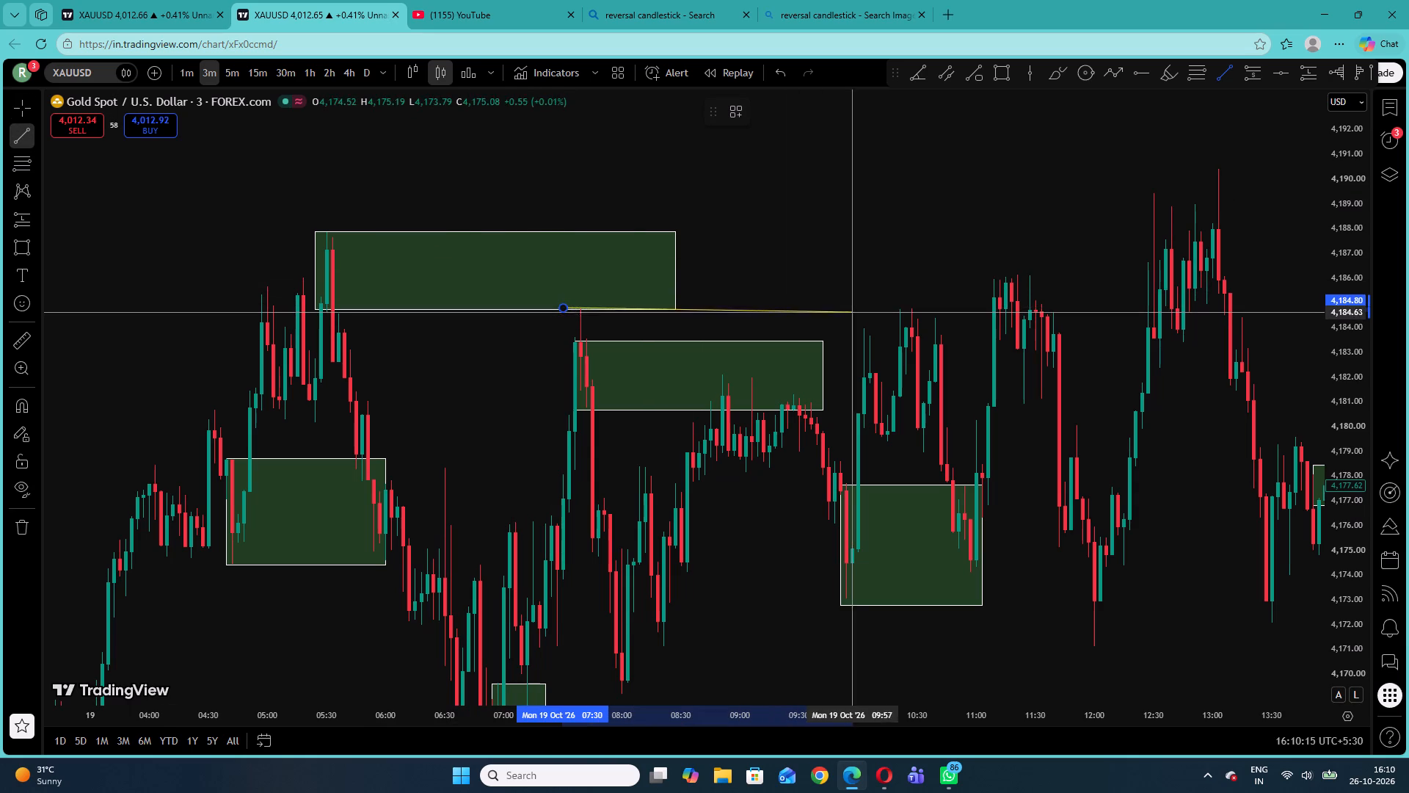
pyautogui.click(953, 309)
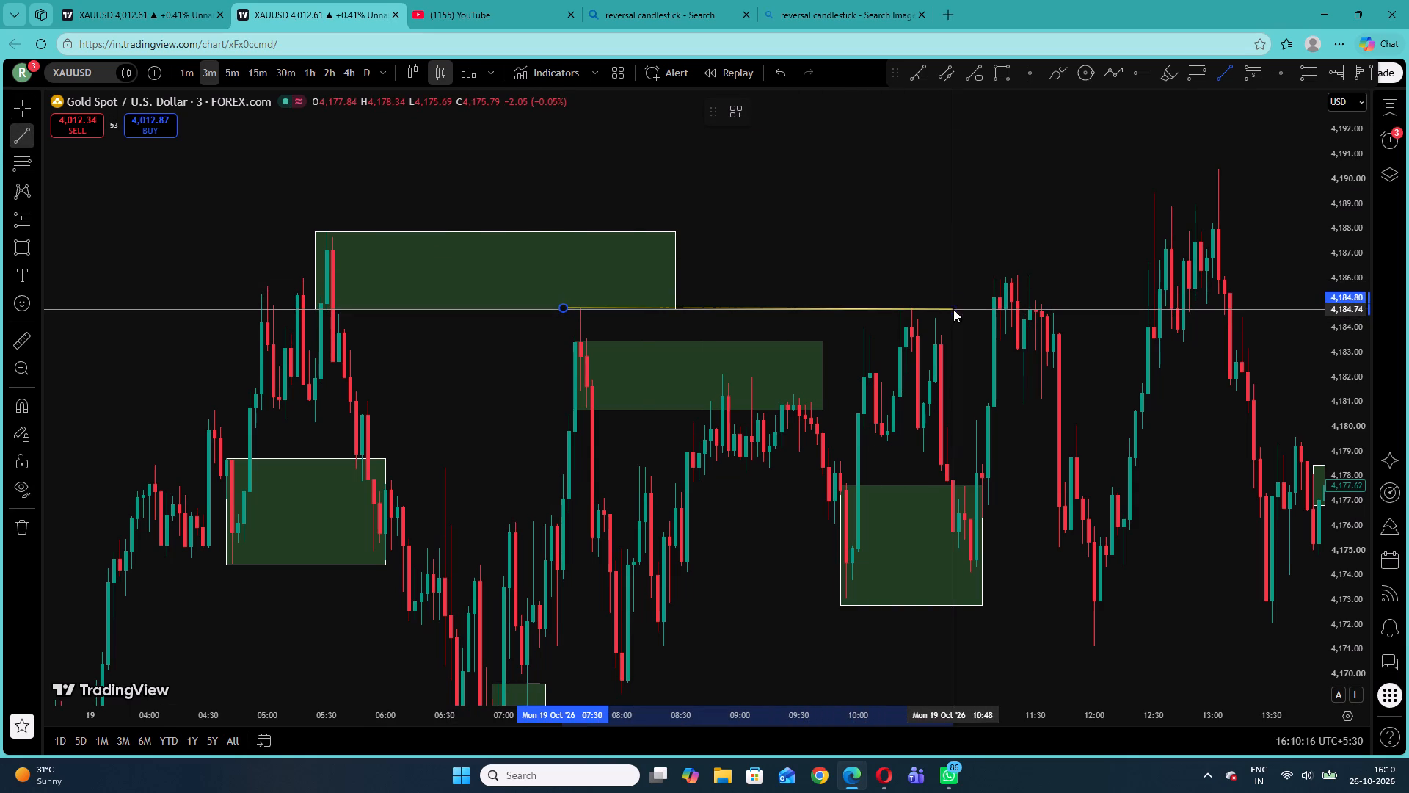
pyautogui.click(946, 237)
# Draw a short trend line at about 4,181.10 from 08:39 to 09:00 on 19 October, inside the supply zone starting around 07:30.
pyautogui.moveTo(1347, 568); pyautogui.dragTo(1372, 176)
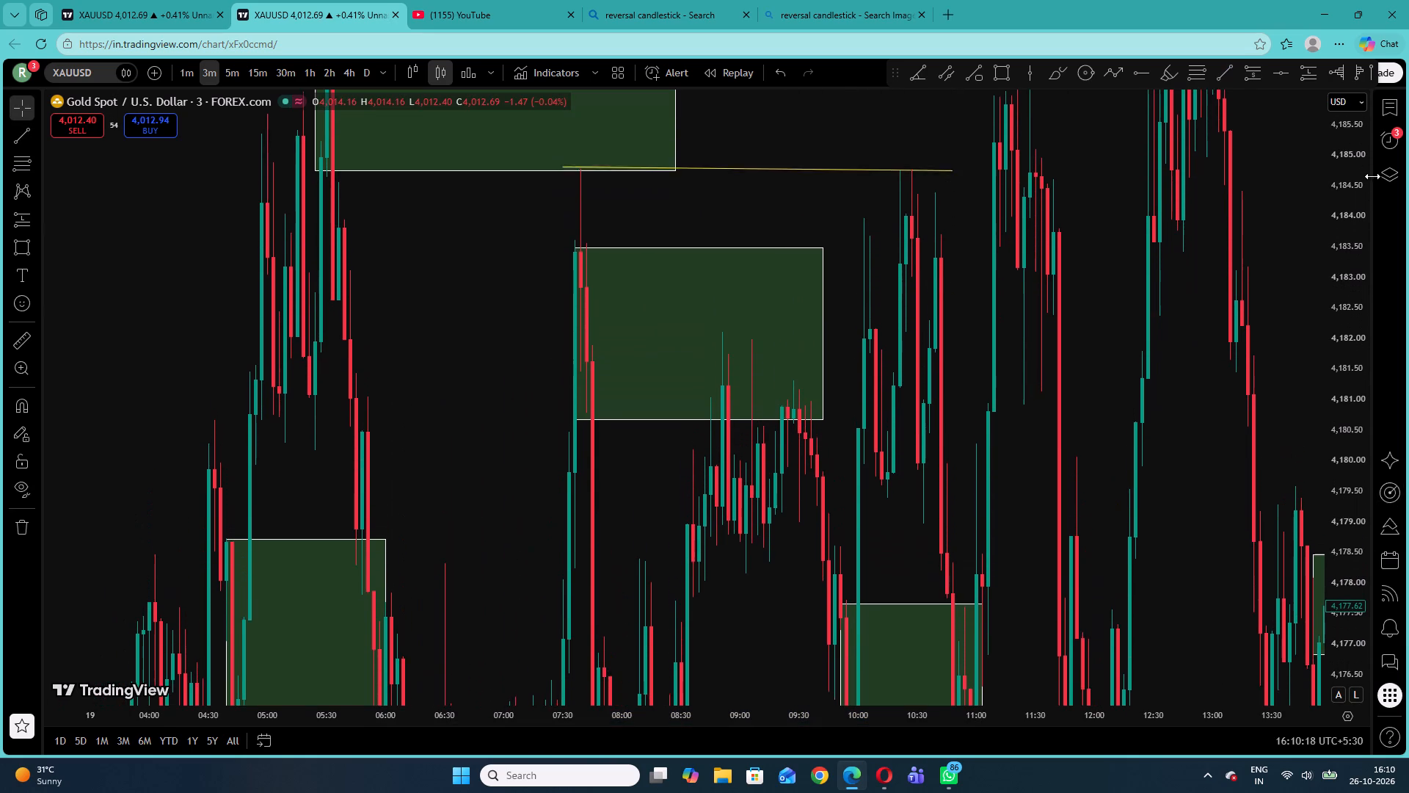
pyautogui.moveTo(1372, 176); pyautogui.dragTo(1297, 510)
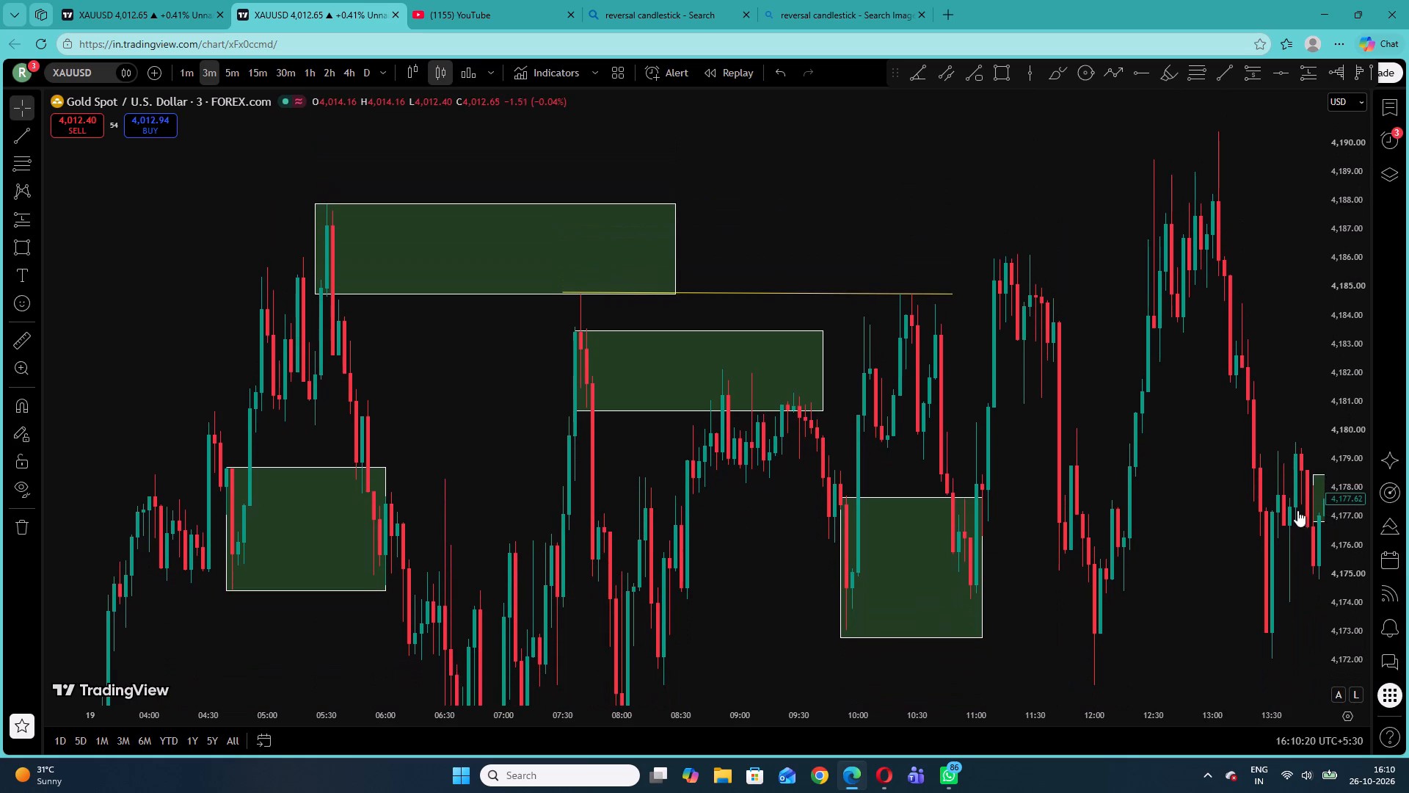
pyautogui.moveTo(1297, 510); pyautogui.dragTo(1327, 526)
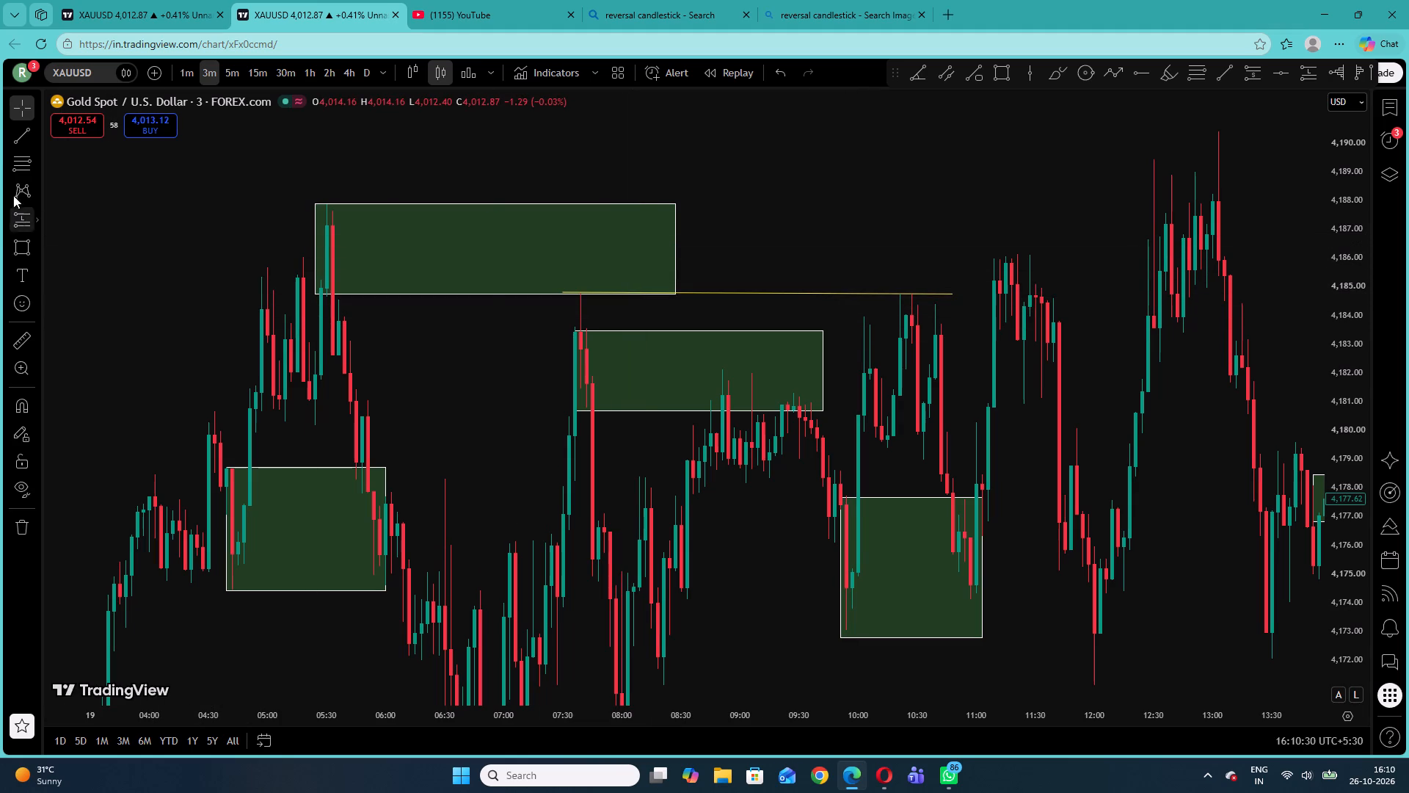
pyautogui.click(15, 137)
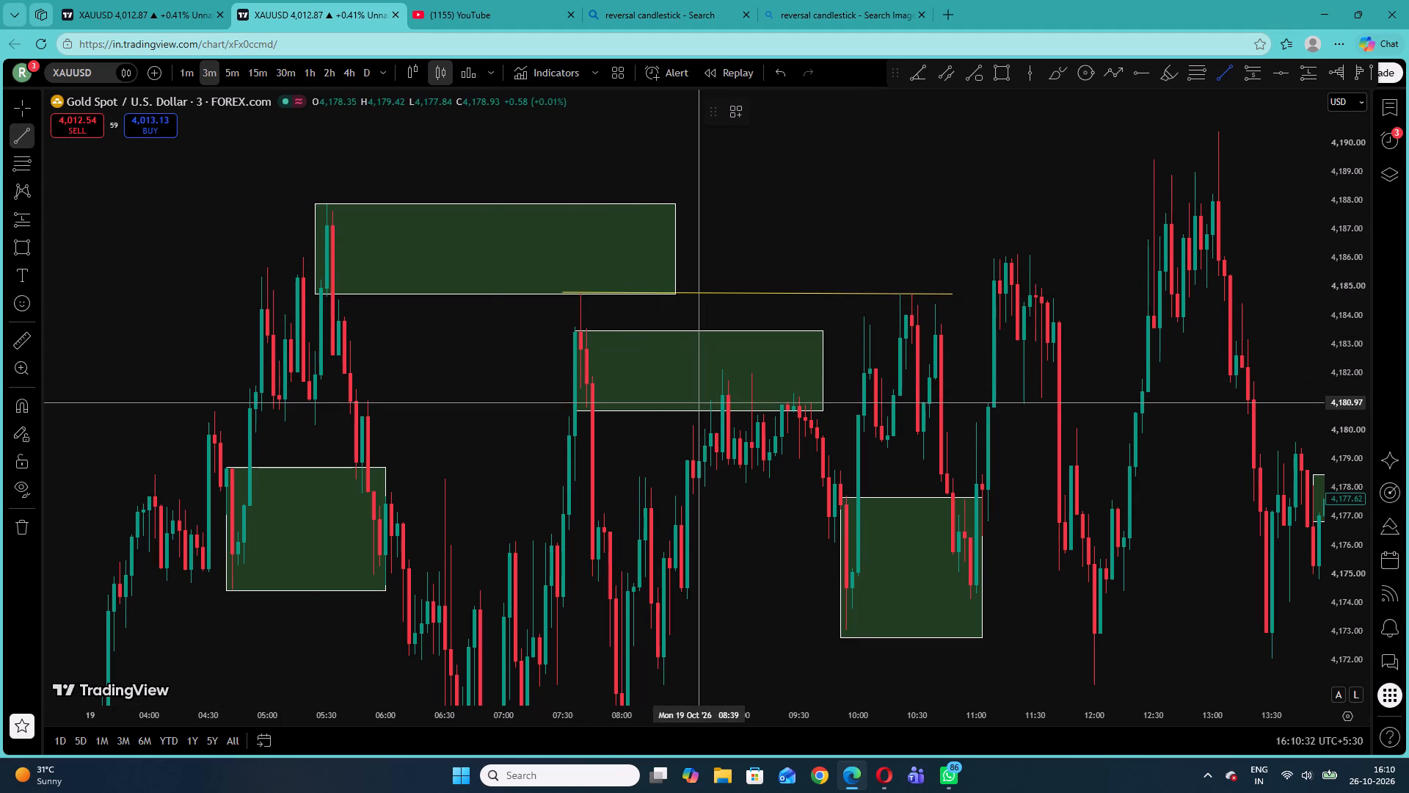
pyautogui.click(699, 400)
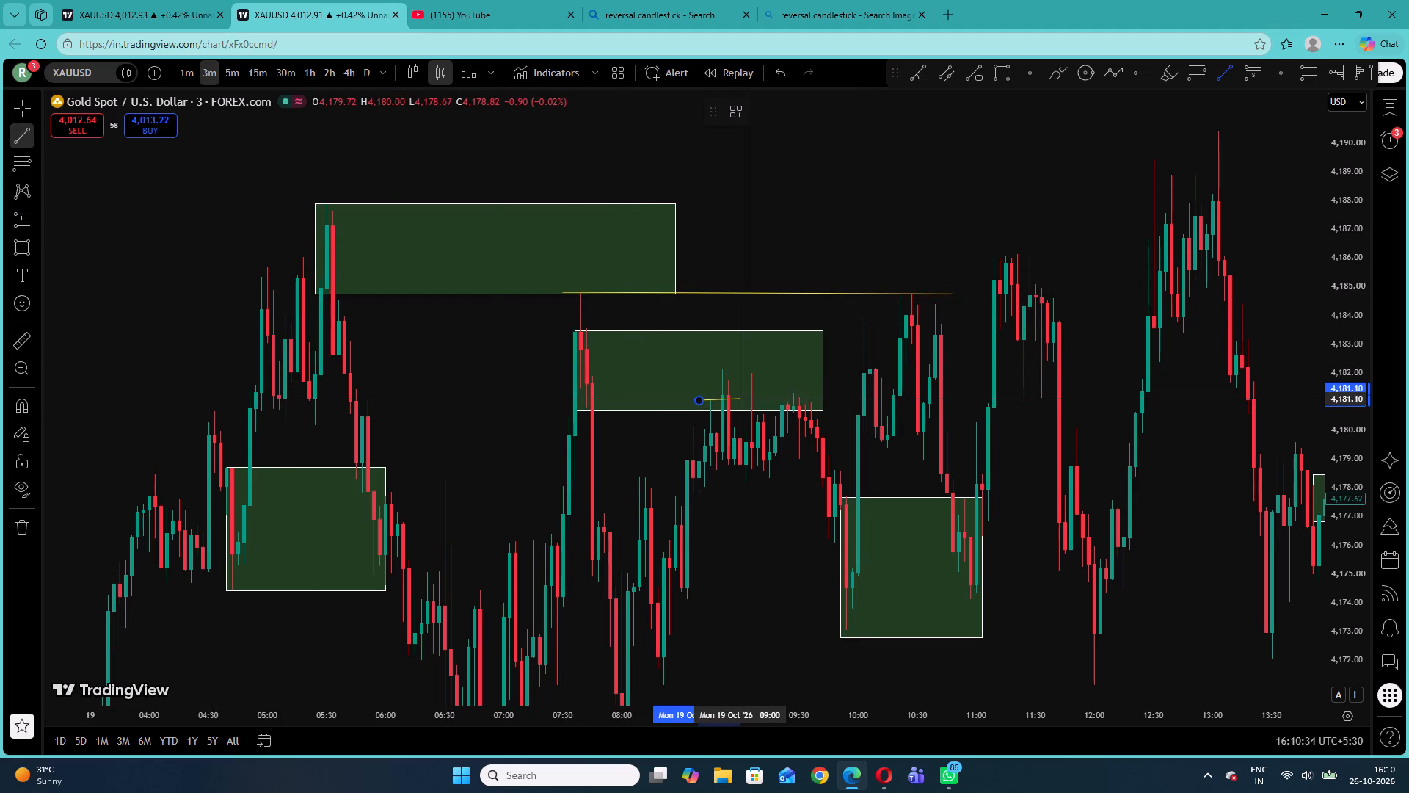
pyautogui.click(738, 401)
pyautogui.click(812, 225)
# Examine how price reacts at the zones and trend lines marked between about 03:00 and 11:00 on 19 October.
pyautogui.moveTo(451, 381); pyautogui.dragTo(714, 312)
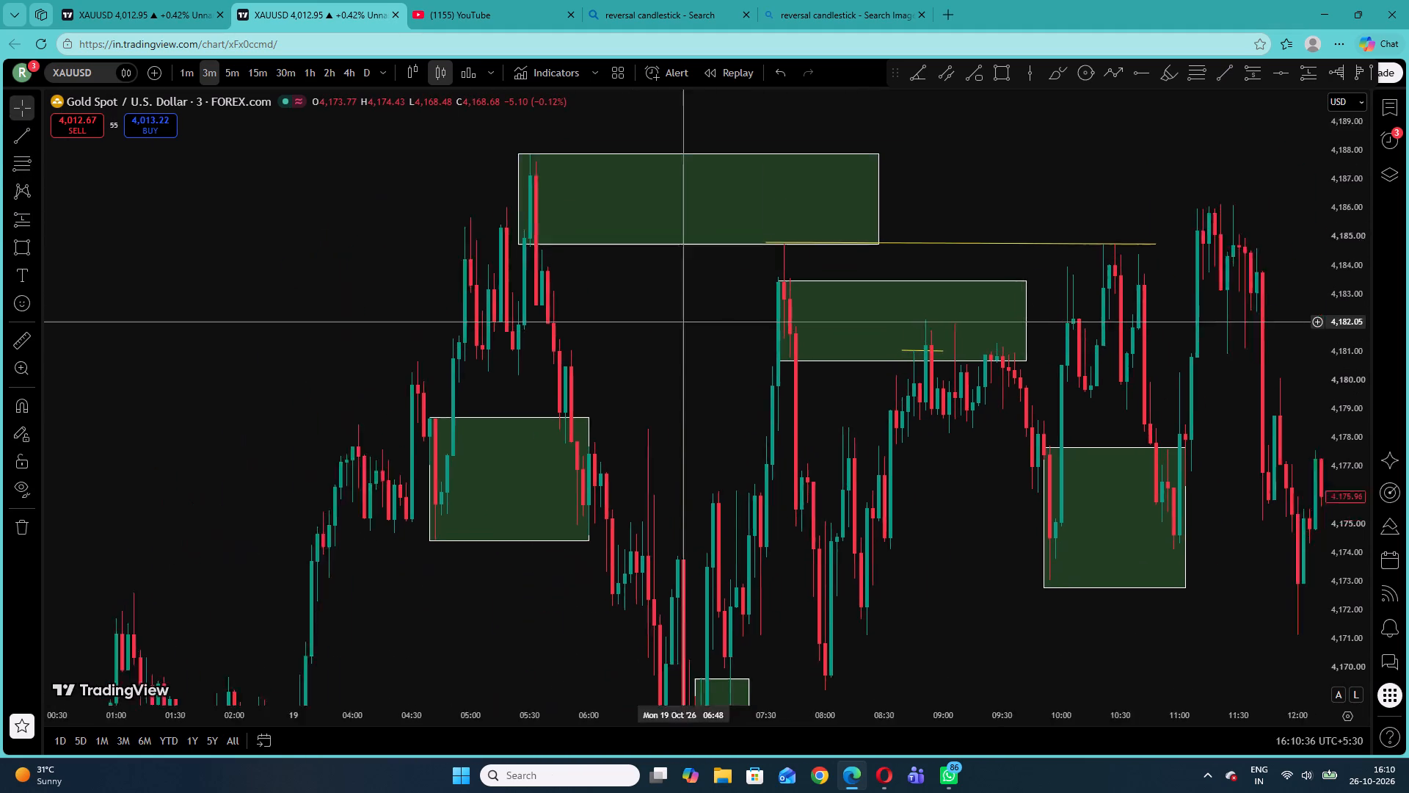
pyautogui.moveTo(714, 312); pyautogui.dragTo(770, 300)
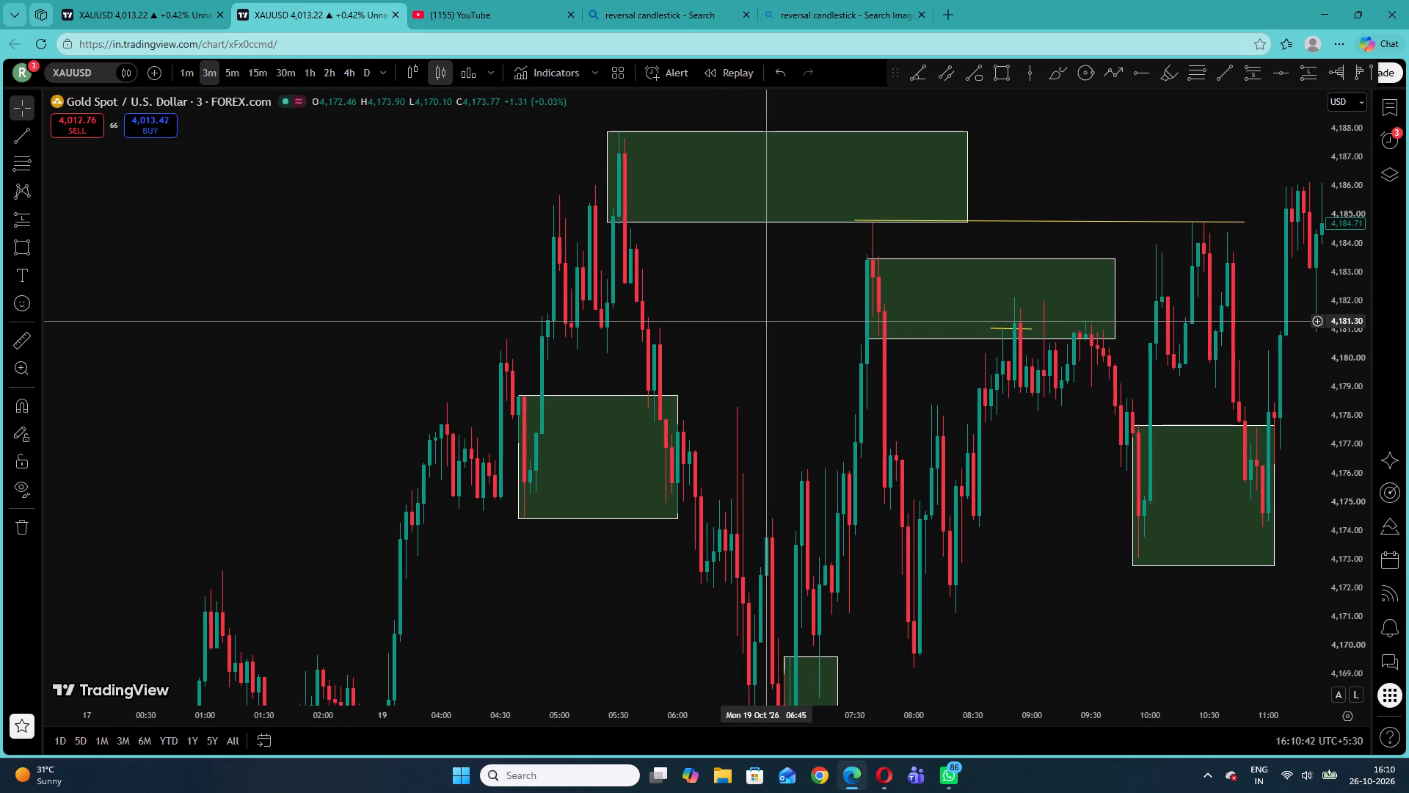
pyautogui.moveTo(764, 332); pyautogui.dragTo(801, 165)
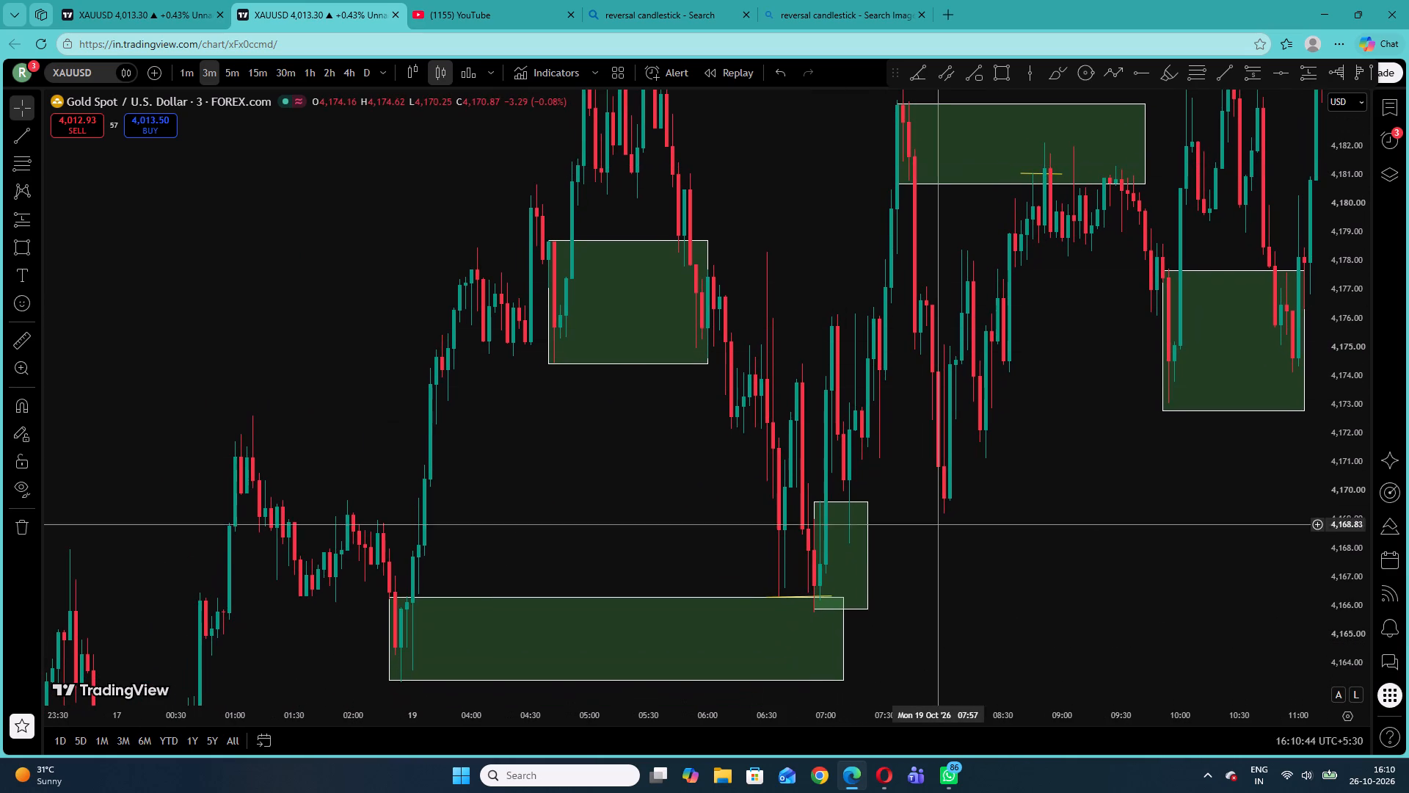
pyautogui.moveTo(991, 553); pyautogui.dragTo(226, 446)
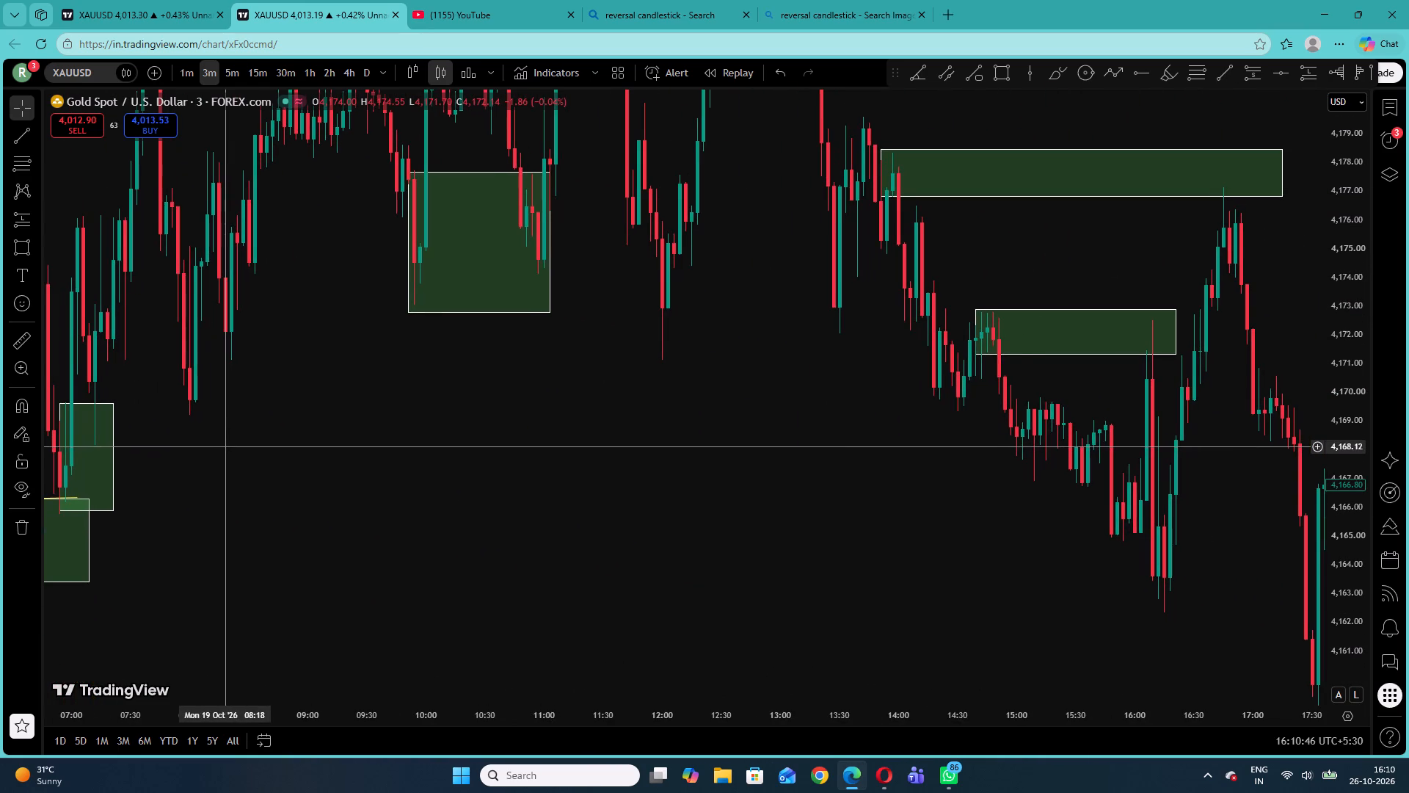
pyautogui.moveTo(226, 446); pyautogui.dragTo(710, 631)
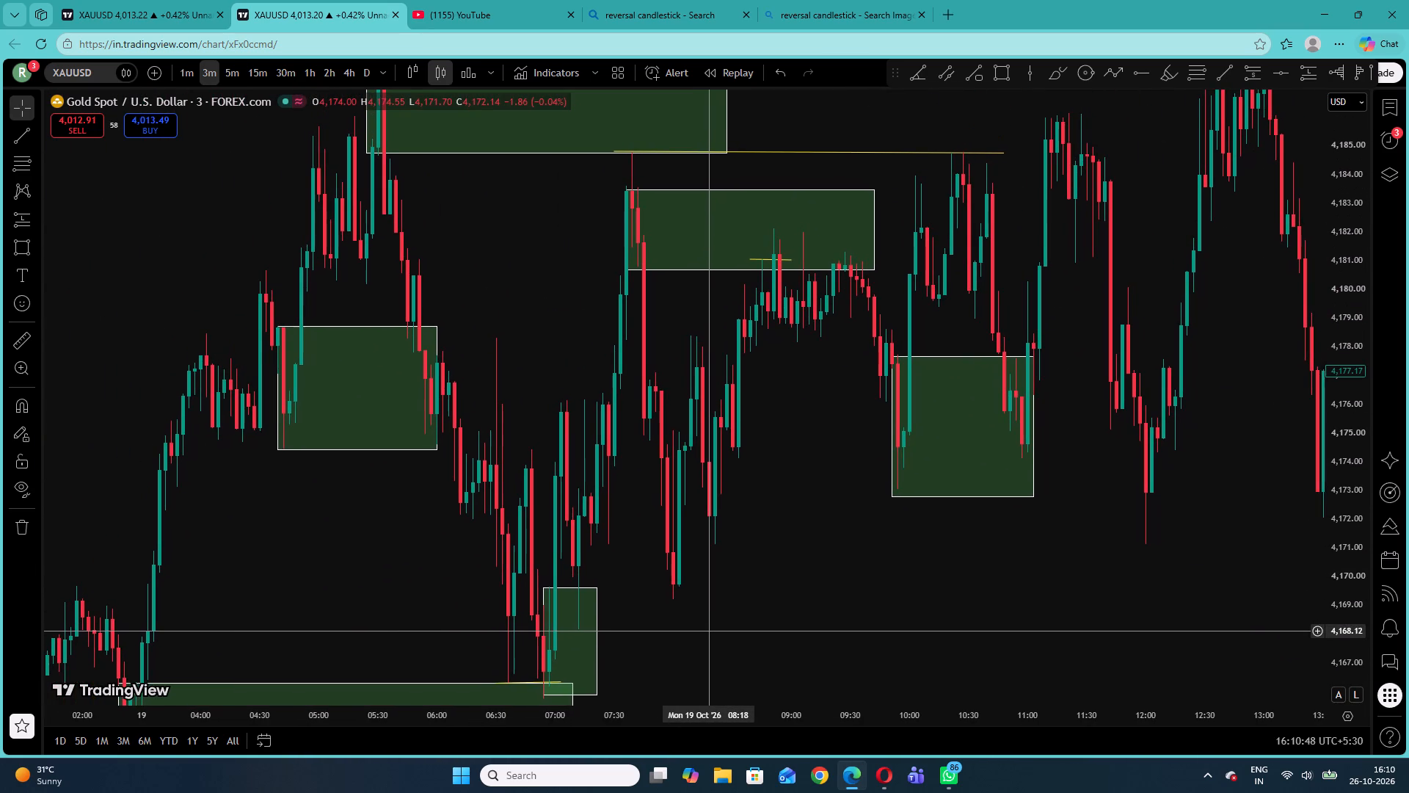
pyautogui.moveTo(710, 631); pyautogui.dragTo(749, 621)
pyautogui.moveTo(564, 249); pyautogui.dragTo(887, 218)
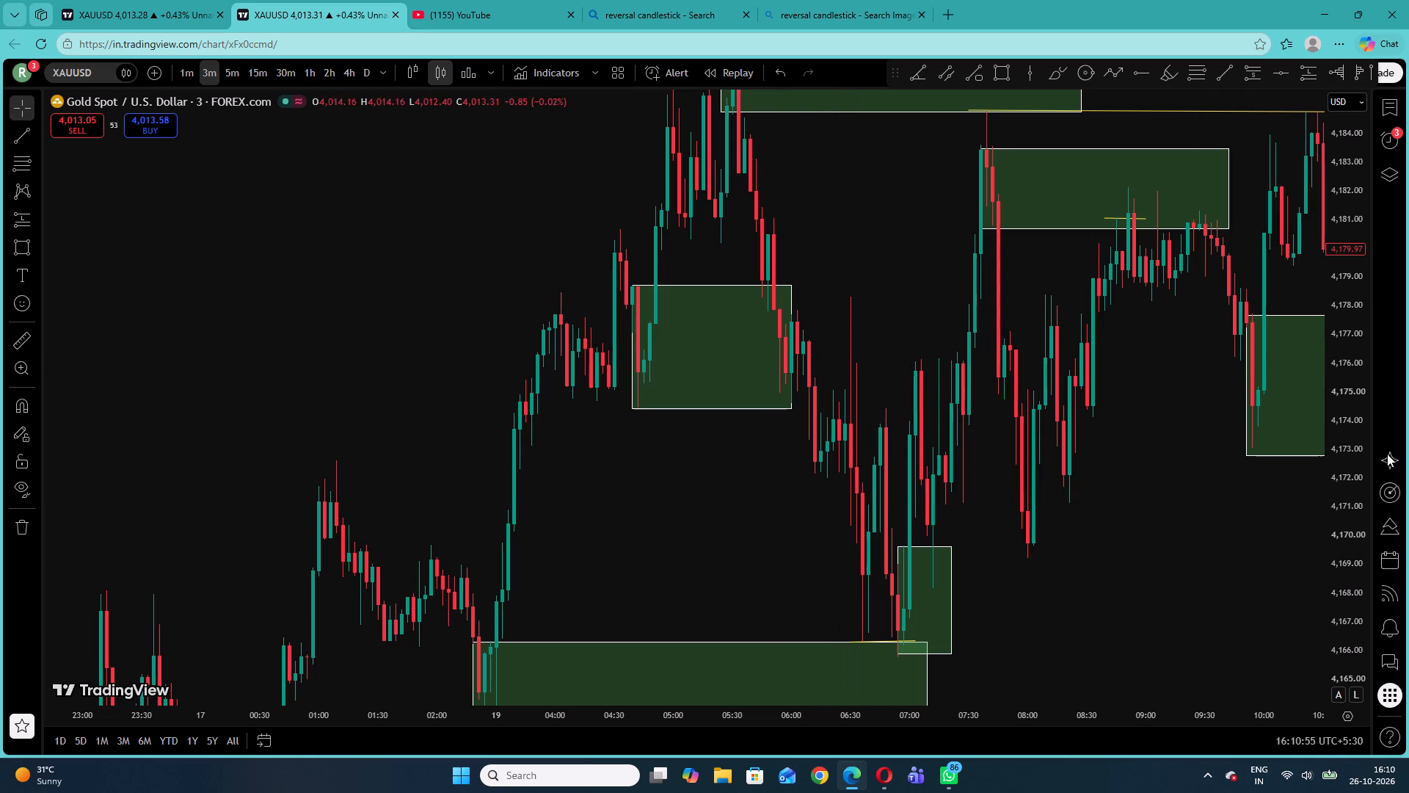
pyautogui.moveTo(1361, 409); pyautogui.dragTo(1340, 573)
pyautogui.moveTo(1135, 560); pyautogui.dragTo(959, 531)
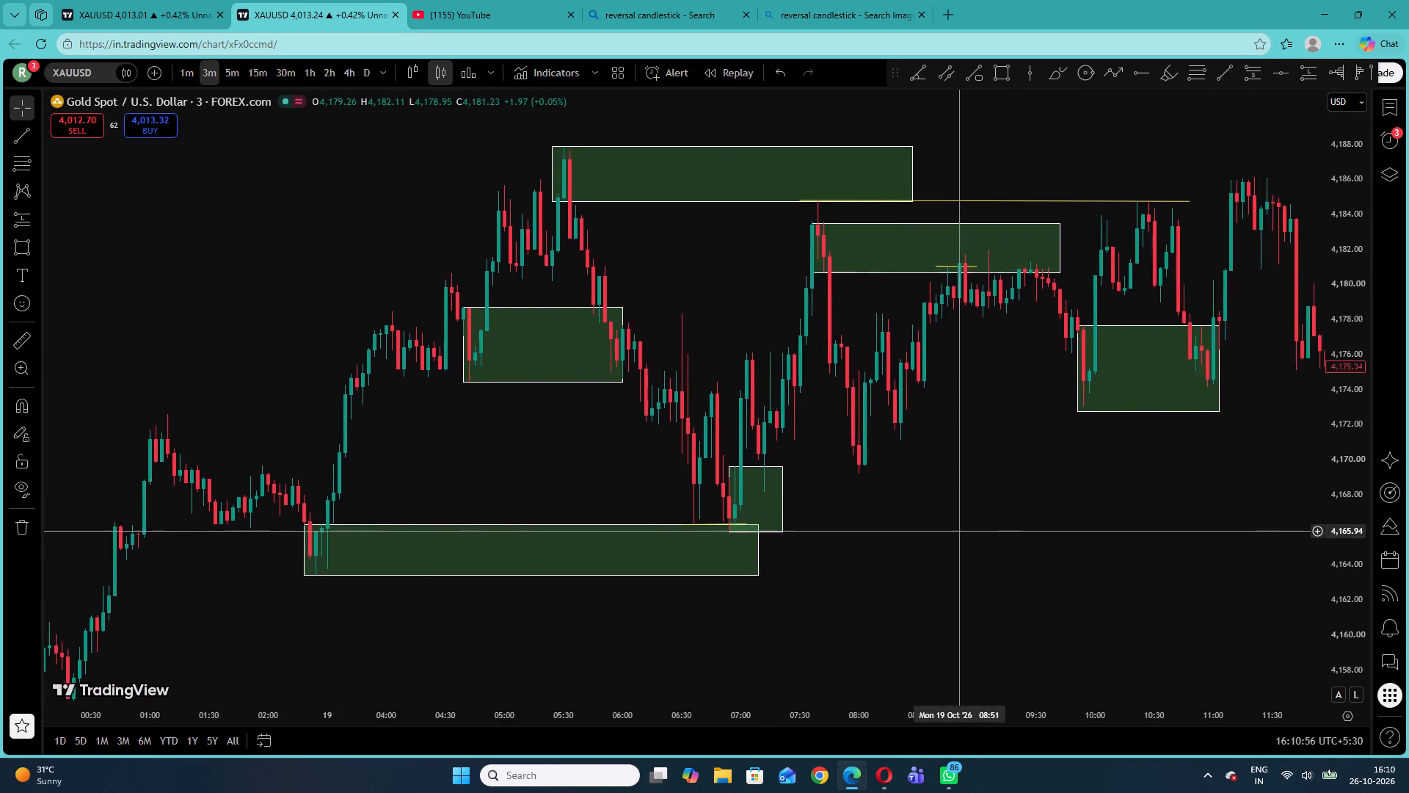
pyautogui.moveTo(959, 531); pyautogui.dragTo(809, 574)
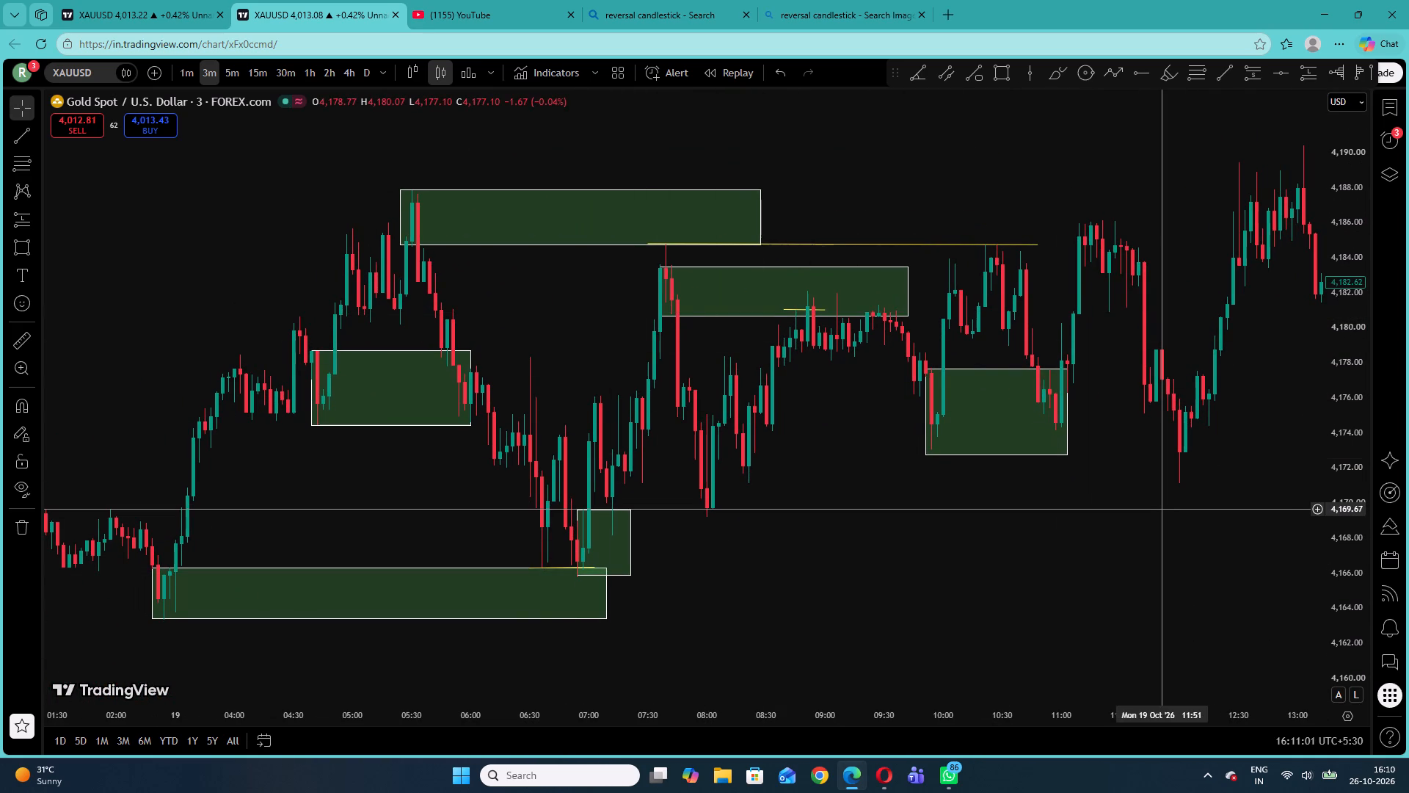
pyautogui.moveTo(1162, 509); pyautogui.dragTo(1011, 555)
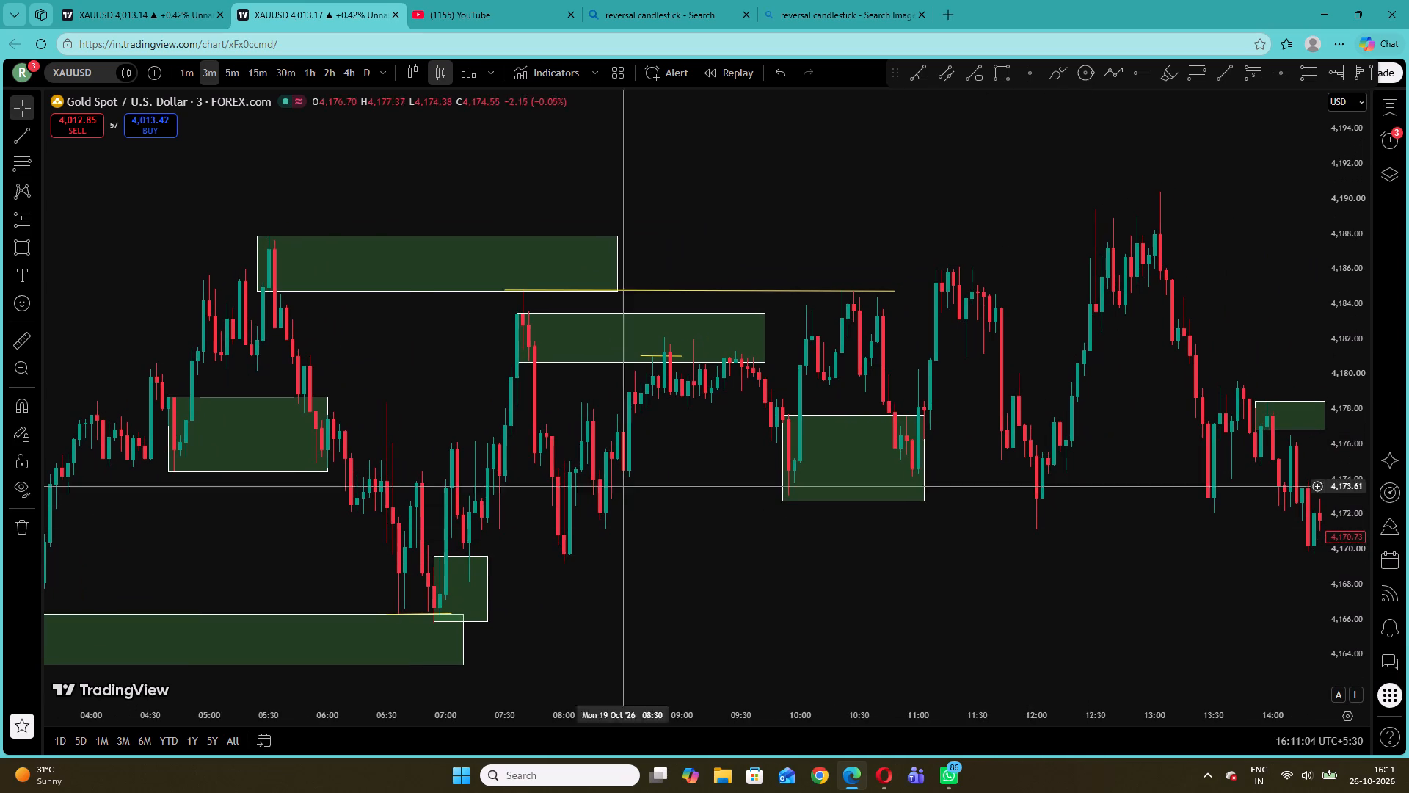
# Draw a short trend line at about 4,175.20 from 10:45 to 11:00 on 19 October, inside the demand zone.
pyautogui.click(8, 137)
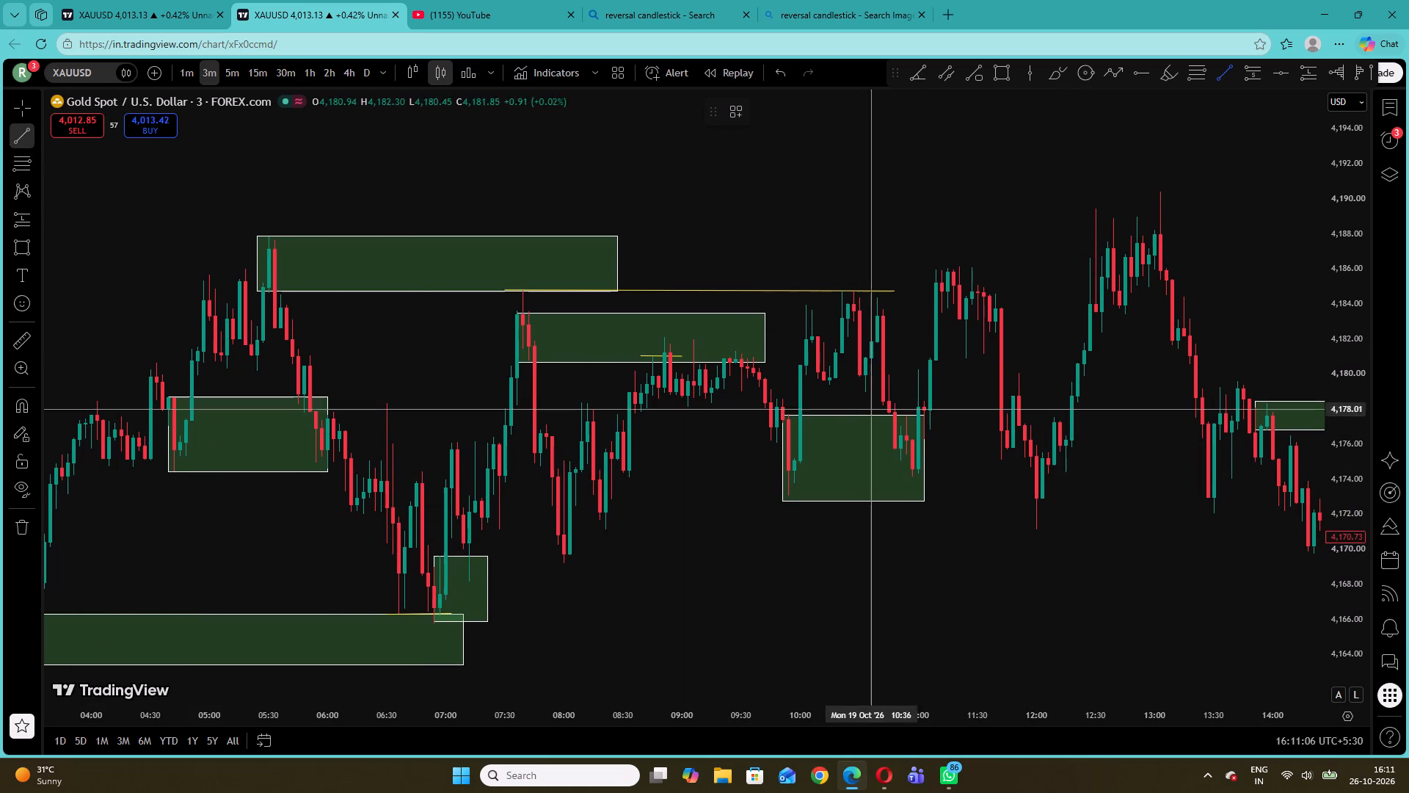
pyautogui.click(889, 460)
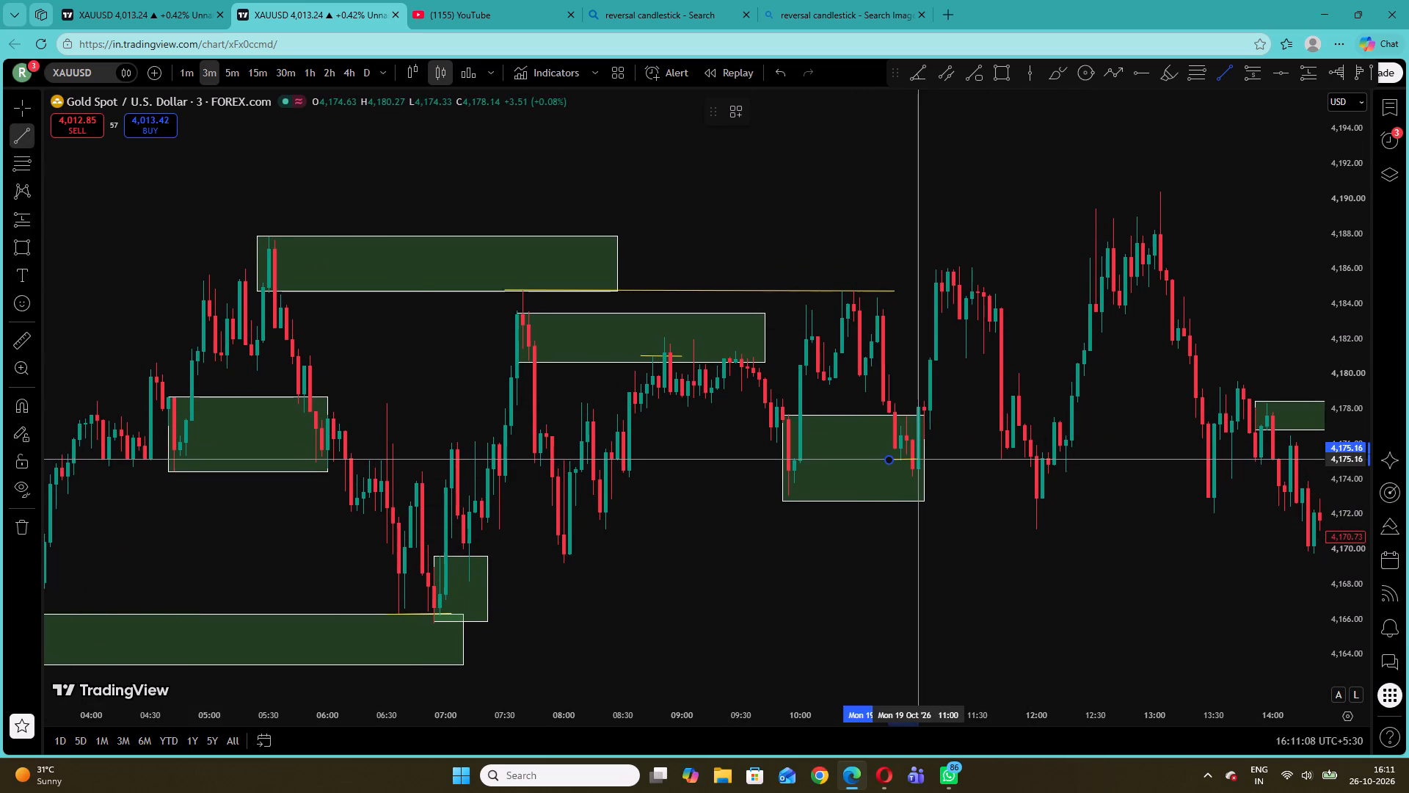
pyautogui.click(920, 458)
pyautogui.click(914, 320)
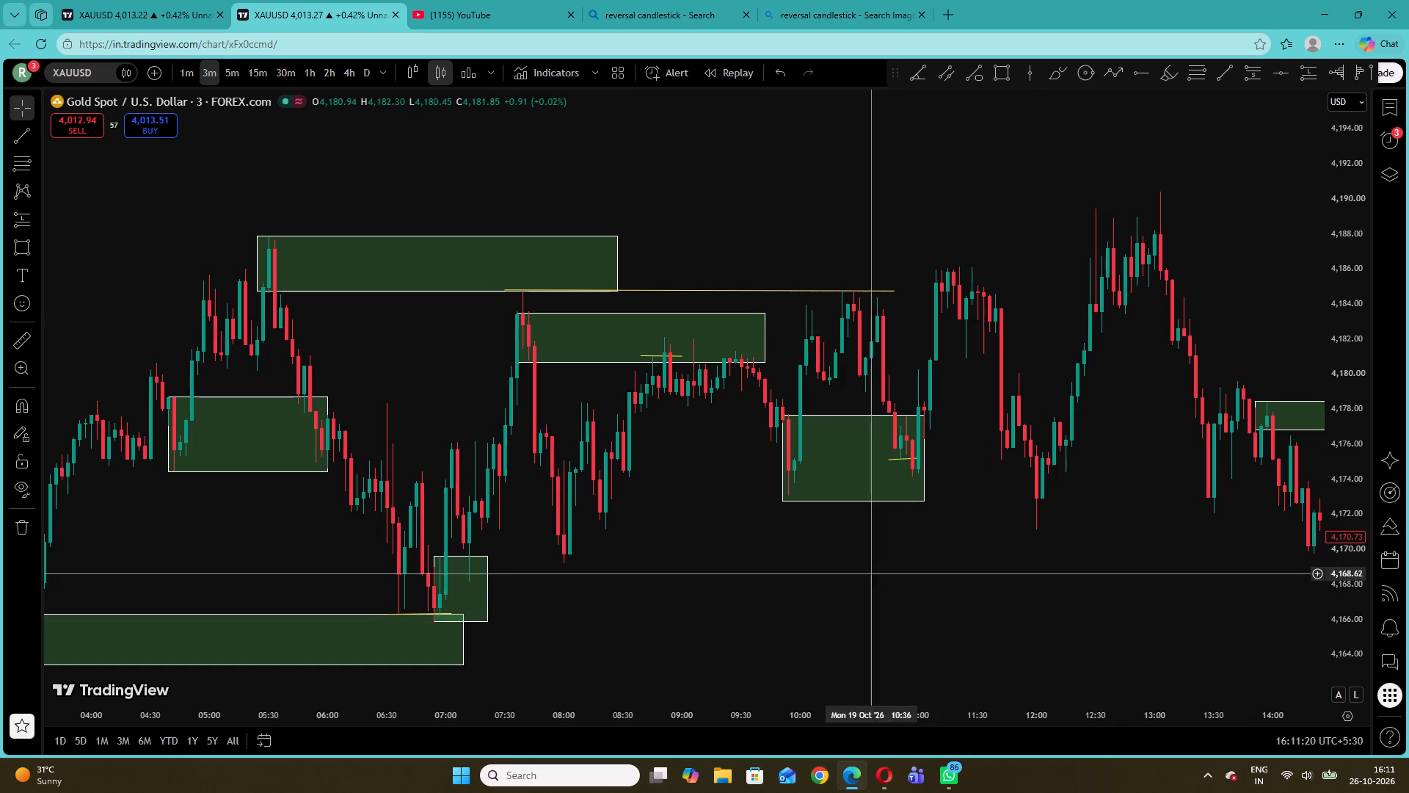
# Draw a short trend line at about 4,177.70 from 05:45 to 05:57 on 19 October, inside the demand zone.
pyautogui.moveTo(740, 588); pyautogui.dragTo(1053, 526)
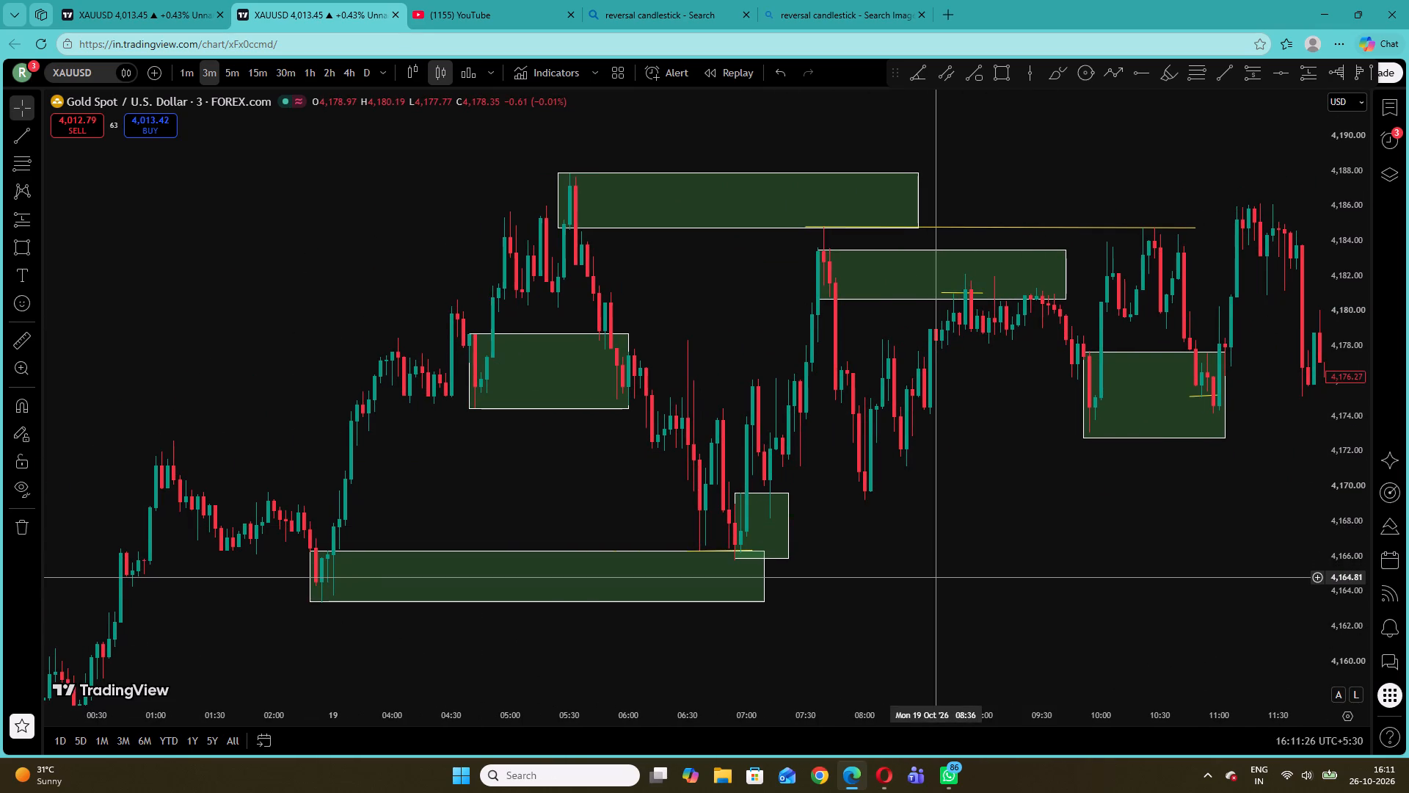
pyautogui.moveTo(734, 300); pyautogui.dragTo(976, 358)
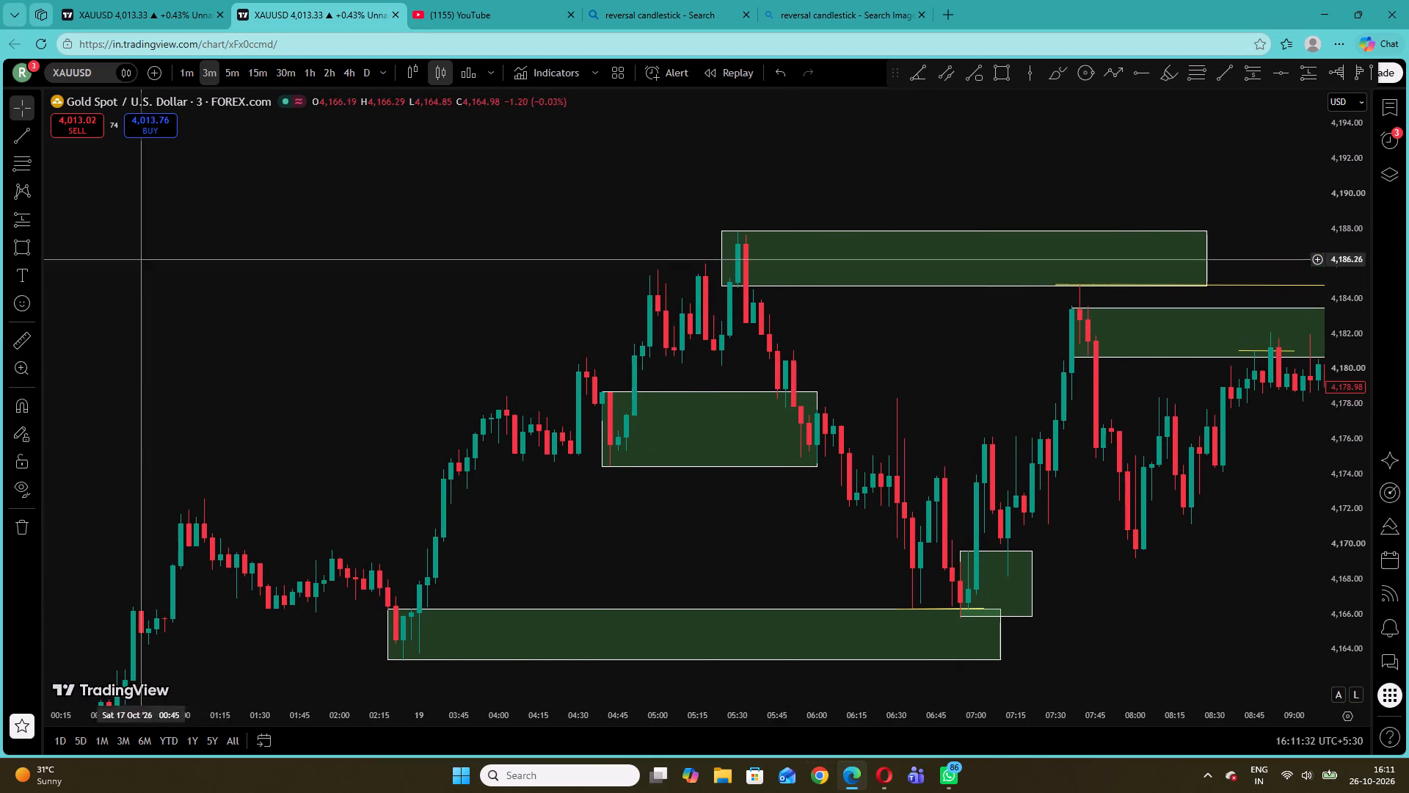
pyautogui.click(27, 137)
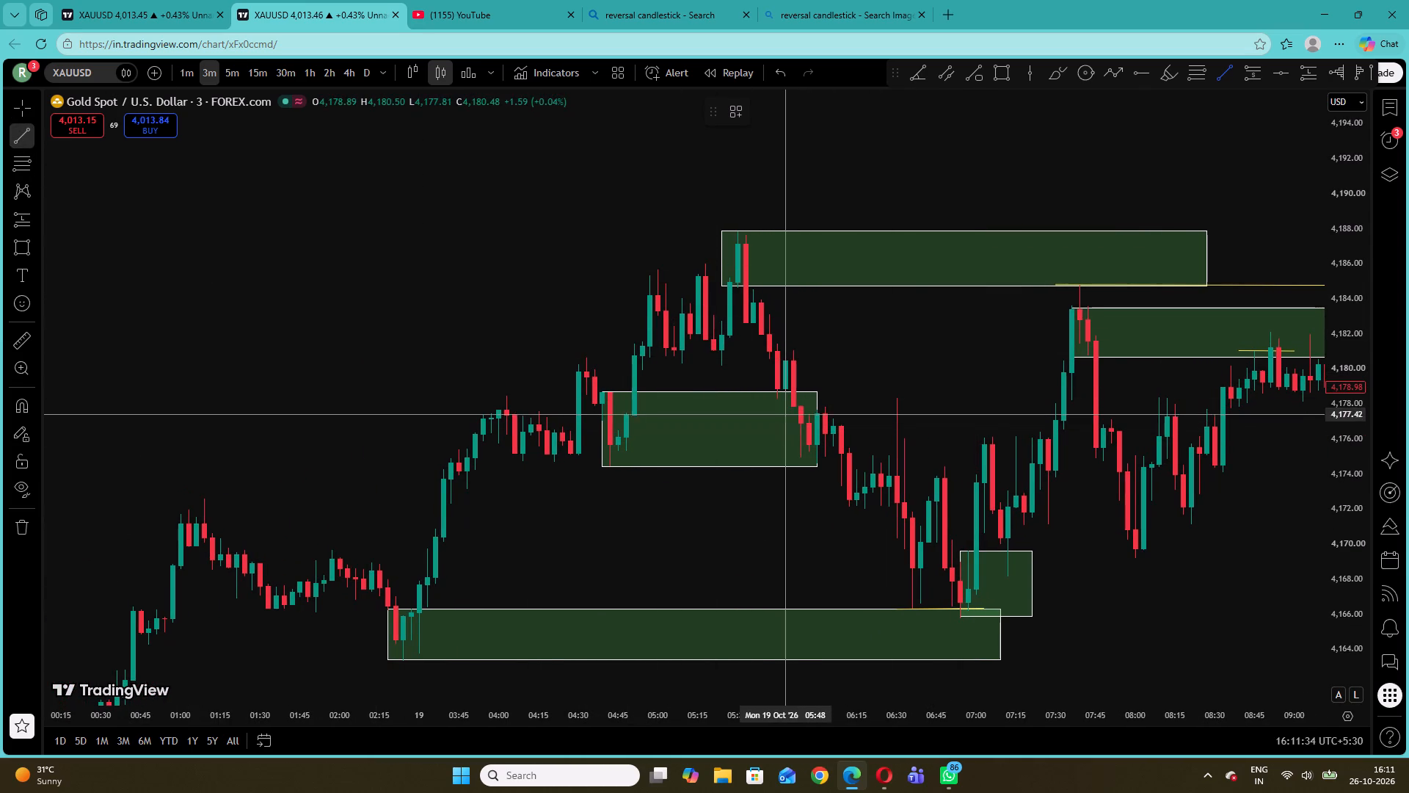
pyautogui.click(776, 408)
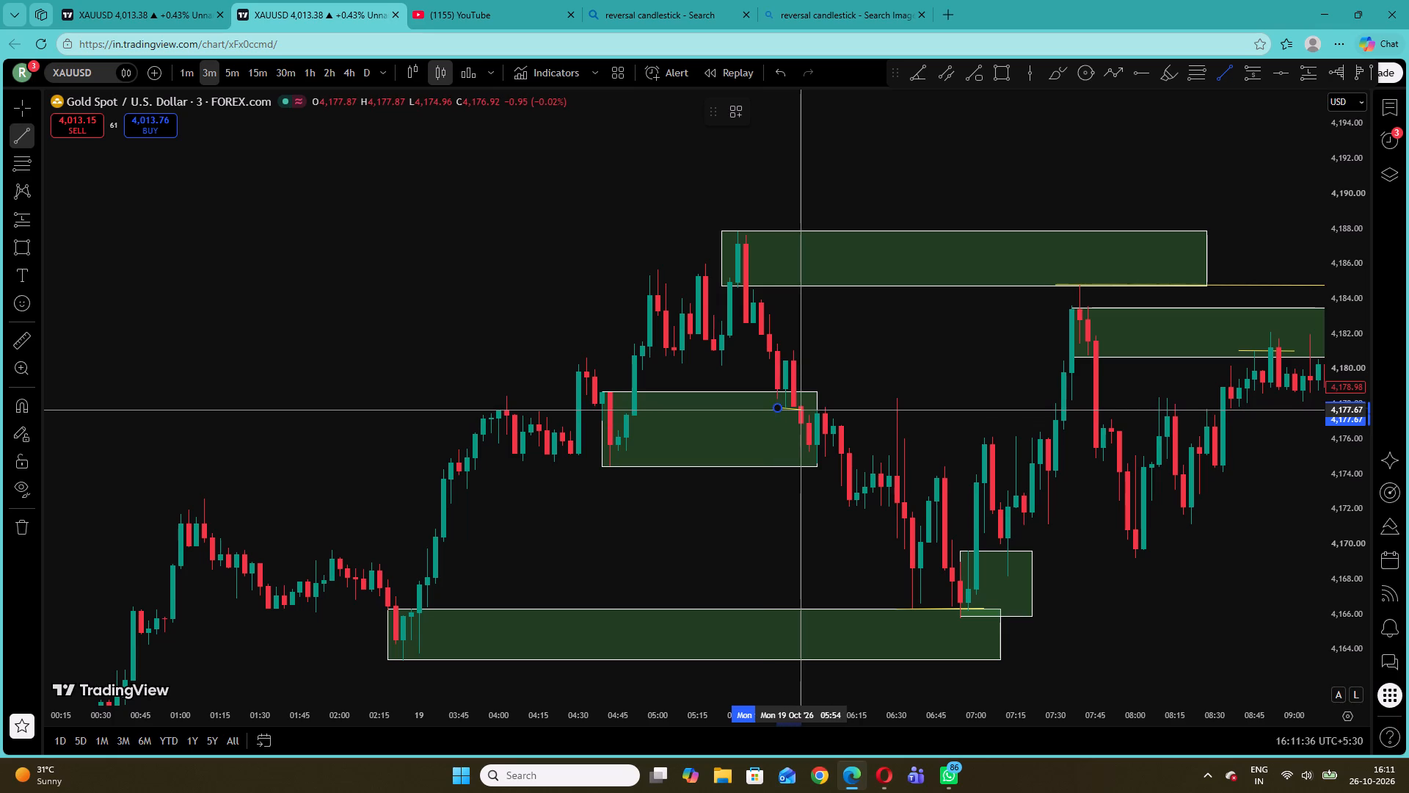
pyautogui.click(807, 408)
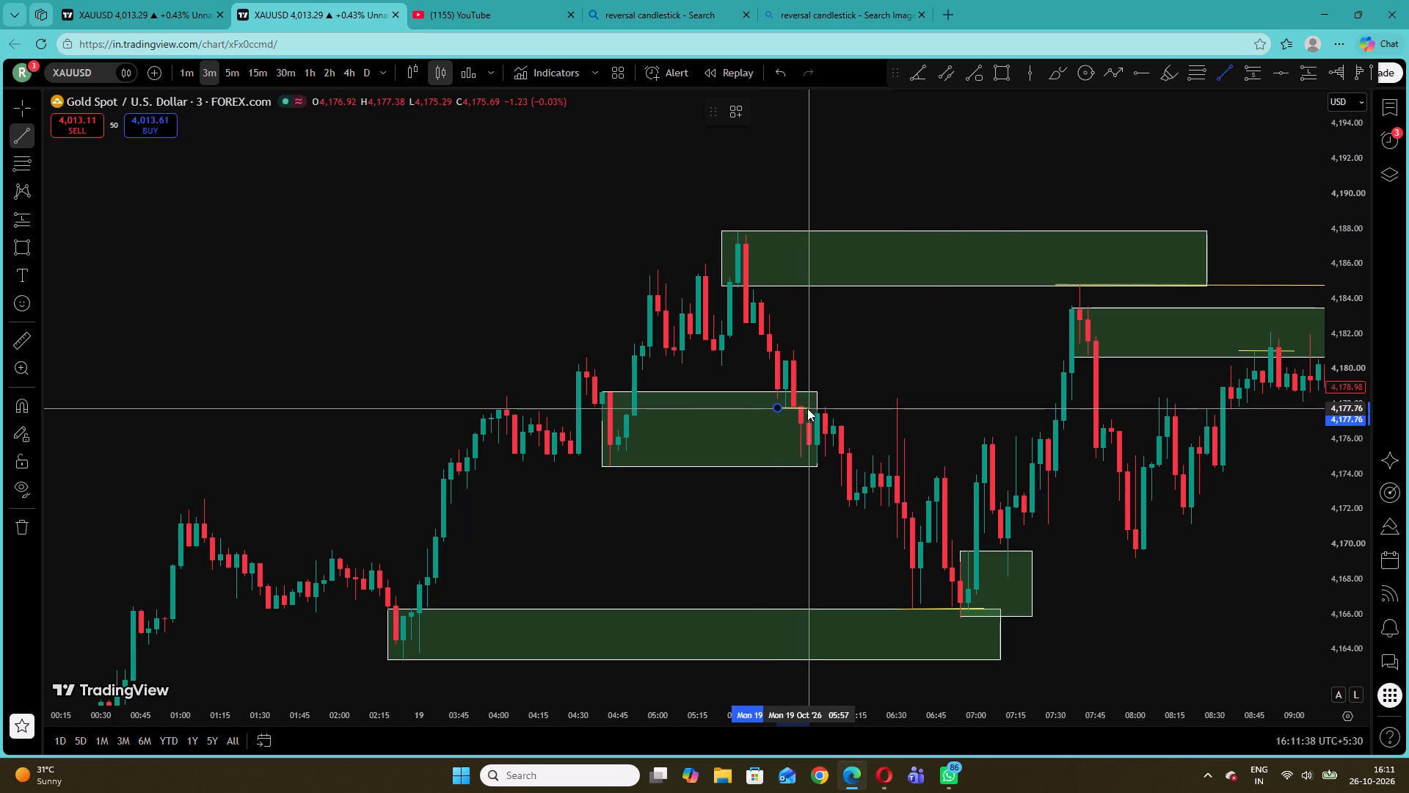
pyautogui.click(855, 374)
# Delete the small zone from about 4,165.90 to 4,169.60 between 06:54 and 07:21 on 19 October.
pyautogui.moveTo(1334, 456); pyautogui.dragTo(1321, 528)
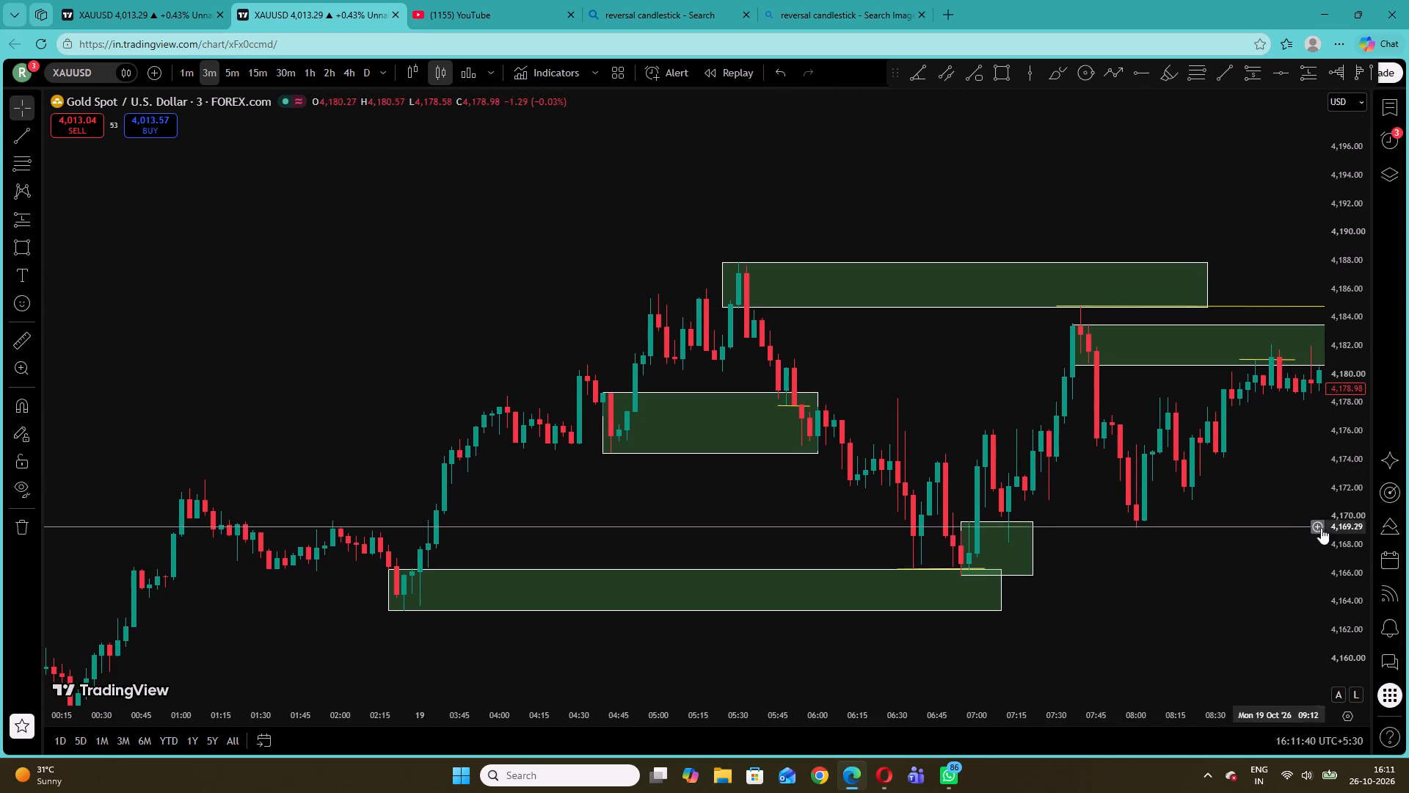
pyautogui.moveTo(1321, 528); pyautogui.dragTo(1319, 528)
pyautogui.moveTo(1187, 543); pyautogui.dragTo(977, 470)
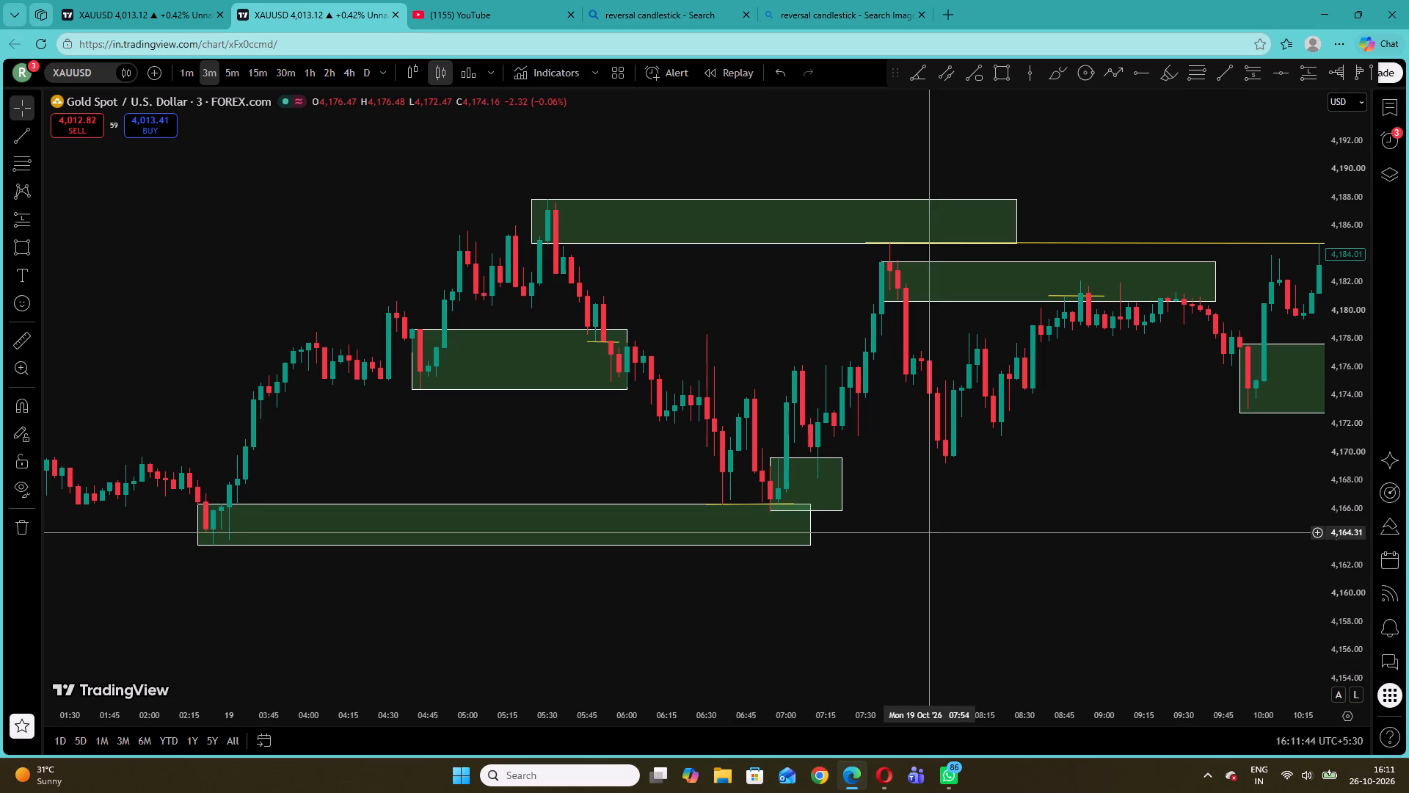
pyautogui.click(845, 481)
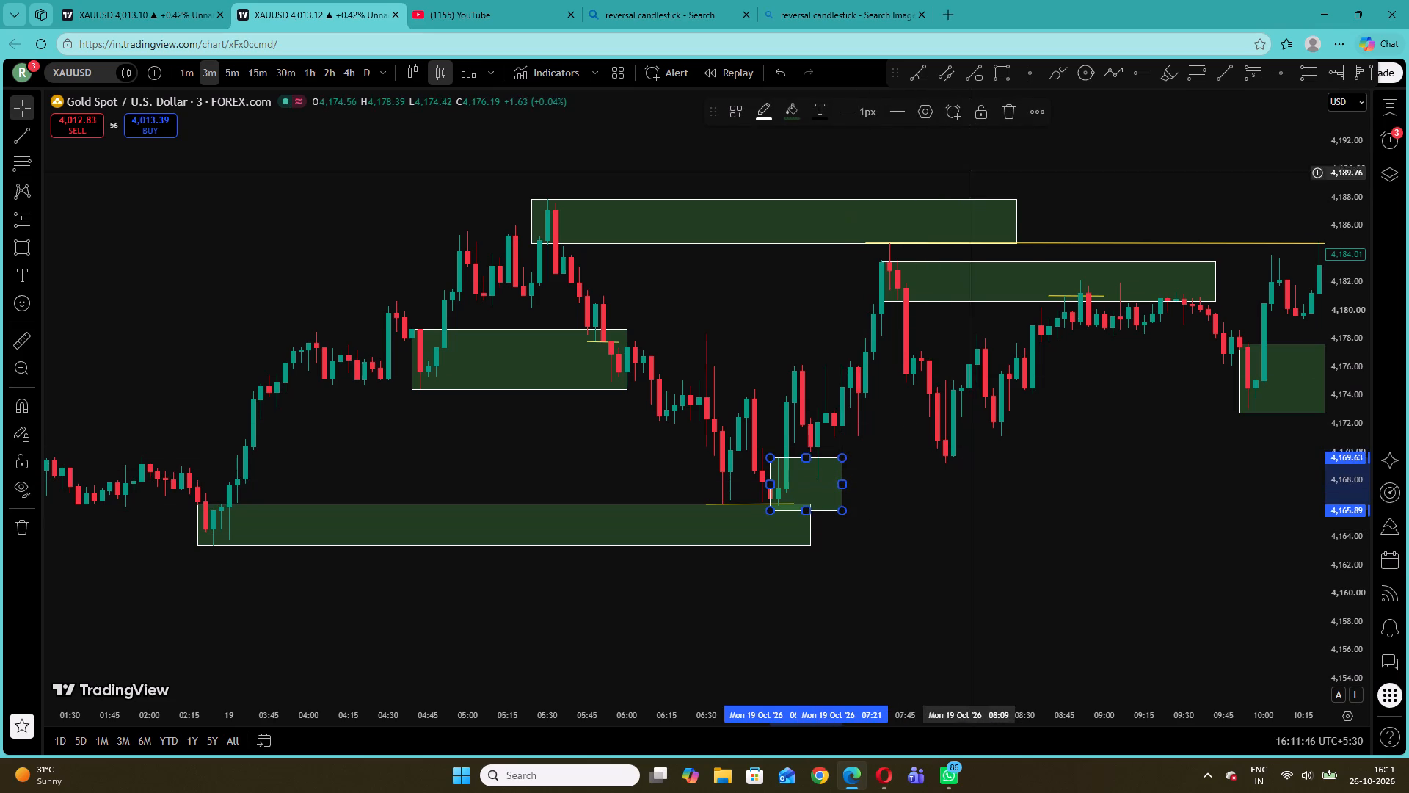
pyautogui.click(1005, 109)
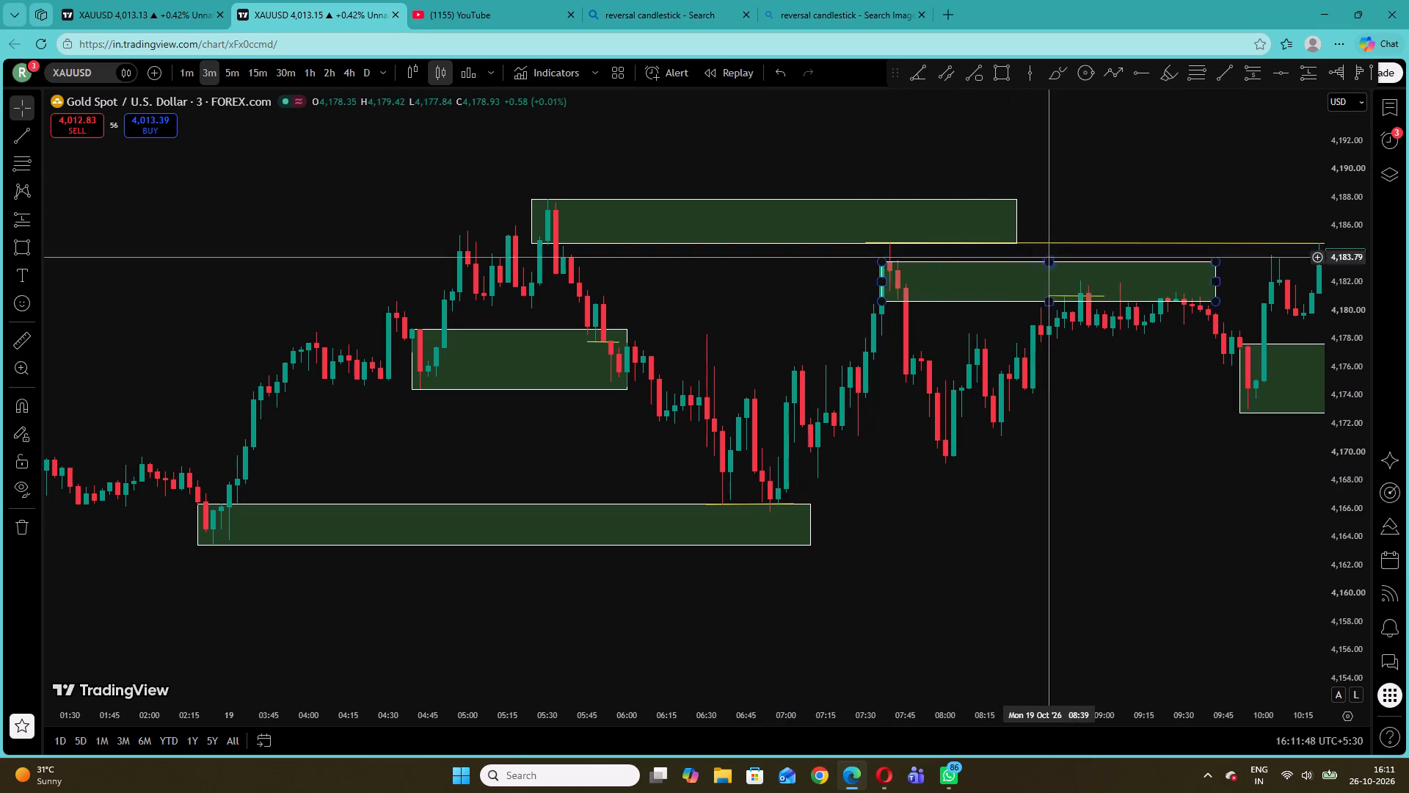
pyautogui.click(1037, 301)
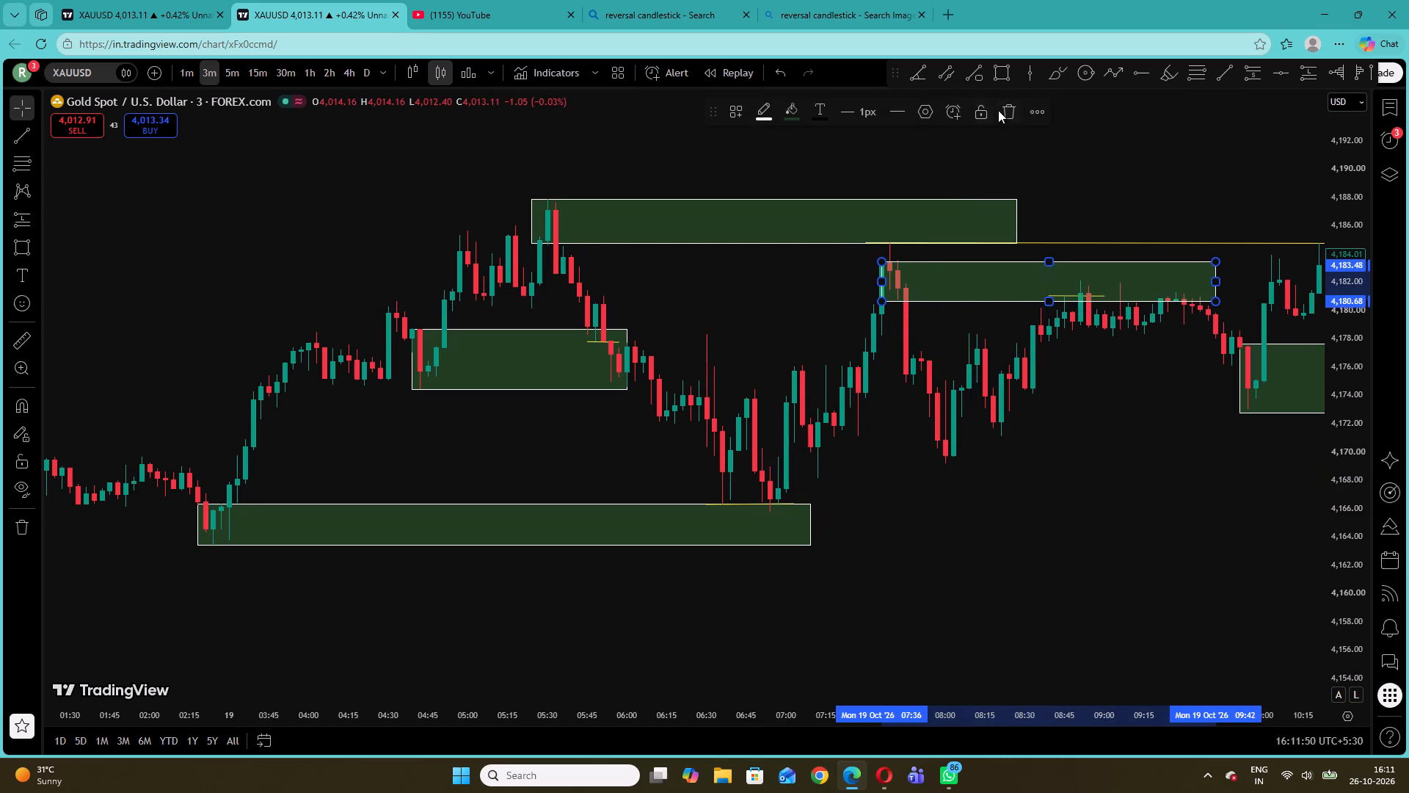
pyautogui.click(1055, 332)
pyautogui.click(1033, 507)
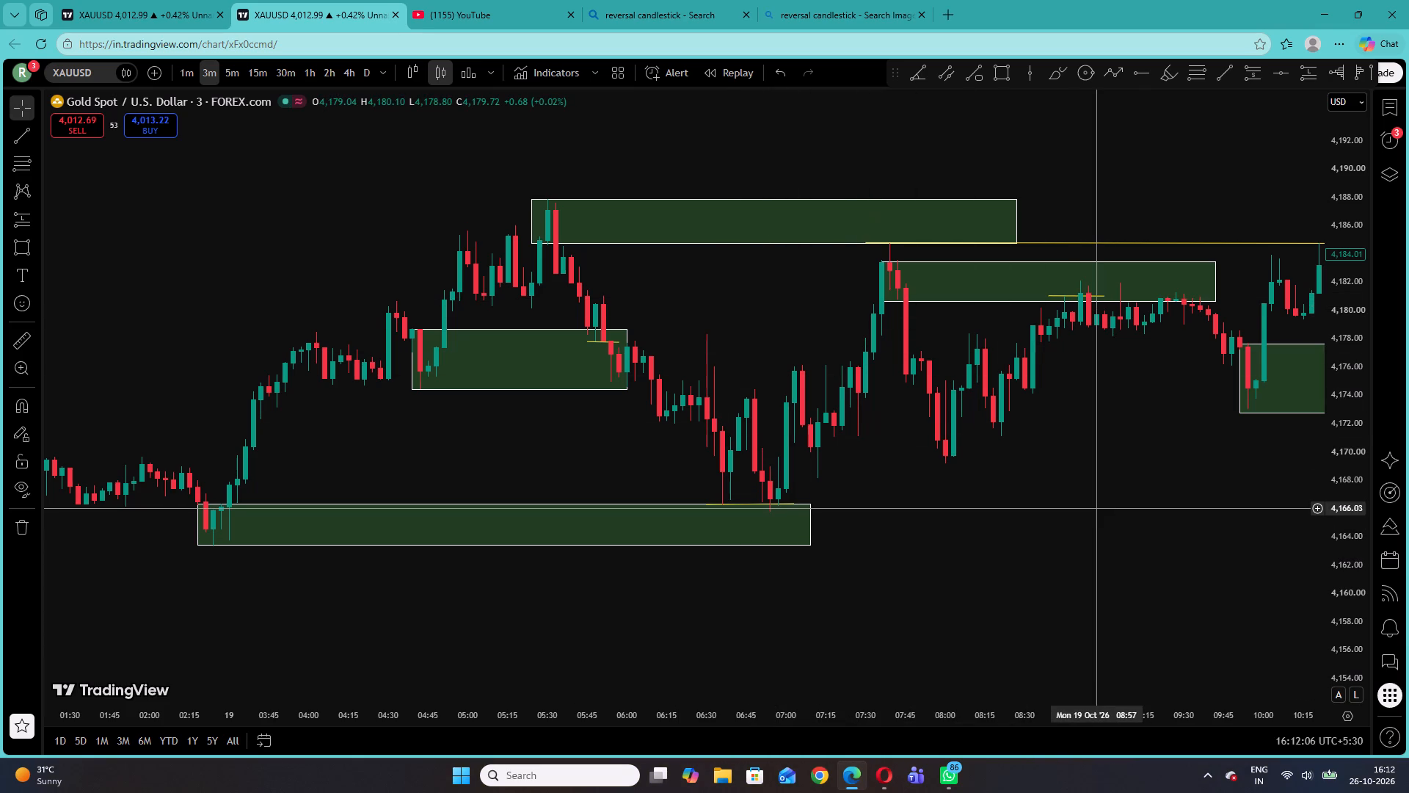
# Draw a short trend line at about 4,171.50 from 16:03 to 16:12 on 19 October, inside the supply zone starting around 14:39.
pyautogui.moveTo(1093, 508); pyautogui.dragTo(840, 510)
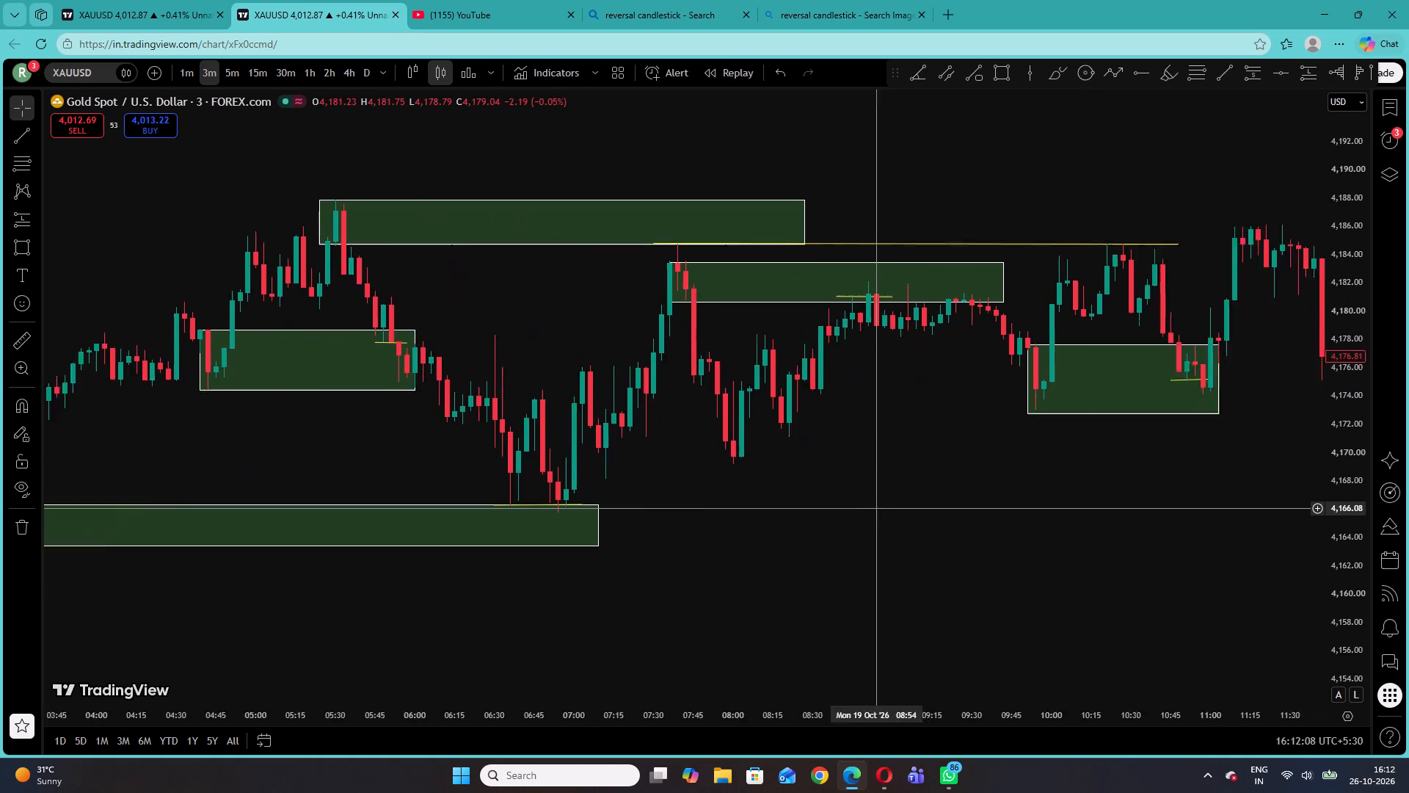
pyautogui.moveTo(840, 510); pyautogui.dragTo(735, 513)
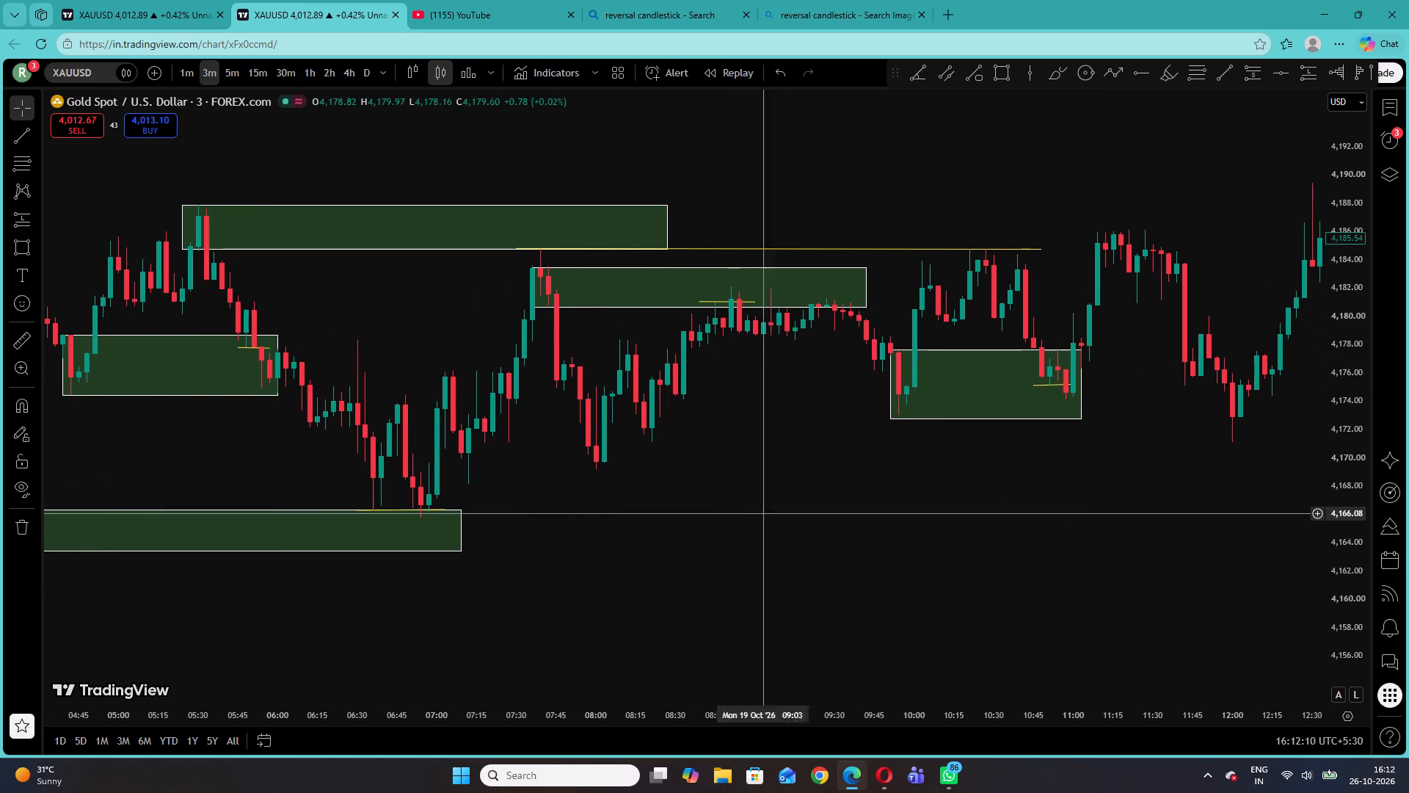
pyautogui.moveTo(1168, 469); pyautogui.dragTo(861, 506)
pyautogui.moveTo(1136, 443); pyautogui.dragTo(574, 472)
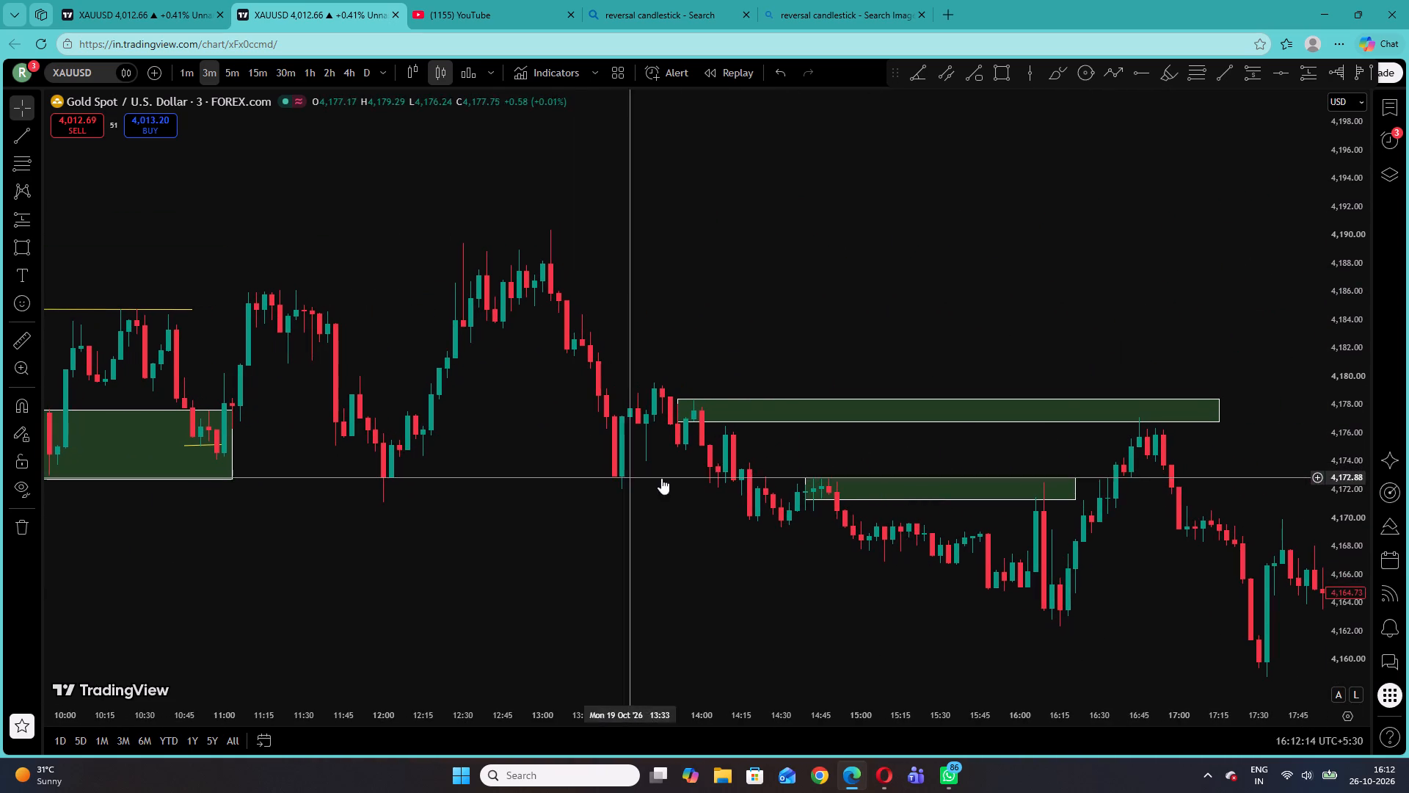
pyautogui.moveTo(1344, 507); pyautogui.dragTo(1332, 402)
pyautogui.moveTo(1267, 493); pyautogui.dragTo(856, 435)
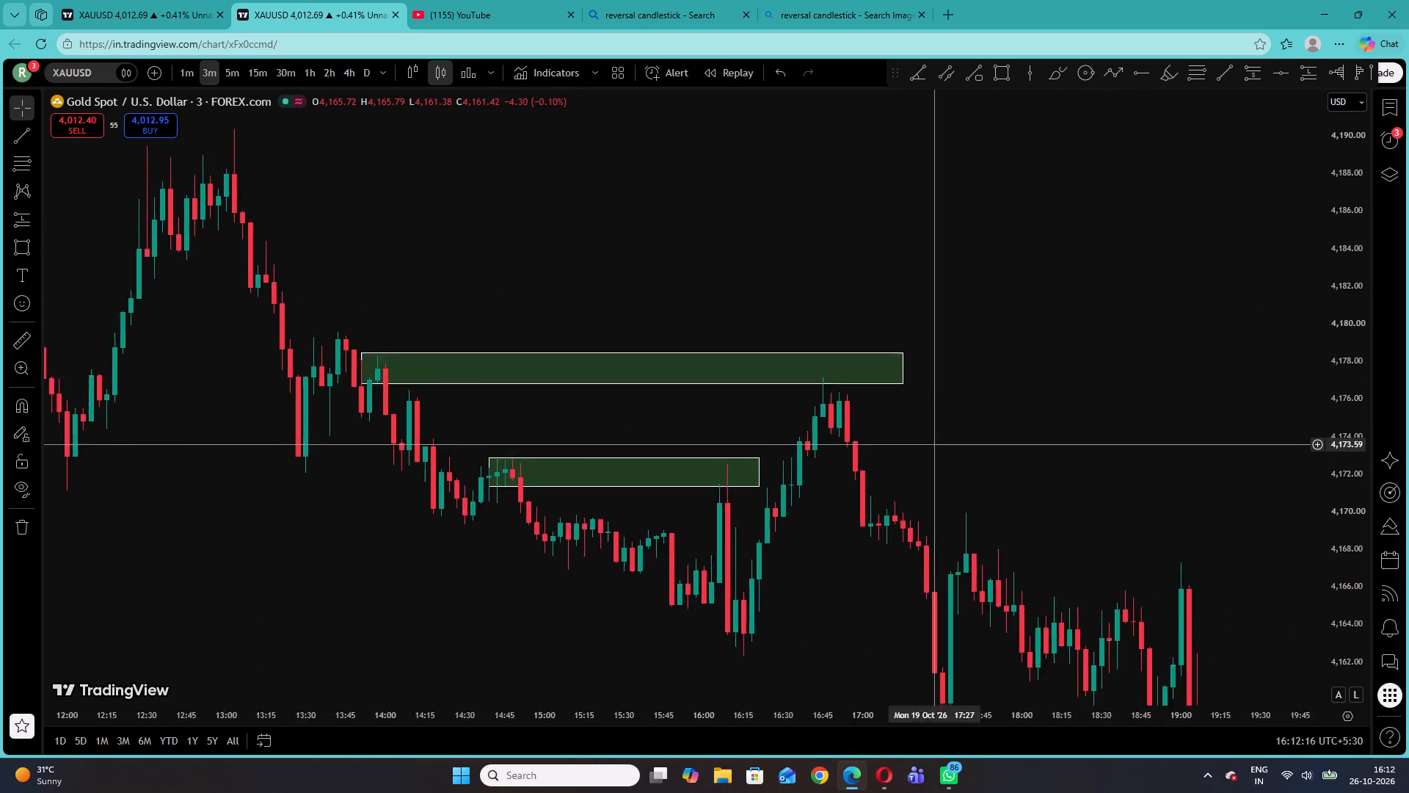
pyautogui.moveTo(856, 435); pyautogui.dragTo(820, 355)
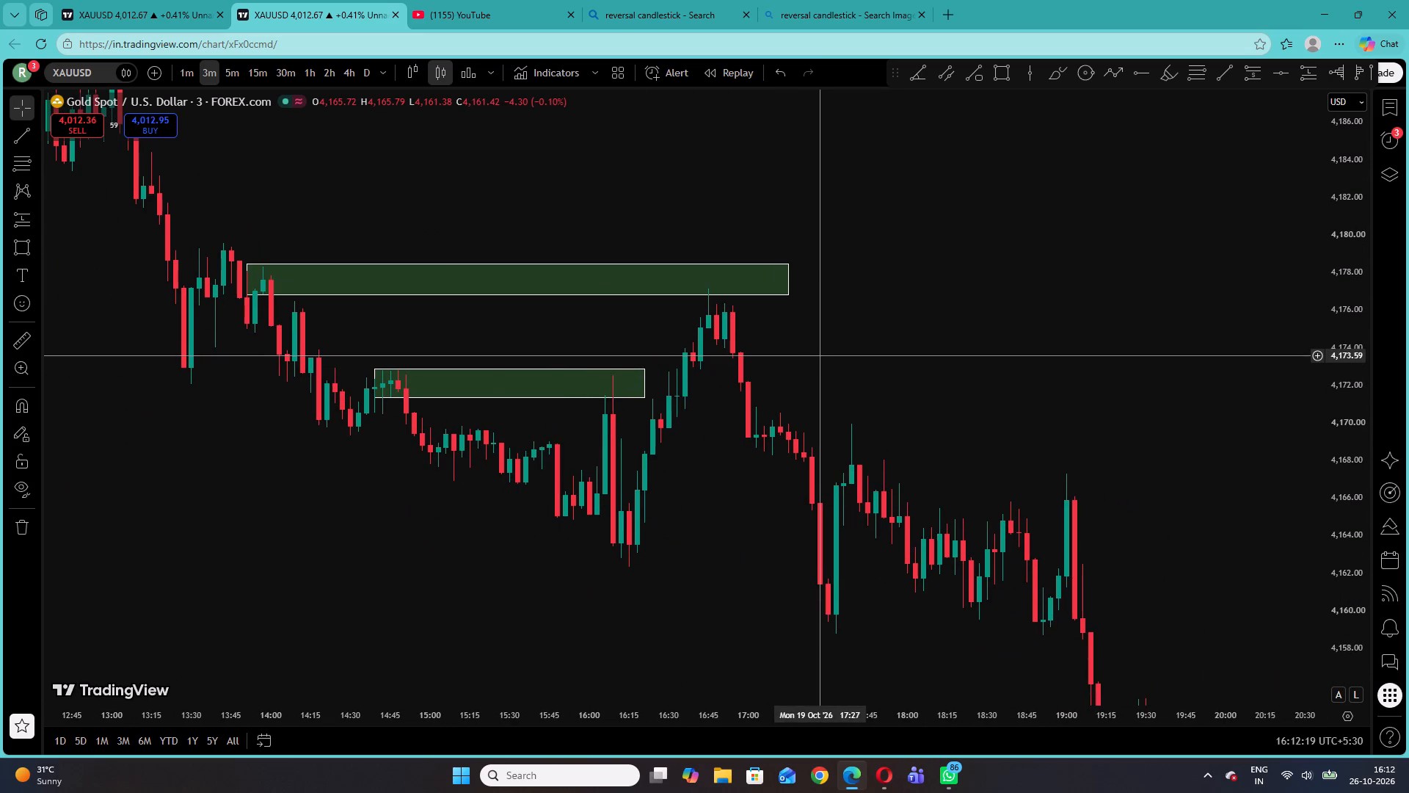
pyautogui.click(24, 131)
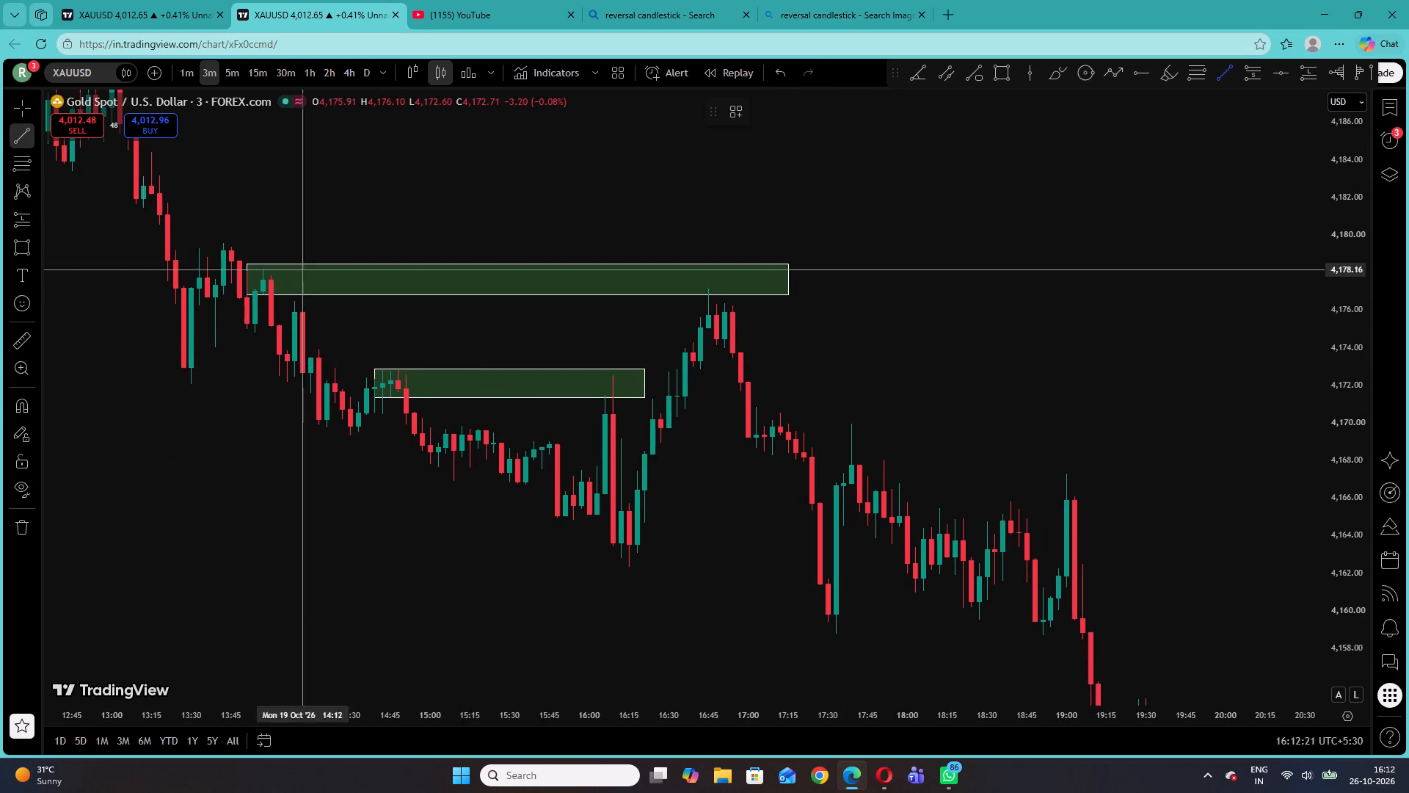
pyautogui.click(594, 396)
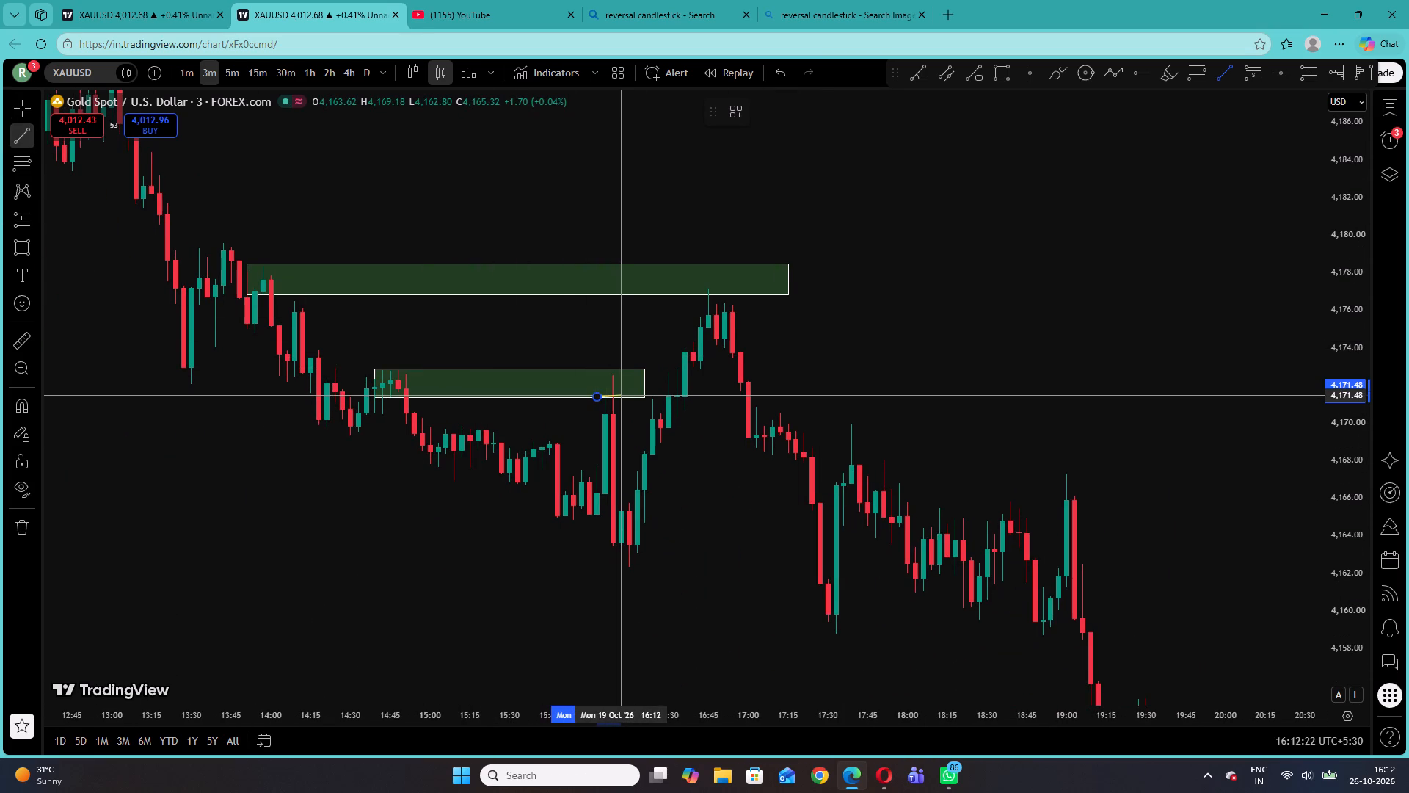
pyautogui.click(619, 395)
pyautogui.click(595, 305)
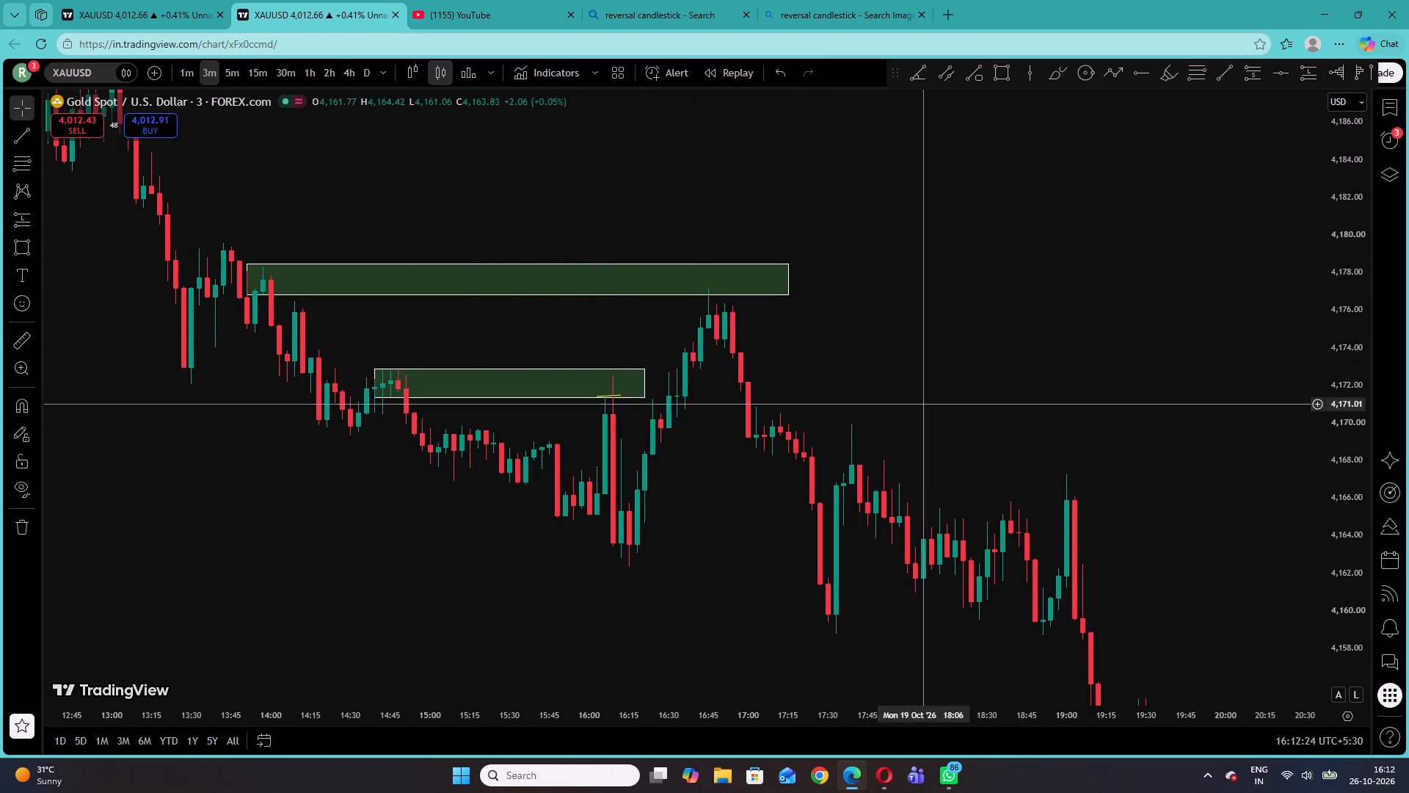
# Draw a short trend line at about 4,148.56 from 23:33 to 23:45 on 19 October, inside the supply zone starting around 20:54.
pyautogui.moveTo(978, 451); pyautogui.dragTo(689, 165)
pyautogui.moveTo(1057, 434); pyautogui.dragTo(341, 253)
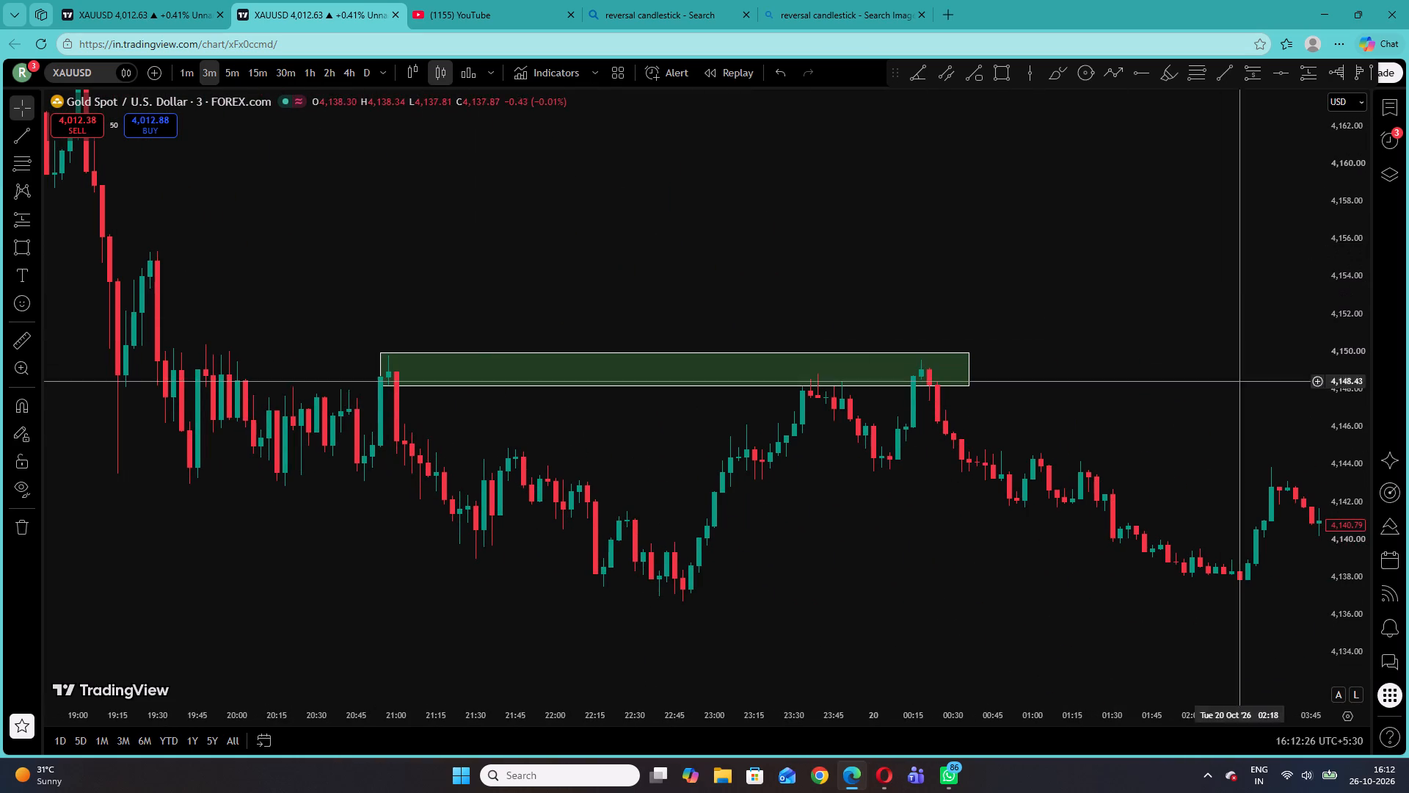
pyautogui.moveTo(1349, 481); pyautogui.dragTo(1263, 62)
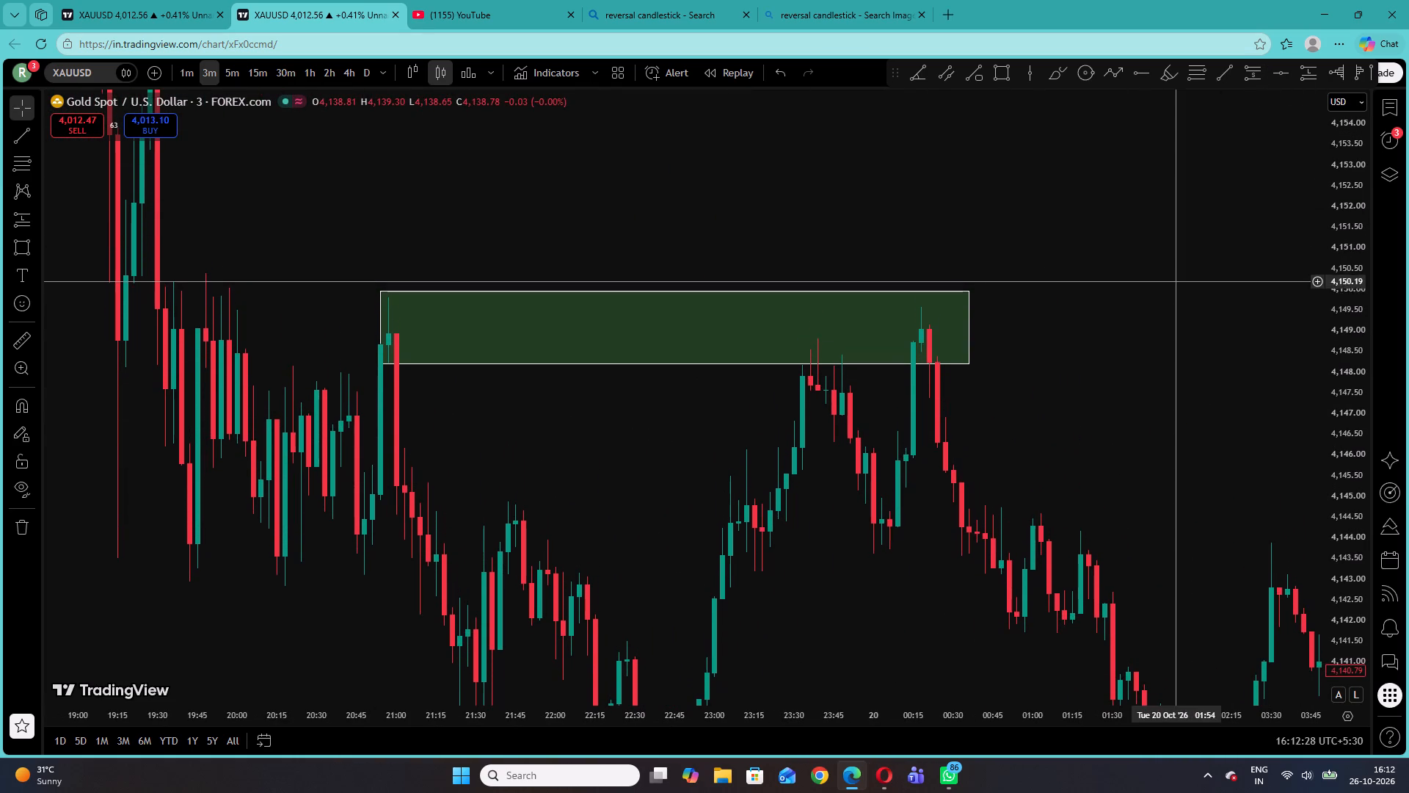
pyautogui.moveTo(1350, 500); pyautogui.dragTo(1303, 104)
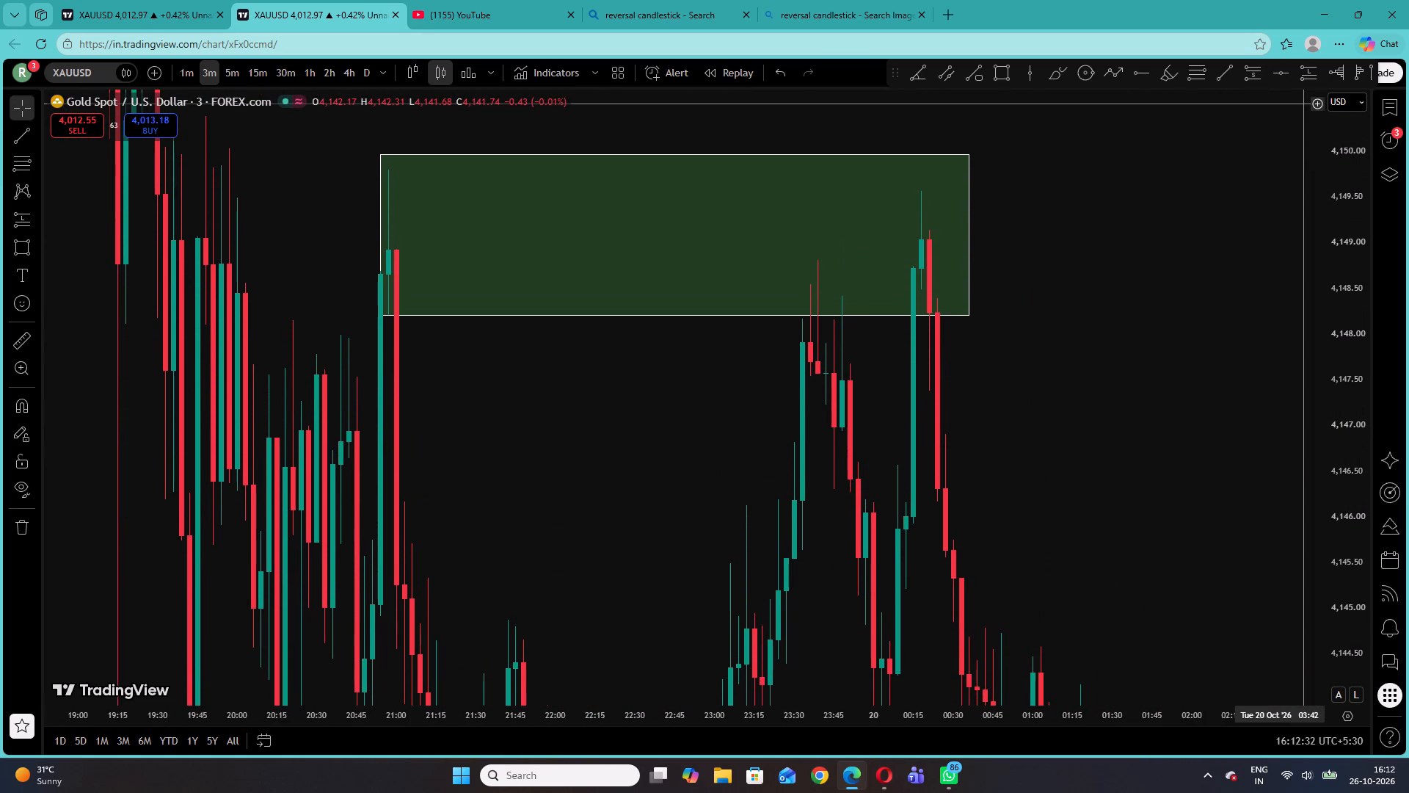
pyautogui.moveTo(1303, 104); pyautogui.dragTo(1234, 421)
pyautogui.click(3, 129)
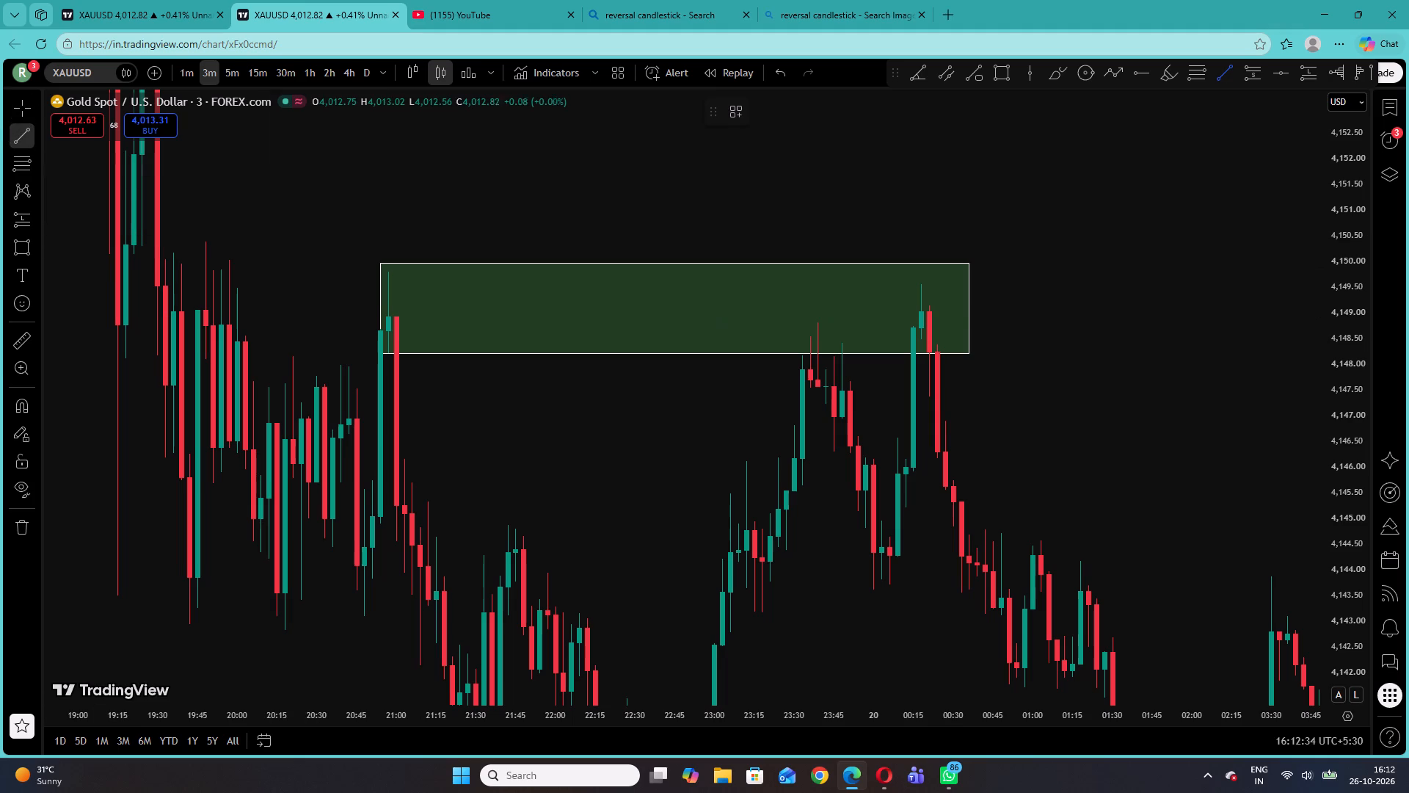
pyautogui.click(803, 336)
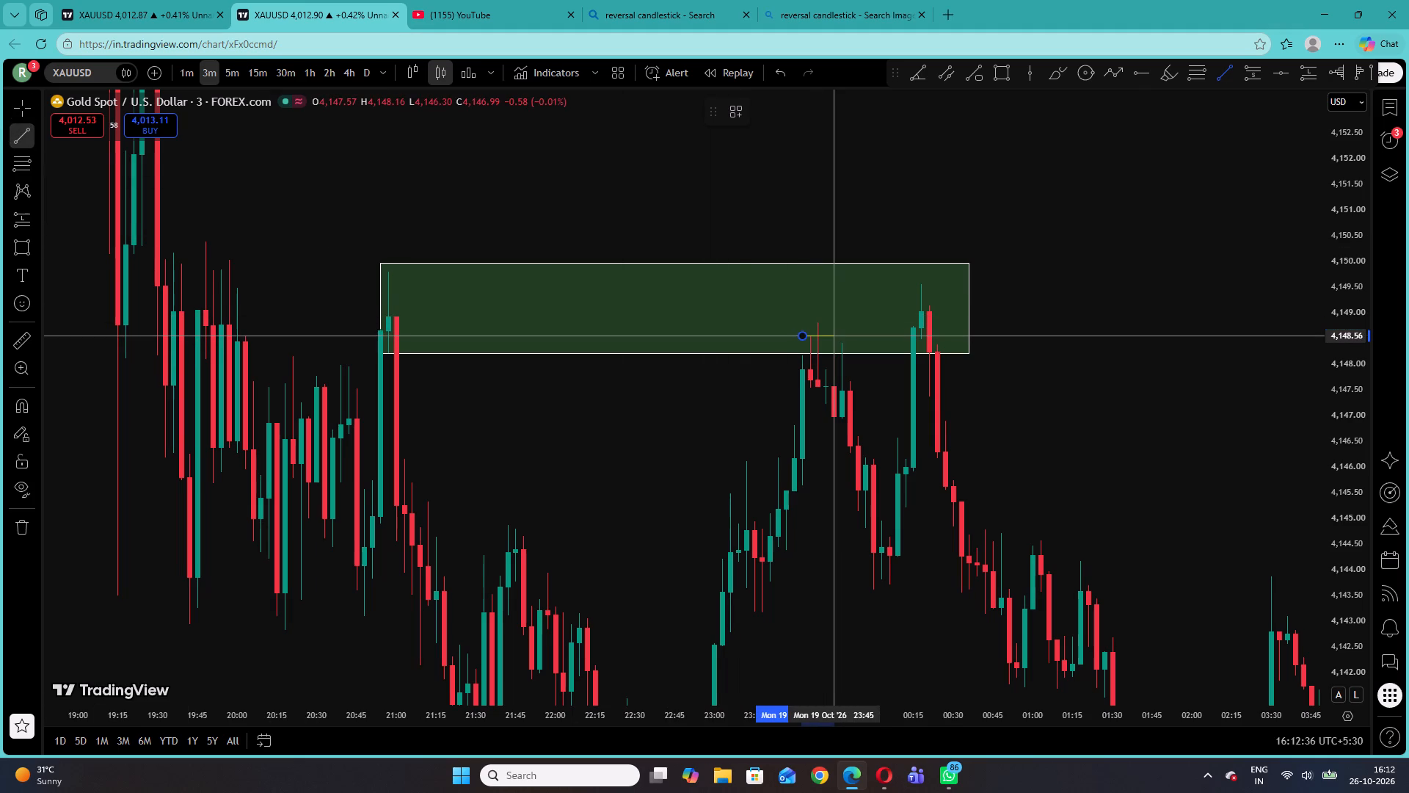
pyautogui.click(836, 336)
pyautogui.click(832, 210)
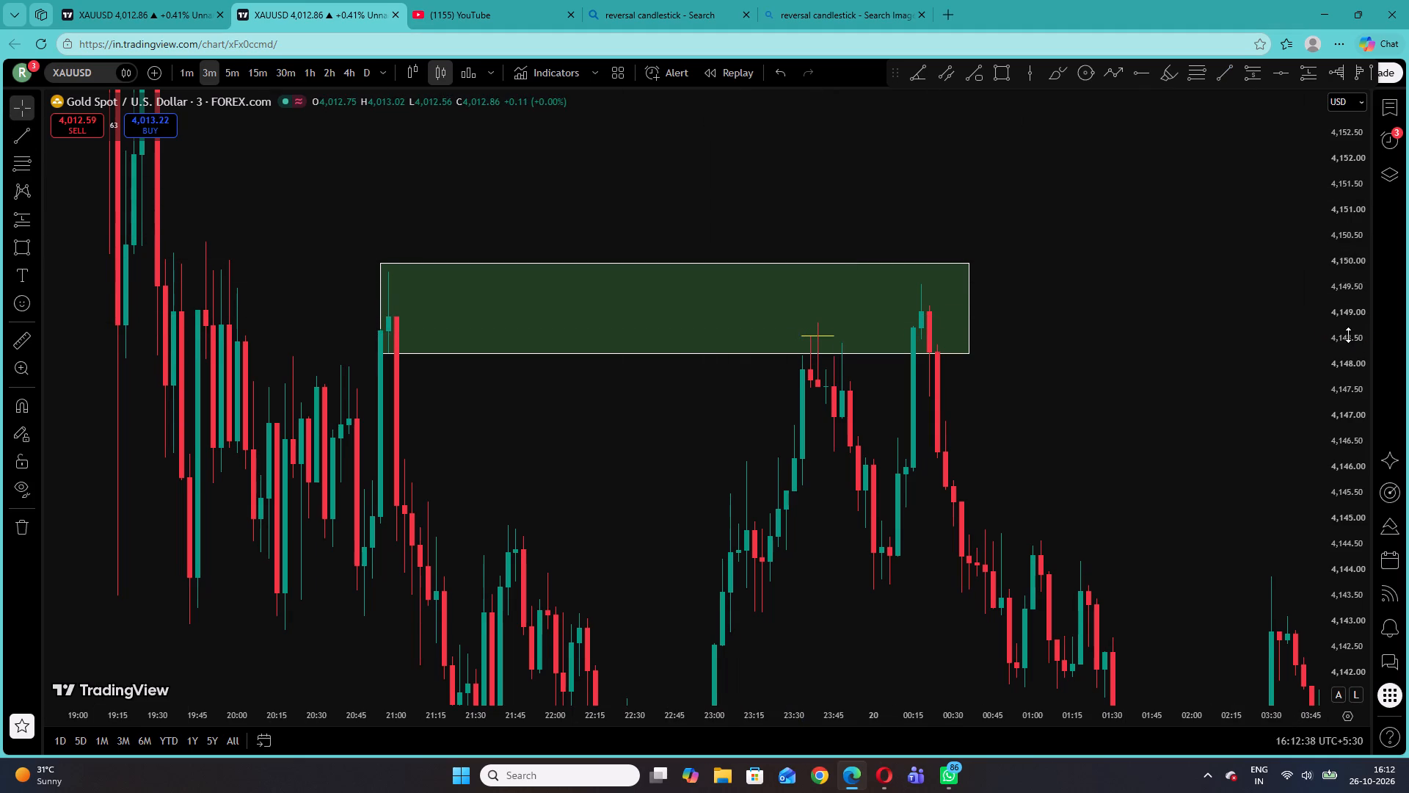
# Review the 19 October price action and marked zones between the zone starting around 14:39 and the one starting around 20:54.
pyautogui.moveTo(1348, 335); pyautogui.dragTo(1336, 463)
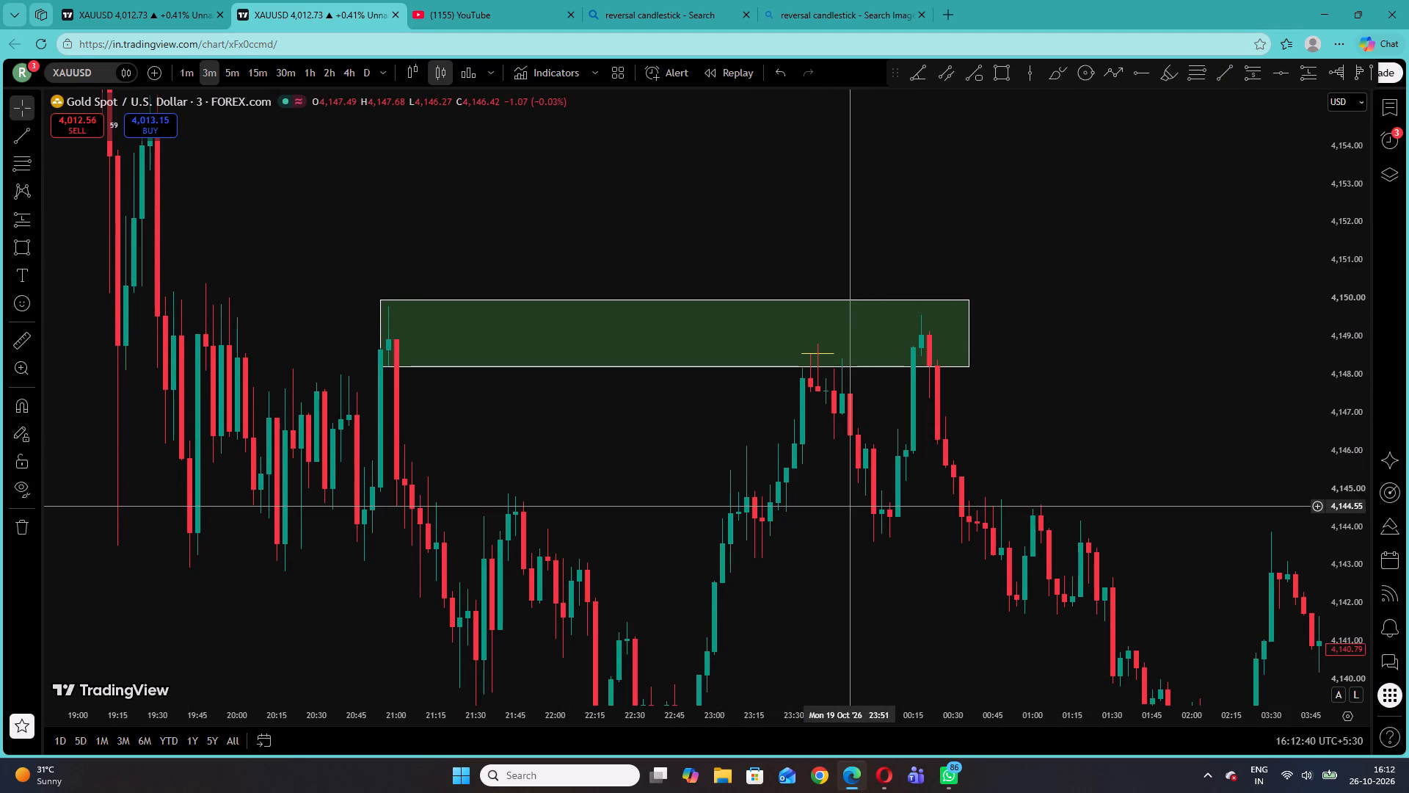
pyautogui.moveTo(443, 452); pyautogui.dragTo(1297, 532)
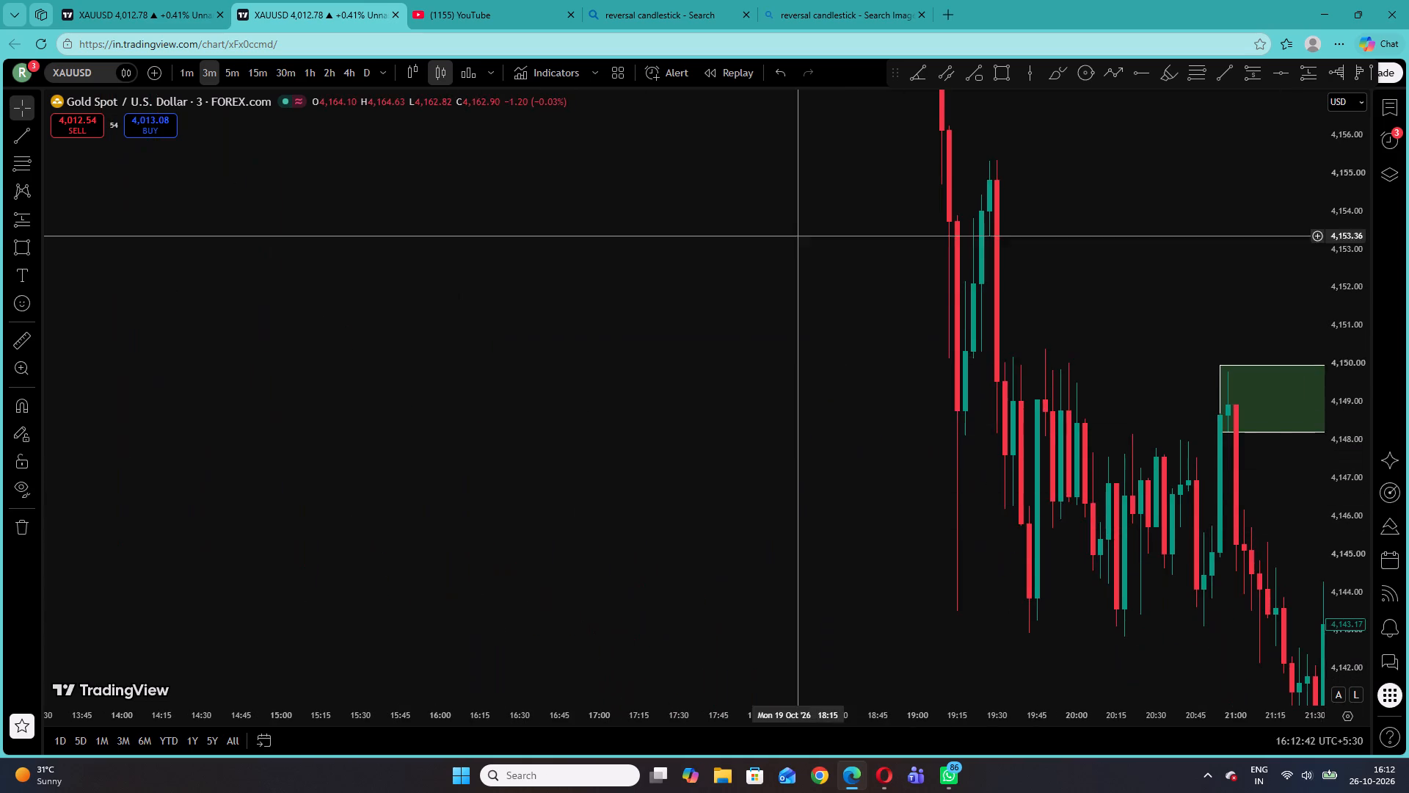
pyautogui.moveTo(794, 224); pyautogui.dragTo(815, 612)
pyautogui.moveTo(751, 308); pyautogui.dragTo(871, 777)
pyautogui.moveTo(643, 451); pyautogui.dragTo(929, 571)
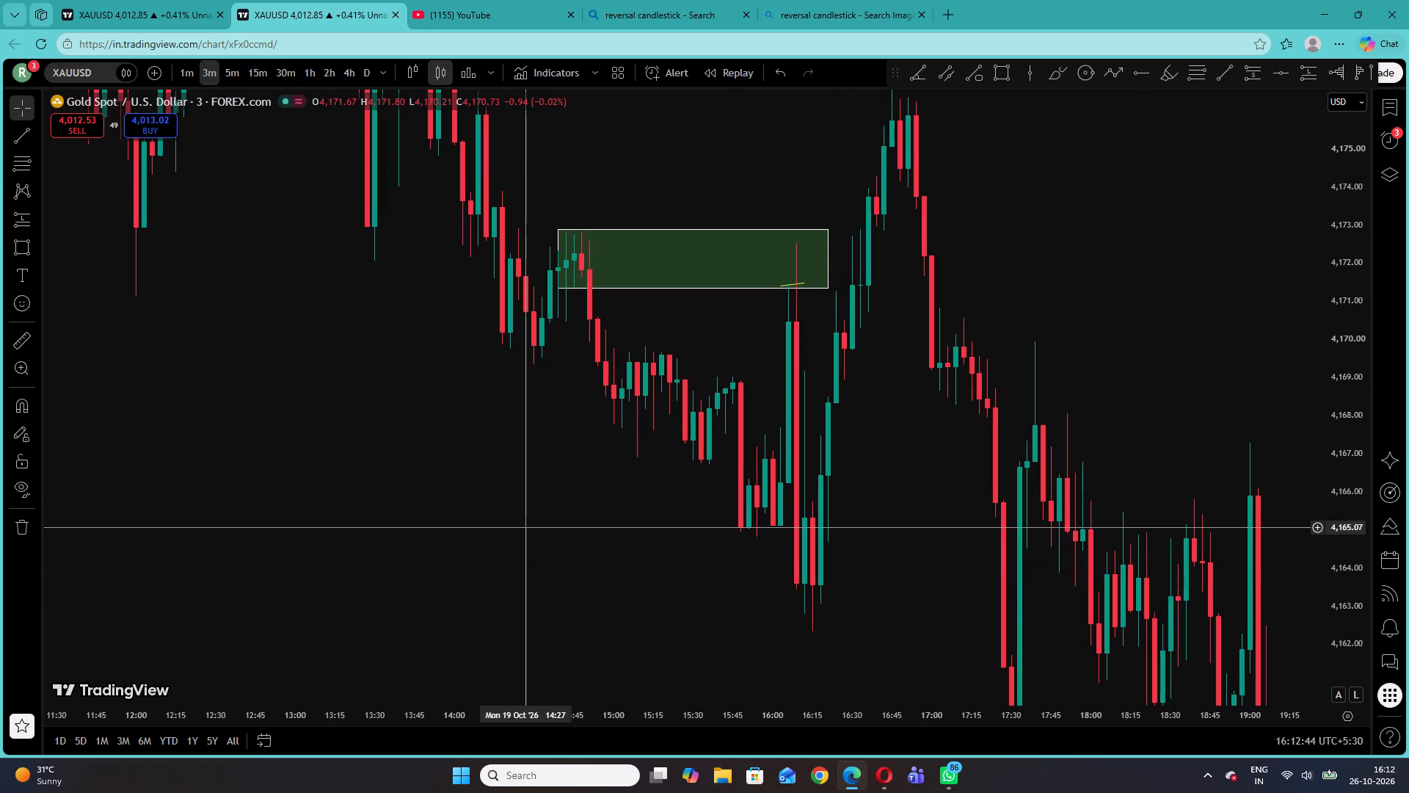
pyautogui.moveTo(997, 617); pyautogui.dragTo(285, 328)
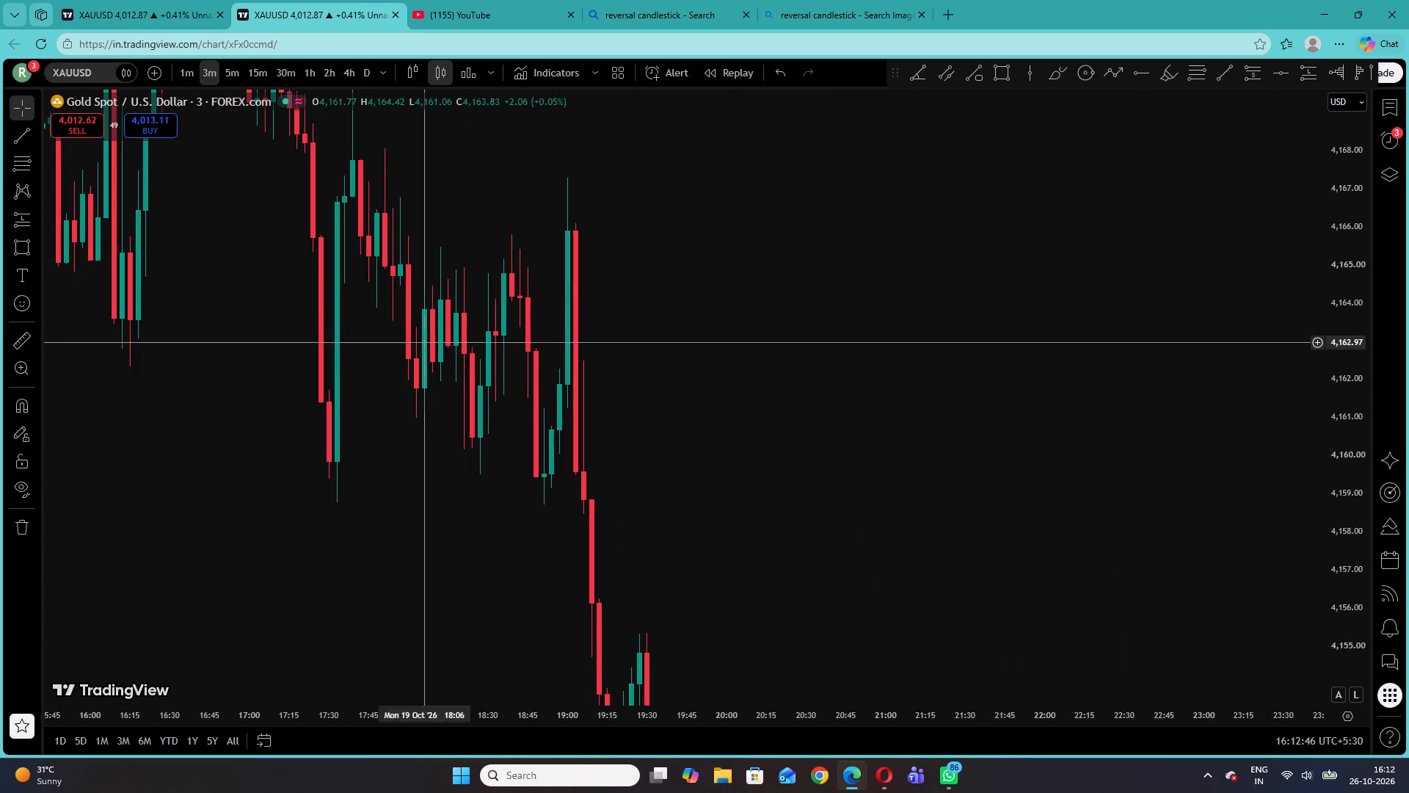
pyautogui.moveTo(992, 547); pyautogui.dragTo(885, 205)
pyautogui.moveTo(1246, 405); pyautogui.dragTo(656, 164)
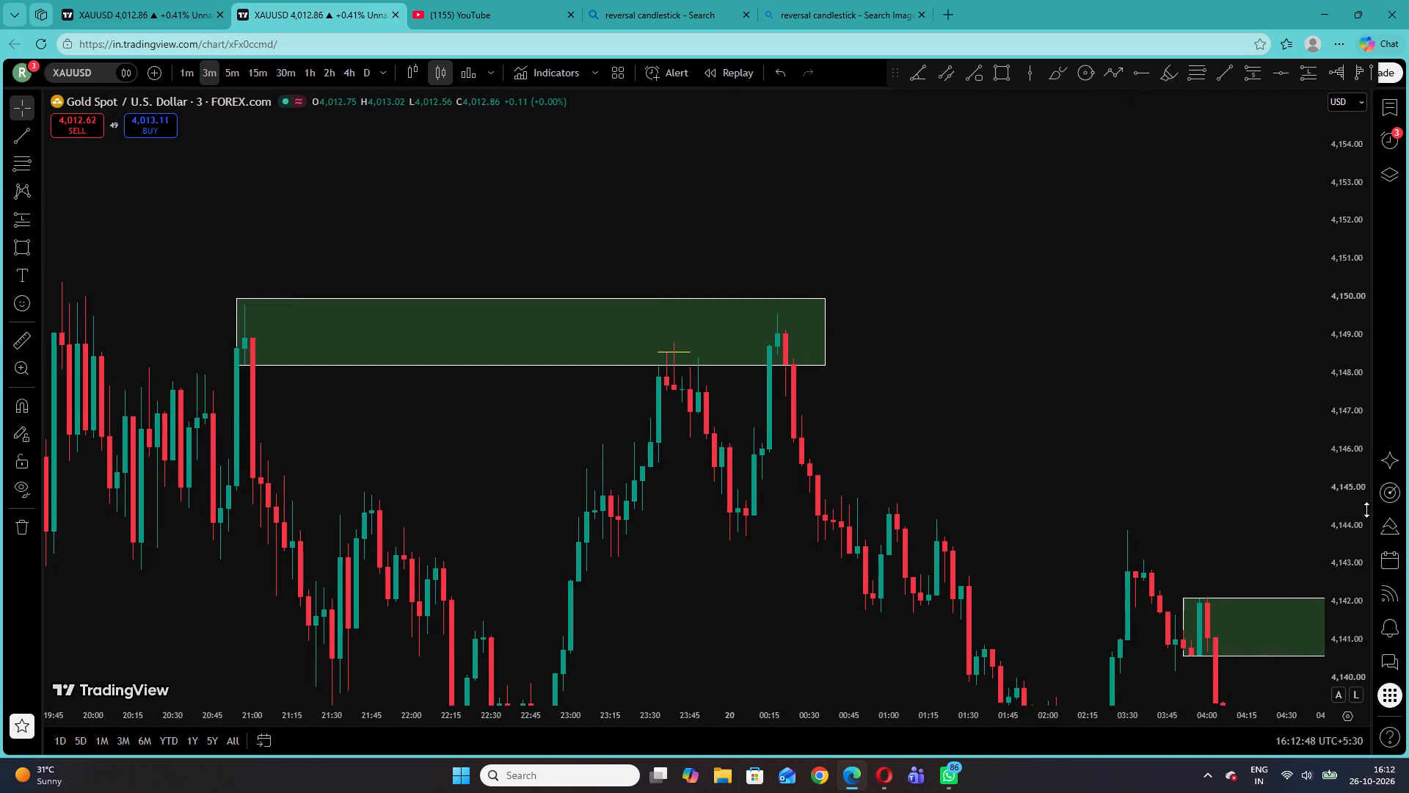
# Extend the end of the 4,136.37–4,139.41 zone starting at 05:36 on 20 October to about 06:27.
pyautogui.moveTo(1354, 490); pyautogui.dragTo(1353, 515)
pyautogui.moveTo(1215, 477); pyautogui.dragTo(816, 327)
pyautogui.moveTo(1010, 387); pyautogui.dragTo(726, 210)
pyautogui.click(1033, 399)
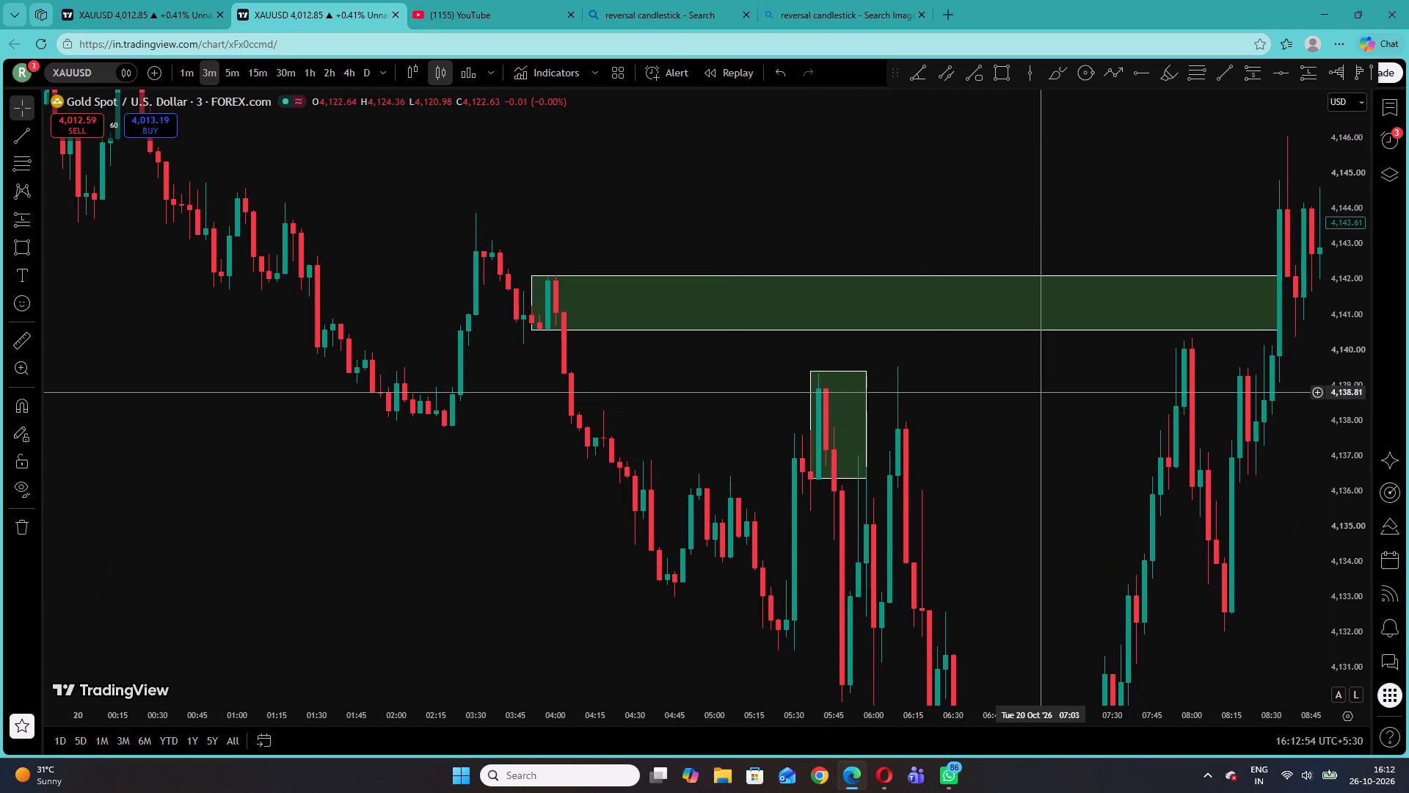
pyautogui.moveTo(866, 422); pyautogui.dragTo(926, 422)
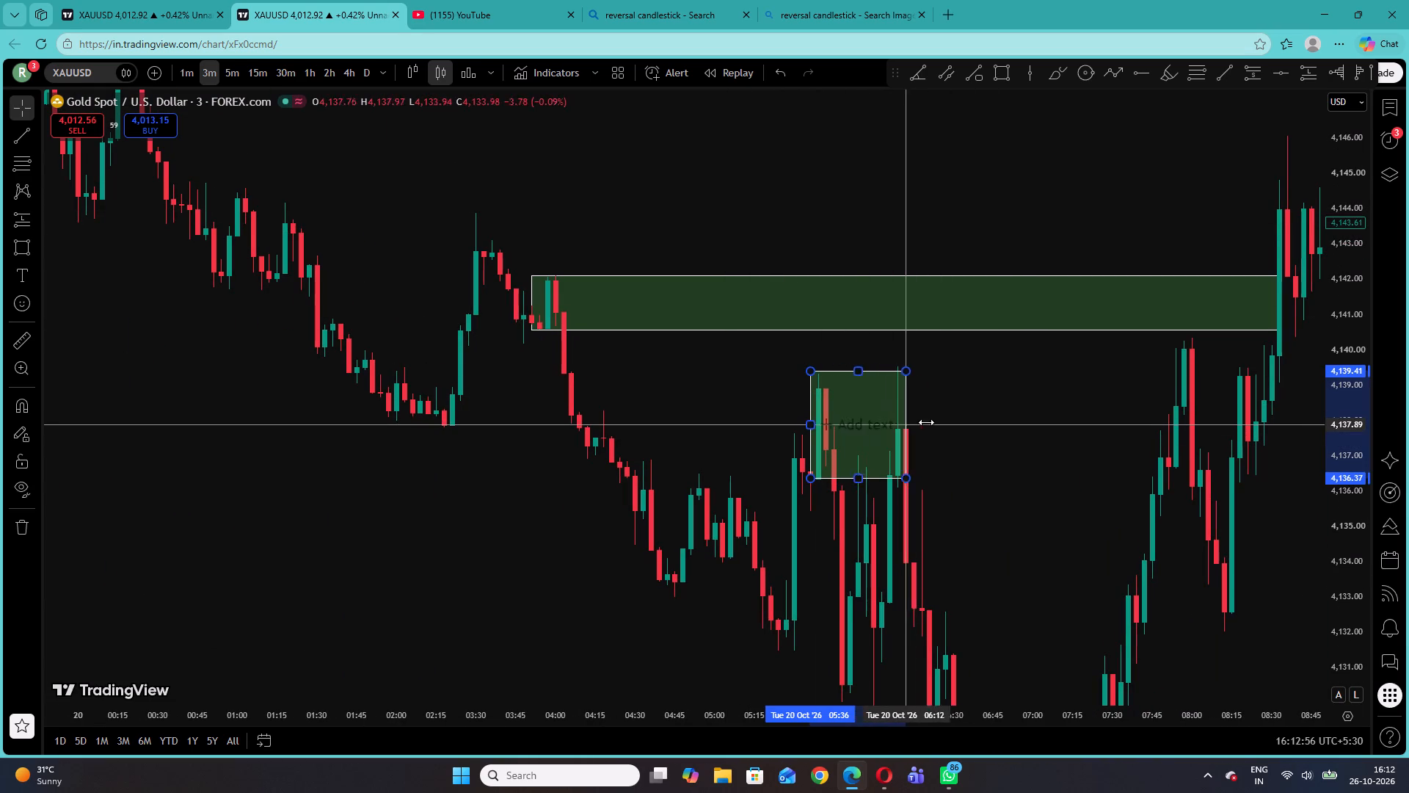
pyautogui.moveTo(926, 422); pyautogui.dragTo(947, 422)
pyautogui.click(962, 420)
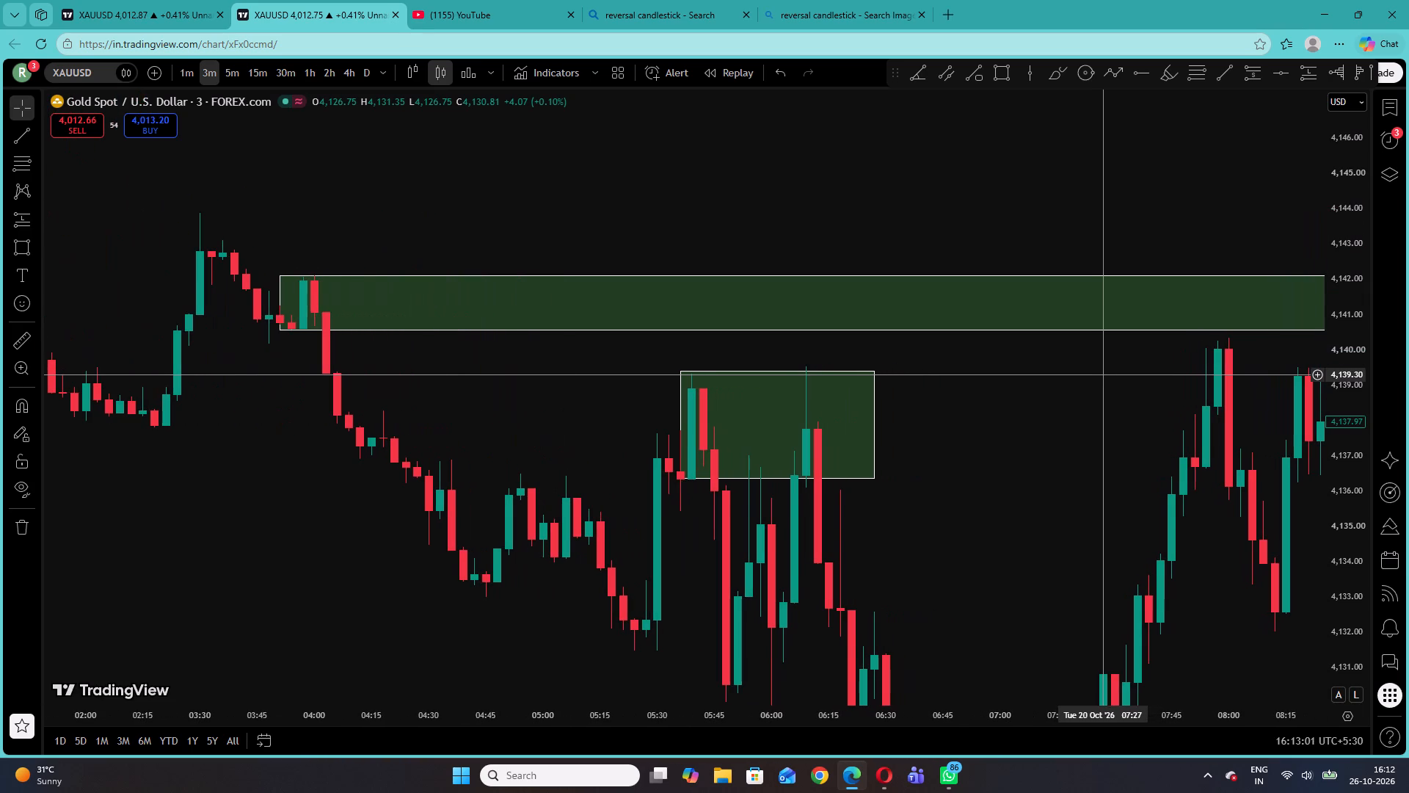
# Draw a short trend line at about 4,136.97 from 05:51 to 06:12 on 20 October, inside the zone starting at 05:36.
pyautogui.click(15, 136)
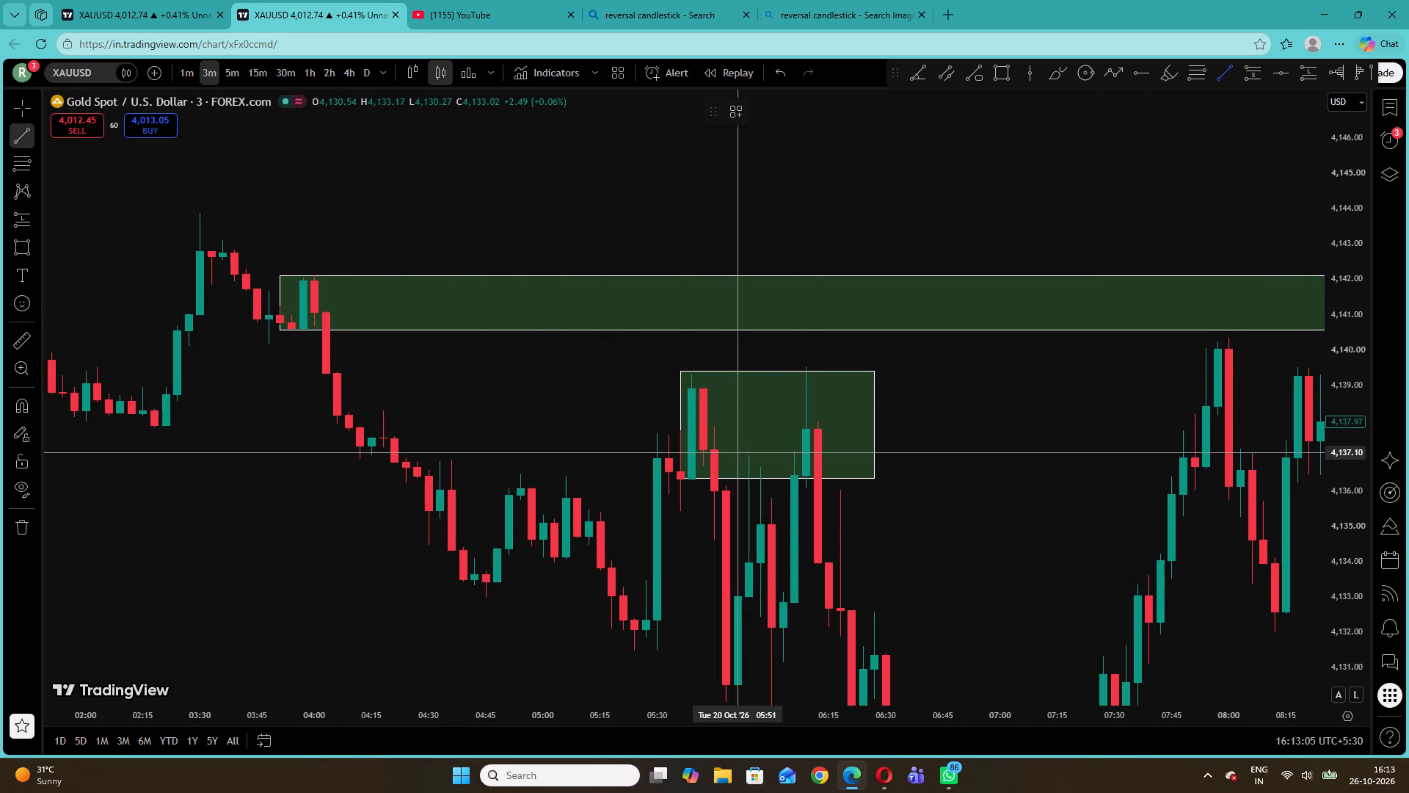
pyautogui.click(738, 456)
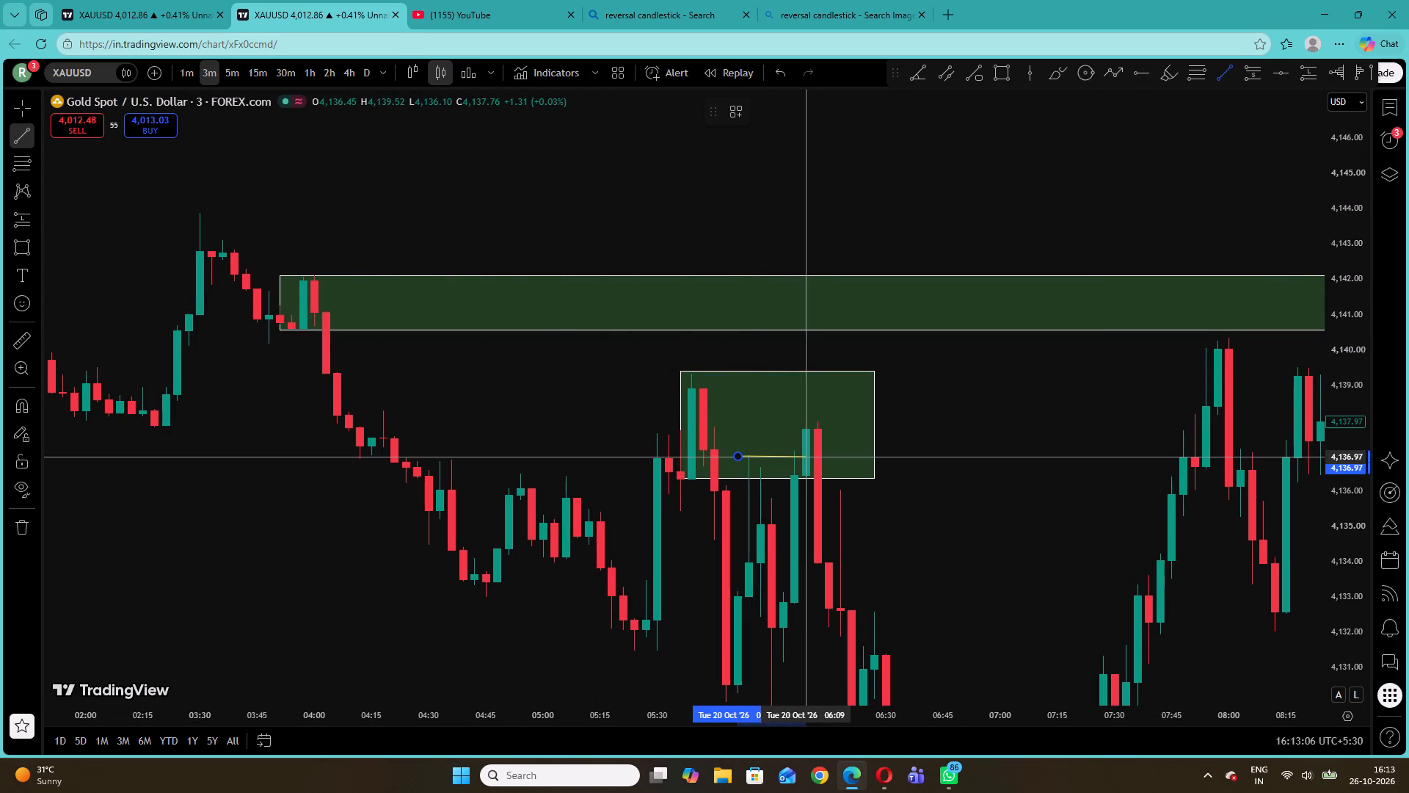
pyautogui.click(815, 456)
pyautogui.click(939, 438)
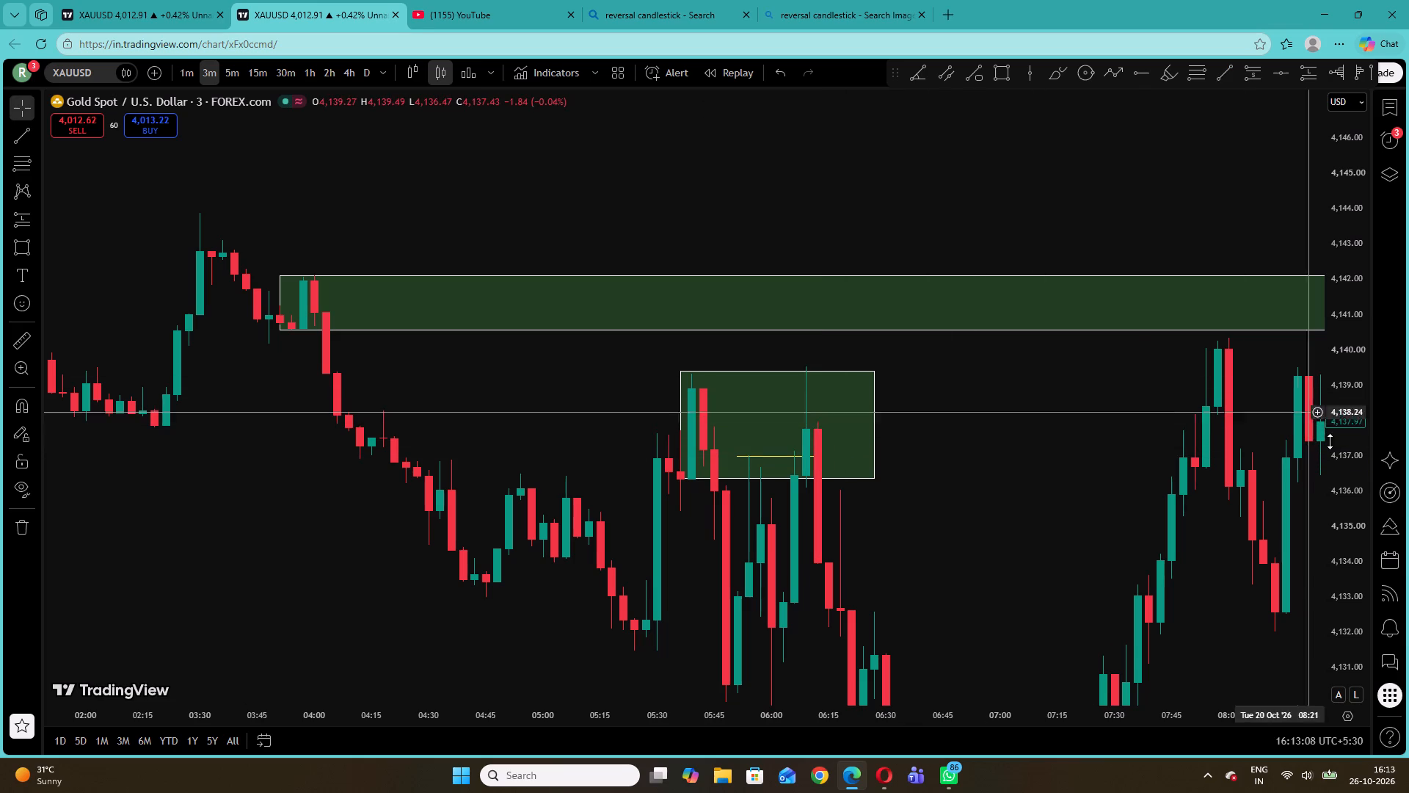
# Examine the zone from about 4,126.40 to 4,129.60 between 06:30 and 07:30 on 20 October.
pyautogui.moveTo(1351, 410); pyautogui.dragTo(1344, 521)
pyautogui.moveTo(1118, 456); pyautogui.dragTo(579, 417)
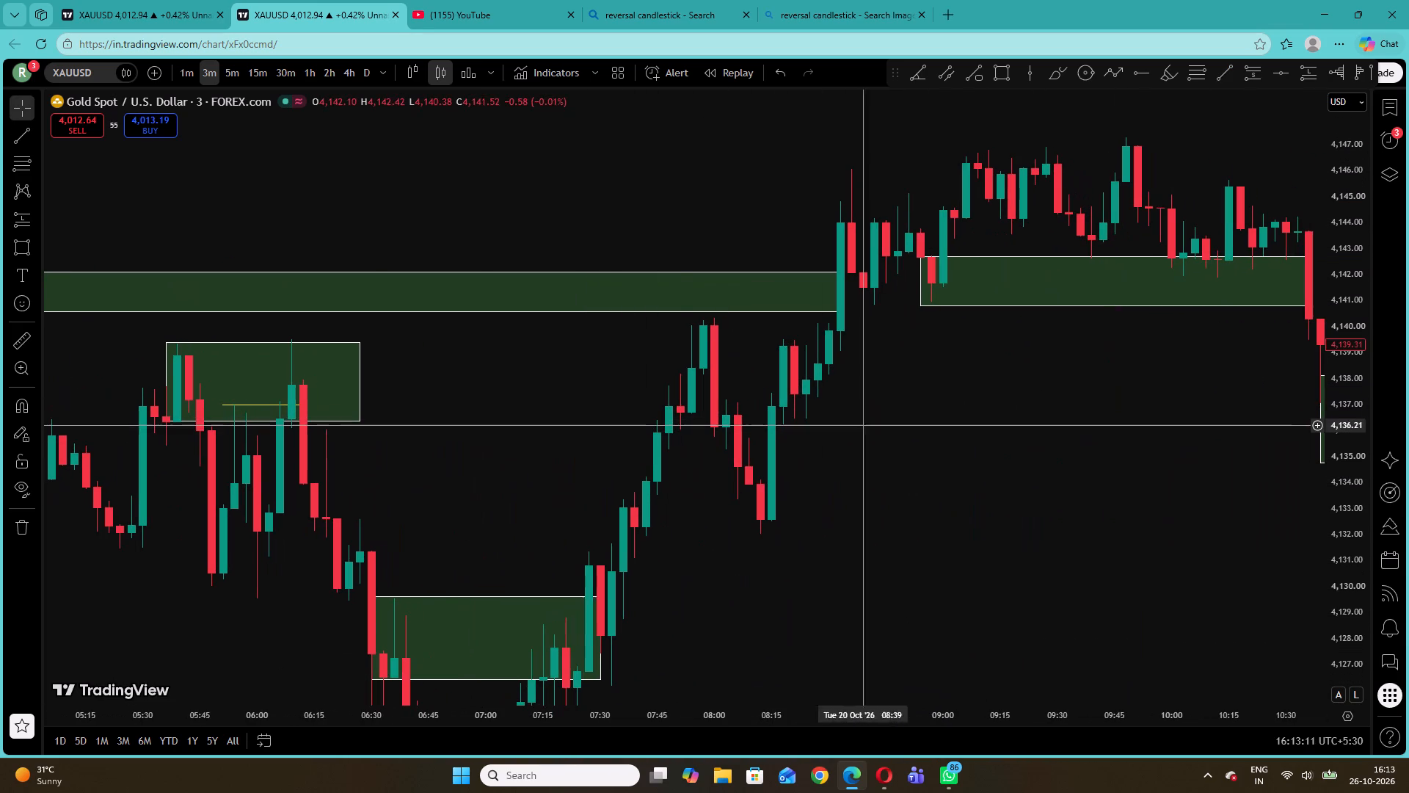
pyautogui.moveTo(864, 536); pyautogui.dragTo(982, 424)
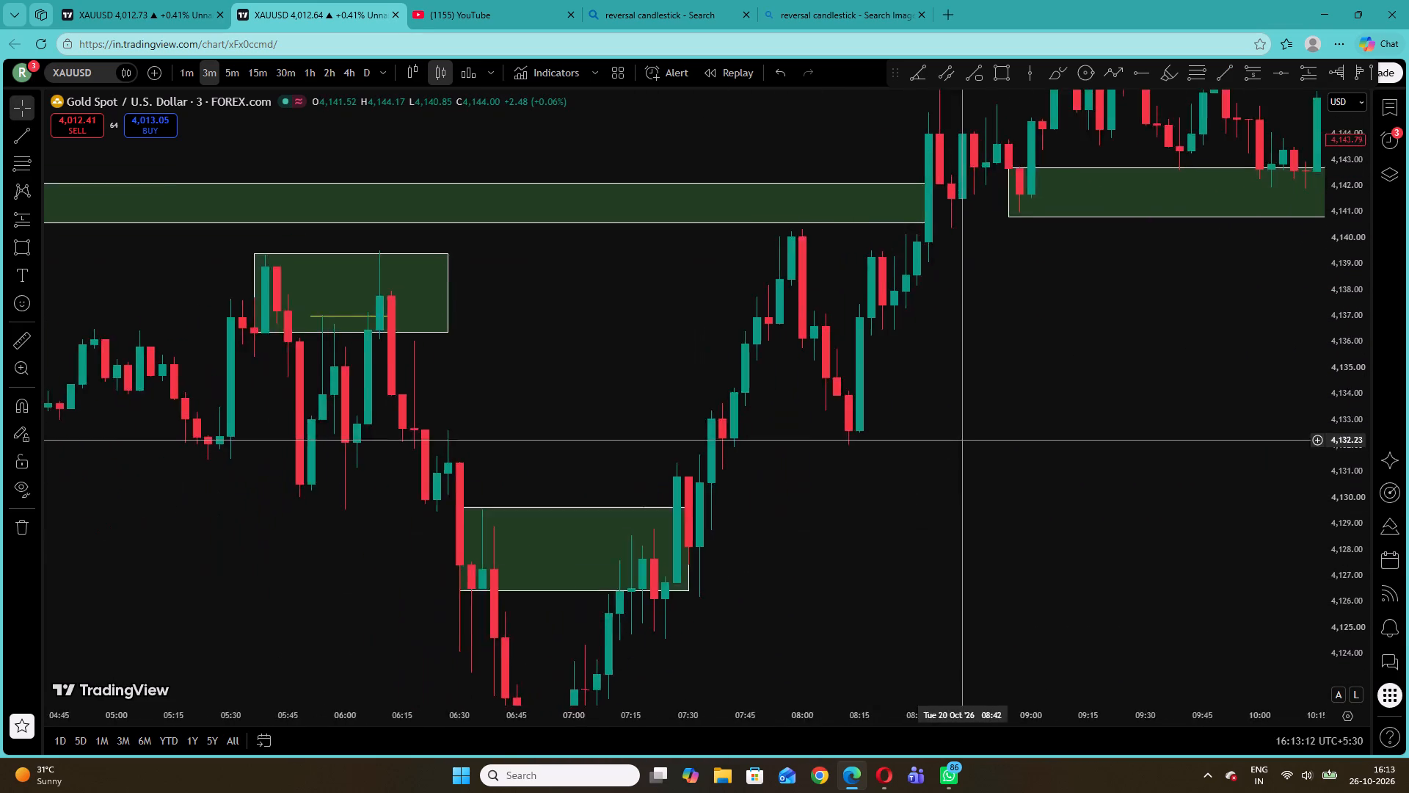
pyautogui.moveTo(982, 424); pyautogui.dragTo(1139, 351)
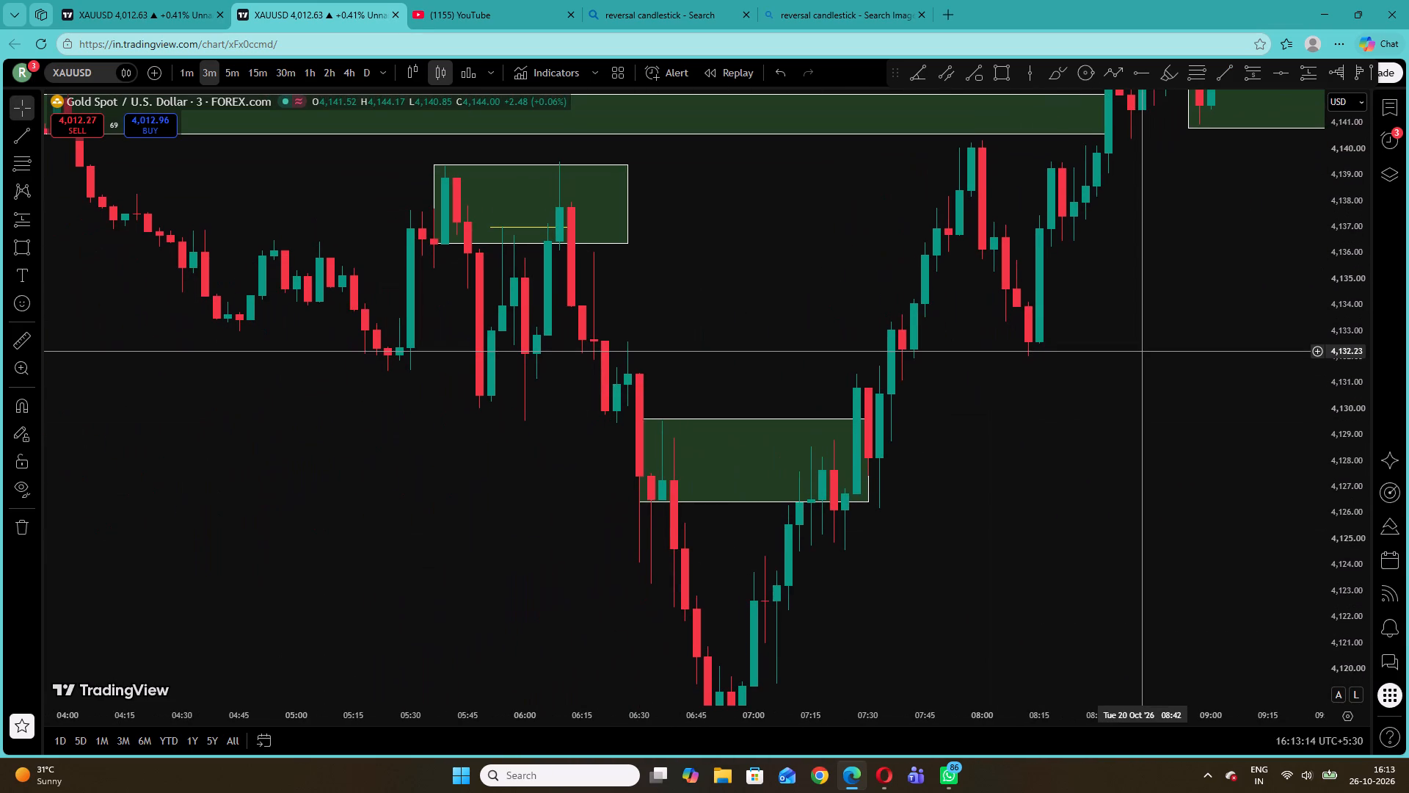
pyautogui.moveTo(1352, 518); pyautogui.dragTo(1359, 454)
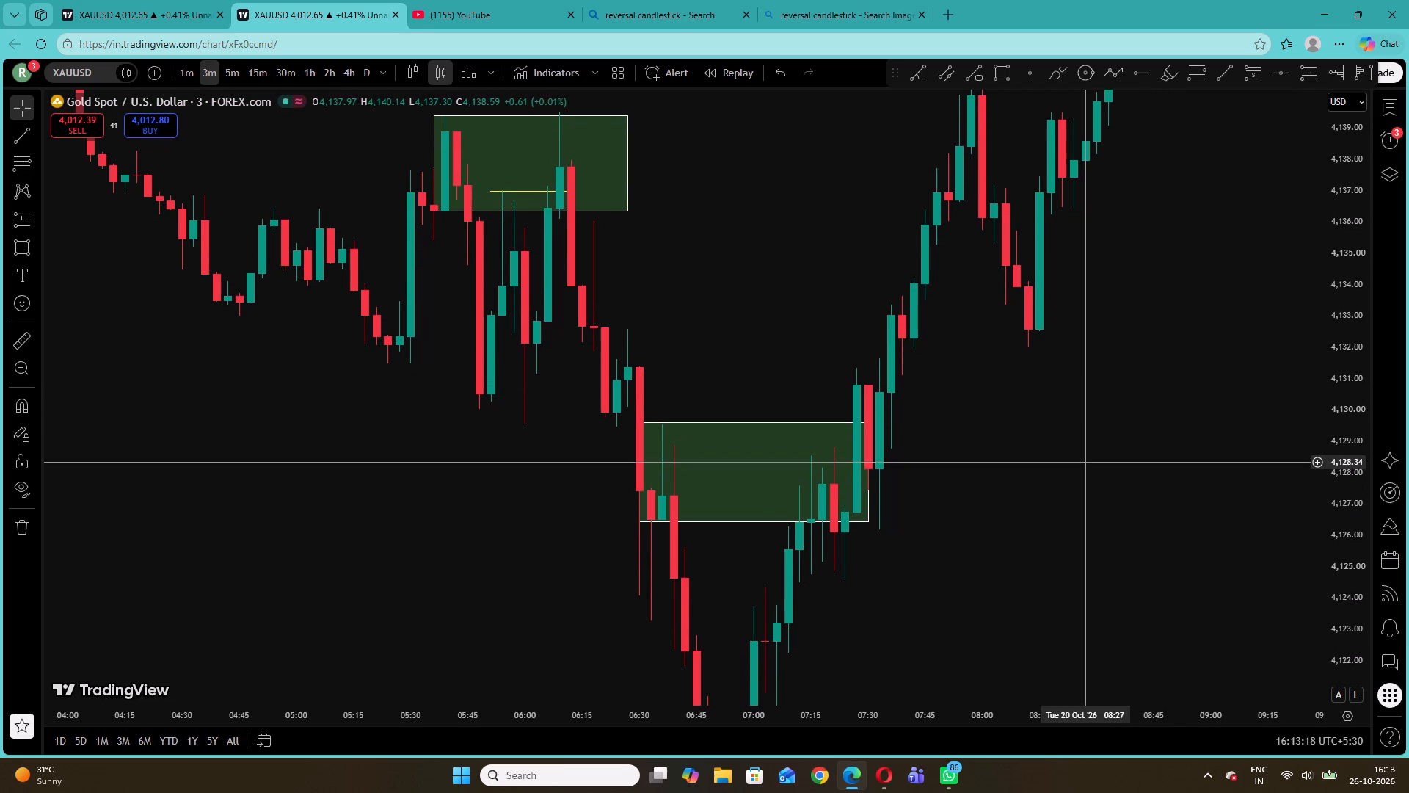
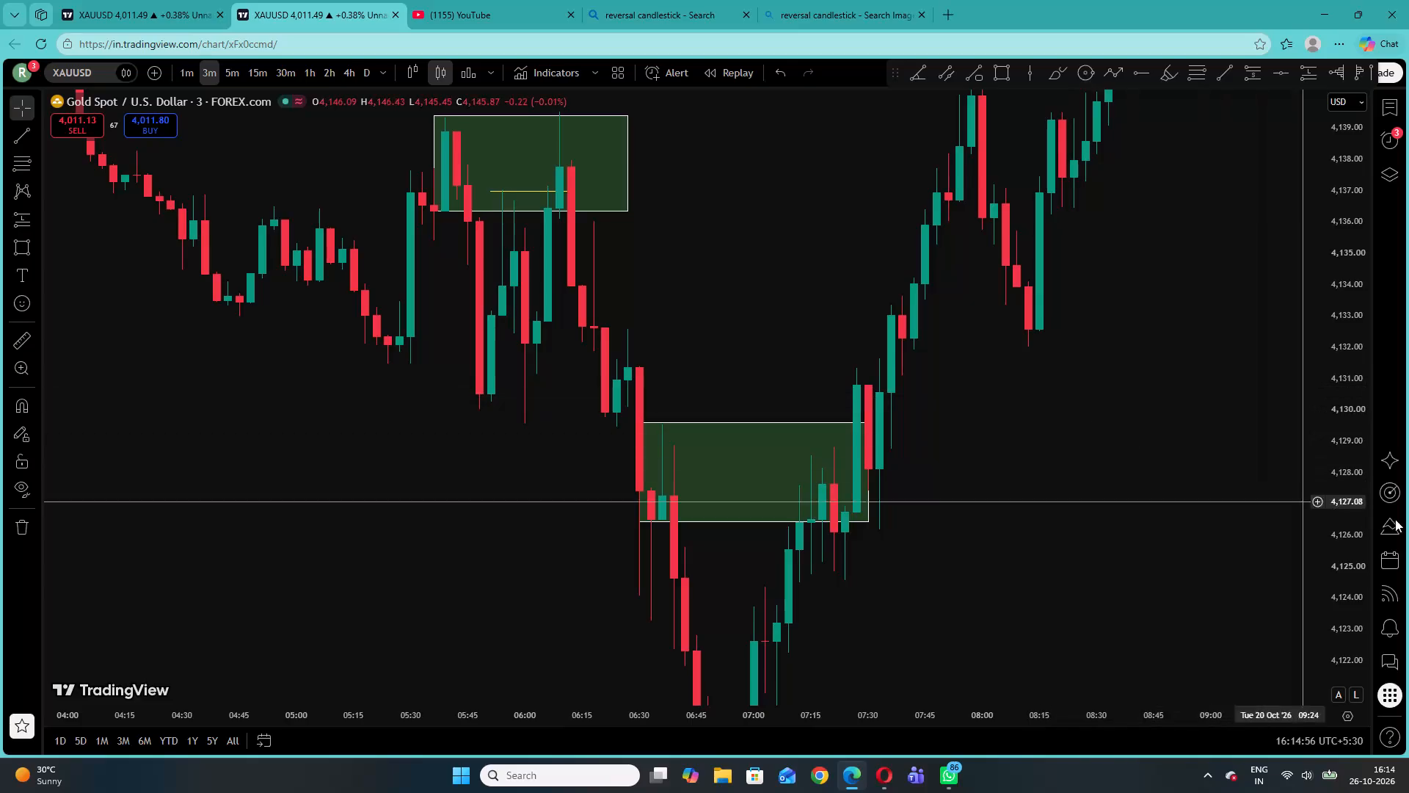
# Draw a short horizontal trend line at about 4,127.60 from 07:06 to about 07:18 inside the 06:30–07:30 green zone.
pyautogui.moveTo(1353, 474); pyautogui.dragTo(1348, 584)
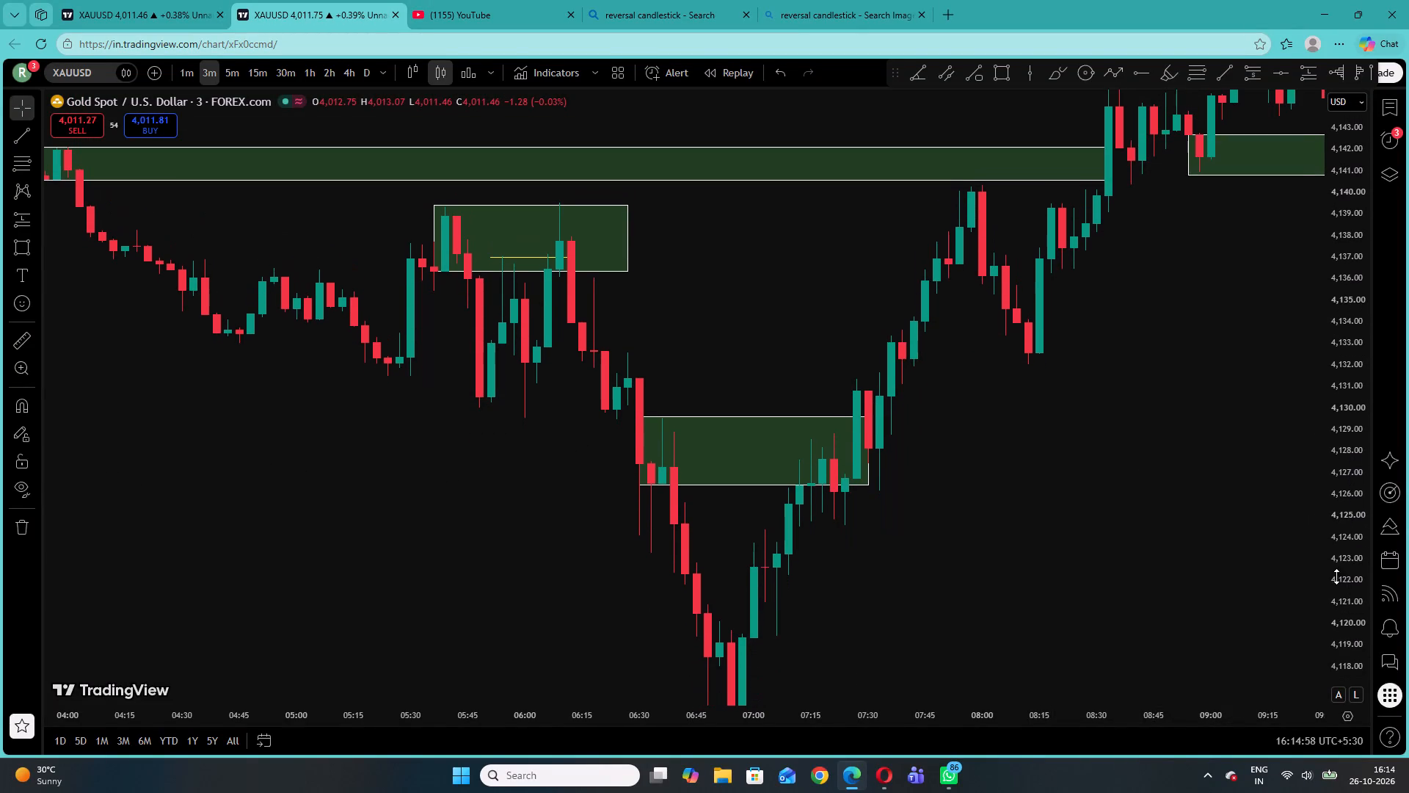
pyautogui.click(8, 131)
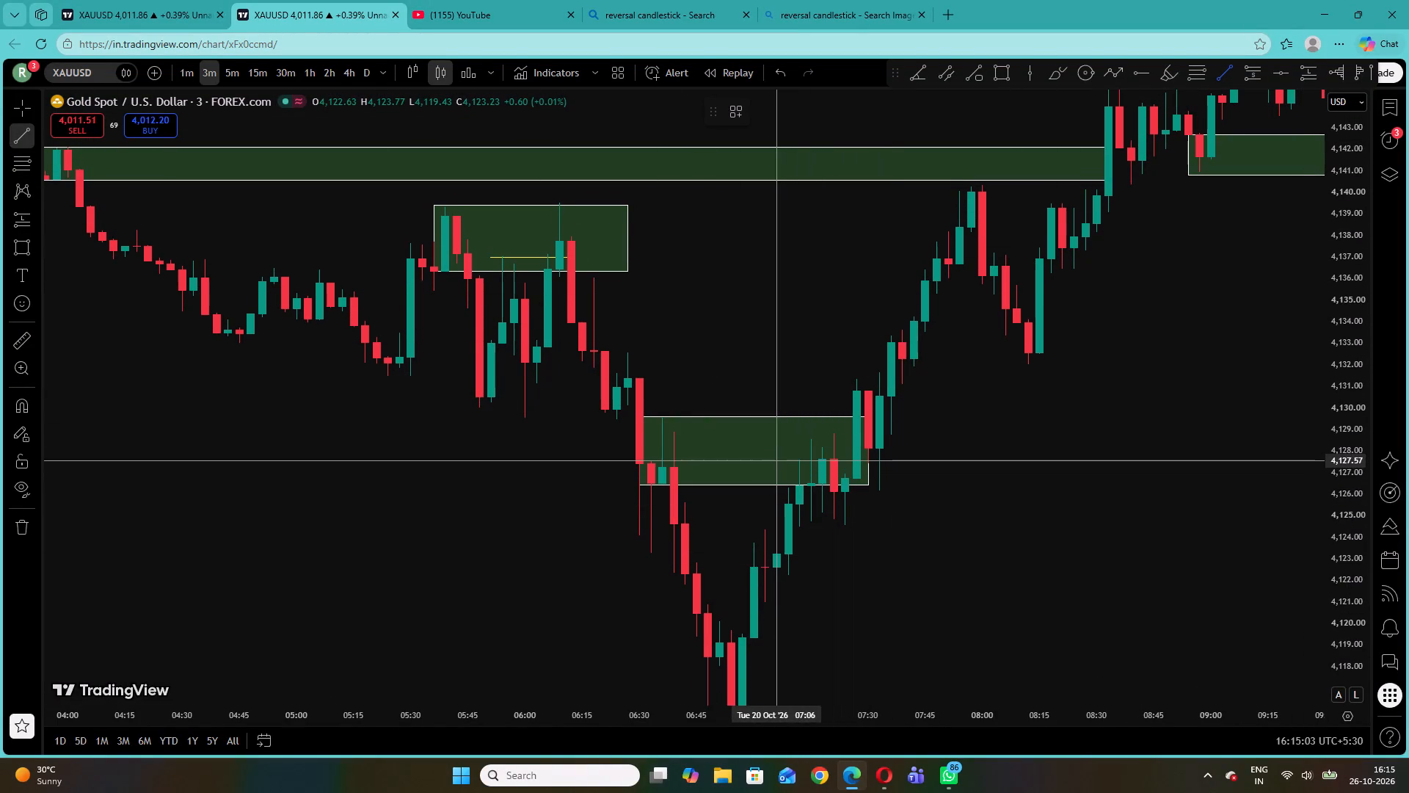
pyautogui.click(781, 460)
pyautogui.click(828, 460)
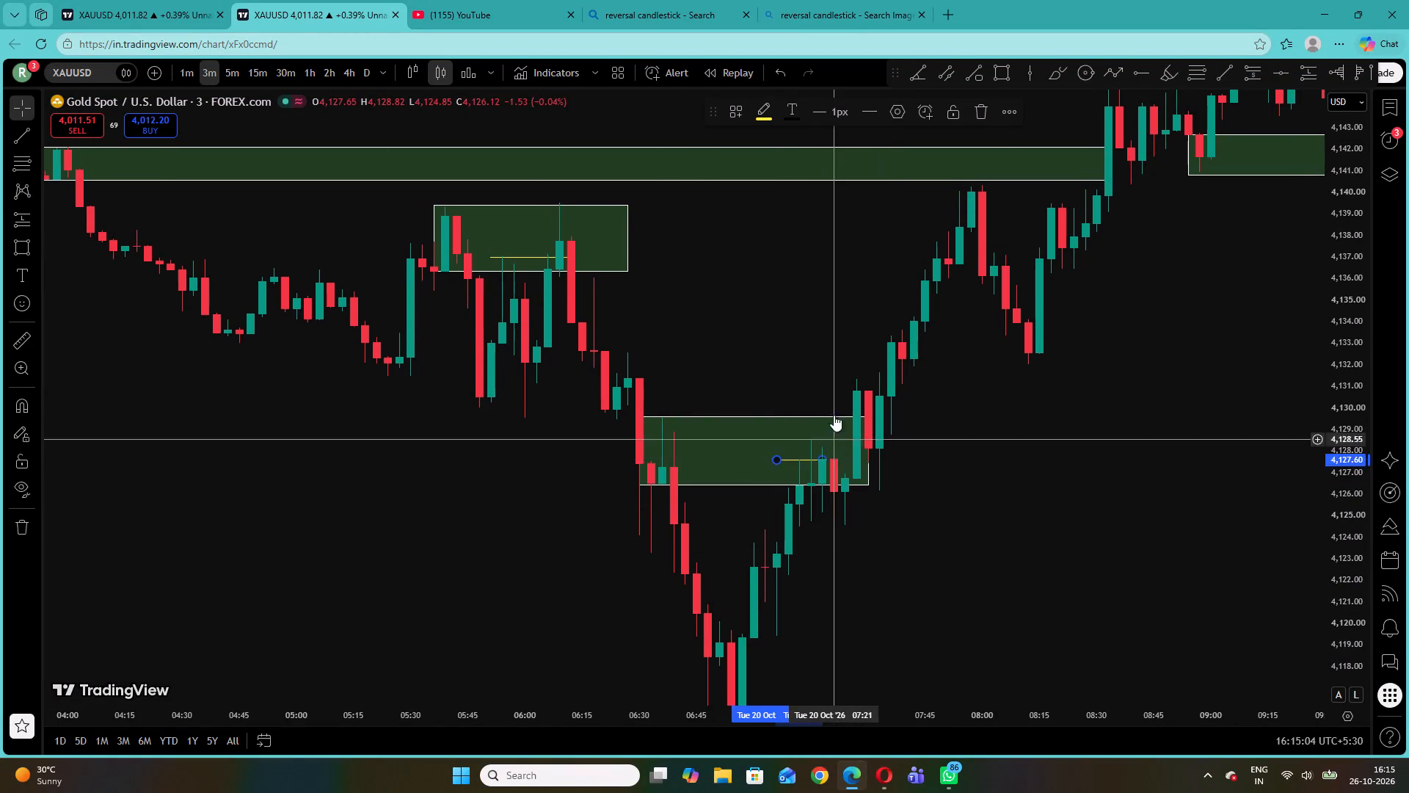
pyautogui.click(826, 359)
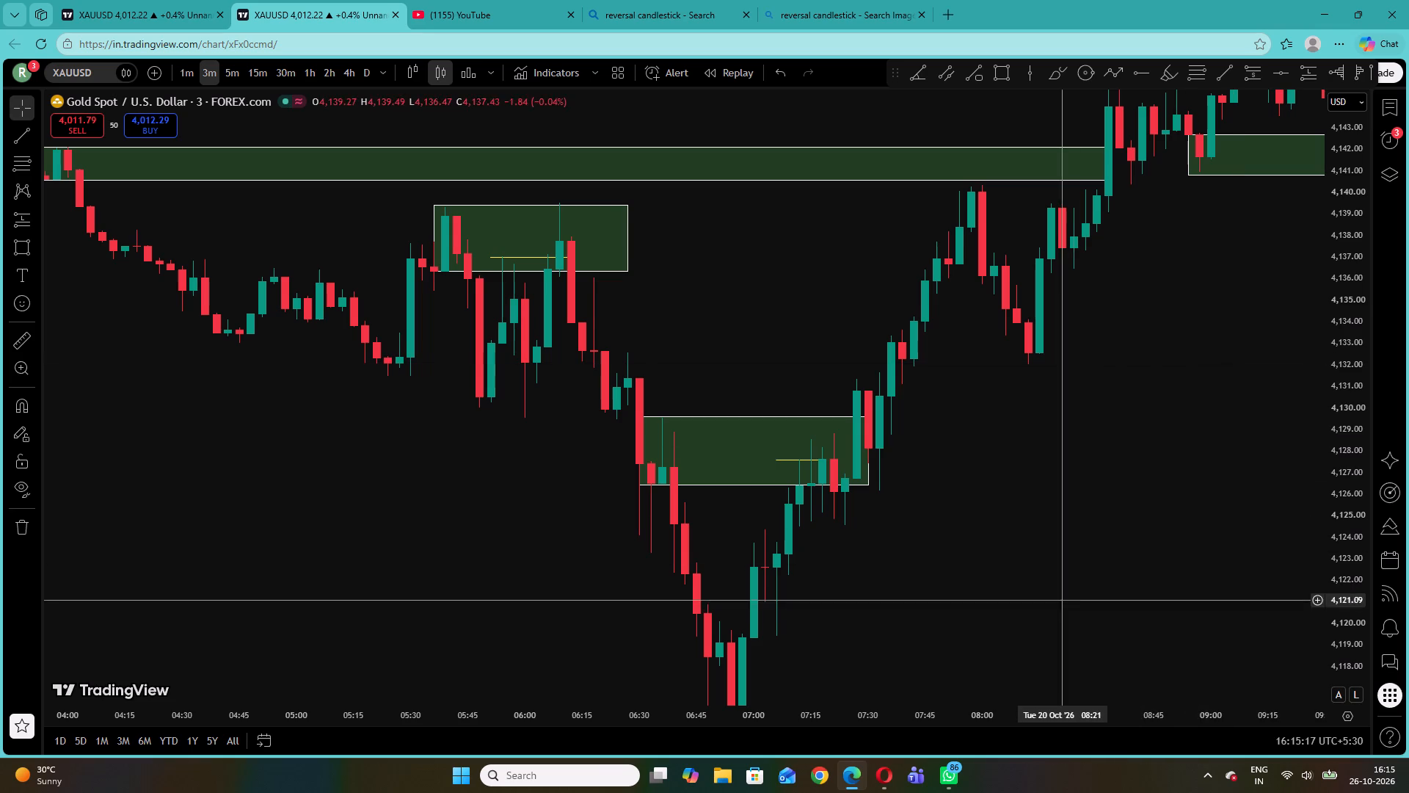
# Draw a horizontal trend line at about 4,142.62 from 09:33 to 10:09 near the upper edge of the 09:00–10:30 green zone.
pyautogui.moveTo(1057, 599); pyautogui.dragTo(956, 460)
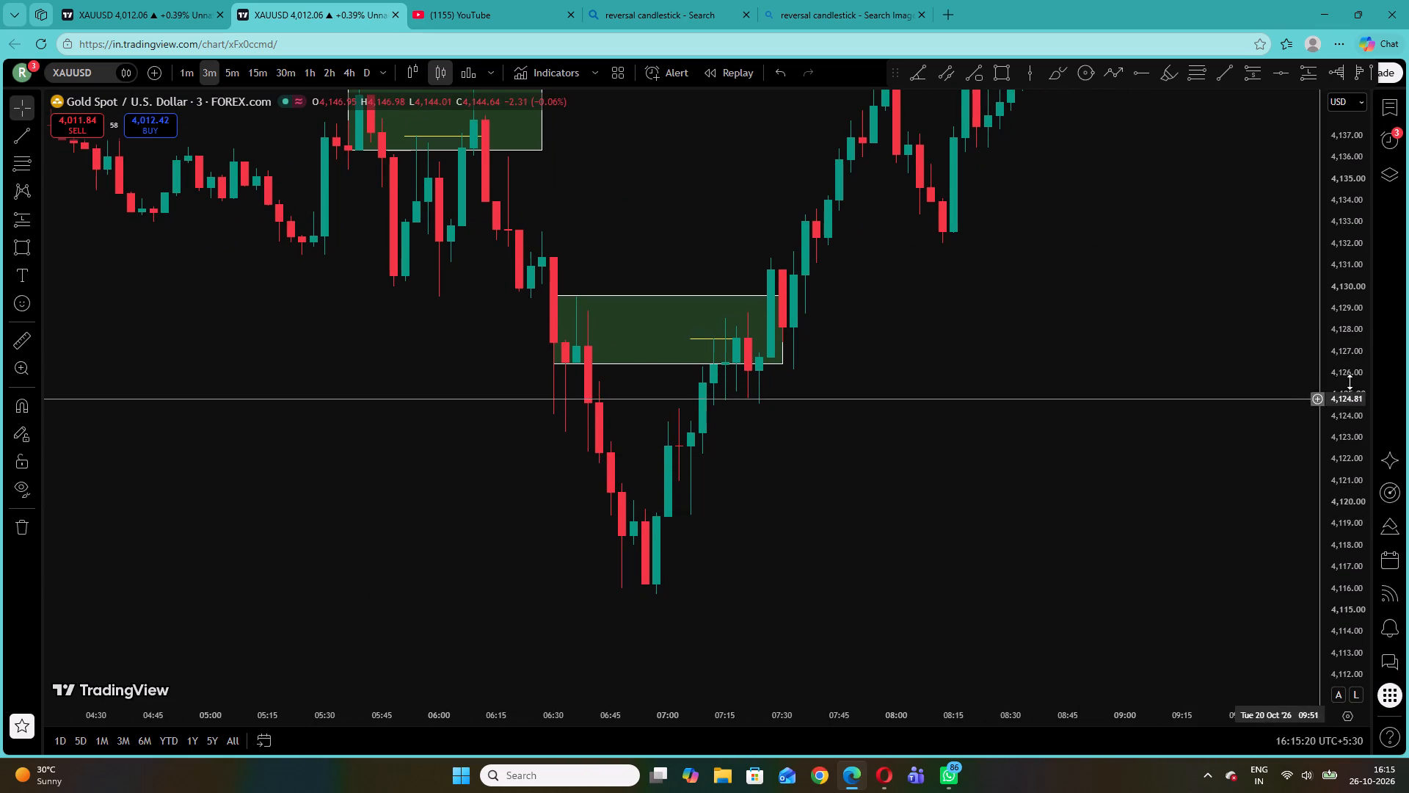
pyautogui.moveTo(1360, 374); pyautogui.dragTo(1335, 500)
pyautogui.moveTo(1151, 355); pyautogui.dragTo(698, 538)
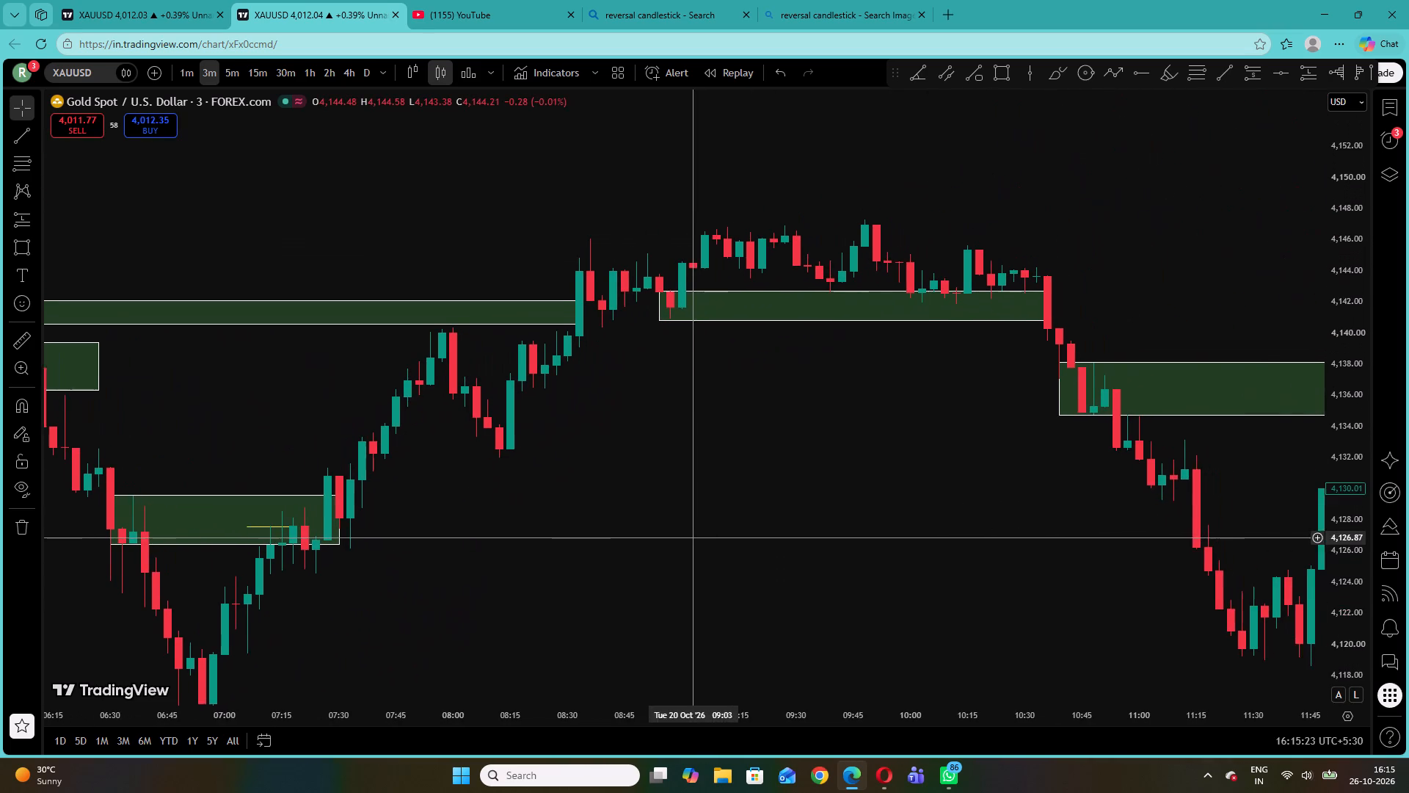
pyautogui.moveTo(698, 538); pyautogui.dragTo(697, 538)
pyautogui.moveTo(903, 407); pyautogui.dragTo(836, 486)
pyautogui.click(976, 316)
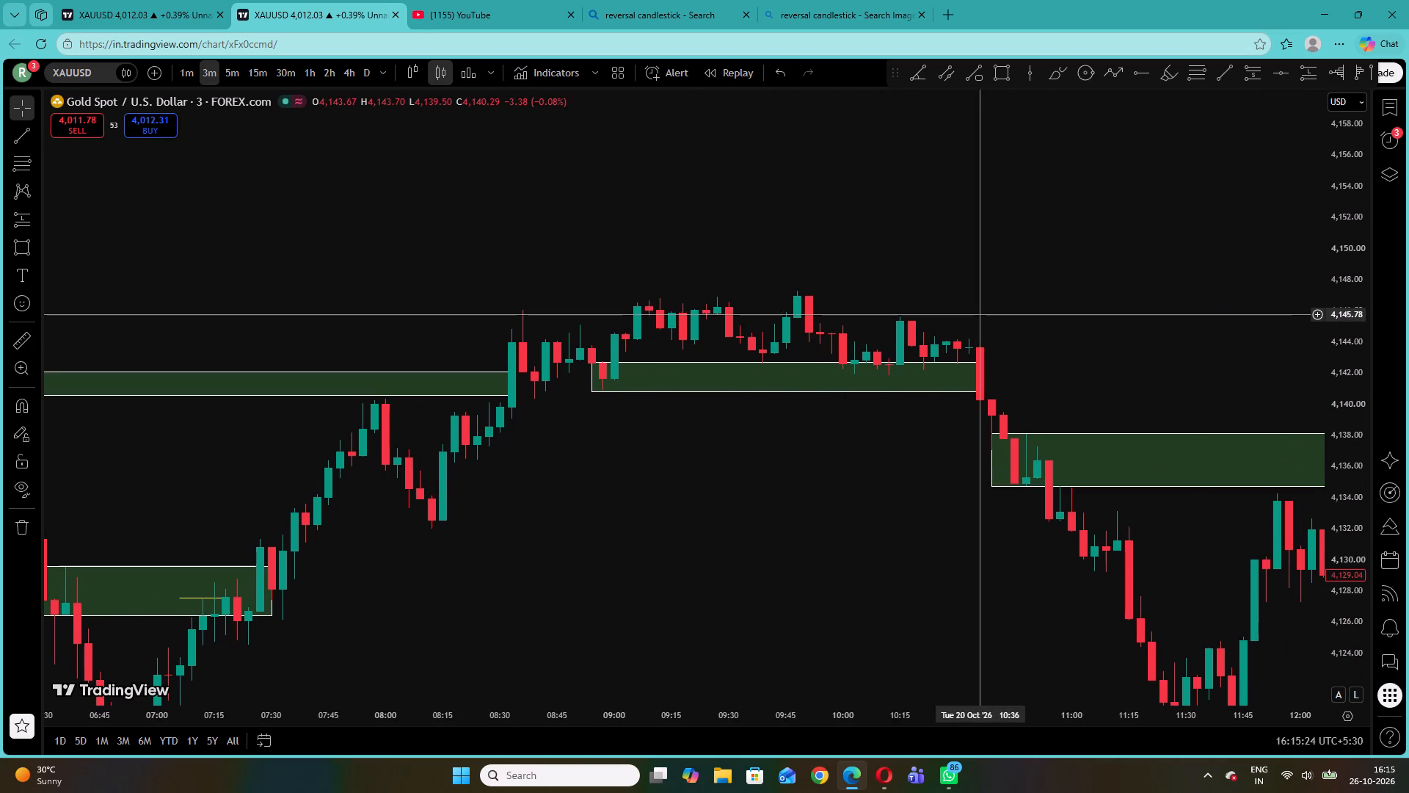
pyautogui.moveTo(1345, 490); pyautogui.dragTo(1268, 112)
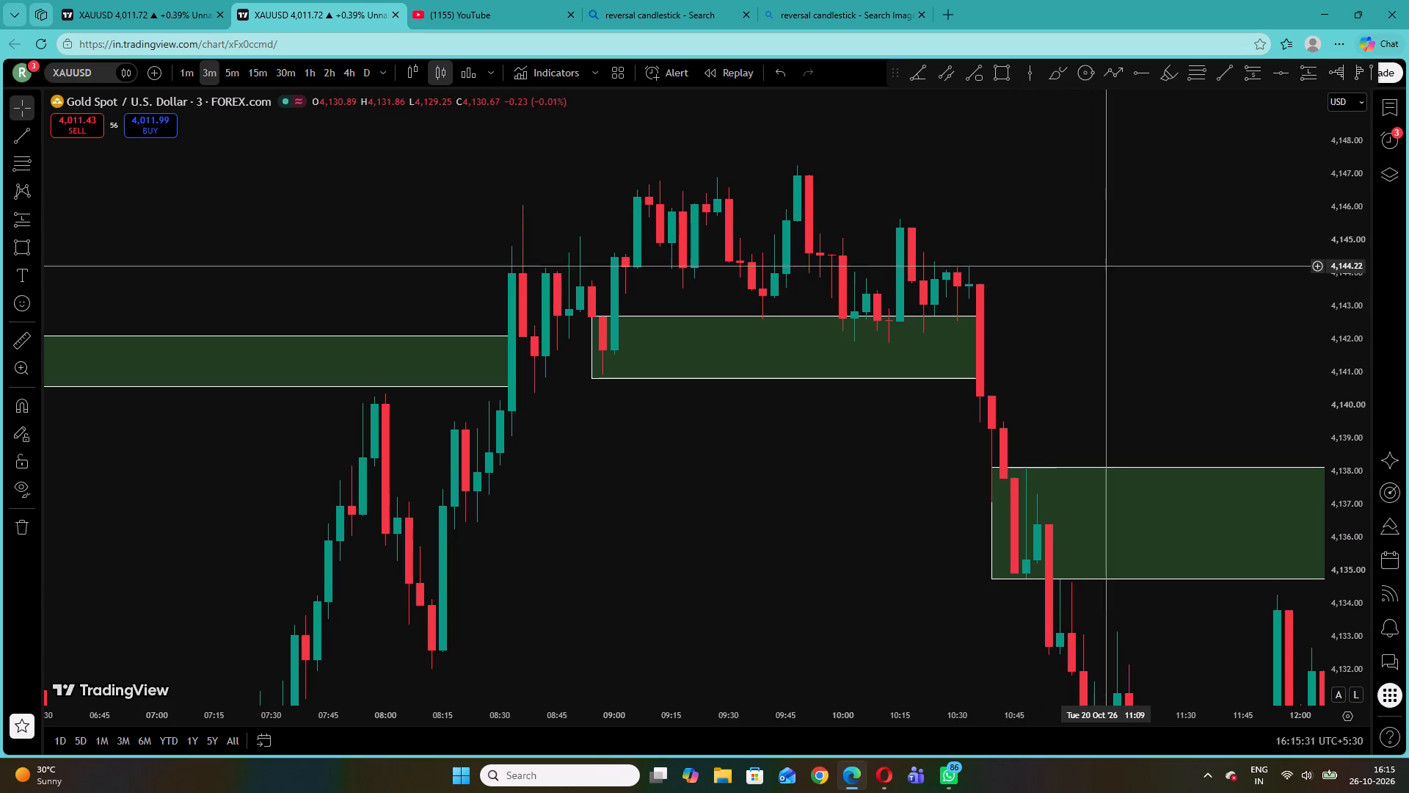
pyautogui.moveTo(1347, 408); pyautogui.dragTo(1317, 203)
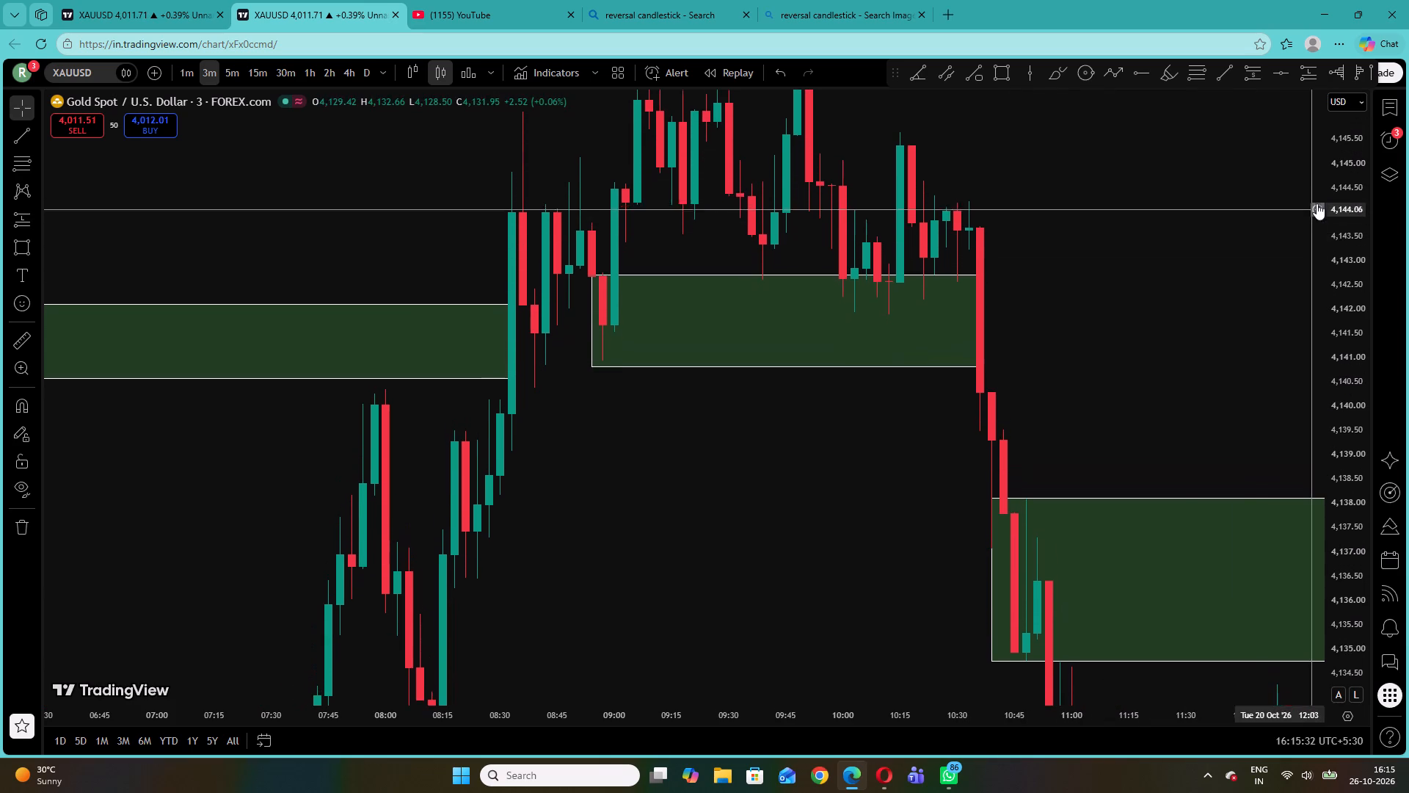
pyautogui.moveTo(1317, 203); pyautogui.dragTo(1317, 203)
pyautogui.moveTo(1182, 234); pyautogui.dragTo(1156, 316)
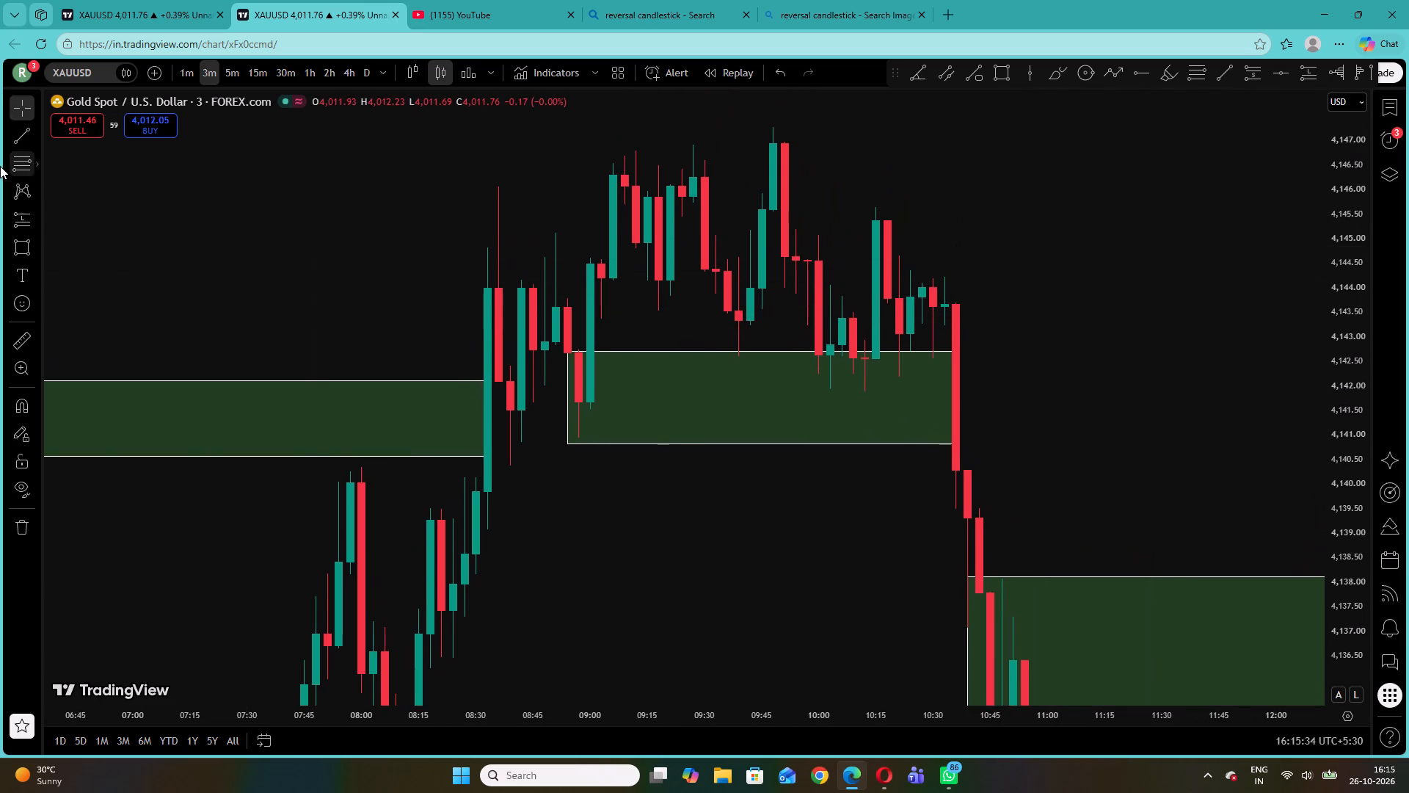
pyautogui.click(26, 134)
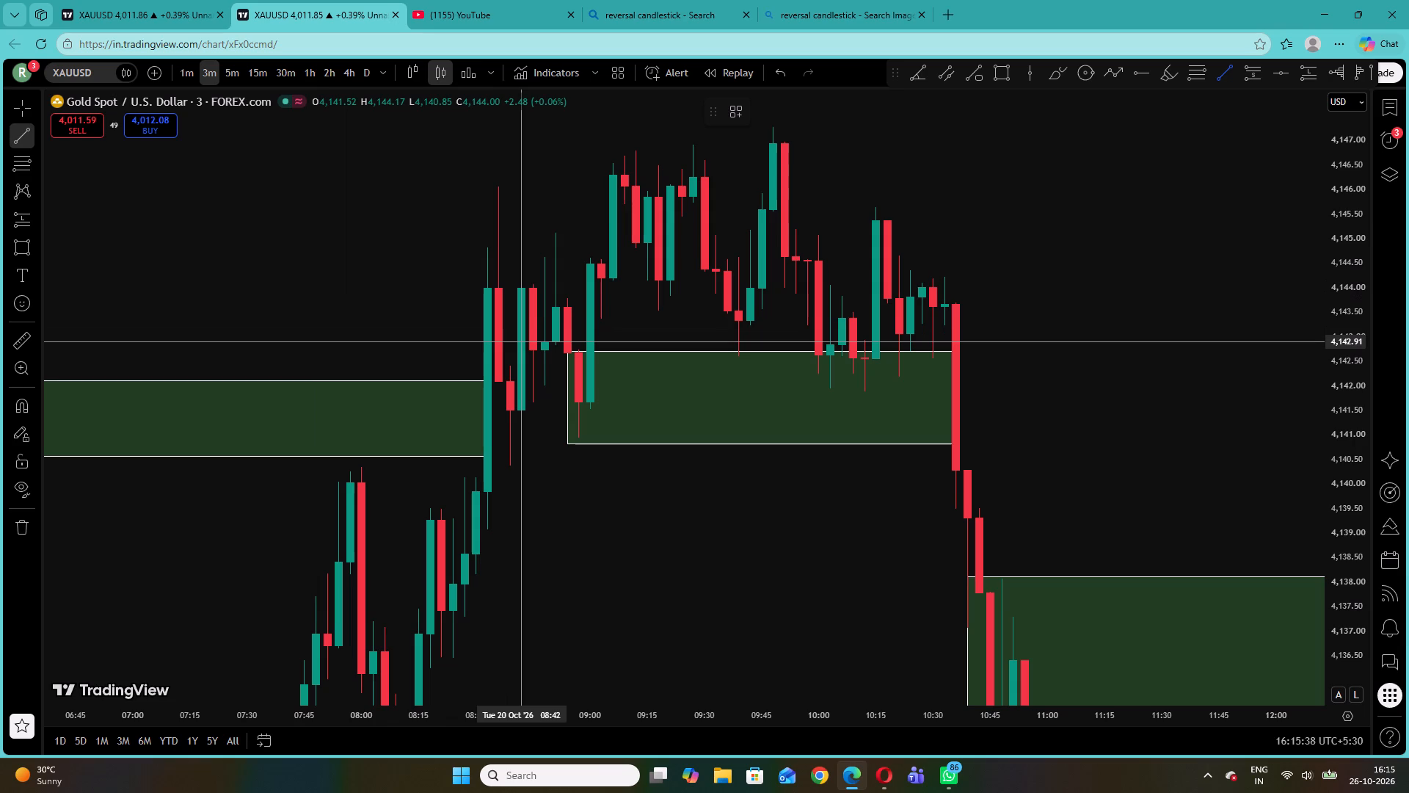
pyautogui.click(717, 355)
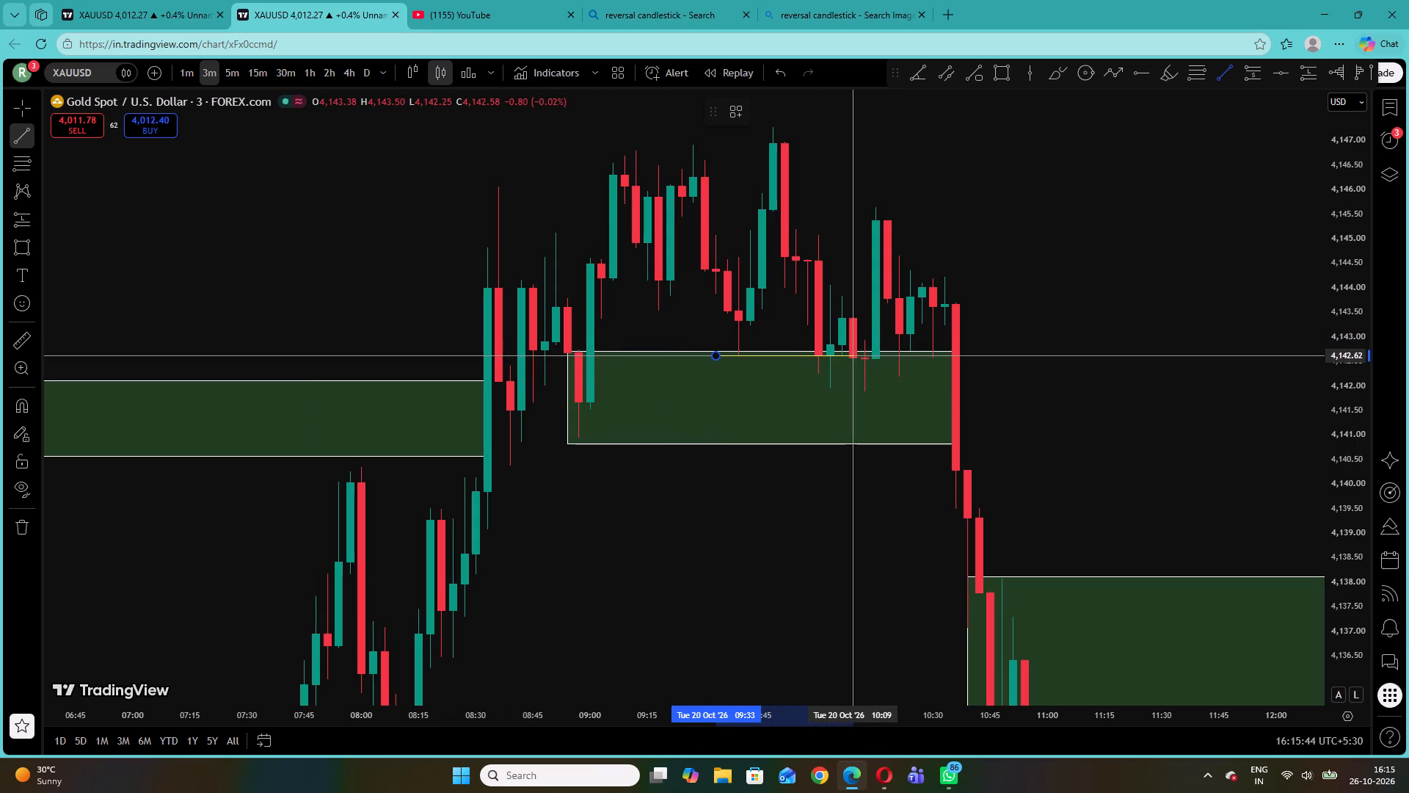
pyautogui.click(855, 355)
pyautogui.click(1042, 350)
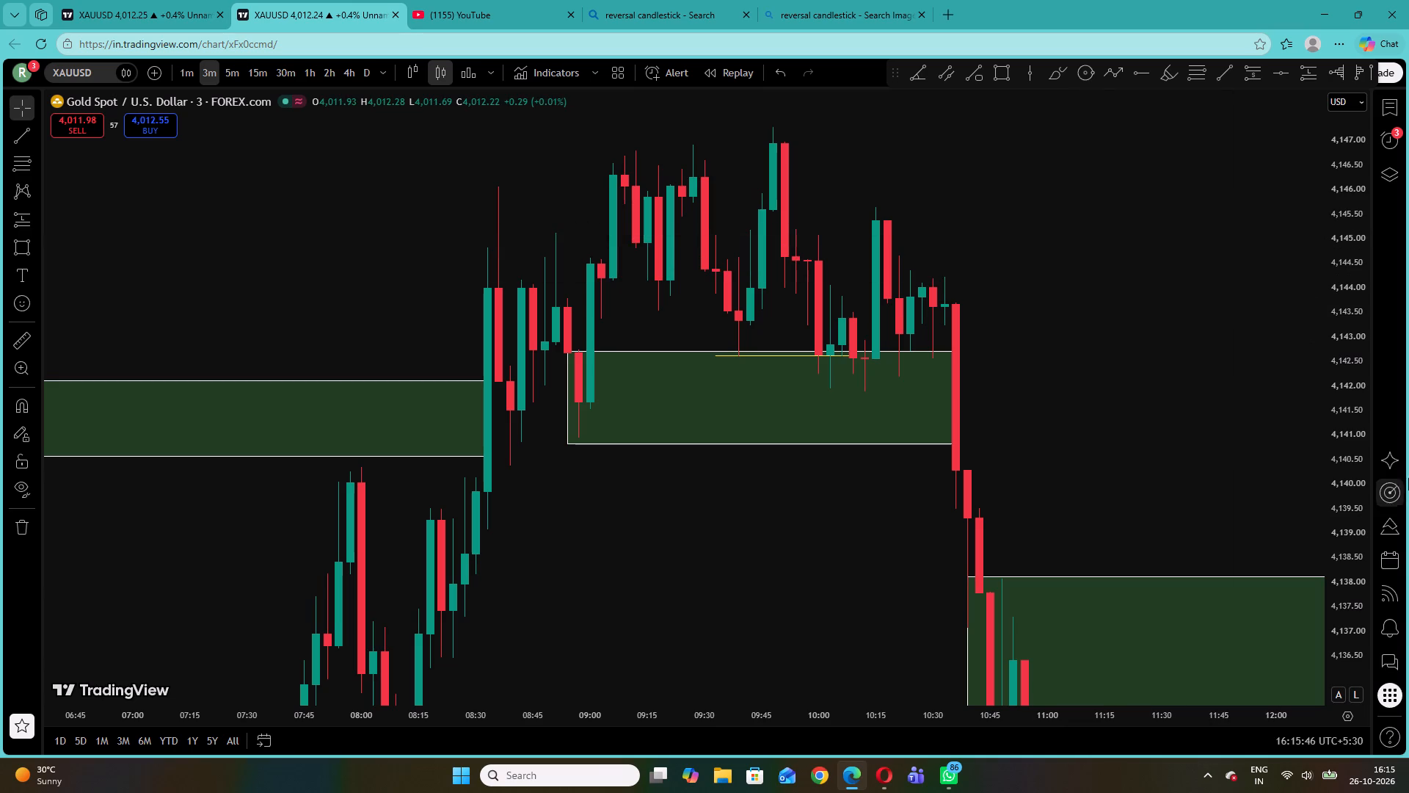
# Draw a short horizontal trend line at about 4,135.36 from 12:18 to 12:33 inside the green zone that ends near 13:00.
pyautogui.moveTo(1353, 369); pyautogui.dragTo(1348, 523)
pyautogui.moveTo(1126, 438); pyautogui.dragTo(710, 268)
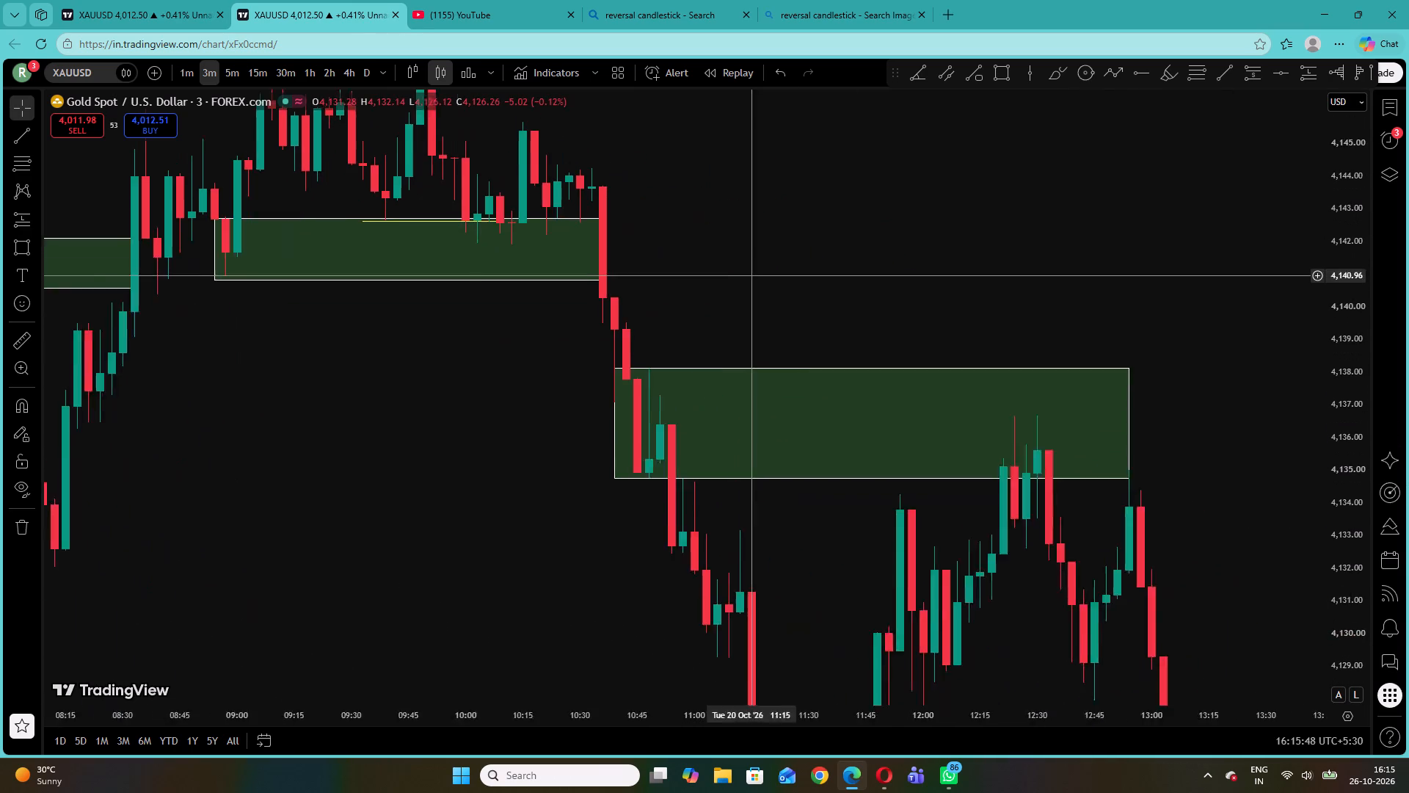
pyautogui.moveTo(710, 268); pyautogui.dragTo(674, 262)
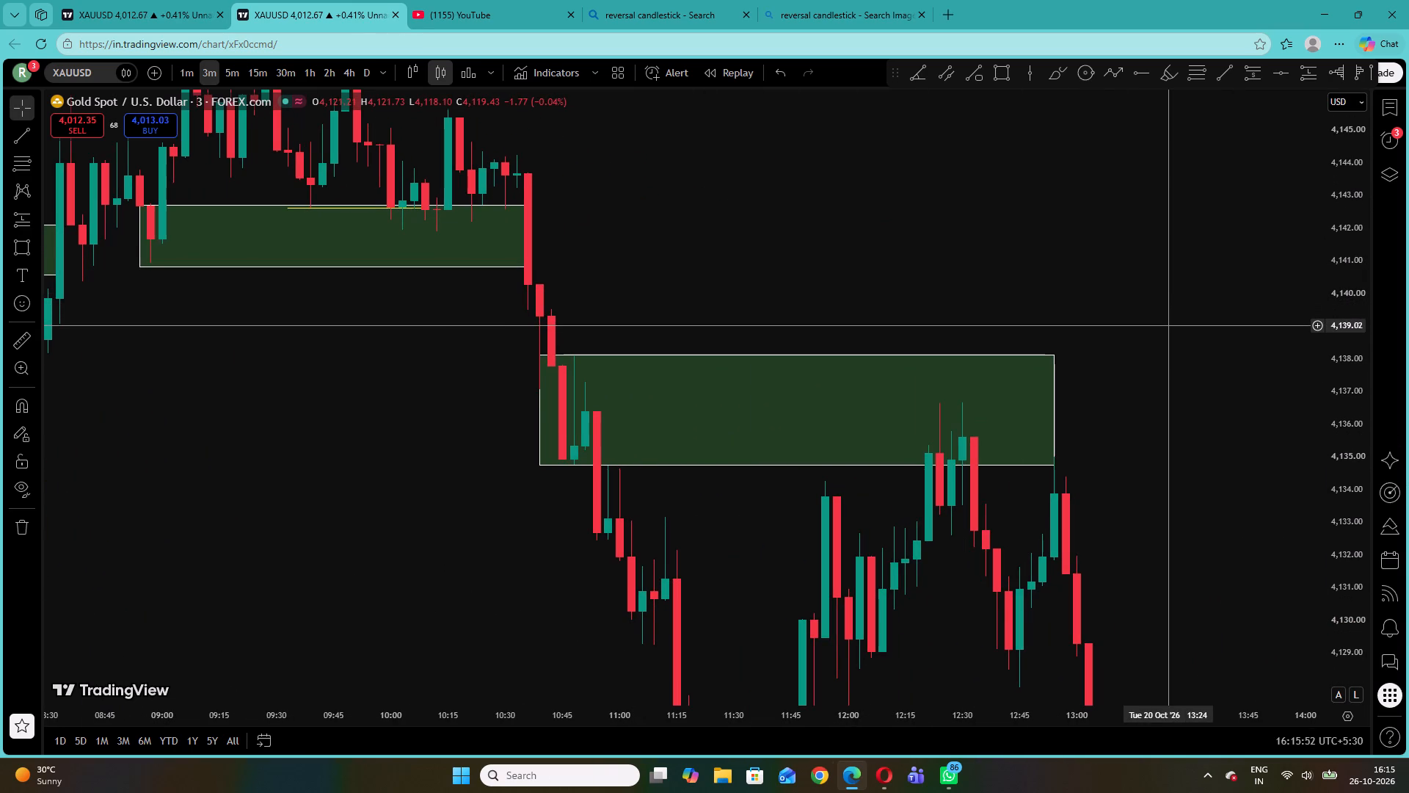
pyautogui.moveTo(672, 319); pyautogui.dragTo(1179, 266)
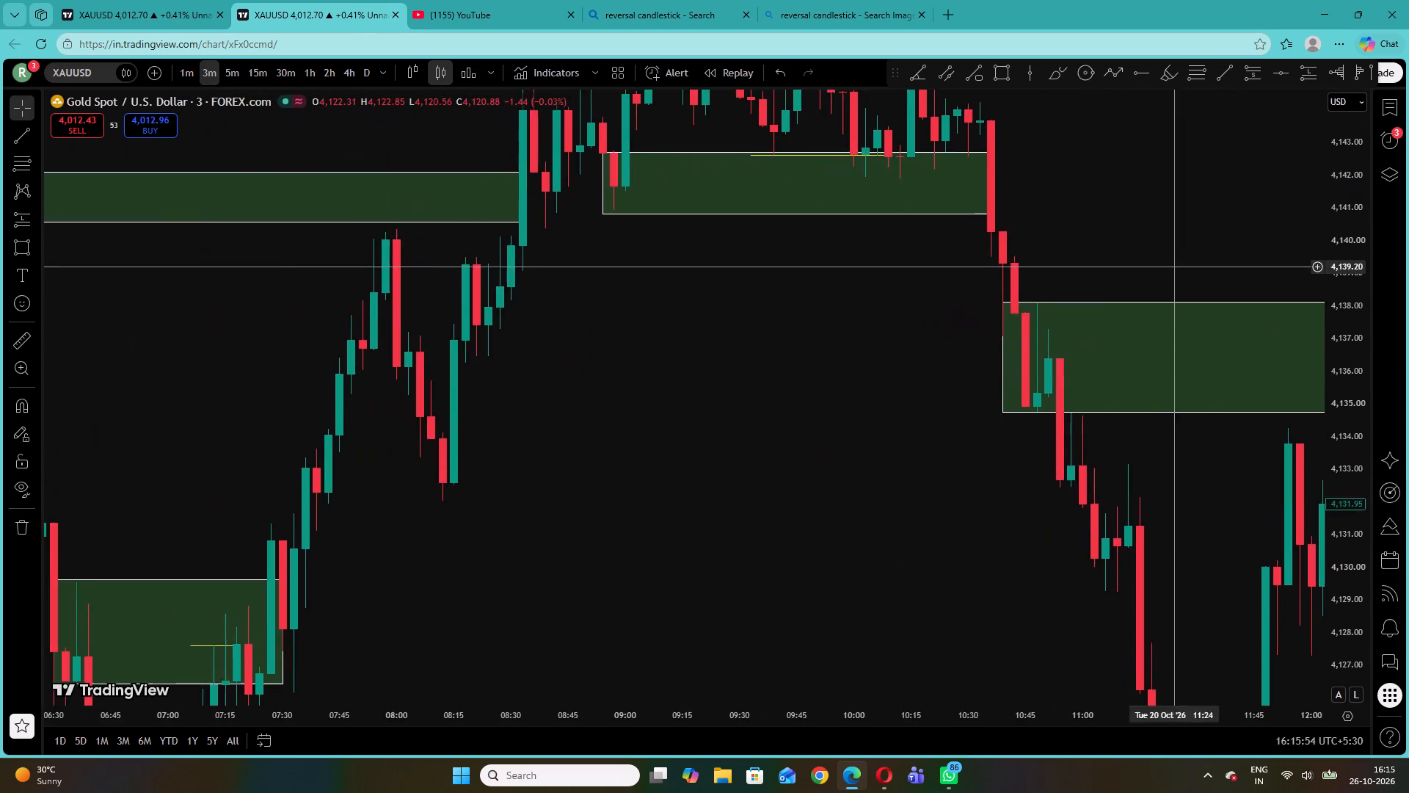
pyautogui.moveTo(1179, 266); pyautogui.dragTo(1180, 266)
pyautogui.moveTo(630, 421); pyautogui.dragTo(1075, 424)
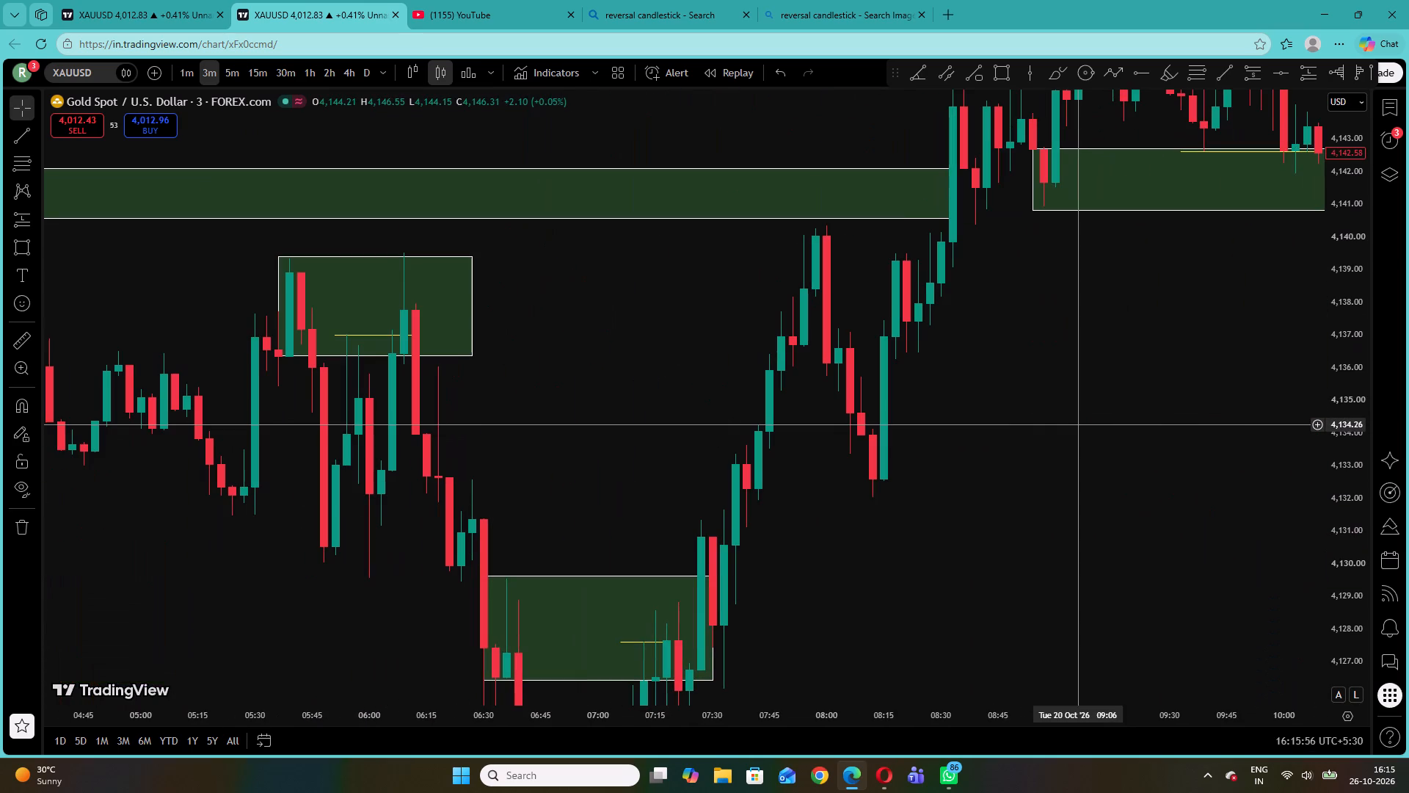
pyautogui.moveTo(1109, 388); pyautogui.dragTo(760, 537)
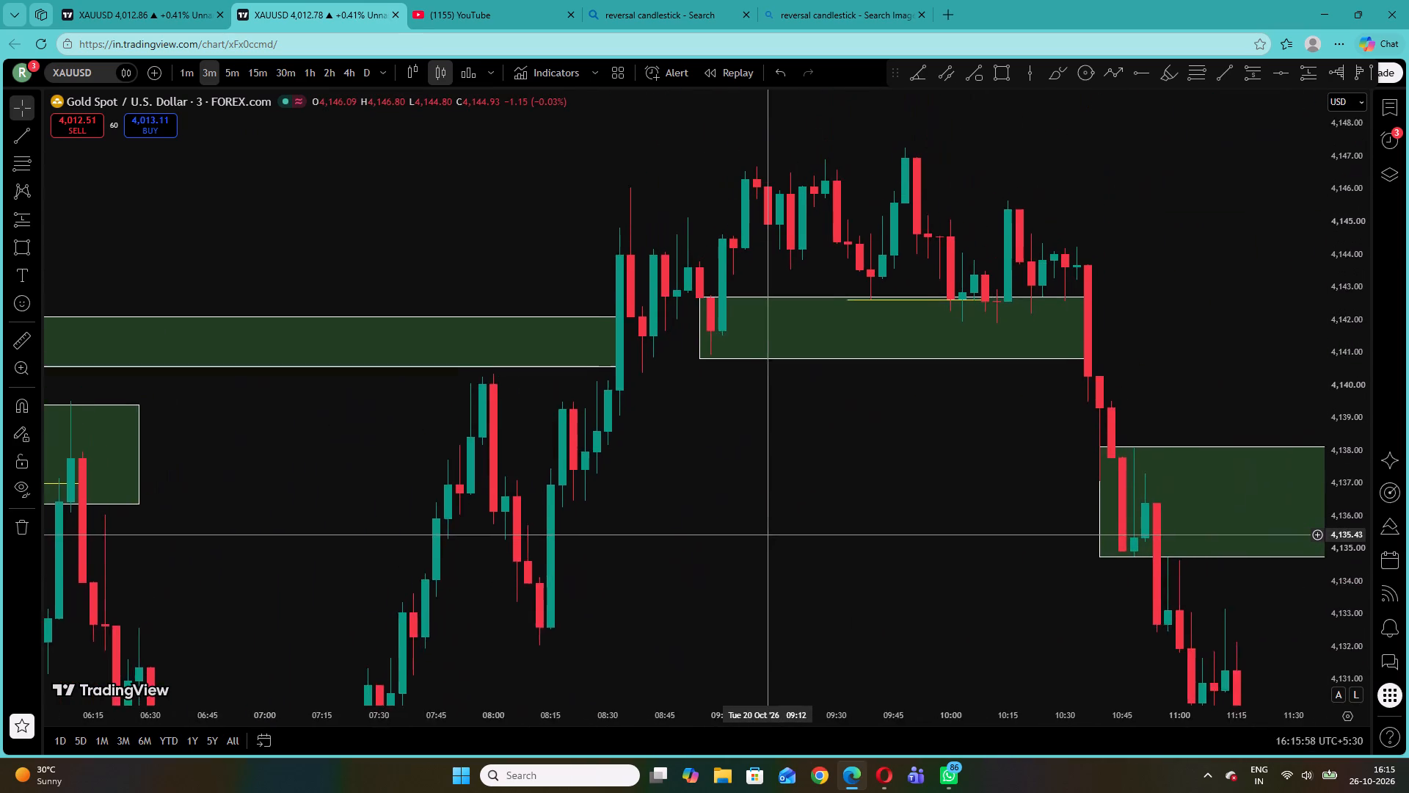
pyautogui.moveTo(760, 537); pyautogui.dragTo(704, 529)
pyautogui.moveTo(810, 495); pyautogui.dragTo(644, 429)
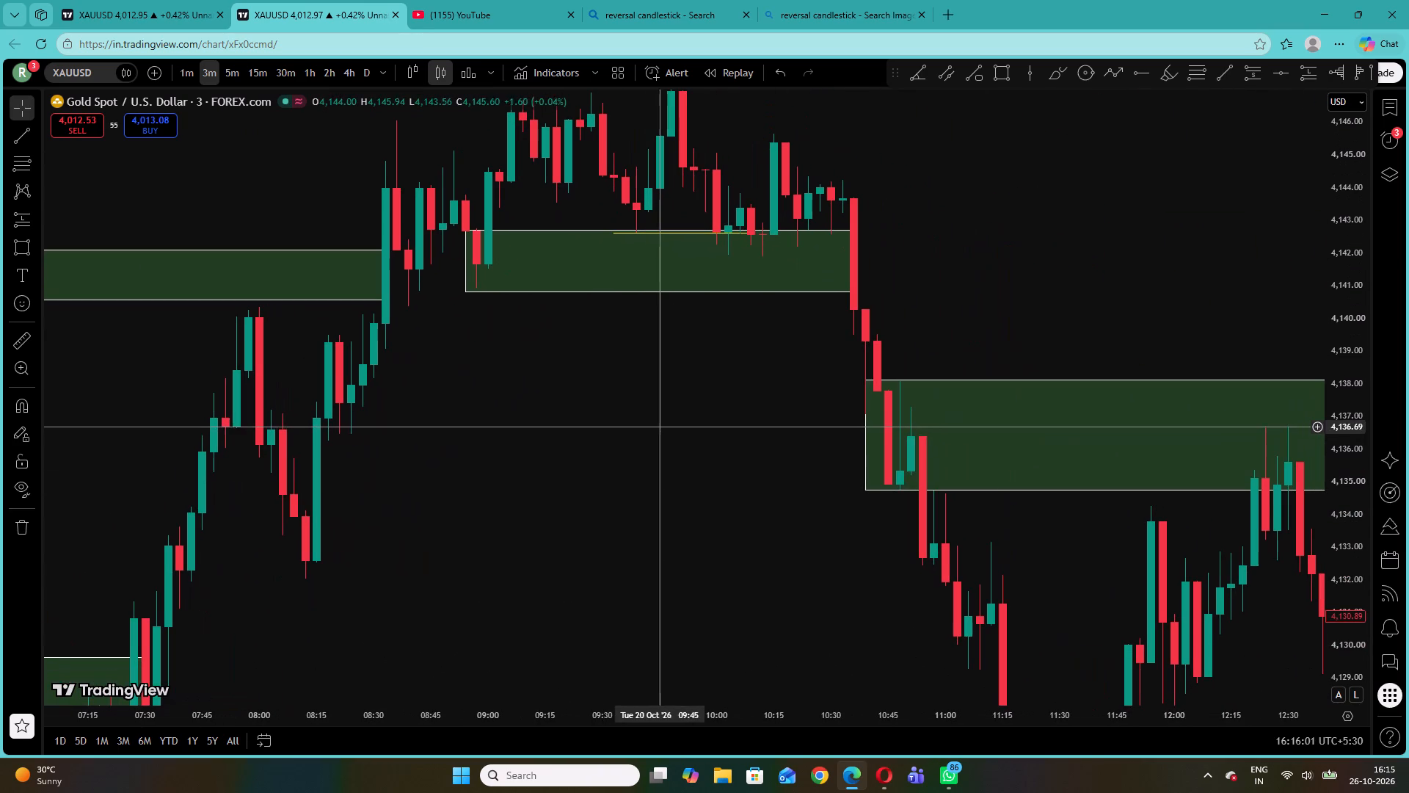
pyautogui.moveTo(719, 421); pyautogui.dragTo(546, 424)
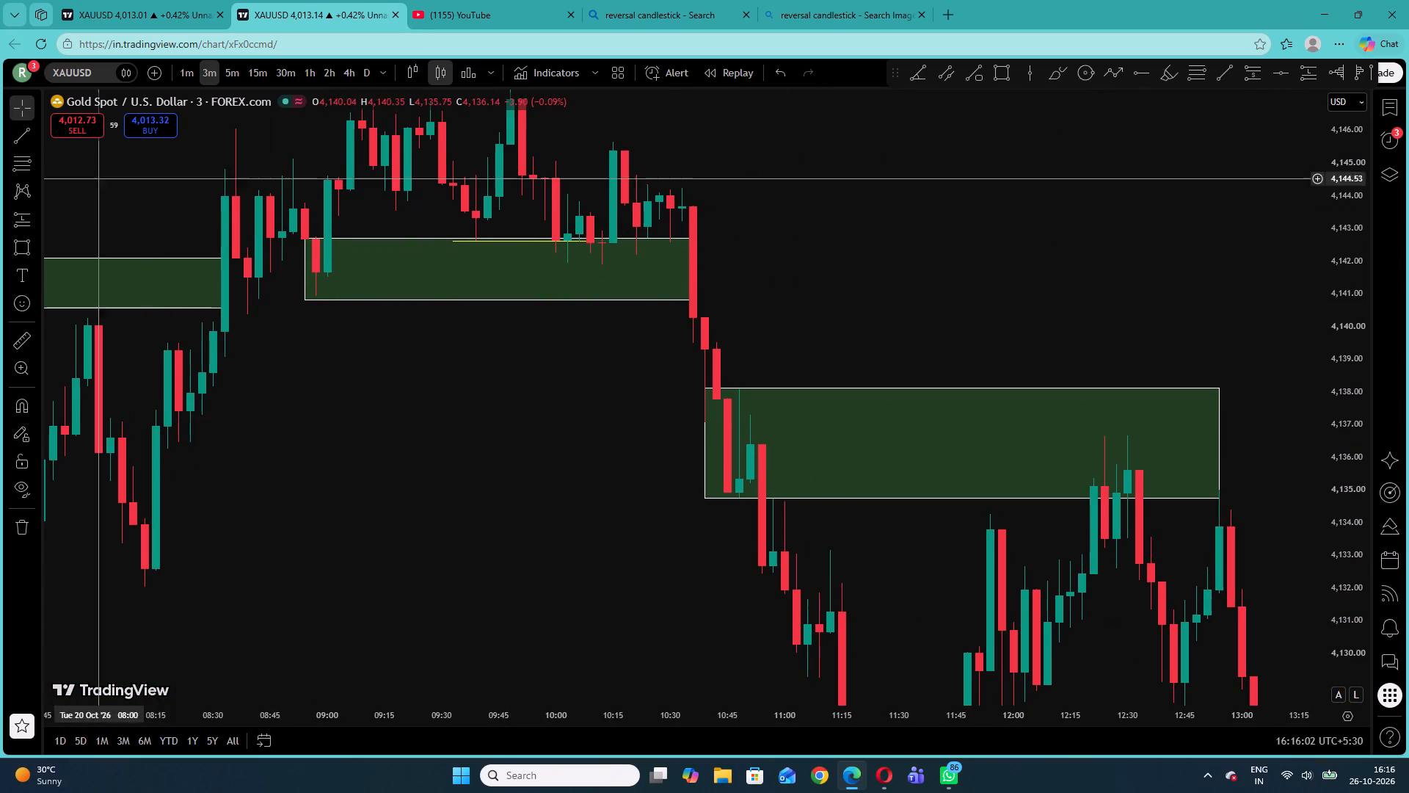
pyautogui.click(21, 144)
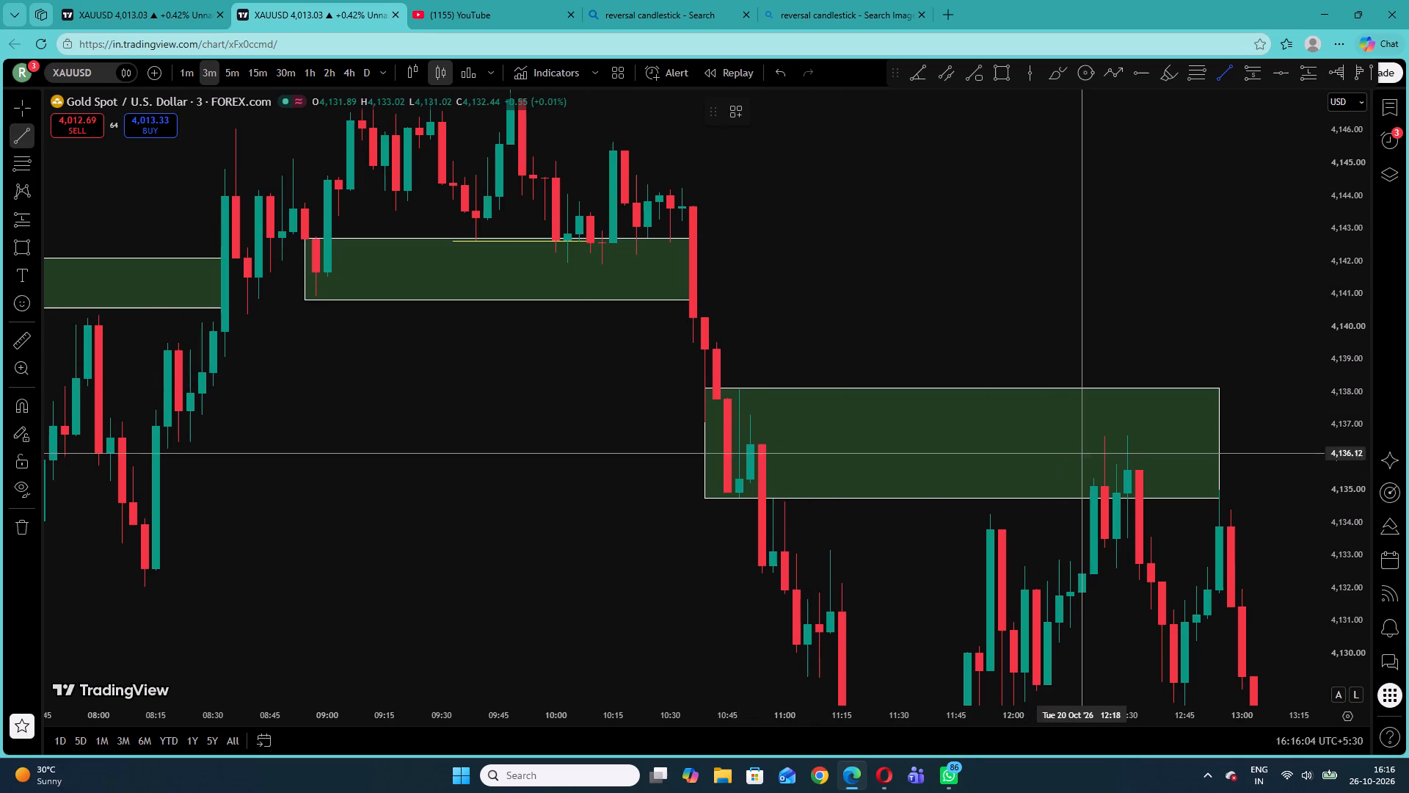
pyautogui.click(1079, 477)
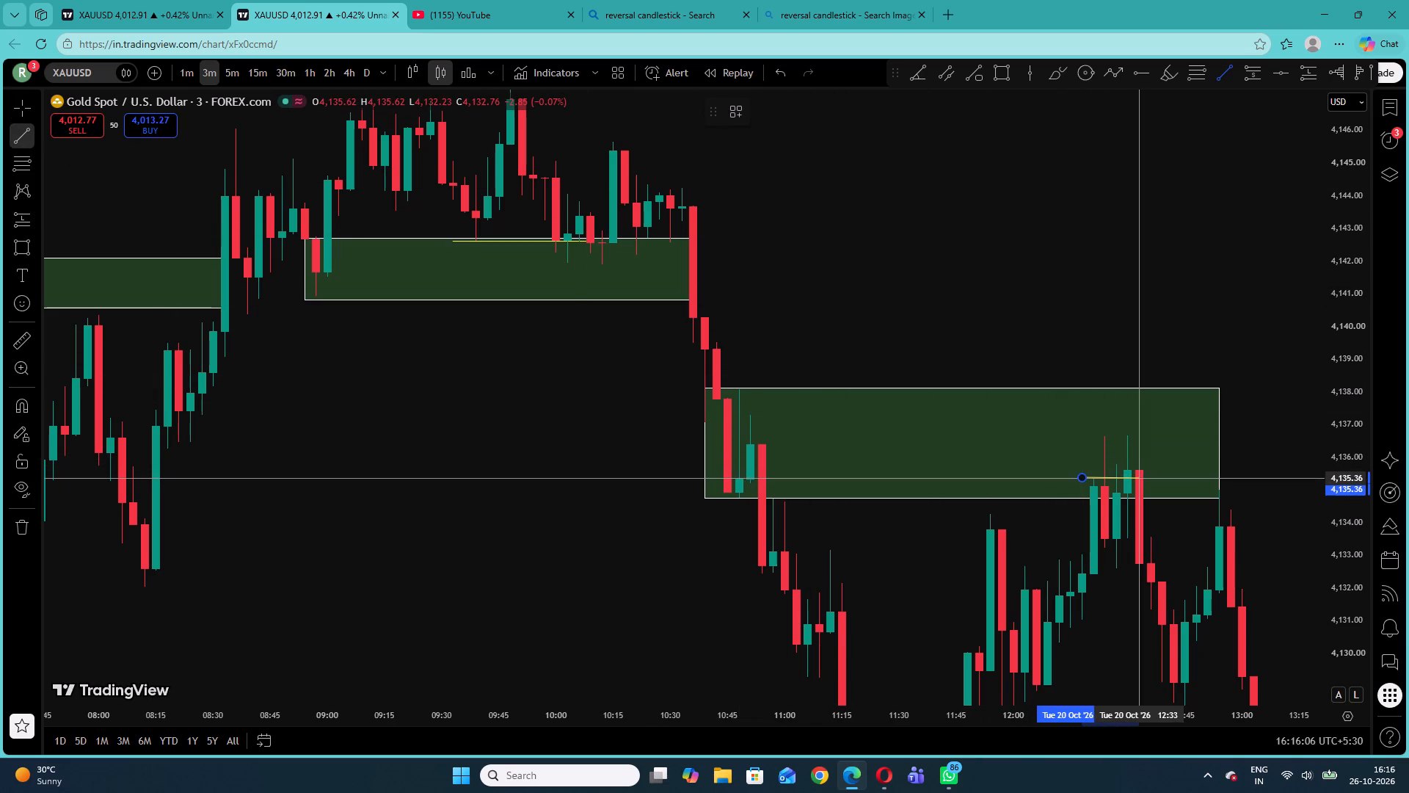
pyautogui.click(1143, 478)
pyautogui.click(1096, 315)
# Draw a rectangle zone from about 4,127.04 at 13:15 down to about 4,124.41 at 13:39.
pyautogui.moveTo(1344, 367); pyautogui.dragTo(1344, 413)
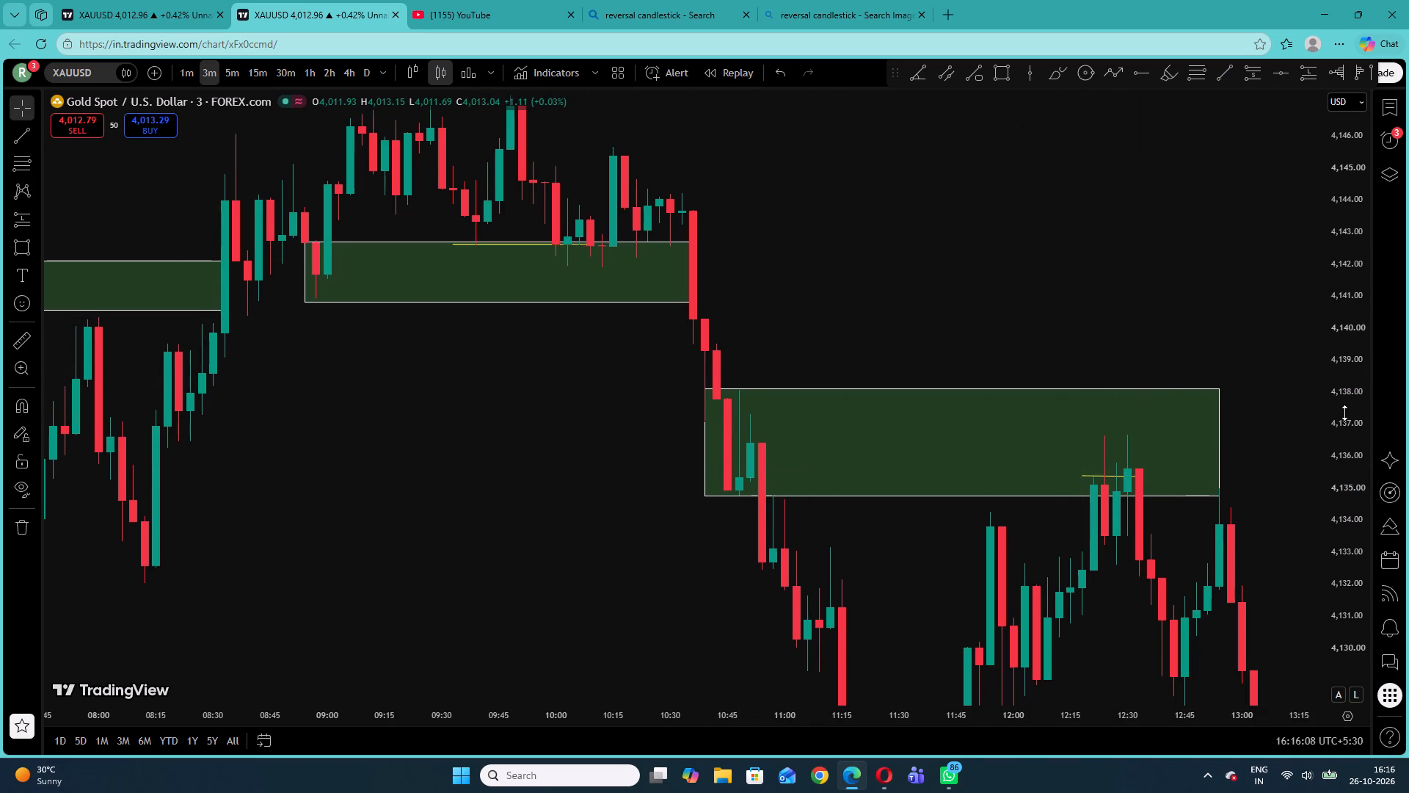
pyautogui.moveTo(1344, 413); pyautogui.dragTo(1330, 504)
pyautogui.moveTo(1261, 558); pyautogui.dragTo(723, 426)
pyautogui.moveTo(950, 425); pyautogui.dragTo(518, 301)
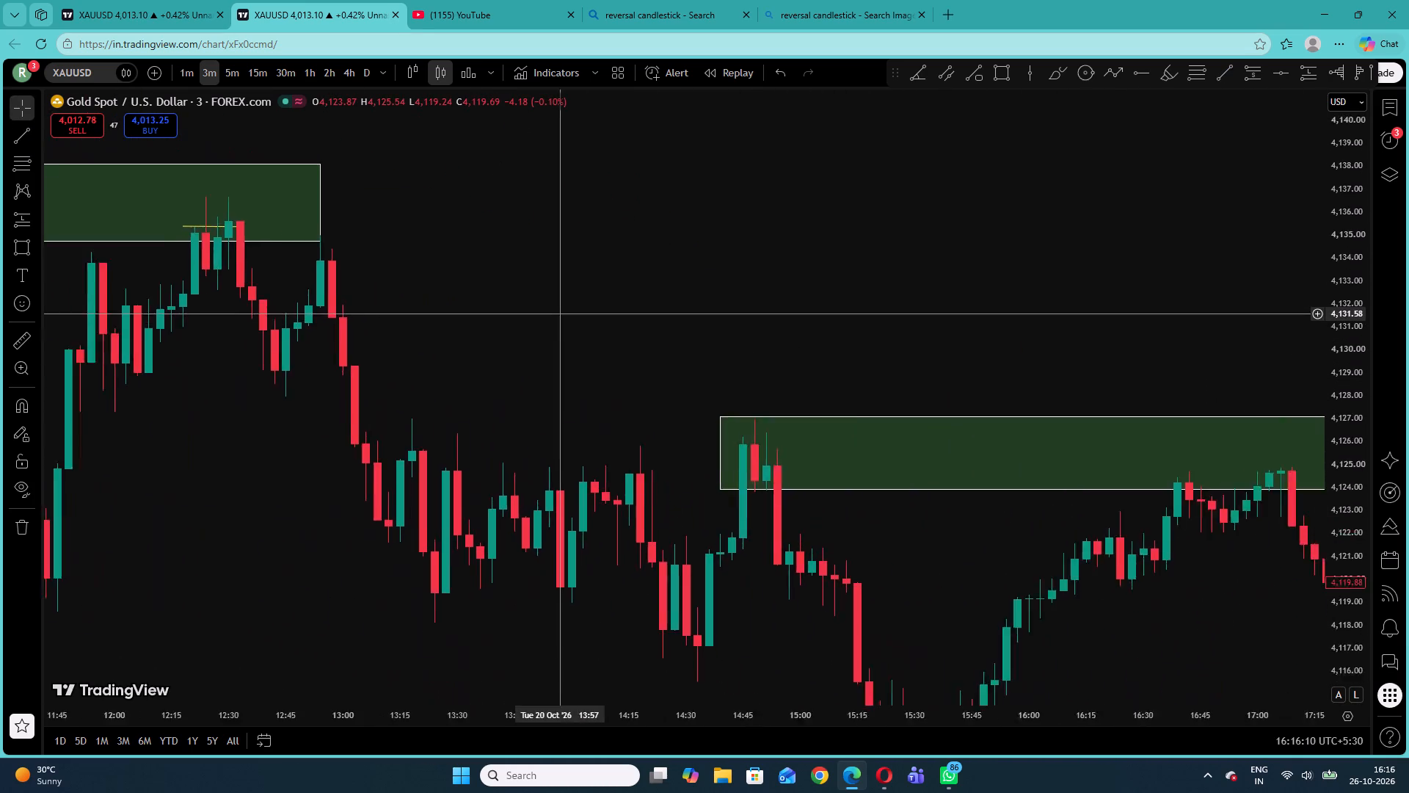
pyautogui.moveTo(518, 301); pyautogui.dragTo(900, 292)
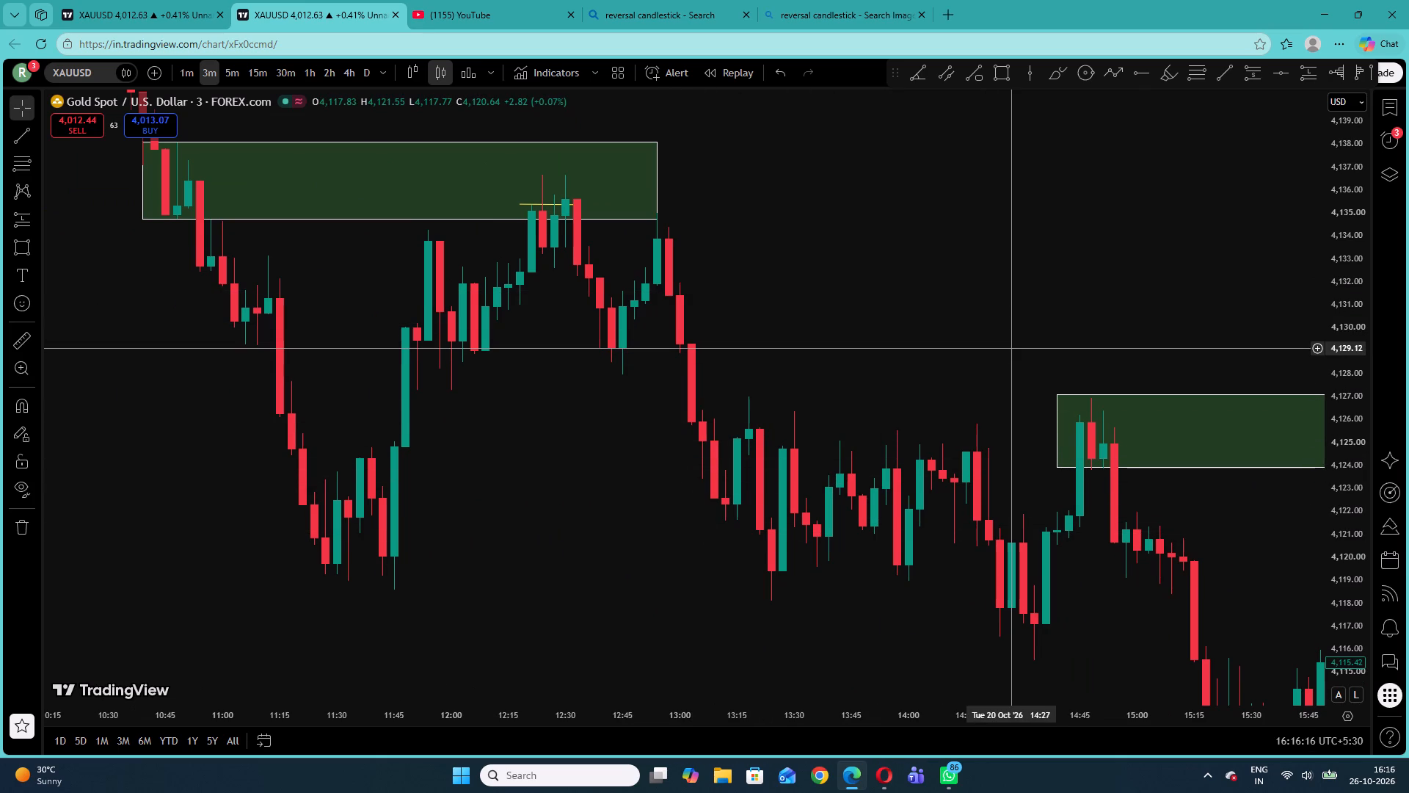
pyautogui.moveTo(1006, 348); pyautogui.dragTo(685, 289)
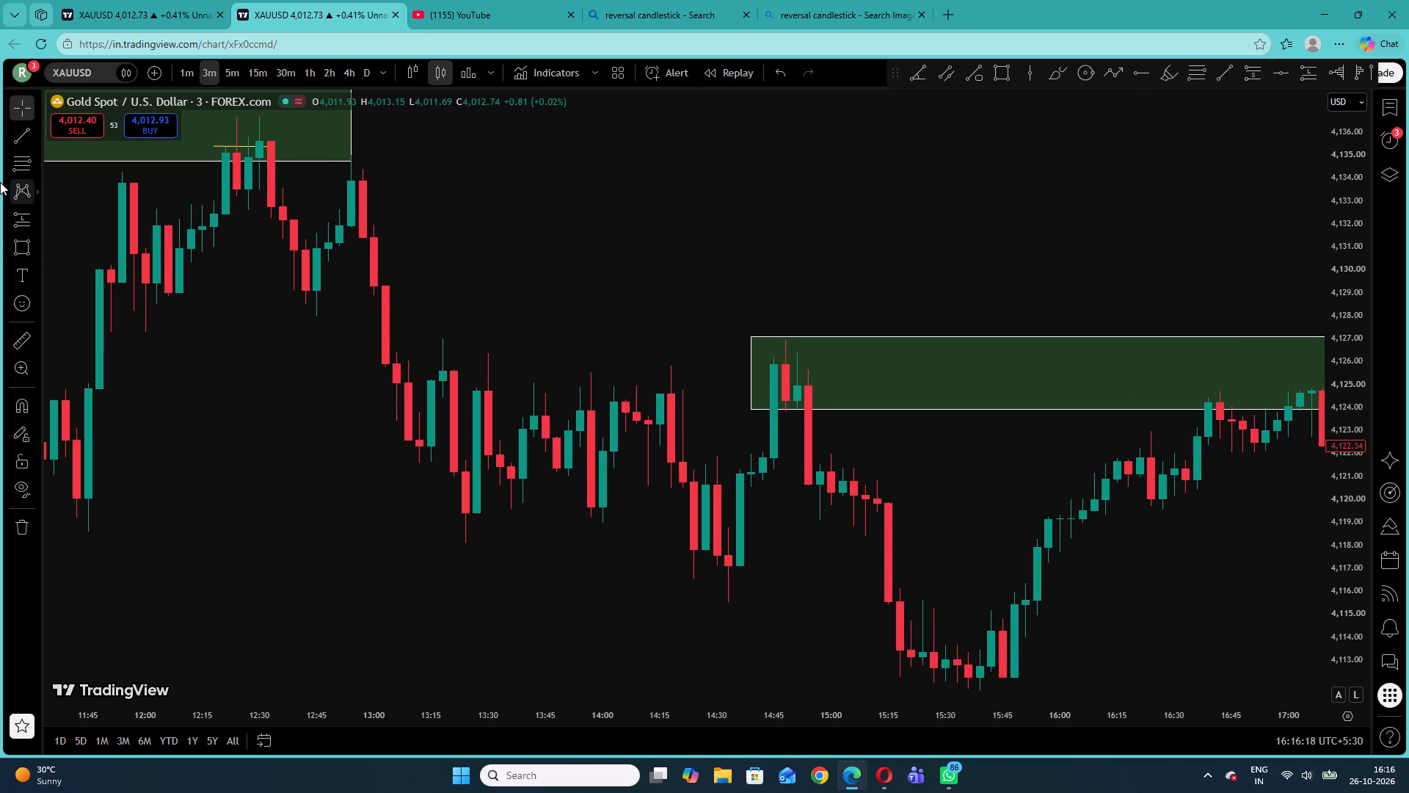
pyautogui.click(21, 247)
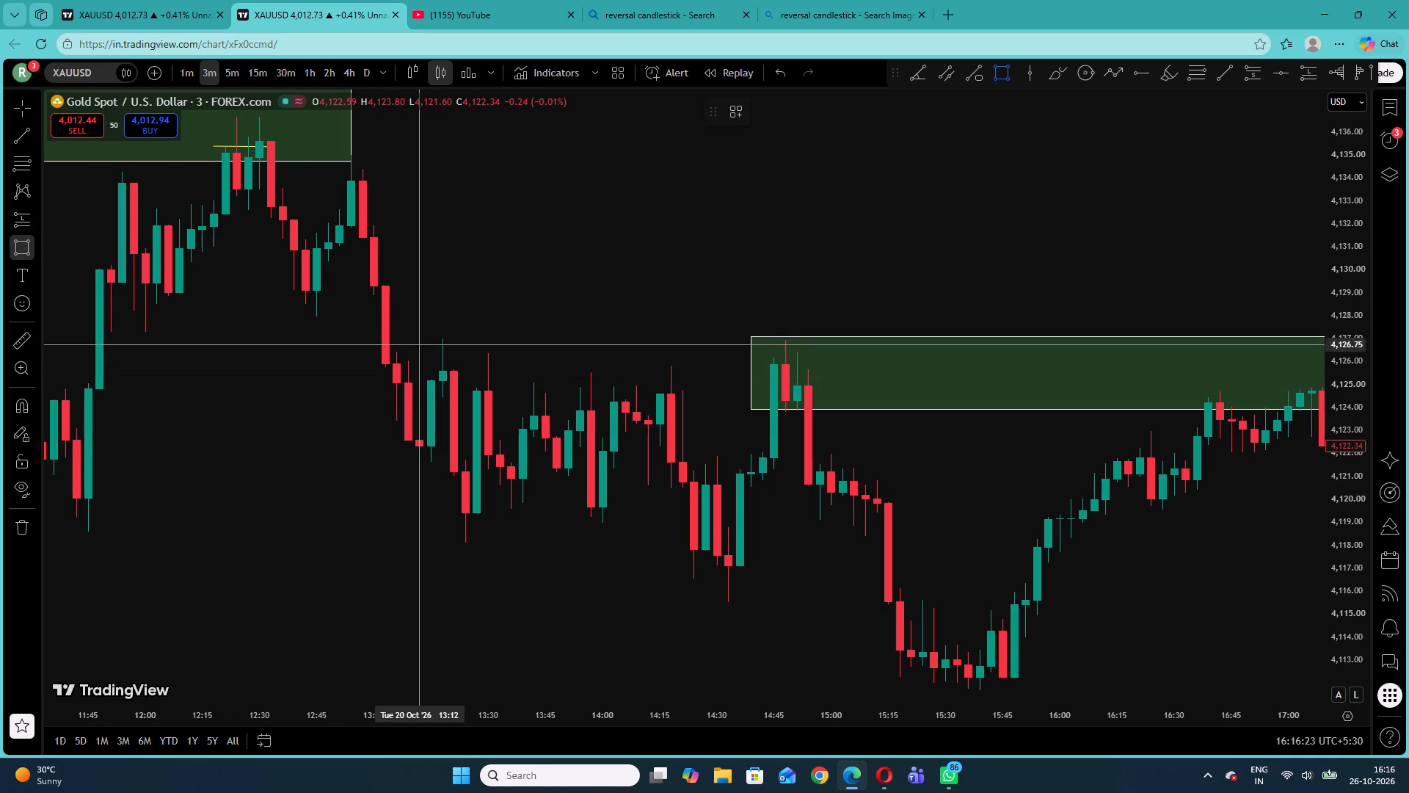
pyautogui.click(433, 338)
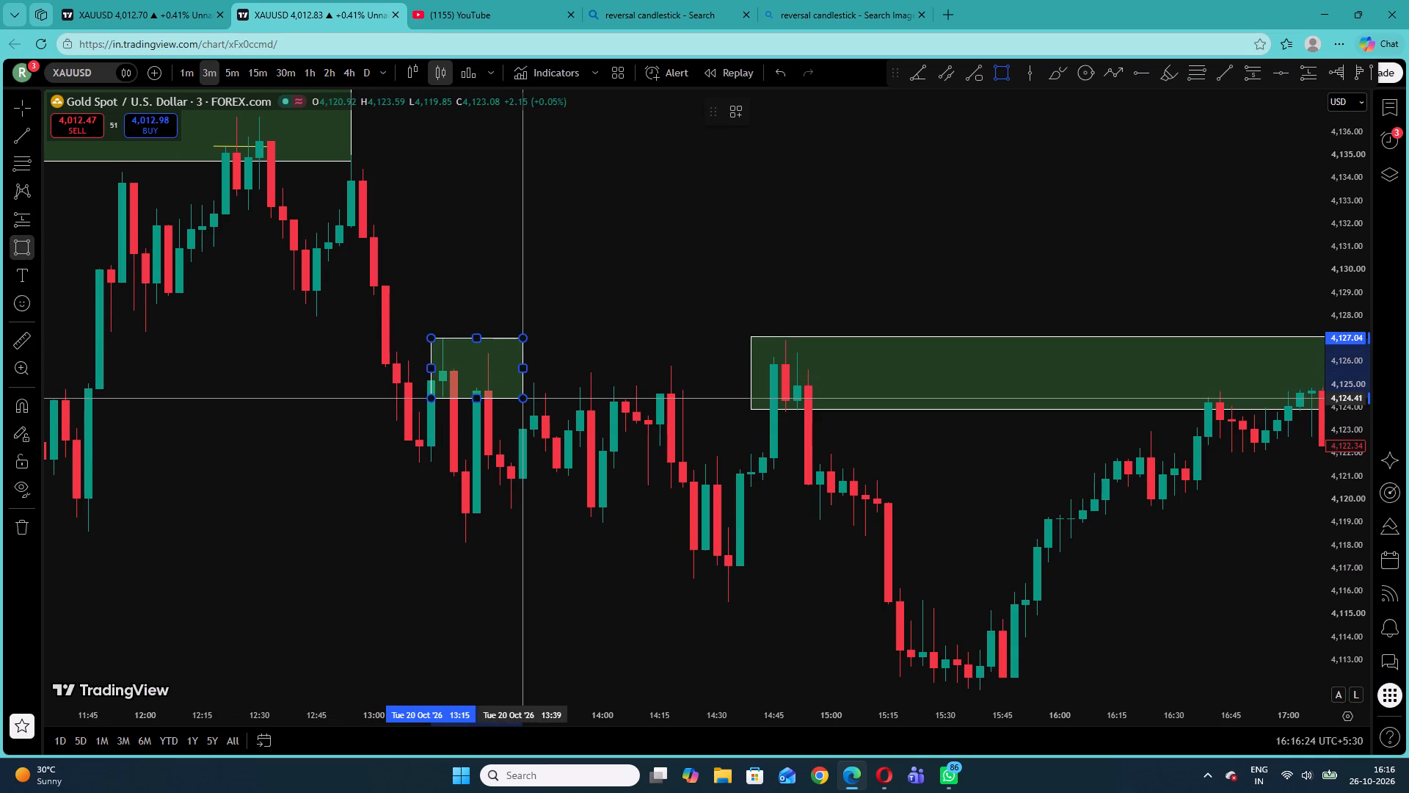
pyautogui.click(519, 398)
pyautogui.click(548, 334)
# Draw a short horizontal trend line at about 4,124.86 from 13:24 to 13:33 inside the 13:15–13:39 zone.
pyautogui.click(15, 137)
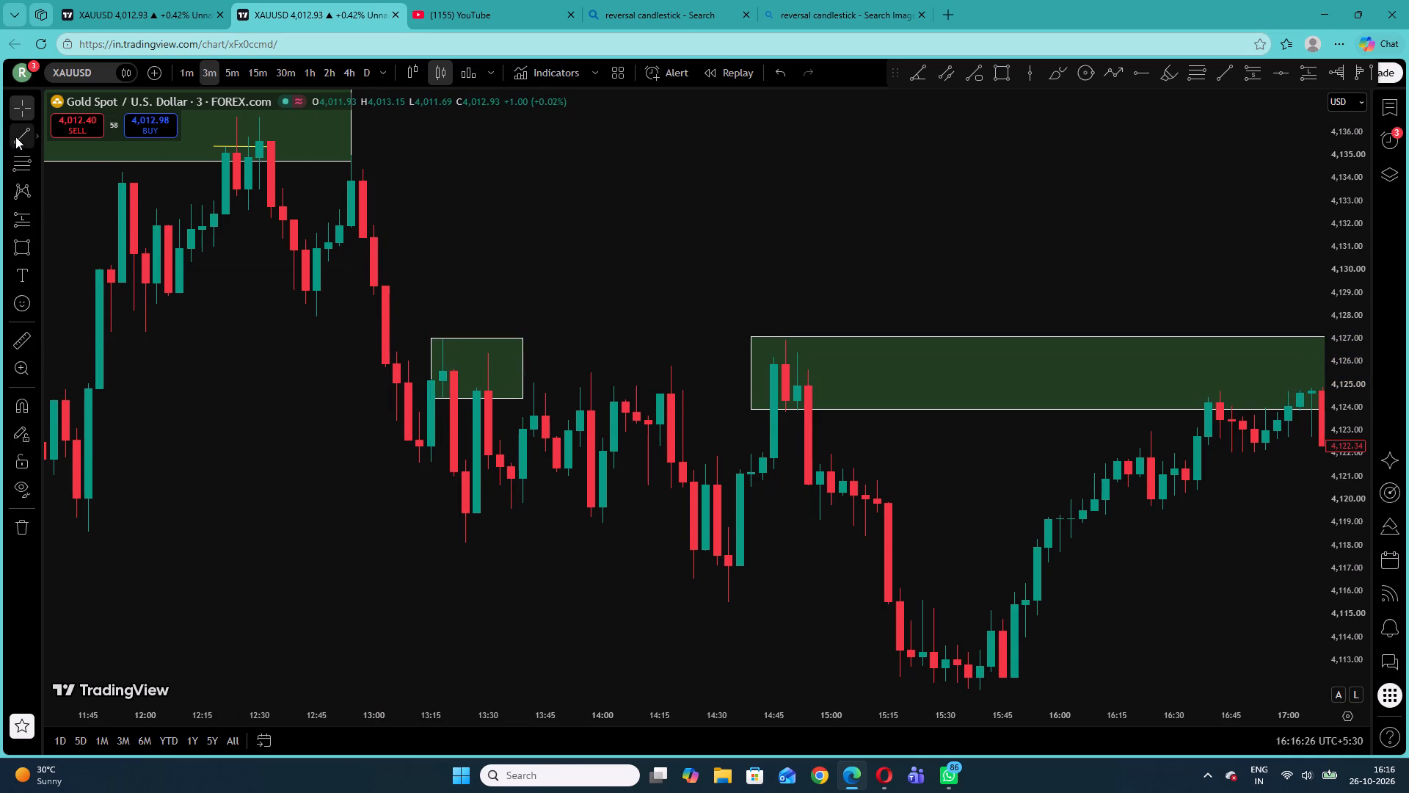
pyautogui.click(465, 388)
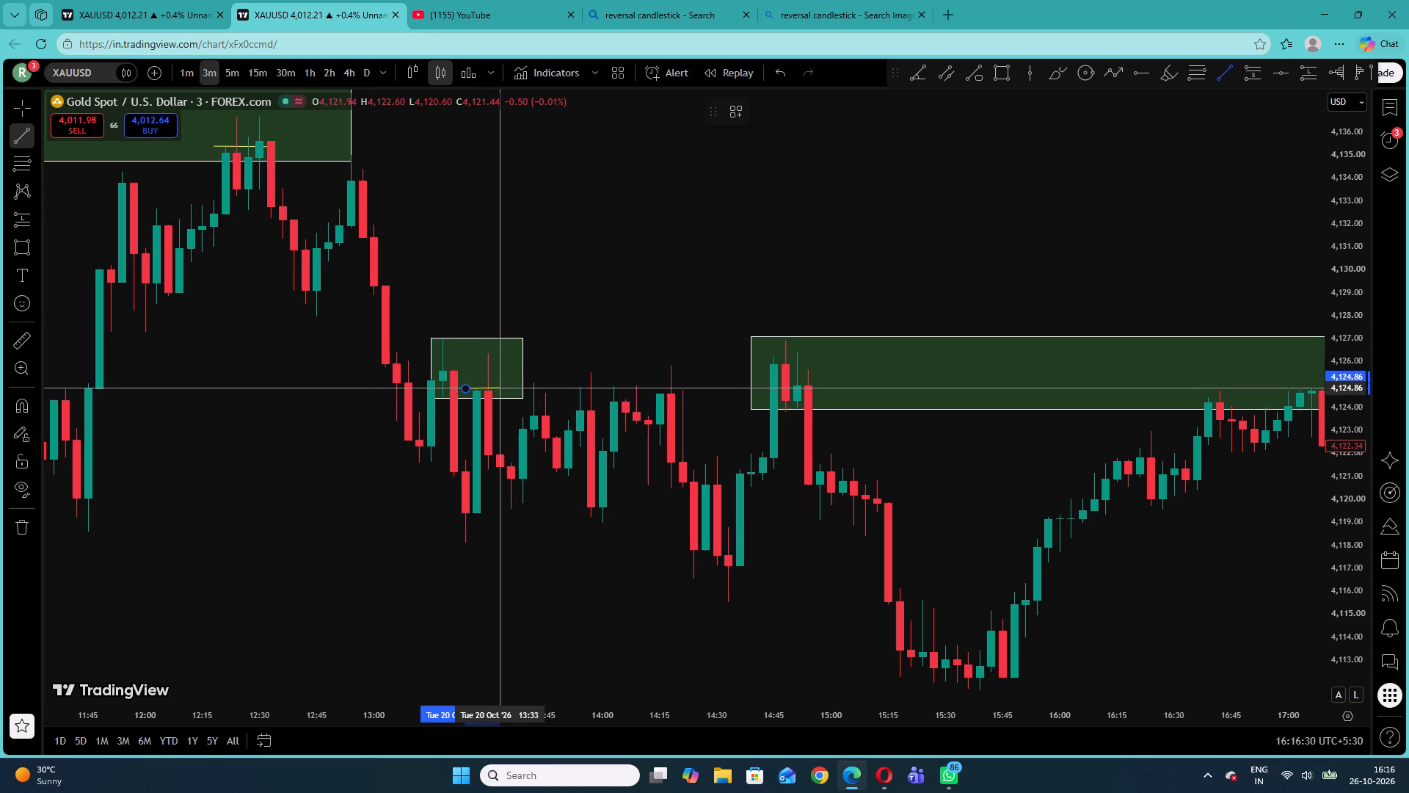
pyautogui.click(500, 388)
pyautogui.click(569, 289)
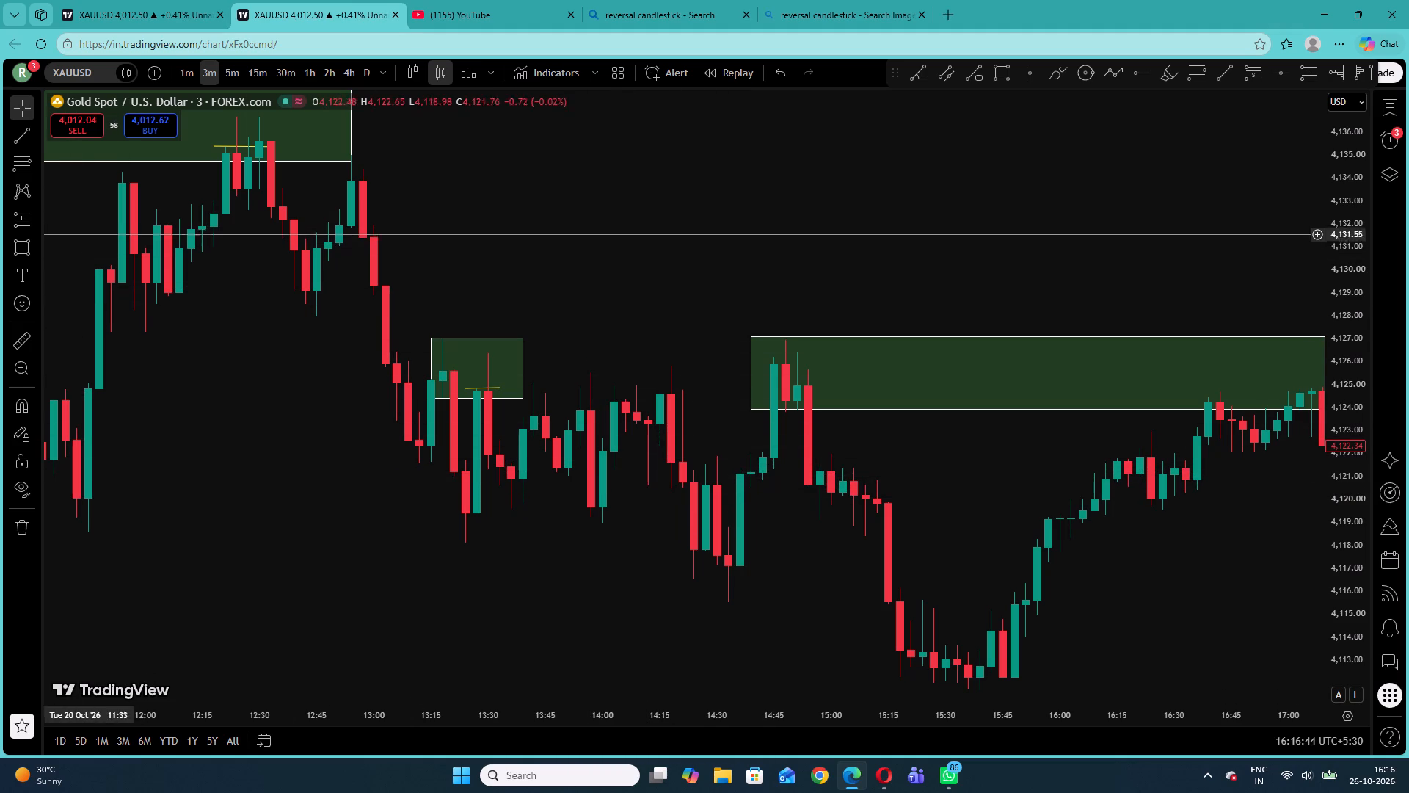
# Draw a rectangle zone from about 4,121.66 at 13:33 down to about 4,119.52 at 13:54.
pyautogui.click(23, 249)
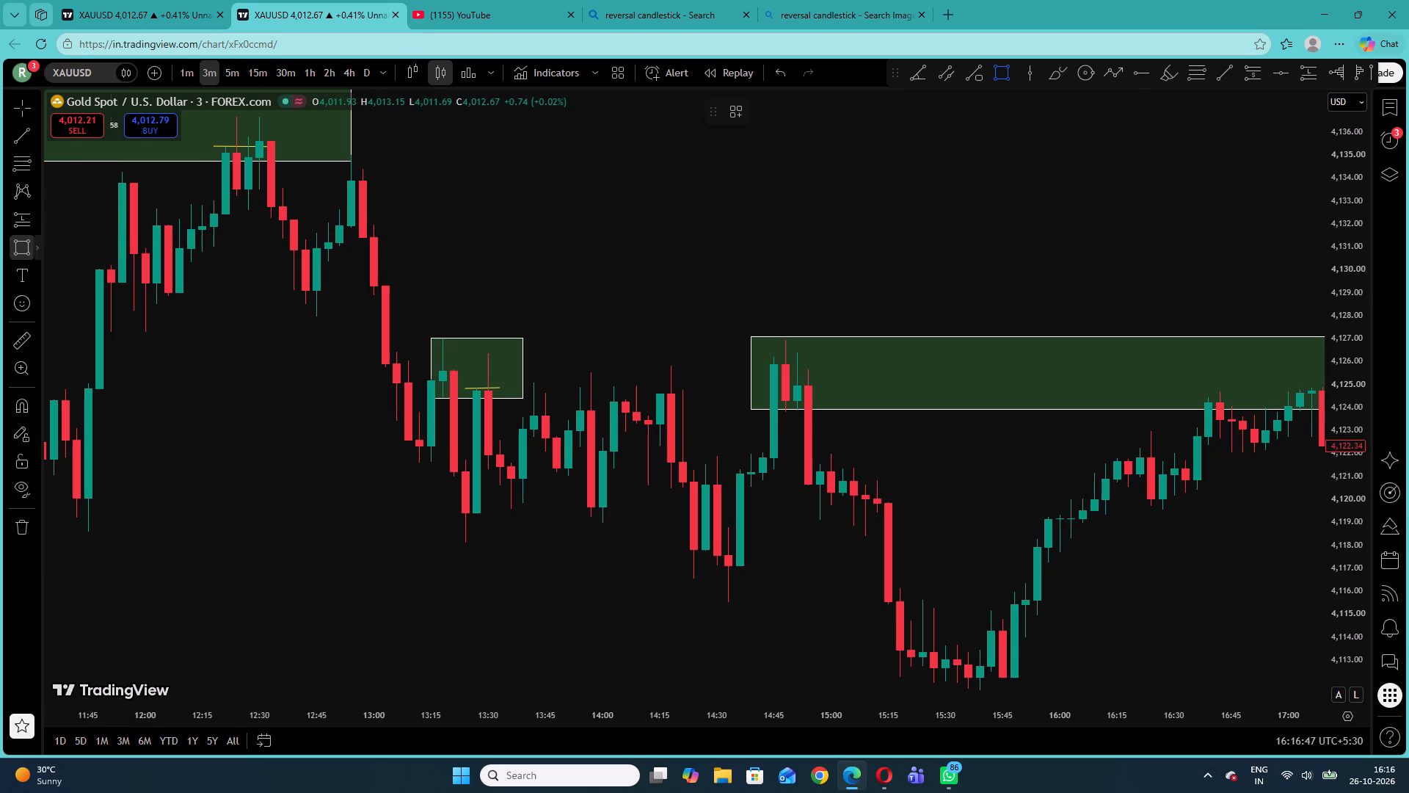
pyautogui.click(498, 461)
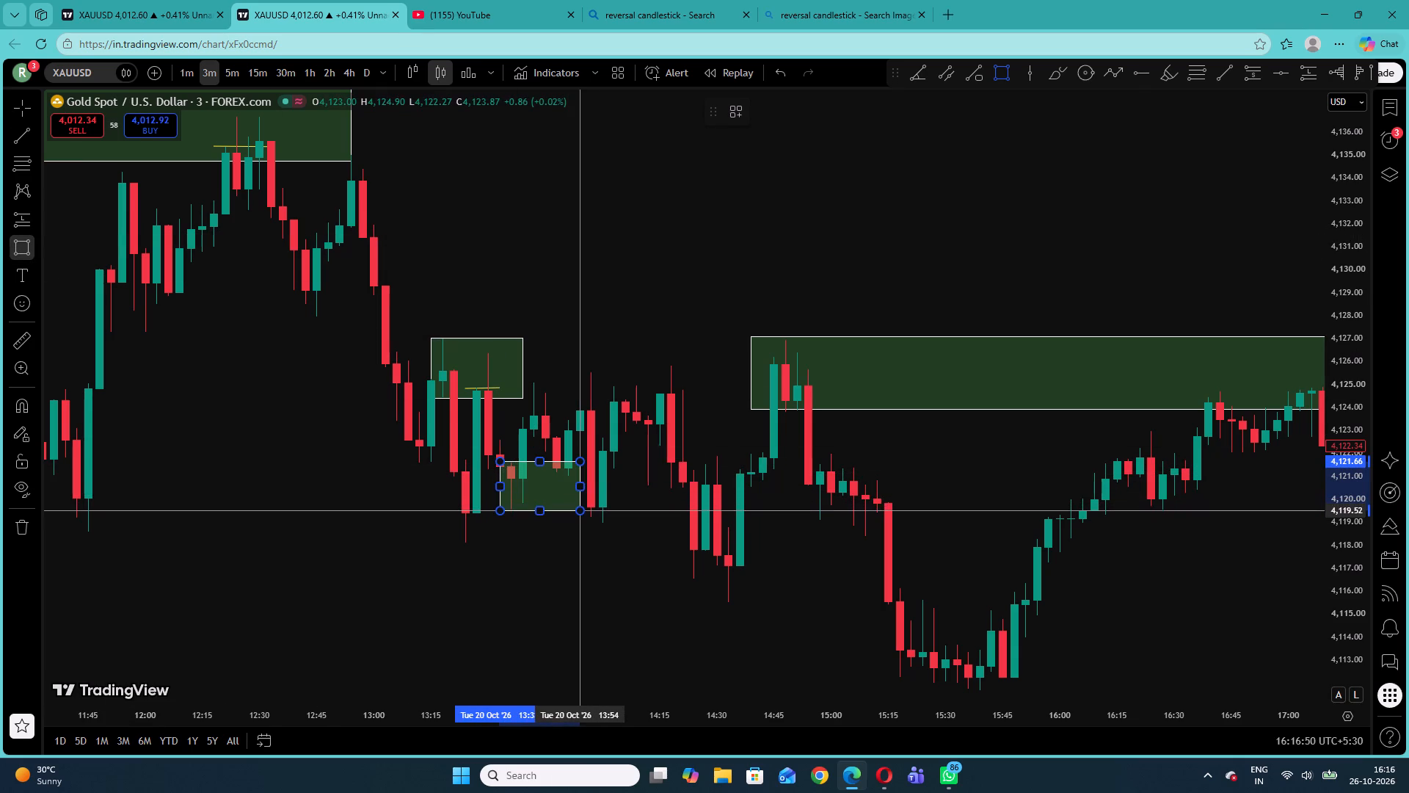
pyautogui.click(585, 510)
pyautogui.click(575, 554)
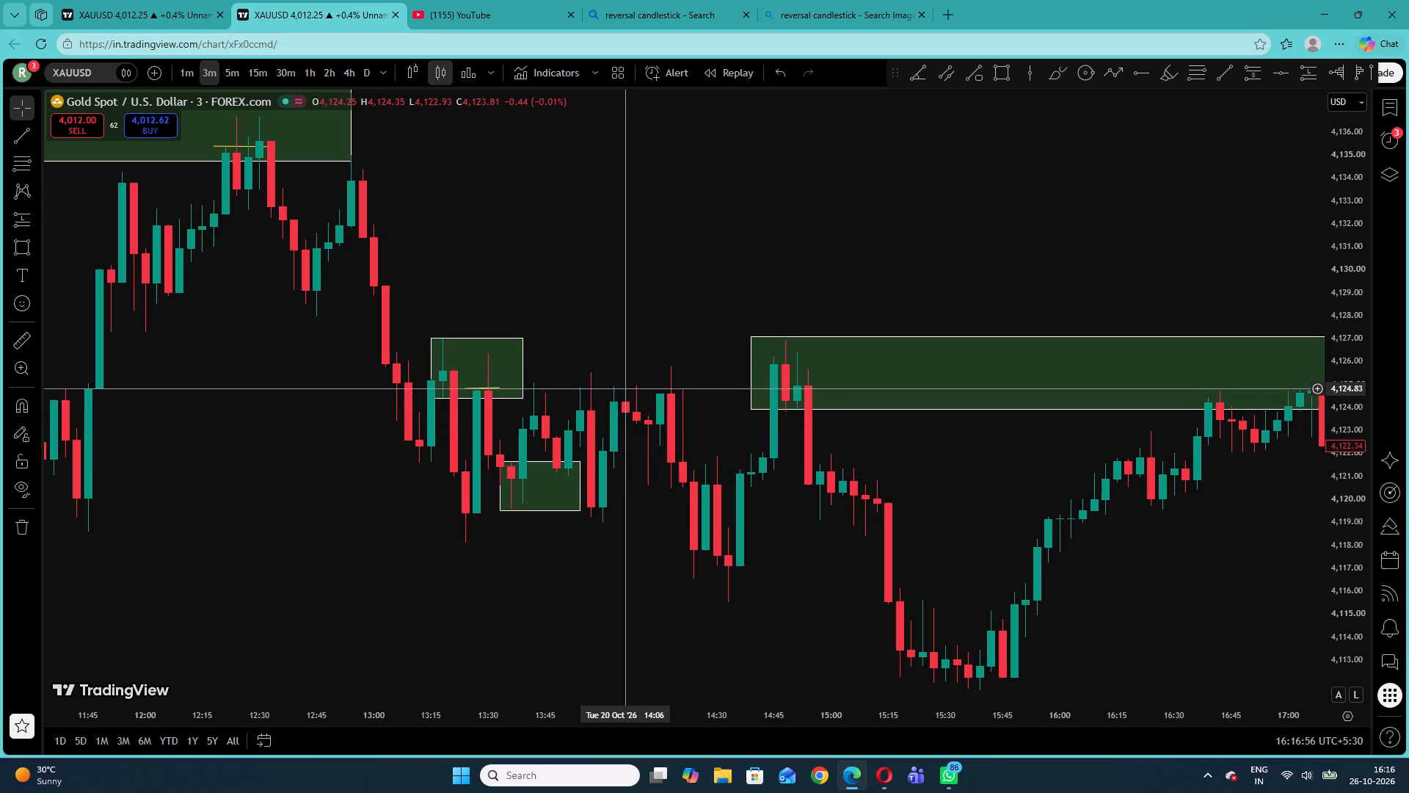
# Draw a short horizontal trend line at about 4,121.22 from 13:45 to 13:54 inside the 13:33–13:54 zone.
pyautogui.click(25, 137)
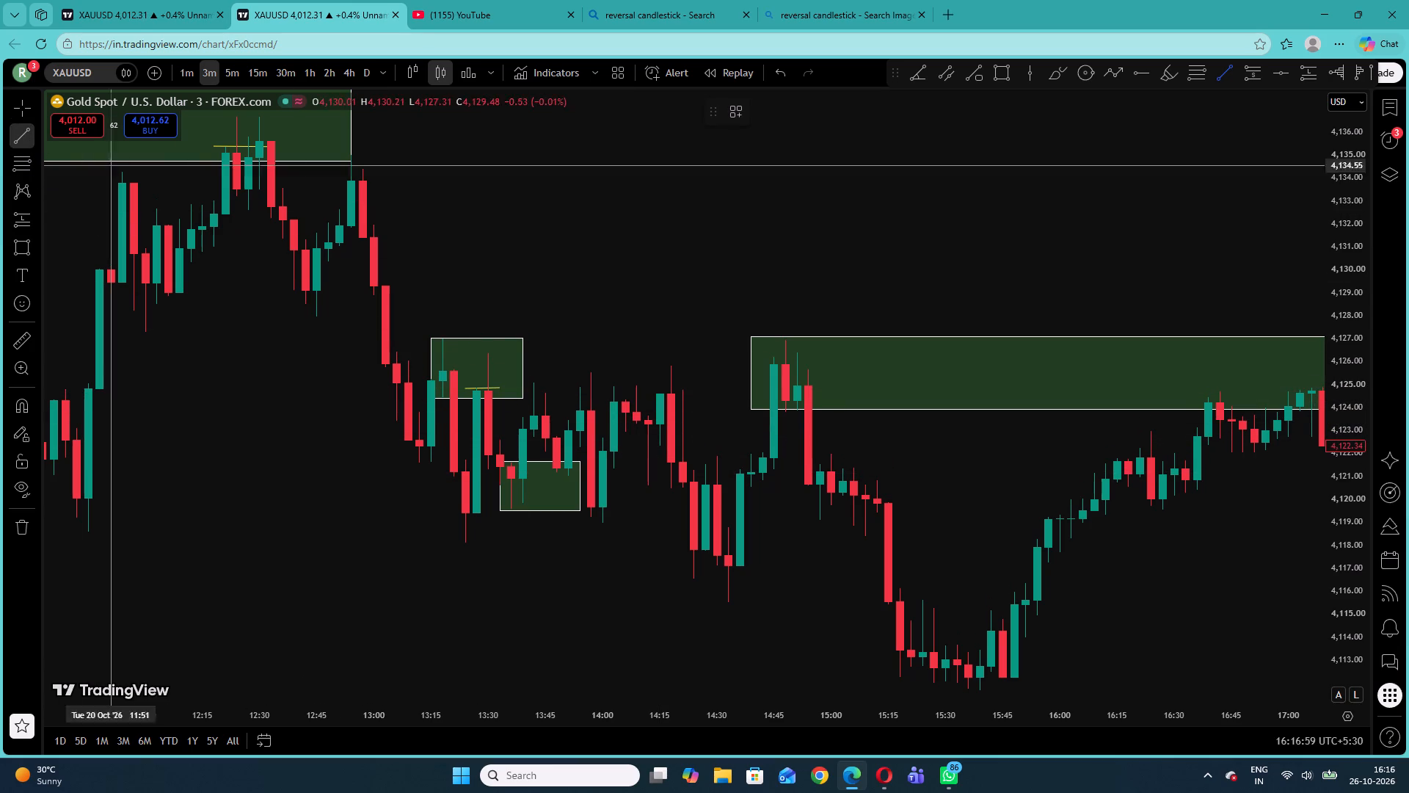
pyautogui.click(542, 471)
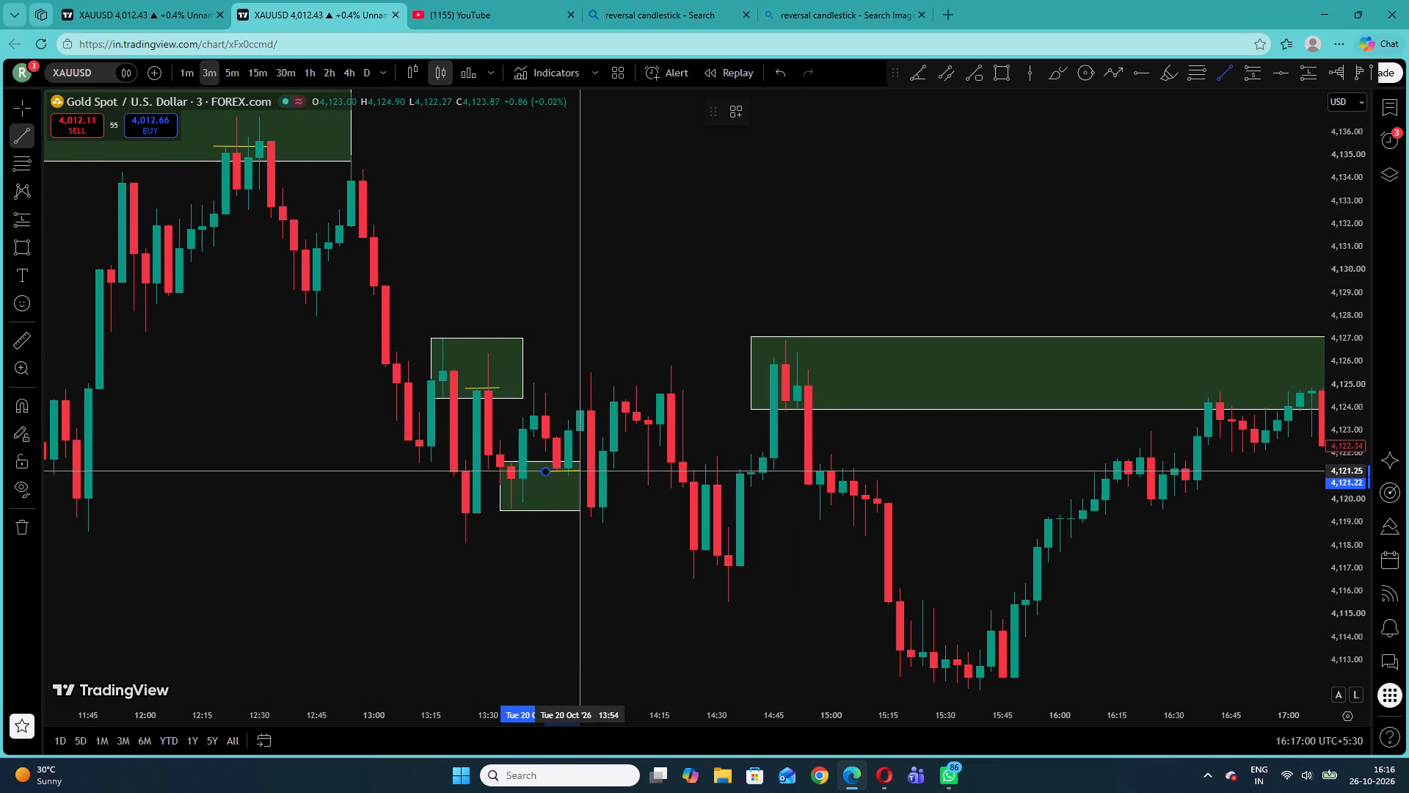
pyautogui.click(576, 471)
pyautogui.click(721, 222)
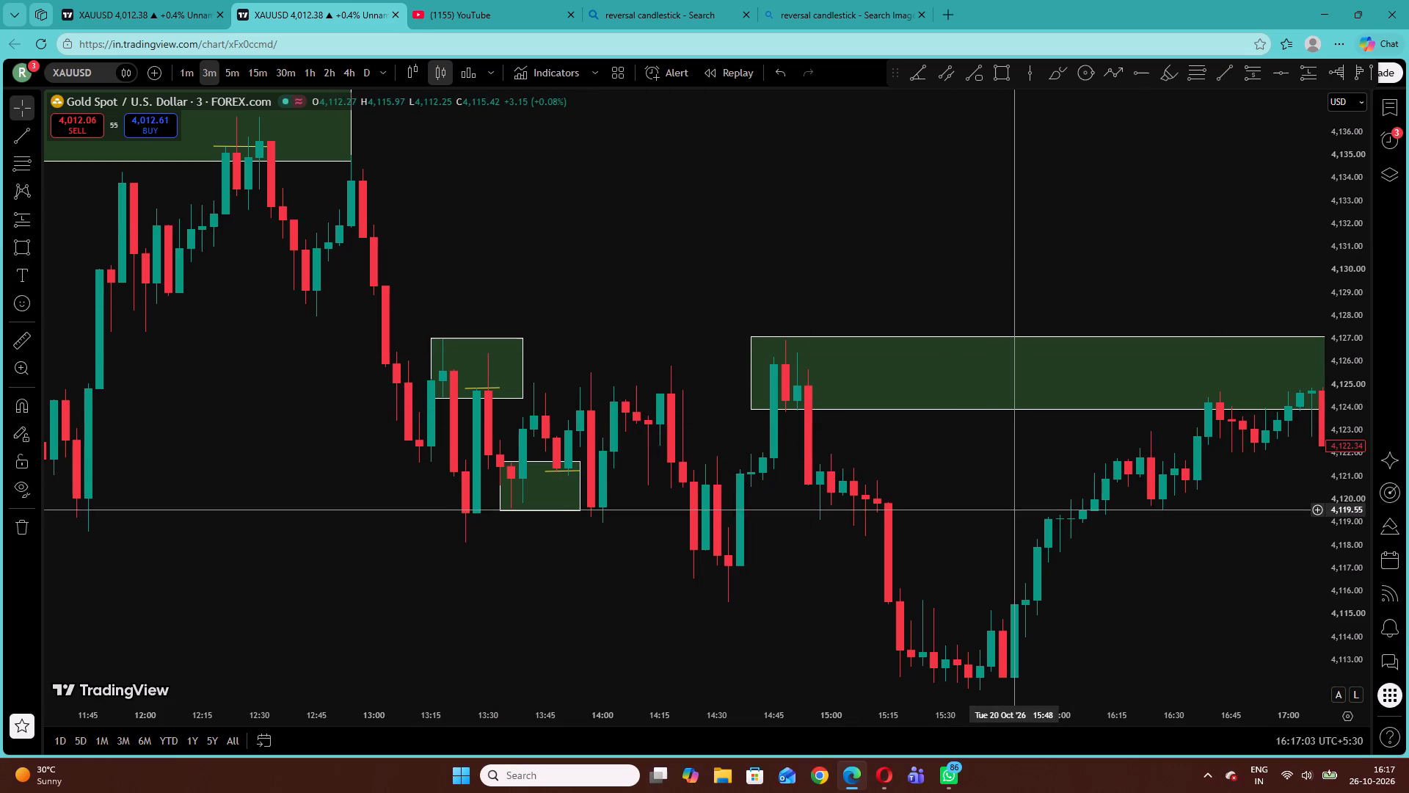
# Draw a rectangle zone from about 4,118.81 at 14:30 down to about 4,115.5 at 15:24.
pyautogui.moveTo(995, 531); pyautogui.dragTo(925, 456)
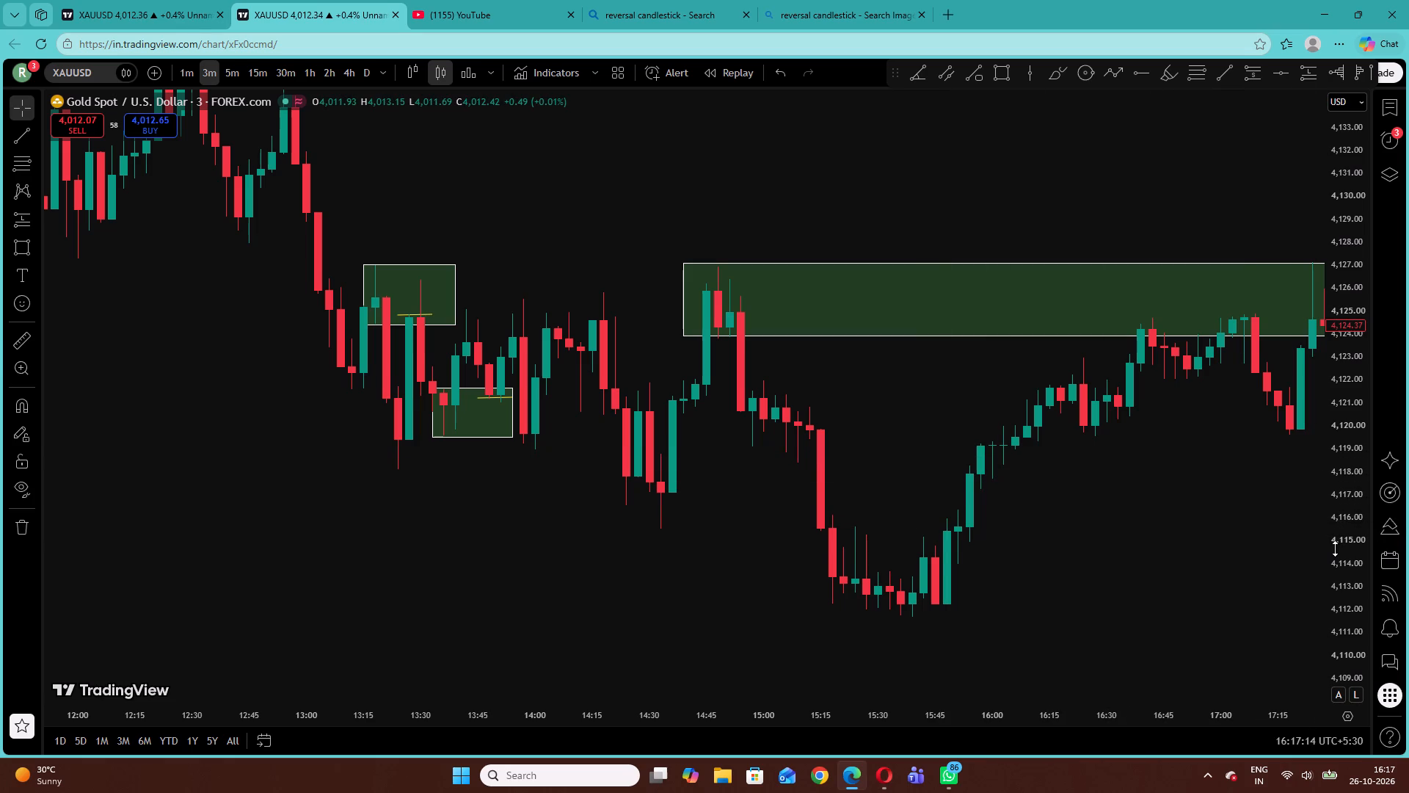
pyautogui.moveTo(1339, 581); pyautogui.dragTo(1301, 420)
pyautogui.moveTo(1096, 554); pyautogui.dragTo(766, 452)
pyautogui.click(9, 251)
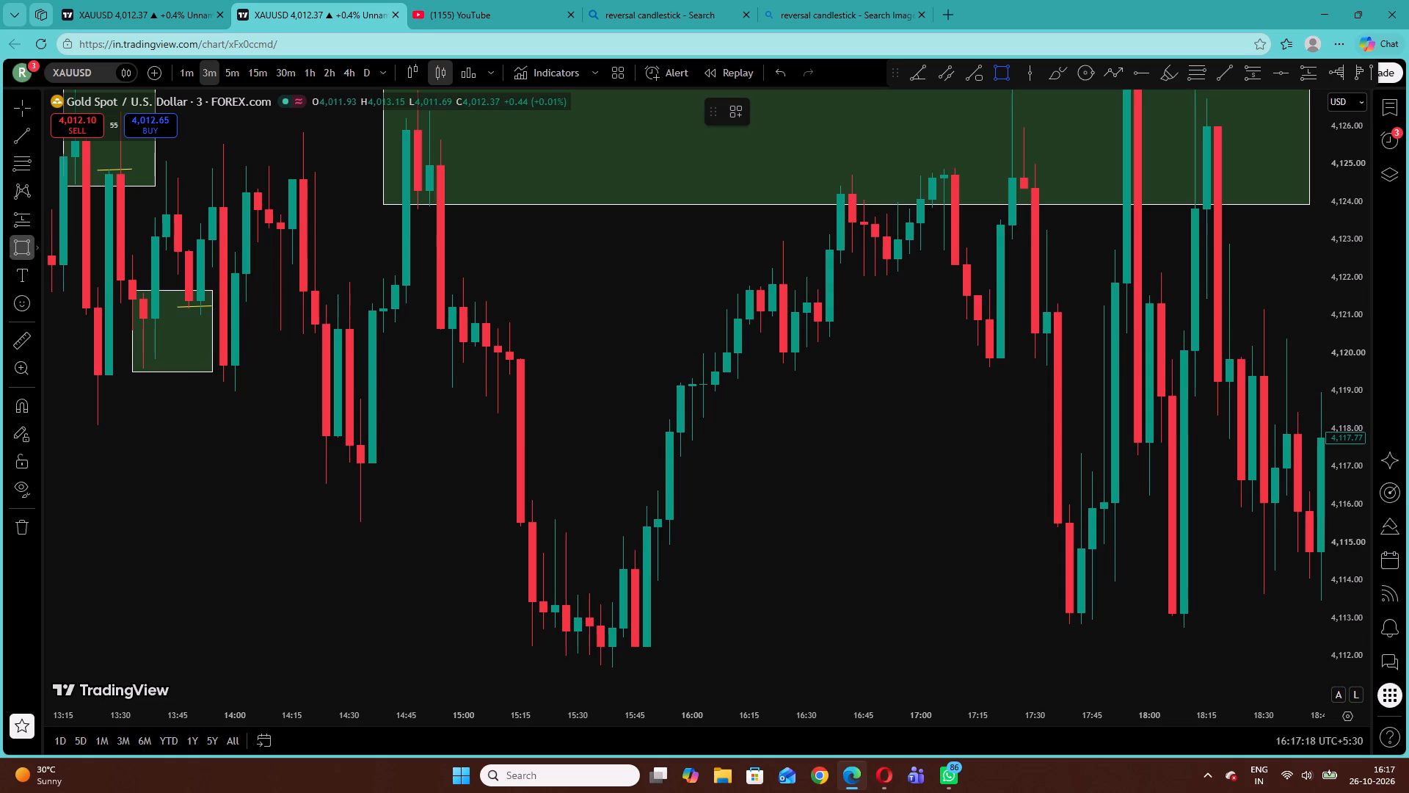
pyautogui.click(349, 398)
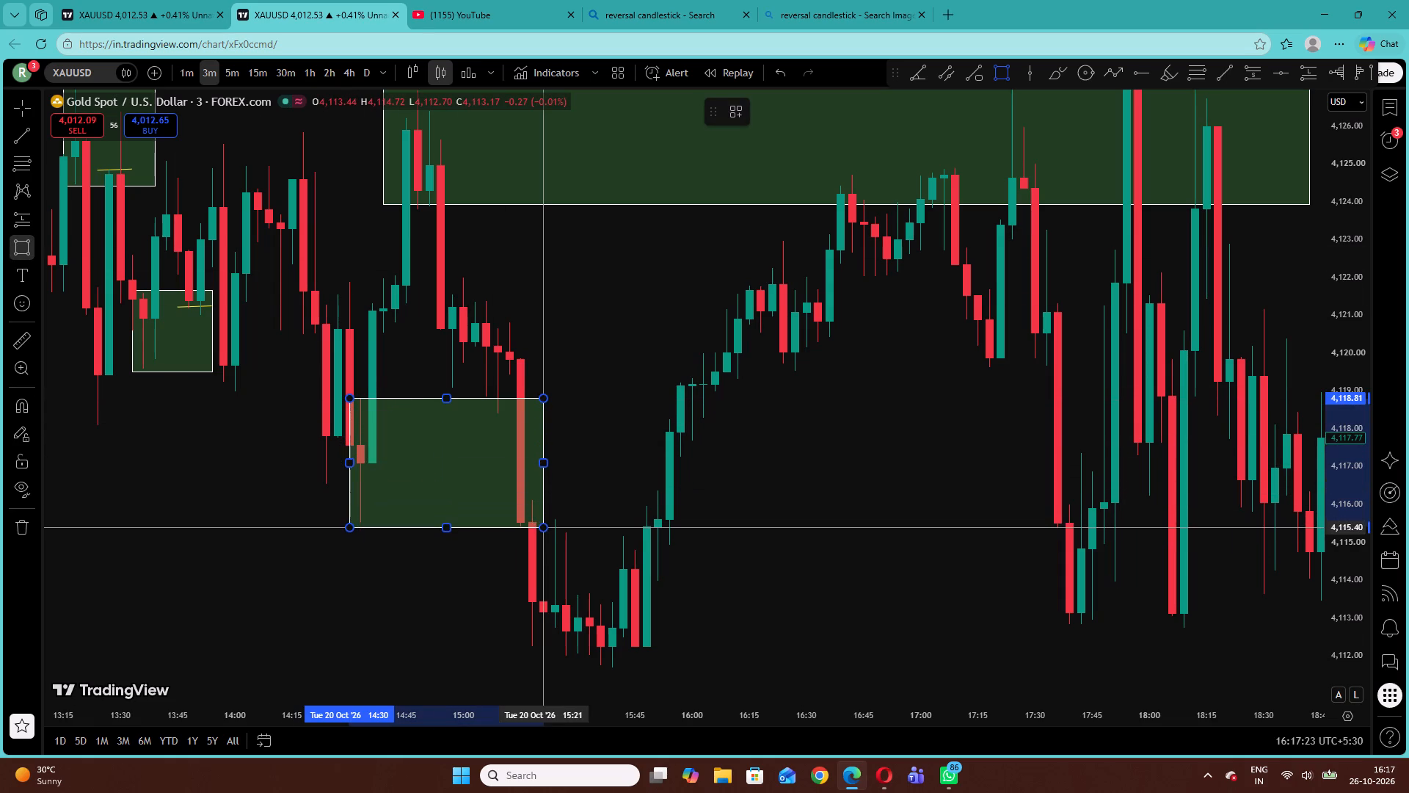
pyautogui.click(554, 522)
pyautogui.click(572, 357)
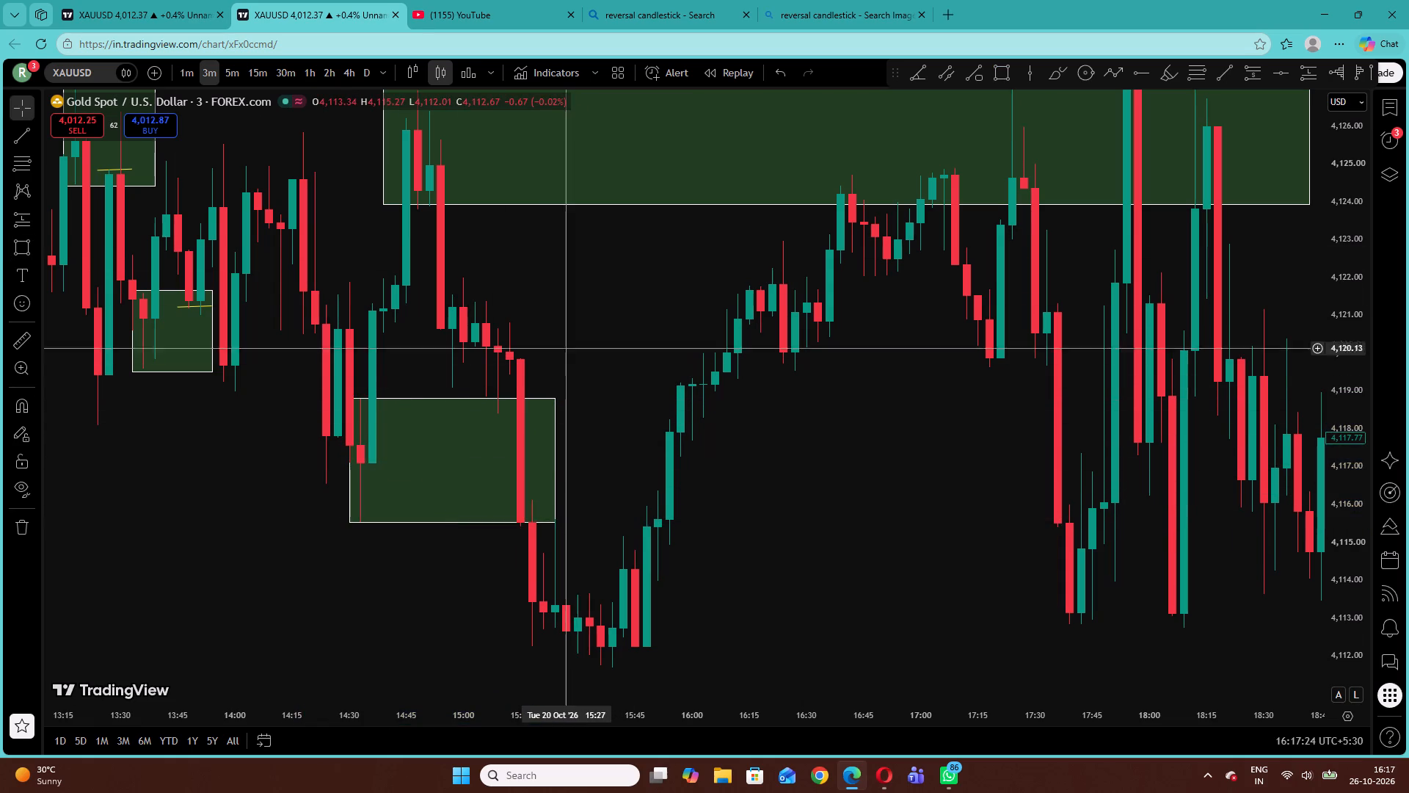
# Draw a short horizontal trend line at about 4,118.39 from 15:03 to 15:24 inside the 14:30–15:24 zone.
pyautogui.moveTo(569, 322); pyautogui.dragTo(751, 356)
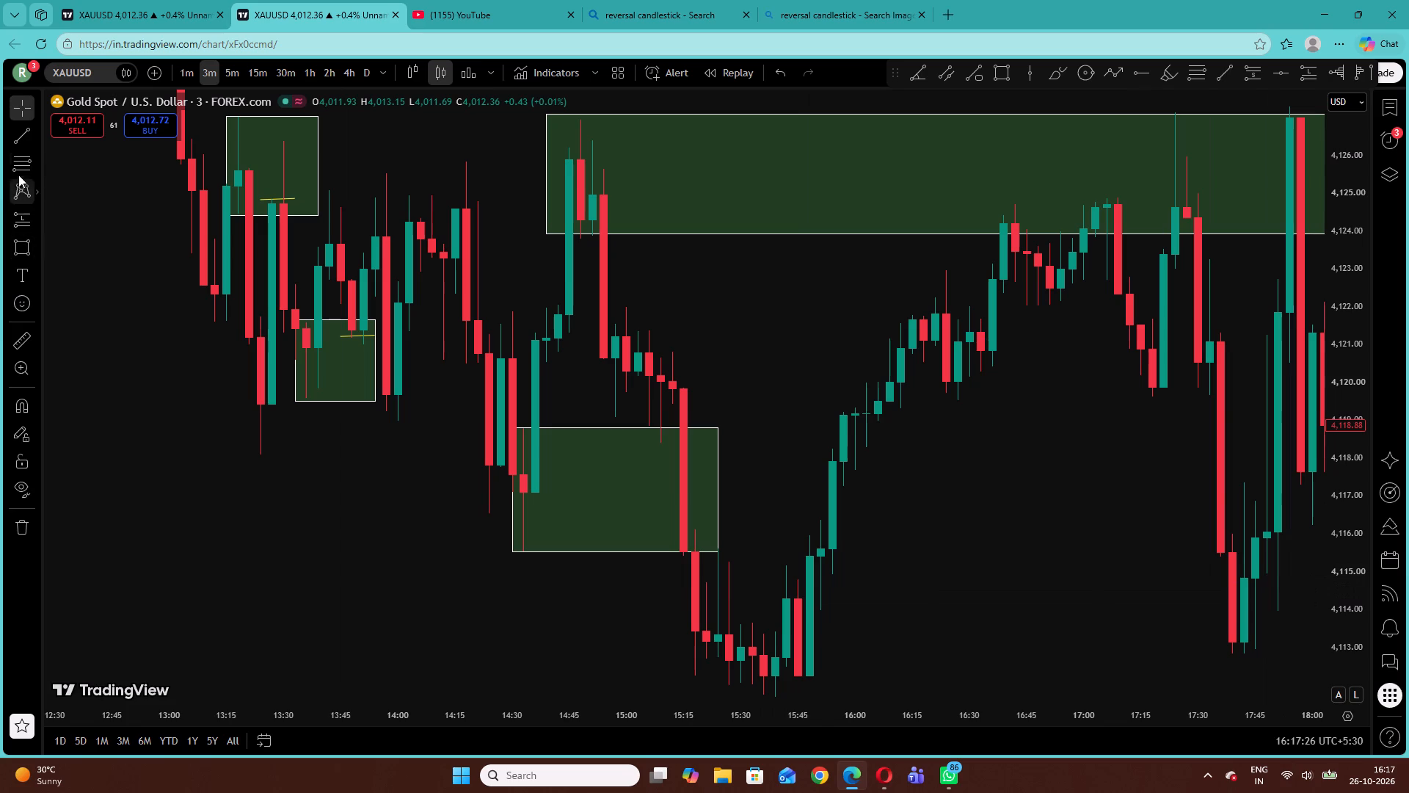
pyautogui.click(15, 148)
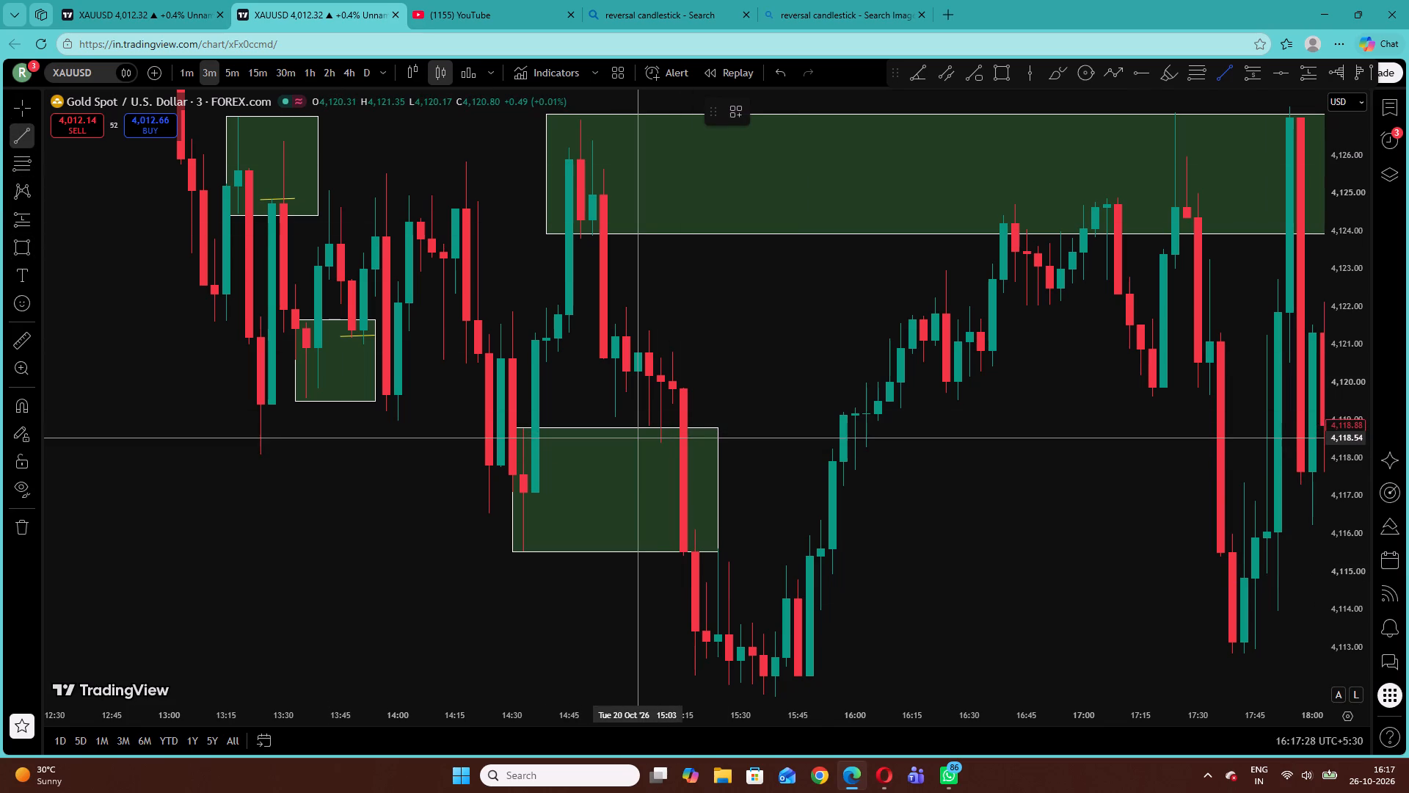
pyautogui.click(634, 443)
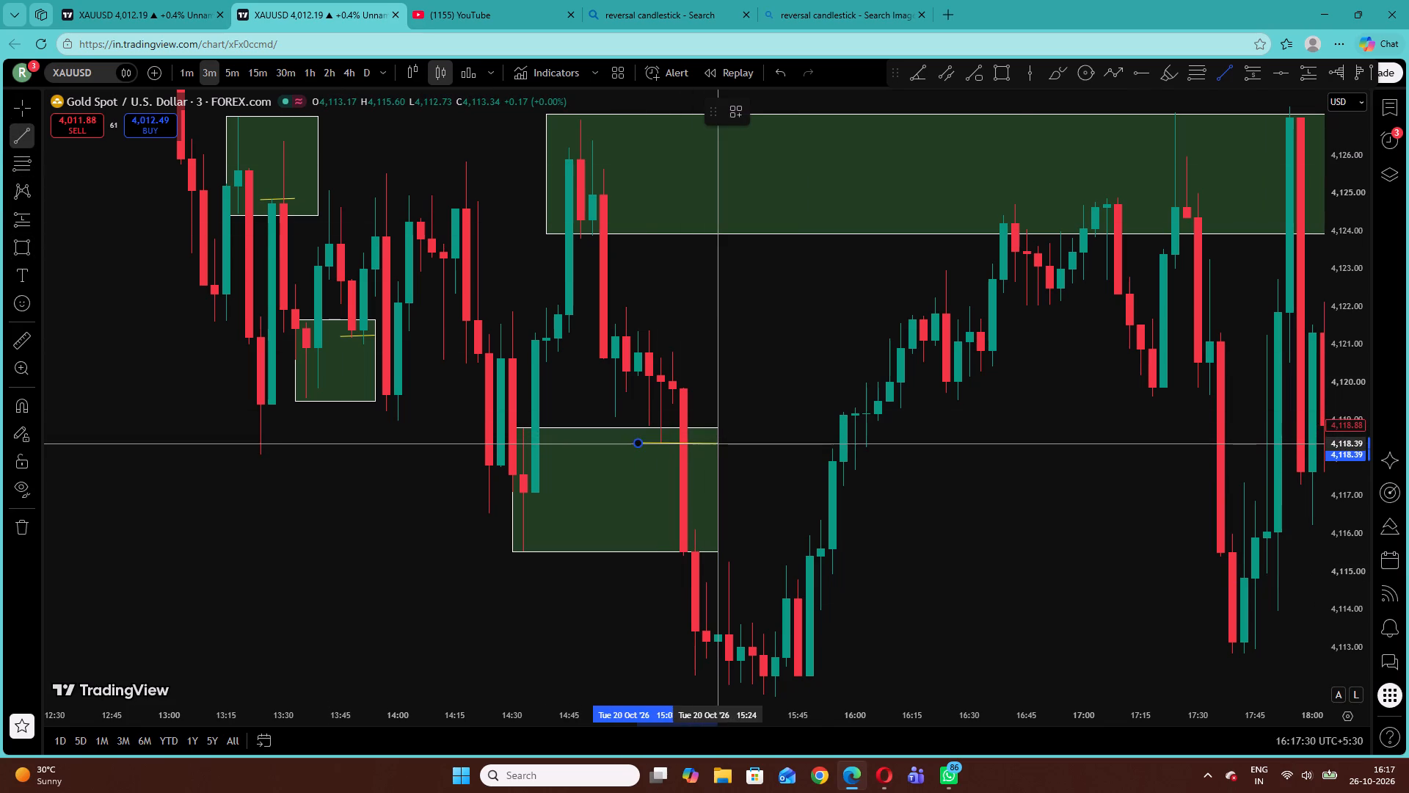
pyautogui.click(721, 443)
pyautogui.click(740, 388)
# Draw a short horizontal trend line at about 4,124.43 from 16:36 to 16:48 inside the long green zone that starts near 14:39.
pyautogui.moveTo(1055, 546); pyautogui.dragTo(594, 548)
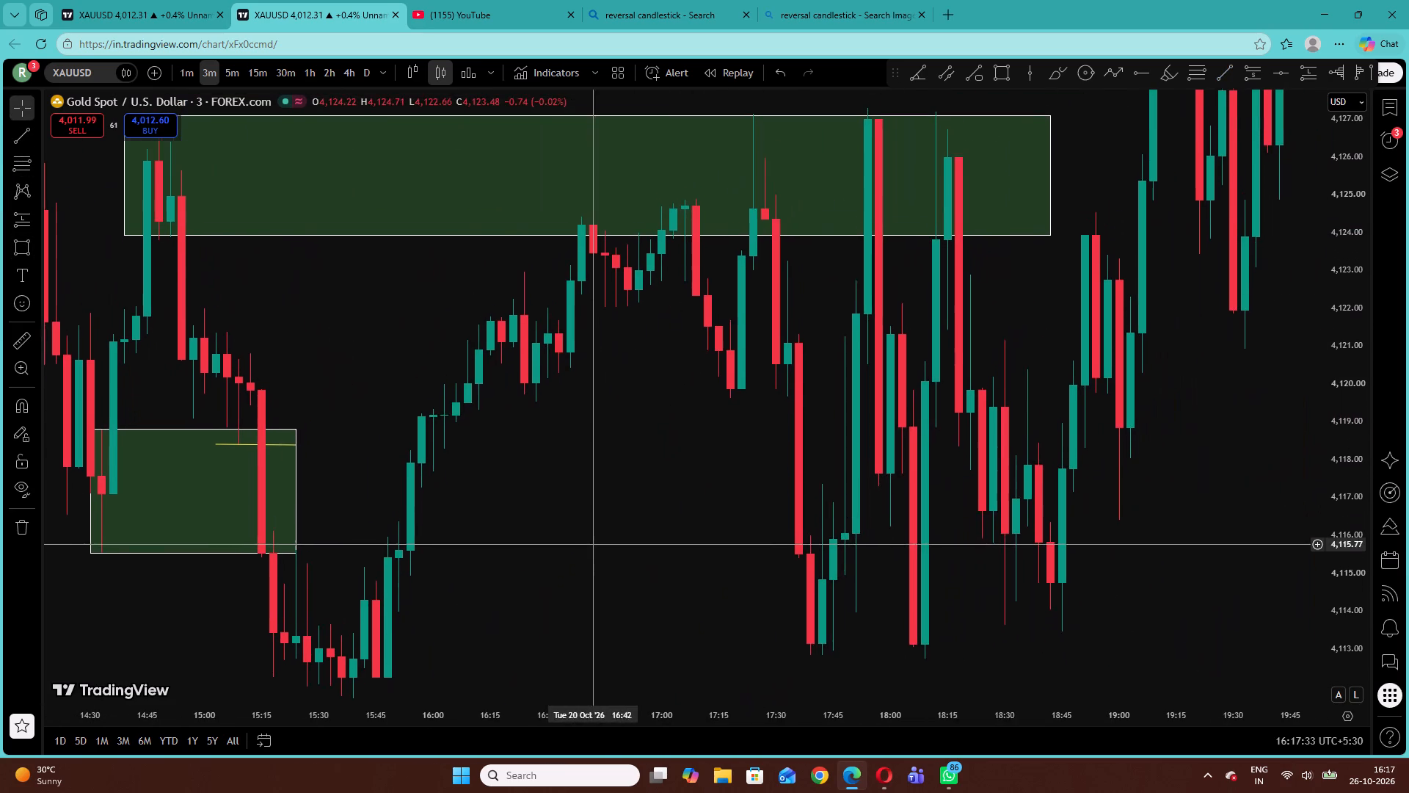
pyautogui.moveTo(594, 548); pyautogui.dragTo(593, 548)
pyautogui.moveTo(1358, 405); pyautogui.dragTo(1357, 479)
pyautogui.moveTo(721, 402); pyautogui.dragTo(701, 482)
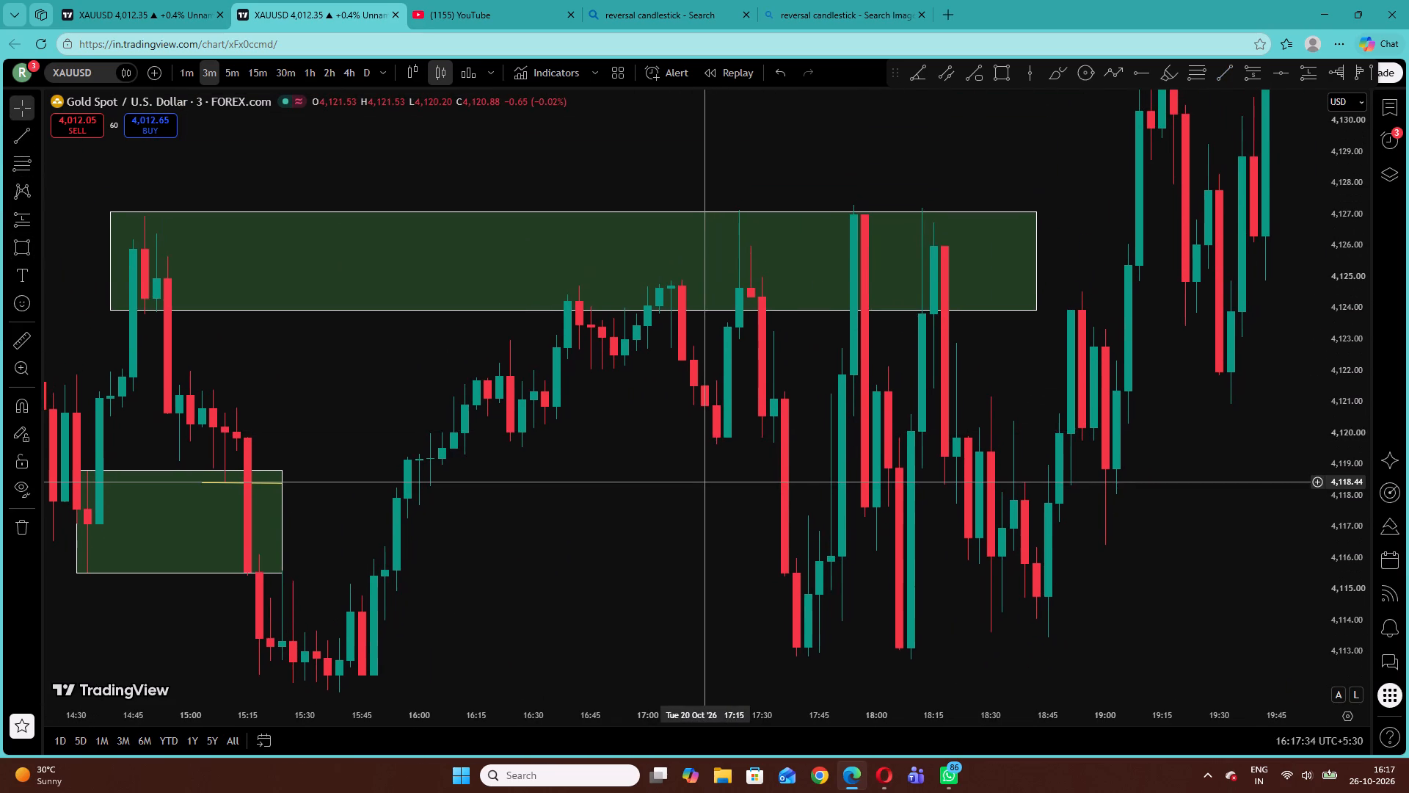
pyautogui.moveTo(701, 482); pyautogui.dragTo(698, 487)
pyautogui.click(19, 140)
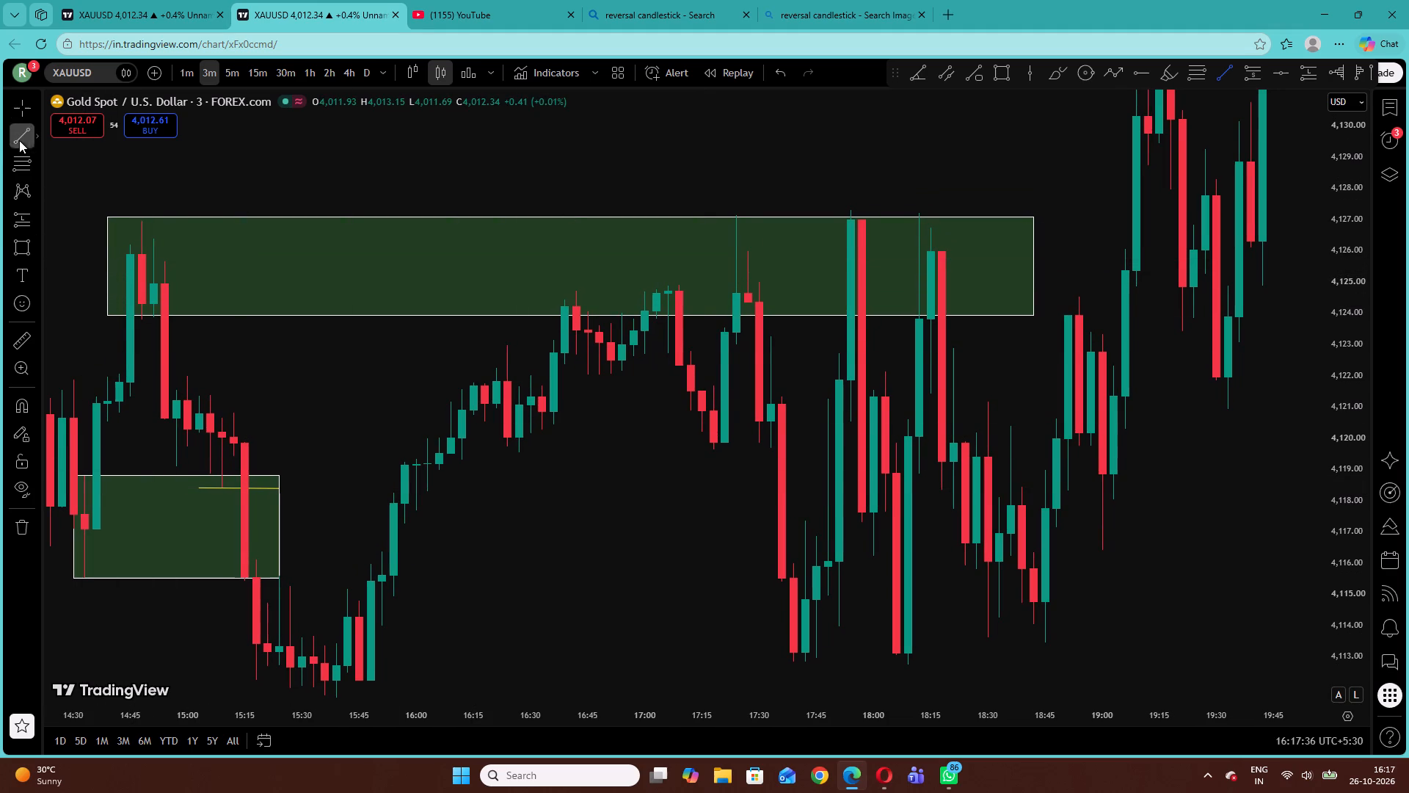
pyautogui.click(552, 300)
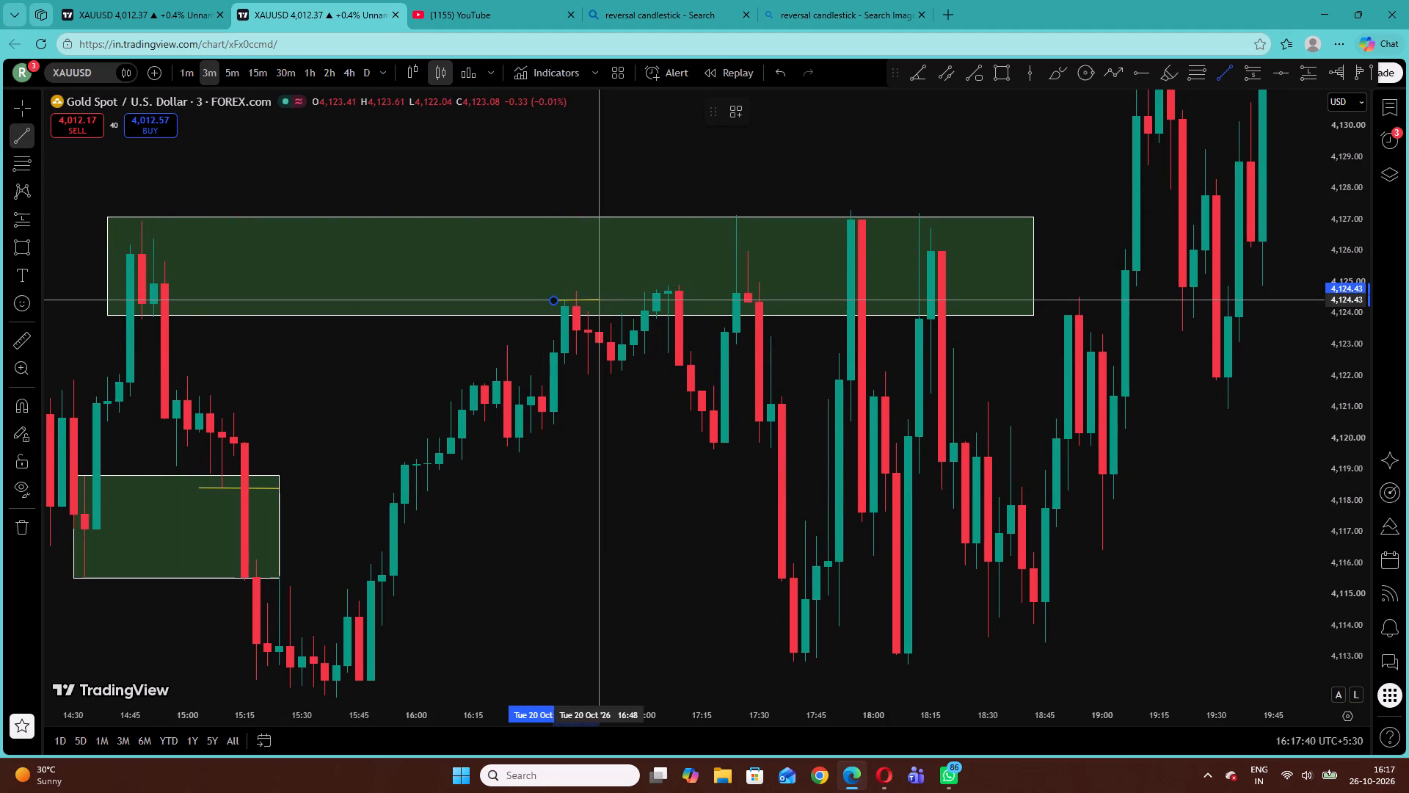
pyautogui.click(603, 300)
pyautogui.click(641, 421)
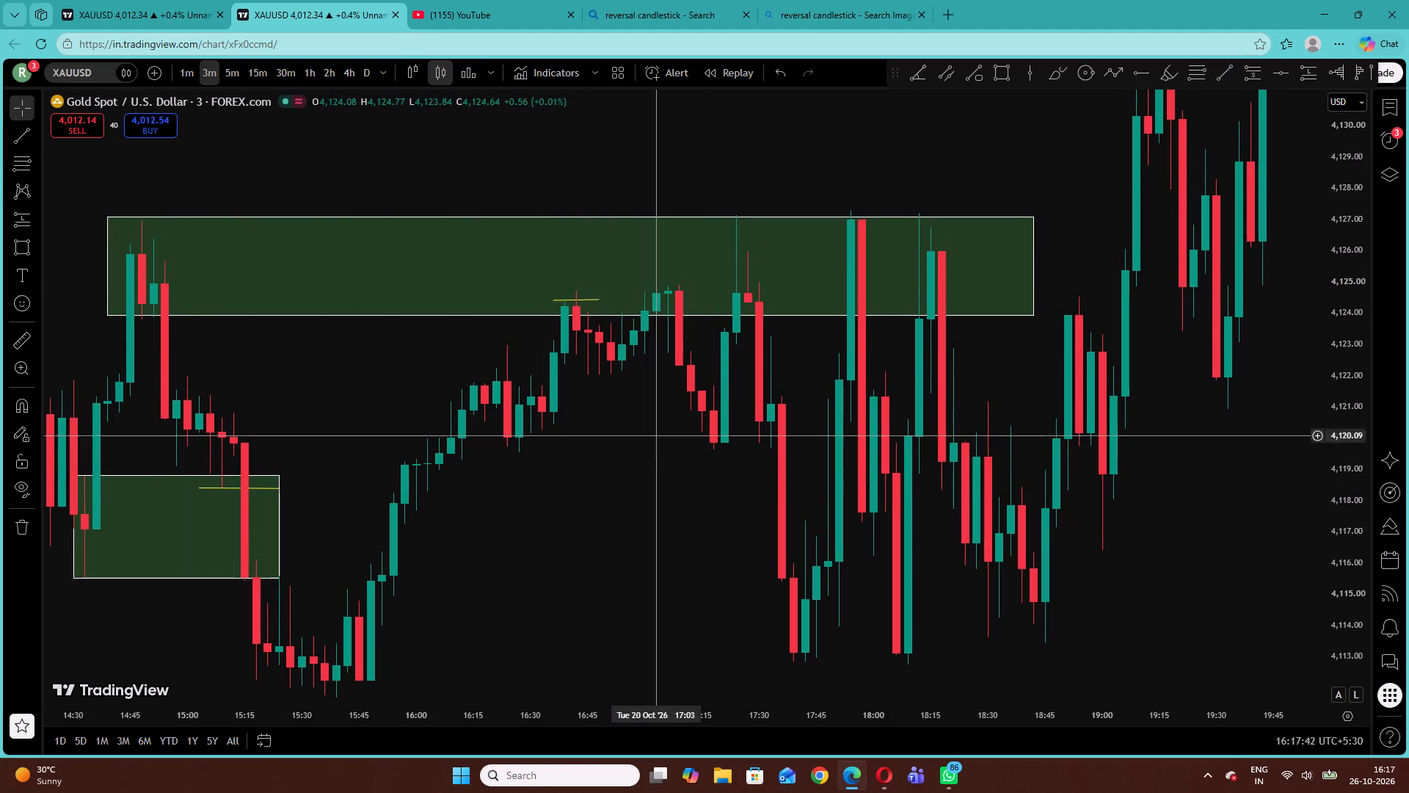
# Review the zones and trend lines marked between 13:15 and 18:45 against the candles that revisit them.
pyautogui.moveTo(642, 471); pyautogui.dragTo(972, 459)
pyautogui.moveTo(608, 363); pyautogui.dragTo(738, 399)
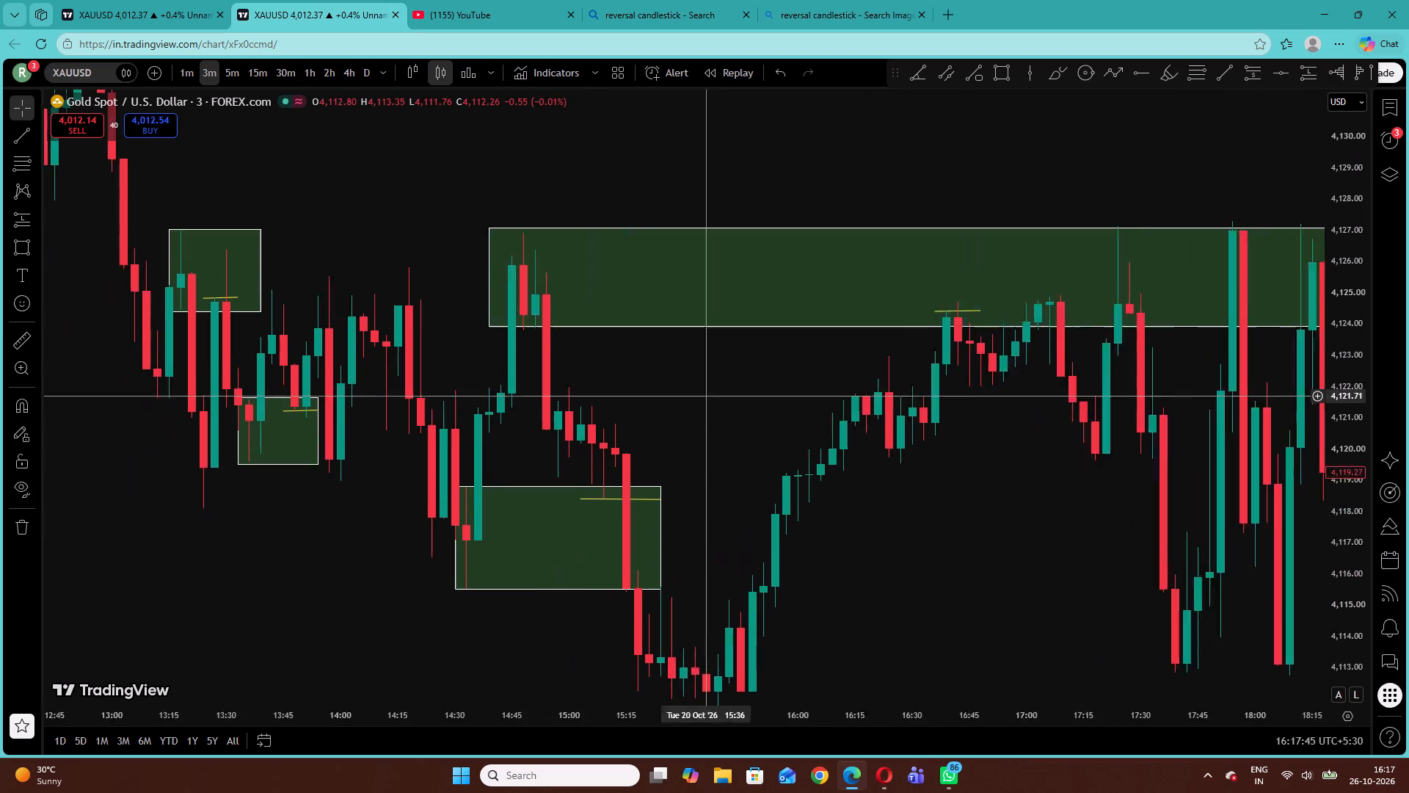
pyautogui.moveTo(738, 399); pyautogui.dragTo(1019, 406)
pyautogui.moveTo(795, 207); pyautogui.dragTo(614, 276)
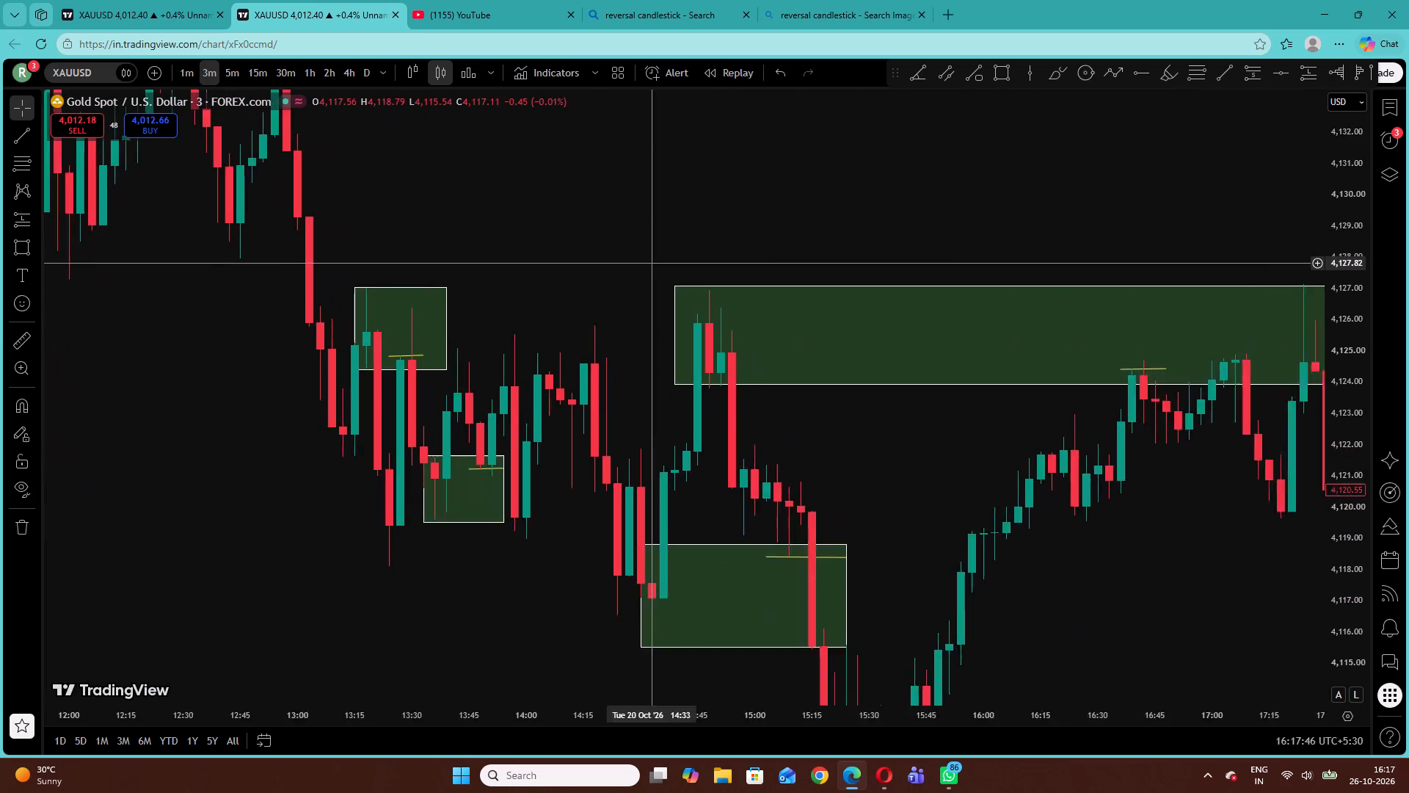
pyautogui.moveTo(614, 276); pyautogui.dragTo(561, 336)
pyautogui.moveTo(864, 284); pyautogui.dragTo(598, 271)
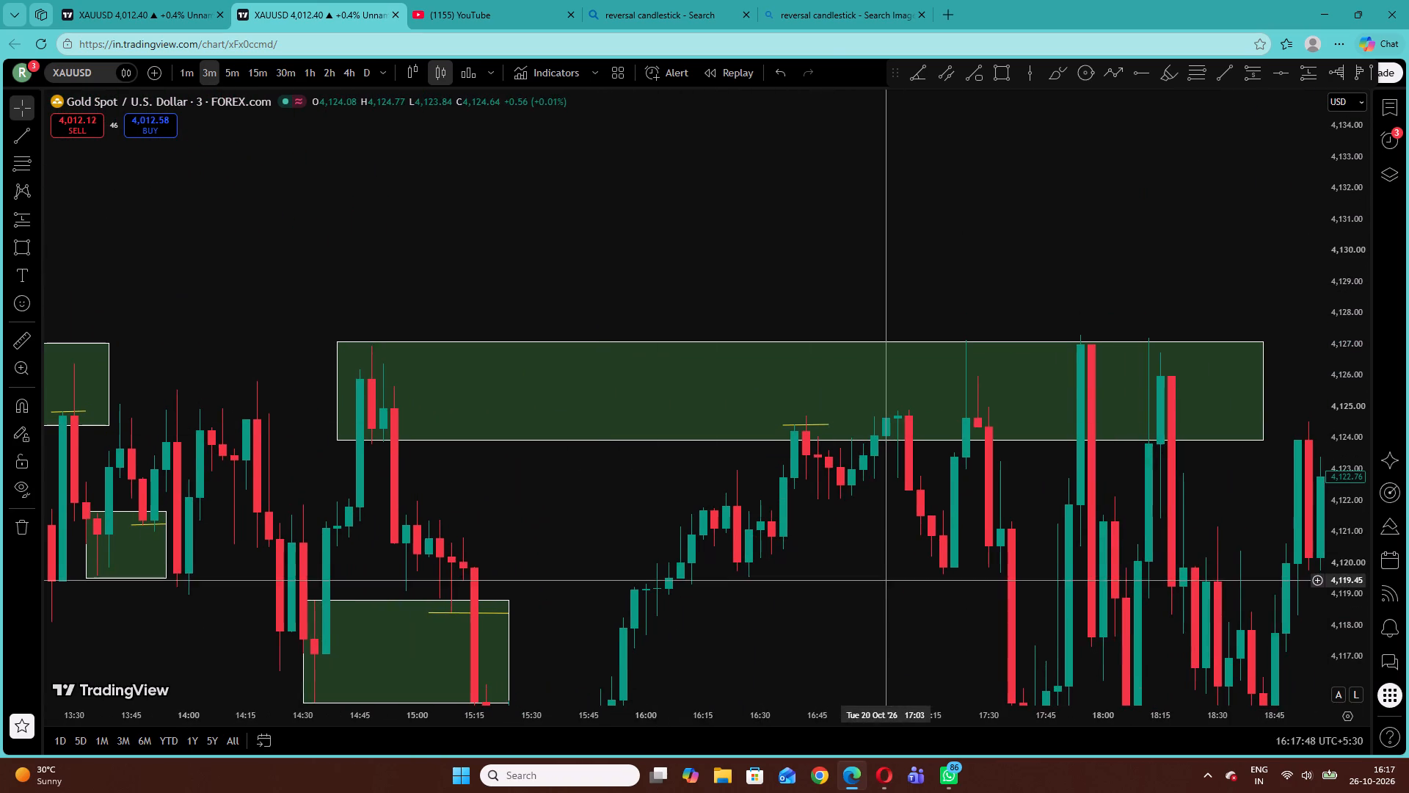
pyautogui.moveTo(878, 579); pyautogui.dragTo(691, 515)
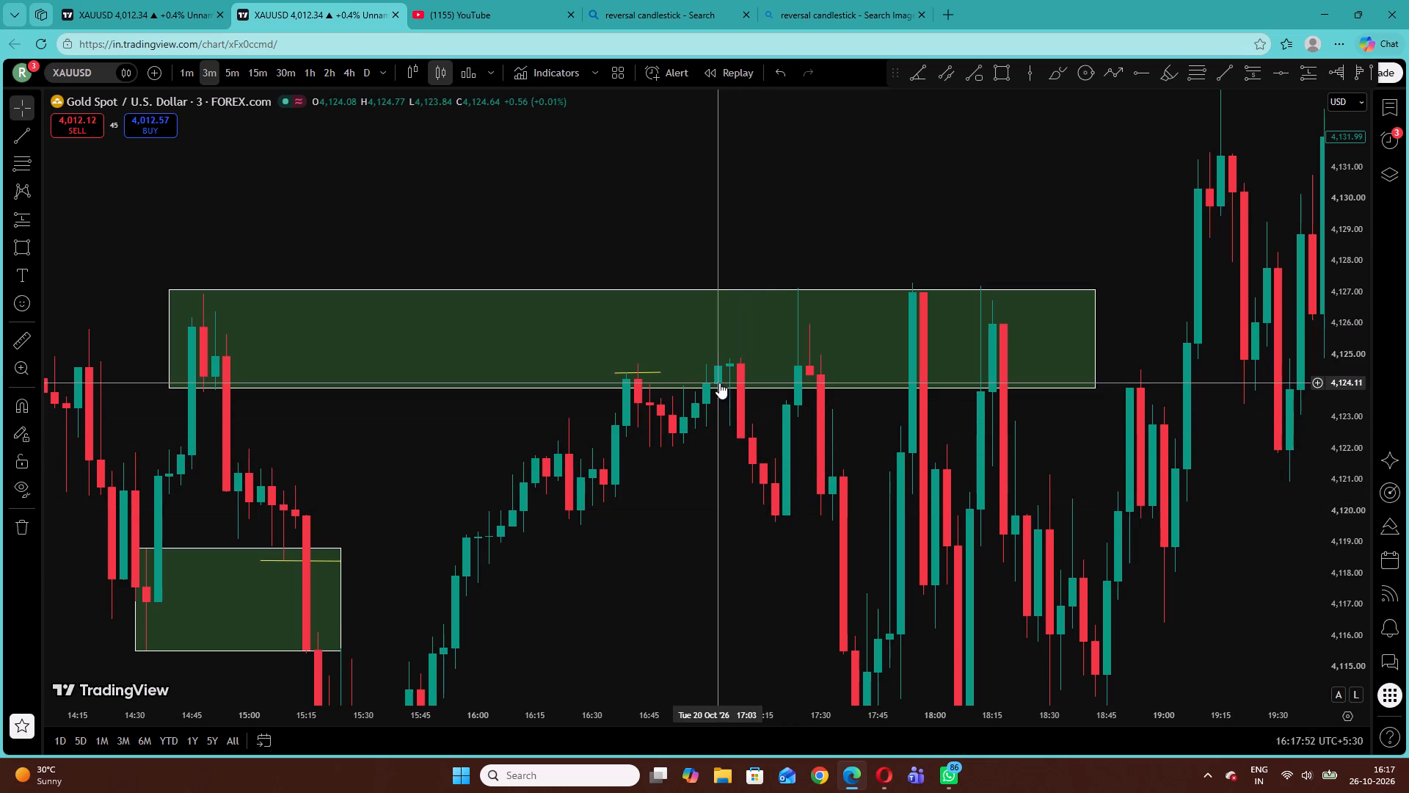
pyautogui.moveTo(828, 510); pyautogui.dragTo(644, 538)
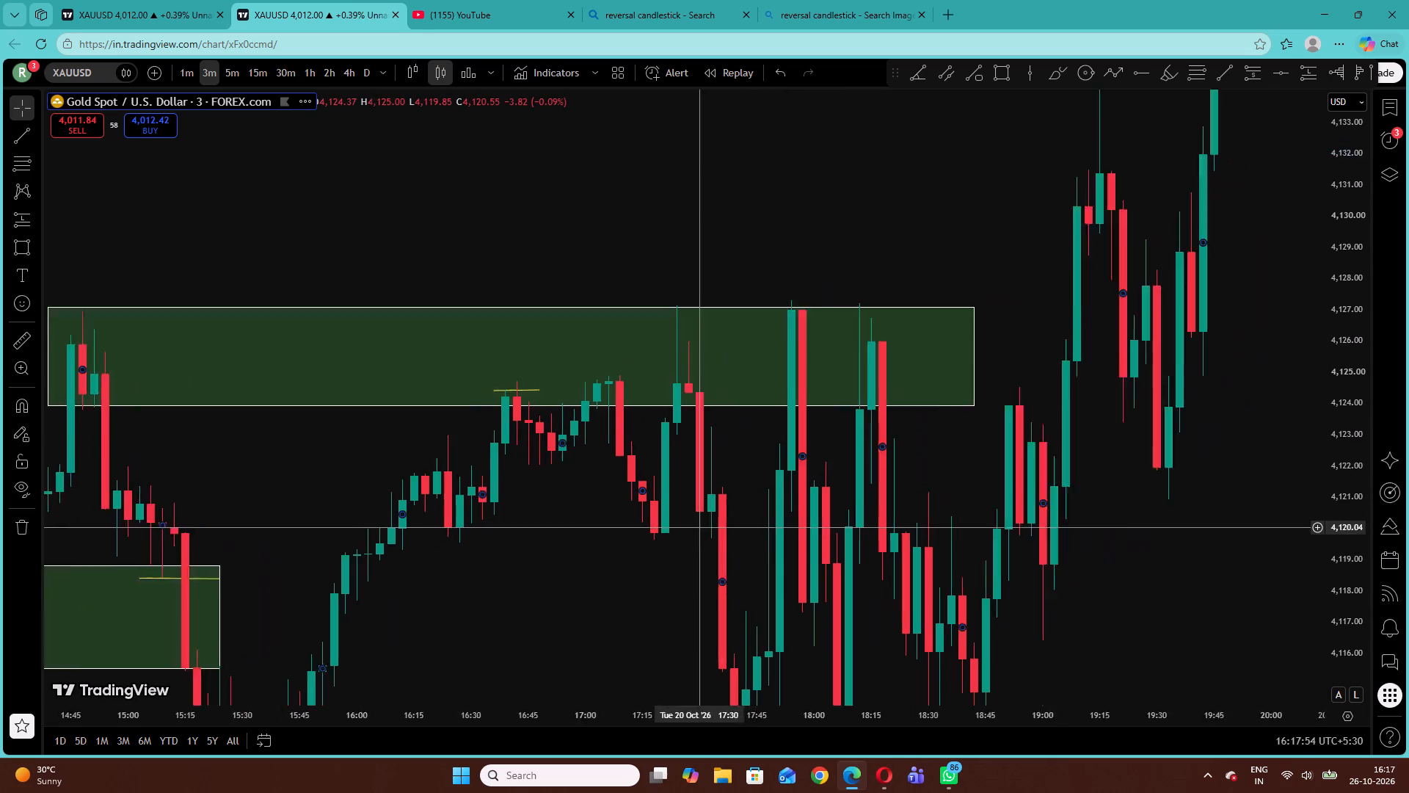
# Draw a rectangle zone from about 4,123.35 at 18:57 down to about 4,116.4 at 19:42.
pyautogui.moveTo(644, 538); pyautogui.dragTo(476, 565)
pyautogui.click(1041, 475)
pyautogui.moveTo(1346, 414); pyautogui.dragTo(1347, 419)
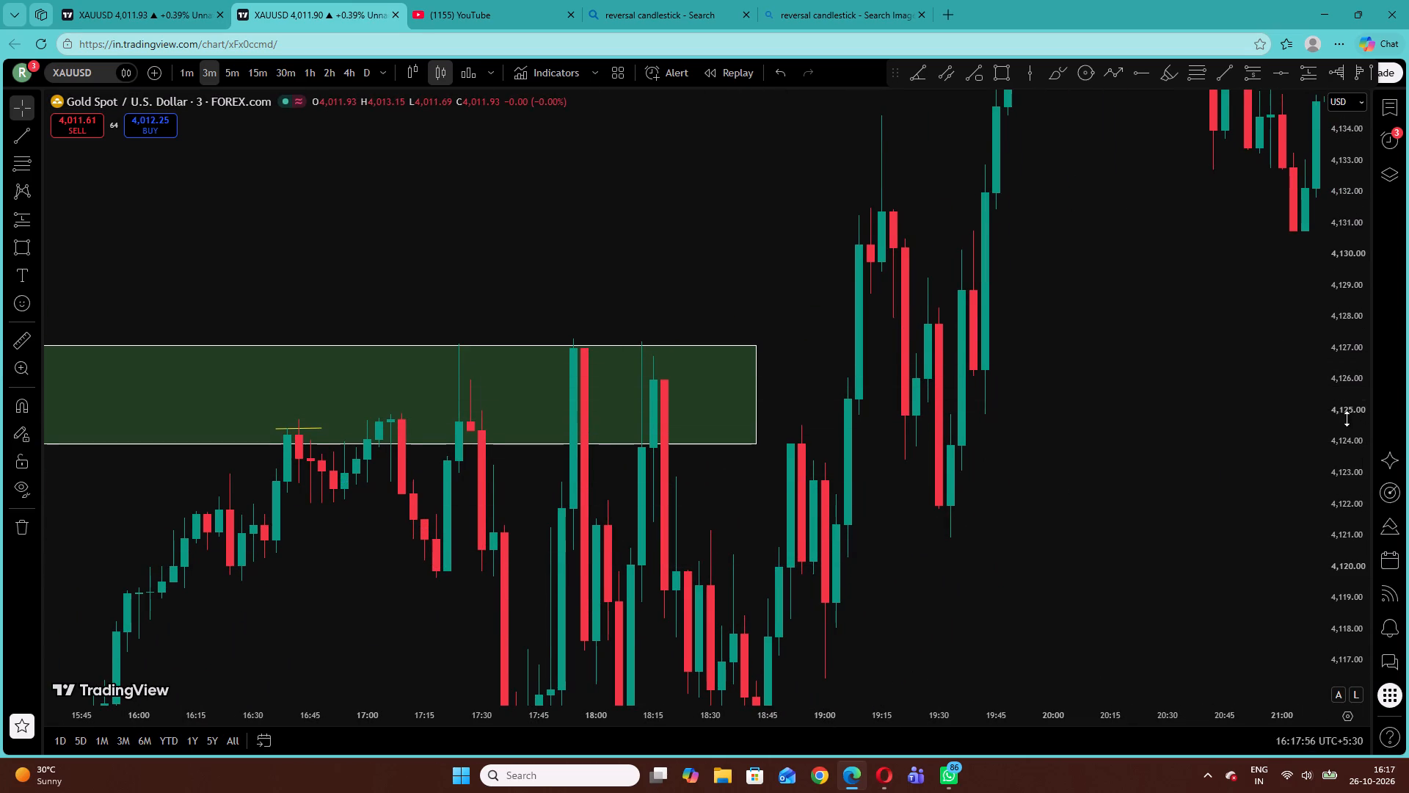
pyautogui.moveTo(1347, 419); pyautogui.dragTo(1336, 596)
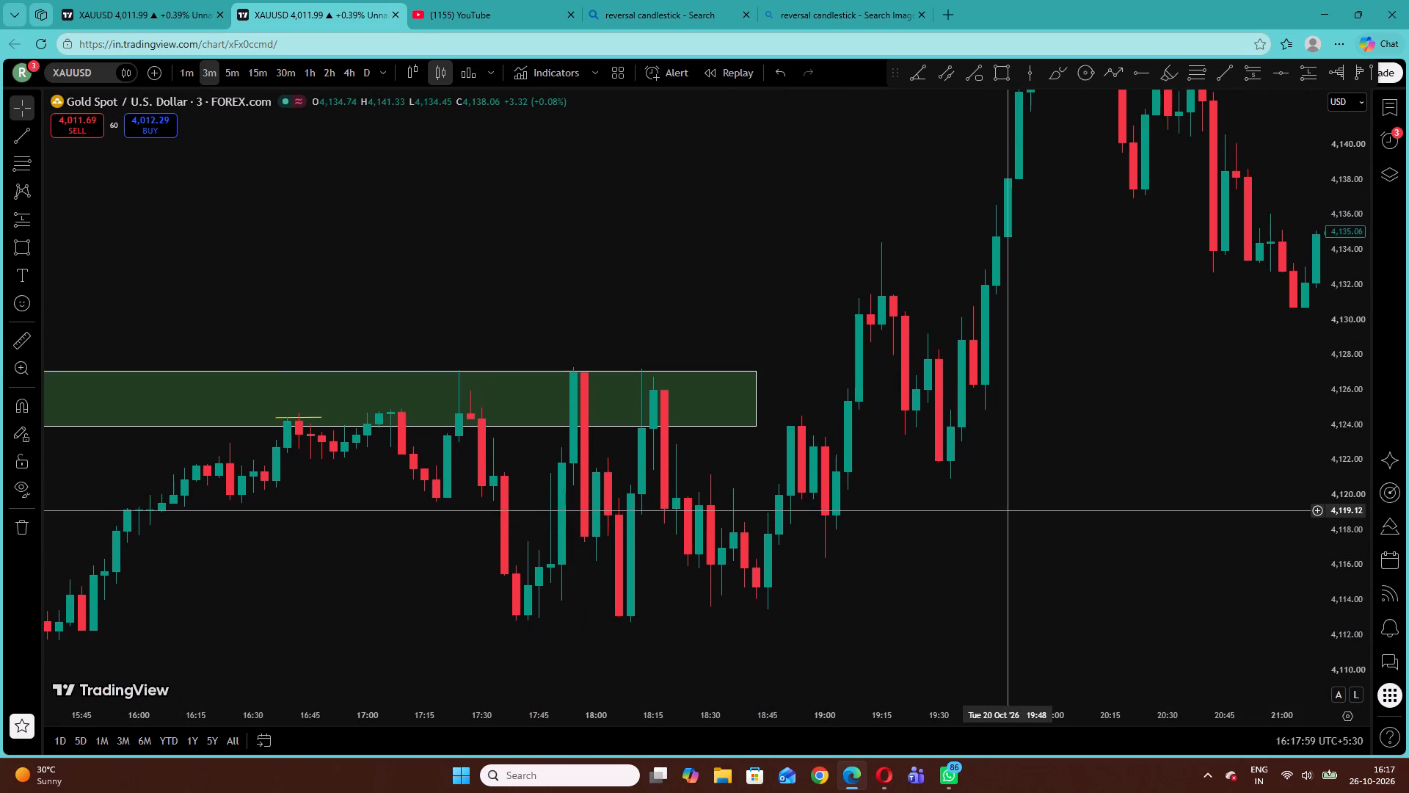
pyautogui.moveTo(1056, 521); pyautogui.dragTo(860, 589)
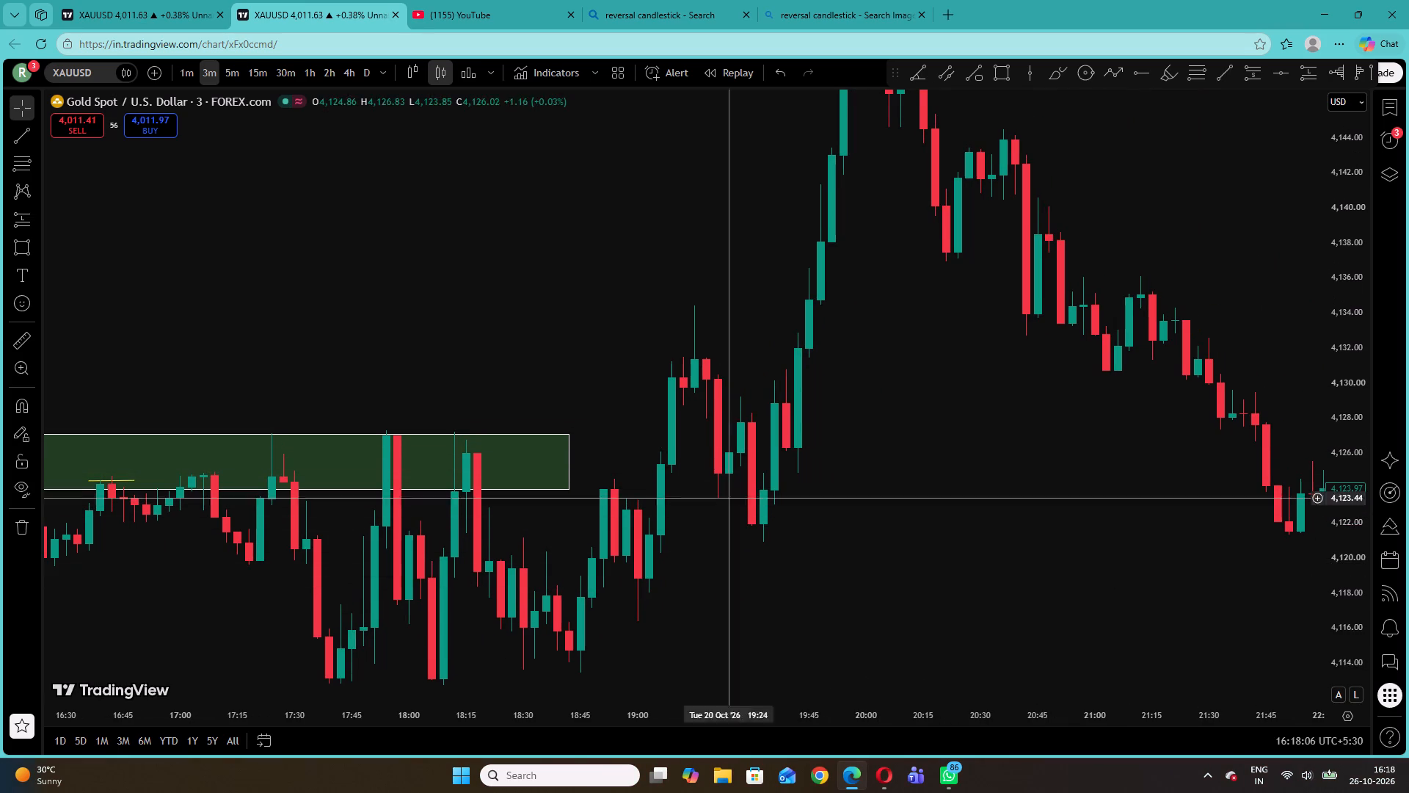
pyautogui.click(19, 249)
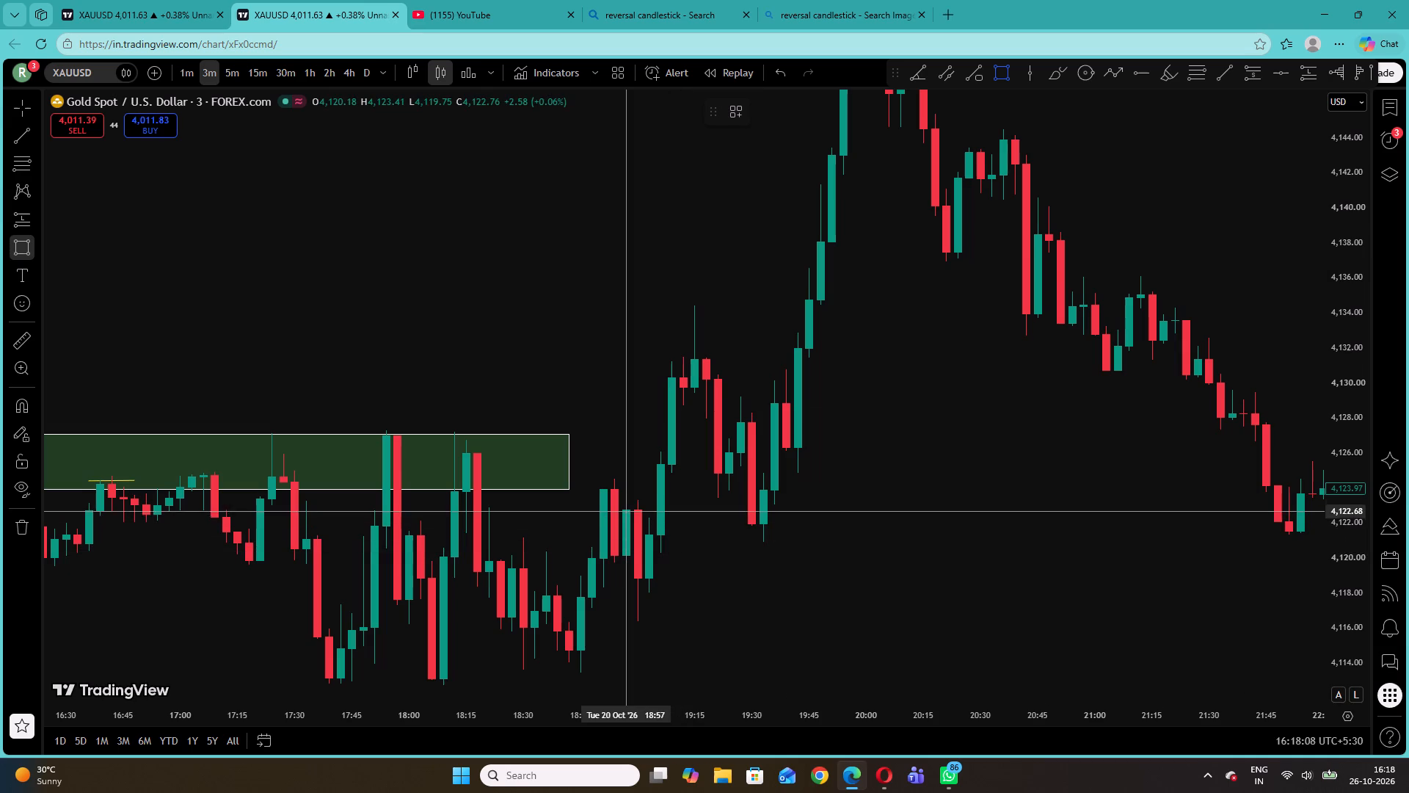
pyautogui.click(629, 499)
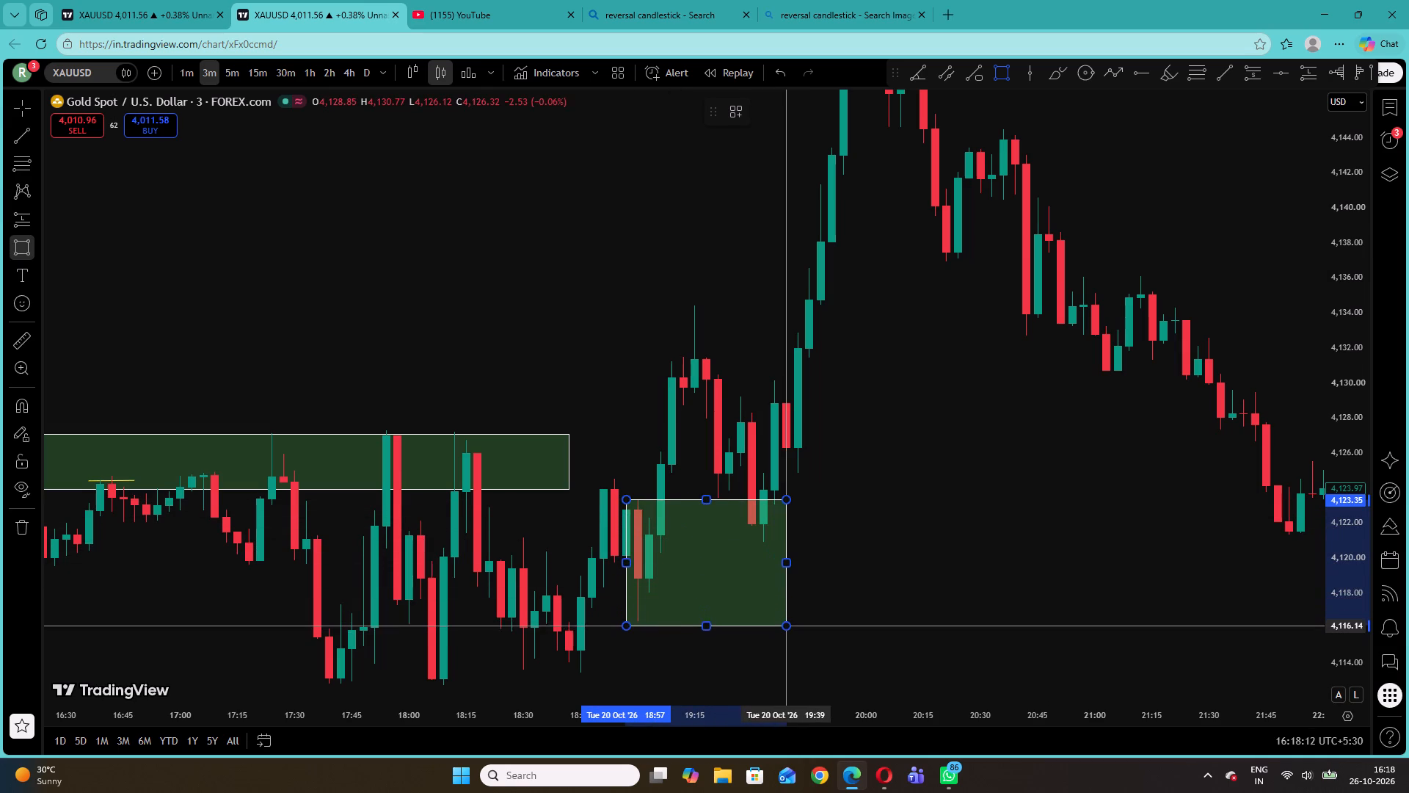
pyautogui.click(793, 621)
pyautogui.click(851, 587)
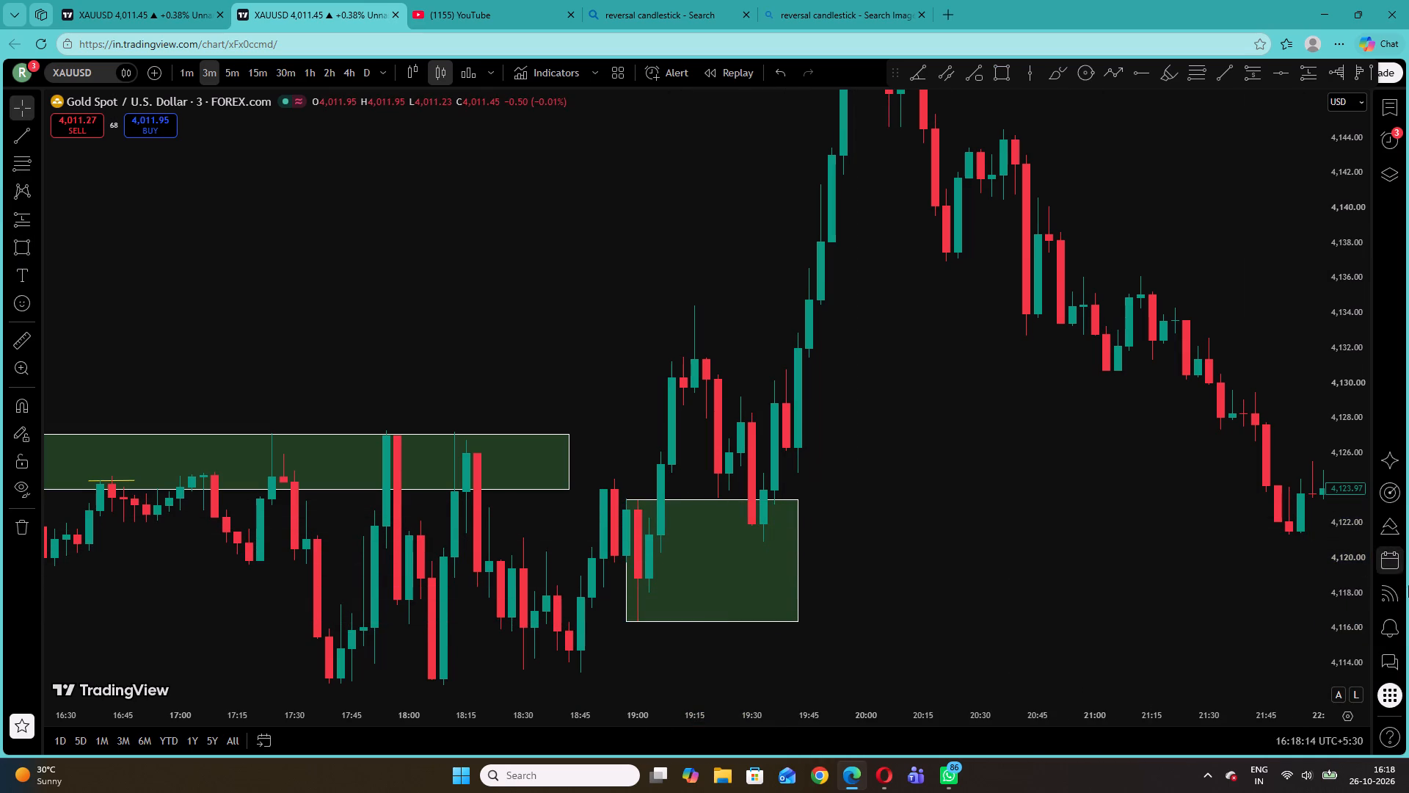
# Switch to the XAUUSD chart with the MA ribbon and examine the latest 26 October candles against the nearest green zone.
pyautogui.moveTo(1353, 617); pyautogui.dragTo(1356, 543)
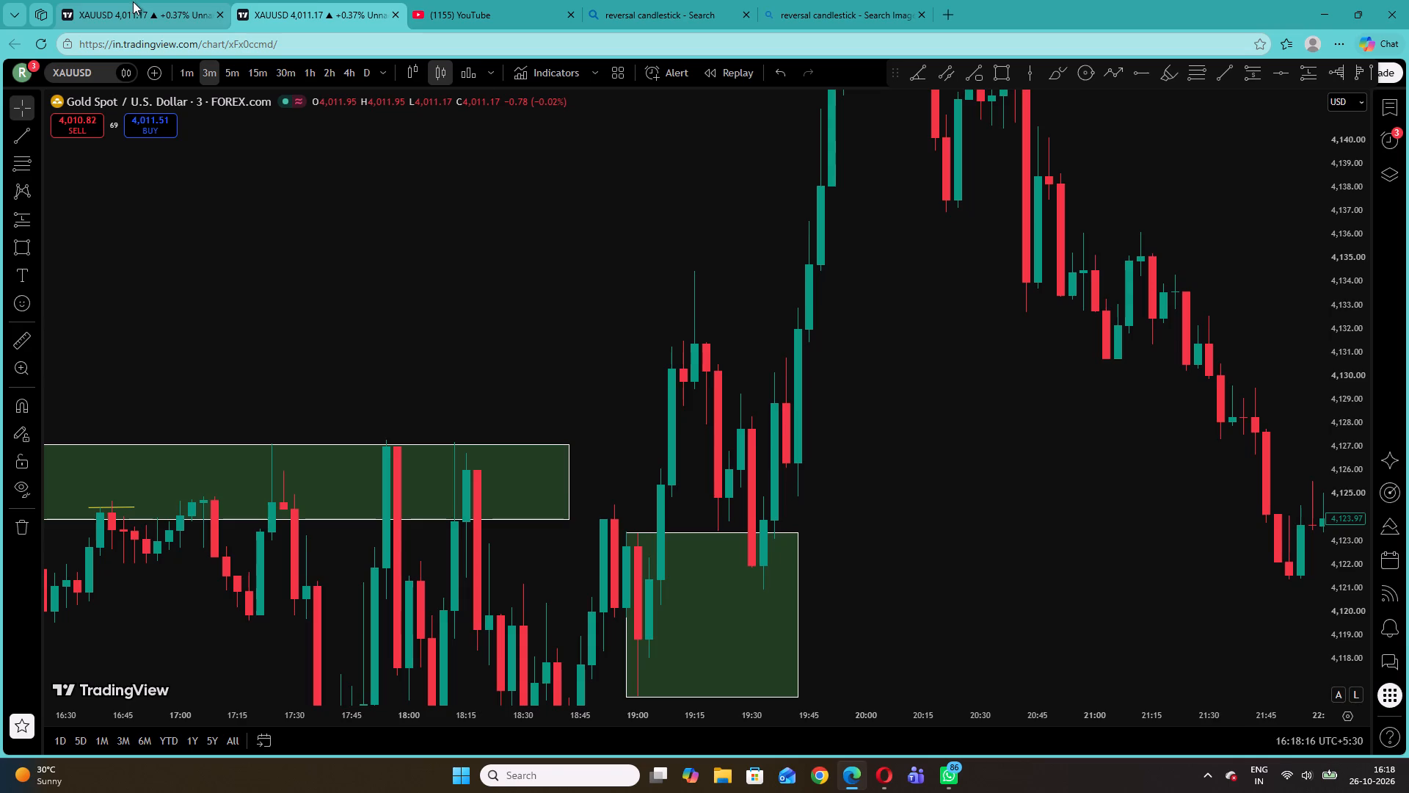
pyautogui.click(134, 2)
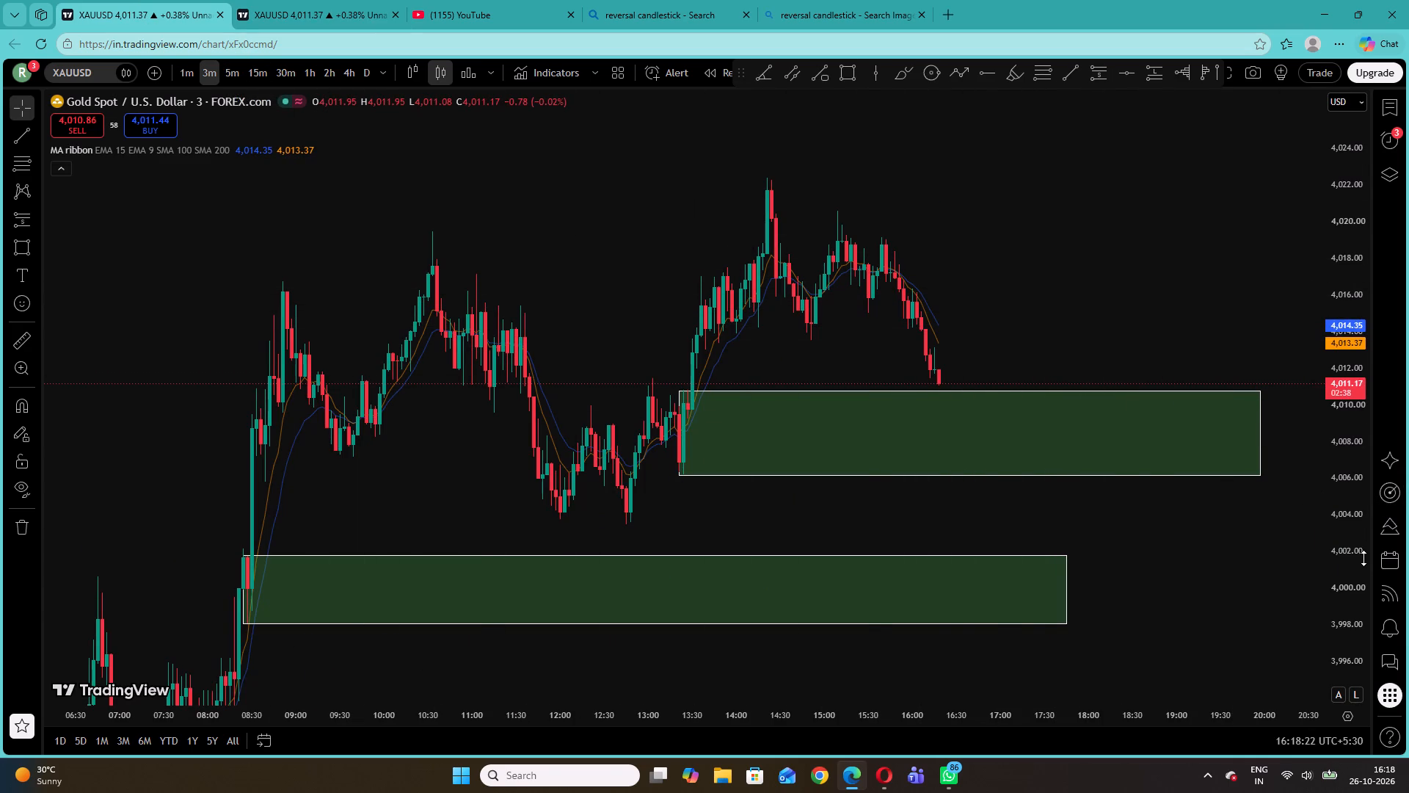
pyautogui.moveTo(1343, 571); pyautogui.dragTo(1276, 143)
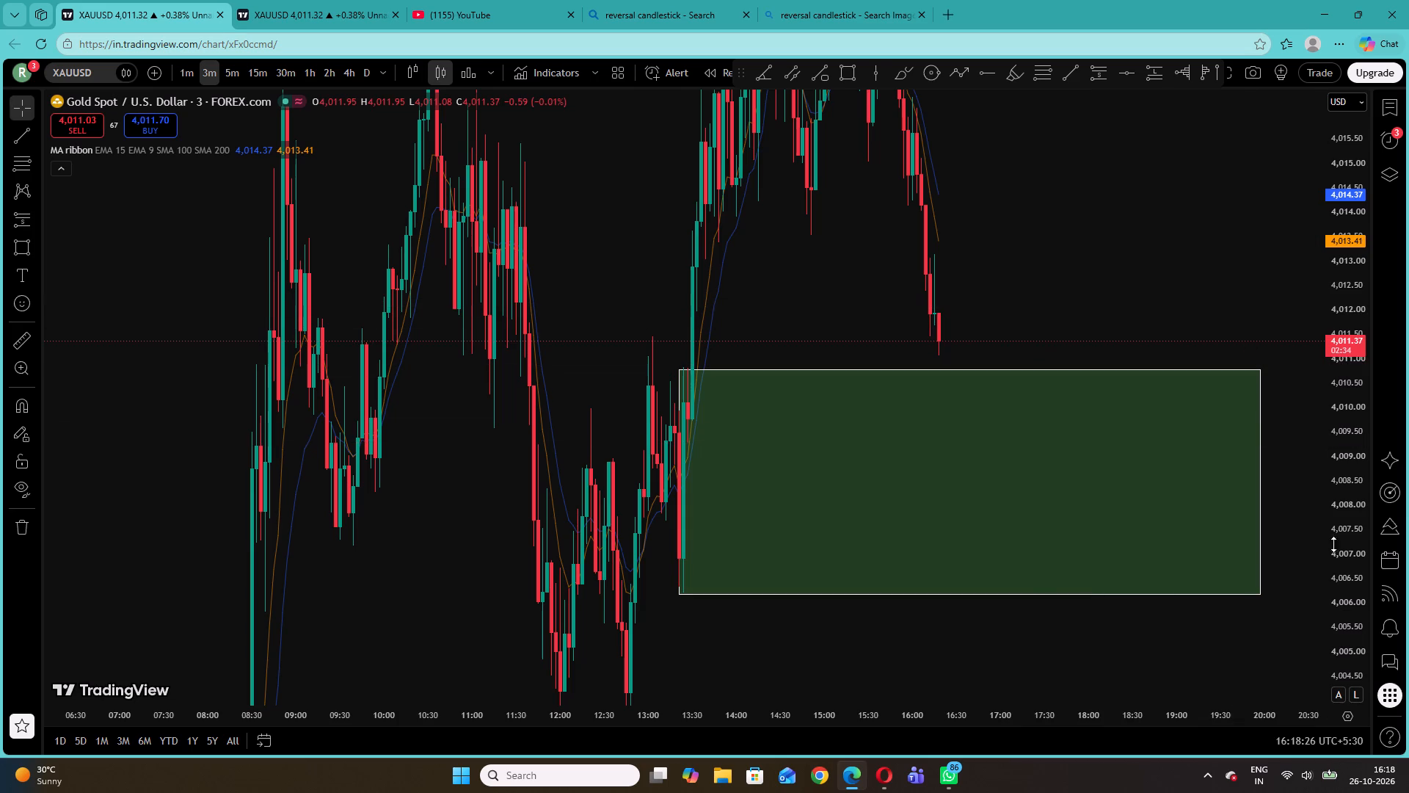
pyautogui.moveTo(1348, 564); pyautogui.dragTo(1322, 211)
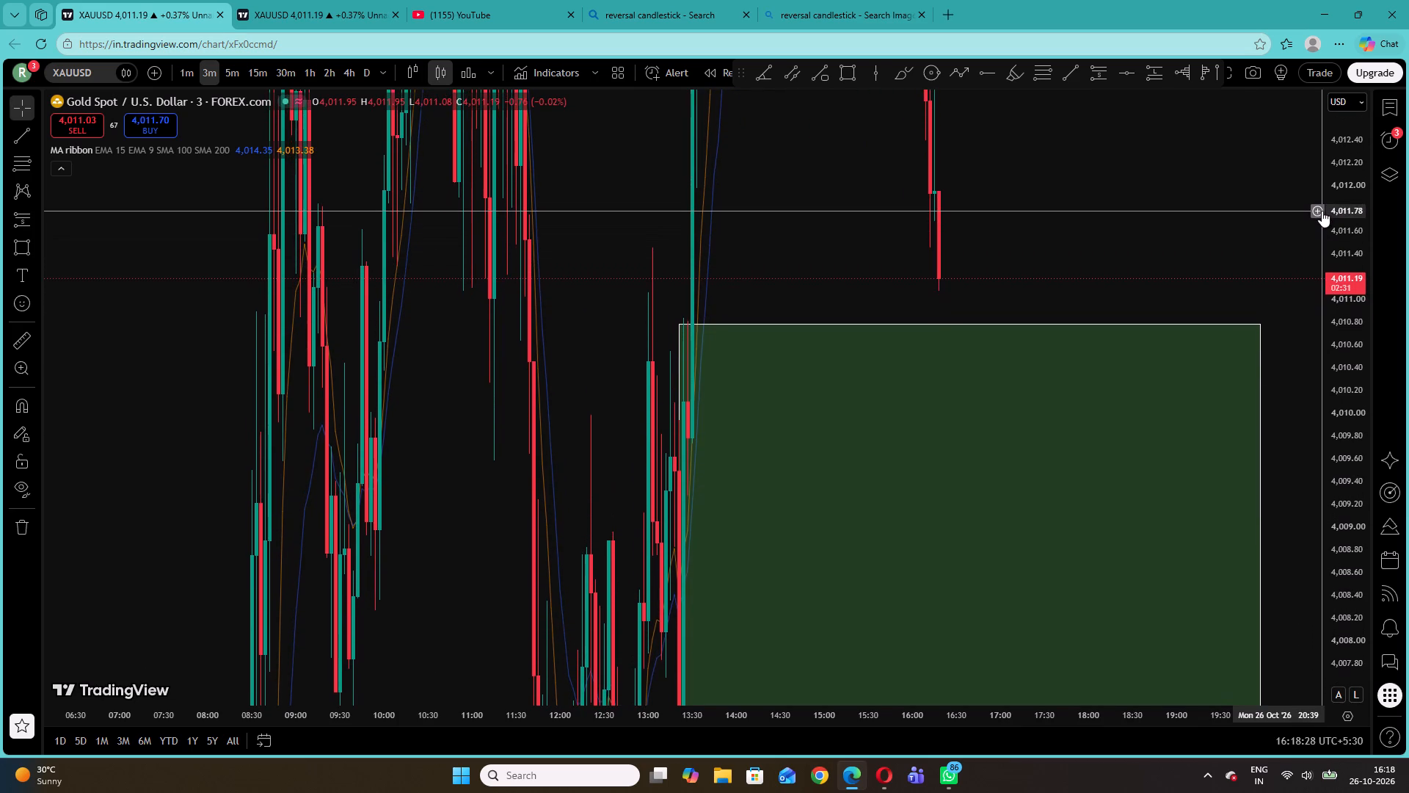
pyautogui.moveTo(1322, 211); pyautogui.dragTo(1322, 632)
pyautogui.moveTo(1008, 274); pyautogui.dragTo(1022, 319)
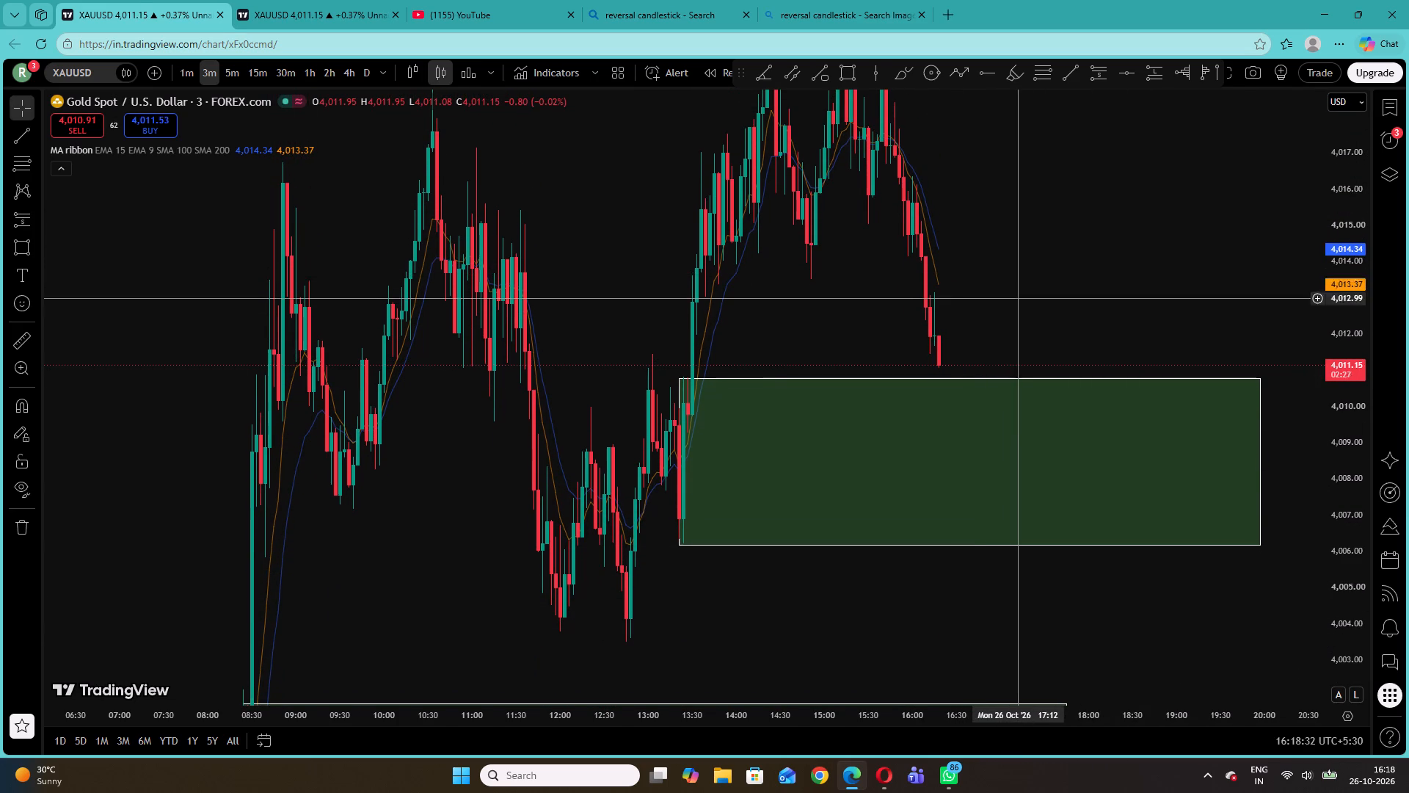
pyautogui.moveTo(1022, 319); pyautogui.dragTo(1036, 374)
pyautogui.moveTo(1341, 403); pyautogui.dragTo(1344, 472)
pyautogui.moveTo(1063, 266); pyautogui.dragTo(959, 266)
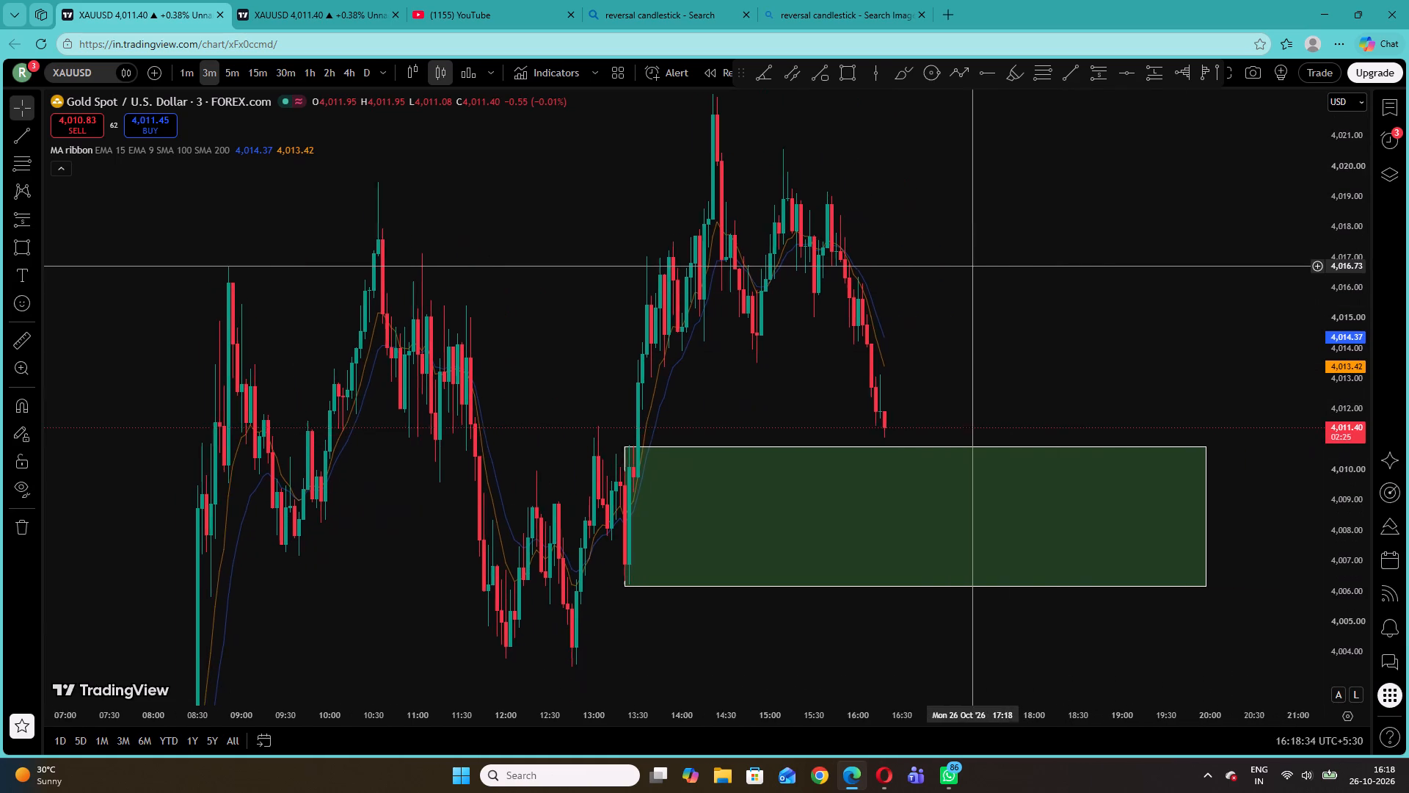
pyautogui.moveTo(959, 266); pyautogui.dragTo(956, 266)
# Back on the 20 October chart, draw a short horizontal trend line at about 4,121.84 from 19:27 to 19:33 inside the 18:57 zone.
pyautogui.click(354, 0)
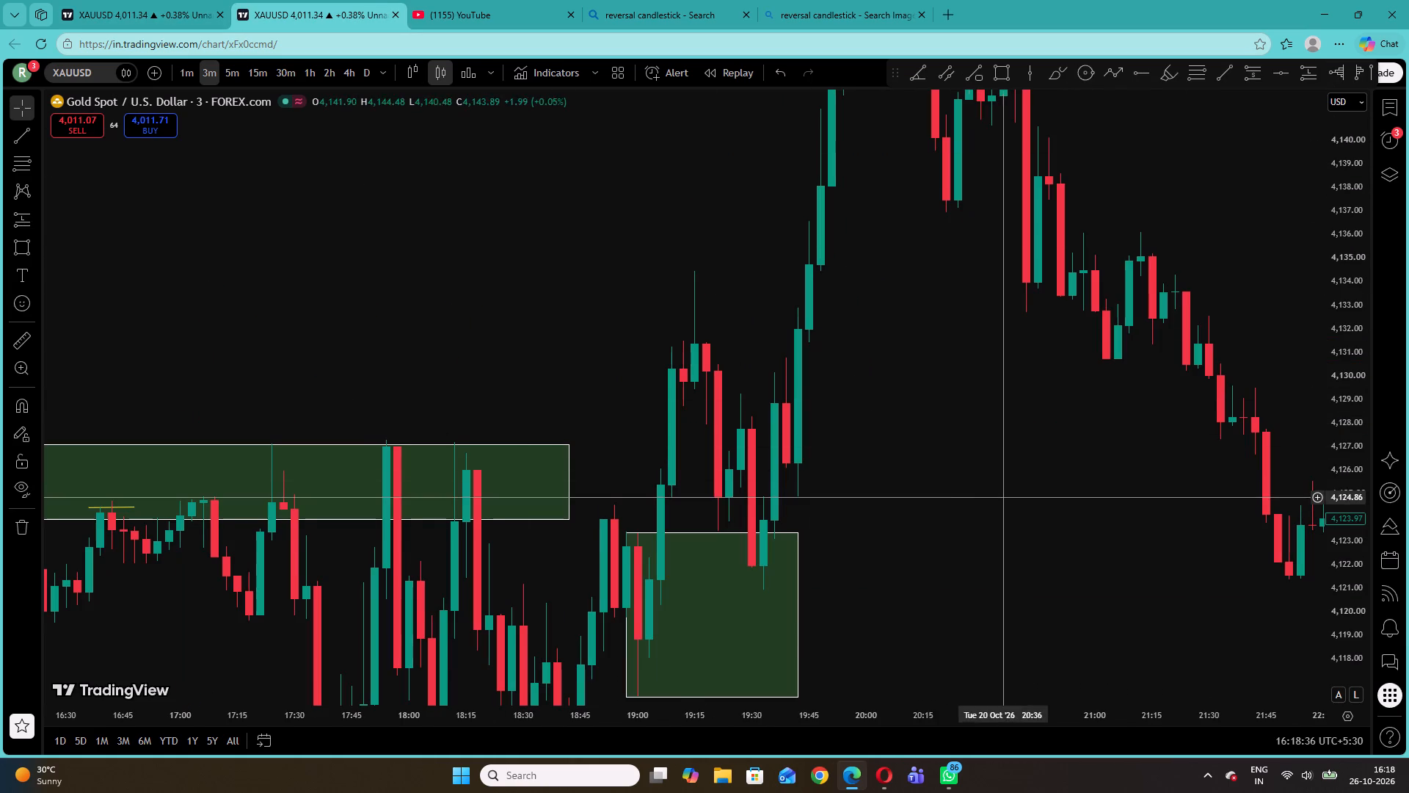
pyautogui.moveTo(961, 497); pyautogui.dragTo(1019, 438)
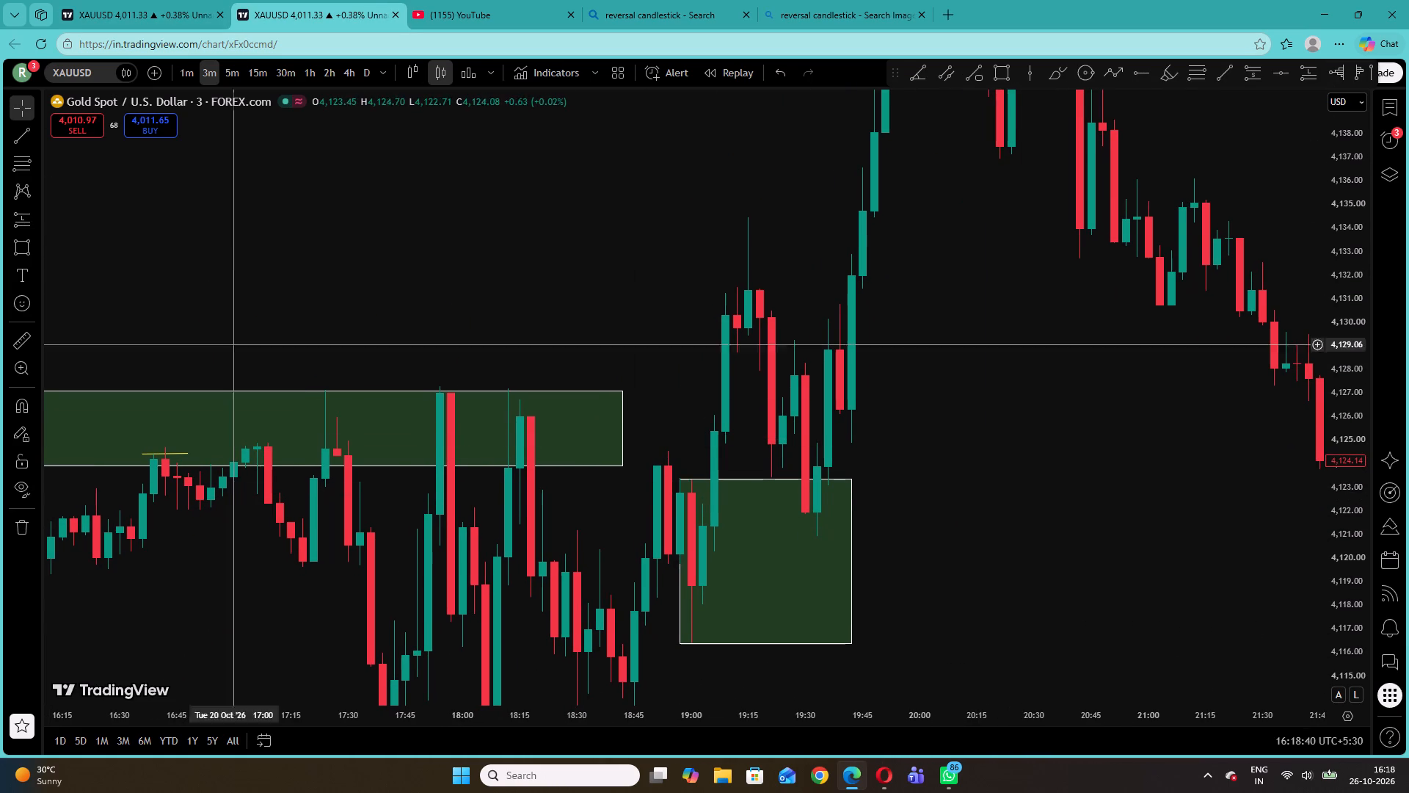
pyautogui.click(26, 138)
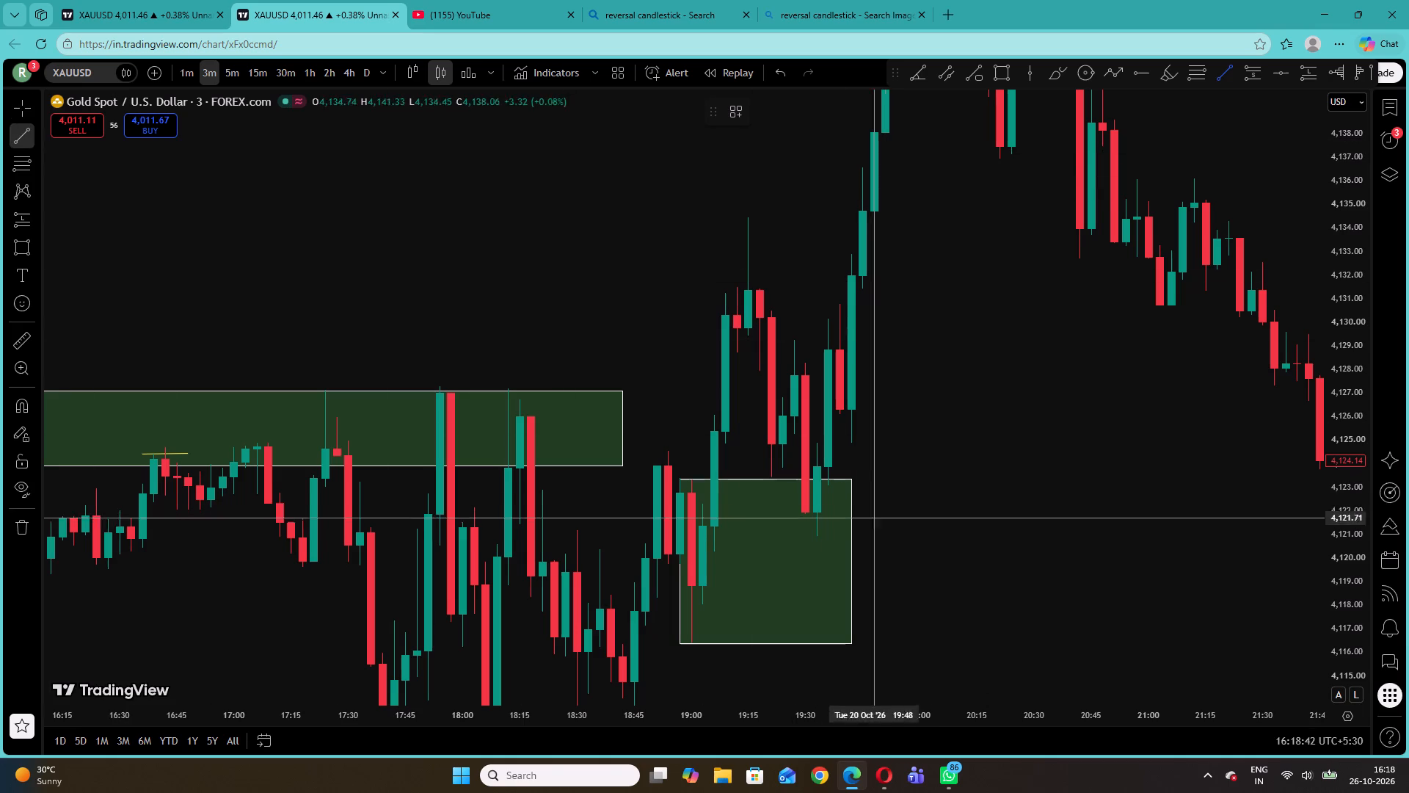
pyautogui.click(791, 515)
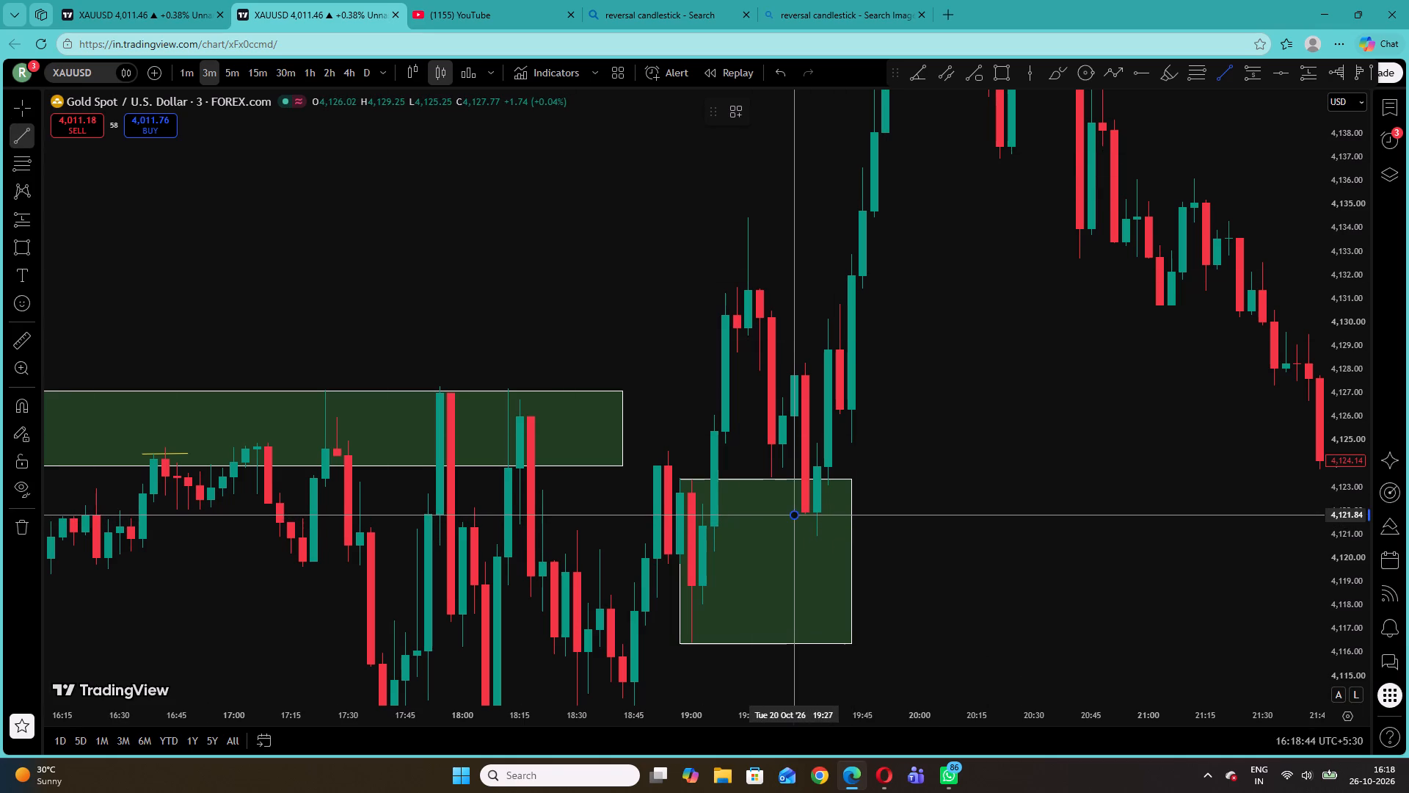
pyautogui.click(821, 515)
pyautogui.click(1074, 388)
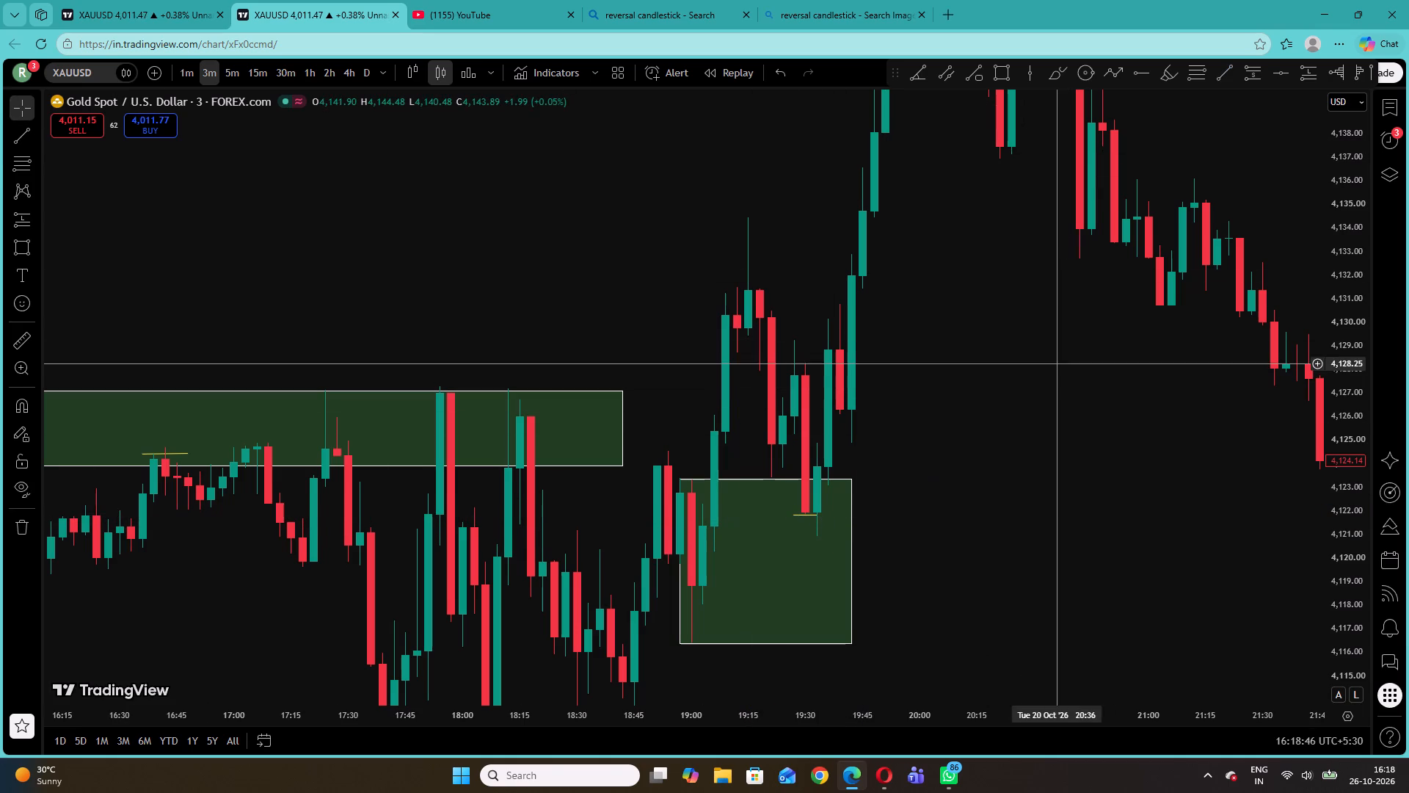
# Review the 20 October zones and trend lines between 14:30 and 19:45 against the candles that revisit them.
pyautogui.moveTo(1344, 468); pyautogui.dragTo(1341, 628)
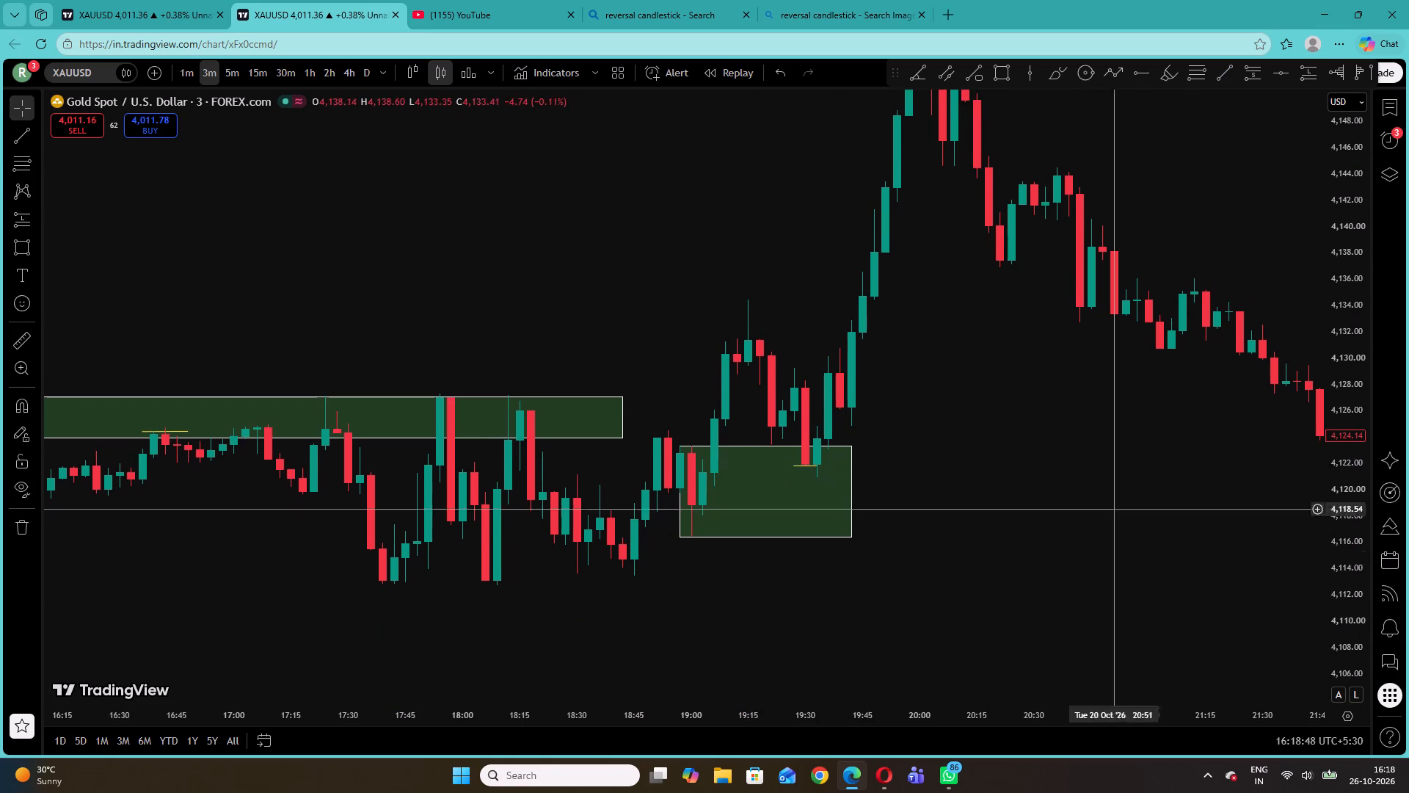
pyautogui.moveTo(946, 388); pyautogui.dragTo(1243, 401)
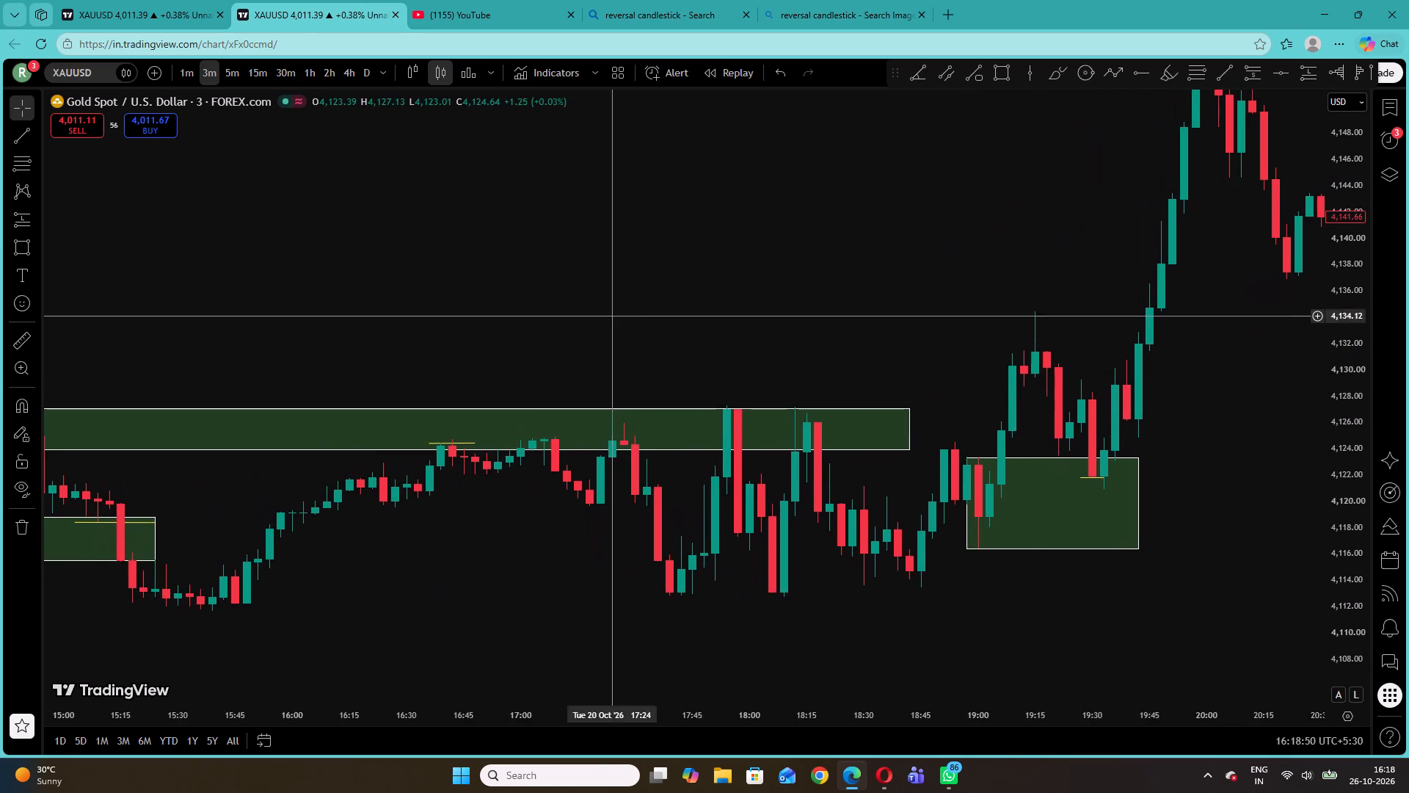
pyautogui.moveTo(1337, 575); pyautogui.dragTo(1325, 374)
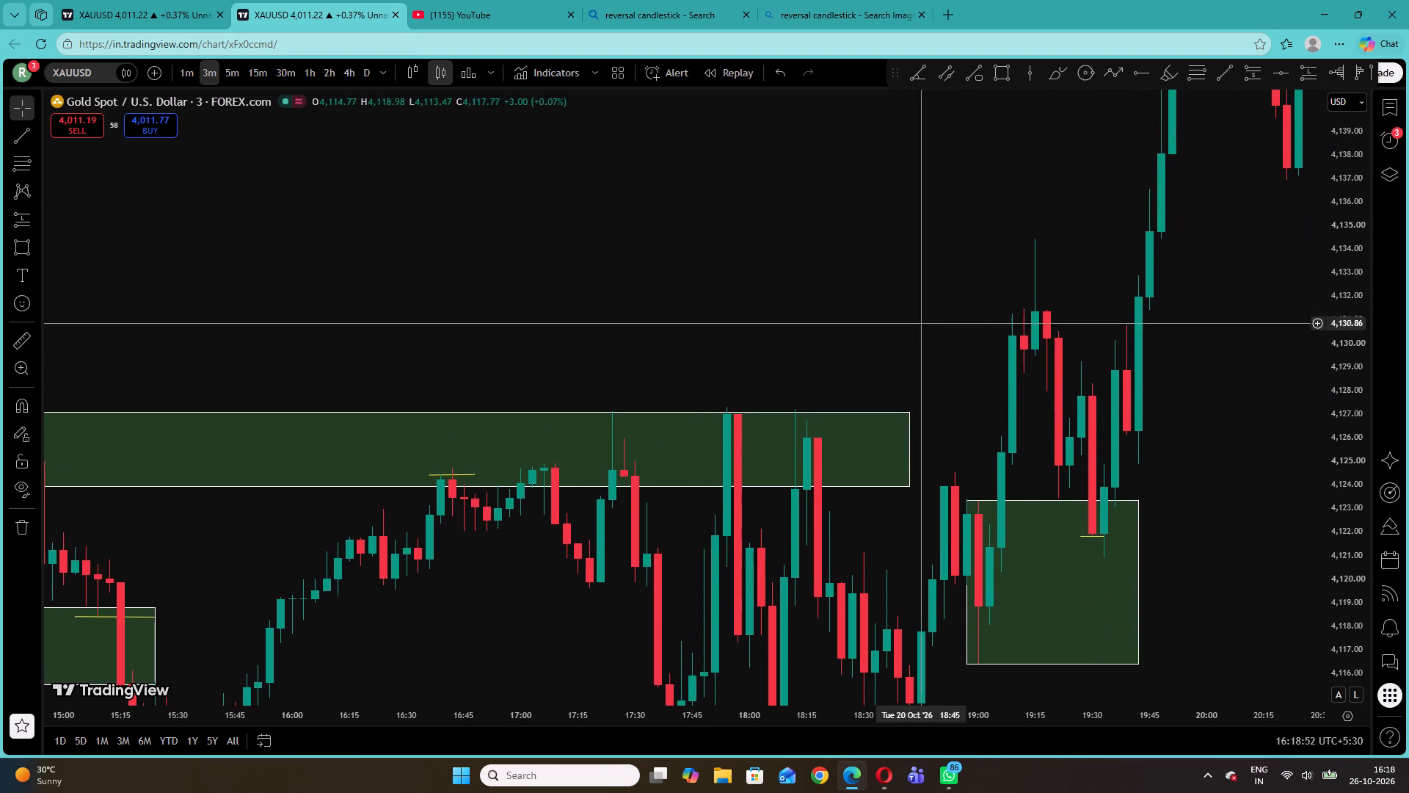
pyautogui.moveTo(638, 301); pyautogui.dragTo(921, 231)
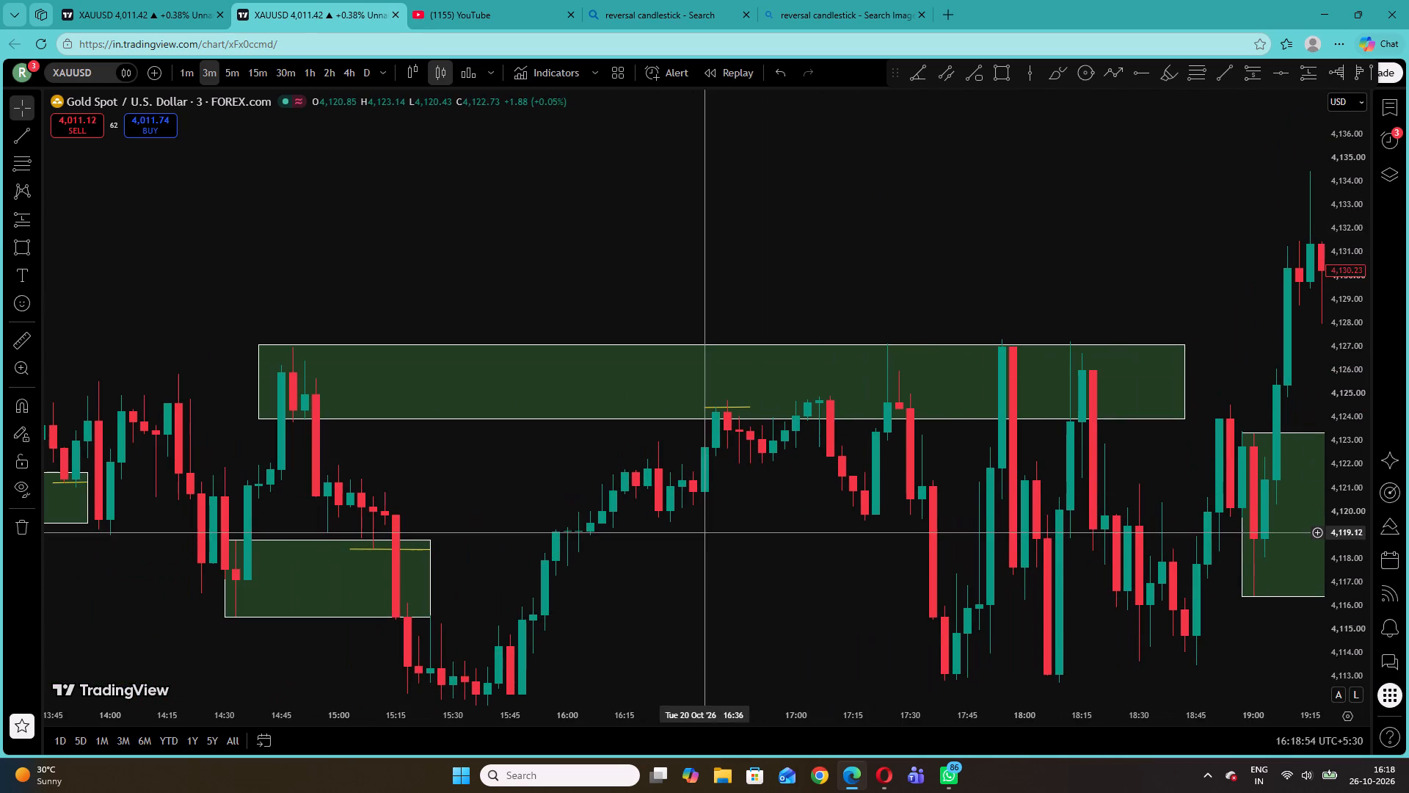
pyautogui.moveTo(859, 568); pyautogui.dragTo(531, 515)
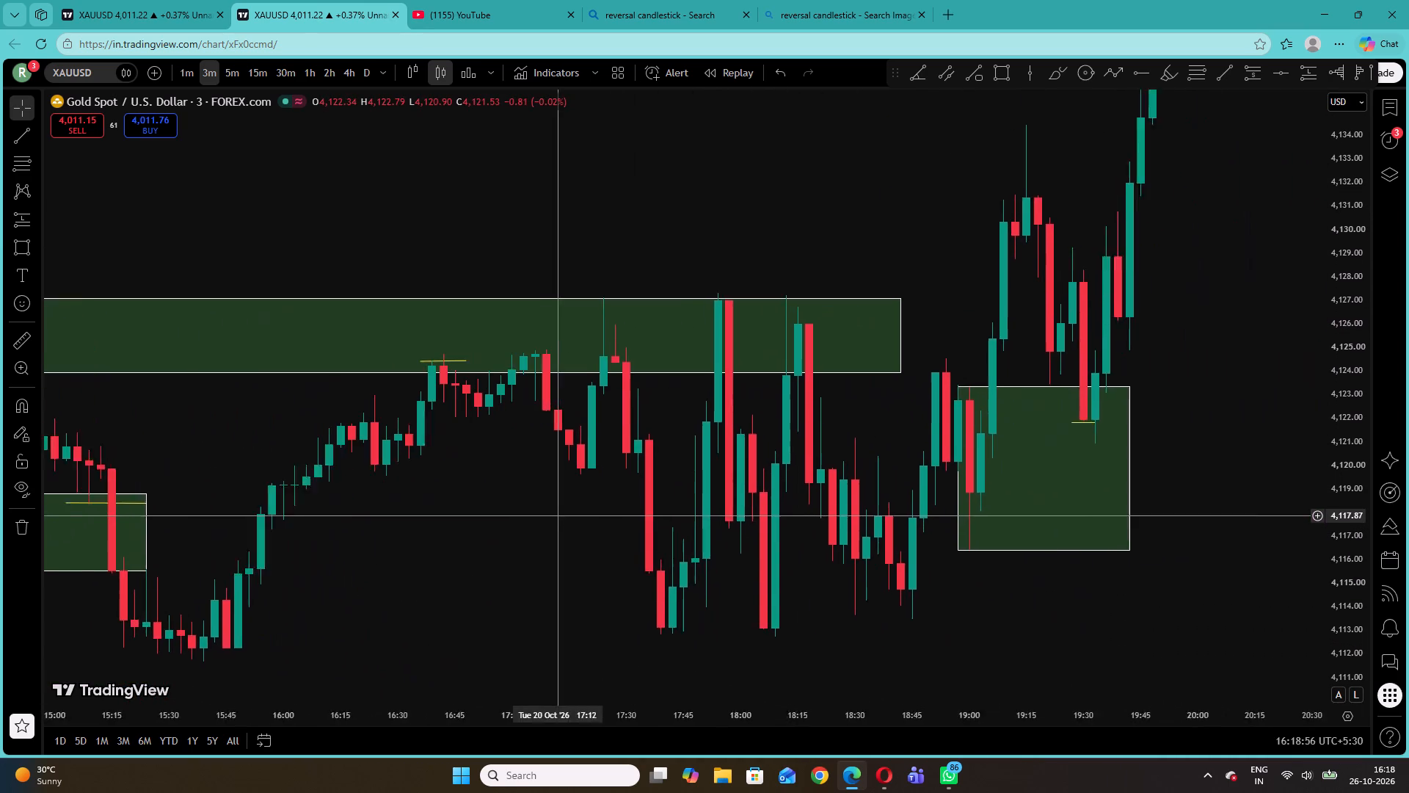
pyautogui.moveTo(531, 515); pyautogui.dragTo(483, 516)
# Draw a short horizontal trend line at about 4,126.86 from 23:27 to 23:48 inside the green zone that starts at 22:06.
pyautogui.moveTo(1154, 310); pyautogui.dragTo(622, 620)
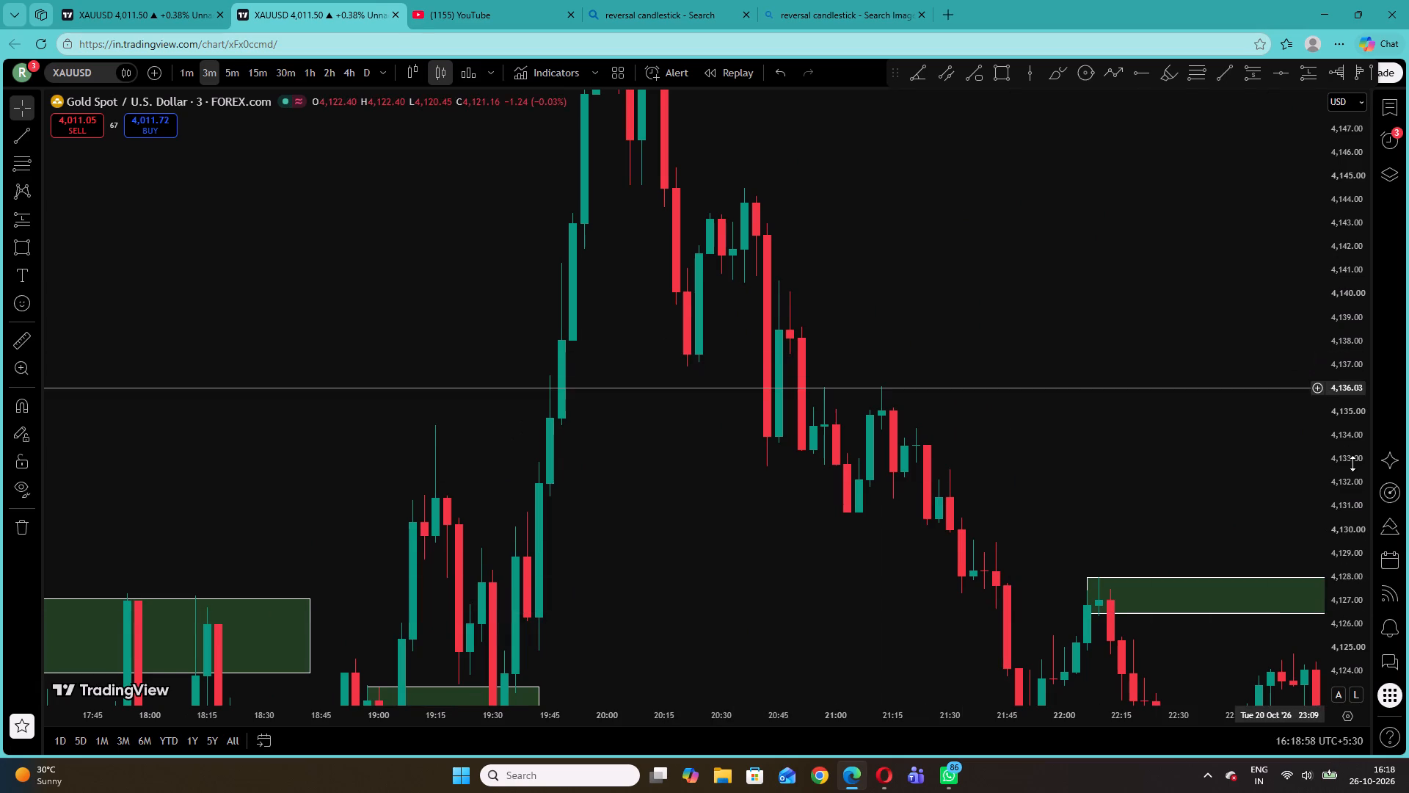
pyautogui.moveTo(1348, 421); pyautogui.dragTo(1347, 523)
pyautogui.moveTo(1165, 449); pyautogui.dragTo(645, 395)
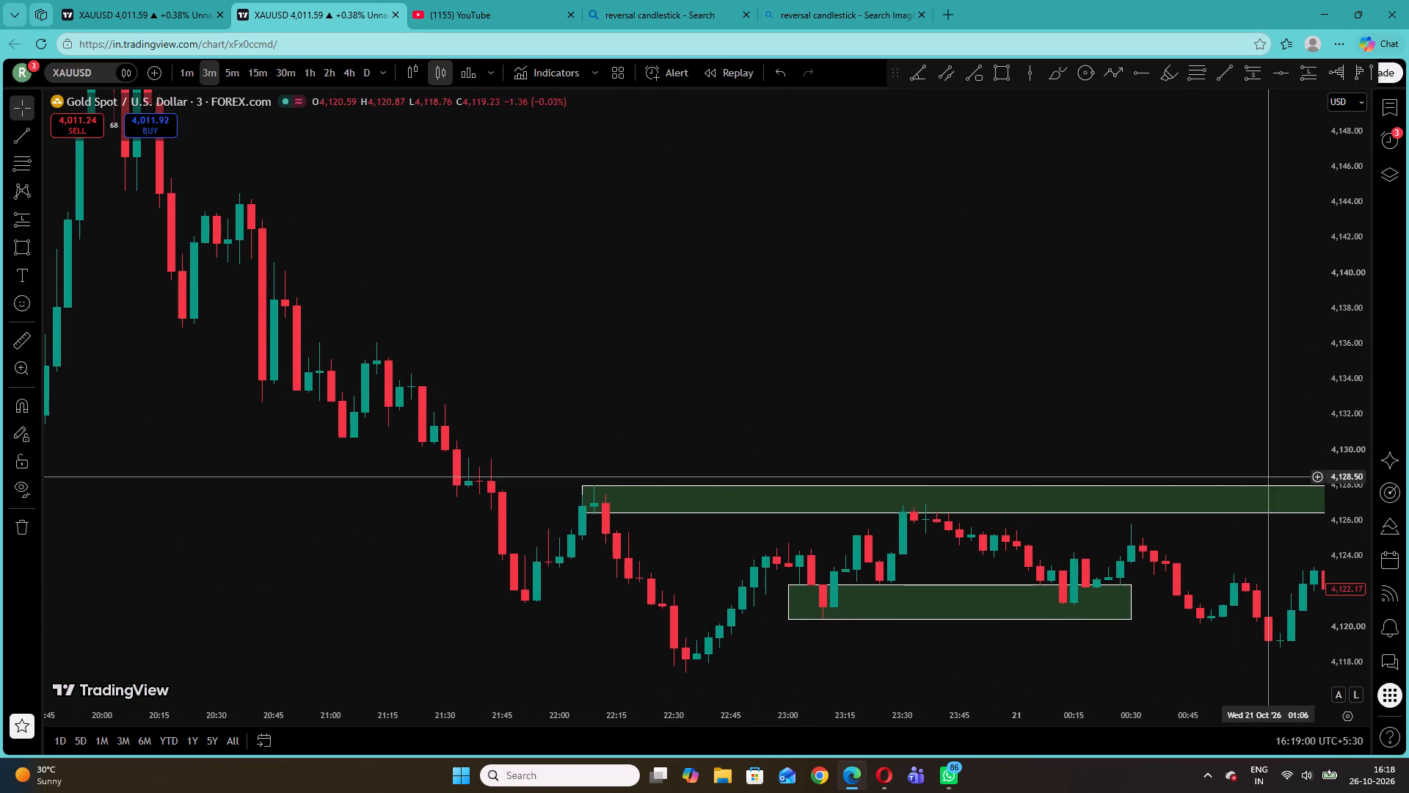
pyautogui.moveTo(1360, 566); pyautogui.dragTo(1271, 299)
pyautogui.moveTo(1129, 425); pyautogui.dragTo(1045, 278)
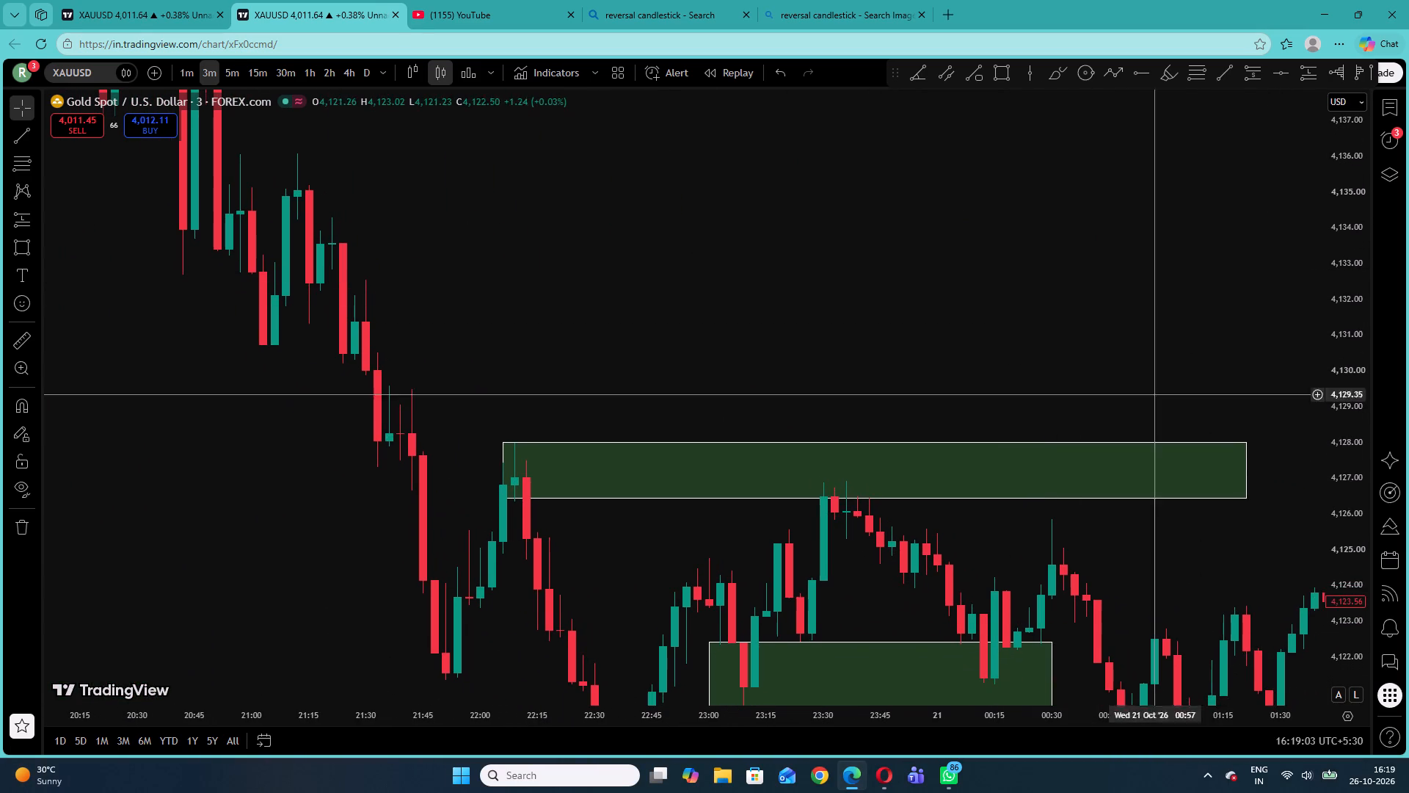
pyautogui.moveTo(1340, 571); pyautogui.dragTo(1291, 220)
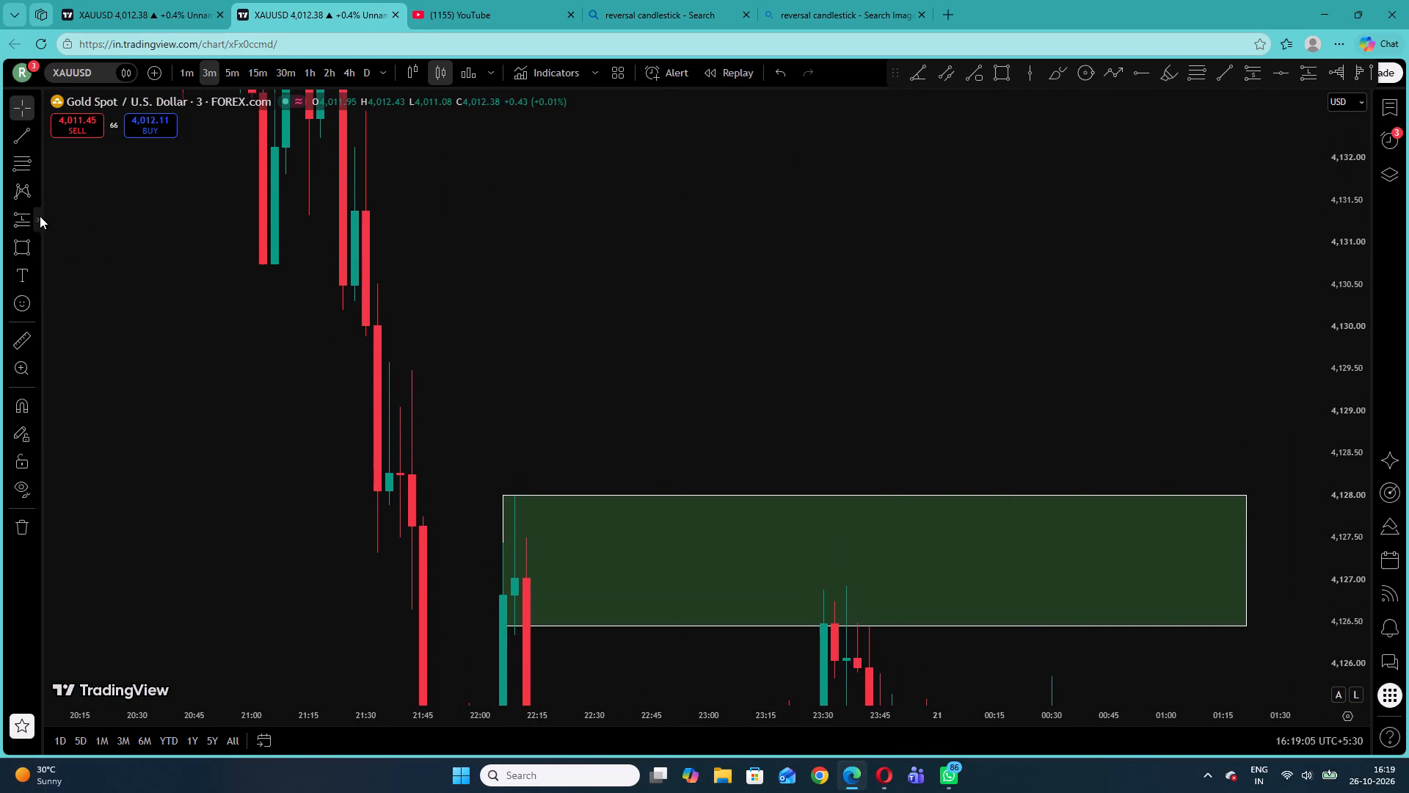
pyautogui.click(21, 139)
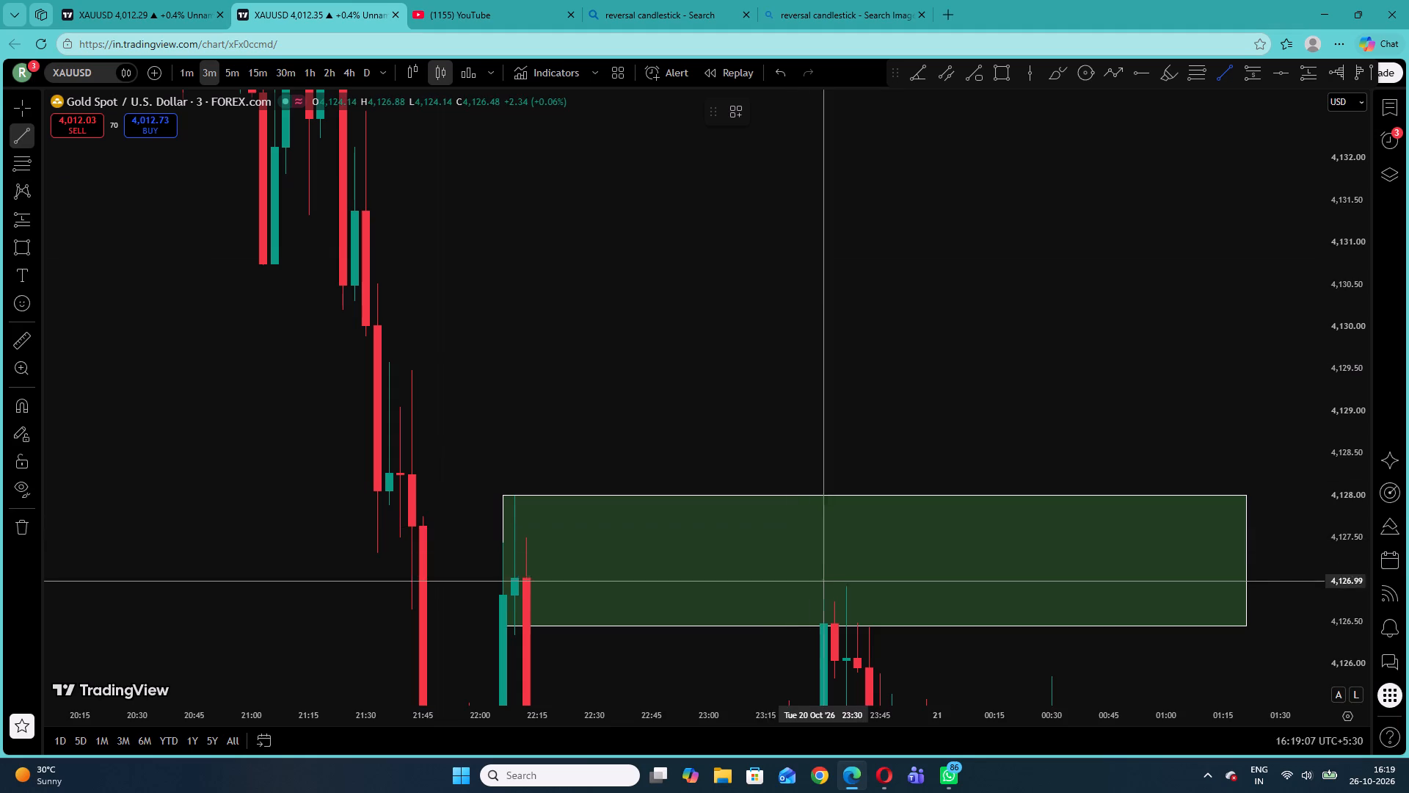
pyautogui.click(809, 591)
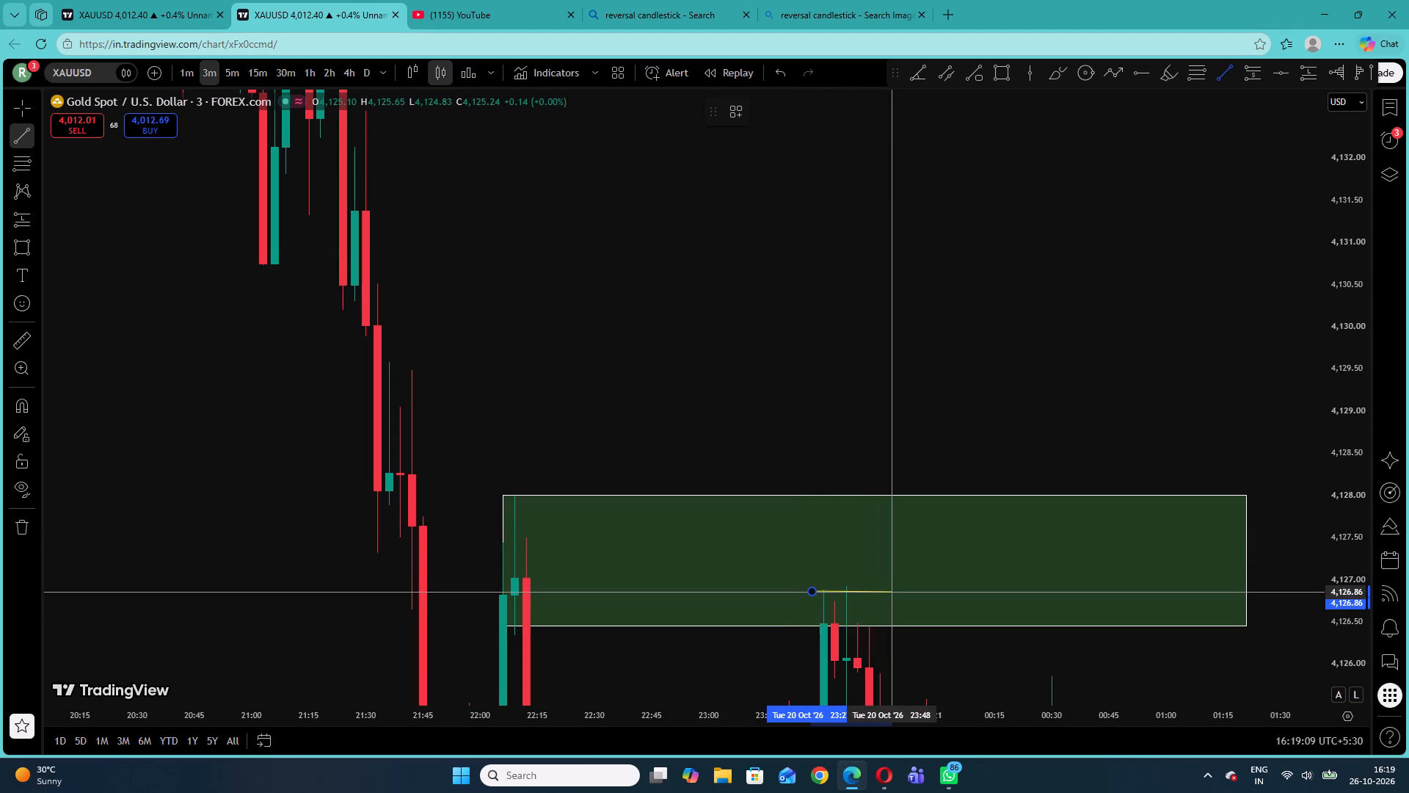
pyautogui.click(888, 593)
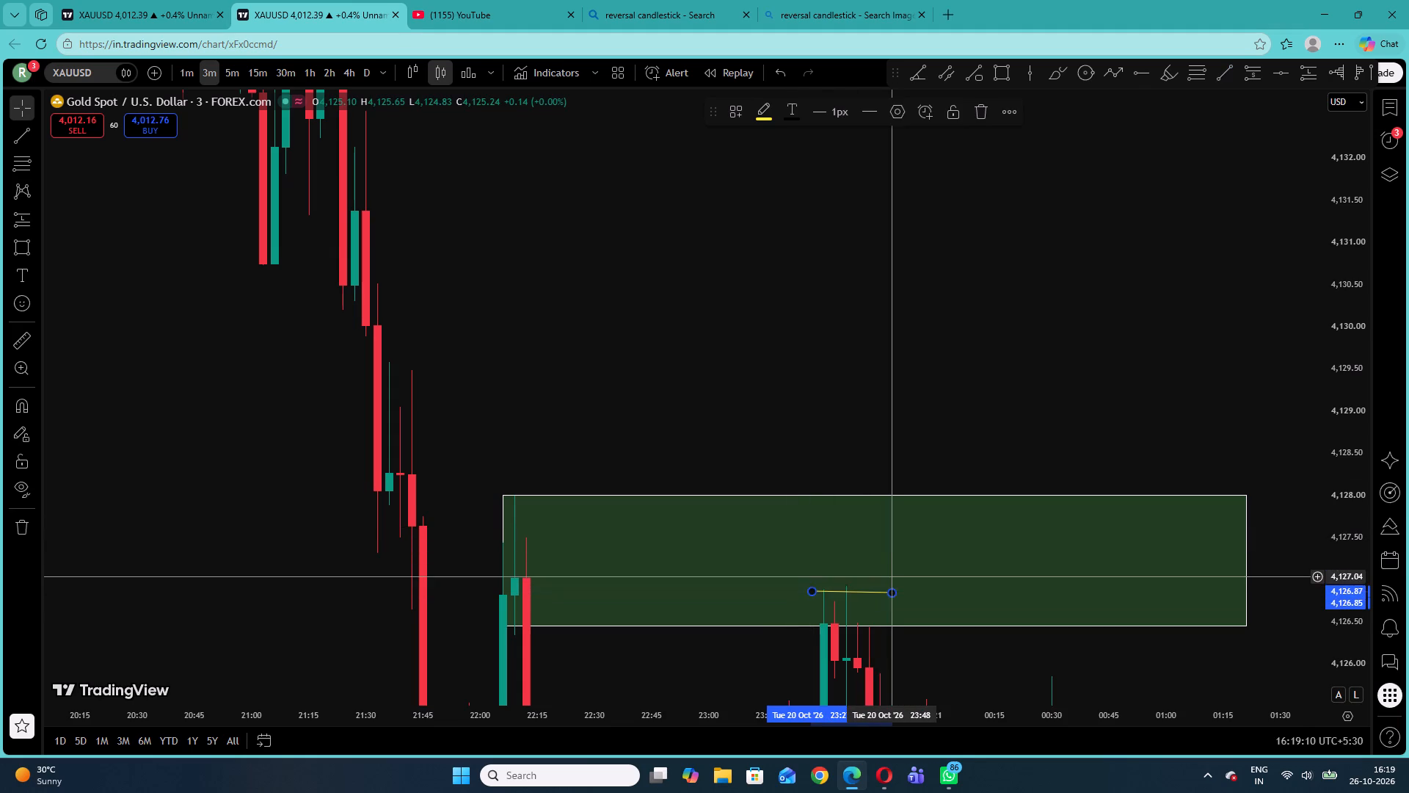
pyautogui.click(859, 446)
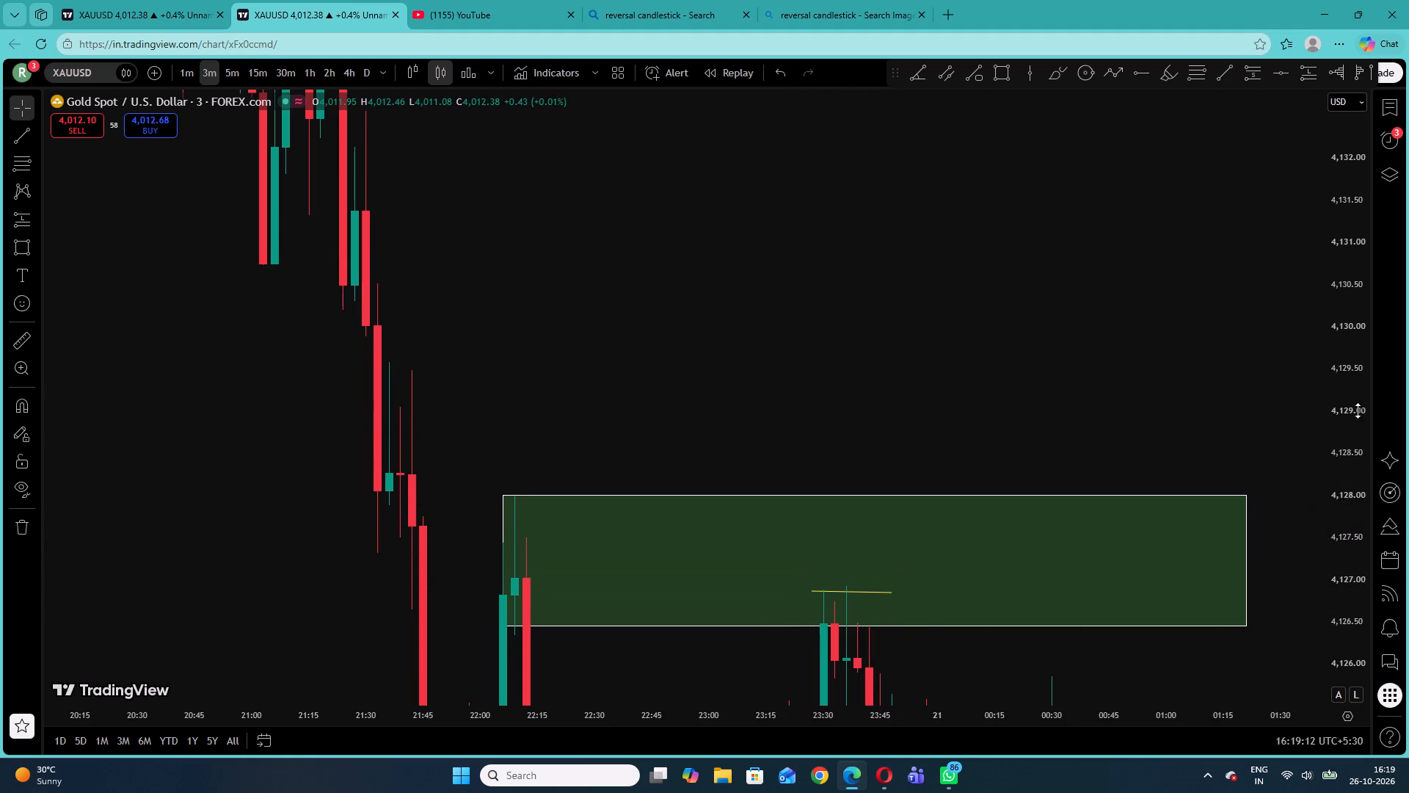
# Draw a short horizontal trend line at about 4,121.28 from 00:06 to 00:21 on 21 October inside the zone that starts at 23:00.
pyautogui.moveTo(1357, 410); pyautogui.dragTo(1345, 584)
pyautogui.moveTo(1129, 616); pyautogui.dragTo(909, 388)
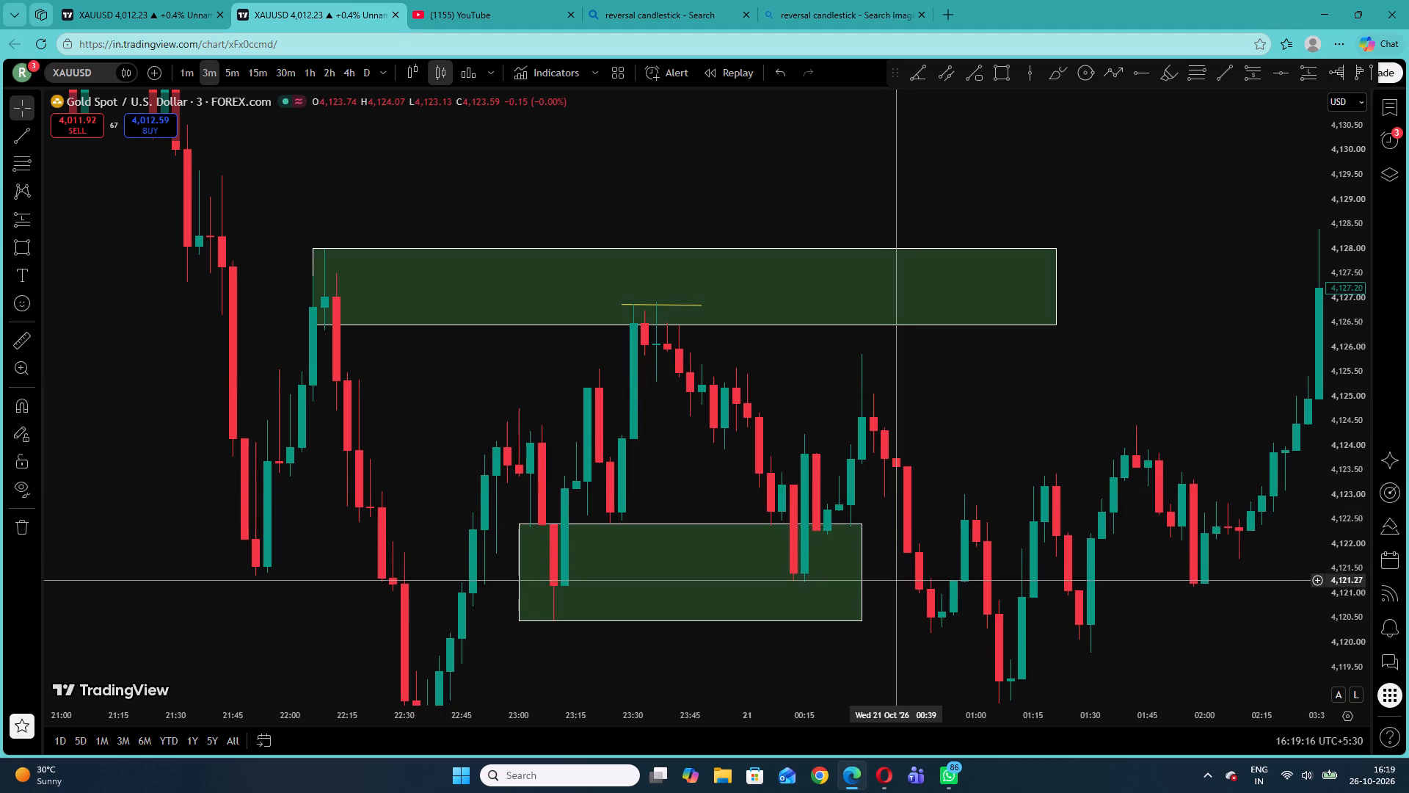
pyautogui.moveTo(1341, 616); pyautogui.dragTo(1297, 274)
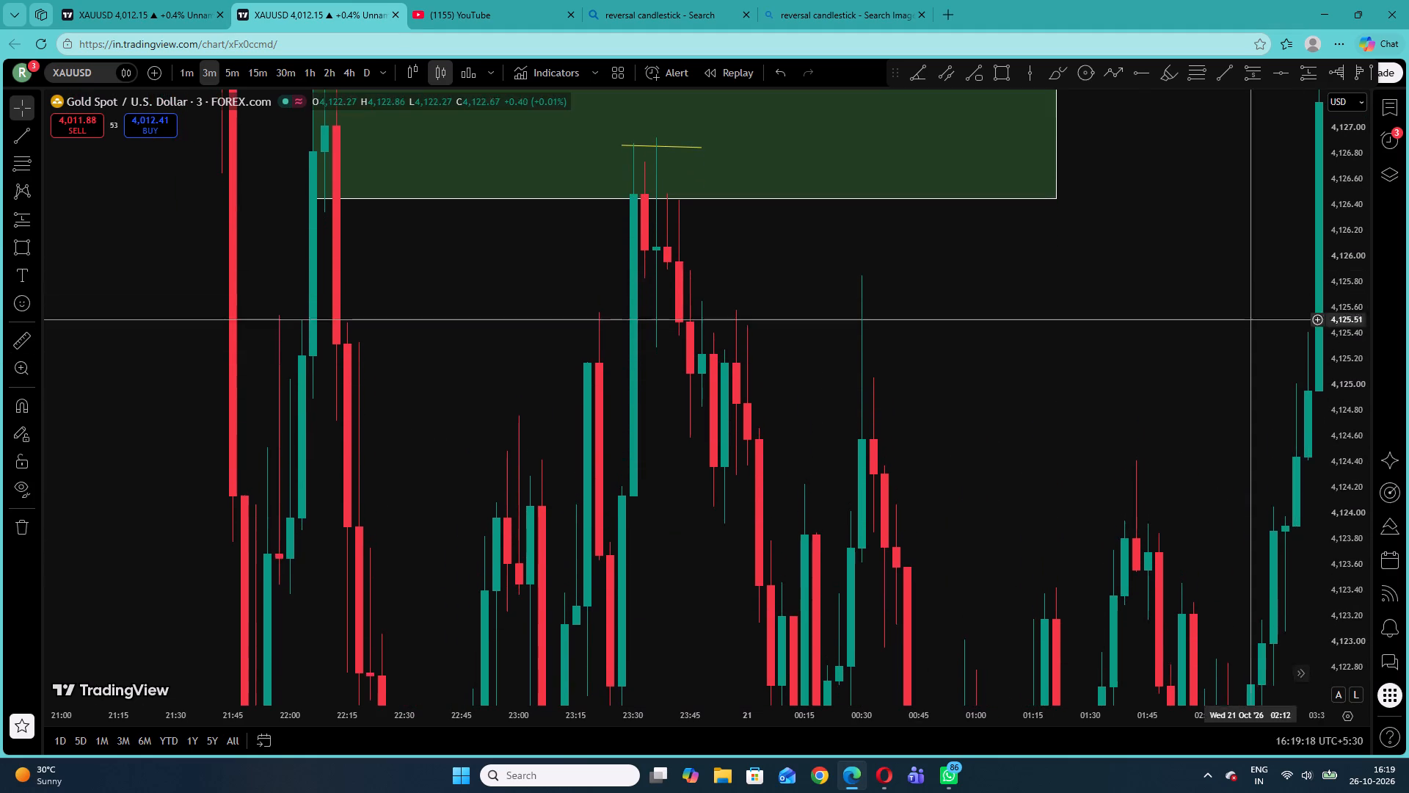
pyautogui.moveTo(1050, 518); pyautogui.dragTo(984, 294)
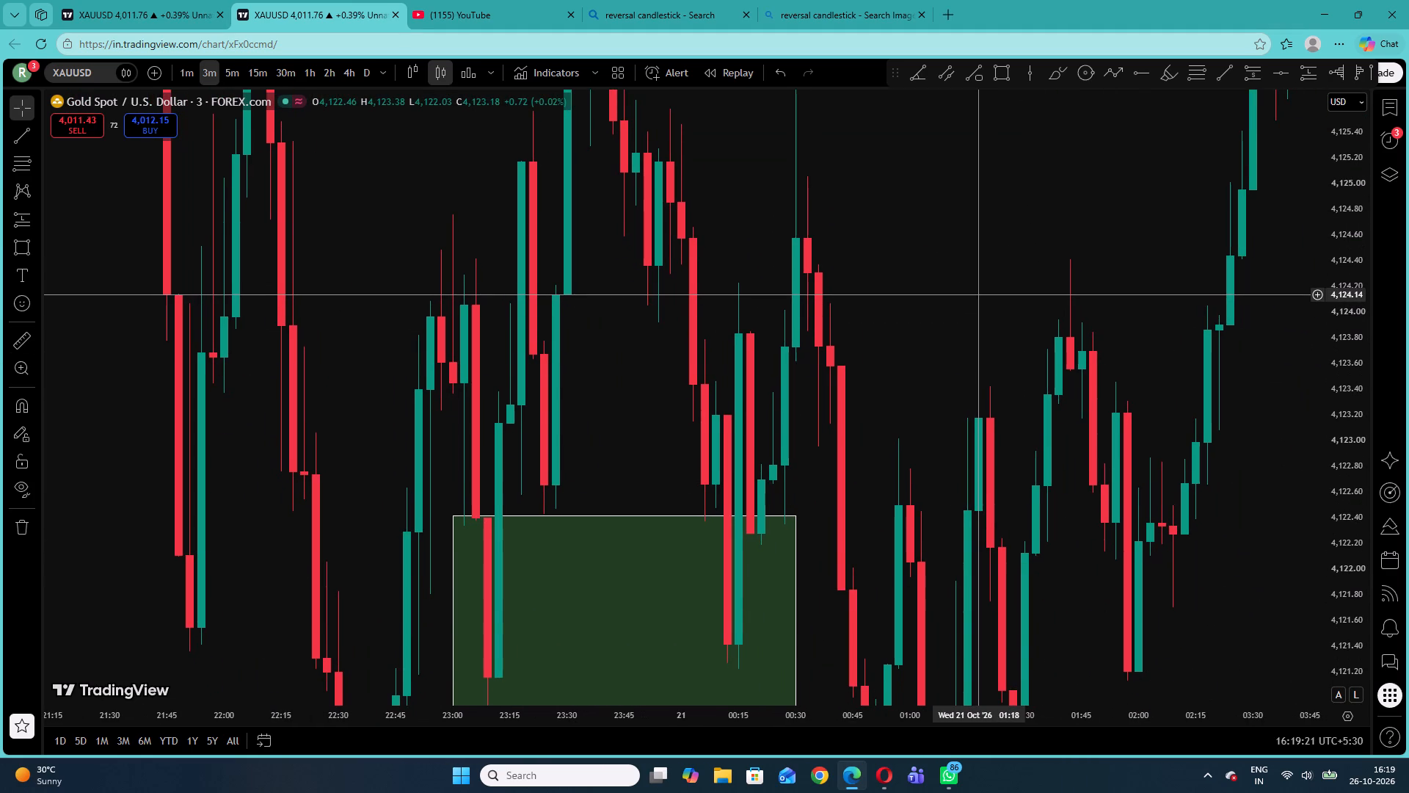
pyautogui.click(24, 145)
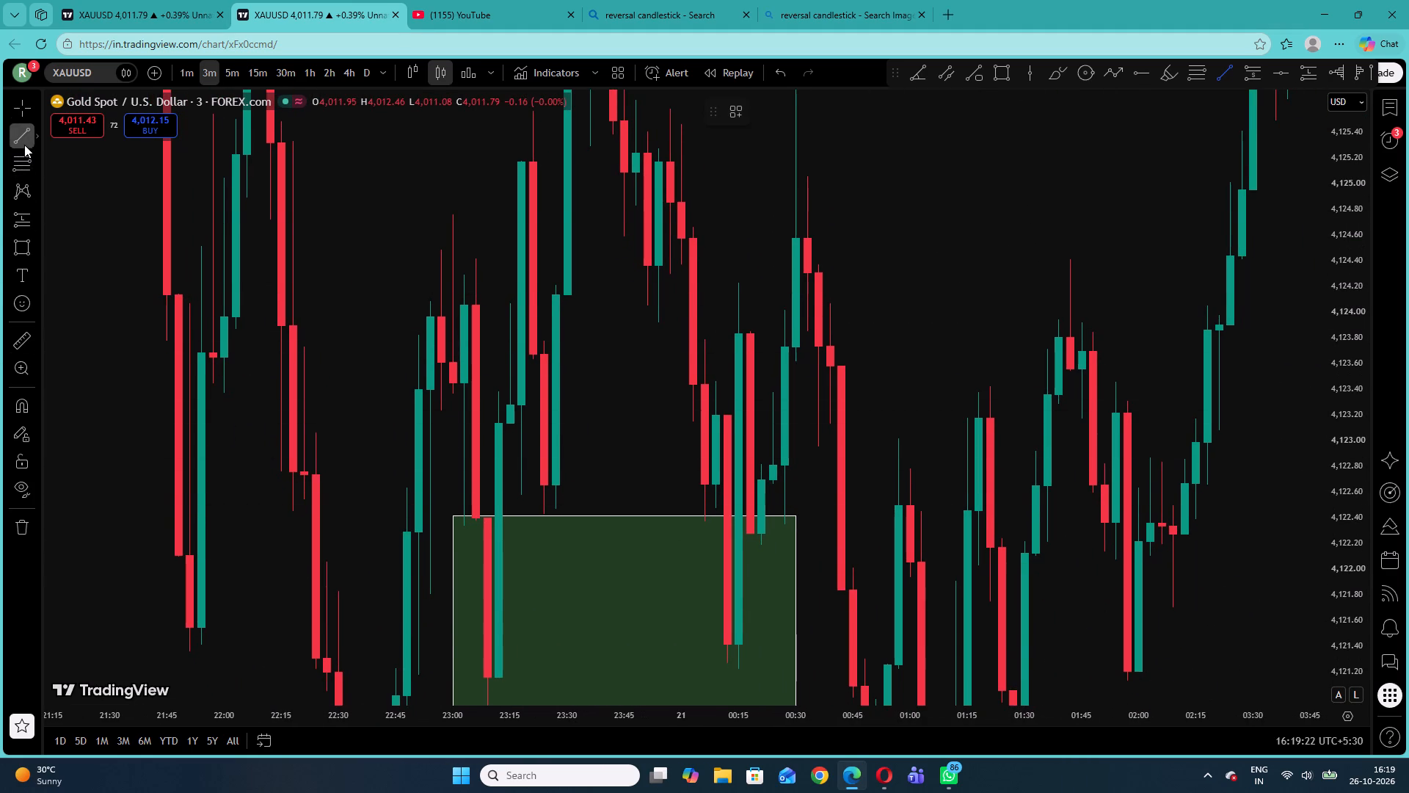
pyautogui.click(704, 662)
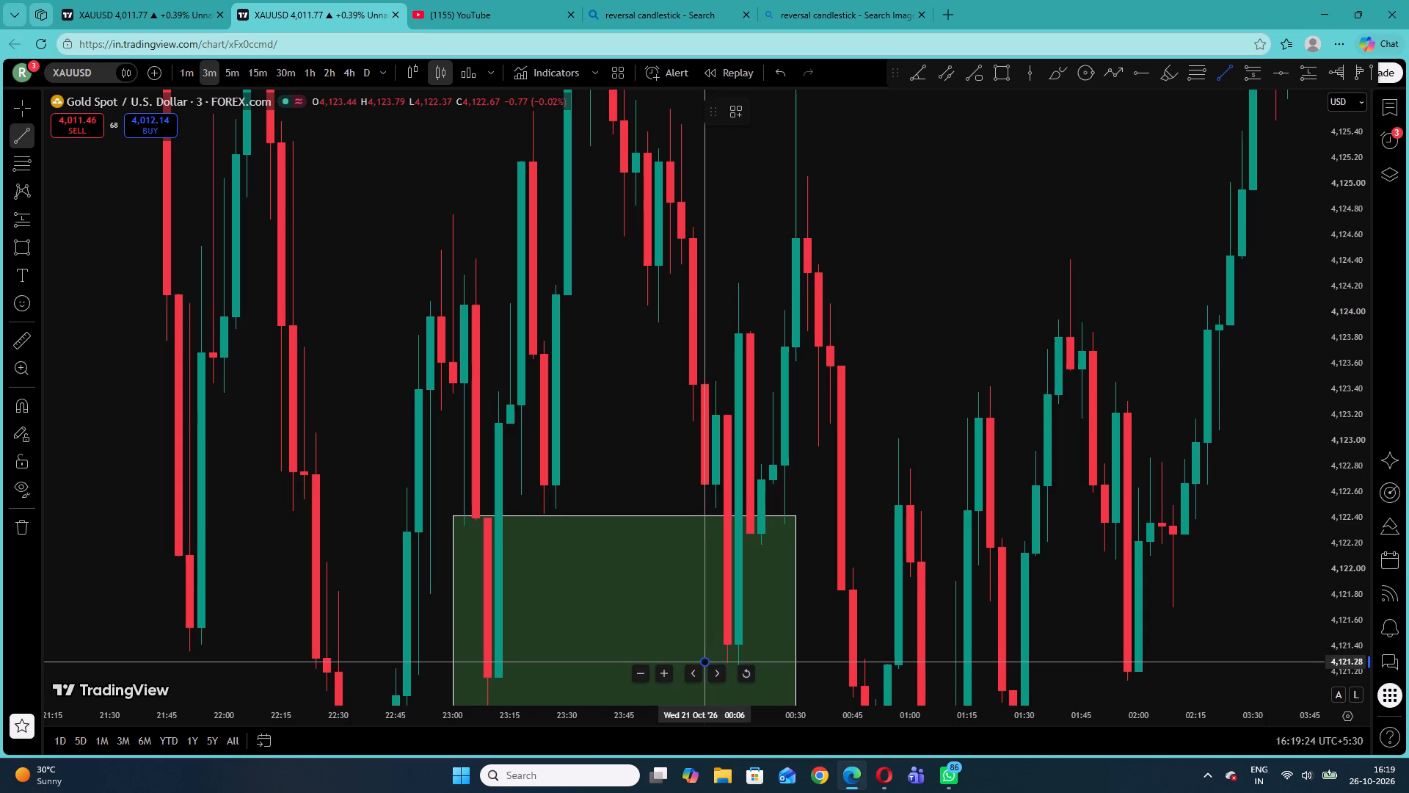
pyautogui.click(760, 661)
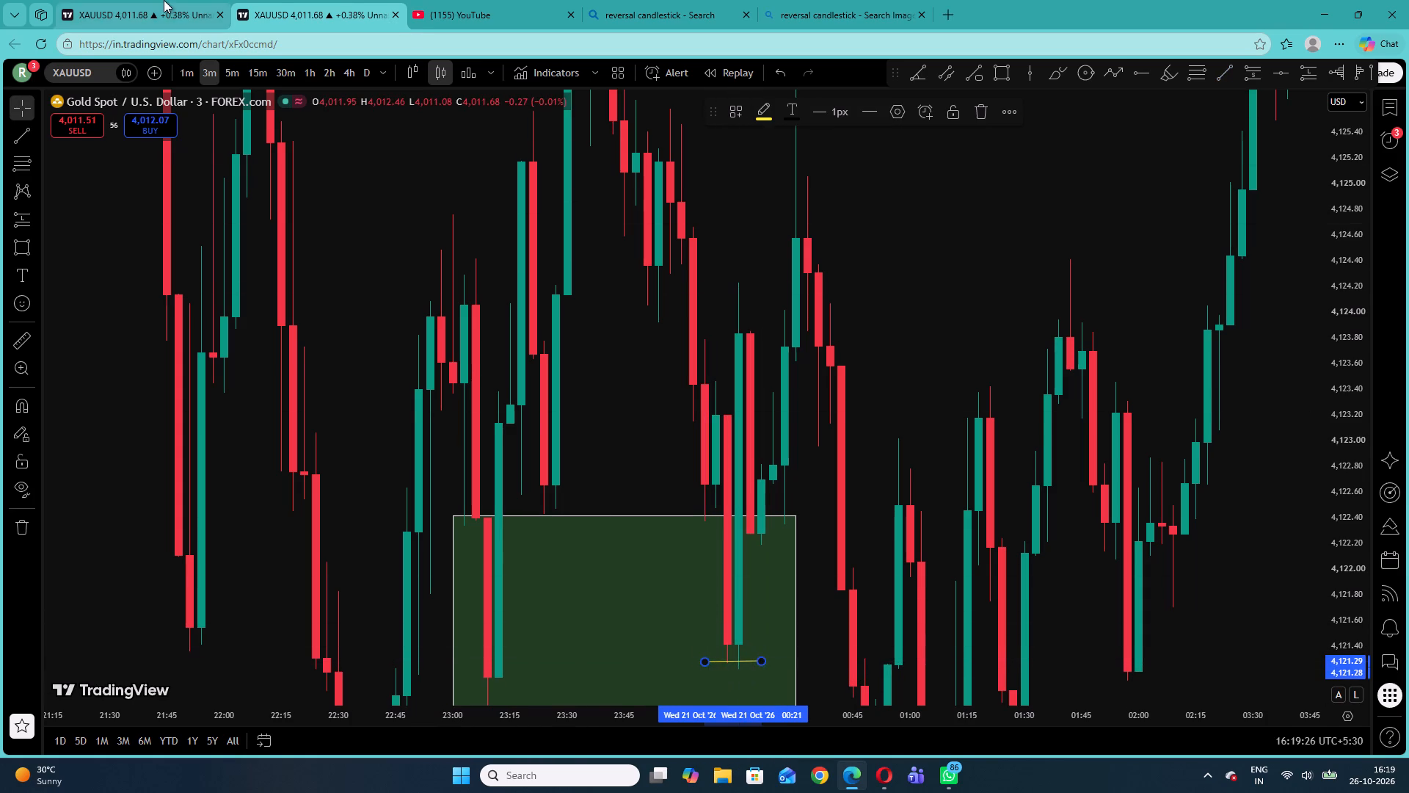
# Check the latest 26 October candles against the green zone on the XAUUSD chart with the MA ribbon, and return to the marked-up chart.
pyautogui.click(164, 0)
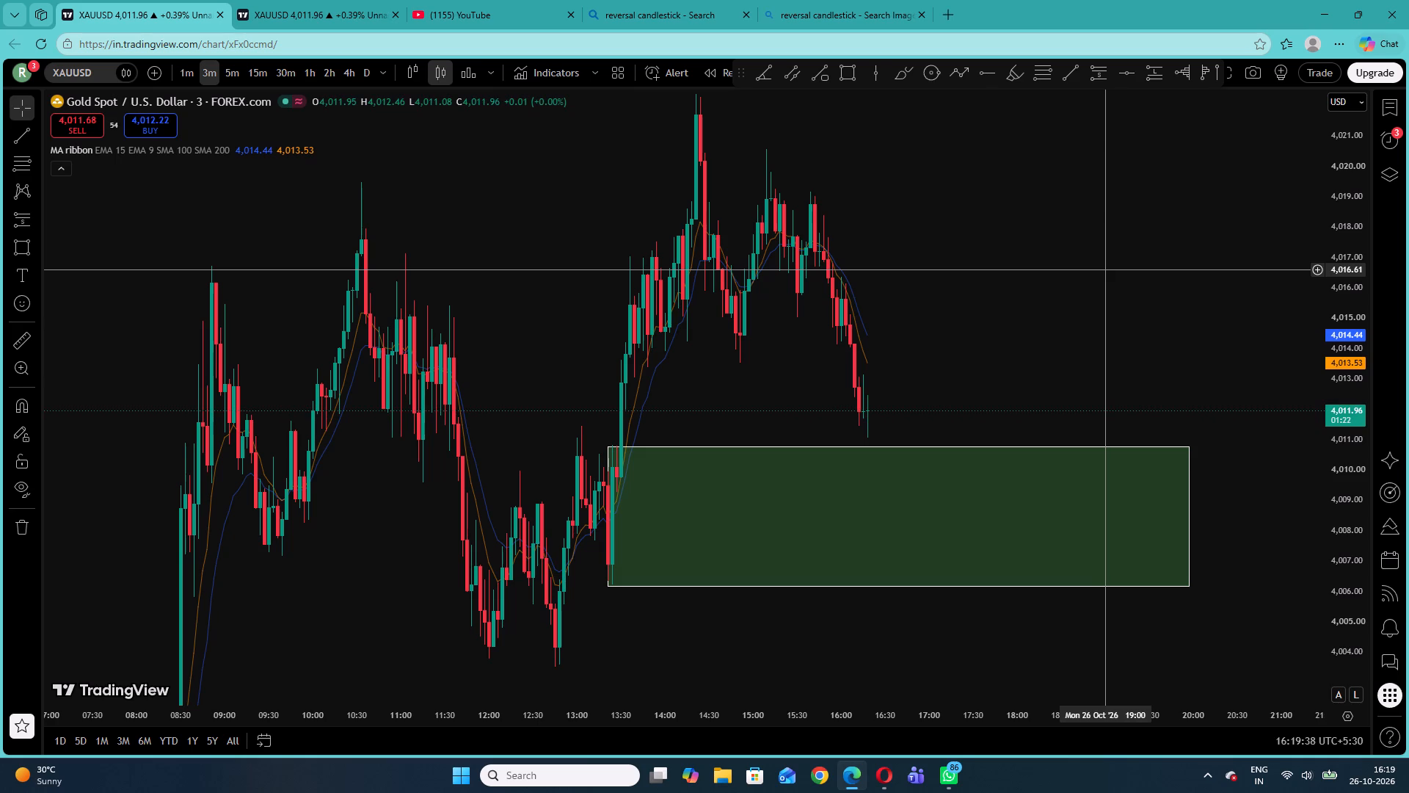
pyautogui.click(343, 0)
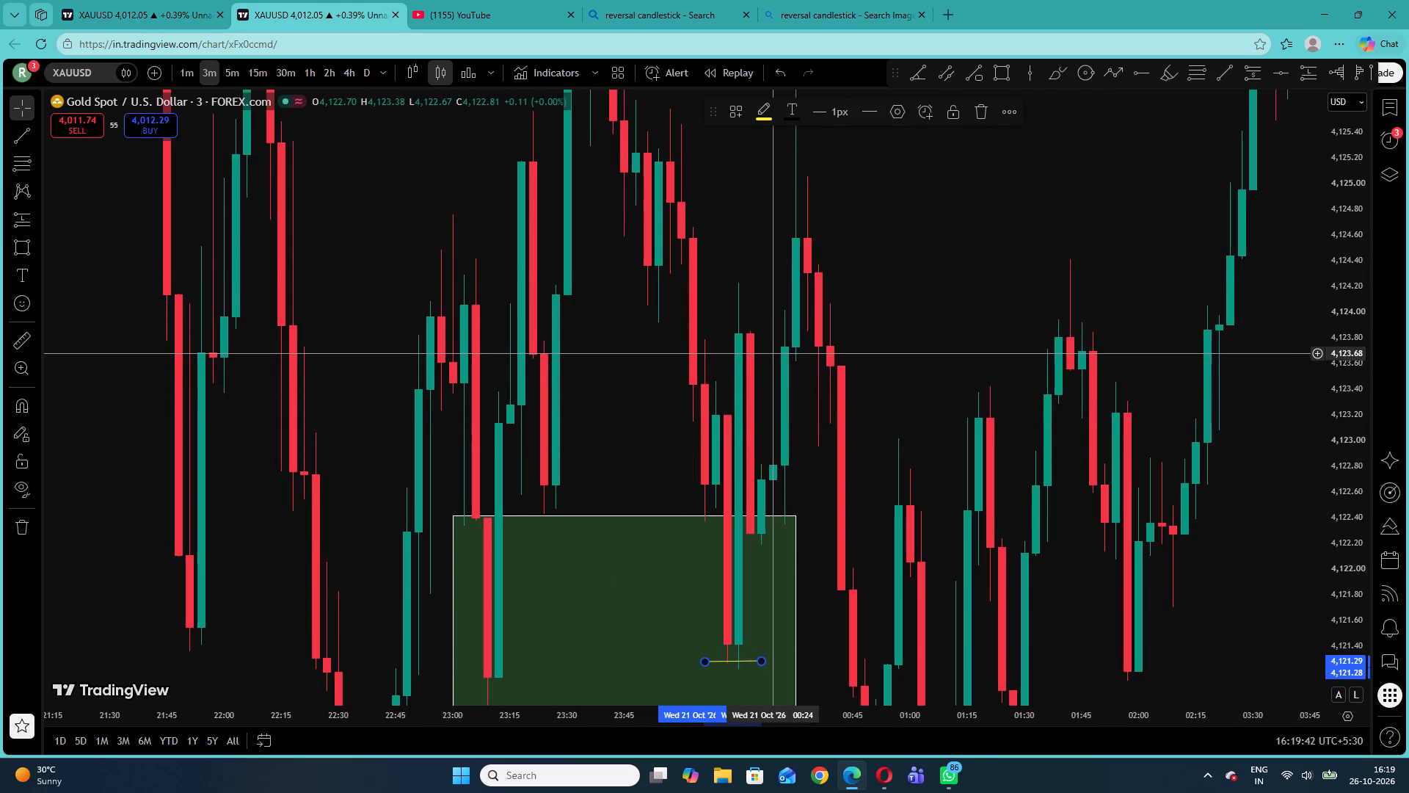
# Raise the lower edge of the long green zone starting at 04:00 on 21 October to about 4,124.27.
pyautogui.moveTo(1343, 378); pyautogui.dragTo(1334, 597)
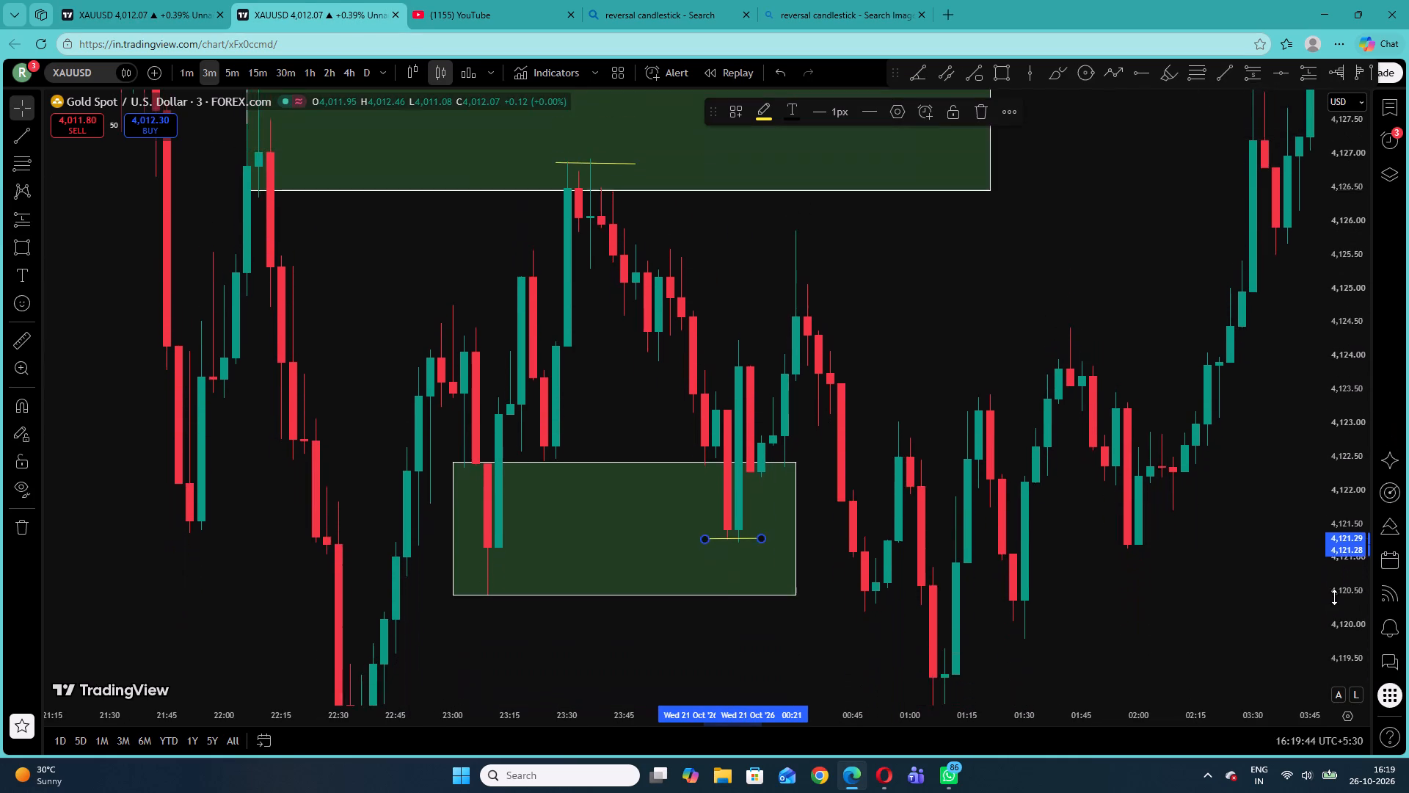
pyautogui.moveTo(1334, 597); pyautogui.dragTo(1332, 656)
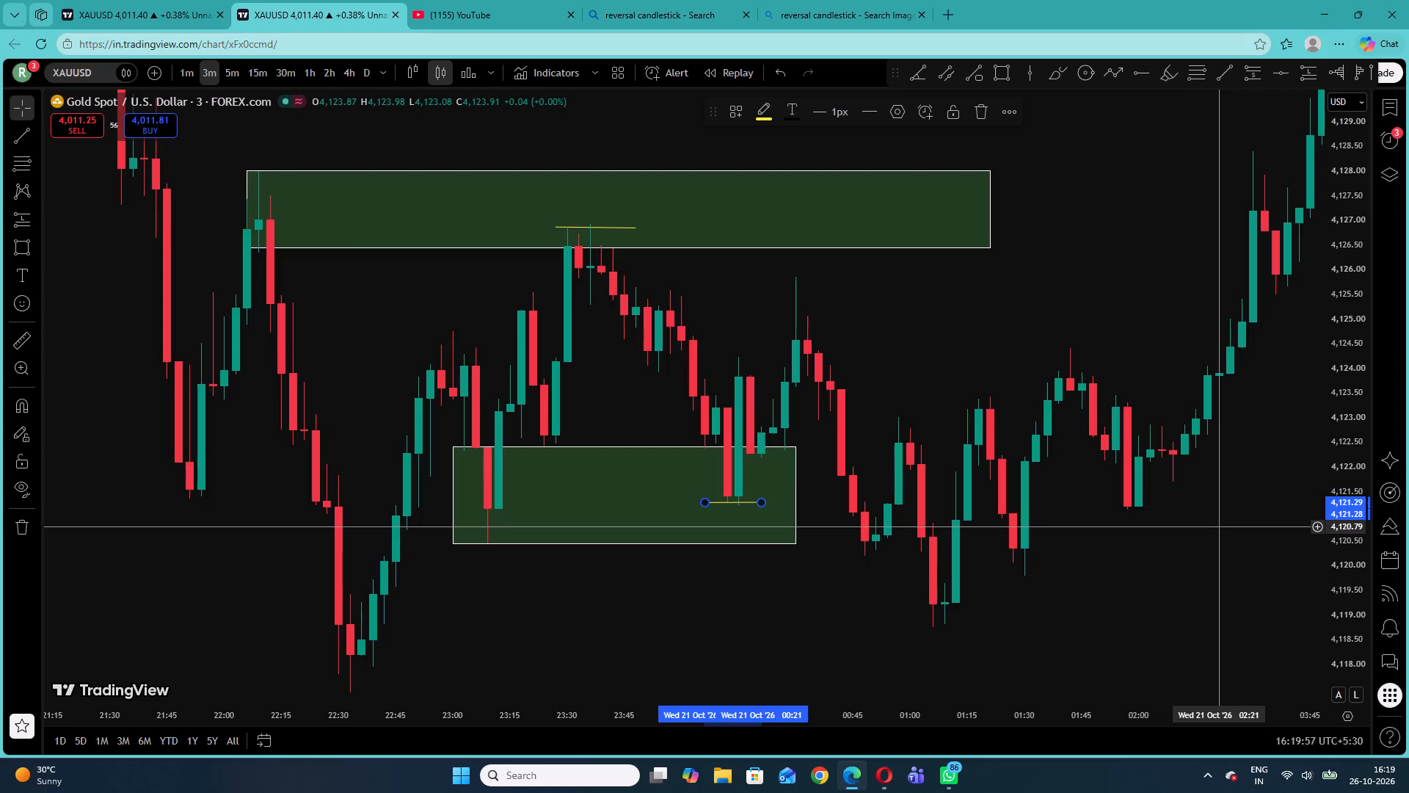
pyautogui.moveTo(1151, 343); pyautogui.dragTo(1092, 392)
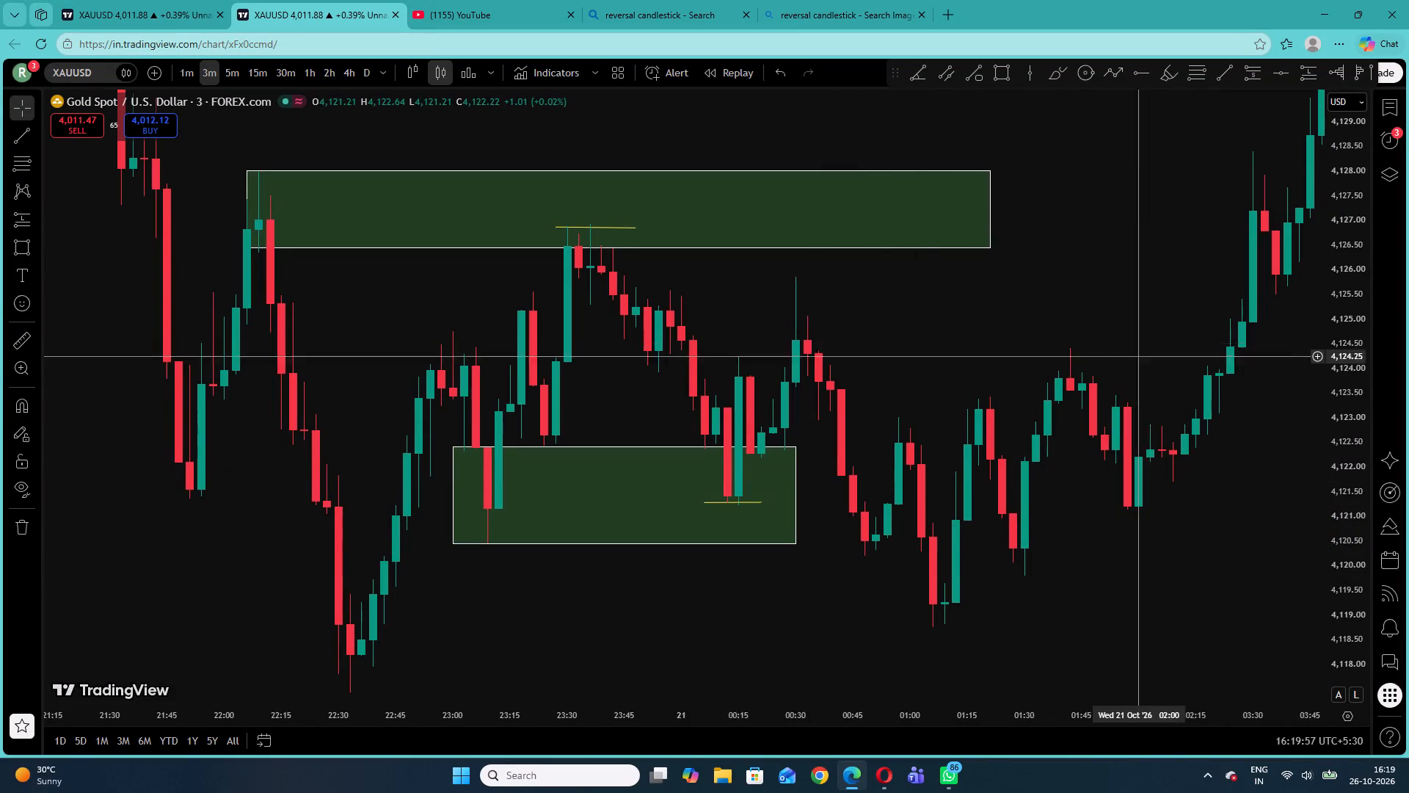
pyautogui.moveTo(1092, 392); pyautogui.dragTo(892, 507)
pyautogui.moveTo(1002, 419); pyautogui.dragTo(578, 383)
pyautogui.moveTo(1092, 585); pyautogui.dragTo(958, 553)
pyautogui.moveTo(1005, 529); pyautogui.dragTo(749, 486)
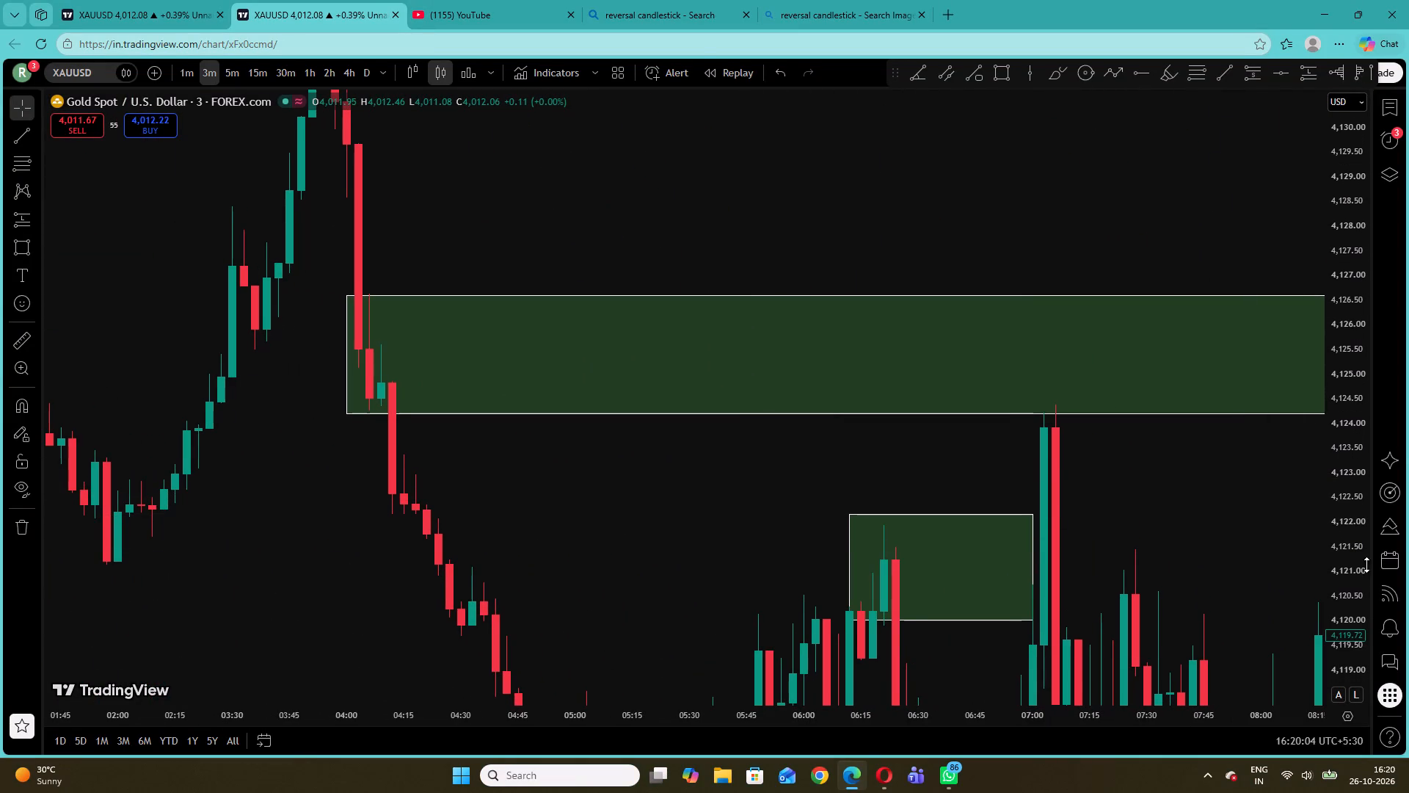
pyautogui.moveTo(1352, 579); pyautogui.dragTo(1335, 234)
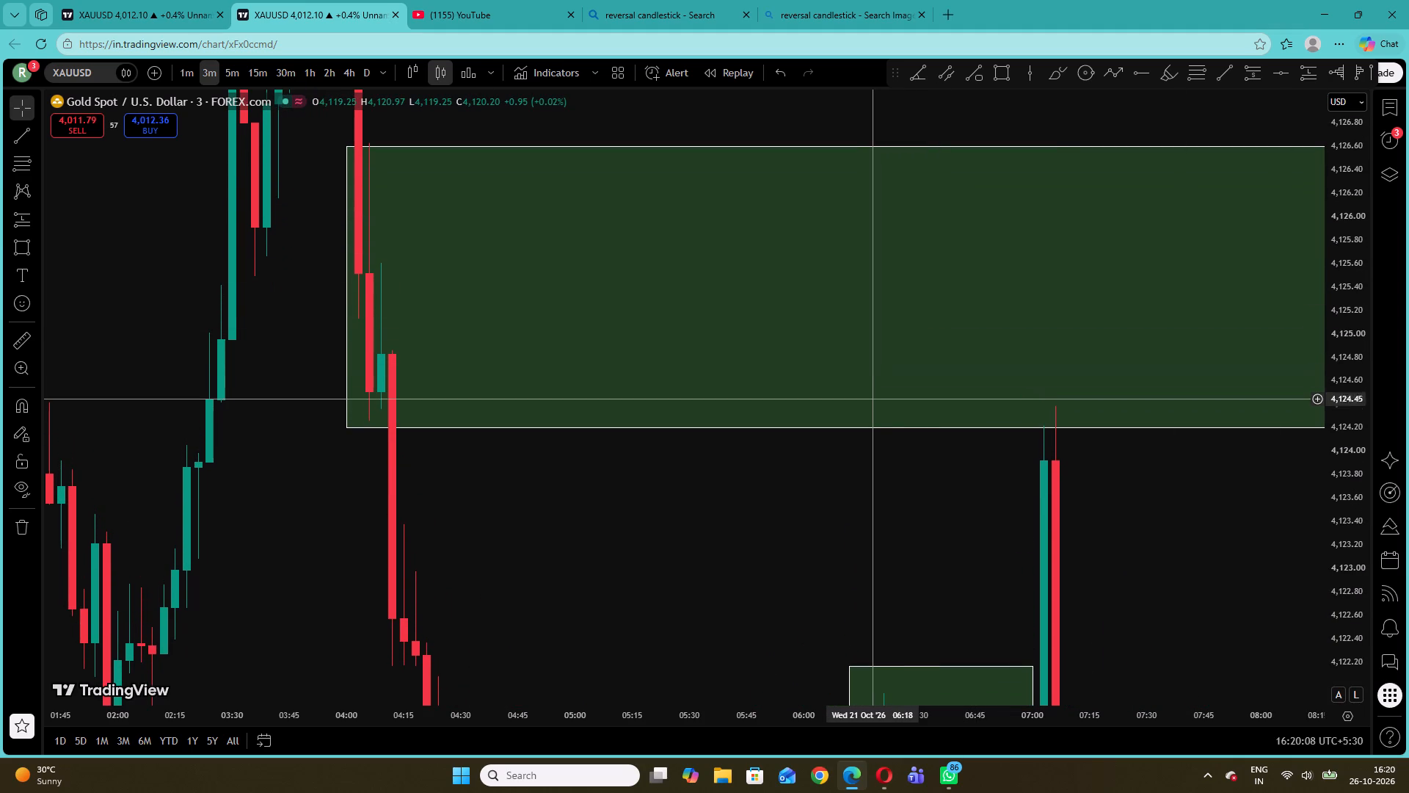
pyautogui.click(1073, 427)
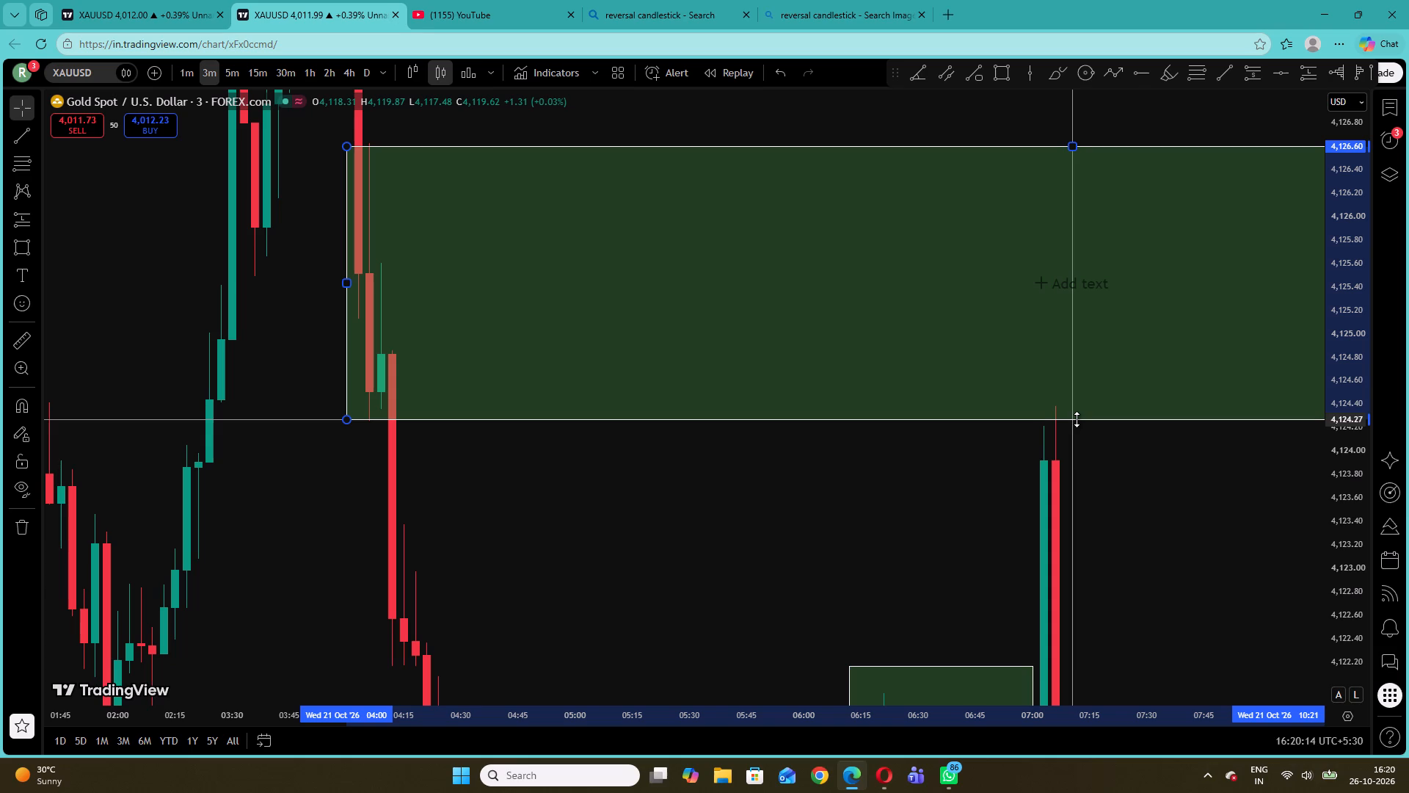
pyautogui.click(1124, 474)
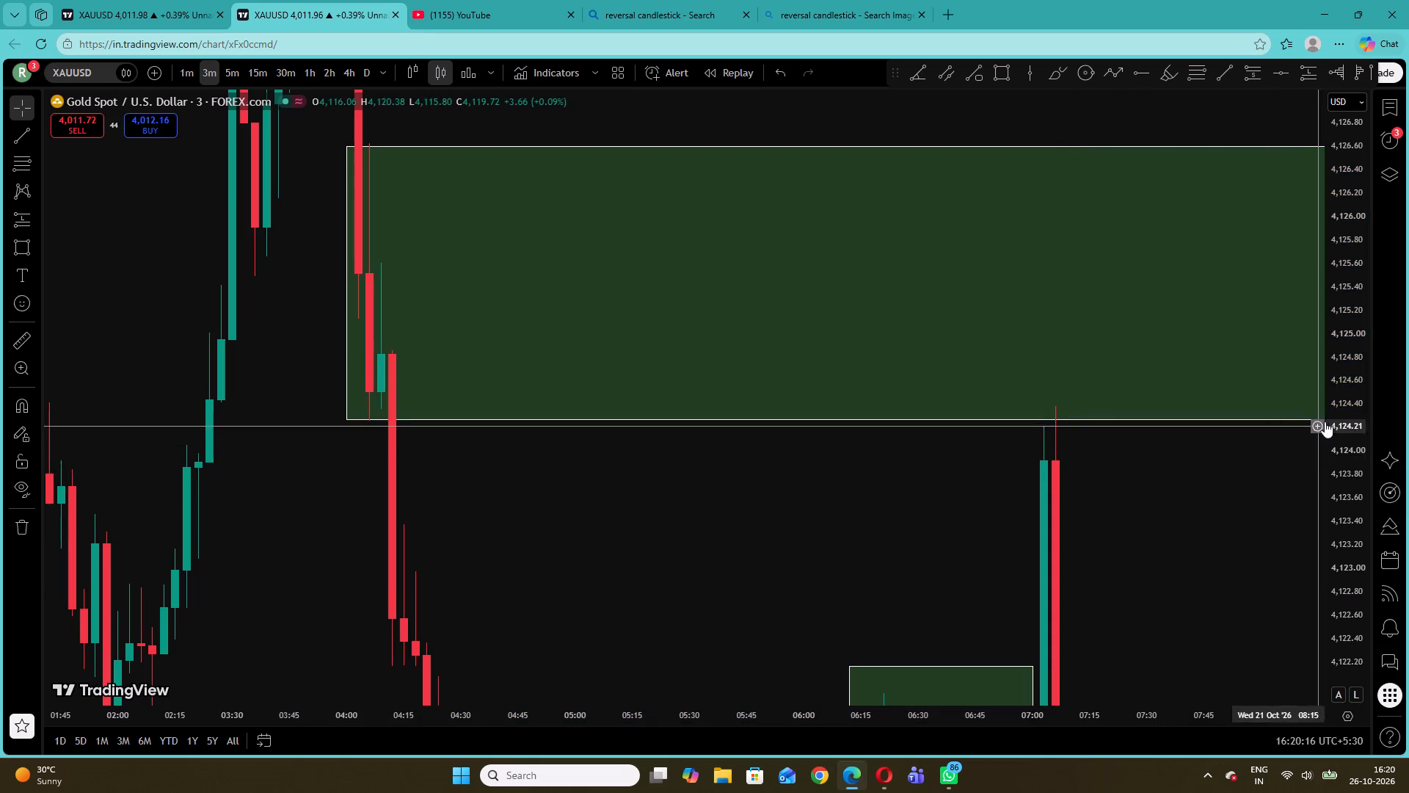
# Extend the right edge of the green zone starting at 06:12 on 21 October to about 07:03.
pyautogui.moveTo(1356, 396); pyautogui.dragTo(1354, 646)
pyautogui.moveTo(1229, 515); pyautogui.dragTo(1040, 362)
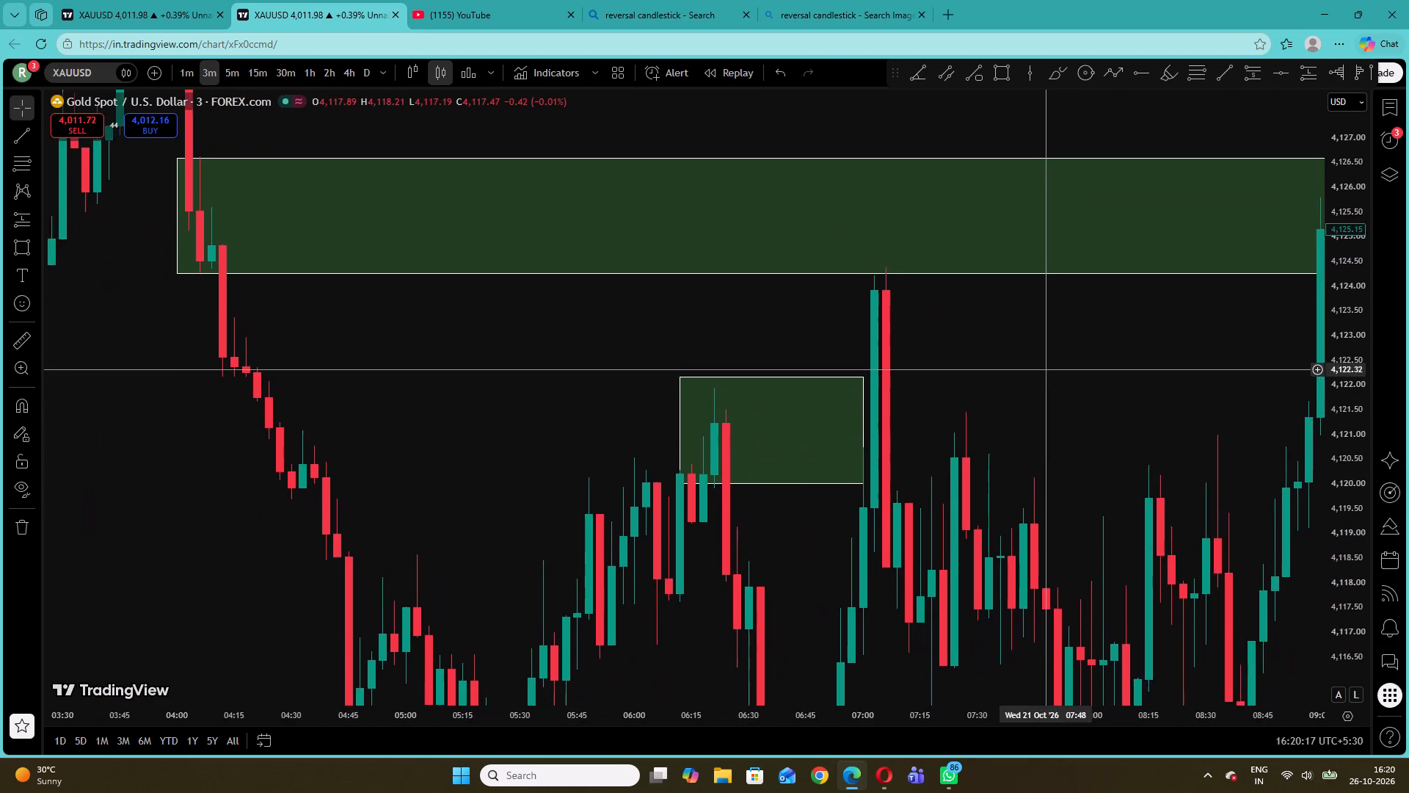
pyautogui.moveTo(1040, 362); pyautogui.dragTo(1033, 343)
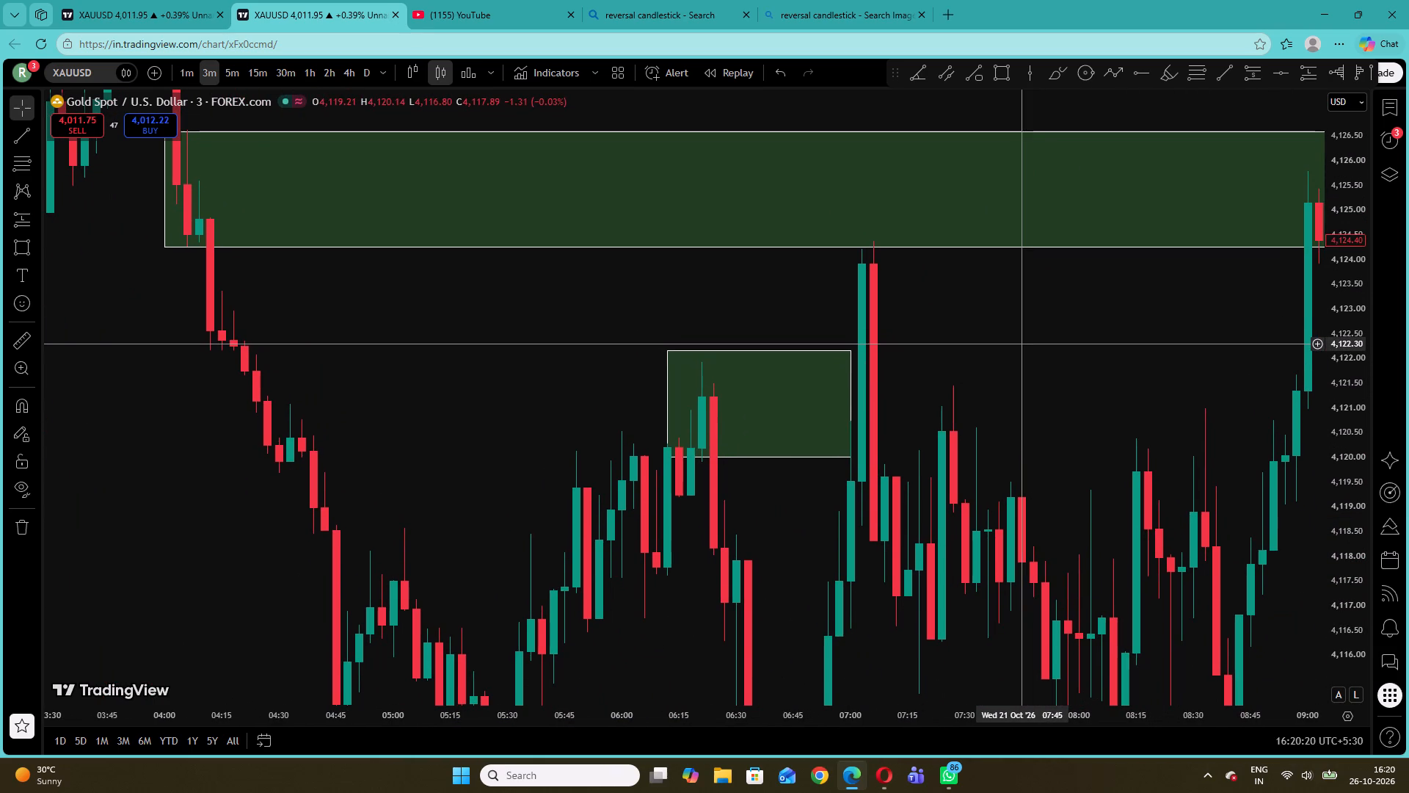
pyautogui.moveTo(851, 404); pyautogui.dragTo(860, 401)
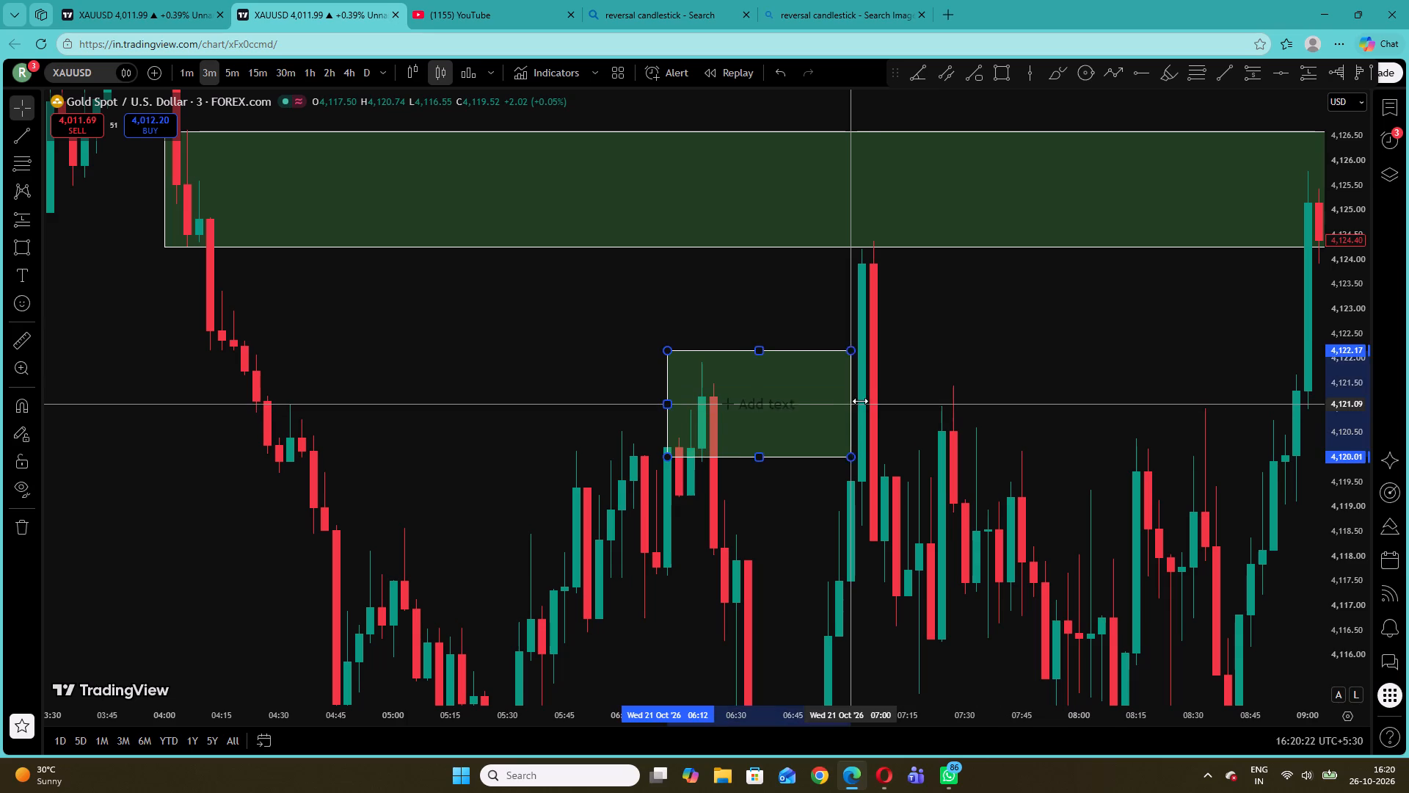
pyautogui.moveTo(860, 401); pyautogui.dragTo(863, 400)
pyautogui.click(986, 365)
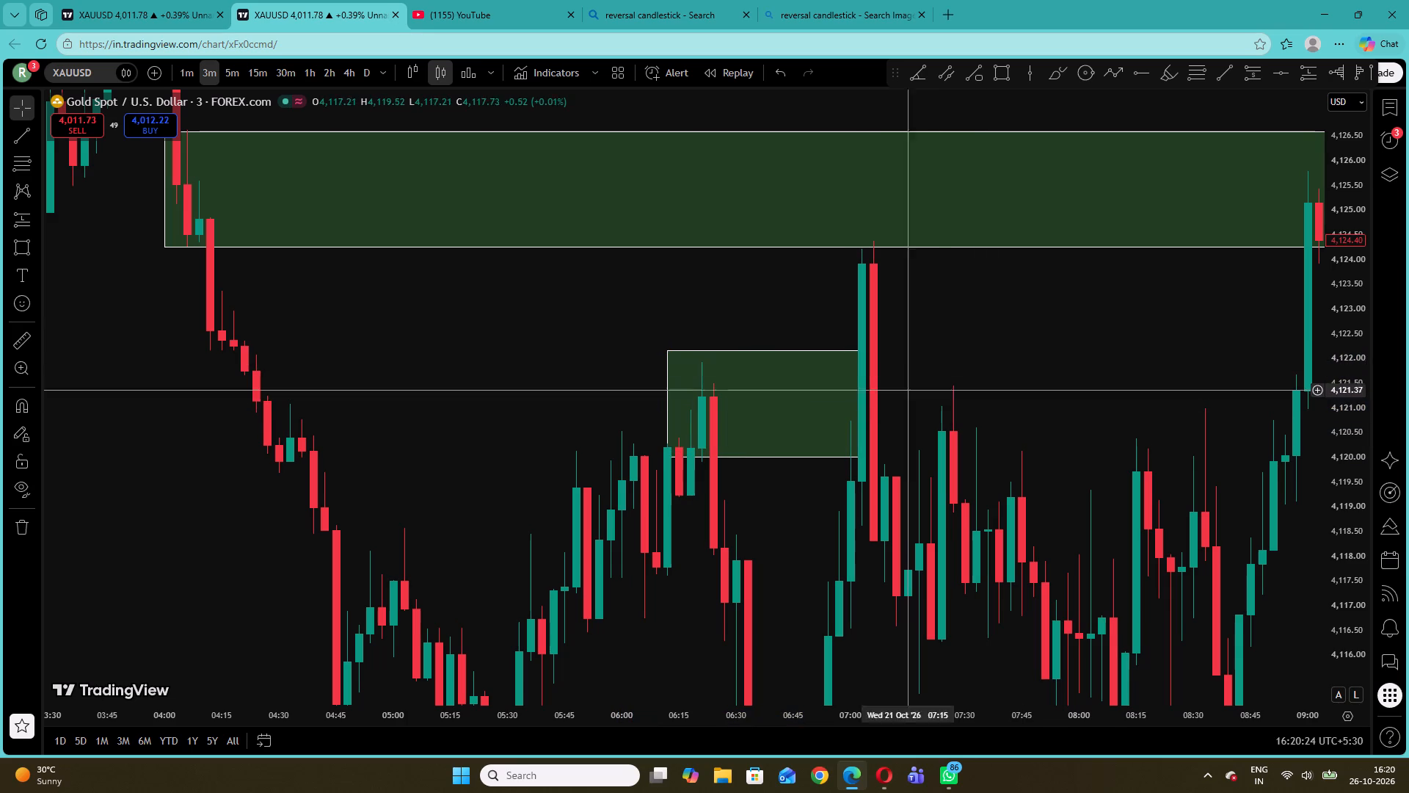
# Draw a short horizontal trend line at about 4,120.77 from 06:57 to 07:03 inside the zone starting at 06:12.
pyautogui.click(13, 133)
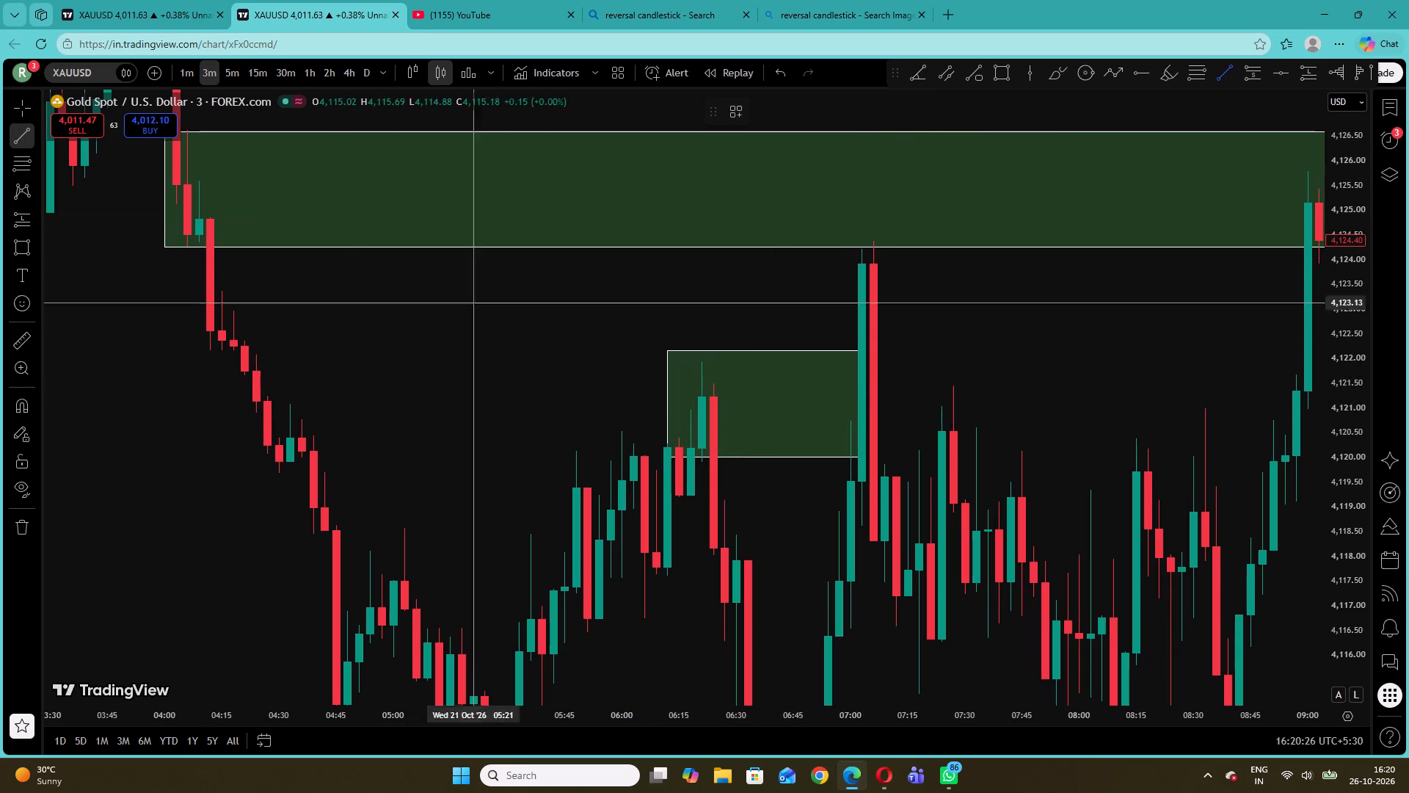
pyautogui.click(834, 419)
pyautogui.click(865, 418)
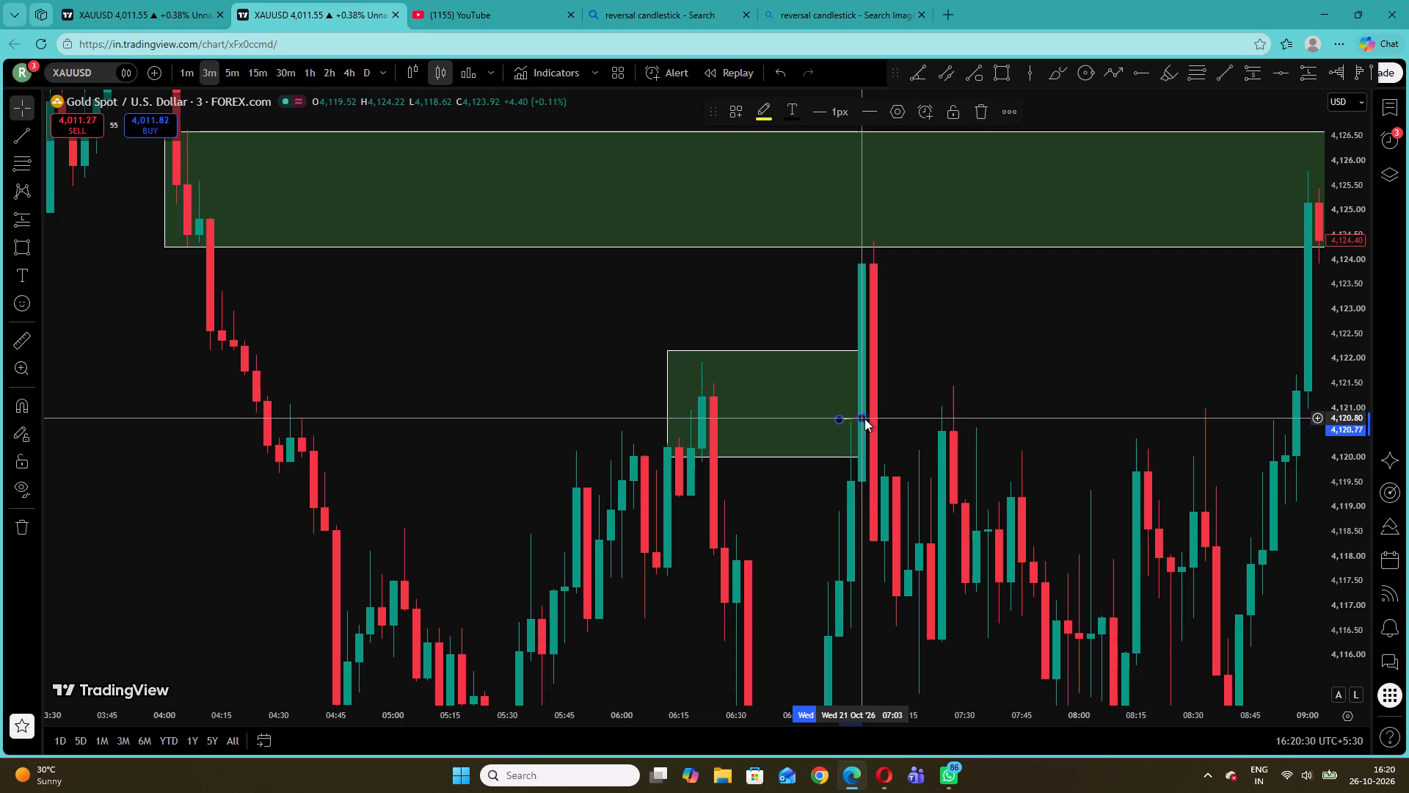
pyautogui.click(981, 358)
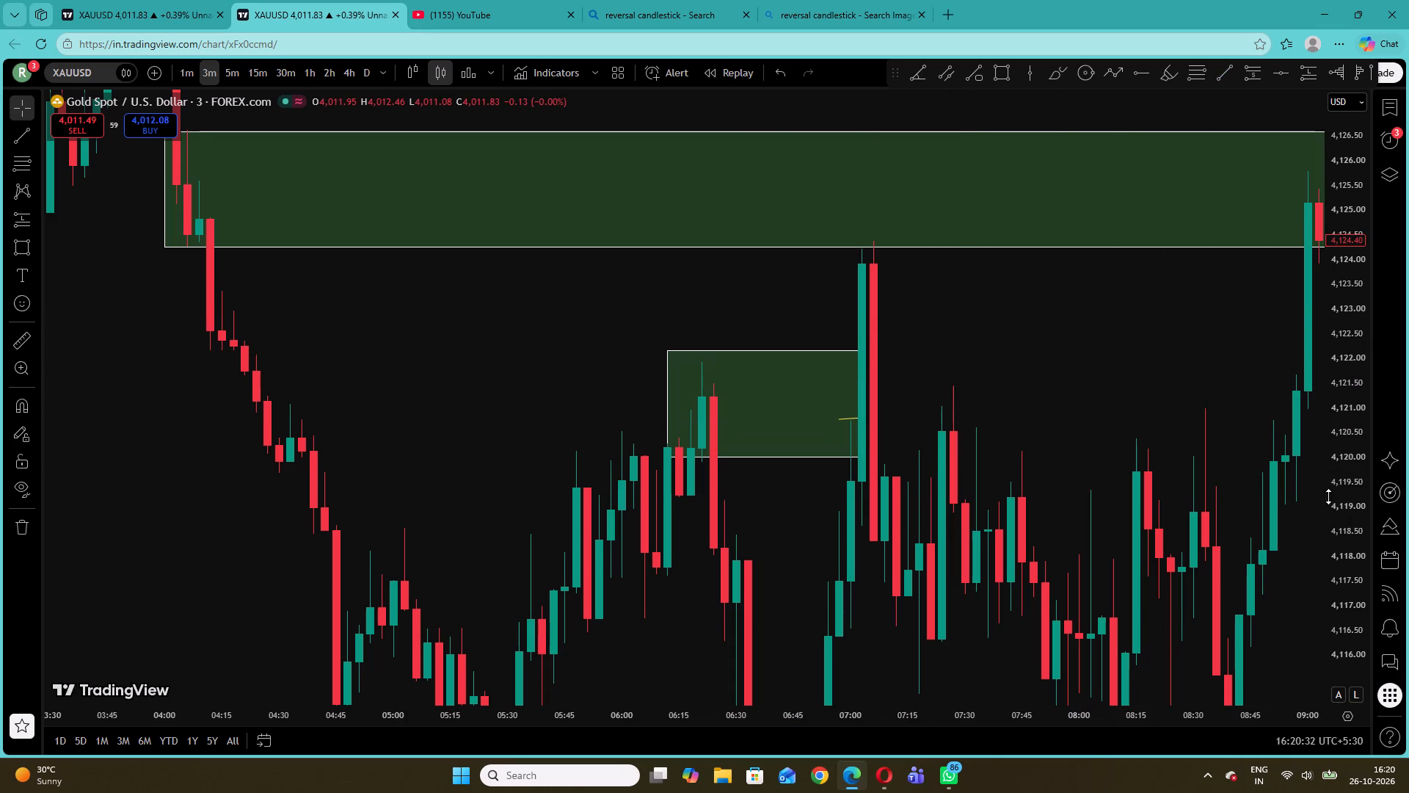
# Draw a horizontal trend line at about 4,124.32 from 07:03 to 09:00 along the lower edge of the zone starting at 04:00.
pyautogui.moveTo(1350, 474); pyautogui.dragTo(1335, 611)
pyautogui.moveTo(1054, 567); pyautogui.dragTo(843, 388)
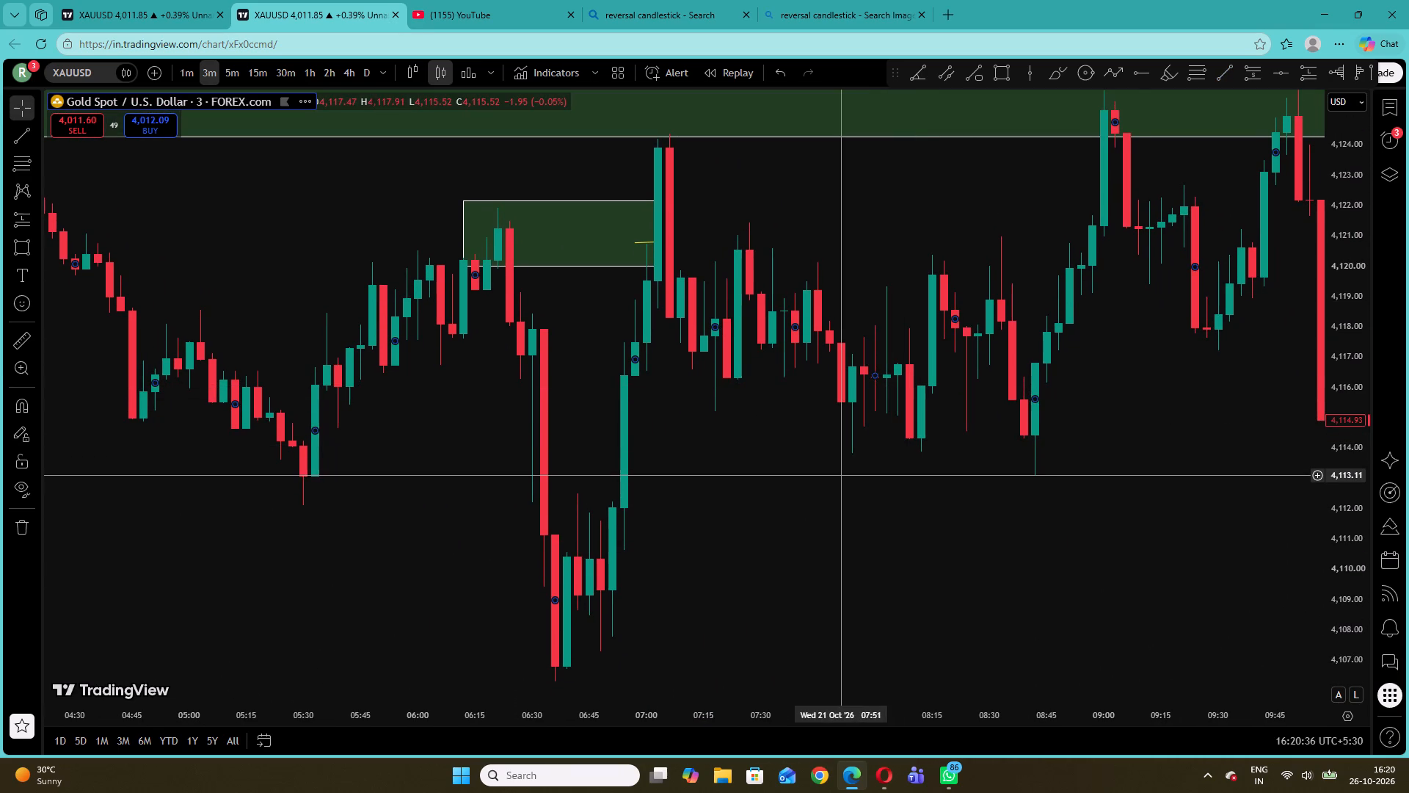
pyautogui.moveTo(1173, 403); pyautogui.dragTo(981, 521)
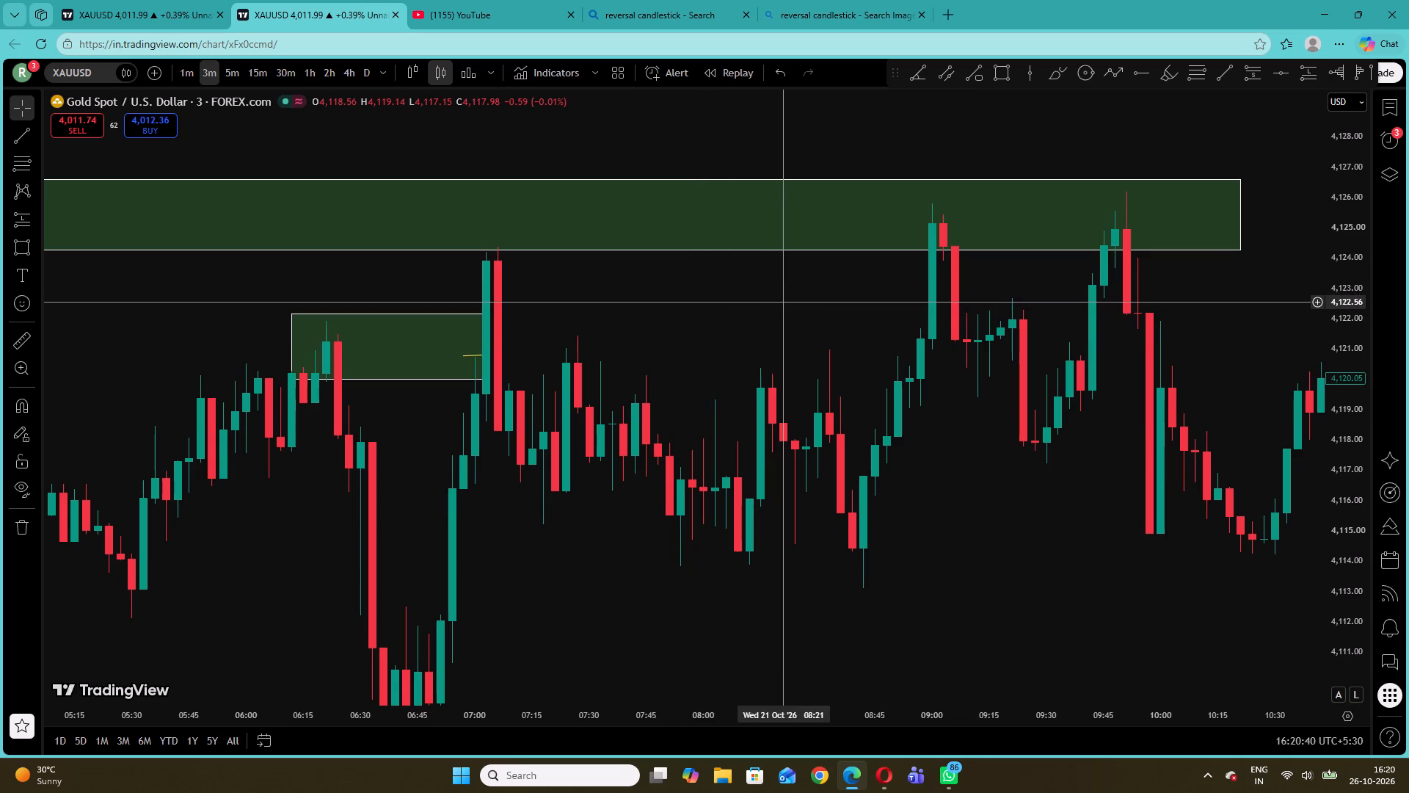
pyautogui.click(26, 129)
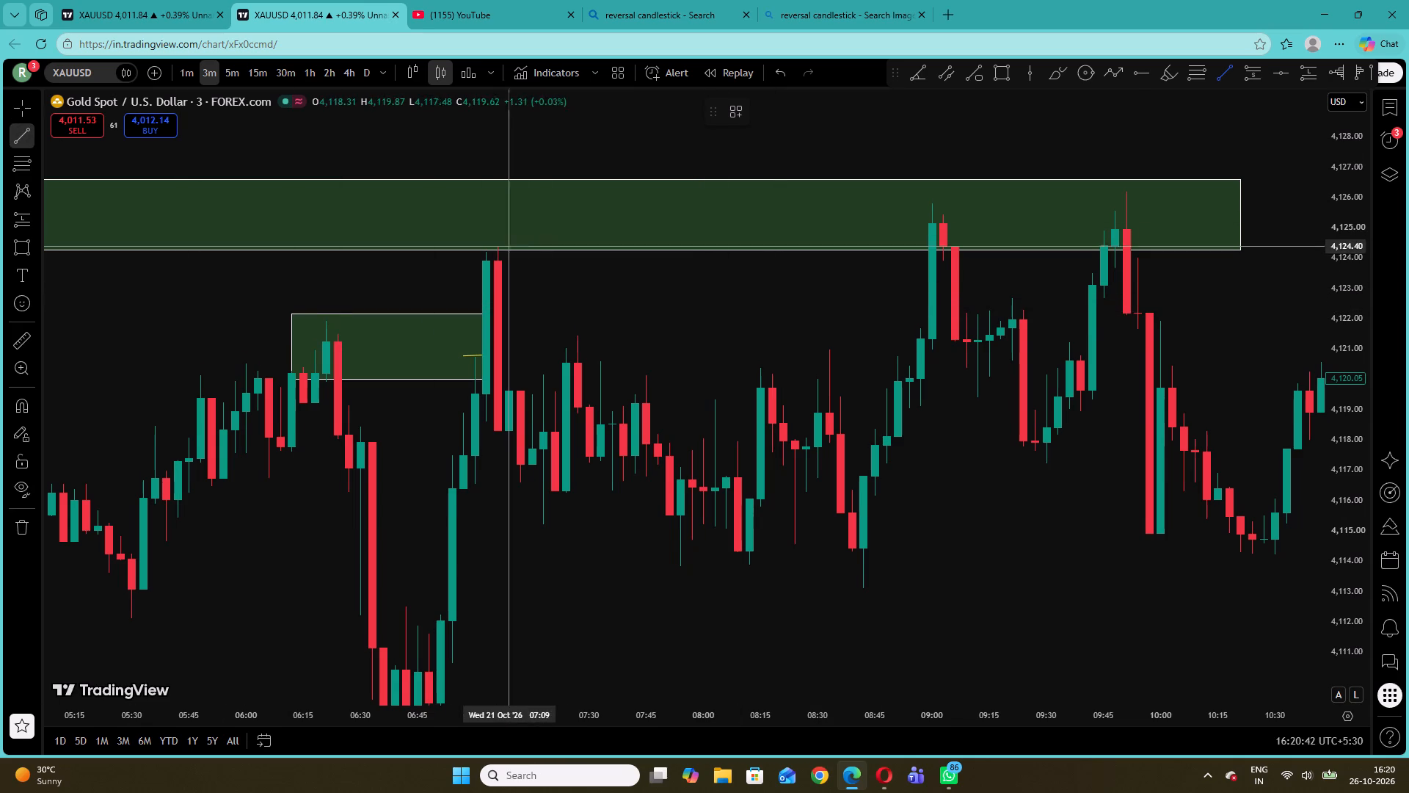
pyautogui.click(487, 249)
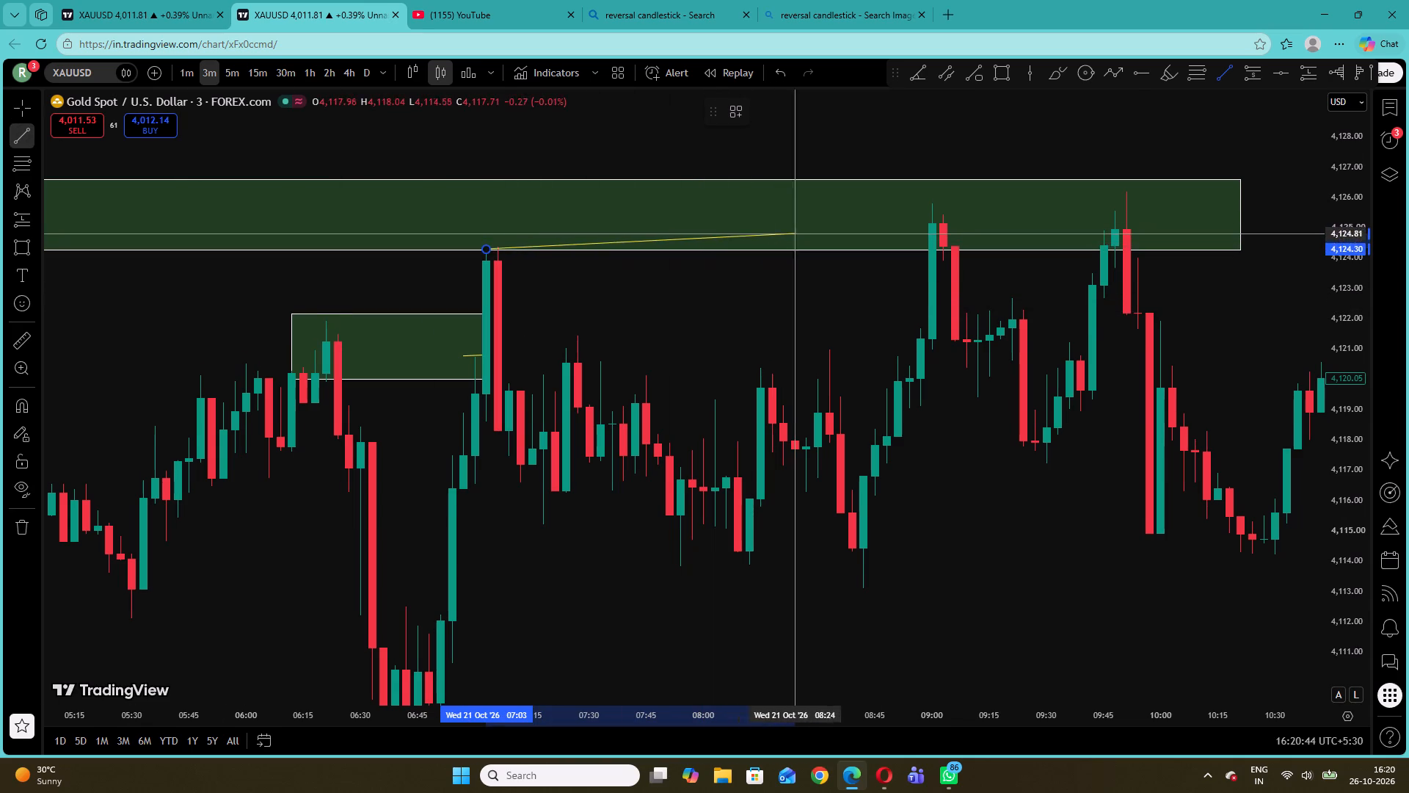
pyautogui.click(937, 248)
# Draw a short horizontal trend line at about 4,124.76 from 12:54 to 13:03 near the lower edge of the zone starting at 10:54.
pyautogui.moveTo(920, 267); pyautogui.dragTo(916, 275)
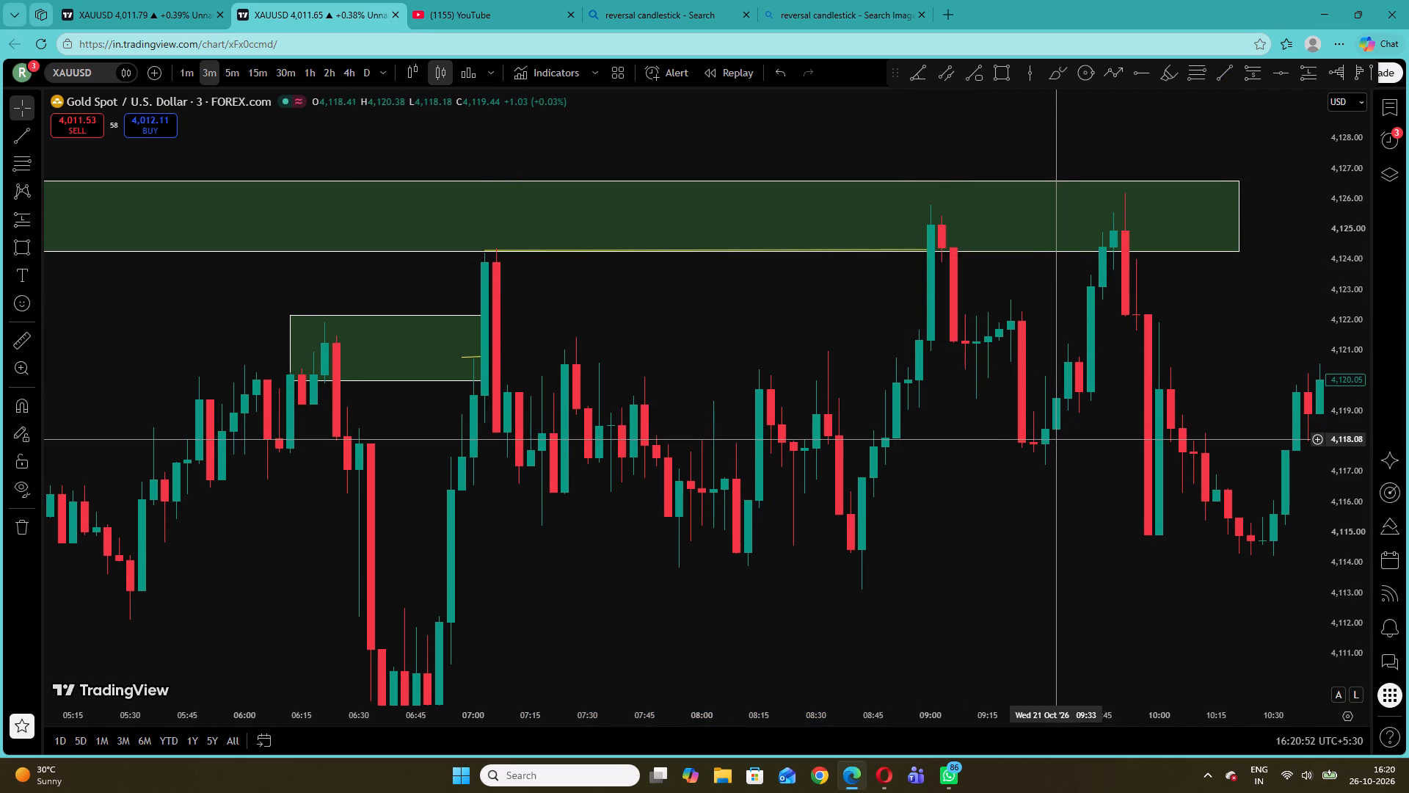
pyautogui.moveTo(1214, 318); pyautogui.dragTo(703, 312)
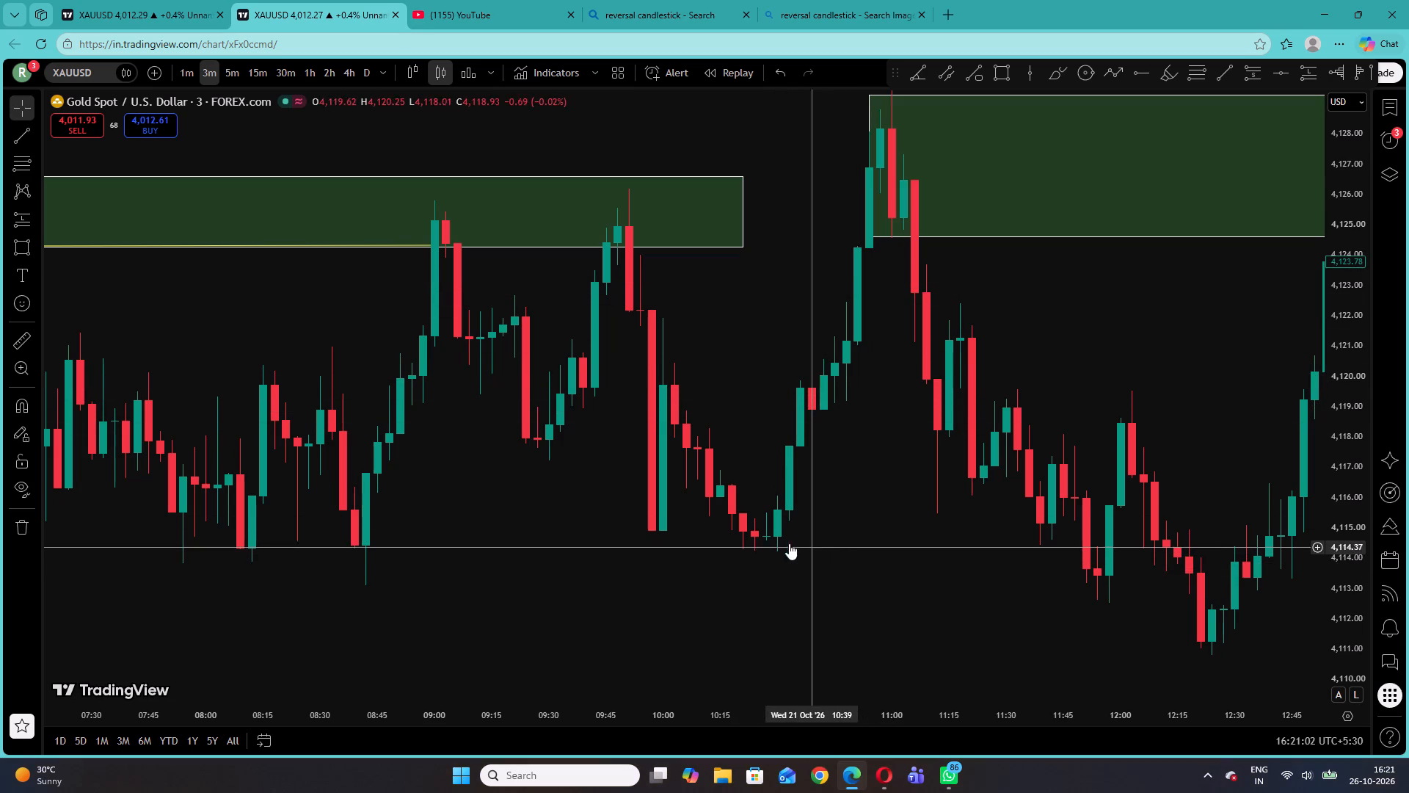
pyautogui.moveTo(825, 479); pyautogui.dragTo(386, 552)
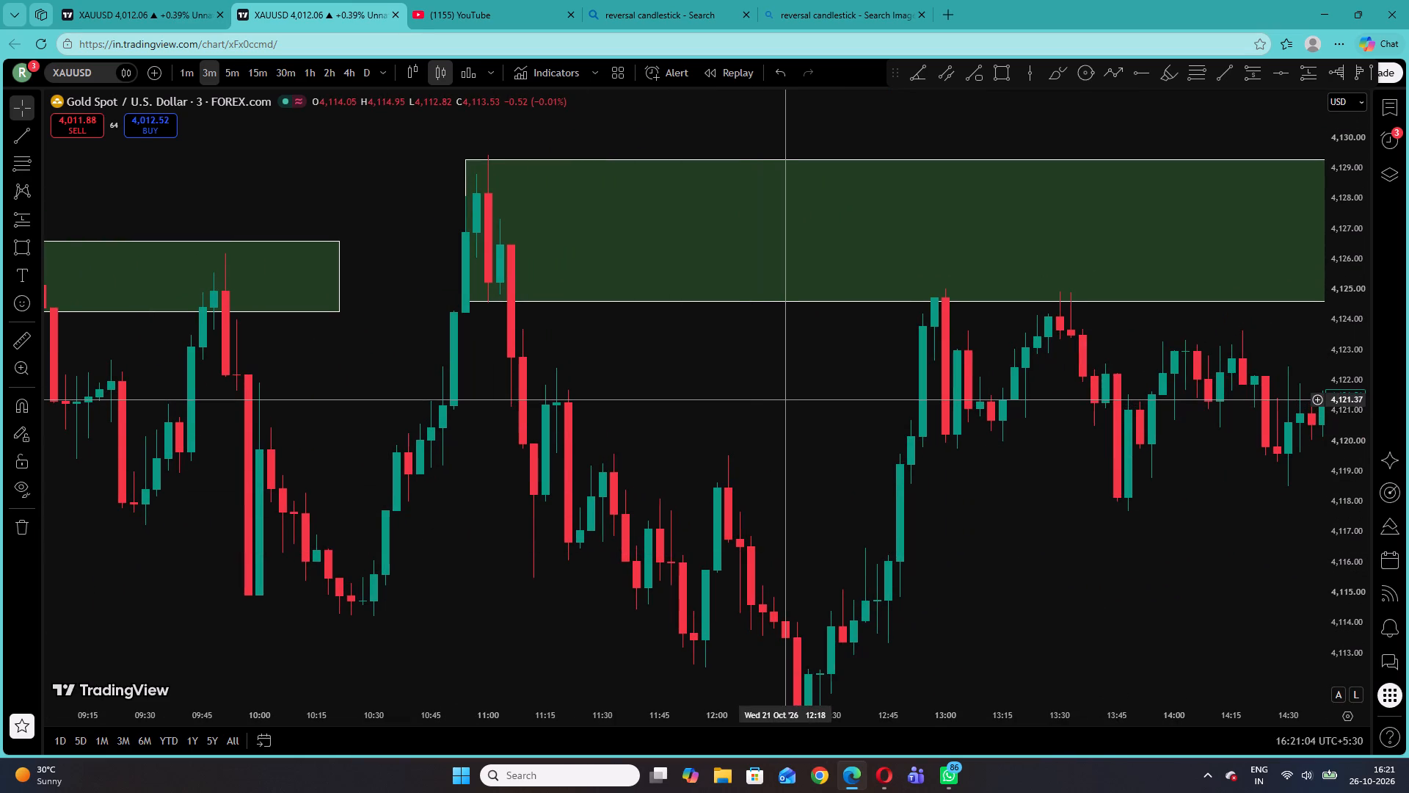
pyautogui.moveTo(785, 399); pyautogui.dragTo(517, 414)
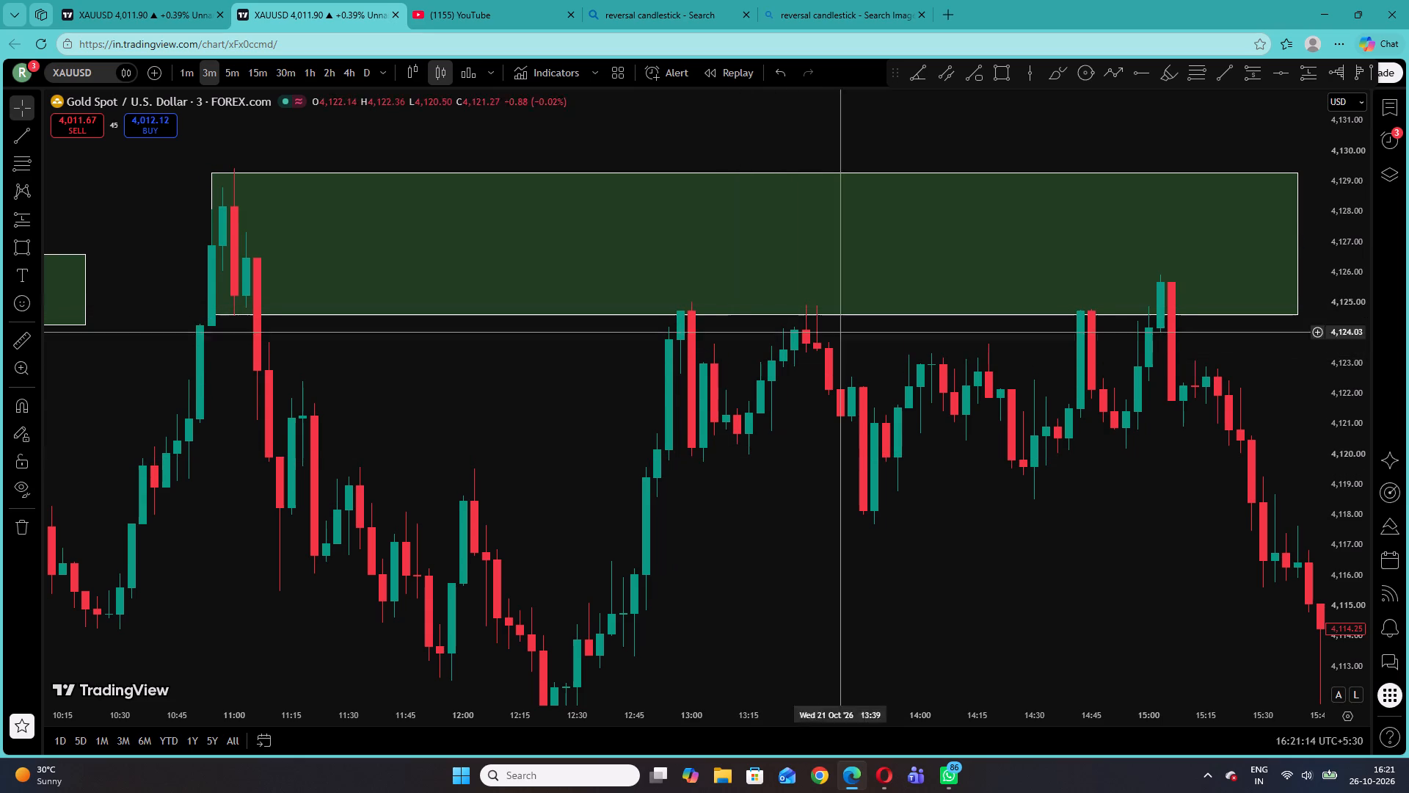
pyautogui.moveTo(1347, 581); pyautogui.dragTo(1314, 247)
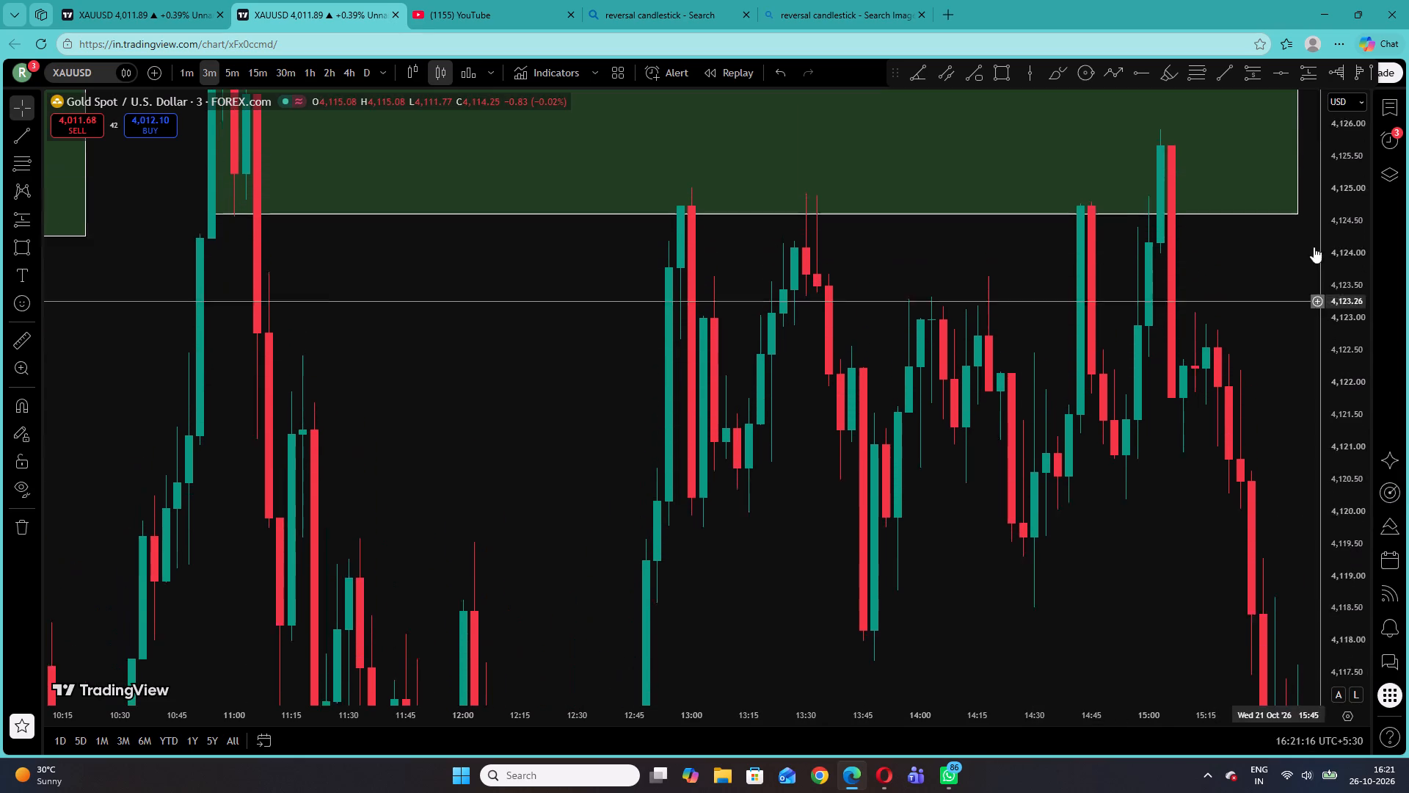
pyautogui.moveTo(1314, 247); pyautogui.dragTo(1310, 156)
pyautogui.moveTo(997, 374); pyautogui.dragTo(969, 525)
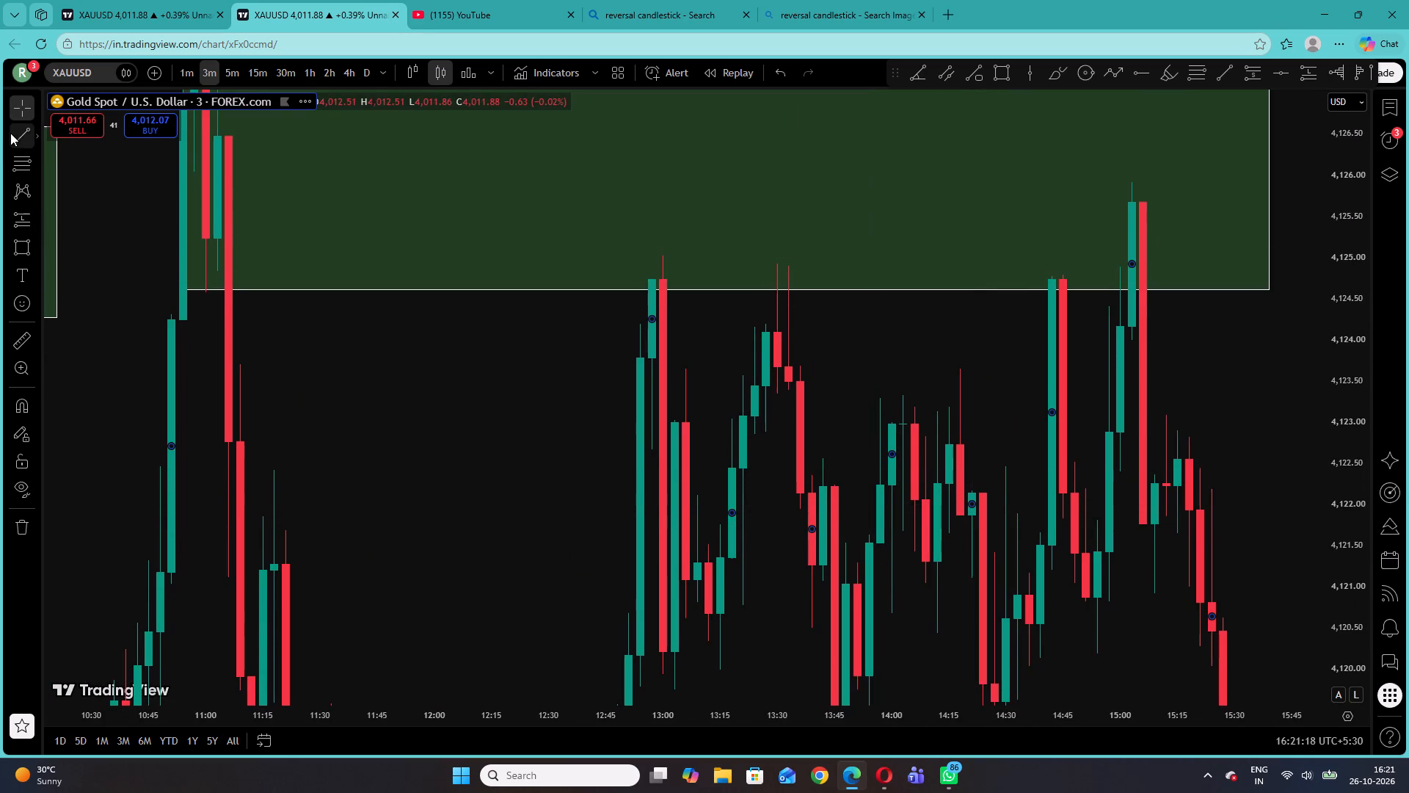
pyautogui.click(10, 131)
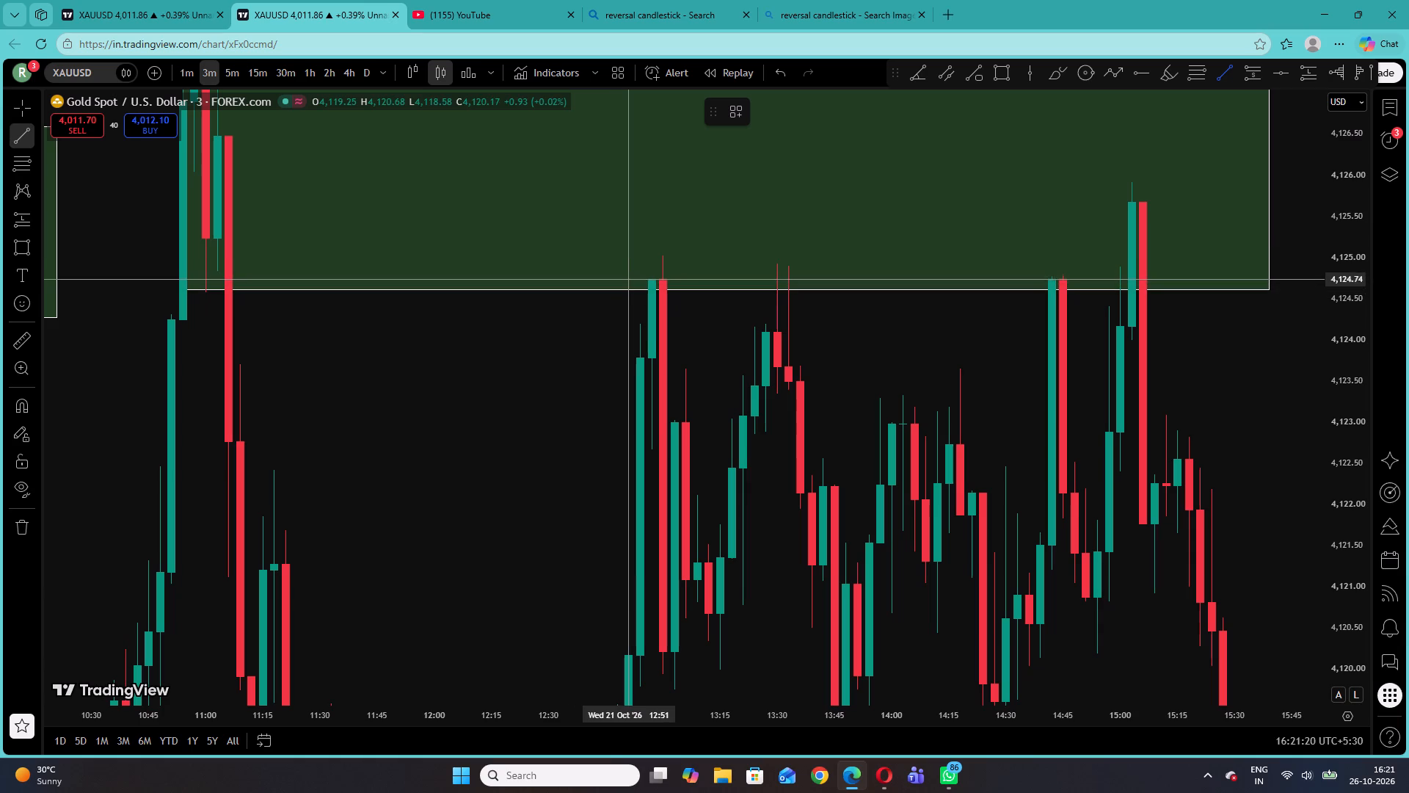
pyautogui.click(636, 279)
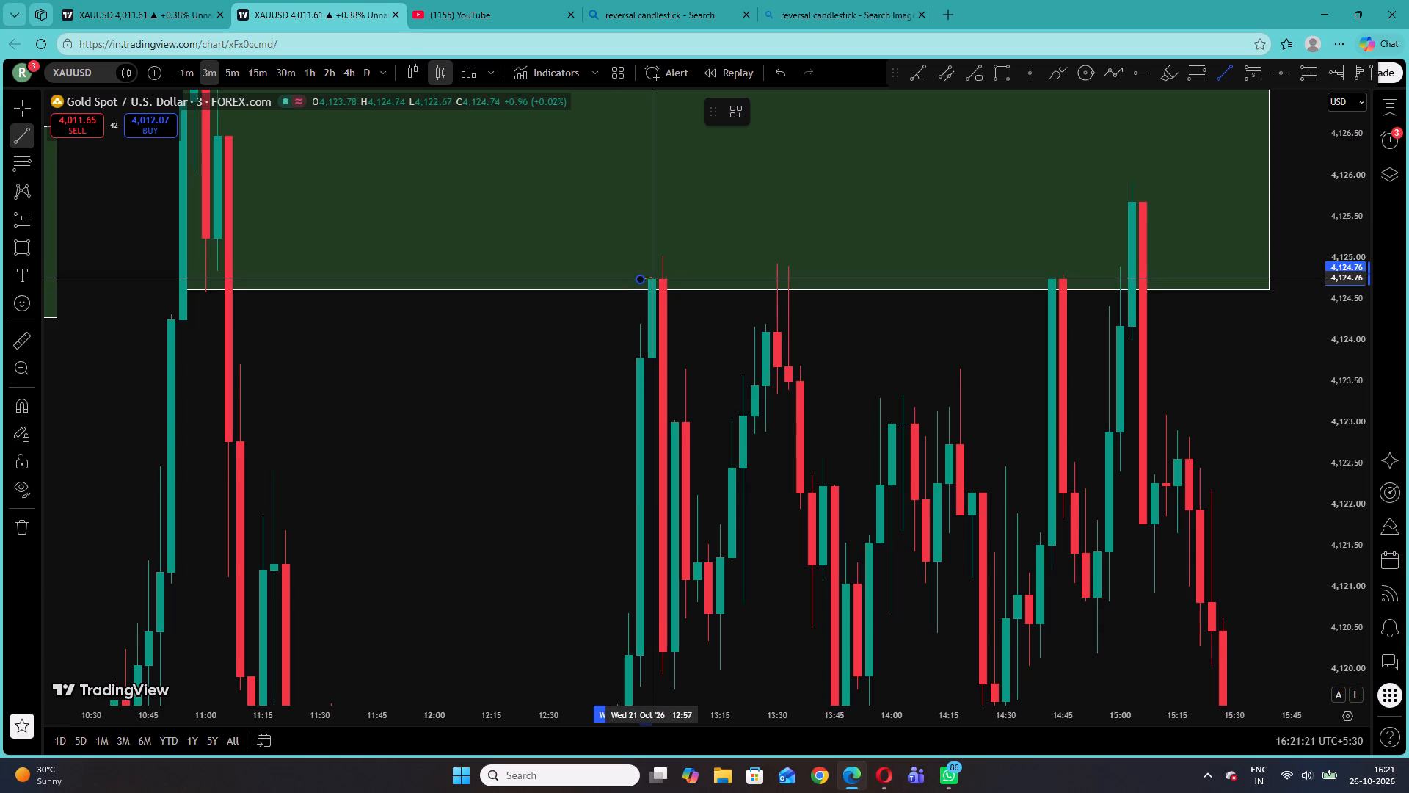
pyautogui.click(677, 278)
pyautogui.click(803, 378)
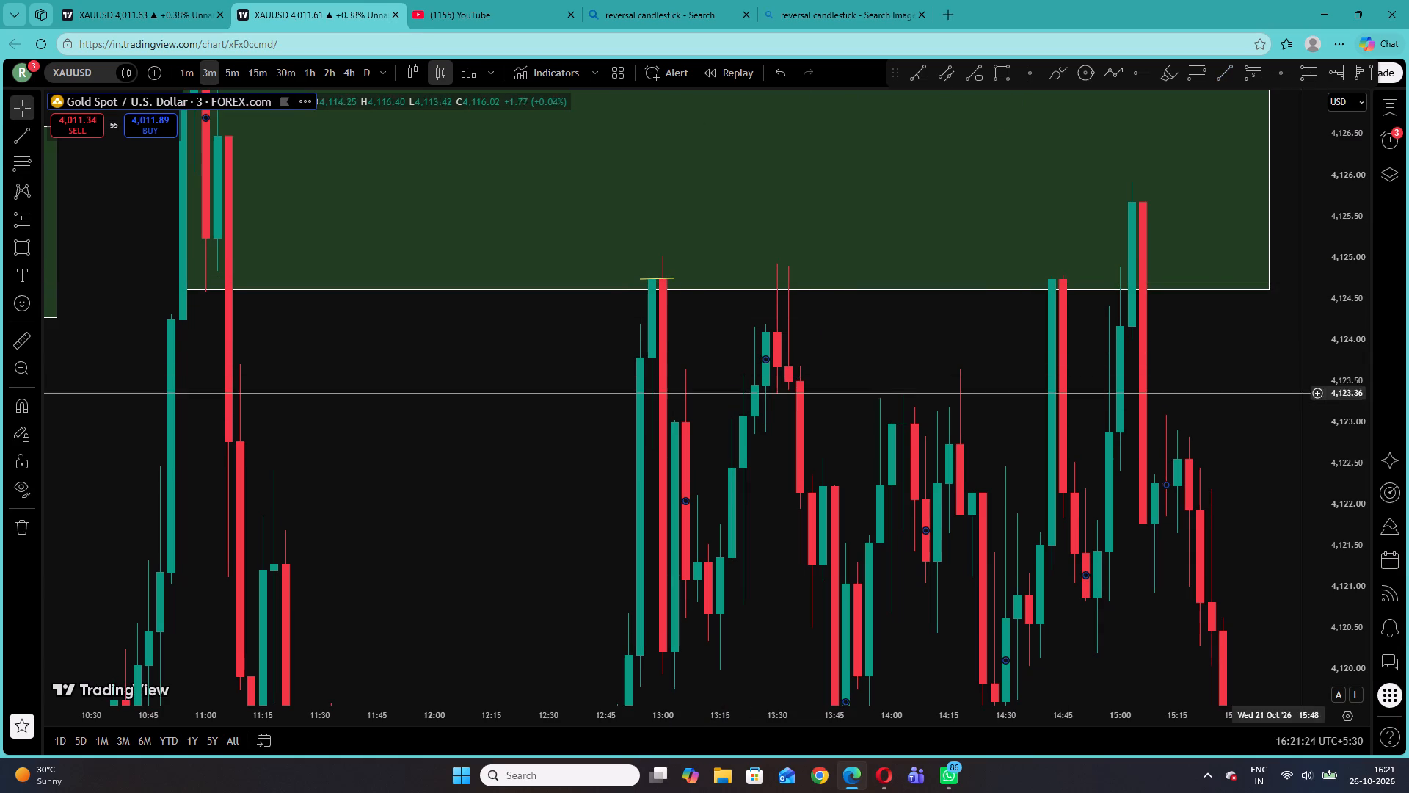
# Shorten the green zone starting at 10:54 on 21 October so its right edge ends at about 14:33.
pyautogui.moveTo(1351, 368); pyautogui.dragTo(1337, 568)
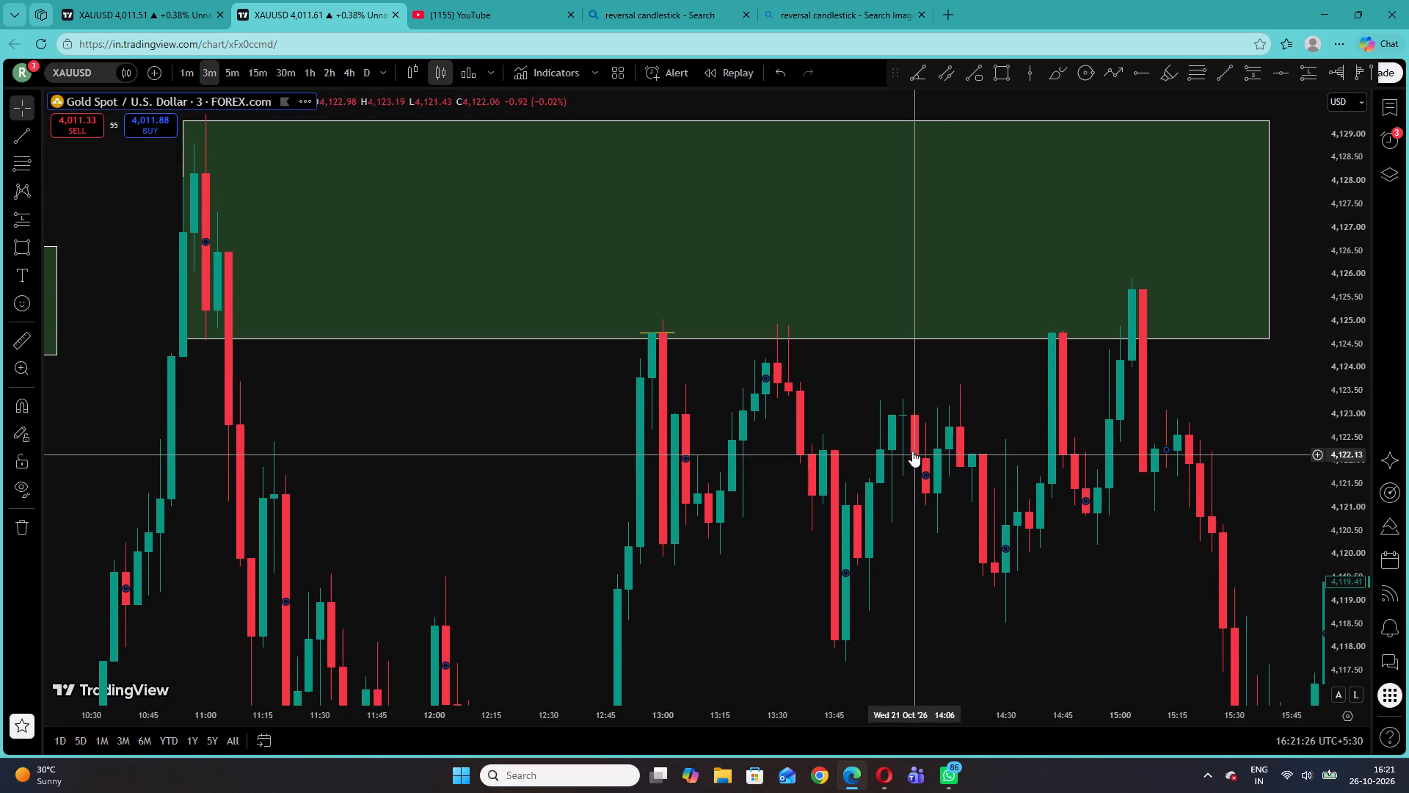
pyautogui.moveTo(920, 380); pyautogui.dragTo(806, 333)
pyautogui.moveTo(703, 597); pyautogui.dragTo(702, 375)
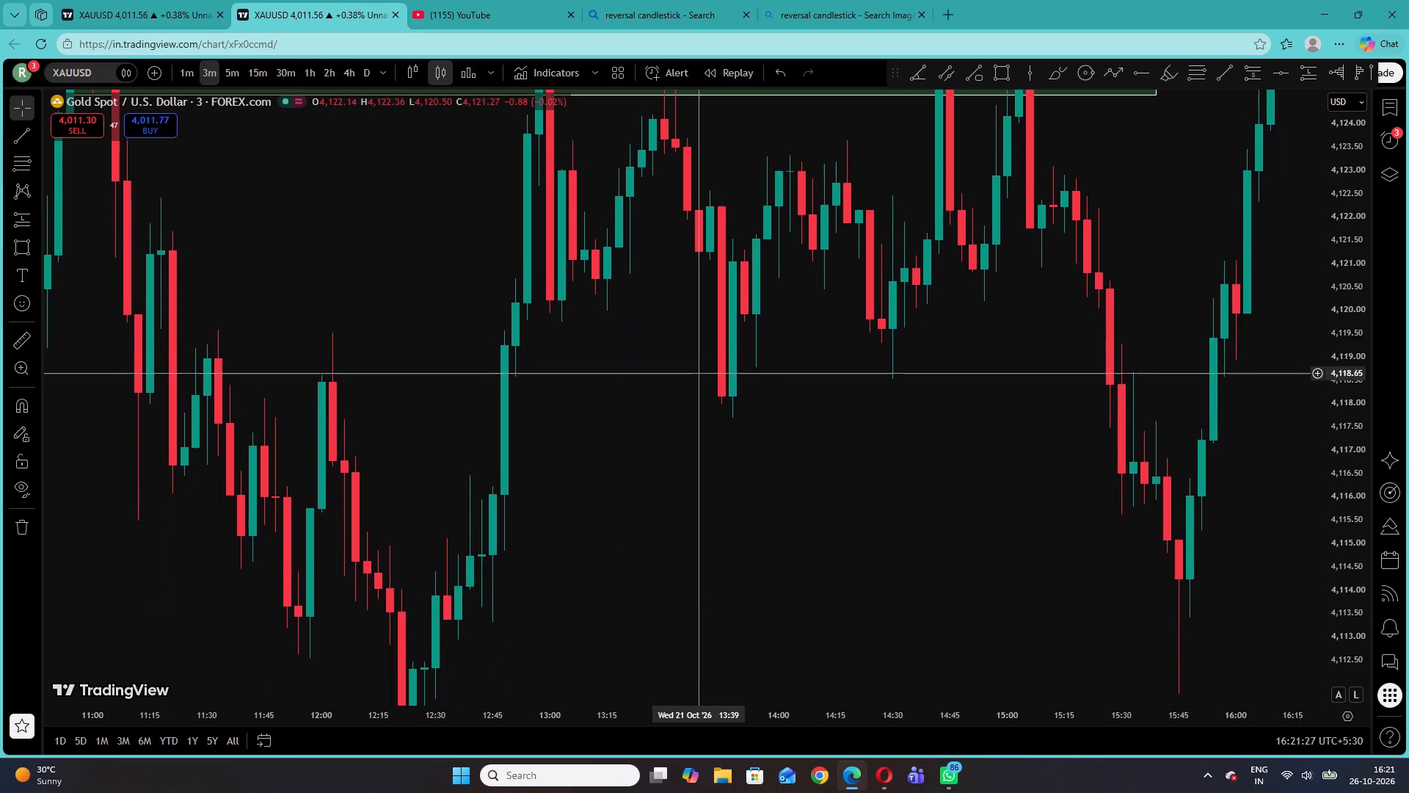
pyautogui.moveTo(977, 479); pyautogui.dragTo(946, 356)
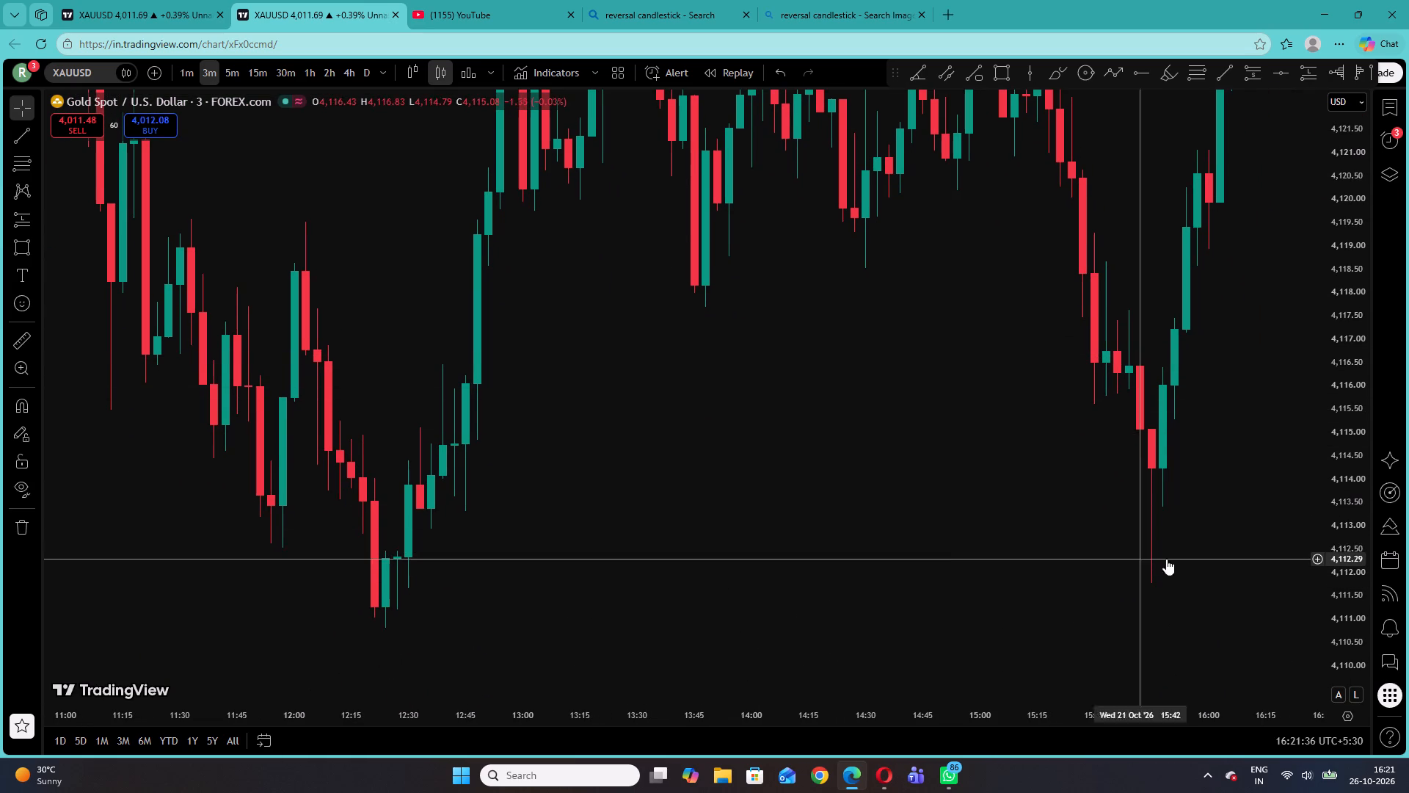
pyautogui.moveTo(1356, 443); pyautogui.dragTo(1310, 640)
pyautogui.moveTo(1050, 450); pyautogui.dragTo(928, 500)
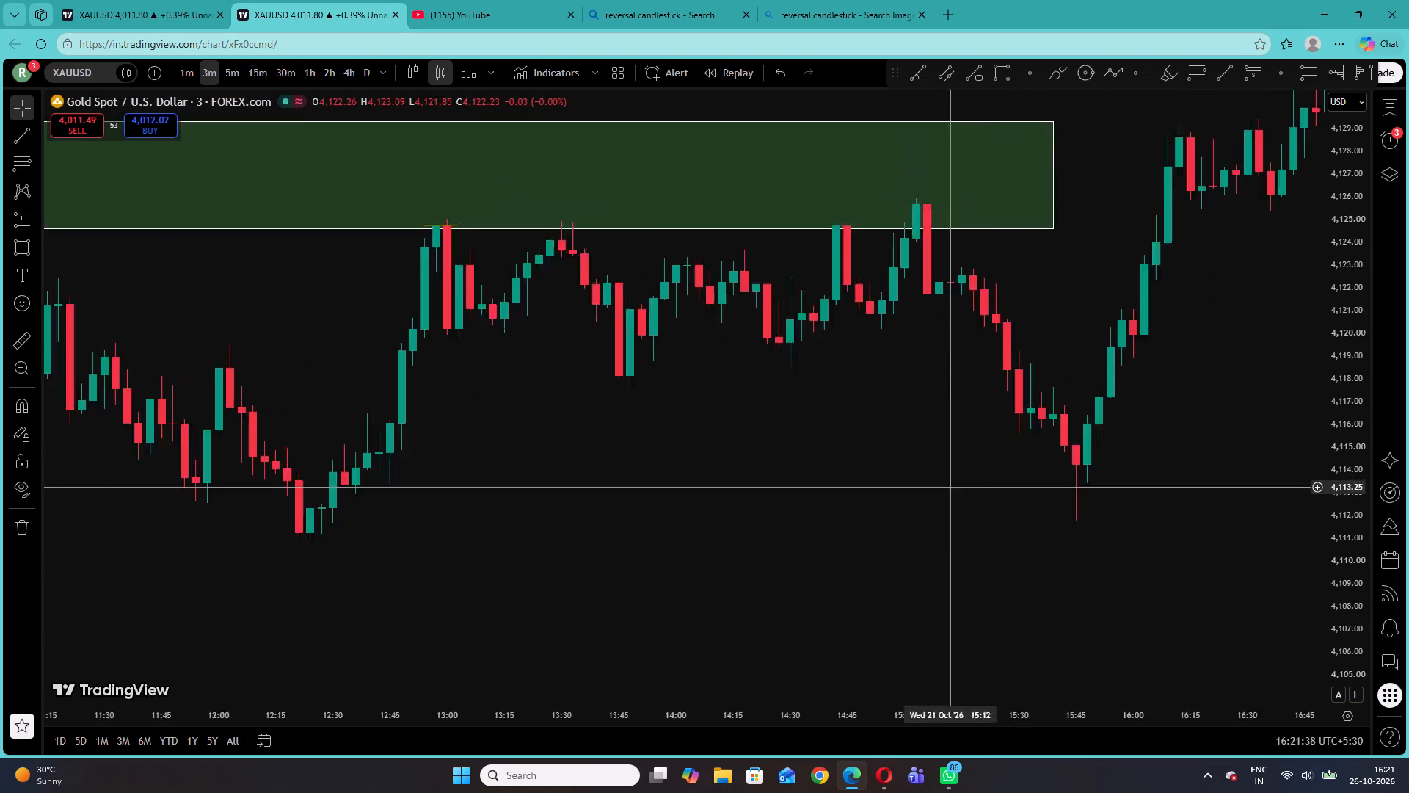
pyautogui.moveTo(928, 500); pyautogui.dragTo(859, 533)
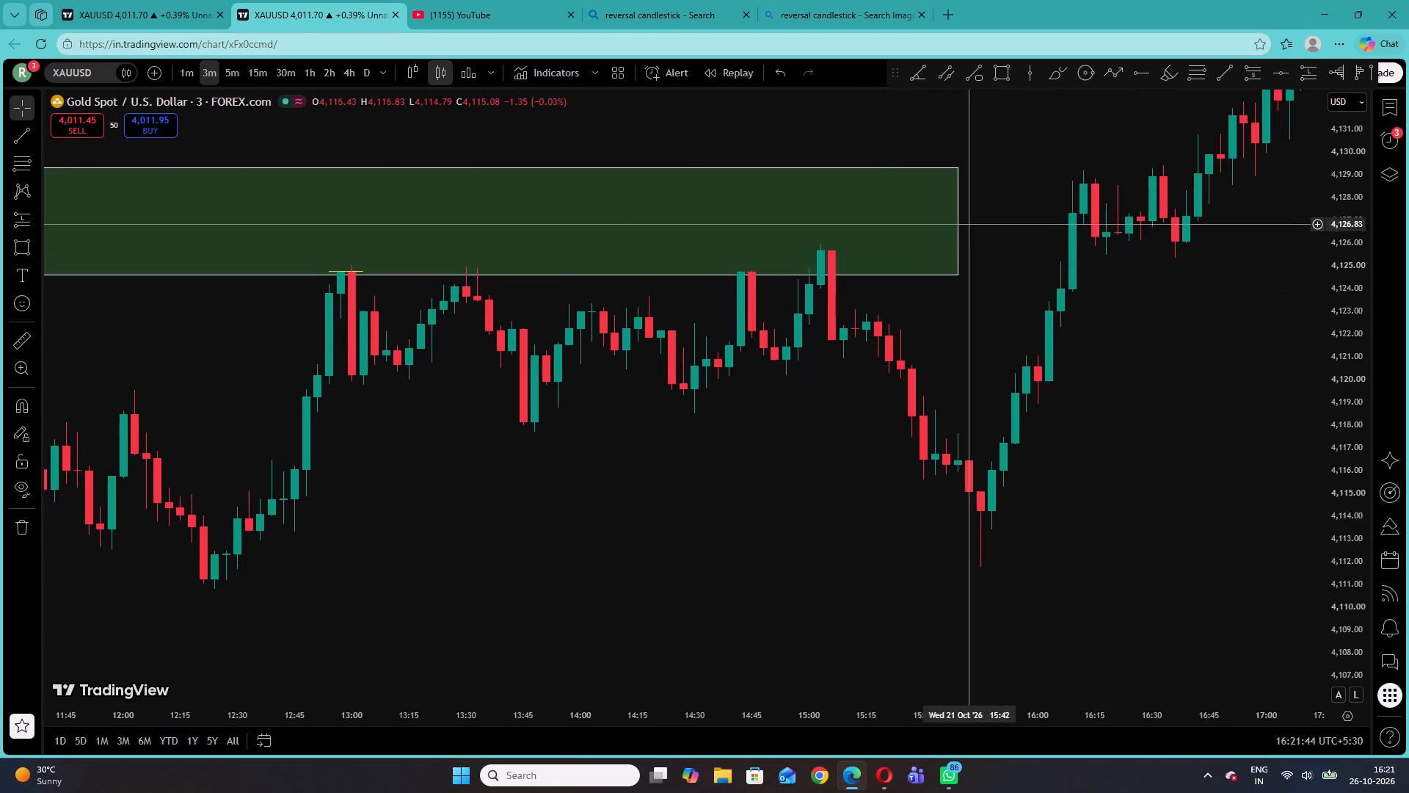
pyautogui.moveTo(959, 225); pyautogui.dragTo(886, 236)
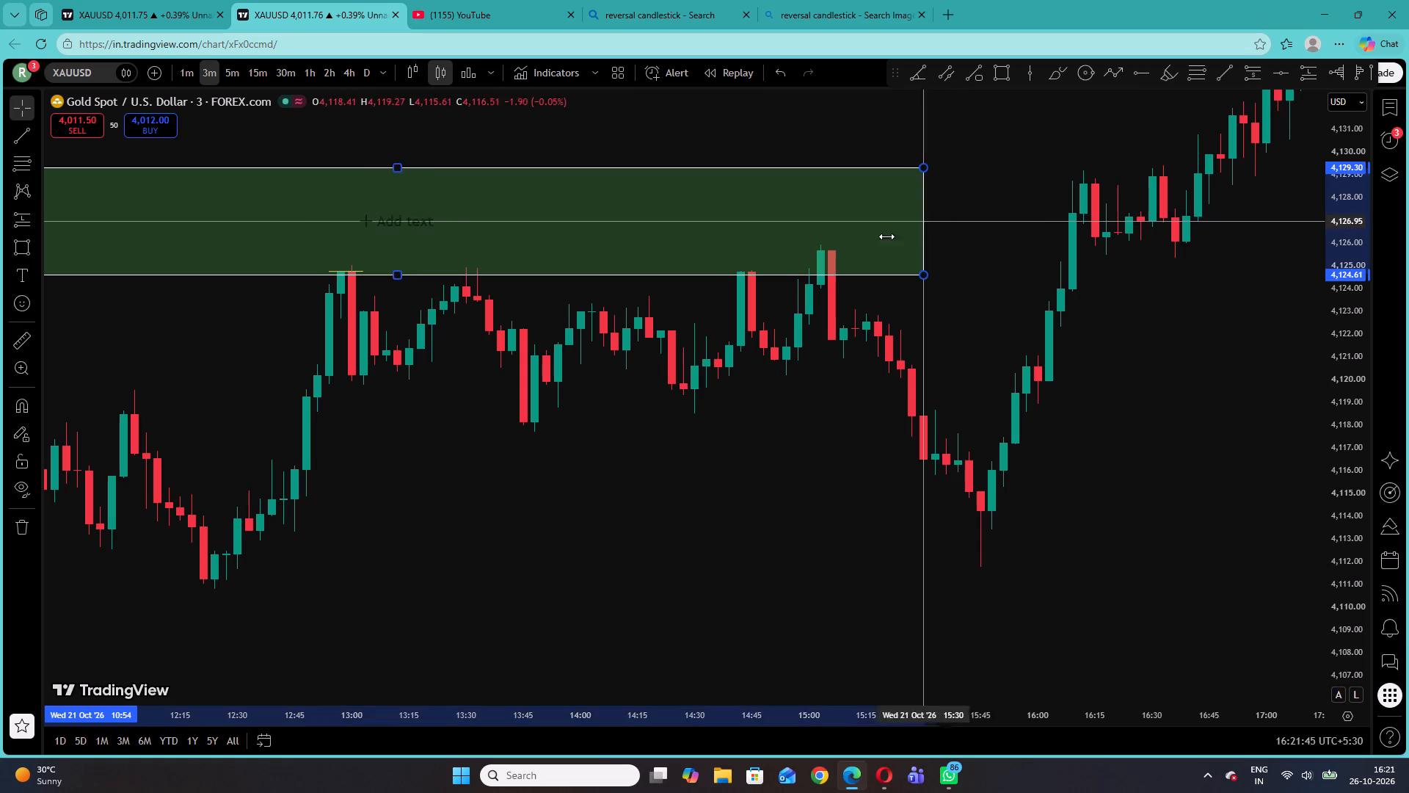
pyautogui.moveTo(886, 236); pyautogui.dragTo(705, 251)
pyautogui.click(851, 195)
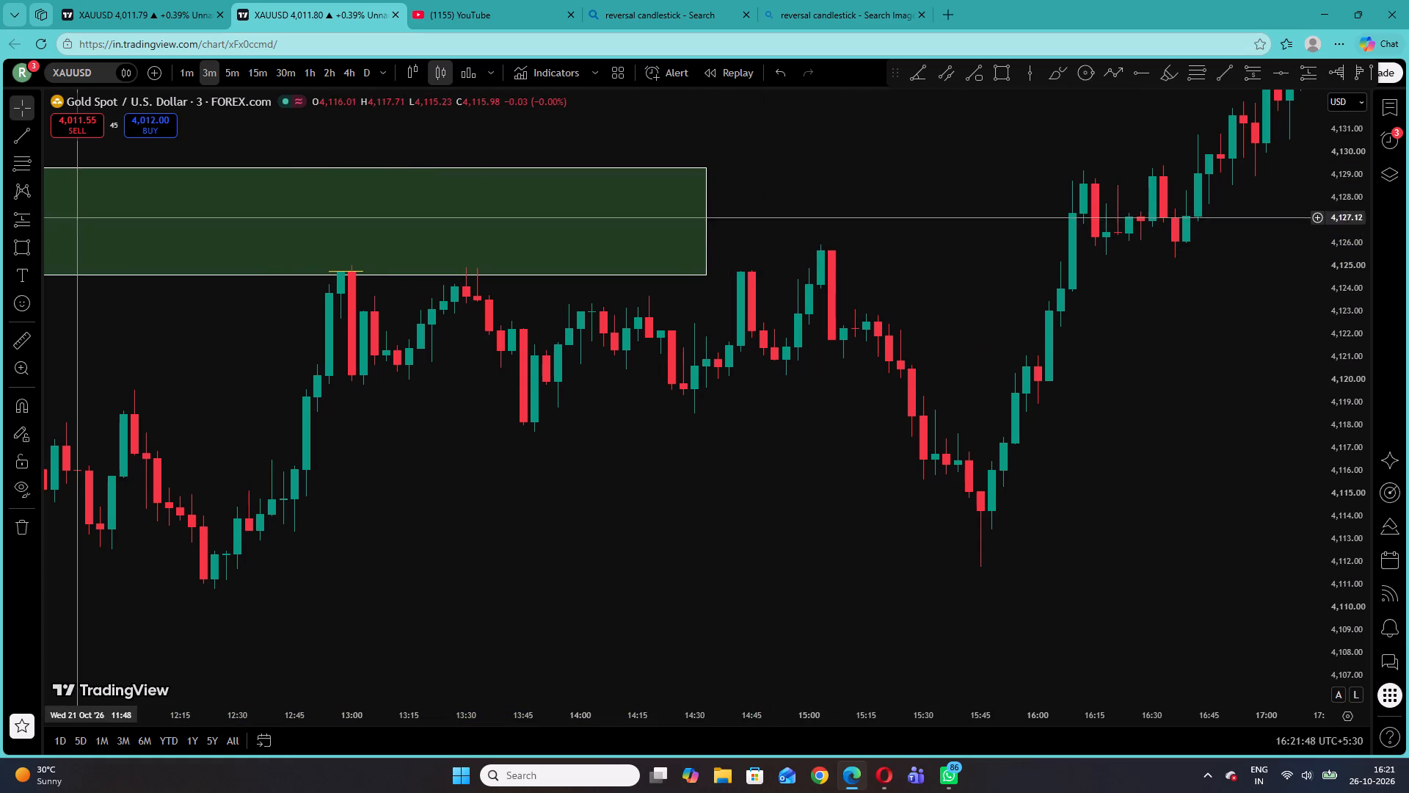
# Draw a rectangle zone from 15:00 to about 16:15 on 21 October, spanning about 4,125.95 down to 4,124.
pyautogui.click(24, 245)
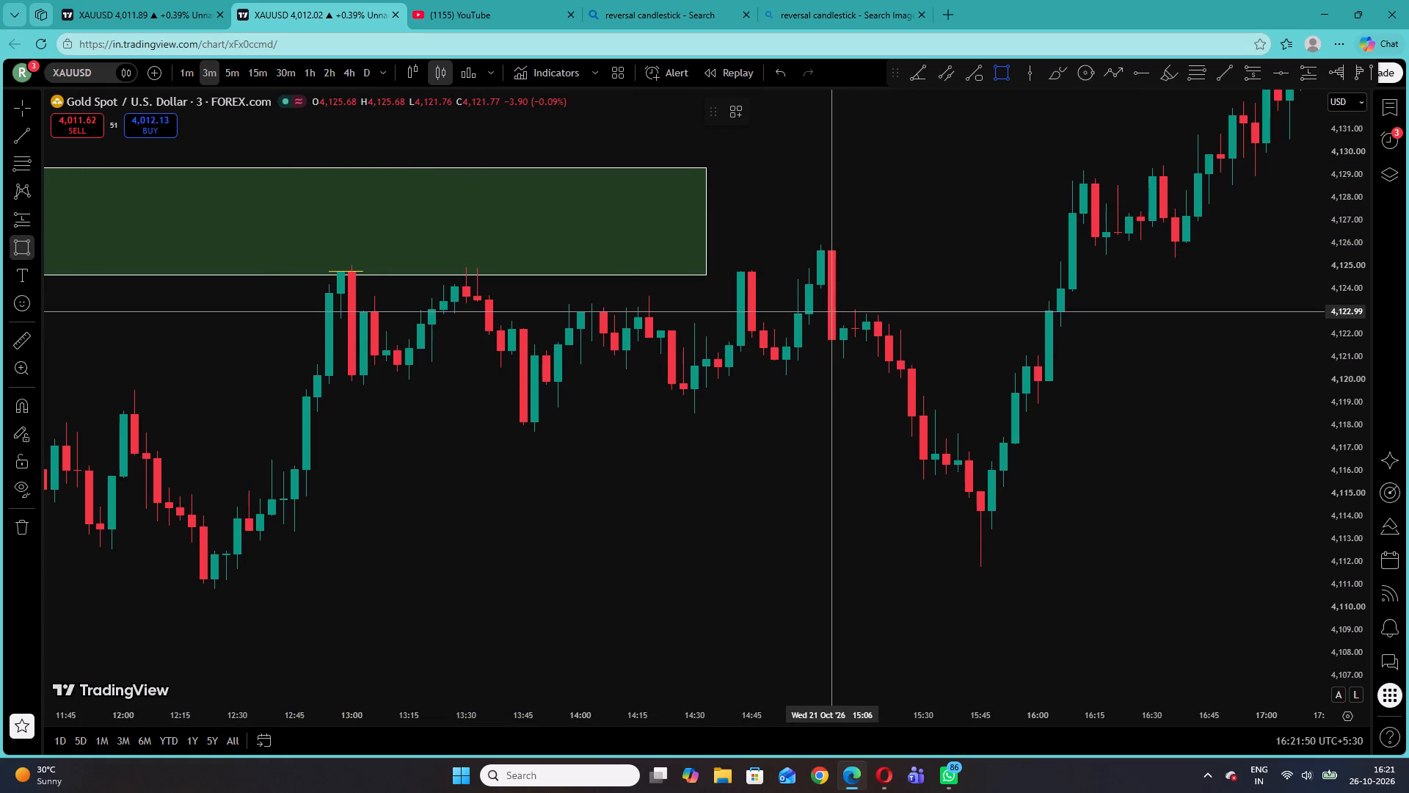
pyautogui.click(809, 244)
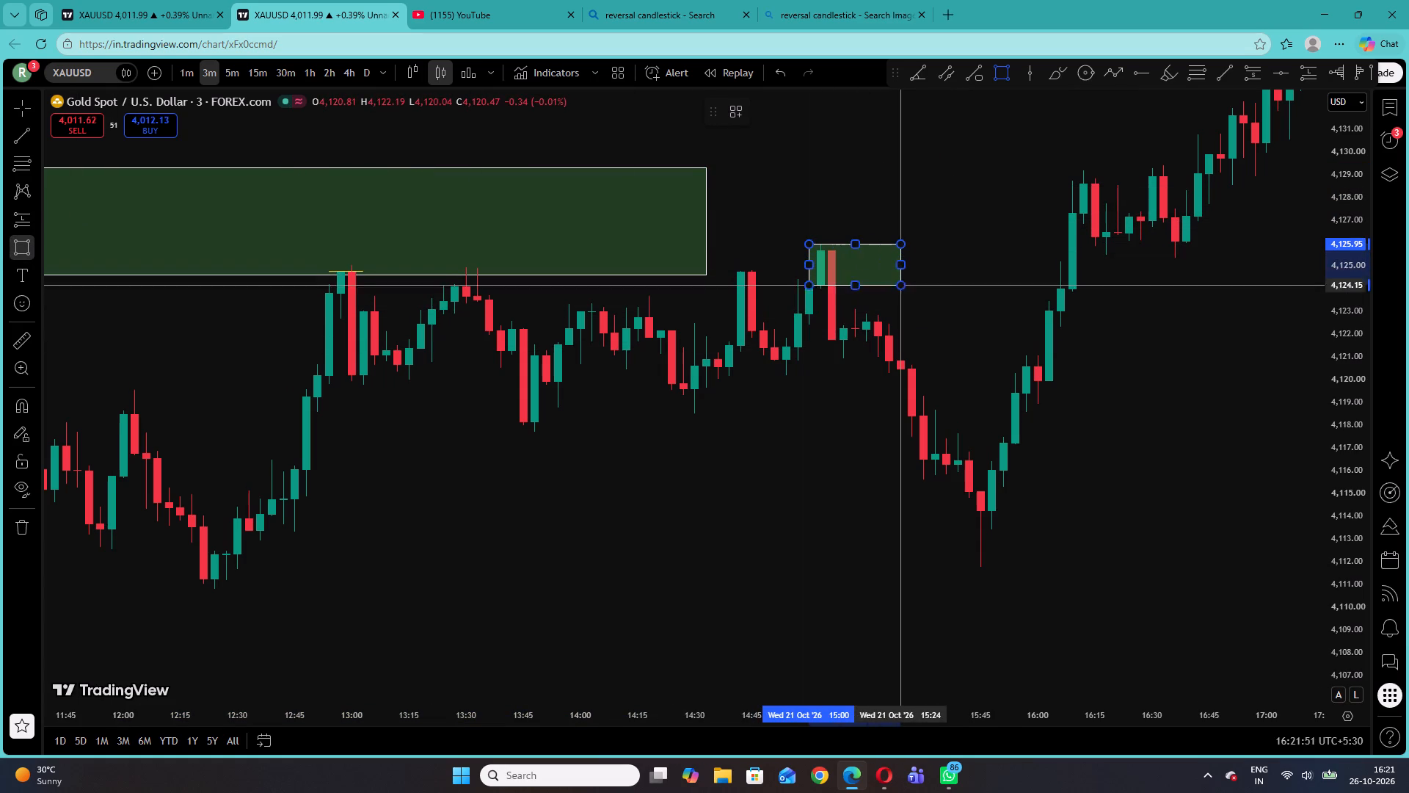
pyautogui.click(897, 289)
pyautogui.moveTo(899, 269); pyautogui.dragTo(1097, 285)
pyautogui.click(1151, 299)
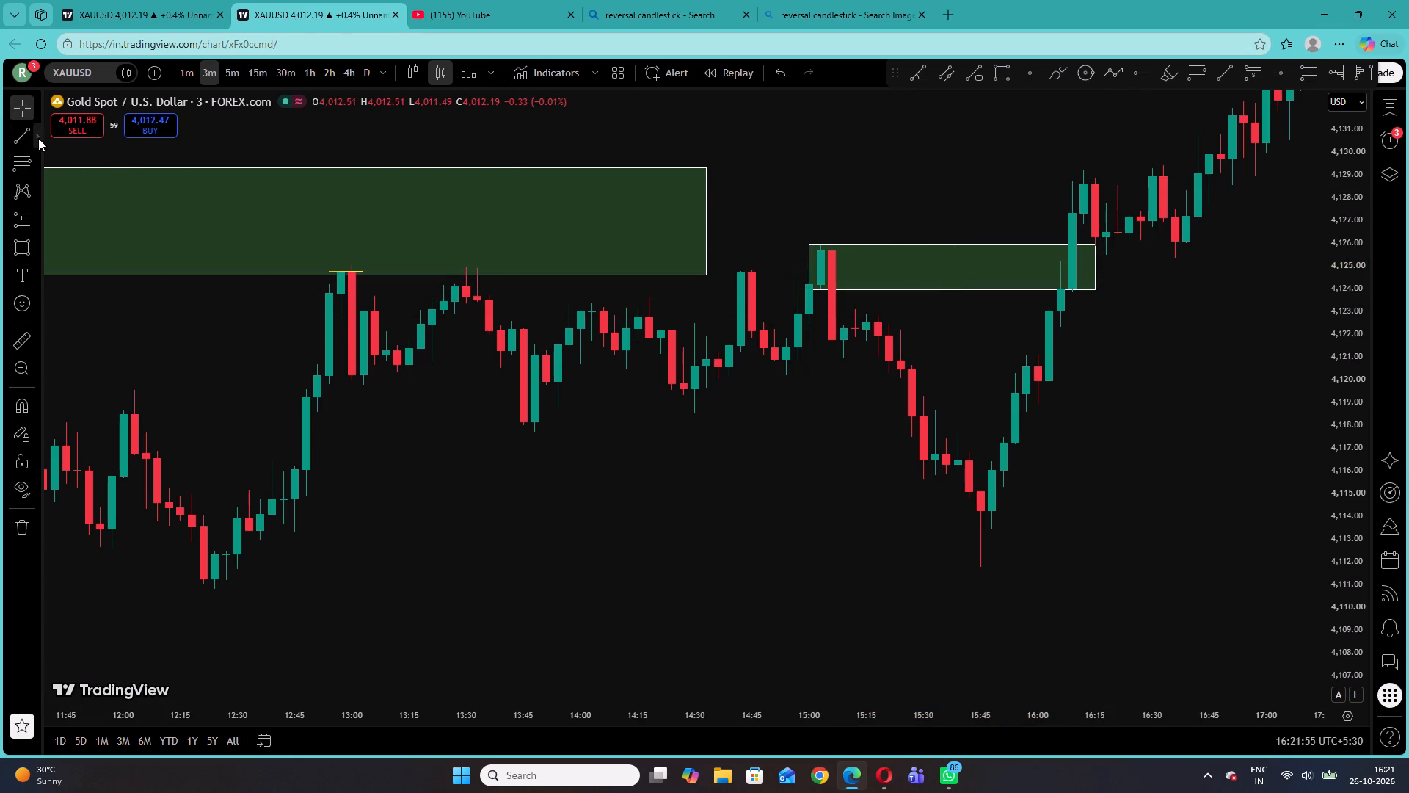
# Draw a short horizontal trend line at about 4,125.12 from 16:00 to 16:12 inside the zone starting at 15:00.
pyautogui.click(15, 147)
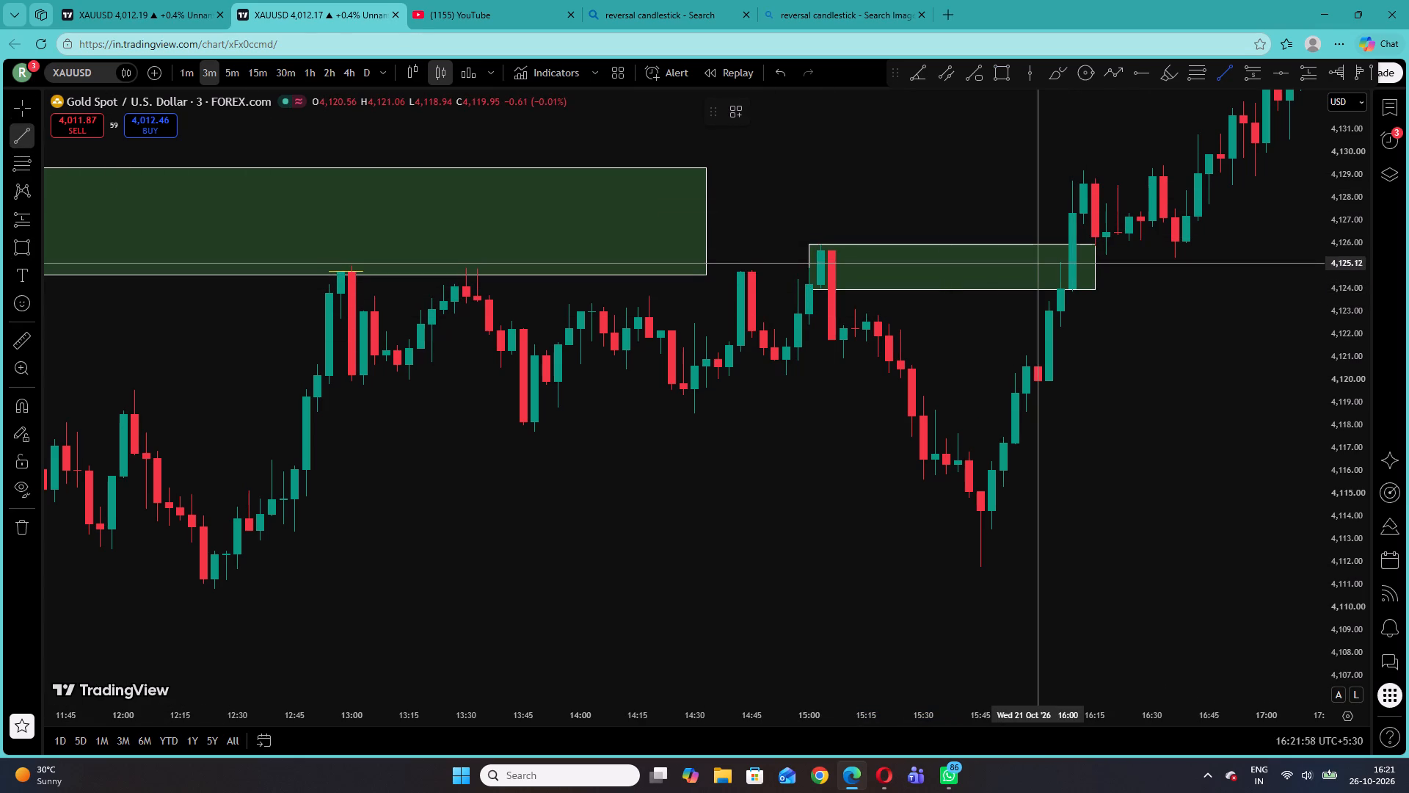
pyautogui.click(1038, 262)
pyautogui.click(1082, 262)
pyautogui.click(919, 169)
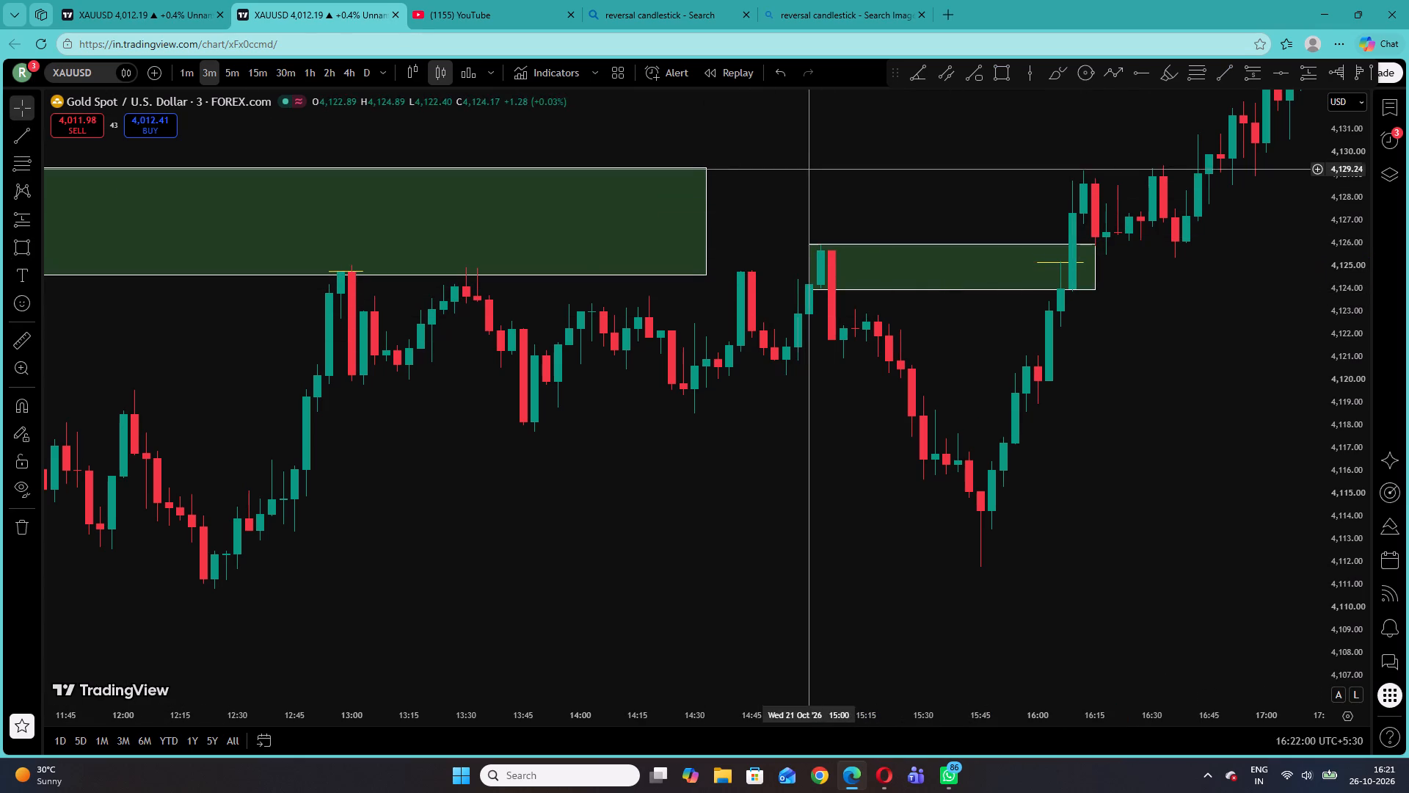
# Check the latest 26 October candles against the green zone on the chart with the MA ribbon, and return to the marked-up chart.
pyautogui.click(113, 0)
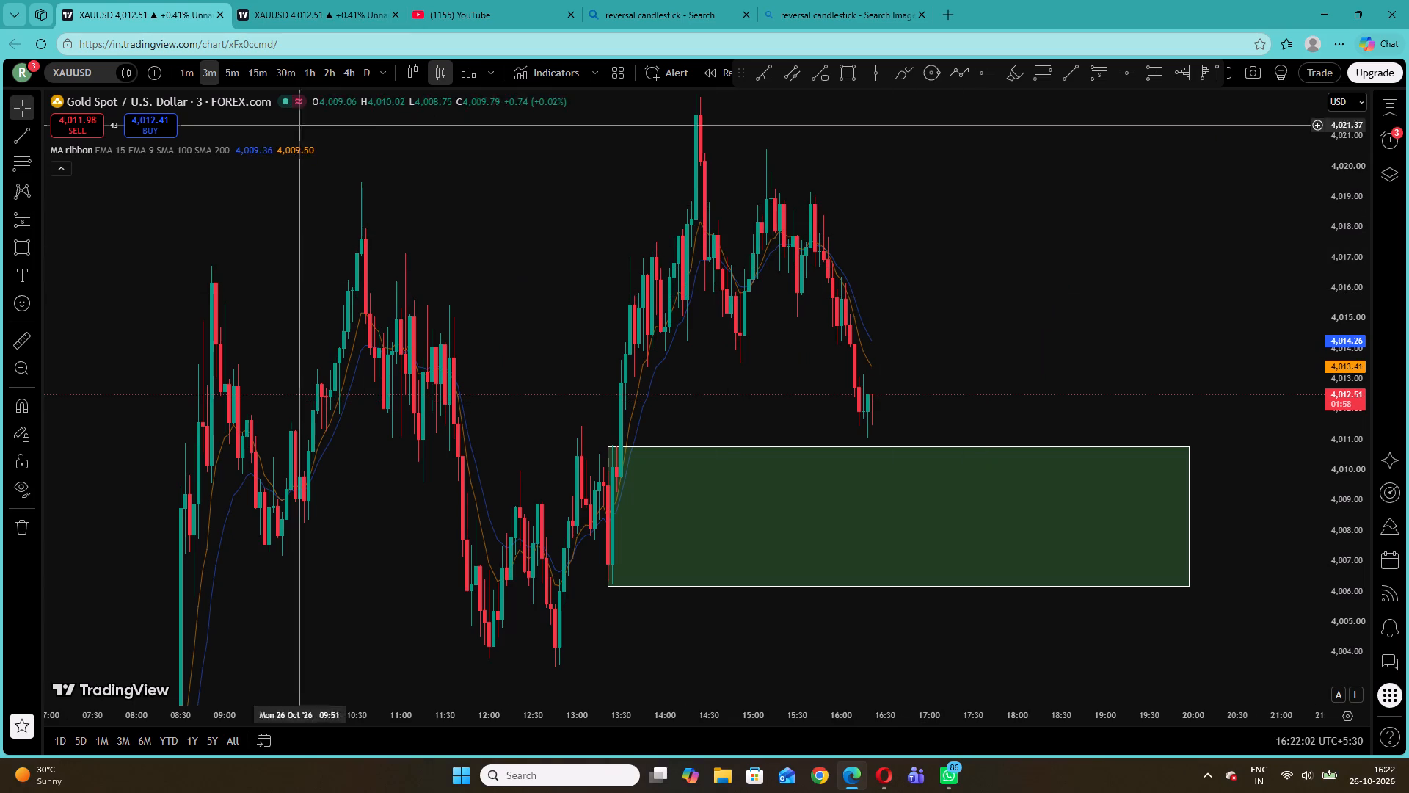
pyautogui.click(335, 1)
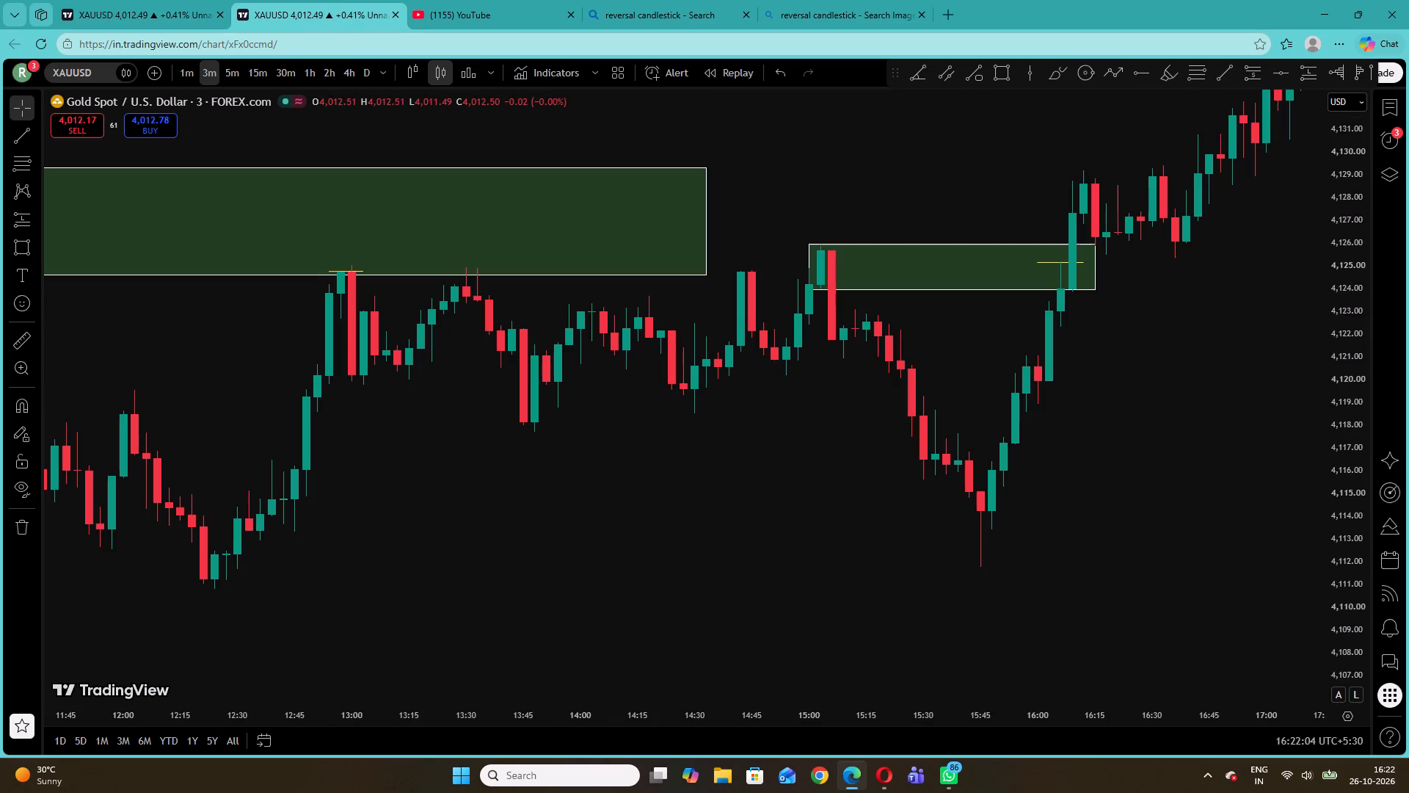
pyautogui.moveTo(931, 176); pyautogui.dragTo(797, 249)
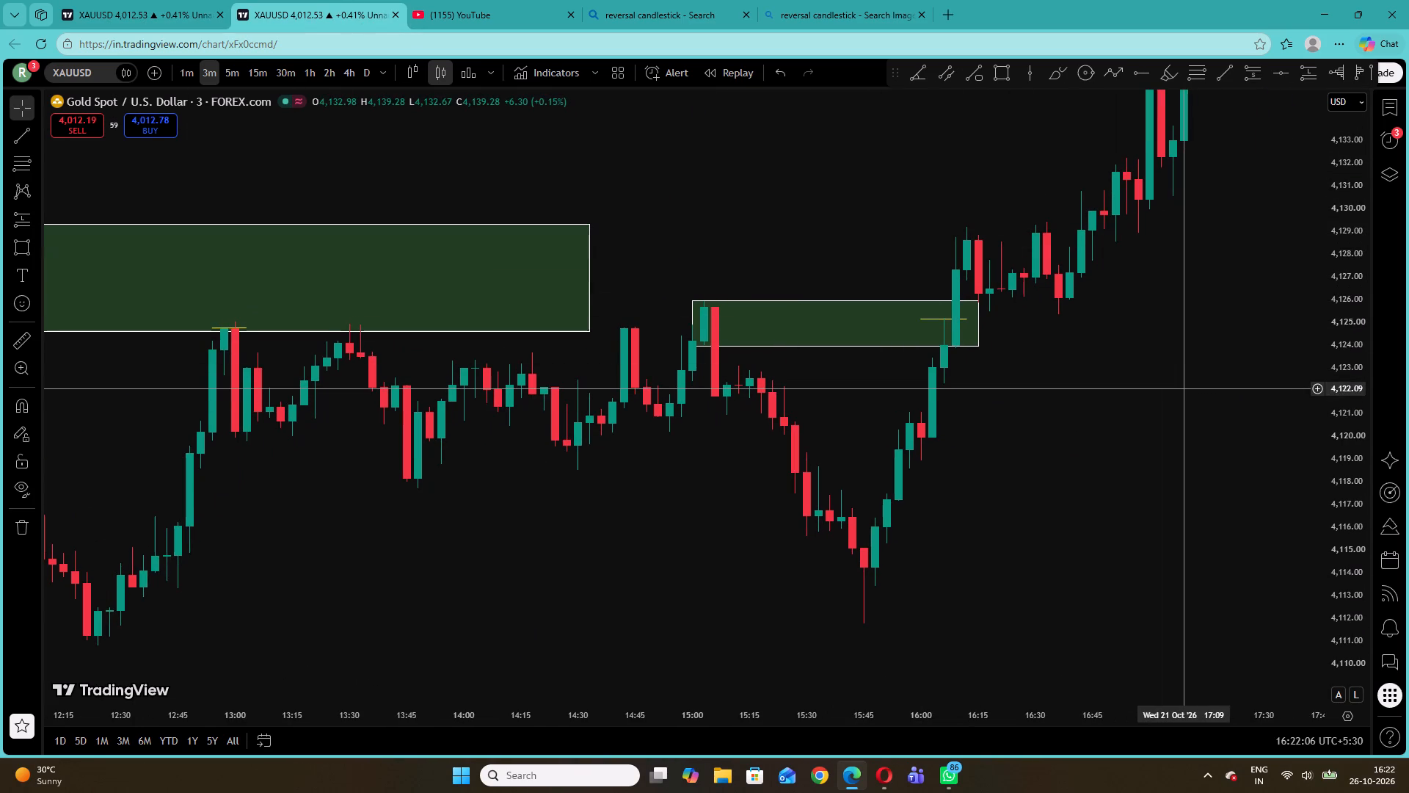
# Draw a rectangle zone from 17:33 to about 19:36 on 21 October, spanning about 4,141.92 down to 4,138.34.
pyautogui.moveTo(1208, 347); pyautogui.dragTo(420, 388)
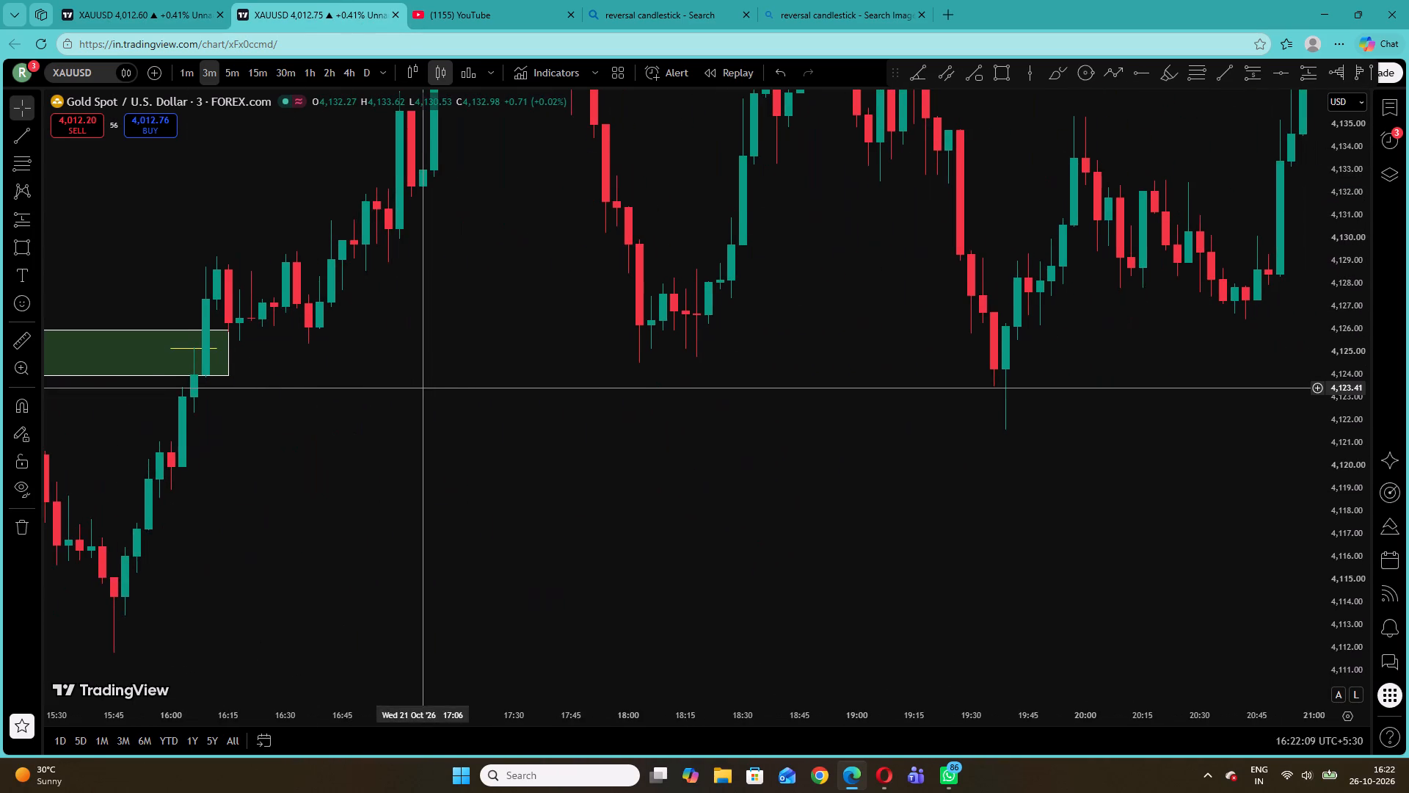
pyautogui.moveTo(420, 388); pyautogui.dragTo(427, 393)
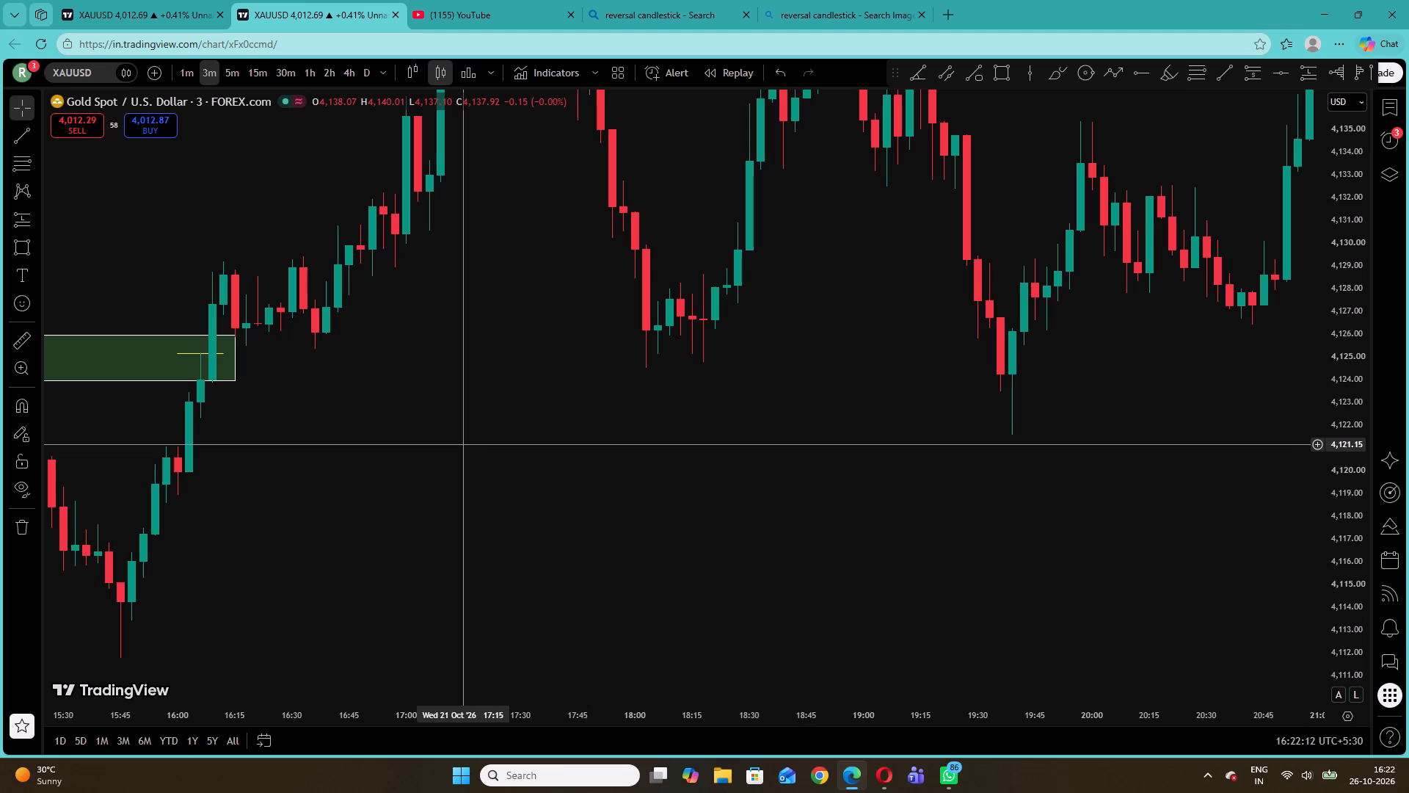
pyautogui.moveTo(465, 451); pyautogui.dragTo(426, 457)
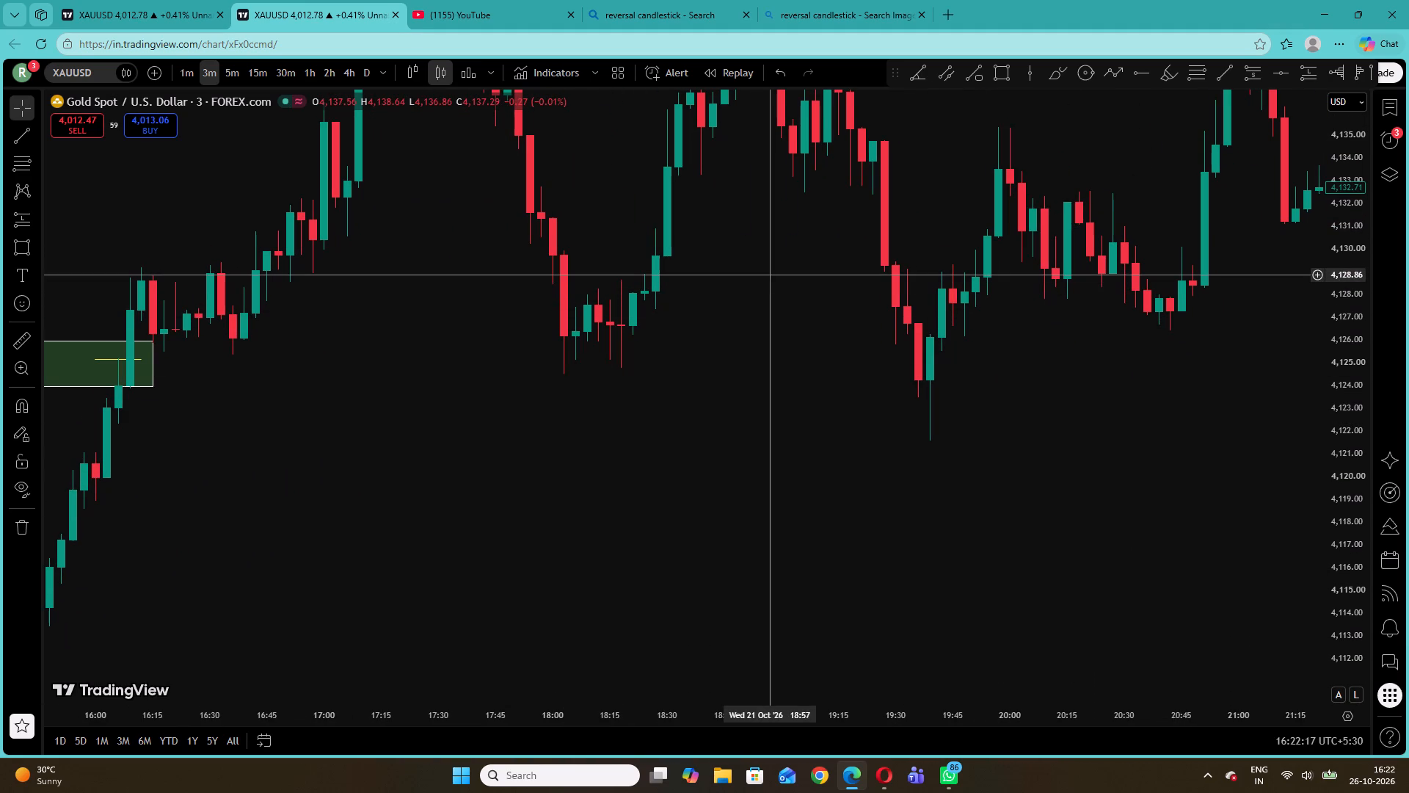
pyautogui.moveTo(766, 273); pyautogui.dragTo(877, 439)
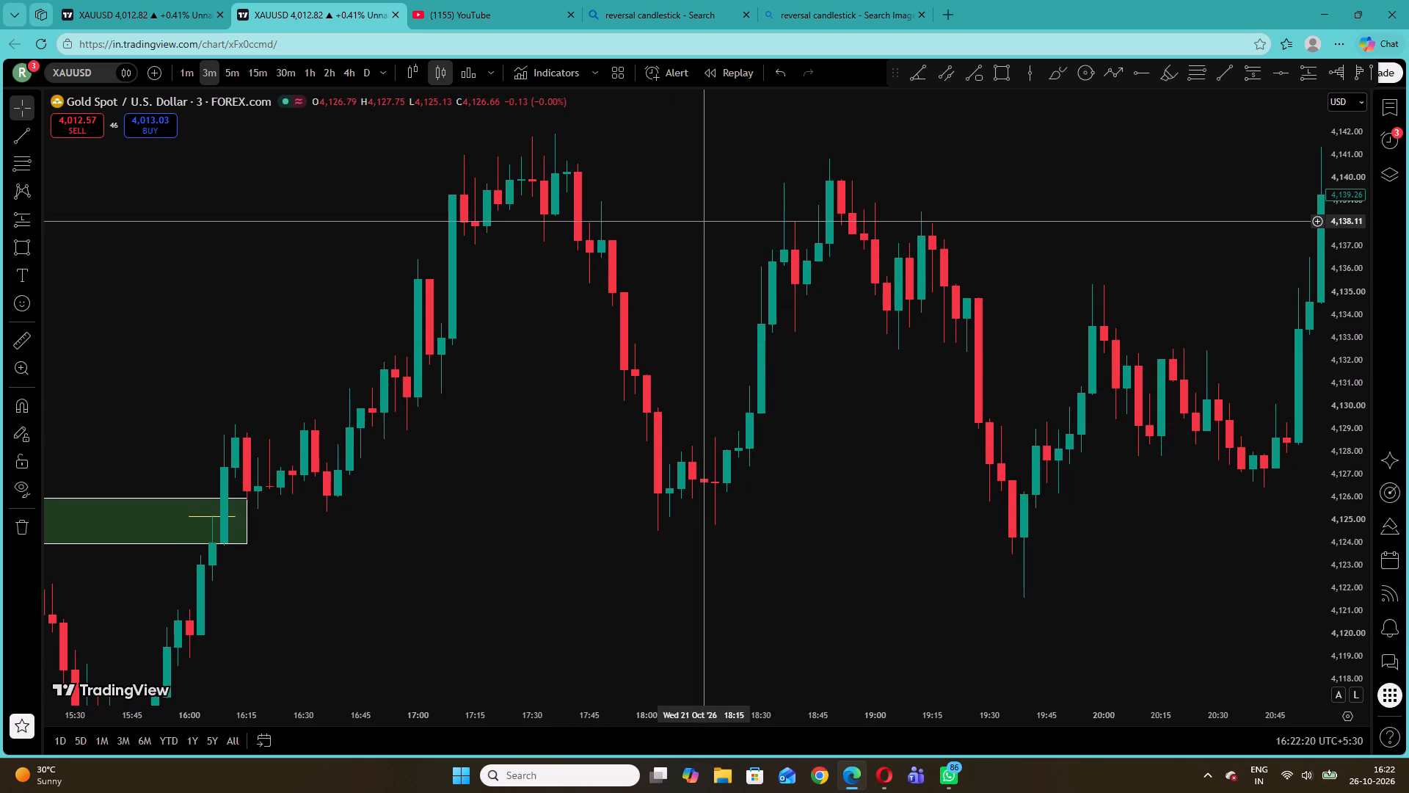
pyautogui.moveTo(714, 223); pyautogui.dragTo(743, 334)
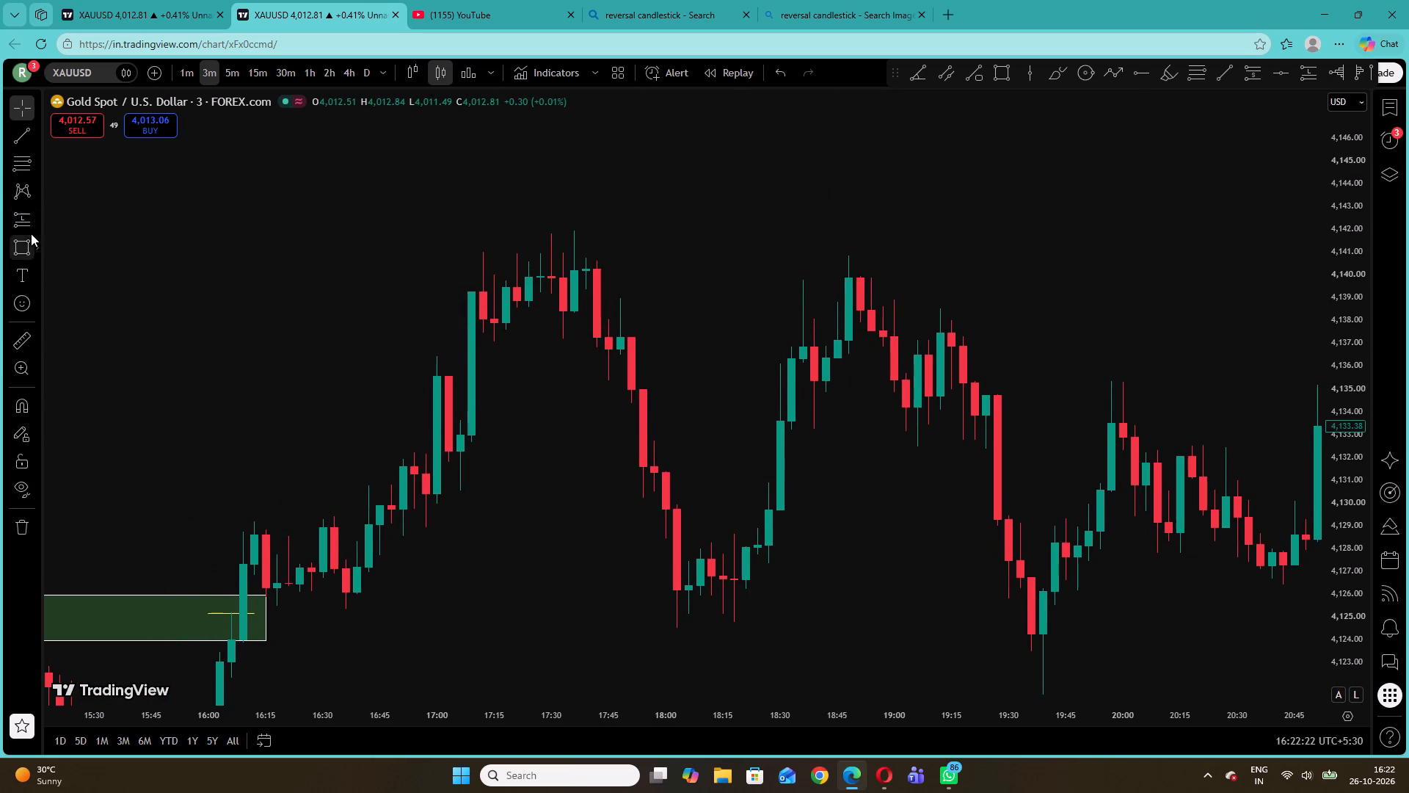
pyautogui.click(15, 246)
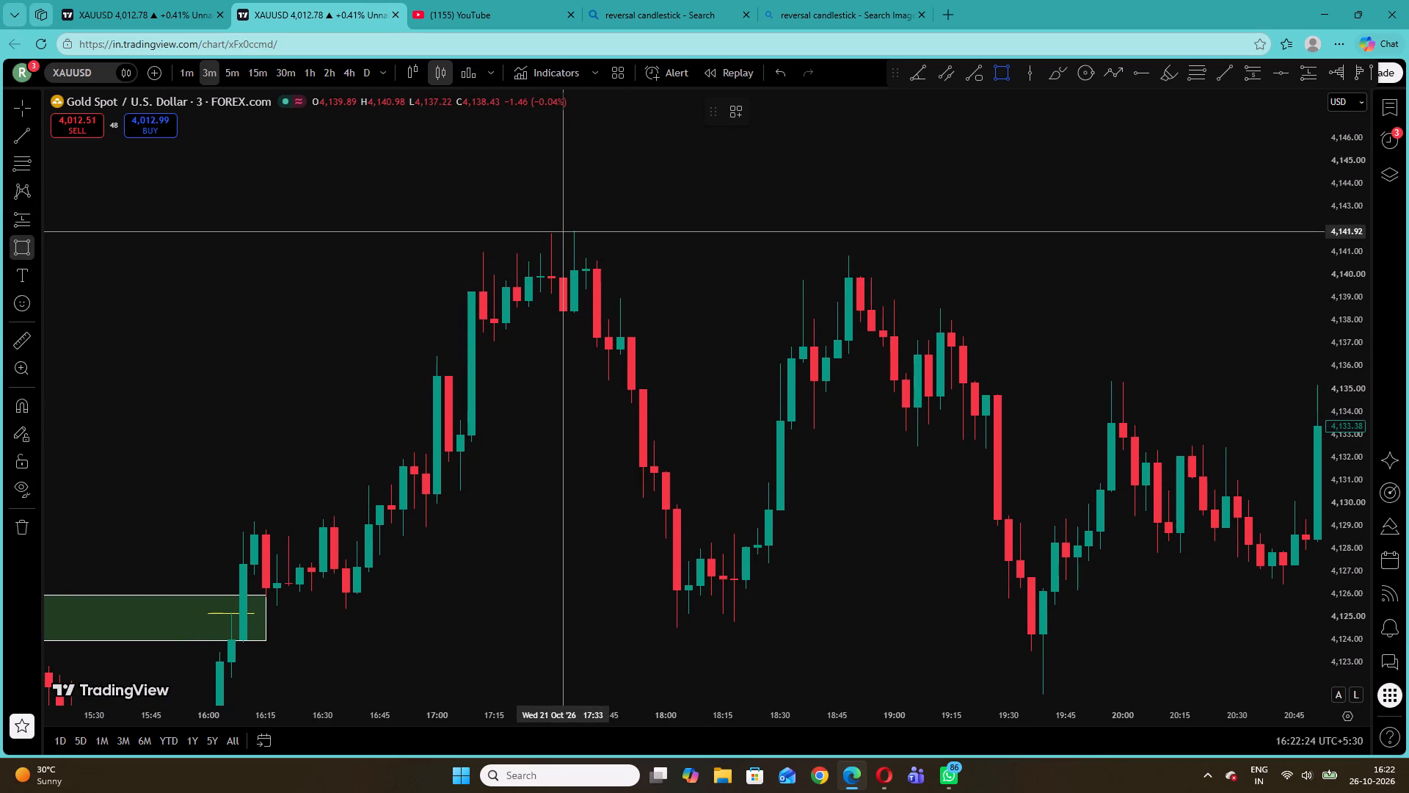
pyautogui.click(562, 231)
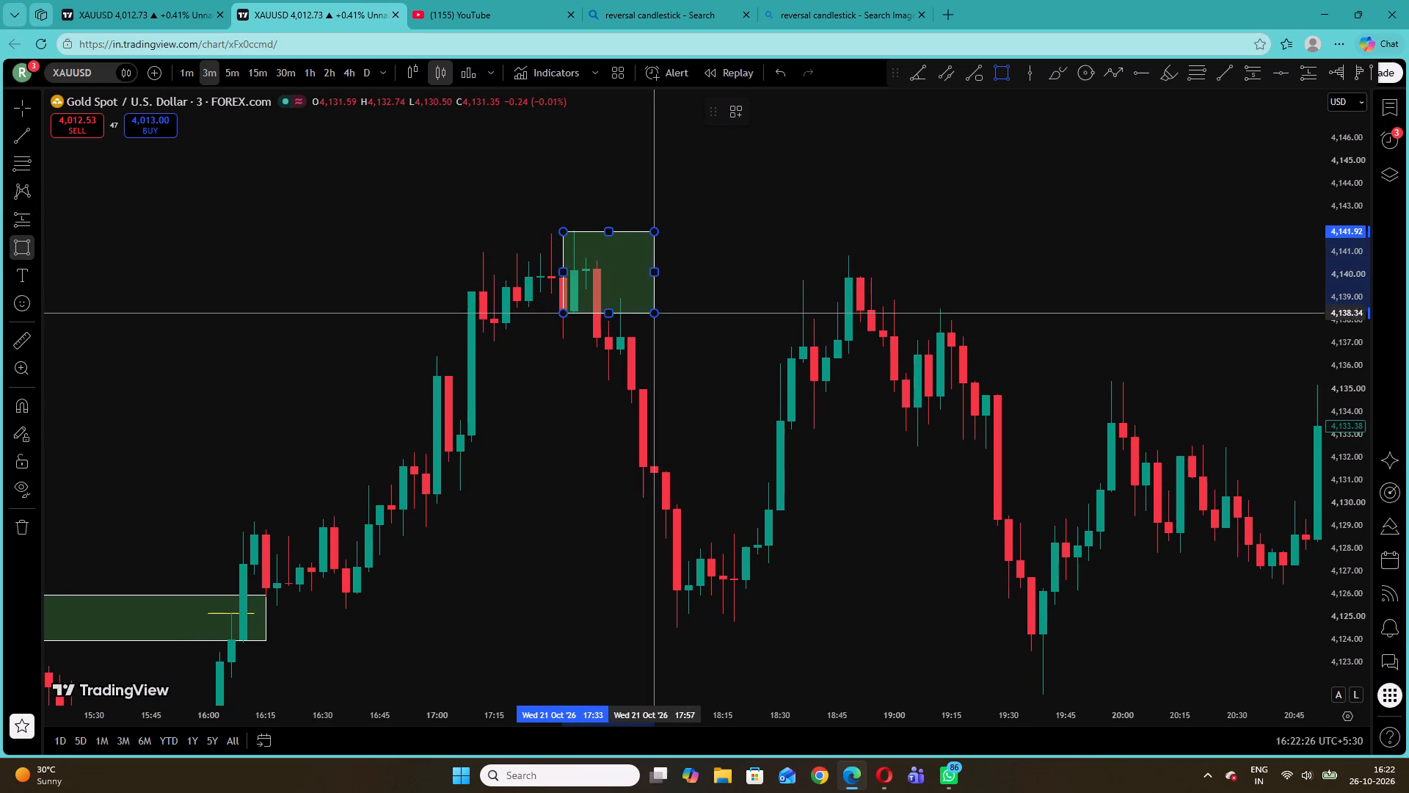
pyautogui.click(658, 313)
pyautogui.moveTo(652, 271); pyautogui.dragTo(1030, 289)
pyautogui.click(1088, 274)
# Draw a horizontal trend line at about 4,139 from 17:45 to about 18:48 inside the zone starting at 17:33.
pyautogui.click(23, 143)
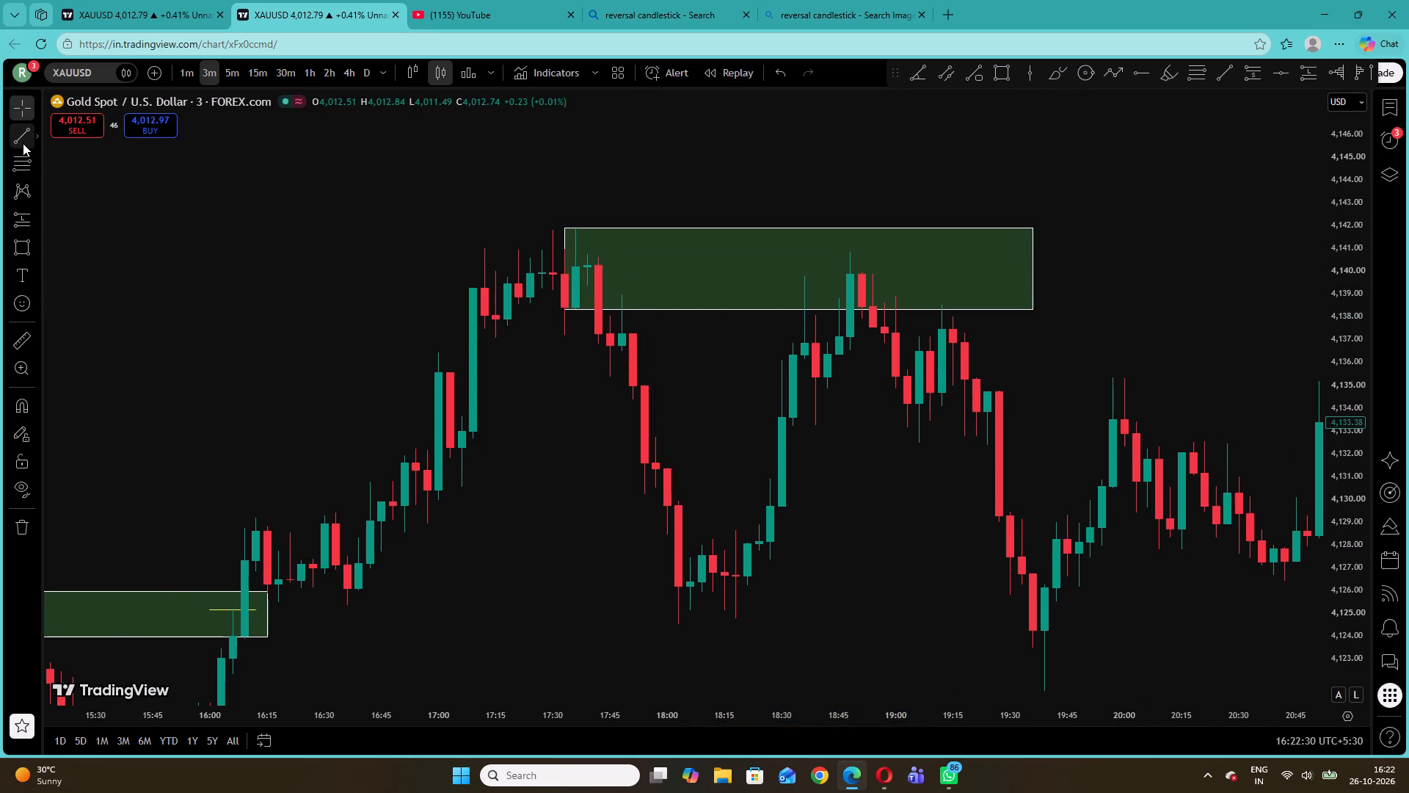
pyautogui.click(606, 294)
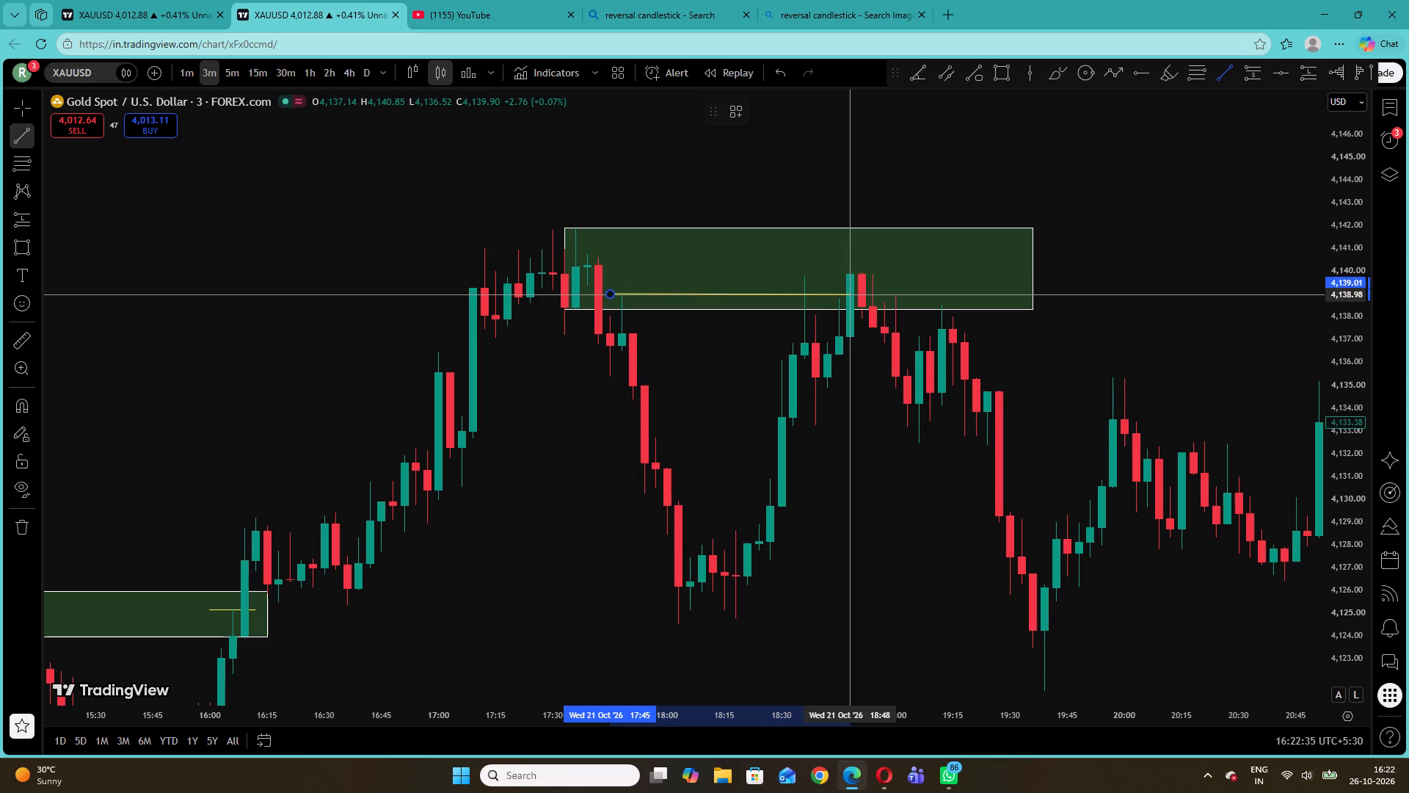
pyautogui.click(845, 294)
pyautogui.click(1153, 202)
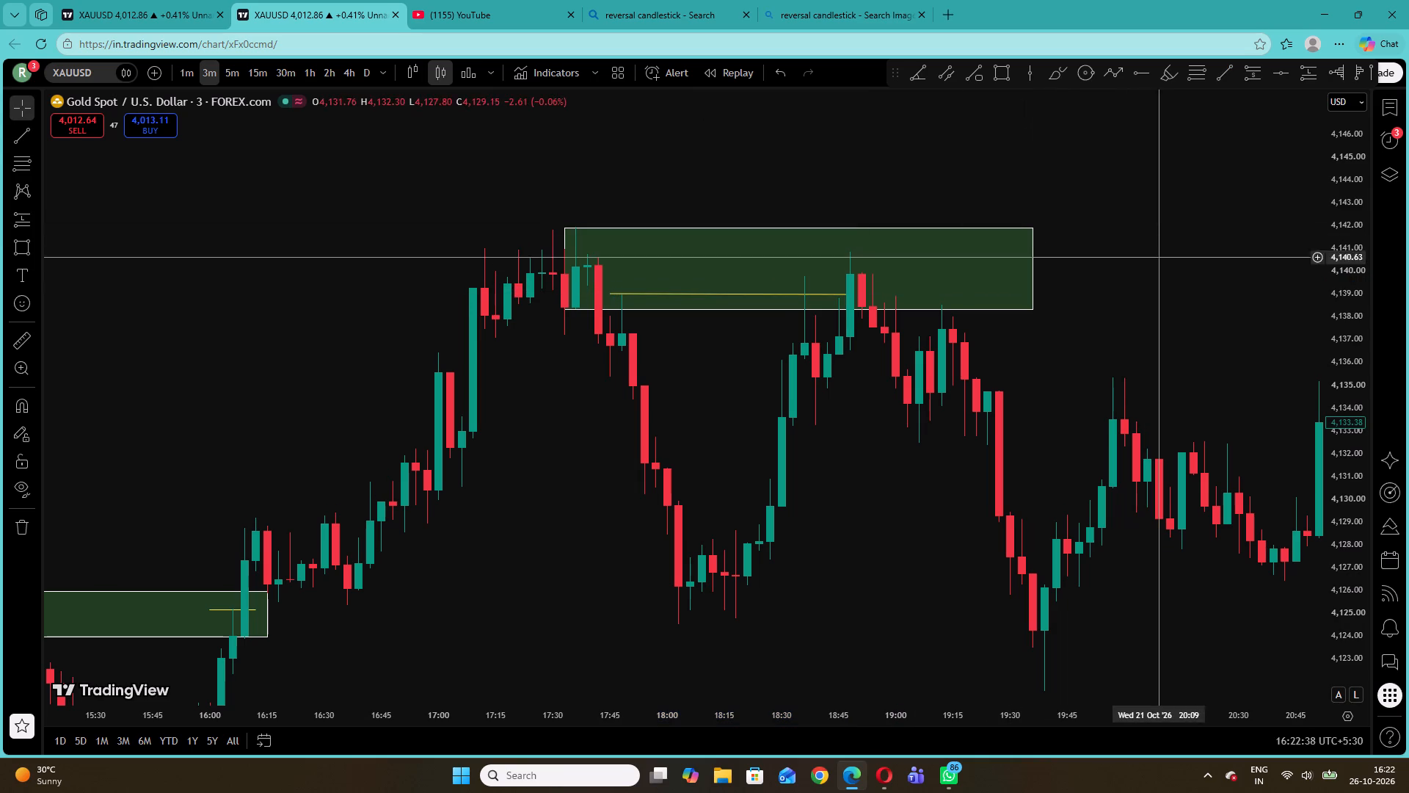
# Draw a rectangle zone from about 19:21 to 20:12 on 21 October, spanning about 4,134.85 down to 4,132.3.
pyautogui.moveTo(903, 496); pyautogui.dragTo(865, 412)
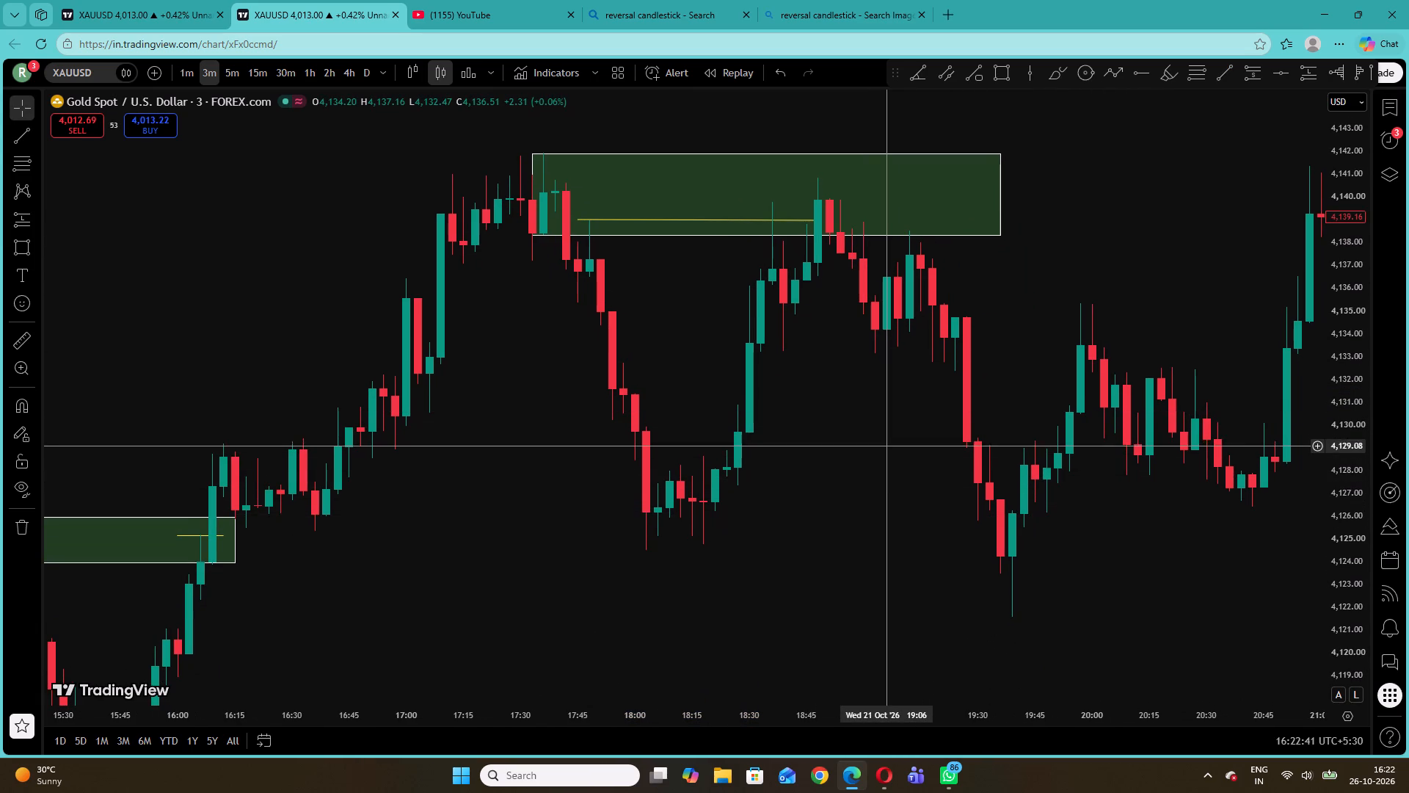
pyautogui.moveTo(887, 457); pyautogui.dragTo(805, 455)
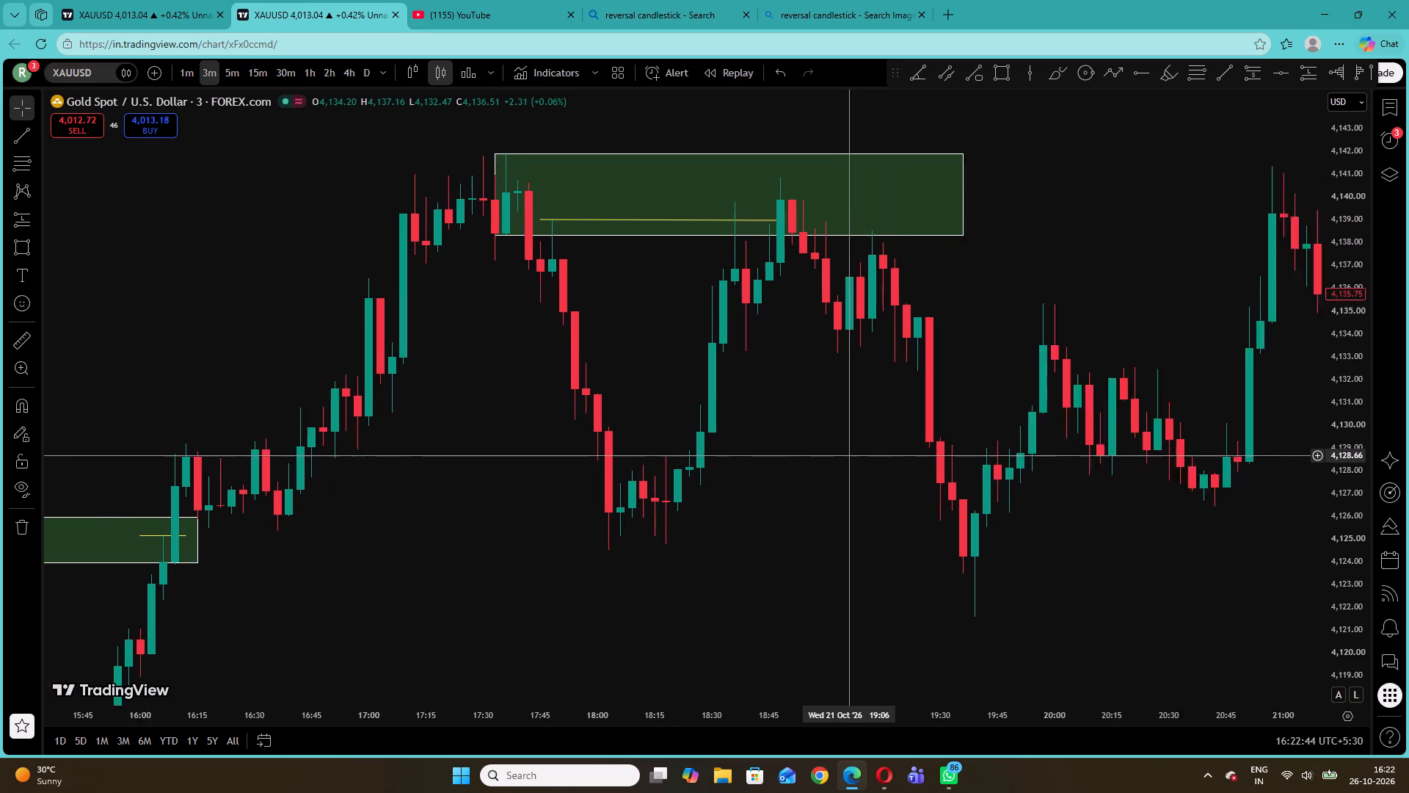
pyautogui.moveTo(805, 455); pyautogui.dragTo(761, 456)
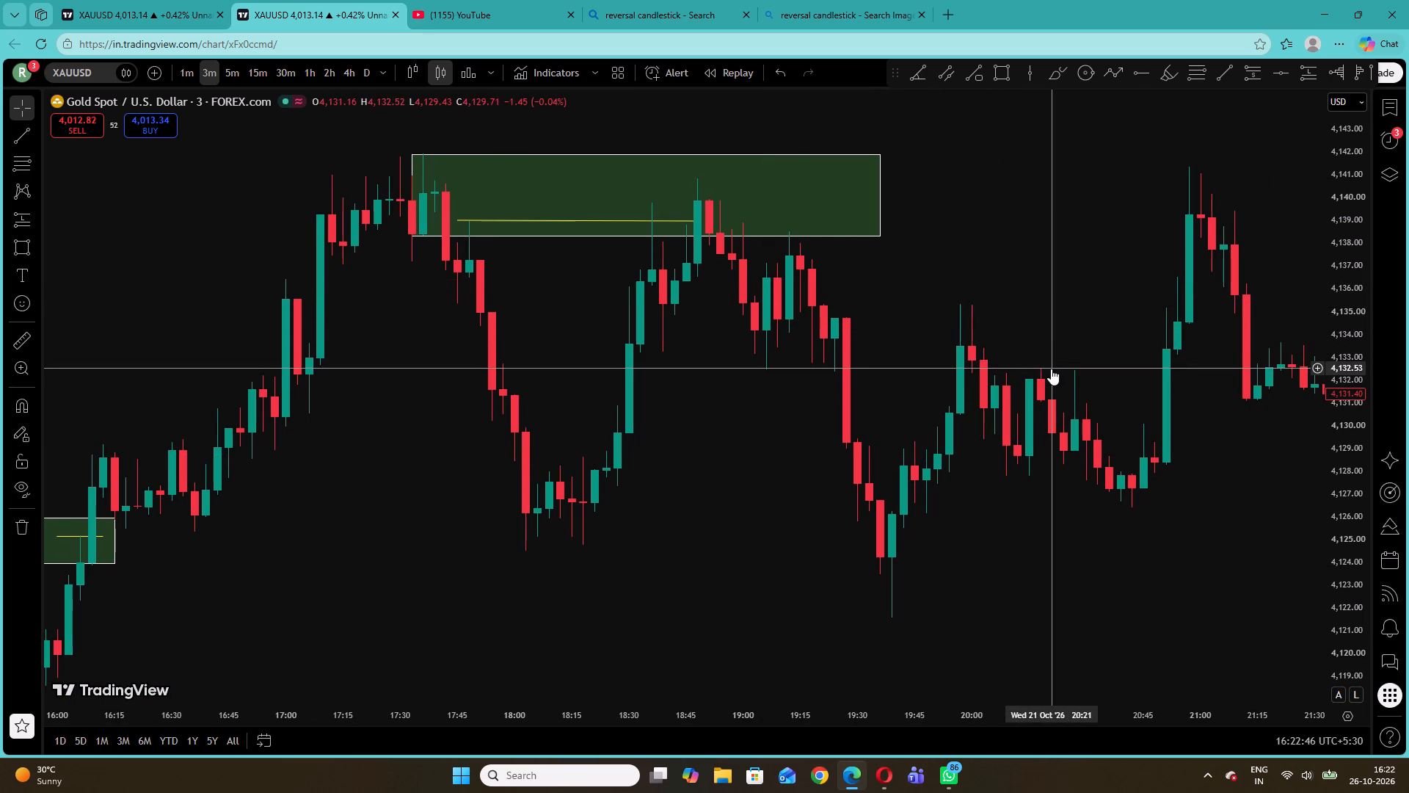
pyautogui.click(12, 242)
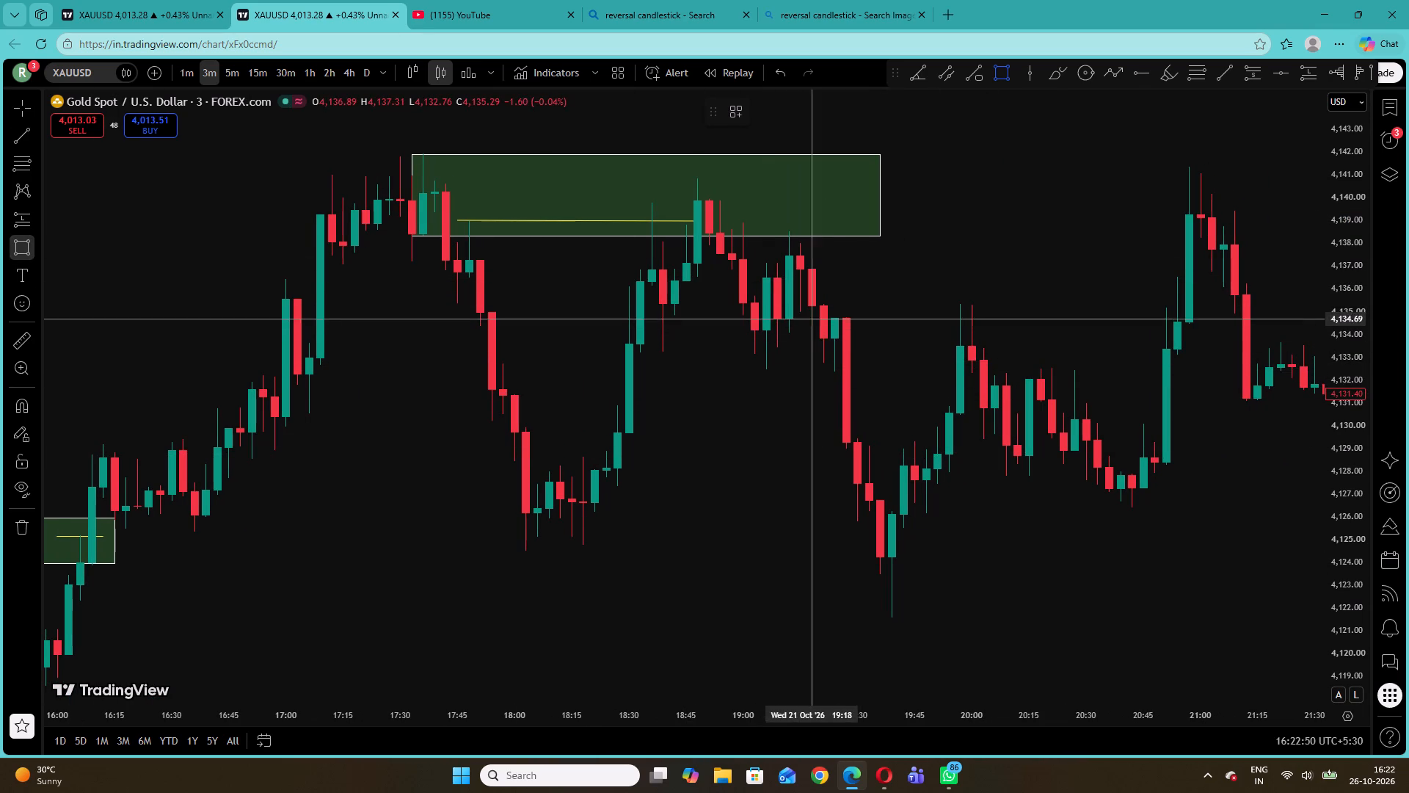
pyautogui.click(822, 315)
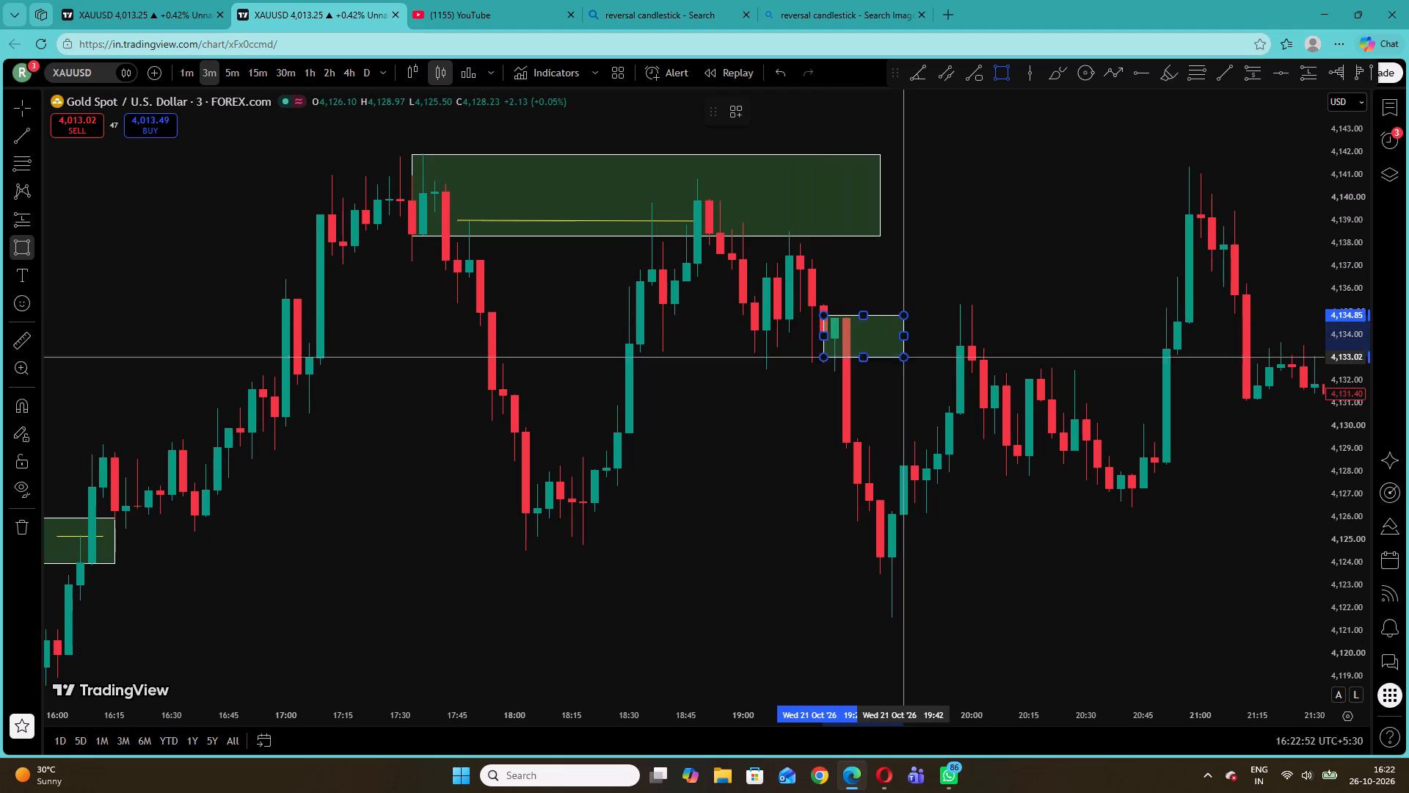
pyautogui.click(898, 372)
pyautogui.moveTo(903, 342); pyautogui.dragTo(1023, 341)
pyautogui.click(1033, 257)
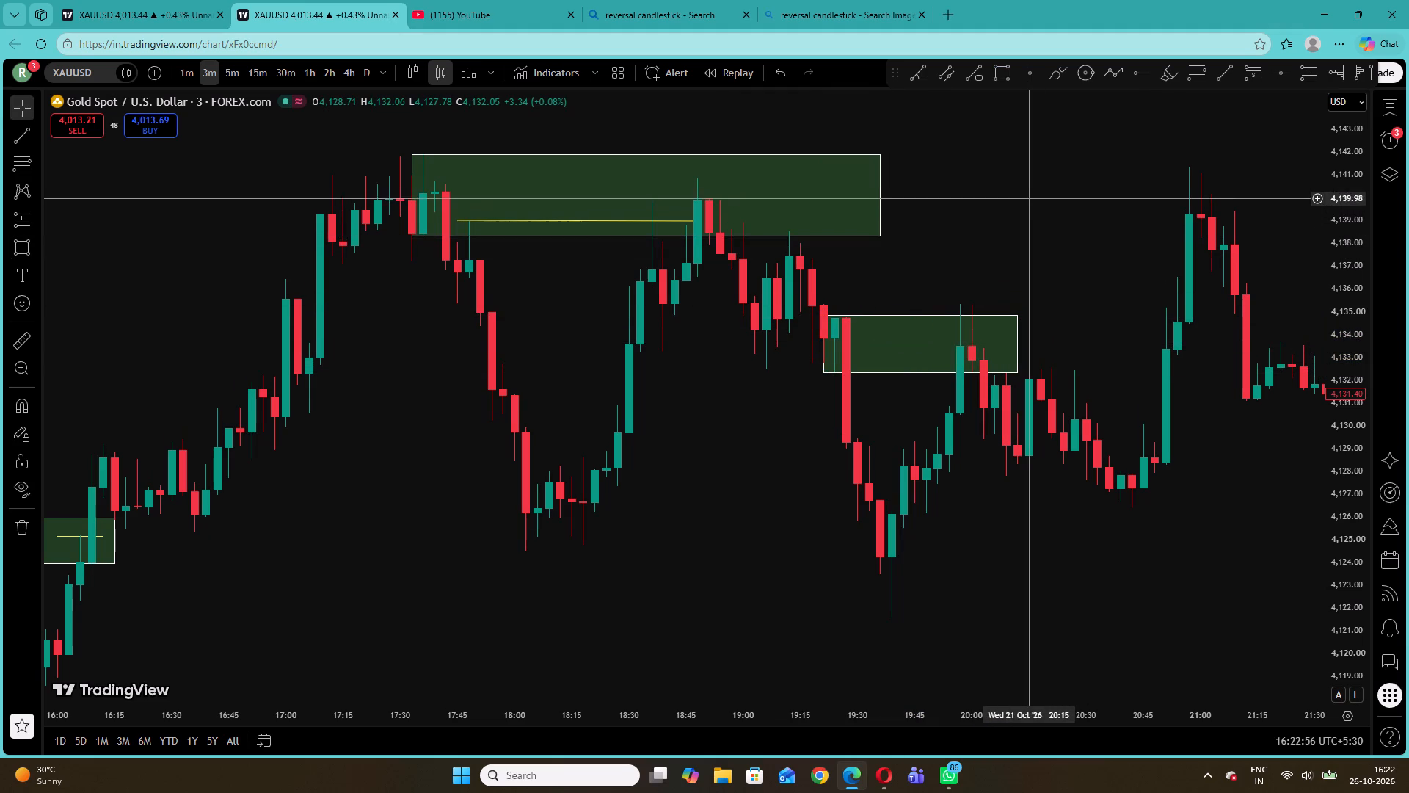
# Review the zones and trend lines already marked on 21 October, back to about 04:00 and forward to the evening candles.
pyautogui.moveTo(707, 364); pyautogui.dragTo(1094, 299)
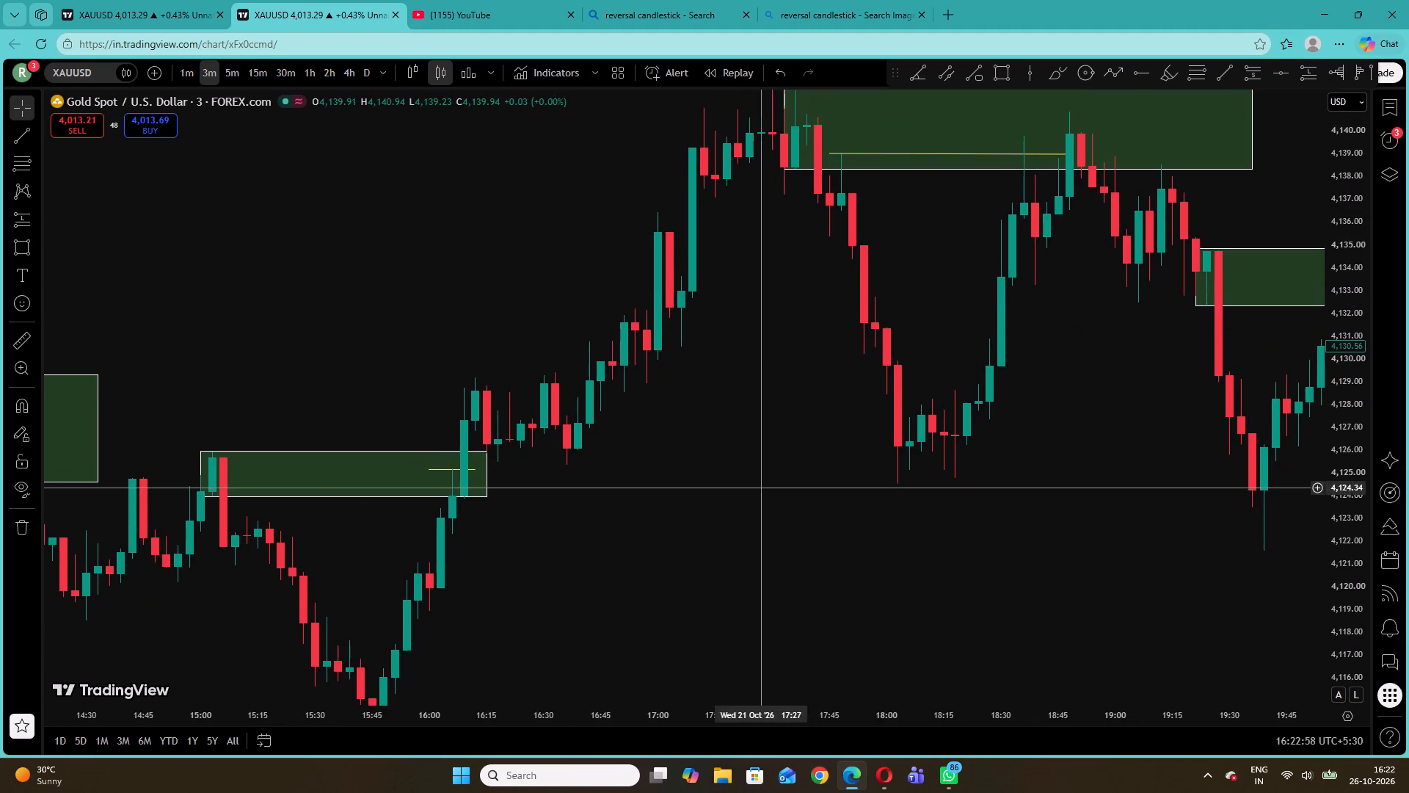
pyautogui.moveTo(760, 488); pyautogui.dragTo(1187, 366)
pyautogui.moveTo(656, 532); pyautogui.dragTo(1091, 546)
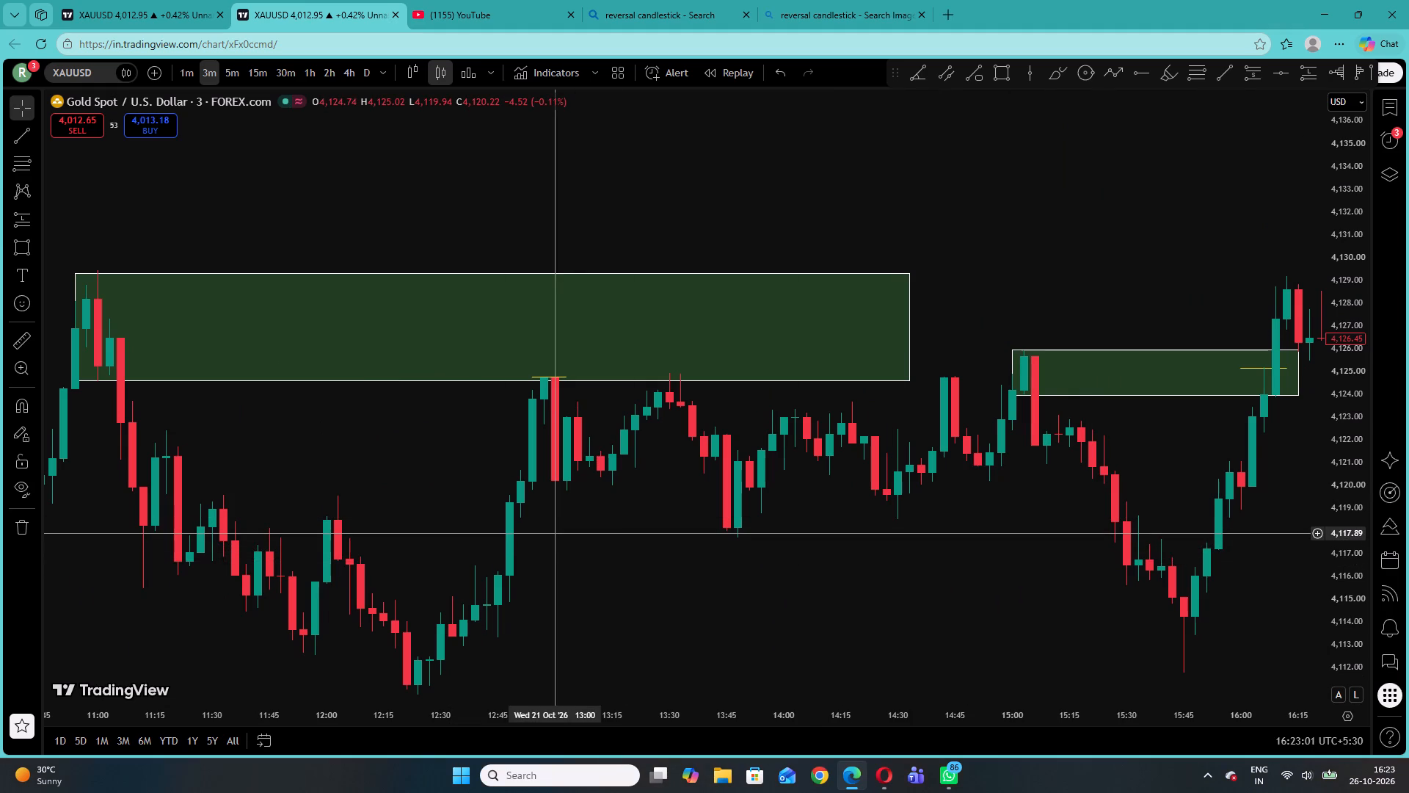
pyautogui.moveTo(550, 533); pyautogui.dragTo(1282, 420)
pyautogui.moveTo(713, 473); pyautogui.dragTo(1151, 499)
pyautogui.moveTo(663, 509); pyautogui.dragTo(1118, 492)
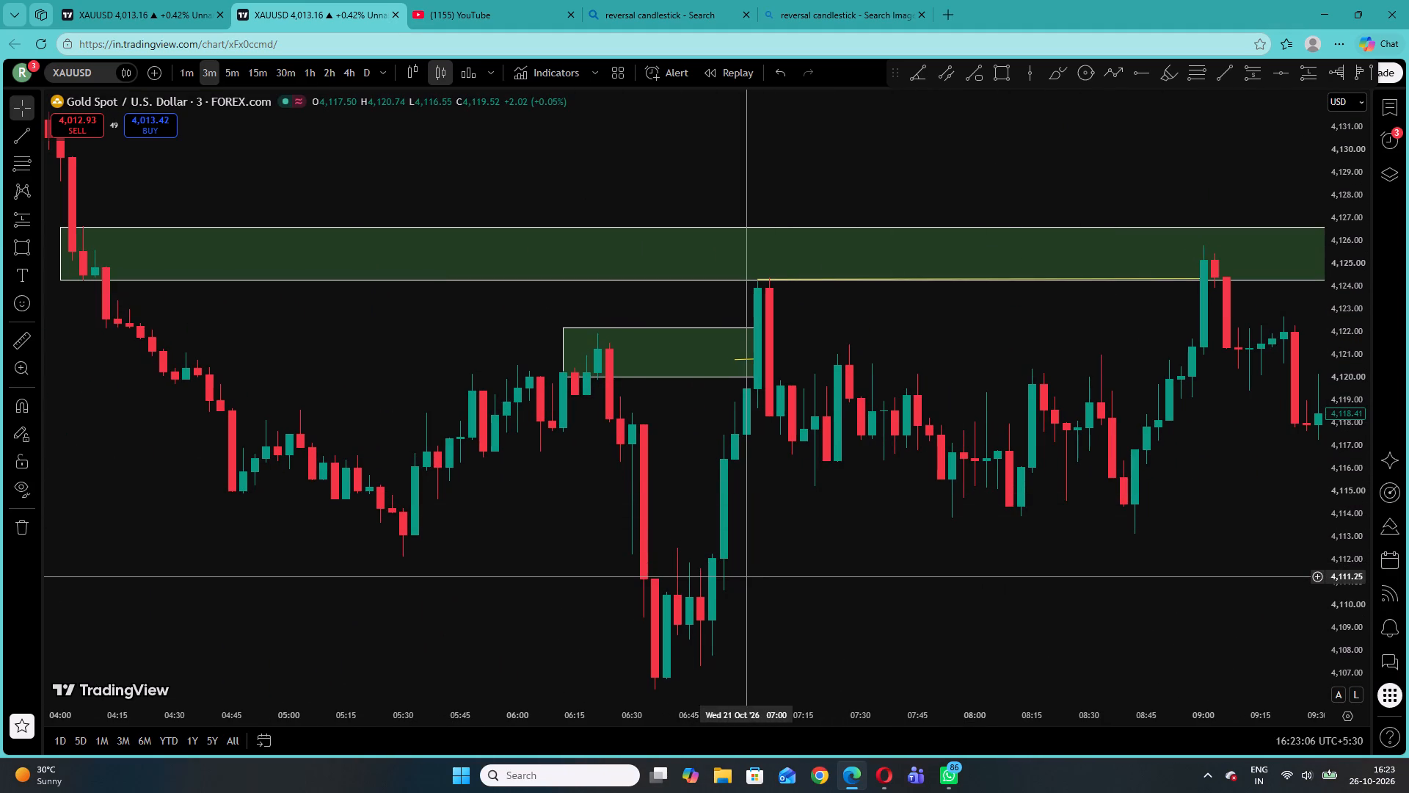
pyautogui.moveTo(751, 576); pyautogui.dragTo(605, 510)
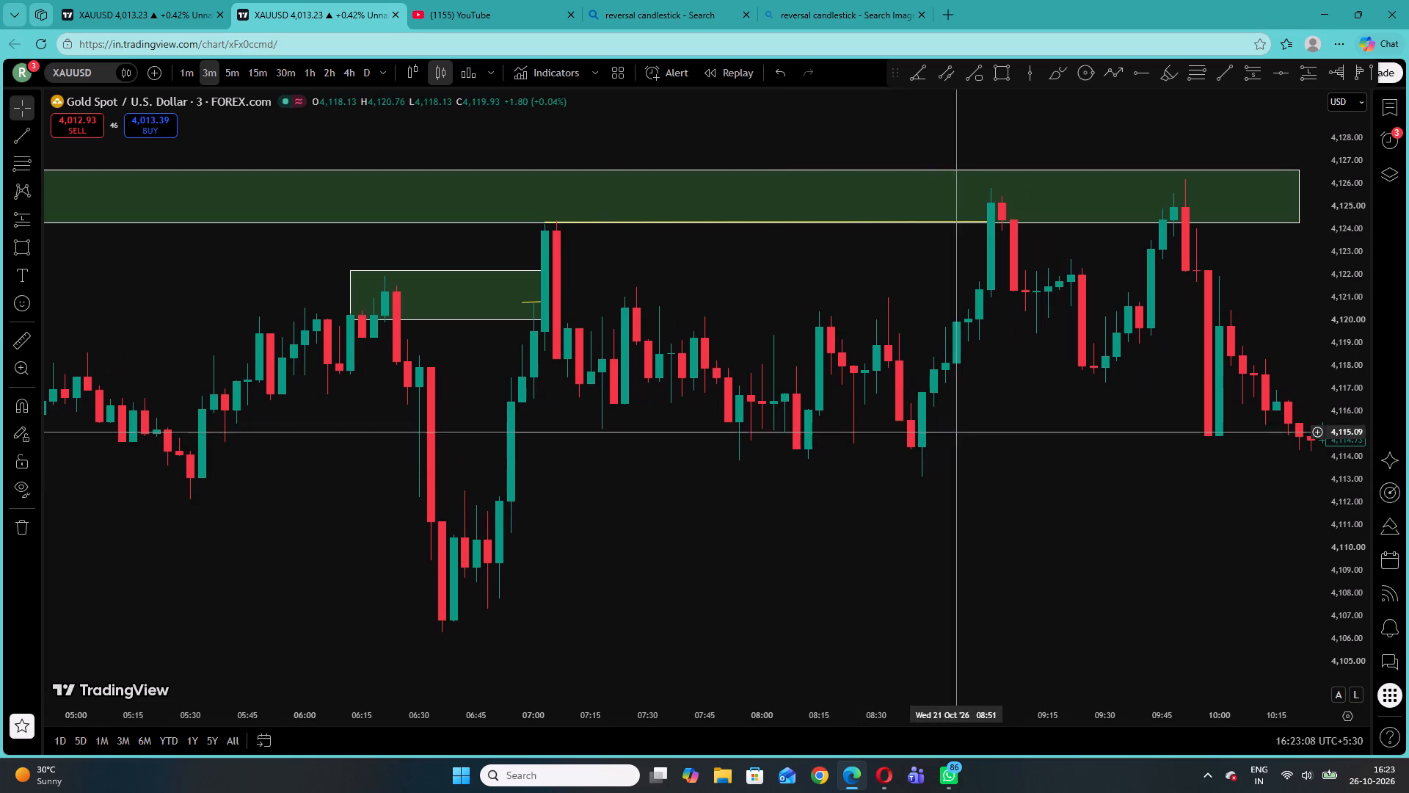
pyautogui.moveTo(1087, 449); pyautogui.dragTo(353, 425)
pyautogui.moveTo(1071, 424); pyautogui.dragTo(407, 490)
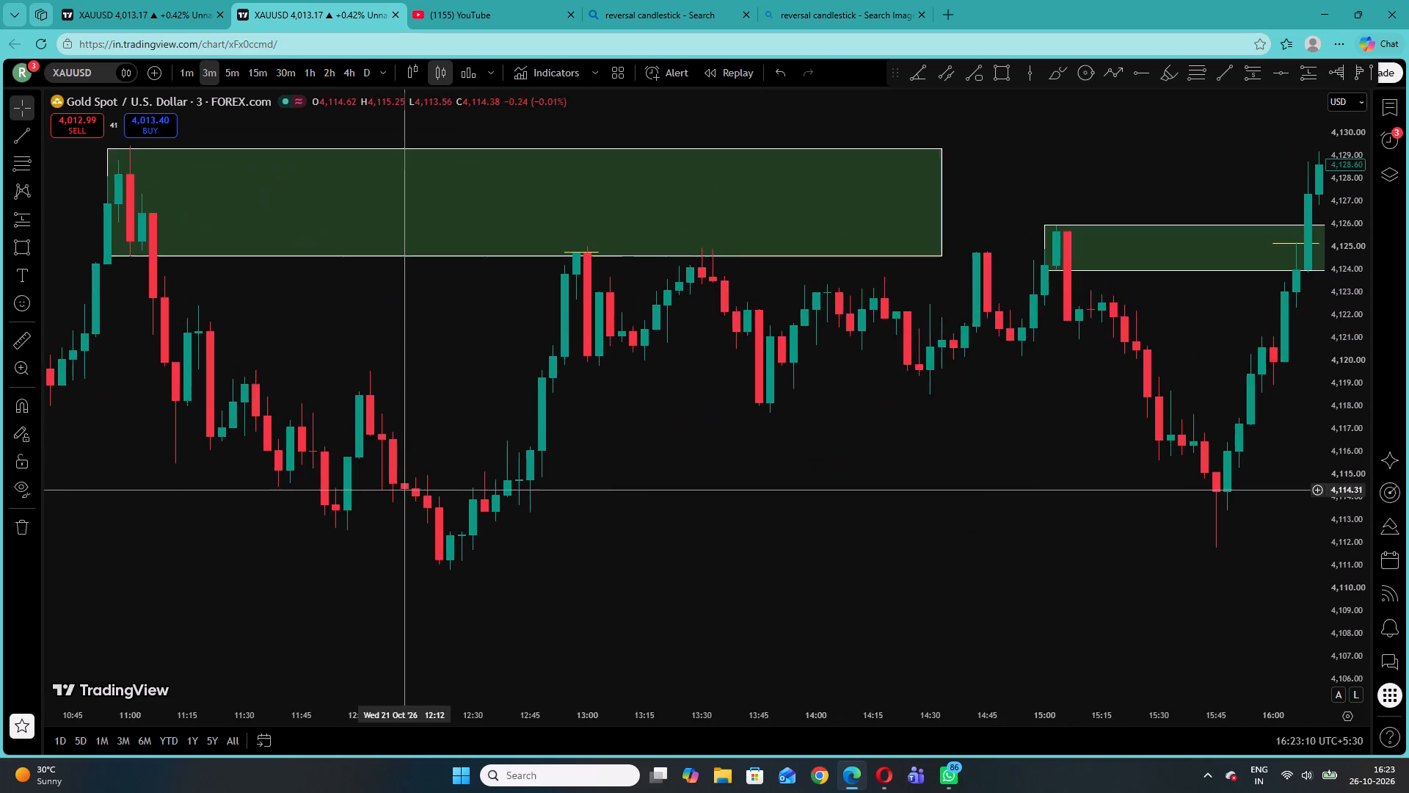
pyautogui.moveTo(407, 490); pyautogui.dragTo(408, 492)
pyautogui.moveTo(895, 468); pyautogui.dragTo(415, 474)
pyautogui.moveTo(996, 416); pyautogui.dragTo(656, 537)
pyautogui.moveTo(1022, 430); pyautogui.dragTo(587, 583)
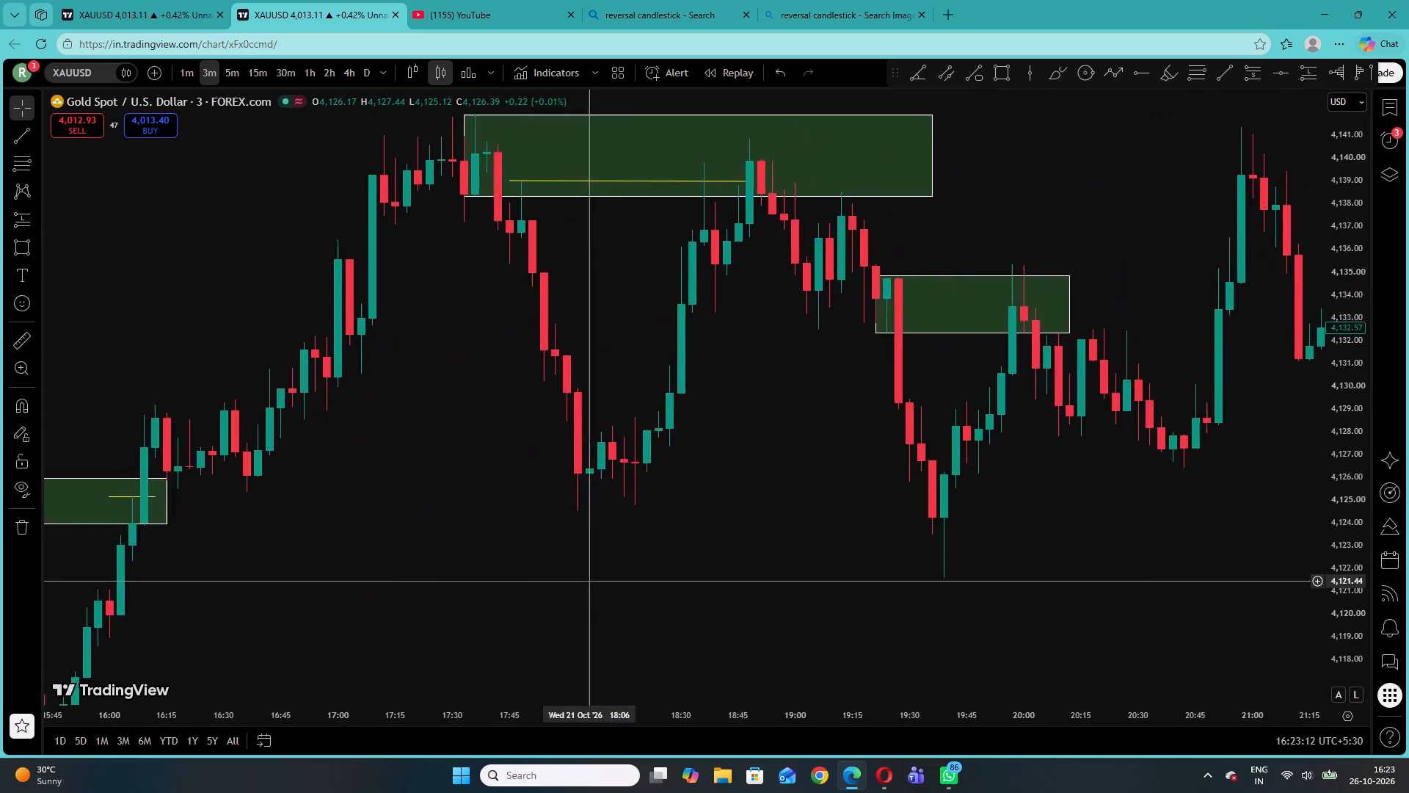
pyautogui.moveTo(587, 583); pyautogui.dragTo(586, 584)
pyautogui.moveTo(845, 482); pyautogui.dragTo(611, 562)
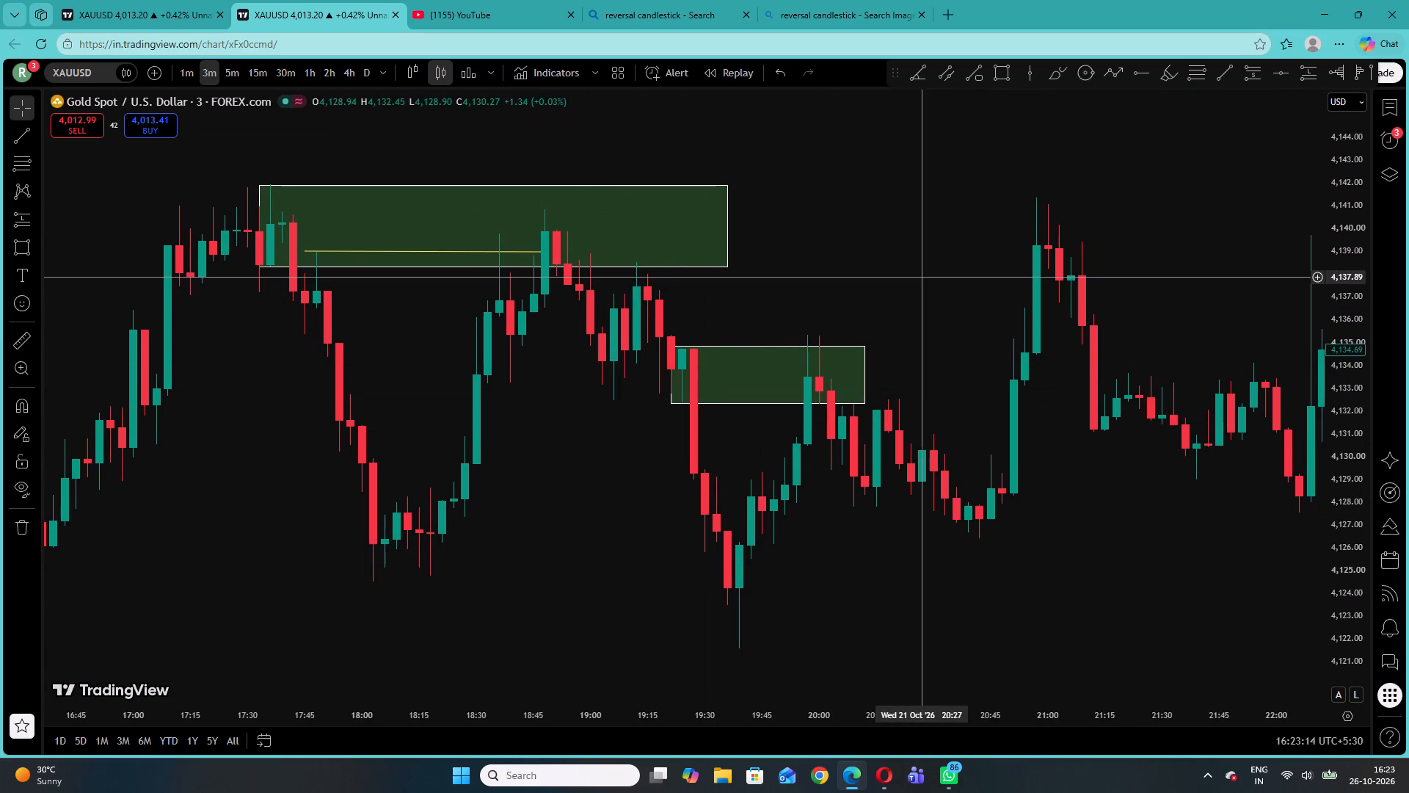
# Draw a rectangle zone from 20:42 to 22:30 on 21 October, spanning about 4,130.11 down to 4,127.1.
pyautogui.moveTo(911, 273); pyautogui.dragTo(547, 294)
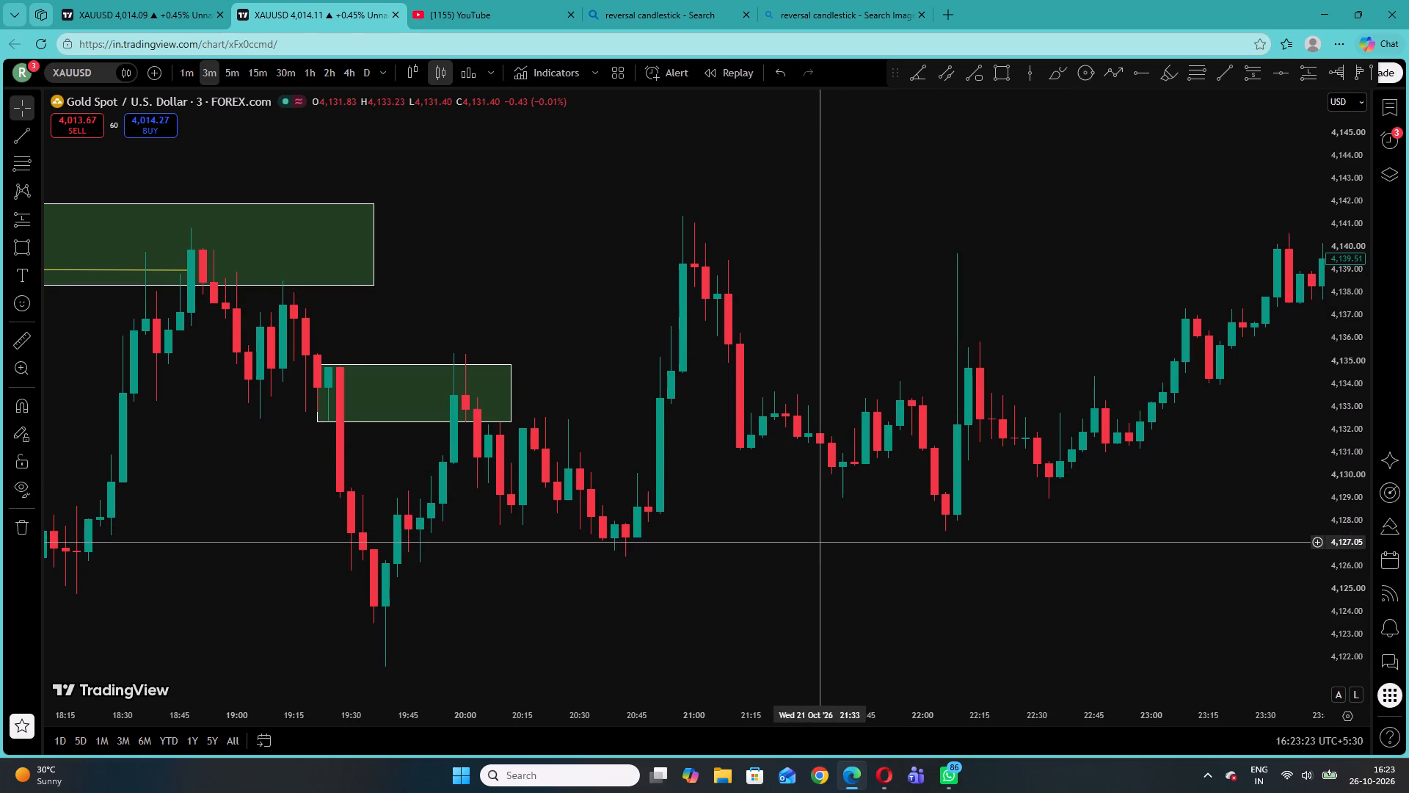
pyautogui.click(14, 236)
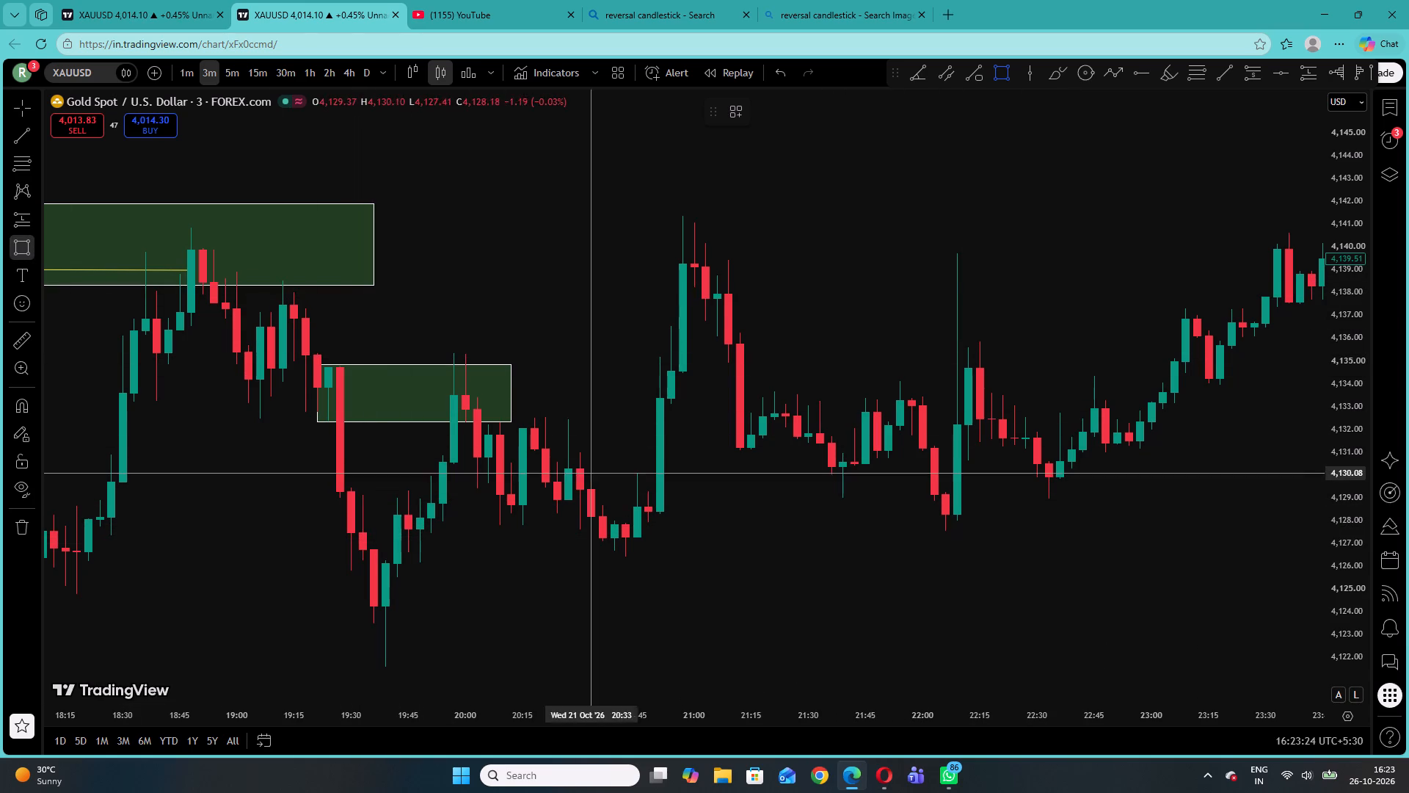
pyautogui.click(622, 472)
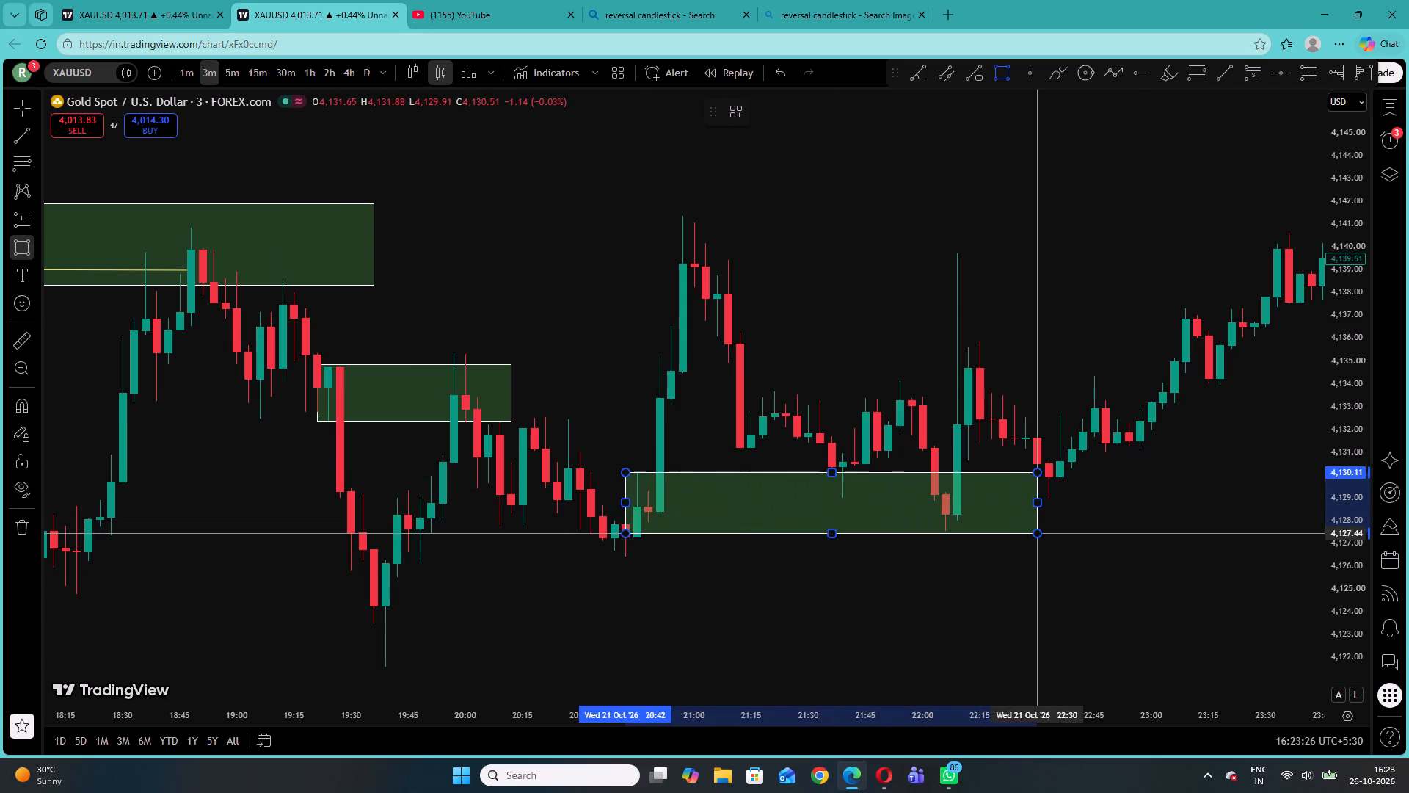
pyautogui.click(1035, 540)
pyautogui.click(903, 379)
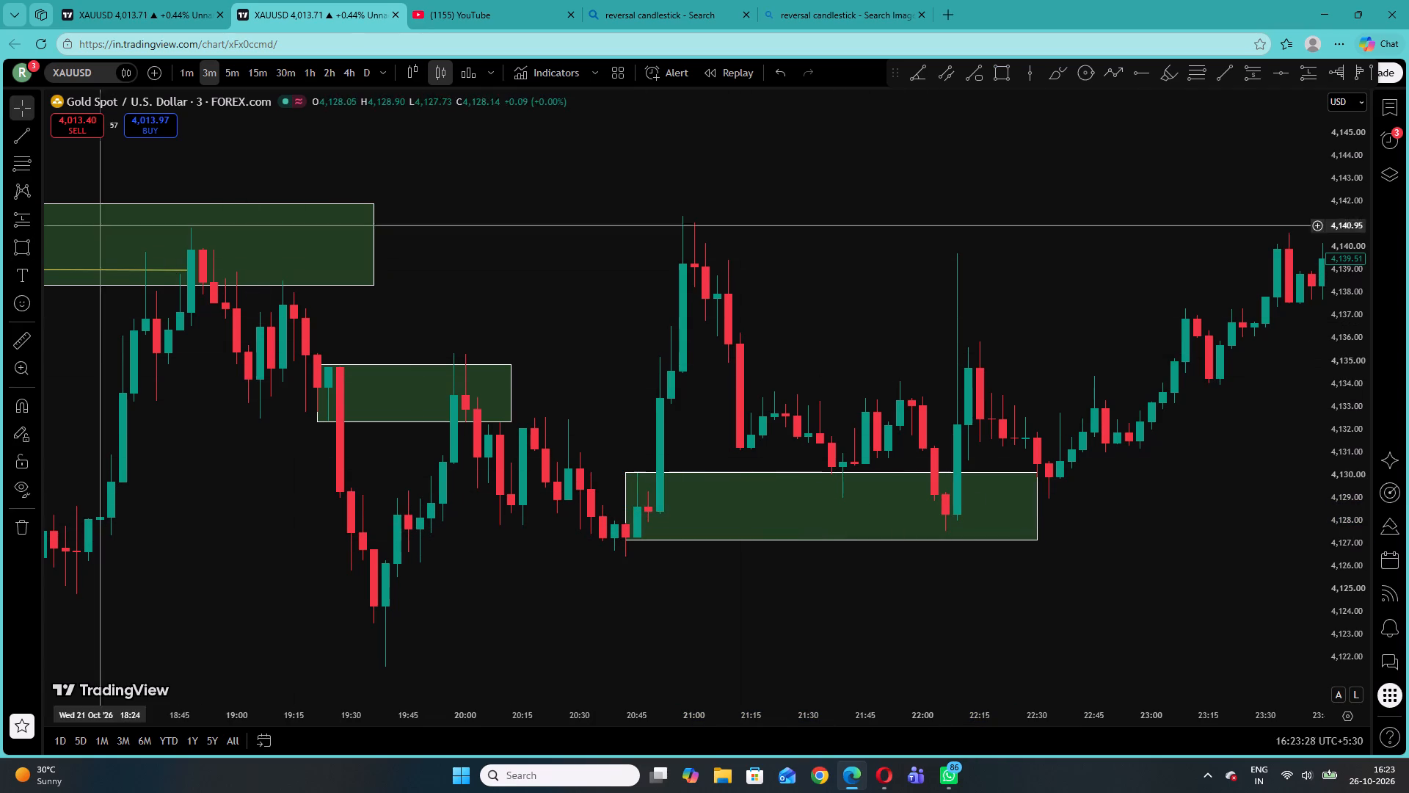
# Draw a horizontal trend line at about 4,129.02 from 21:36 to about 22:12 inside the zone starting at 20:42.
pyautogui.click(13, 131)
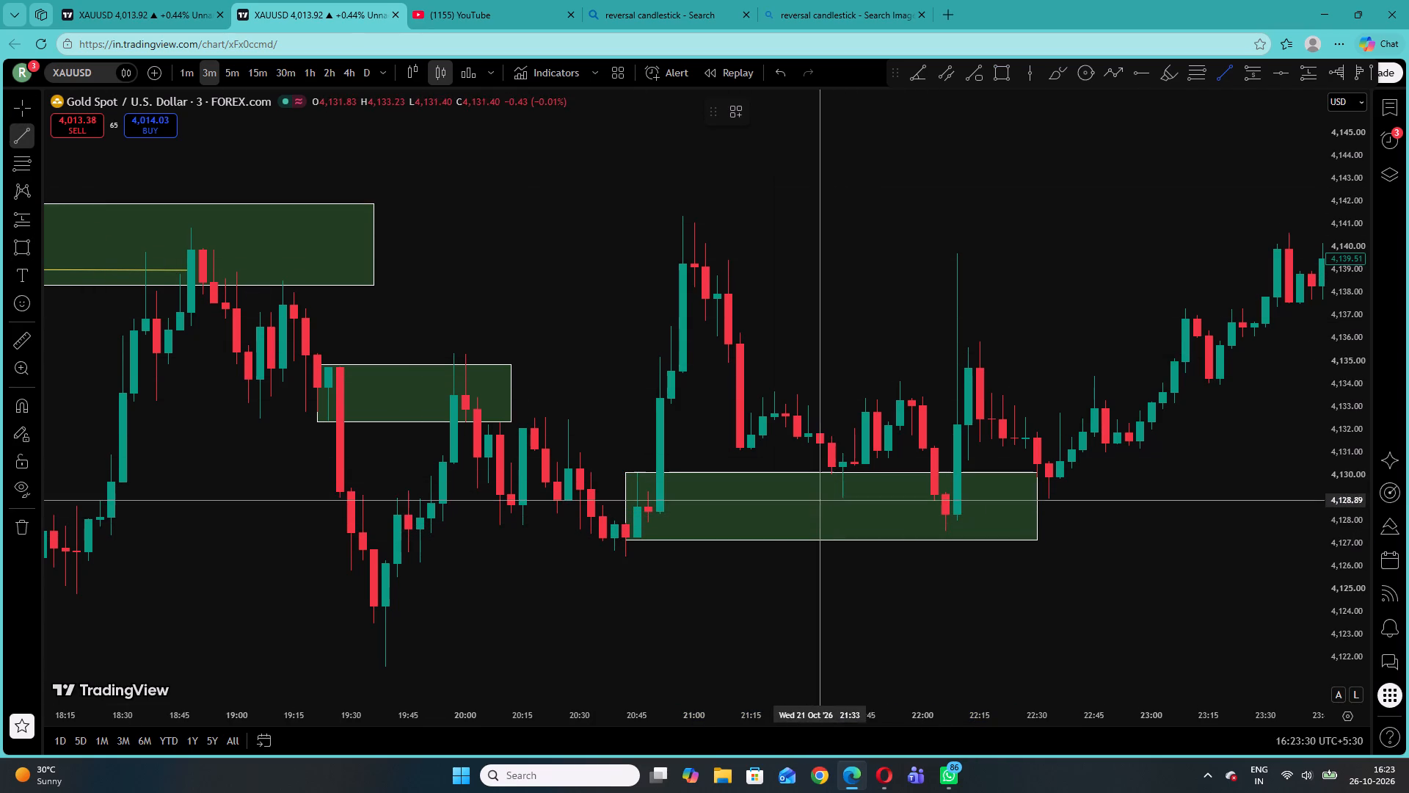
pyautogui.click(833, 496)
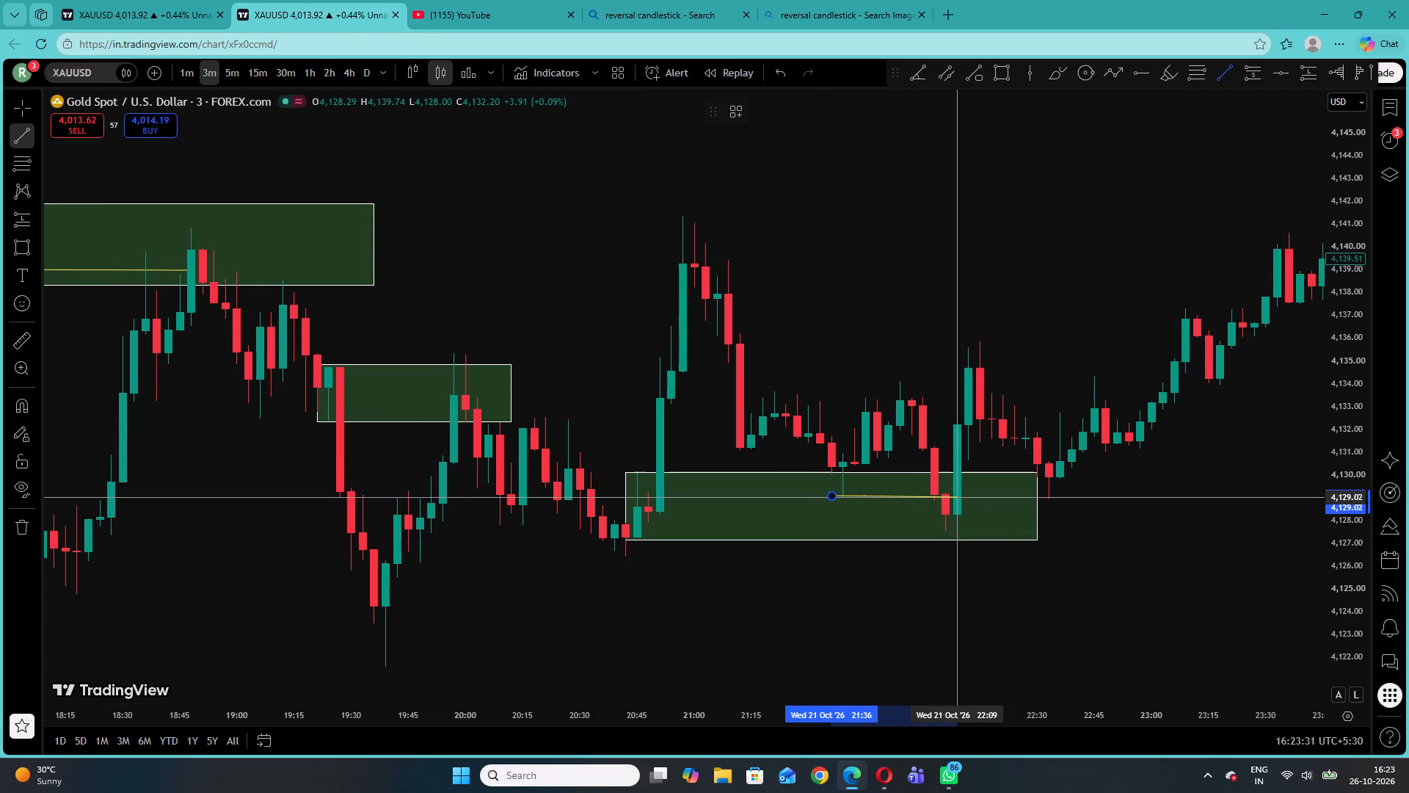
pyautogui.click(964, 496)
pyautogui.click(895, 327)
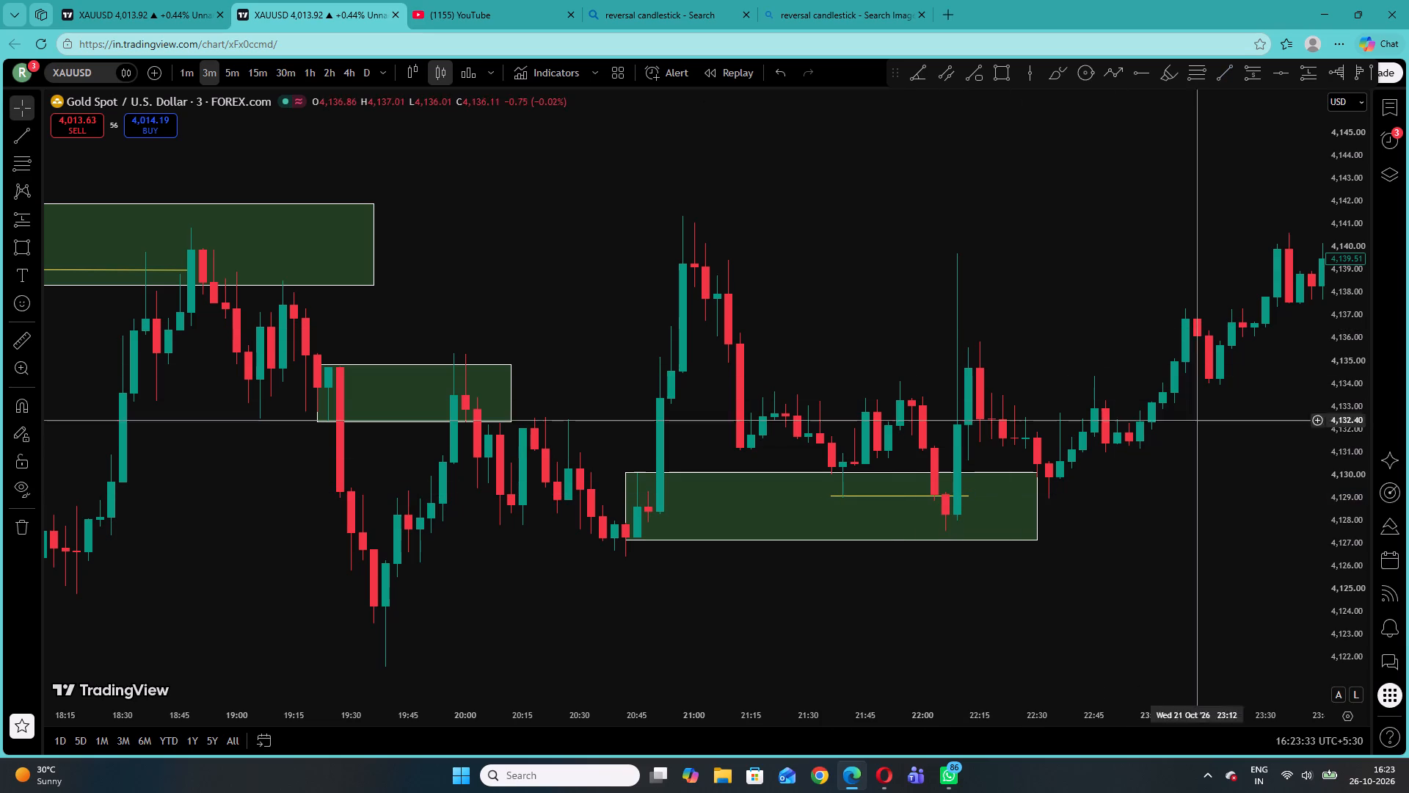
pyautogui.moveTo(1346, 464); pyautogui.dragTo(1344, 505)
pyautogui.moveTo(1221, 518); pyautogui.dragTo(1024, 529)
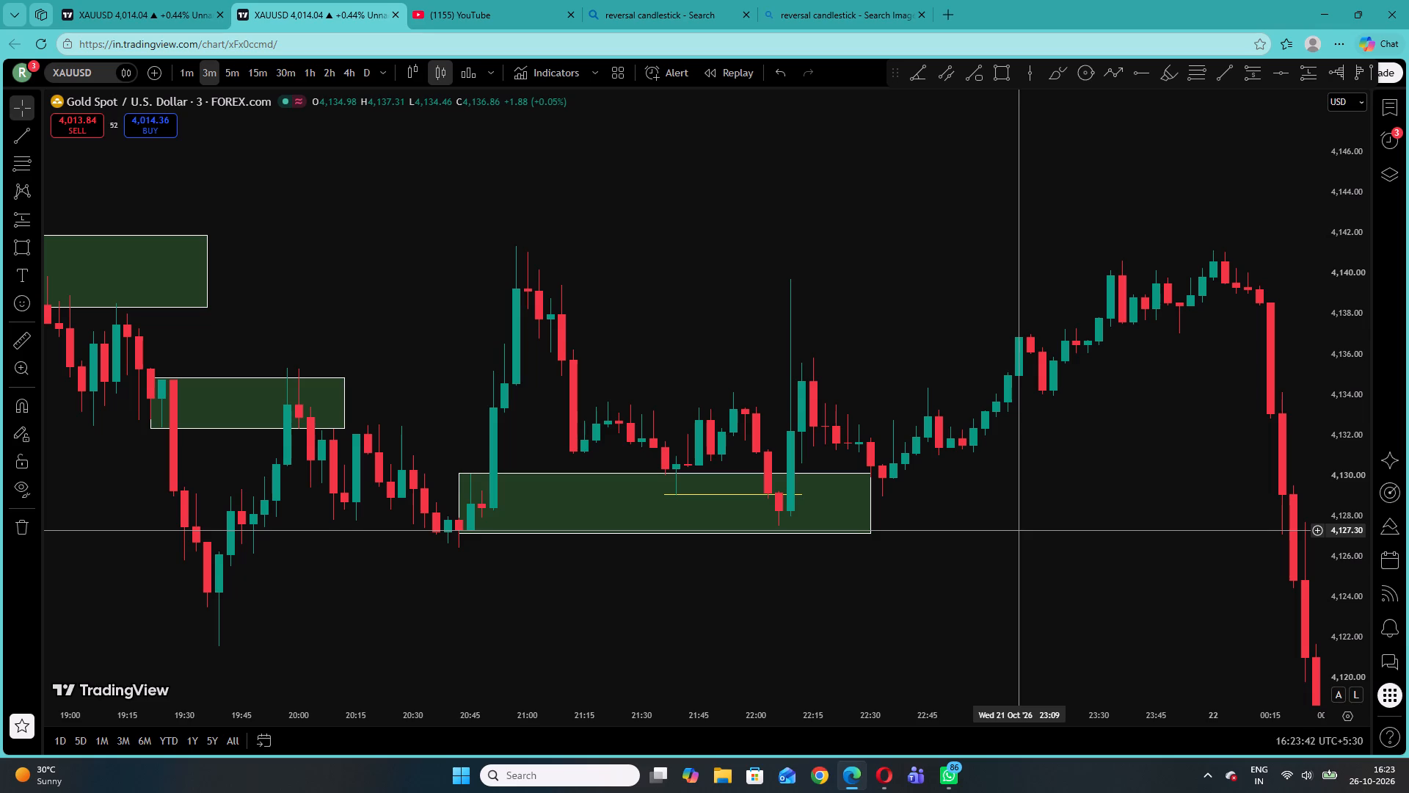
# Switch to the XAUUSD chart with the MA ribbon and set its timeframe to 5 minutes.
pyautogui.click(151, 0)
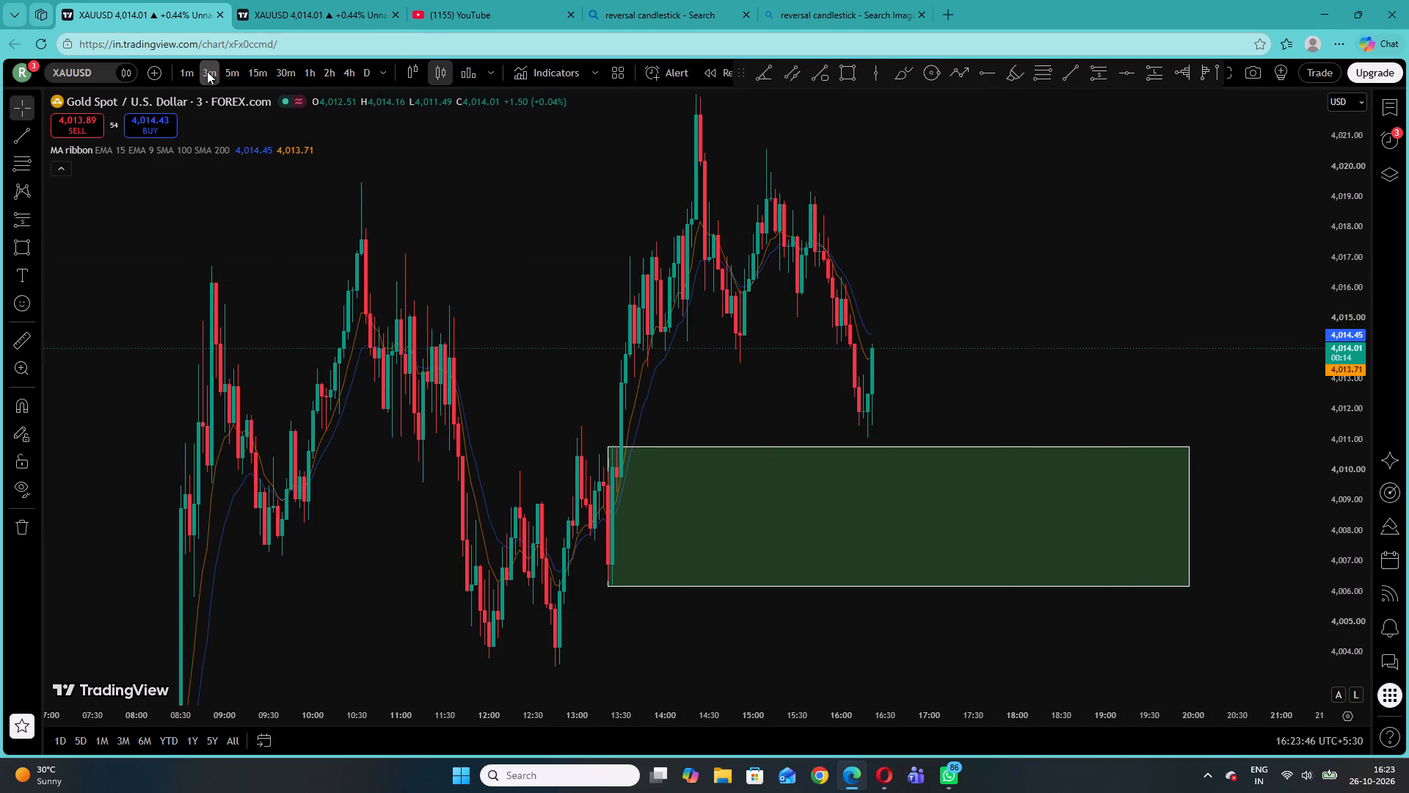
pyautogui.click(236, 69)
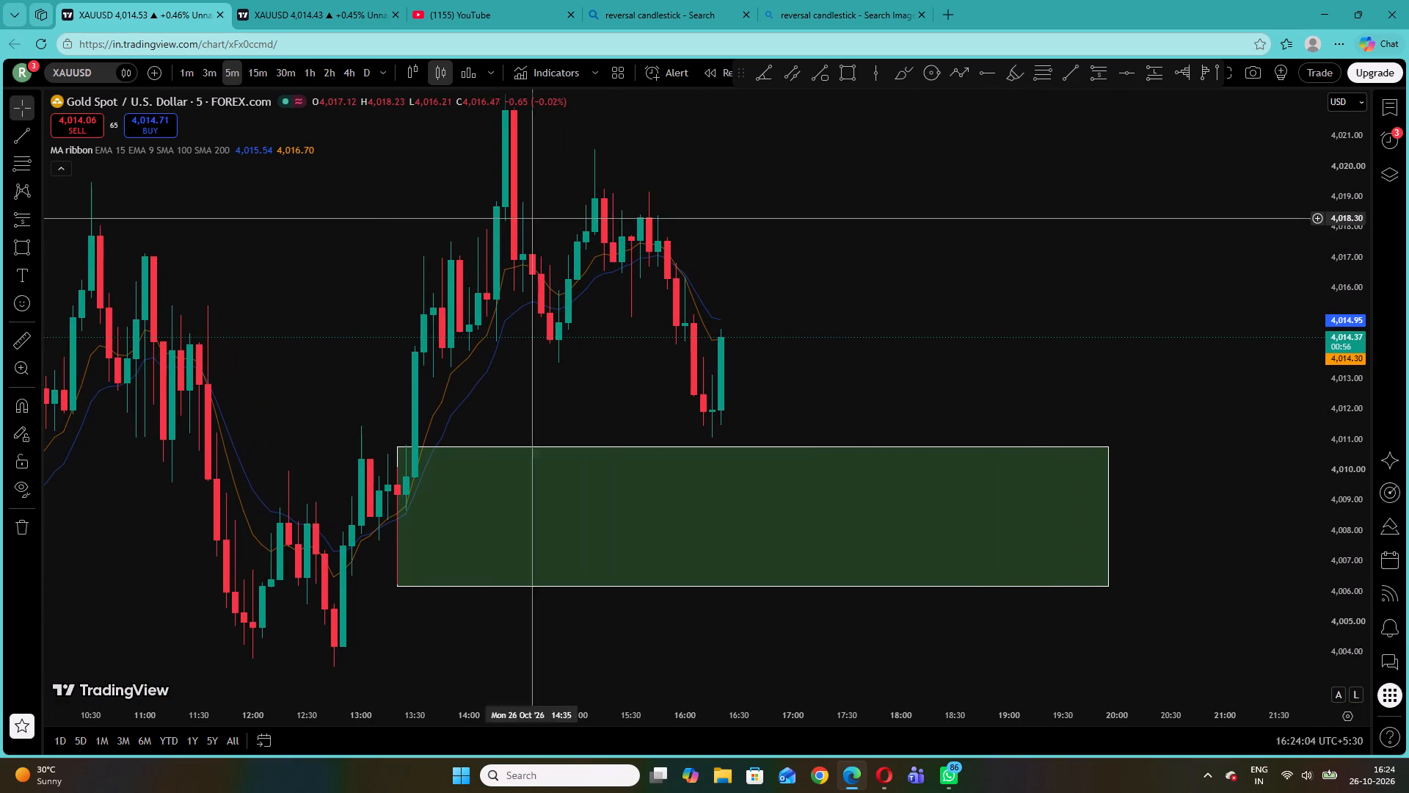
# Draw a rectangle zone from 15:55 to 17:00 on 26 October, spanning about 4,016.46 down to 4,014.24.
pyautogui.click(21, 241)
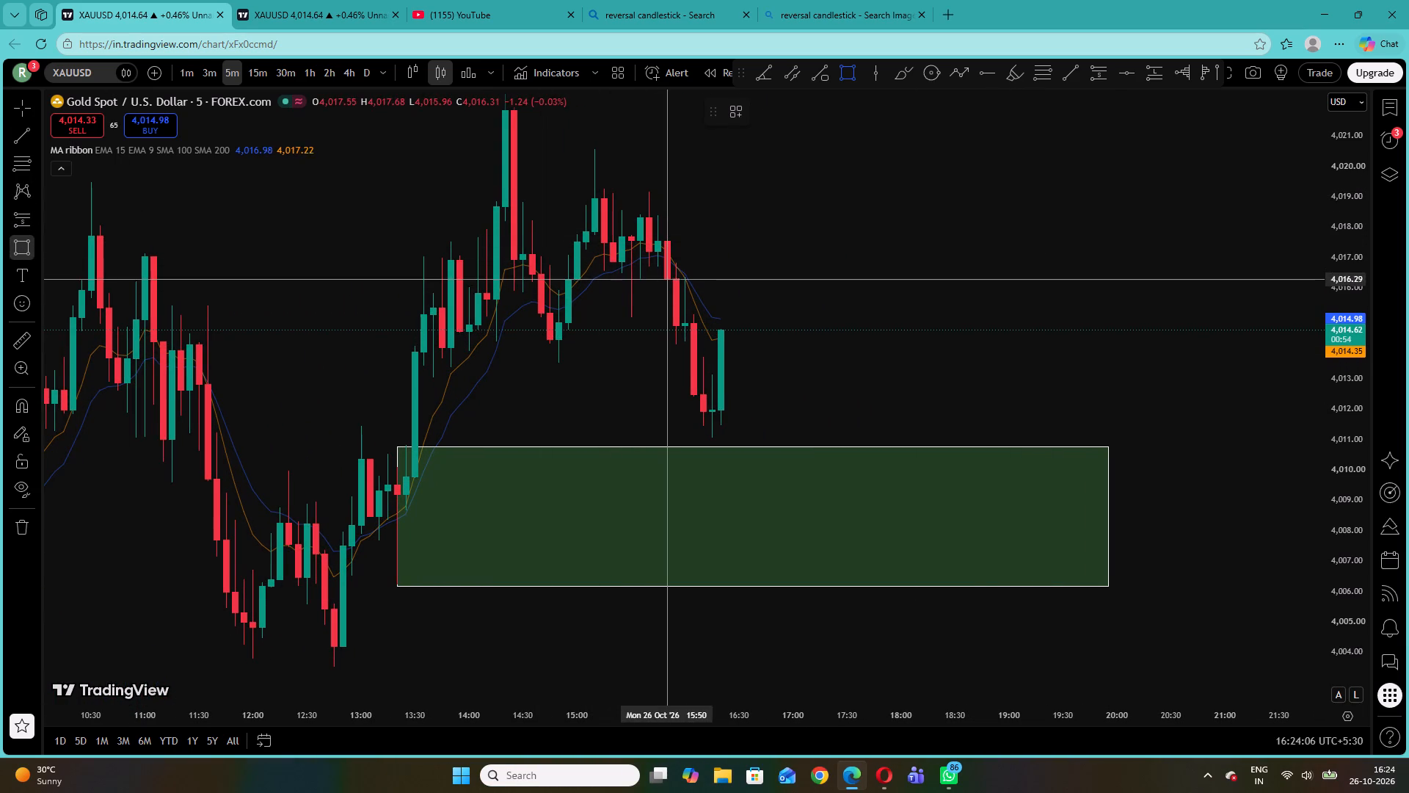
pyautogui.click(677, 274)
pyautogui.click(793, 341)
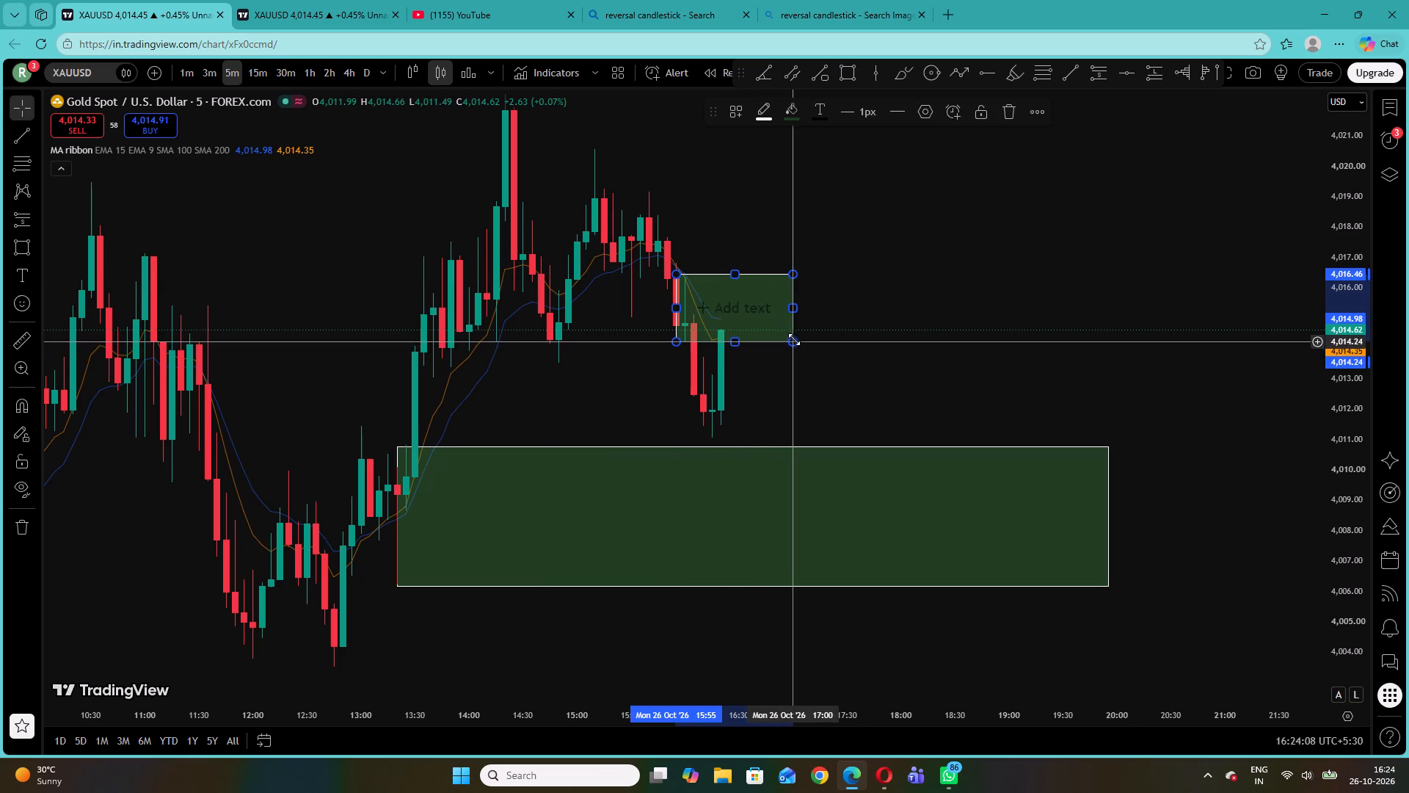
# Extend the end of the 15:55 rectangle zone on 26 October to about 18:05.
pyautogui.moveTo(796, 311); pyautogui.dragTo(908, 322)
pyautogui.click(737, 161)
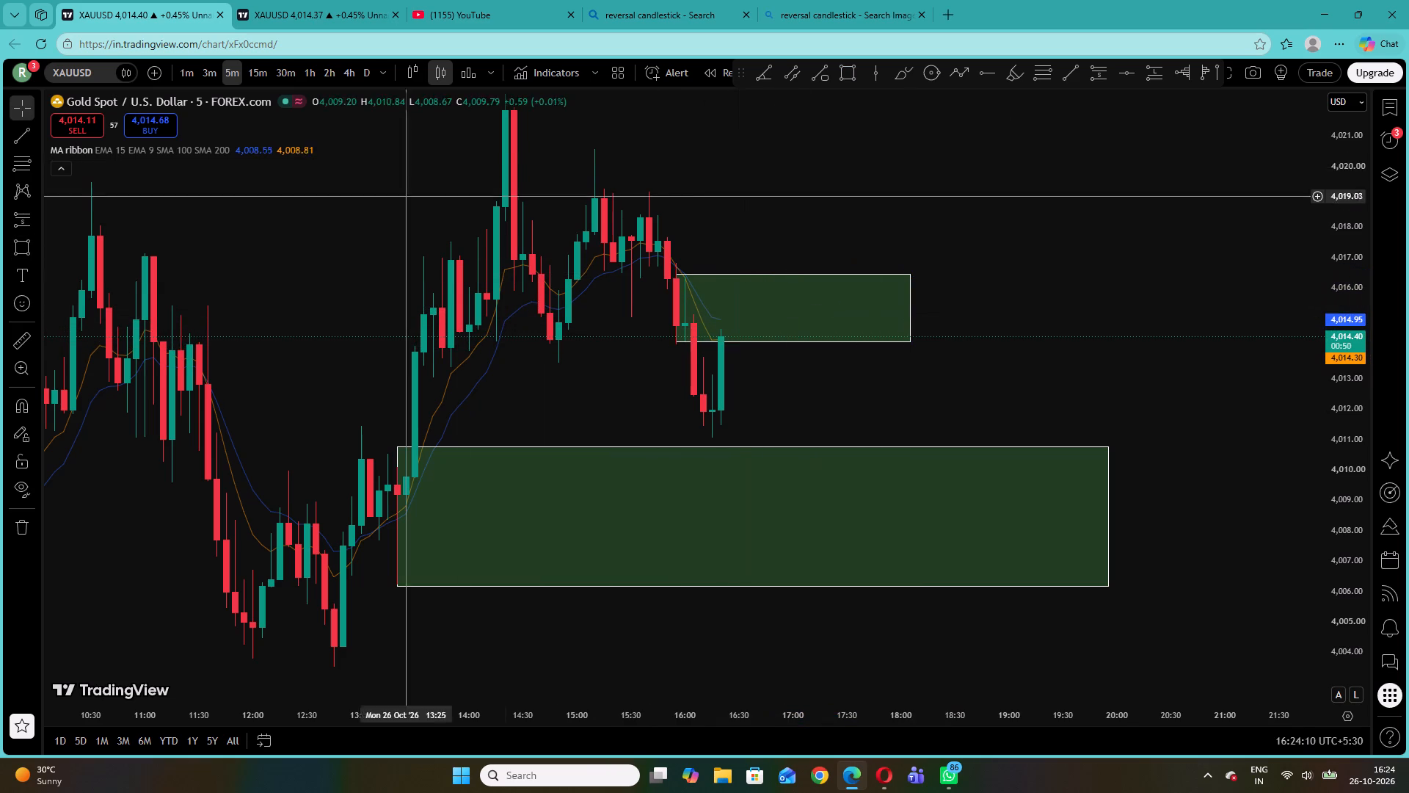
# On the 3-minute timeframe, draw a nearly horizontal trend line at about 4,014.64 from 16:12 to about 16:57 inside the 15:55 zone.
pyautogui.click(208, 68)
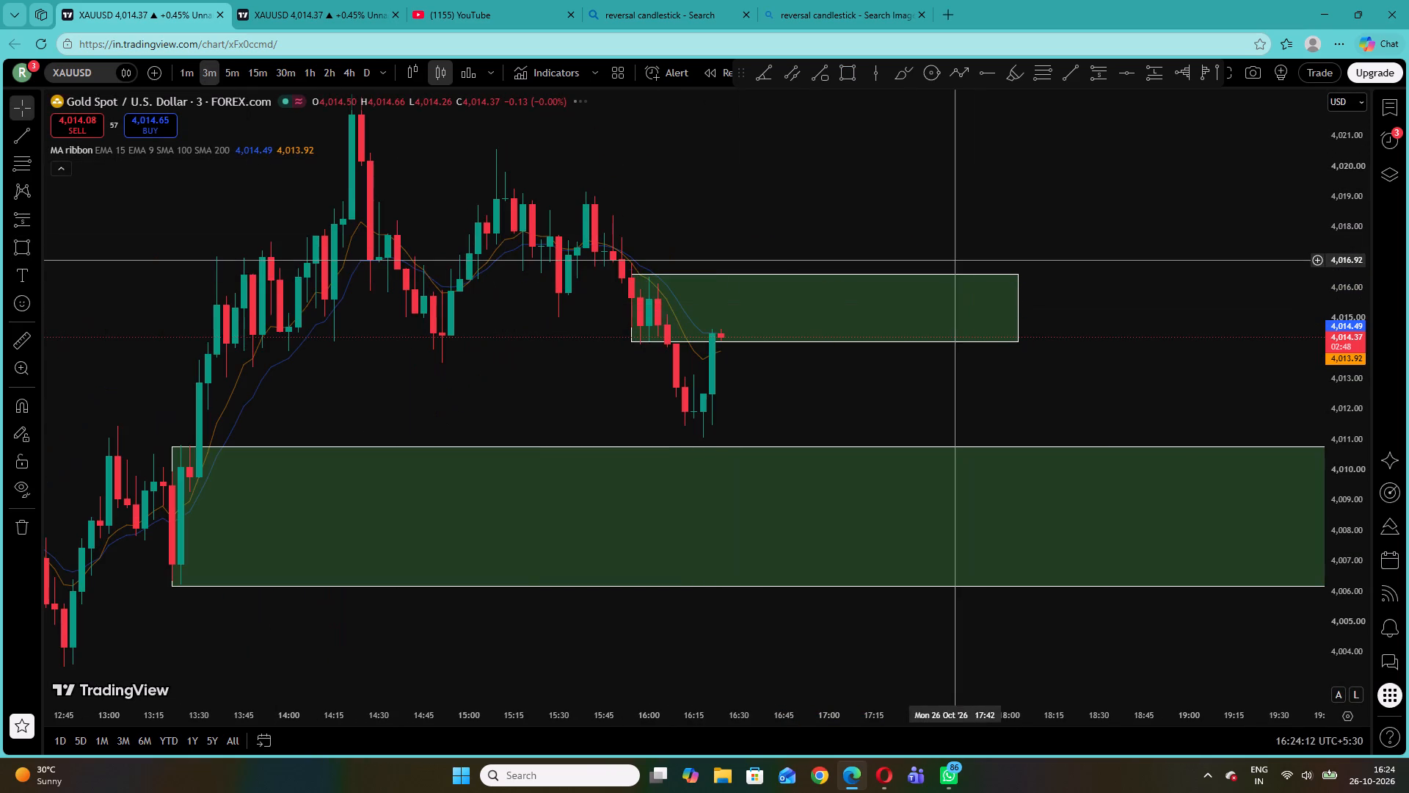
pyautogui.moveTo(1358, 441); pyautogui.dragTo(1340, 209)
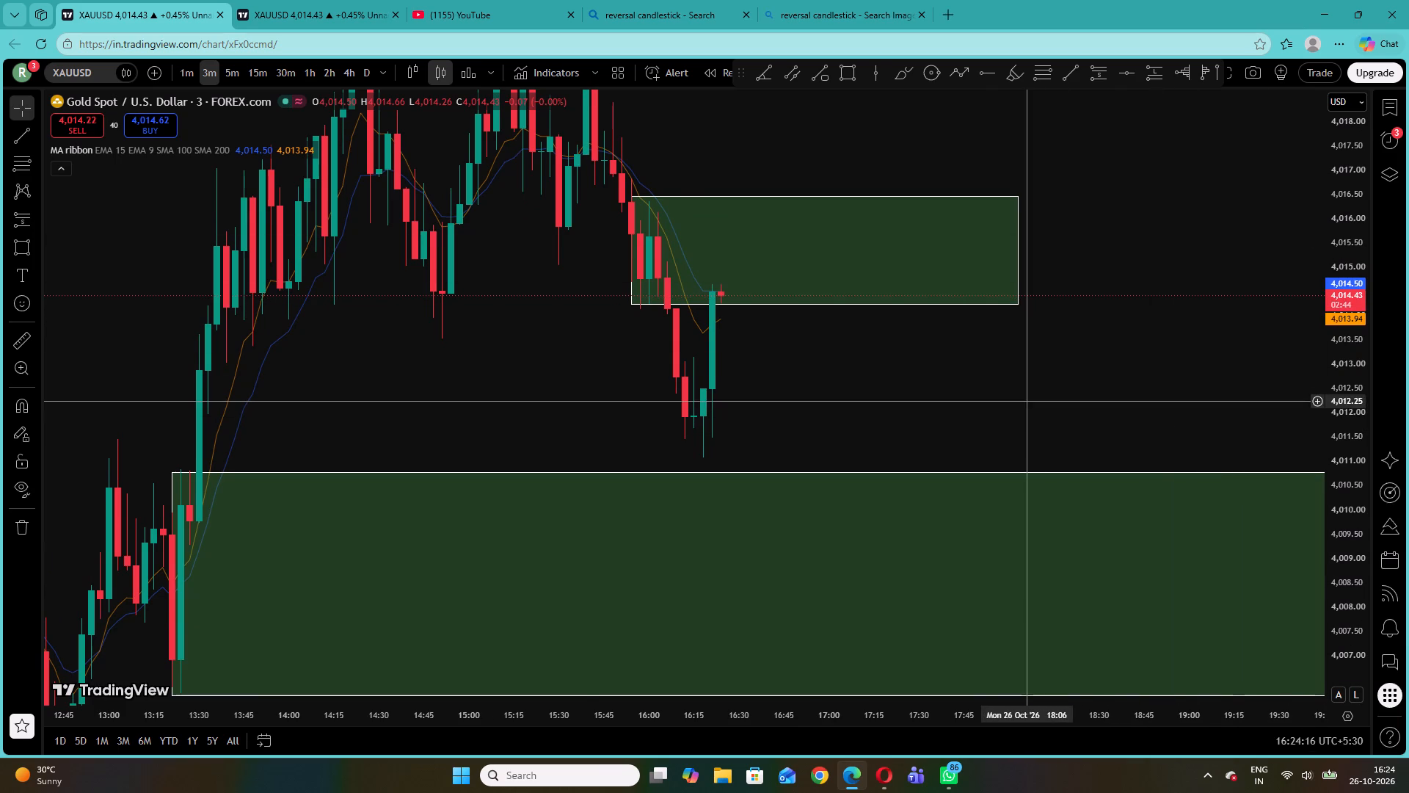
pyautogui.moveTo(1030, 400); pyautogui.dragTo(1070, 465)
pyautogui.moveTo(1352, 493); pyautogui.dragTo(1327, 228)
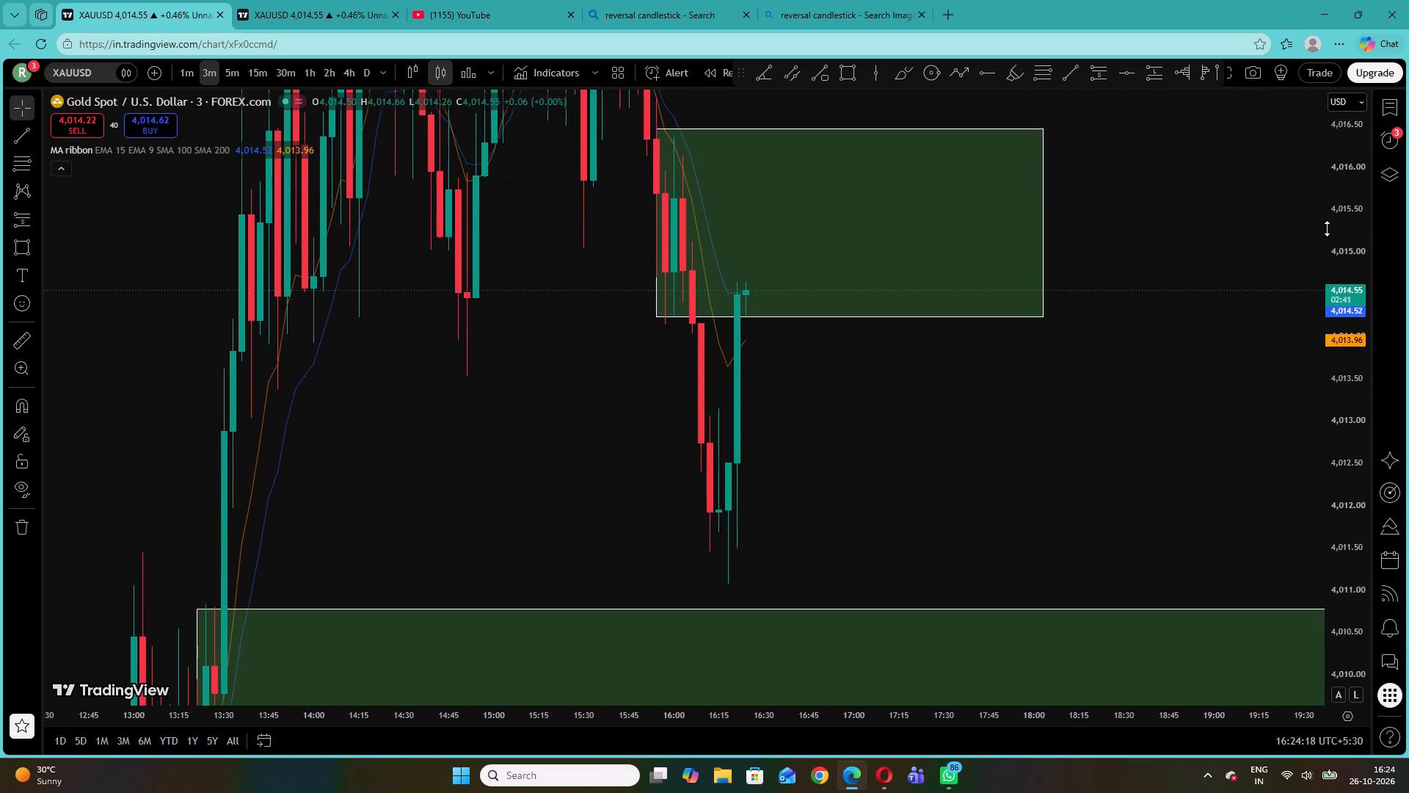
pyautogui.moveTo(1327, 228); pyautogui.dragTo(1319, 449)
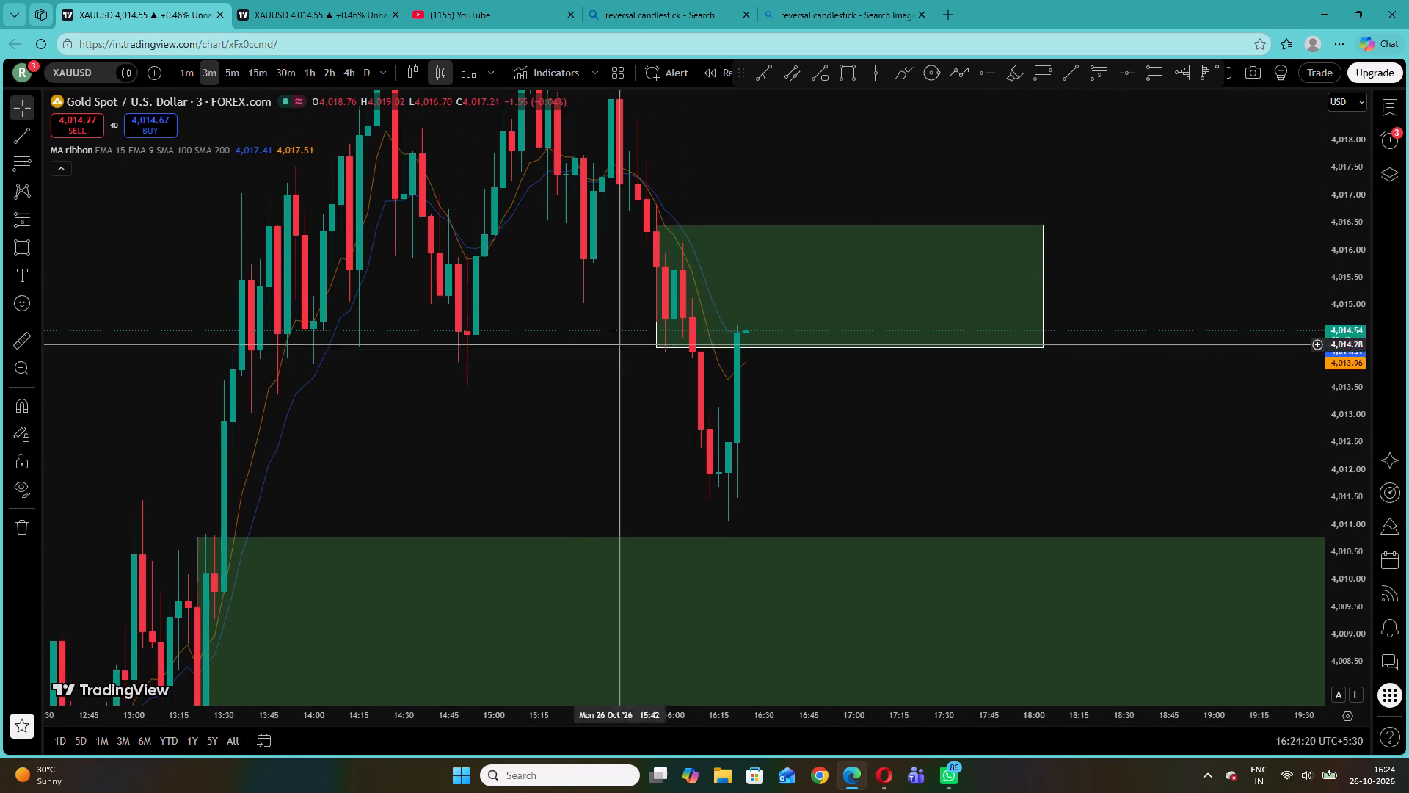
pyautogui.moveTo(1350, 467); pyautogui.dragTo(1372, 54)
pyautogui.moveTo(1172, 250); pyautogui.dragTo(1173, 410)
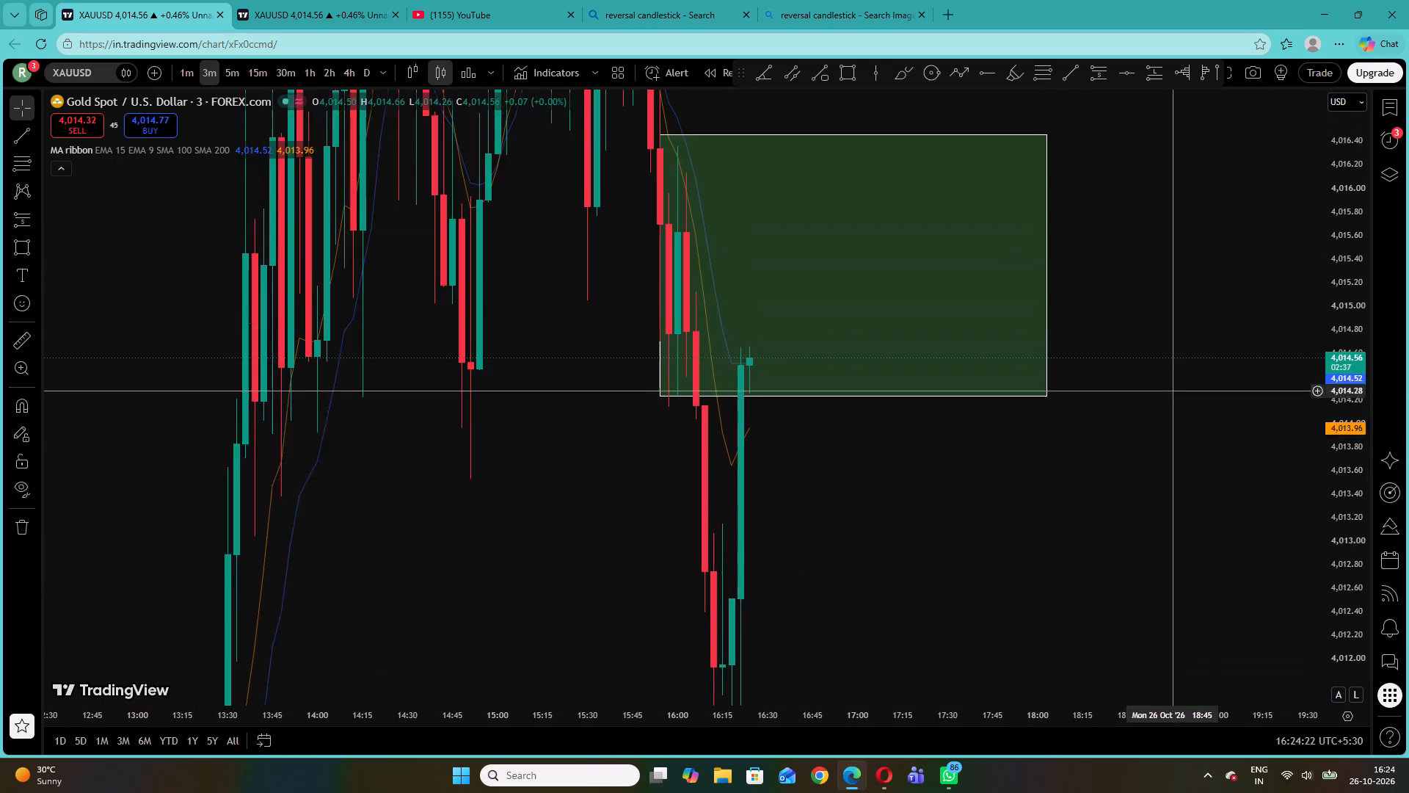
pyautogui.moveTo(1173, 410); pyautogui.dragTo(1171, 439)
pyautogui.click(17, 134)
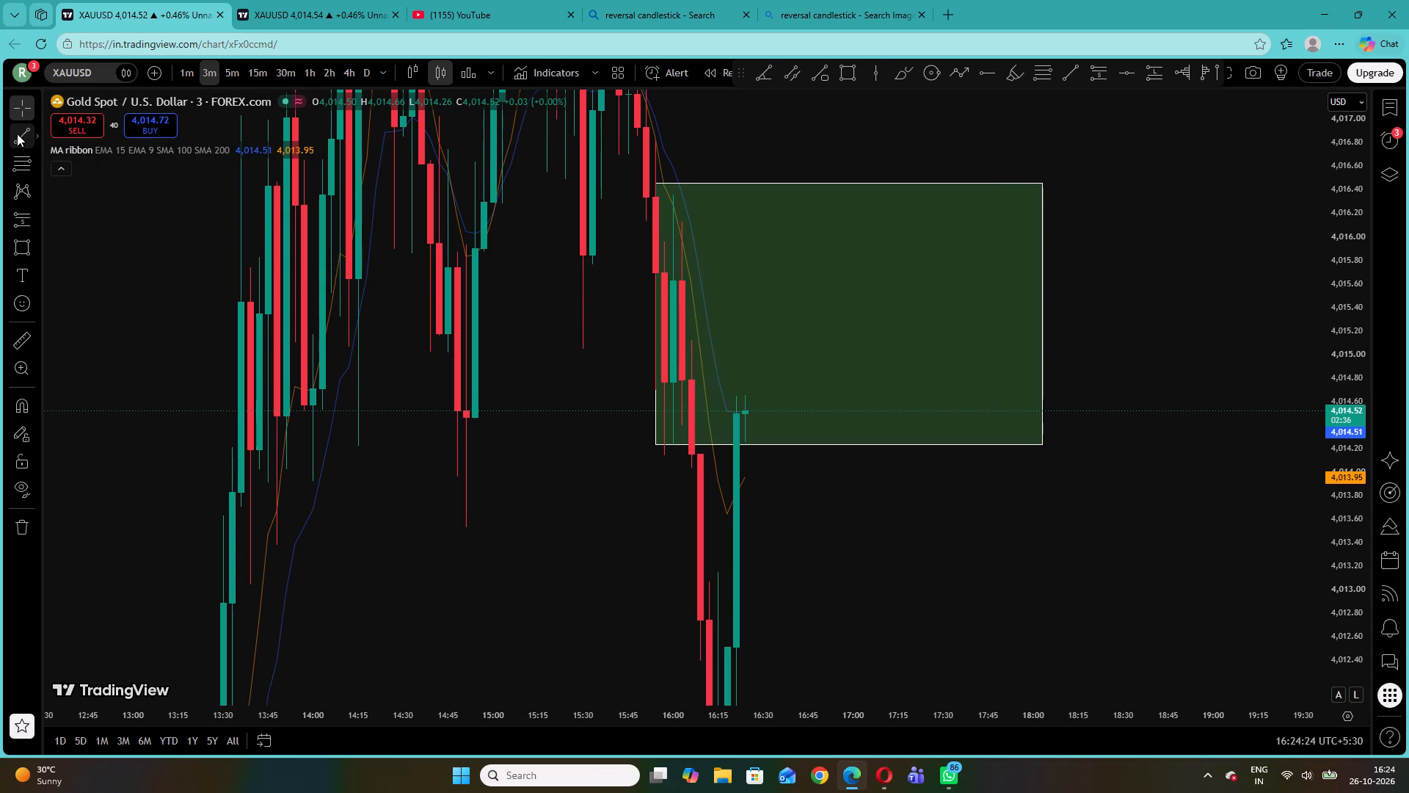
pyautogui.click(712, 397)
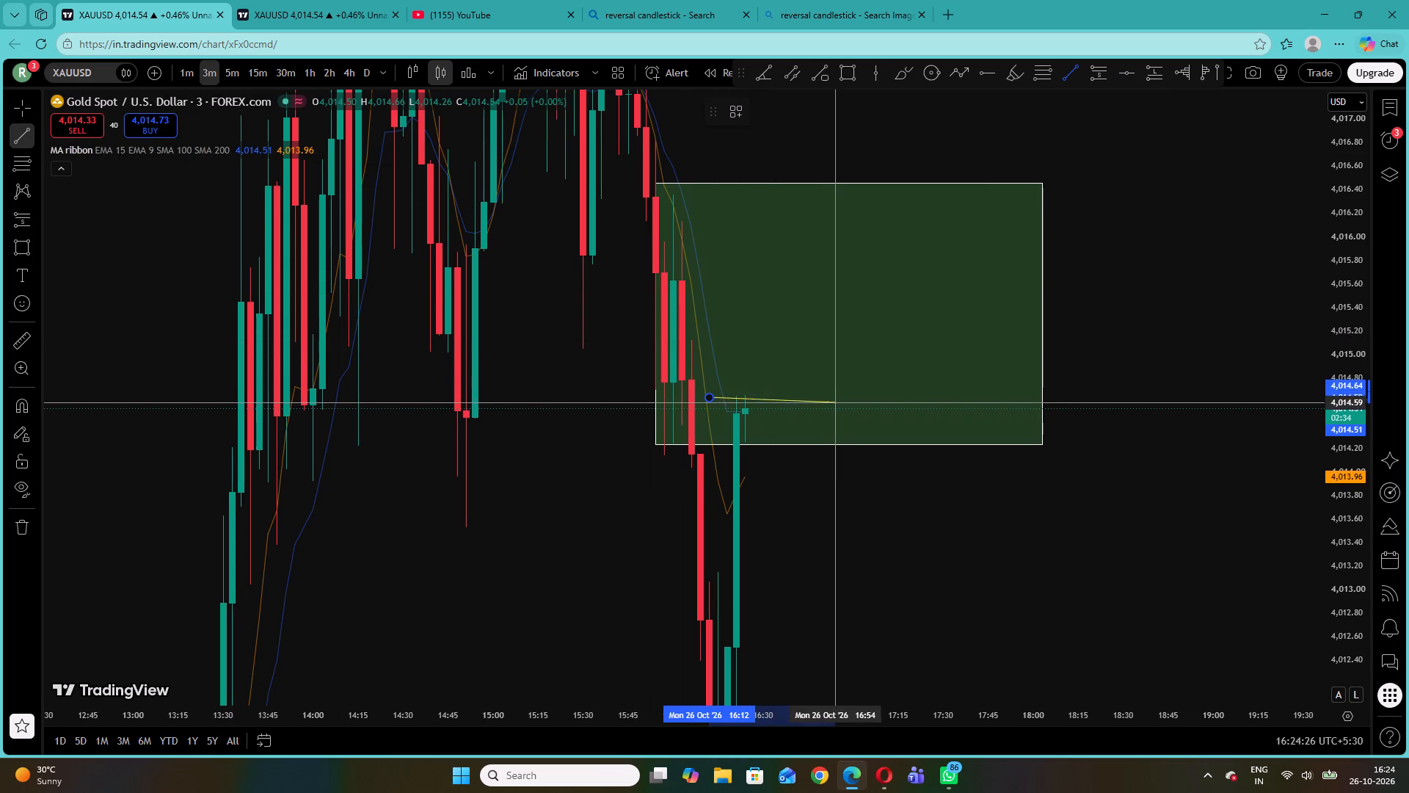
pyautogui.click(843, 396)
pyautogui.click(1058, 382)
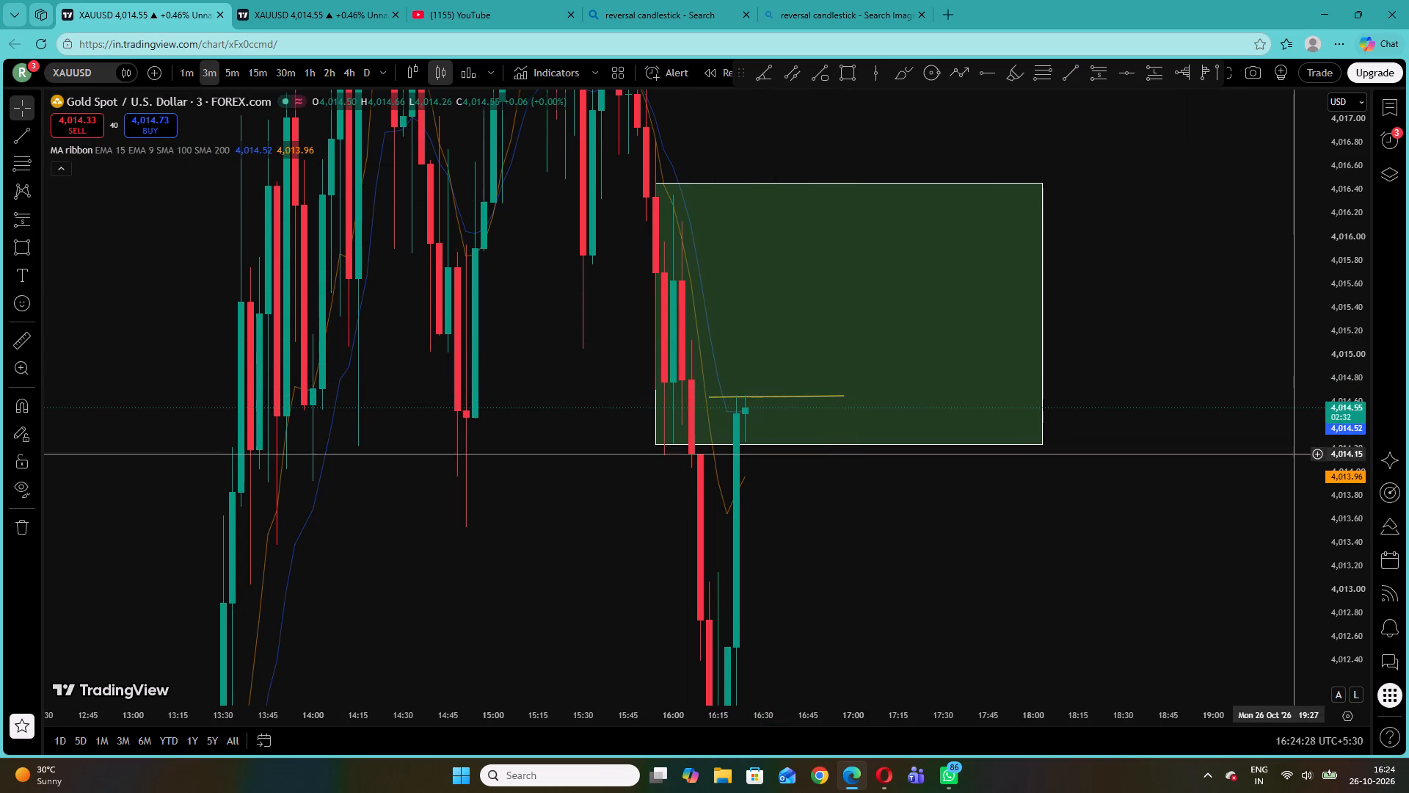
# Set the XAUUSD chart's timeframe to 1 minute, keeping the 15:55 zone and its trend line in view.
pyautogui.click(190, 68)
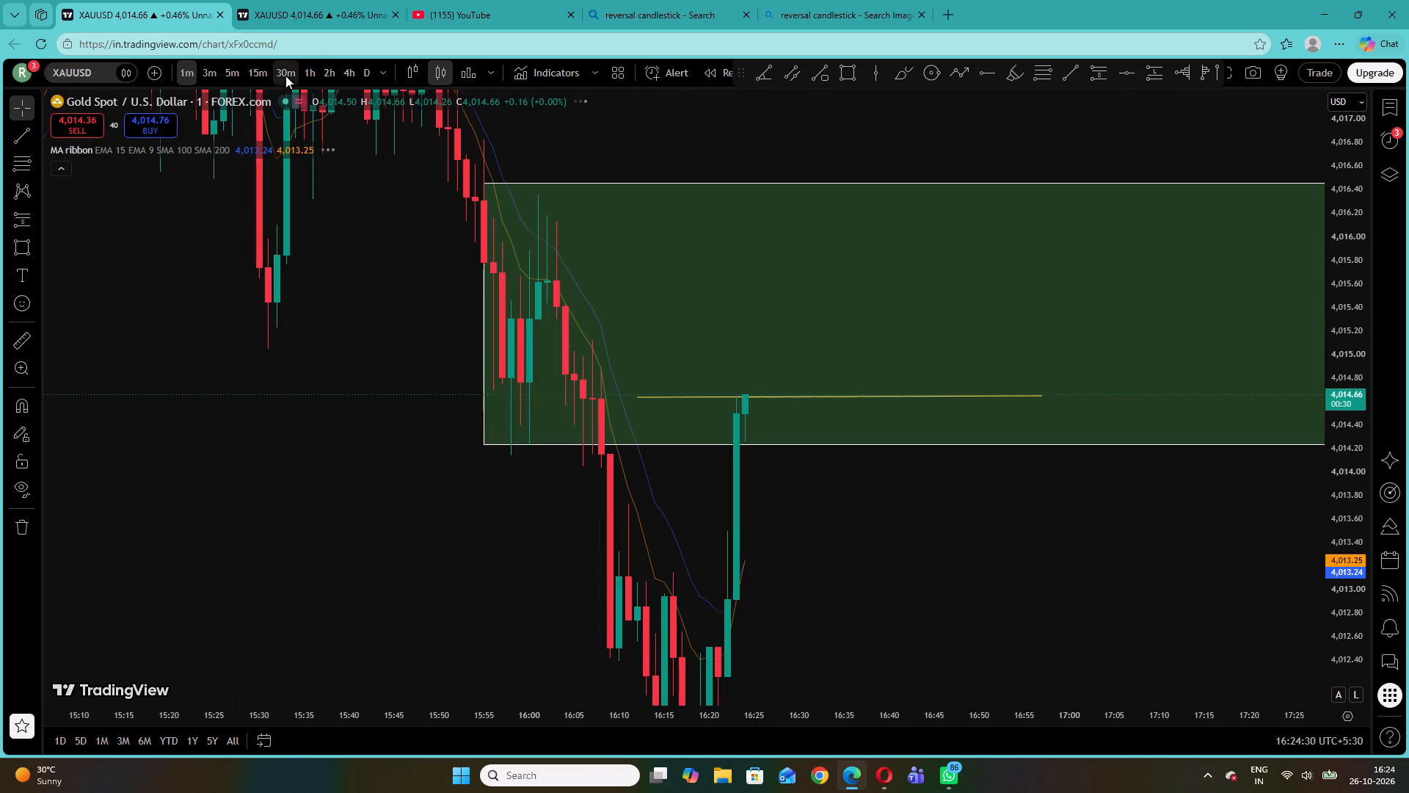
pyautogui.moveTo(1350, 466); pyautogui.dragTo(1328, 622)
pyautogui.moveTo(1093, 560); pyautogui.dragTo(967, 542)
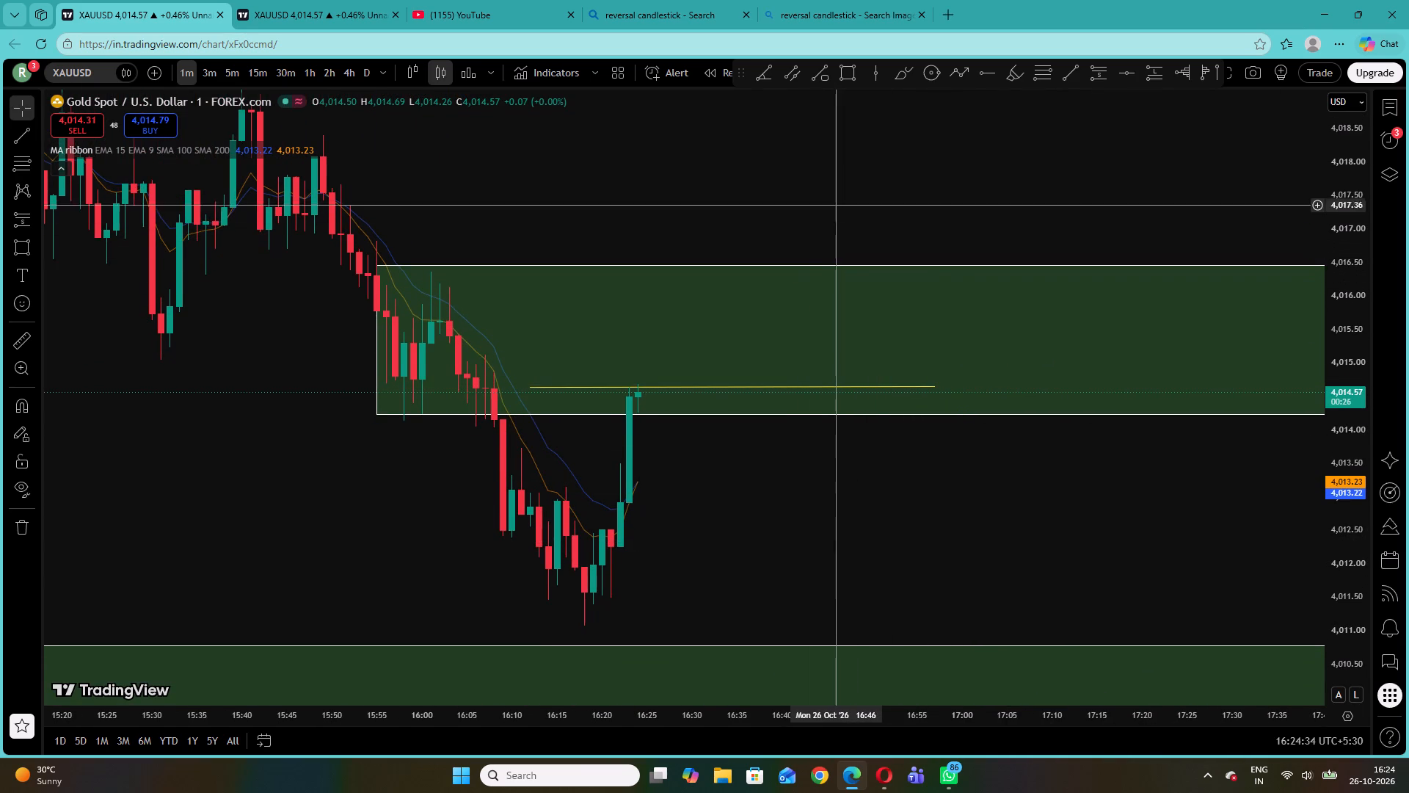
pyautogui.moveTo(837, 190); pyautogui.dragTo(819, 178)
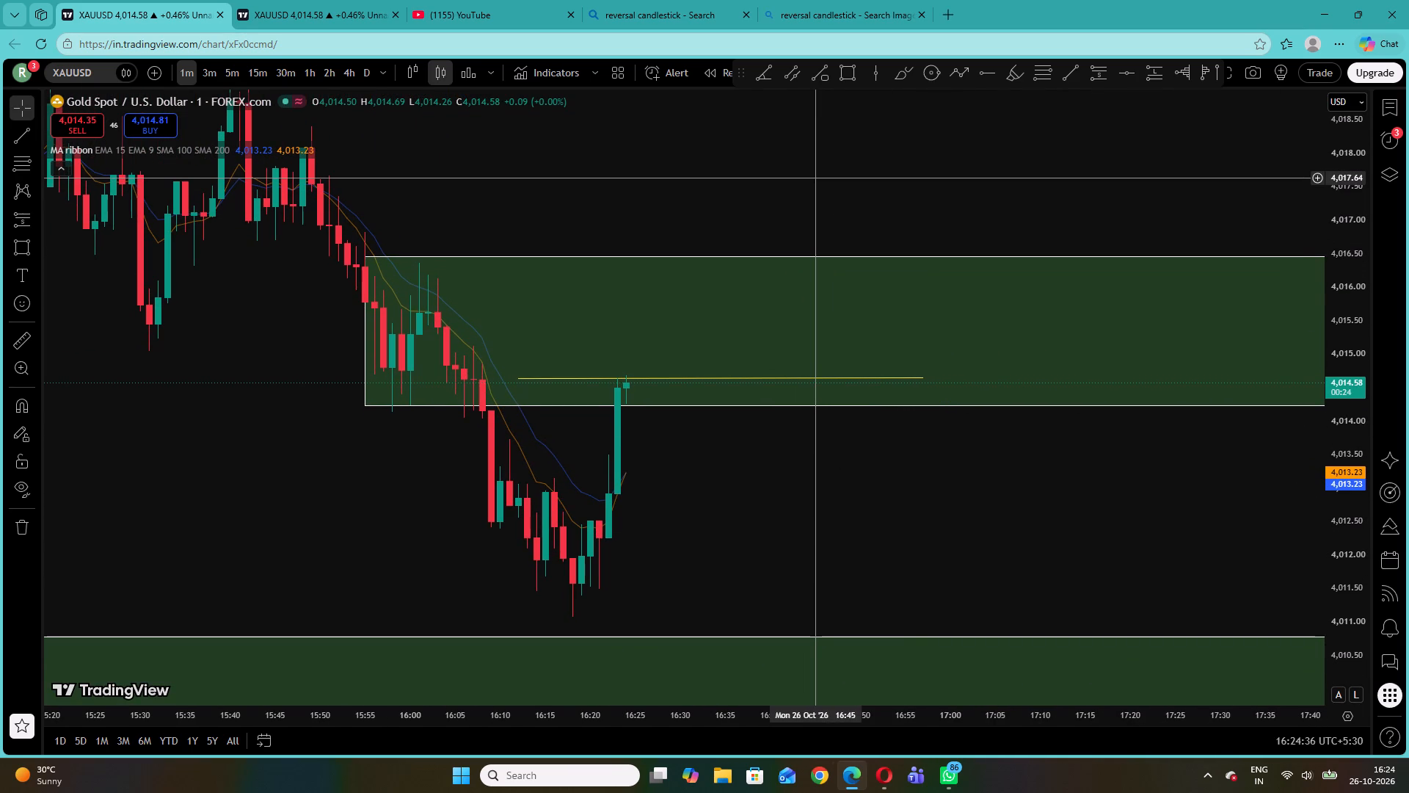
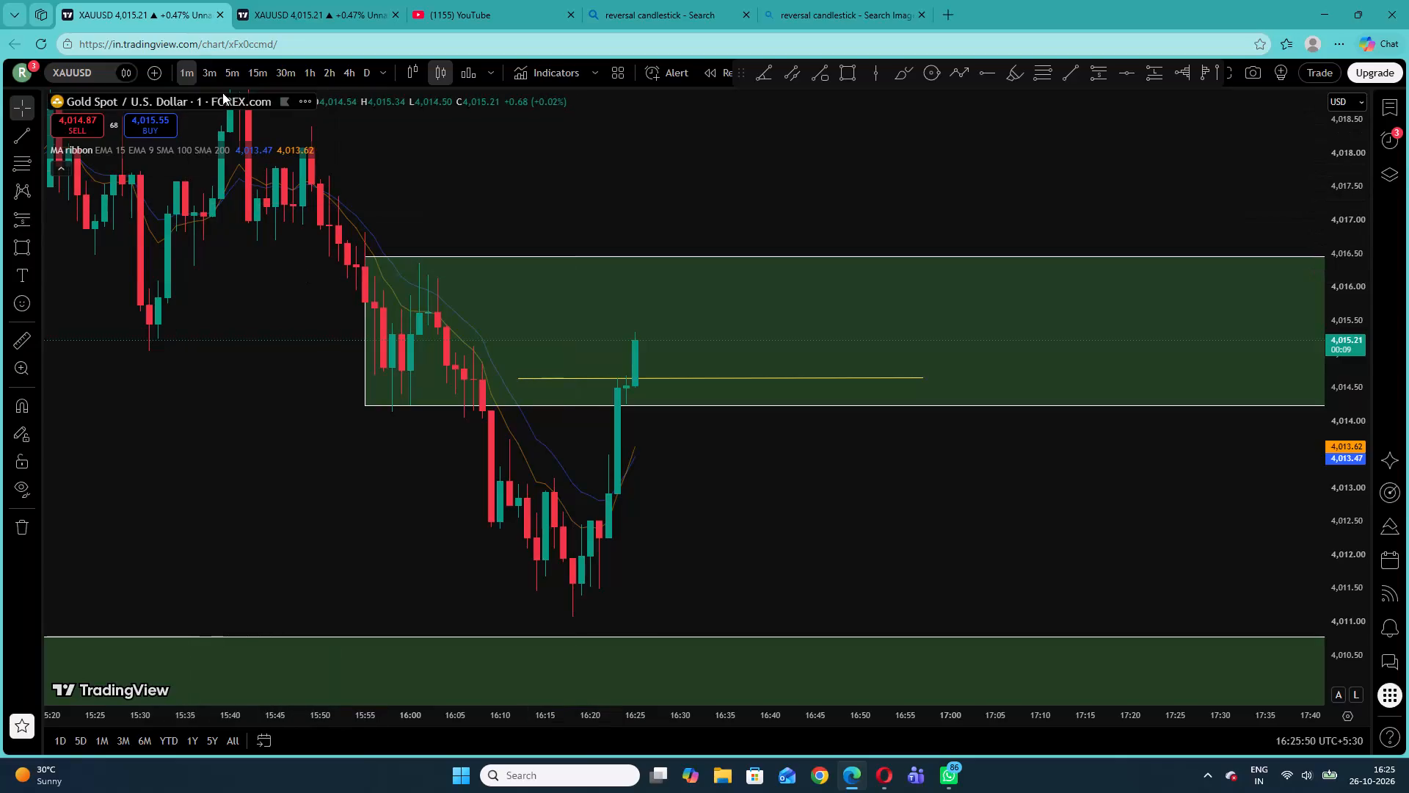
# Set the first XAUUSD chart's timeframe to 3 minutes, keeping the 15:55 zone on 26 October in view.
pyautogui.click(211, 69)
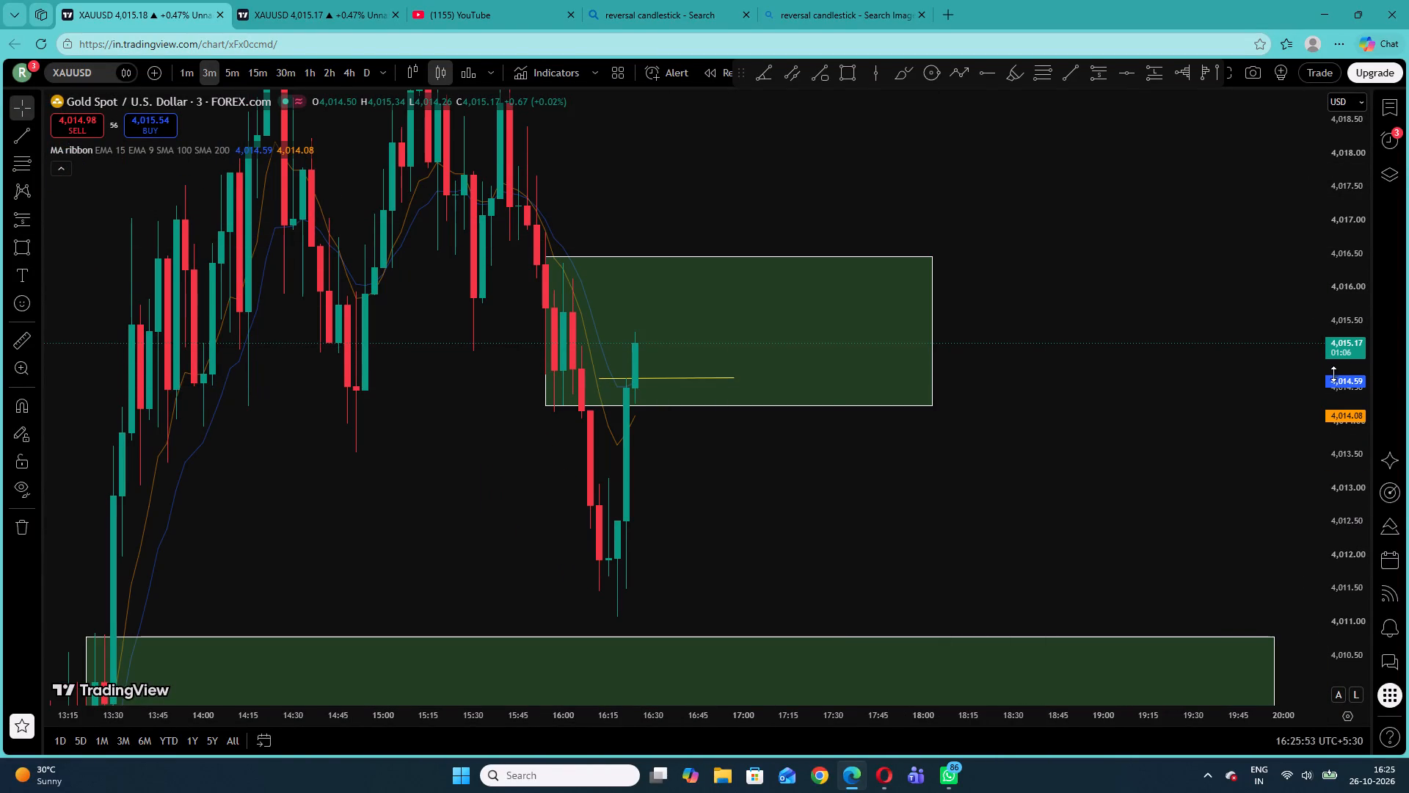
pyautogui.moveTo(1333, 372); pyautogui.dragTo(1352, 488)
pyautogui.moveTo(810, 466); pyautogui.dragTo(903, 477)
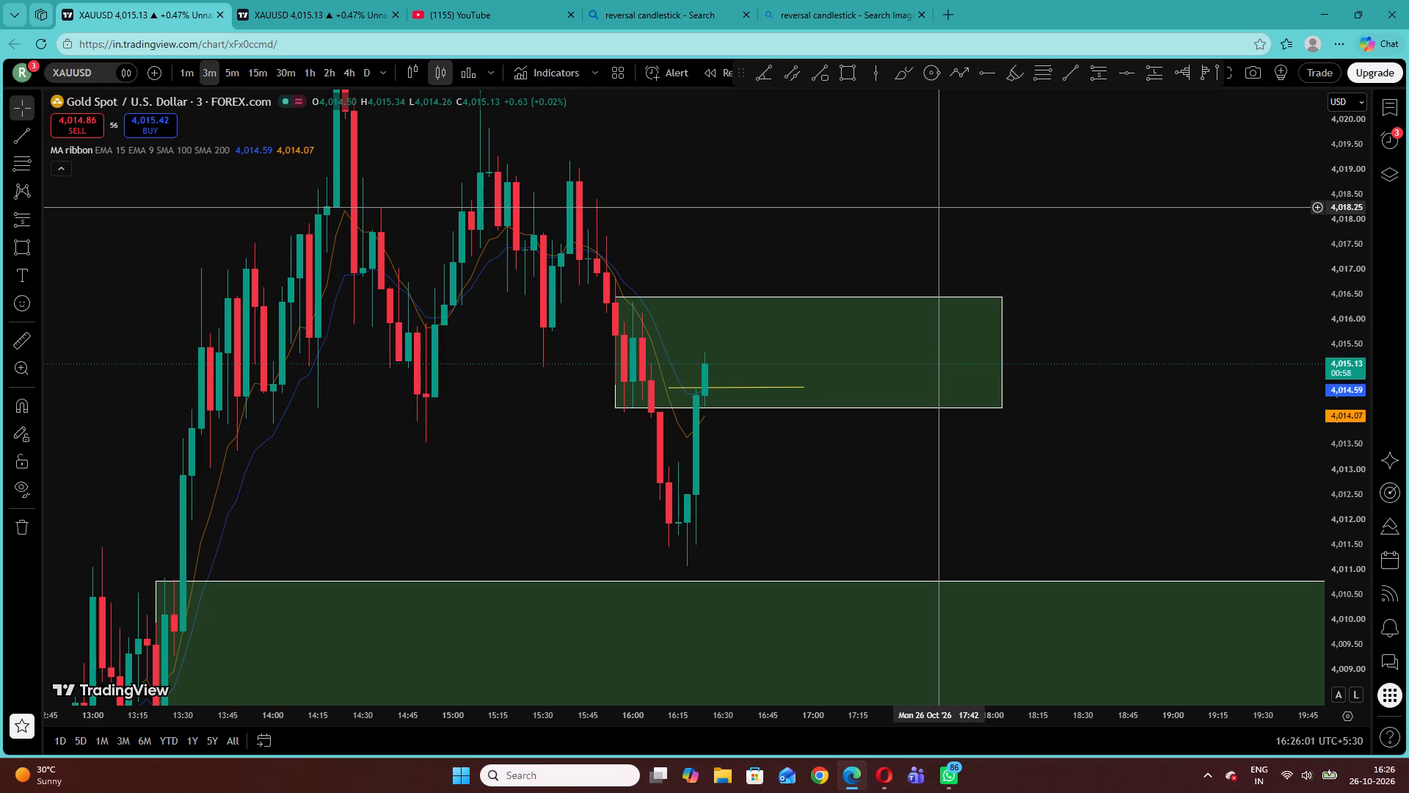
# In the second XAUUSD chart, set the timeframe to 1 minute and reset the view to the live 26 October zones.
pyautogui.click(285, 0)
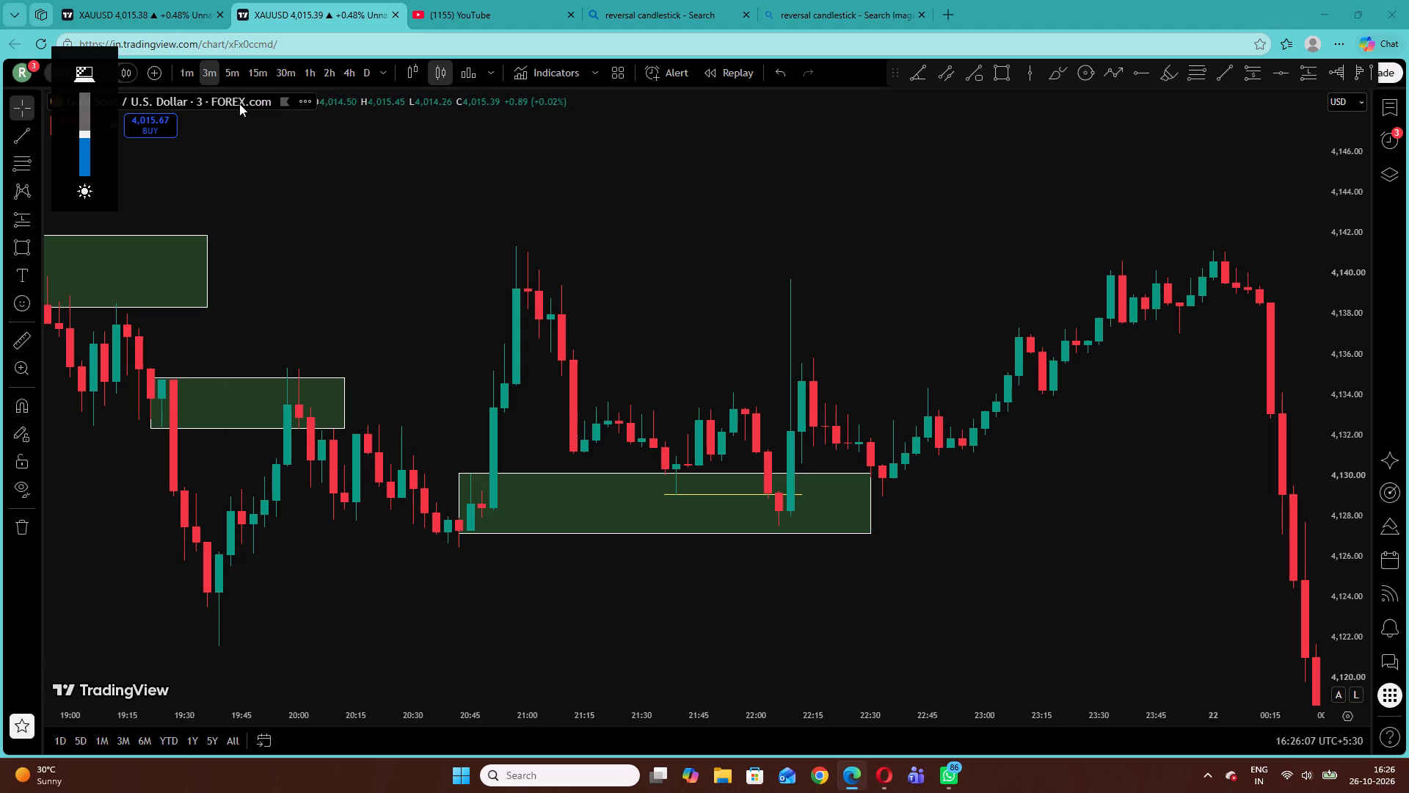
pyautogui.moveTo(313, 269); pyautogui.dragTo(770, 324)
pyautogui.click(193, 72)
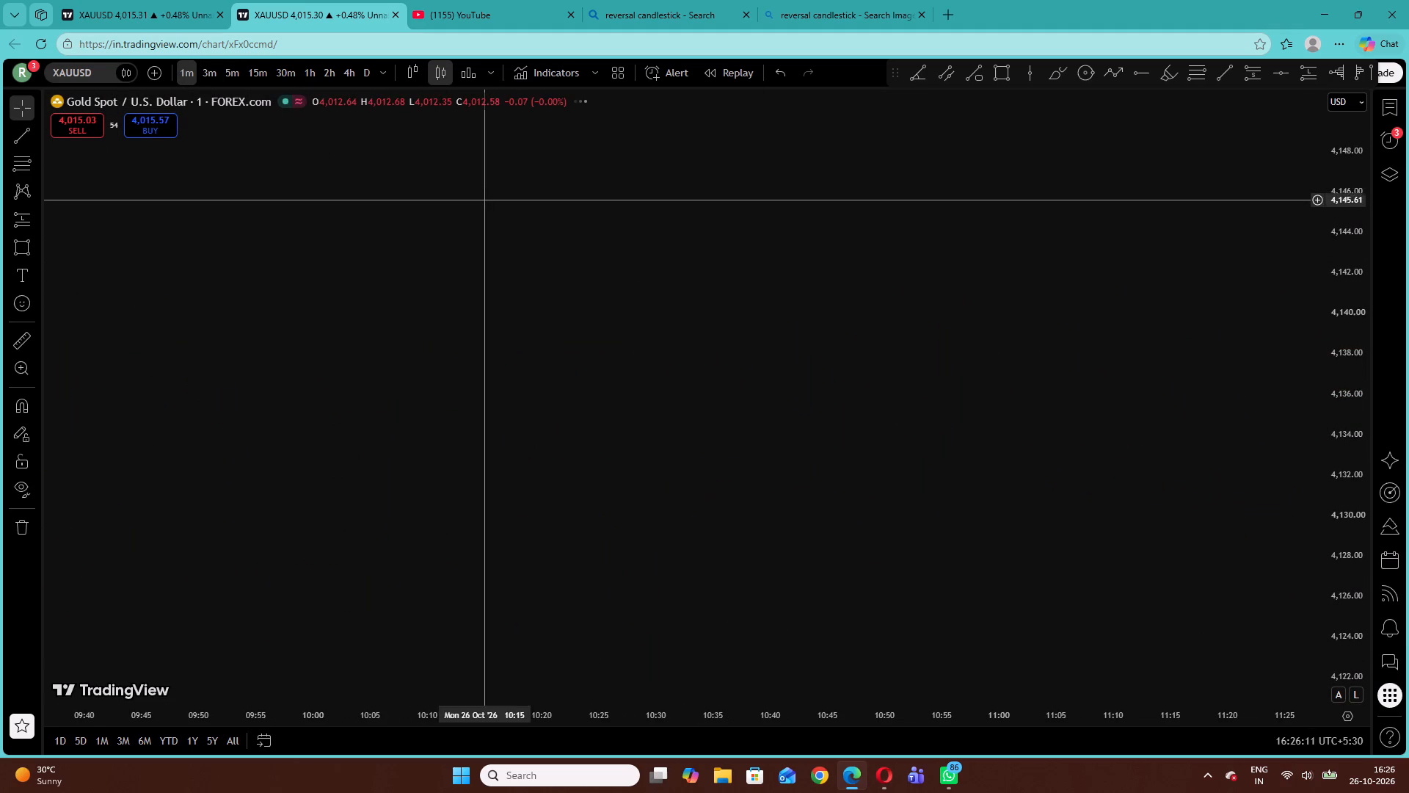
pyautogui.rightClick(485, 200)
pyautogui.click(517, 213)
pyautogui.moveTo(1357, 438); pyautogui.dragTo(1346, 329)
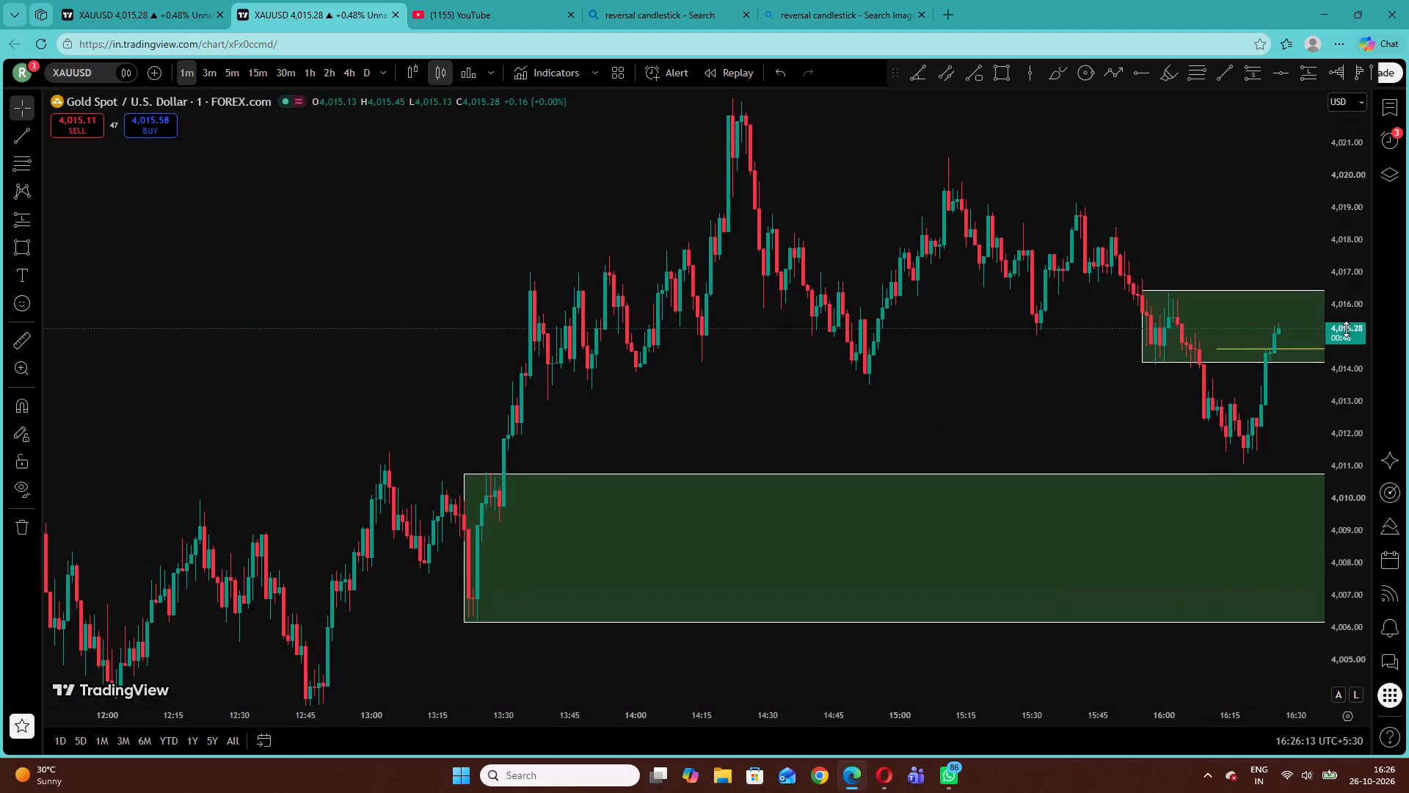
pyautogui.moveTo(1346, 329); pyautogui.dragTo(1344, 292)
pyautogui.moveTo(1237, 208); pyautogui.dragTo(651, 233)
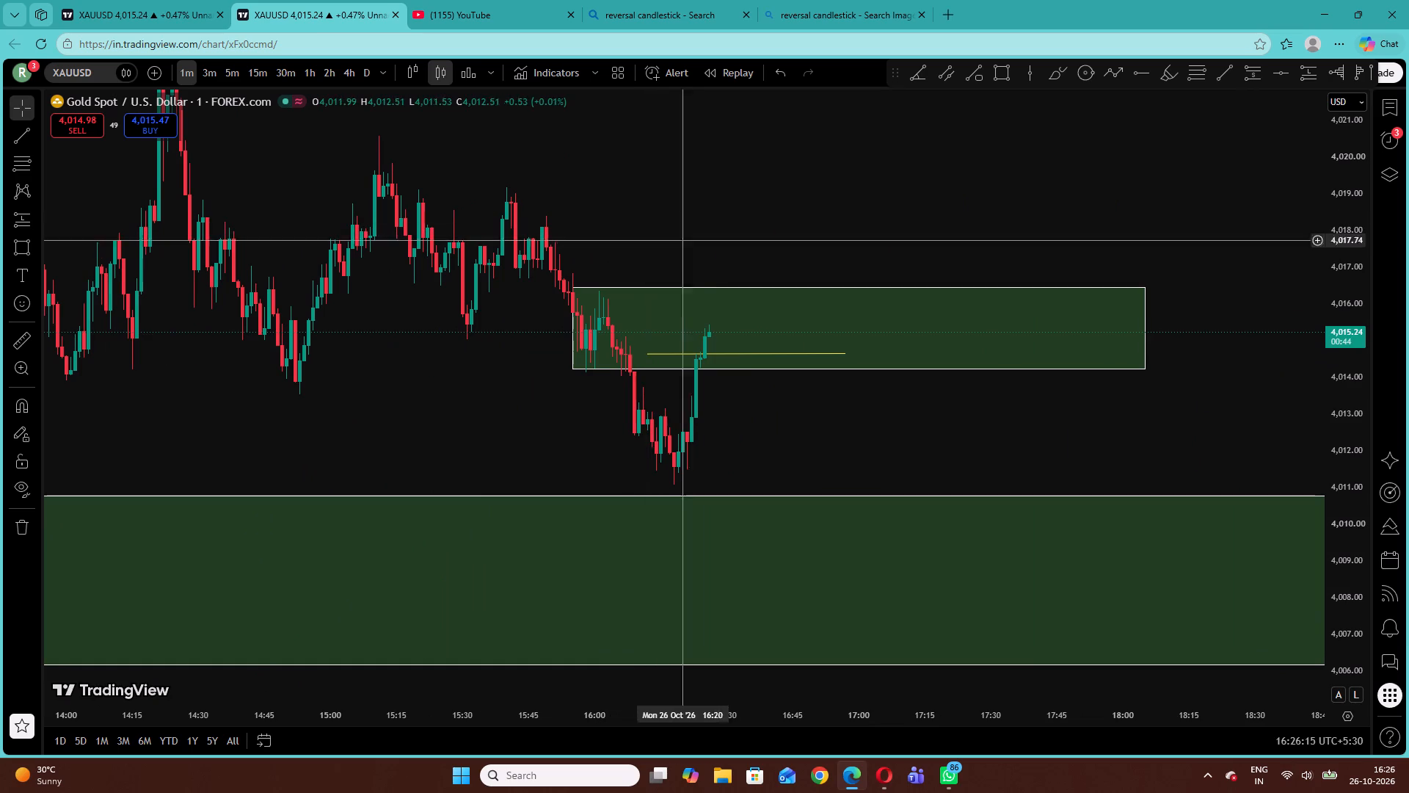
pyautogui.moveTo(293, 341); pyautogui.dragTo(950, 381)
# Compare price action around the 15:55 zone between the 3-minute and 1-minute XAUUSD charts.
pyautogui.click(162, 0)
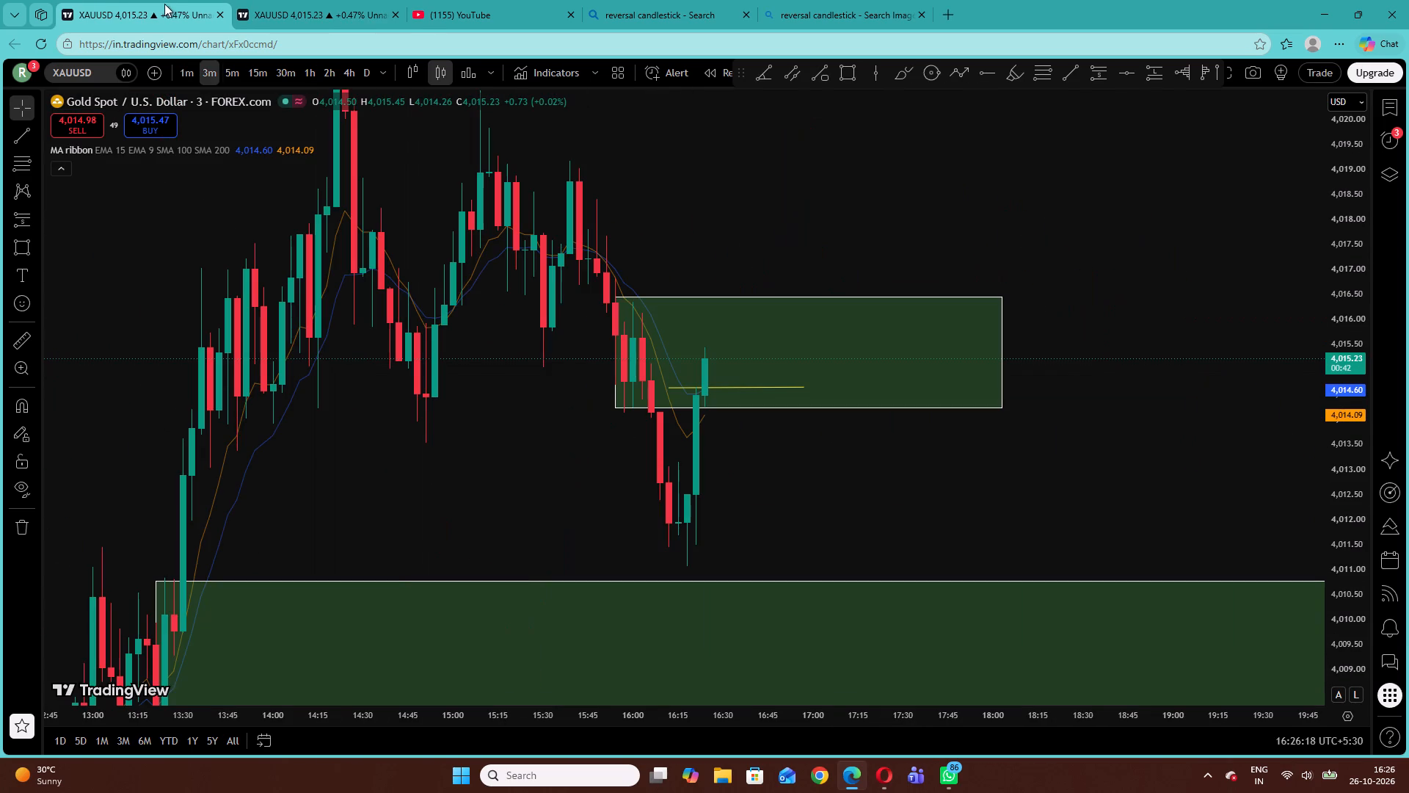
pyautogui.moveTo(1353, 391); pyautogui.dragTo(1358, 574)
pyautogui.moveTo(676, 263); pyautogui.dragTo(691, 272)
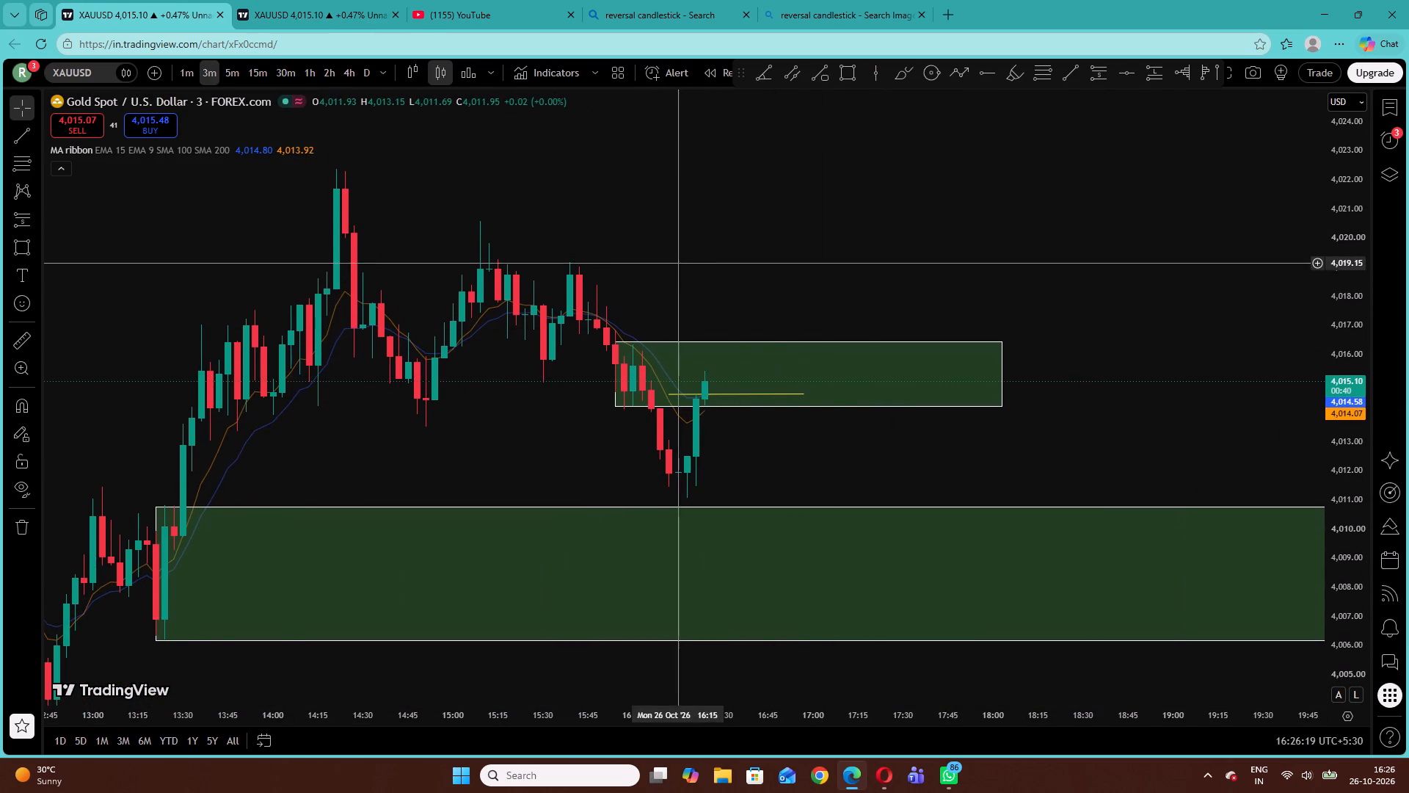
pyautogui.moveTo(691, 272); pyautogui.dragTo(845, 264)
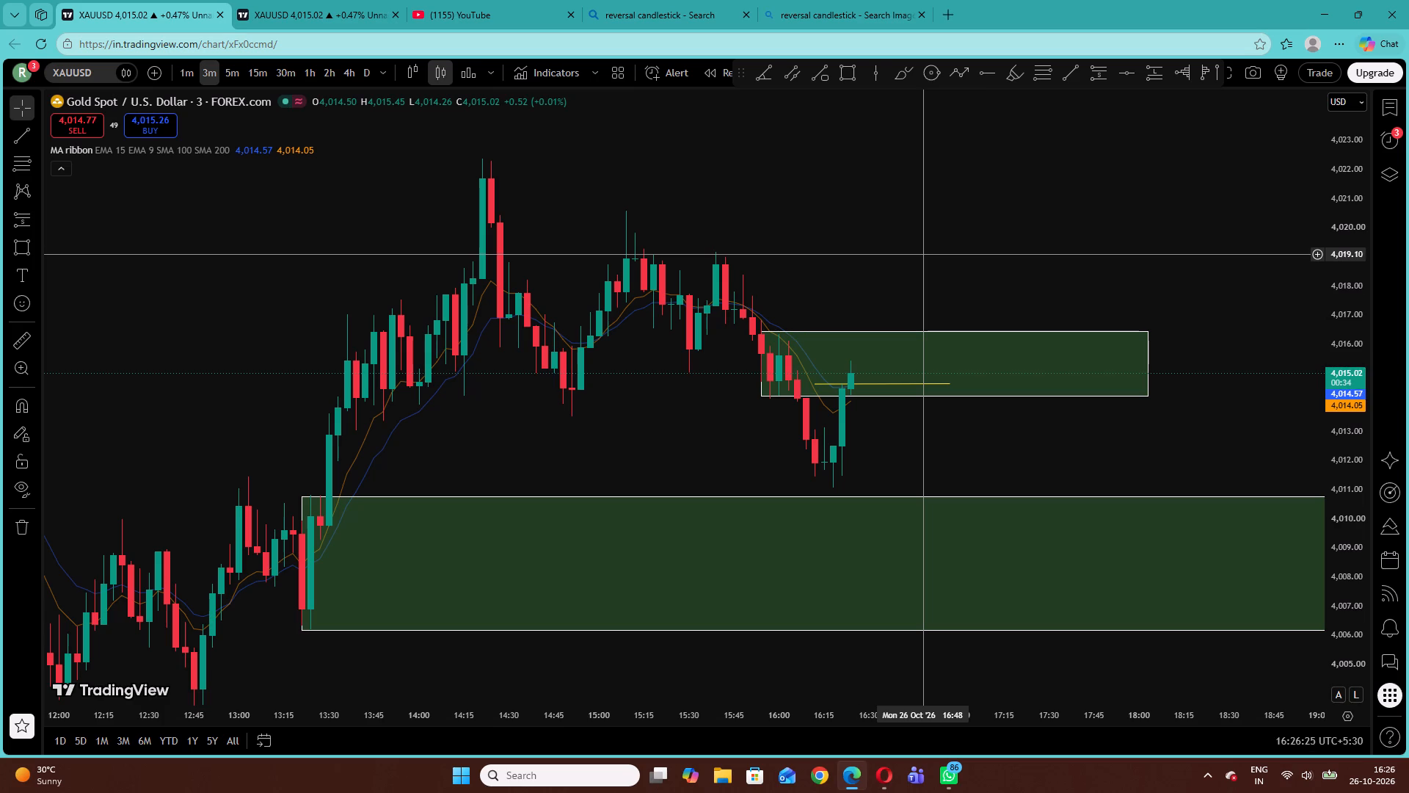
pyautogui.click(307, 0)
pyautogui.moveTo(659, 232); pyautogui.dragTo(137, 265)
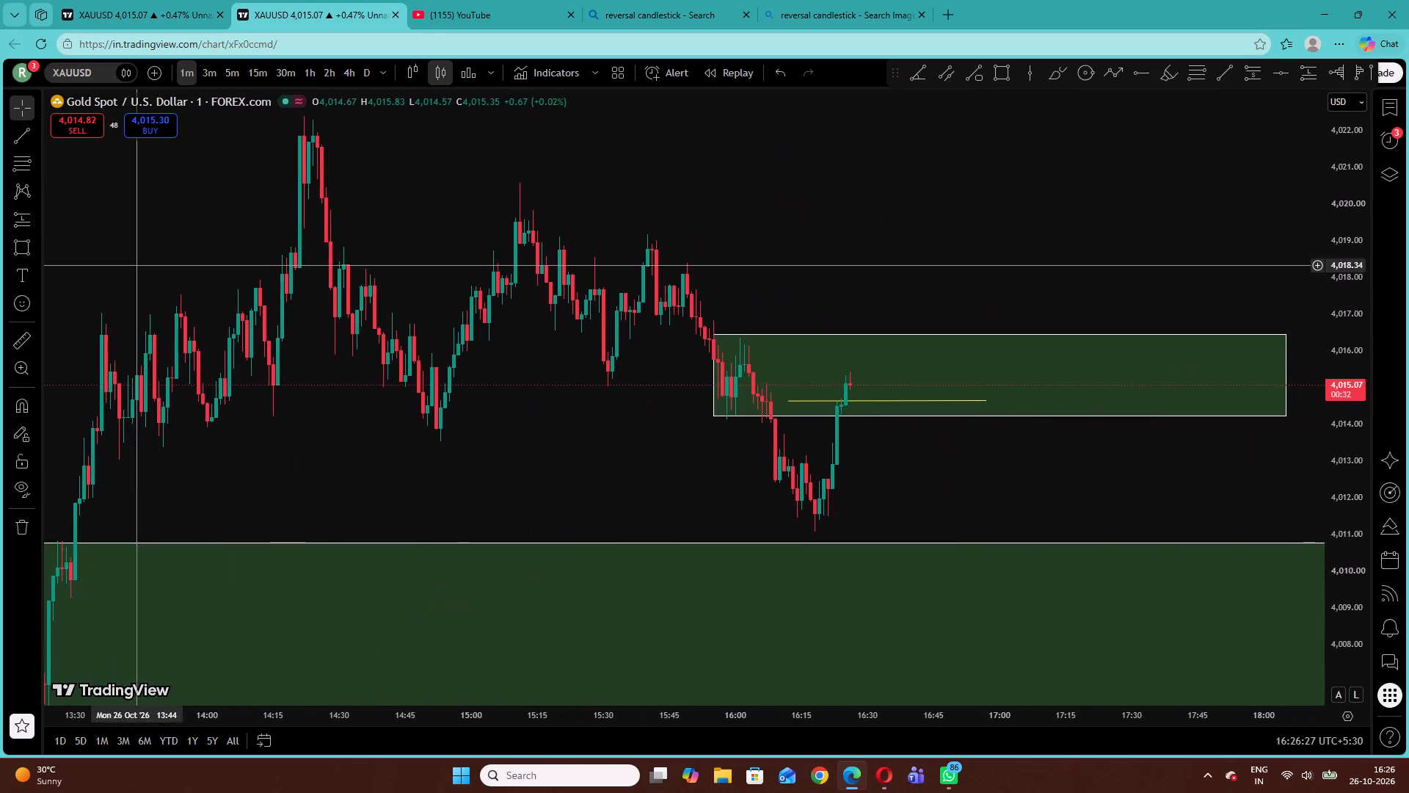
pyautogui.moveTo(137, 265); pyautogui.dragTo(138, 265)
pyautogui.click(818, 262)
pyautogui.click(829, 262)
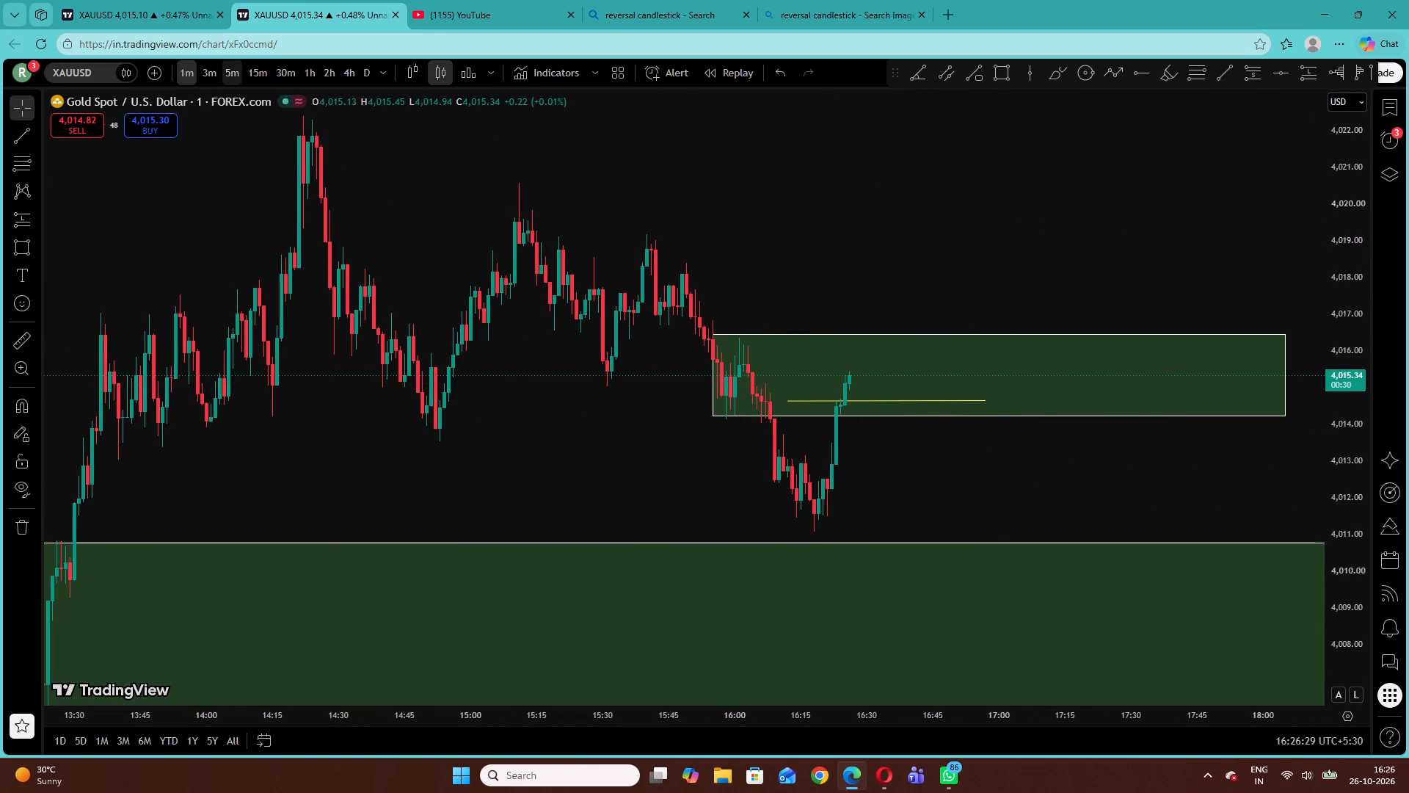
pyautogui.click(146, 0)
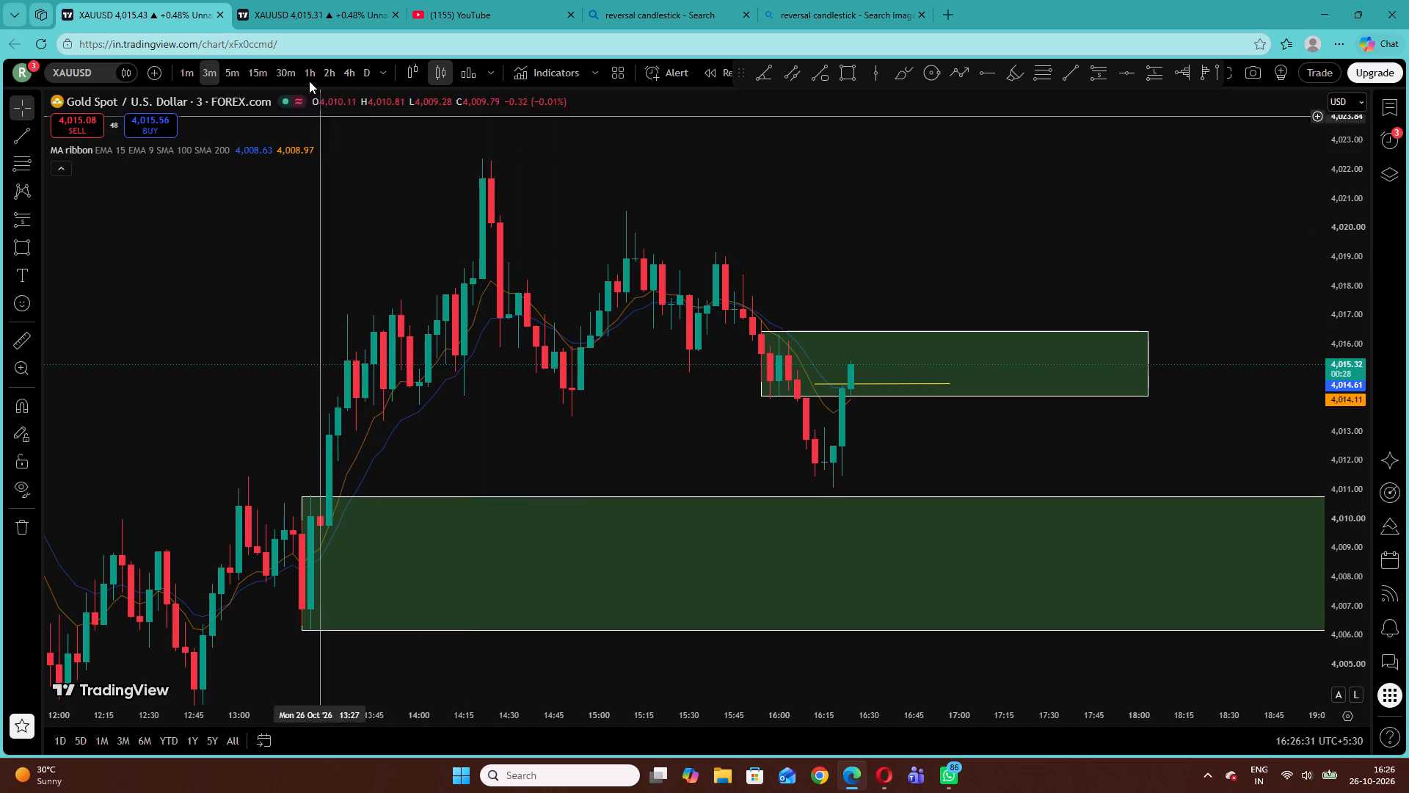
pyautogui.click(357, 8)
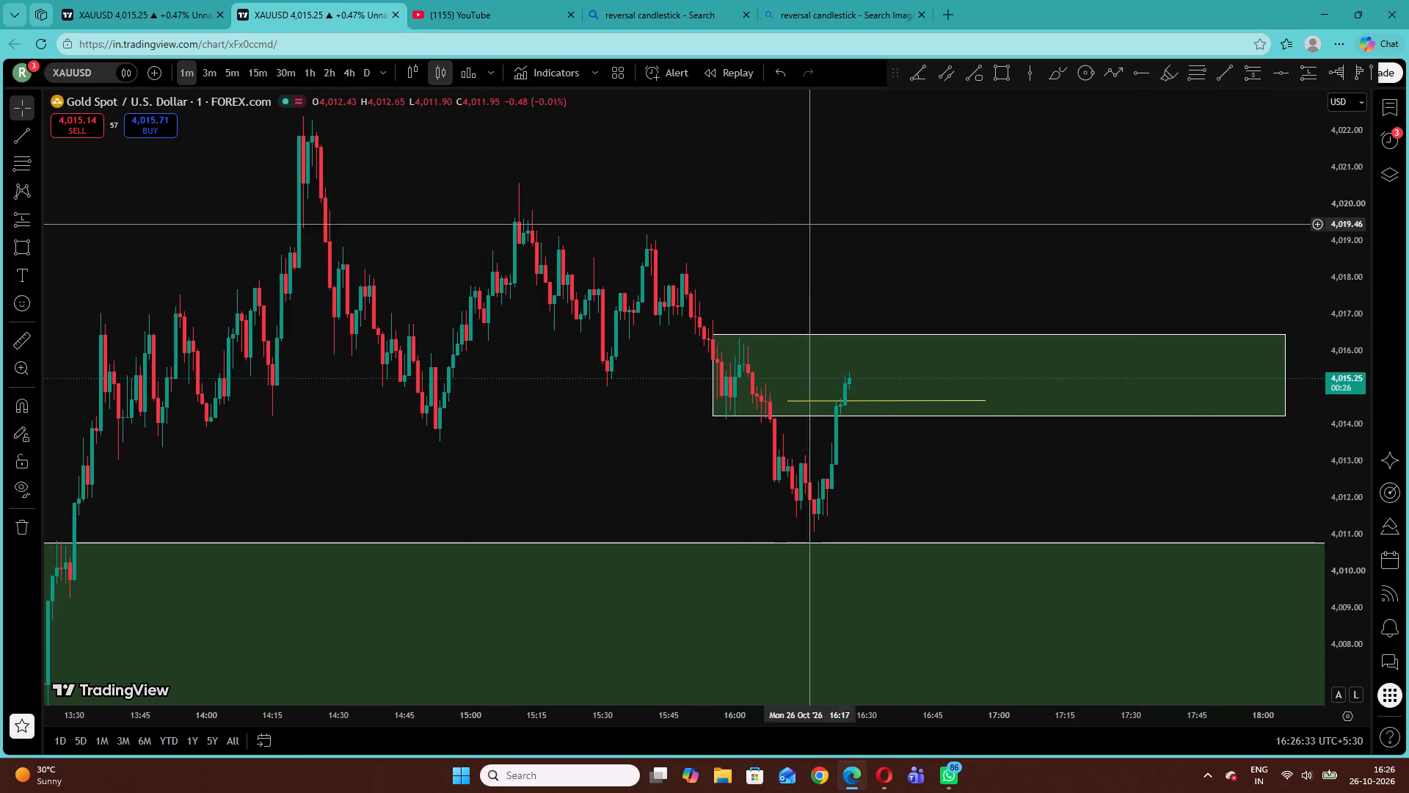
pyautogui.click(174, 1)
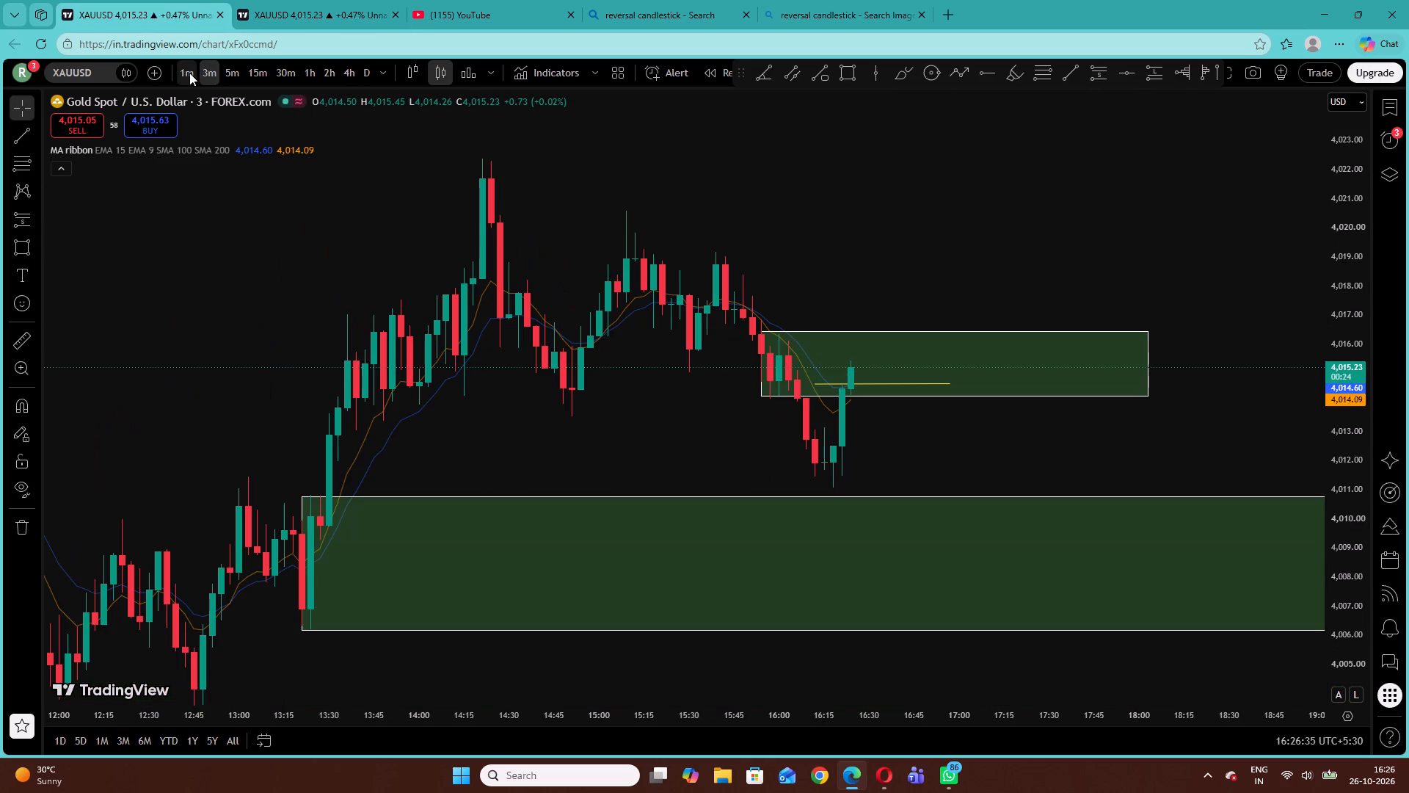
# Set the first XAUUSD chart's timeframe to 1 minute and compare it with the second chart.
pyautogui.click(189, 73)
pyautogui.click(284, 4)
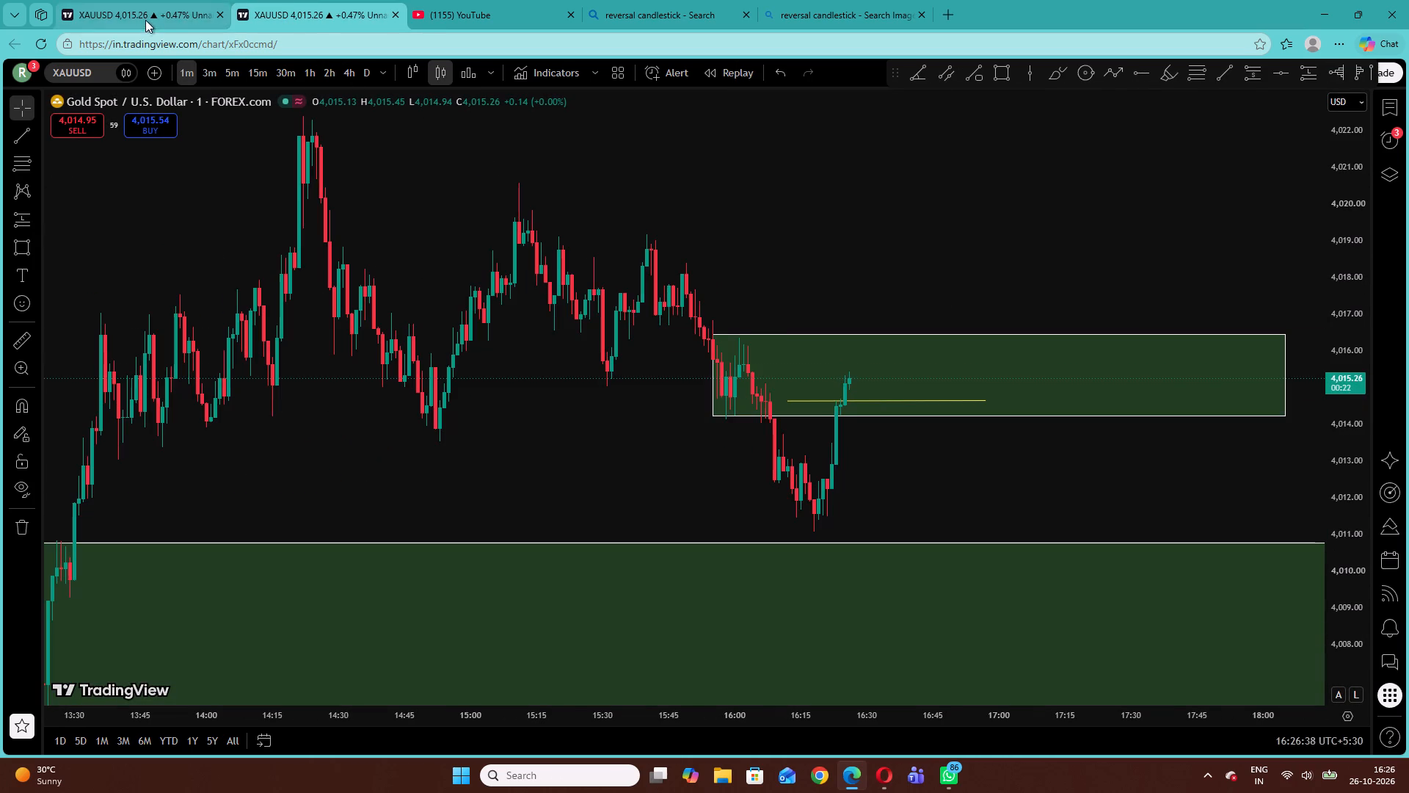
# Open the watchlist beside the first XAUUSD chart.
pyautogui.click(145, 20)
pyautogui.click(1383, 111)
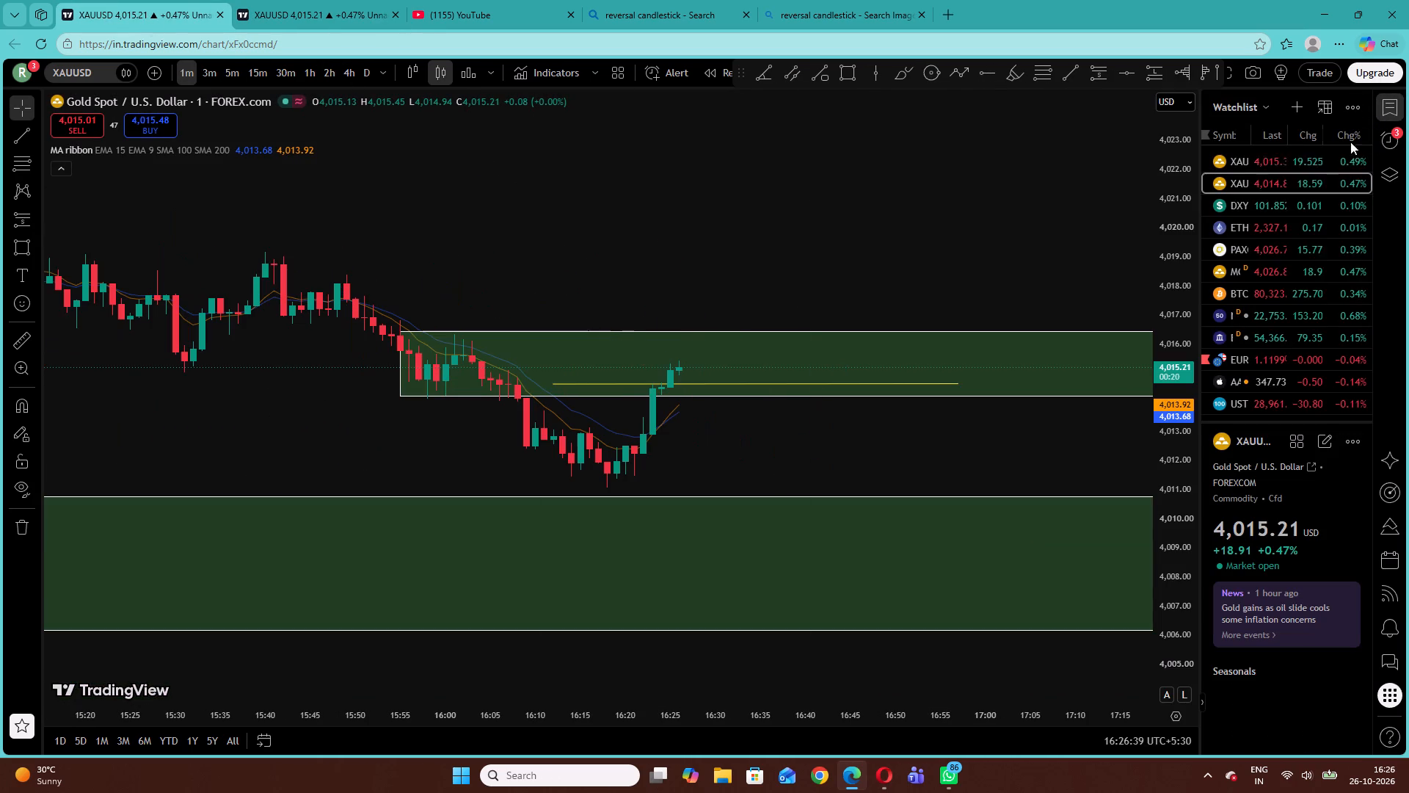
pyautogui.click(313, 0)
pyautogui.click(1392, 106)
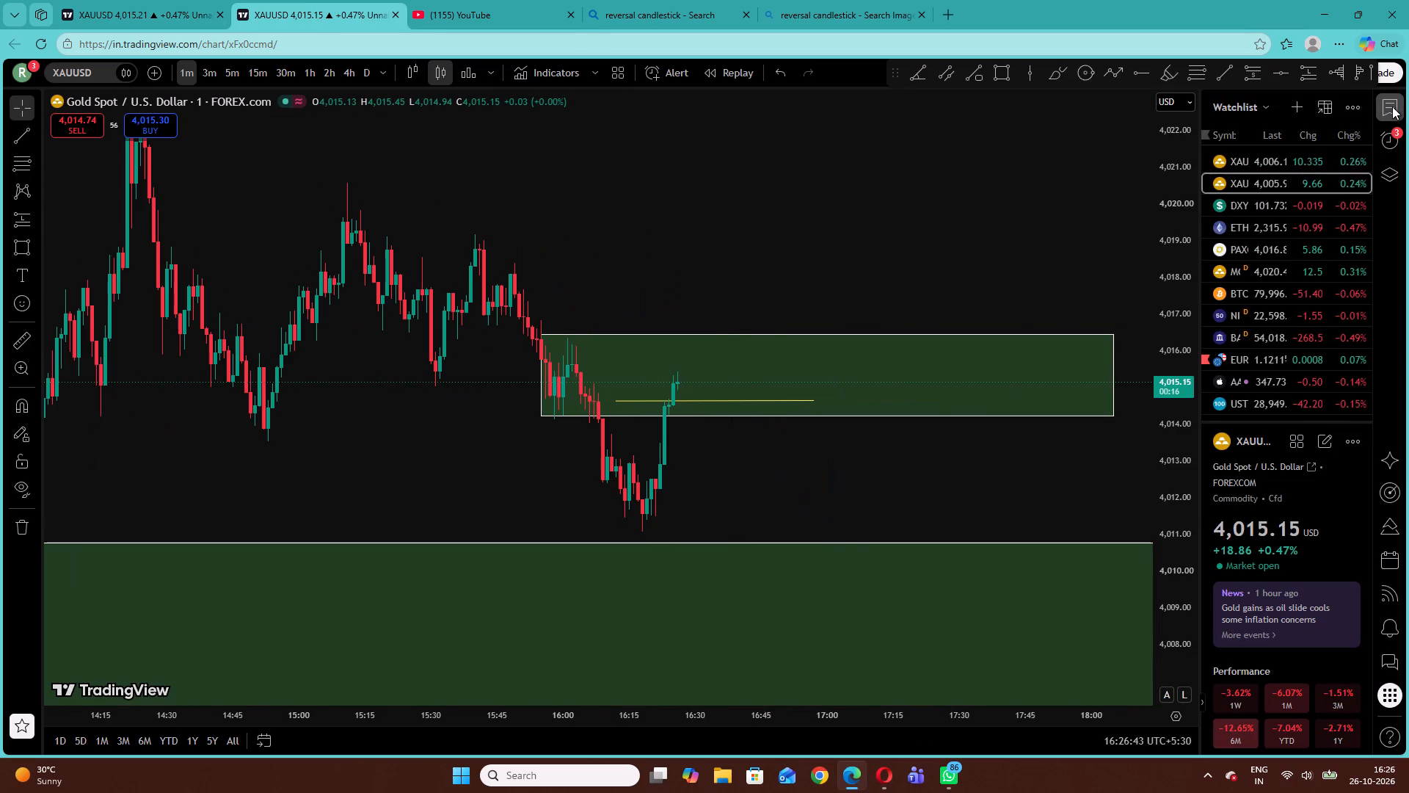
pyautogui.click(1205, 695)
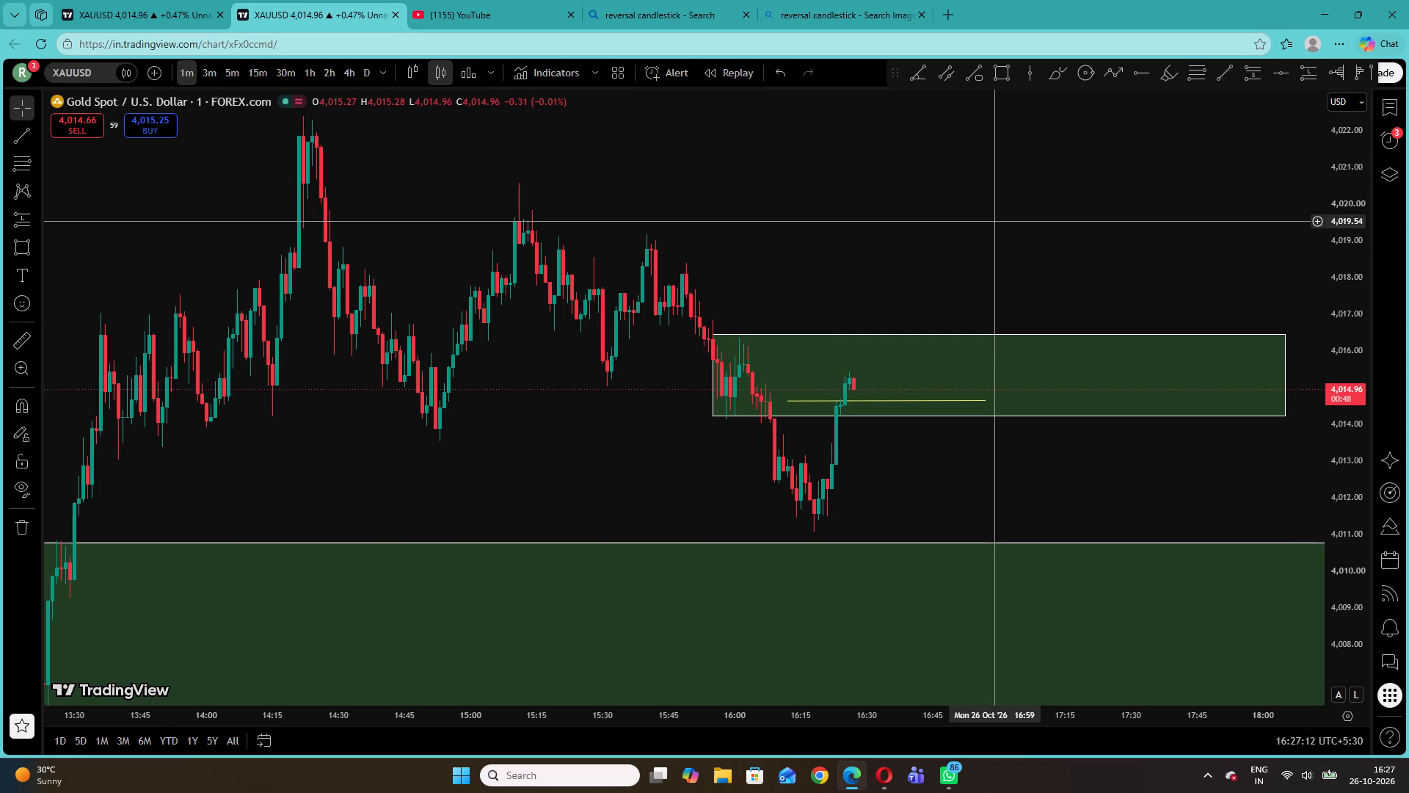
# Set the first XAUUSD chart's timeframe to 3 minutes, with the 15:55 zone and its trend line in view.
pyautogui.click(165, 0)
pyautogui.click(216, 70)
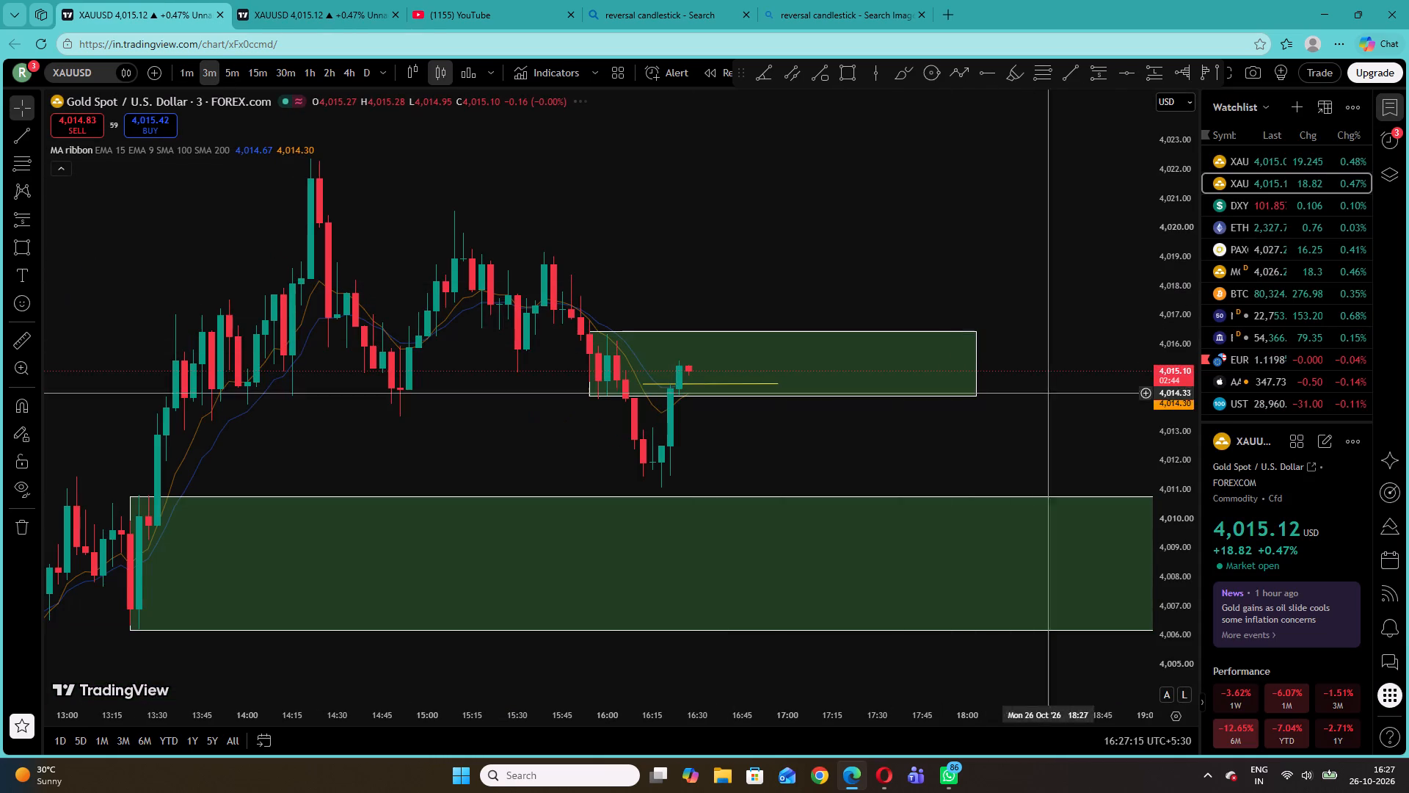
pyautogui.moveTo(1176, 450); pyautogui.dragTo(1161, 278)
pyautogui.moveTo(745, 187); pyautogui.dragTo(754, 232)
# Examine live price action inside the 15:55 zone on the second, 1-minute XAUUSD chart at a larger price scale.
pyautogui.click(315, 11)
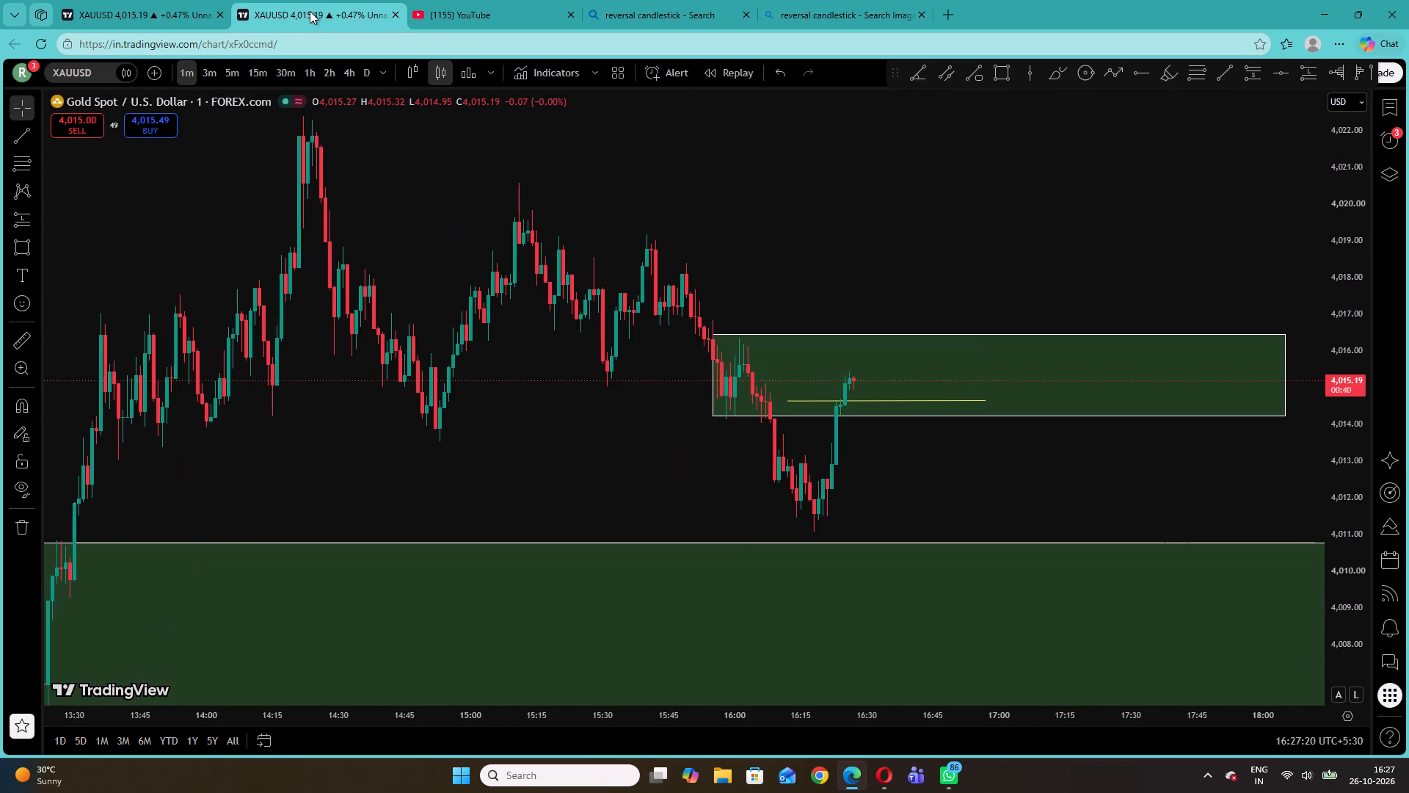
pyautogui.moveTo(1341, 507); pyautogui.dragTo(1339, 317)
pyautogui.moveTo(1077, 230); pyautogui.dragTo(929, 252)
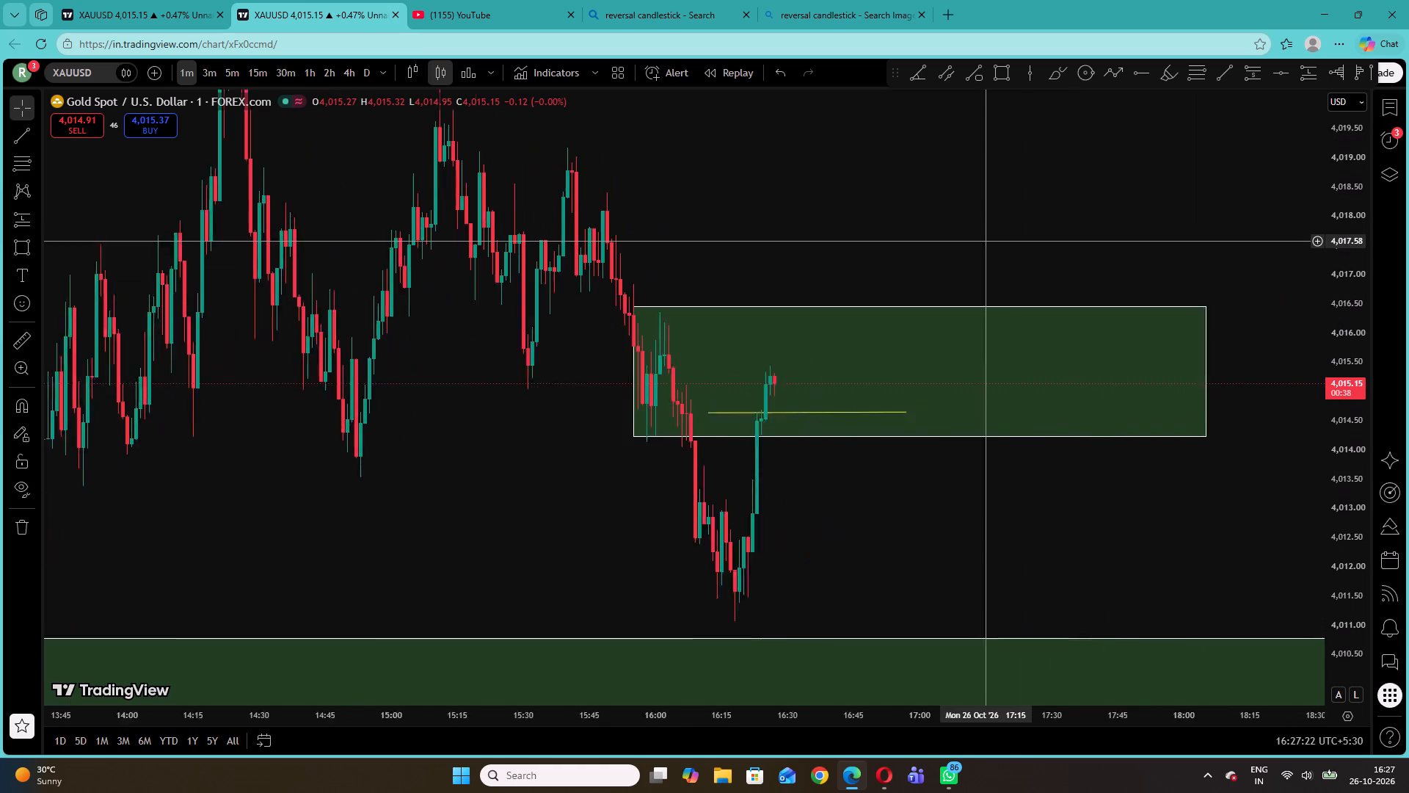
pyautogui.moveTo(929, 252); pyautogui.dragTo(863, 271)
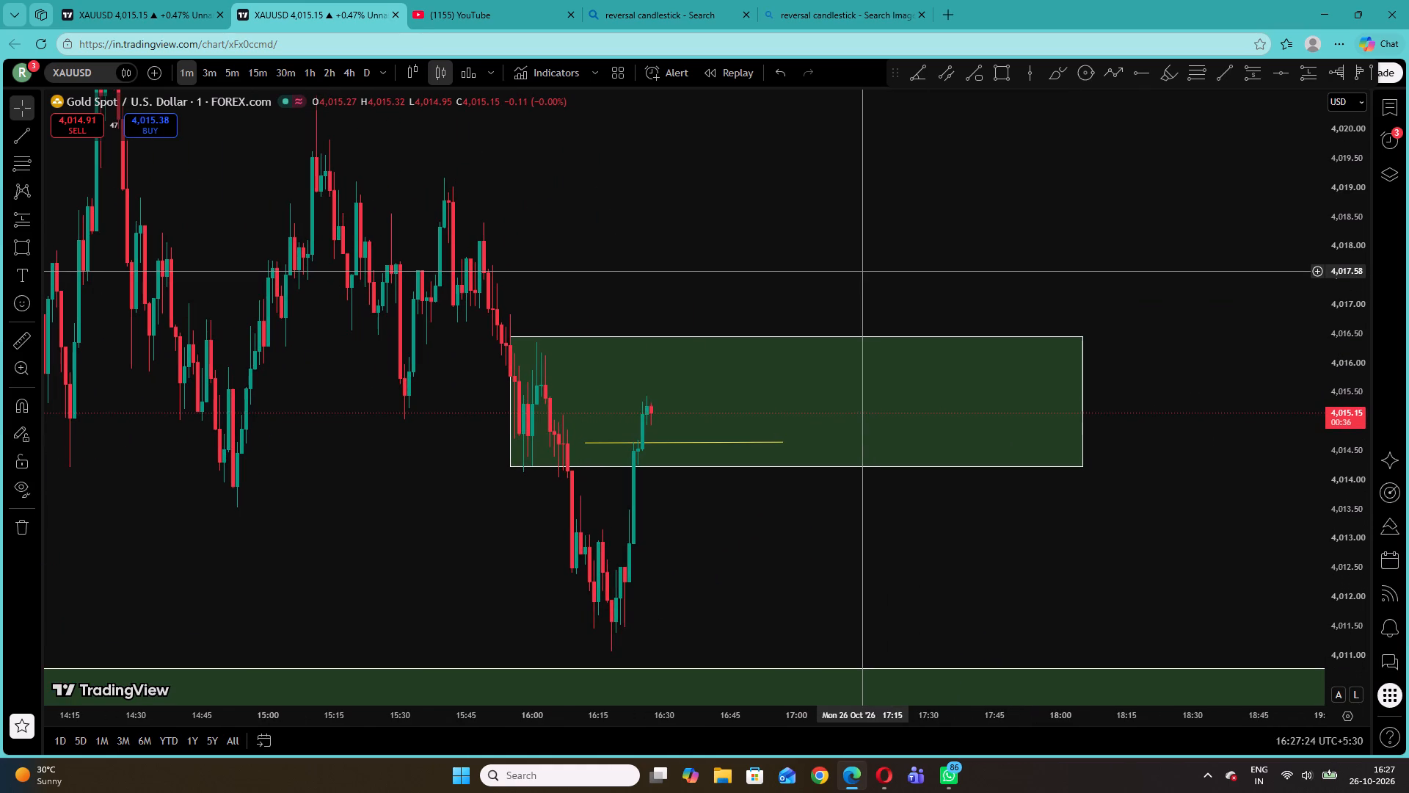
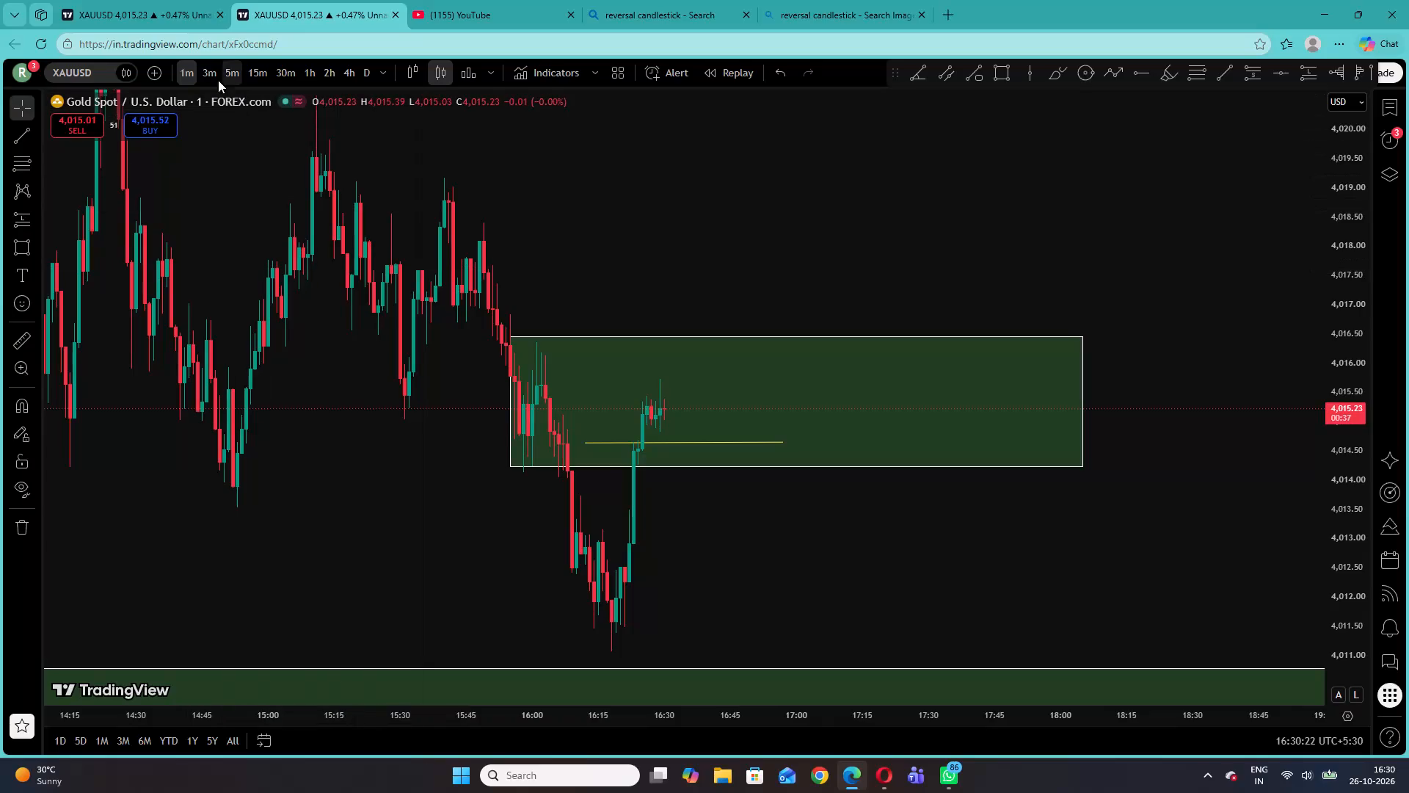
# Check live price in the 15:55 zone on the first, 3-minute XAUUSD chart, and return to the second chart.
pyautogui.click(208, 20)
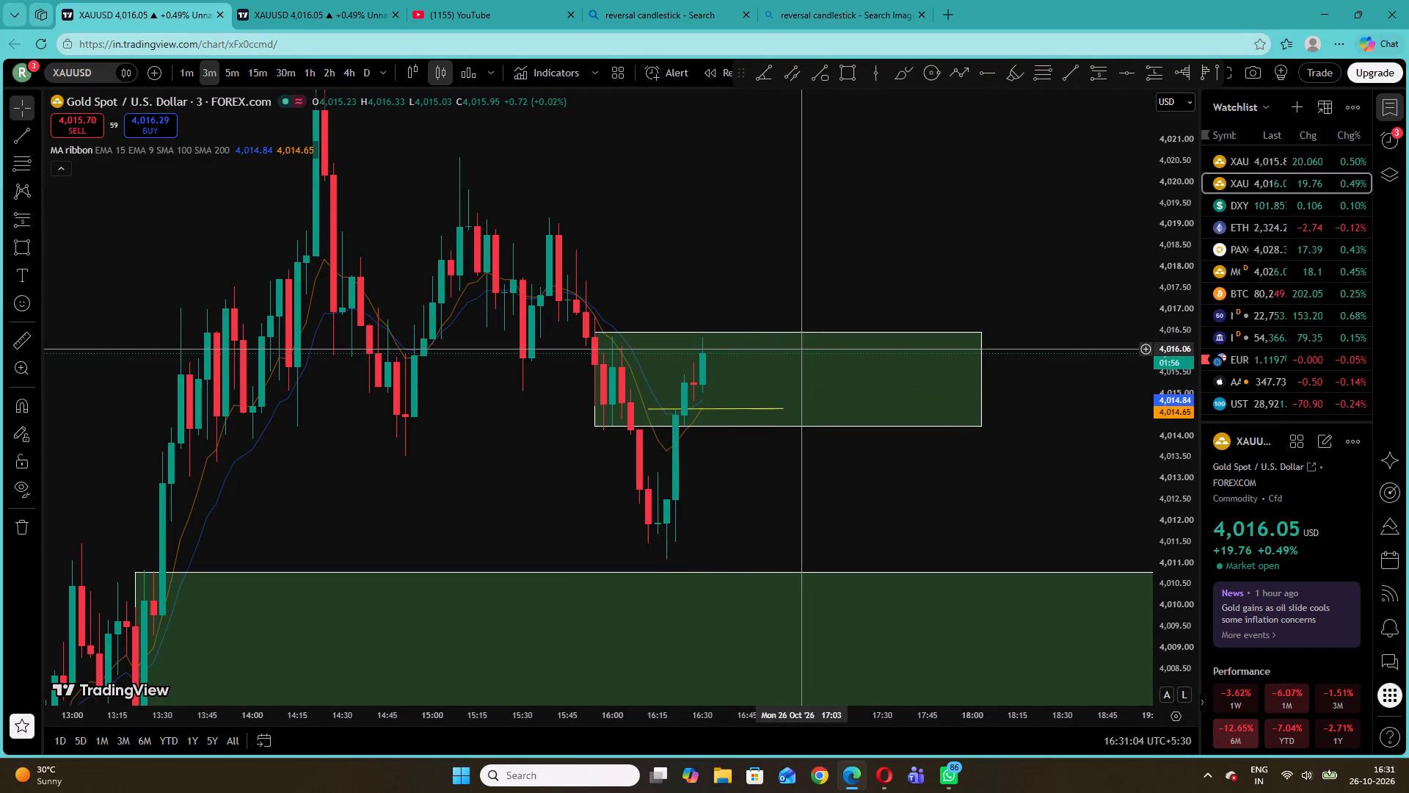
pyautogui.click(312, 0)
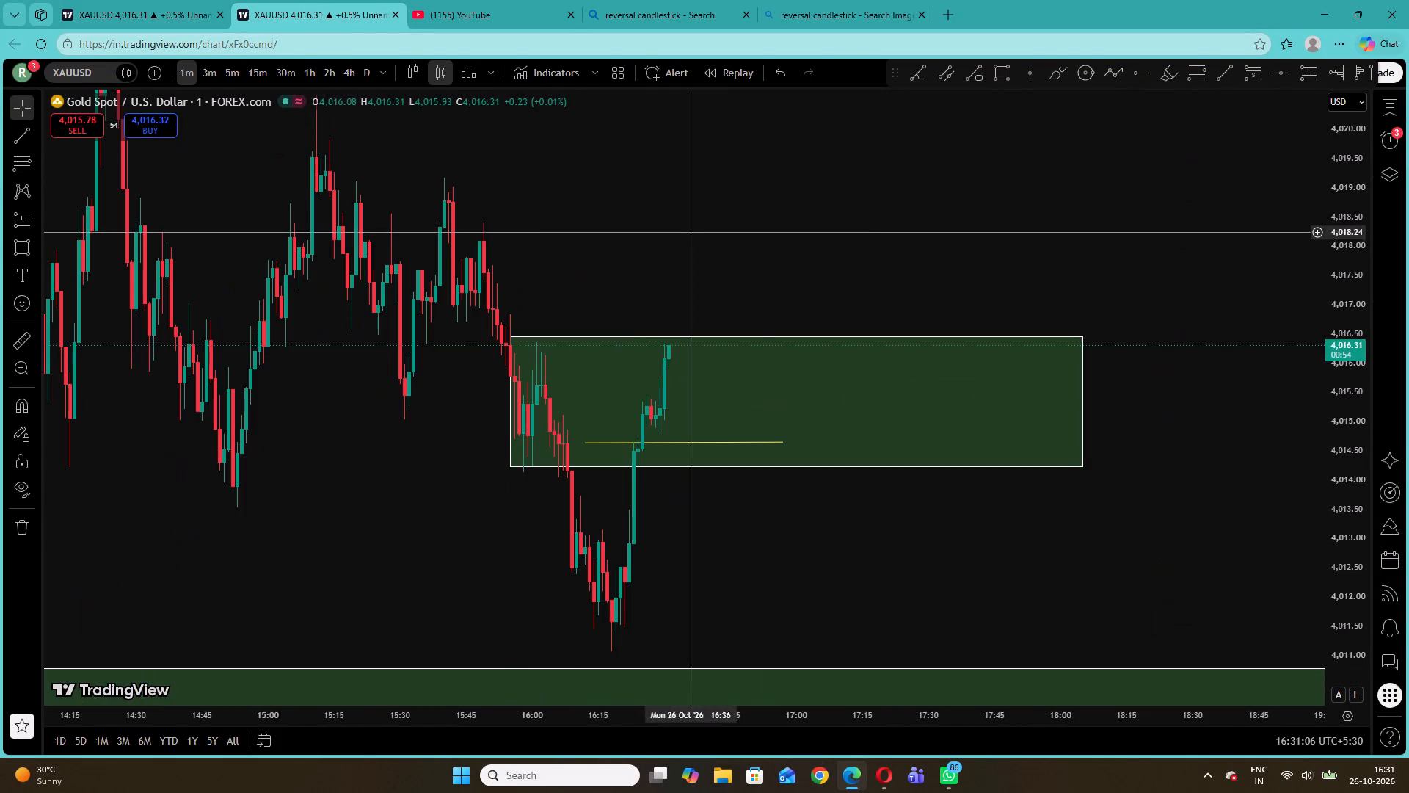
# Go back through the second chart's 1-minute history to the earliest 19 October bars, reviewing the marked zones and trend lines.
pyautogui.moveTo(1354, 329); pyautogui.dragTo(1344, 457)
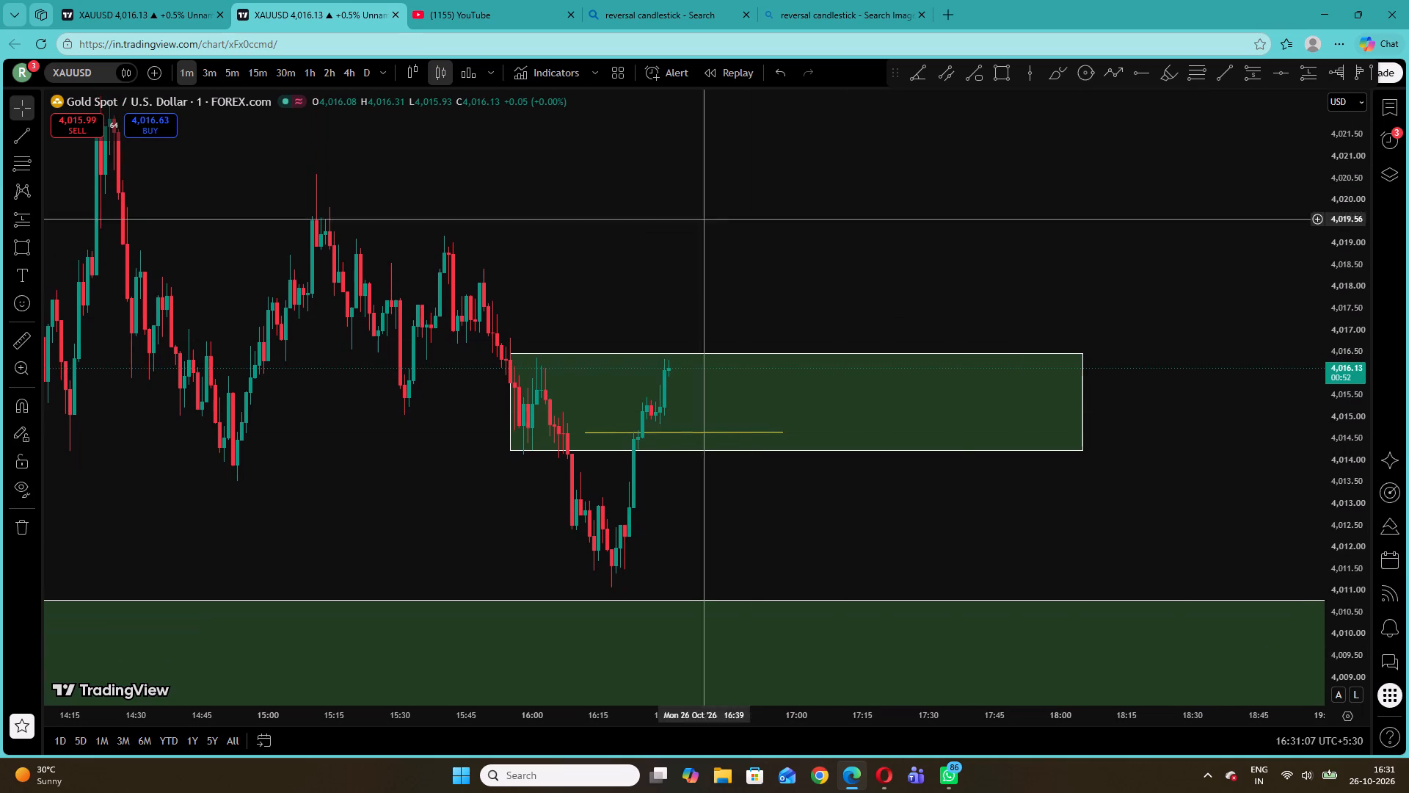
pyautogui.moveTo(305, 247); pyautogui.dragTo(1013, 388)
pyautogui.moveTo(523, 391); pyautogui.dragTo(1036, 280)
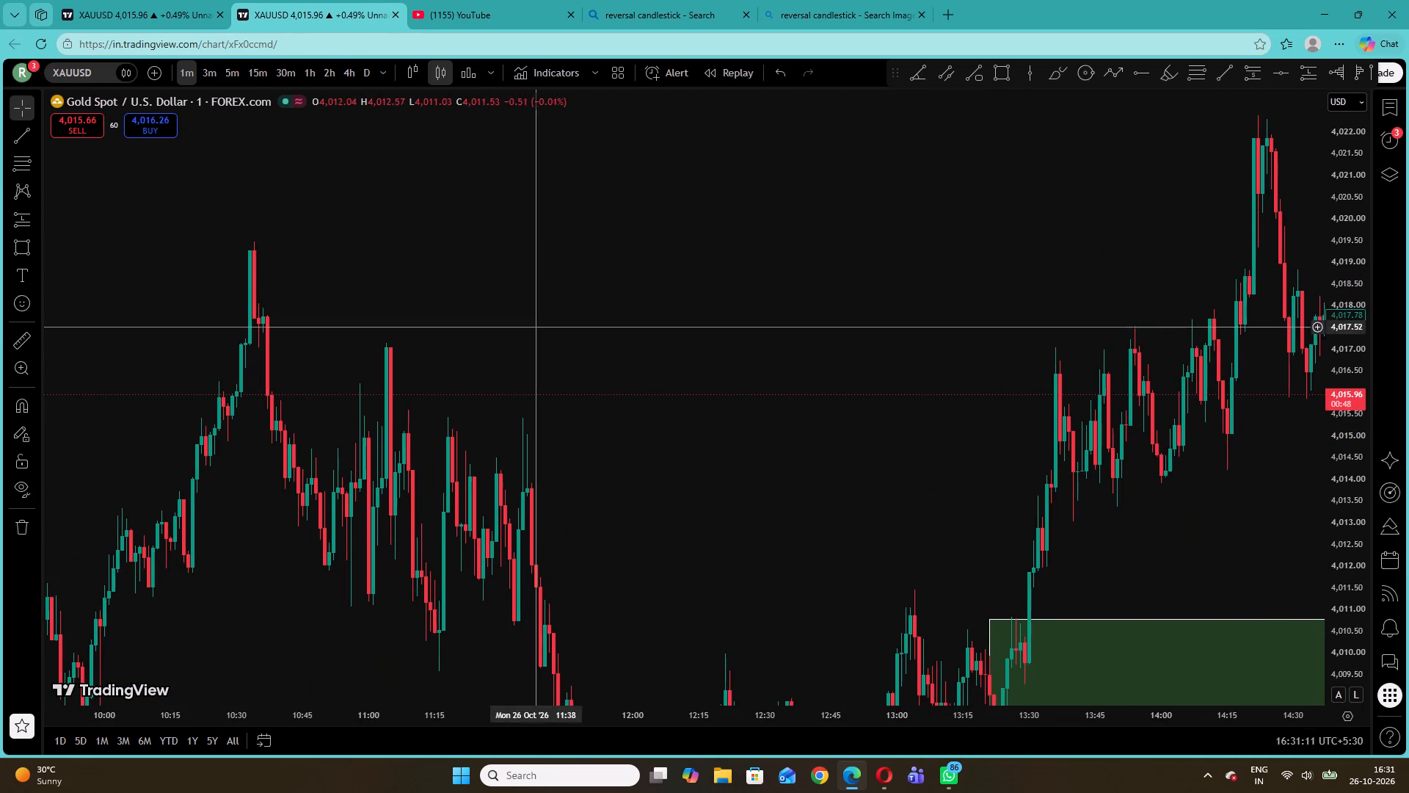
pyautogui.moveTo(448, 350); pyautogui.dragTo(1143, 151)
pyautogui.moveTo(547, 336); pyautogui.dragTo(1200, 364)
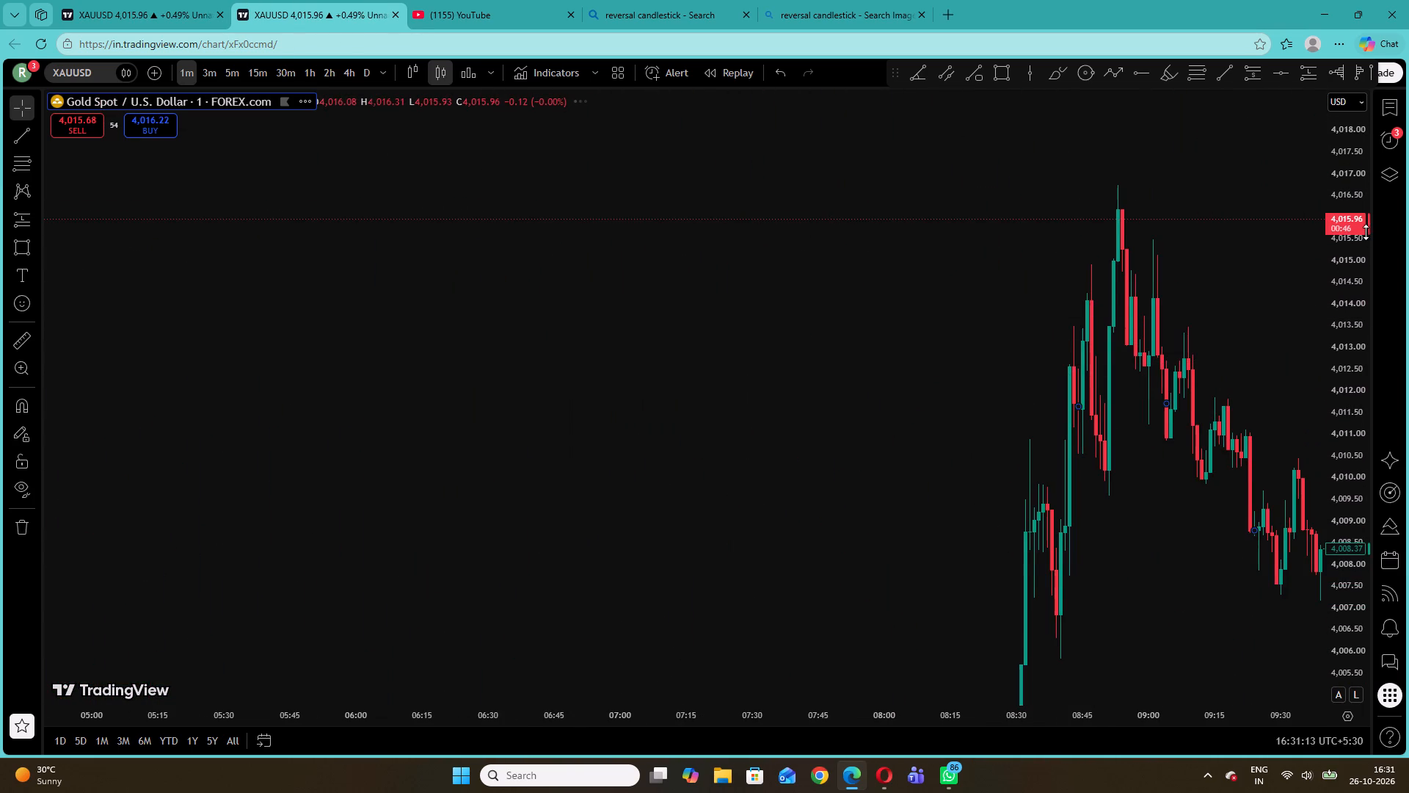
pyautogui.moveTo(1366, 232); pyautogui.dragTo(1298, 720)
pyautogui.moveTo(118, 306); pyautogui.dragTo(1282, 292)
pyautogui.moveTo(520, 312); pyautogui.dragTo(1196, 339)
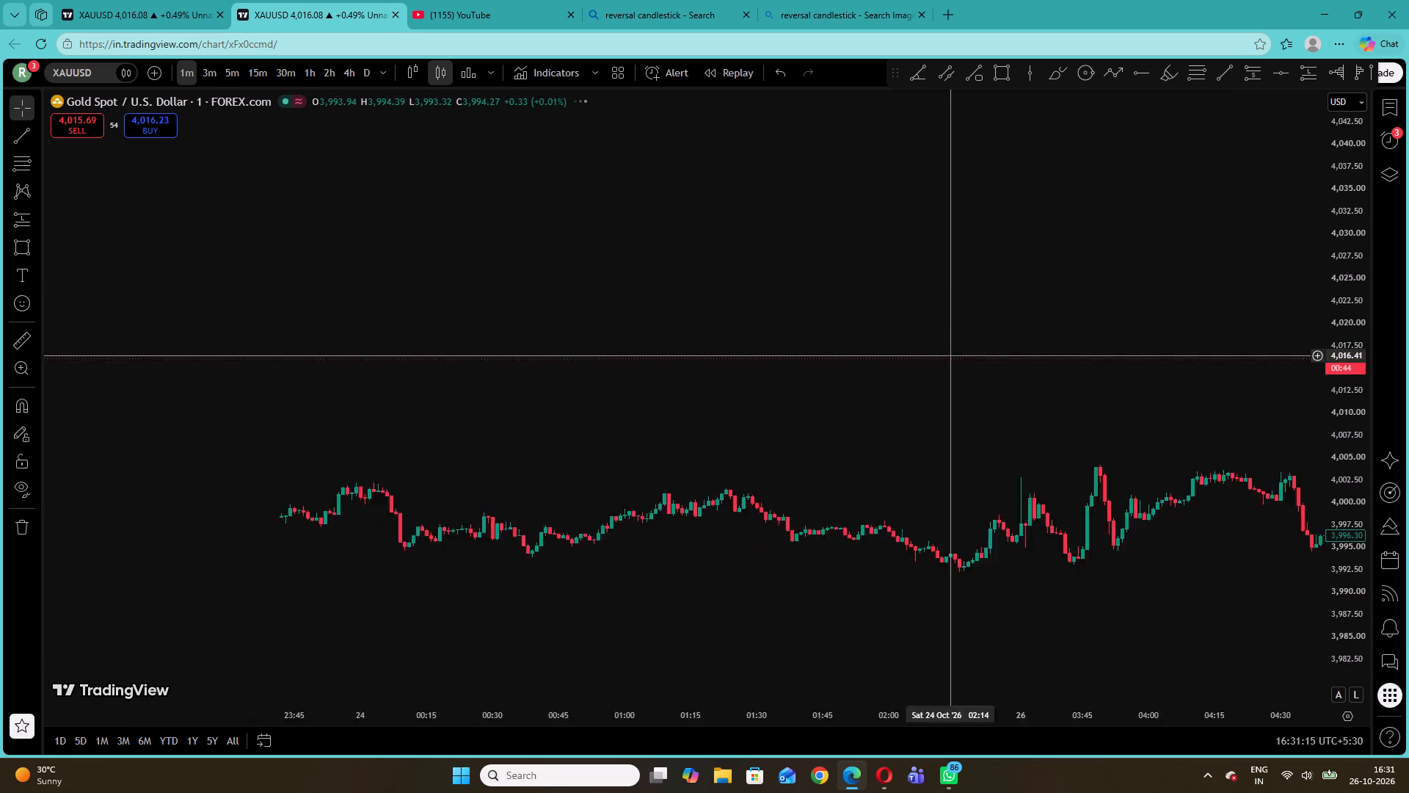
pyautogui.moveTo(1196, 339); pyautogui.dragTo(1325, 310)
pyautogui.moveTo(494, 361); pyautogui.dragTo(1075, 357)
pyautogui.moveTo(346, 339); pyautogui.dragTo(1408, 313)
pyautogui.moveTo(415, 369); pyautogui.dragTo(1088, 456)
pyautogui.moveTo(460, 426); pyautogui.dragTo(1311, 460)
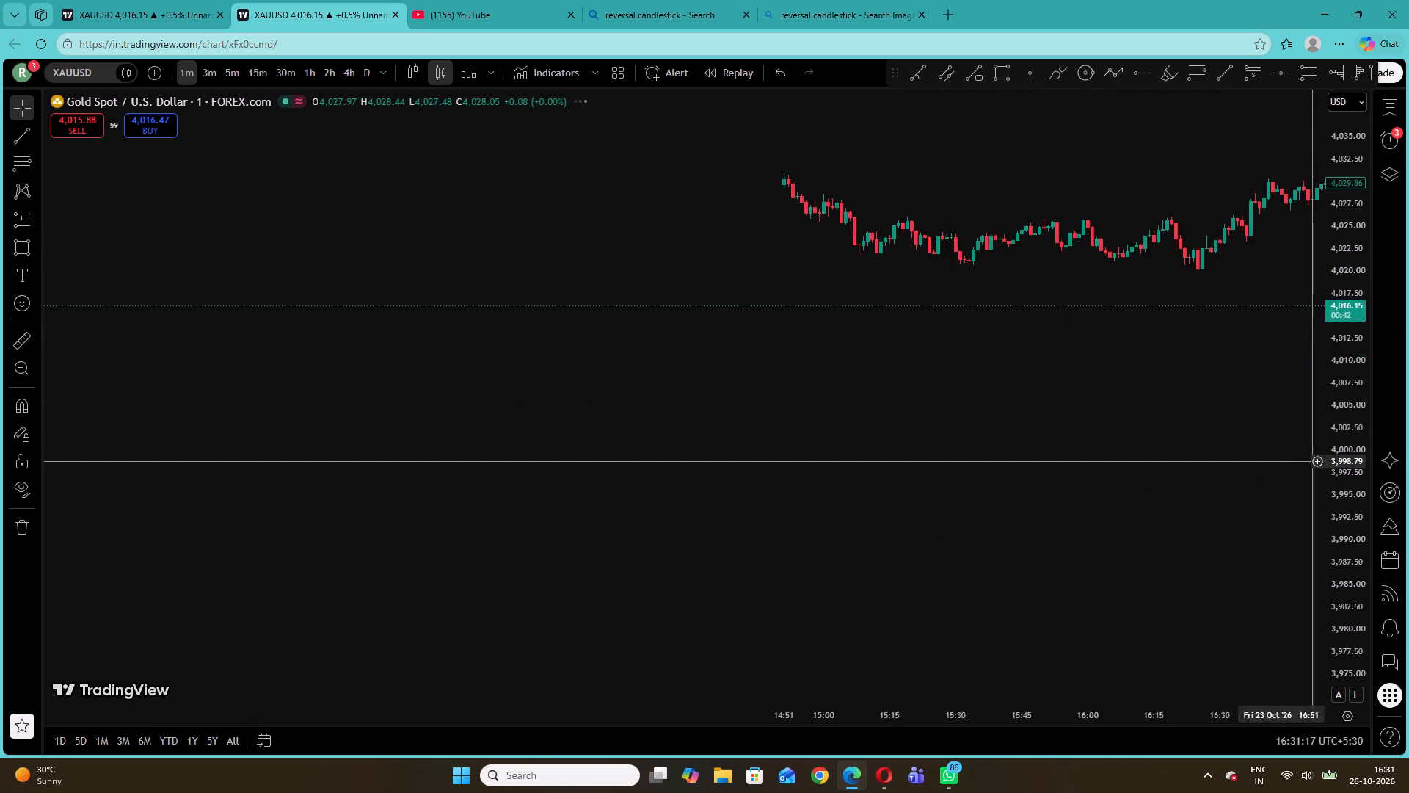
pyautogui.moveTo(644, 369); pyautogui.dragTo(1333, 512)
pyautogui.moveTo(523, 448); pyautogui.dragTo(1386, 484)
pyautogui.moveTo(523, 466); pyautogui.dragTo(1400, 459)
pyautogui.moveTo(609, 472); pyautogui.dragTo(1387, 491)
pyautogui.moveTo(437, 450); pyautogui.dragTo(1286, 527)
pyautogui.moveTo(515, 447); pyautogui.dragTo(1040, 569)
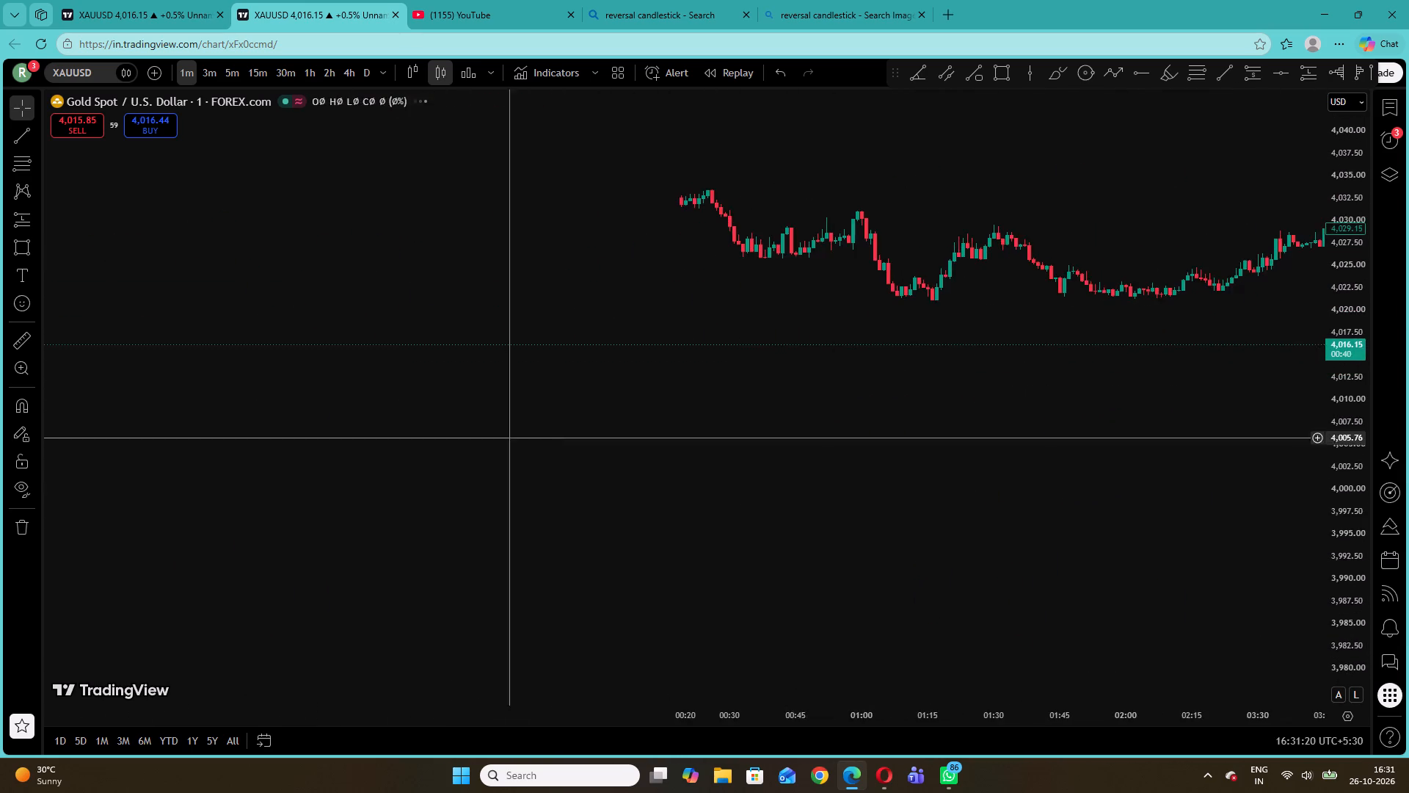
pyautogui.moveTo(1040, 569); pyautogui.dragTo(1403, 560)
pyautogui.moveTo(649, 438); pyautogui.dragTo(1371, 602)
pyautogui.rightClick(605, 326)
pyautogui.click(307, 308)
pyautogui.moveTo(328, 286); pyautogui.dragTo(754, 497)
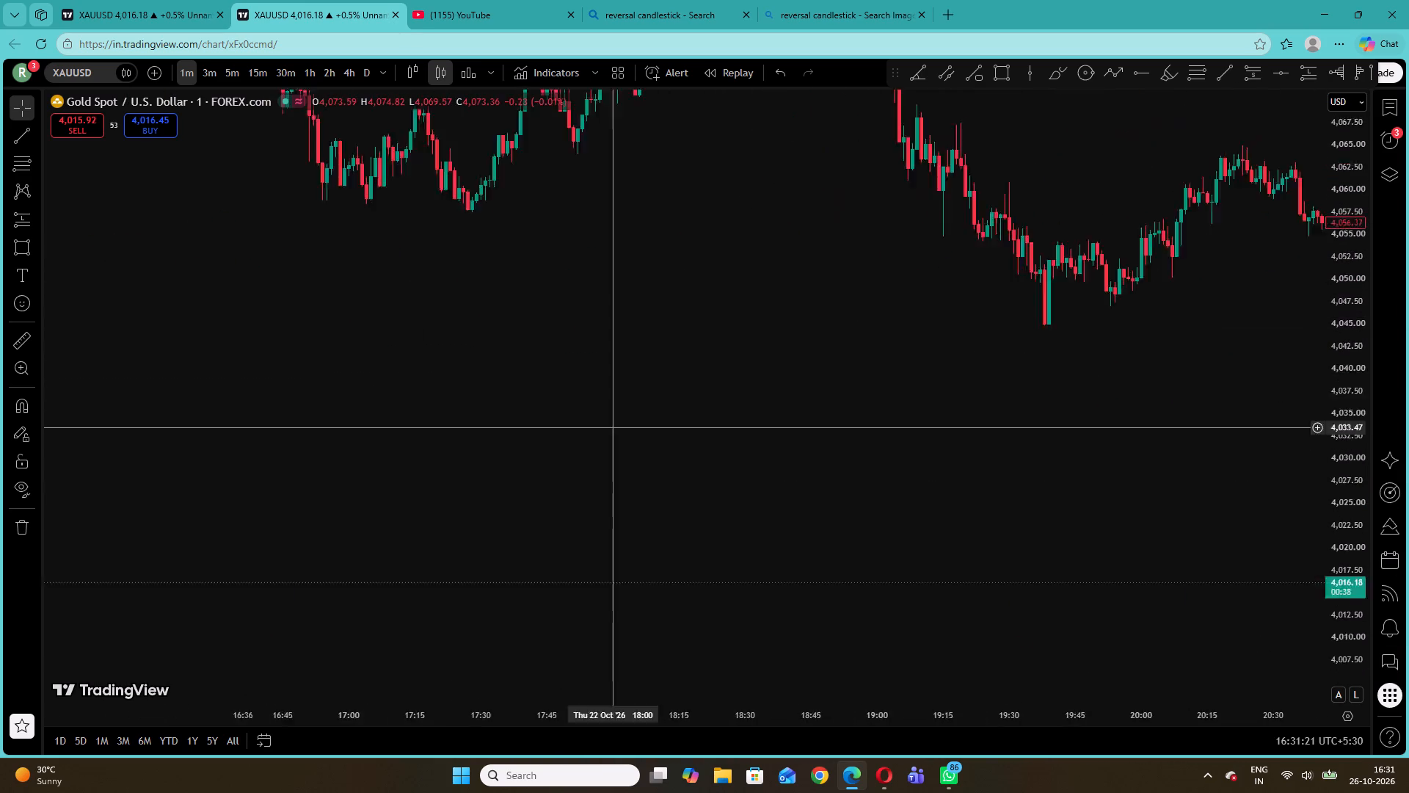
pyautogui.moveTo(754, 497); pyautogui.dragTo(1105, 648)
pyautogui.moveTo(556, 466); pyautogui.dragTo(1253, 642)
pyautogui.moveTo(507, 490); pyautogui.dragTo(1340, 646)
pyautogui.moveTo(591, 499); pyautogui.dragTo(1408, 553)
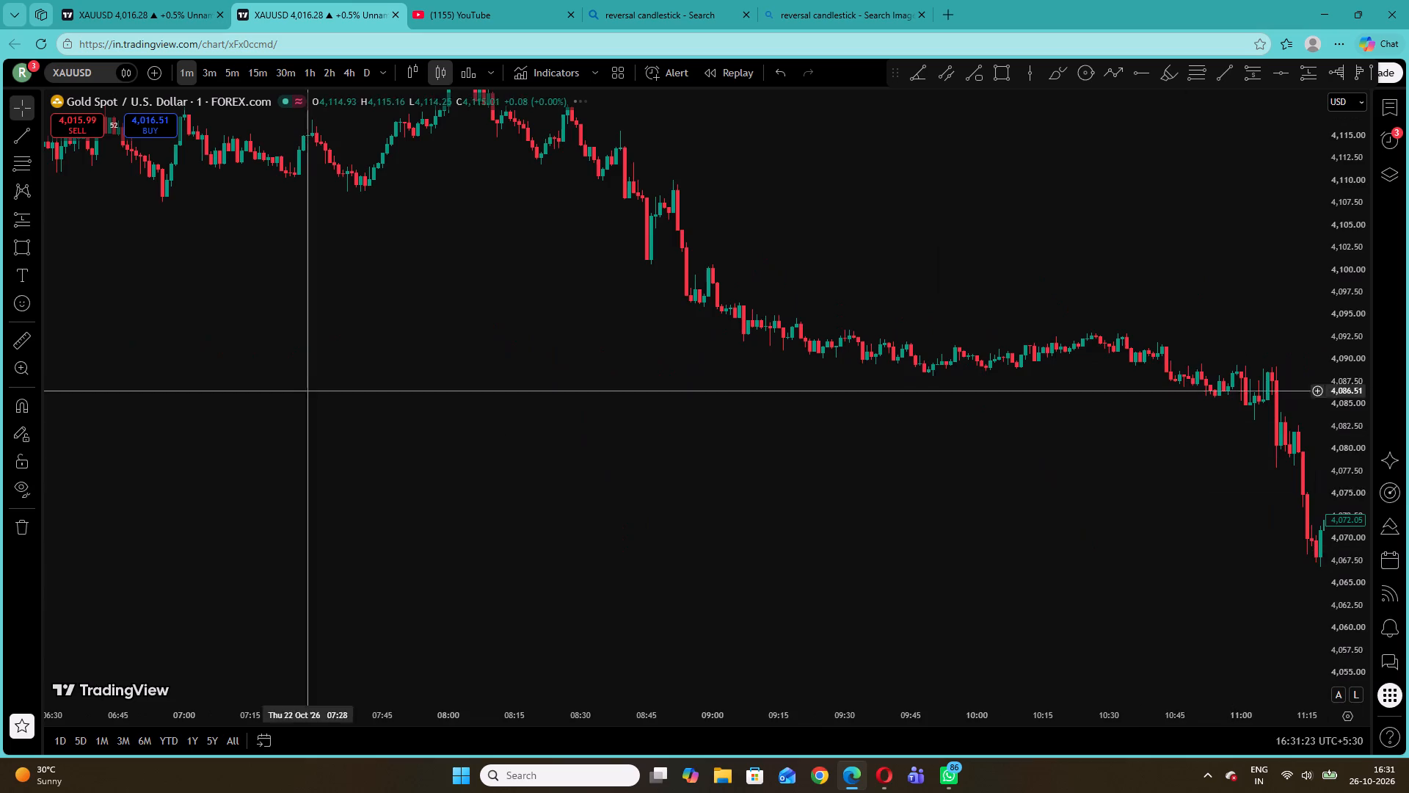
pyautogui.moveTo(284, 377); pyautogui.dragTo(1397, 615)
pyautogui.moveTo(641, 516); pyautogui.dragTo(1386, 620)
pyautogui.moveTo(313, 492); pyautogui.dragTo(1195, 593)
pyautogui.moveTo(565, 426); pyautogui.dragTo(1396, 574)
pyautogui.moveTo(439, 490); pyautogui.dragTo(1399, 562)
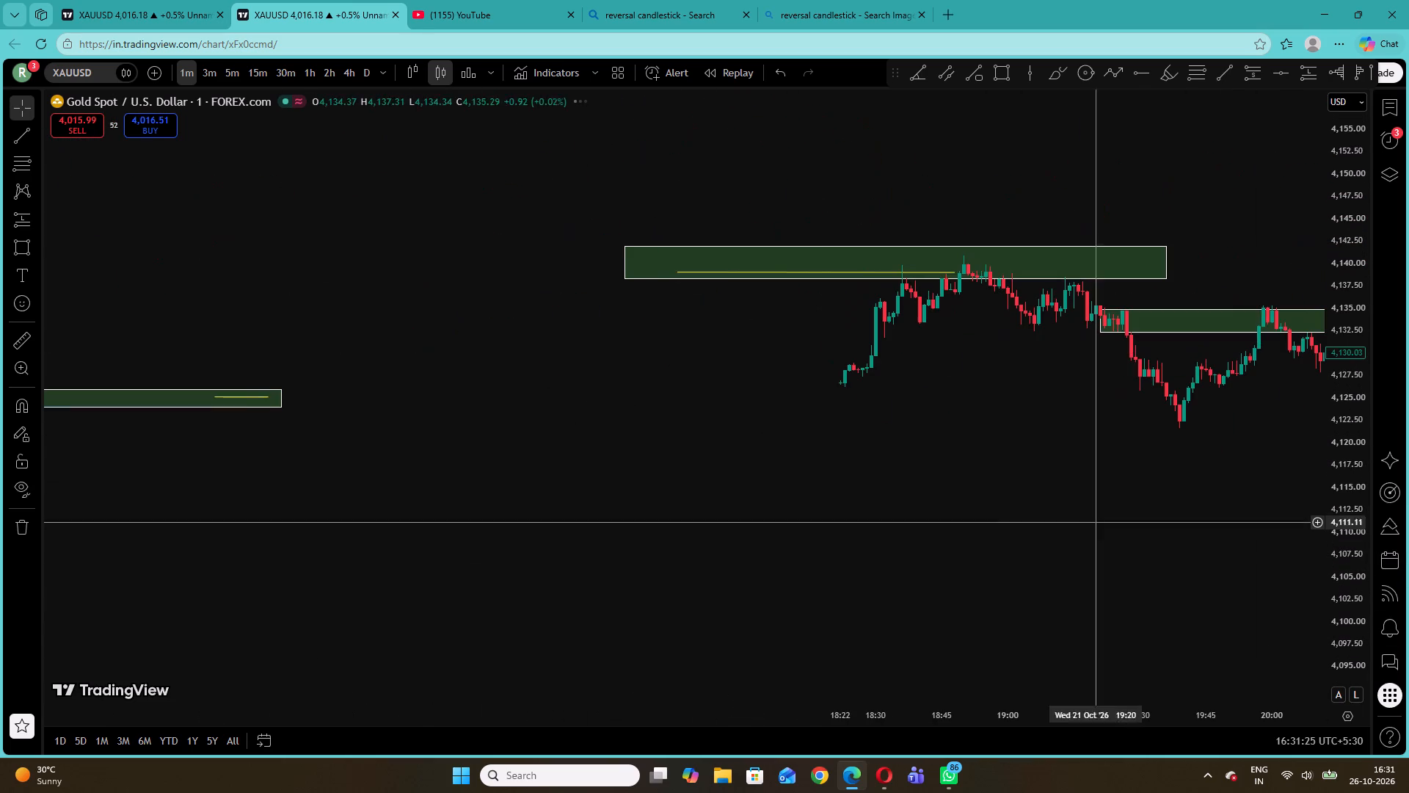
pyautogui.moveTo(309, 455); pyautogui.dragTo(1171, 480)
pyautogui.moveTo(407, 507); pyautogui.dragTo(1388, 545)
pyautogui.moveTo(437, 517); pyautogui.dragTo(1355, 528)
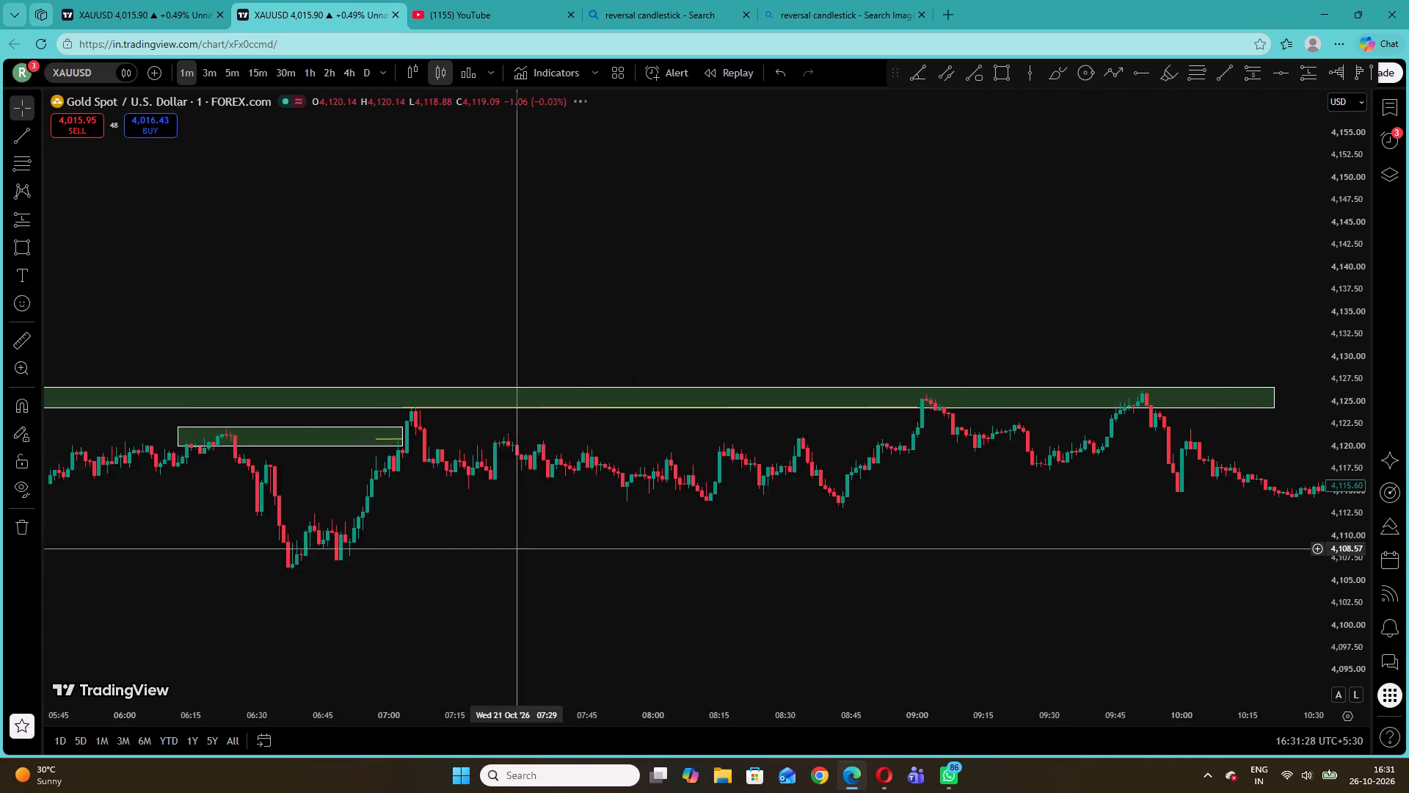
pyautogui.moveTo(527, 547); pyautogui.dragTo(1408, 515)
pyautogui.moveTo(485, 452); pyautogui.dragTo(1332, 485)
pyautogui.moveTo(398, 479); pyautogui.dragTo(1215, 504)
pyautogui.moveTo(412, 470); pyautogui.dragTo(1228, 517)
pyautogui.moveTo(388, 518); pyautogui.dragTo(869, 580)
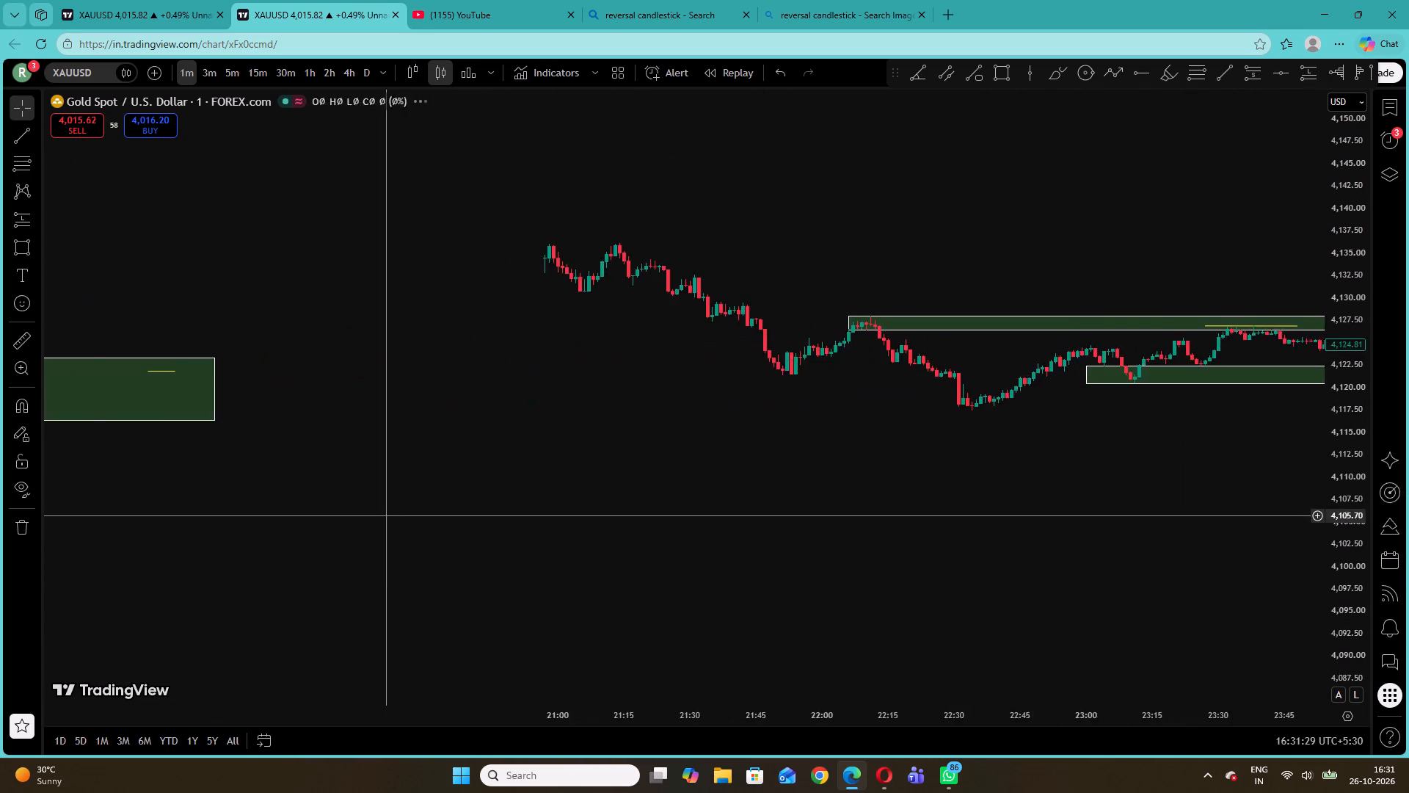
pyautogui.moveTo(869, 580); pyautogui.dragTo(1212, 569)
pyautogui.moveTo(523, 573); pyautogui.dragTo(1324, 616)
pyautogui.moveTo(720, 587); pyautogui.dragTo(1399, 632)
pyautogui.moveTo(636, 593); pyautogui.dragTo(1336, 590)
pyautogui.moveTo(640, 560); pyautogui.dragTo(1355, 561)
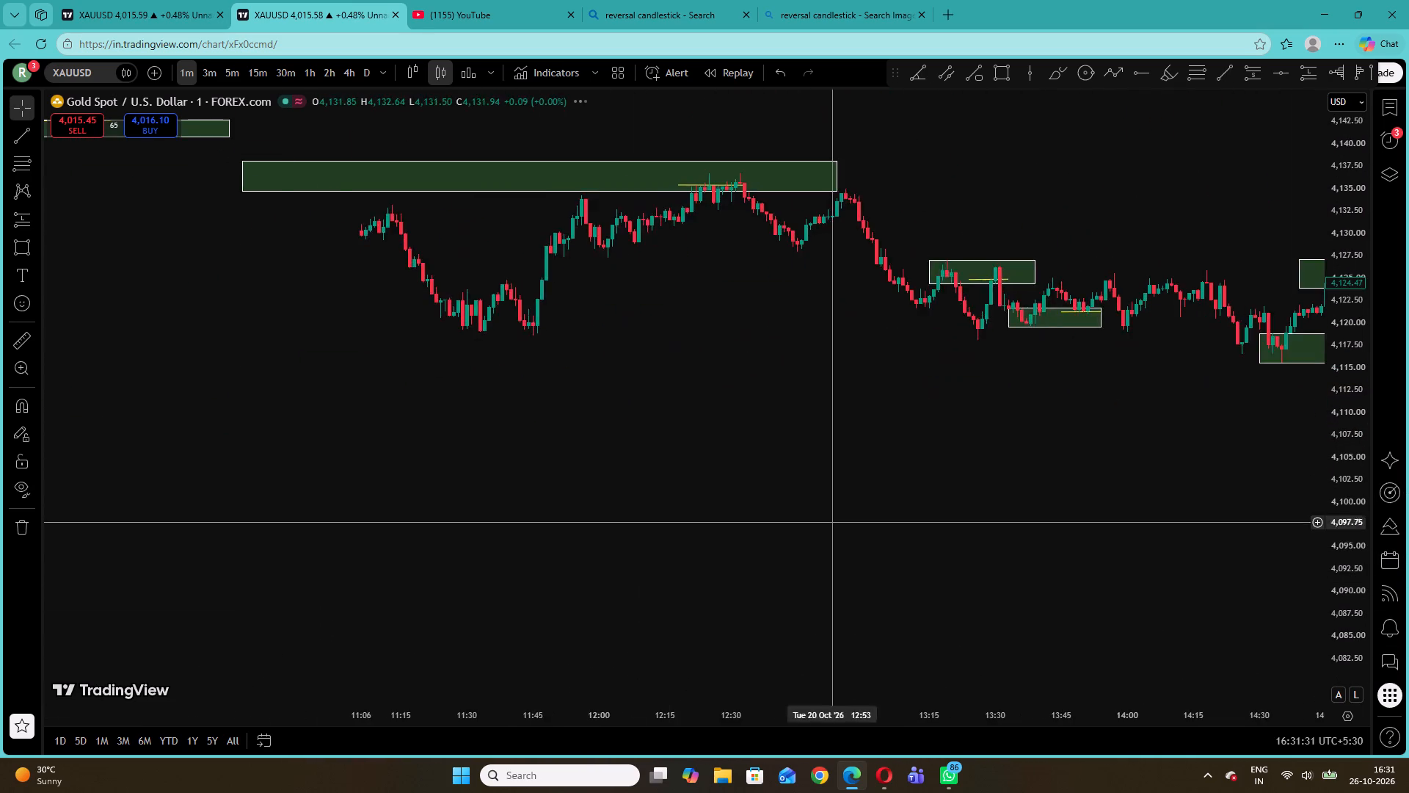
pyautogui.moveTo(721, 539); pyautogui.dragTo(1358, 596)
pyautogui.moveTo(647, 494); pyautogui.dragTo(1334, 583)
pyautogui.moveTo(789, 437); pyautogui.dragTo(1399, 564)
pyautogui.moveTo(414, 535); pyautogui.dragTo(1217, 571)
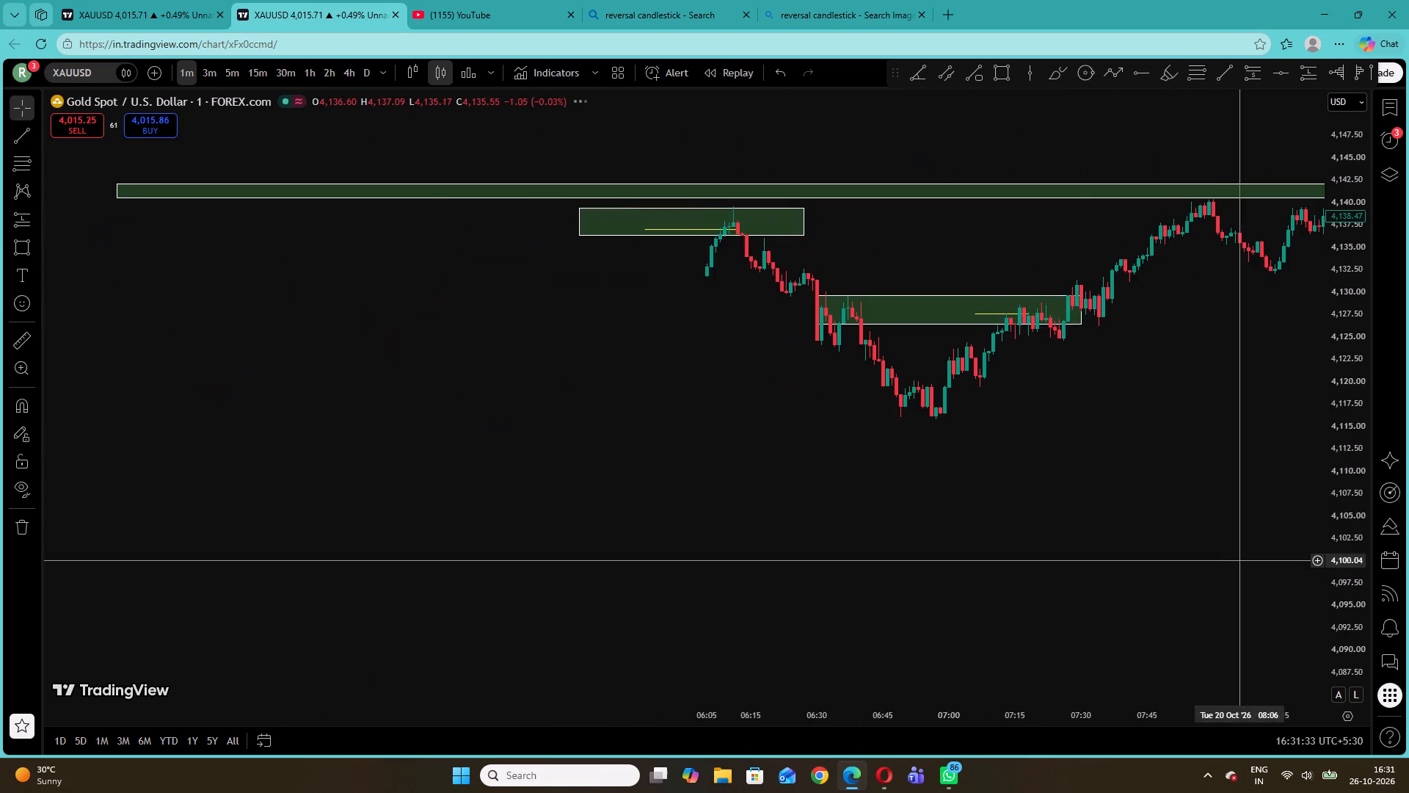
pyautogui.moveTo(307, 451); pyautogui.dragTo(1284, 606)
pyautogui.moveTo(575, 526); pyautogui.dragTo(1245, 593)
pyautogui.moveTo(416, 496); pyautogui.dragTo(1281, 537)
pyautogui.moveTo(564, 501); pyautogui.dragTo(1202, 540)
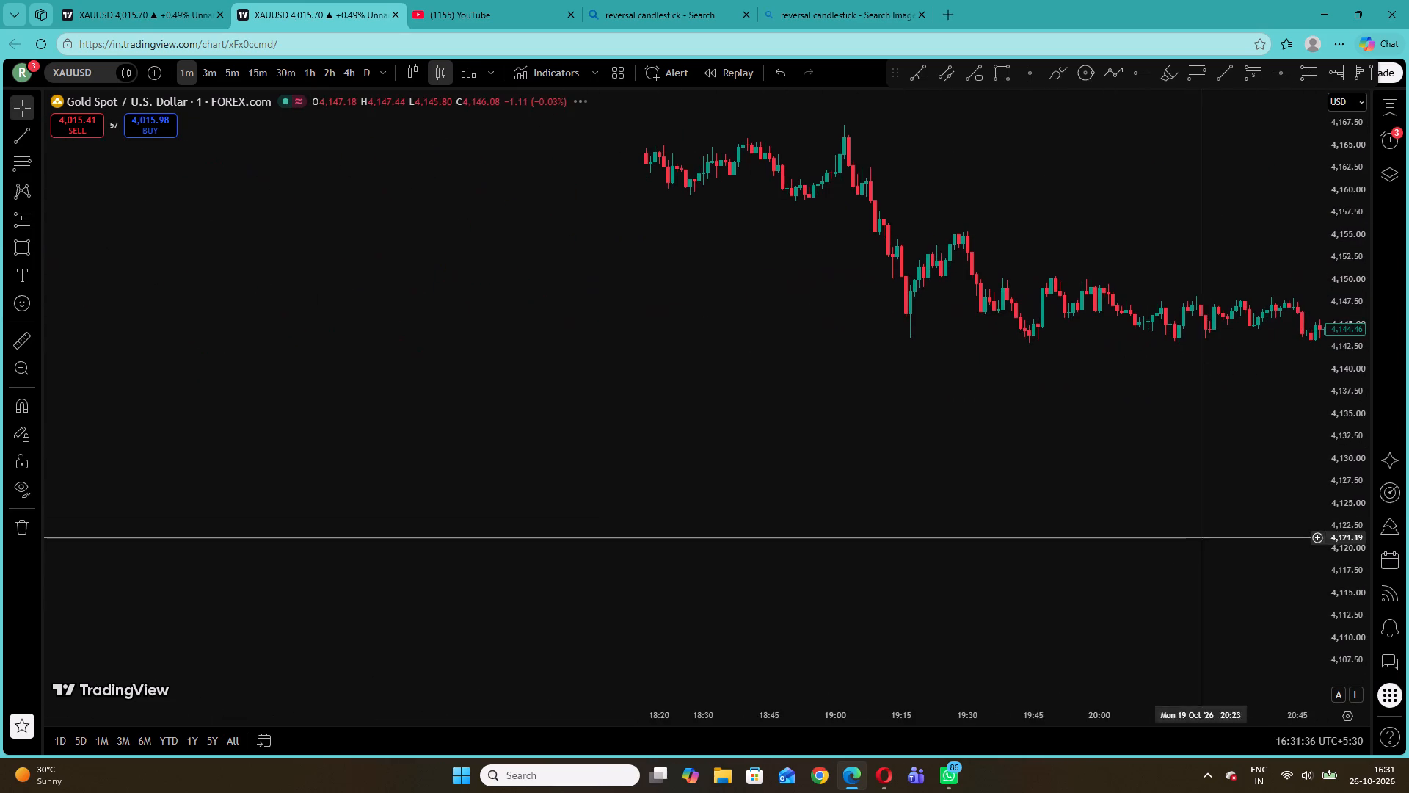
pyautogui.moveTo(627, 455); pyautogui.dragTo(1300, 705)
pyautogui.moveTo(644, 455); pyautogui.dragTo(1402, 579)
pyautogui.moveTo(428, 466); pyautogui.dragTo(1249, 565)
pyautogui.moveTo(477, 560); pyautogui.dragTo(1190, 577)
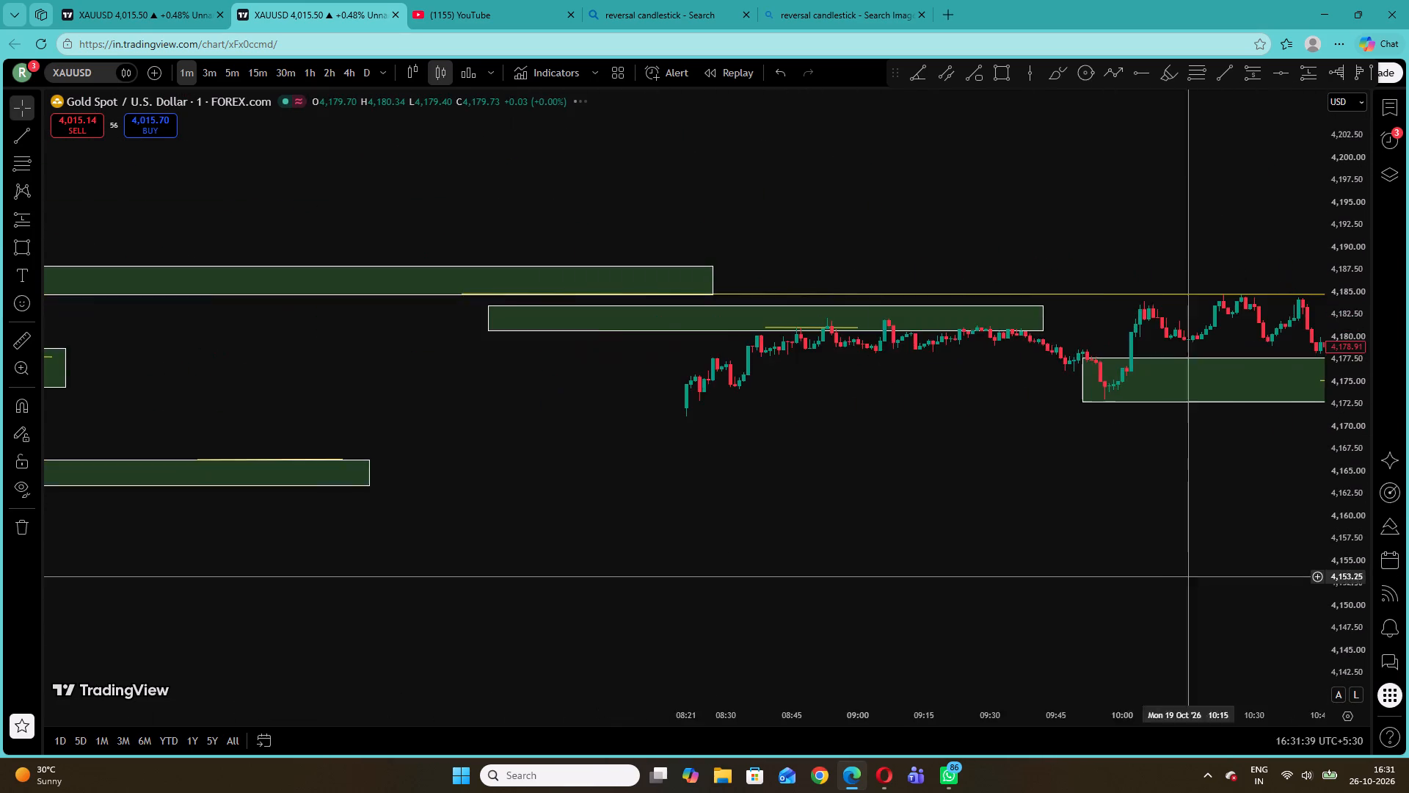
pyautogui.moveTo(545, 548); pyautogui.dragTo(1205, 598)
pyautogui.moveTo(524, 629); pyautogui.dragTo(1391, 643)
pyautogui.moveTo(692, 621); pyautogui.dragTo(1296, 619)
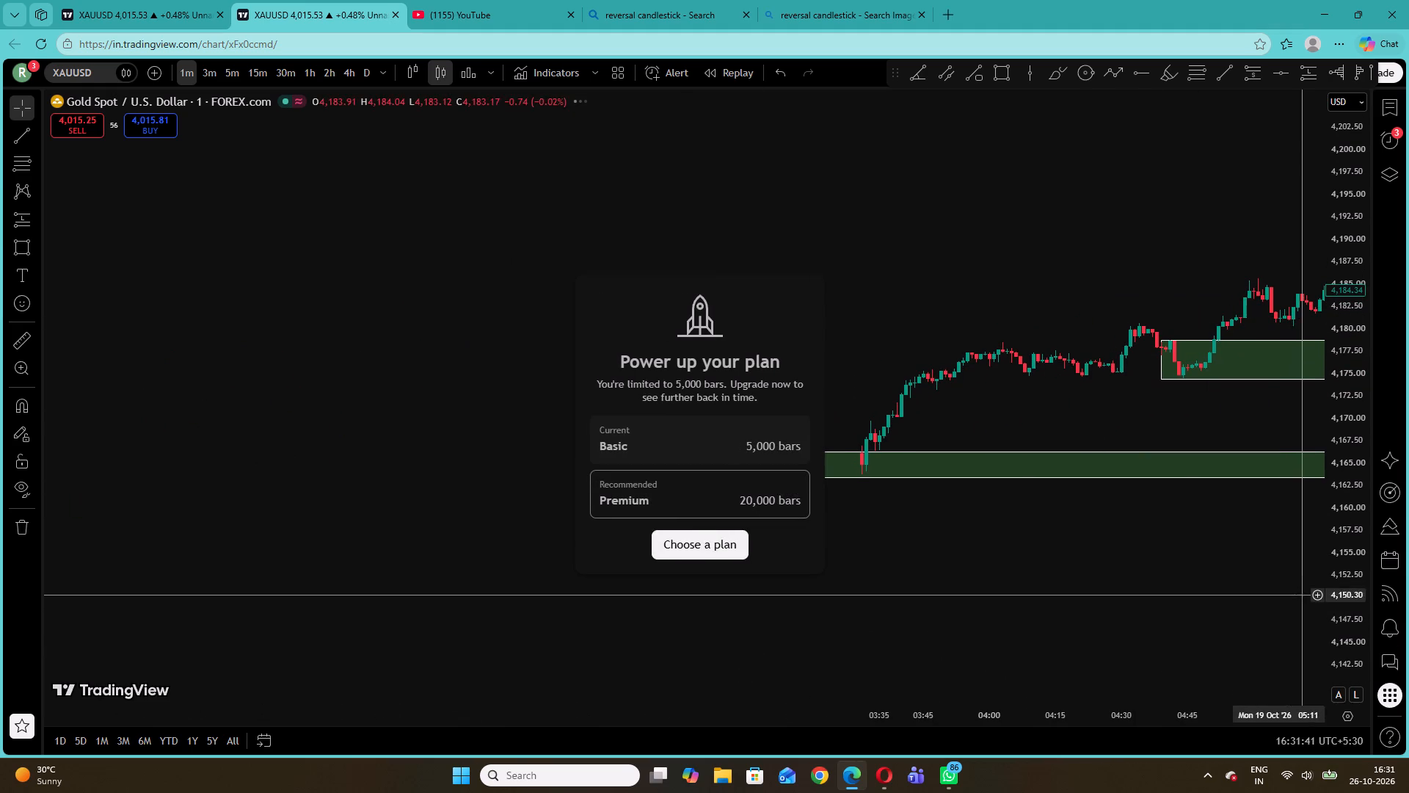
pyautogui.moveTo(1350, 583); pyautogui.dragTo(1346, 283)
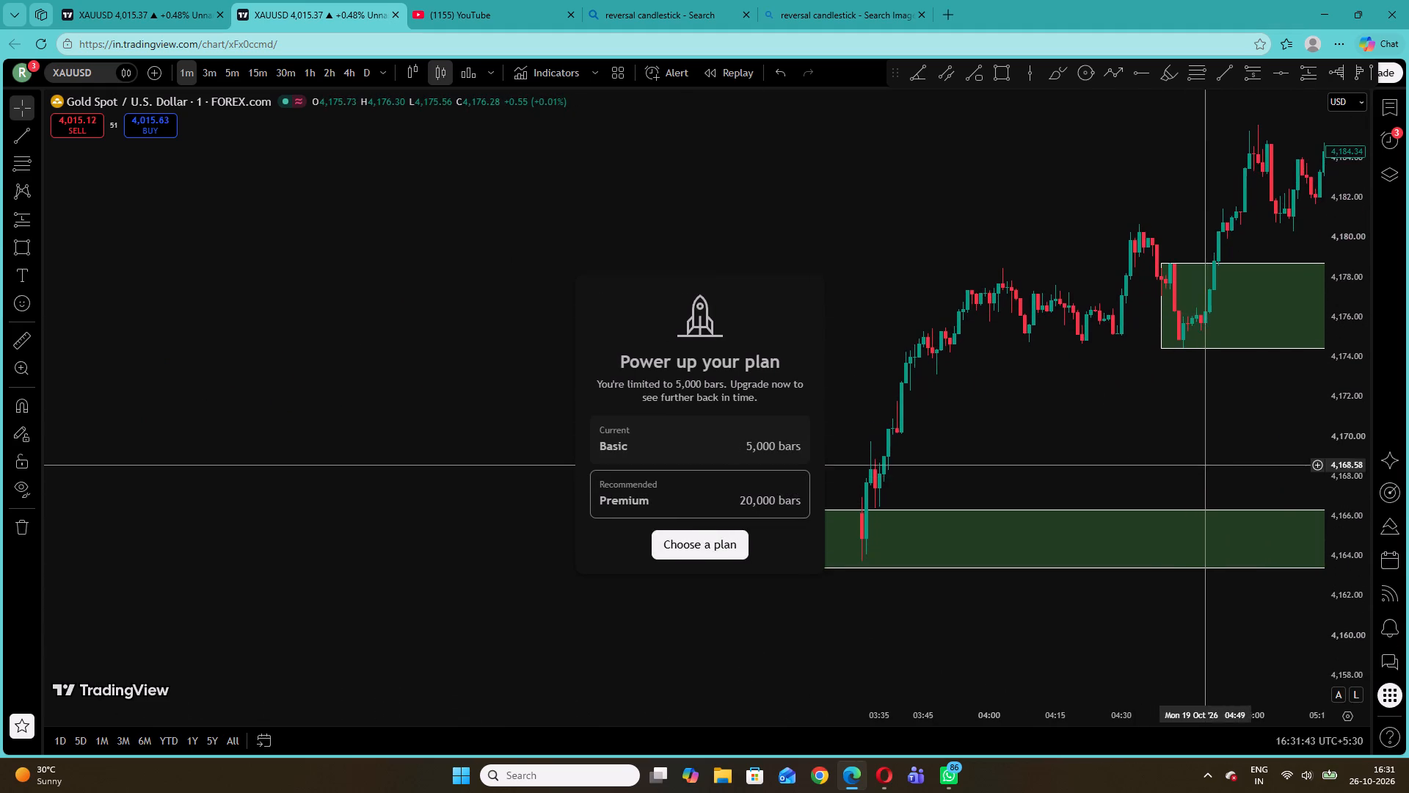
pyautogui.moveTo(1209, 461); pyautogui.dragTo(391, 534)
pyautogui.moveTo(856, 300); pyautogui.dragTo(1017, 319)
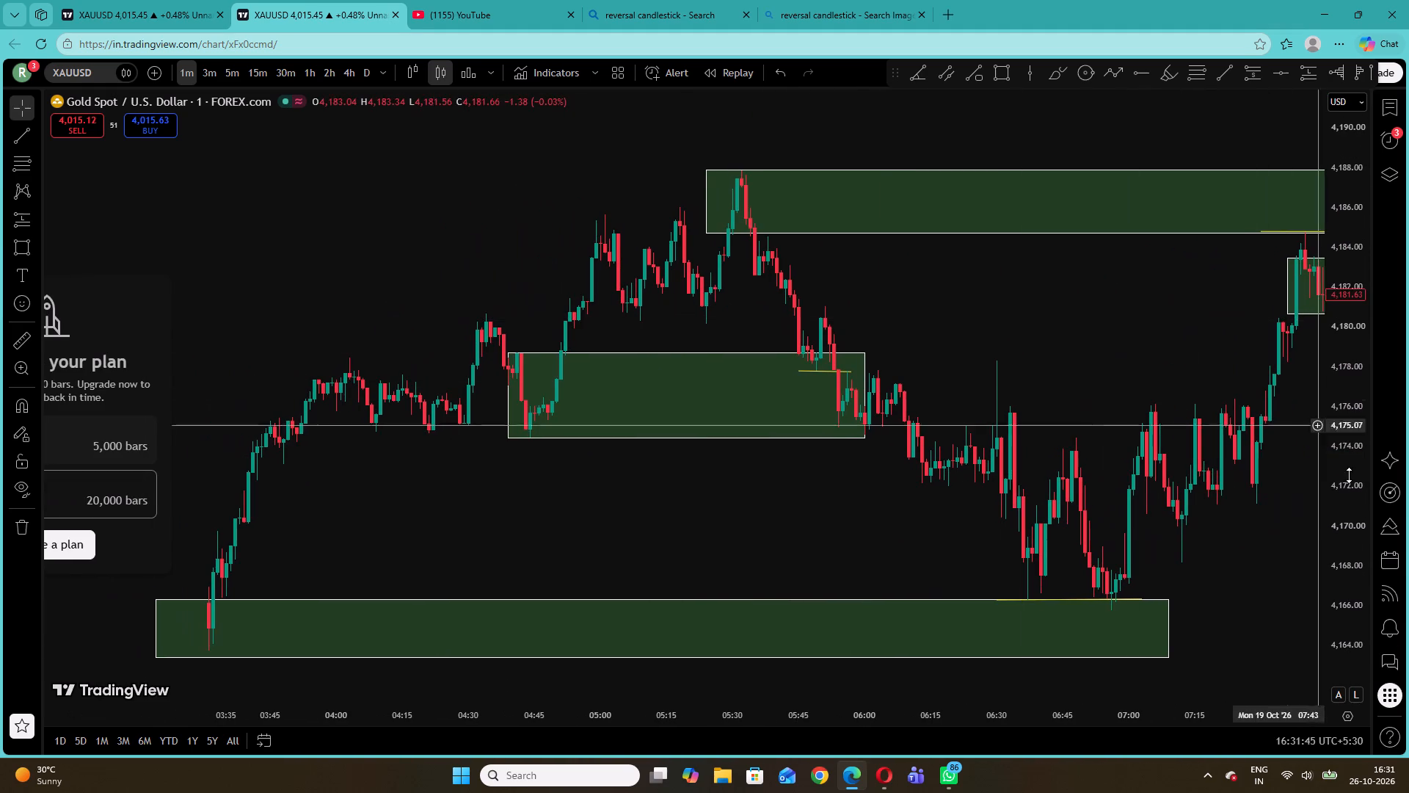
# Place a long position at 06:54 on 19 October above the lower zone, with entry 4,167.33, stop 4,165.74 and target 4,173.83.
pyautogui.moveTo(1344, 543); pyautogui.dragTo(1272, 270)
pyautogui.moveTo(1026, 258); pyautogui.dragTo(824, 180)
pyautogui.moveTo(954, 358); pyautogui.dragTo(906, 262)
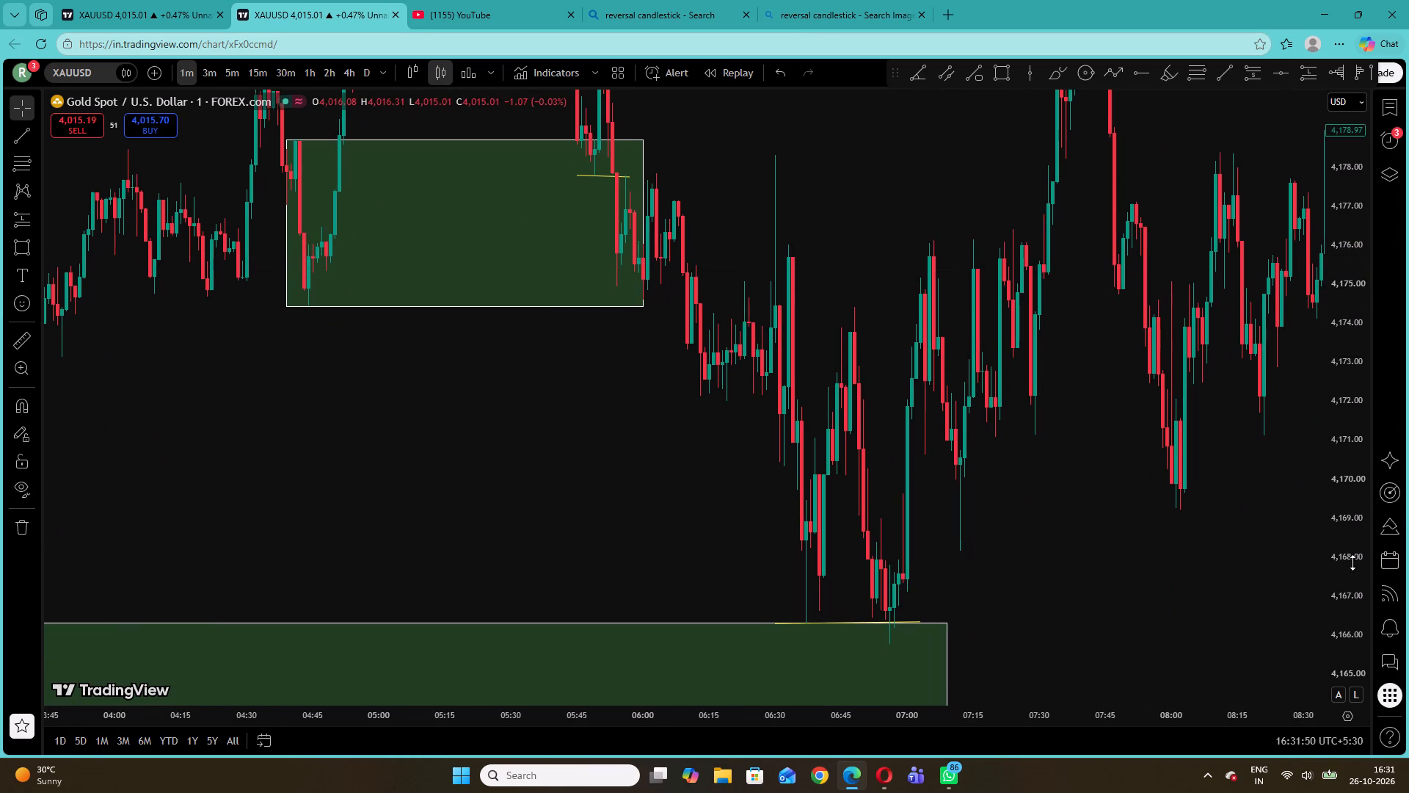
pyautogui.moveTo(1356, 534); pyautogui.dragTo(1344, 672)
pyautogui.moveTo(1355, 609); pyautogui.dragTo(1325, 419)
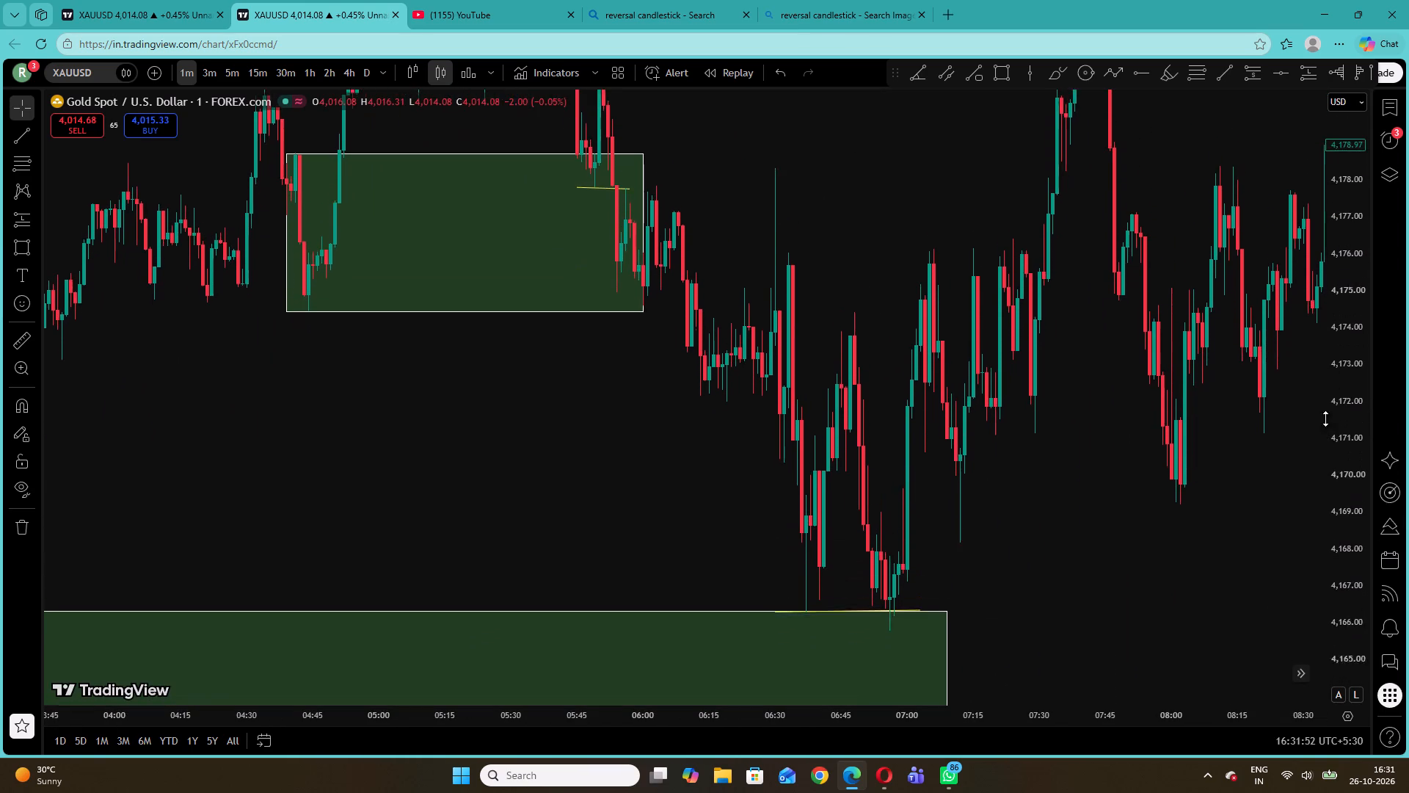
pyautogui.moveTo(1325, 419); pyautogui.dragTo(1322, 387)
pyautogui.moveTo(1154, 530); pyautogui.dragTo(884, 449)
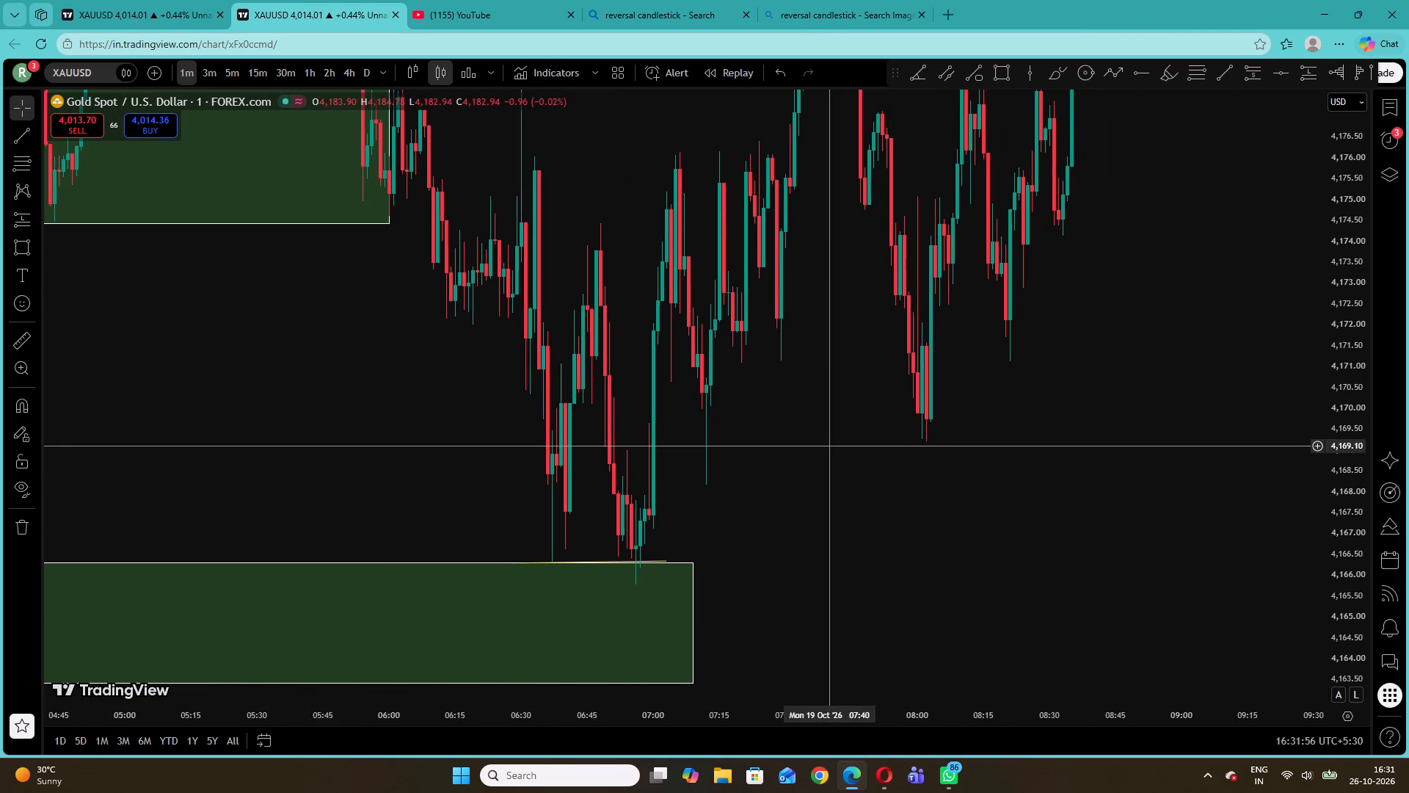
pyautogui.click(28, 214)
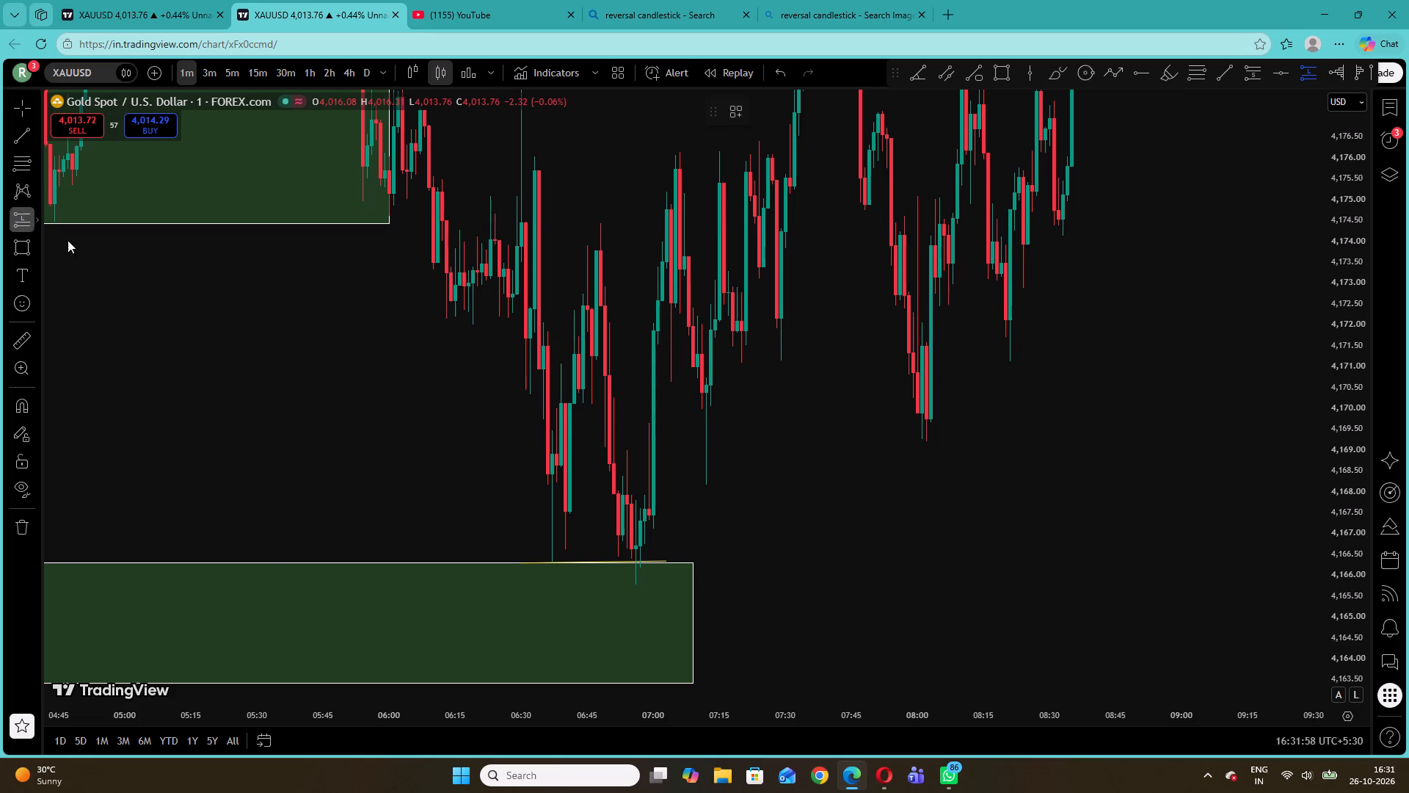
pyautogui.click(626, 520)
pyautogui.moveTo(627, 701); pyautogui.dragTo(659, 605)
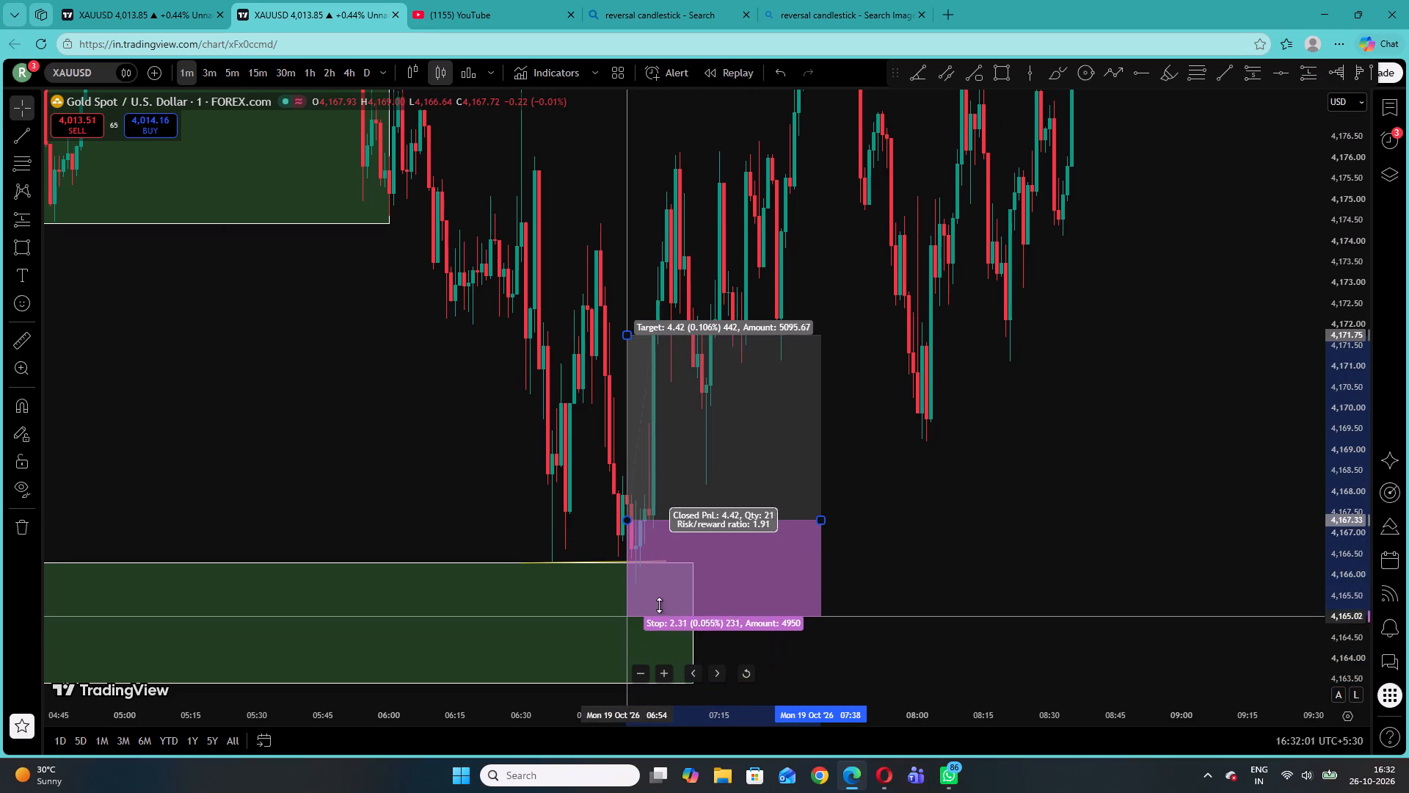
pyautogui.moveTo(659, 605); pyautogui.dragTo(659, 586)
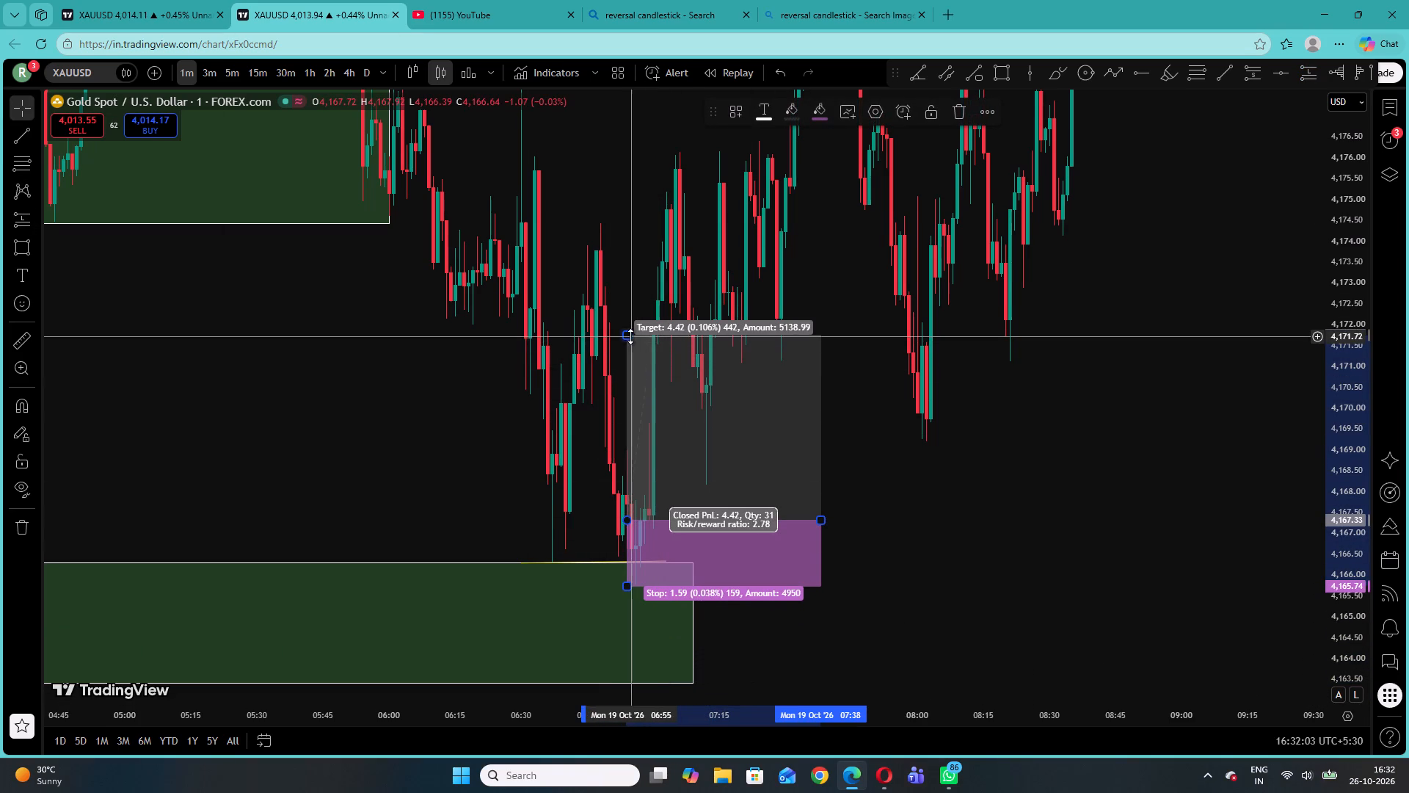
pyautogui.moveTo(630, 336); pyautogui.dragTo(629, 261)
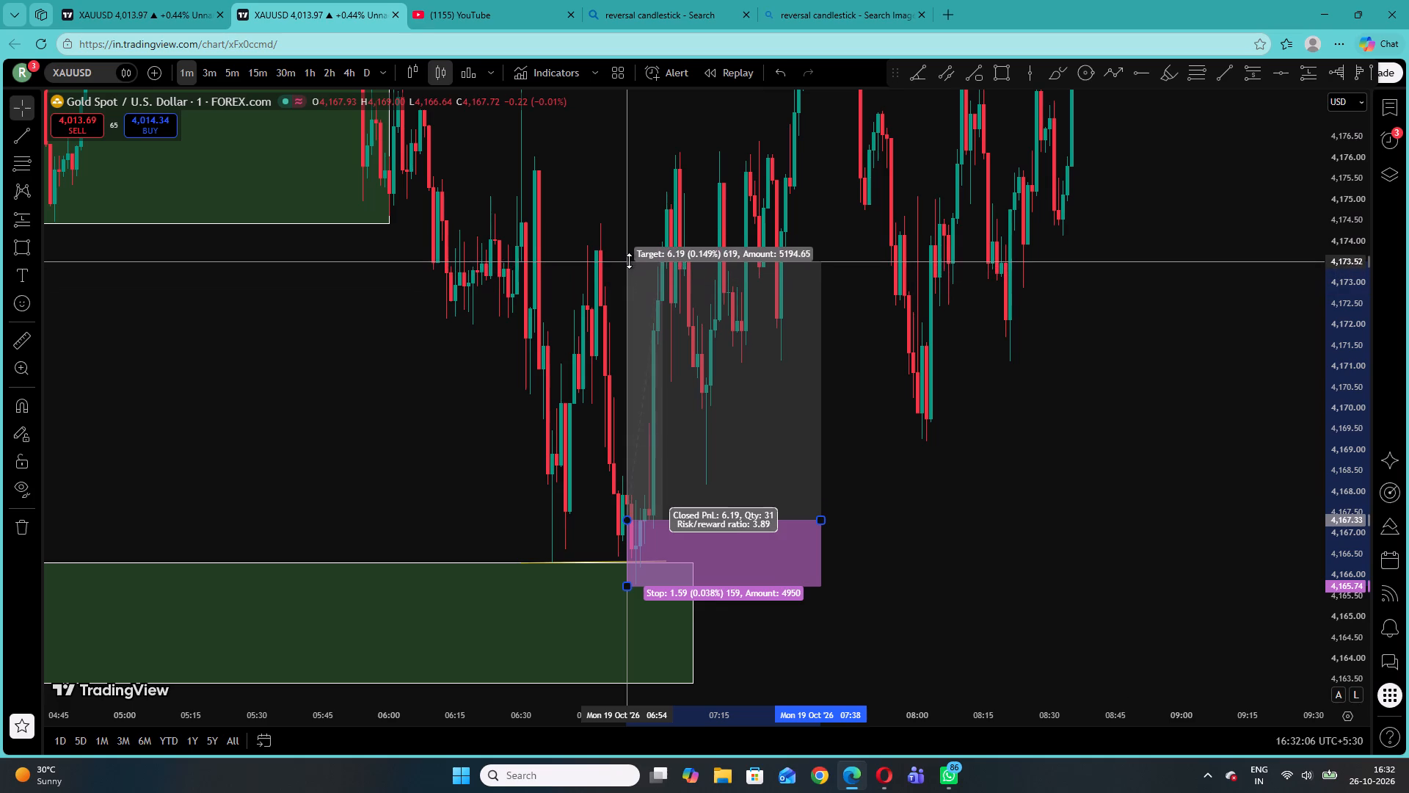
pyautogui.moveTo(629, 261); pyautogui.dragTo(633, 248)
pyautogui.click(983, 470)
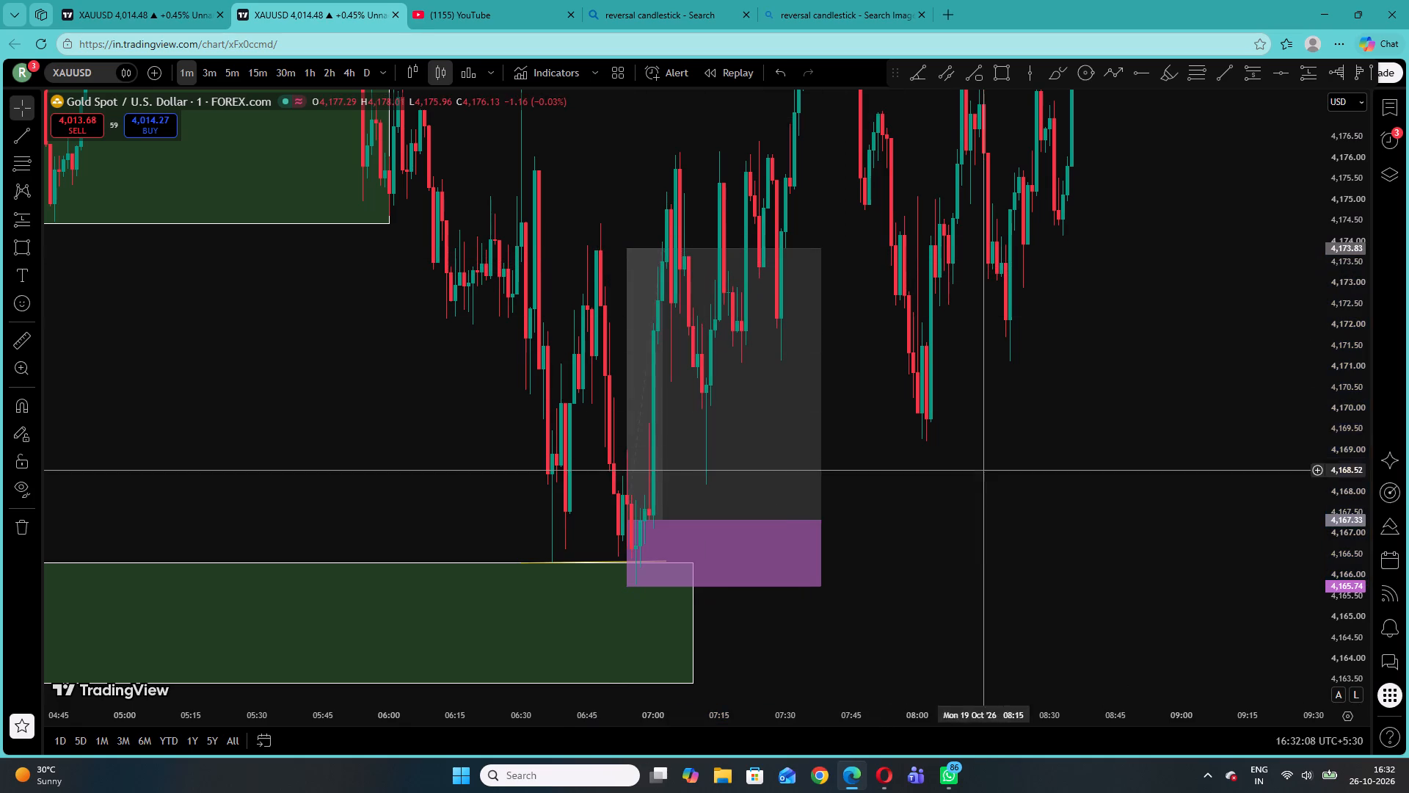
# Place a short position at 08:52 on 19 October with entry 4,180.98, stop 4,182.22 and target 4,175.92, extended to about 10:00.
pyautogui.moveTo(1342, 399); pyautogui.dragTo(1320, 601)
pyautogui.click(1129, 451)
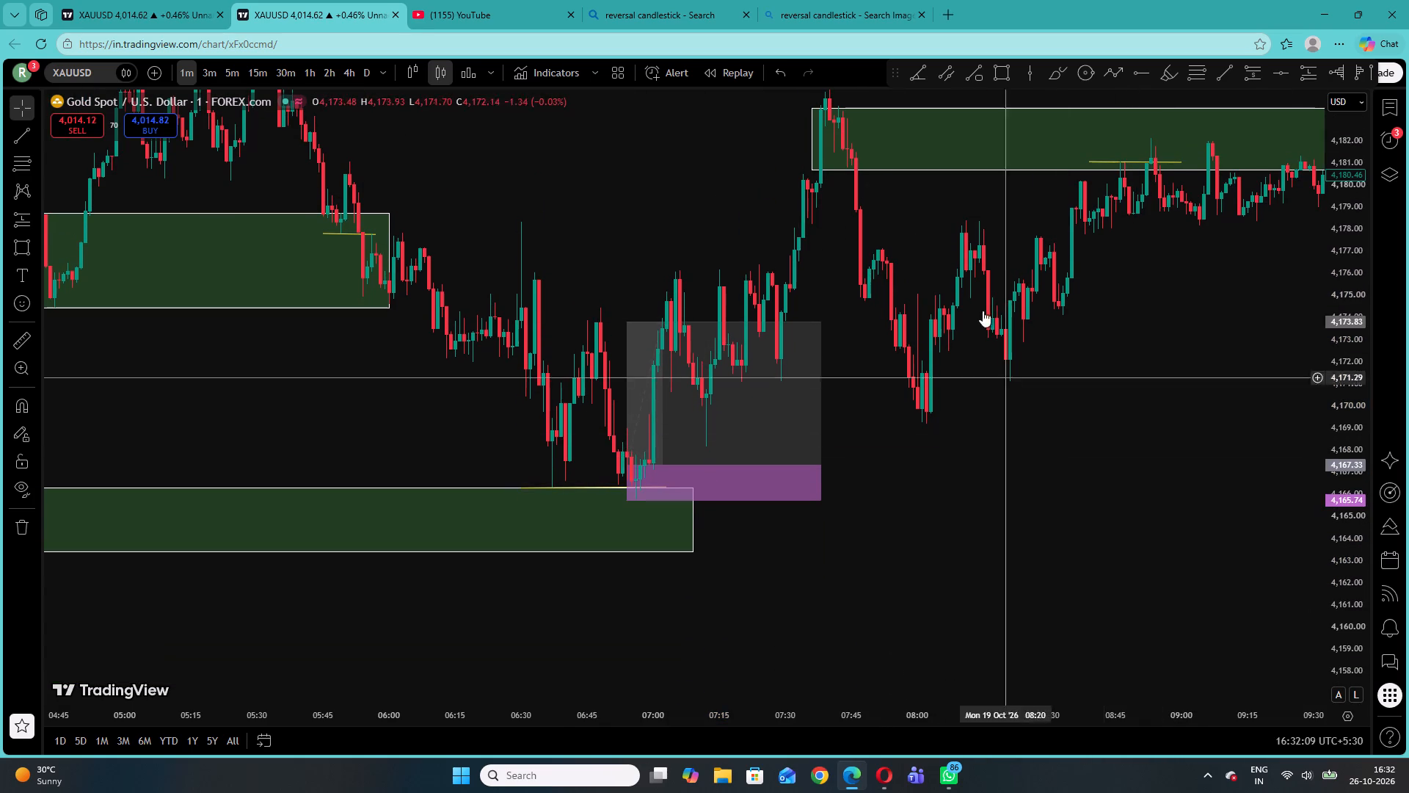
pyautogui.moveTo(943, 197); pyautogui.dragTo(568, 434)
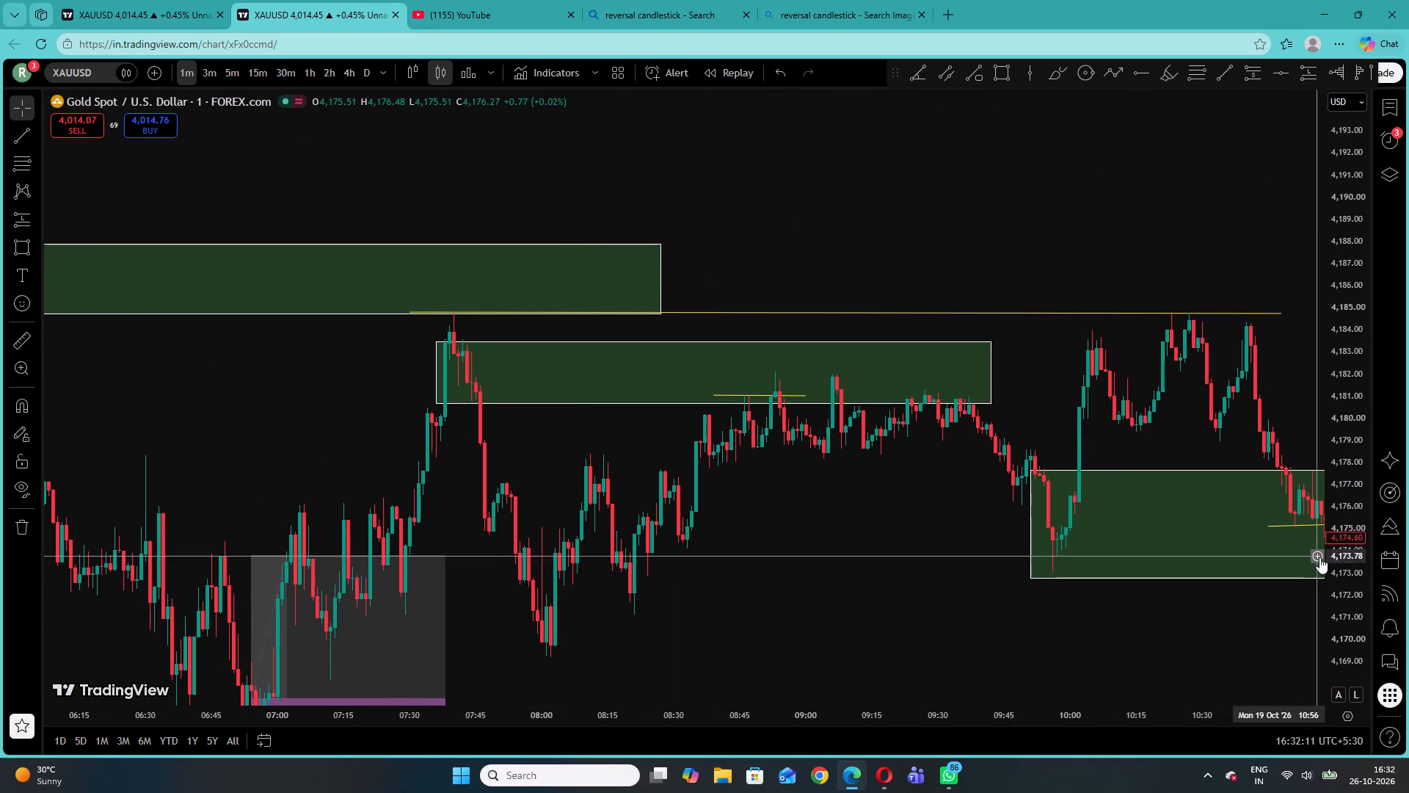
pyautogui.moveTo(1350, 559); pyautogui.dragTo(1305, 164)
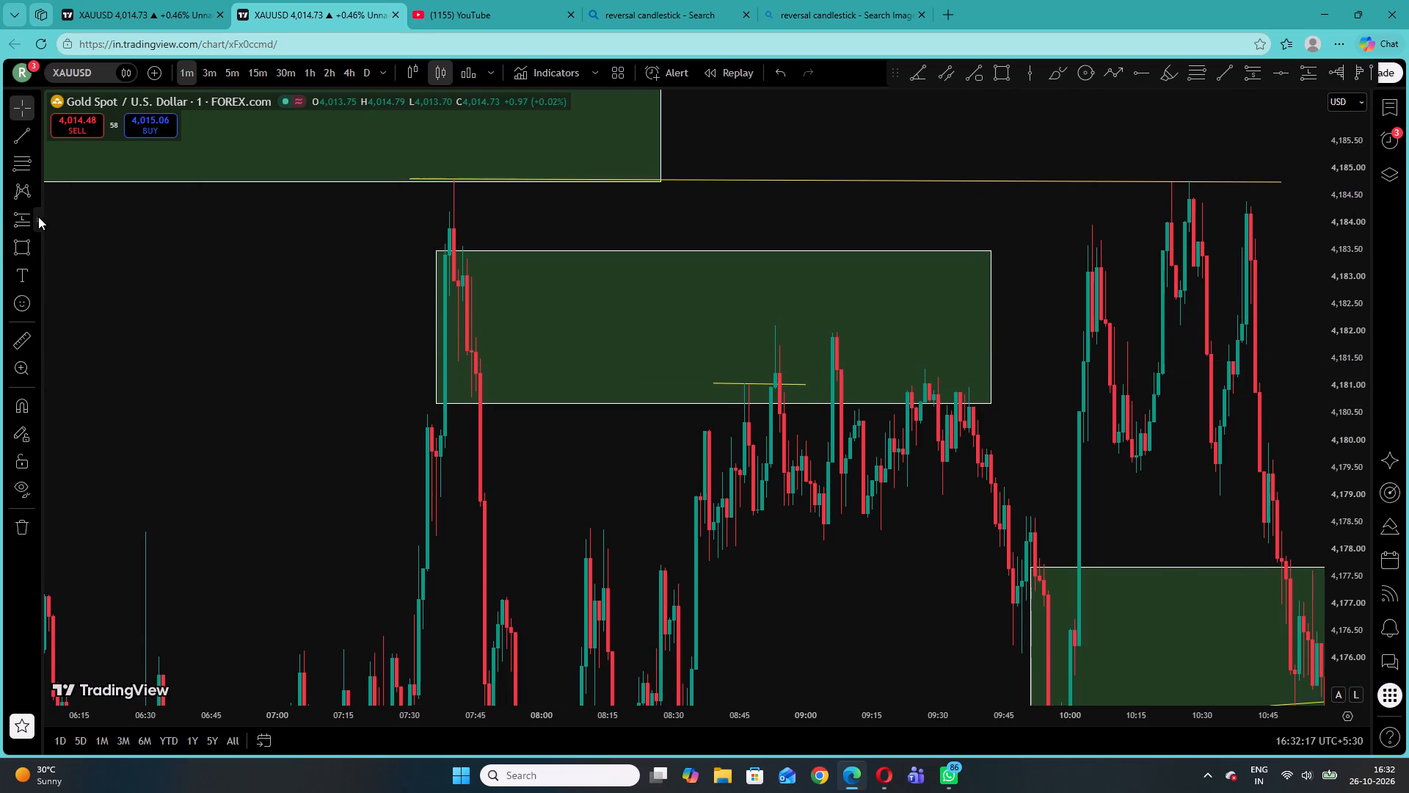
pyautogui.click(38, 217)
pyautogui.click(73, 264)
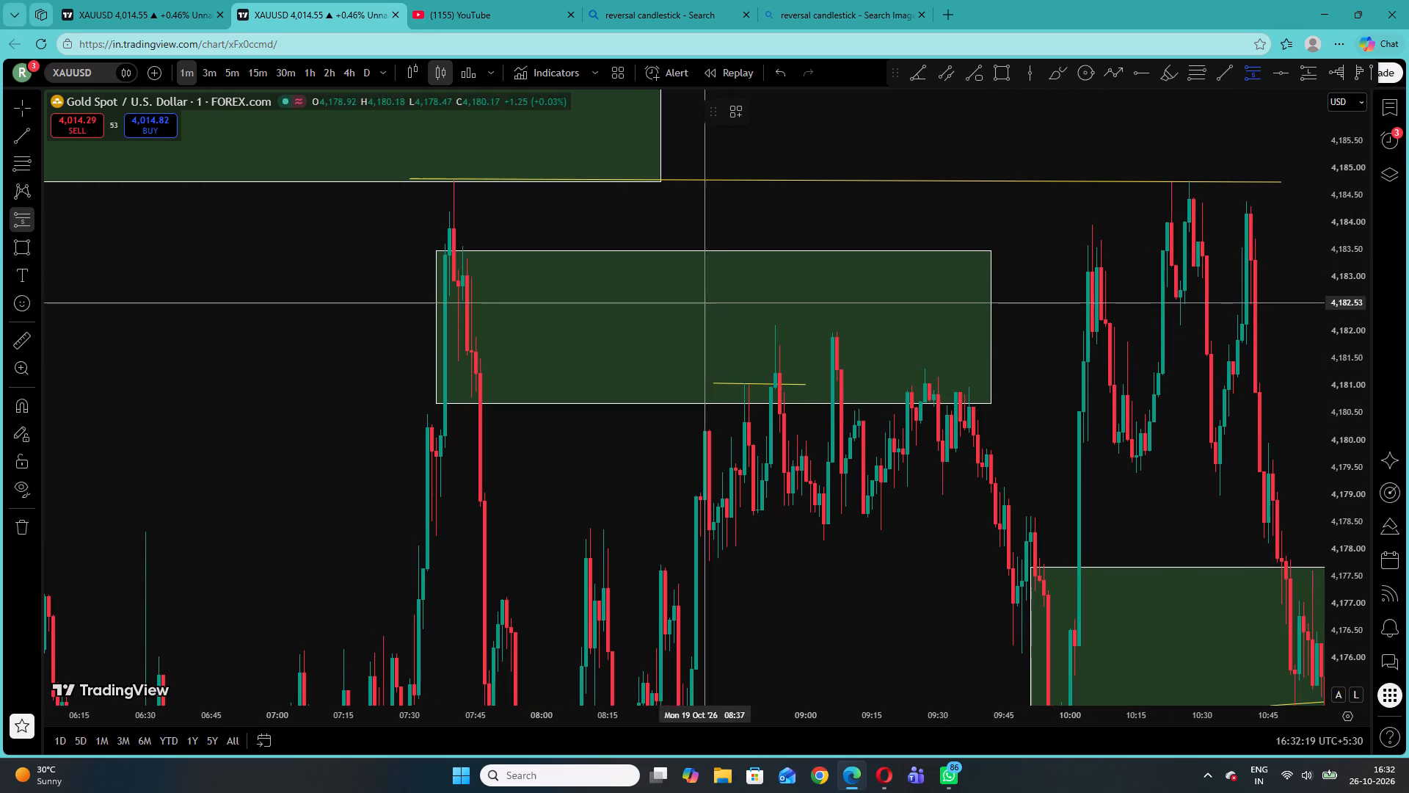
pyautogui.click(769, 387)
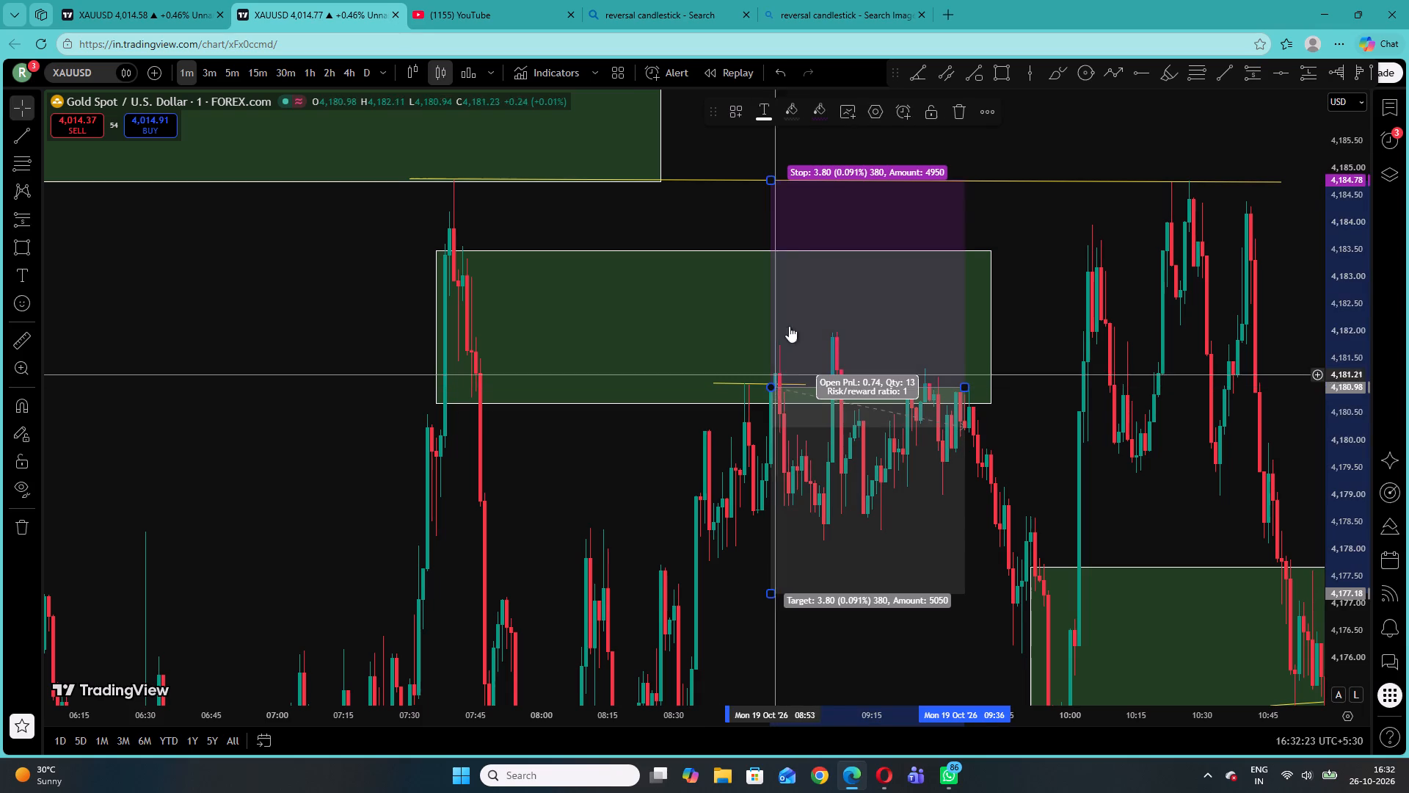
pyautogui.moveTo(770, 178); pyautogui.dragTo(801, 319)
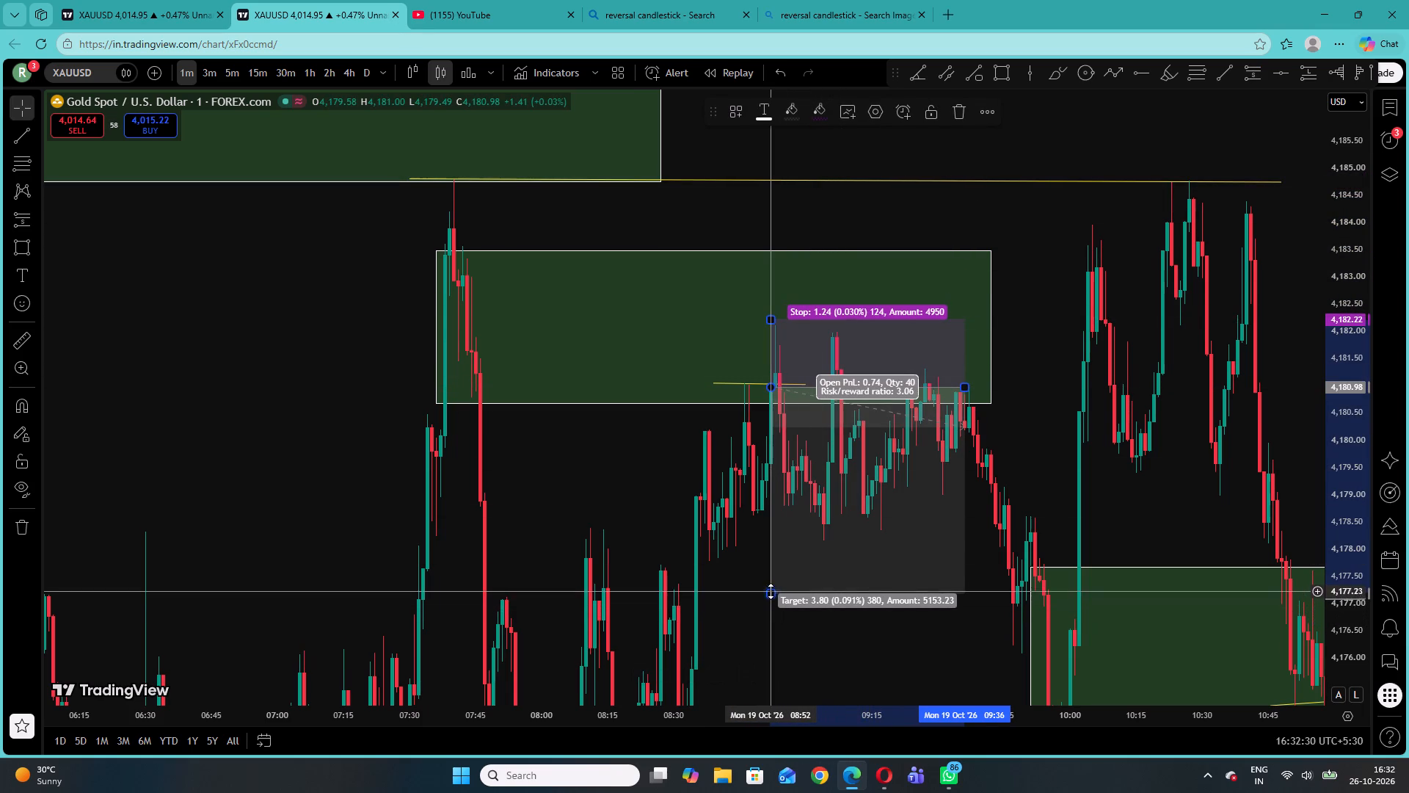
pyautogui.moveTo(771, 591); pyautogui.dragTo(762, 648)
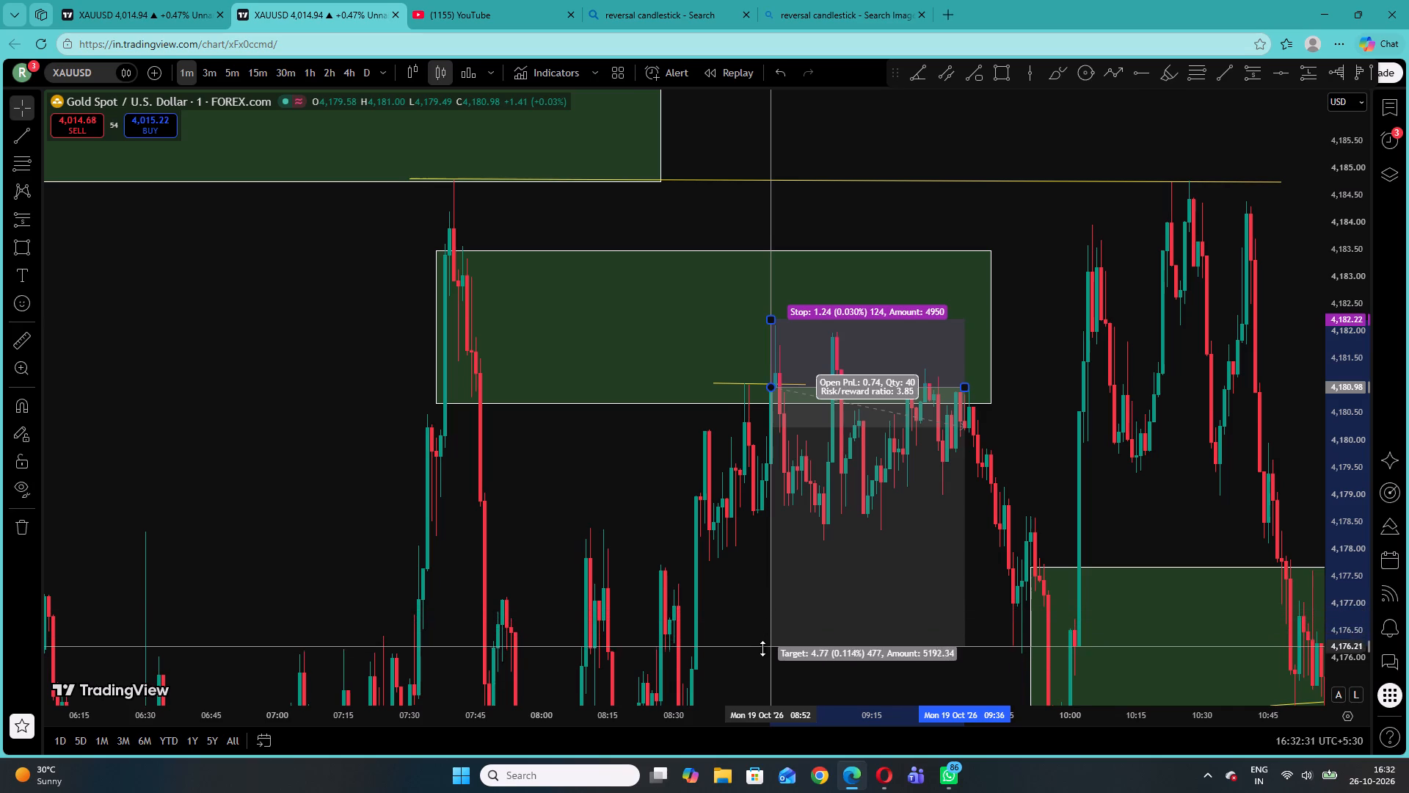
pyautogui.moveTo(762, 648); pyautogui.dragTo(757, 662)
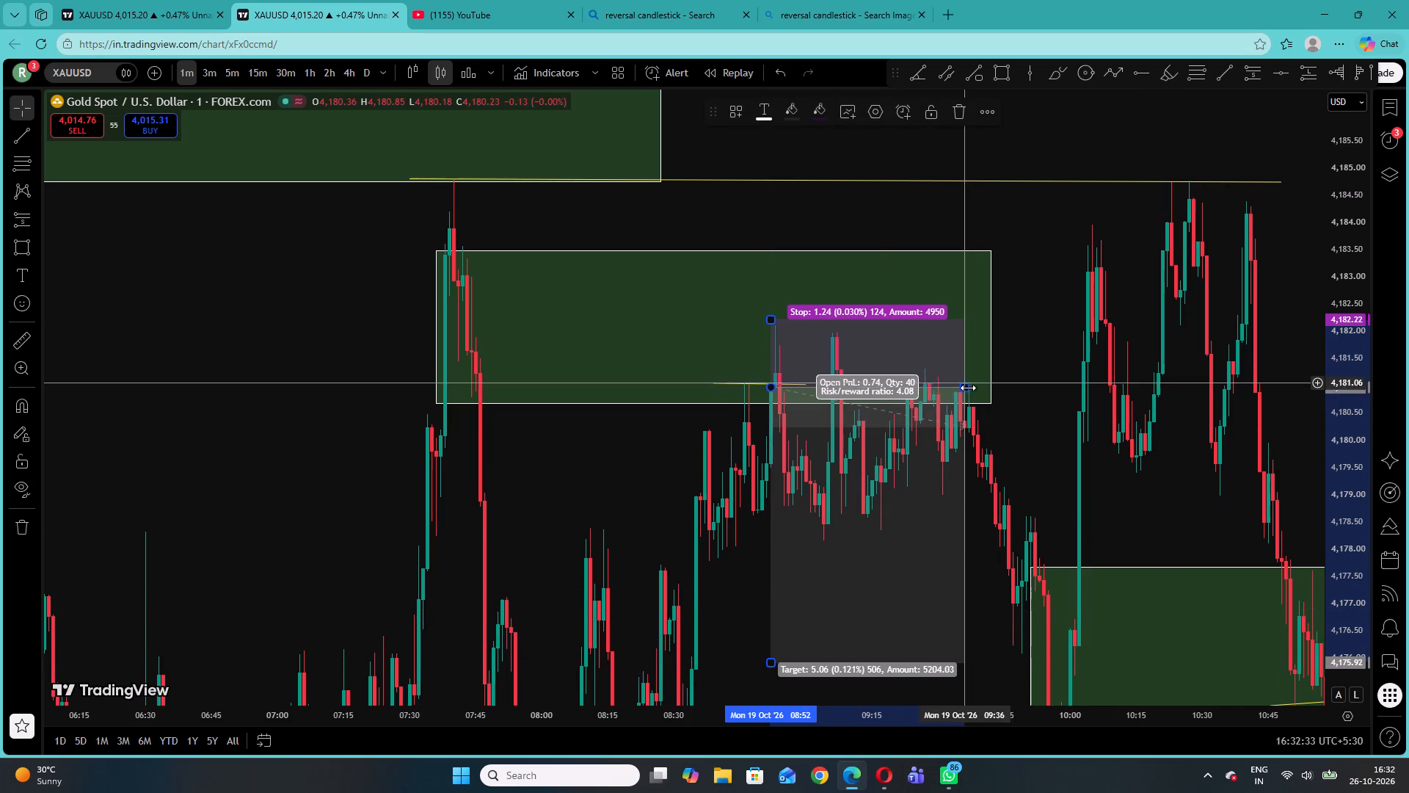
pyautogui.moveTo(968, 388); pyautogui.dragTo(1070, 399)
pyautogui.click(1143, 432)
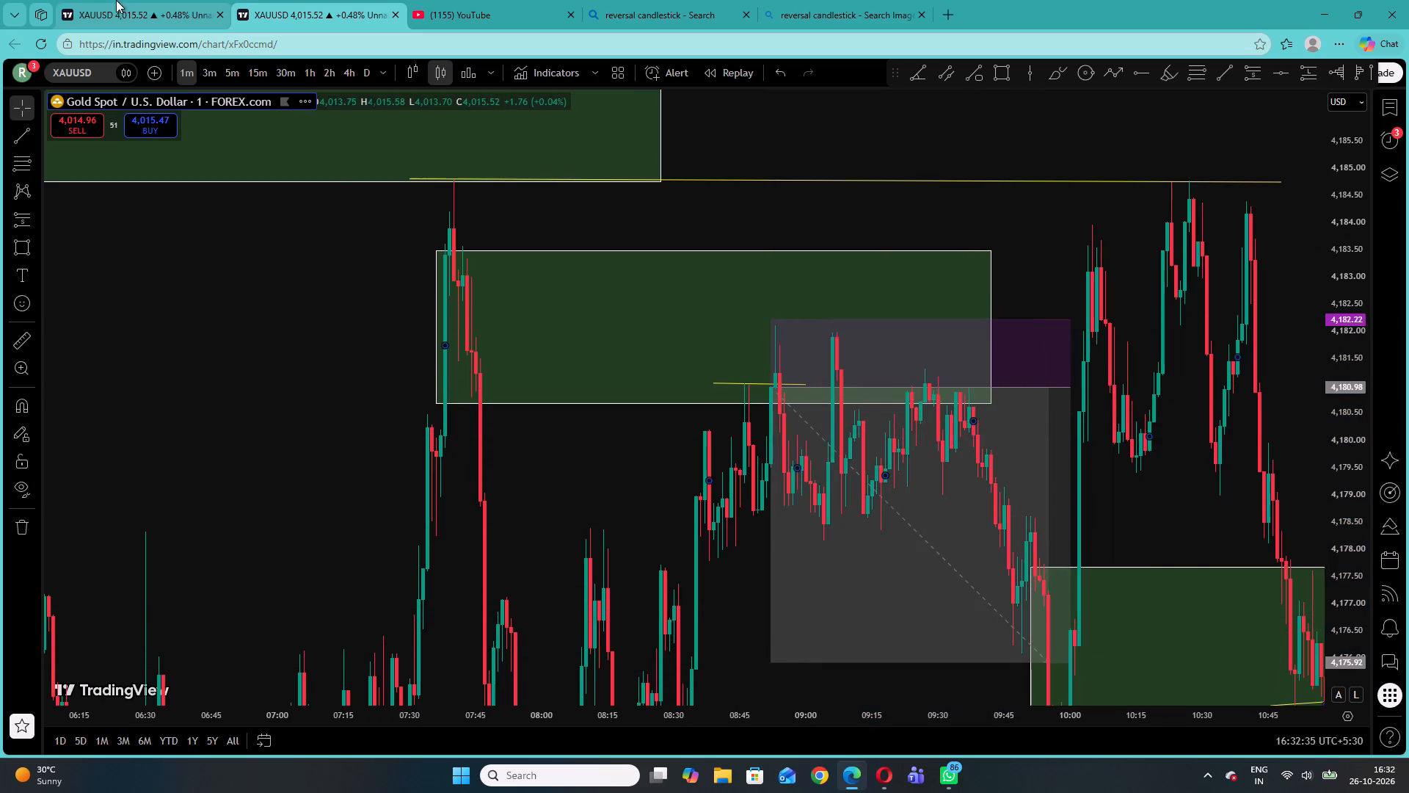
# On the first XAUUSD chart at 1 minute, place a short position at 16:29 on 26 October with entry 4,013.75 and stop 4,016.41.
pyautogui.click(151, 0)
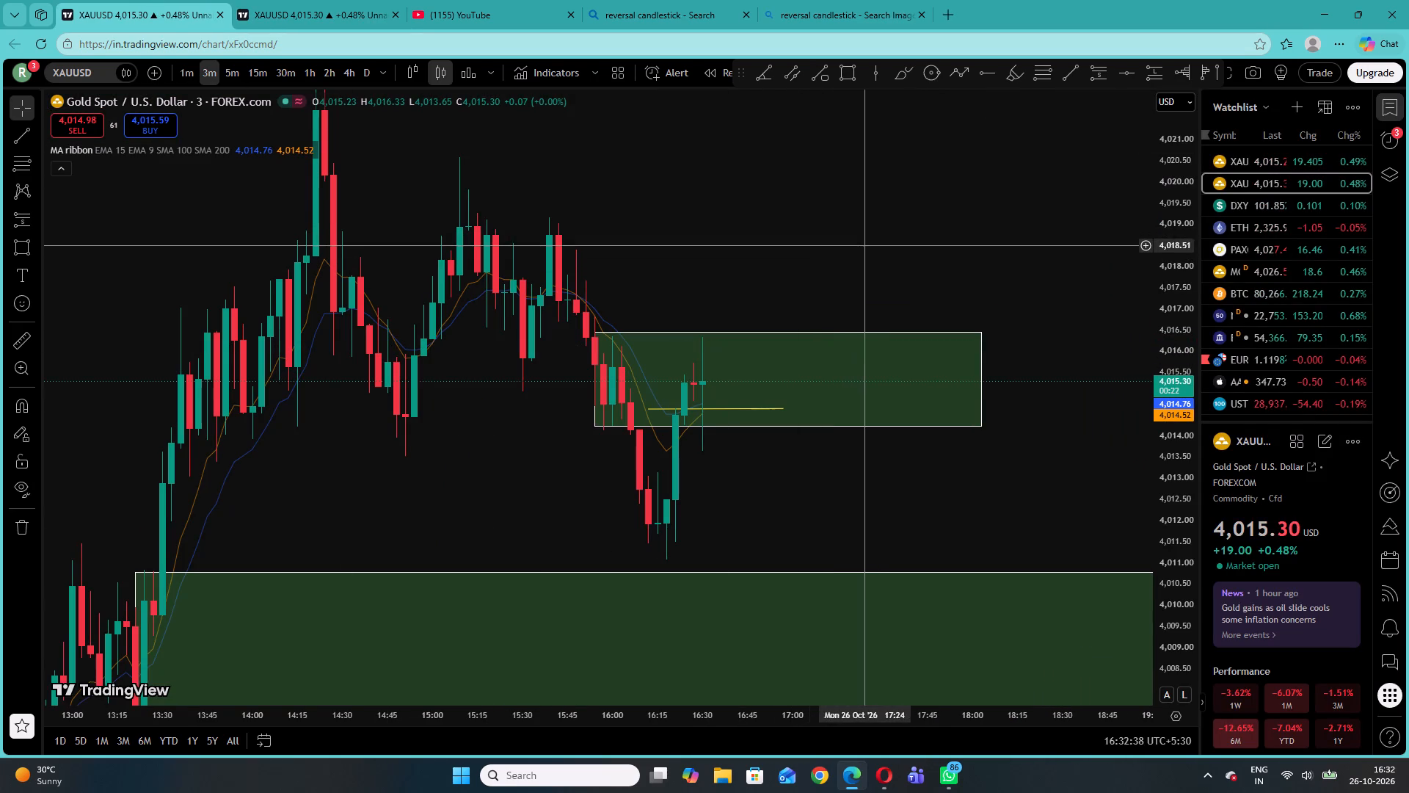
pyautogui.click(184, 68)
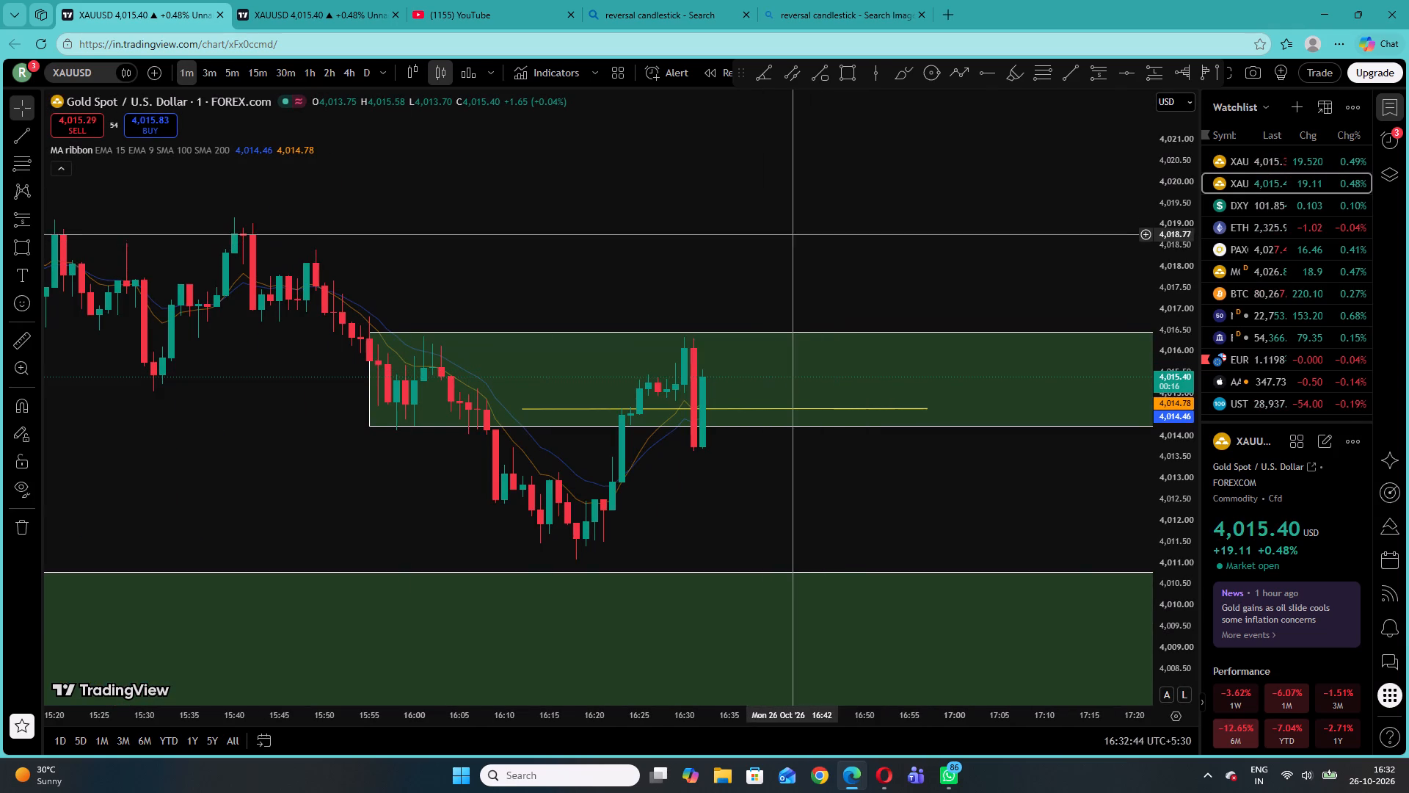
pyautogui.moveTo(804, 242); pyautogui.dragTo(589, 178)
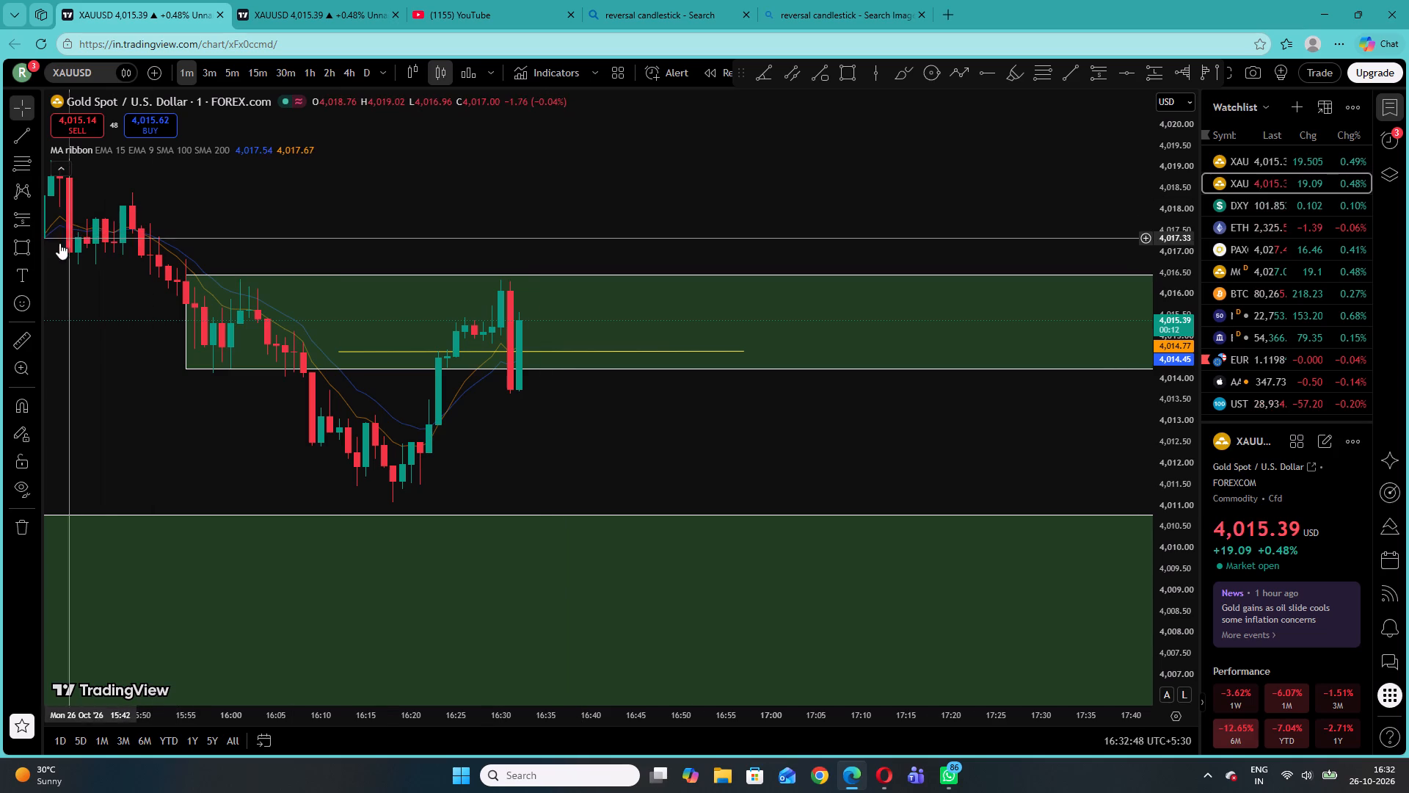
pyautogui.click(26, 215)
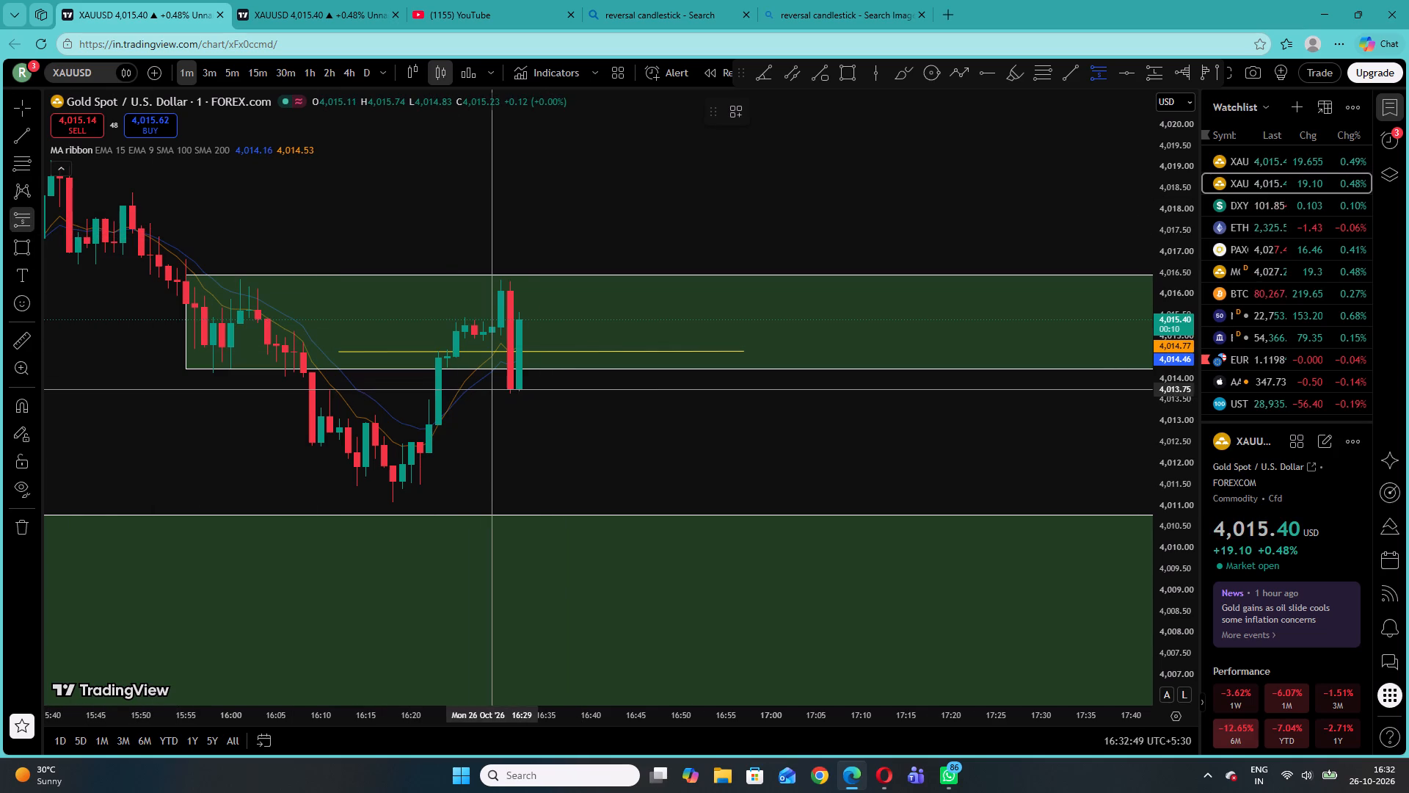
pyautogui.click(492, 389)
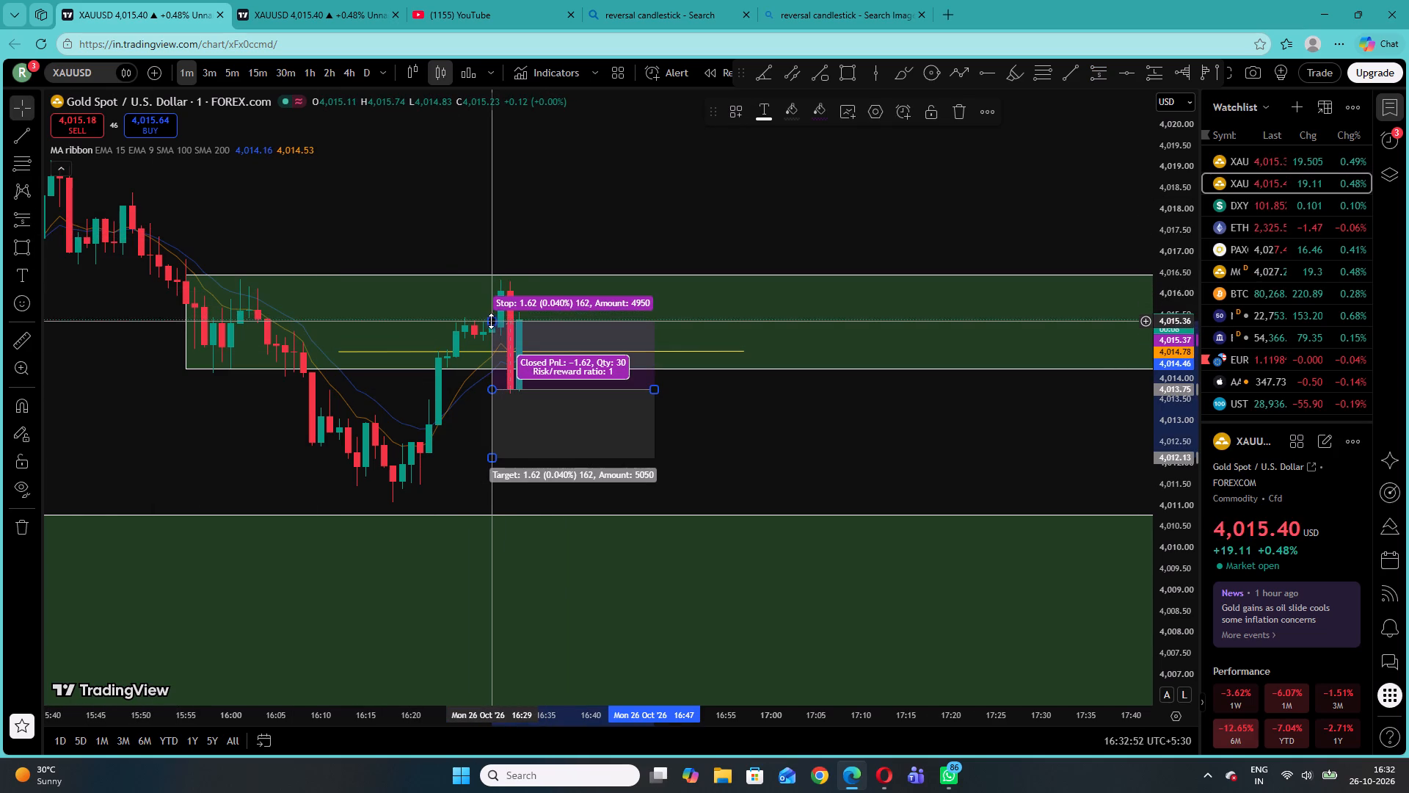
pyautogui.moveTo(491, 321); pyautogui.dragTo(498, 277)
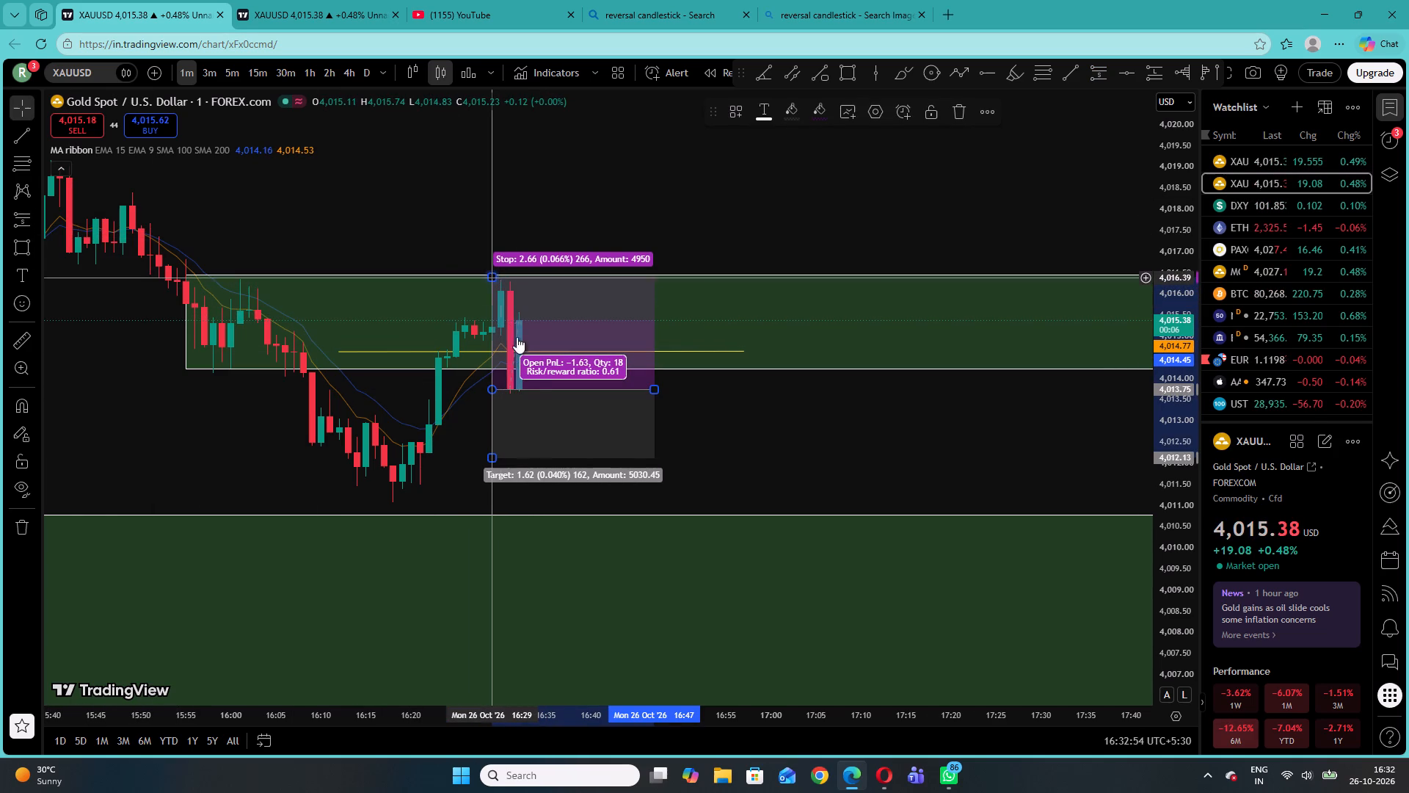
# Set the 16:29 short position's target to 4,003.10 for a risk/reward ratio of 4, and extend its end to about 16:59.
pyautogui.moveTo(491, 459); pyautogui.dragTo(476, 537)
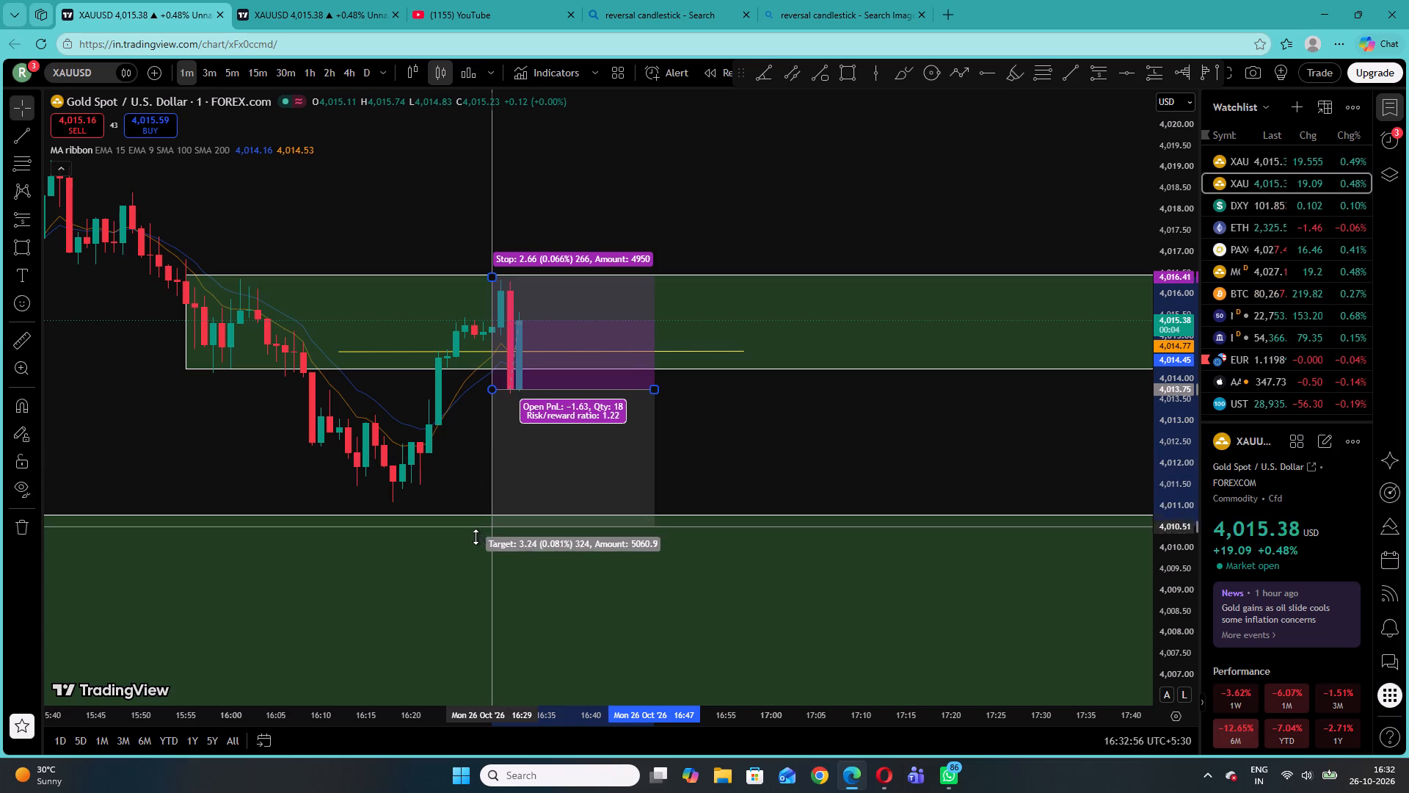
pyautogui.moveTo(476, 537); pyautogui.dragTo(476, 629)
pyautogui.moveTo(766, 460); pyautogui.dragTo(1202, 267)
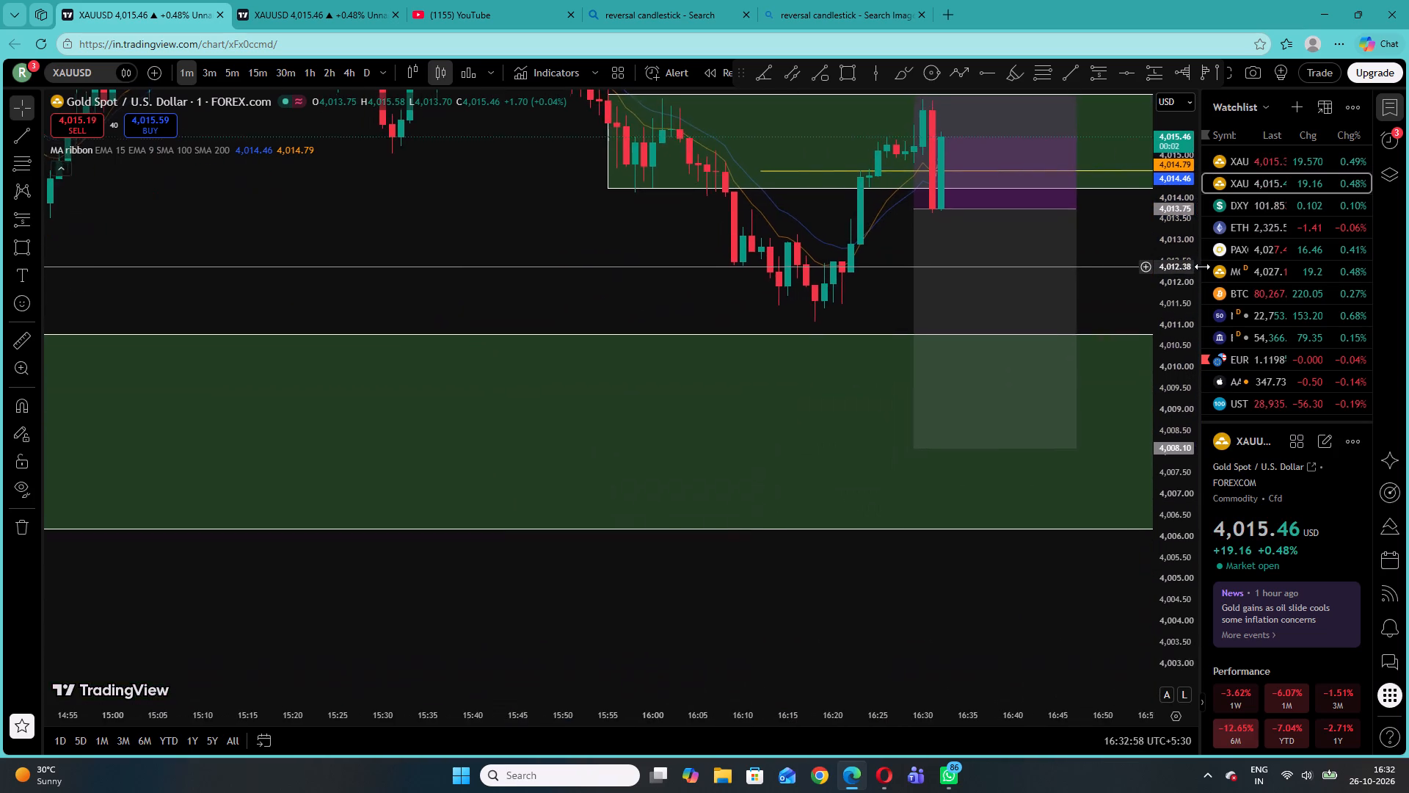
pyautogui.moveTo(1202, 267); pyautogui.dragTo(906, 247)
pyautogui.moveTo(618, 431); pyautogui.dragTo(620, 477)
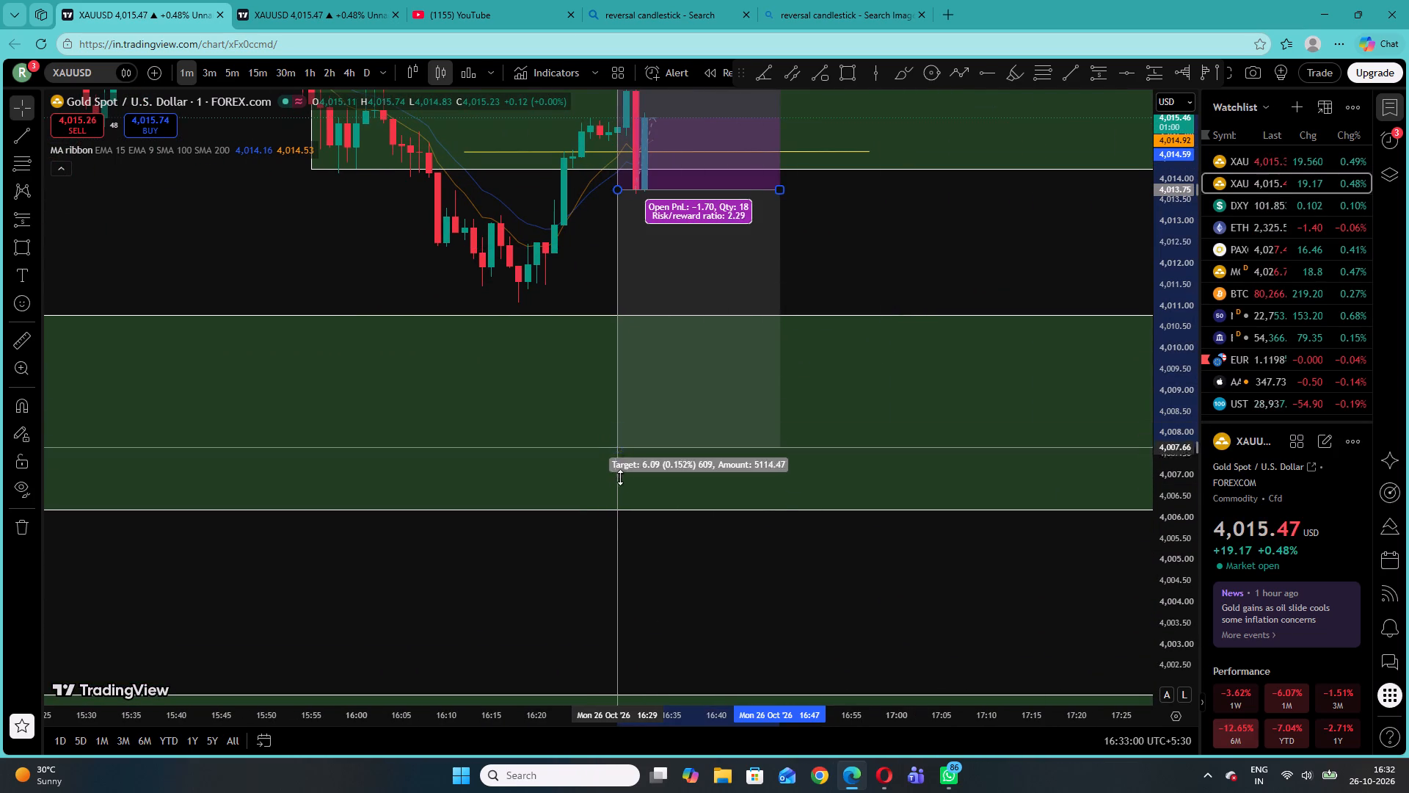
pyautogui.moveTo(620, 477); pyautogui.dragTo(602, 598)
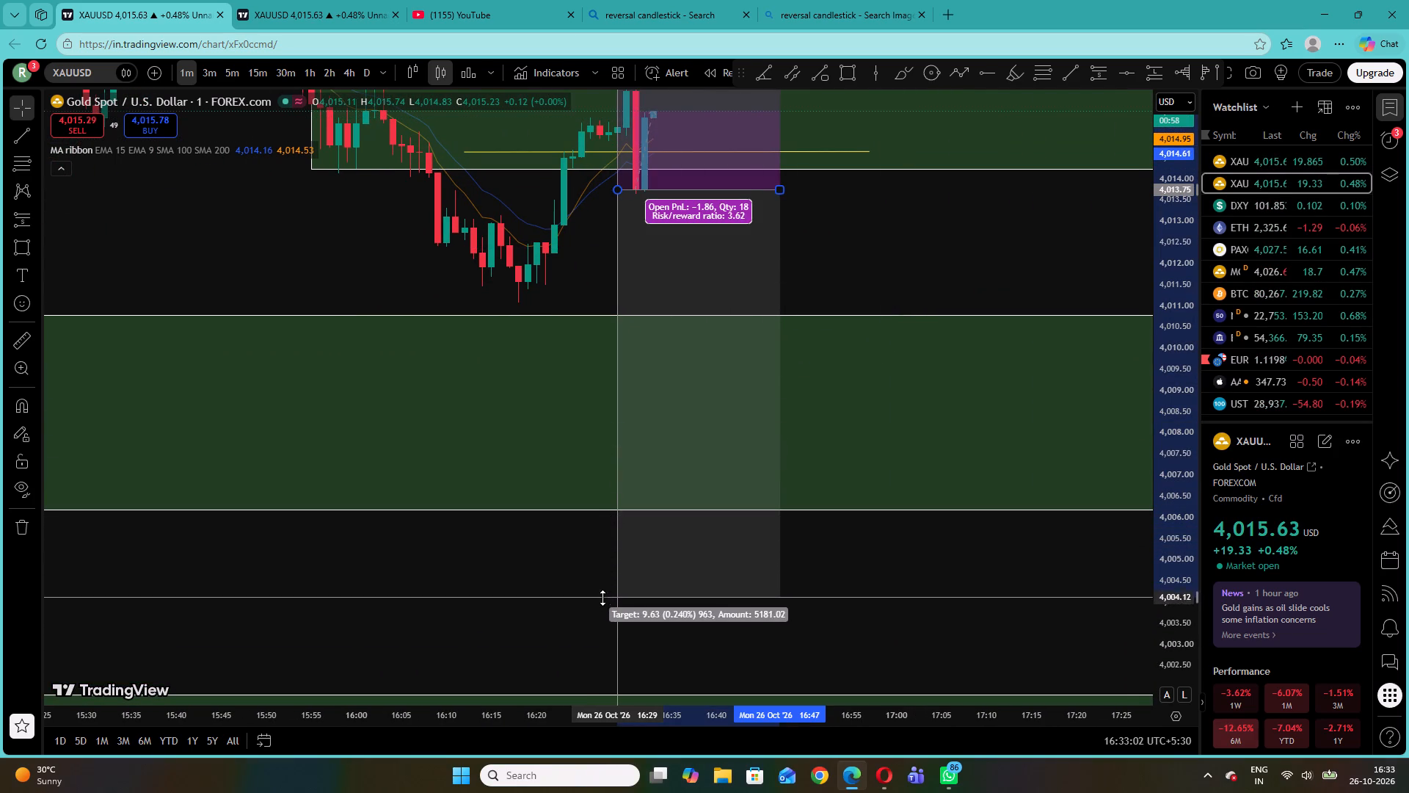
pyautogui.moveTo(602, 598); pyautogui.dragTo(599, 640)
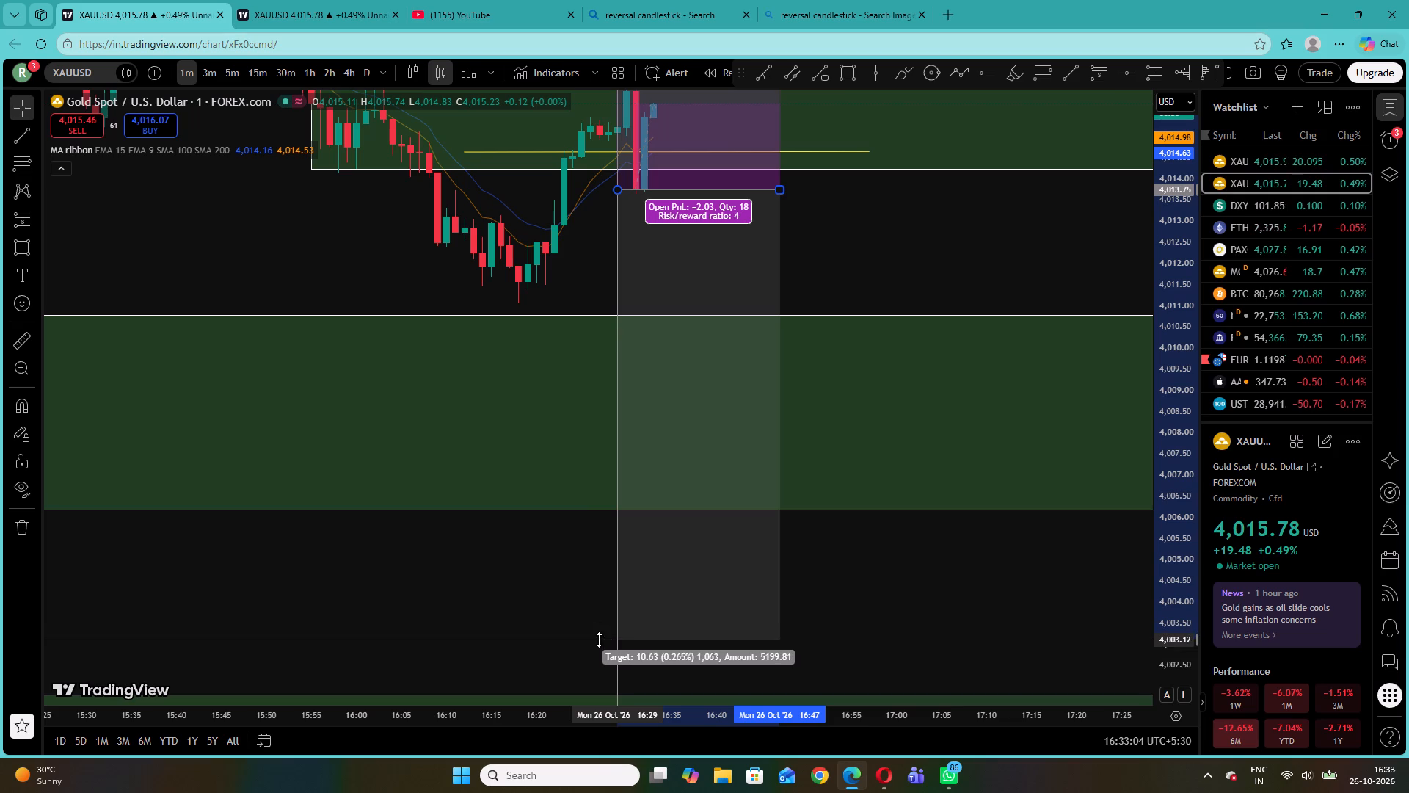
pyautogui.moveTo(599, 640); pyautogui.dragTo(598, 640)
pyautogui.click(914, 263)
pyautogui.moveTo(893, 254); pyautogui.dragTo(952, 391)
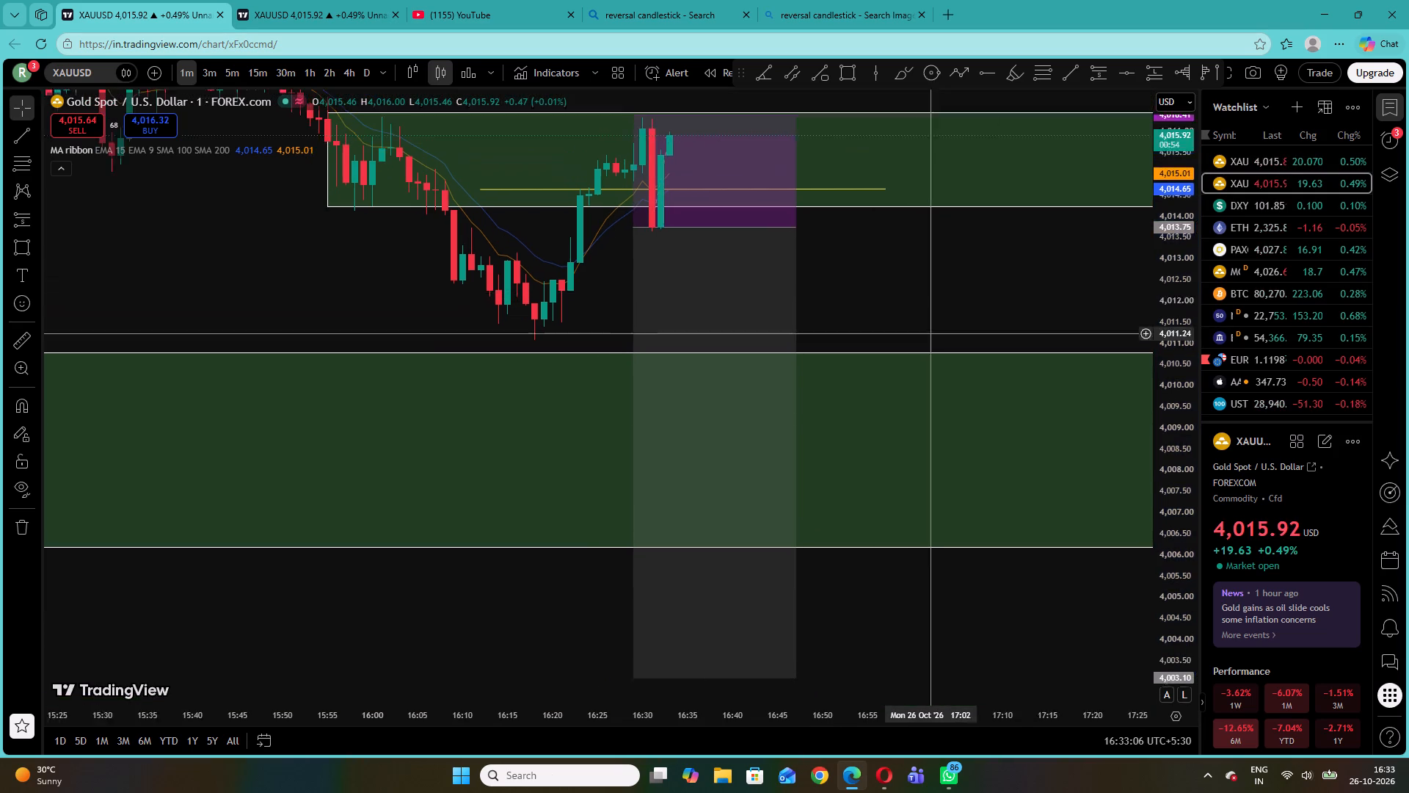
pyautogui.moveTo(952, 391); pyautogui.dragTo(958, 479)
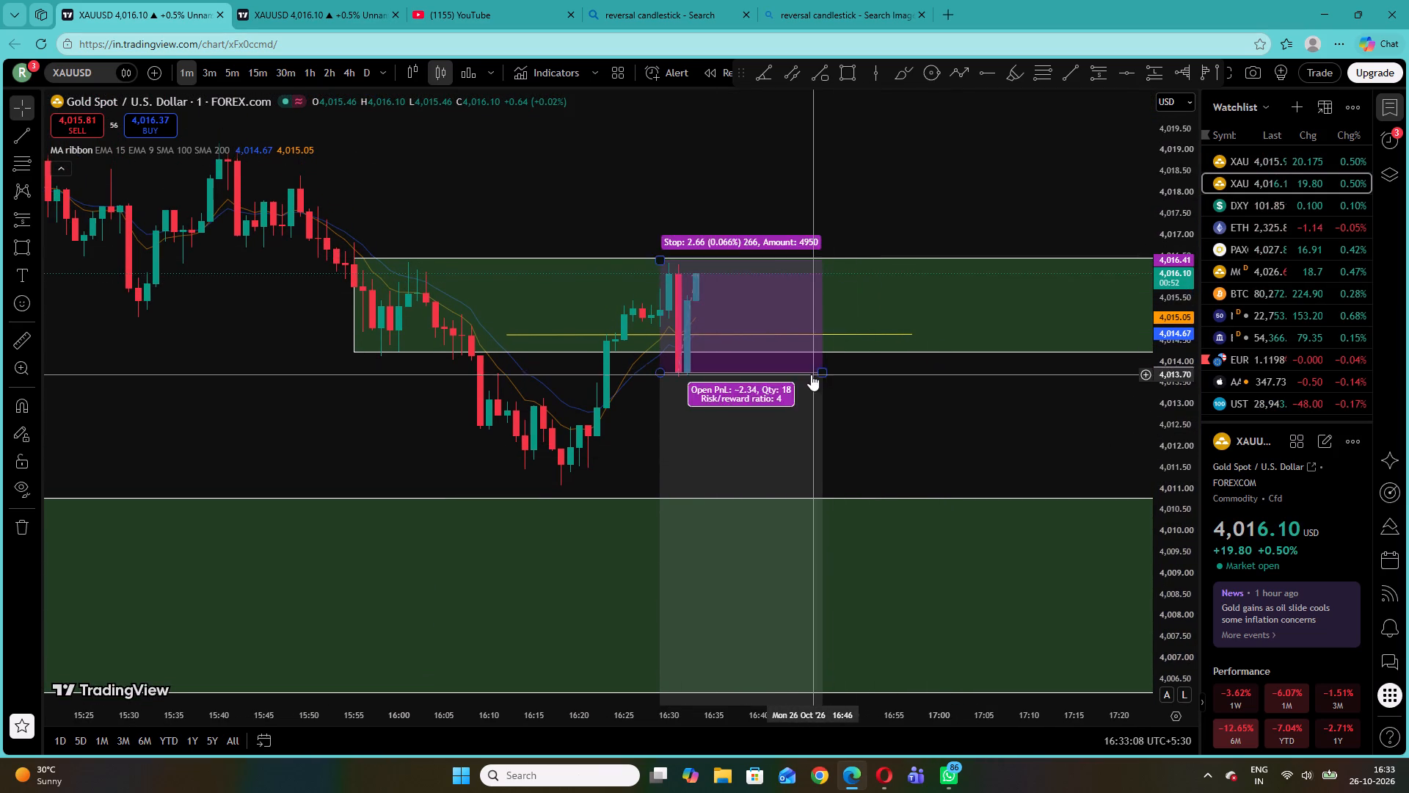
pyautogui.moveTo(822, 372); pyautogui.dragTo(931, 383)
pyautogui.click(859, 158)
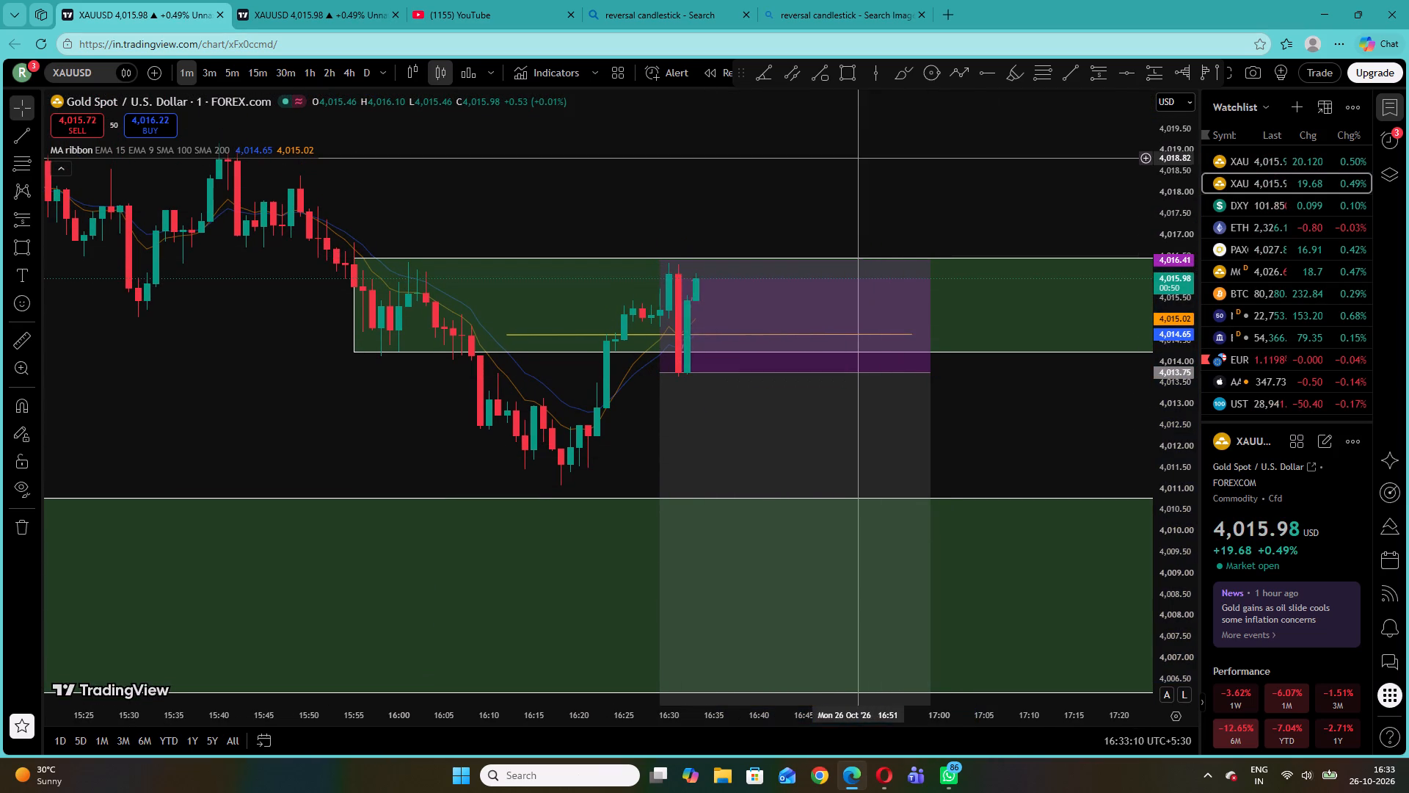
# Examine live price against the 16:29 short position and the 15:55 zone at a larger price scale.
pyautogui.moveTo(1167, 396); pyautogui.dragTo(1182, 222)
pyautogui.moveTo(768, 147); pyautogui.dragTo(885, 206)
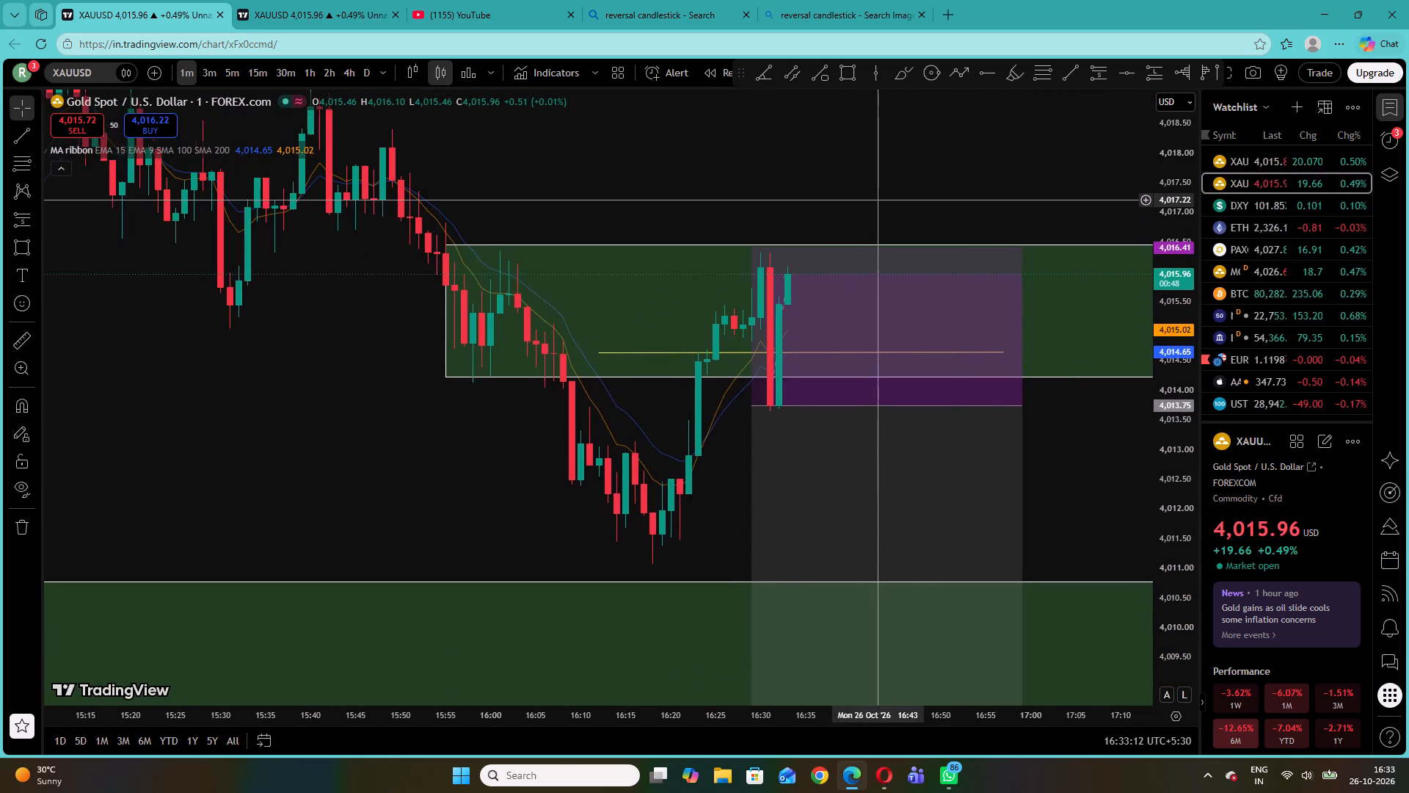
pyautogui.moveTo(885, 206); pyautogui.dragTo(883, 211)
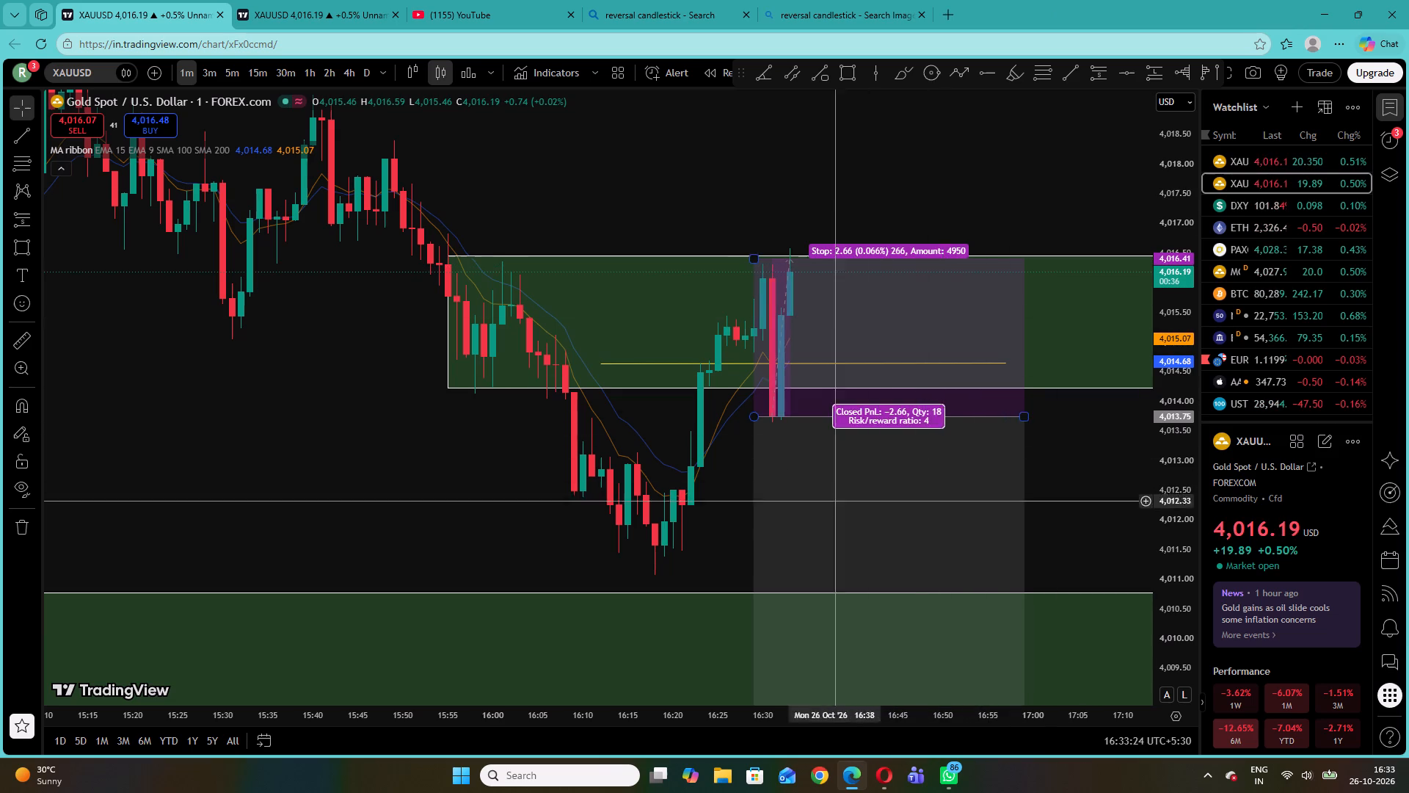
# On the second XAUUSD chart, place a short position at 10:21 on 19 October with entry 4,183.21, stop 4,184.85 and target 4,178.13.
pyautogui.click(340, 0)
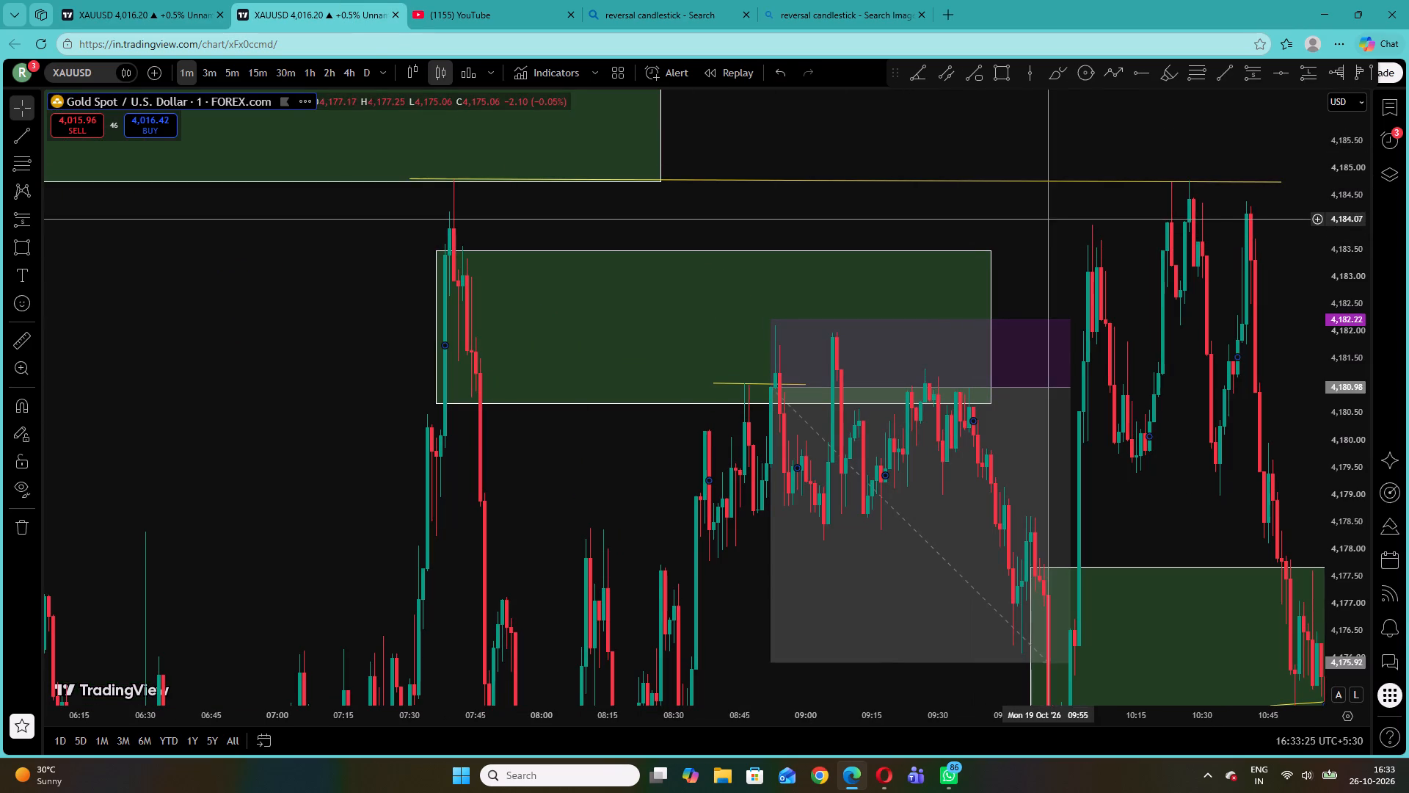
pyautogui.moveTo(1064, 311); pyautogui.dragTo(965, 383)
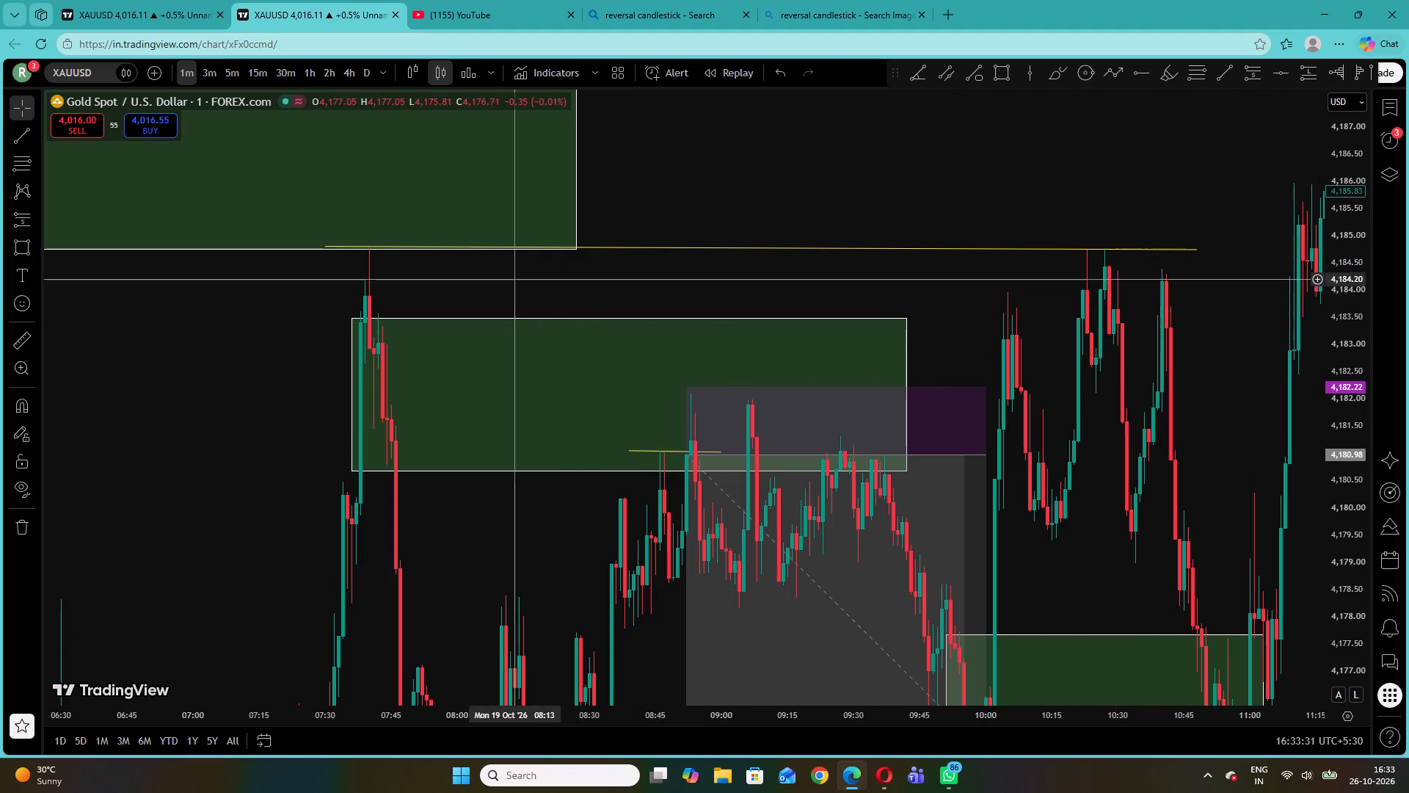
pyautogui.moveTo(501, 284); pyautogui.dragTo(202, 305)
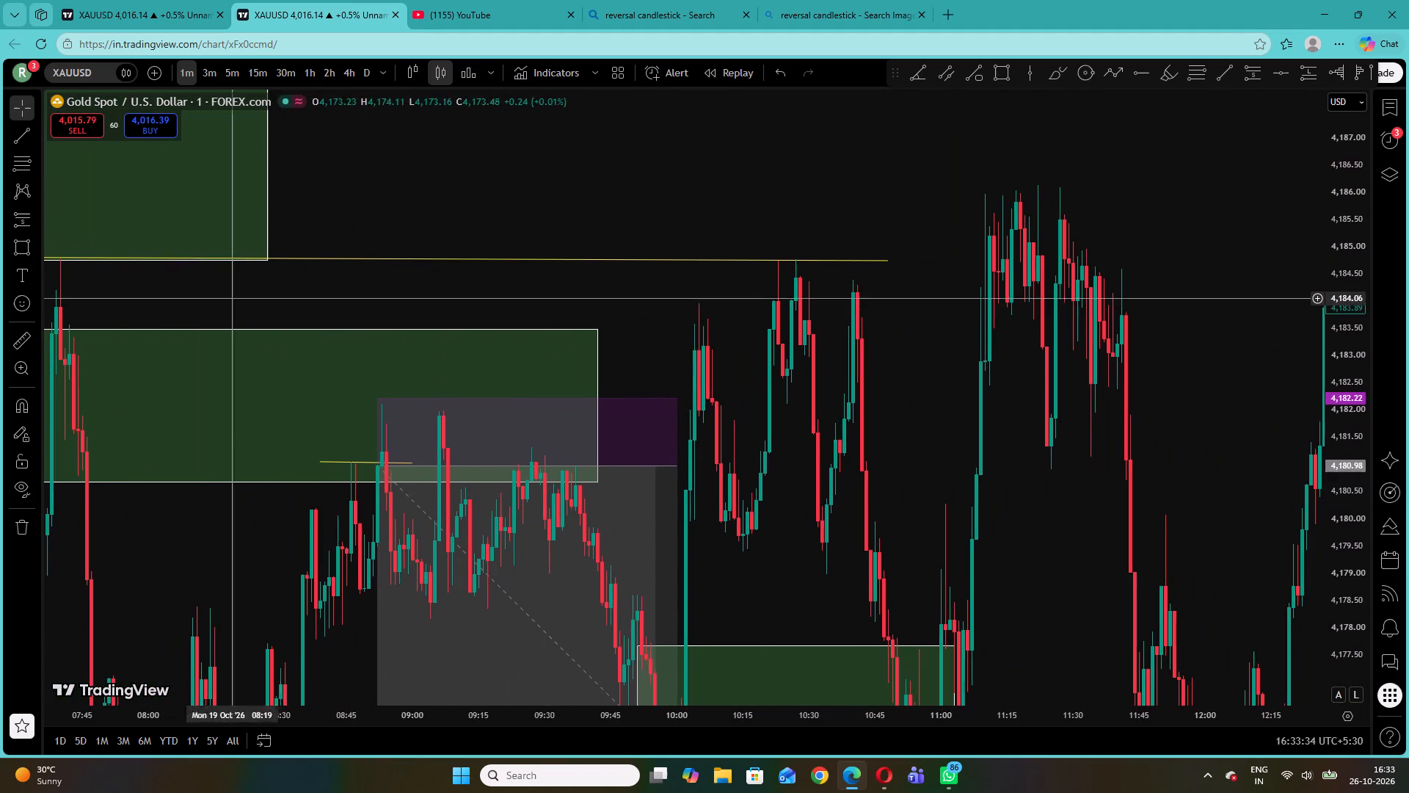
pyautogui.click(26, 220)
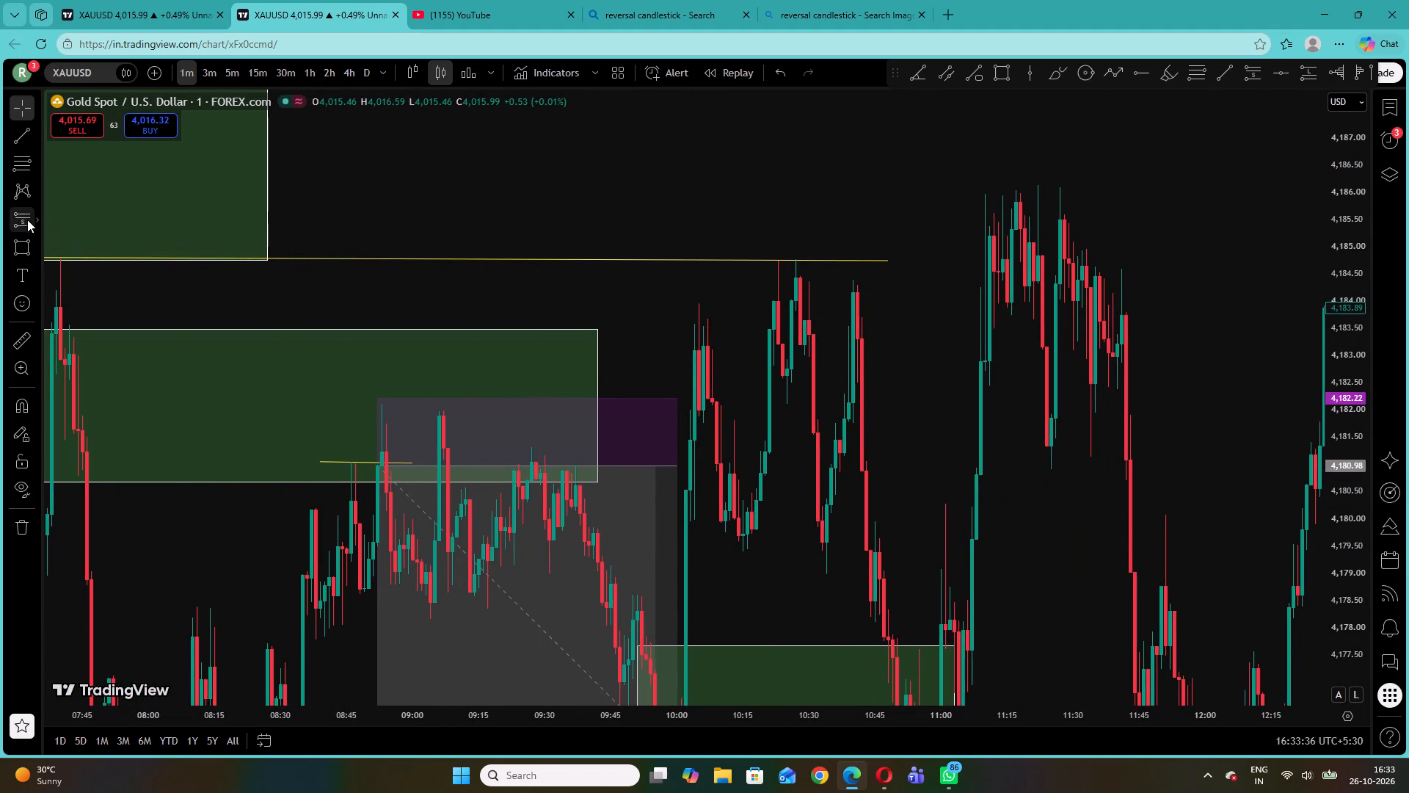
pyautogui.click(767, 344)
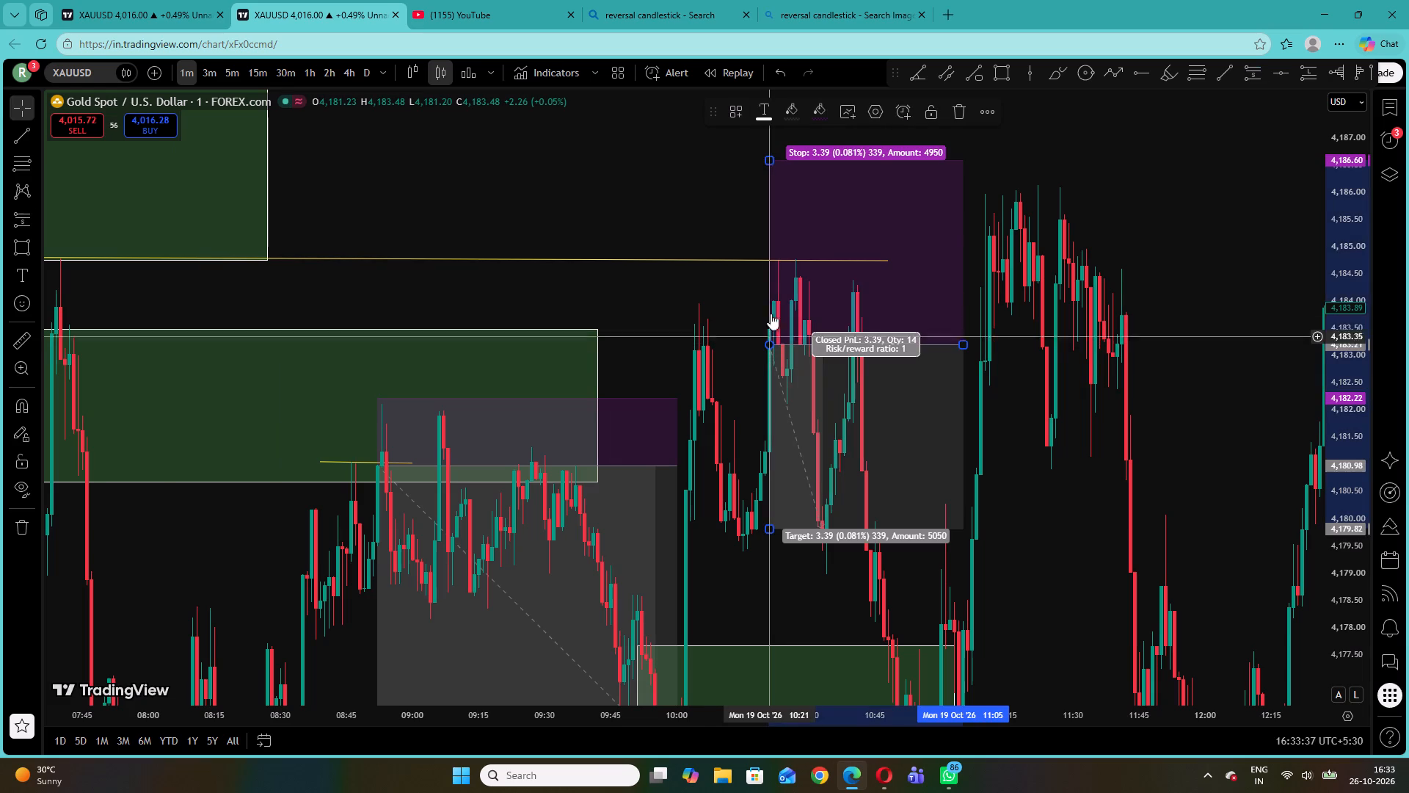
pyautogui.moveTo(770, 154); pyautogui.dragTo(796, 251)
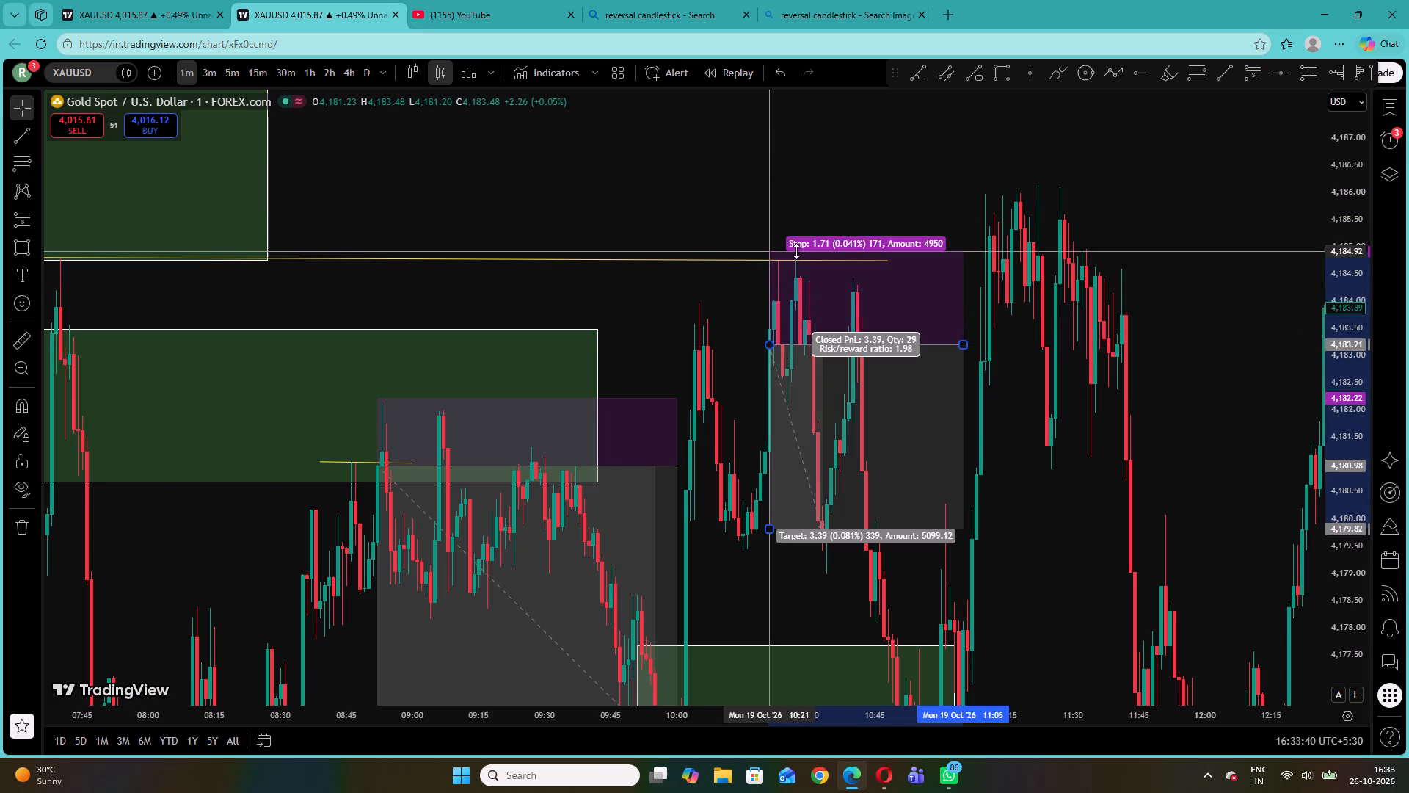
pyautogui.moveTo(796, 251); pyautogui.dragTo(795, 255)
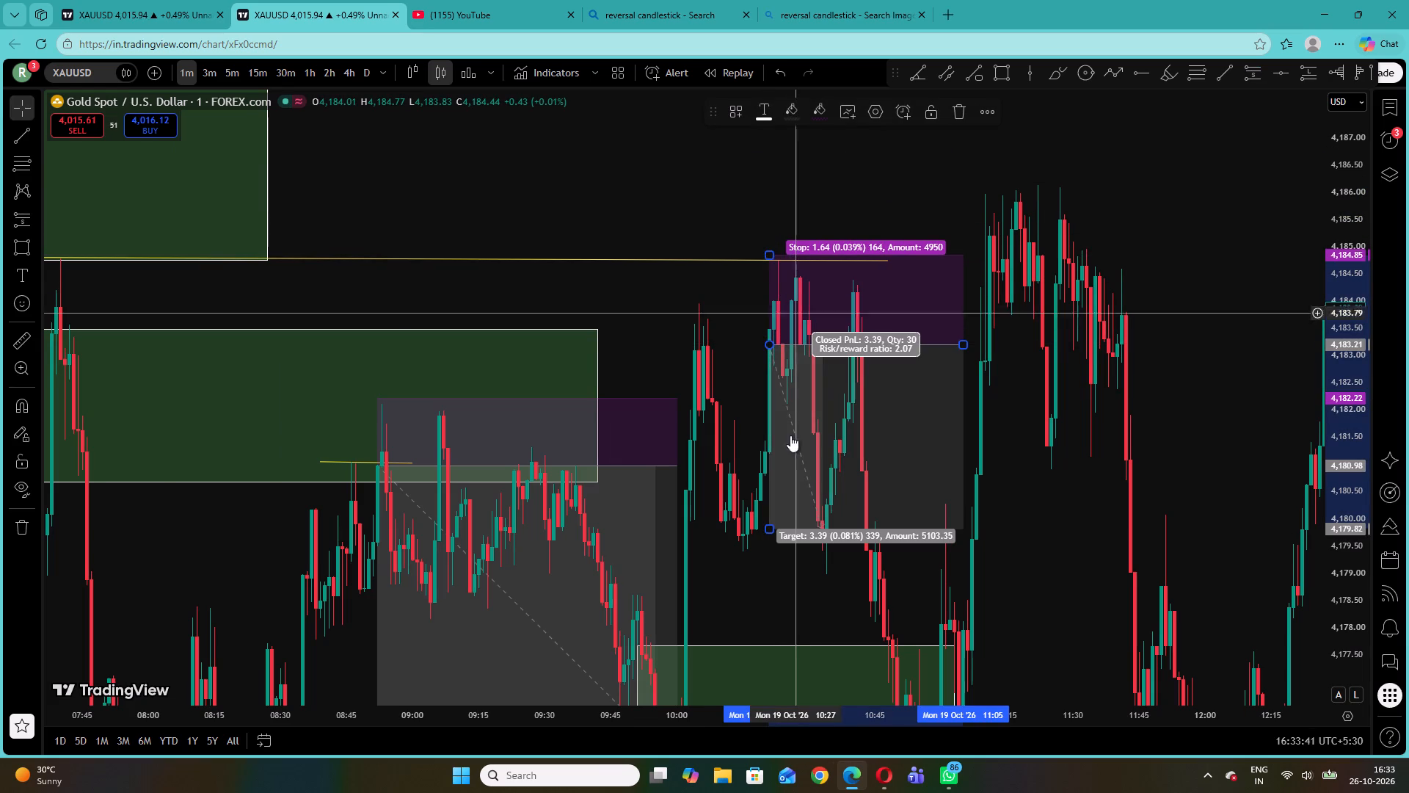
pyautogui.moveTo(771, 529); pyautogui.dragTo(761, 620)
# Level the short yellow trend line in the 09:52 to 11:00 zone by lowering its later end to about 4,175.1.
pyautogui.moveTo(732, 579); pyautogui.dragTo(651, 354)
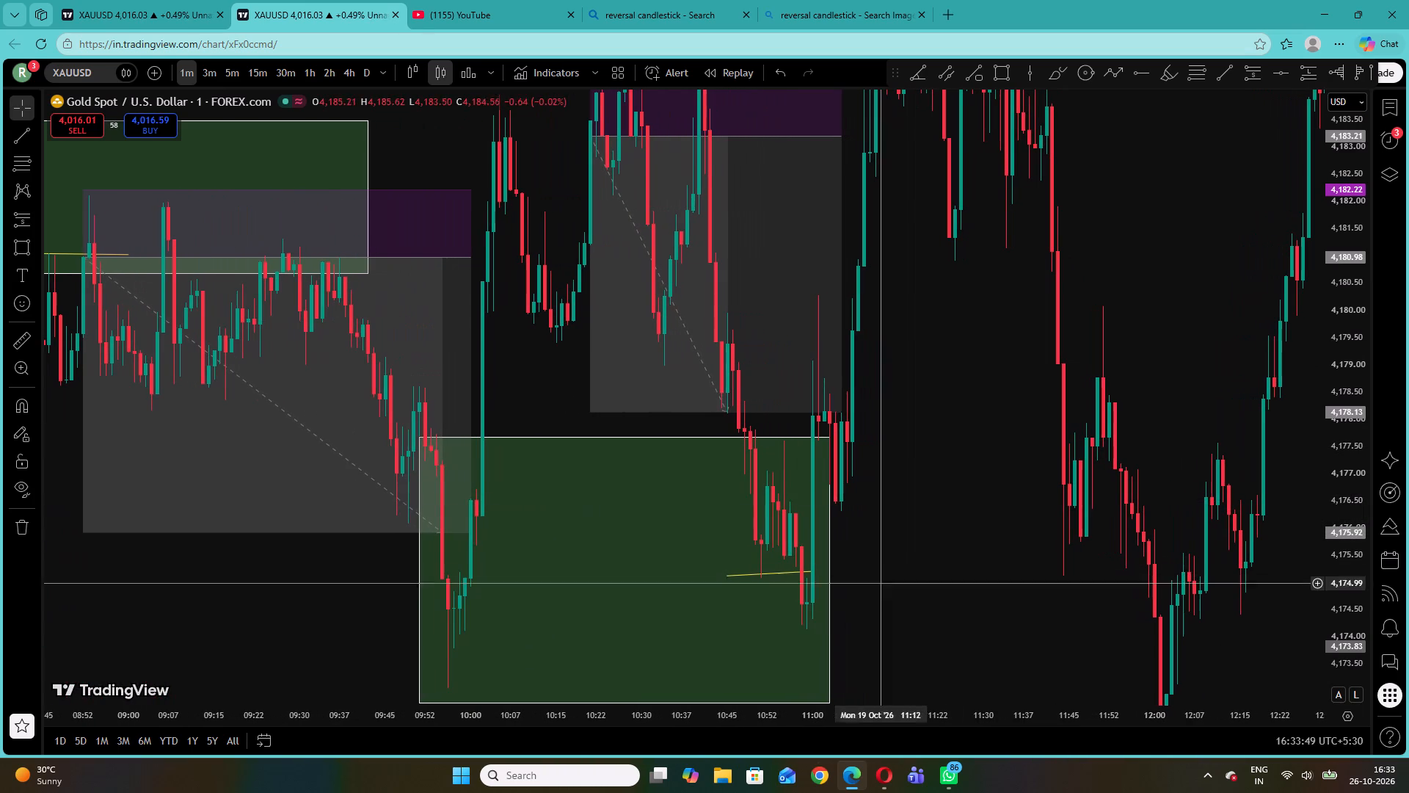
pyautogui.moveTo(809, 570); pyautogui.dragTo(809, 577)
pyautogui.click(895, 579)
pyautogui.click(896, 508)
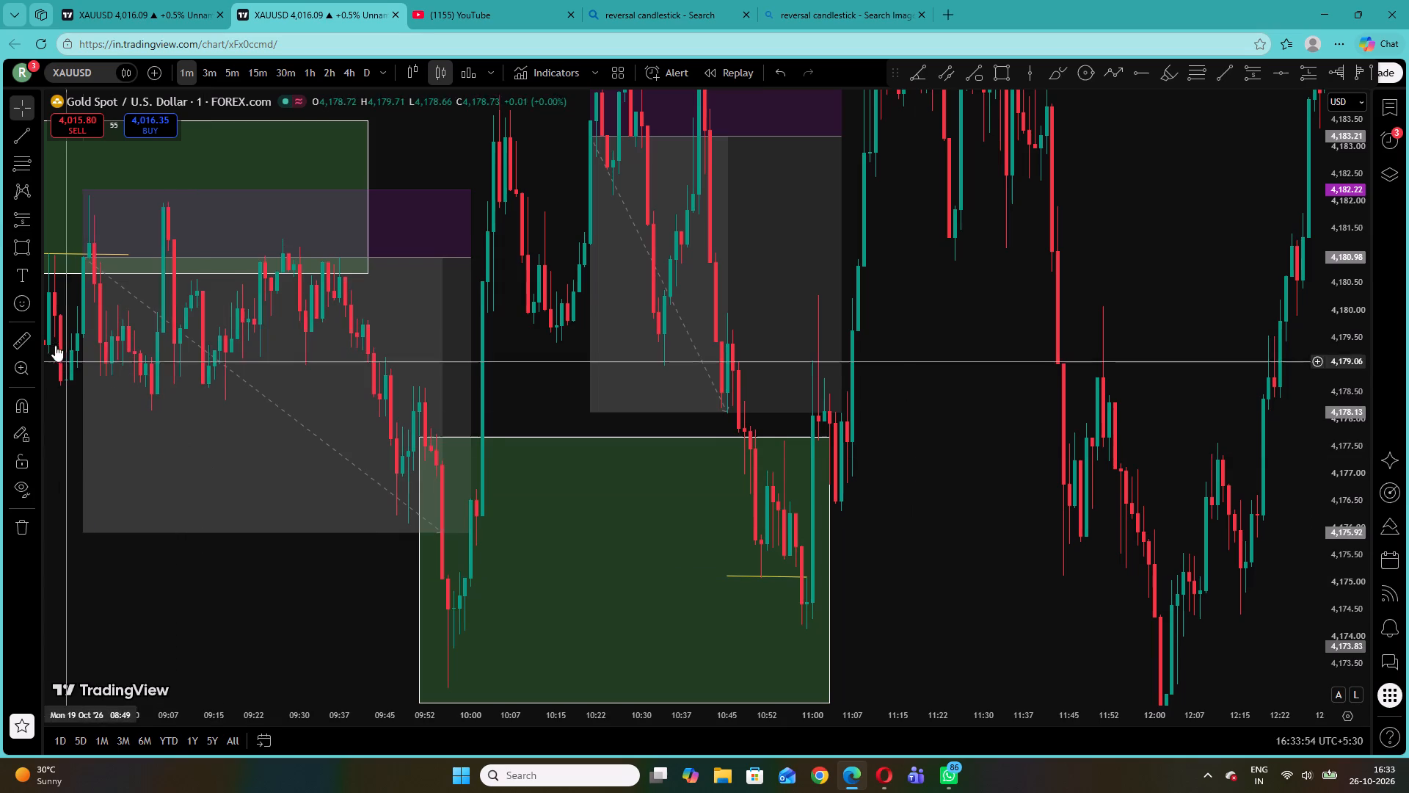
# Place a long position at 10:58 on 19 October with entry 4,174.66, stop 4,174.12 and target 4,178.32.
pyautogui.click(36, 214)
pyautogui.click(93, 235)
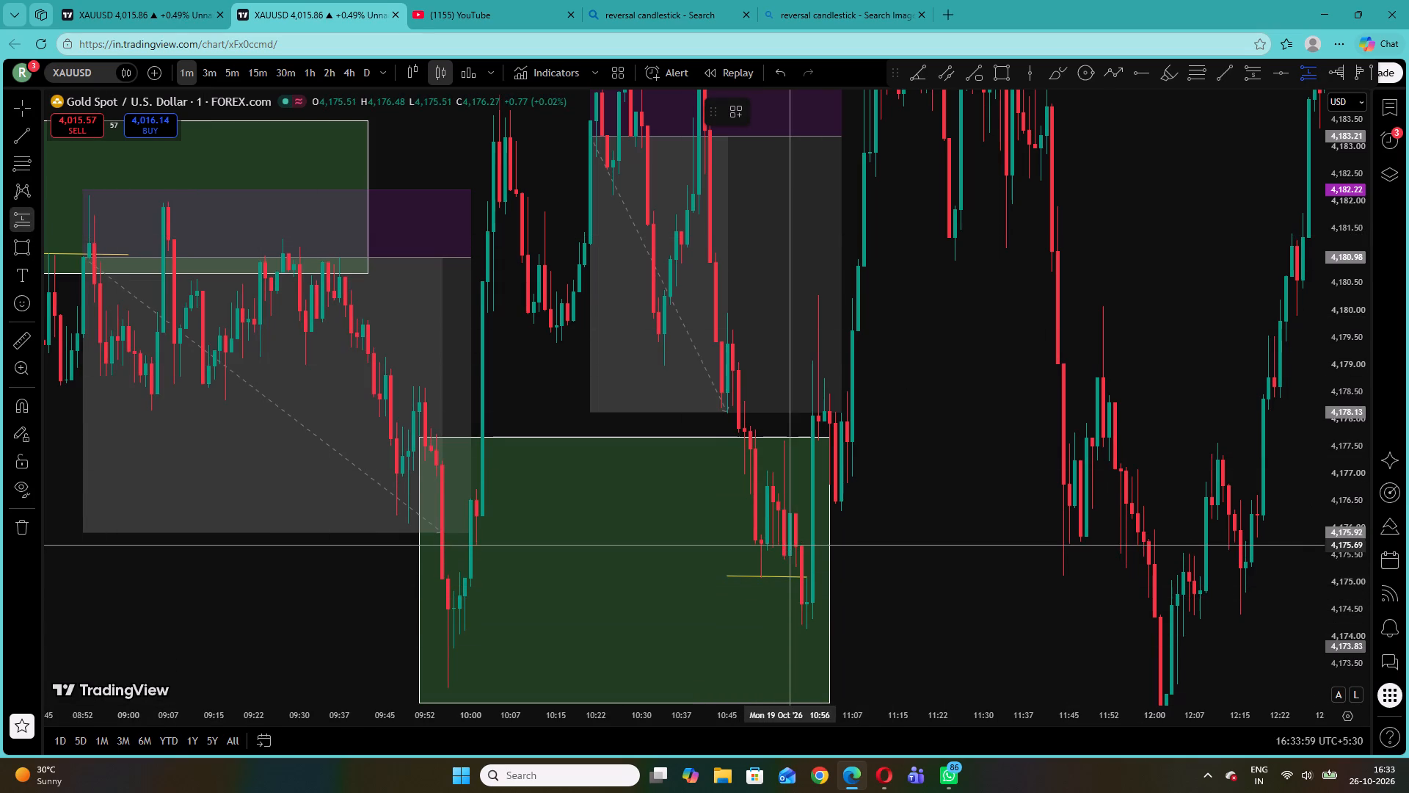
pyautogui.click(799, 601)
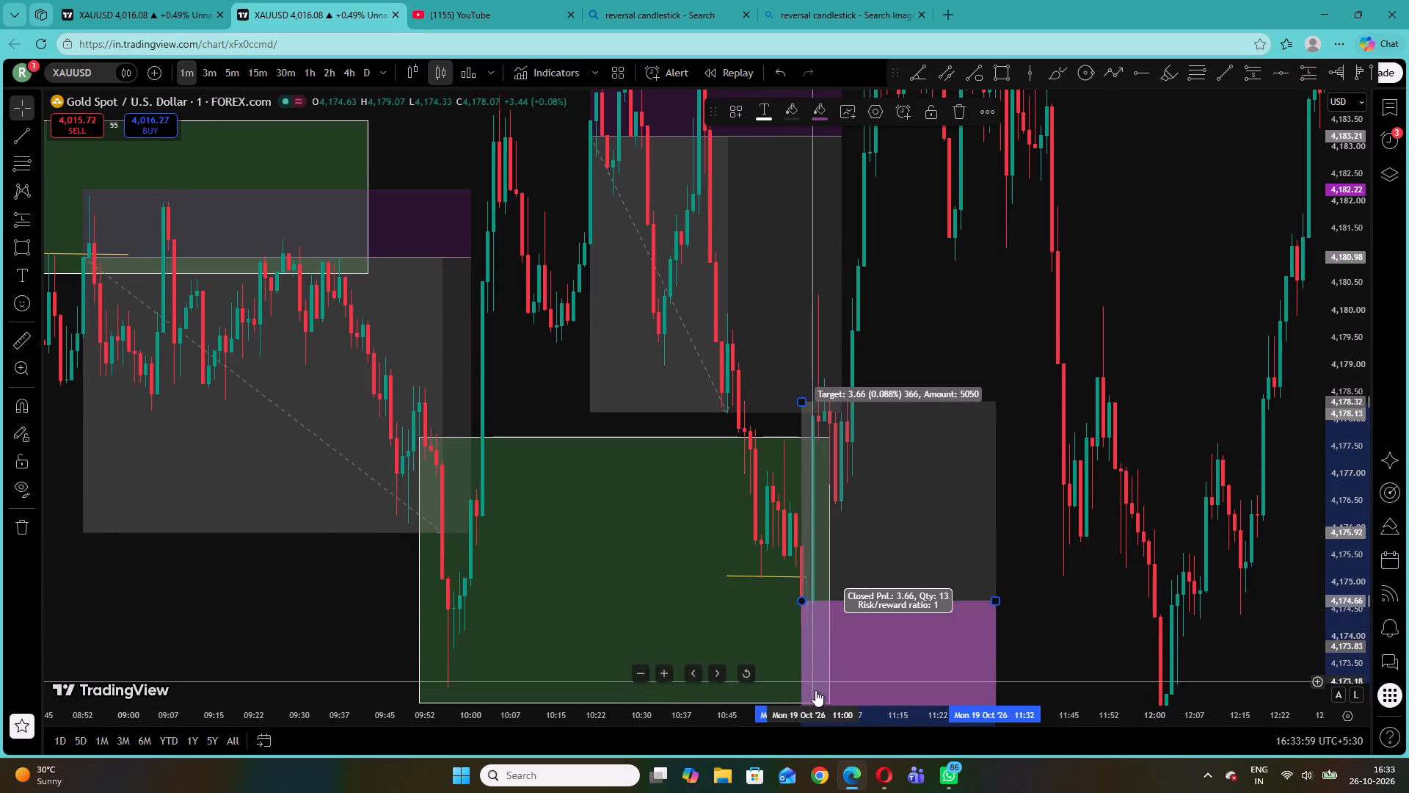
pyautogui.moveTo(1025, 609); pyautogui.dragTo(997, 519)
pyautogui.moveTo(732, 671); pyautogui.dragTo(713, 572)
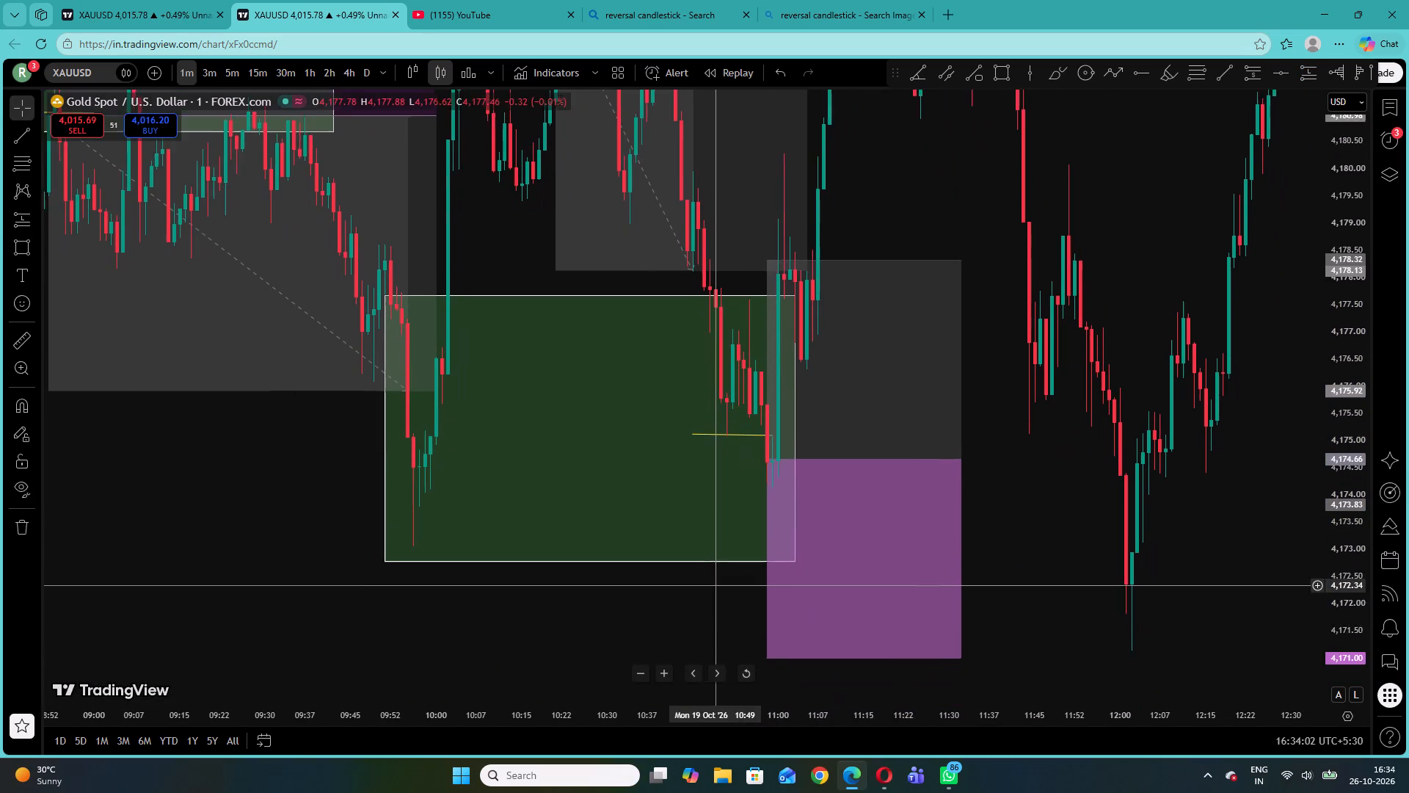
pyautogui.moveTo(713, 572); pyautogui.dragTo(708, 545)
pyautogui.moveTo(760, 621); pyautogui.dragTo(773, 462)
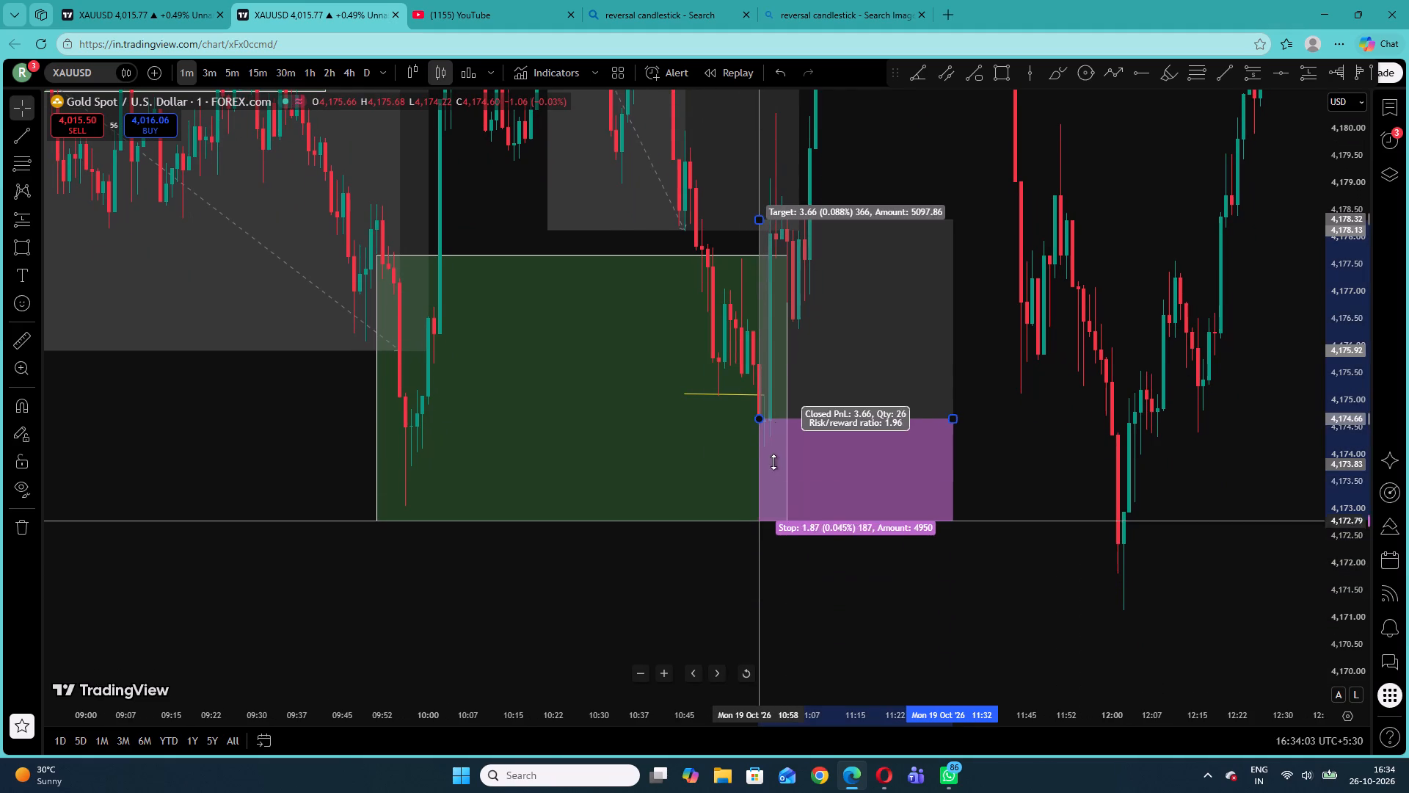
pyautogui.moveTo(773, 462); pyautogui.dragTo(782, 448)
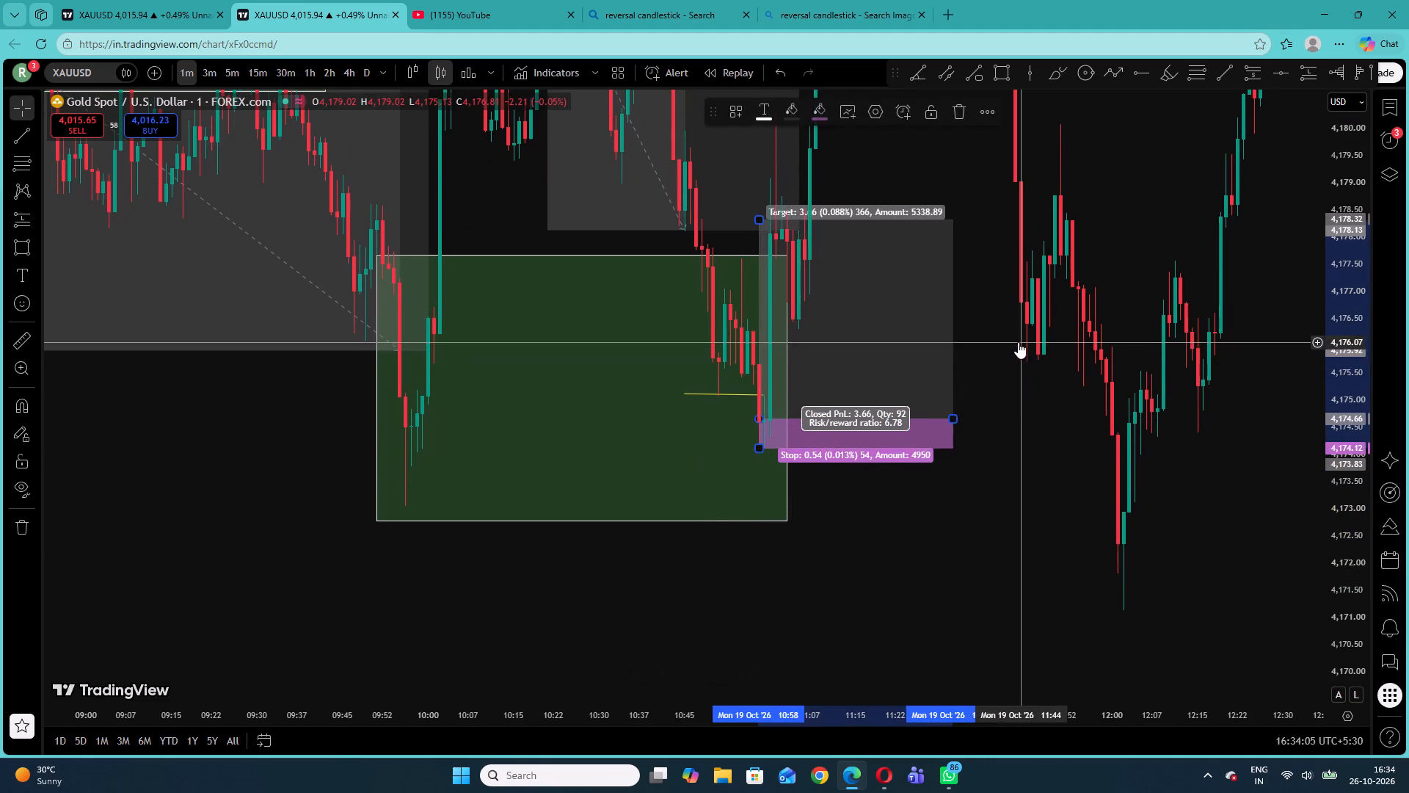
pyautogui.moveTo(1018, 342); pyautogui.dragTo(943, 518)
pyautogui.click(921, 326)
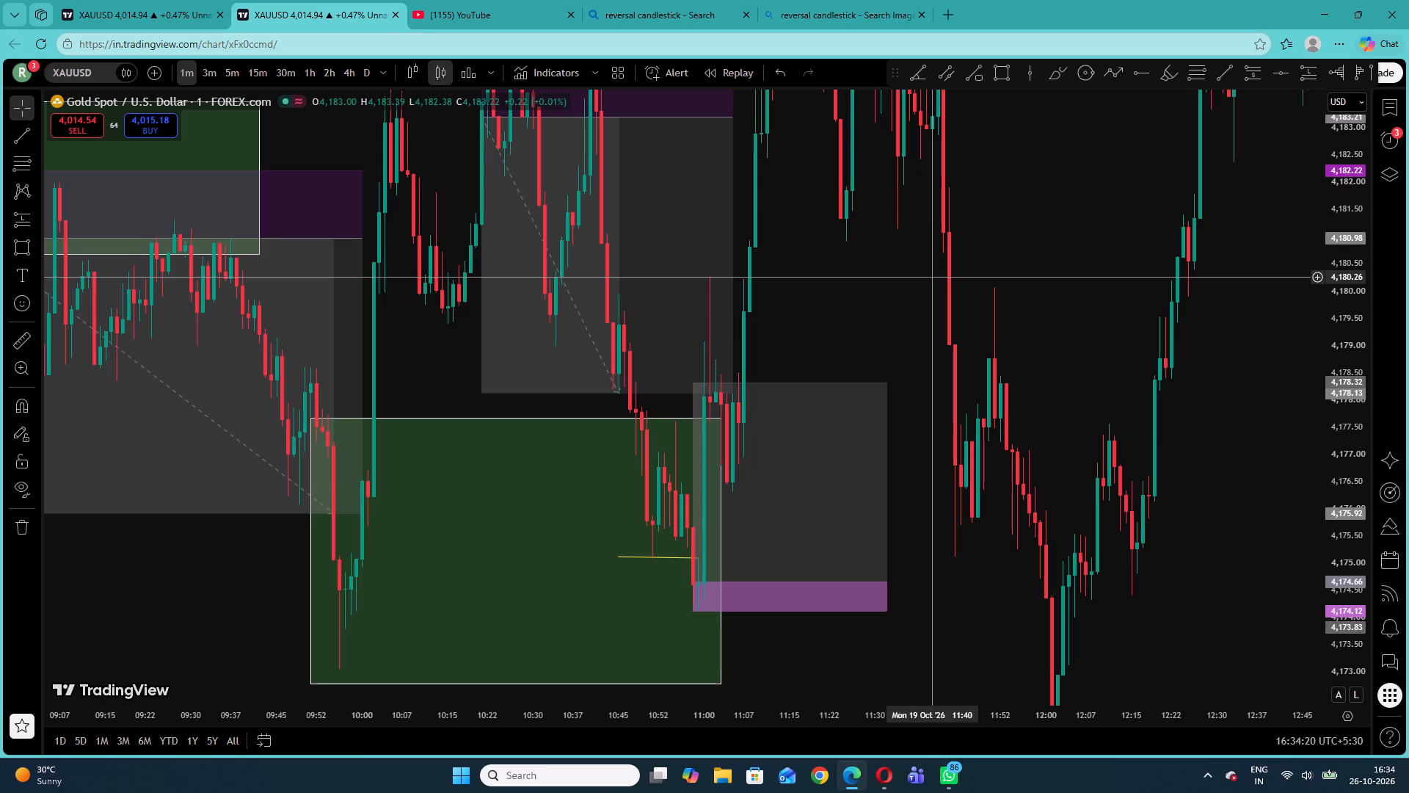
# Switch the first XAUUSD chart to the 5-minute timeframe to check live price against the 16:29 short position.
pyautogui.moveTo(1341, 278); pyautogui.dragTo(1313, 543)
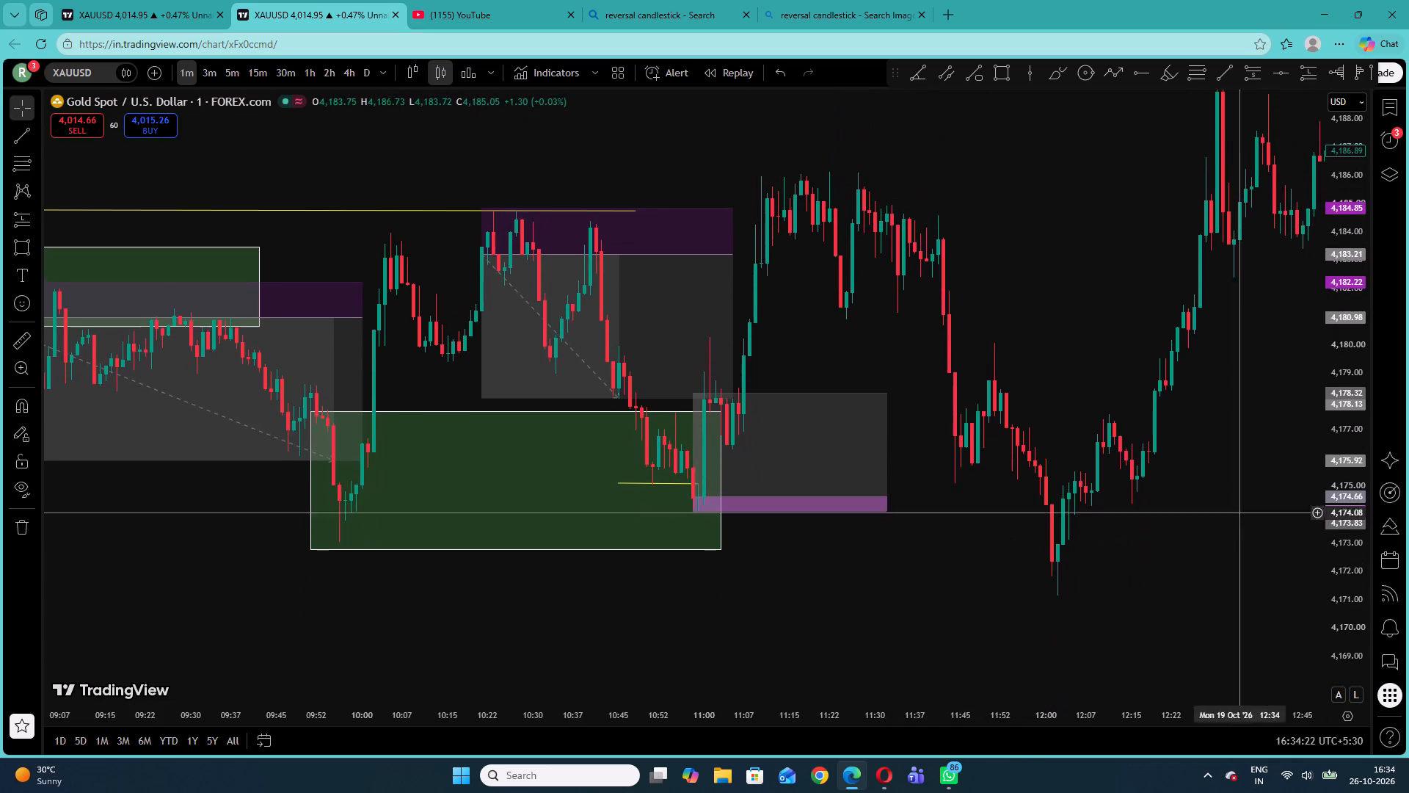
pyautogui.click(950, 200)
pyautogui.click(189, 0)
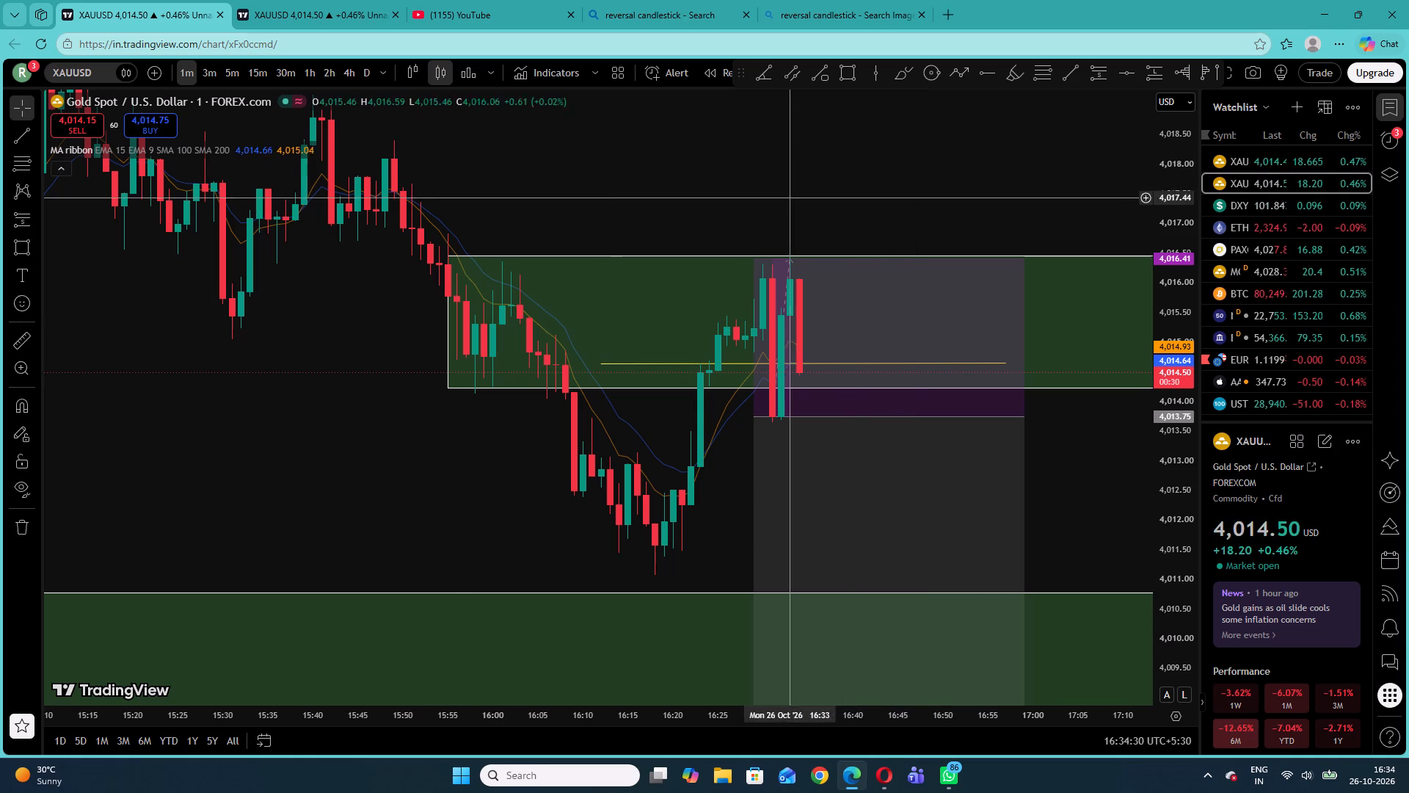
pyautogui.click(233, 69)
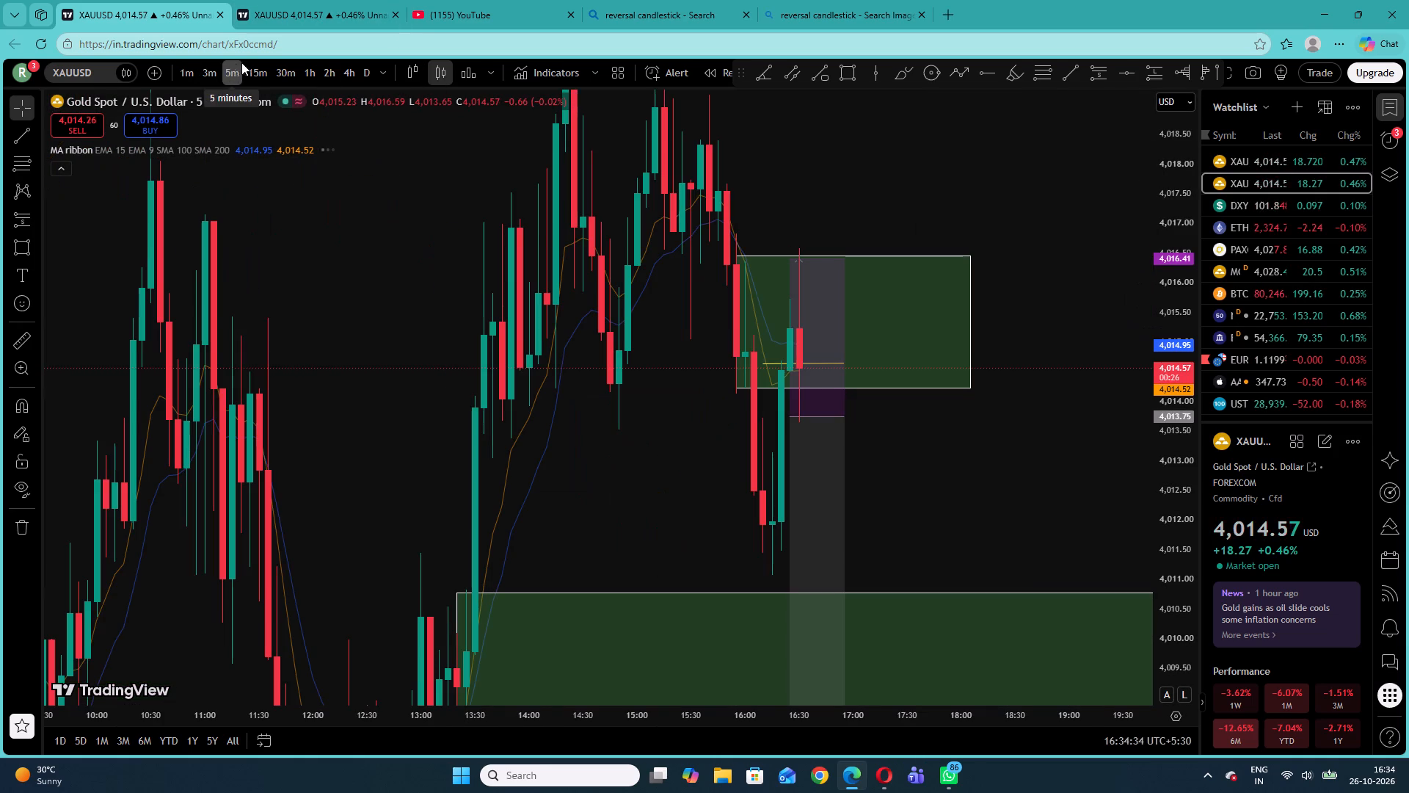
# On the second XAUUSD chart, review the 19 October zones, trend lines and positions between about 05:00 and 13:30.
pyautogui.click(338, 0)
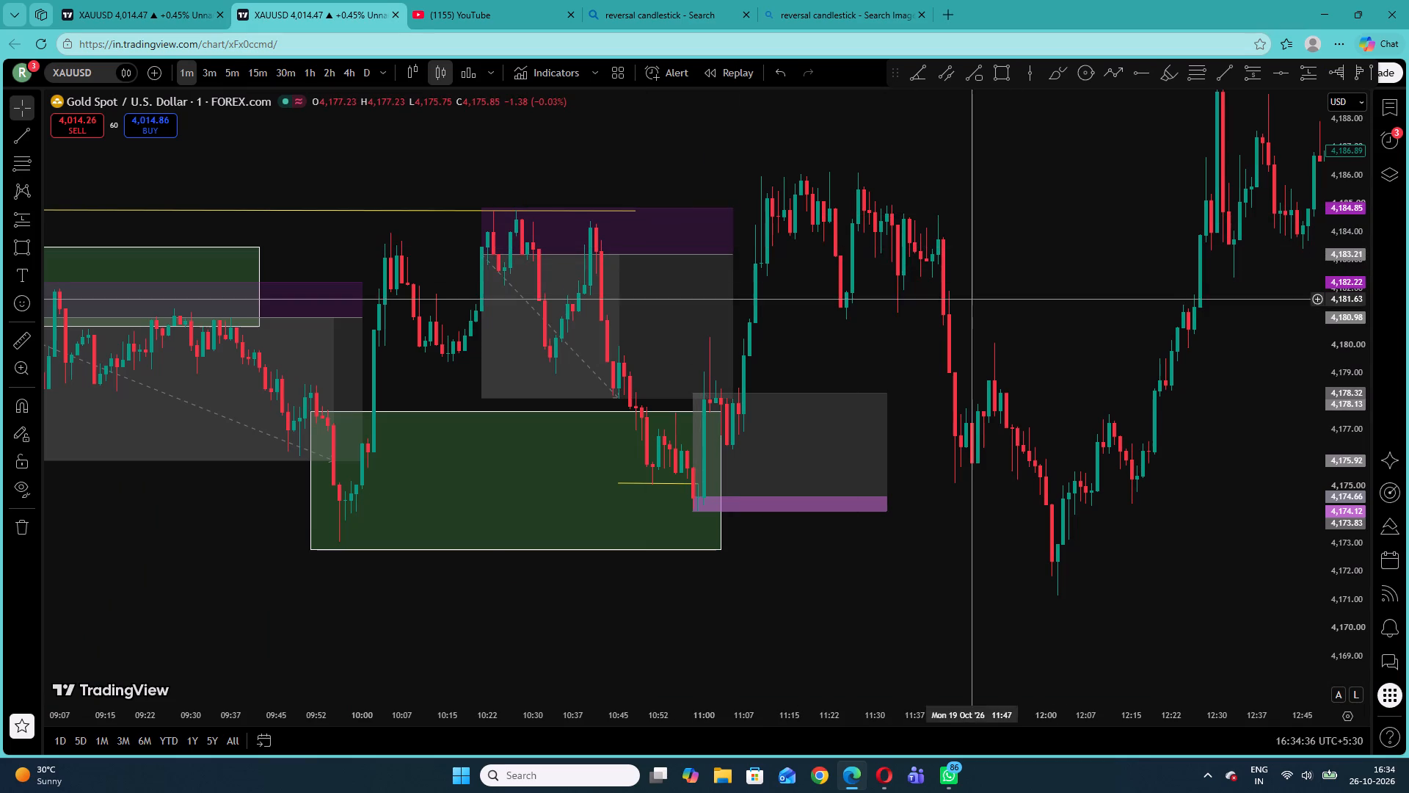
pyautogui.moveTo(860, 323); pyautogui.dragTo(1152, 328)
pyautogui.moveTo(429, 537); pyautogui.dragTo(925, 568)
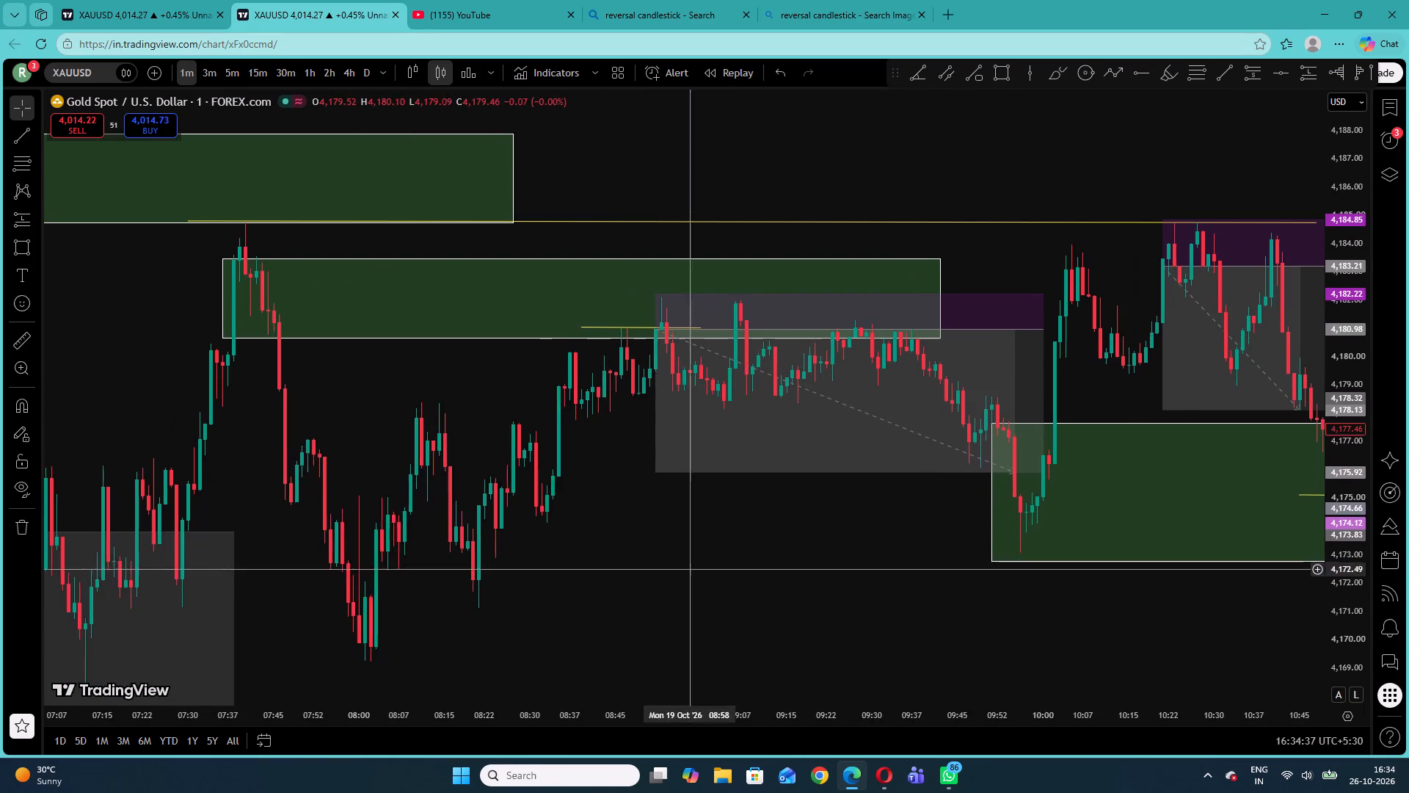
pyautogui.moveTo(399, 457); pyautogui.dragTo(1006, 326)
pyautogui.moveTo(375, 272); pyautogui.dragTo(591, 283)
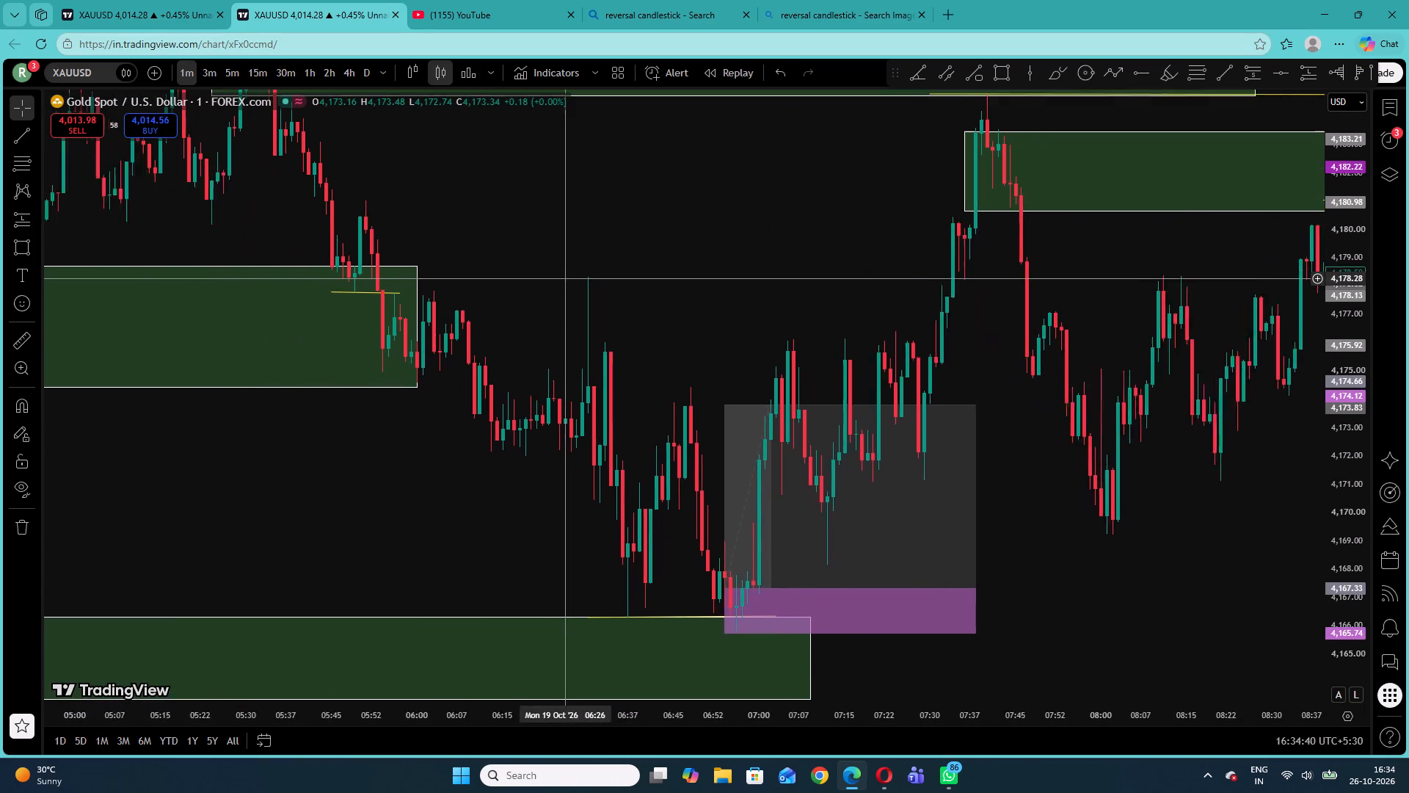
pyautogui.moveTo(591, 283); pyautogui.dragTo(605, 284)
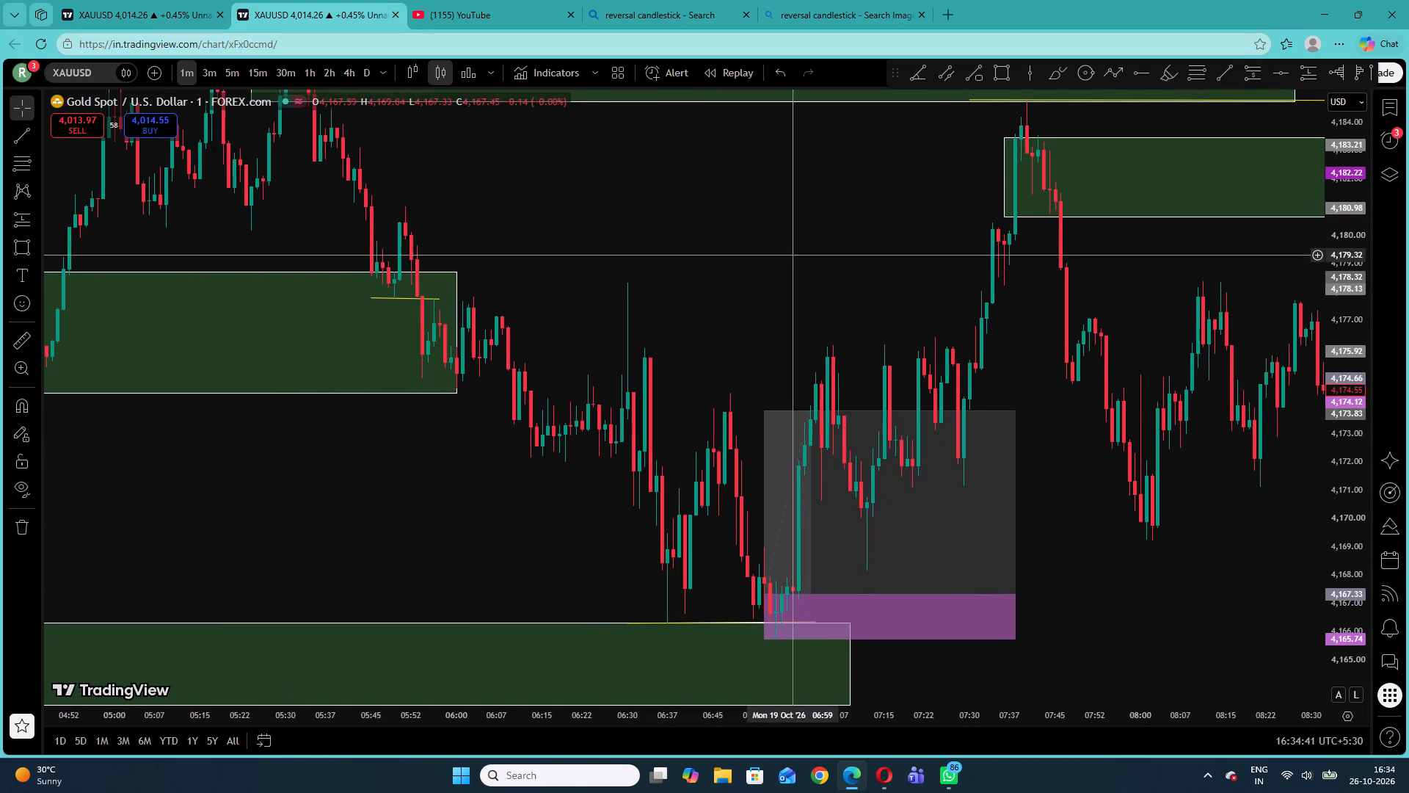
pyautogui.moveTo(803, 251); pyautogui.dragTo(145, 409)
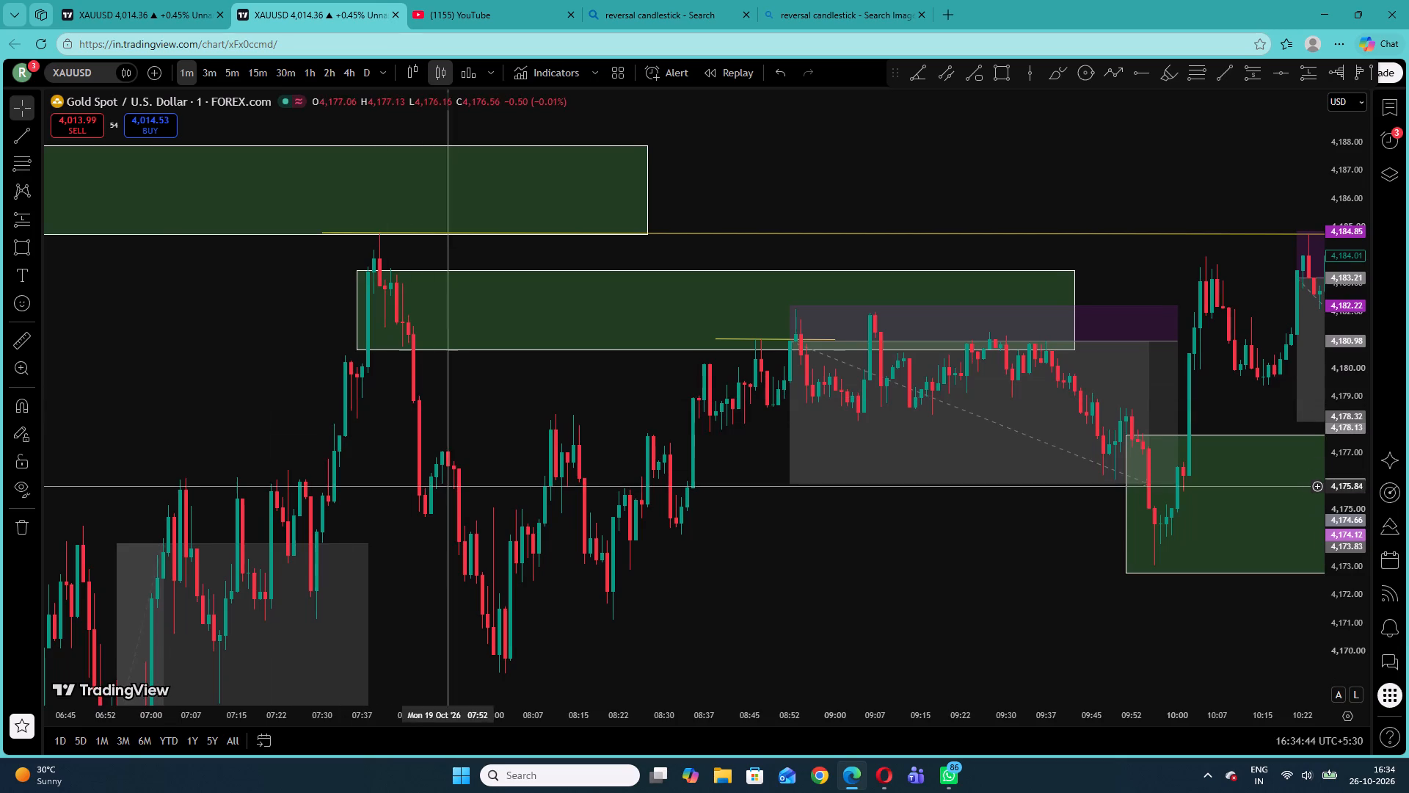
pyautogui.moveTo(446, 485); pyautogui.dragTo(804, 284)
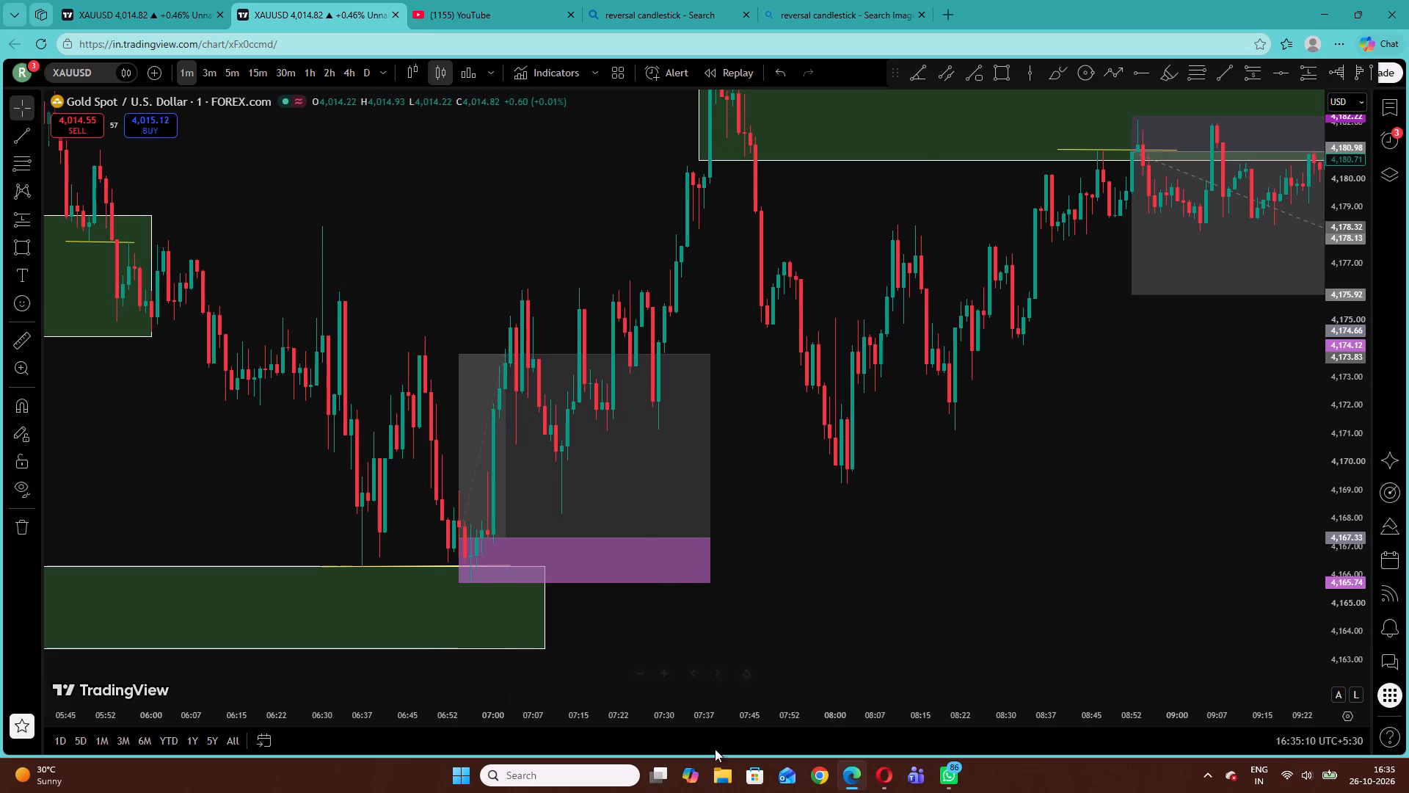
pyautogui.moveTo(1364, 442); pyautogui.dragTo(1344, 569)
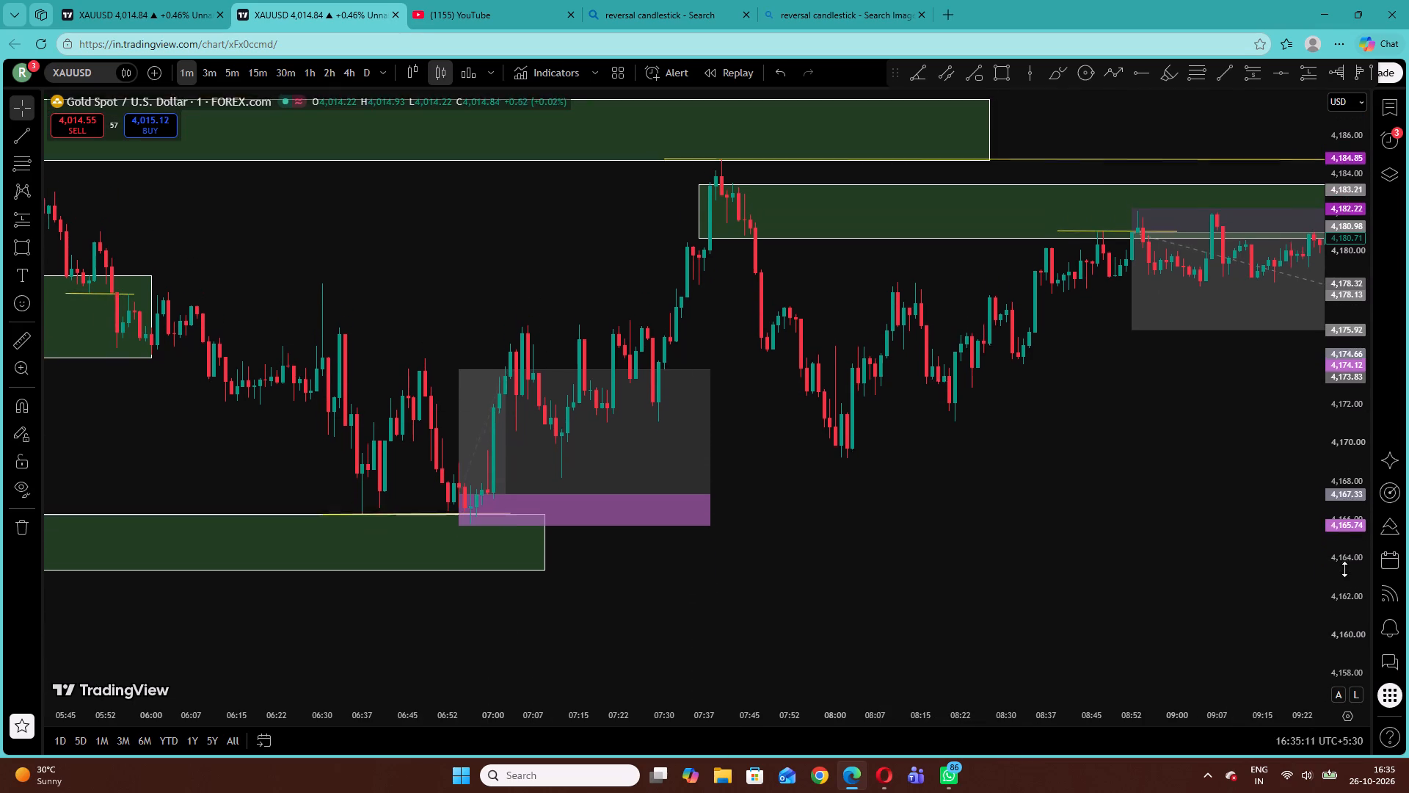
pyautogui.moveTo(1344, 569); pyautogui.dragTo(1344, 569)
pyautogui.moveTo(1071, 469); pyautogui.dragTo(627, 577)
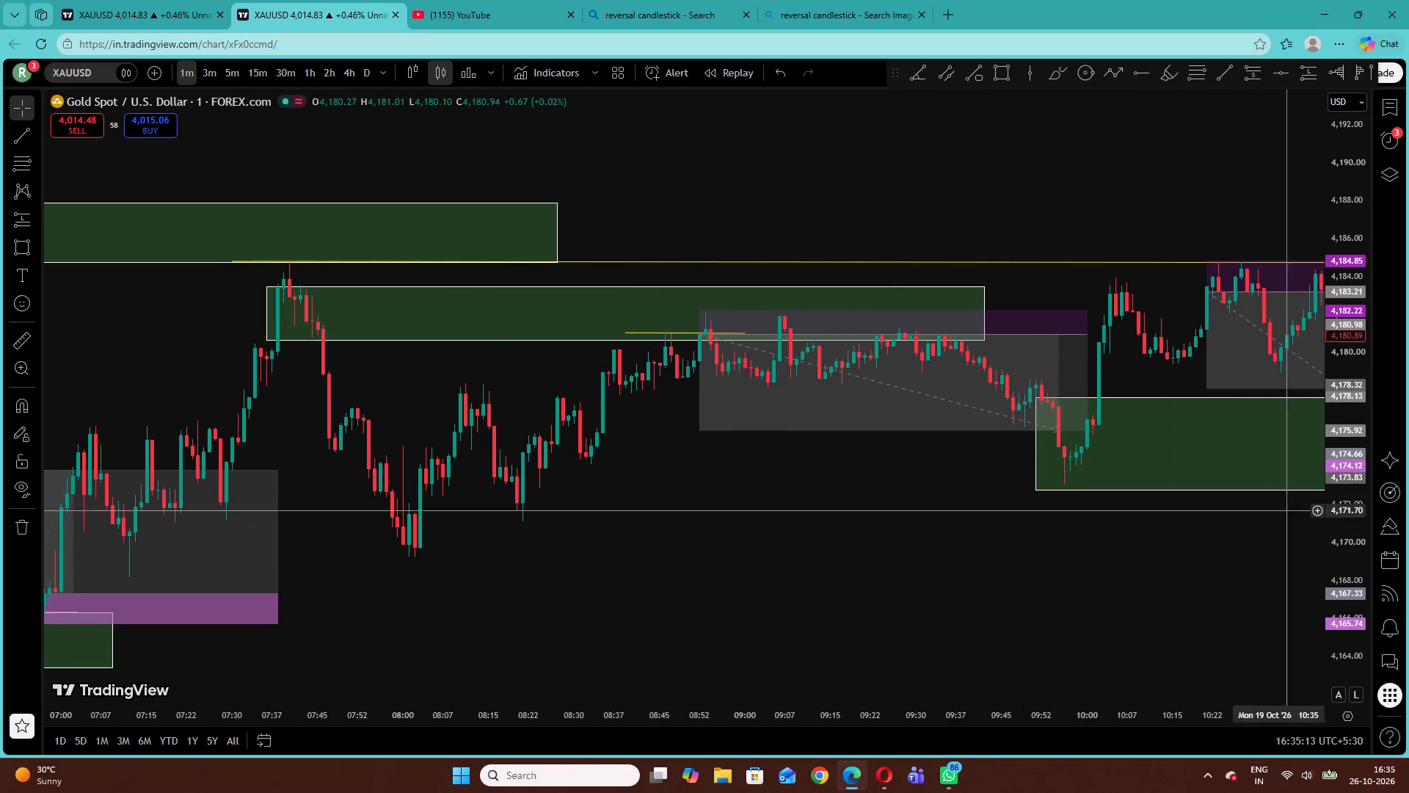
pyautogui.moveTo(1343, 582); pyautogui.dragTo(1338, 157)
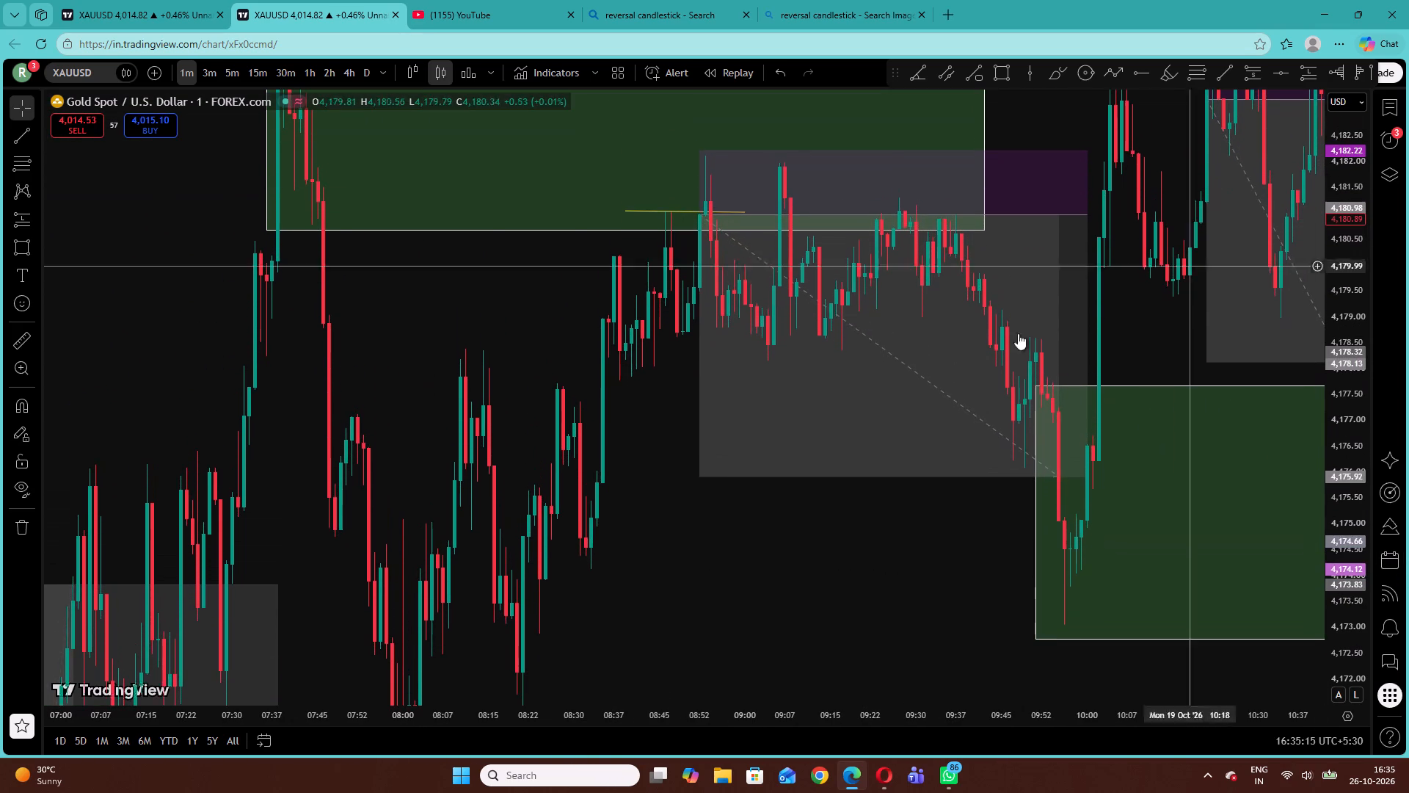
pyautogui.moveTo(856, 584); pyautogui.dragTo(694, 624)
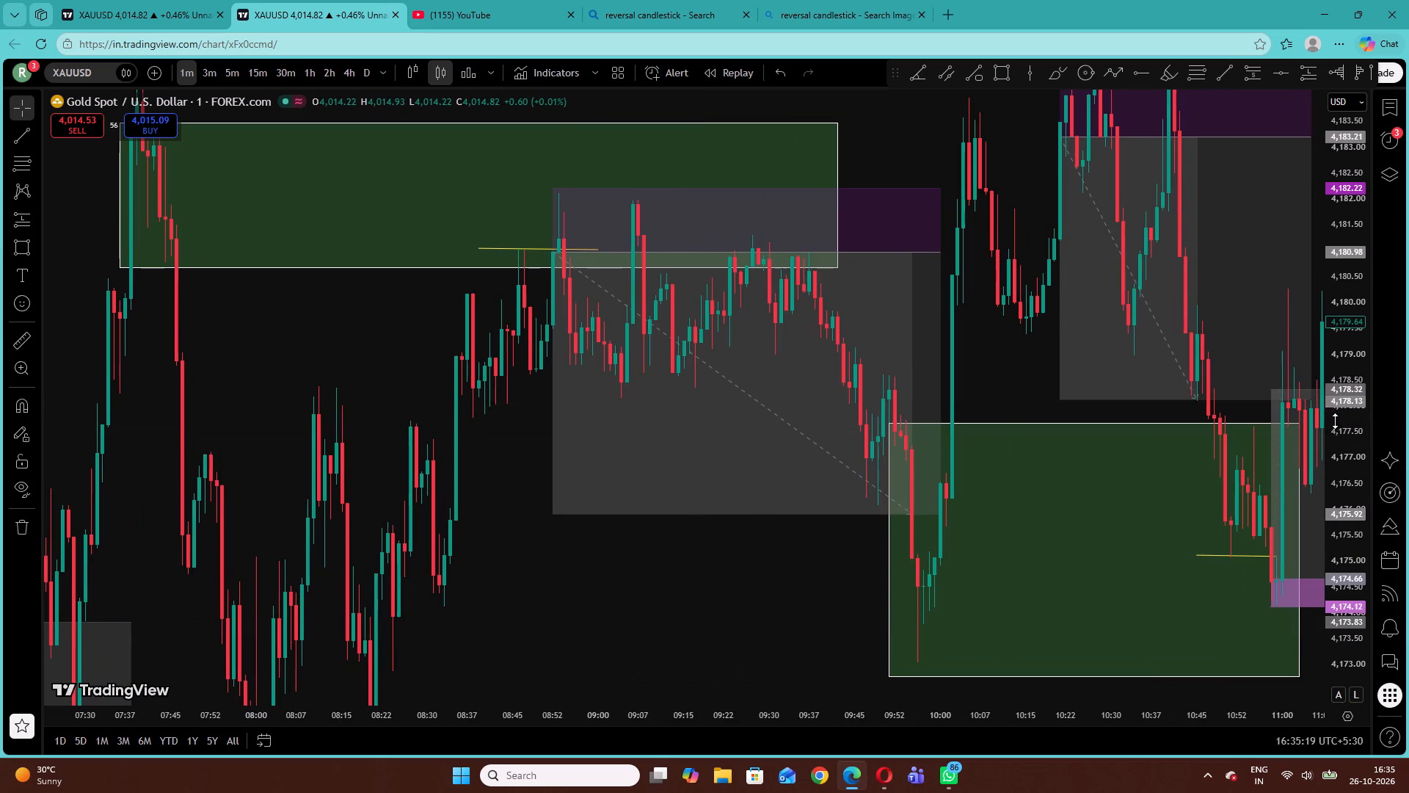
pyautogui.moveTo(1336, 415); pyautogui.dragTo(1325, 539)
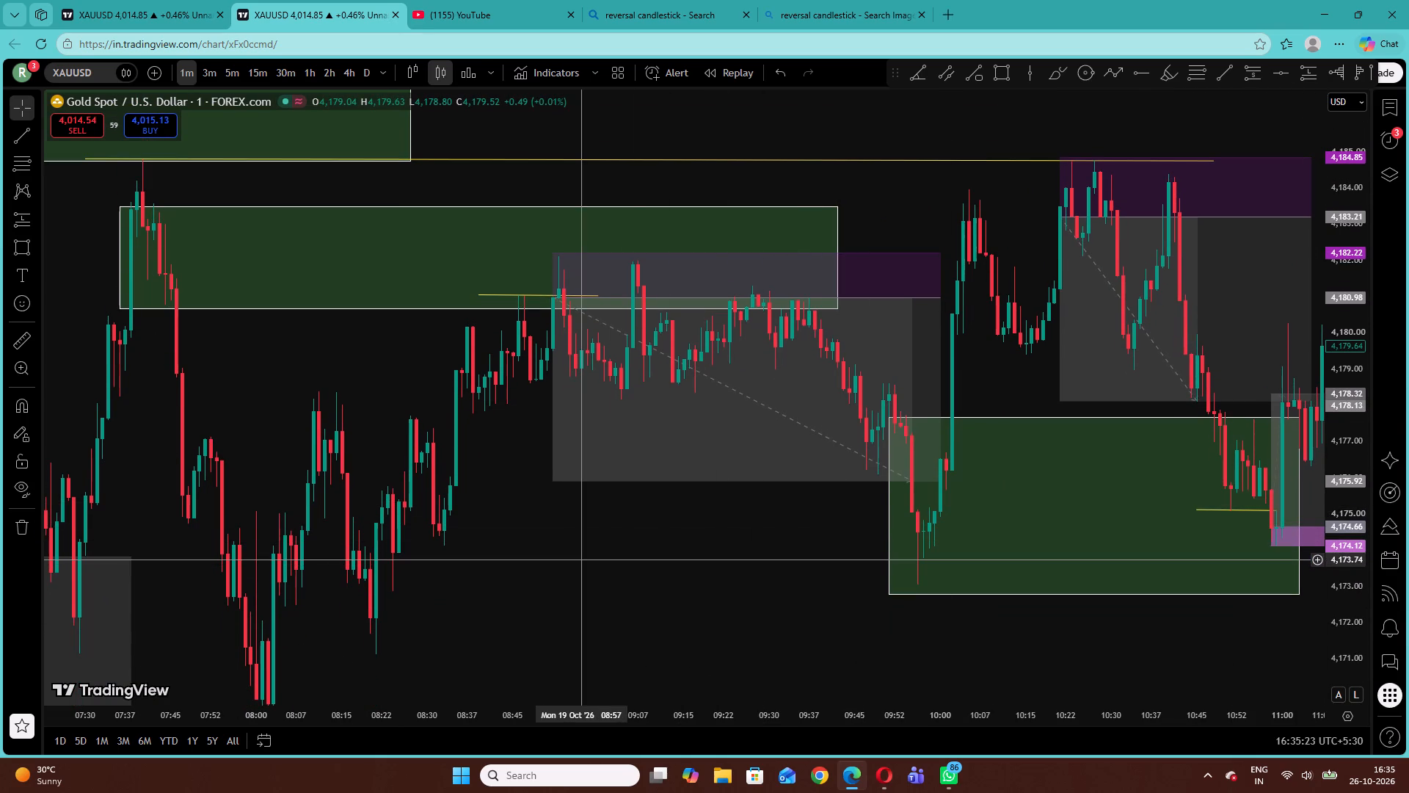
pyautogui.moveTo(580, 559); pyautogui.dragTo(1358, 436)
pyautogui.moveTo(594, 294); pyautogui.dragTo(986, 388)
pyautogui.moveTo(890, 316); pyautogui.dragTo(339, 217)
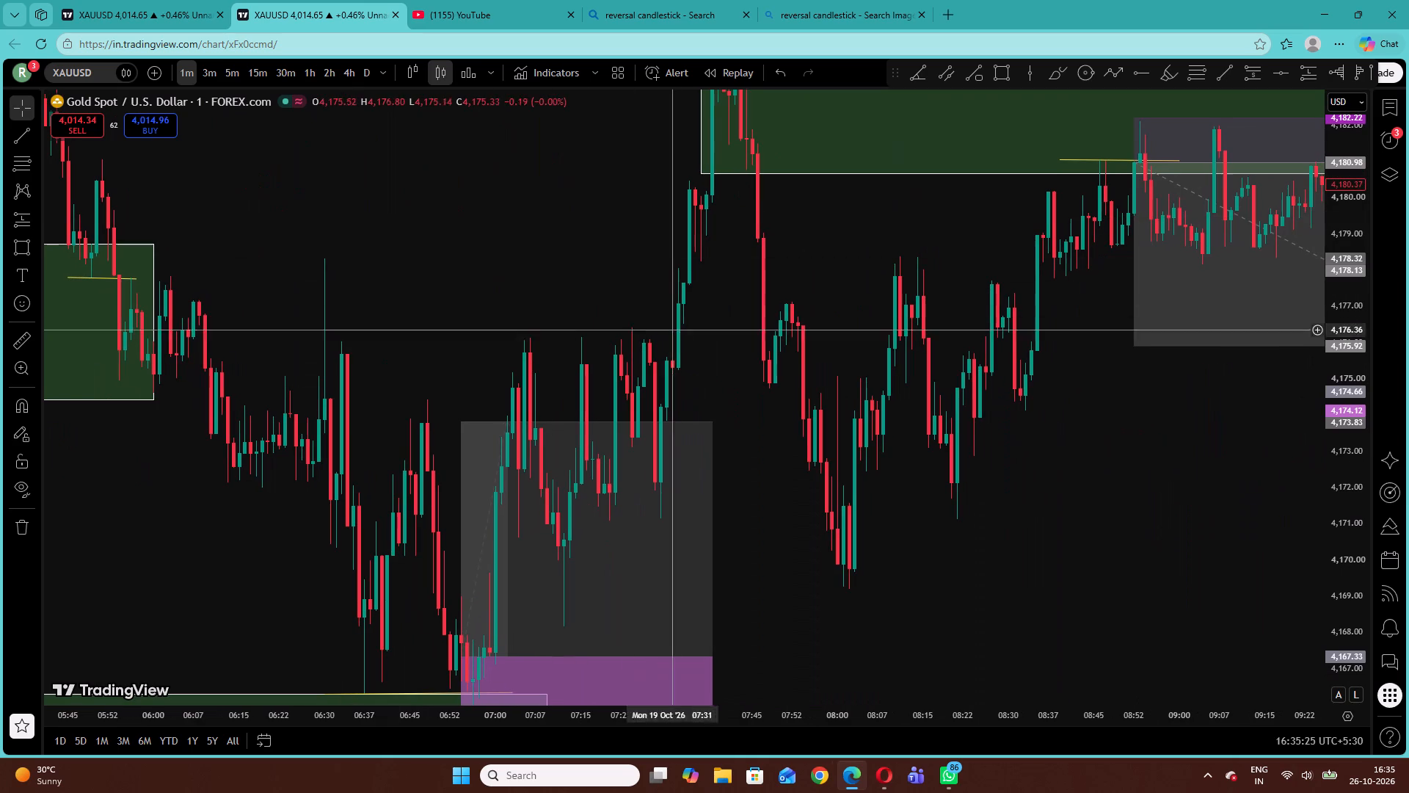
pyautogui.moveTo(829, 399); pyautogui.dragTo(599, 547)
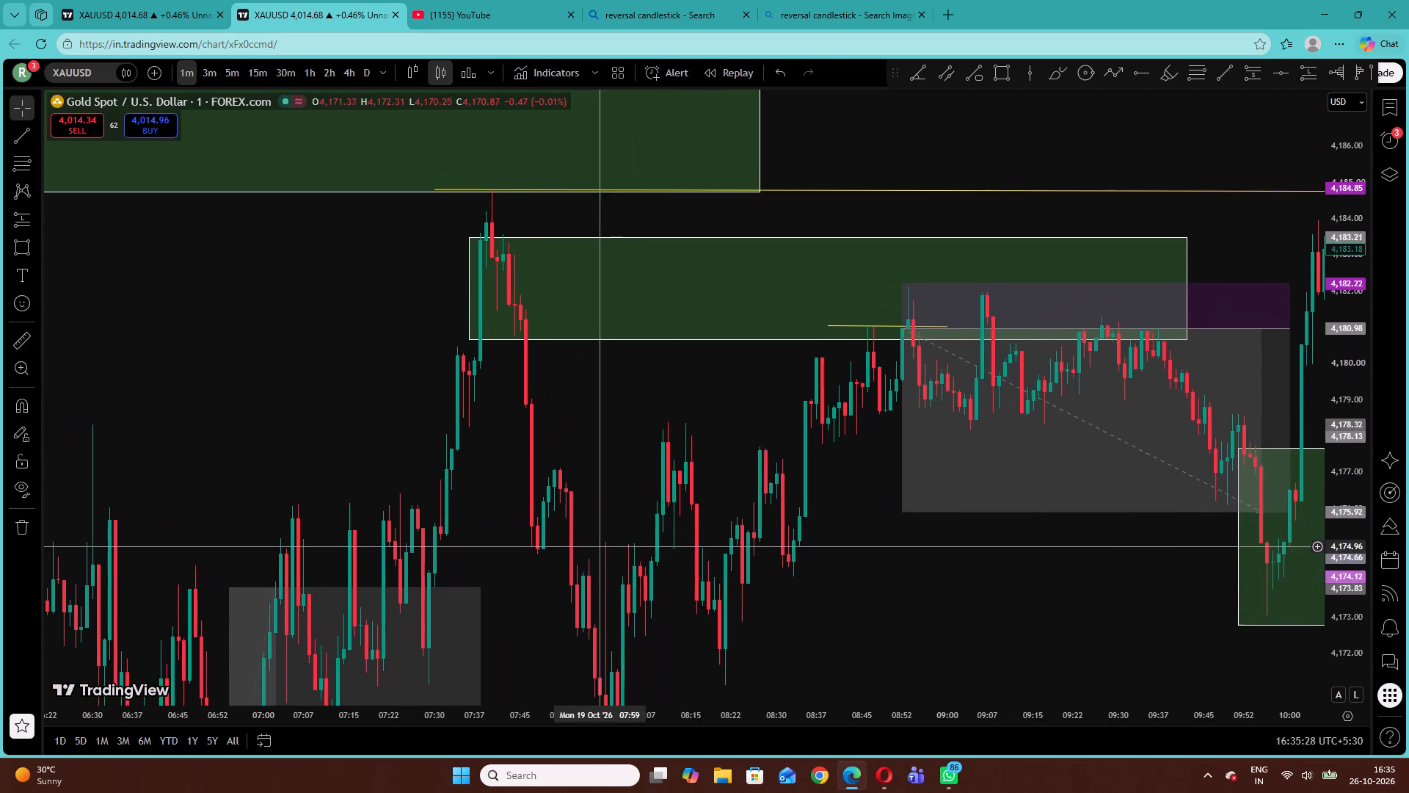
pyautogui.moveTo(771, 460); pyautogui.dragTo(434, 455)
pyautogui.moveTo(1025, 399); pyautogui.dragTo(517, 456)
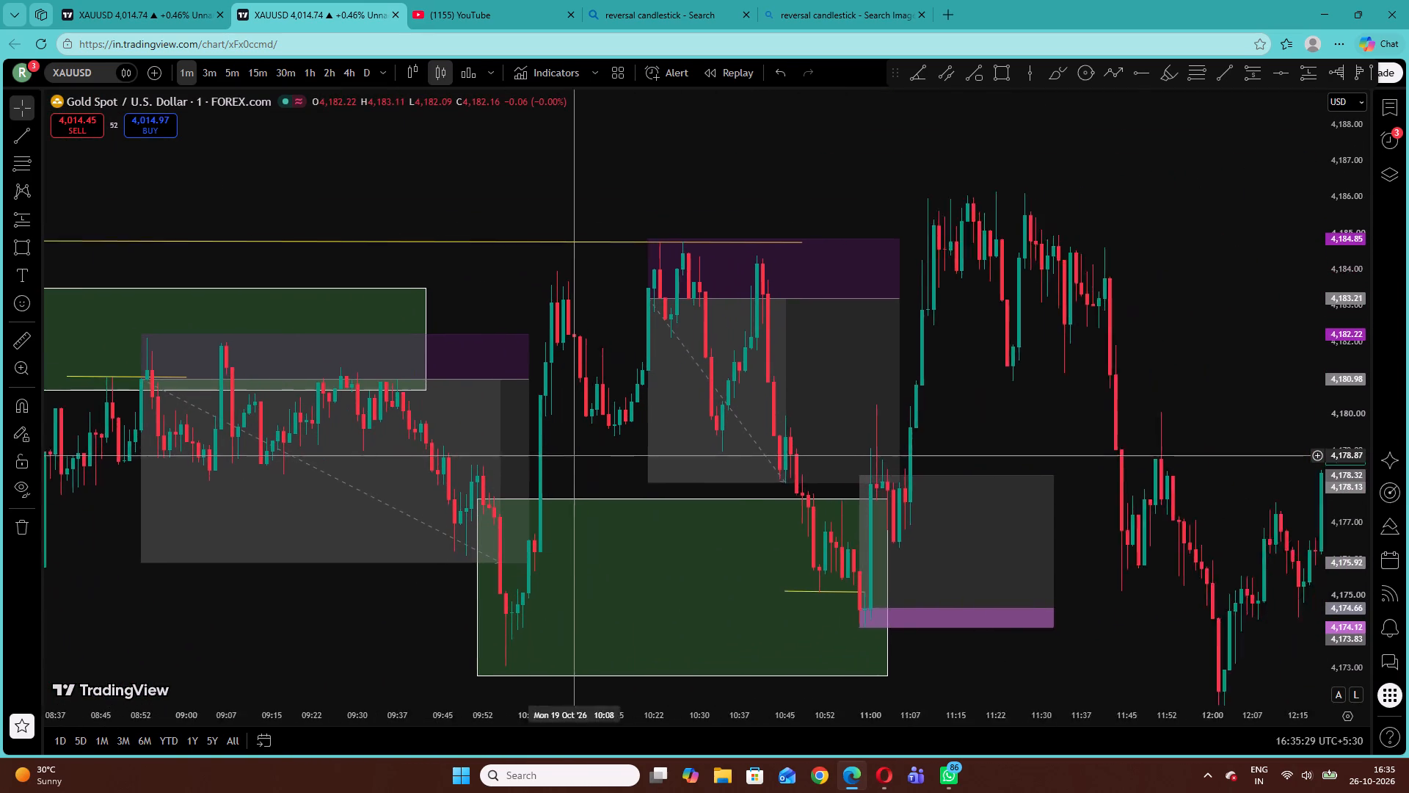
pyautogui.moveTo(517, 456); pyautogui.dragTo(498, 455)
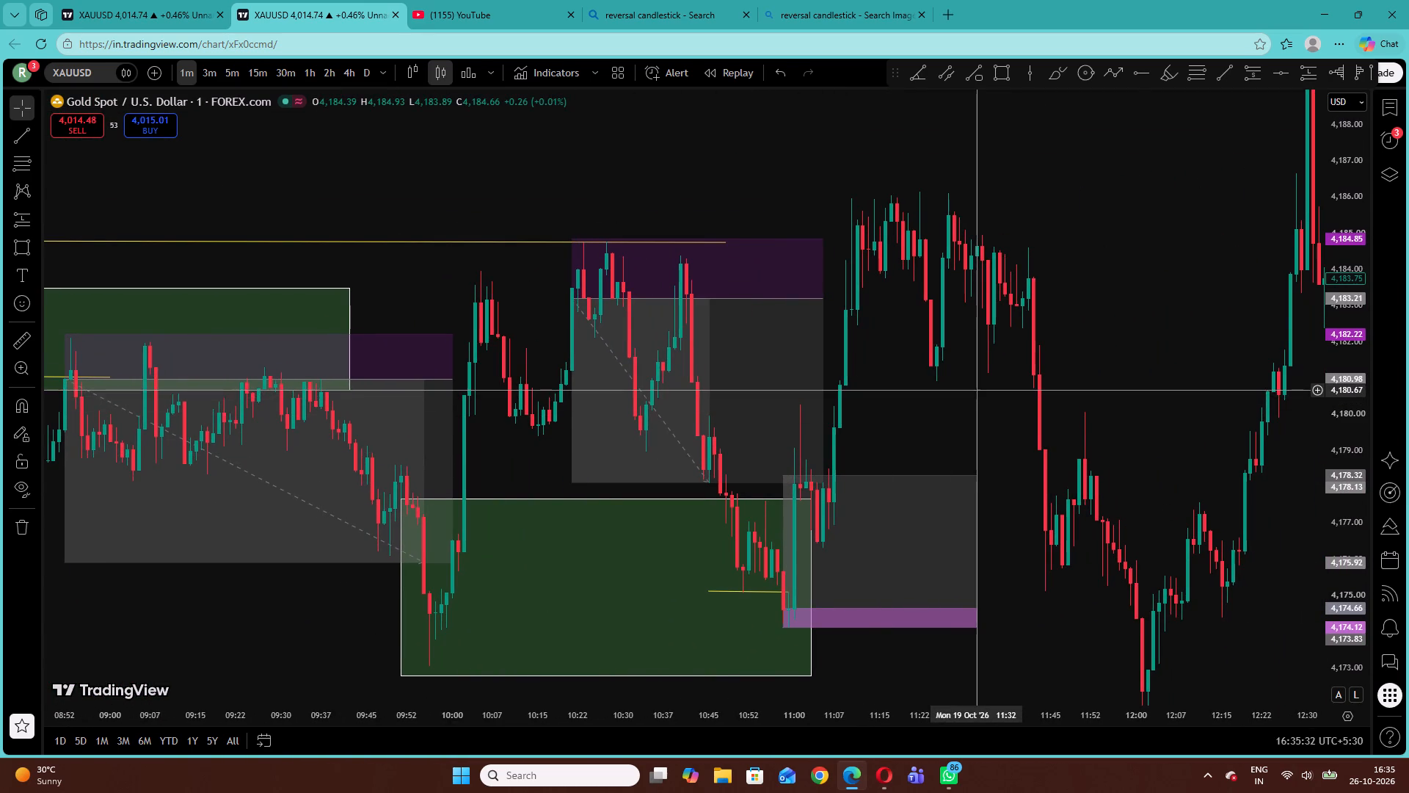
pyautogui.moveTo(976, 389); pyautogui.dragTo(867, 340)
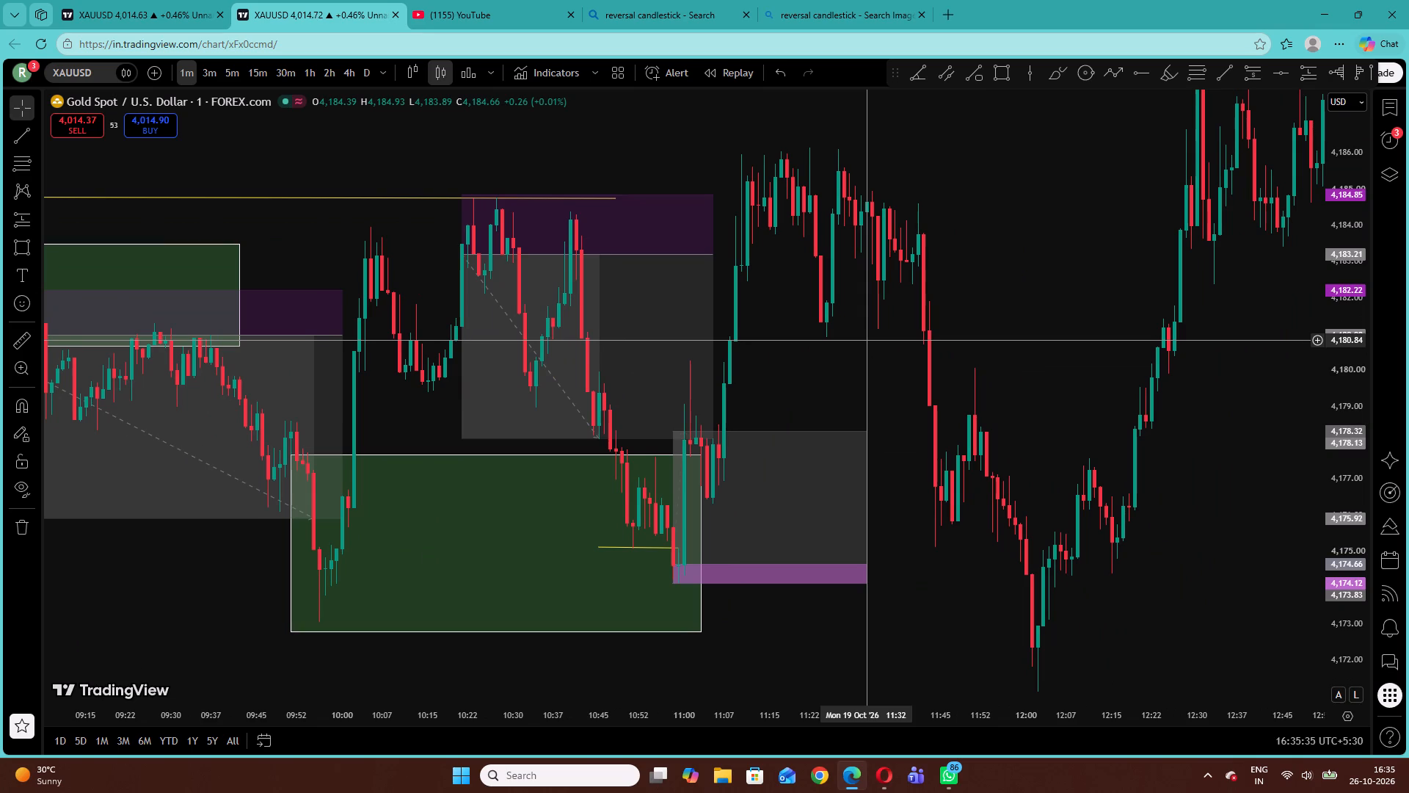
pyautogui.moveTo(867, 340); pyautogui.dragTo(622, 360)
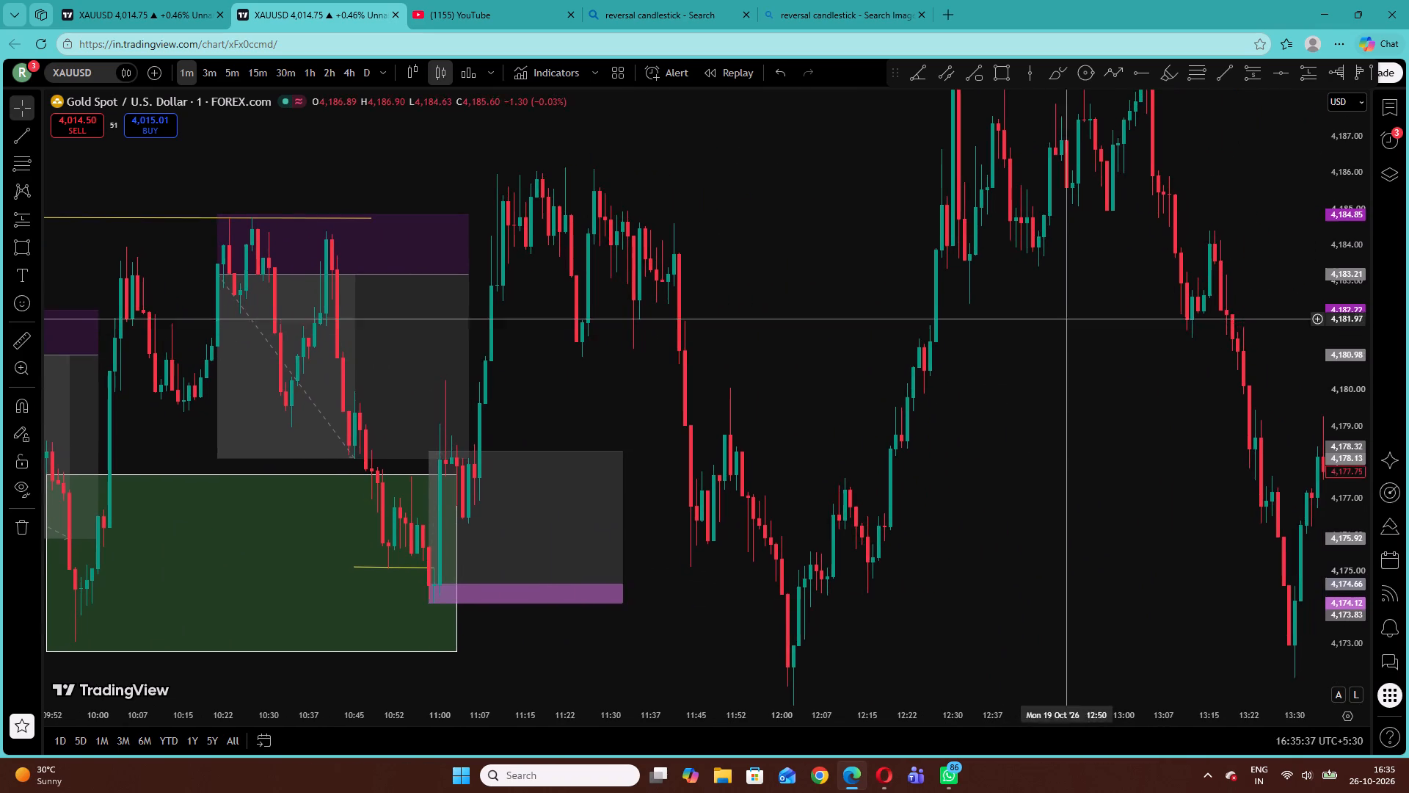
# Place a short position at 16:07 on 19 October, below the 14:37 zone, with entry 4,168.28, stop 4,172.59 and target 4,162.90.
pyautogui.moveTo(1088, 314); pyautogui.dragTo(977, 440)
pyautogui.moveTo(1350, 352); pyautogui.dragTo(1357, 535)
pyautogui.moveTo(1206, 491); pyautogui.dragTo(276, 350)
pyautogui.moveTo(880, 327); pyautogui.dragTo(385, 280)
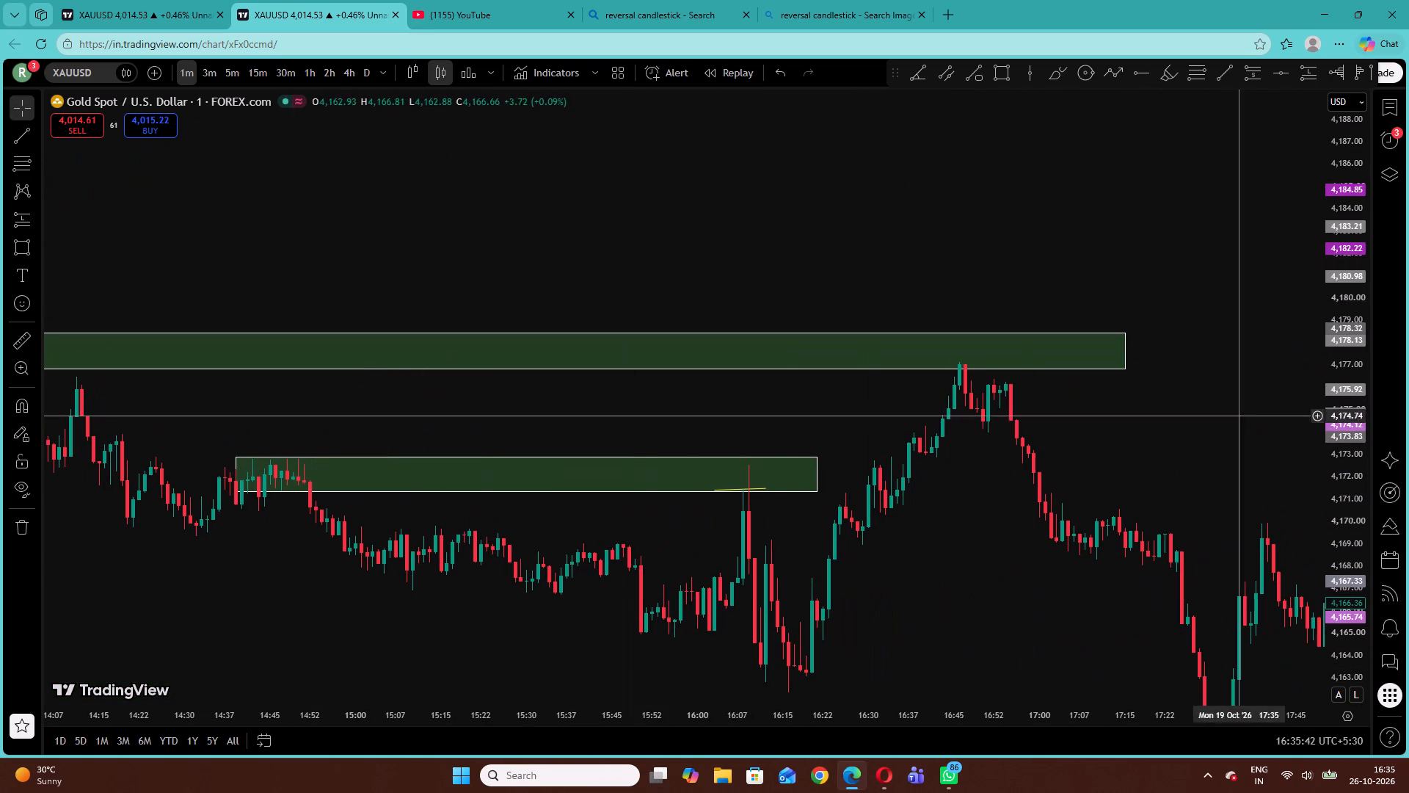
pyautogui.moveTo(1359, 472); pyautogui.dragTo(1294, 185)
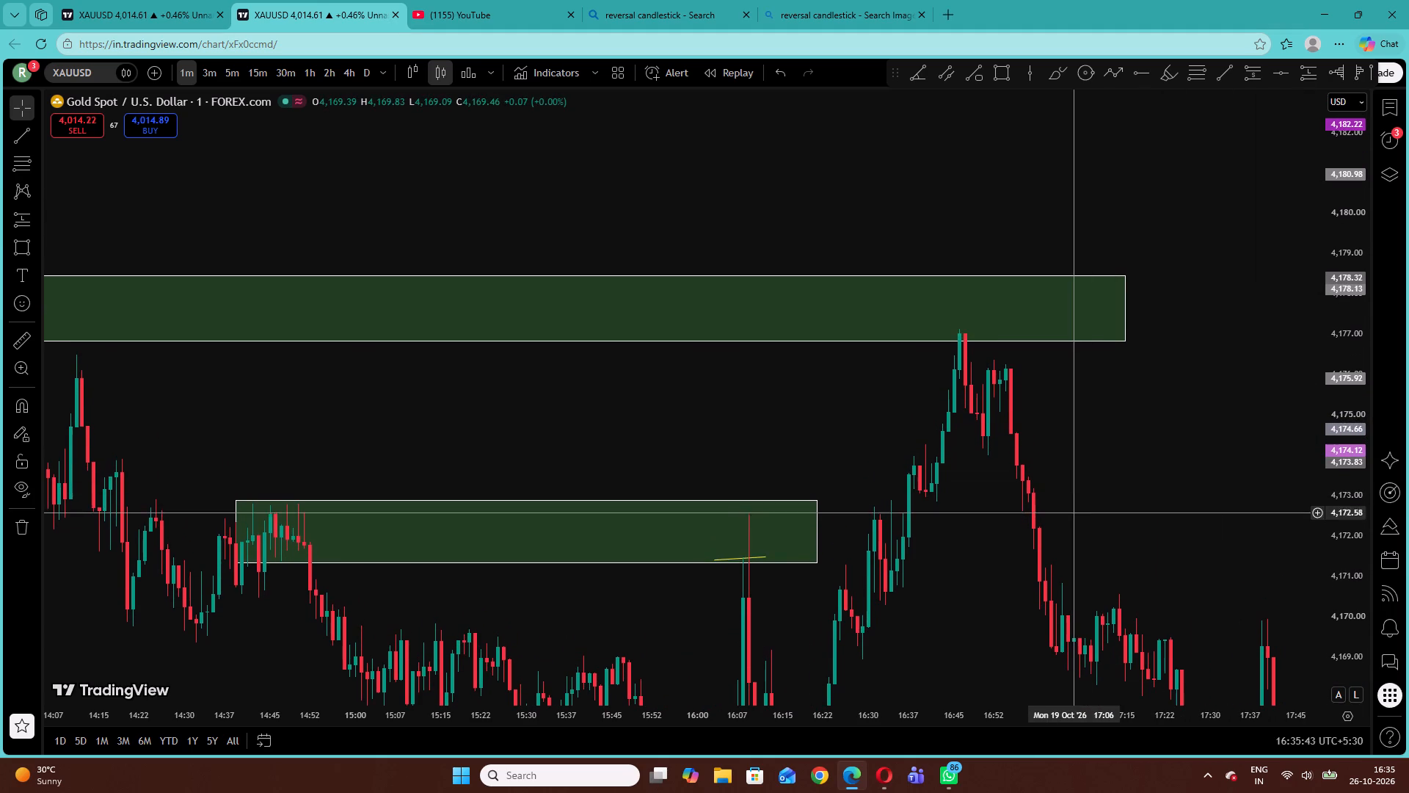
pyautogui.moveTo(1075, 504); pyautogui.dragTo(1037, 301)
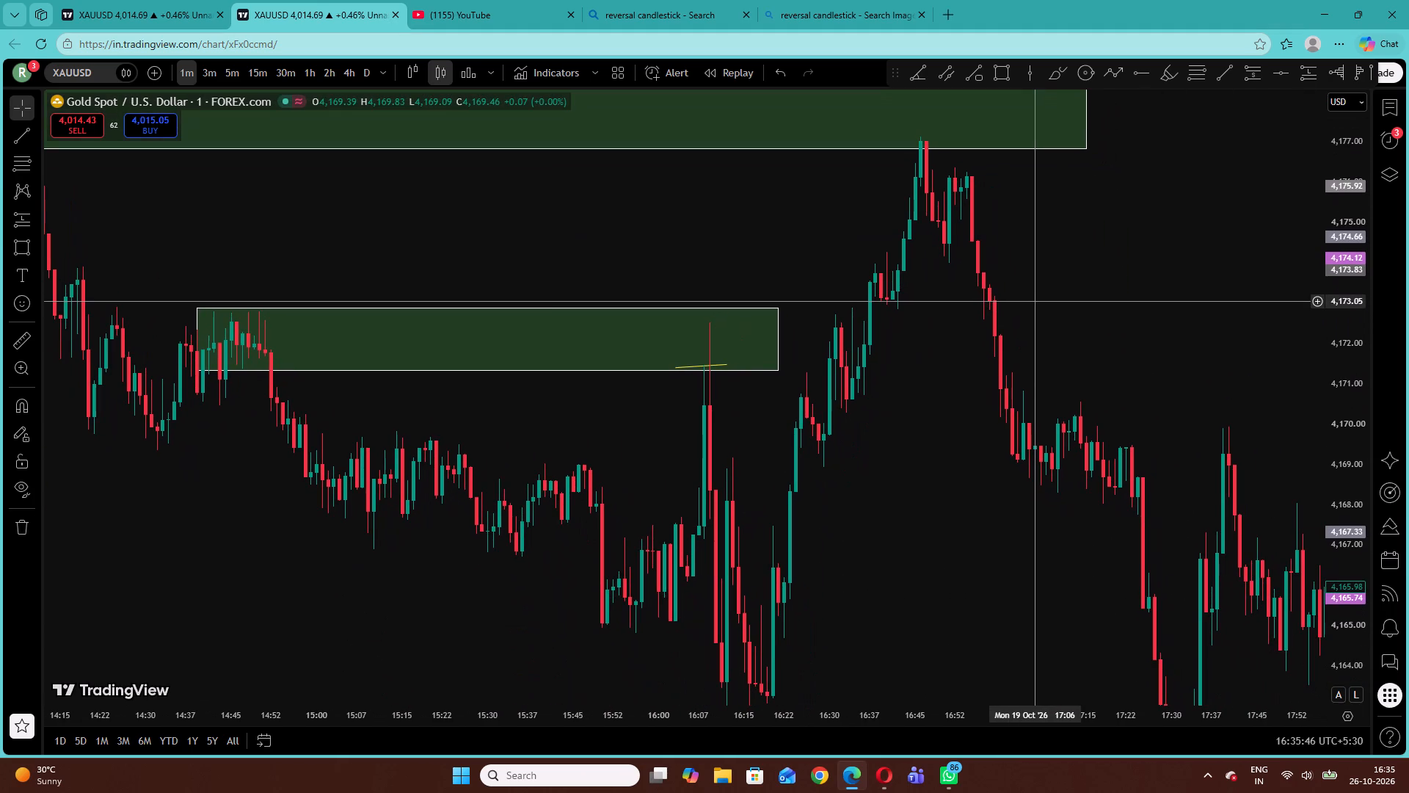
pyautogui.moveTo(1348, 482); pyautogui.dragTo(1323, 627)
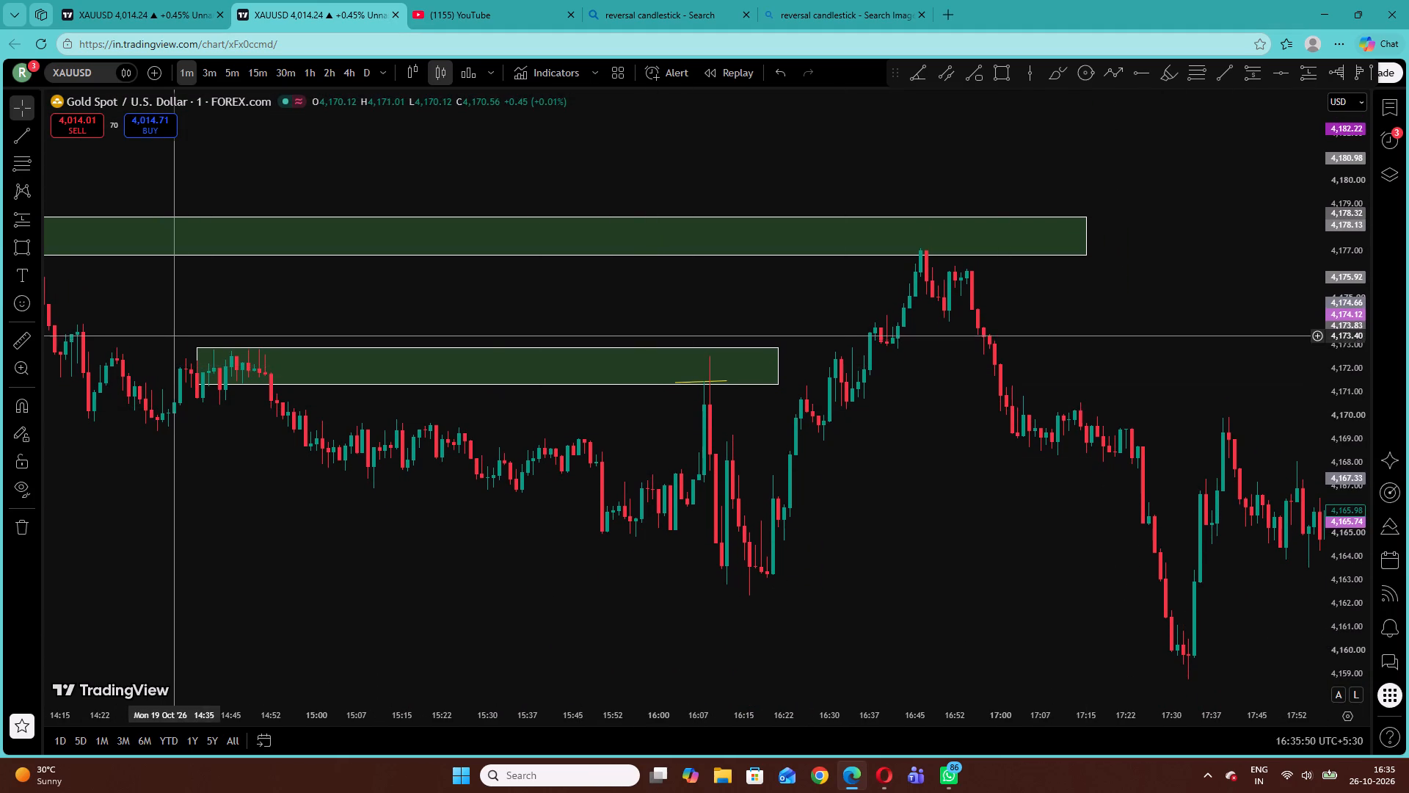
pyautogui.click(37, 216)
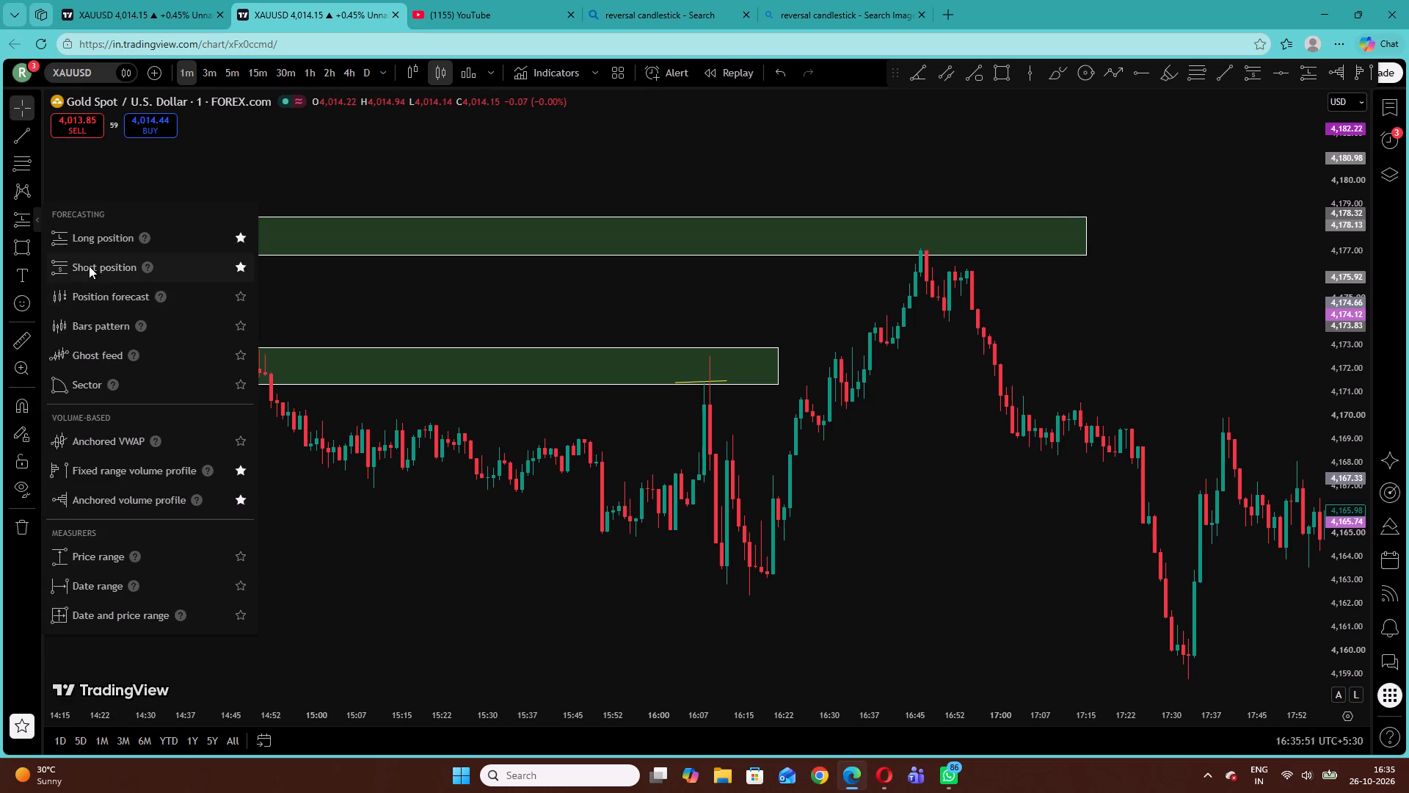
pyautogui.click(89, 266)
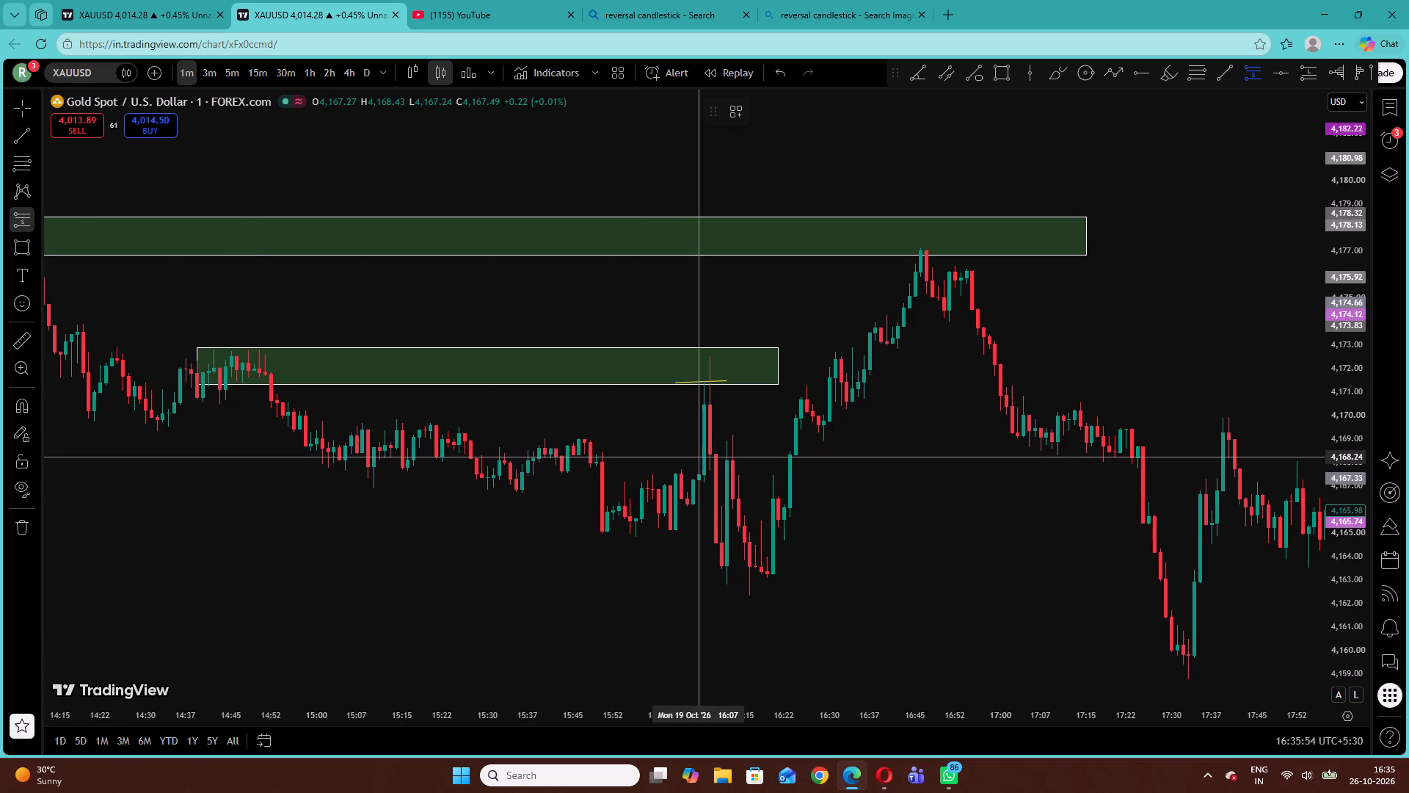
pyautogui.click(697, 456)
pyautogui.moveTo(699, 372); pyautogui.dragTo(698, 355)
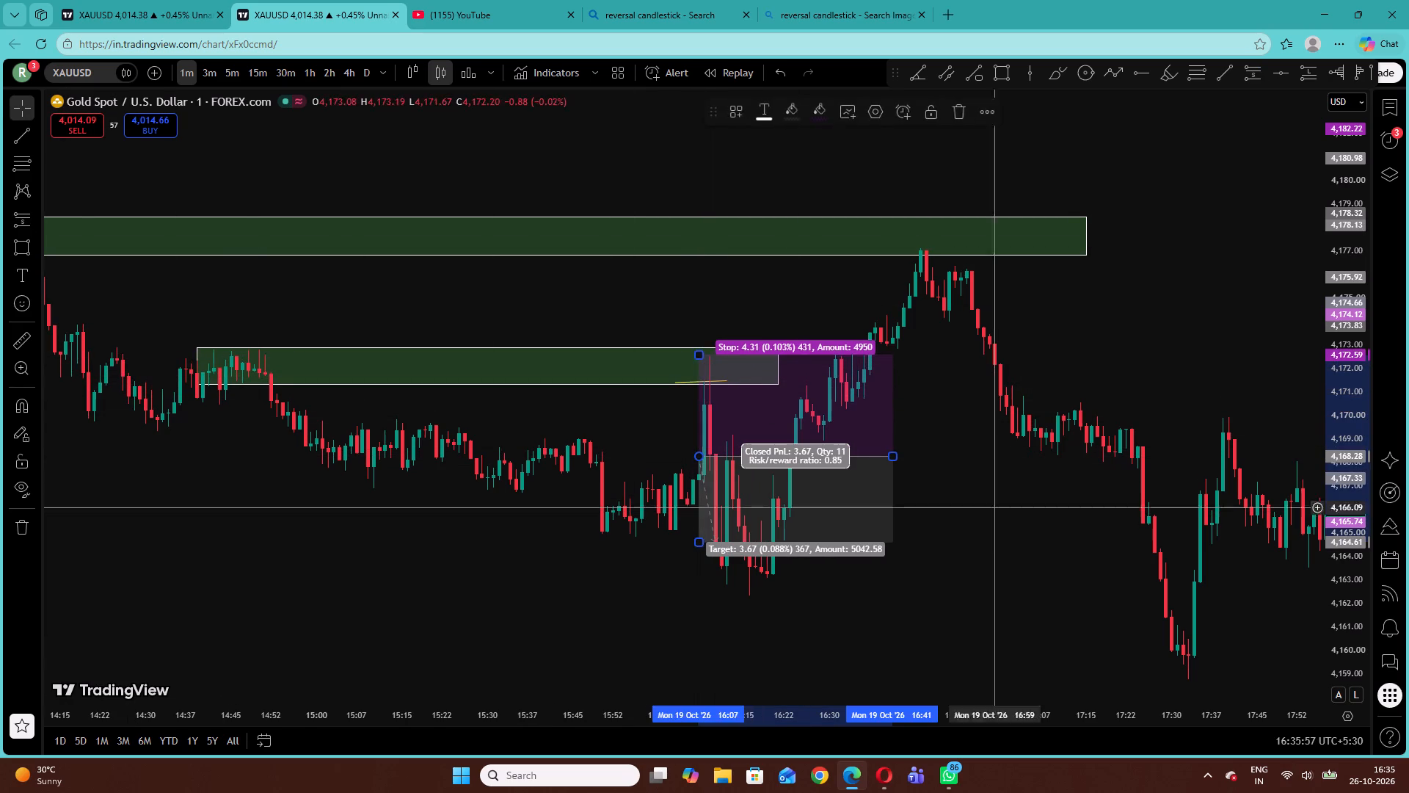
pyautogui.moveTo(1092, 524); pyautogui.dragTo(1076, 514)
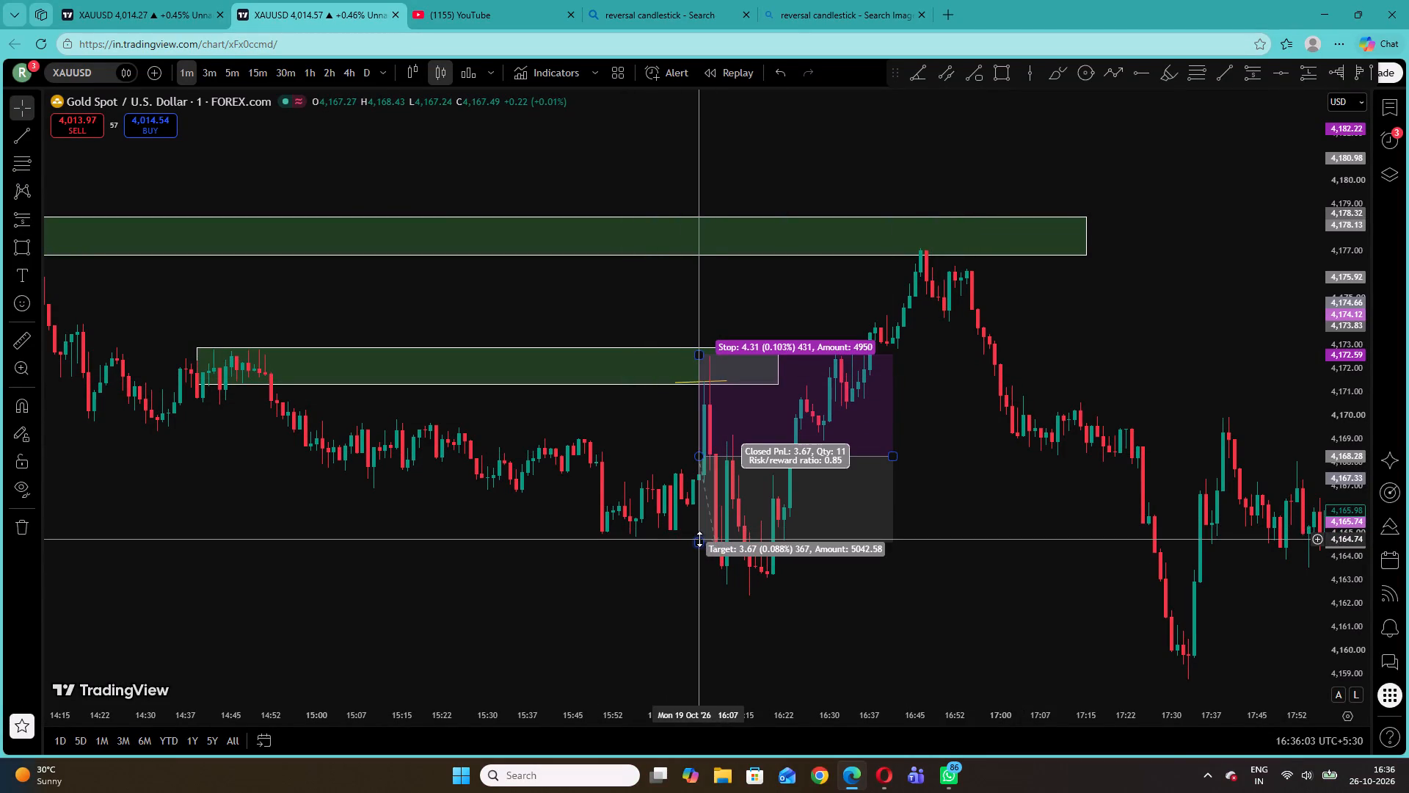
pyautogui.moveTo(699, 539); pyautogui.dragTo(691, 582)
pyautogui.click(616, 583)
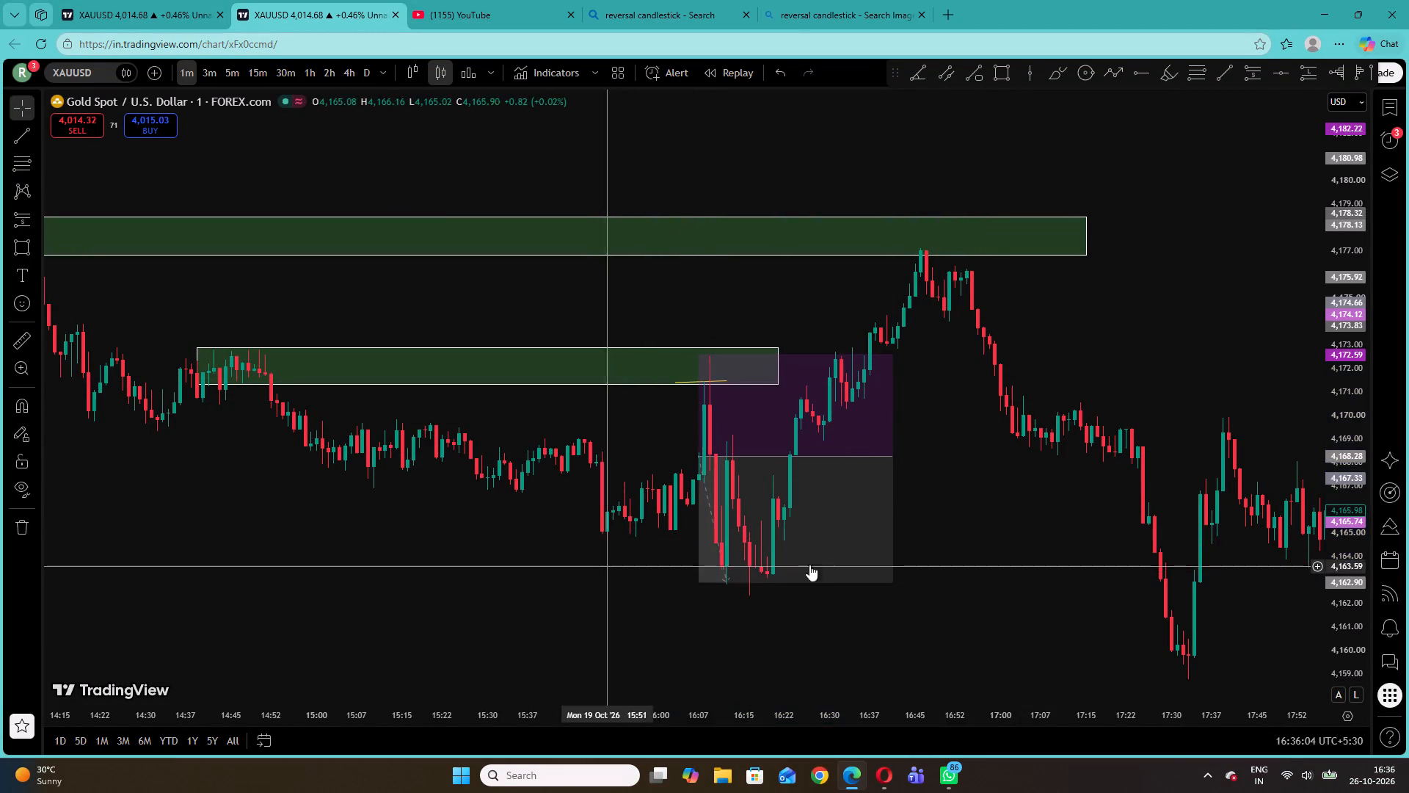
# Review the 19 October zones and the positions placed on them between about 08:00 and 18:00.
pyautogui.moveTo(379, 539); pyautogui.dragTo(904, 531)
pyautogui.moveTo(282, 528); pyautogui.dragTo(660, 627)
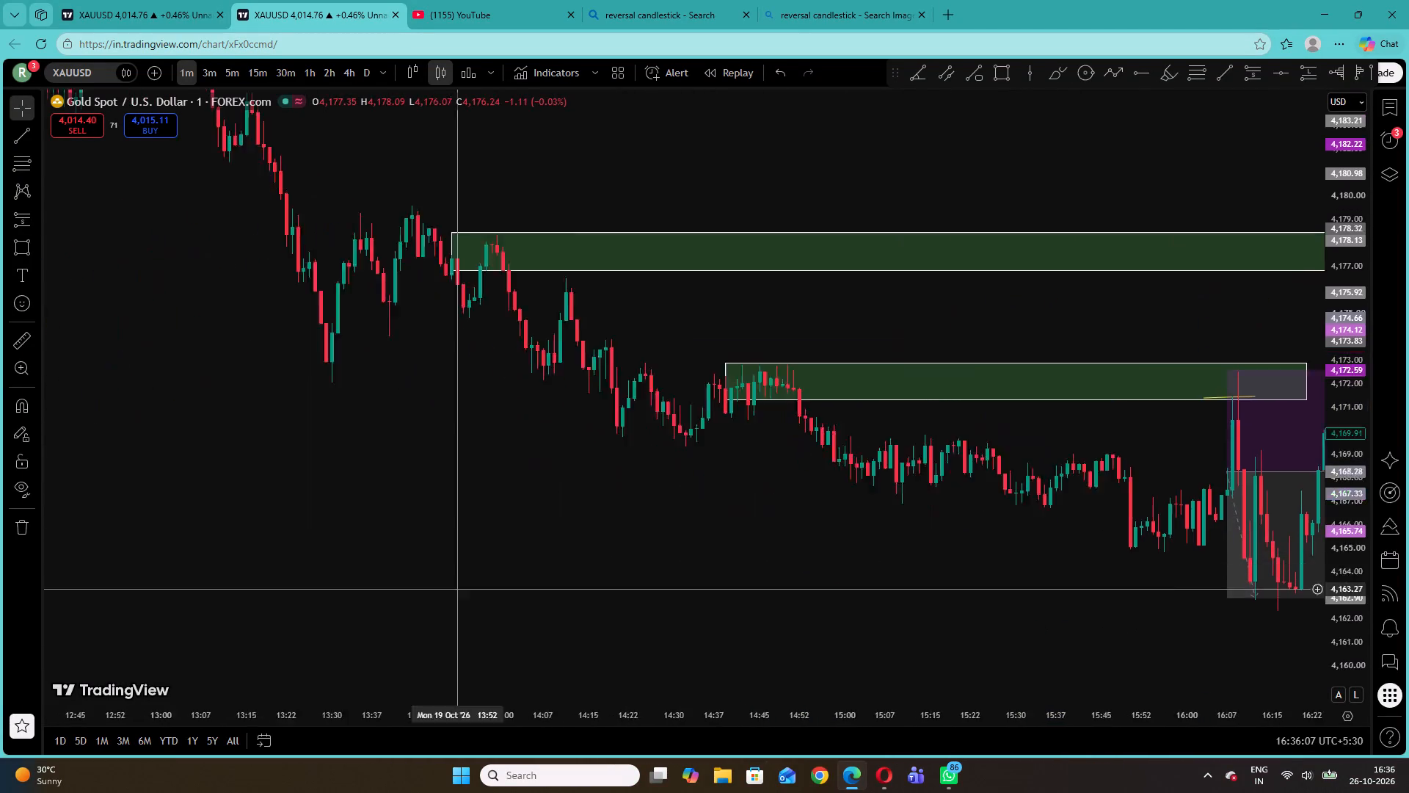
pyautogui.moveTo(660, 627); pyautogui.dragTo(798, 647)
pyautogui.moveTo(473, 426); pyautogui.dragTo(864, 622)
pyautogui.moveTo(199, 535); pyautogui.dragTo(760, 570)
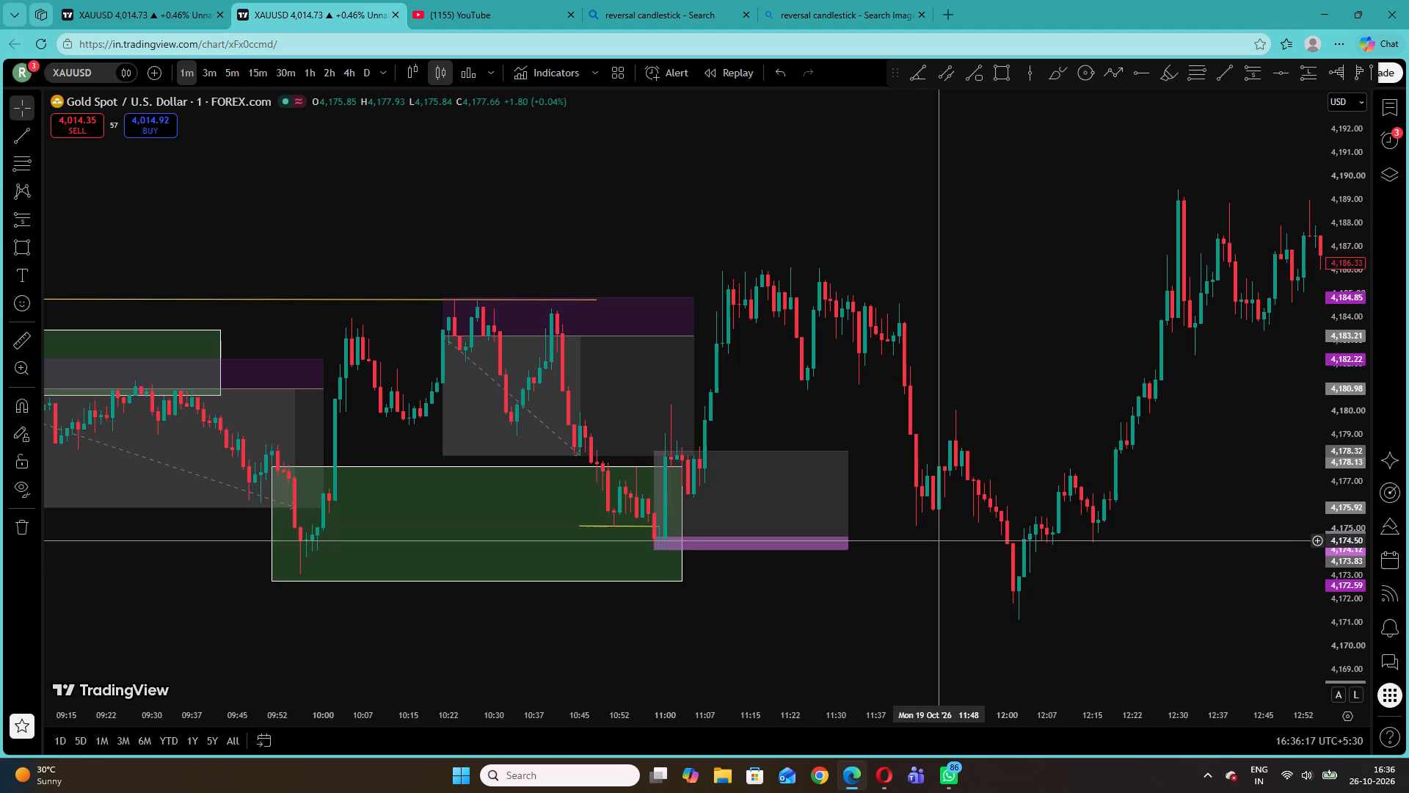
pyautogui.moveTo(338, 352); pyautogui.dragTo(750, 312)
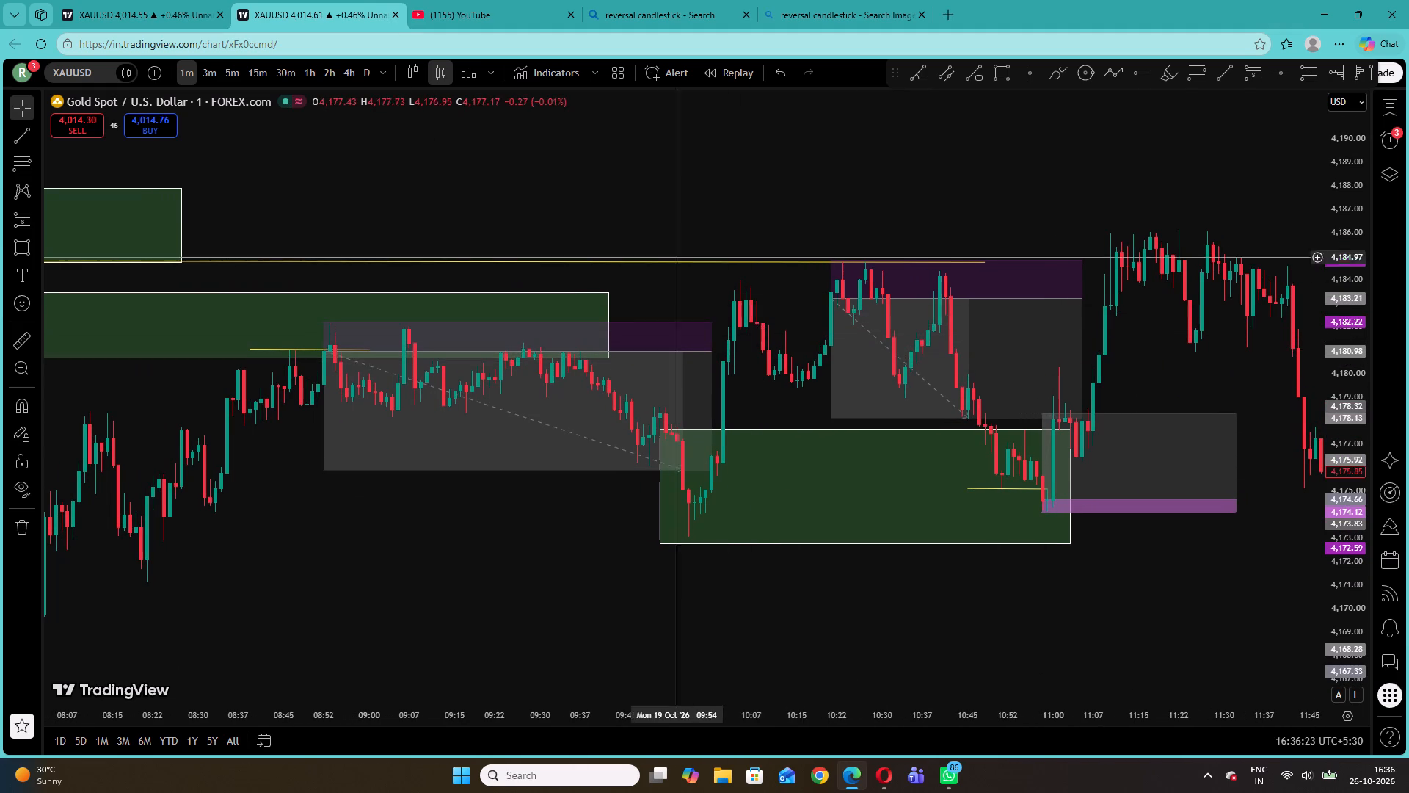
pyautogui.moveTo(614, 214); pyautogui.dragTo(282, 261)
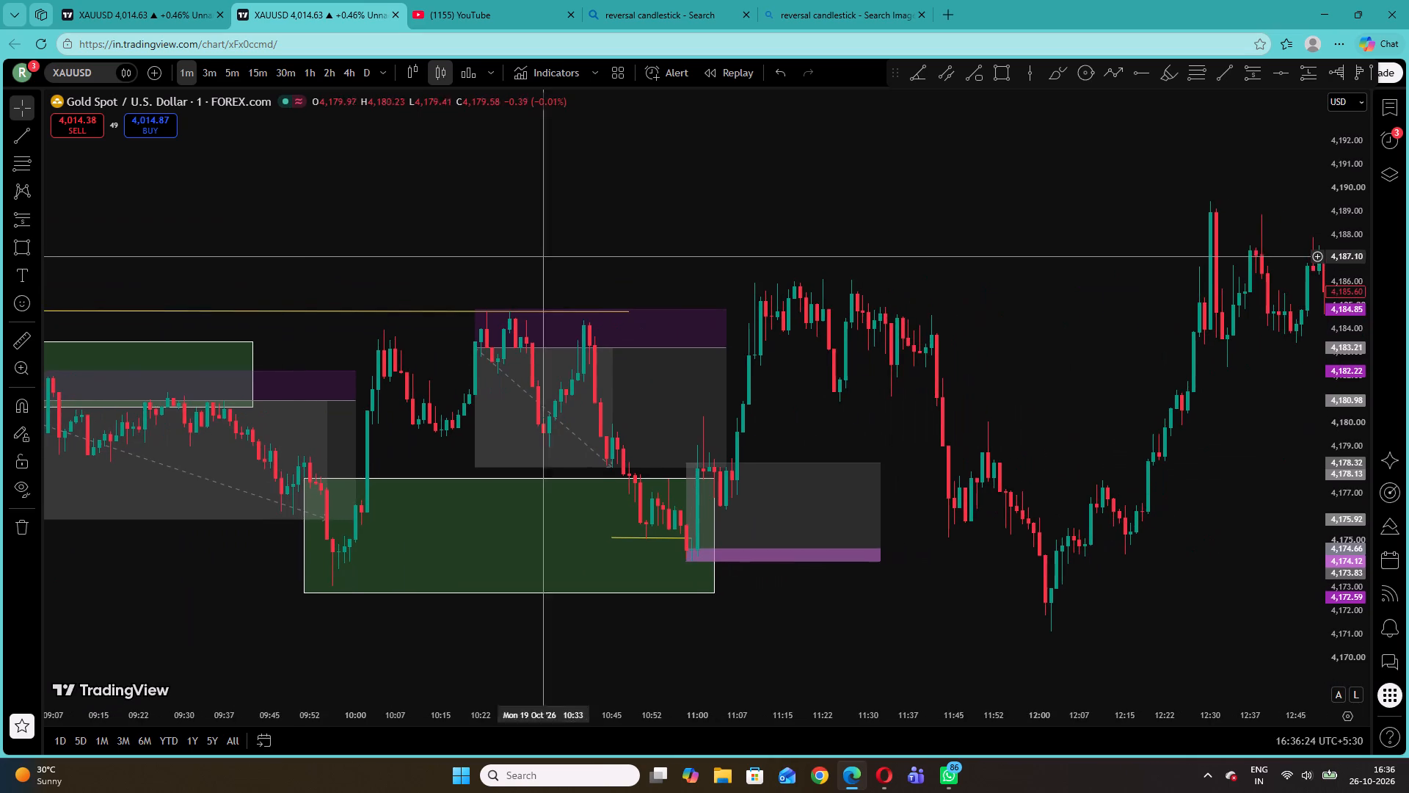
pyautogui.moveTo(1068, 257); pyautogui.dragTo(479, 327)
pyautogui.moveTo(982, 347); pyautogui.dragTo(377, 322)
pyautogui.moveTo(1004, 386); pyautogui.dragTo(351, 306)
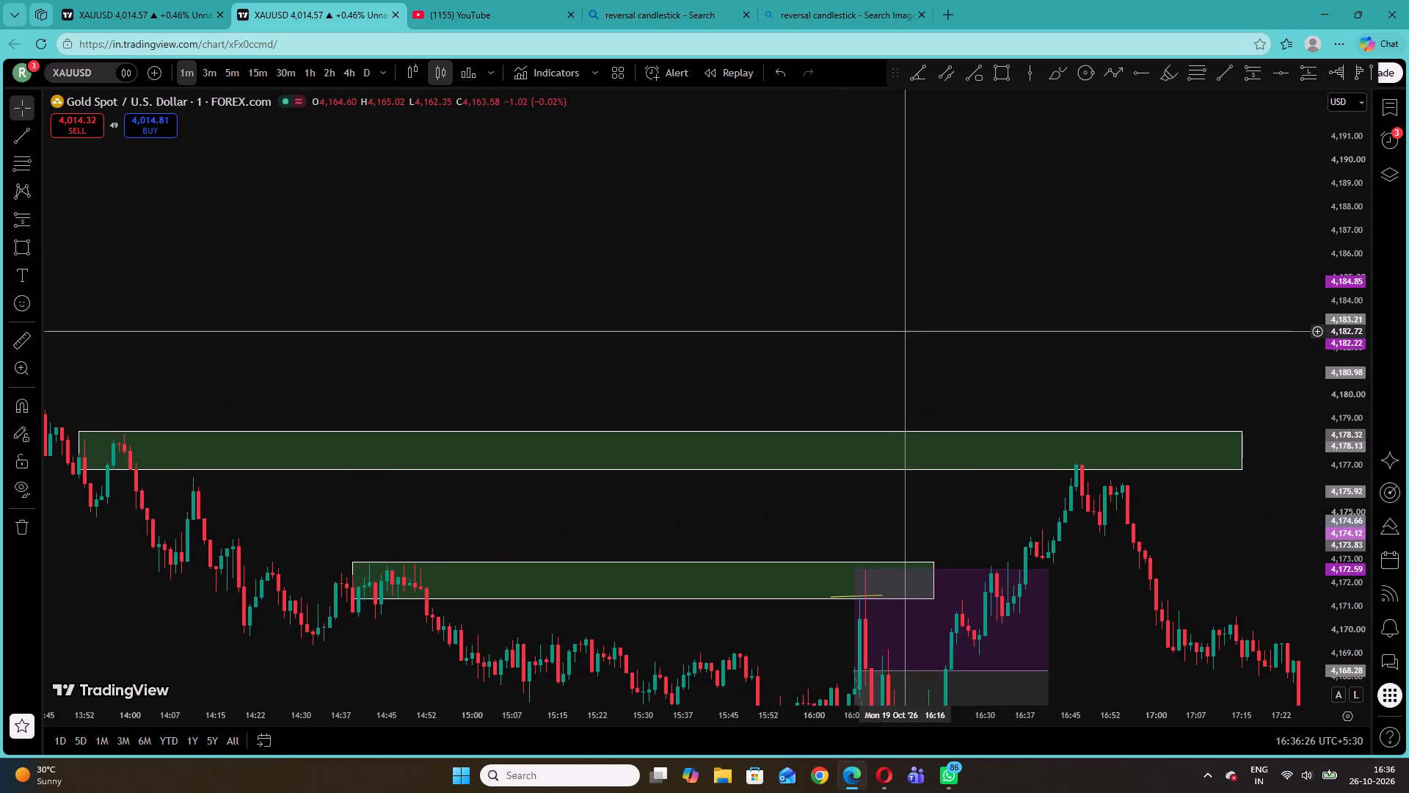
pyautogui.moveTo(895, 325); pyautogui.dragTo(586, 228)
pyautogui.moveTo(1352, 532); pyautogui.dragTo(1336, 415)
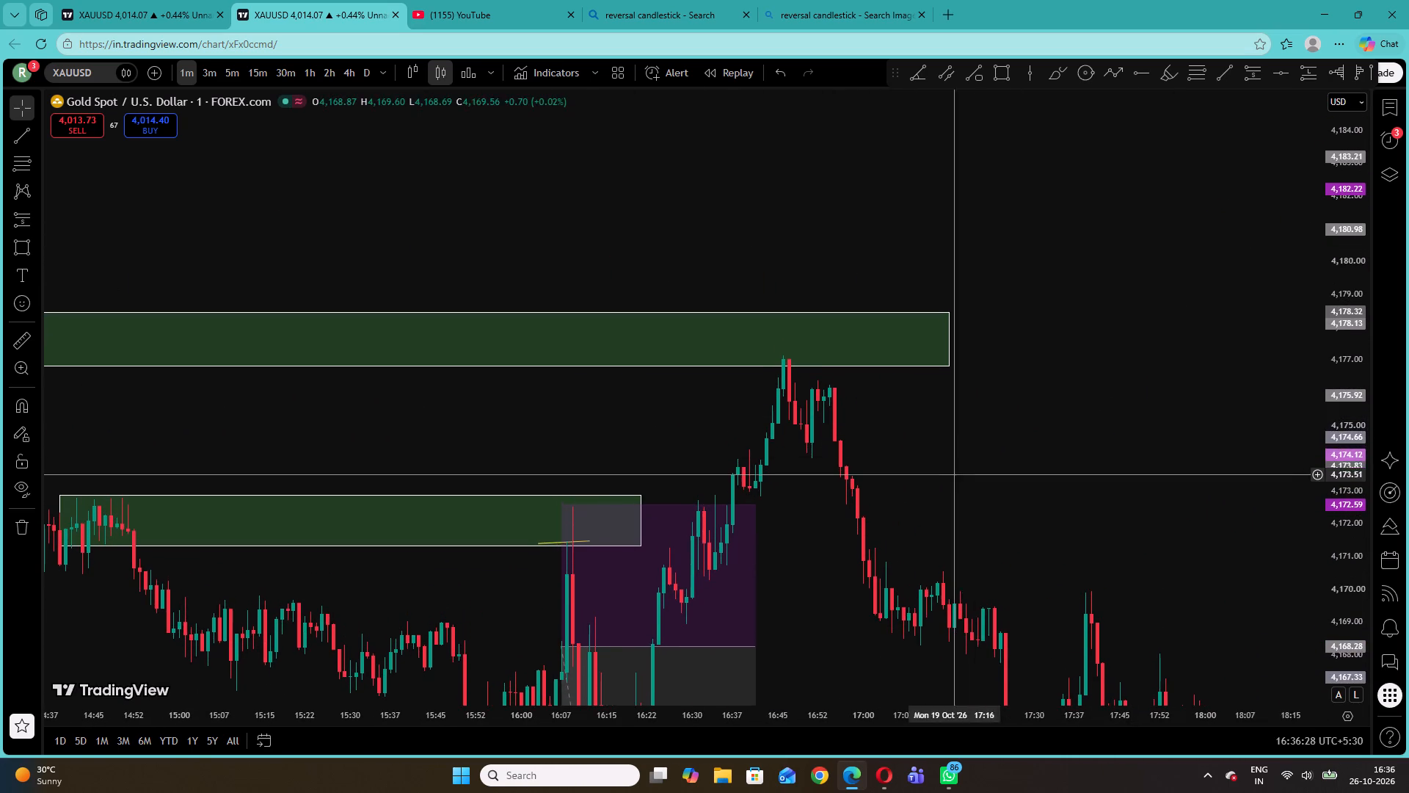
pyautogui.moveTo(936, 478); pyautogui.dragTo(1042, 387)
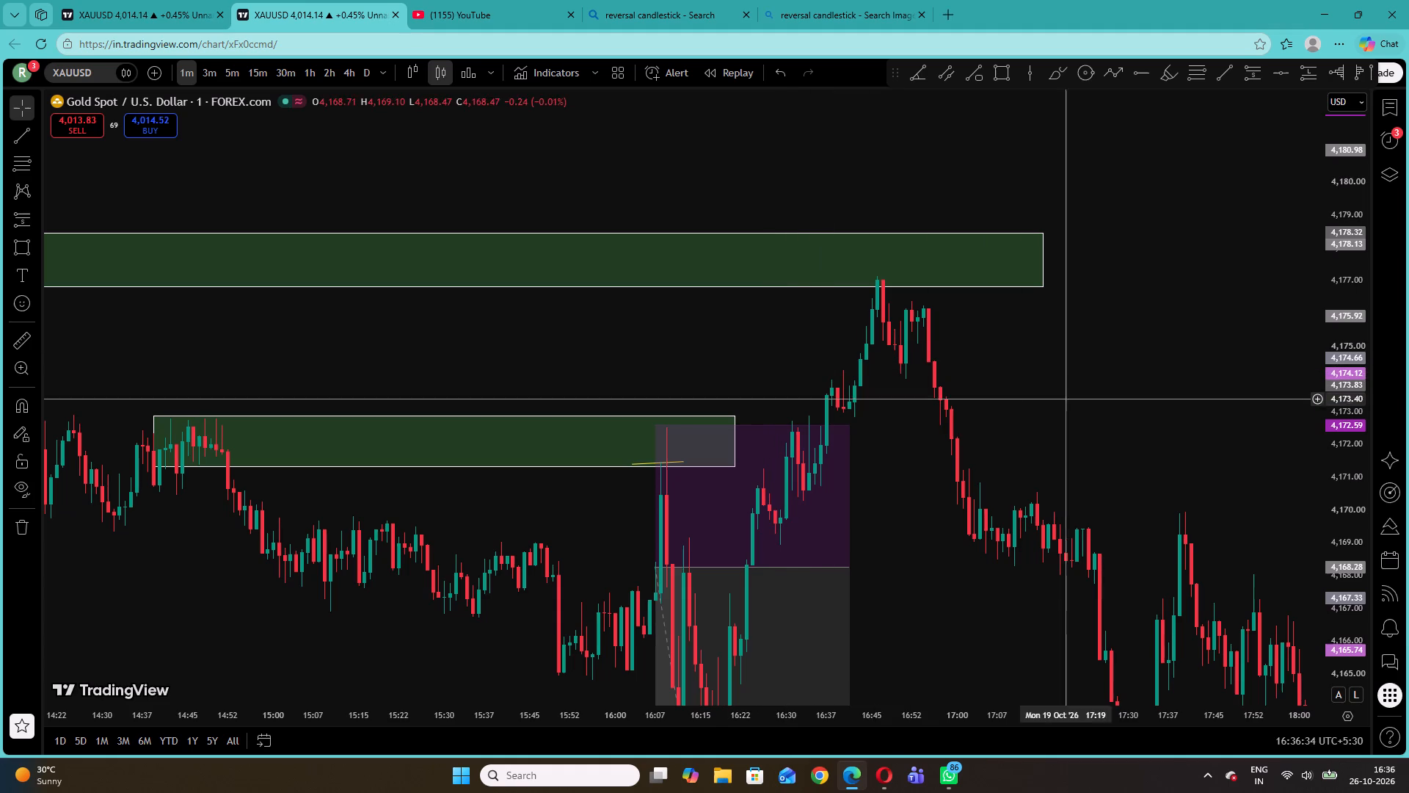
pyautogui.moveTo(1053, 468); pyautogui.dragTo(920, 305)
# Place a short position at 23:38 on 19 October, at the 4,148–4,150 zone, with entry 4,147.56, stop 4,148.69 and target 4,144.12.
pyautogui.moveTo(1074, 344); pyautogui.dragTo(379, 315)
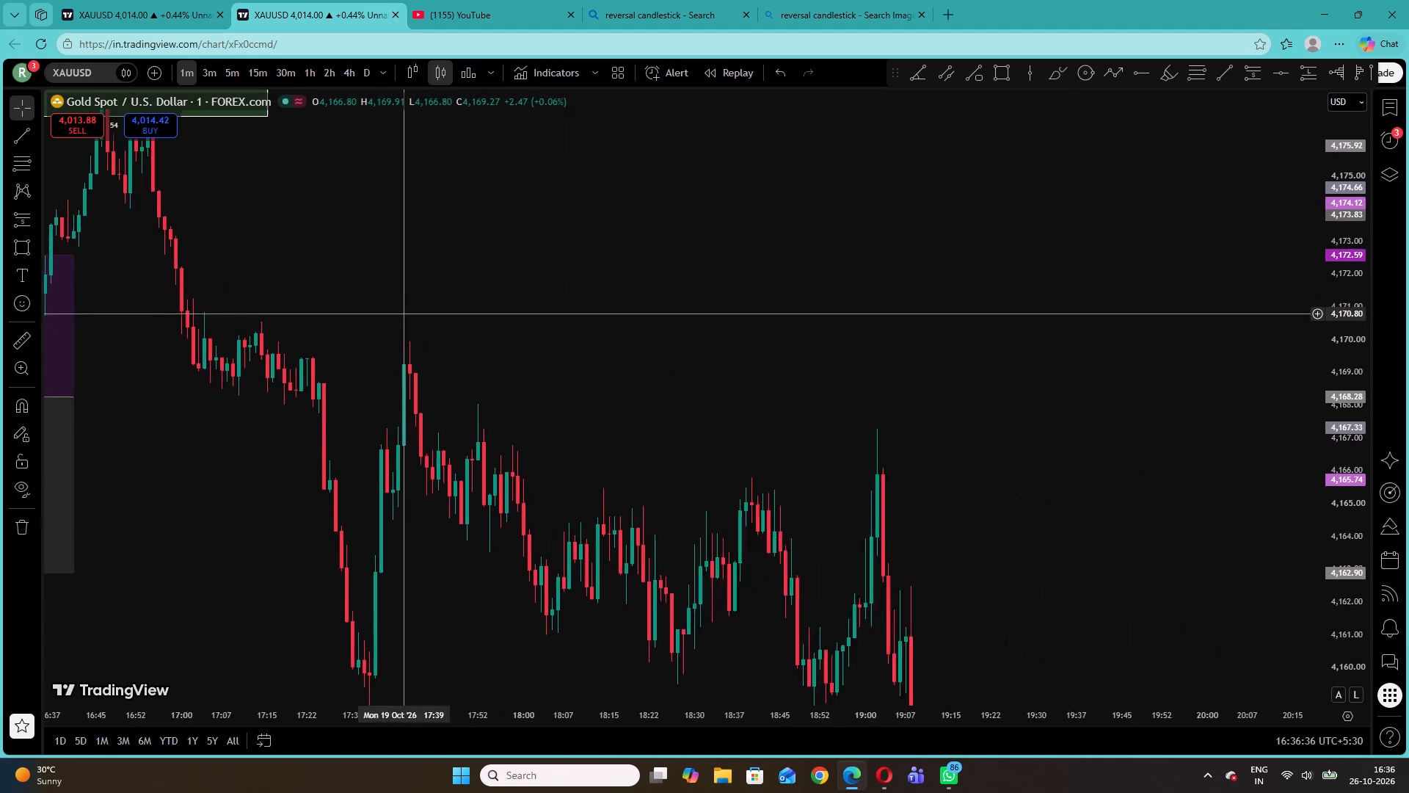
pyautogui.moveTo(379, 315); pyautogui.dragTo(375, 315)
pyautogui.moveTo(874, 454); pyautogui.dragTo(817, 269)
pyautogui.moveTo(1336, 407); pyautogui.dragTo(1368, 677)
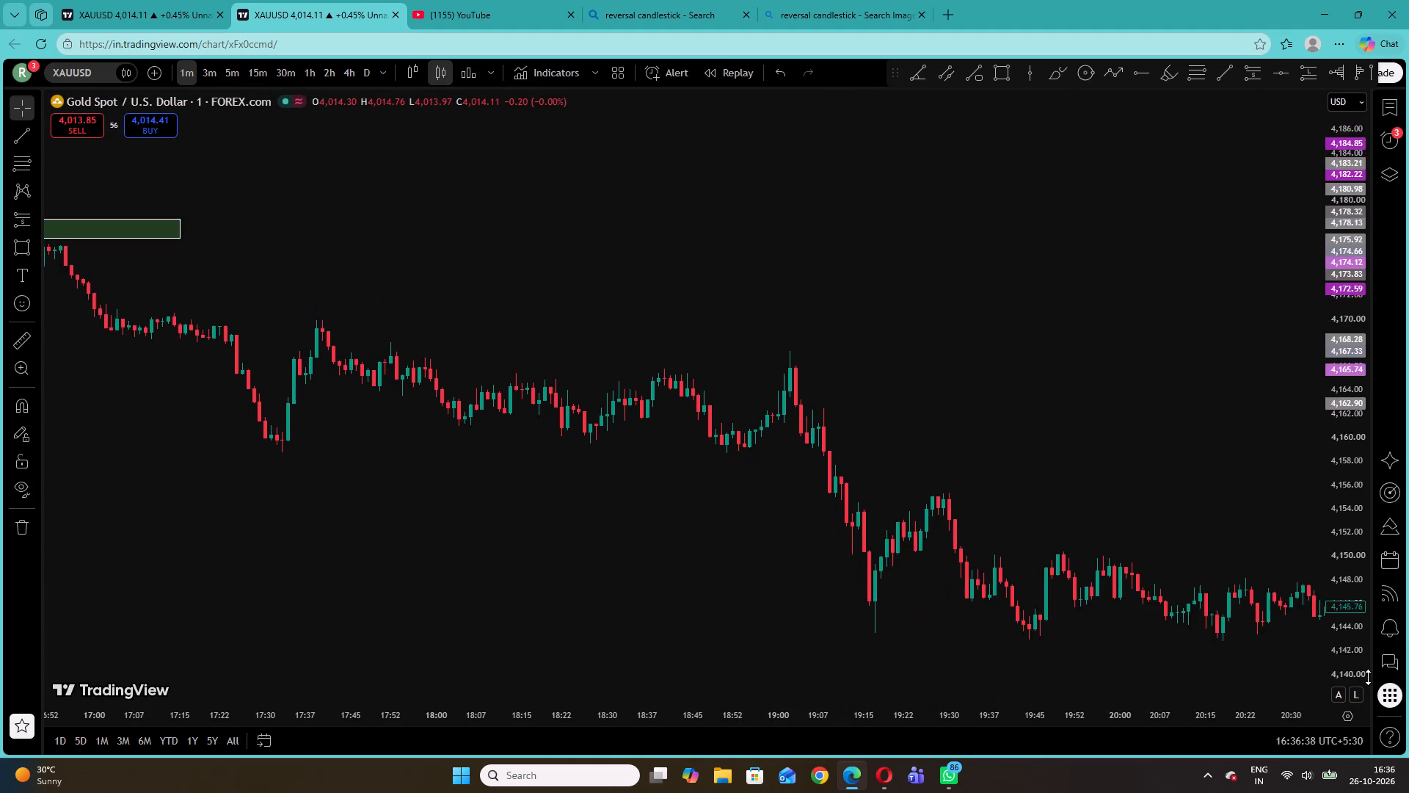
pyautogui.moveTo(1368, 677); pyautogui.dragTo(1366, 667)
pyautogui.moveTo(1184, 551); pyautogui.dragTo(305, 391)
pyautogui.moveTo(1049, 551); pyautogui.dragTo(559, 518)
pyautogui.moveTo(1342, 606); pyautogui.dragTo(1234, 49)
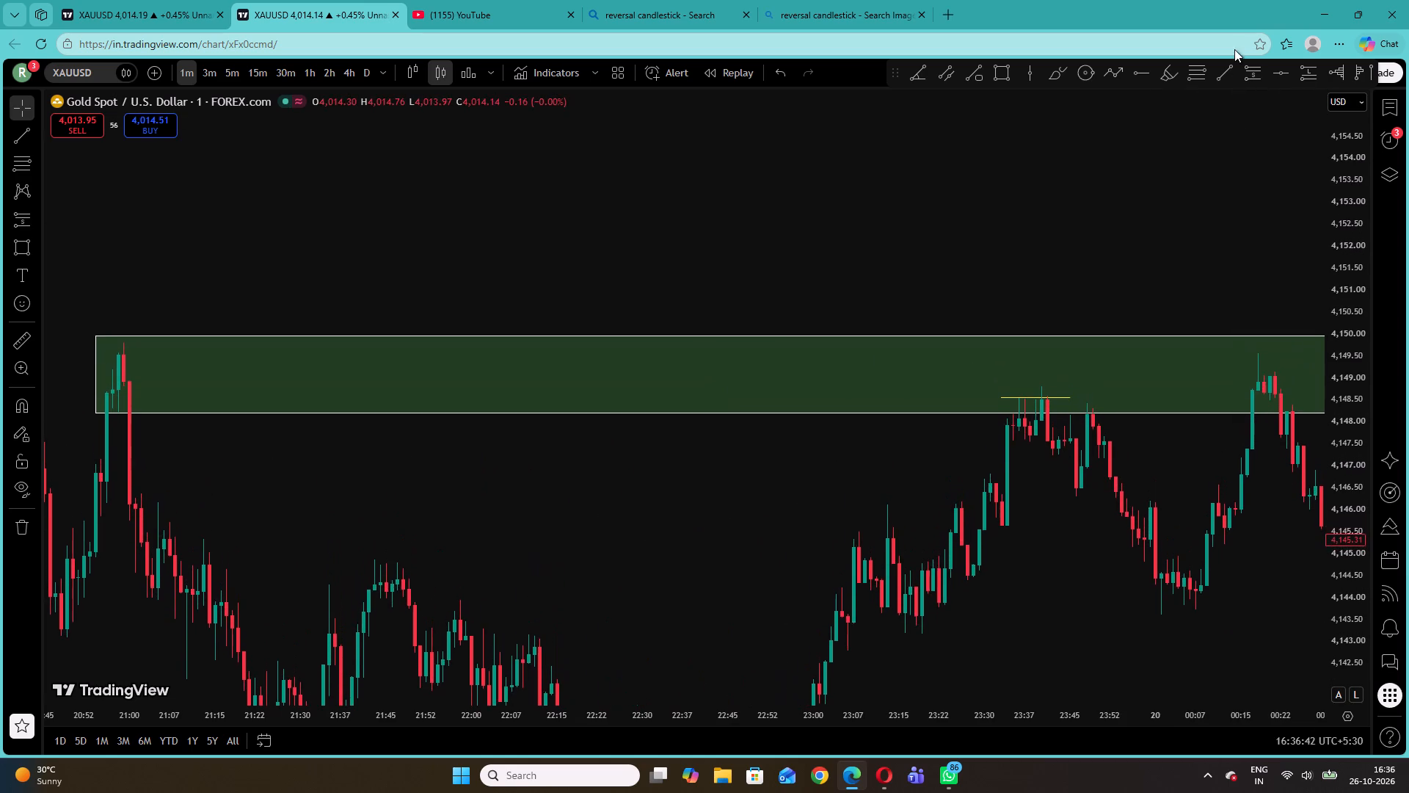
pyautogui.moveTo(1234, 49); pyautogui.dragTo(1234, 48)
pyautogui.moveTo(1182, 245); pyautogui.dragTo(738, 220)
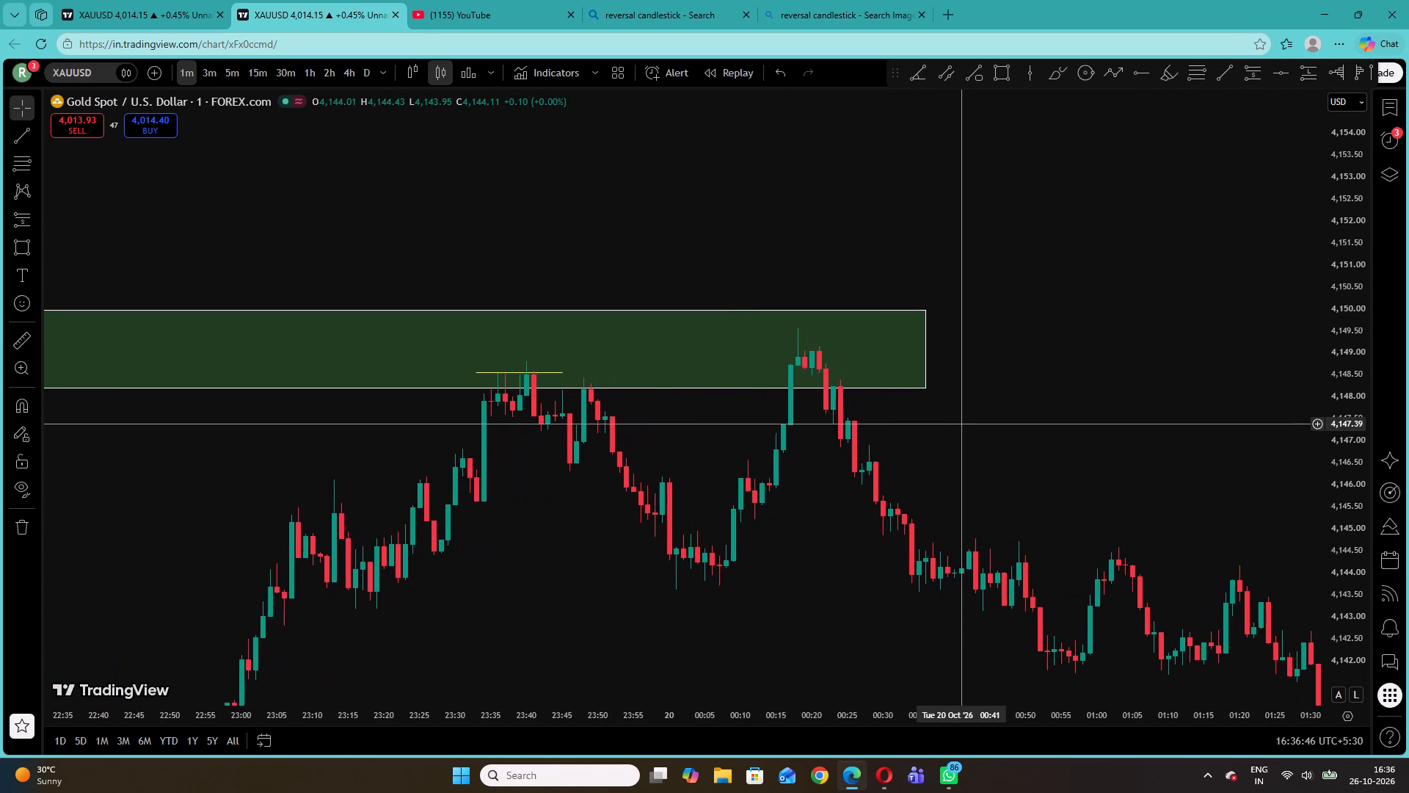
pyautogui.click(12, 224)
pyautogui.click(515, 416)
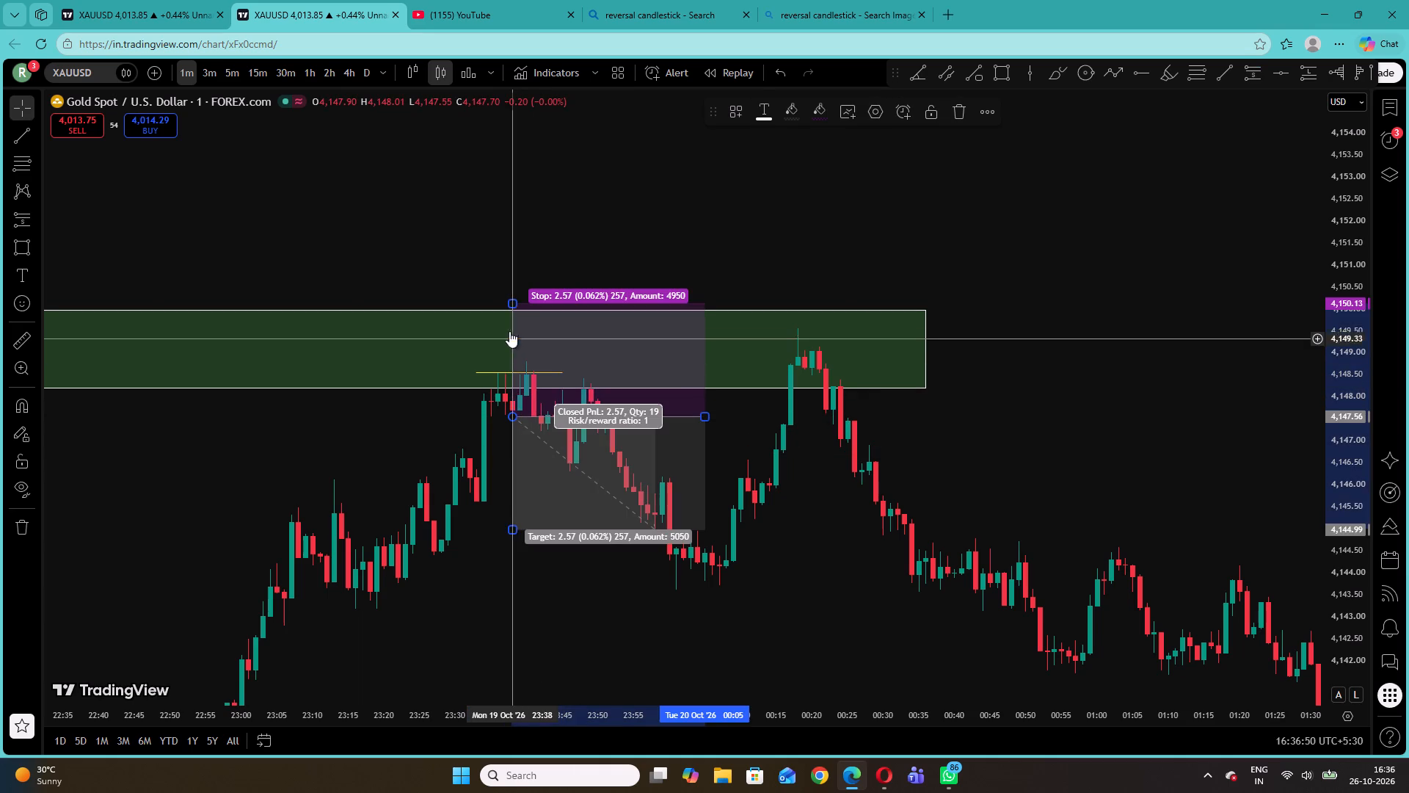
pyautogui.moveTo(509, 305); pyautogui.dragTo(509, 366)
pyautogui.click(944, 449)
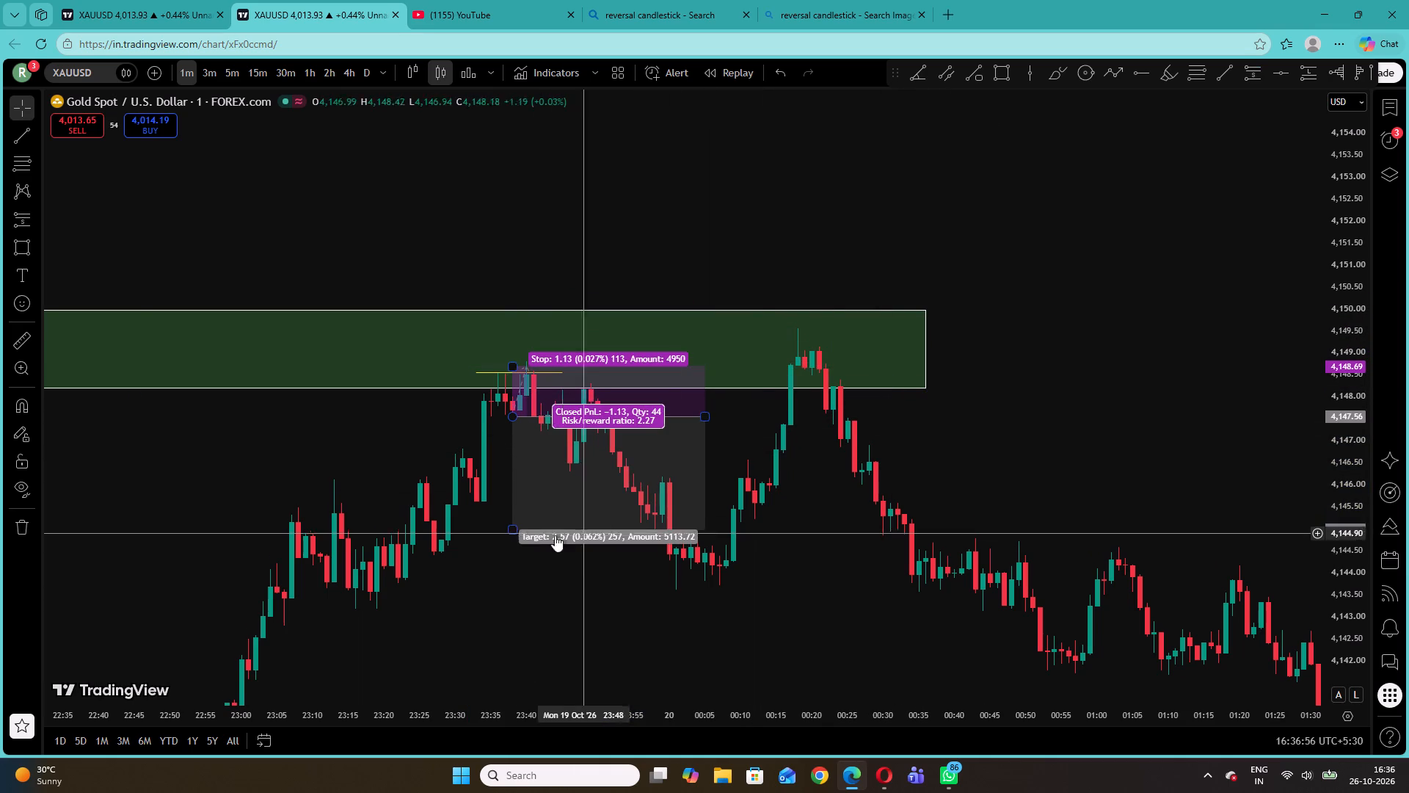
pyautogui.moveTo(516, 525); pyautogui.dragTo(514, 559)
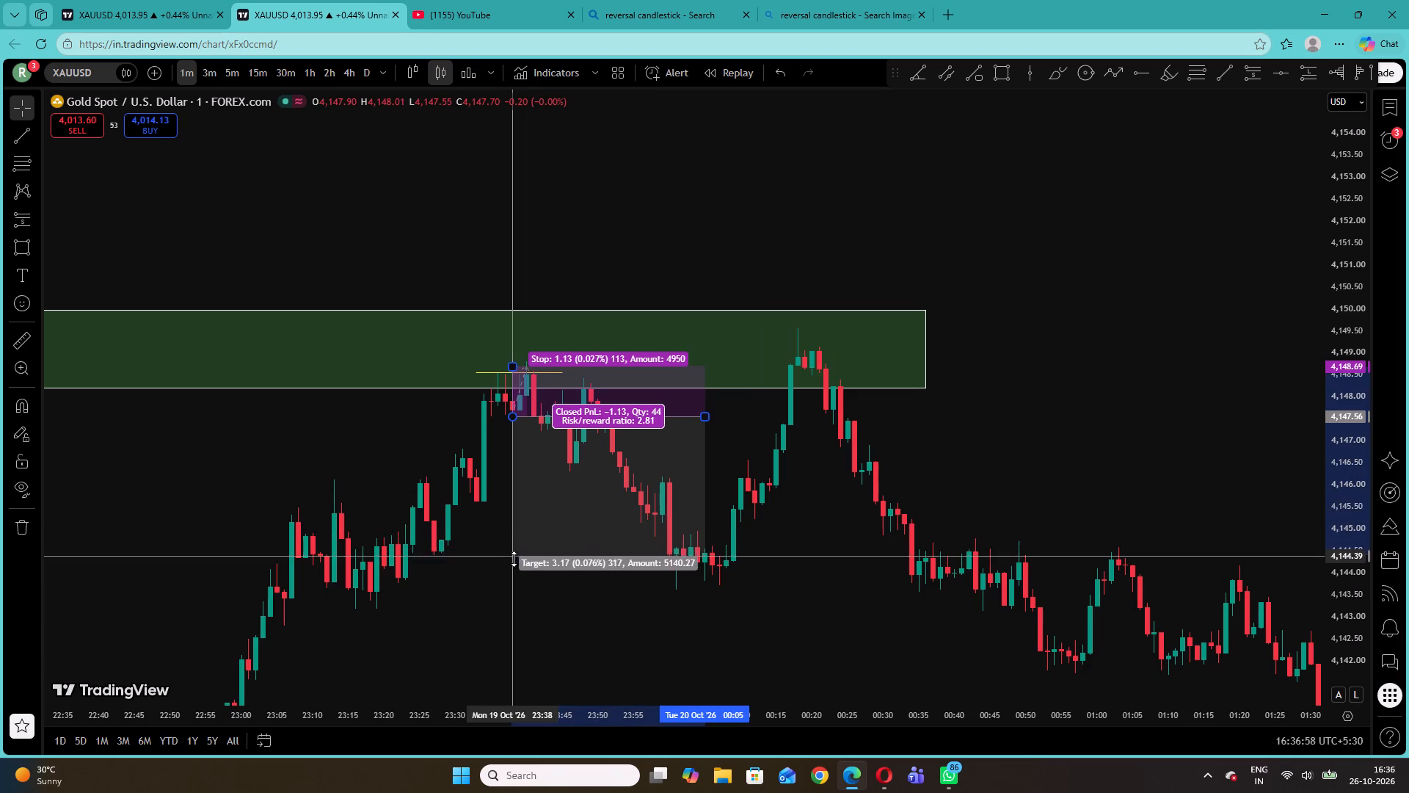
pyautogui.moveTo(514, 559); pyautogui.dragTo(512, 568)
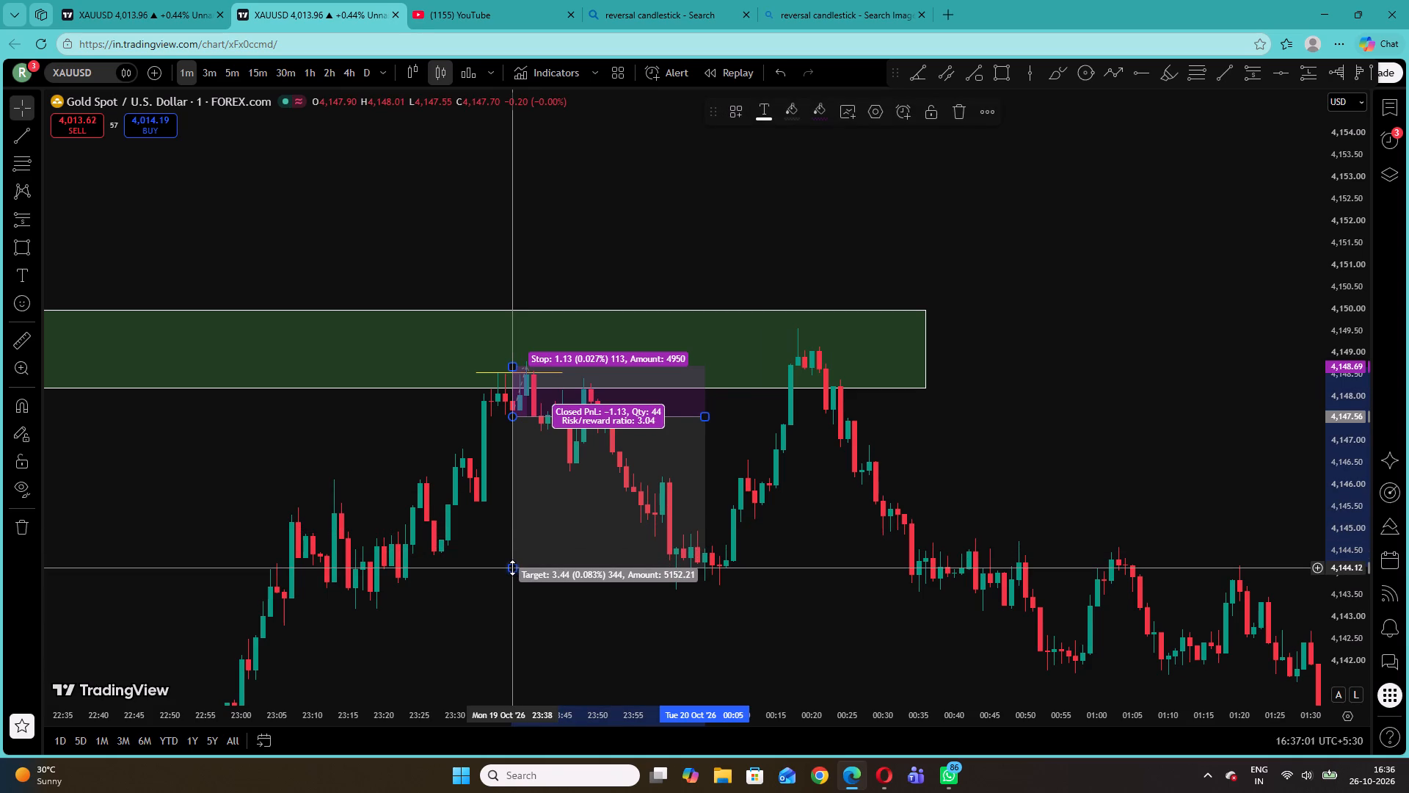
pyautogui.click(1046, 396)
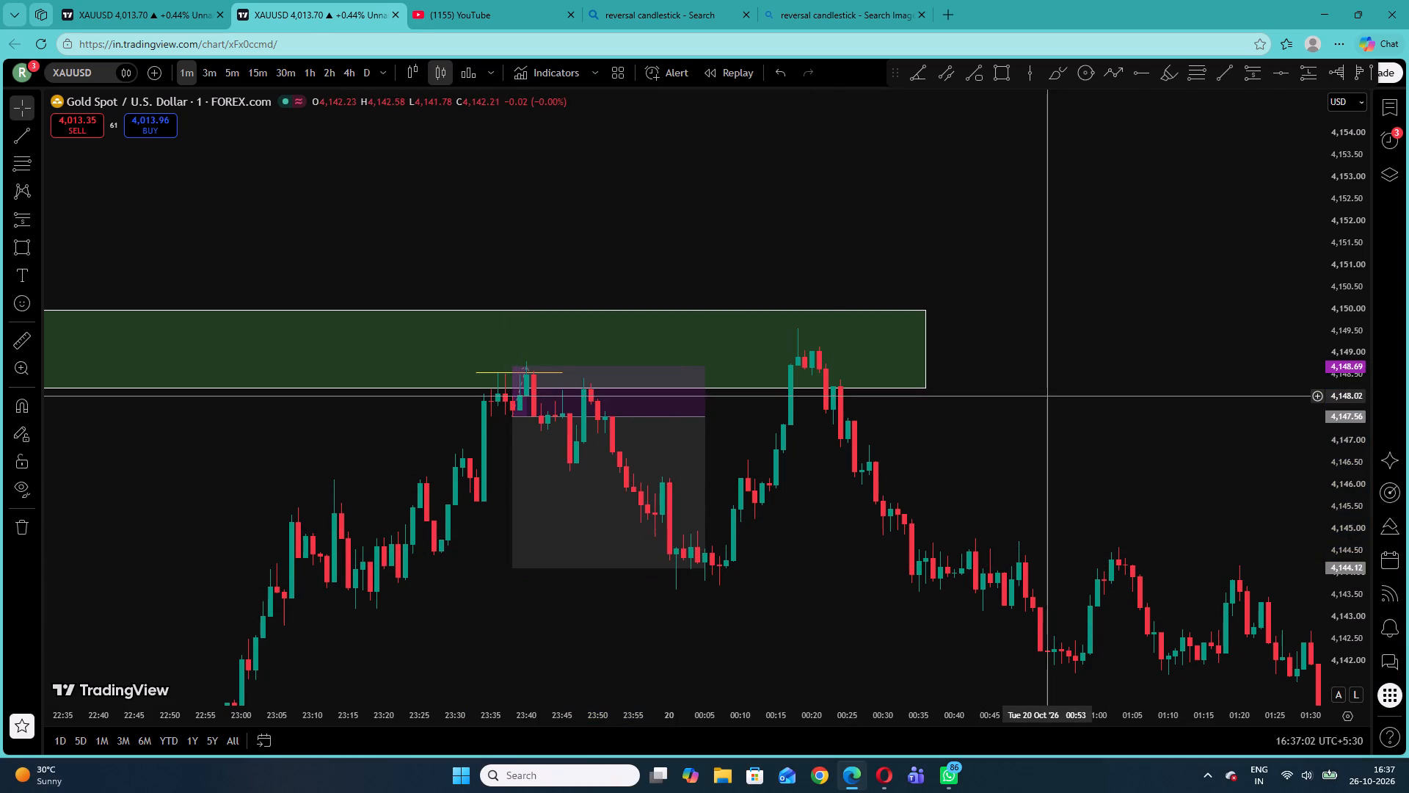
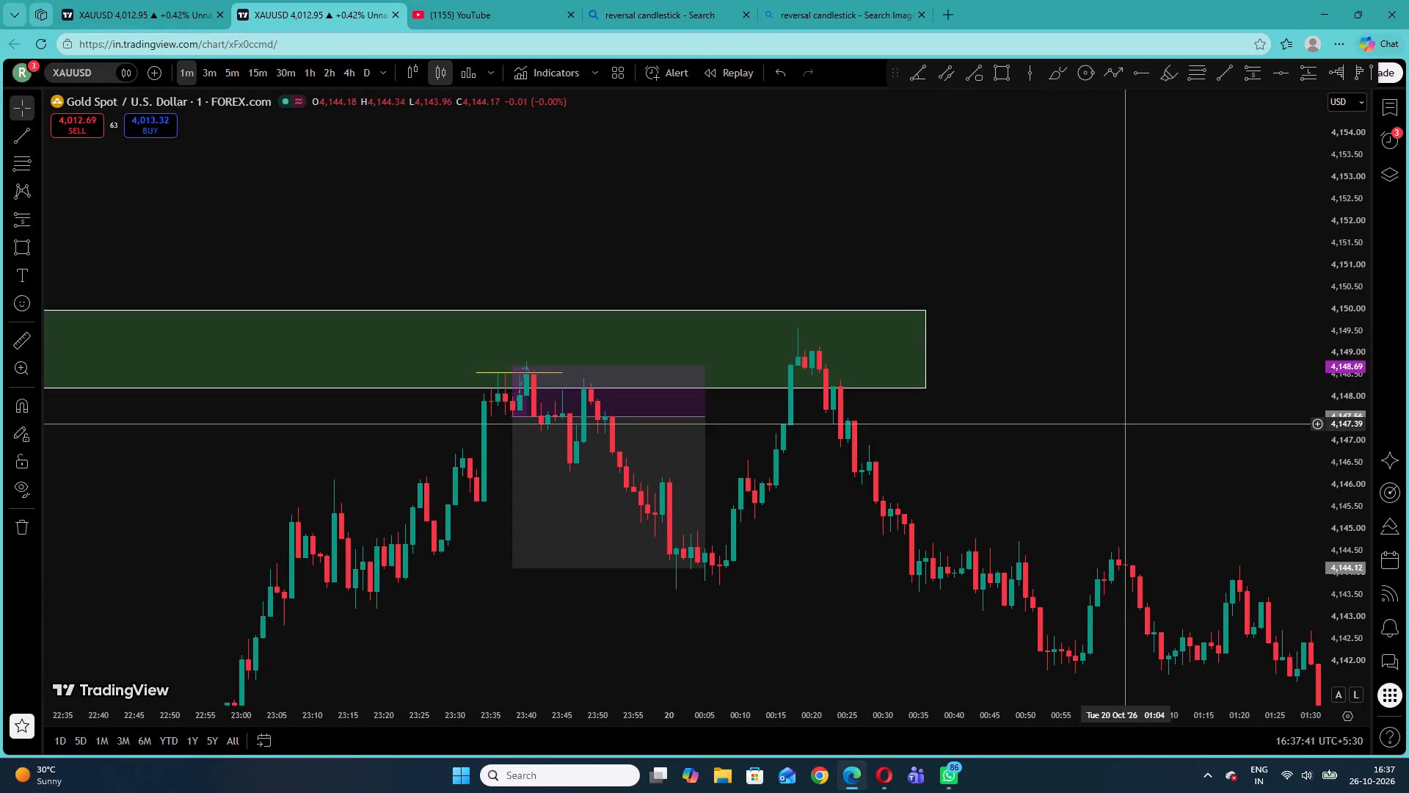
# Place a short position at 06:09 on 20 October, at the 05:37 zone, with entry 4,137.34, stop 4,139.68 and target 4,129.91.
pyautogui.moveTo(1122, 424); pyautogui.dragTo(691, 246)
pyautogui.moveTo(1013, 427); pyautogui.dragTo(1008, 424)
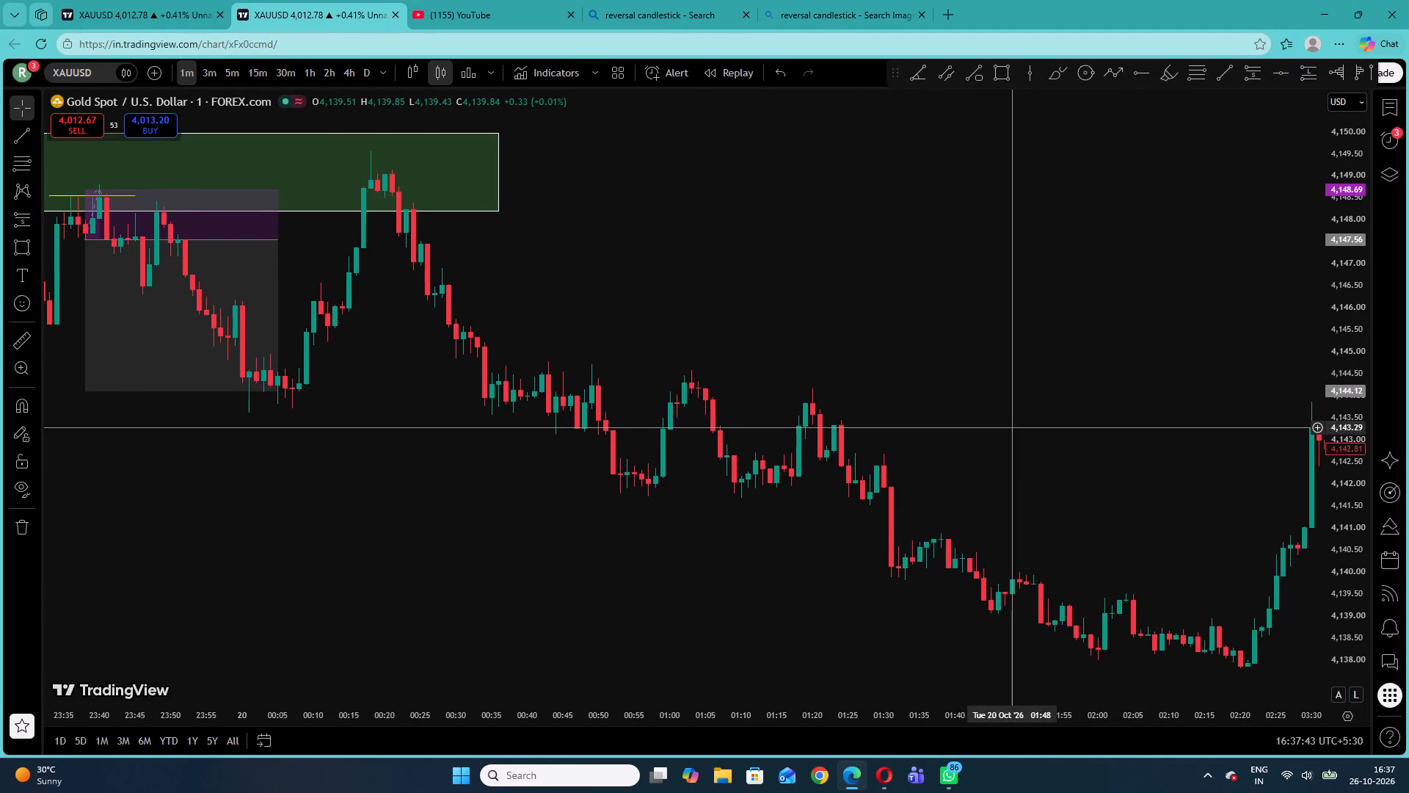
pyautogui.moveTo(1008, 424); pyautogui.dragTo(397, 316)
pyautogui.moveTo(1075, 262); pyautogui.dragTo(353, 214)
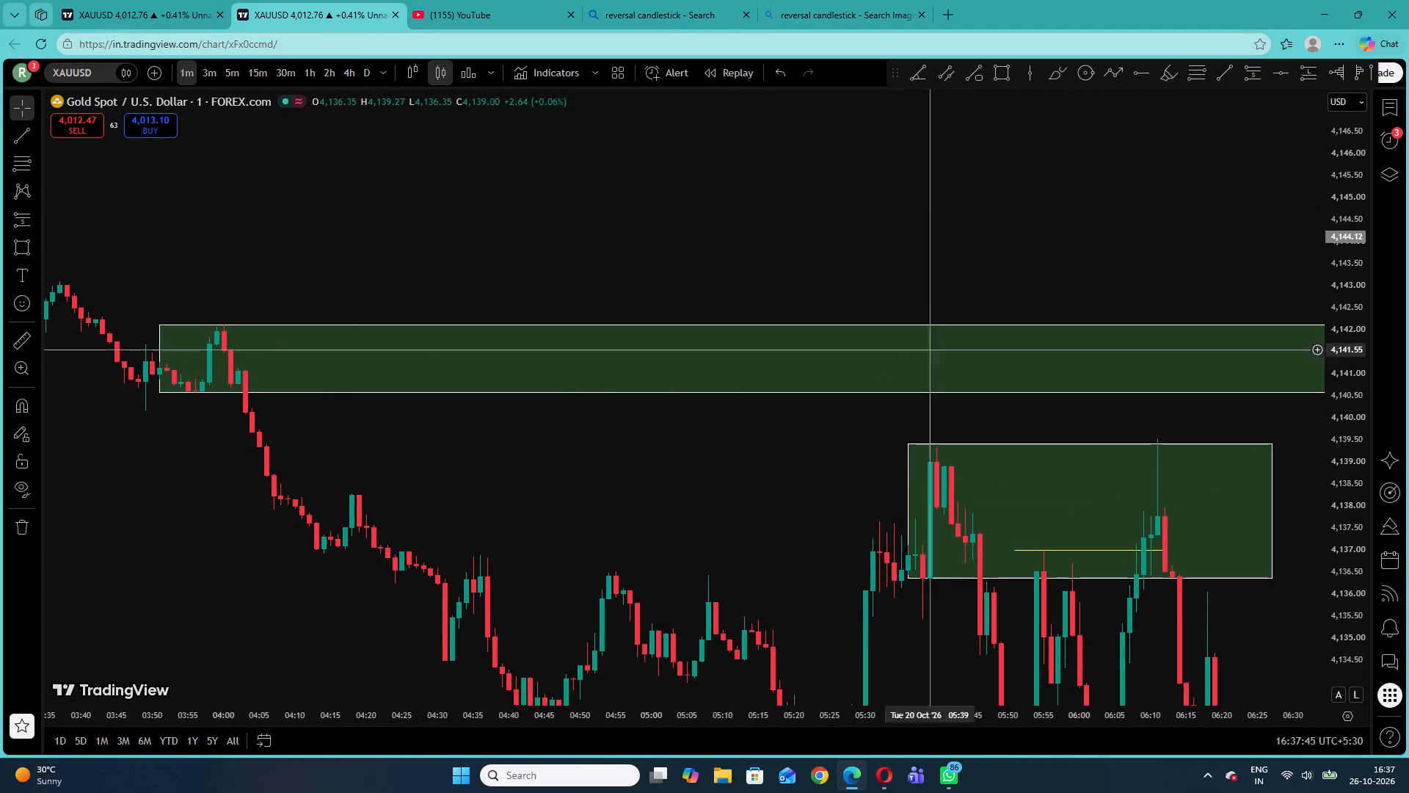
pyautogui.moveTo(1361, 477); pyautogui.dragTo(1349, 402)
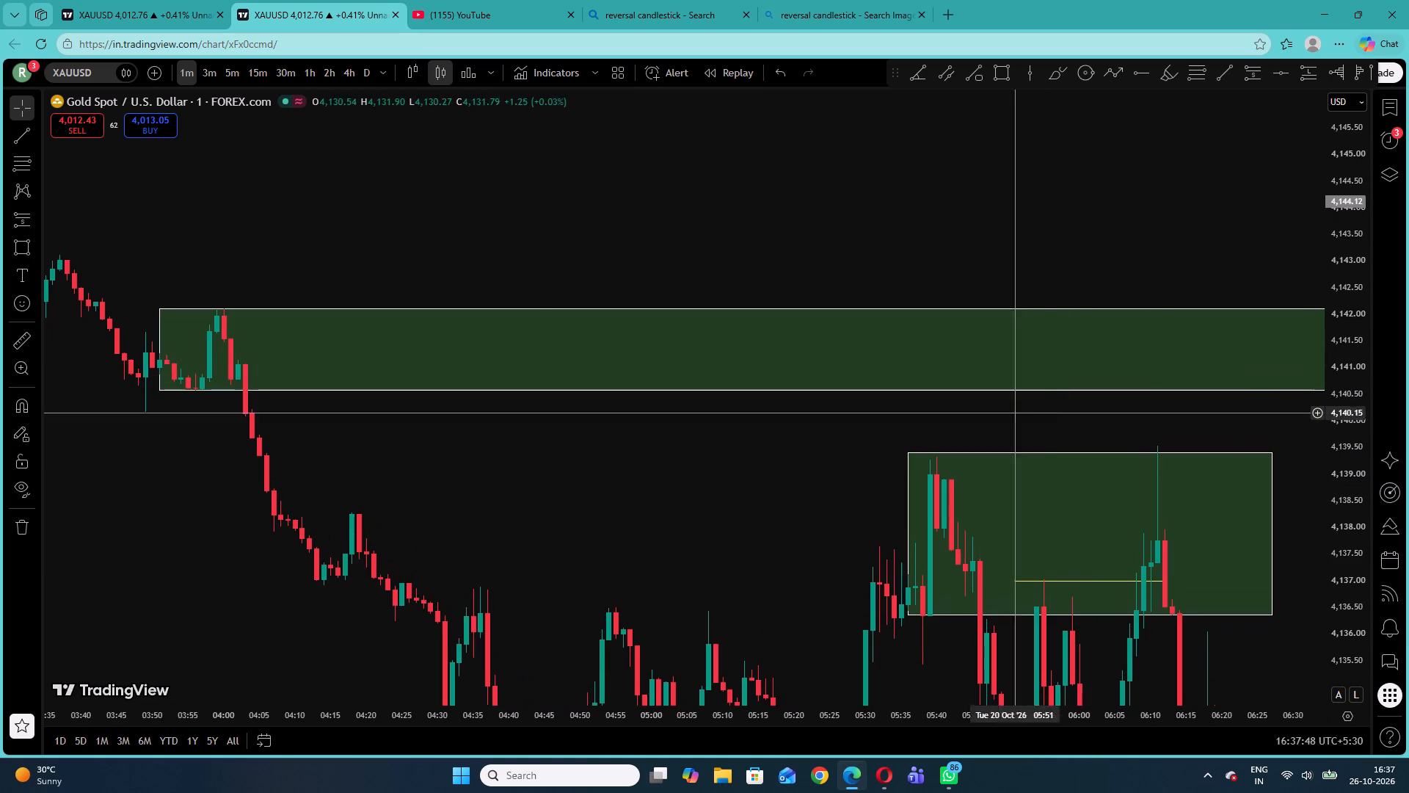
pyautogui.moveTo(979, 416); pyautogui.dragTo(585, 319)
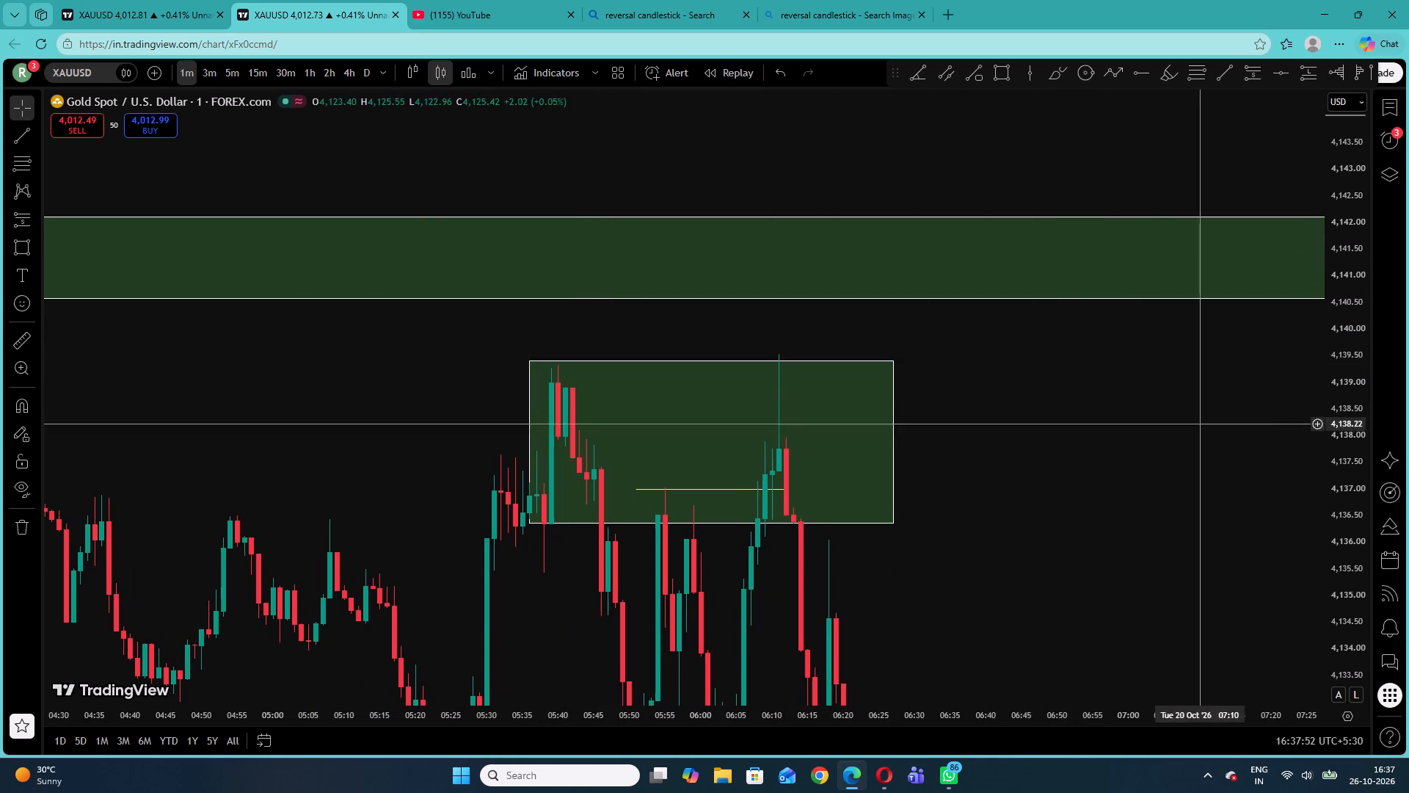
pyautogui.moveTo(1350, 432); pyautogui.dragTo(1341, 562)
pyautogui.moveTo(1137, 544); pyautogui.dragTo(812, 348)
pyautogui.click(24, 222)
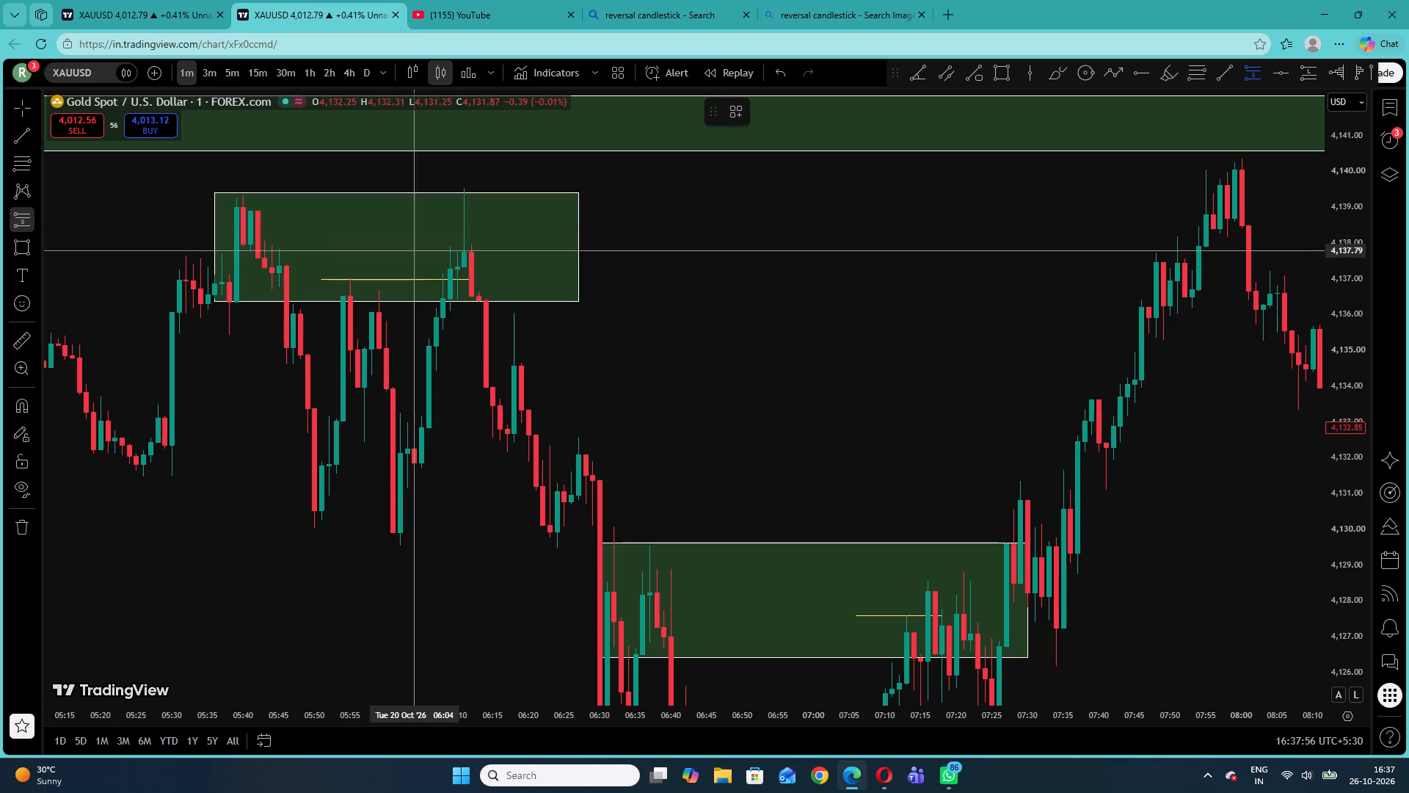
pyautogui.click(452, 267)
pyautogui.moveTo(437, 170); pyautogui.dragTo(454, 225)
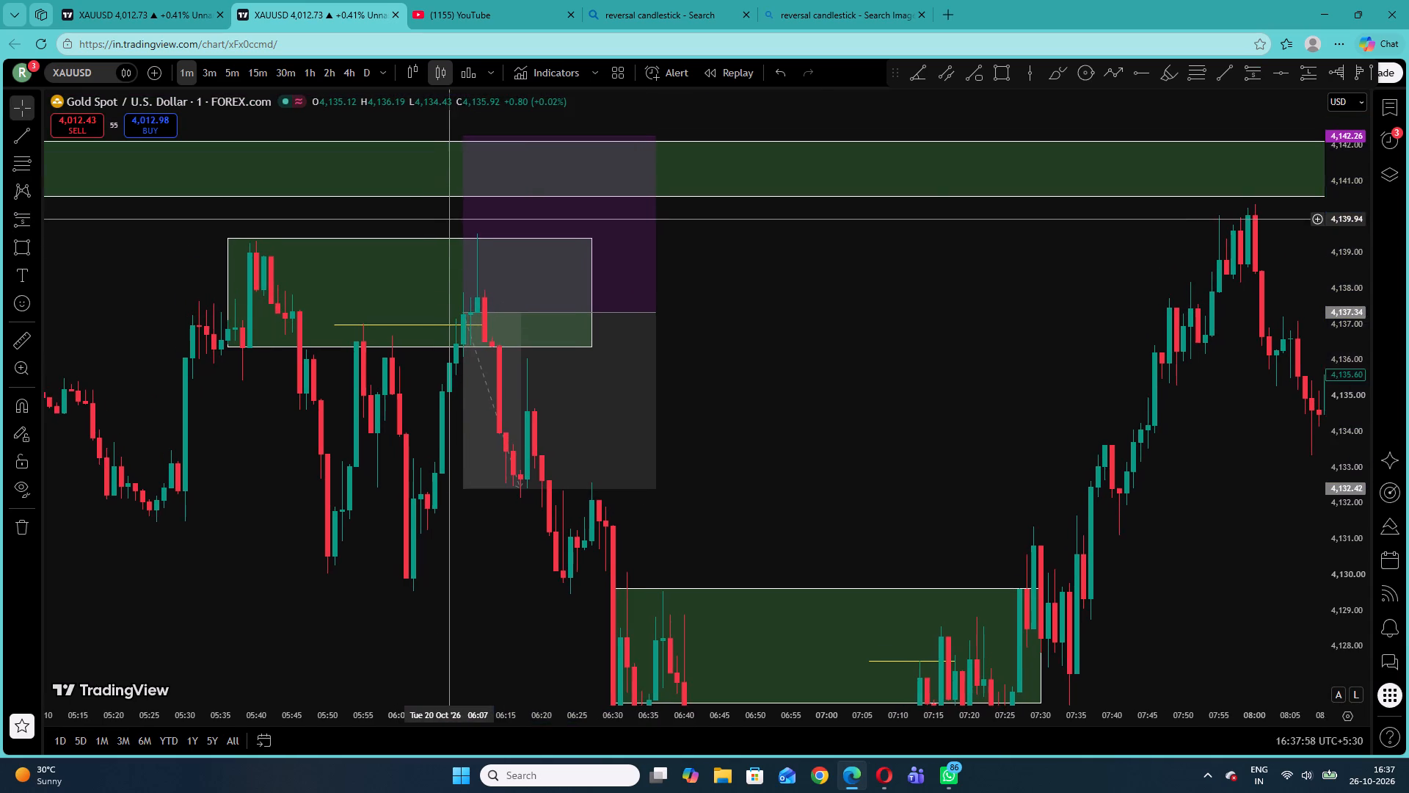
pyautogui.moveTo(454, 225); pyautogui.dragTo(456, 231)
pyautogui.moveTo(472, 145); pyautogui.dragTo(468, 177)
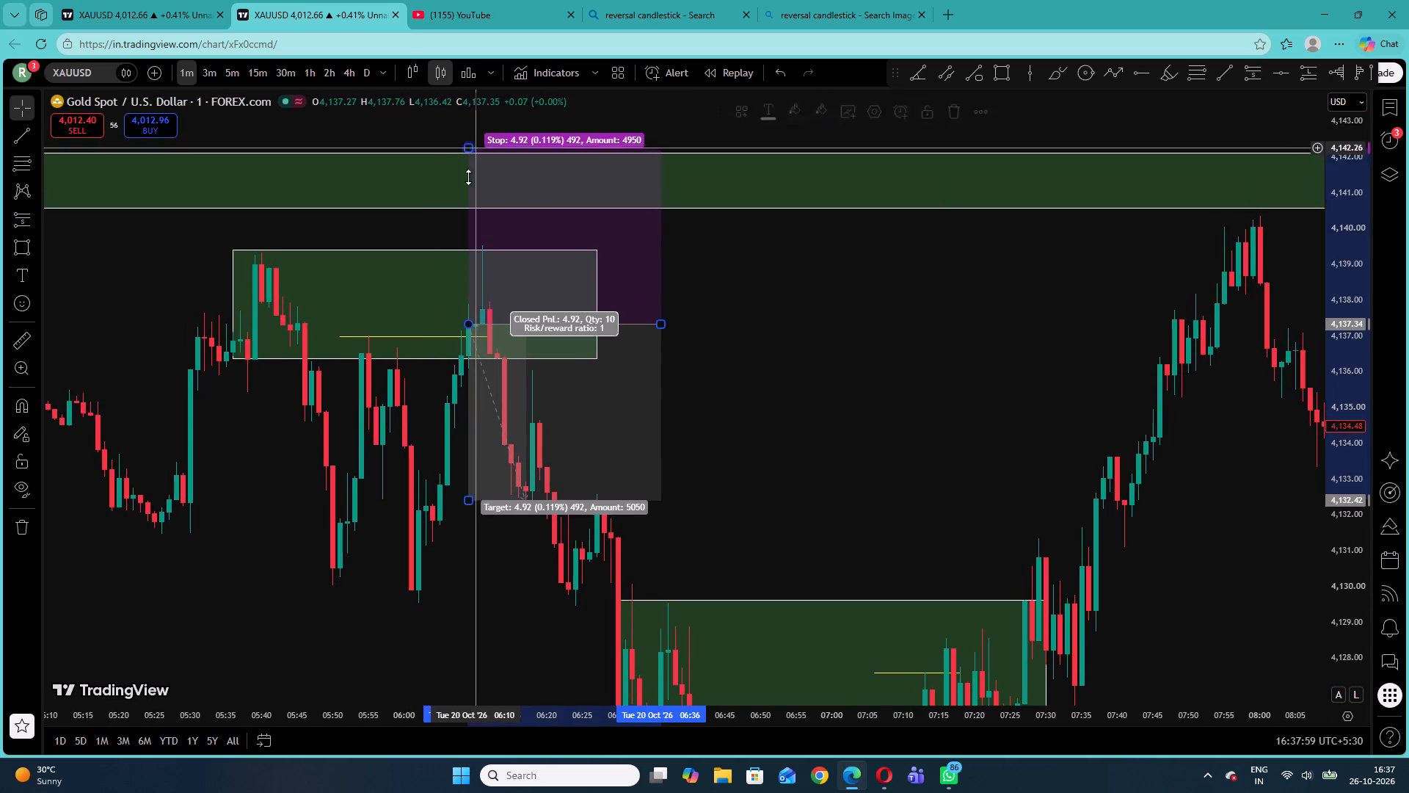
pyautogui.moveTo(468, 177); pyautogui.dragTo(456, 240)
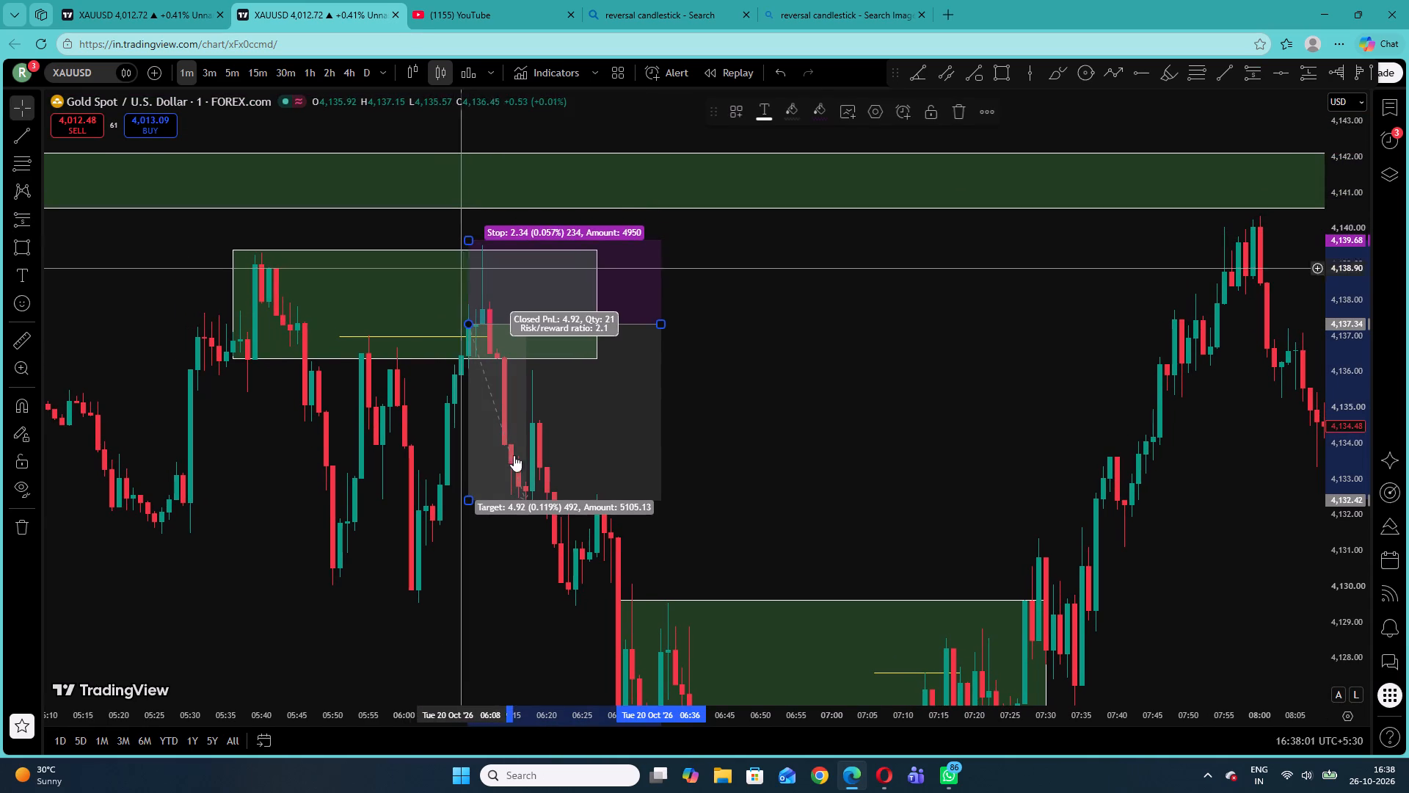
pyautogui.moveTo(467, 501); pyautogui.dragTo(474, 590)
pyautogui.click(738, 484)
# Place a short position at 07:19 on 20 October, at the 06:31 zone, with entry 4,126.94, stop 4,129.01 and target 4,120.88.
pyautogui.moveTo(857, 415); pyautogui.dragTo(738, 226)
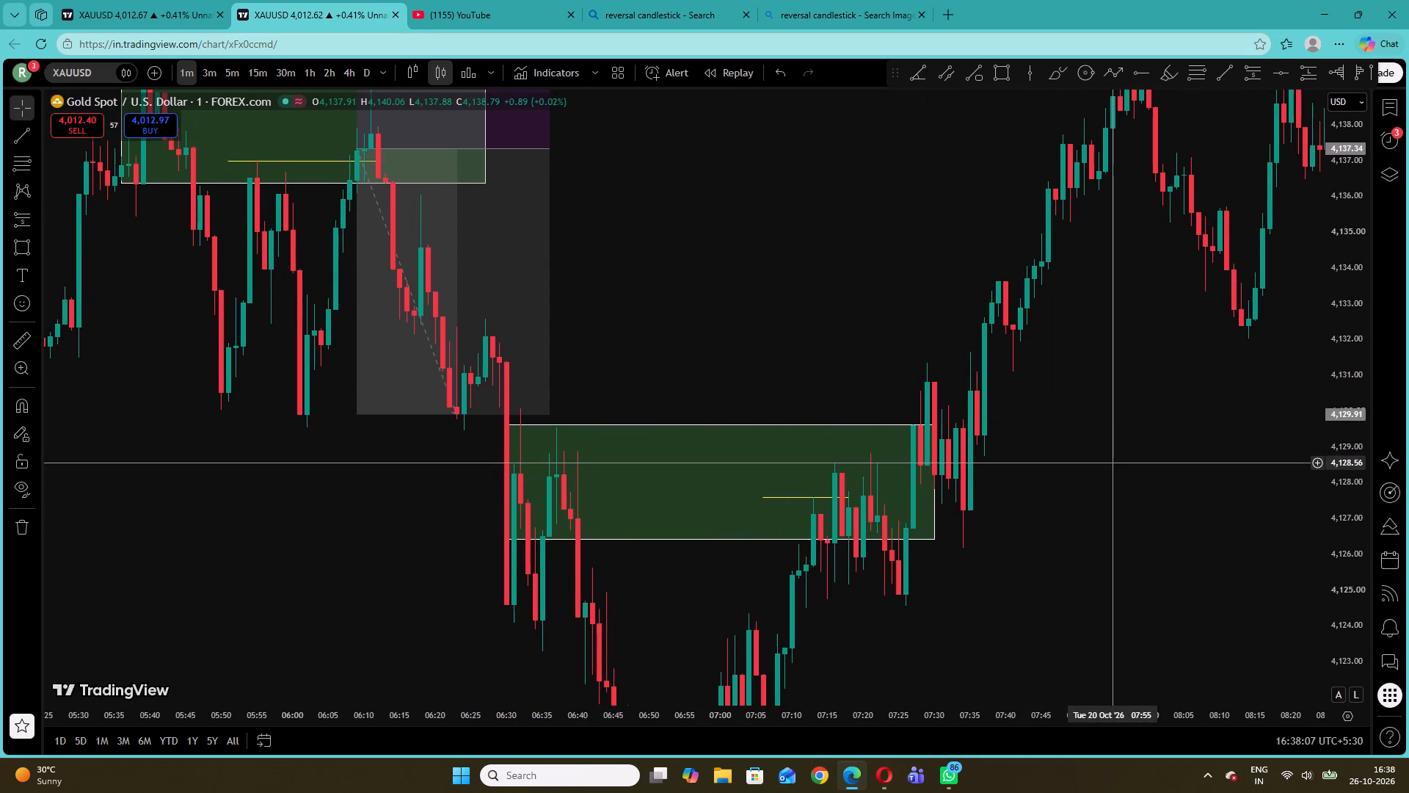
pyautogui.moveTo(1193, 585); pyautogui.dragTo(1146, 560)
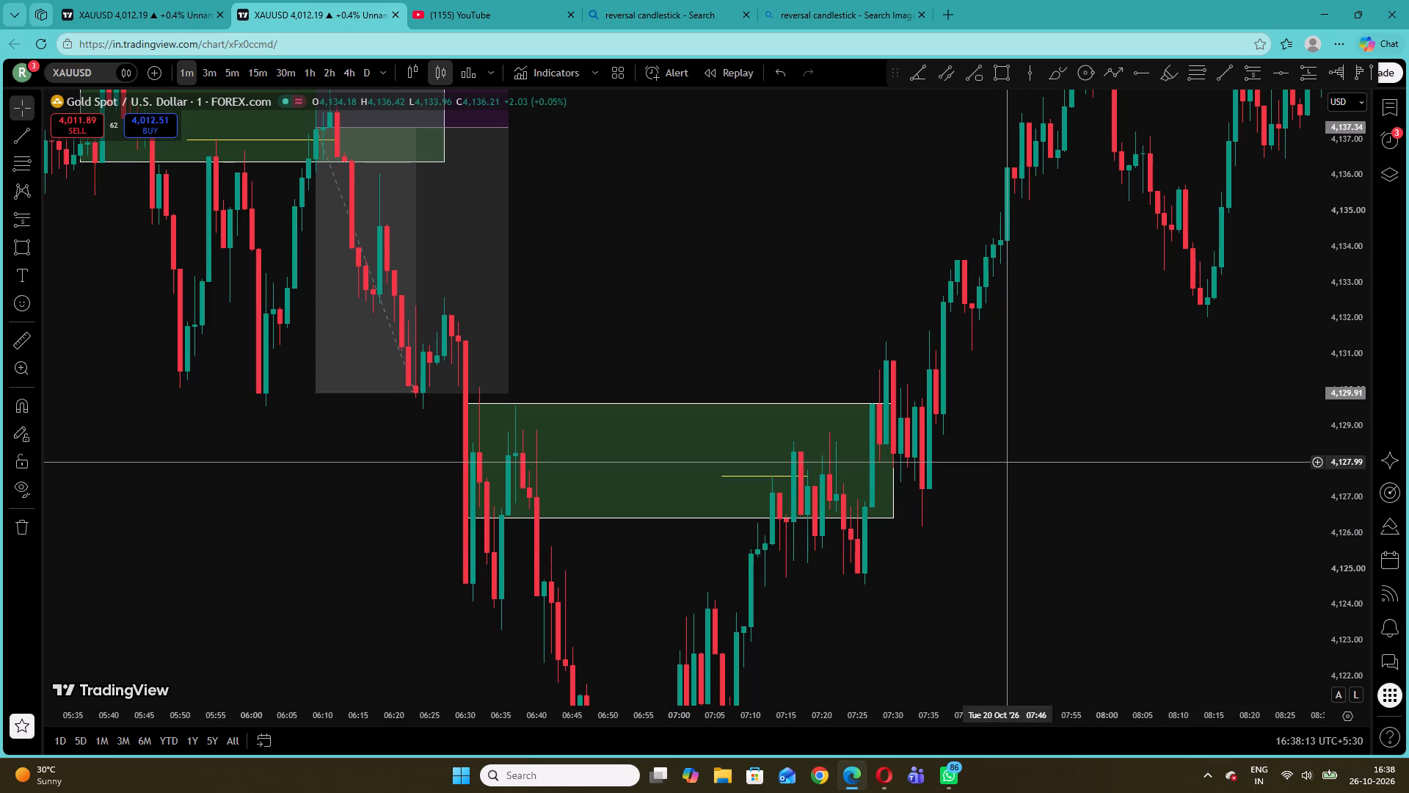
pyautogui.moveTo(1331, 496); pyautogui.dragTo(1315, 586)
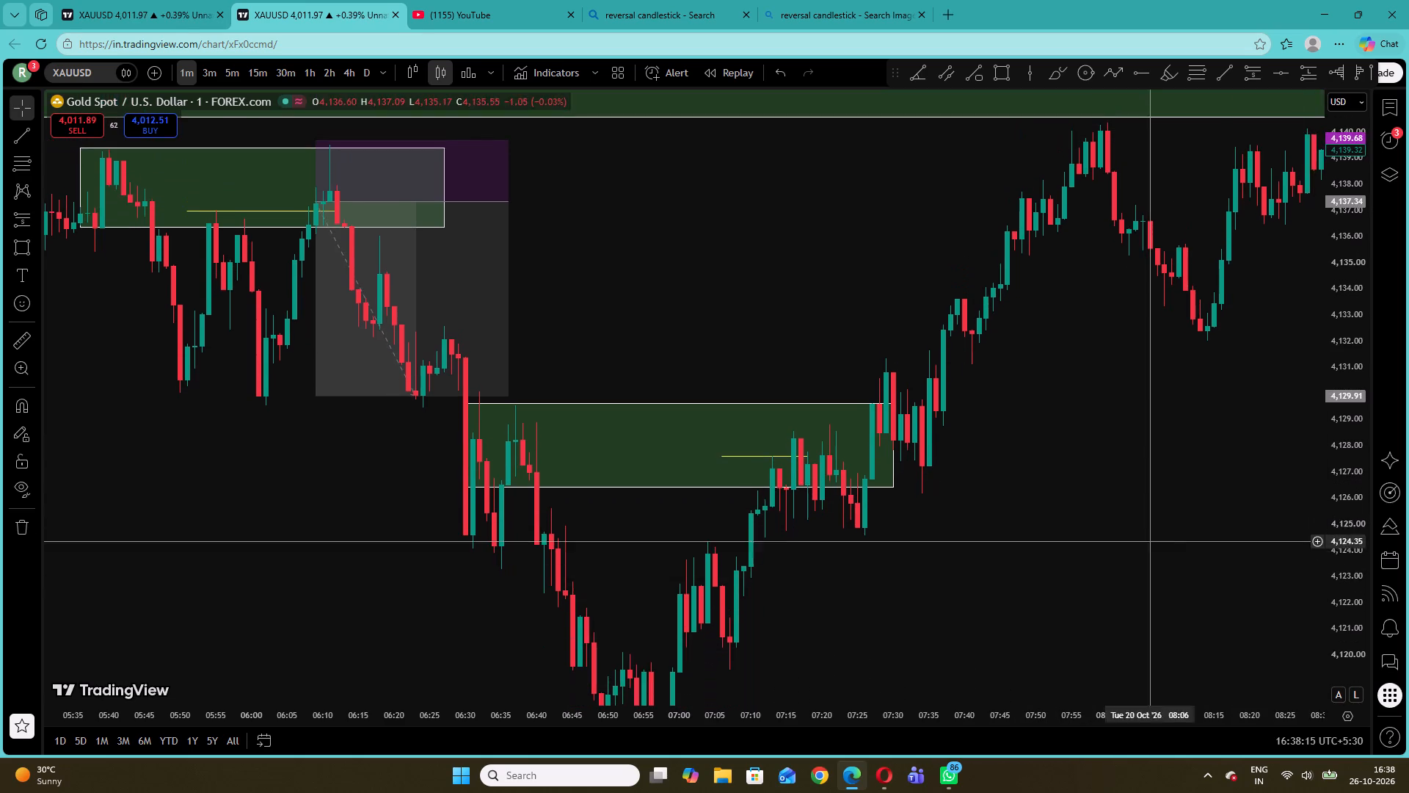
pyautogui.moveTo(1118, 533); pyautogui.dragTo(995, 499)
pyautogui.click(21, 220)
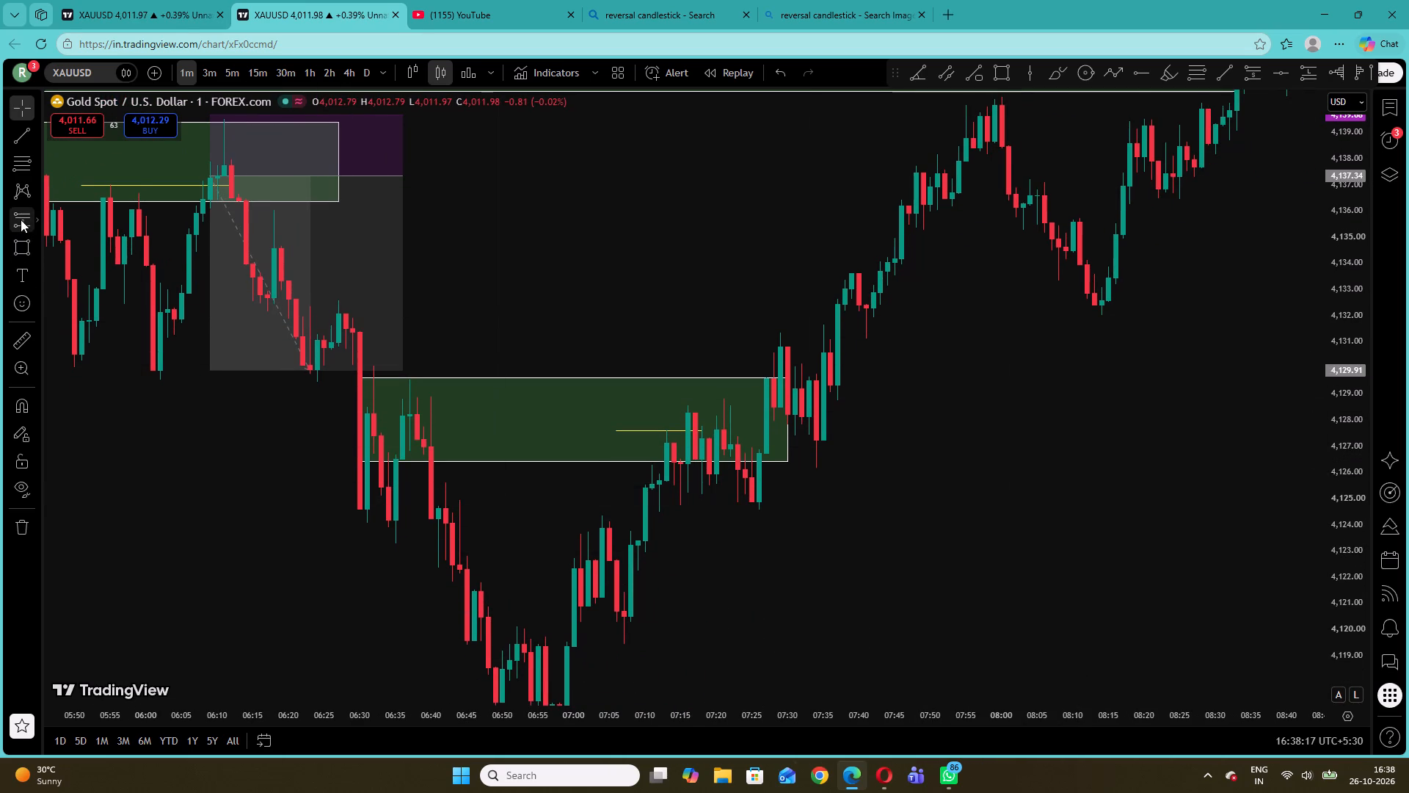
pyautogui.click(708, 448)
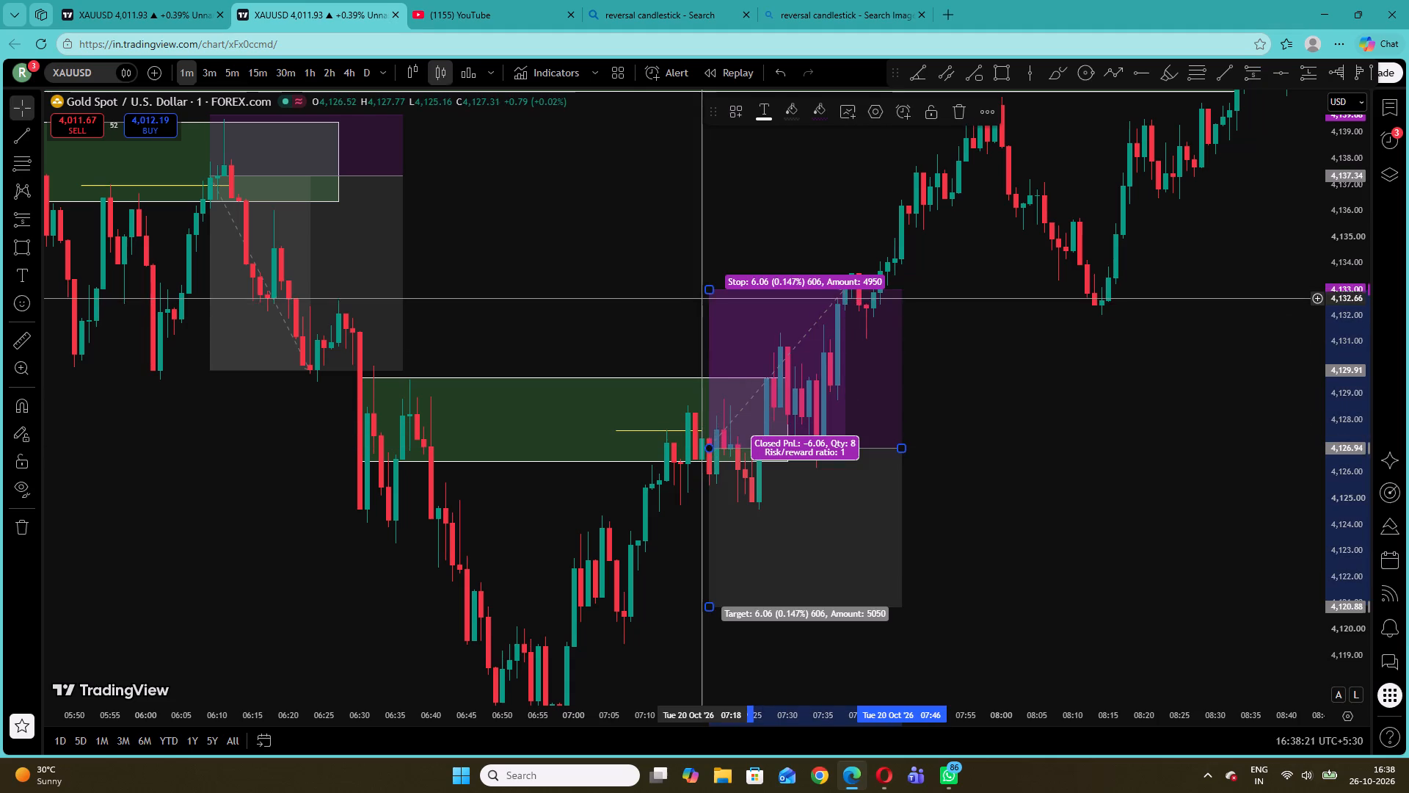
pyautogui.moveTo(707, 286); pyautogui.dragTo(722, 394)
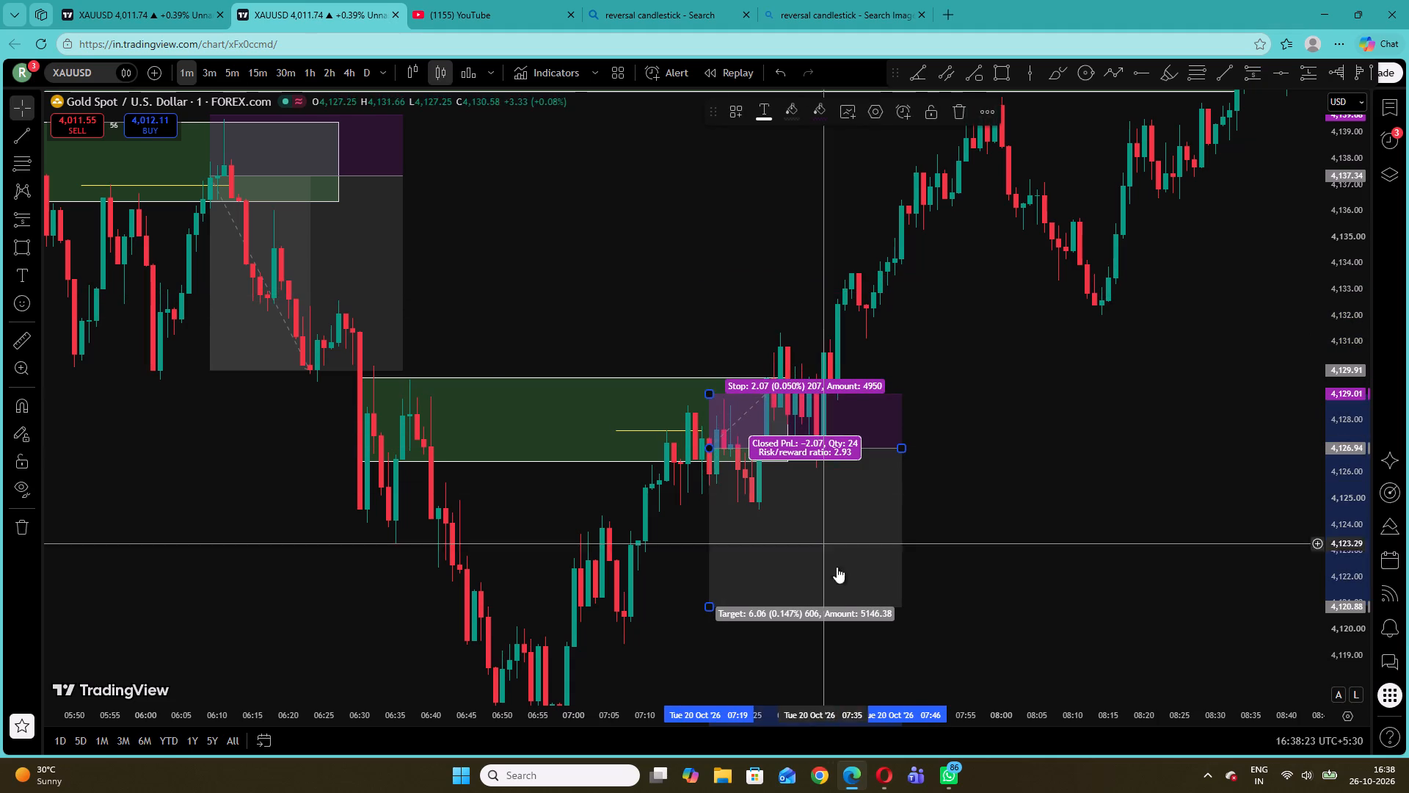
pyautogui.click(994, 514)
# Review the 20 October zones and the short positions placed on them between about 02:10 and 09:45.
pyautogui.moveTo(575, 252); pyautogui.dragTo(964, 410)
pyautogui.moveTo(375, 541); pyautogui.dragTo(780, 555)
pyautogui.moveTo(433, 521); pyautogui.dragTo(859, 552)
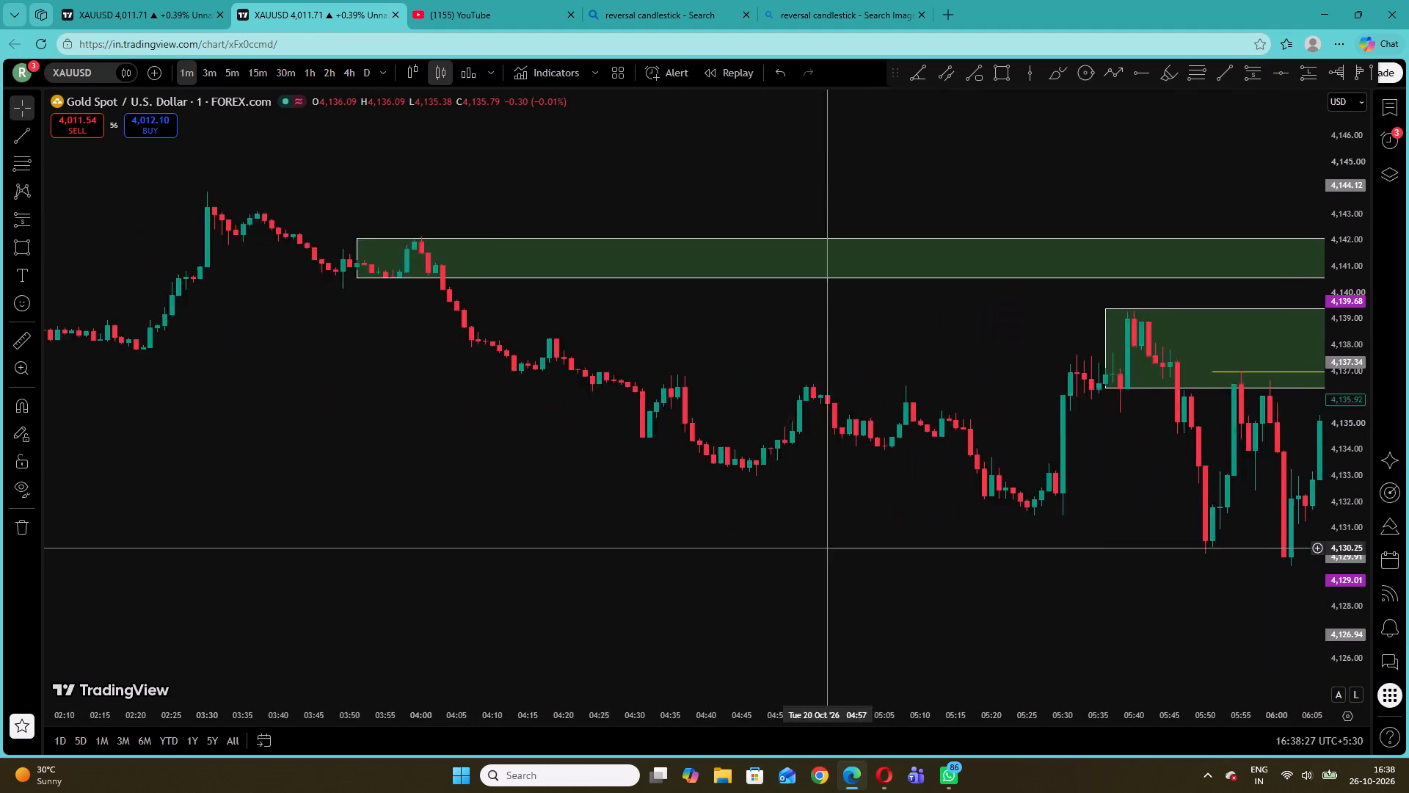
pyautogui.moveTo(859, 552); pyautogui.dragTo(862, 553)
pyautogui.moveTo(557, 521); pyautogui.dragTo(124, 496)
pyautogui.moveTo(753, 548); pyautogui.dragTo(211, 499)
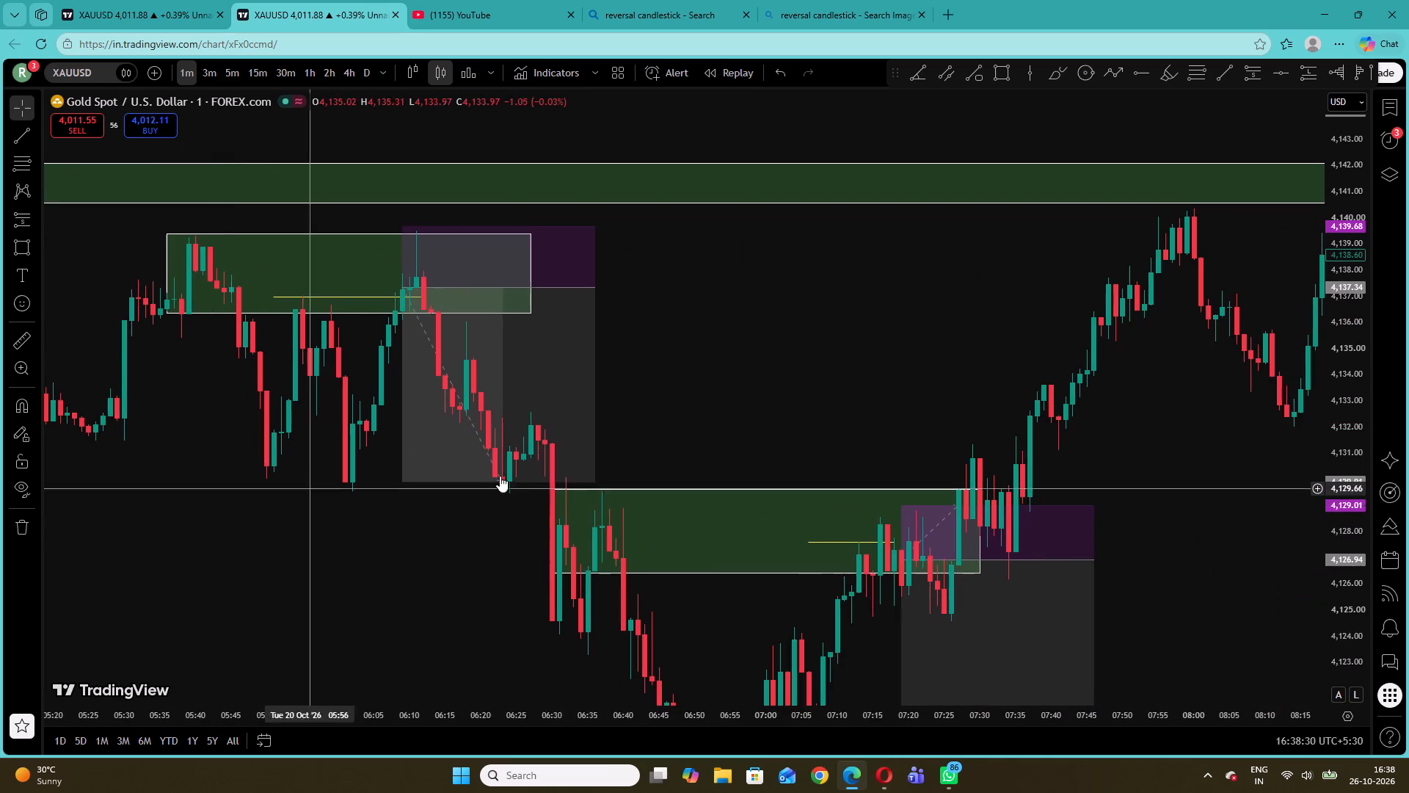
pyautogui.moveTo(882, 383); pyautogui.dragTo(223, 412)
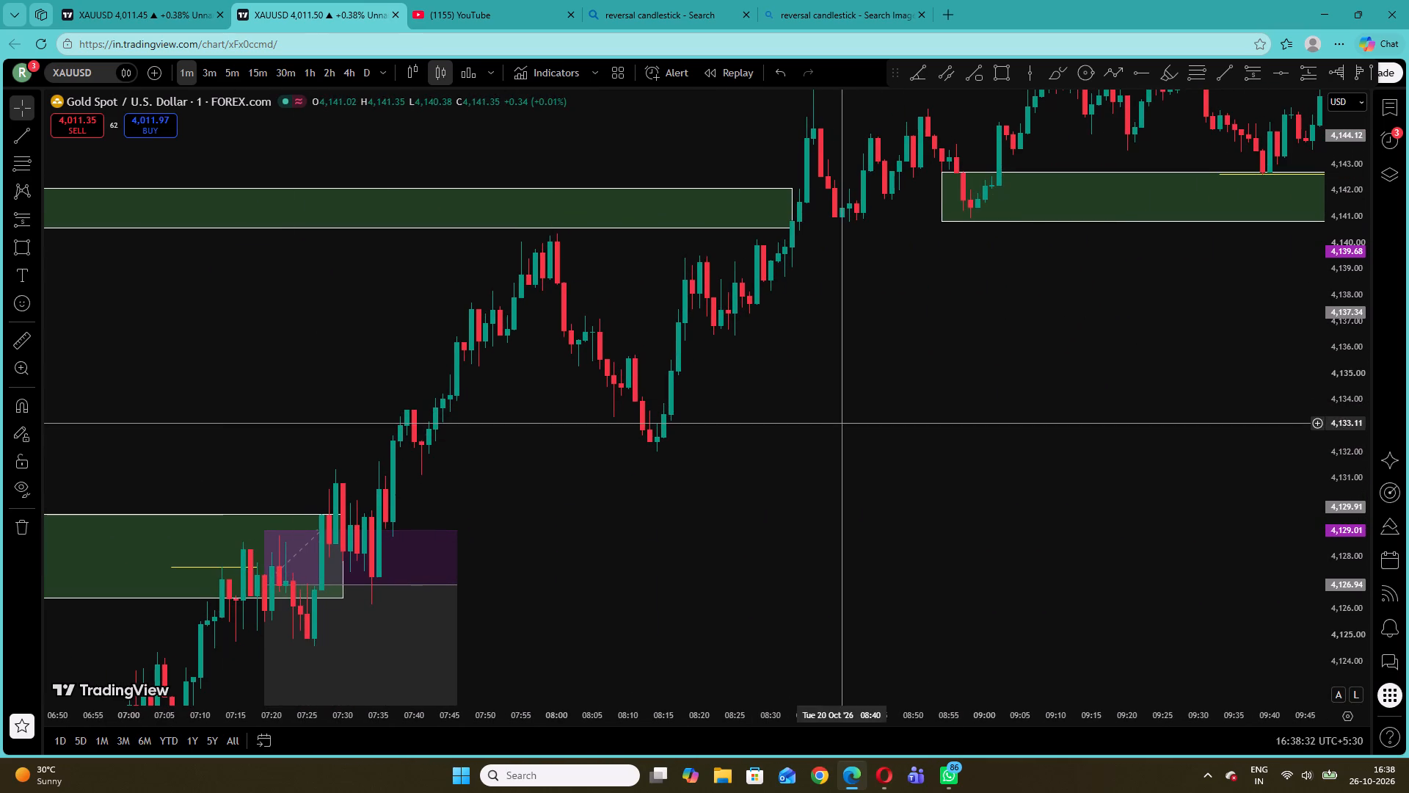
pyautogui.moveTo(605, 415); pyautogui.dragTo(1261, 532)
pyautogui.moveTo(842, 477); pyautogui.dragTo(1079, 498)
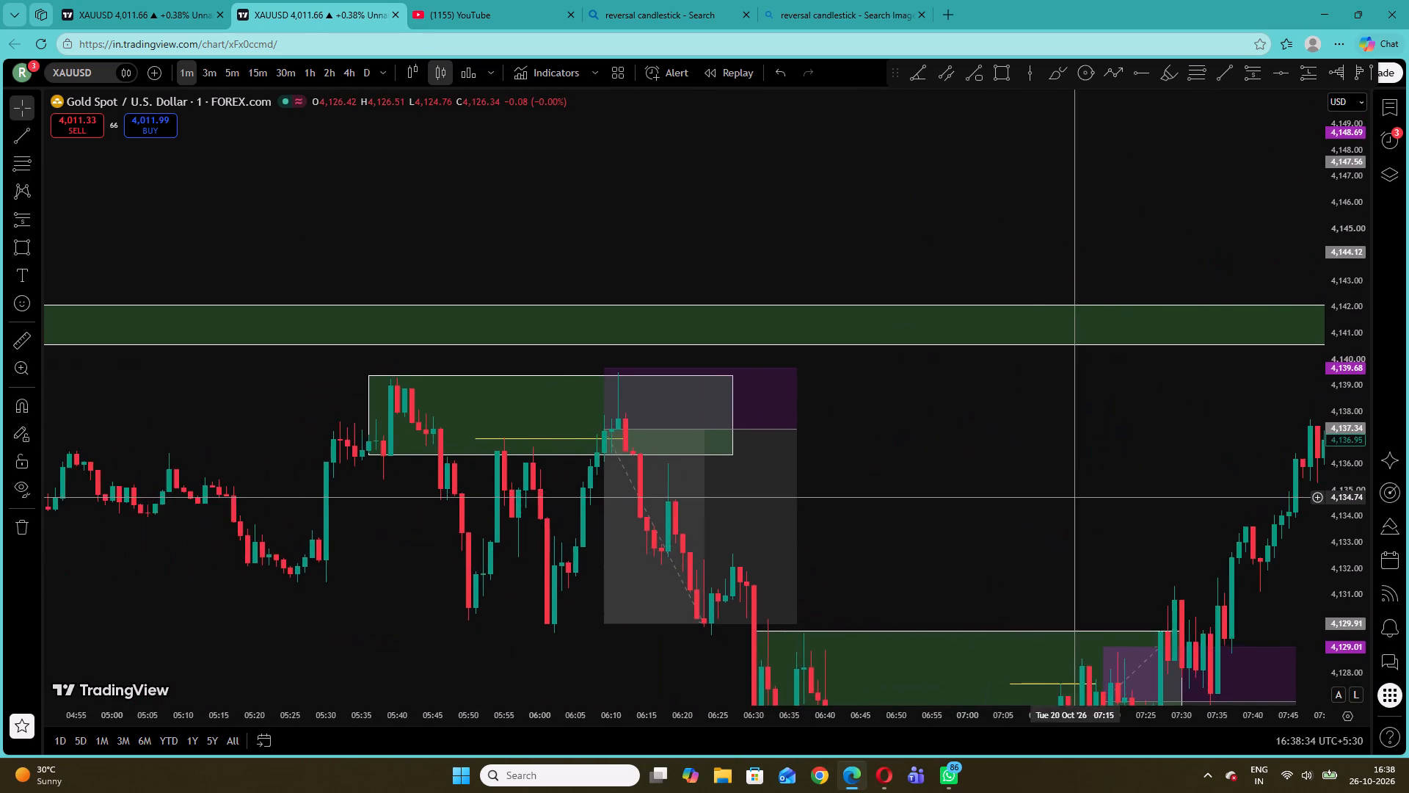
# Place a short position at 12:23 on 20 October, at the 10:39 zone, with entry 4,134.90, stop just above the 12:32 high and target near 4,129.5.
pyautogui.moveTo(1079, 498); pyautogui.dragTo(0, 535)
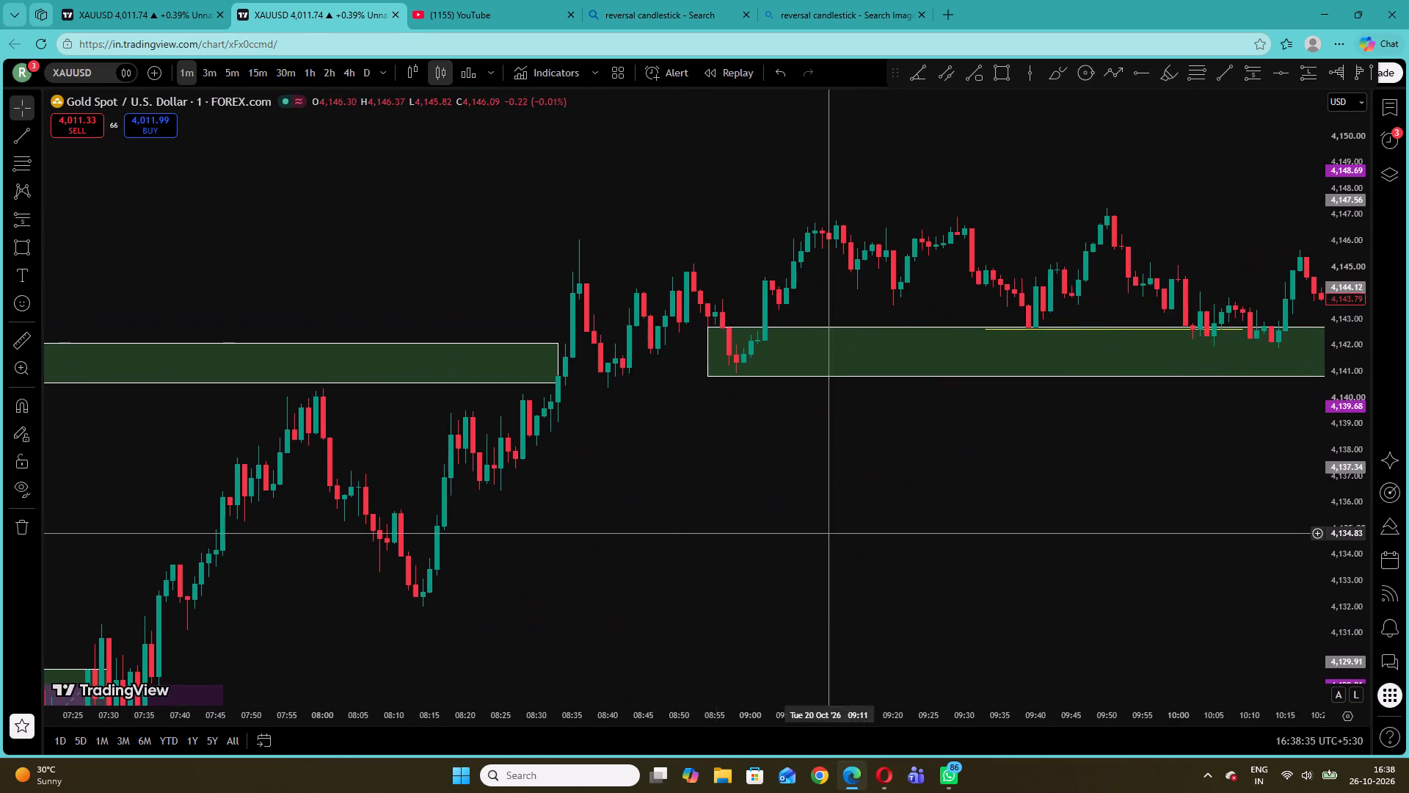
pyautogui.moveTo(895, 525); pyautogui.dragTo(222, 541)
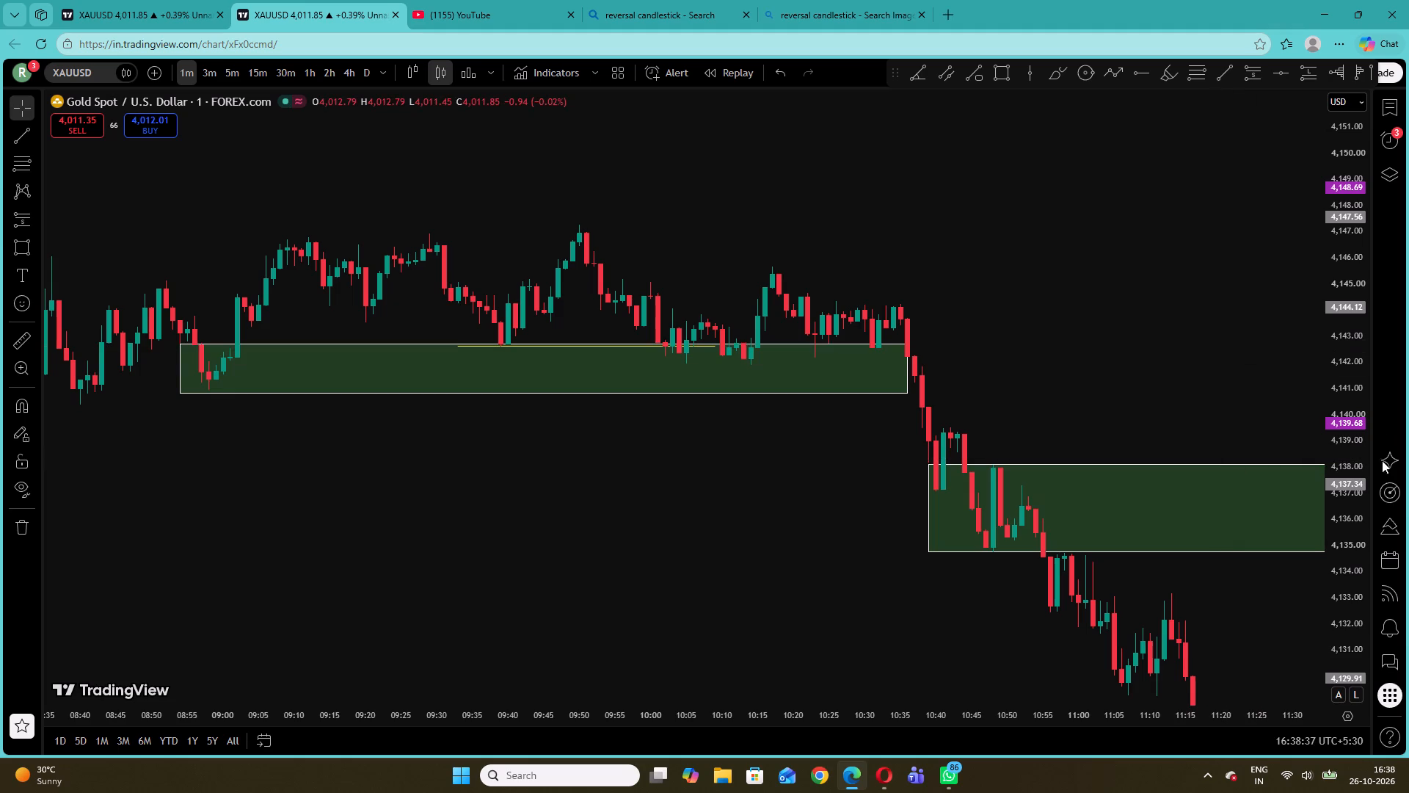
pyautogui.moveTo(1351, 565); pyautogui.dragTo(1292, 145)
pyautogui.moveTo(1049, 240); pyautogui.dragTo(1033, 402)
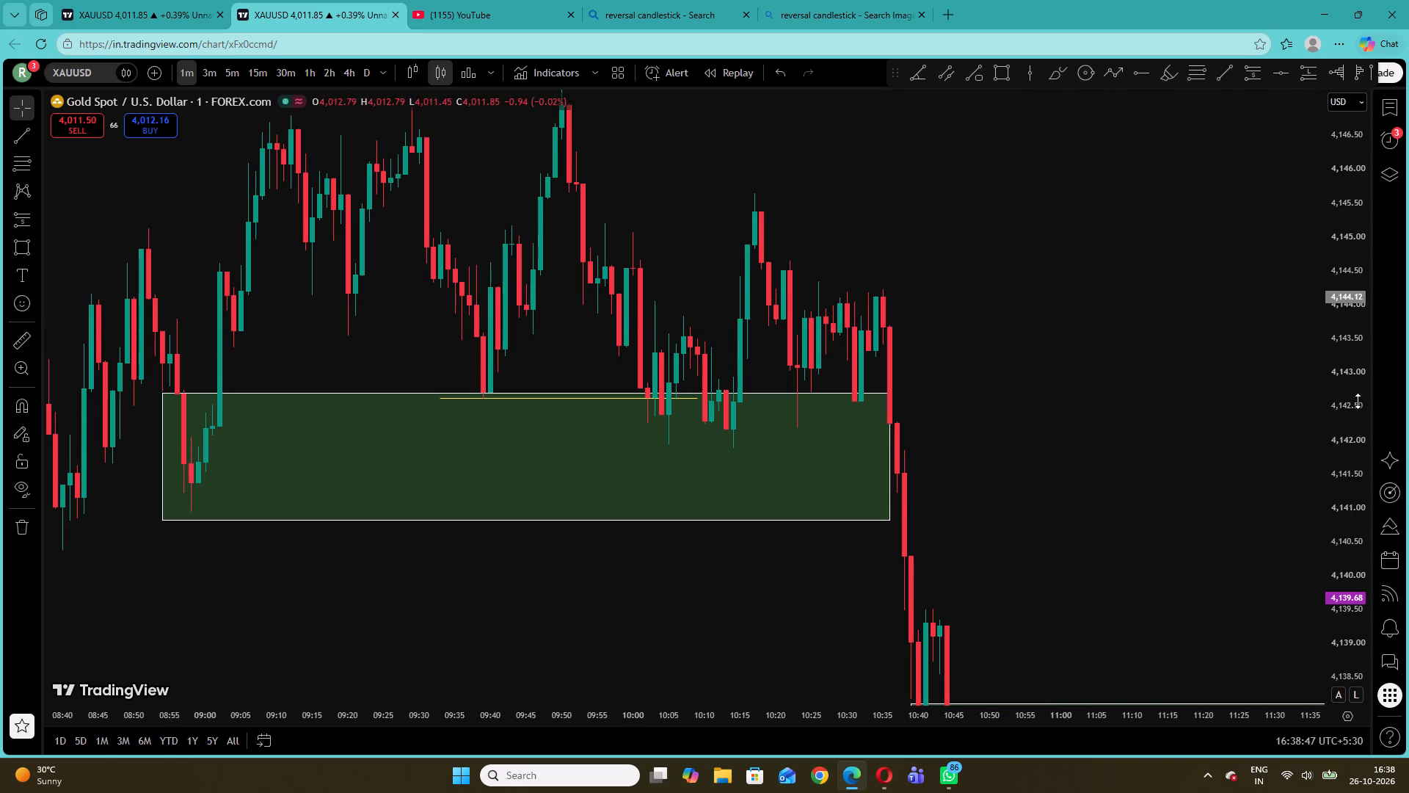
pyautogui.moveTo(1357, 402); pyautogui.dragTo(1342, 536)
pyautogui.moveTo(1111, 479); pyautogui.dragTo(831, 308)
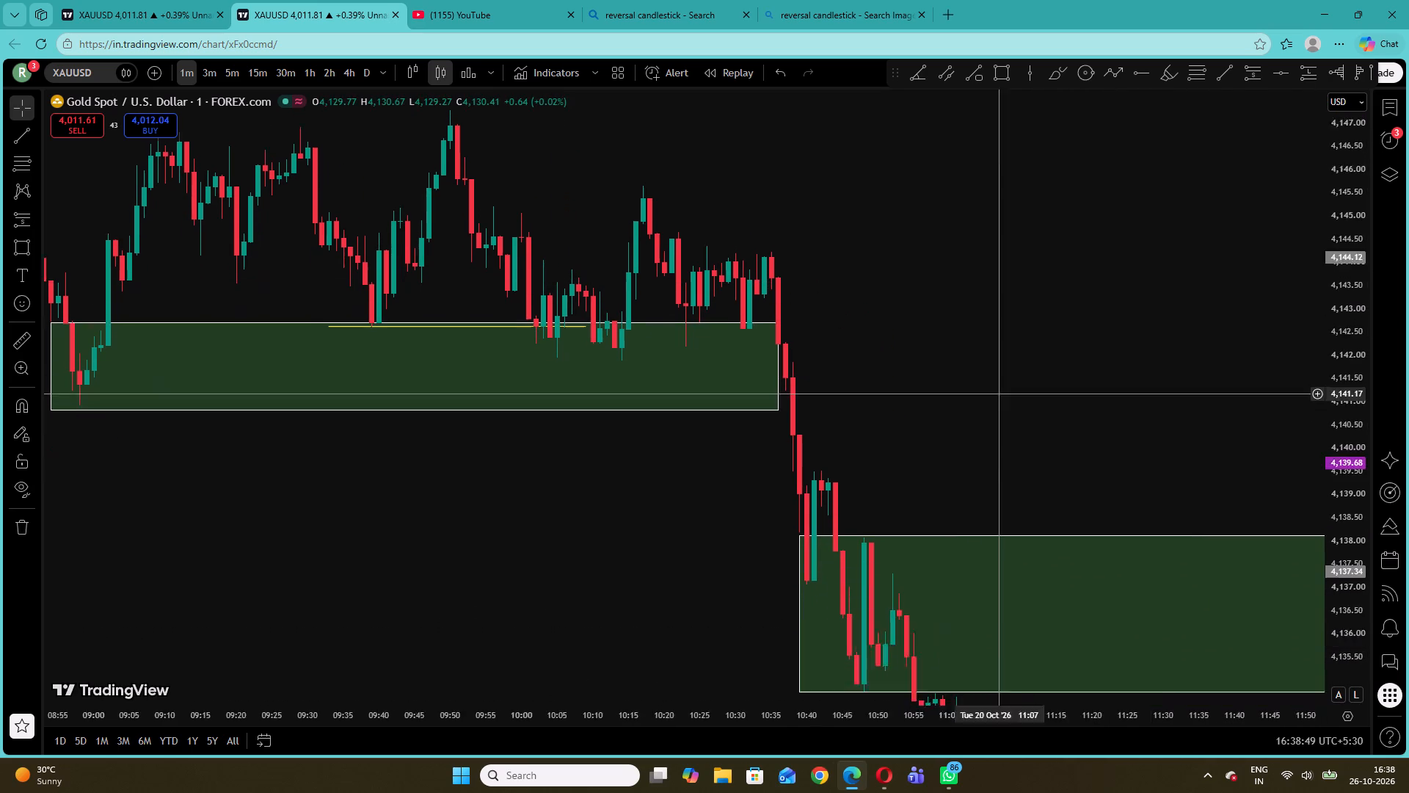
pyautogui.moveTo(831, 308); pyautogui.dragTo(443, 128)
pyautogui.moveTo(1204, 508); pyautogui.dragTo(911, 475)
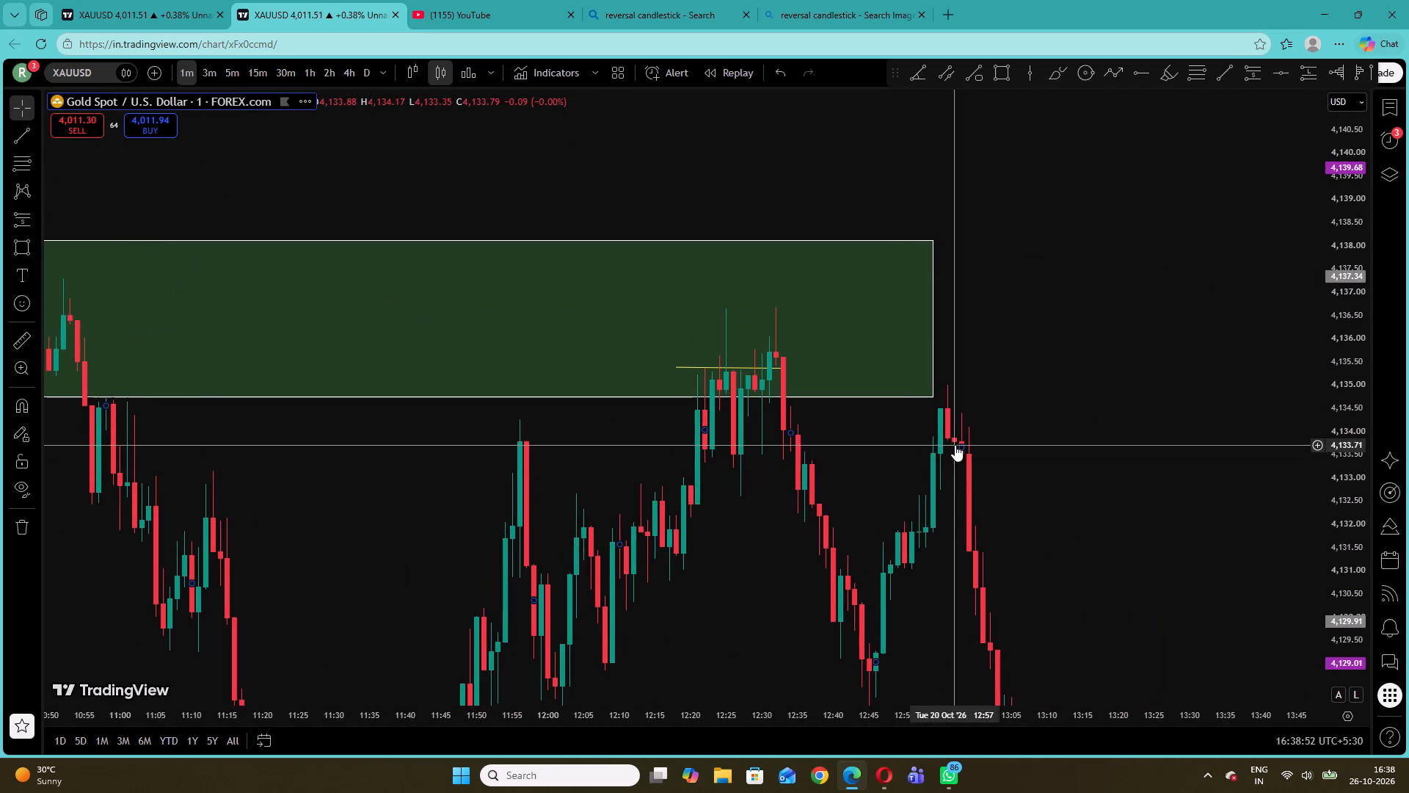
pyautogui.click(1114, 324)
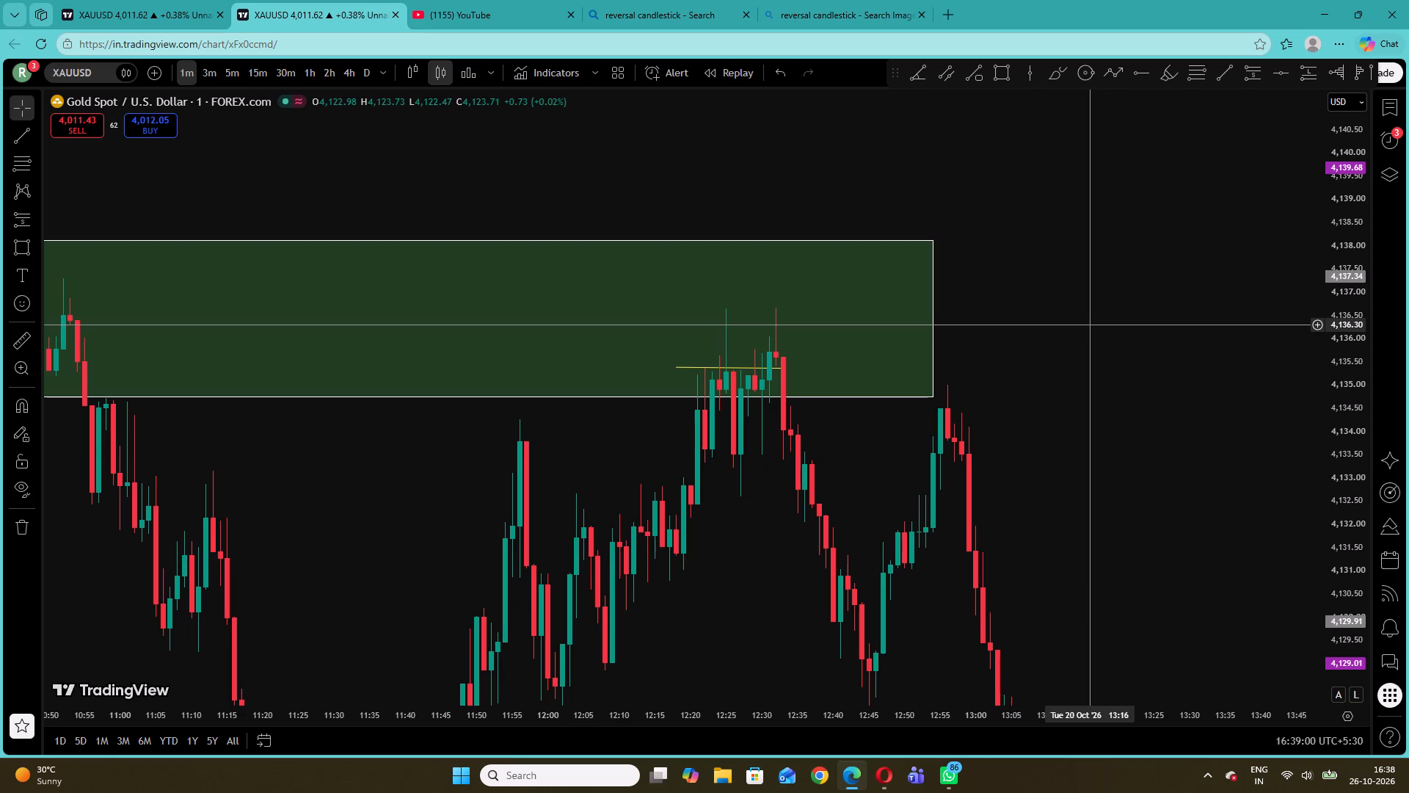
pyautogui.click(19, 222)
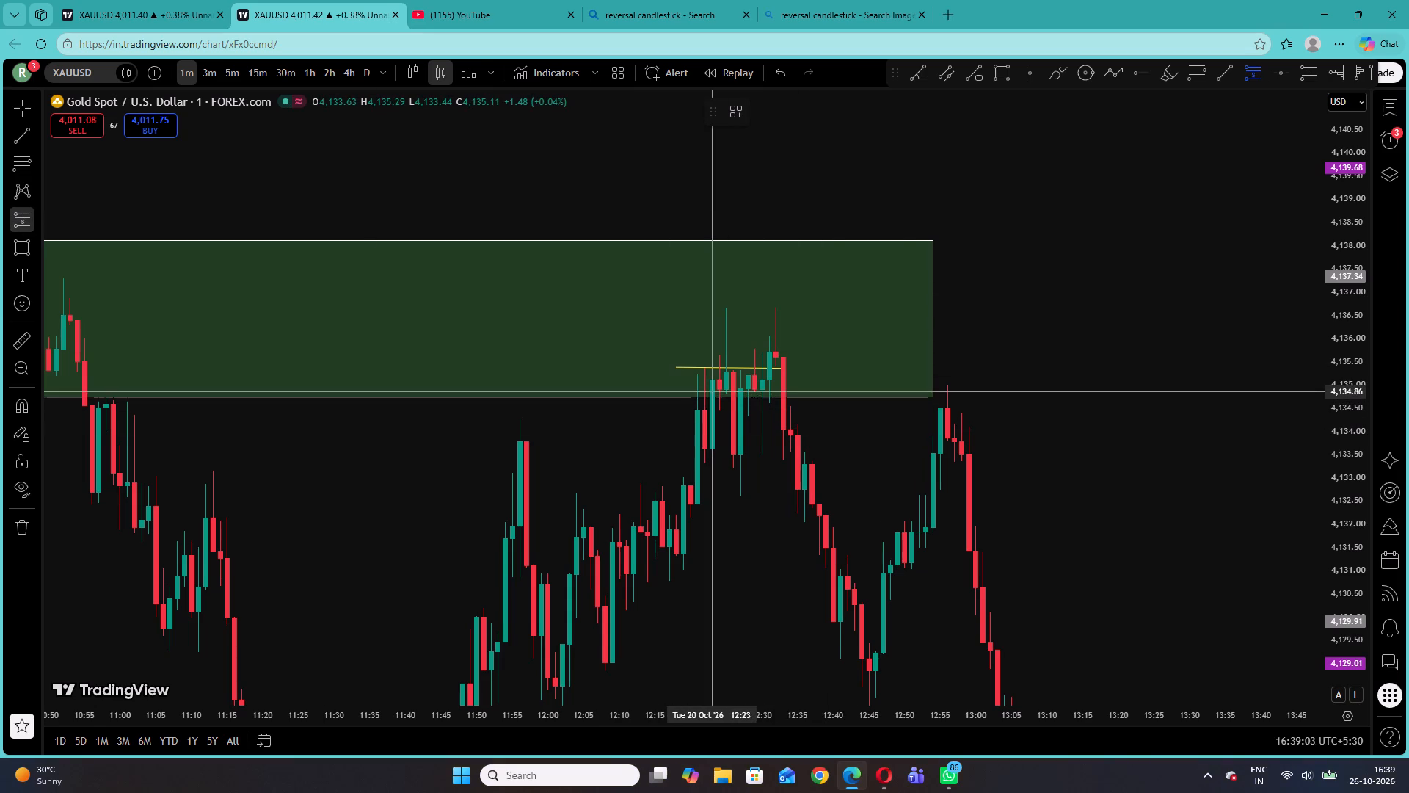
pyautogui.click(714, 390)
pyautogui.moveTo(710, 215); pyautogui.dragTo(740, 295)
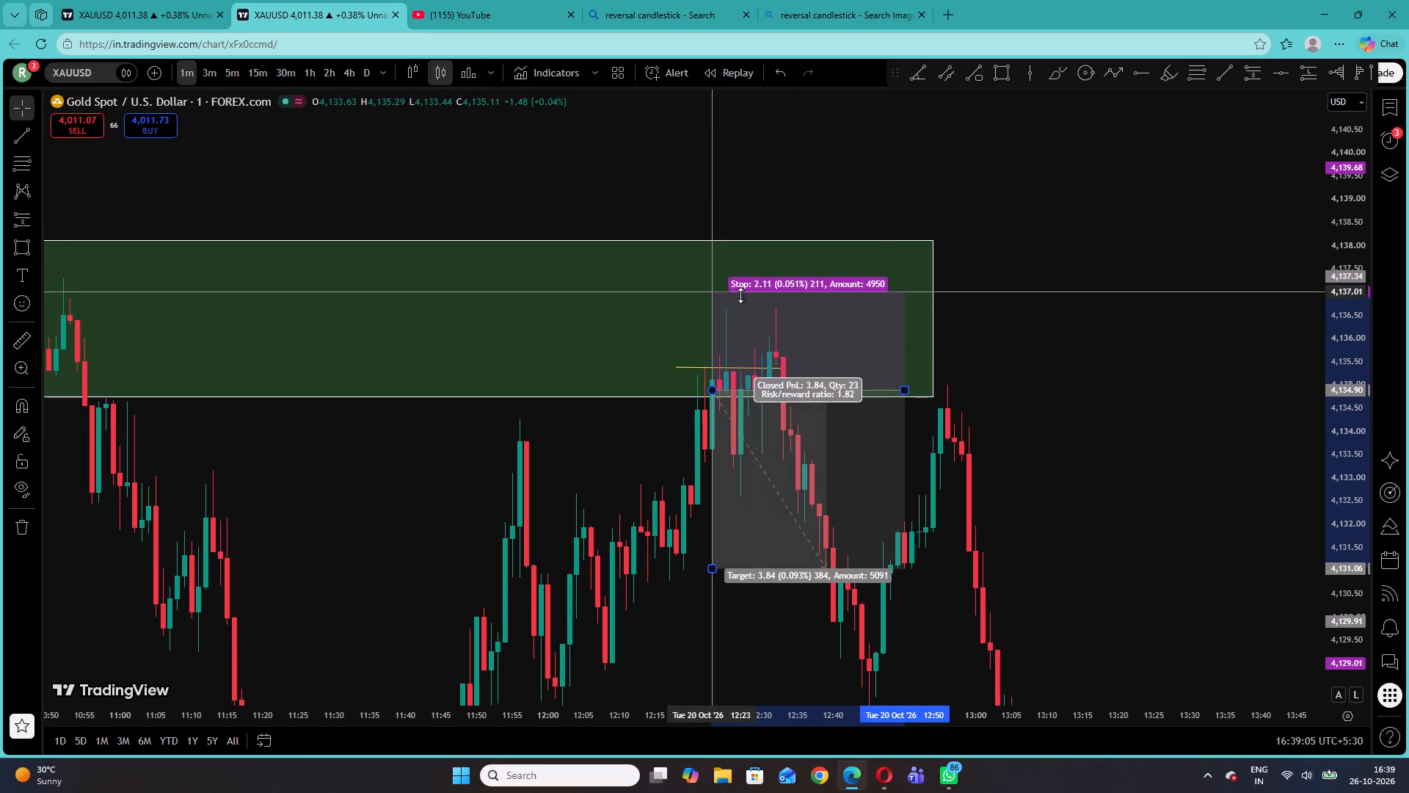
pyautogui.moveTo(740, 295); pyautogui.dragTo(740, 303)
pyautogui.moveTo(711, 566); pyautogui.dragTo(717, 637)
pyautogui.moveTo(470, 488); pyautogui.dragTo(463, 482)
# On the first XAUUSD chart at 1 minute, move the 26 October short to 16:33 with entry 4,014.17 and stop 4,016.21.
pyautogui.click(227, 0)
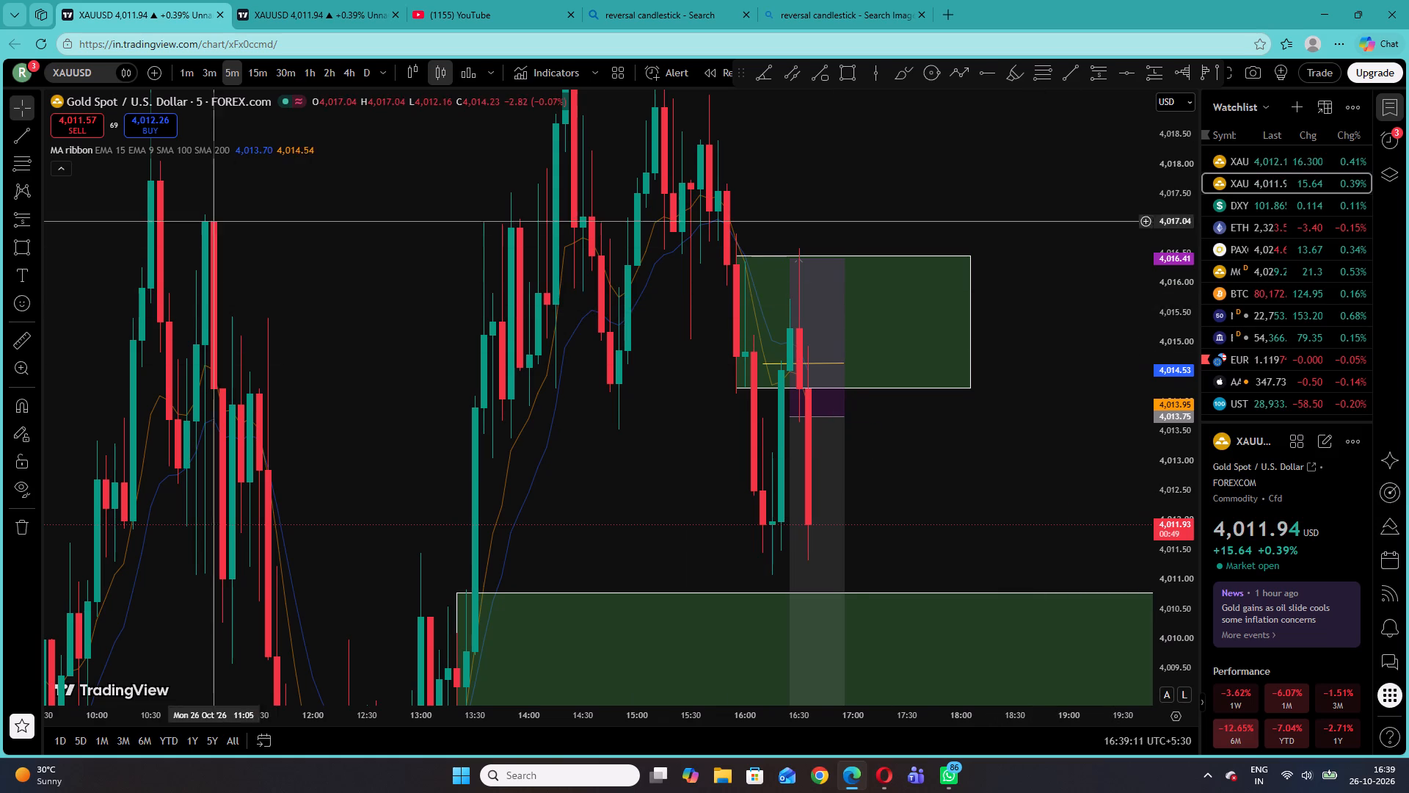
pyautogui.click(183, 66)
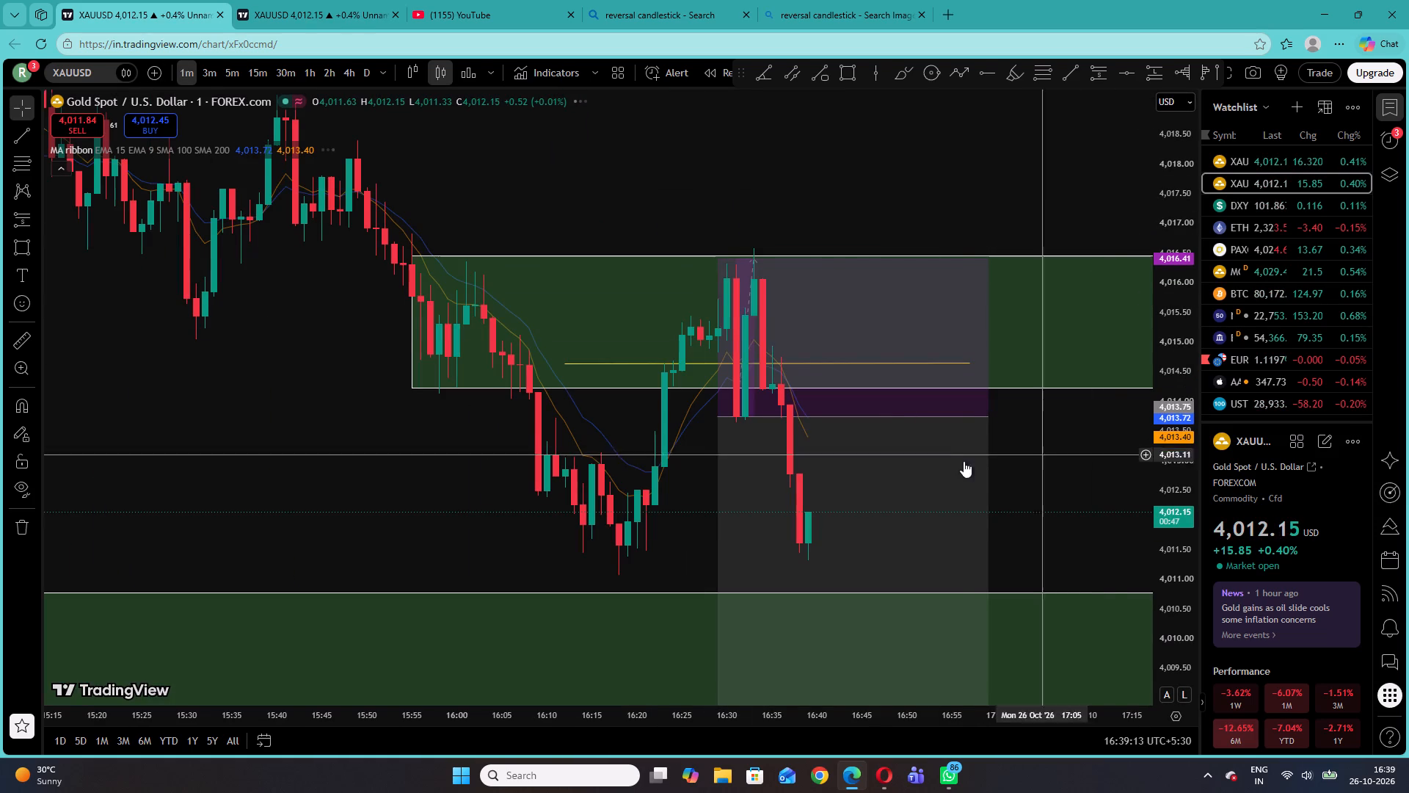
pyautogui.moveTo(1028, 475); pyautogui.dragTo(818, 358)
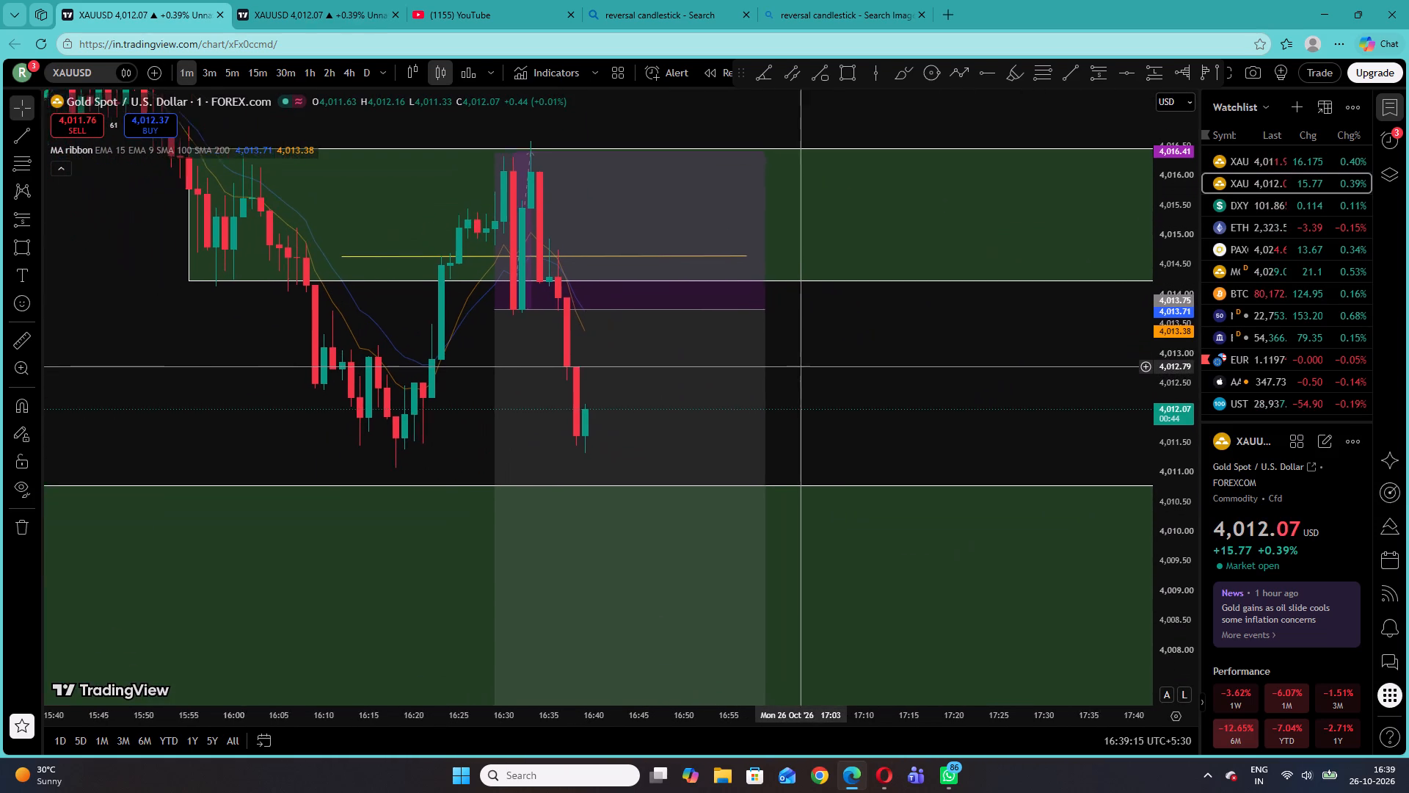
pyautogui.moveTo(818, 358); pyautogui.dragTo(869, 332)
pyautogui.moveTo(1190, 367); pyautogui.dragTo(1161, 489)
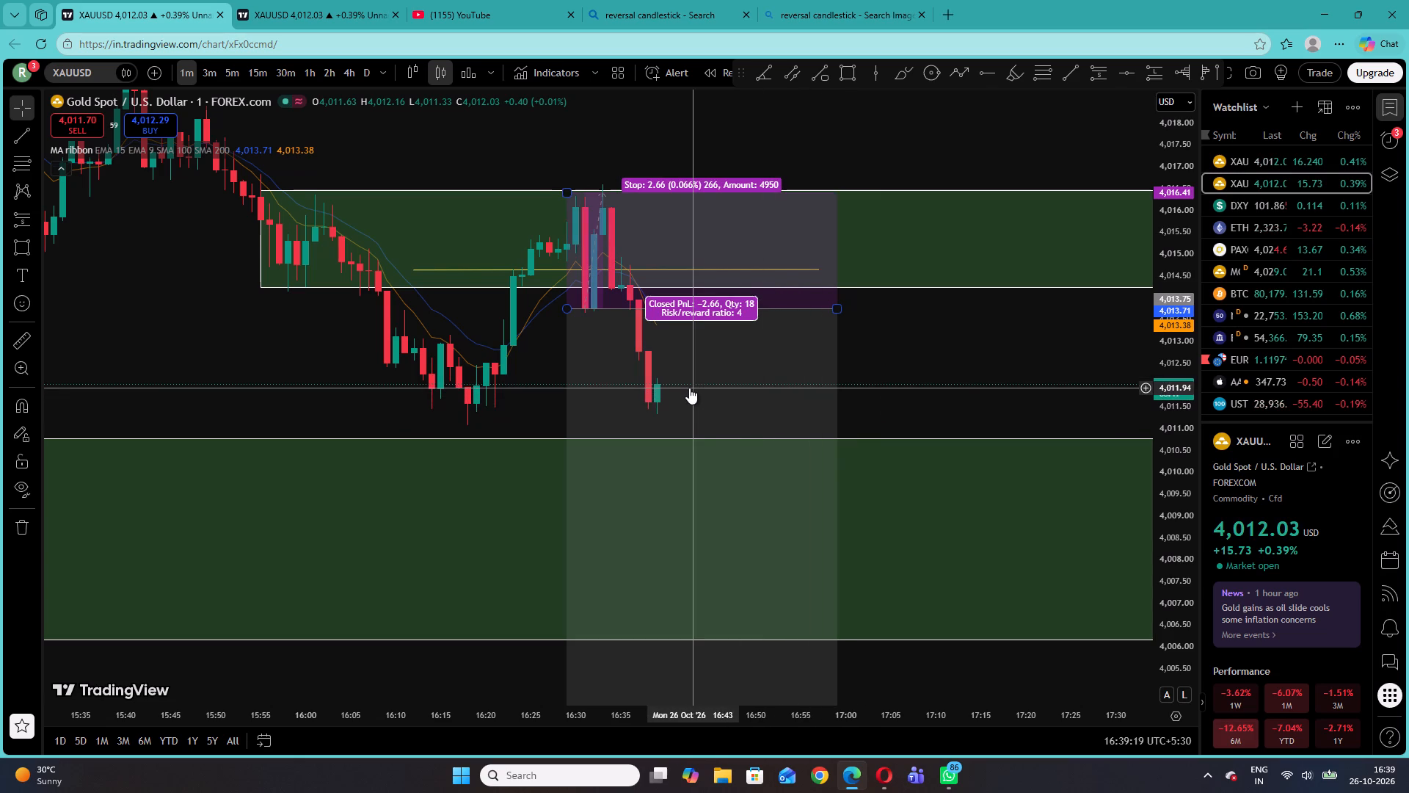
pyautogui.moveTo(689, 388); pyautogui.dragTo(727, 369)
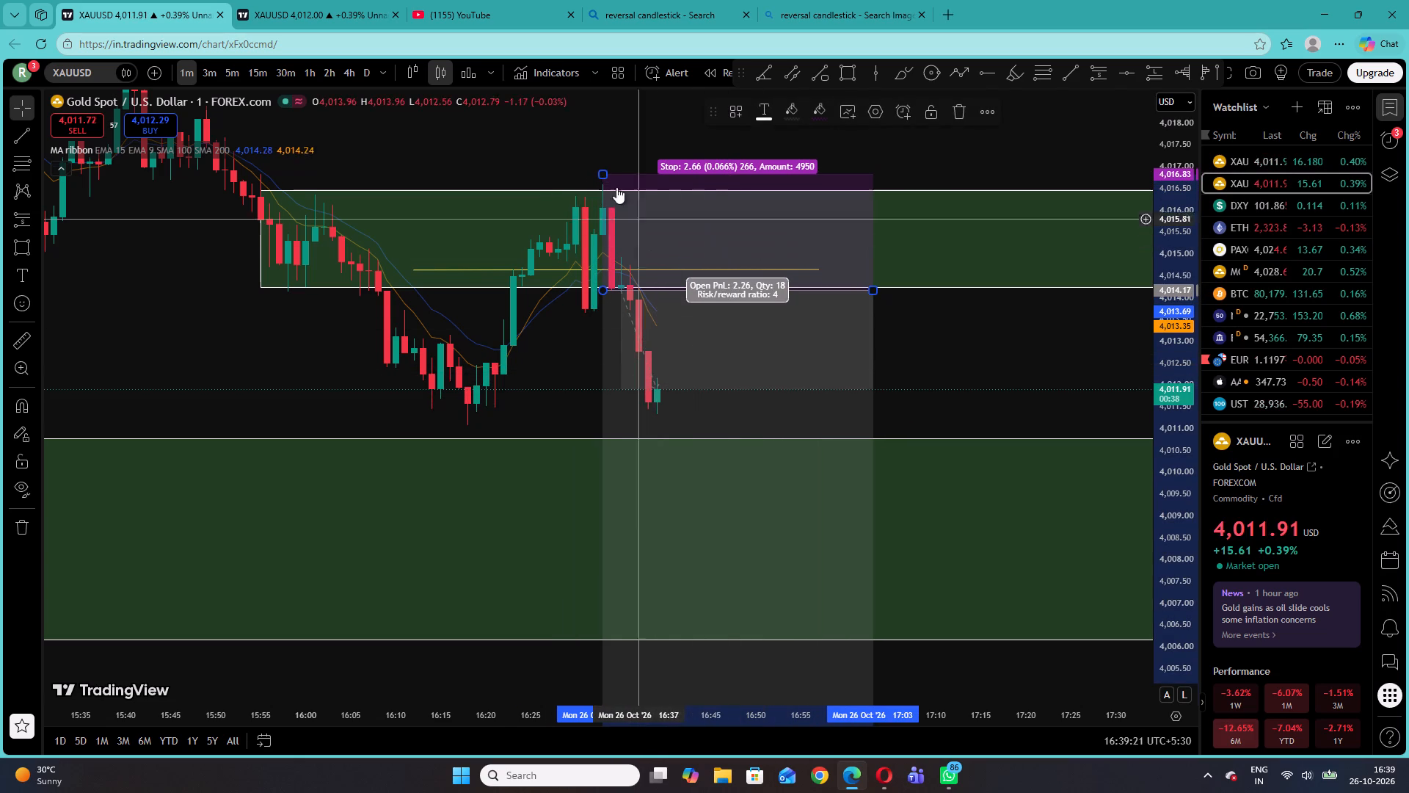
pyautogui.moveTo(605, 175); pyautogui.dragTo(616, 201)
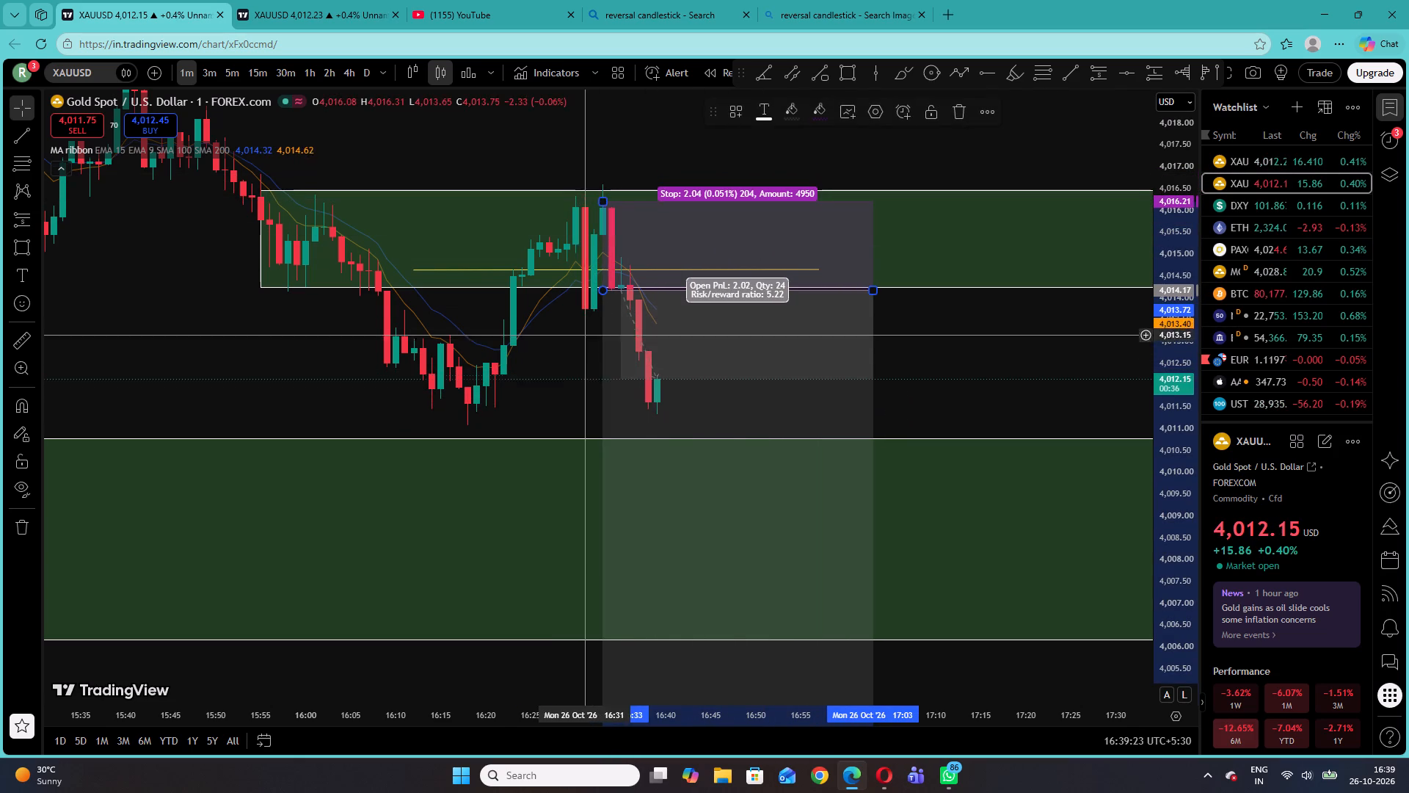
# Set the target of the 26 October 16:33 short position to 4,008.00, inside the lower green zone.
pyautogui.moveTo(552, 388); pyautogui.dragTo(558, 316)
pyautogui.moveTo(545, 607); pyautogui.dragTo(557, 554)
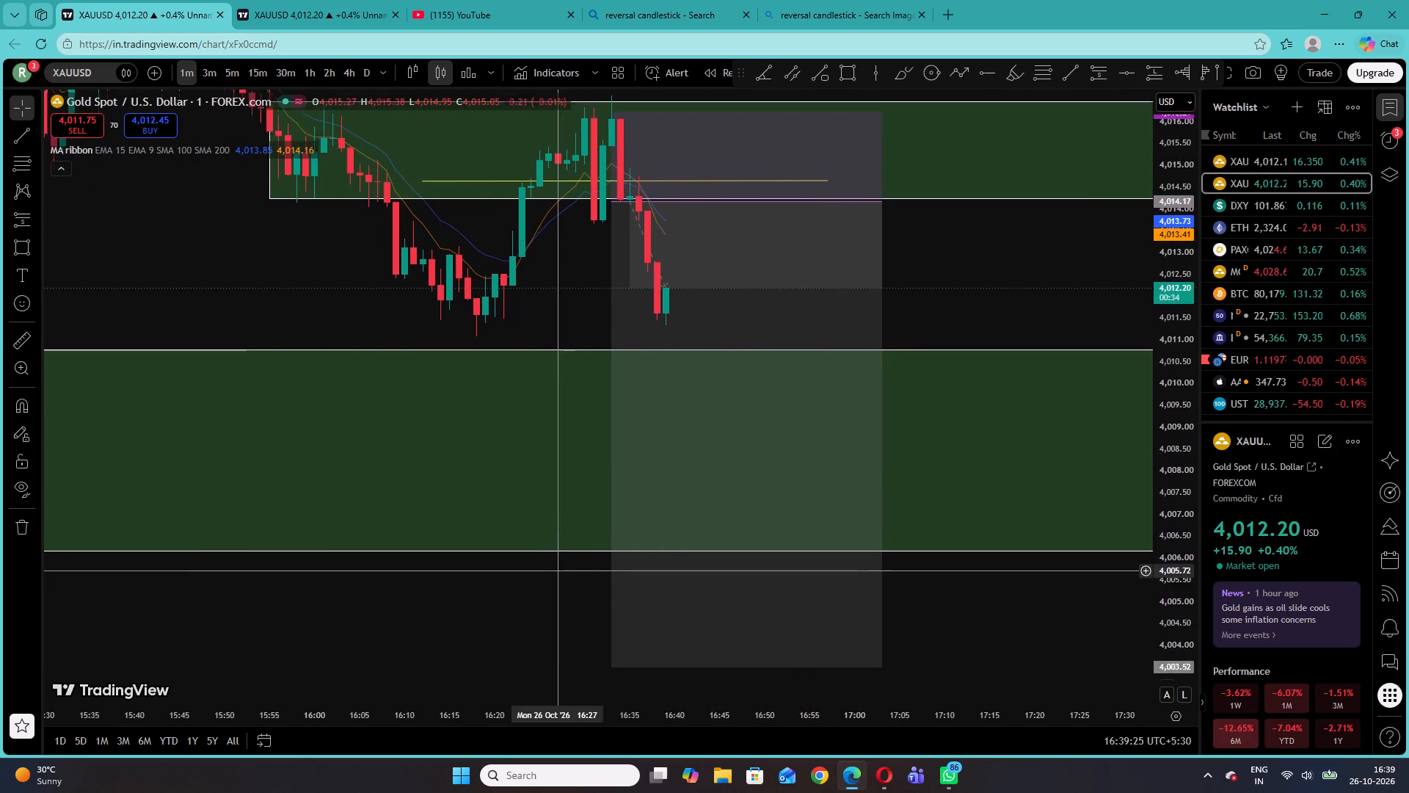
pyautogui.moveTo(557, 554); pyautogui.dragTo(558, 543)
pyautogui.moveTo(613, 636); pyautogui.dragTo(632, 474)
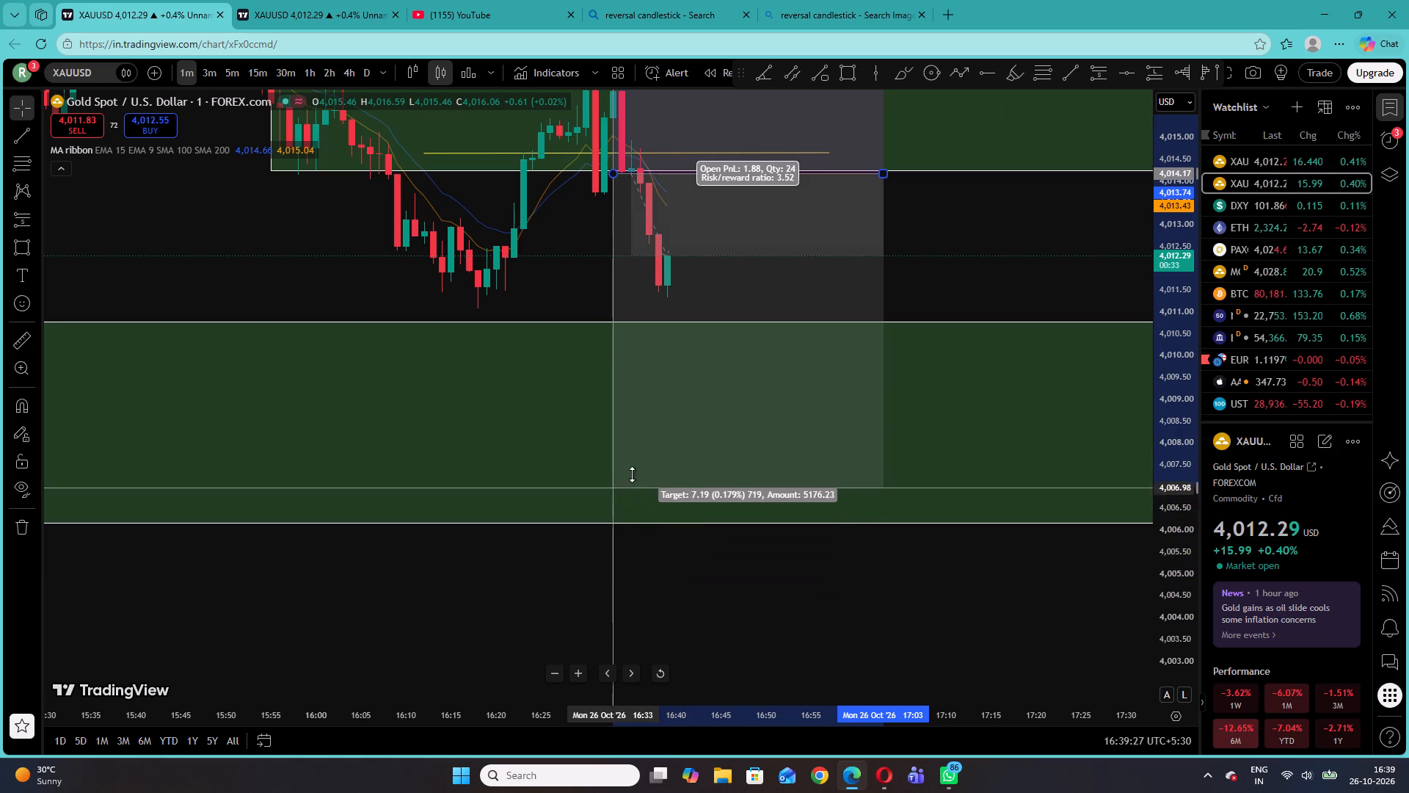
pyautogui.moveTo(632, 474); pyautogui.dragTo(638, 401)
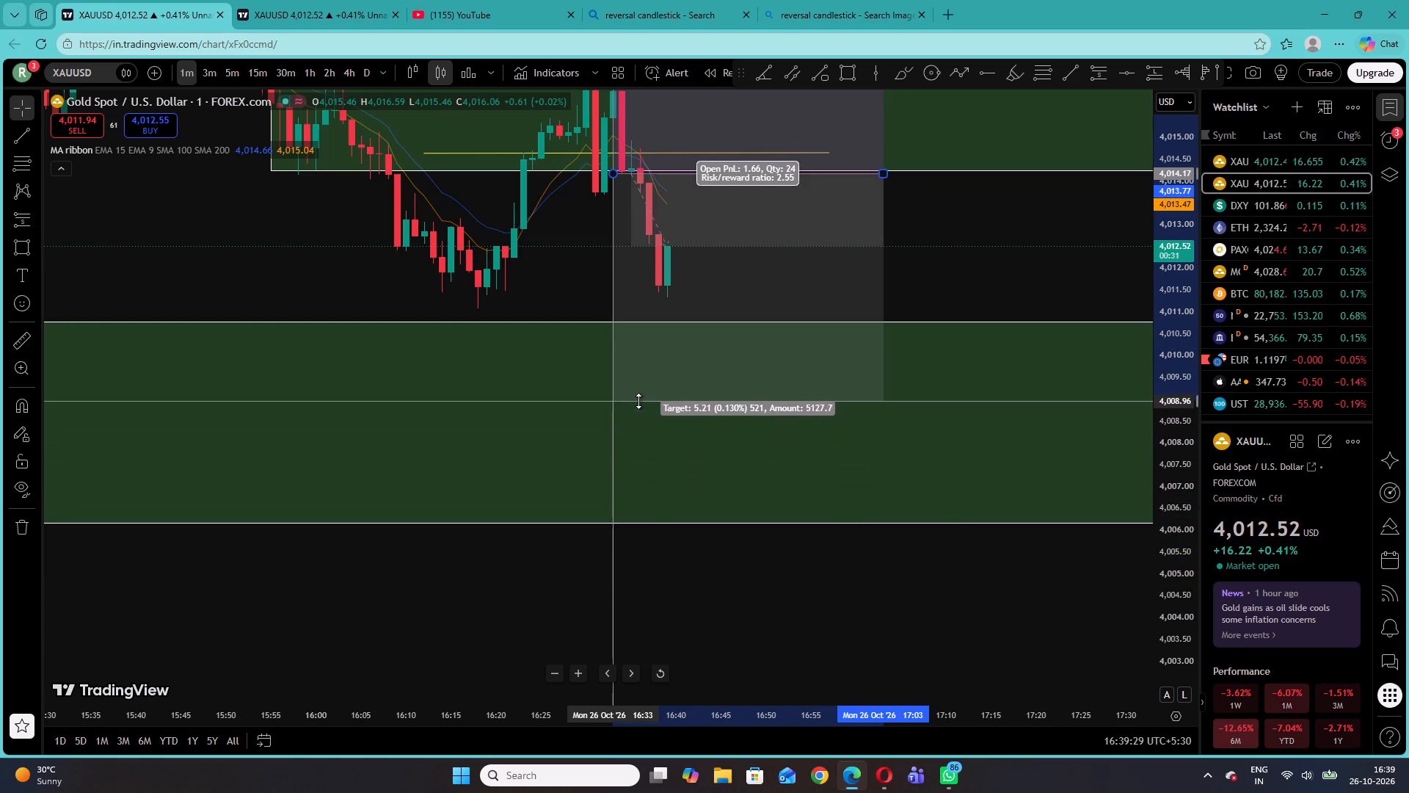
pyautogui.moveTo(638, 401); pyautogui.dragTo(641, 375)
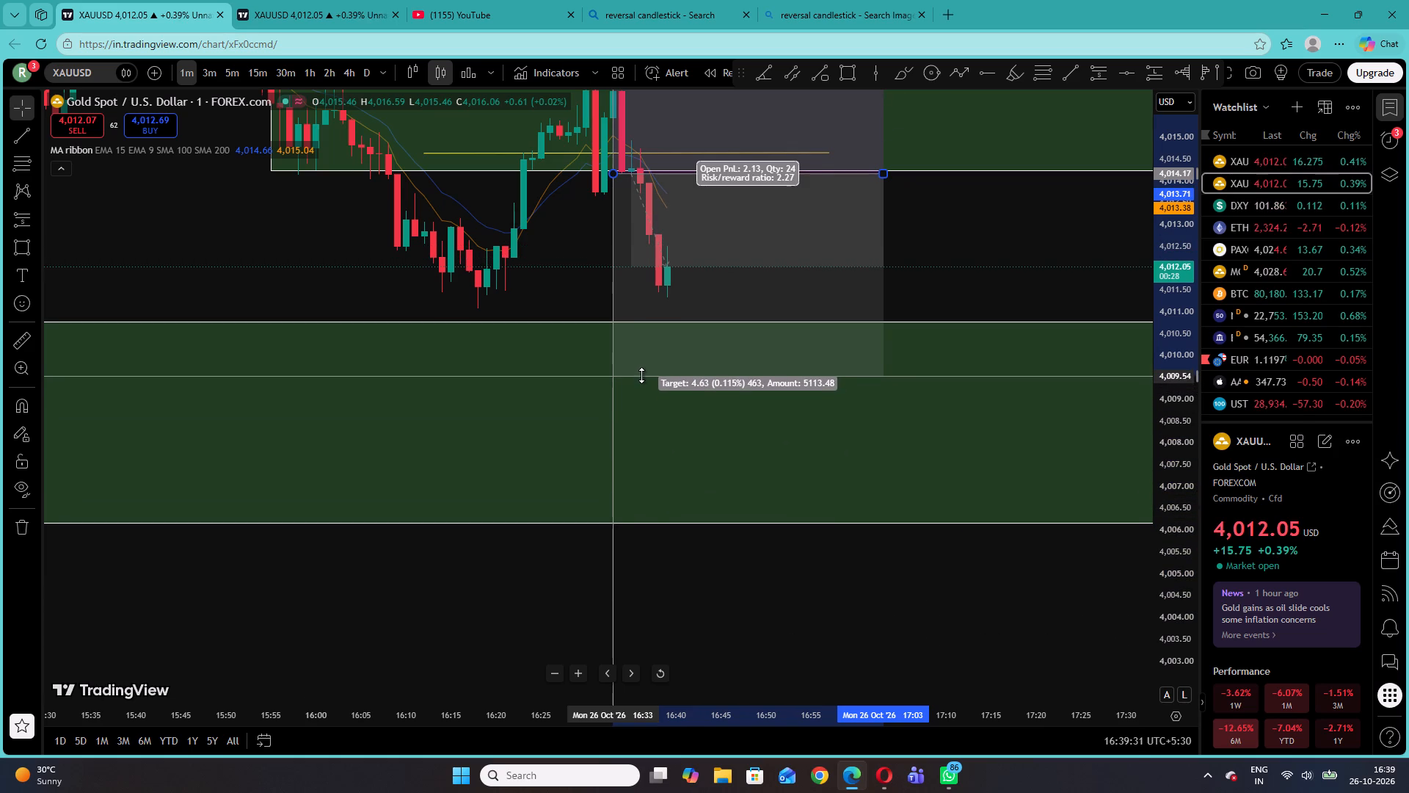
pyautogui.moveTo(641, 375); pyautogui.dragTo(642, 420)
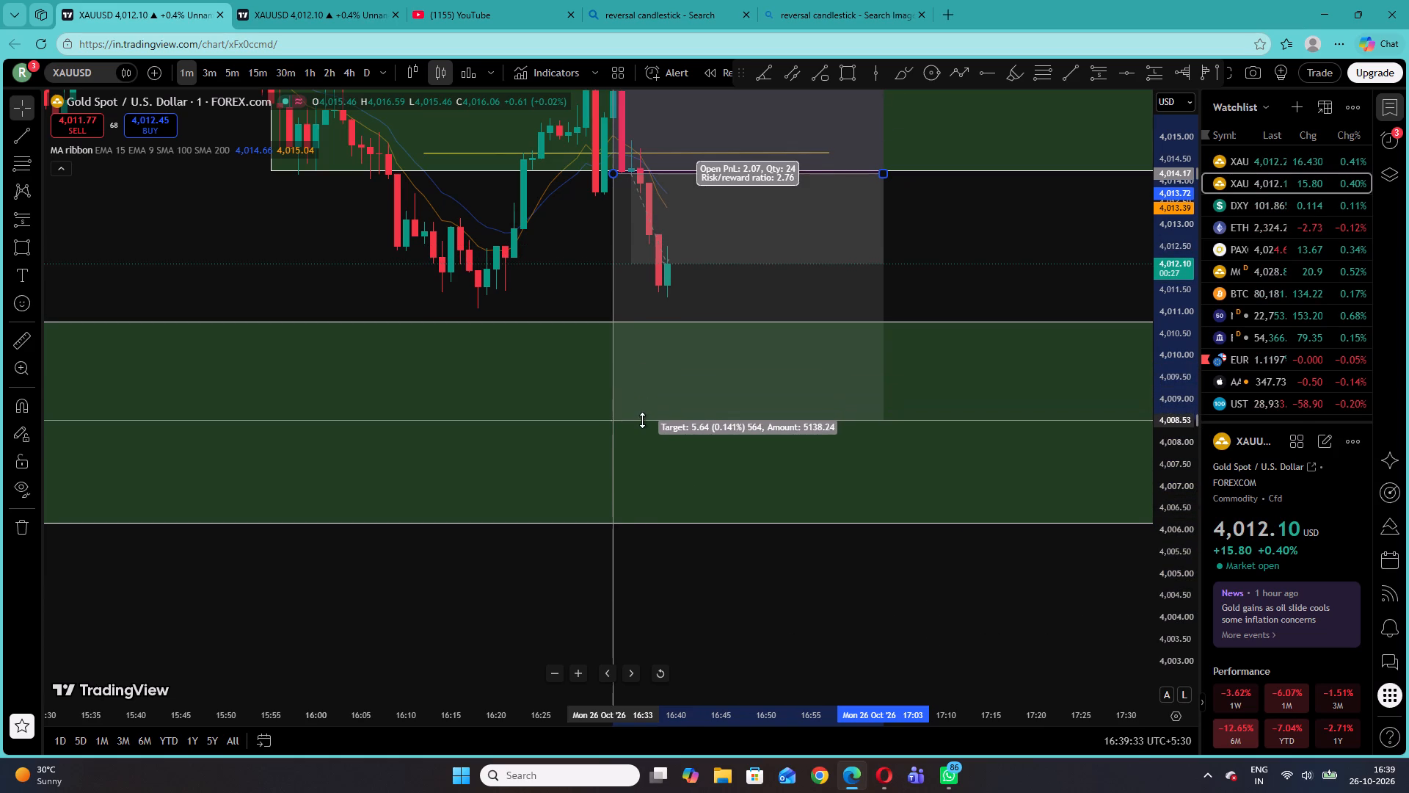
pyautogui.moveTo(642, 420); pyautogui.dragTo(645, 443)
pyautogui.click(1009, 233)
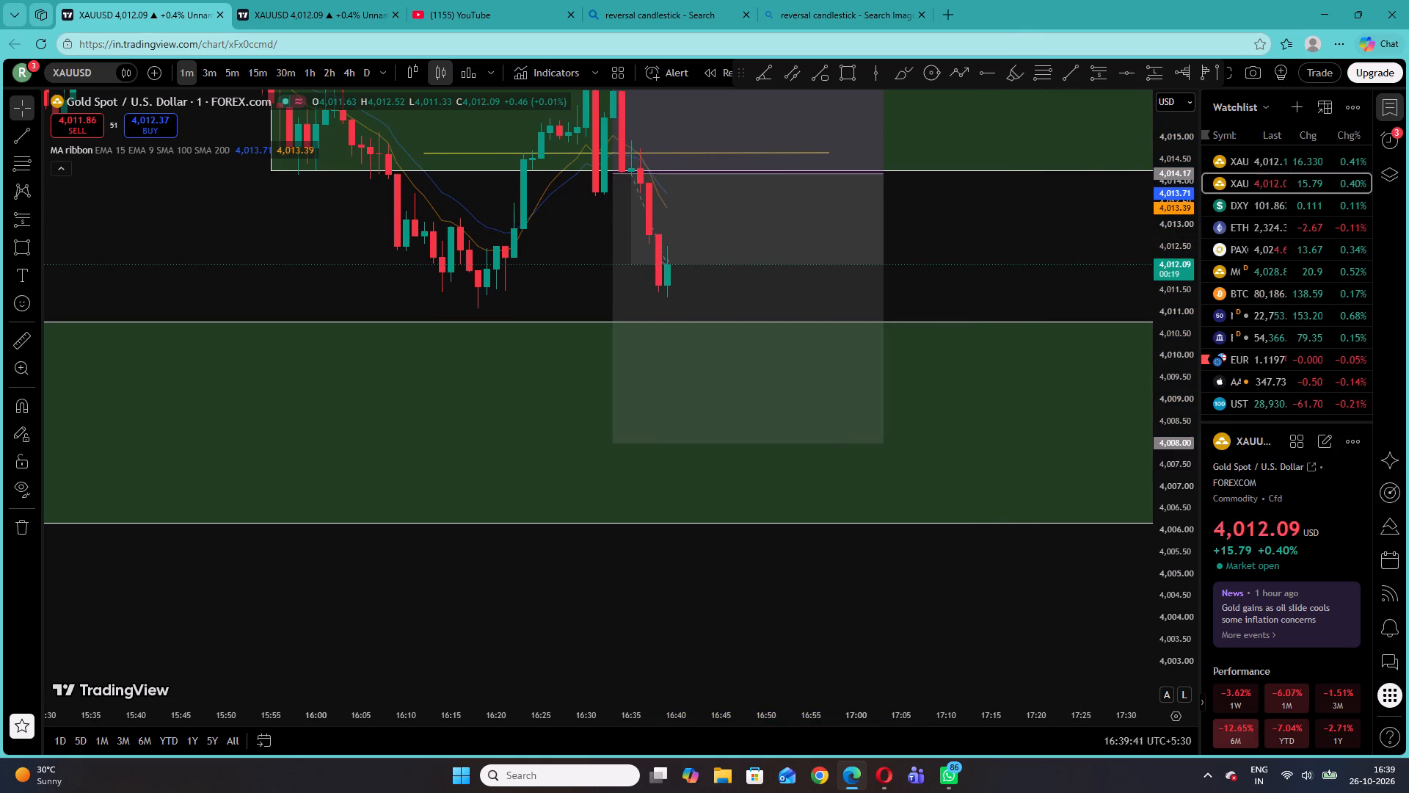
# On the second XAUUSD chart, place a long position from 13:50 to about 13:56 on 20 October, with entry 4,121.86, stop 4,120.97 and target 4,125.06.
pyautogui.click(341, 0)
pyautogui.moveTo(1140, 479); pyautogui.dragTo(1016, 171)
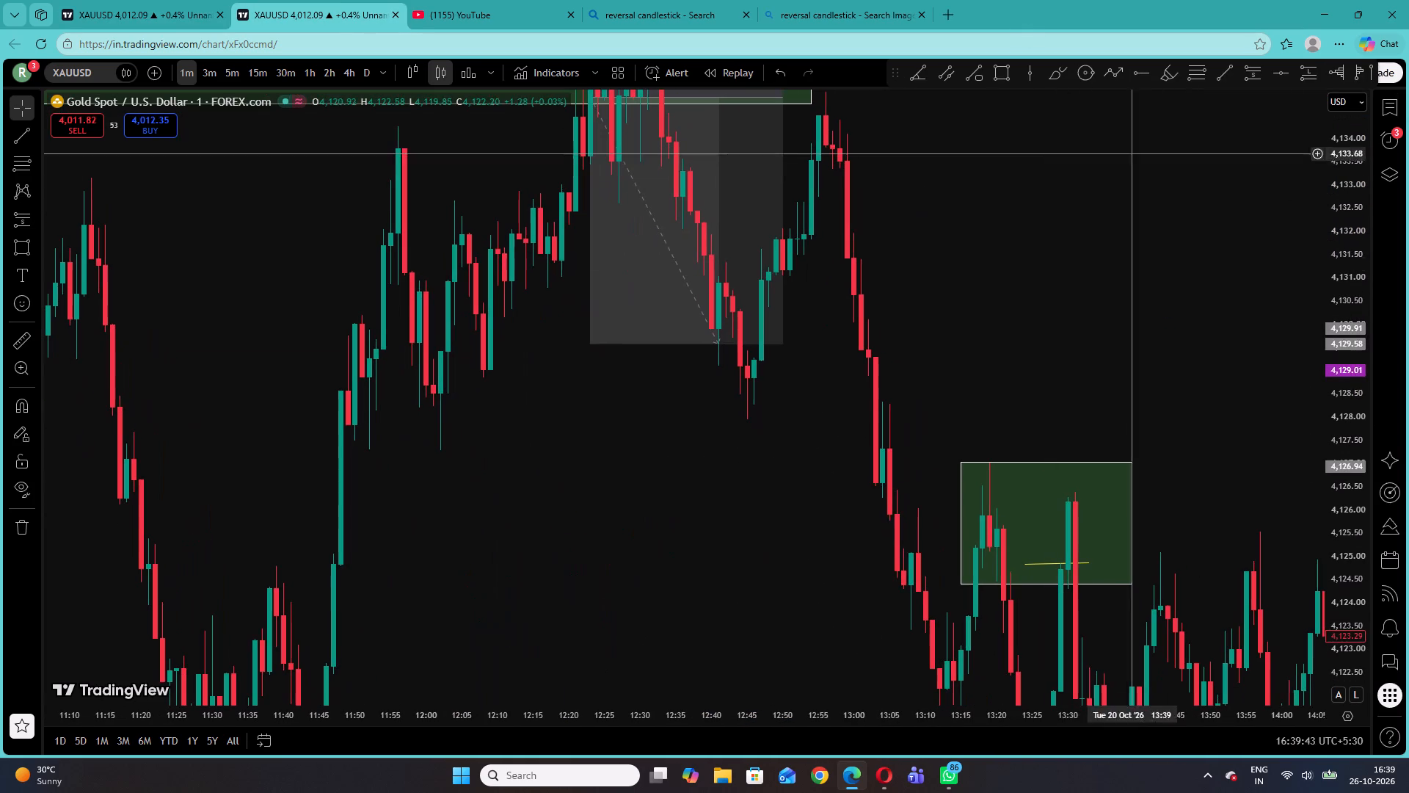
pyautogui.moveTo(1344, 416); pyautogui.dragTo(1369, 527)
pyautogui.moveTo(1235, 405); pyautogui.dragTo(764, 216)
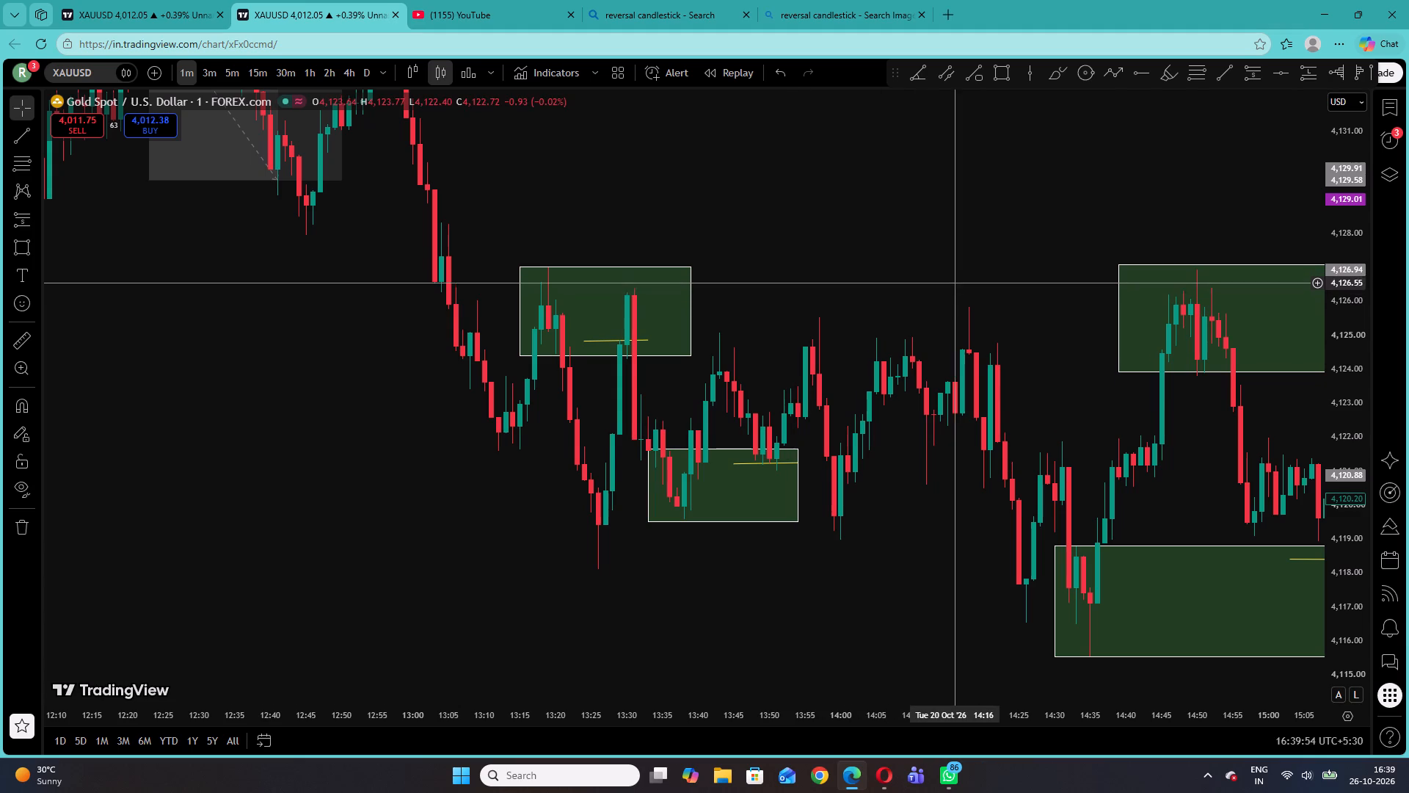
pyautogui.moveTo(957, 281); pyautogui.dragTo(729, 228)
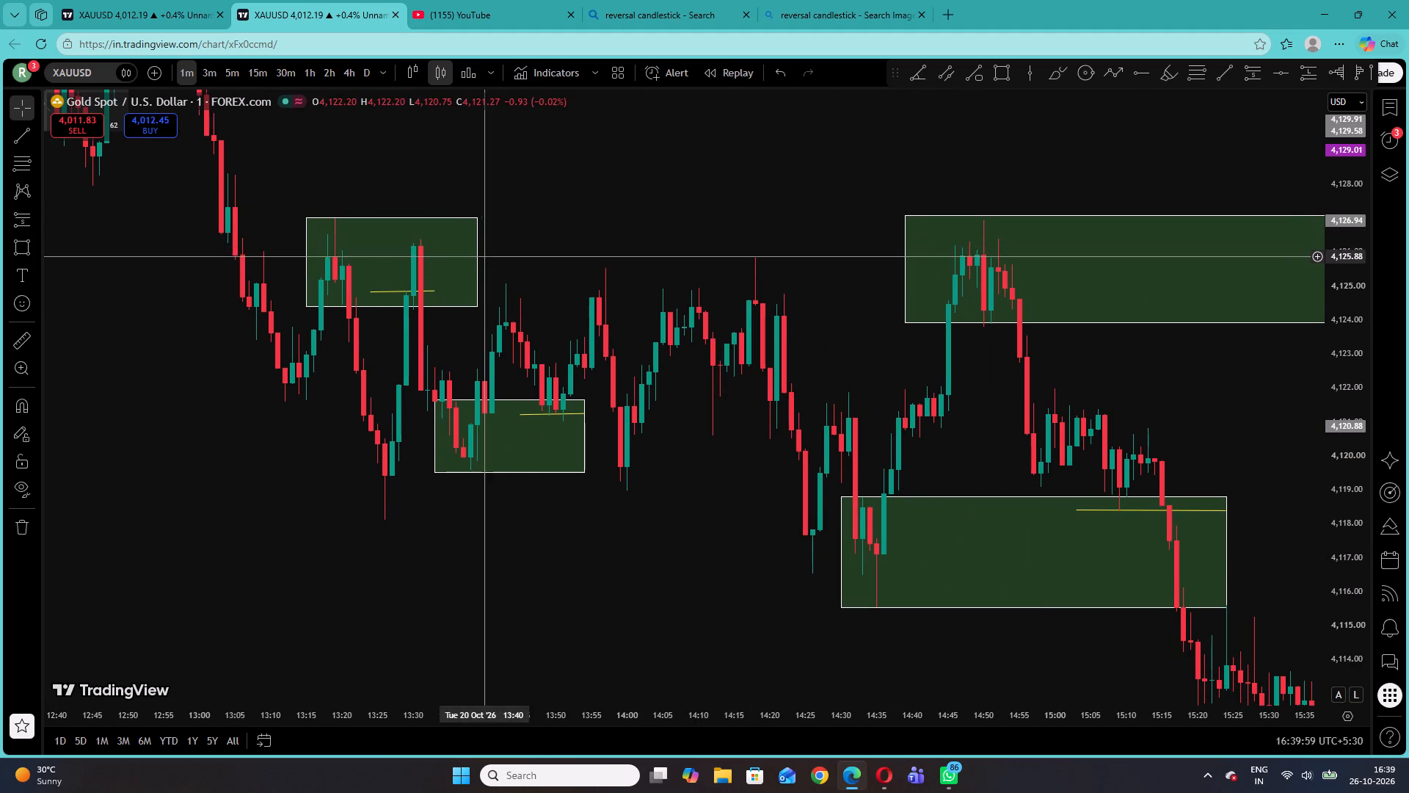
pyautogui.click(40, 218)
pyautogui.click(80, 243)
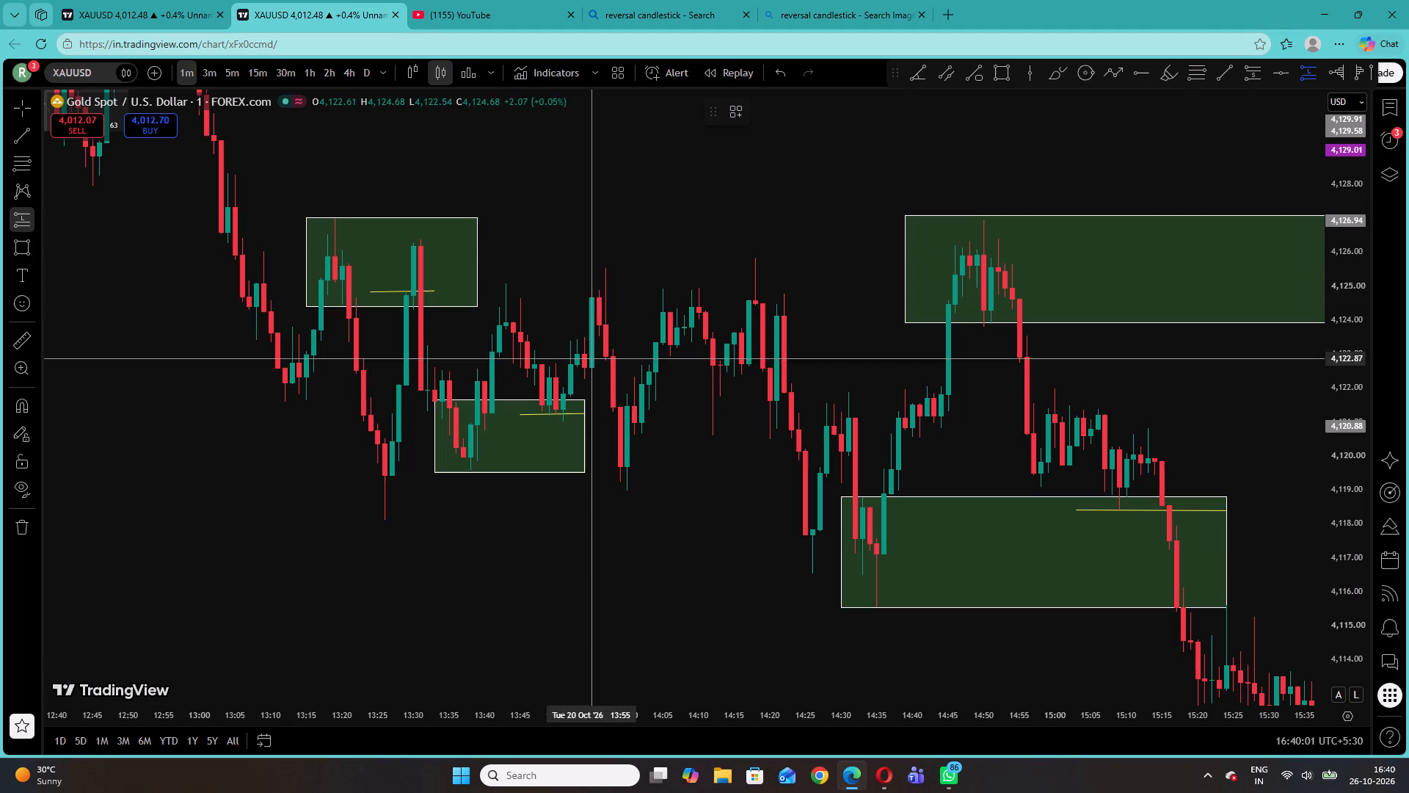
pyautogui.click(553, 393)
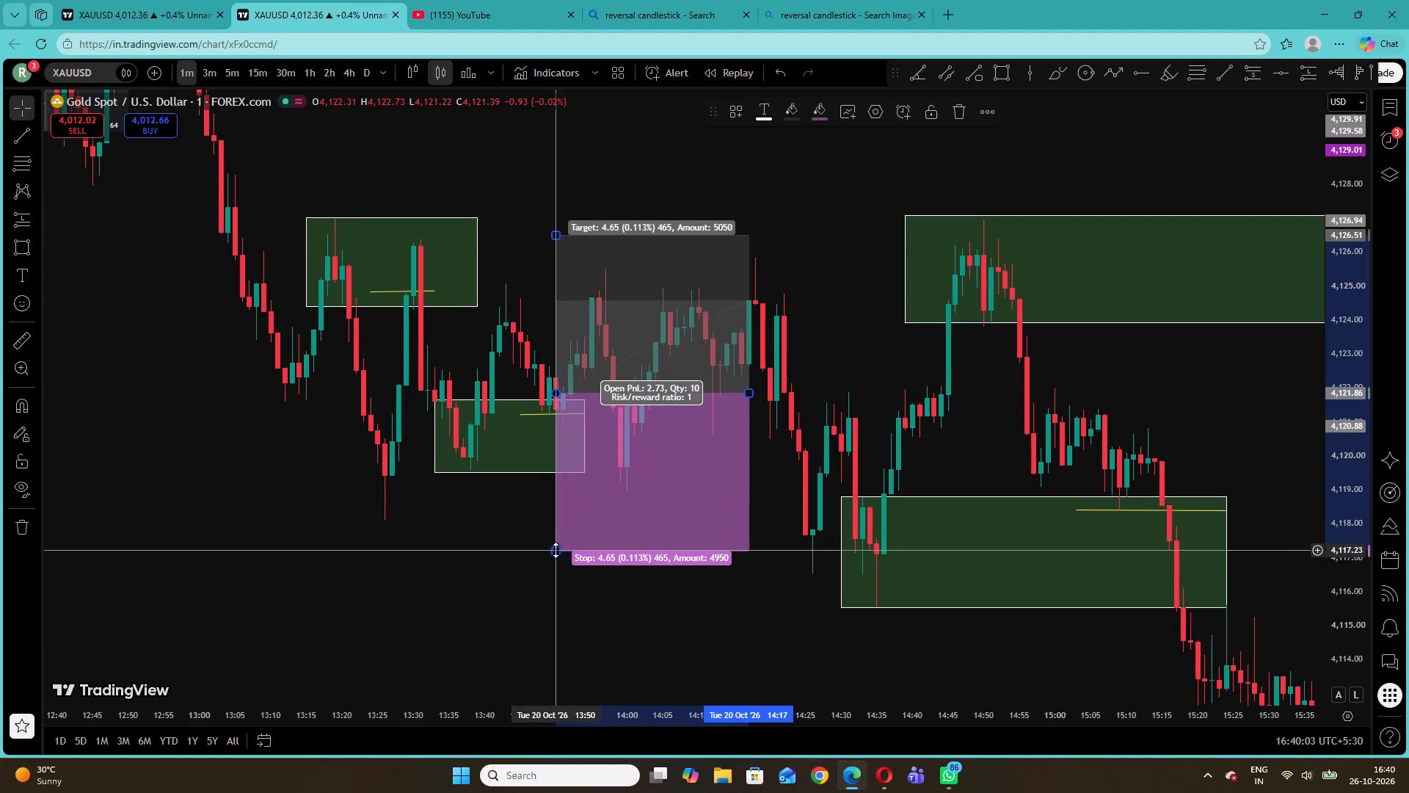
pyautogui.moveTo(556, 550); pyautogui.dragTo(591, 423)
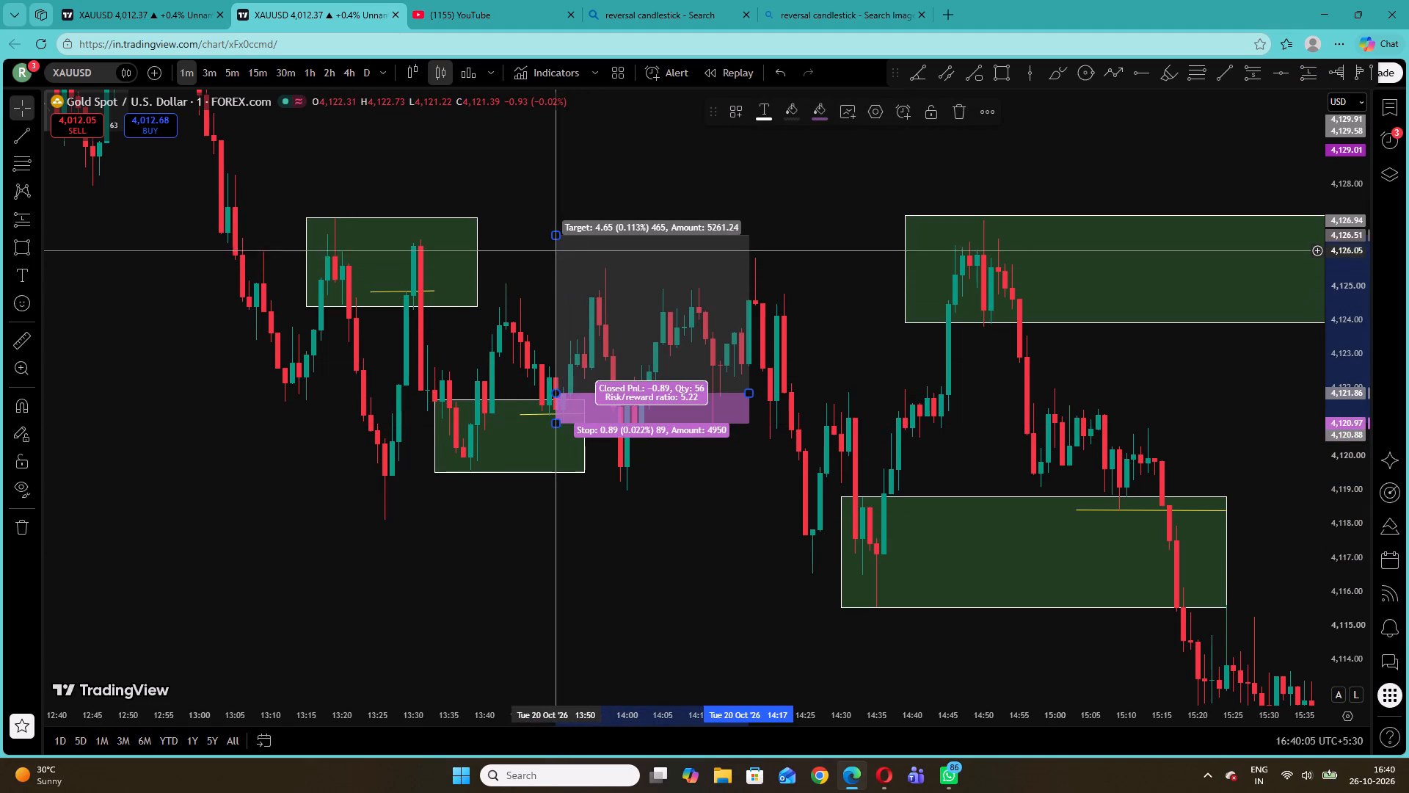
pyautogui.moveTo(552, 236); pyautogui.dragTo(559, 284)
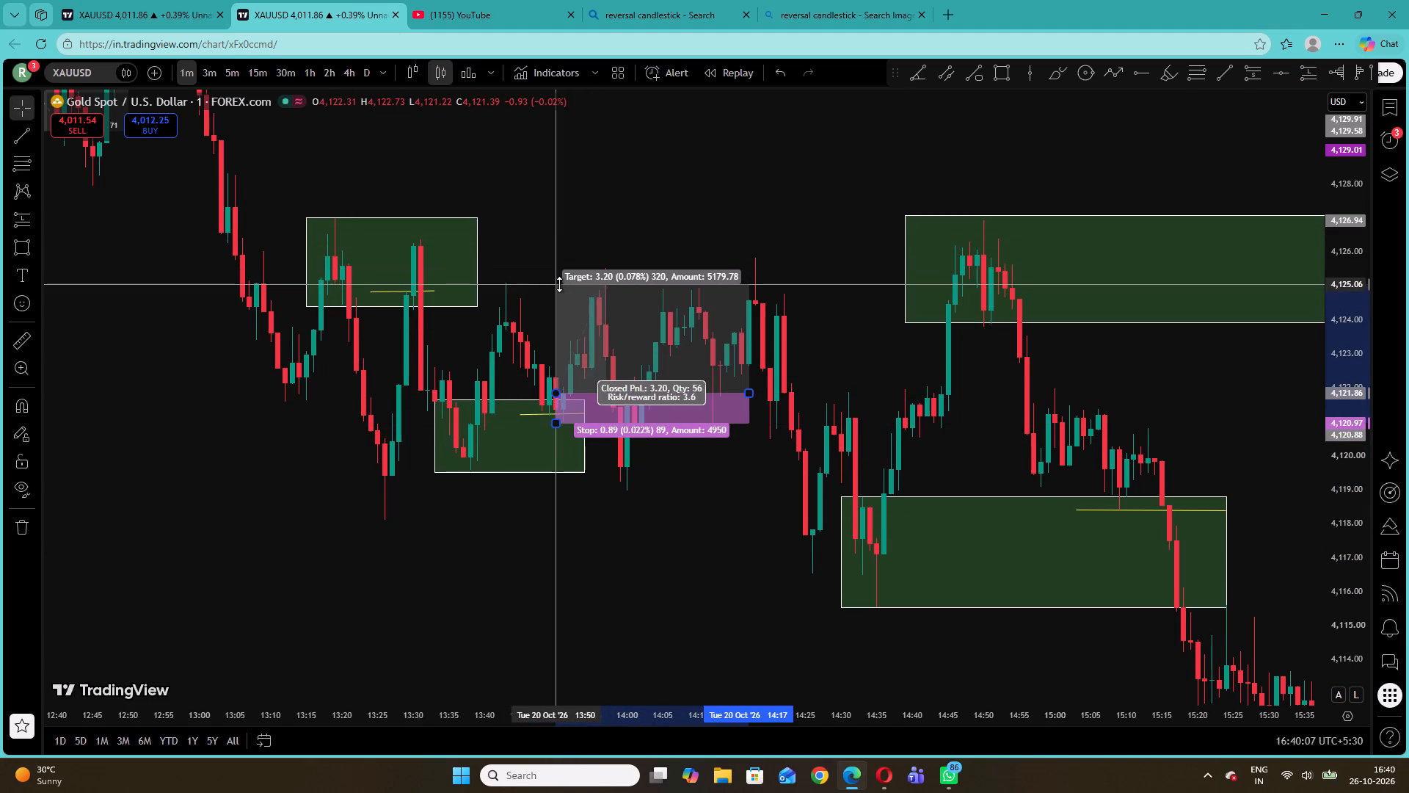
pyautogui.moveTo(559, 284); pyautogui.dragTo(560, 284)
pyautogui.click(589, 234)
pyautogui.moveTo(749, 390); pyautogui.dragTo(600, 391)
pyautogui.click(721, 330)
# Place a short position at 16:40 on 20 October, at the 14:39 zone, with entry 4,123.99, stop 4,124.78 and target 4,121.39.
pyautogui.moveTo(811, 247); pyautogui.dragTo(614, 228)
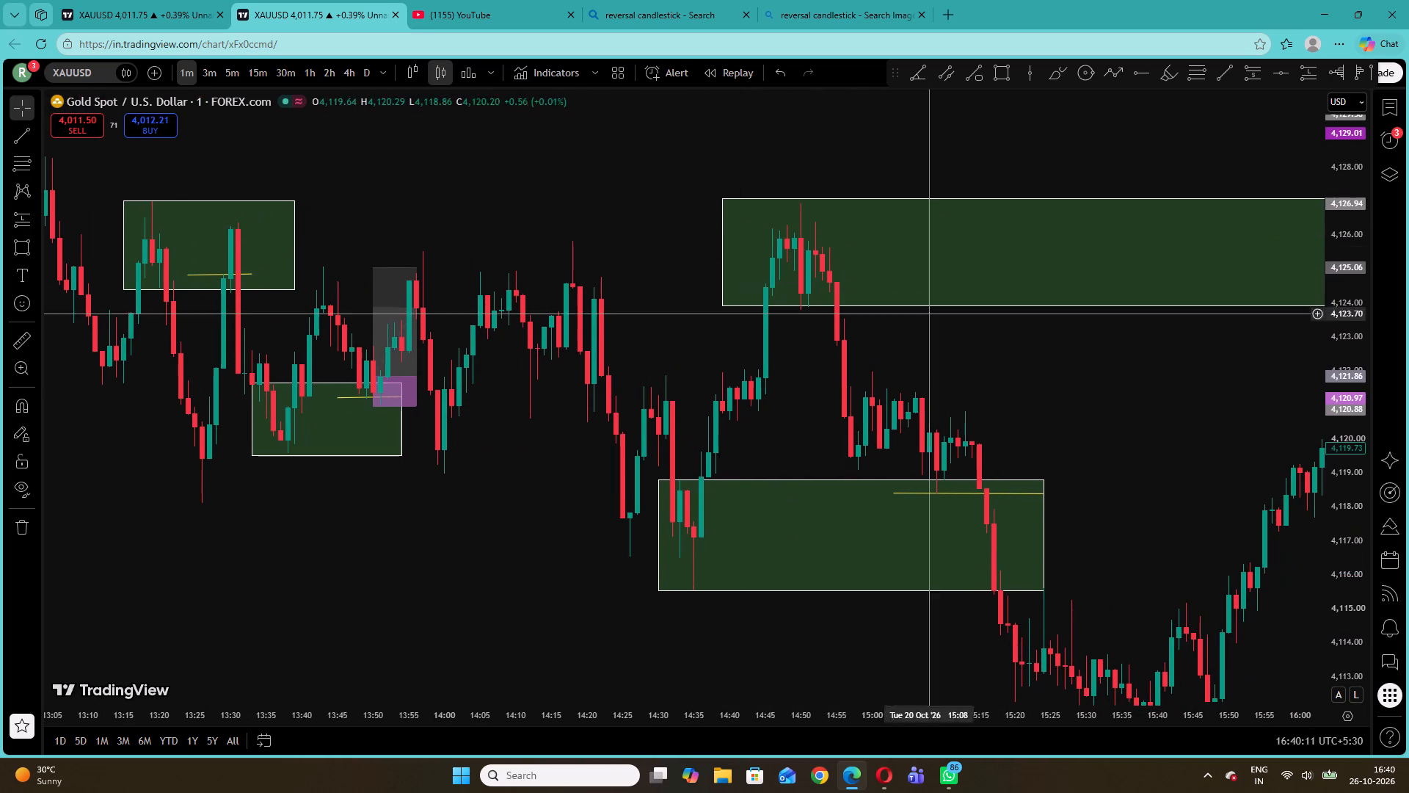
pyautogui.moveTo(1099, 391); pyautogui.dragTo(820, 311)
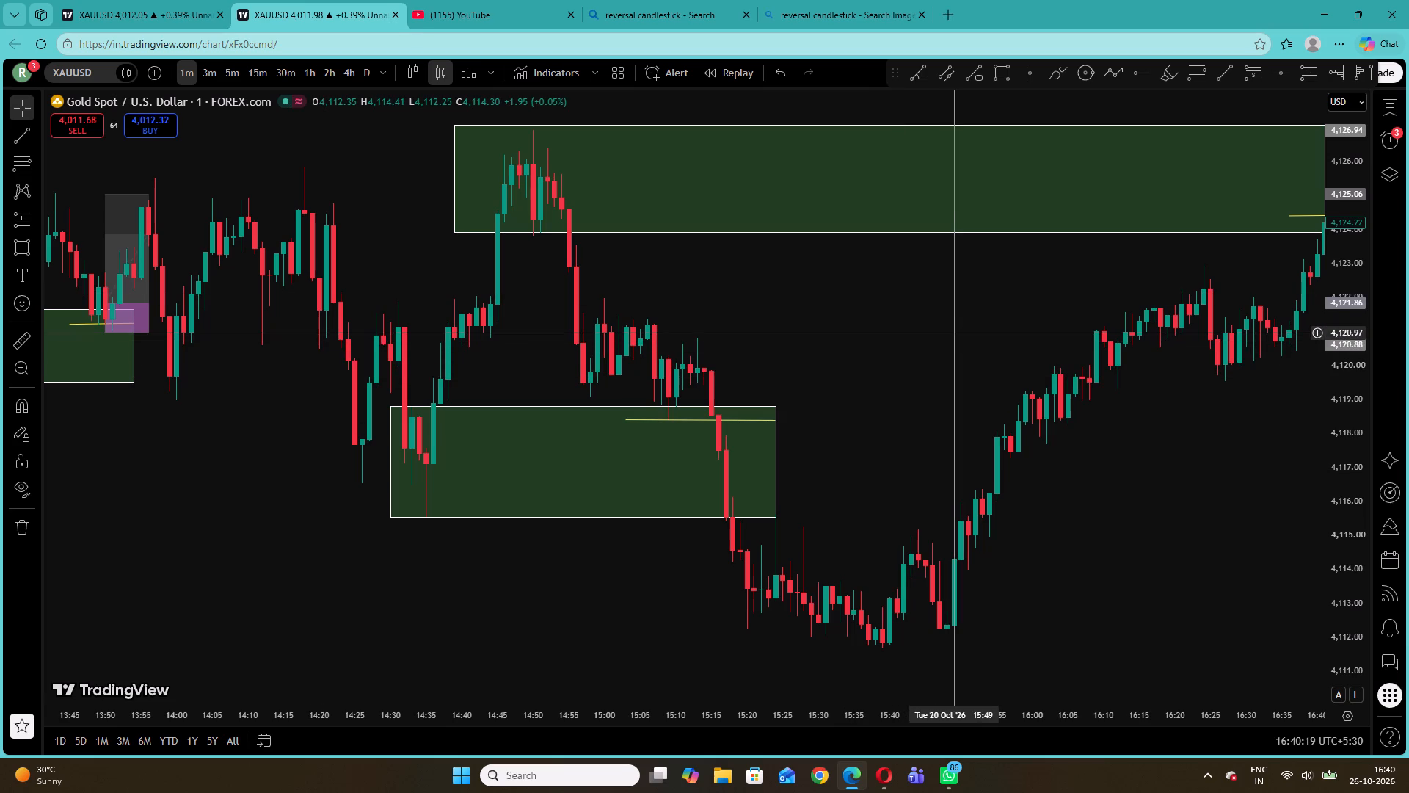
pyautogui.moveTo(953, 333); pyautogui.dragTo(269, 403)
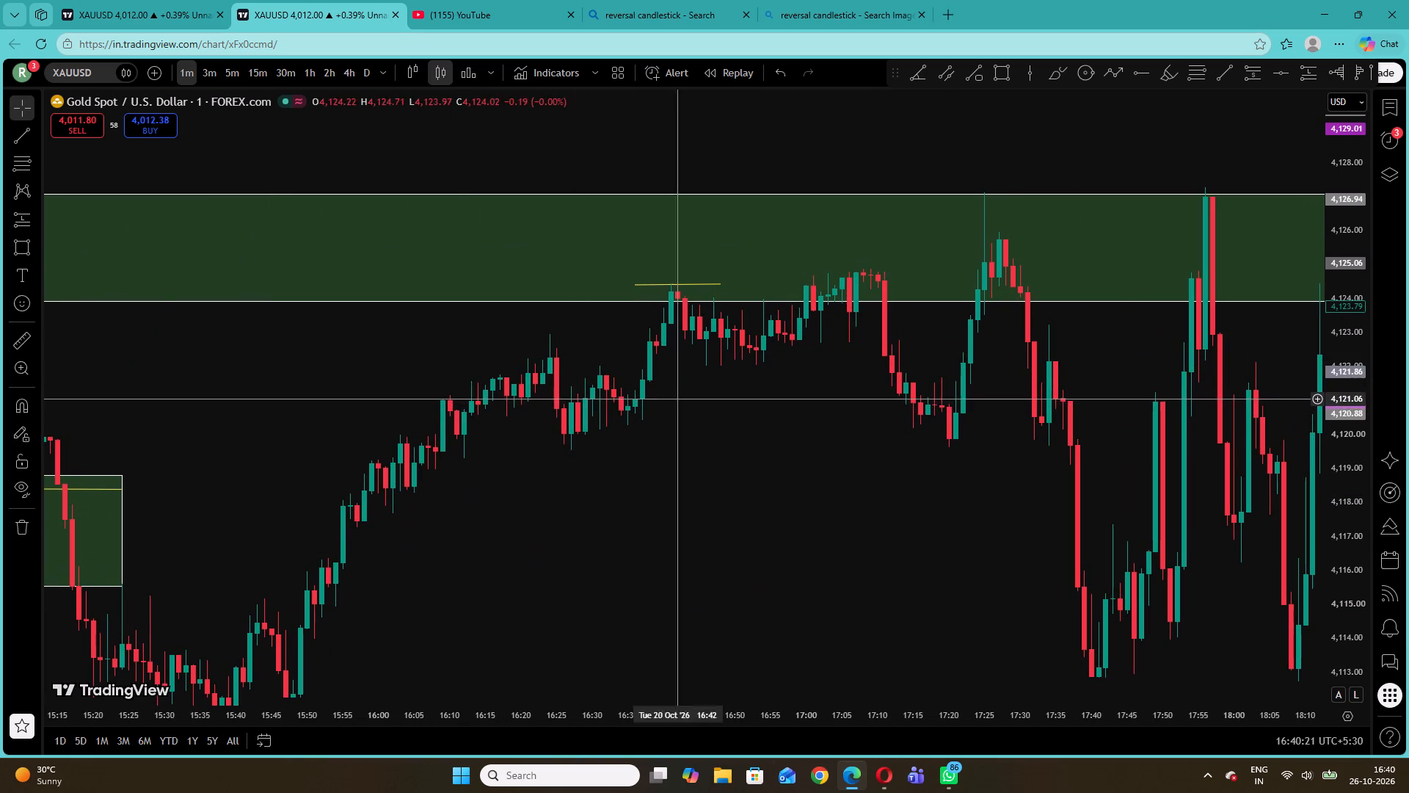
pyautogui.moveTo(1328, 470); pyautogui.dragTo(1292, 233)
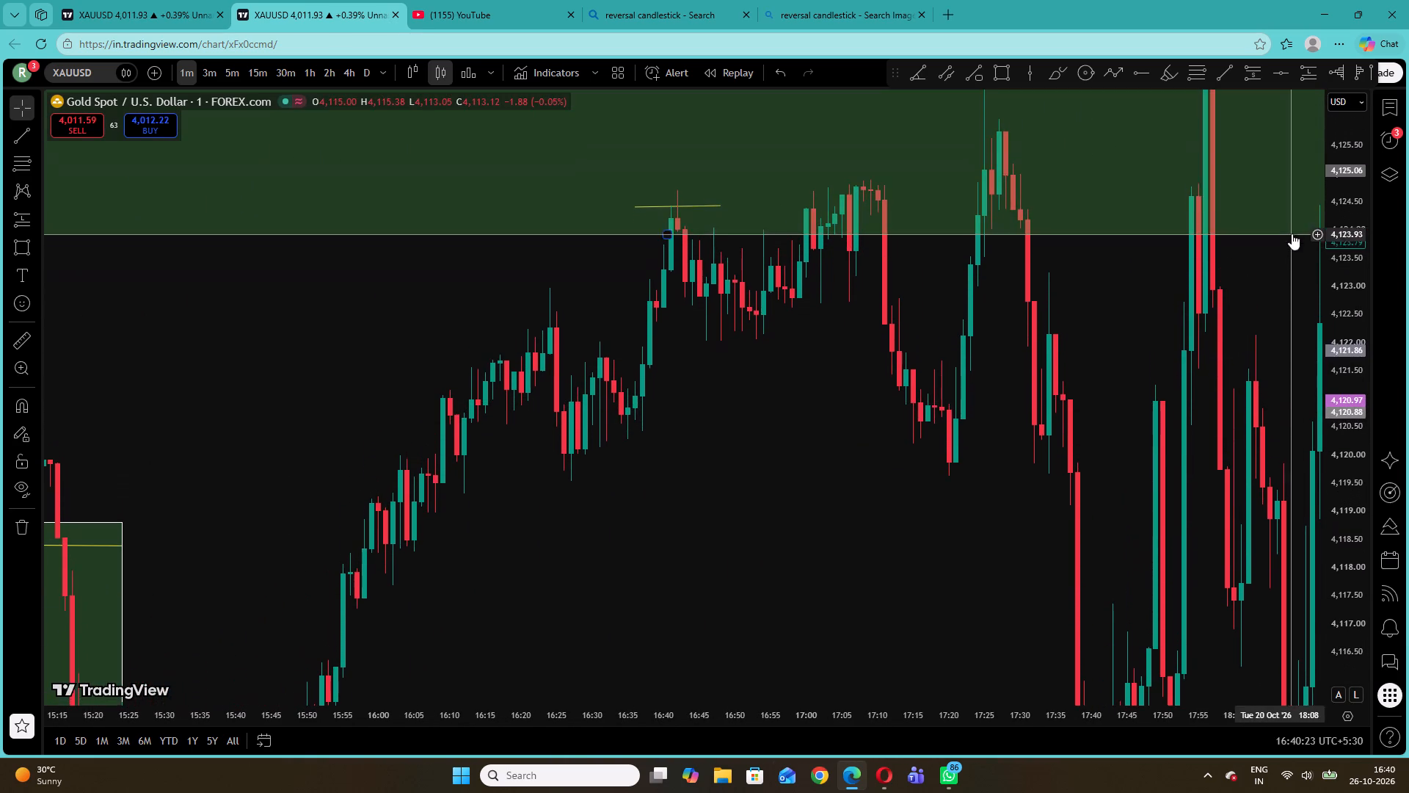
pyautogui.moveTo(1292, 233); pyautogui.dragTo(1292, 234)
pyautogui.moveTo(860, 375); pyautogui.dragTo(806, 471)
pyautogui.click(34, 221)
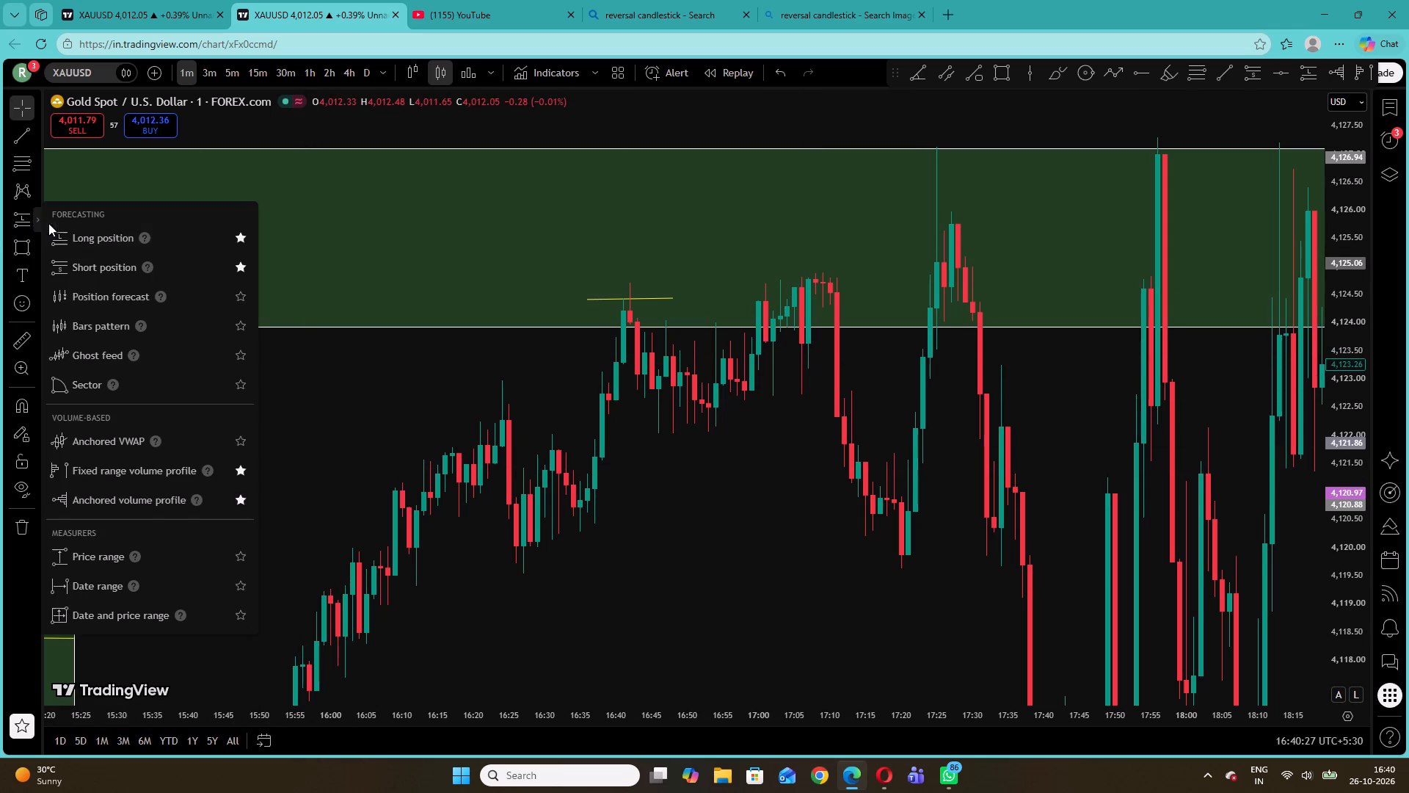
pyautogui.click(70, 258)
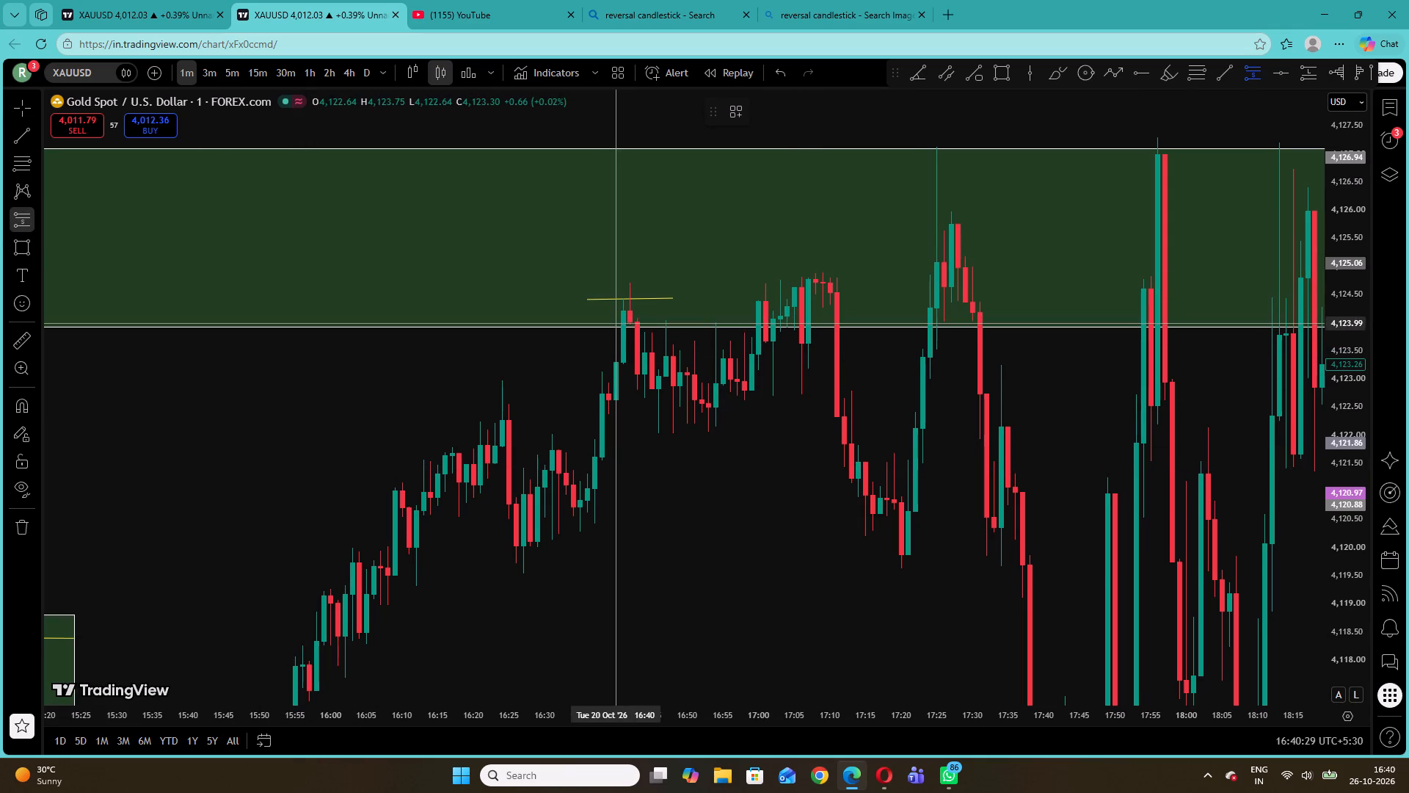
pyautogui.click(619, 323)
pyautogui.moveTo(615, 149); pyautogui.dragTo(605, 257)
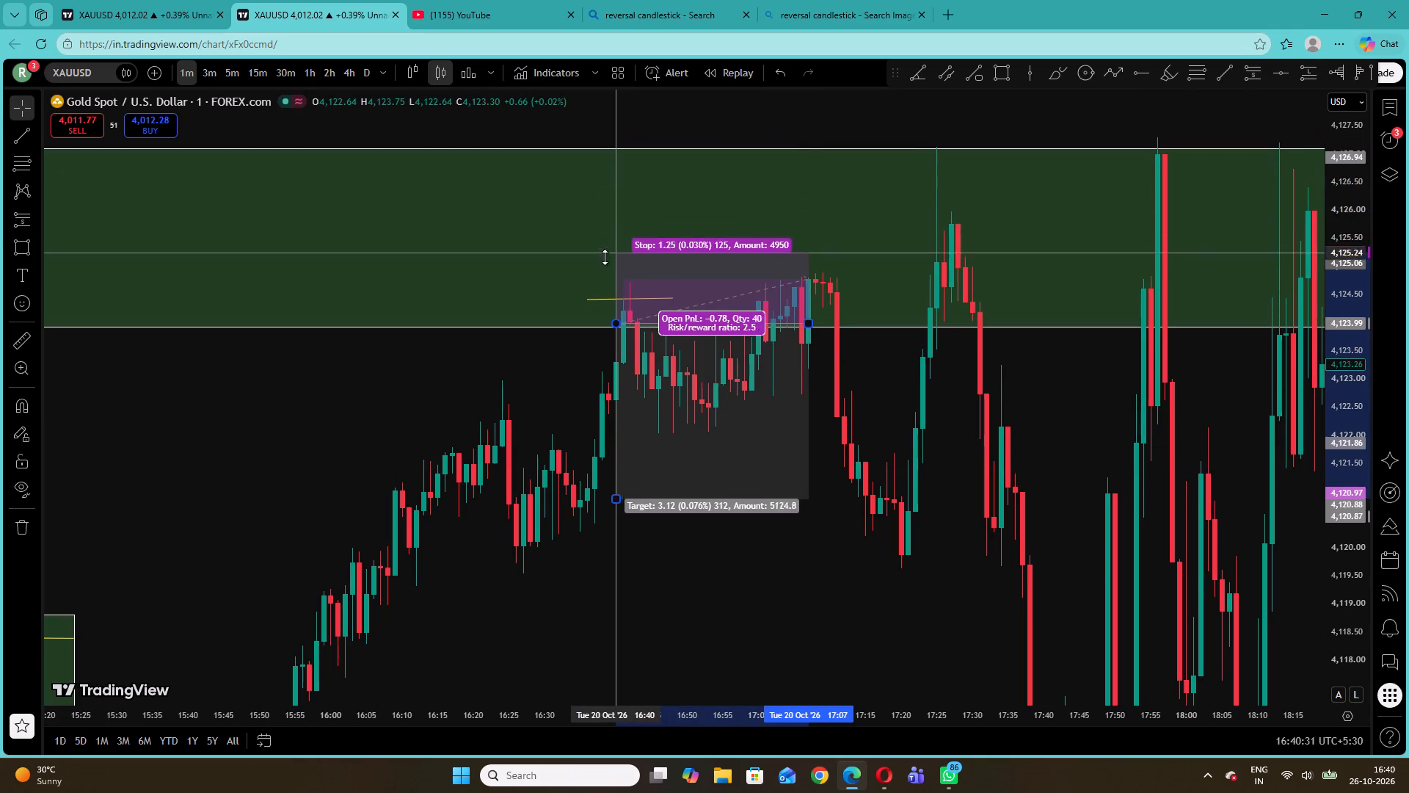
pyautogui.moveTo(605, 257); pyautogui.dragTo(606, 279)
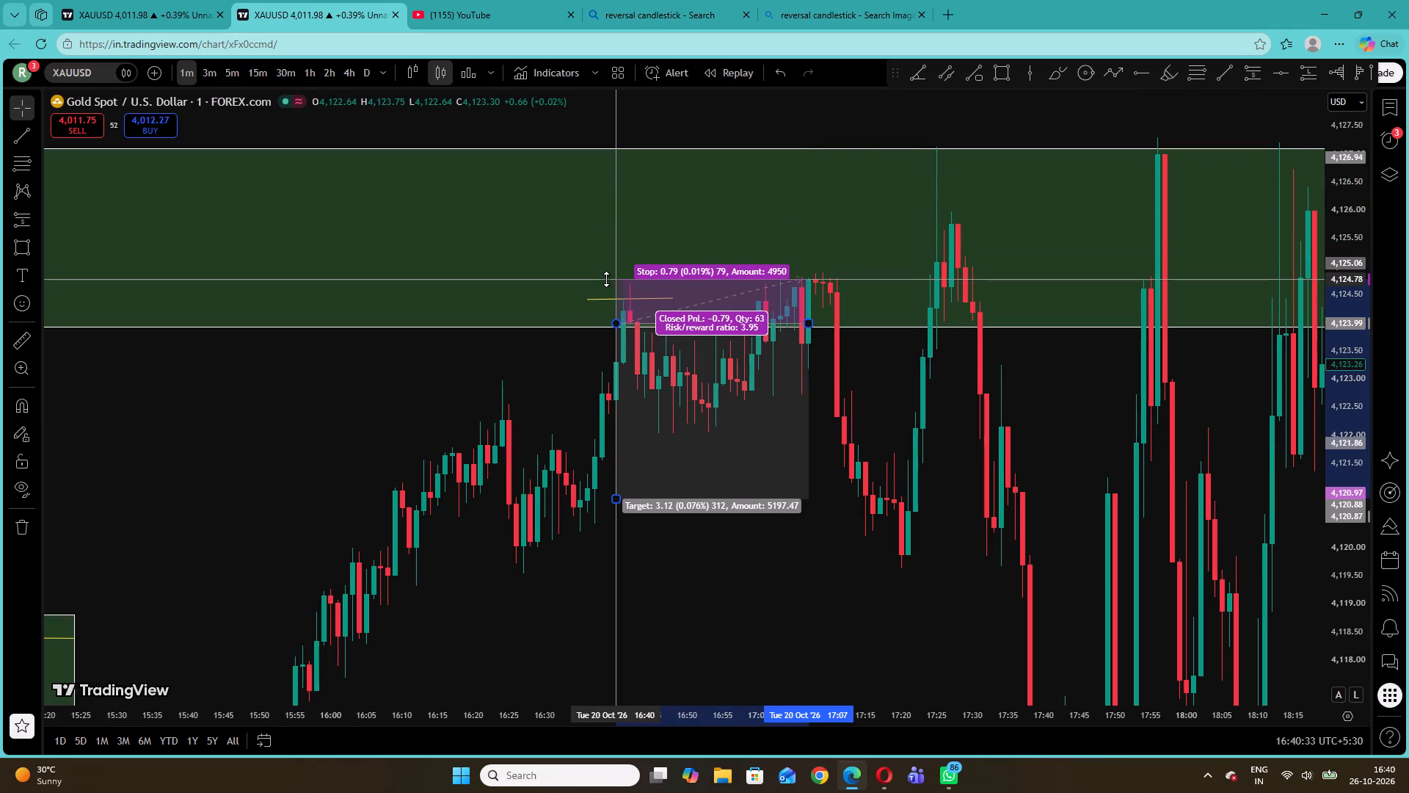
pyautogui.moveTo(606, 279); pyautogui.dragTo(607, 279)
pyautogui.click(564, 386)
pyautogui.moveTo(616, 497); pyautogui.dragTo(619, 486)
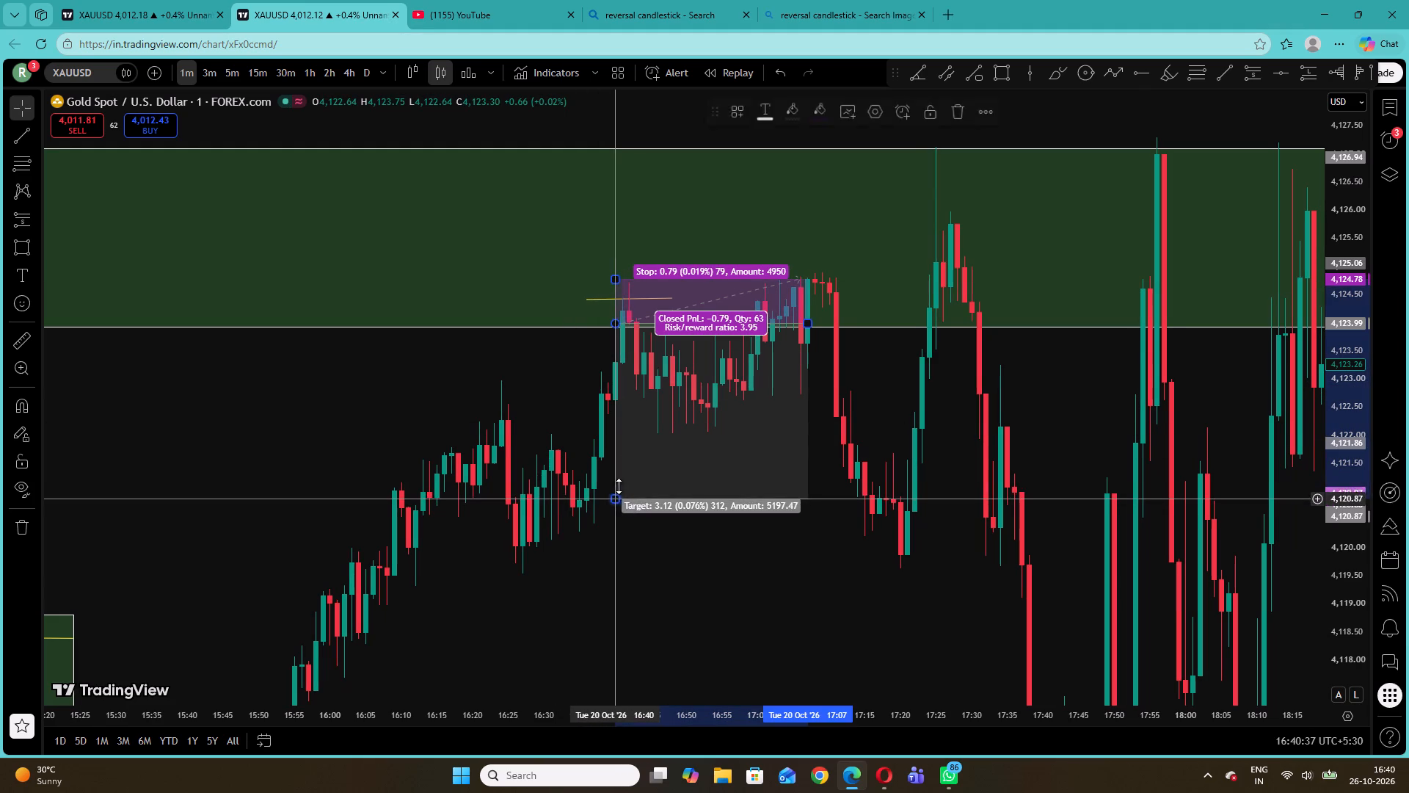
pyautogui.moveTo(619, 486); pyautogui.dragTo(632, 441)
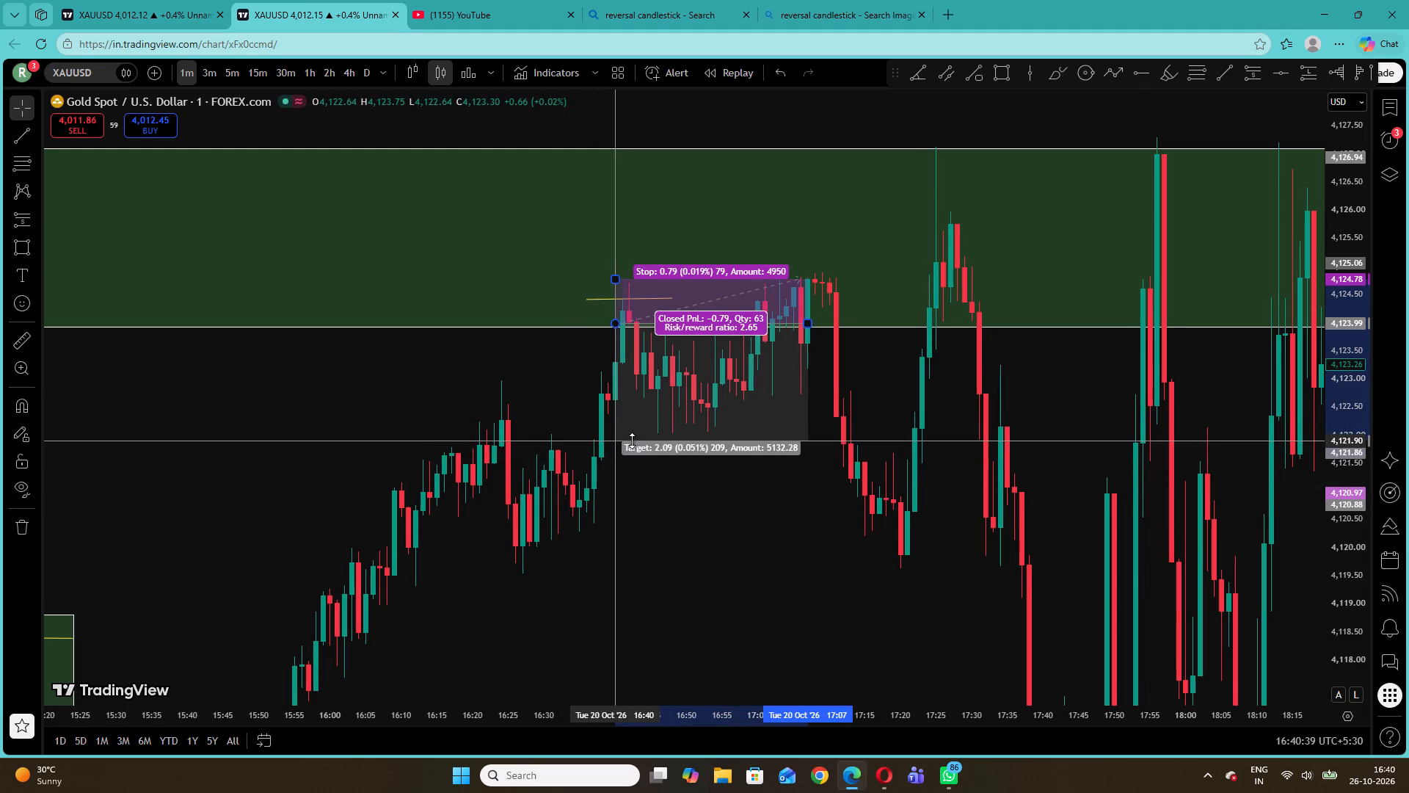
pyautogui.moveTo(632, 441); pyautogui.dragTo(628, 469)
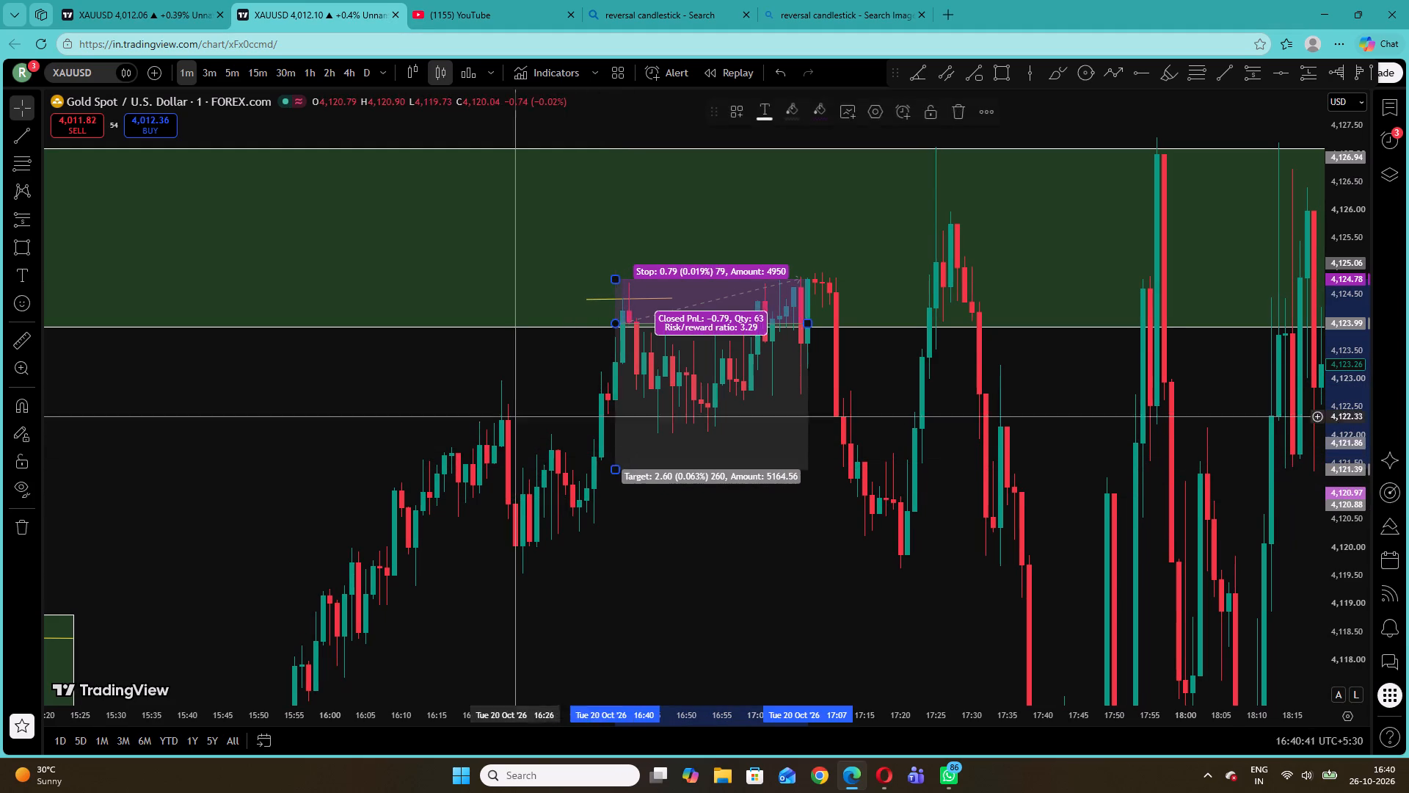
pyautogui.click(484, 372)
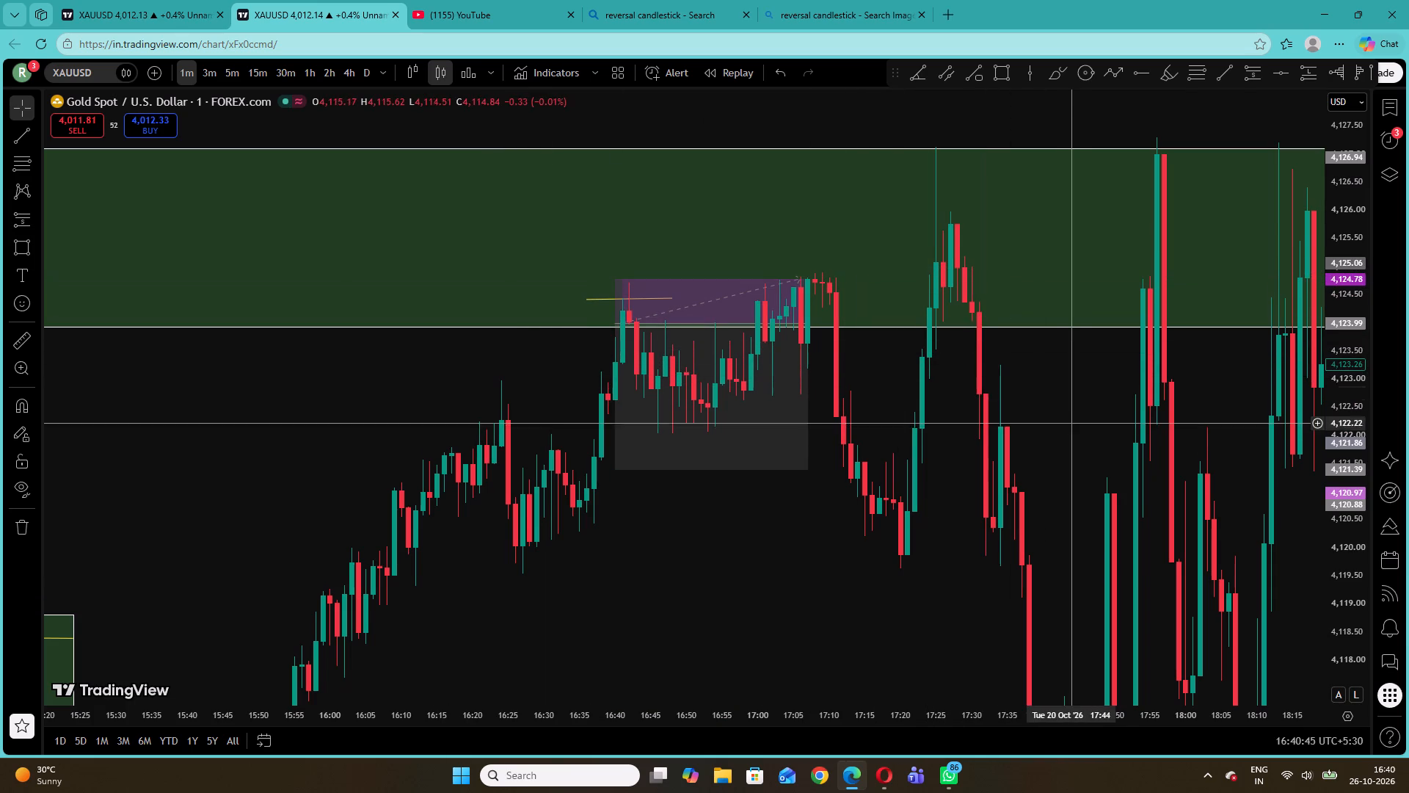
# Examine the 20 October zone starting at about 18:57 and the price reaction in it near 19:35.
pyautogui.moveTo(1099, 403); pyautogui.dragTo(494, 366)
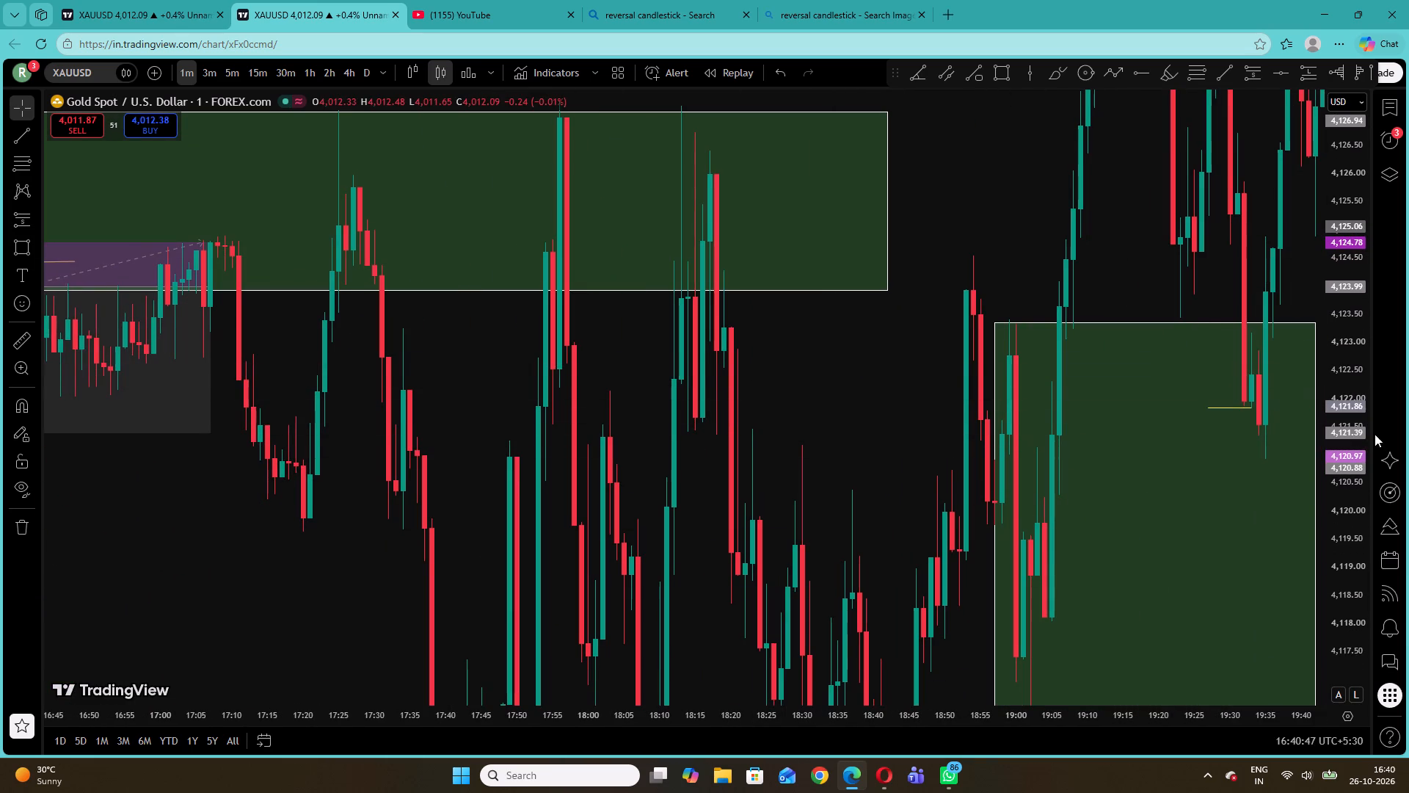
pyautogui.moveTo(1361, 391); pyautogui.dragTo(1343, 644)
pyautogui.moveTo(994, 195); pyautogui.dragTo(946, 206)
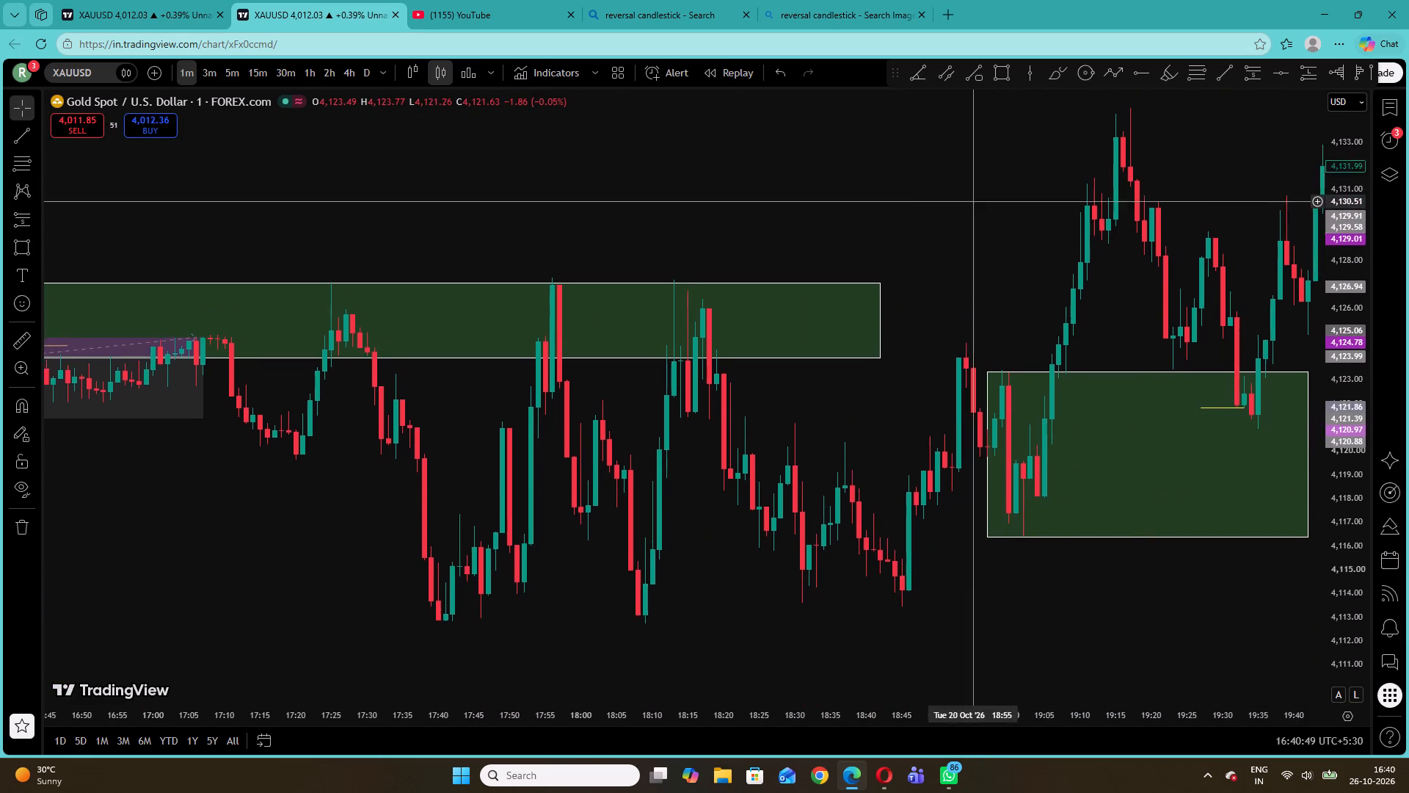
pyautogui.moveTo(946, 206); pyautogui.dragTo(585, 250)
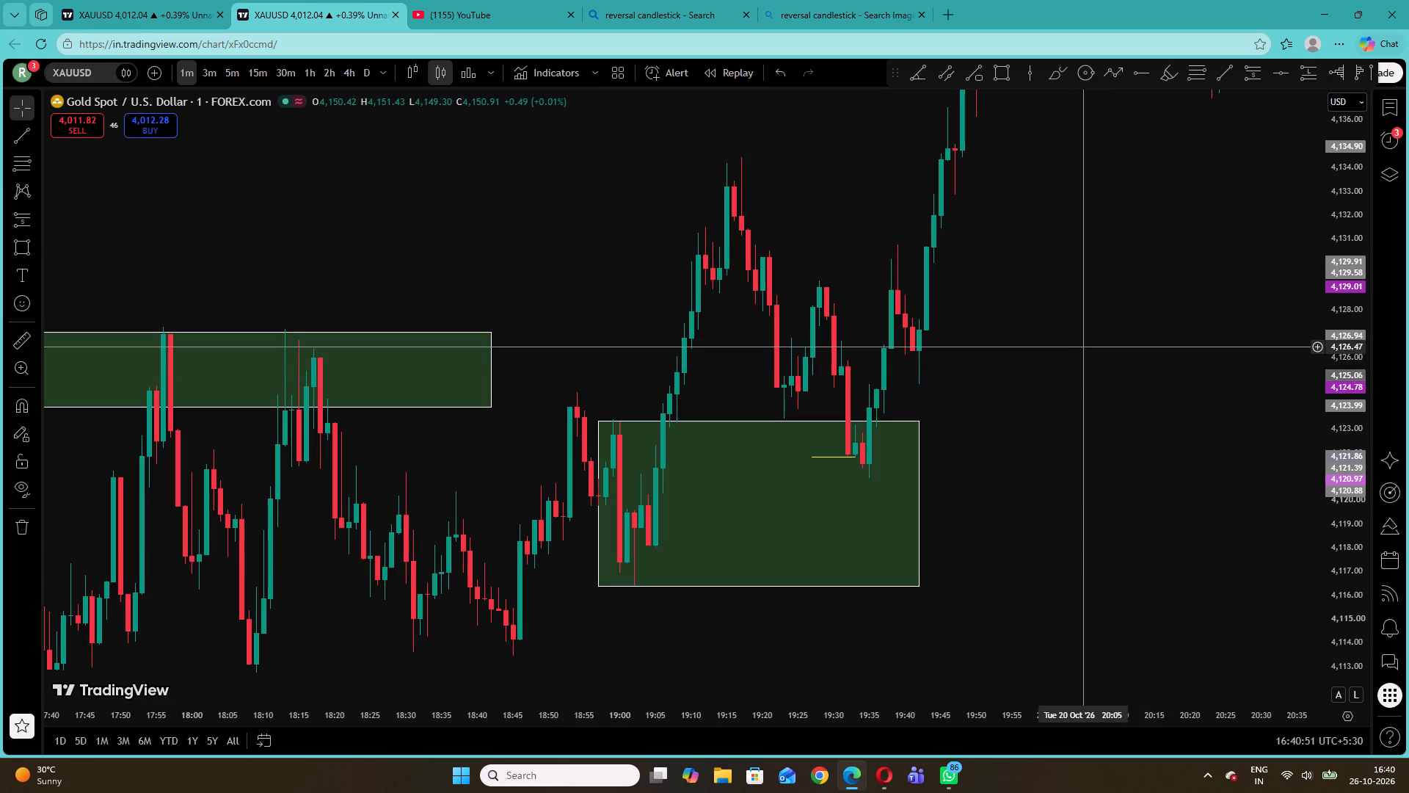
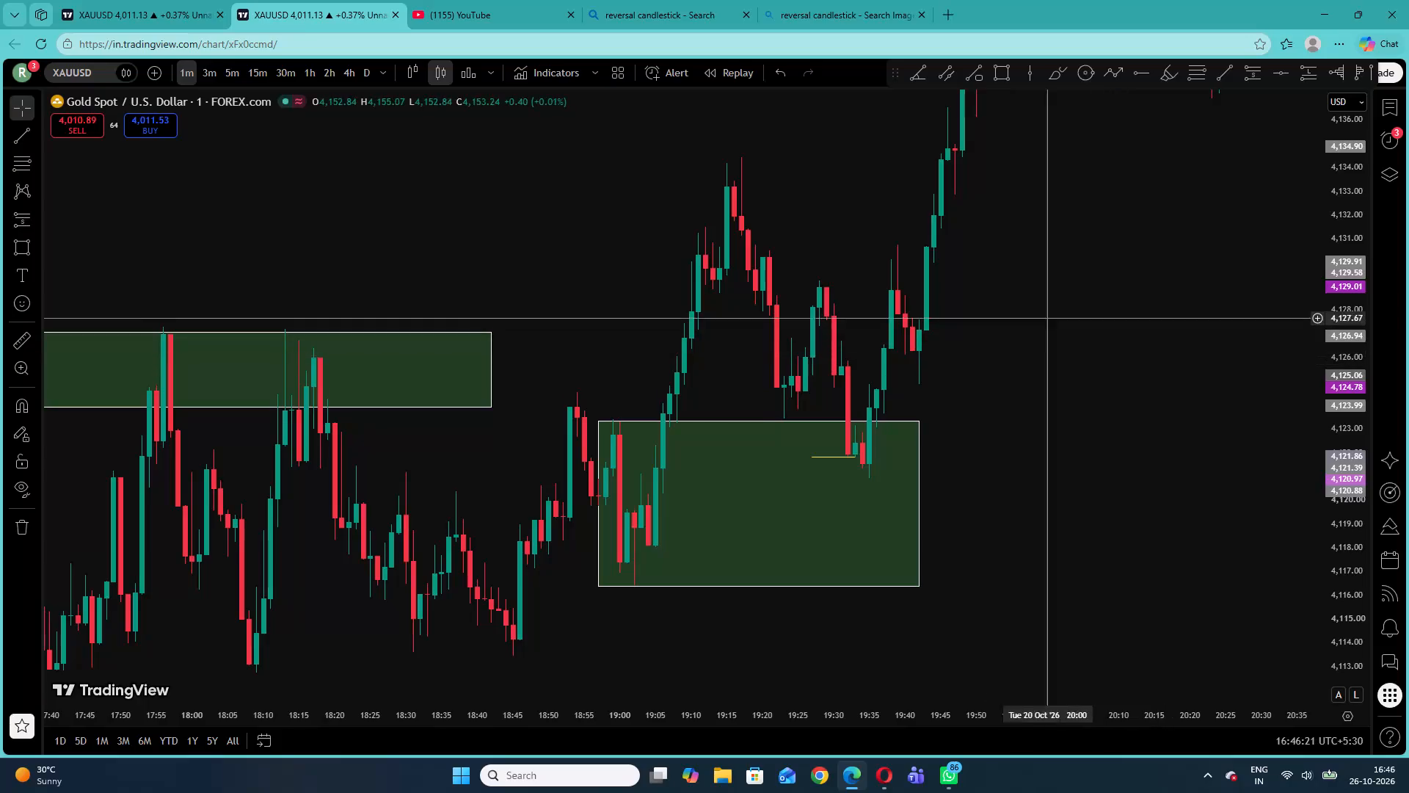
# Place a long position at 19:34 on 20 October, at the 18:57 zone, with entry 4,124.71, stop 4,122.91 and target 4,133.13.
pyautogui.moveTo(1340, 385); pyautogui.dragTo(1329, 540)
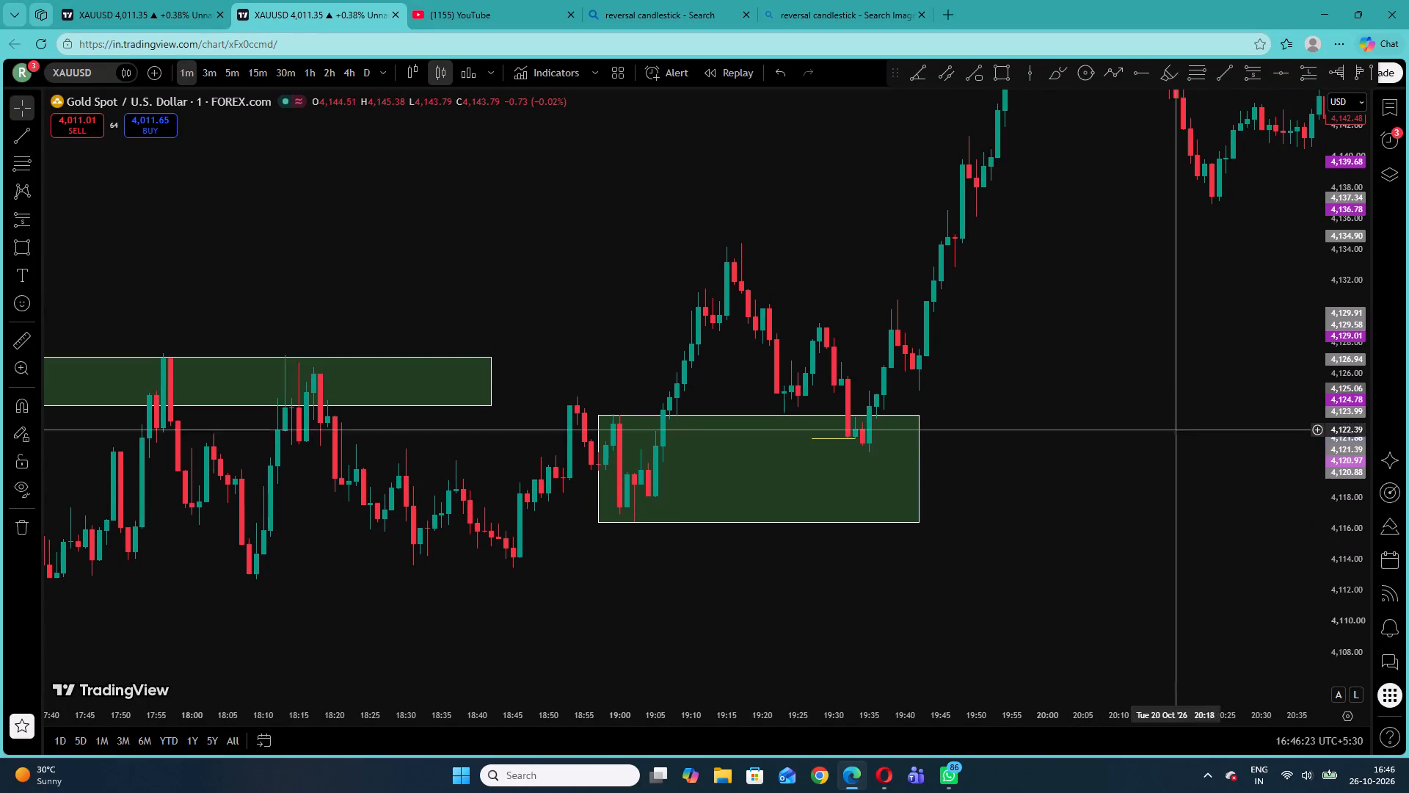
pyautogui.moveTo(1176, 430); pyautogui.dragTo(798, 468)
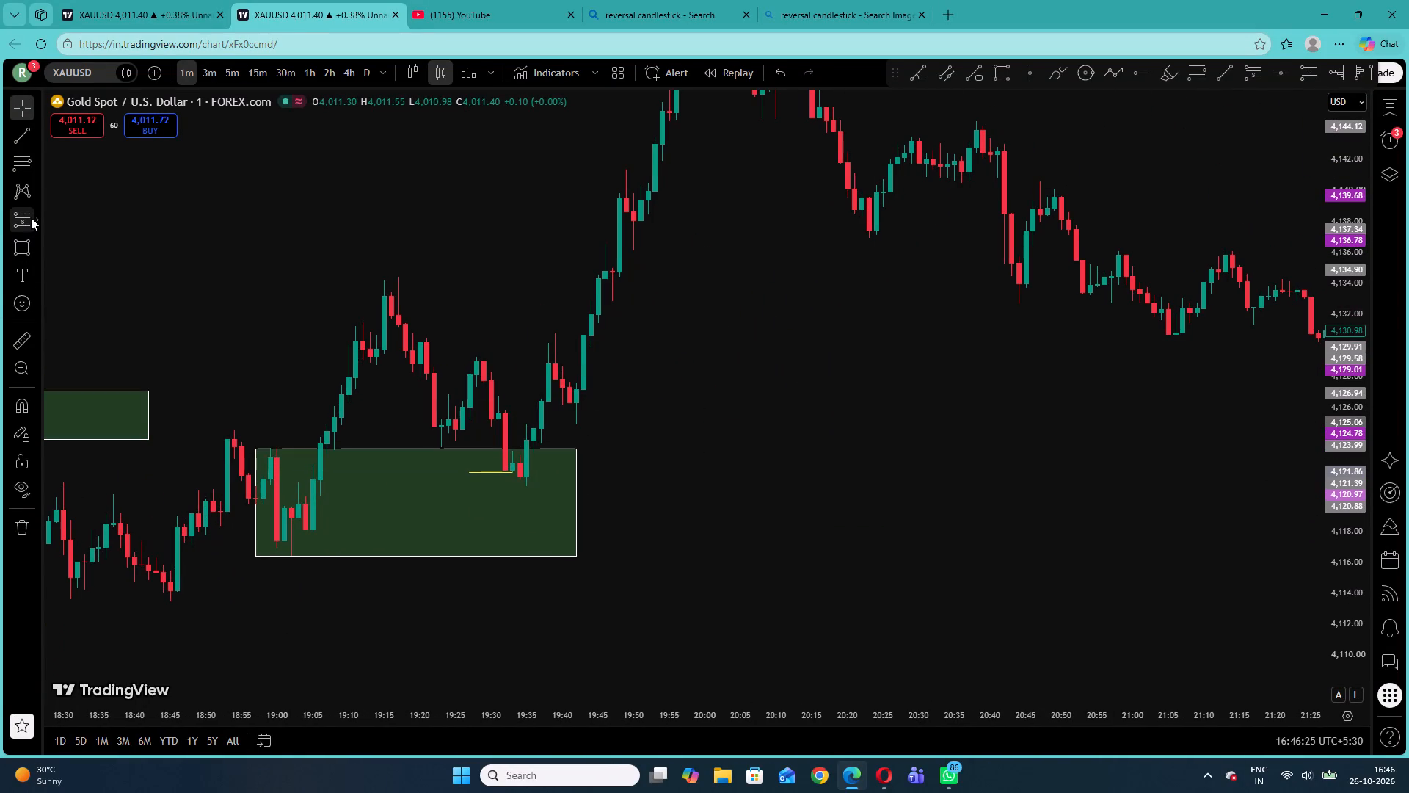
pyautogui.click(34, 217)
pyautogui.click(91, 242)
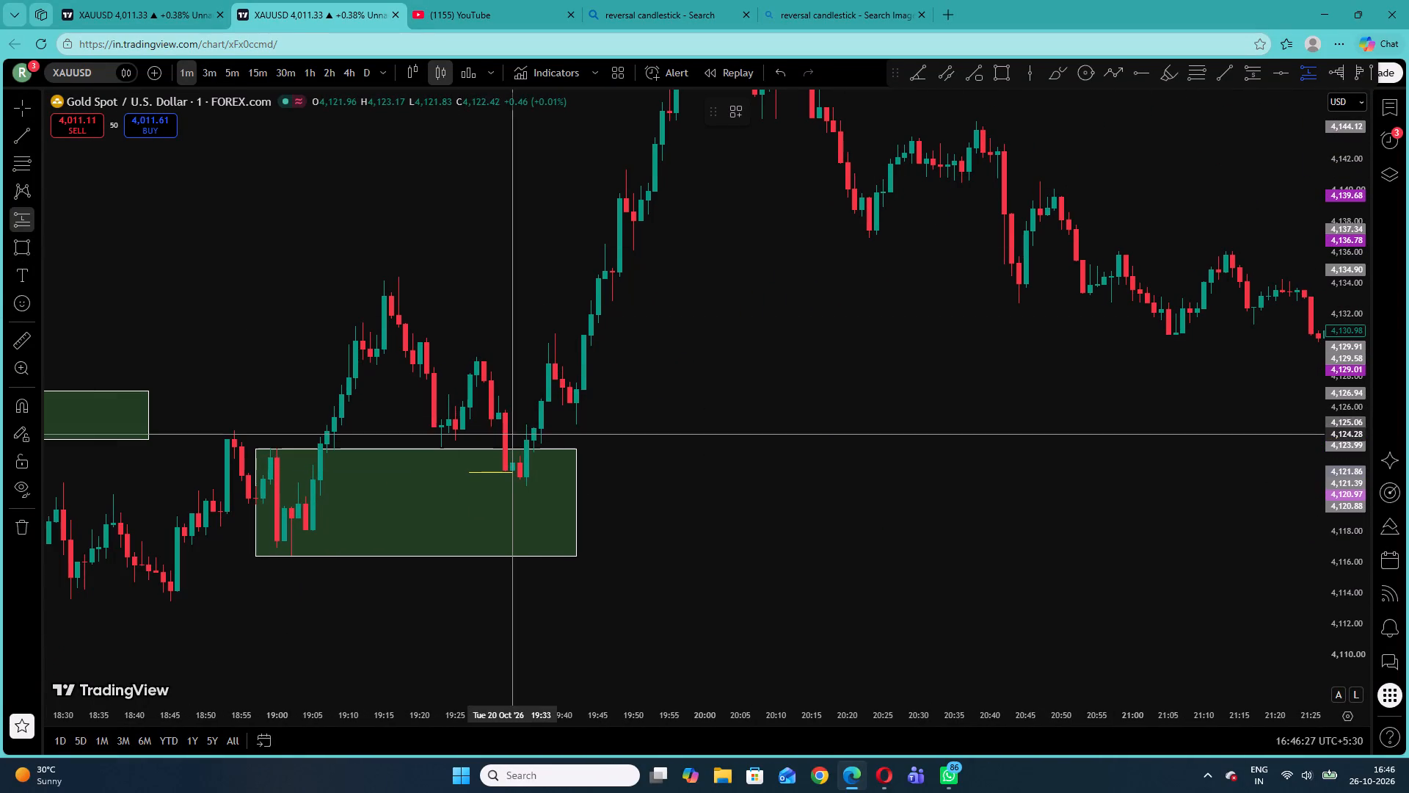
pyautogui.click(523, 427)
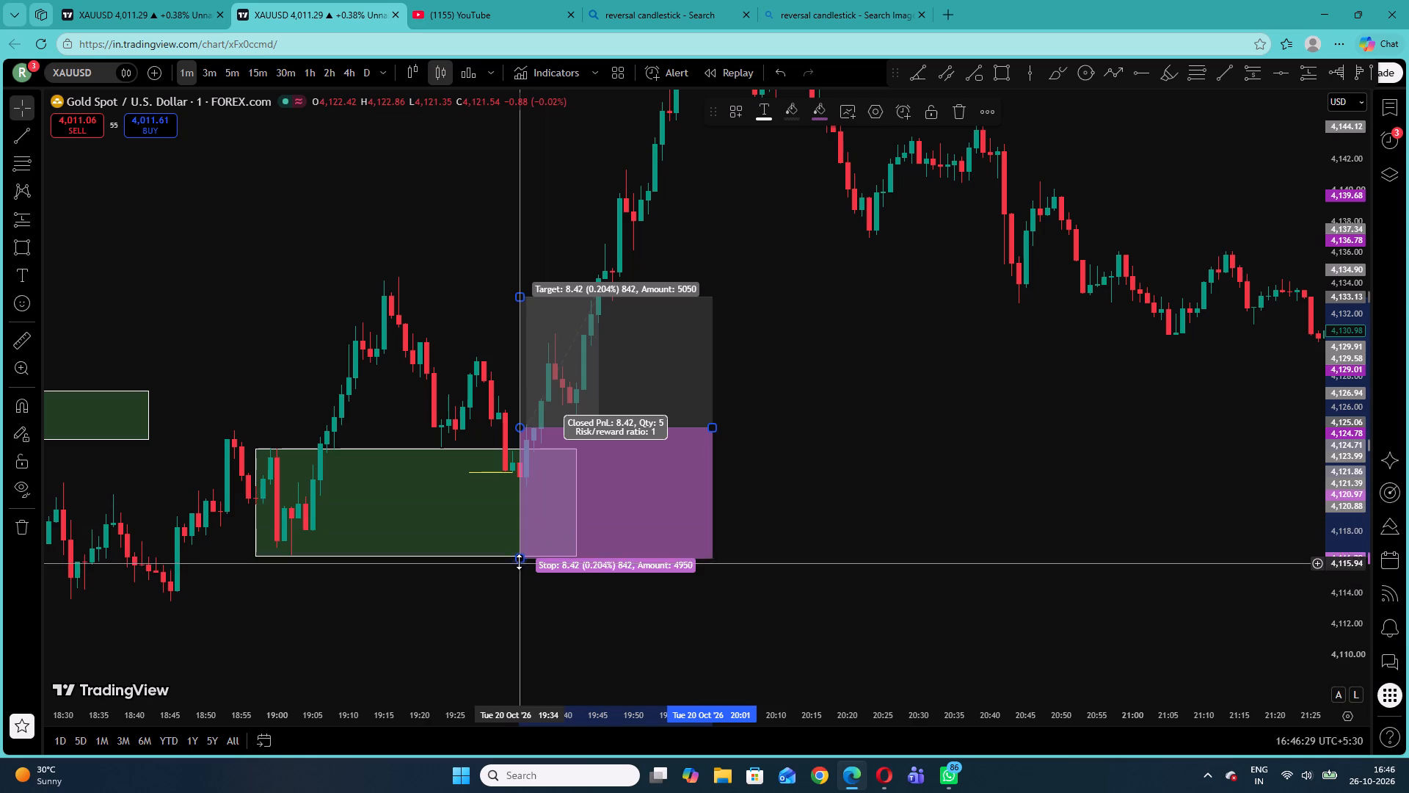
pyautogui.moveTo(518, 562); pyautogui.dragTo(556, 455)
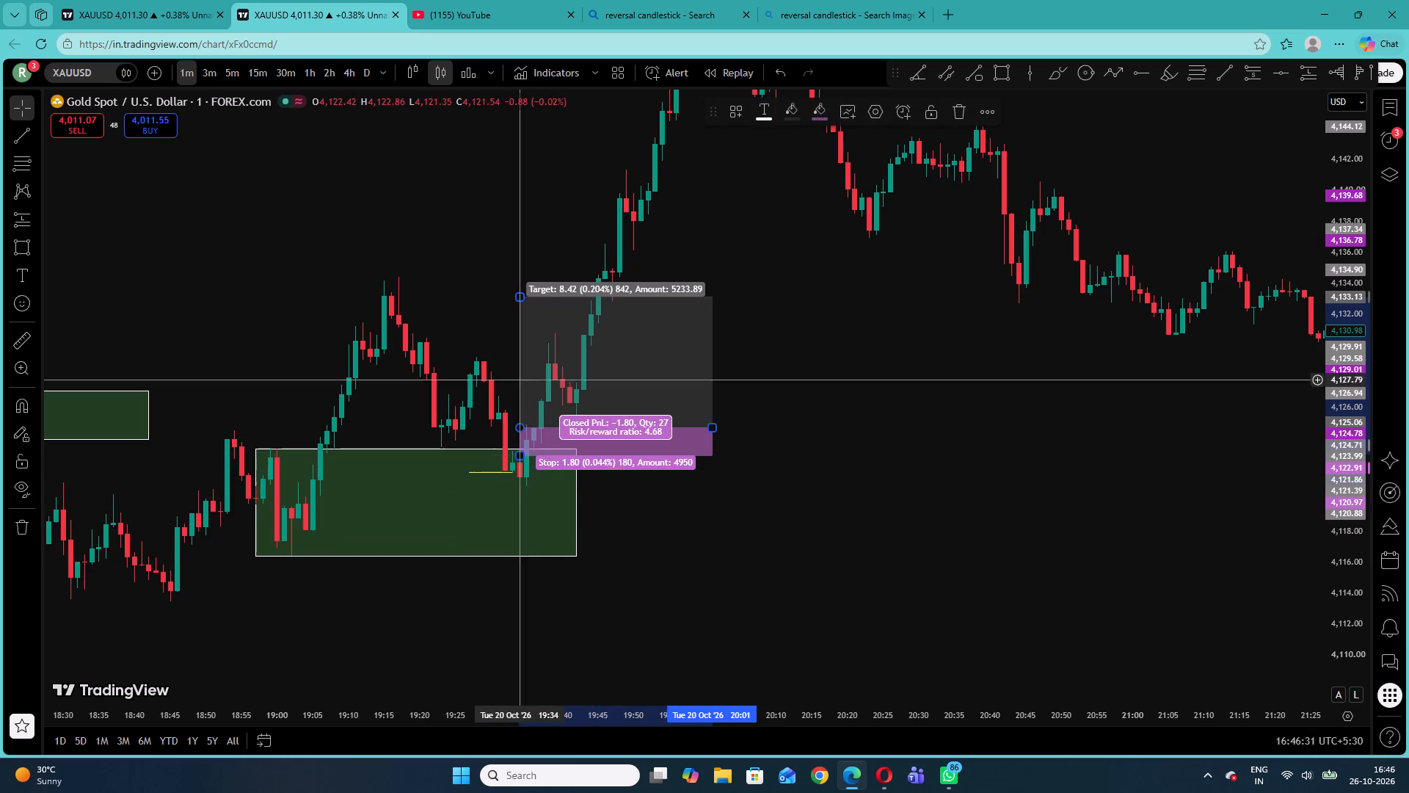
pyautogui.click(520, 294)
pyautogui.click(484, 256)
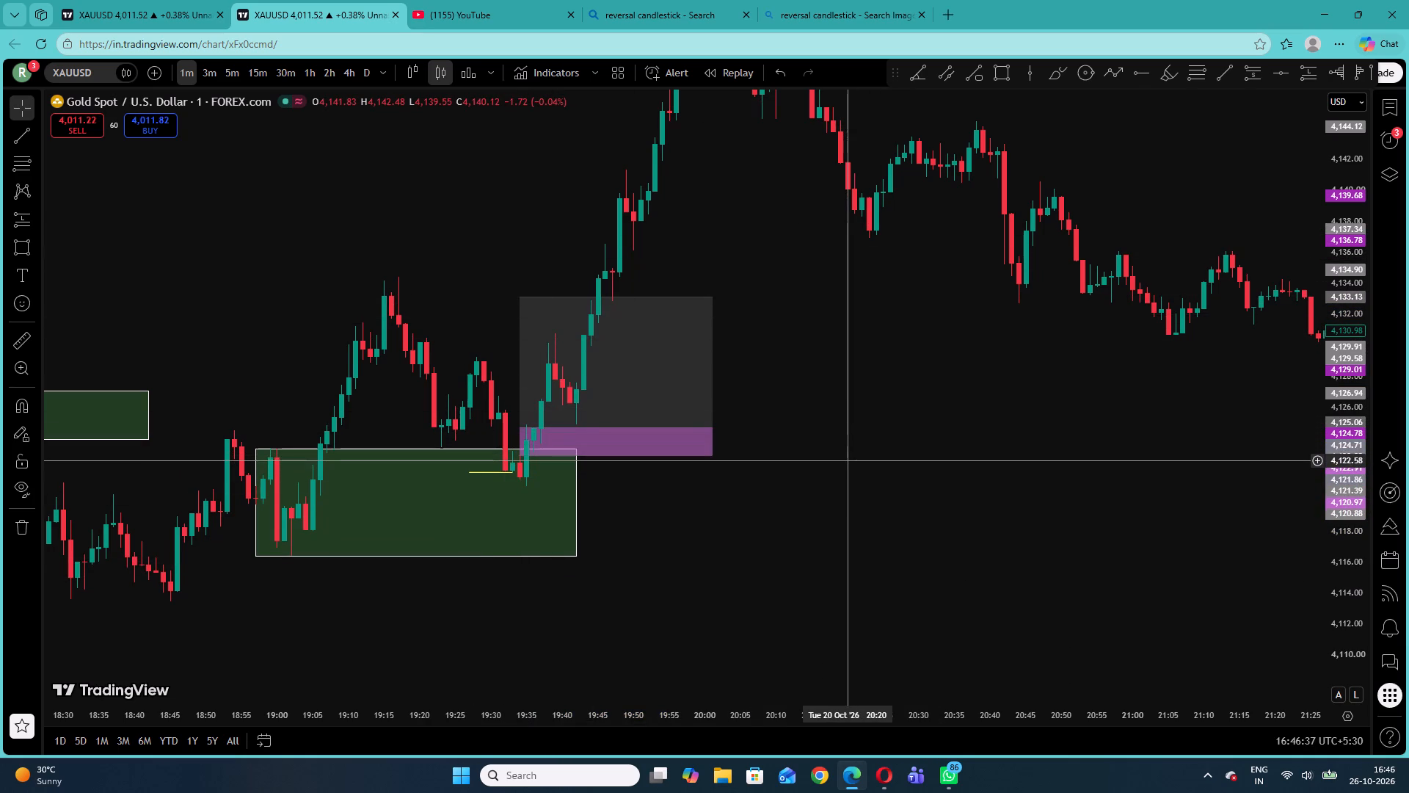
# Examine the late 20 October zones starting at about 22:06 and 23:00 and the price reactions marked in them.
pyautogui.moveTo(912, 352); pyautogui.dragTo(489, 397)
pyautogui.moveTo(888, 452); pyautogui.dragTo(433, 428)
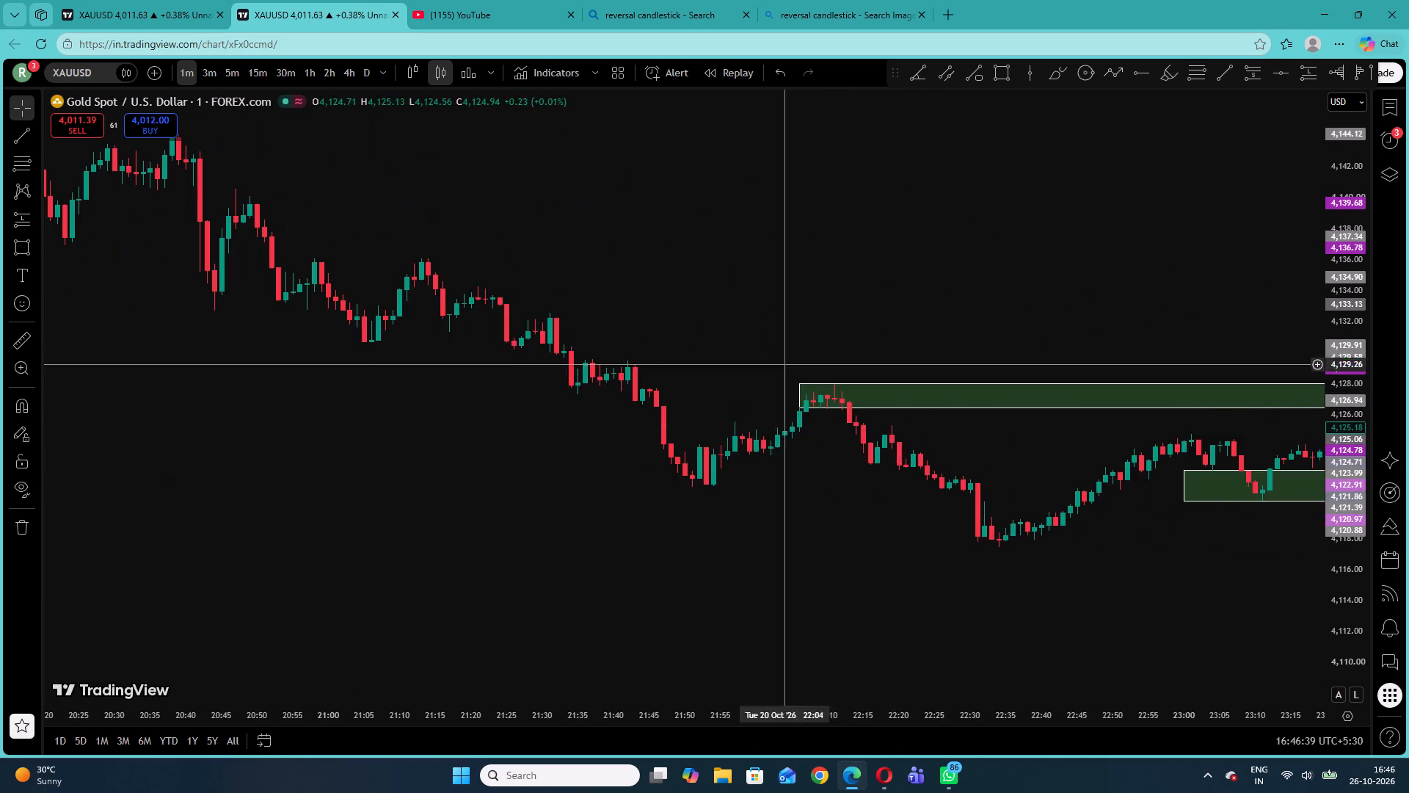
pyautogui.moveTo(964, 336); pyautogui.dragTo(570, 295)
pyautogui.moveTo(1348, 452); pyautogui.dragTo(1357, 404)
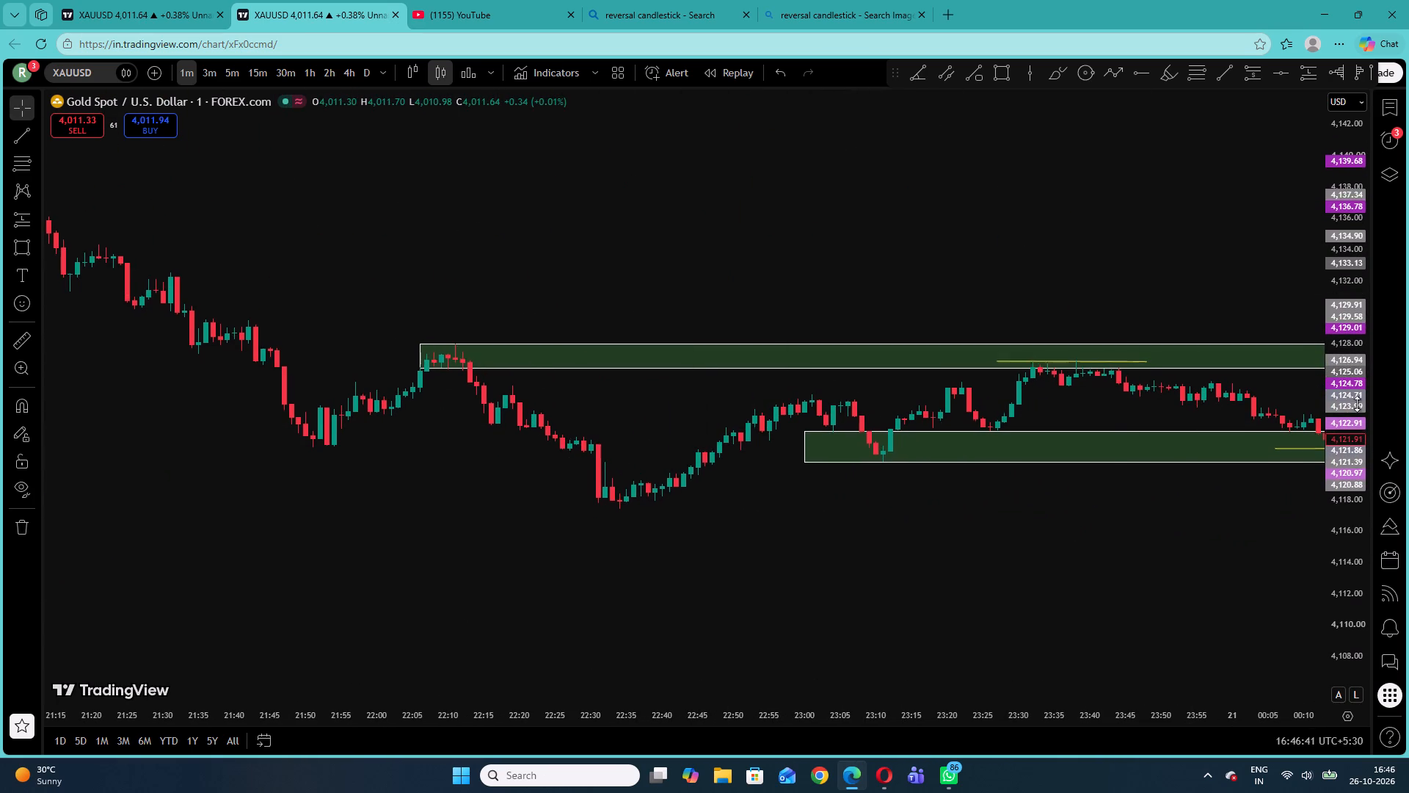
pyautogui.moveTo(1357, 404); pyautogui.dragTo(1276, 28)
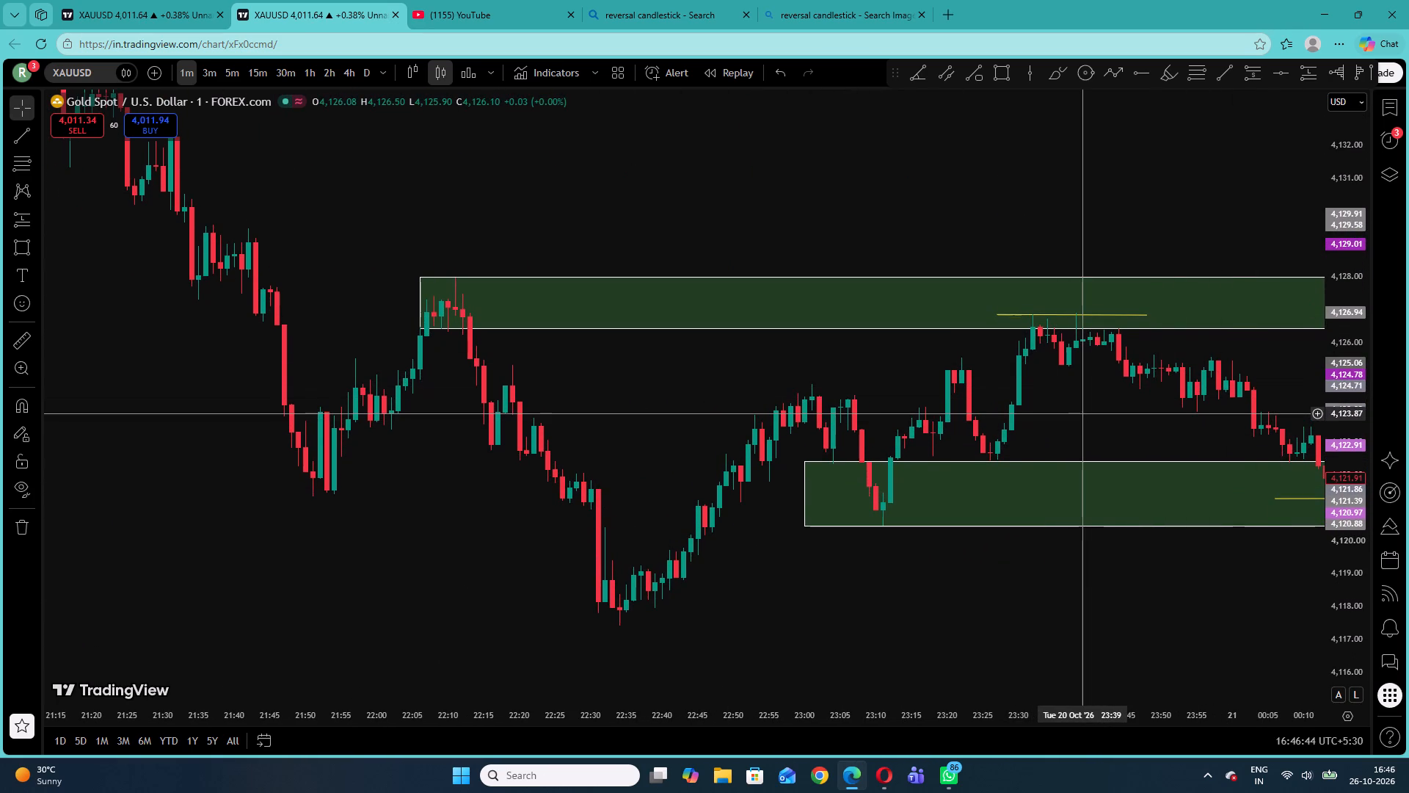
pyautogui.moveTo(1081, 413); pyautogui.dragTo(515, 416)
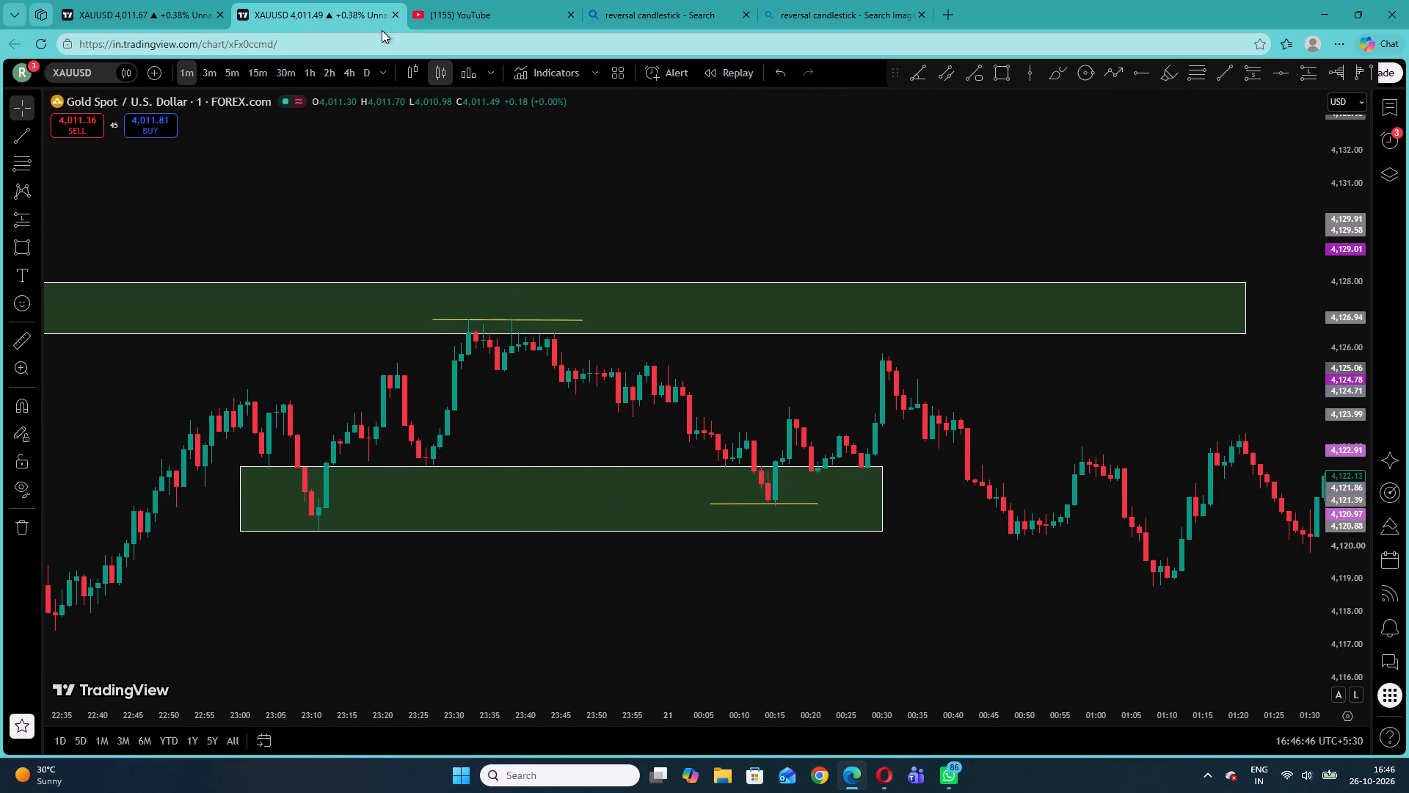
# On the first XAUUSD chart, switch to the 3-minute timeframe and check the live 26 October short position.
pyautogui.click(102, 0)
pyautogui.moveTo(983, 275); pyautogui.dragTo(1010, 357)
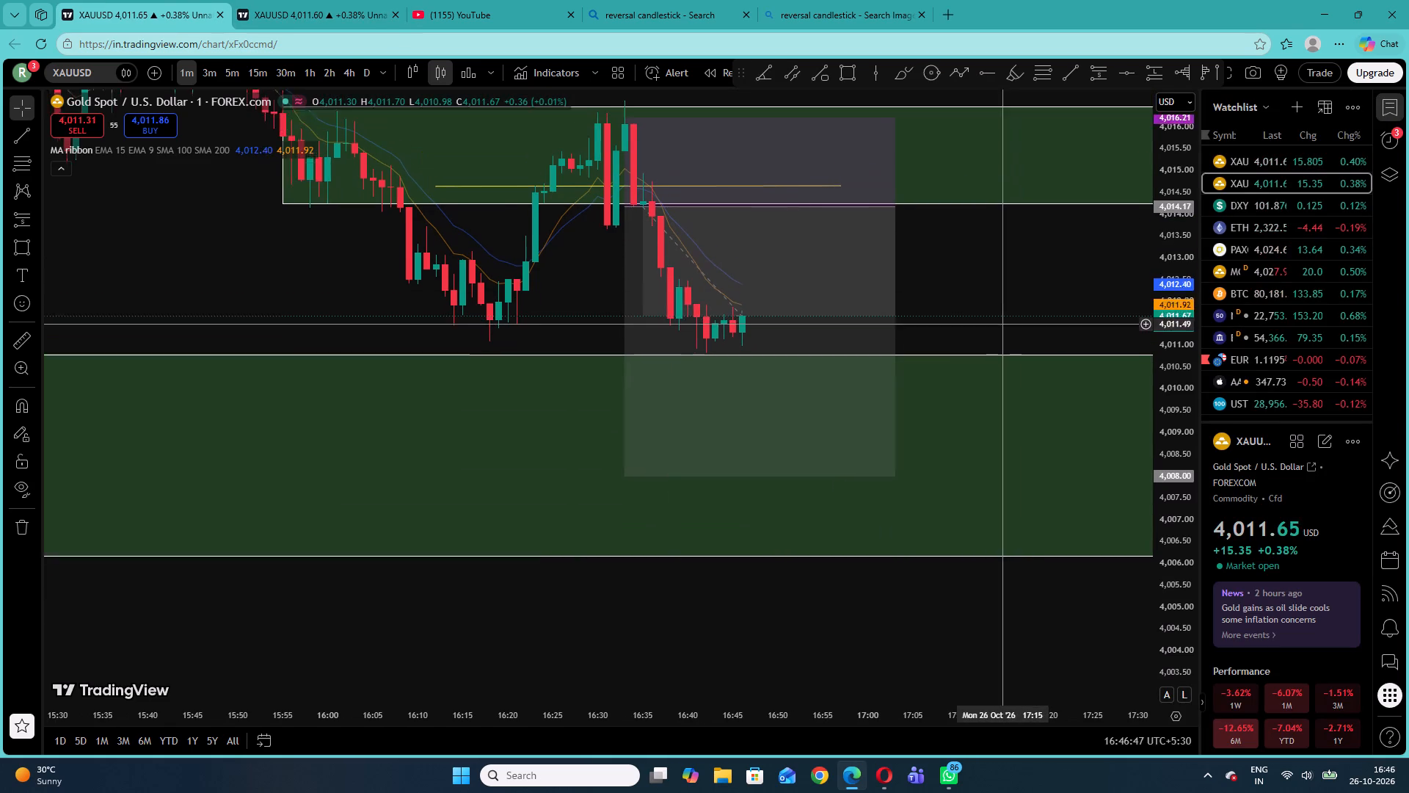
pyautogui.moveTo(1010, 357); pyautogui.dragTo(1014, 388)
pyautogui.click(205, 66)
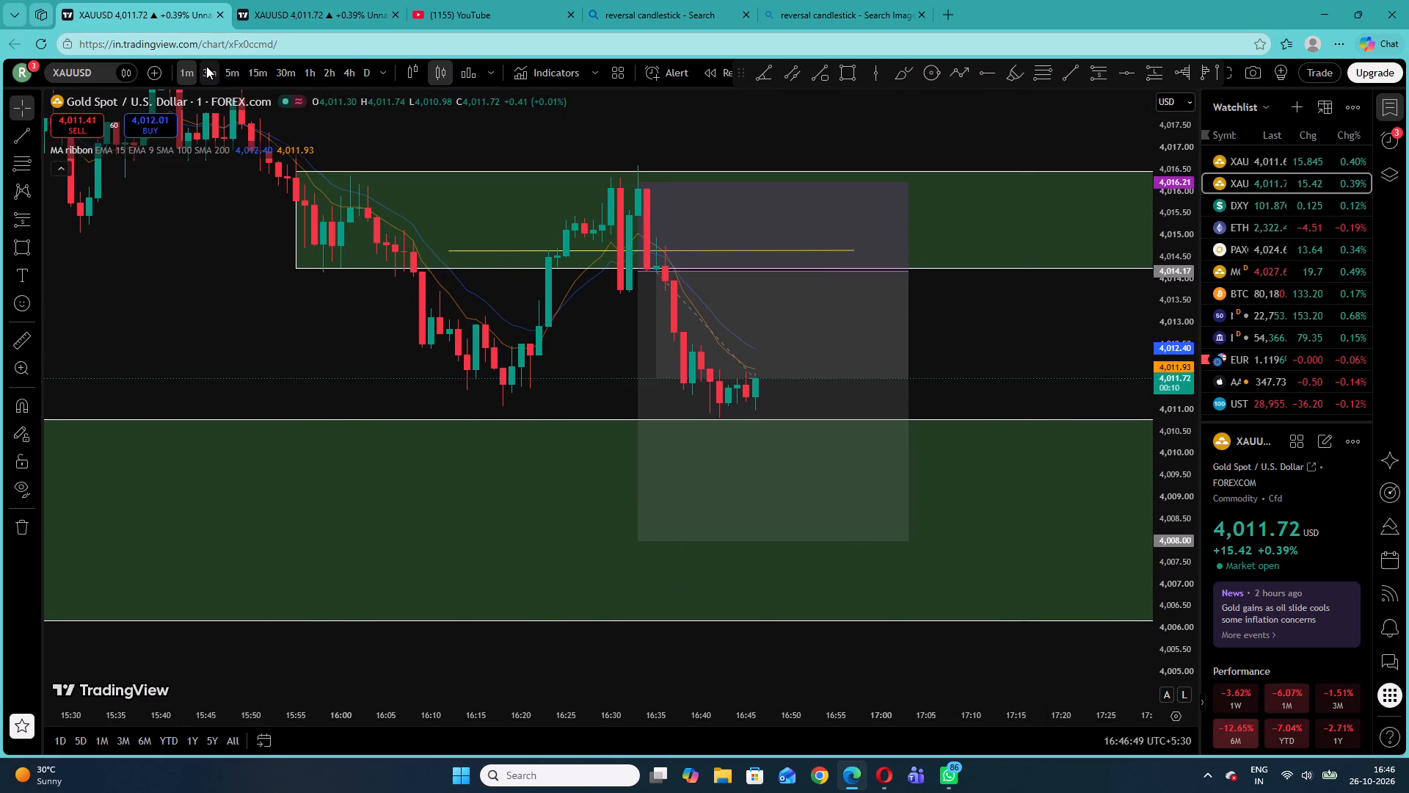
pyautogui.moveTo(1170, 355); pyautogui.dragTo(1173, 513)
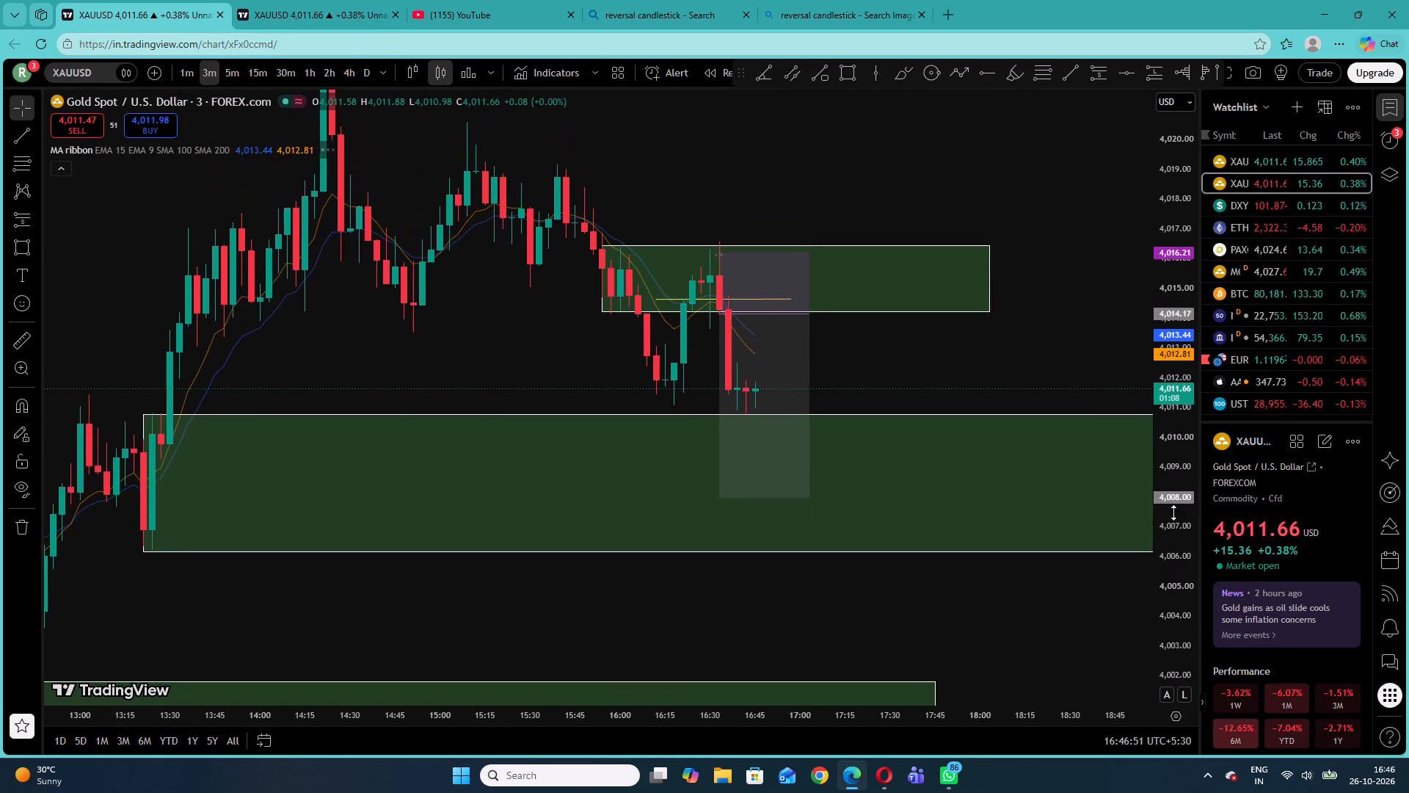
pyautogui.moveTo(1173, 513); pyautogui.dragTo(1173, 513)
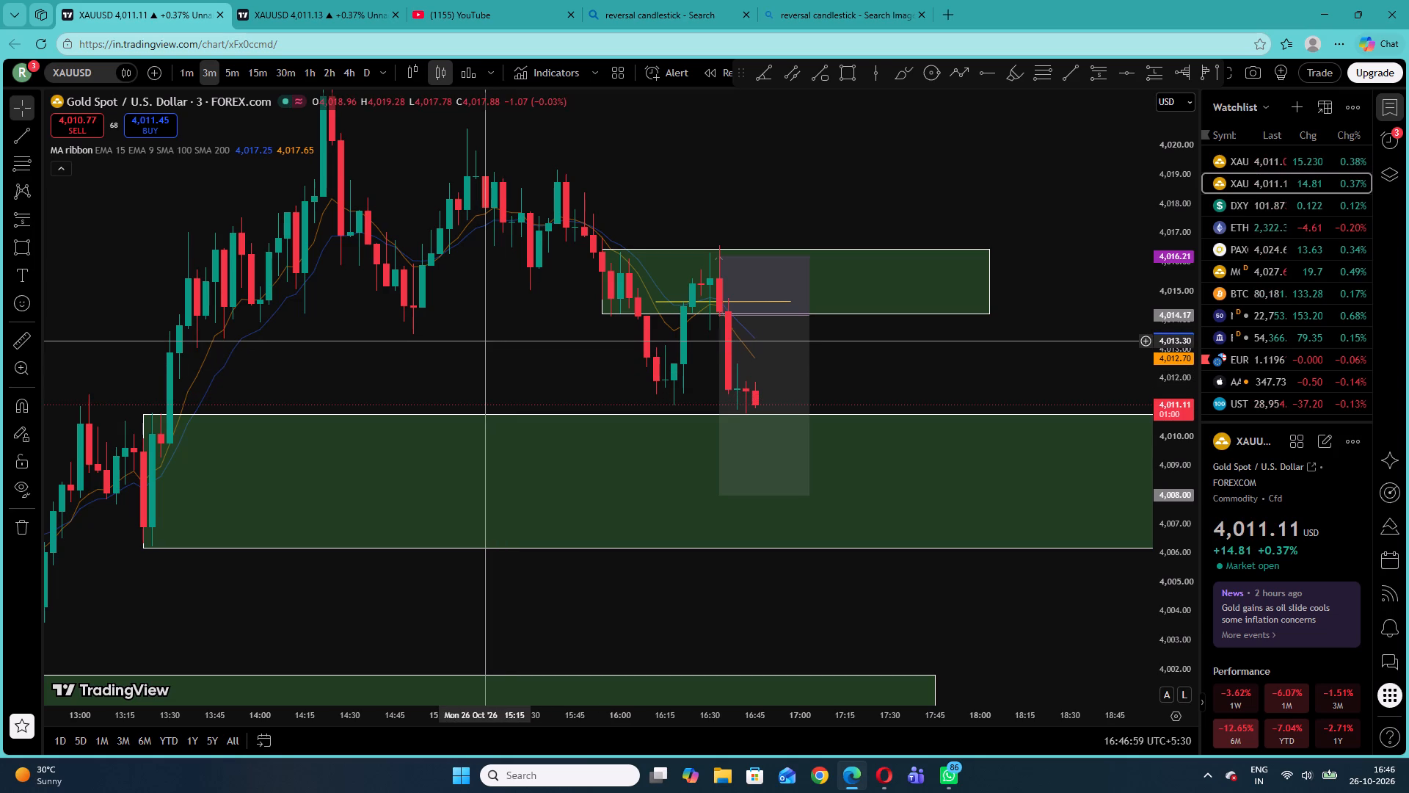
# On the second XAUUSD chart, place a long position at 00:13 on 21 October, with entry 4,122.59, stop 4,121.30 and target 4,125.85.
pyautogui.click(267, 0)
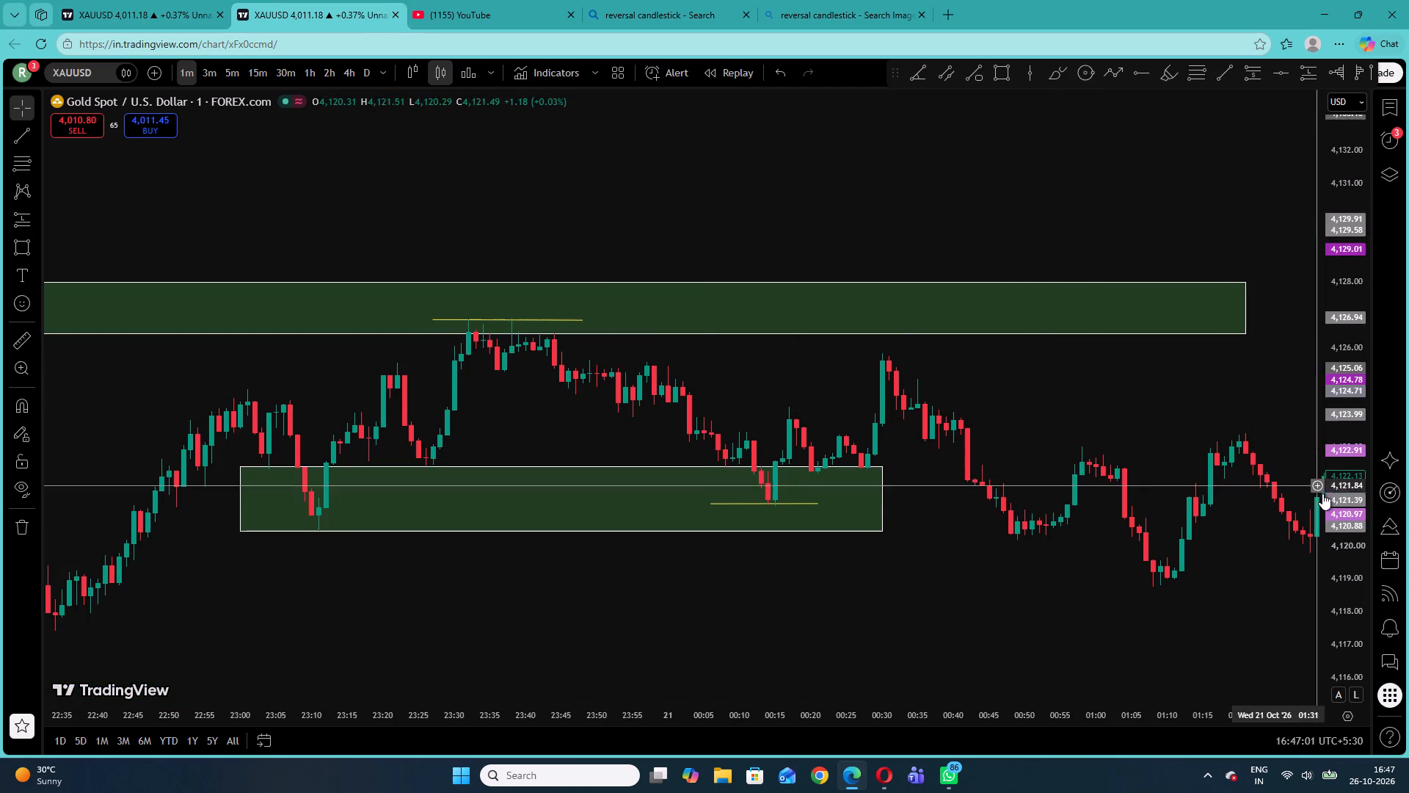
pyautogui.moveTo(1328, 496); pyautogui.dragTo(1303, 364)
pyautogui.moveTo(1080, 383); pyautogui.dragTo(994, 353)
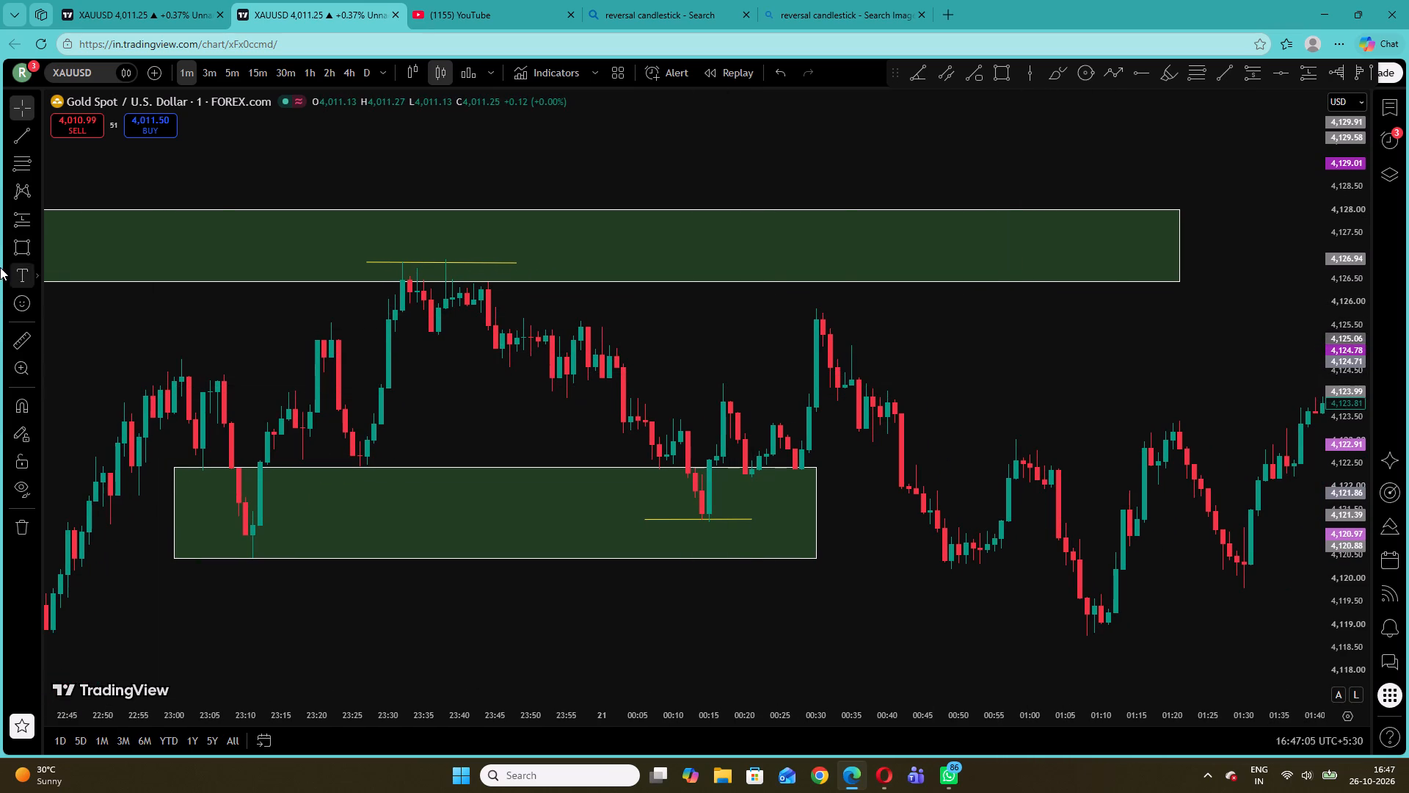
pyautogui.click(29, 222)
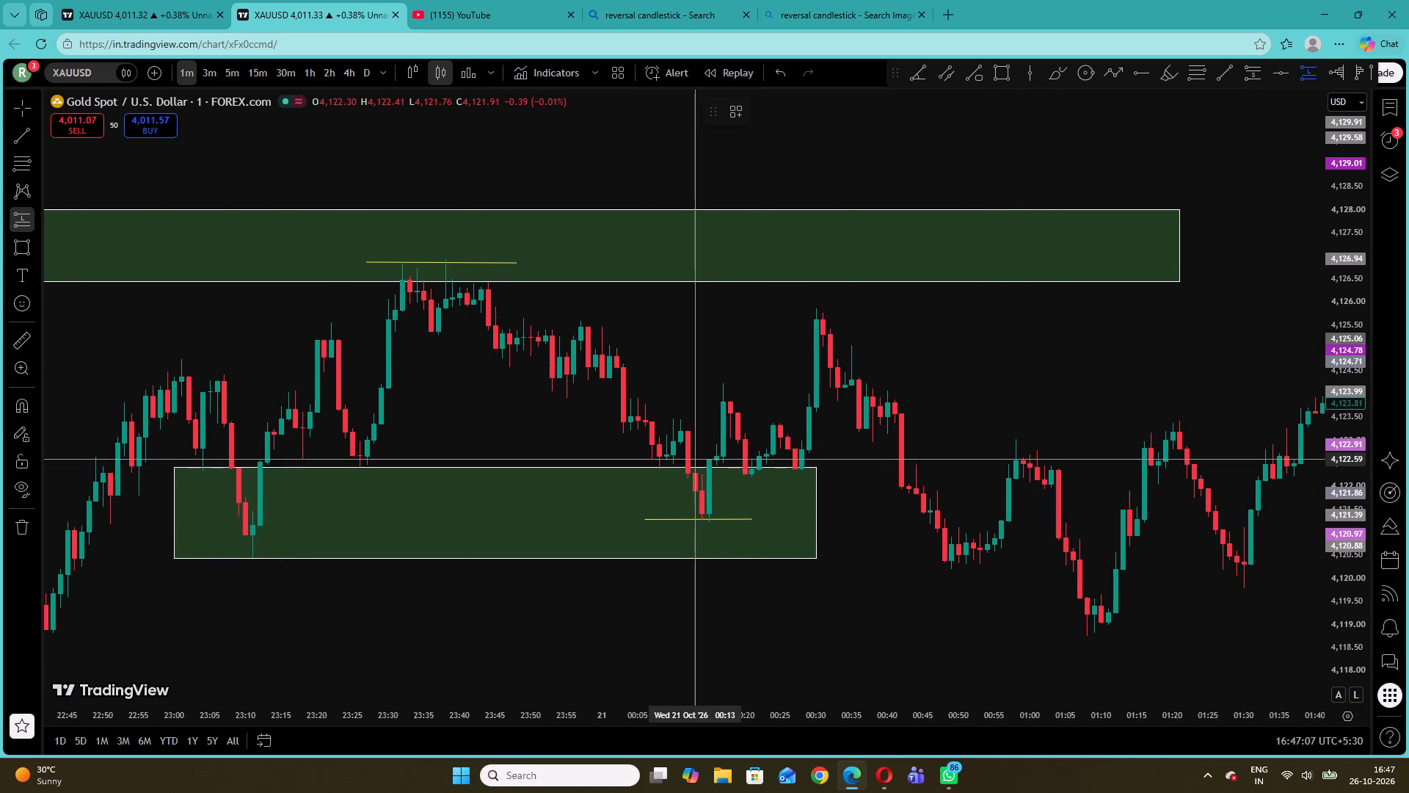
pyautogui.click(694, 459)
pyautogui.moveTo(693, 535); pyautogui.dragTo(724, 519)
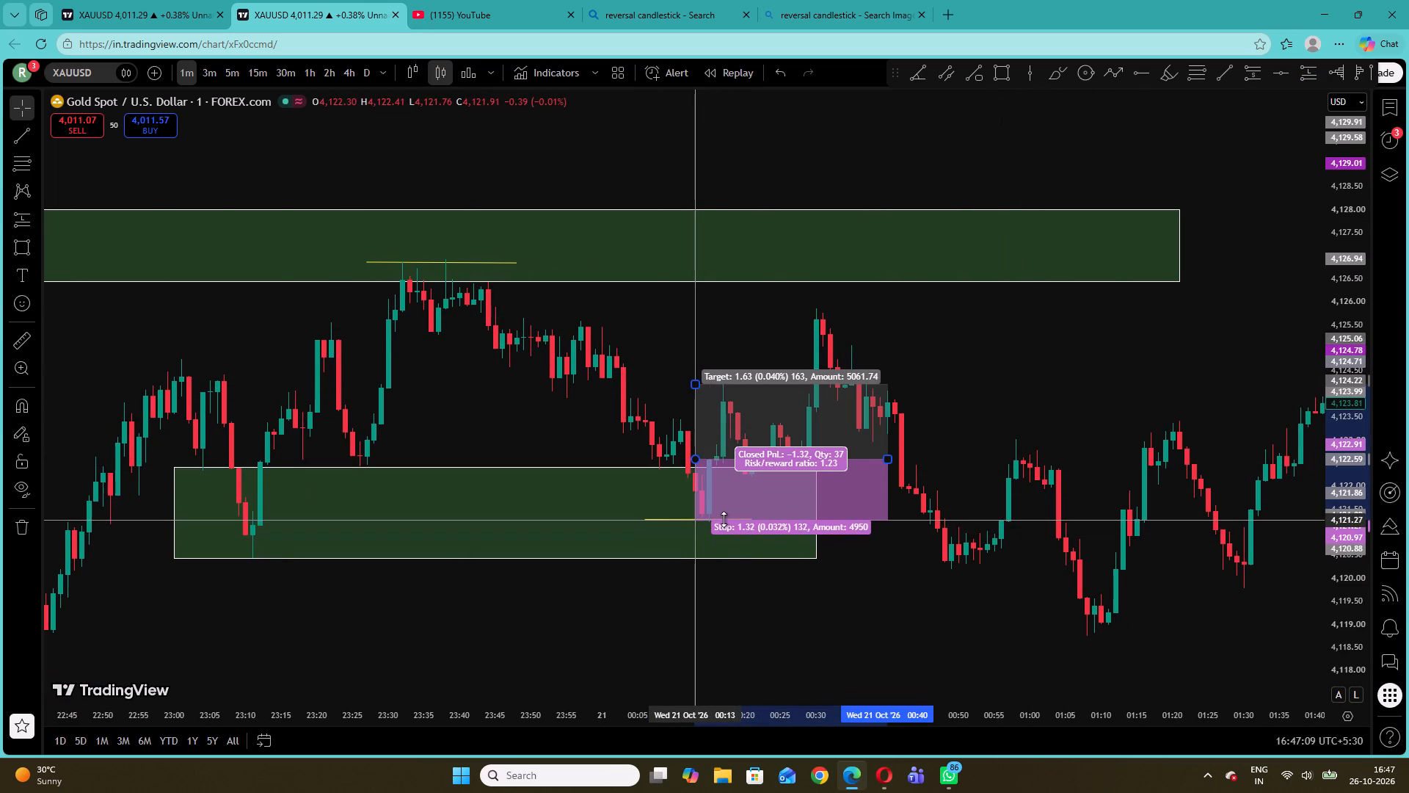
pyautogui.moveTo(724, 519); pyautogui.dragTo(724, 518)
pyautogui.moveTo(695, 385); pyautogui.dragTo(689, 355)
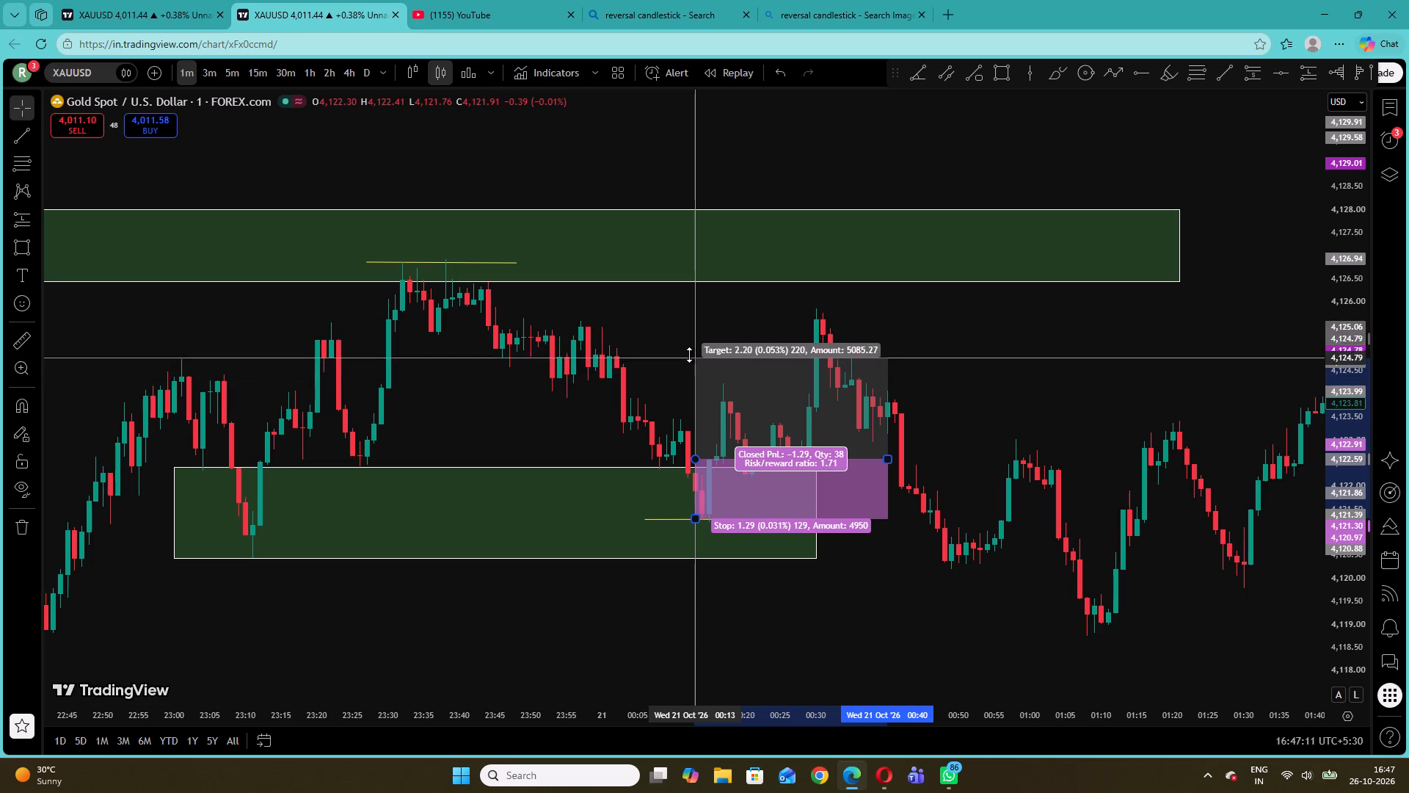
pyautogui.moveTo(689, 355); pyautogui.dragTo(684, 330)
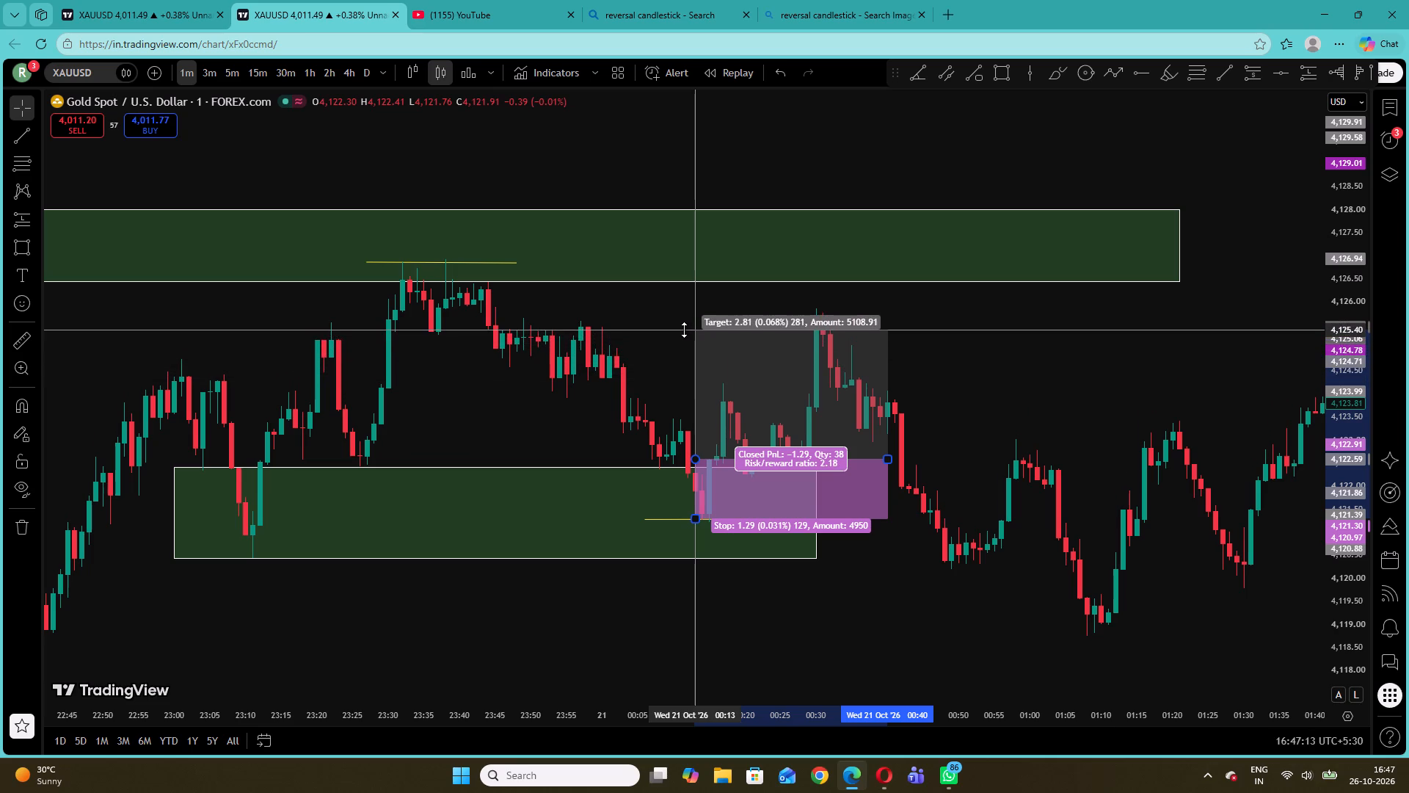
pyautogui.moveTo(684, 330); pyautogui.dragTo(682, 314)
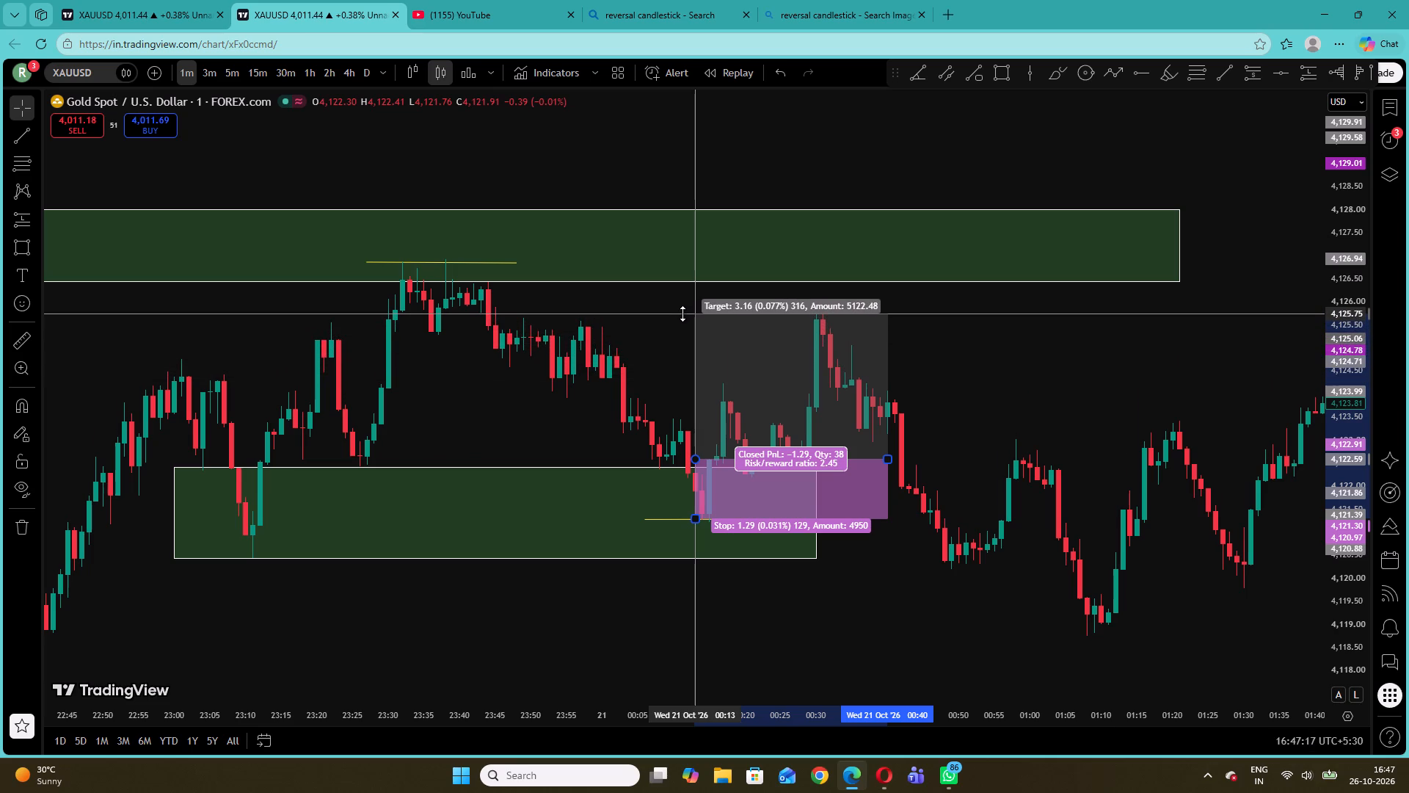
pyautogui.moveTo(682, 314); pyautogui.dragTo(689, 309)
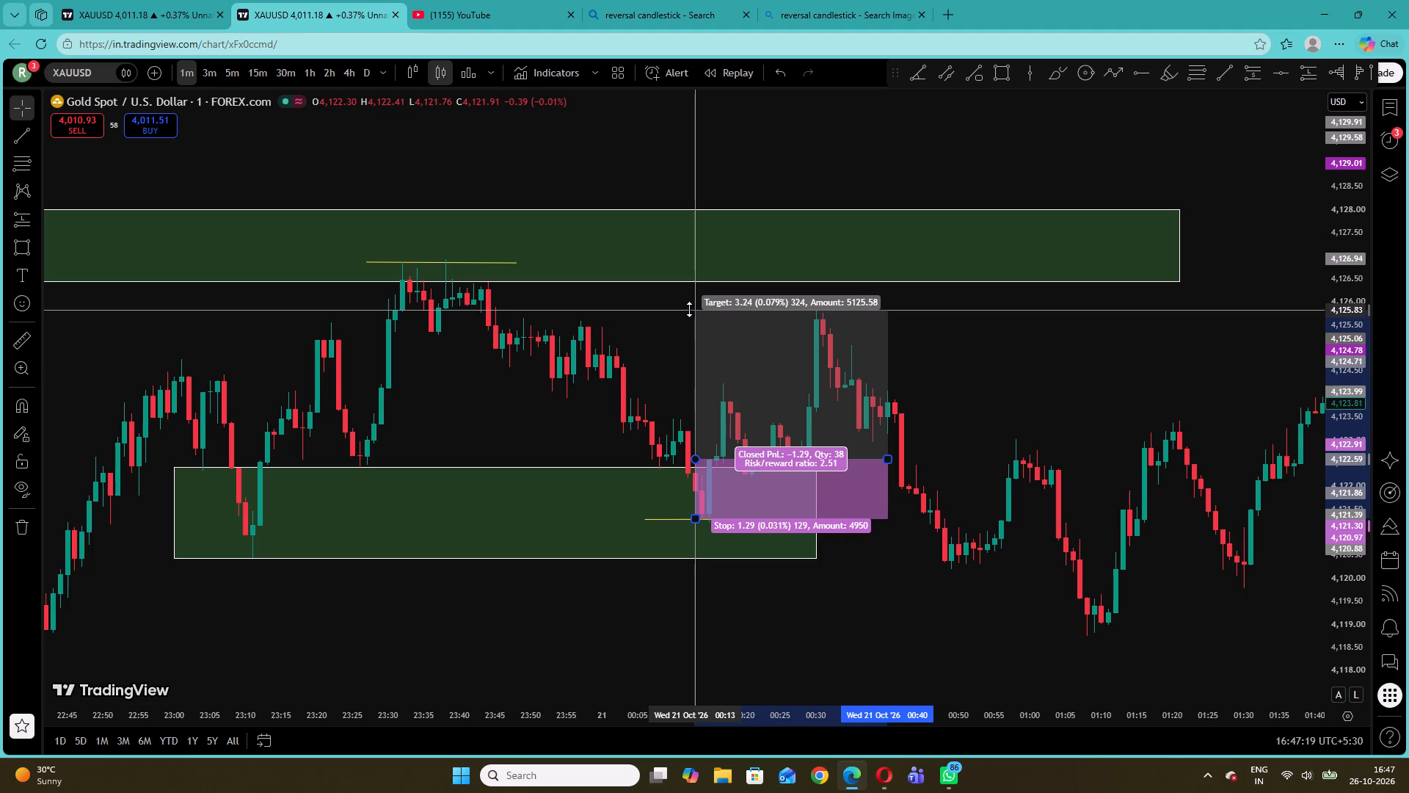
pyautogui.moveTo(689, 309); pyautogui.dragTo(690, 309)
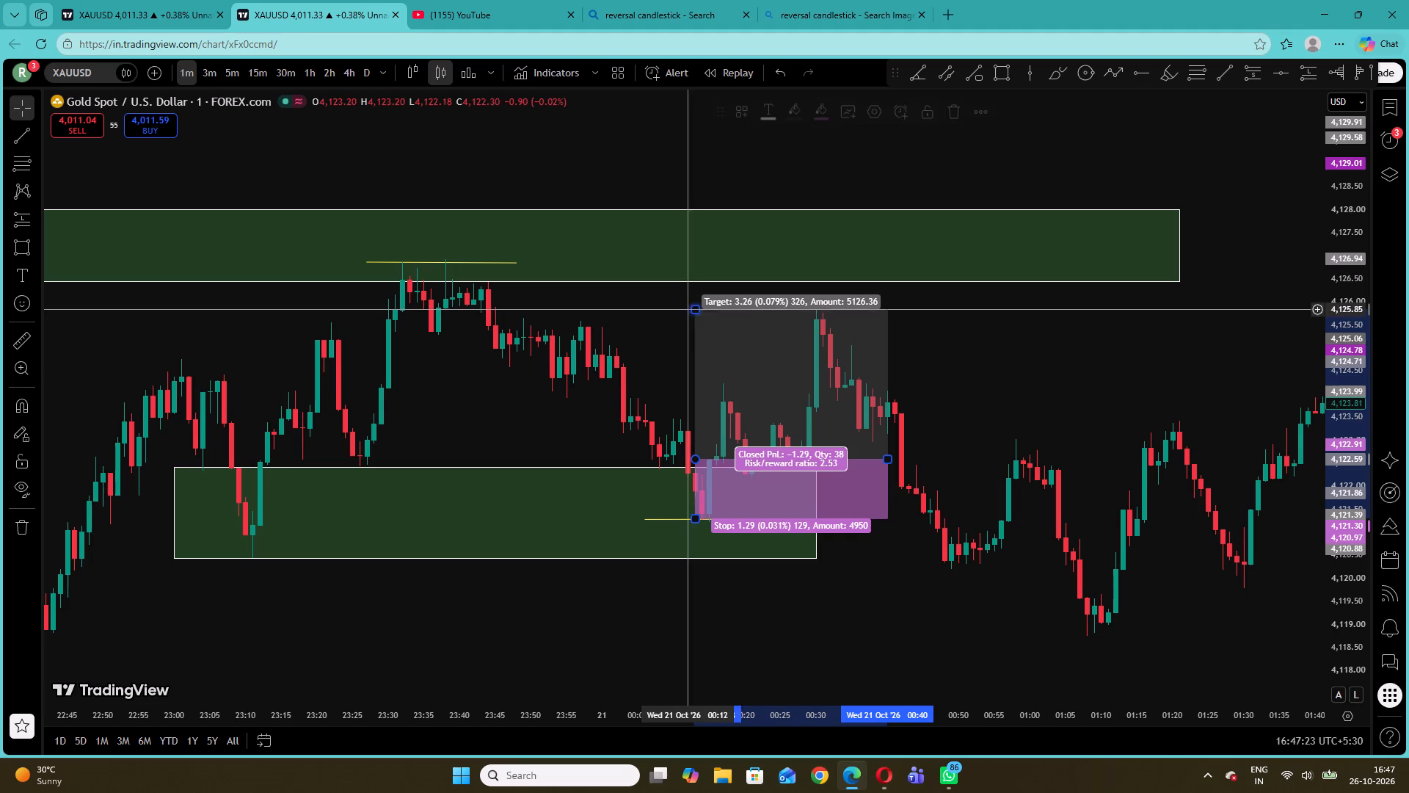
pyautogui.click(870, 384)
pyautogui.click(1022, 379)
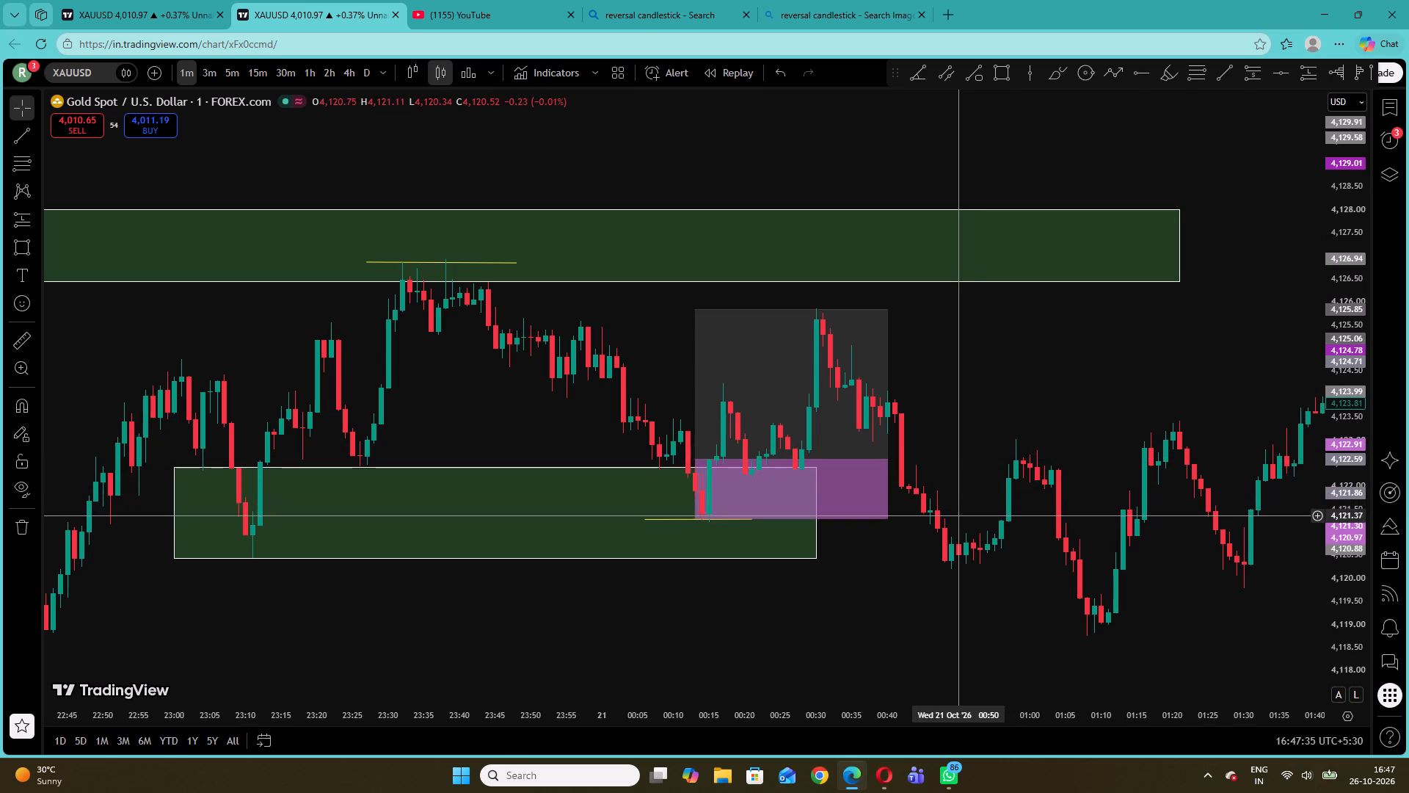
# Place a short position from 23:37 on 20 October to about 00:11, with entry 4,125.89, stop 4,127.07 and target 4,122.28.
pyautogui.click(37, 218)
pyautogui.click(84, 275)
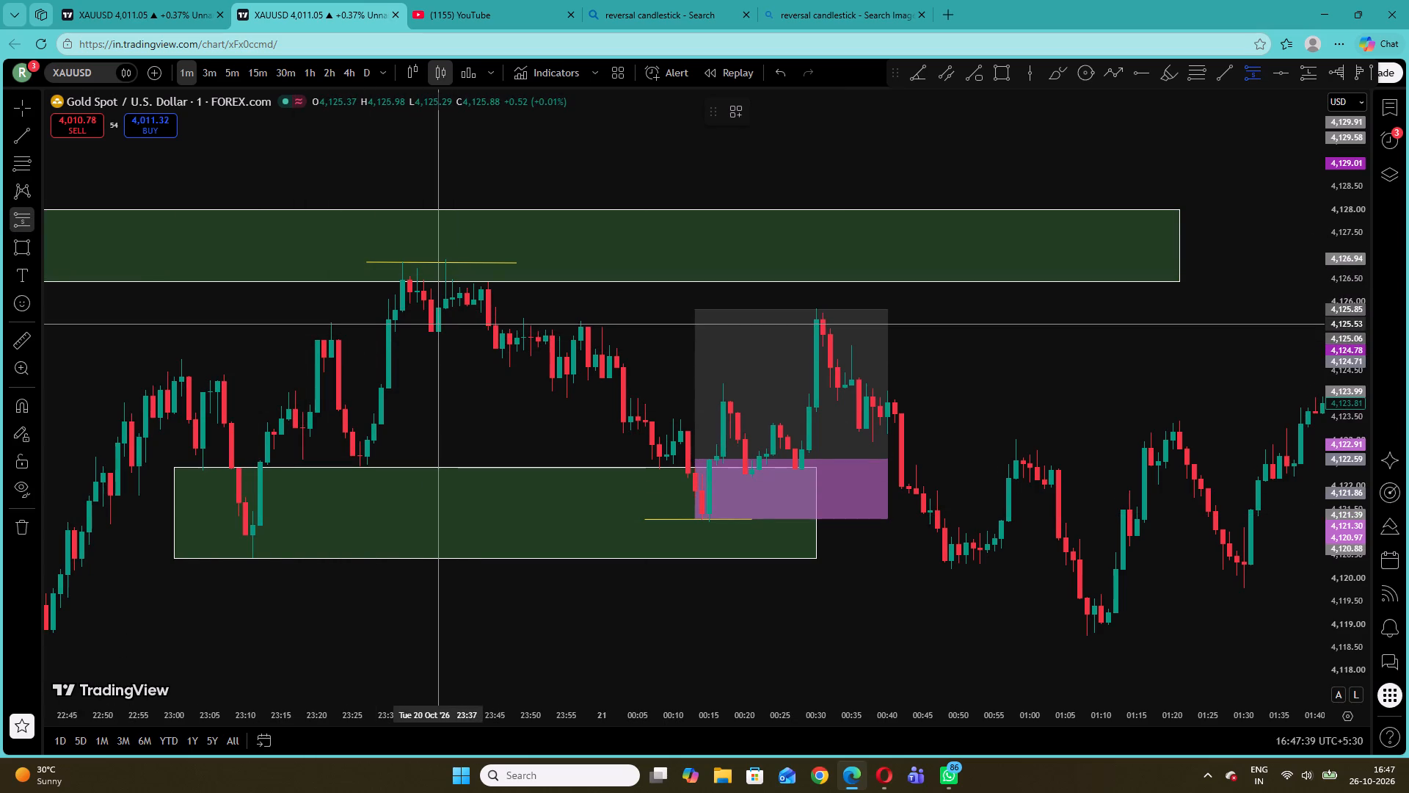
pyautogui.click(441, 307)
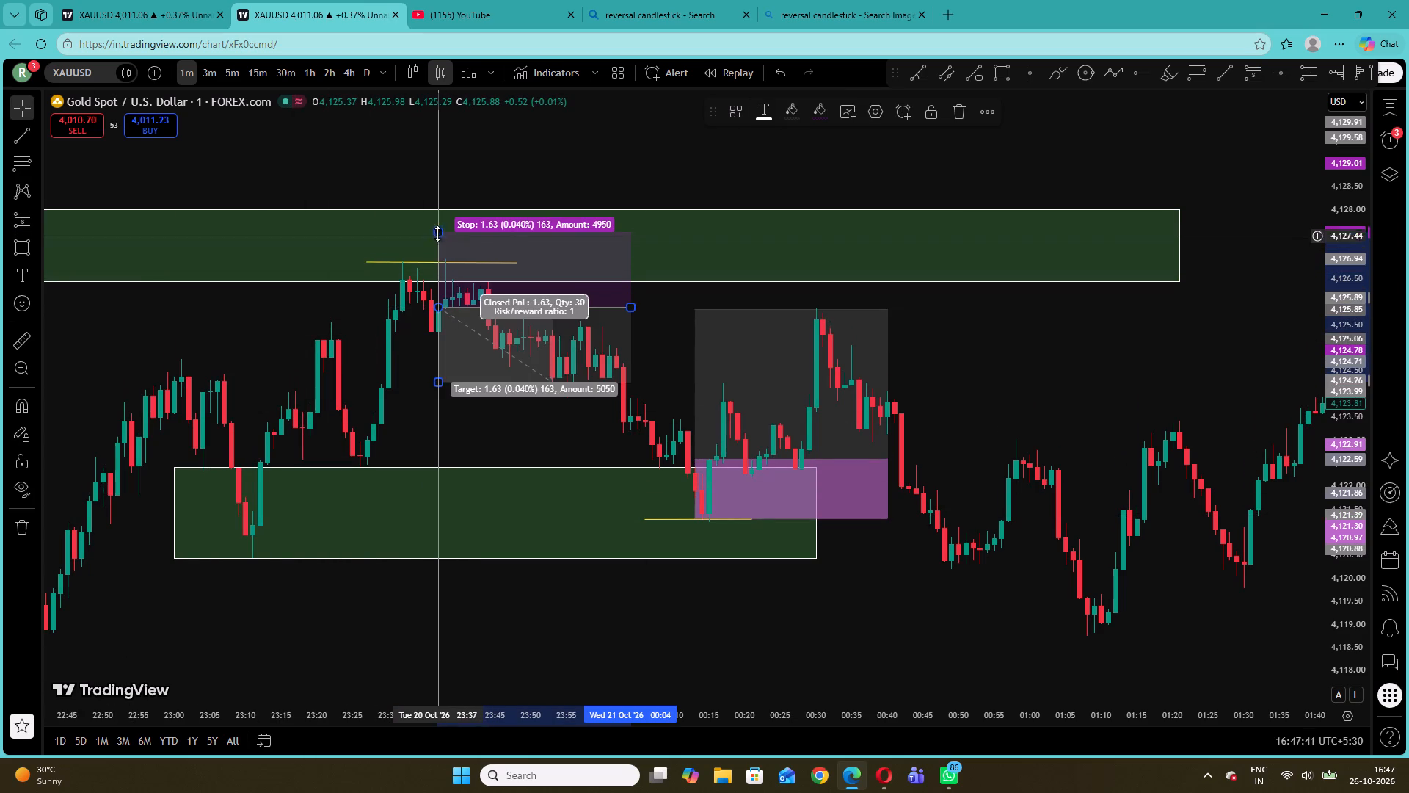
pyautogui.moveTo(437, 233); pyautogui.dragTo(439, 253)
pyautogui.moveTo(440, 379); pyautogui.dragTo(440, 467)
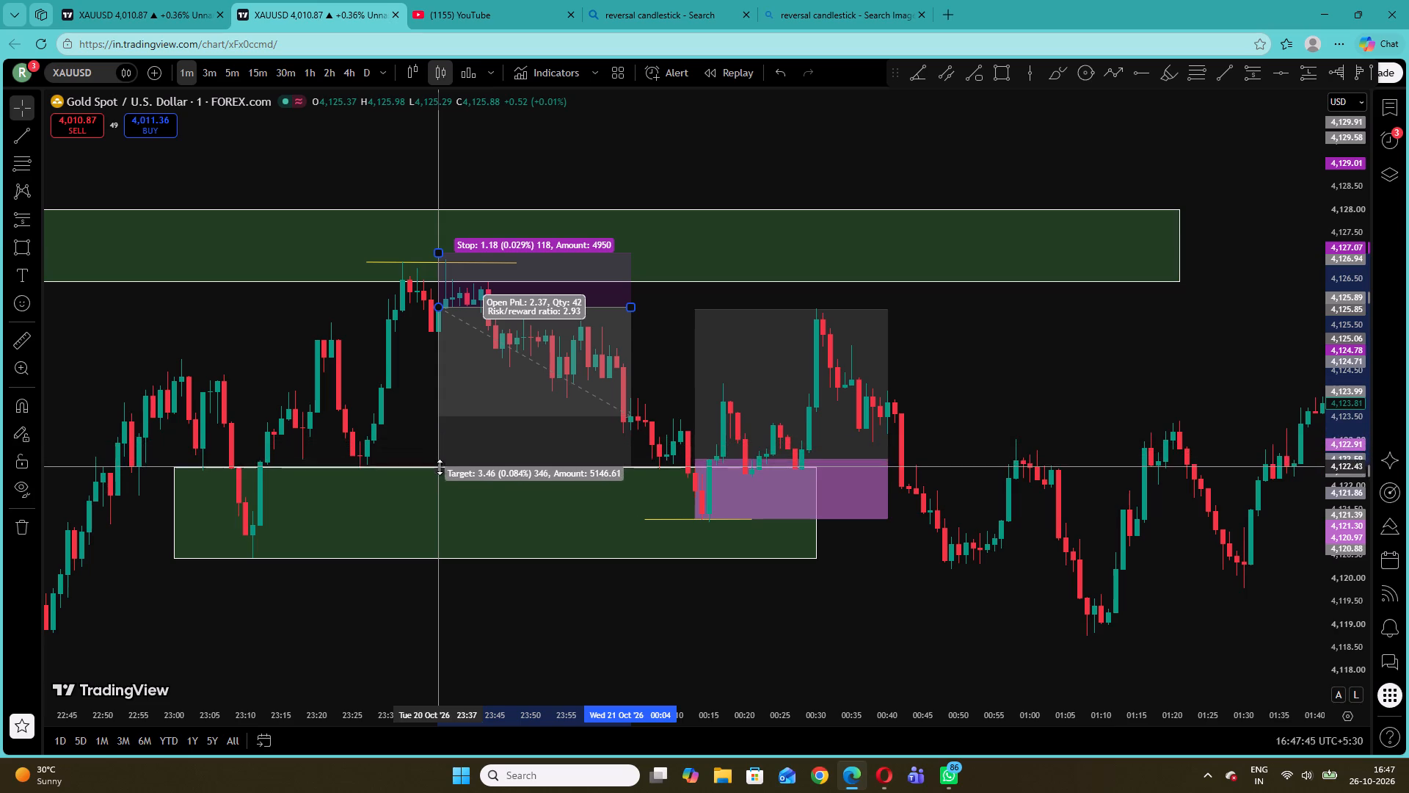
pyautogui.moveTo(440, 467); pyautogui.dragTo(441, 474)
pyautogui.click(953, 346)
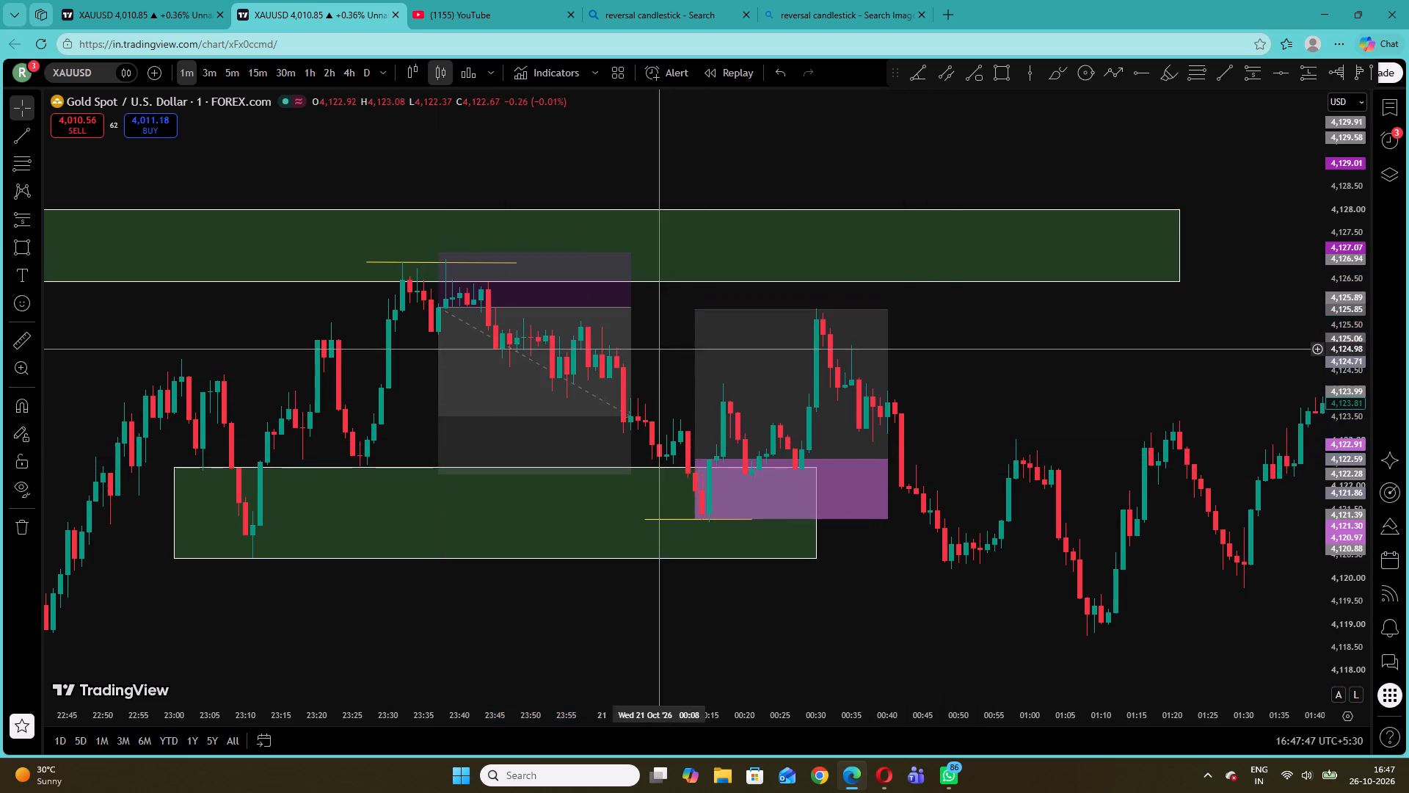
pyautogui.moveTo(633, 307); pyautogui.dragTo(680, 308)
pyautogui.moveTo(1035, 402); pyautogui.dragTo(1035, 399)
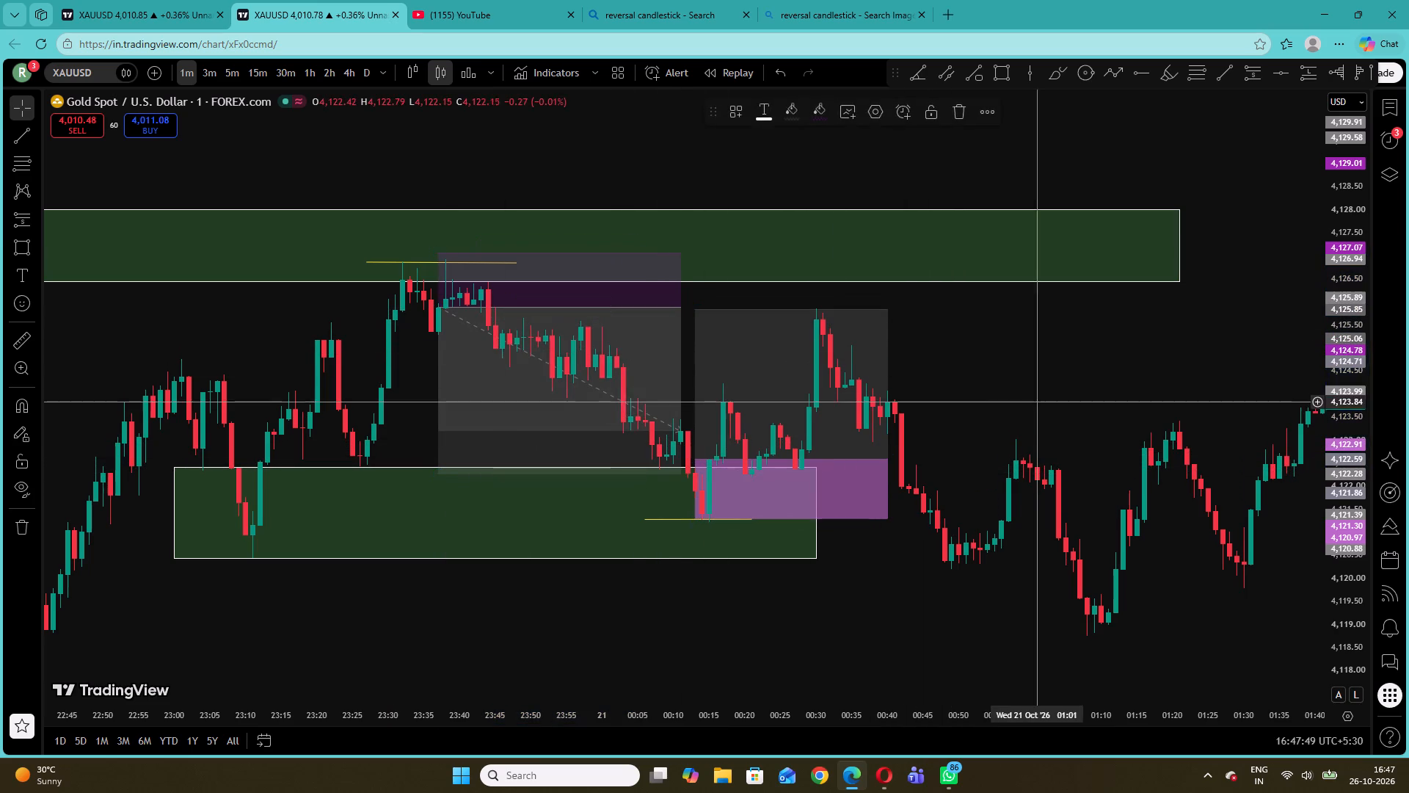
pyautogui.moveTo(1035, 399); pyautogui.dragTo(1033, 393)
# Review the zones and positions placed from 16:40 on 20 October through the early hours of 21 October.
pyautogui.moveTo(1139, 413); pyautogui.dragTo(644, 306)
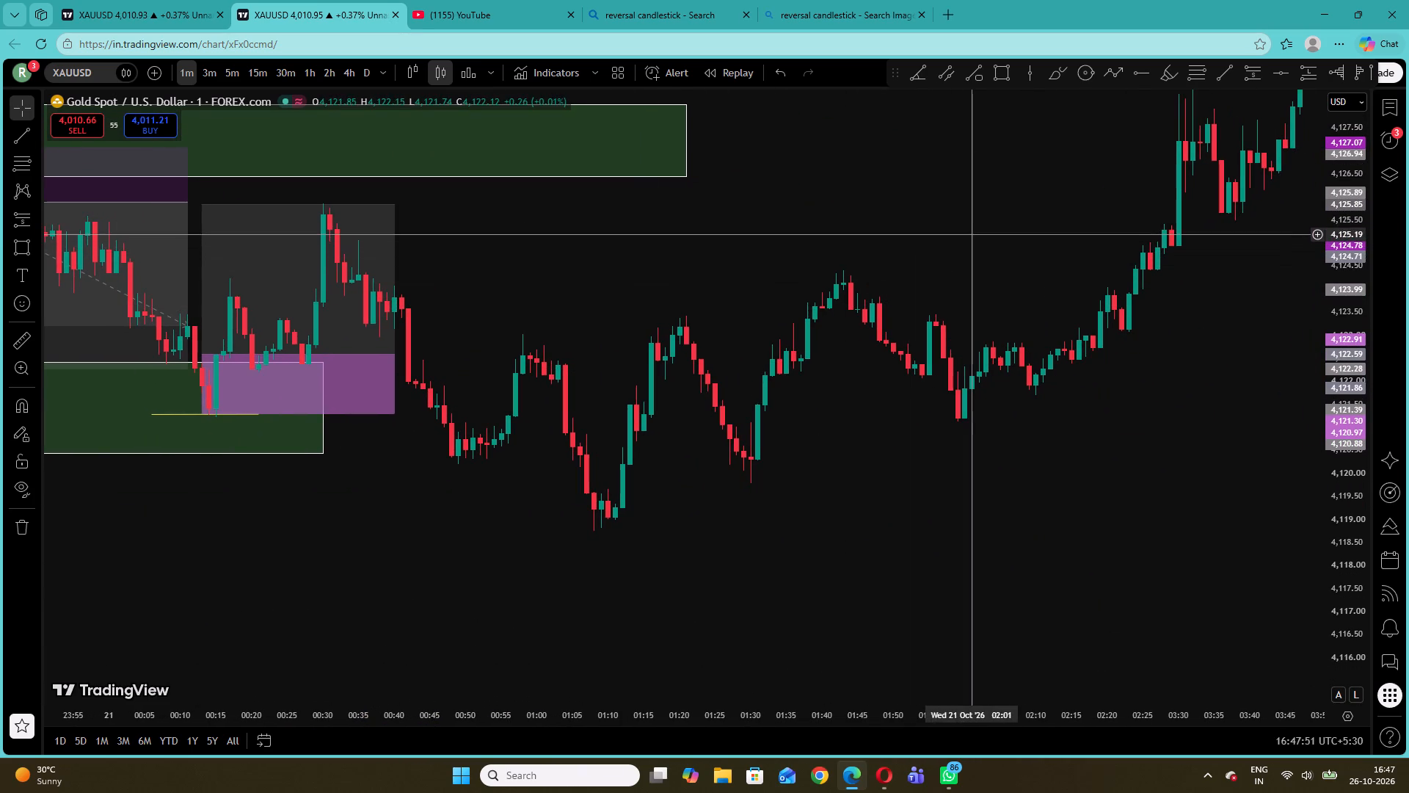
pyautogui.moveTo(603, 330); pyautogui.dragTo(1232, 297)
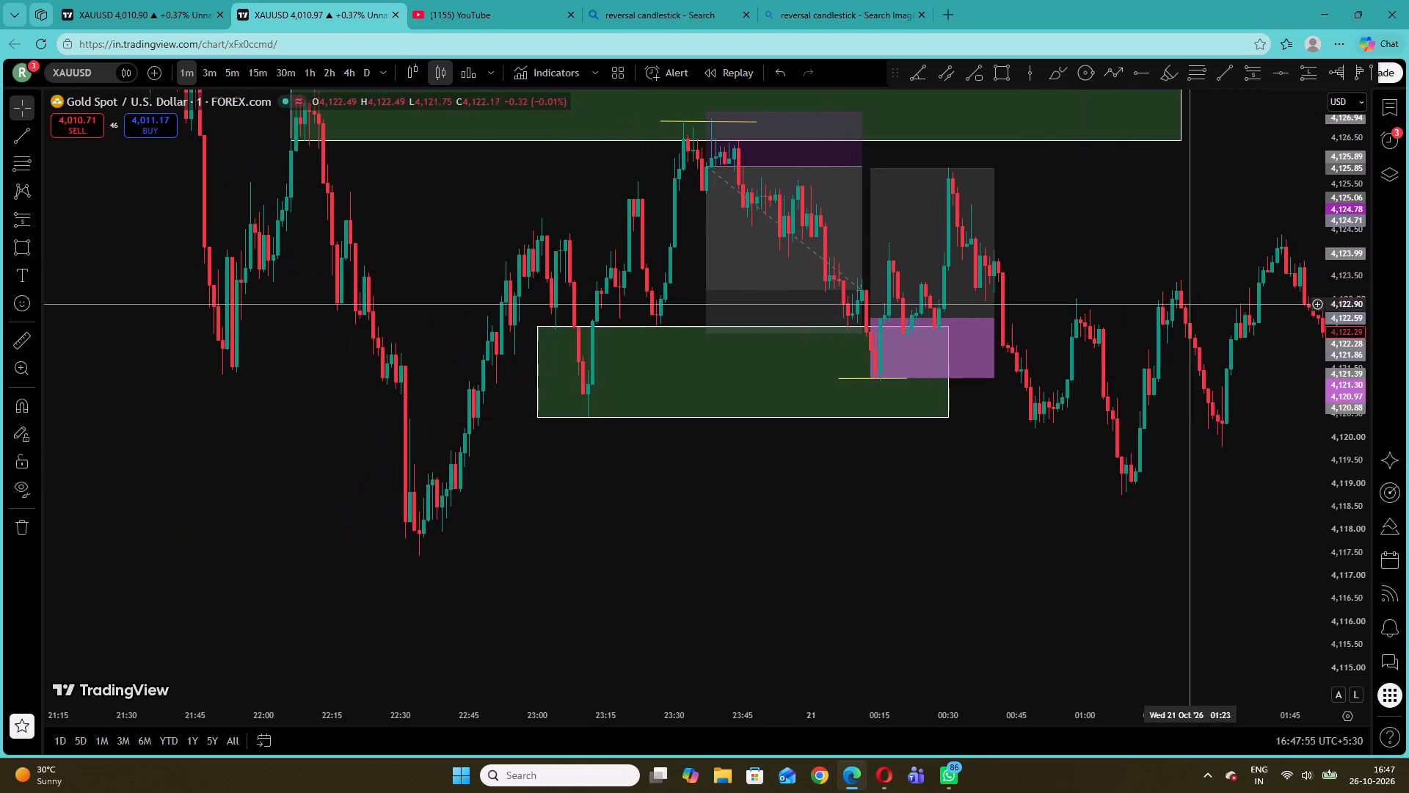
pyautogui.moveTo(1167, 206); pyautogui.dragTo(1184, 408)
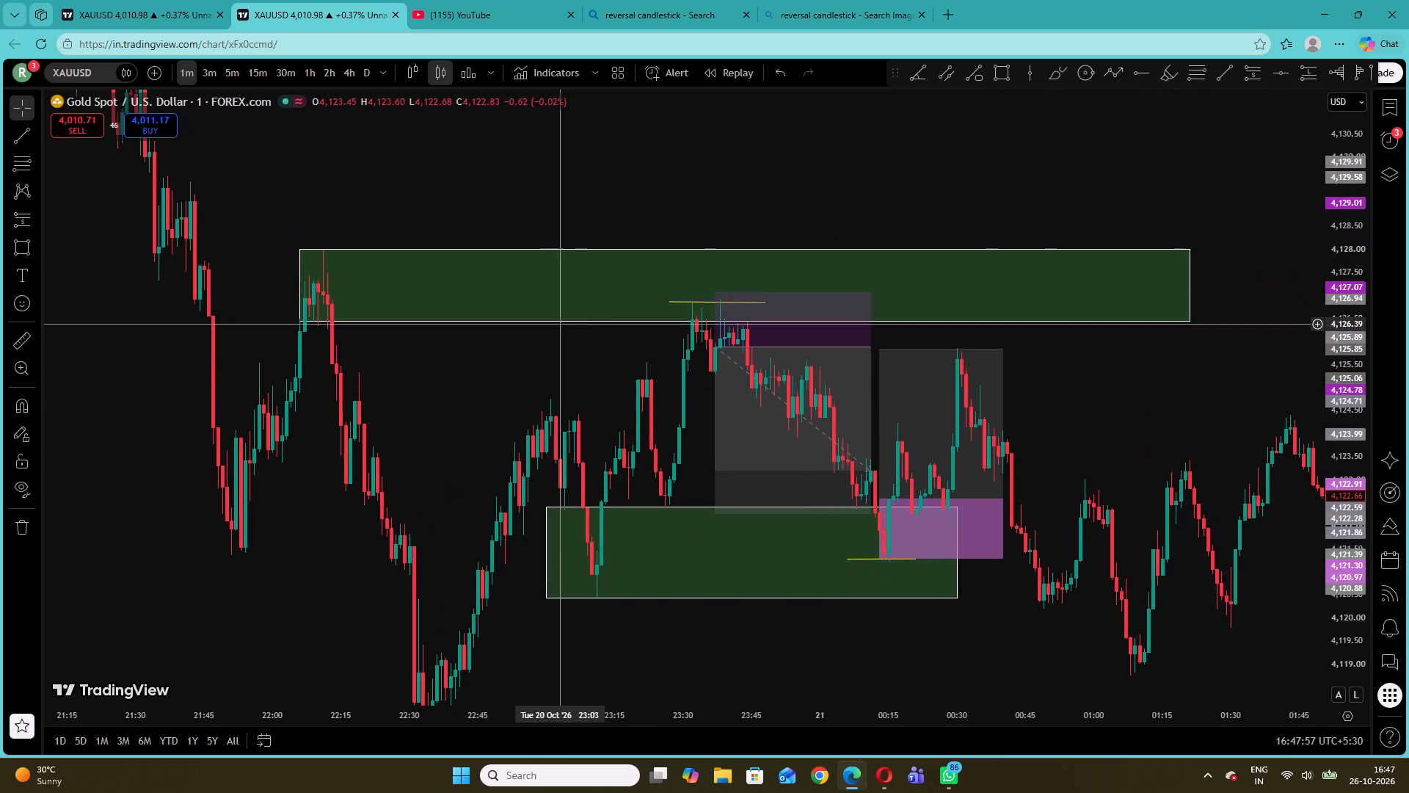
pyautogui.moveTo(487, 380); pyautogui.dragTo(879, 401)
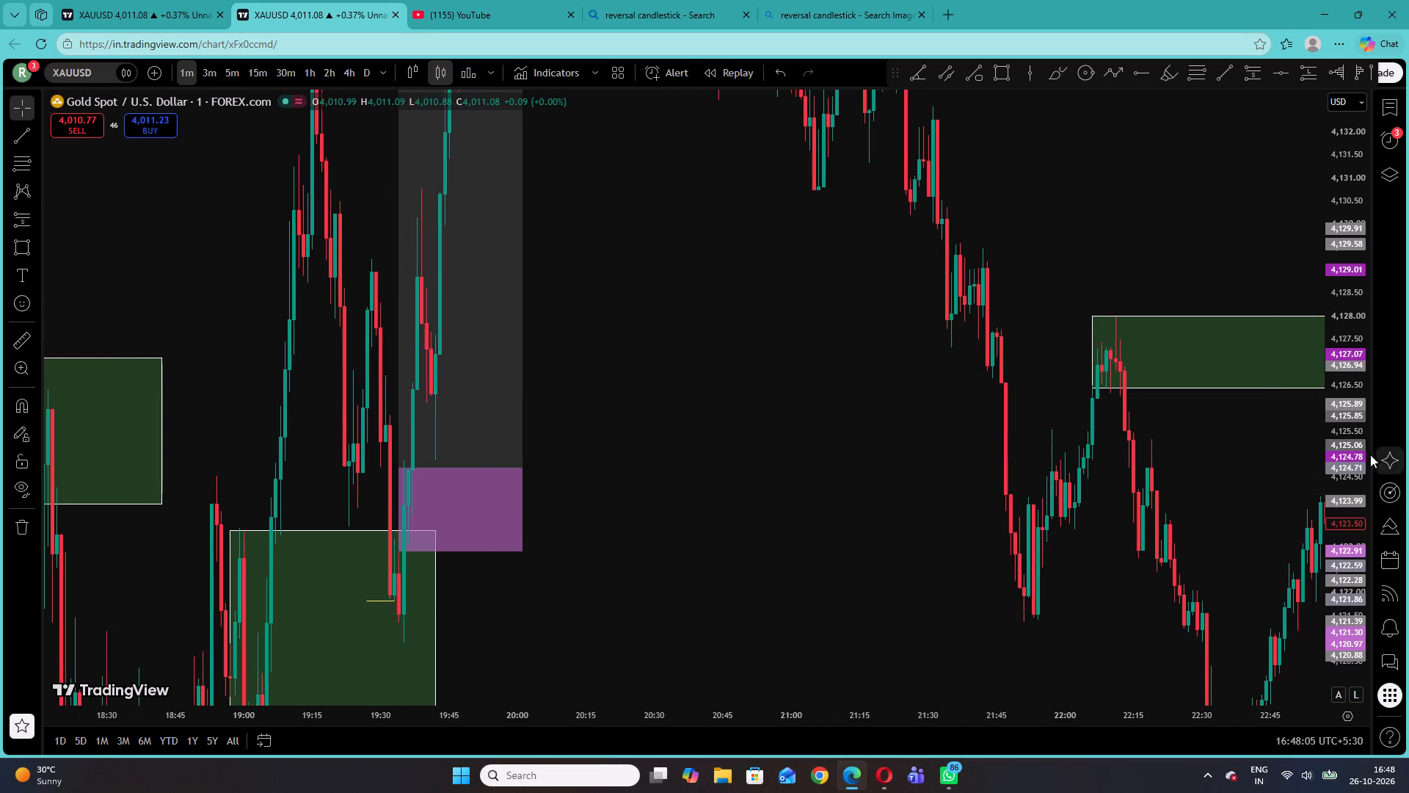
pyautogui.moveTo(1369, 455); pyautogui.dragTo(1350, 749)
pyautogui.moveTo(718, 569); pyautogui.dragTo(1385, 584)
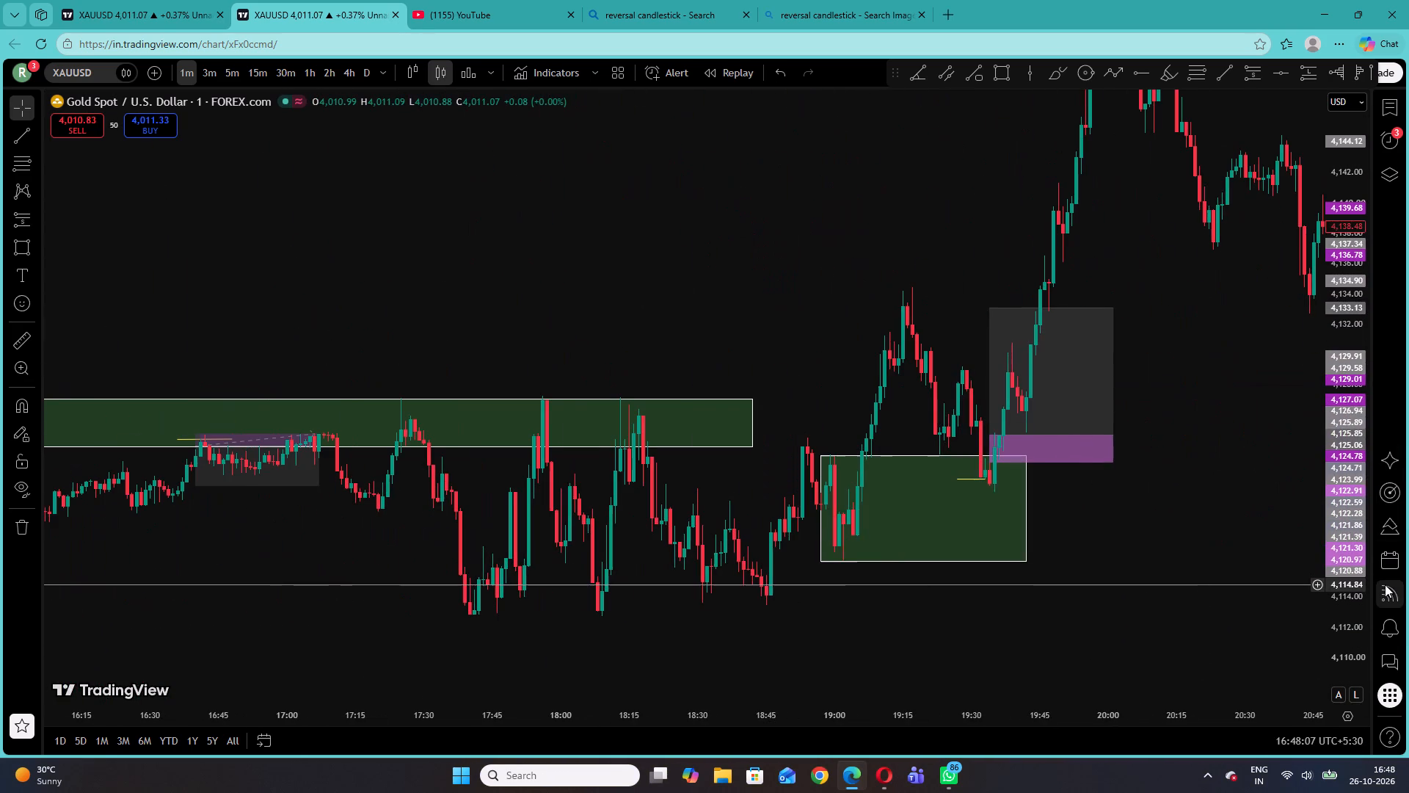
pyautogui.moveTo(1385, 584); pyautogui.dragTo(390, 539)
pyautogui.moveTo(1014, 599); pyautogui.dragTo(343, 560)
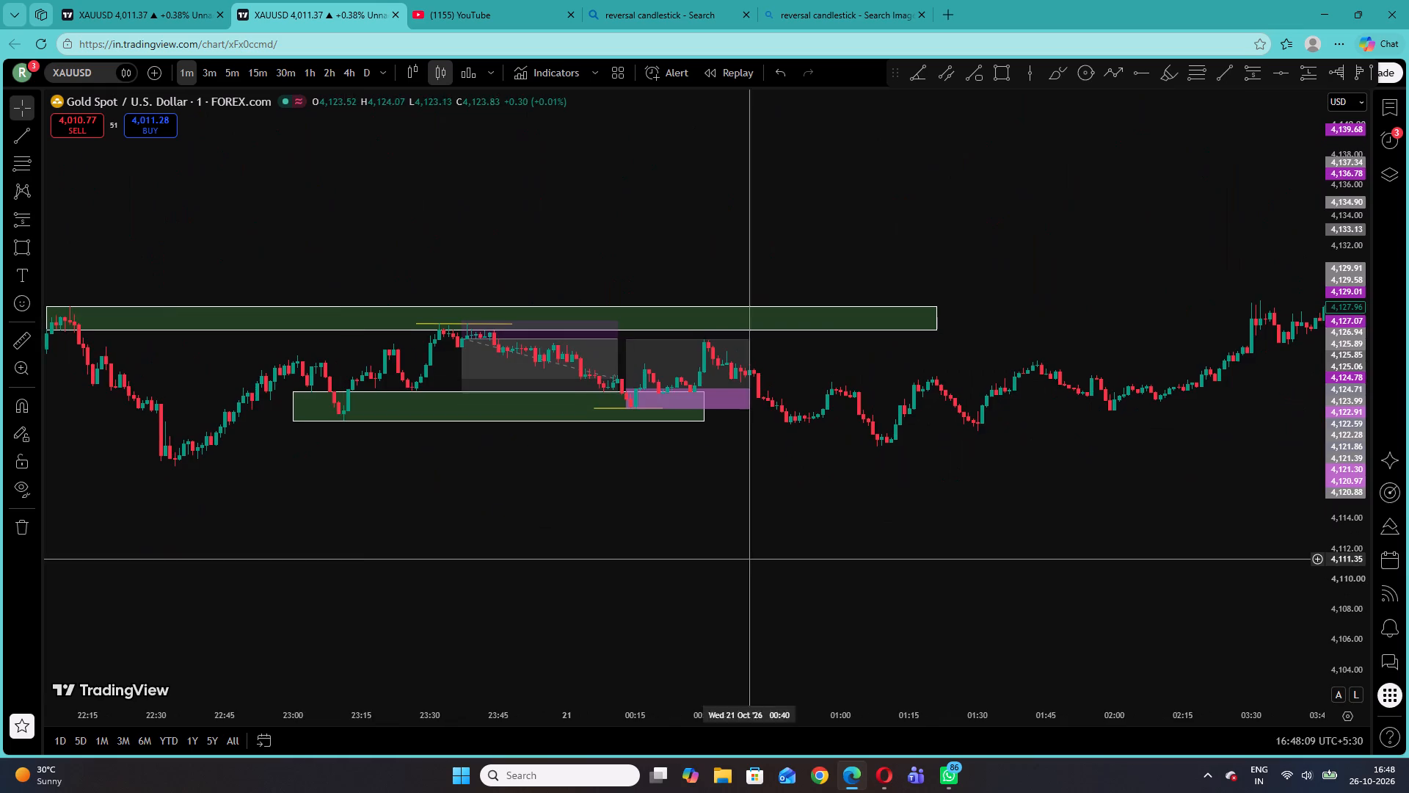
# Place a short position from 09:01 to about 09:32 on 21 October, with entry 4,125.09, stop 4,125.88 and target 4,121.74.
pyautogui.moveTo(1014, 560); pyautogui.dragTo(341, 583)
pyautogui.moveTo(894, 510); pyautogui.dragTo(147, 490)
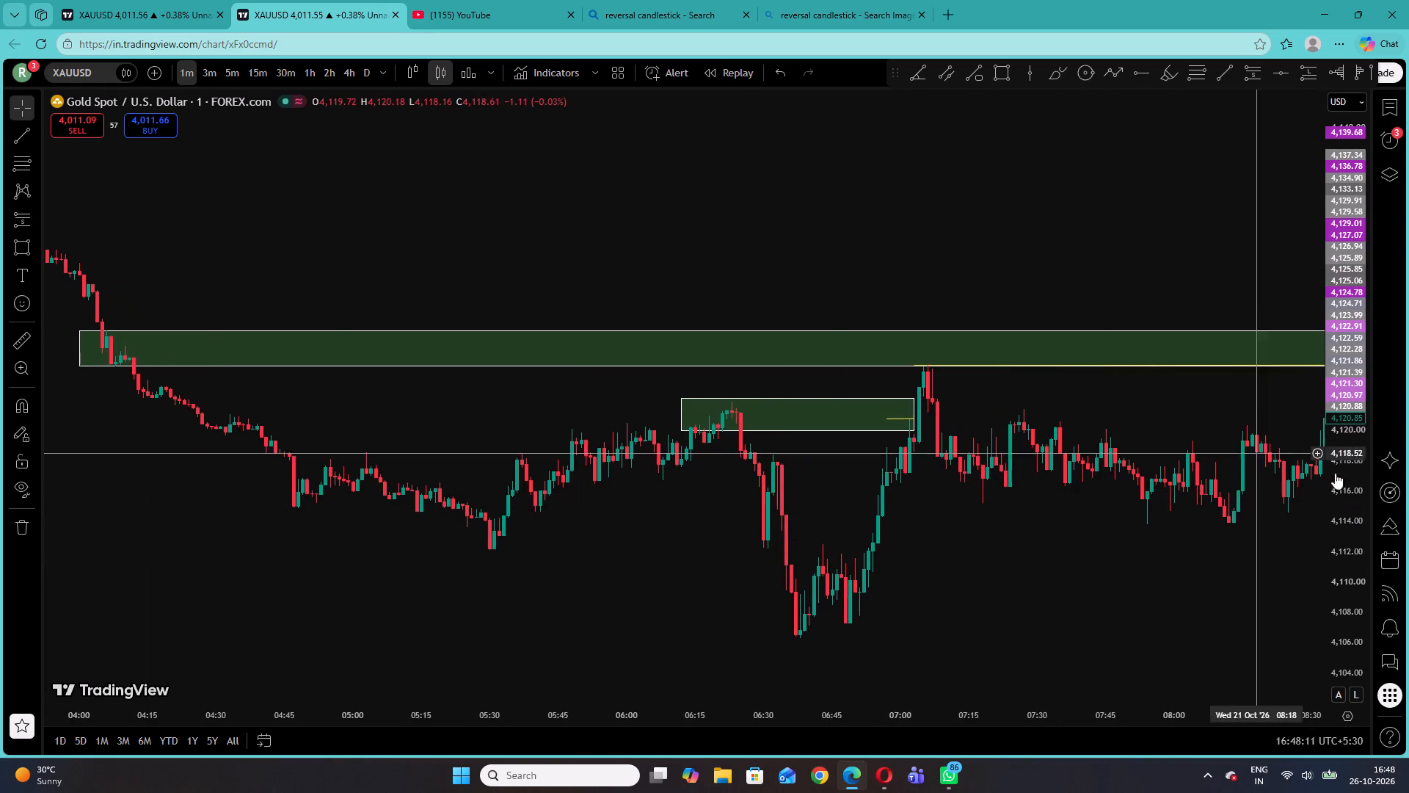
pyautogui.moveTo(1352, 554); pyautogui.dragTo(1312, 351)
pyautogui.moveTo(1153, 442); pyautogui.dragTo(464, 479)
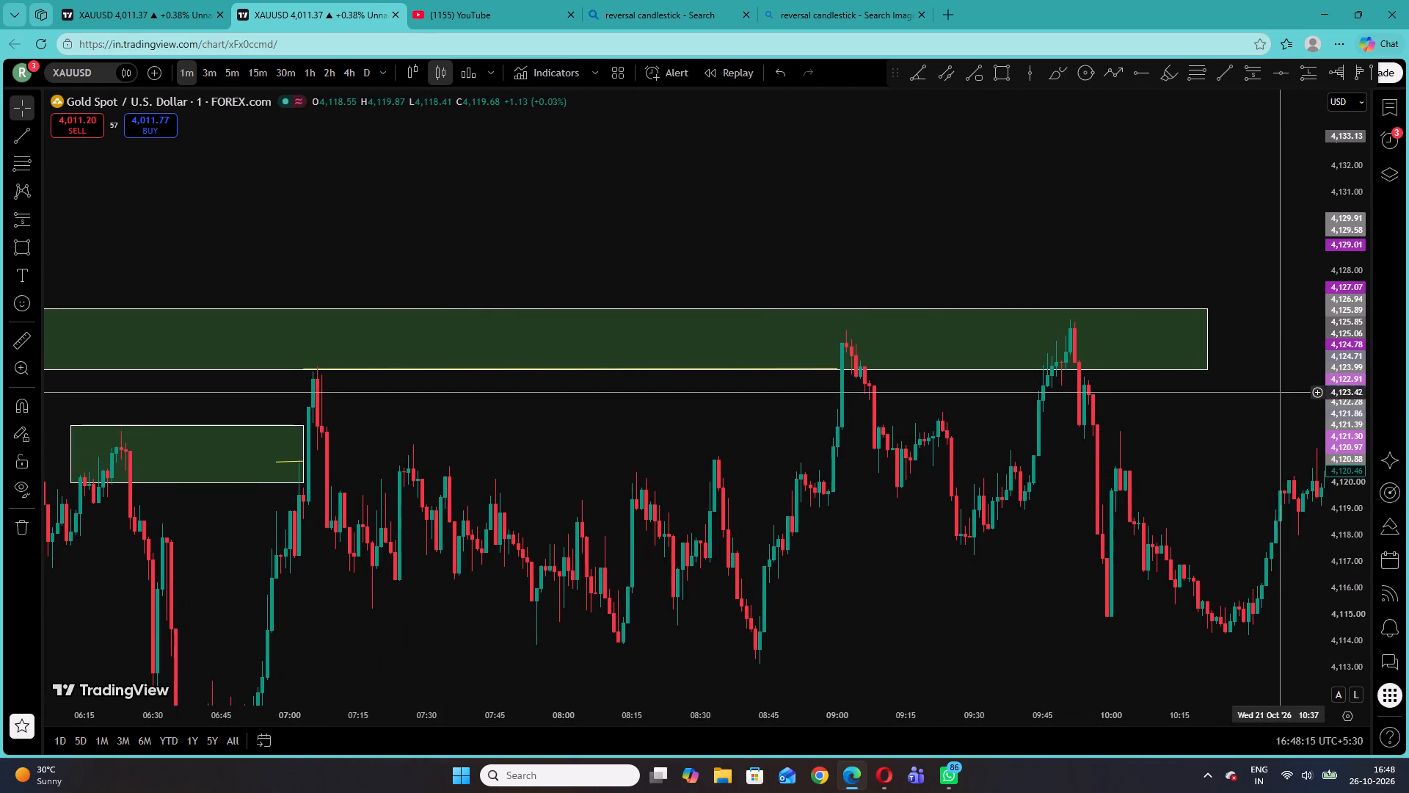
pyautogui.moveTo(1355, 431); pyautogui.dragTo(1336, 356)
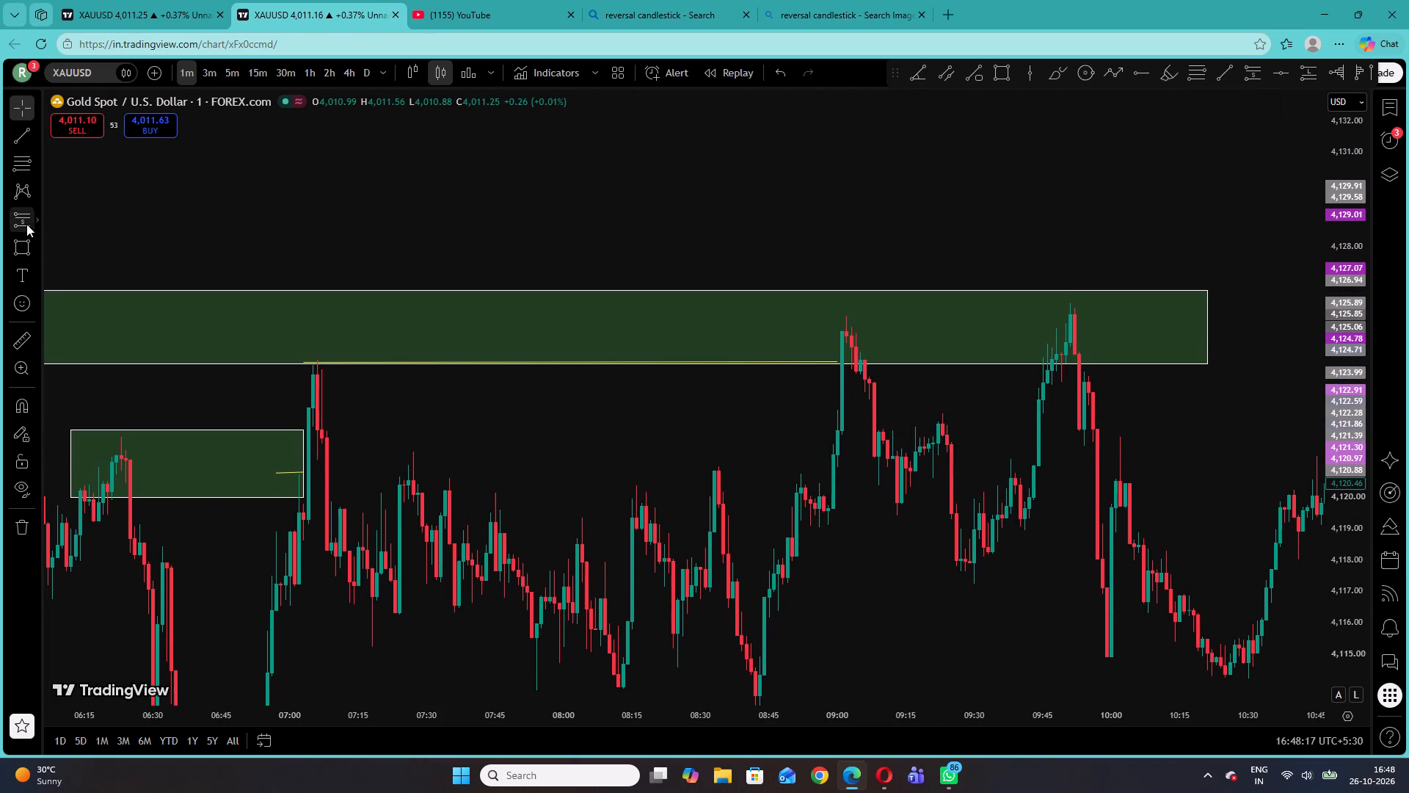
pyautogui.click(26, 224)
pyautogui.click(841, 338)
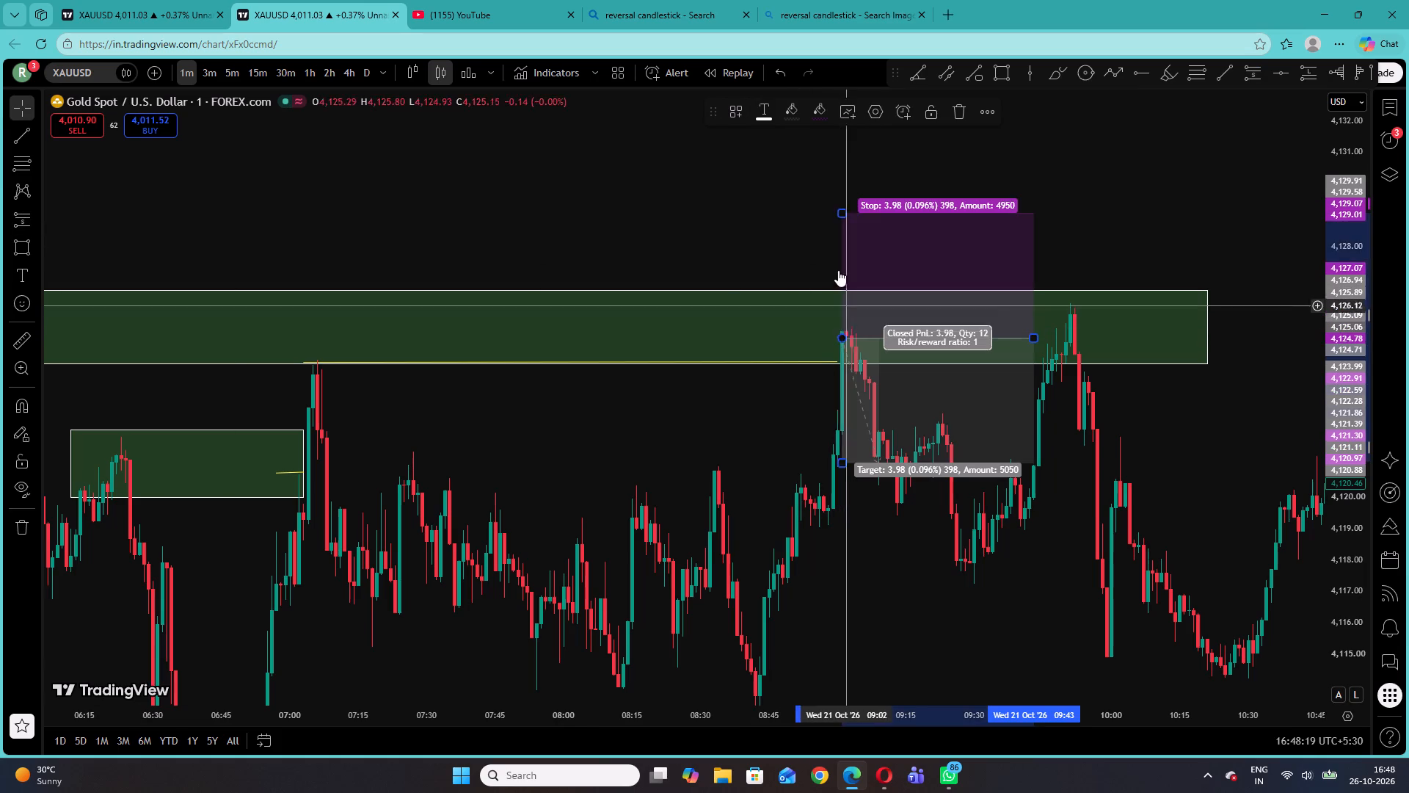
pyautogui.moveTo(838, 214); pyautogui.dragTo(855, 313)
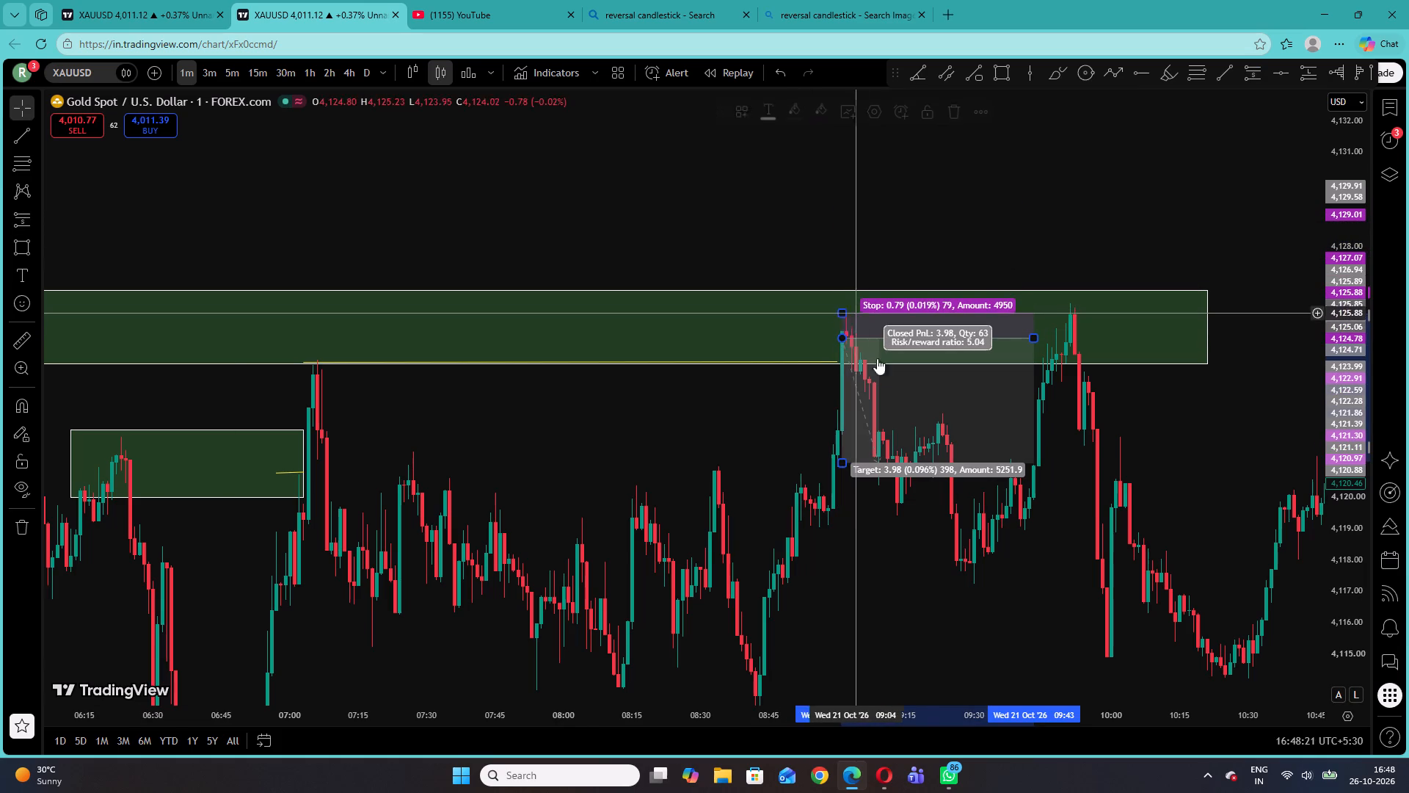
pyautogui.moveTo(843, 462); pyautogui.dragTo(858, 427)
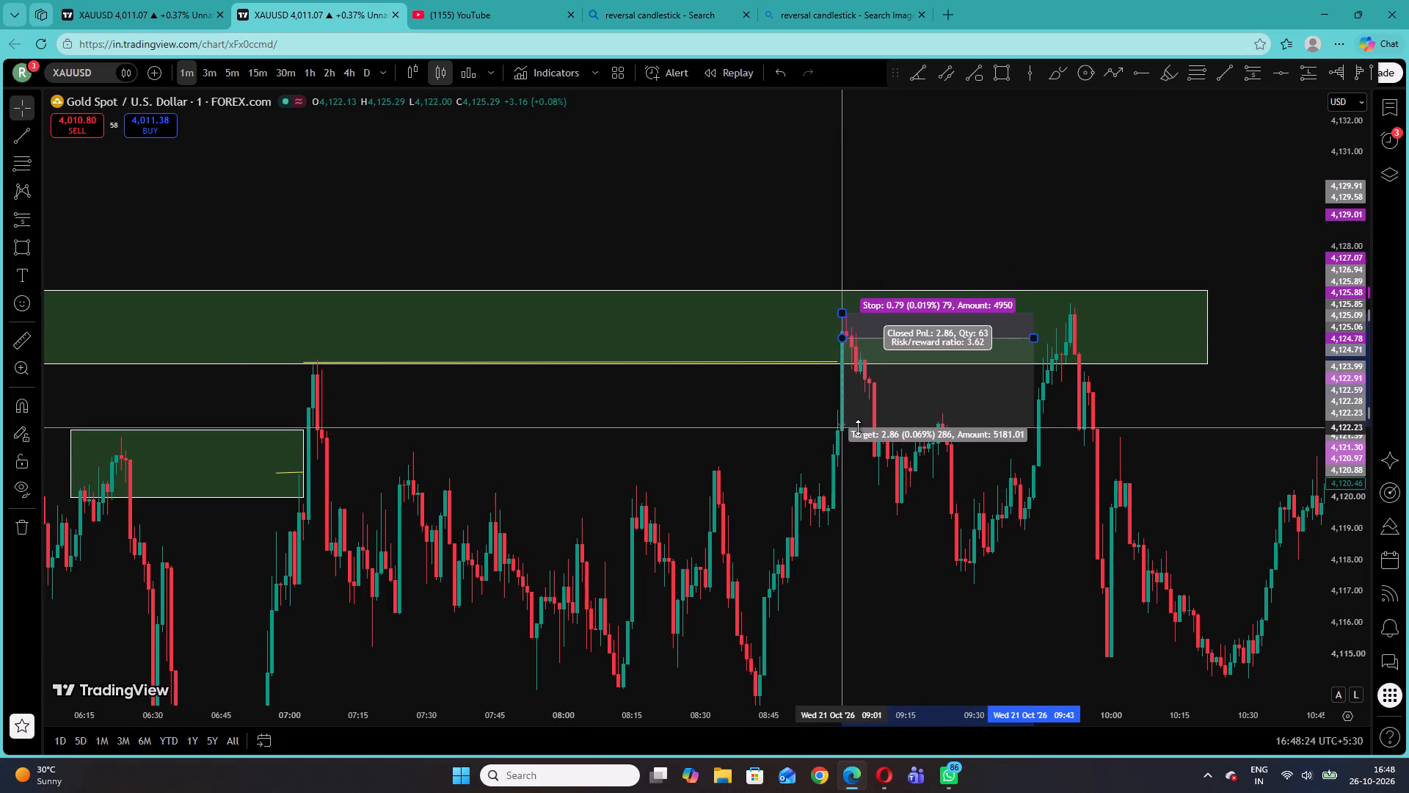
pyautogui.moveTo(858, 427); pyautogui.dragTo(854, 443)
pyautogui.click(539, 447)
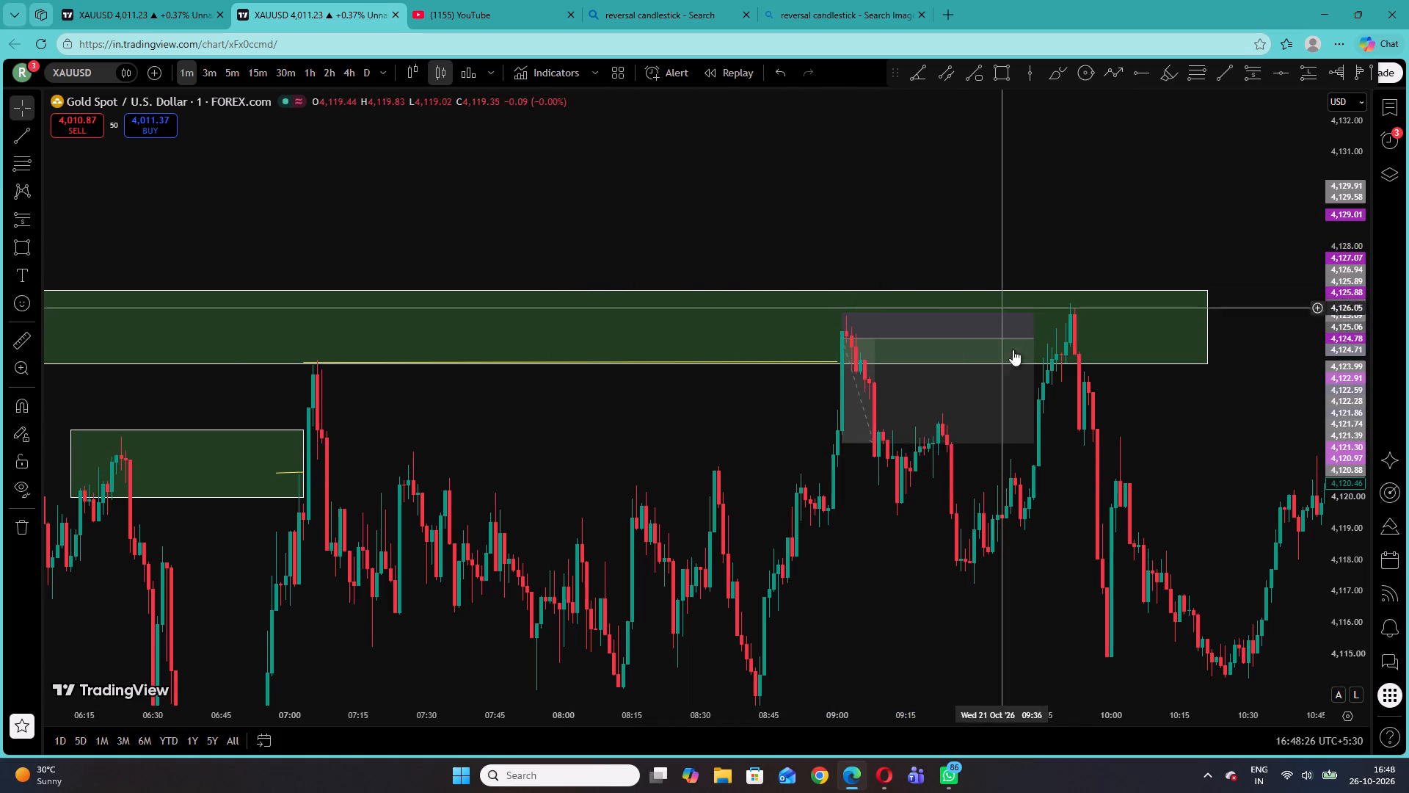
pyautogui.moveTo(1037, 341); pyautogui.dragTo(982, 345)
pyautogui.click(958, 211)
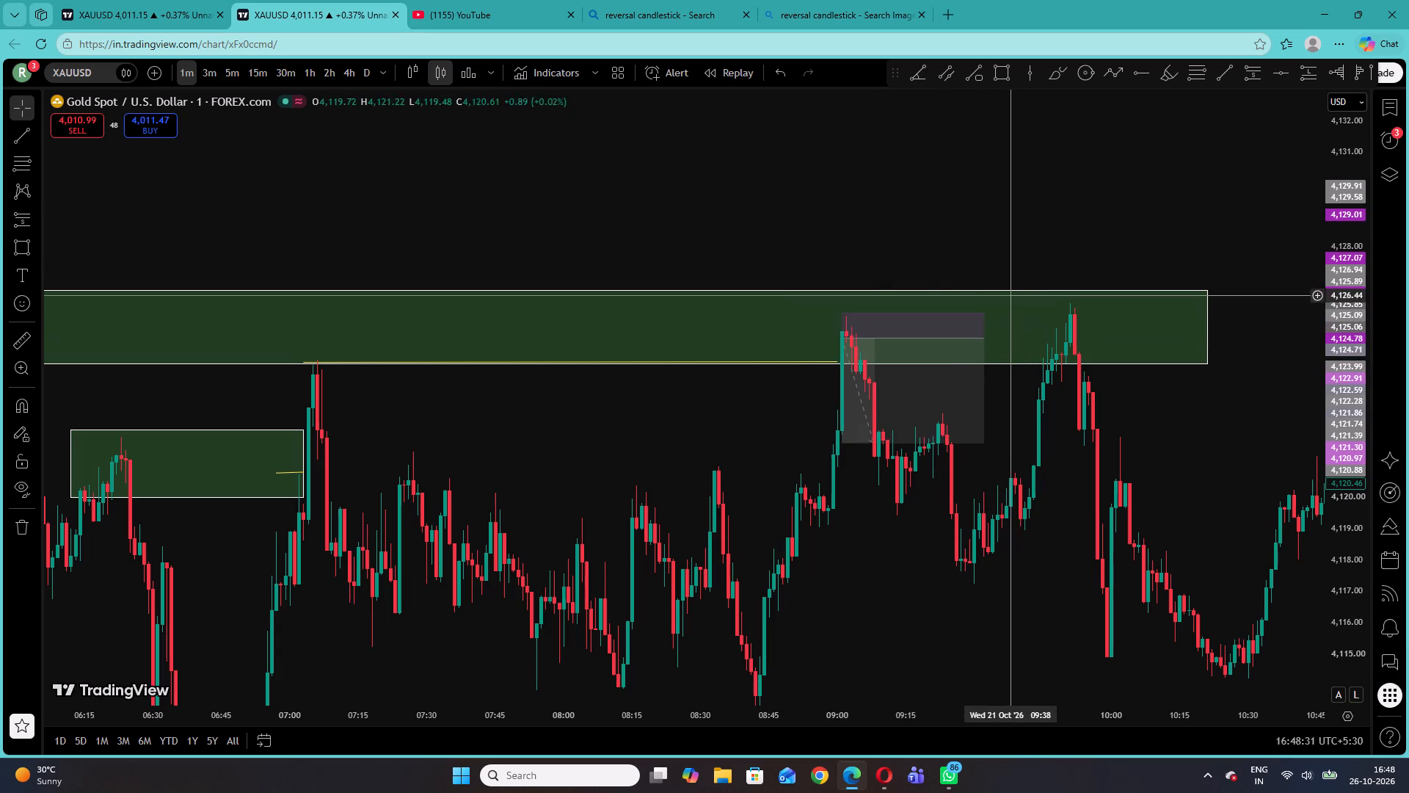
pyautogui.click(966, 185)
# Examine the zones and price reactions between about 06:00 and 15:15 on 21 October.
pyautogui.moveTo(1169, 482); pyautogui.dragTo(887, 288)
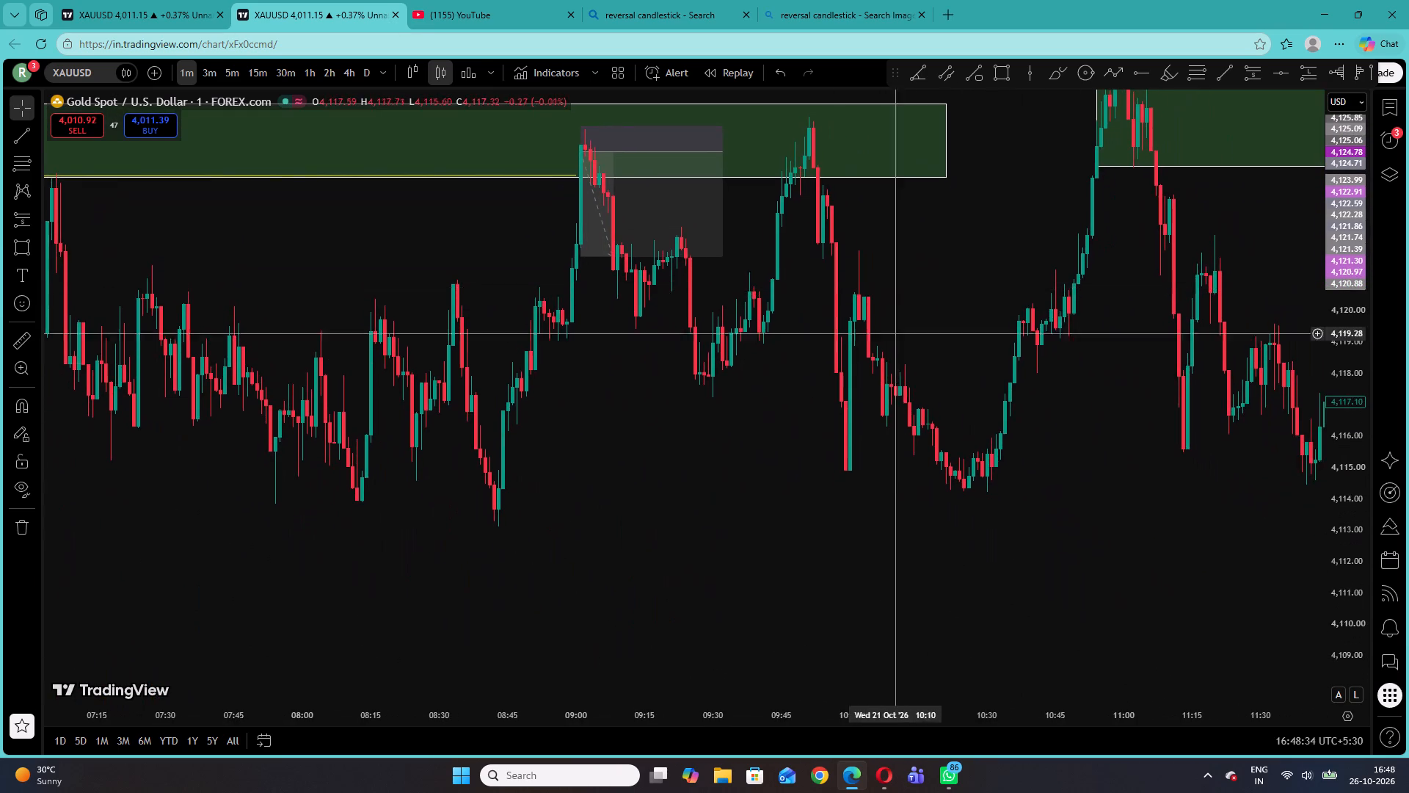
pyautogui.moveTo(732, 388); pyautogui.dragTo(1147, 443)
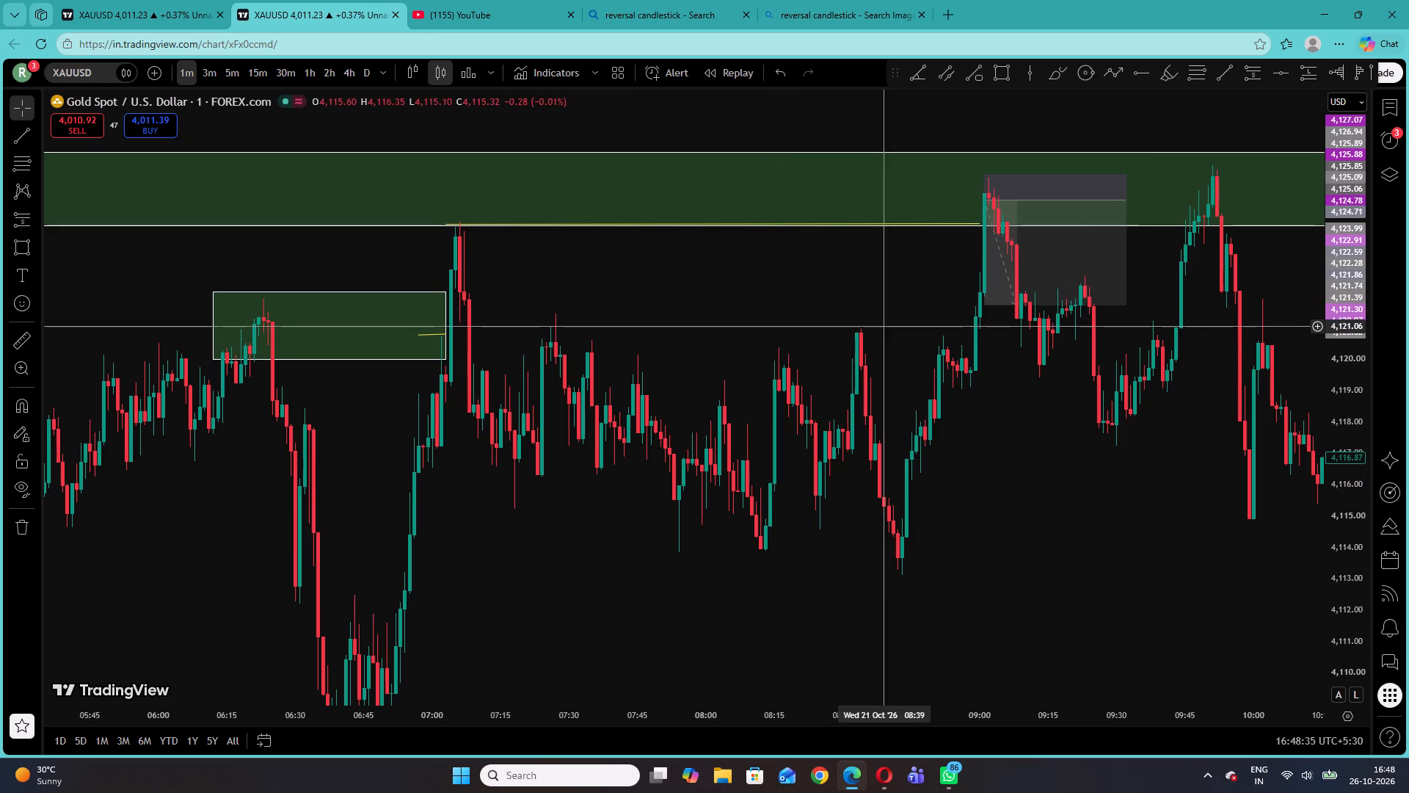
pyautogui.moveTo(887, 326); pyautogui.dragTo(456, 362)
pyautogui.moveTo(1157, 407); pyautogui.dragTo(474, 490)
pyautogui.moveTo(925, 463); pyautogui.dragTo(562, 471)
pyautogui.moveTo(1358, 493); pyautogui.dragTo(1289, 205)
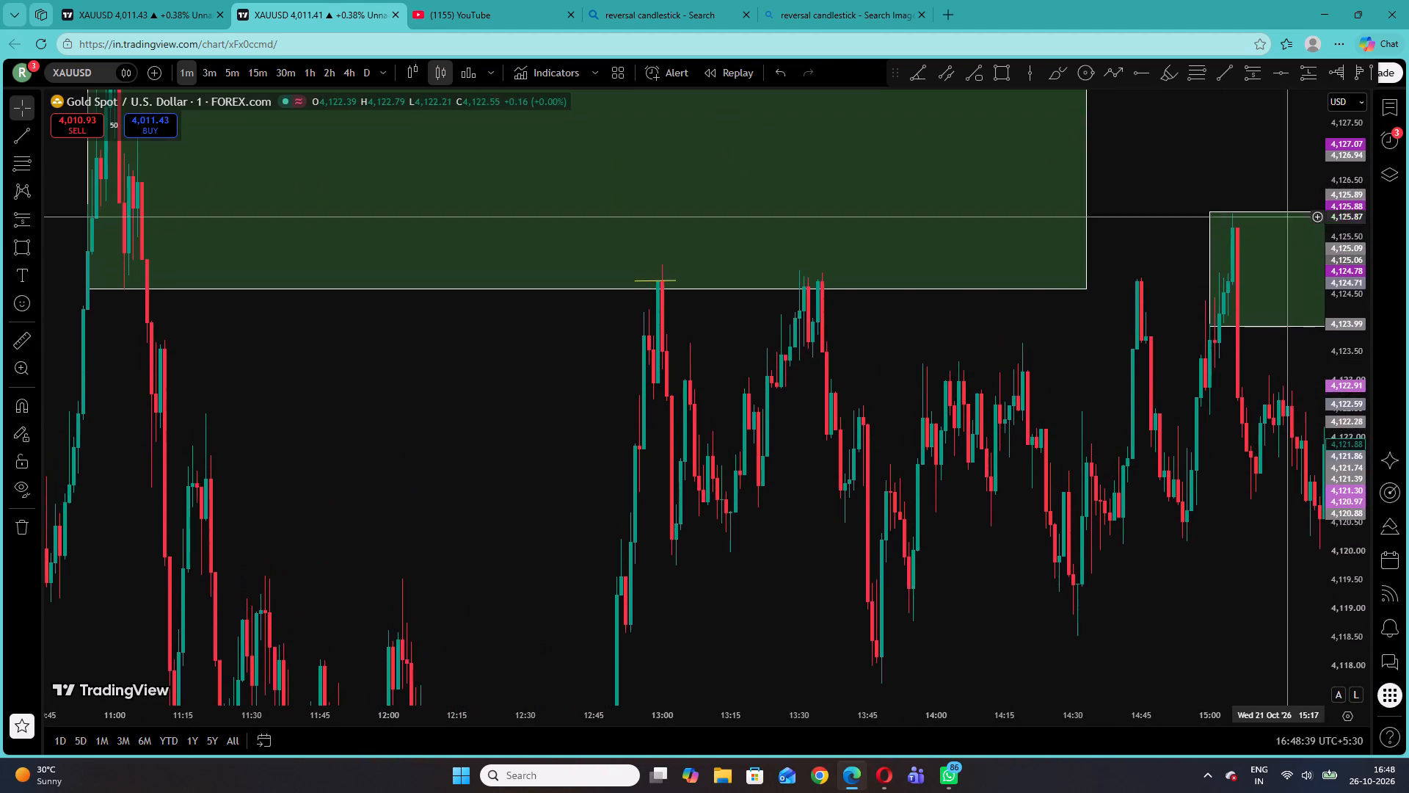
pyautogui.moveTo(1289, 205); pyautogui.dragTo(1295, 165)
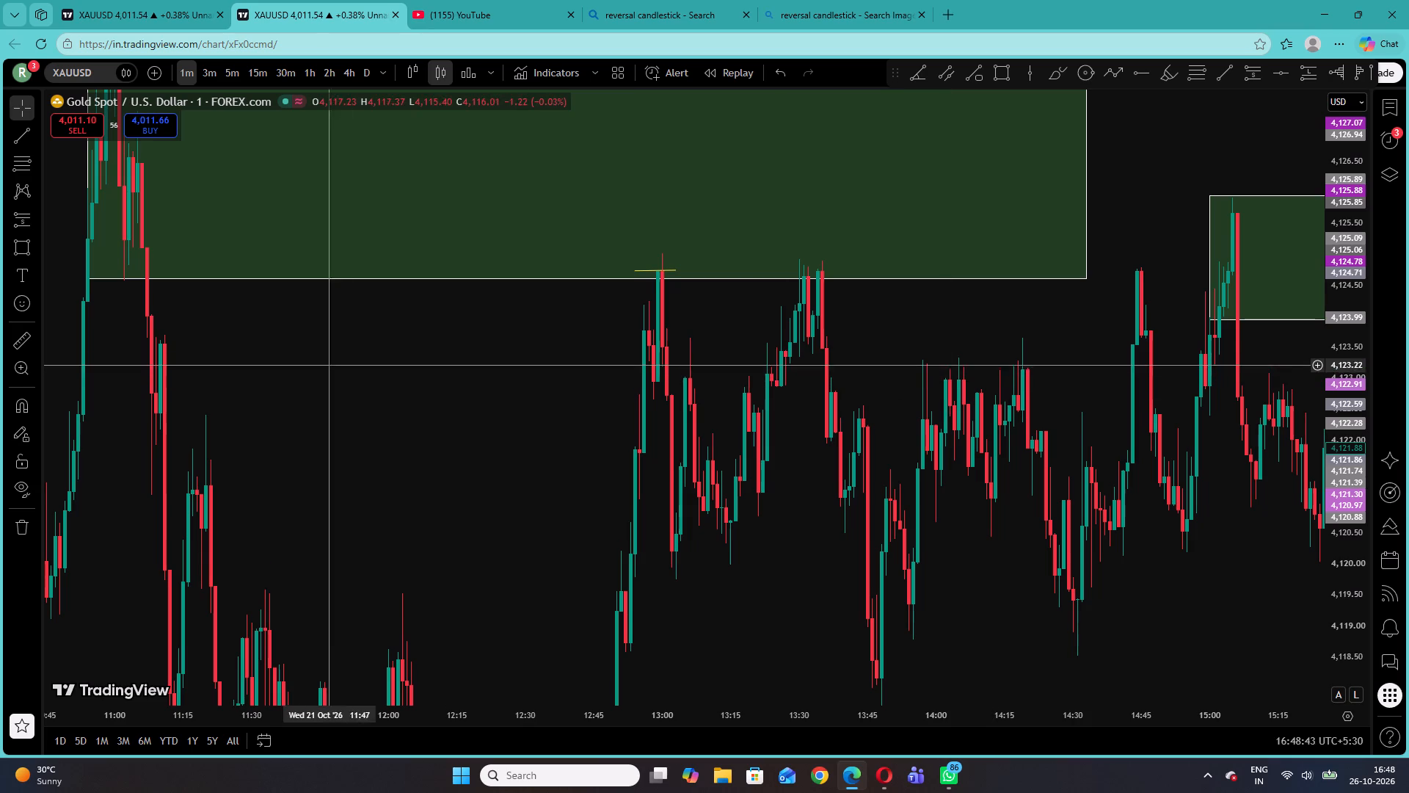
# Check the live 26 October short position on the first XAUUSD chart.
pyautogui.click(110, 7)
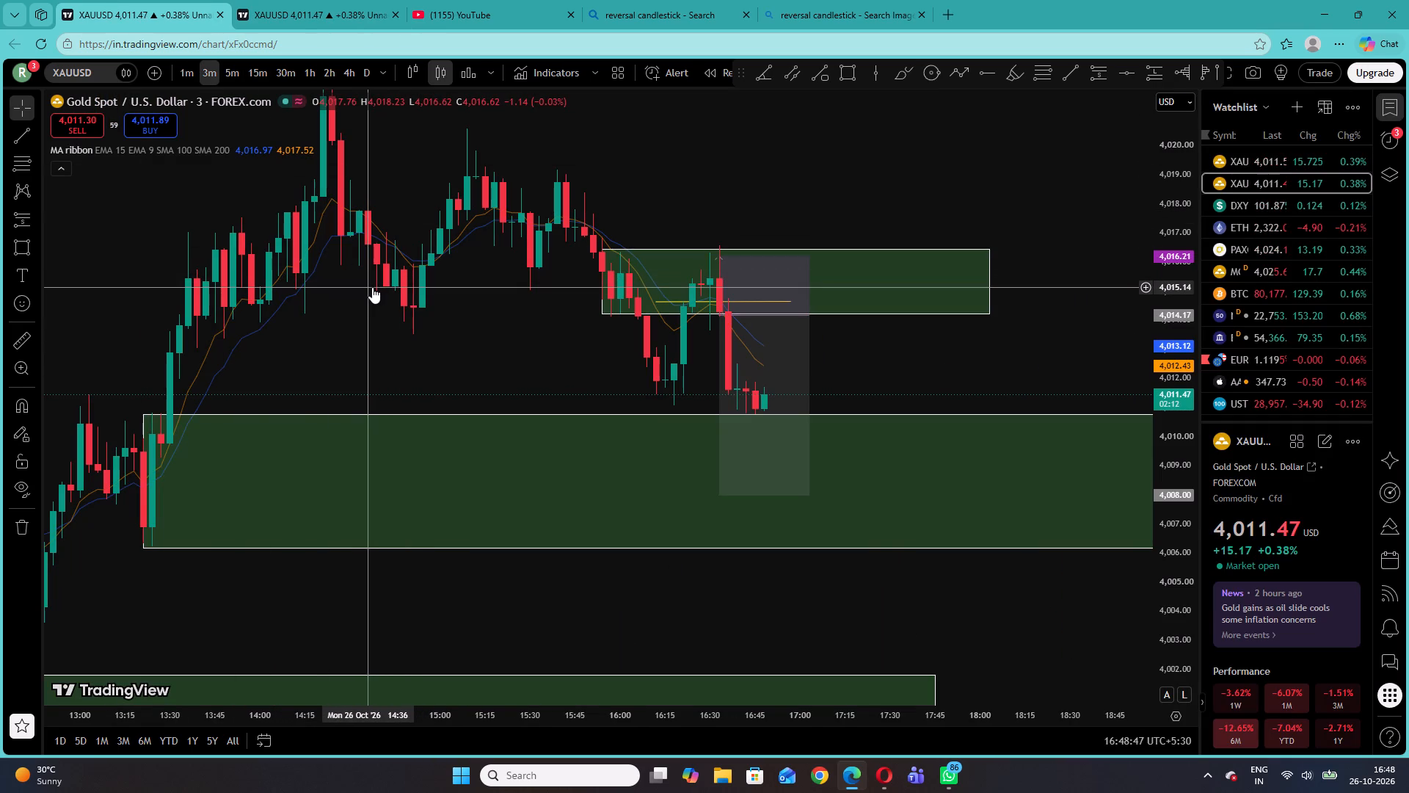
# On the second XAUUSD chart, place a short position from 13:32 to about 13:56 on 21 October, entry 4,123.47, stop 4,124.93, target 4,118.96.
pyautogui.click(294, 0)
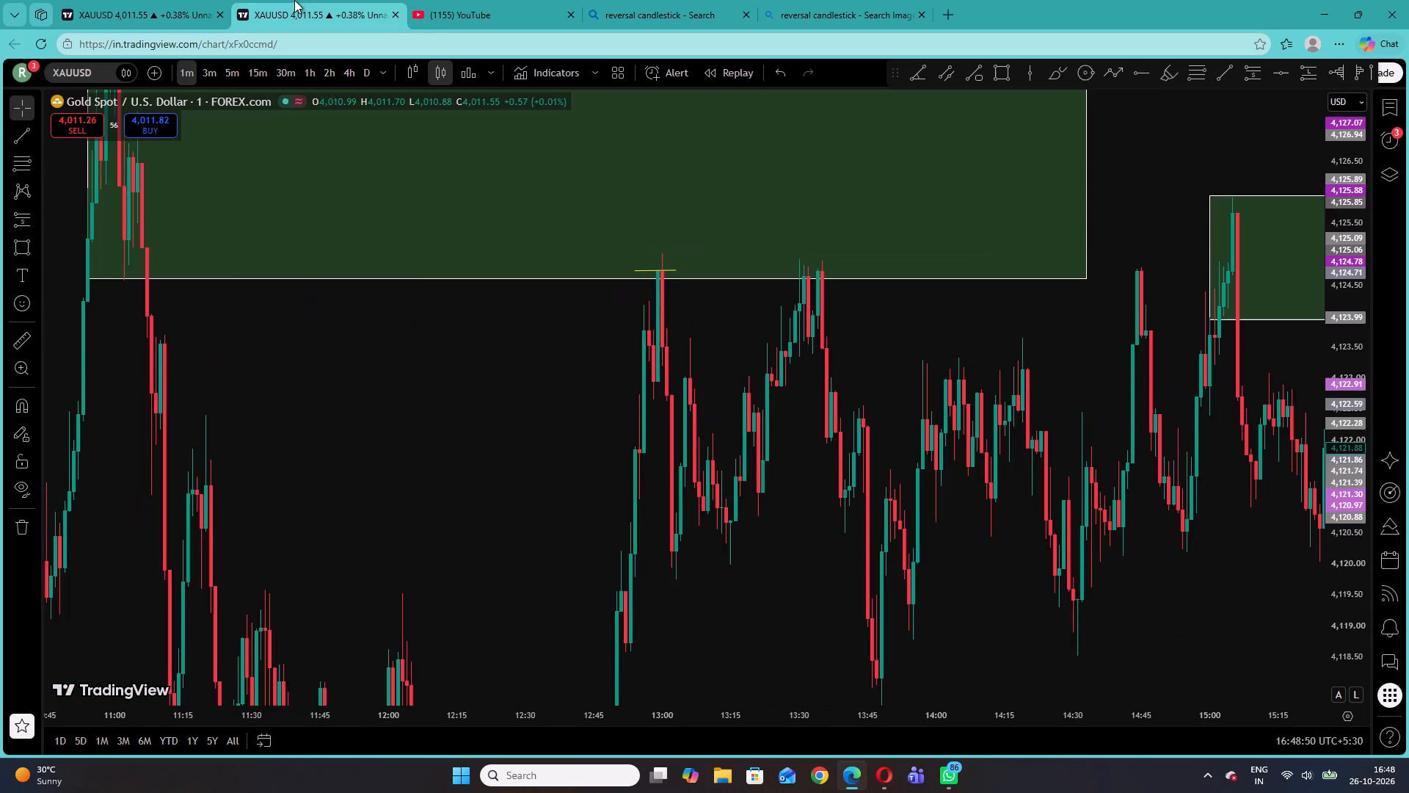
pyautogui.click(38, 217)
pyautogui.click(89, 272)
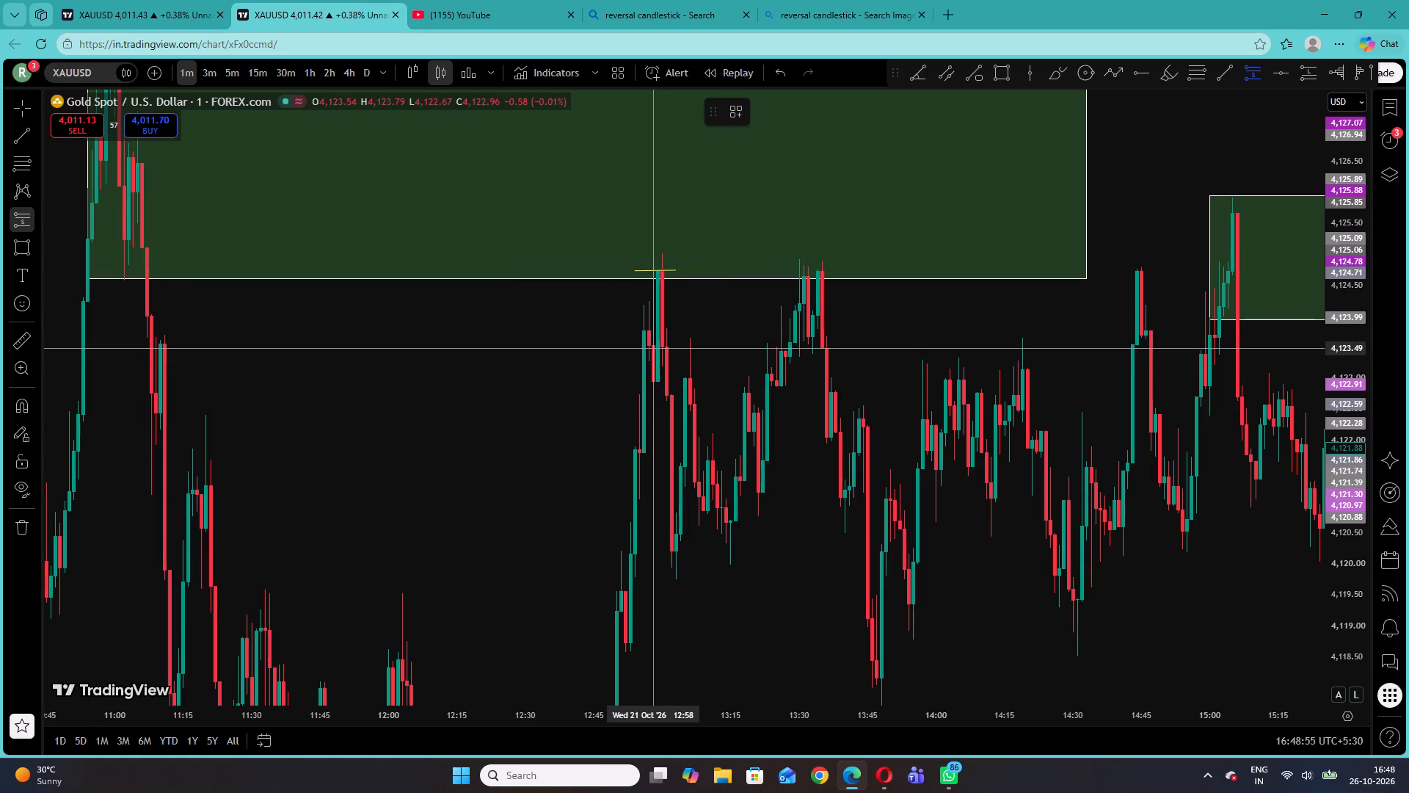
pyautogui.click(807, 350)
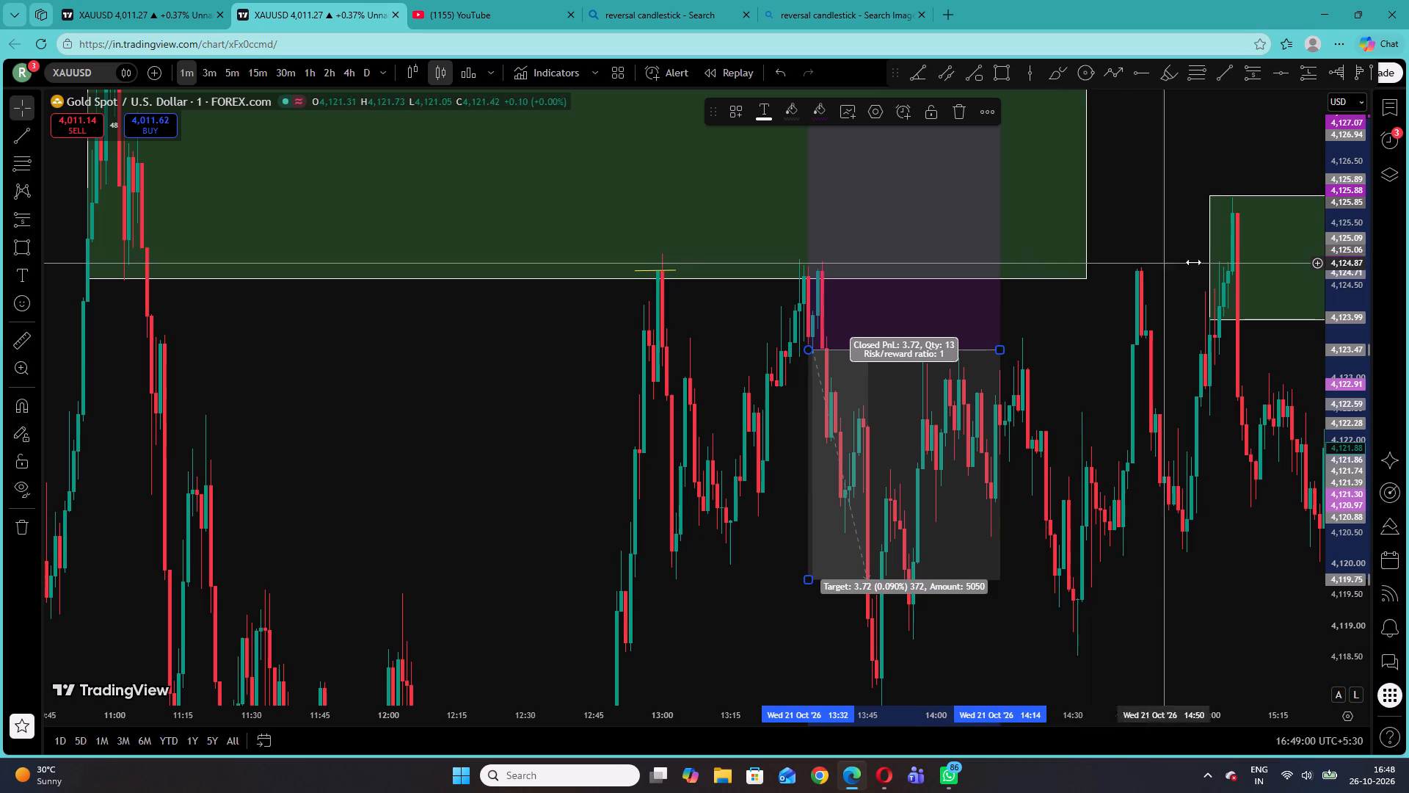
pyautogui.moveTo(1359, 272); pyautogui.dragTo(1346, 383)
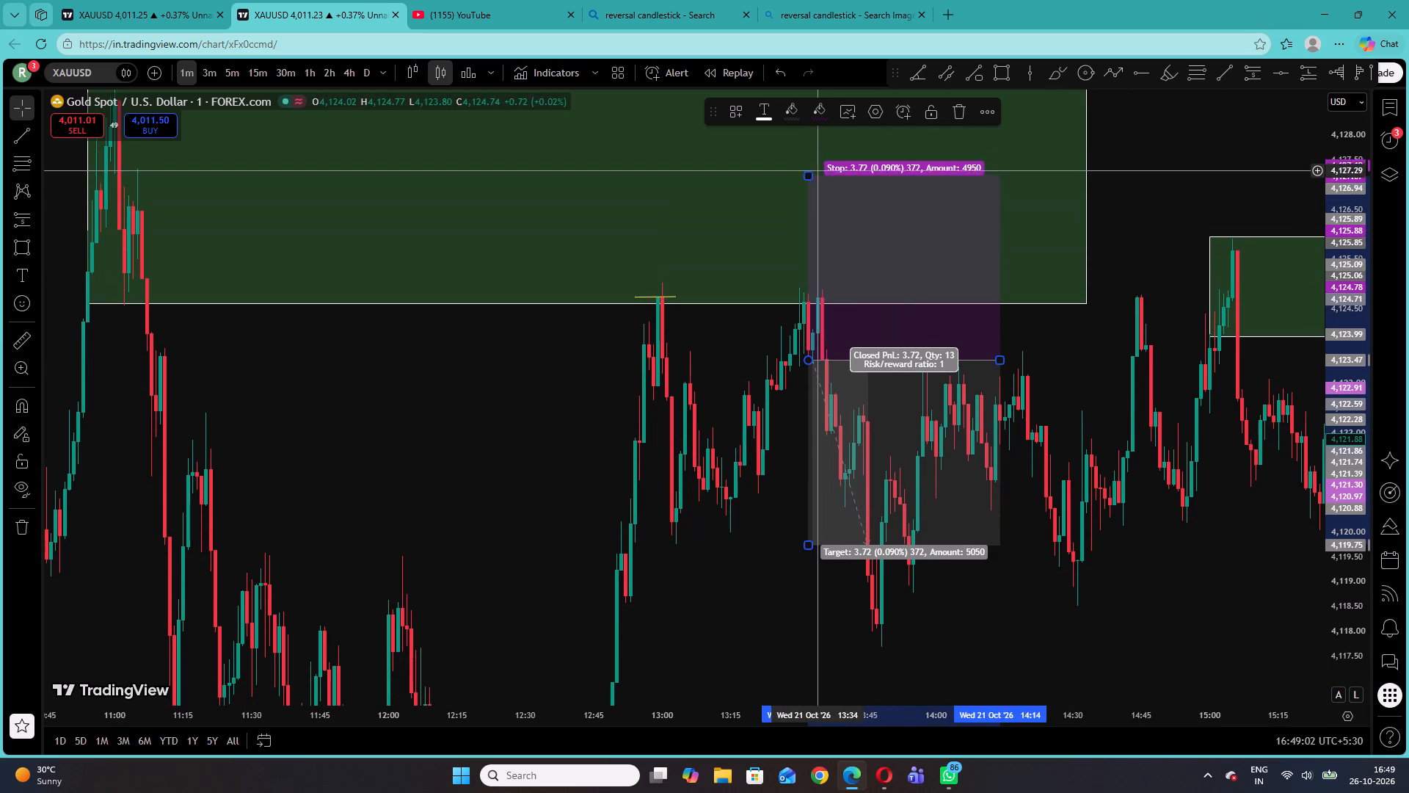
pyautogui.moveTo(808, 176); pyautogui.dragTo(782, 288)
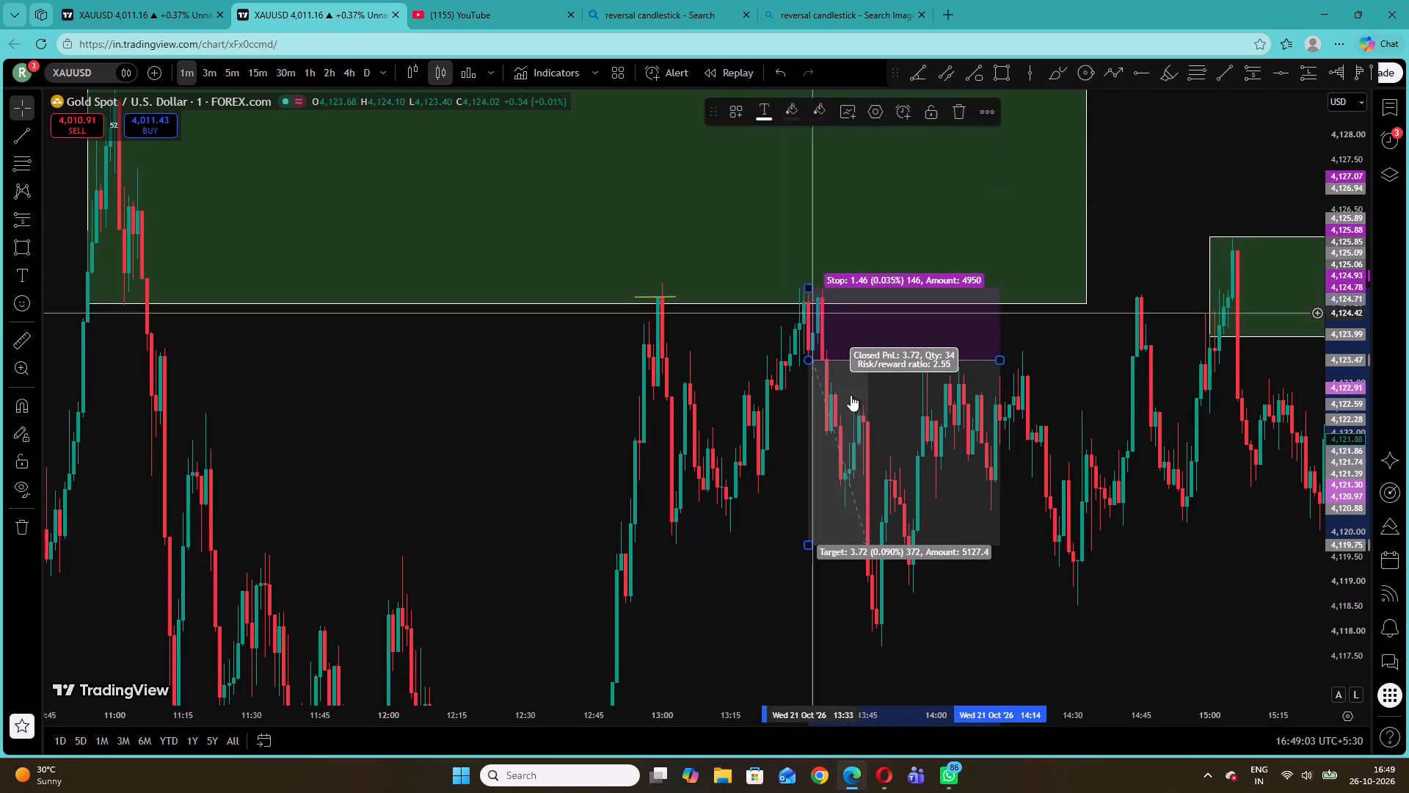
pyautogui.moveTo(808, 546); pyautogui.dragTo(812, 584)
pyautogui.moveTo(998, 358); pyautogui.dragTo(920, 373)
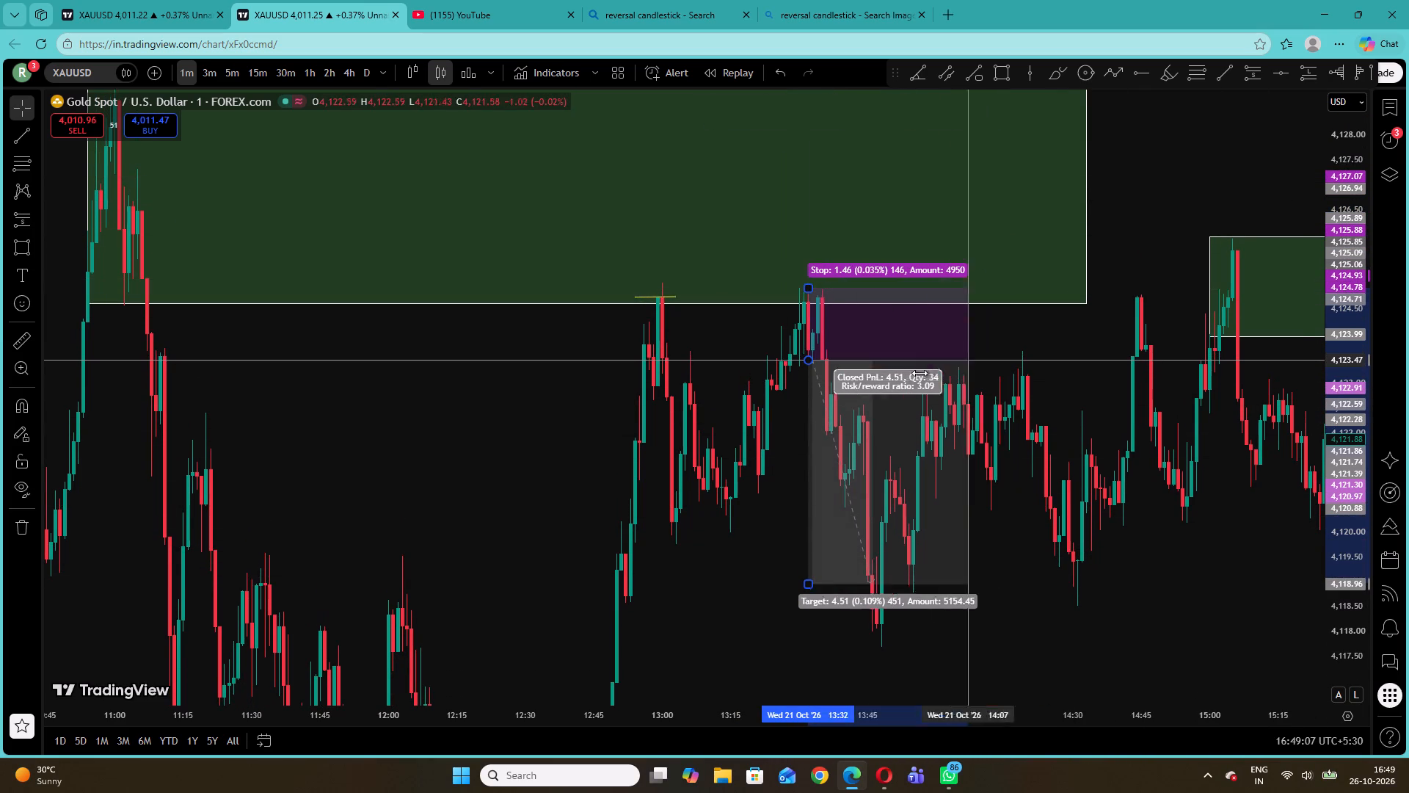
pyautogui.moveTo(920, 373); pyautogui.dragTo(920, 389)
pyautogui.click(1030, 482)
# Examine the zones and price reactions from about 15:00 to 20:45 on 21 October.
pyautogui.moveTo(1167, 595); pyautogui.dragTo(568, 562)
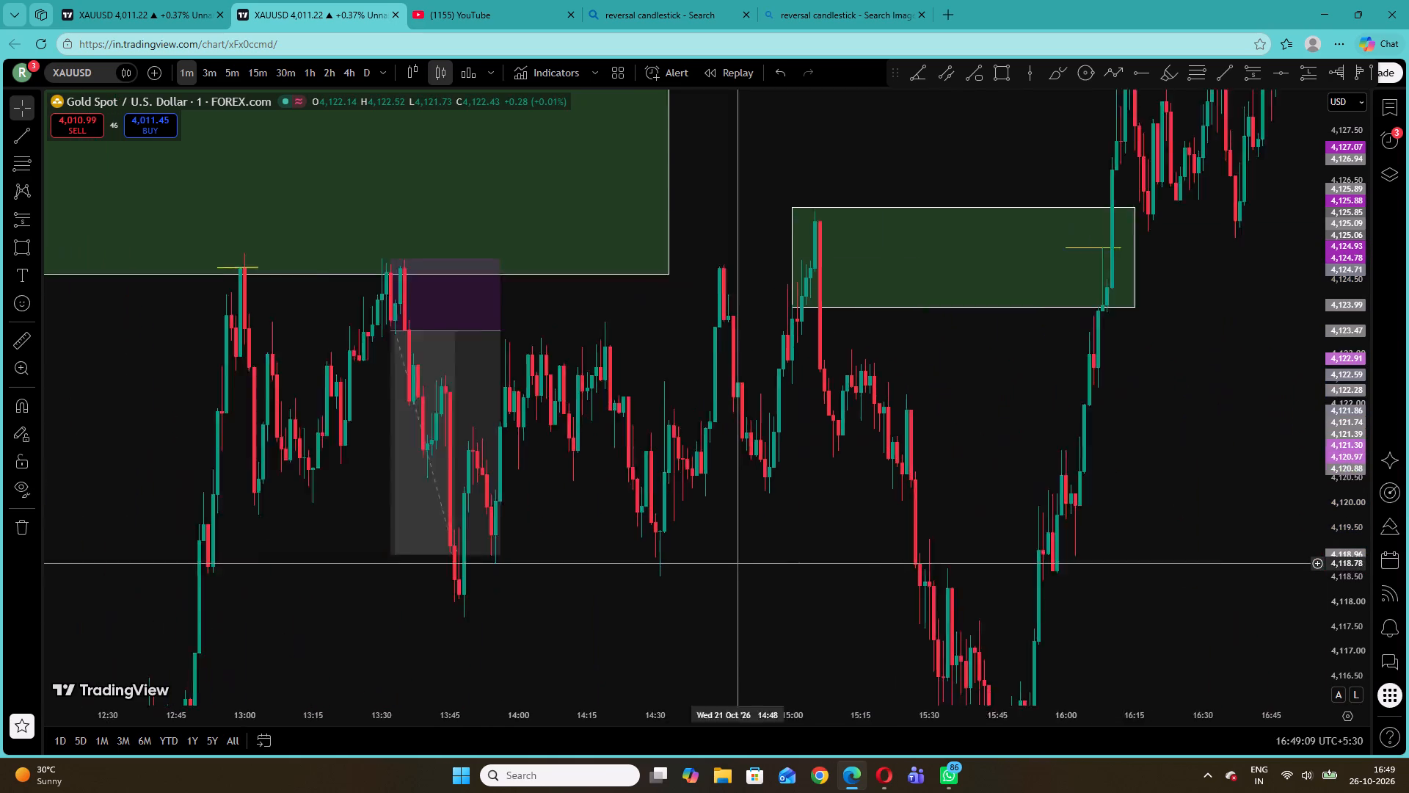
pyautogui.moveTo(568, 562); pyautogui.dragTo(484, 583)
pyautogui.moveTo(1328, 395); pyautogui.dragTo(1319, 582)
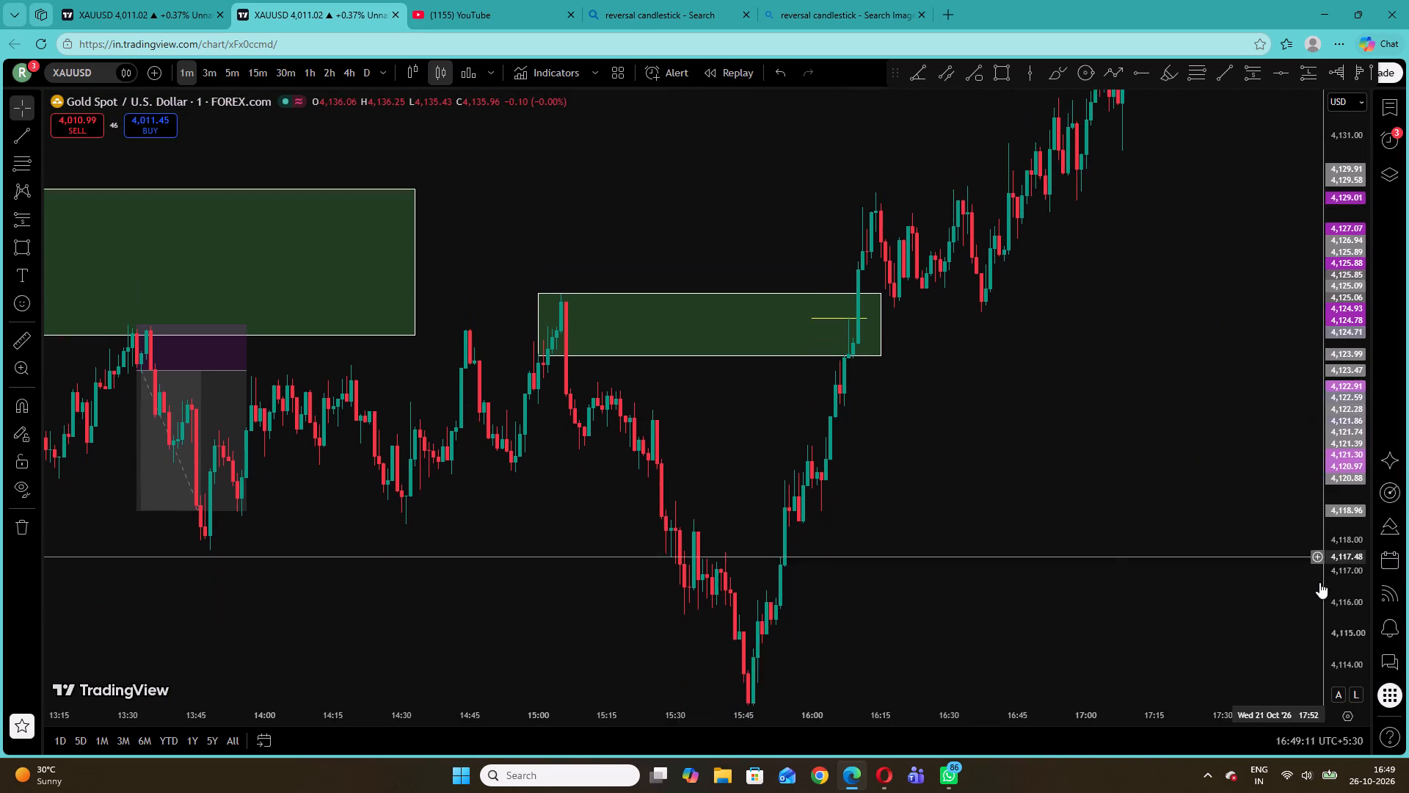
pyautogui.moveTo(1319, 582); pyautogui.dragTo(1318, 586)
pyautogui.moveTo(1125, 389); pyautogui.dragTo(594, 582)
pyautogui.moveTo(786, 438); pyautogui.dragTo(549, 665)
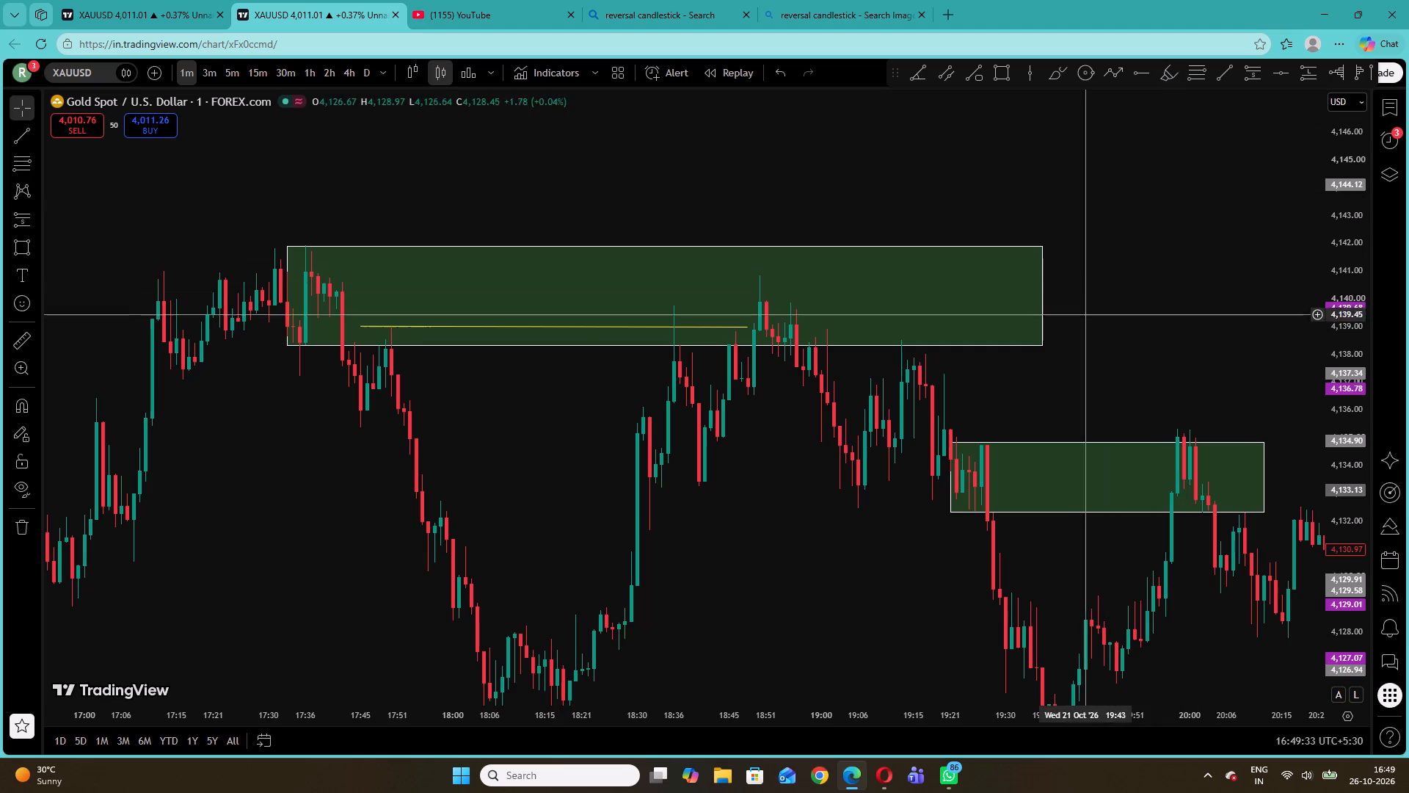
pyautogui.moveTo(1212, 298); pyautogui.dragTo(1037, 239)
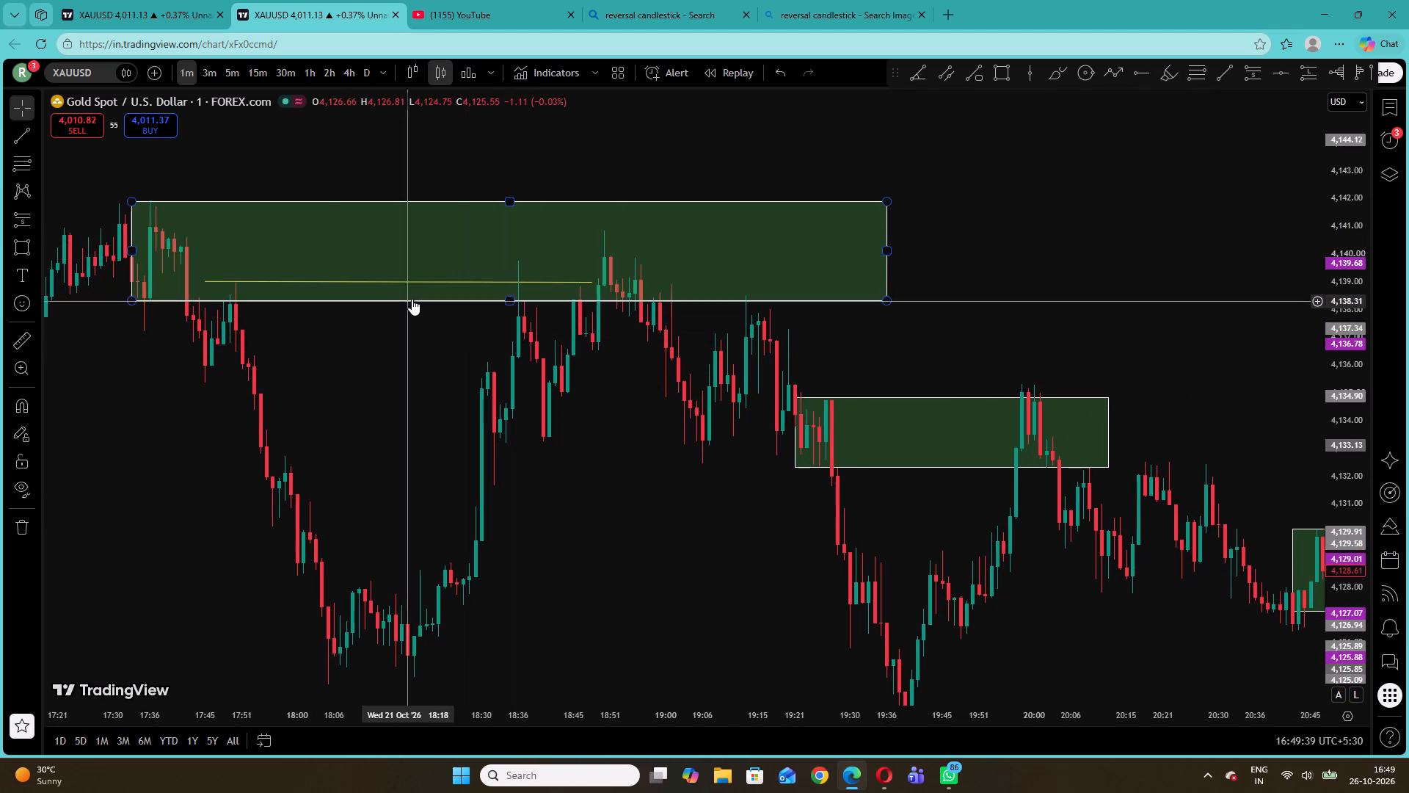
# Look back over the 21 October zones and the short positions placed at 13:32 and 09:01.
pyautogui.moveTo(406, 391); pyautogui.dragTo(982, 388)
pyautogui.moveTo(565, 390); pyautogui.dragTo(1129, 364)
pyautogui.moveTo(515, 420); pyautogui.dragTo(867, 198)
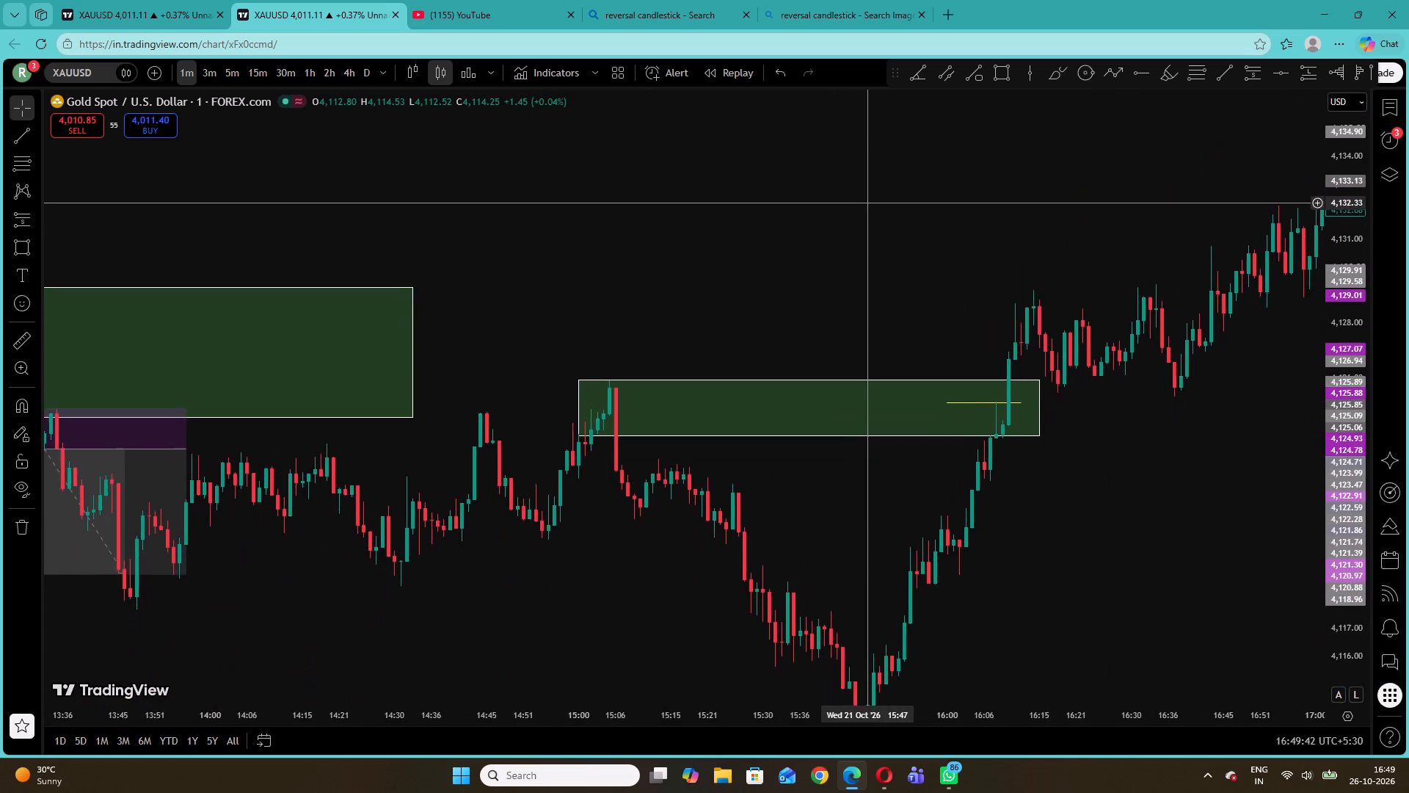
pyautogui.moveTo(668, 279); pyautogui.dragTo(1220, 231)
pyautogui.moveTo(620, 203); pyautogui.dragTo(1147, 181)
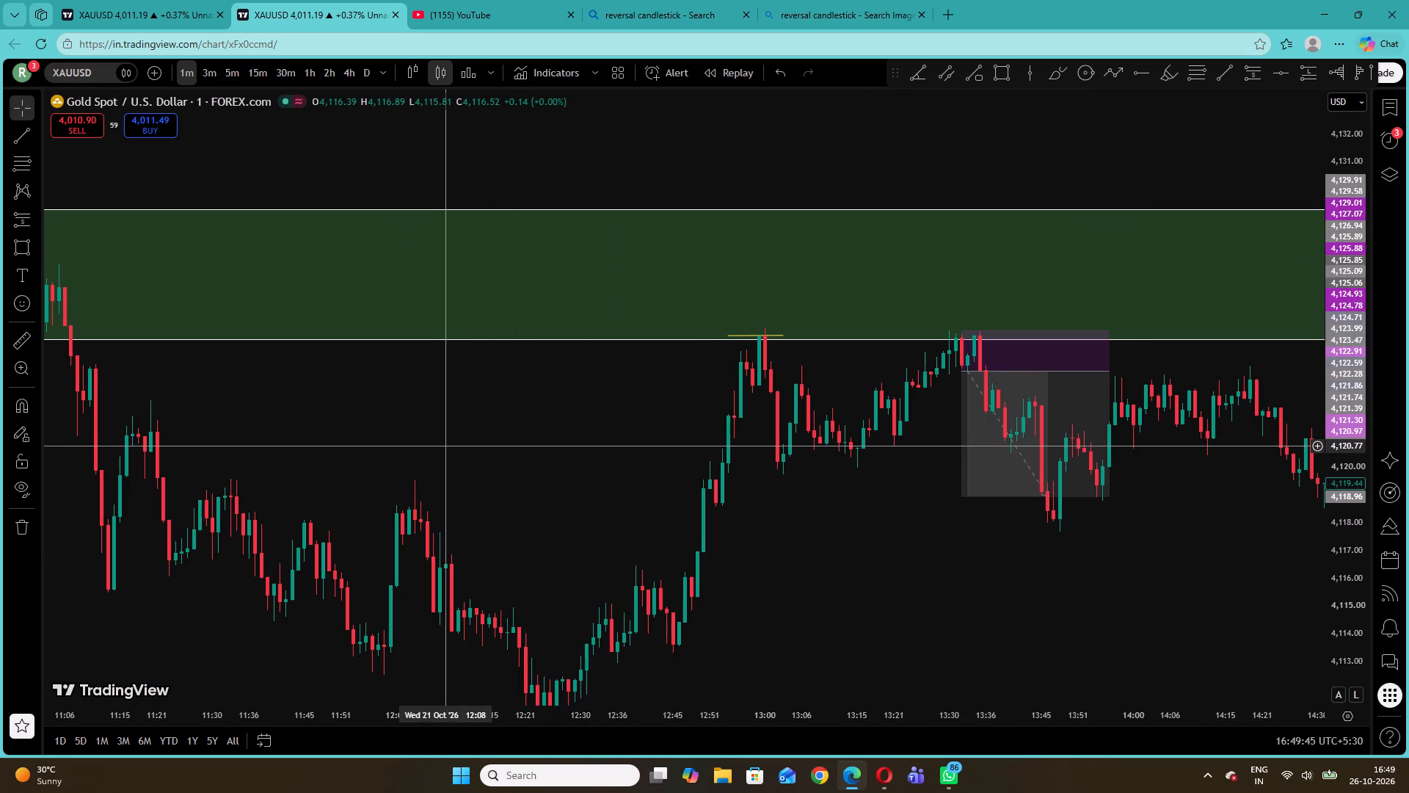
pyautogui.moveTo(448, 446); pyautogui.dragTo(1216, 472)
pyautogui.moveTo(804, 460); pyautogui.dragTo(1215, 460)
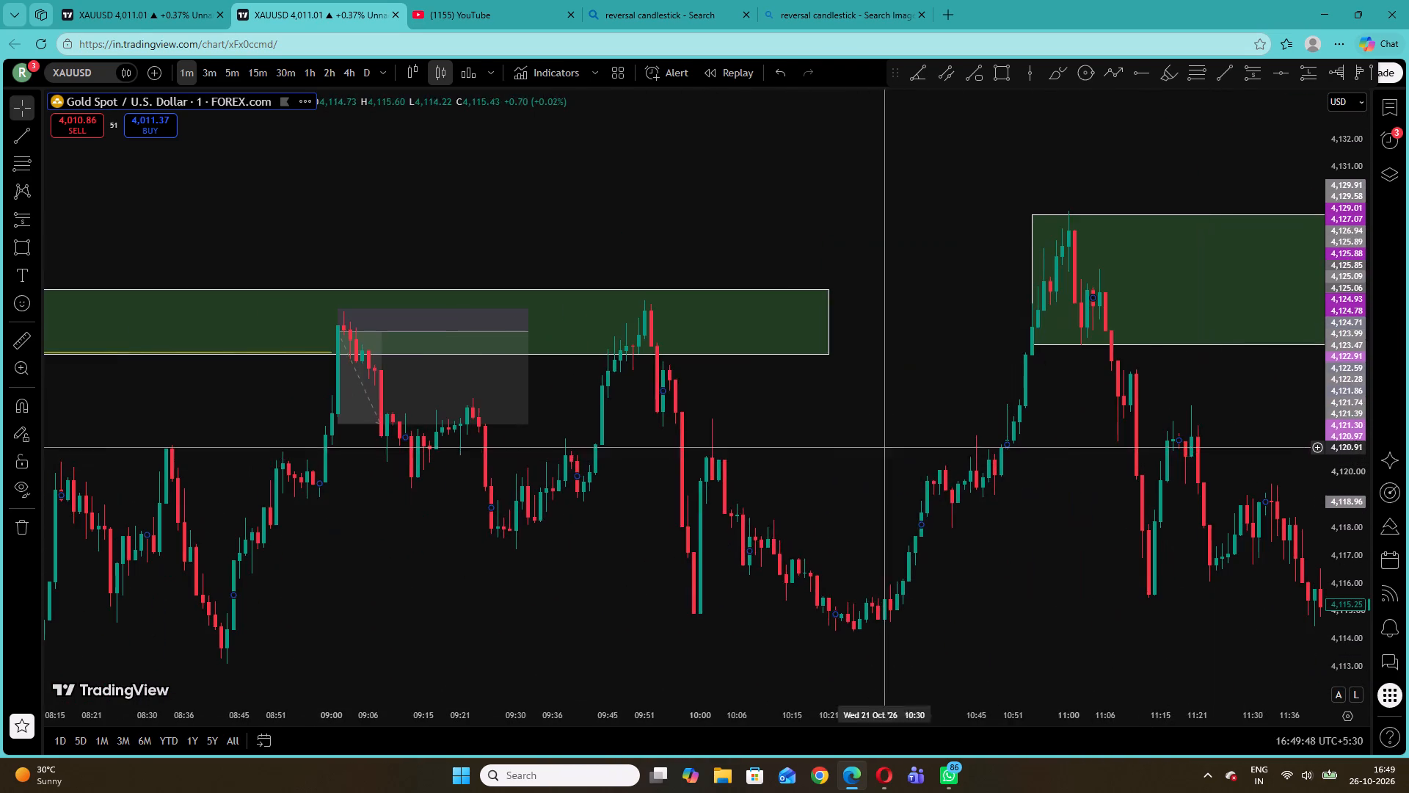
pyautogui.moveTo(751, 440); pyautogui.dragTo(1179, 456)
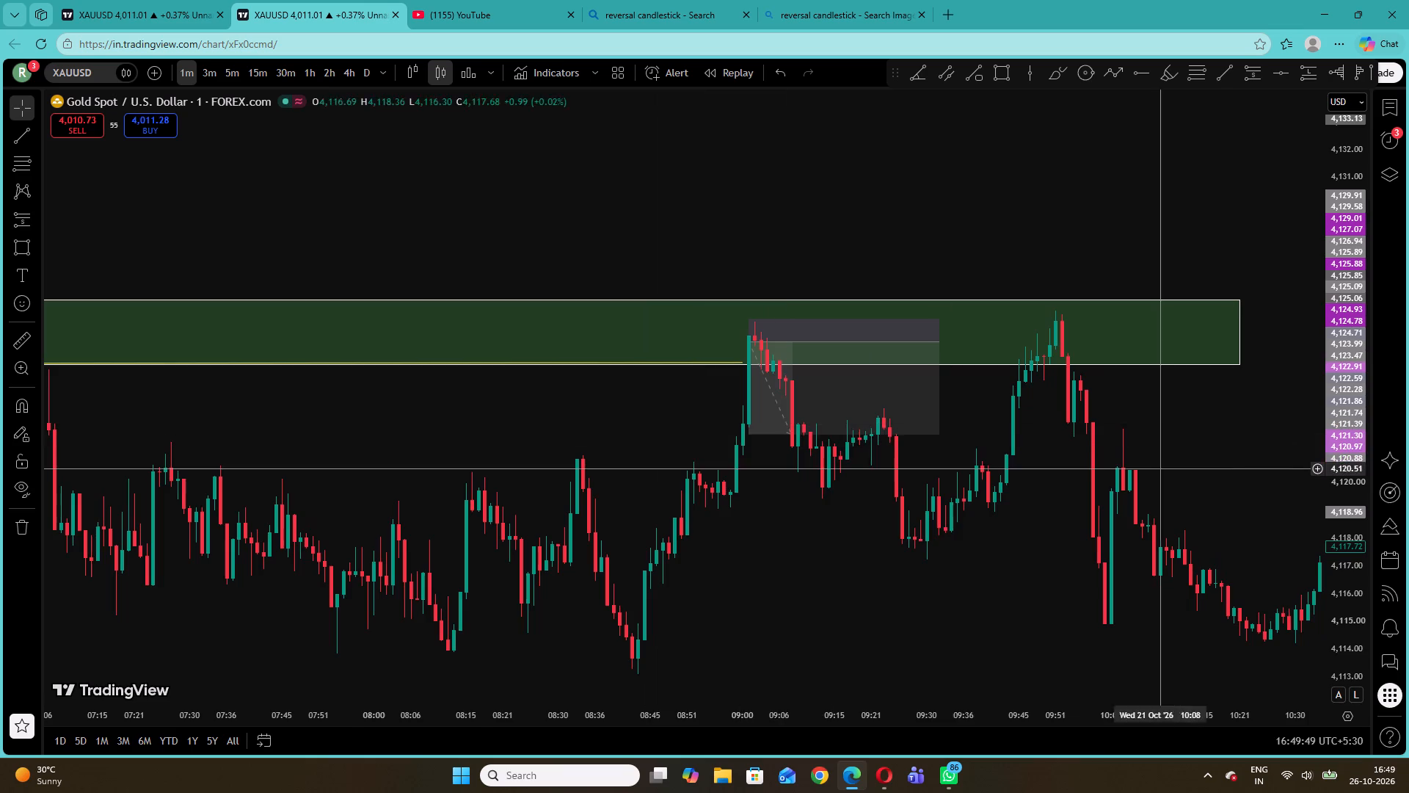
# Review the 21 October zones again from about 10:30 through the evening, including those starting near 17:35 and 19:21.
pyautogui.moveTo(1260, 464); pyautogui.dragTo(754, 494)
pyautogui.moveTo(1080, 507); pyautogui.dragTo(521, 482)
pyautogui.moveTo(1035, 467); pyautogui.dragTo(625, 476)
pyautogui.moveTo(871, 460); pyautogui.dragTo(706, 464)
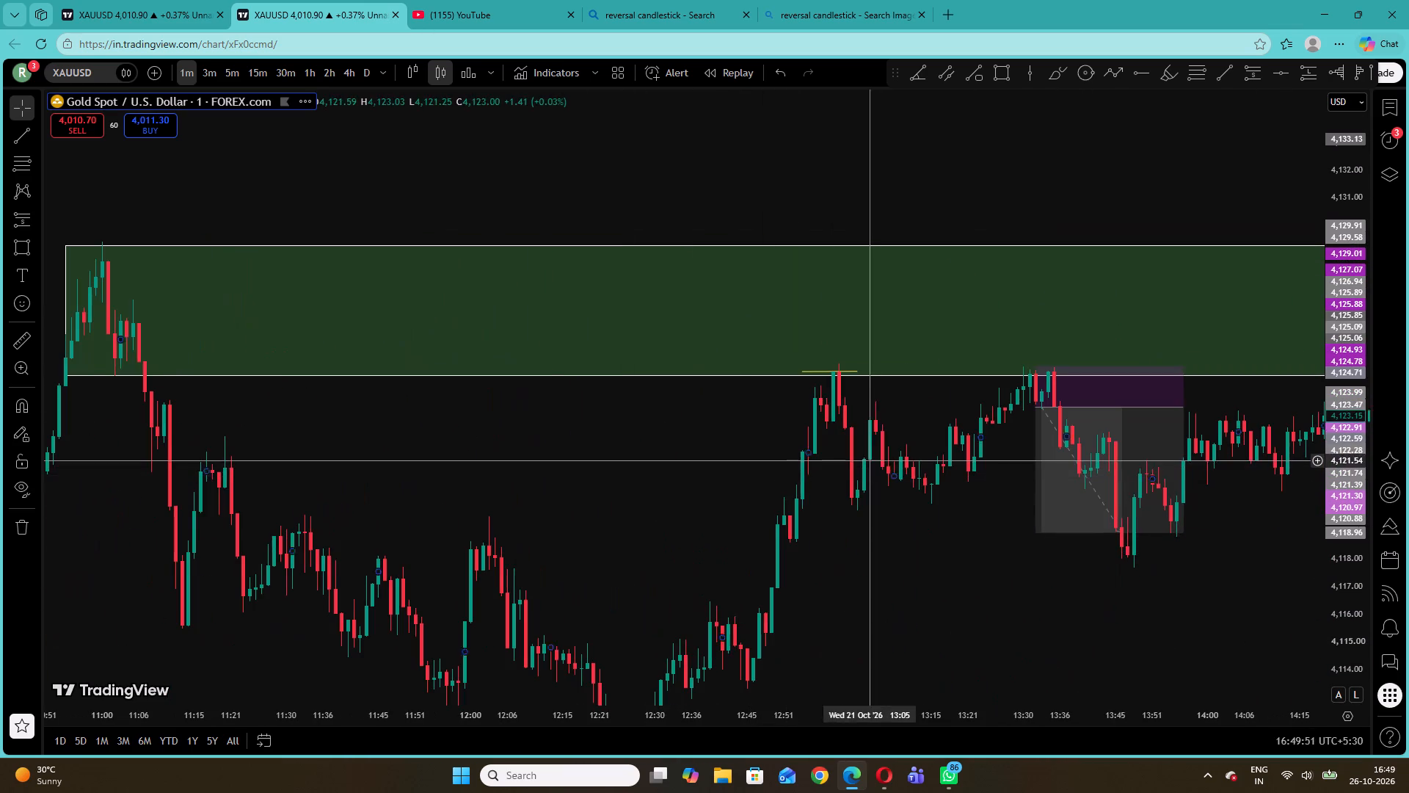
pyautogui.moveTo(706, 464); pyautogui.dragTo(332, 469)
pyautogui.moveTo(953, 460); pyautogui.dragTo(307, 464)
pyautogui.moveTo(940, 507); pyautogui.dragTo(469, 504)
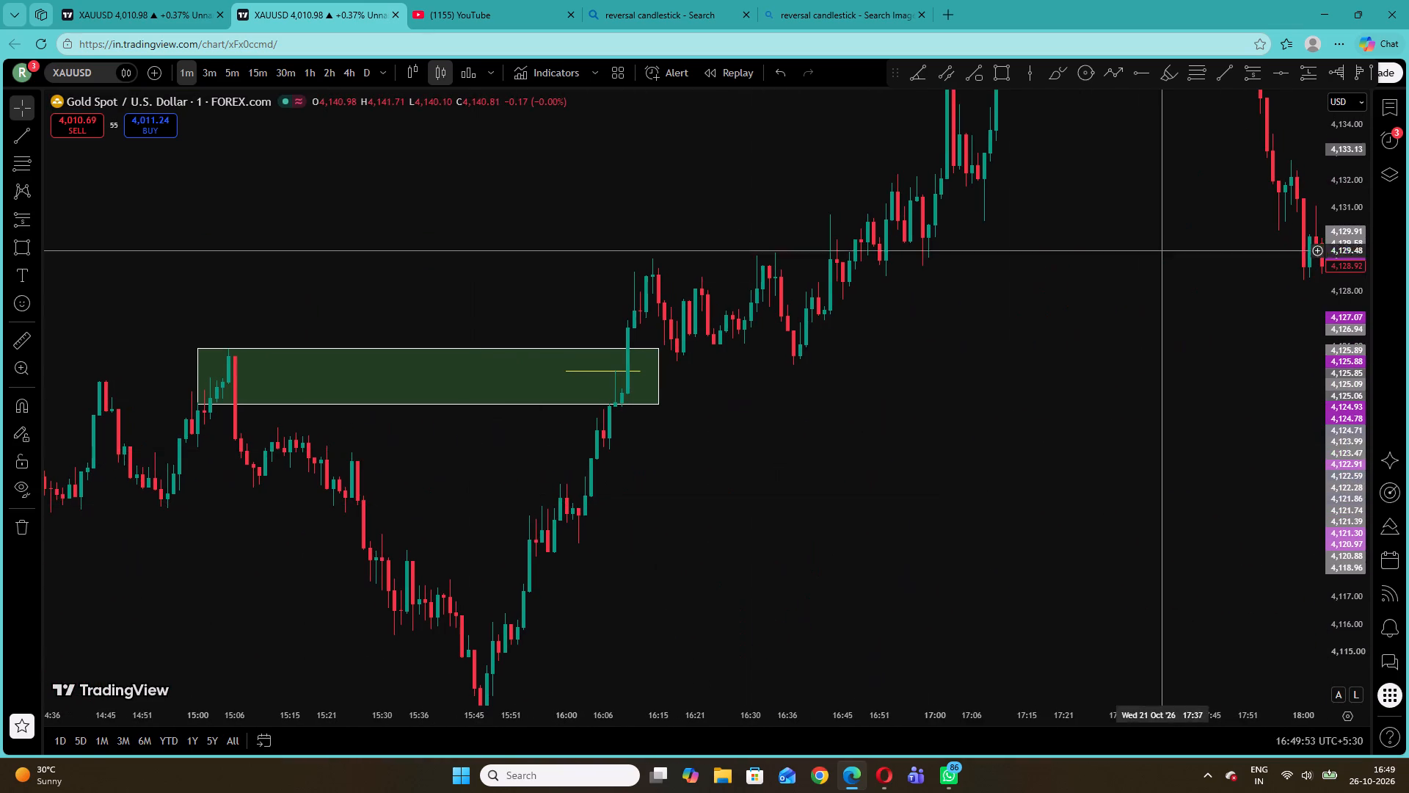
pyautogui.moveTo(1147, 238); pyautogui.dragTo(697, 541)
pyautogui.moveTo(970, 407); pyautogui.dragTo(536, 492)
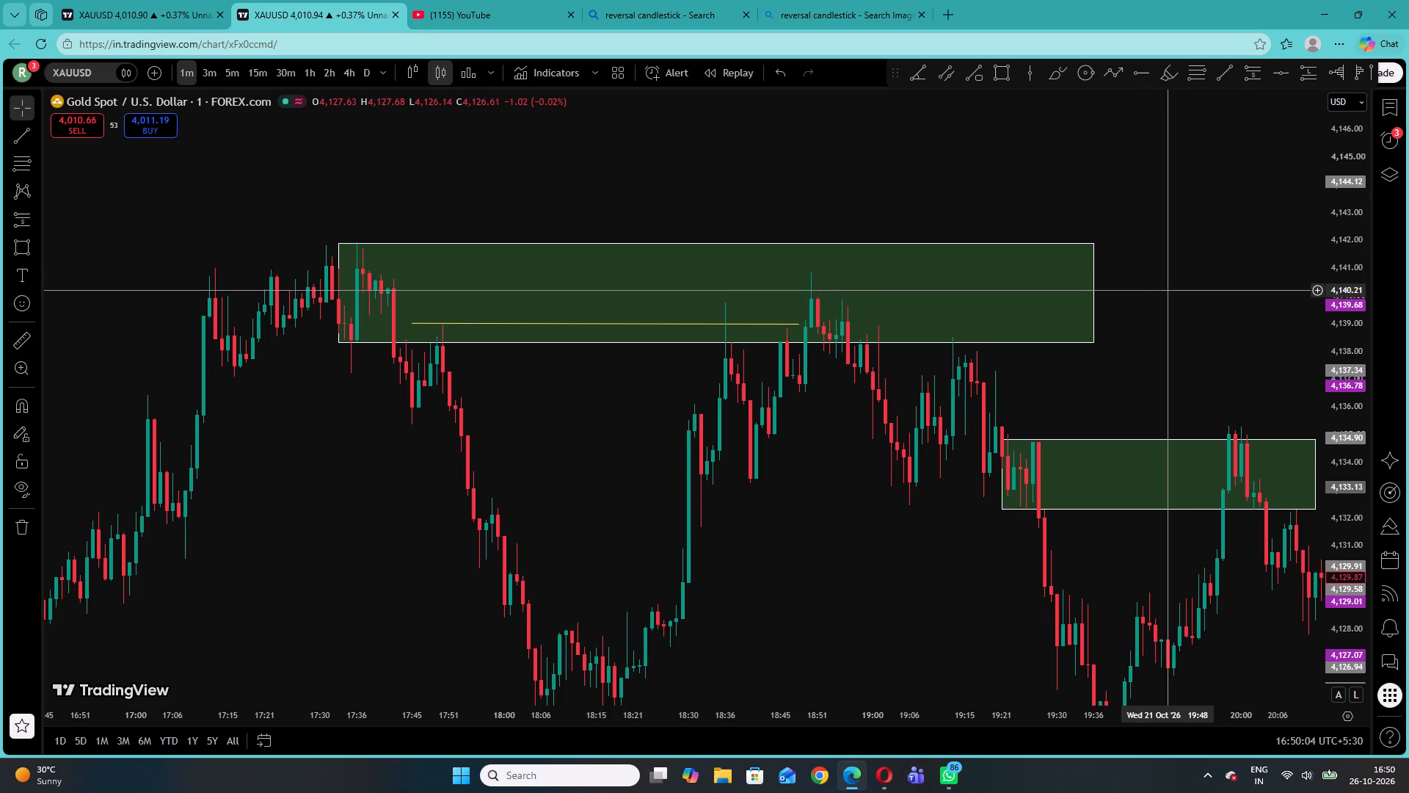
pyautogui.moveTo(1173, 244); pyautogui.dragTo(971, 262)
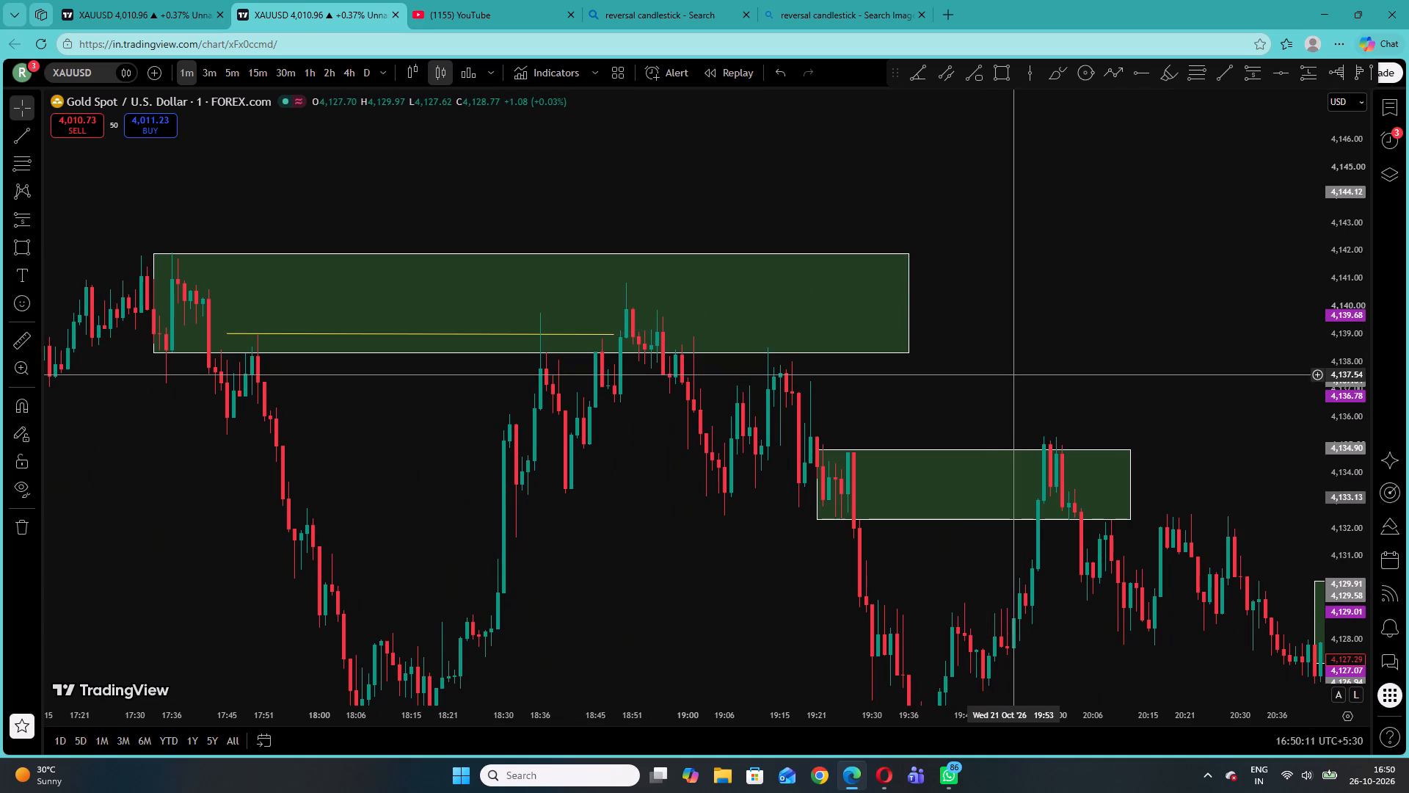
pyautogui.moveTo(1015, 374); pyautogui.dragTo(733, 285)
pyautogui.moveTo(924, 310); pyautogui.dragTo(898, 306)
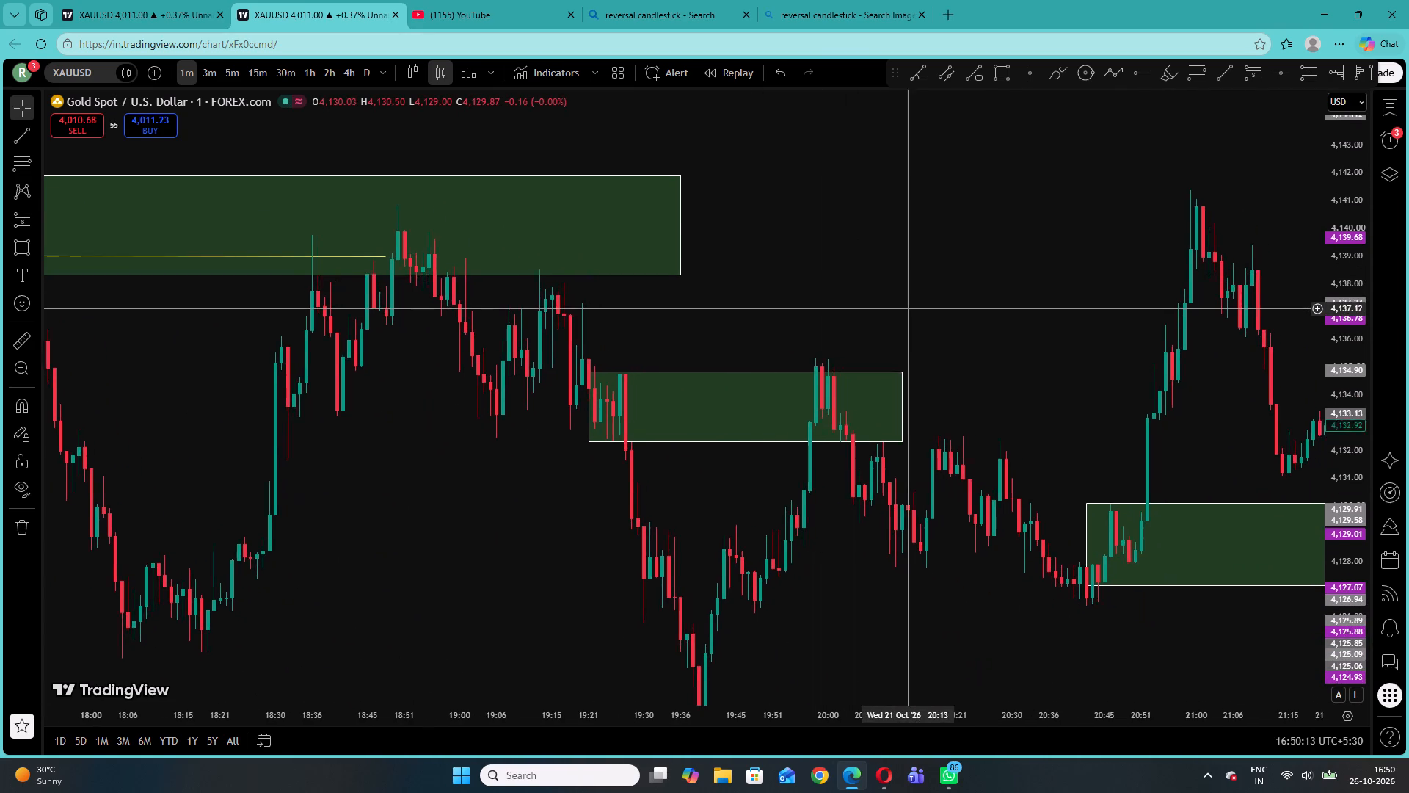
# At the 20:43 zone on 21 October, place a long position from 22:06 to about 22:17, entry 4,128.87, stop 4,127.44, target 4,133.63.
pyautogui.moveTo(898, 306); pyautogui.dragTo(639, 234)
pyautogui.moveTo(810, 289); pyautogui.dragTo(478, 266)
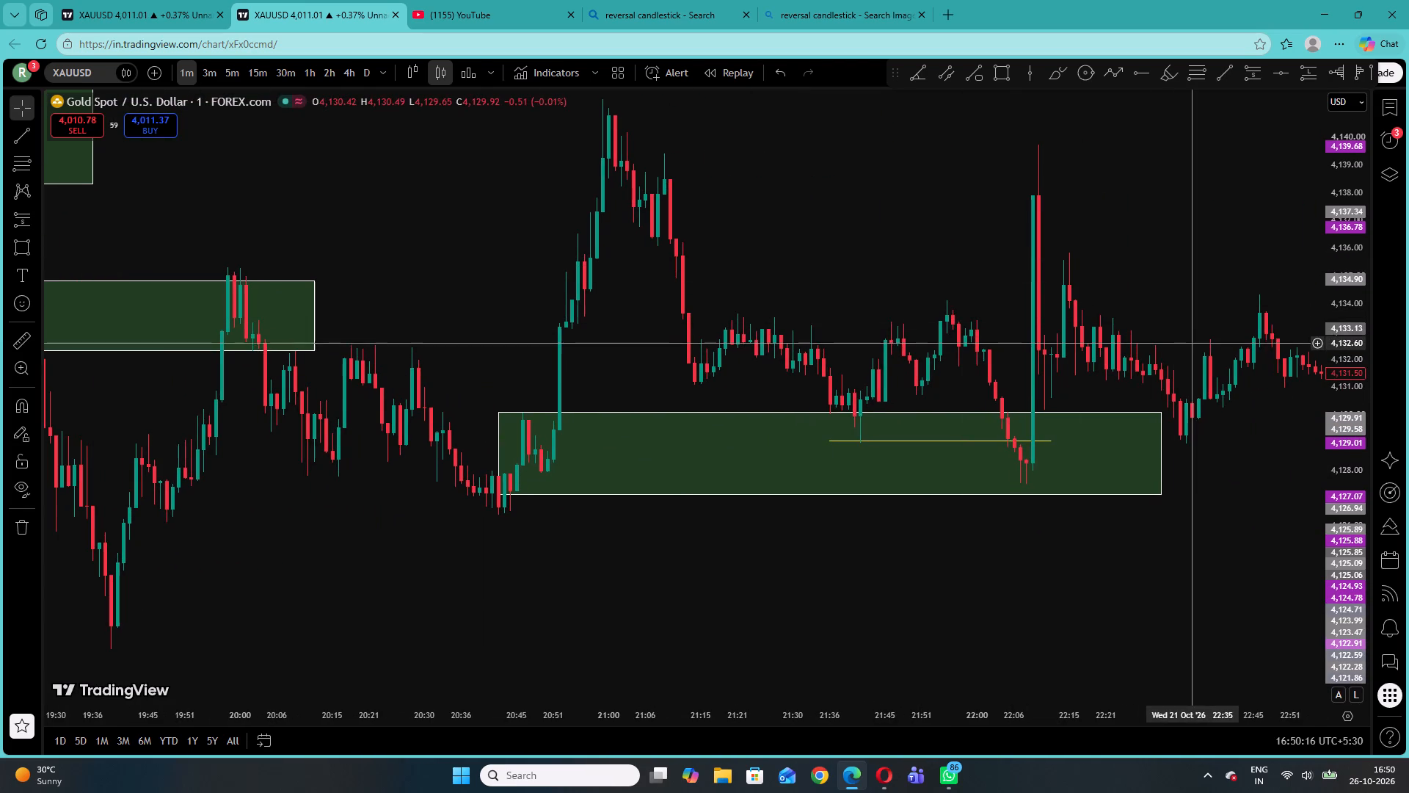
pyautogui.moveTo(1193, 344); pyautogui.dragTo(952, 313)
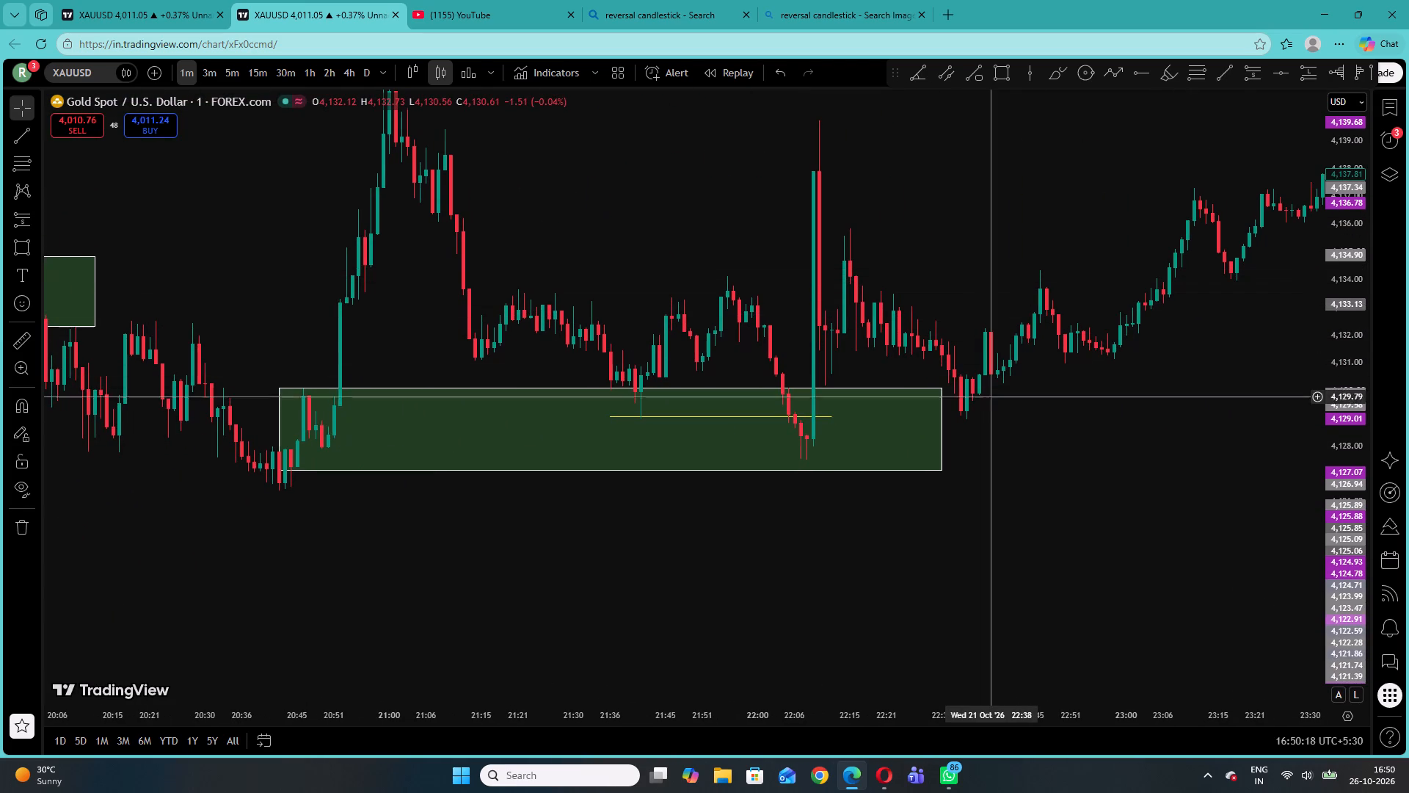
pyautogui.click(37, 228)
pyautogui.click(89, 236)
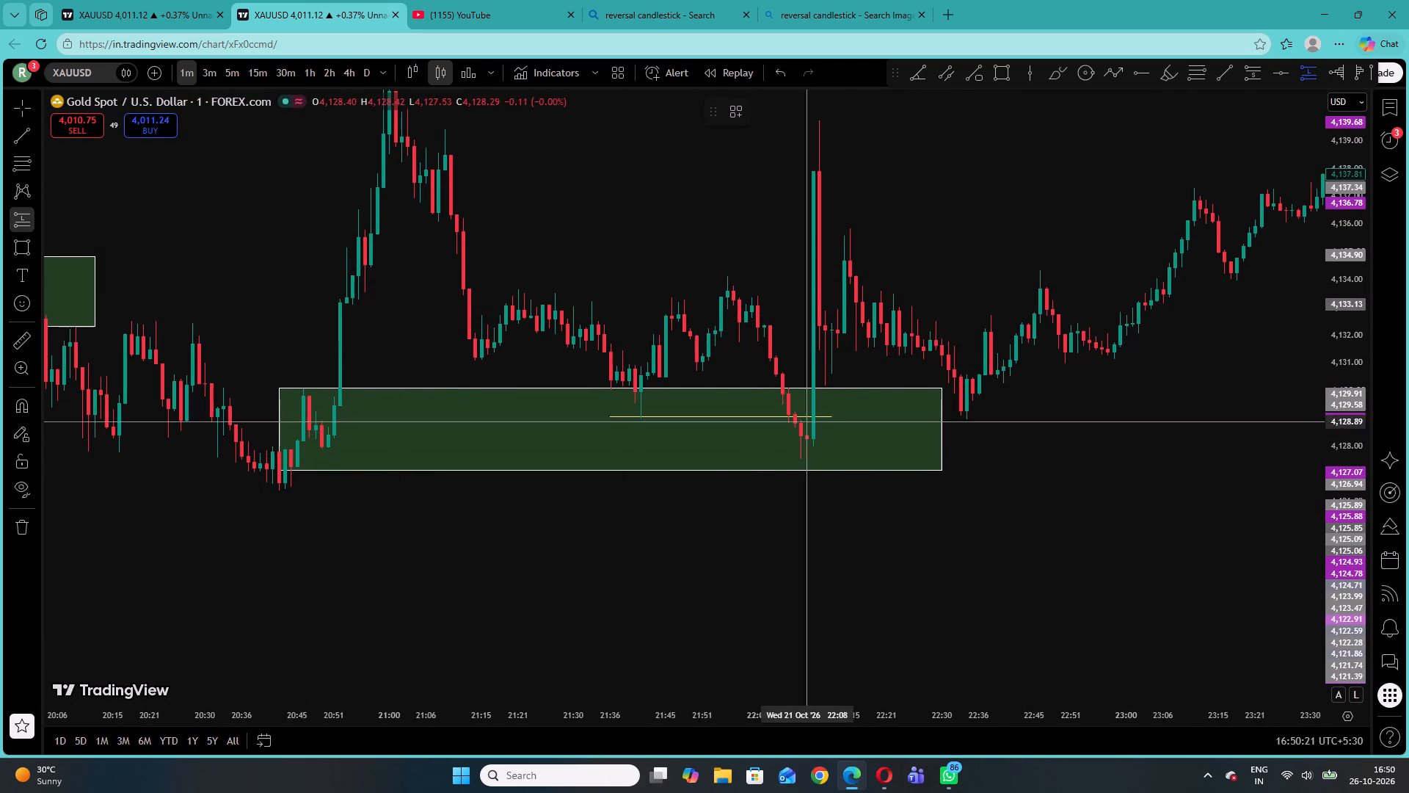
pyautogui.click(794, 422)
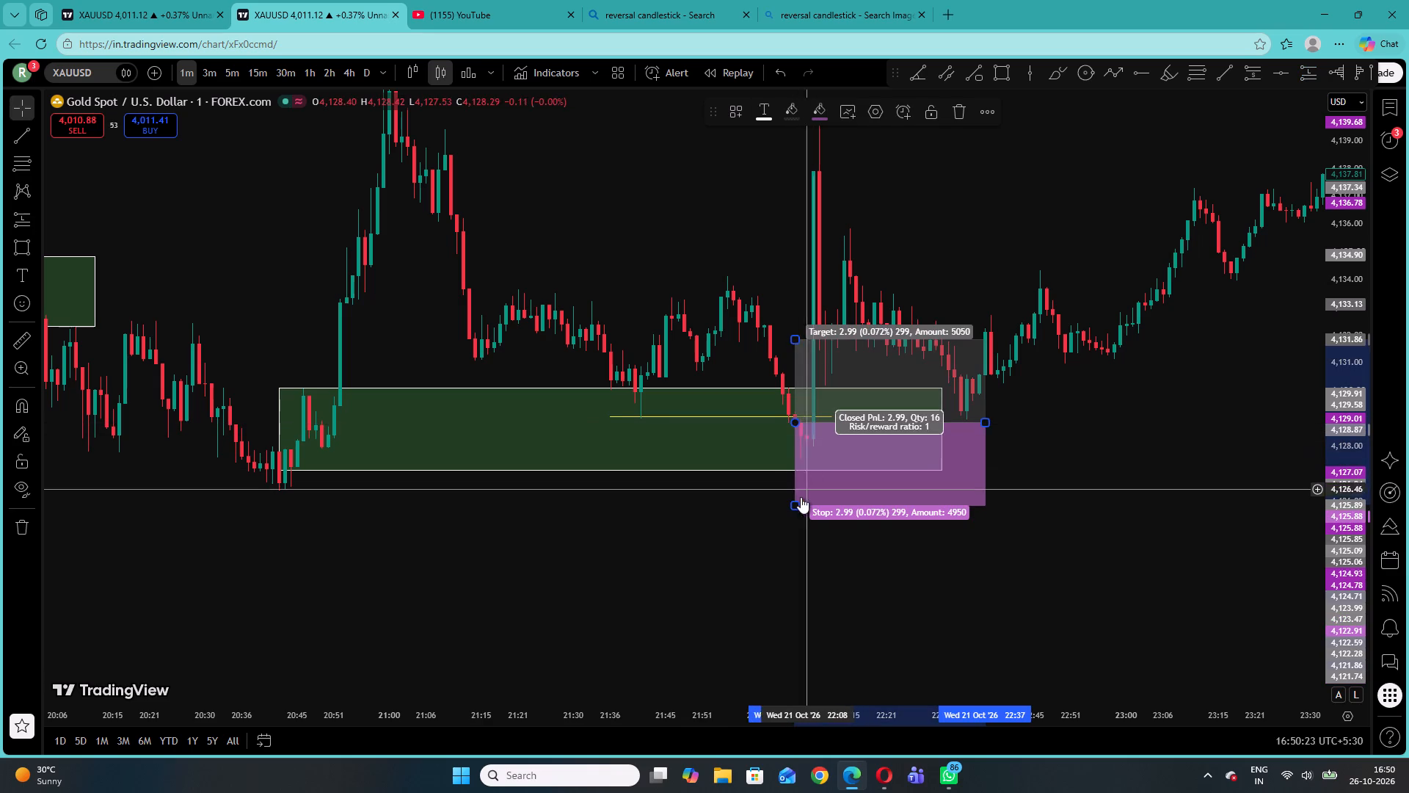
pyautogui.moveTo(796, 506); pyautogui.dragTo(829, 462)
pyautogui.moveTo(793, 342); pyautogui.dragTo(793, 321)
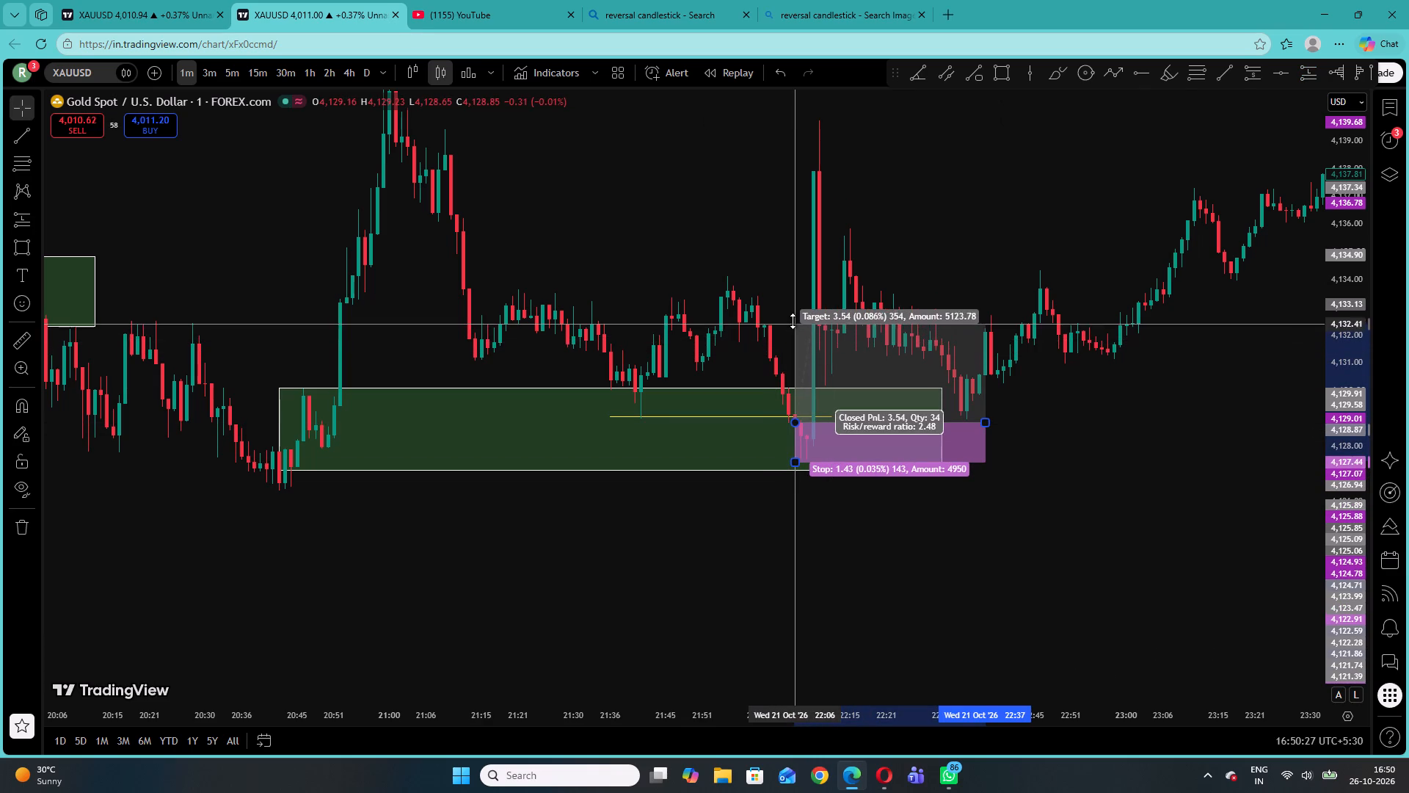
pyautogui.moveTo(793, 321); pyautogui.dragTo(791, 290)
pyautogui.moveTo(574, 284); pyautogui.dragTo(615, 269)
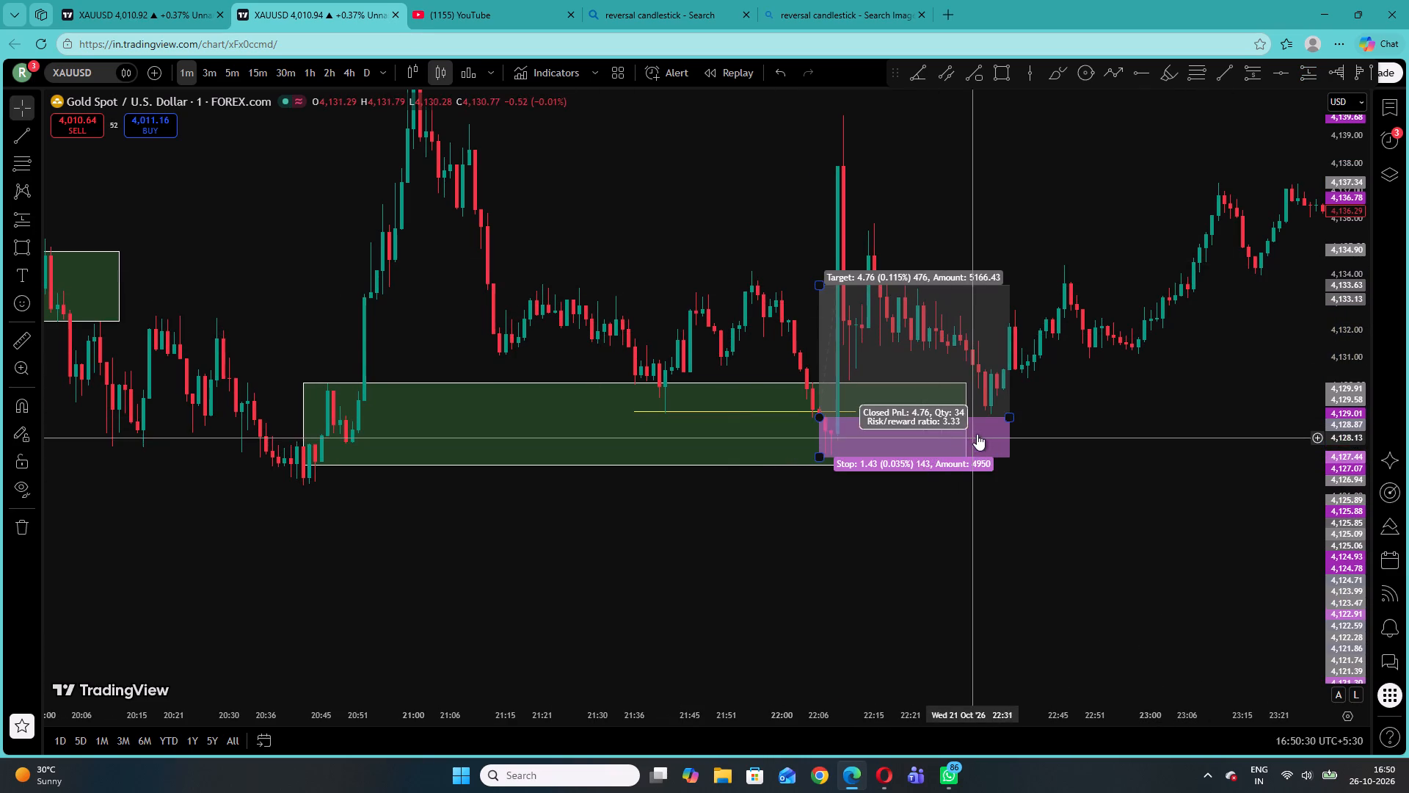
pyautogui.moveTo(1009, 418); pyautogui.dragTo(884, 437)
pyautogui.click(1015, 344)
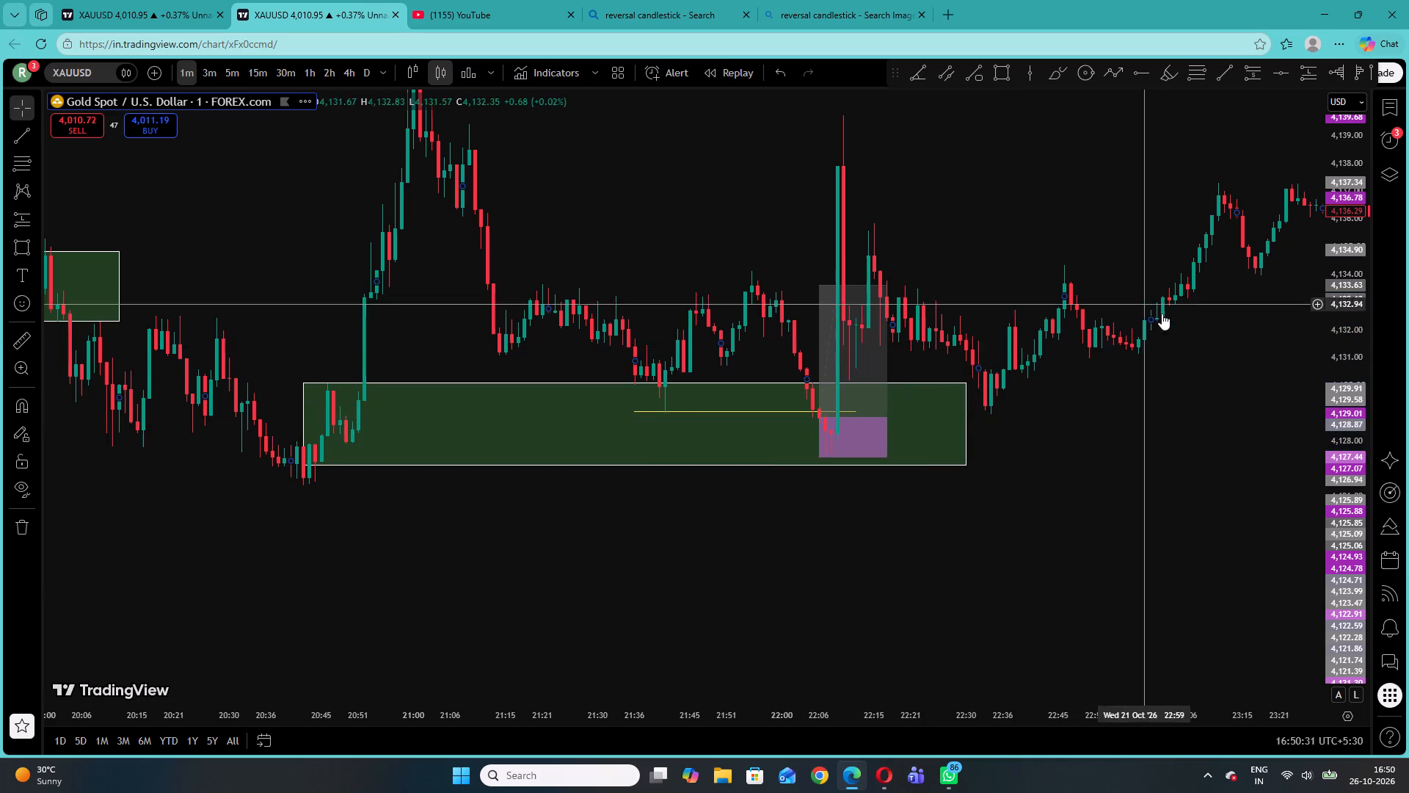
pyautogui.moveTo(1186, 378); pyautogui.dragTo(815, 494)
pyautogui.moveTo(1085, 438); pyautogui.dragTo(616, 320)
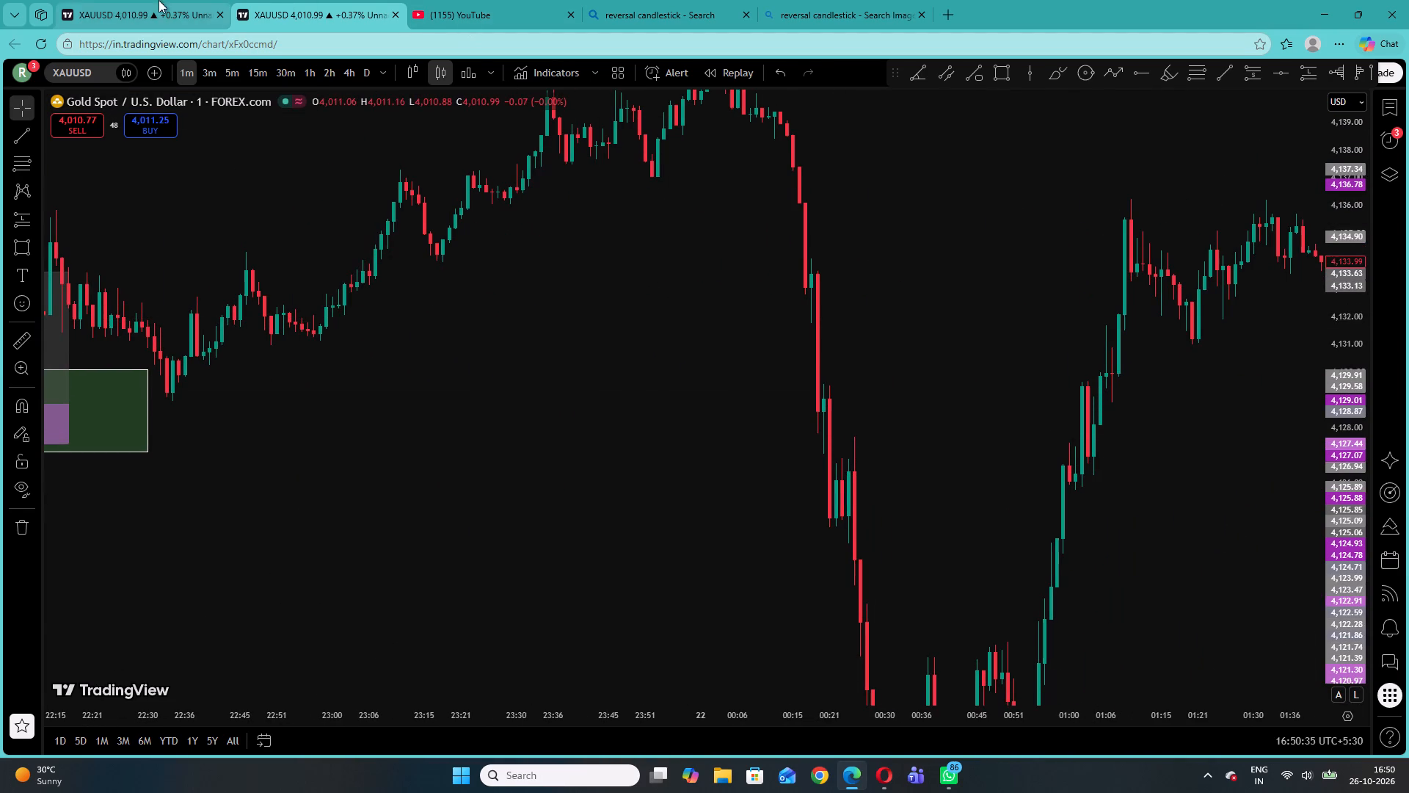
# On the first XAUUSD chart, review the 26 October price action back to about 01:15, including the zone starting near 08:24.
pyautogui.click(84, 0)
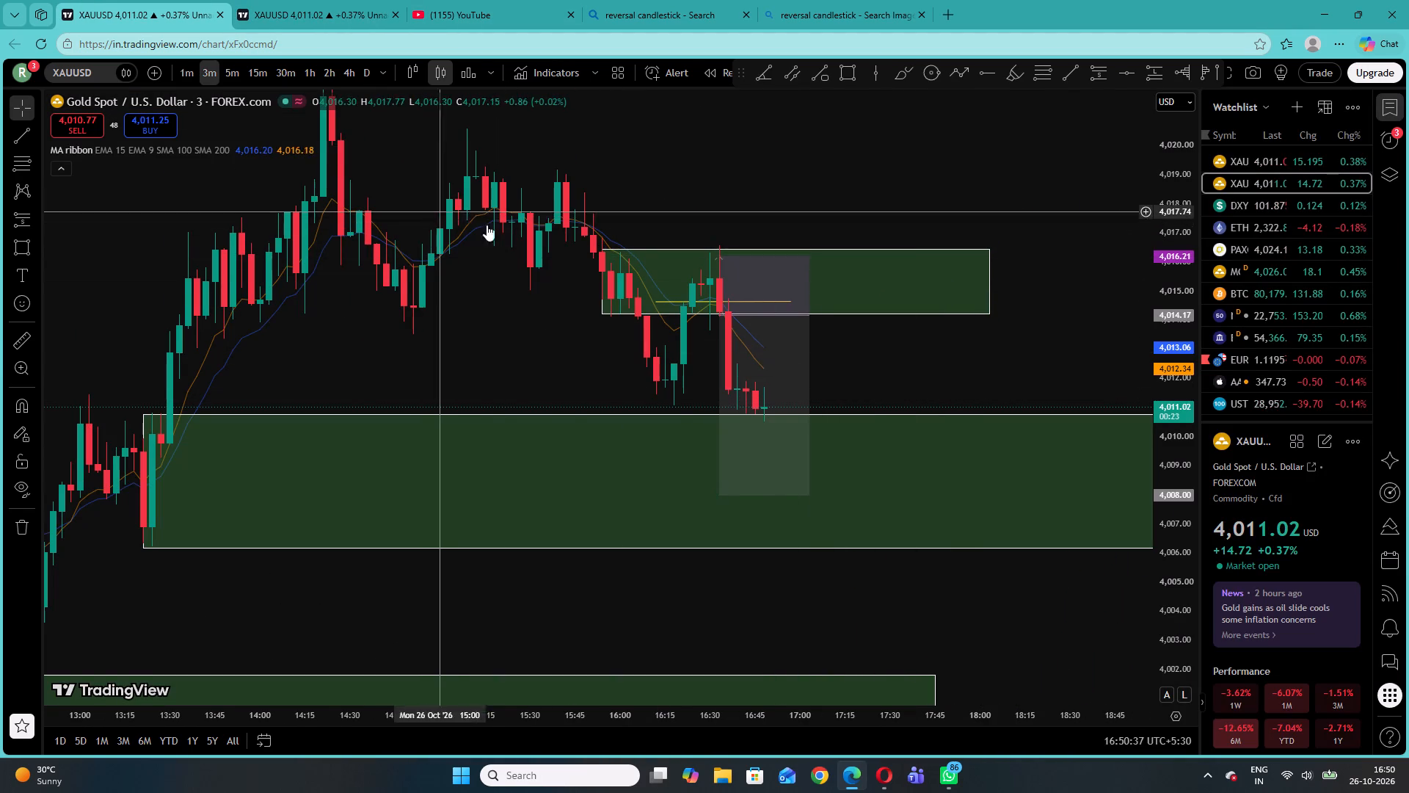
pyautogui.moveTo(455, 368); pyautogui.dragTo(1201, 261)
pyautogui.moveTo(773, 317); pyautogui.dragTo(1250, 367)
pyautogui.moveTo(566, 405); pyautogui.dragTo(864, 294)
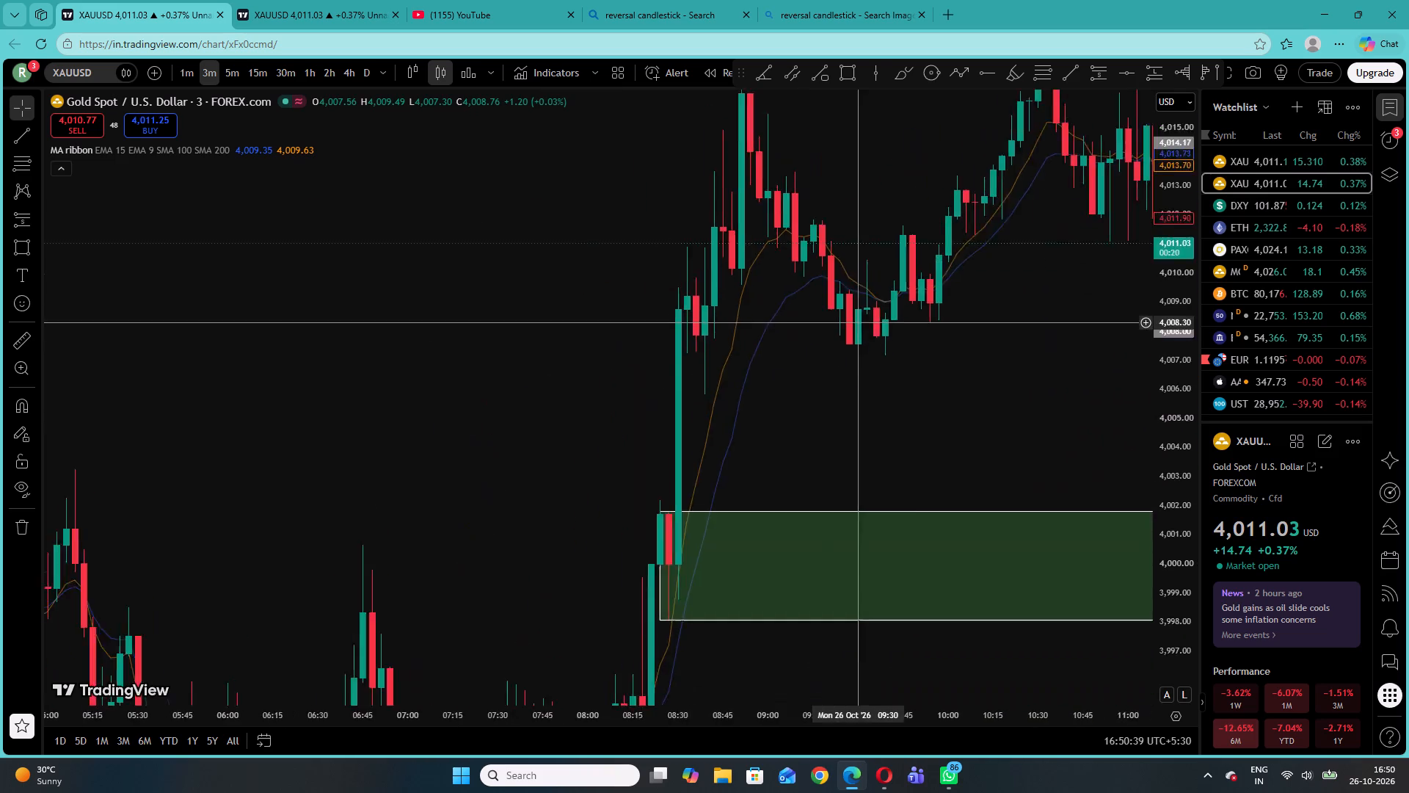
pyautogui.moveTo(864, 294); pyautogui.dragTo(893, 180)
pyautogui.moveTo(358, 435); pyautogui.dragTo(853, 315)
pyautogui.moveTo(1164, 406); pyautogui.dragTo(1162, 609)
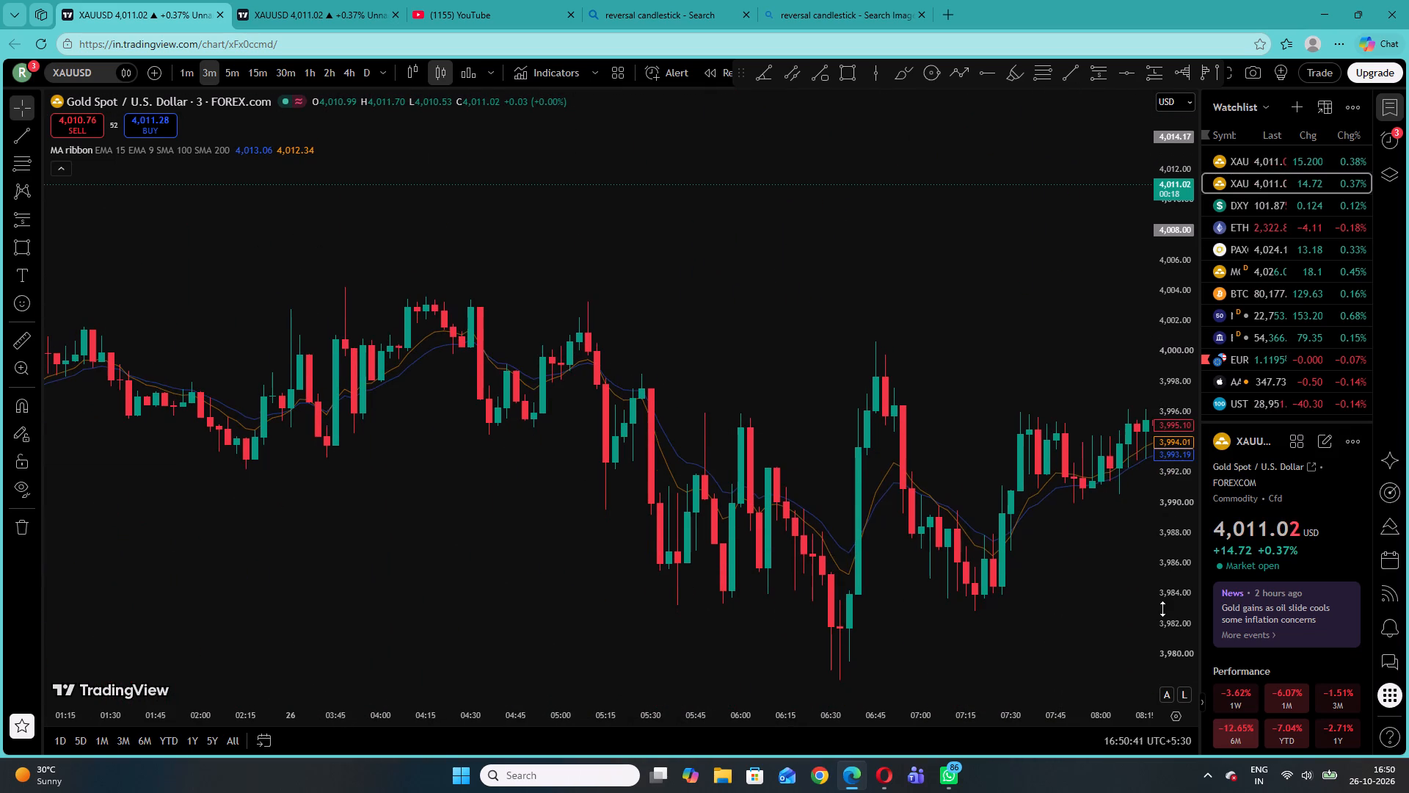
pyautogui.moveTo(1162, 609); pyautogui.dragTo(1161, 602)
pyautogui.moveTo(916, 453); pyautogui.dragTo(570, 481)
pyautogui.click(925, 548)
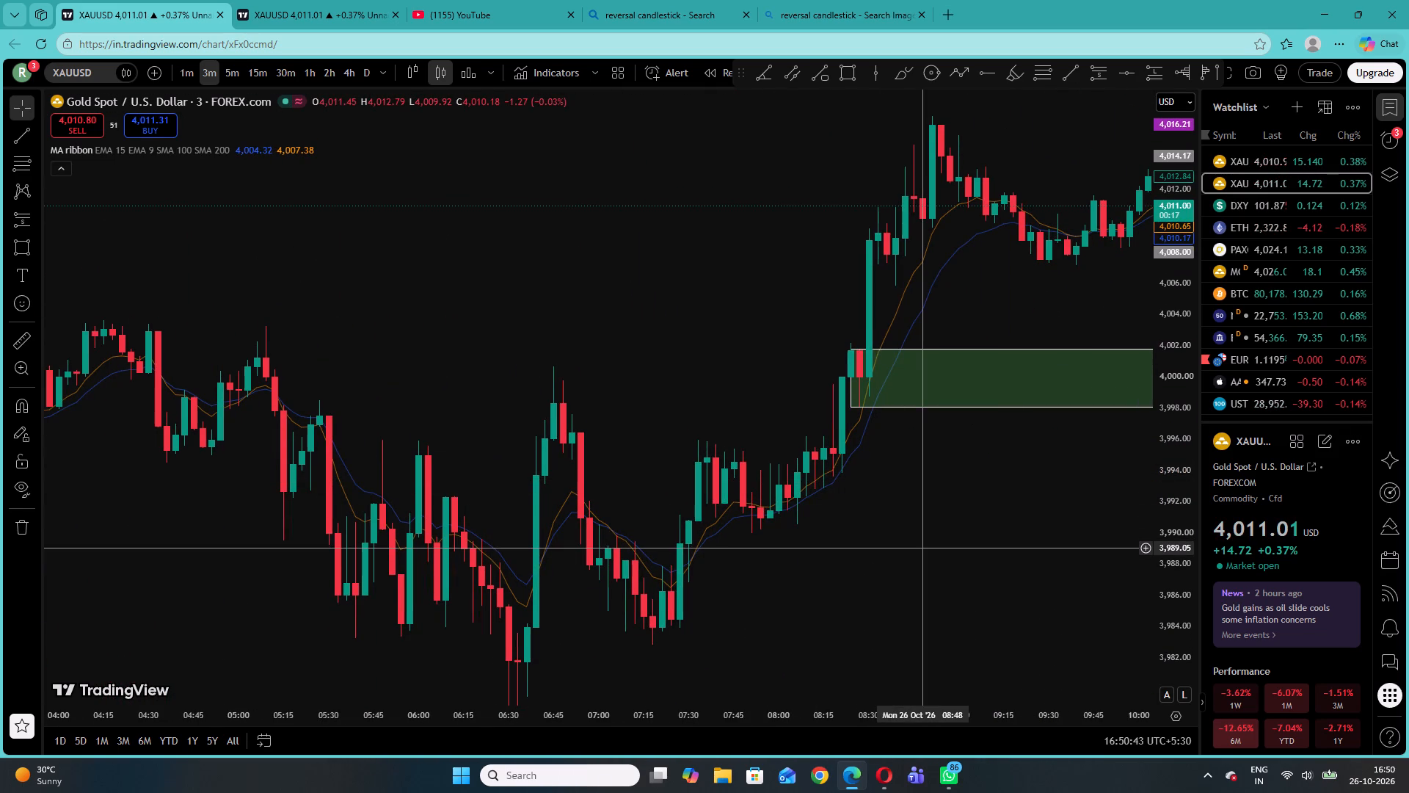
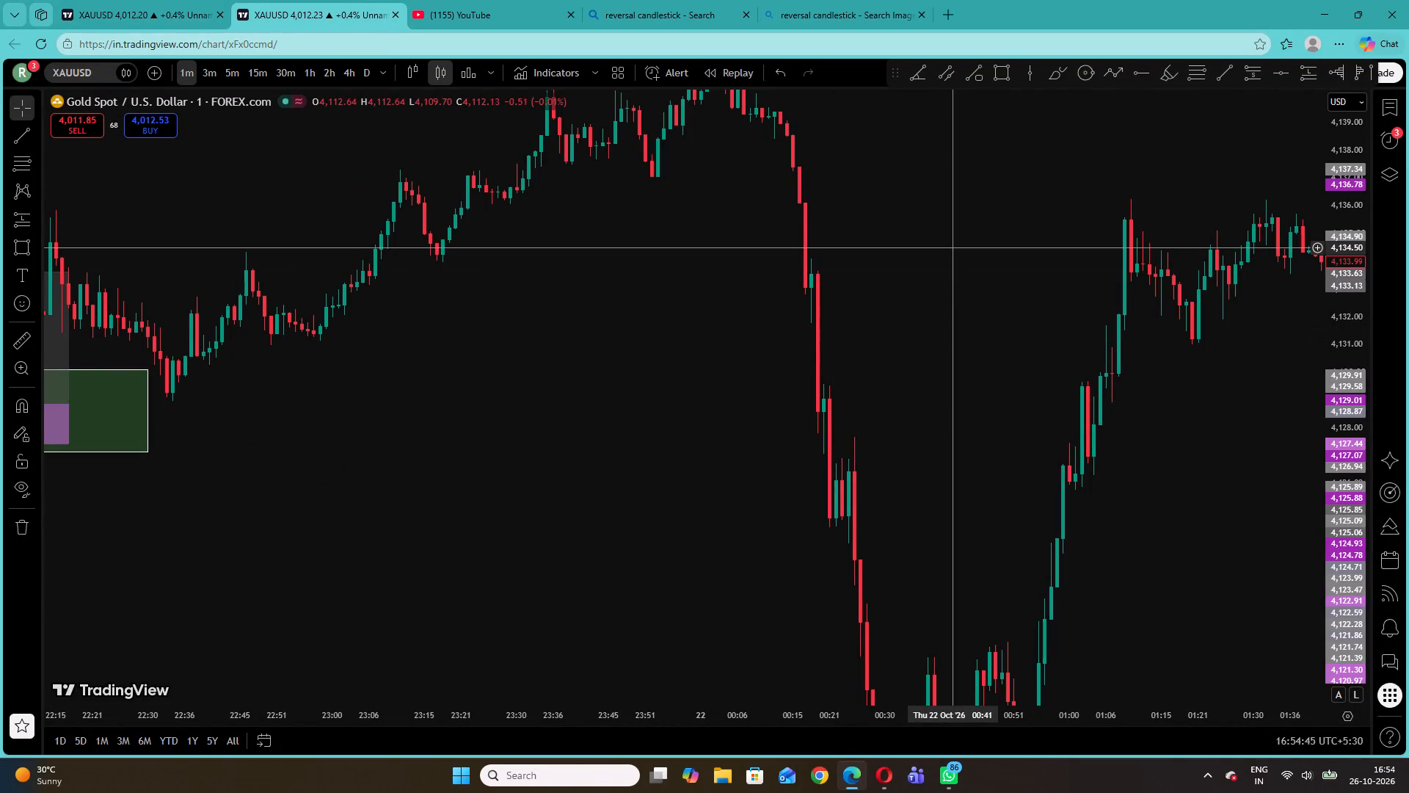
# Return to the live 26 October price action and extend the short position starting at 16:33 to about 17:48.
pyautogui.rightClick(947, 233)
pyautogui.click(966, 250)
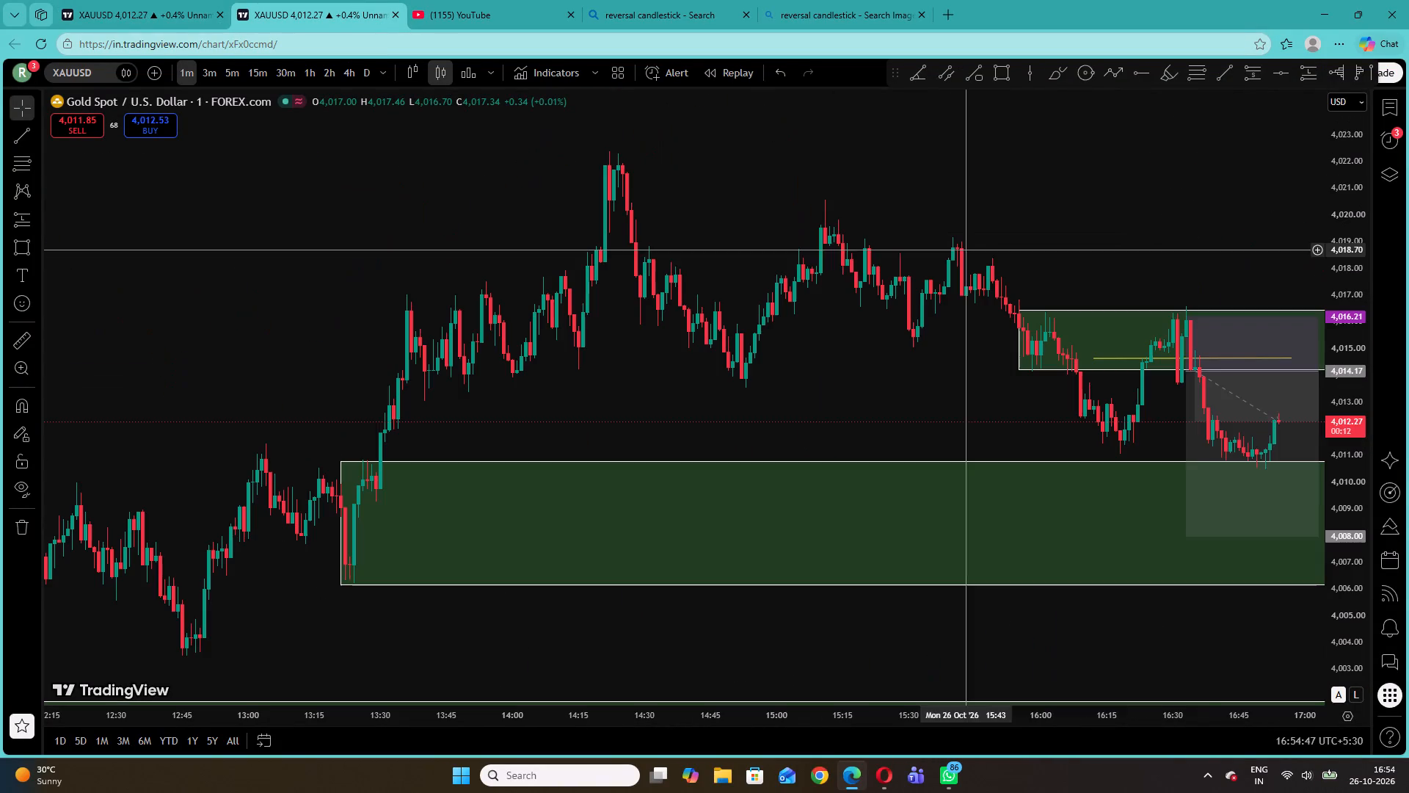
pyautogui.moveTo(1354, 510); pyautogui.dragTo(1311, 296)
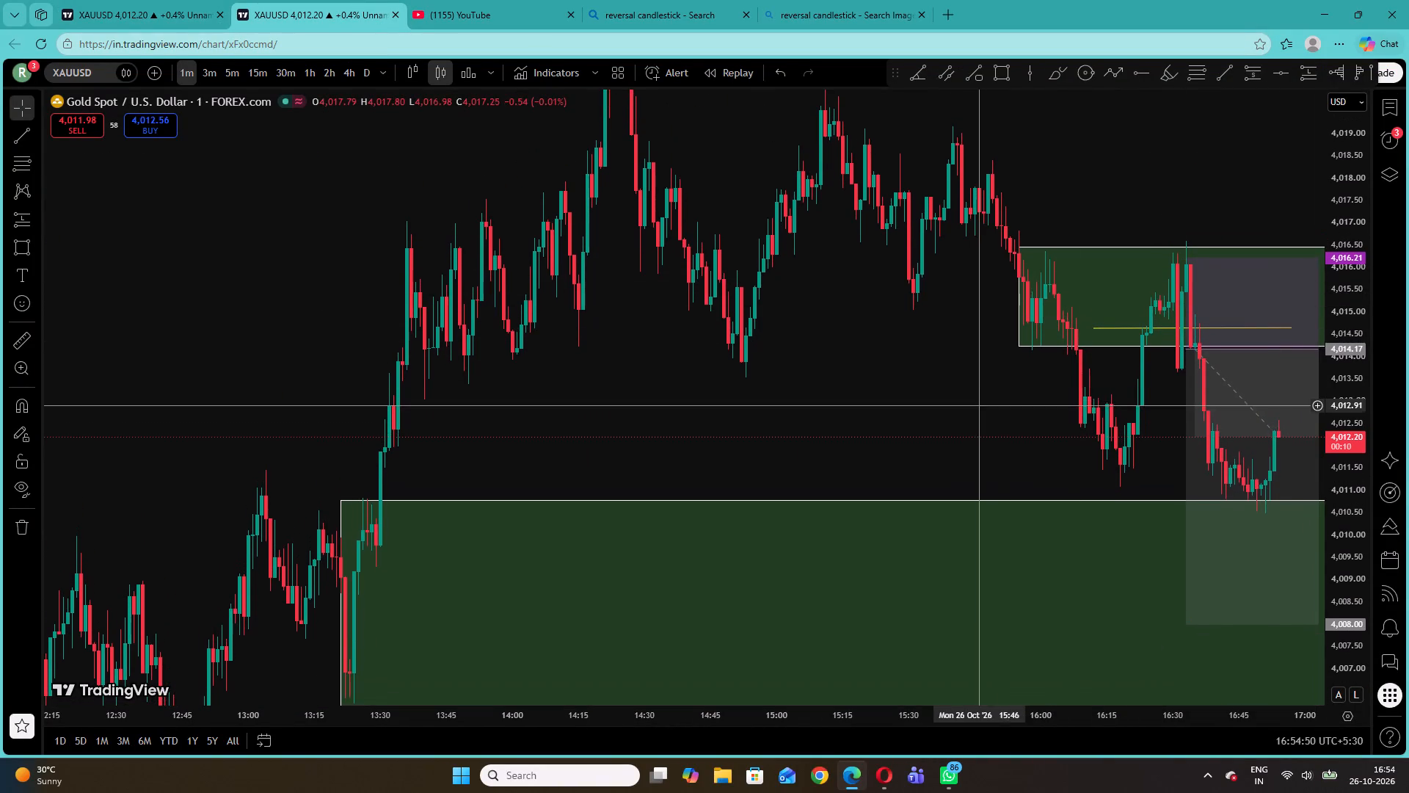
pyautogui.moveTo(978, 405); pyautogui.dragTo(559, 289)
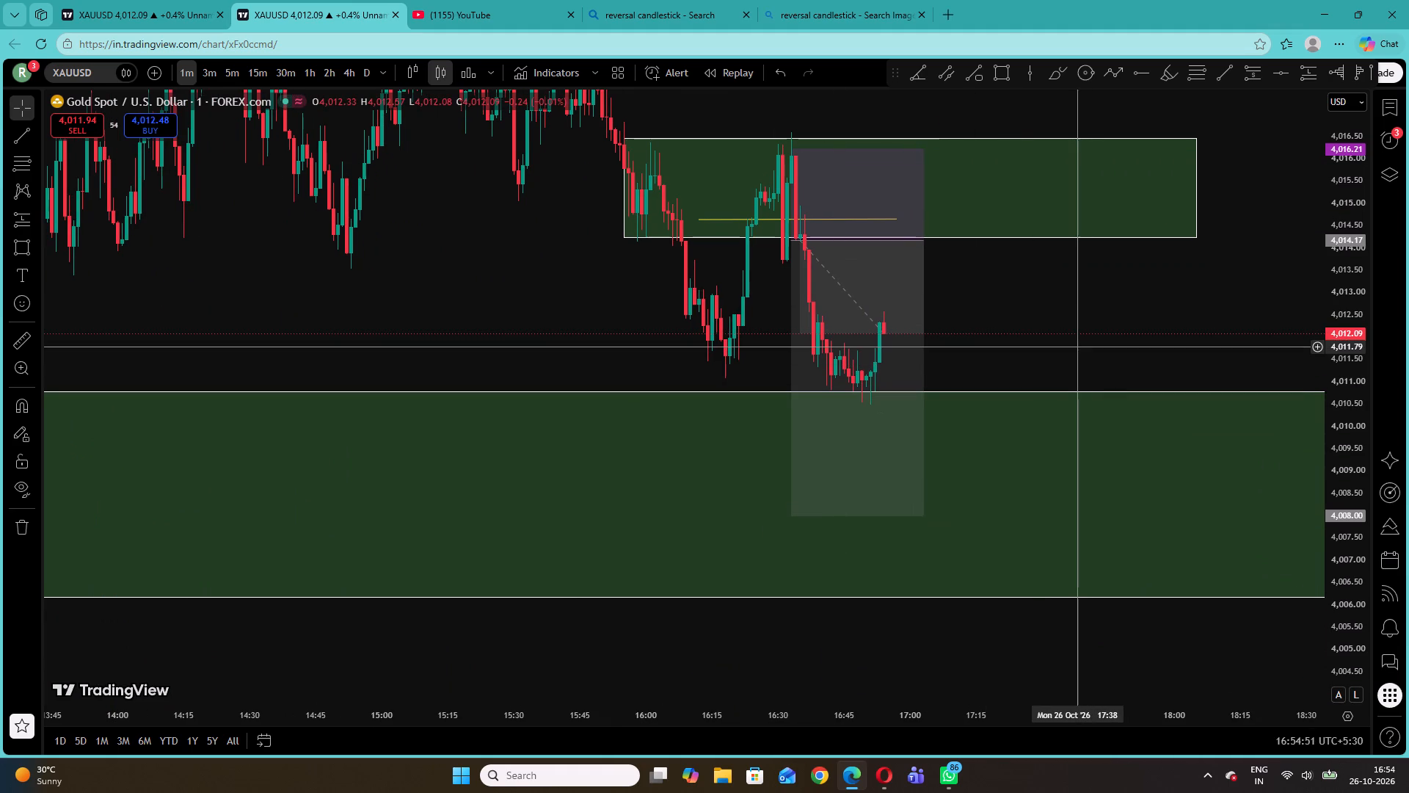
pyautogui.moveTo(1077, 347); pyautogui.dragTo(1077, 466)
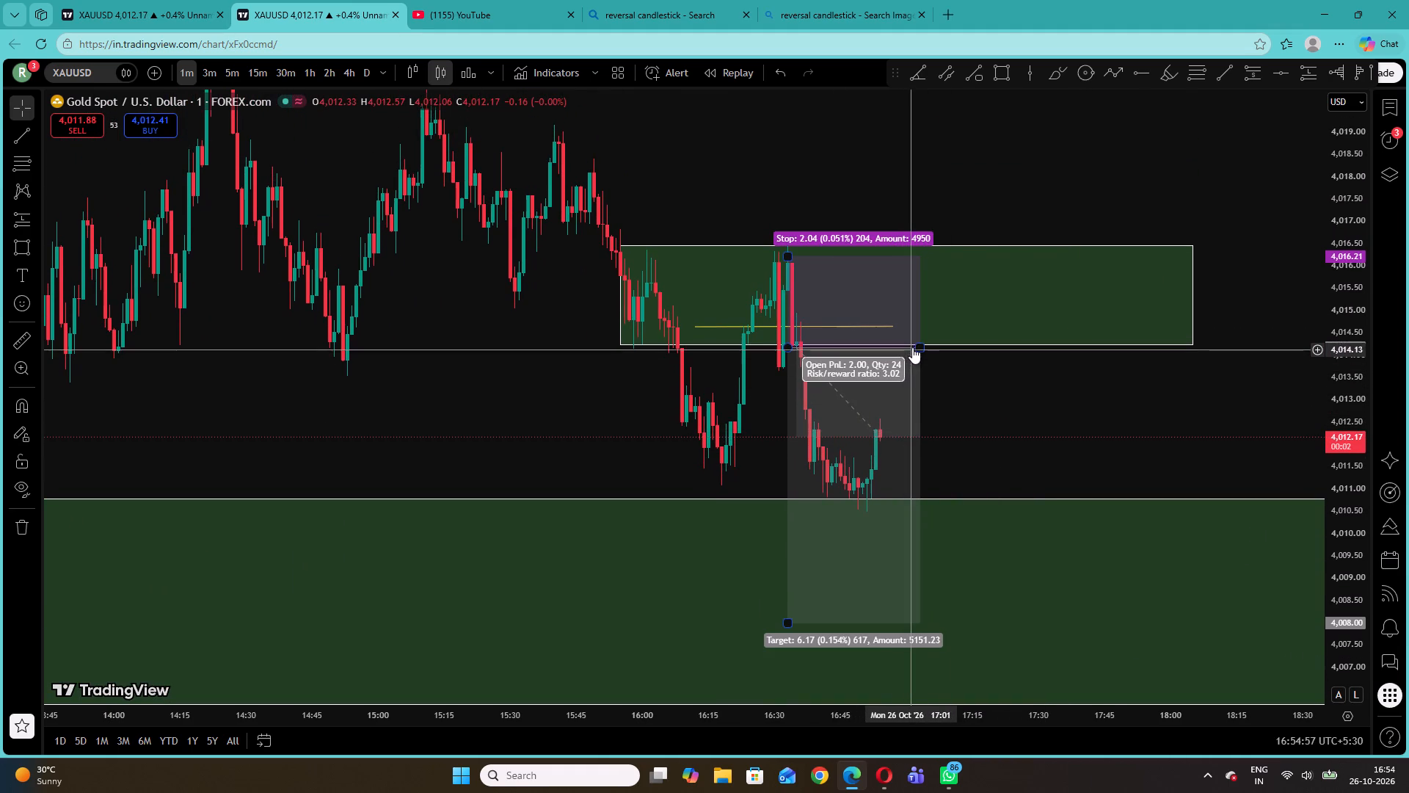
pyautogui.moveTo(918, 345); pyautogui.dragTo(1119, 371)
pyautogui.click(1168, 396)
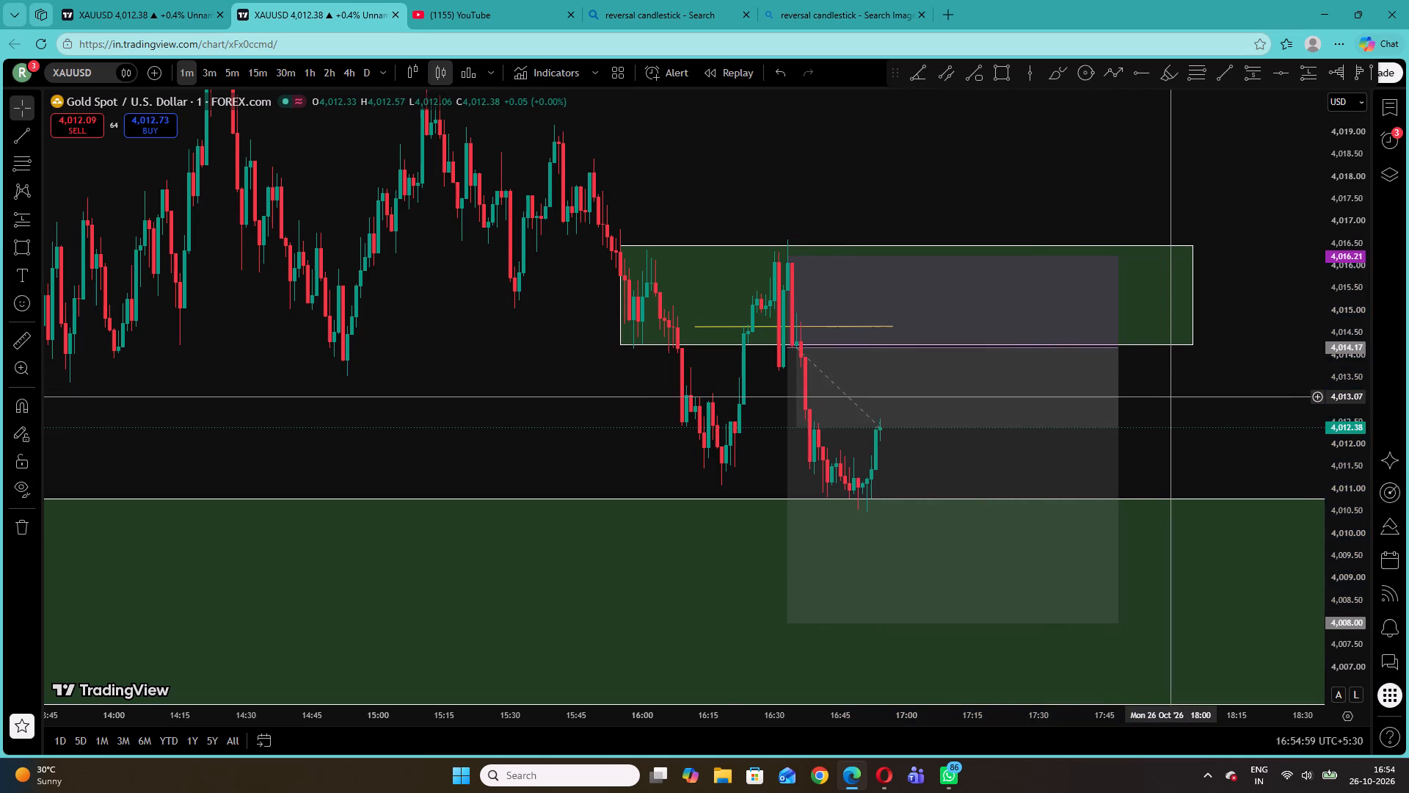
# Delete the short position starting at 16:33 on 26 October.
pyautogui.click(977, 434)
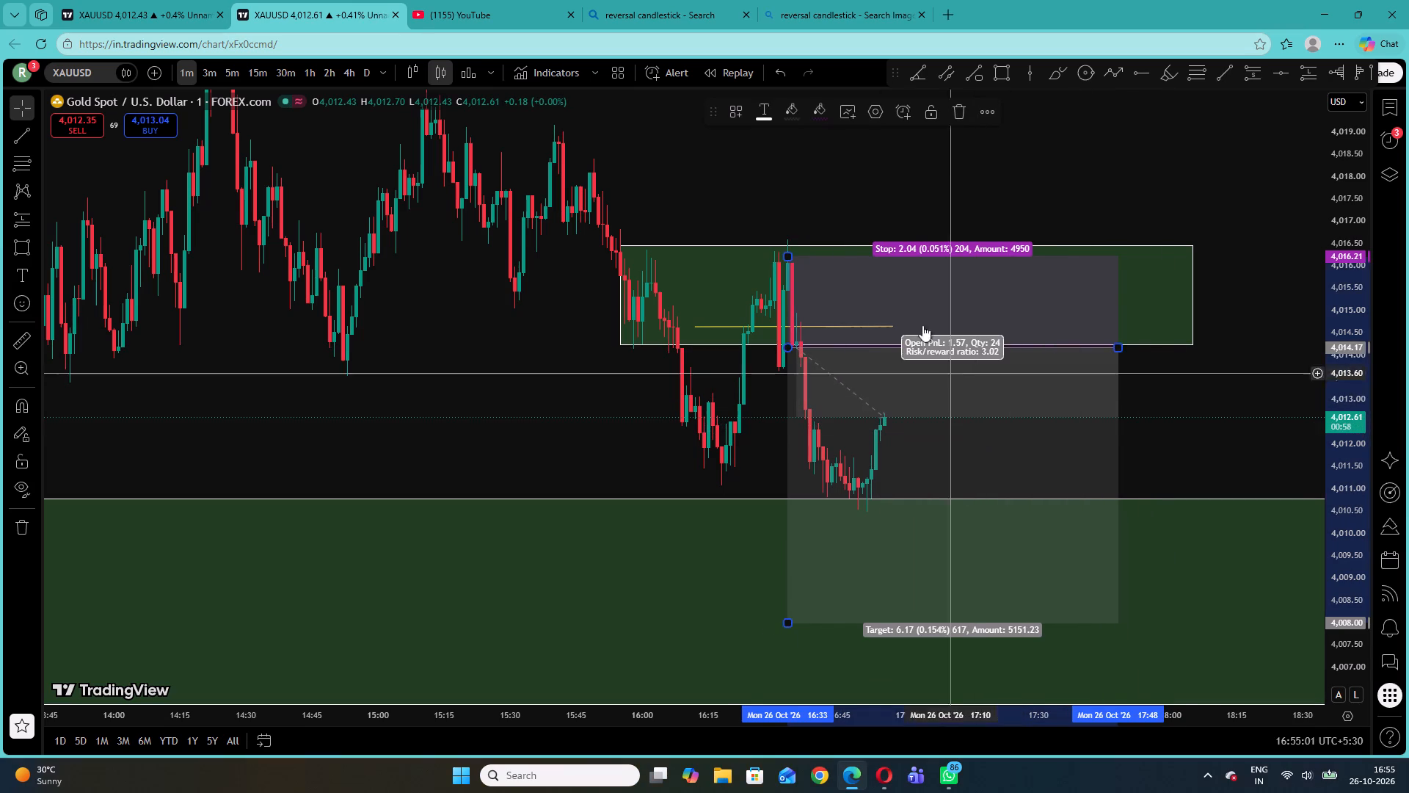
pyautogui.click(958, 113)
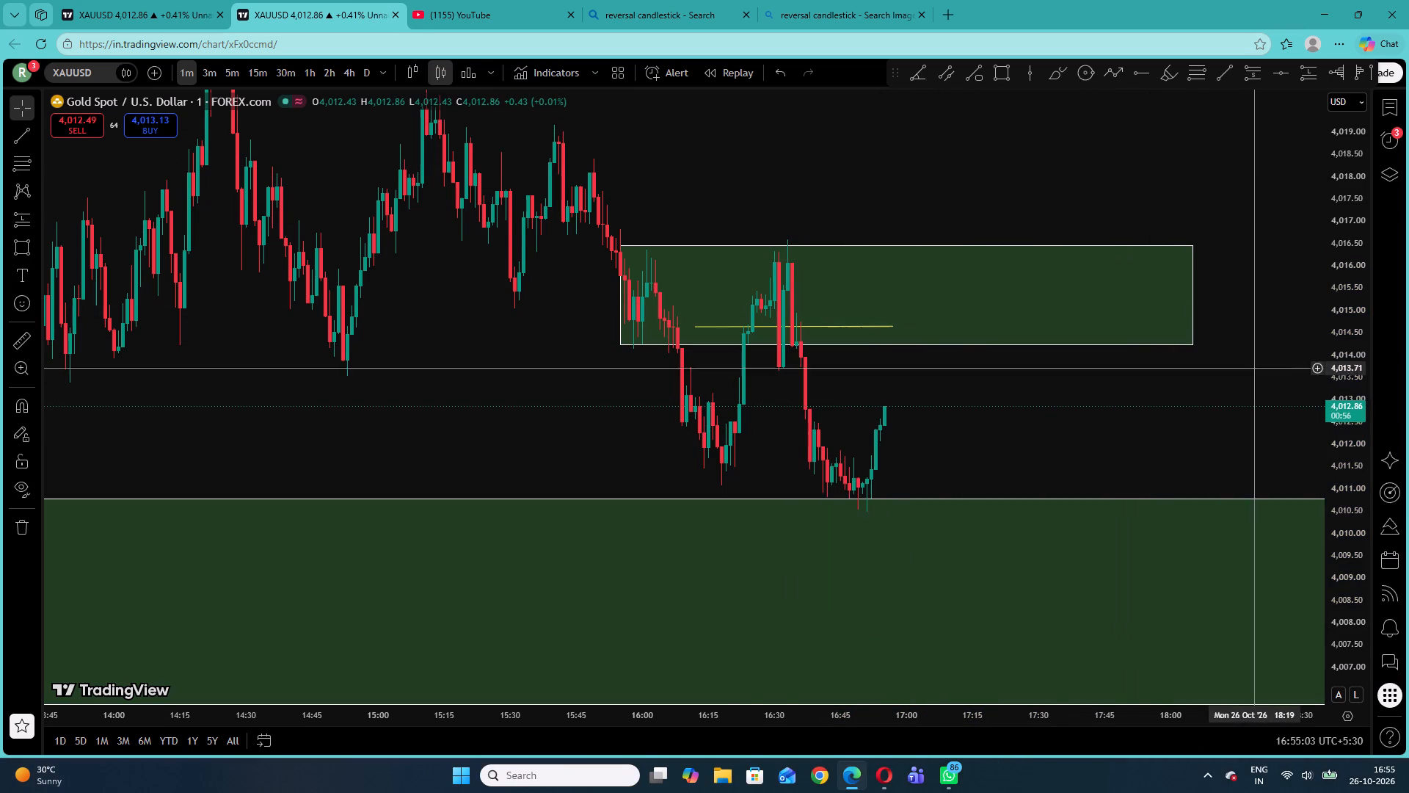
# On the 3-minute chart, raise the lower edge of the zone starting near 13:21 to about 4,009.25.
pyautogui.moveTo(1357, 507); pyautogui.dragTo(1295, 261)
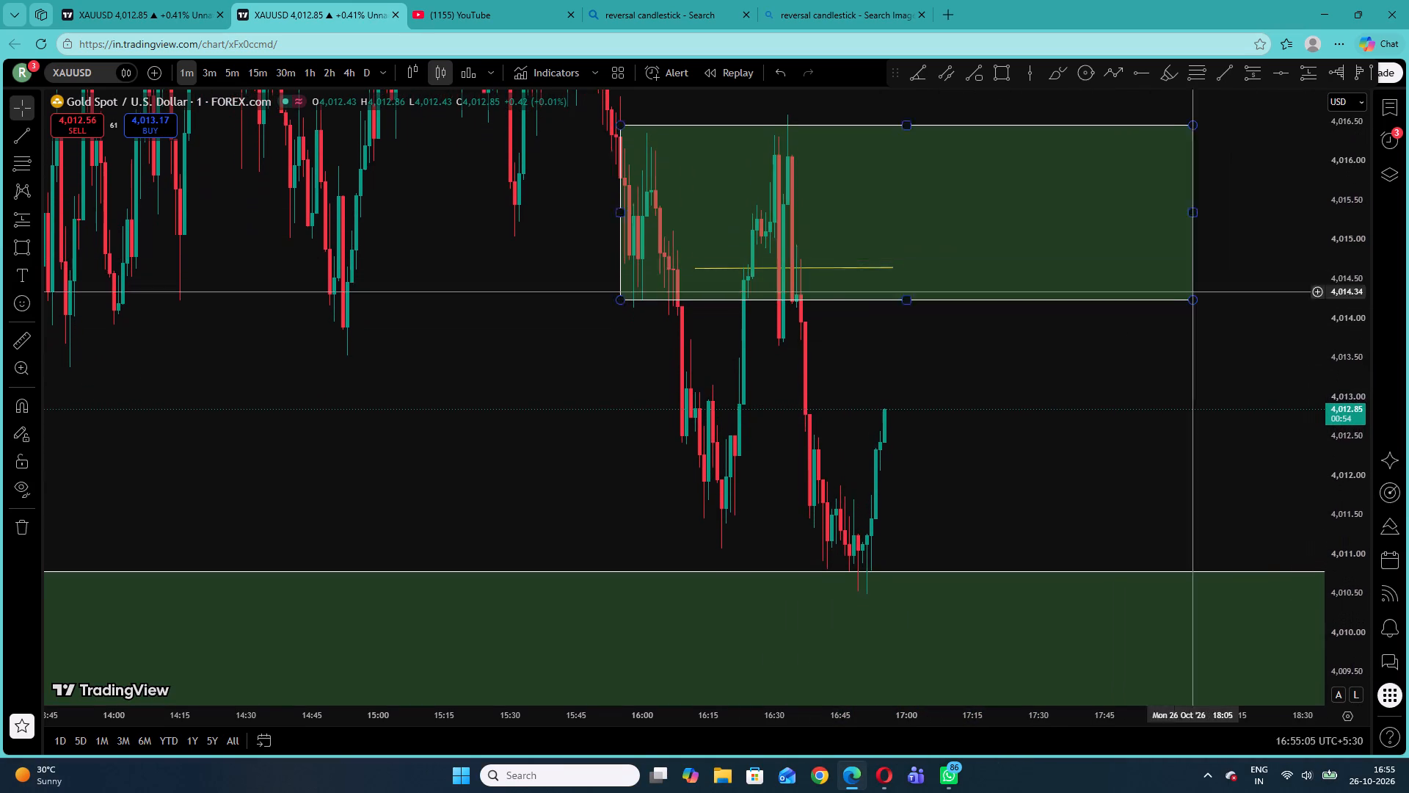
pyautogui.moveTo(1066, 407); pyautogui.dragTo(1066, 358)
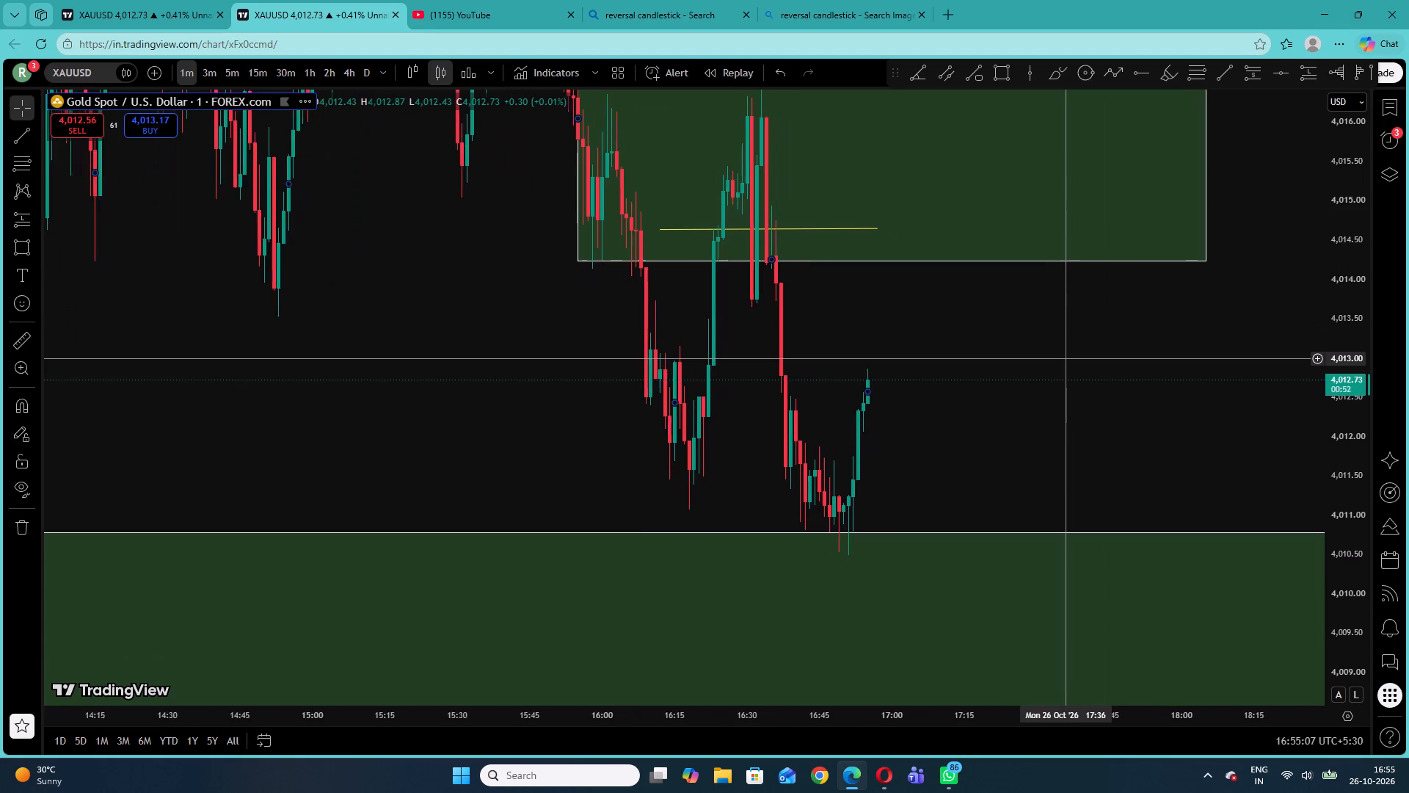
pyautogui.click(1066, 358)
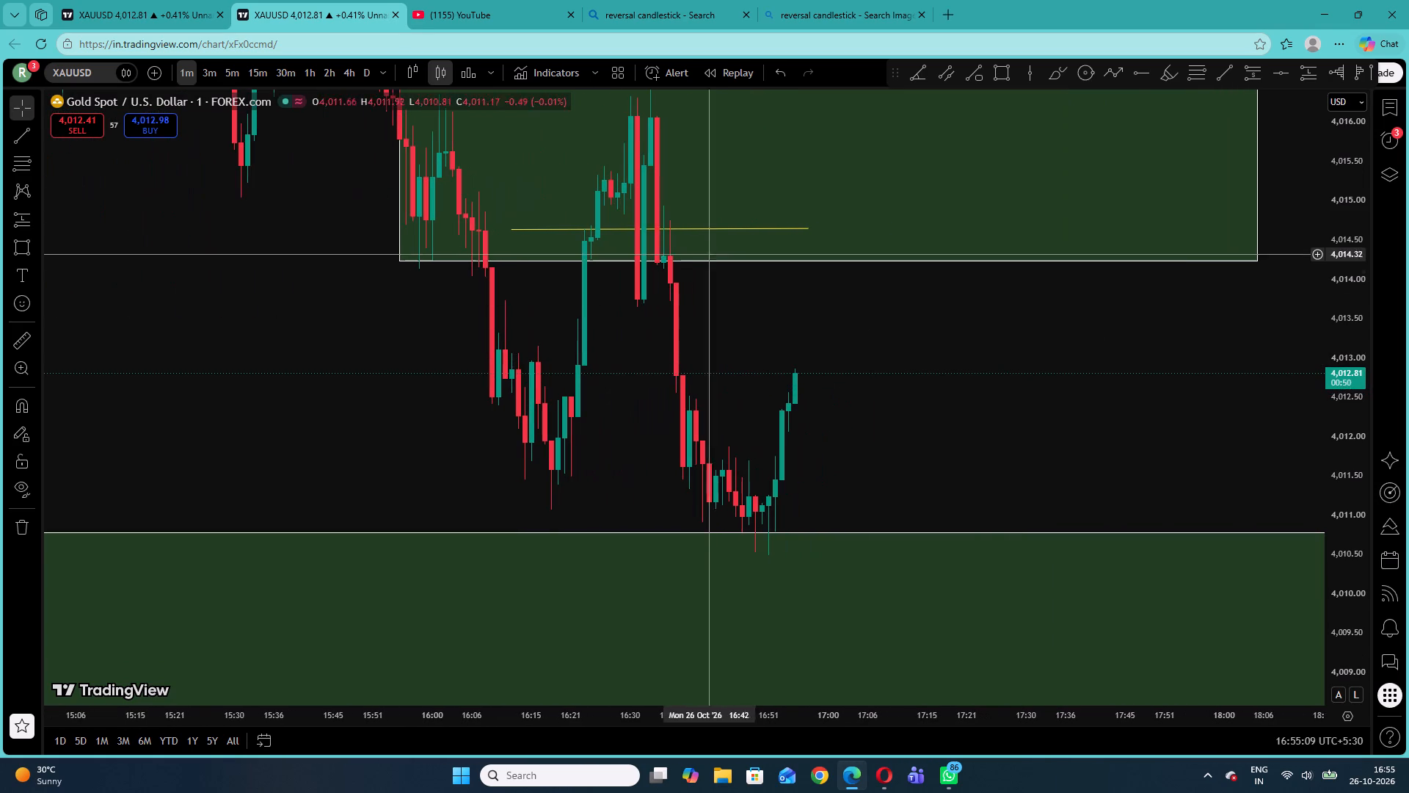
pyautogui.click(216, 69)
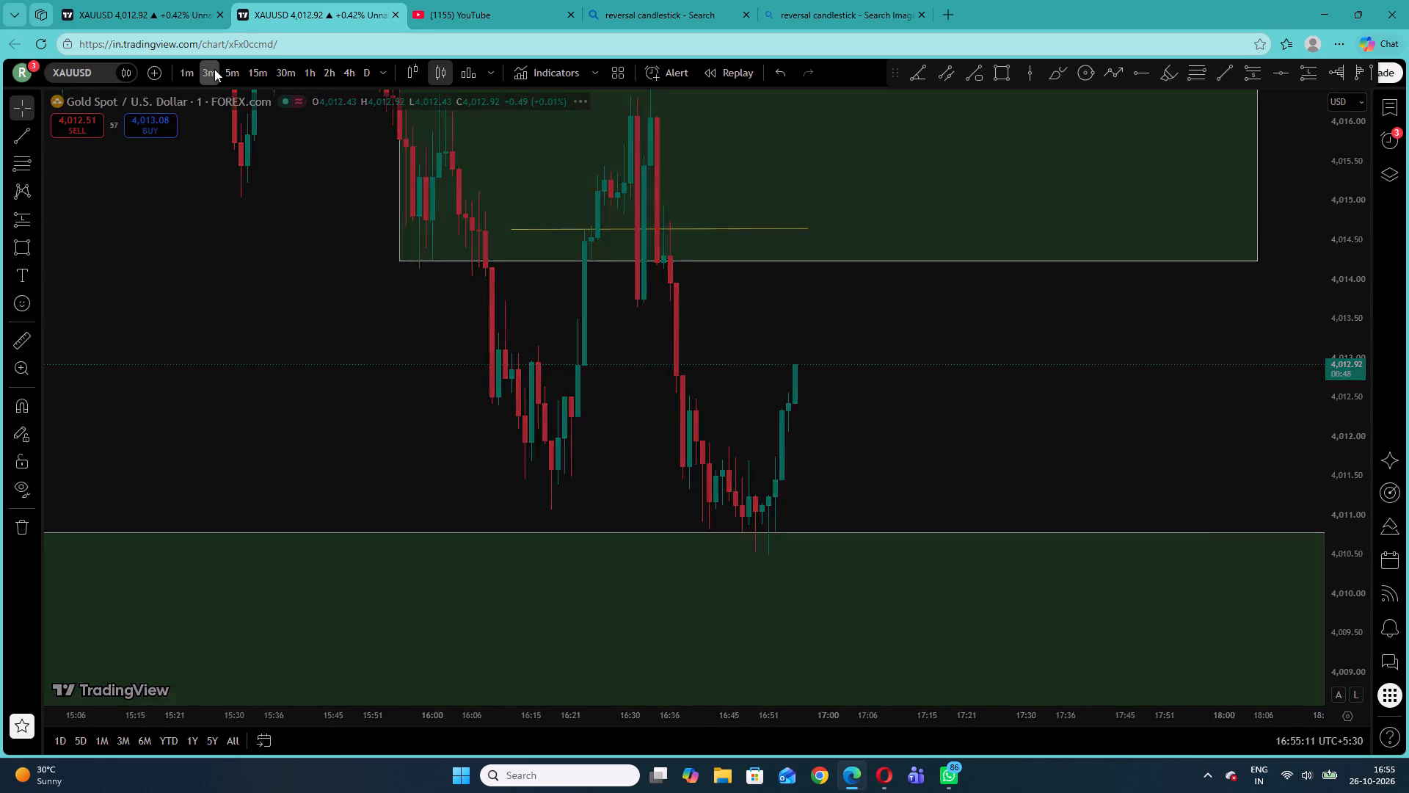
pyautogui.moveTo(1008, 386); pyautogui.dragTo(1078, 209)
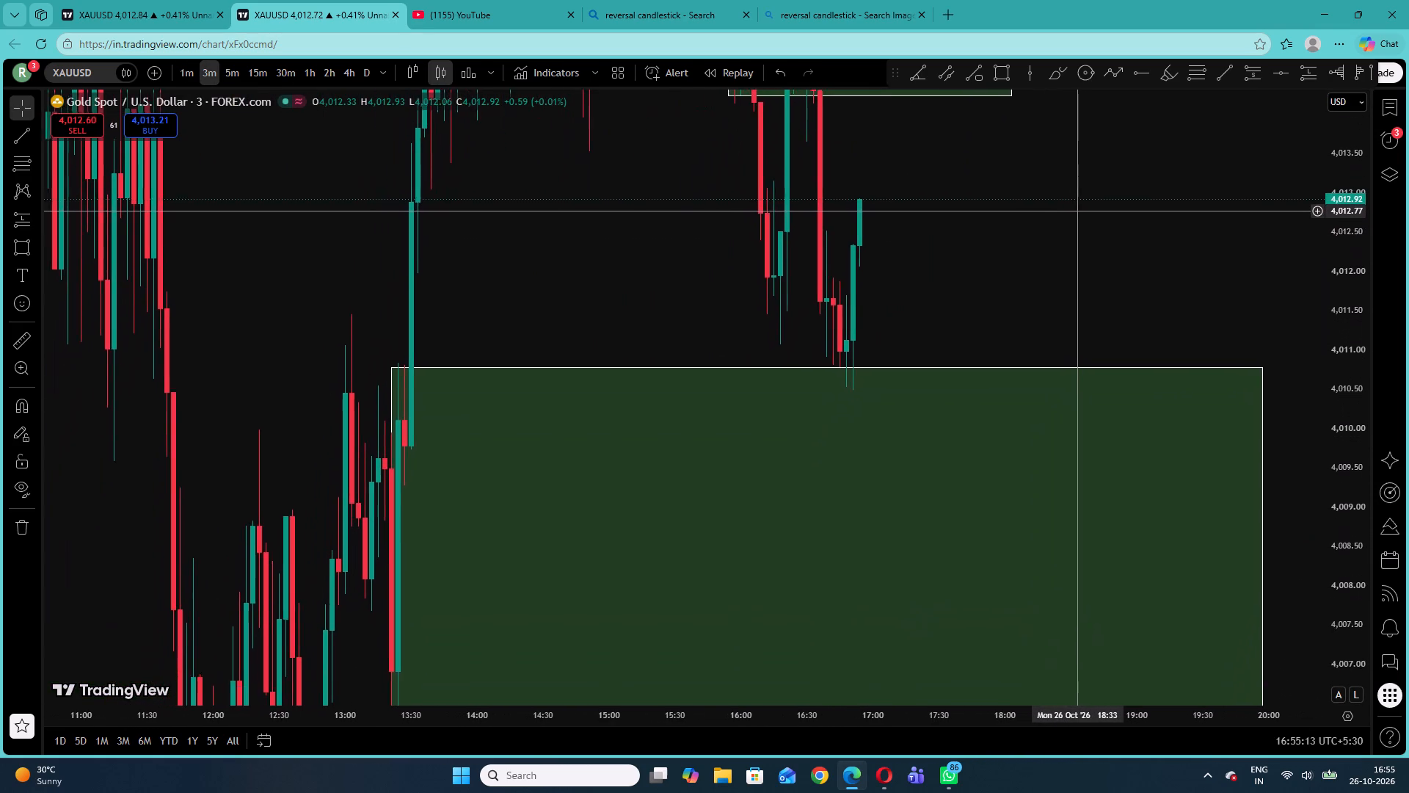
pyautogui.moveTo(1078, 209); pyautogui.dragTo(1082, 187)
pyautogui.moveTo(1347, 404); pyautogui.dragTo(1329, 493)
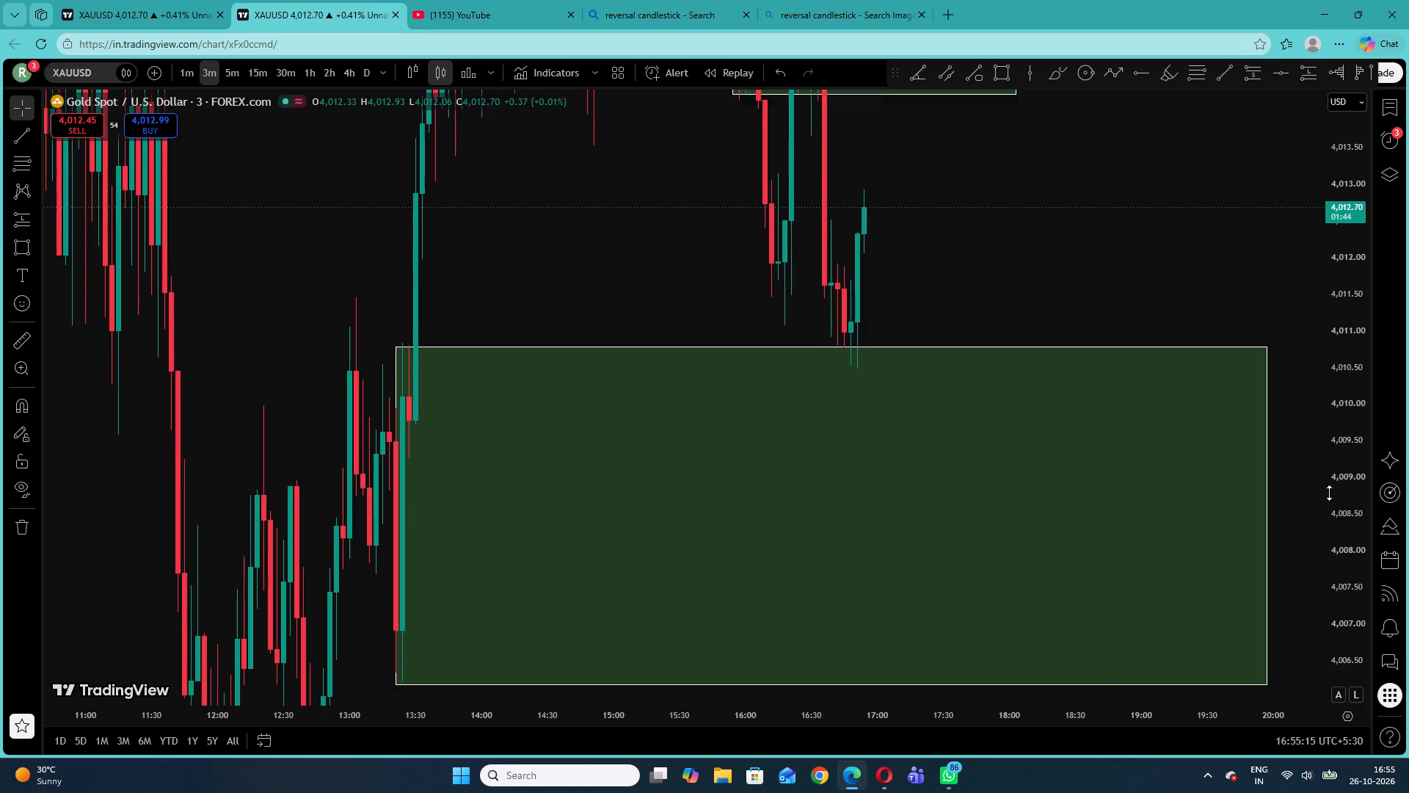
pyautogui.moveTo(1329, 493); pyautogui.dragTo(1303, 587)
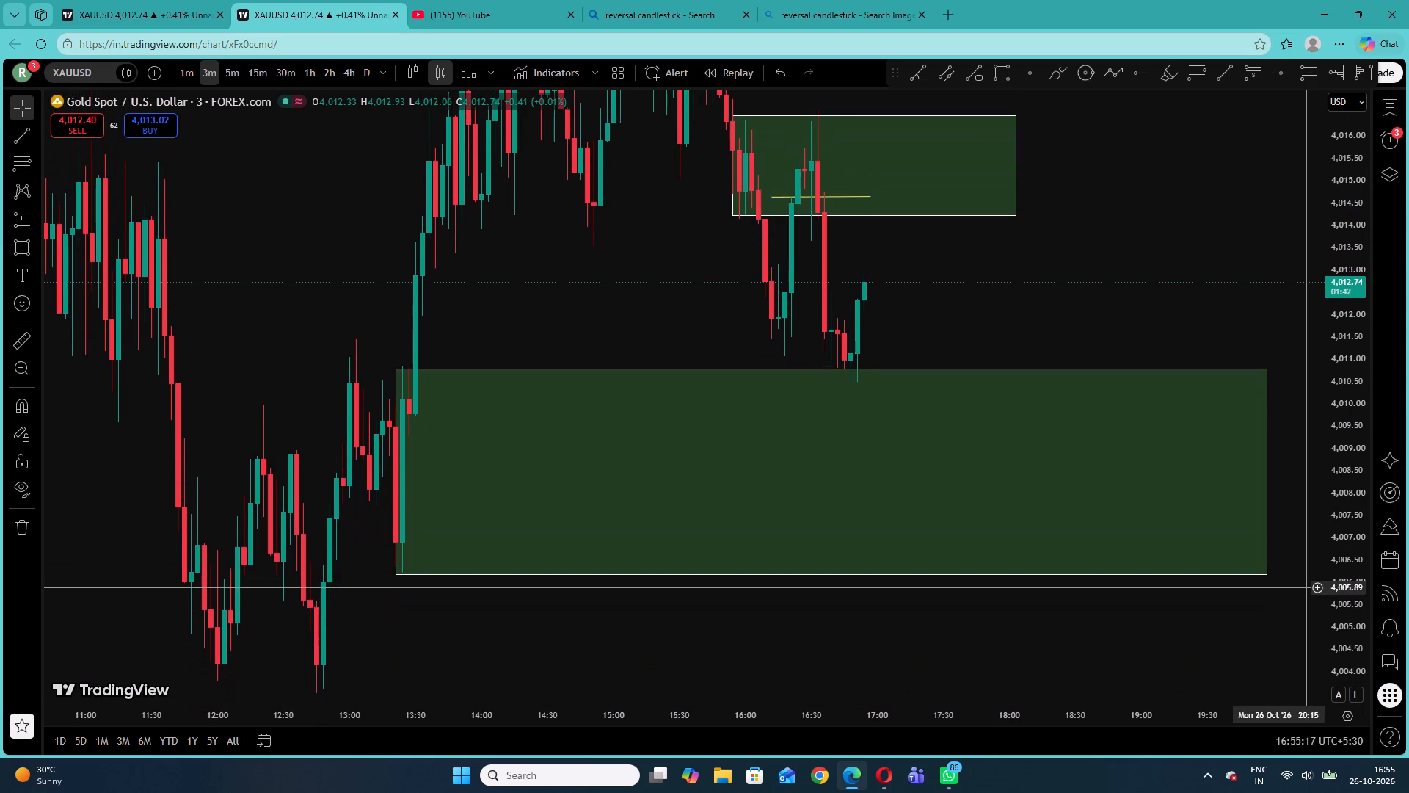
pyautogui.moveTo(1303, 587); pyautogui.dragTo(1303, 430)
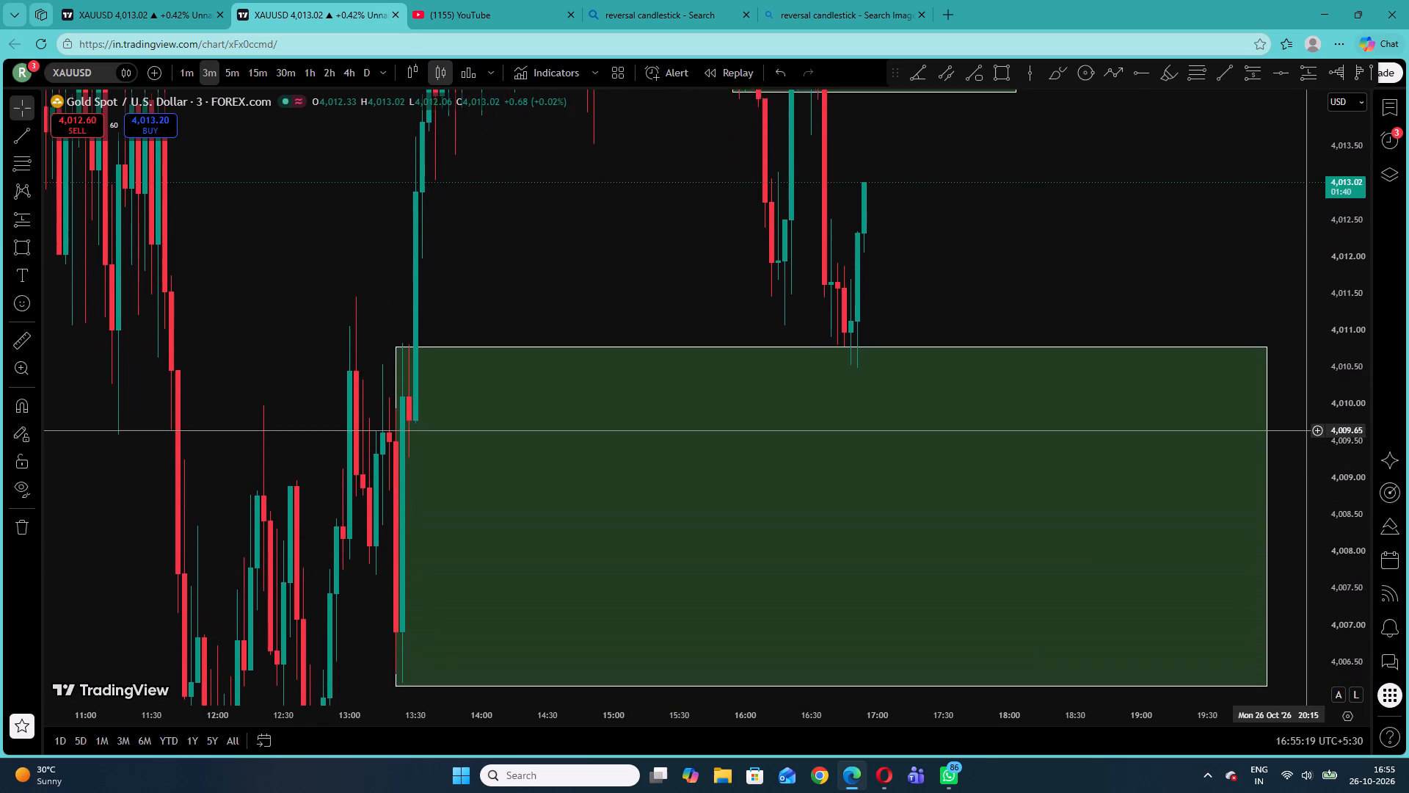
pyautogui.moveTo(1303, 430); pyautogui.dragTo(1302, 505)
pyautogui.moveTo(1107, 281); pyautogui.dragTo(1041, 348)
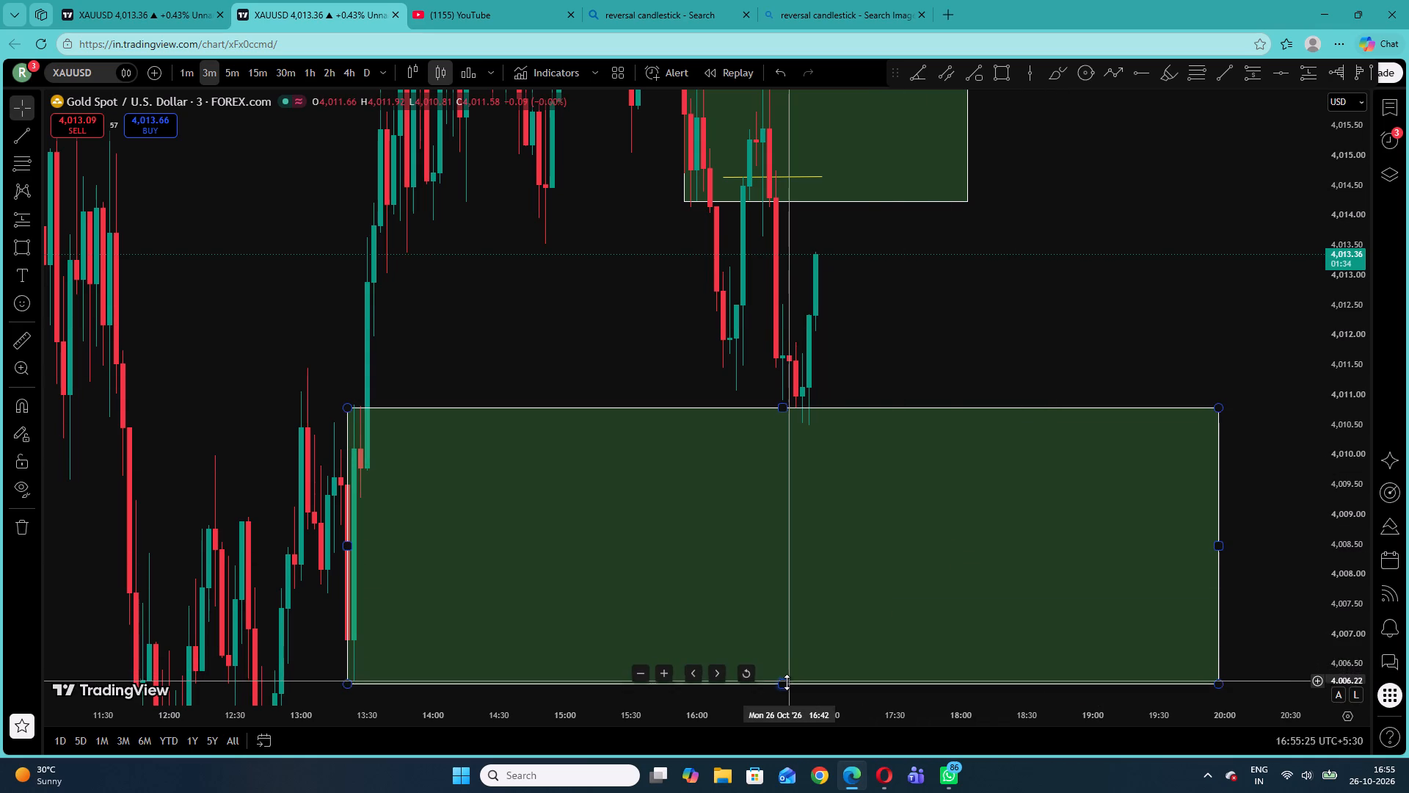
pyautogui.moveTo(787, 682); pyautogui.dragTo(825, 498)
pyautogui.click(817, 582)
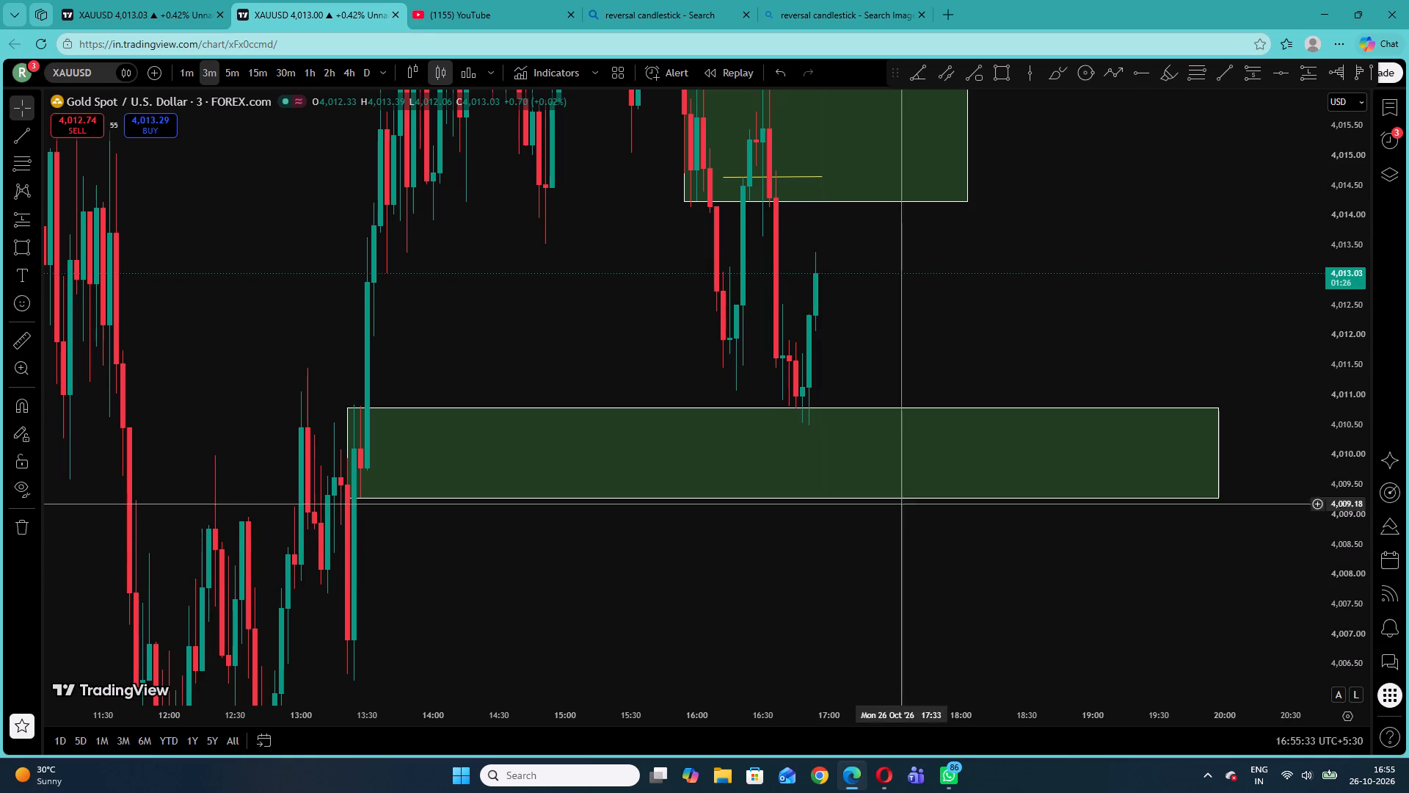
# Draw a horizontal trend line under the latest lows at about 4,010.54, from 16:36 to 17:00.
pyautogui.click(10, 142)
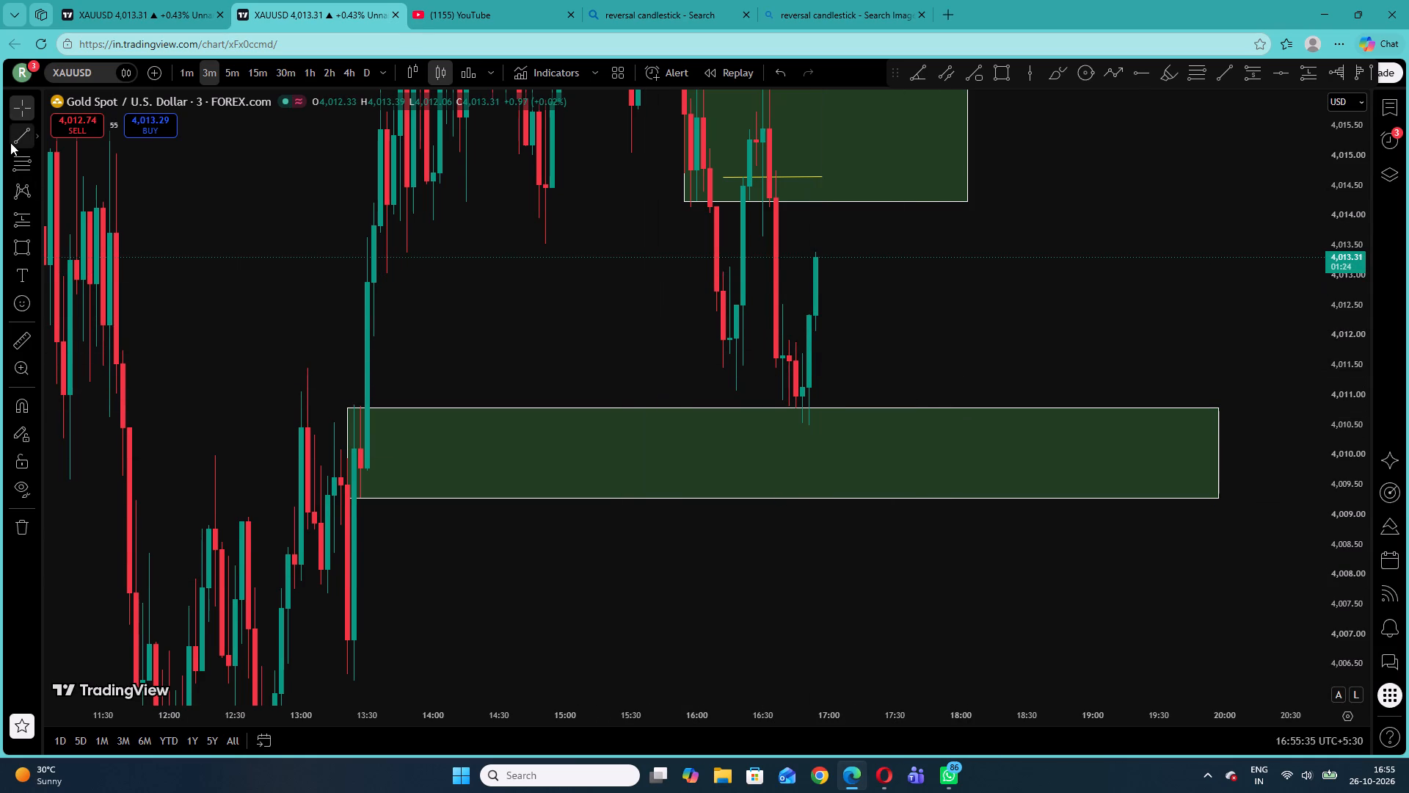
pyautogui.click(776, 422)
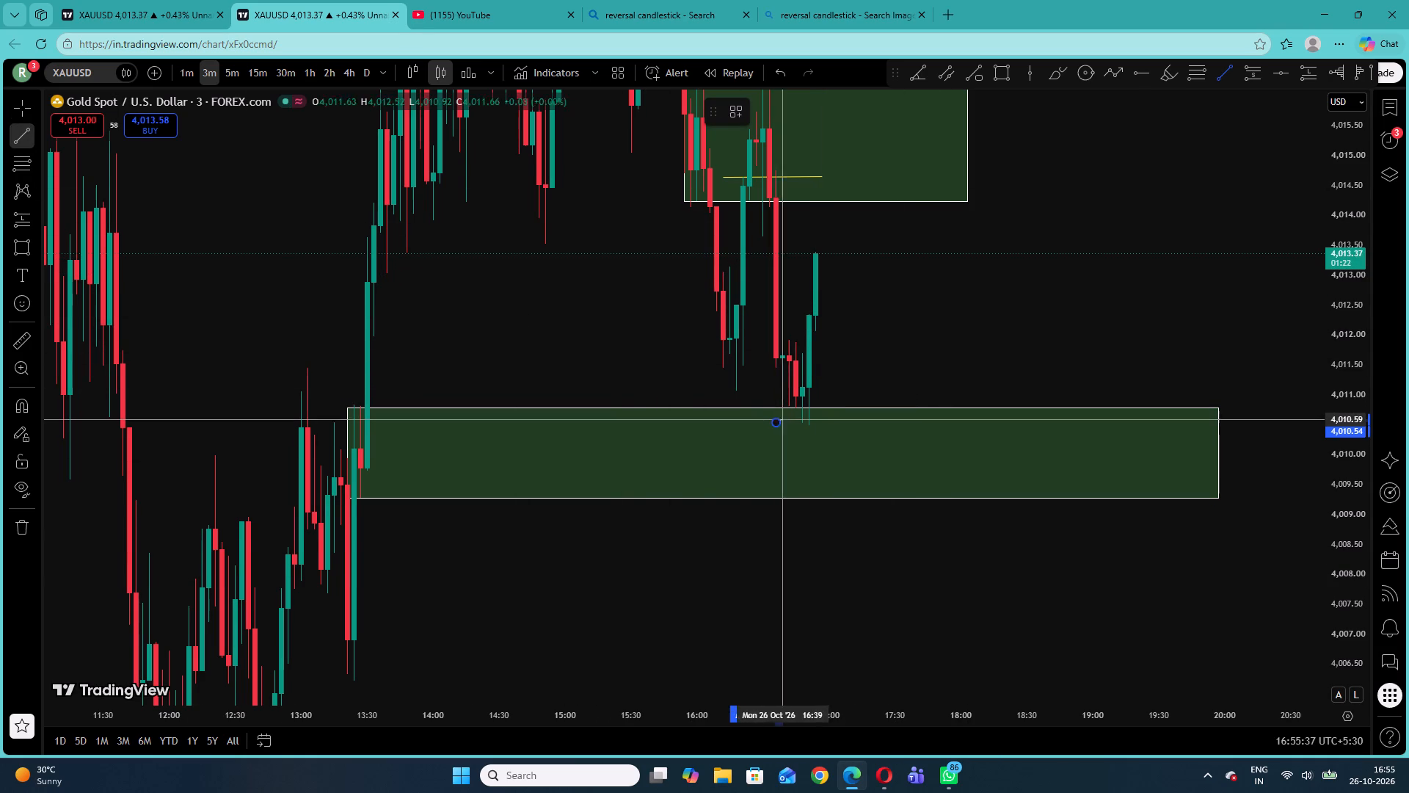
pyautogui.click(829, 422)
pyautogui.click(841, 366)
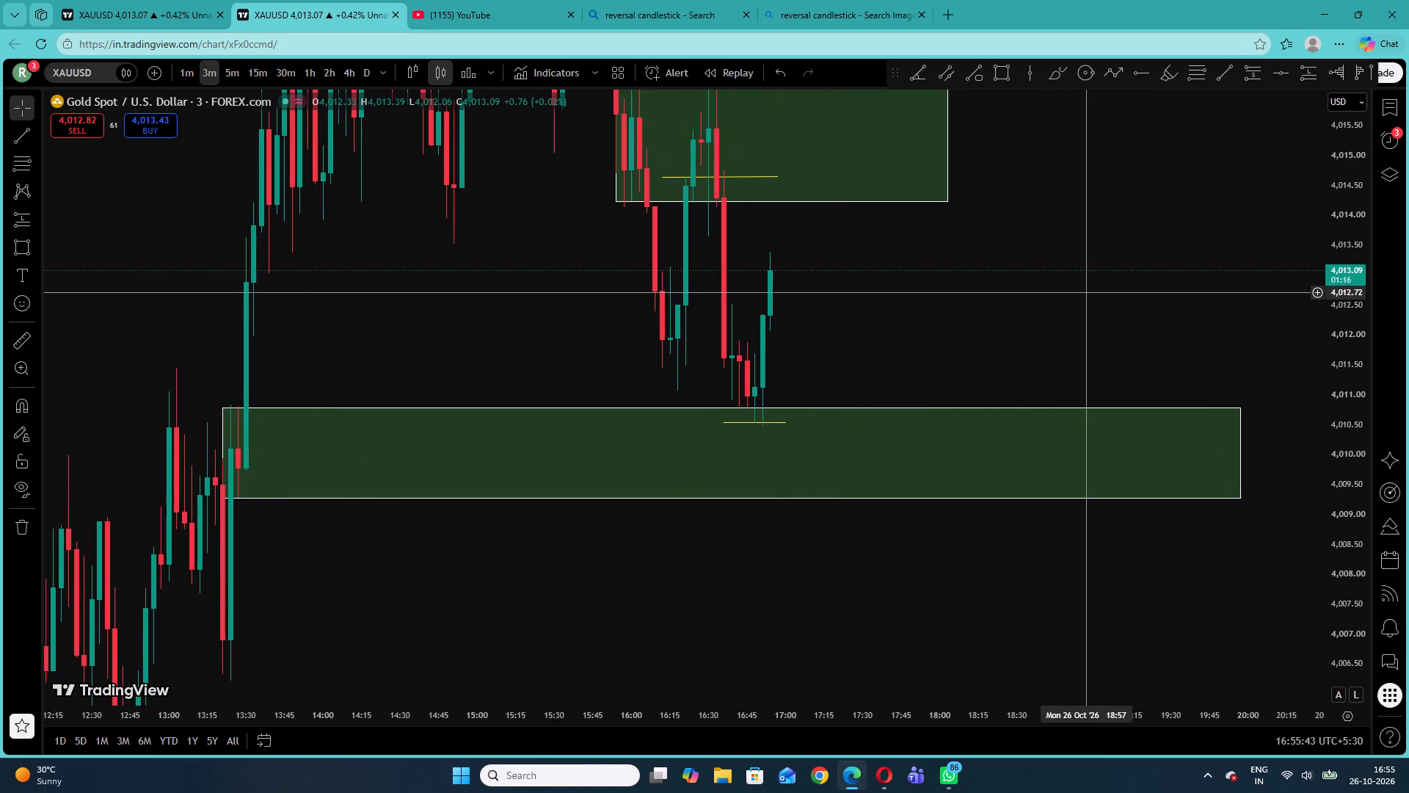
# On the 1-minute chart, place a long position from 16:50 to 17:13, entry 4,011.26, stop 4,010.46, target 4,013.68.
pyautogui.click(185, 73)
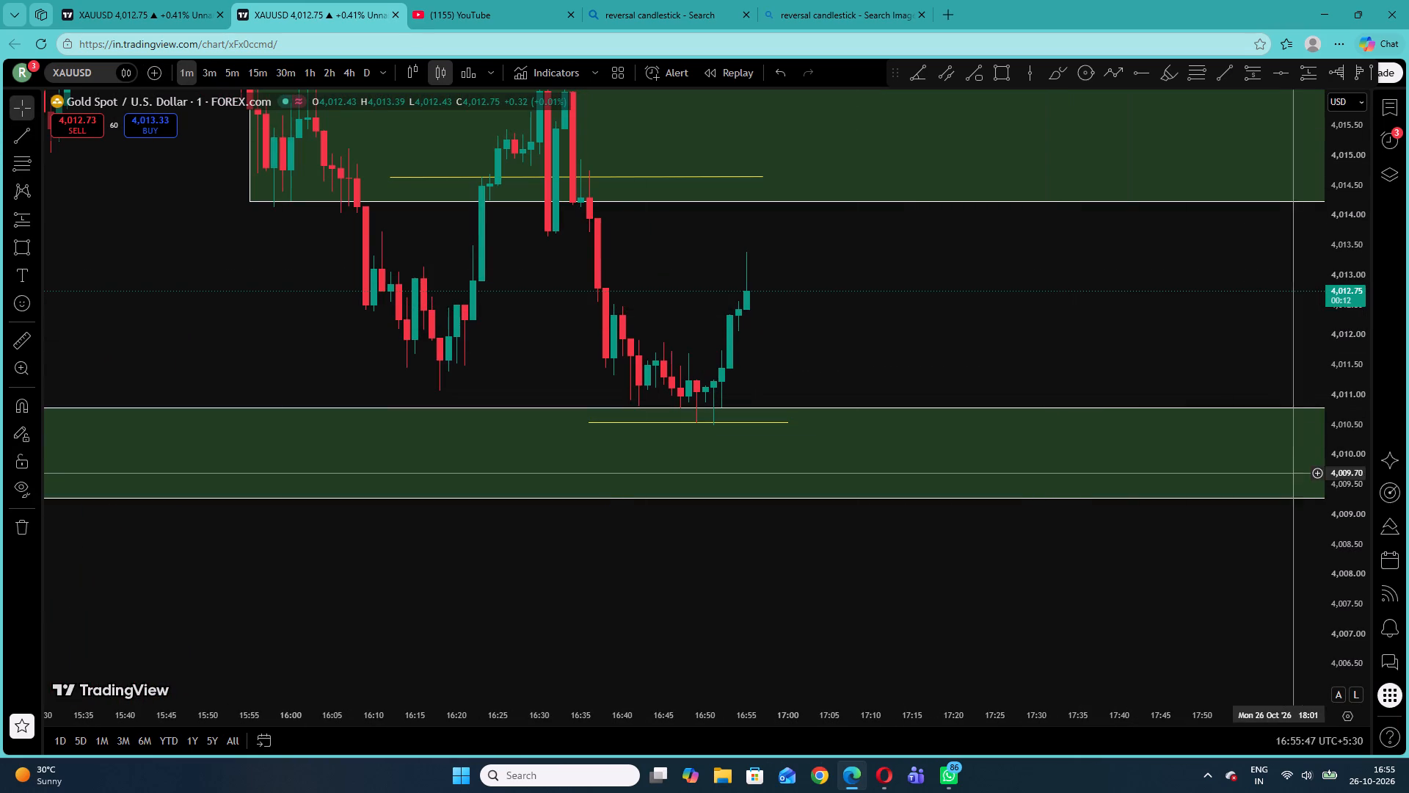
pyautogui.moveTo(1346, 484); pyautogui.dragTo(1338, 216)
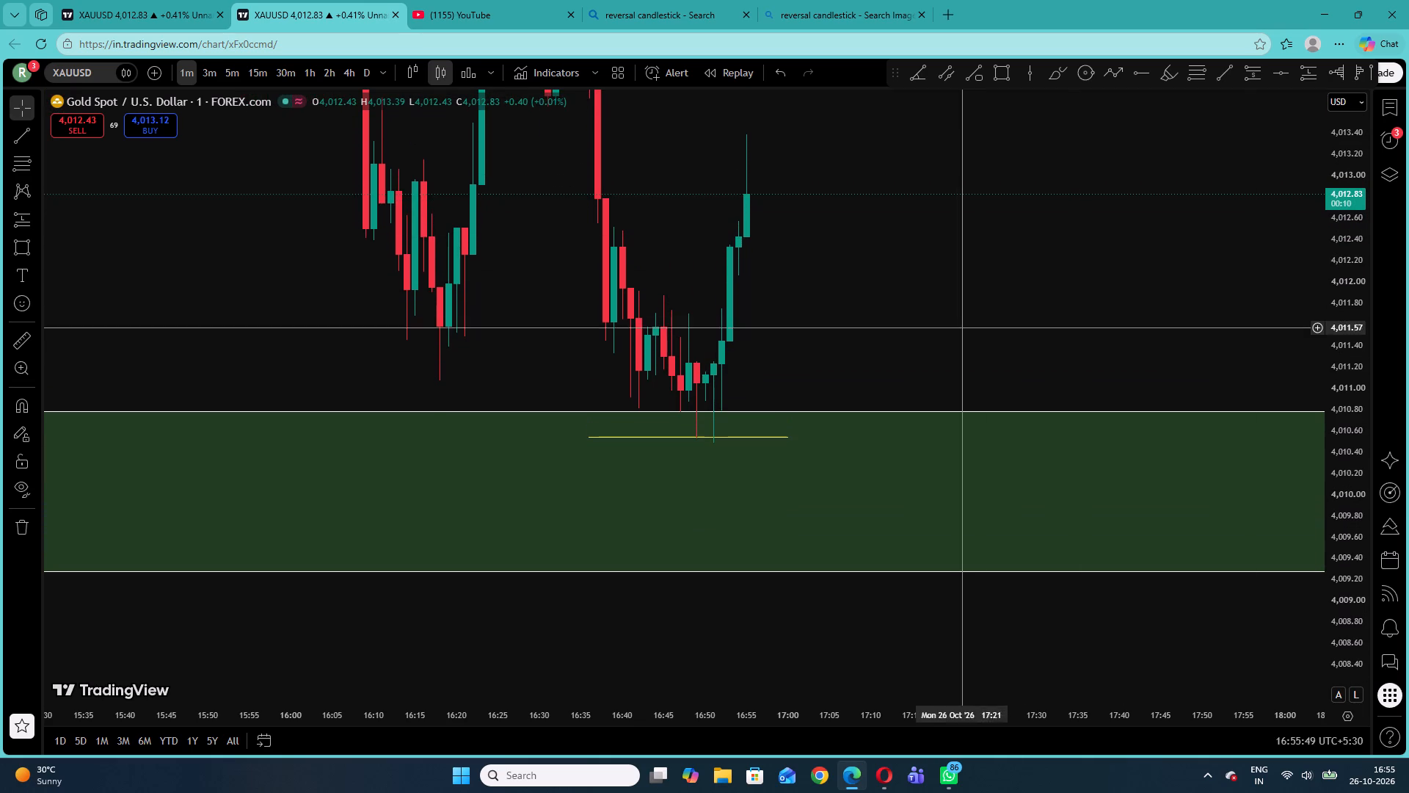
pyautogui.moveTo(936, 318); pyautogui.dragTo(869, 355)
pyautogui.click(34, 224)
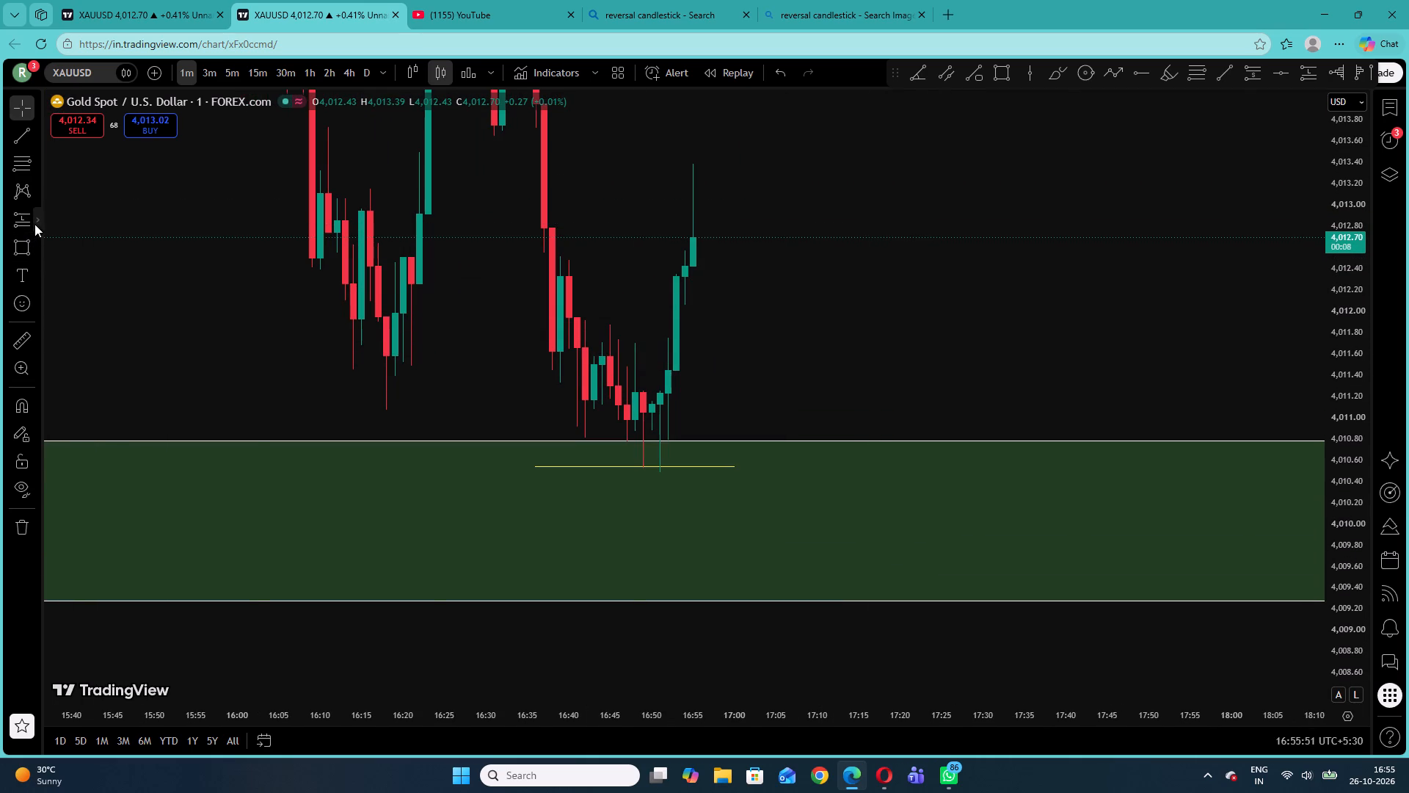
pyautogui.click(71, 245)
pyautogui.click(651, 390)
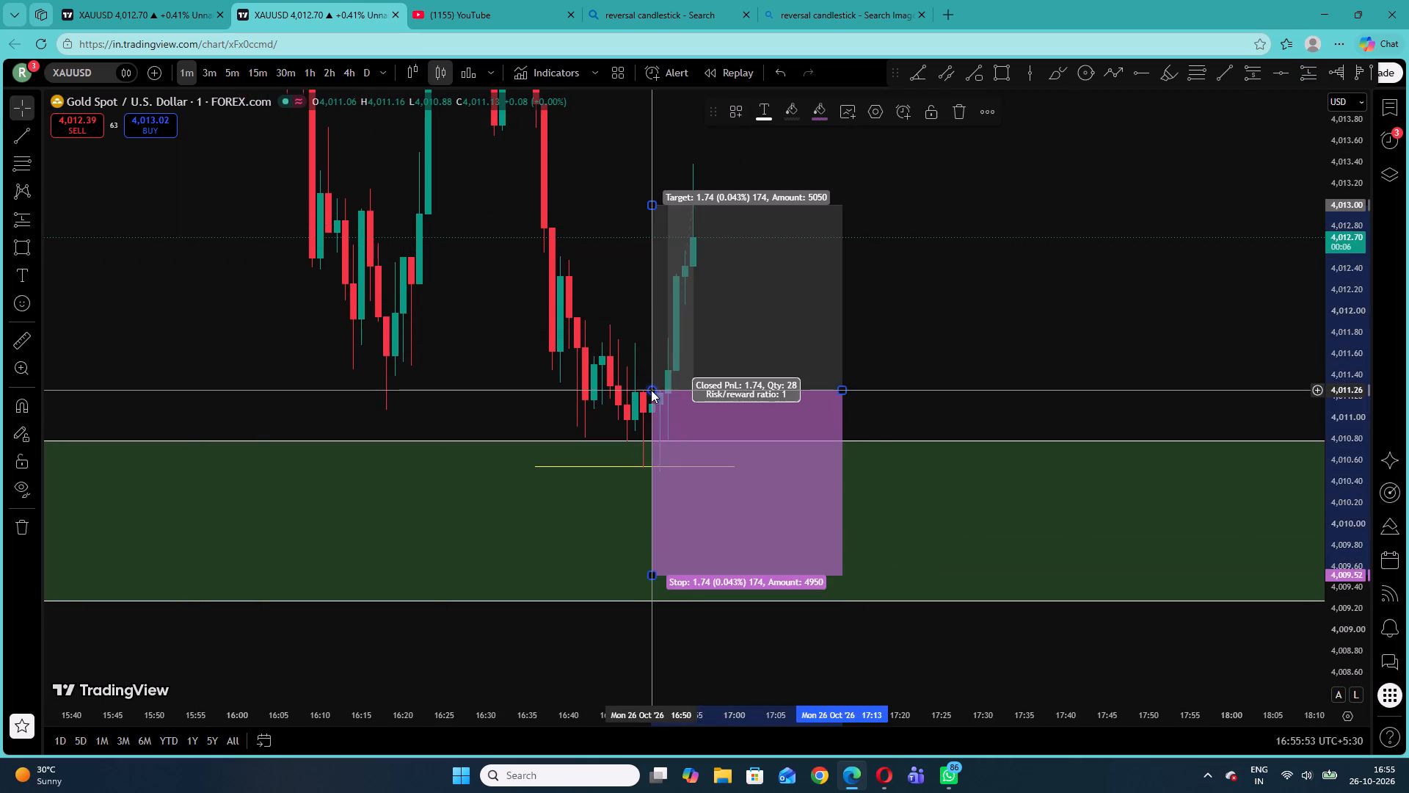
pyautogui.moveTo(655, 577); pyautogui.dragTo(698, 491)
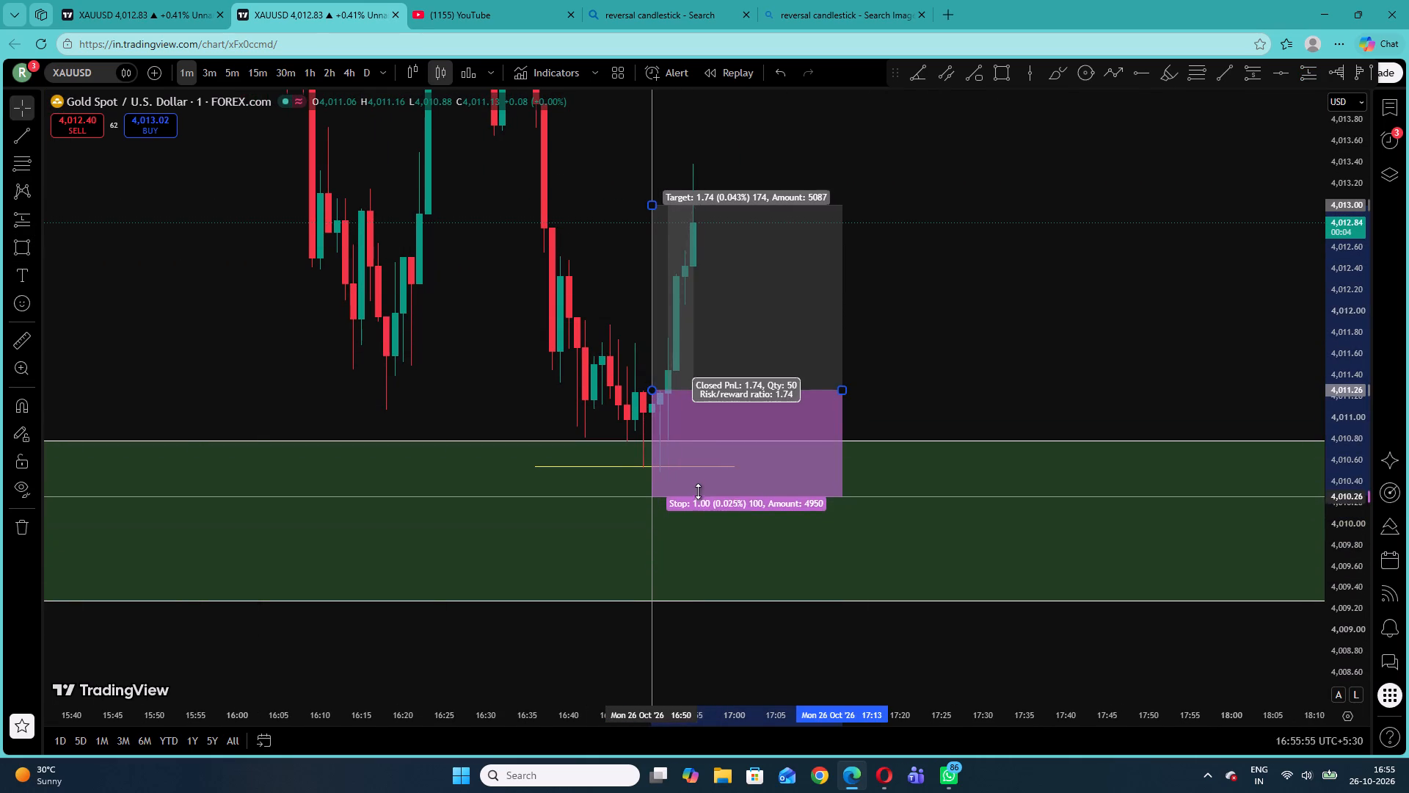
pyautogui.moveTo(698, 491); pyautogui.dragTo(703, 476)
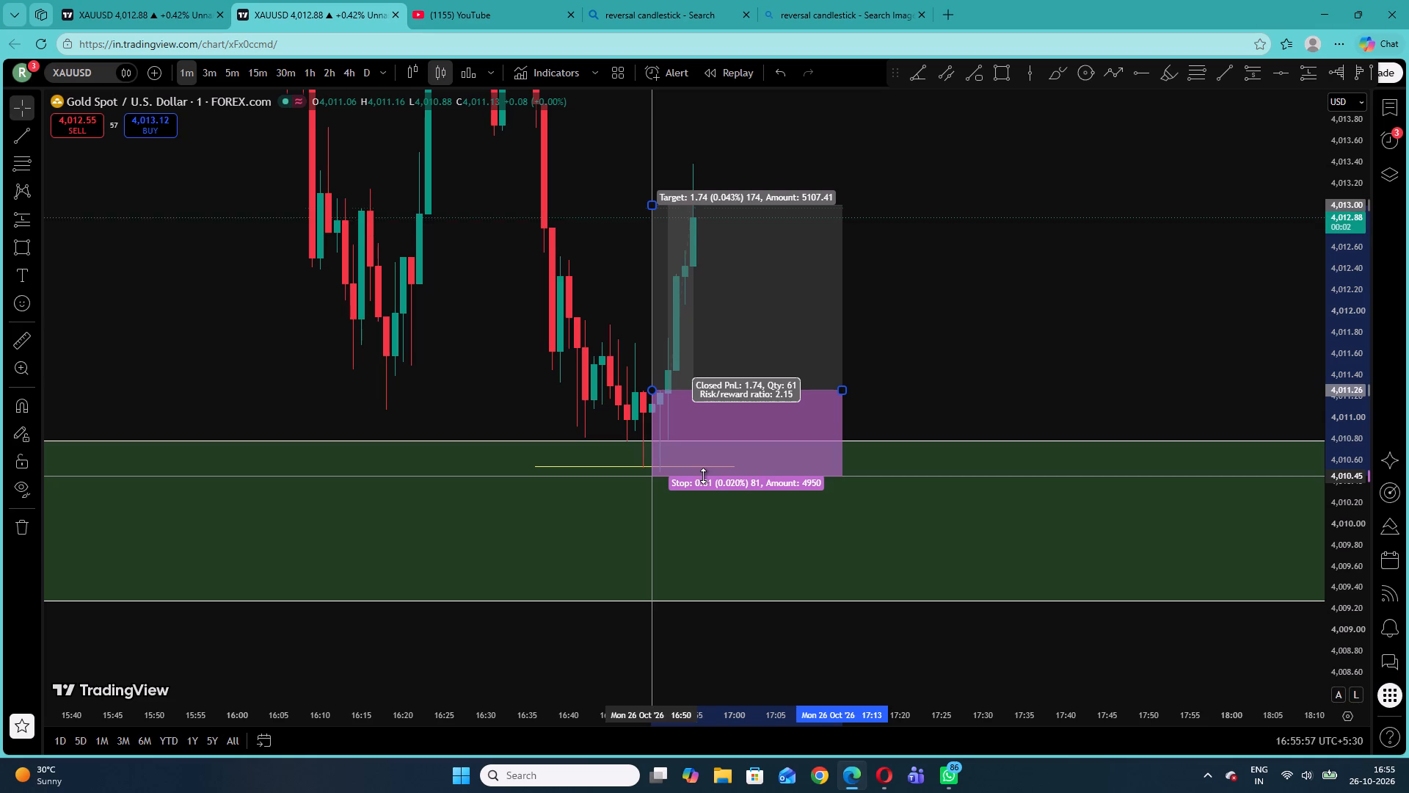
pyautogui.moveTo(703, 476); pyautogui.dragTo(704, 475)
pyautogui.moveTo(614, 226); pyautogui.dragTo(608, 333)
pyautogui.moveTo(647, 289); pyautogui.dragTo(646, 253)
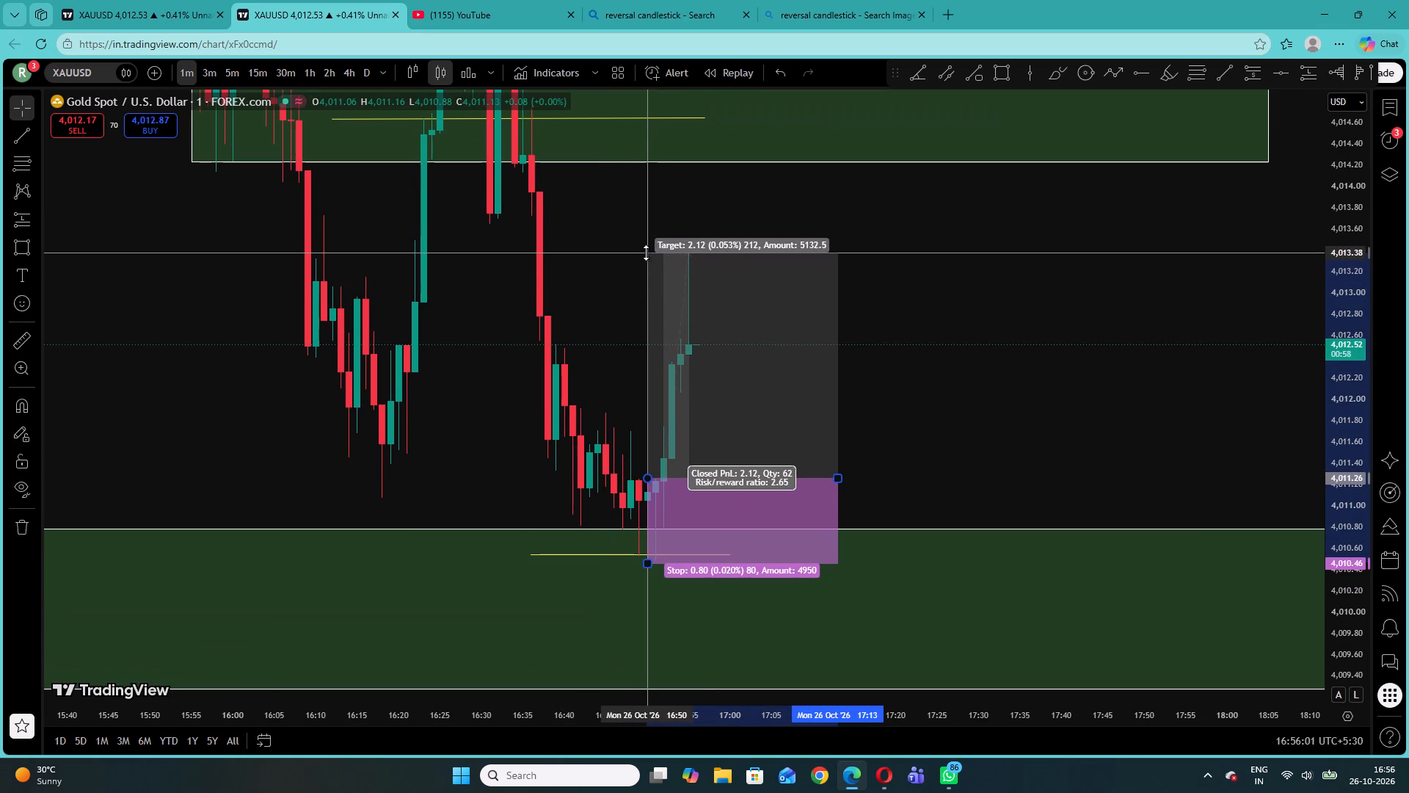
pyautogui.moveTo(646, 253); pyautogui.dragTo(645, 236)
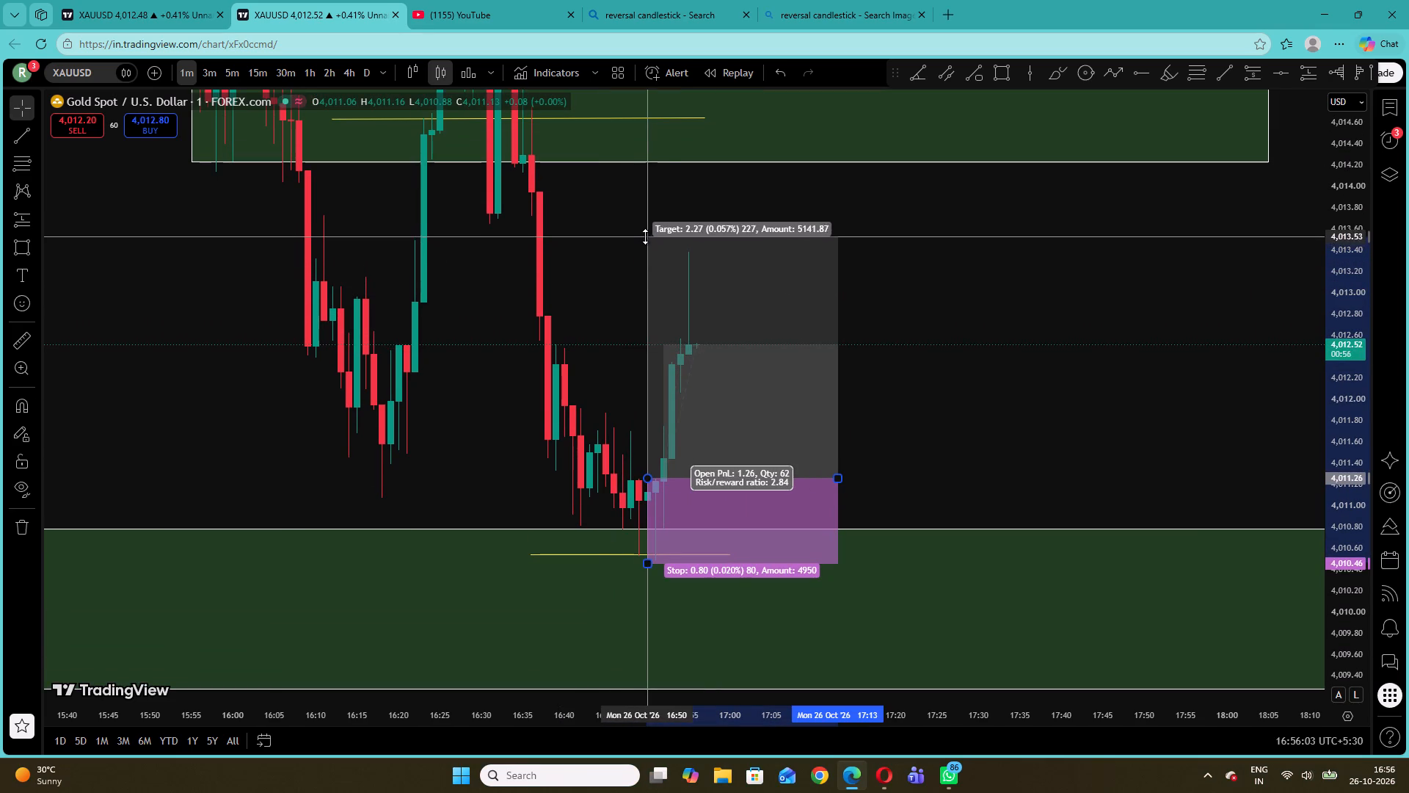
pyautogui.moveTo(645, 236); pyautogui.dragTo(645, 221)
pyautogui.click(947, 317)
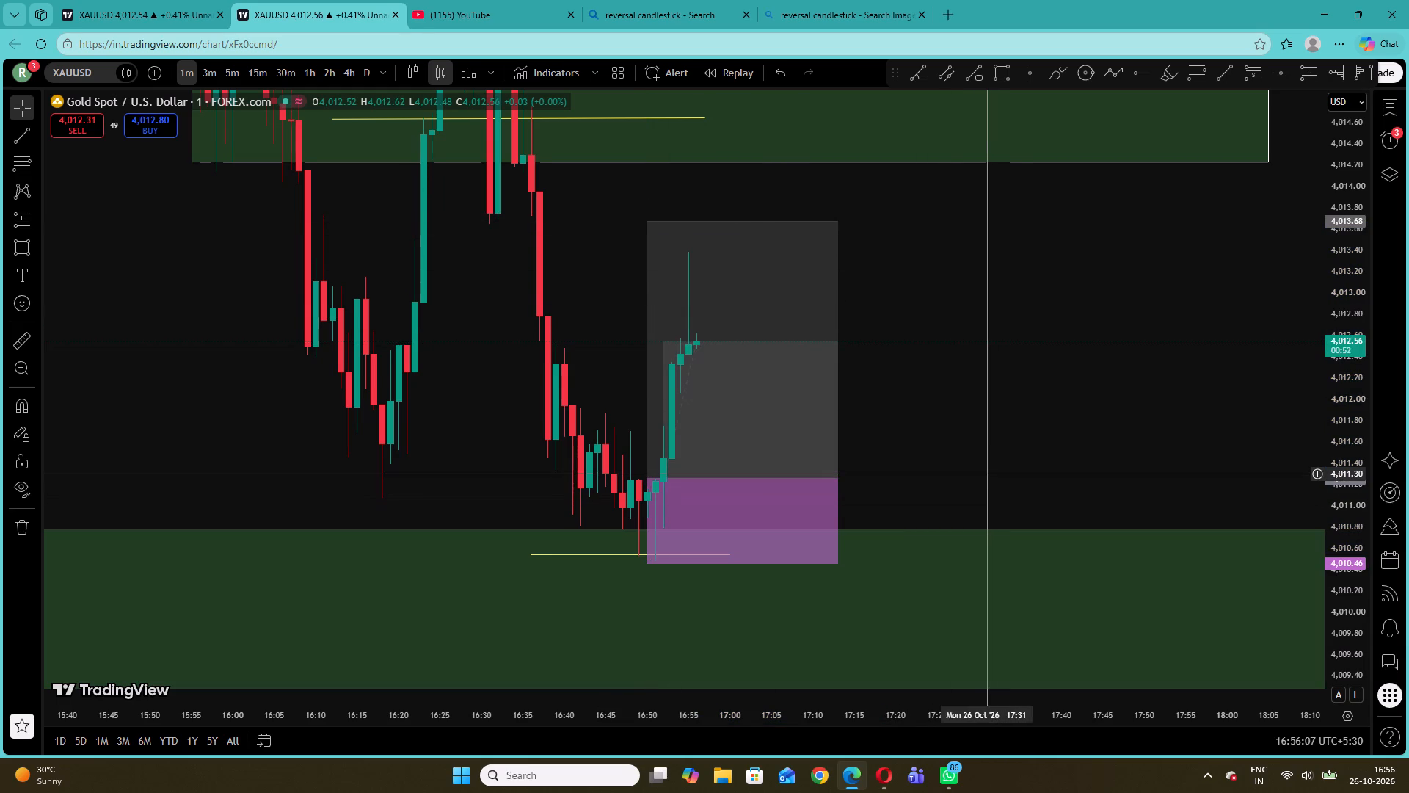
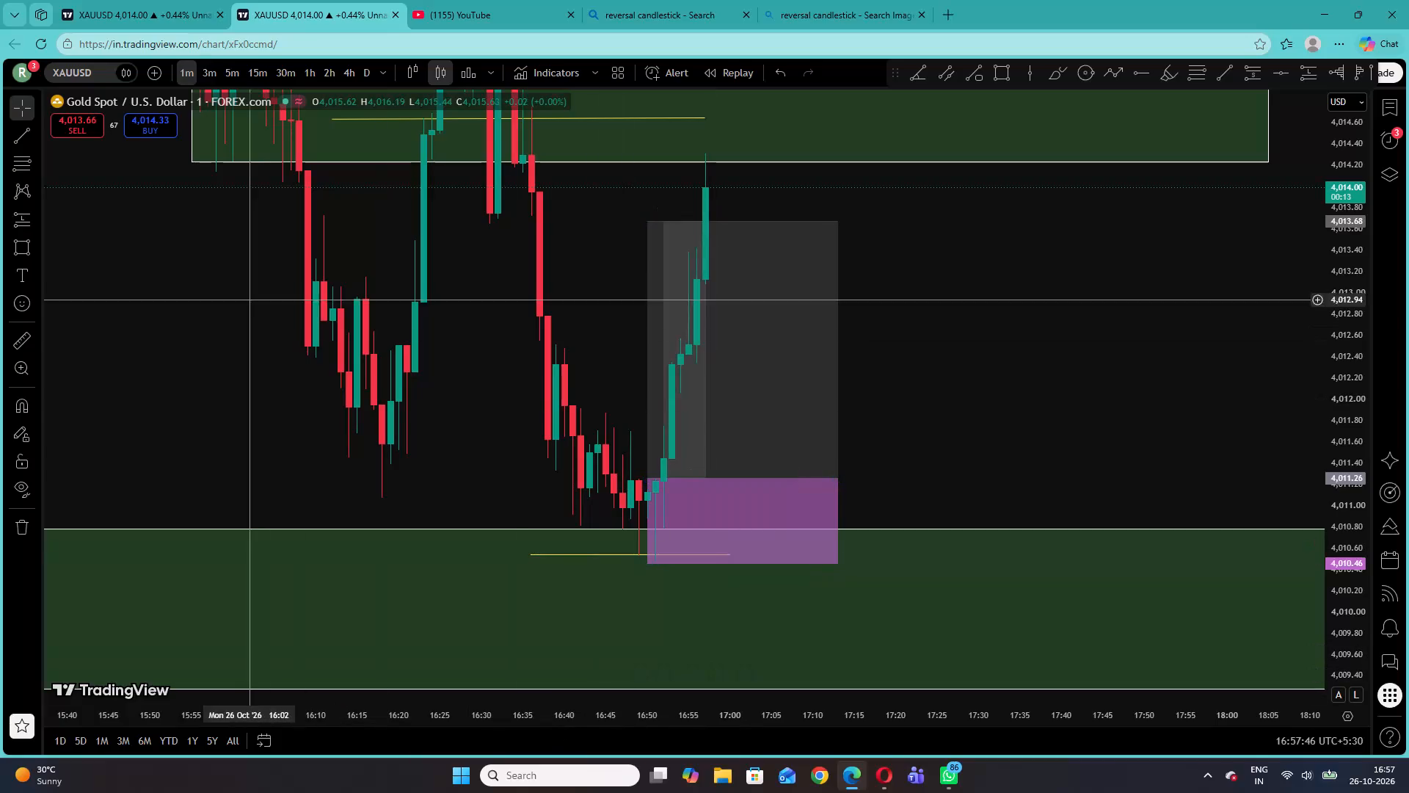
# Examine the new long position and the zones around it on the 3-minute chart, and return to the 1-minute chart.
pyautogui.click(204, 83)
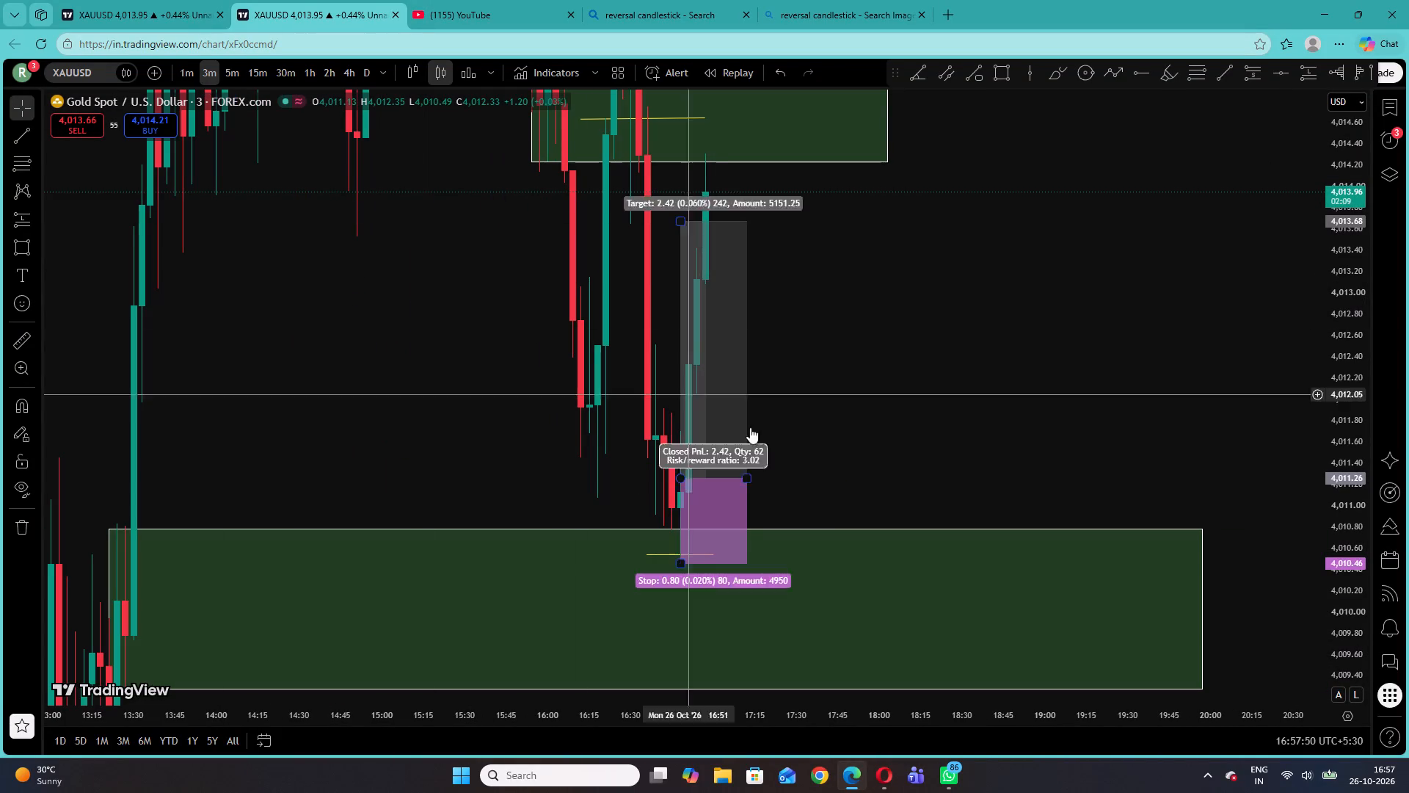
pyautogui.scroll(-1, 838, 505)
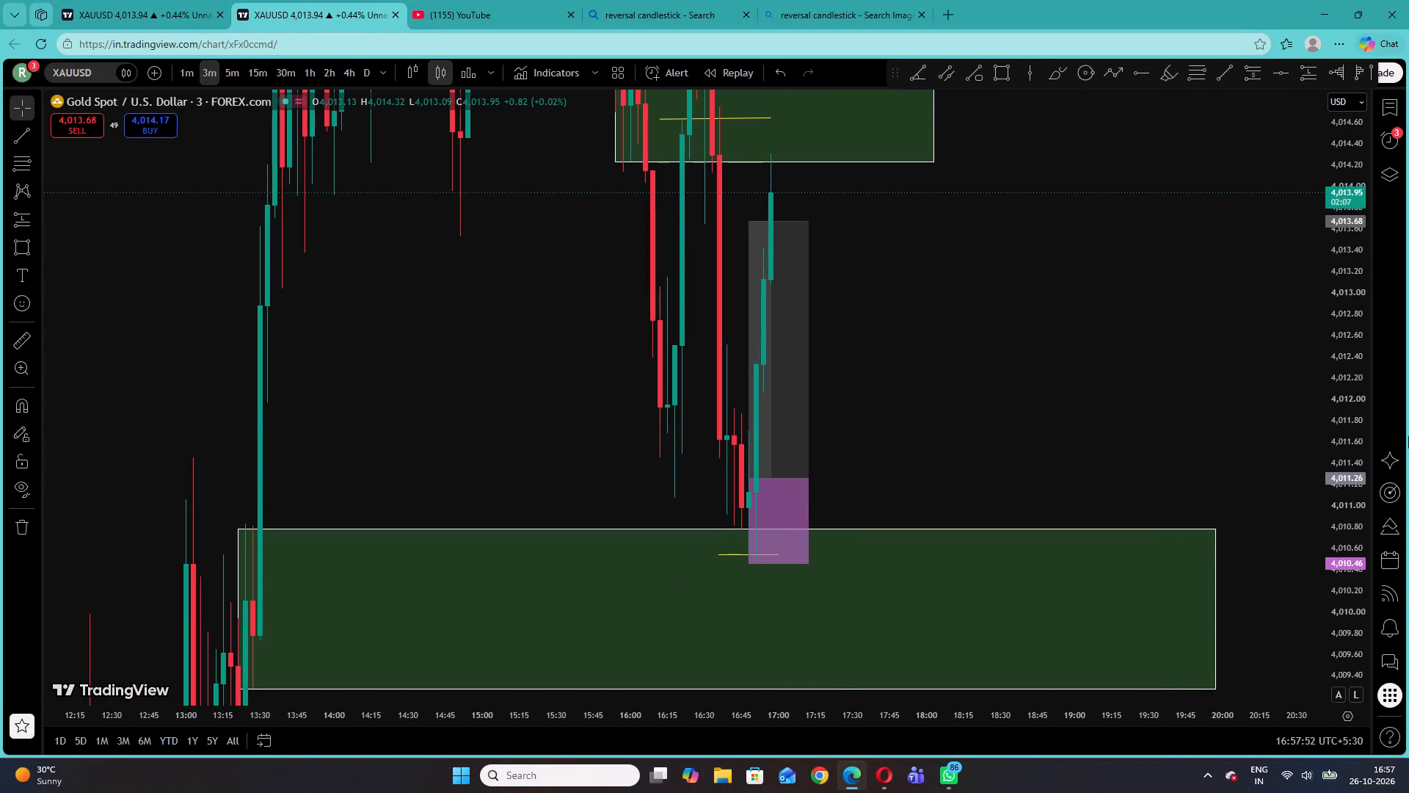
pyautogui.scroll(-1, 1343, 300)
pyautogui.scroll(4, 1343, 300)
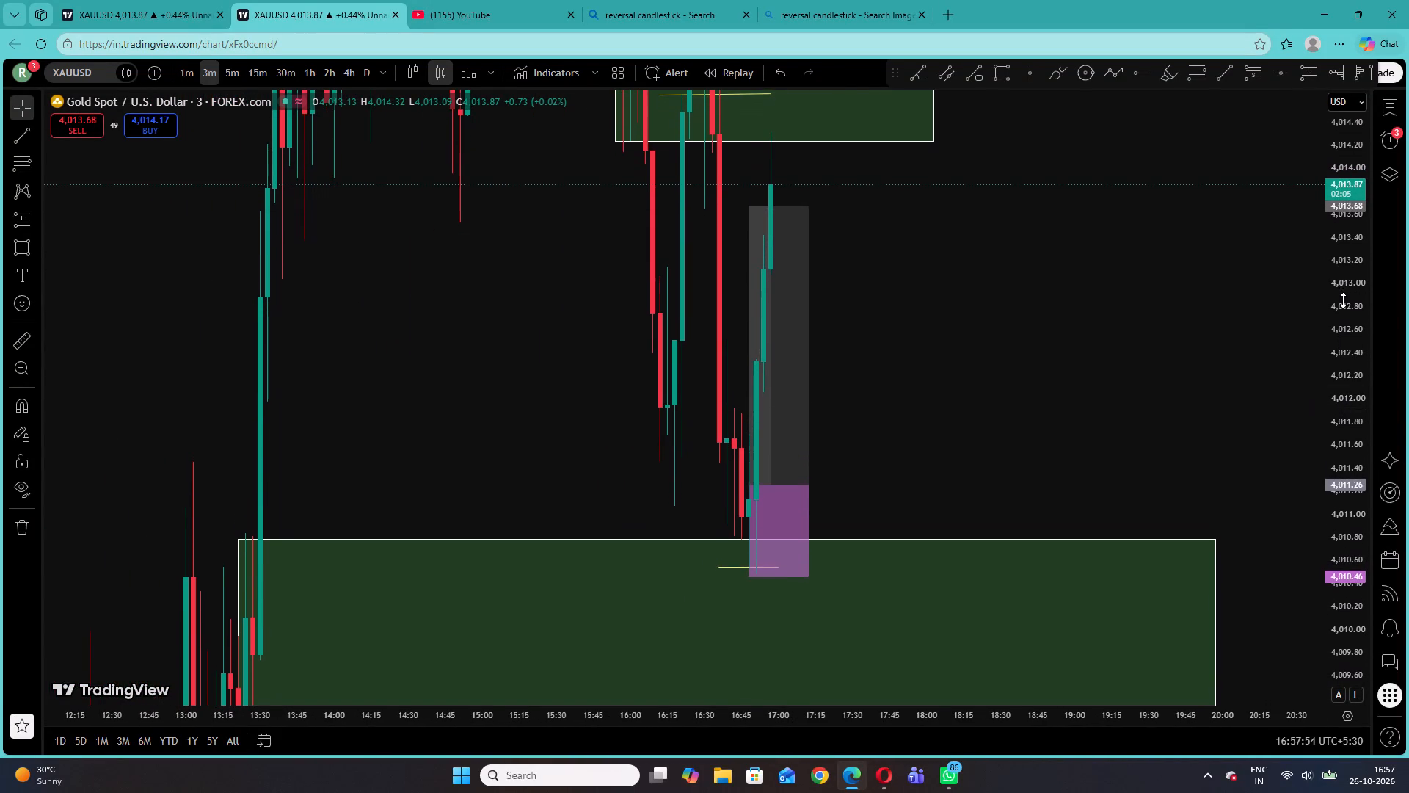
pyautogui.scroll(-13, 1343, 300)
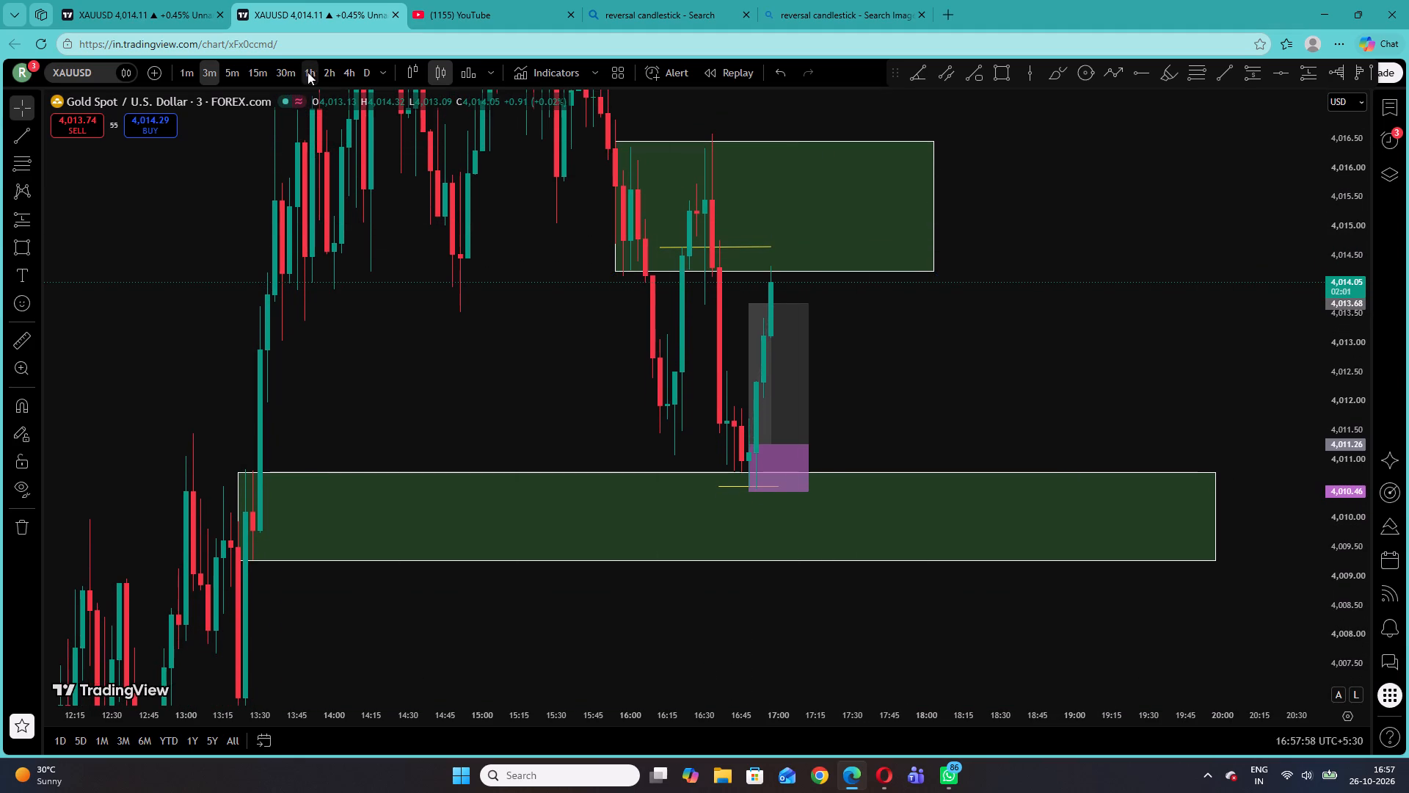
pyautogui.click(185, 68)
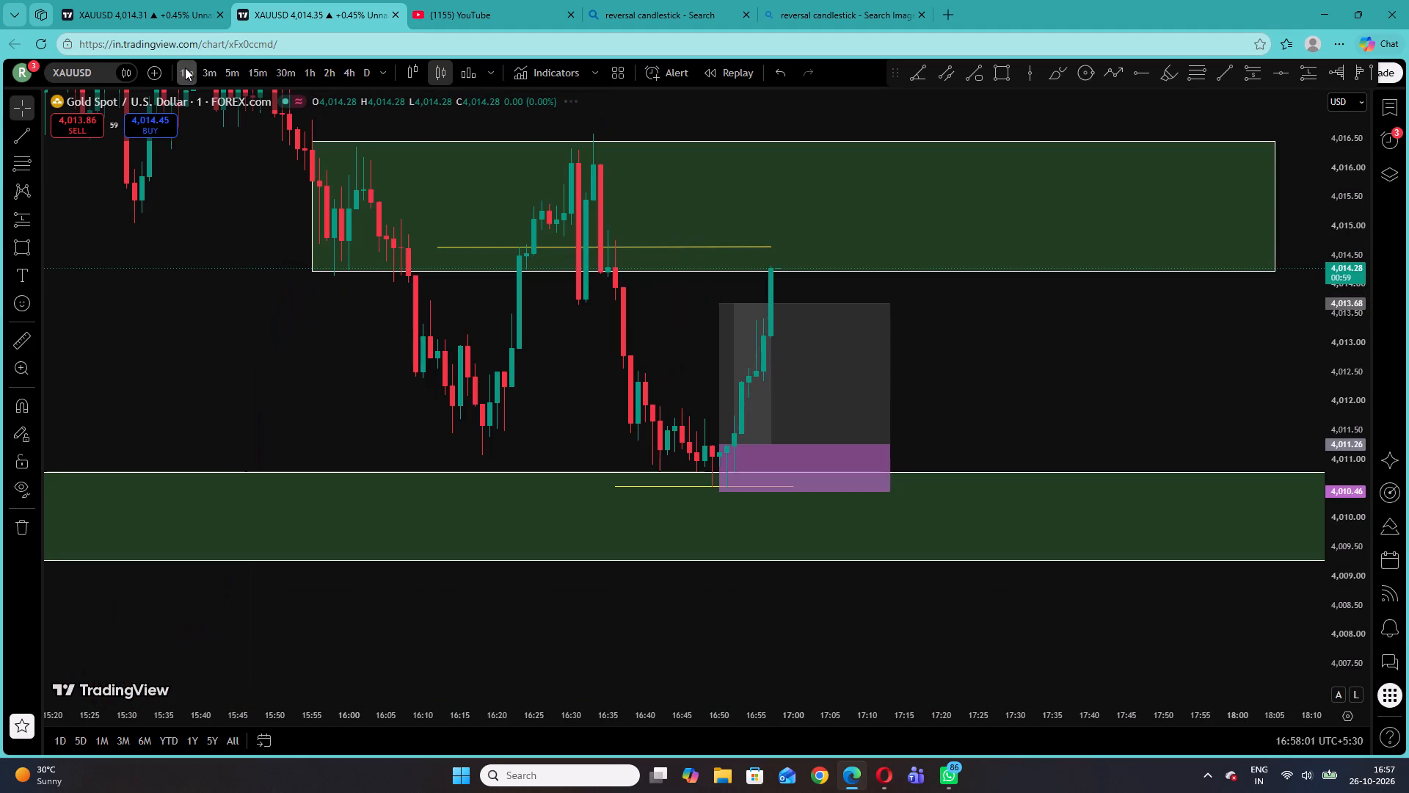
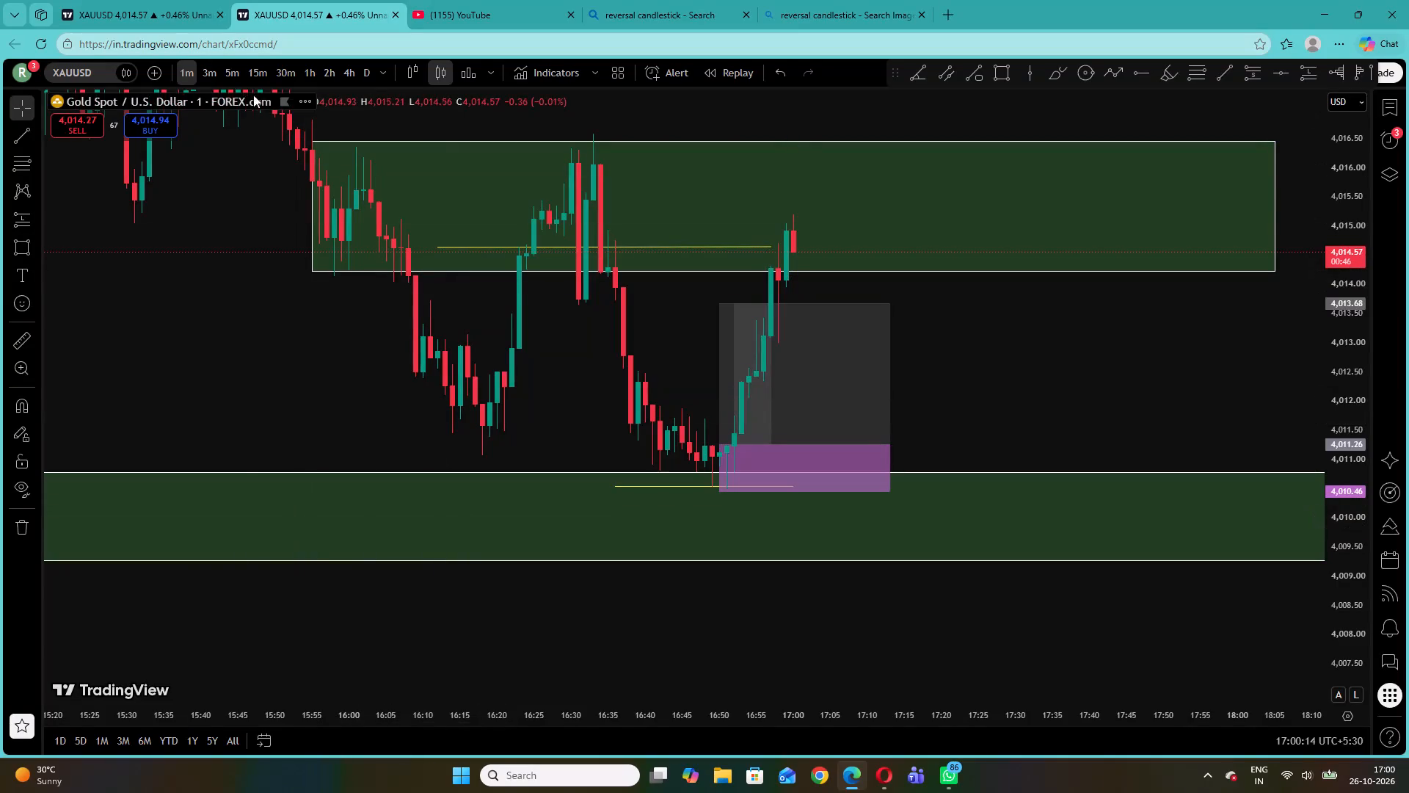
# Switch to the 3-minute timeframe and examine the earlier 26 October price action and zones back to the start of the session.
pyautogui.click(214, 75)
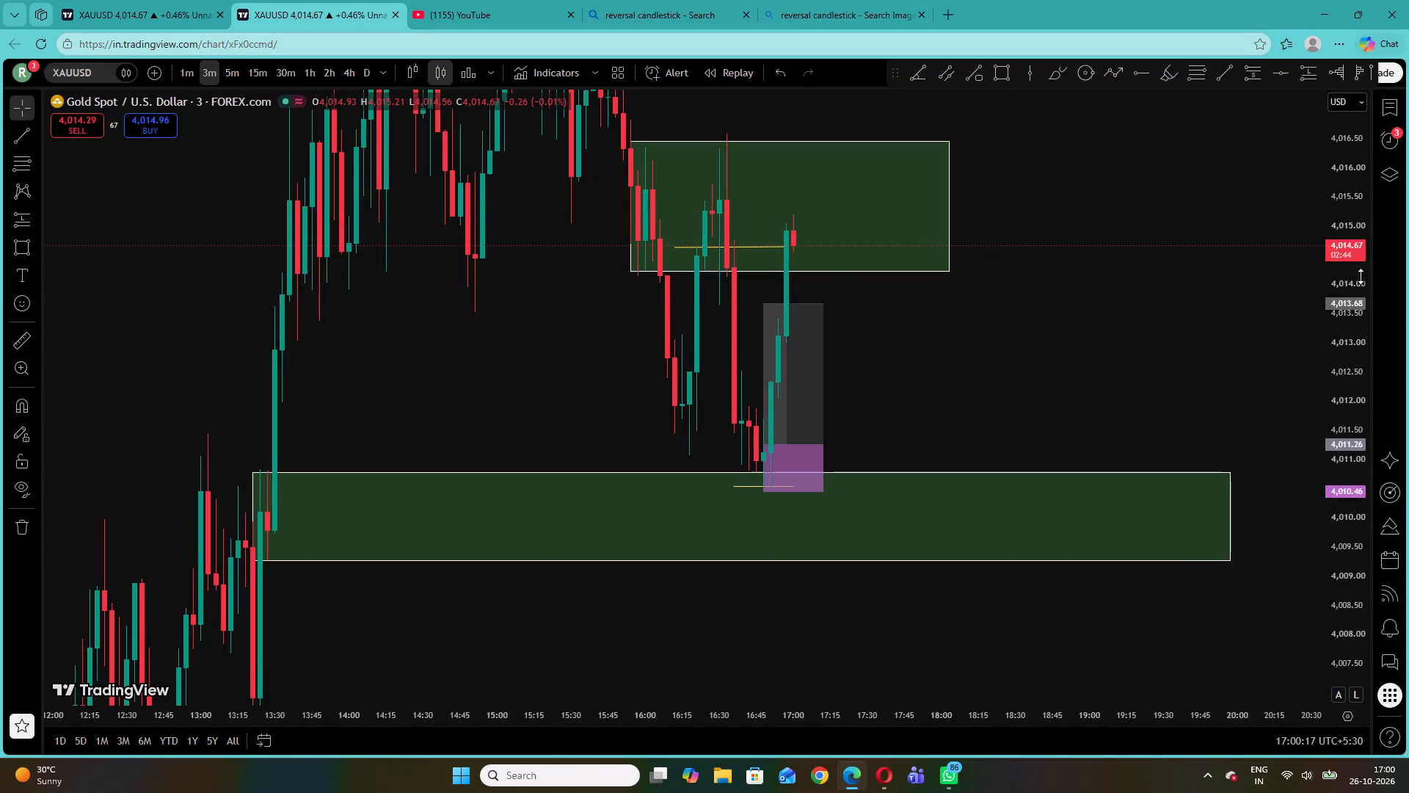
pyautogui.moveTo(1360, 278); pyautogui.dragTo(1354, 525)
pyautogui.moveTo(600, 521); pyautogui.dragTo(1146, 524)
pyautogui.moveTo(514, 319); pyautogui.dragTo(704, 366)
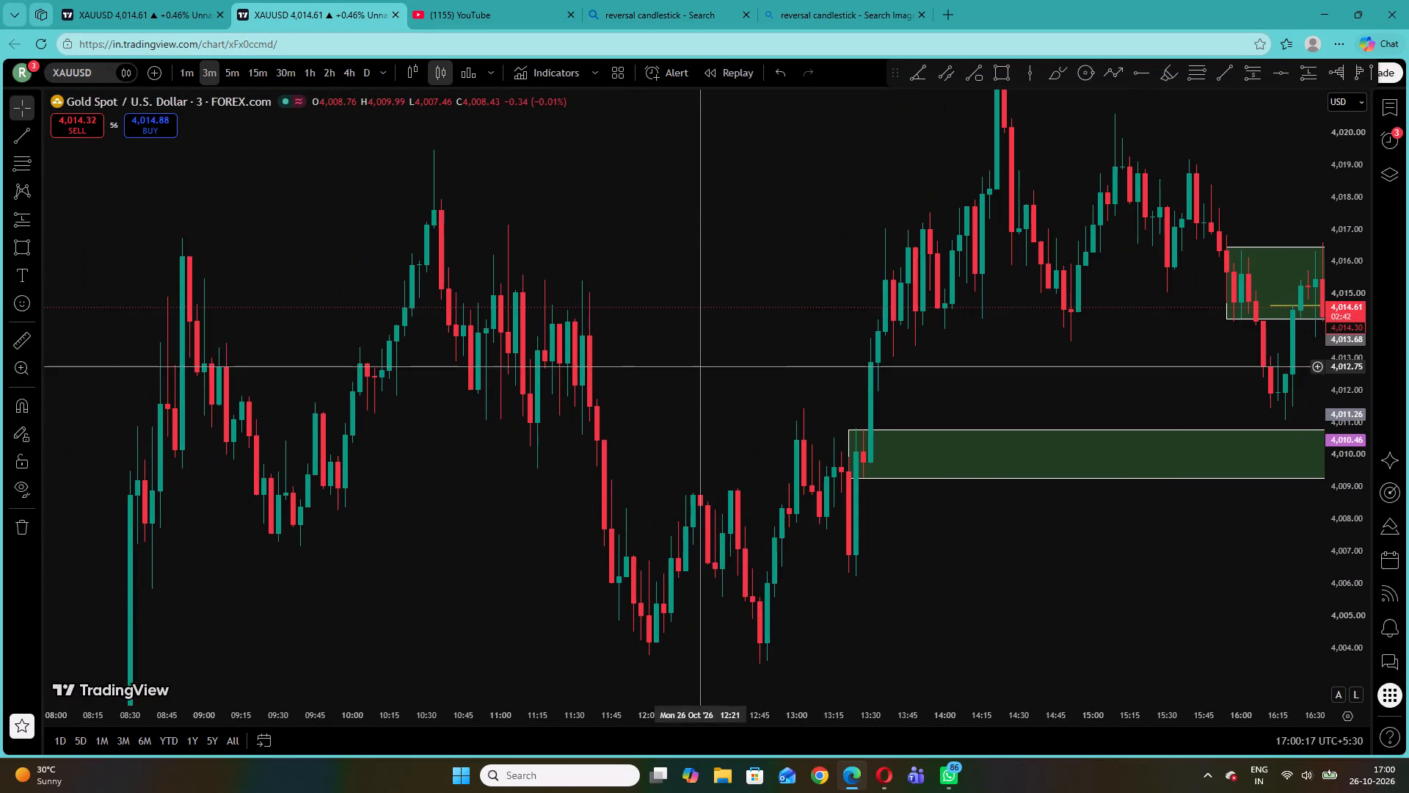
pyautogui.moveTo(660, 402); pyautogui.dragTo(817, 348)
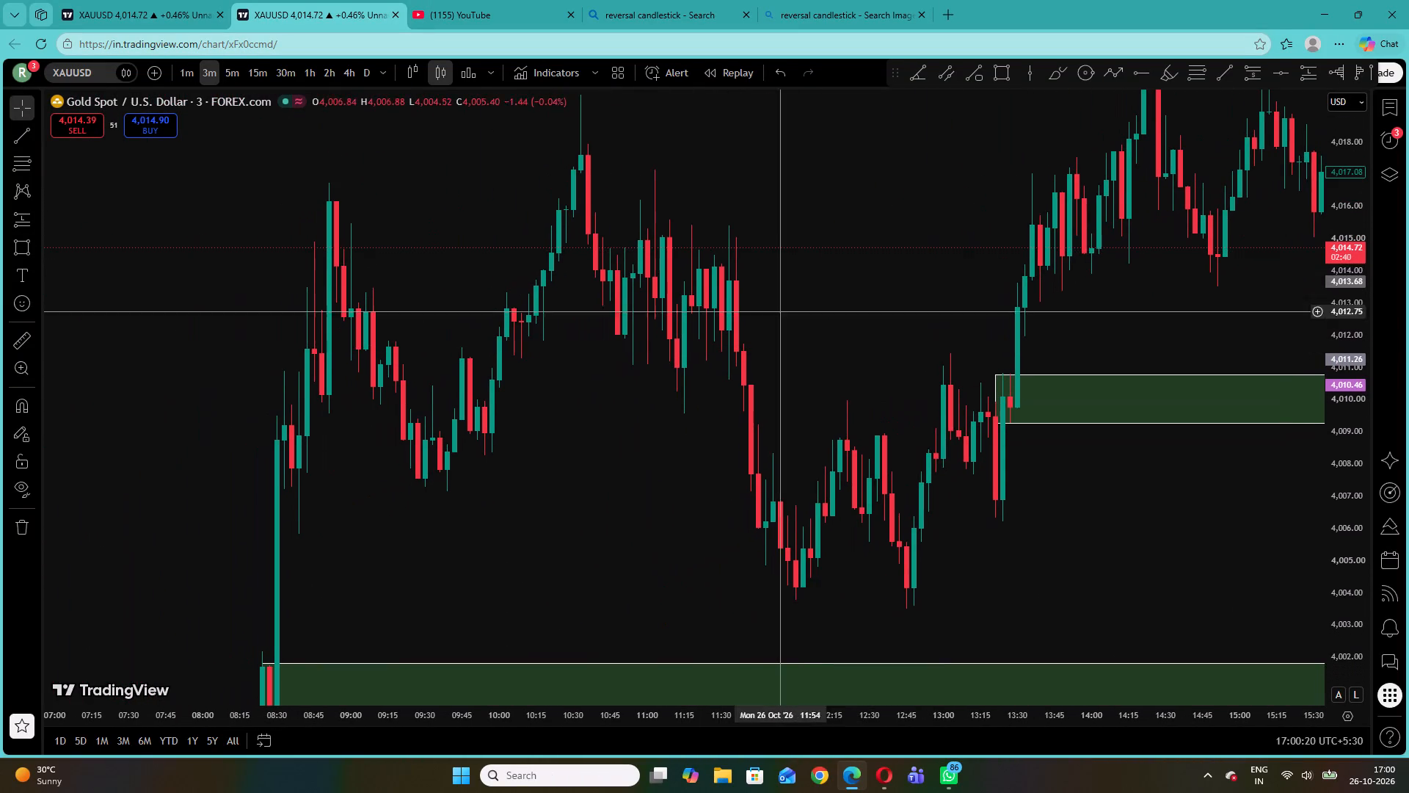
pyautogui.moveTo(1349, 492); pyautogui.dragTo(1327, 626)
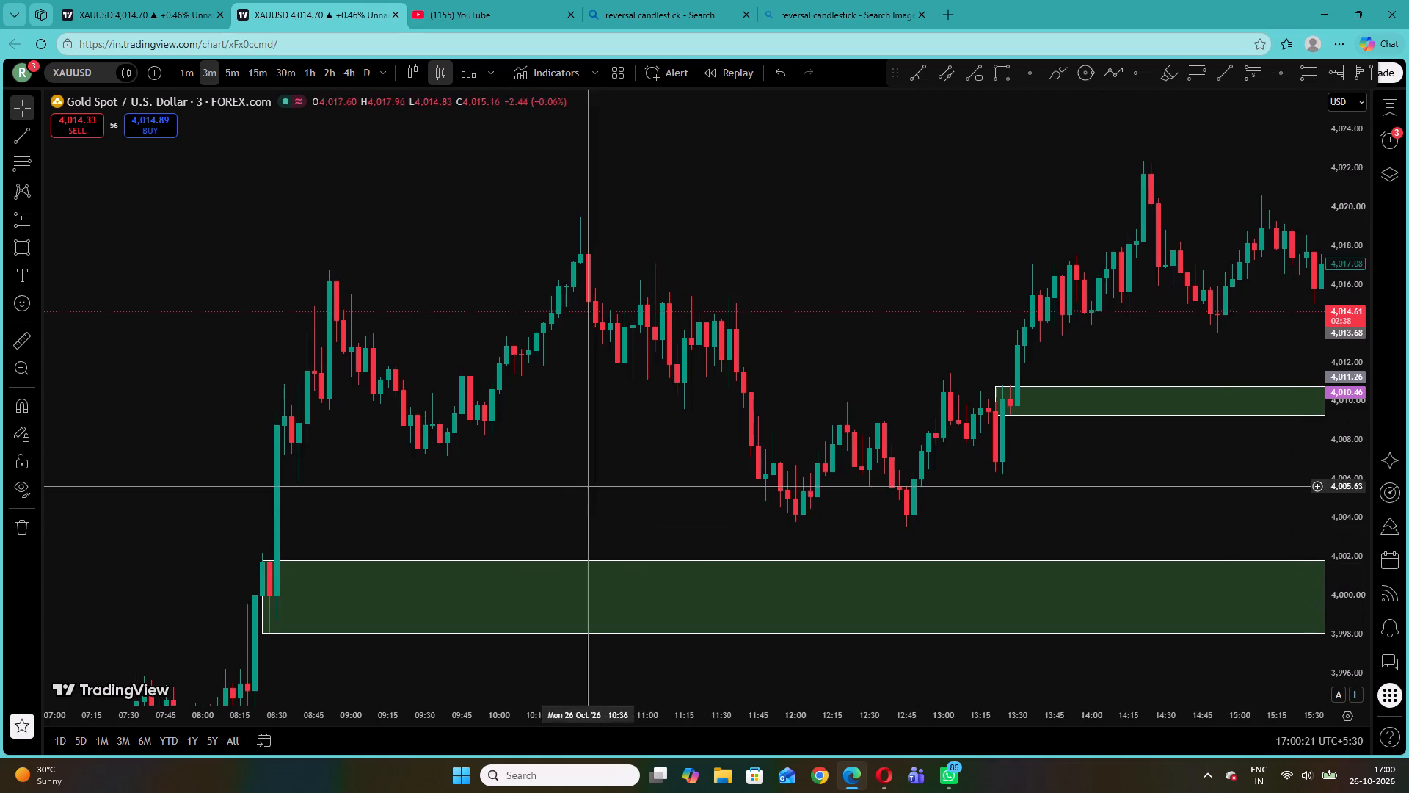
pyautogui.moveTo(562, 486); pyautogui.dragTo(781, 341)
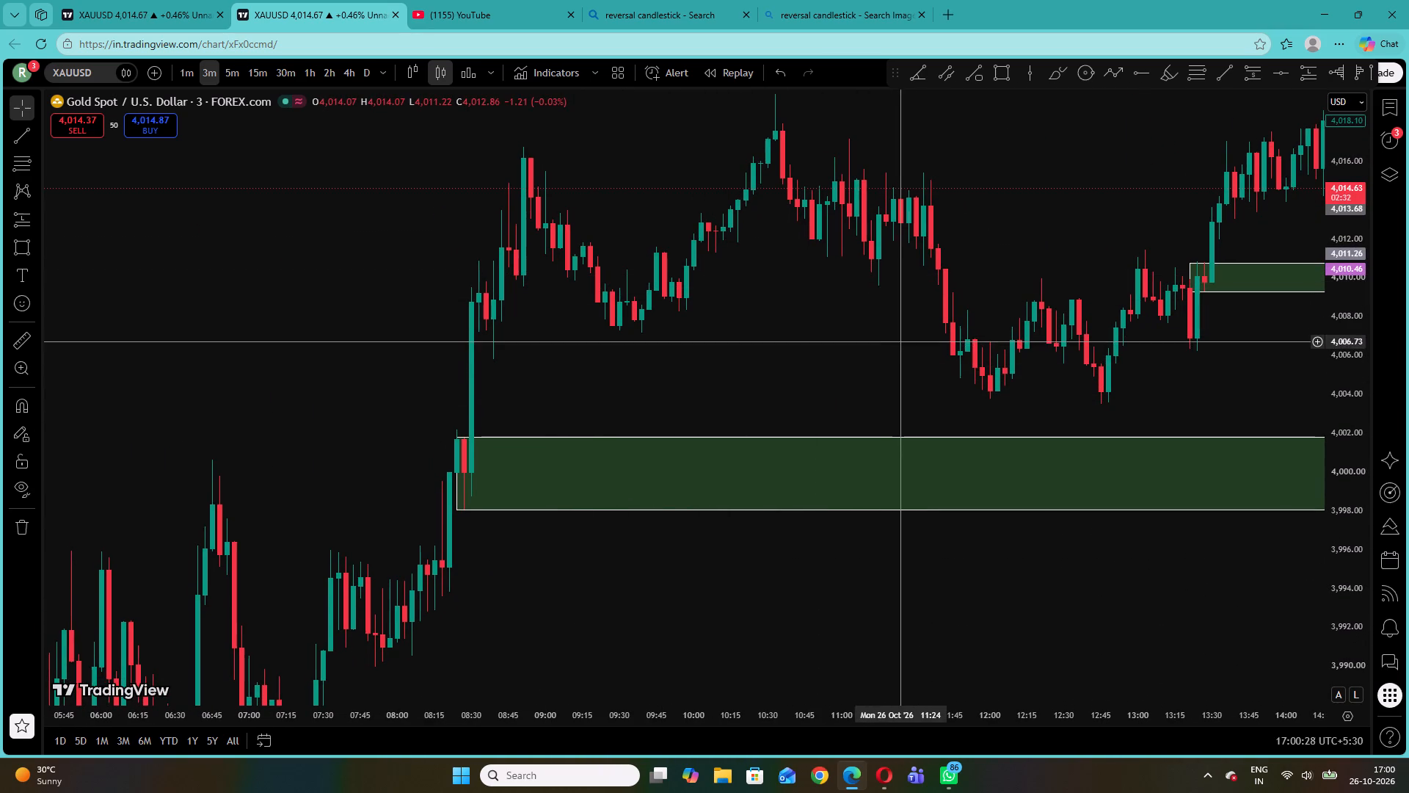
pyautogui.moveTo(911, 349); pyautogui.dragTo(599, 372)
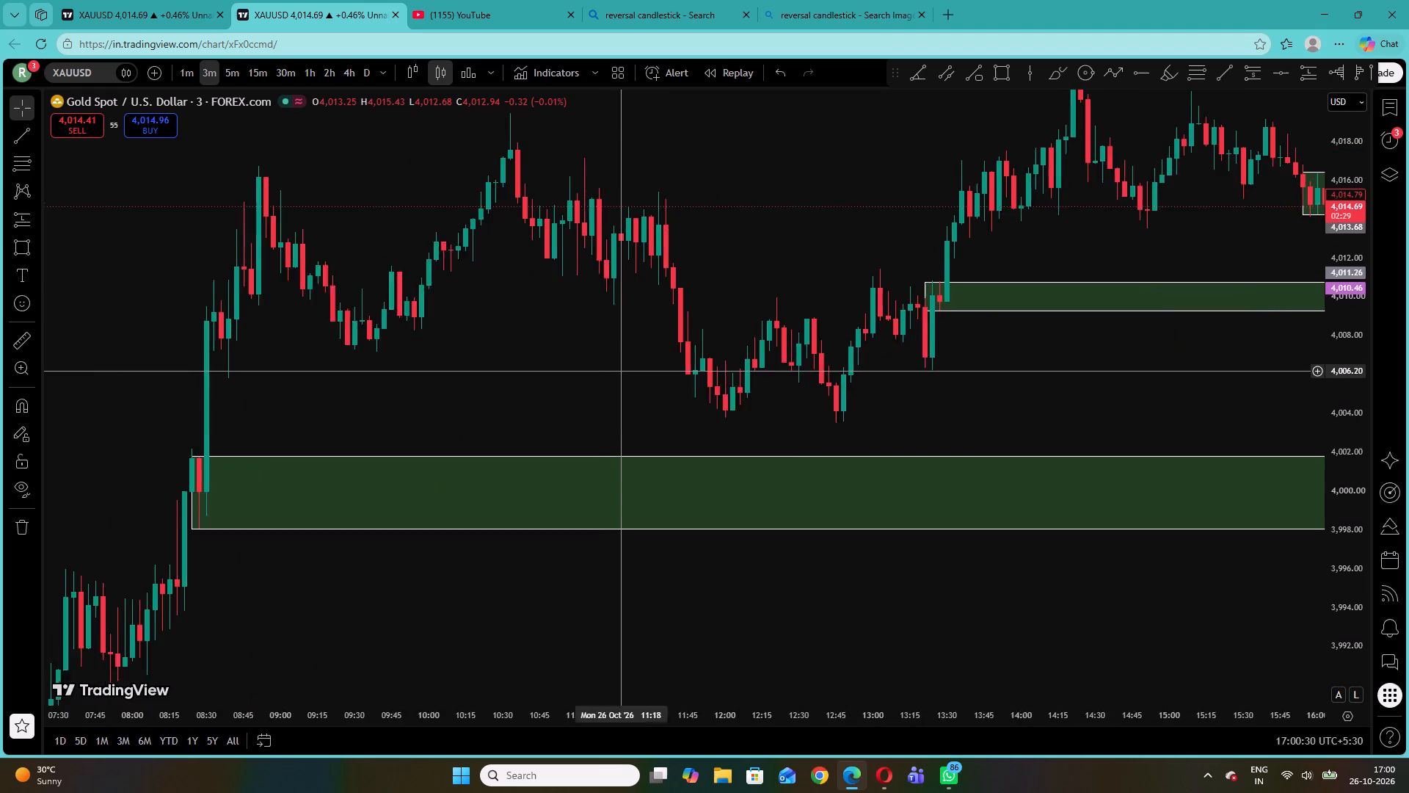
pyautogui.moveTo(599, 372); pyautogui.dragTo(1077, 282)
pyautogui.moveTo(622, 321); pyautogui.dragTo(1022, 215)
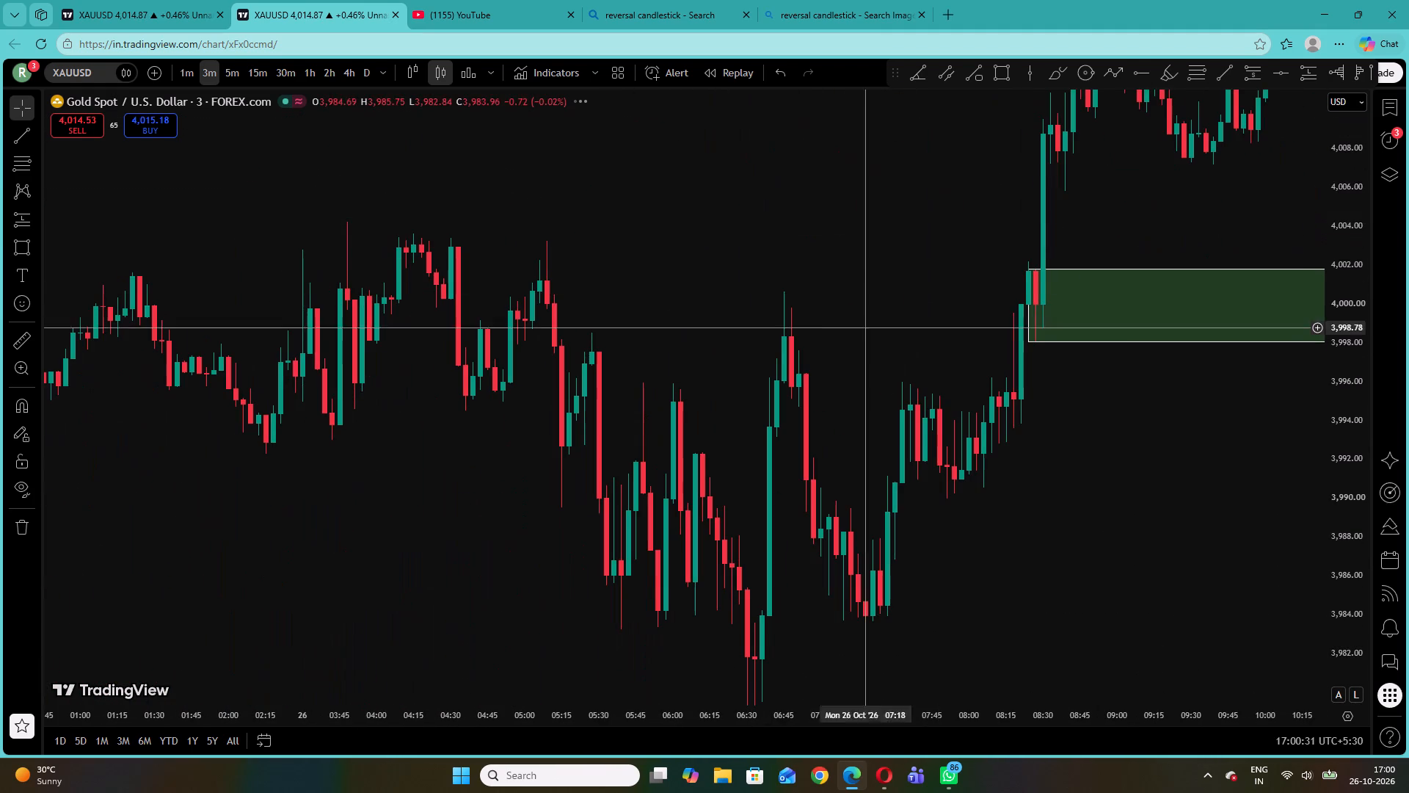
pyautogui.click(897, 242)
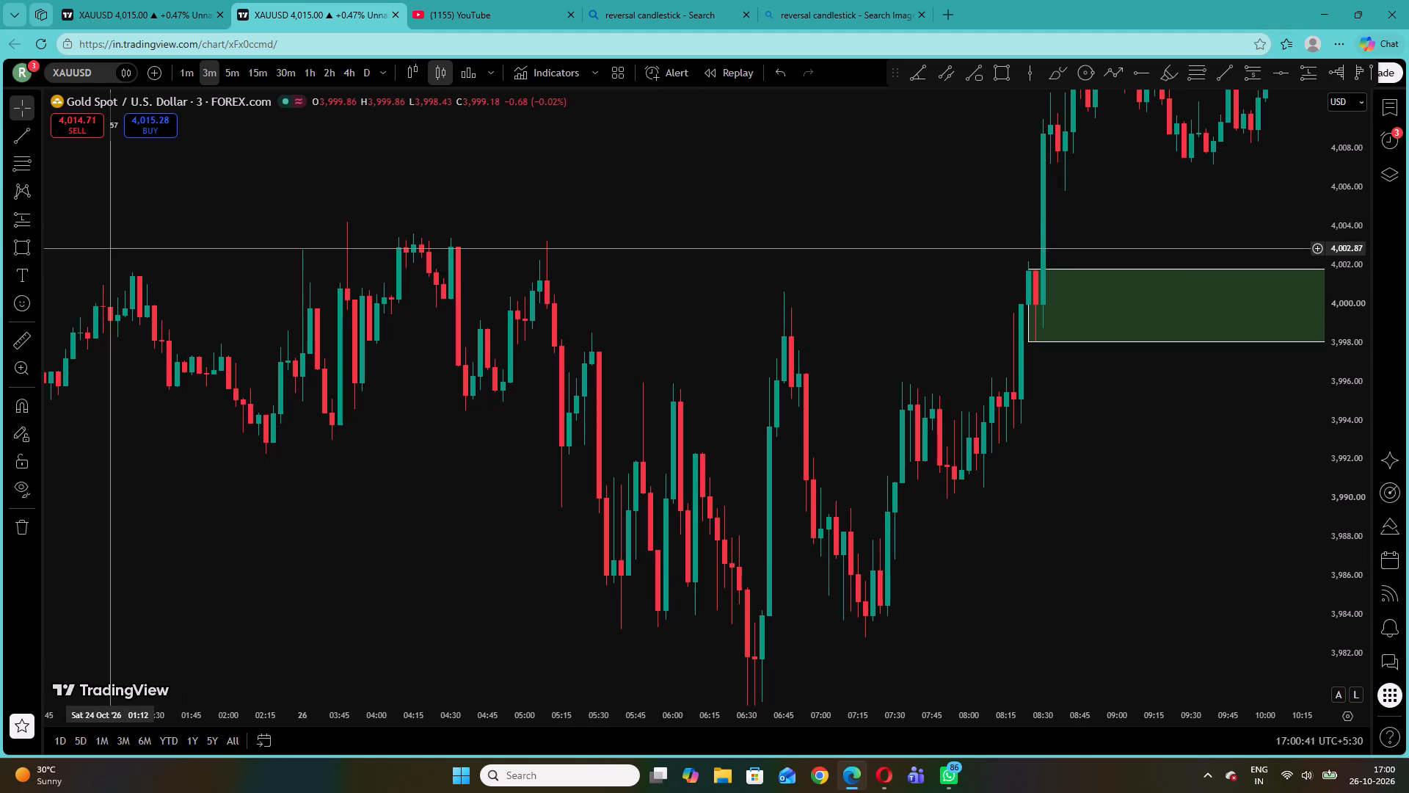
# Draw a rectangle zone over the 26 October highs from 04:24 to about 05:24, between about 4,003.44 and 4,000.22.
pyautogui.moveTo(209, 229); pyautogui.dragTo(189, 272)
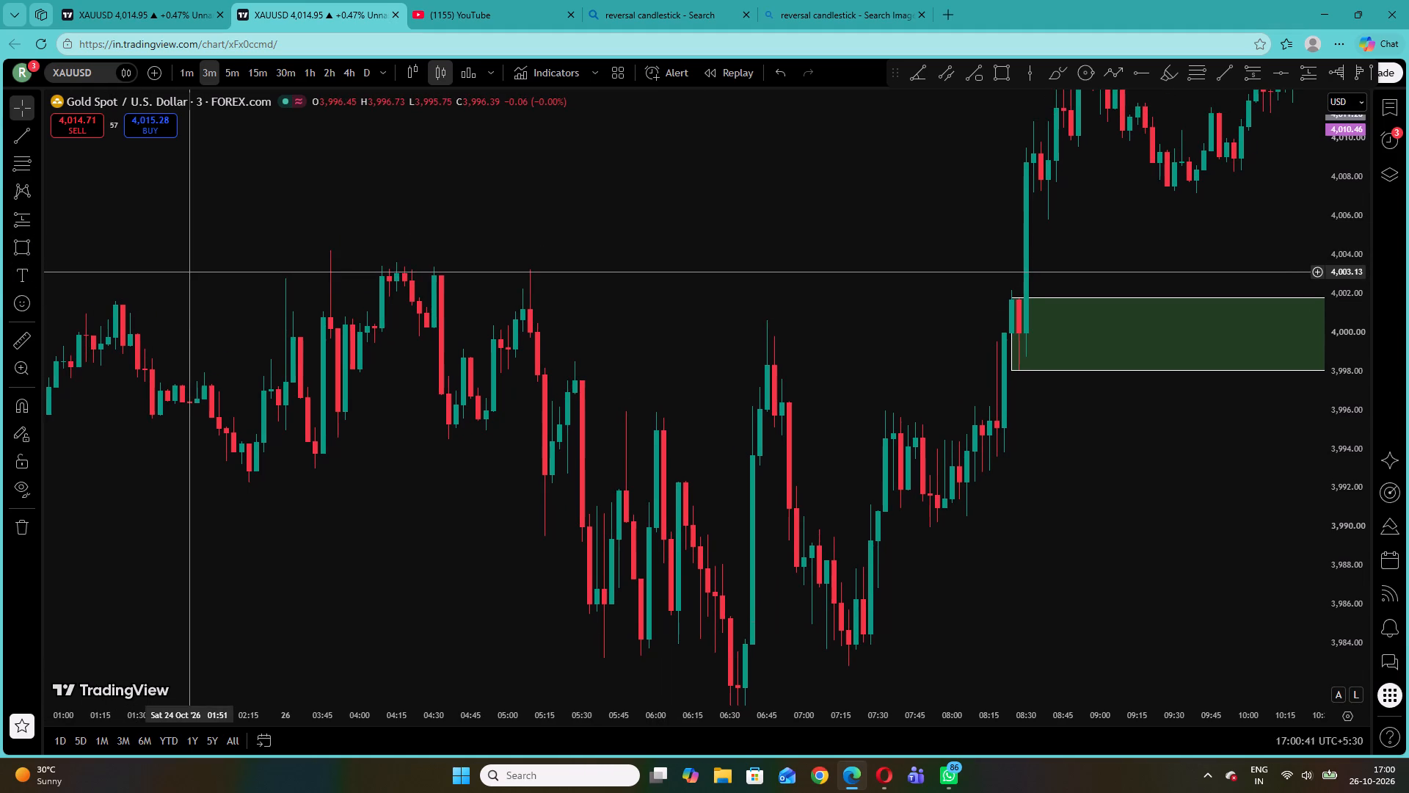
pyautogui.moveTo(189, 272); pyautogui.dragTo(159, 295)
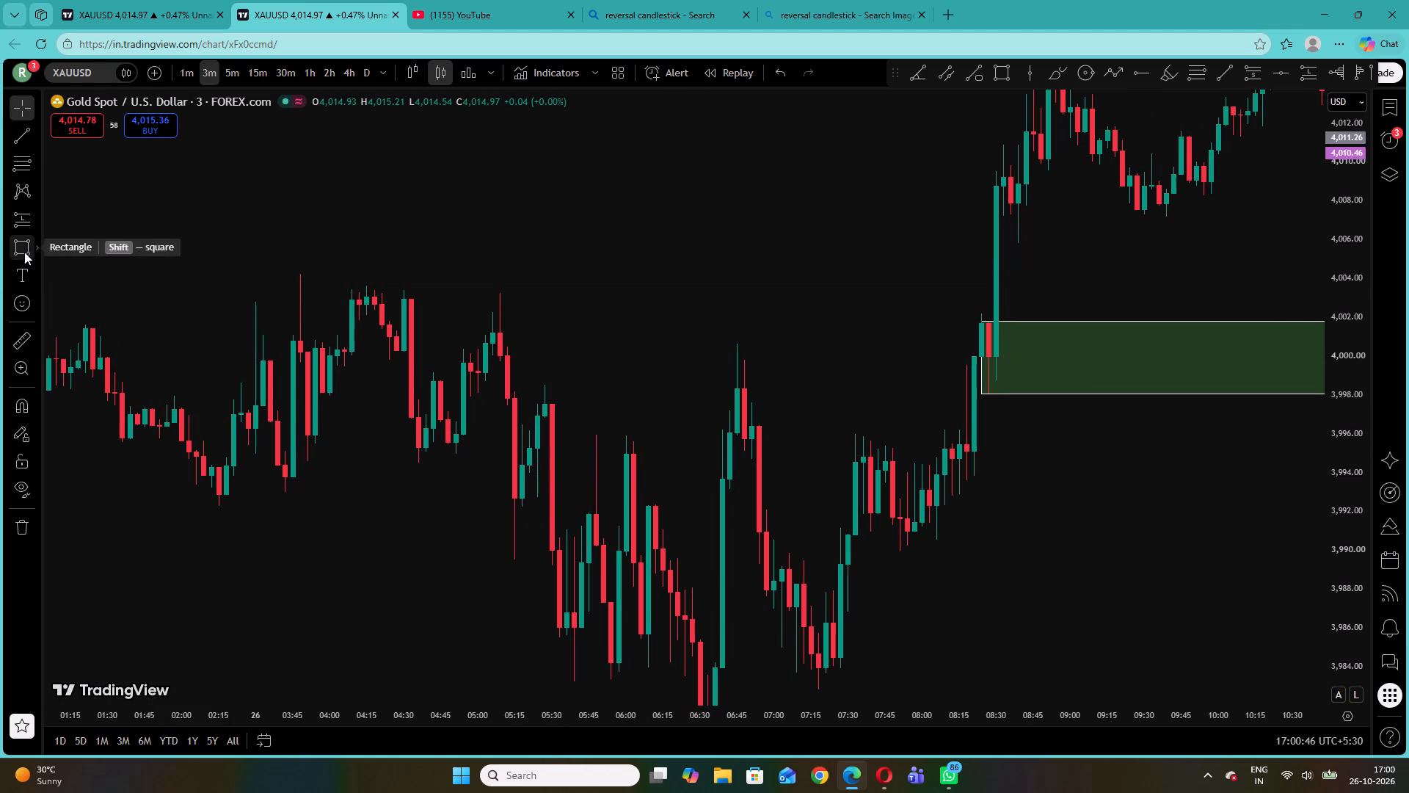
pyautogui.click(29, 115)
pyautogui.click(349, 240)
pyautogui.moveTo(353, 240); pyautogui.dragTo(448, 271)
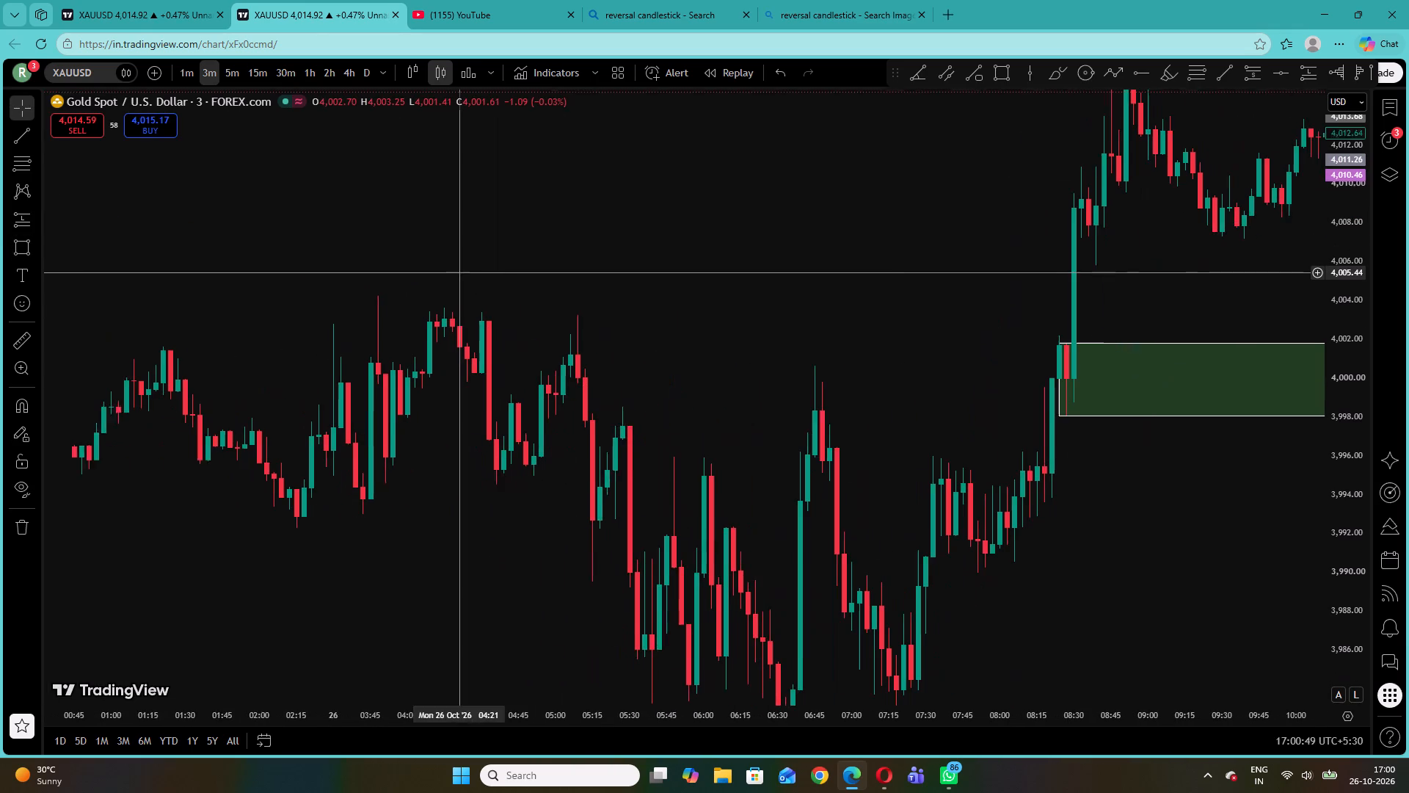
pyautogui.moveTo(448, 271); pyautogui.dragTo(444, 270)
pyautogui.moveTo(296, 256); pyautogui.dragTo(194, 228)
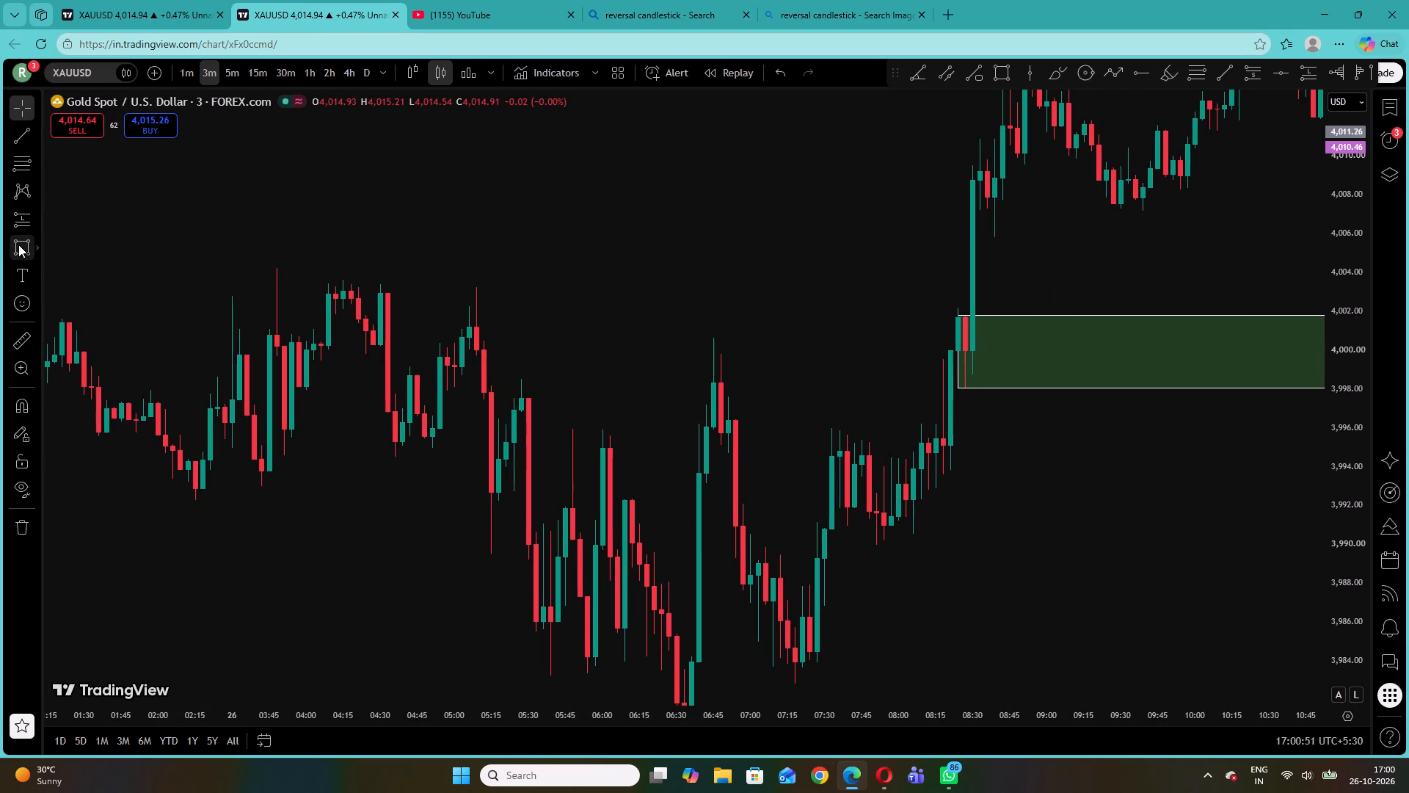
pyautogui.click(18, 245)
pyautogui.click(365, 283)
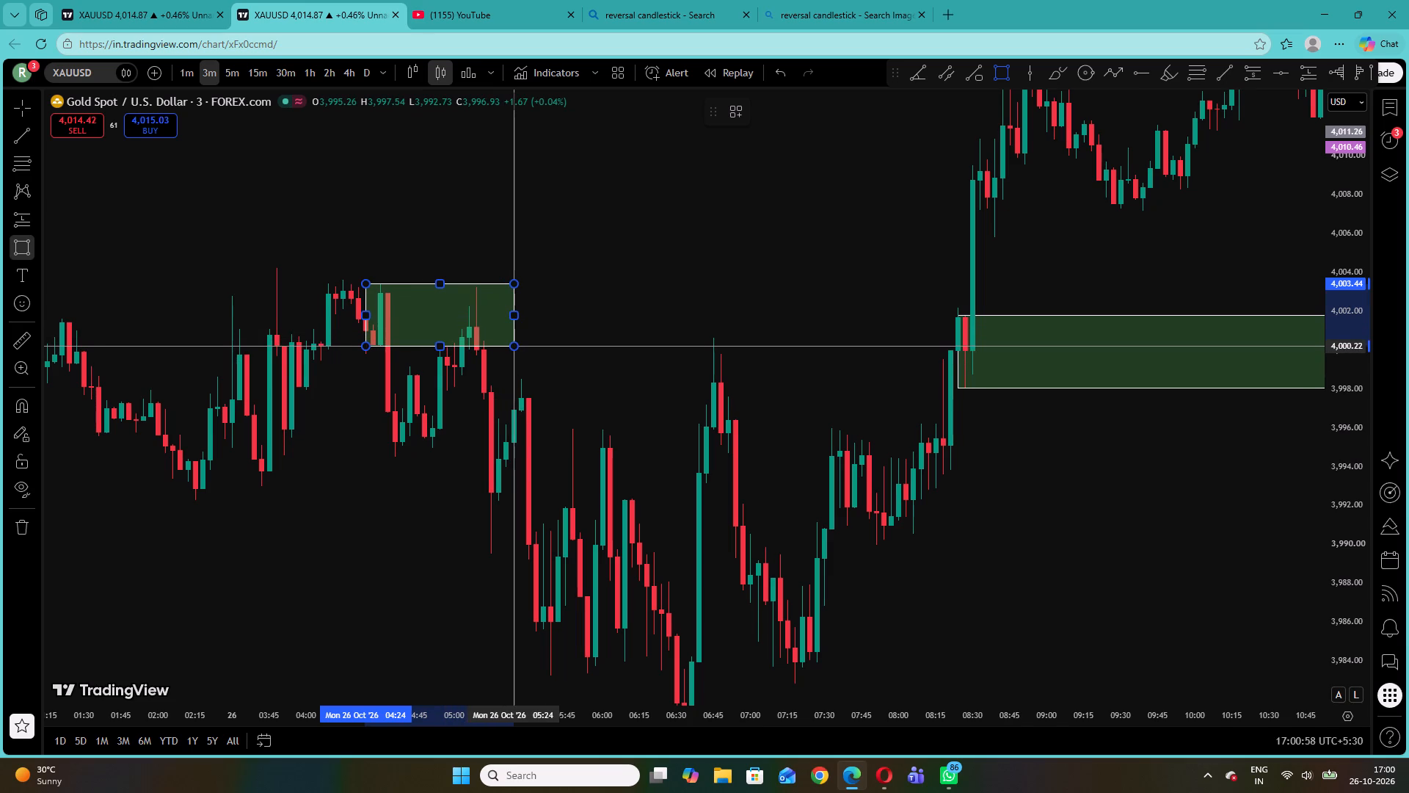
pyautogui.click(512, 346)
pyautogui.click(580, 316)
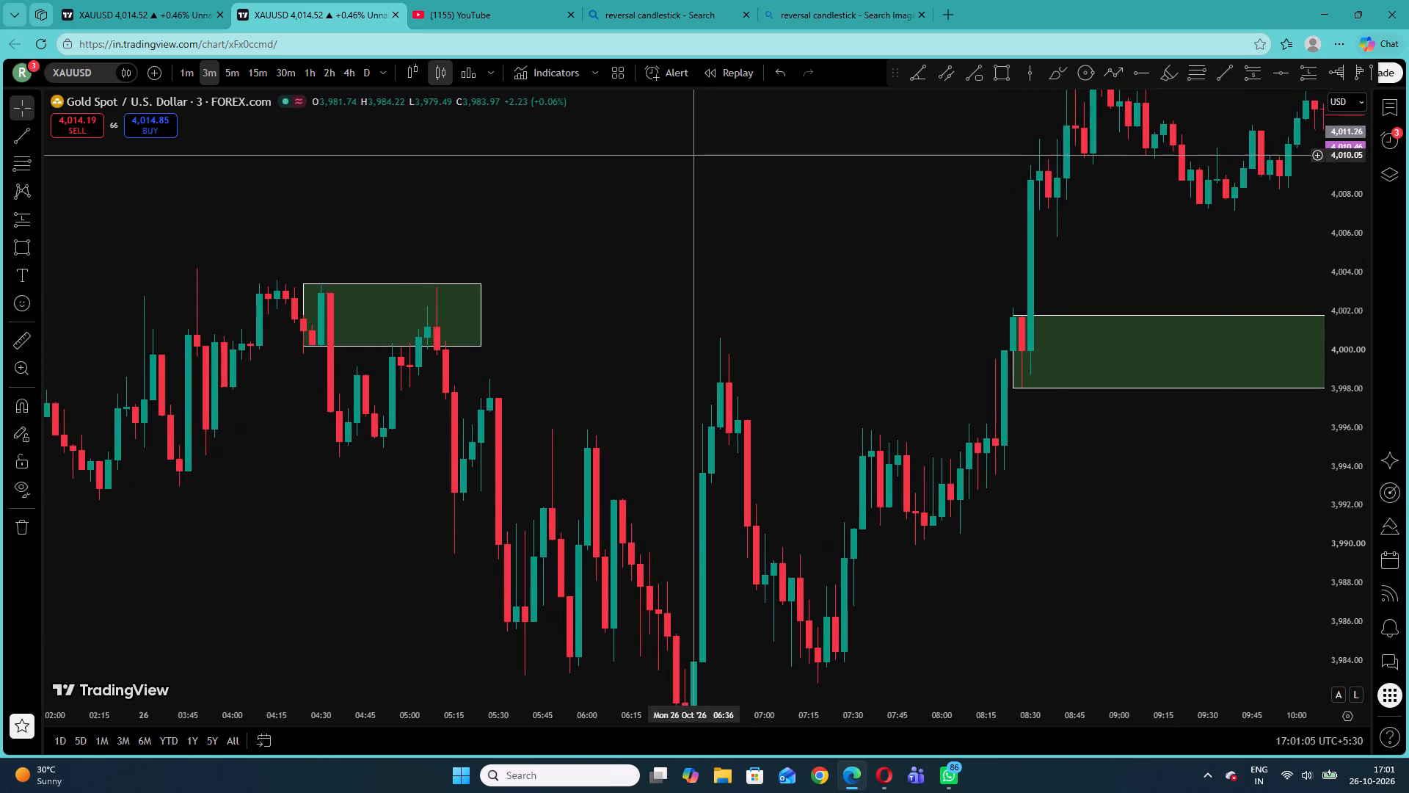
# Draw a short, nearly horizontal trend line from 04:51 at about 4,000.4, along the lower edge of the 04:24 zone.
pyautogui.scroll(-1, 693, 155)
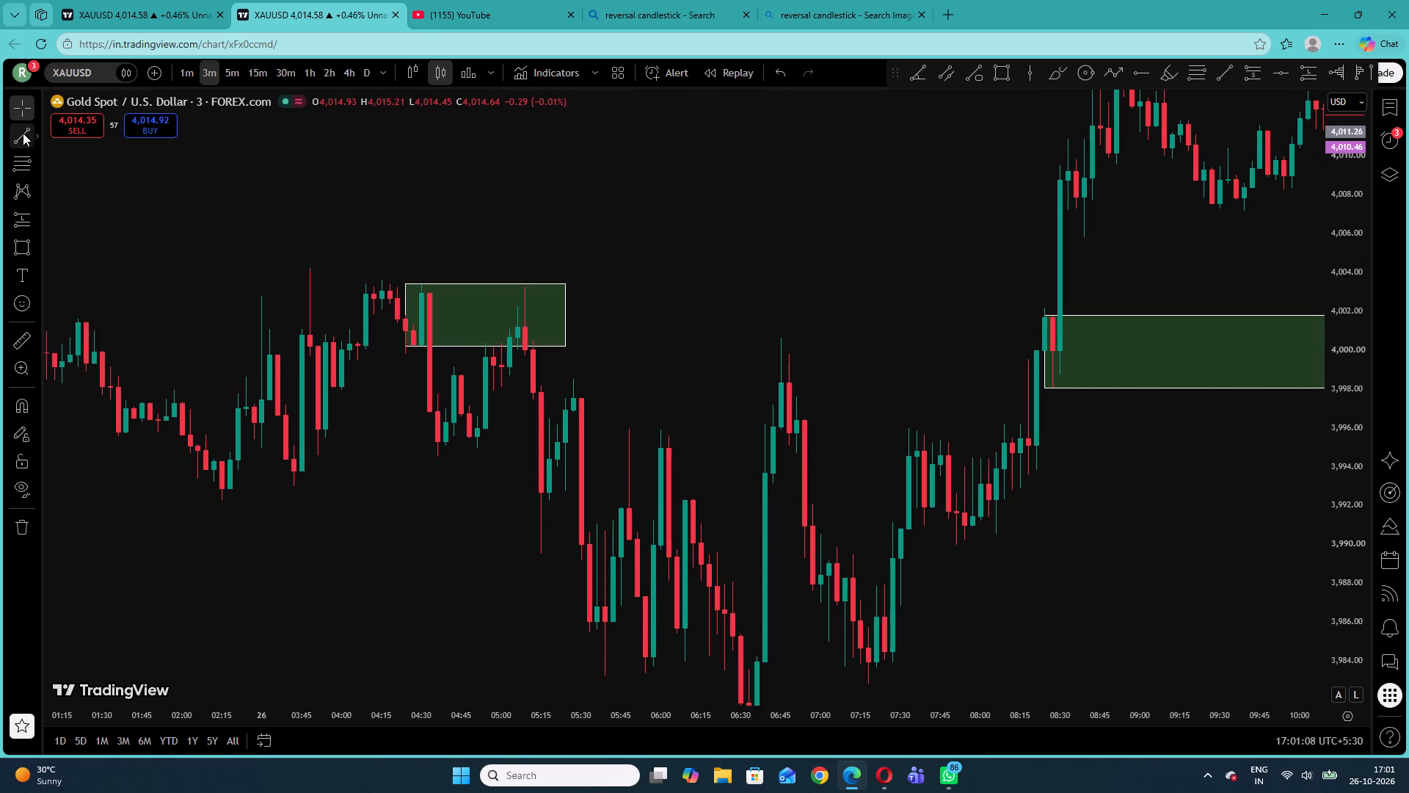
pyautogui.click(23, 133)
pyautogui.click(476, 343)
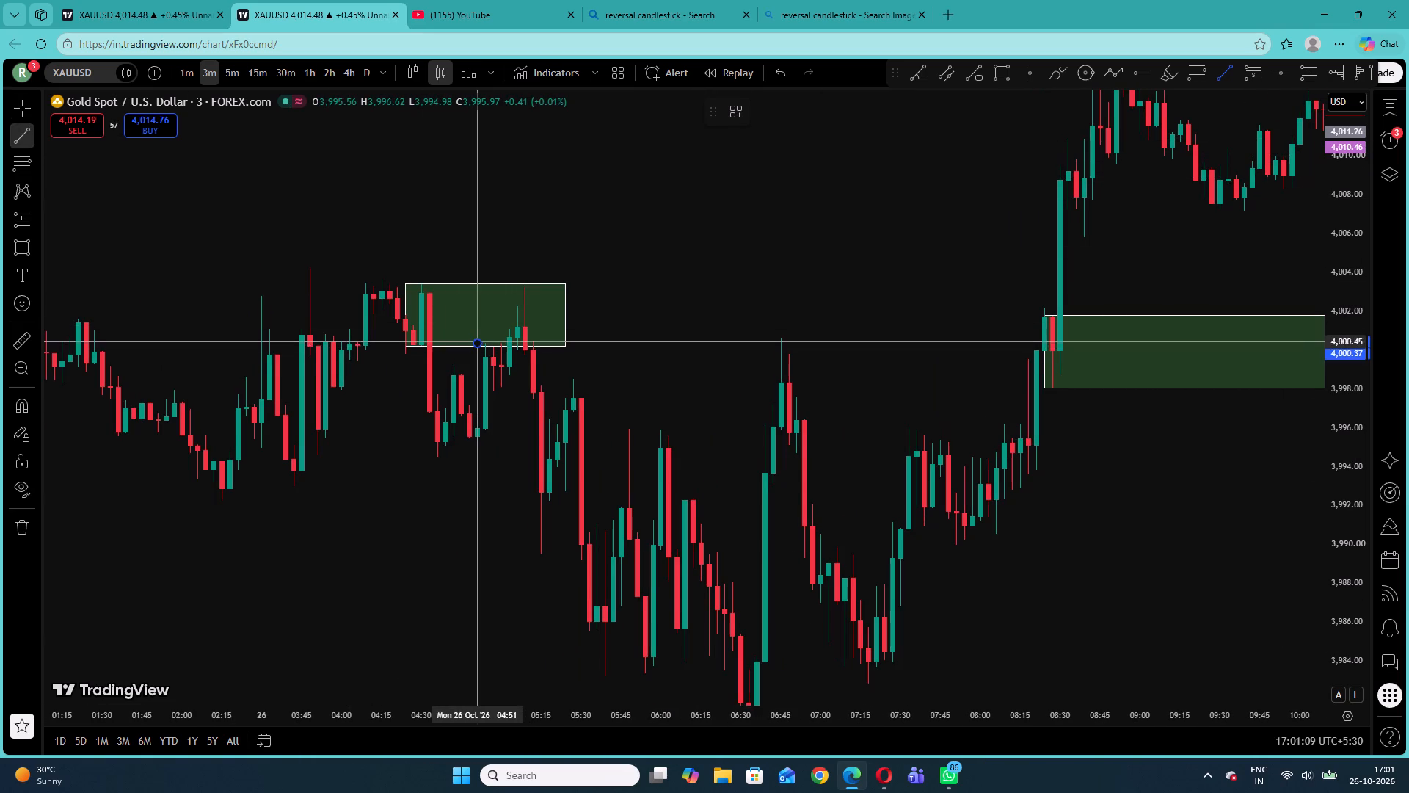
pyautogui.click(515, 344)
pyautogui.click(582, 318)
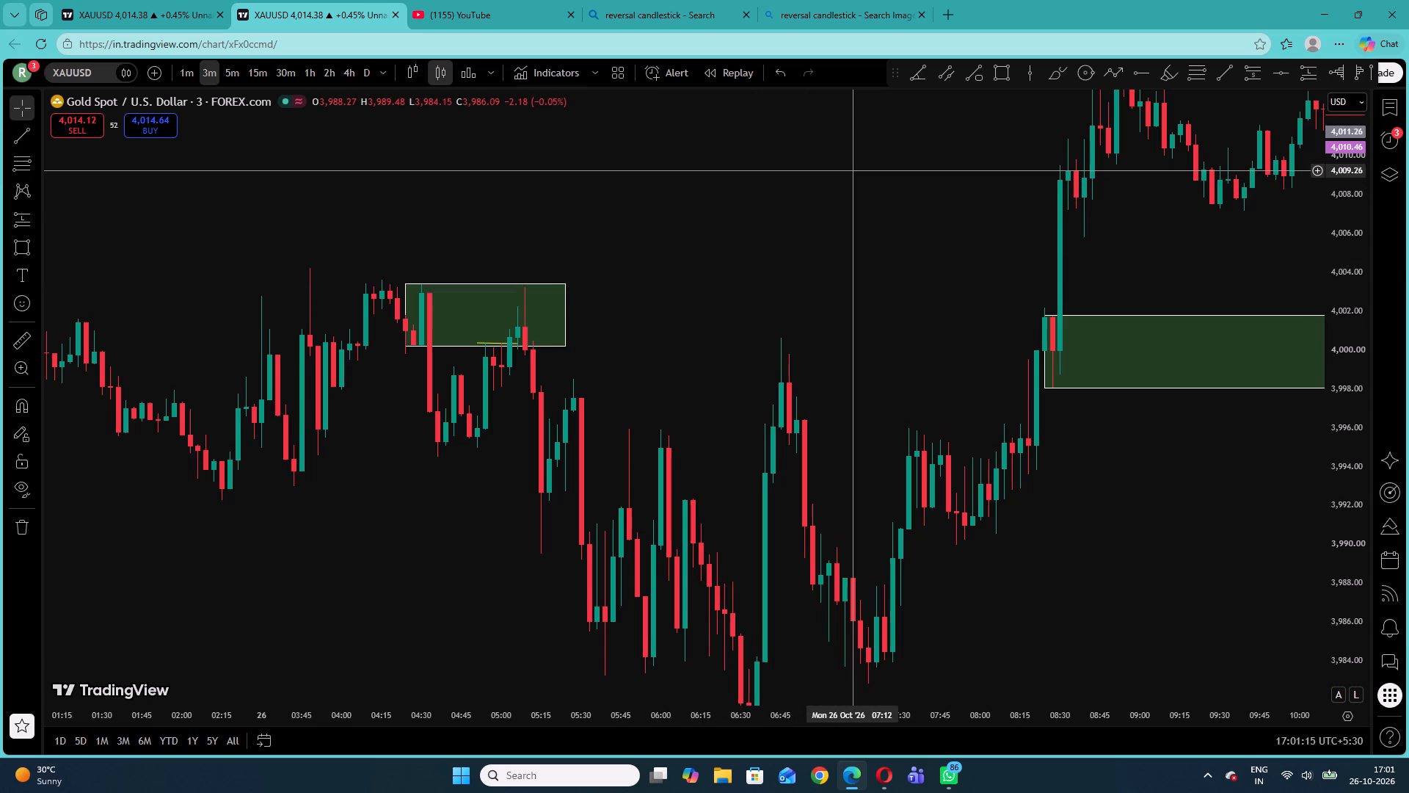
# Draw a rectangle zone from 05:24 to 06:45 on 26 October, between about 3,998.63 and 3,996.8.
pyautogui.moveTo(870, 357); pyautogui.dragTo(870, 347)
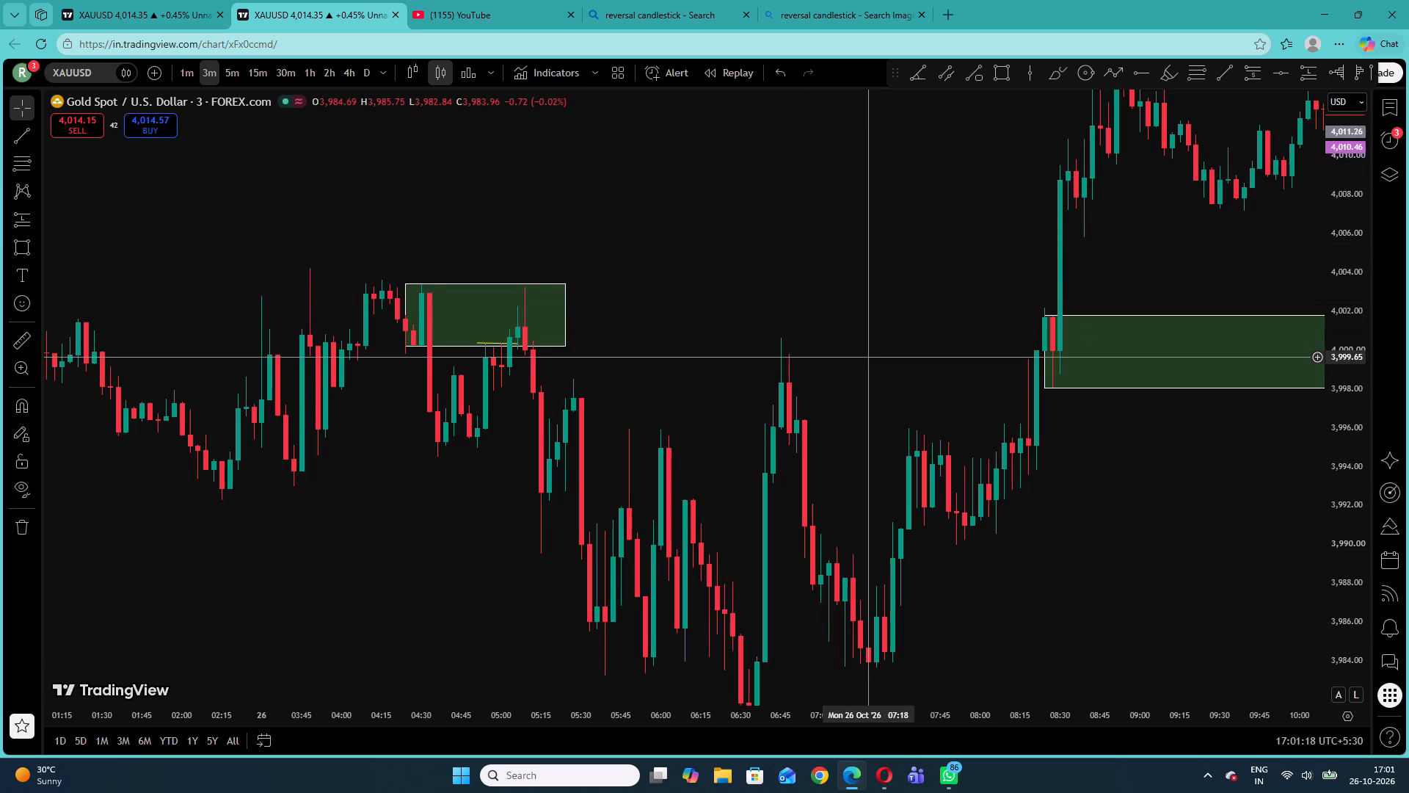
pyautogui.moveTo(870, 347); pyautogui.dragTo(820, 270)
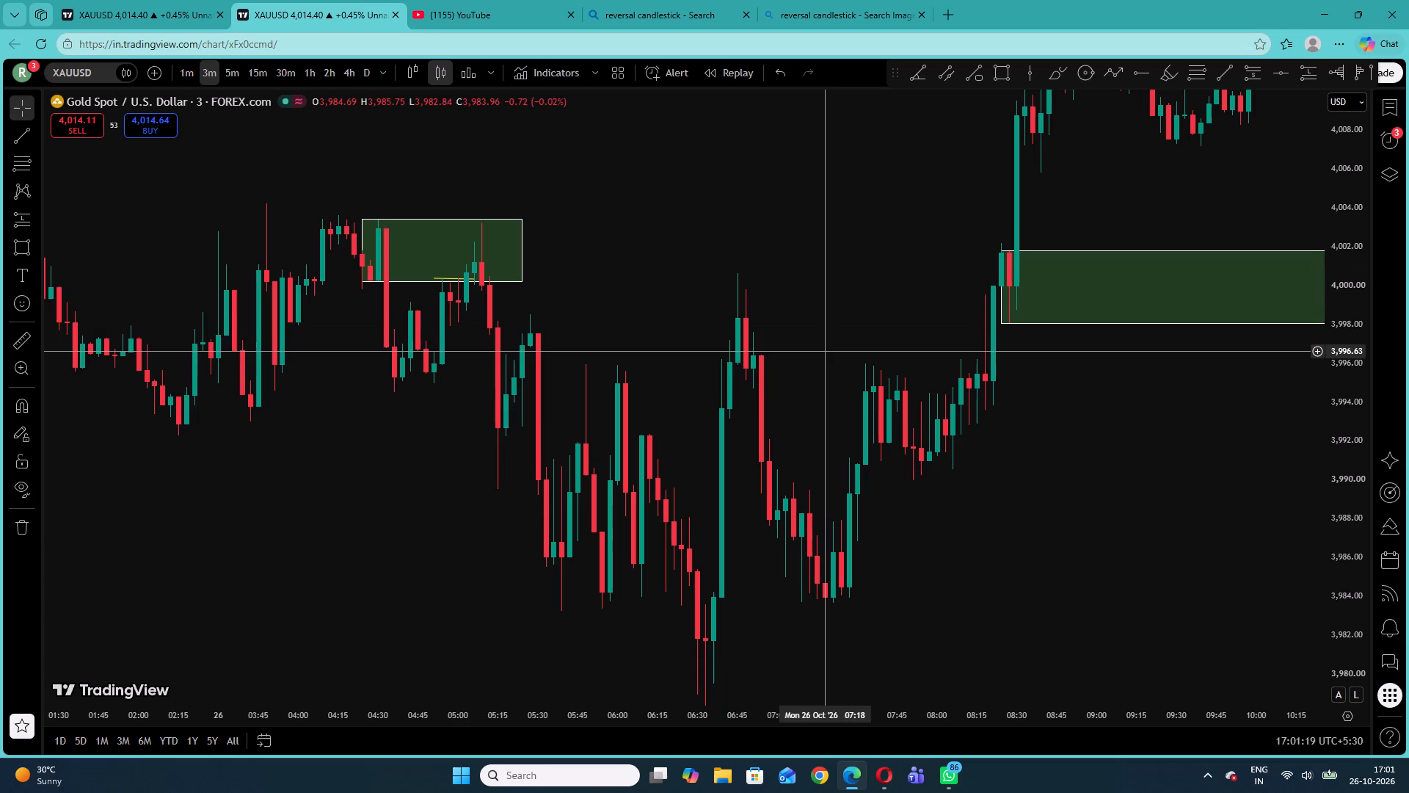
pyautogui.click(26, 239)
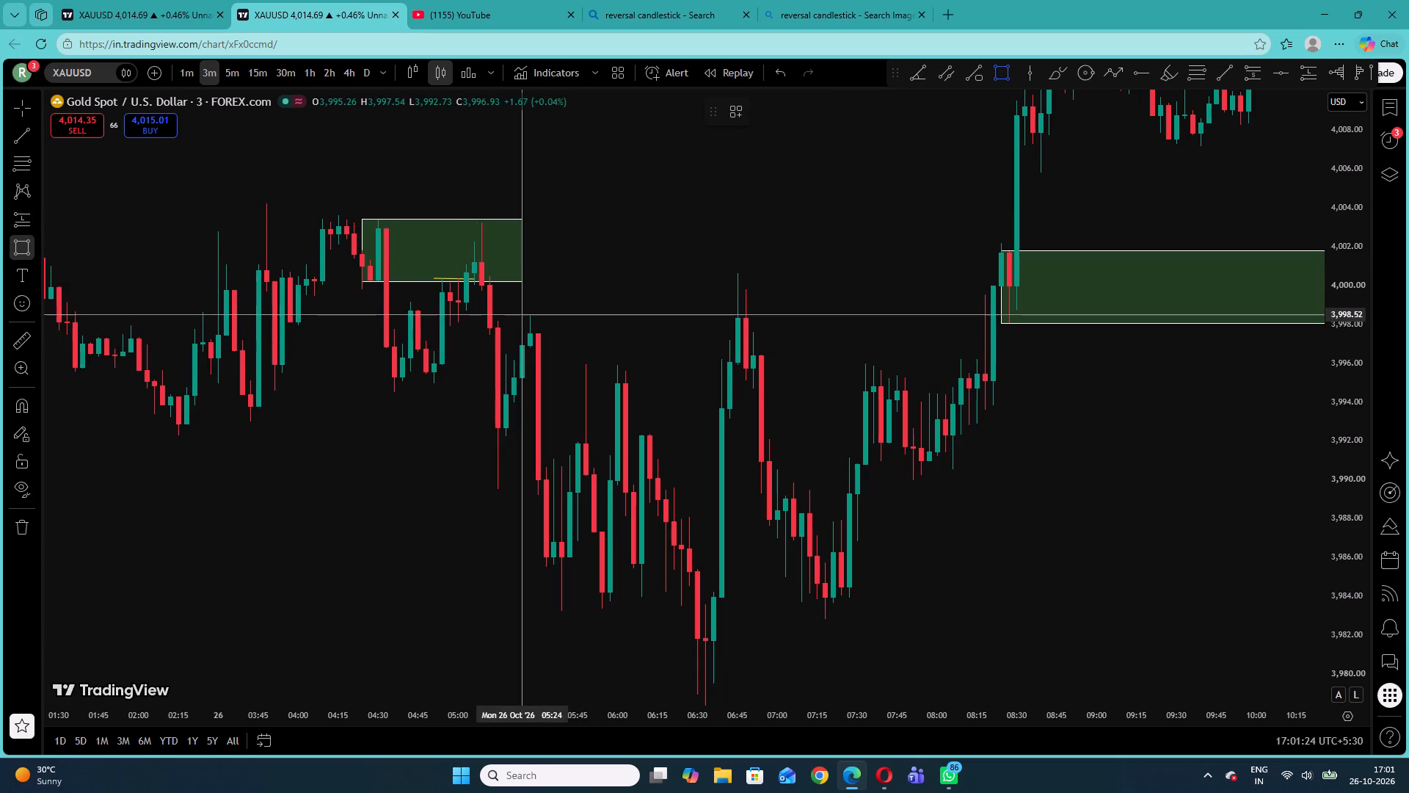
pyautogui.click(520, 312)
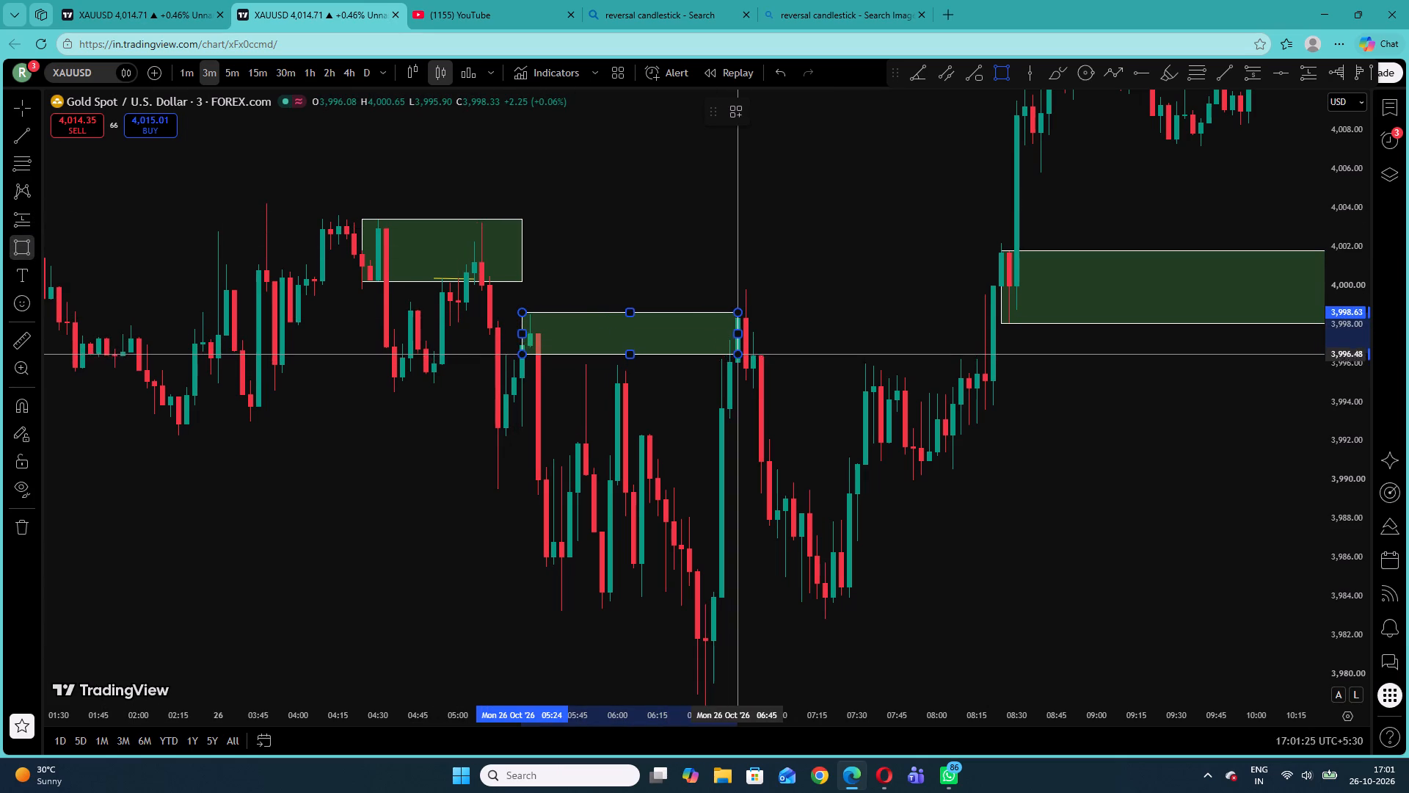
pyautogui.click(738, 349)
pyautogui.click(761, 338)
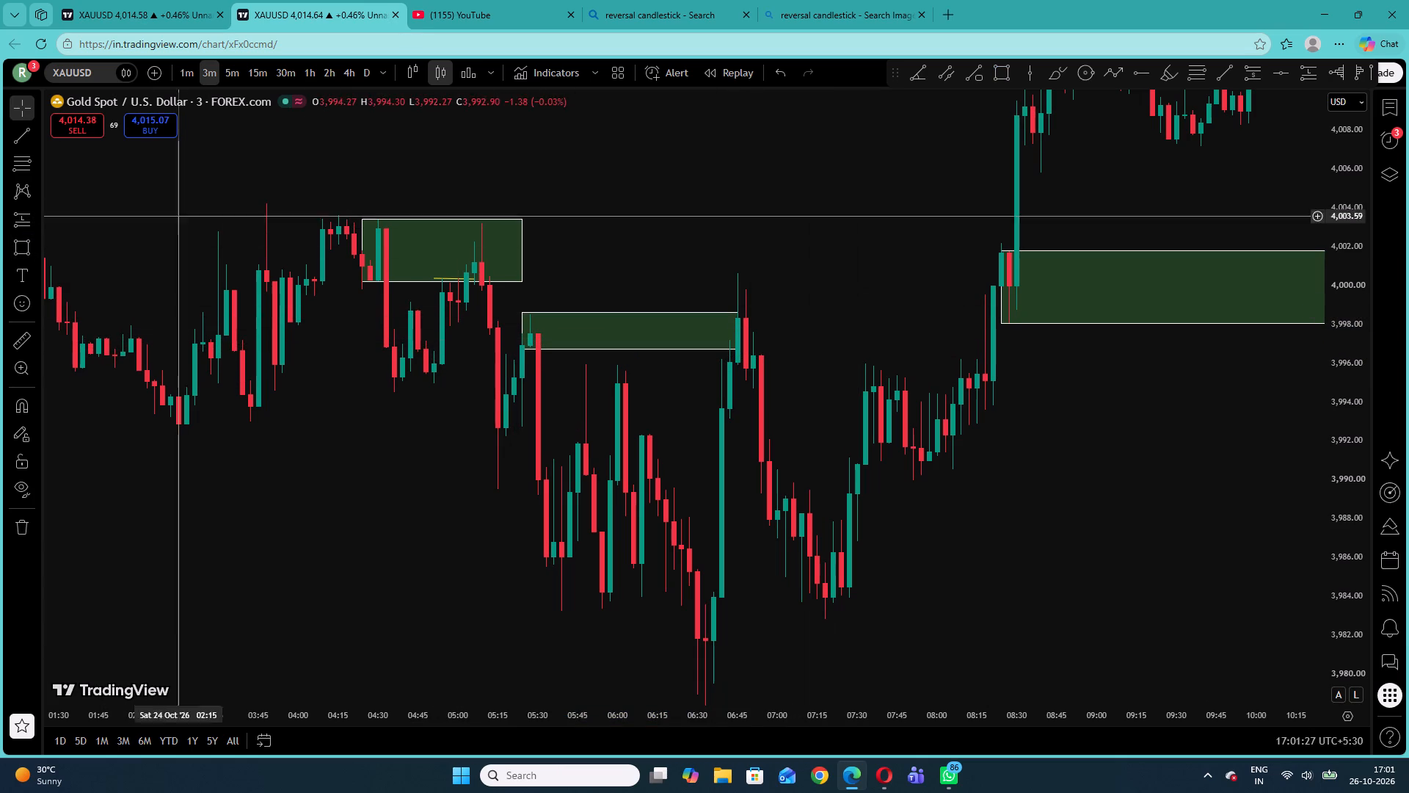
# Draw a short horizontal trend line at about 3,997.23 from 06:36 to about 06:45, inside the 05:24 zone.
pyautogui.click(17, 128)
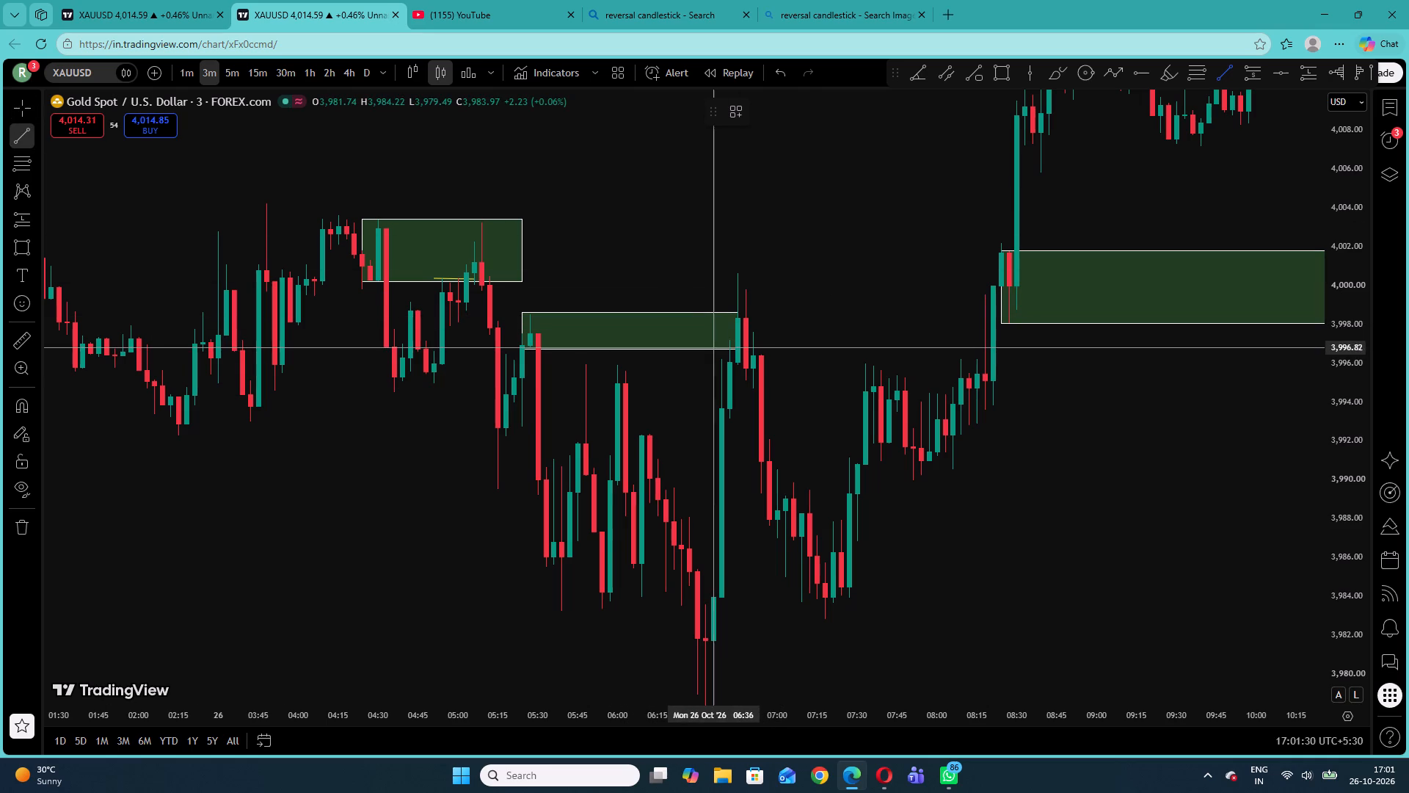
pyautogui.click(713, 339)
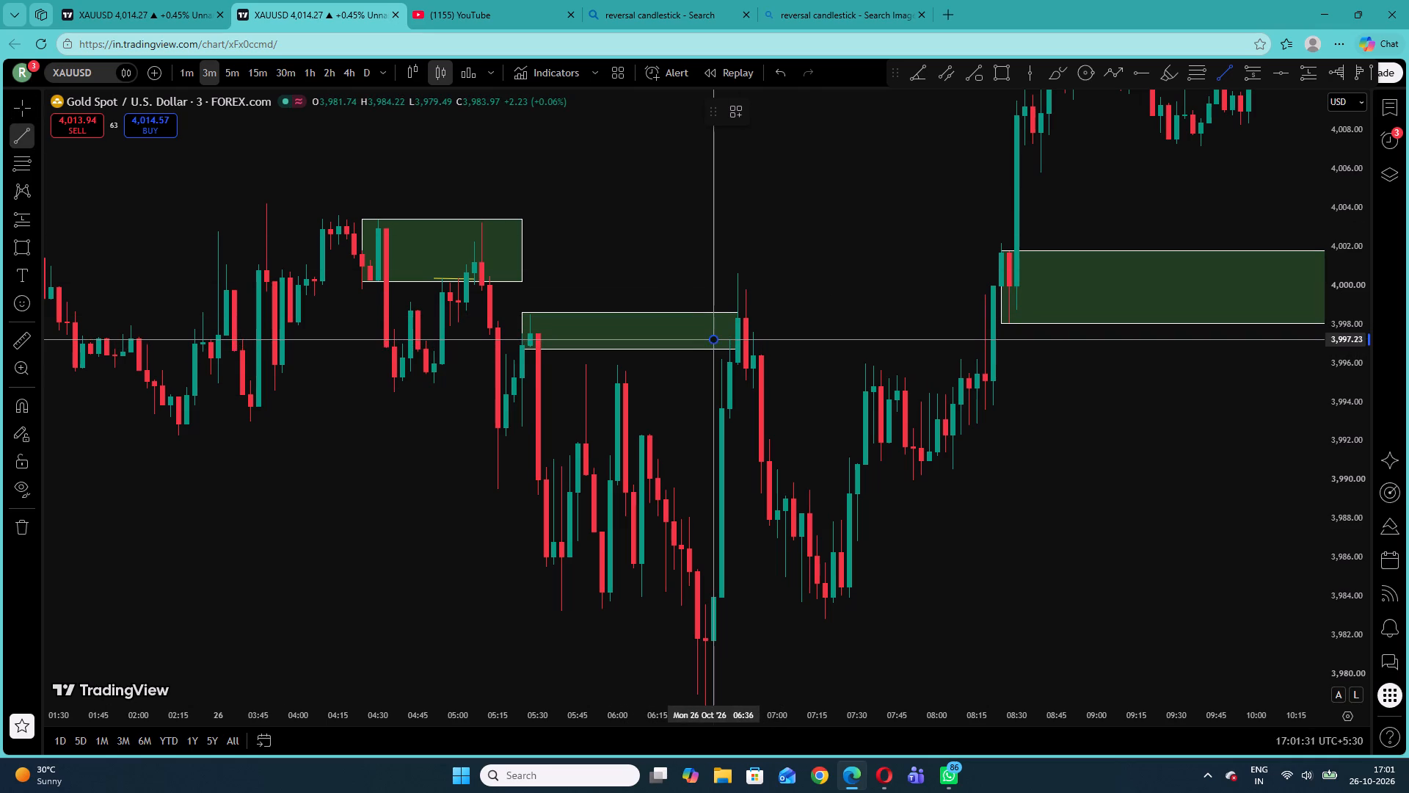
pyautogui.click(740, 339)
pyautogui.click(817, 333)
# Draw a rectangle zone at the session low from 06:27 to 07:42, between about 3,983.60 and 3,982.8.
pyautogui.moveTo(779, 457); pyautogui.dragTo(775, 455)
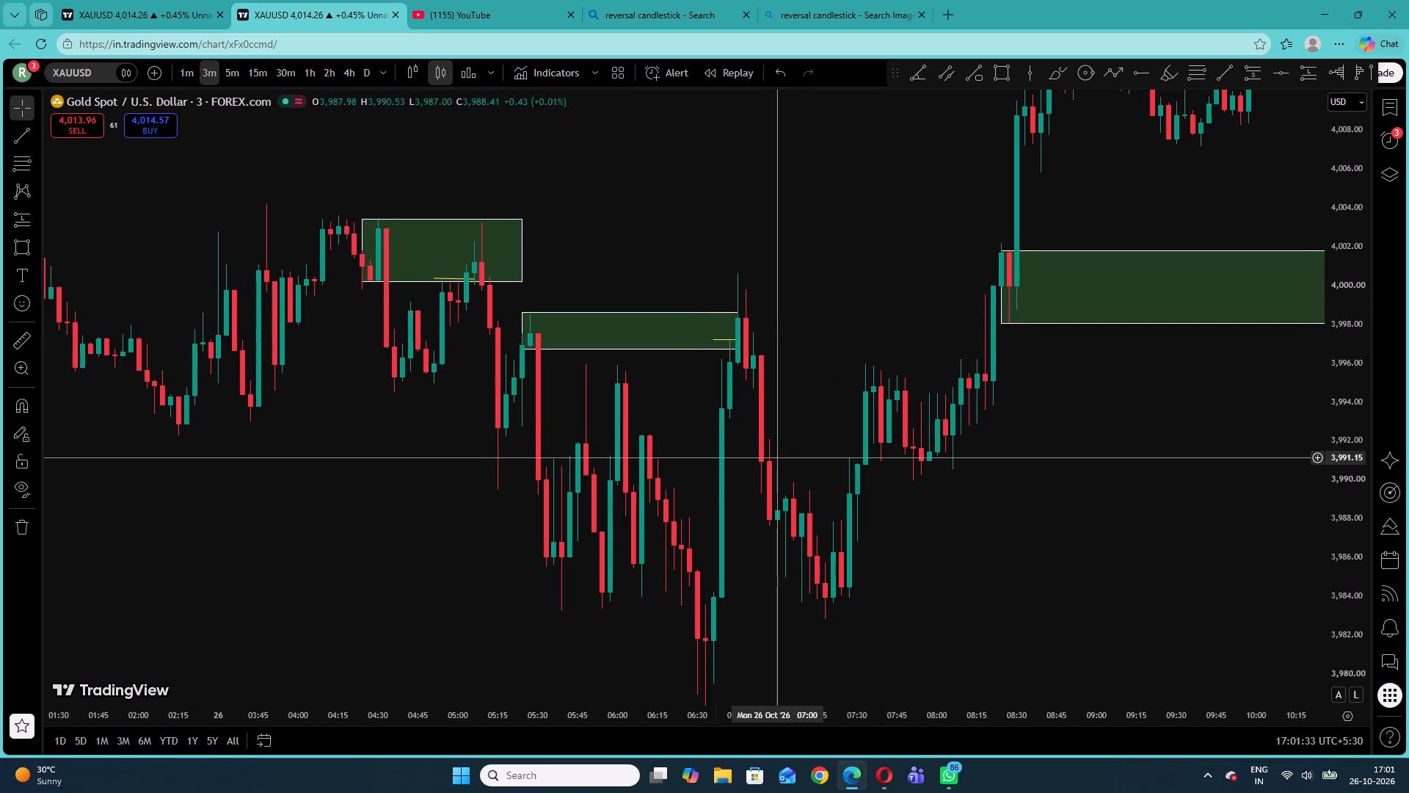
pyautogui.moveTo(775, 455); pyautogui.dragTo(656, 418)
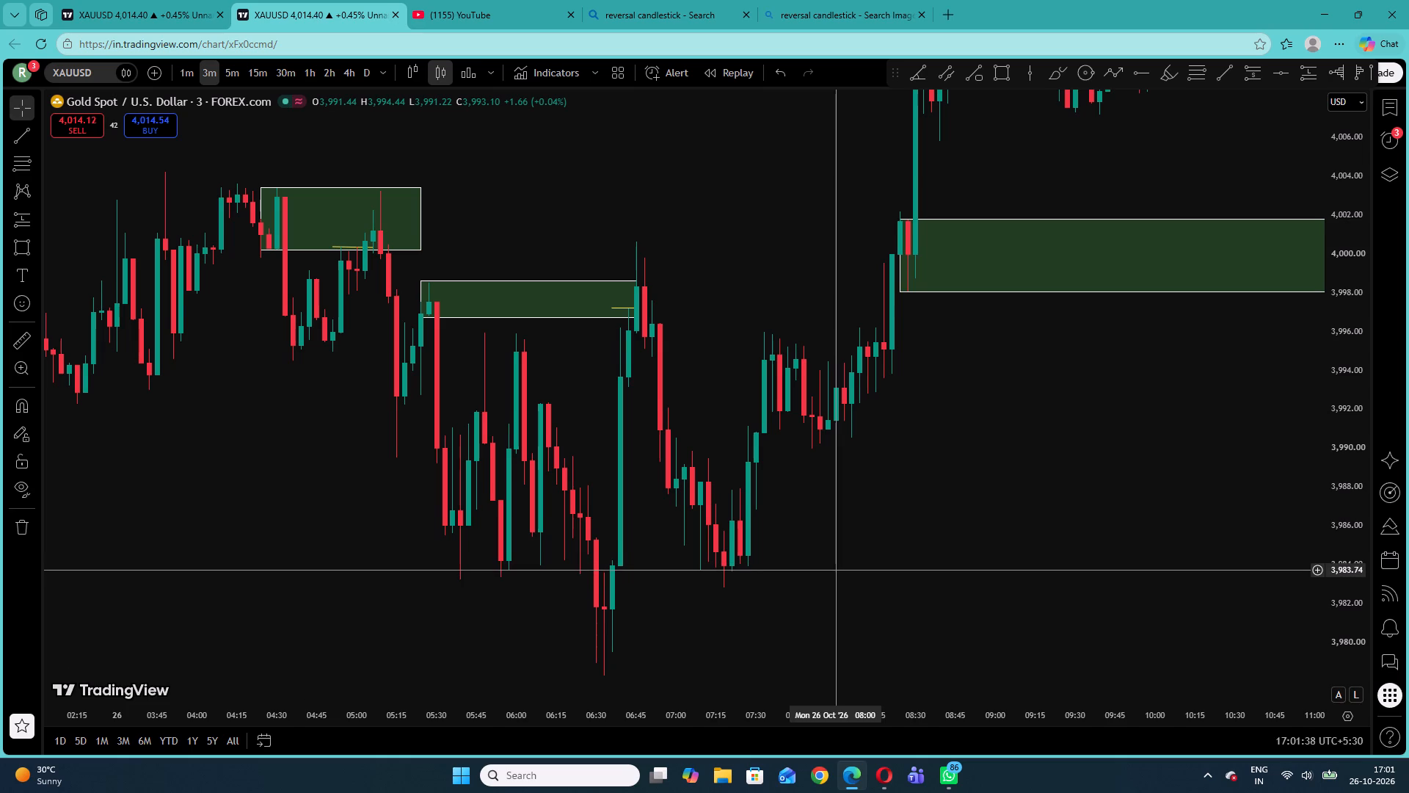
pyautogui.moveTo(838, 570); pyautogui.dragTo(833, 516)
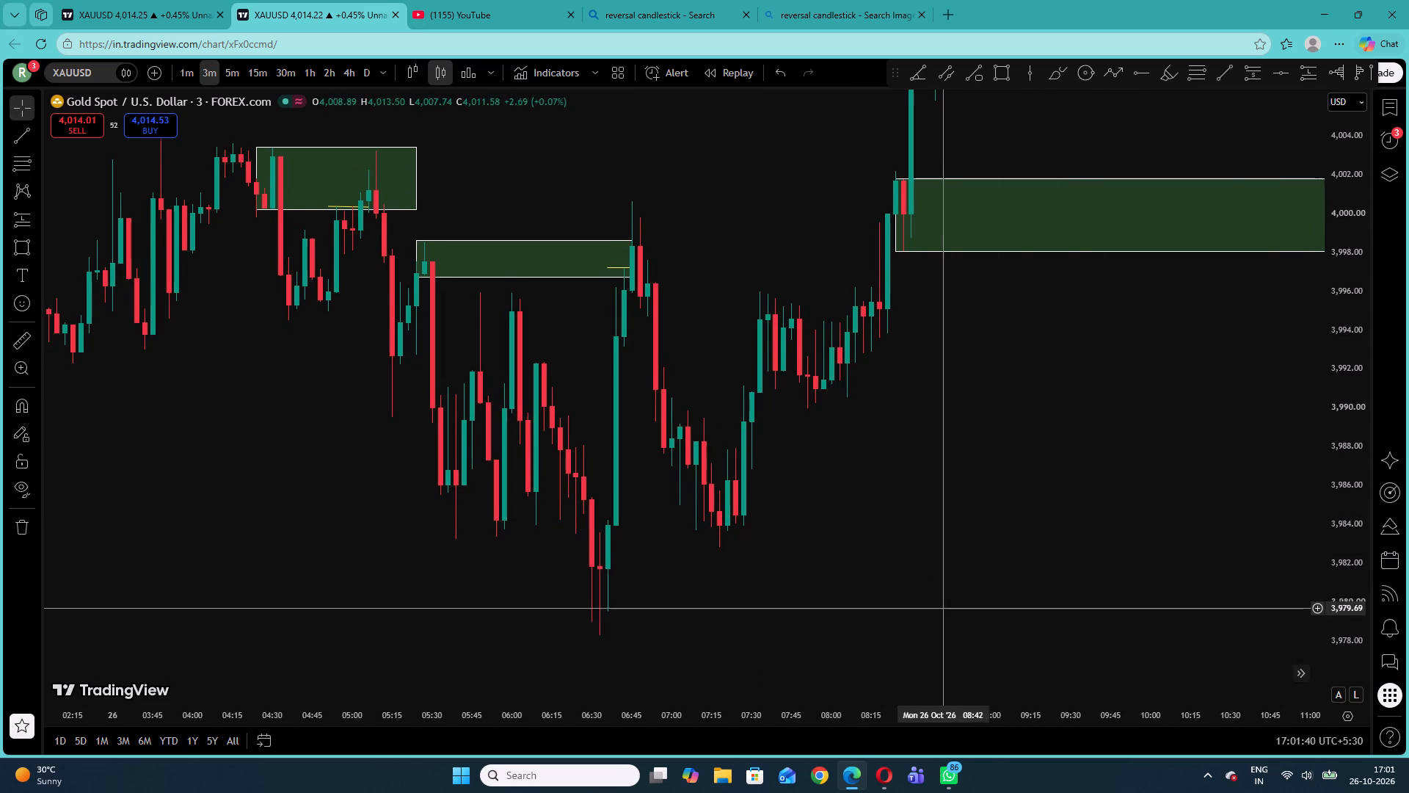
pyautogui.moveTo(945, 608); pyautogui.dragTo(963, 522)
pyautogui.moveTo(1350, 612); pyautogui.dragTo(1325, 295)
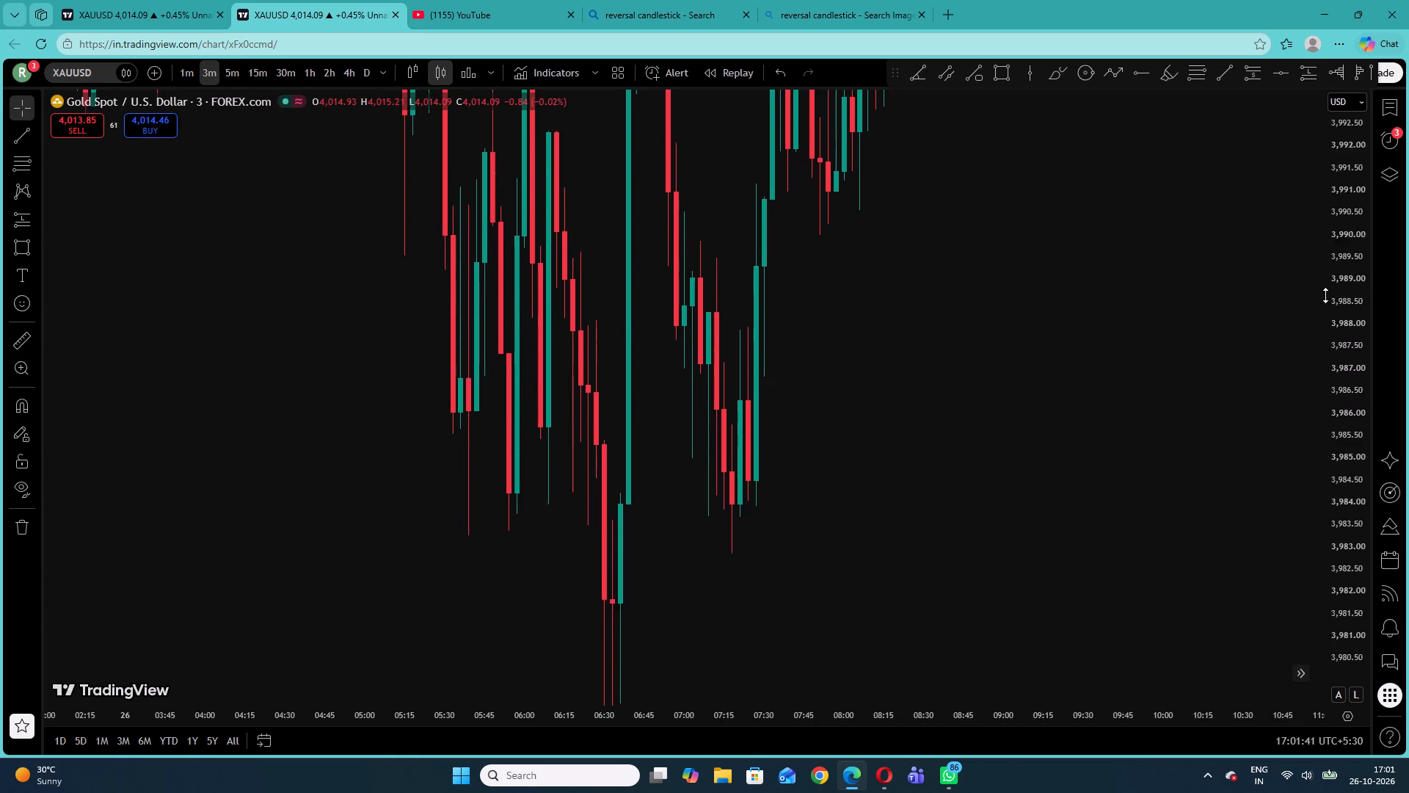
pyautogui.moveTo(1325, 295); pyautogui.dragTo(1329, 269)
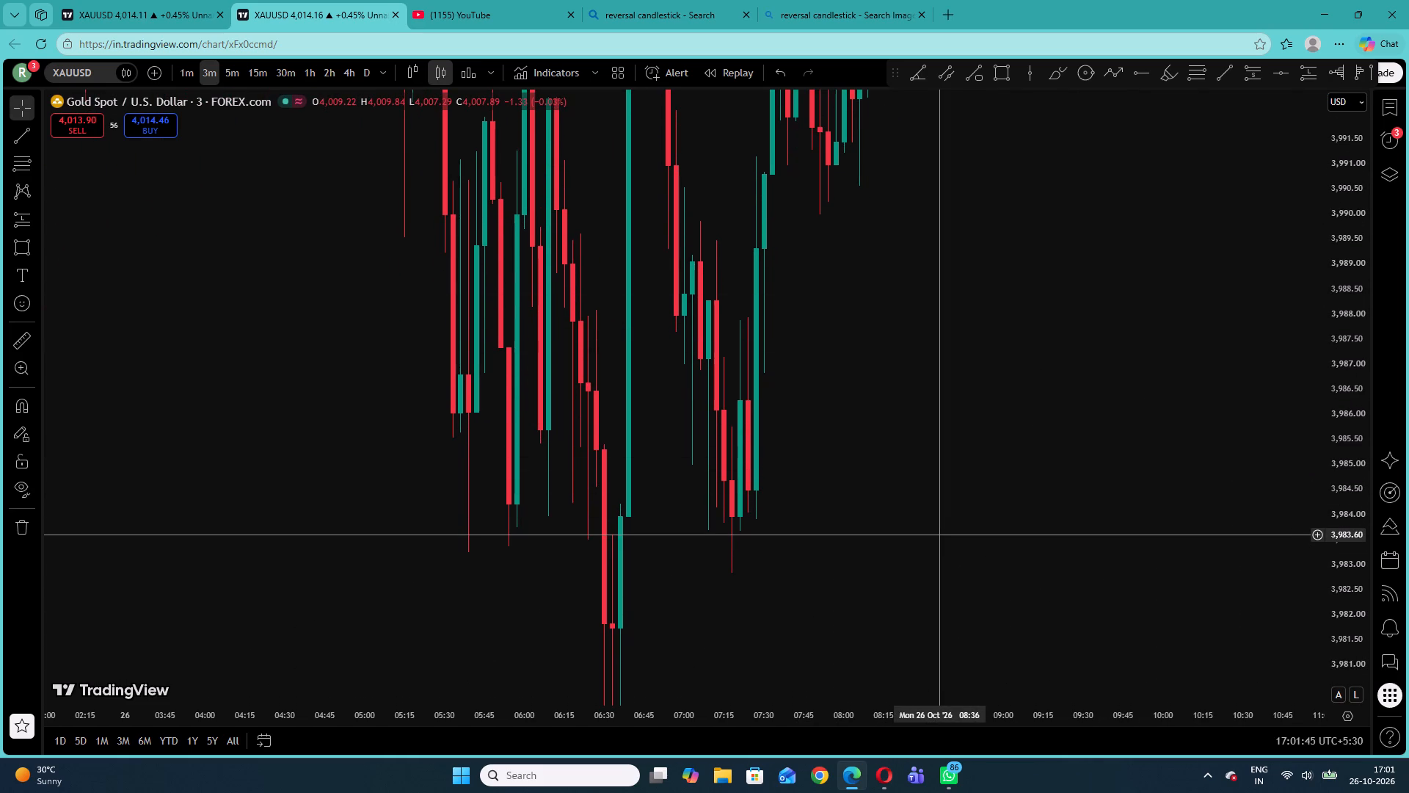
pyautogui.click(17, 245)
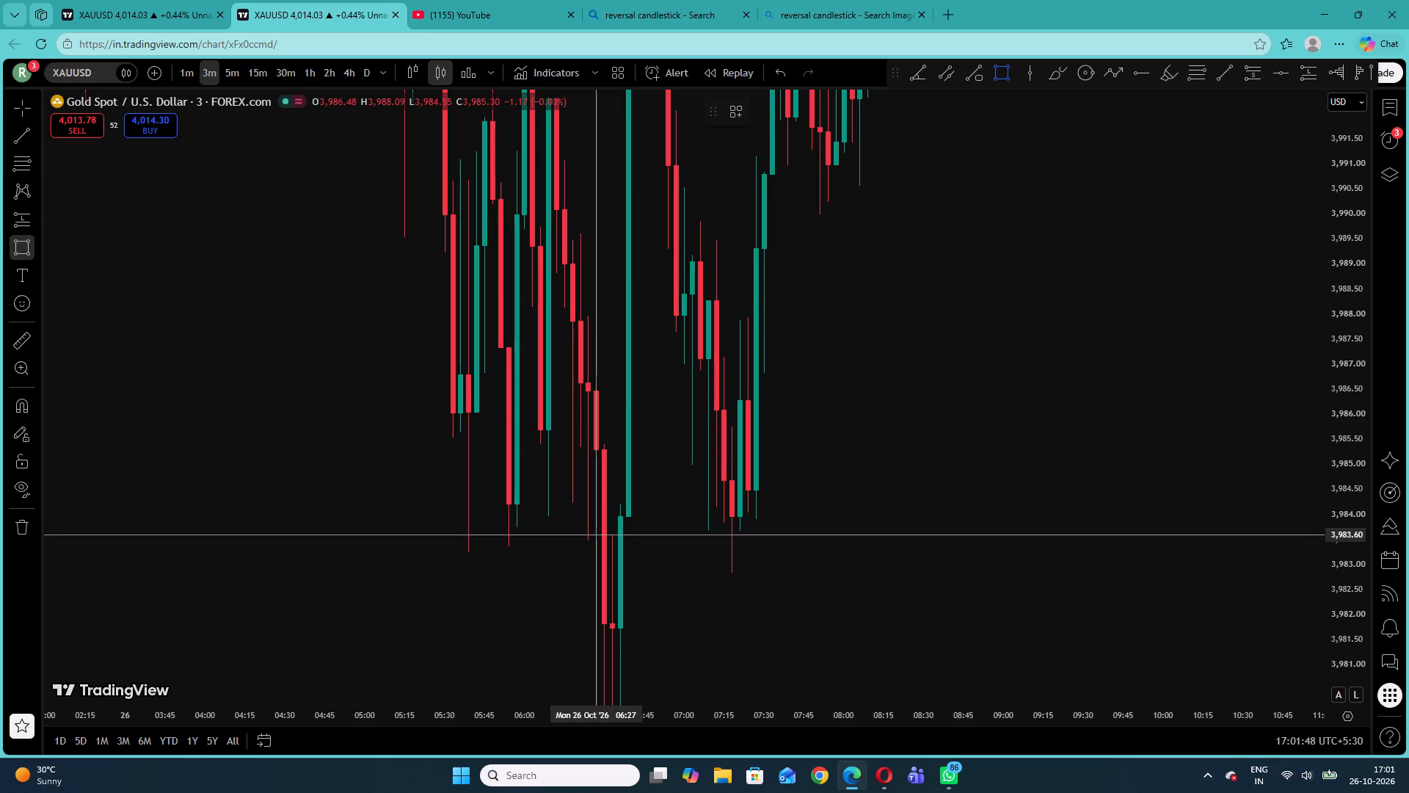
pyautogui.click(594, 535)
pyautogui.click(797, 574)
# Enlarge the 06:27 session-low zone downward to about 3,978.28 and extend its end time to about 09:51.
pyautogui.moveTo(892, 546); pyautogui.dragTo(972, 405)
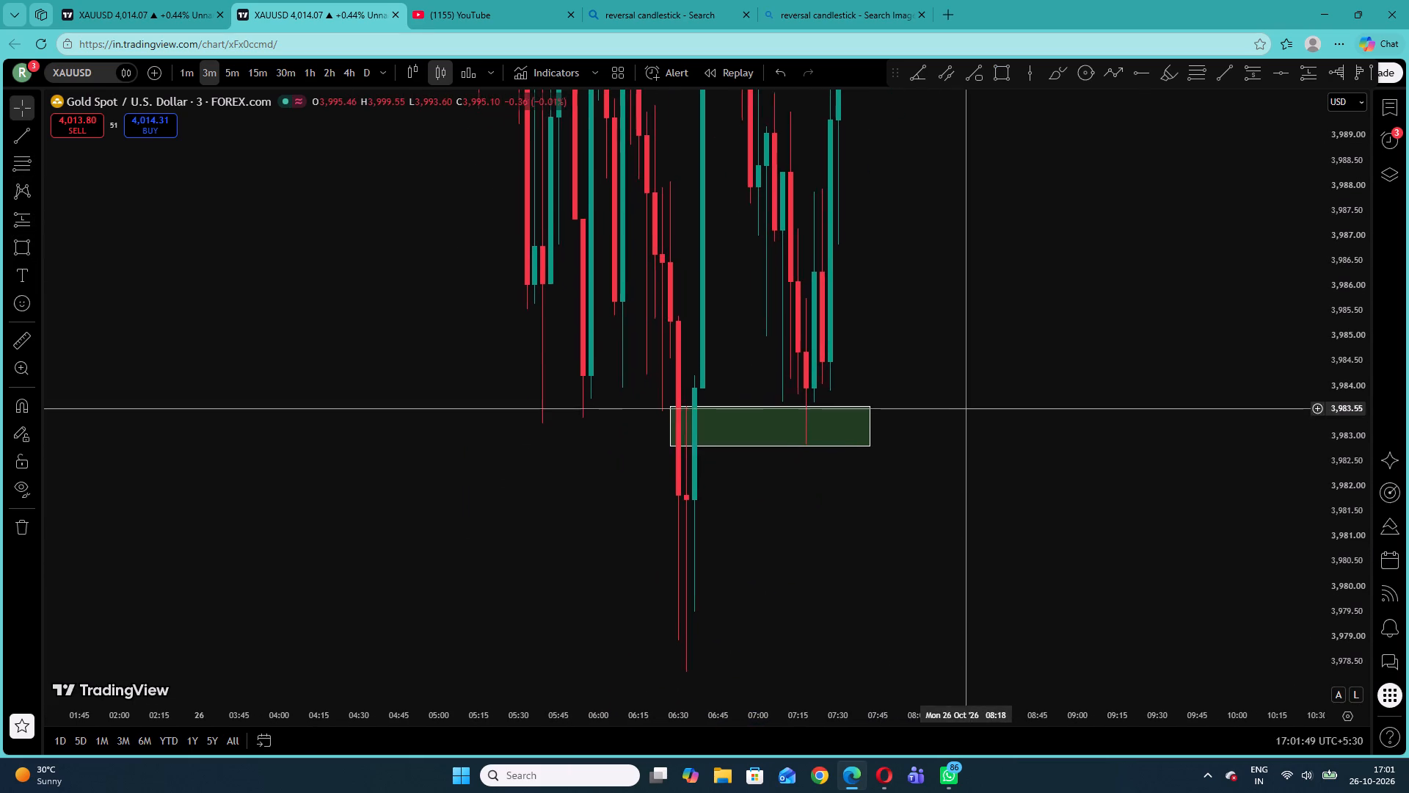
pyautogui.moveTo(972, 405); pyautogui.dragTo(972, 405)
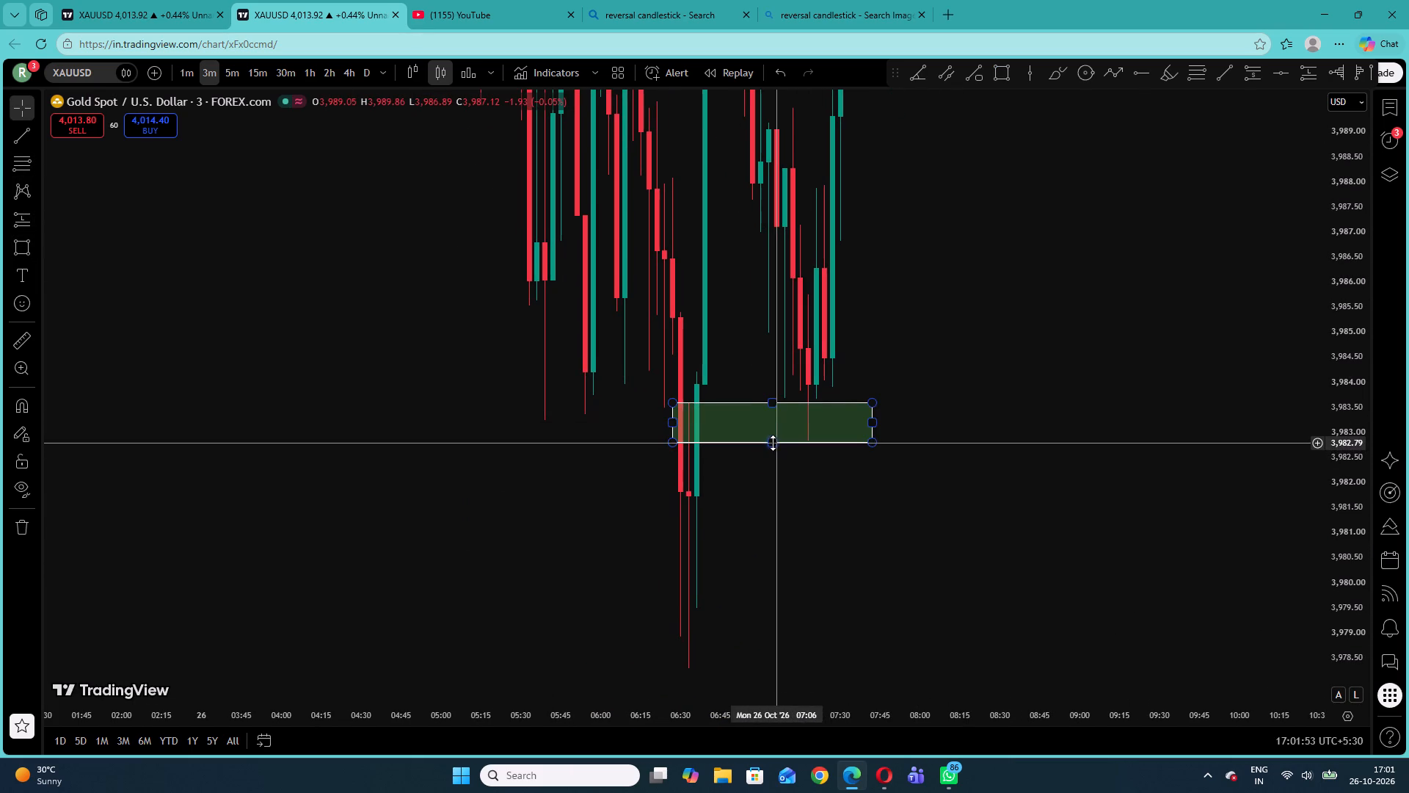
pyautogui.moveTo(773, 443); pyautogui.dragTo(769, 659)
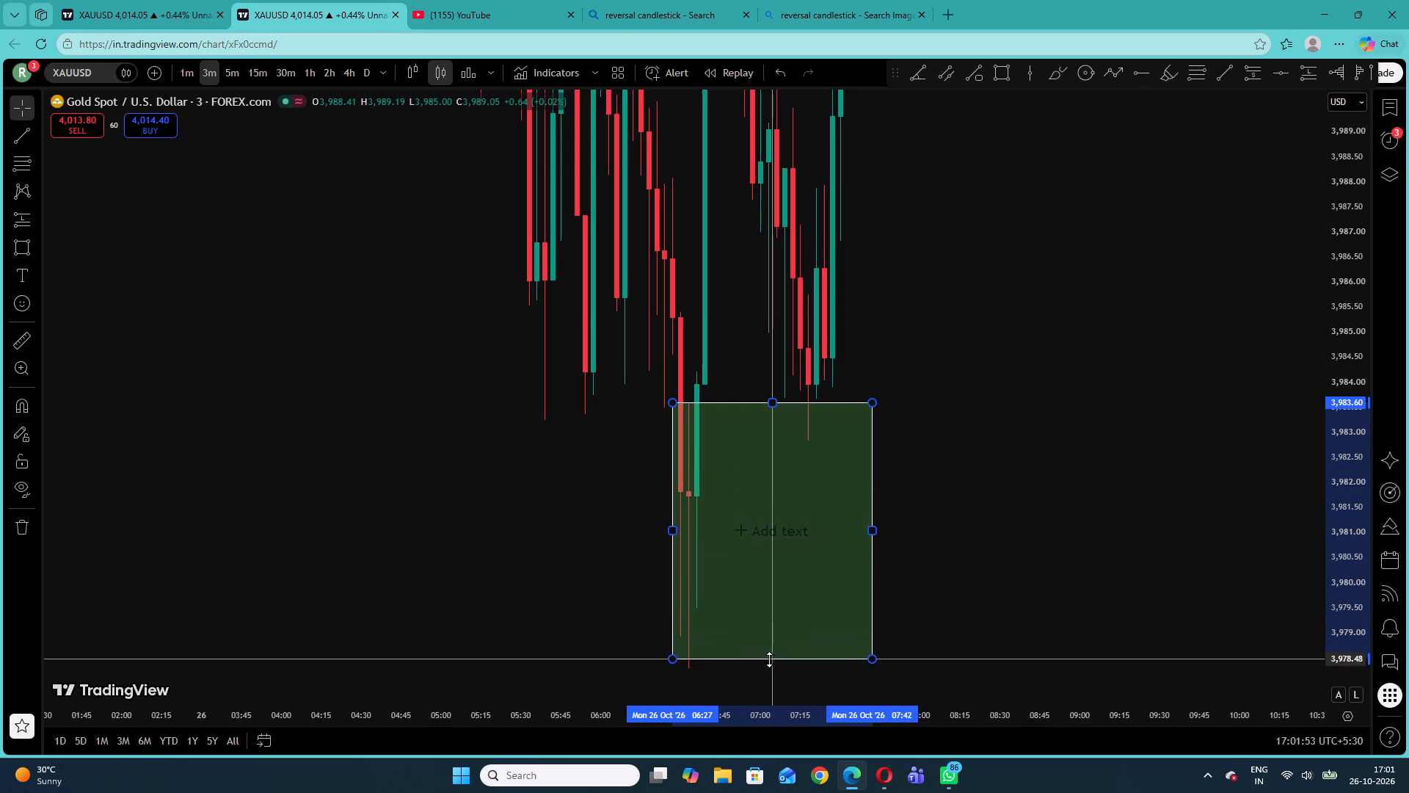
pyautogui.moveTo(769, 659); pyautogui.dragTo(768, 669)
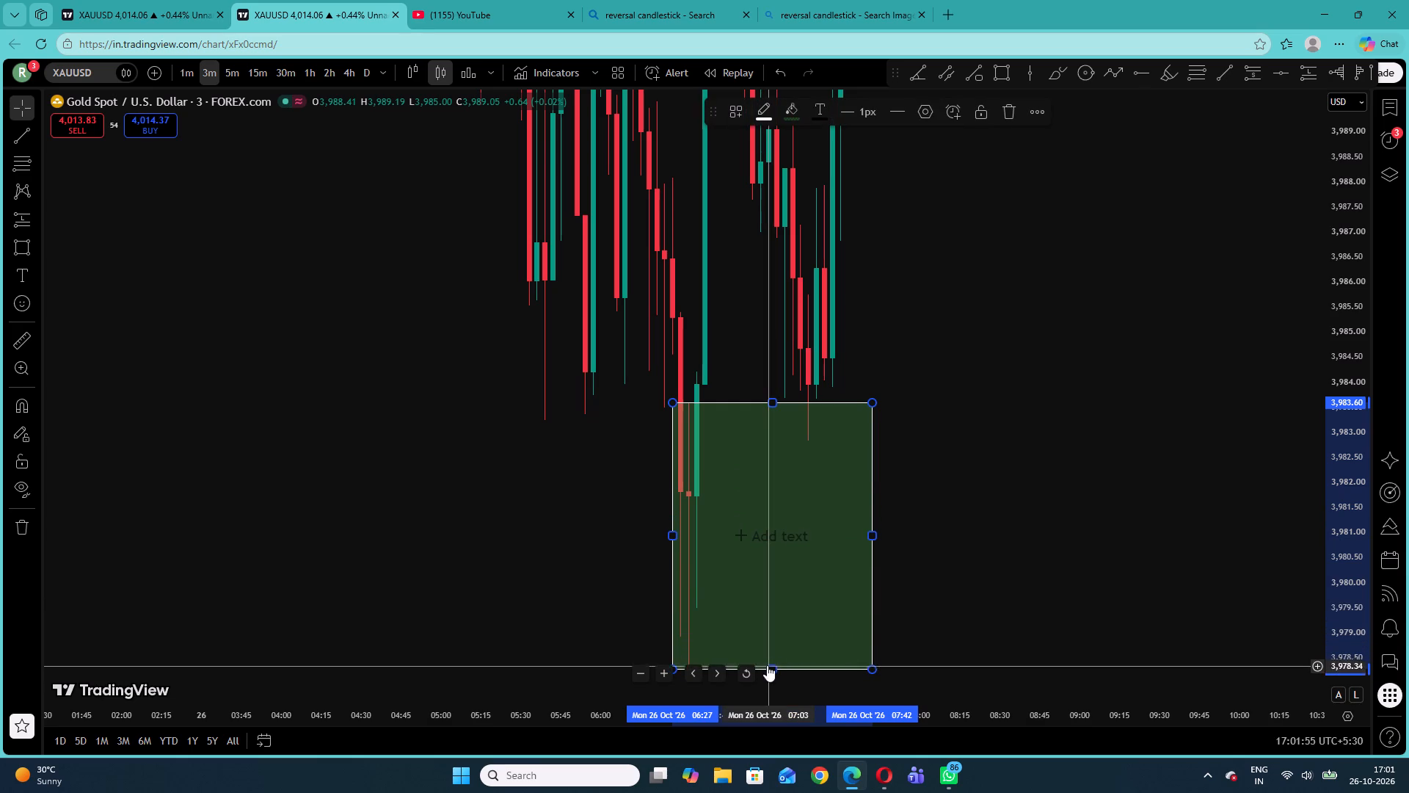
pyautogui.click(578, 548)
pyautogui.moveTo(871, 537); pyautogui.dragTo(992, 540)
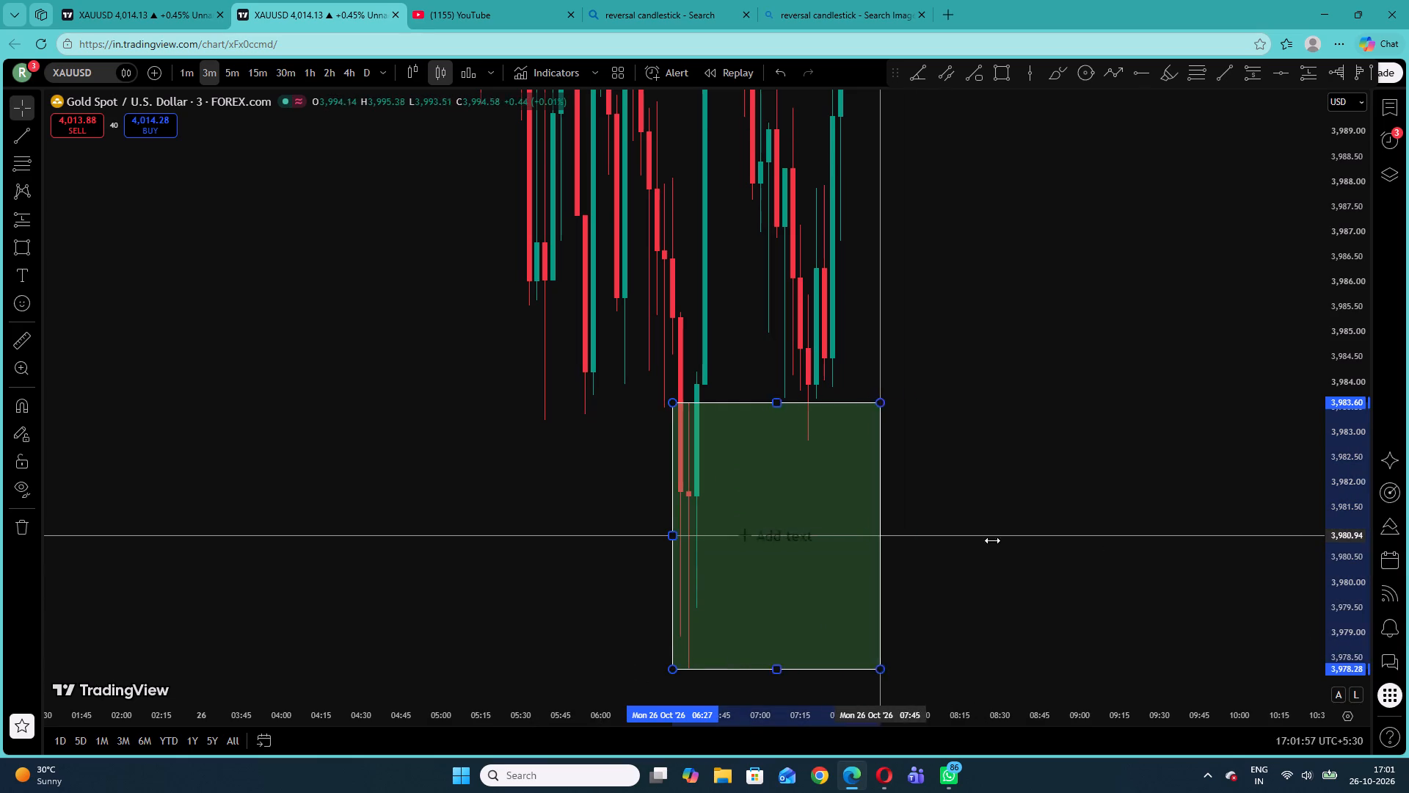
pyautogui.moveTo(992, 540); pyautogui.dragTo(1215, 562)
pyautogui.click(1071, 392)
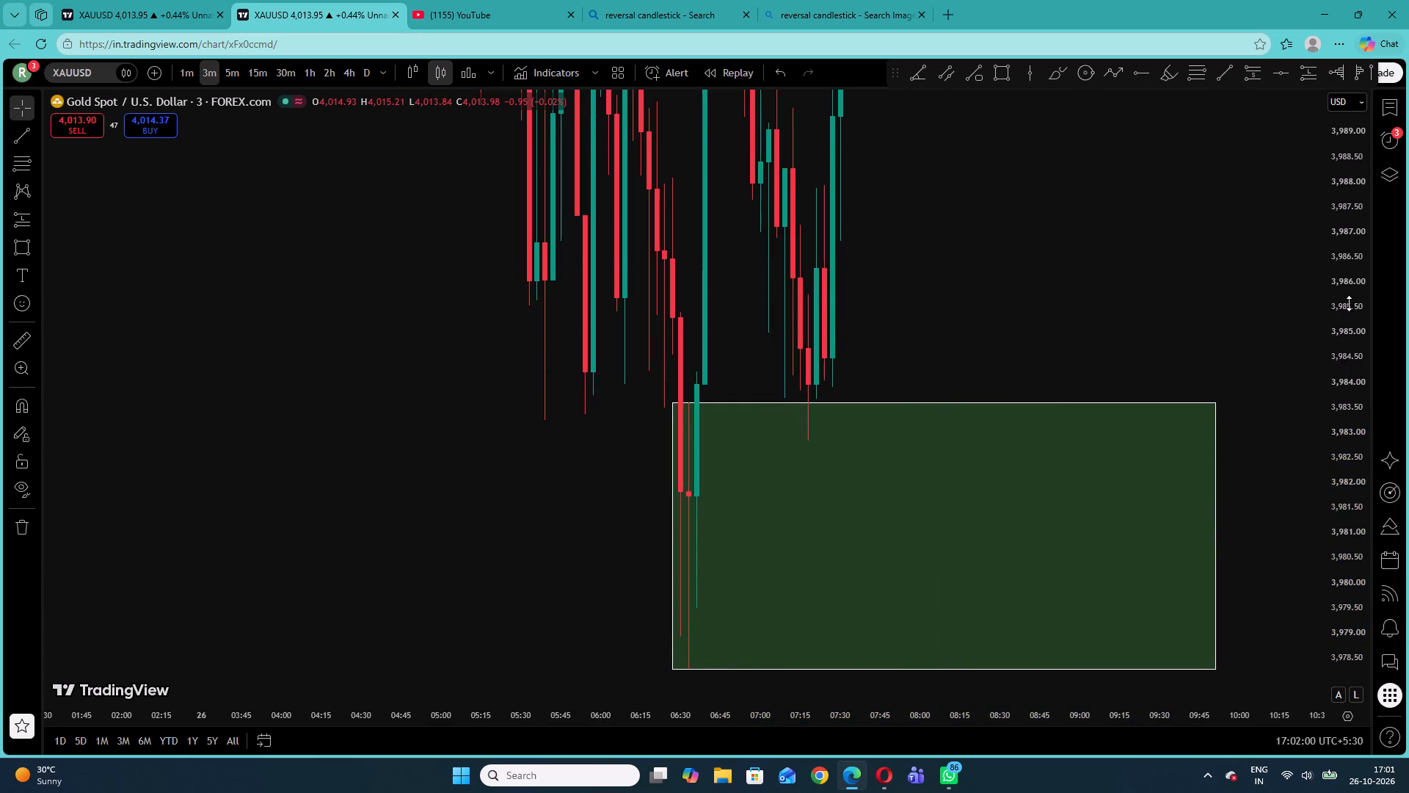
# Draw a rectangle zone from 19:24 on 23 October to 09:27 on 26 October, between about 4,017.15 and 4,014.33.
pyautogui.moveTo(1349, 305); pyautogui.dragTo(1322, 652)
pyautogui.moveTo(1180, 274); pyautogui.dragTo(941, 427)
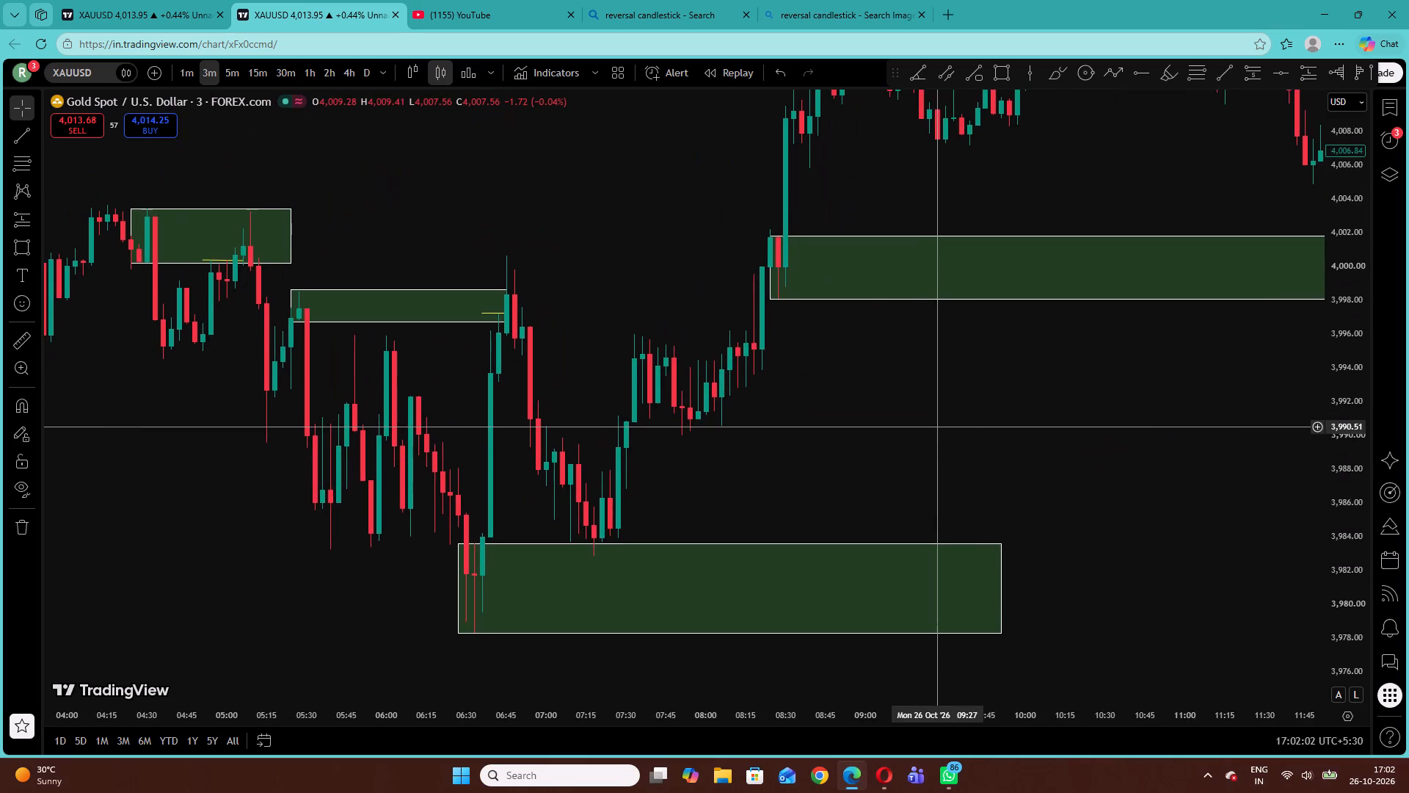
pyautogui.moveTo(941, 427); pyautogui.dragTo(918, 487)
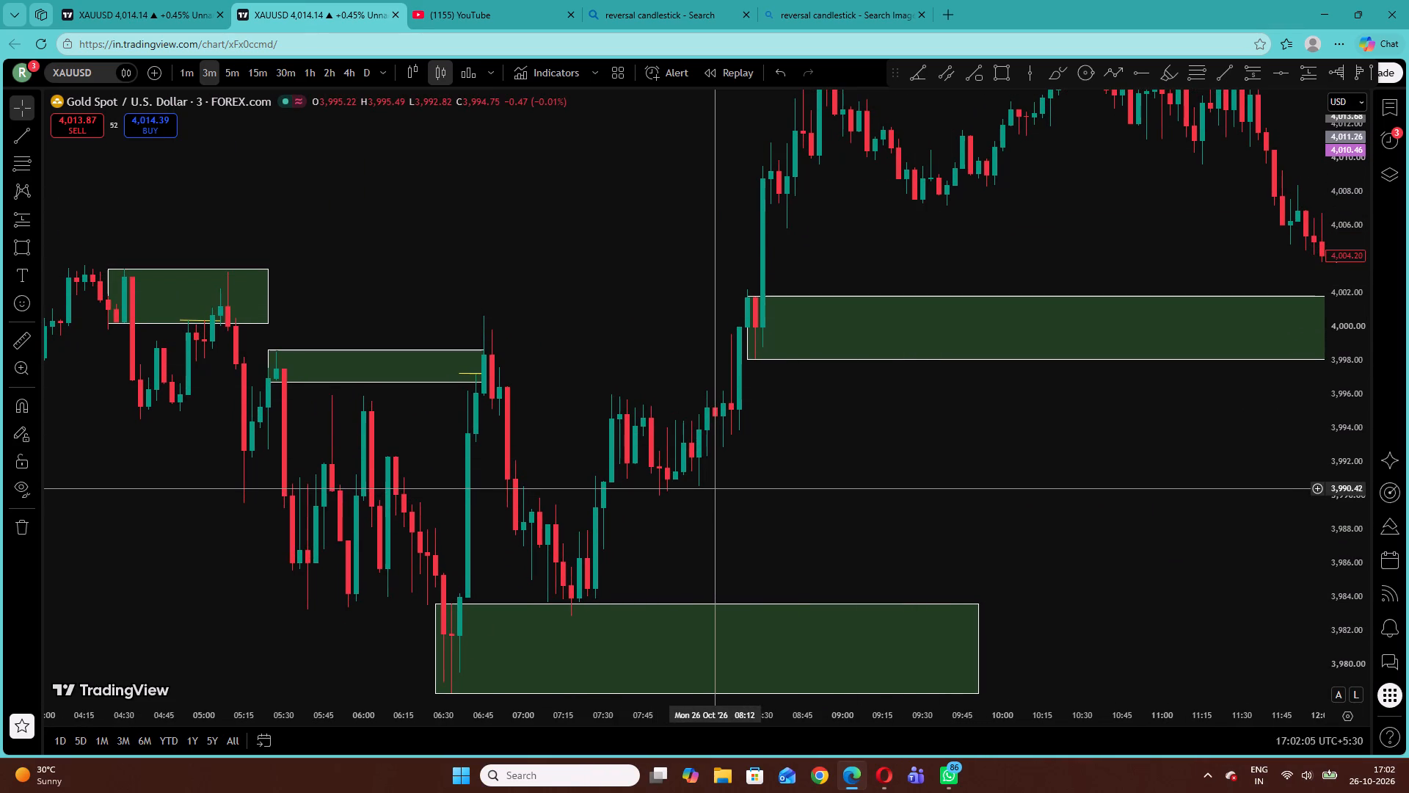
pyautogui.moveTo(684, 512); pyautogui.dragTo(768, 473)
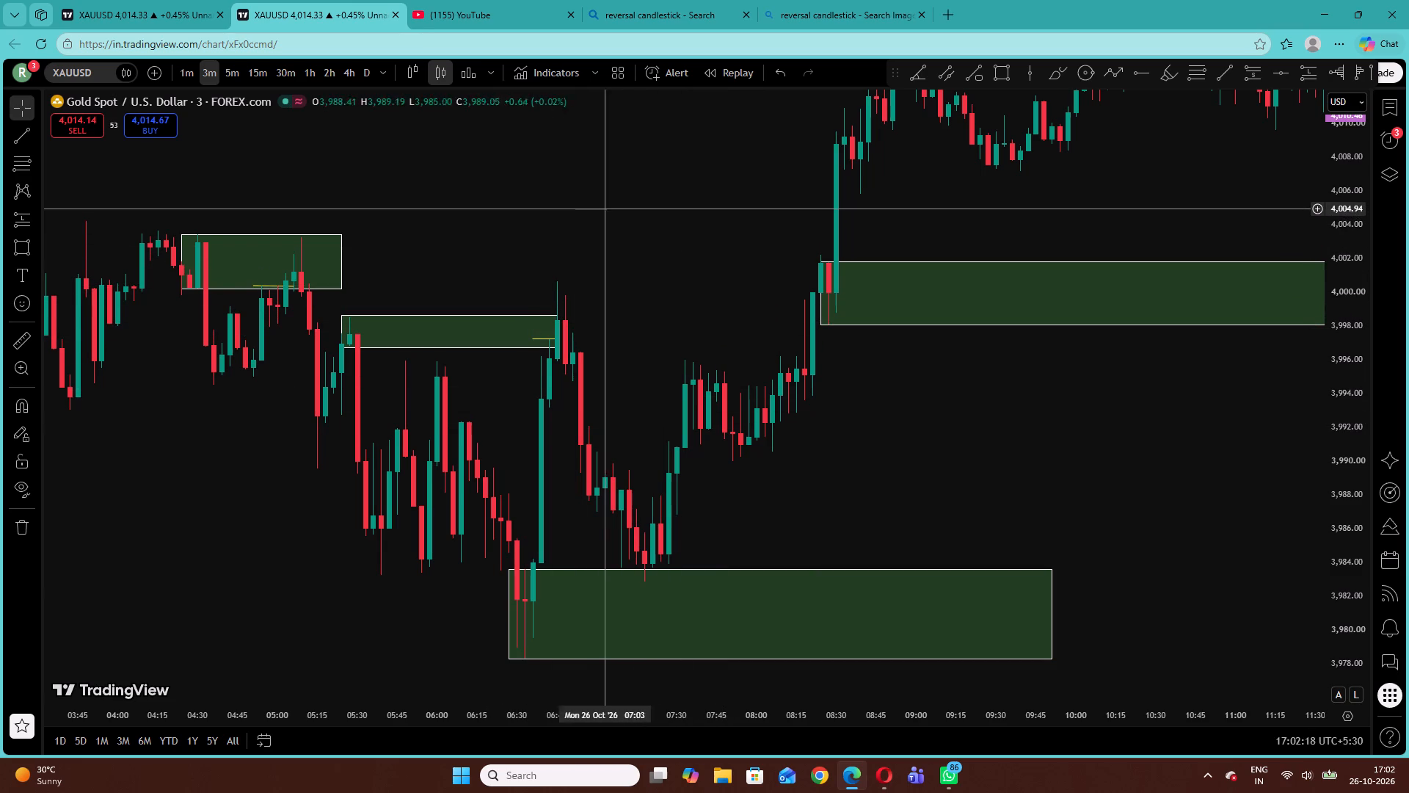
pyautogui.moveTo(640, 209); pyautogui.dragTo(376, 378)
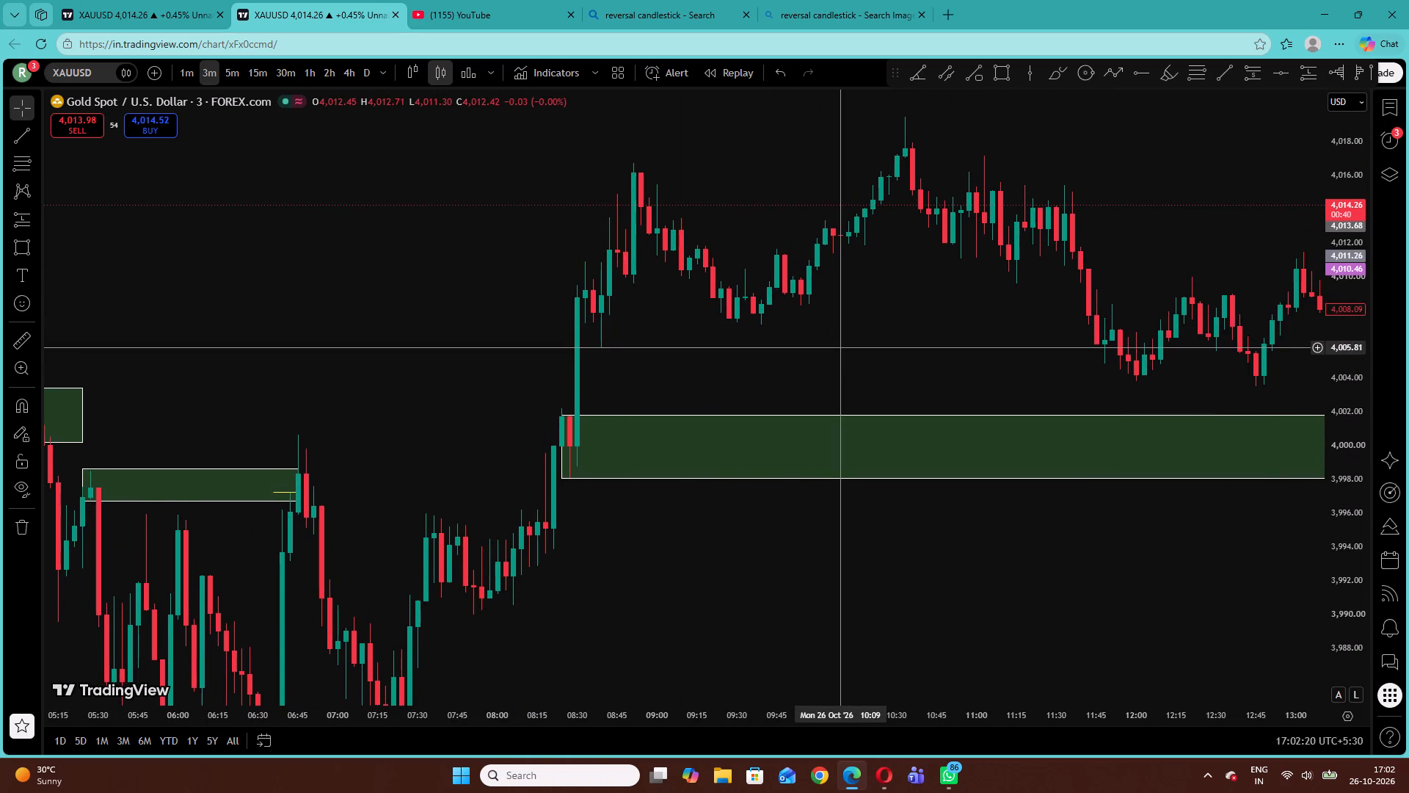
pyautogui.moveTo(844, 347); pyautogui.dragTo(763, 422)
pyautogui.moveTo(503, 195); pyautogui.dragTo(896, 208)
pyautogui.moveTo(574, 206); pyautogui.dragTo(600, 206)
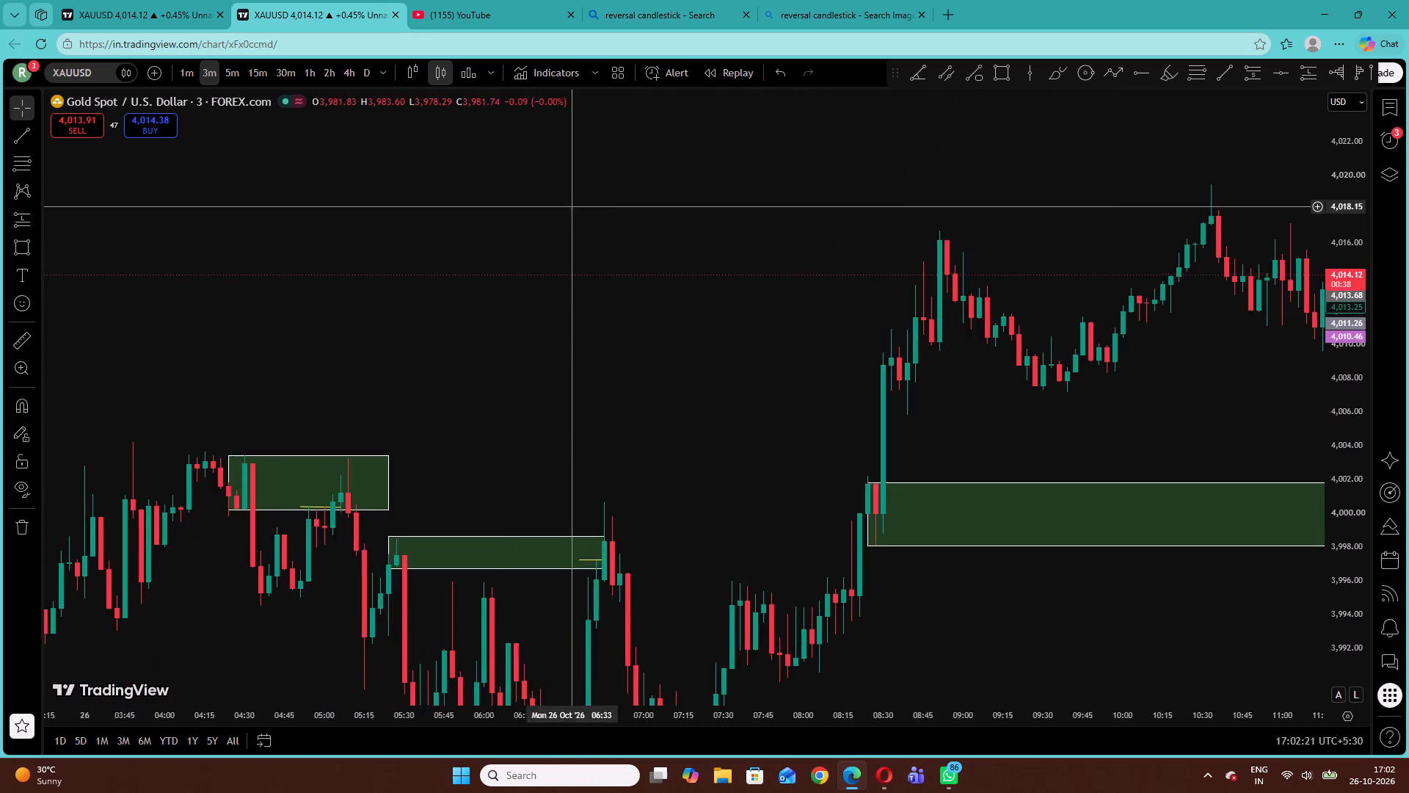
pyautogui.moveTo(600, 206); pyautogui.dragTo(915, 192)
pyautogui.moveTo(567, 198); pyautogui.dragTo(828, 192)
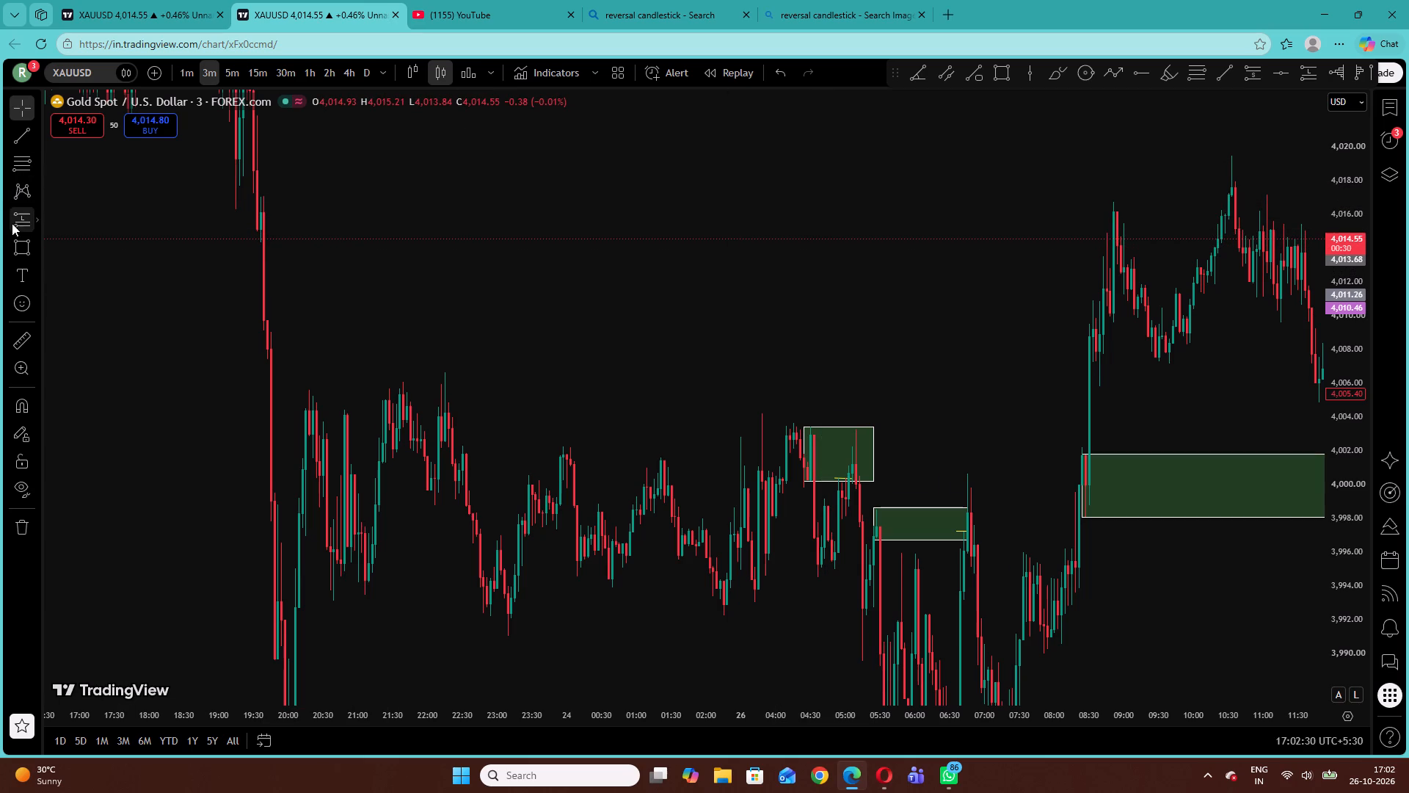
pyautogui.click(17, 251)
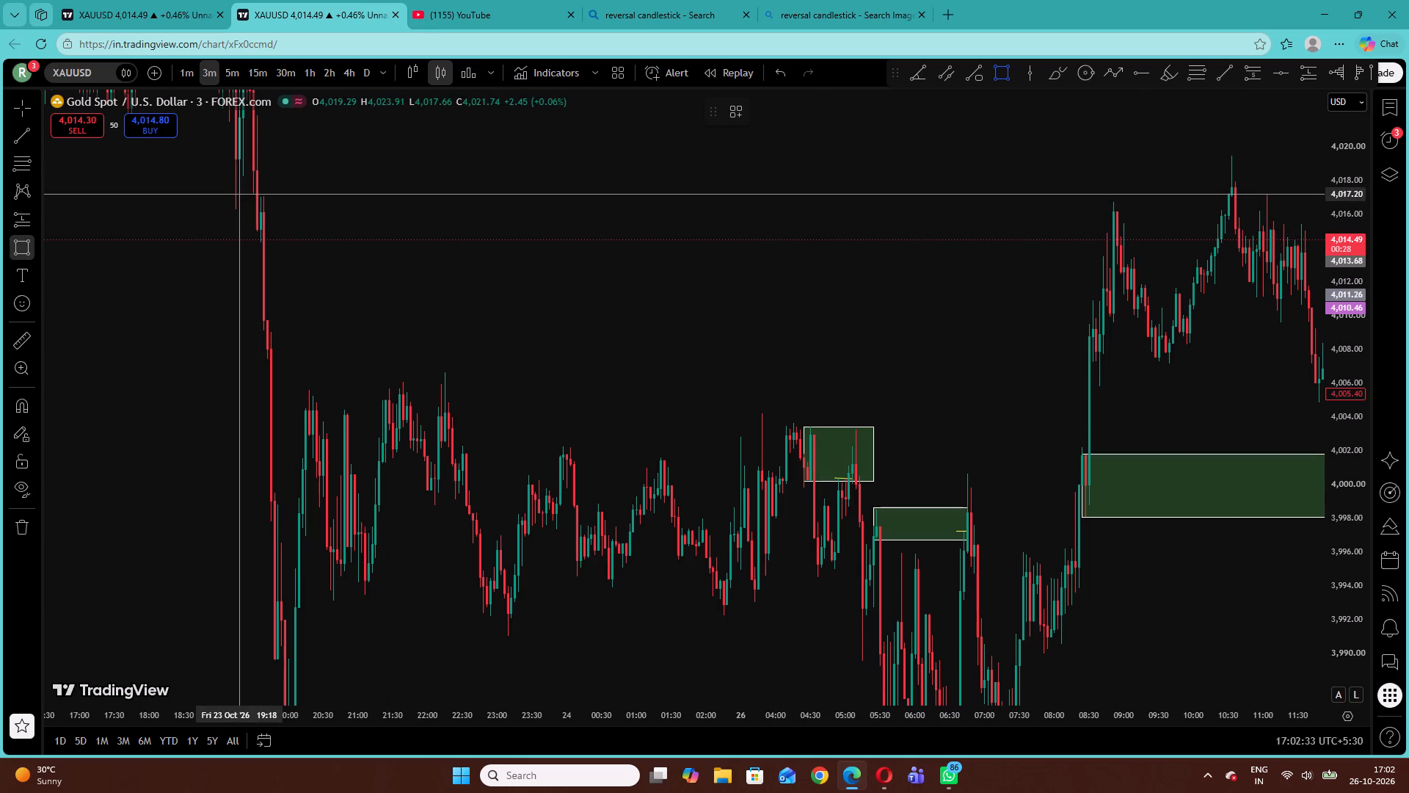
pyautogui.click(247, 195)
pyautogui.click(359, 242)
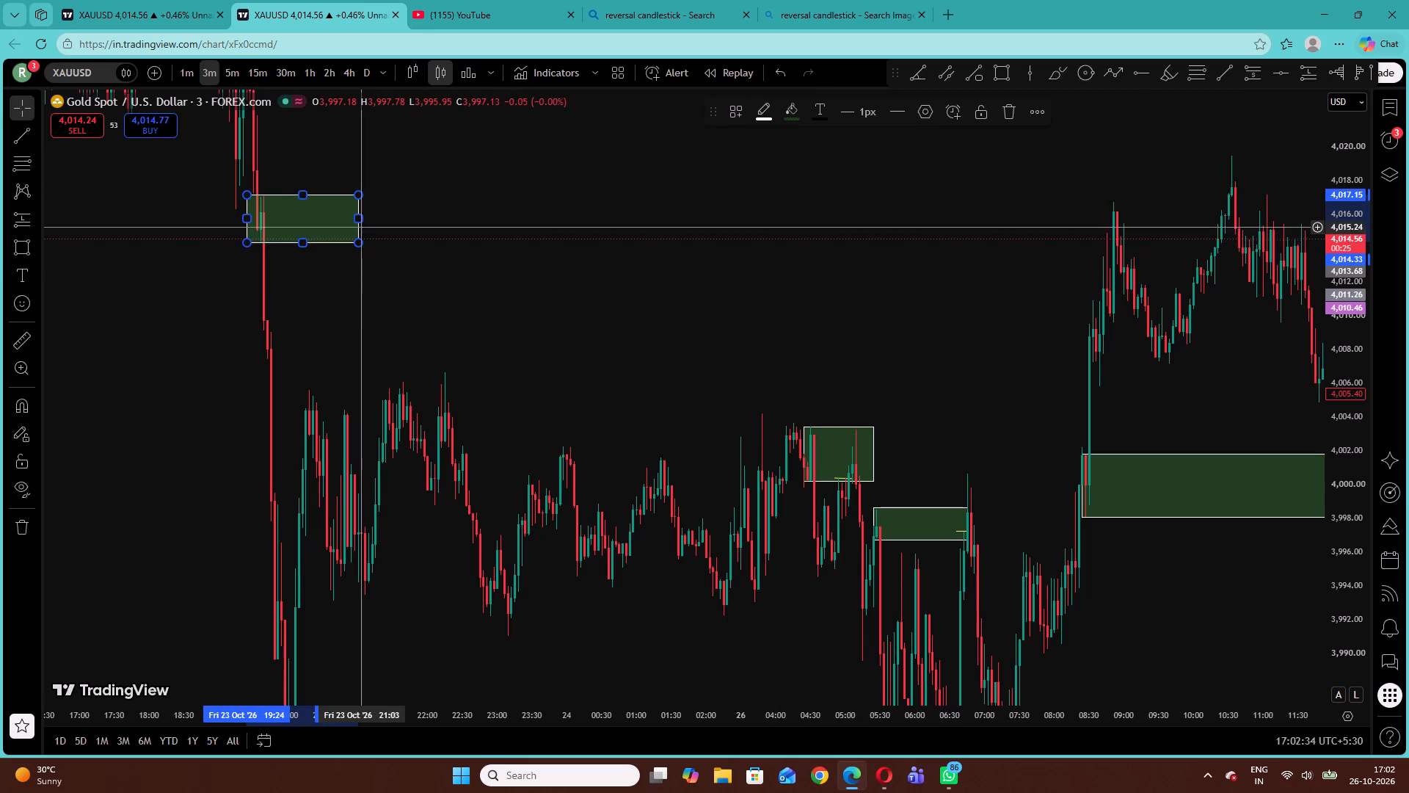
pyautogui.moveTo(360, 219); pyautogui.dragTo(1157, 215)
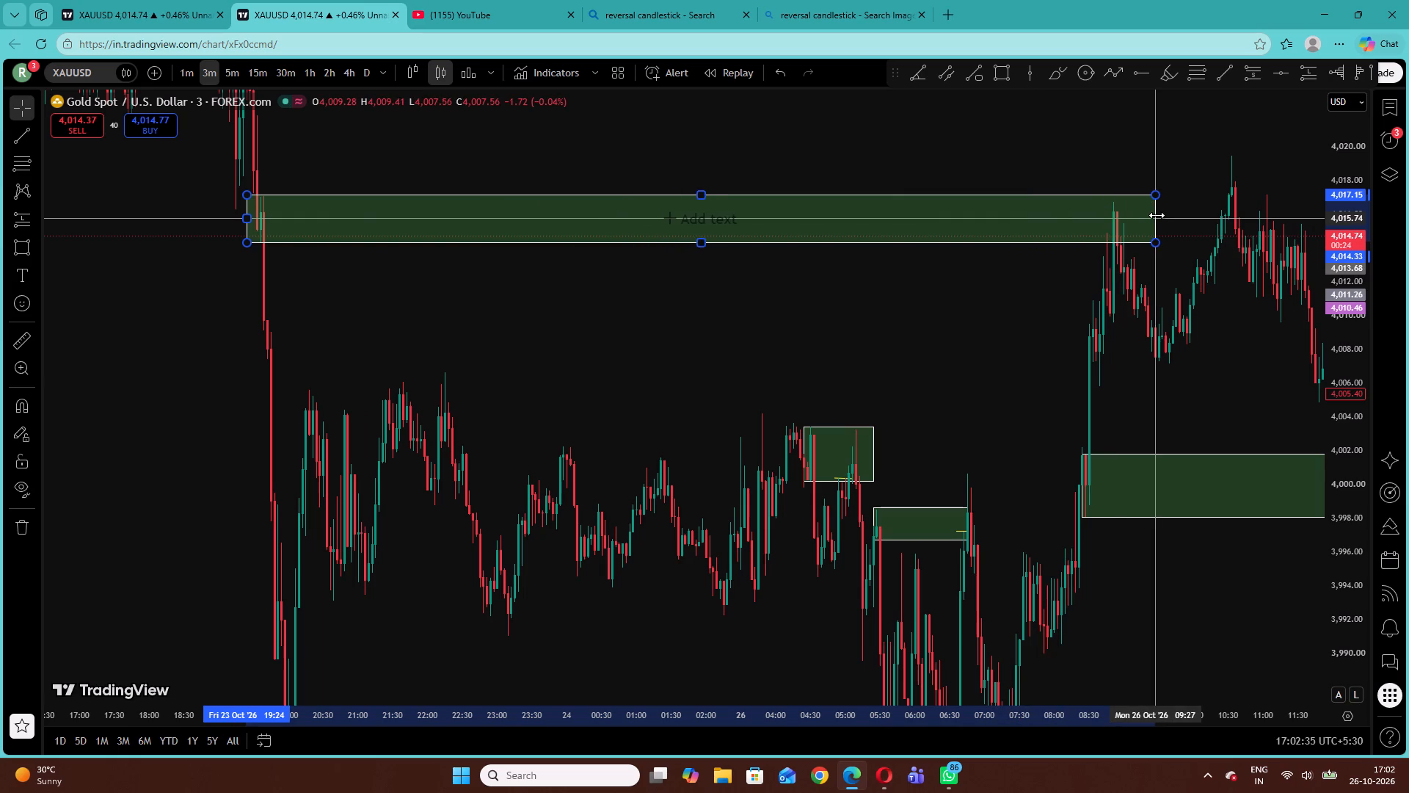
pyautogui.click(1082, 163)
# Draw a short horizontal trend line at about 4,014.85 from about 08:27 to 09:09, inside the zone starting 23 October.
pyautogui.moveTo(1082, 162); pyautogui.dragTo(845, 192)
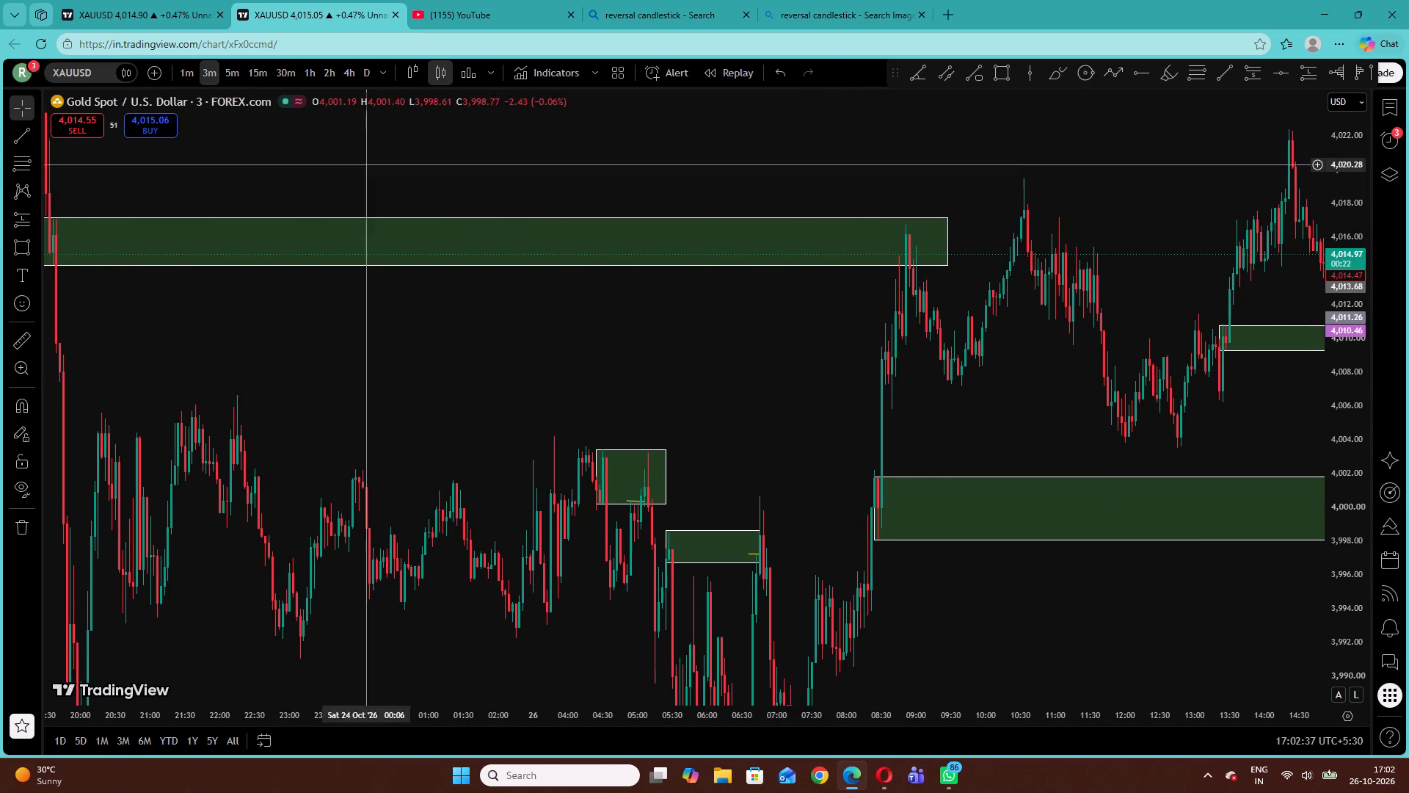
pyautogui.click(17, 138)
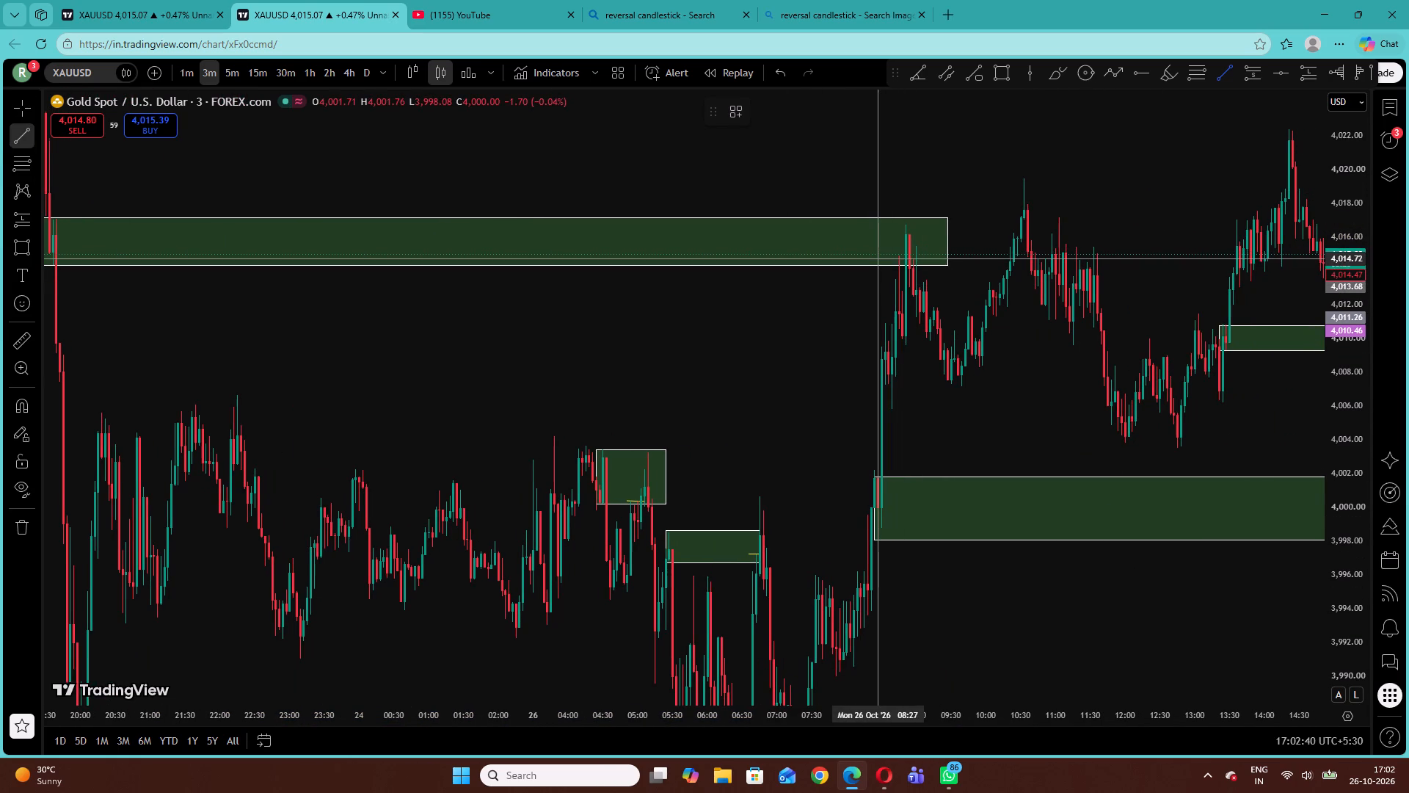
pyautogui.click(879, 256)
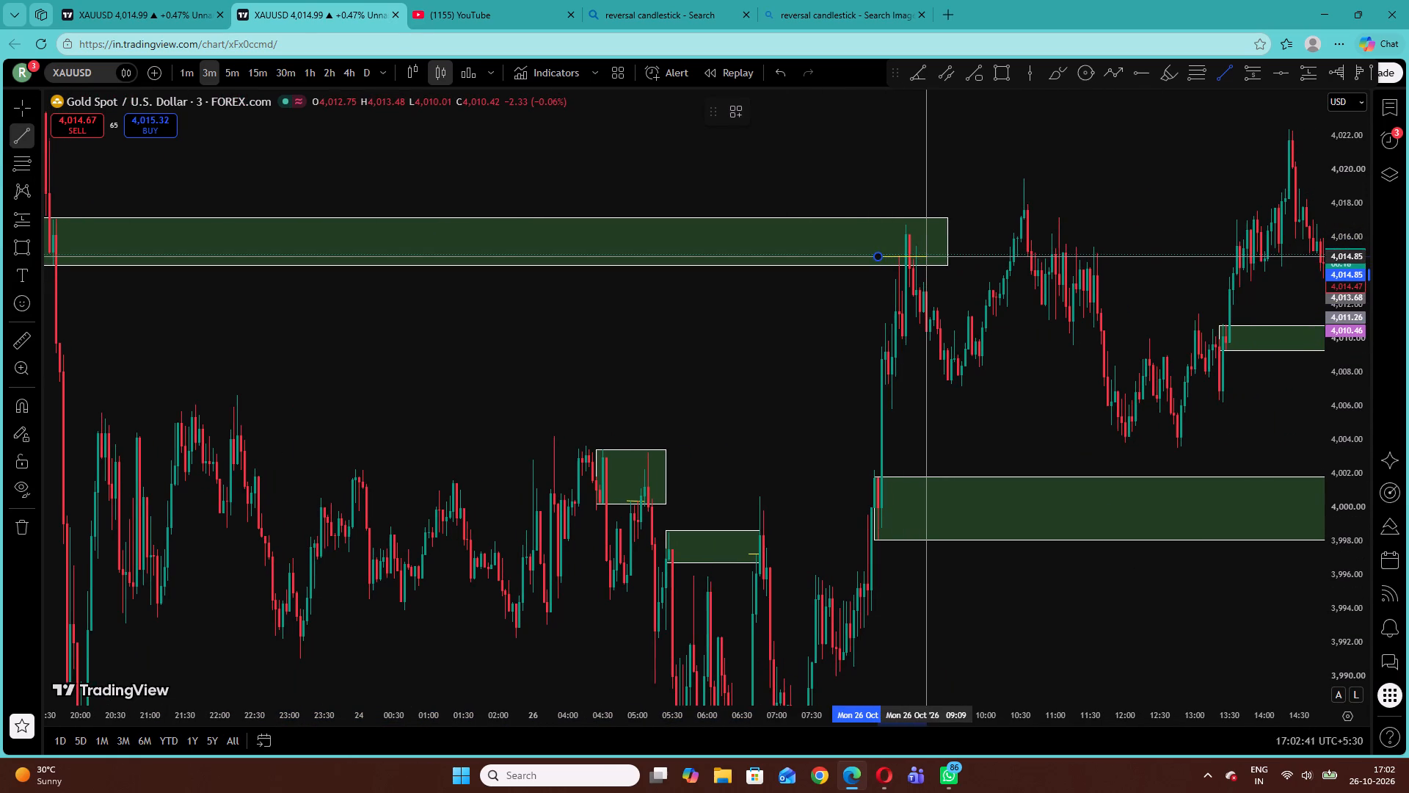
pyautogui.click(928, 256)
pyautogui.click(968, 242)
# Draw a rectangle zone at the 26 October swing high from 10:24 to about 12:12, between about 4,019.37 and 4,017.02.
pyautogui.moveTo(755, 177); pyautogui.dragTo(855, 233)
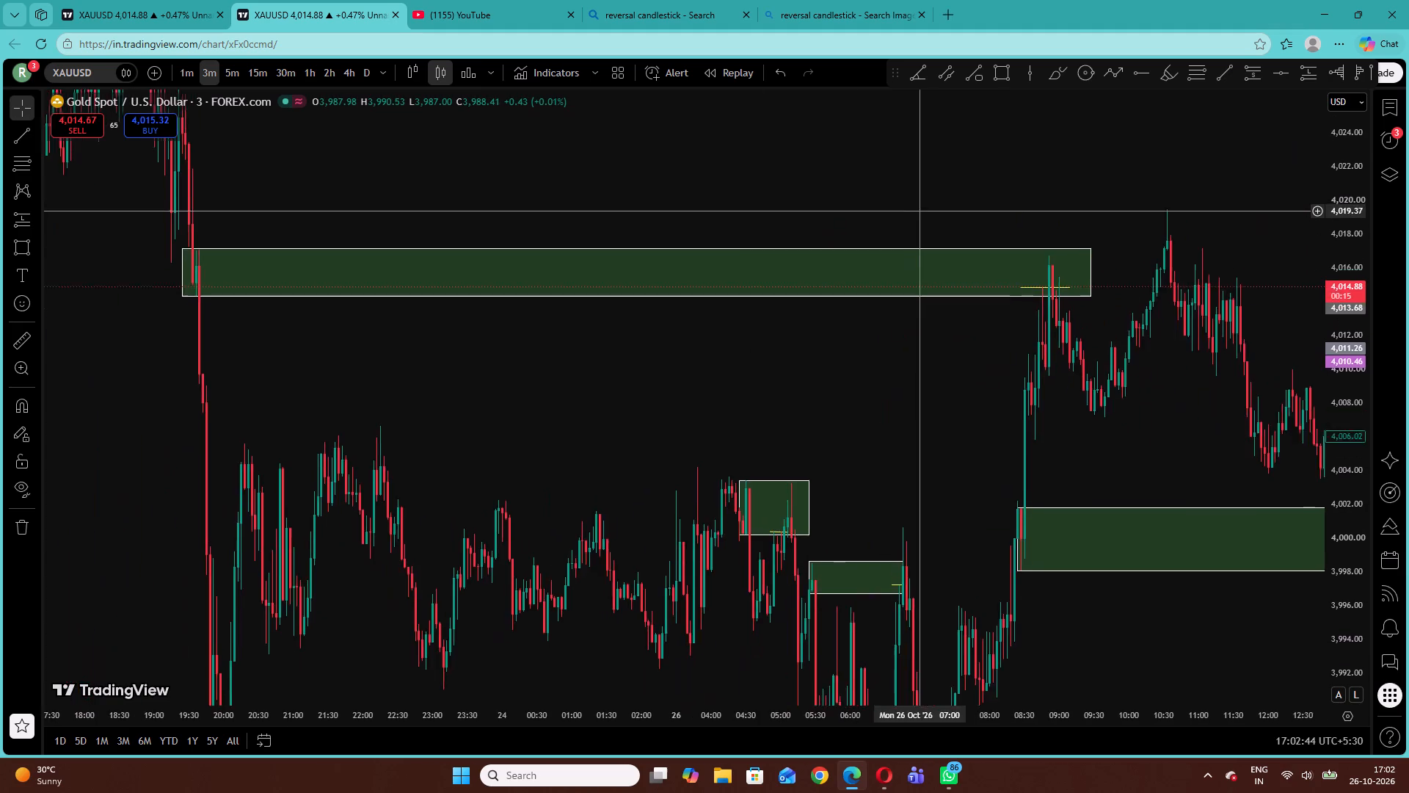
pyautogui.moveTo(855, 233); pyautogui.dragTo(465, 261)
pyautogui.click(782, 231)
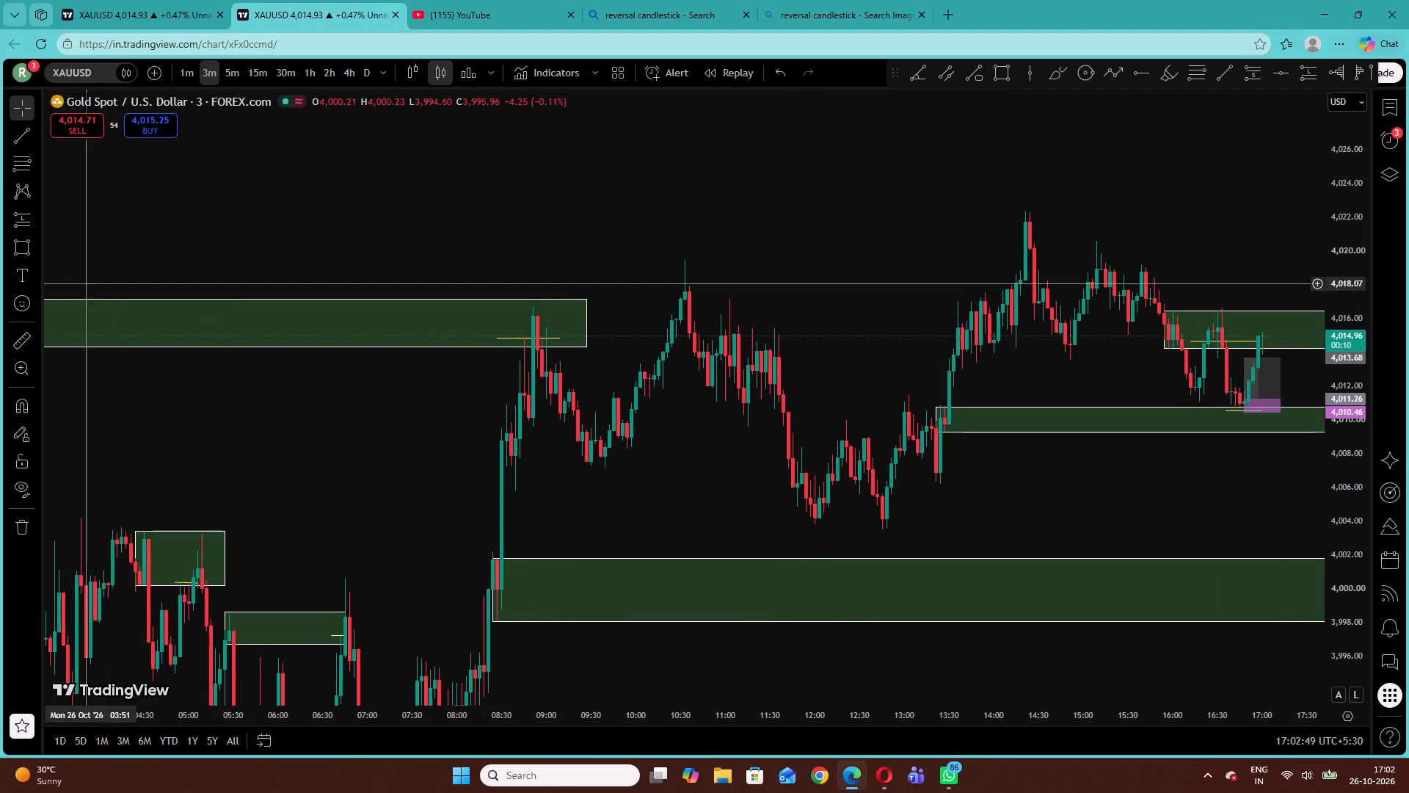
pyautogui.click(23, 250)
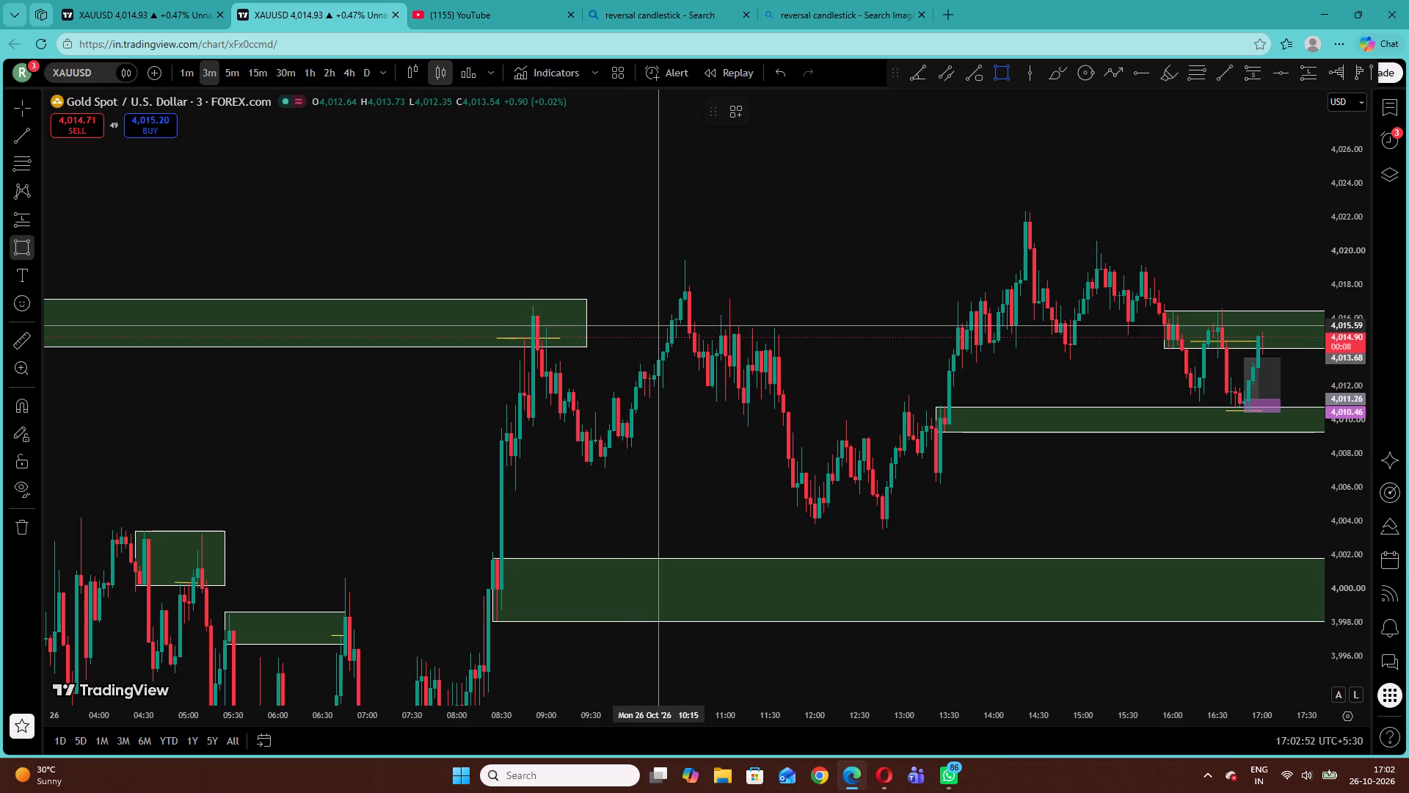
pyautogui.click(674, 261)
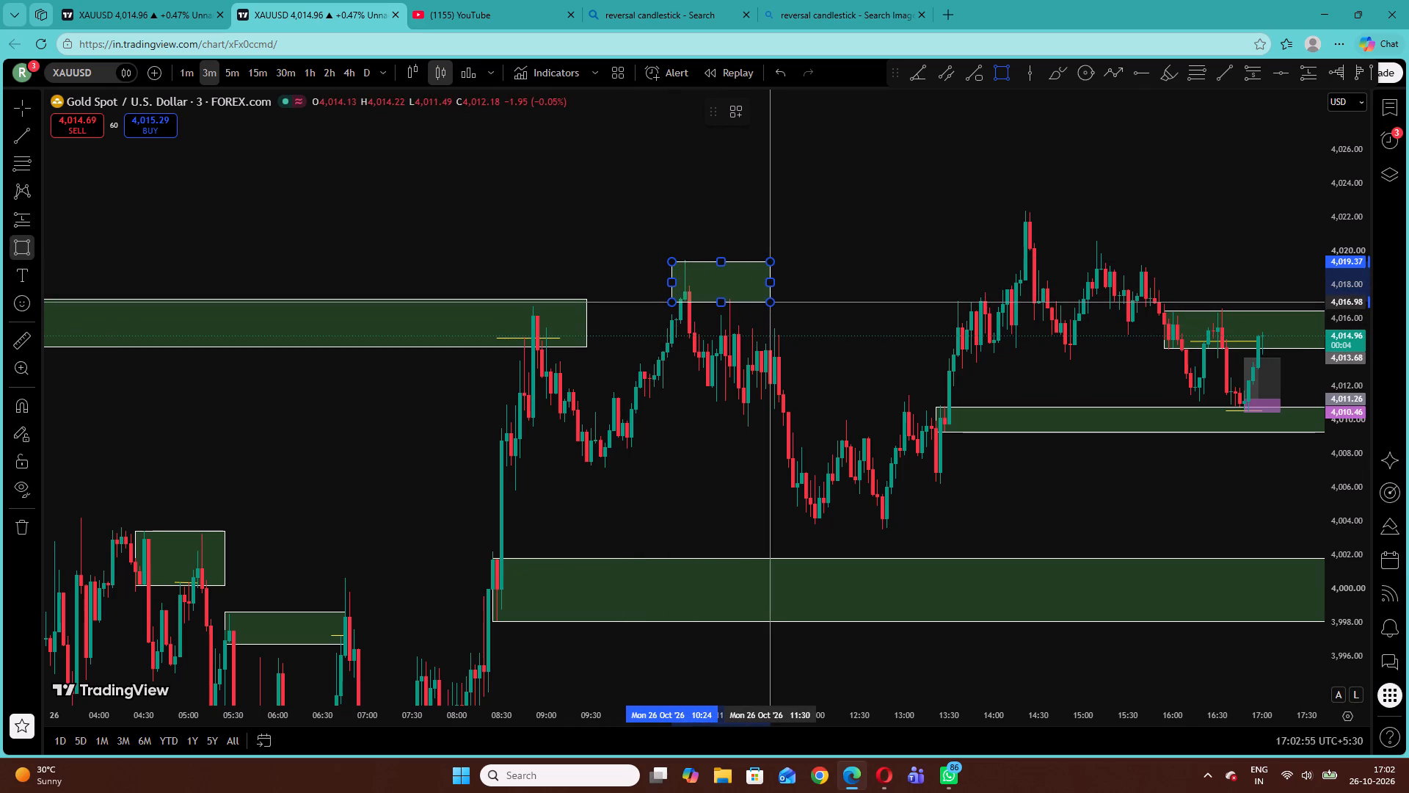
pyautogui.click(773, 301)
pyautogui.click(880, 311)
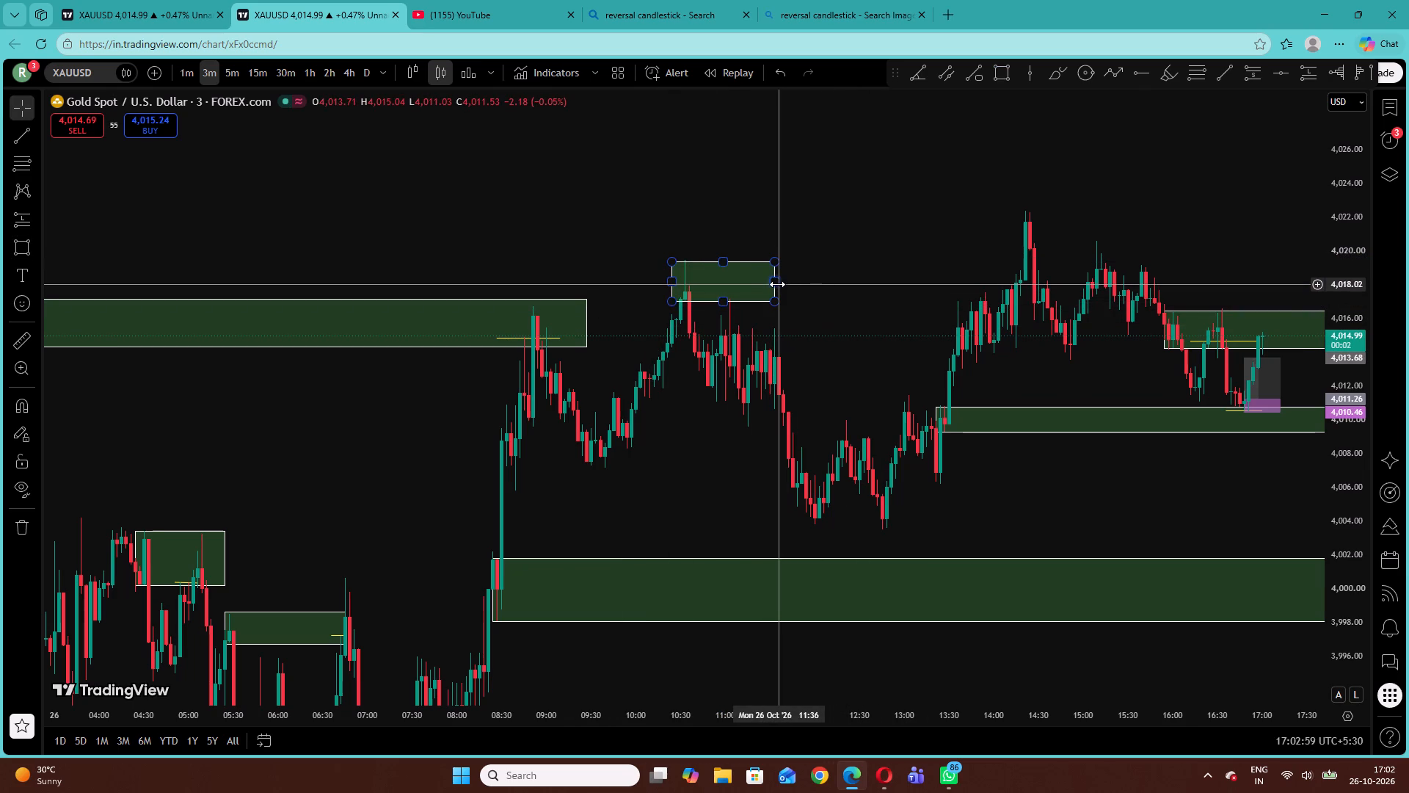
pyautogui.moveTo(777, 284); pyautogui.dragTo(997, 289)
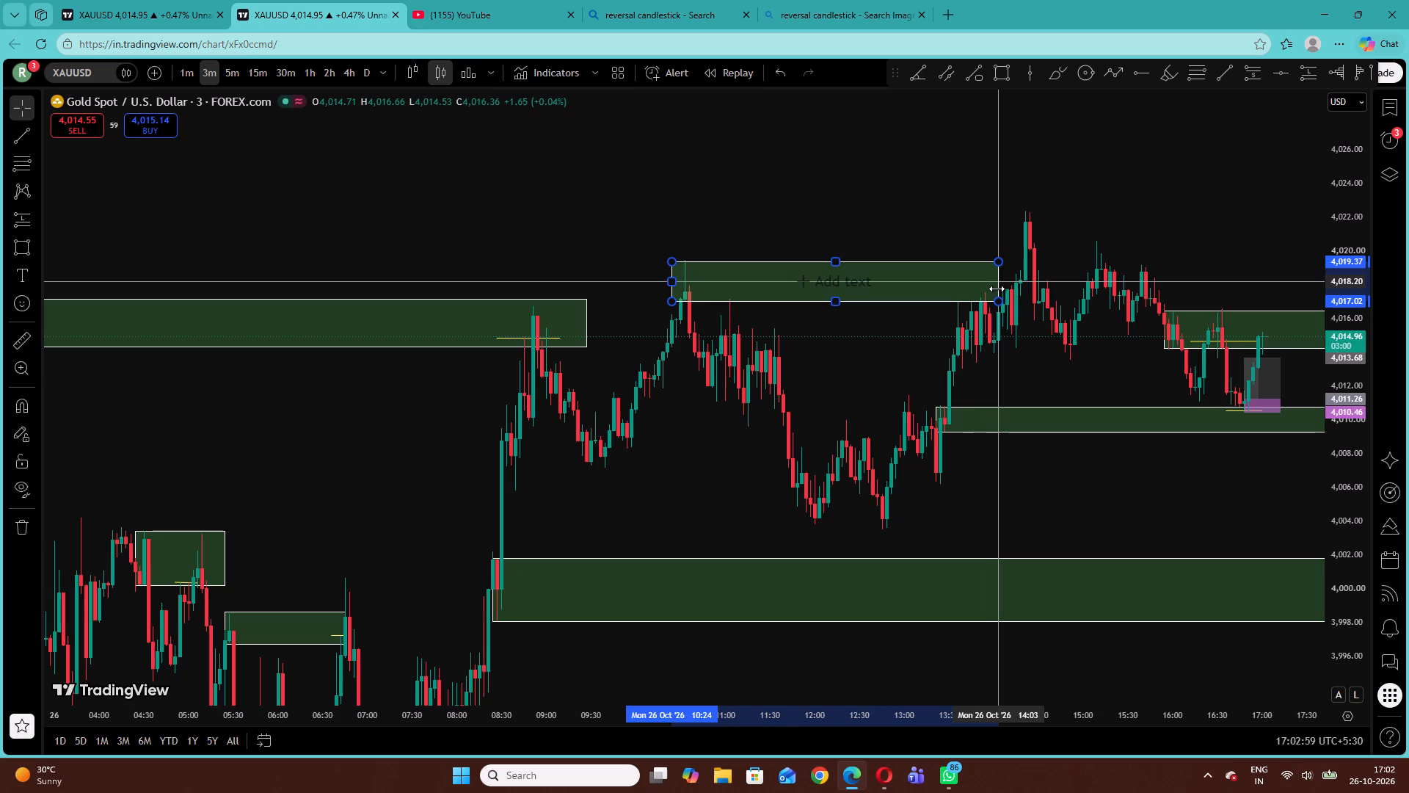
pyautogui.moveTo(997, 289); pyautogui.dragTo(834, 298)
pyautogui.click(793, 227)
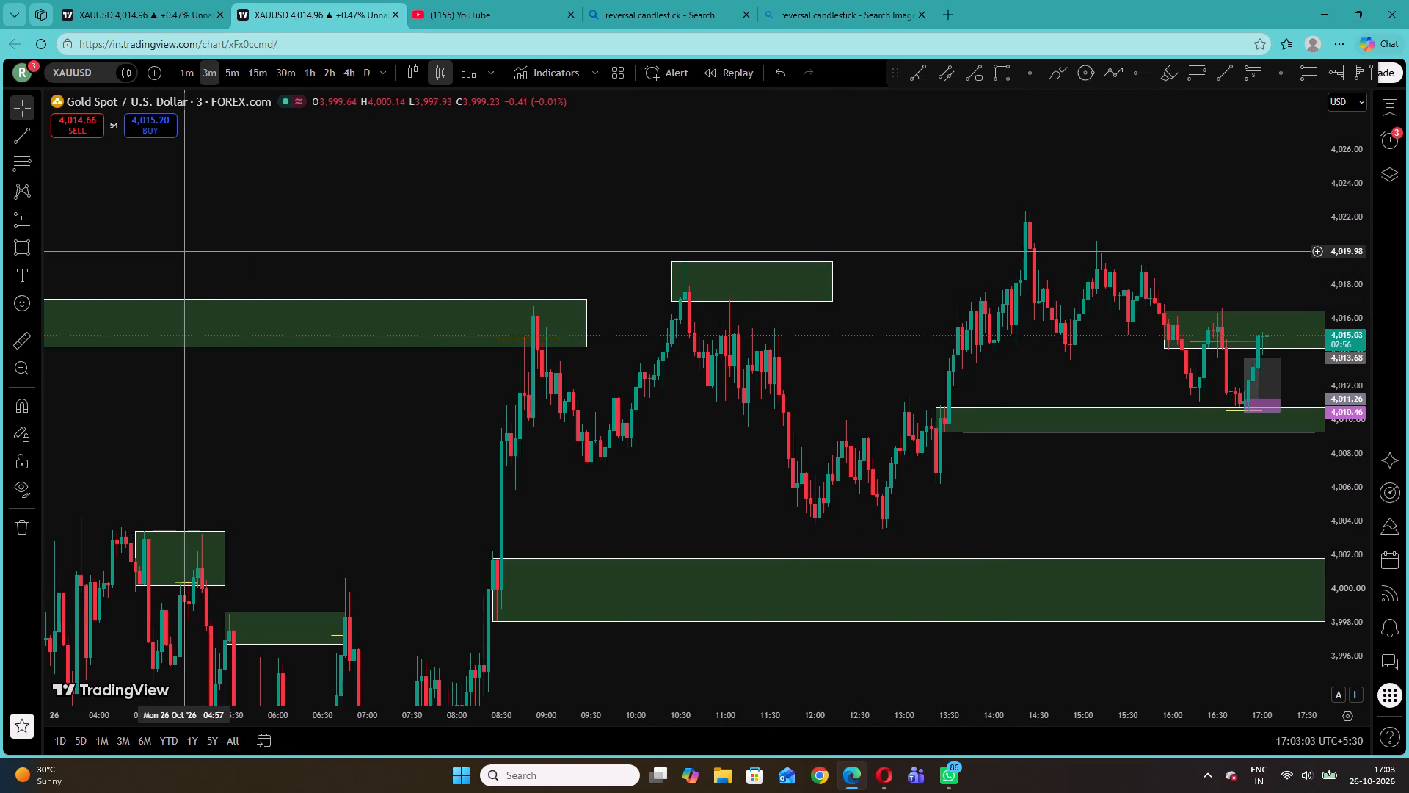
# Draw a short horizontal trend line at about 4,017.1 from about 10:51 to 11:24, along the 10:24 zone's lower edge.
pyautogui.click(10, 137)
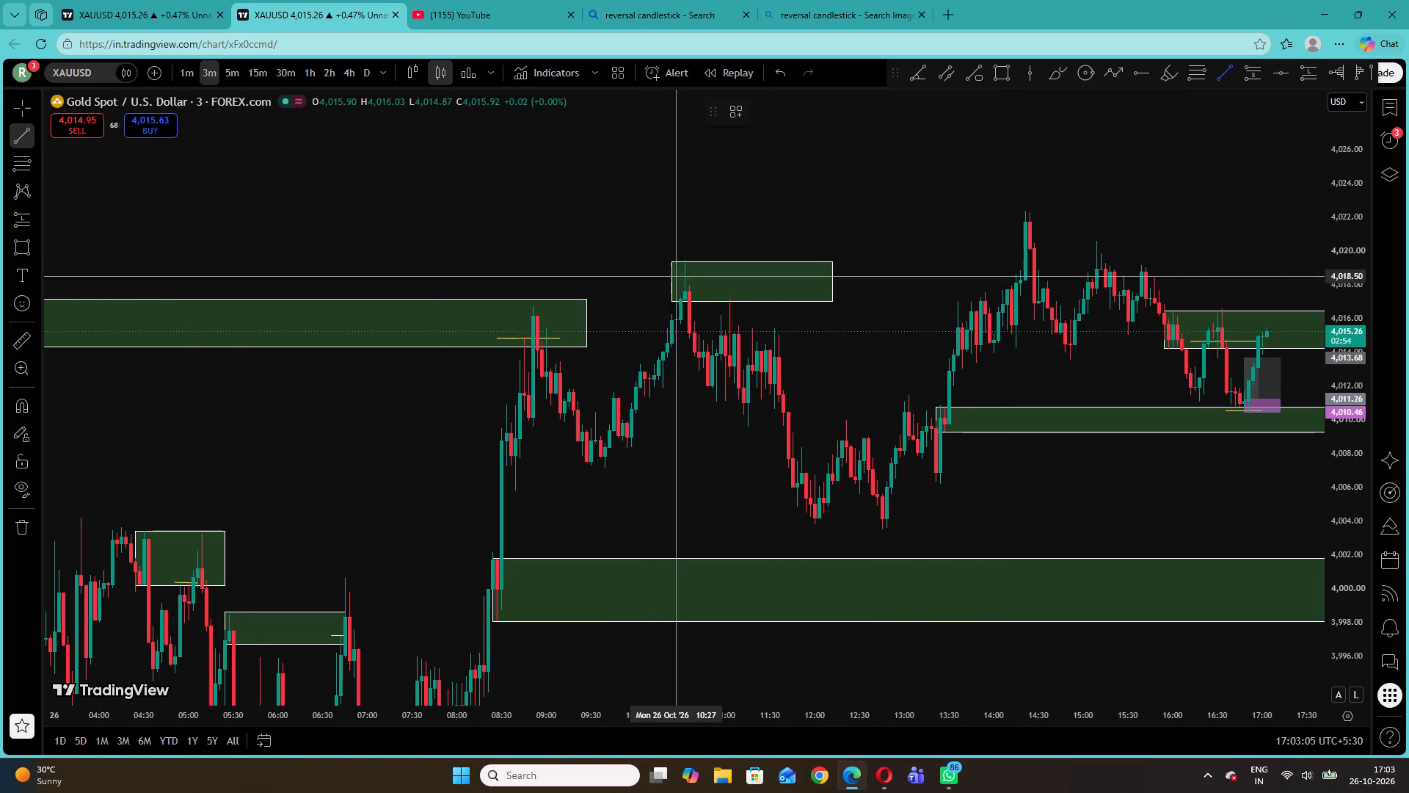
pyautogui.click(711, 300)
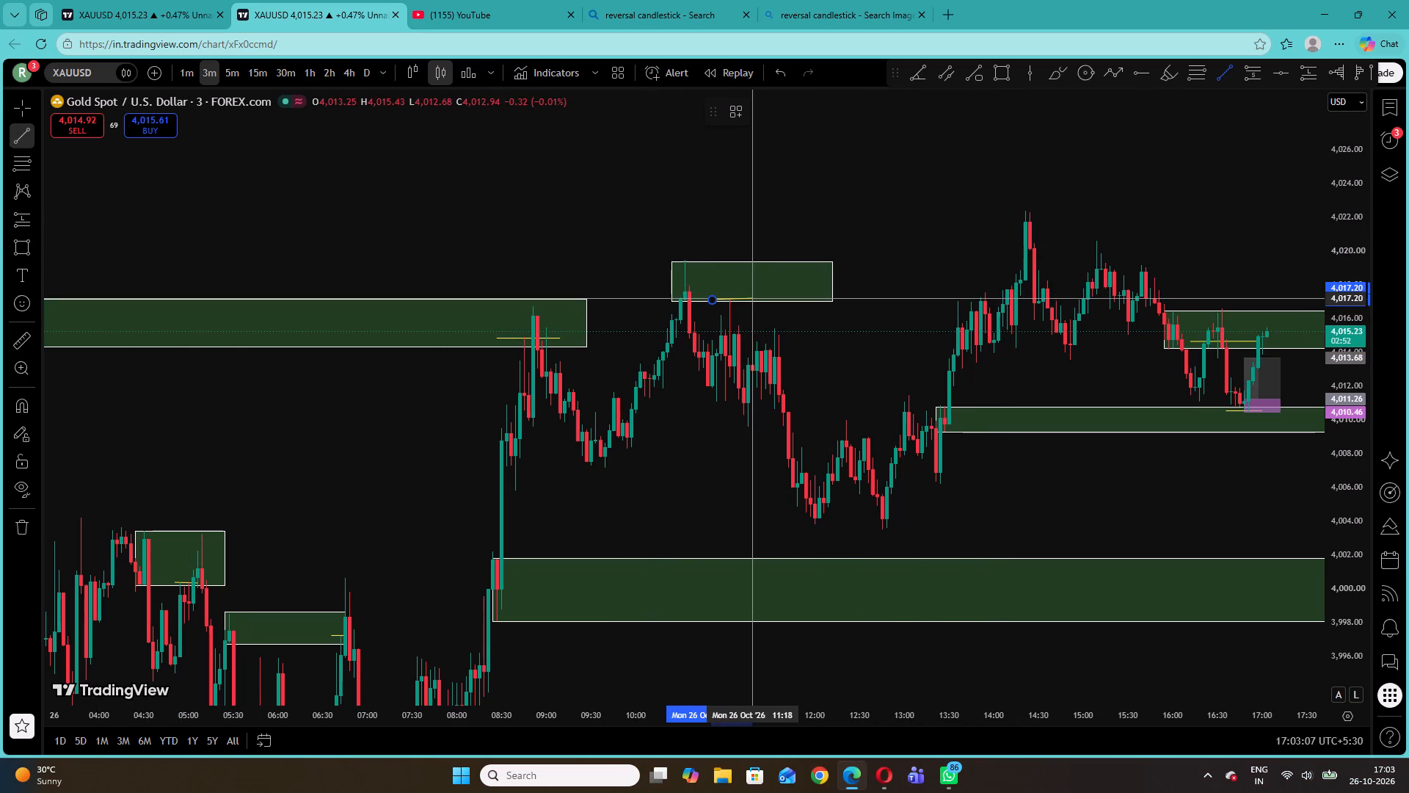
pyautogui.click(759, 300)
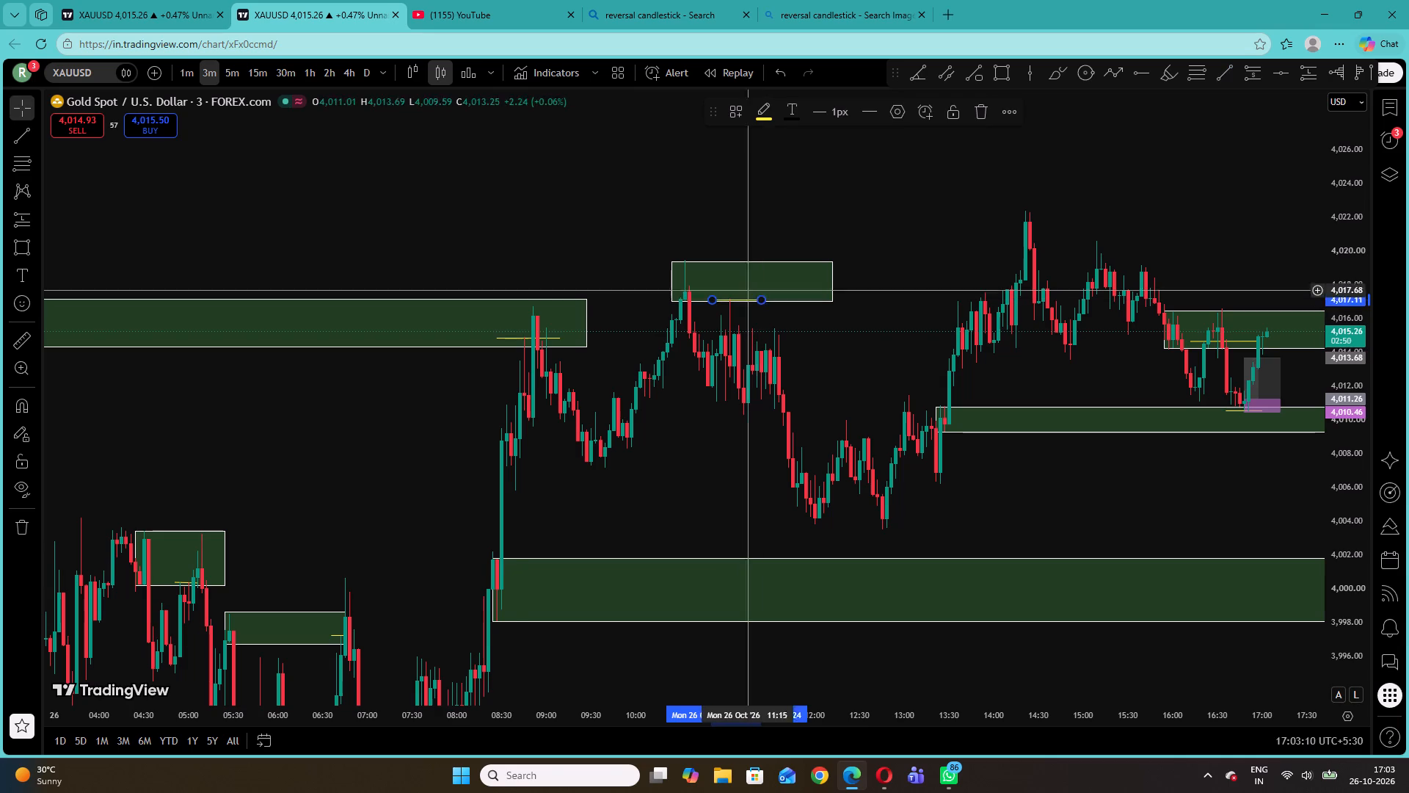
pyautogui.click(513, 211)
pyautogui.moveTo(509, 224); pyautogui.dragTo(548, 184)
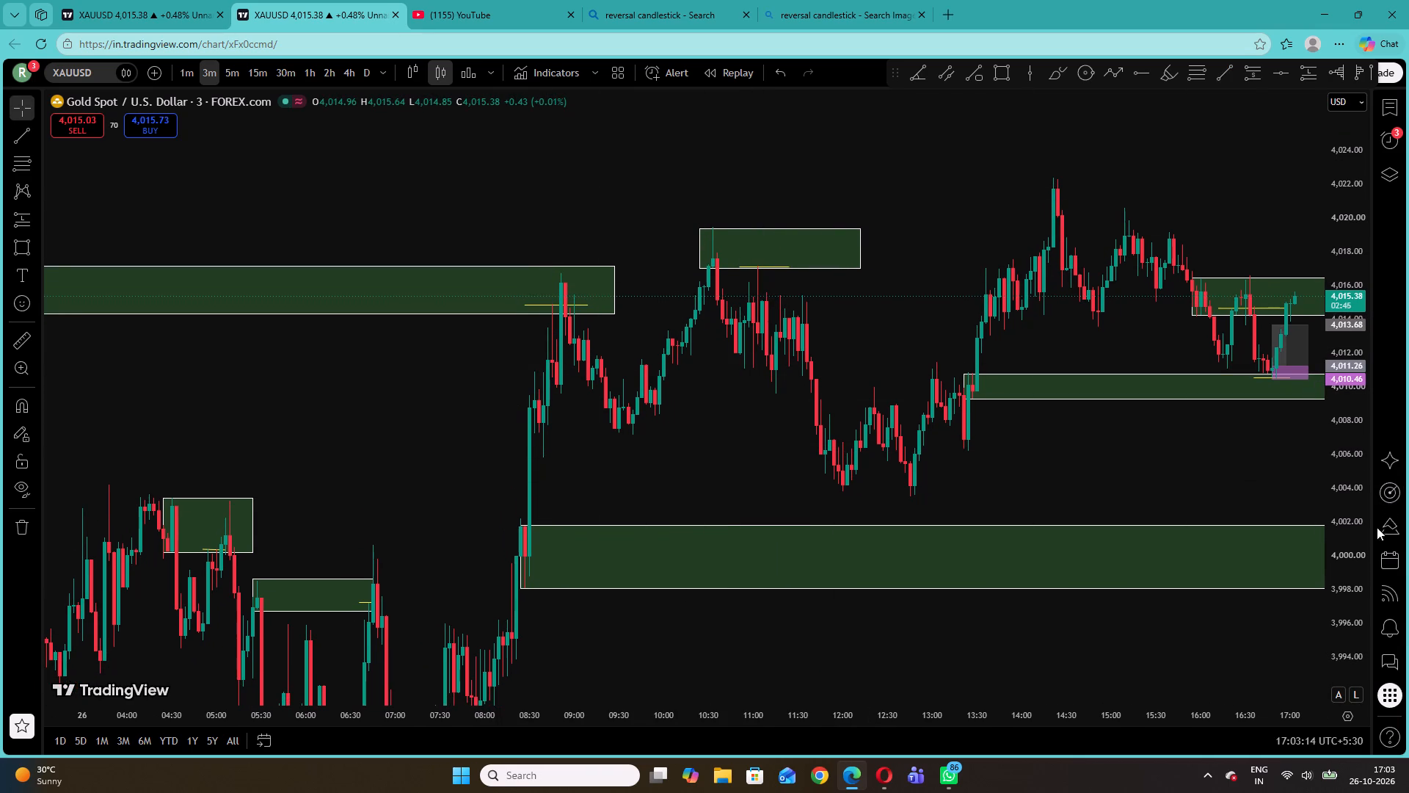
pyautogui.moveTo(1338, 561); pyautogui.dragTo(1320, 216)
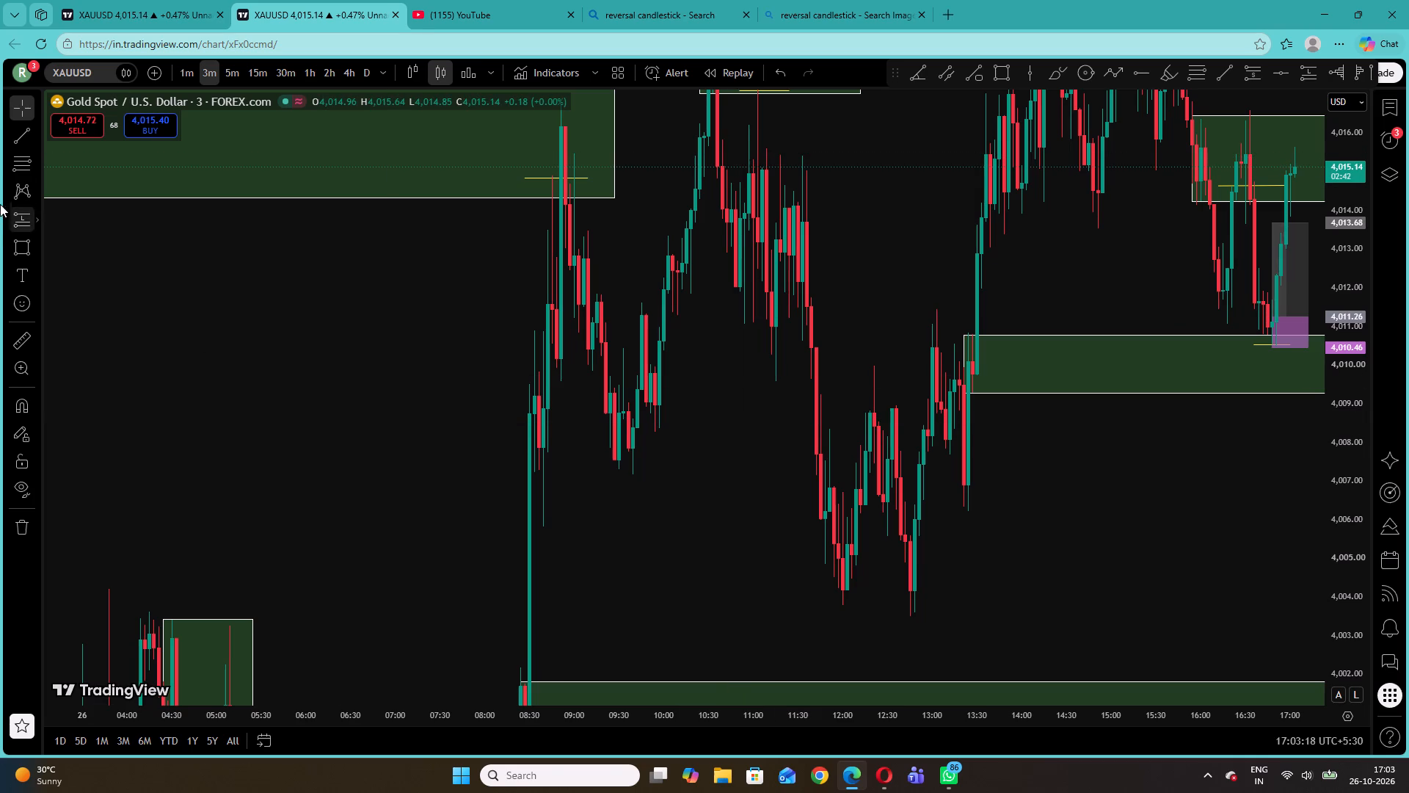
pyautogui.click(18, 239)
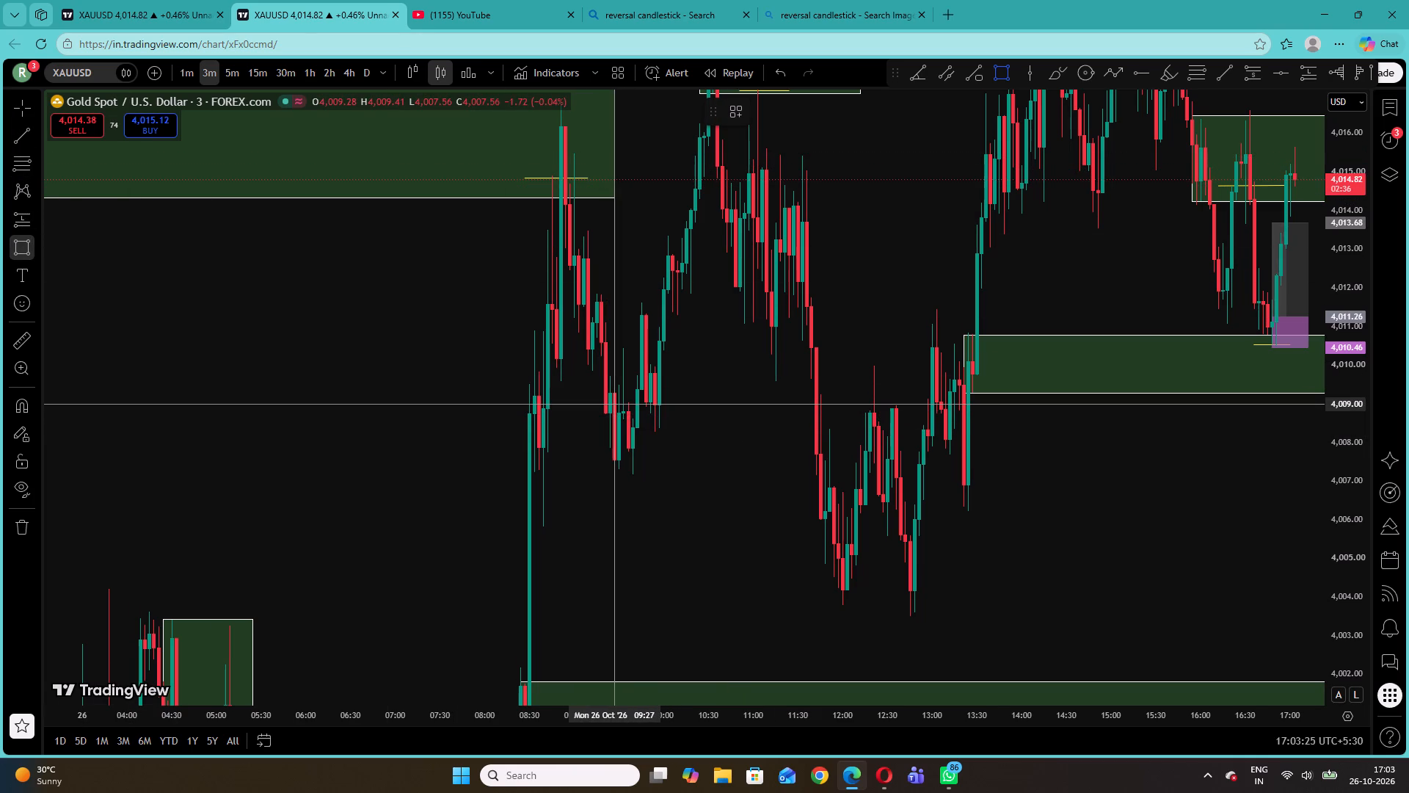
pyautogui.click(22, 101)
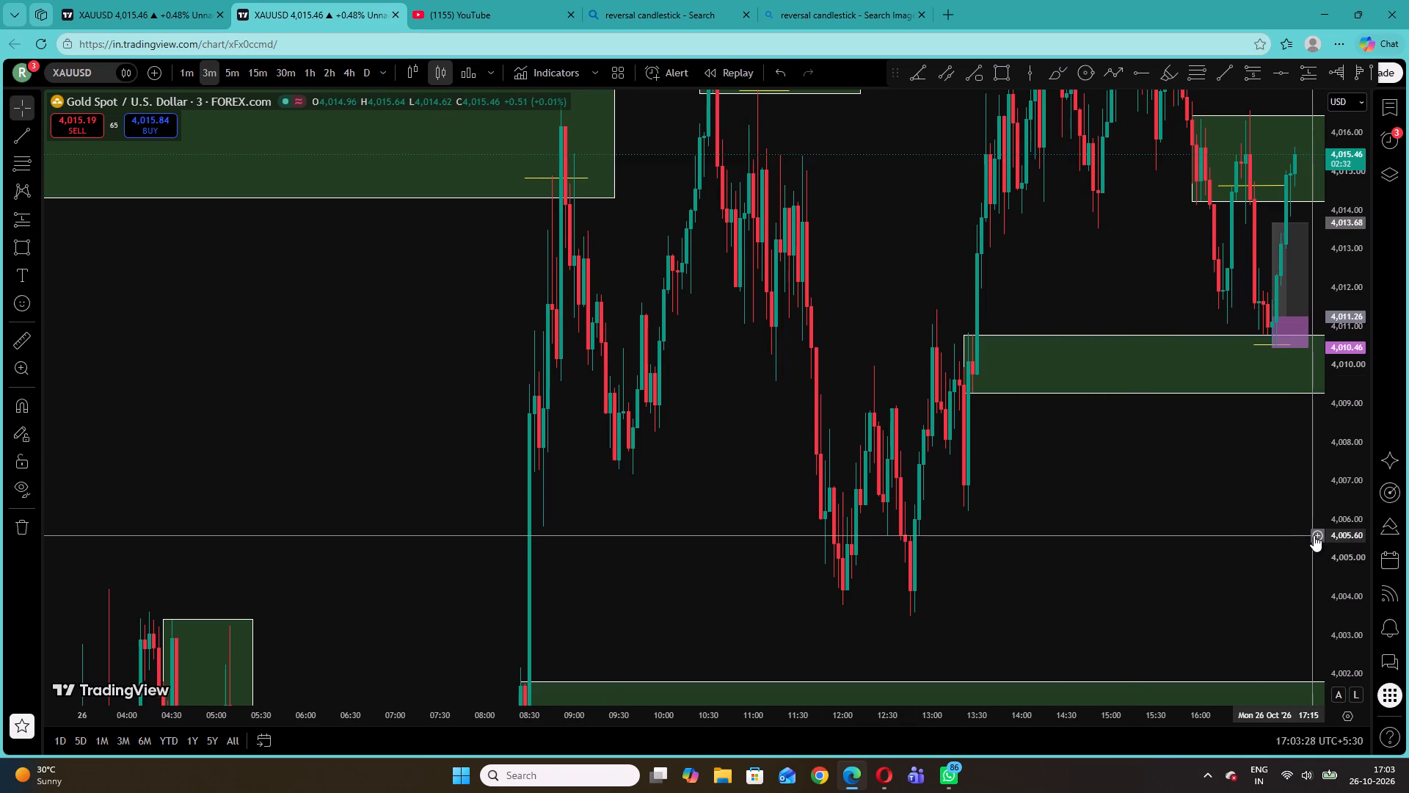
# Shorten the 26 October zone starting at 13:21 so that it ends at about 18:06.
pyautogui.moveTo(1346, 493); pyautogui.dragTo(1323, 669)
pyautogui.moveTo(1220, 499); pyautogui.dragTo(807, 540)
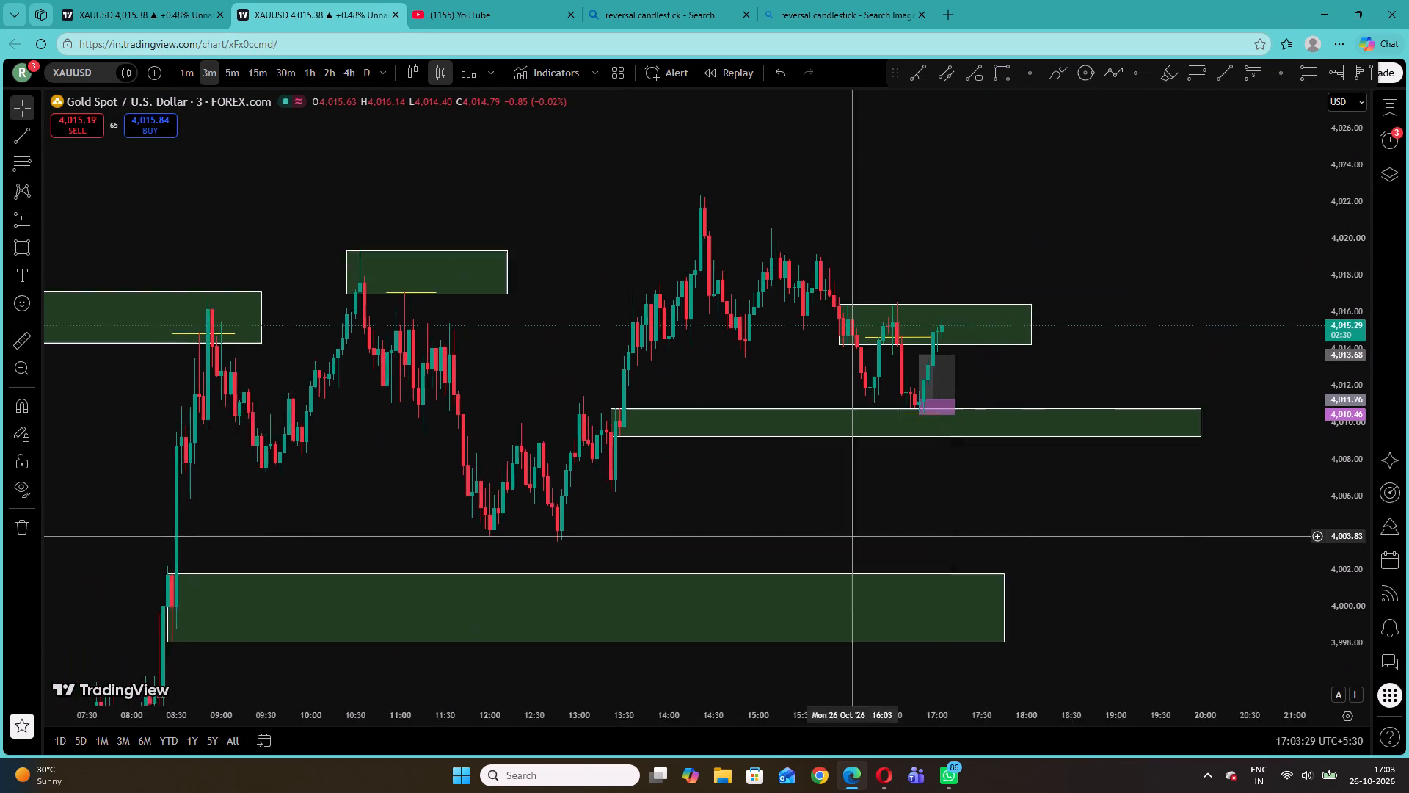
pyautogui.moveTo(807, 540); pyautogui.dragTo(715, 545)
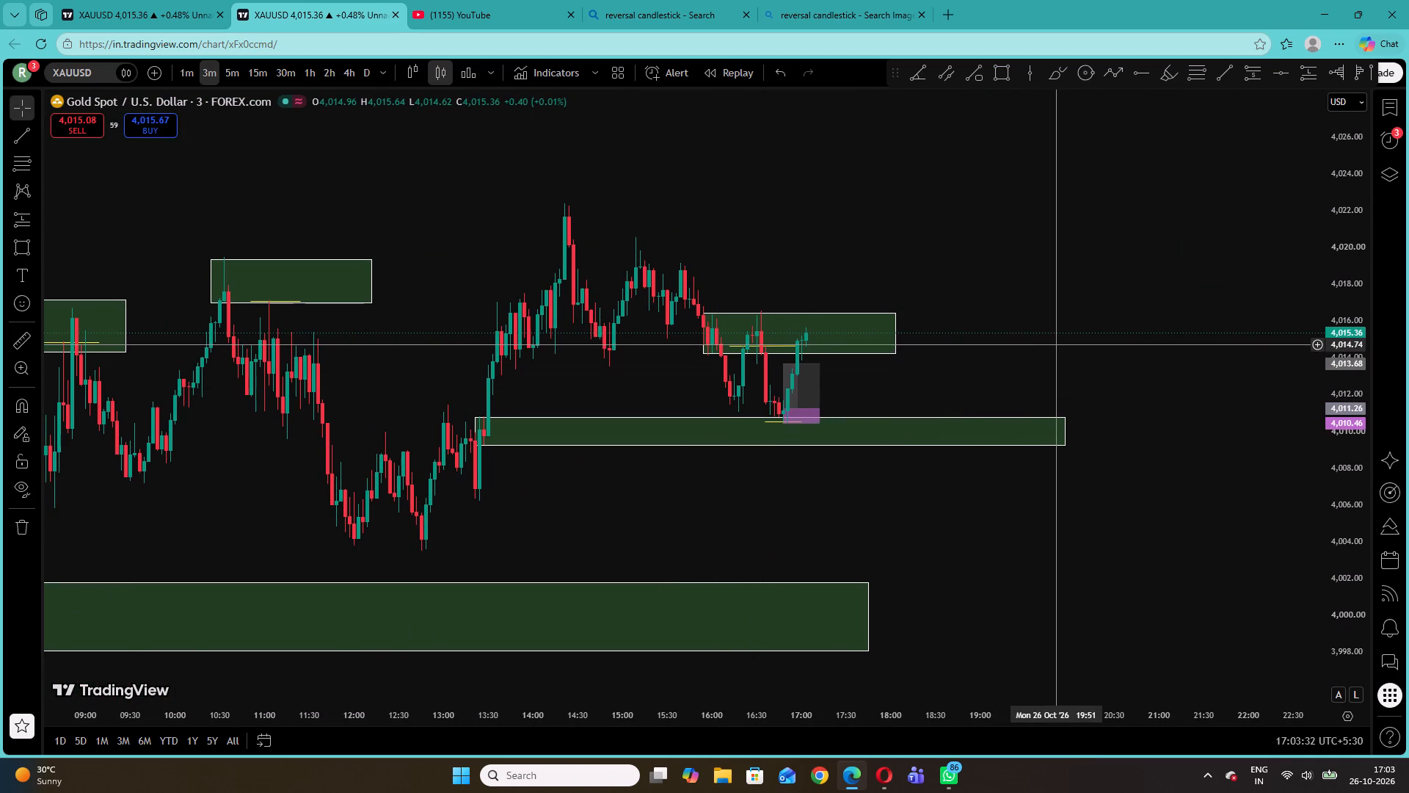
pyautogui.moveTo(1067, 432); pyautogui.dragTo(890, 441)
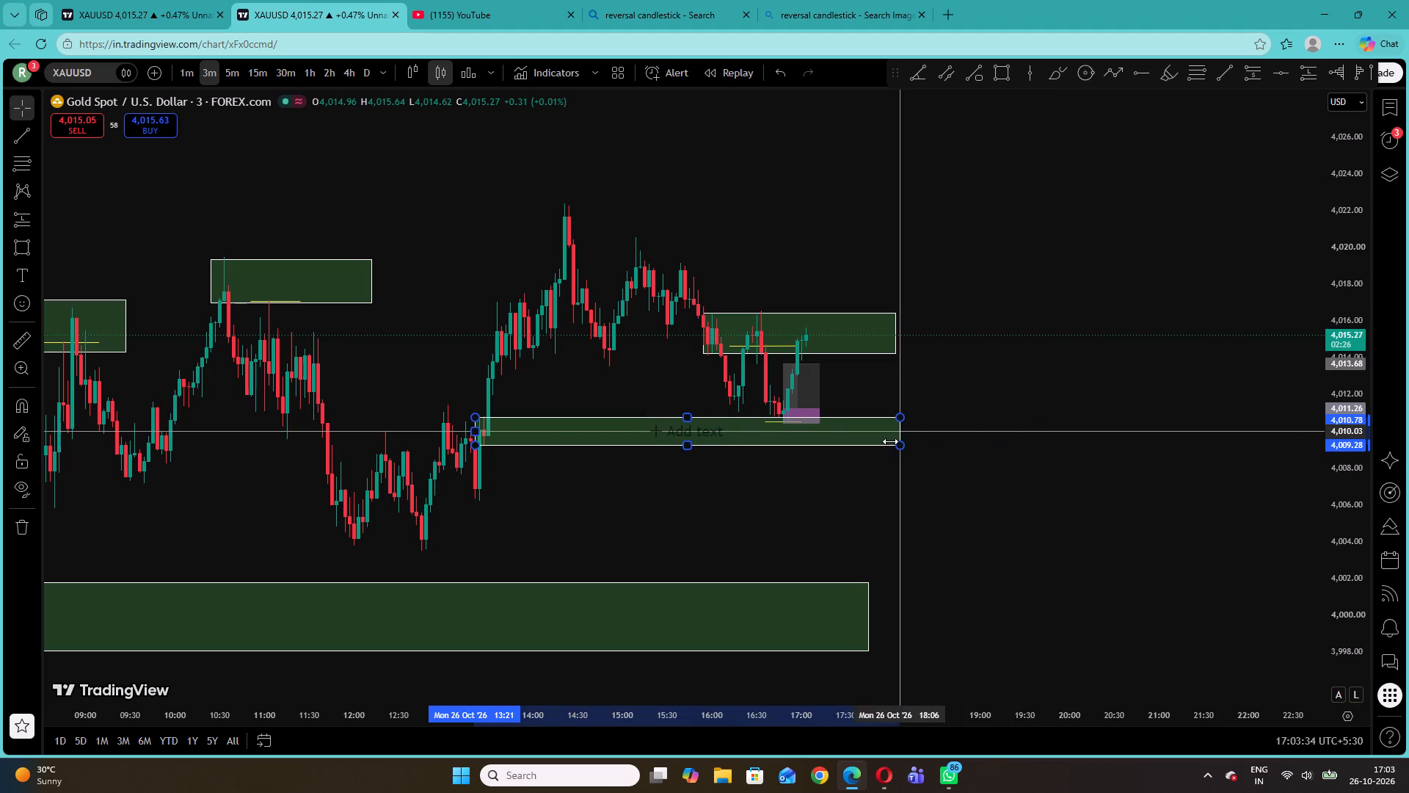
# Shorten the 26 October zone starting at 13:21 further so that it ends at about 17:24.
pyautogui.moveTo(890, 441); pyautogui.dragTo(836, 441)
pyautogui.click(967, 431)
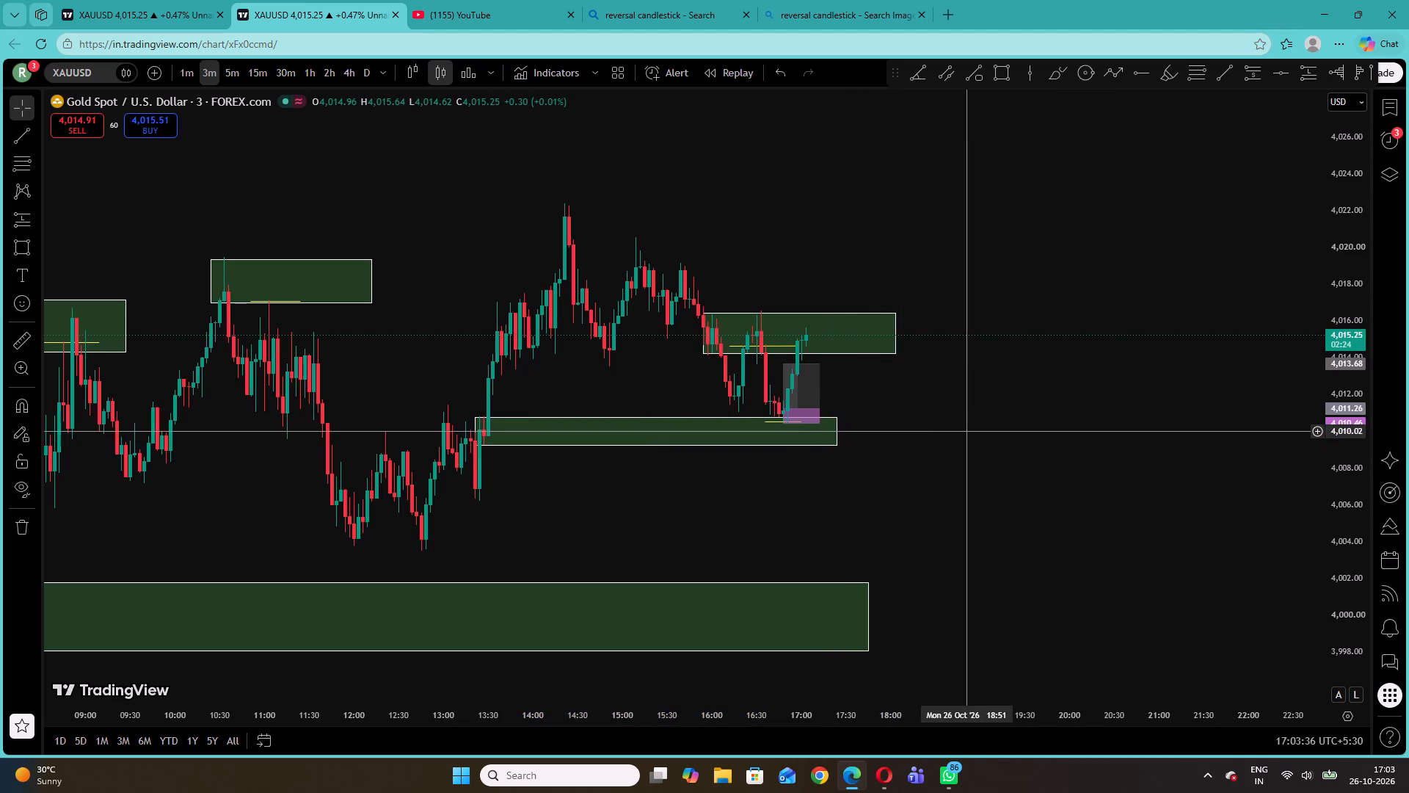
# Shorten the 26 October zone starting at 15:54 so that it ends at about 16:45.
pyautogui.moveTo(897, 329); pyautogui.dragTo(834, 339)
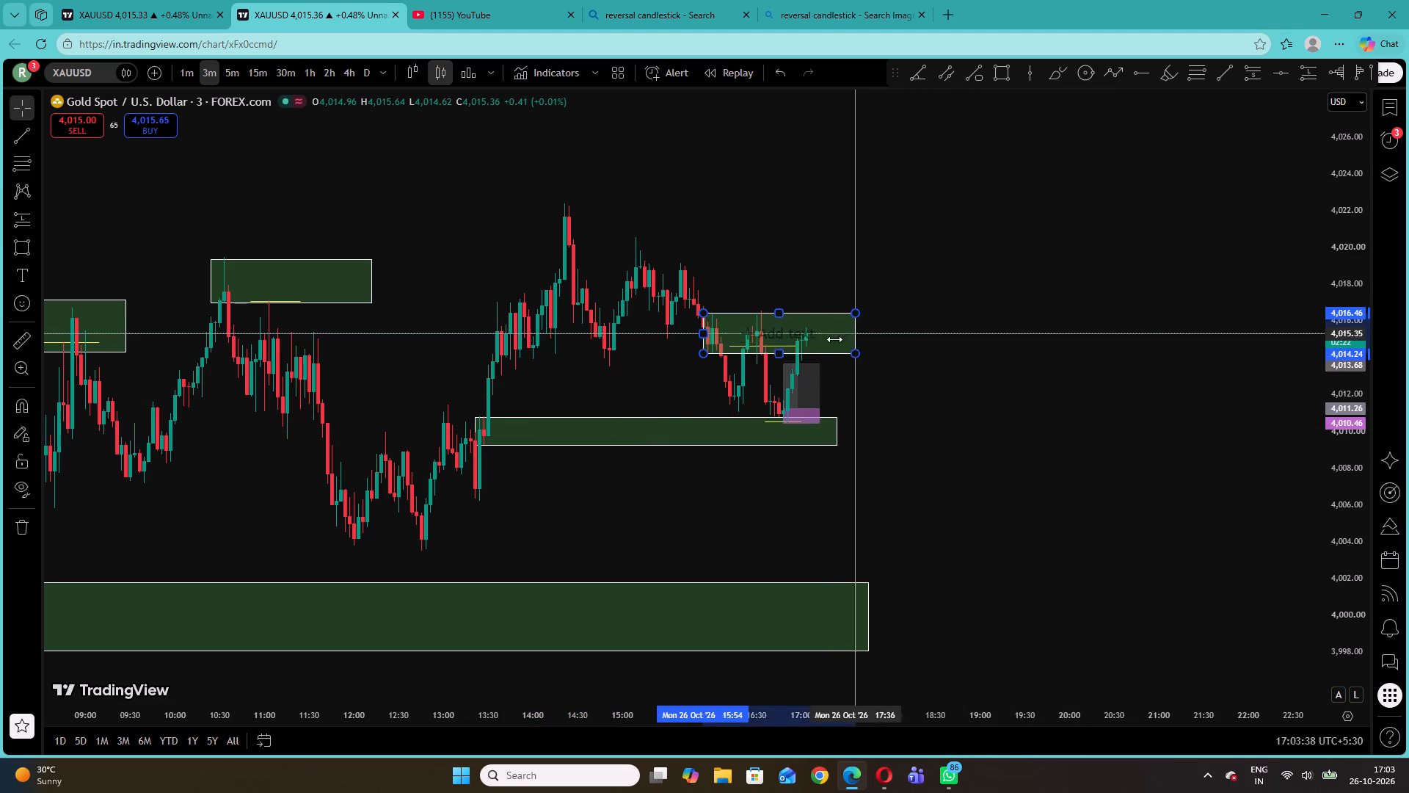
pyautogui.moveTo(834, 339); pyautogui.dragTo(777, 349)
pyautogui.click(804, 300)
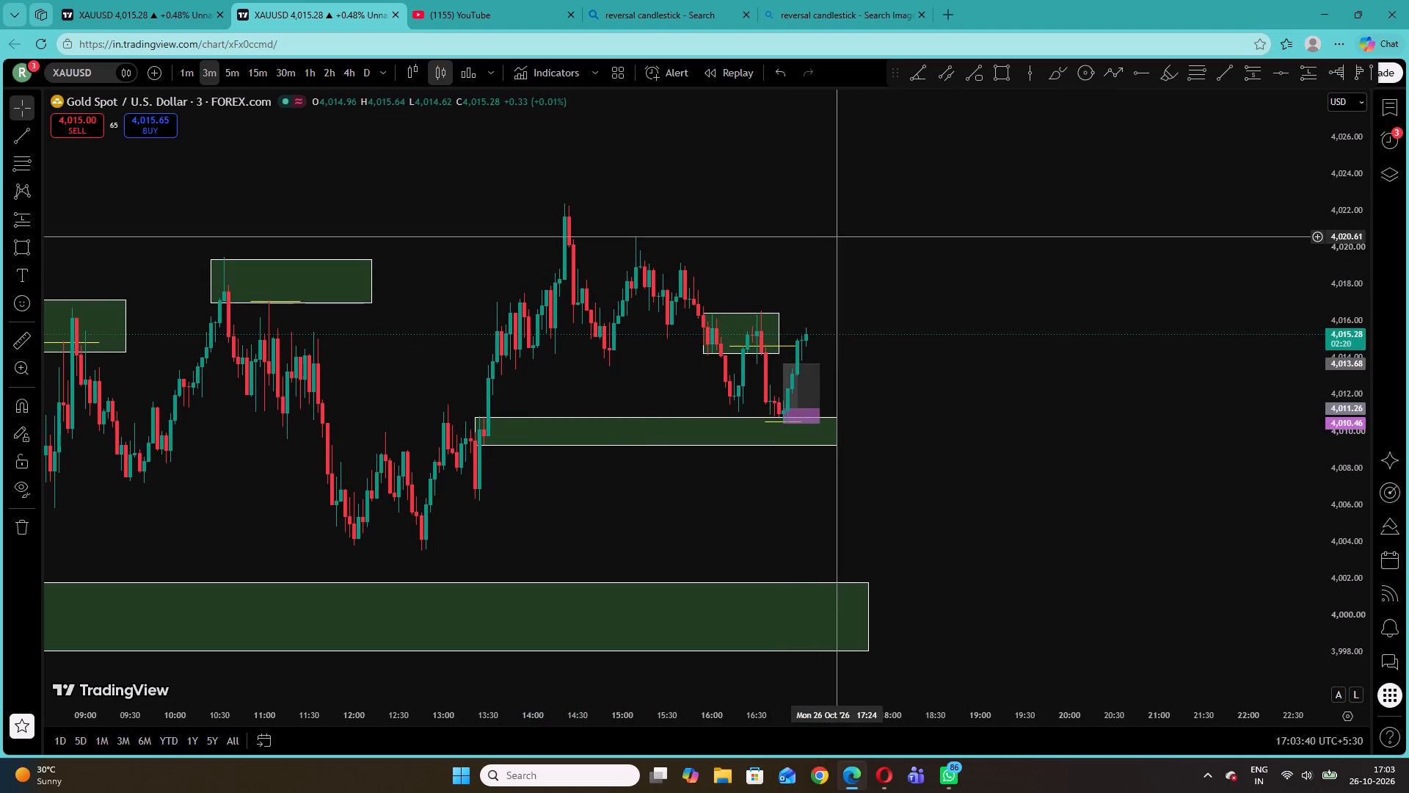
# Switch the XAUUSD chart to the 1-minute timeframe and reset the chart view.
pyautogui.moveTo(821, 245); pyautogui.dragTo(831, 242)
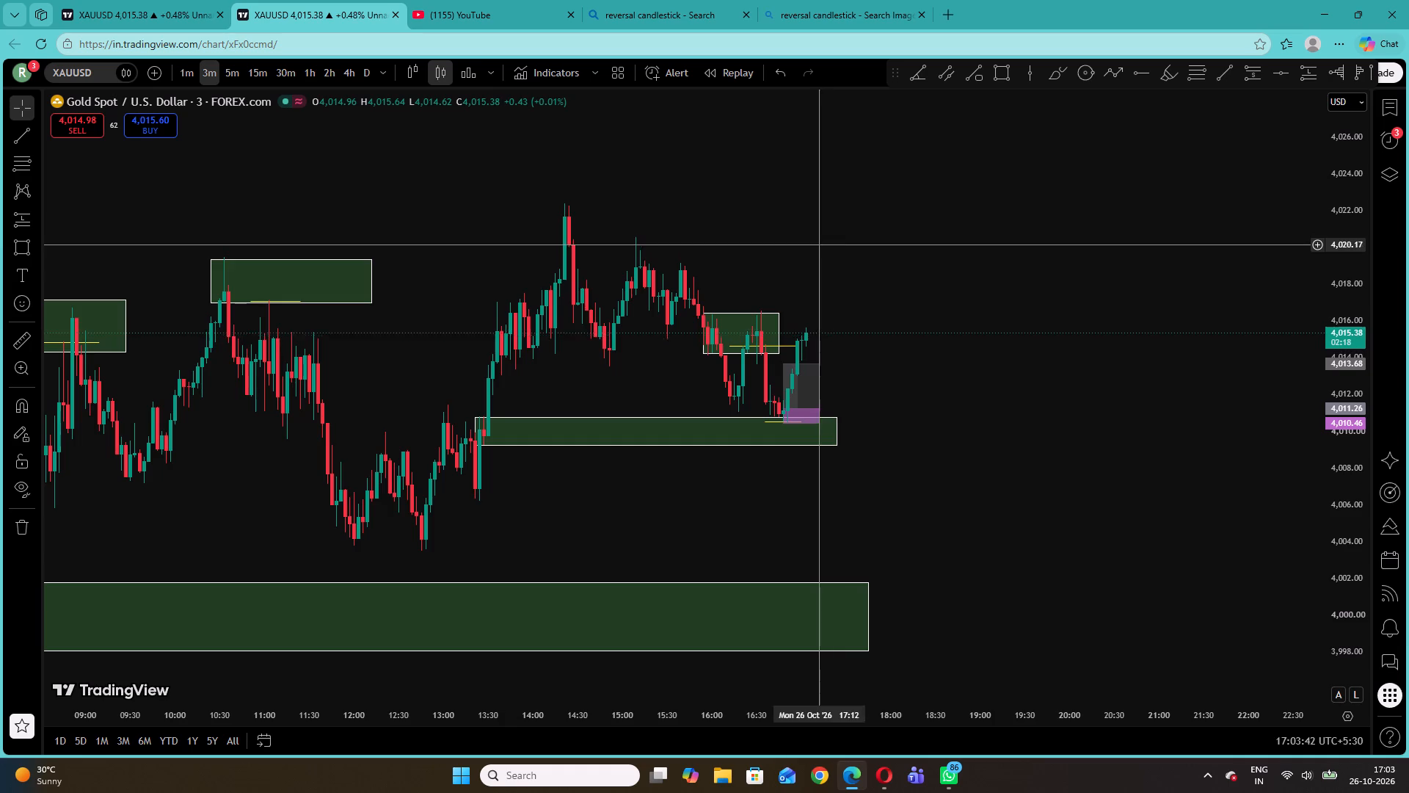
pyautogui.moveTo(831, 242); pyautogui.dragTo(1099, 202)
pyautogui.moveTo(437, 459); pyautogui.dragTo(804, 258)
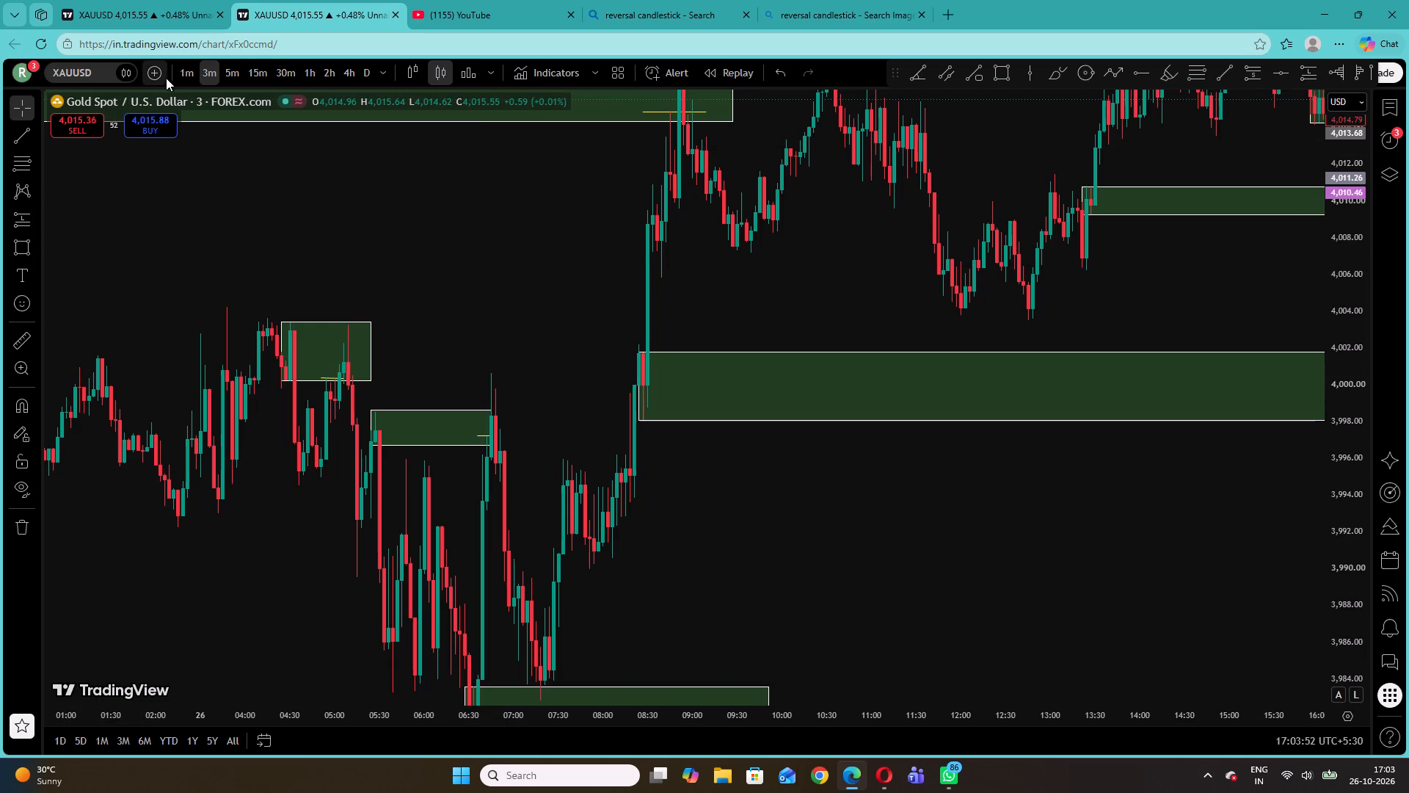
pyautogui.click(185, 70)
pyautogui.rightClick(674, 300)
pyautogui.click(704, 313)
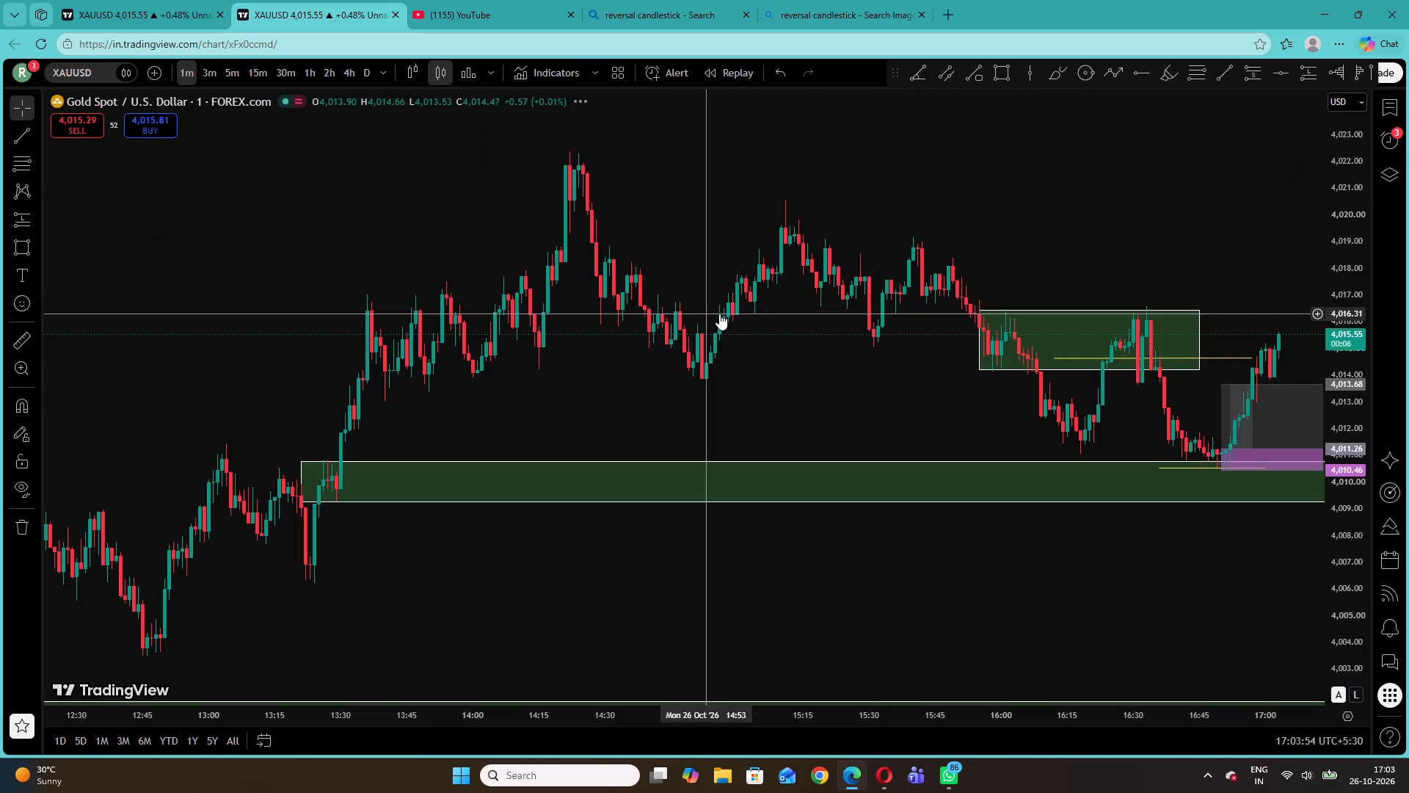
# Examine the 1-minute price action around the marked zones and trend lines back through 26 October to the early-morning zones.
pyautogui.moveTo(1335, 451); pyautogui.dragTo(1290, 200)
pyautogui.moveTo(1267, 250); pyautogui.dragTo(979, 301)
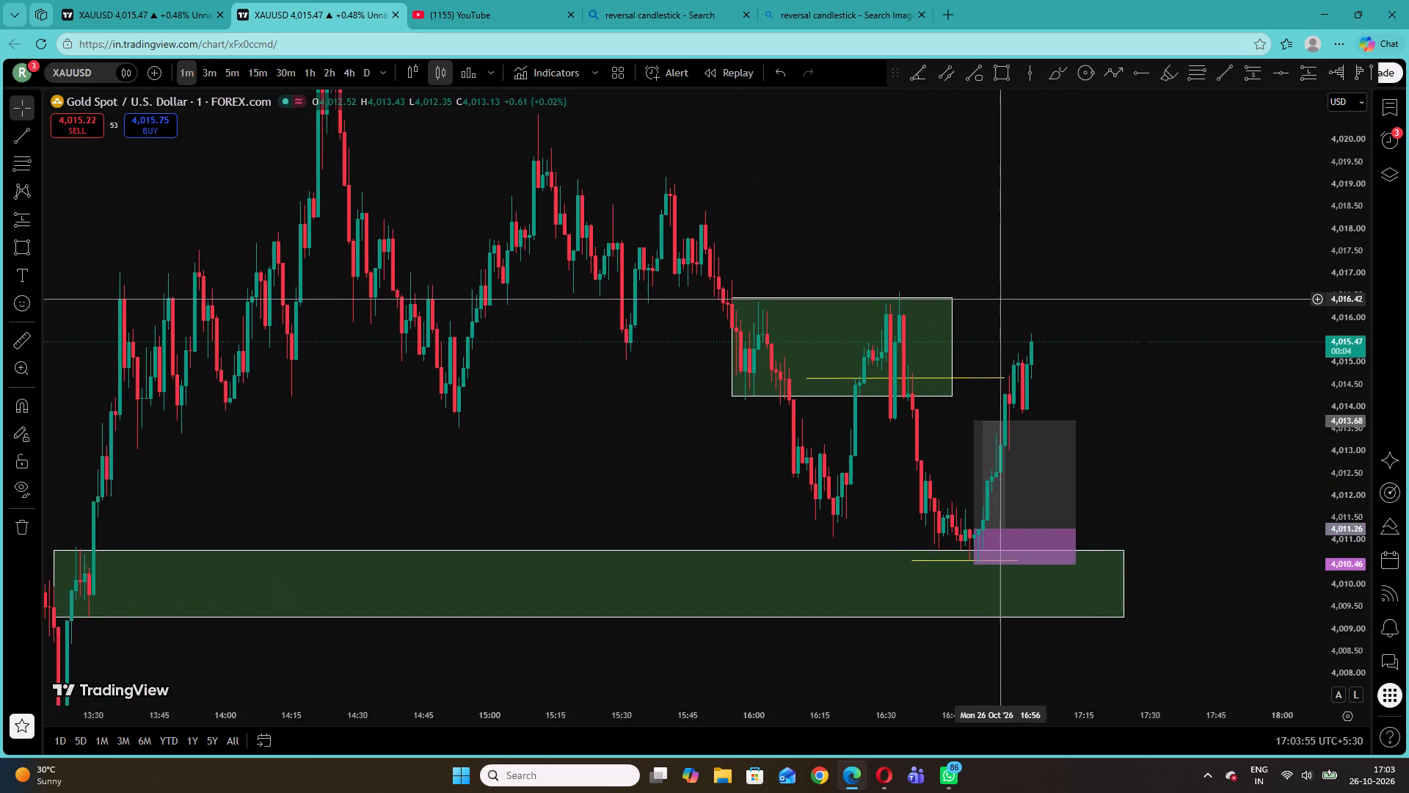
pyautogui.moveTo(979, 301); pyautogui.dragTo(977, 302)
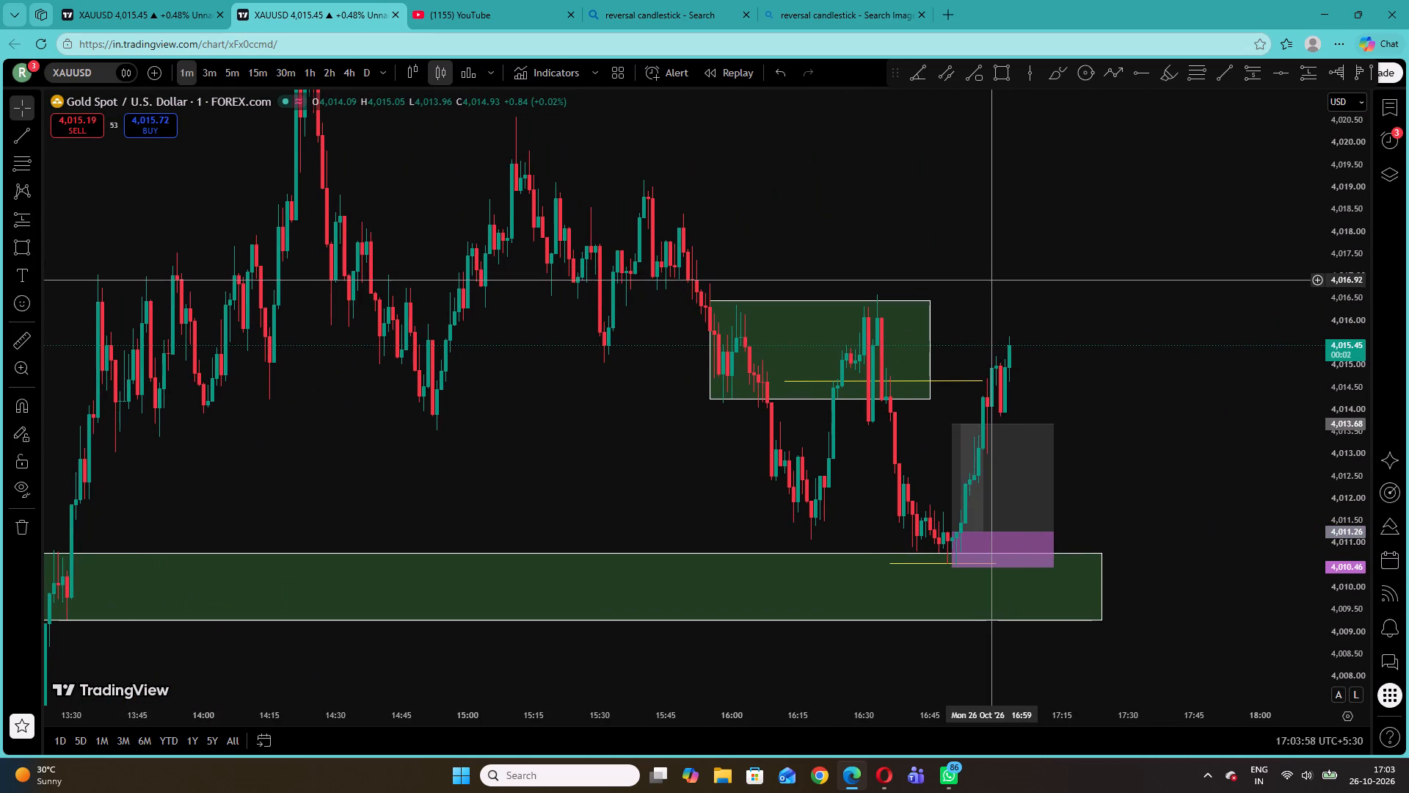
pyautogui.moveTo(573, 361); pyautogui.dragTo(1257, 247)
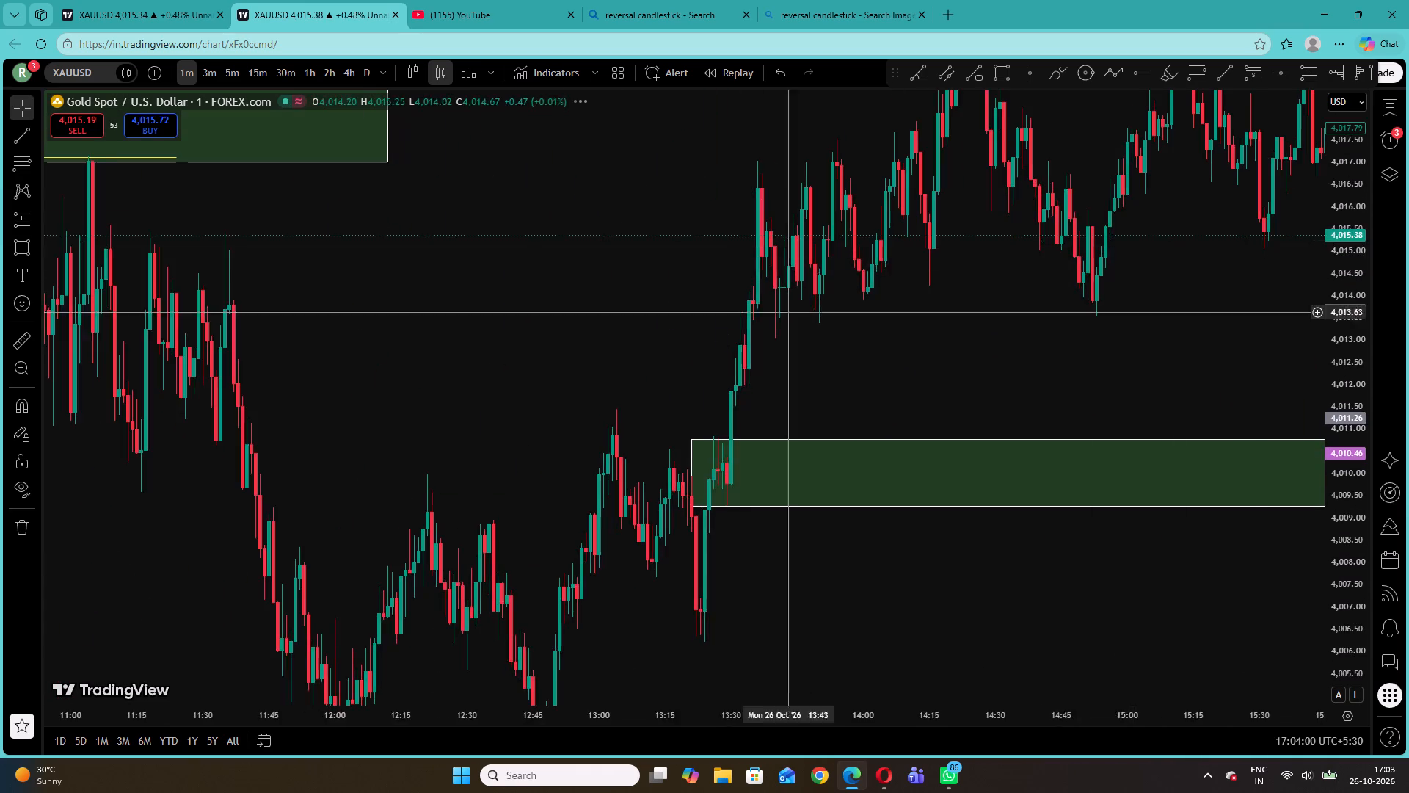
pyautogui.moveTo(653, 325); pyautogui.dragTo(982, 452)
pyautogui.moveTo(616, 373); pyautogui.dragTo(1042, 428)
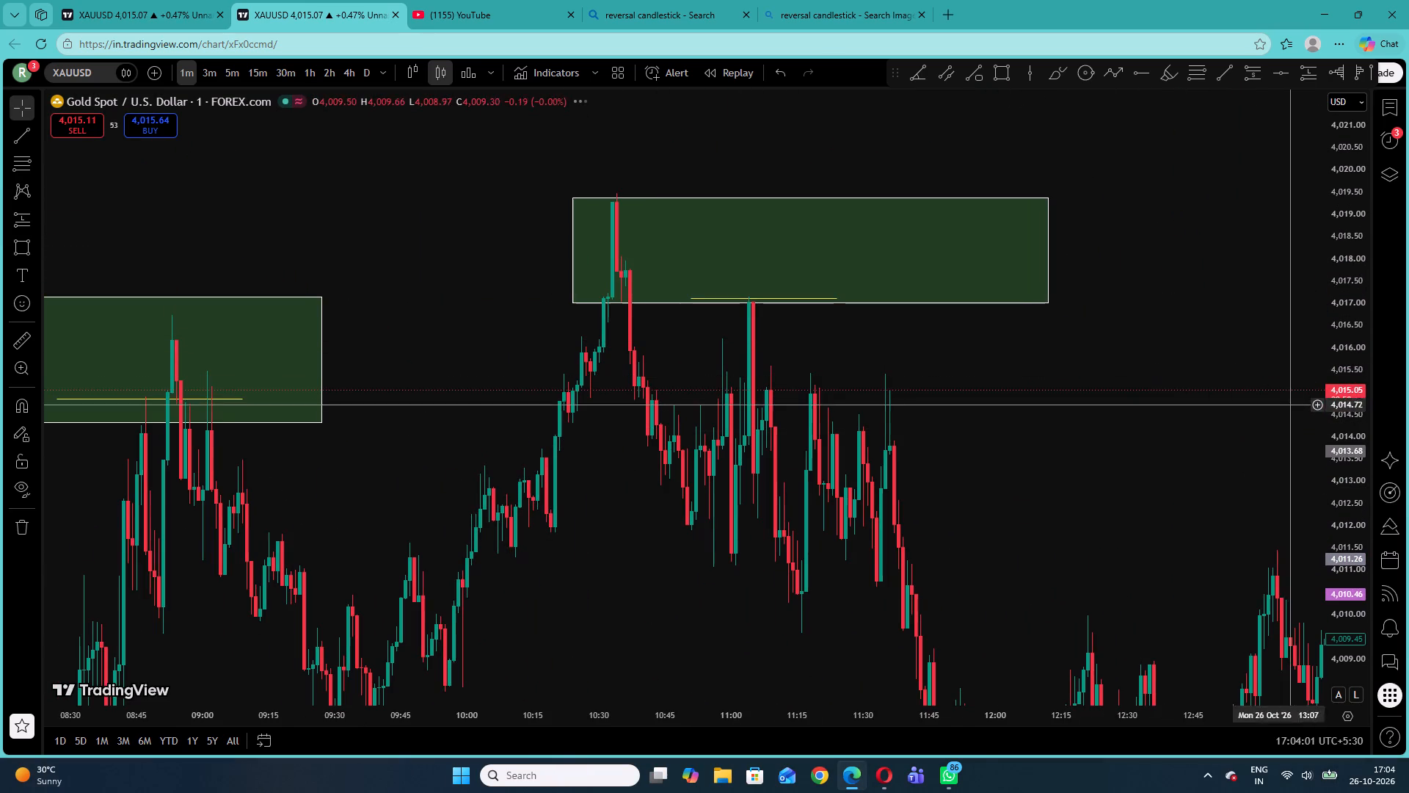
pyautogui.moveTo(1352, 432); pyautogui.dragTo(1317, 382)
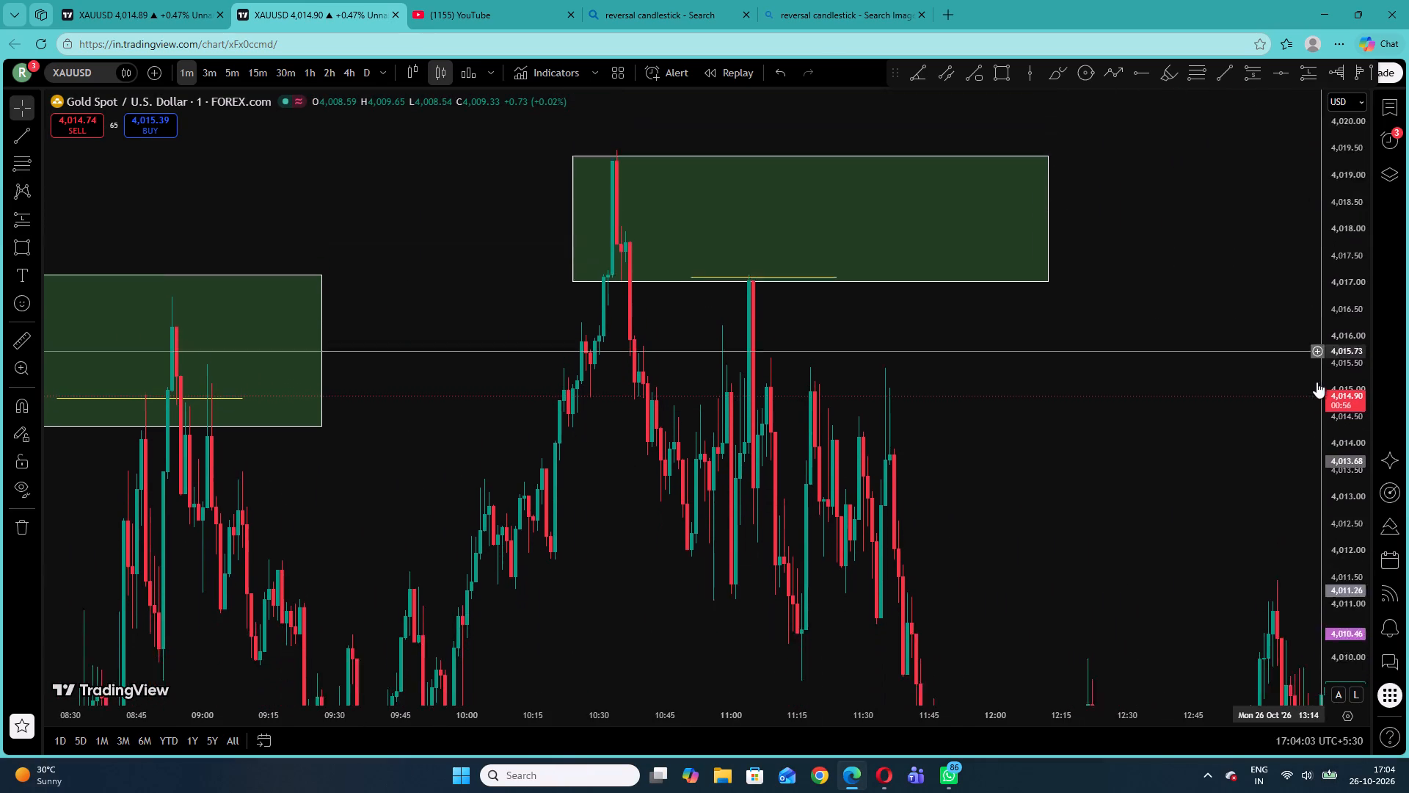
pyautogui.moveTo(1317, 382); pyautogui.dragTo(1300, 572)
pyautogui.moveTo(704, 505); pyautogui.dragTo(1075, 363)
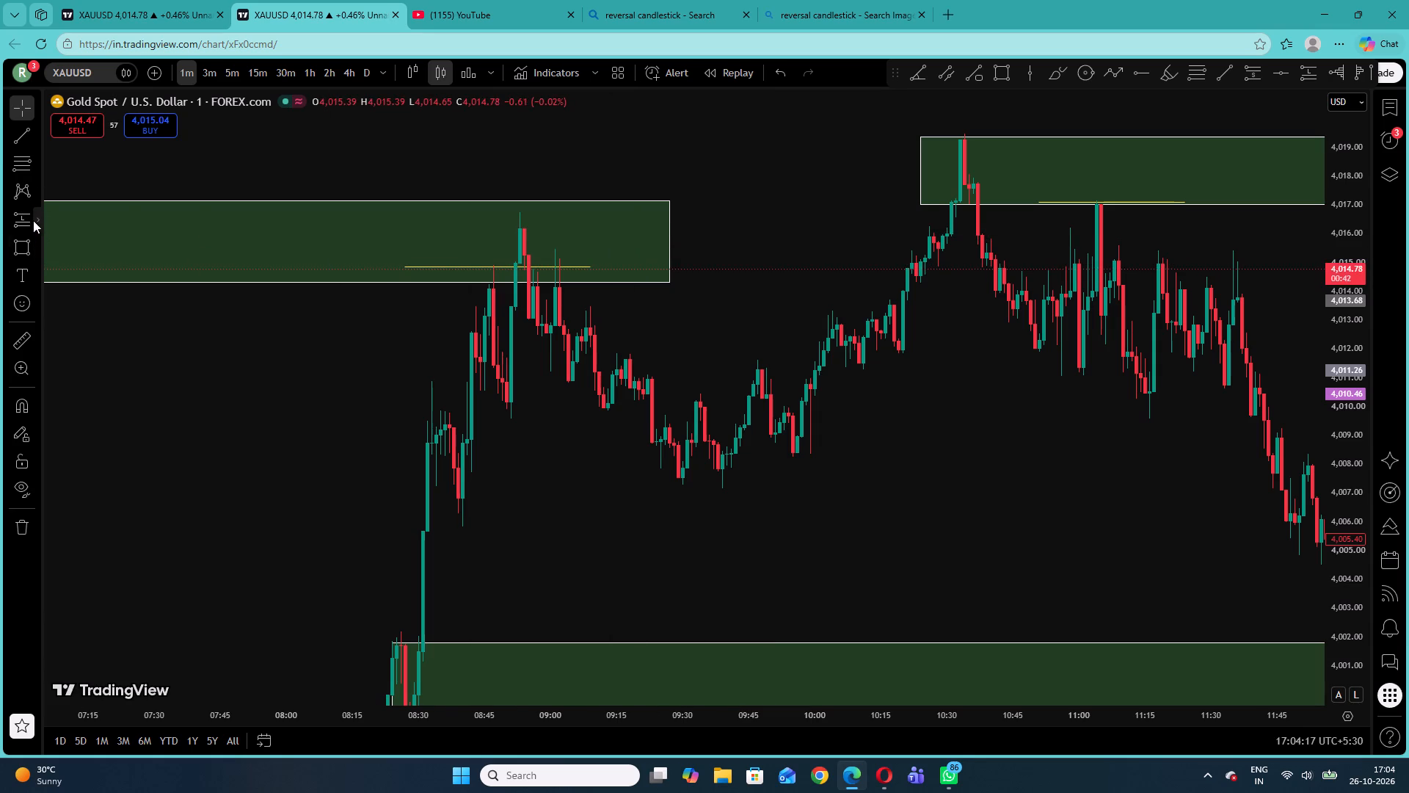
pyautogui.moveTo(131, 466); pyautogui.dragTo(836, 564)
pyautogui.moveTo(528, 501); pyautogui.dragTo(1193, 463)
pyautogui.moveTo(651, 454); pyautogui.dragTo(1377, 452)
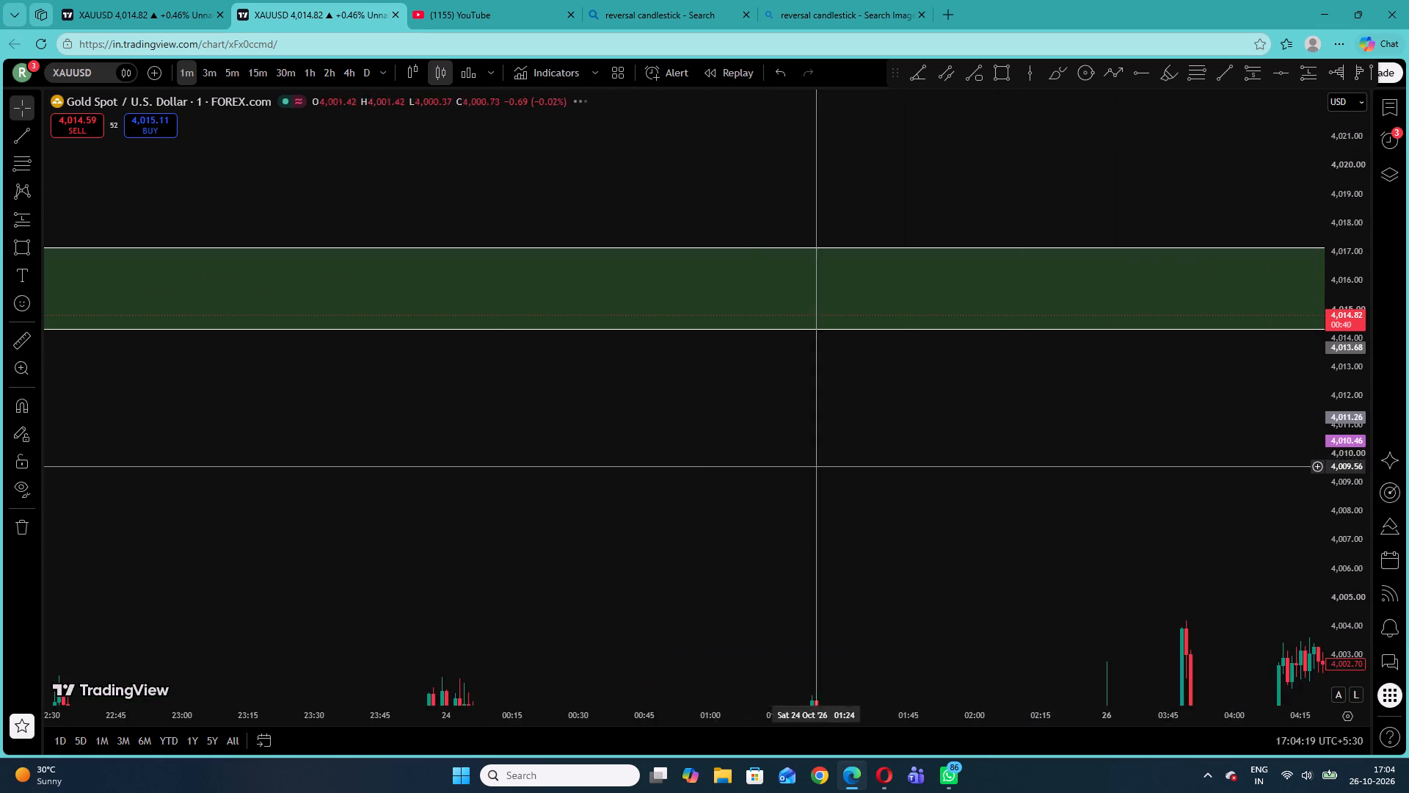
pyautogui.moveTo(761, 460); pyautogui.dragTo(204, 427)
pyautogui.moveTo(986, 438); pyautogui.dragTo(291, 337)
pyautogui.moveTo(588, 408); pyautogui.dragTo(787, 187)
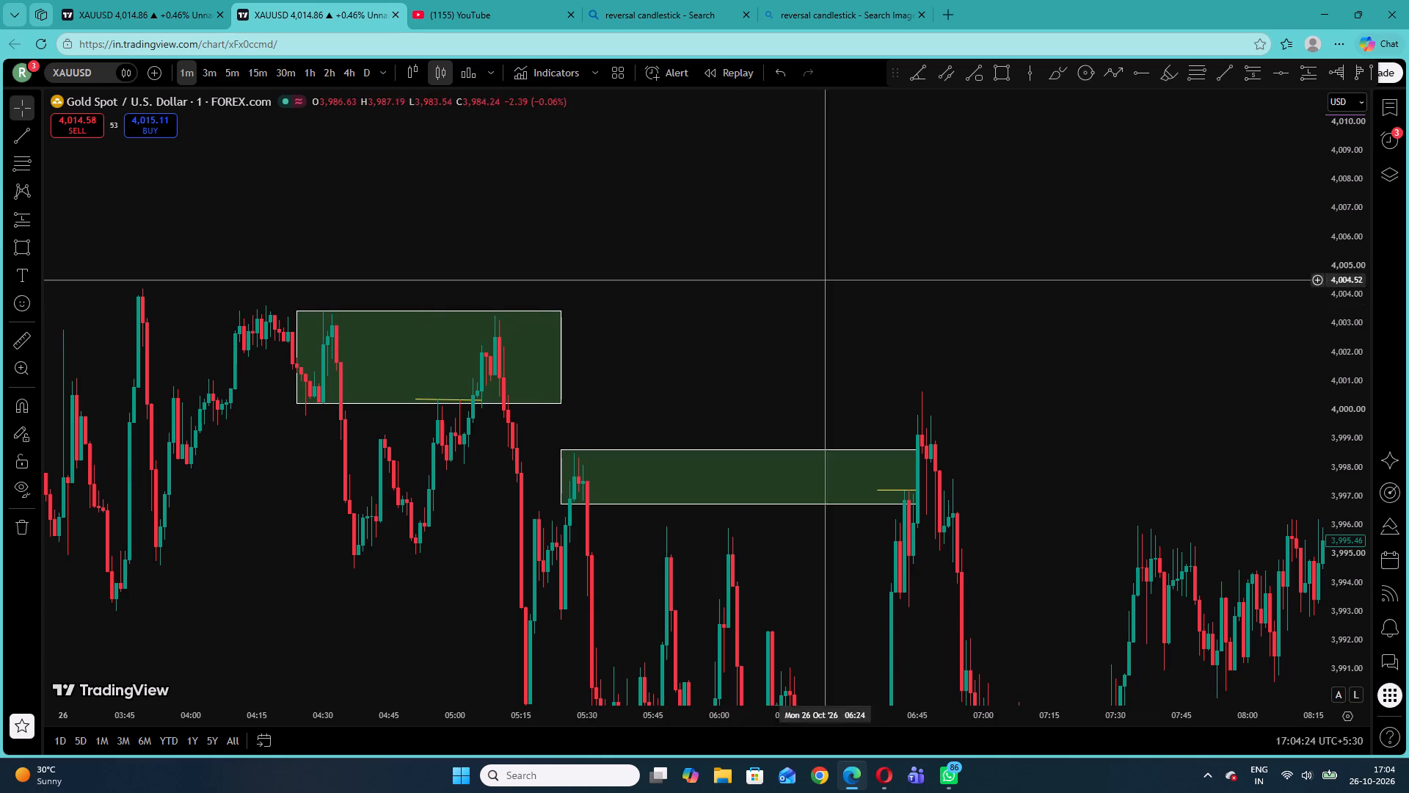
pyautogui.moveTo(769, 316); pyautogui.dragTo(1203, 213)
# Extend the short trend line inside the 04:24 zone to about 05:09, levelling its end at about 4,000.38.
pyautogui.moveTo(1352, 421); pyautogui.dragTo(1366, 213)
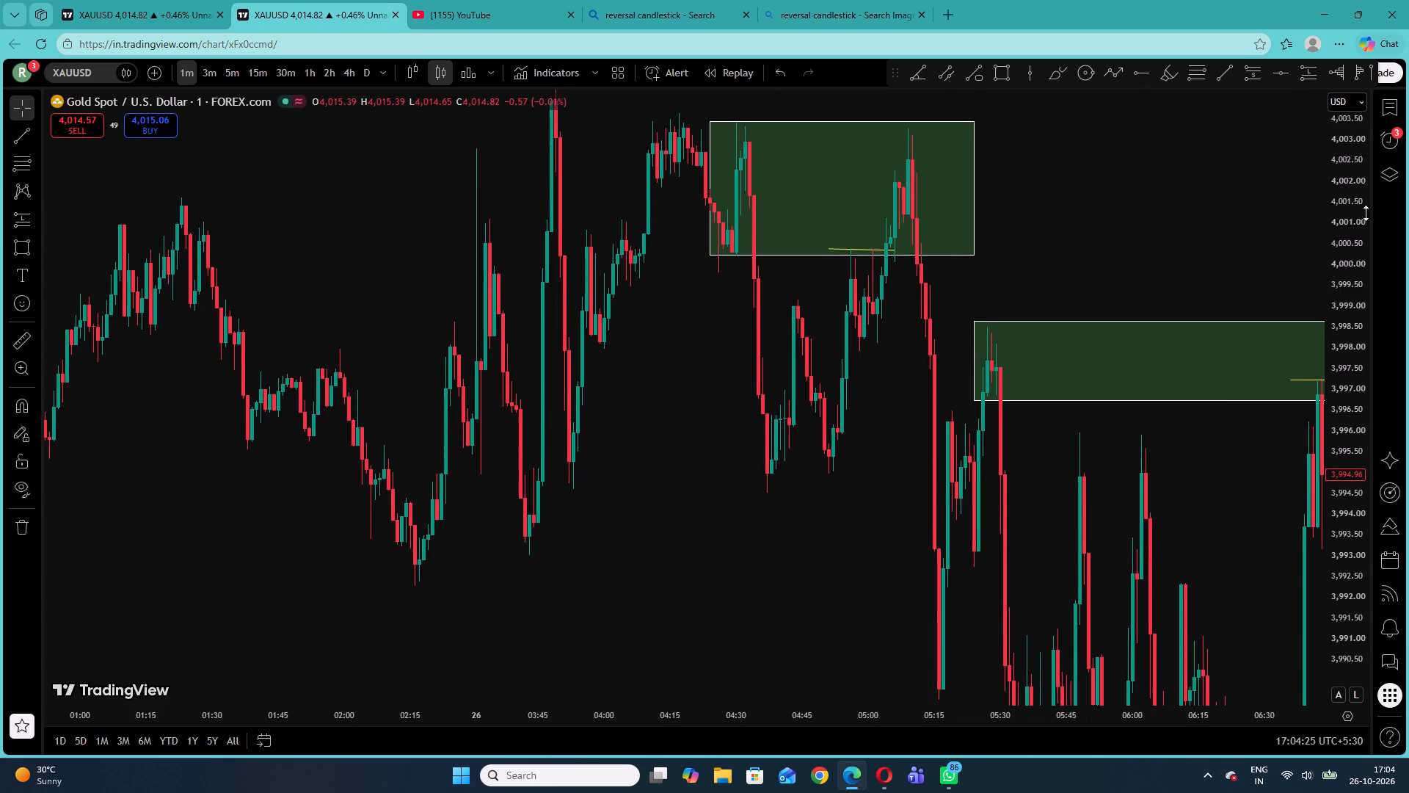
pyautogui.moveTo(1366, 213); pyautogui.dragTo(1366, 203)
pyautogui.moveTo(1114, 220); pyautogui.dragTo(924, 415)
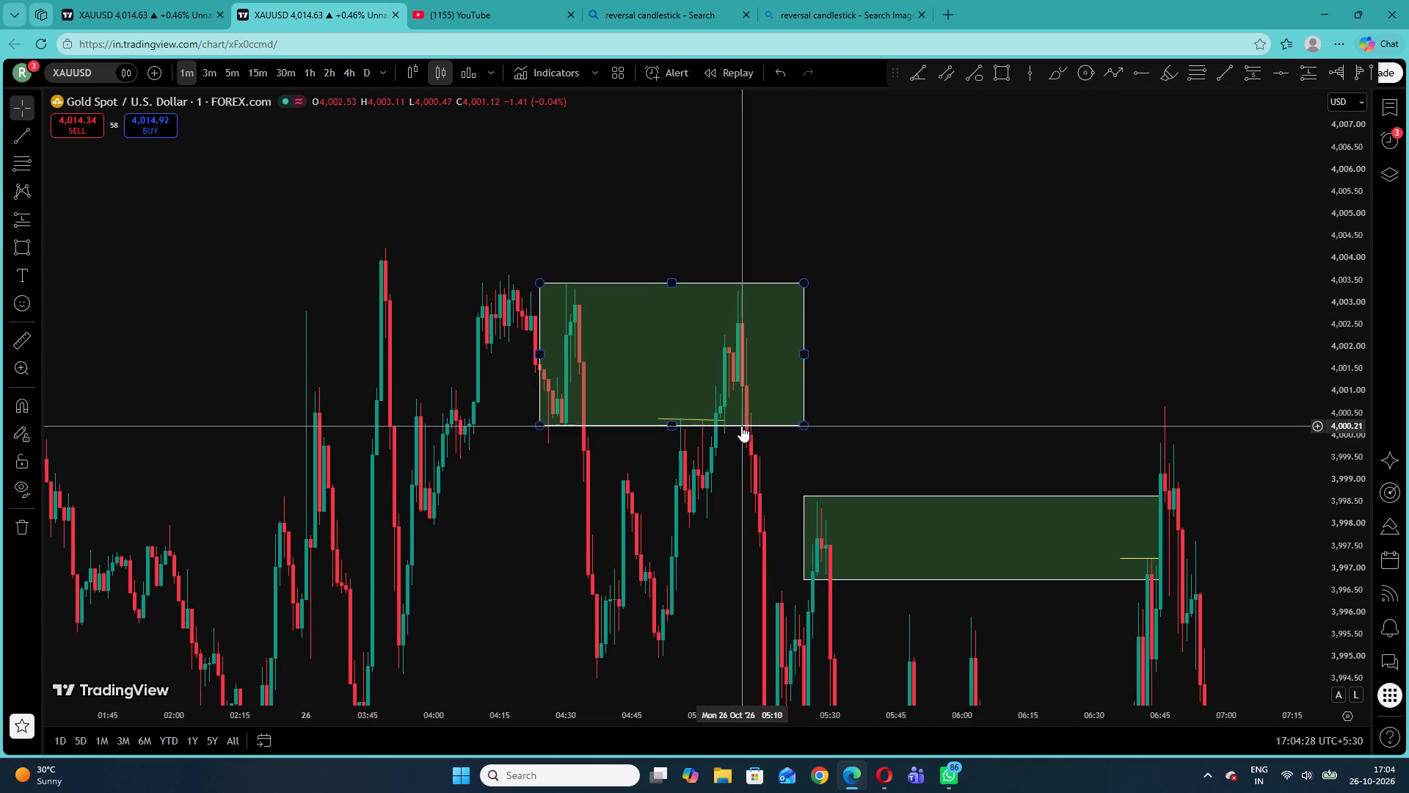
pyautogui.moveTo(1344, 514); pyautogui.dragTo(1297, 350)
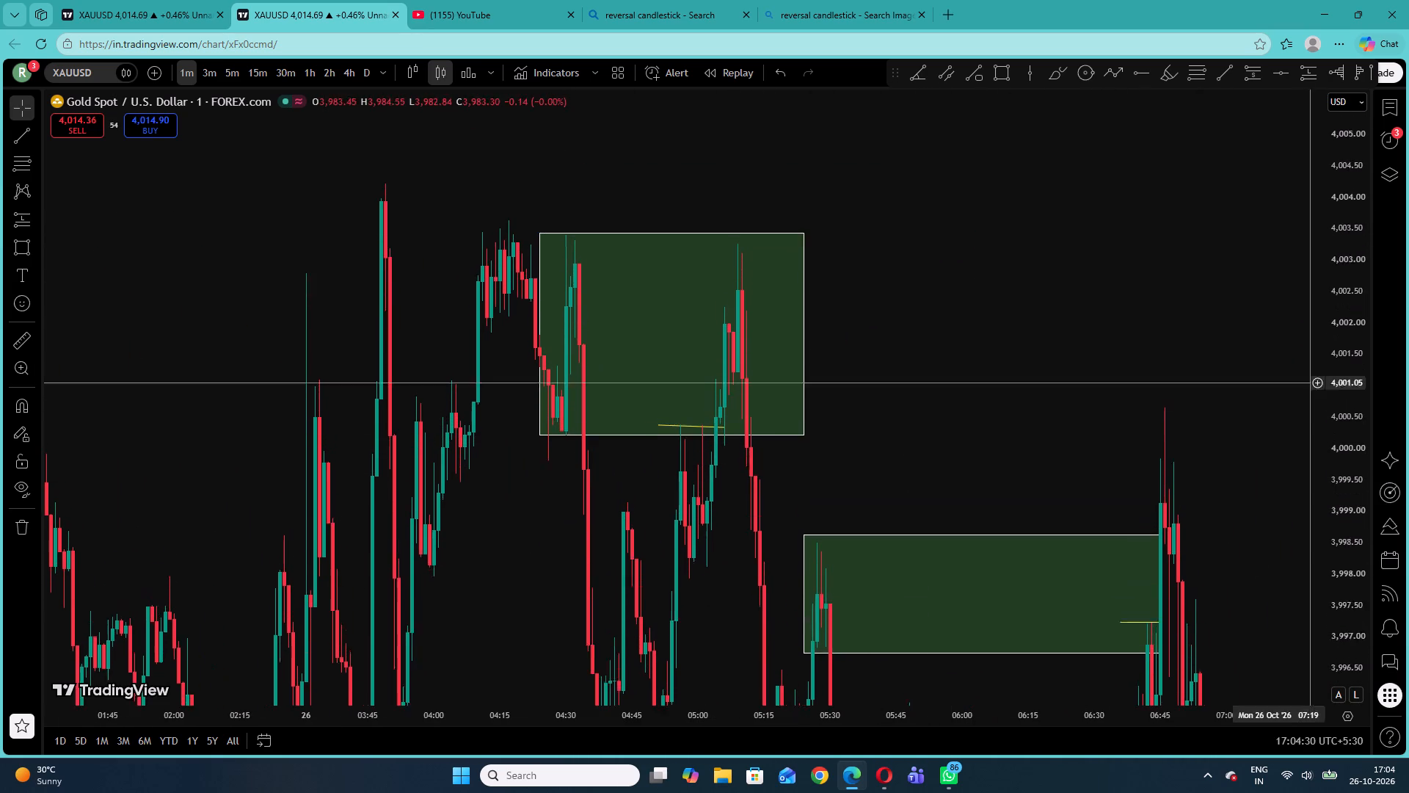
pyautogui.moveTo(1297, 350); pyautogui.dragTo(1249, 19)
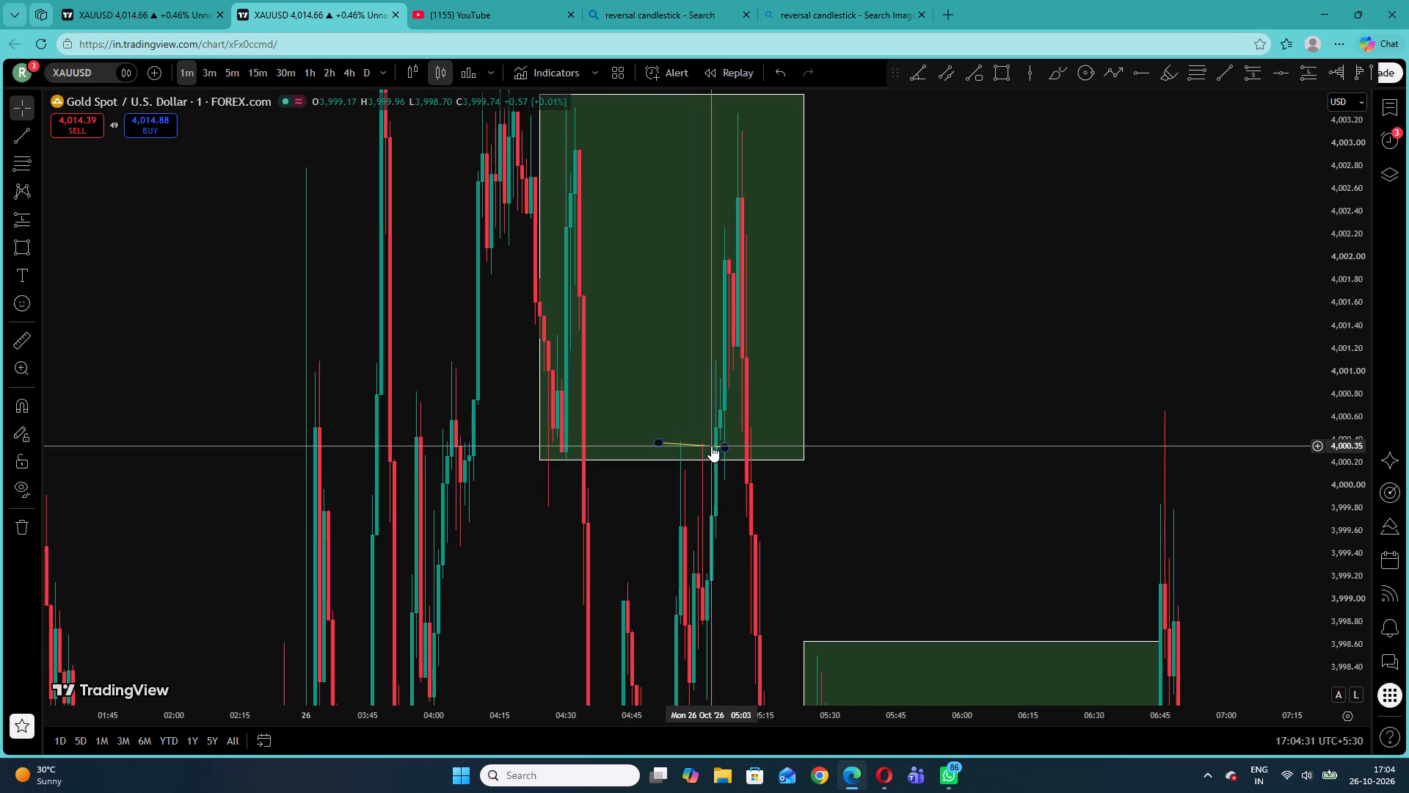
pyautogui.moveTo(727, 446); pyautogui.dragTo(732, 441)
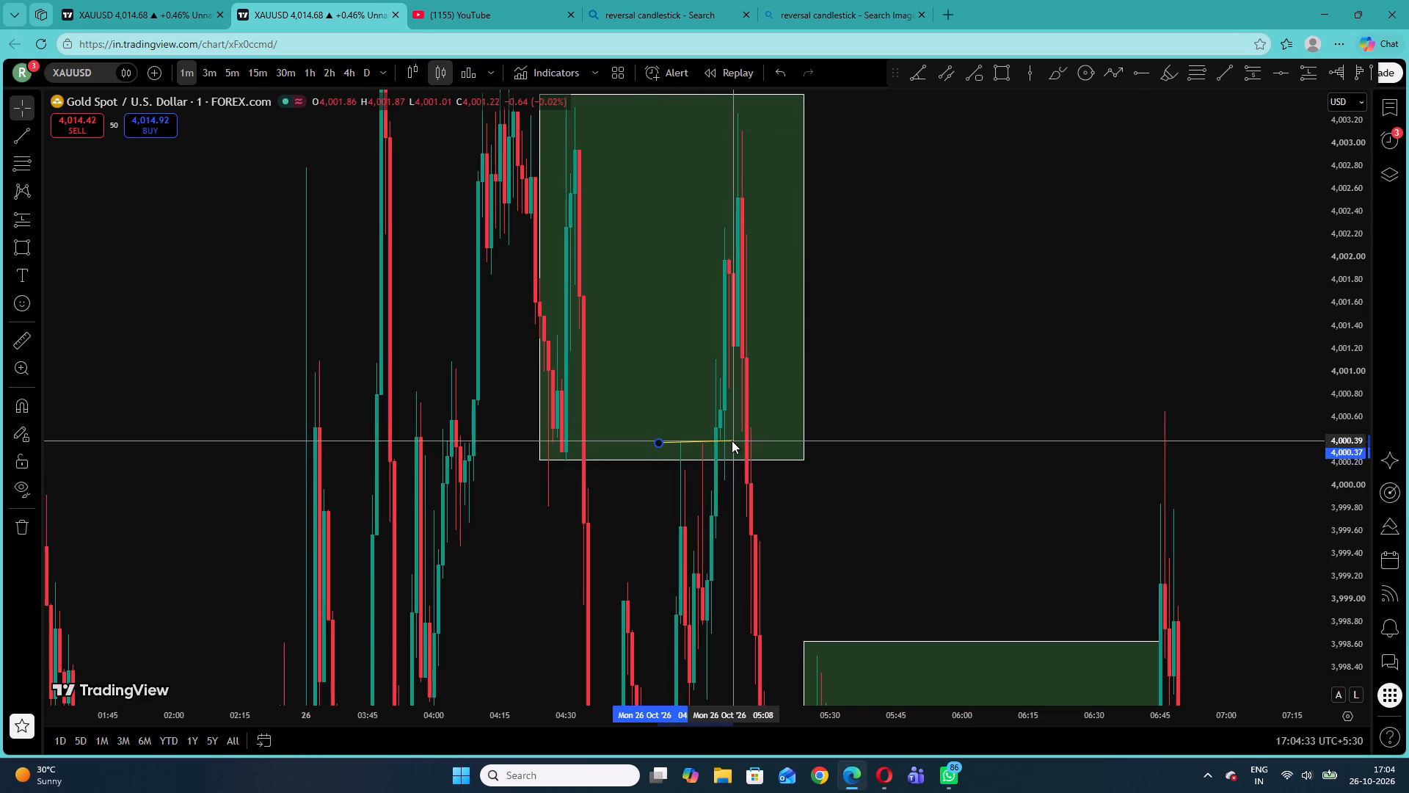
pyautogui.moveTo(732, 441); pyautogui.dragTo(738, 441)
pyautogui.moveTo(848, 412); pyautogui.dragTo(857, 406)
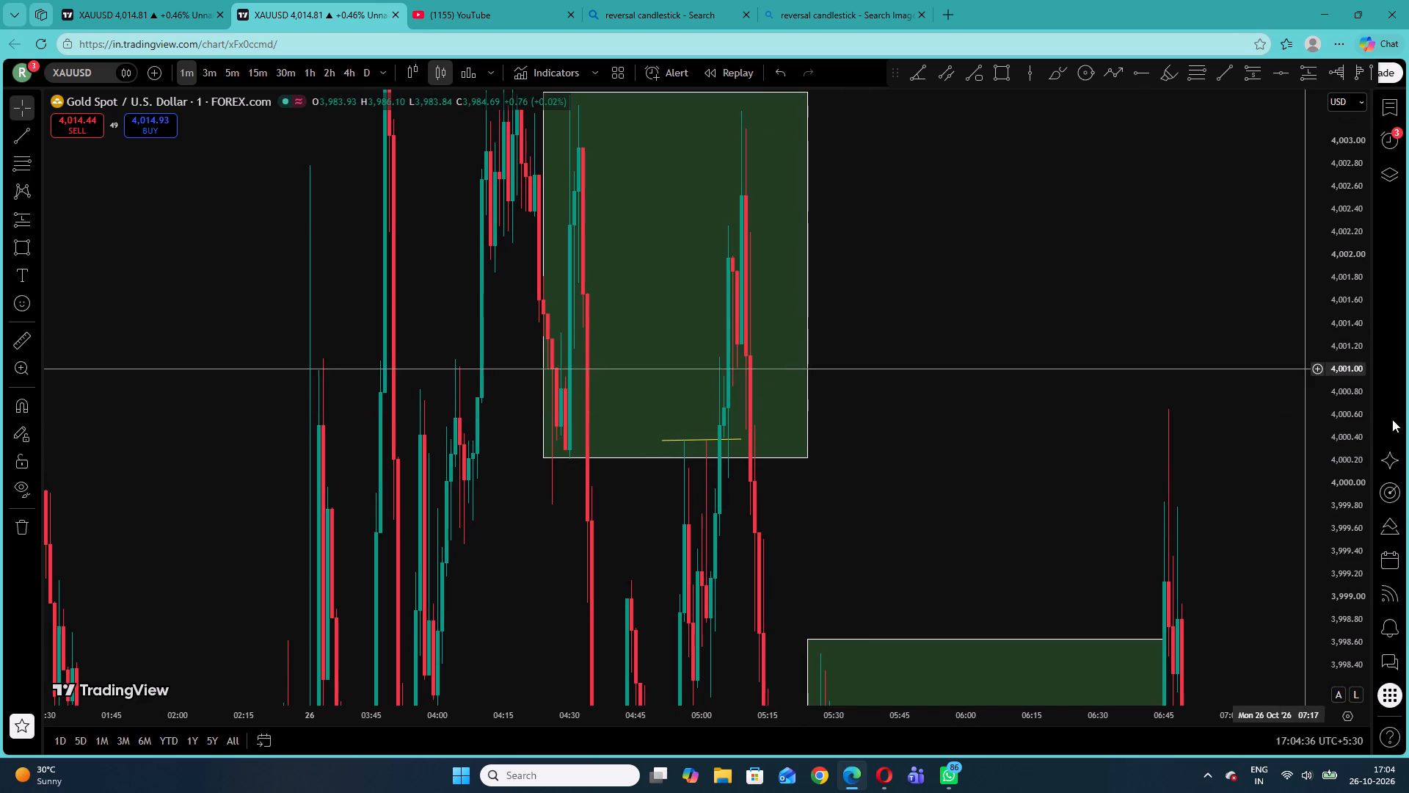
# Place a short position at about 05:10 on 26 October with entry at 4,000.00 and stop at about 4,002.23.
pyautogui.moveTo(1338, 362); pyautogui.dragTo(1299, 676)
pyautogui.moveTo(1051, 384); pyautogui.dragTo(898, 355)
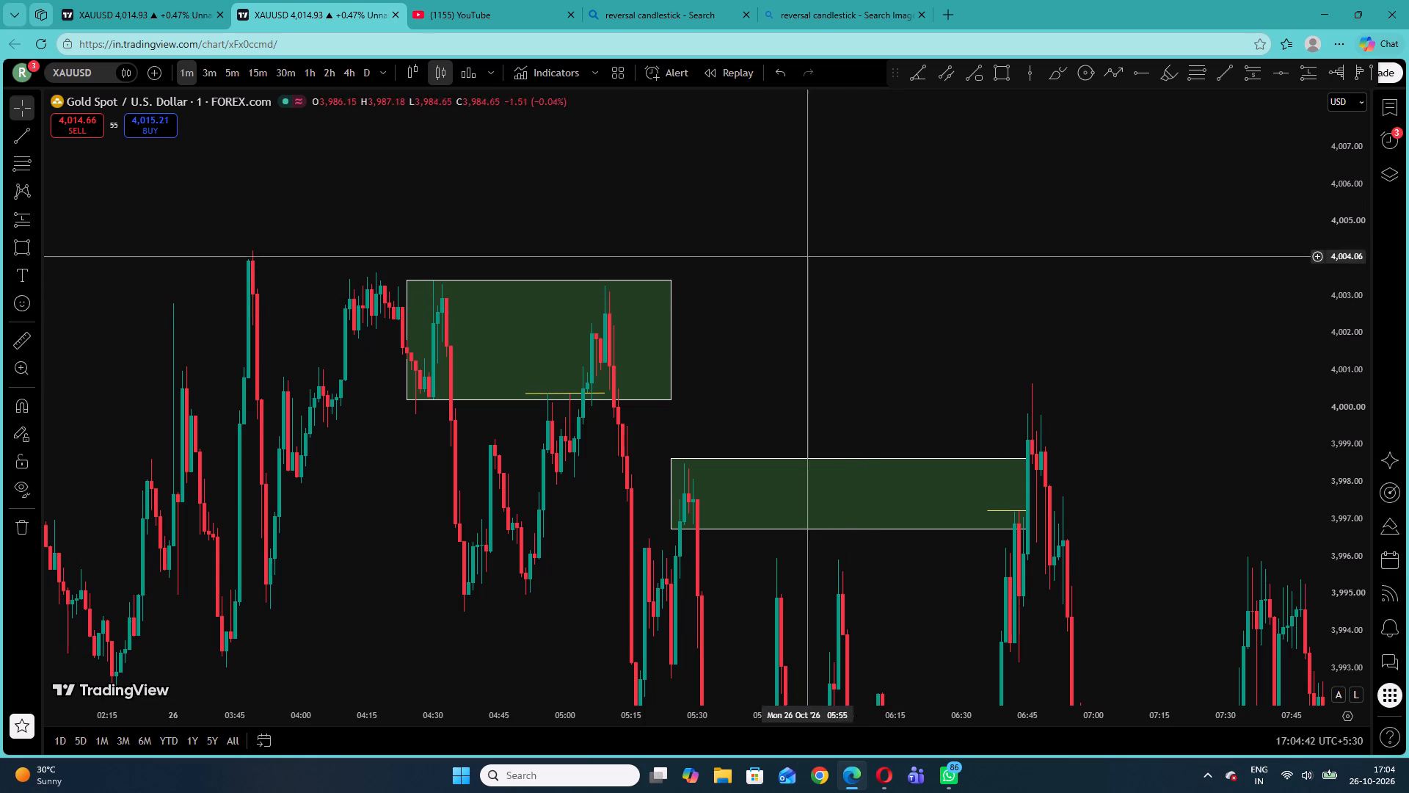
pyautogui.click(31, 221)
pyautogui.click(37, 216)
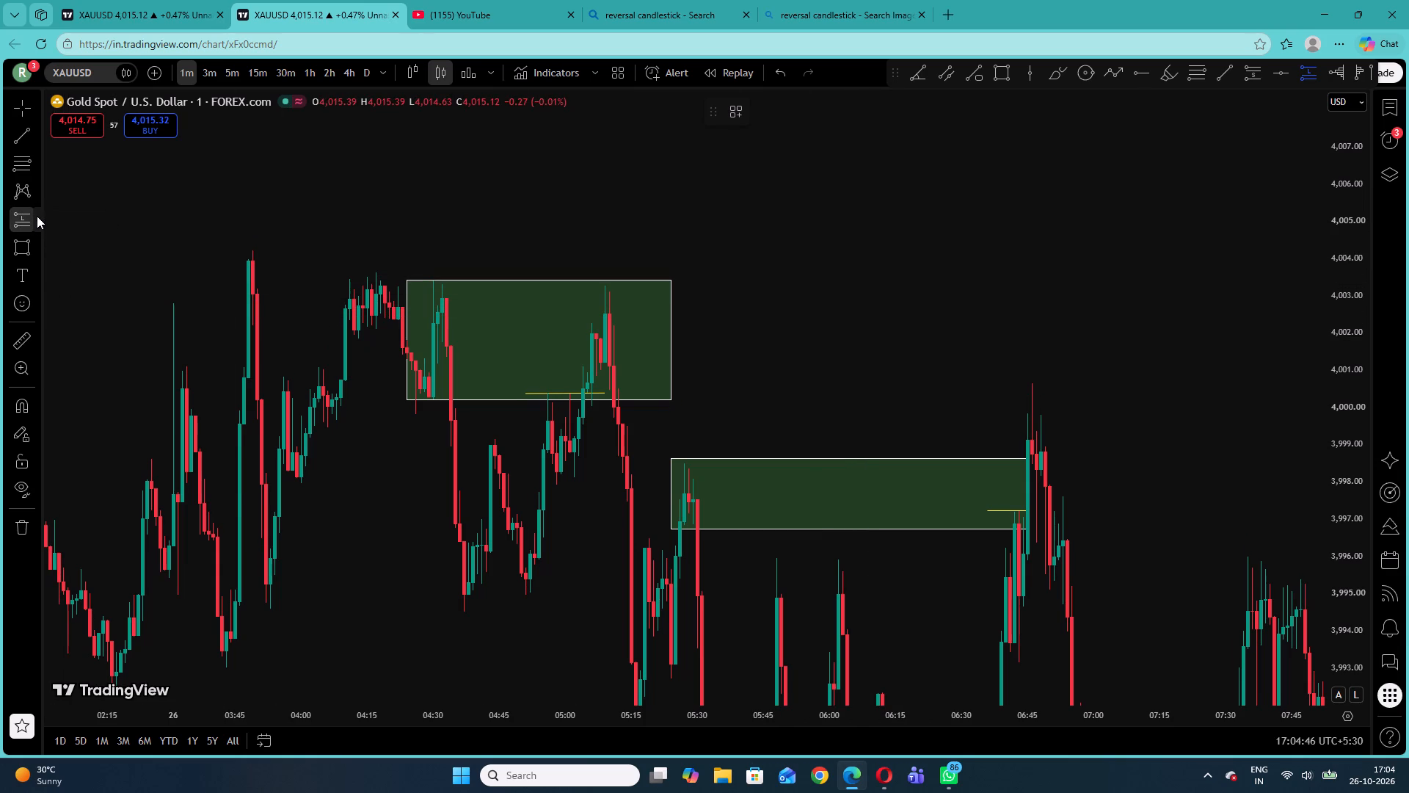
pyautogui.click(87, 267)
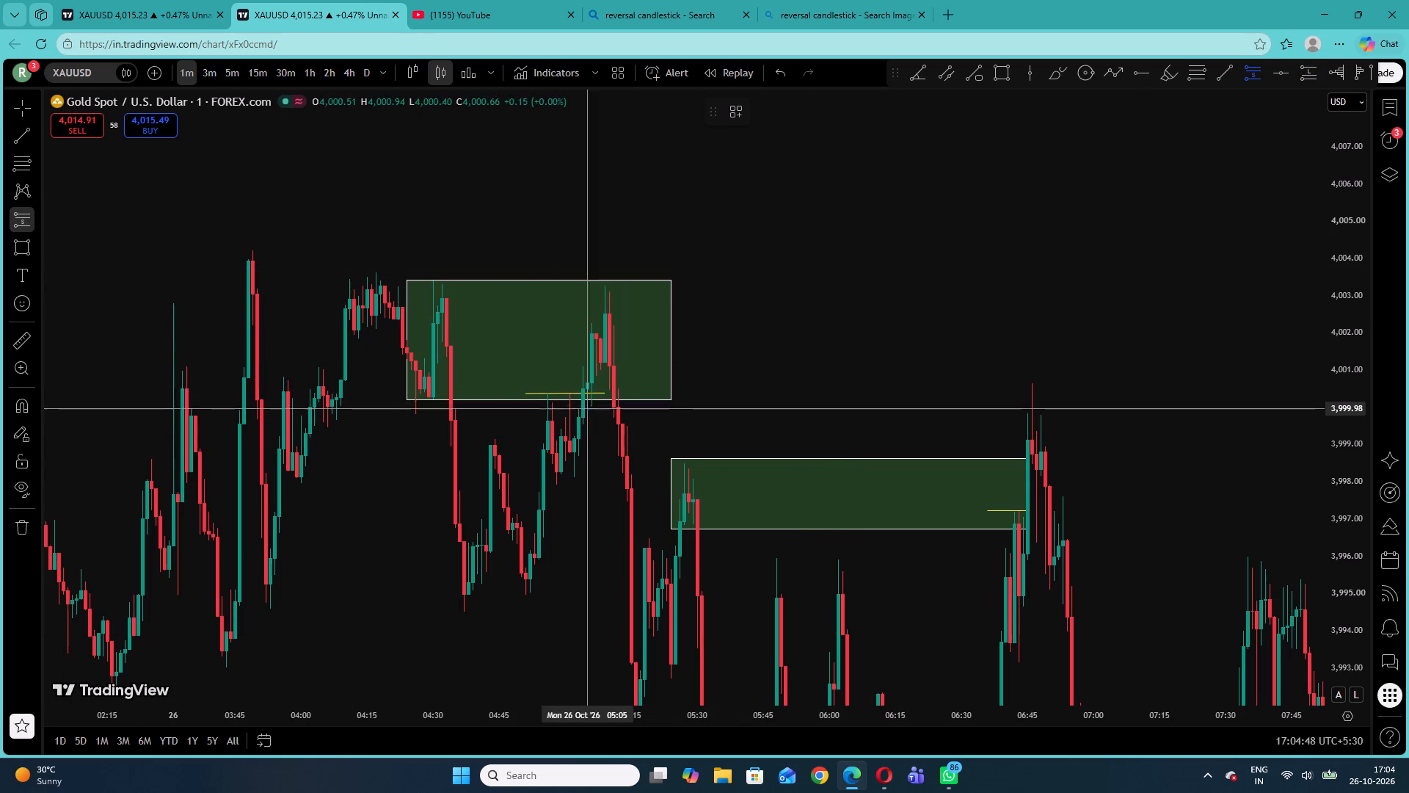
pyautogui.click(607, 408)
pyautogui.moveTo(611, 211); pyautogui.dragTo(615, 215)
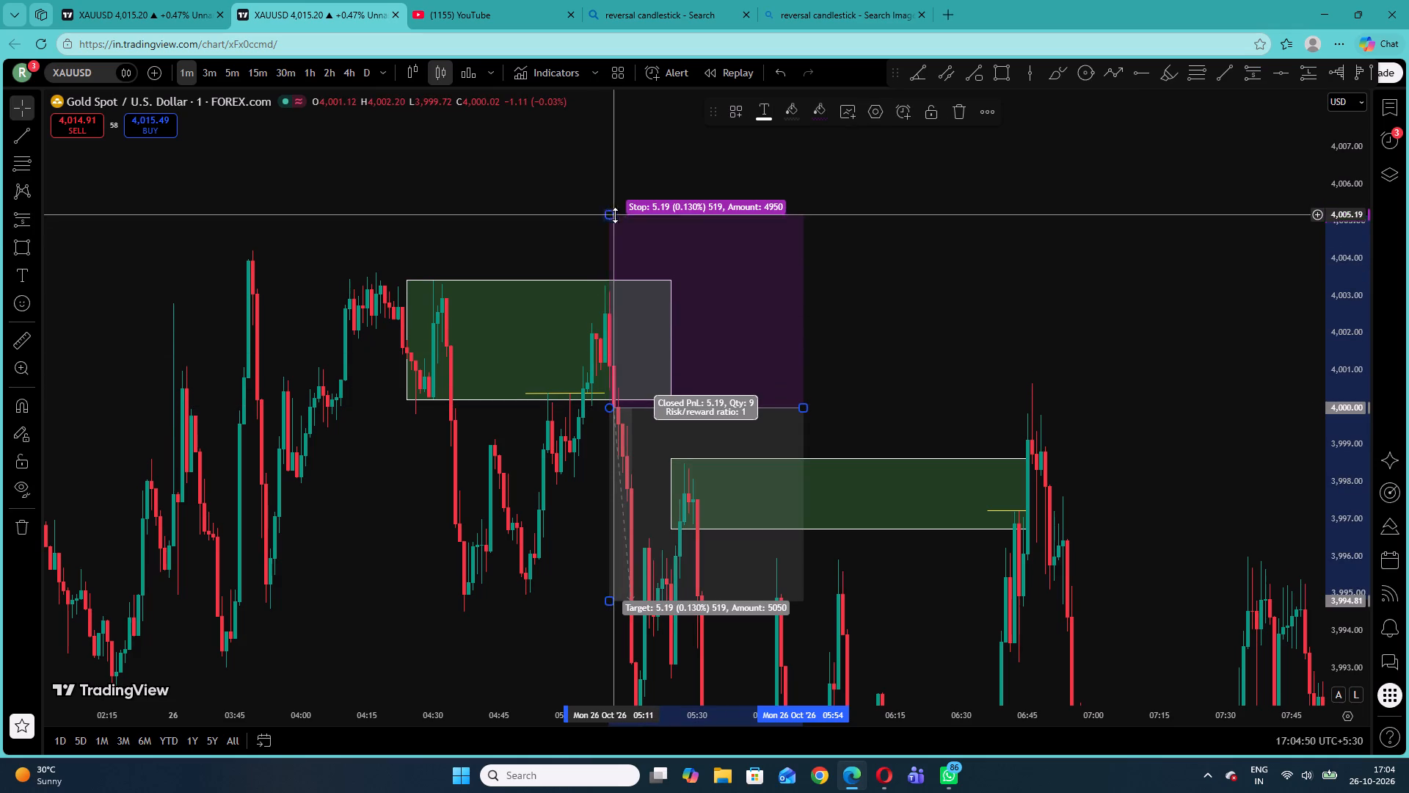
pyautogui.moveTo(615, 215); pyautogui.dragTo(640, 325)
pyautogui.click(513, 213)
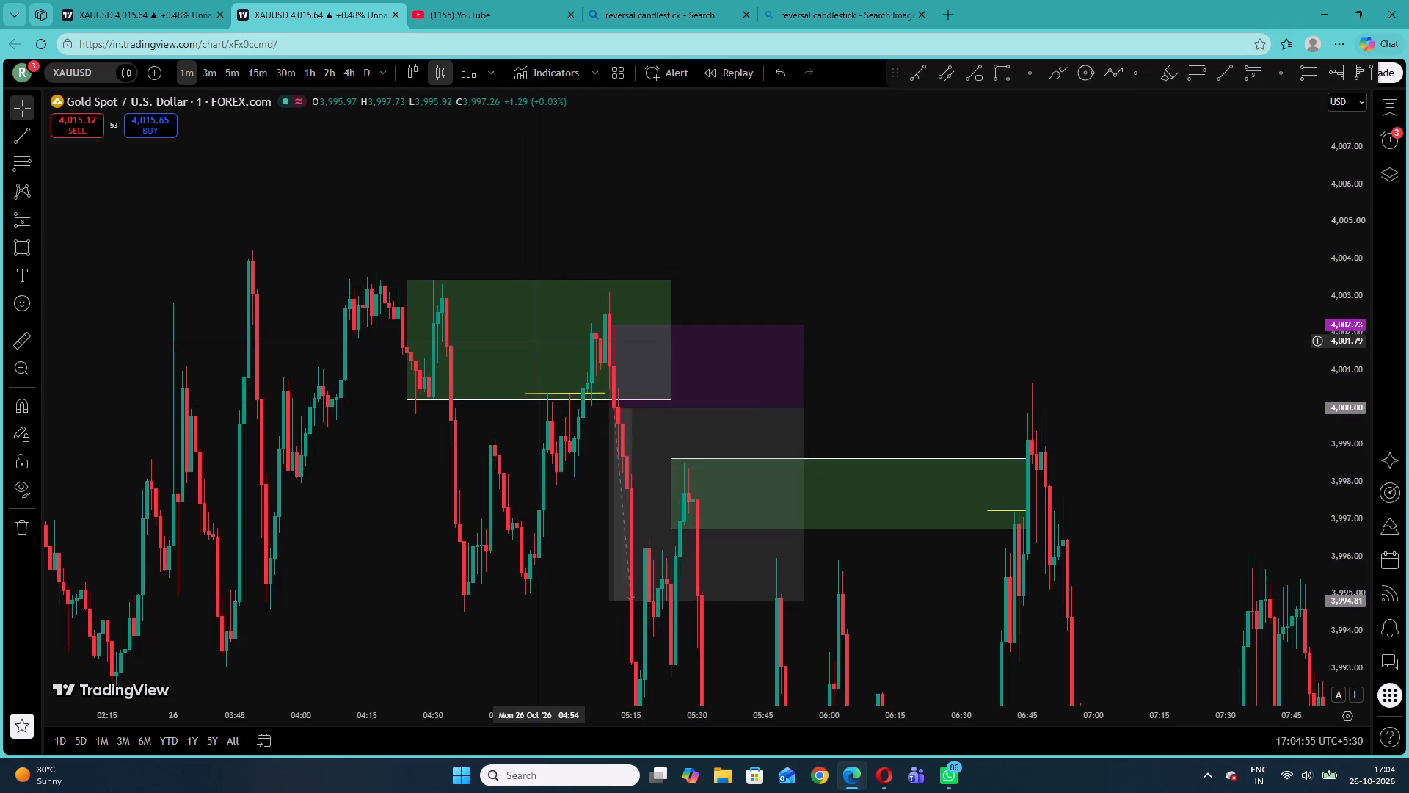
# Draw a smaller rectangle inside the 04:24 zone from 04:30 to about 05:16, between about 4,003.31 and 4,001.77.
pyautogui.click(16, 248)
pyautogui.click(434, 284)
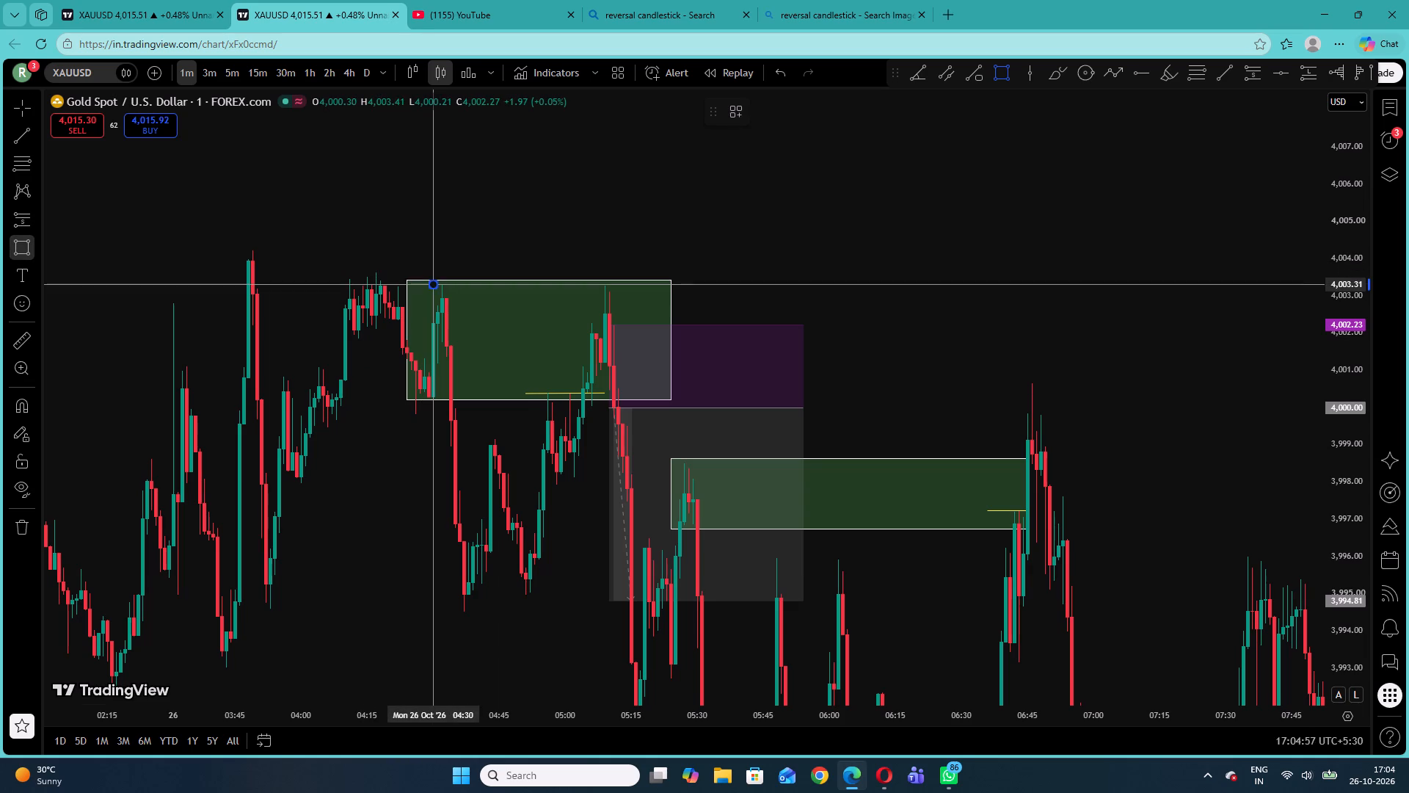
pyautogui.click(526, 341)
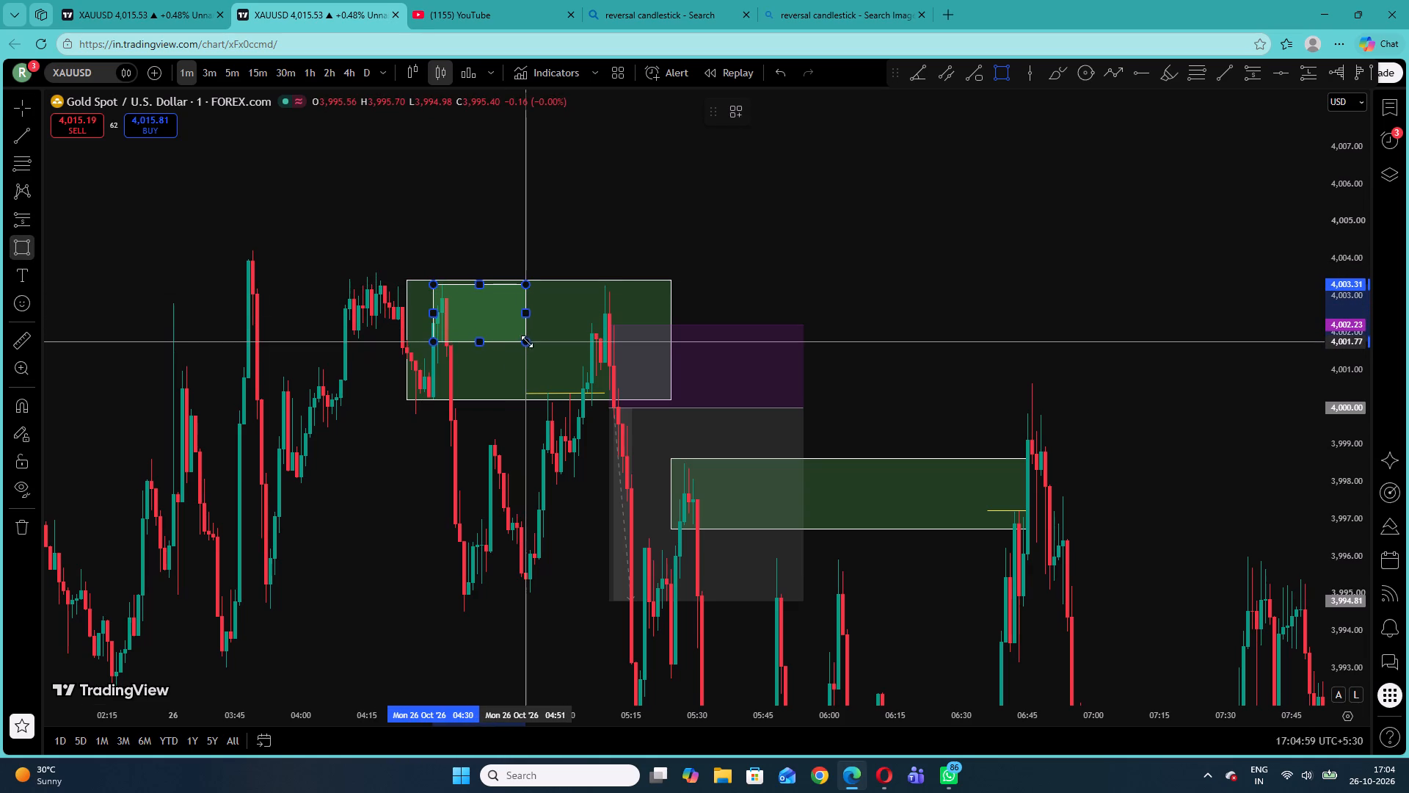
pyautogui.moveTo(526, 316); pyautogui.dragTo(635, 322)
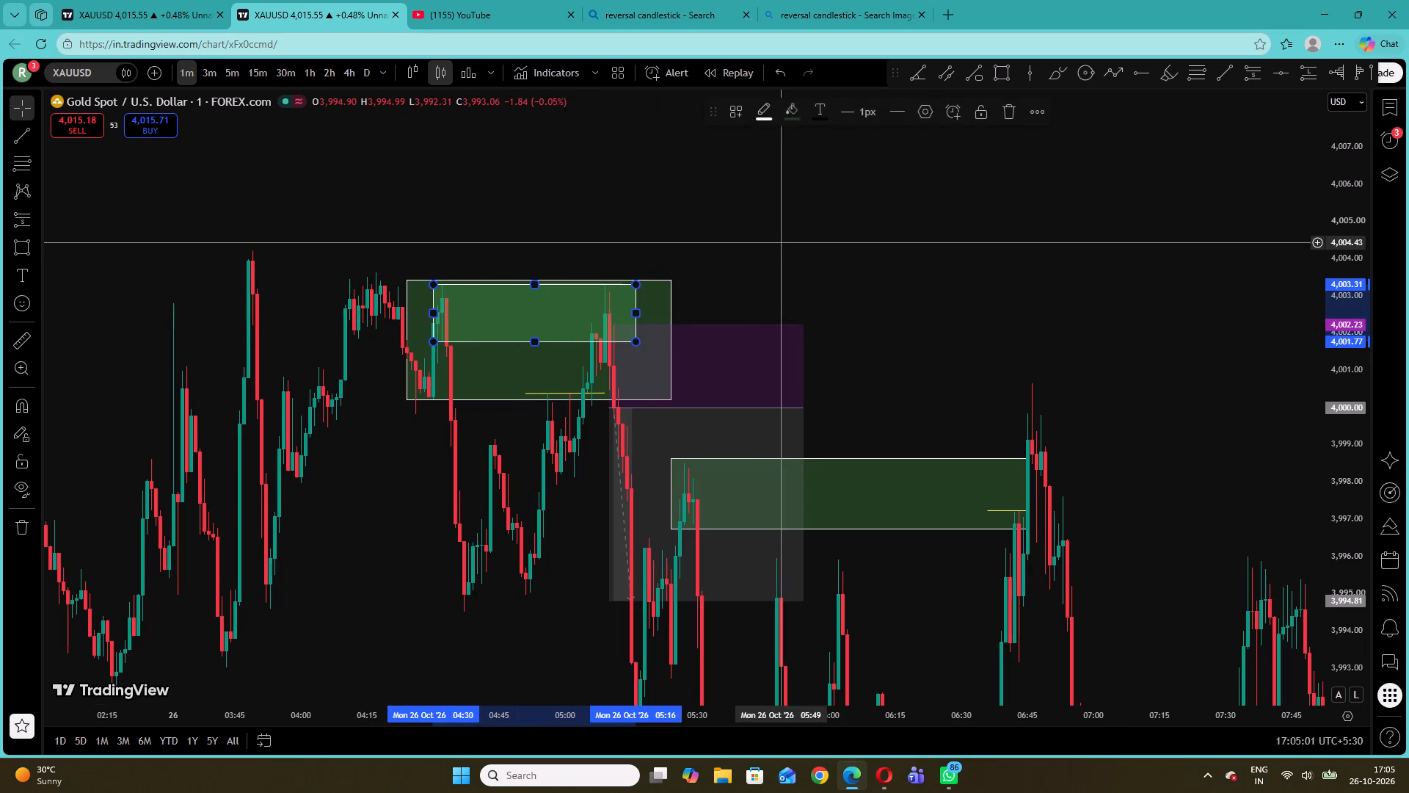
pyautogui.click(781, 242)
# Move the short position's target to about 3,993.11 and shorten the position so that it ends at about 05:29.
pyautogui.moveTo(817, 307); pyautogui.dragTo(814, 188)
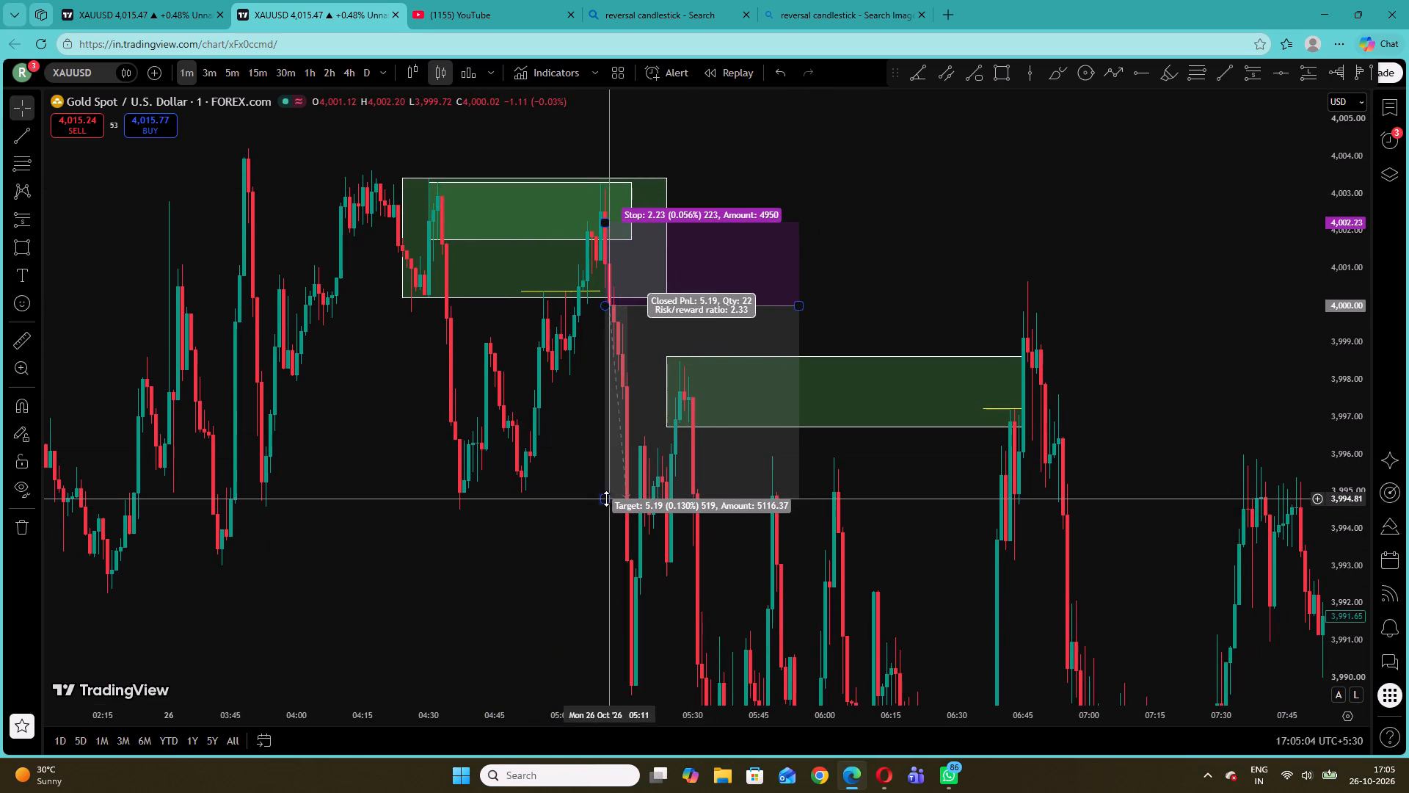
pyautogui.moveTo(606, 499); pyautogui.dragTo(600, 545)
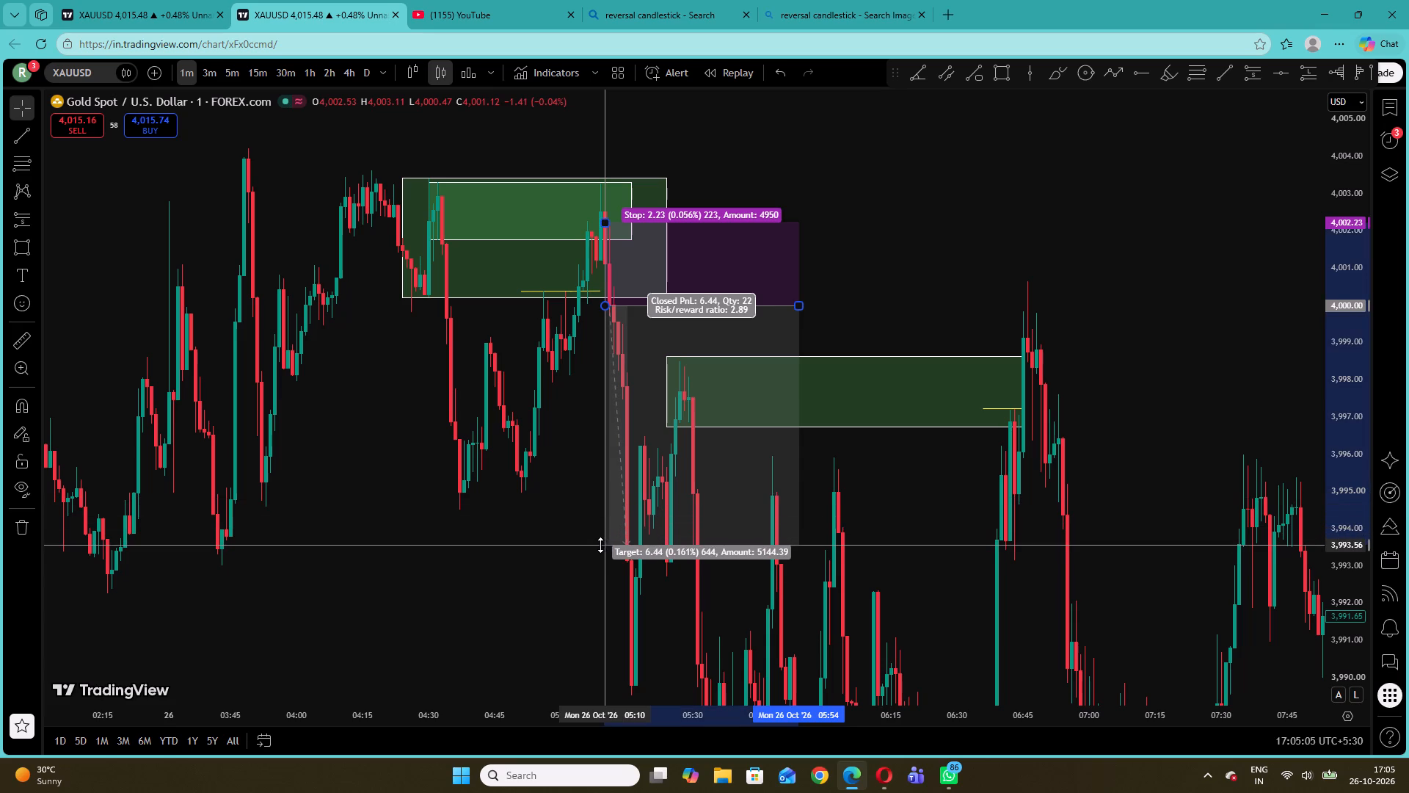
pyautogui.moveTo(600, 545); pyautogui.dragTo(600, 551)
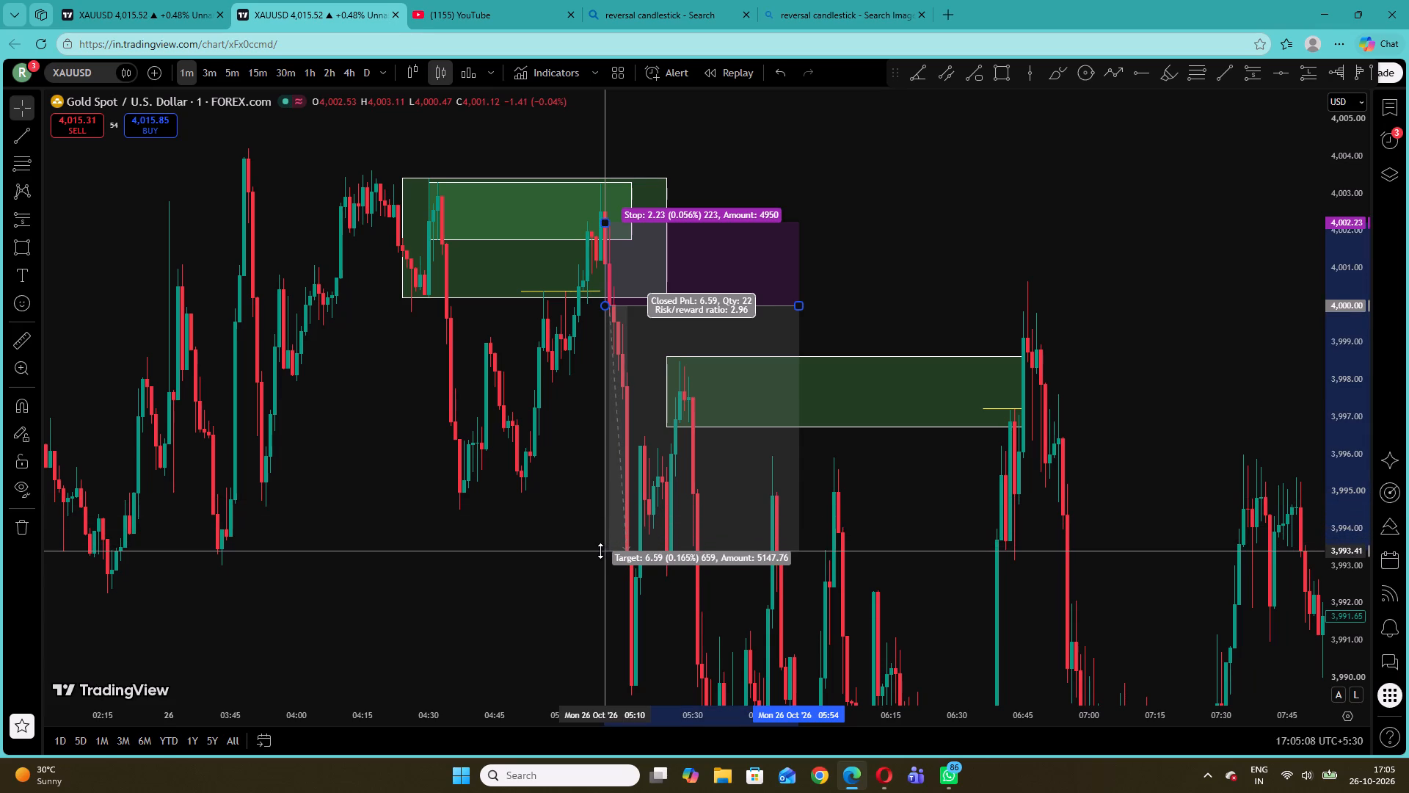
pyautogui.moveTo(600, 551); pyautogui.dragTo(598, 553)
pyautogui.moveTo(800, 303); pyautogui.dragTo(686, 313)
pyautogui.moveTo(602, 555); pyautogui.dragTo(604, 562)
pyautogui.click(866, 303)
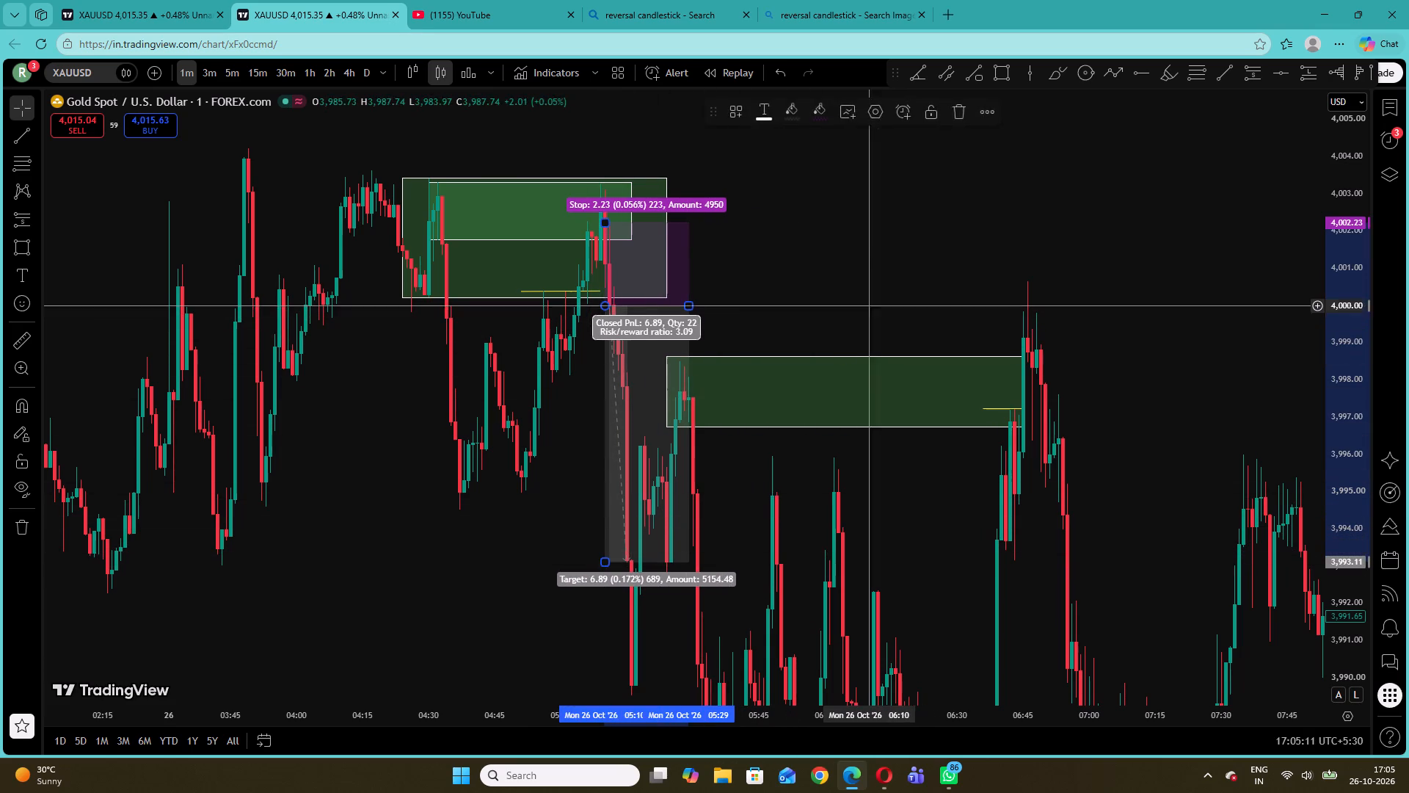
# Draw a short level trend line at about 3,983.24 from 07:16 to 07:22 on 26 October, inside the zone starting near 06:27.
pyautogui.moveTo(886, 280); pyautogui.dragTo(781, 202)
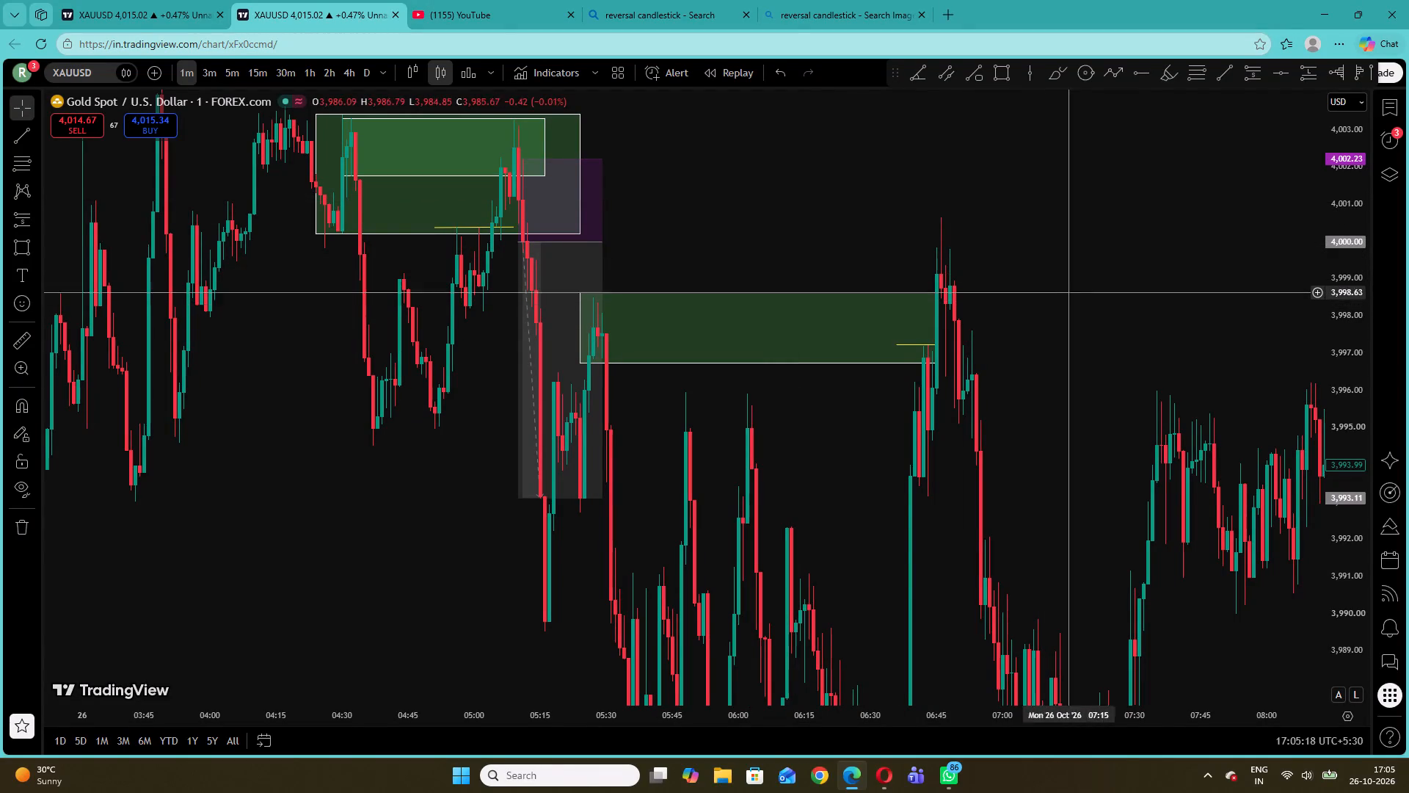
pyautogui.moveTo(1356, 366); pyautogui.dragTo(1334, 579)
pyautogui.moveTo(1101, 520); pyautogui.dragTo(1071, 504)
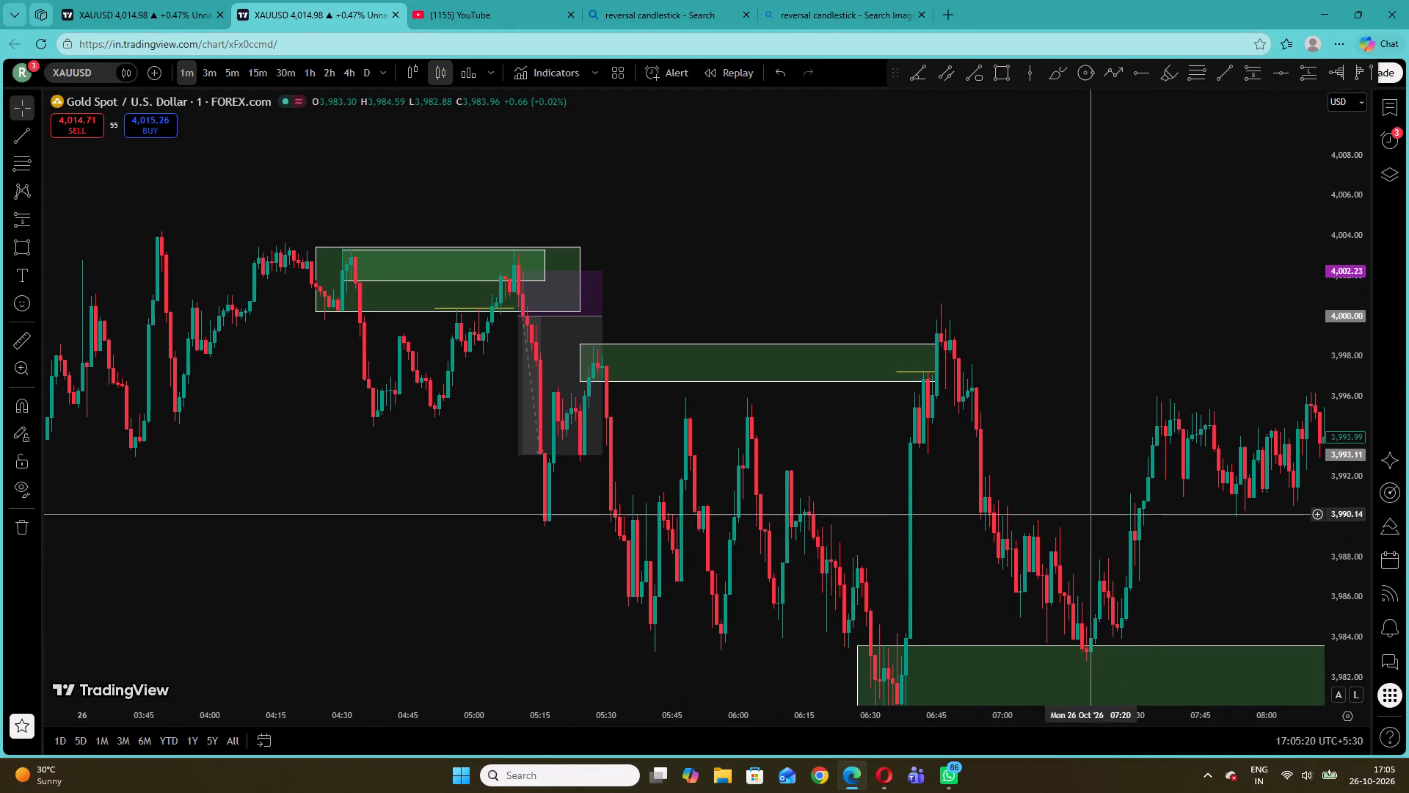
pyautogui.moveTo(1071, 504); pyautogui.dragTo(637, 285)
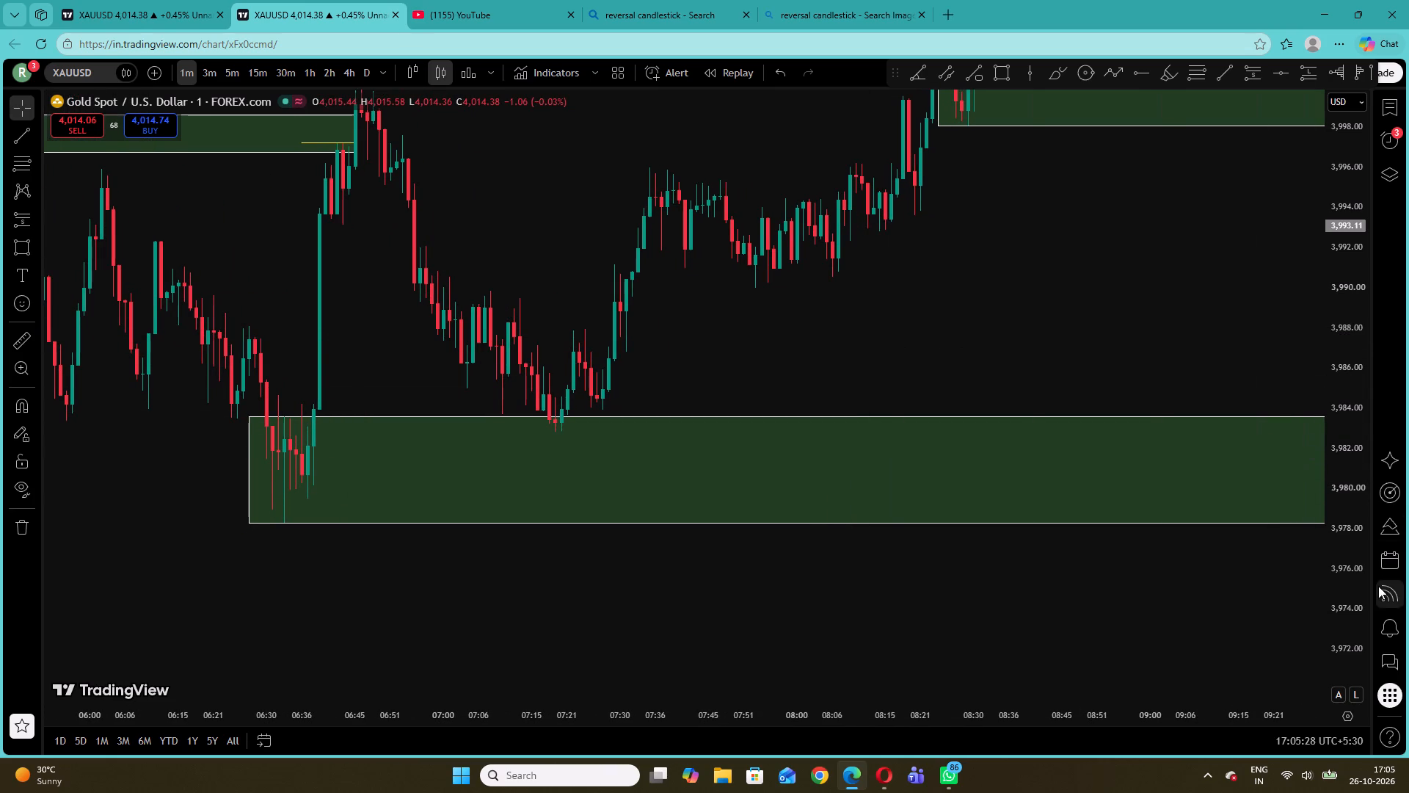
pyautogui.moveTo(1358, 636); pyautogui.dragTo(1330, 215)
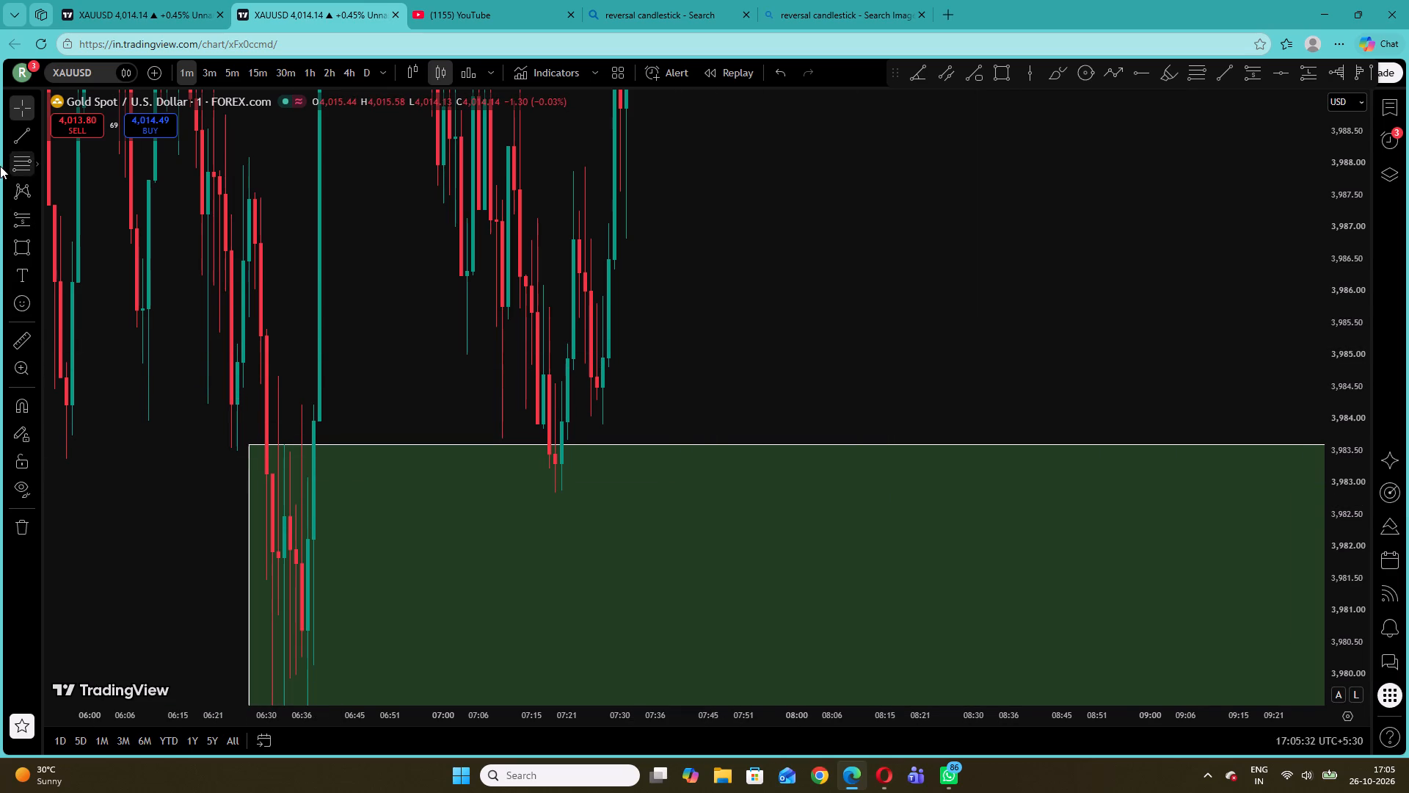
pyautogui.click(13, 142)
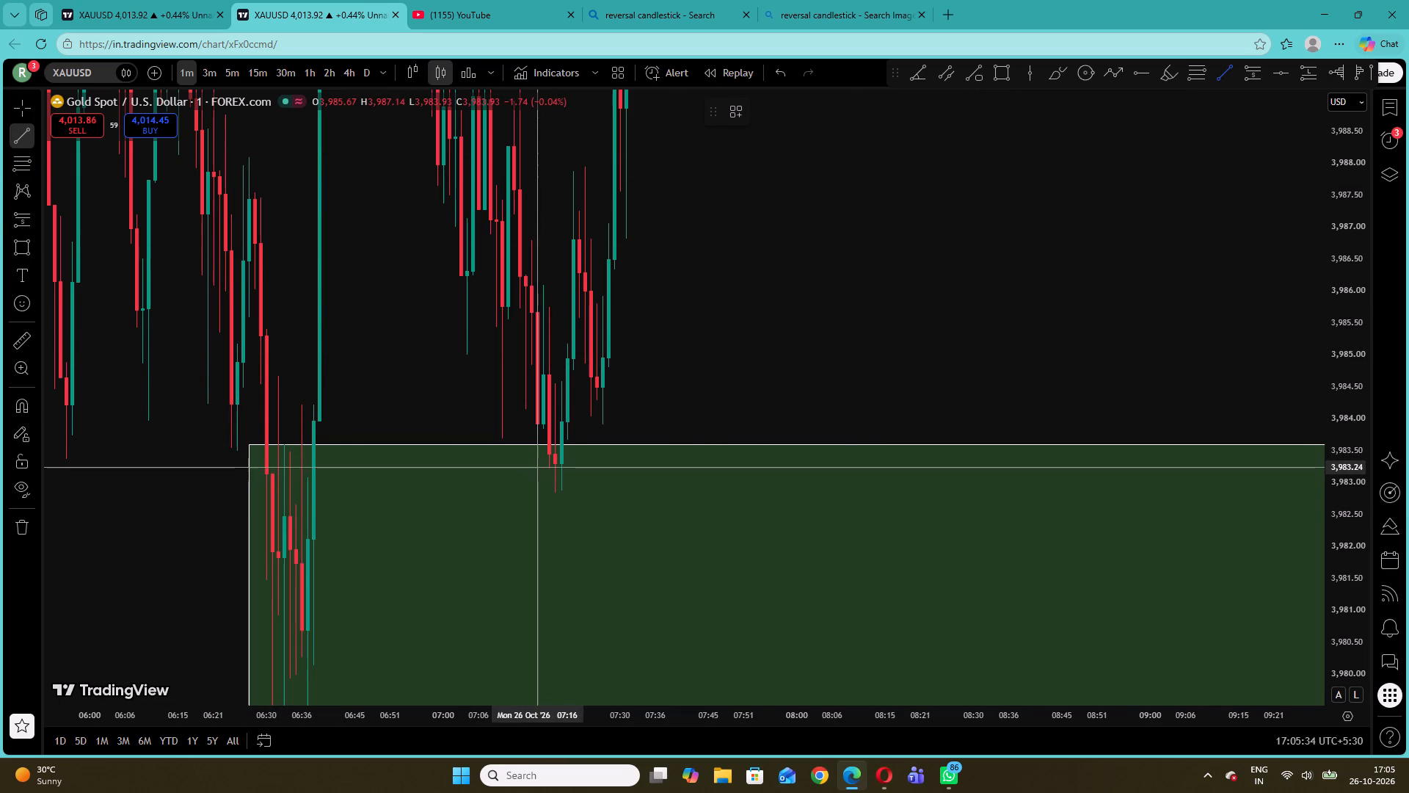
pyautogui.click(539, 467)
pyautogui.click(572, 467)
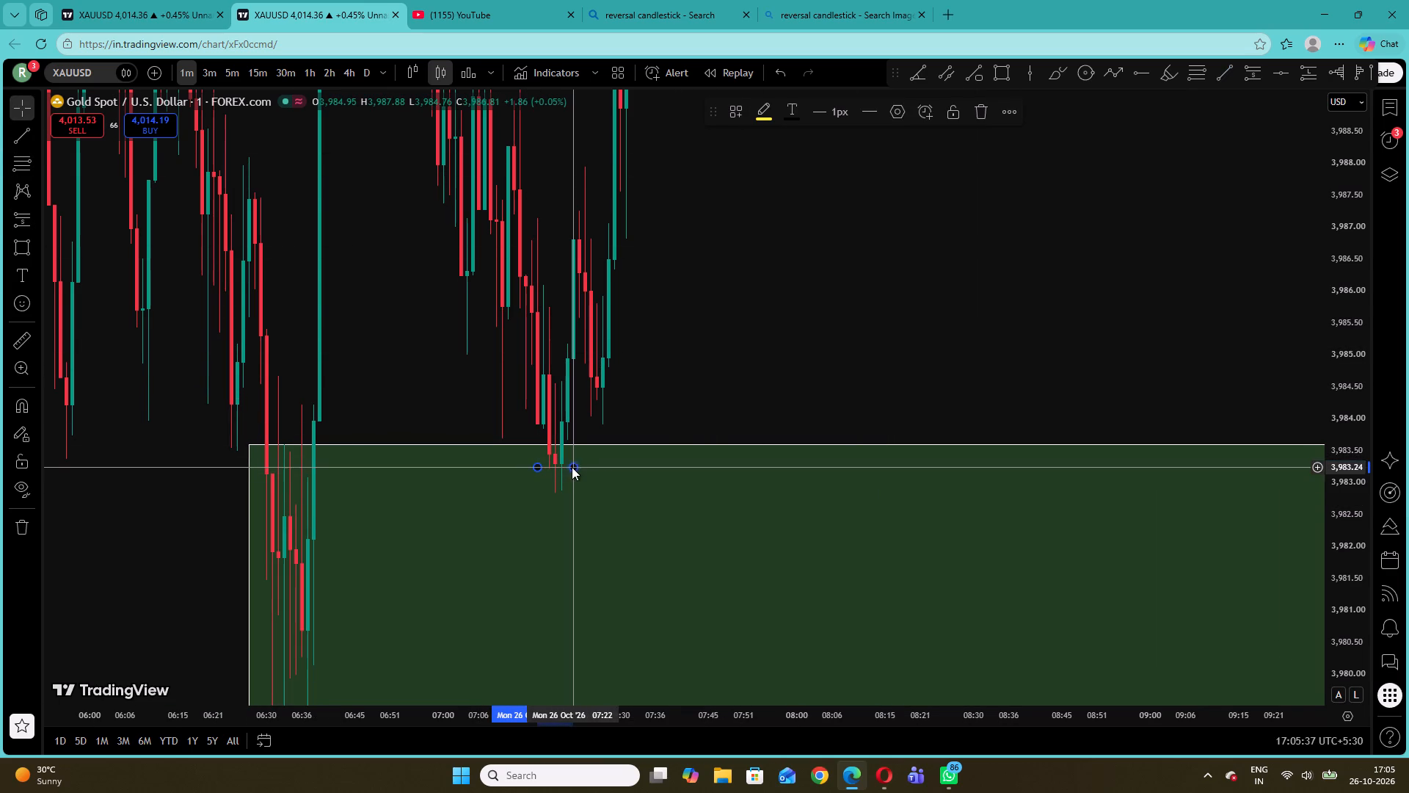
pyautogui.click(626, 408)
# Place a long position at 07:18 on 26 October with entry at about 3,983.92, stop at 3,982.60 and target at 3,987.36.
pyautogui.moveTo(1352, 435); pyautogui.dragTo(1343, 560)
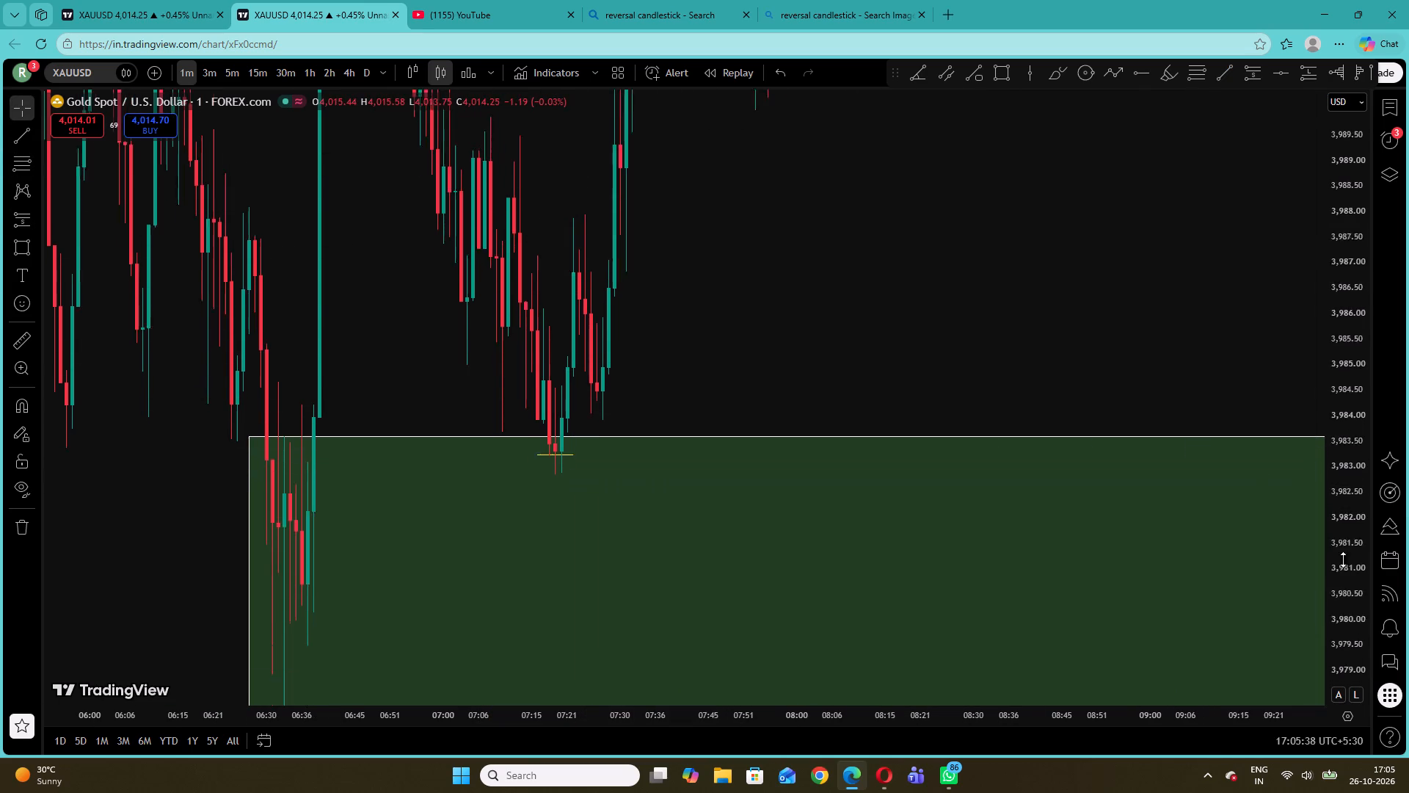
pyautogui.moveTo(1343, 560); pyautogui.dragTo(1341, 650)
pyautogui.moveTo(898, 347); pyautogui.dragTo(808, 394)
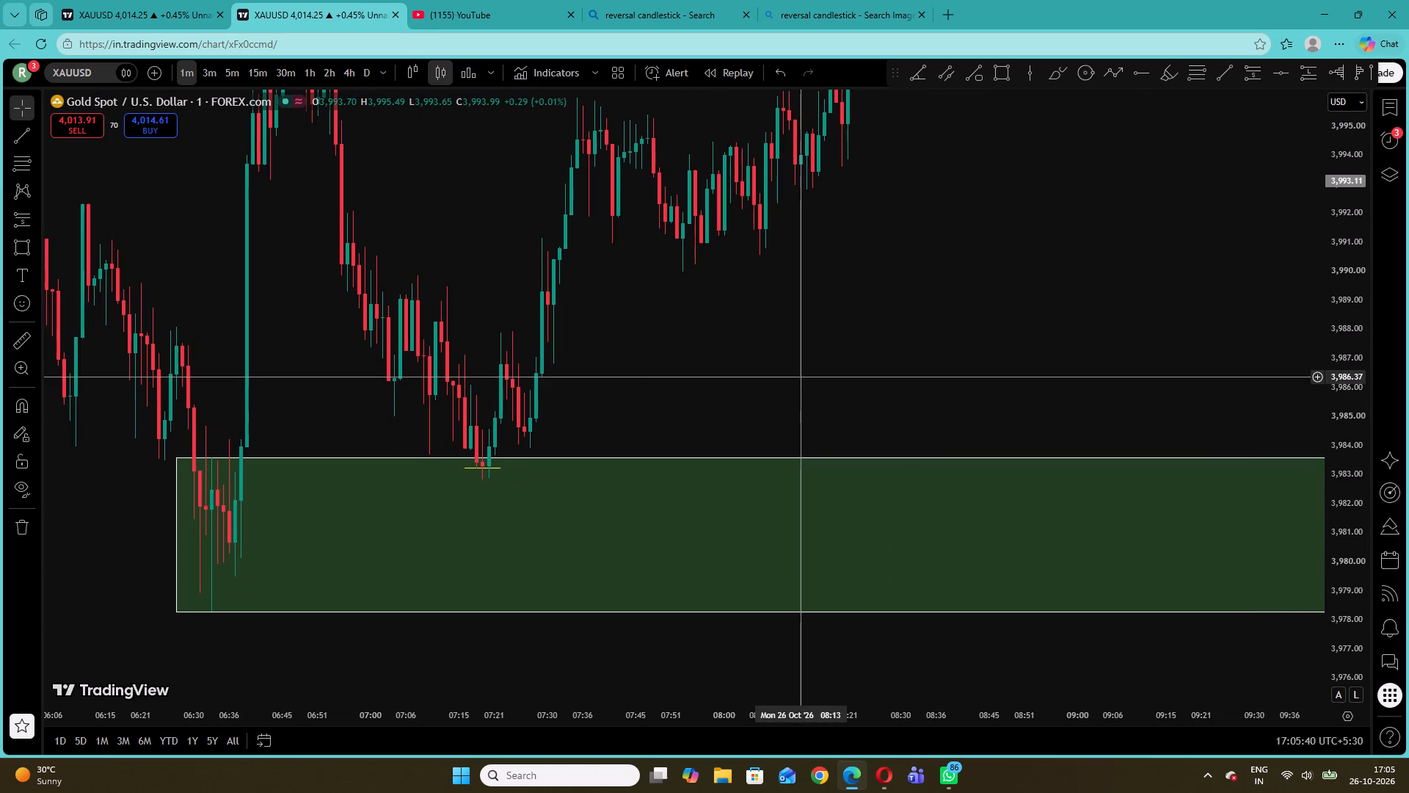
pyautogui.click(36, 217)
pyautogui.click(70, 242)
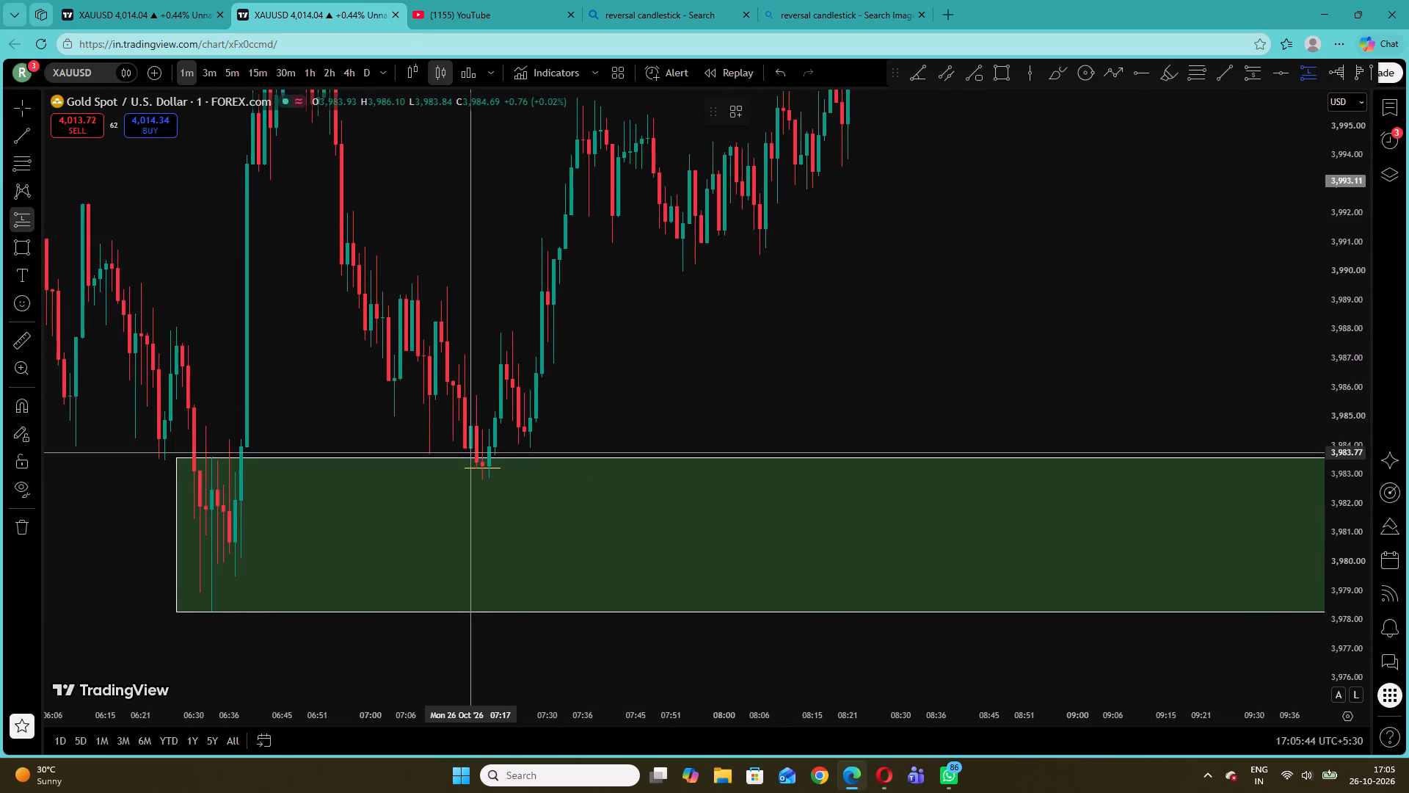
pyautogui.click(475, 448)
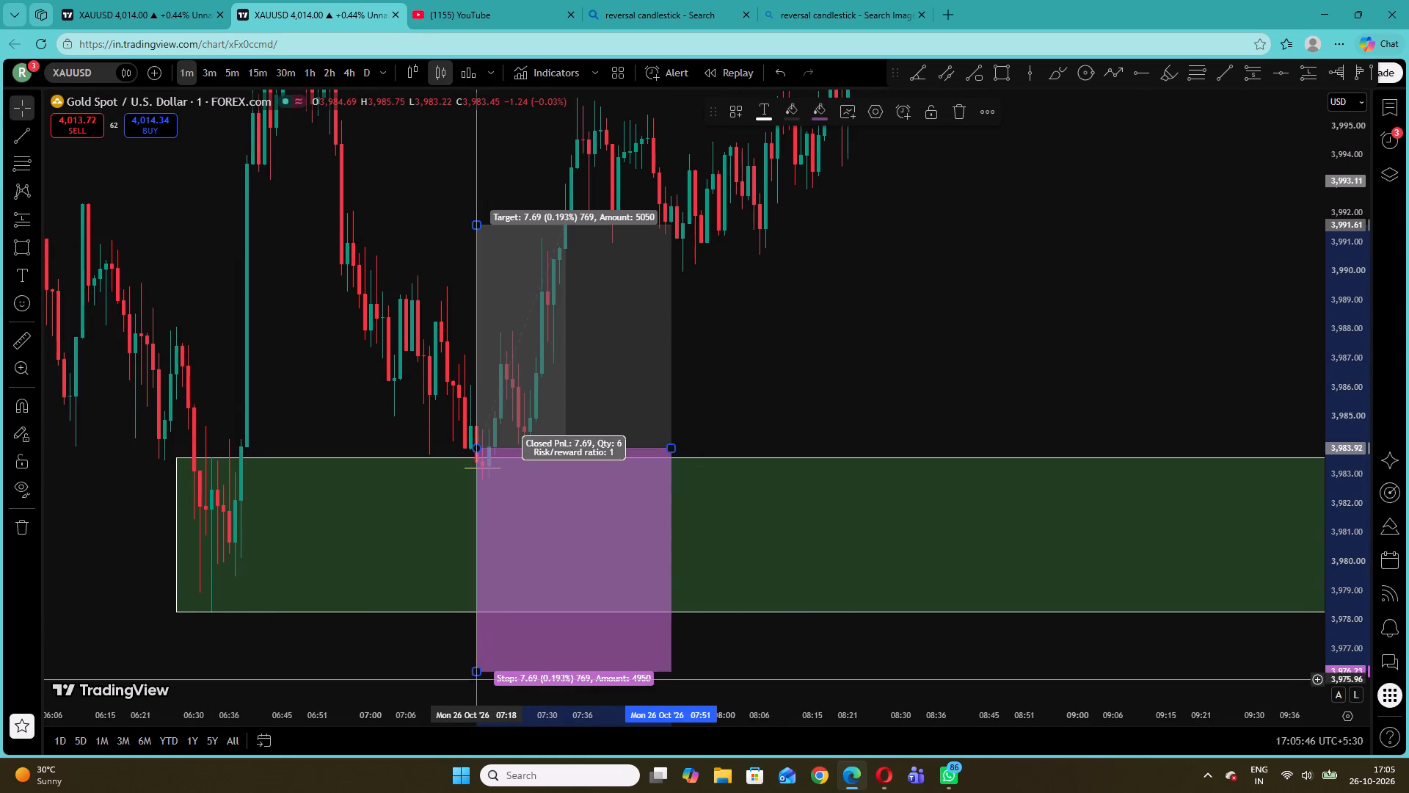
pyautogui.moveTo(476, 673); pyautogui.dragTo(522, 486)
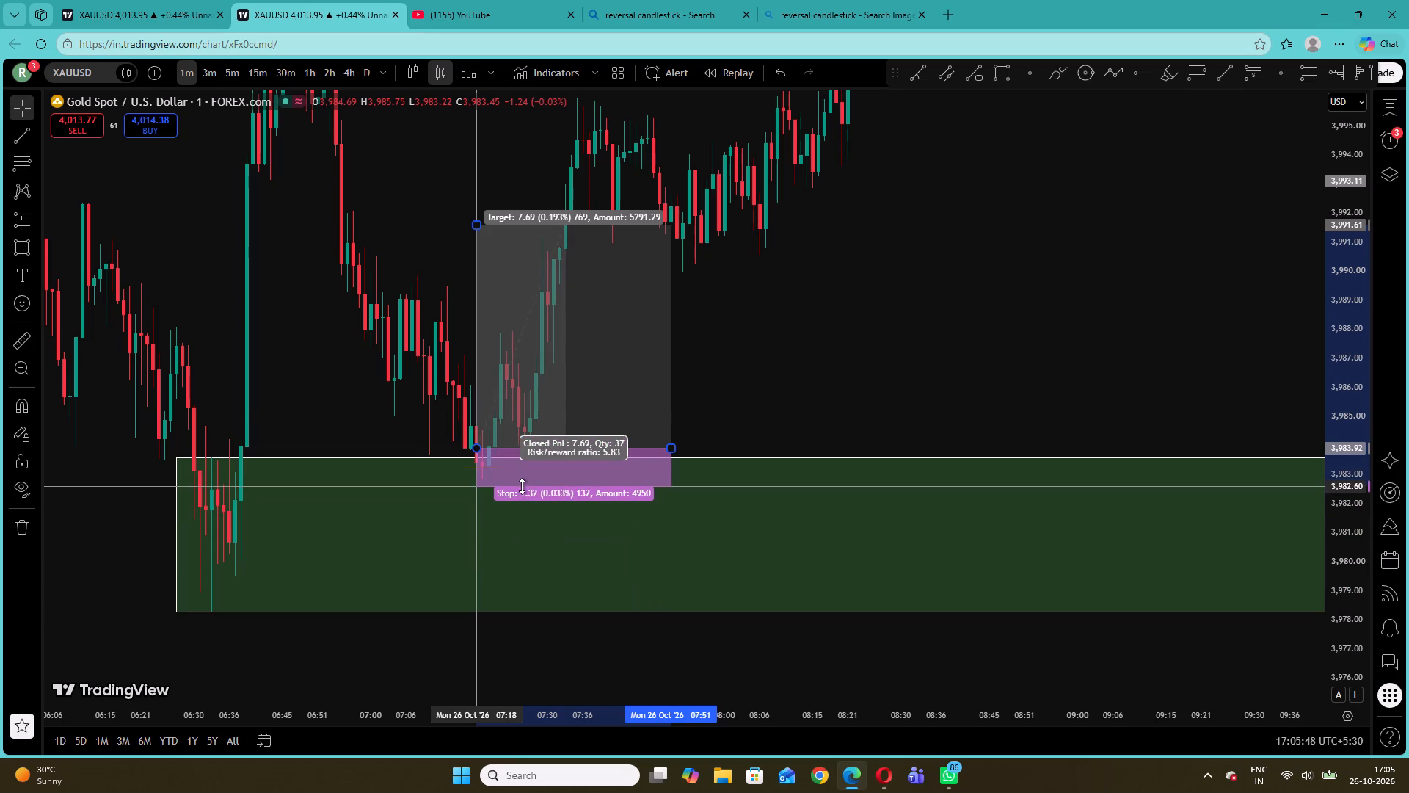
pyautogui.moveTo(476, 223); pyautogui.dragTo(509, 348)
pyautogui.click(549, 272)
# Examine the zone between about 4,014 and 4,017 from its 23 October origin to the price reaction near 08:53 on 26 October.
pyautogui.moveTo(787, 262); pyautogui.dragTo(888, 366)
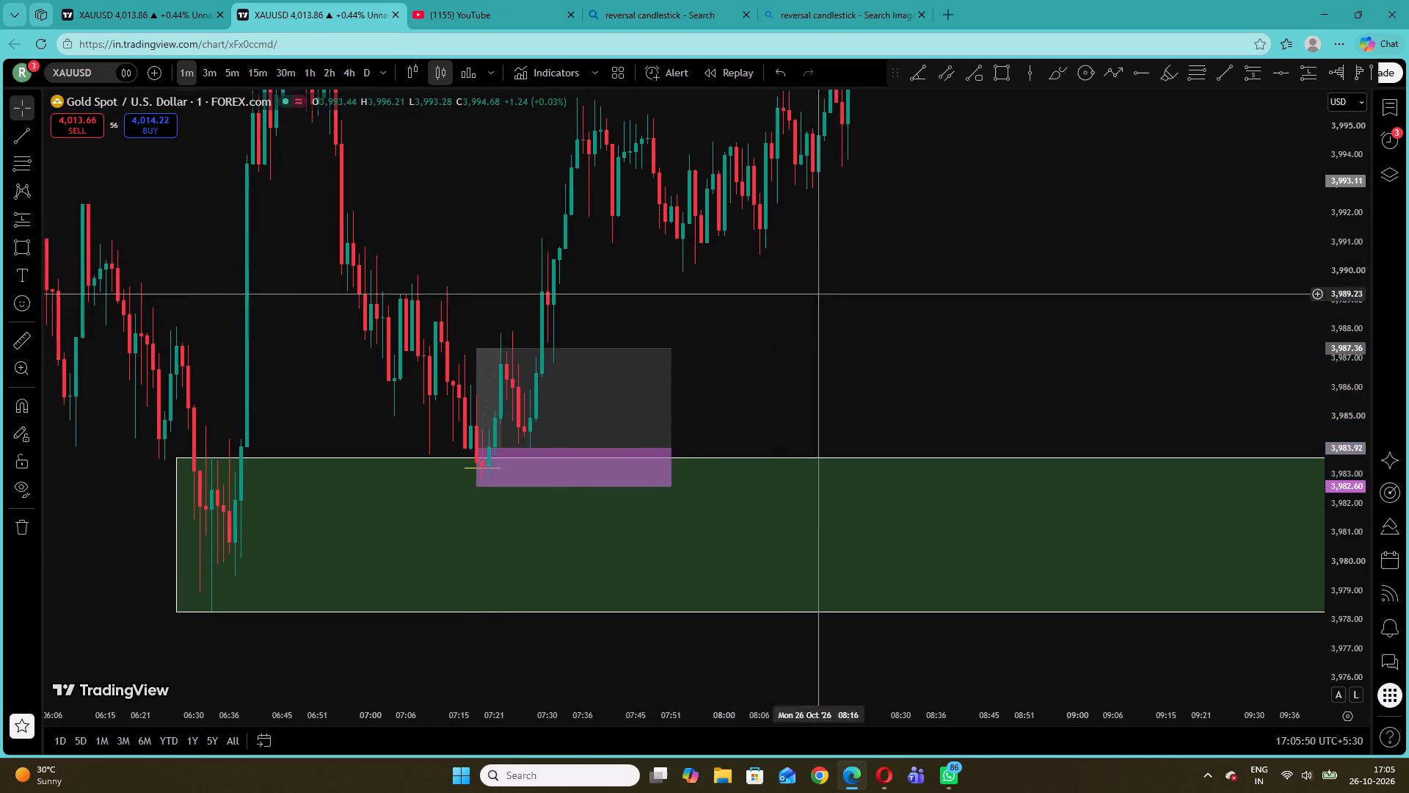
pyautogui.moveTo(888, 366); pyautogui.dragTo(986, 546)
pyautogui.click(638, 390)
pyautogui.moveTo(914, 322); pyautogui.dragTo(412, 469)
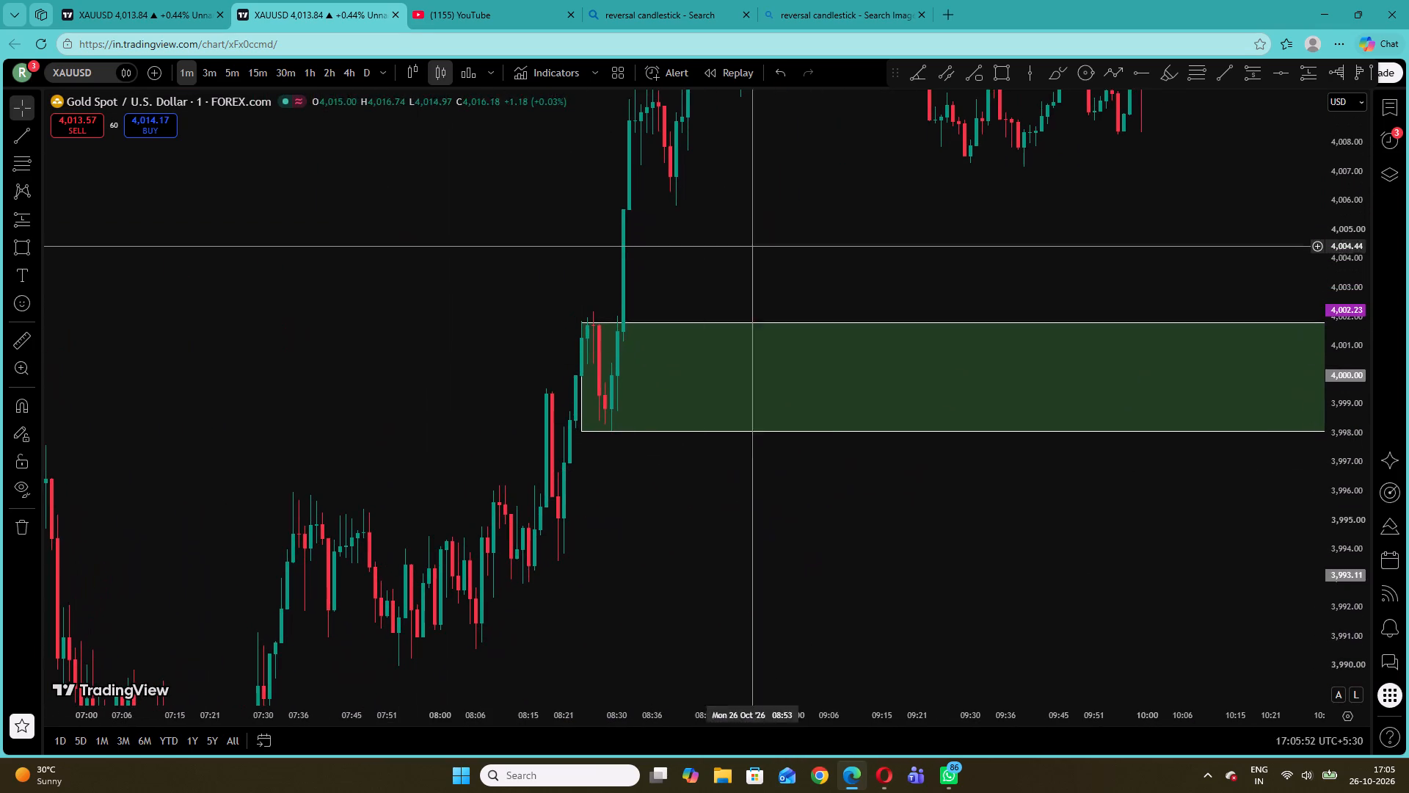
pyautogui.moveTo(866, 239); pyautogui.dragTo(230, 408)
pyautogui.moveTo(906, 431); pyautogui.dragTo(214, 518)
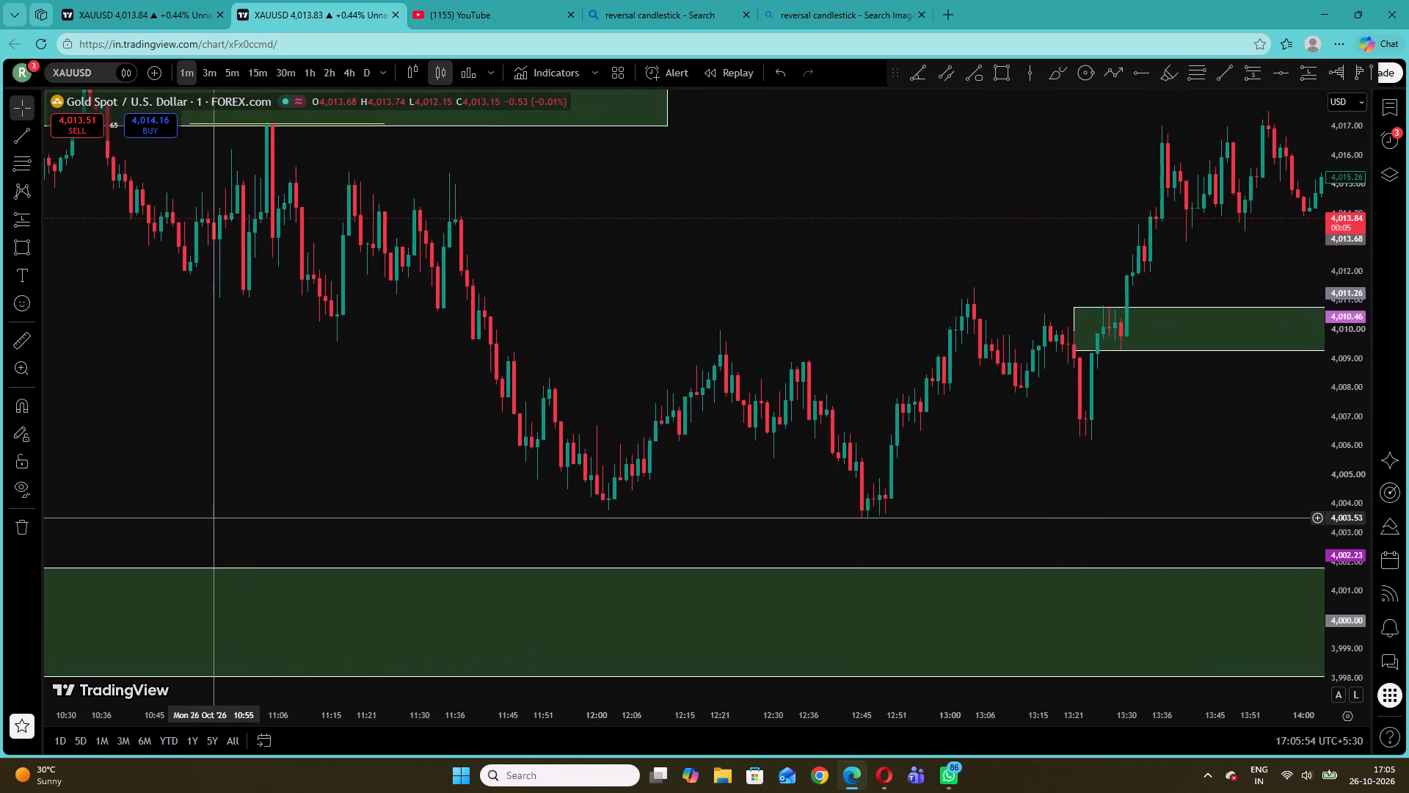
pyautogui.moveTo(214, 518); pyautogui.dragTo(1054, 641)
pyautogui.moveTo(279, 448); pyautogui.dragTo(750, 473)
pyautogui.moveTo(345, 417); pyautogui.dragTo(913, 443)
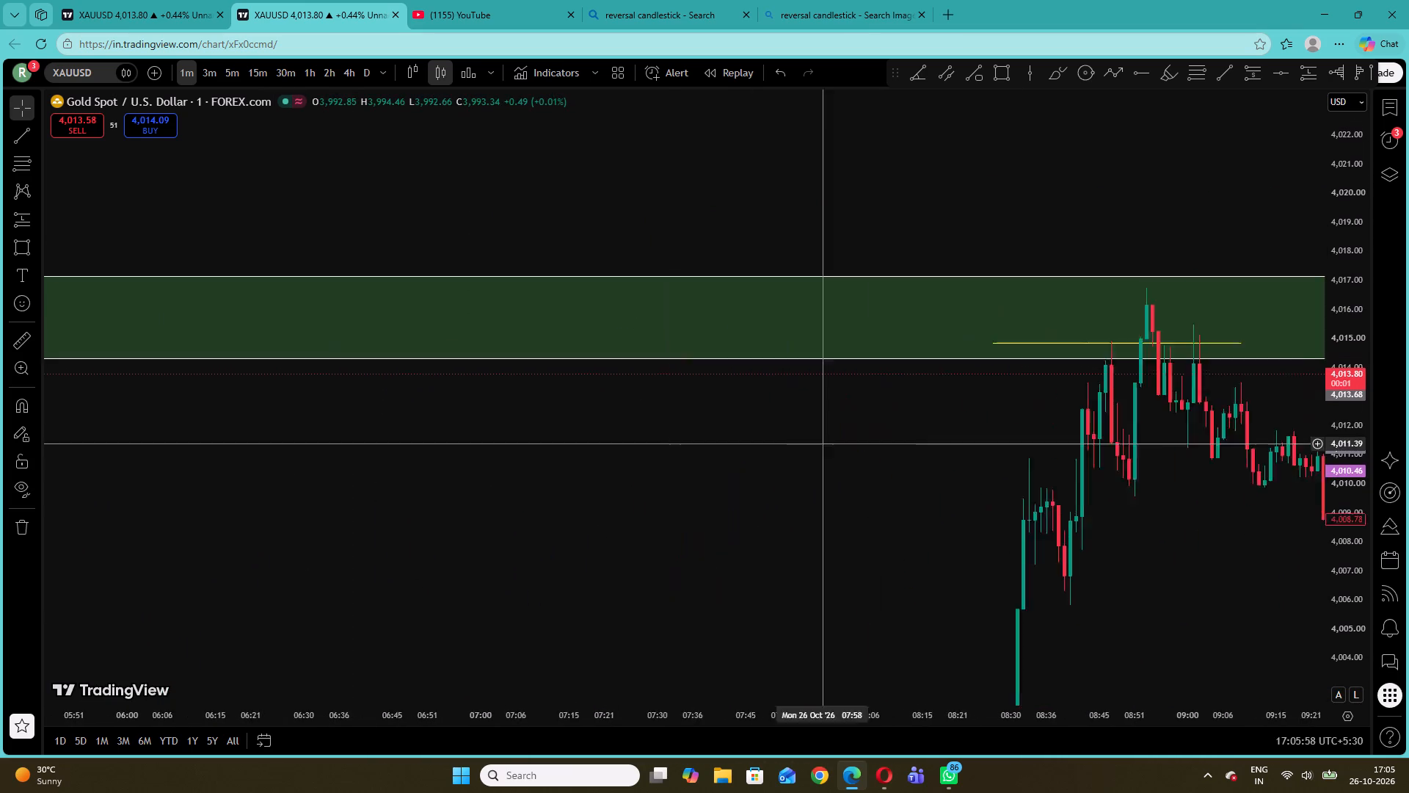
pyautogui.moveTo(913, 443); pyautogui.dragTo(1027, 439)
pyautogui.moveTo(506, 450); pyautogui.dragTo(1091, 518)
pyautogui.moveTo(587, 502); pyautogui.dragTo(1253, 509)
pyautogui.moveTo(604, 489); pyautogui.dragTo(1271, 502)
pyautogui.moveTo(497, 482); pyautogui.dragTo(1148, 499)
pyautogui.moveTo(429, 466); pyautogui.dragTo(1243, 512)
pyautogui.moveTo(332, 454); pyautogui.dragTo(1046, 522)
pyautogui.moveTo(335, 483); pyautogui.dragTo(524, 501)
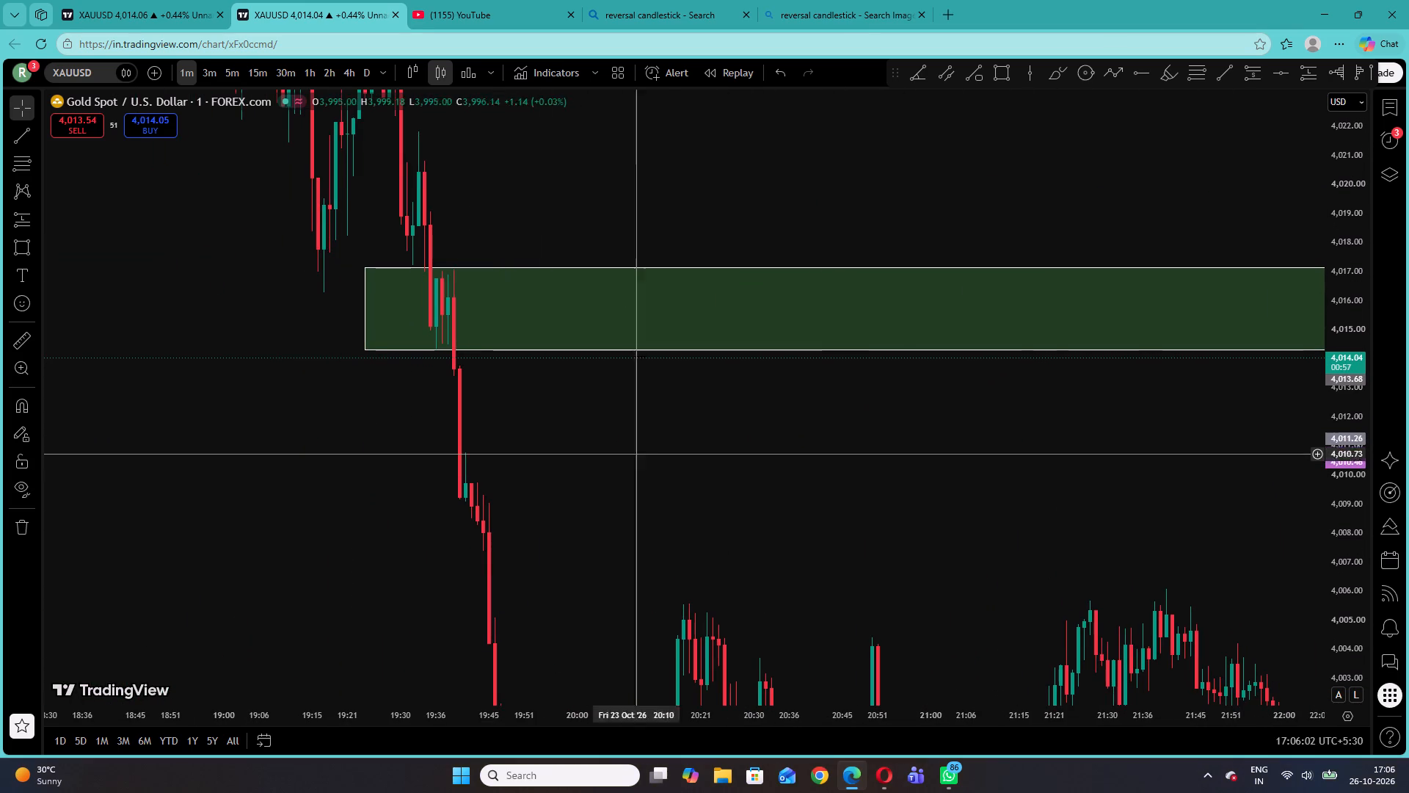
pyautogui.moveTo(1030, 413); pyautogui.dragTo(17, 388)
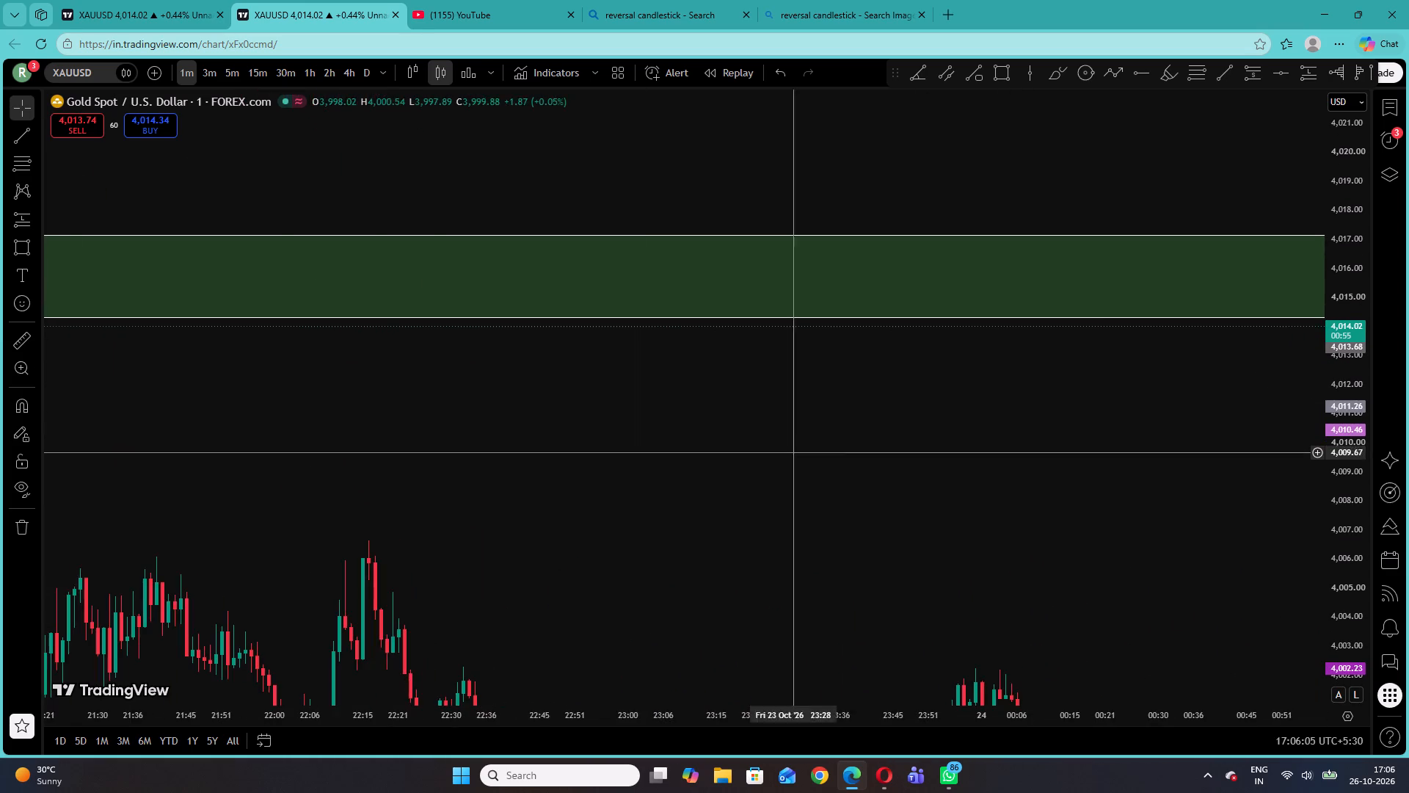
pyautogui.moveTo(871, 448); pyautogui.dragTo(32, 441)
pyautogui.moveTo(967, 493); pyautogui.dragTo(101, 479)
pyautogui.moveTo(845, 466); pyautogui.dragTo(0, 446)
pyautogui.moveTo(927, 471); pyautogui.dragTo(121, 452)
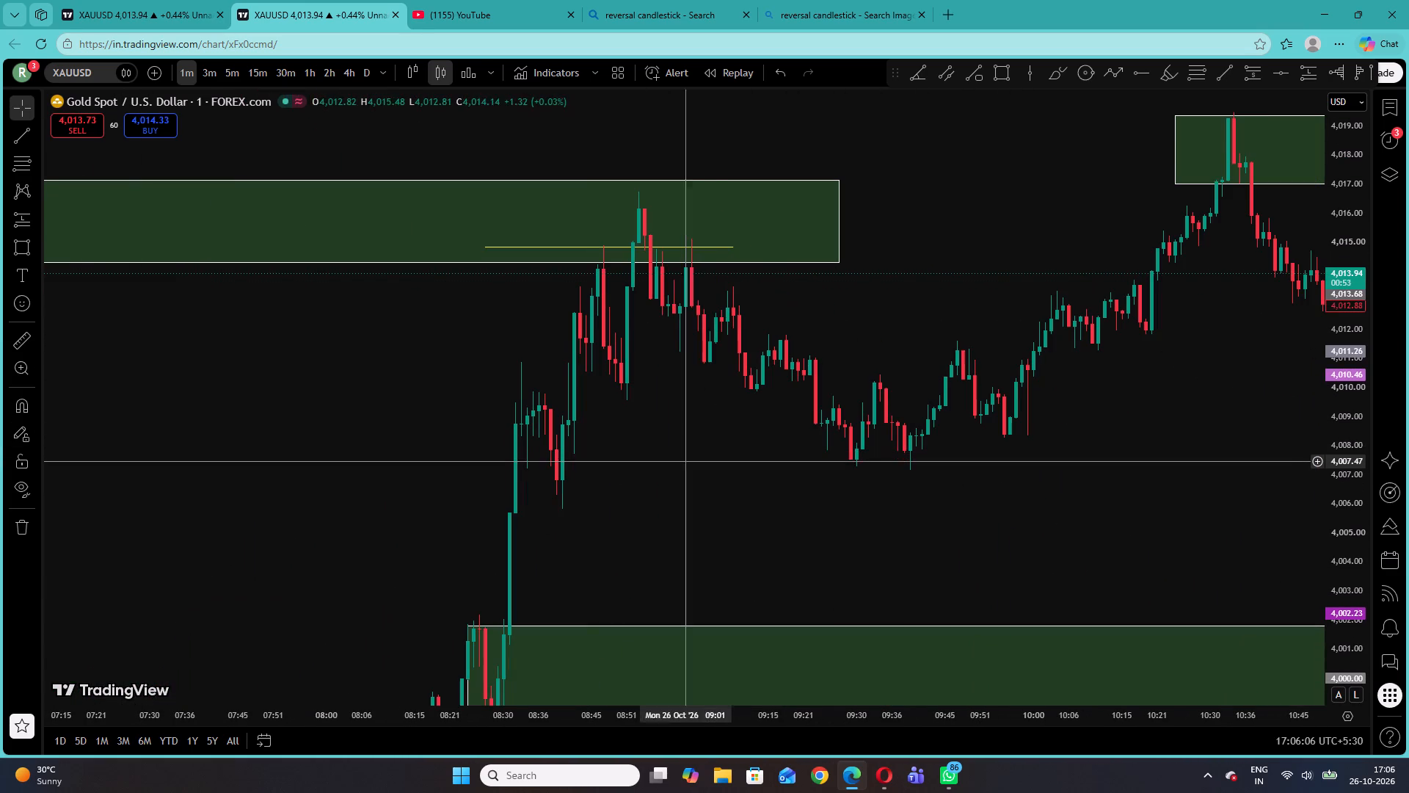
# Place a short position at 08:53 on 26 October with entry at about 4,012.98, stop at 4,015.71 and target at 4,007.24.
pyautogui.moveTo(721, 439); pyautogui.dragTo(743, 522)
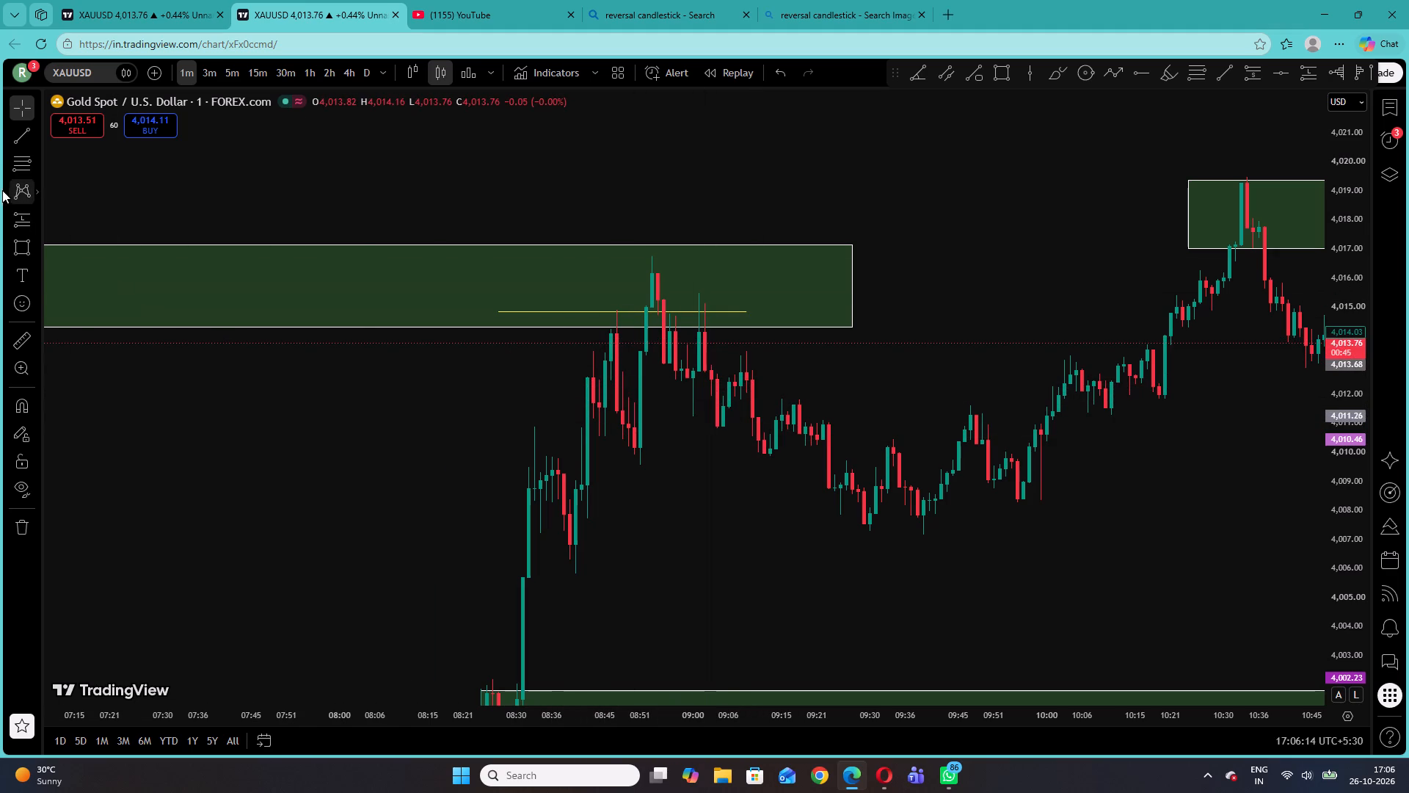
pyautogui.click(36, 214)
pyautogui.click(79, 265)
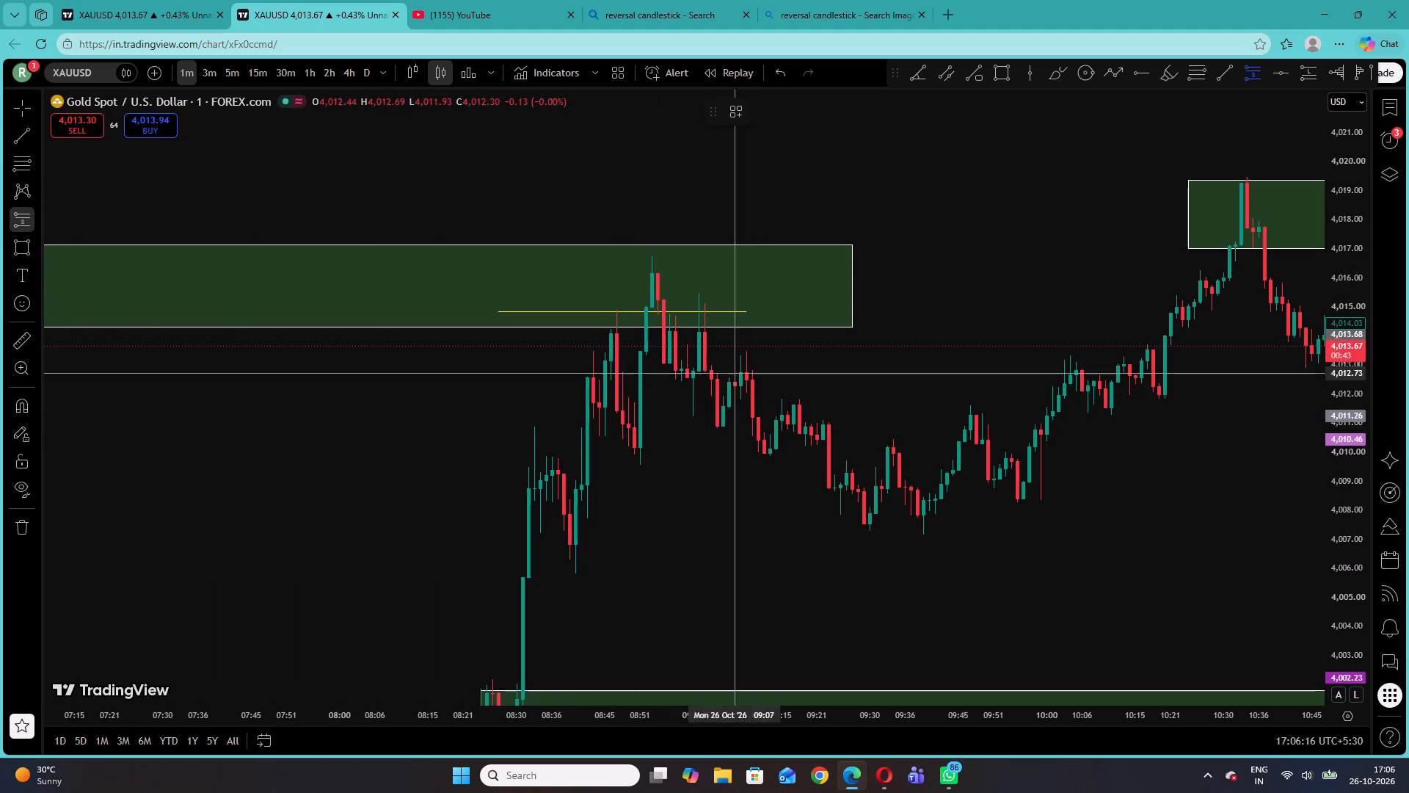
pyautogui.click(652, 366)
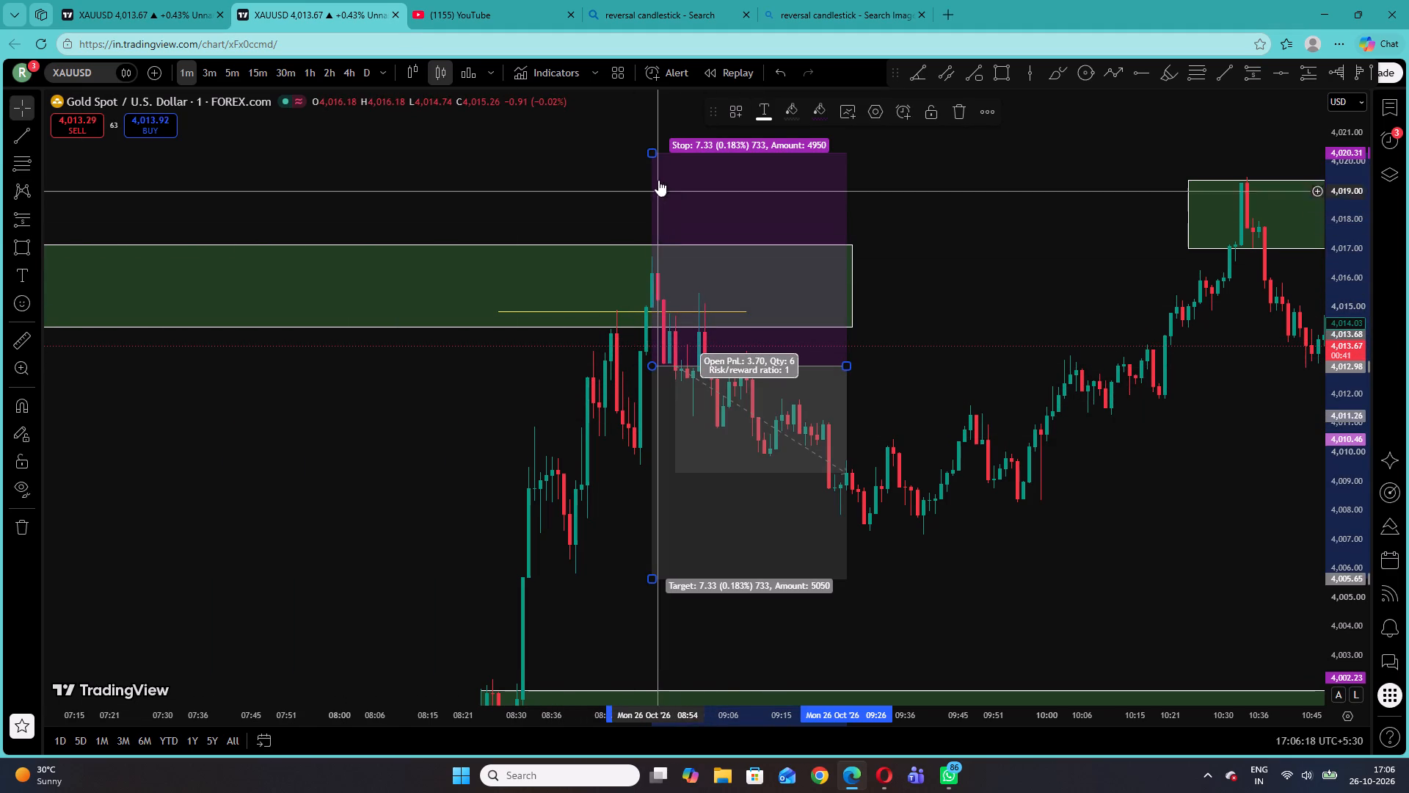
pyautogui.moveTo(650, 154); pyautogui.dragTo(705, 294)
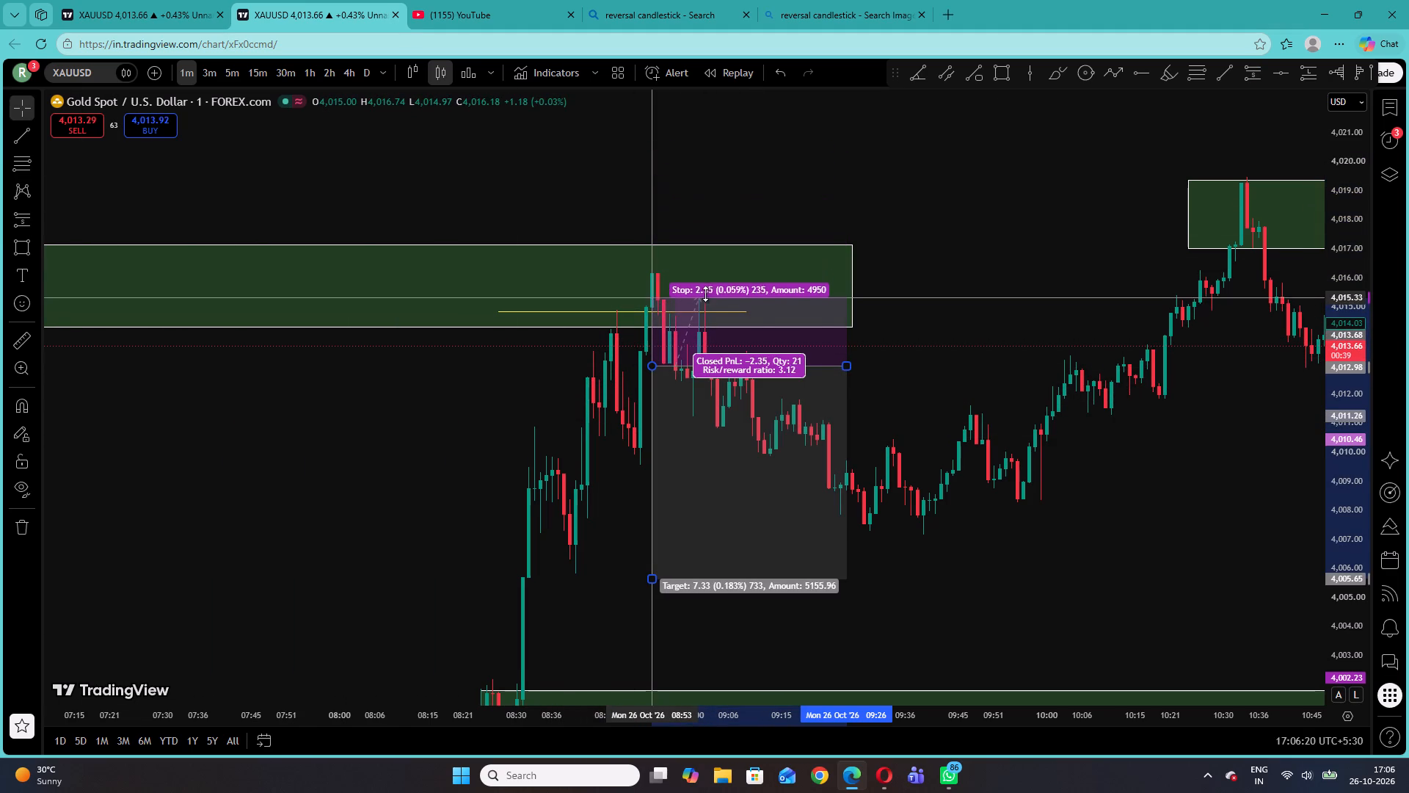
pyautogui.moveTo(705, 294); pyautogui.dragTo(727, 297)
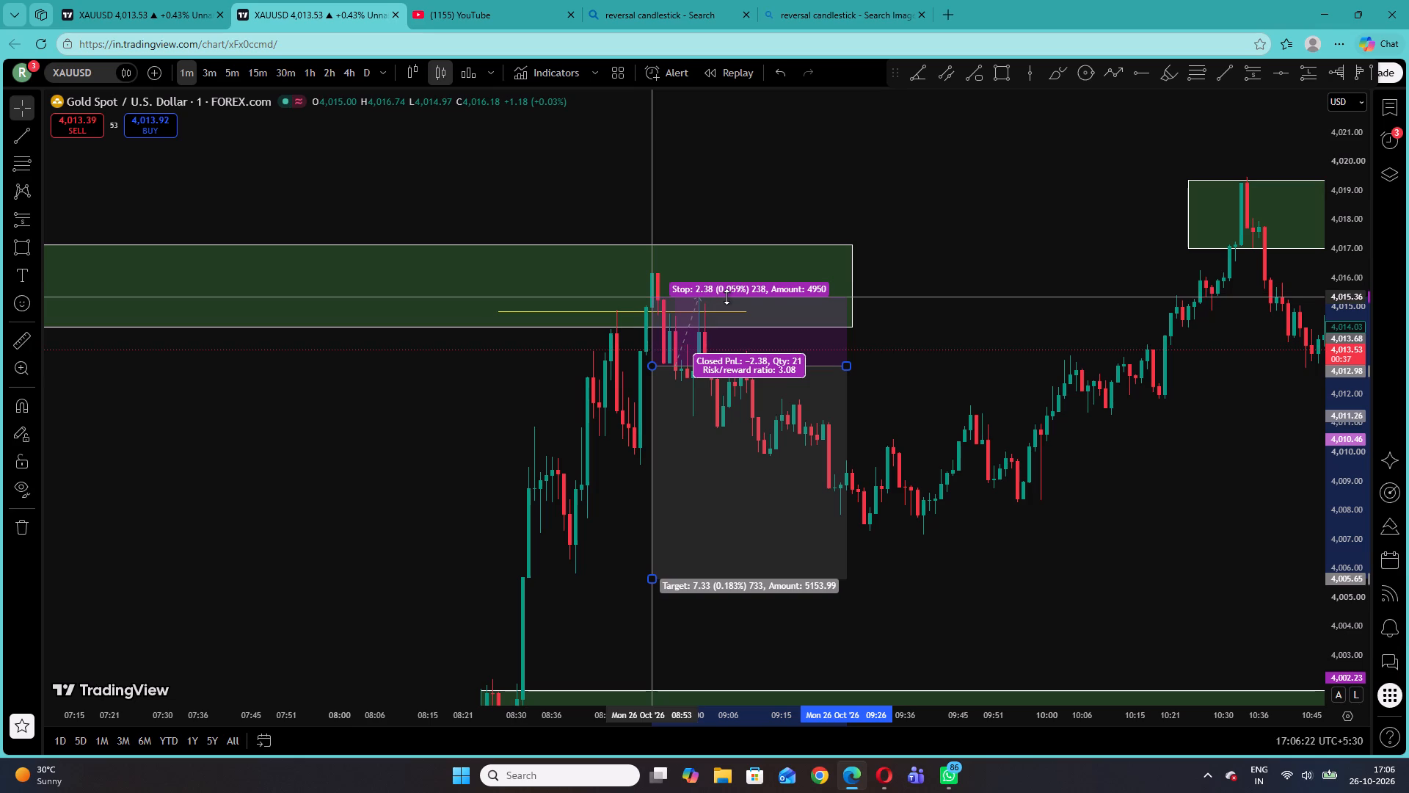
pyautogui.moveTo(727, 297); pyautogui.dragTo(729, 286)
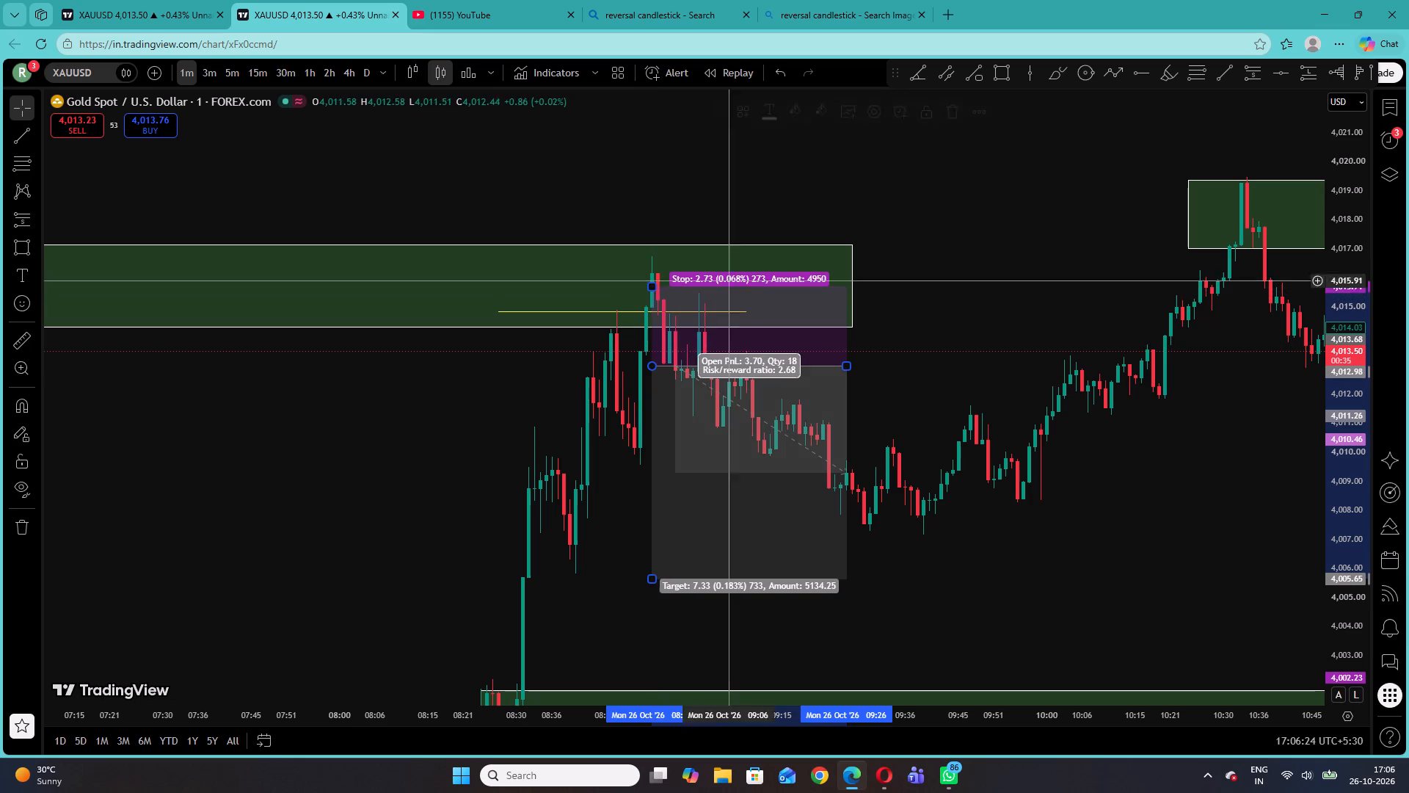
pyautogui.click(736, 219)
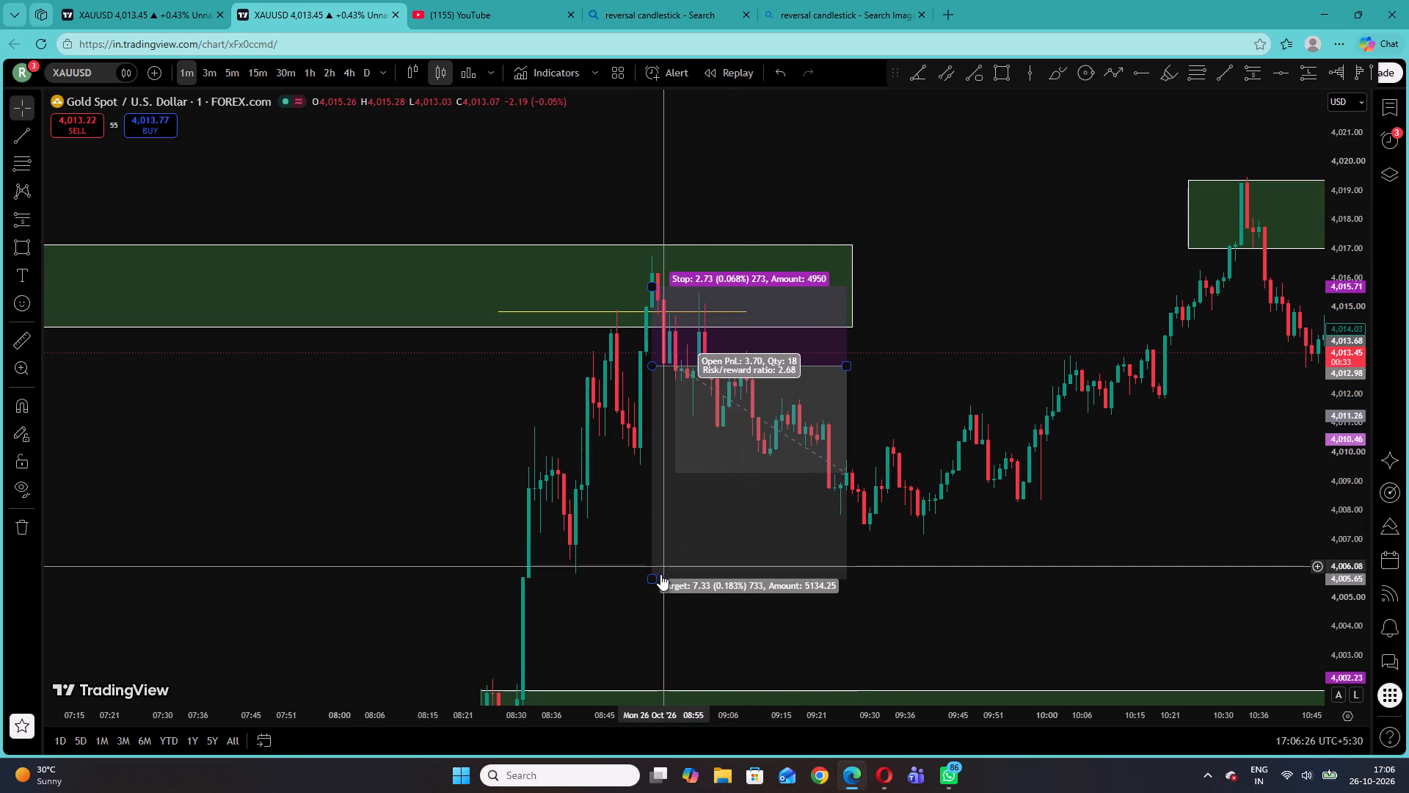
pyautogui.moveTo(652, 579); pyautogui.dragTo(669, 532)
pyautogui.click(693, 568)
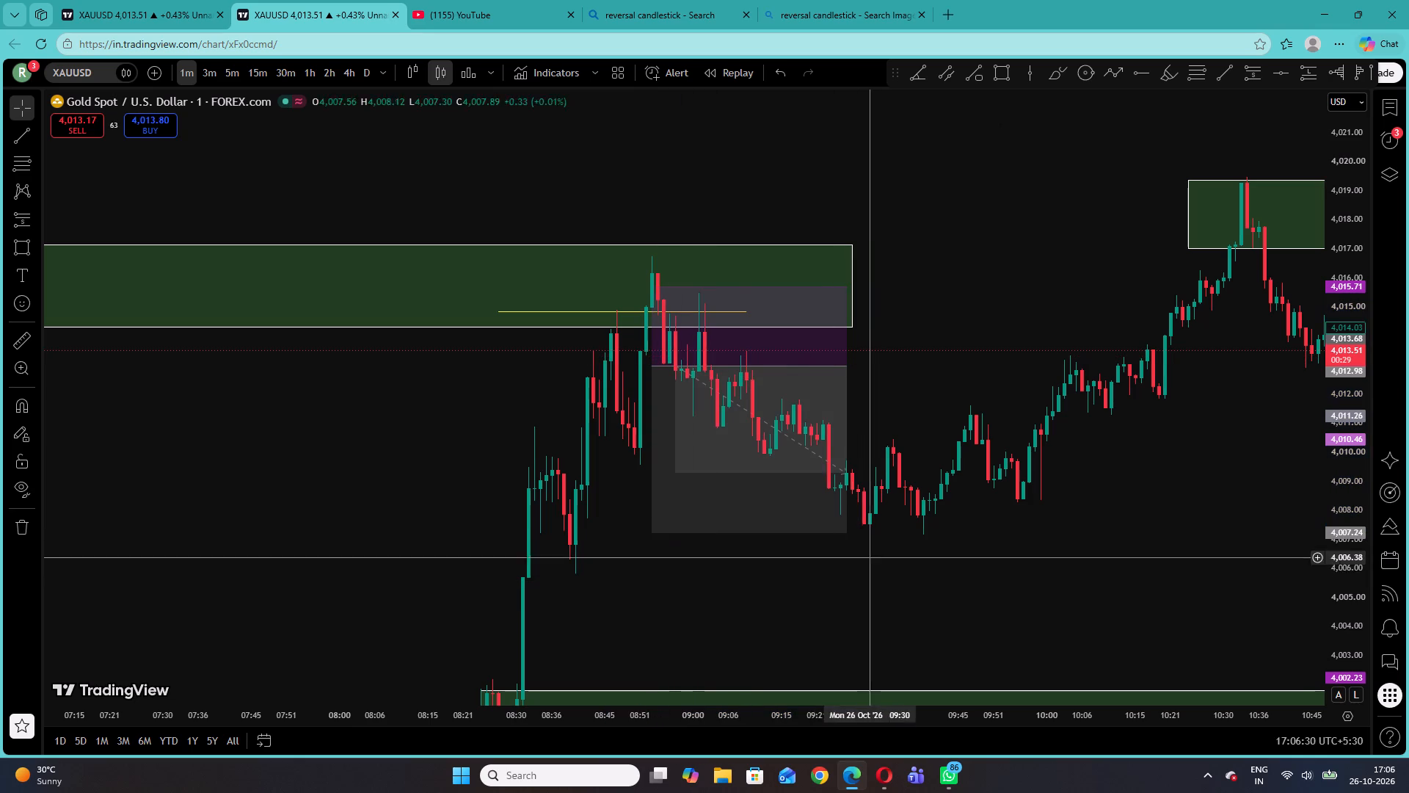
# Review the marked zones and positions on 26 October from about 04:24 through the 10:24 and 13:21 zones.
pyautogui.moveTo(820, 624); pyautogui.dragTo(1209, 237)
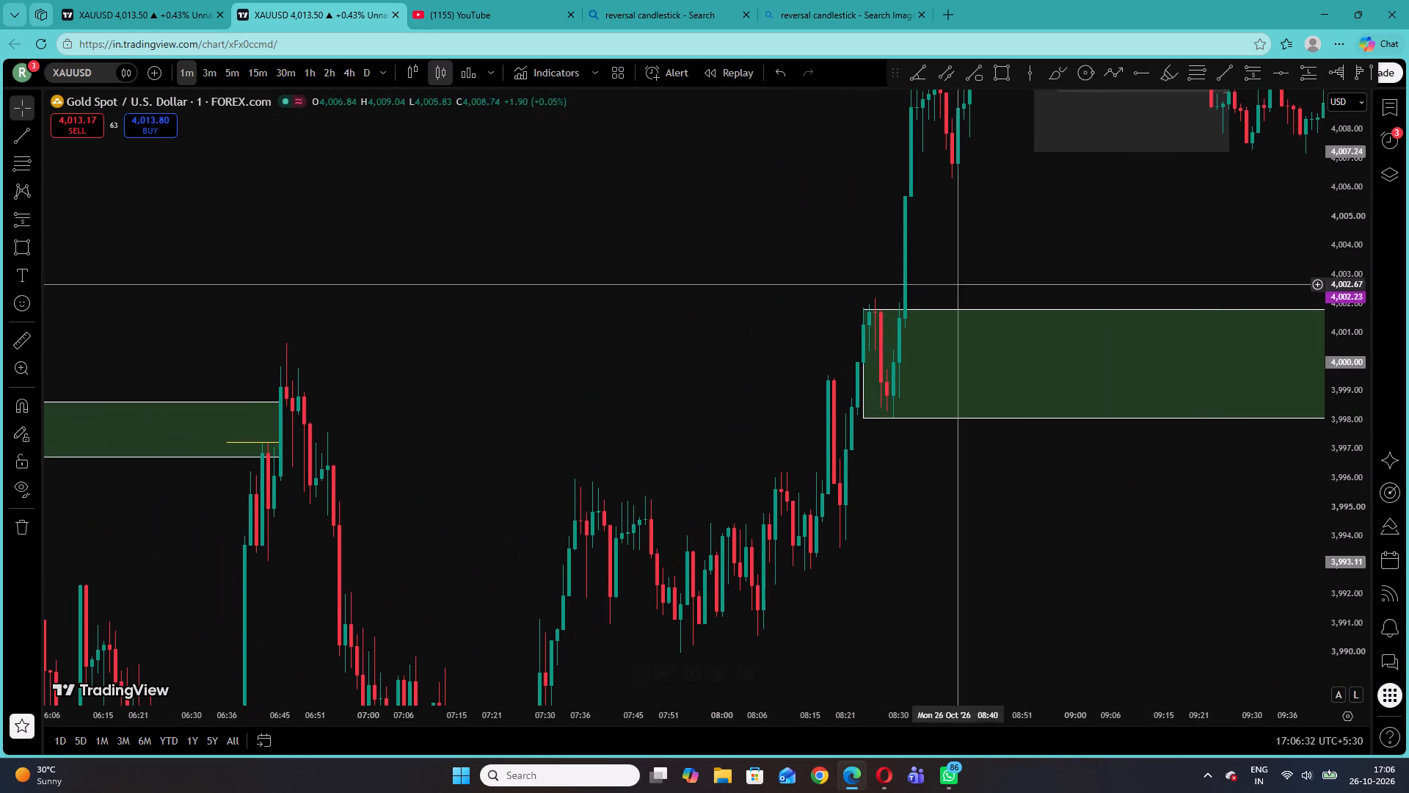
pyautogui.moveTo(497, 361); pyautogui.dragTo(823, 292)
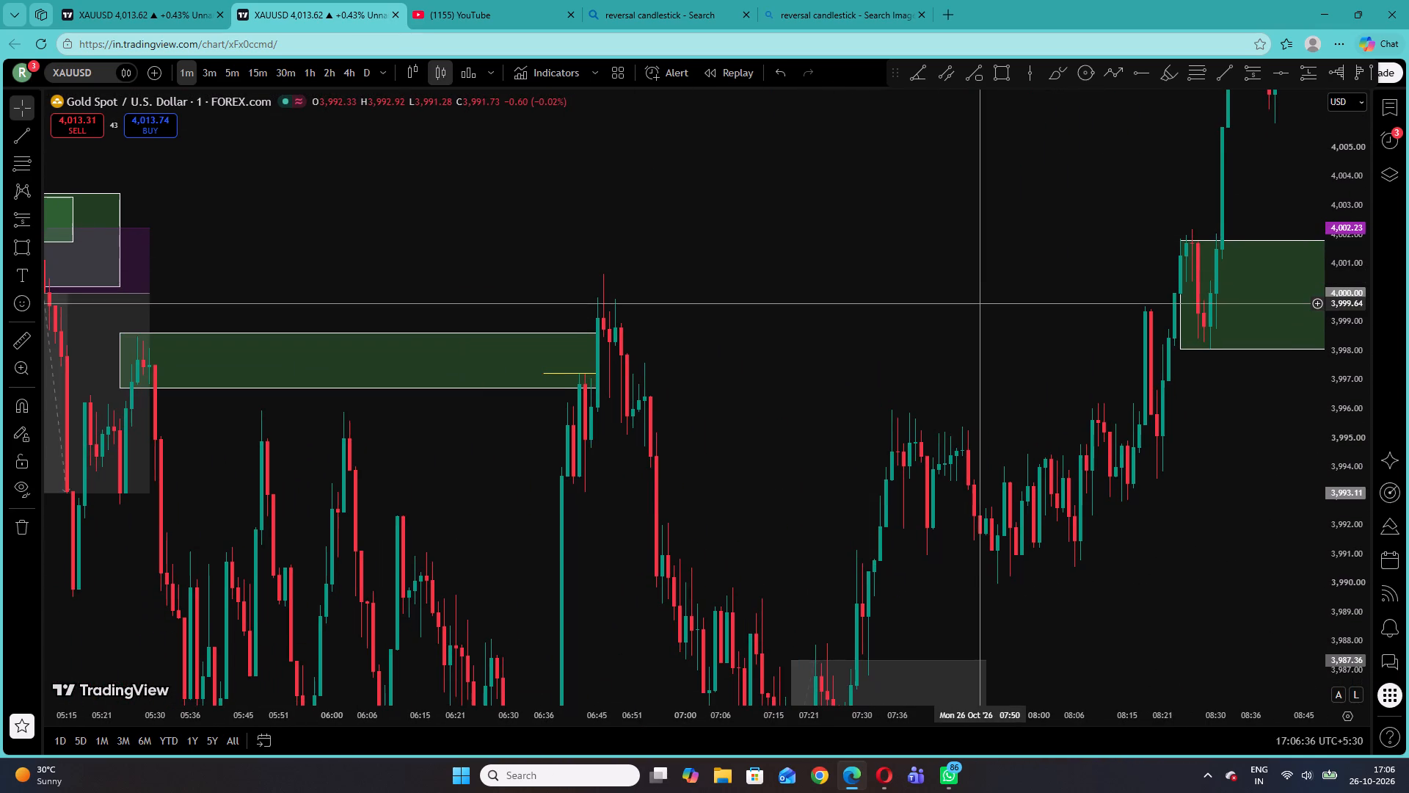
pyautogui.moveTo(1341, 405); pyautogui.dragTo(1329, 488)
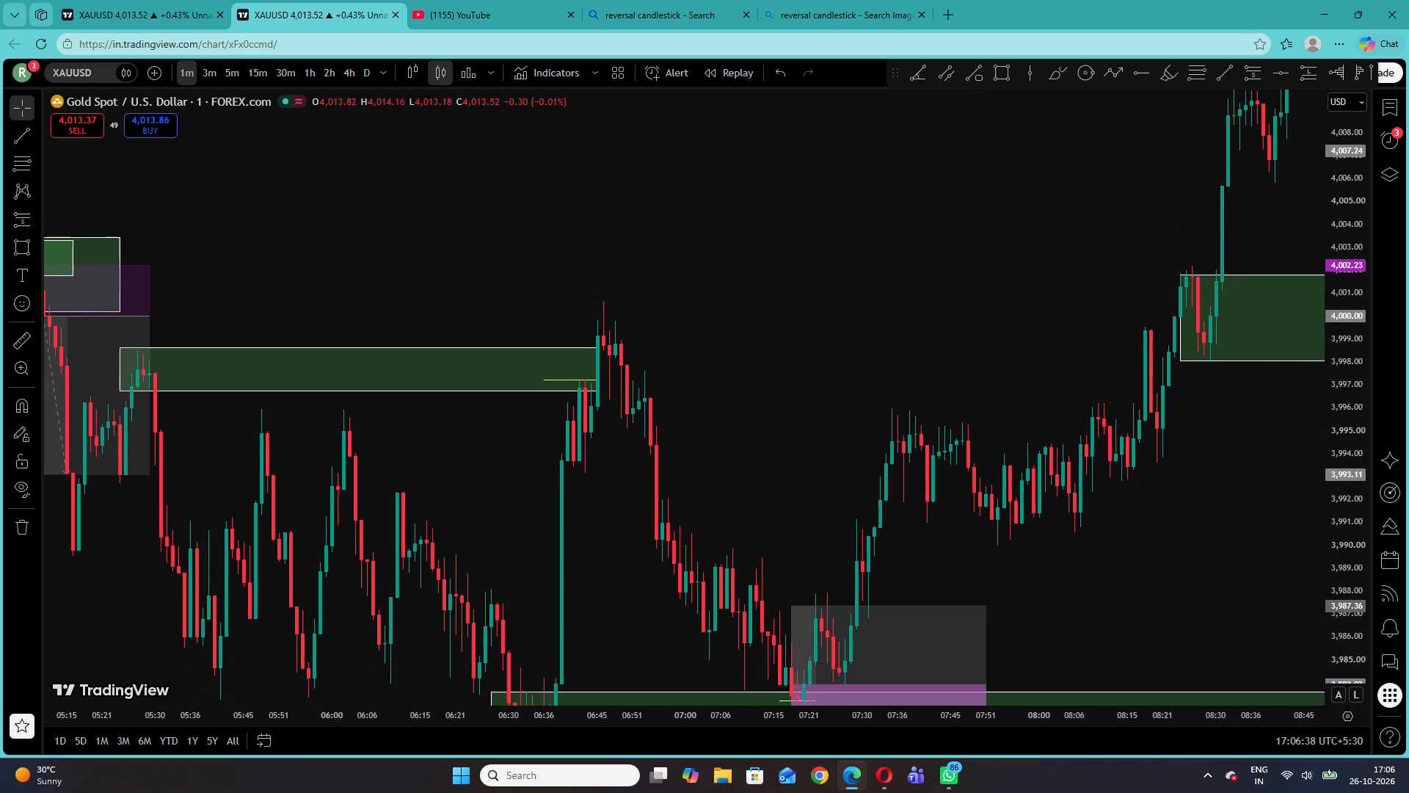
pyautogui.moveTo(457, 265); pyautogui.dragTo(846, 278)
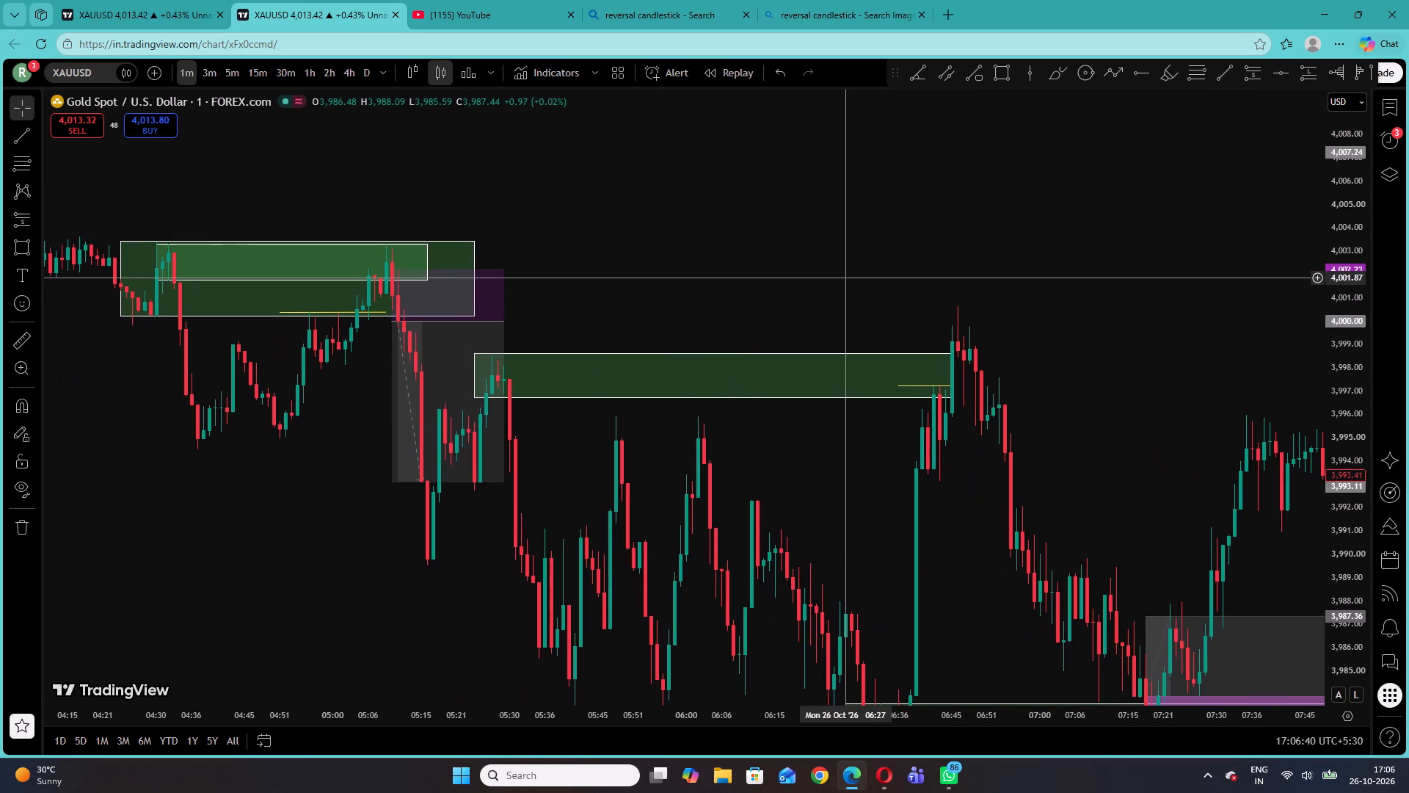
pyautogui.moveTo(863, 195); pyautogui.dragTo(207, 473)
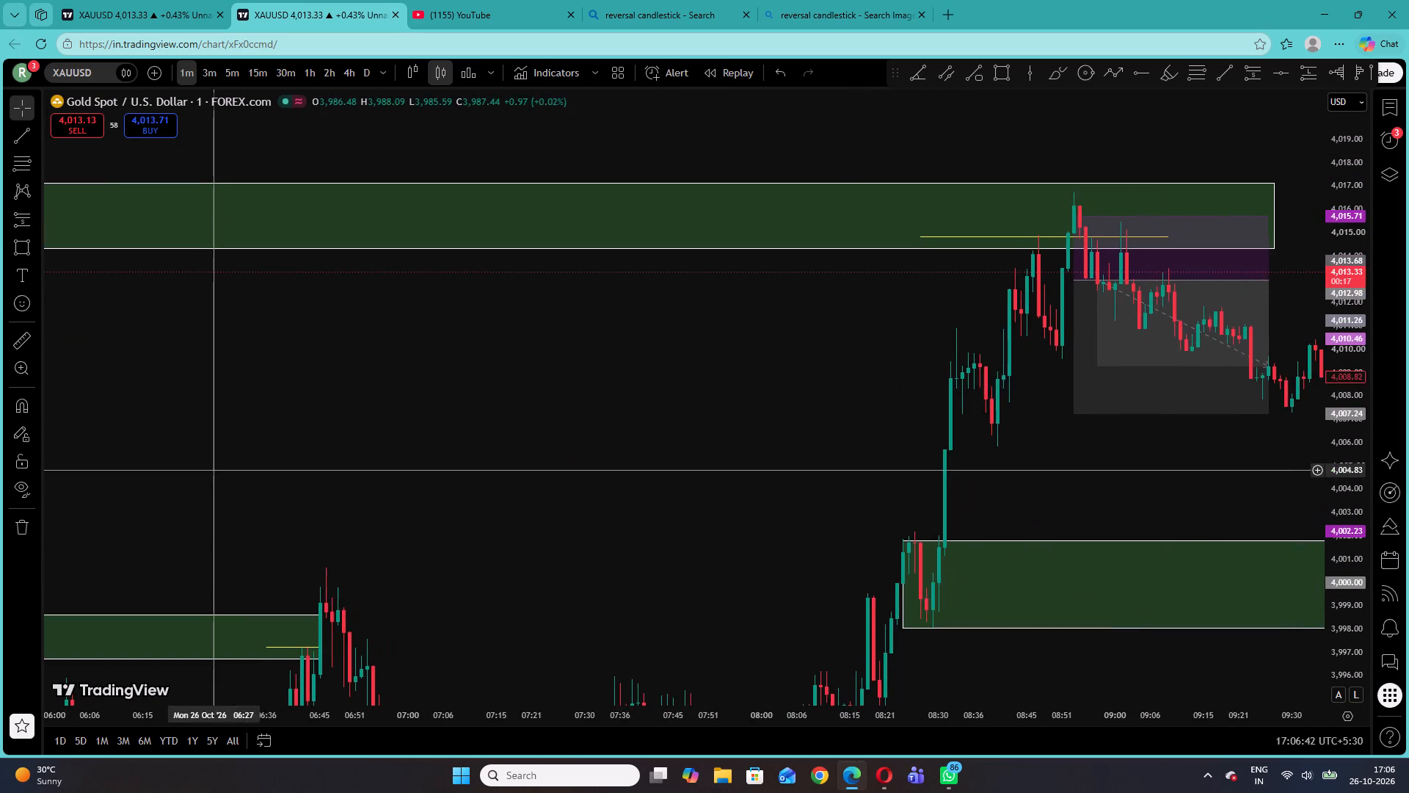
pyautogui.moveTo(820, 380); pyautogui.dragTo(284, 391)
pyautogui.moveTo(1117, 357); pyautogui.dragTo(649, 510)
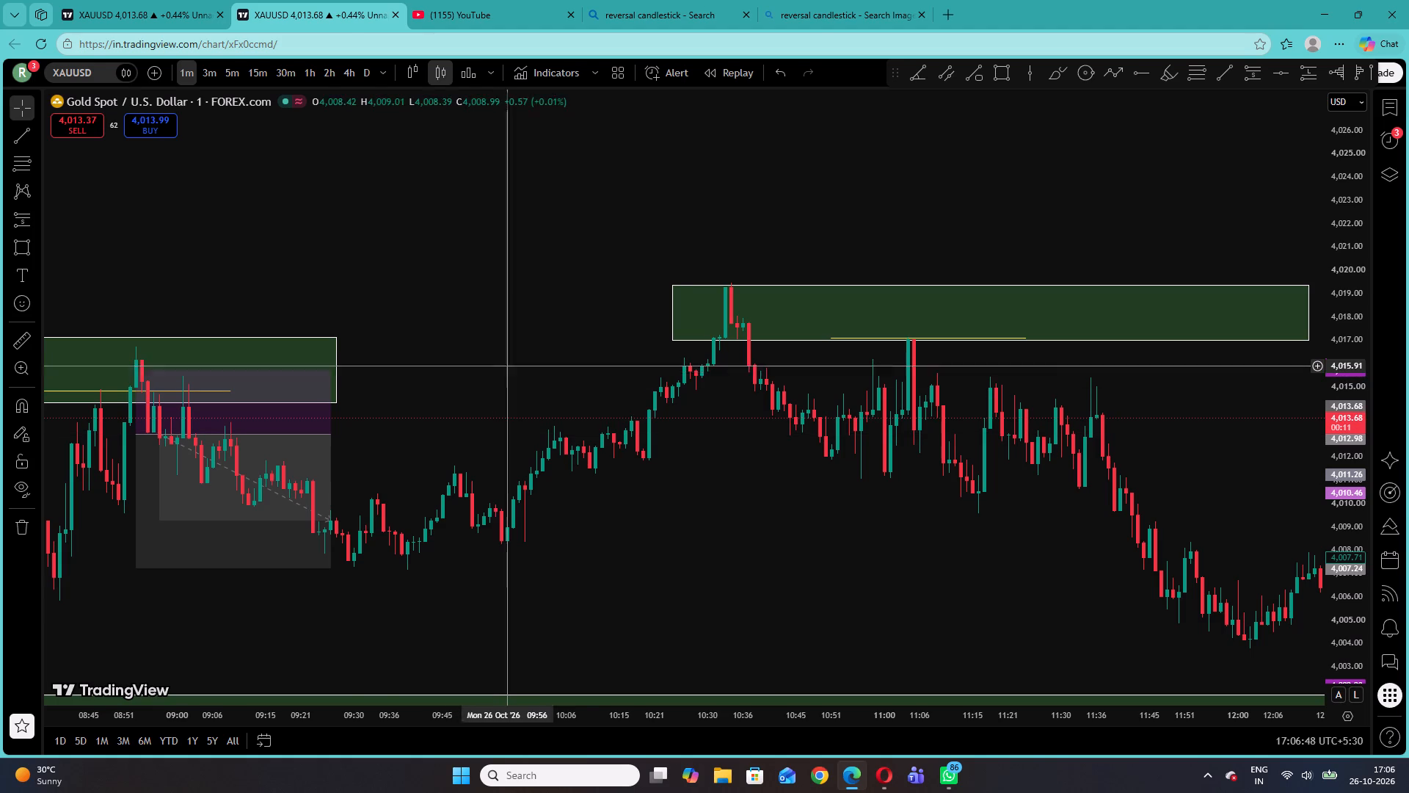
pyautogui.moveTo(530, 347); pyautogui.dragTo(357, 353)
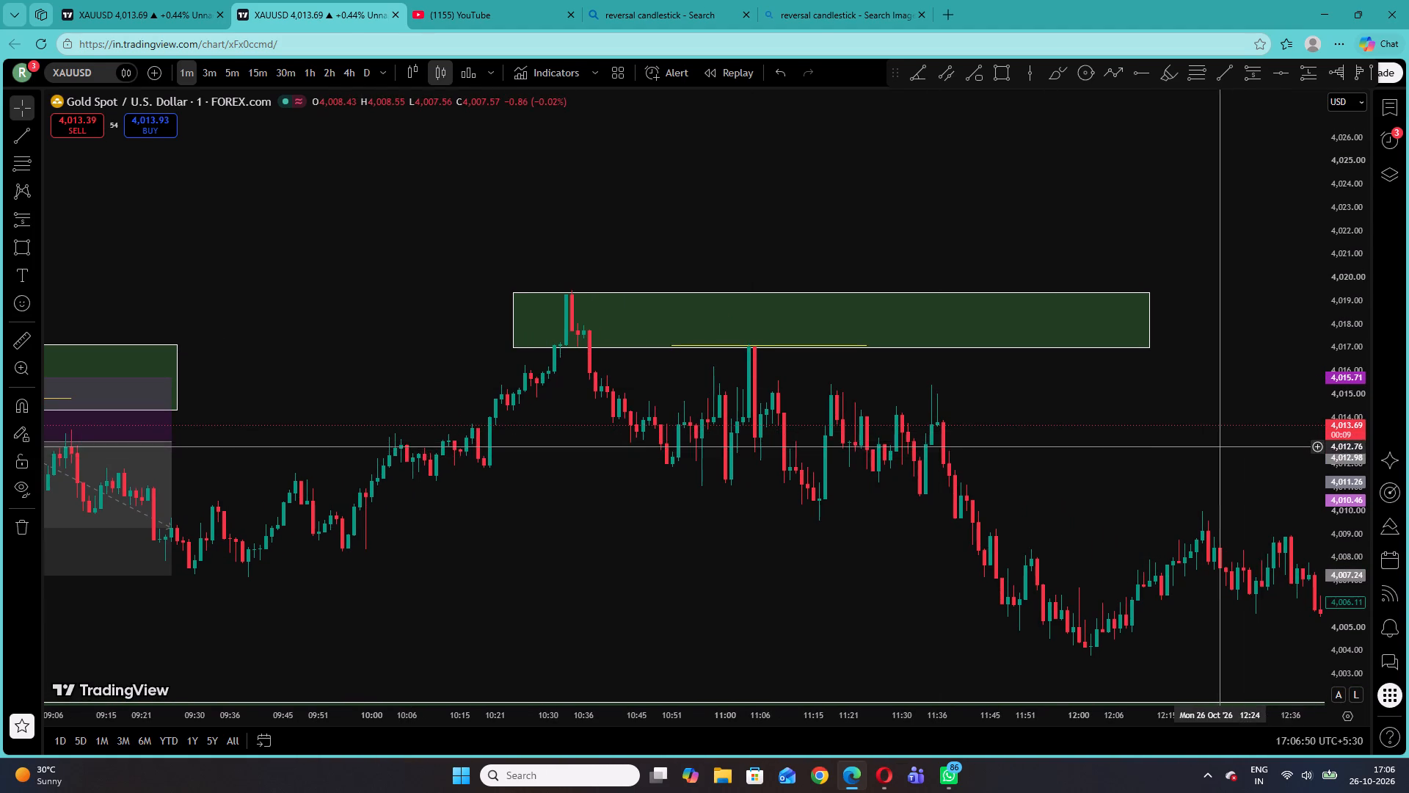
pyautogui.moveTo(1218, 447); pyautogui.dragTo(371, 474)
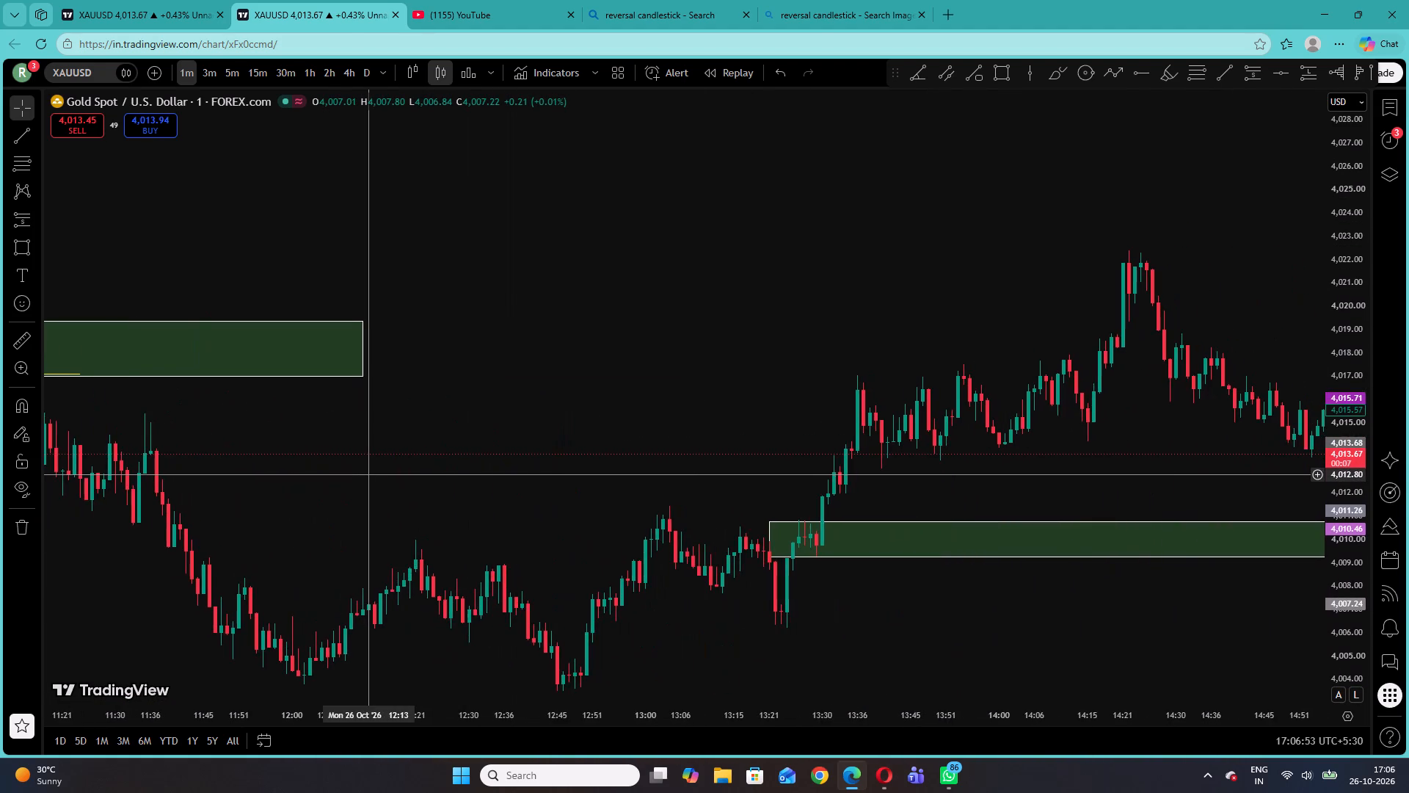
pyautogui.moveTo(371, 474); pyautogui.dragTo(746, 487)
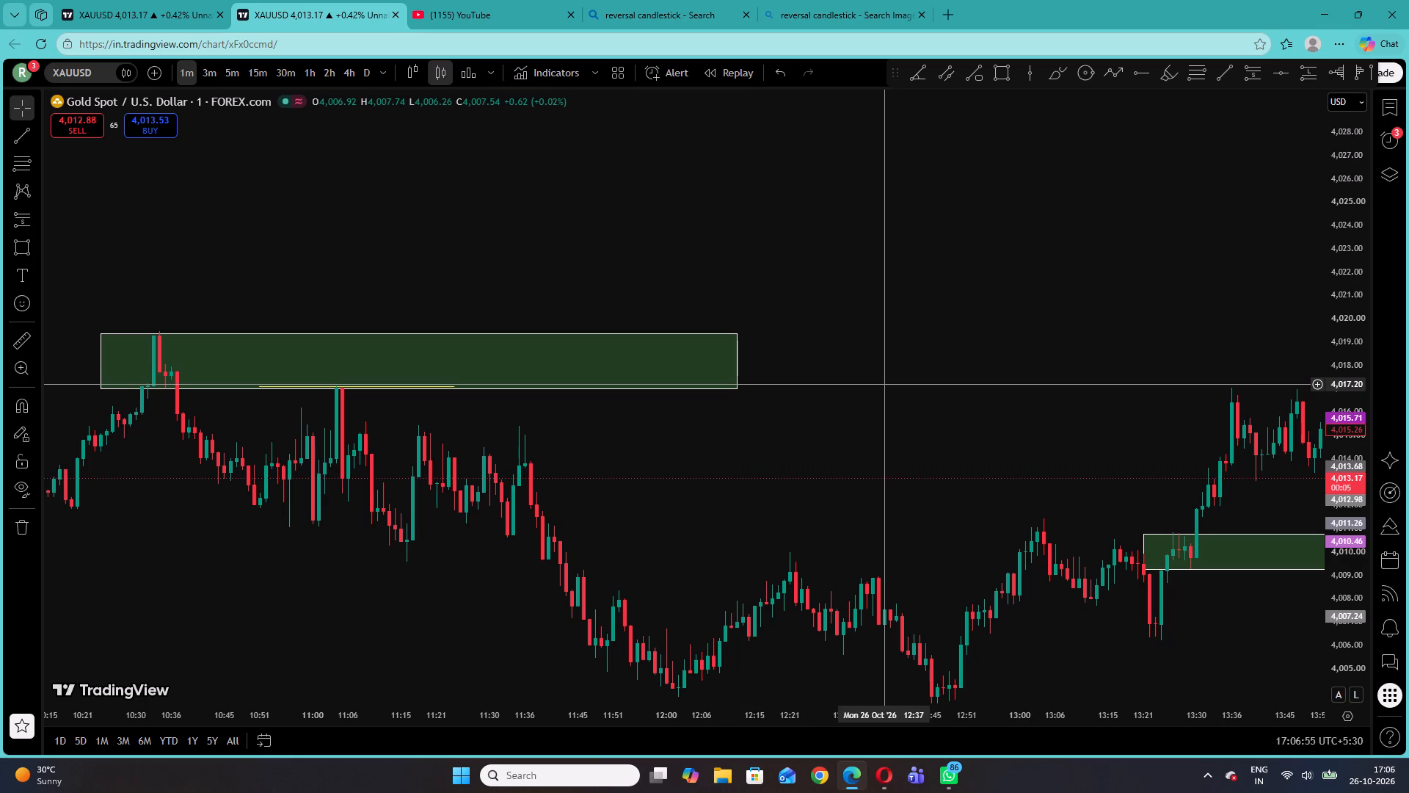
# Draw a horizontal ray at about 4,010.37 starting near 13:27 on 26 October, inside the zone that begins at 13:21.
pyautogui.moveTo(881, 388); pyautogui.dragTo(410, 398)
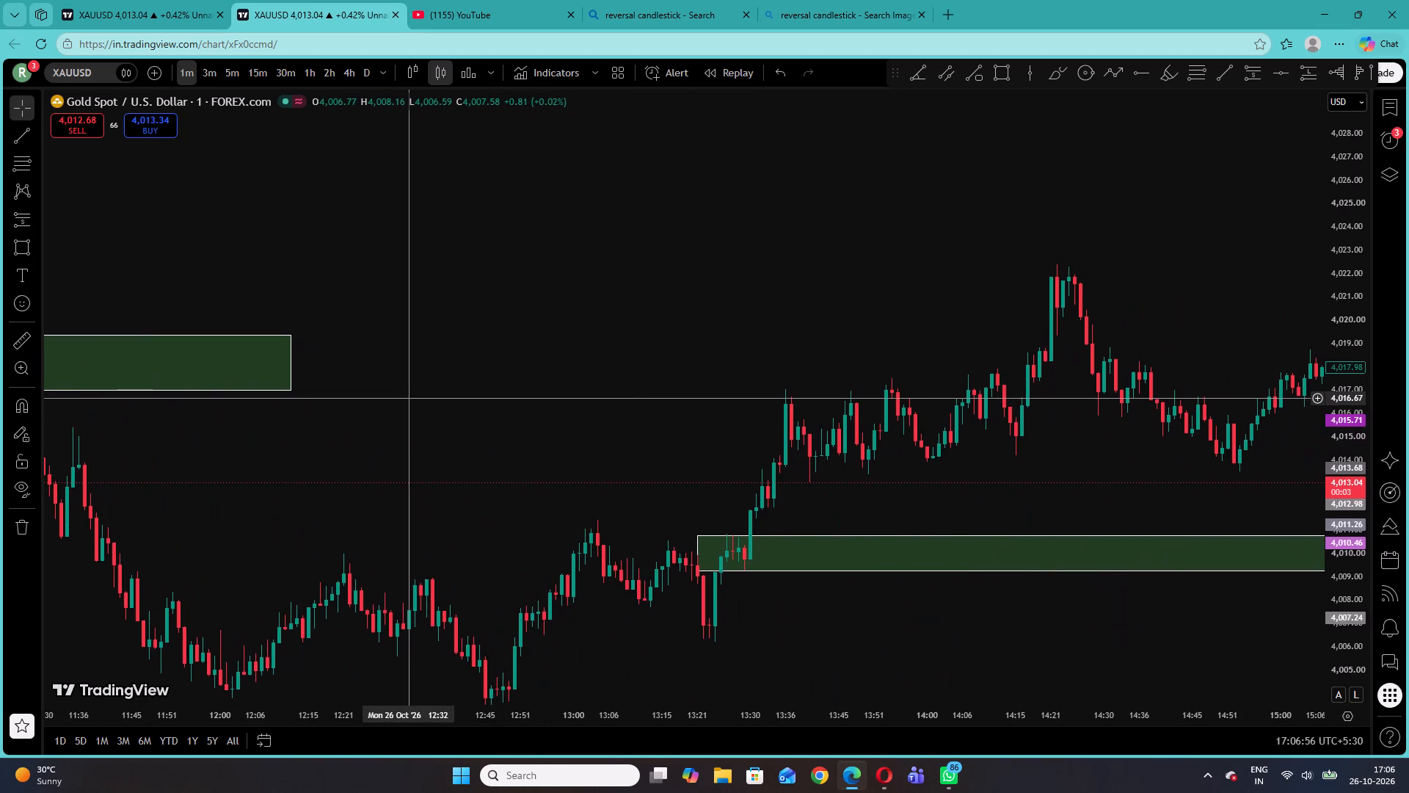
pyautogui.moveTo(652, 451); pyautogui.dragTo(252, 399)
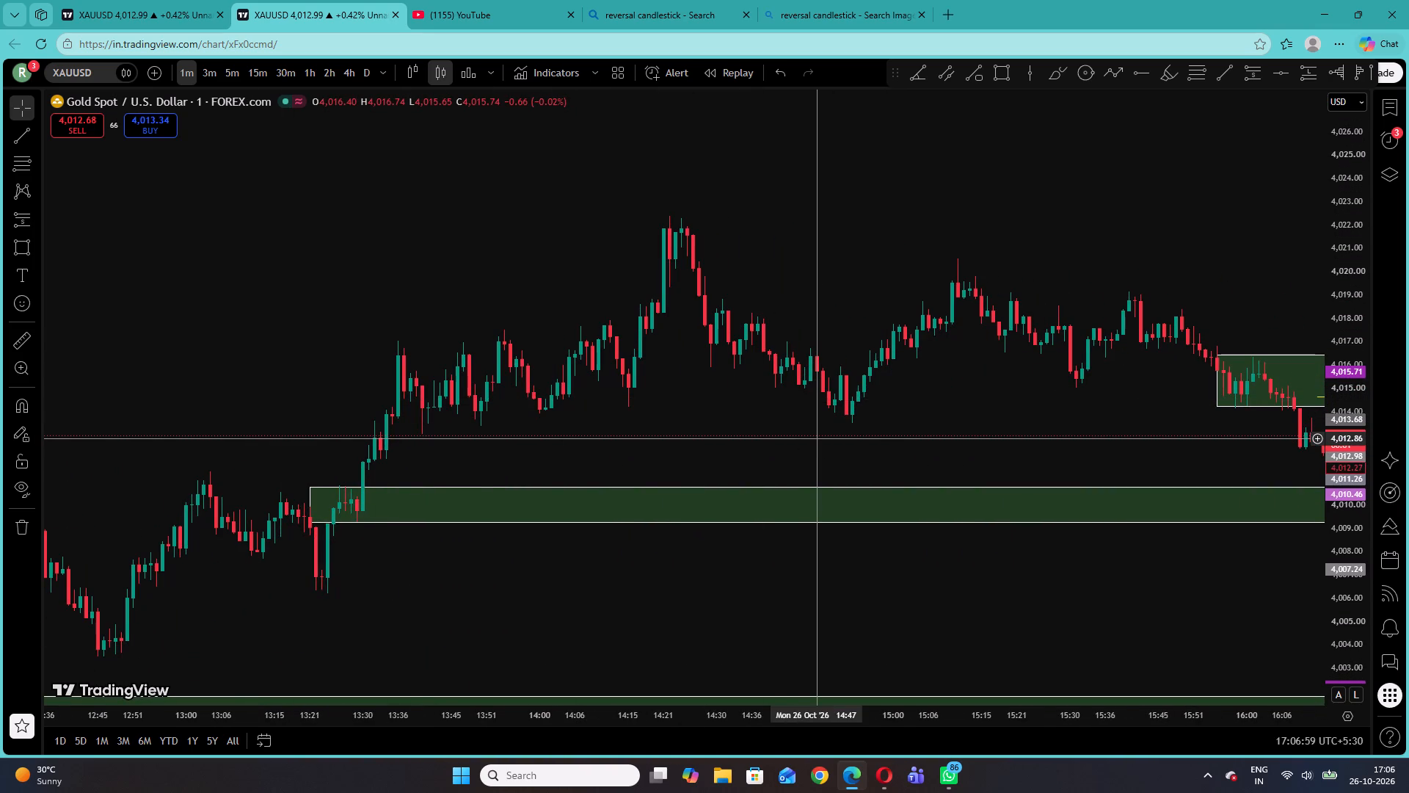
pyautogui.moveTo(818, 438); pyautogui.dragTo(810, 438)
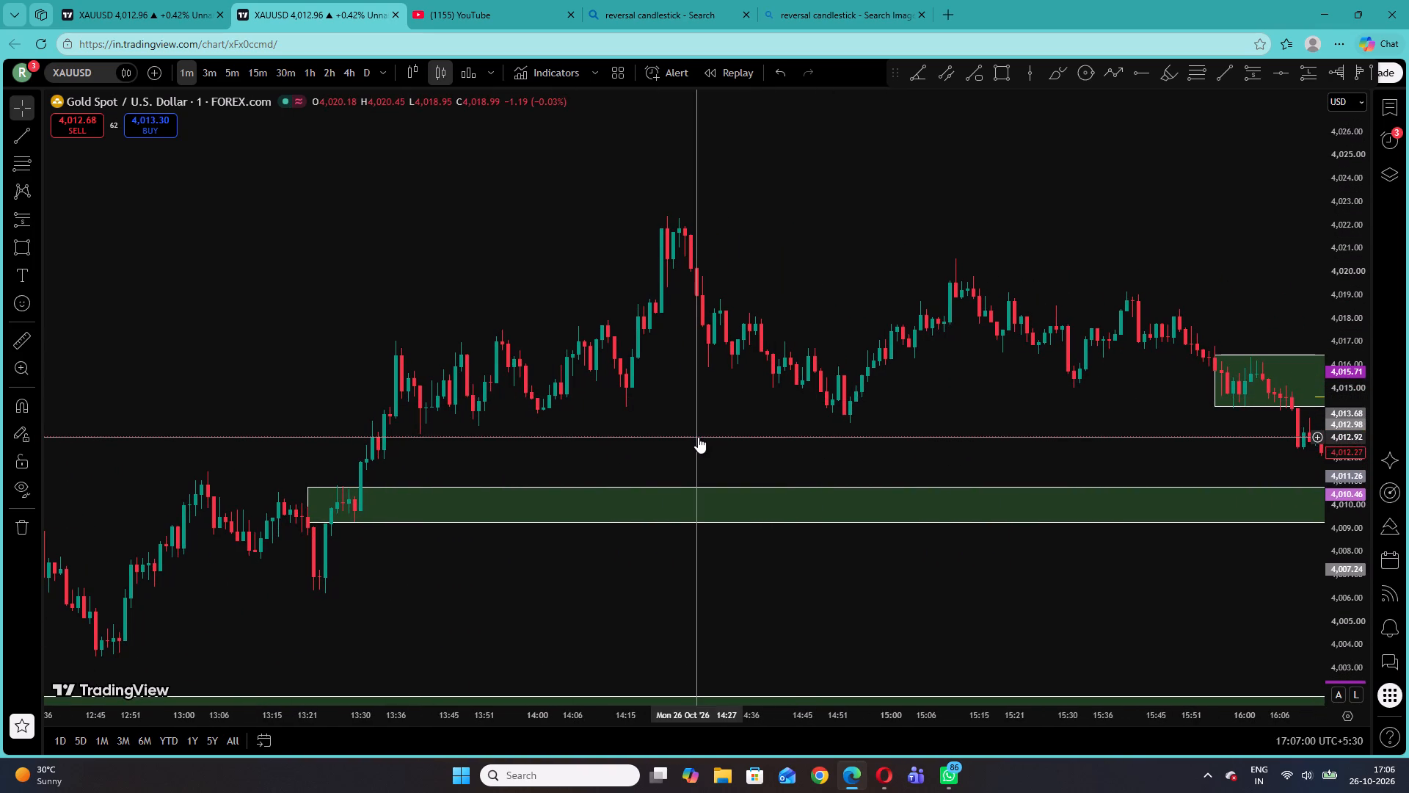
pyautogui.moveTo(688, 437); pyautogui.dragTo(247, 452)
pyautogui.moveTo(608, 454); pyautogui.dragTo(834, 430)
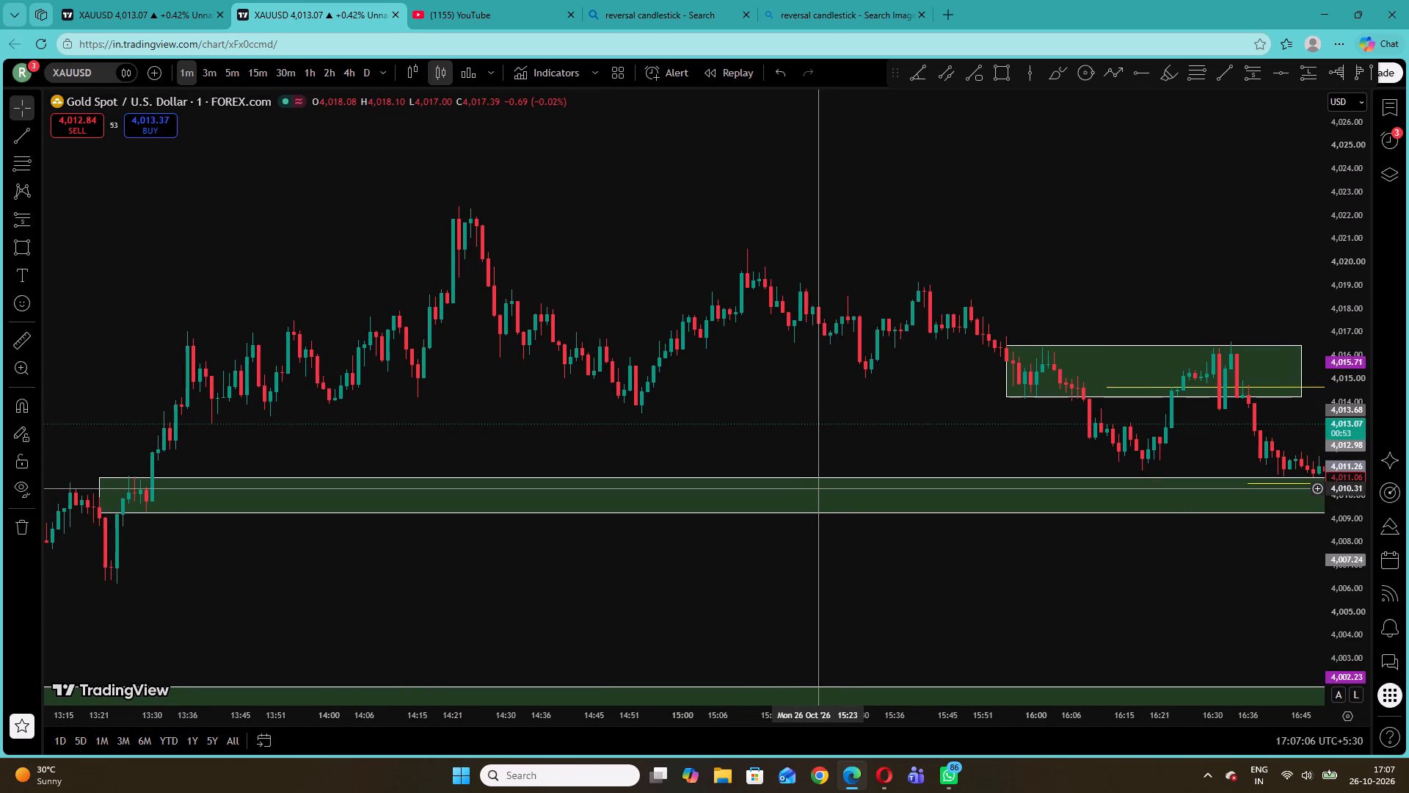
pyautogui.click(40, 133)
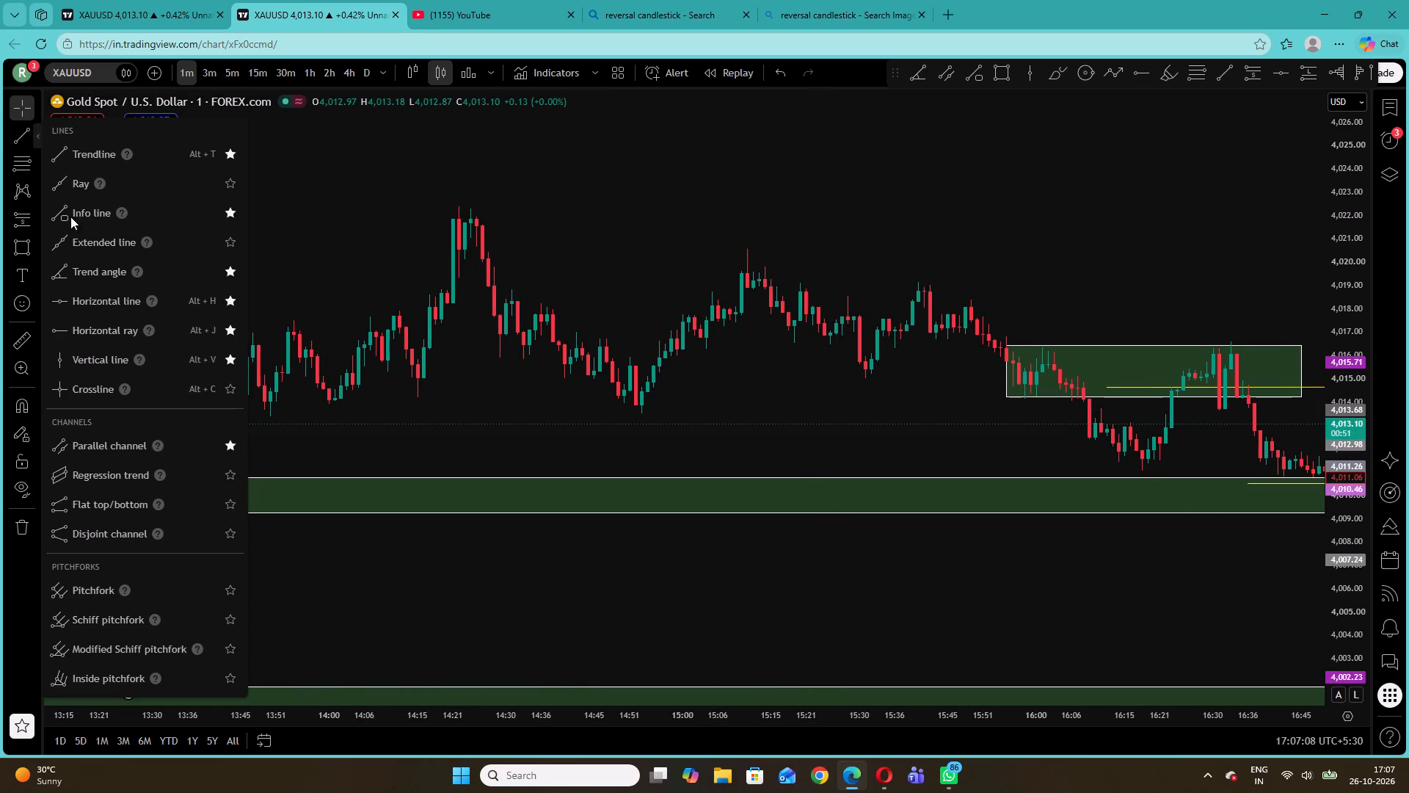
pyautogui.click(96, 336)
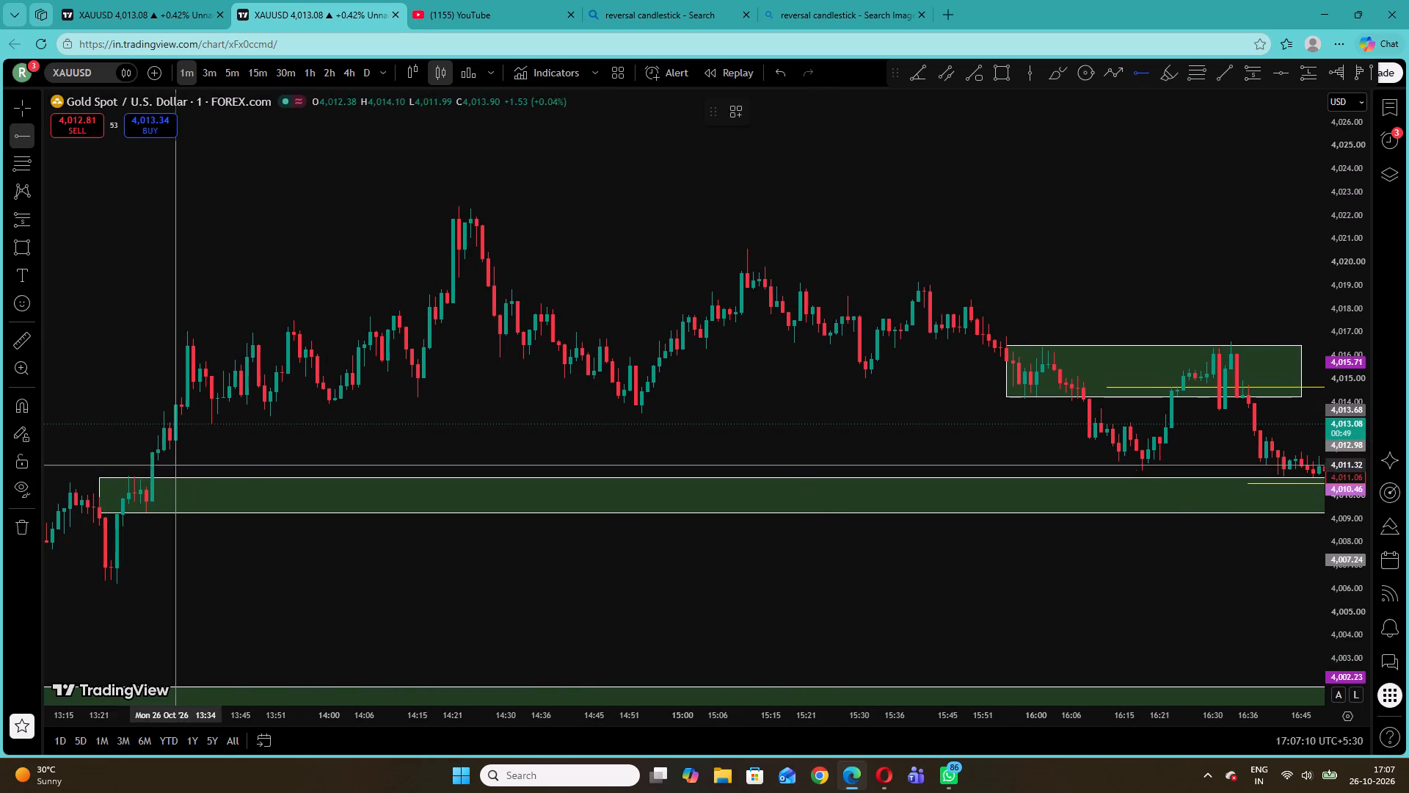
pyautogui.click(134, 487)
pyautogui.click(239, 441)
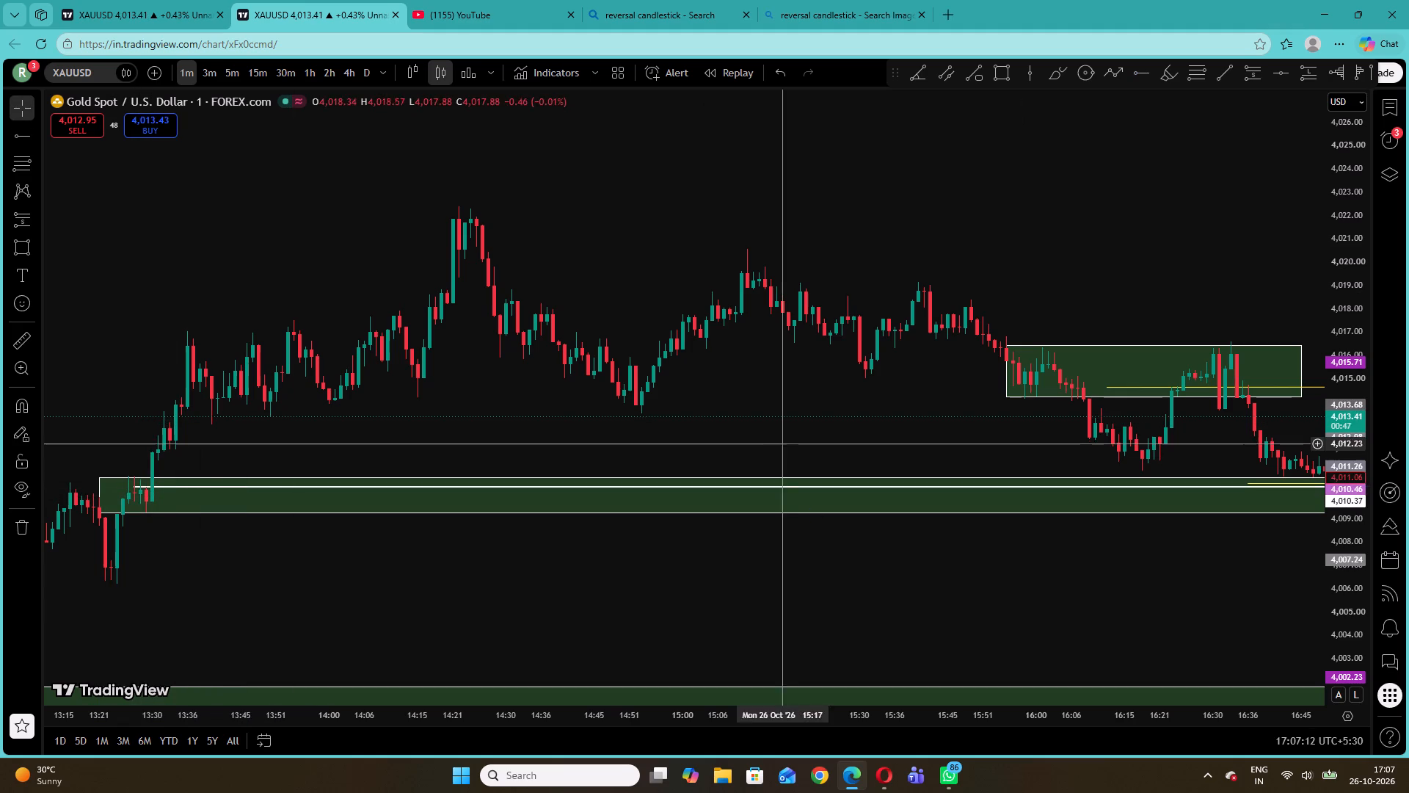
# Reset the chart view, switch to the 3-minute interval and shorten the trend line in the 15:55 zone to end at about 16:39.
pyautogui.rightClick(800, 407)
pyautogui.click(836, 397)
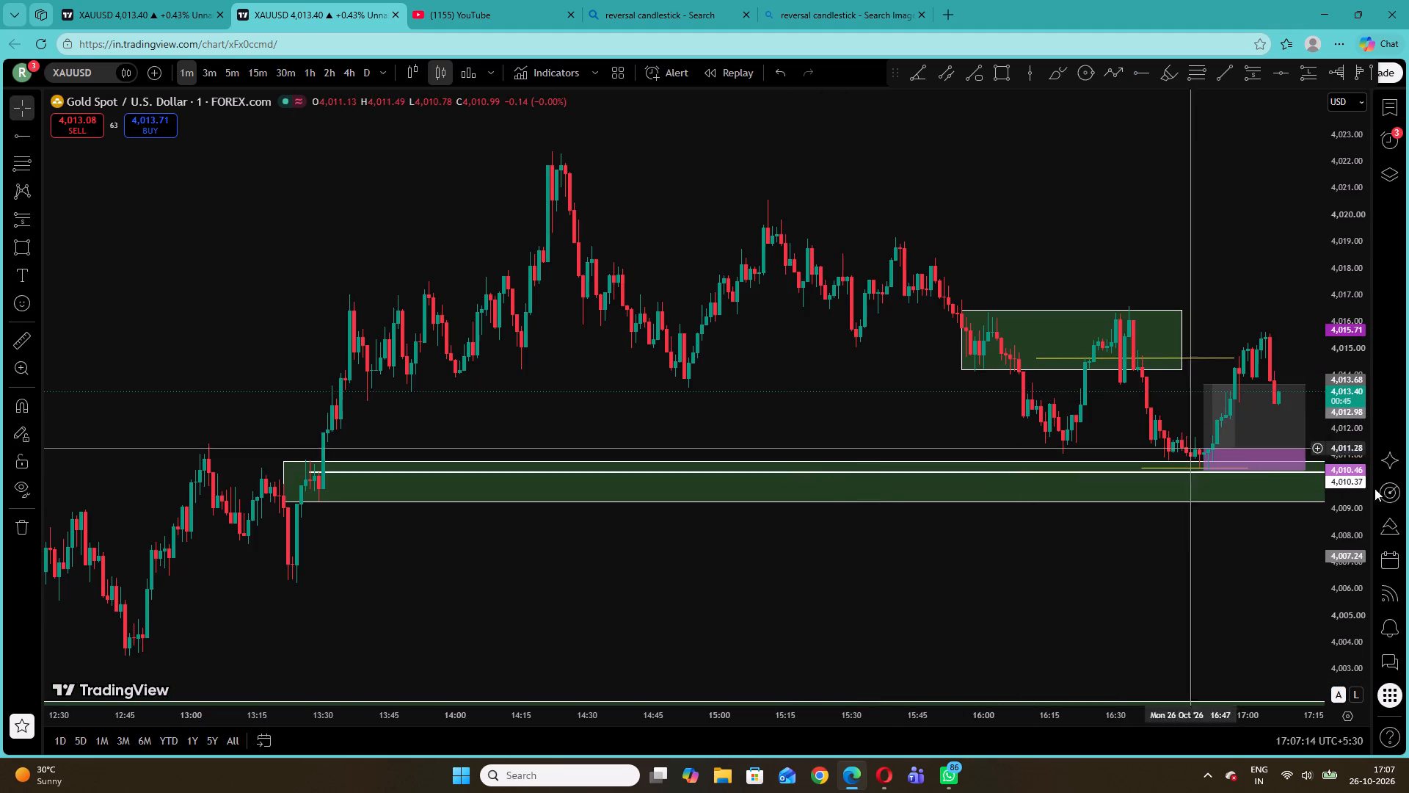
pyautogui.click(1357, 580)
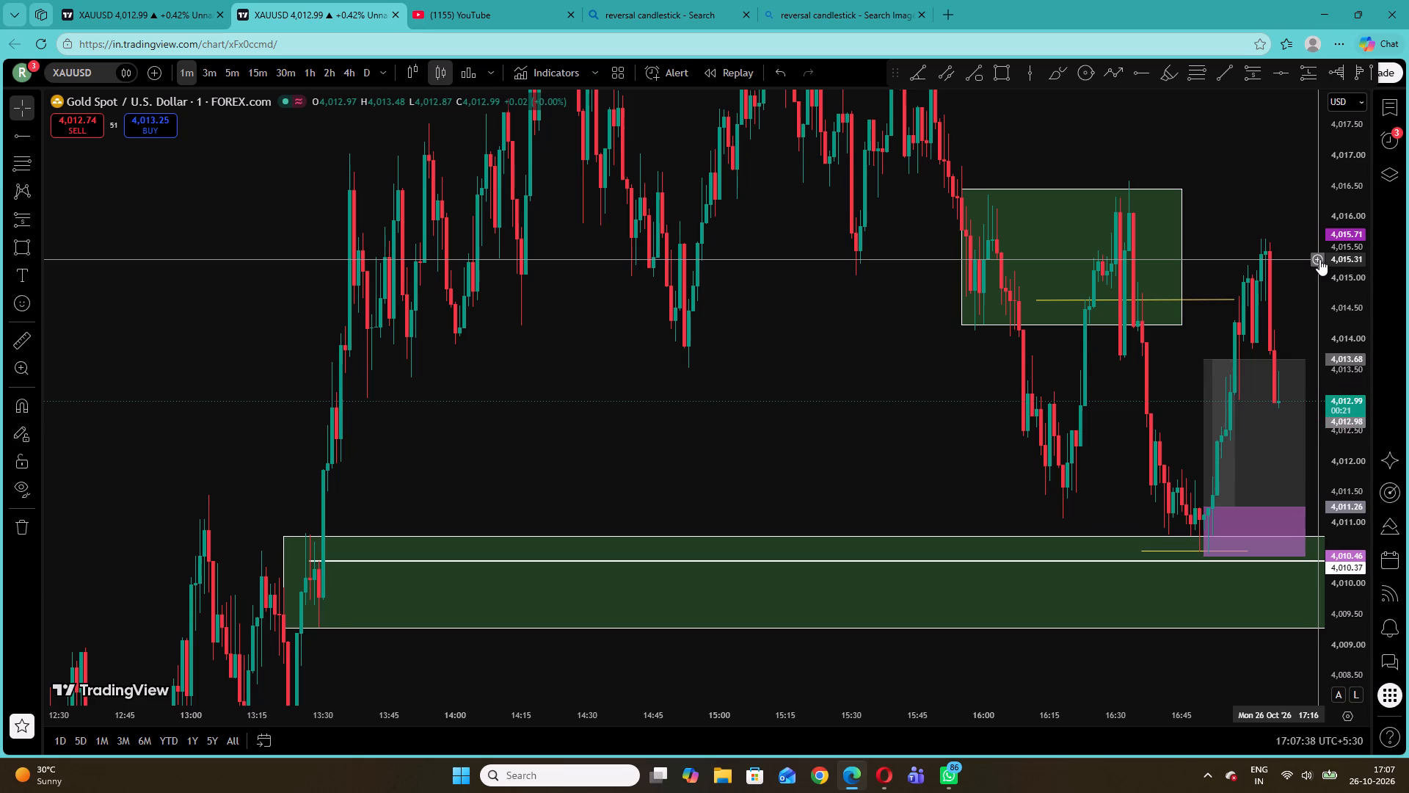
pyautogui.moveTo(1280, 200); pyautogui.dragTo(948, 242)
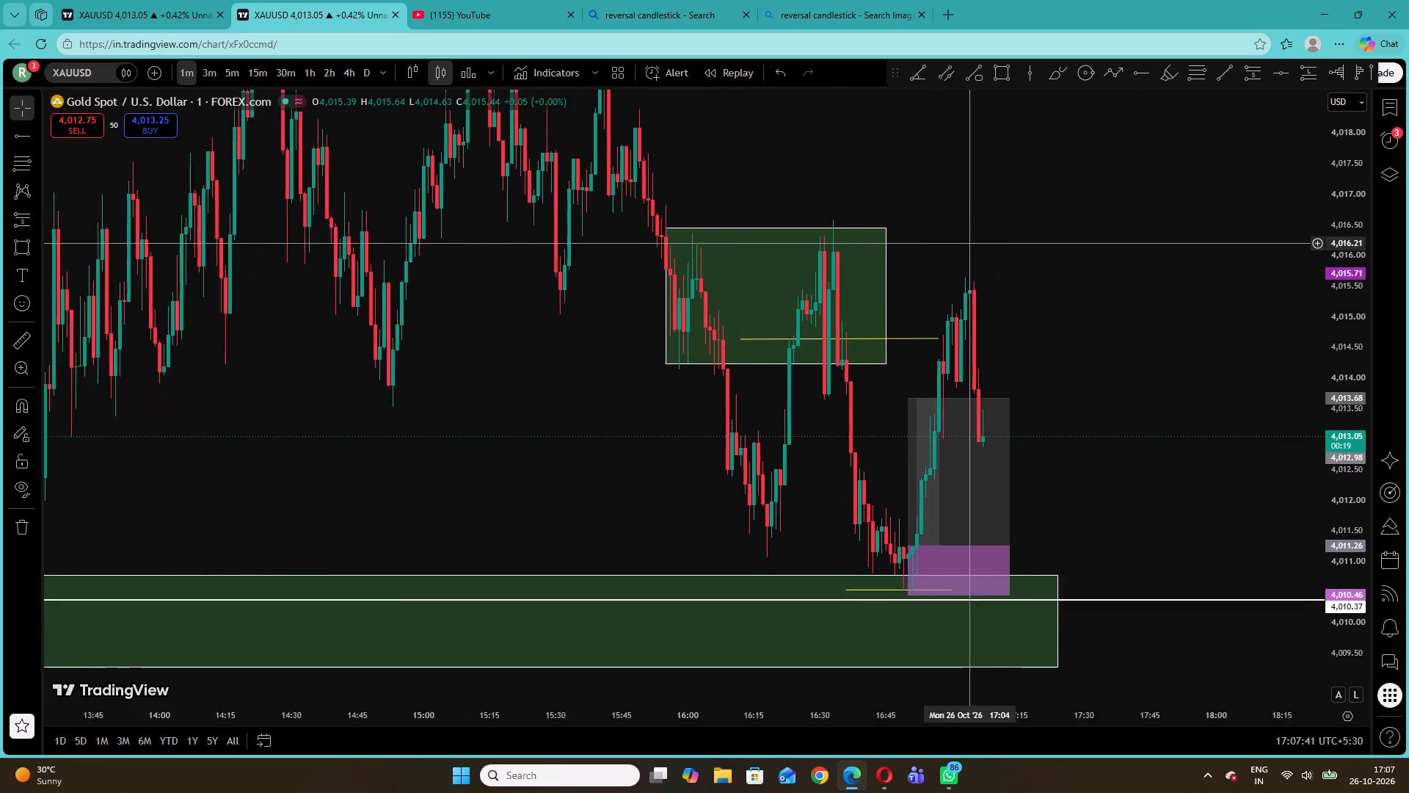
pyautogui.moveTo(948, 242); pyautogui.dragTo(879, 236)
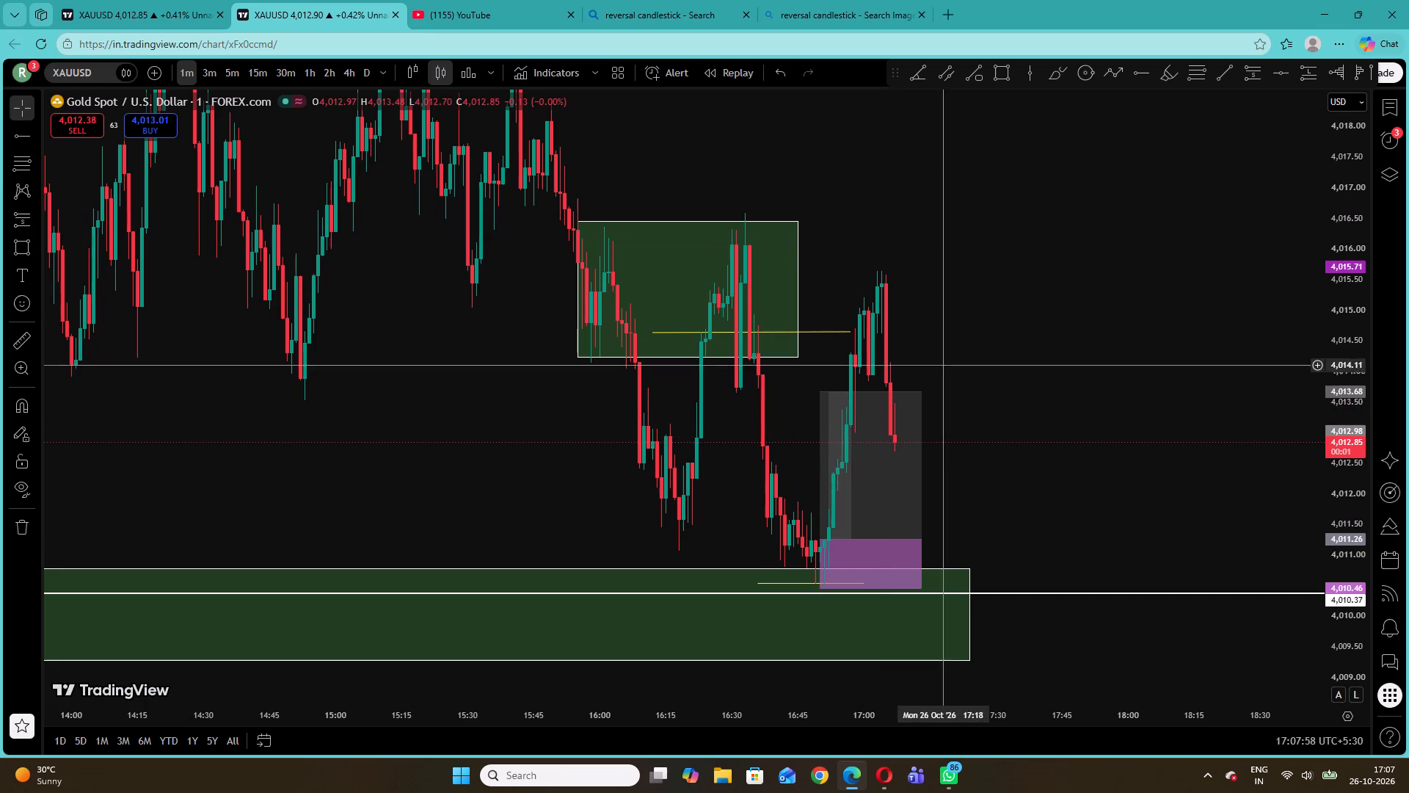
pyautogui.click(208, 73)
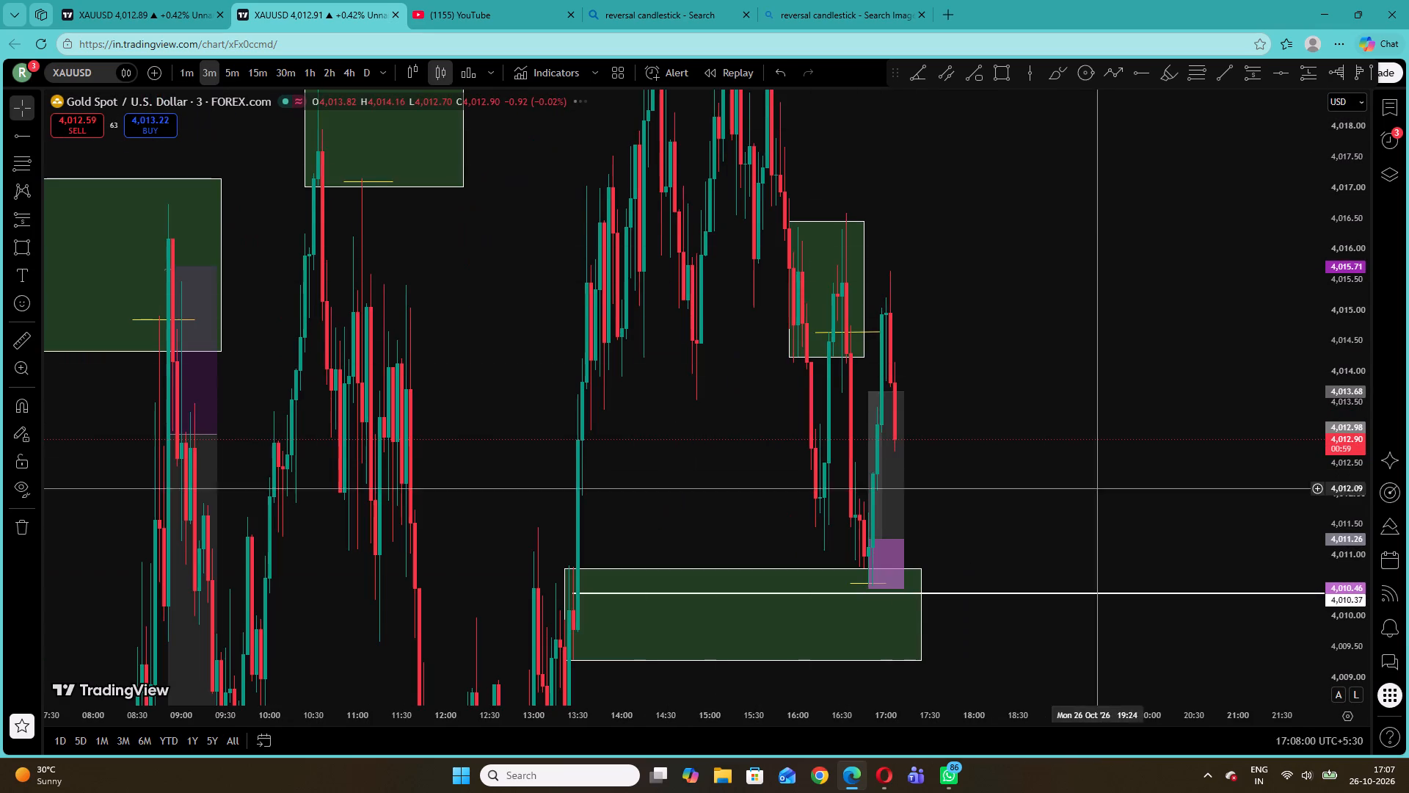
pyautogui.moveTo(1043, 624); pyautogui.dragTo(1081, 549)
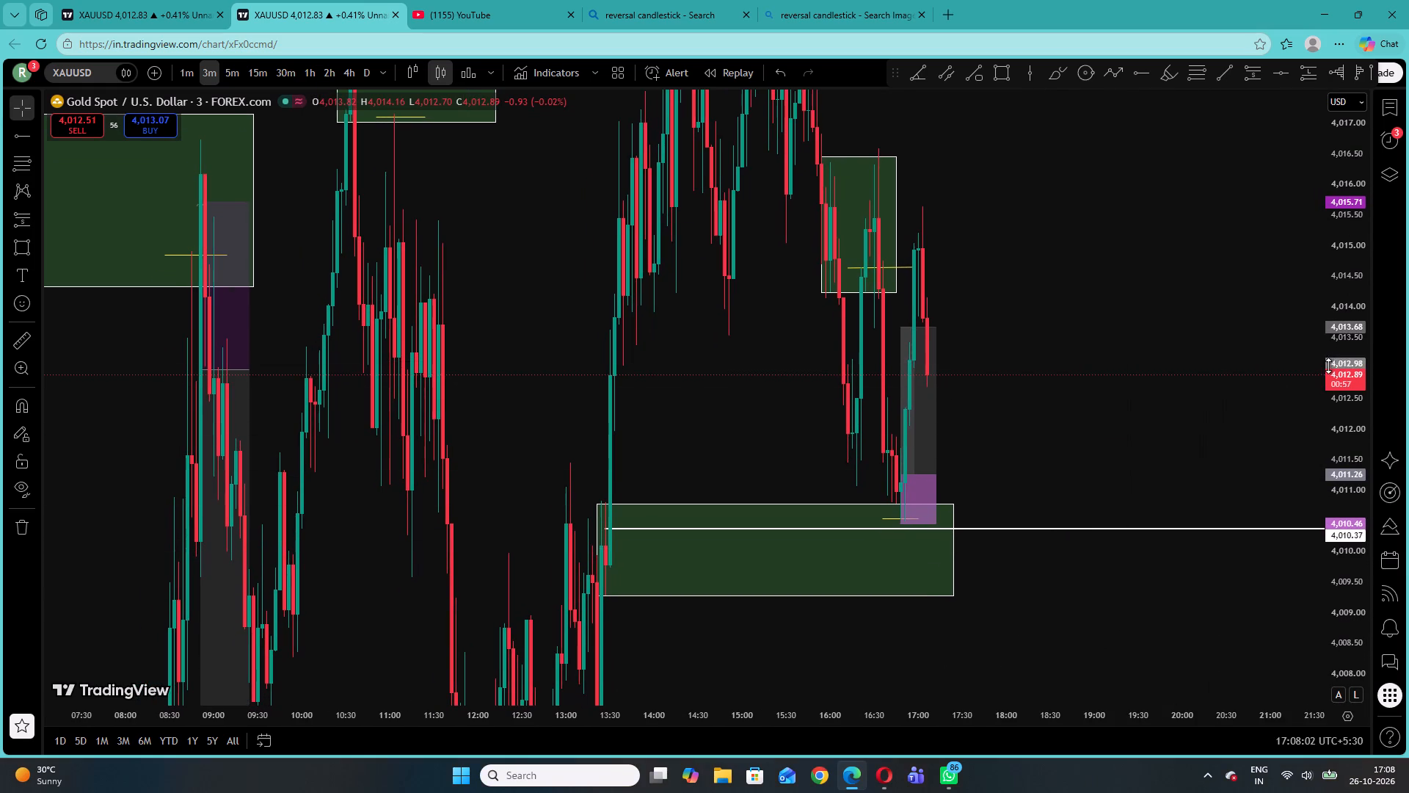
pyautogui.moveTo(1323, 341); pyautogui.dragTo(1310, 547)
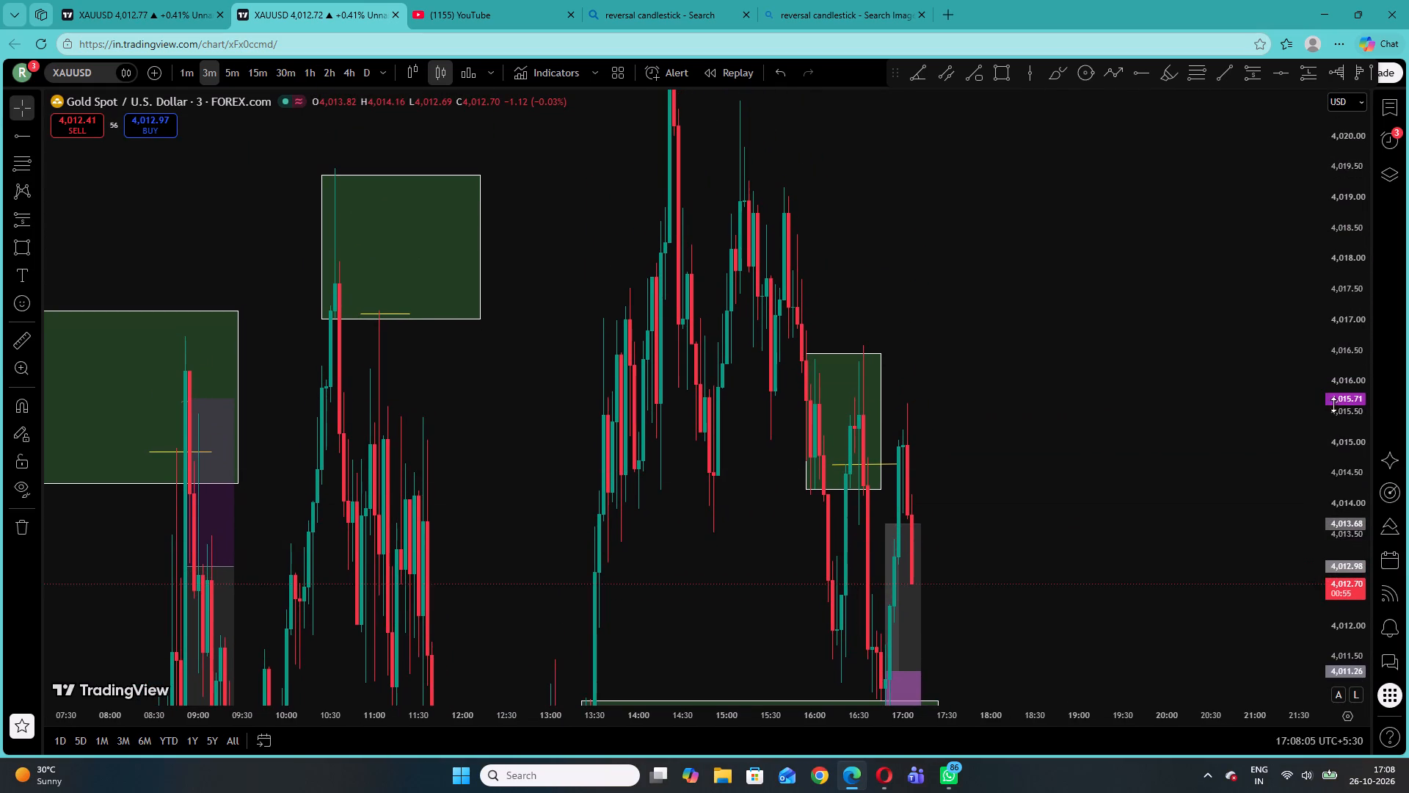
pyautogui.moveTo(1345, 390); pyautogui.dragTo(1327, 632)
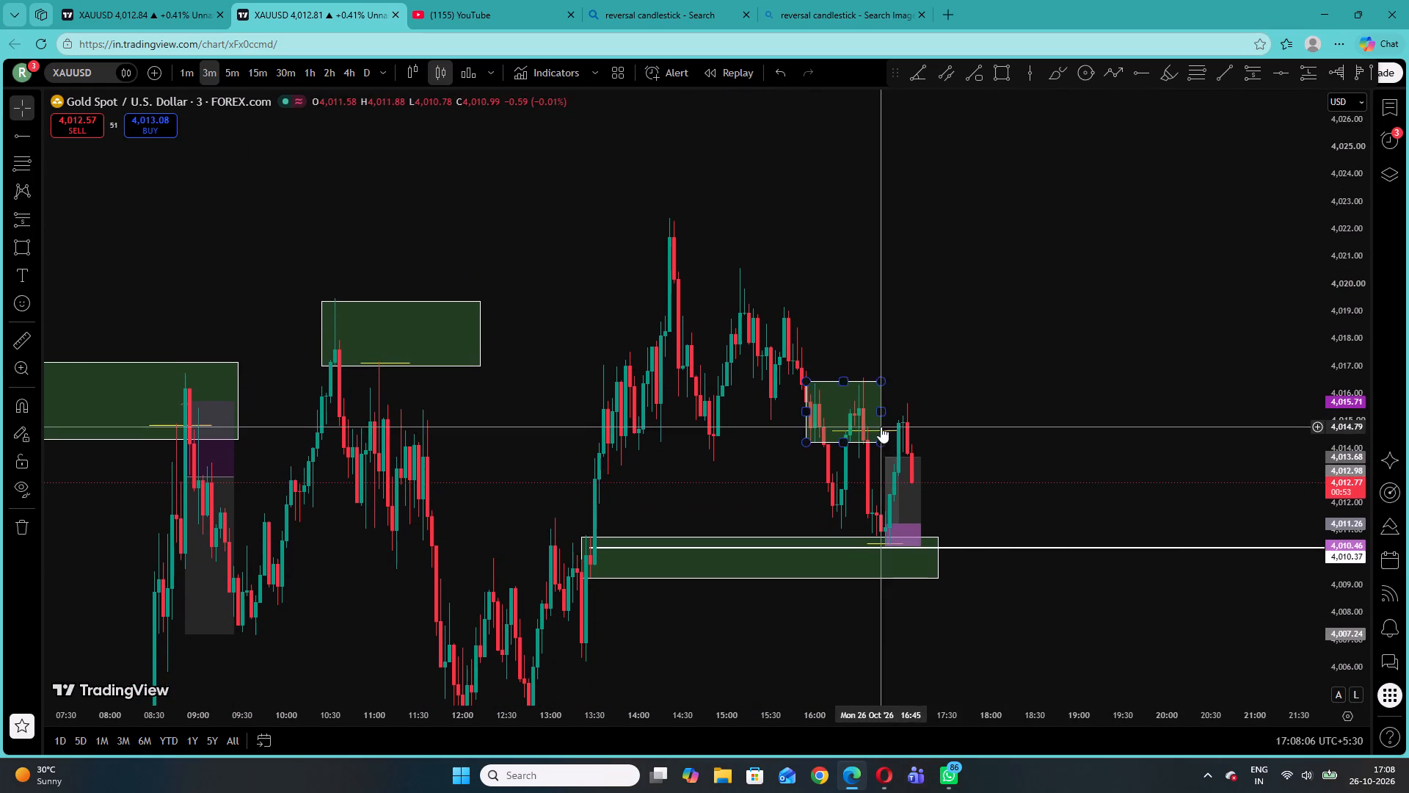
pyautogui.moveTo(902, 431); pyautogui.dragTo(893, 432)
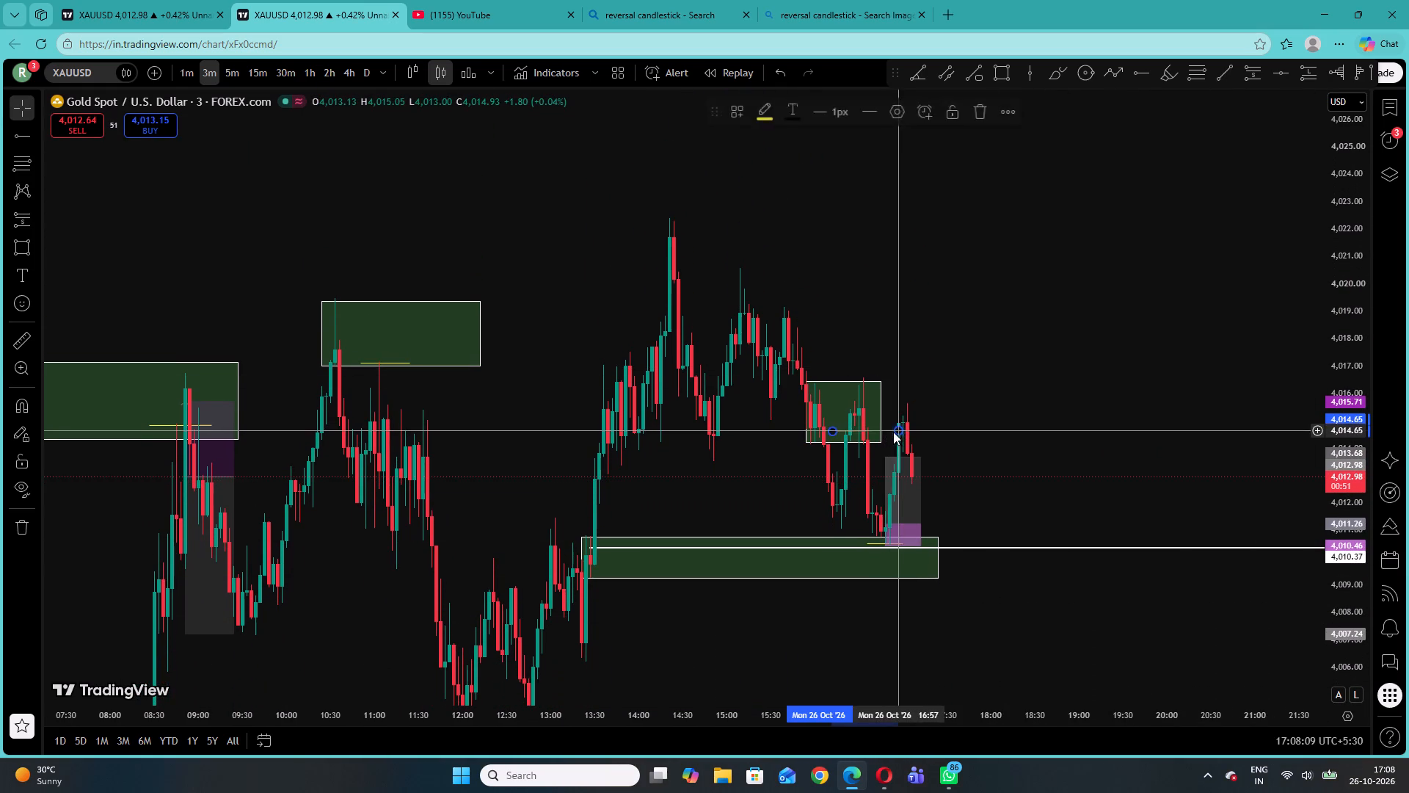
pyautogui.moveTo(893, 432); pyautogui.dragTo(873, 432)
pyautogui.click(940, 352)
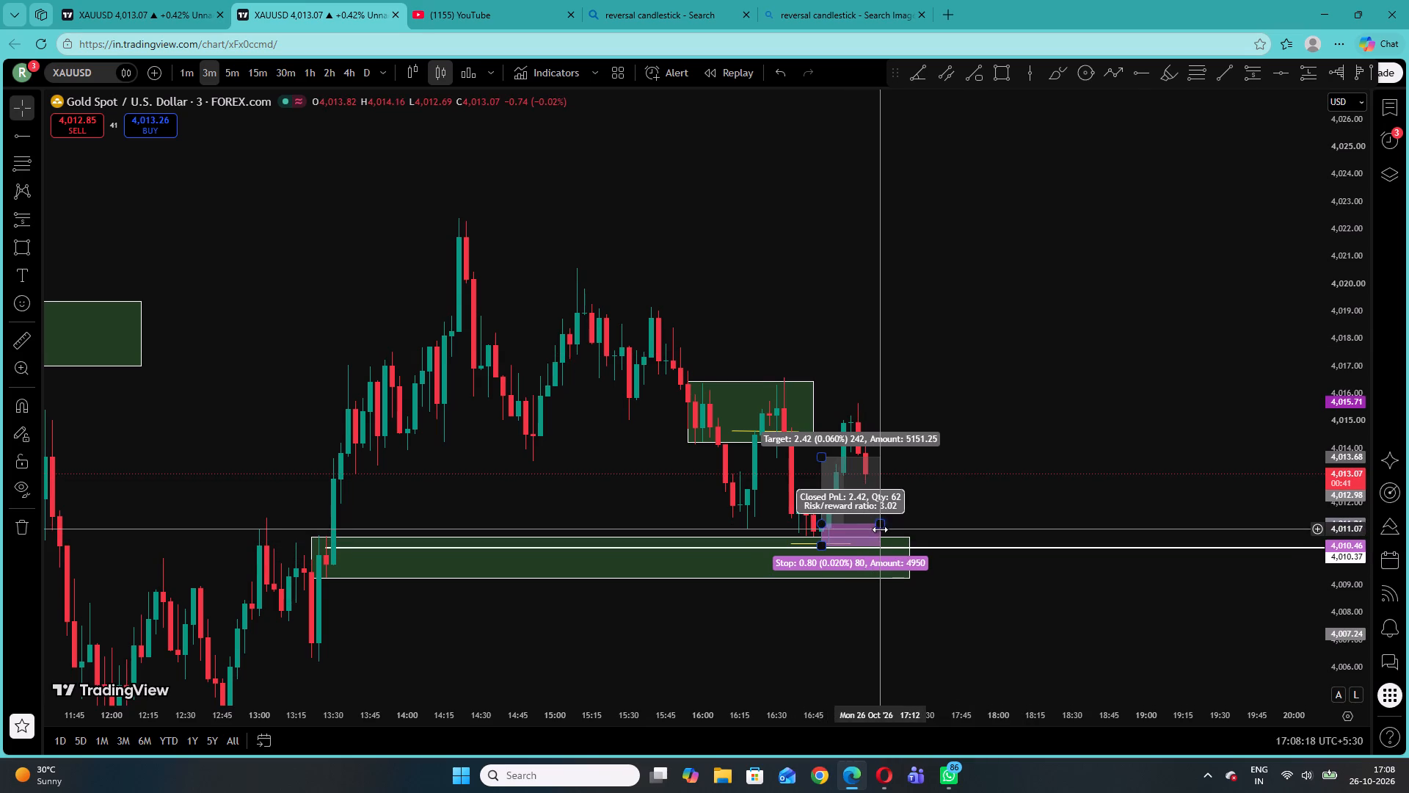
# Shorten the long position at the 16:50 reaction so that it ends at 17:00.
pyautogui.moveTo(881, 529); pyautogui.dragTo(847, 540)
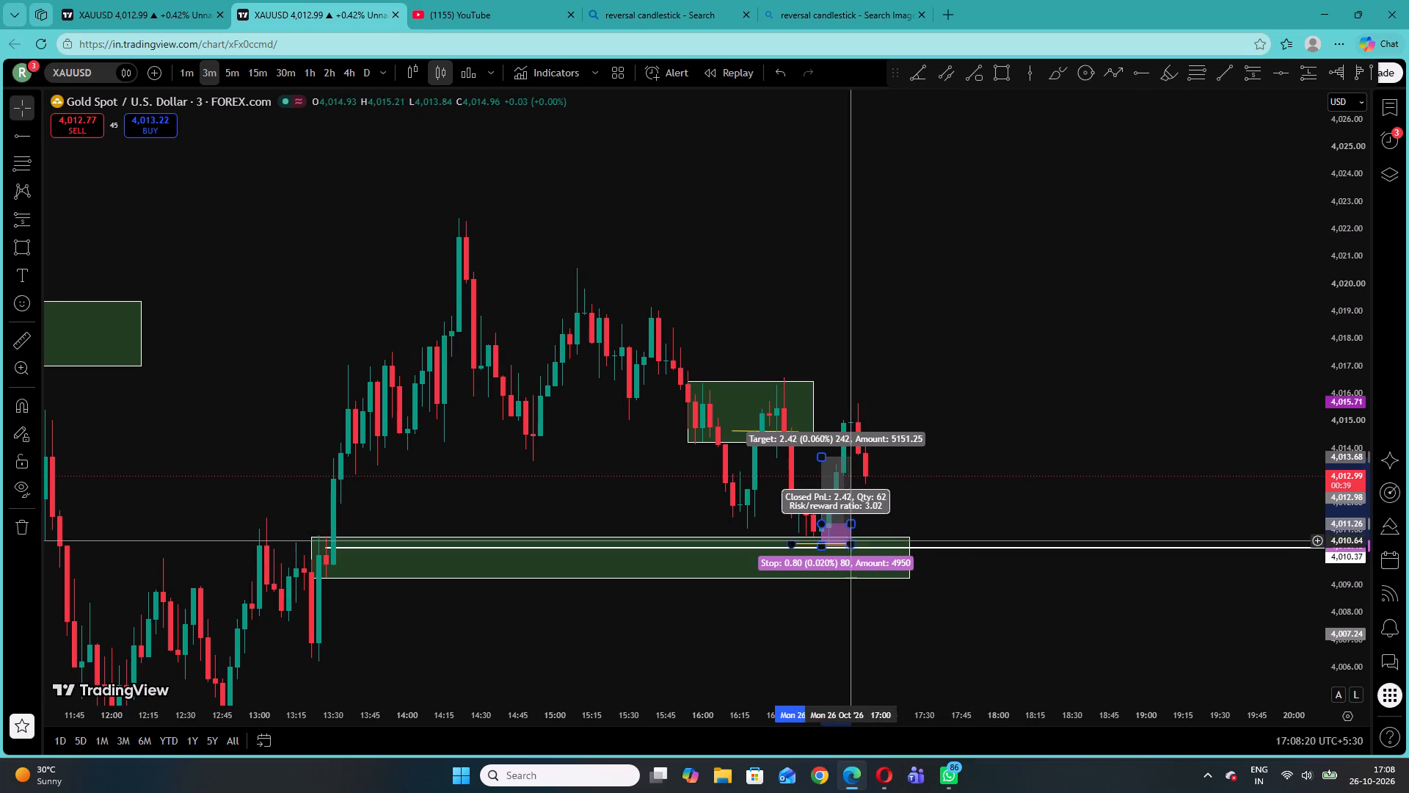
pyautogui.moveTo(906, 457); pyautogui.dragTo(907, 449)
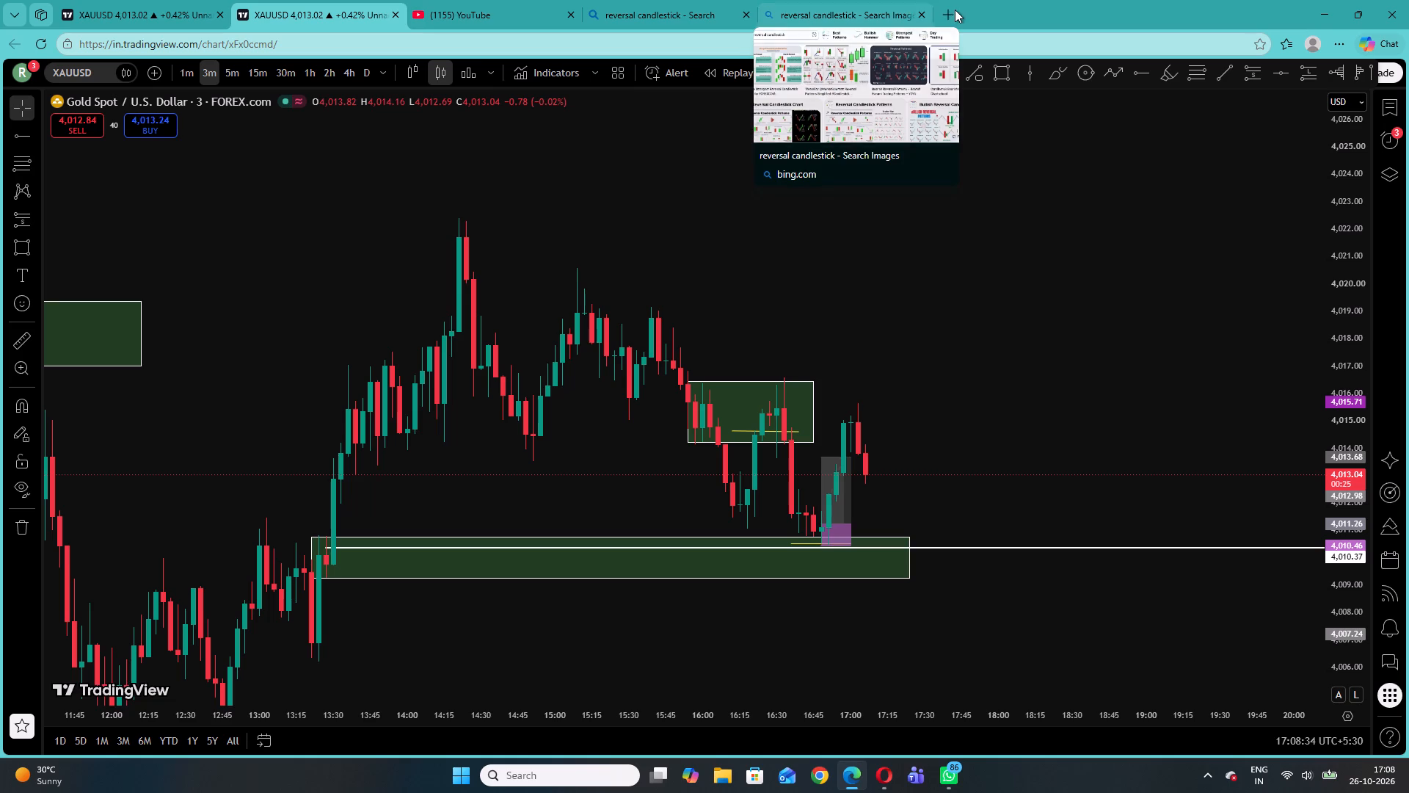
# Close the browser page with the reversal candlestick image search.
pyautogui.click(920, 10)
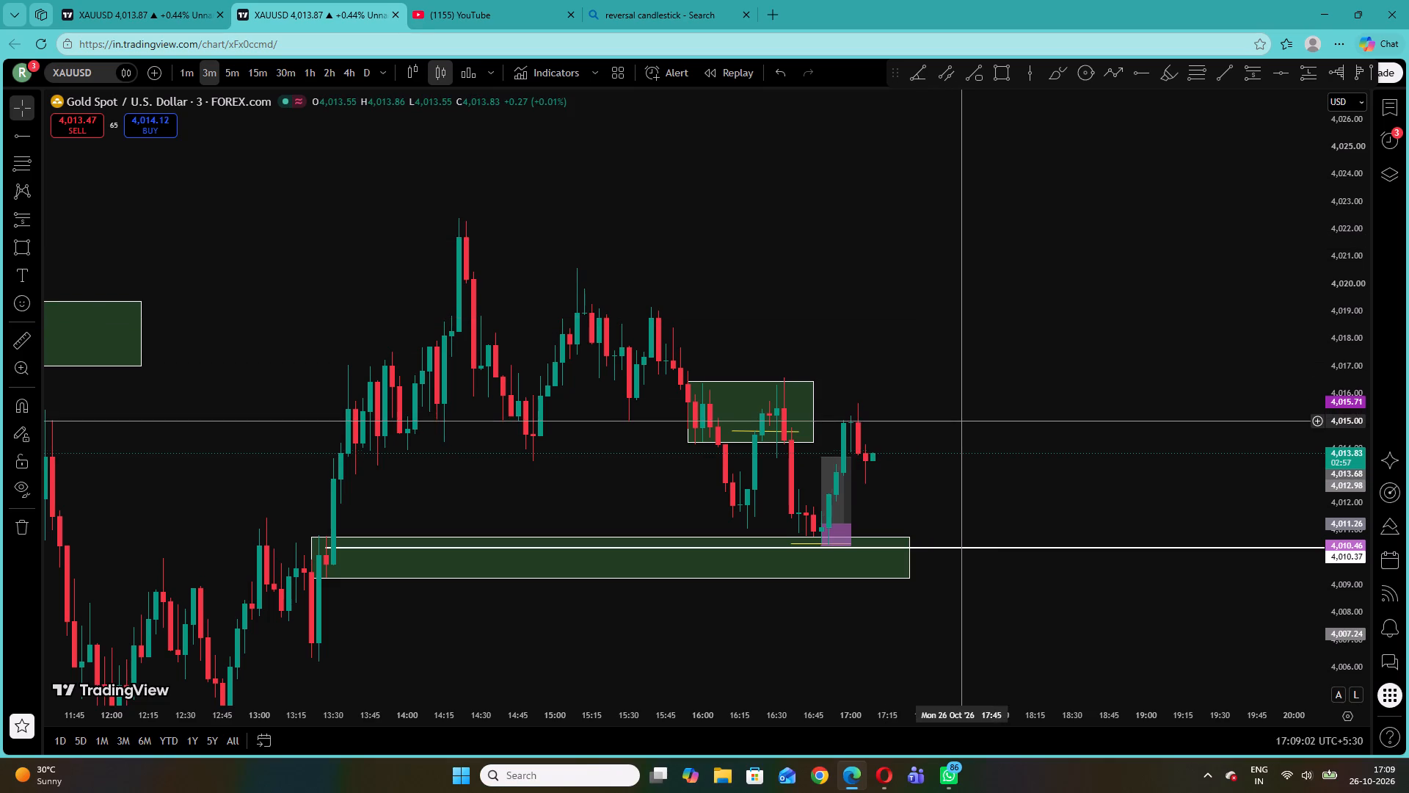
# Return the chart to the 1-minute interval and examine the latest price swing up to 17:09 against the 15:55 zone and the long position.
pyautogui.click(193, 68)
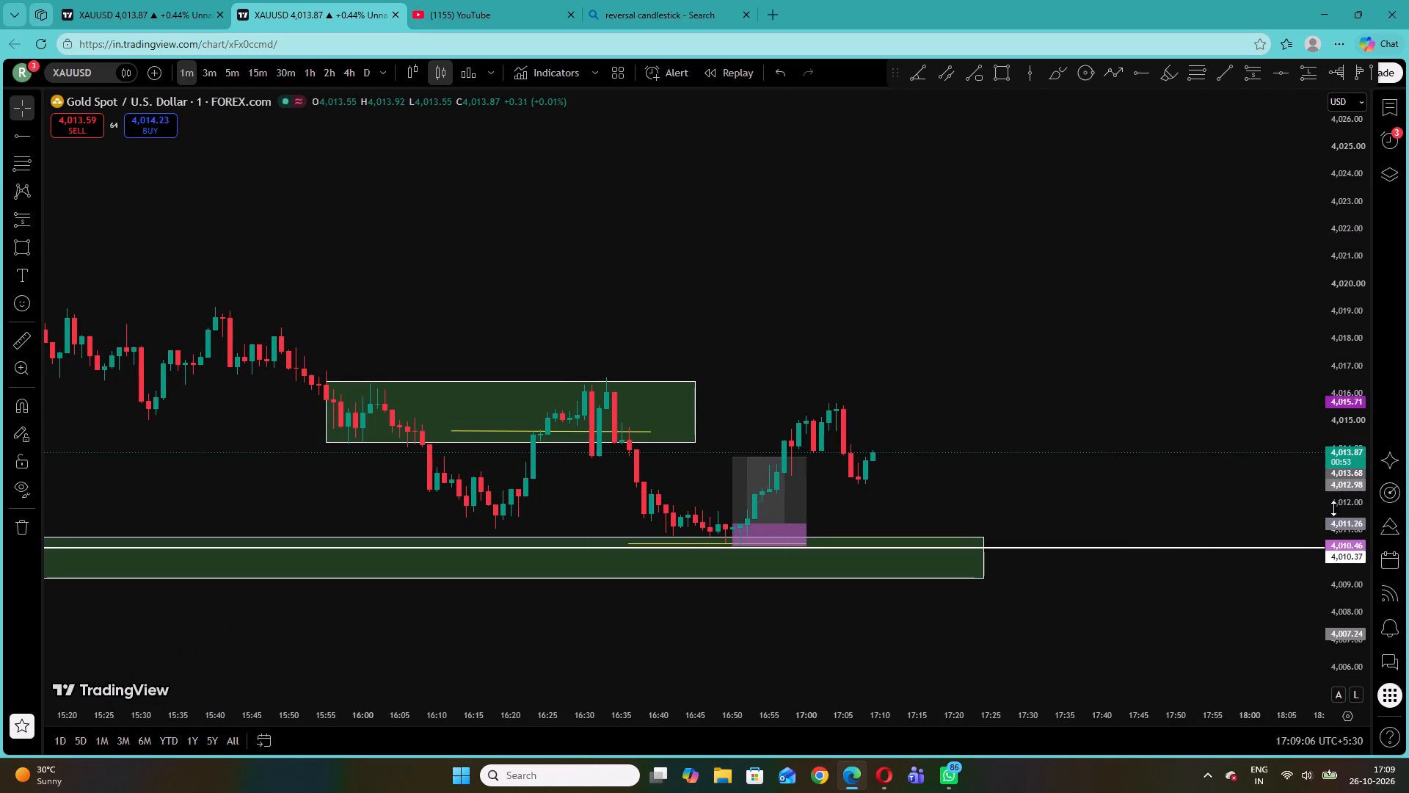
pyautogui.moveTo(1336, 508); pyautogui.dragTo(1292, 206)
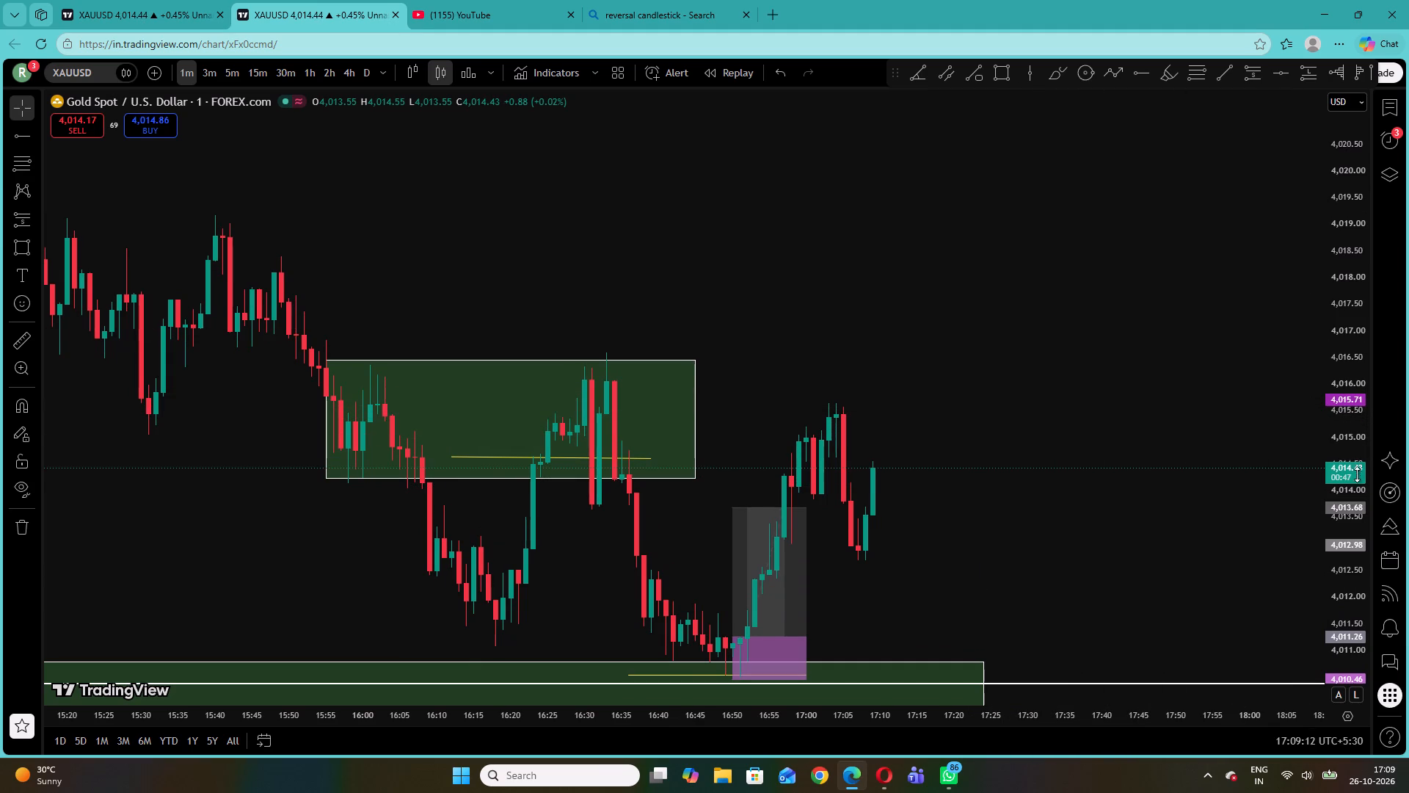
pyautogui.moveTo(1345, 514); pyautogui.dragTo(1343, 142)
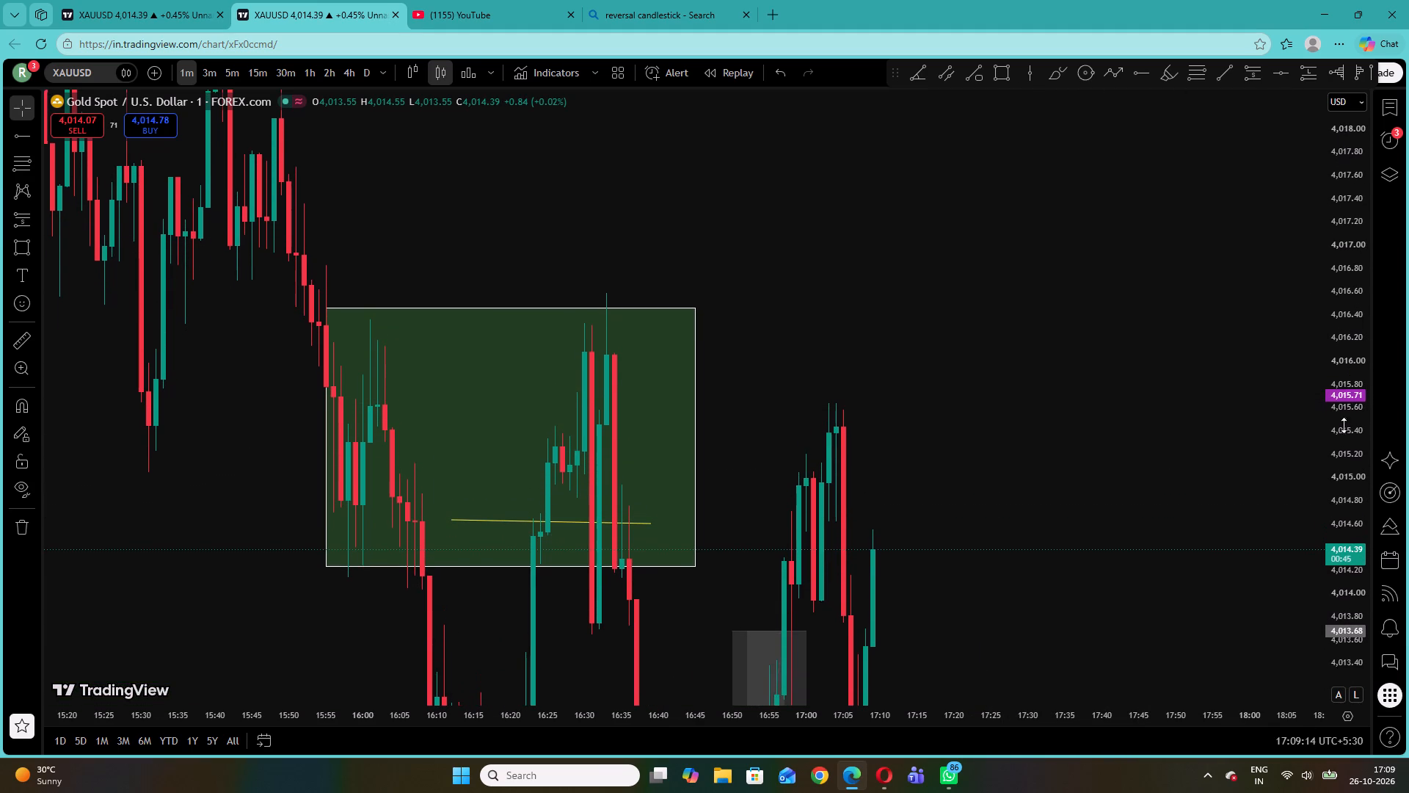
pyautogui.moveTo(1346, 516); pyautogui.dragTo(1348, 156)
pyautogui.moveTo(1327, 595); pyautogui.dragTo(1341, 338)
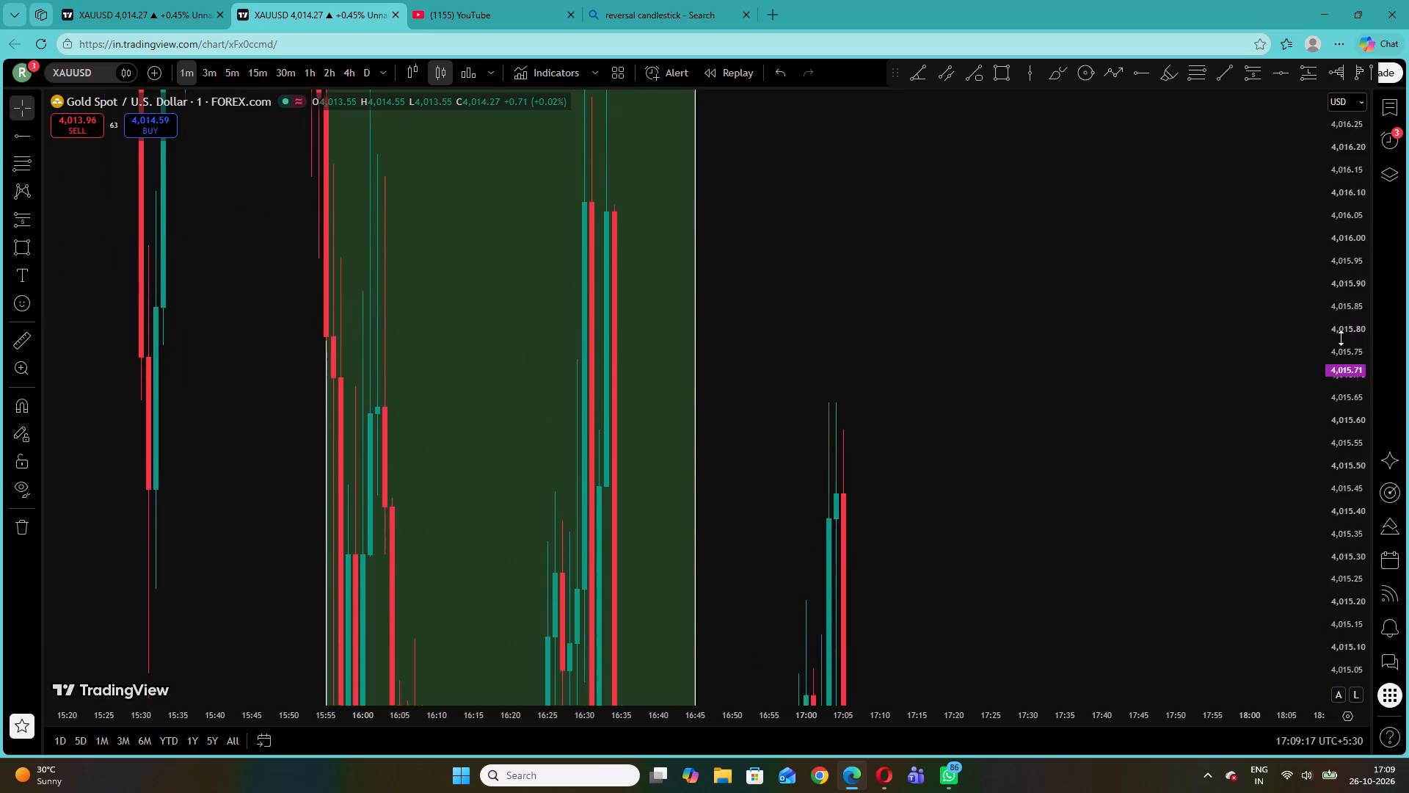
pyautogui.moveTo(1341, 338); pyautogui.dragTo(1319, 778)
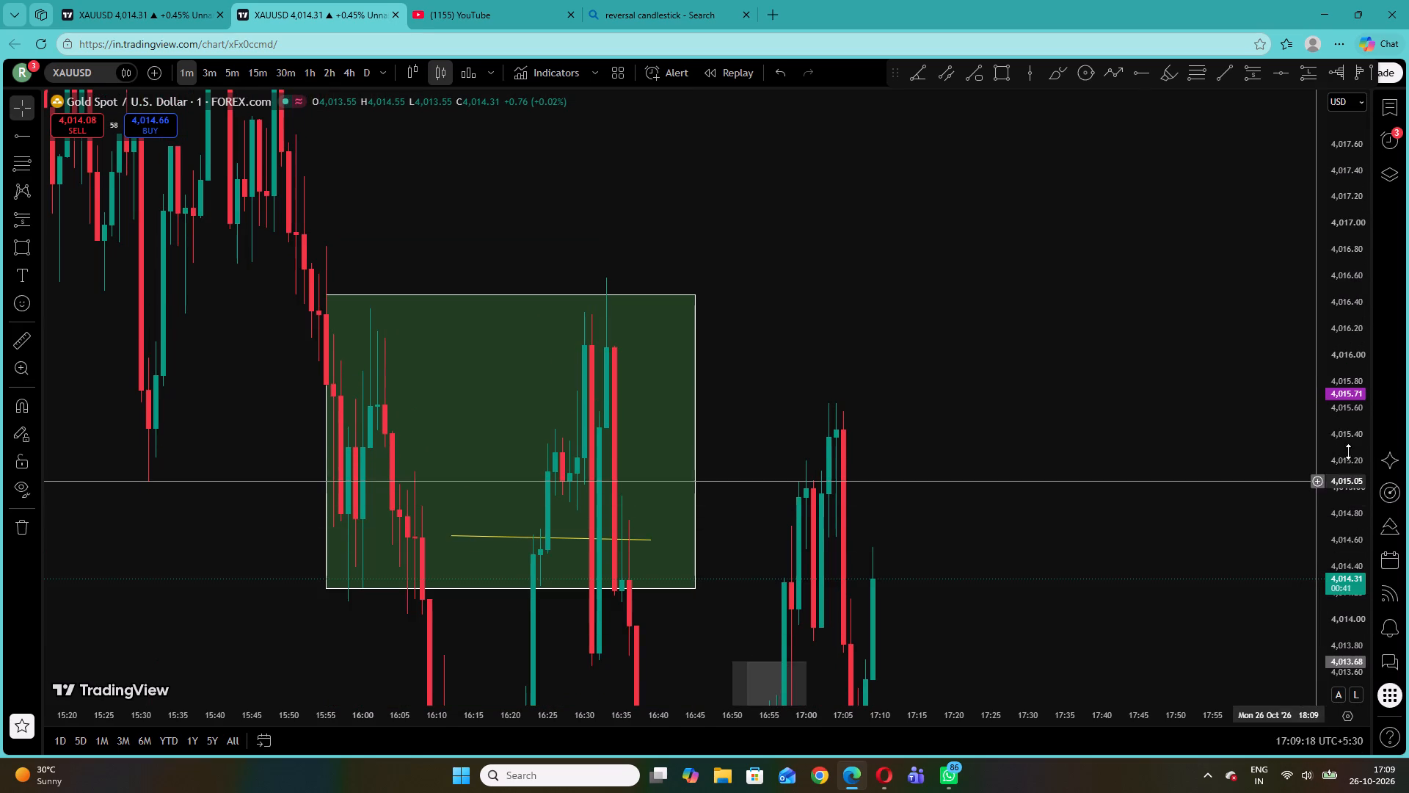
pyautogui.moveTo(1352, 442); pyautogui.dragTo(1347, 654)
pyautogui.moveTo(1033, 471); pyautogui.dragTo(976, 424)
pyautogui.moveTo(620, 217); pyautogui.dragTo(688, 213)
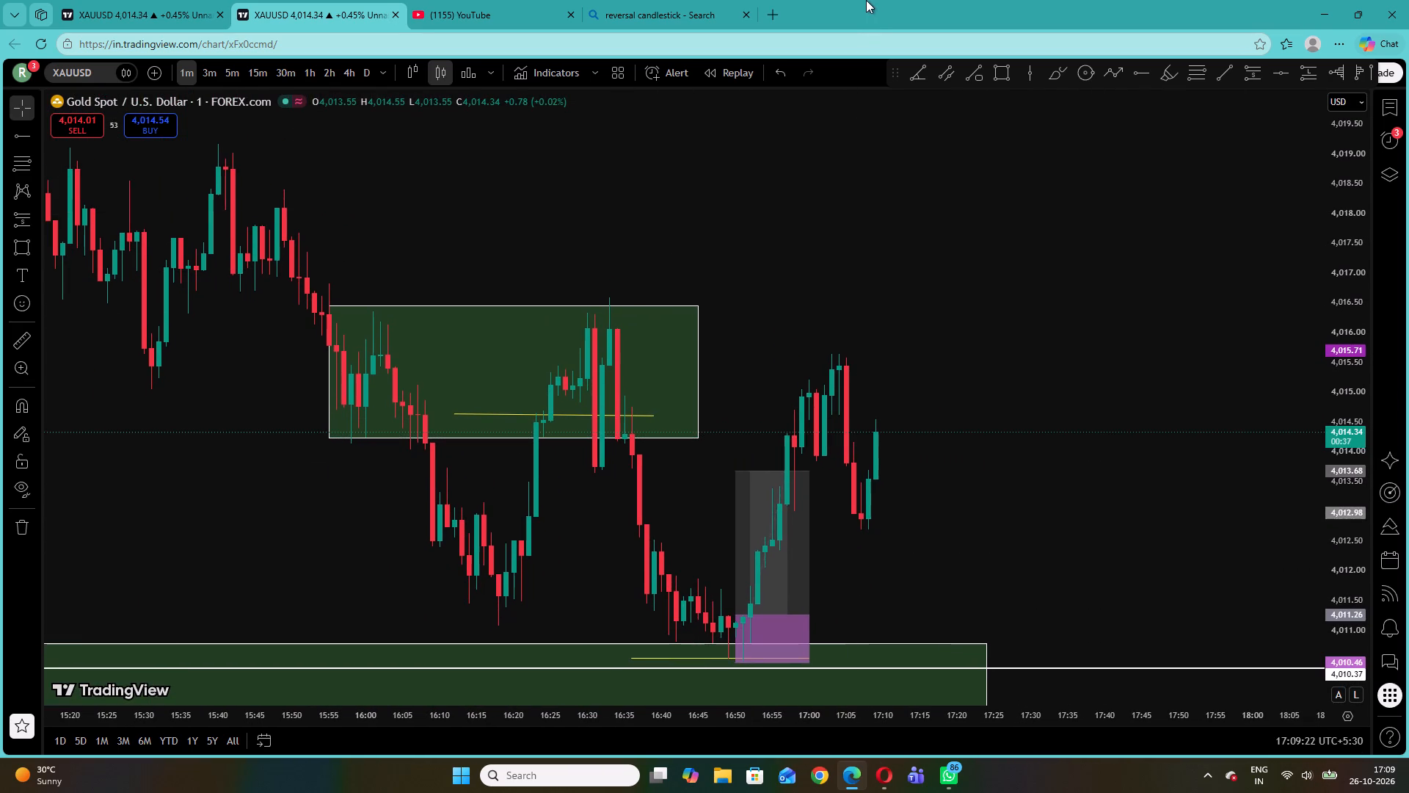
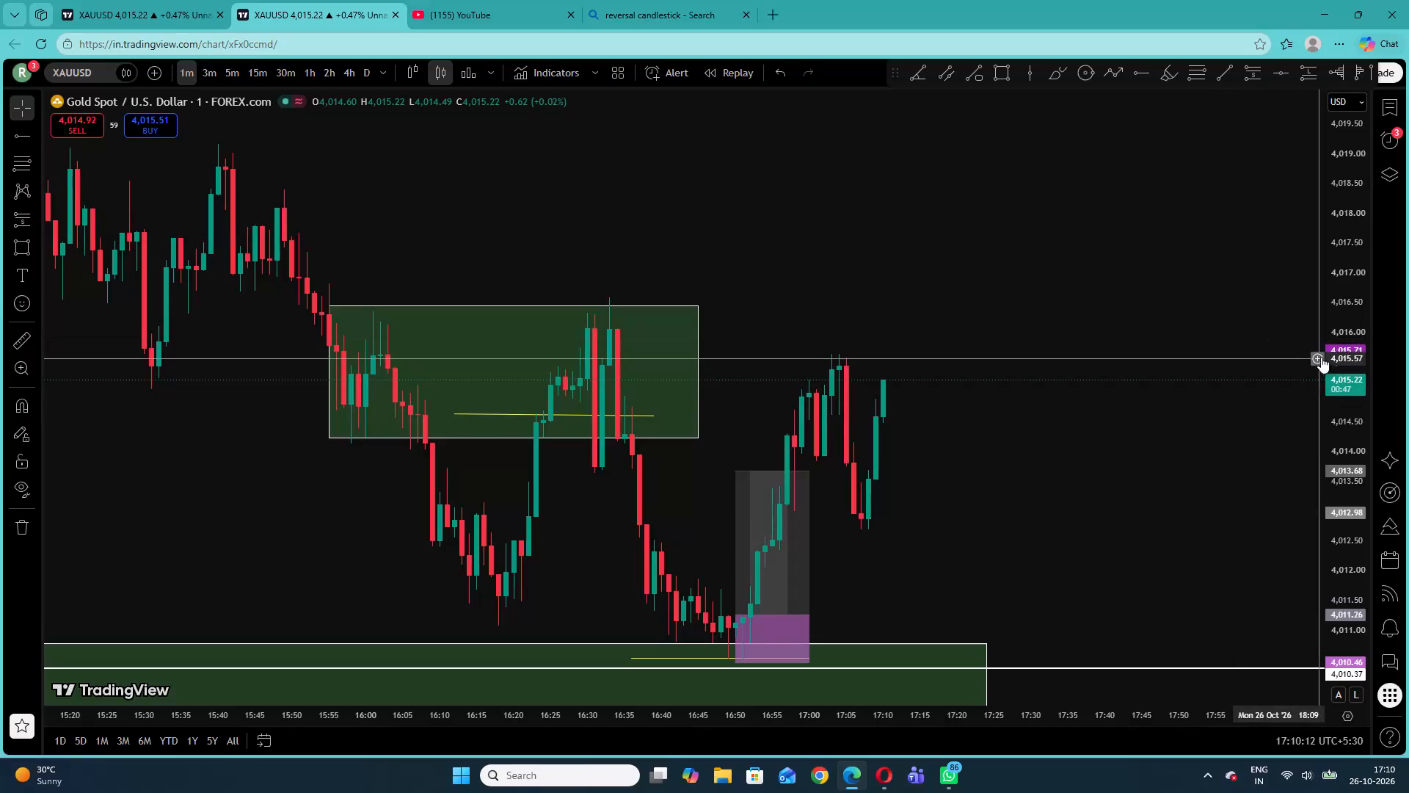
# Switch the chart to the 3-minute interval and examine the wider price range around the 15:55 zone and the 16:50 long position.
pyautogui.moveTo(1343, 359); pyautogui.dragTo(1344, 430)
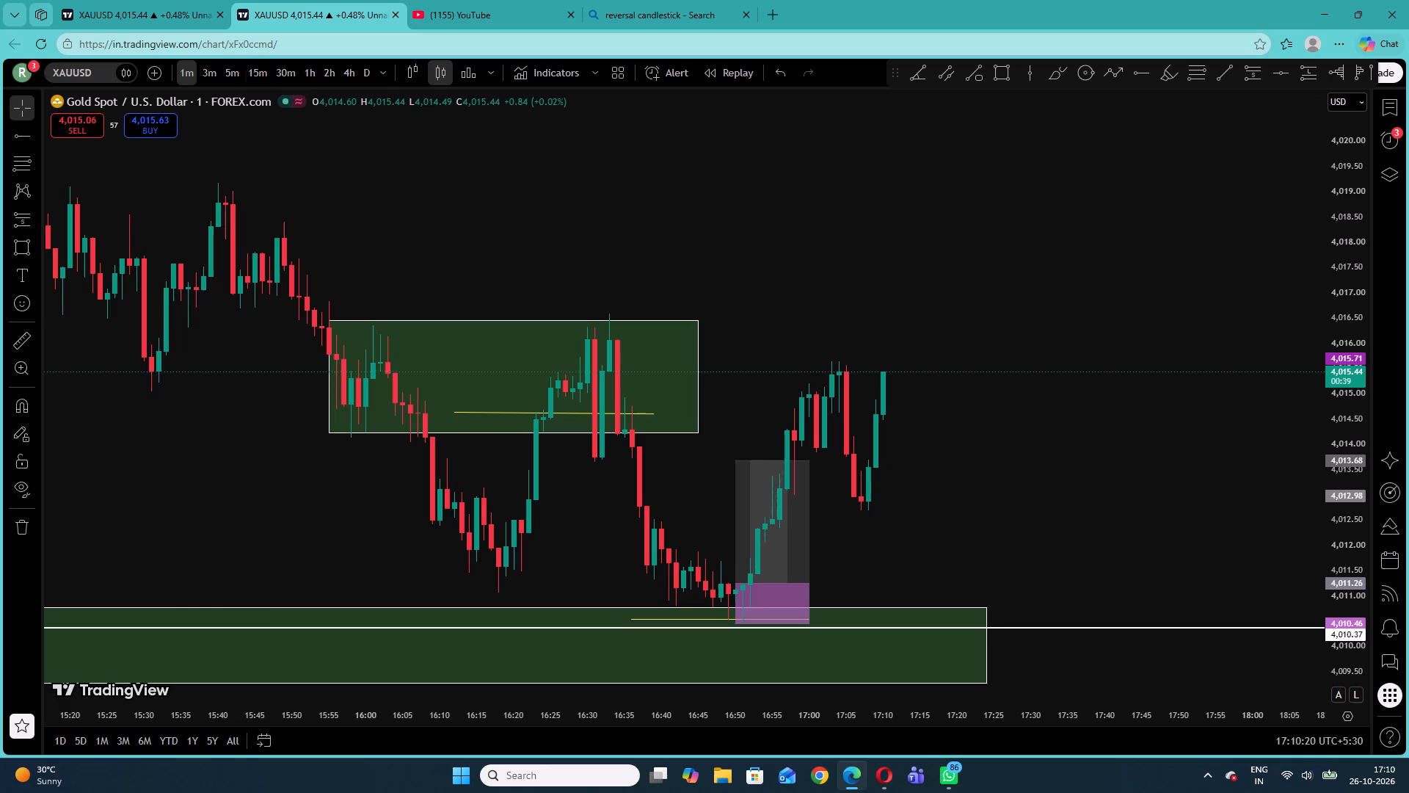
pyautogui.click(211, 73)
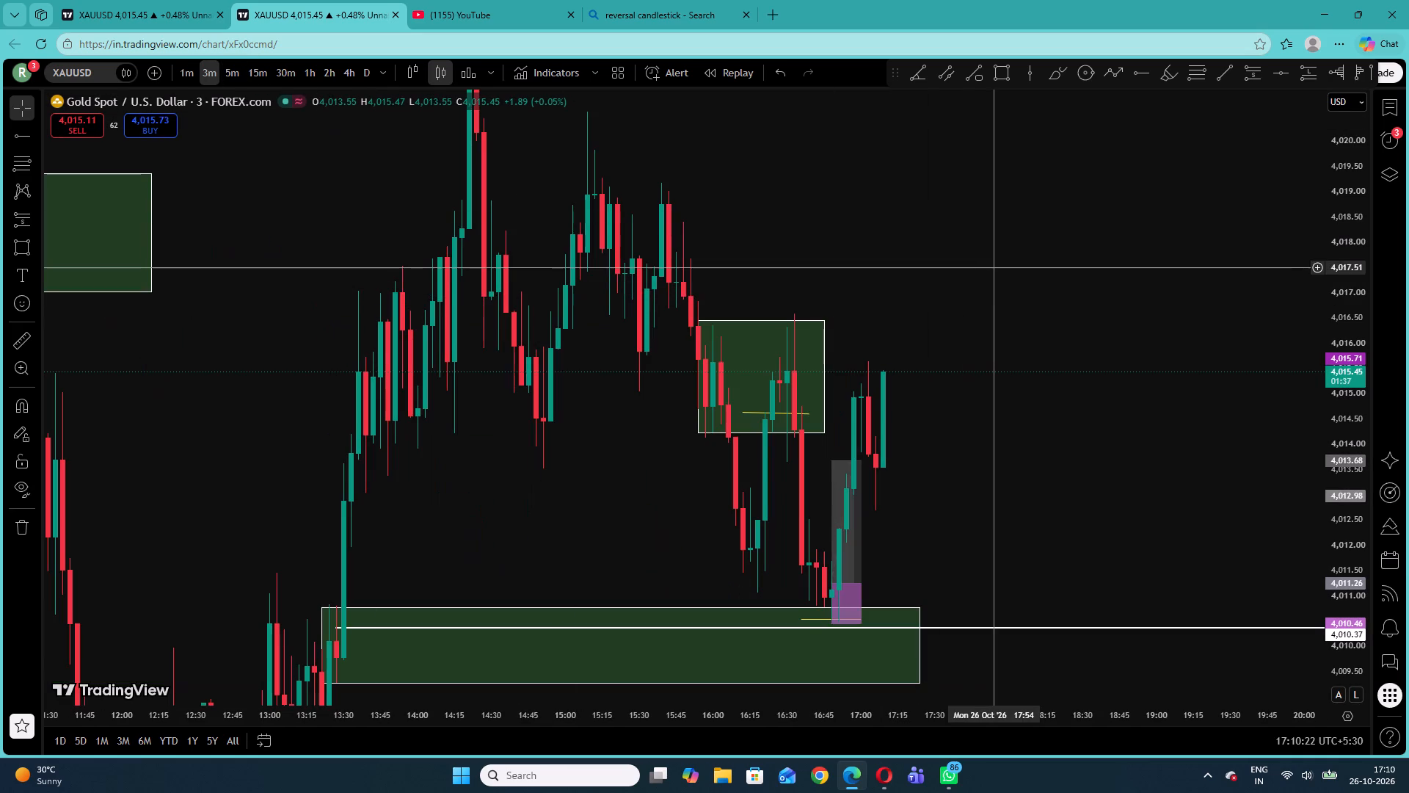
pyautogui.moveTo(1359, 325); pyautogui.dragTo(1353, 510)
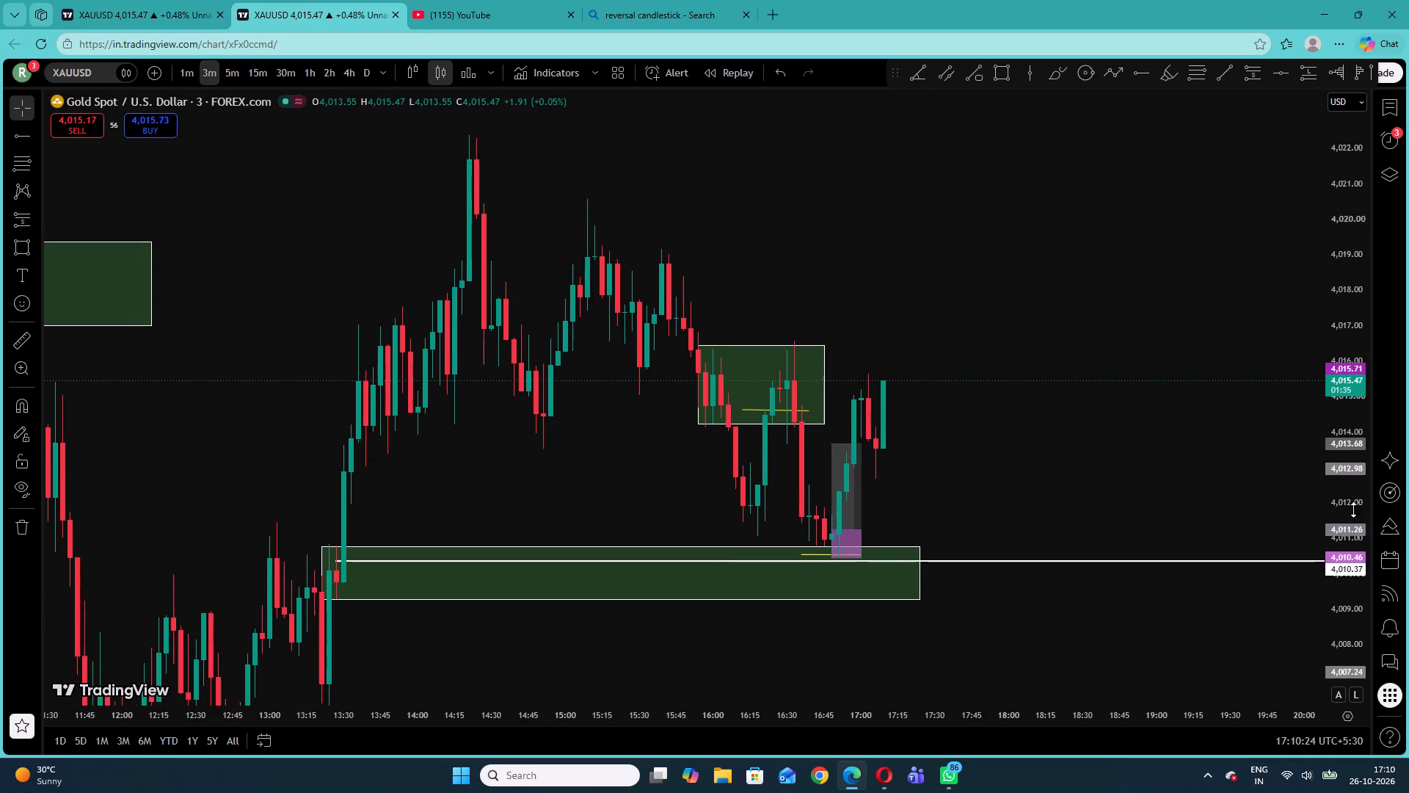
pyautogui.moveTo(1353, 510); pyautogui.dragTo(1350, 530)
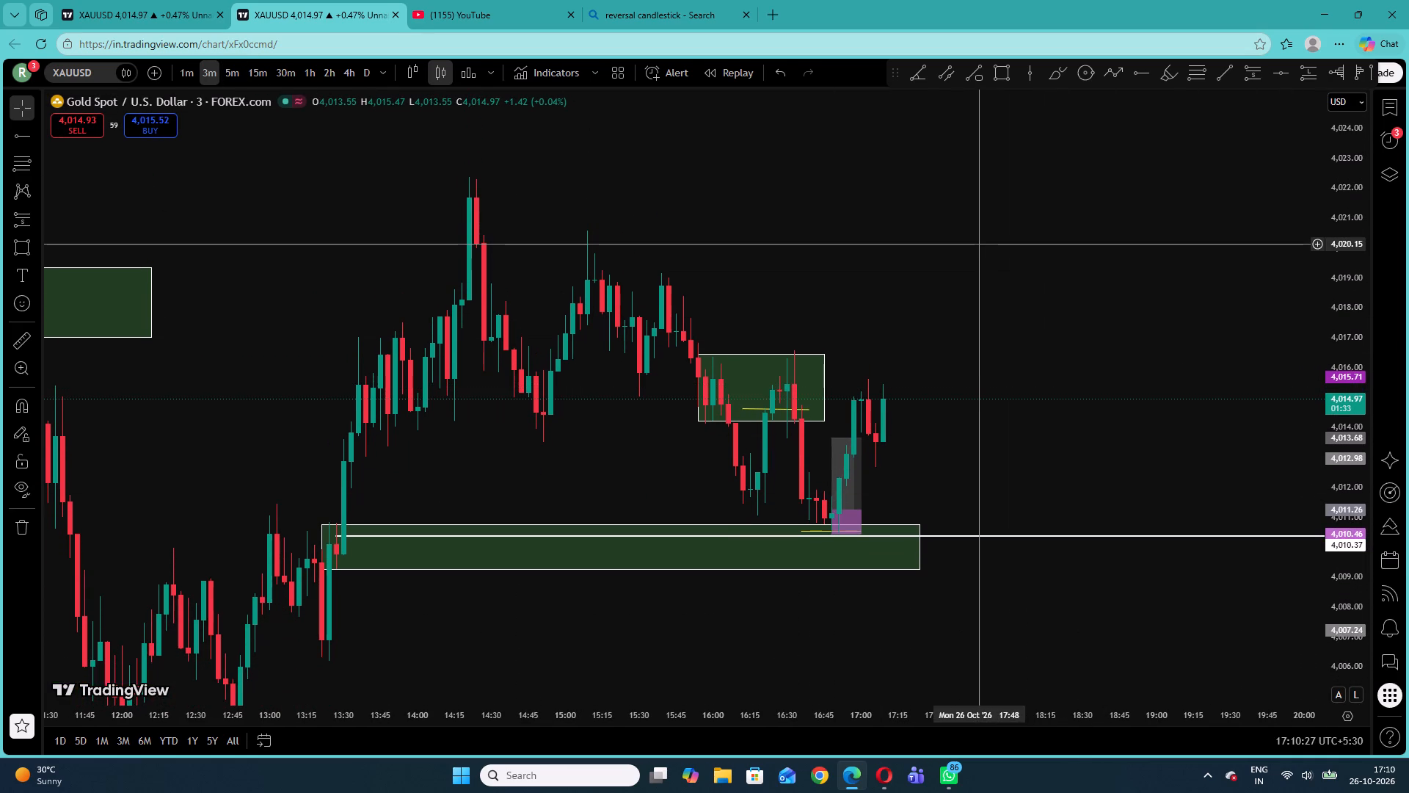
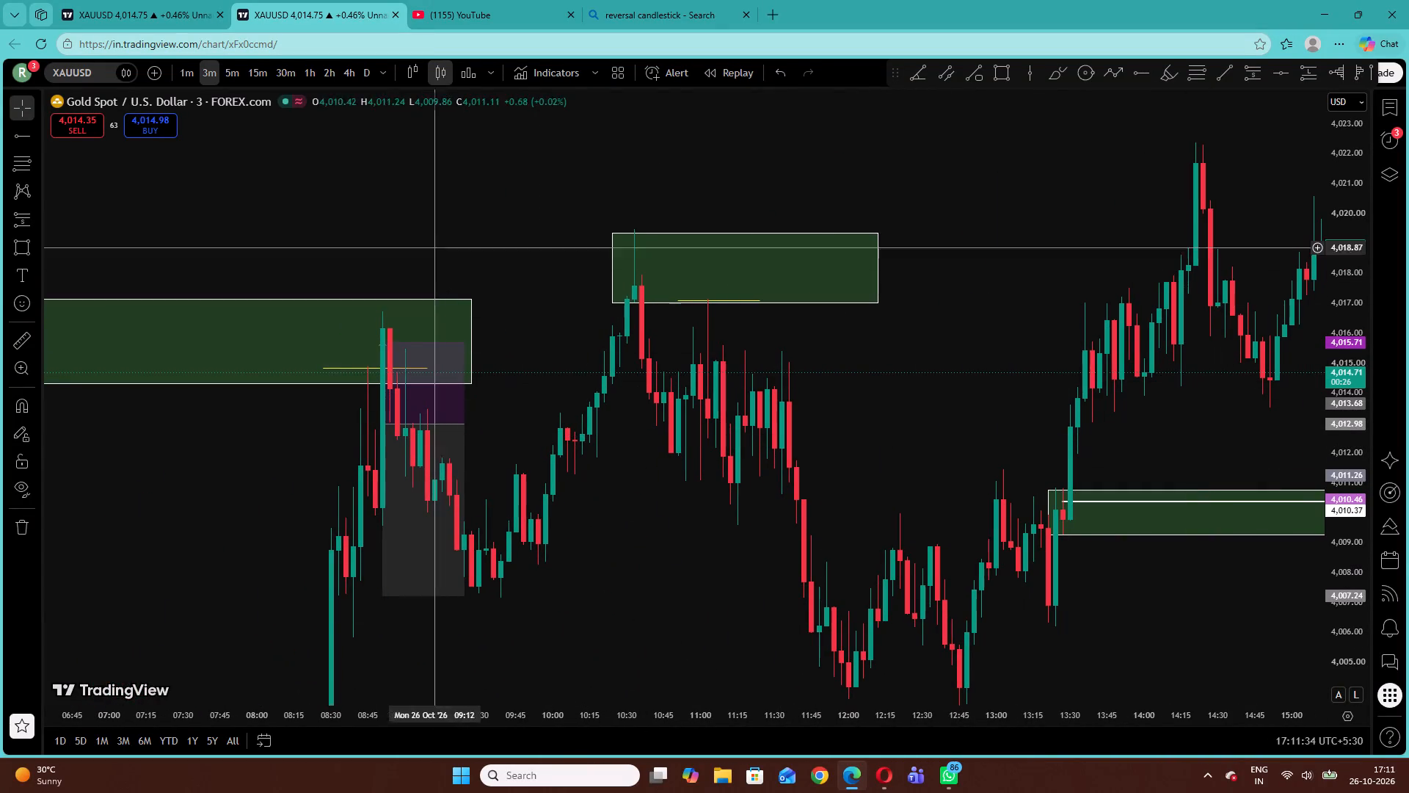
# Switch the XAUUSD chart to the 1-minute interval.
pyautogui.click(184, 68)
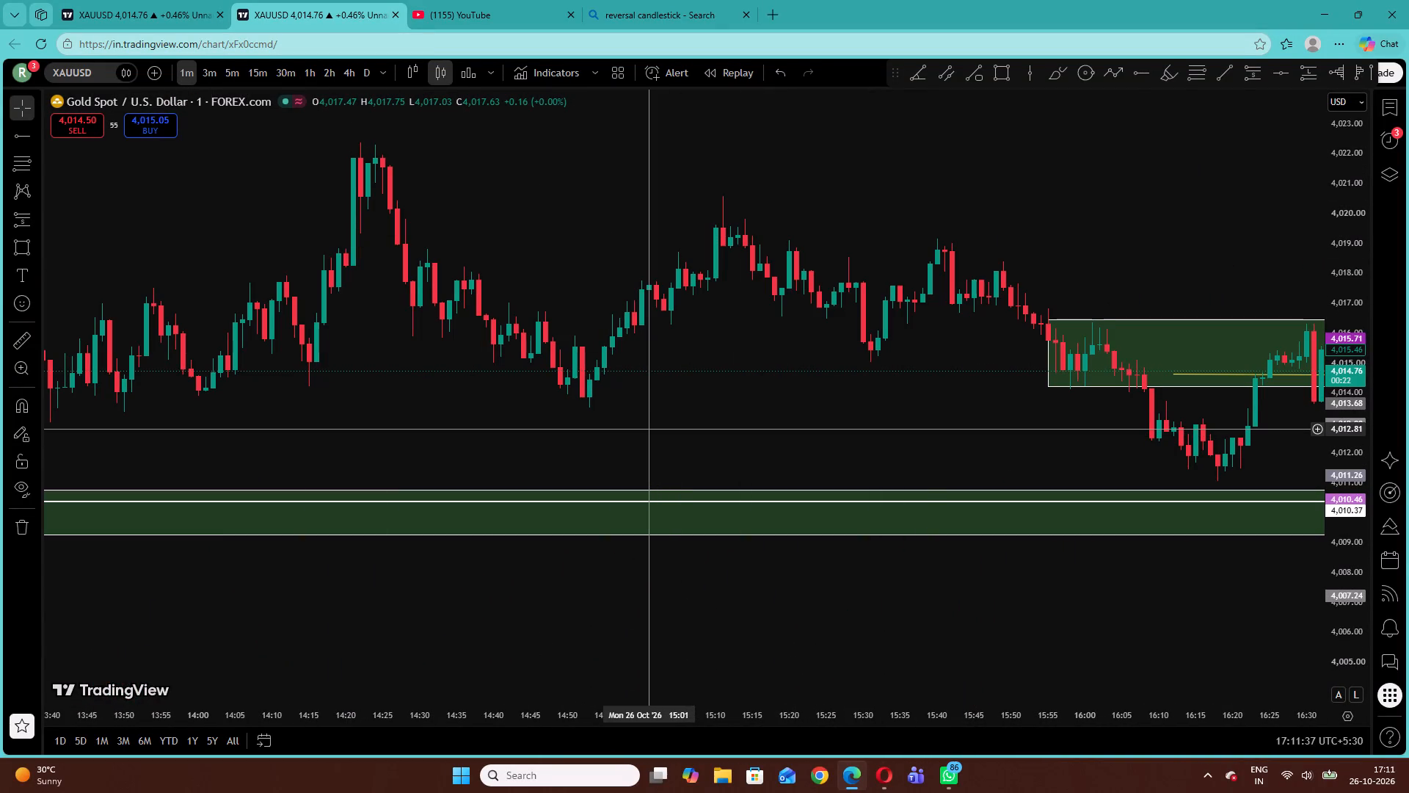
# Switch to the XAUUSD chart with the MA ribbon and examine the latest 26 October candles around the 16:00 zone and 16:50 long position.
pyautogui.click(195, 0)
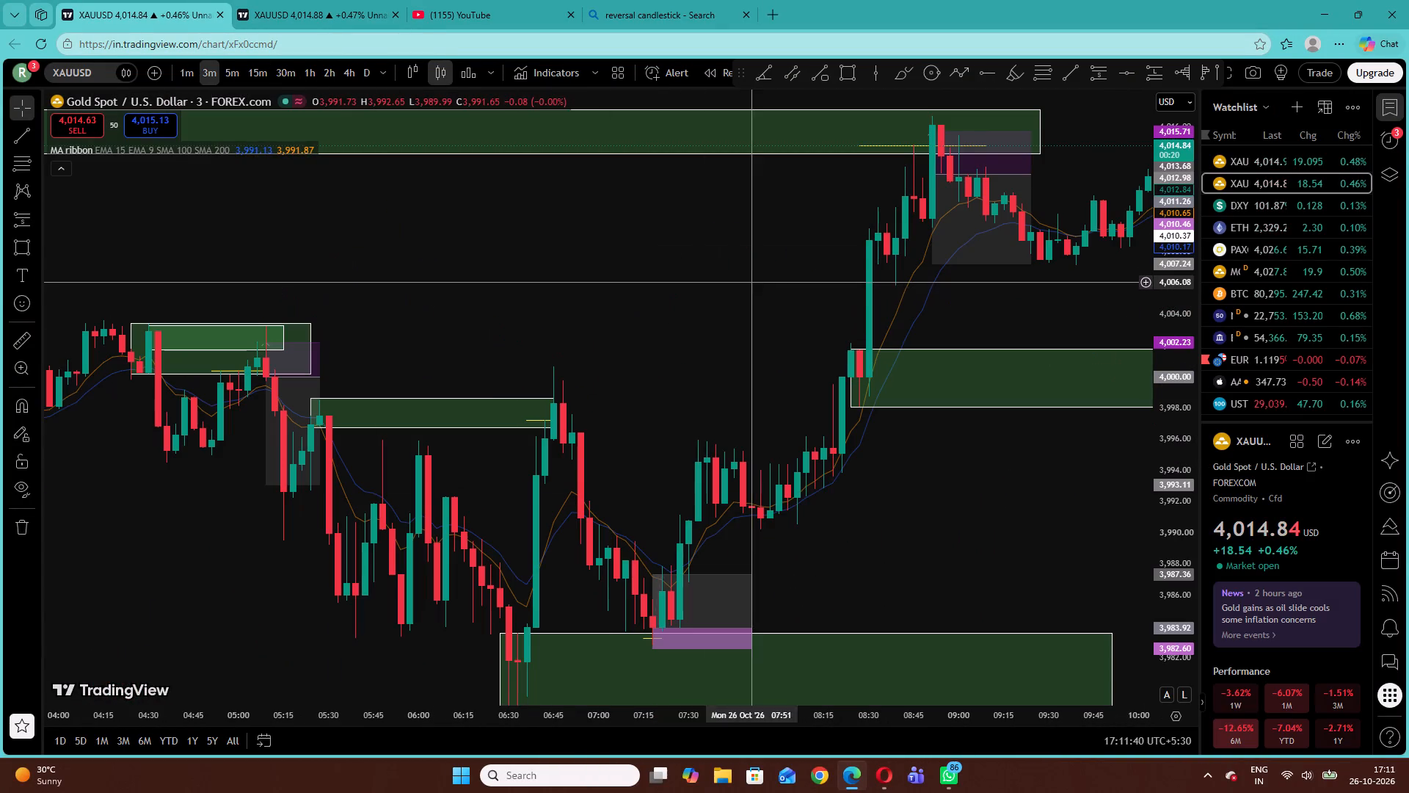
pyautogui.moveTo(751, 281); pyautogui.dragTo(123, 444)
pyautogui.moveTo(734, 479); pyautogui.dragTo(37, 477)
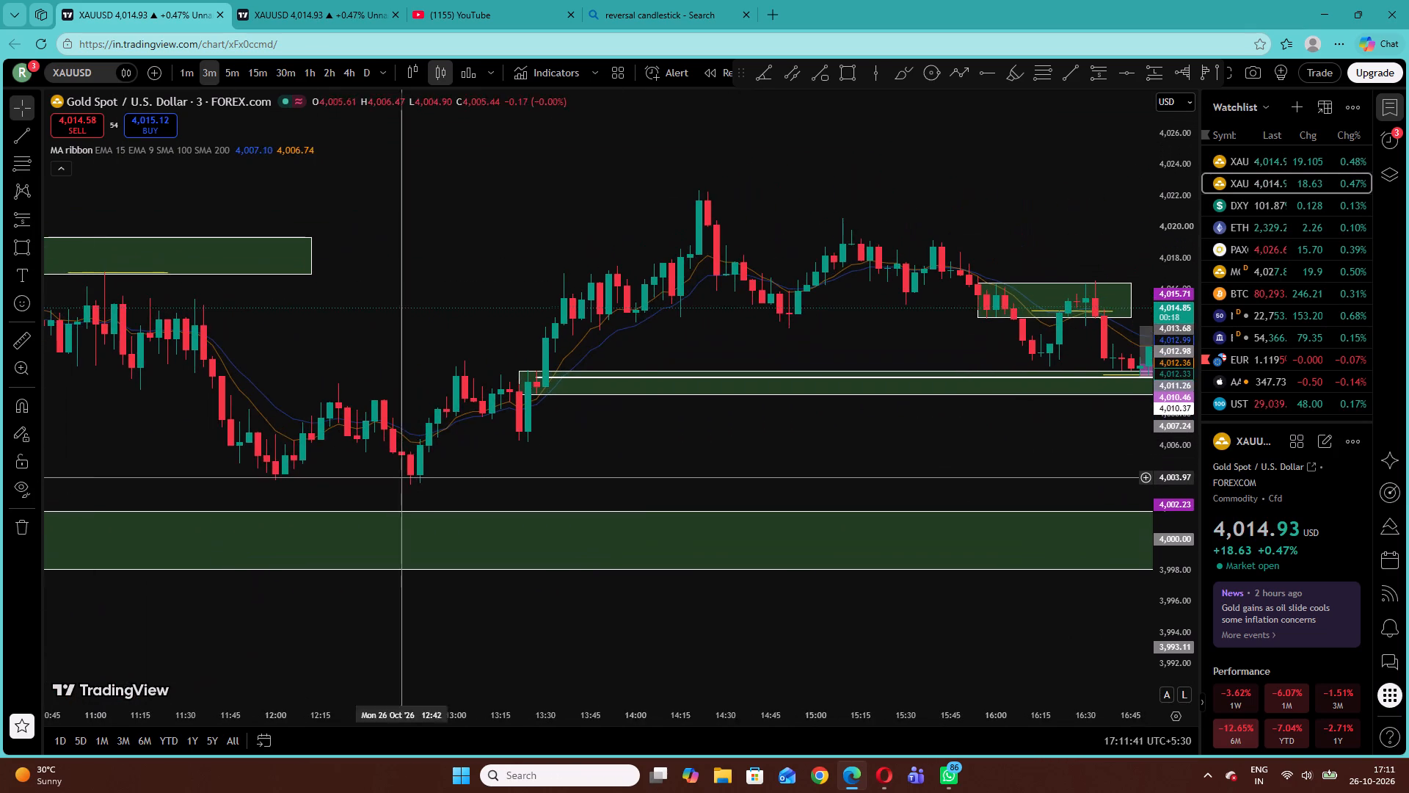
pyautogui.moveTo(864, 438); pyautogui.dragTo(228, 465)
pyautogui.moveTo(1186, 510); pyautogui.dragTo(1172, 296)
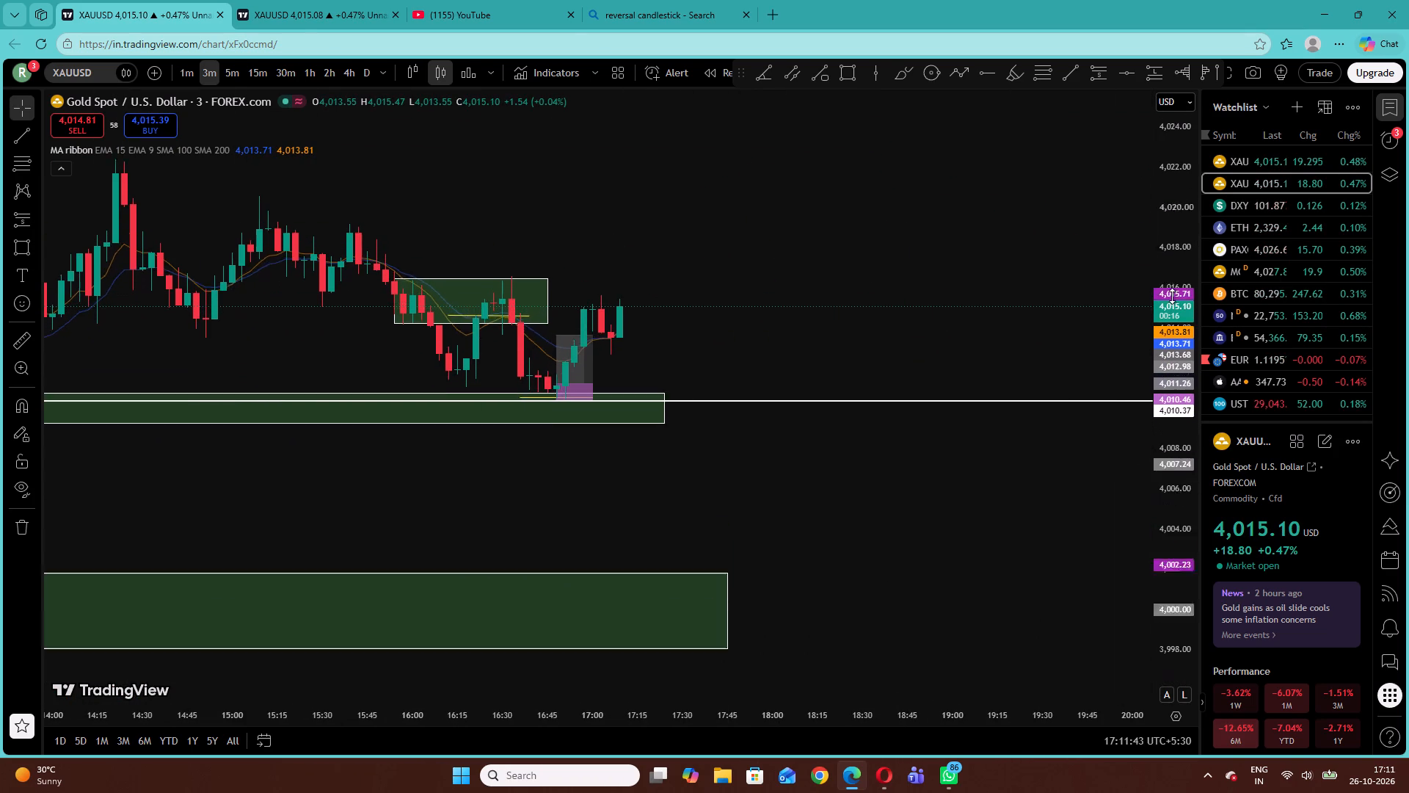
pyautogui.moveTo(1172, 296); pyautogui.dragTo(1168, 192)
pyautogui.moveTo(331, 327); pyautogui.dragTo(670, 447)
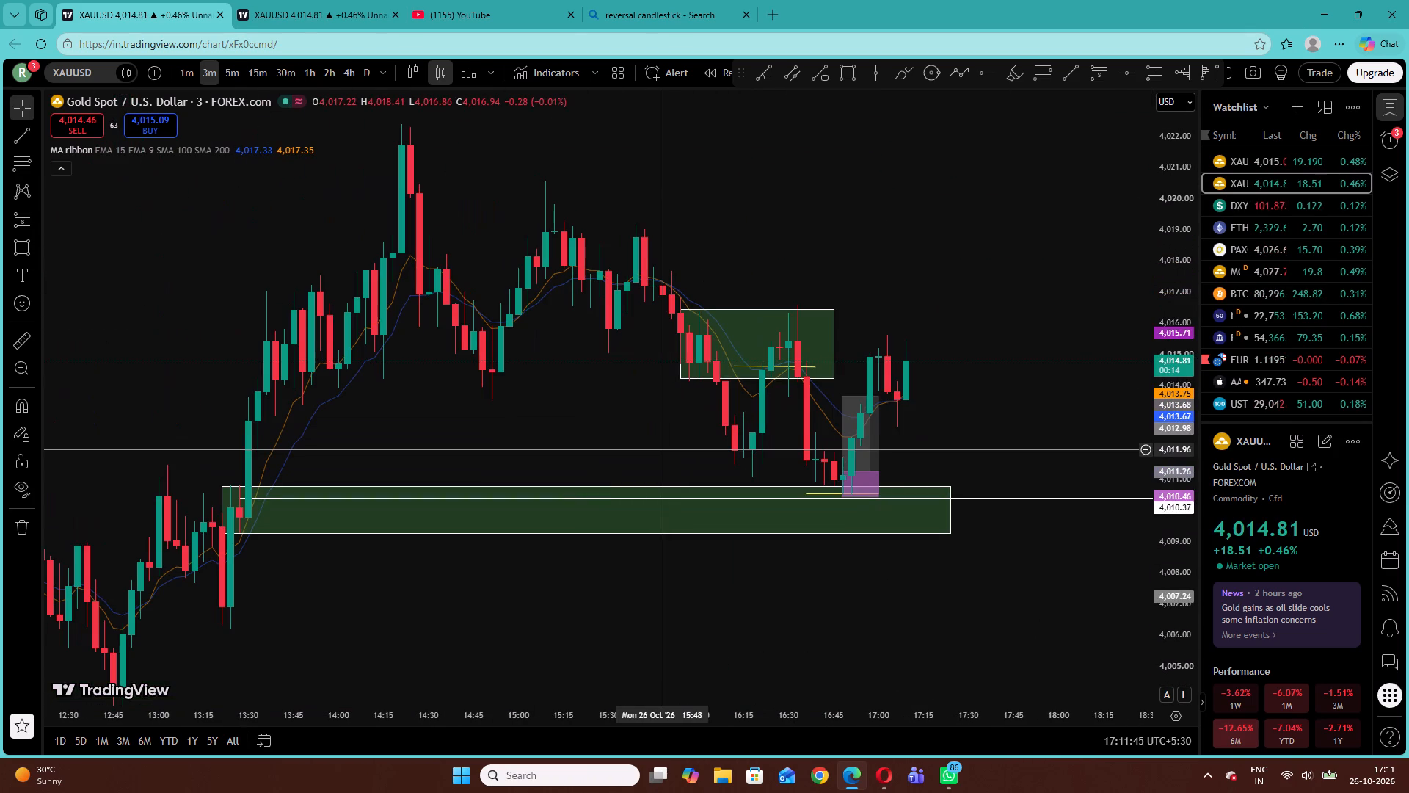
pyautogui.moveTo(950, 236); pyautogui.dragTo(911, 229)
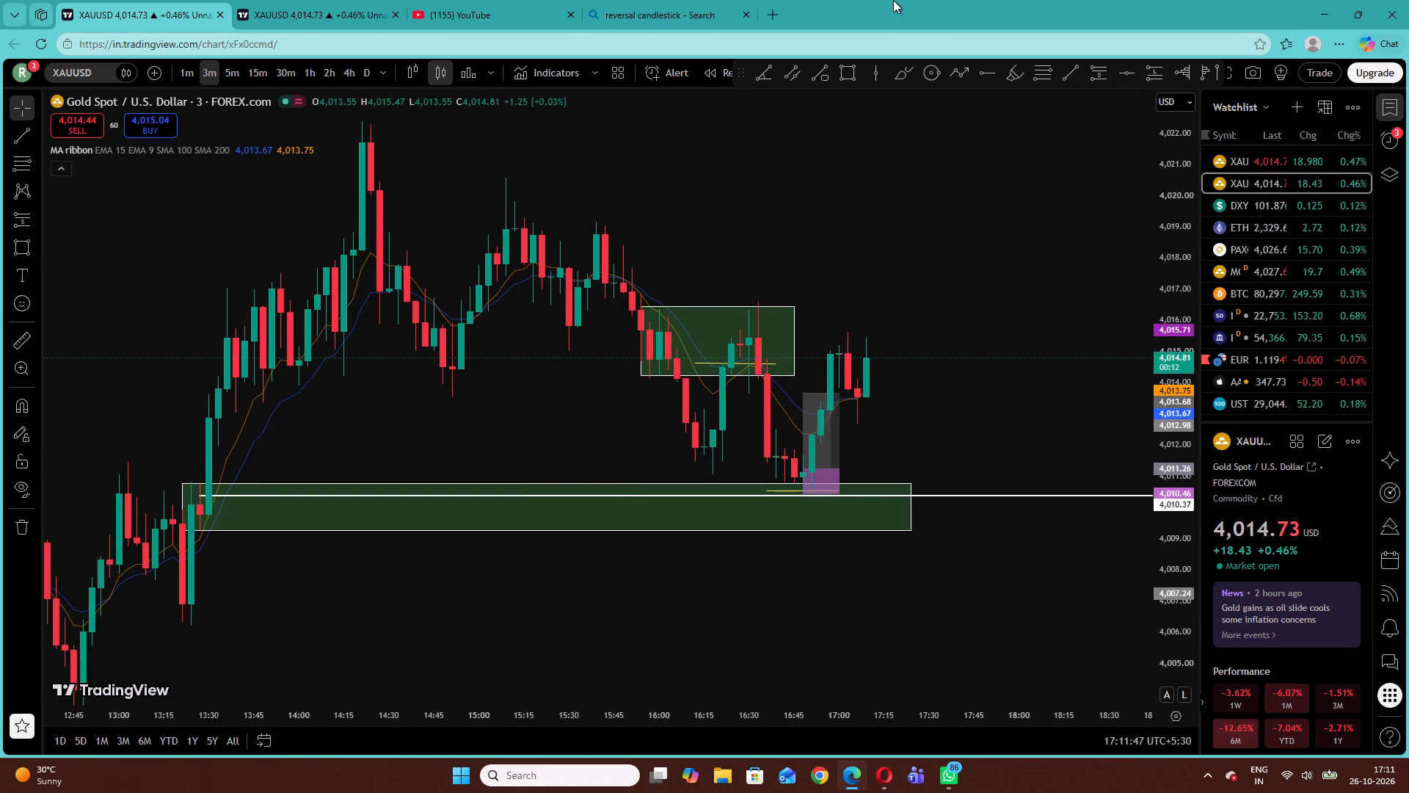
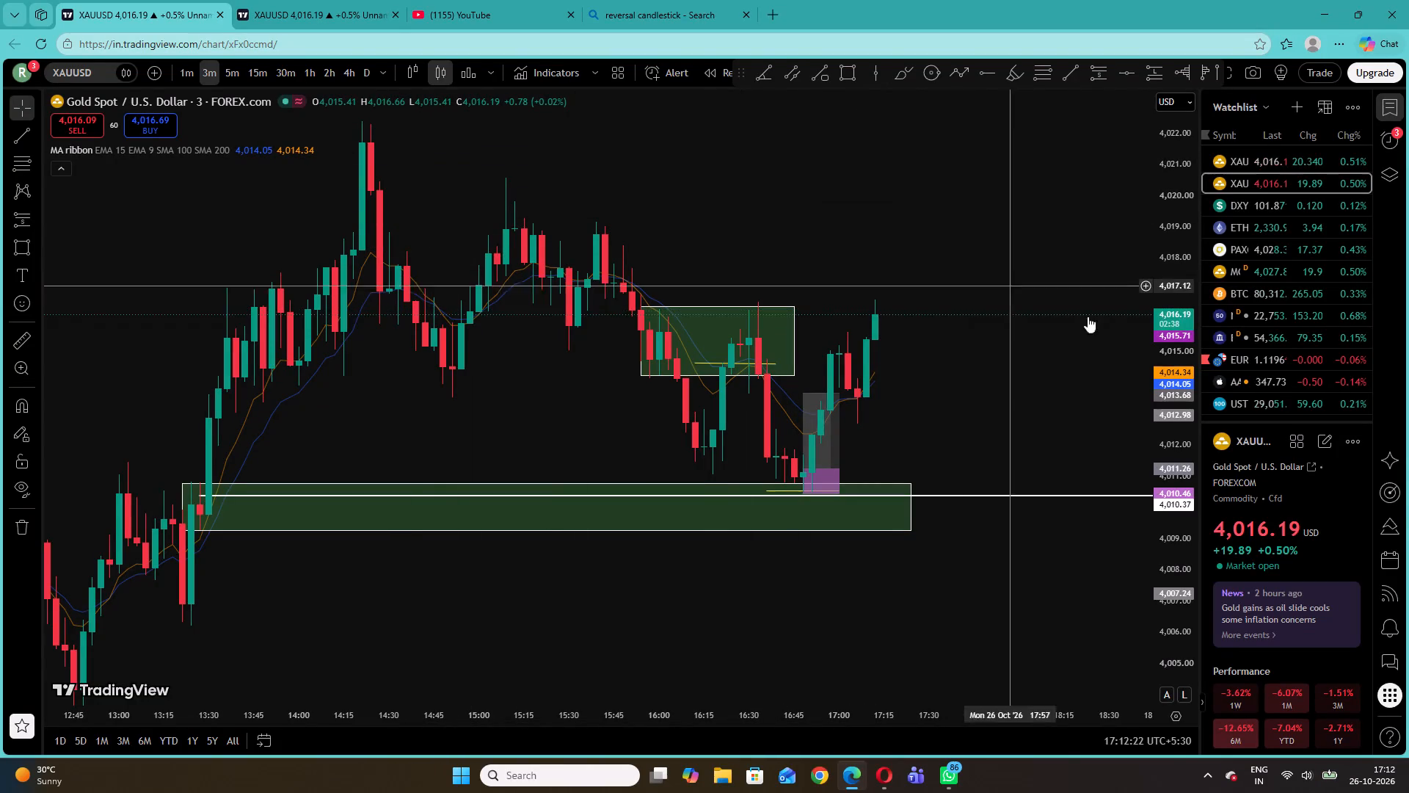
# Examine the earlier 26 October price action and zones back to about 08:30 on the 3-minute XAUUSD chart with the MA ribbon.
pyautogui.moveTo(1166, 304); pyautogui.dragTo(1160, 410)
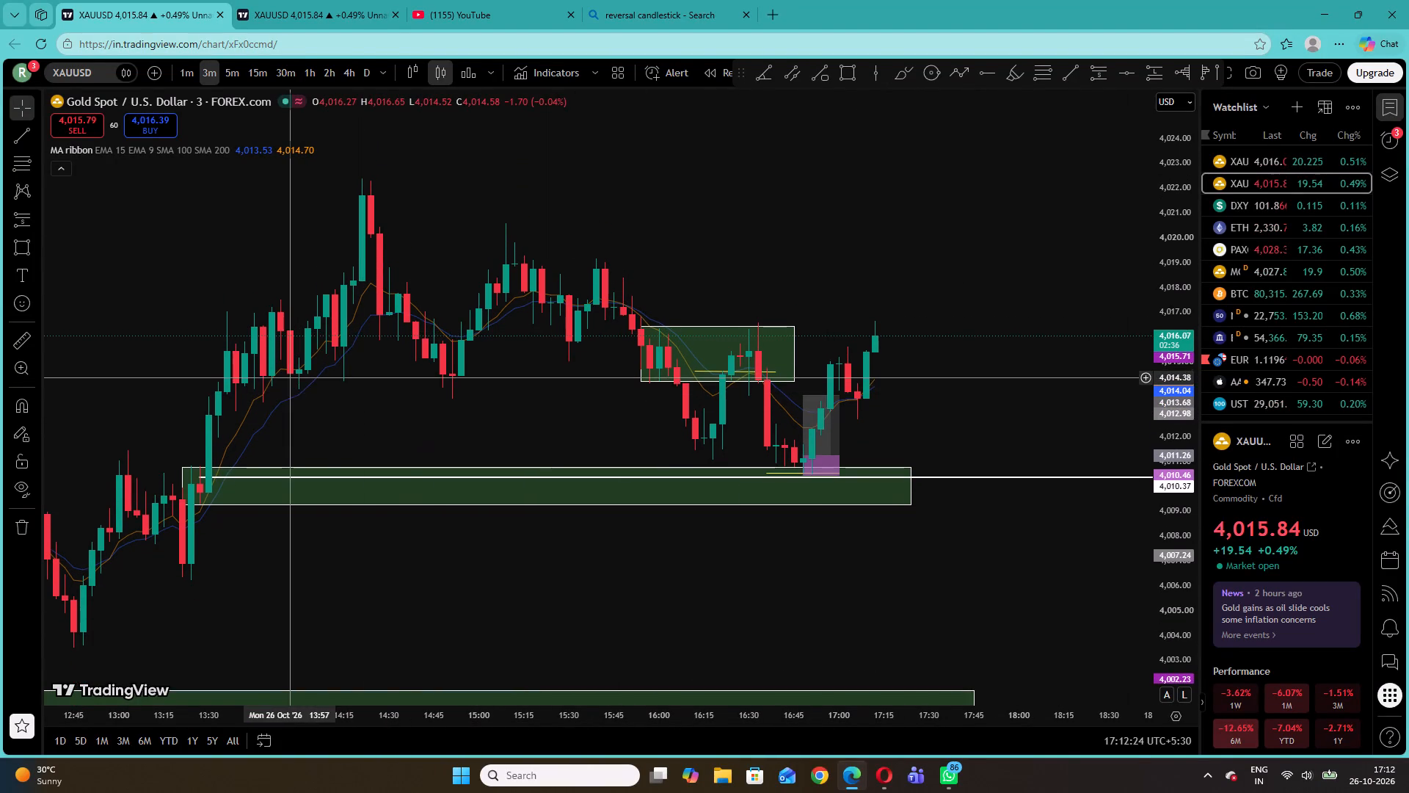
pyautogui.moveTo(285, 408); pyautogui.dragTo(721, 330)
pyautogui.moveTo(356, 332); pyautogui.dragTo(558, 370)
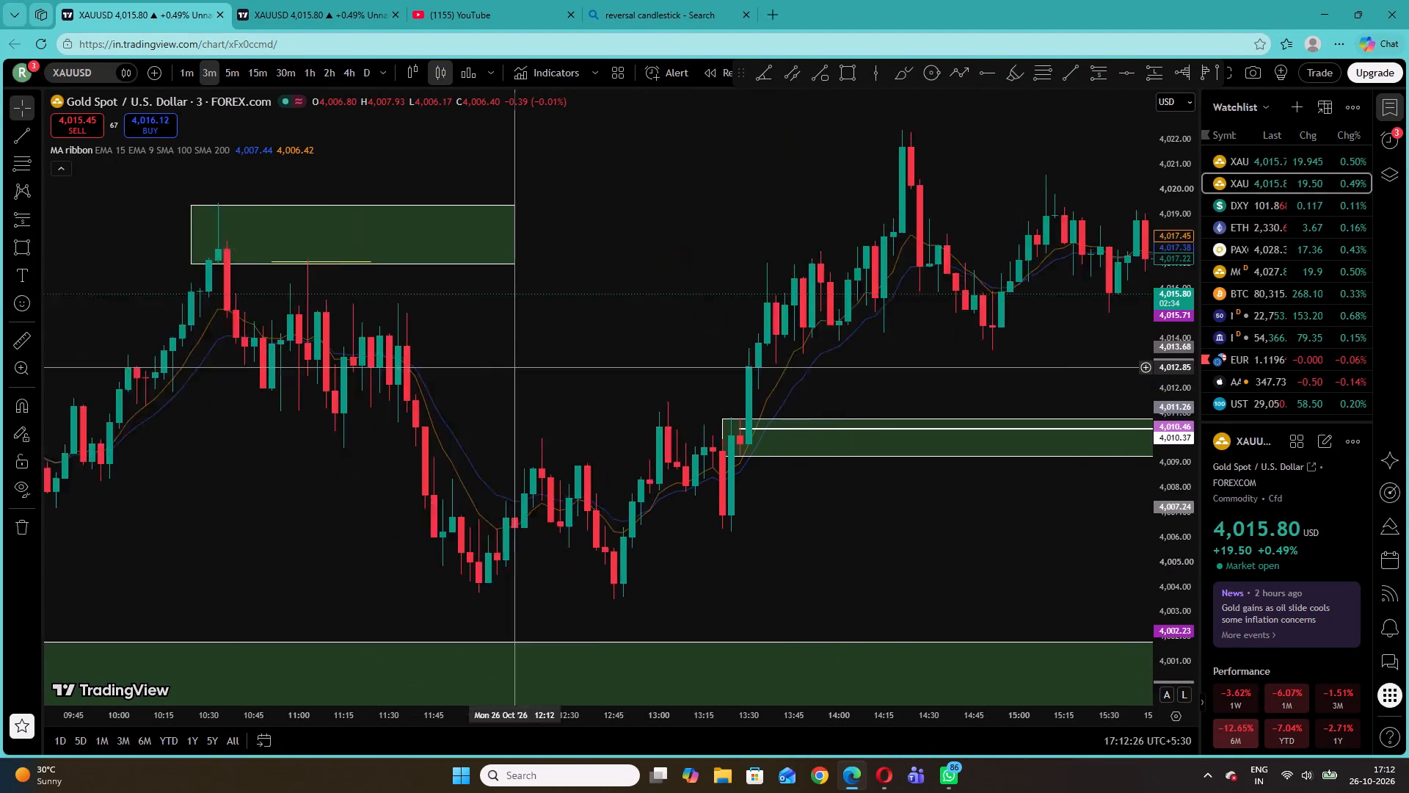
pyautogui.moveTo(558, 370); pyautogui.dragTo(663, 379)
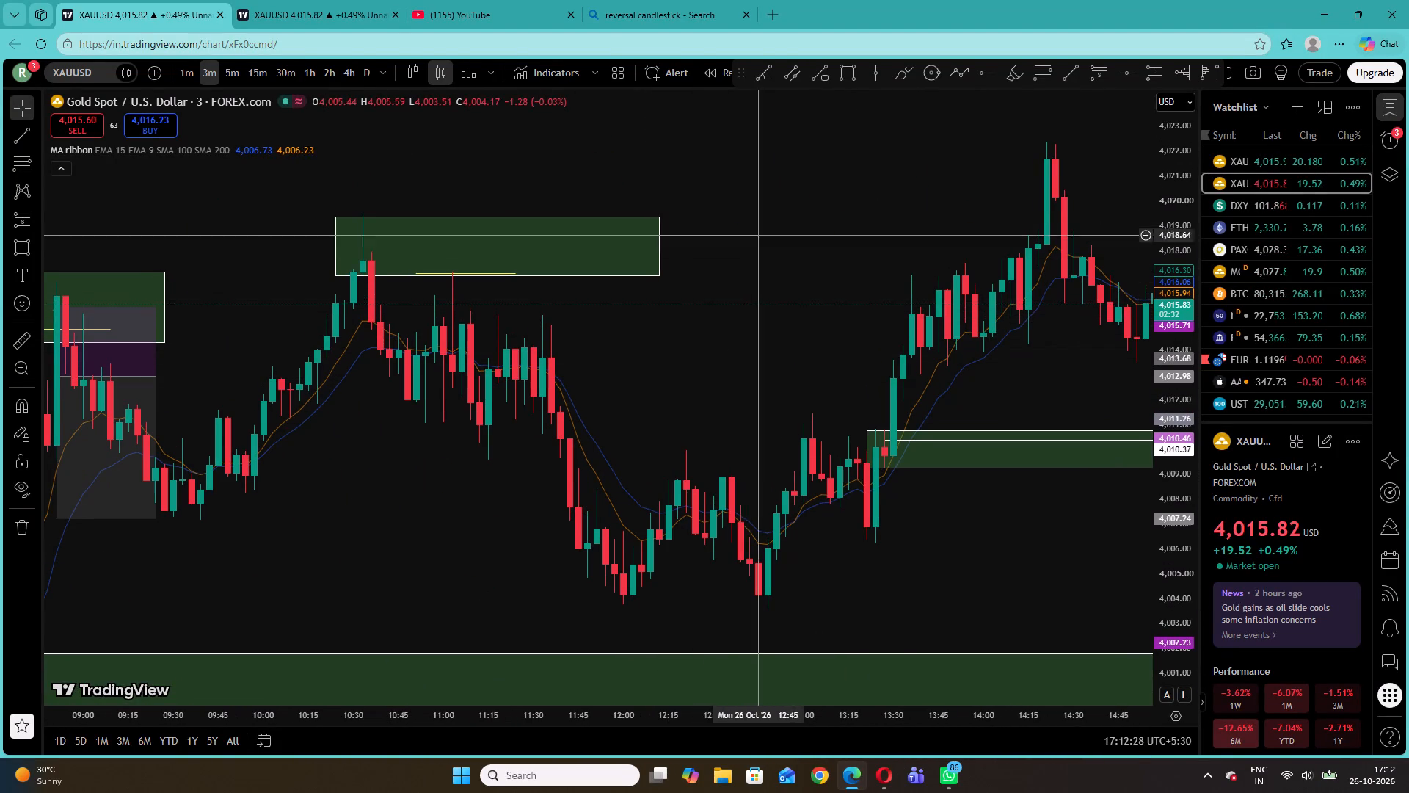
pyautogui.moveTo(529, 182); pyautogui.dragTo(922, 208)
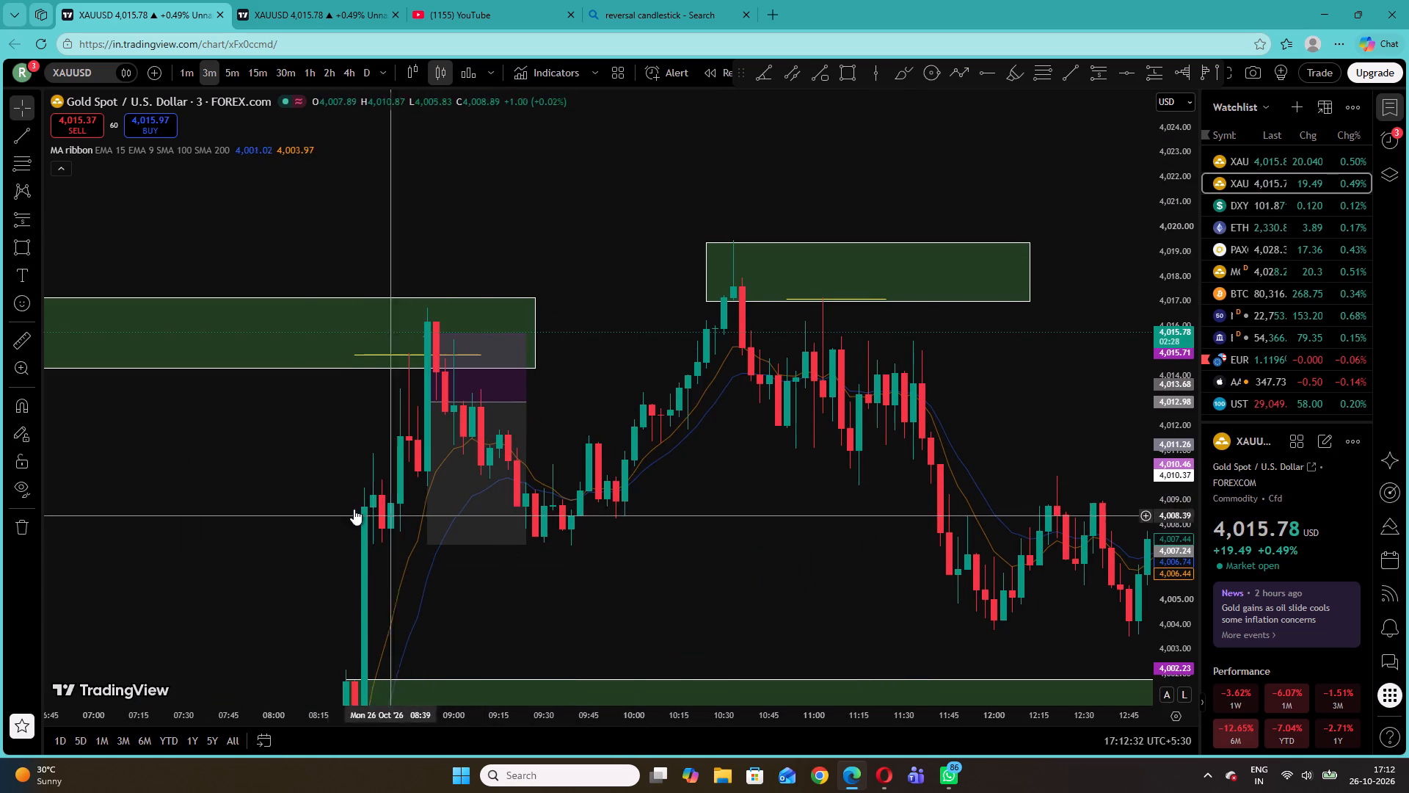
# Switch to the XAUUSD chart without the MA ribbon and set it to the 3-minute interval.
pyautogui.click(292, 0)
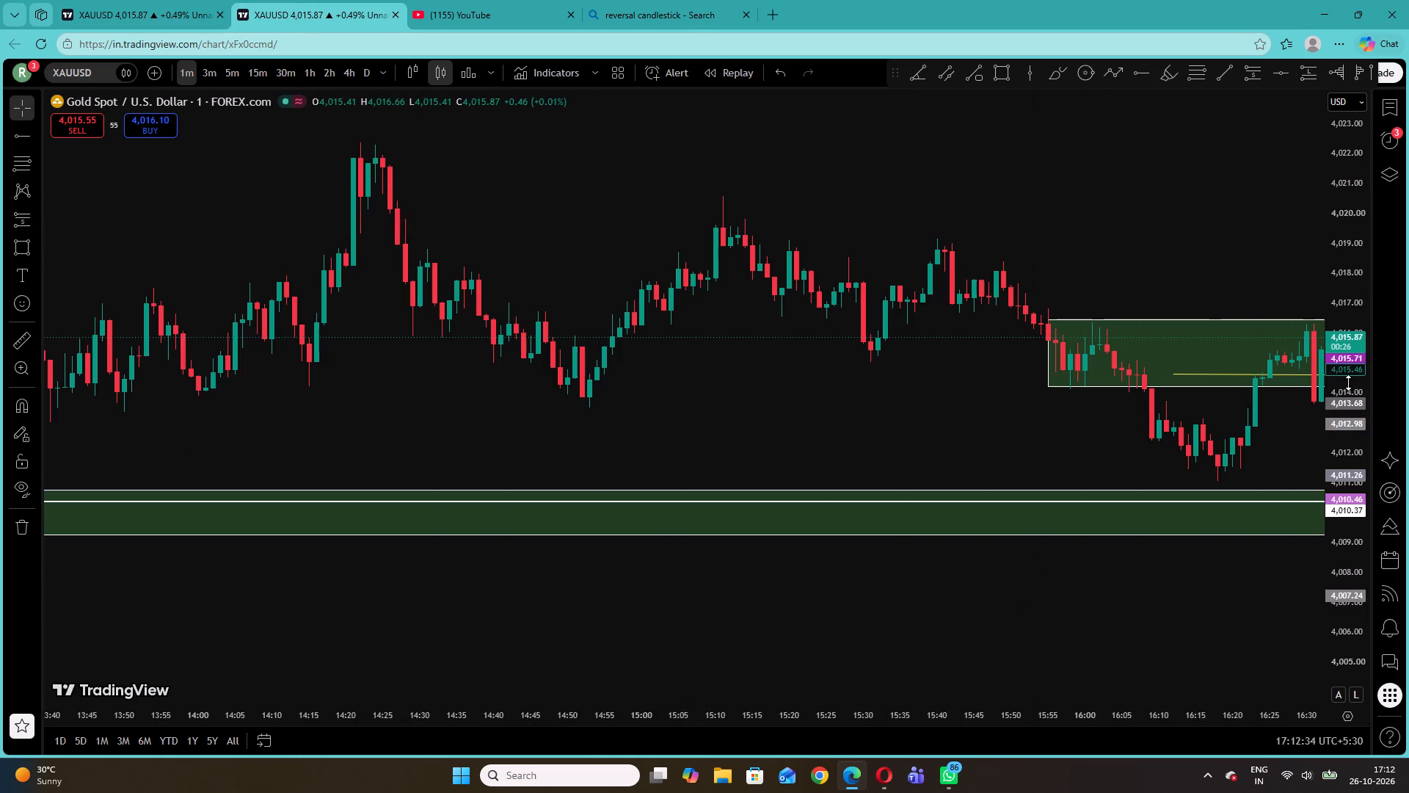
pyautogui.moveTo(1348, 385); pyautogui.dragTo(1347, 297)
pyautogui.moveTo(1186, 252); pyautogui.dragTo(443, 294)
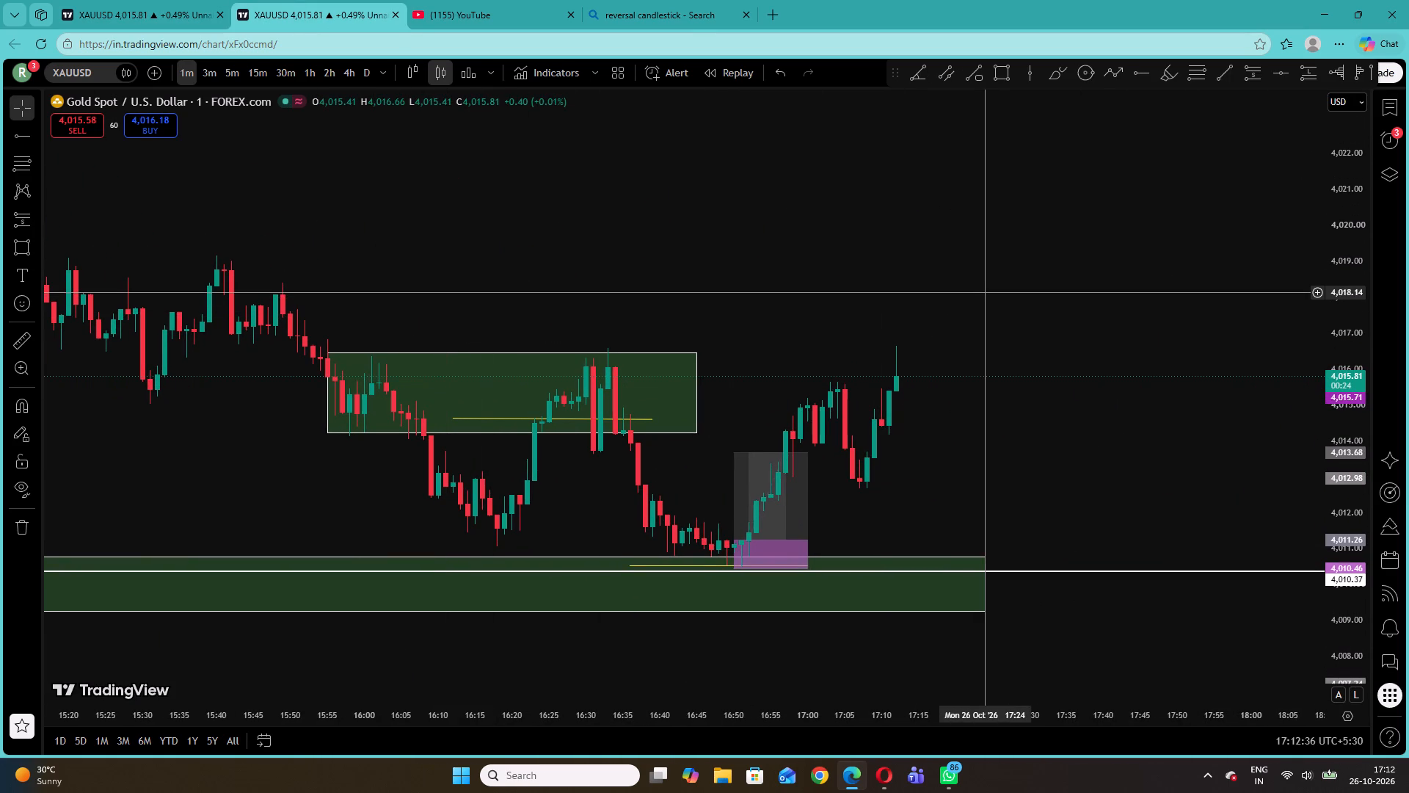
pyautogui.click(211, 72)
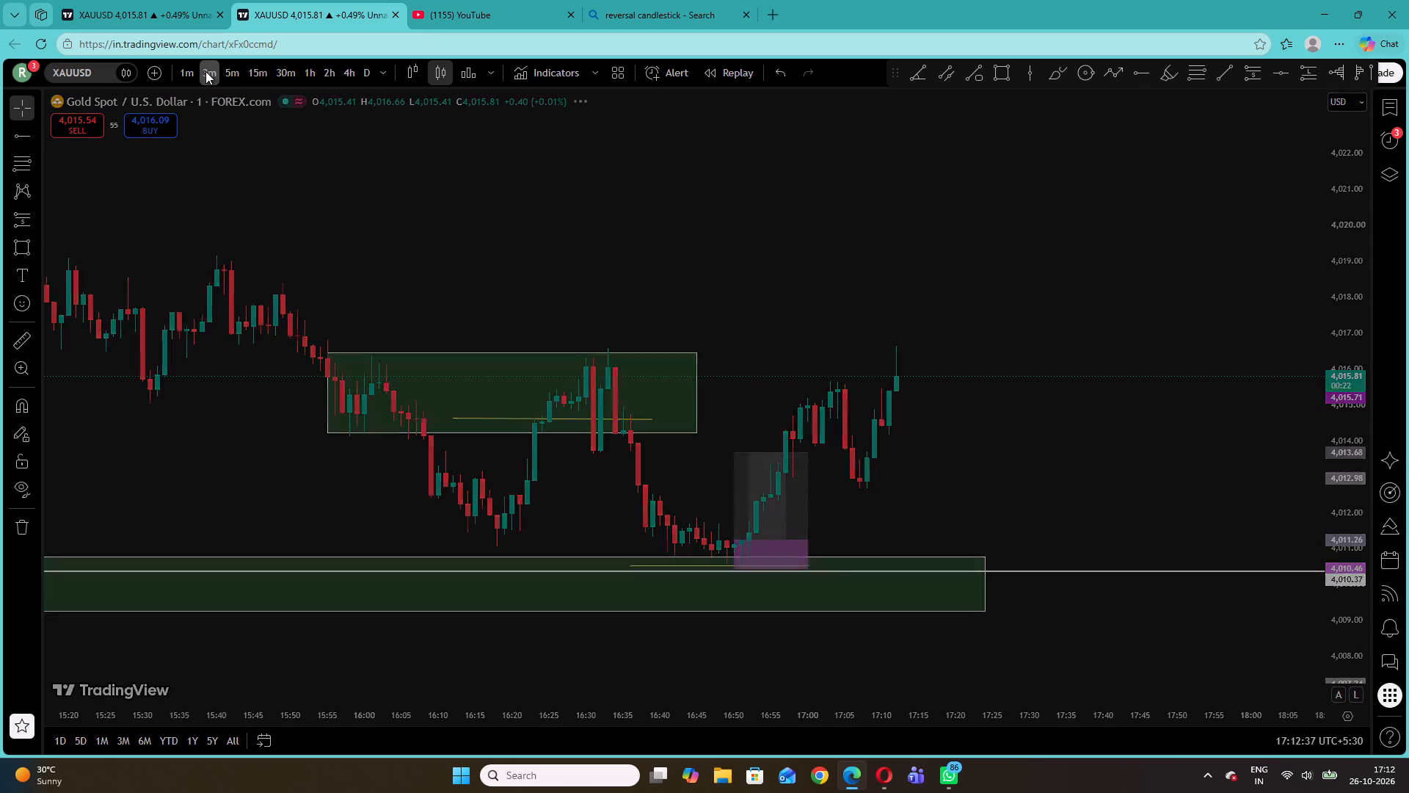
# Extend the end of the large demand zone at about 3,998 to 4,002 to about 19:10 on 26 October.
pyautogui.moveTo(1013, 413); pyautogui.dragTo(1061, 264)
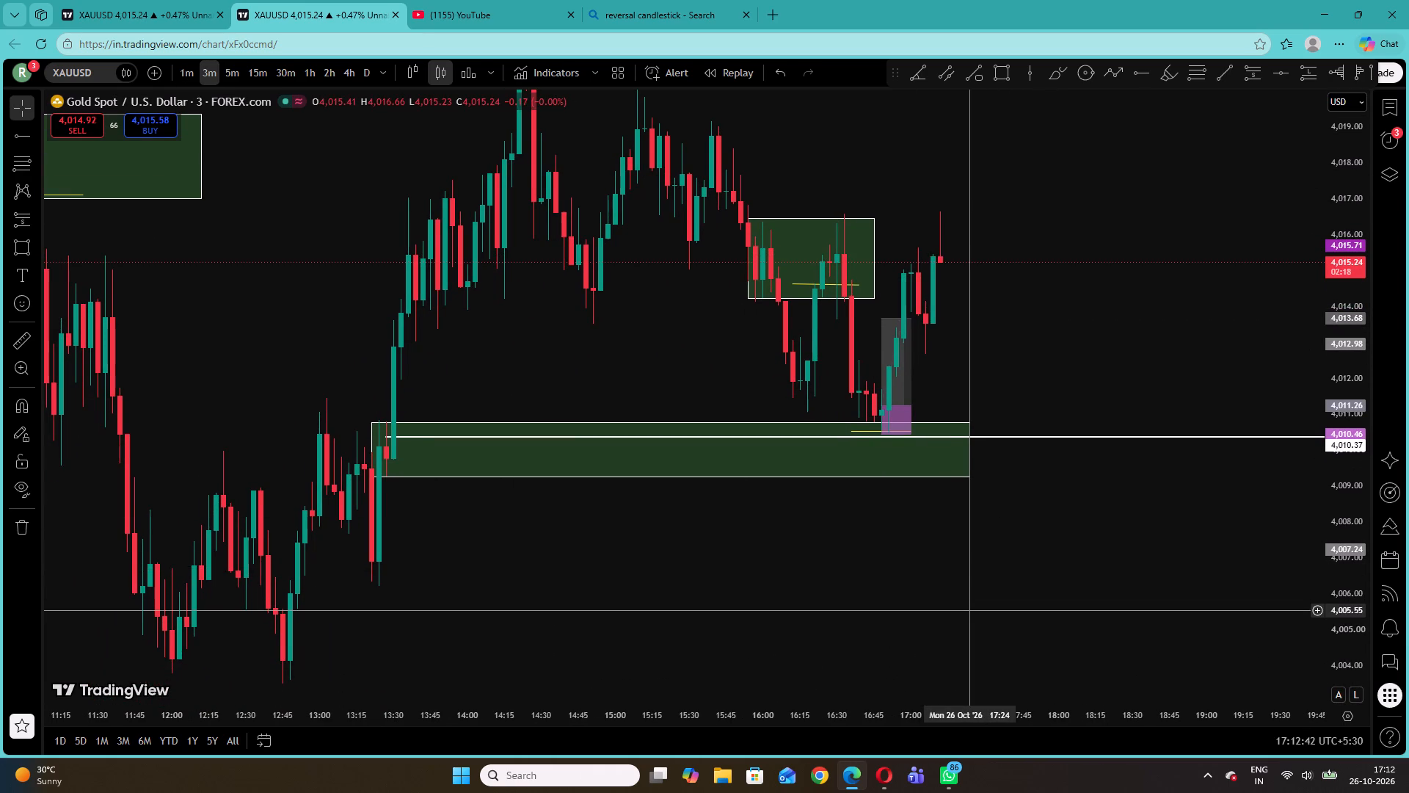
pyautogui.moveTo(974, 610); pyautogui.dragTo(1215, 302)
pyautogui.moveTo(760, 347); pyautogui.dragTo(1180, 400)
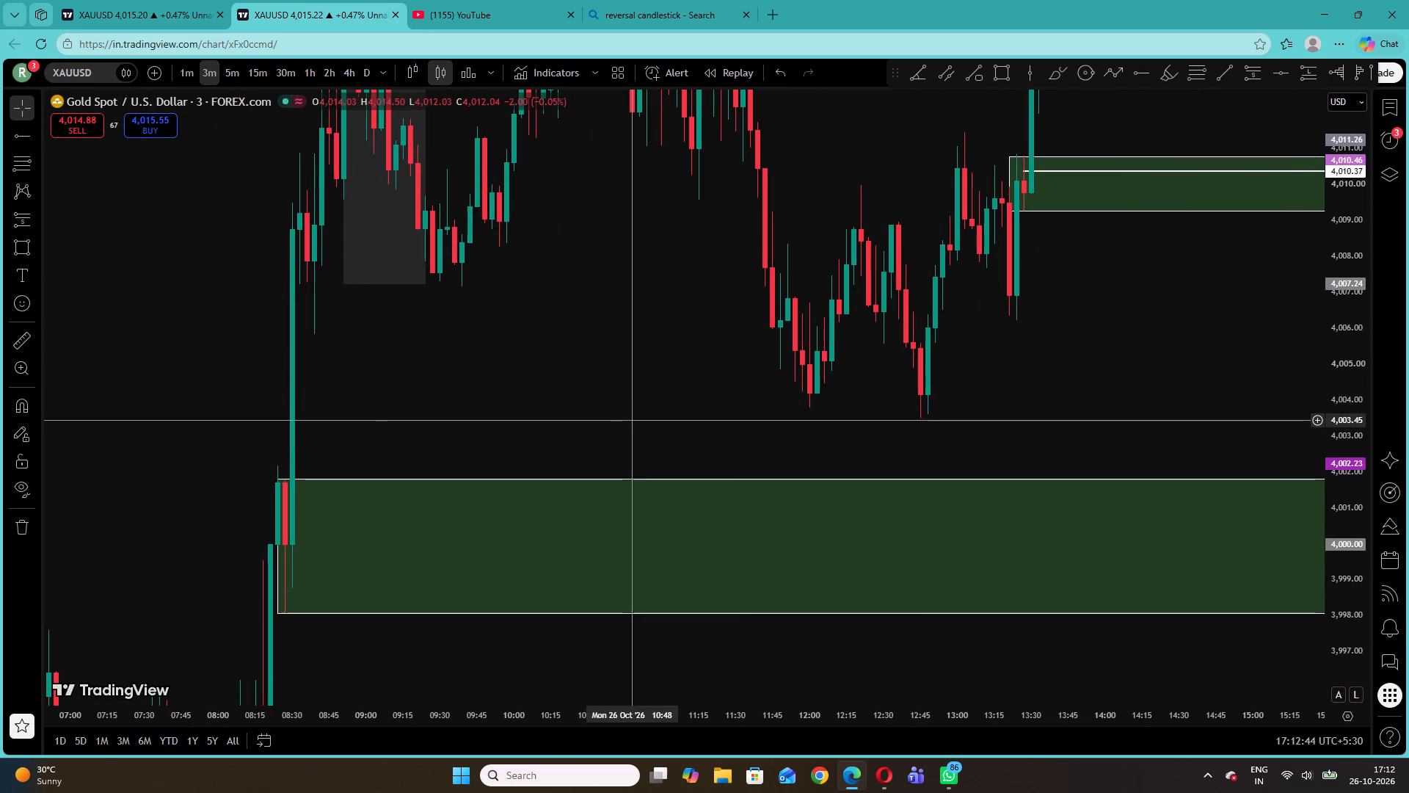
pyautogui.moveTo(638, 424); pyautogui.dragTo(85, 312)
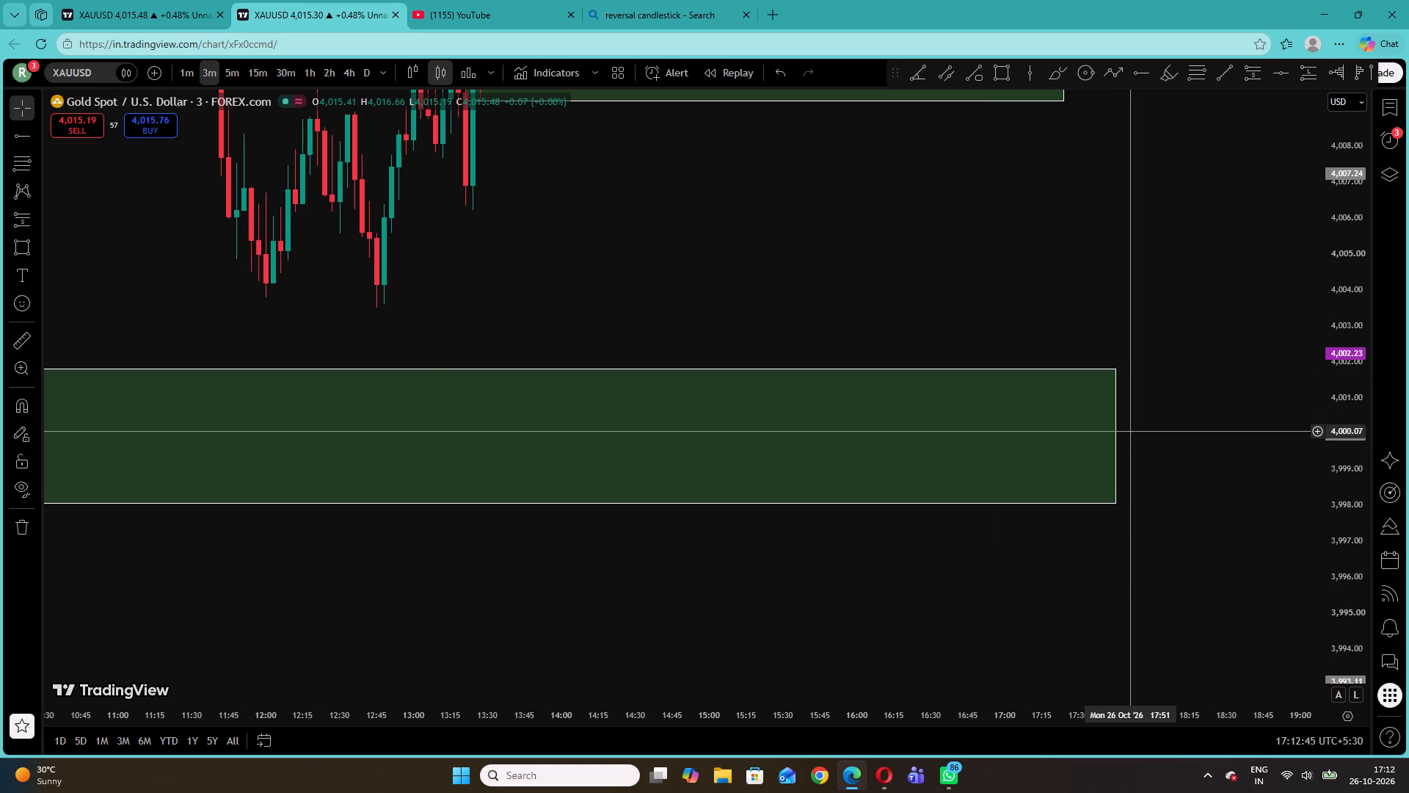
pyautogui.moveTo(1115, 430); pyautogui.dragTo(1381, 436)
# Set the XAUUSD chart back to the 1-minute interval and enlarge the price scale around the latest candles.
pyautogui.moveTo(1071, 300); pyautogui.dragTo(1099, 399)
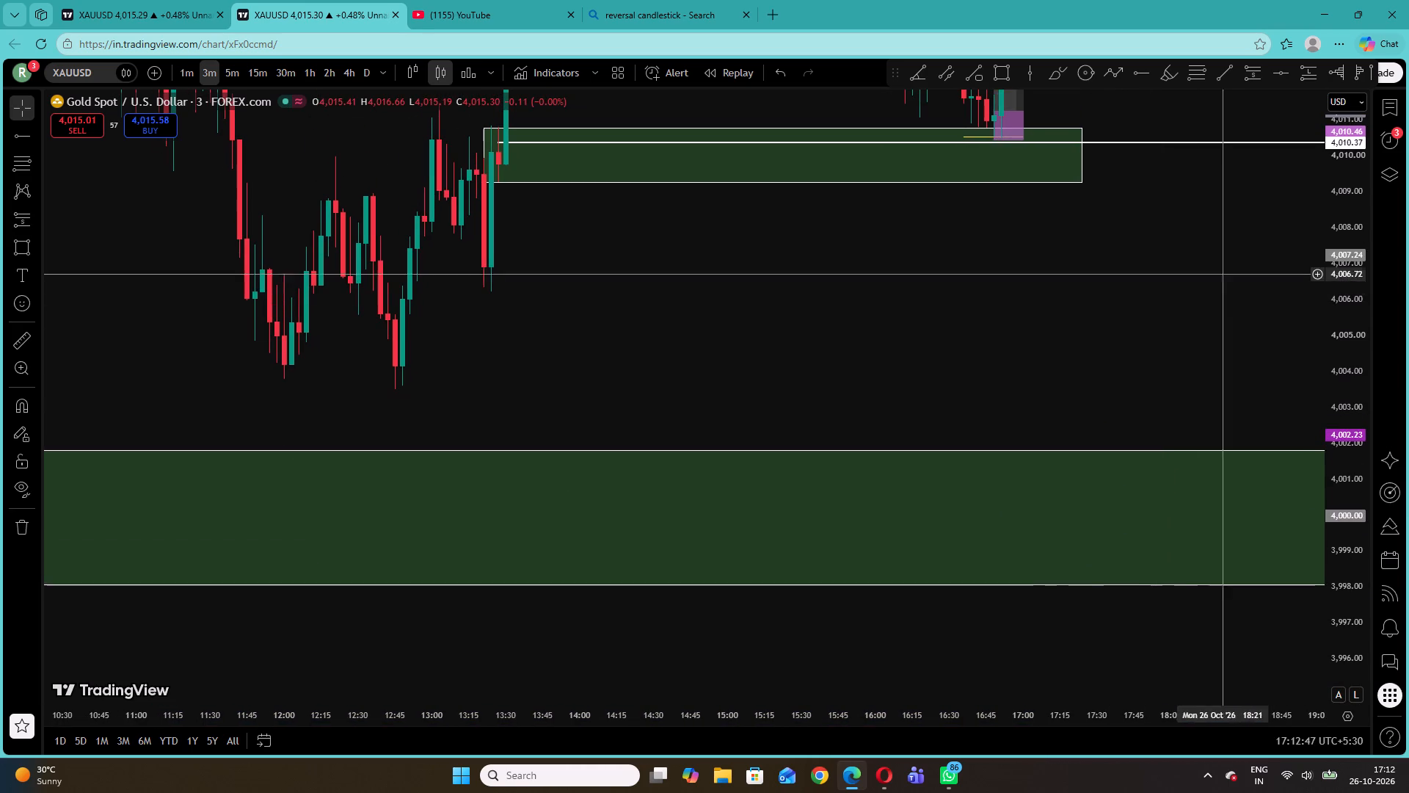
pyautogui.moveTo(1328, 253); pyautogui.dragTo(1306, 467)
pyautogui.moveTo(1115, 150); pyautogui.dragTo(995, 364)
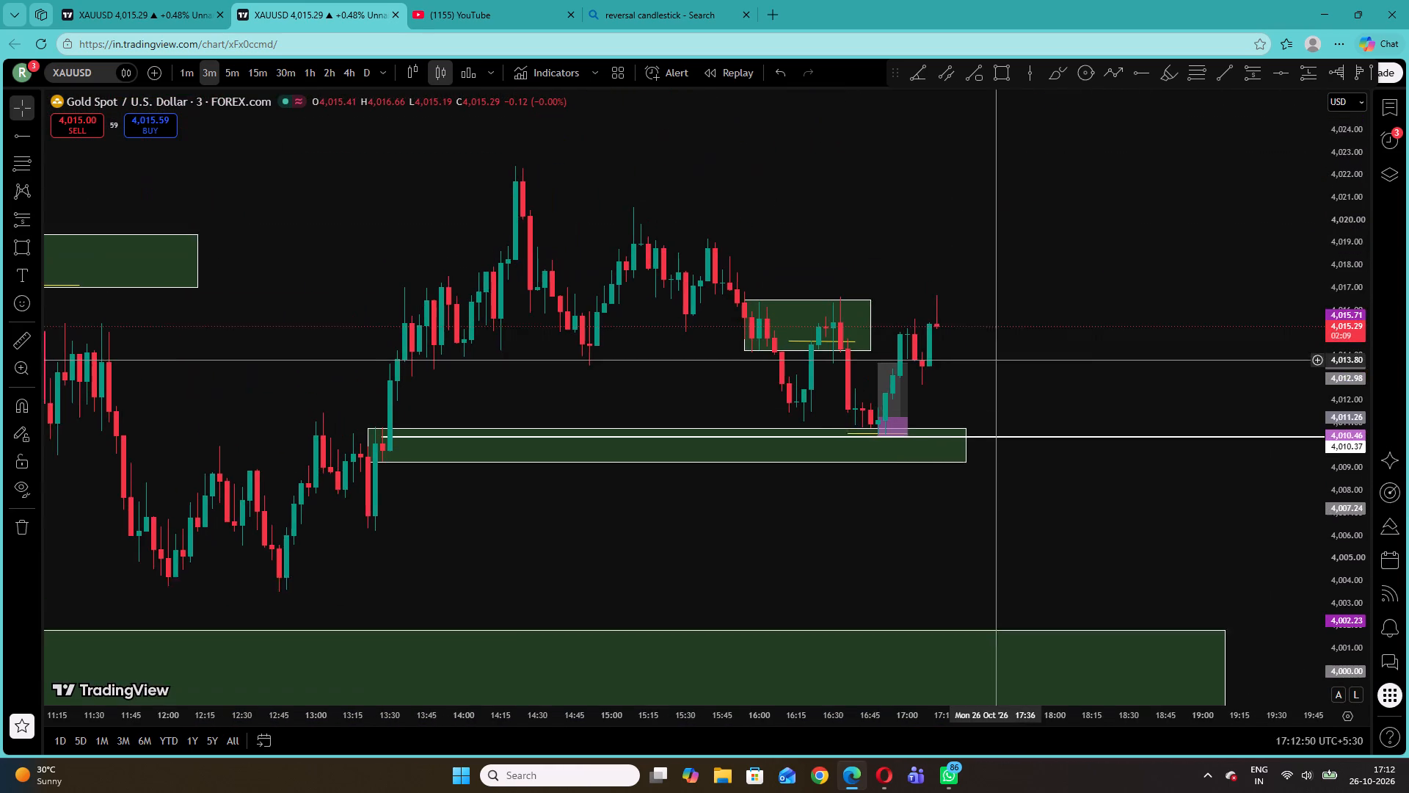
pyautogui.moveTo(995, 364); pyautogui.dragTo(993, 376)
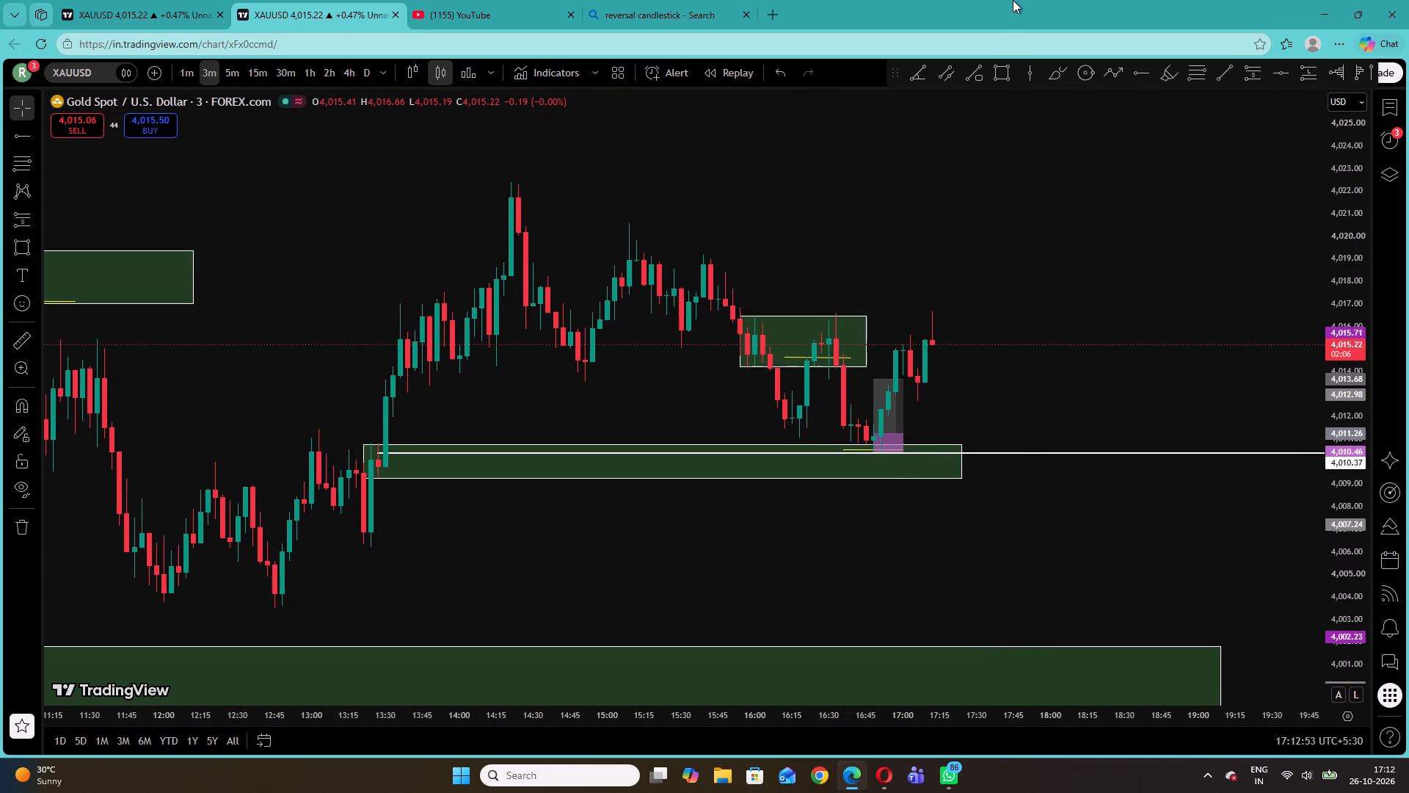
pyautogui.moveTo(187, 72); pyautogui.dragTo(179, 70)
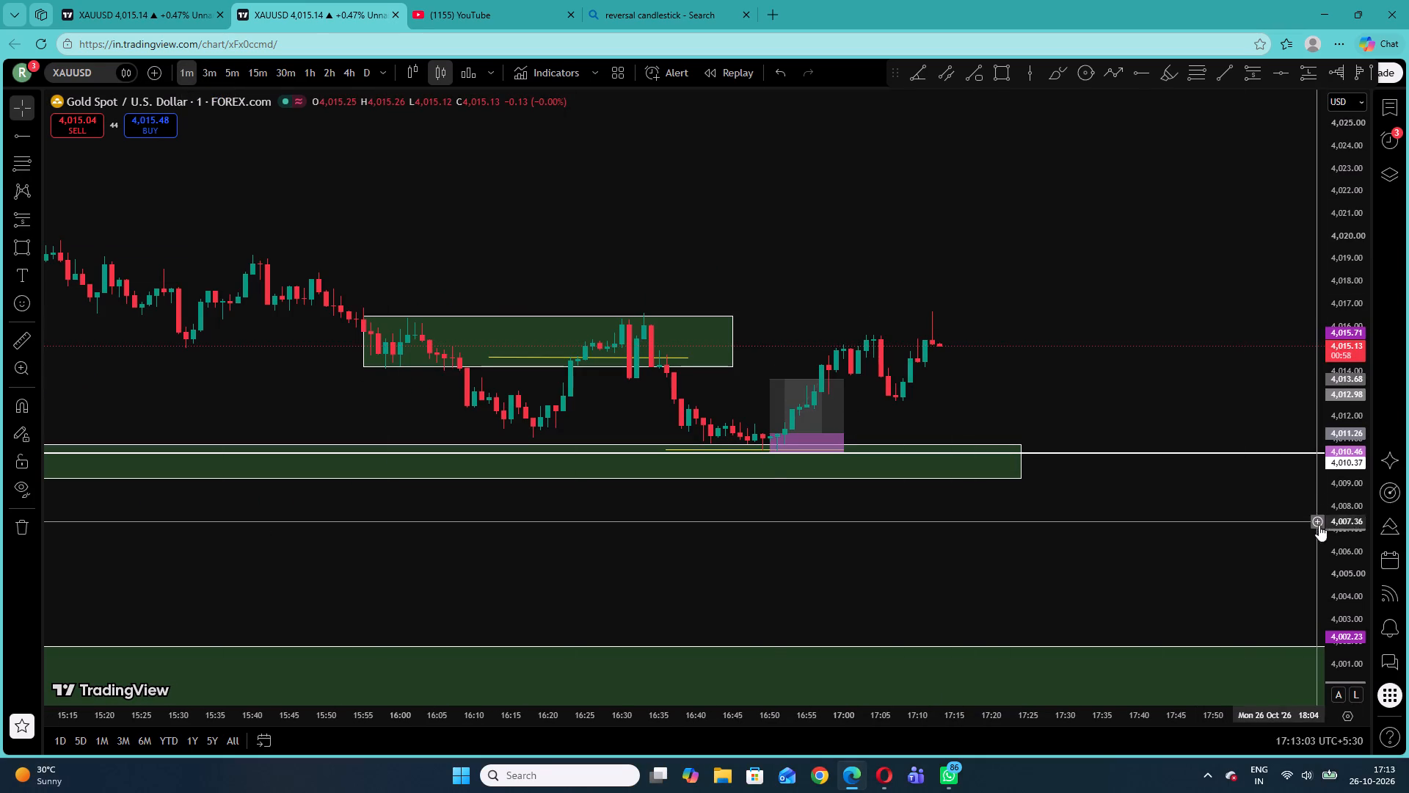
pyautogui.moveTo(1352, 536); pyautogui.dragTo(1348, 290)
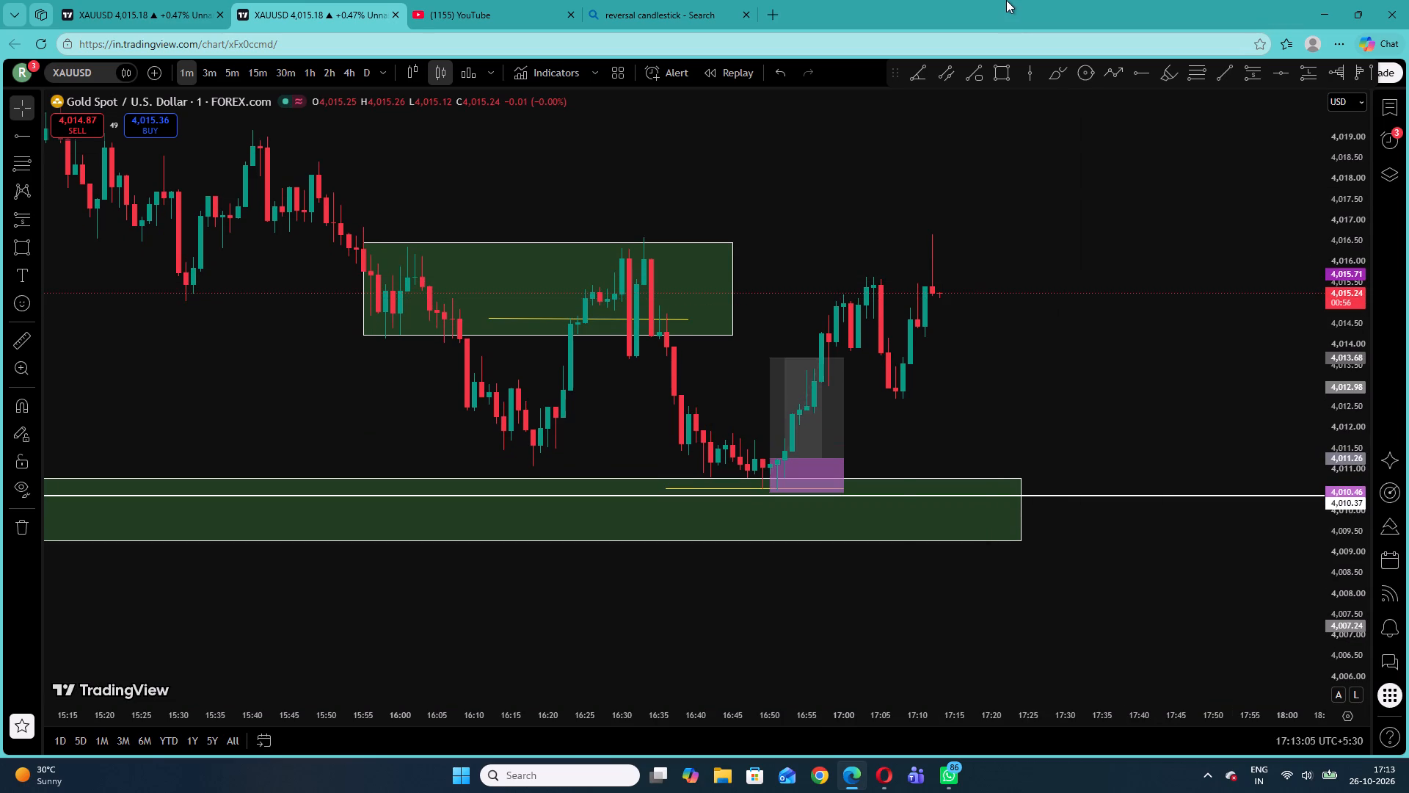
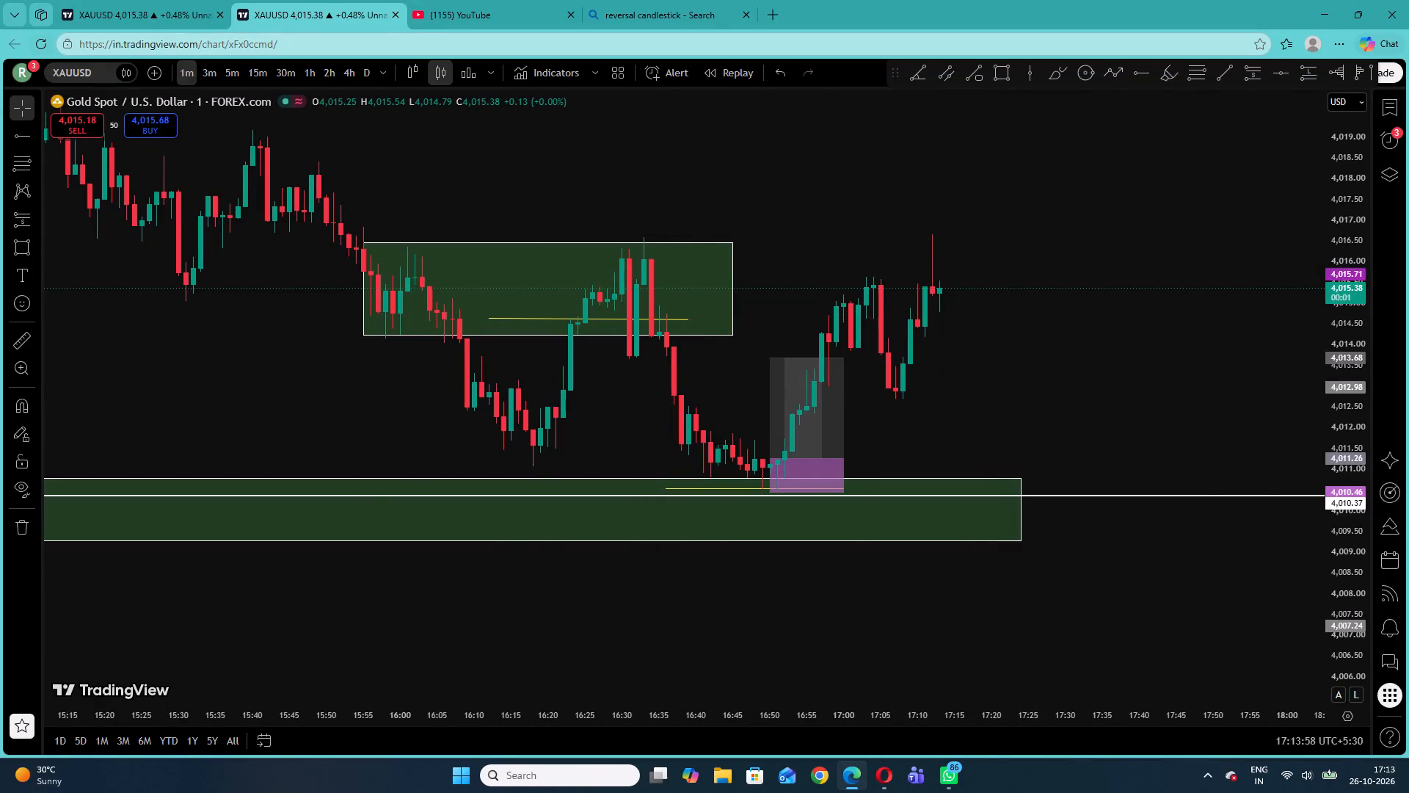
# Switch to the XAUUSD chart with the MA ribbon and hide the watchlist to widen the chart.
pyautogui.click(146, 0)
pyautogui.moveTo(300, 203); pyautogui.dragTo(977, 336)
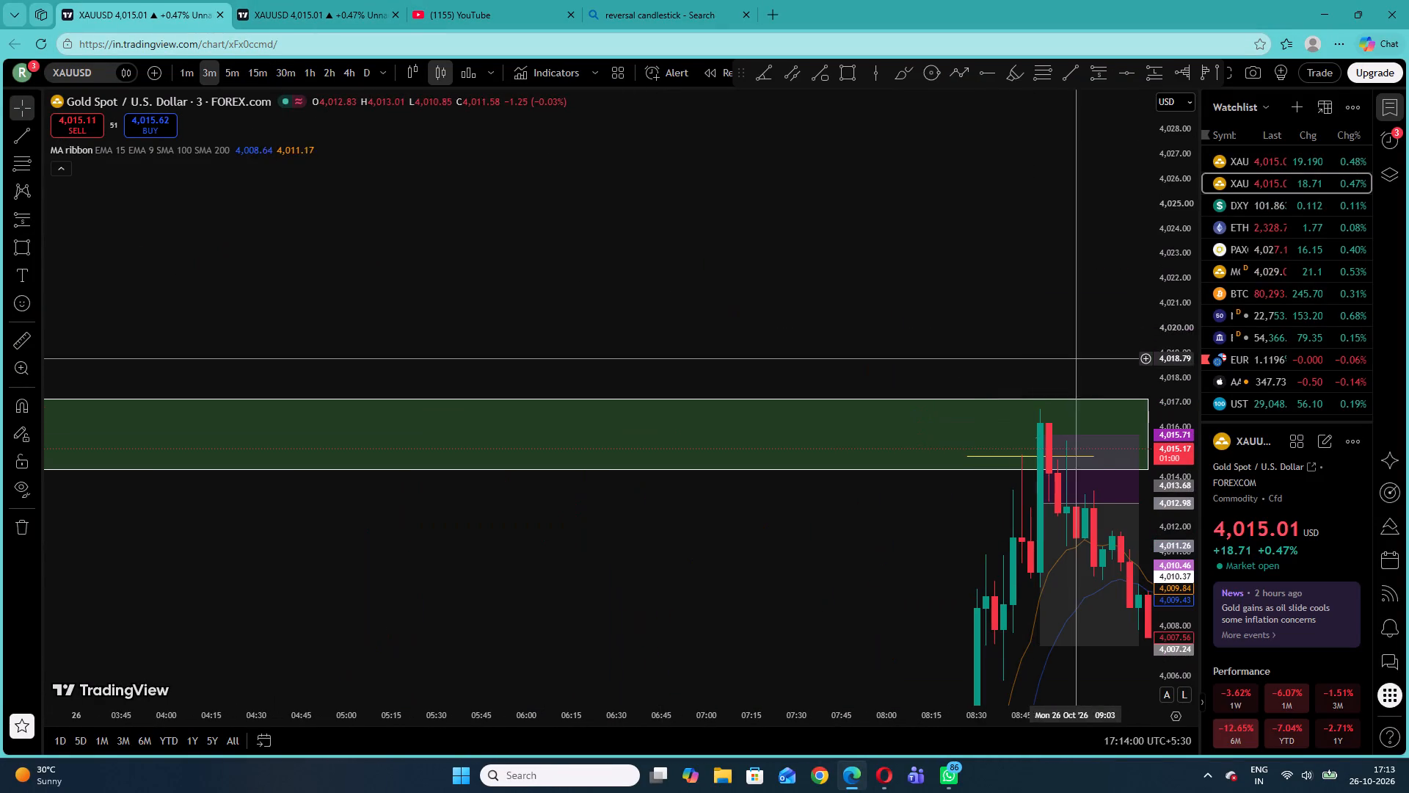
pyautogui.click(1203, 700)
# Examine the earlier 3-minute XAUUSD price action from the 26 October morning zones back to about 01:00 on 23 October.
pyautogui.moveTo(1341, 420); pyautogui.dragTo(1325, 624)
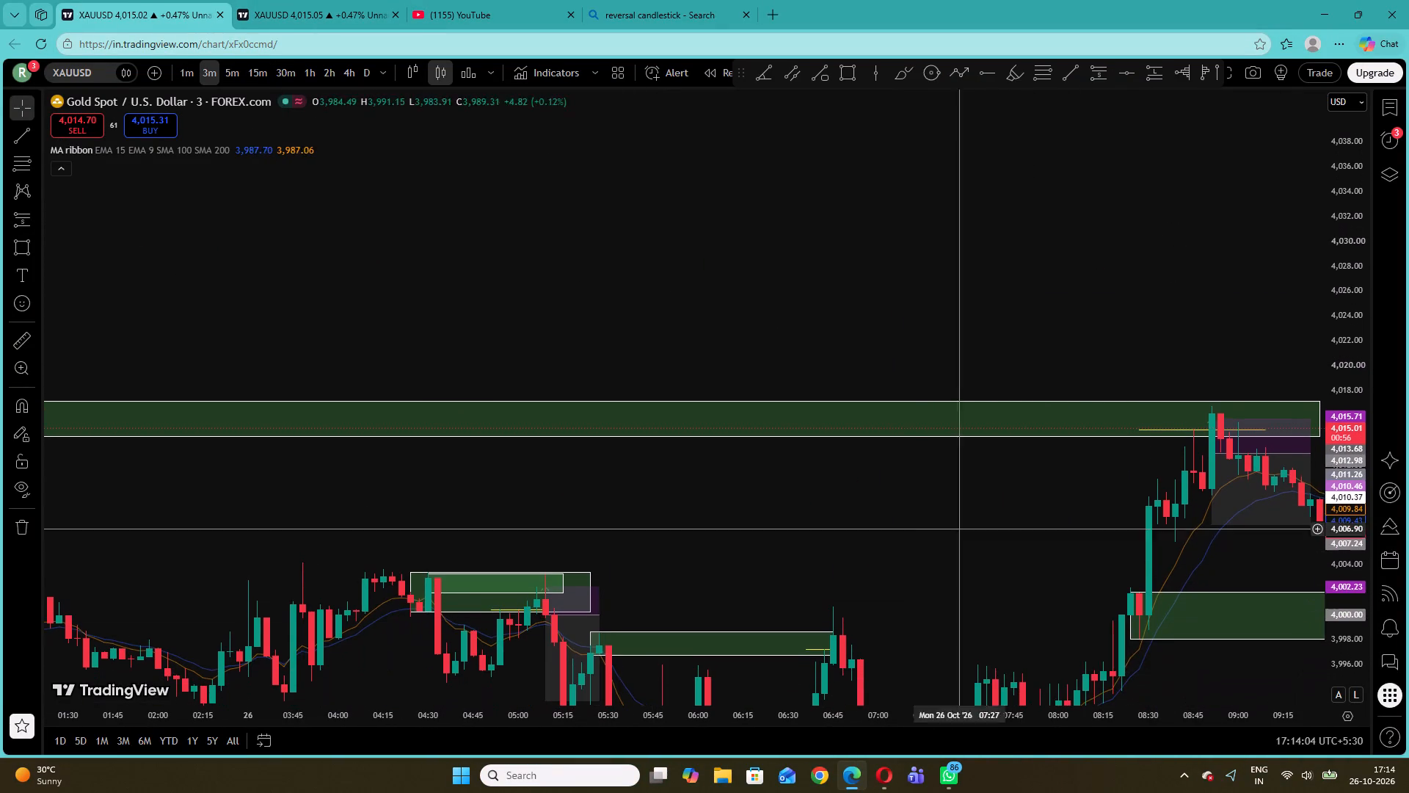
pyautogui.moveTo(604, 509); pyautogui.dragTo(1319, 441)
pyautogui.moveTo(602, 428); pyautogui.dragTo(1209, 374)
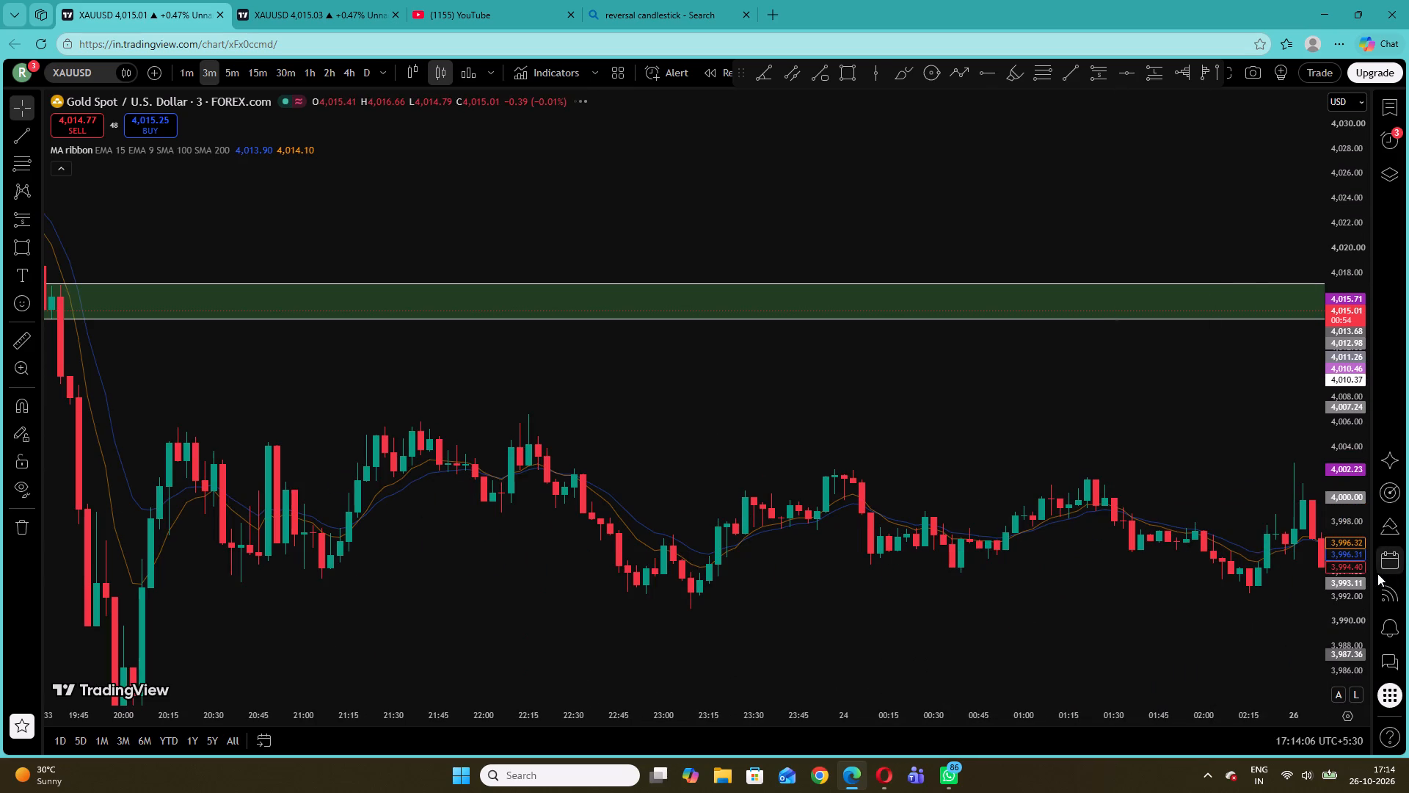
pyautogui.click(1377, 568)
pyautogui.moveTo(1368, 577); pyautogui.dragTo(1360, 486)
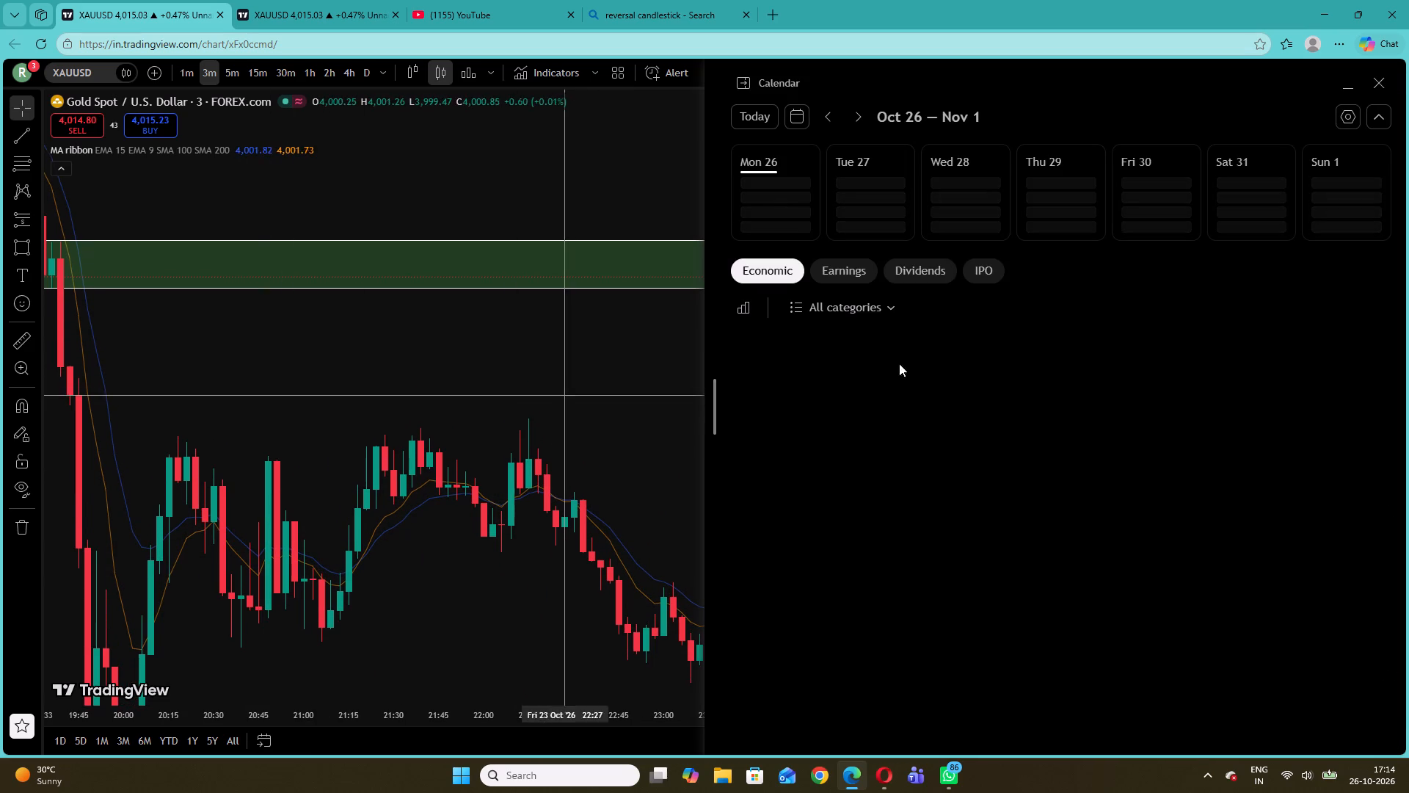
pyautogui.click(1379, 86)
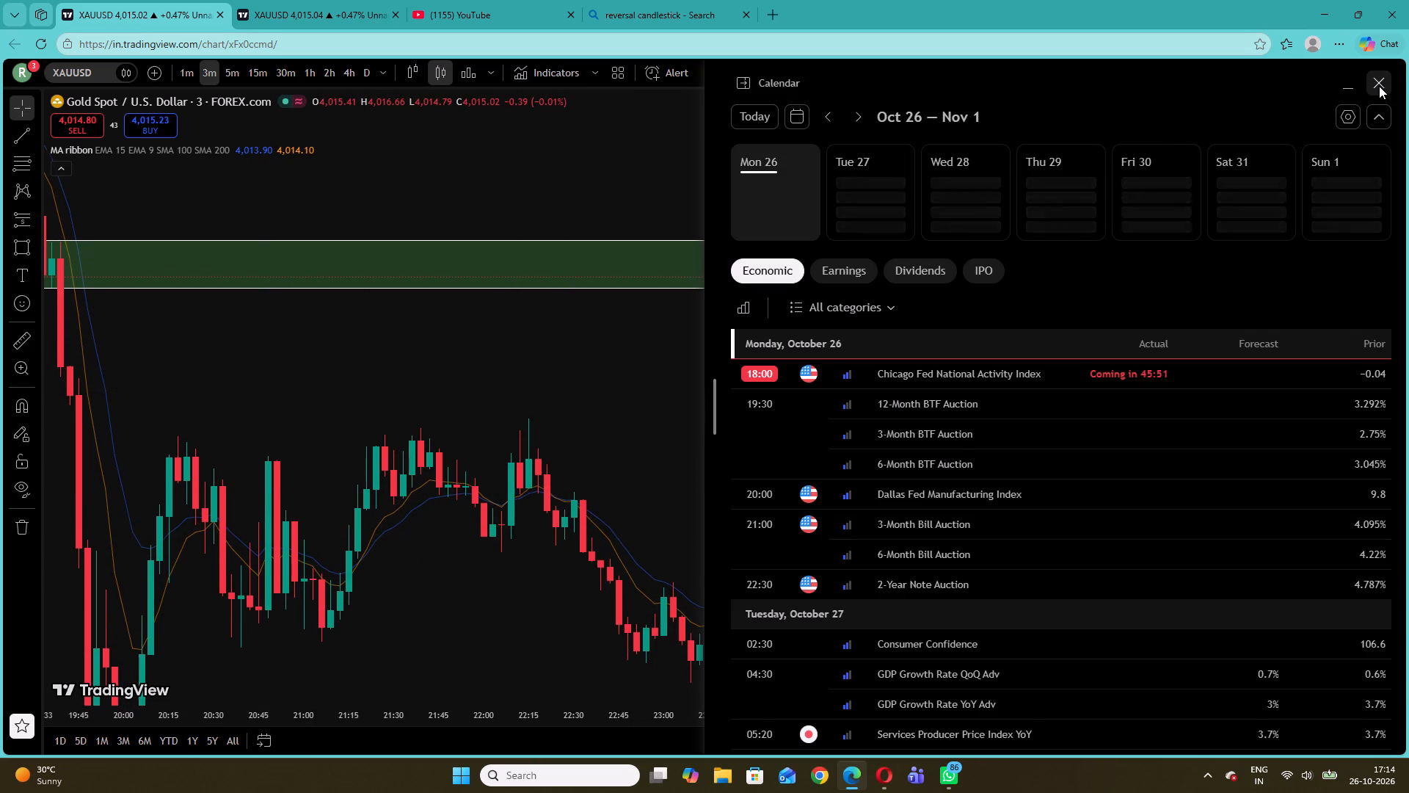
pyautogui.moveTo(728, 424); pyautogui.dragTo(1193, 495)
pyautogui.moveTo(630, 234); pyautogui.dragTo(1408, 381)
pyautogui.moveTo(536, 446); pyautogui.dragTo(554, 455)
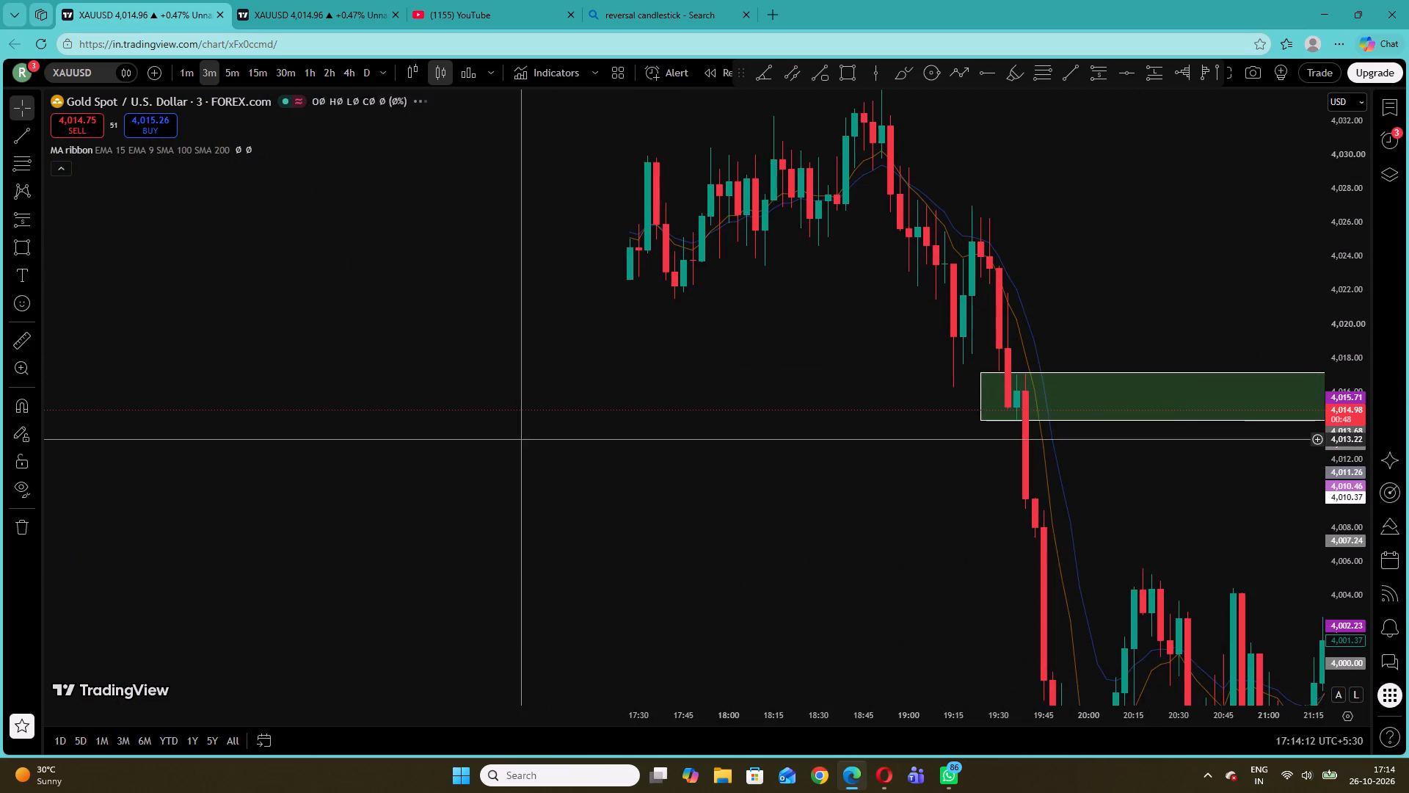
pyautogui.moveTo(554, 455); pyautogui.dragTo(635, 483)
pyautogui.moveTo(464, 312); pyautogui.dragTo(1089, 329)
pyautogui.moveTo(1359, 303); pyautogui.dragTo(1357, 424)
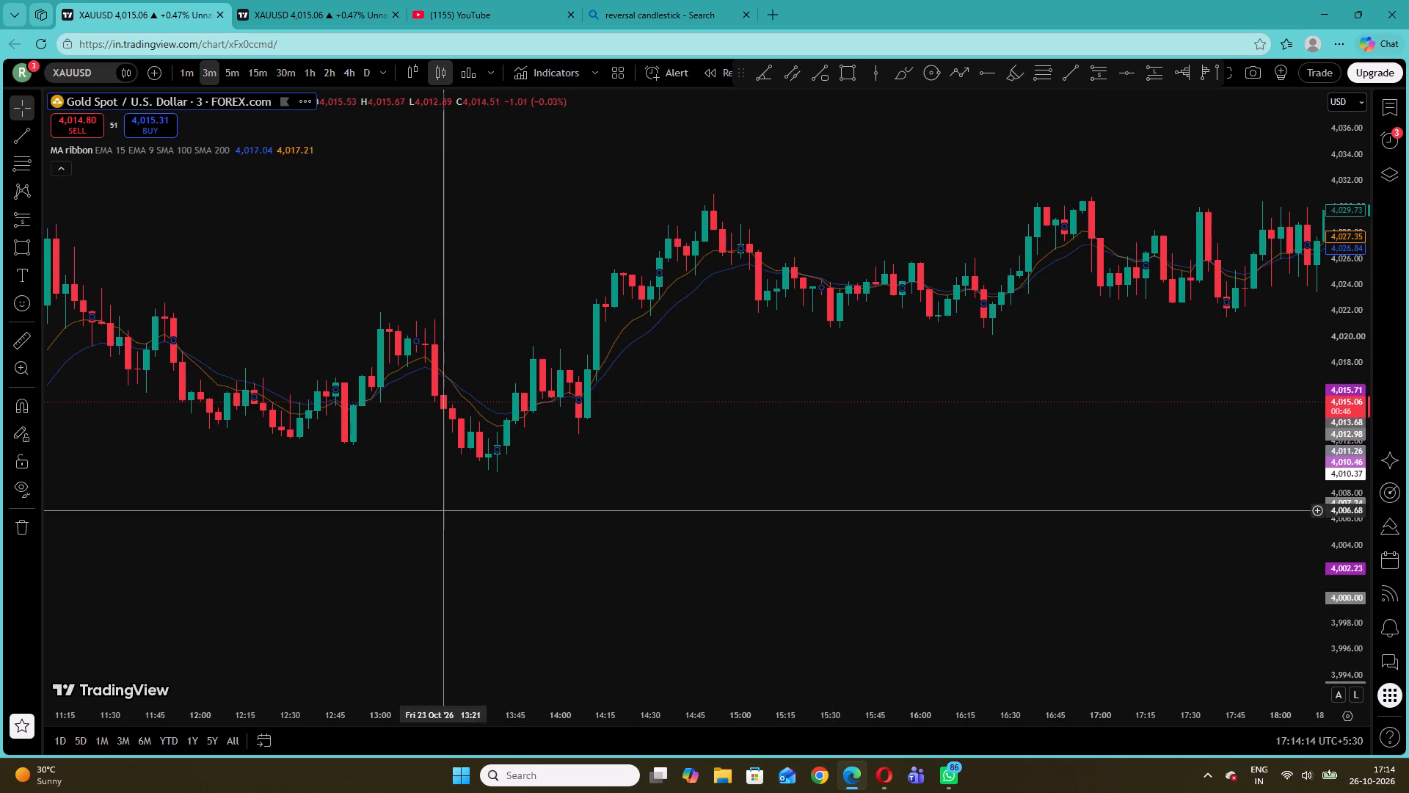
pyautogui.moveTo(450, 520); pyautogui.dragTo(1135, 604)
pyautogui.moveTo(358, 545); pyautogui.dragTo(1002, 577)
pyautogui.moveTo(346, 526); pyautogui.dragTo(436, 557)
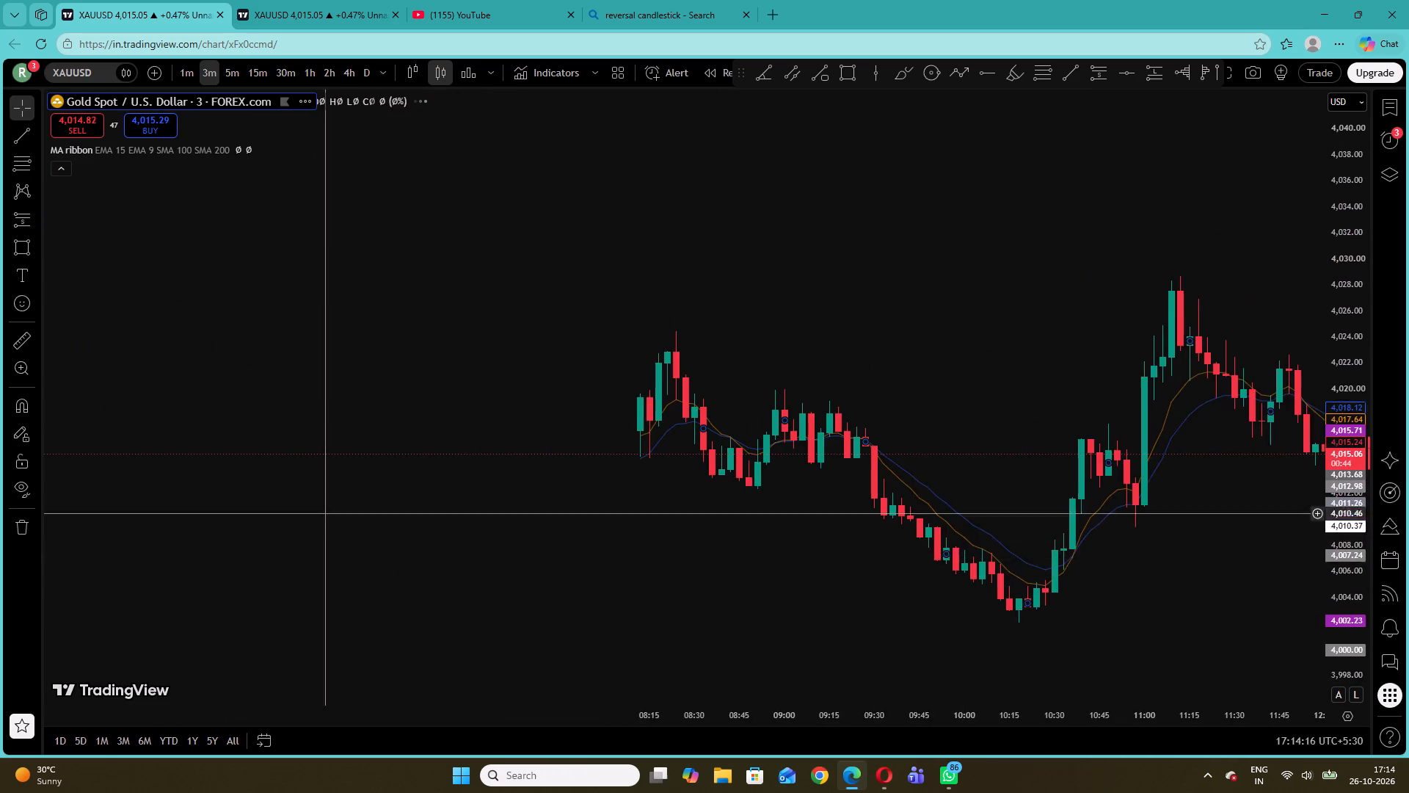
pyautogui.moveTo(436, 557); pyautogui.dragTo(967, 526)
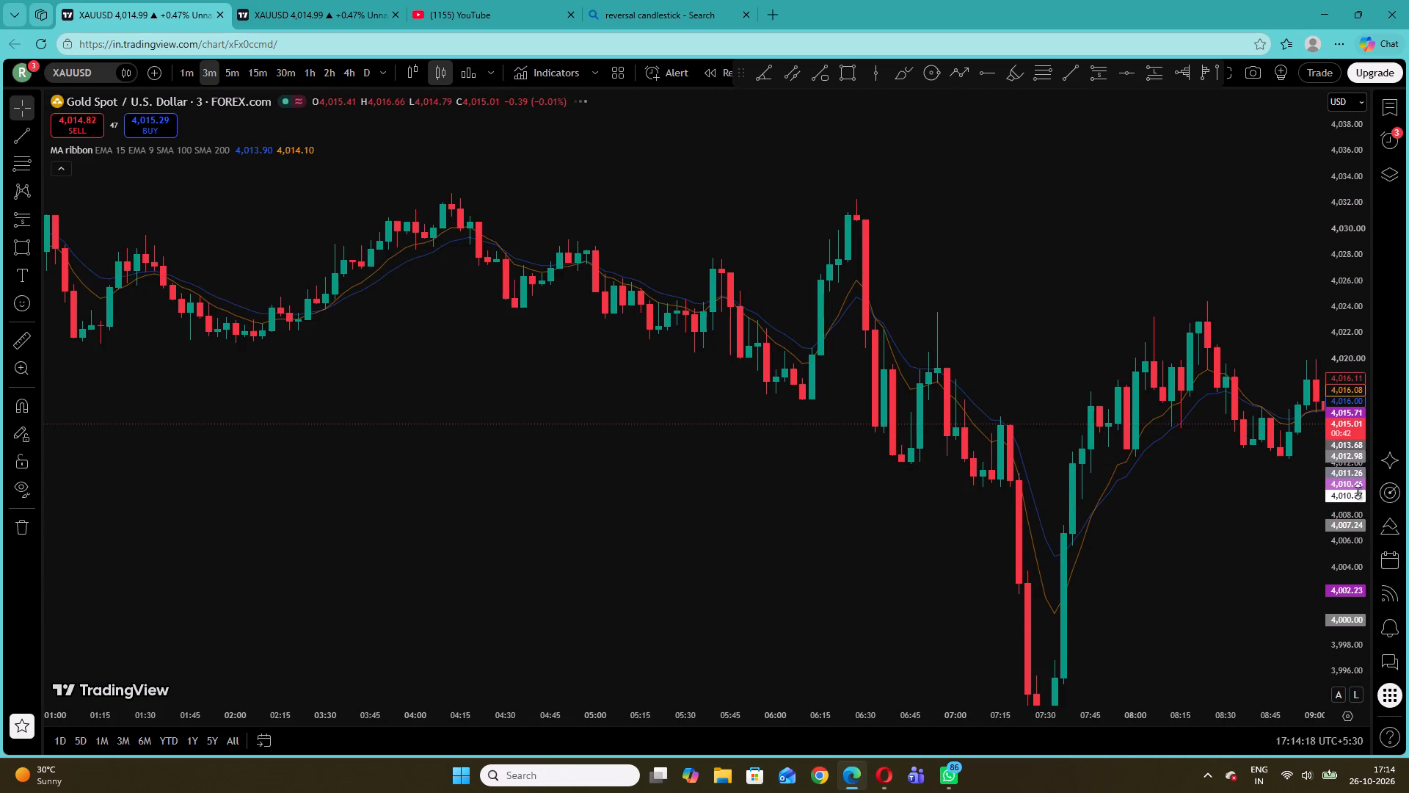
pyautogui.moveTo(1358, 490); pyautogui.dragTo(1353, 618)
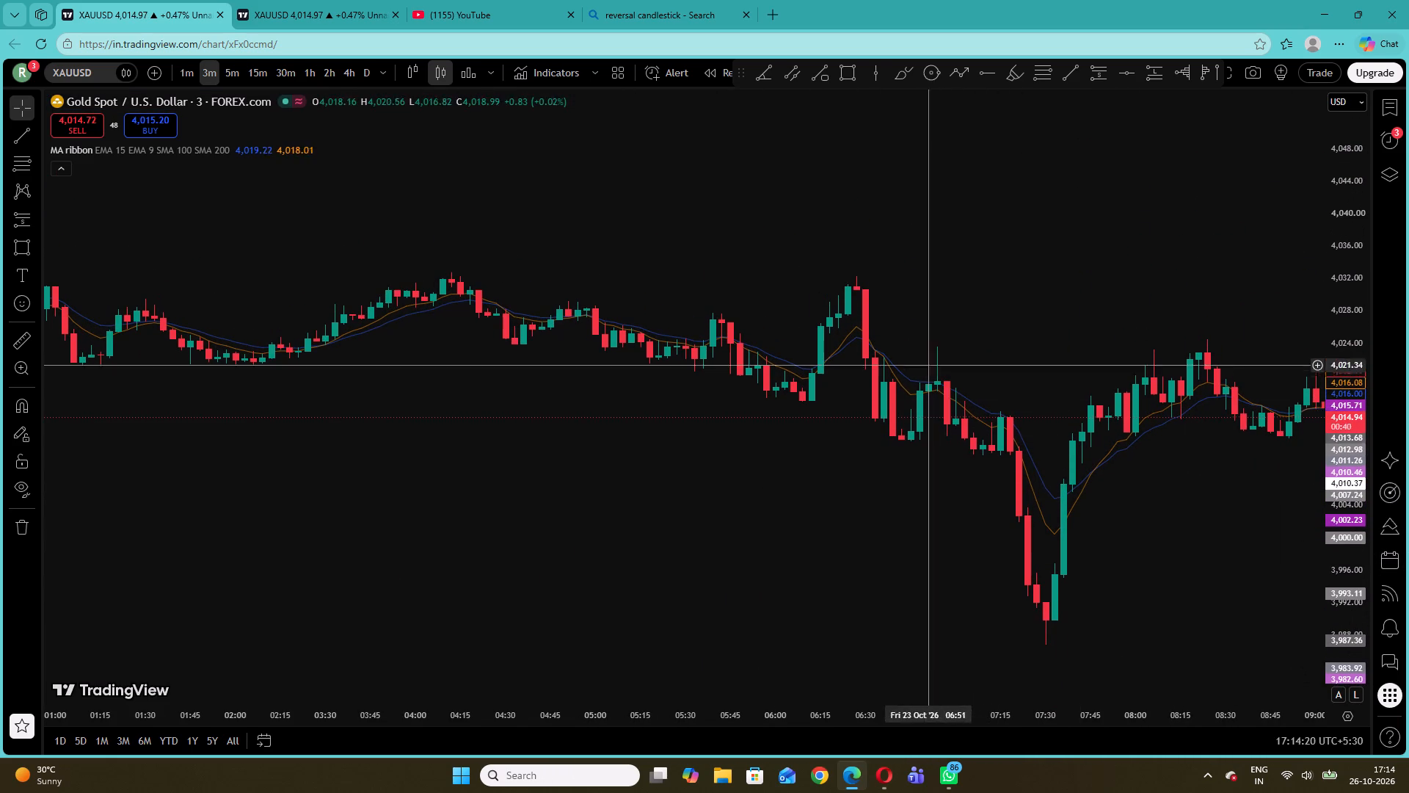
pyautogui.moveTo(980, 519); pyautogui.dragTo(902, 503)
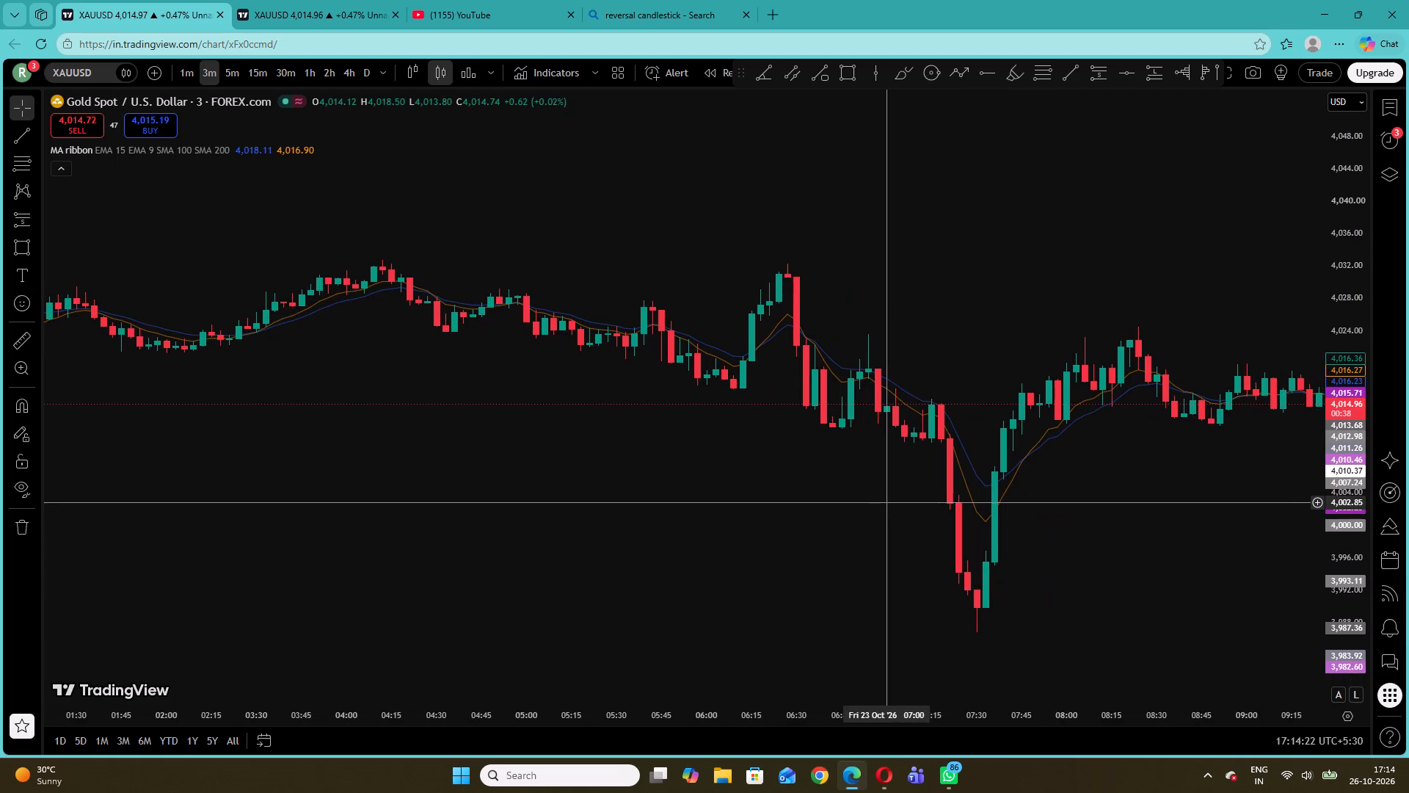
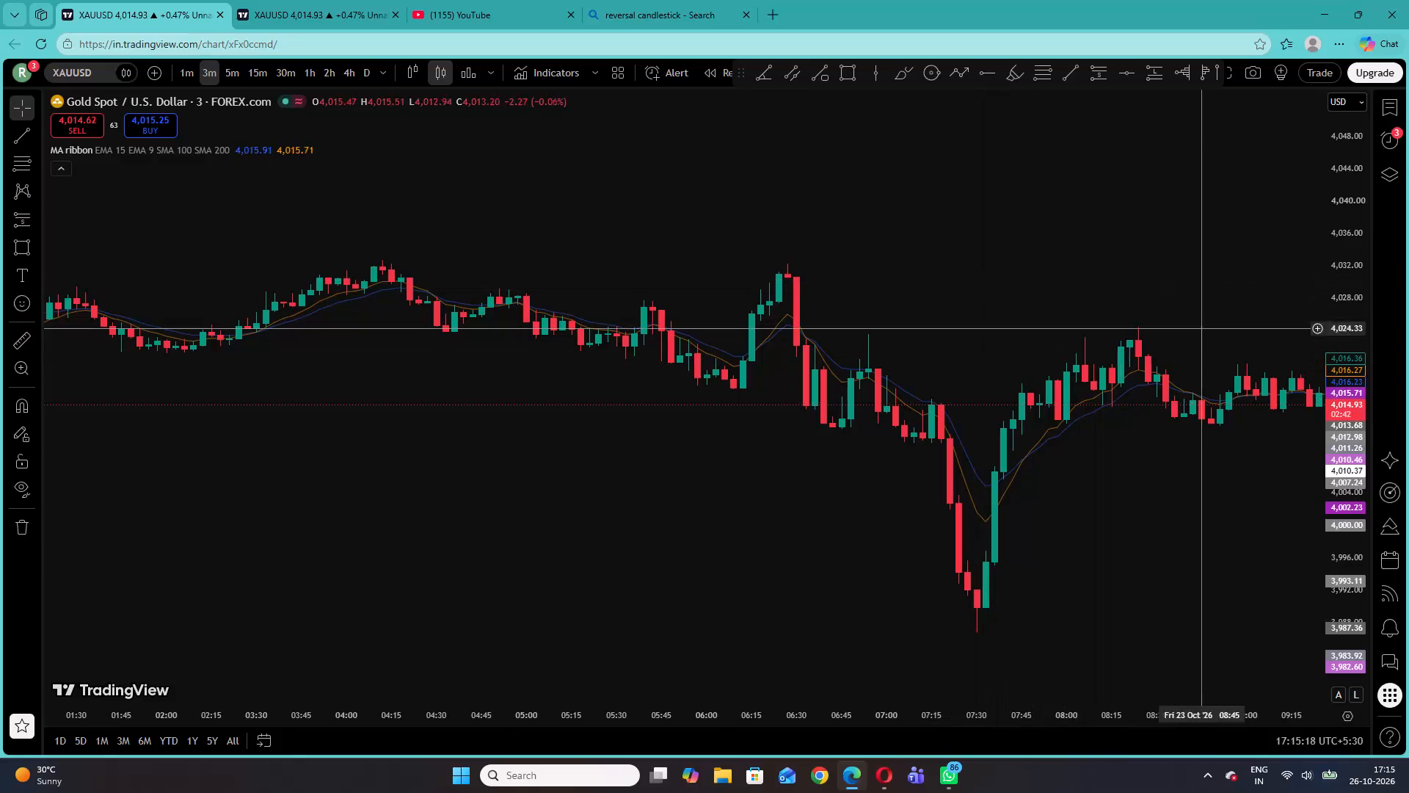
# Examine the 3-minute XAUUSD price action on 23 October between about 04:00 and 13:00, around the 07:30 low.
pyautogui.moveTo(1342, 474); pyautogui.dragTo(1330, 277)
pyautogui.moveTo(1259, 262); pyautogui.dragTo(563, 294)
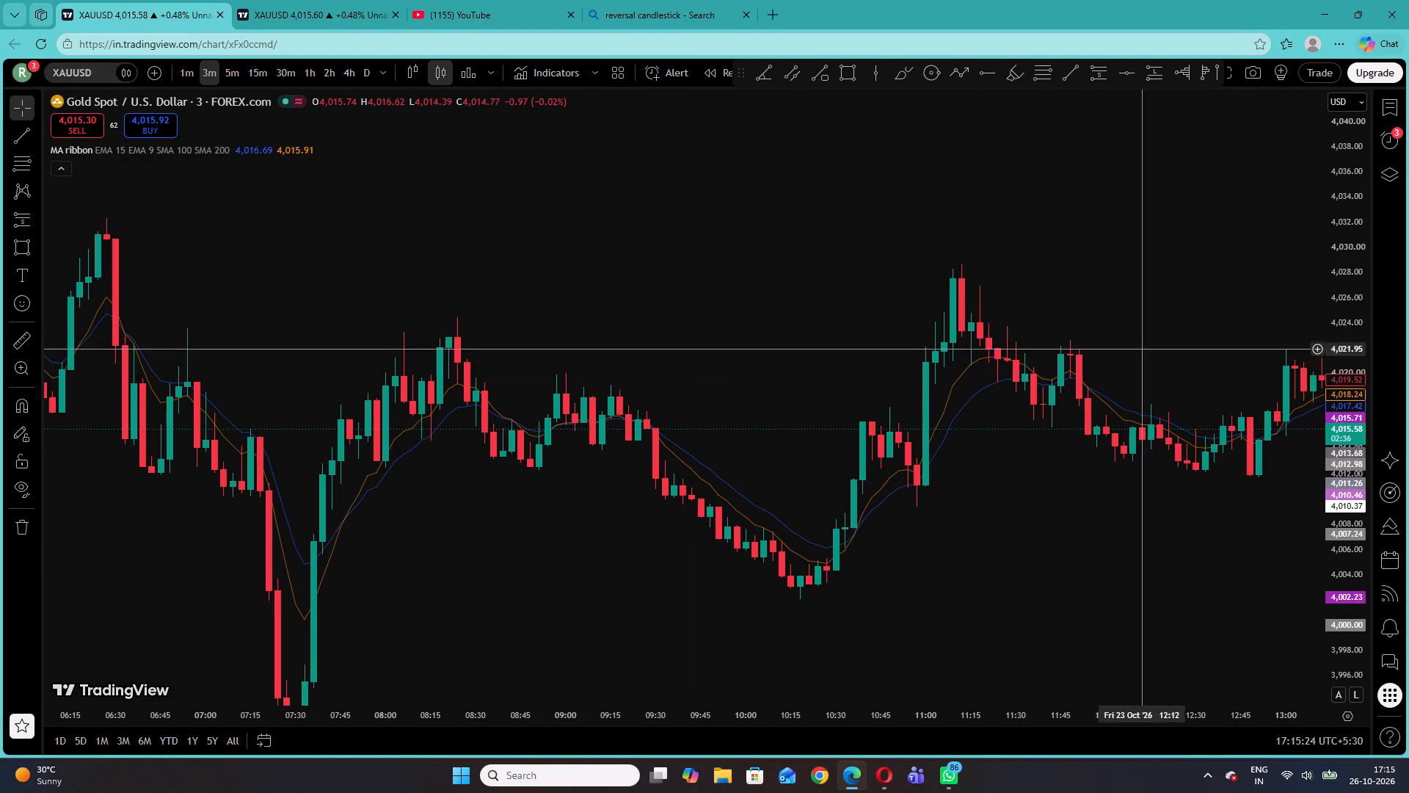
pyautogui.moveTo(771, 311); pyautogui.dragTo(1148, 313)
pyautogui.moveTo(1146, 316); pyautogui.dragTo(608, 399)
pyautogui.moveTo(572, 380); pyautogui.dragTo(1313, 297)
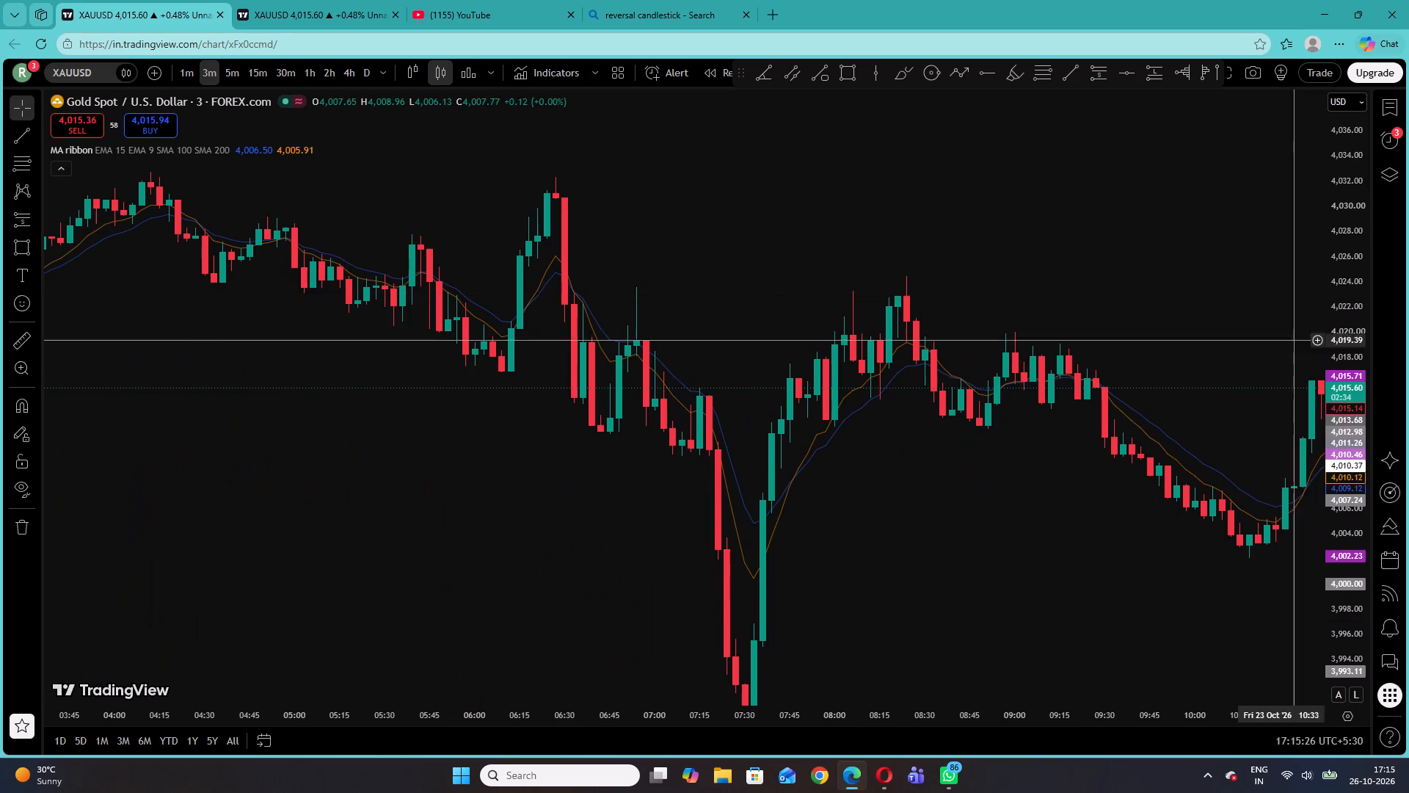
pyautogui.moveTo(1344, 383); pyautogui.dragTo(1350, 515)
pyautogui.moveTo(1216, 467); pyautogui.dragTo(787, 430)
pyautogui.moveTo(911, 292); pyautogui.dragTo(919, 355)
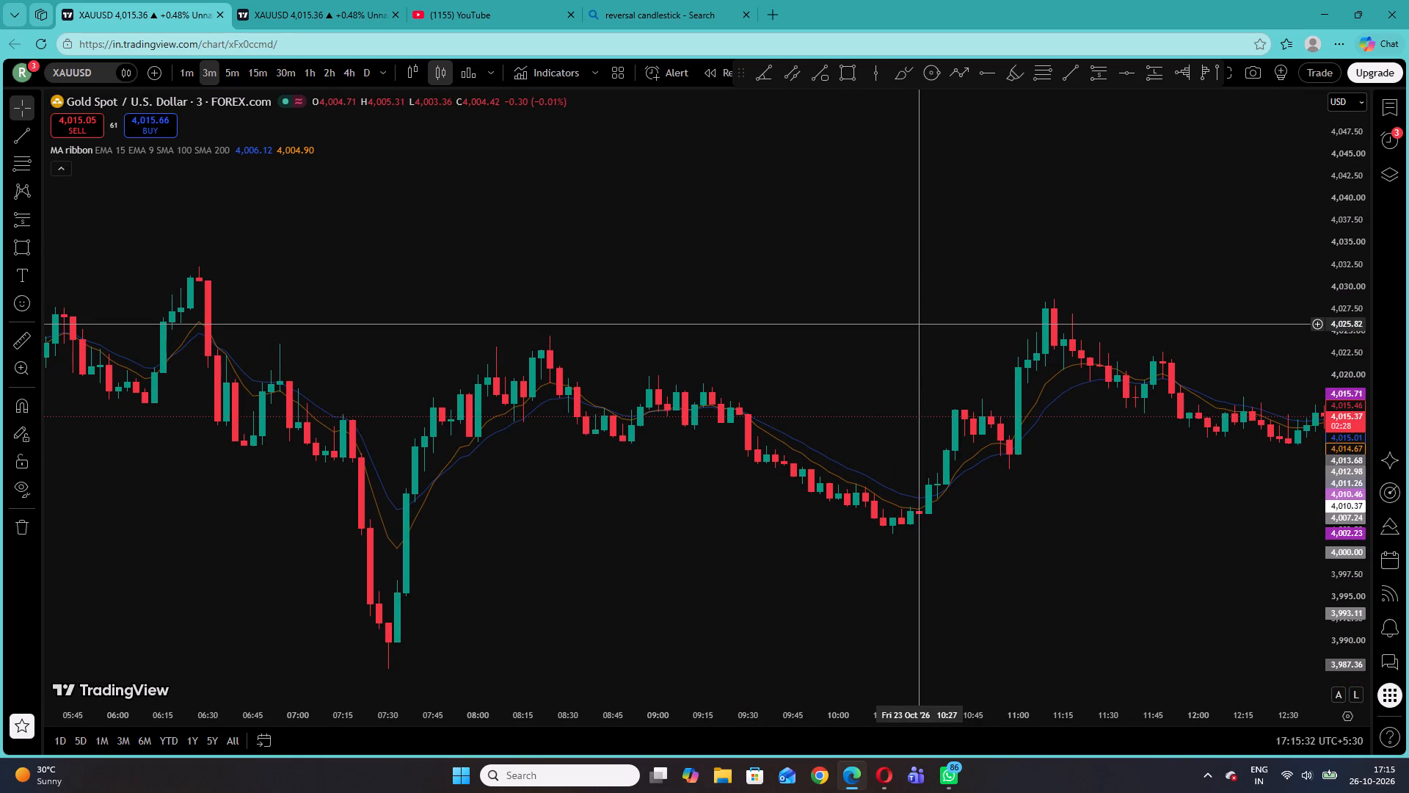
pyautogui.scroll(1, 921, 324)
pyautogui.scroll(-1, 1054, 272)
pyautogui.scroll(1, 1016, 24)
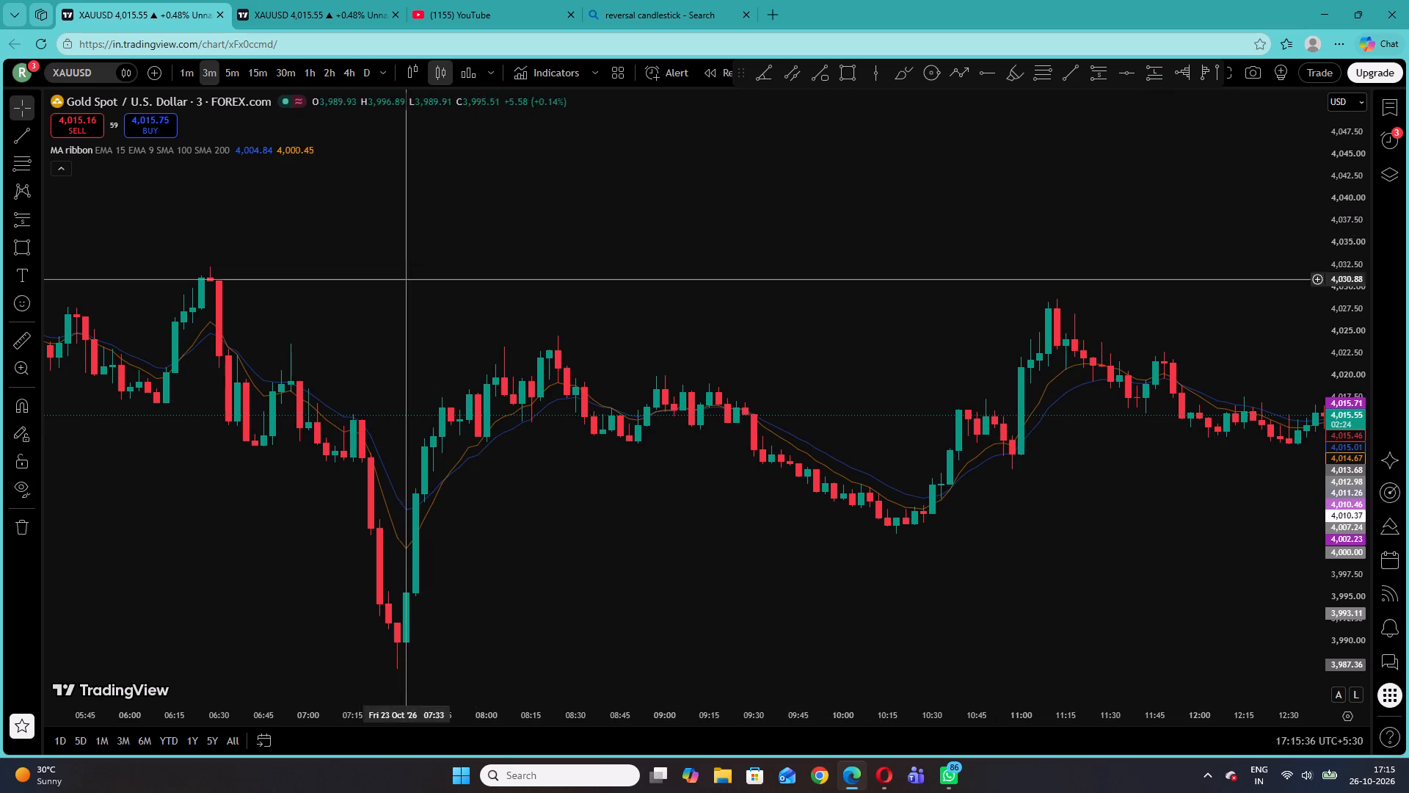
pyautogui.moveTo(344, 305); pyautogui.dragTo(625, 373)
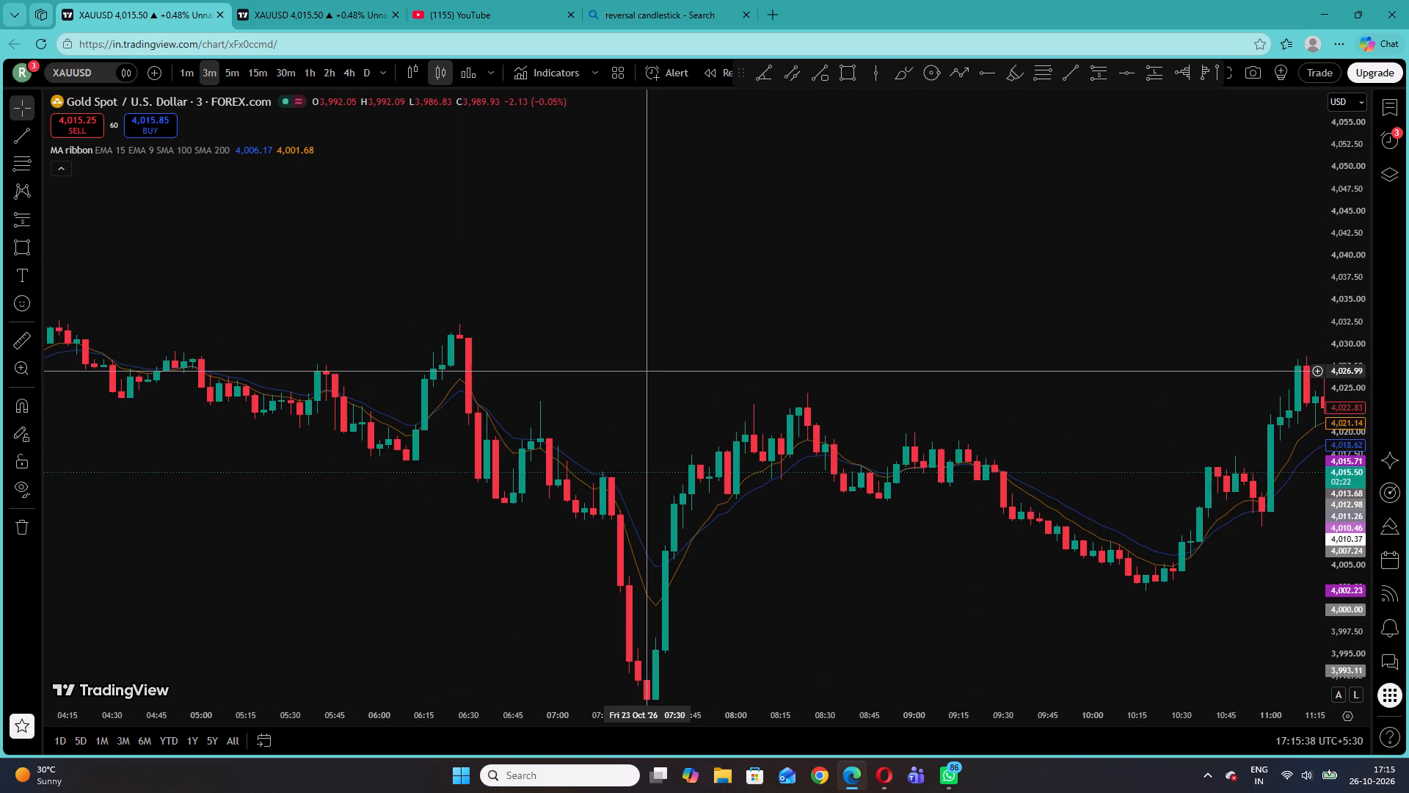
pyautogui.moveTo(645, 371); pyautogui.dragTo(348, 369)
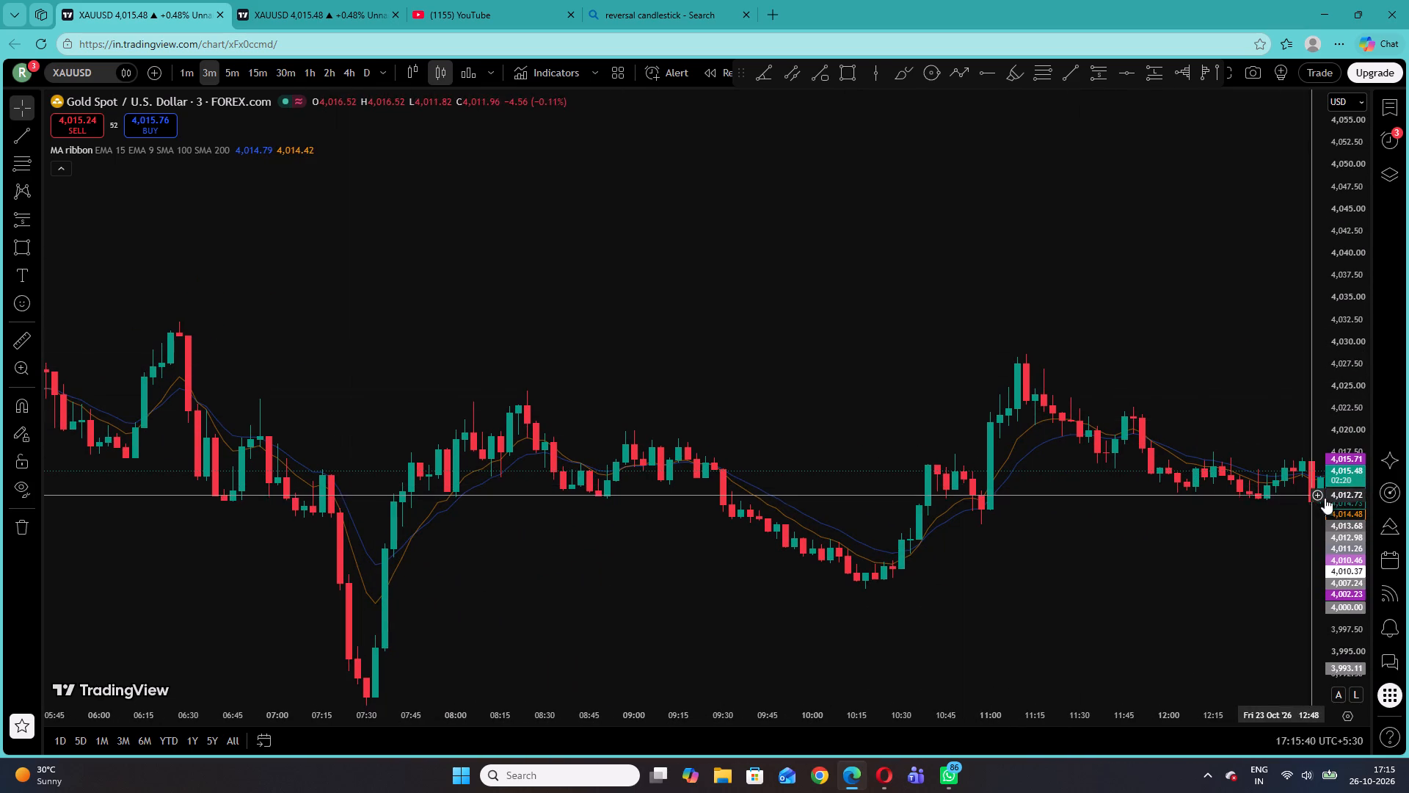
# Draw a rectangle zone over the 06:30 swing high on 23 October, from about 4,027.50 to 4,032.48, extended from 06:21 to about 11:45.
pyautogui.moveTo(1366, 503); pyautogui.dragTo(1352, 303)
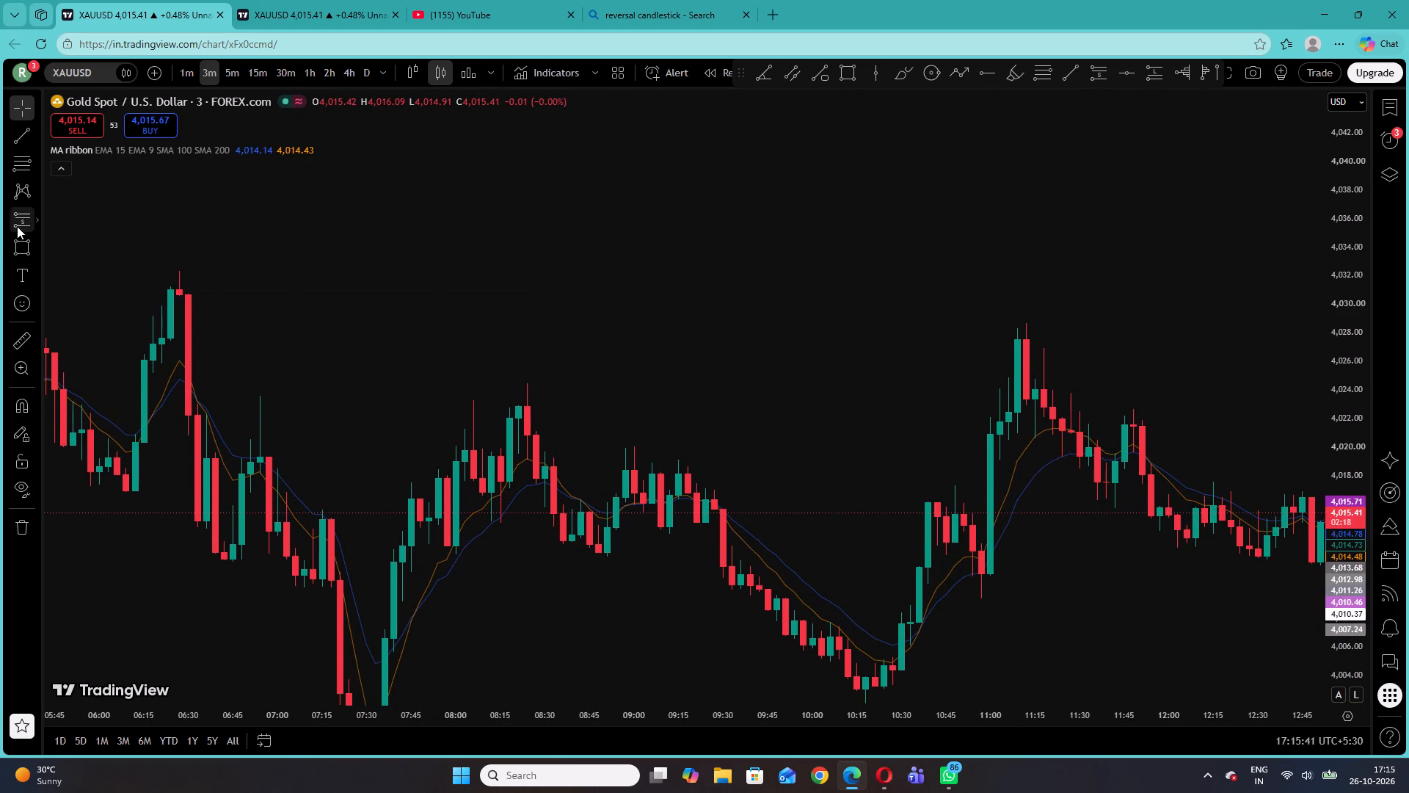
pyautogui.click(19, 242)
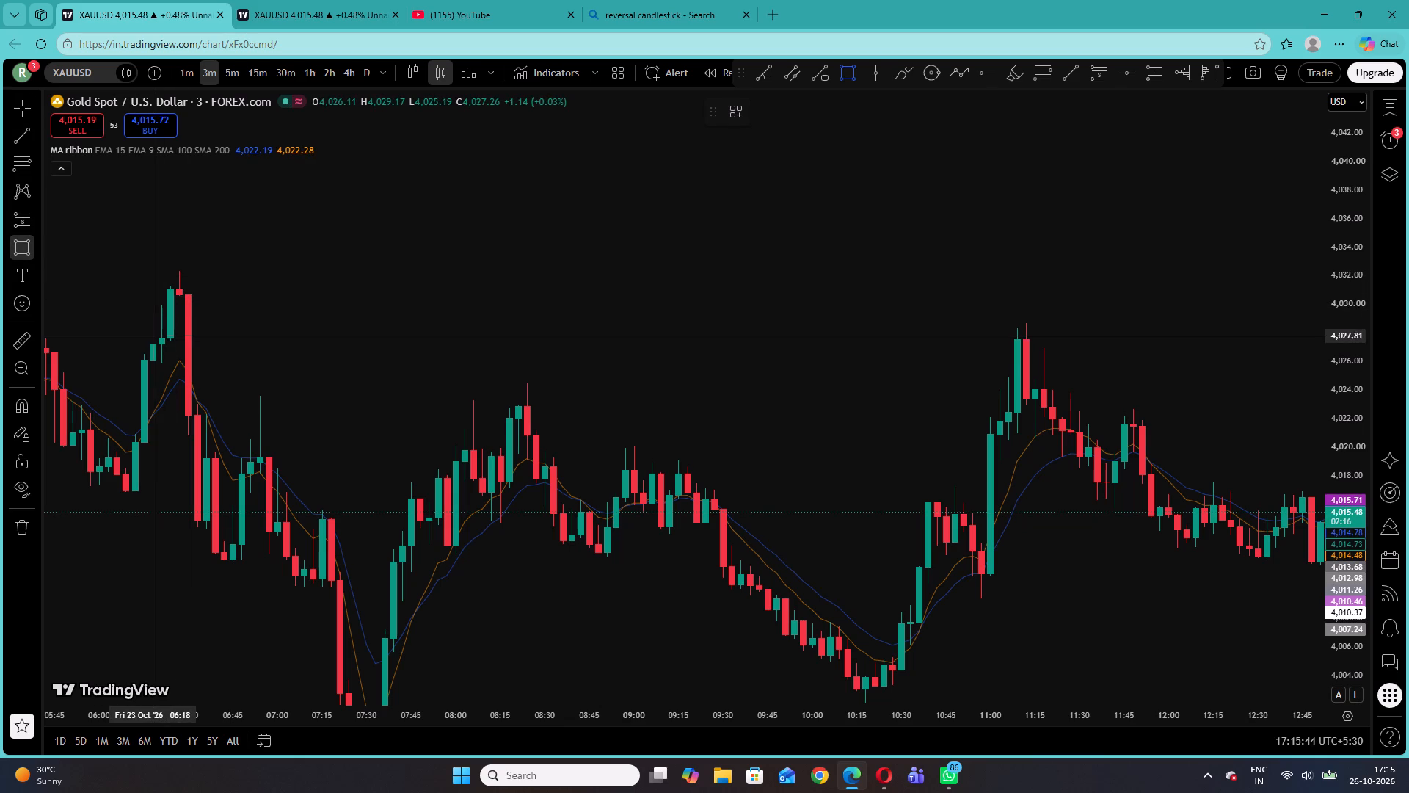
pyautogui.click(162, 340)
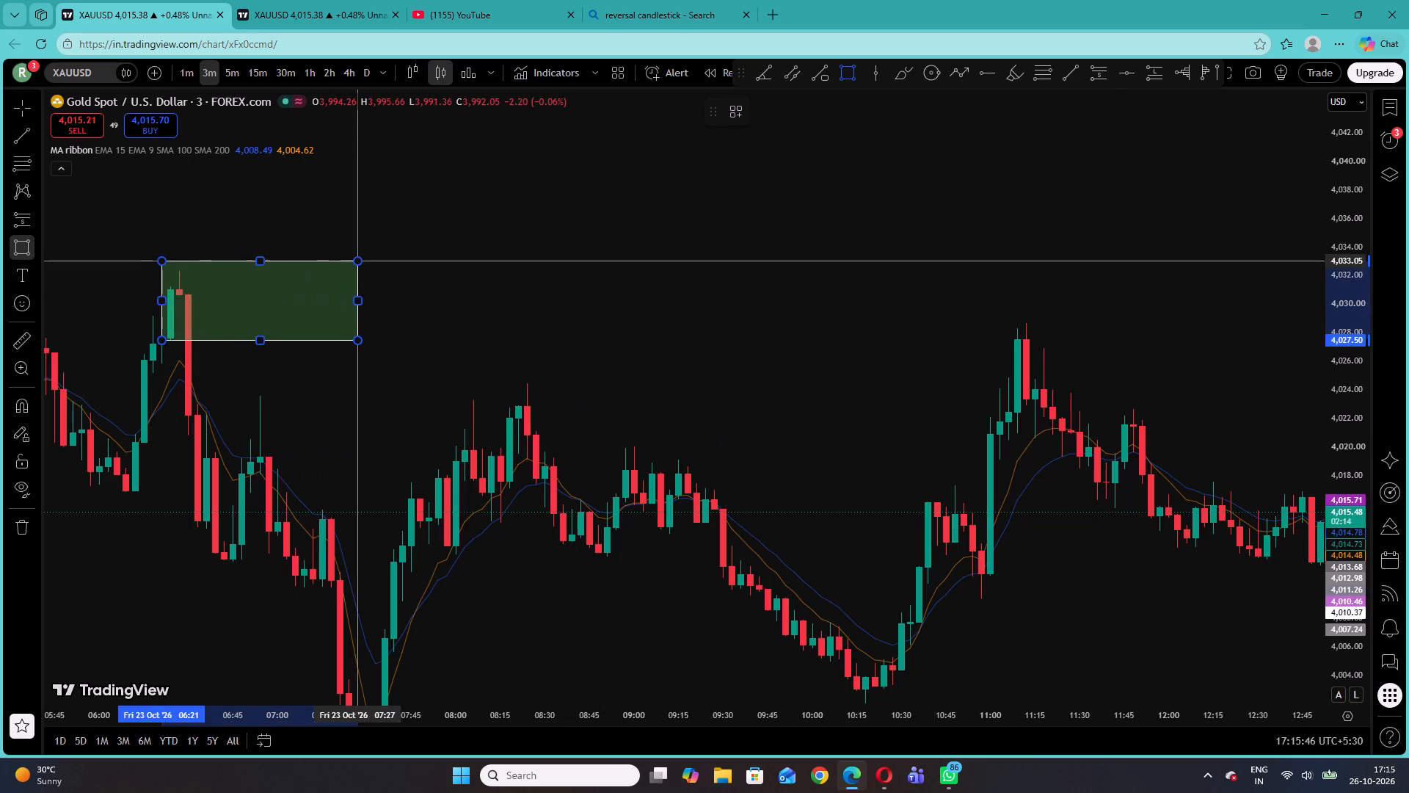
pyautogui.click(363, 269)
pyautogui.moveTo(365, 306); pyautogui.dragTo(1027, 383)
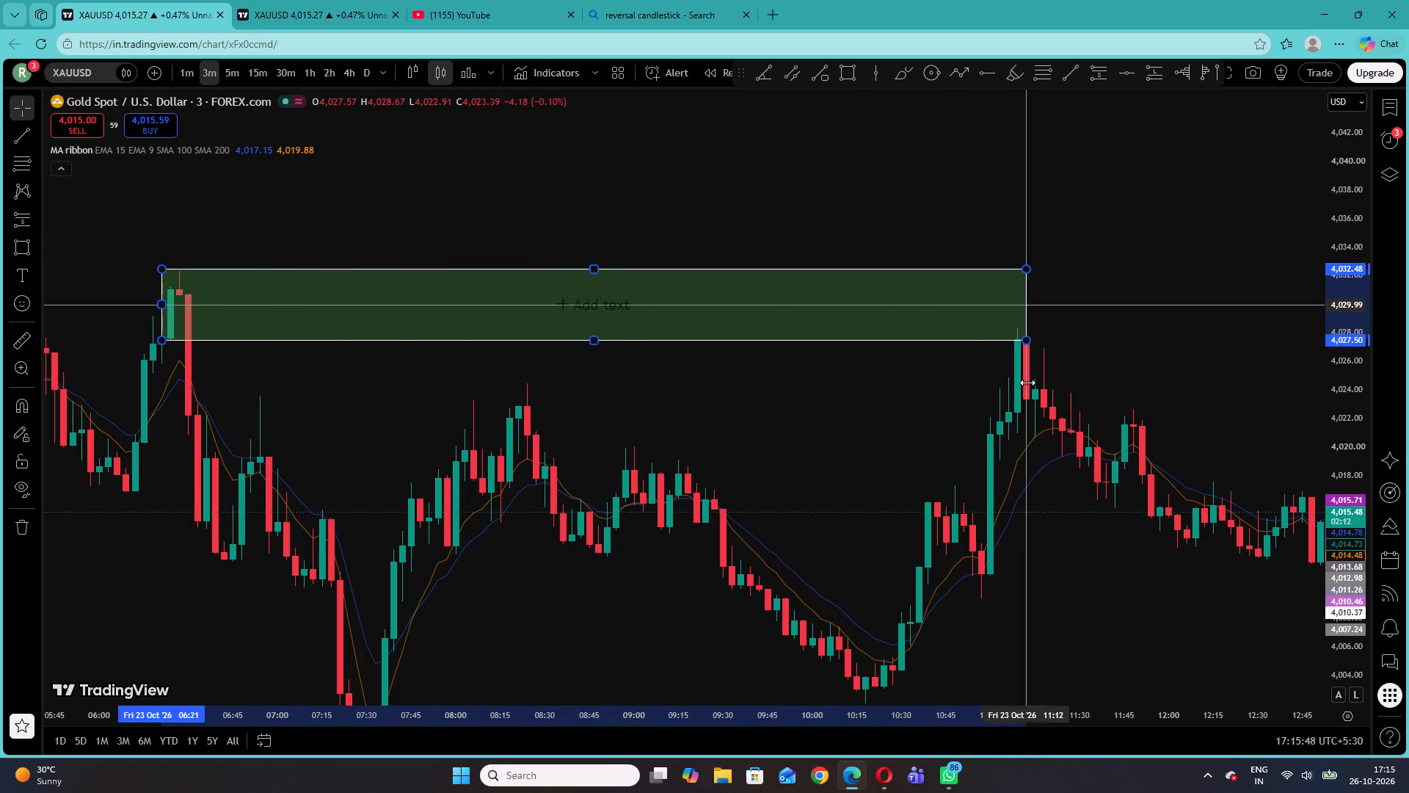
pyautogui.moveTo(1027, 383); pyautogui.dragTo(1124, 377)
pyautogui.click(812, 394)
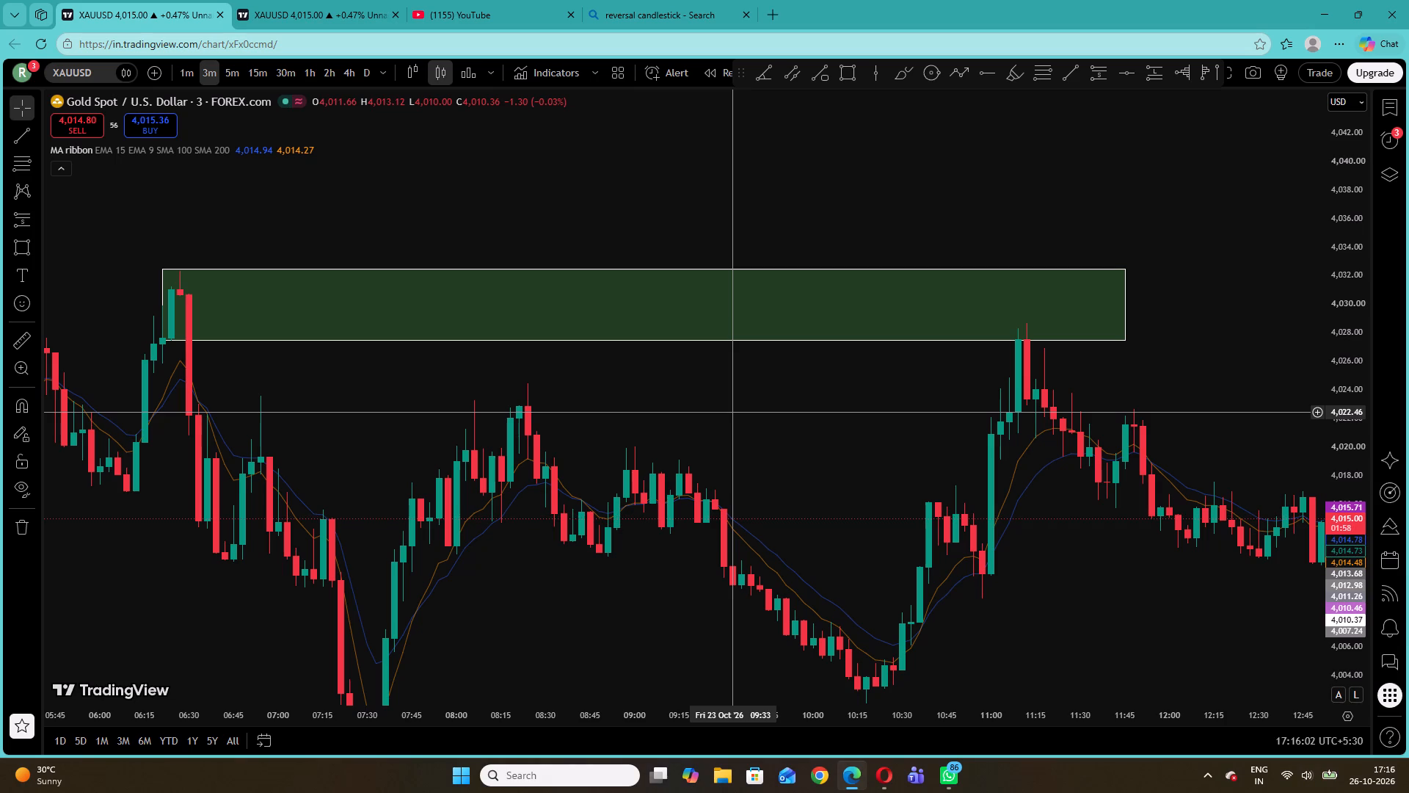
# Draw a rectangle zone at the 11:00 pullback low on 23 October, from about 4,009.40 to 4,013.36, spanning 10:54 to 13:54.
pyautogui.moveTo(669, 579); pyautogui.dragTo(616, 450)
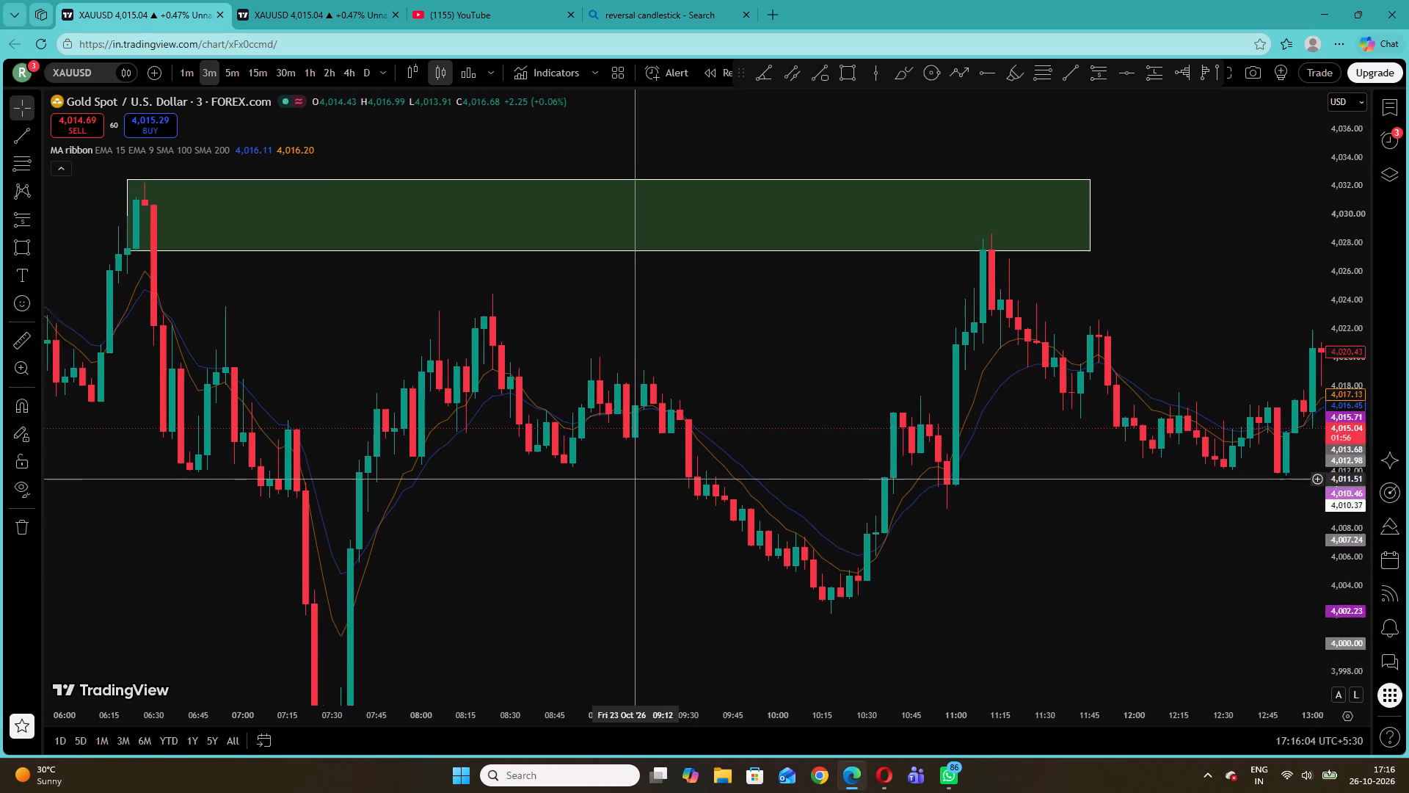
pyautogui.moveTo(616, 450); pyautogui.dragTo(628, 317)
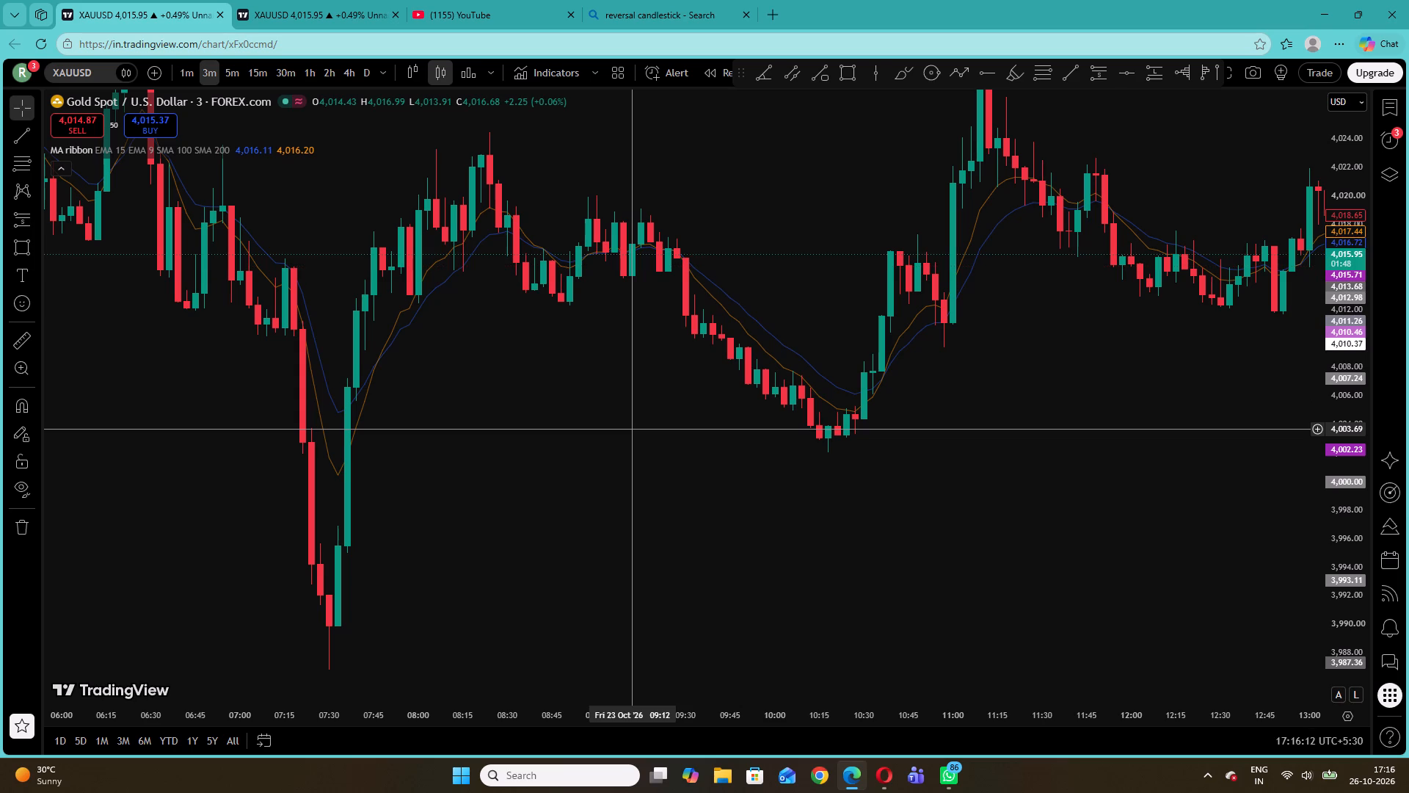
pyautogui.moveTo(834, 278); pyautogui.dragTo(352, 415)
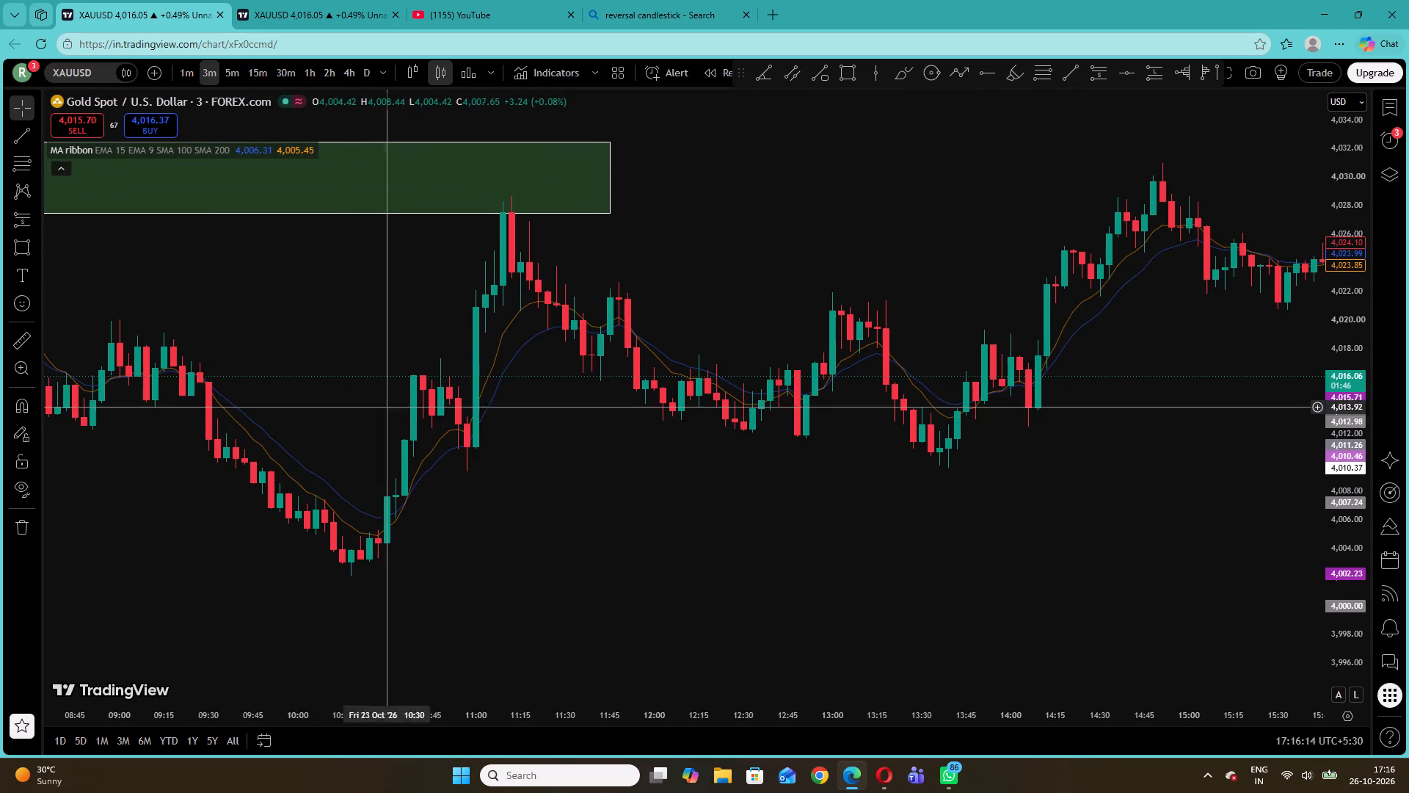
pyautogui.click(542, 394)
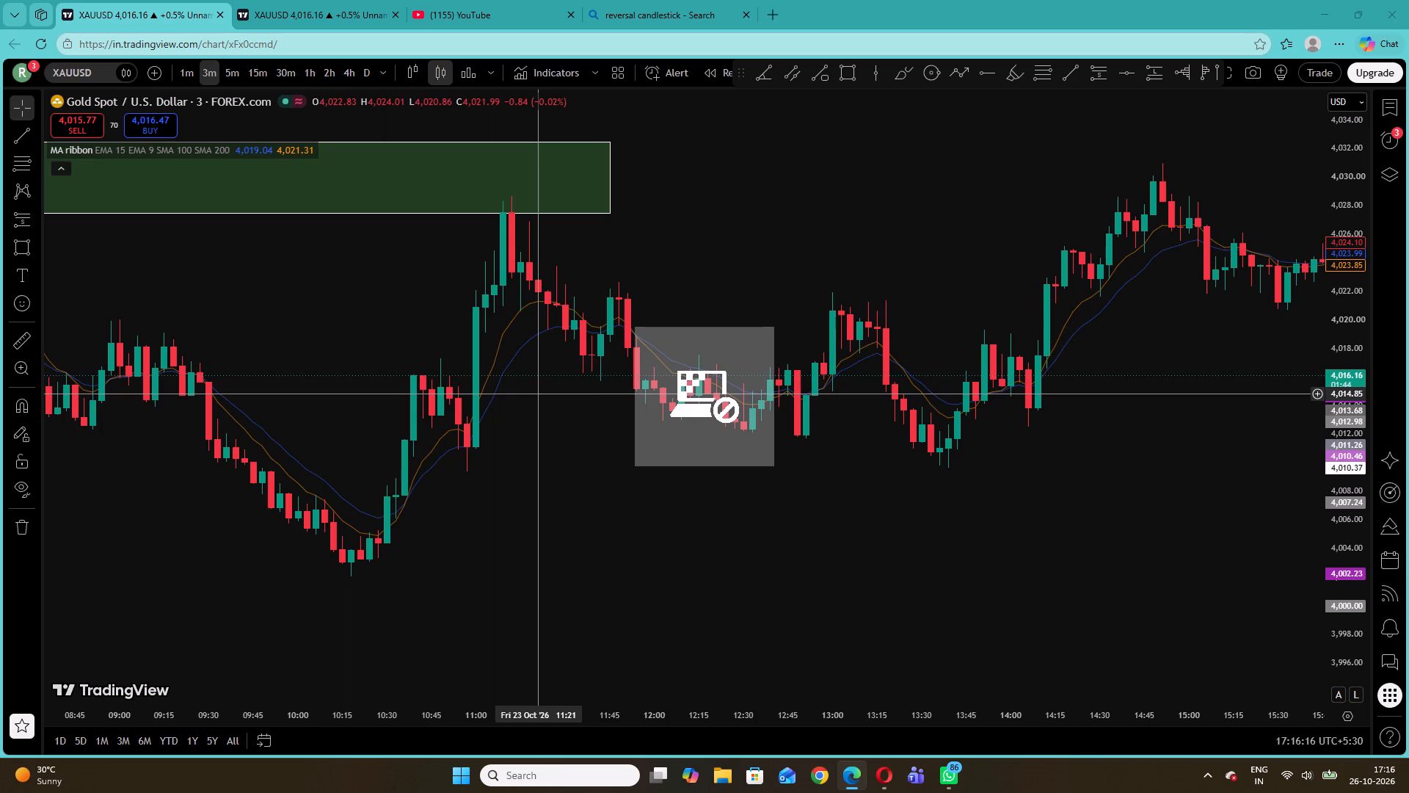
pyautogui.click(588, 526)
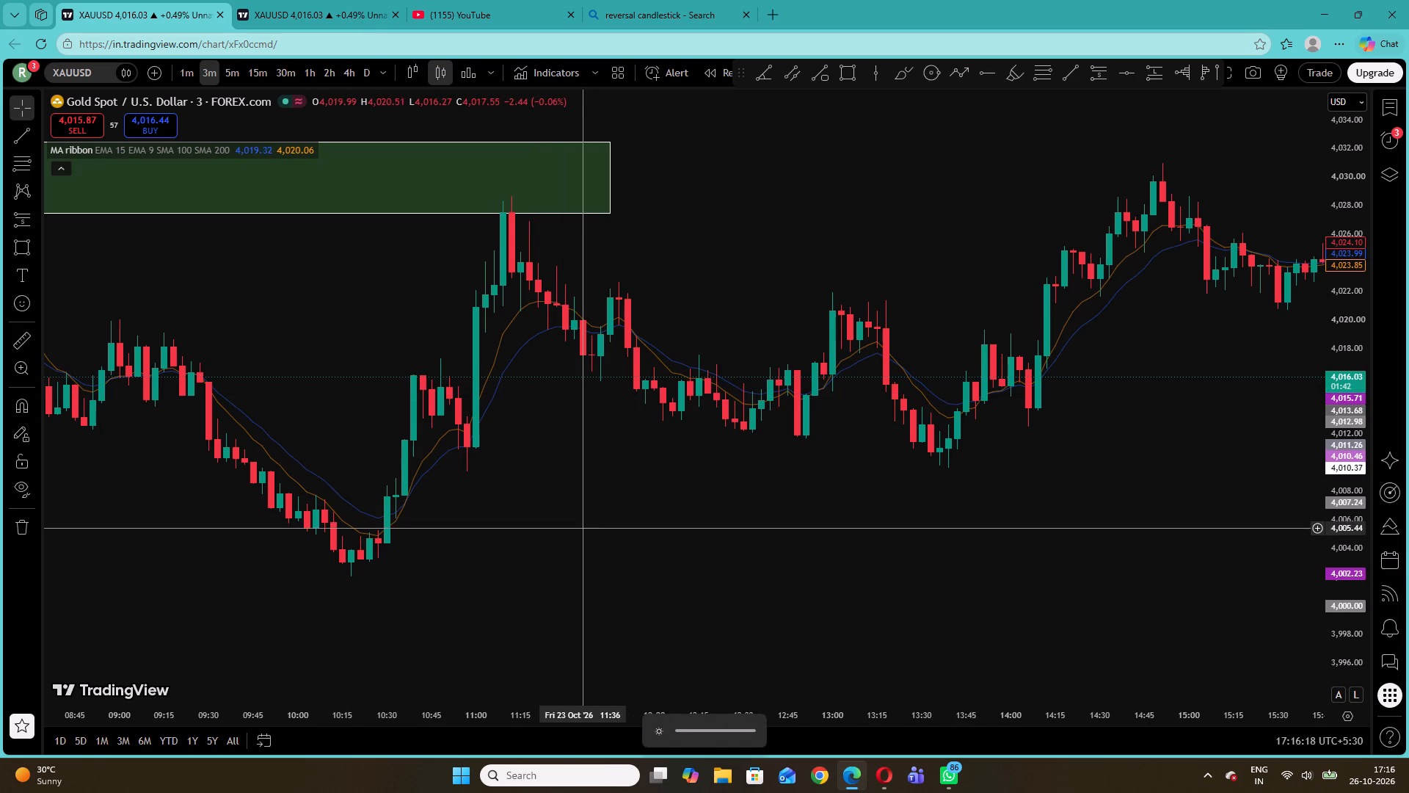
pyautogui.click(17, 245)
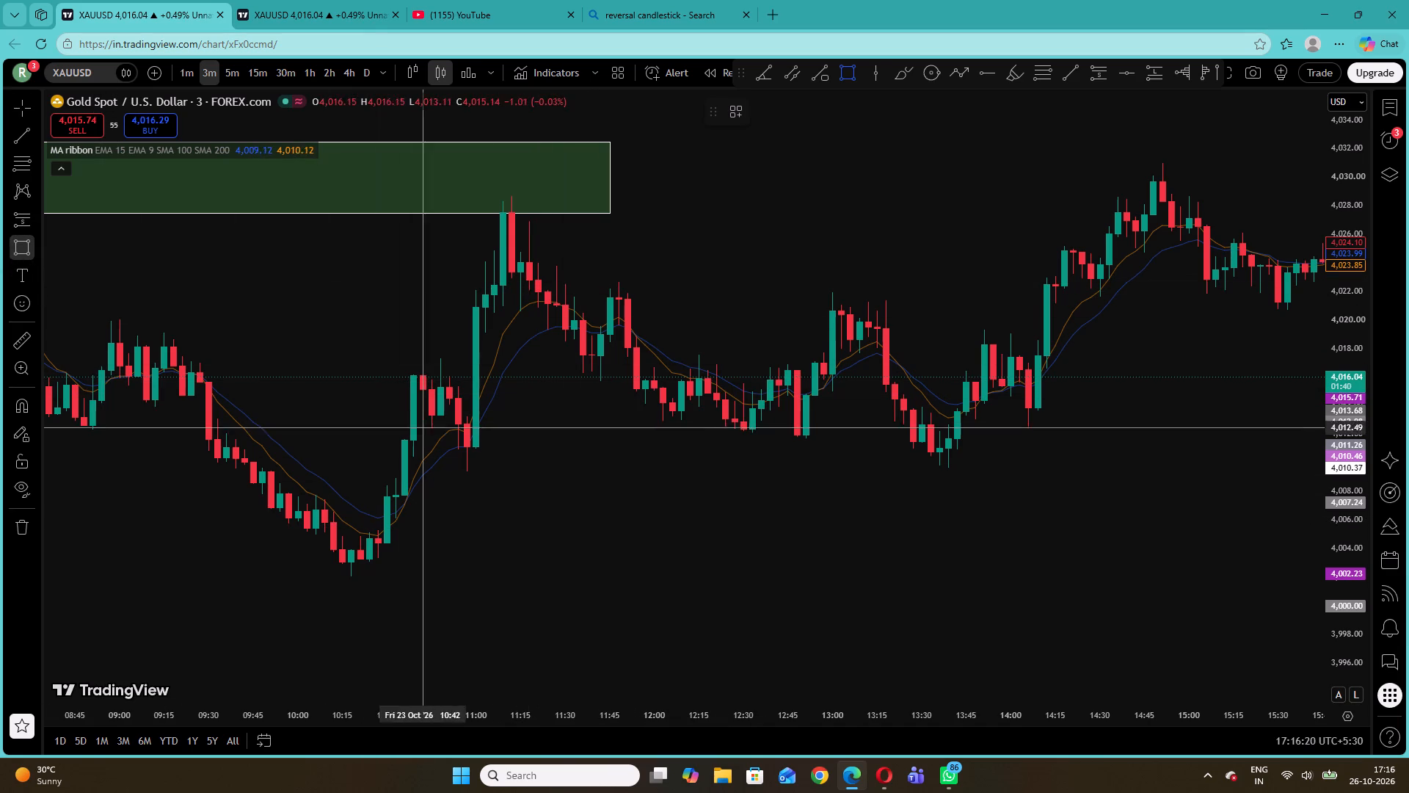
pyautogui.click(456, 415)
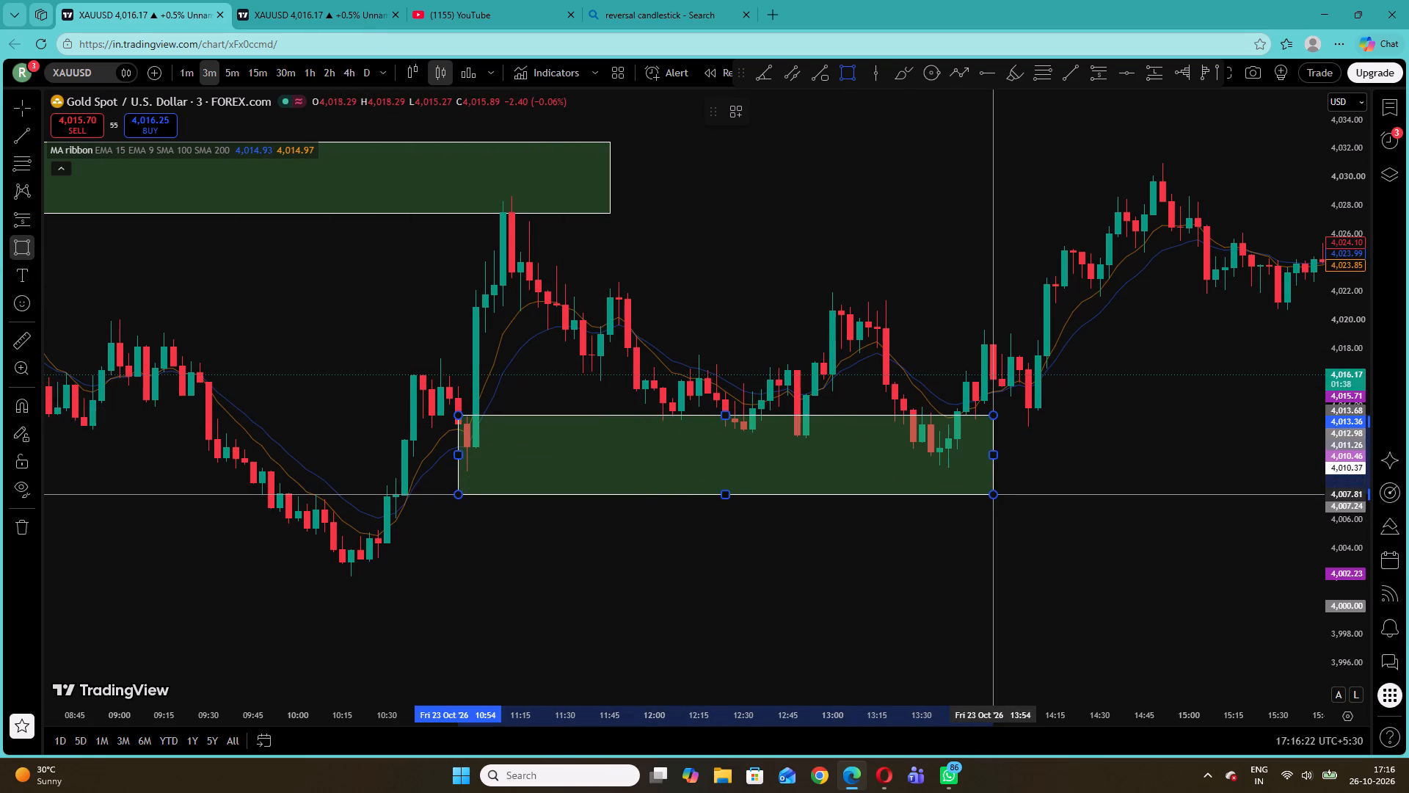
pyautogui.click(996, 471)
pyautogui.click(1084, 557)
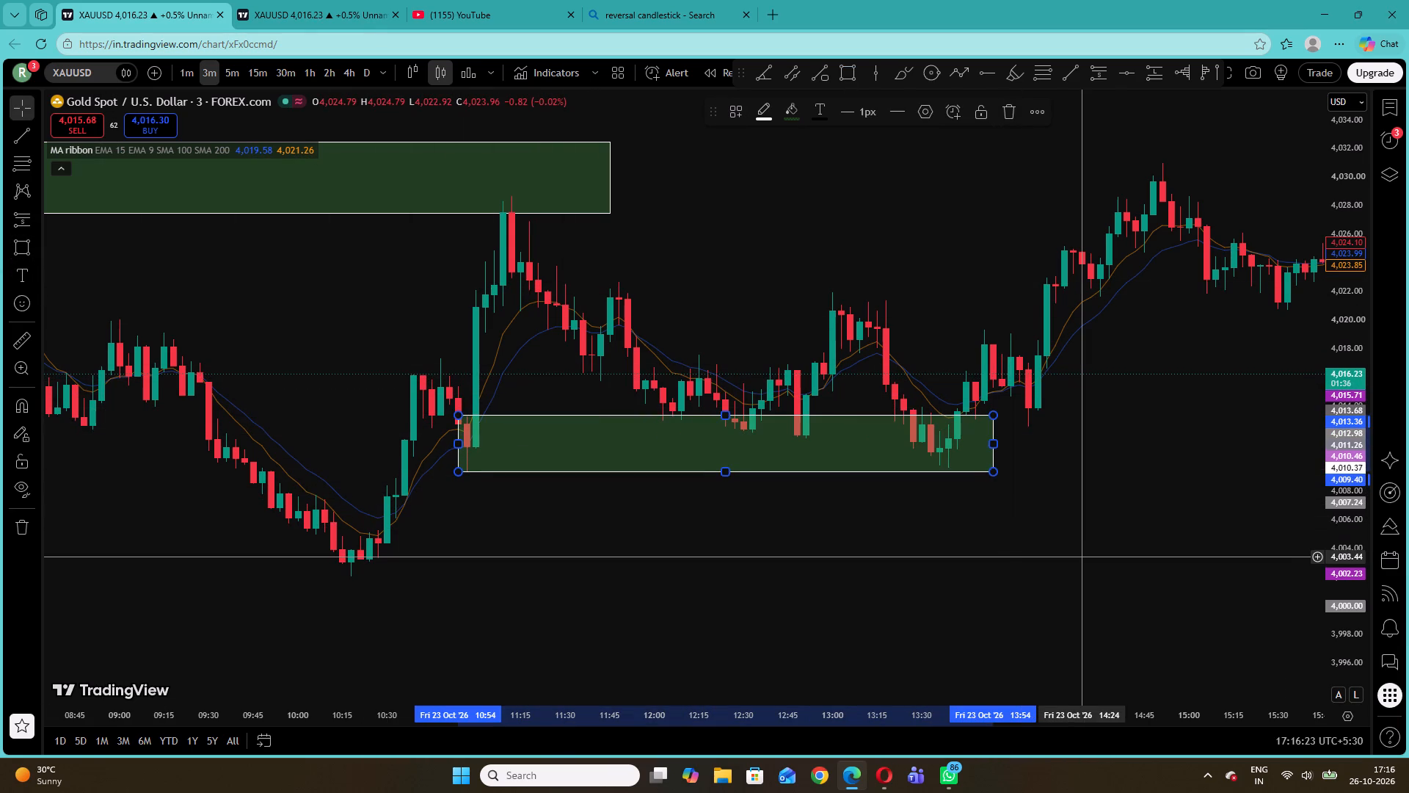
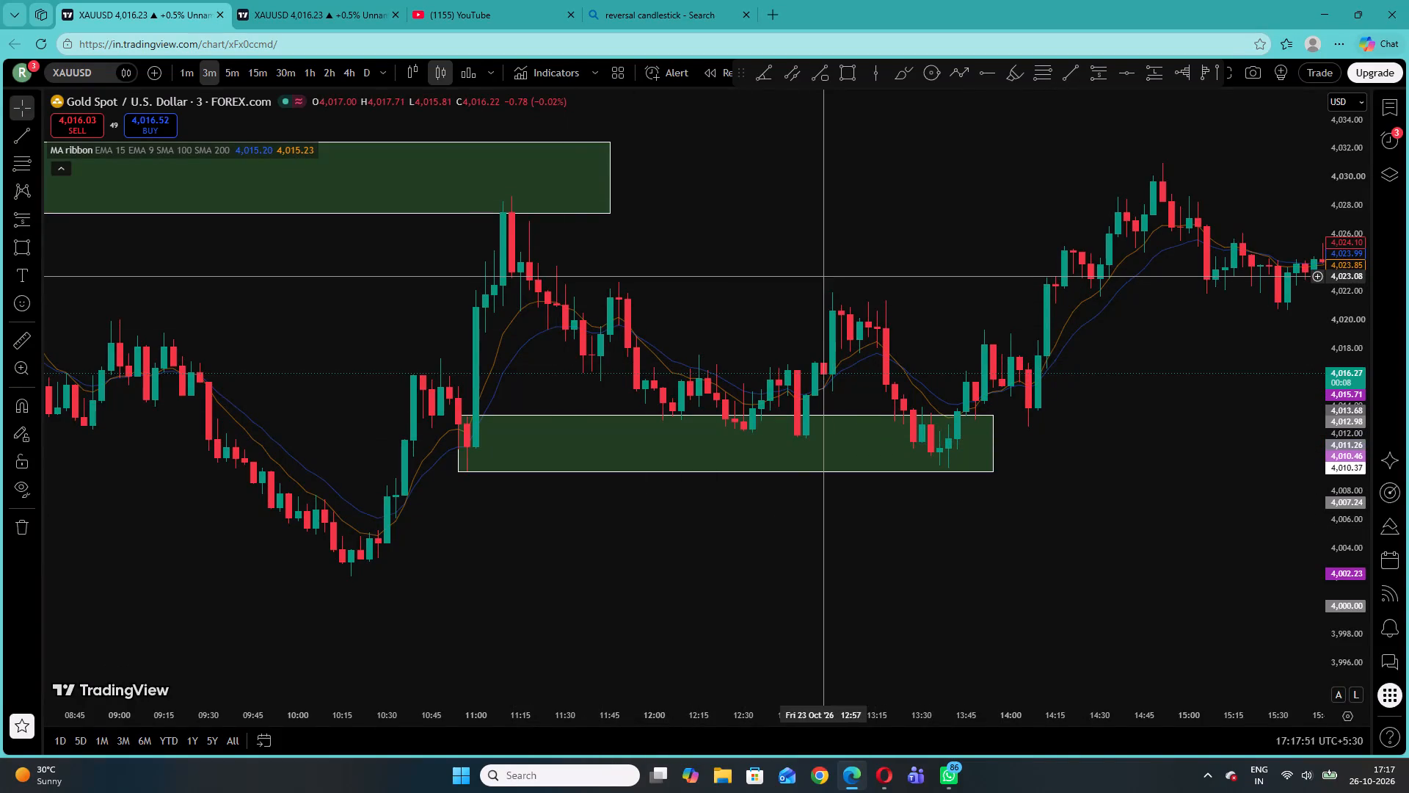
# Review the 3-minute XAUUSD price action and marked zones from 06:00 on 23 October through about 12:30 on 26 October.
pyautogui.moveTo(826, 276); pyautogui.dragTo(1035, 336)
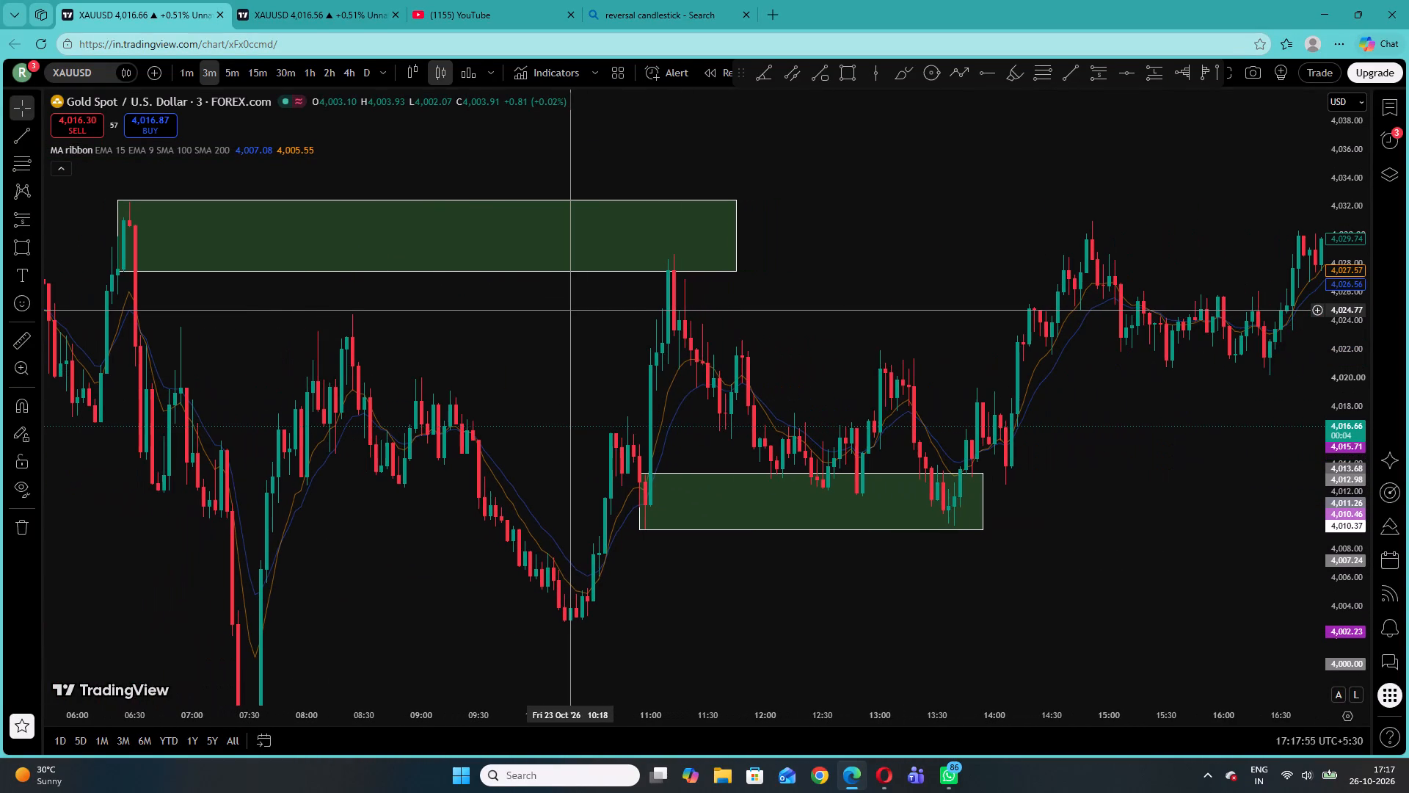
pyautogui.moveTo(955, 295); pyautogui.dragTo(860, 335)
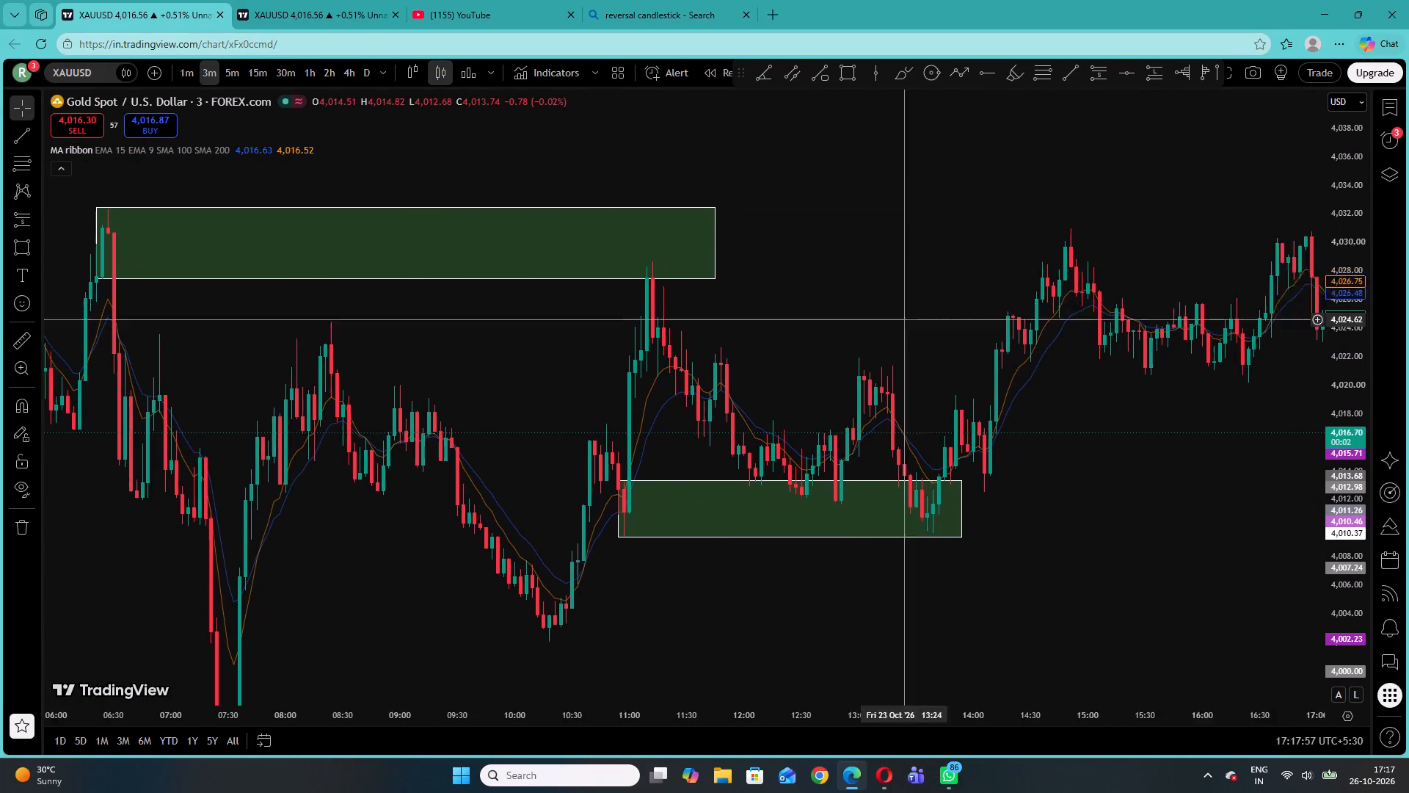
pyautogui.moveTo(860, 335); pyautogui.dragTo(752, 383)
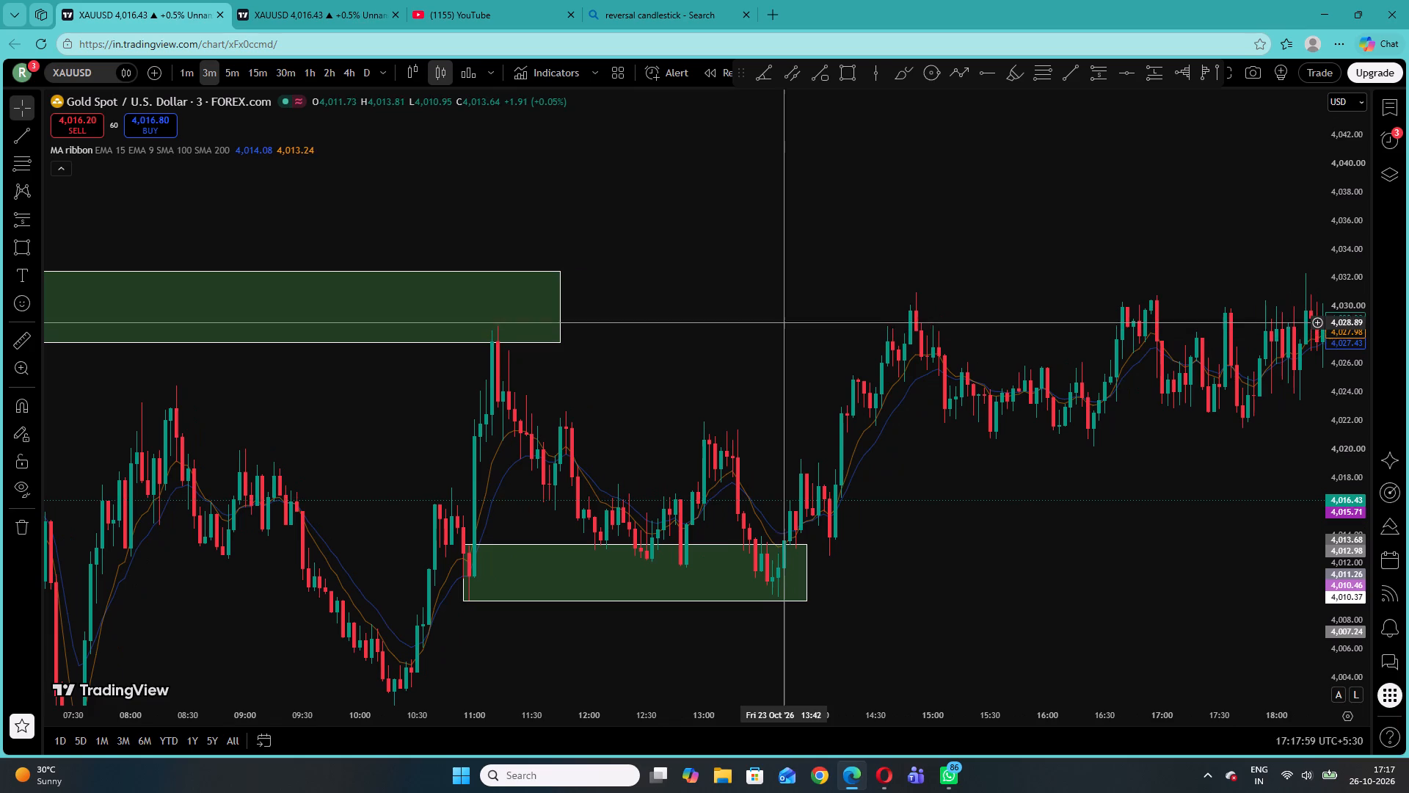
pyautogui.moveTo(772, 323); pyautogui.dragTo(762, 326)
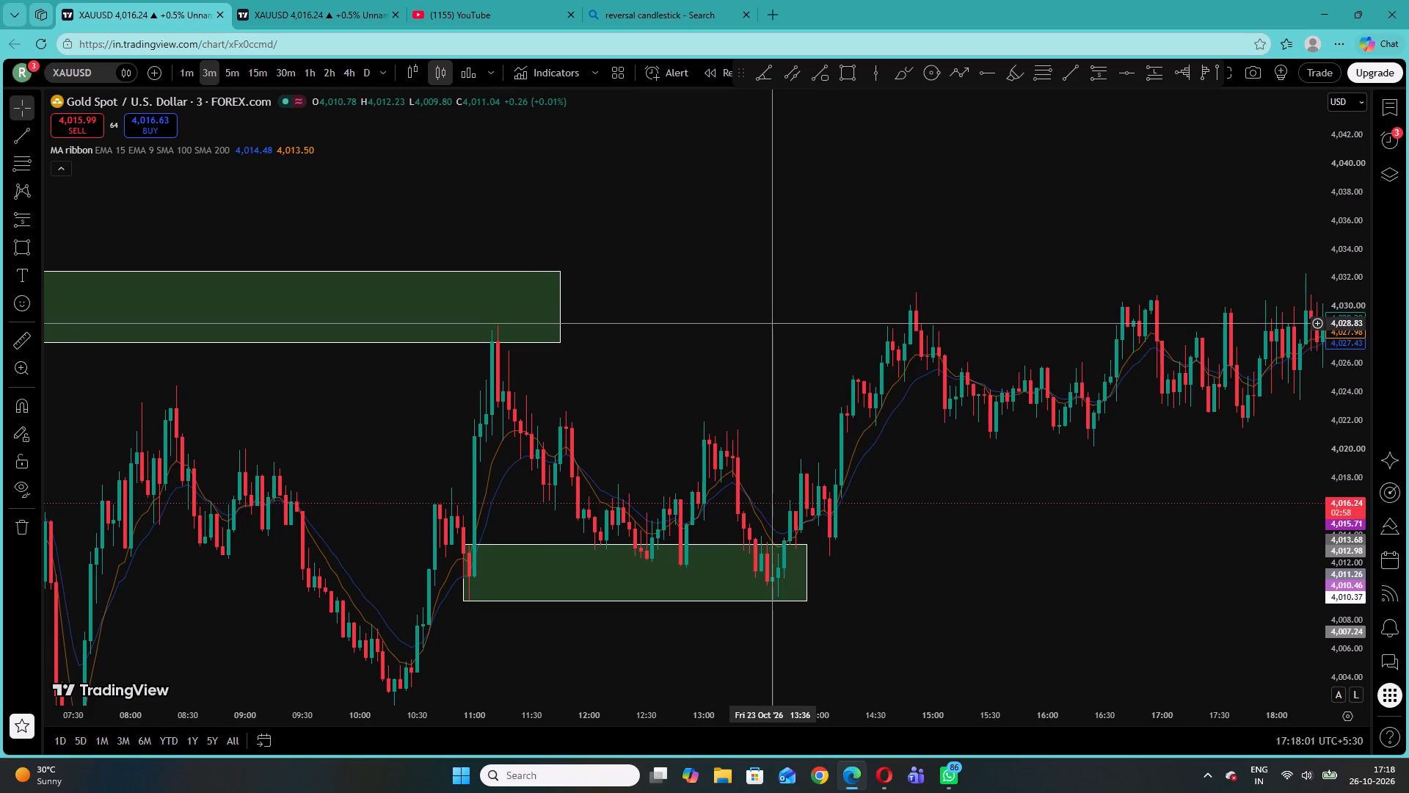
pyautogui.moveTo(762, 326); pyautogui.dragTo(581, 305)
pyautogui.moveTo(1082, 275); pyautogui.dragTo(908, 298)
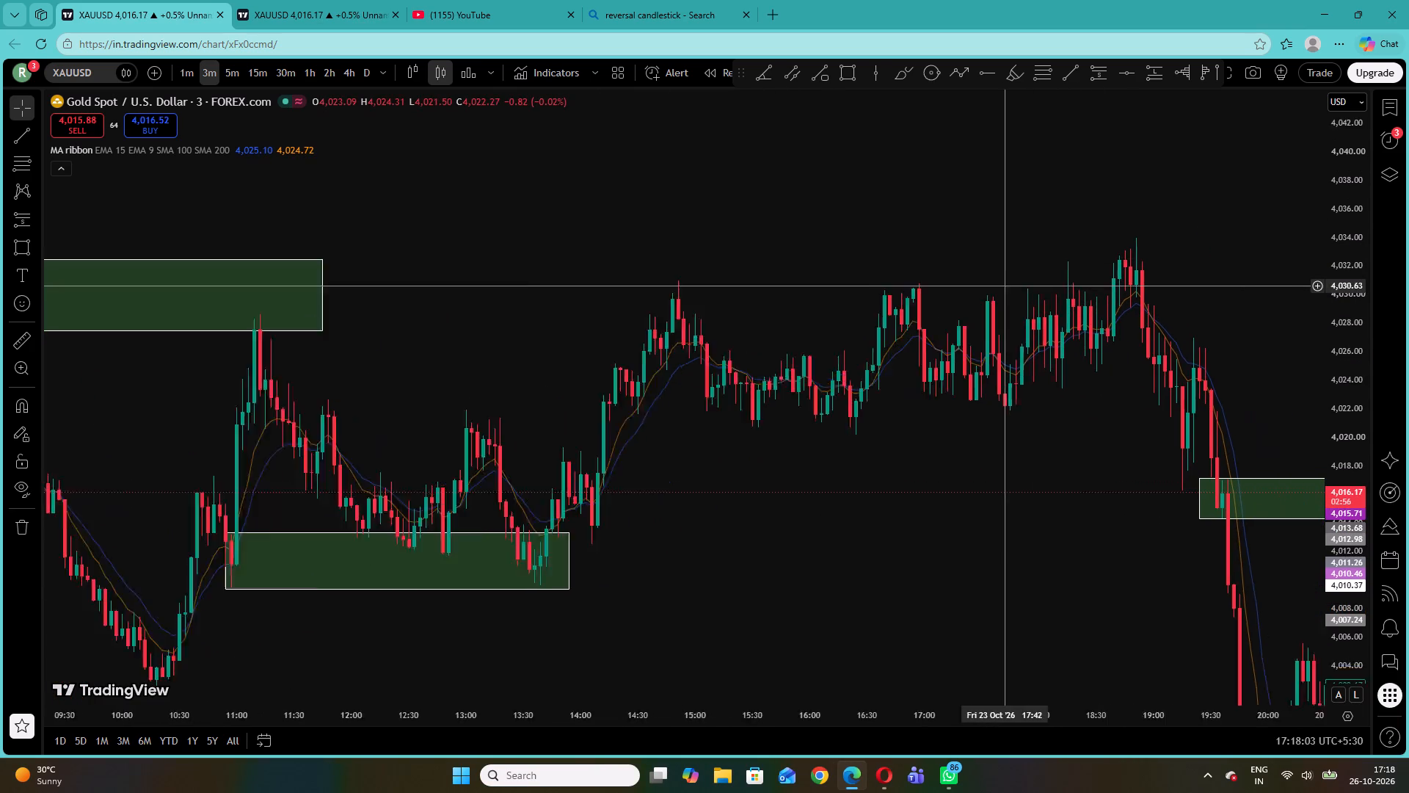
pyautogui.moveTo(908, 298); pyautogui.dragTo(602, 289)
pyautogui.moveTo(1049, 355); pyautogui.dragTo(534, 295)
pyautogui.moveTo(986, 378); pyautogui.dragTo(552, 342)
pyautogui.moveTo(1035, 344); pyautogui.dragTo(554, 340)
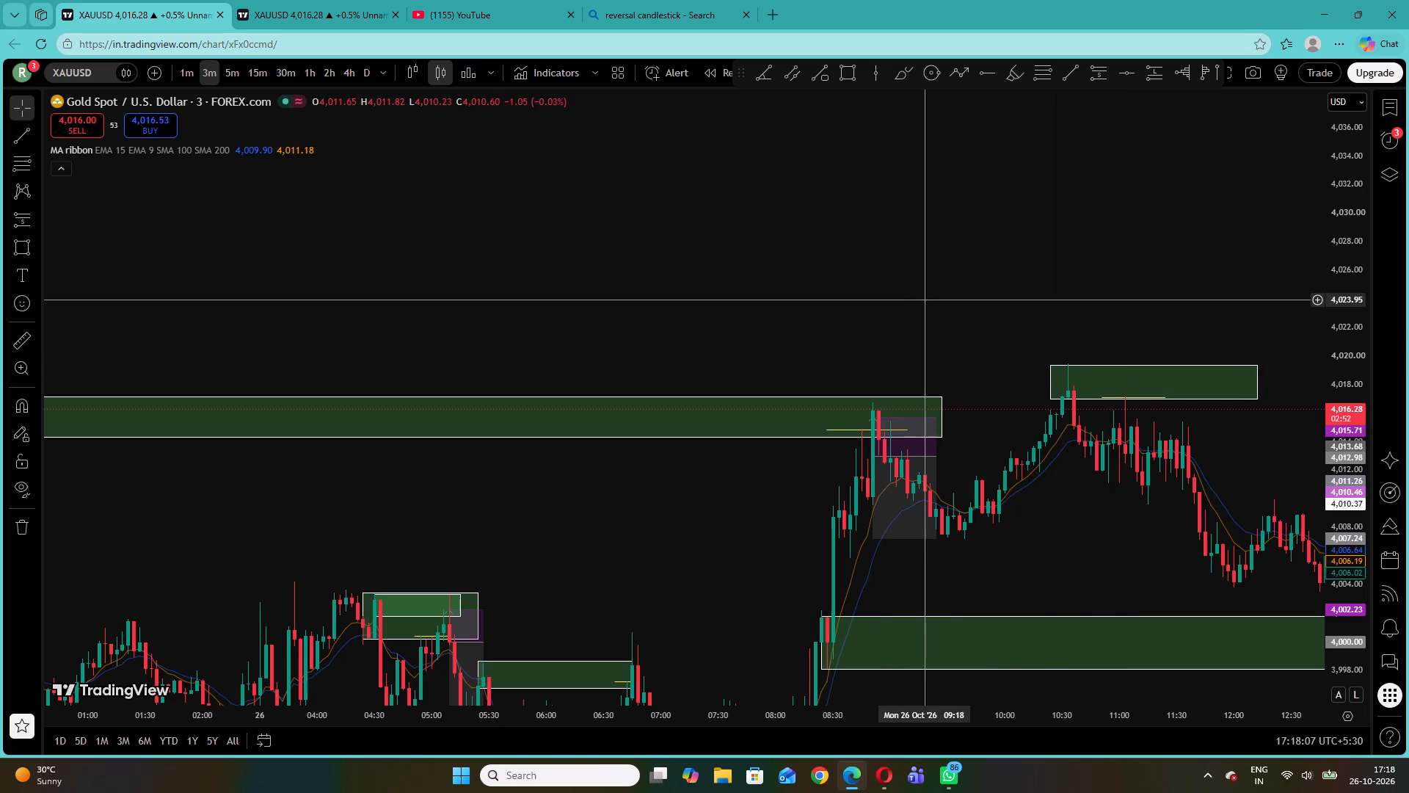
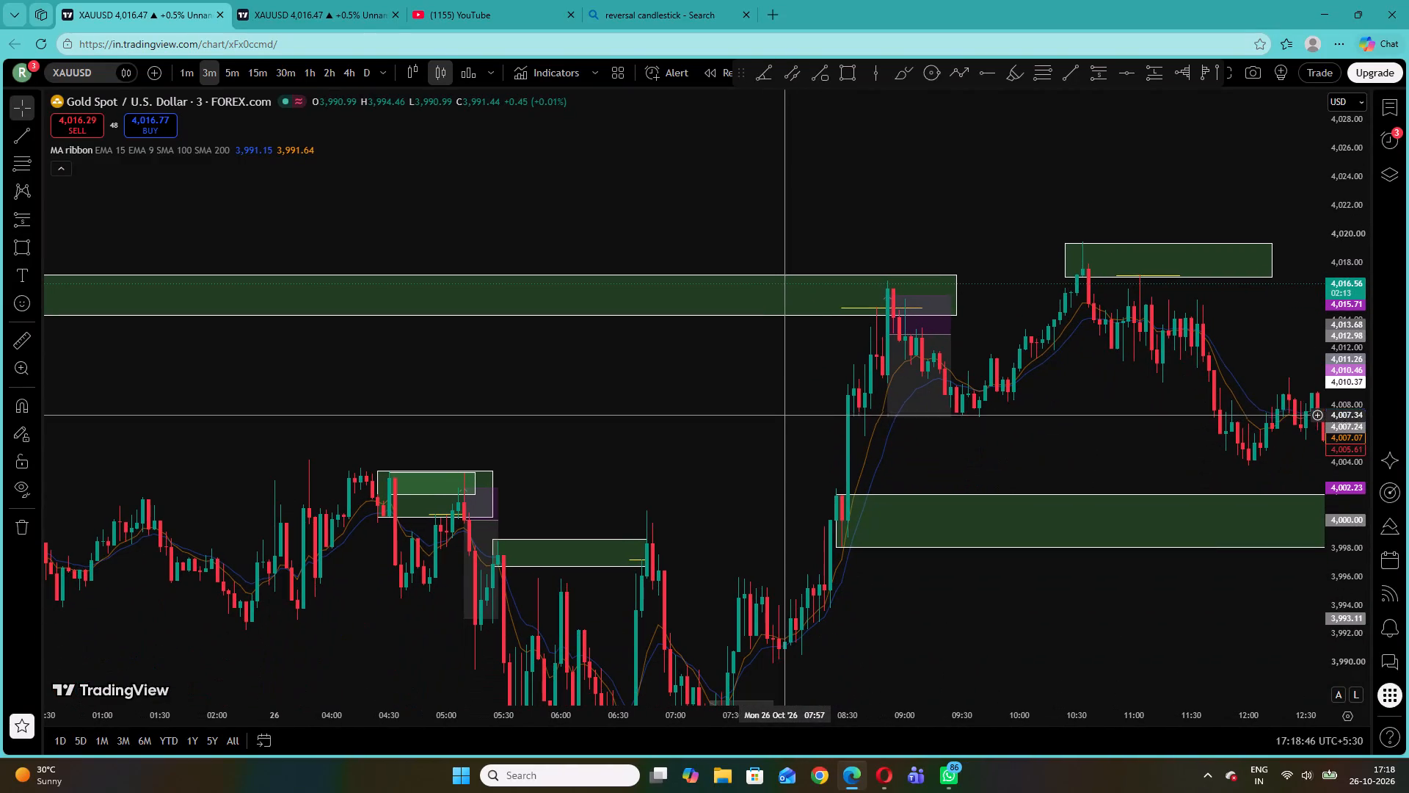
# Compare the 1-minute and 3-minute price action around the marked zones on the afternoon of 26 October in the second XAUUSD chart.
pyautogui.click(303, 0)
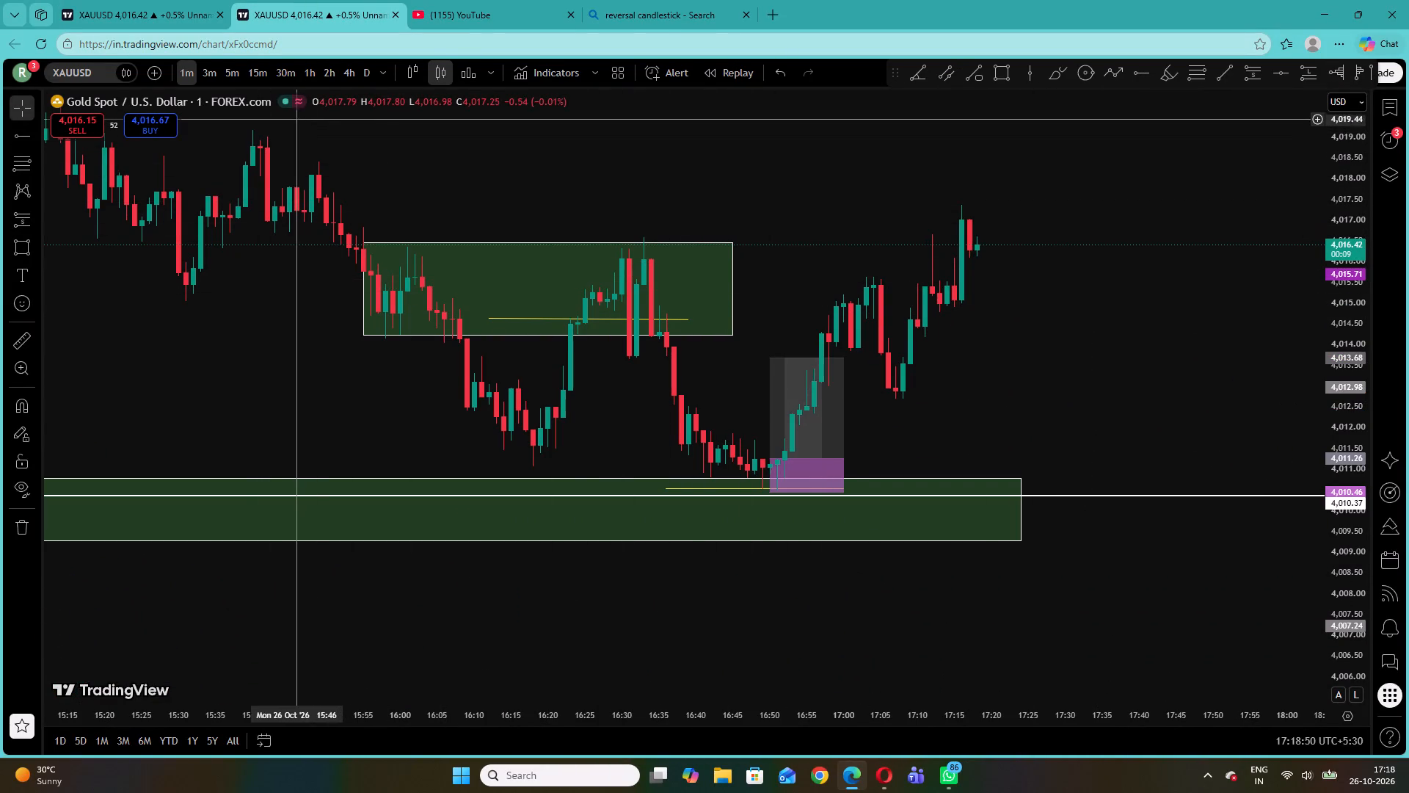
pyautogui.click(216, 76)
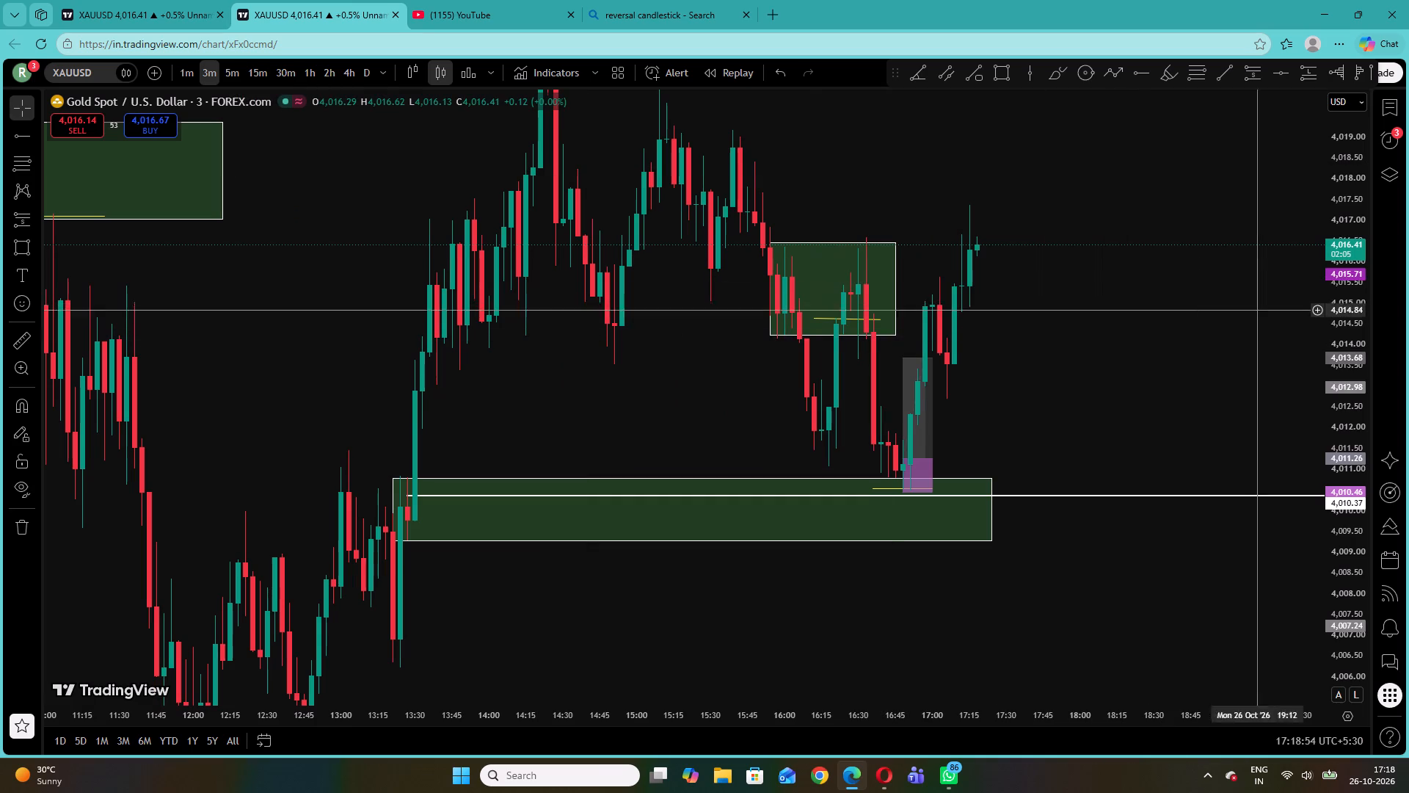
pyautogui.moveTo(1350, 247); pyautogui.dragTo(1330, 388)
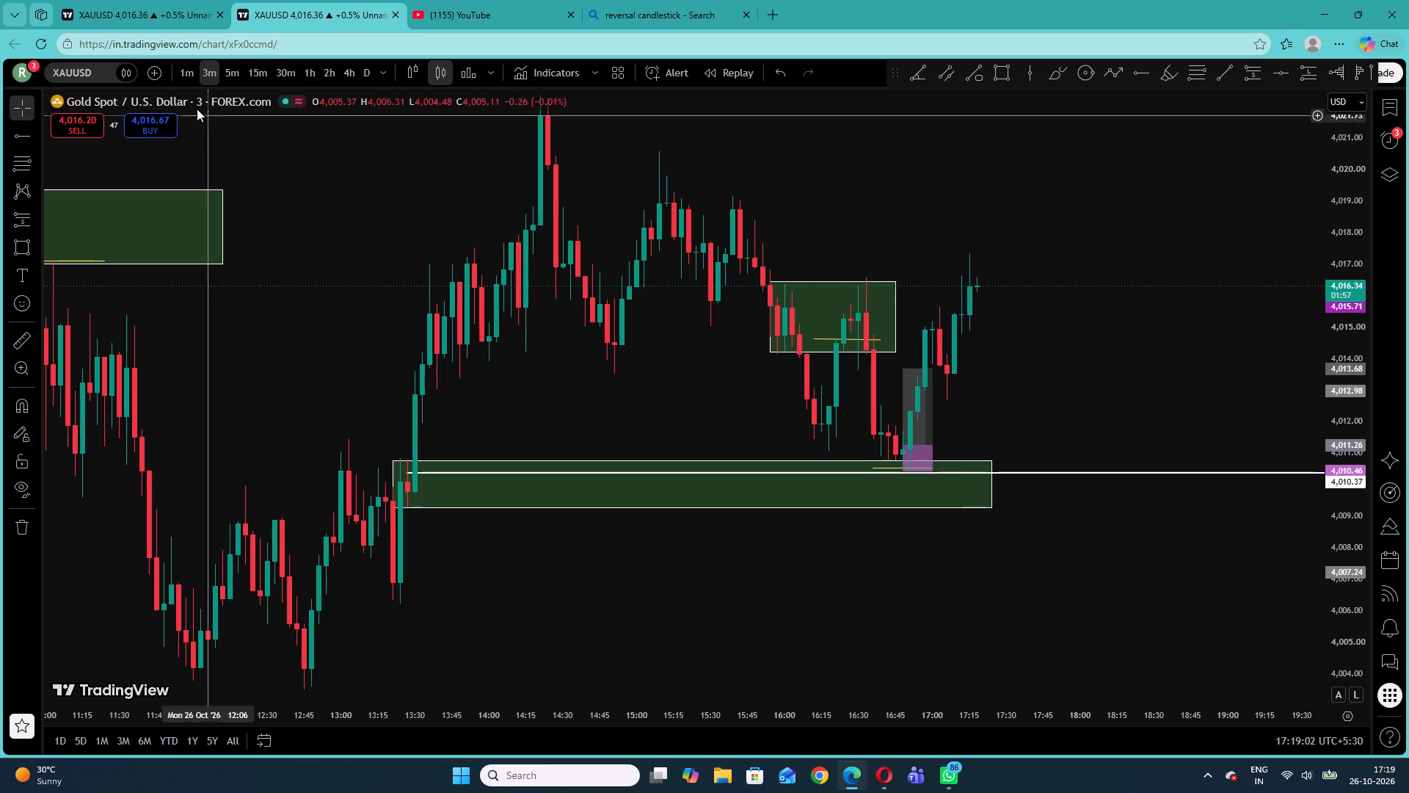
pyautogui.click(191, 79)
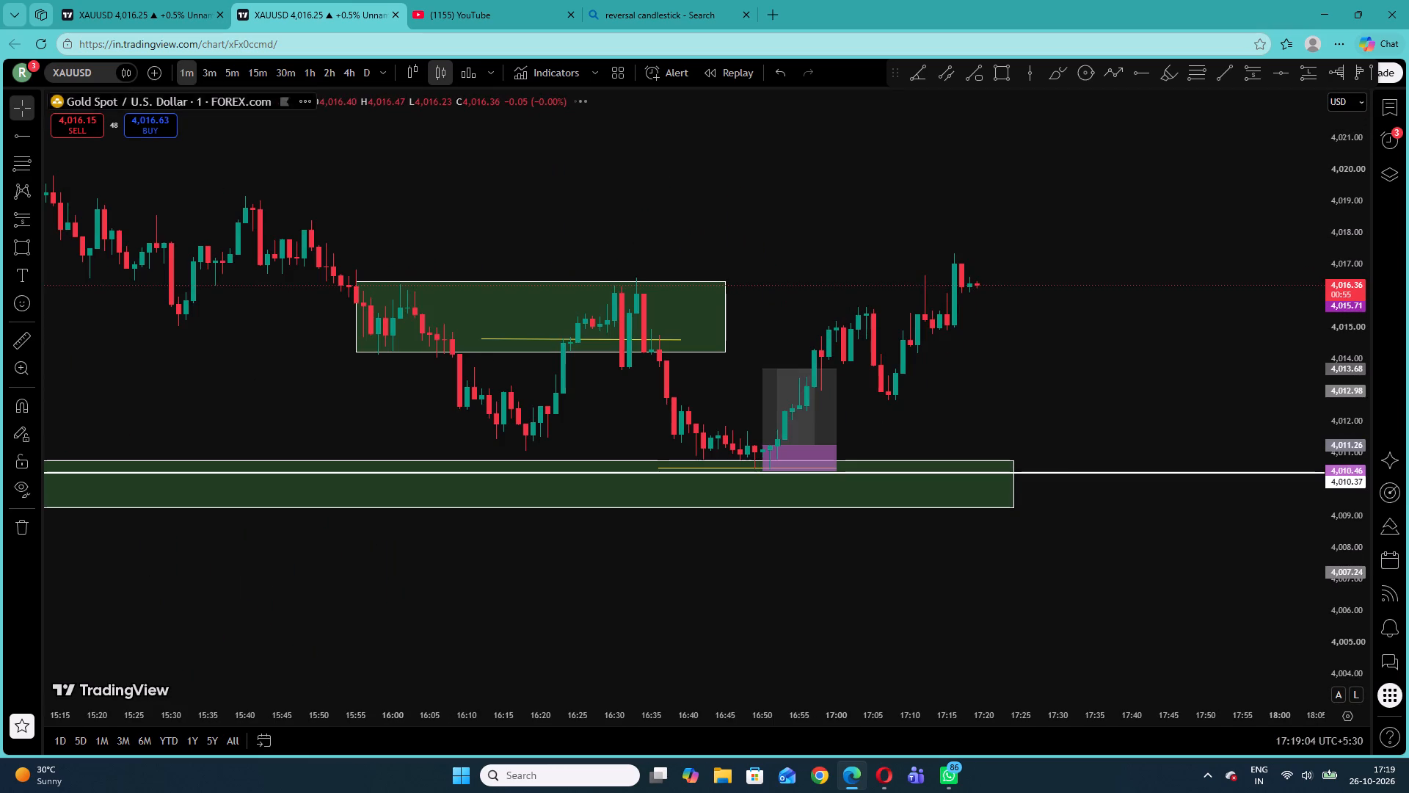
pyautogui.moveTo(327, 162); pyautogui.dragTo(859, 265)
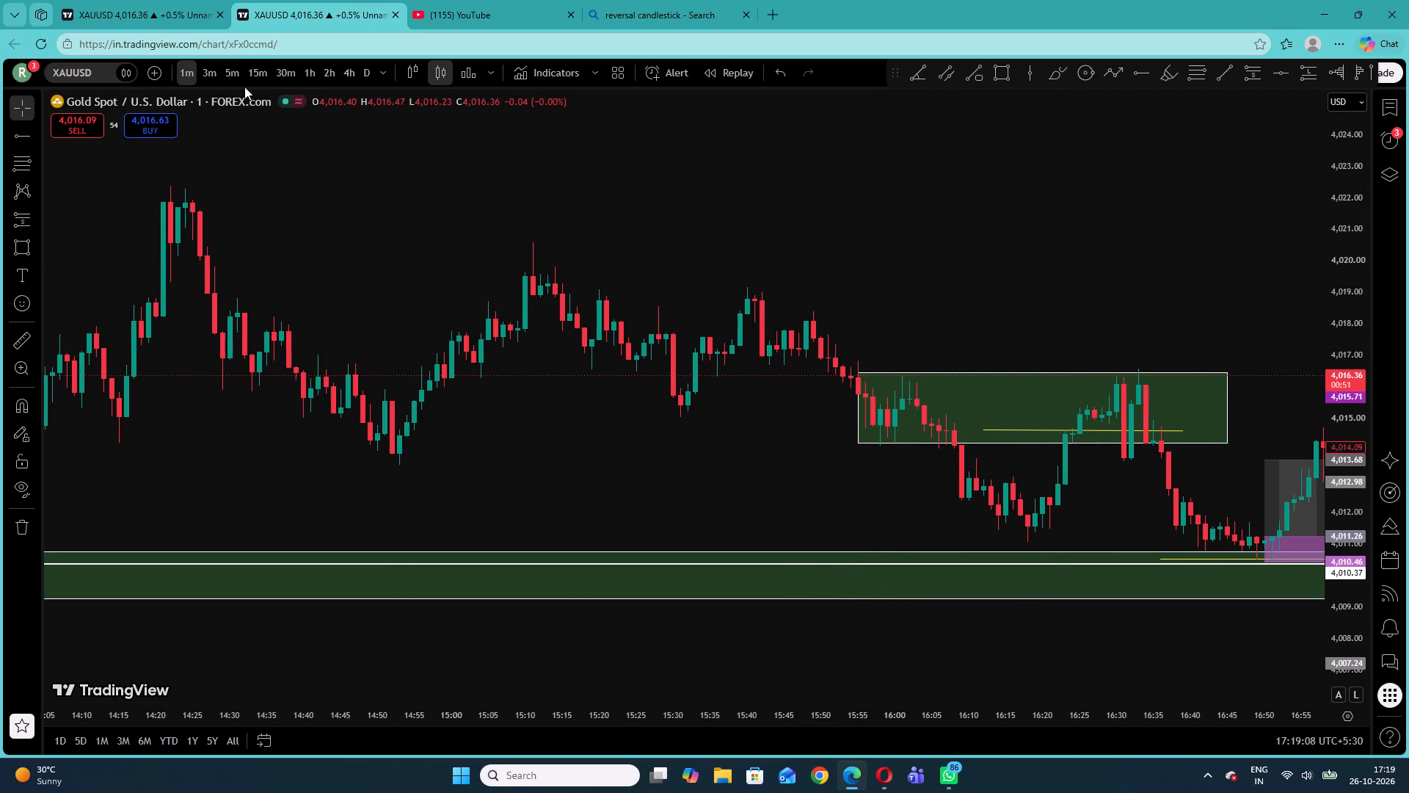
pyautogui.click(214, 76)
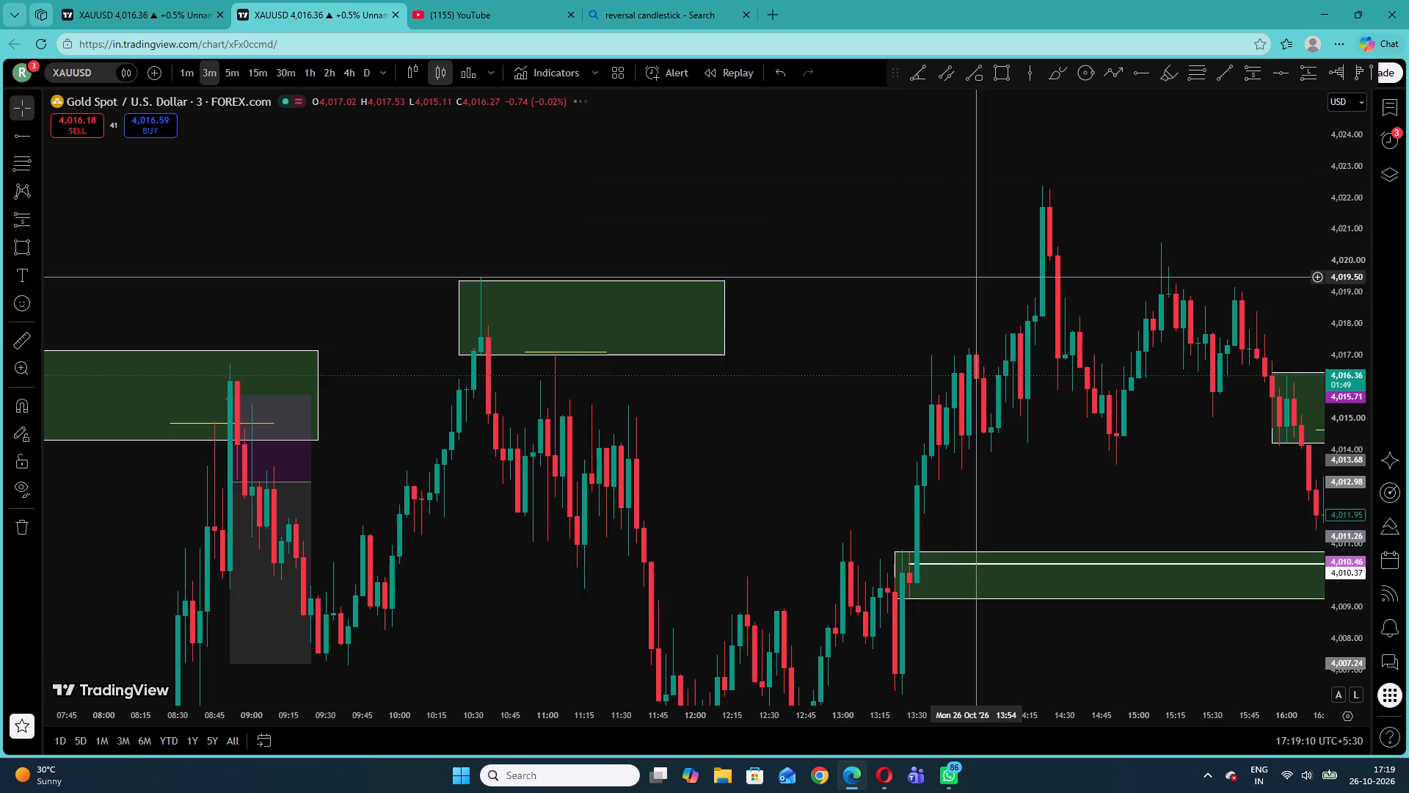
pyautogui.moveTo(975, 274); pyautogui.dragTo(556, 202)
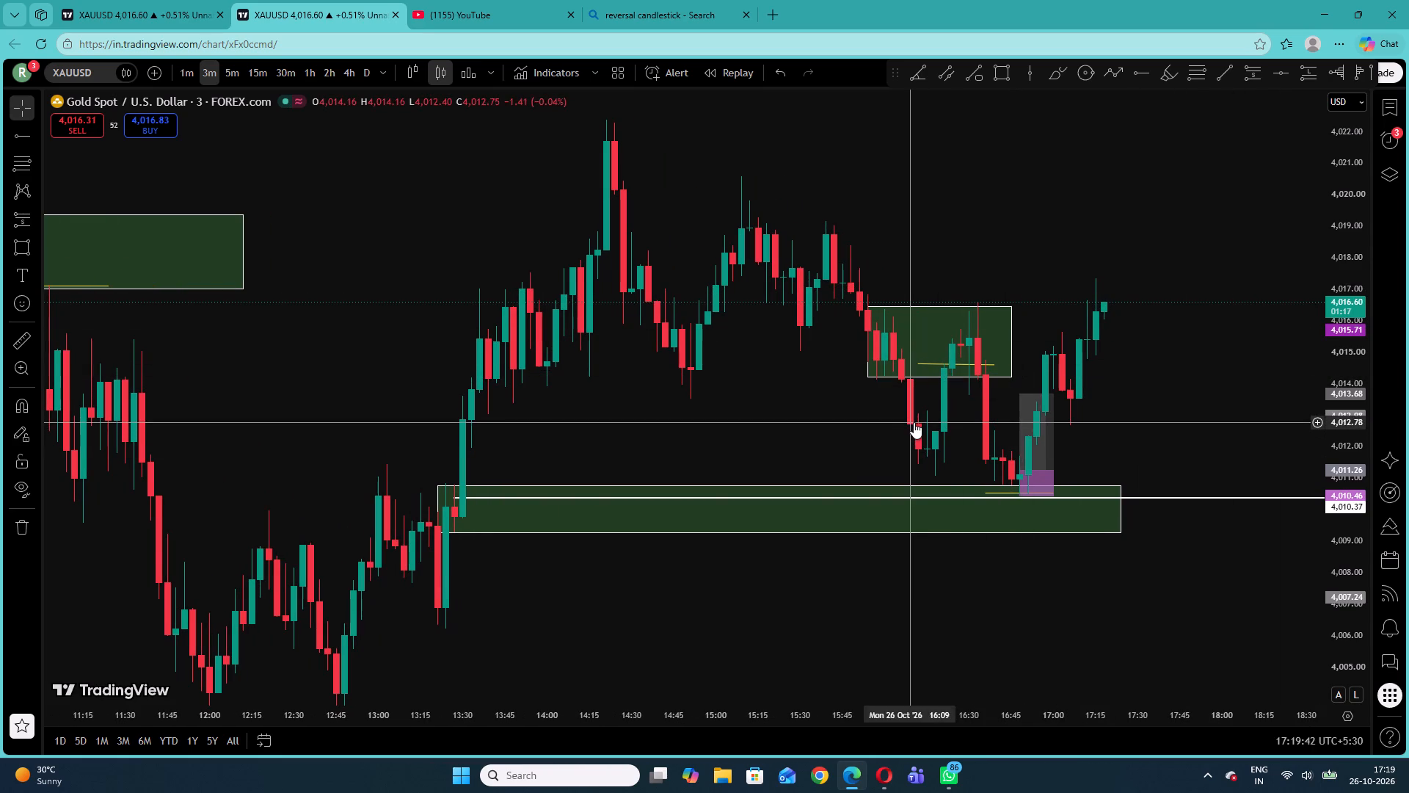
# In the first XAUUSD chart, draw a rectangle zone from 04:15 to about 04:57 on 23 October, between about 4,031.02 and 4,028.79.
pyautogui.click(101, 0)
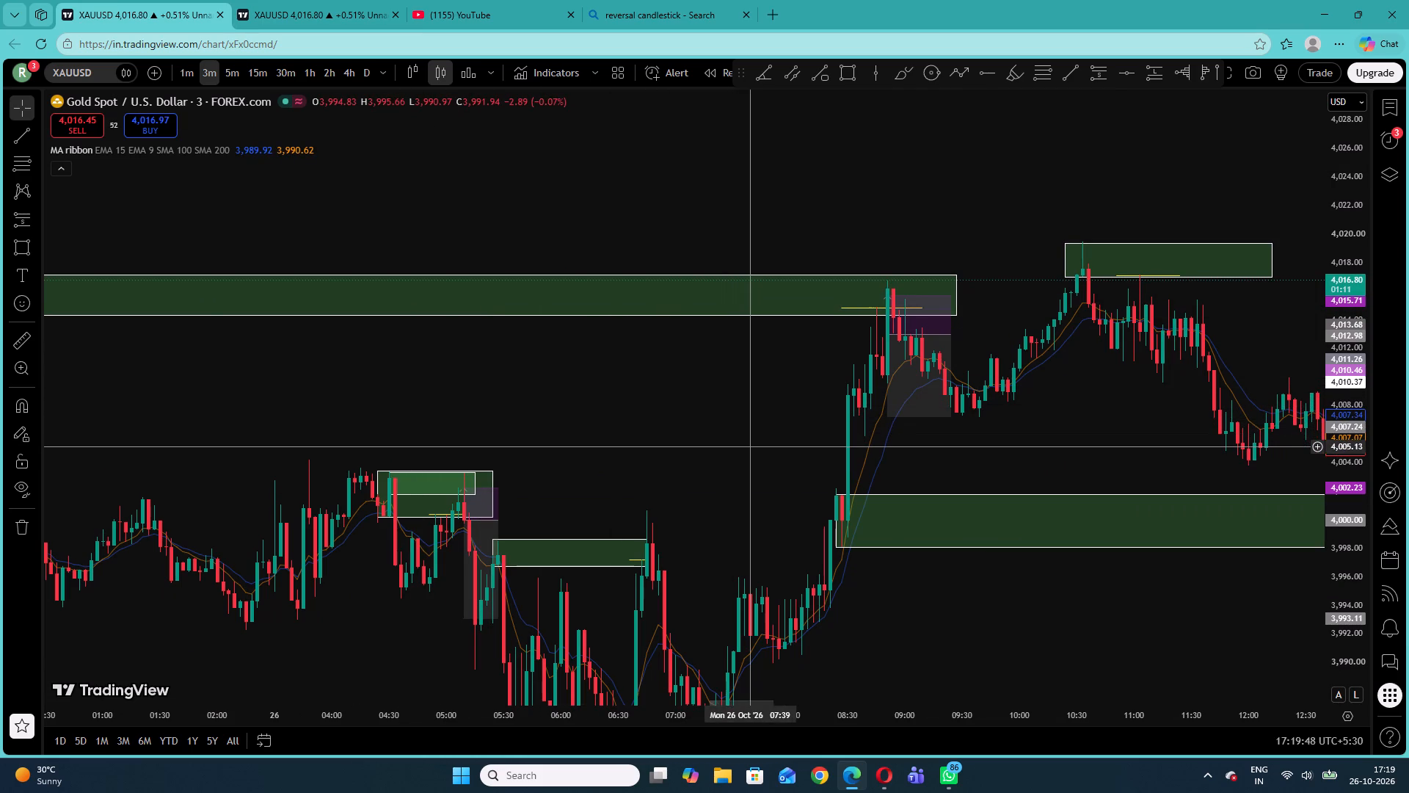
pyautogui.moveTo(457, 422); pyautogui.dragTo(1125, 387)
pyautogui.moveTo(582, 371); pyautogui.dragTo(1408, 384)
pyautogui.moveTo(675, 408); pyautogui.dragTo(1212, 571)
pyautogui.moveTo(687, 502); pyautogui.dragTo(1107, 507)
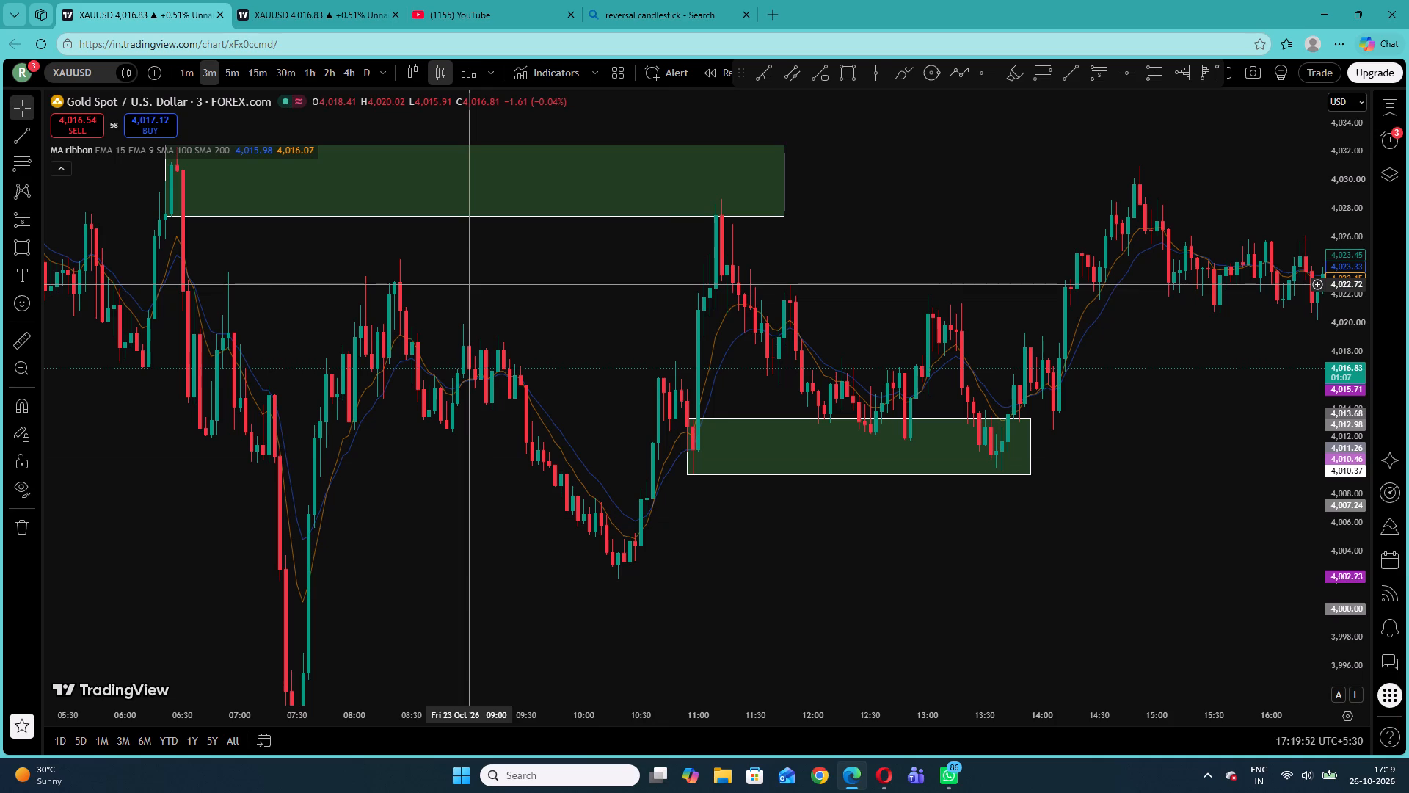
pyautogui.moveTo(470, 284); pyautogui.dragTo(1027, 402)
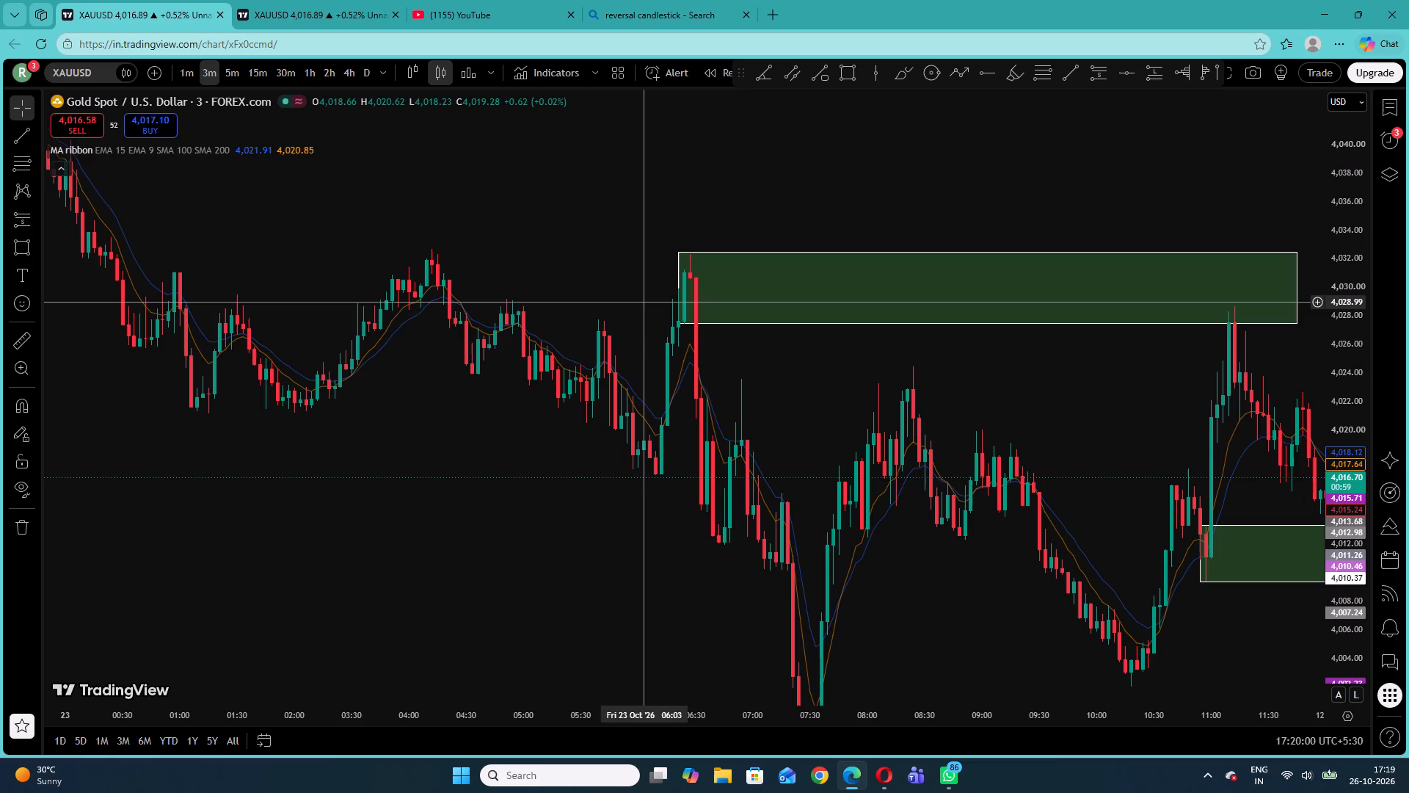
pyautogui.moveTo(1337, 487); pyautogui.dragTo(1344, 358)
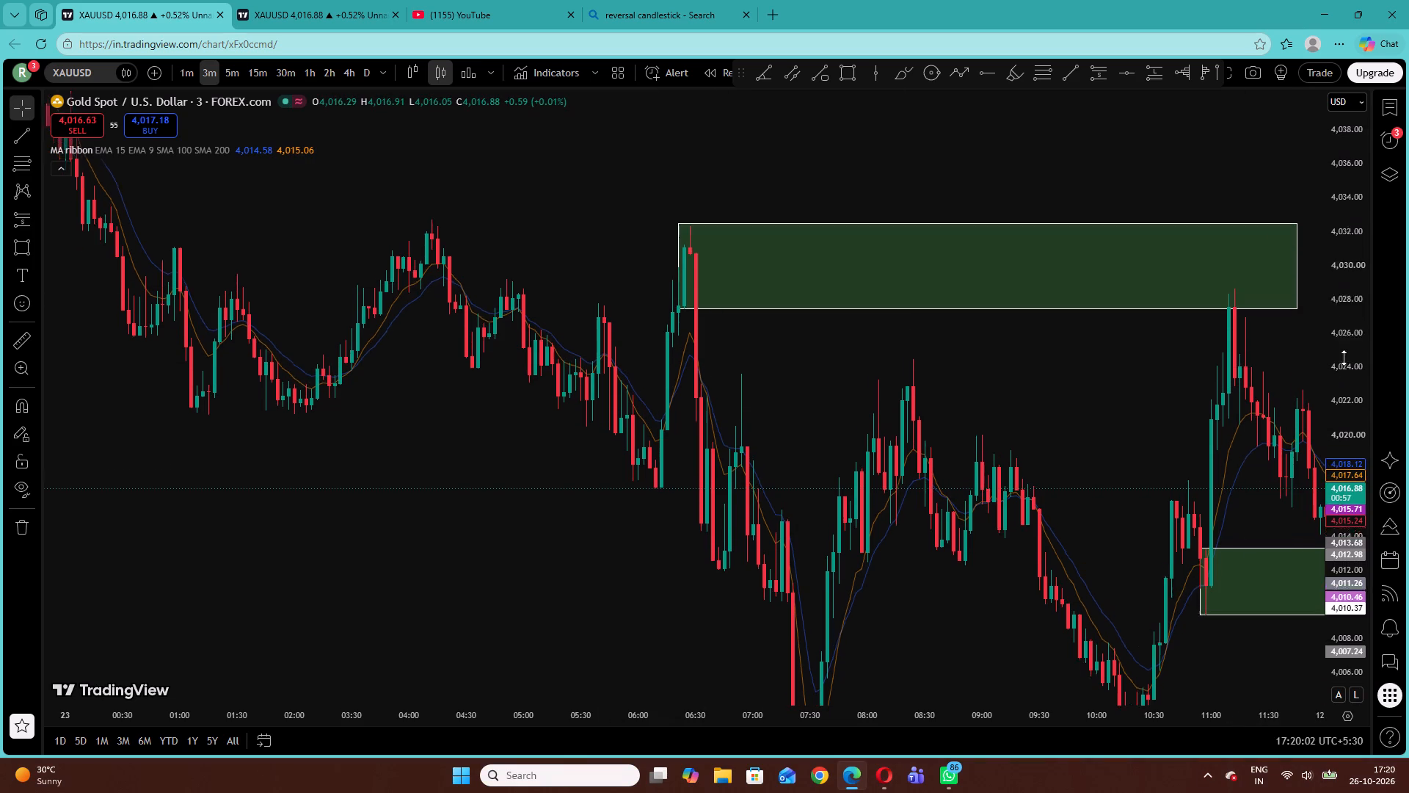
pyautogui.moveTo(1344, 358); pyautogui.dragTo(1328, 111)
pyautogui.moveTo(613, 175); pyautogui.dragTo(676, 353)
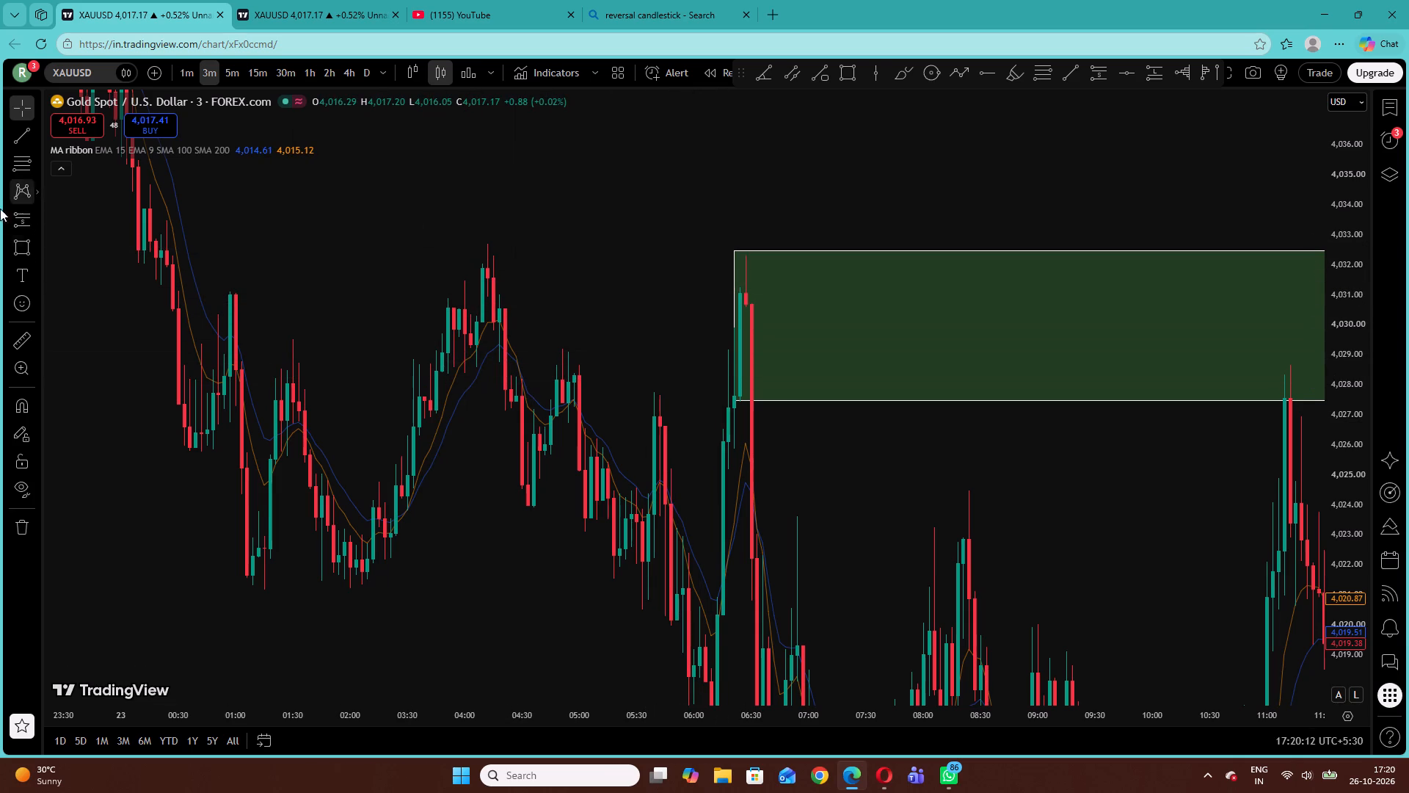
pyautogui.click(14, 248)
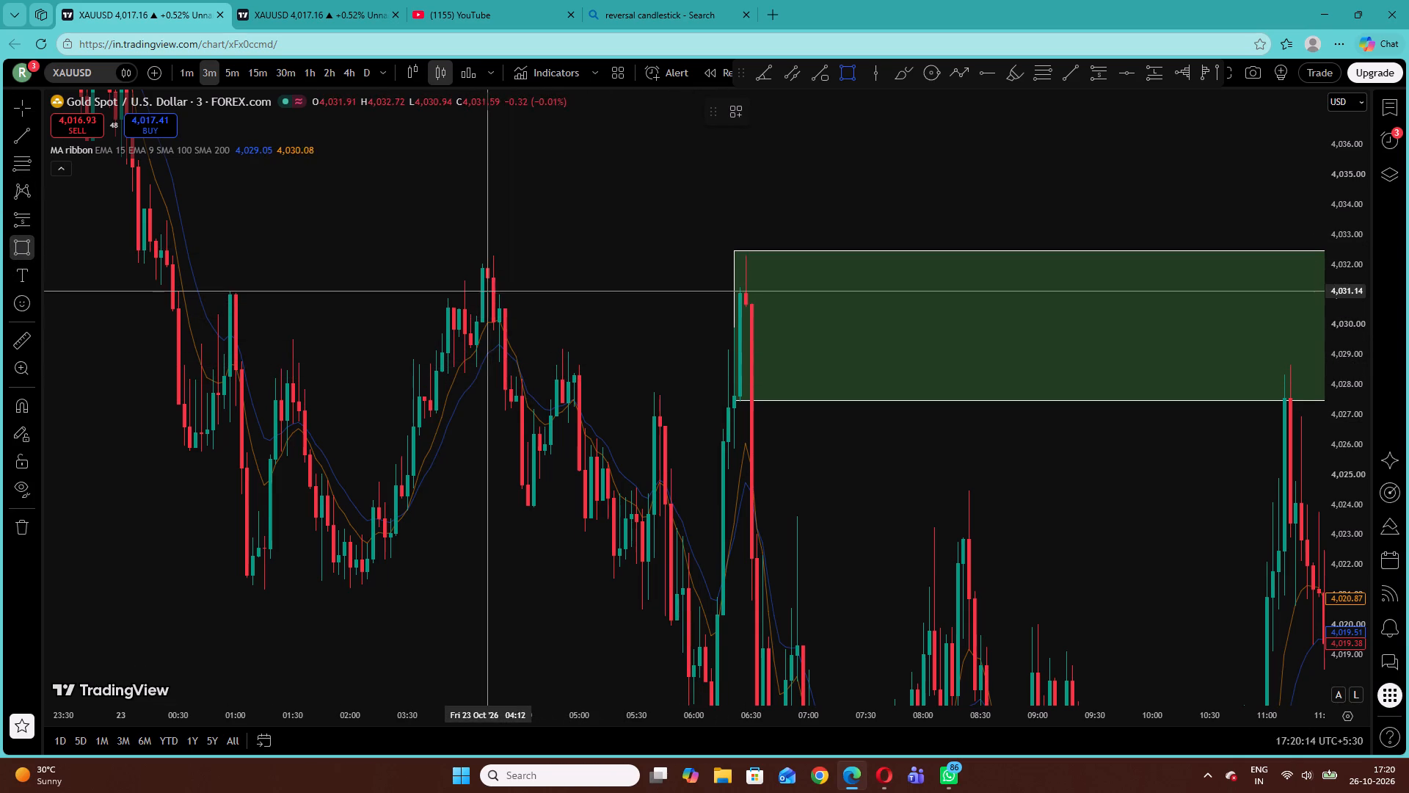
pyautogui.click(492, 294)
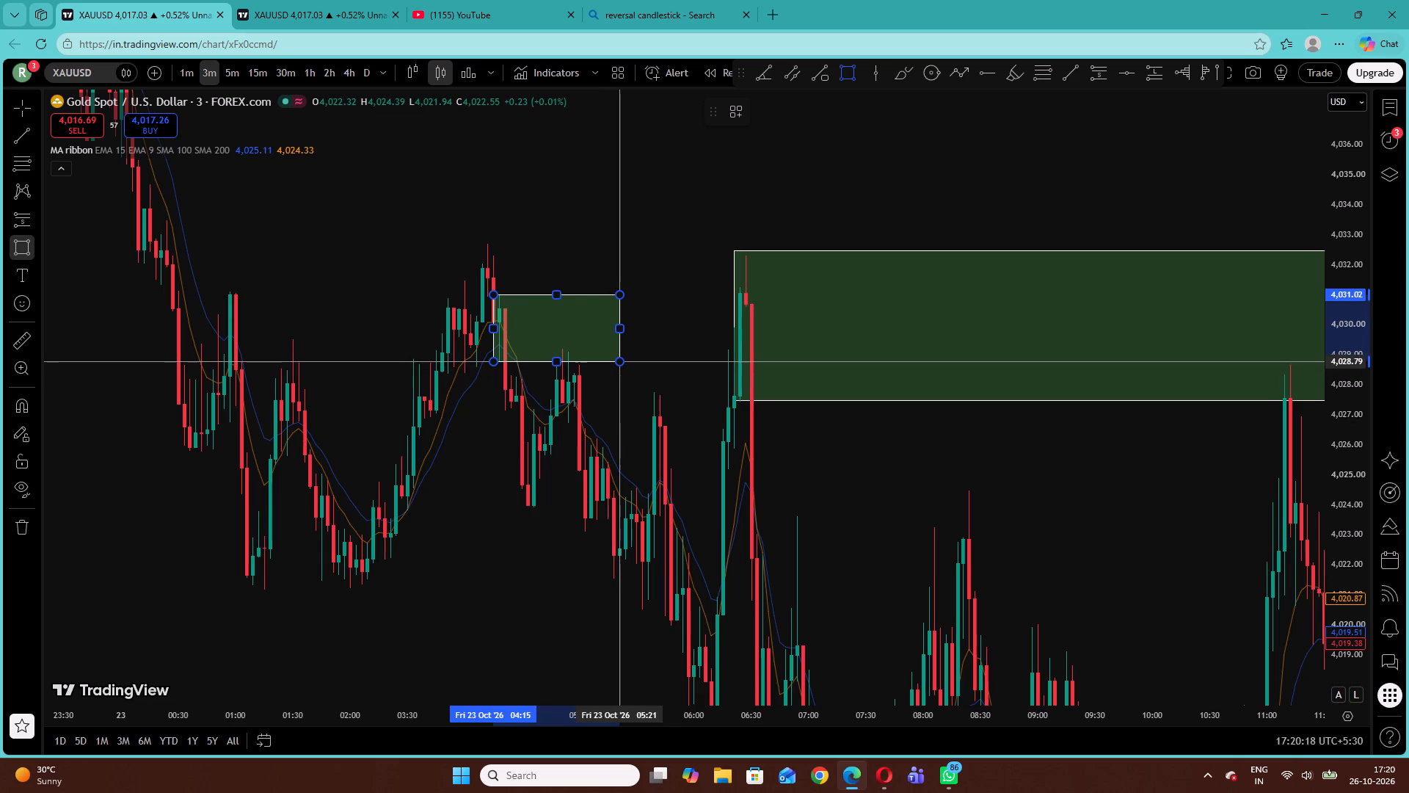
pyautogui.click(622, 361)
pyautogui.click(633, 457)
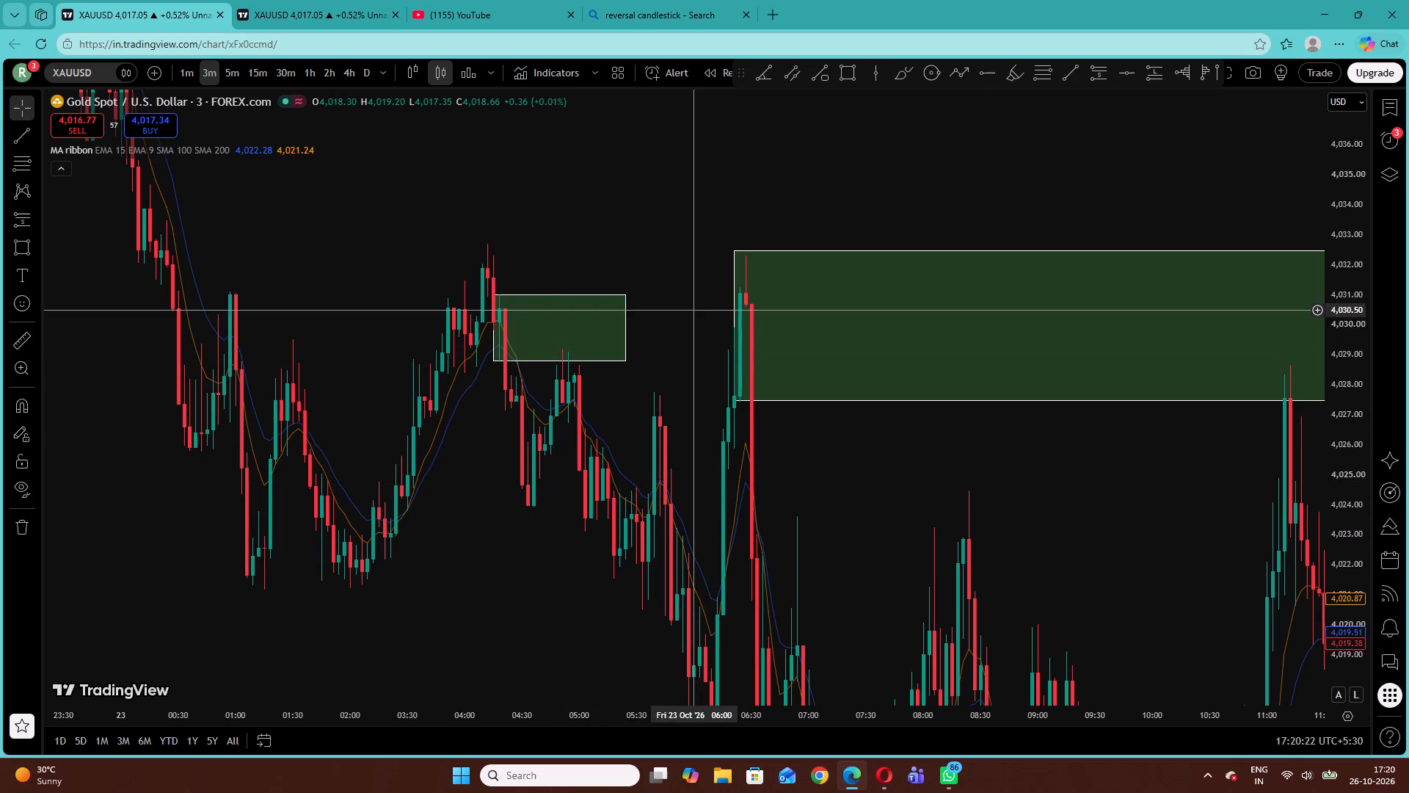
pyautogui.moveTo(622, 324); pyautogui.dragTo(572, 335)
pyautogui.click(629, 336)
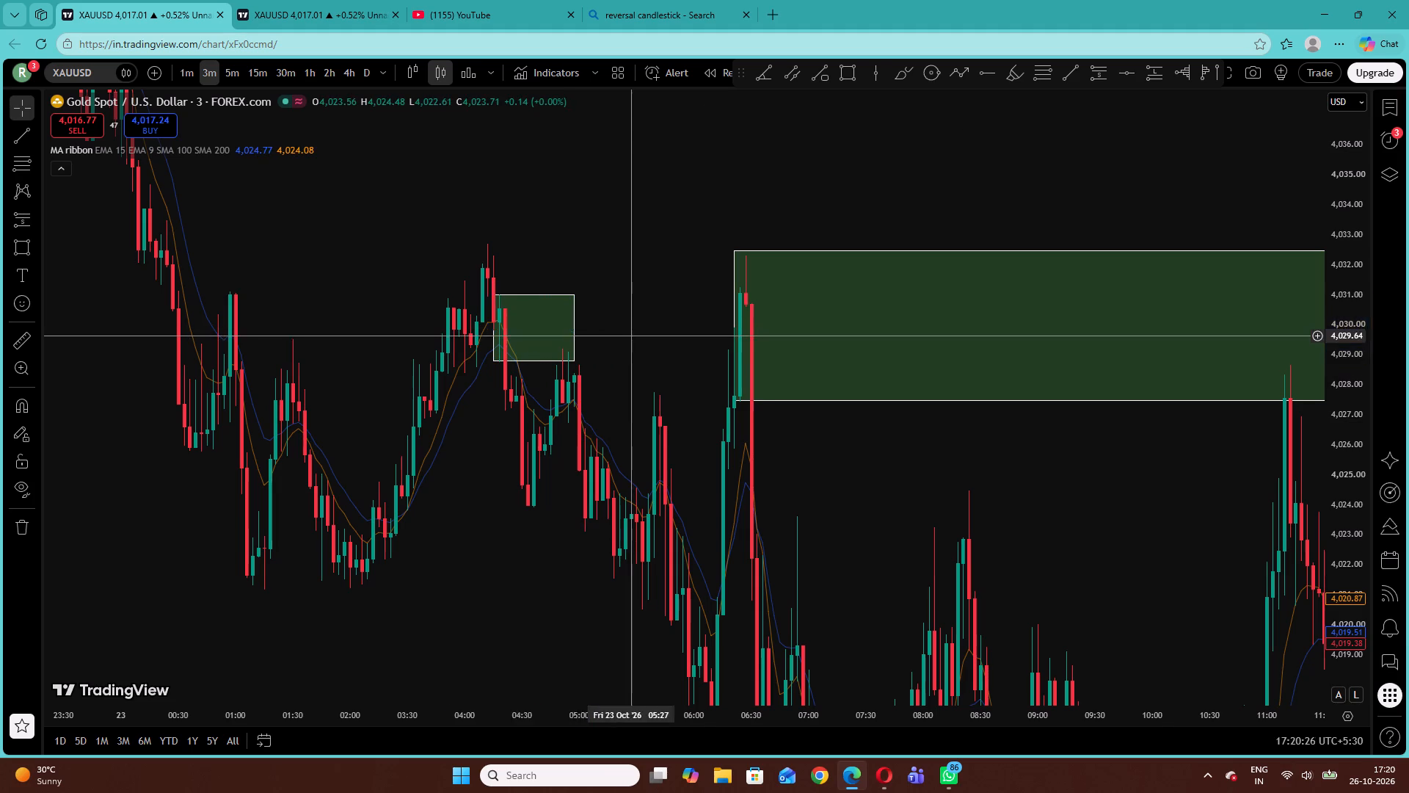
# Draw a second rectangle zone from 04:48 to about 06:03 on 23 October, between about 4,029.25 and 4,026.76.
pyautogui.click(23, 245)
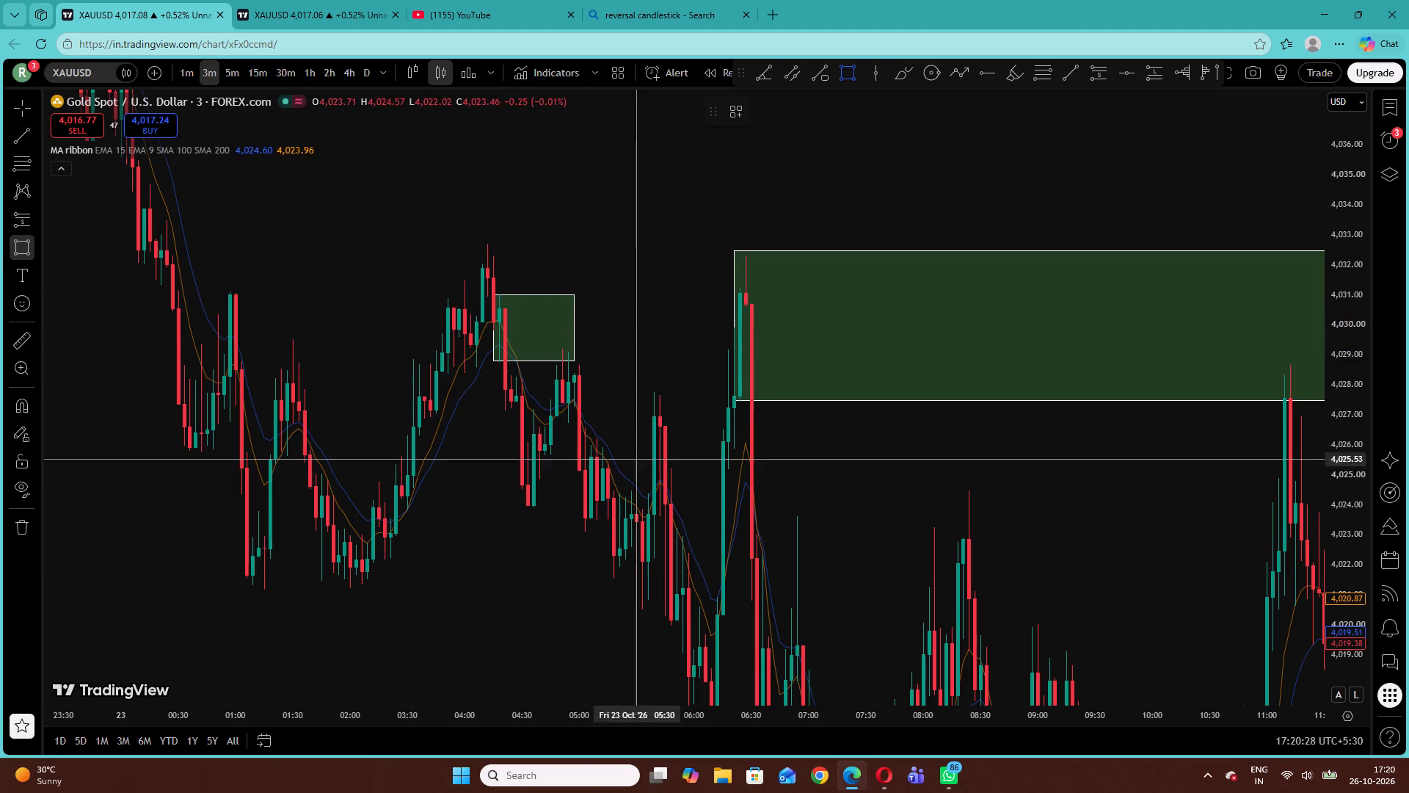
pyautogui.click(556, 347)
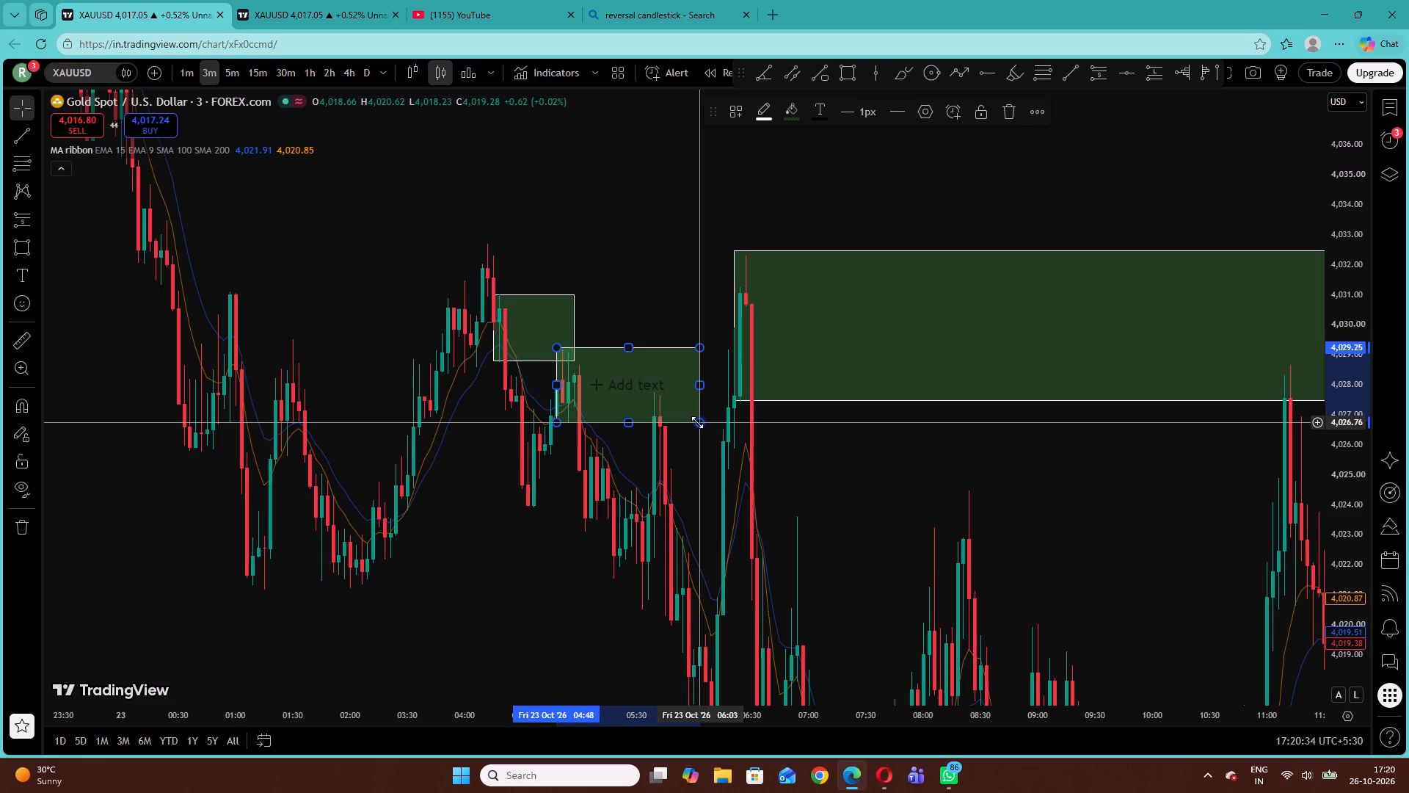
pyautogui.click(693, 477)
# Draw a short trend line at about 4,027.83 inside the second zone, from about 05:30 to 06:00 on 23 October.
pyautogui.click(25, 139)
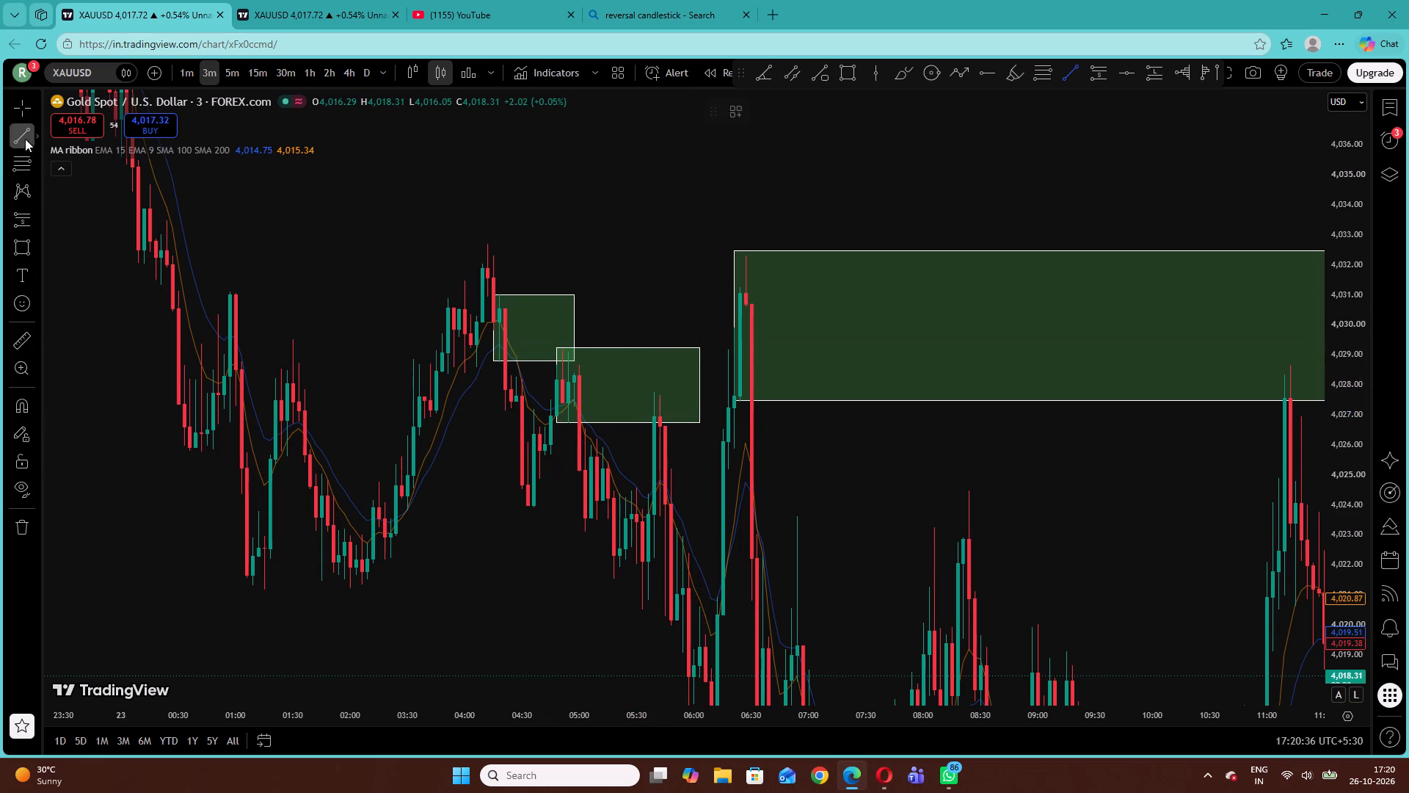
pyautogui.click(638, 391)
pyautogui.click(692, 390)
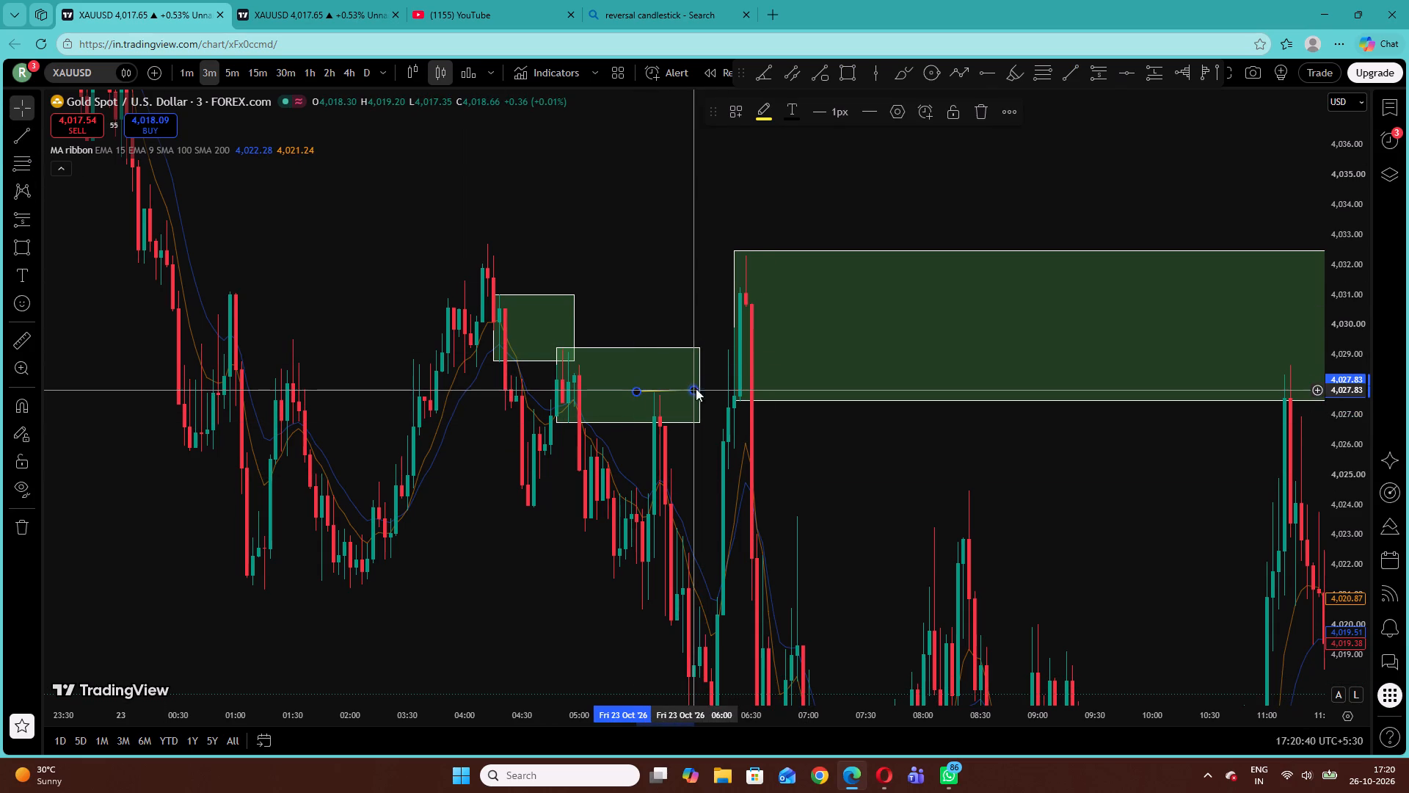
pyautogui.click(674, 310)
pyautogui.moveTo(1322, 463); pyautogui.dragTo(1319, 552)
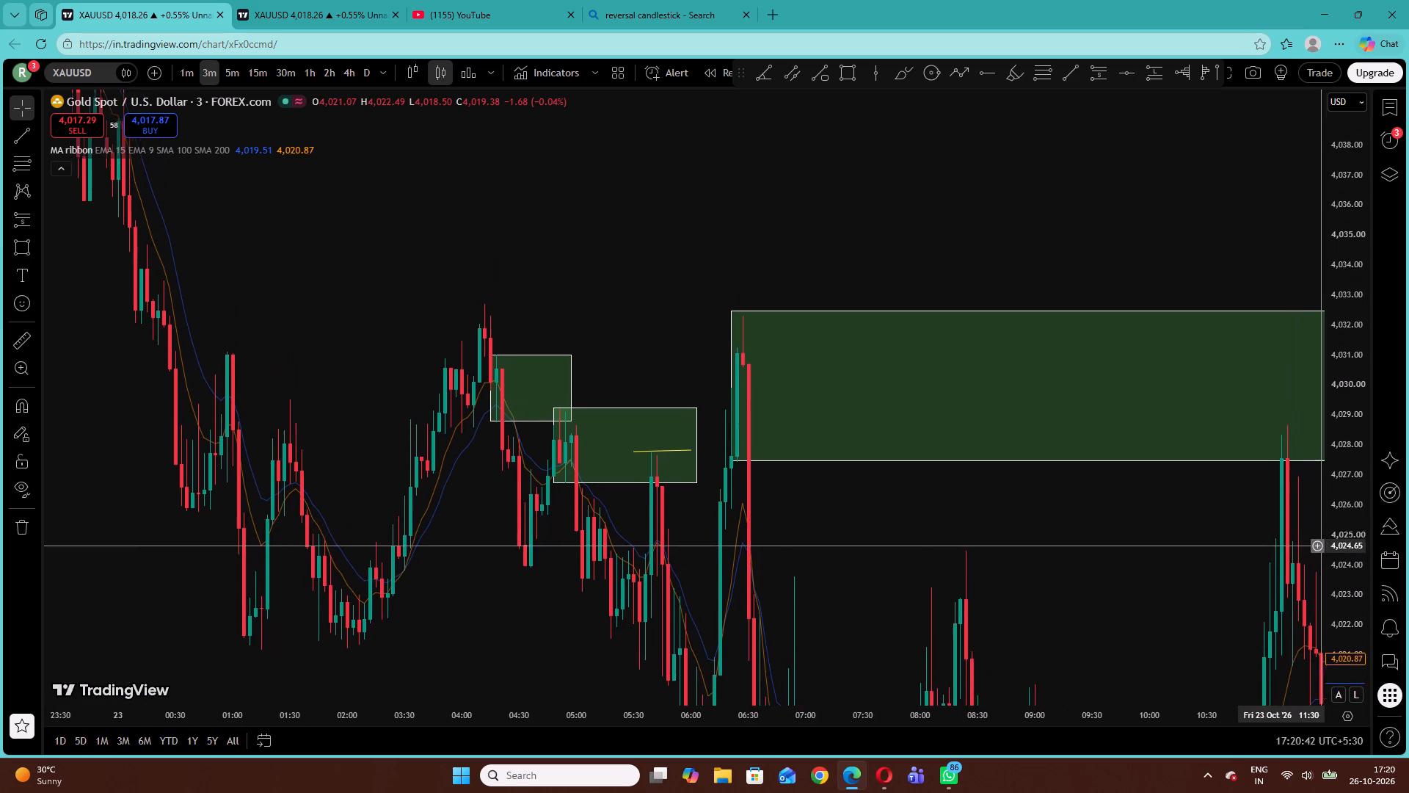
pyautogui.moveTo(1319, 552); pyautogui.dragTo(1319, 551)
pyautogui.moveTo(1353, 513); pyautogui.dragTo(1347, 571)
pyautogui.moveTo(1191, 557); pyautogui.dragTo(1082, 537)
# In the second chart, adjust the 16:48 long position to an entry of about 4,012.27 and a target of about 4,014.98.
pyautogui.click(285, 0)
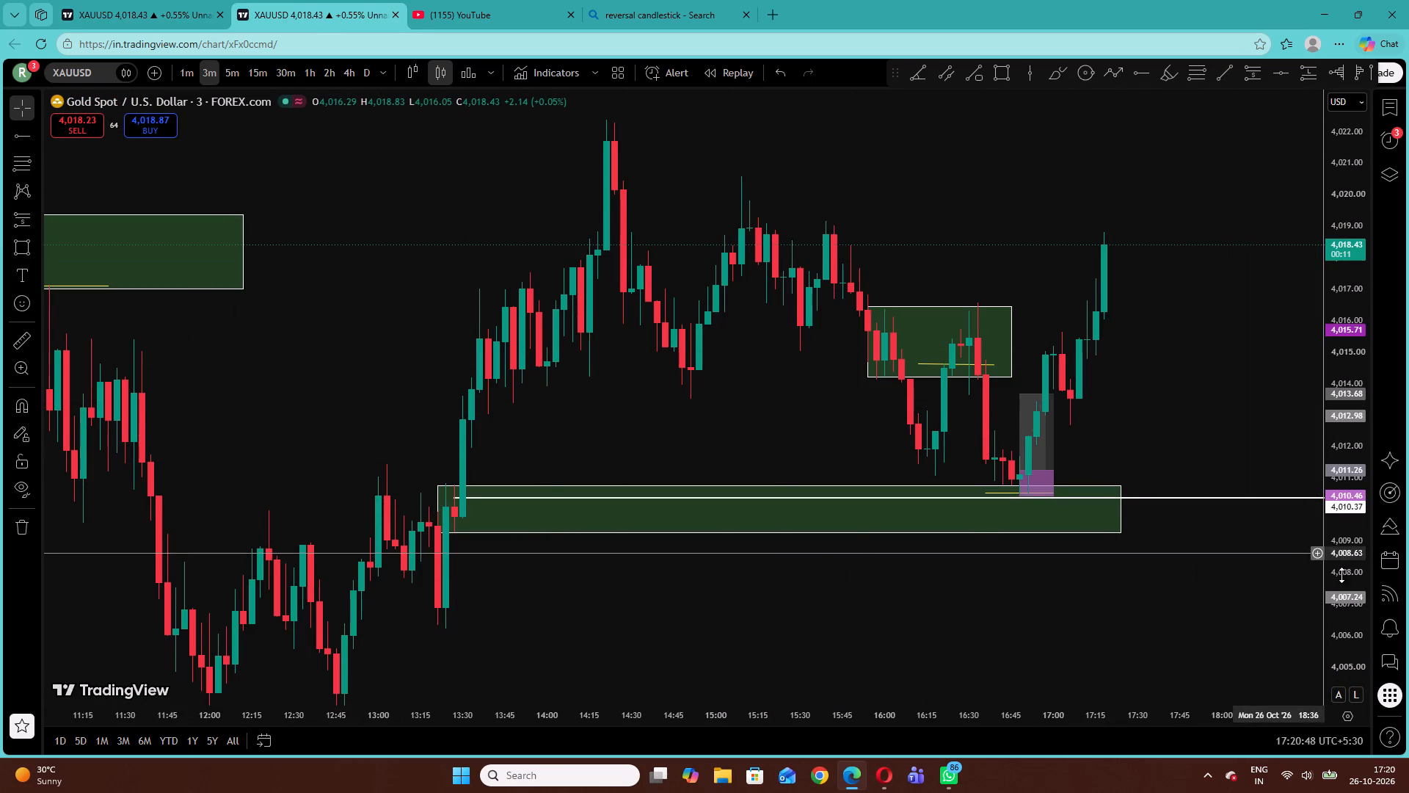
pyautogui.moveTo(1346, 579); pyautogui.dragTo(1279, 167)
pyautogui.moveTo(1179, 501); pyautogui.dragTo(1146, 419)
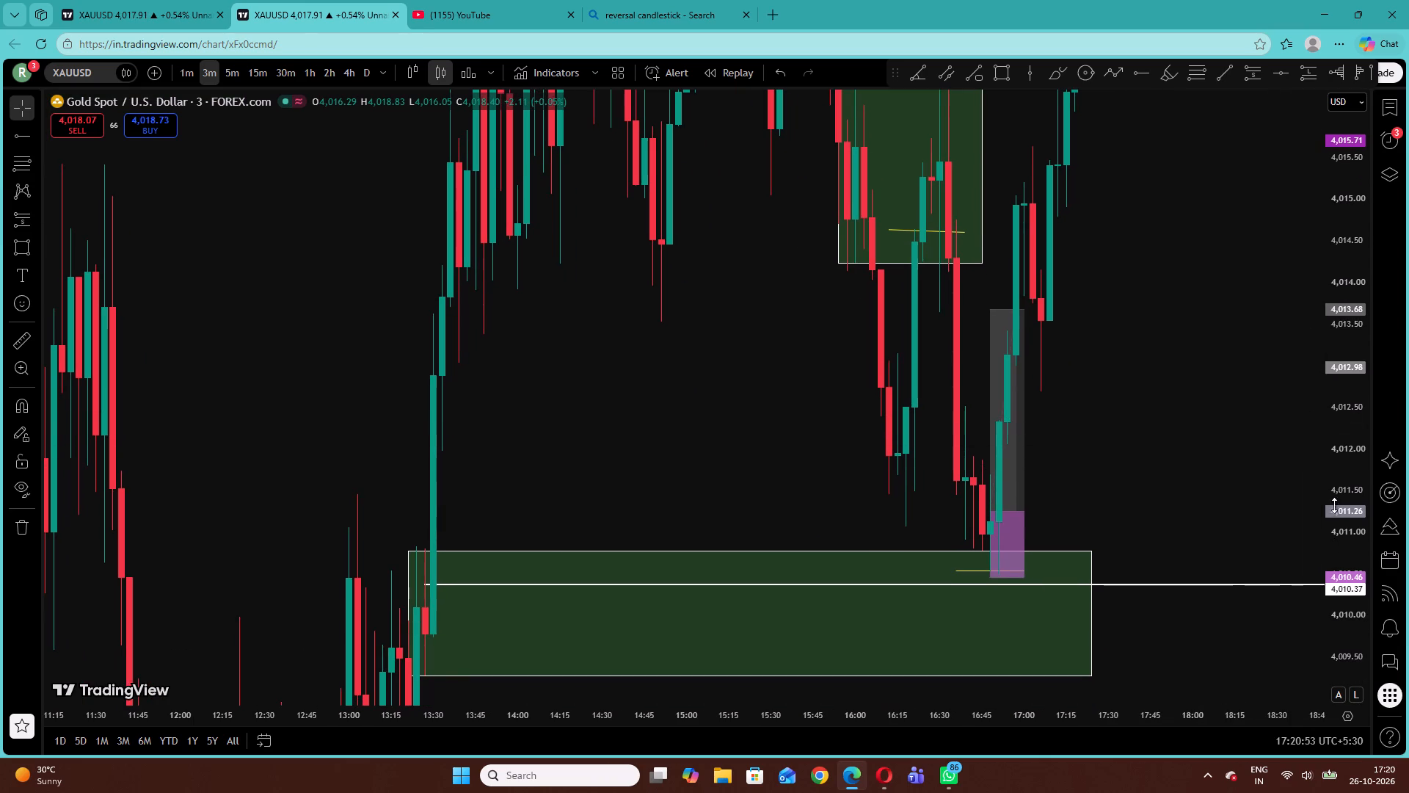
pyautogui.moveTo(1350, 464); pyautogui.dragTo(1333, 626)
pyautogui.moveTo(1187, 387); pyautogui.dragTo(1032, 443)
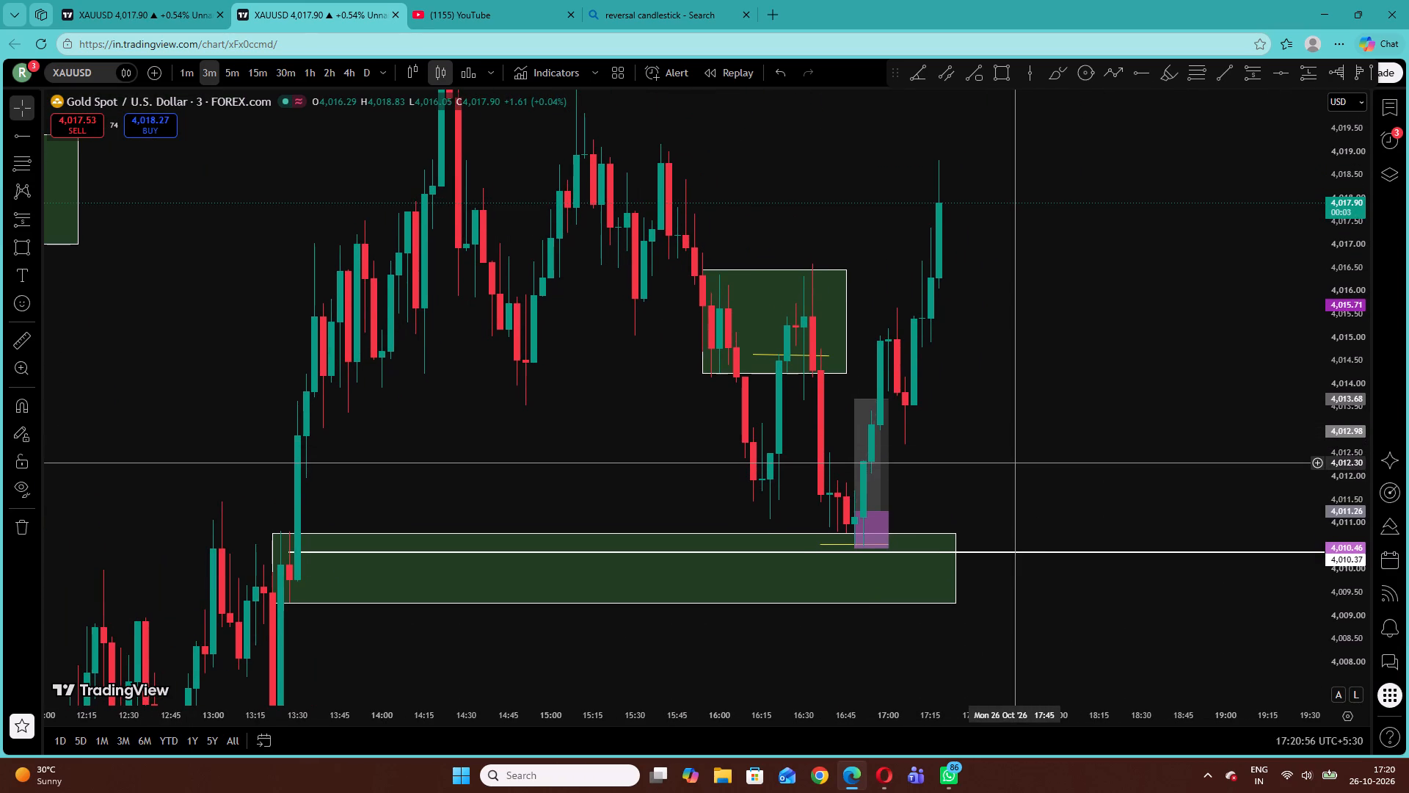
pyautogui.moveTo(853, 514); pyautogui.dragTo(858, 473)
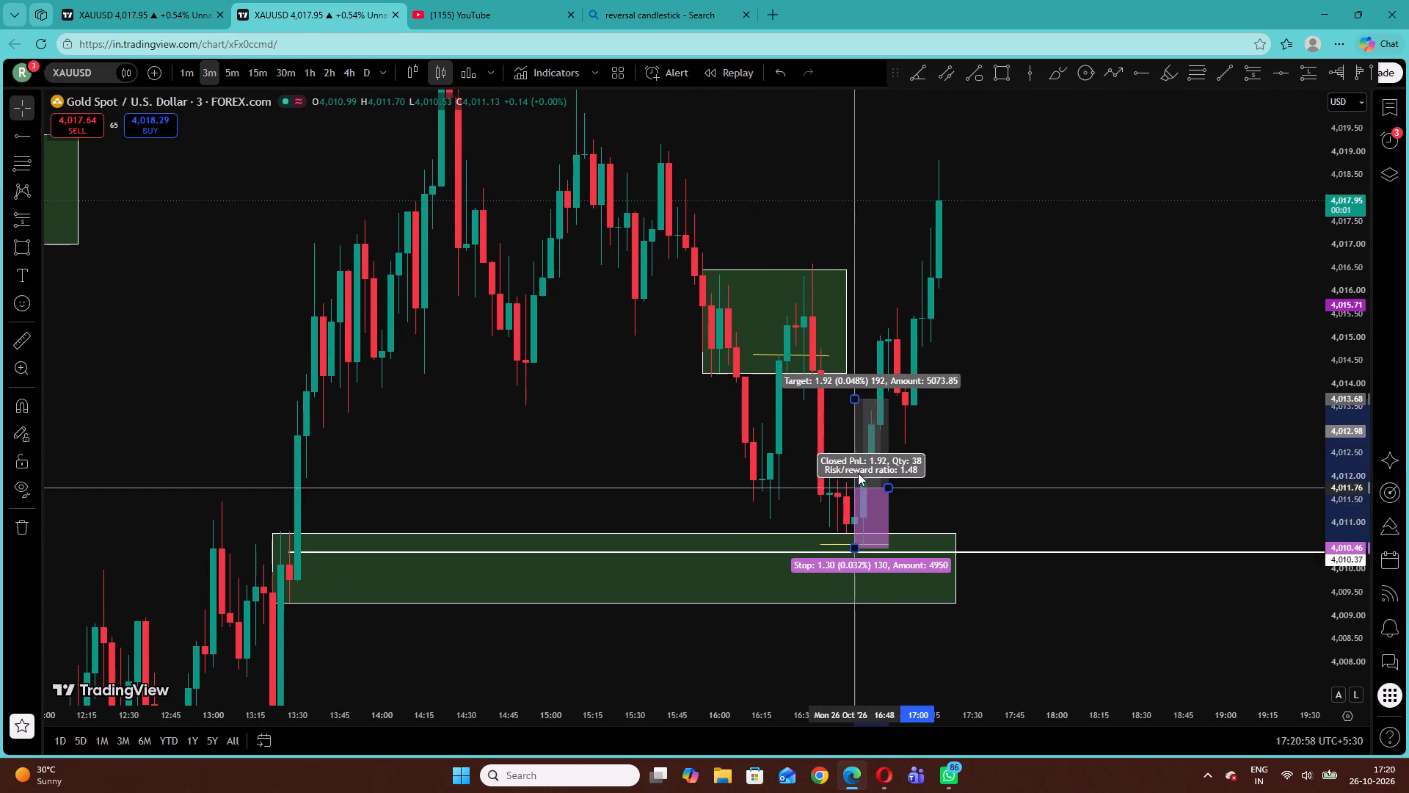
pyautogui.moveTo(858, 473); pyautogui.dragTo(856, 464)
pyautogui.moveTo(854, 398); pyautogui.dragTo(861, 352)
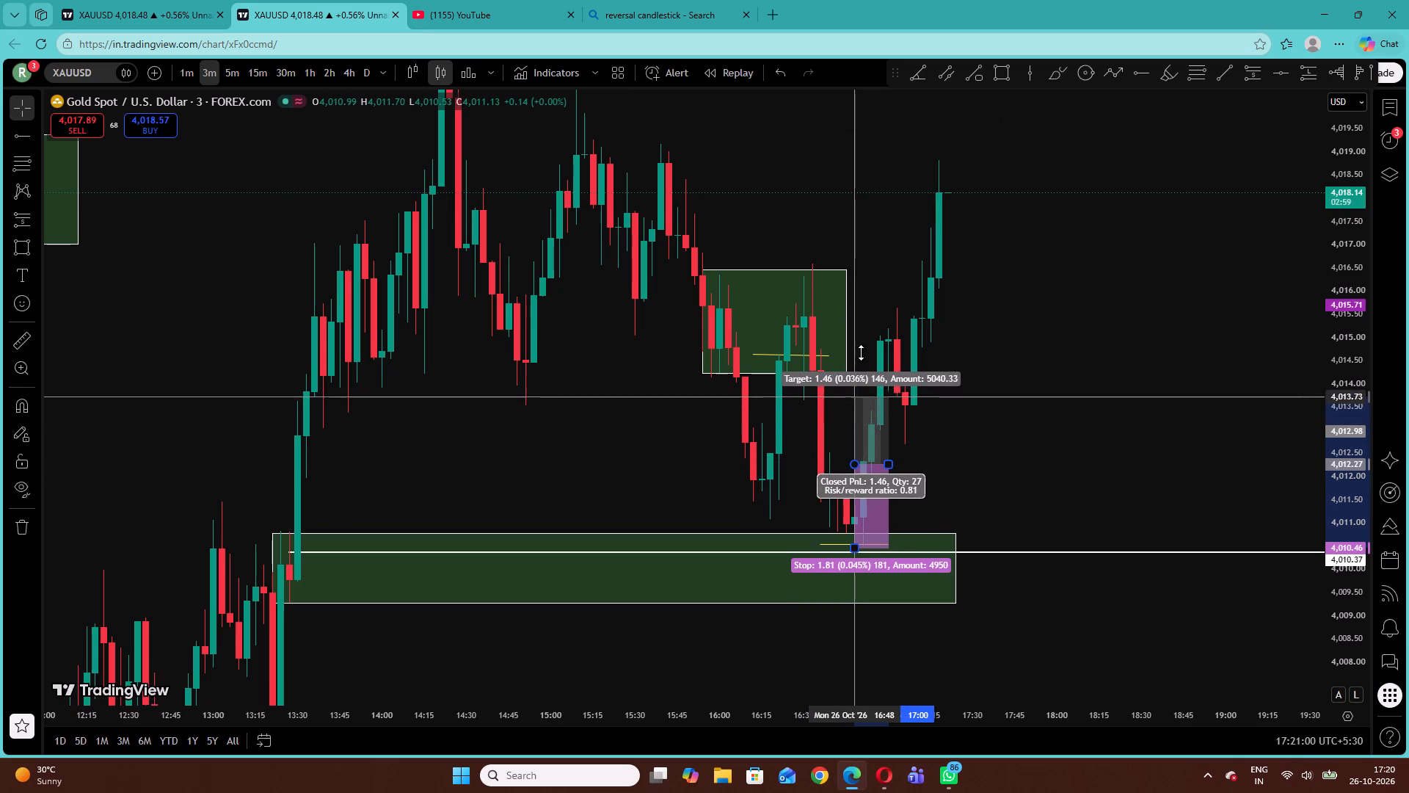
pyautogui.moveTo(861, 352); pyautogui.dragTo(878, 195)
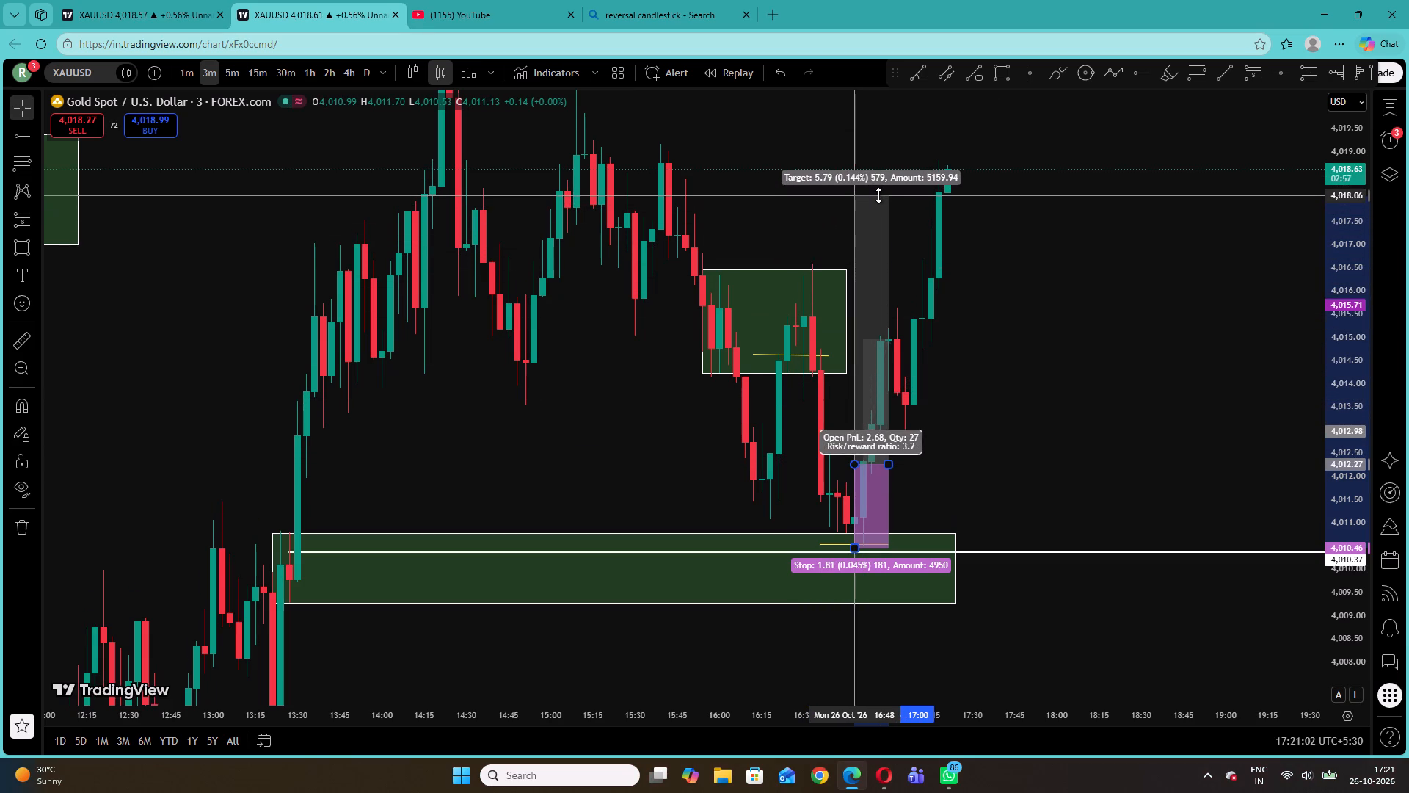
pyautogui.moveTo(878, 195); pyautogui.dragTo(883, 212)
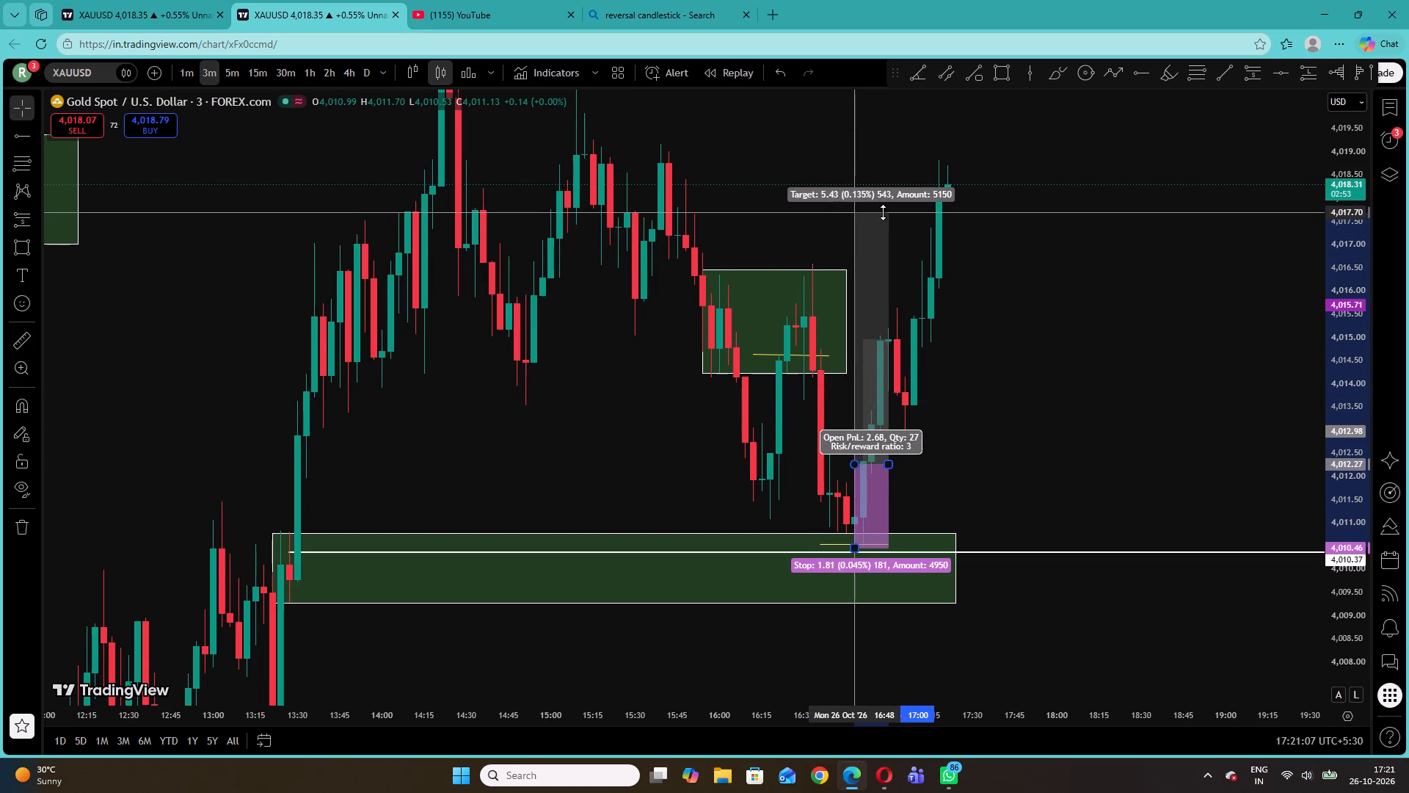
pyautogui.moveTo(883, 212); pyautogui.dragTo(924, 339)
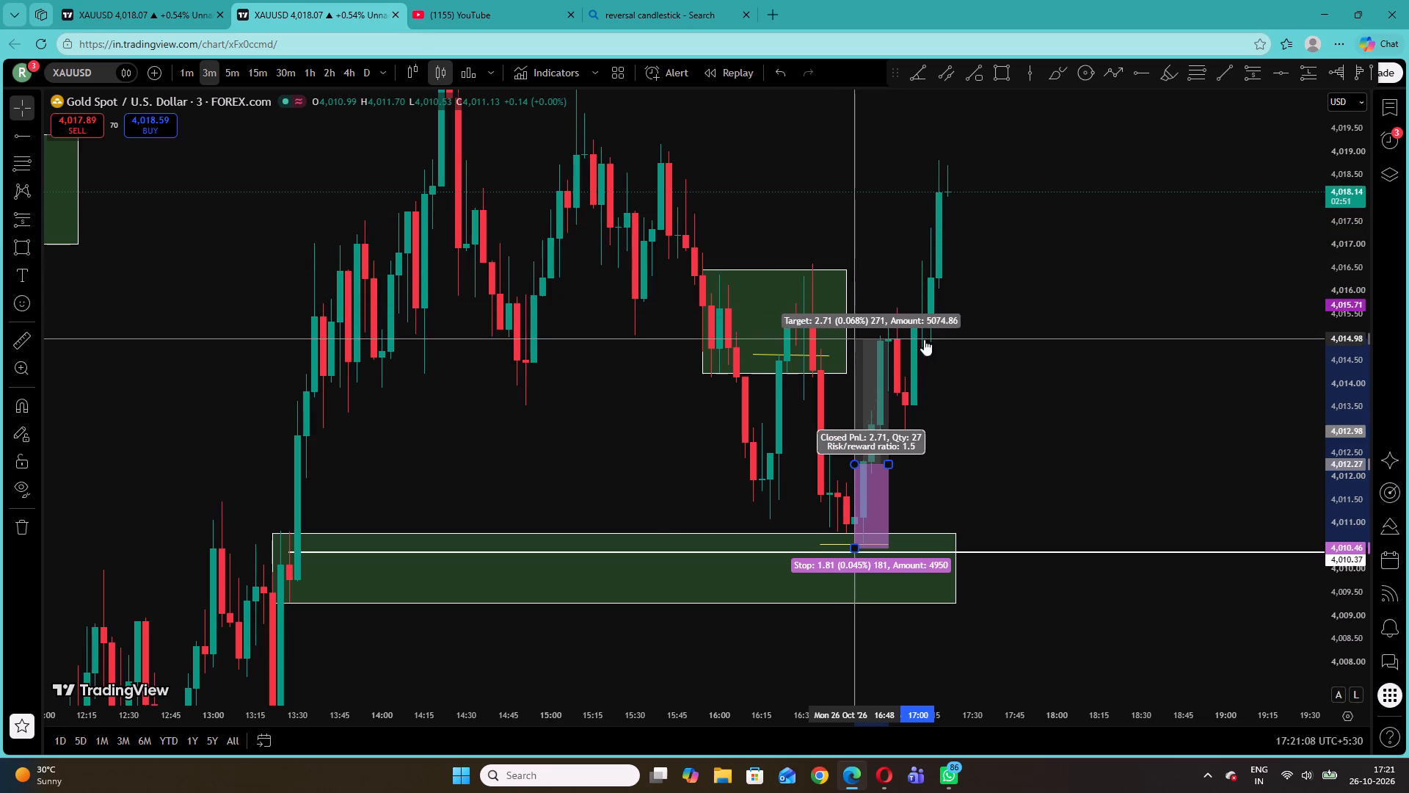
pyautogui.moveTo(924, 339); pyautogui.dragTo(922, 338)
# Extend the long position's time range to about 17:39 on 26 October.
pyautogui.click(991, 343)
pyautogui.click(894, 468)
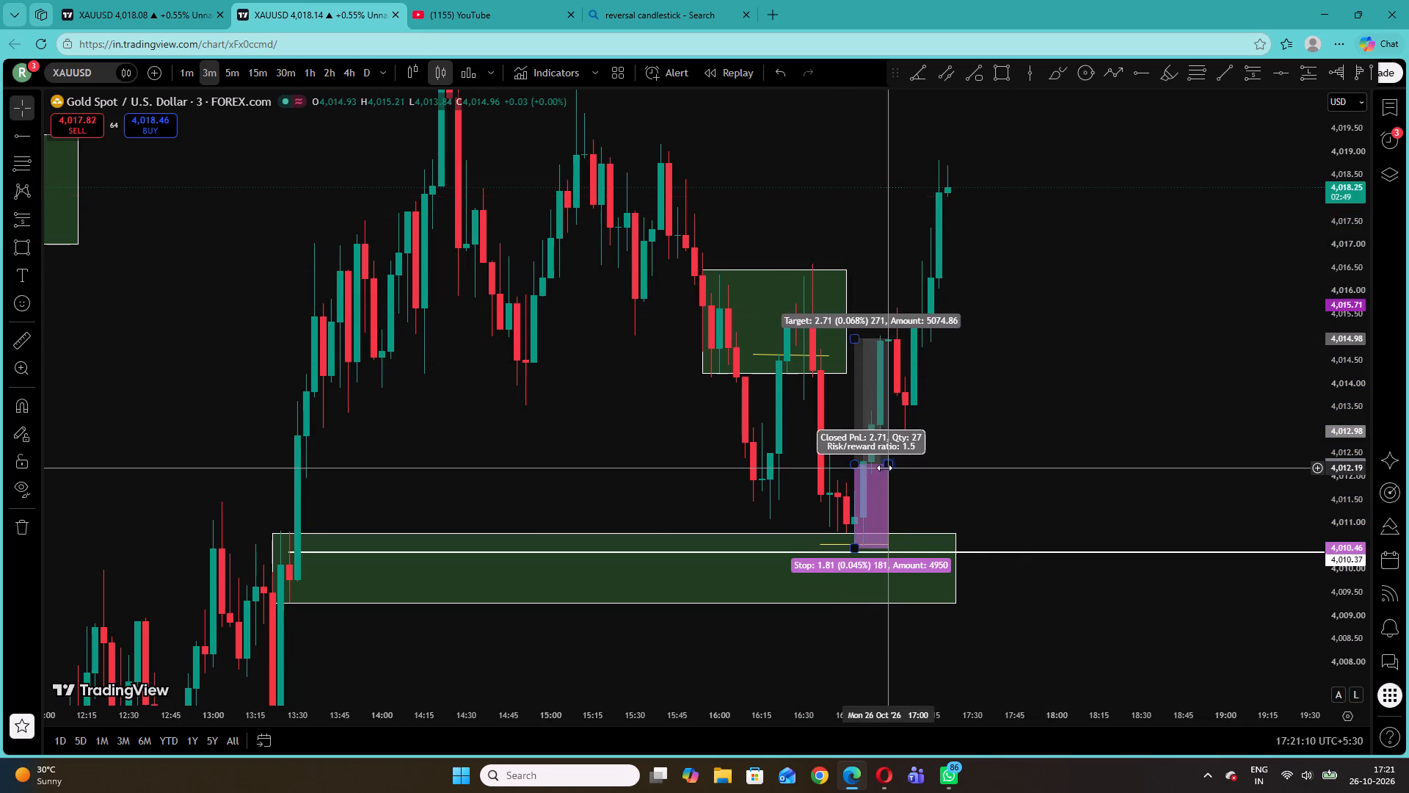
pyautogui.moveTo(884, 468); pyautogui.dragTo(995, 473)
pyautogui.click(911, 264)
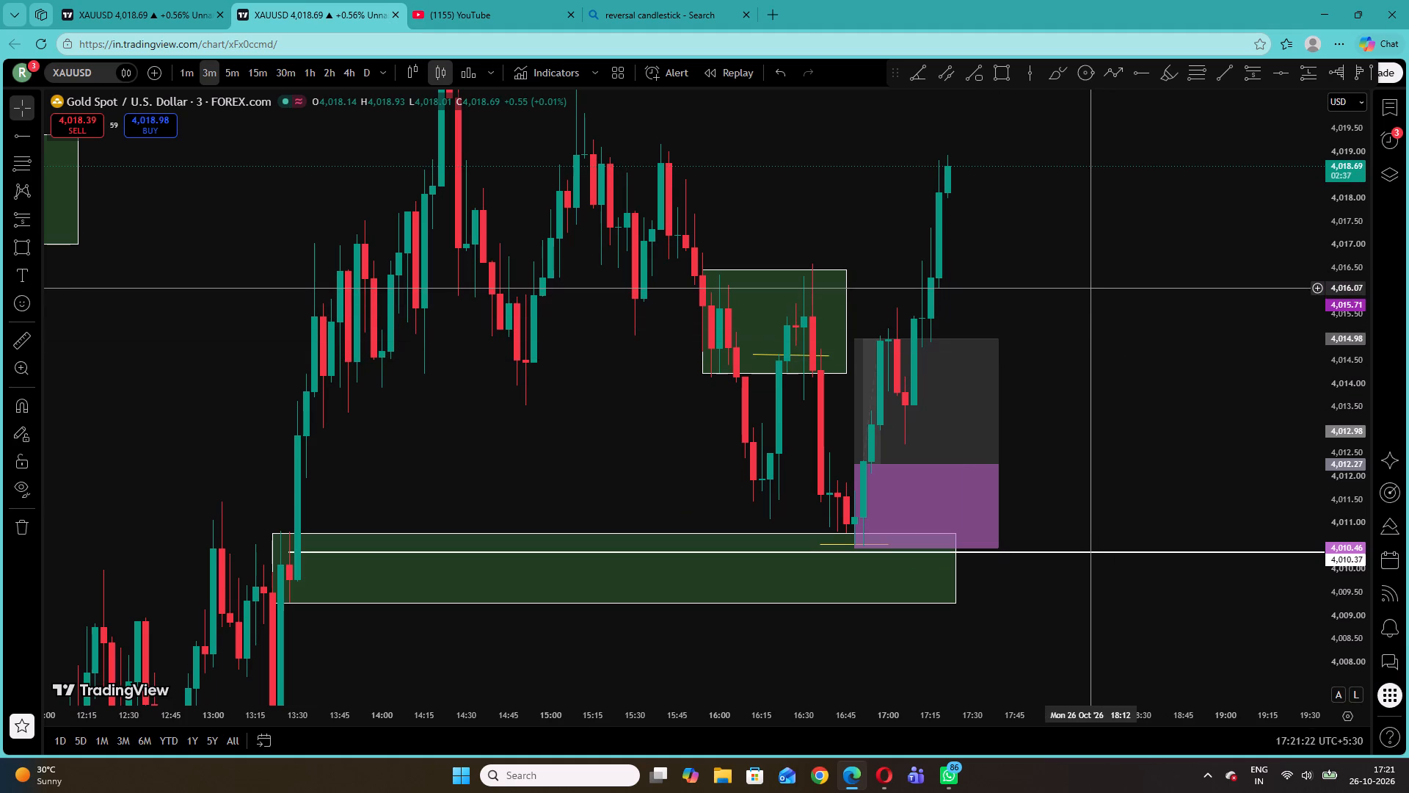
# Review the 26 October price swings around the marked zones and the short and long positions.
pyautogui.moveTo(1351, 391); pyautogui.dragTo(1347, 523)
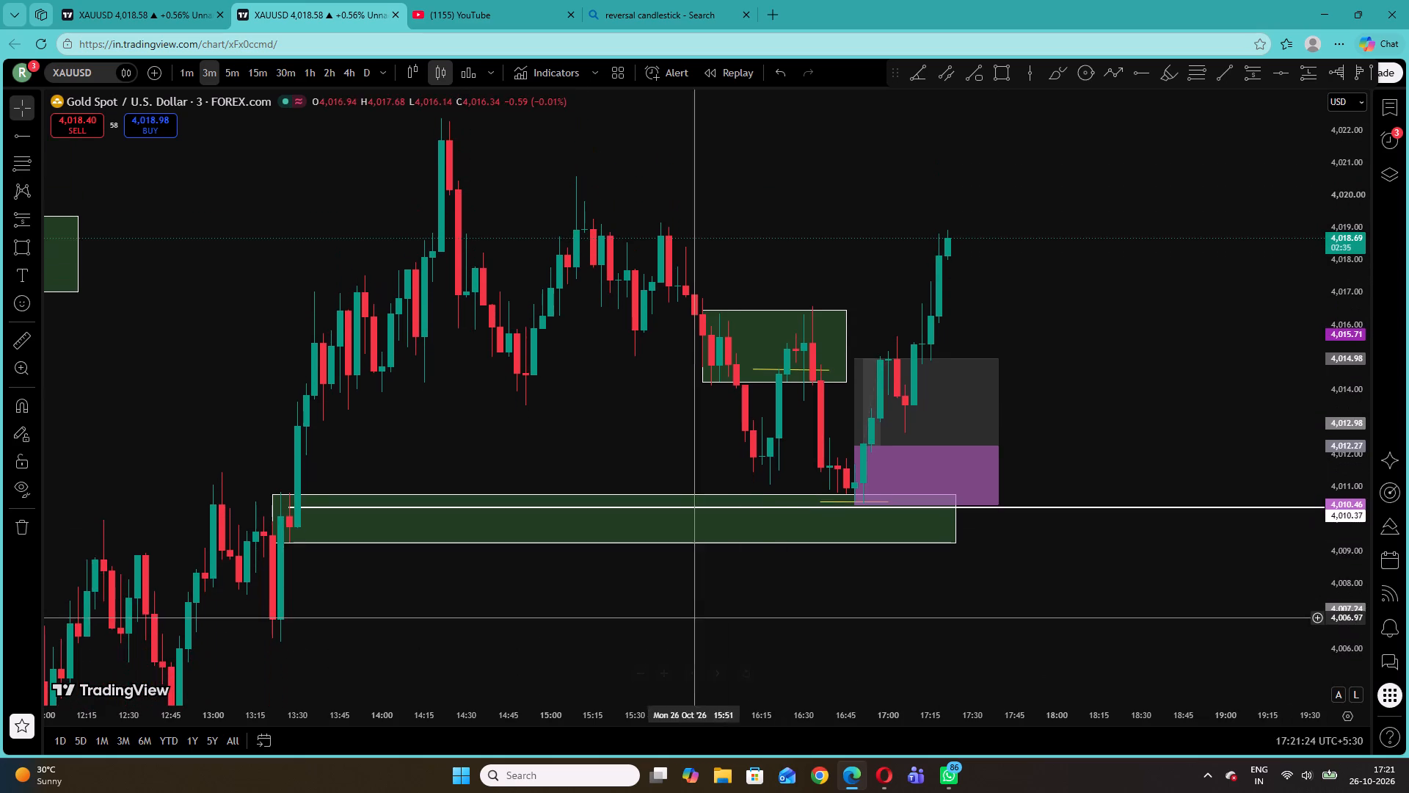
pyautogui.moveTo(699, 618); pyautogui.dragTo(1244, 576)
pyautogui.moveTo(666, 297); pyautogui.dragTo(1019, 404)
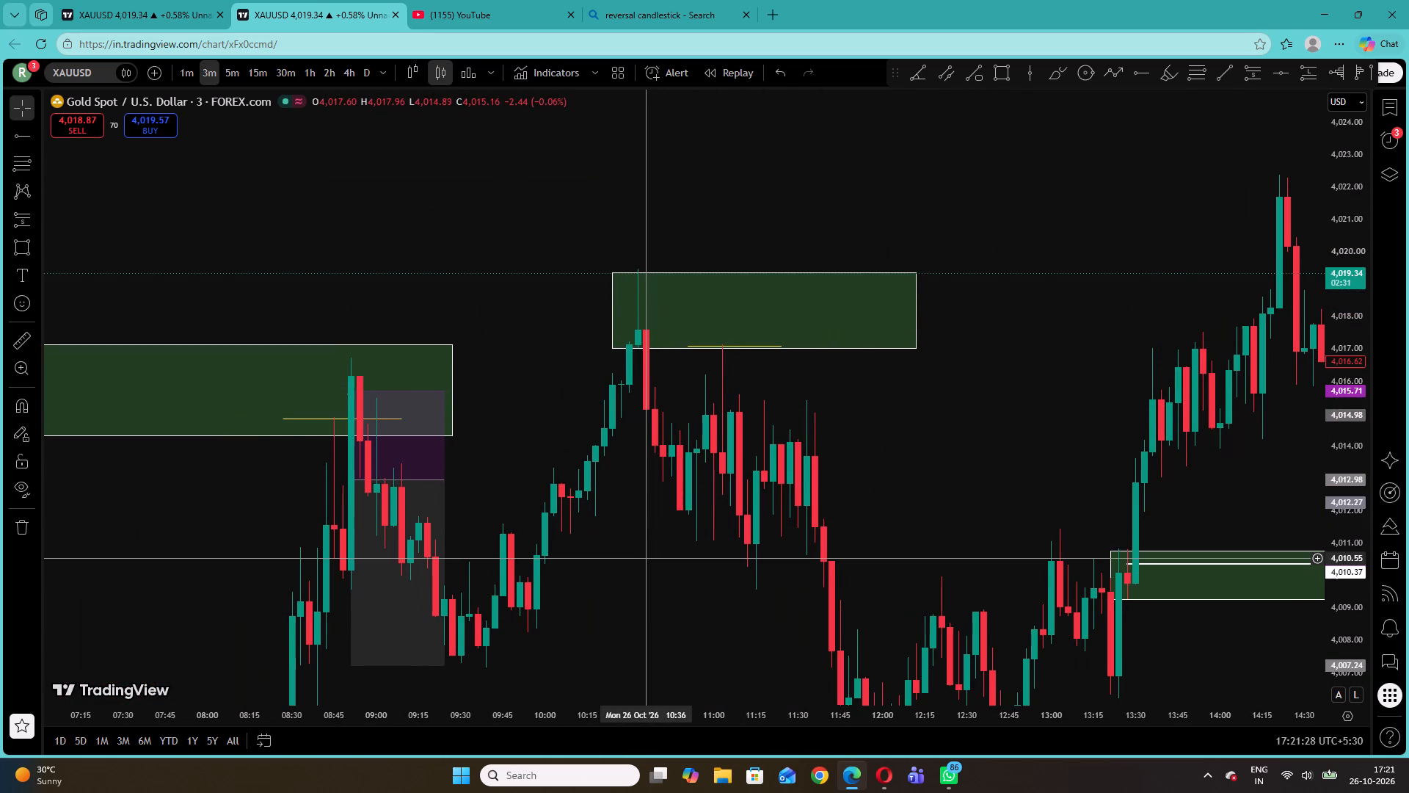
pyautogui.moveTo(706, 566); pyautogui.dragTo(1148, 581)
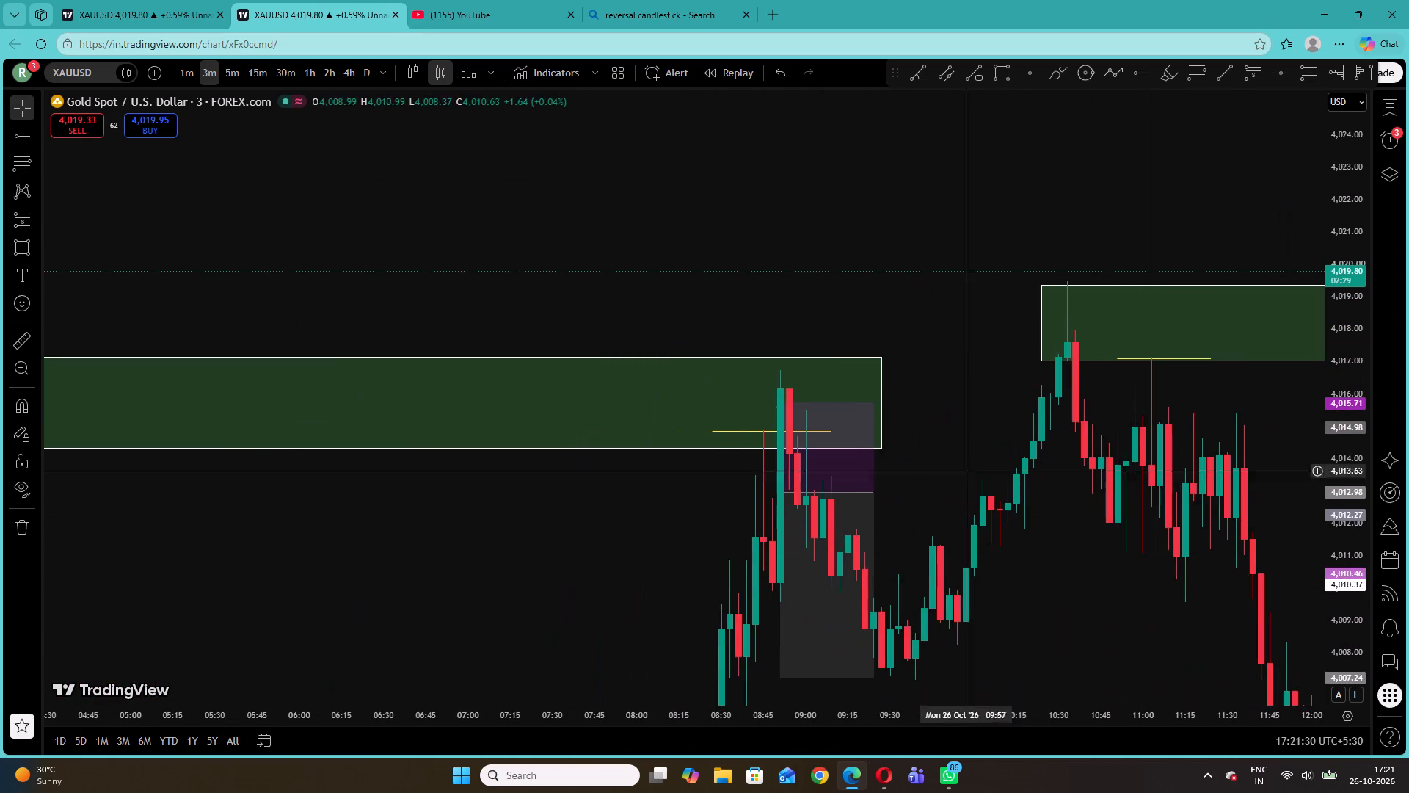
pyautogui.moveTo(947, 371); pyautogui.dragTo(564, 277)
pyautogui.moveTo(977, 423); pyautogui.dragTo(897, 231)
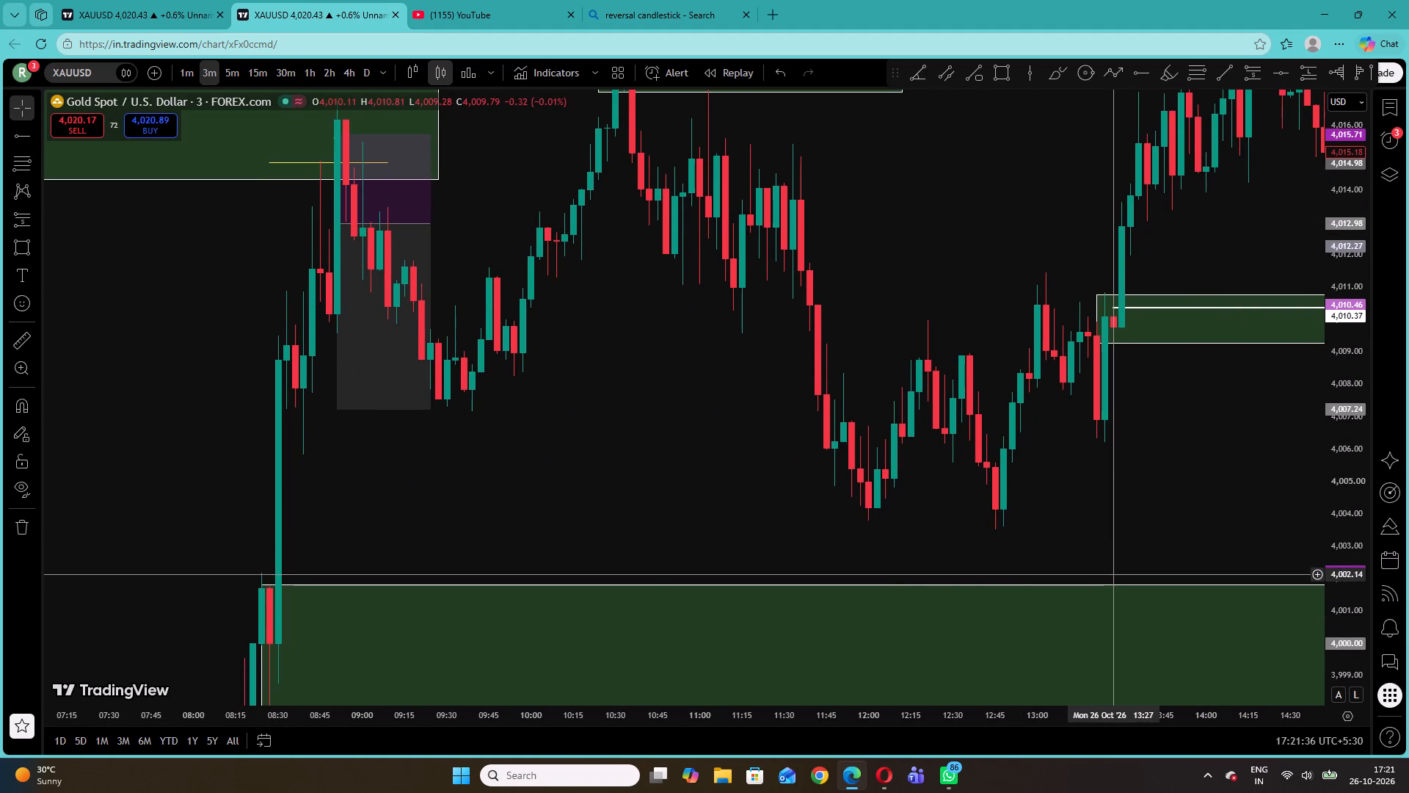
pyautogui.moveTo(1129, 516); pyautogui.dragTo(843, 548)
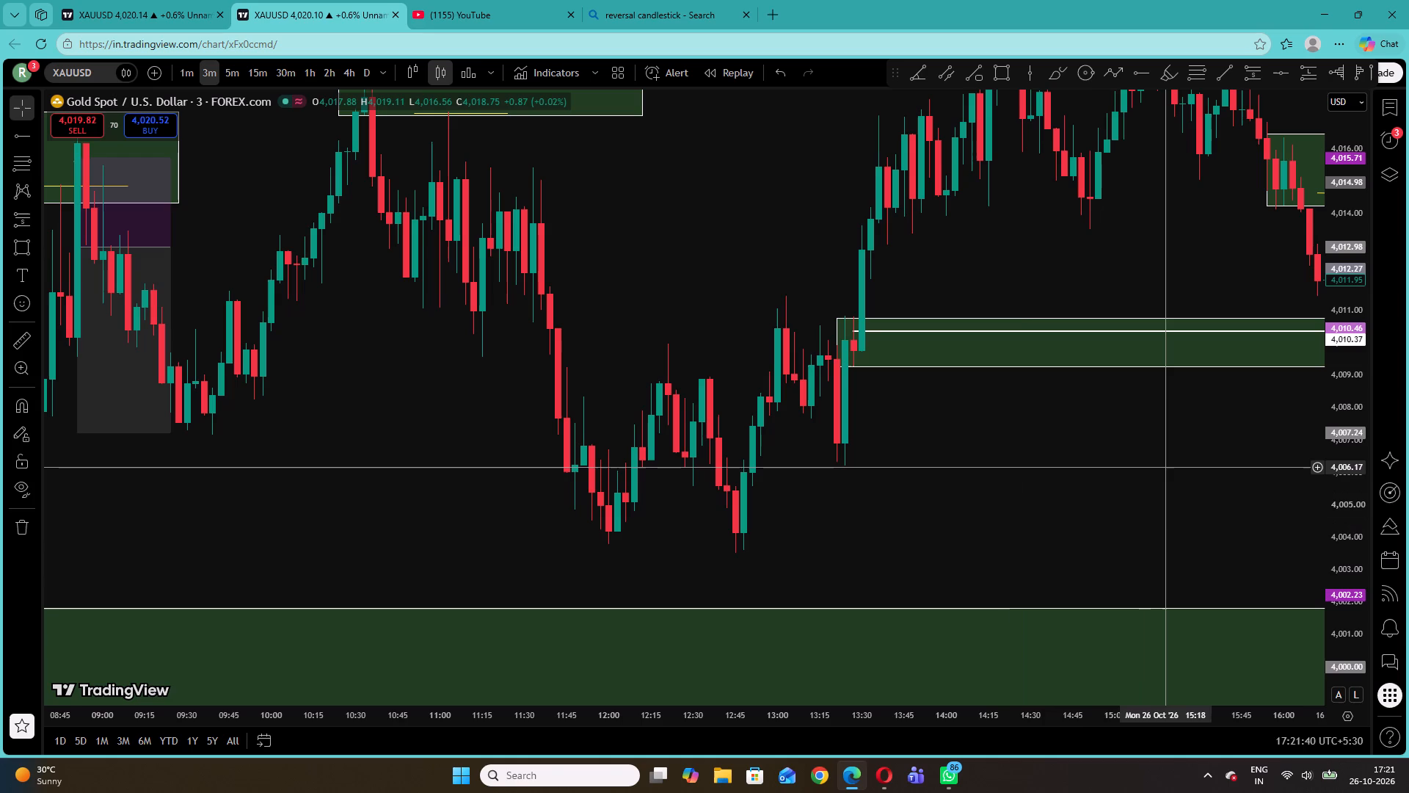
pyautogui.moveTo(1164, 467); pyautogui.dragTo(655, 578)
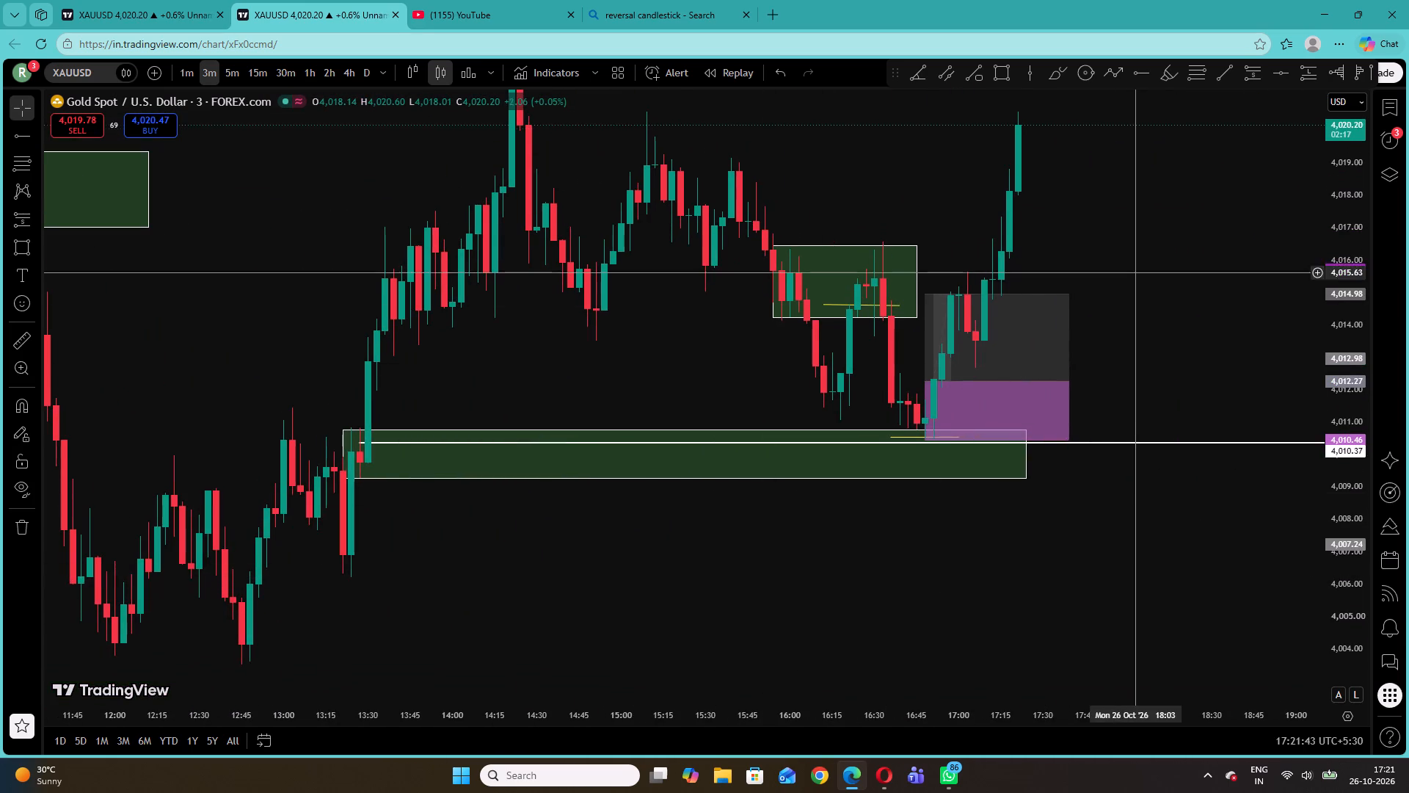
pyautogui.moveTo(1132, 275); pyautogui.dragTo(1091, 477)
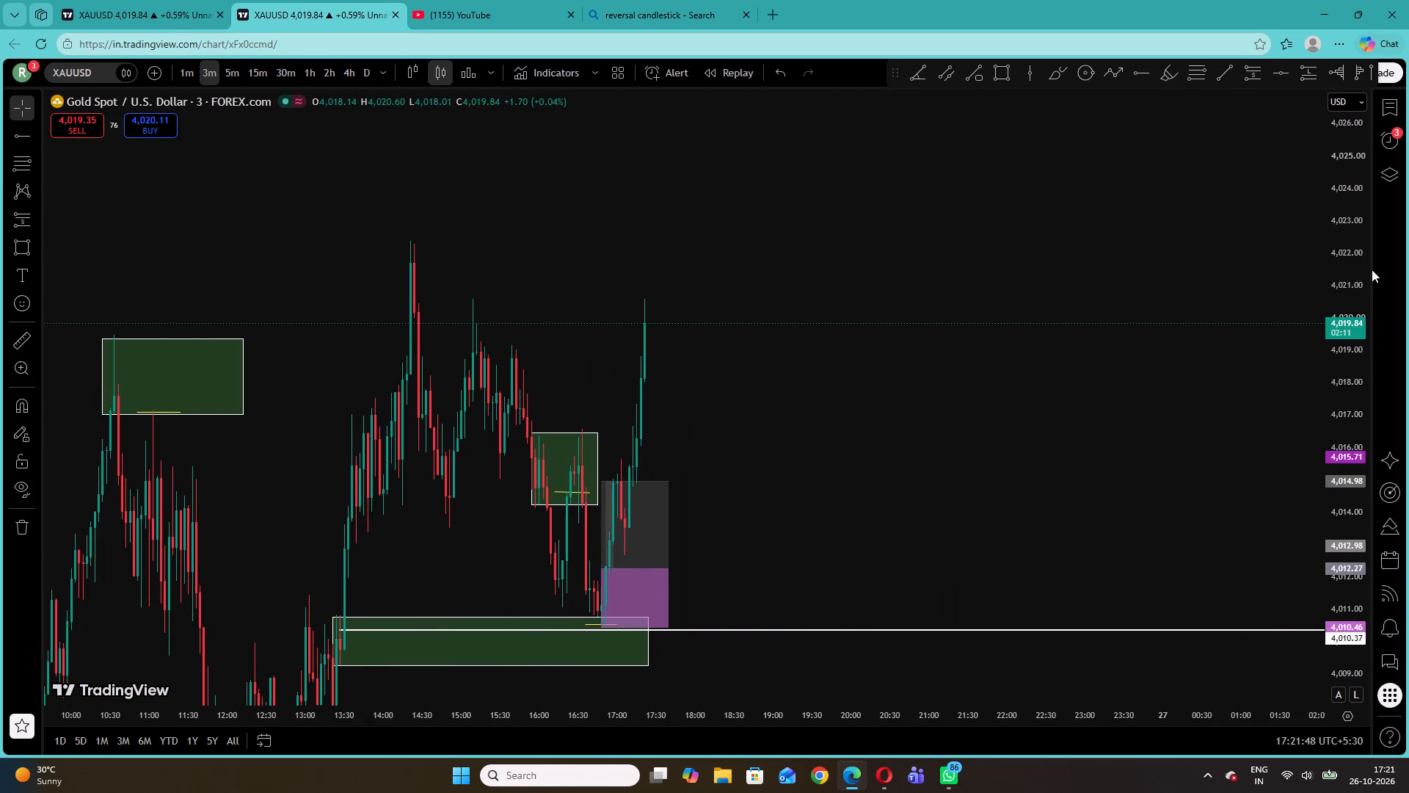
pyautogui.moveTo(1347, 225); pyautogui.dragTo(1371, 482)
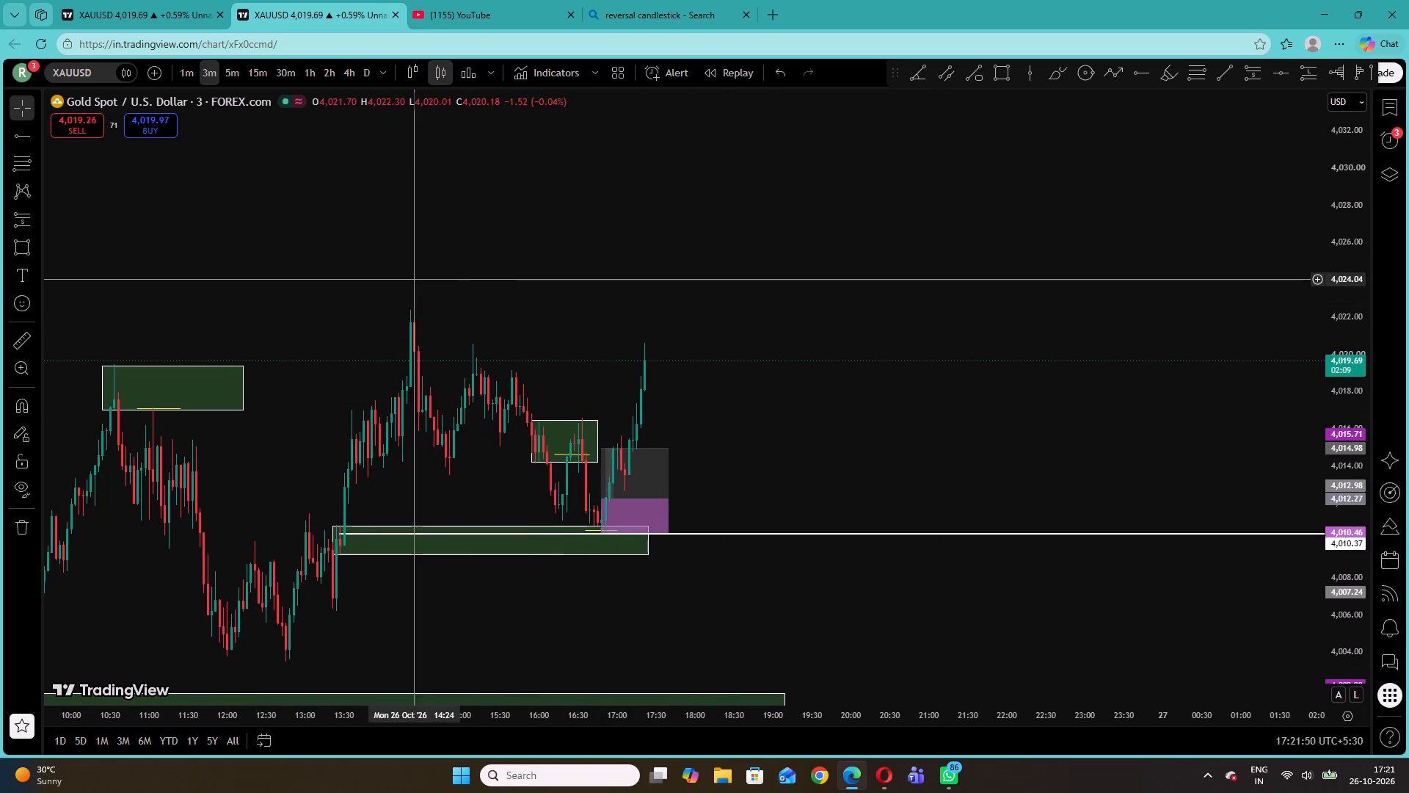
# Draw a rectangle zone at the 23 October evening high, starting at 18:36, between about 4,034.05 and 4,029.83.
pyautogui.moveTo(415, 278); pyautogui.dragTo(1117, 301)
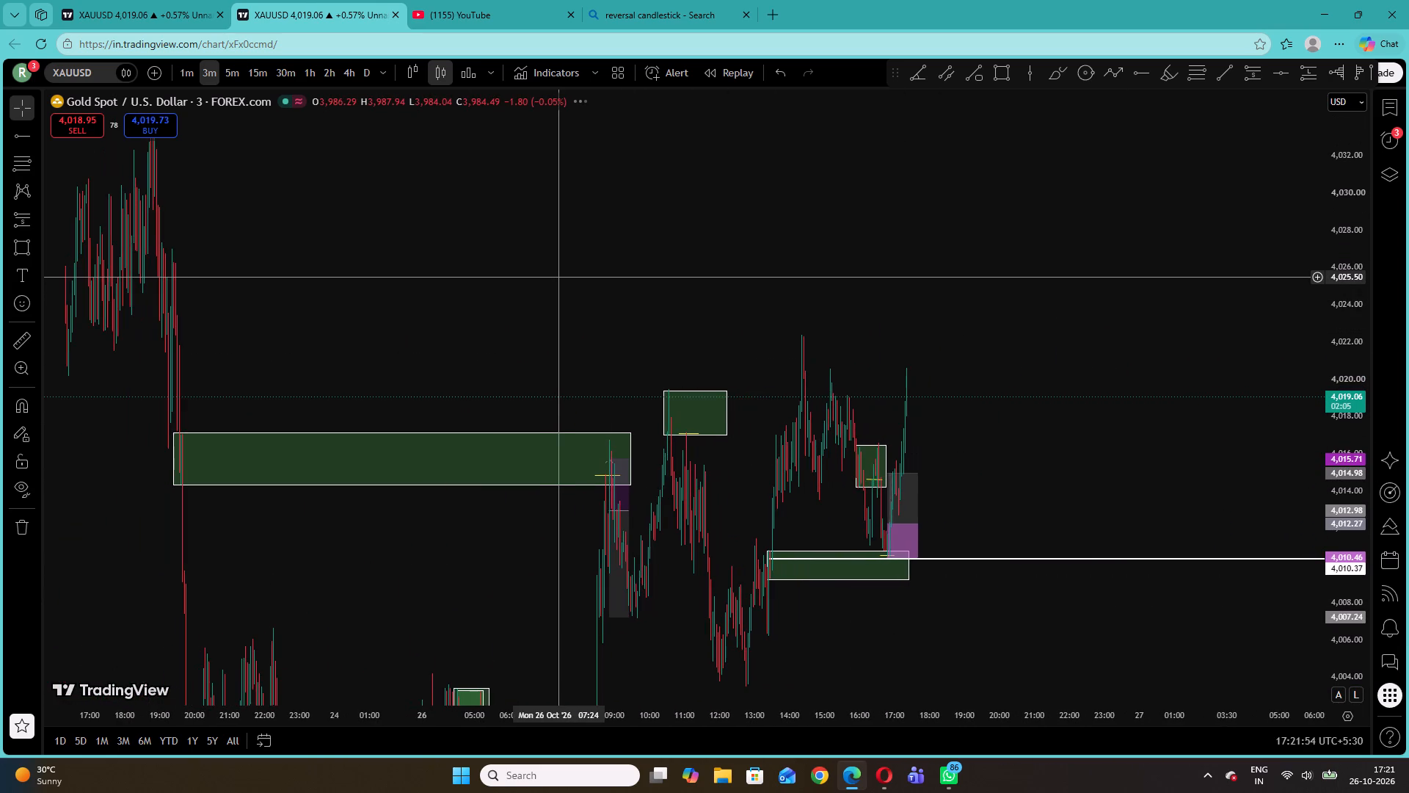
pyautogui.scroll(-1, 558, 277)
pyautogui.scroll(2, 558, 277)
pyautogui.scroll(-1, 558, 277)
pyautogui.moveTo(500, 307); pyautogui.dragTo(791, 317)
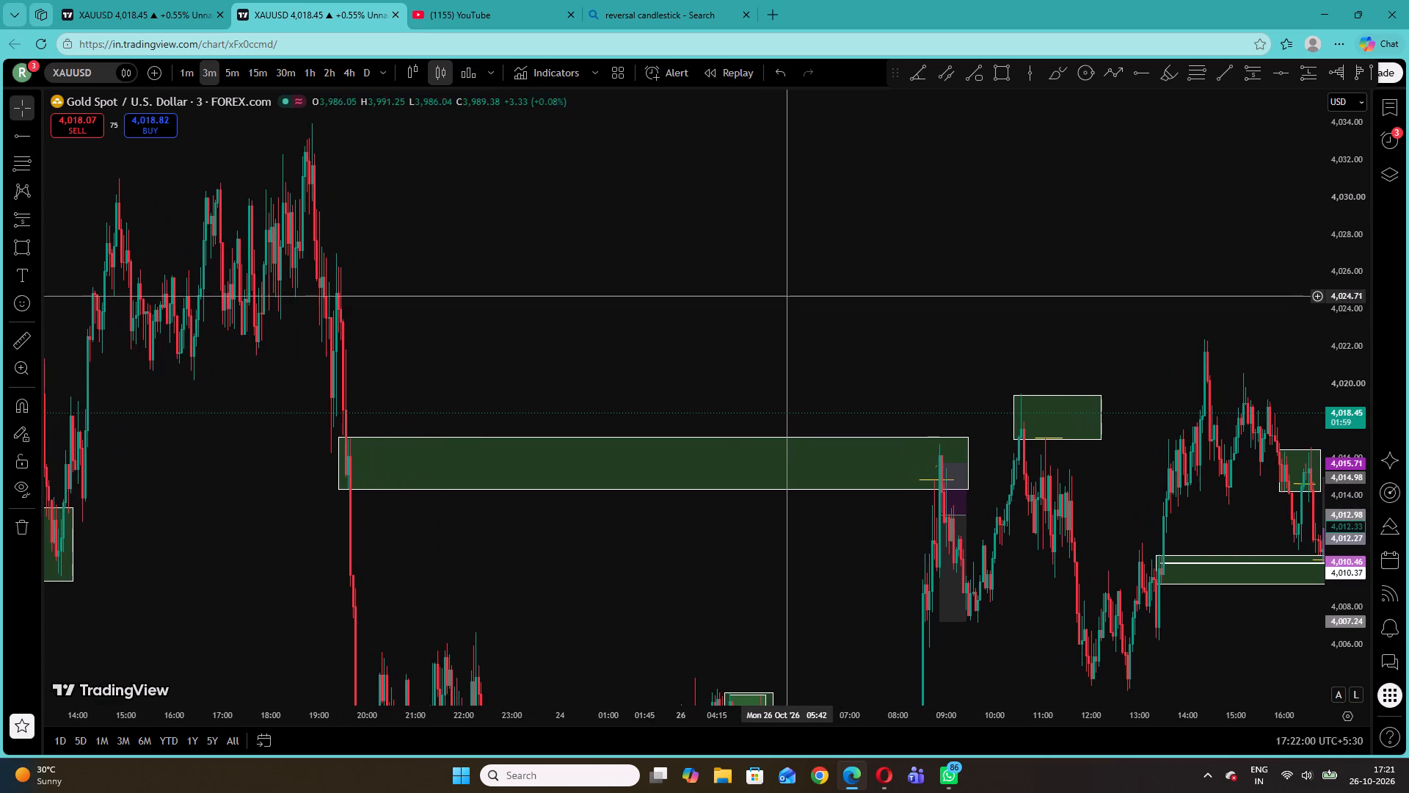
pyautogui.moveTo(661, 238); pyautogui.dragTo(459, 401)
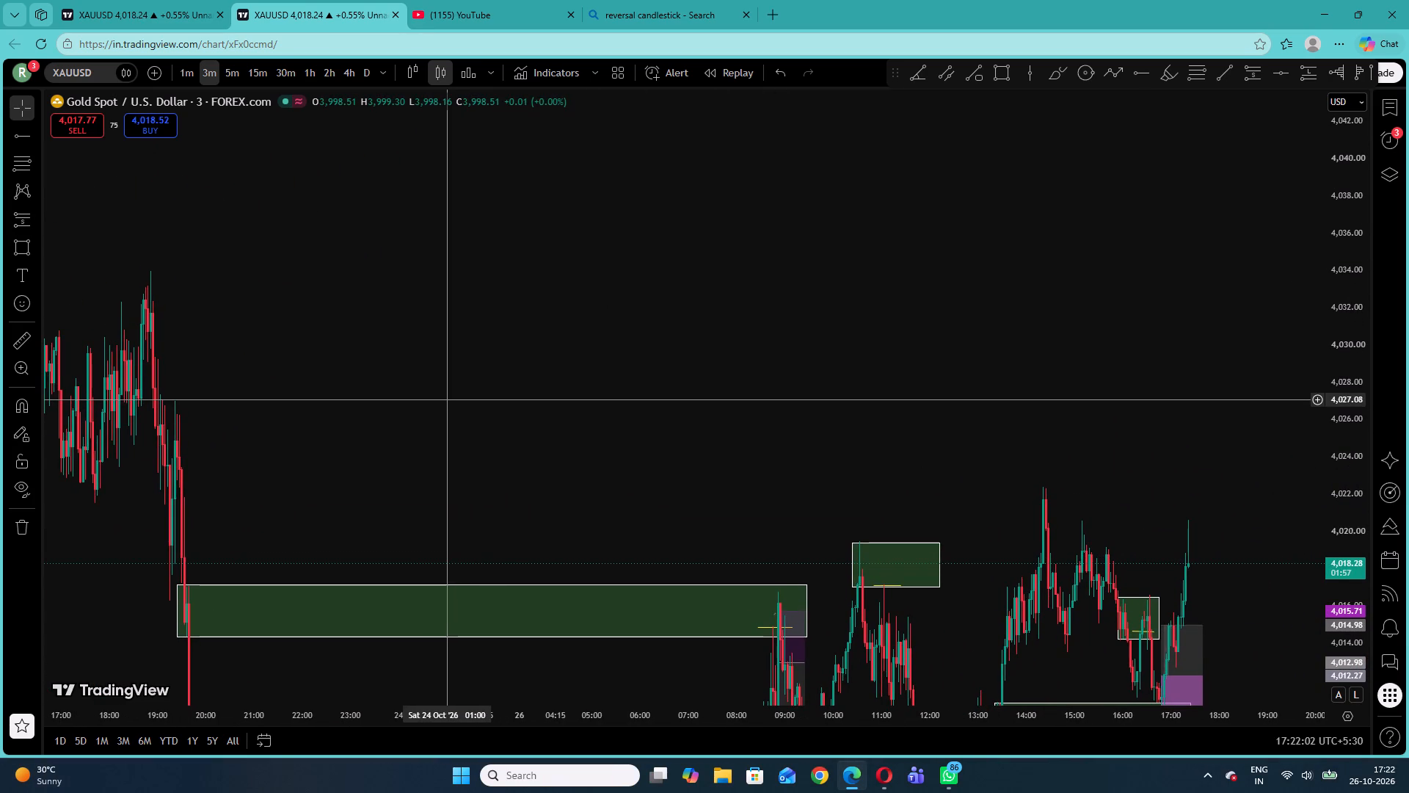
pyautogui.click(25, 247)
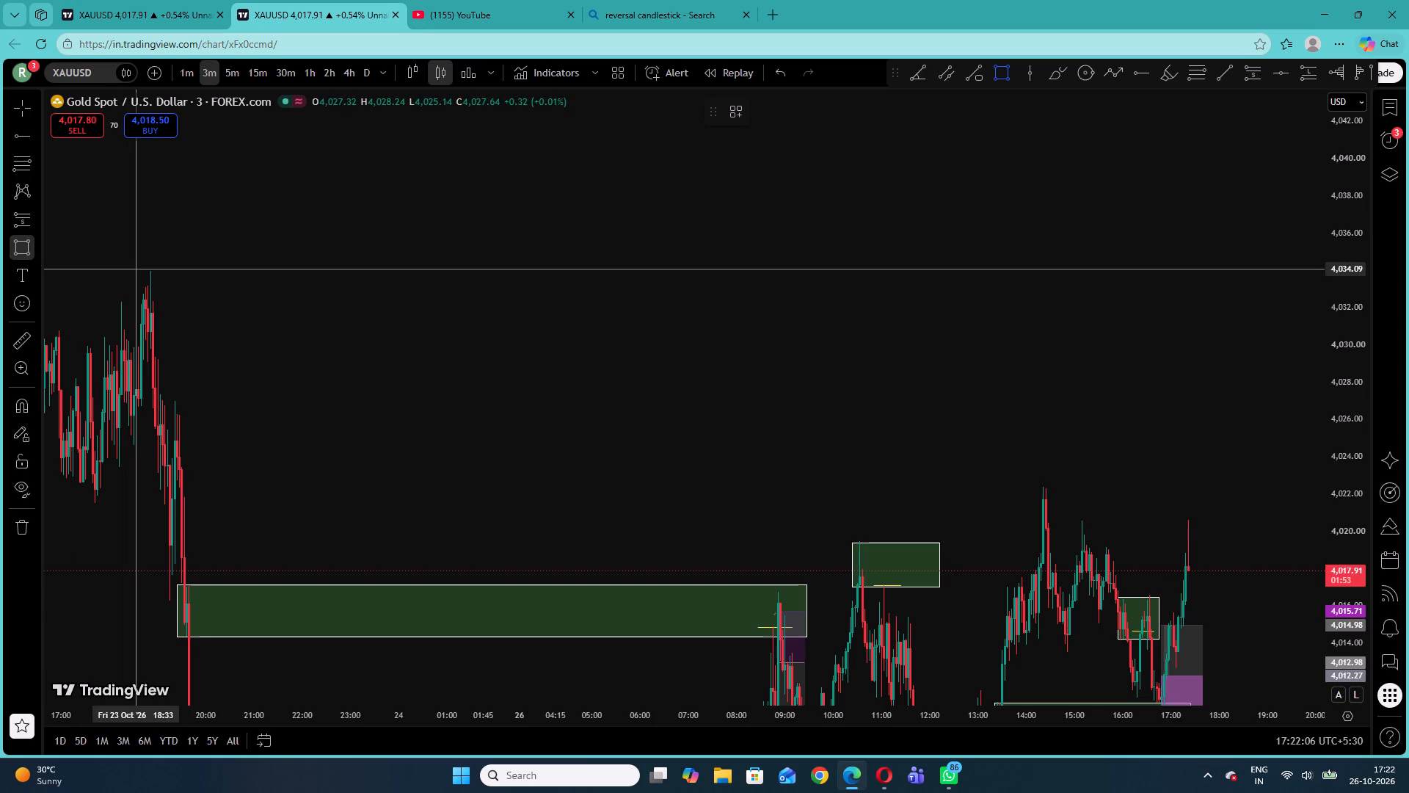
pyautogui.click(138, 269)
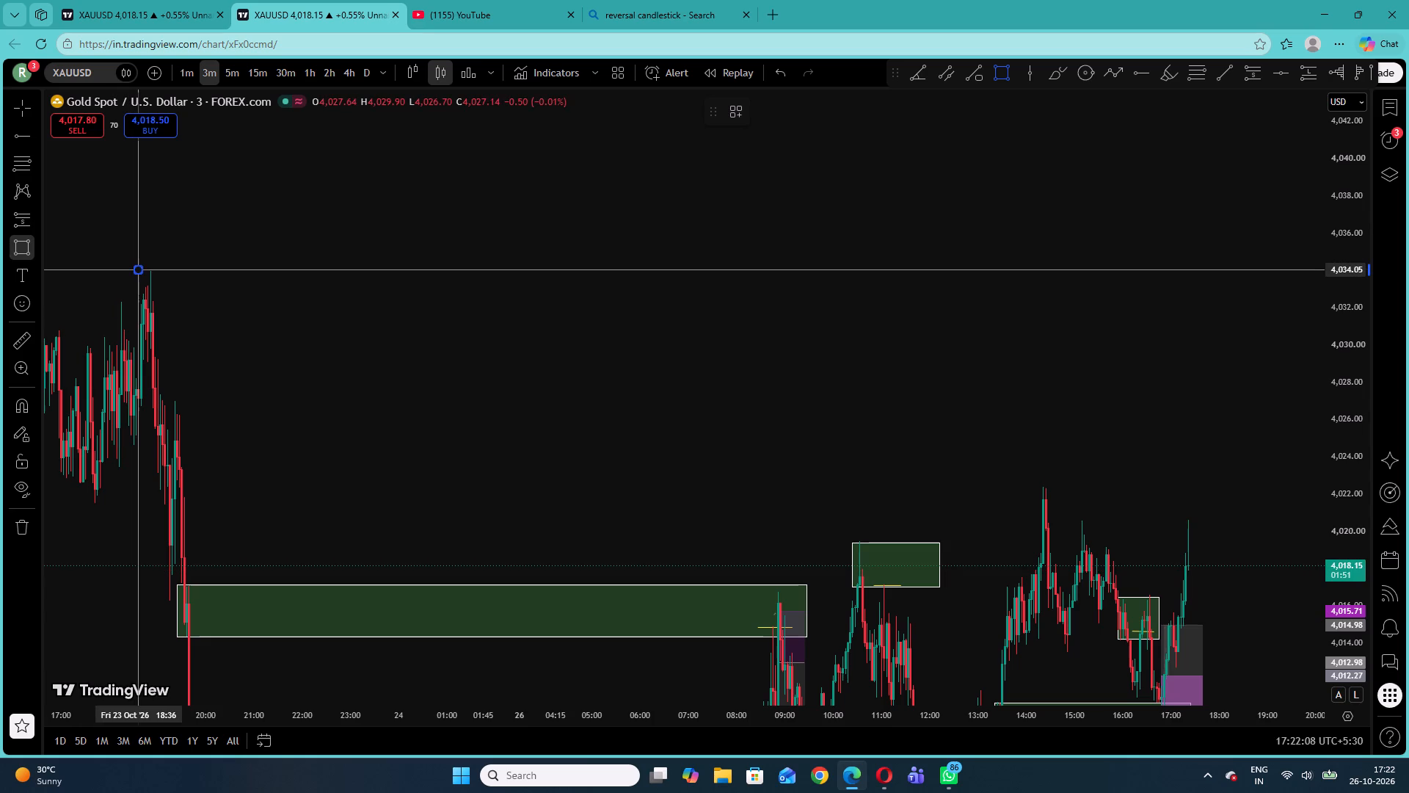
pyautogui.click(238, 348)
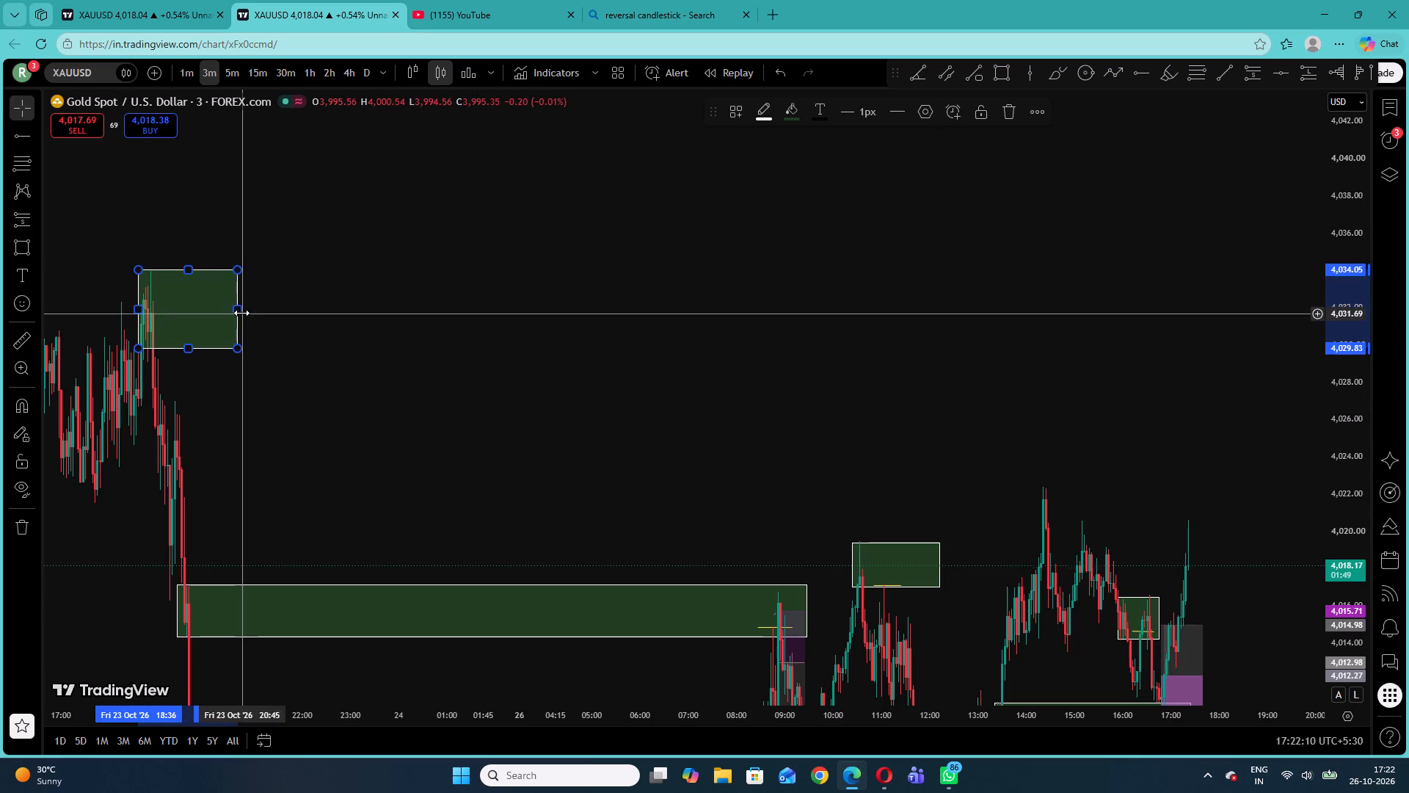
# Extend the evening-high zone forward in time to about 09:39 on 27 October.
pyautogui.moveTo(235, 310); pyautogui.dragTo(1264, 416)
pyautogui.click(1155, 477)
pyautogui.moveTo(1147, 474); pyautogui.dragTo(530, 482)
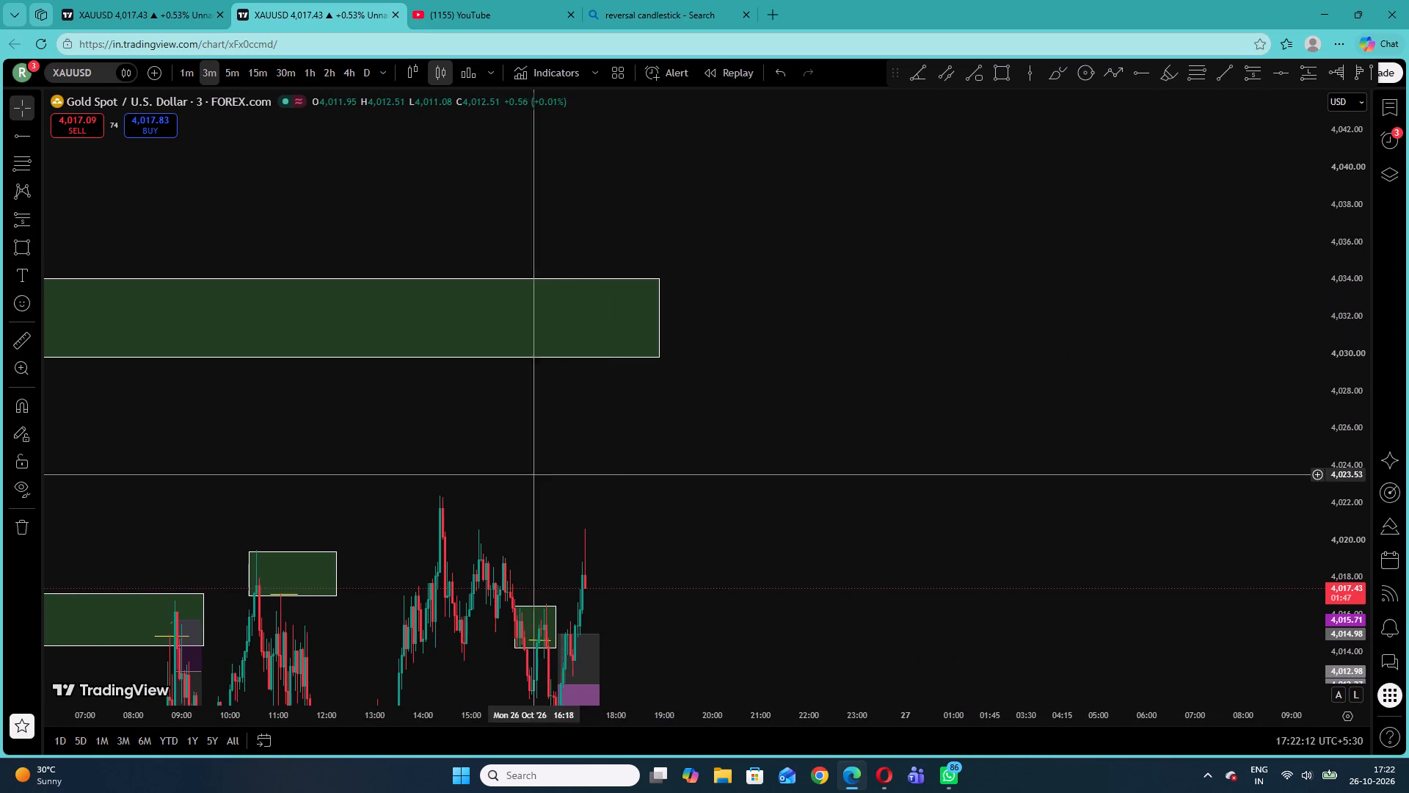
pyautogui.moveTo(658, 315); pyautogui.dragTo(1353, 322)
pyautogui.click(1133, 432)
# Adjust the evening-high zone's lower starting corner to 18:33 on 23 October and about 4,029.68.
pyautogui.moveTo(666, 454); pyautogui.dragTo(1233, 445)
pyautogui.moveTo(301, 504); pyautogui.dragTo(969, 477)
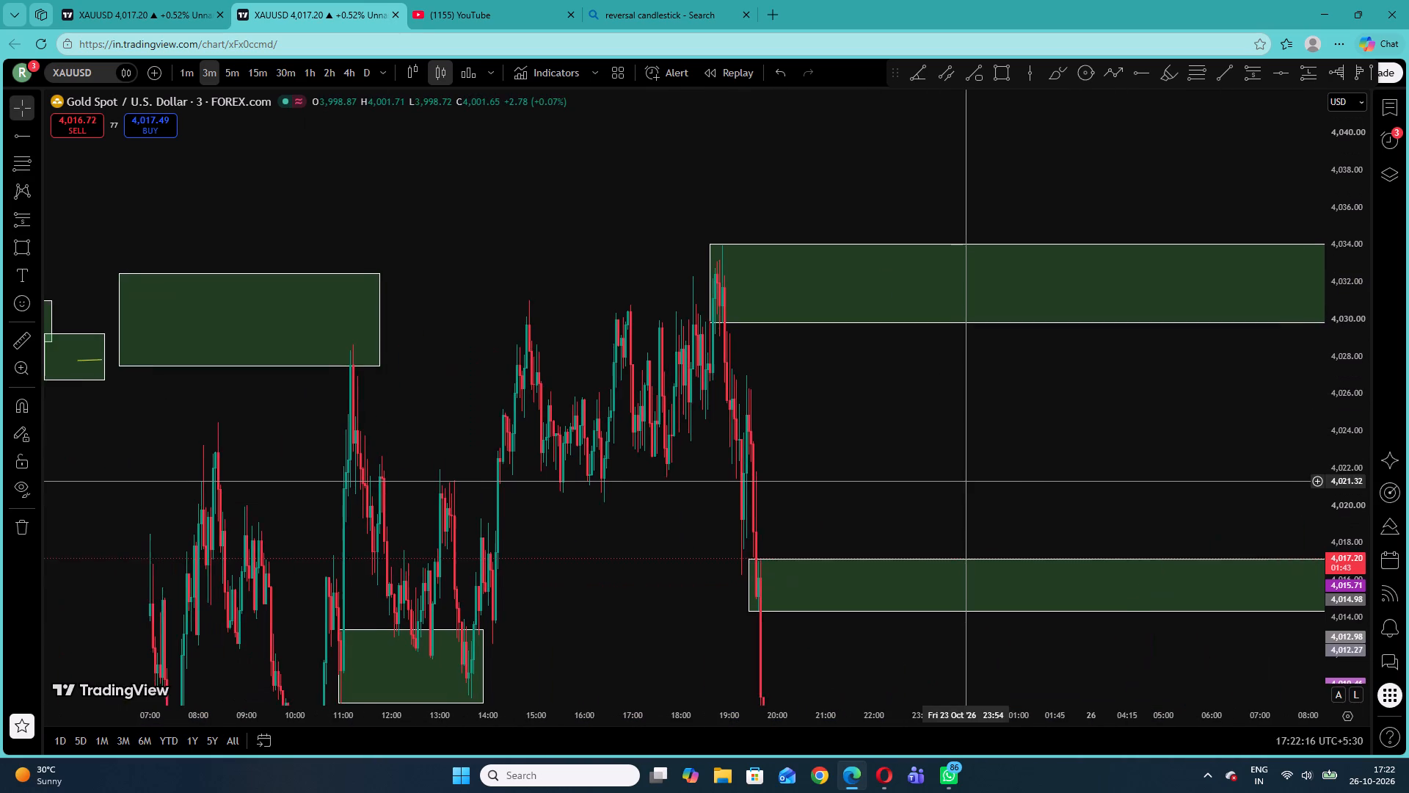
pyautogui.moveTo(969, 477); pyautogui.dragTo(969, 476)
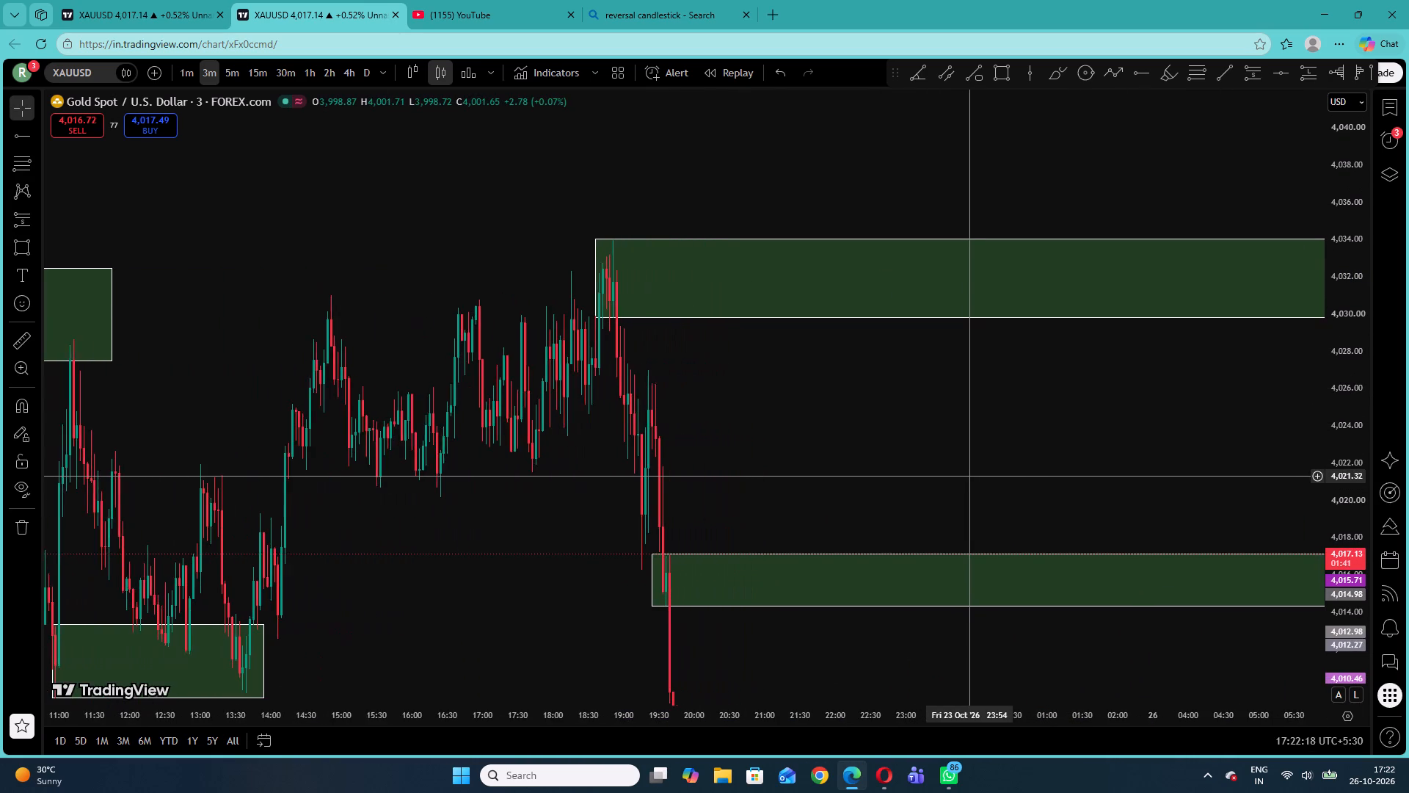
pyautogui.hscroll(-1, 969, 476)
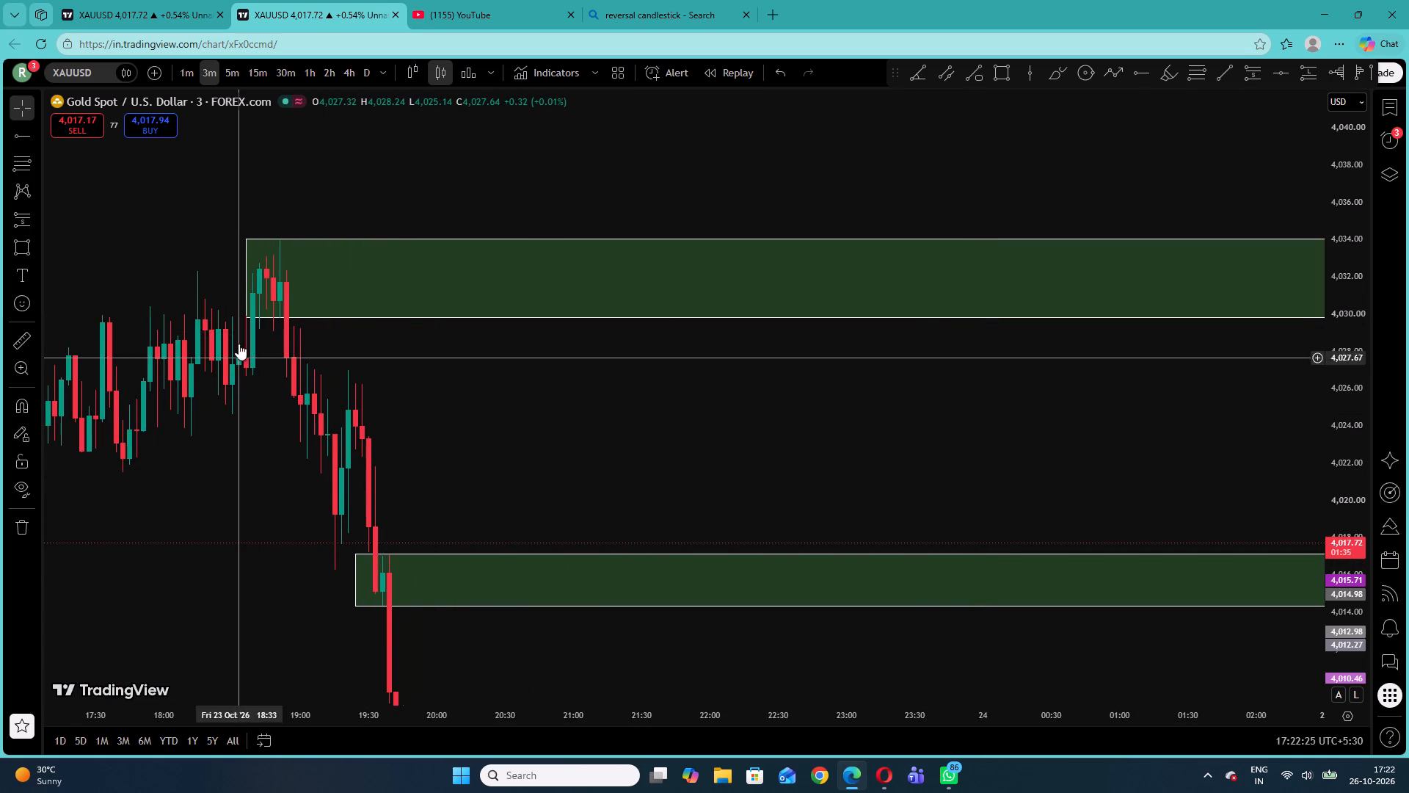
pyautogui.click(243, 317)
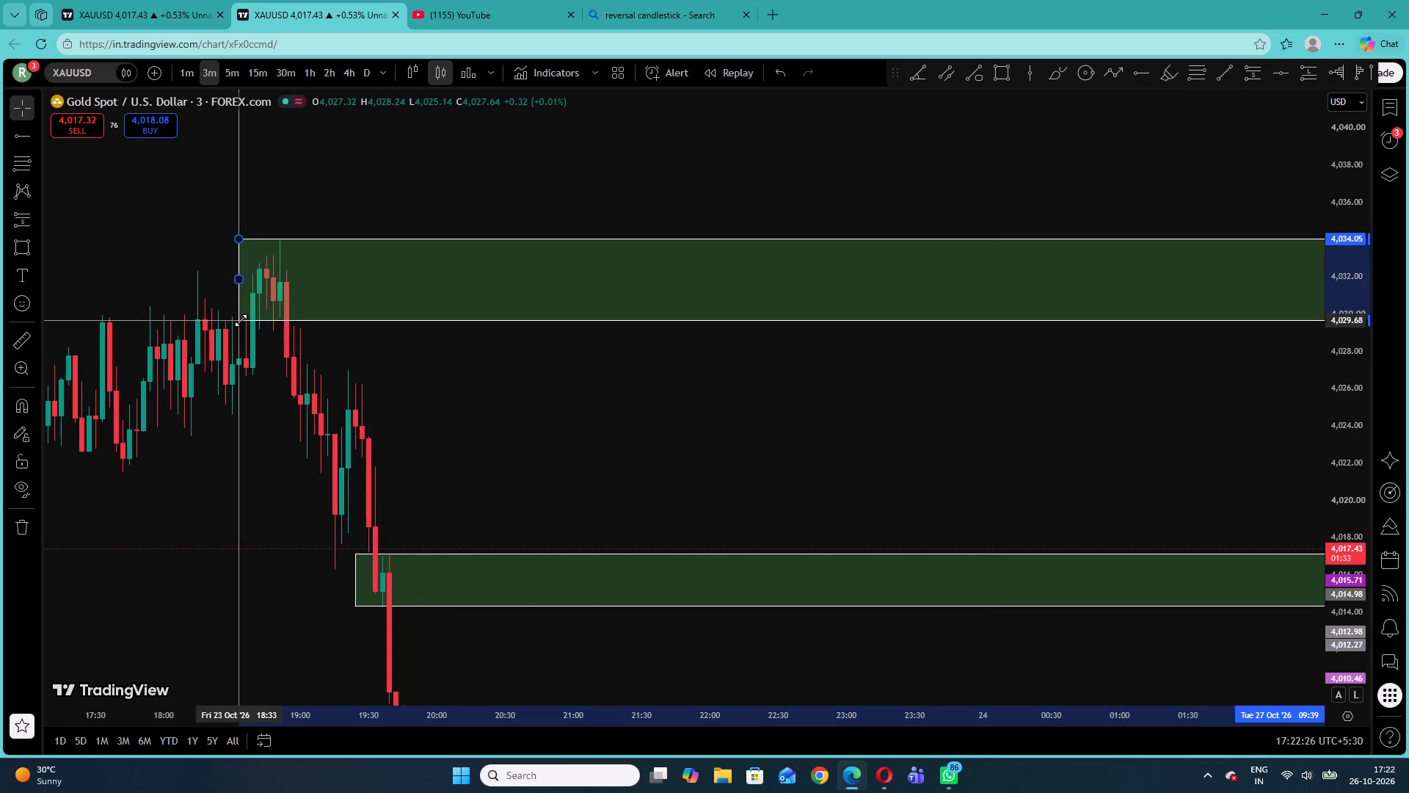
pyautogui.click(341, 359)
# Draw horizontal rays at about 4,041.50 and 4,043.79, both starting at about 23:24 on 22 October.
pyautogui.moveTo(363, 374); pyautogui.dragTo(760, 455)
pyautogui.moveTo(442, 254); pyautogui.dragTo(760, 255)
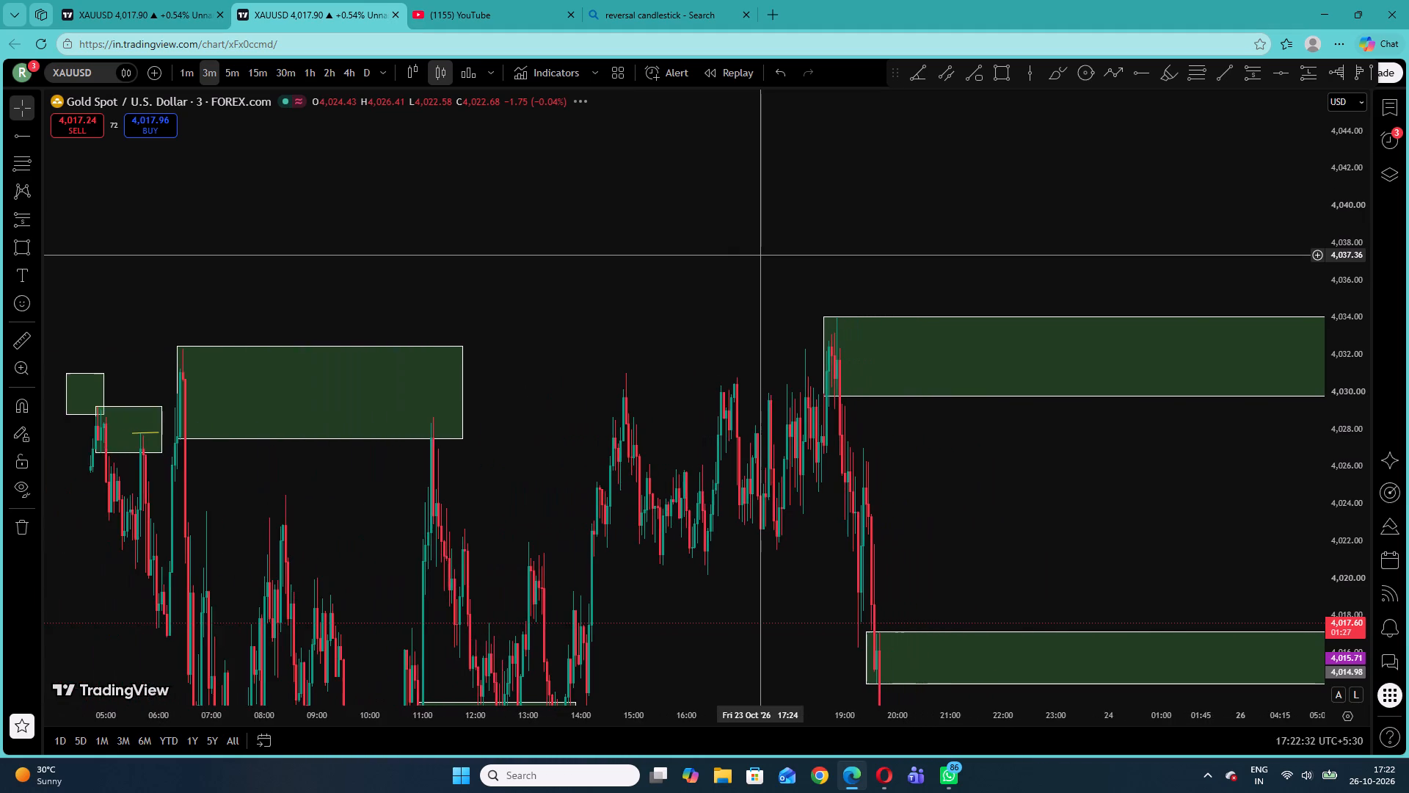
pyautogui.scroll(1, 760, 255)
pyautogui.moveTo(605, 245); pyautogui.dragTo(1242, 269)
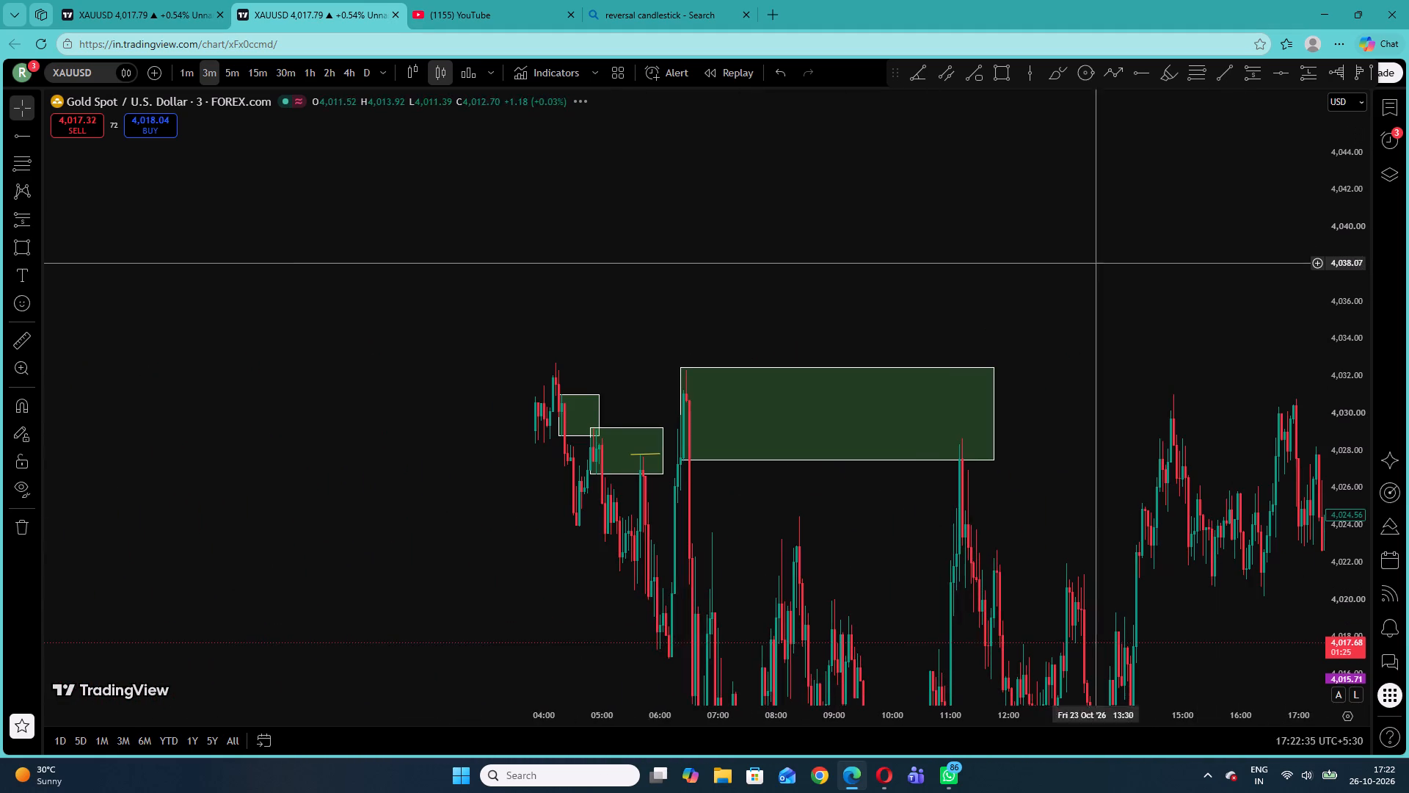
pyautogui.moveTo(714, 204); pyautogui.dragTo(729, 274)
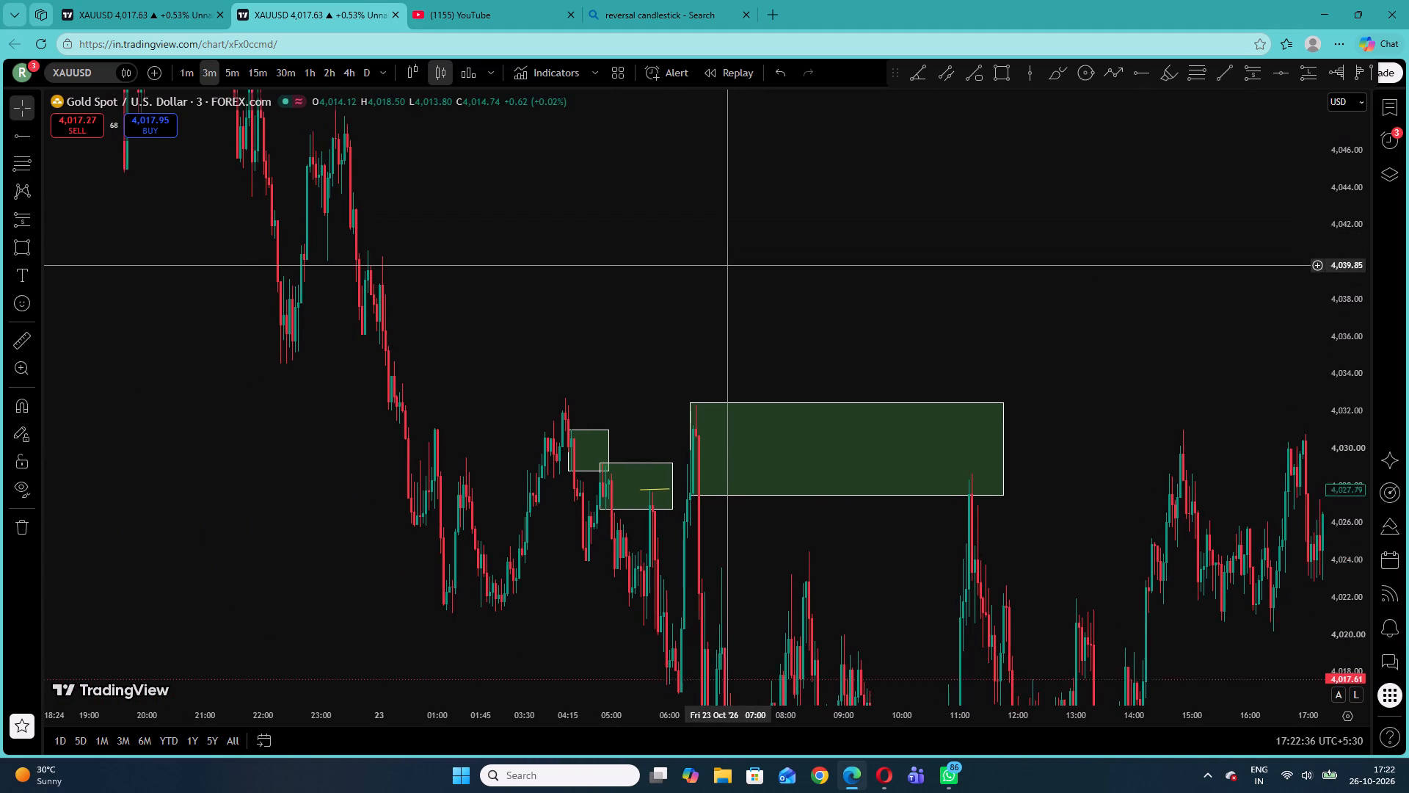
pyautogui.moveTo(729, 274); pyautogui.dragTo(732, 331)
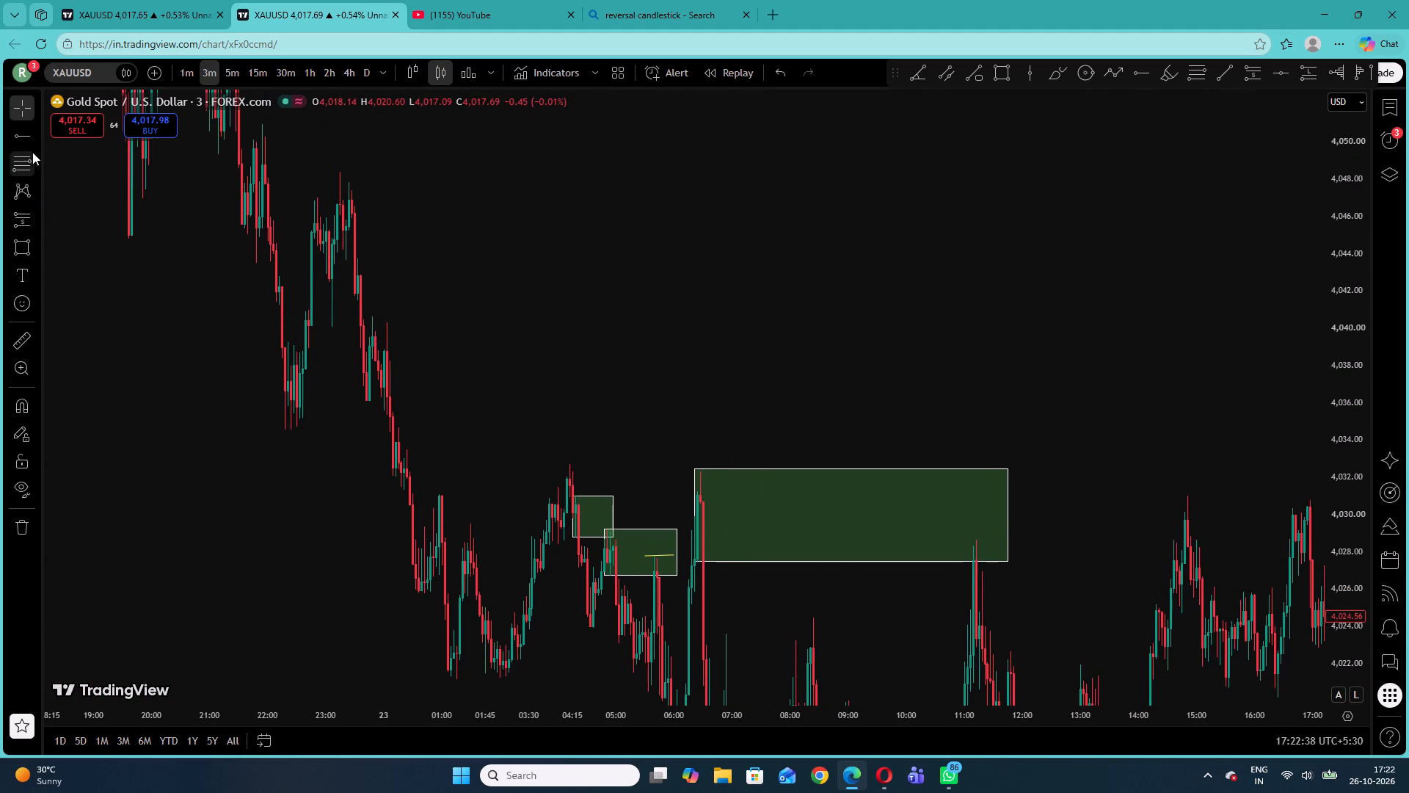
pyautogui.click(35, 140)
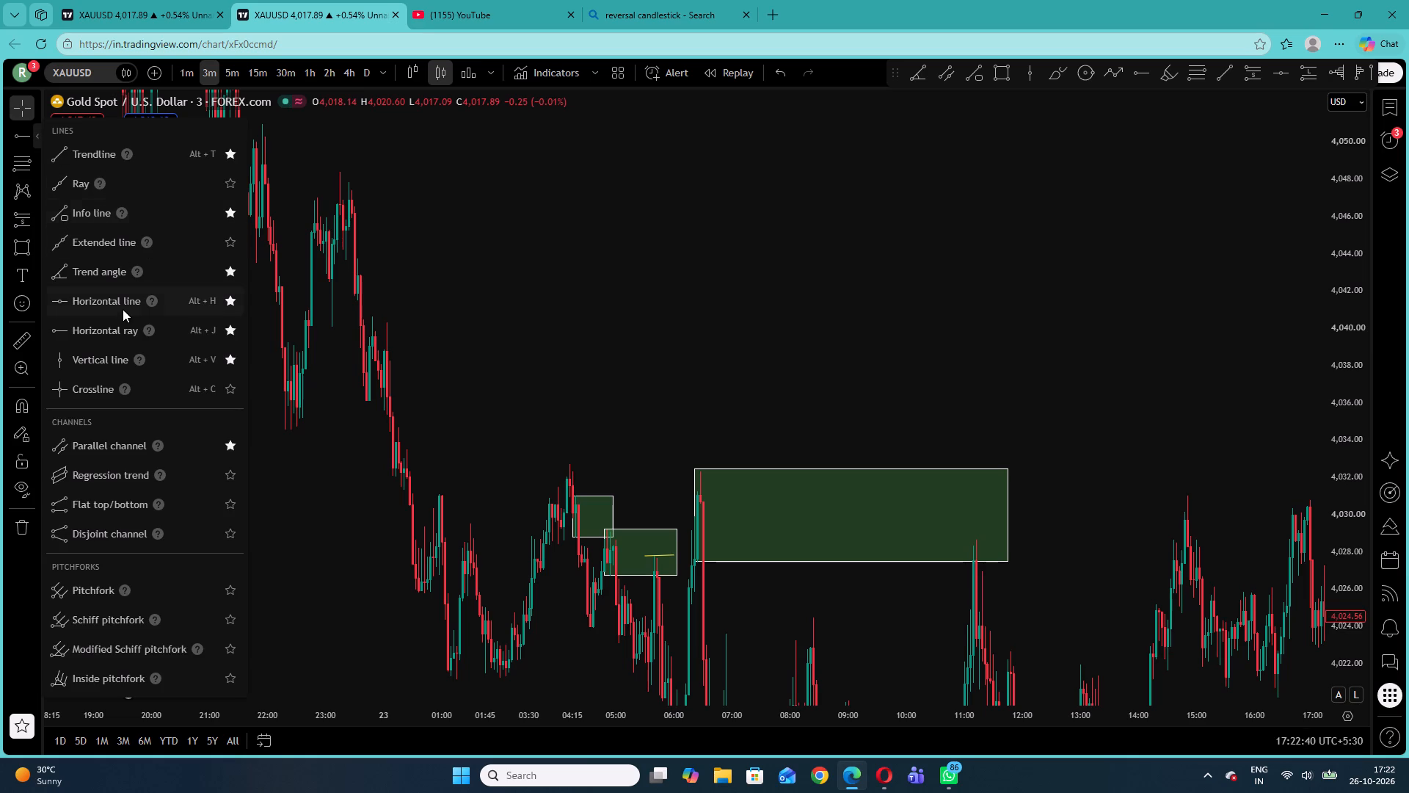
pyautogui.click(115, 324)
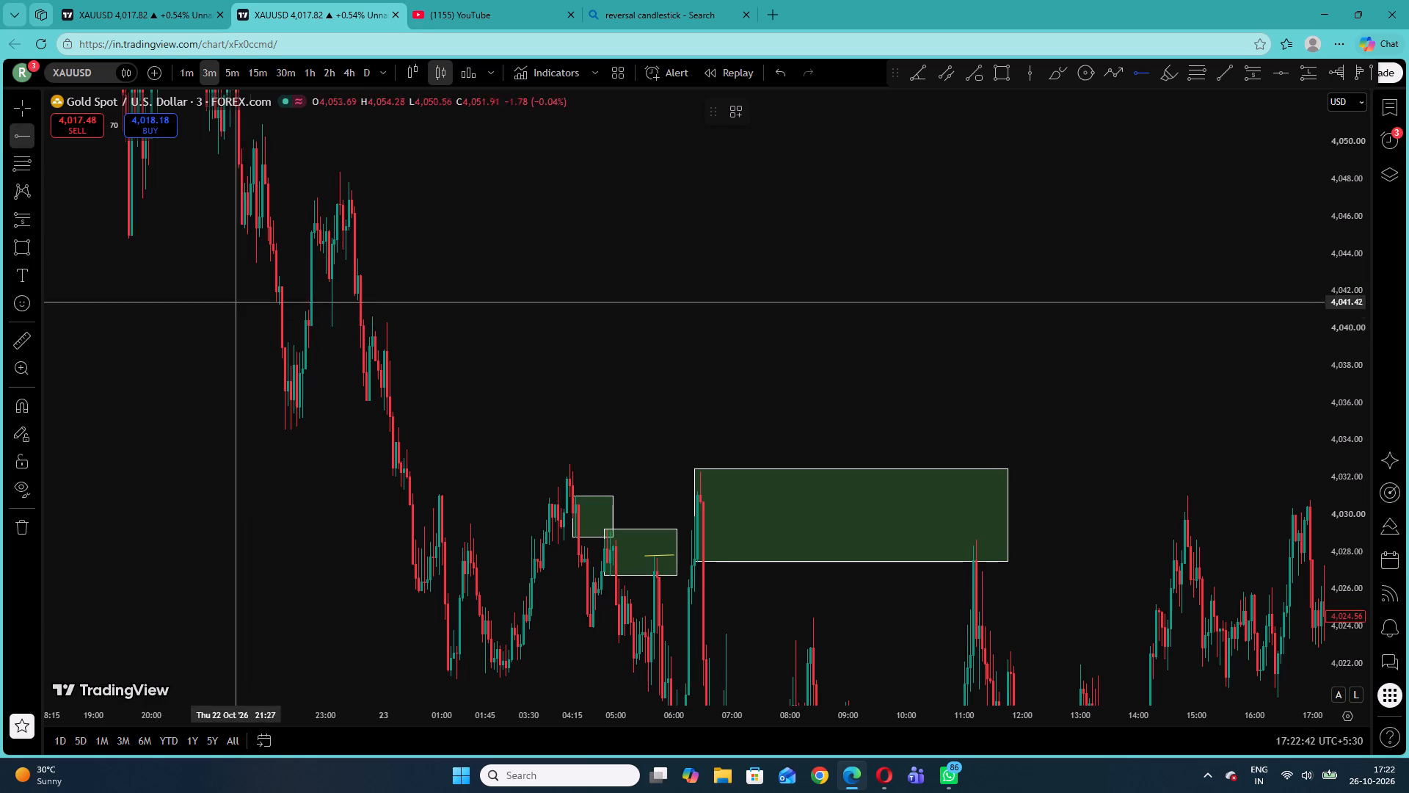
pyautogui.click(348, 300)
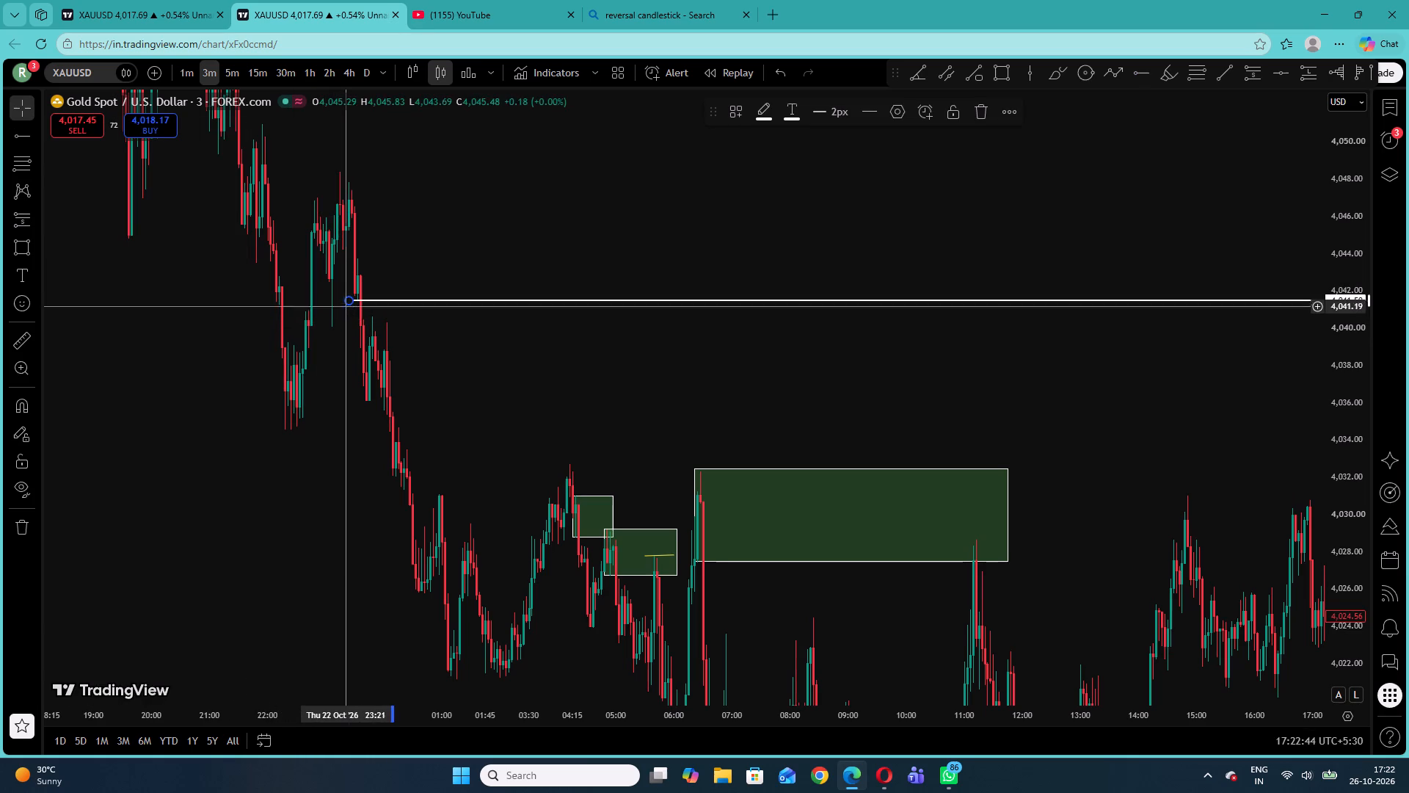
pyautogui.click(303, 405)
pyautogui.click(23, 128)
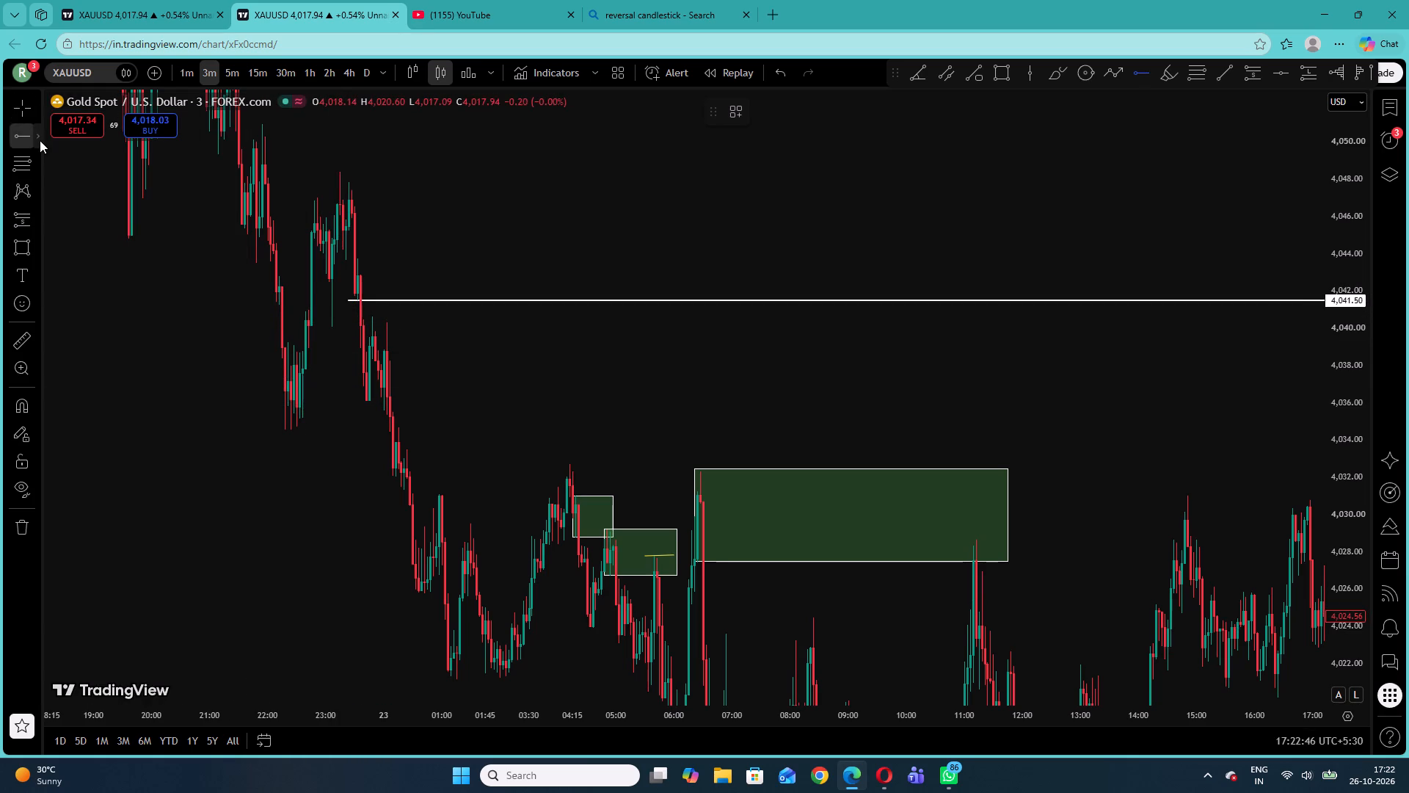
pyautogui.click(350, 258)
pyautogui.click(549, 198)
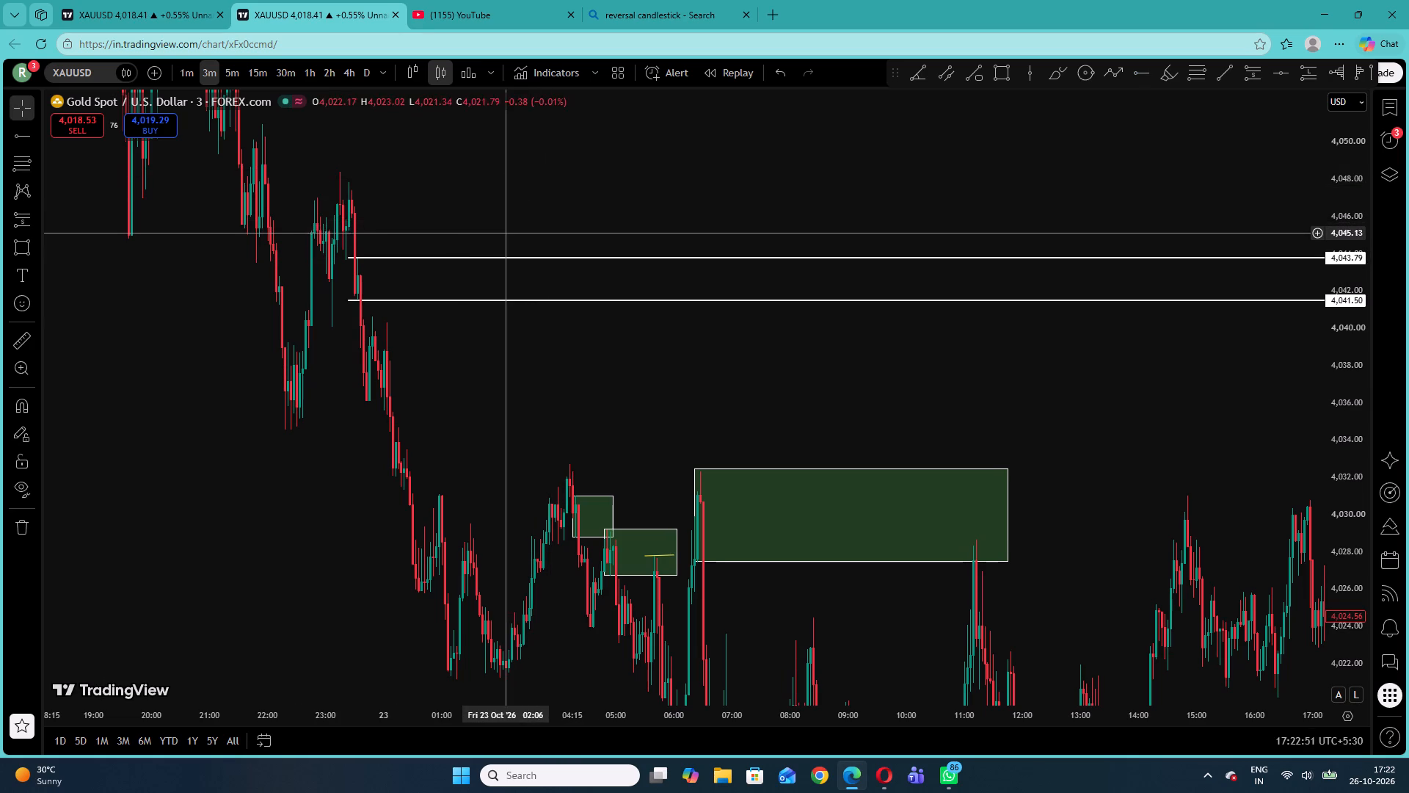
# Add horizontal rays at about 4,047.85 and 4,045.33, both starting at about 23:18 on 22 October.
pyautogui.click(12, 137)
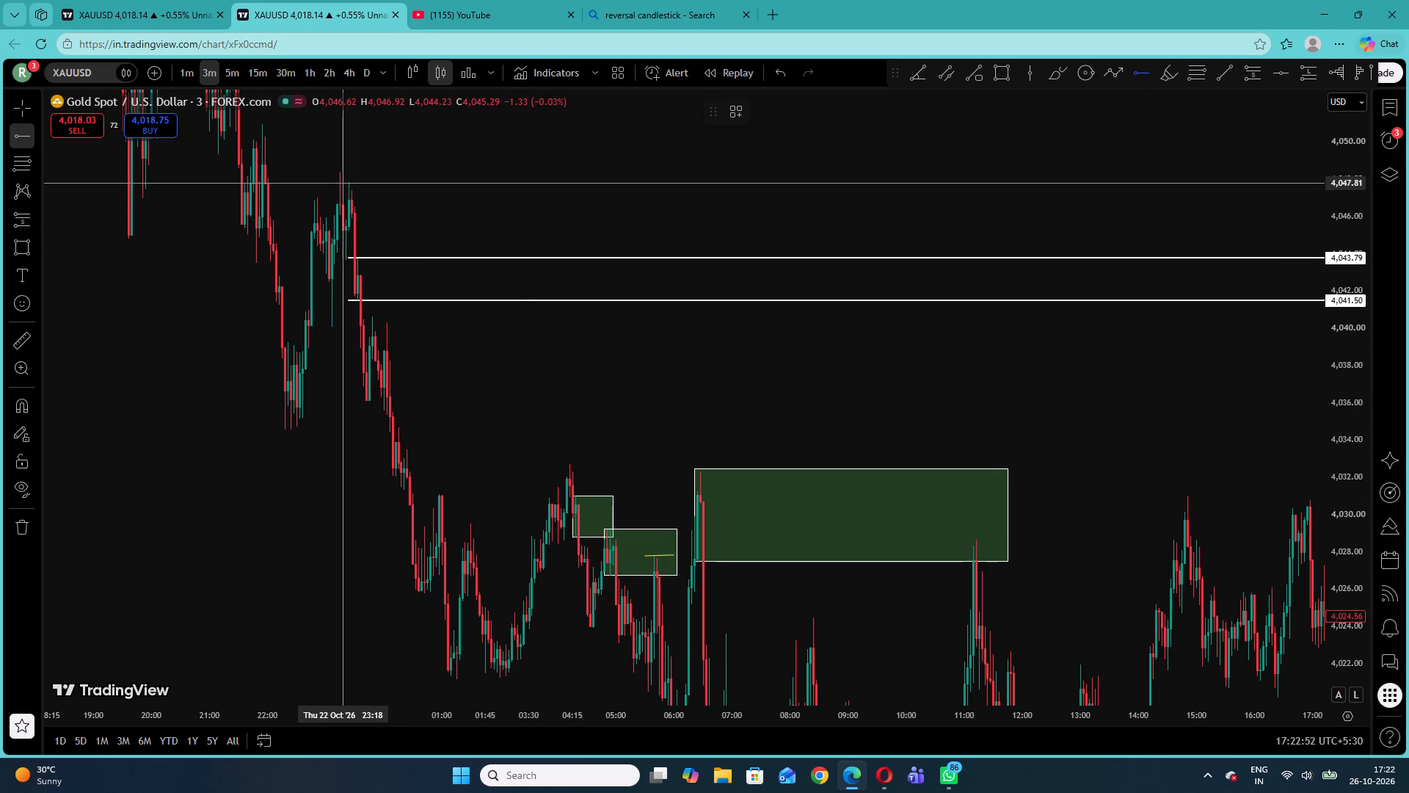
pyautogui.click(342, 182)
pyautogui.click(277, 155)
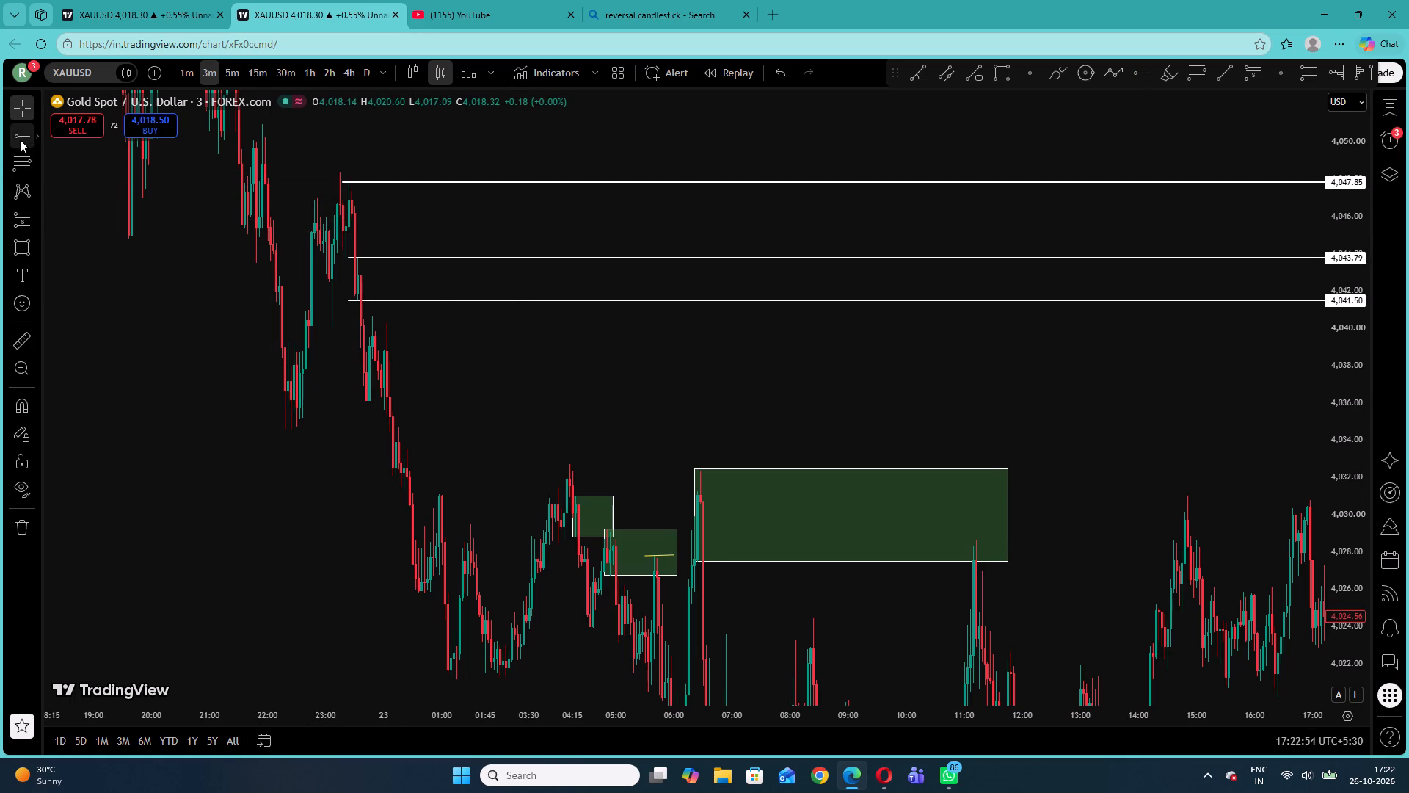
pyautogui.click(20, 140)
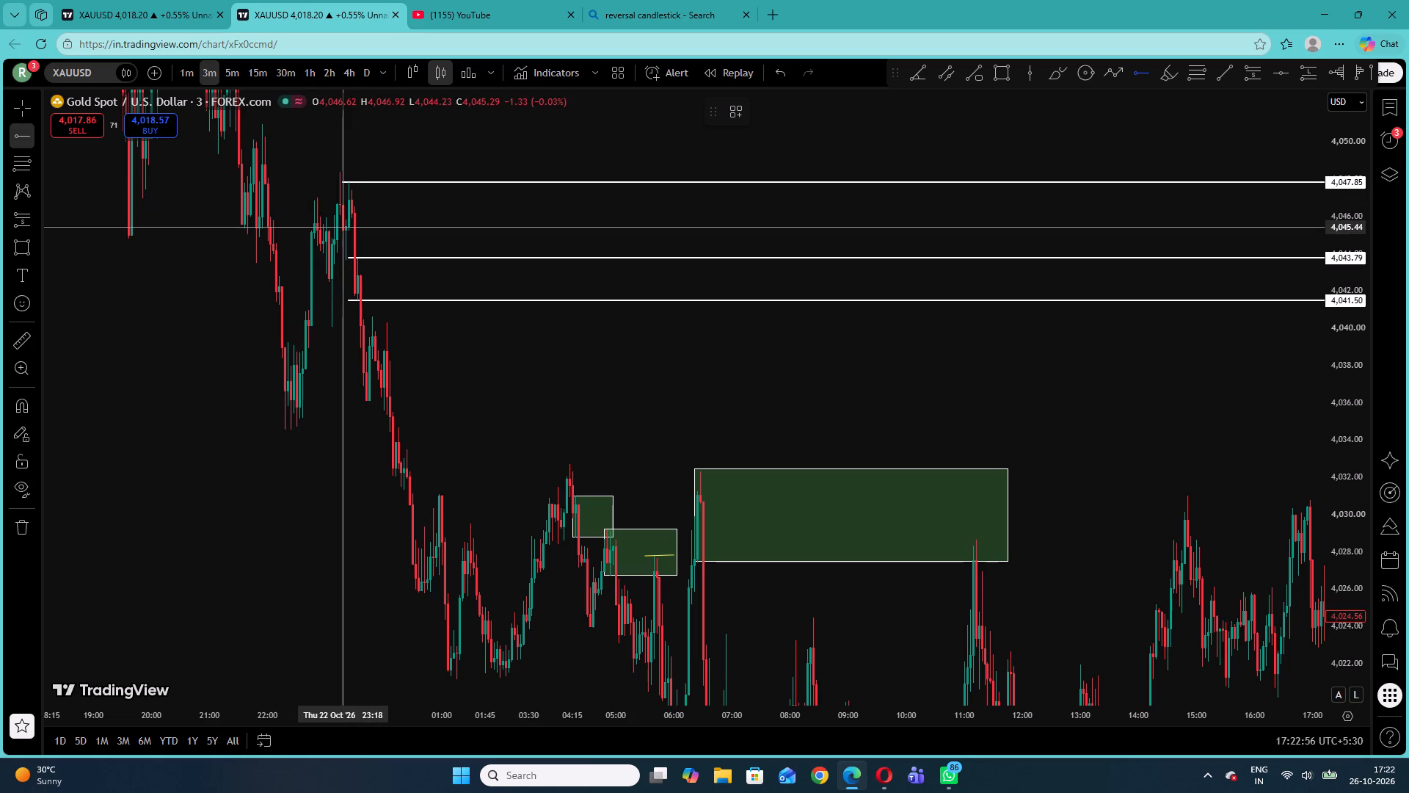
pyautogui.click(344, 229)
pyautogui.click(299, 179)
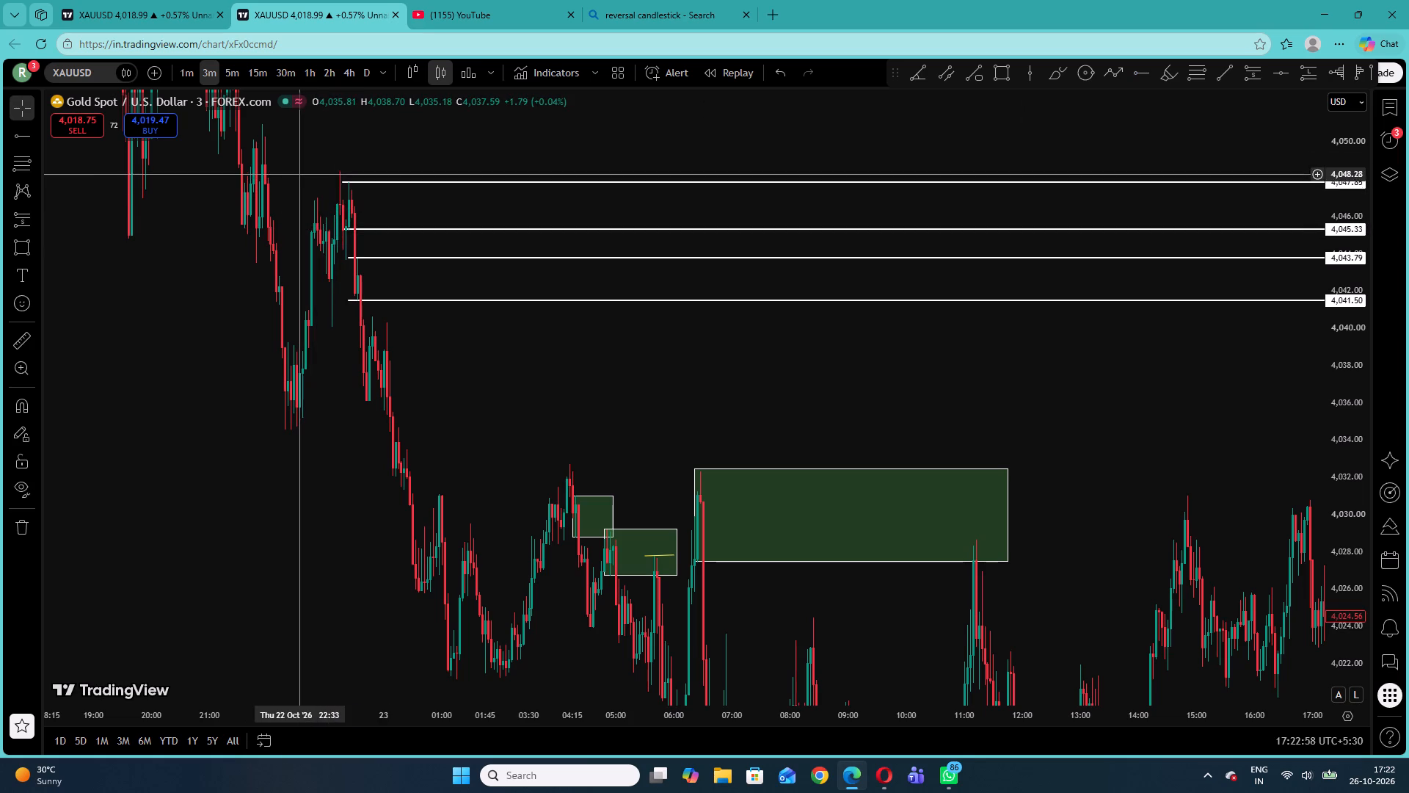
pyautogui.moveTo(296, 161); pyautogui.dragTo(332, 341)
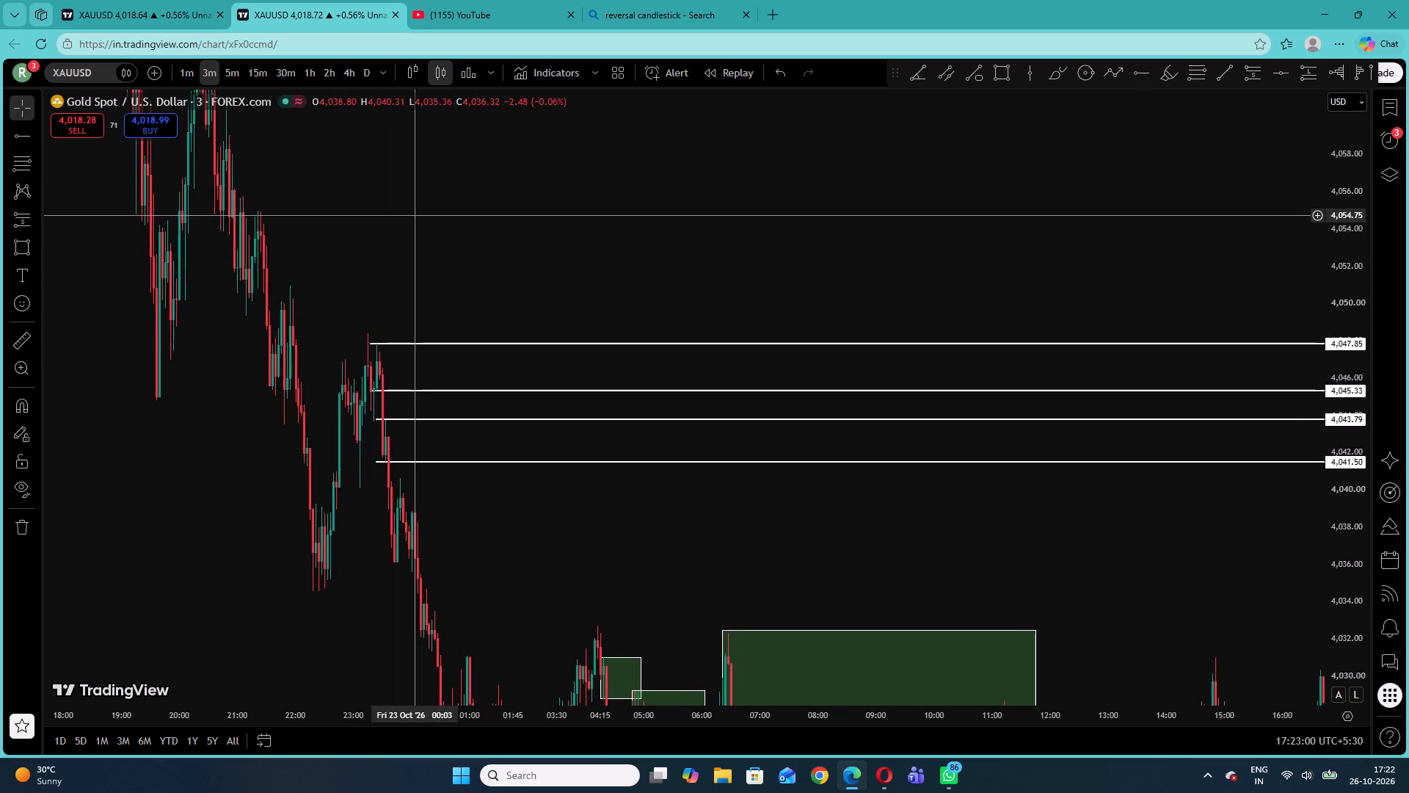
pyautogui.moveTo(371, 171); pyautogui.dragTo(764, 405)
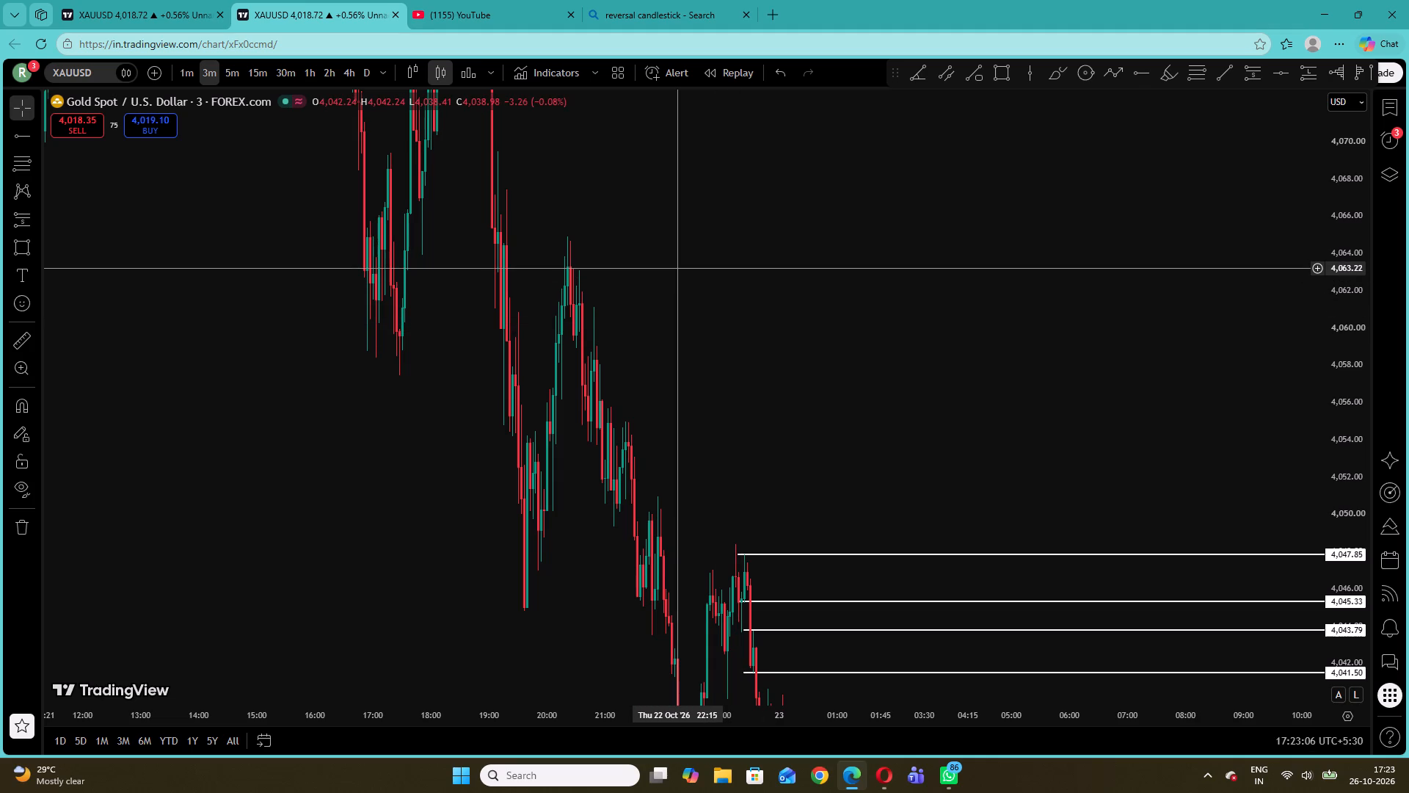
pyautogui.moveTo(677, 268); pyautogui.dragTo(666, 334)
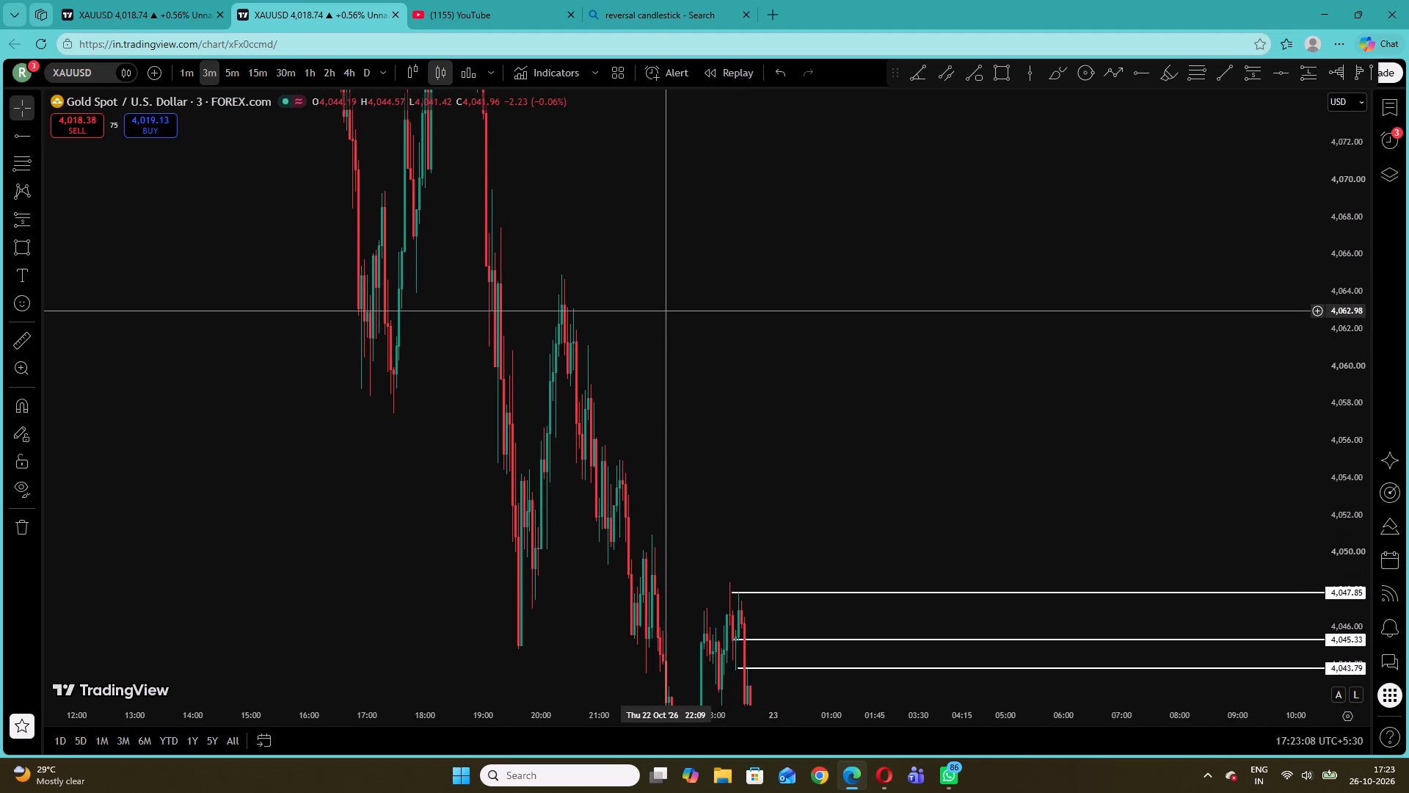
# Draw horizontal rays at about 4,098.73 and 4,095.86, both starting at the price peak near 12:42 on 22 October.
pyautogui.moveTo(666, 334); pyautogui.dragTo(682, 441)
pyautogui.moveTo(1351, 350); pyautogui.dragTo(1323, 621)
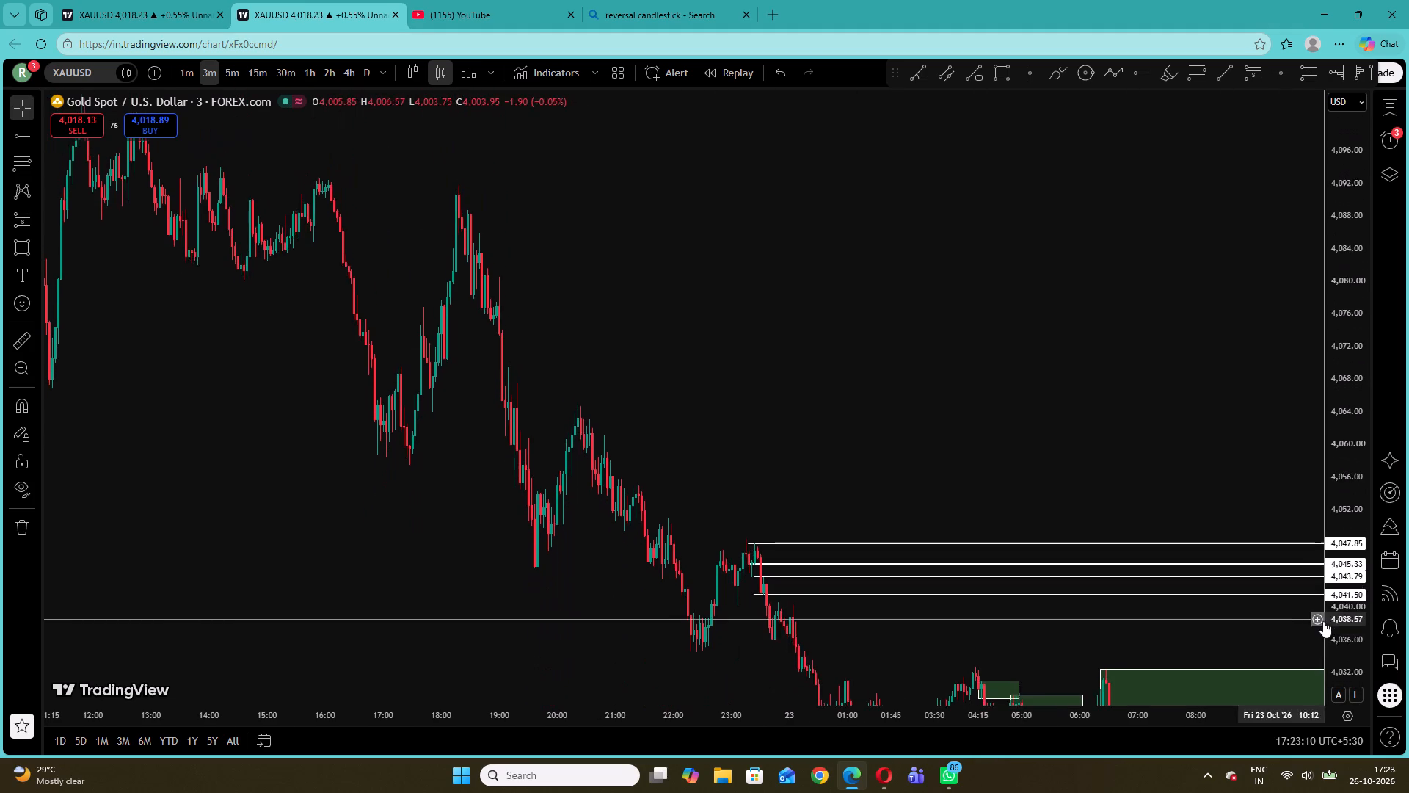
pyautogui.moveTo(1323, 621); pyautogui.dragTo(1322, 629)
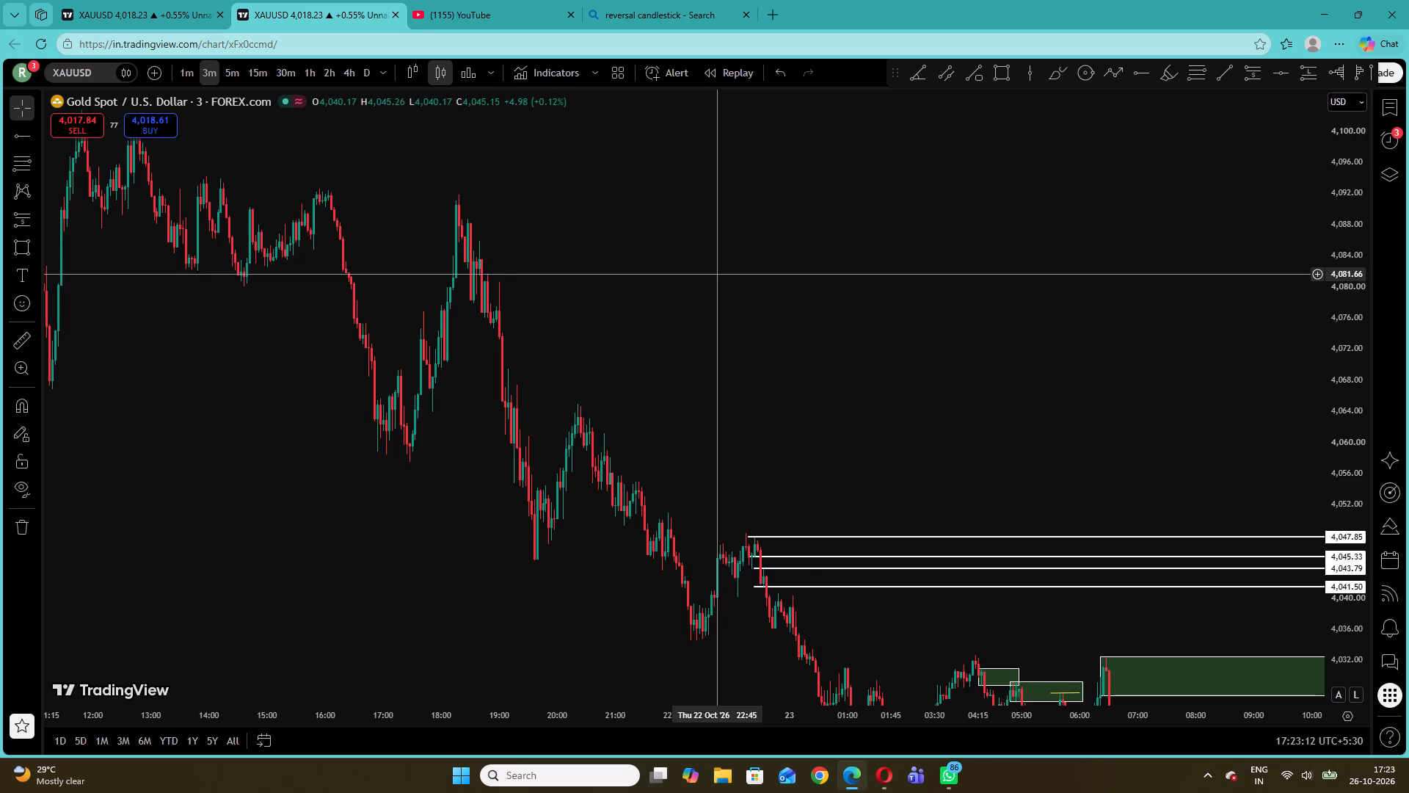
pyautogui.moveTo(724, 271); pyautogui.dragTo(844, 426)
pyautogui.moveTo(1348, 553); pyautogui.dragTo(1295, 315)
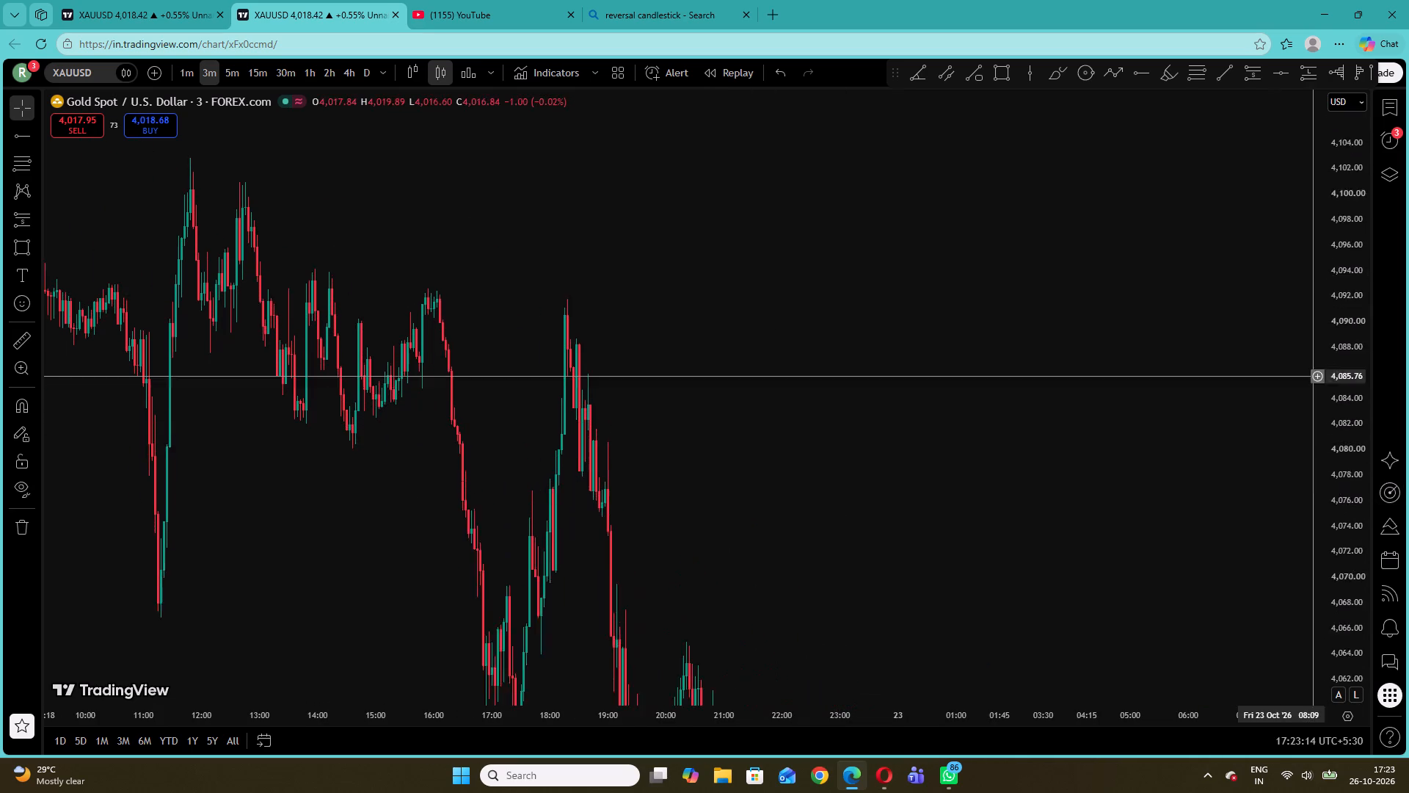
pyautogui.moveTo(1295, 315); pyautogui.dragTo(1248, 458)
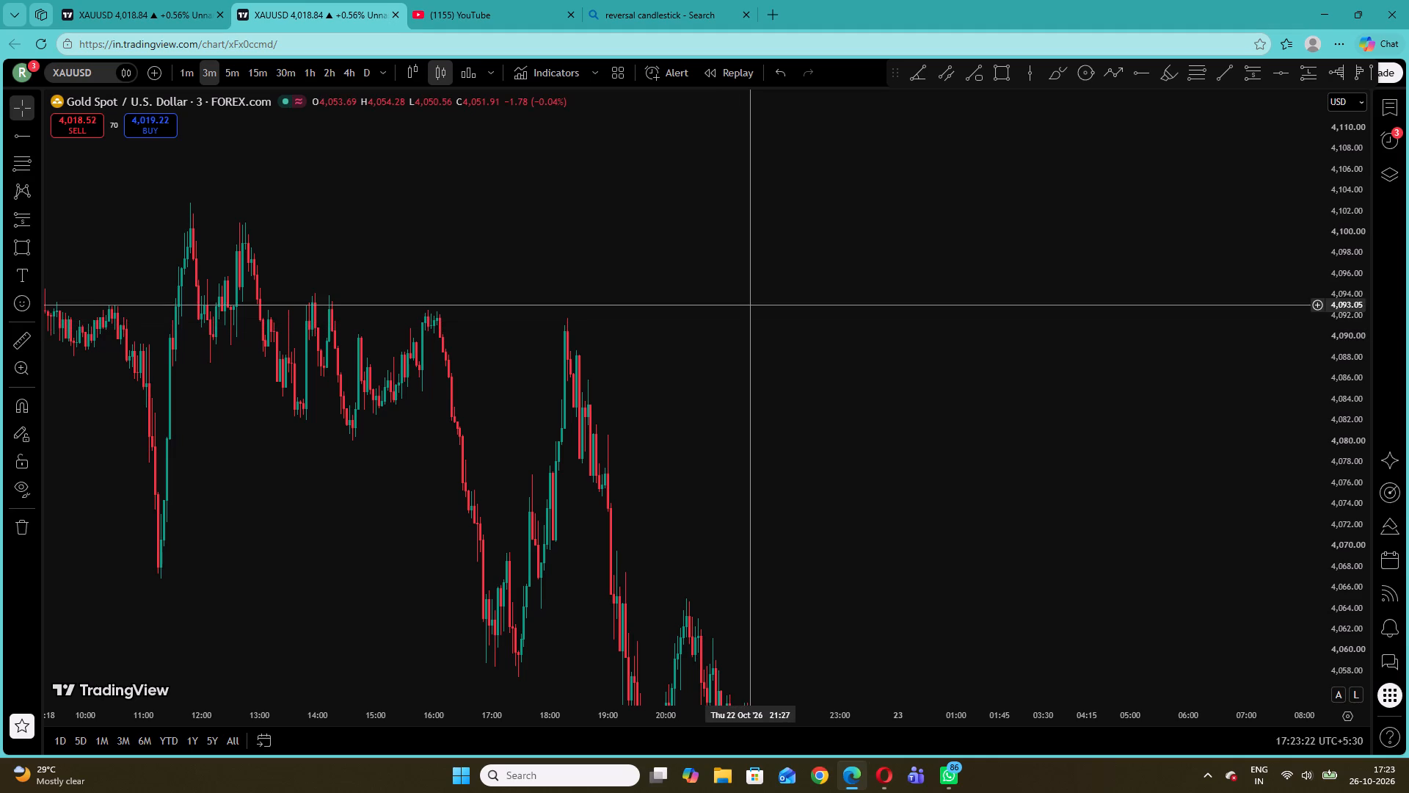
pyautogui.click(424, 214)
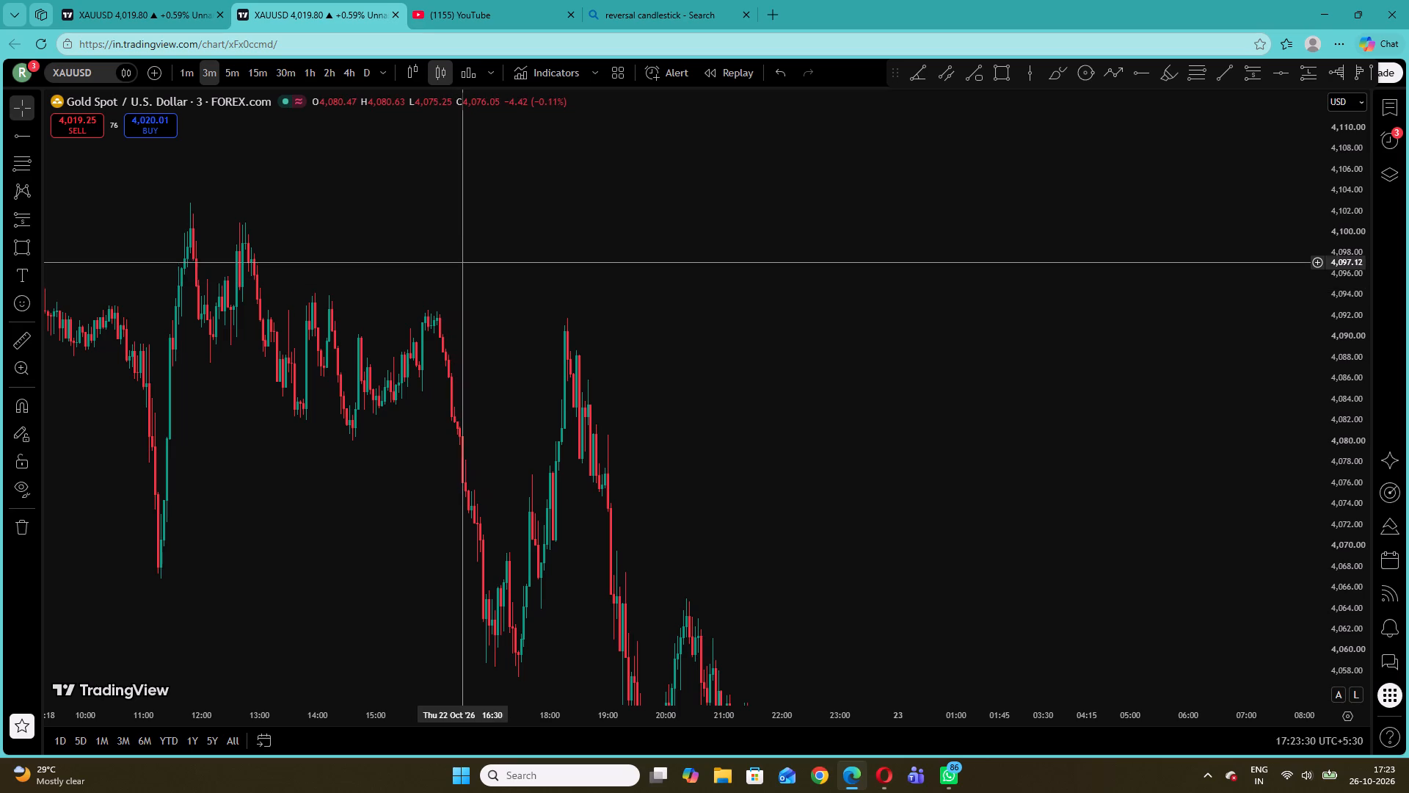
pyautogui.click(25, 136)
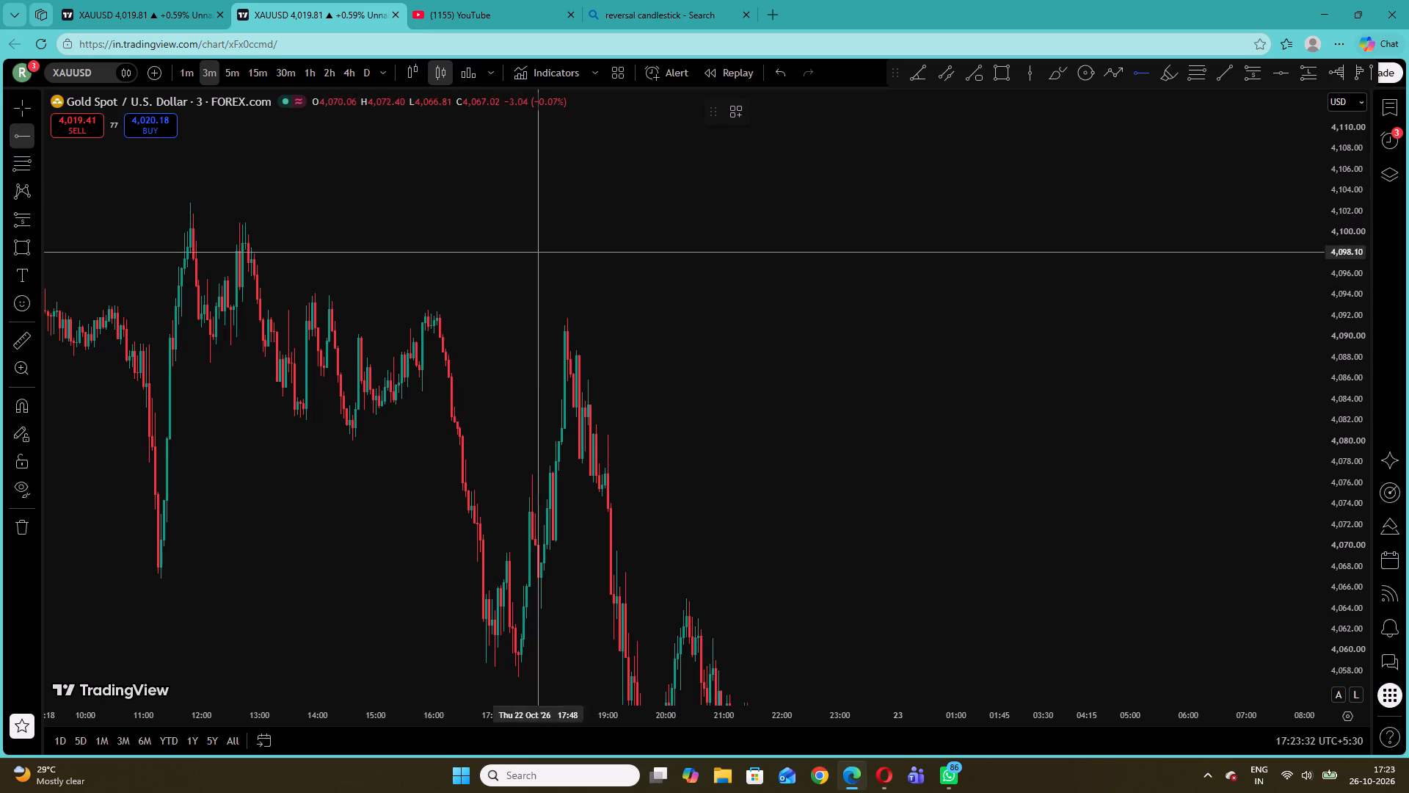
pyautogui.click(242, 245)
pyautogui.click(241, 243)
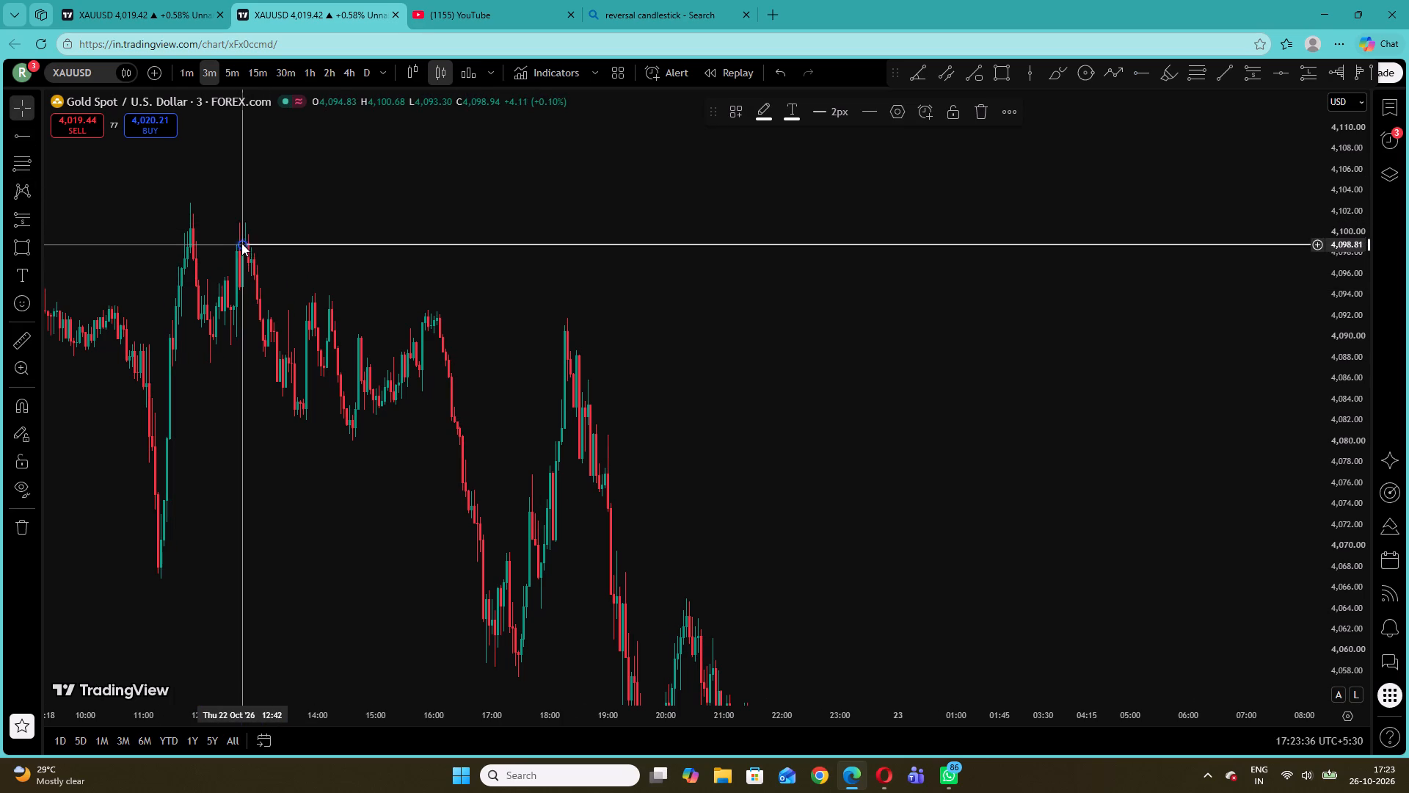
pyautogui.click(266, 228)
pyautogui.click(17, 138)
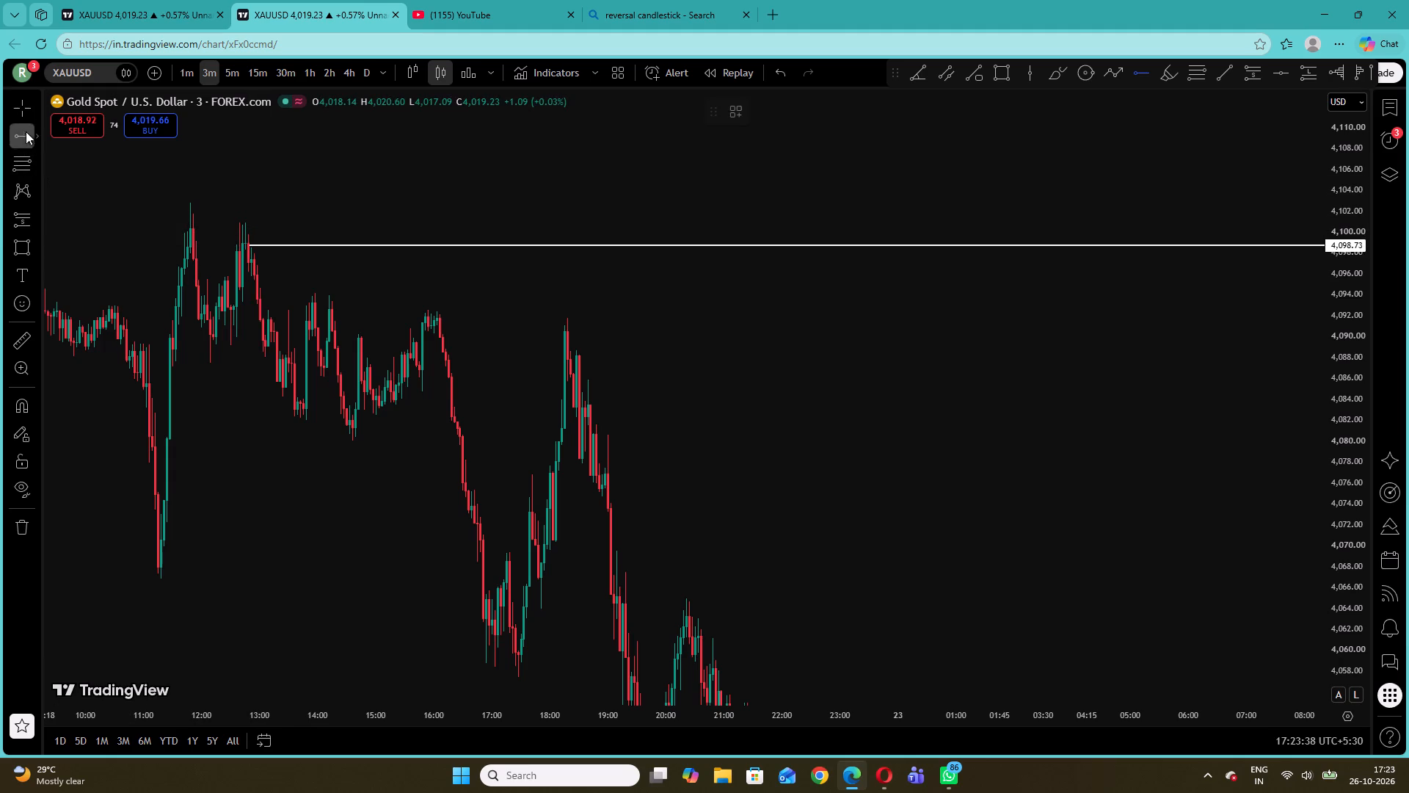
pyautogui.click(244, 275)
pyautogui.click(414, 185)
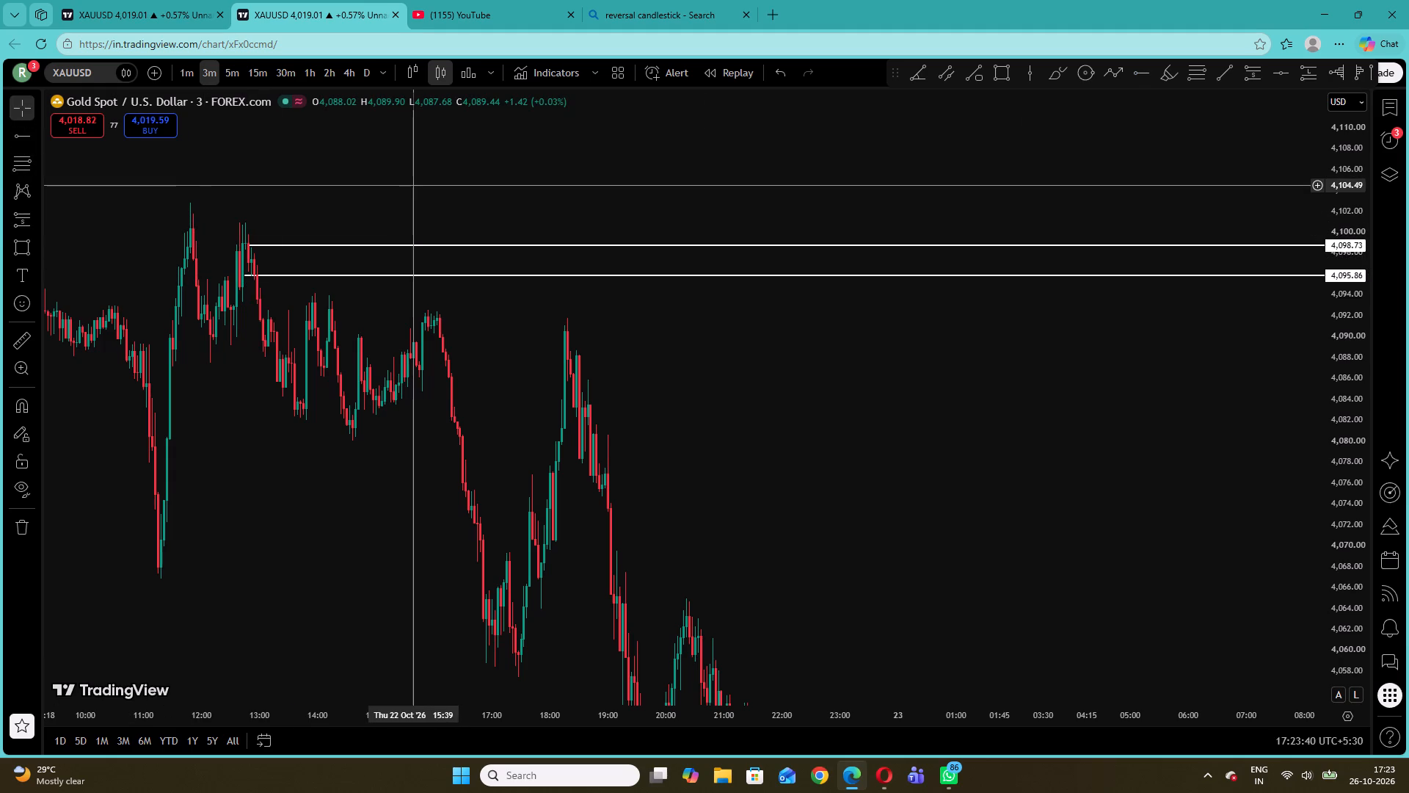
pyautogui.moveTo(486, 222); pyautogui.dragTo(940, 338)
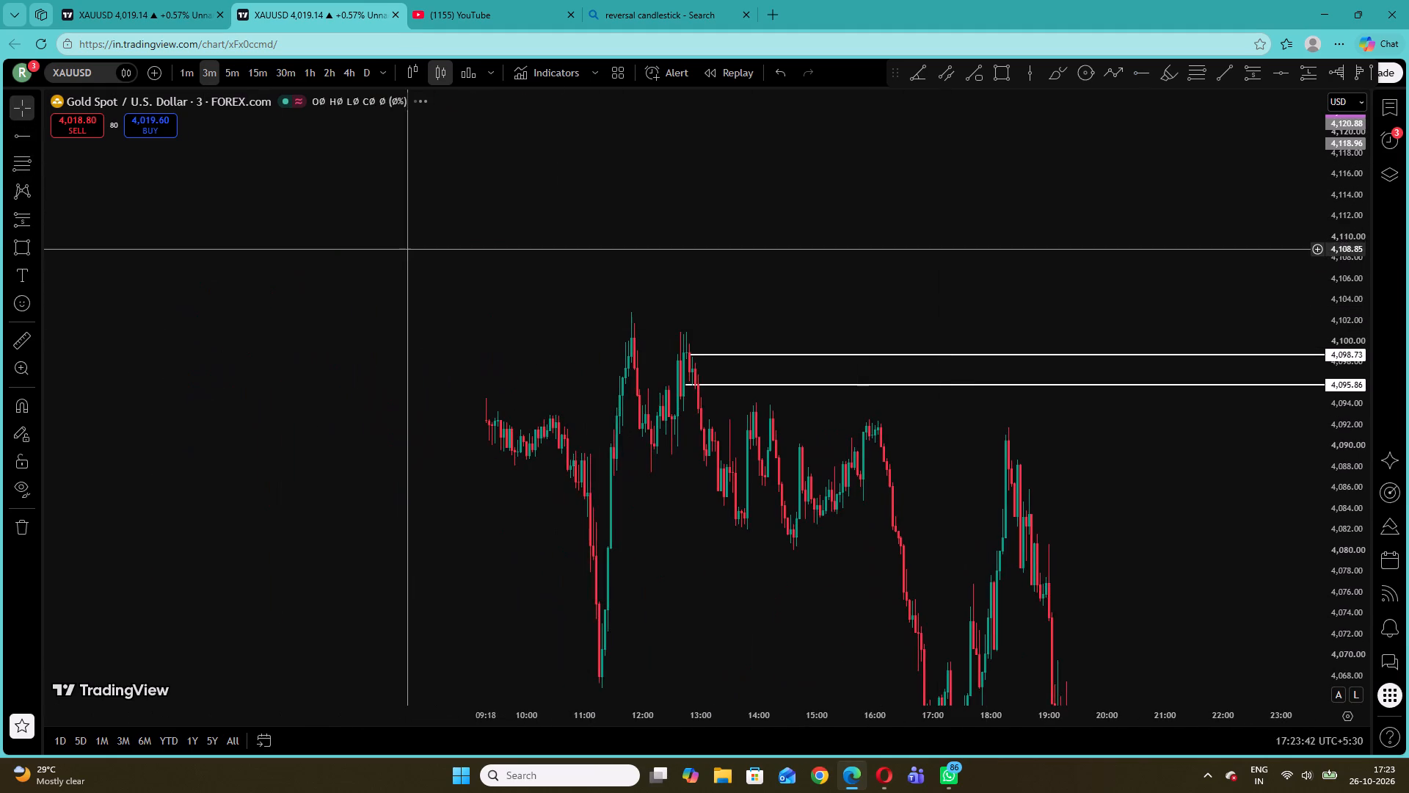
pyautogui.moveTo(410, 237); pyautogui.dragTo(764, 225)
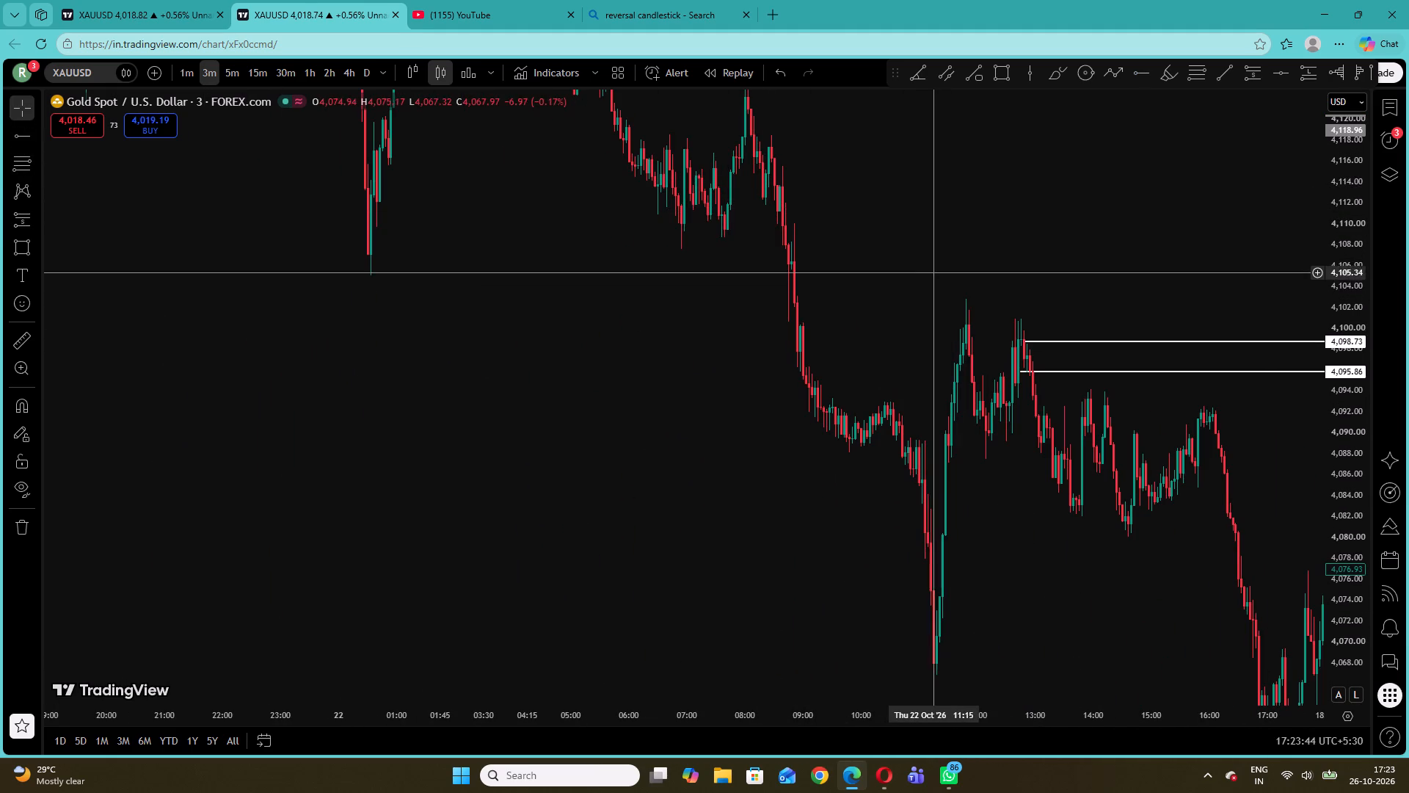